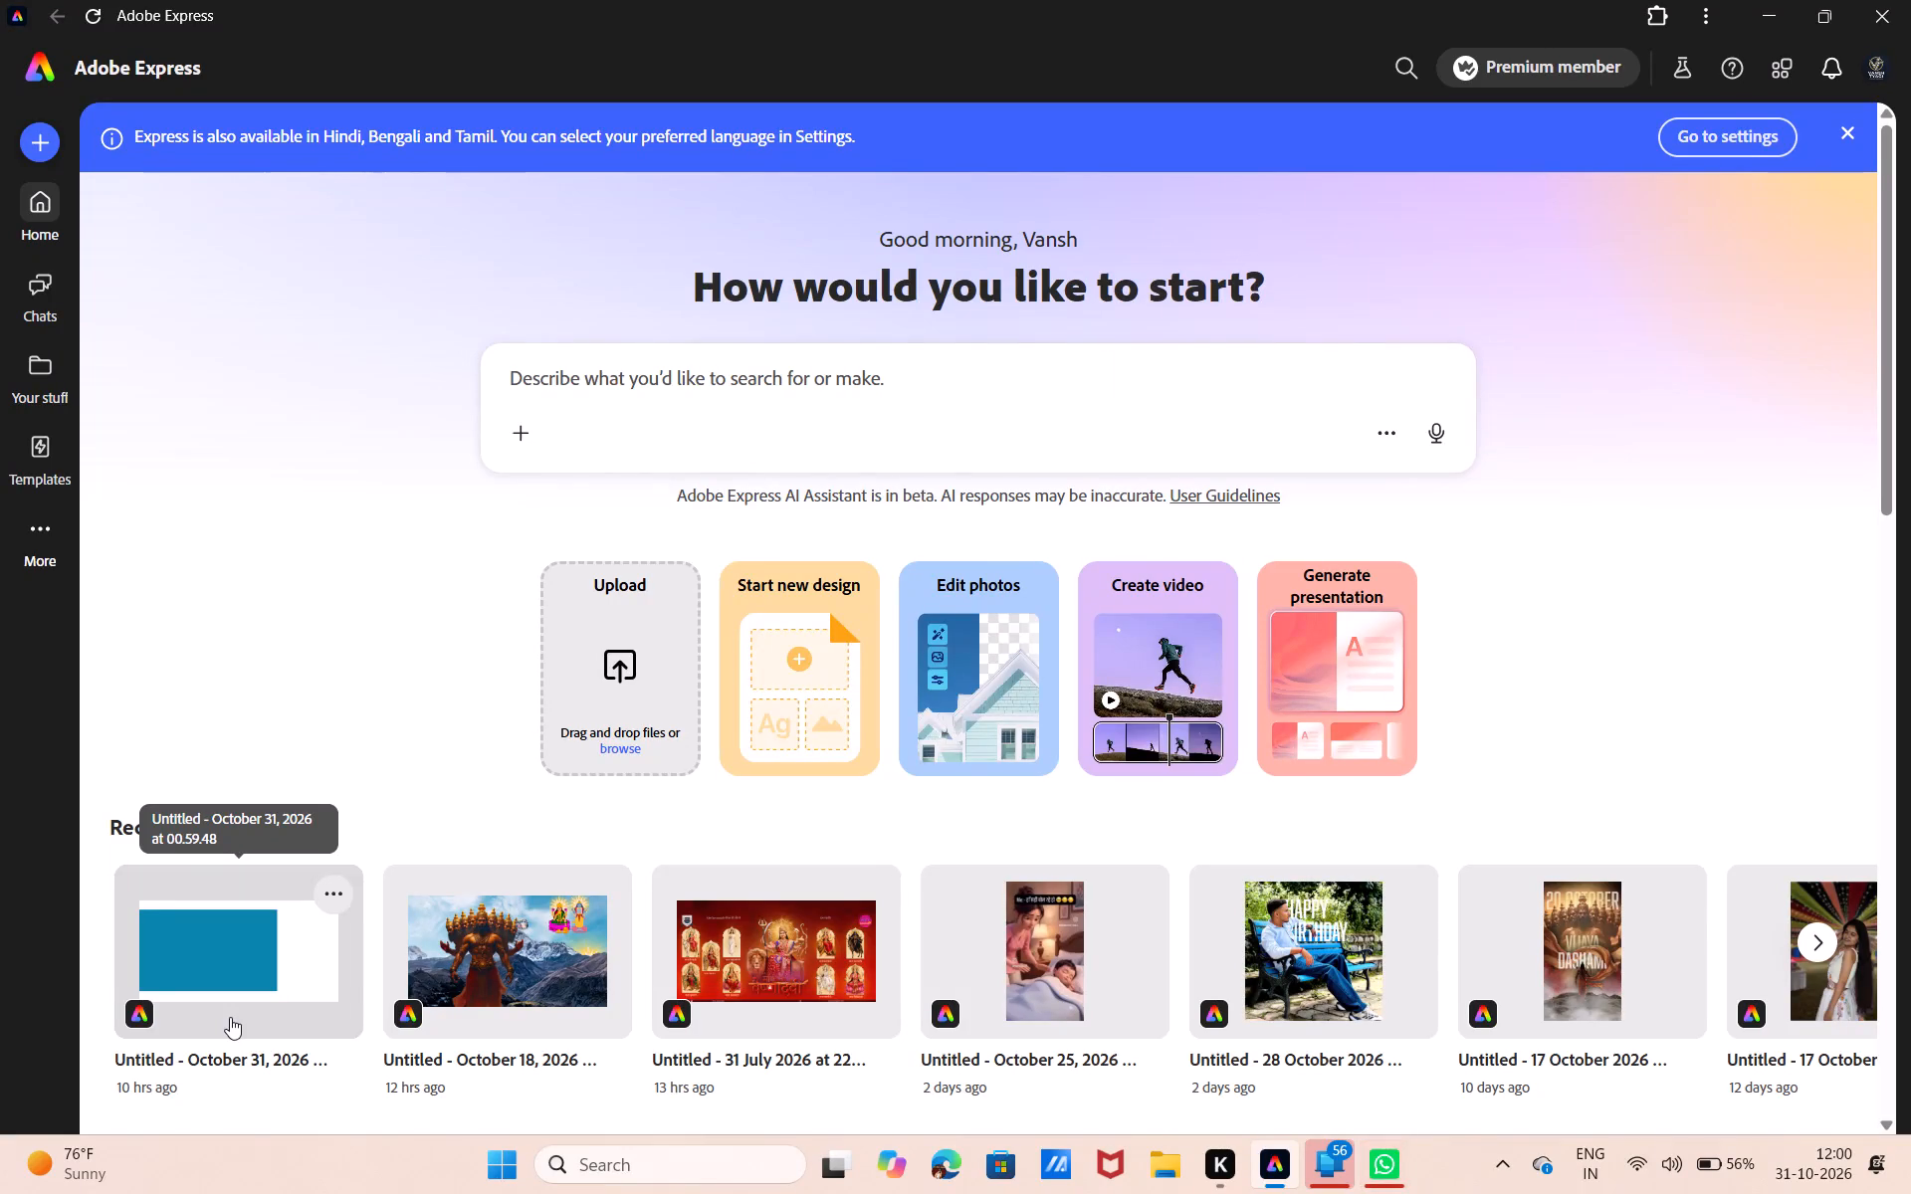
# Open the most recent untitled design, the one with the blue shape on a white page.
pyautogui.doubleClick(254, 937)
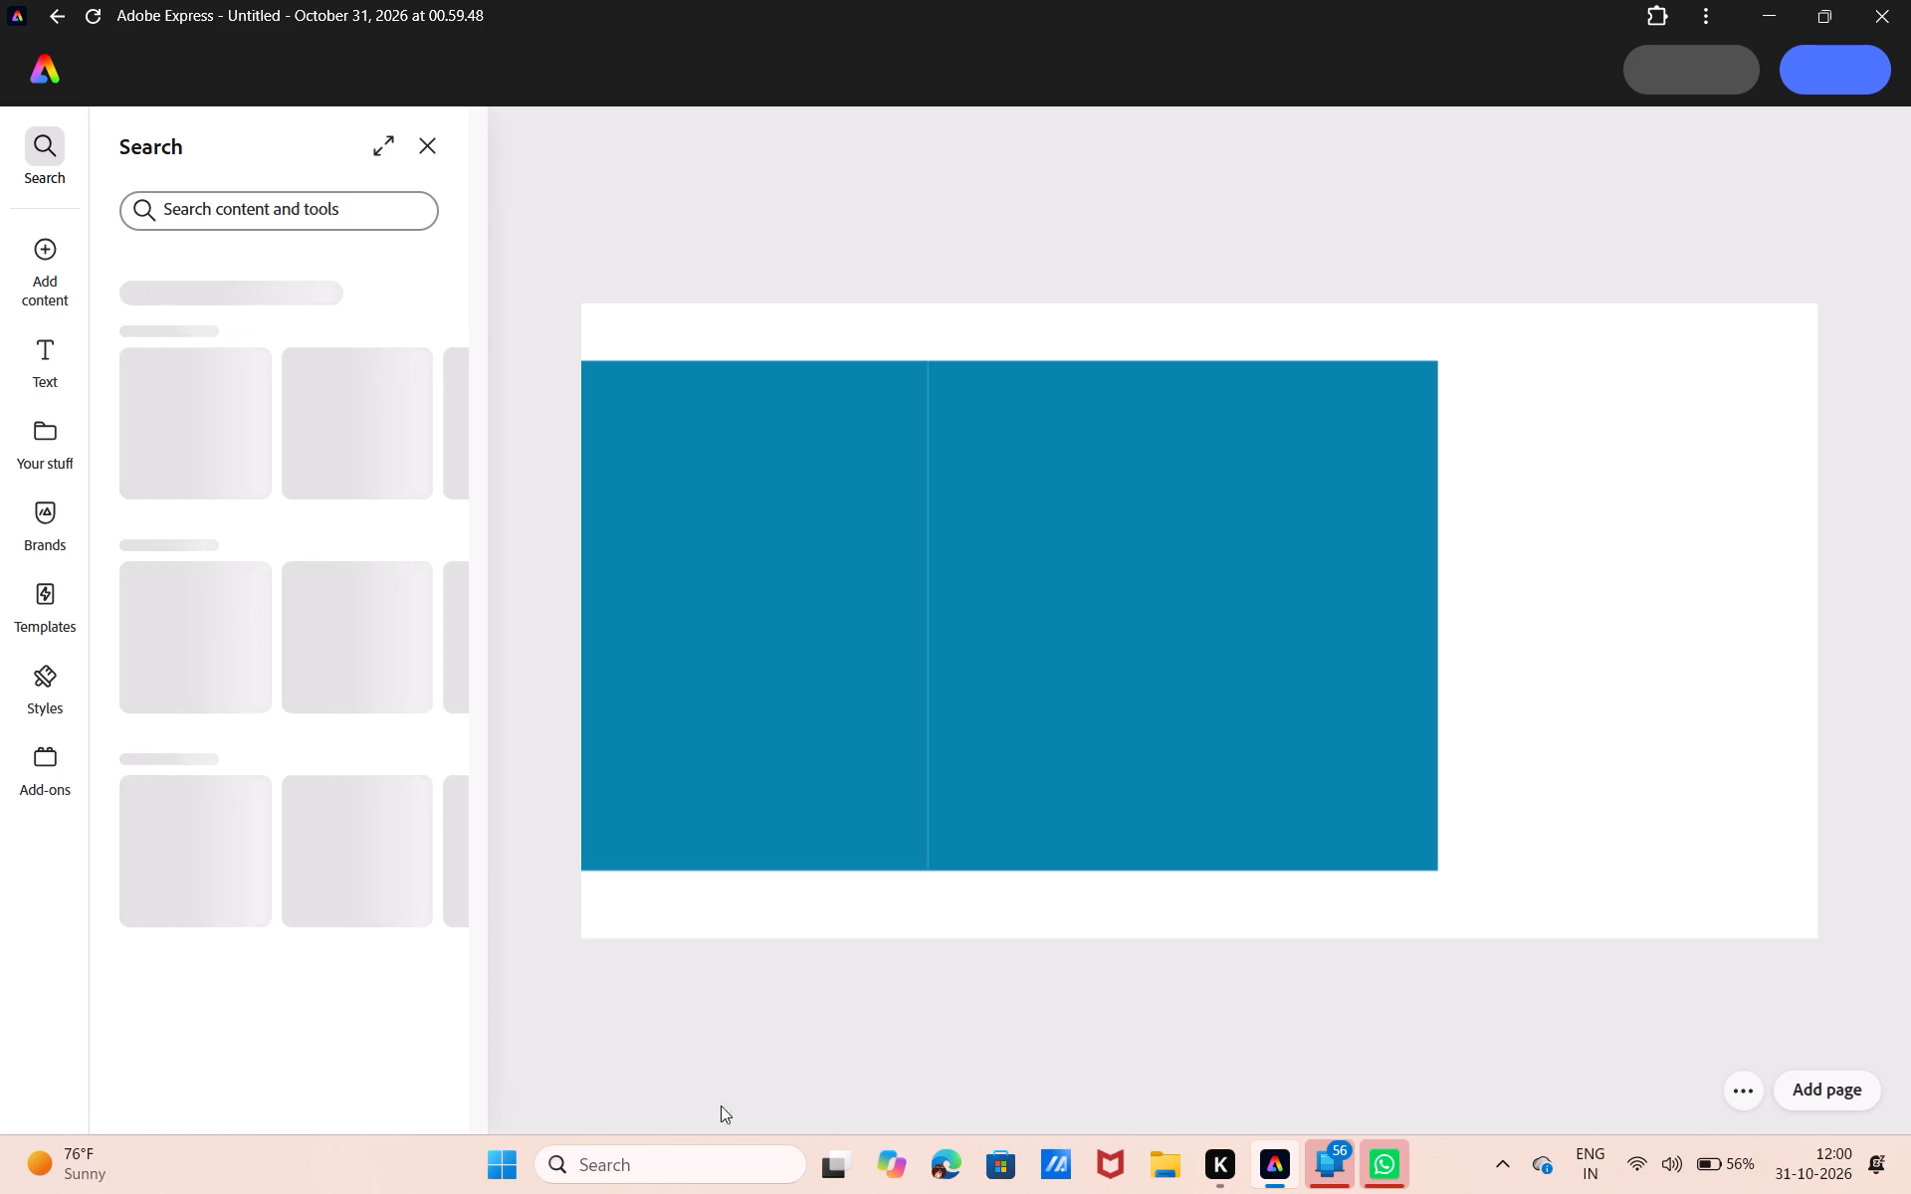
# Delete the blue square that runs off the page's left edge.
pyautogui.click(761, 714)
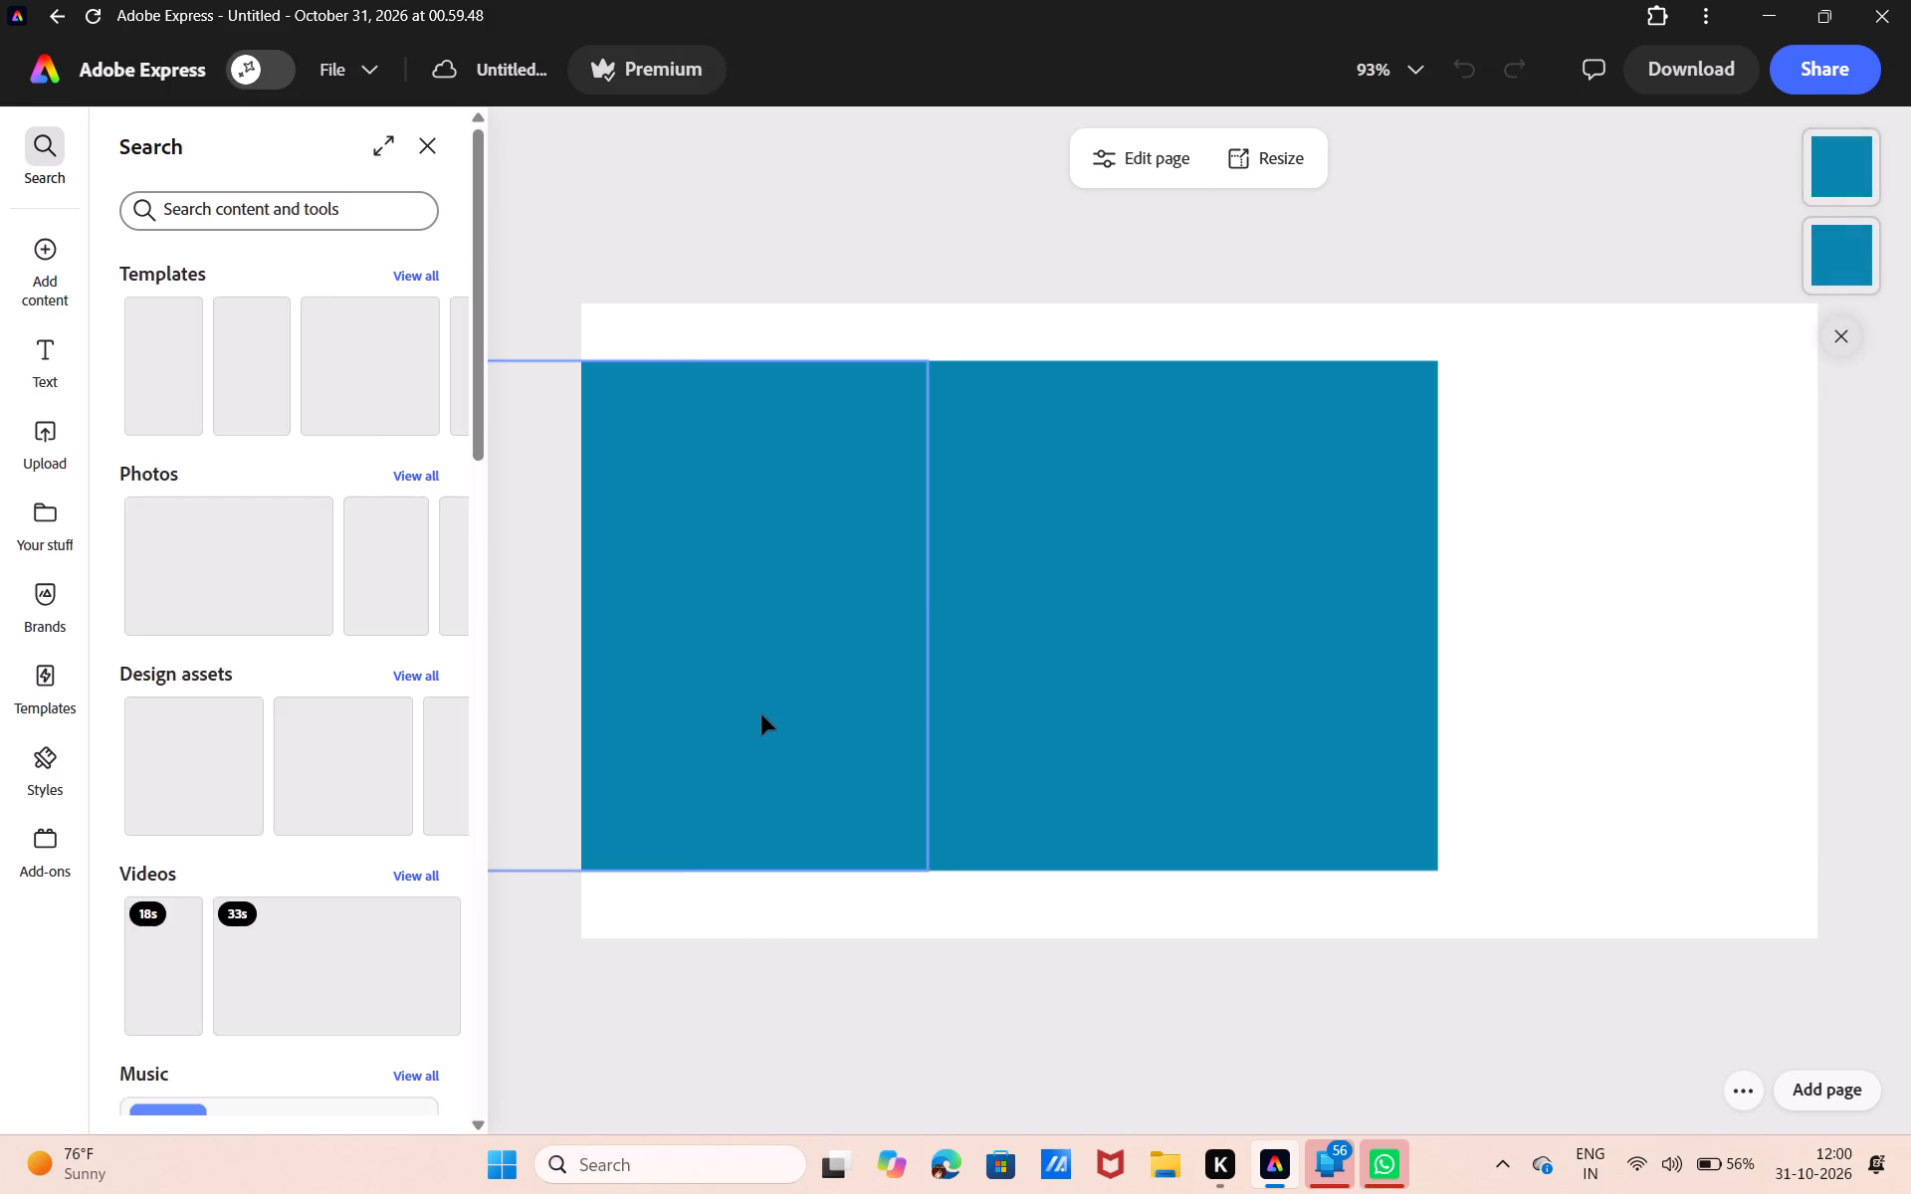
pyautogui.press('BackSpace')
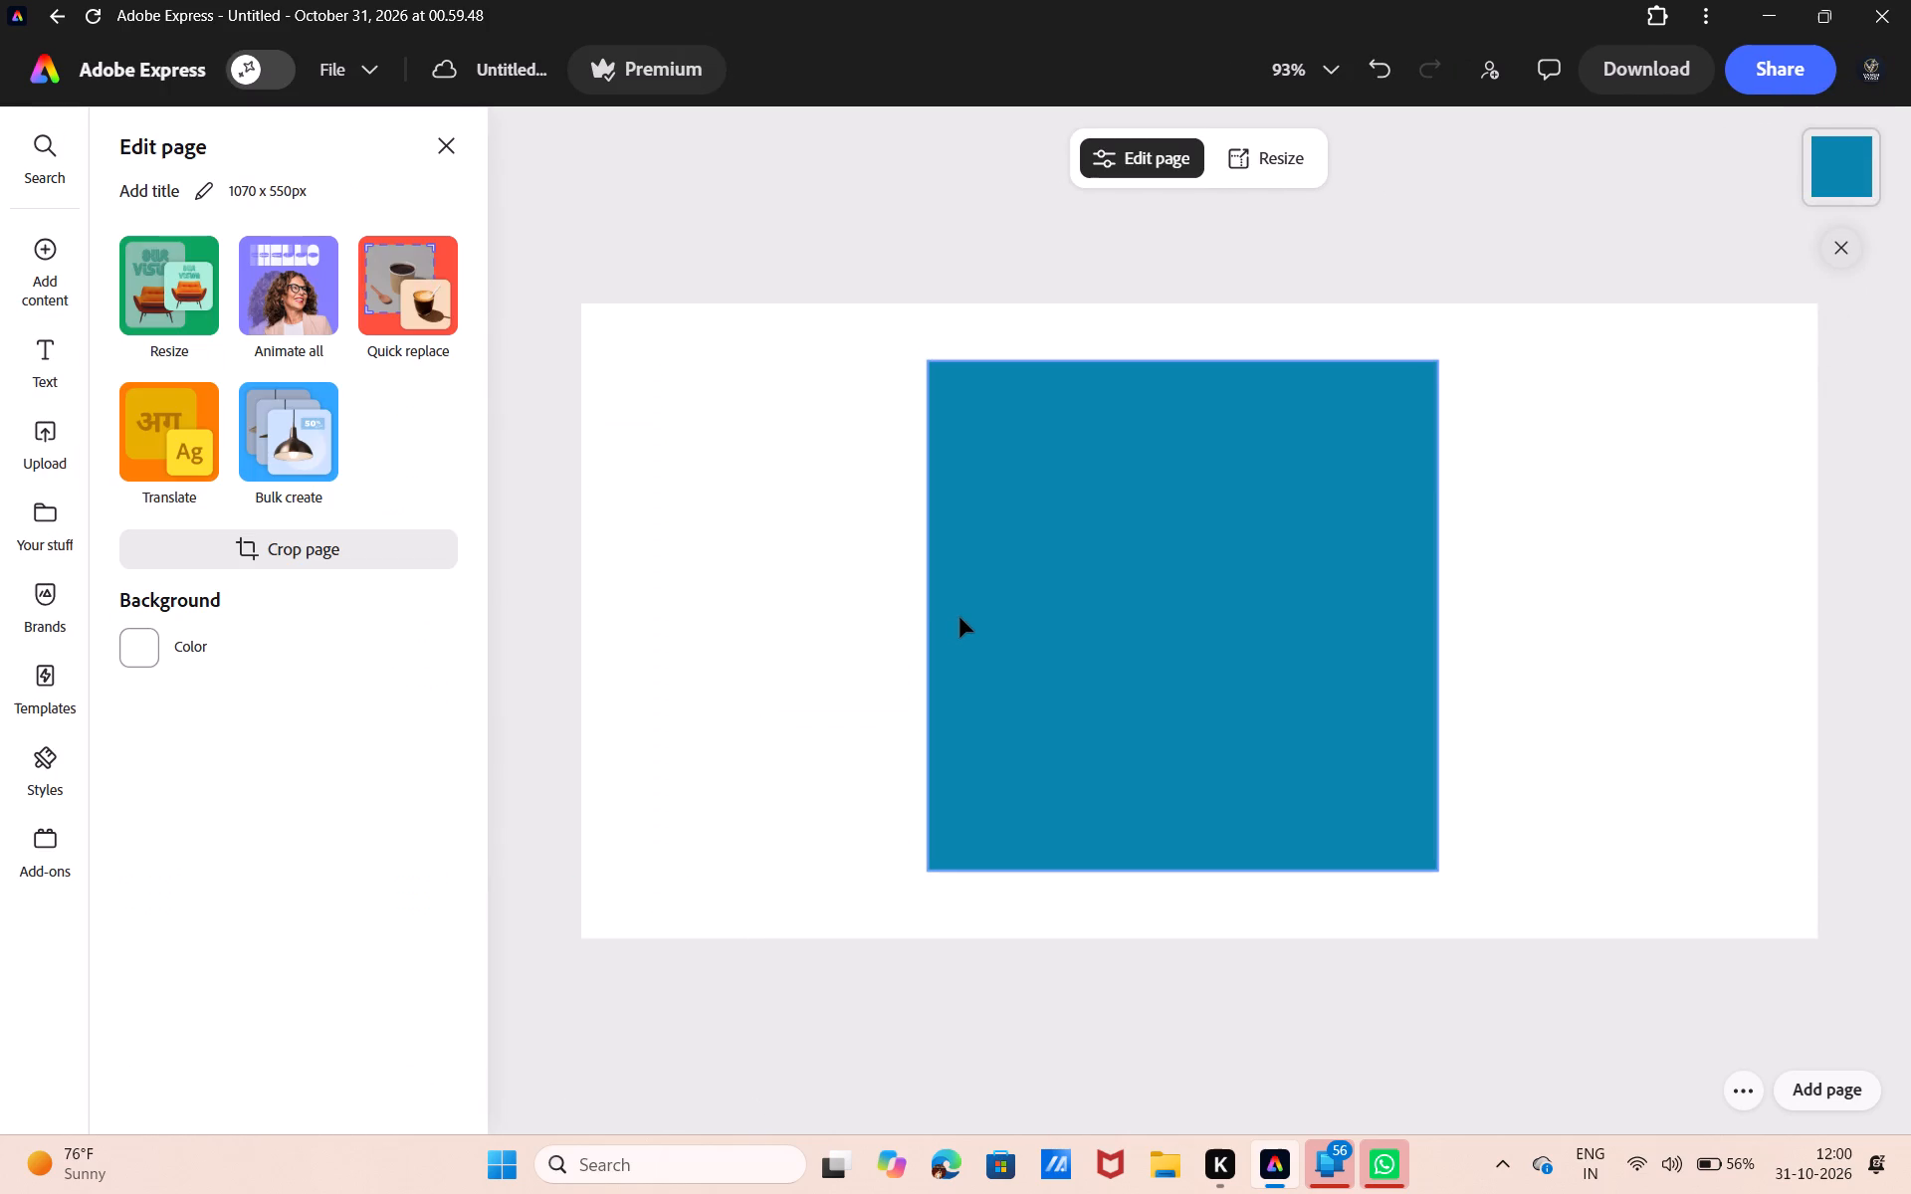
# Move the remaining blue square to the centre of the page.
pyautogui.click(1024, 634)
pyautogui.moveTo(1024, 634); pyautogui.dragTo(1037, 651)
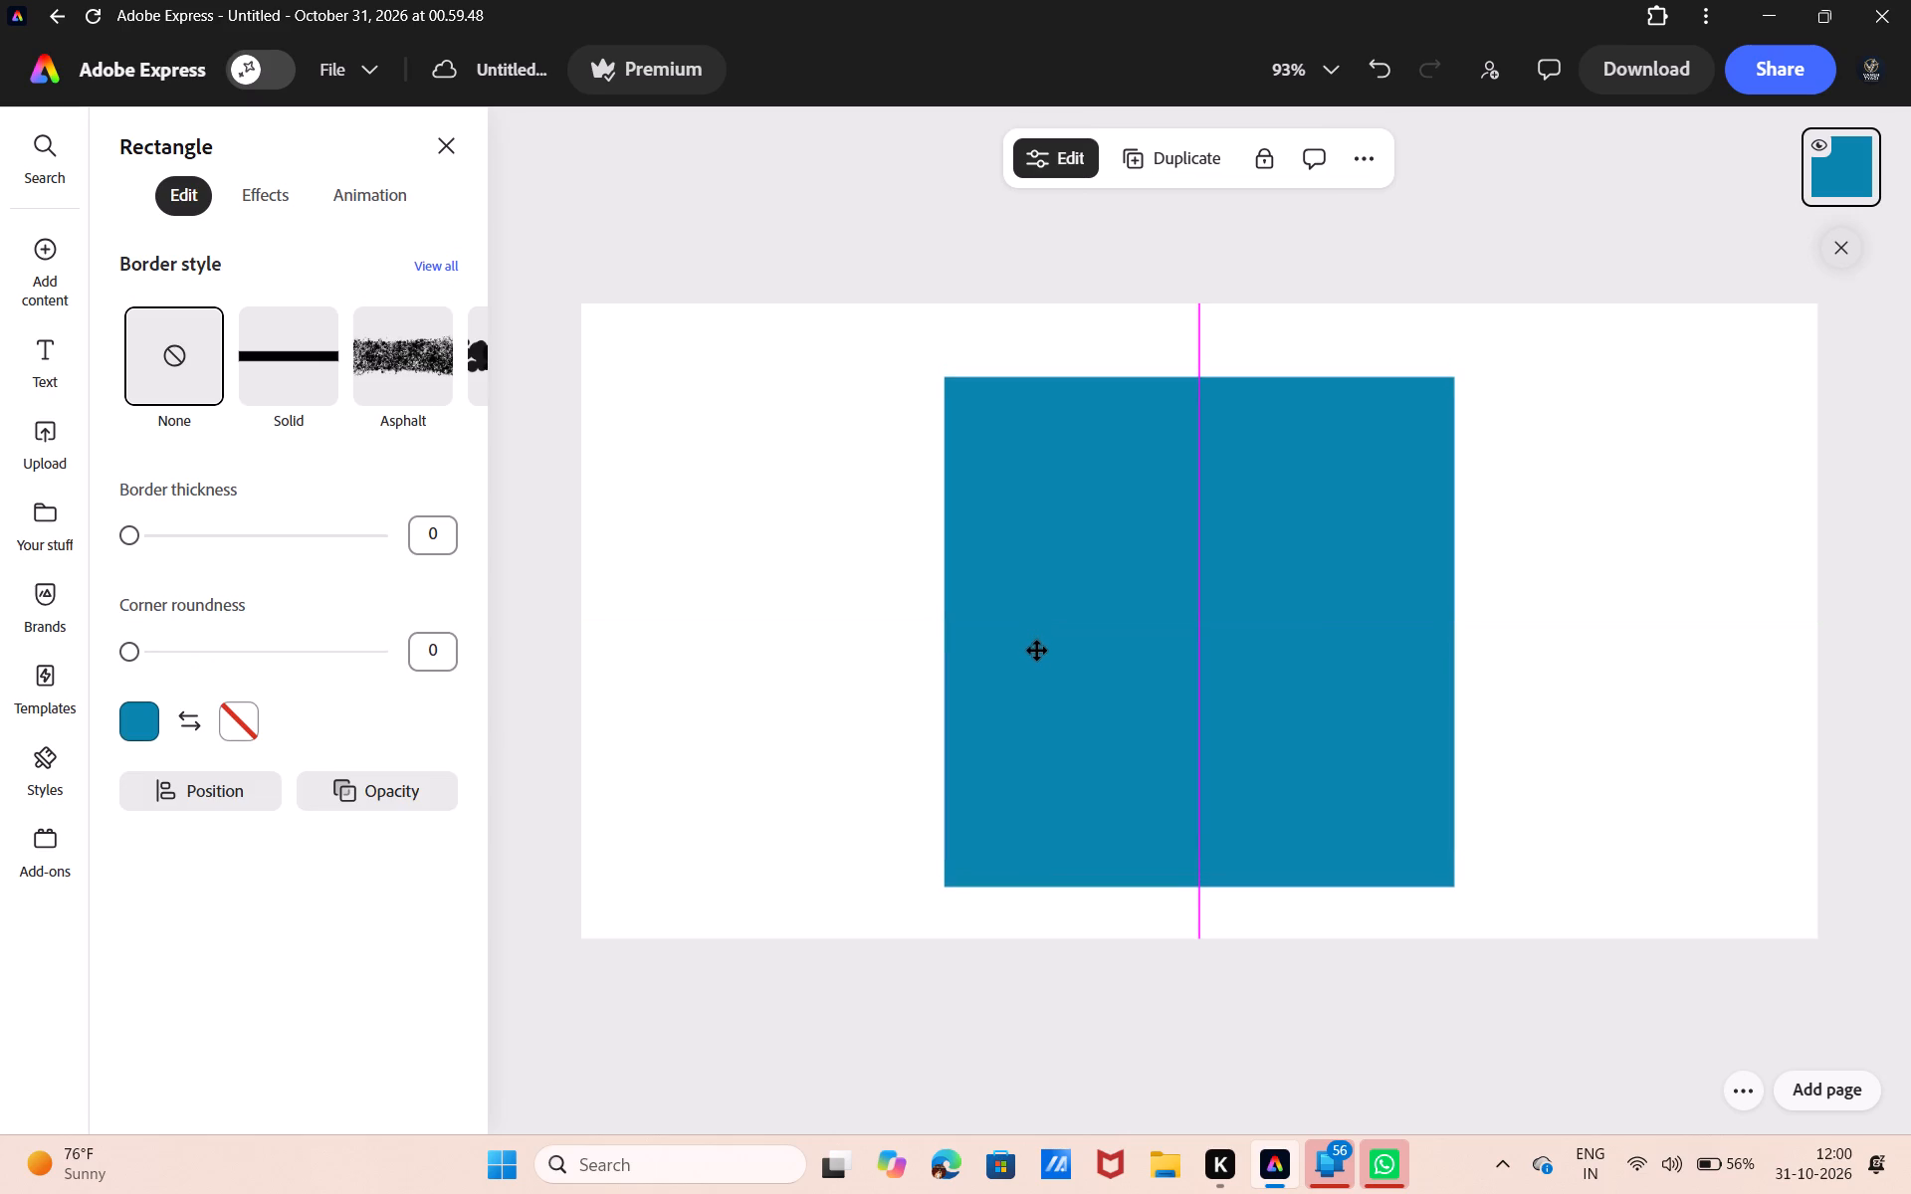
pyautogui.moveTo(1037, 651); pyautogui.dragTo(1037, 649)
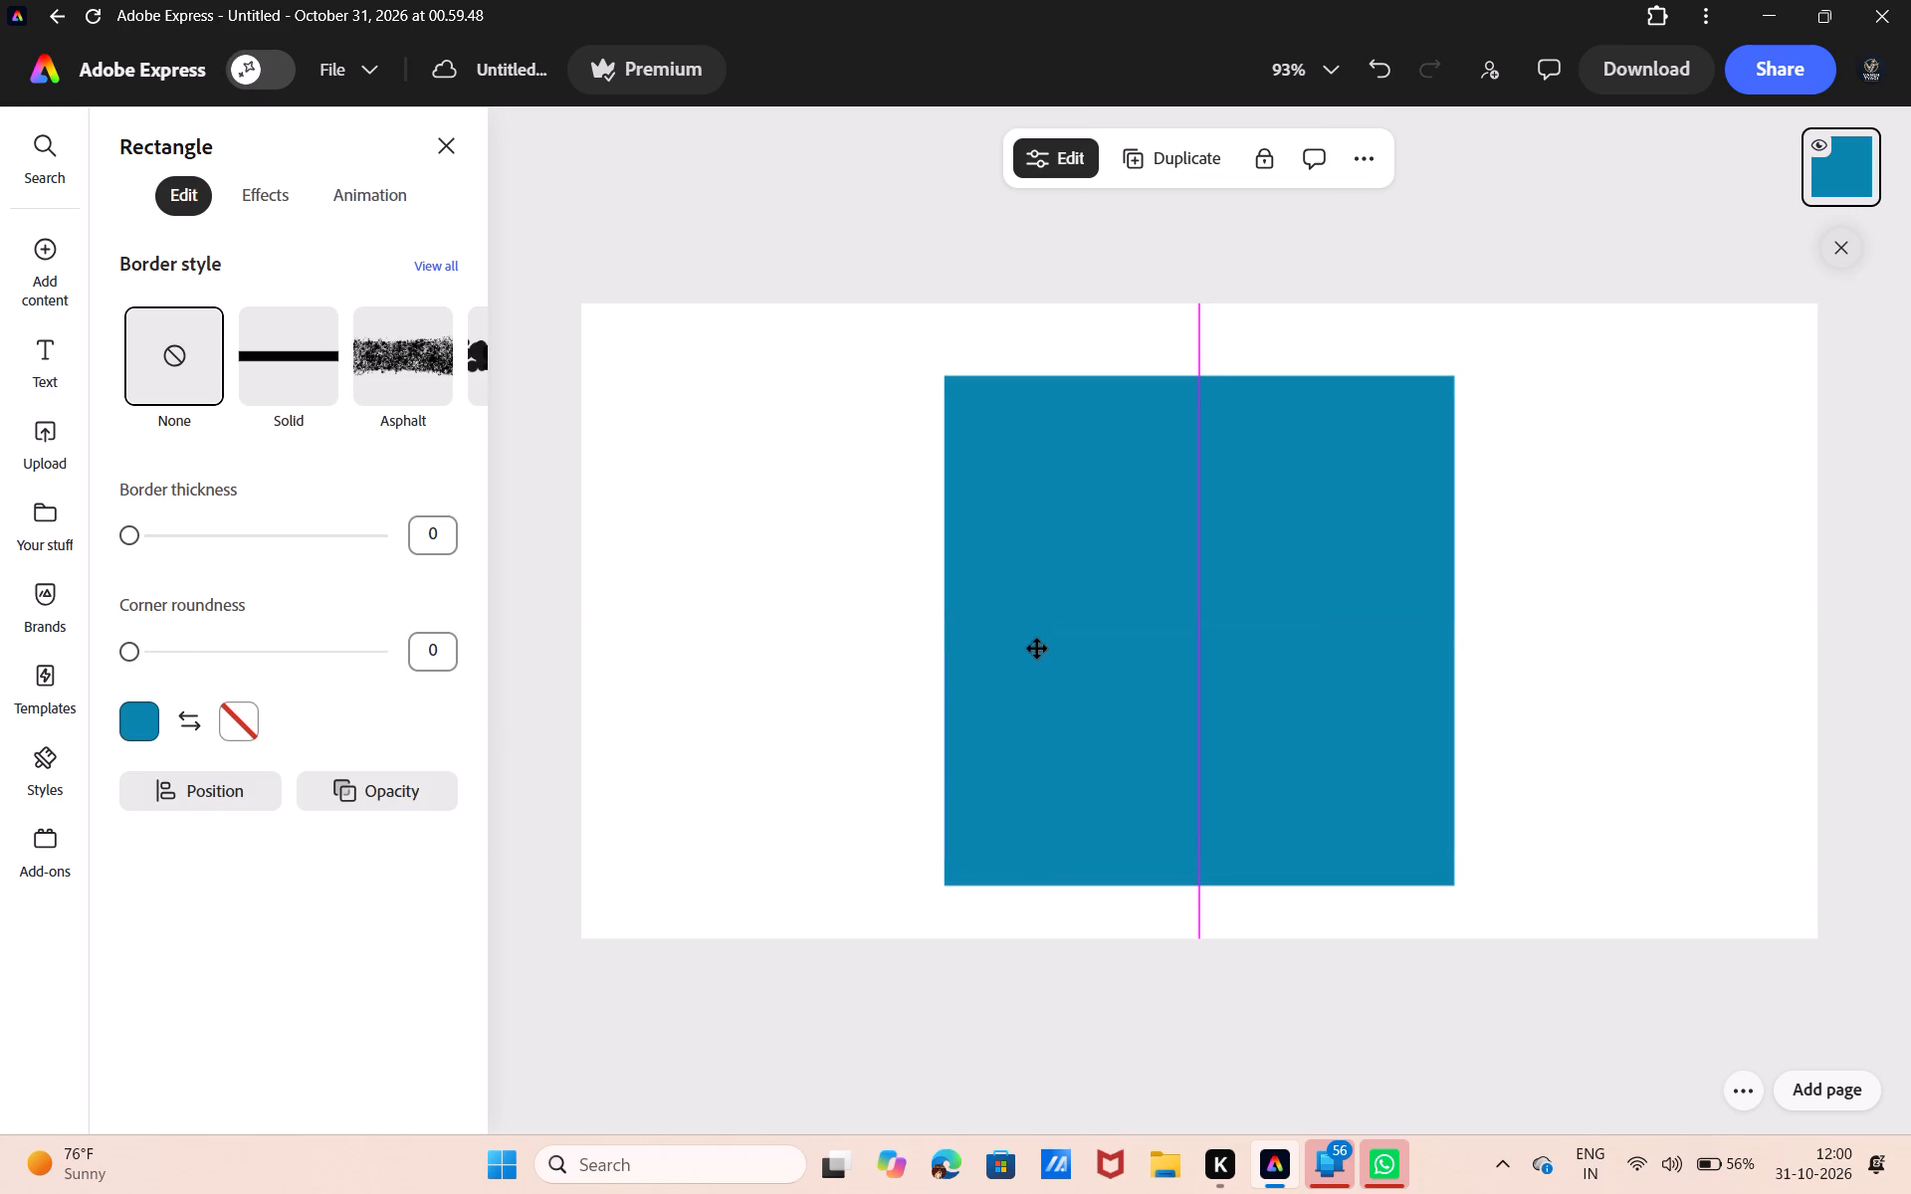
# Duplicate the centred blue square and place the copy to its right, running past the page's right edge with a small gap between.
pyautogui.click(1188, 162)
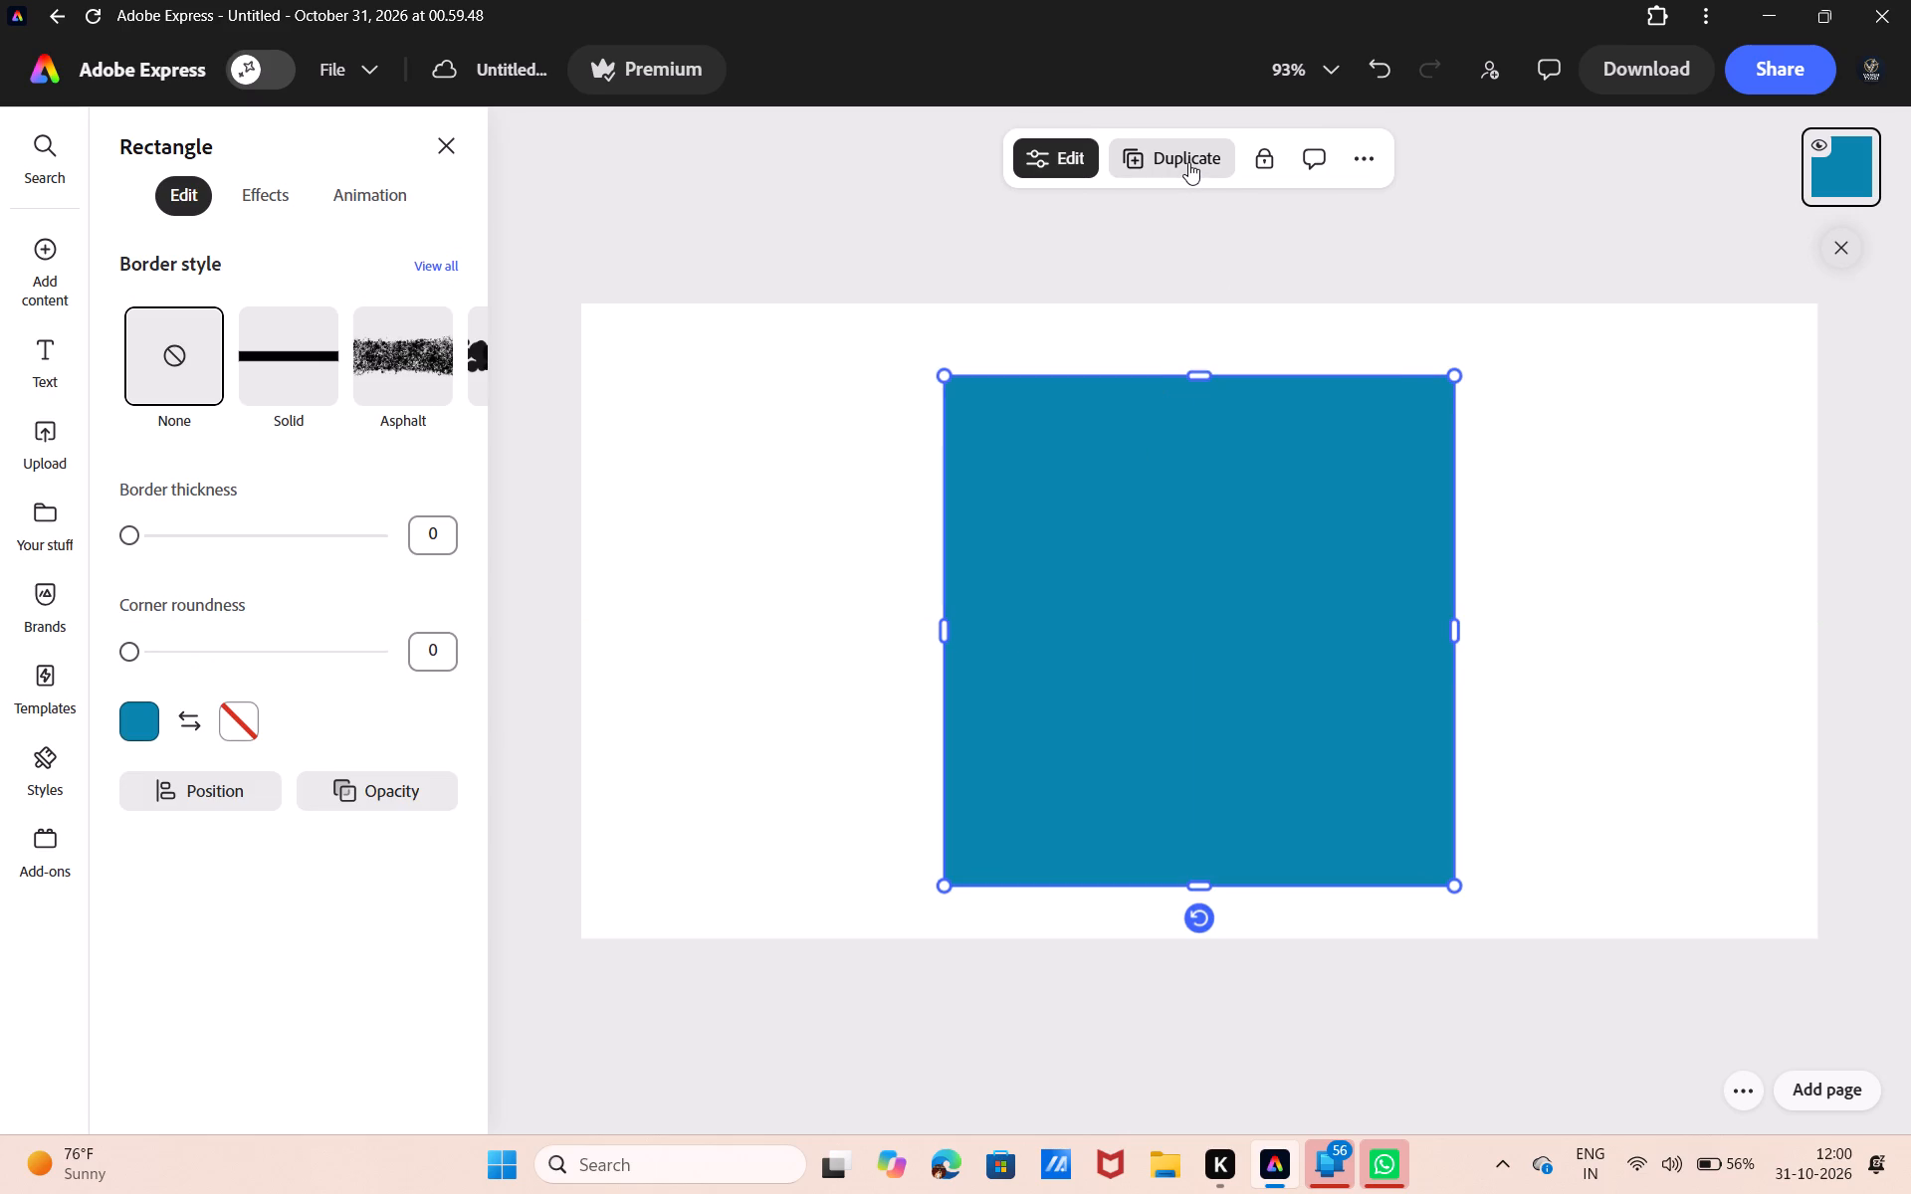
pyautogui.moveTo(1274, 807); pyautogui.dragTo(1794, 746)
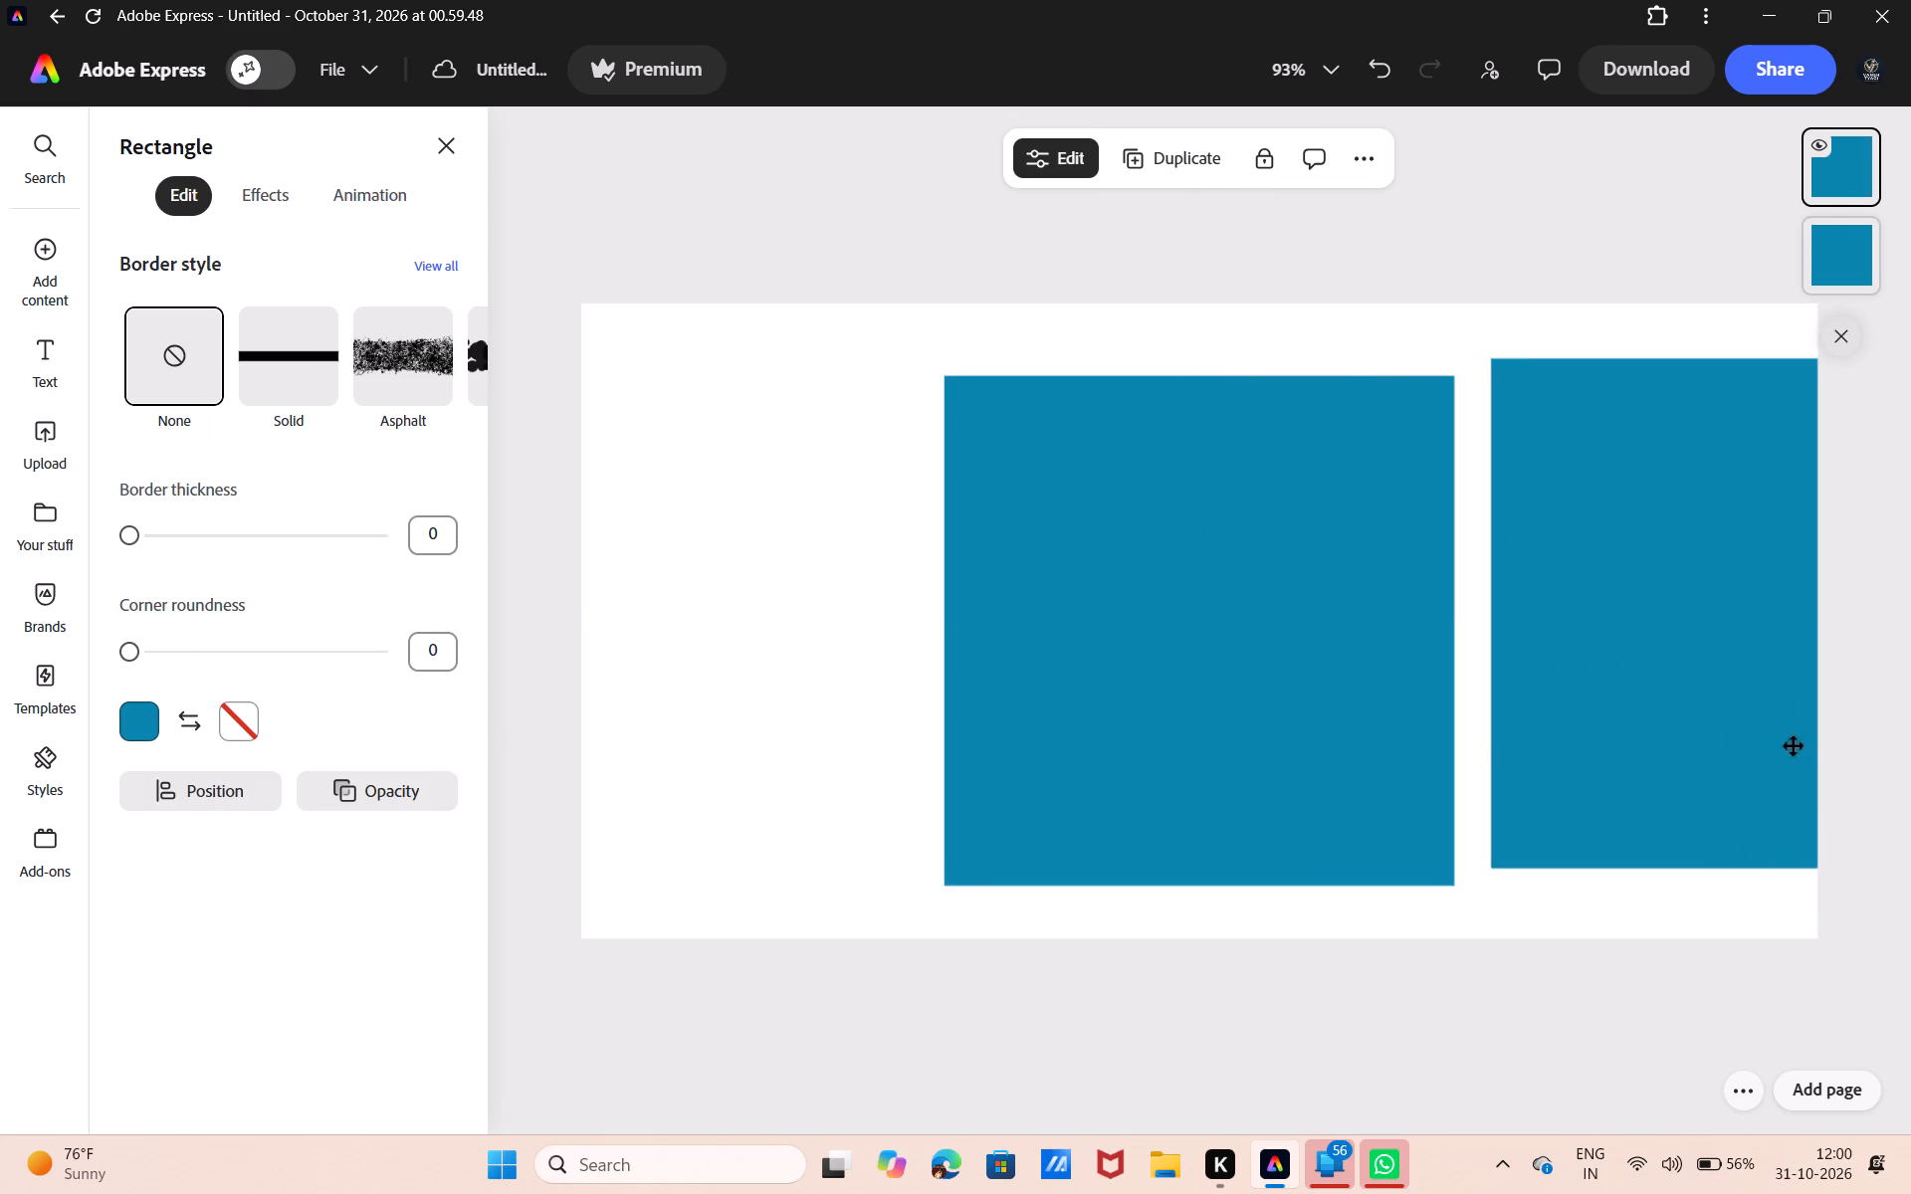
pyautogui.moveTo(1794, 746); pyautogui.dragTo(1796, 751)
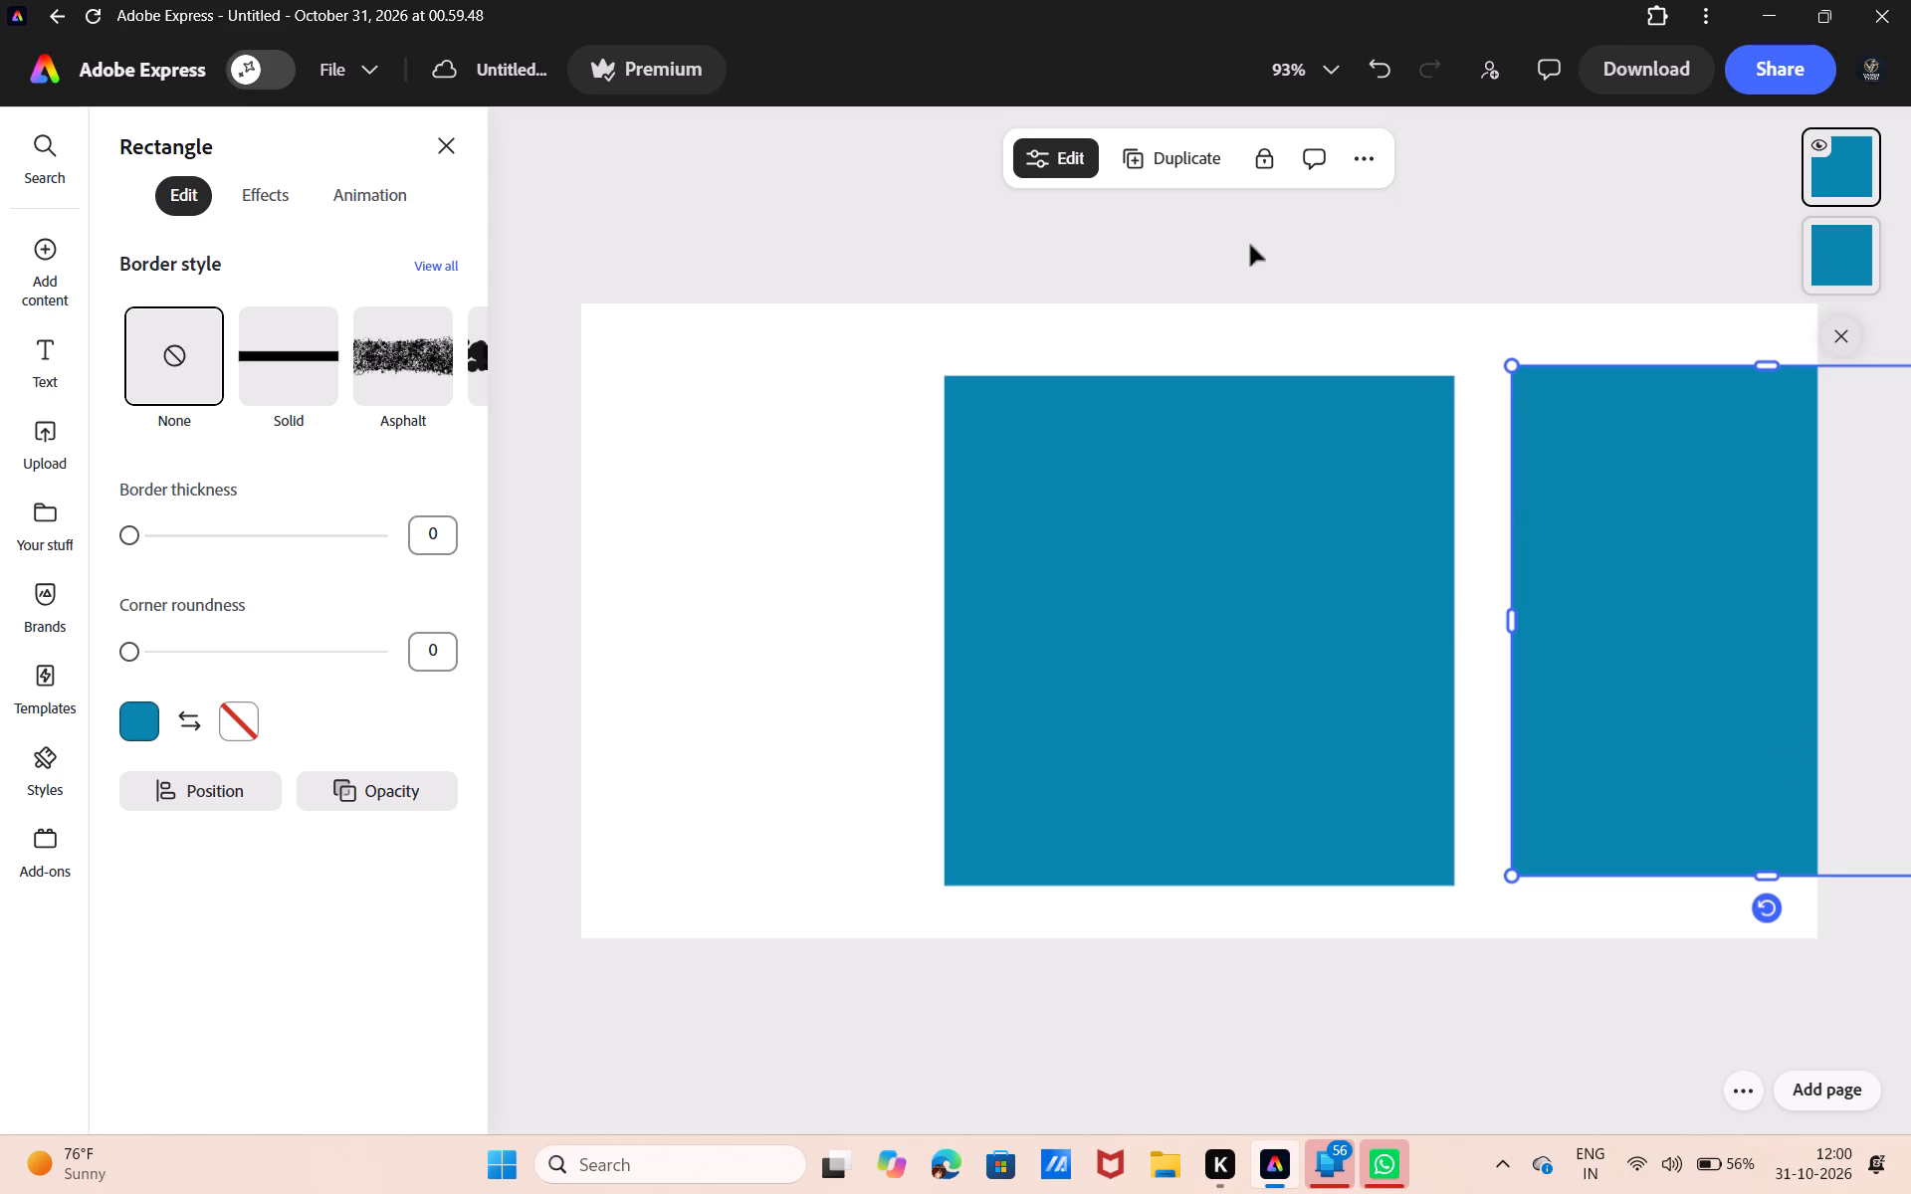
# Duplicate the blue square again and place the copy past the page's left edge, level with the middle square and slightly apart from it.
pyautogui.click(1192, 170)
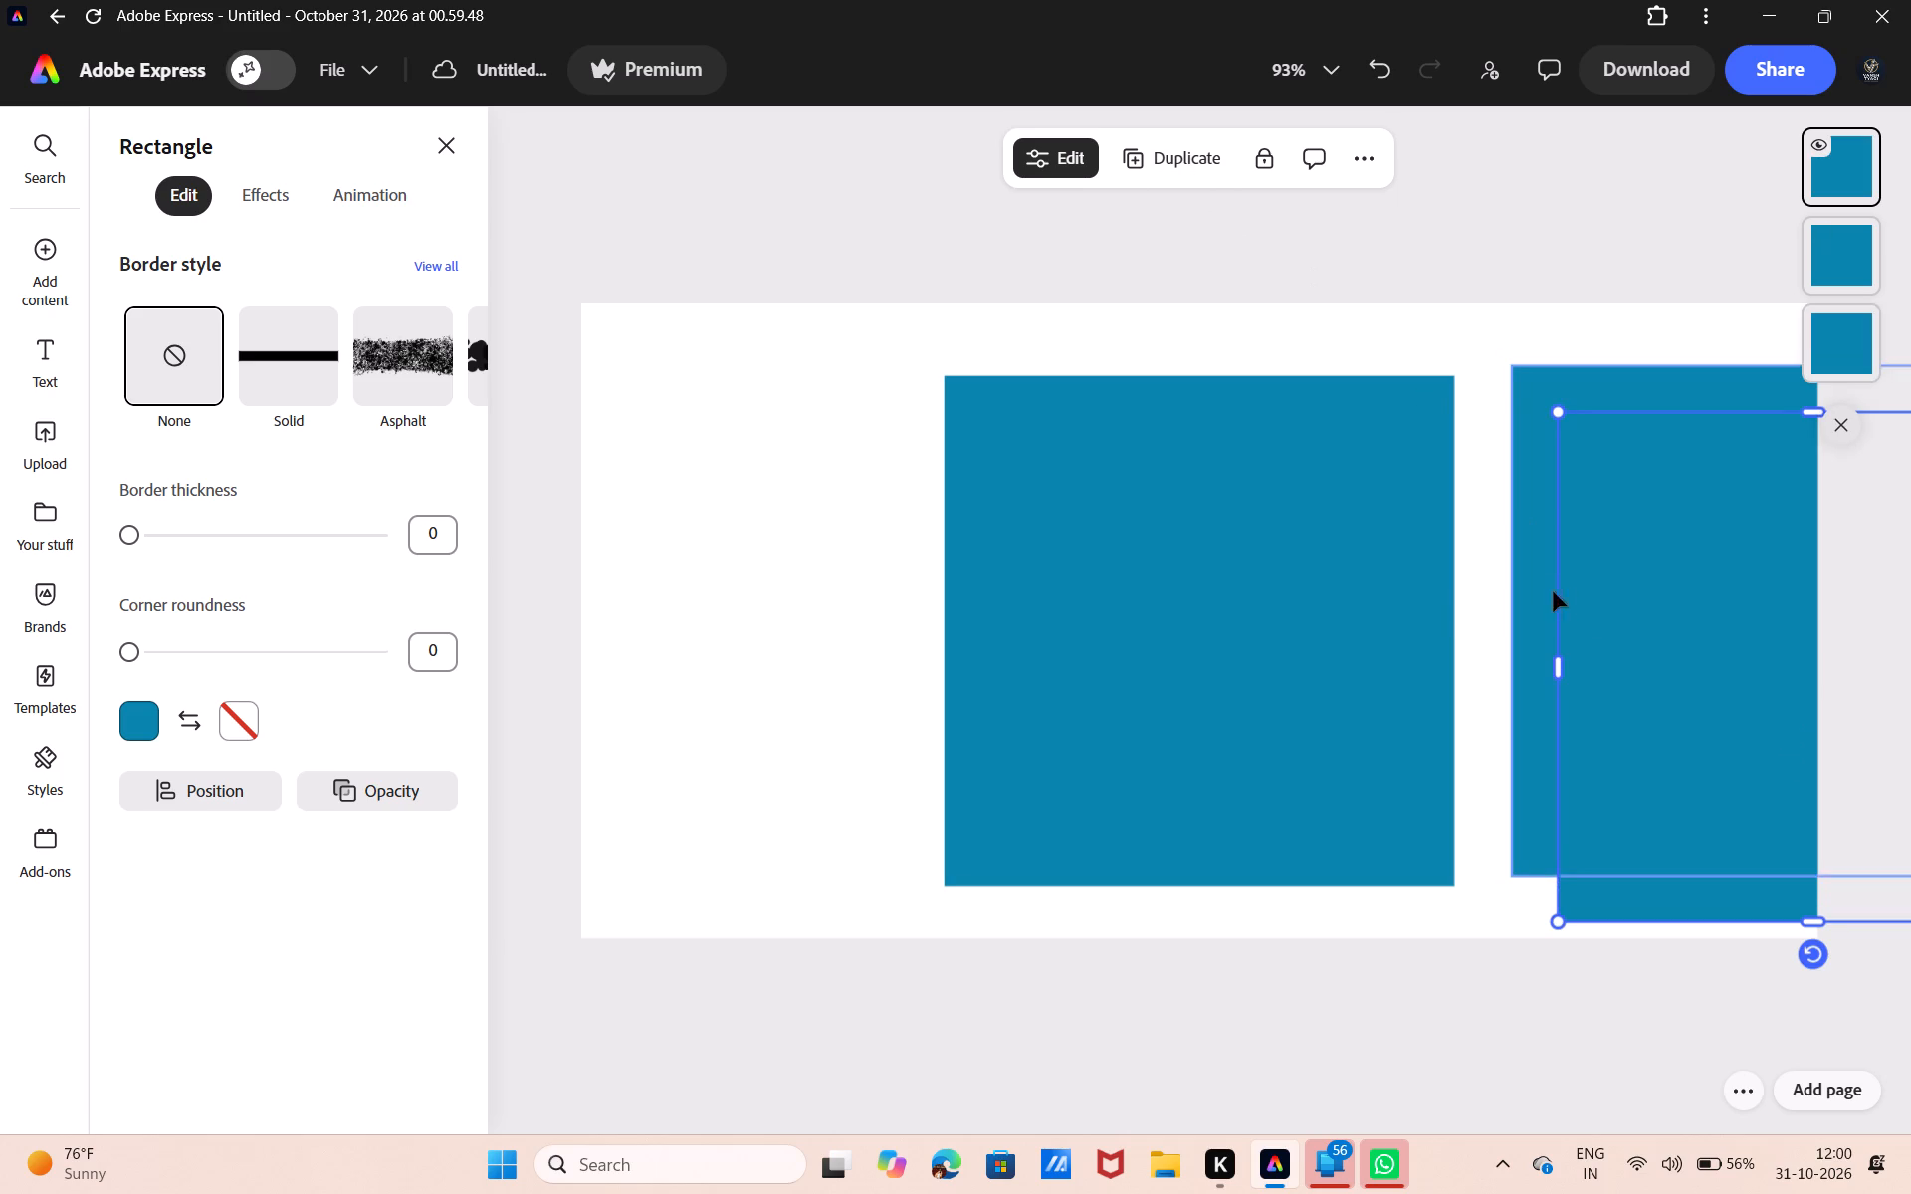
pyautogui.moveTo(1695, 616); pyautogui.dragTo(500, 570)
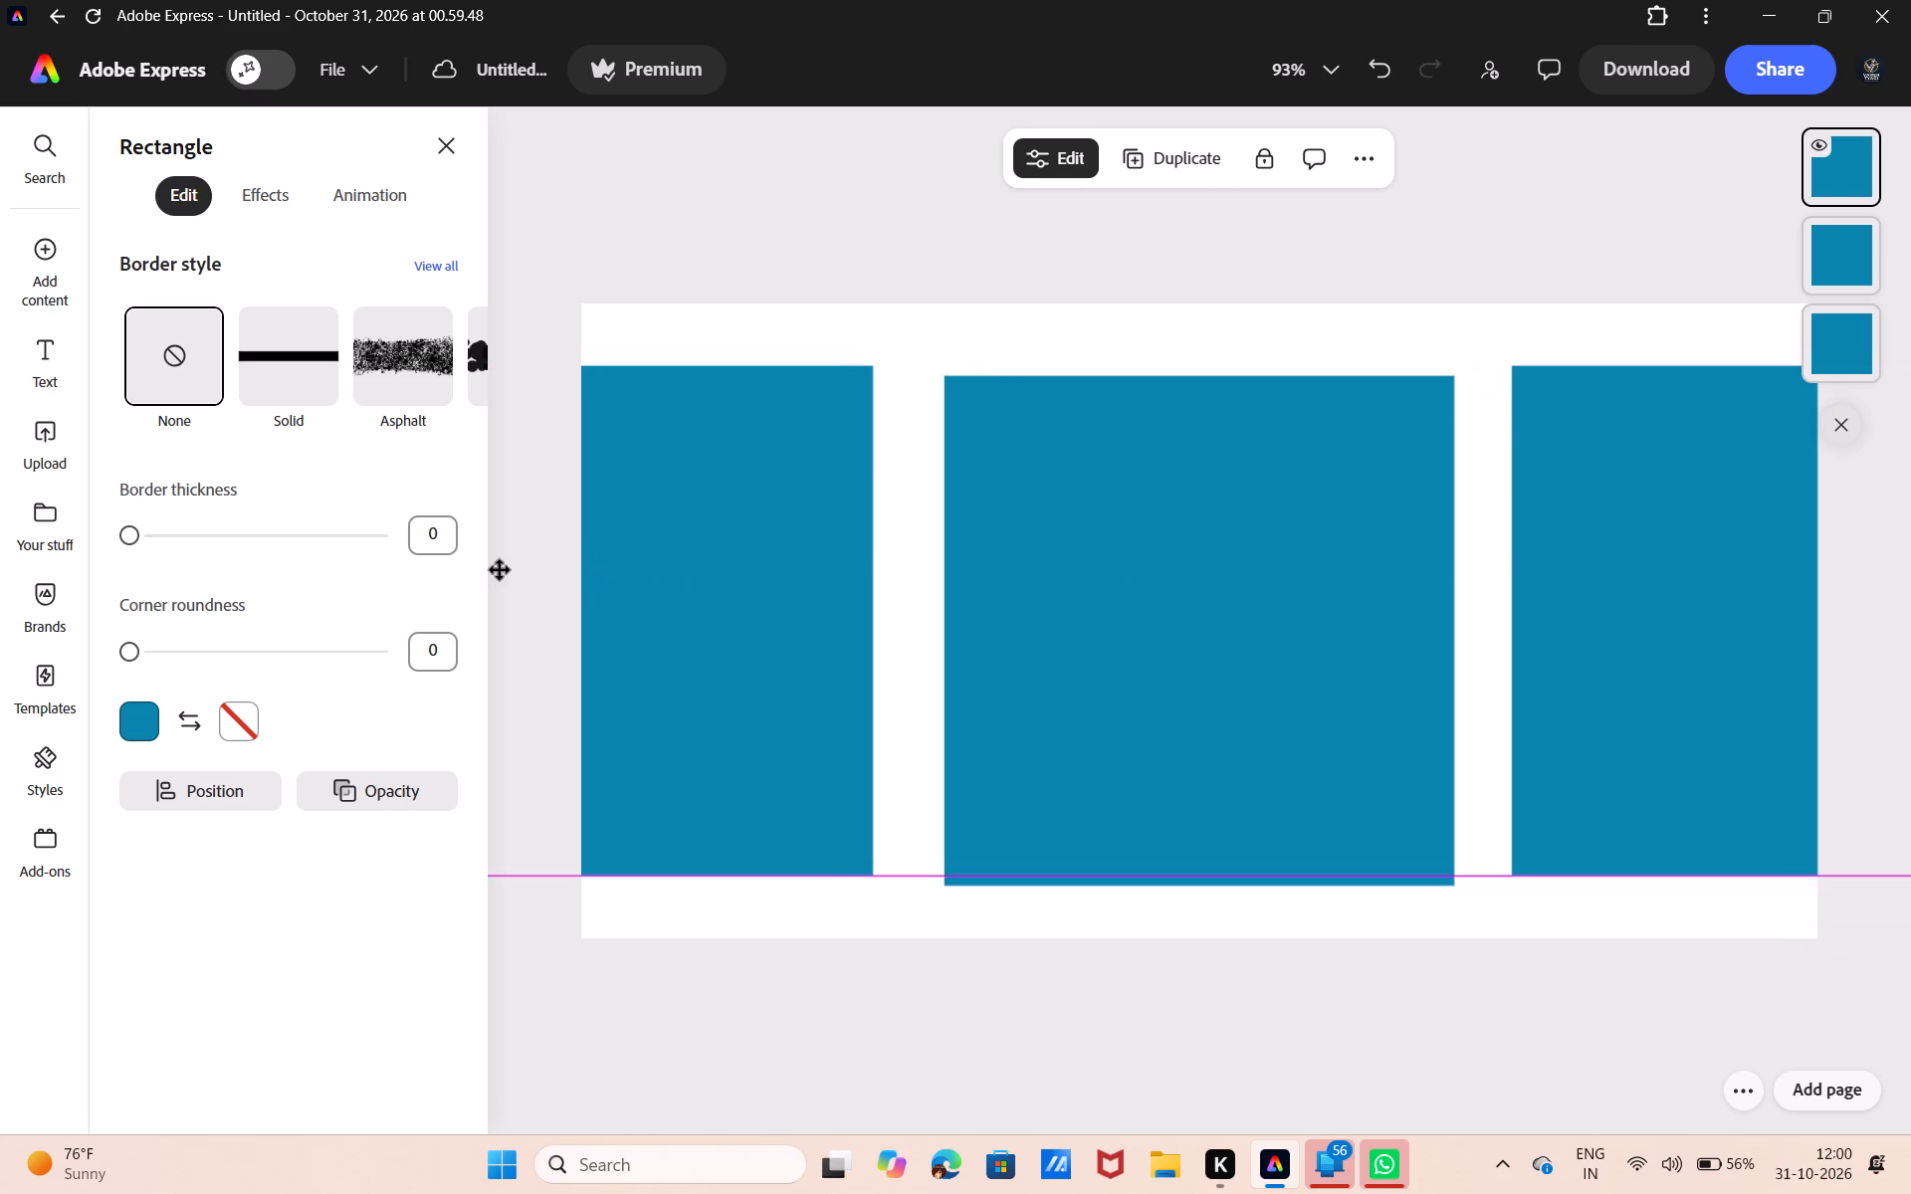
pyautogui.moveTo(500, 570); pyautogui.dragTo(500, 580)
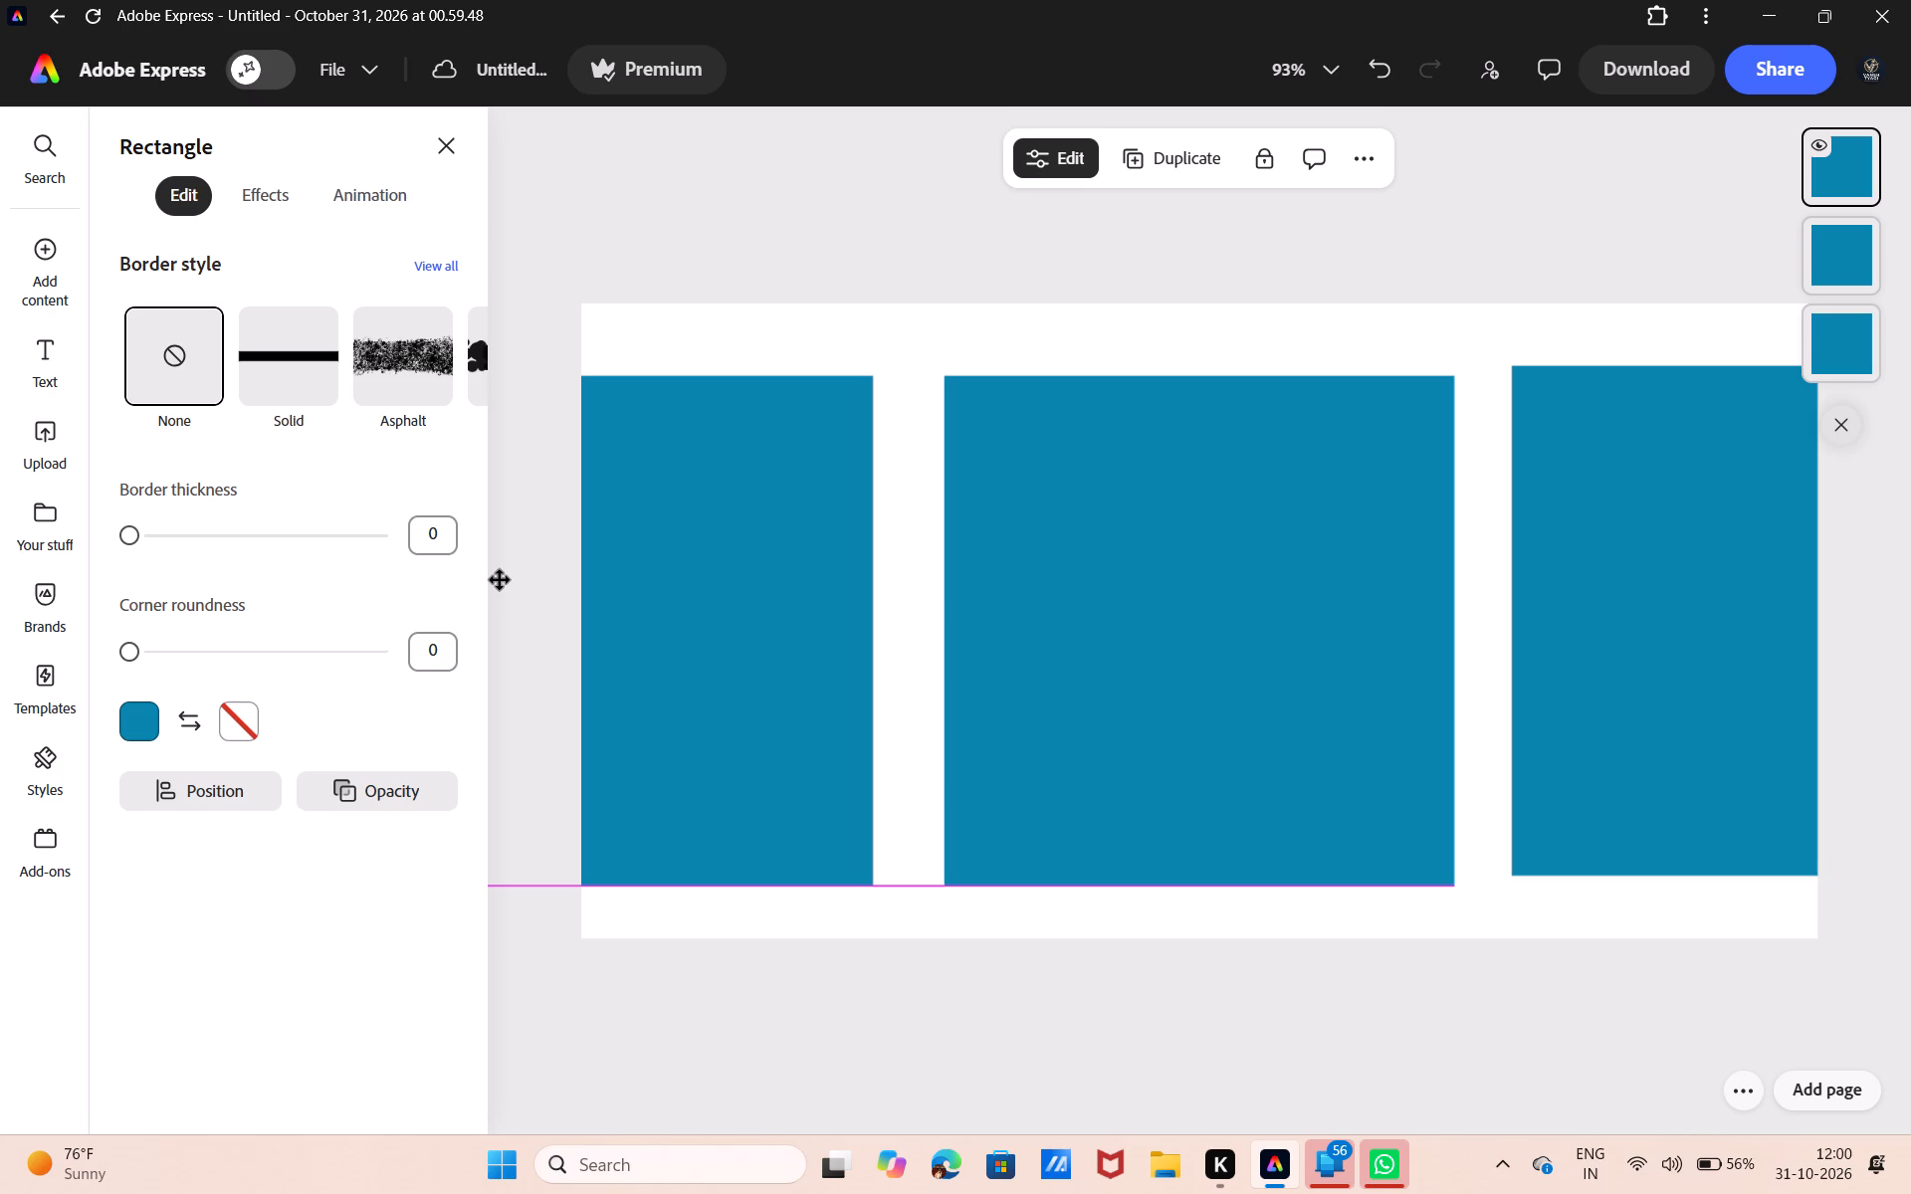
pyautogui.moveTo(500, 580); pyautogui.dragTo(502, 580)
pyautogui.moveTo(649, 592); pyautogui.dragTo(663, 591)
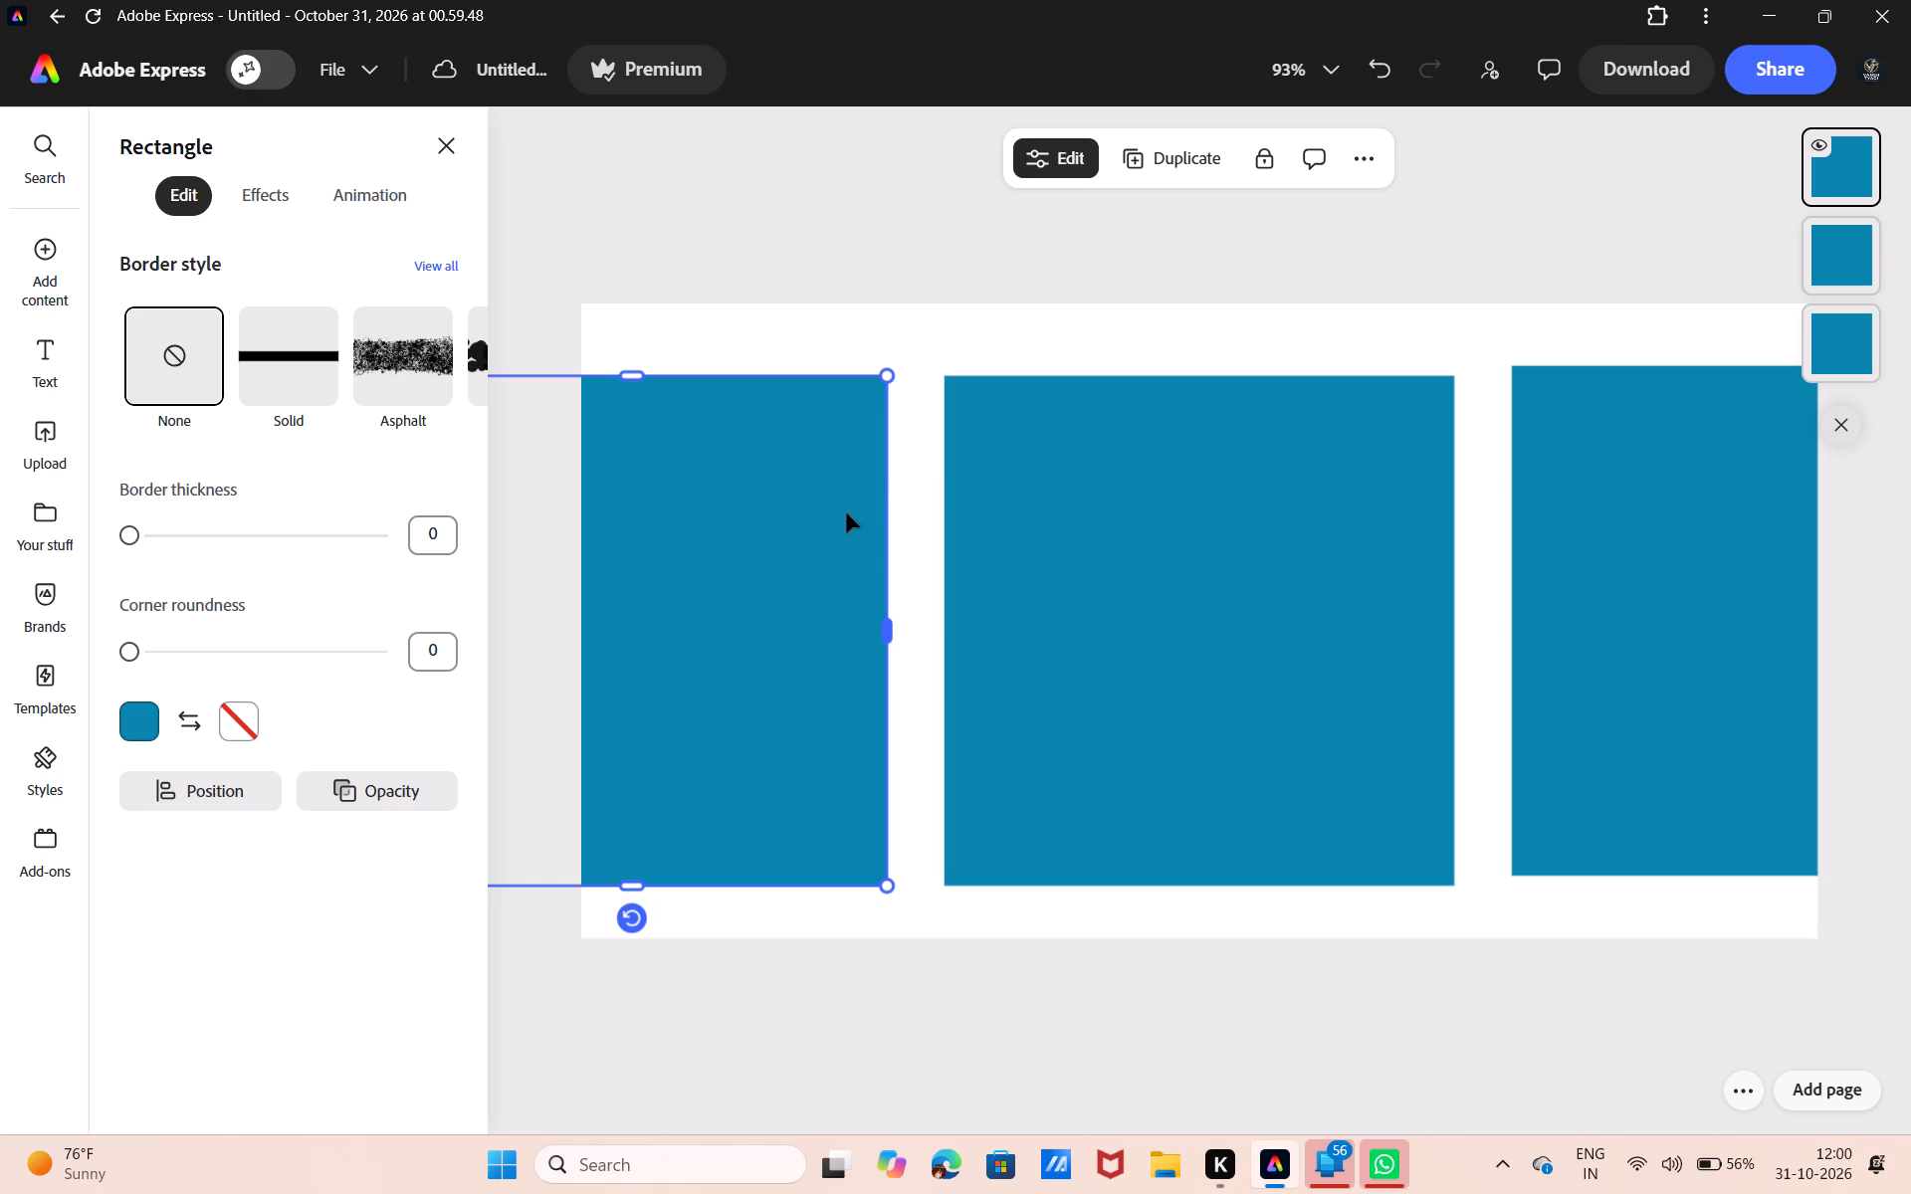
pyautogui.click(868, 243)
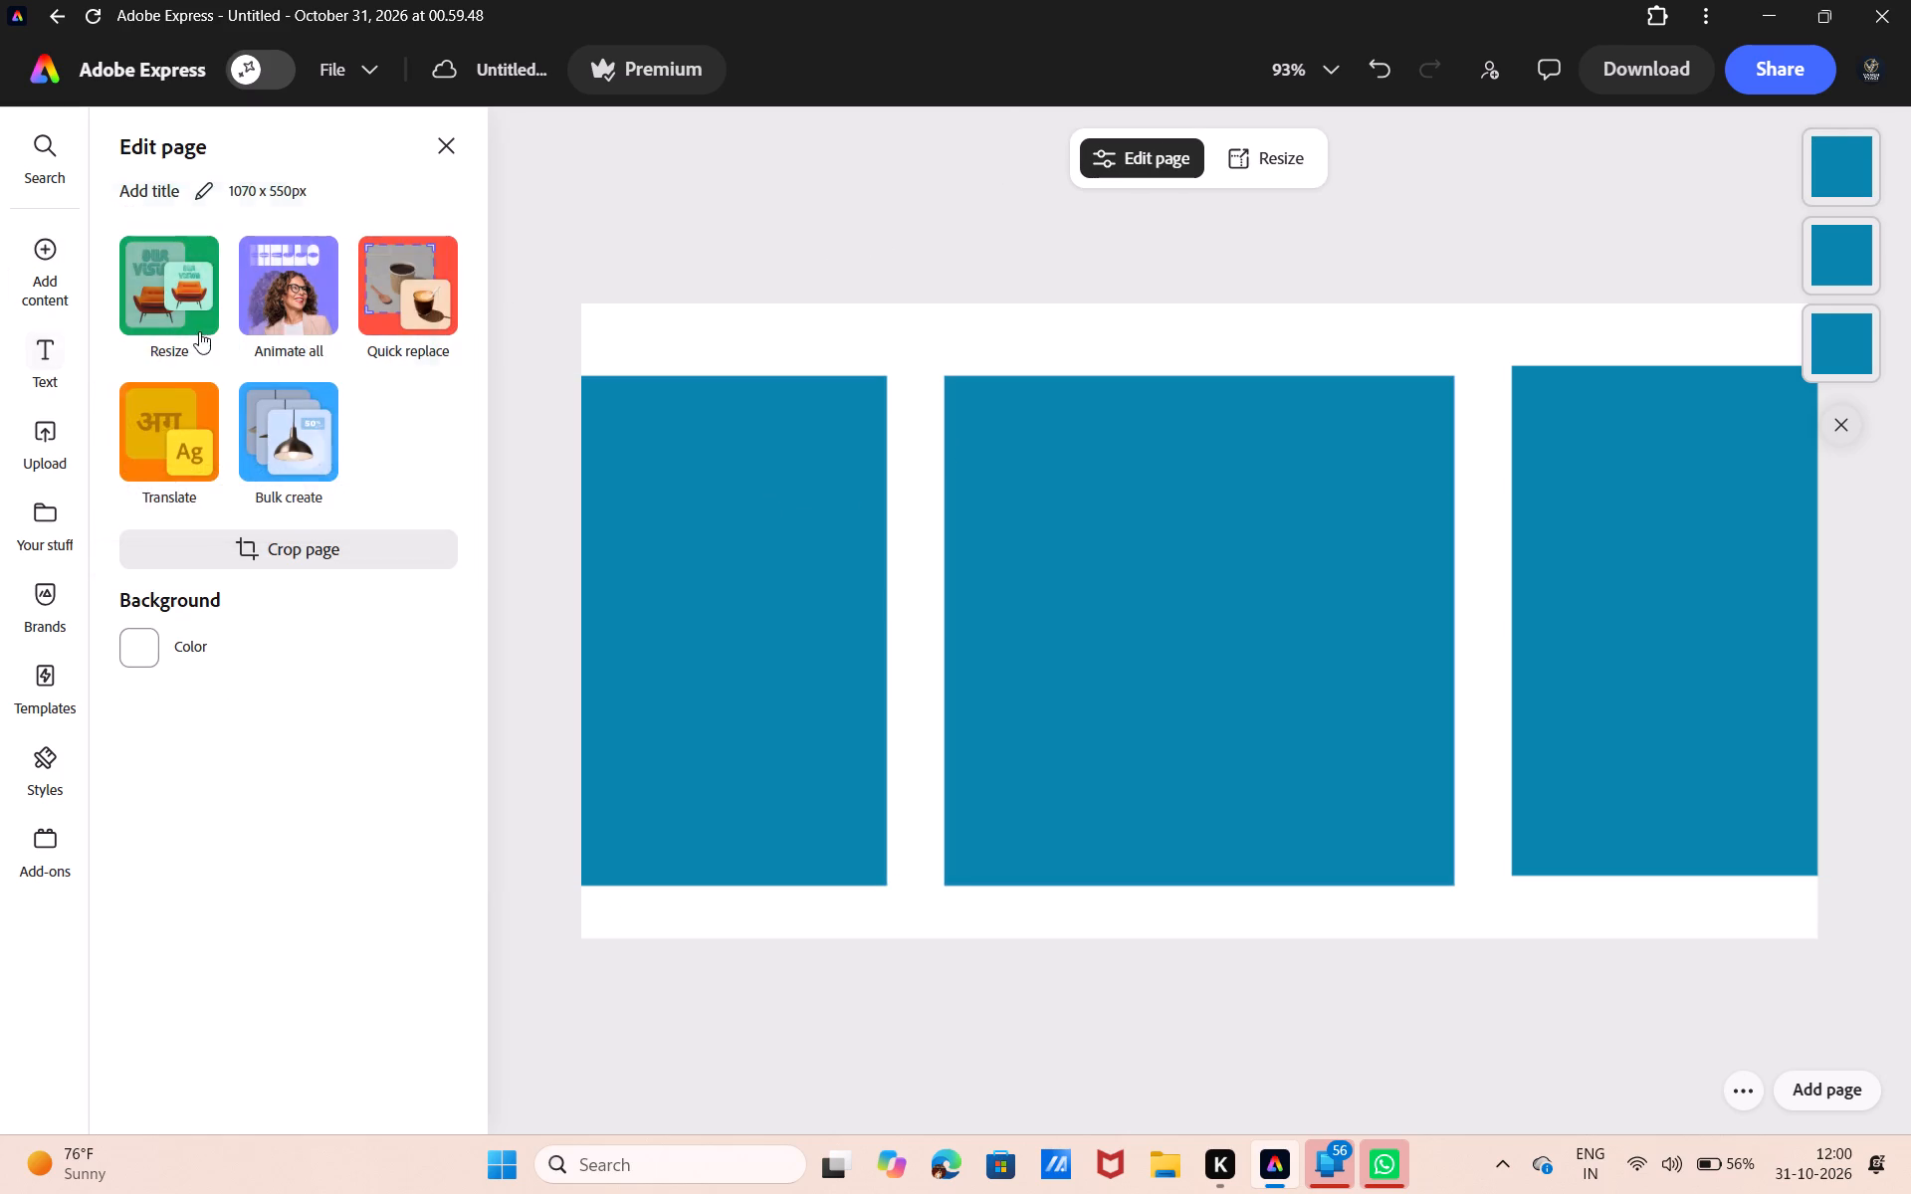
# Add a title text box to the page and scale it down to font size 114.
pyautogui.click(42, 366)
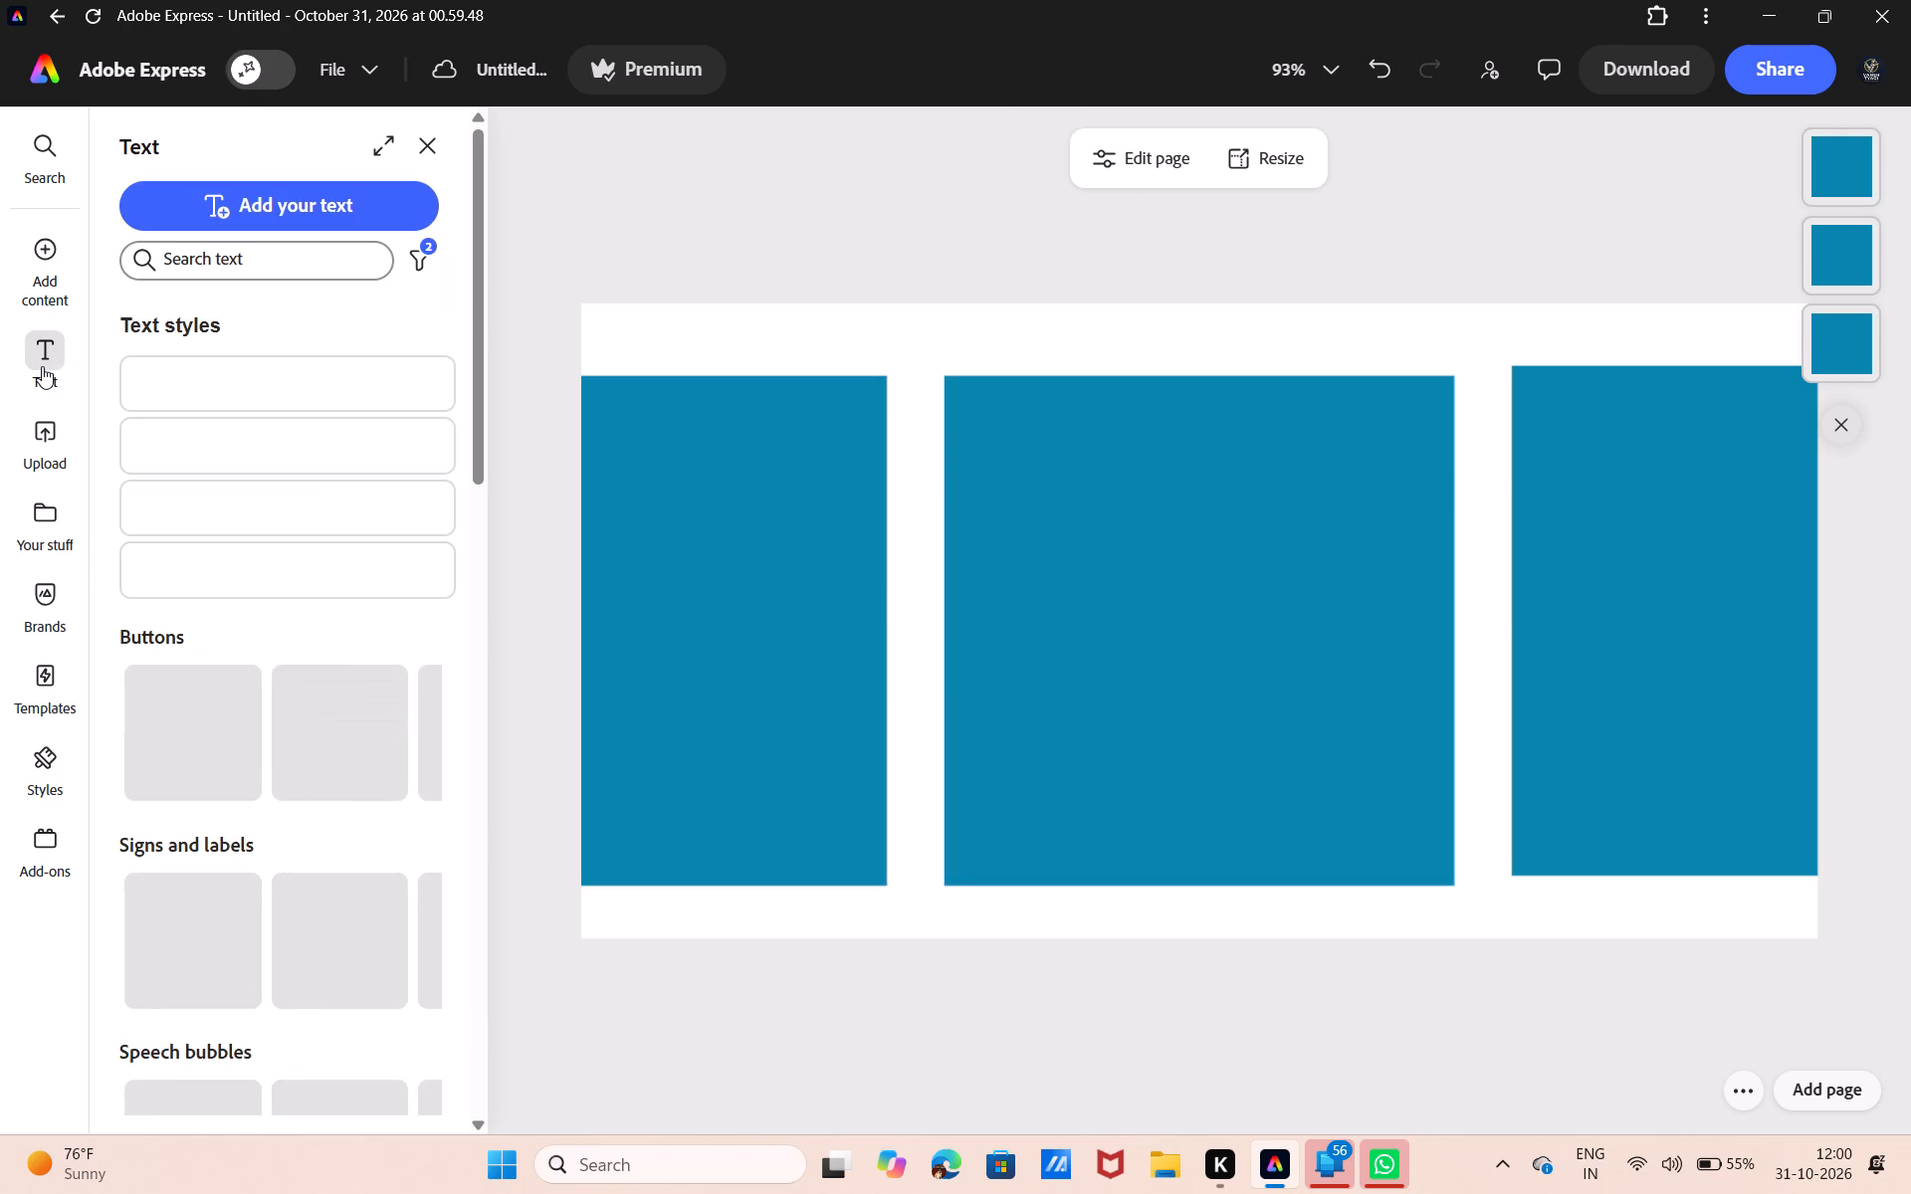
pyautogui.click(232, 196)
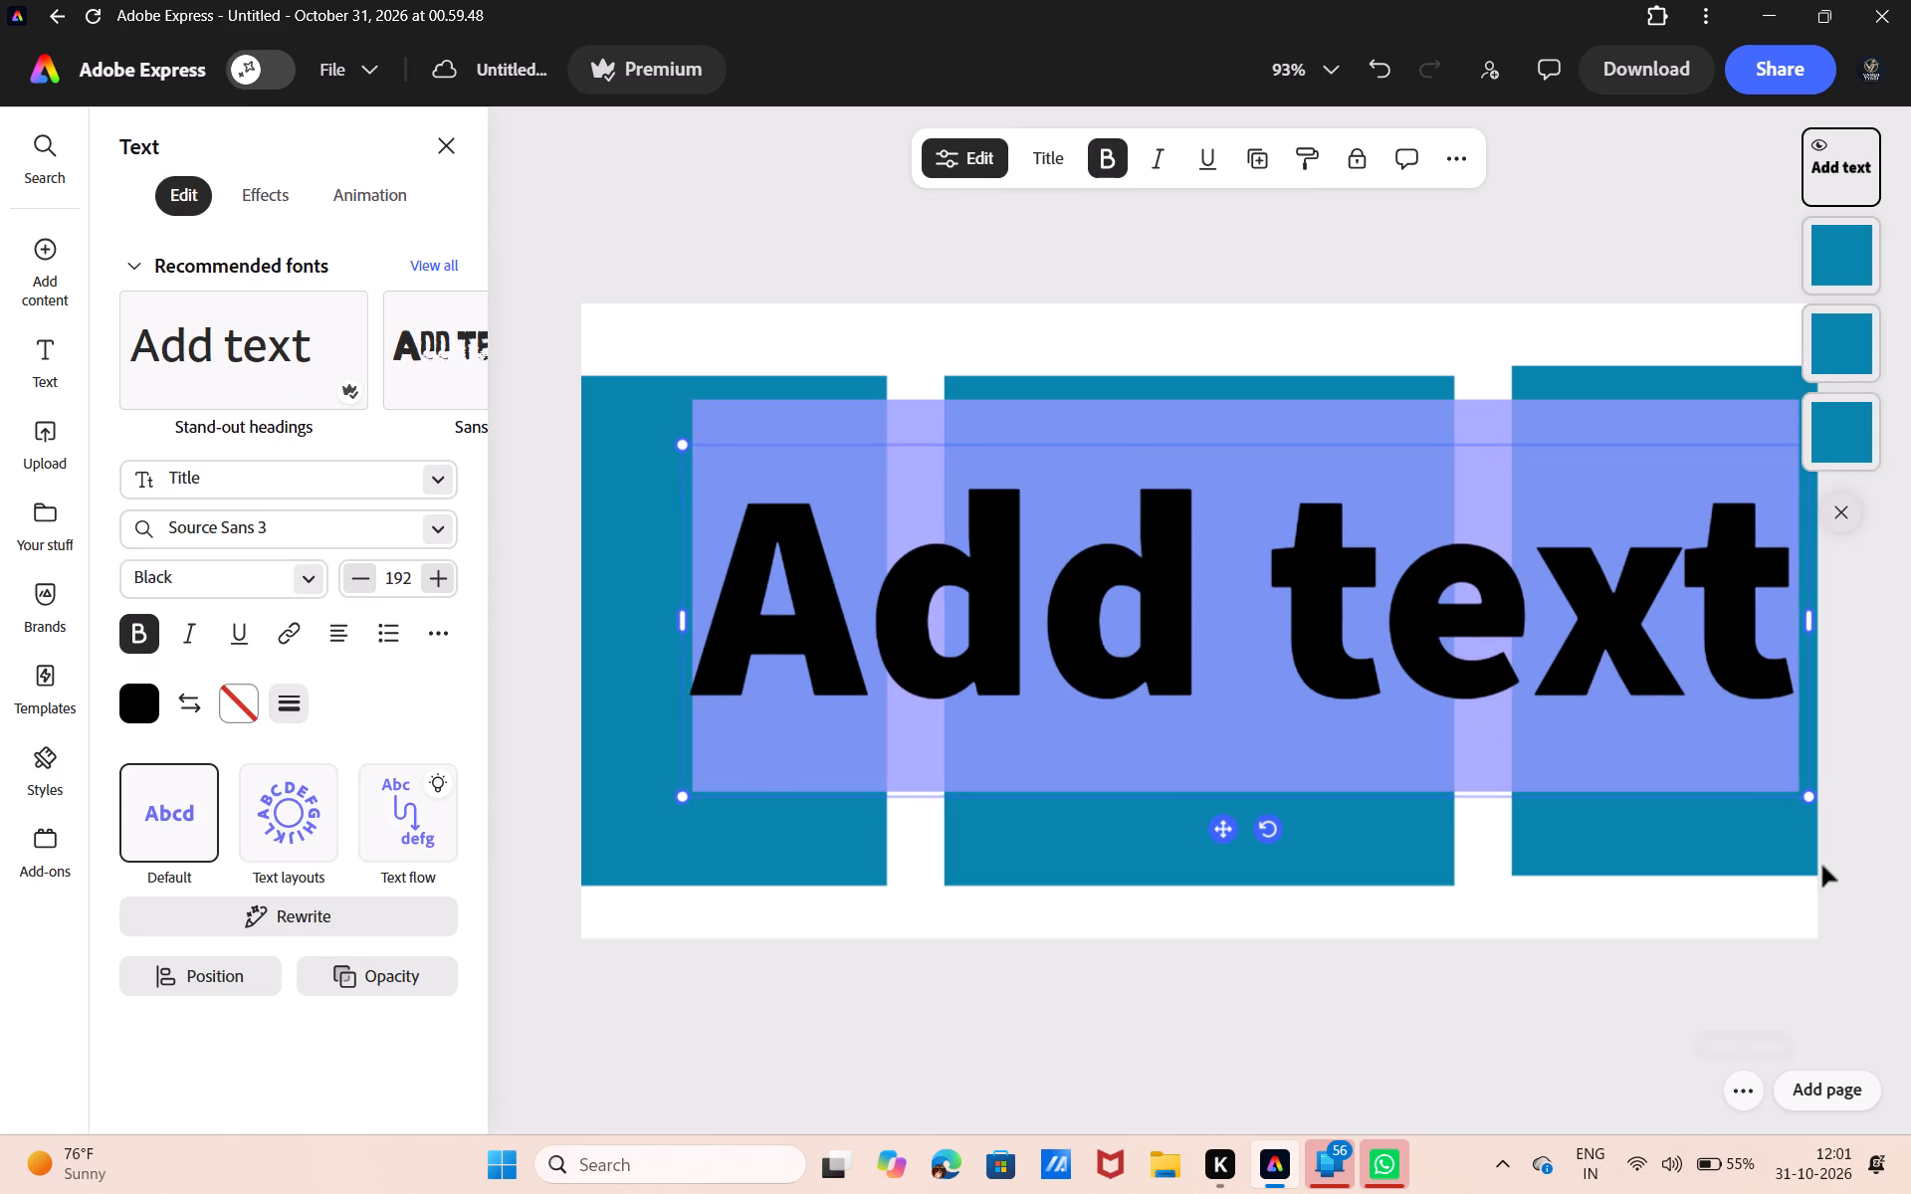
pyautogui.moveTo(1807, 800); pyautogui.dragTo(1446, 581)
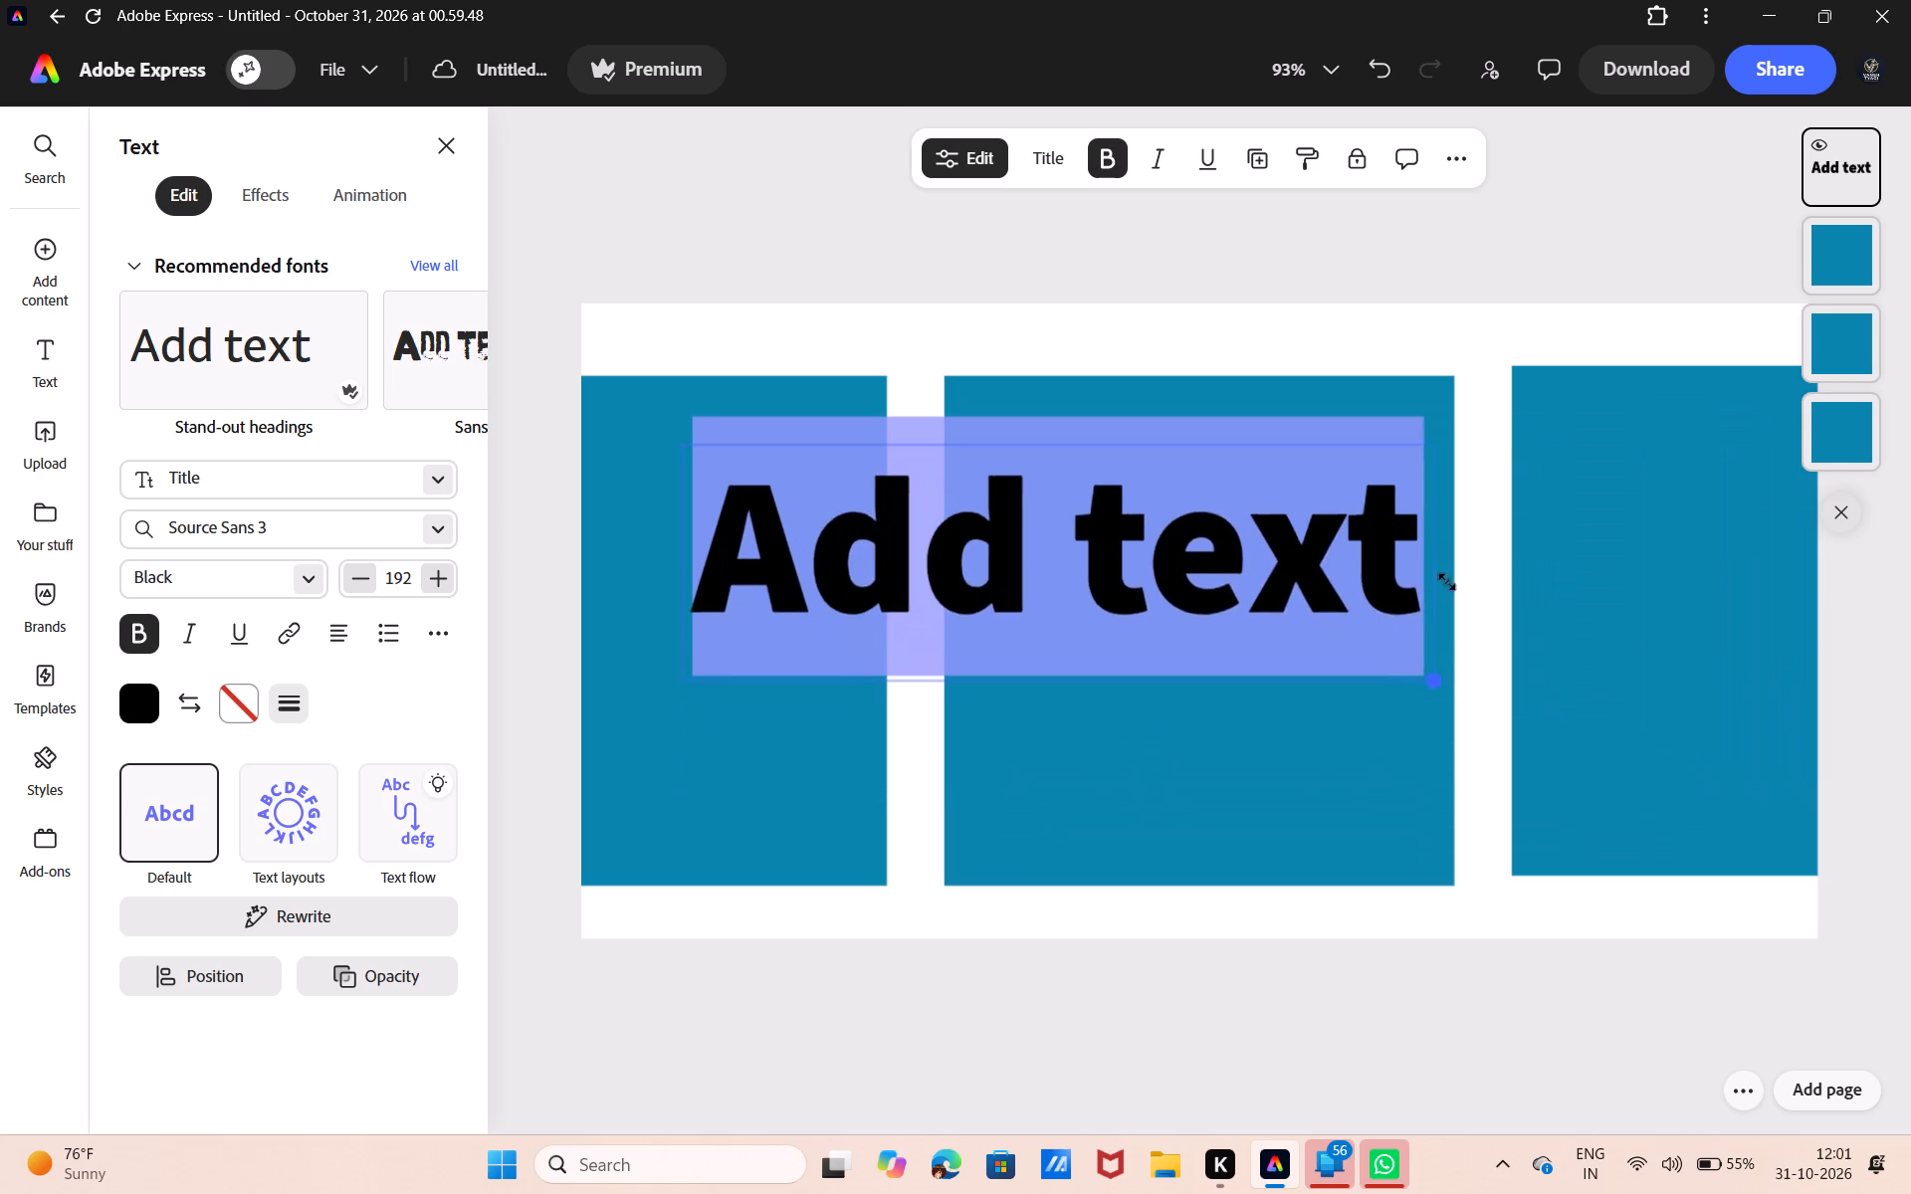
pyautogui.moveTo(1446, 581); pyautogui.dragTo(1392, 557)
# Replace the placeholder text with "the kiet deemed to be university".
pyautogui.click(1344, 530)
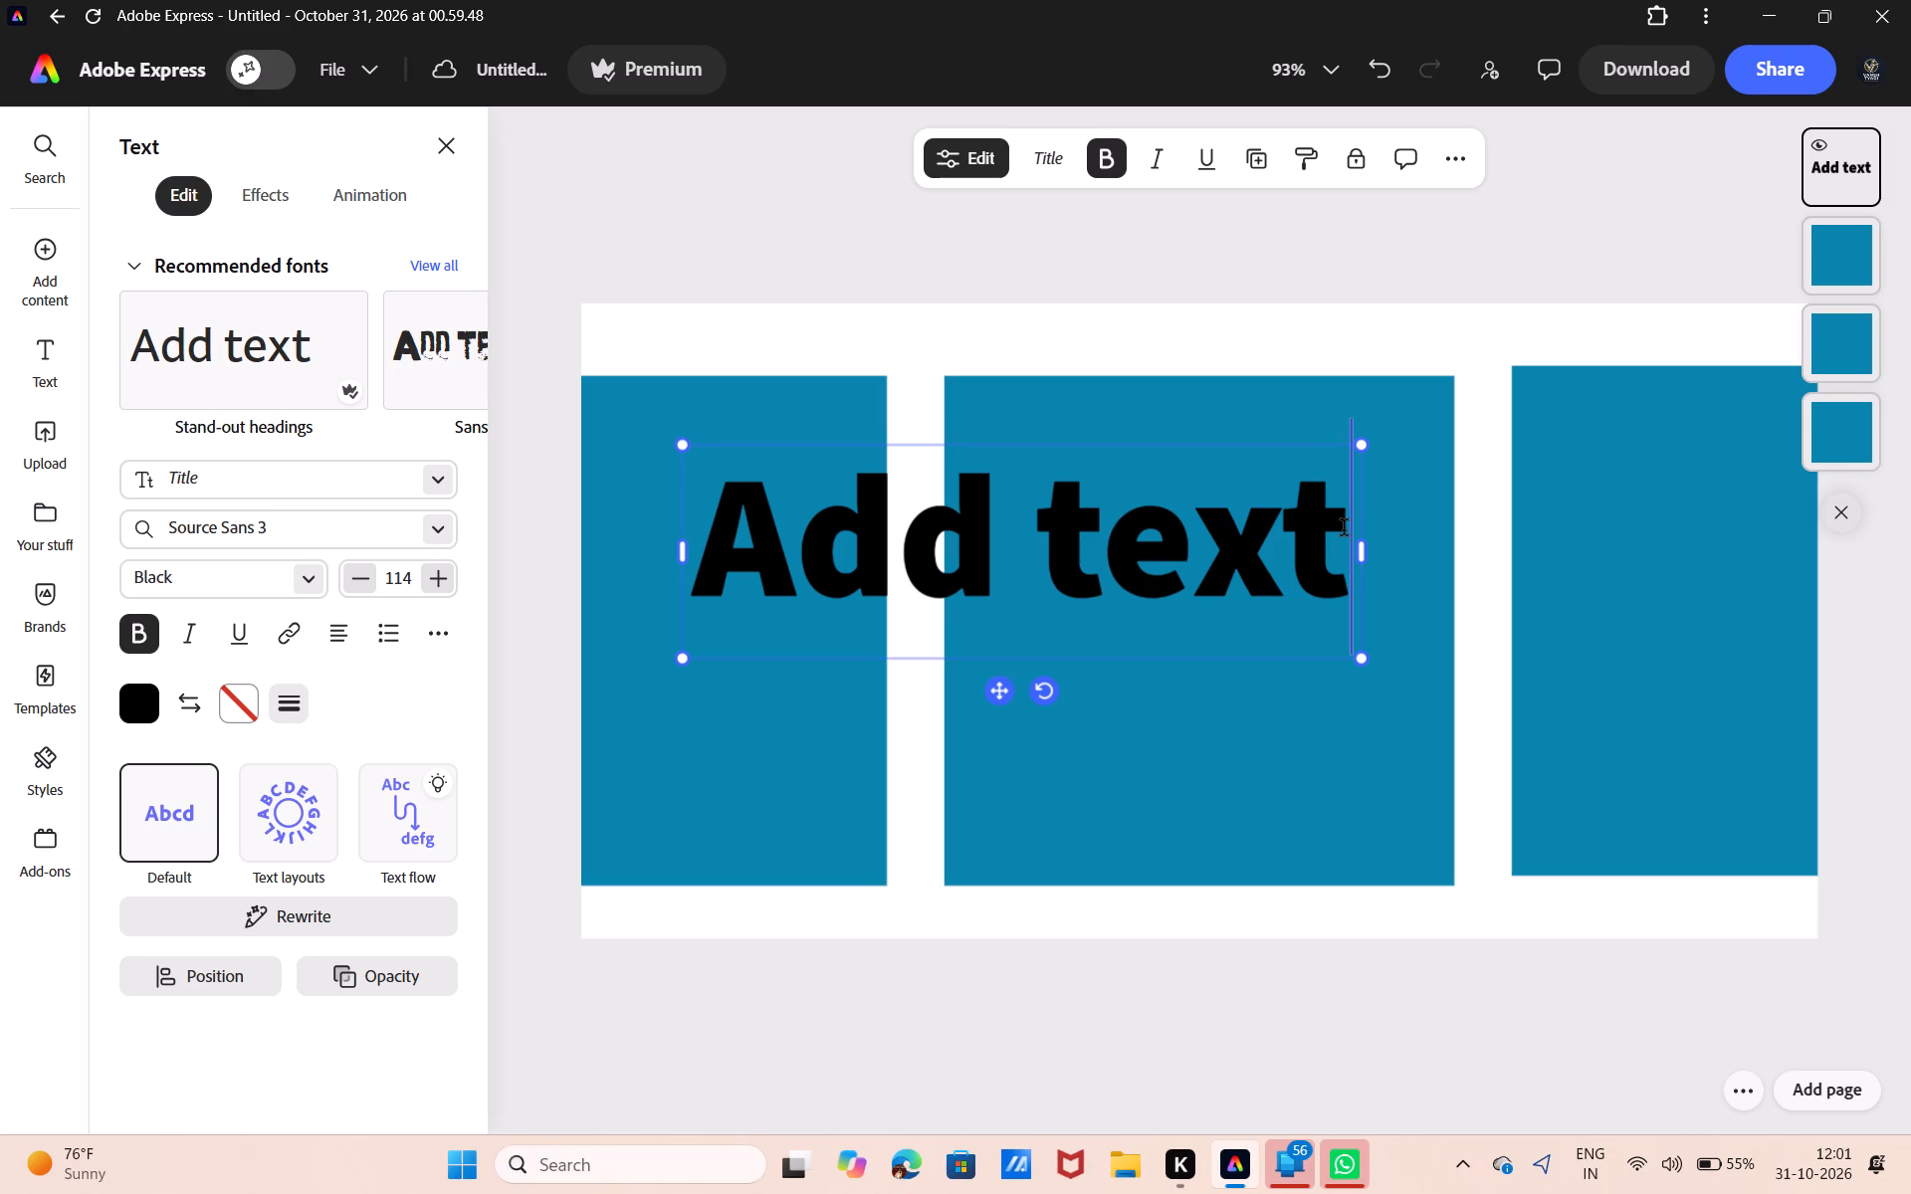
pyautogui.click(1337, 503)
pyautogui.press('BackSpace')
pyautogui.press('BackSpace')
pyautogui.press('BackSpace')
pyautogui.press('BackSpace')
pyautogui.press('BackSpace')
pyautogui.press('BackSpace')
pyautogui.press('BackSpace')
pyautogui.press('BackSpace')
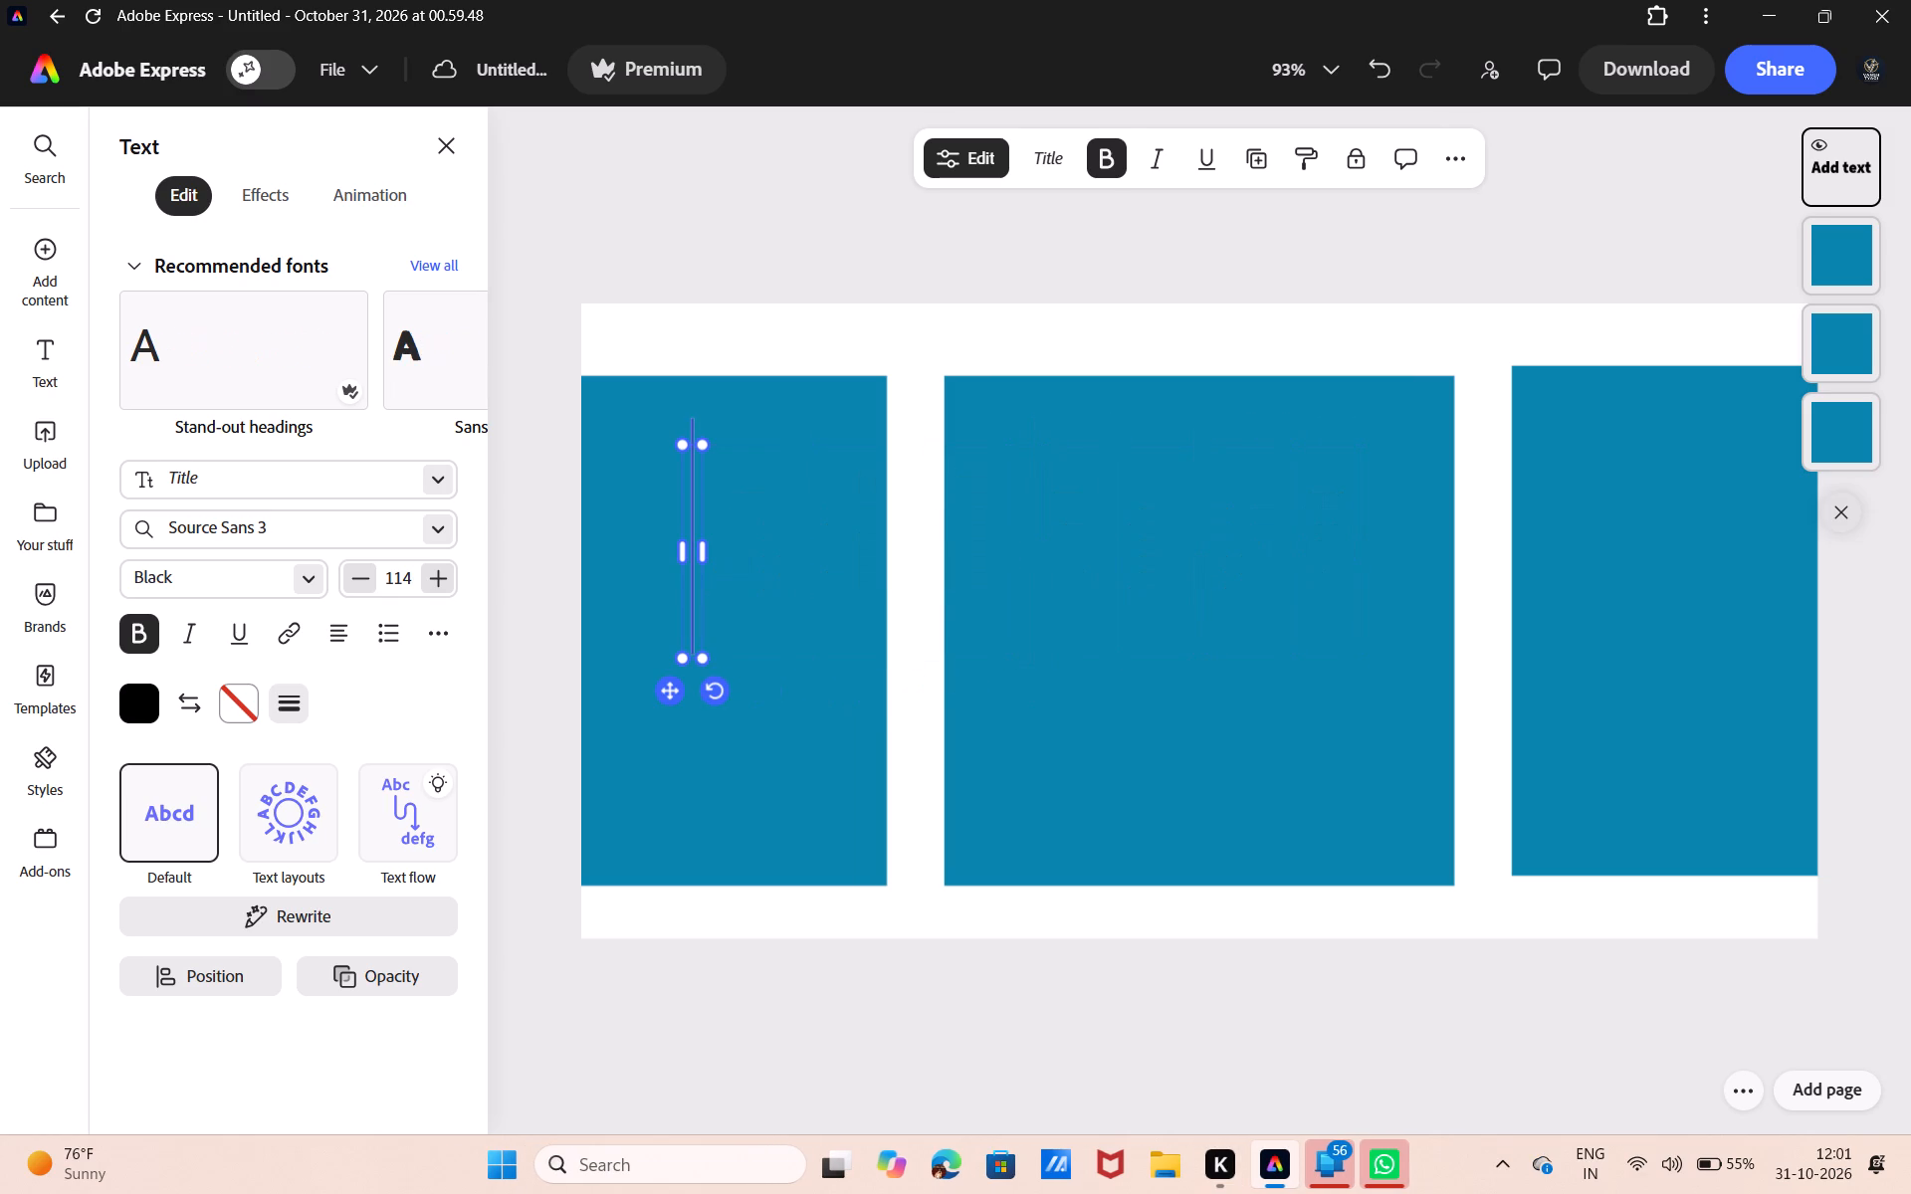
pyautogui.write('the')
pyautogui.press('space')
pyautogui.write('ki')
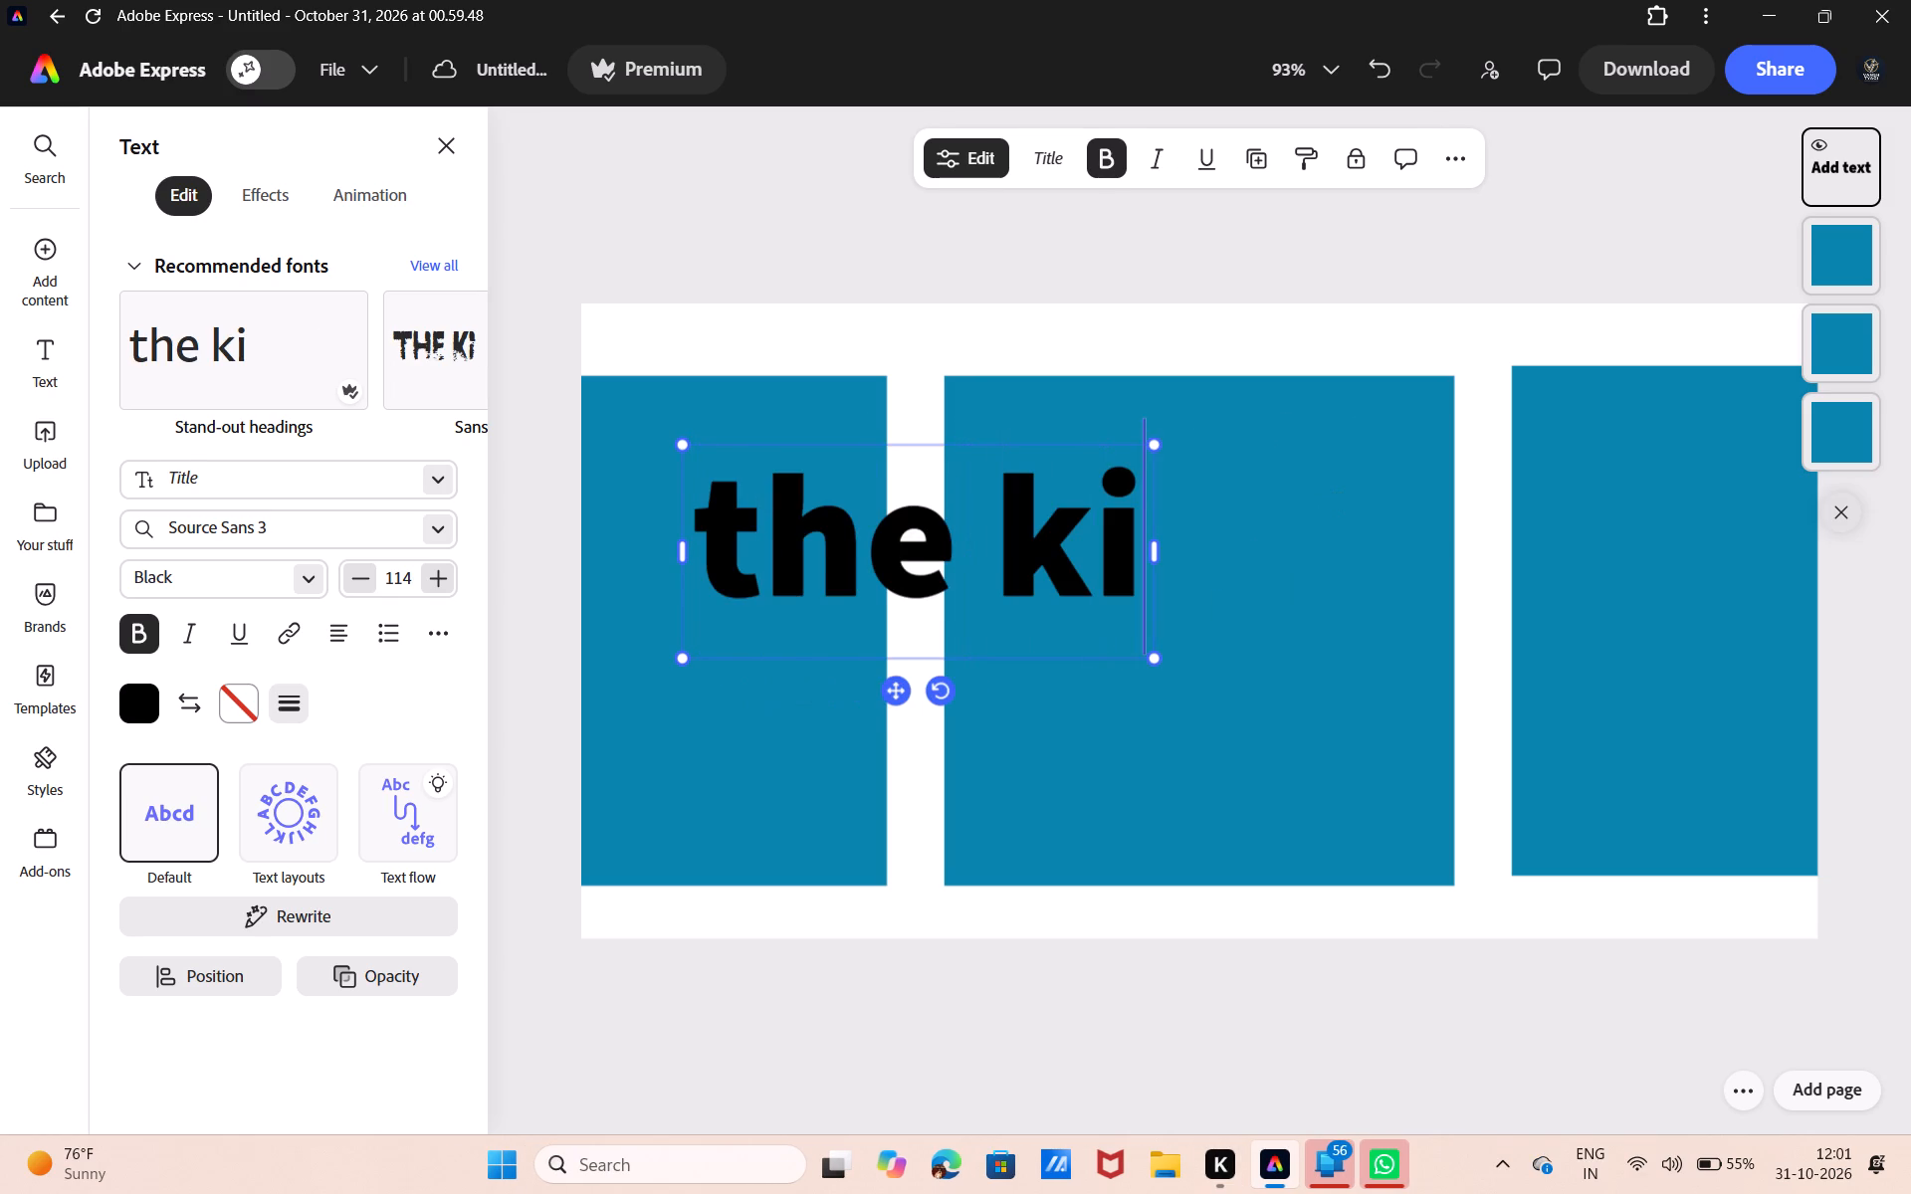
pyautogui.write('et')
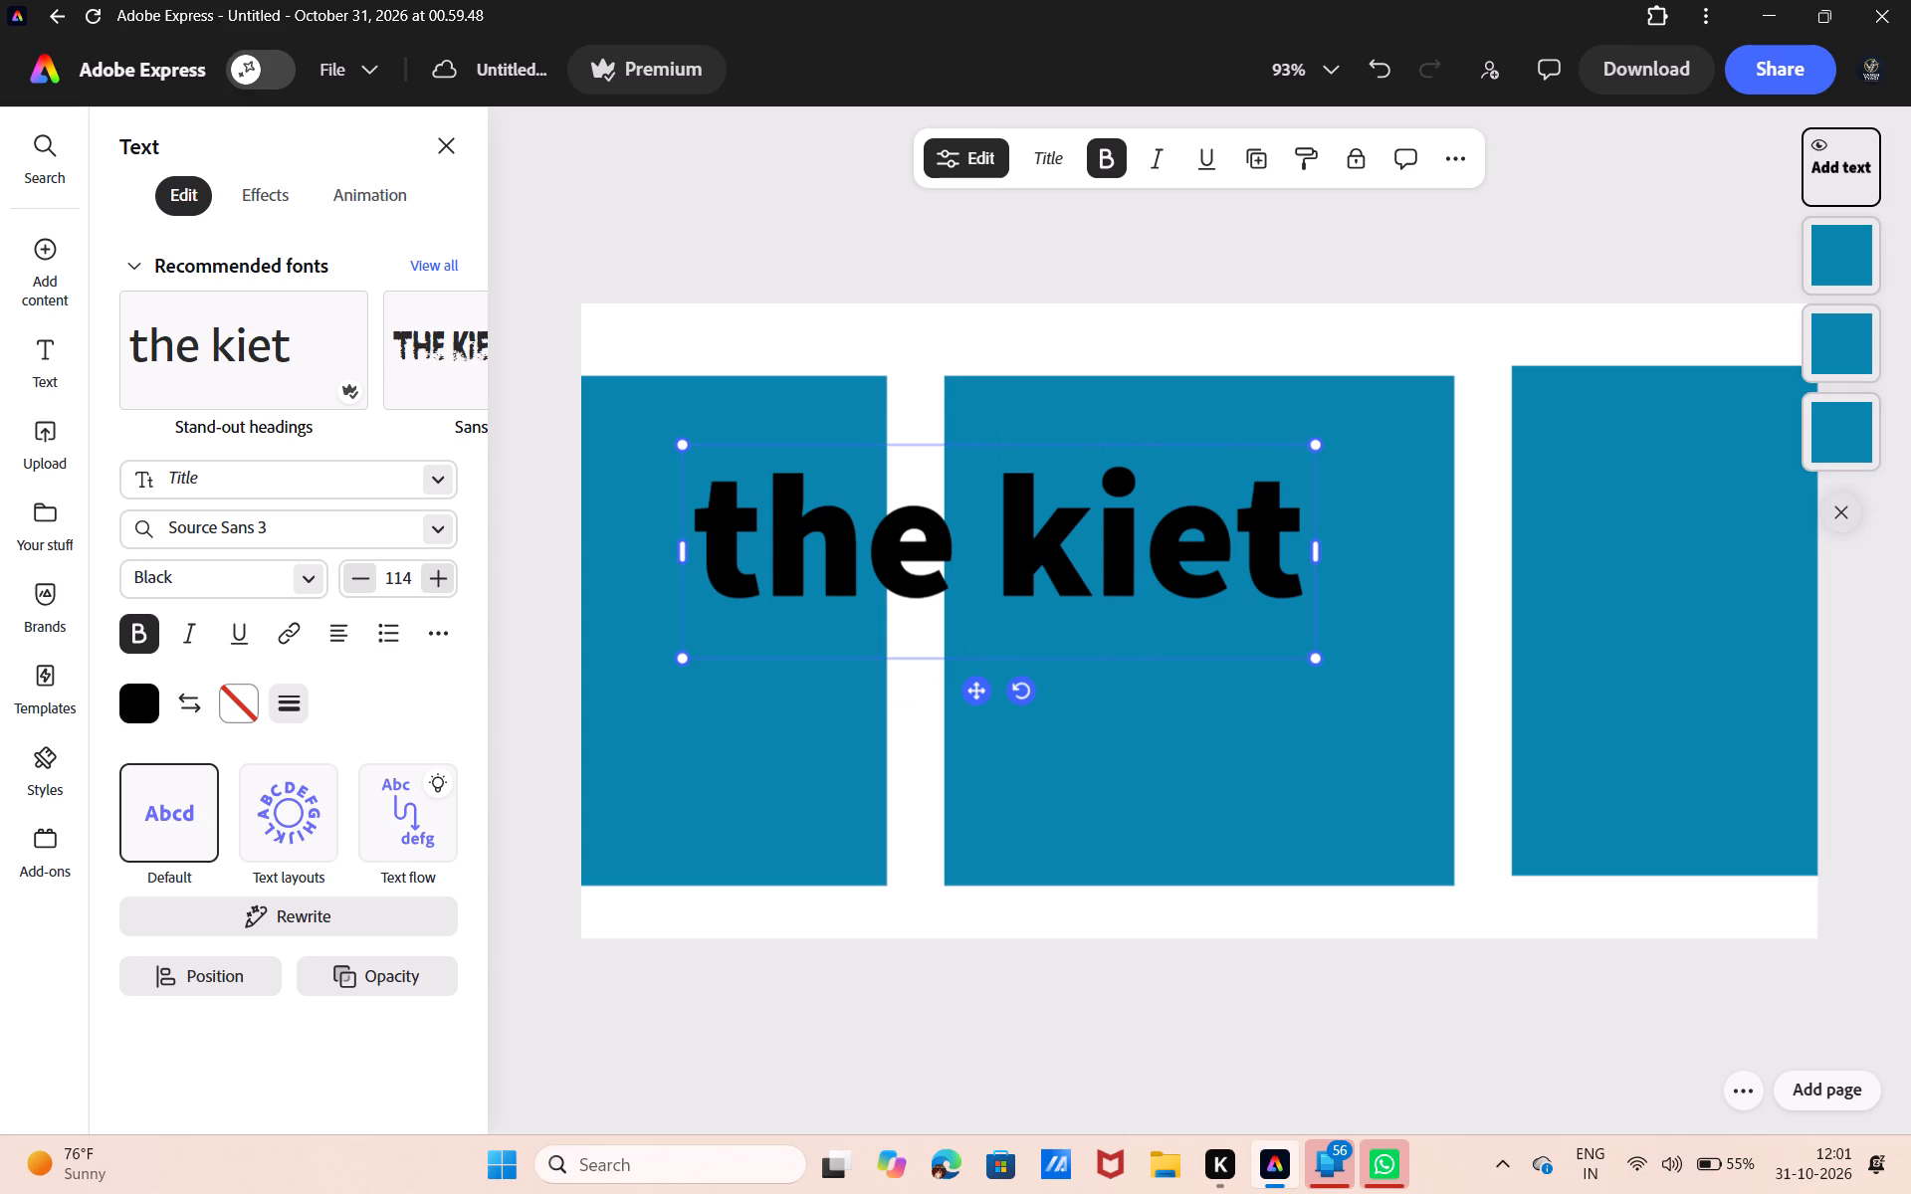
pyautogui.press('space')
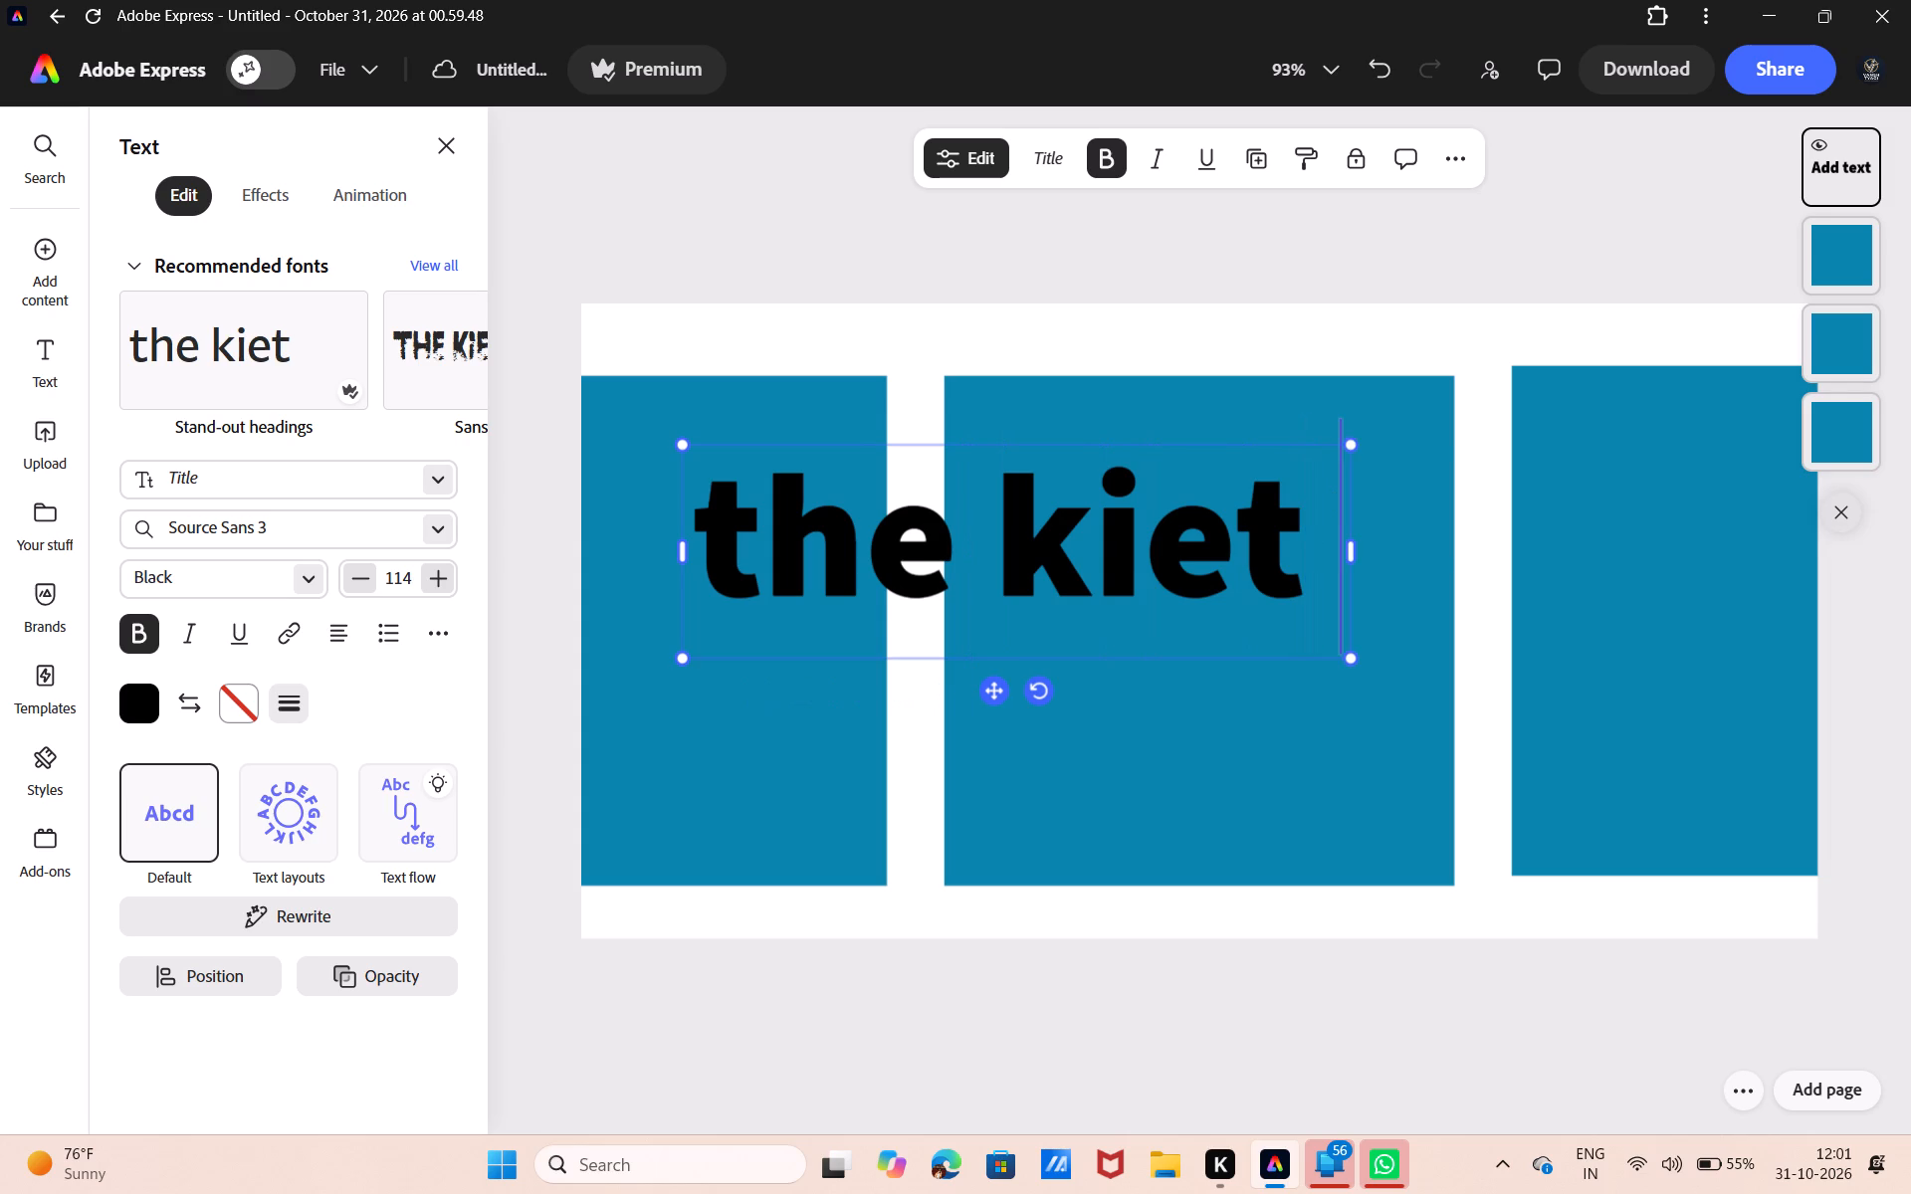
pyautogui.write('deemed to be univ')
pyautogui.write('ersity')
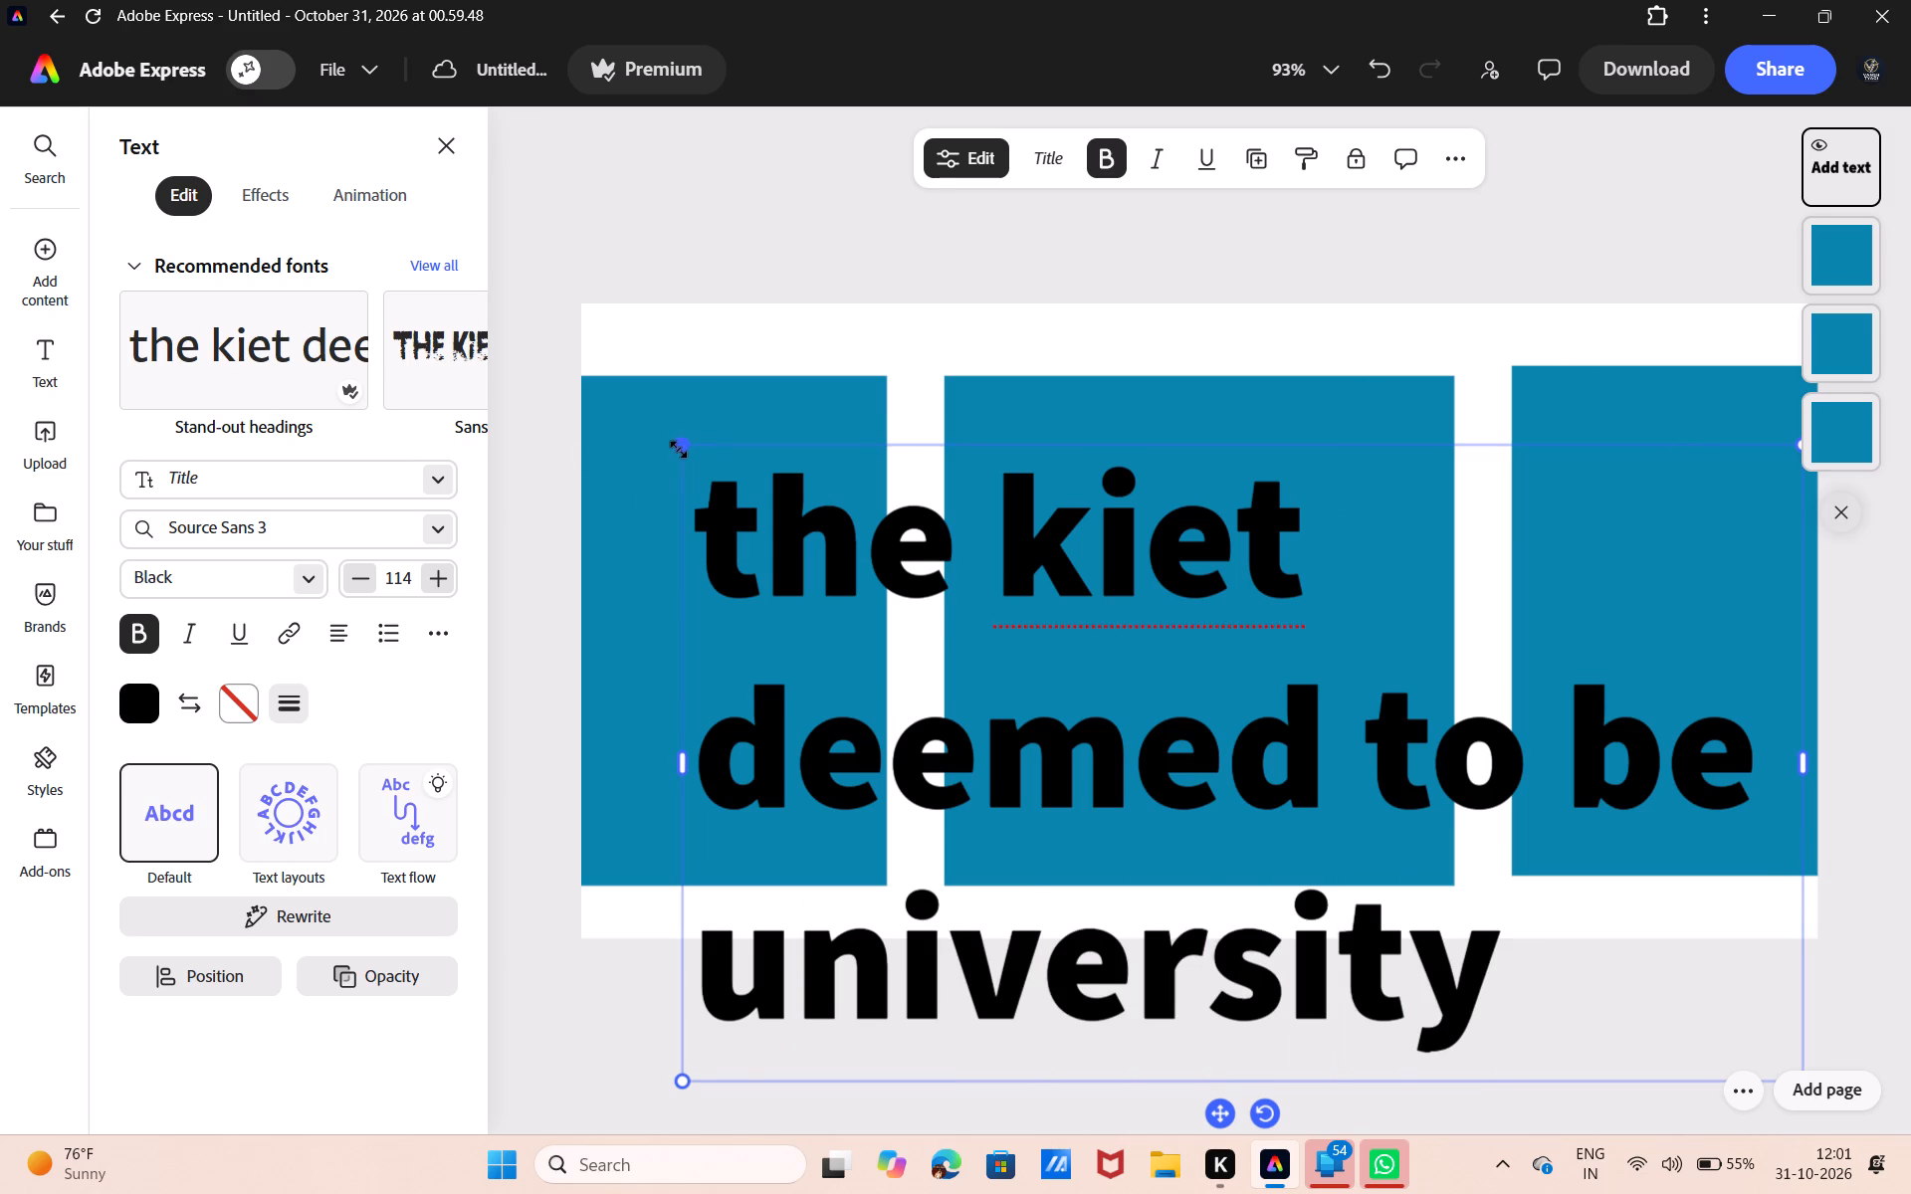
# Scale the heading down to font size 78 and move it up over the middle square.
pyautogui.moveTo(678, 449); pyautogui.dragTo(997, 708)
pyautogui.moveTo(1251, 809); pyautogui.dragTo(1251, 808)
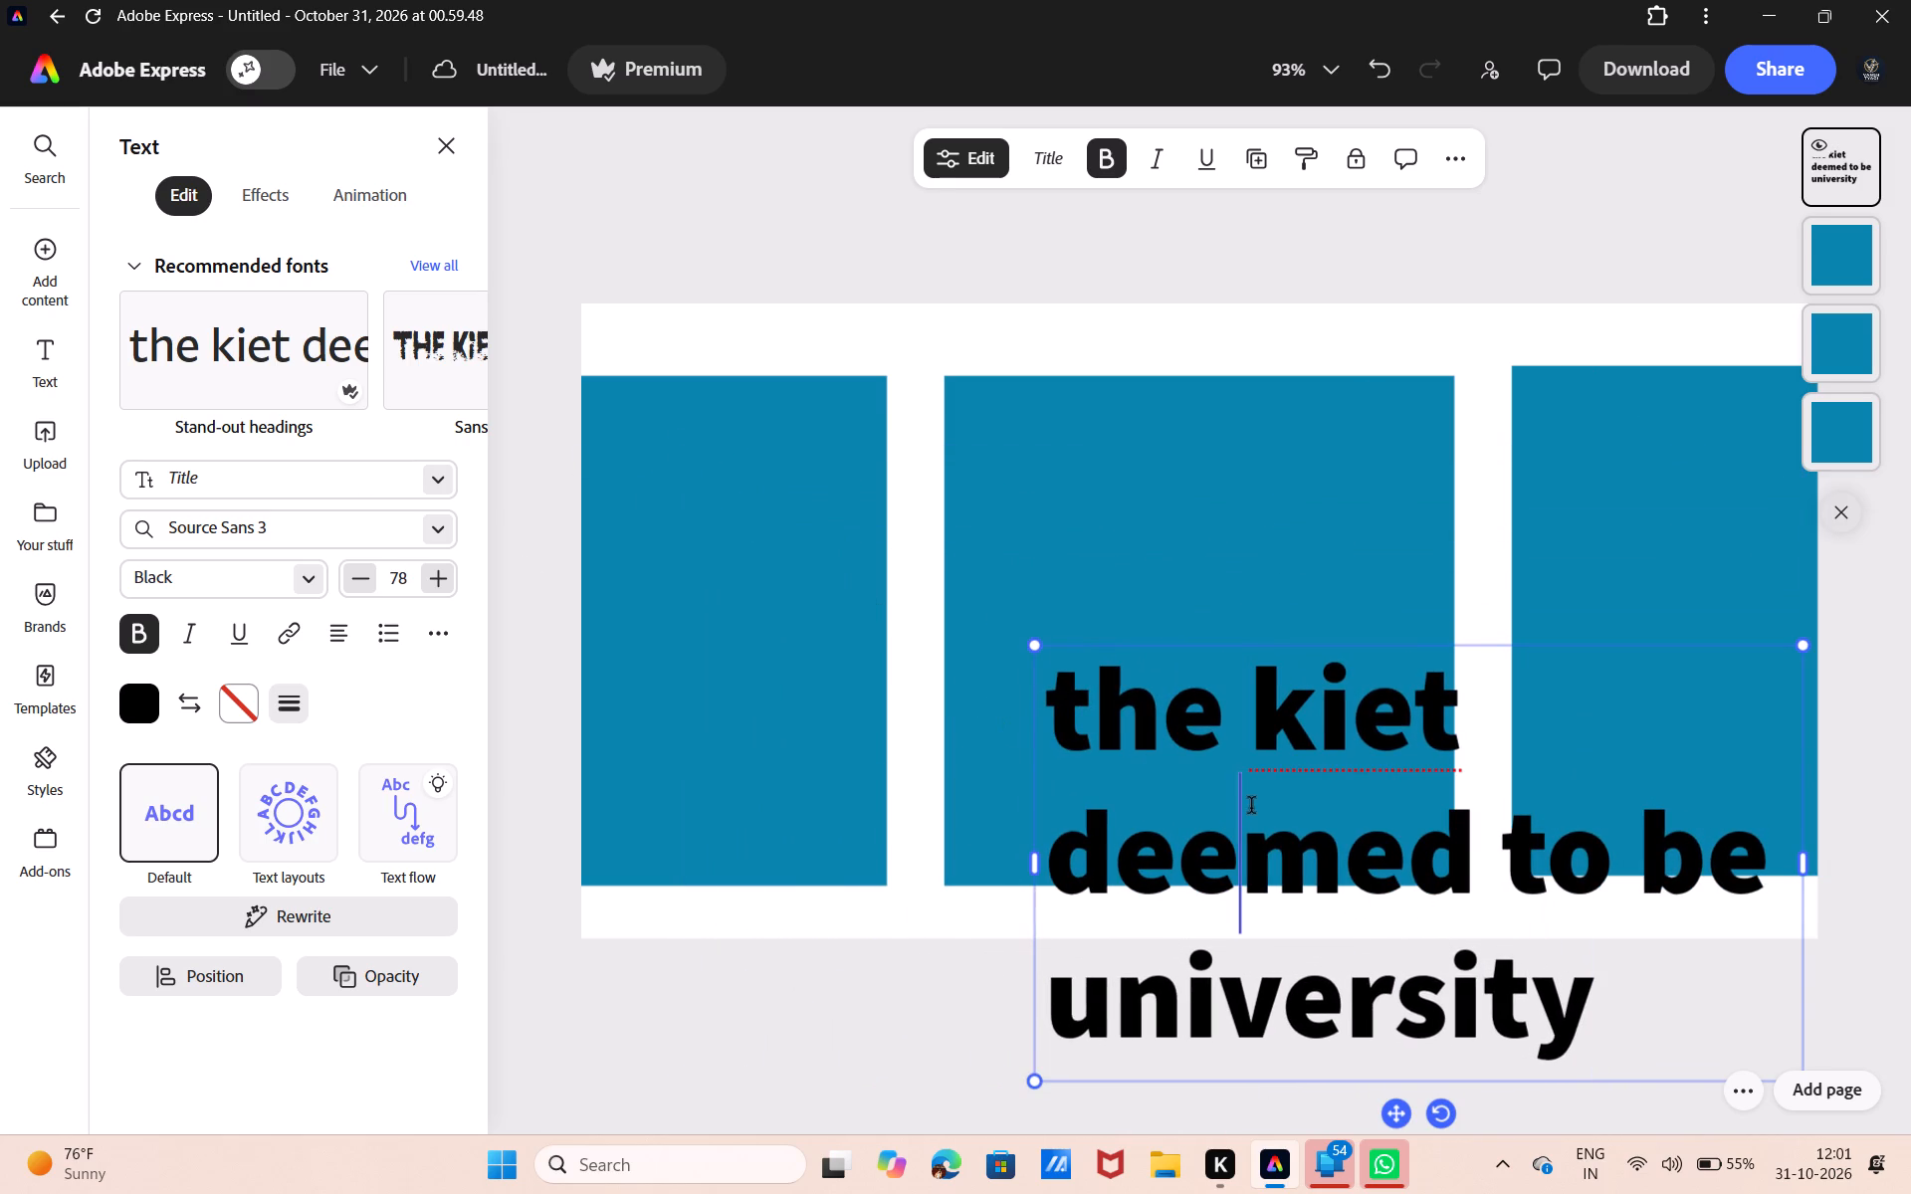
pyautogui.moveTo(1251, 808); pyautogui.dragTo(1198, 716)
pyautogui.moveTo(1398, 1114); pyautogui.dragTo(1139, 871)
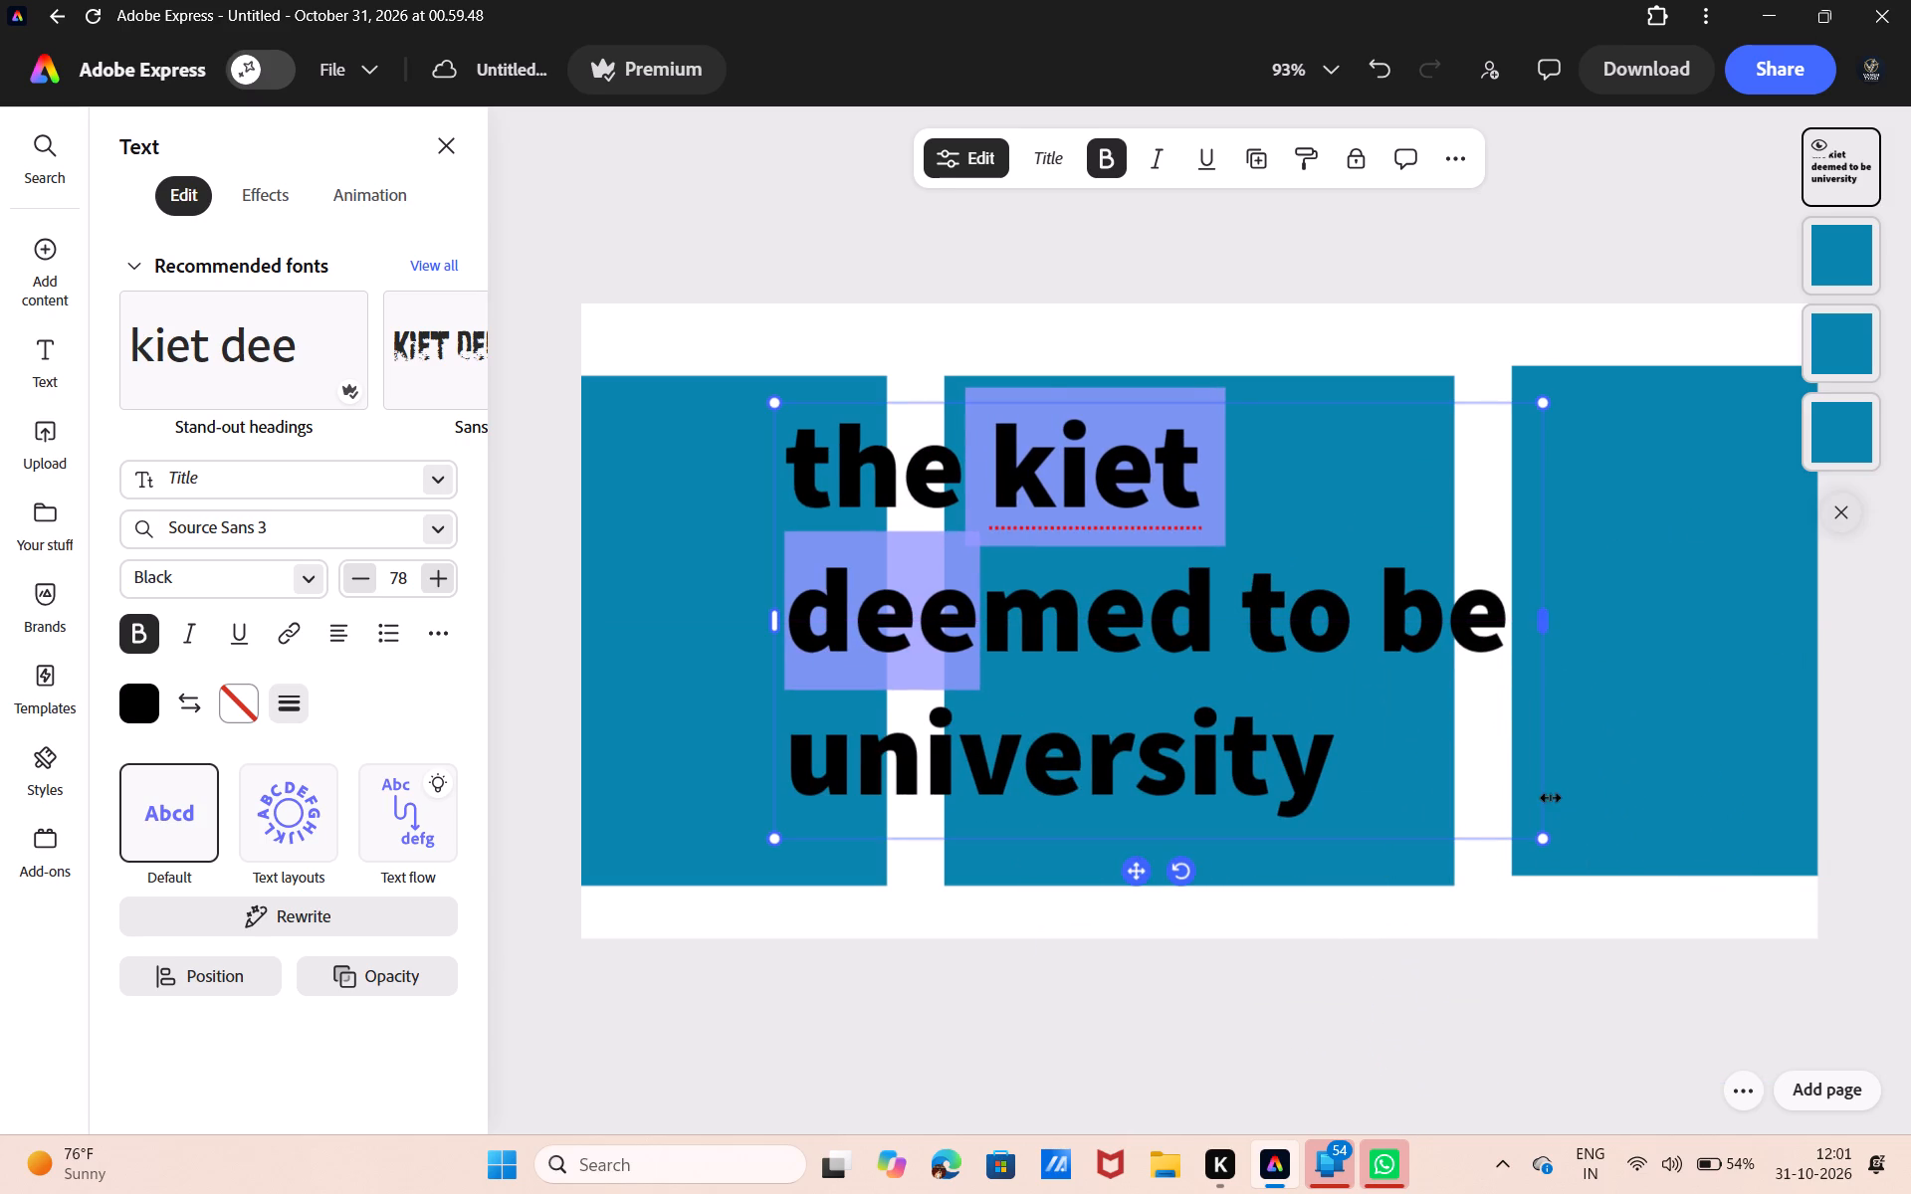
# Shrink the heading to font size 35 and widen its text box so the wording fits on one line.
pyautogui.moveTo(1541, 840); pyautogui.dragTo(1135, 597)
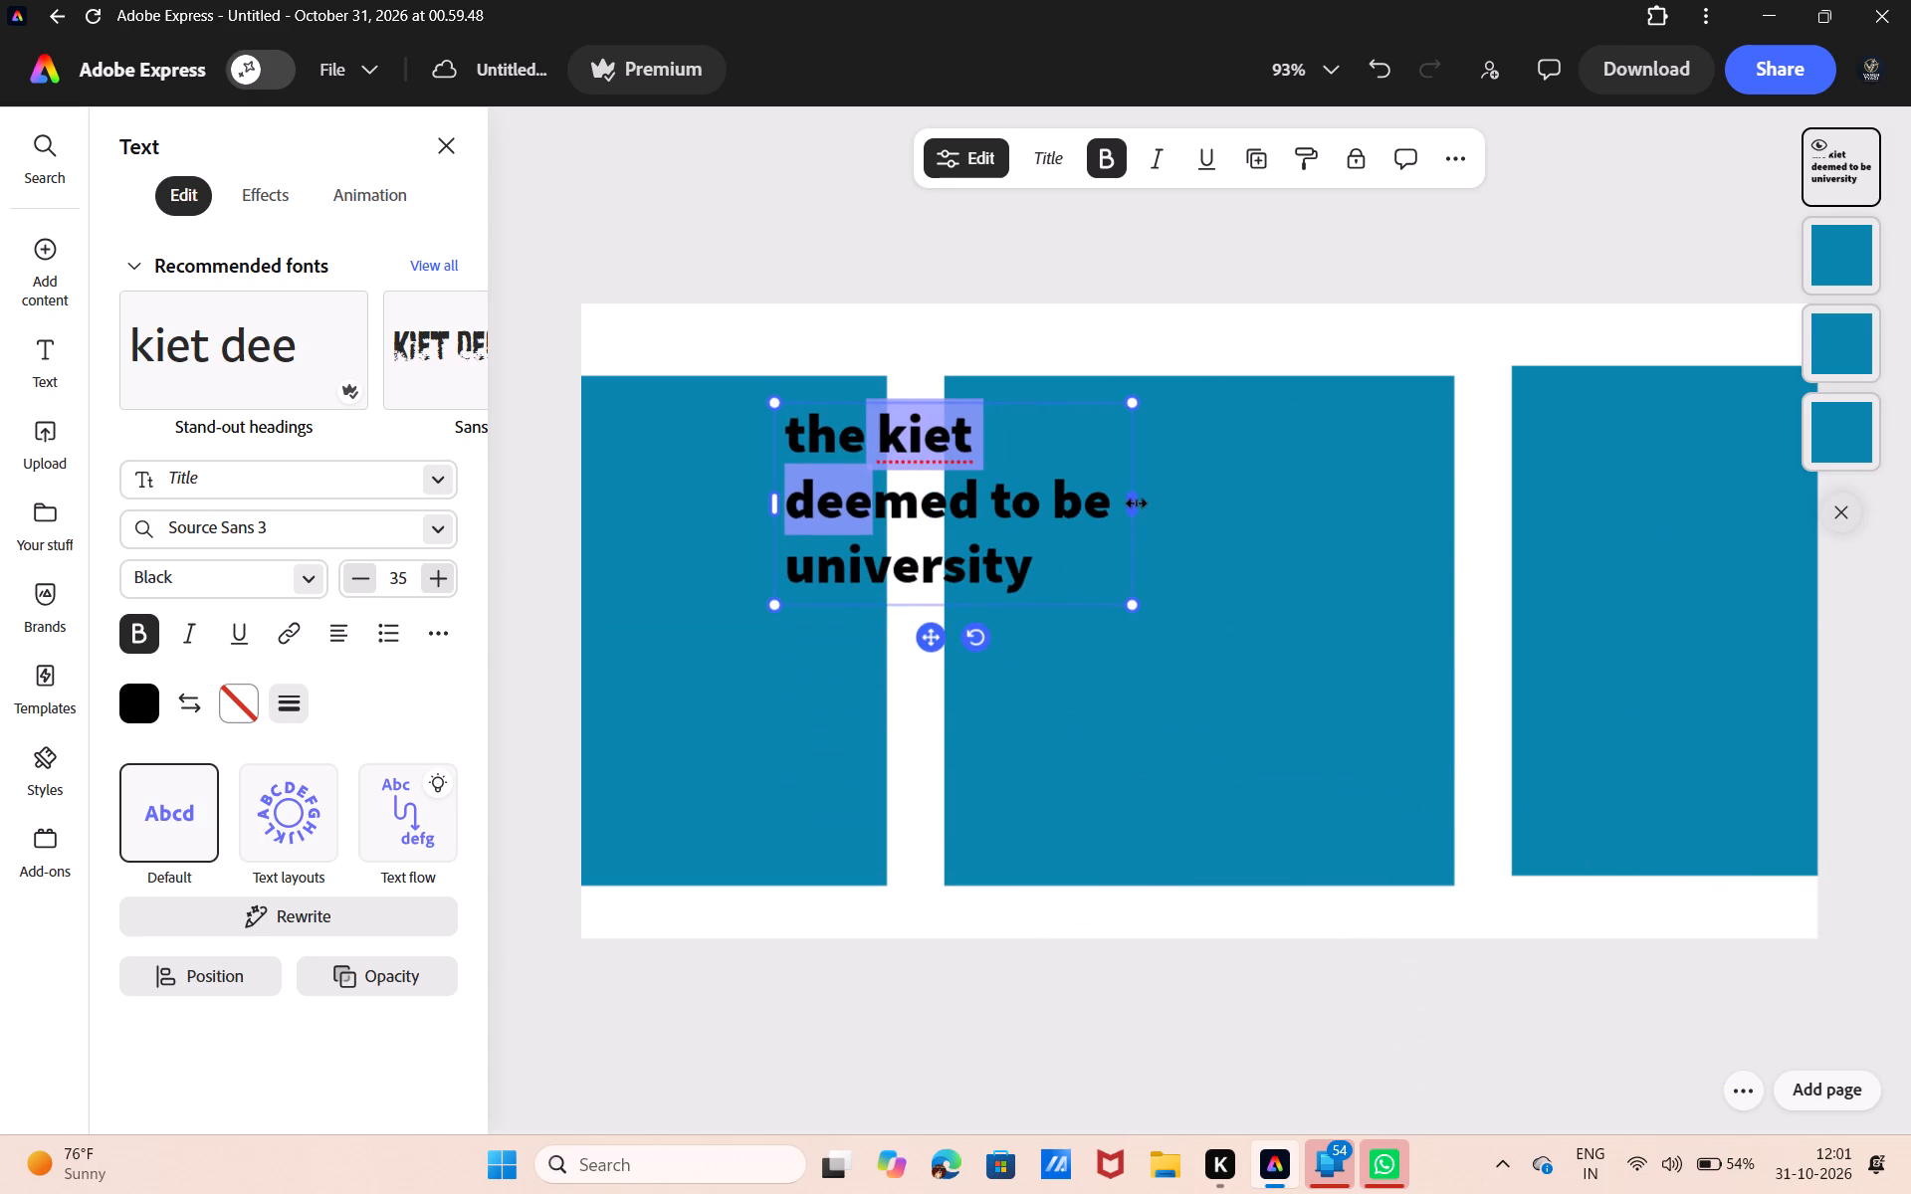
pyautogui.moveTo(1136, 502); pyautogui.dragTo(1600, 454)
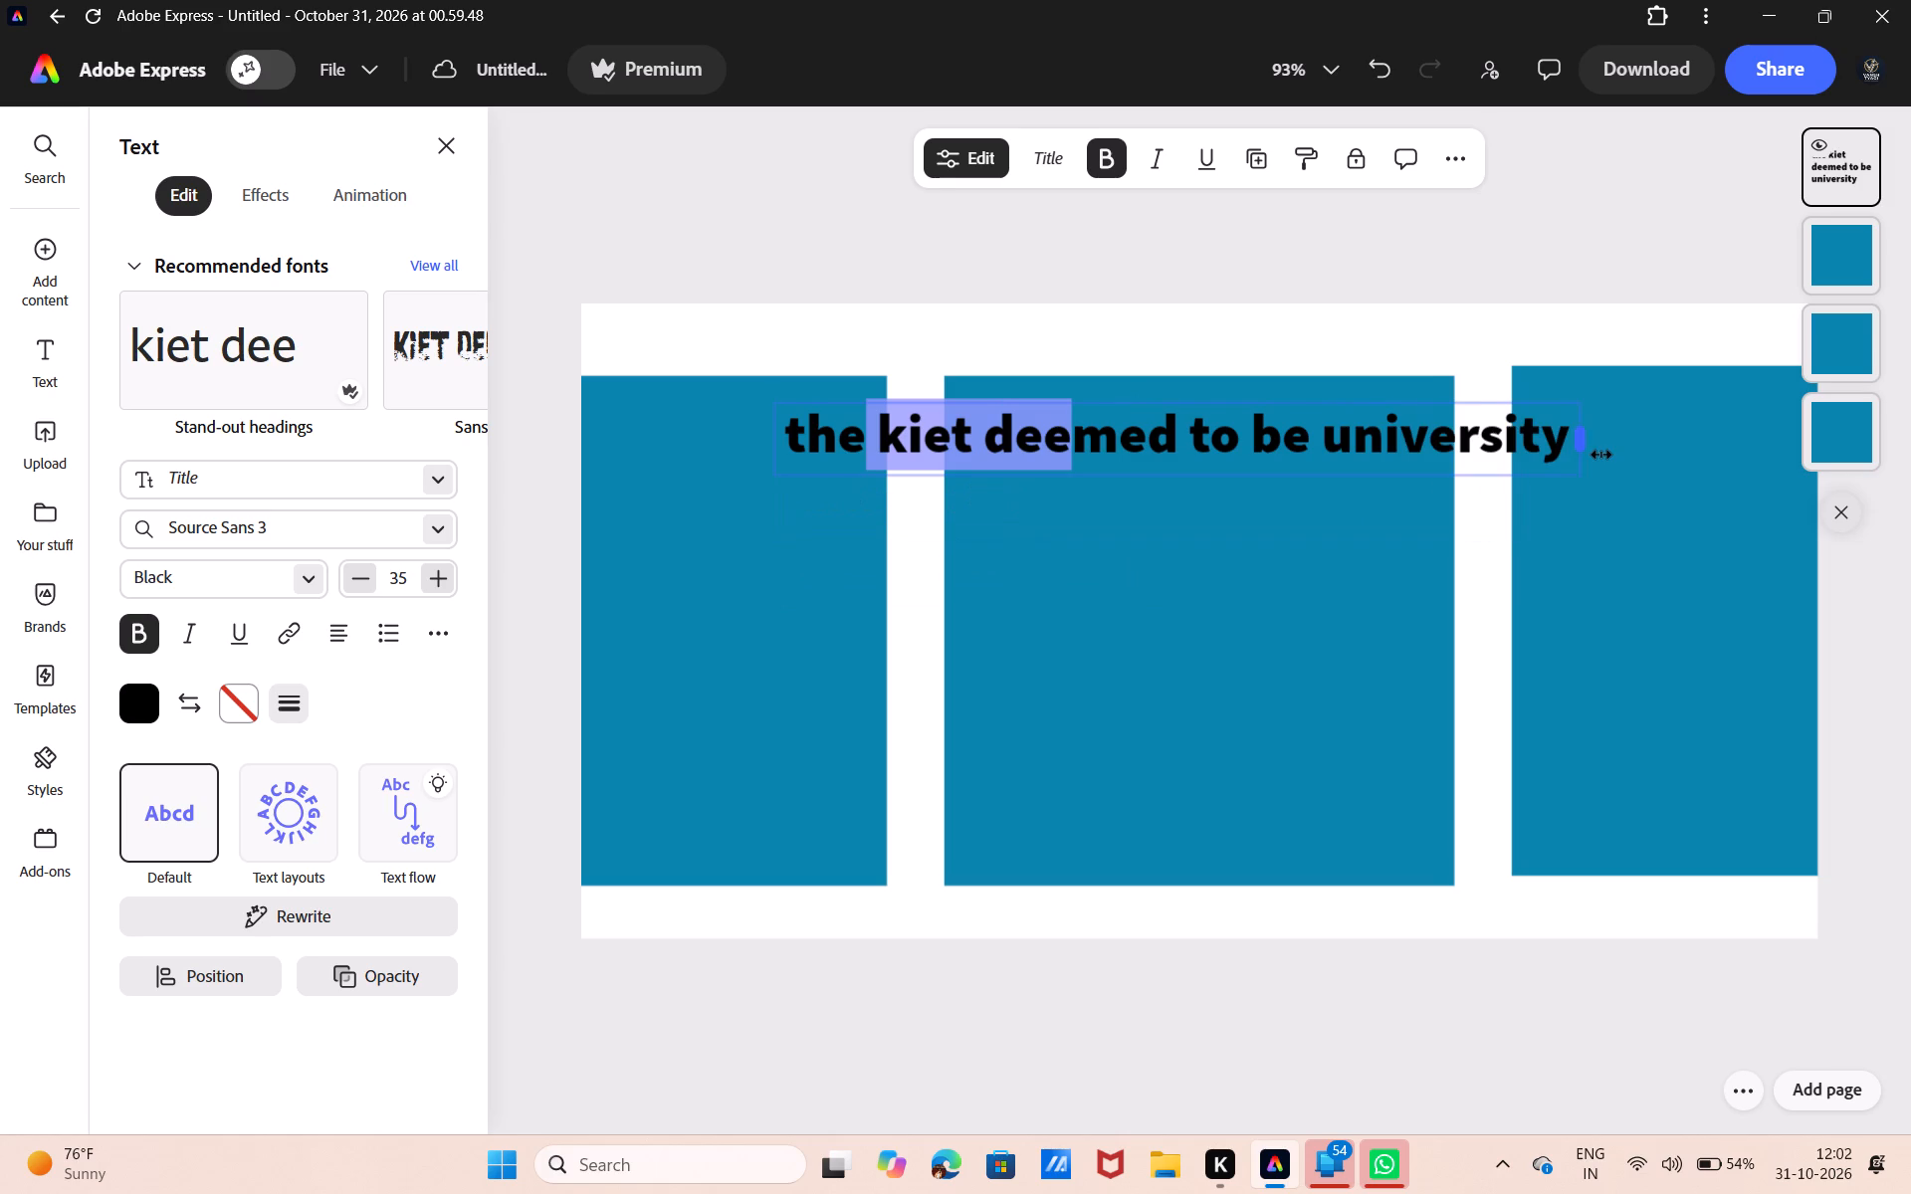
pyautogui.moveTo(1600, 454); pyautogui.dragTo(1607, 454)
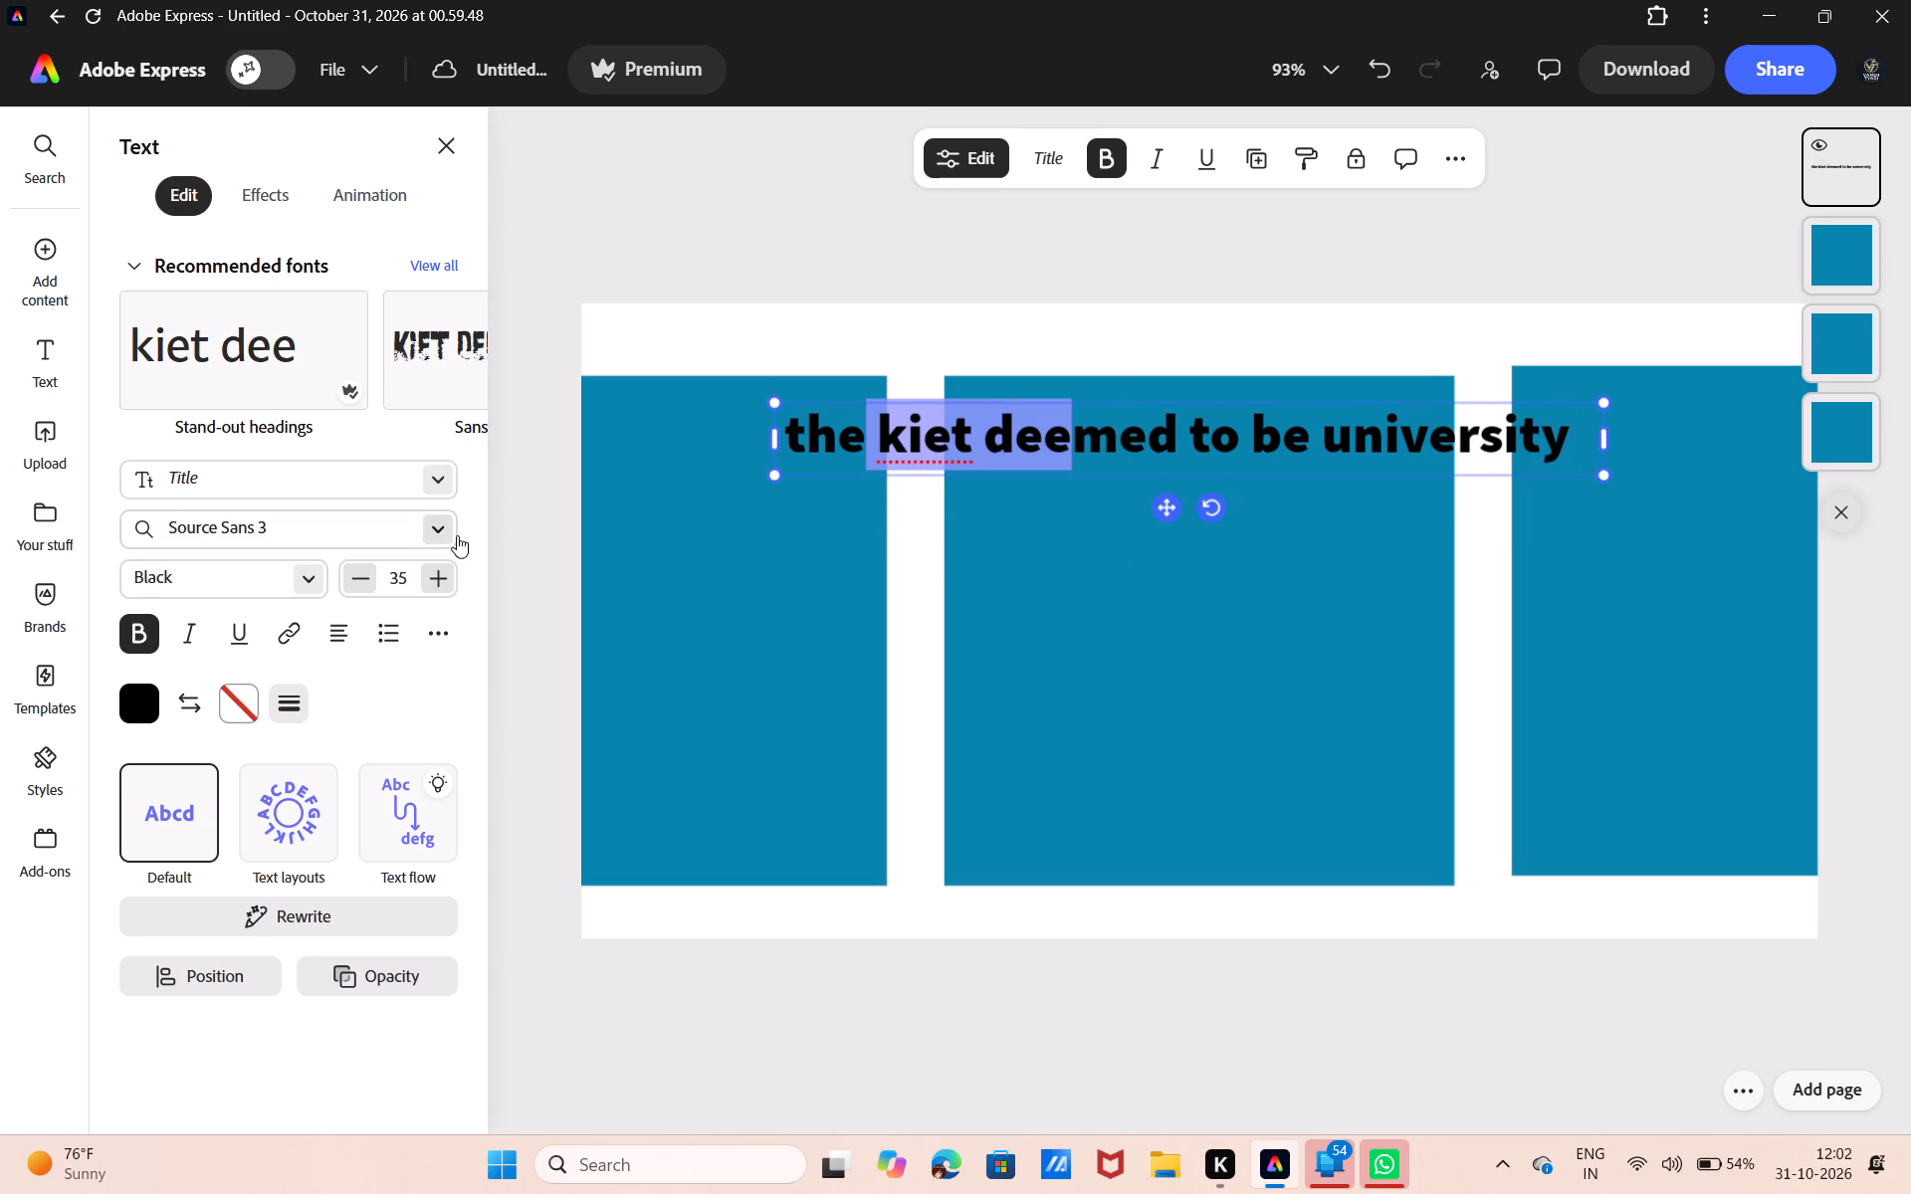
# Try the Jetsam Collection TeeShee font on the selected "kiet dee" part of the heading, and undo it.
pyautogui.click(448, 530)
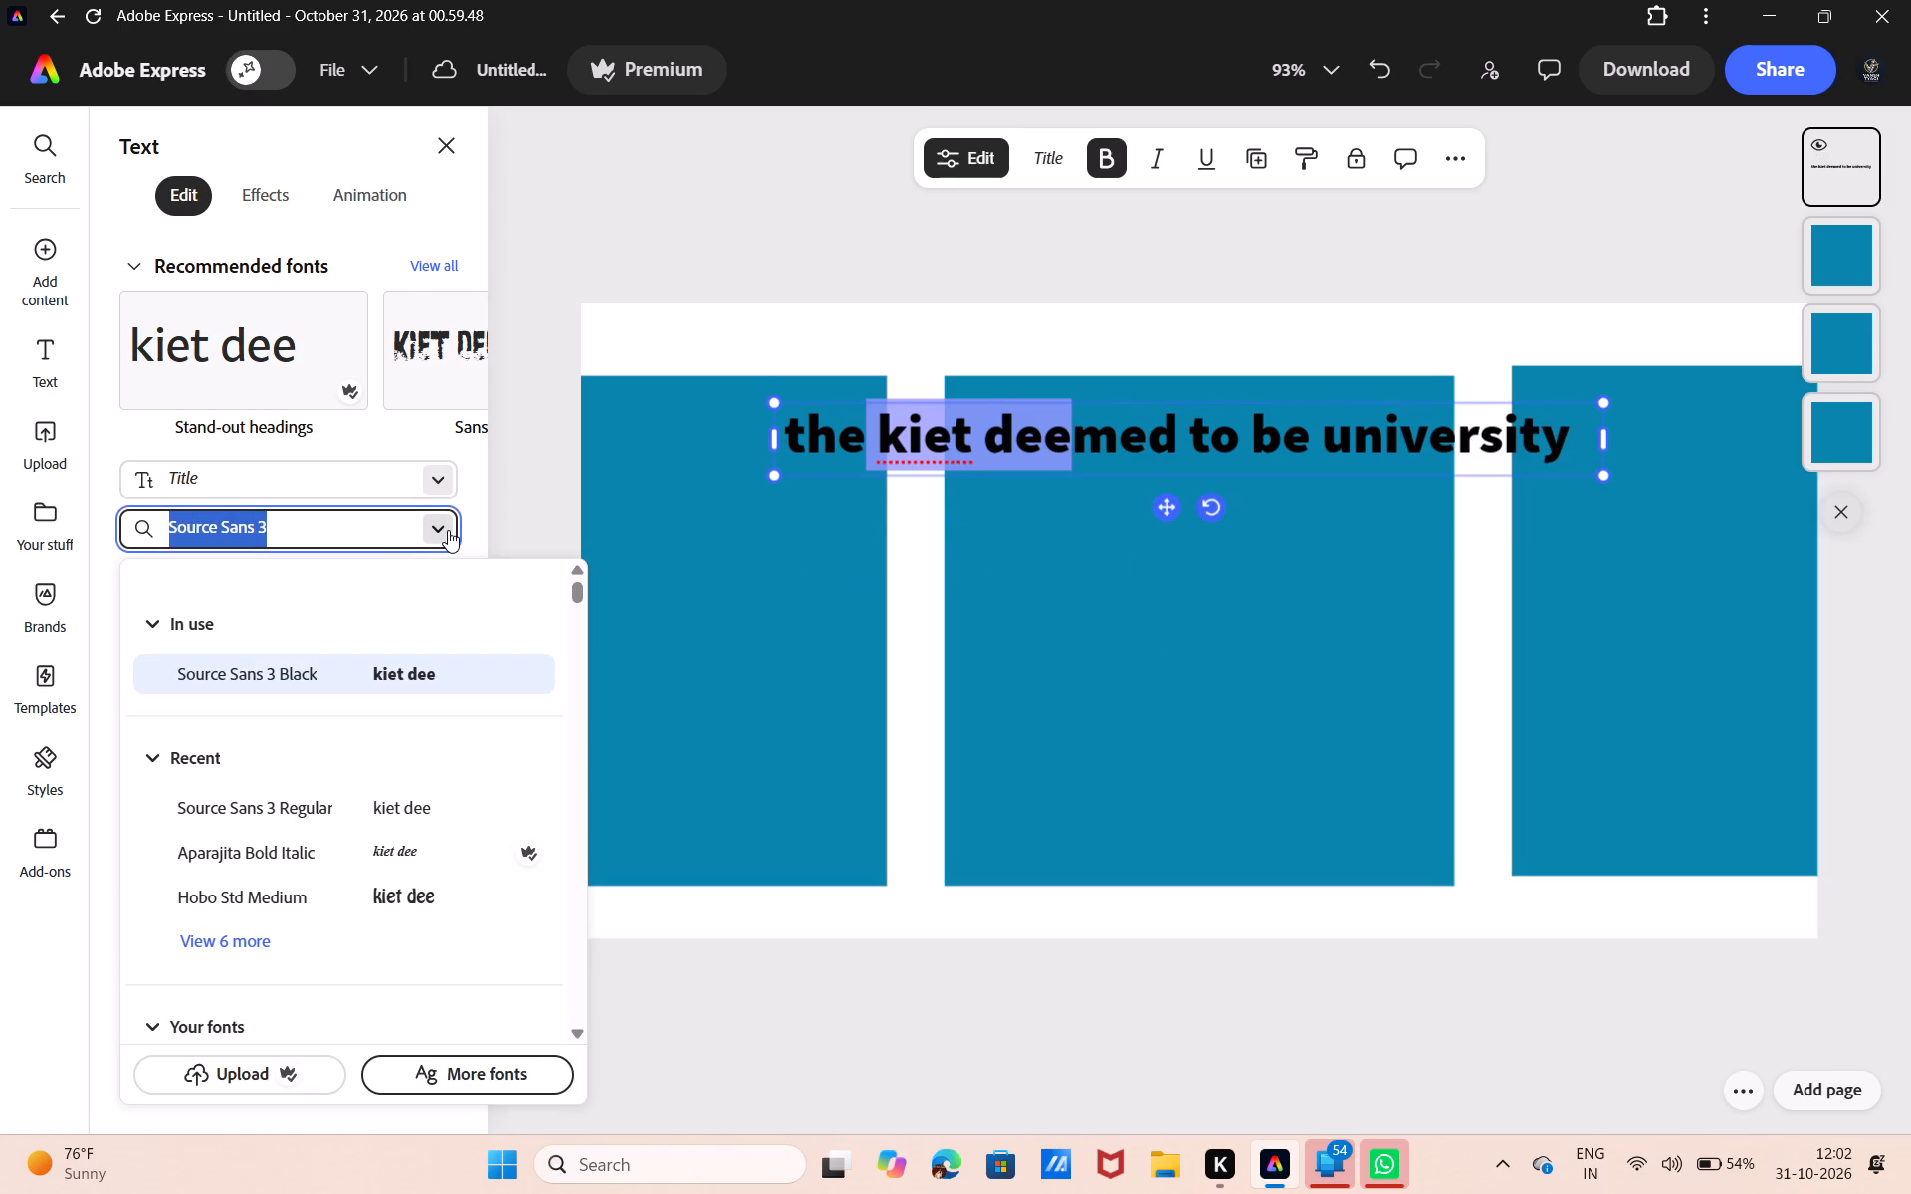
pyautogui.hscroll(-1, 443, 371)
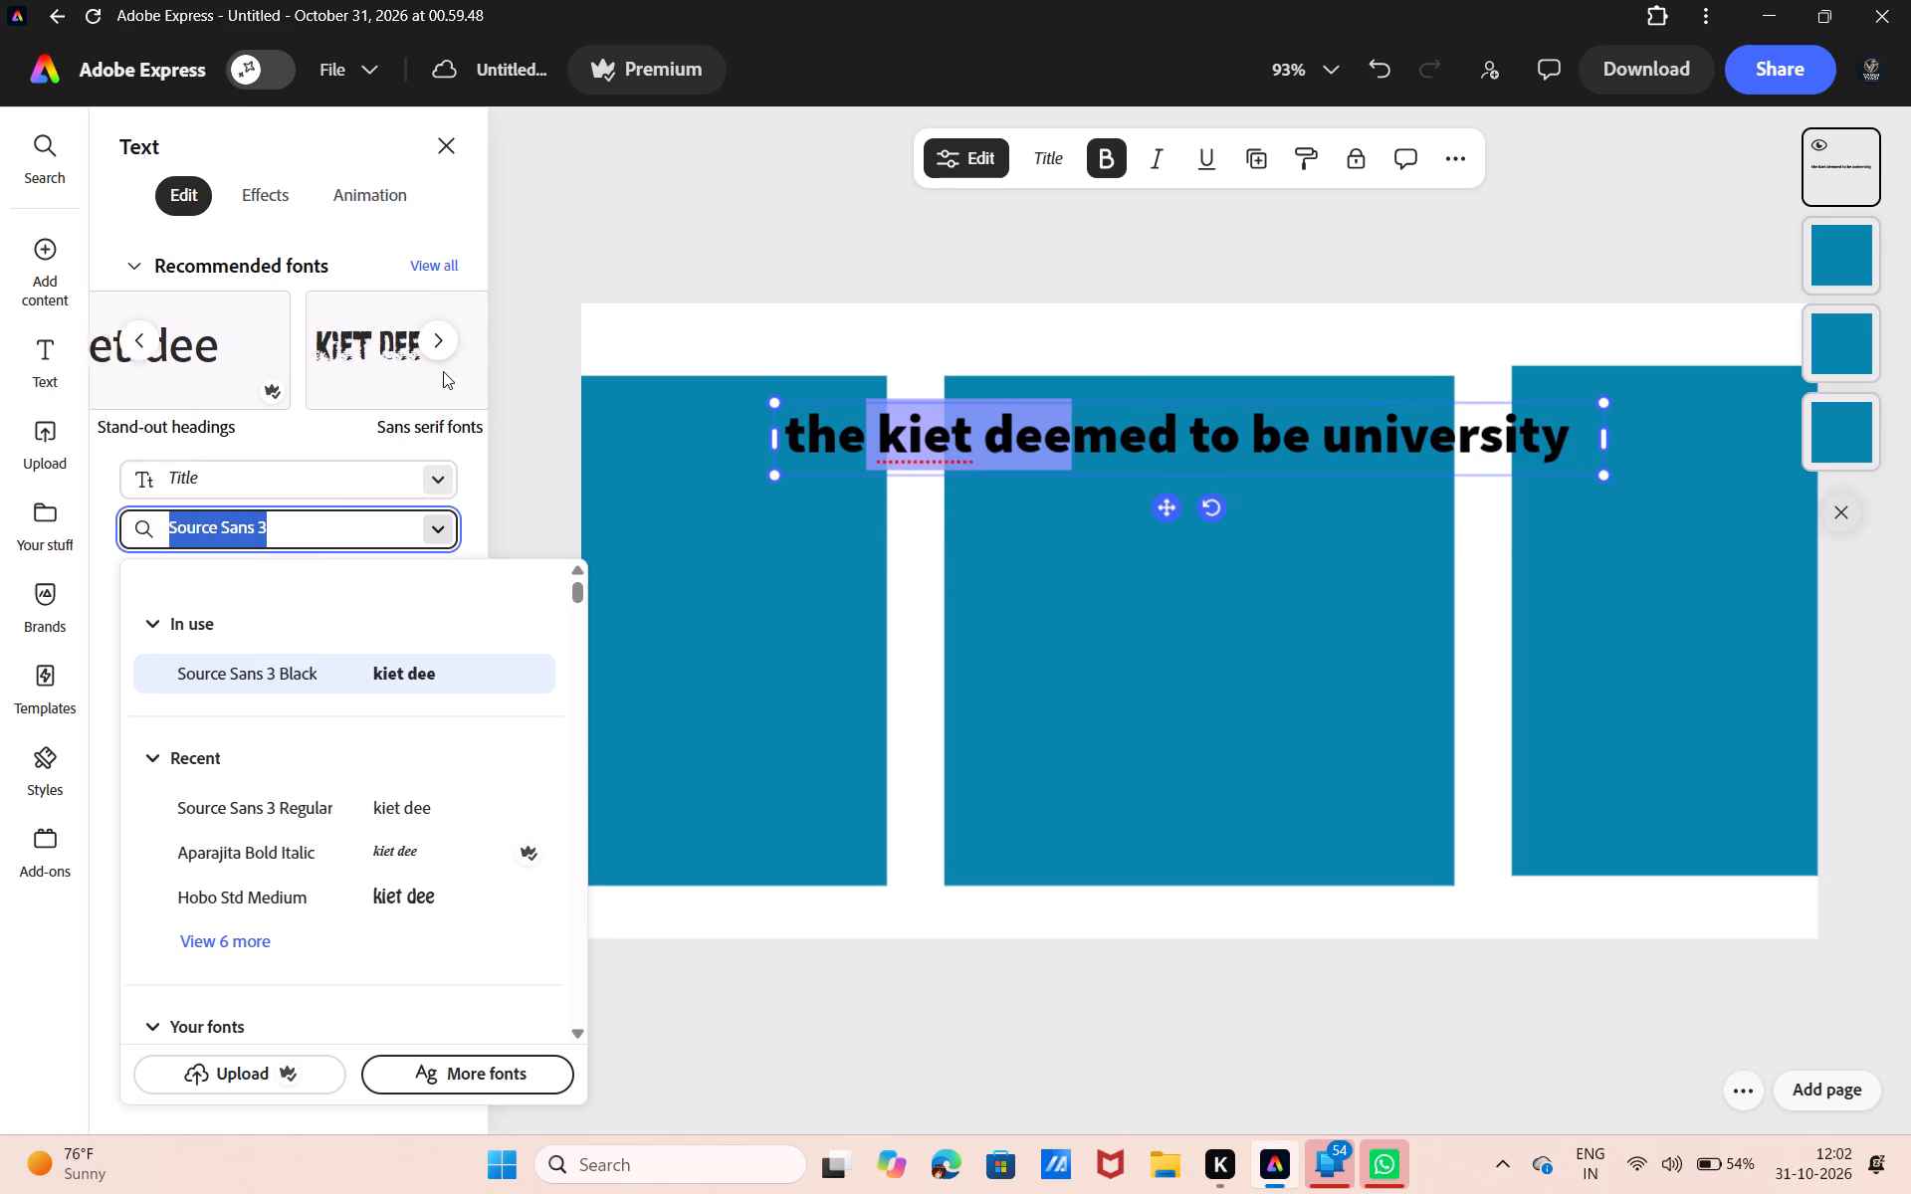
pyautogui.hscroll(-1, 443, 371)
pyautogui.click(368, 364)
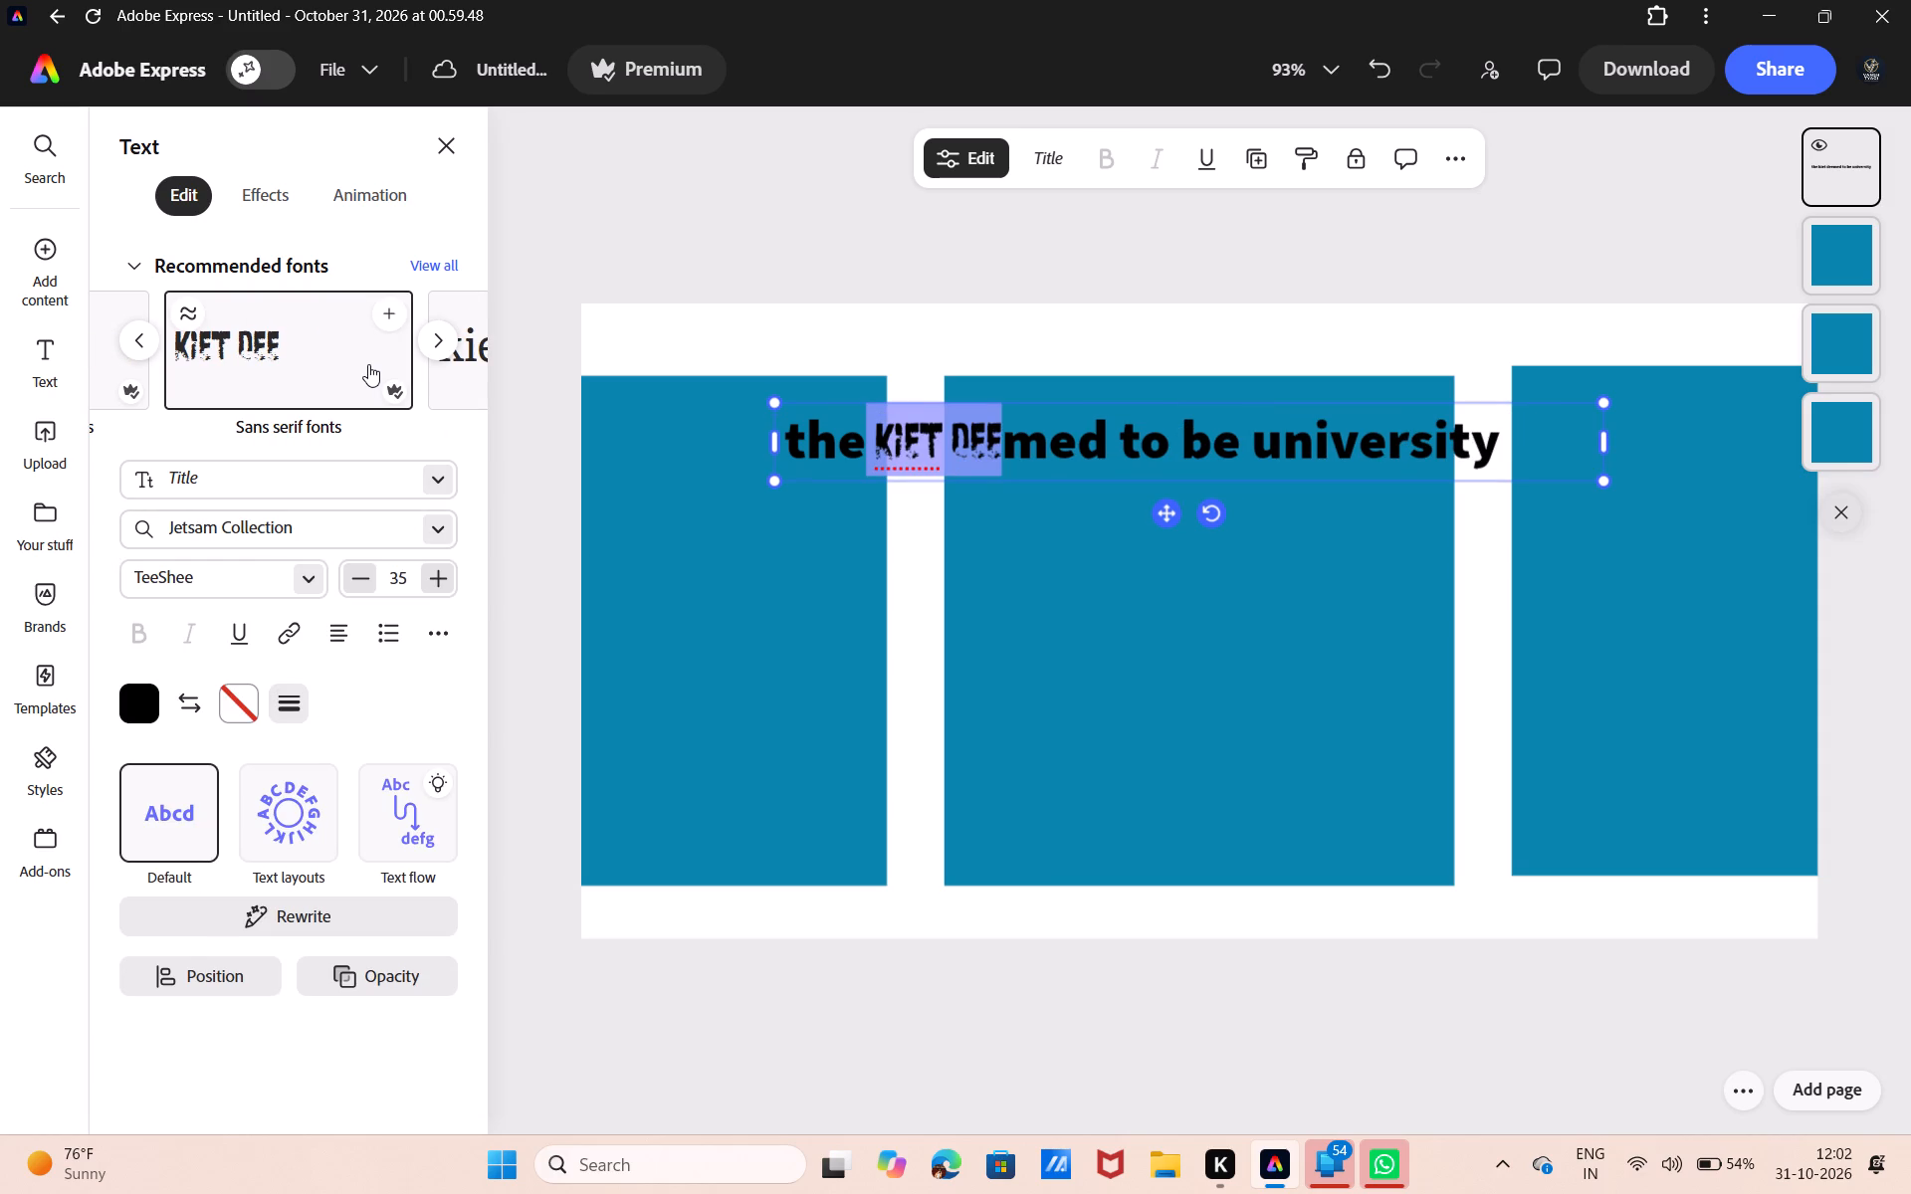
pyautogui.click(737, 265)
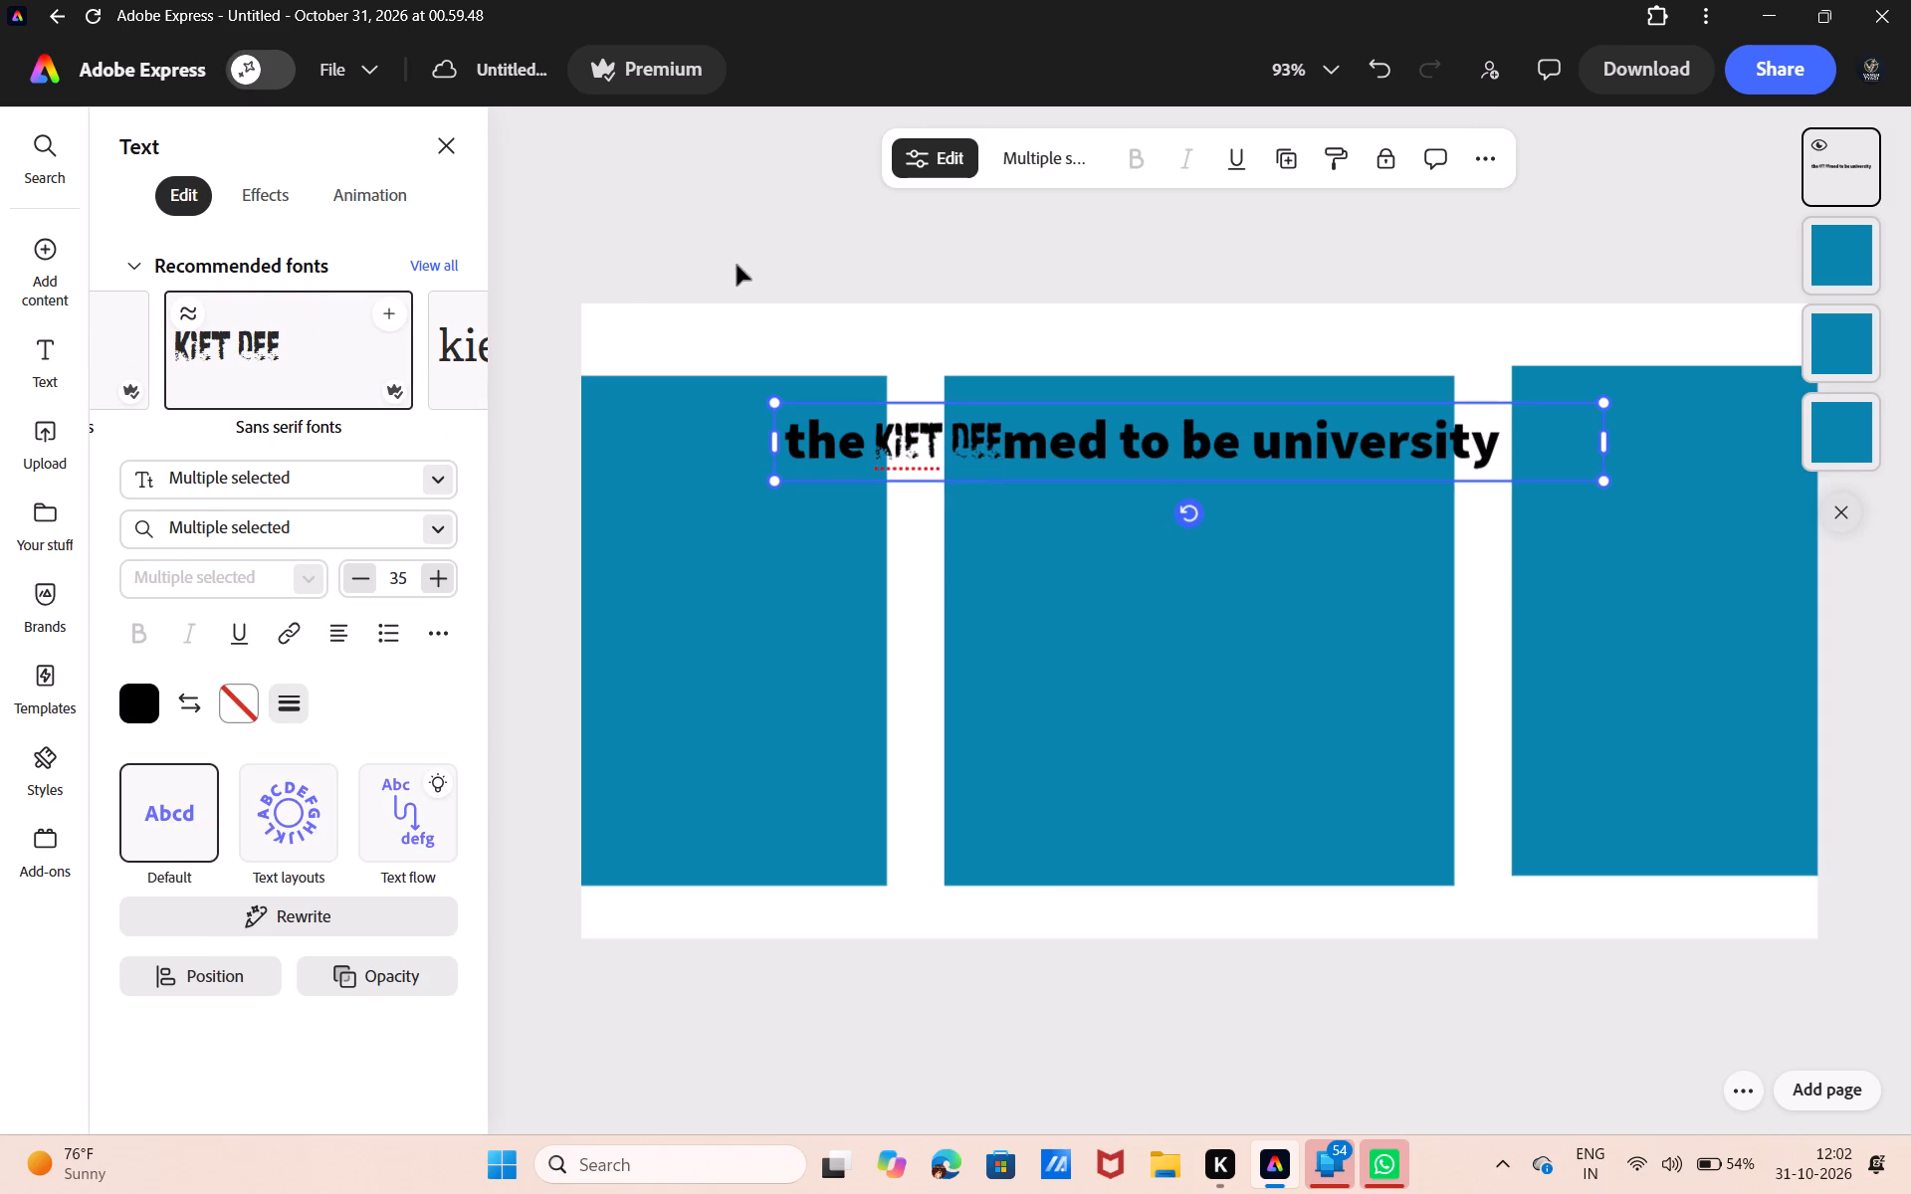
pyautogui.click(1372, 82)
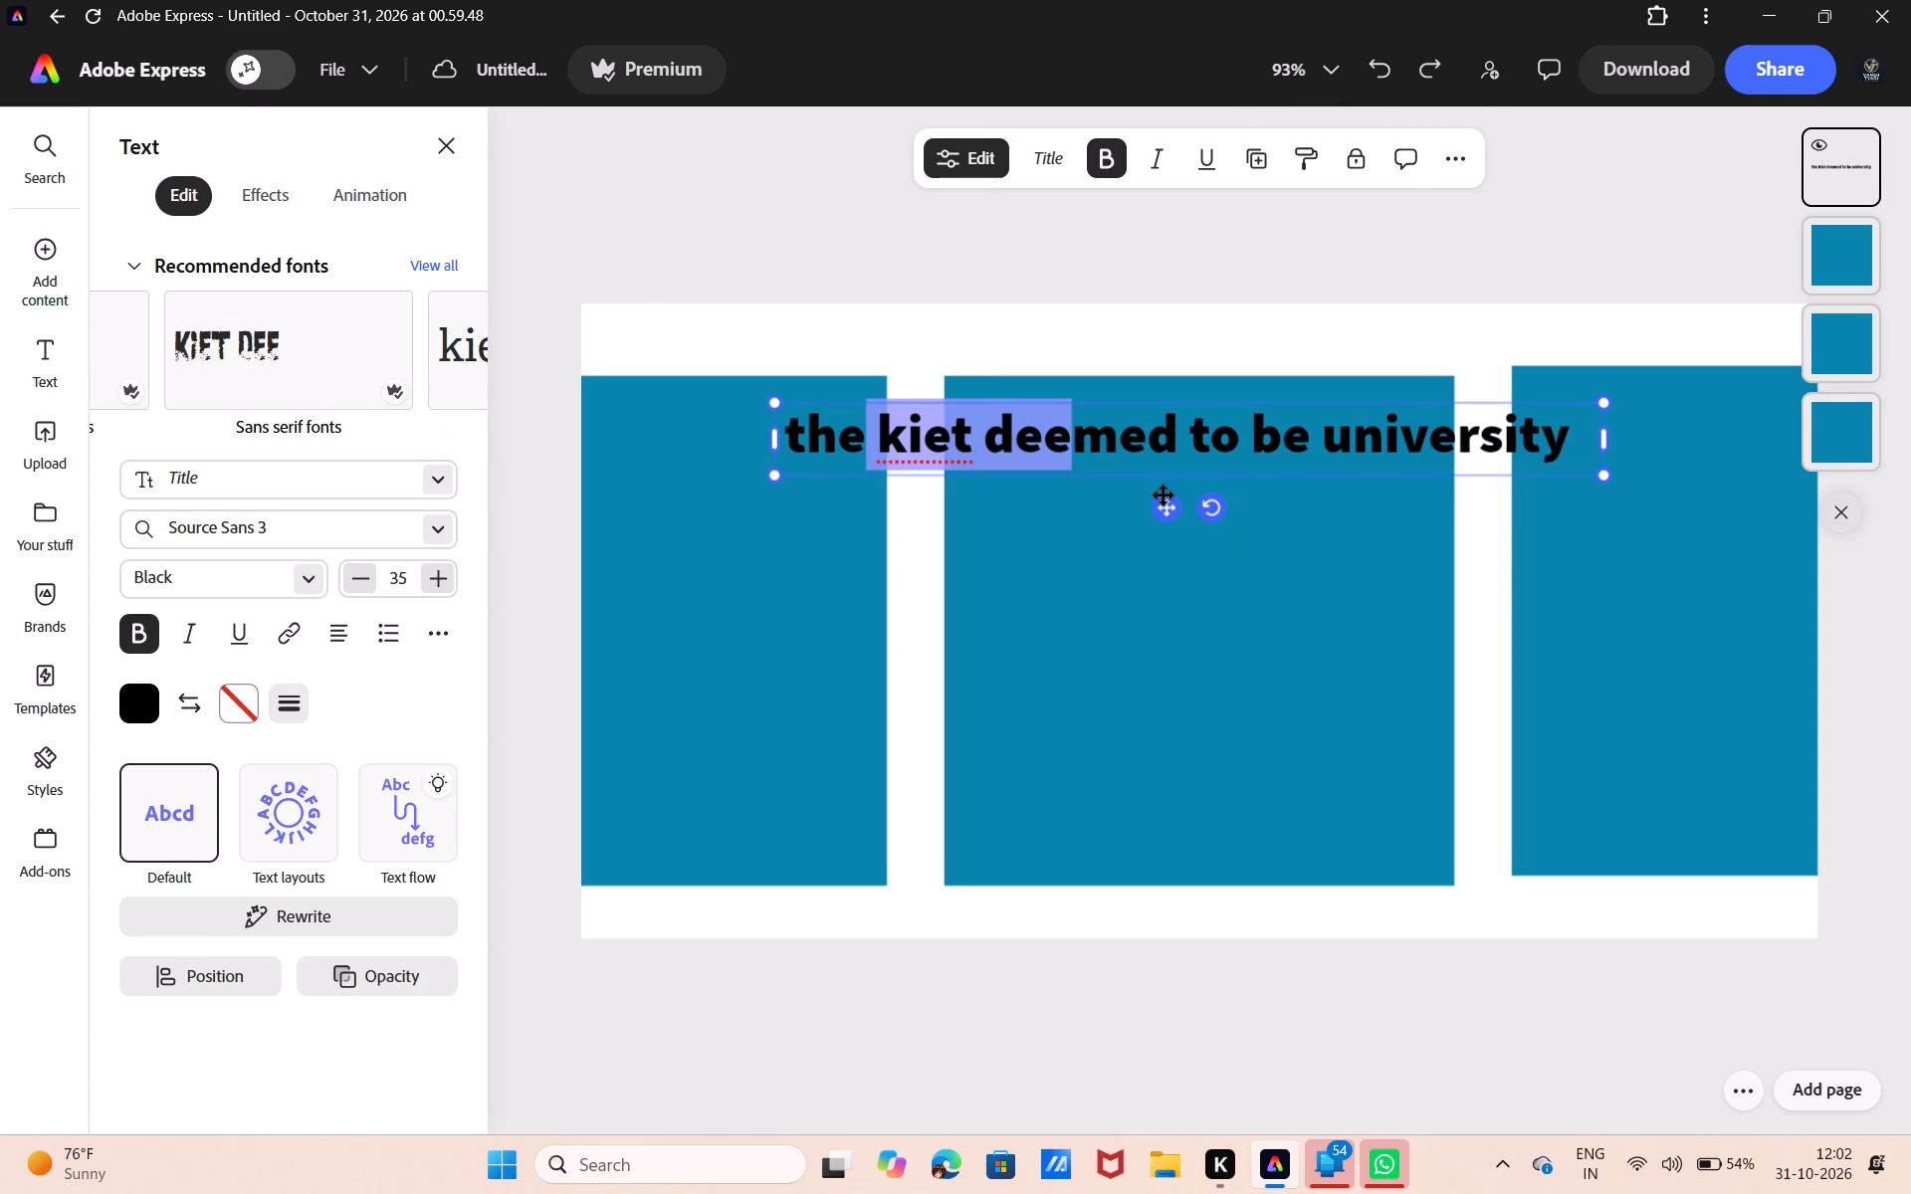
# Apply the recommended Jetsam Collection TeeShee font to the whole heading.
pyautogui.click(1164, 496)
pyautogui.click(1260, 415)
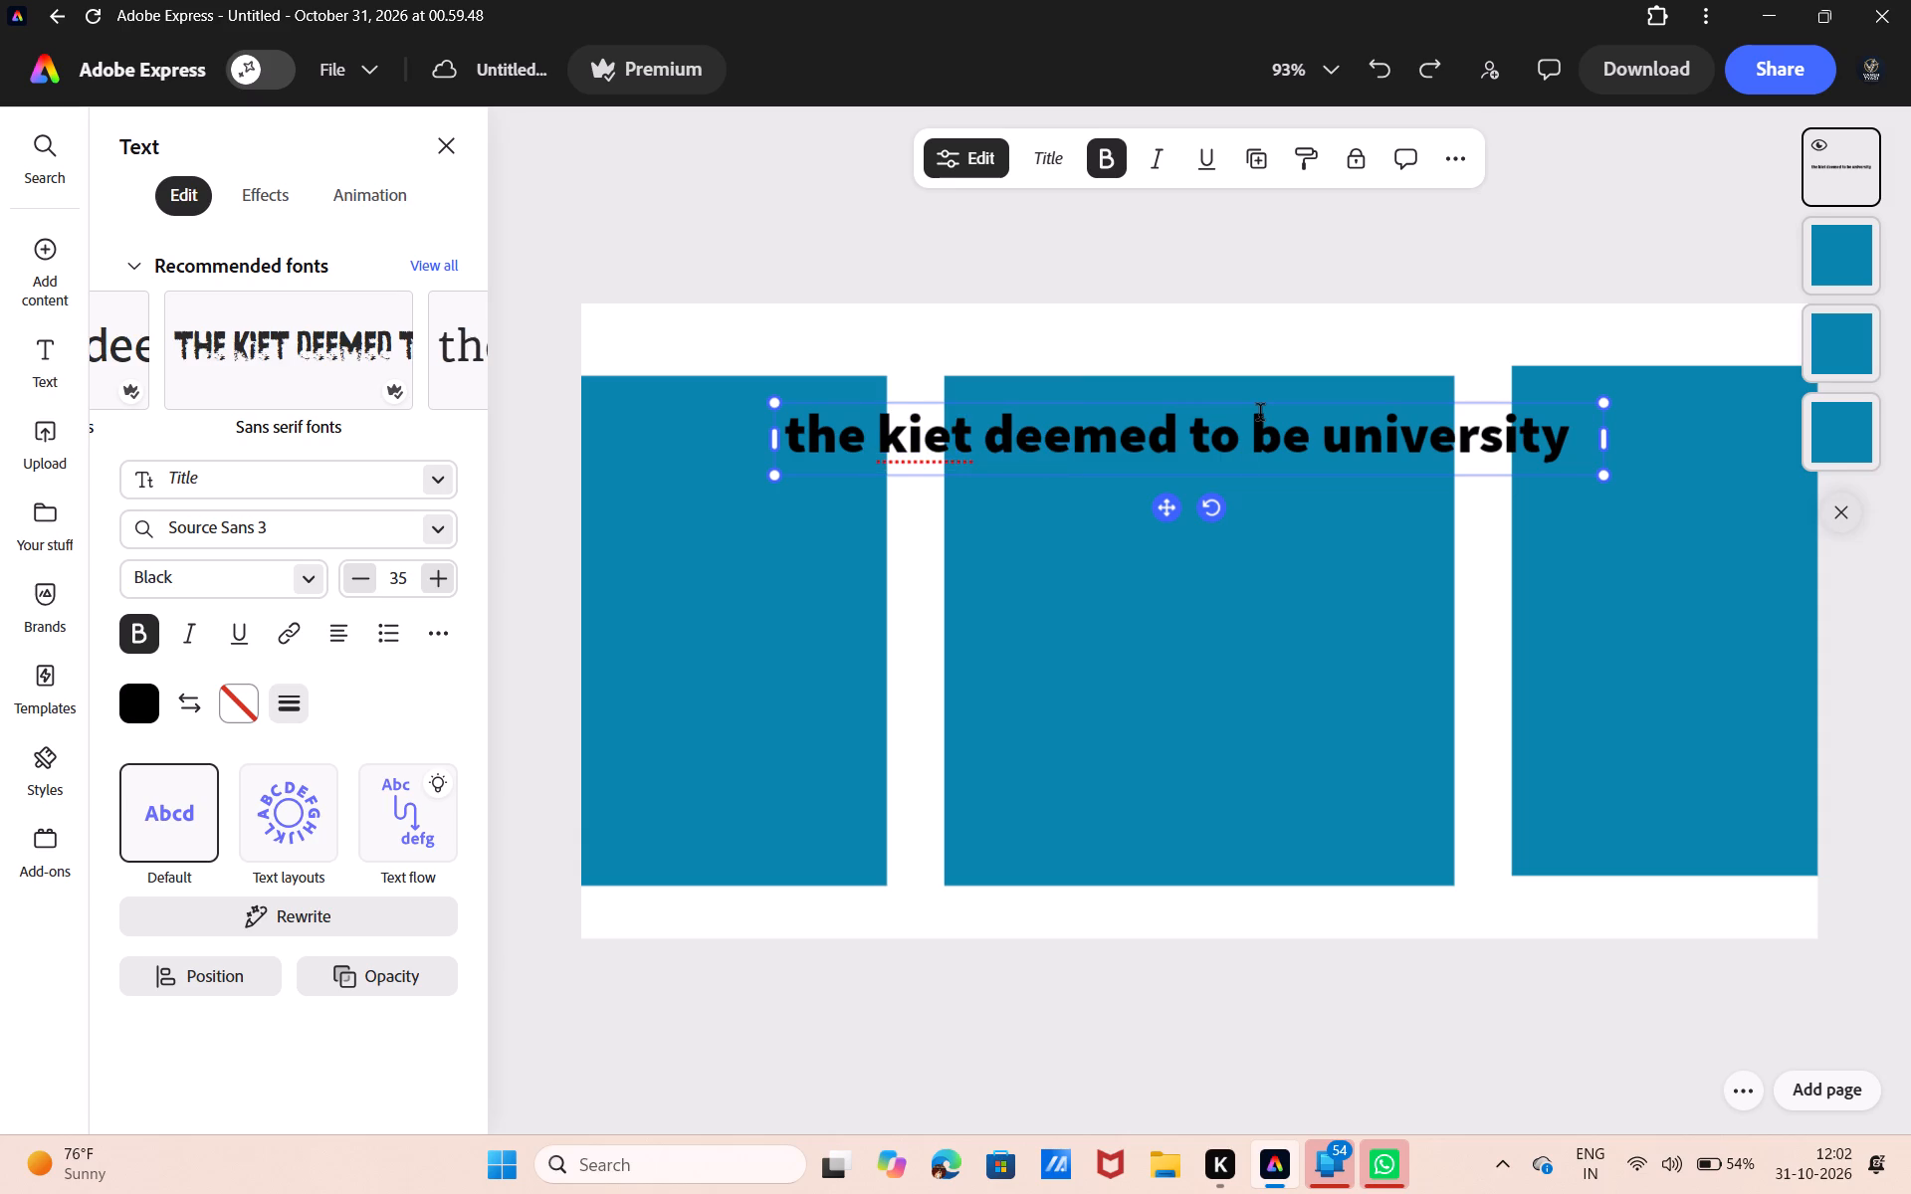
pyautogui.click(1578, 443)
pyautogui.click(317, 292)
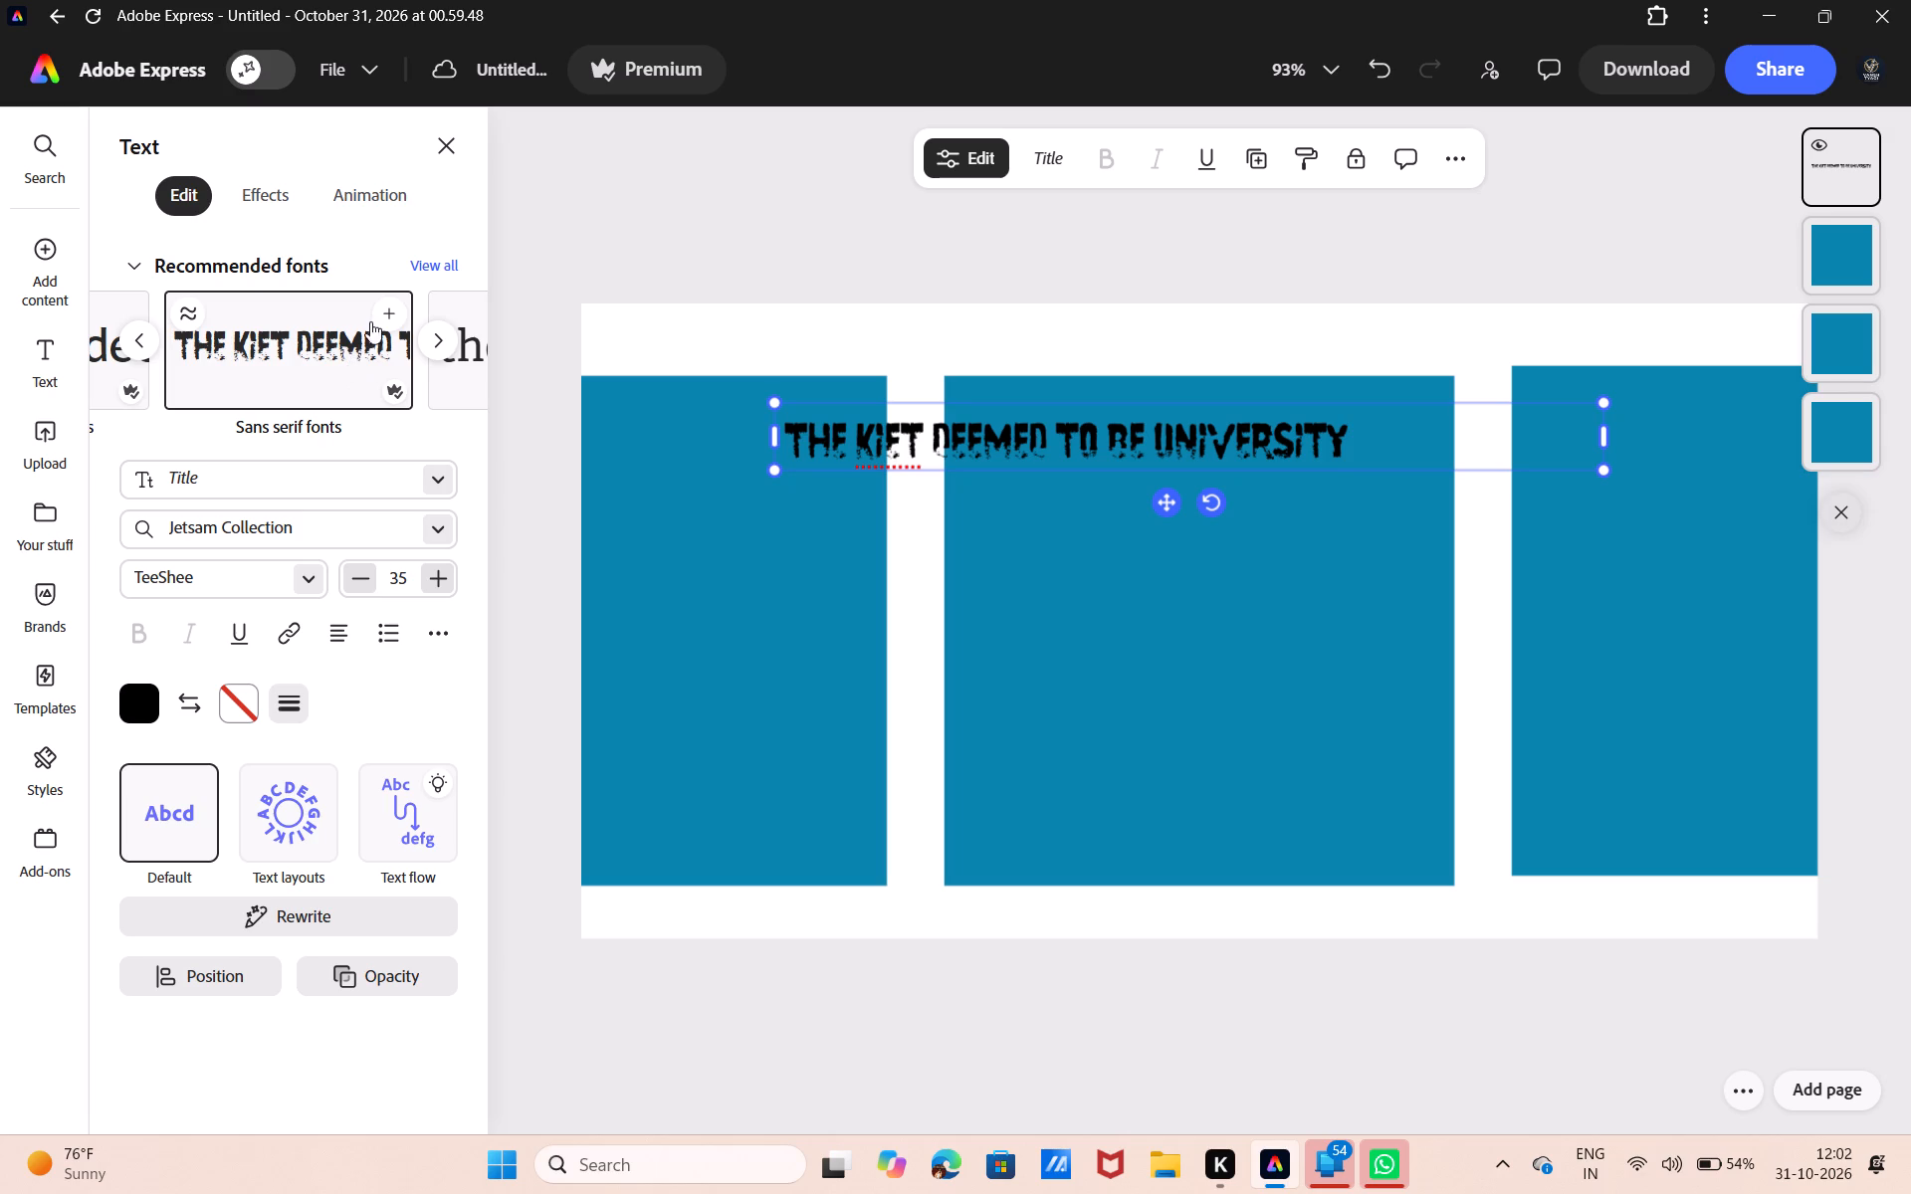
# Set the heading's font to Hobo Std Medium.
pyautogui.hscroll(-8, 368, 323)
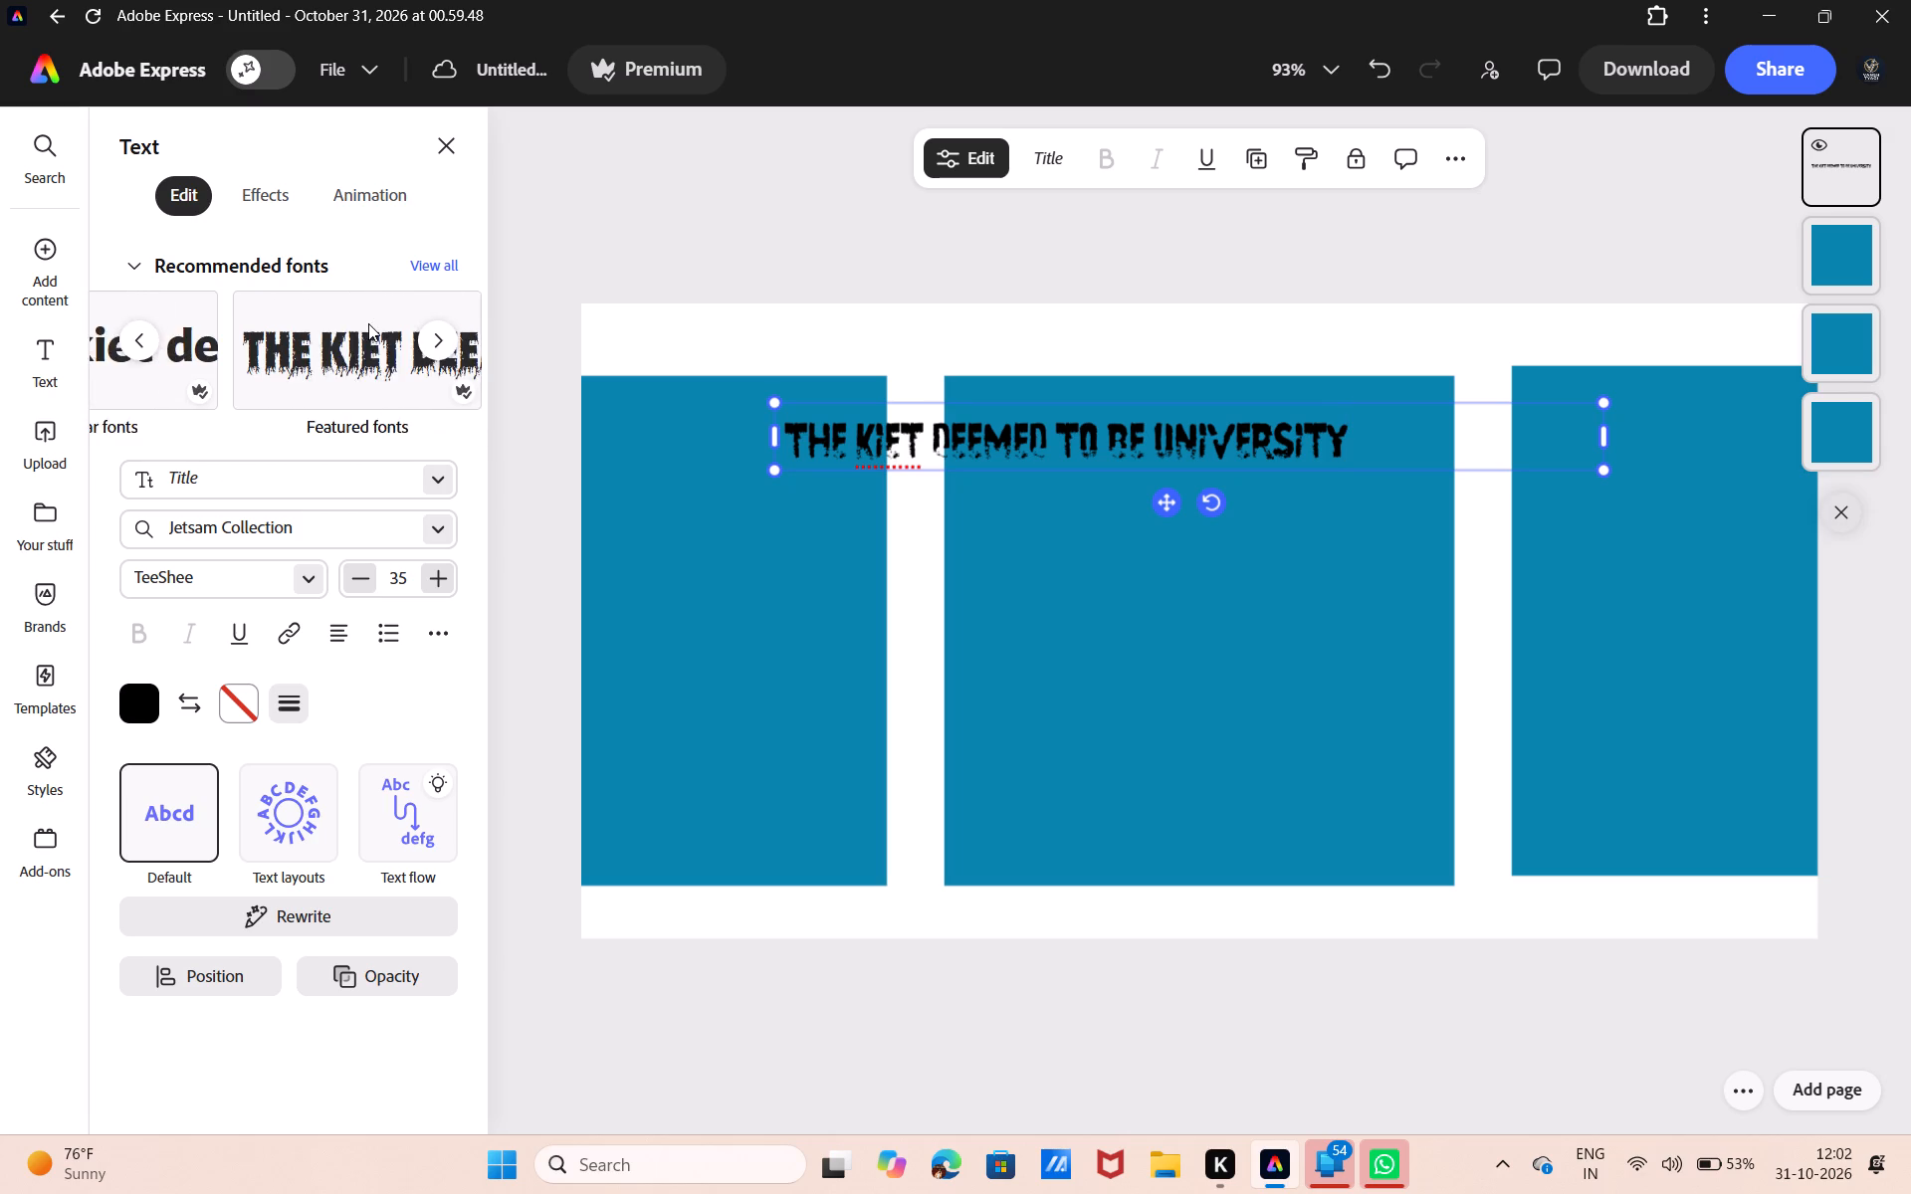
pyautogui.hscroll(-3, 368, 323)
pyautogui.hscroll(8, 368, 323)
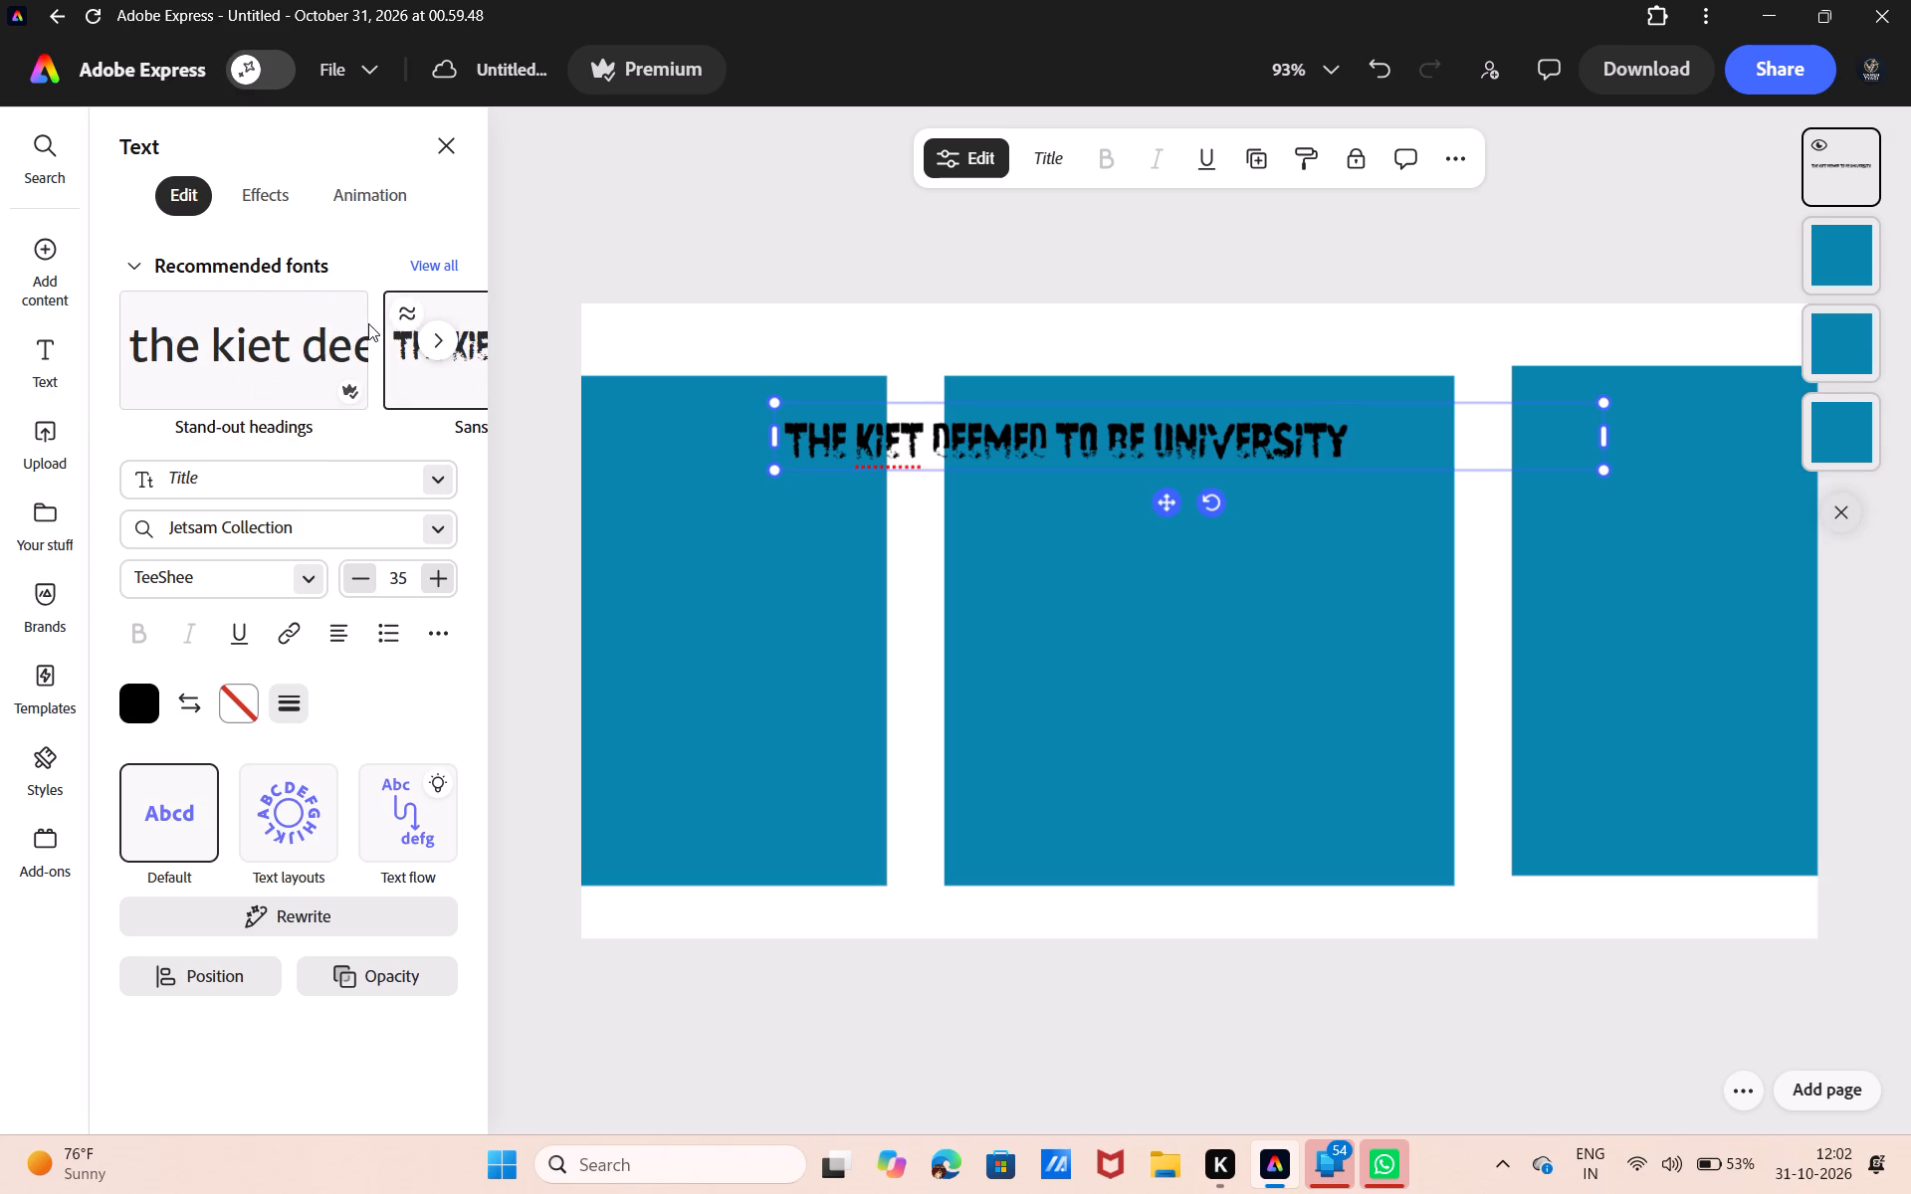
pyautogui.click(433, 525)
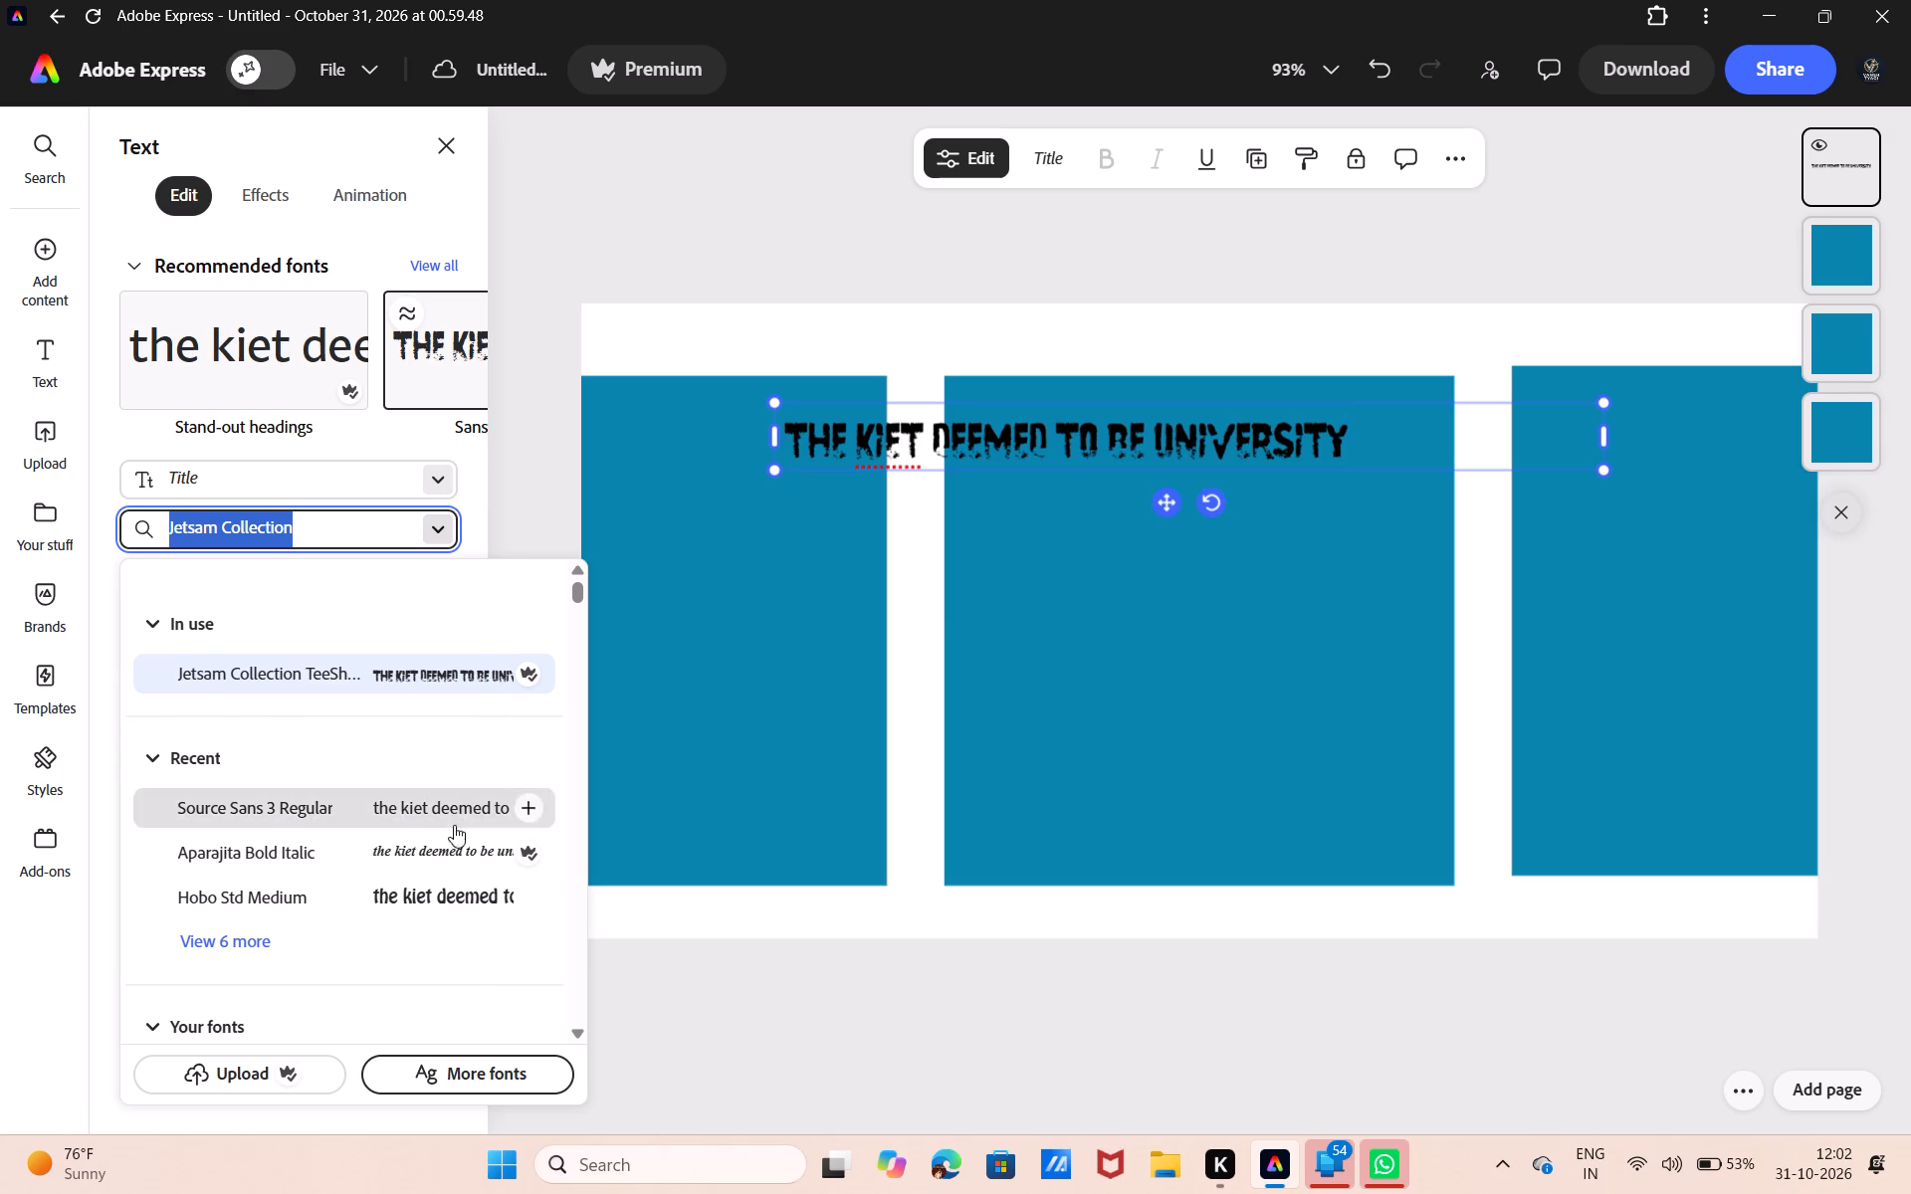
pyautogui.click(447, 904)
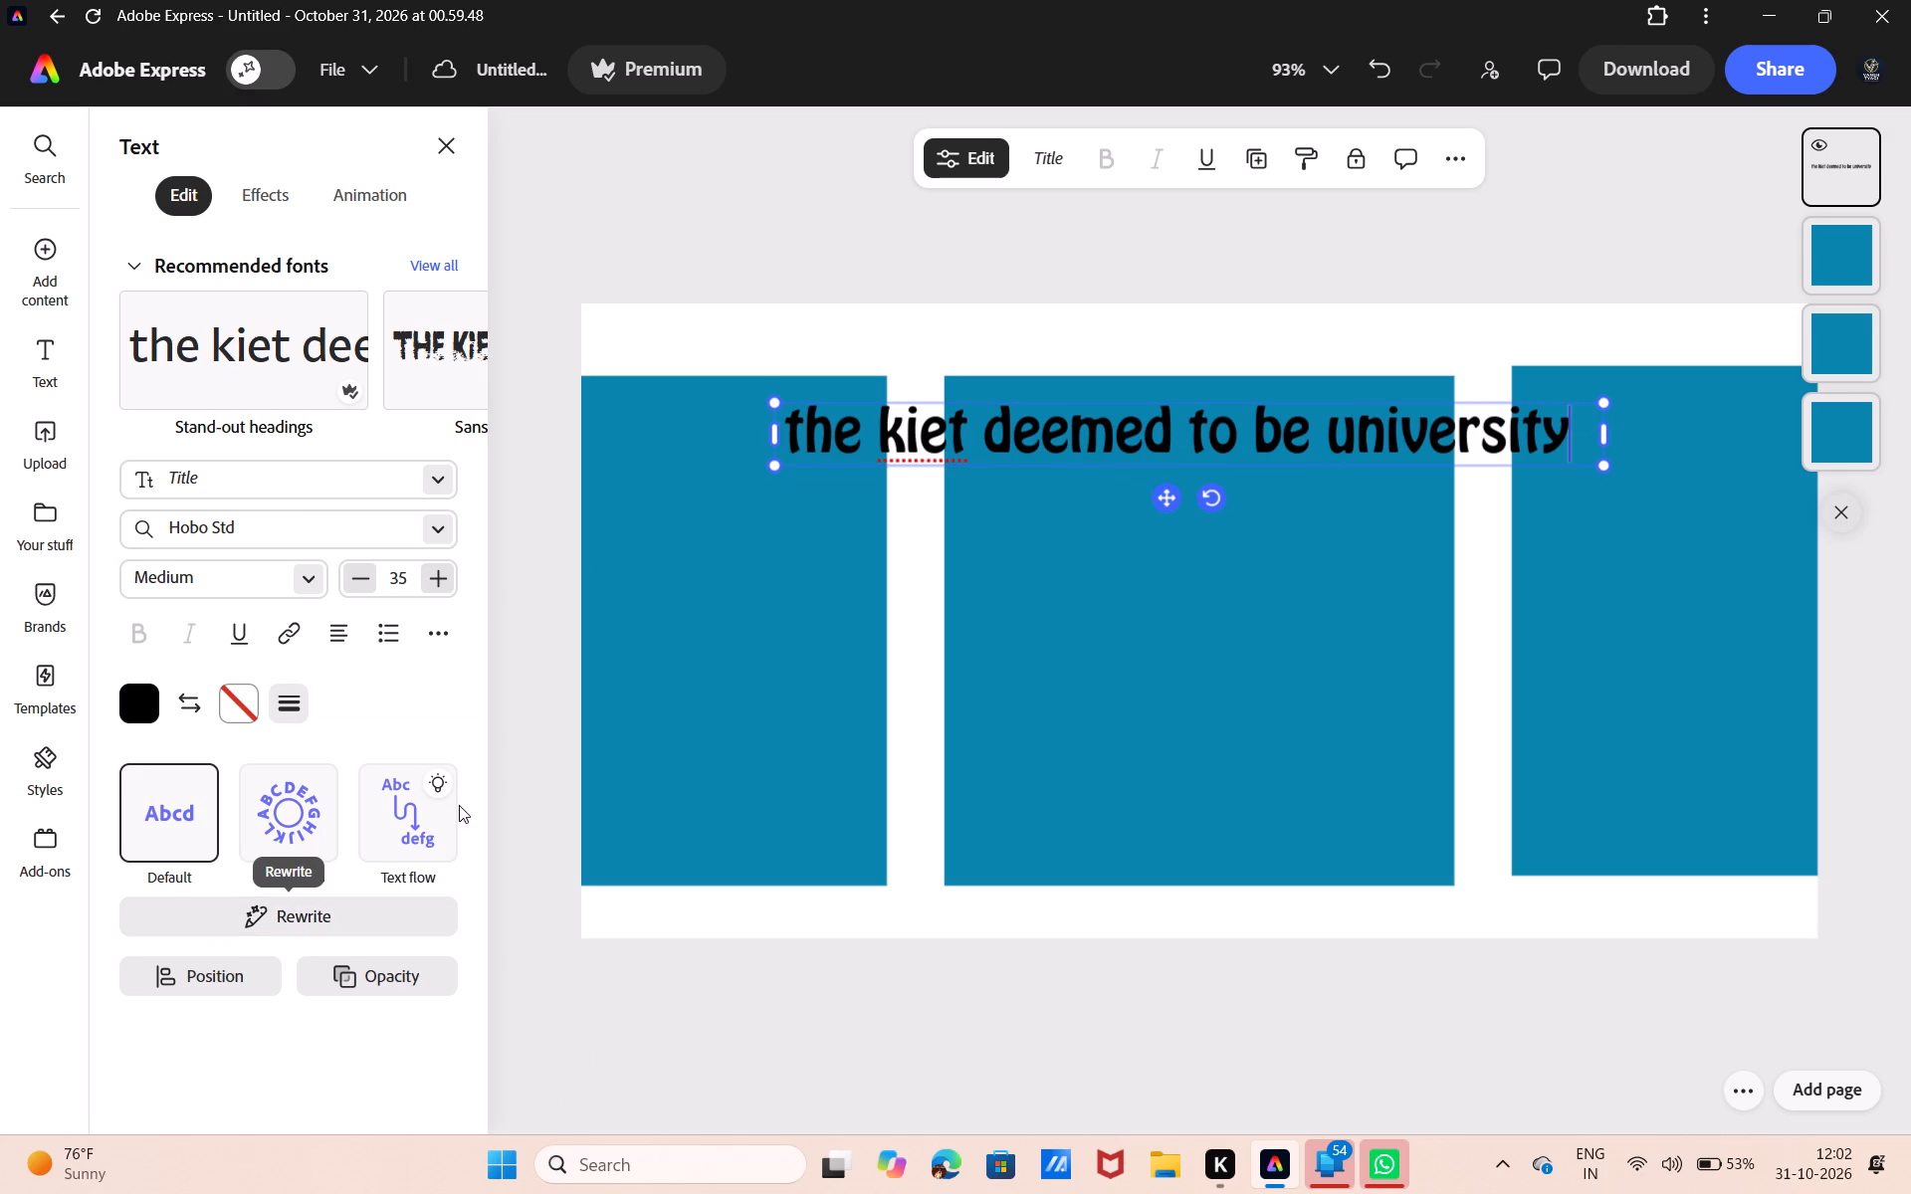
# Set the heading's font to Abolition Regular.
pyautogui.click(445, 541)
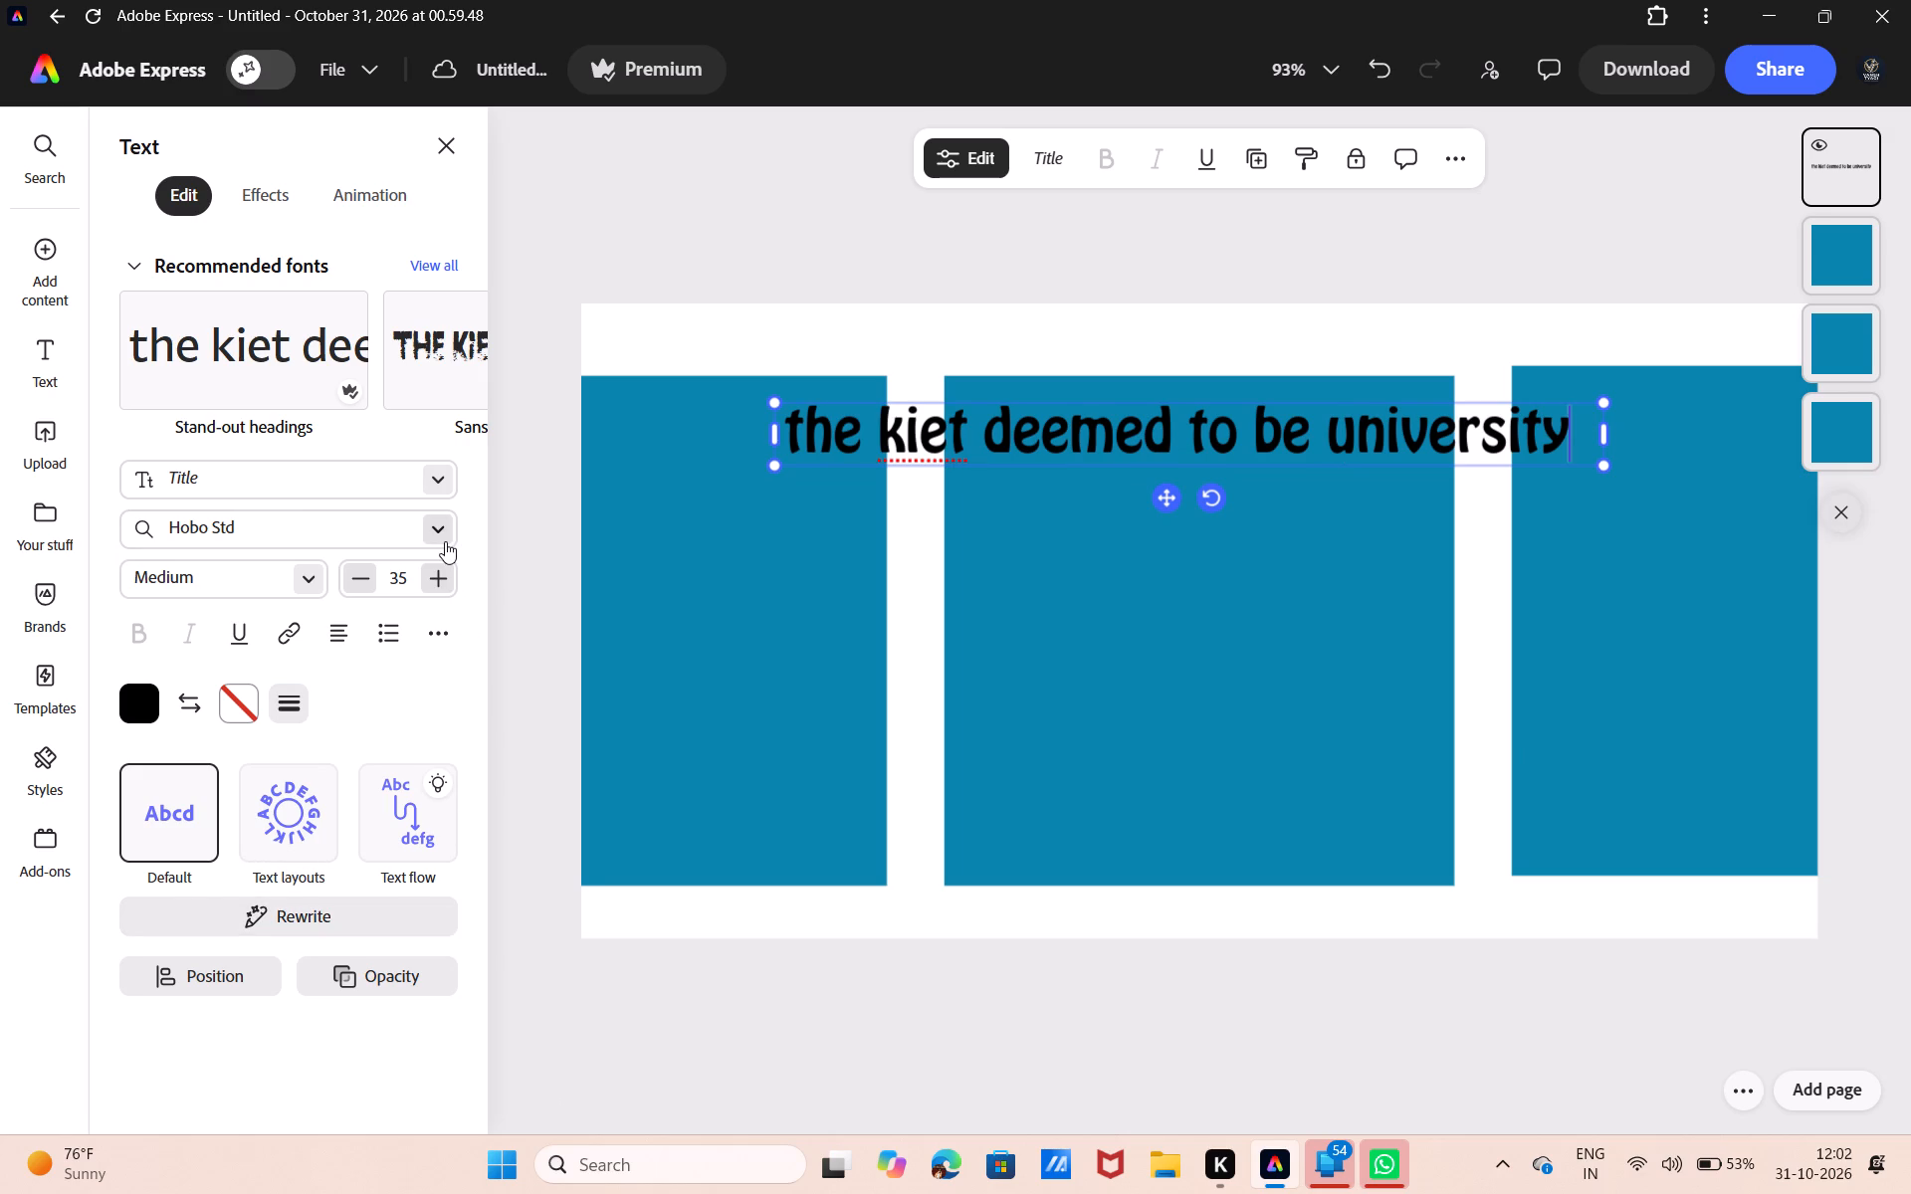
pyautogui.scroll(-3, 433, 776)
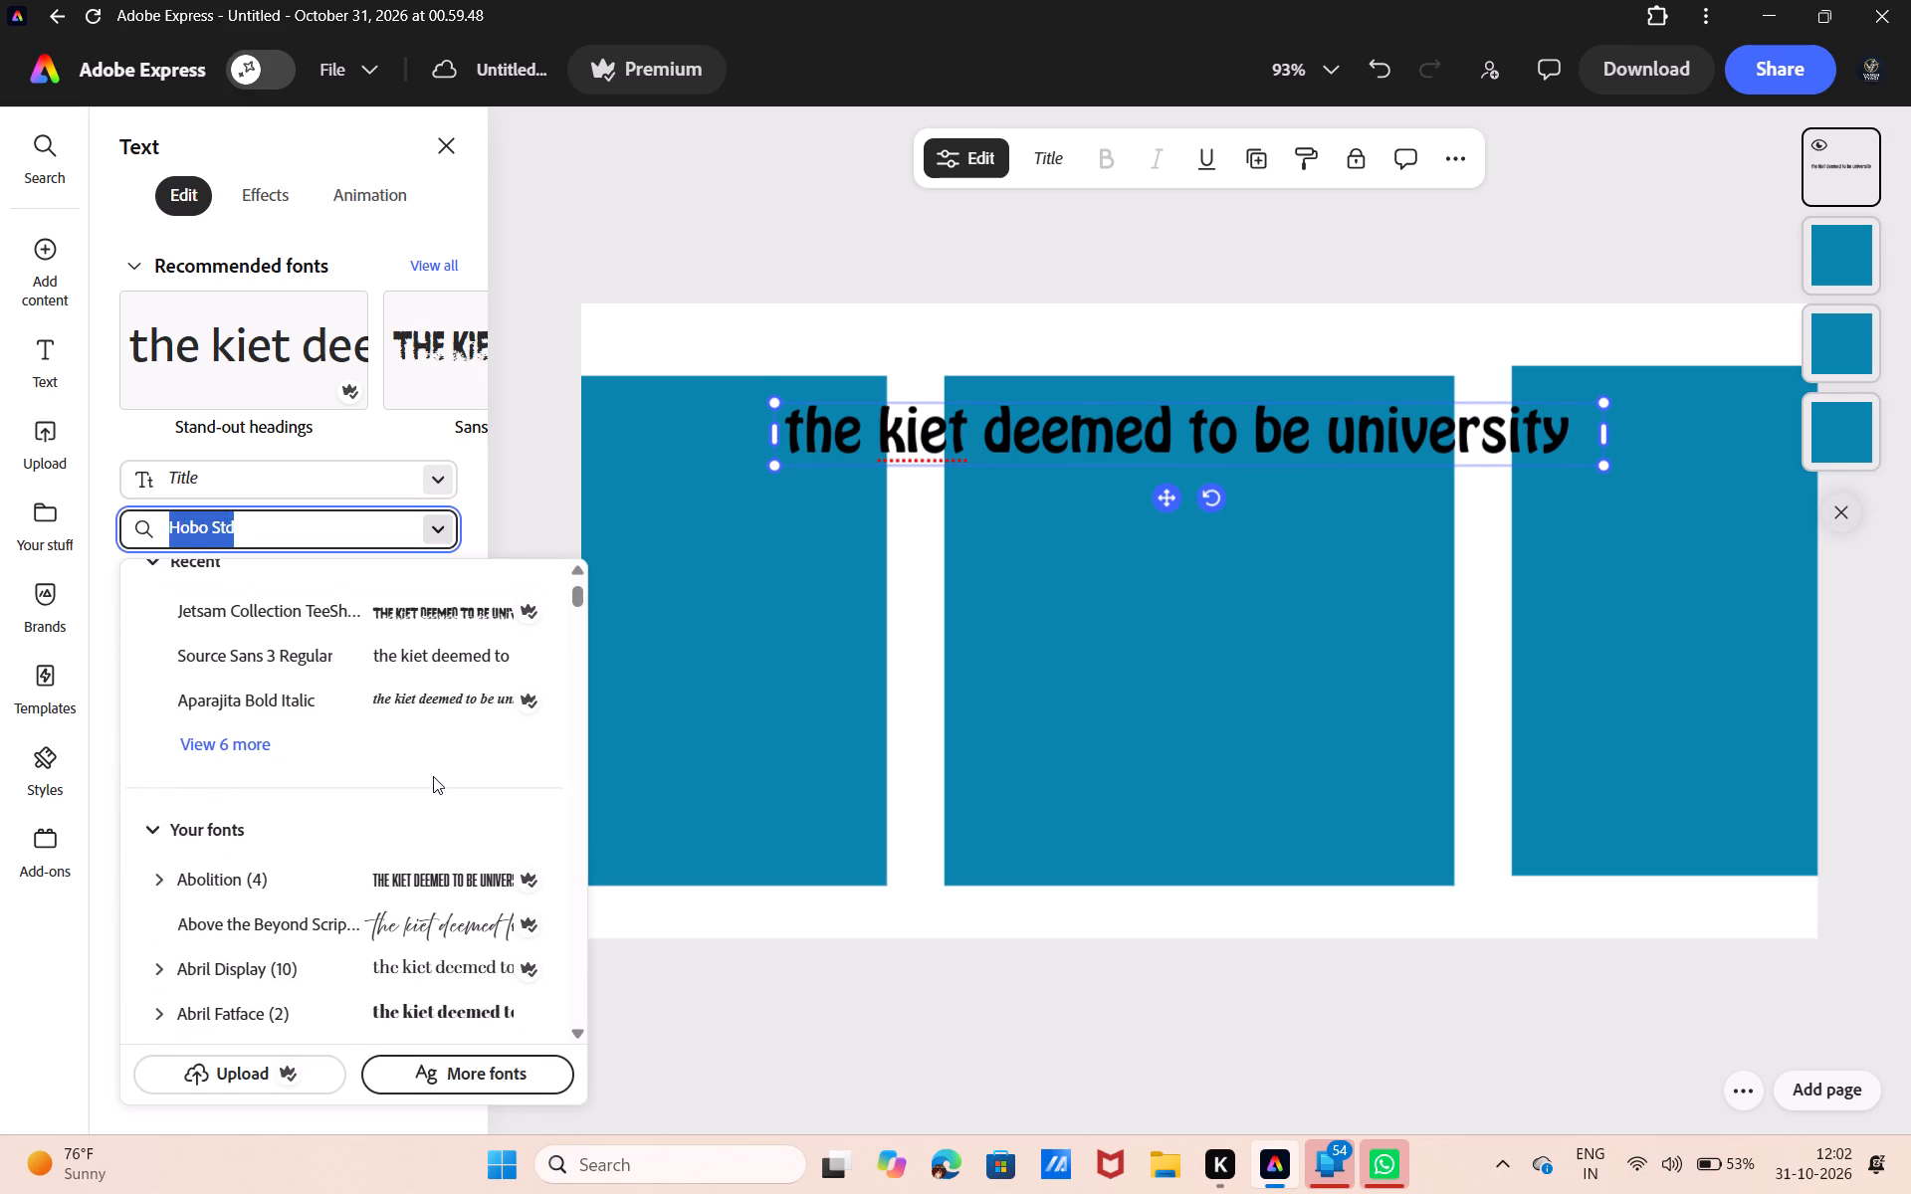
pyautogui.scroll(-1, 433, 776)
pyautogui.click(413, 845)
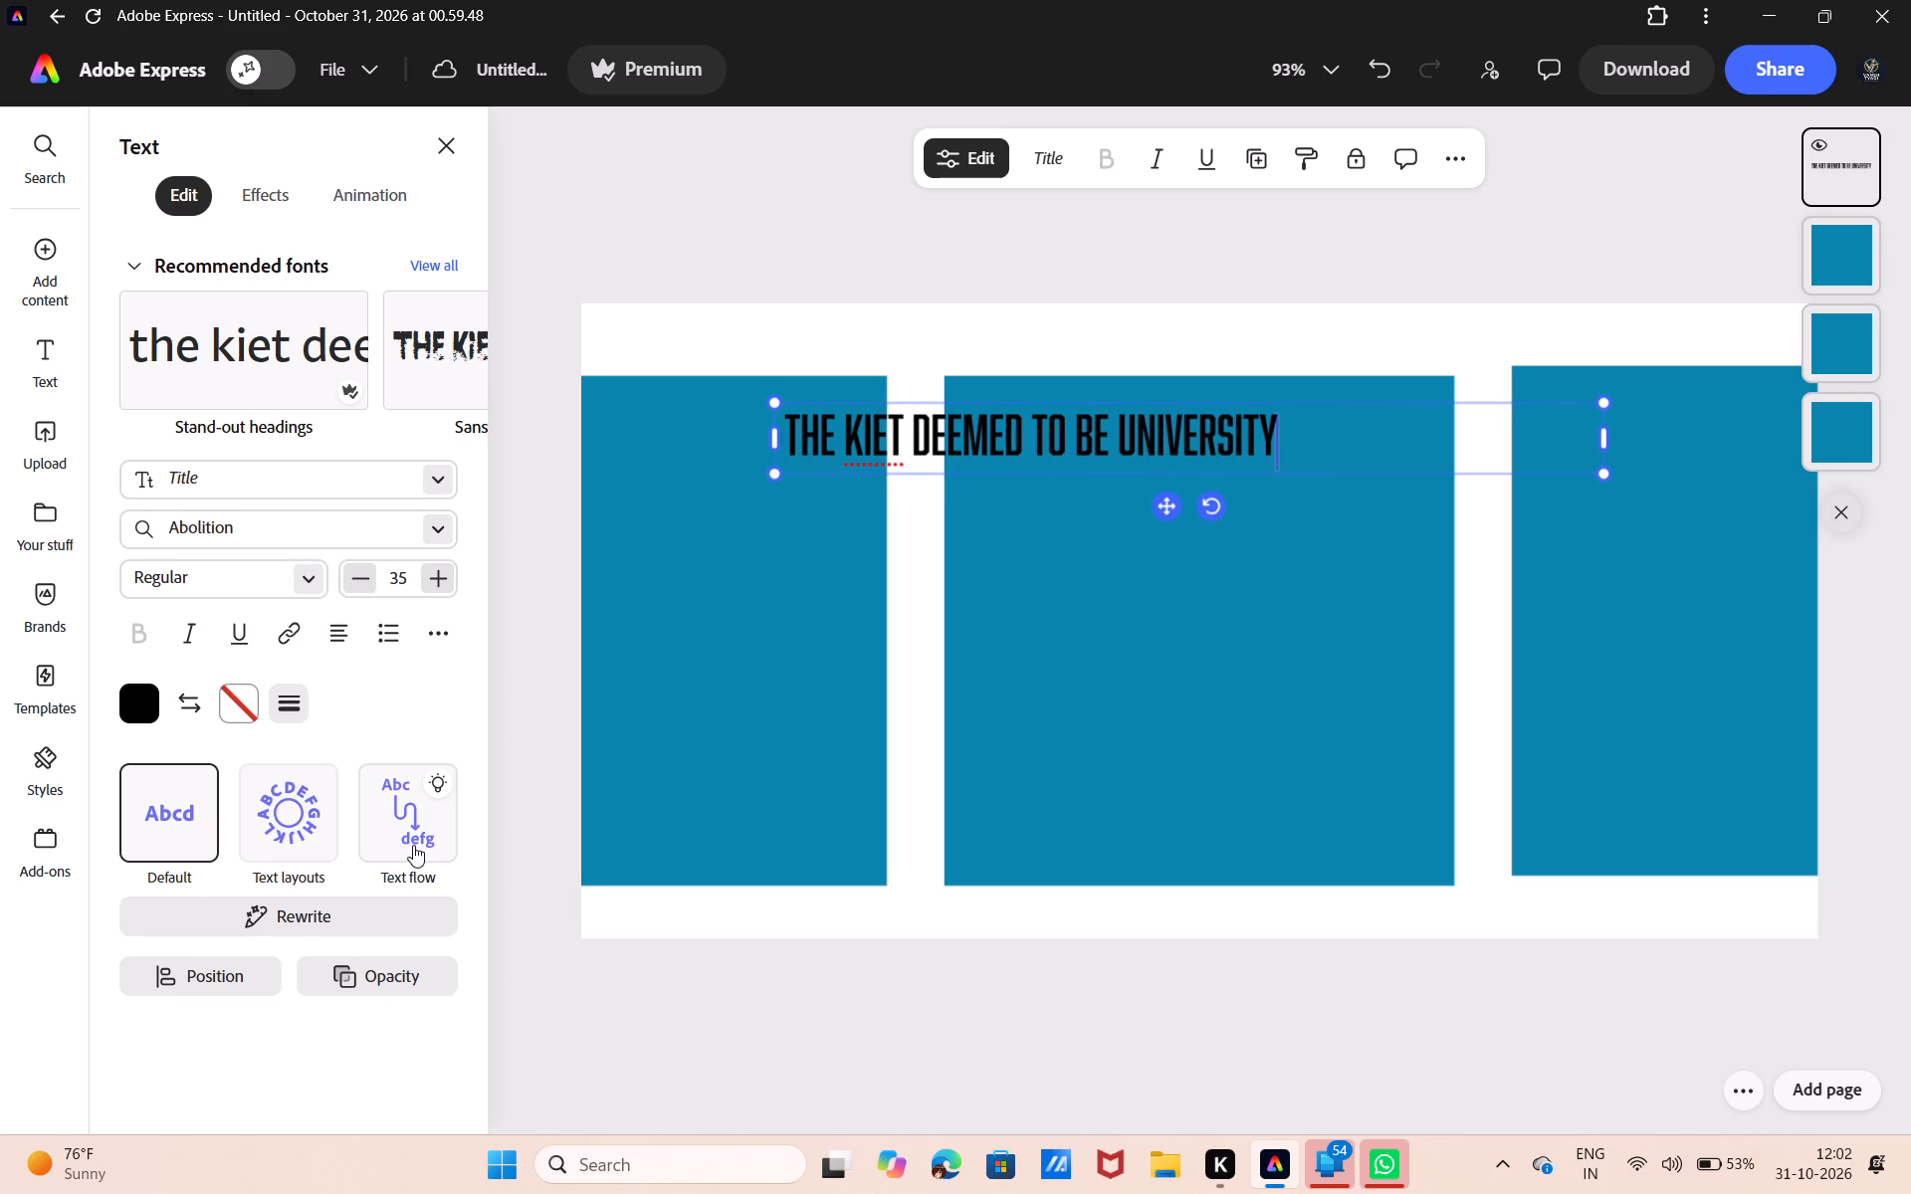
# Narrow the heading's text box to fit its wording and centre it near the top of the middle square.
pyautogui.moveTo(1605, 443); pyautogui.dragTo(1473, 451)
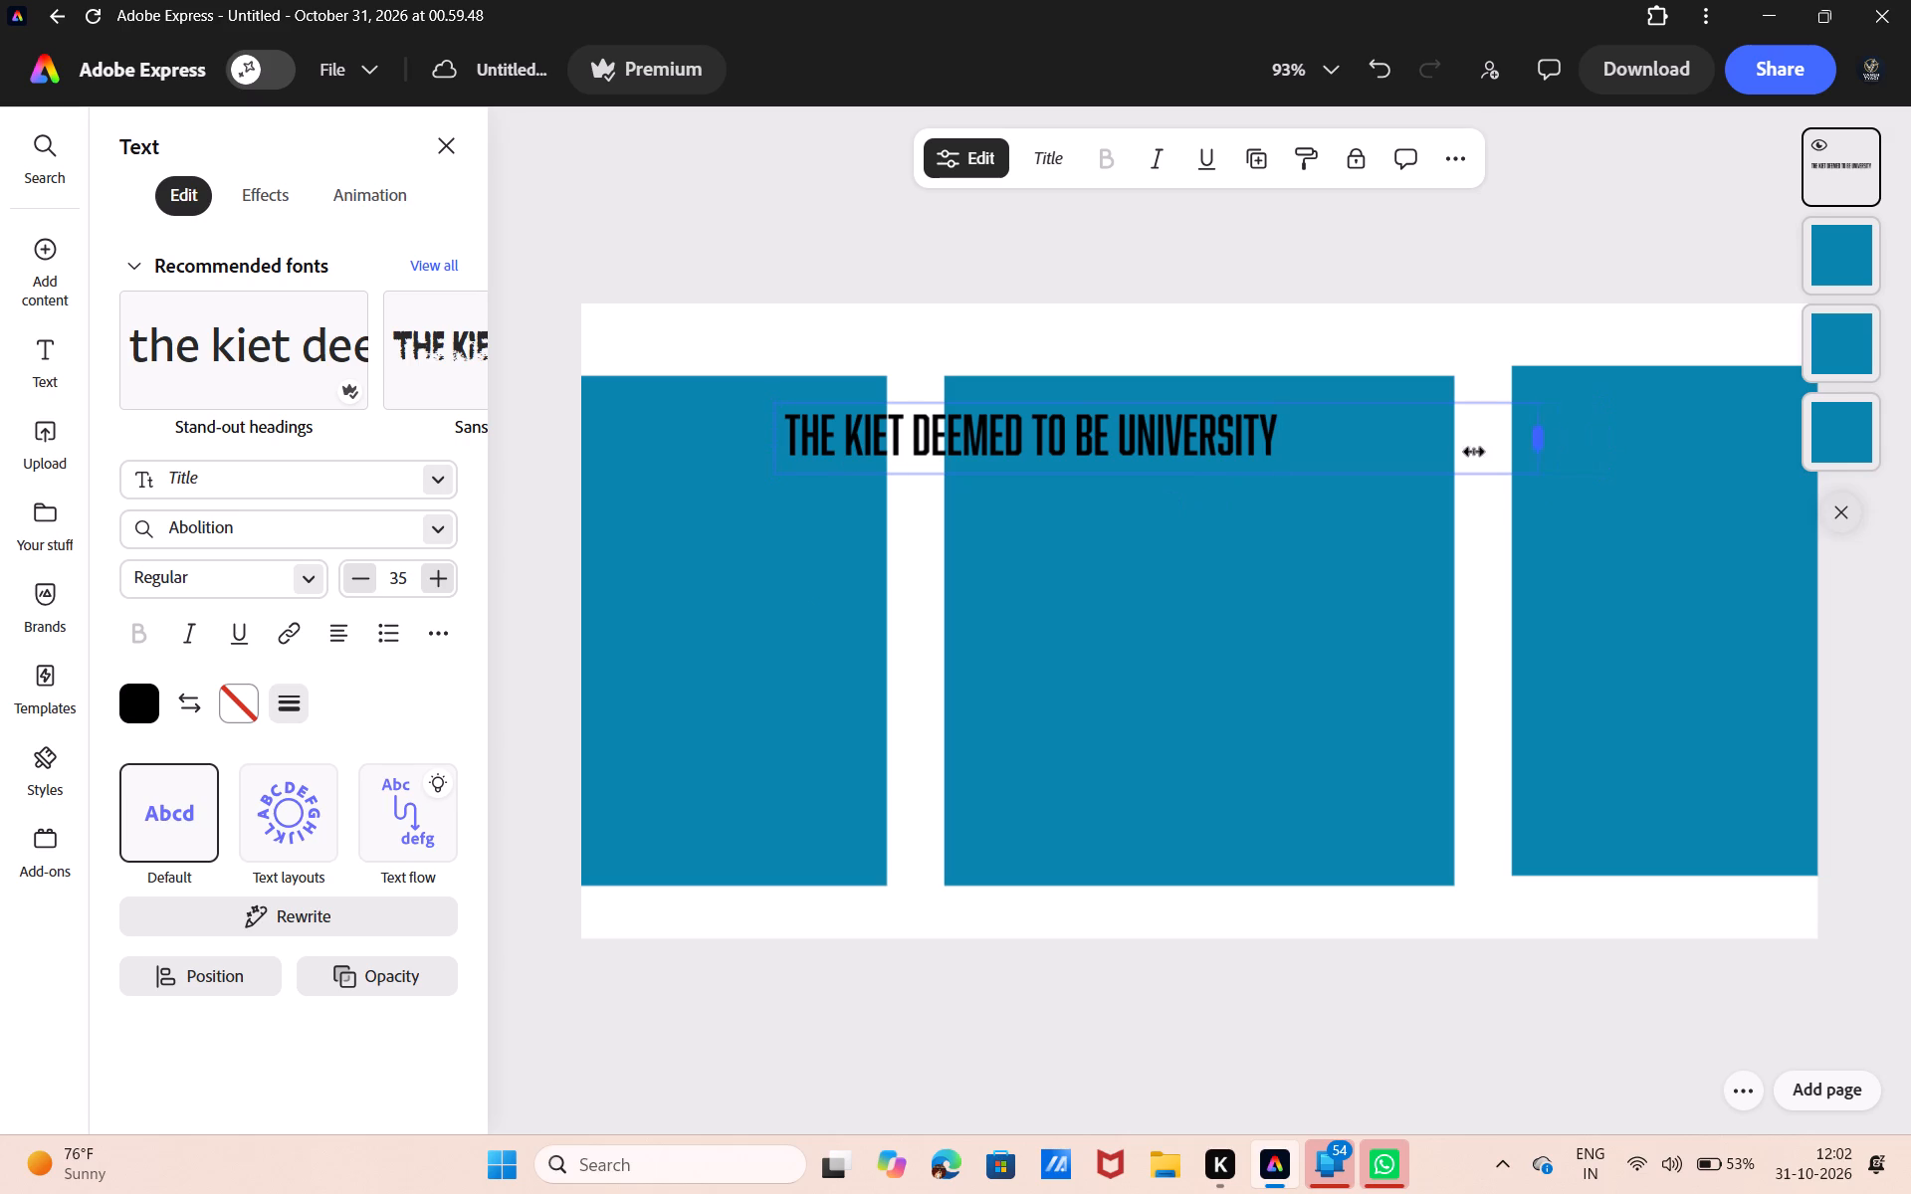
pyautogui.moveTo(1473, 451); pyautogui.dragTo(1297, 498)
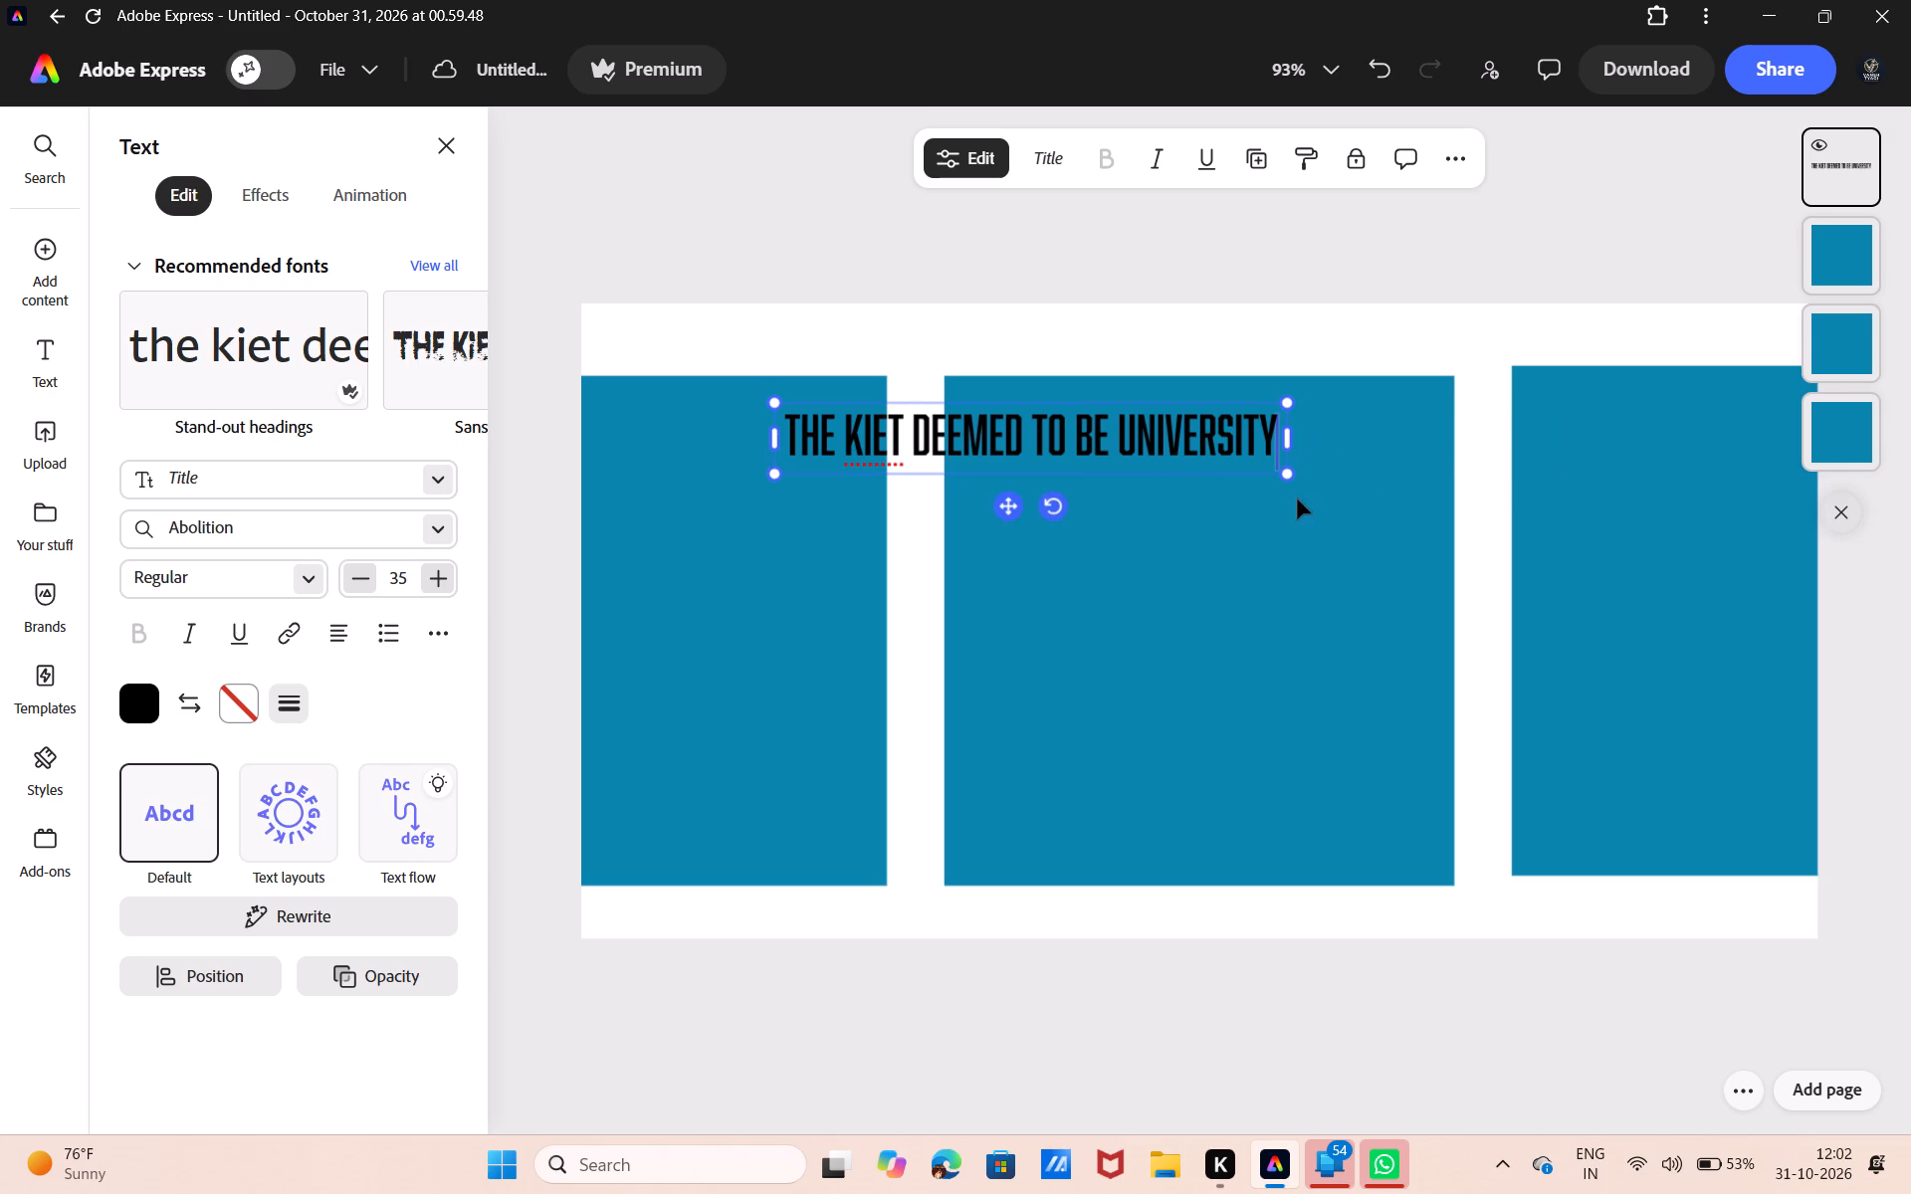
pyautogui.moveTo(1009, 504); pyautogui.dragTo(1165, 497)
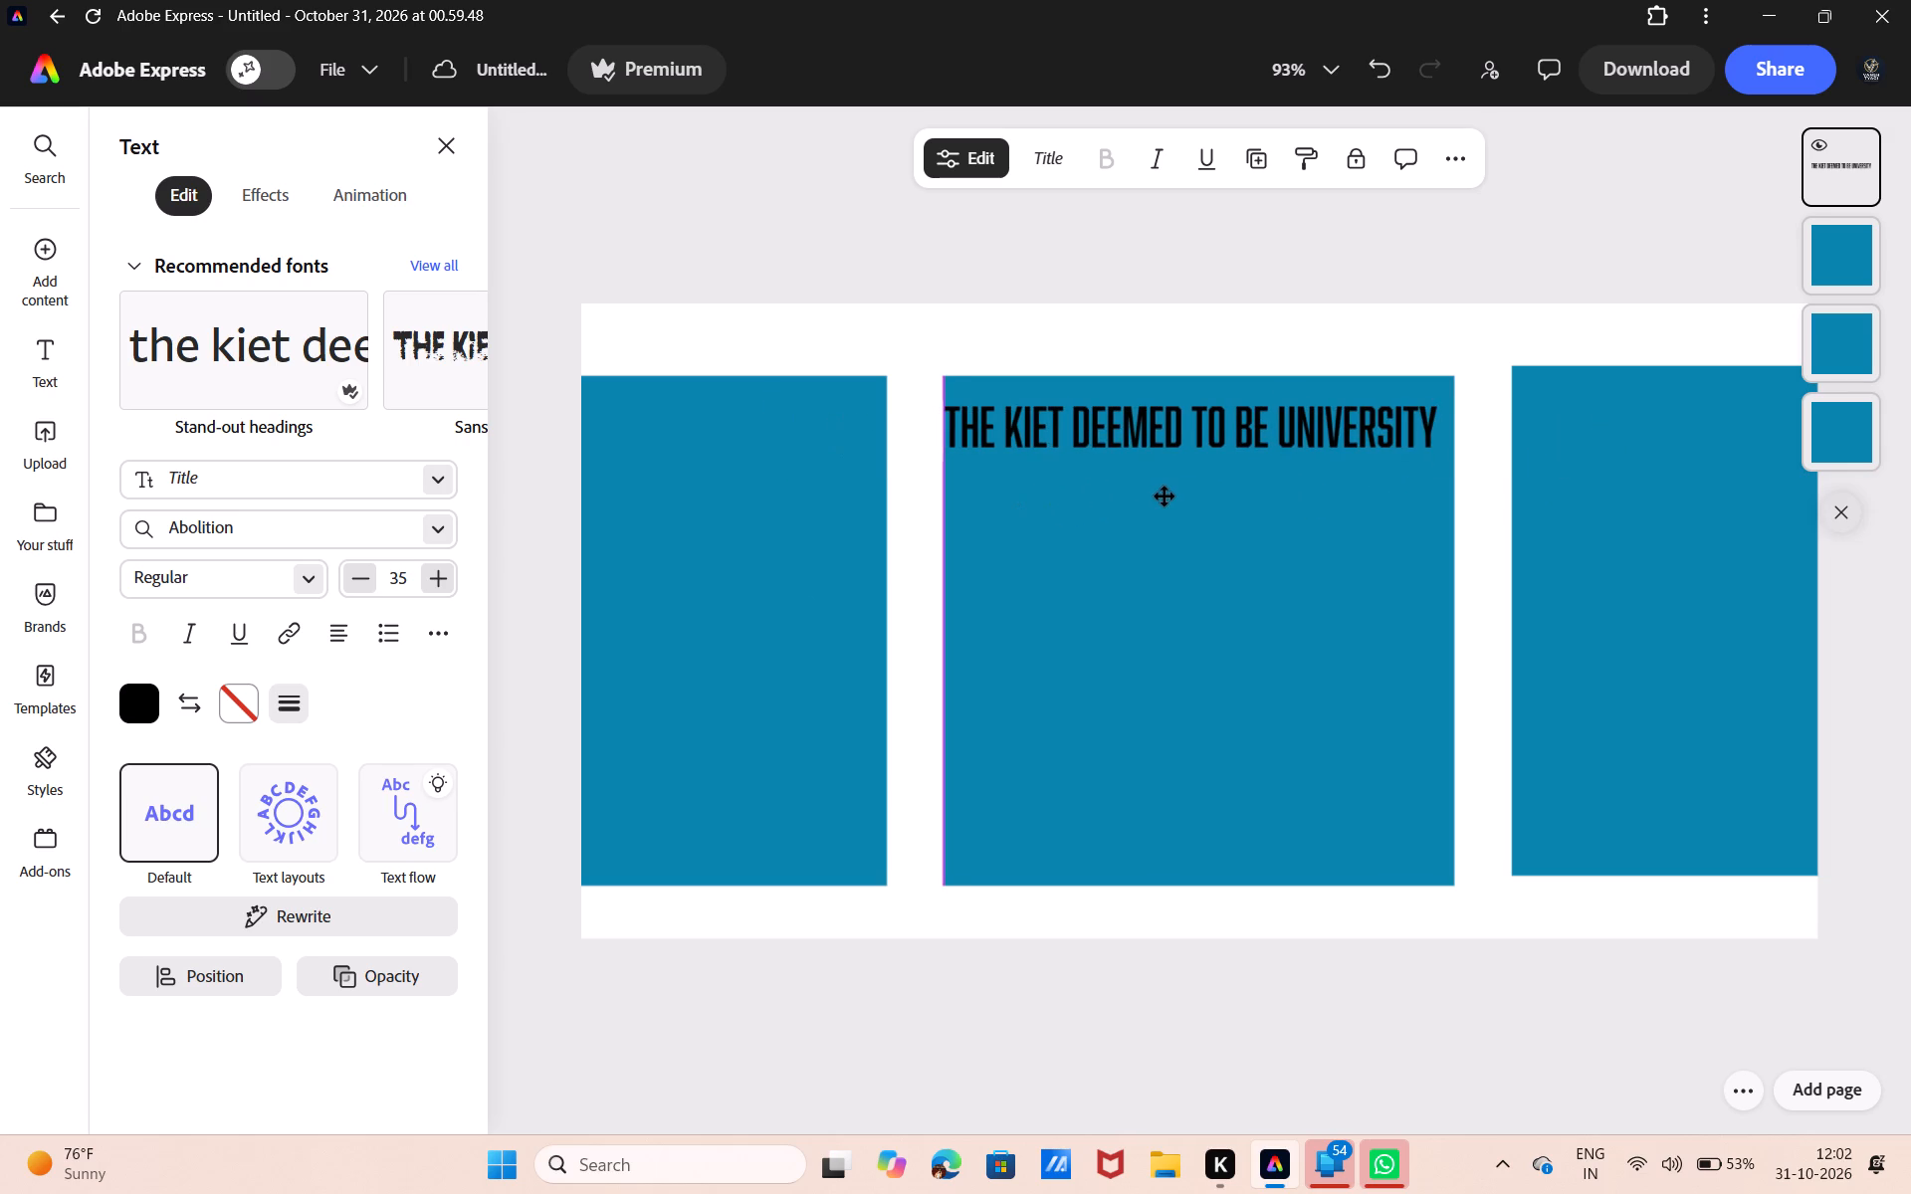
pyautogui.moveTo(1165, 497); pyautogui.dragTo(1177, 496)
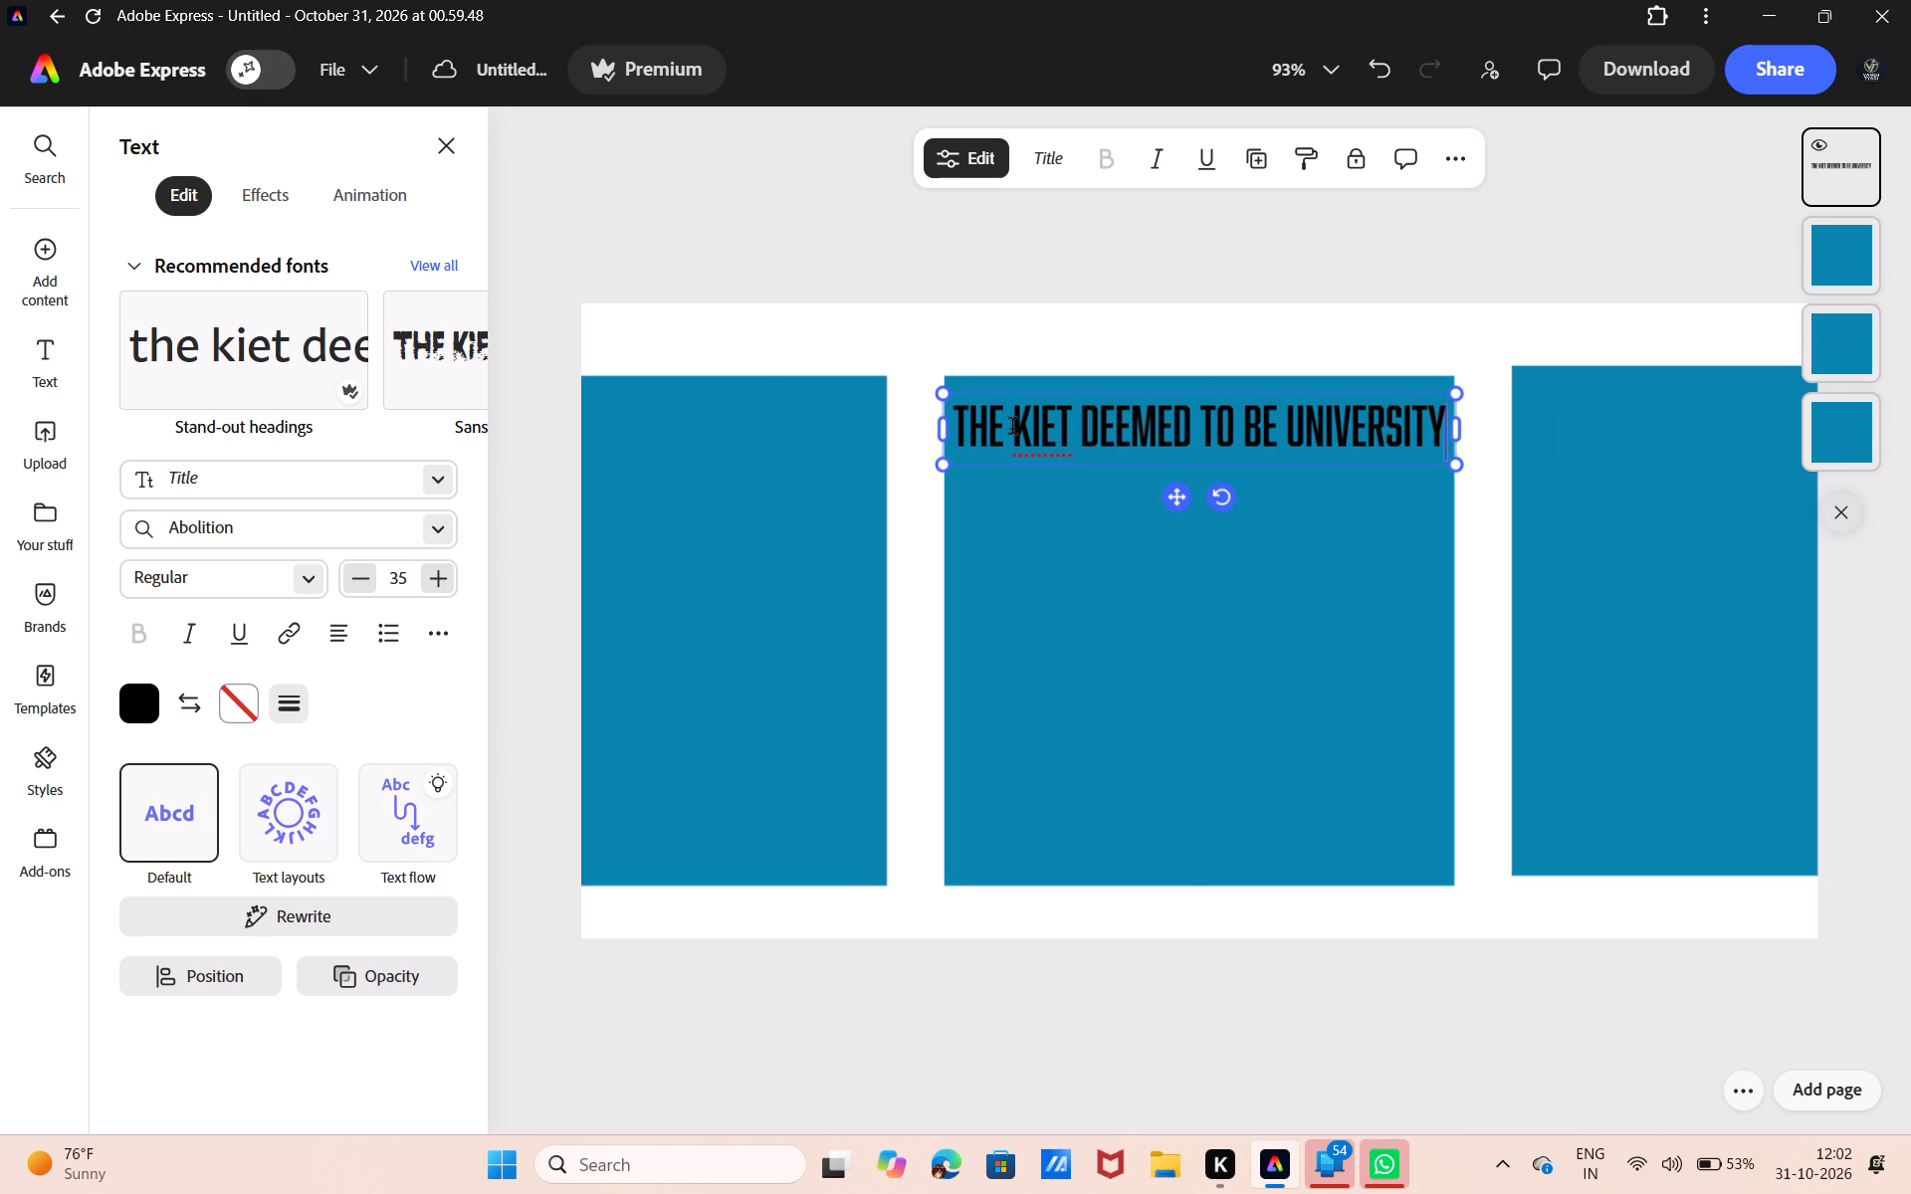
# Delete the leading word "the" from the heading and enlarge it to font size 40, spanning the middle square's width.
pyautogui.click(1012, 429)
pyautogui.press('BackSpace')
pyautogui.press('BackSpace')
pyautogui.press('BackSpace')
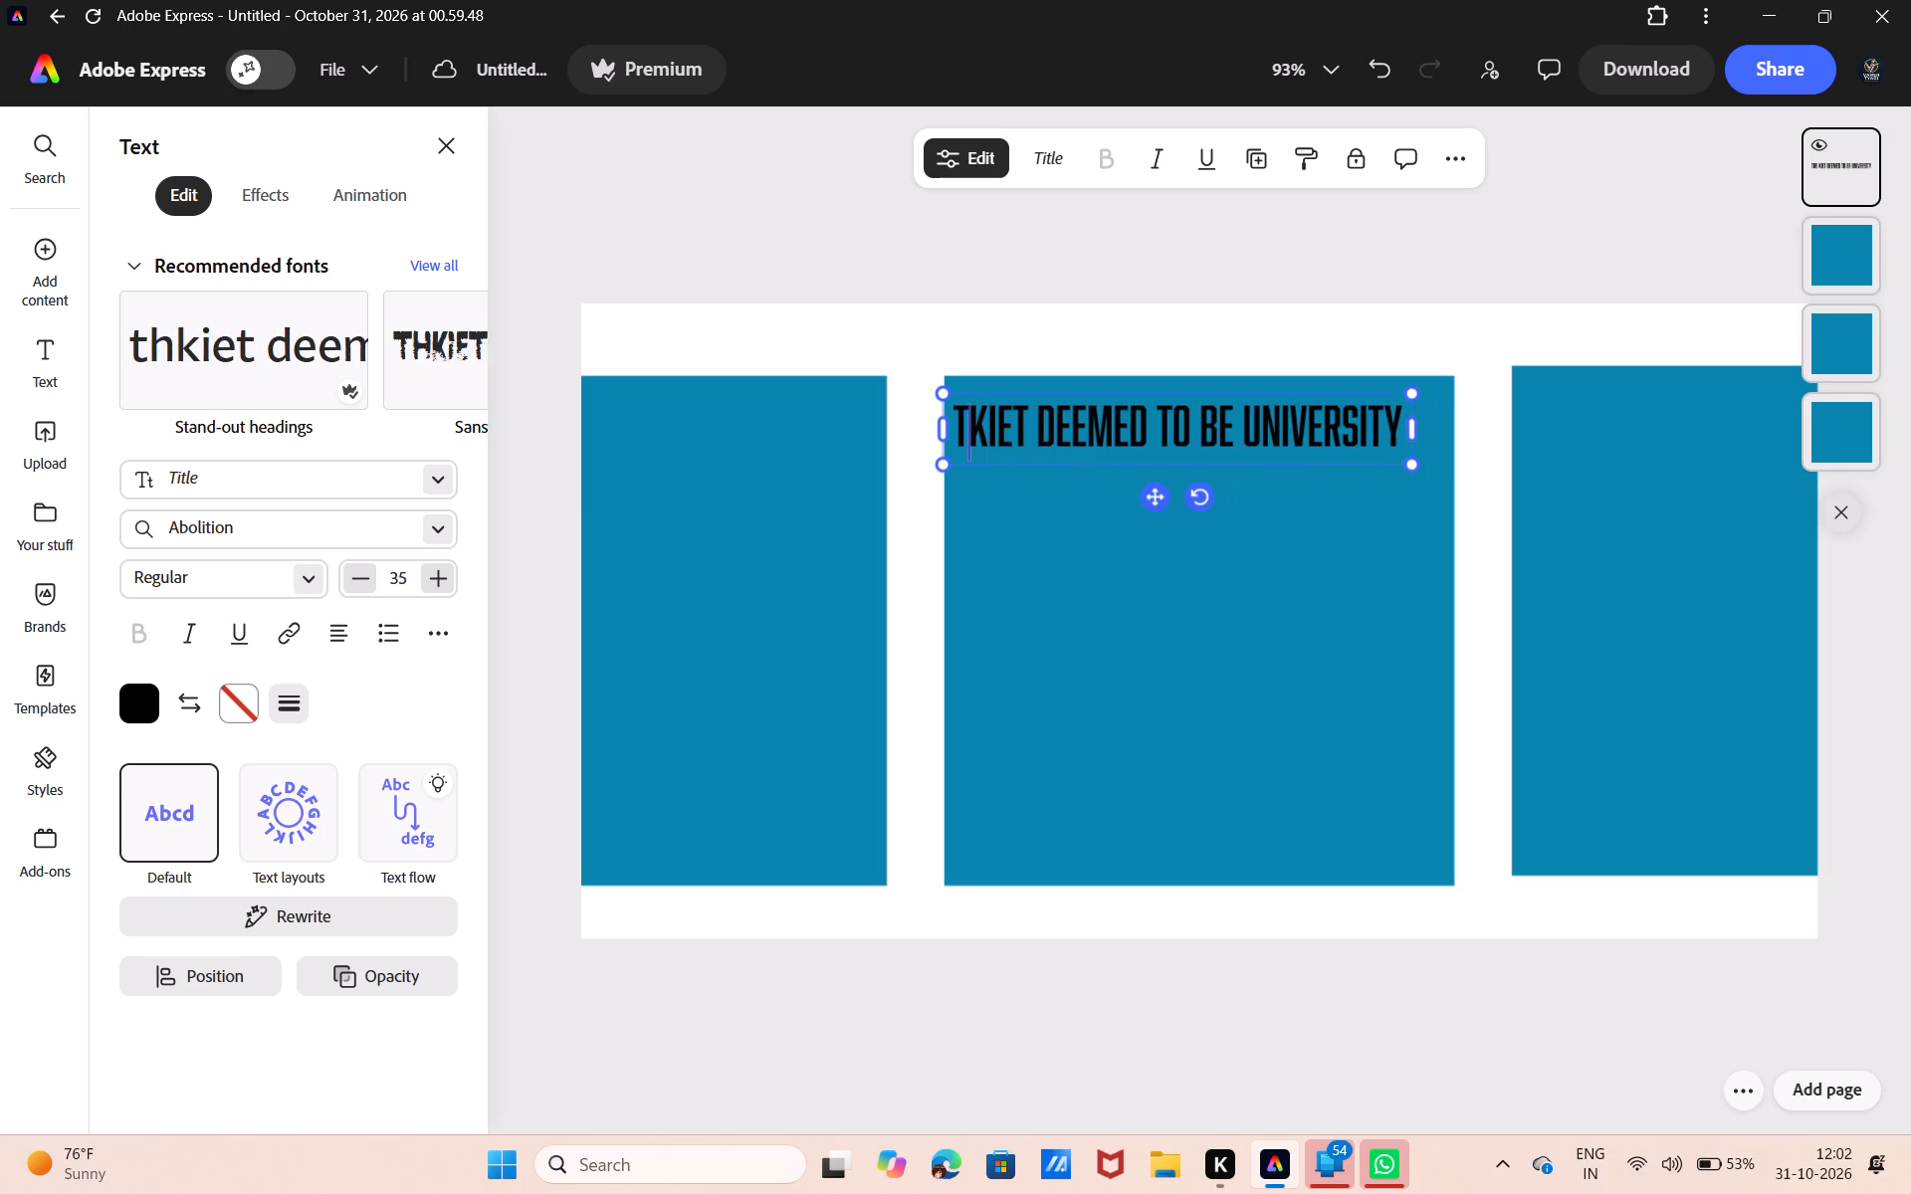
pyautogui.press('BackSpace')
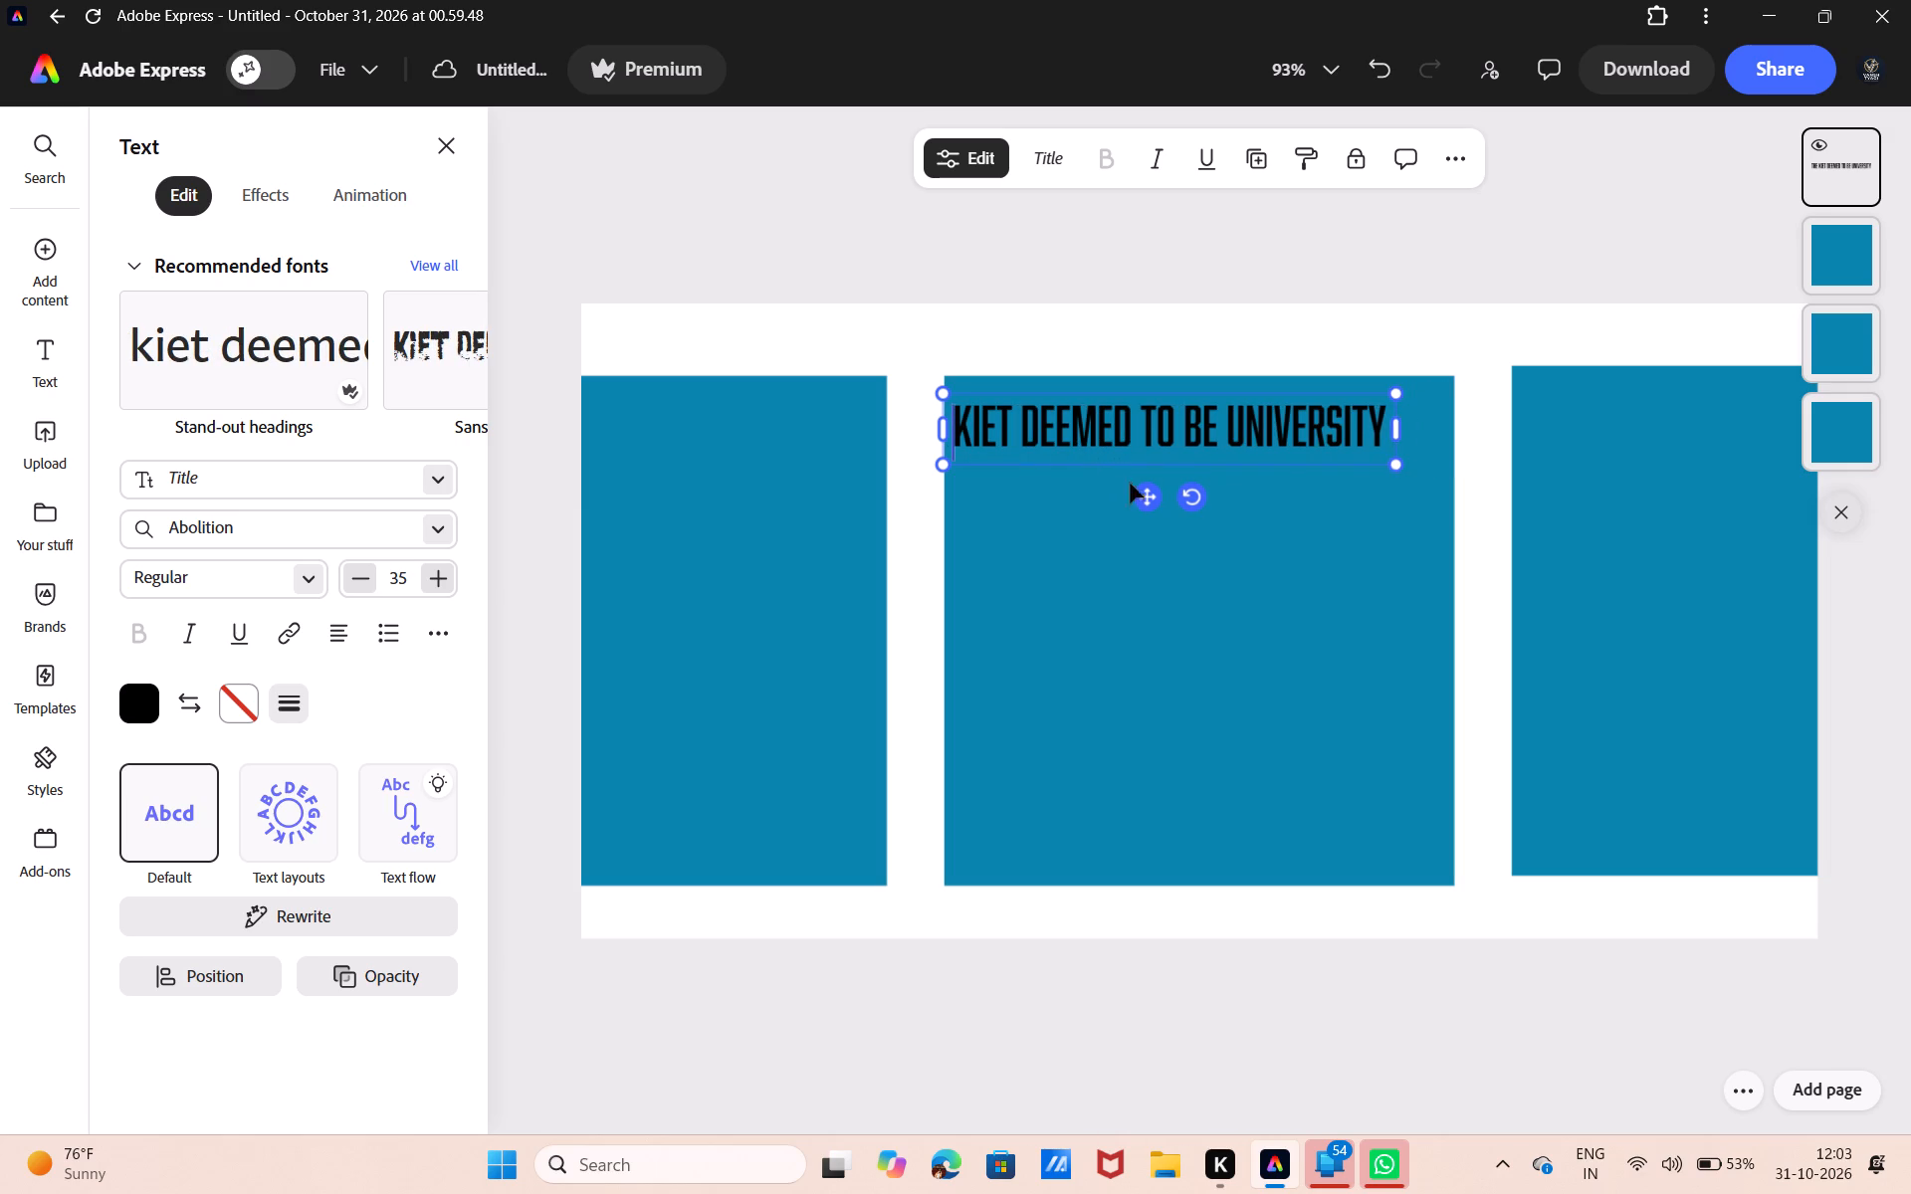
pyautogui.moveTo(1403, 472); pyautogui.dragTo(1459, 497)
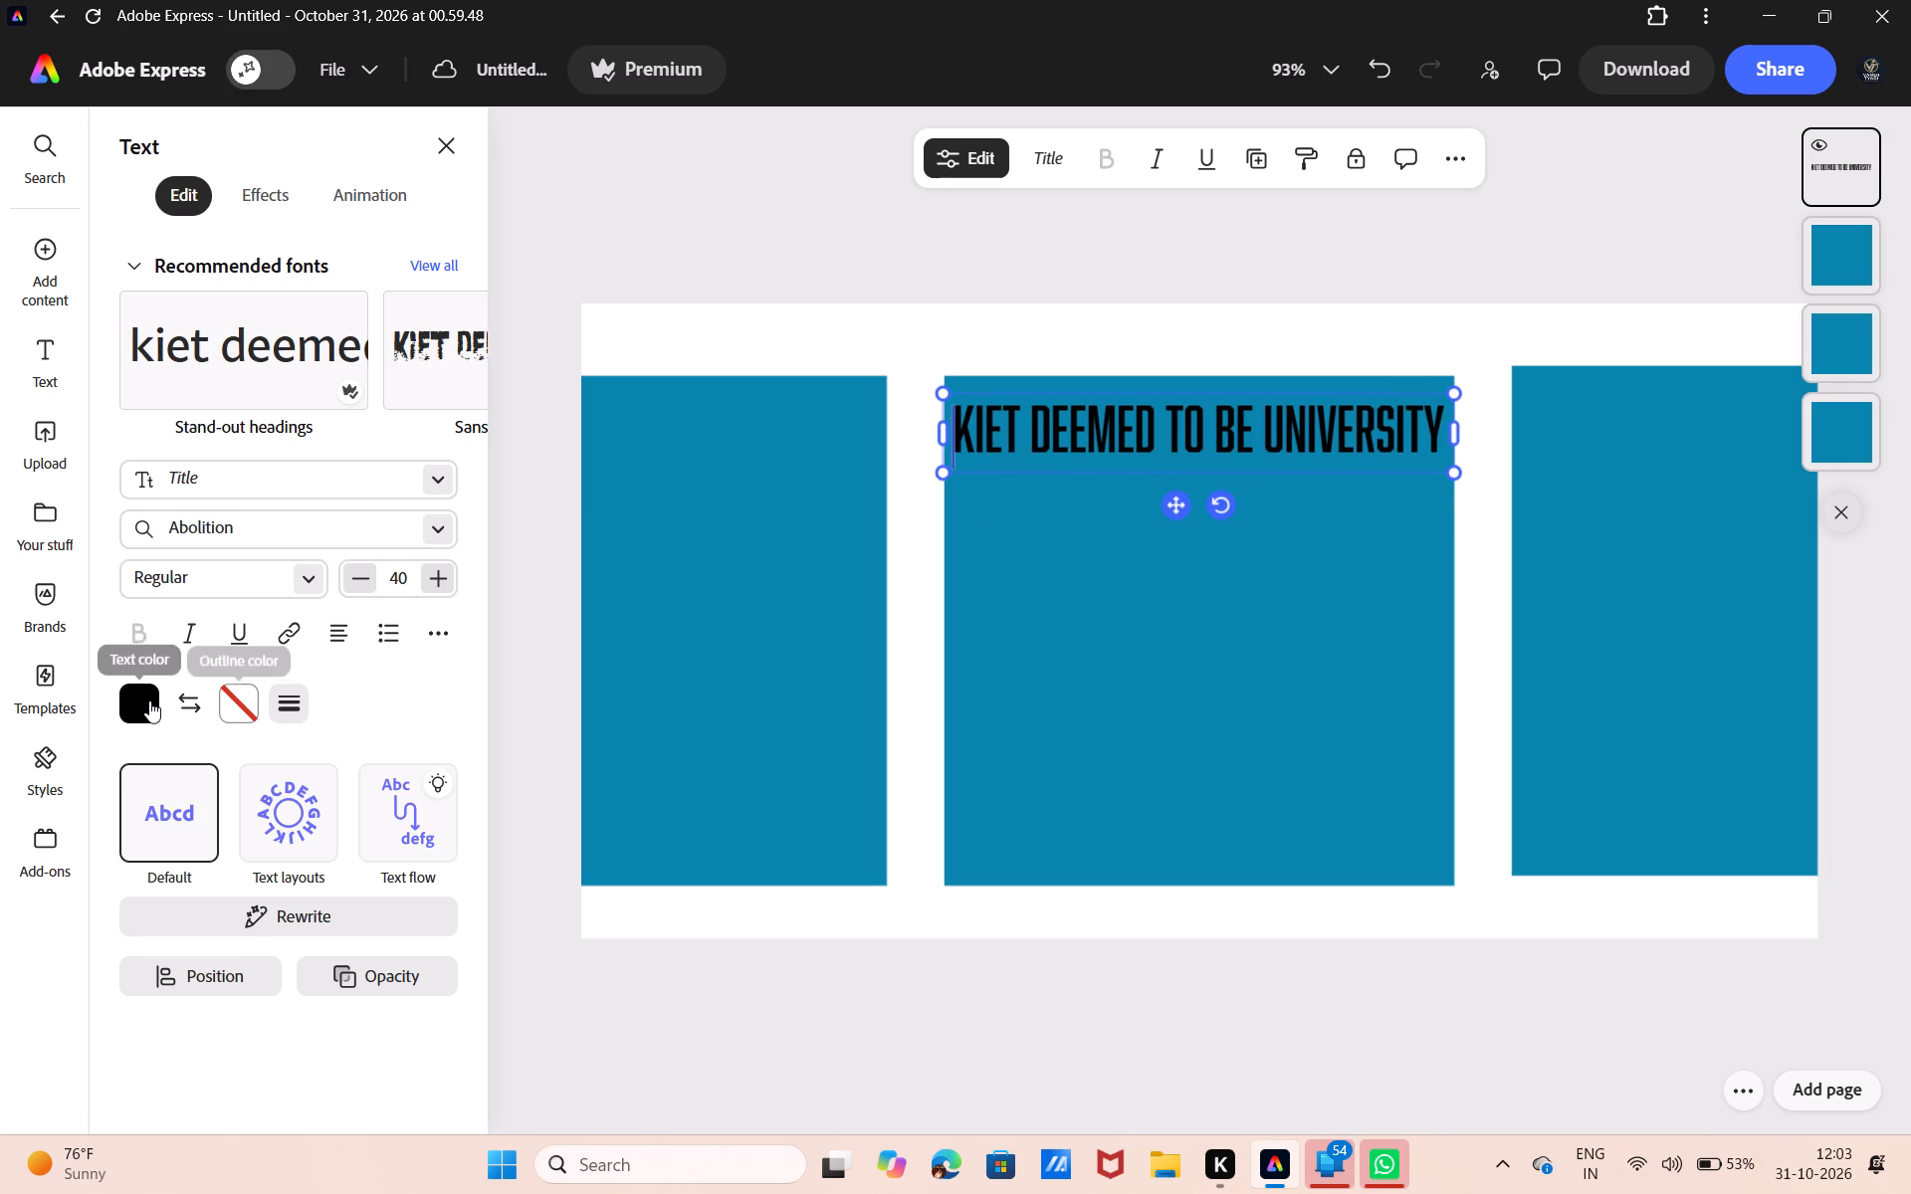
# Change the heading's text color to white and deselect it.
pyautogui.click(148, 700)
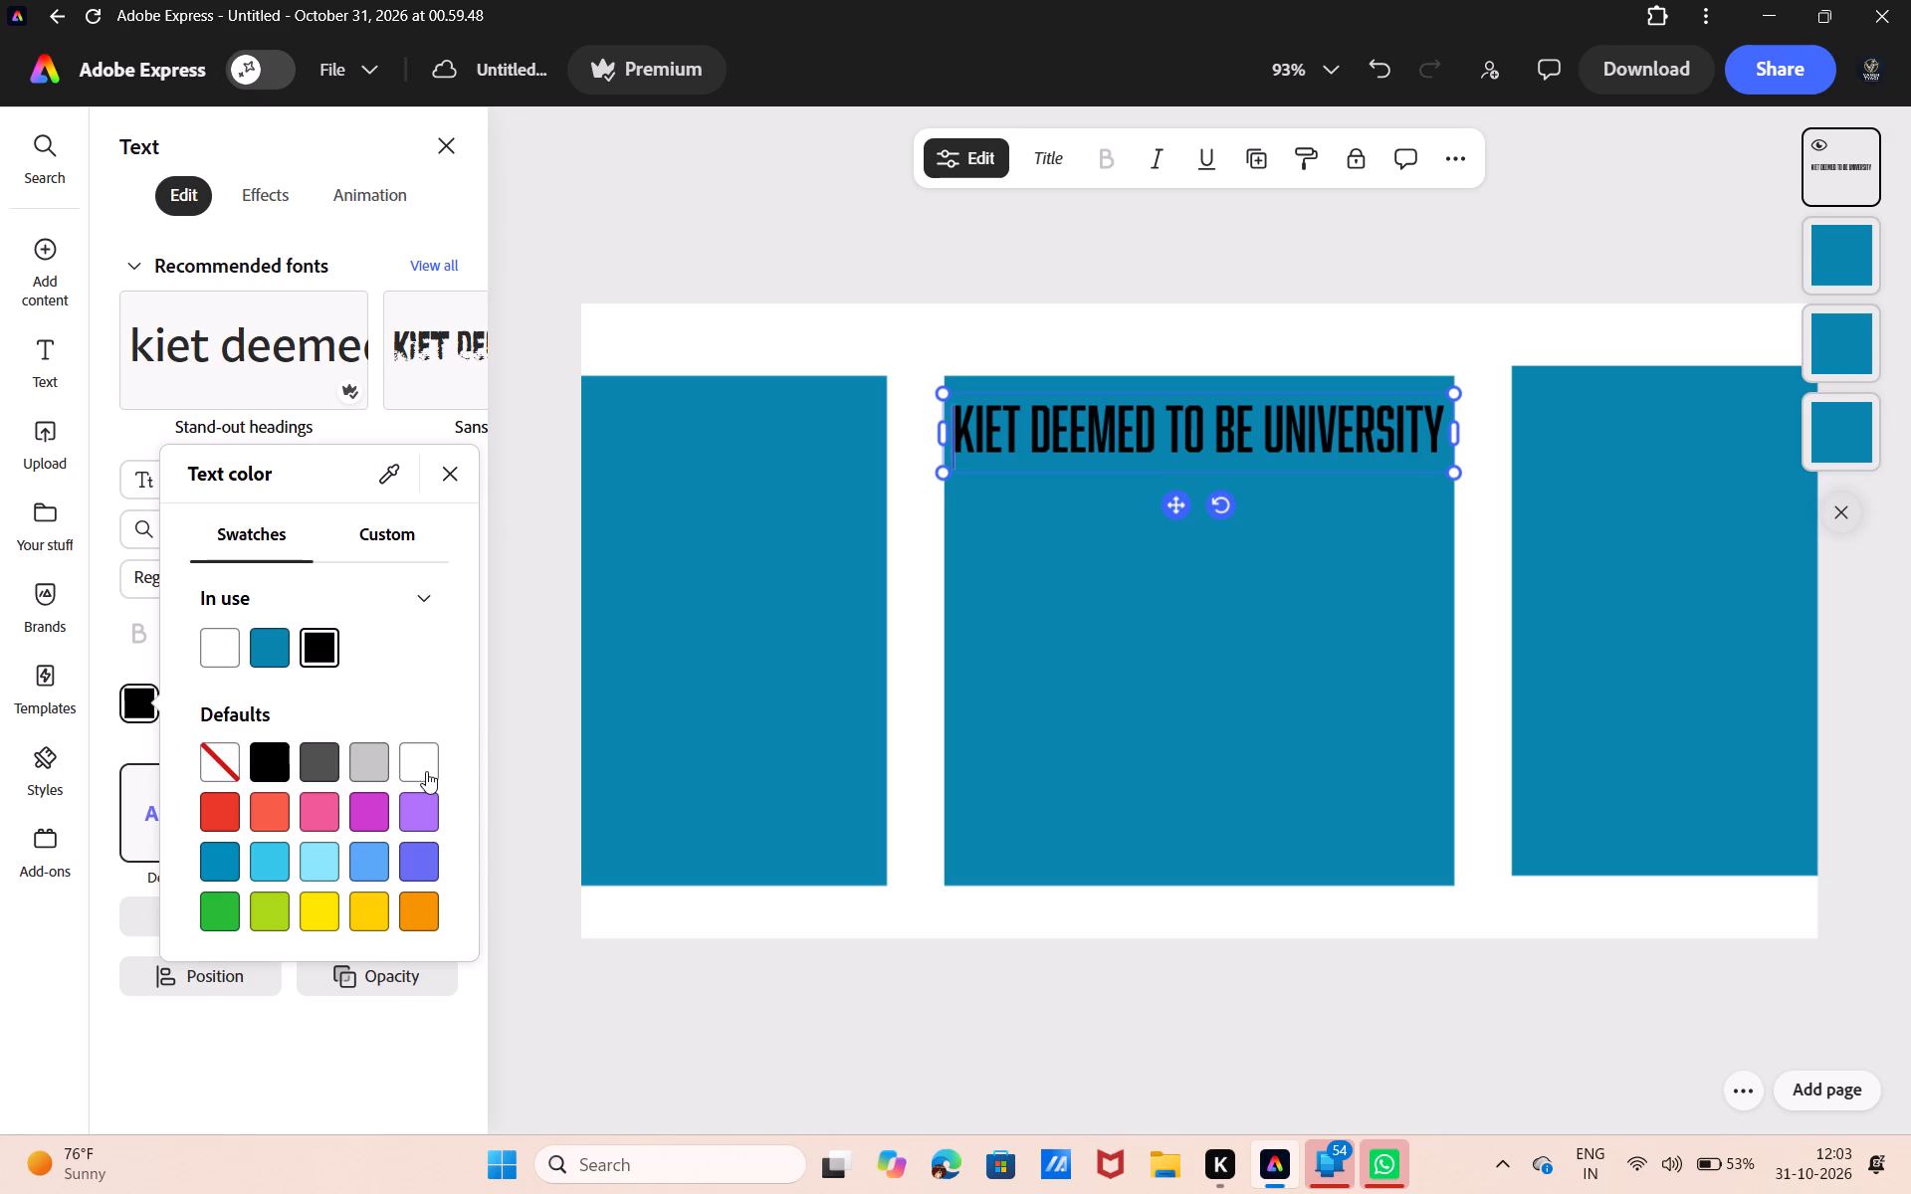
pyautogui.click(426, 771)
pyautogui.click(608, 270)
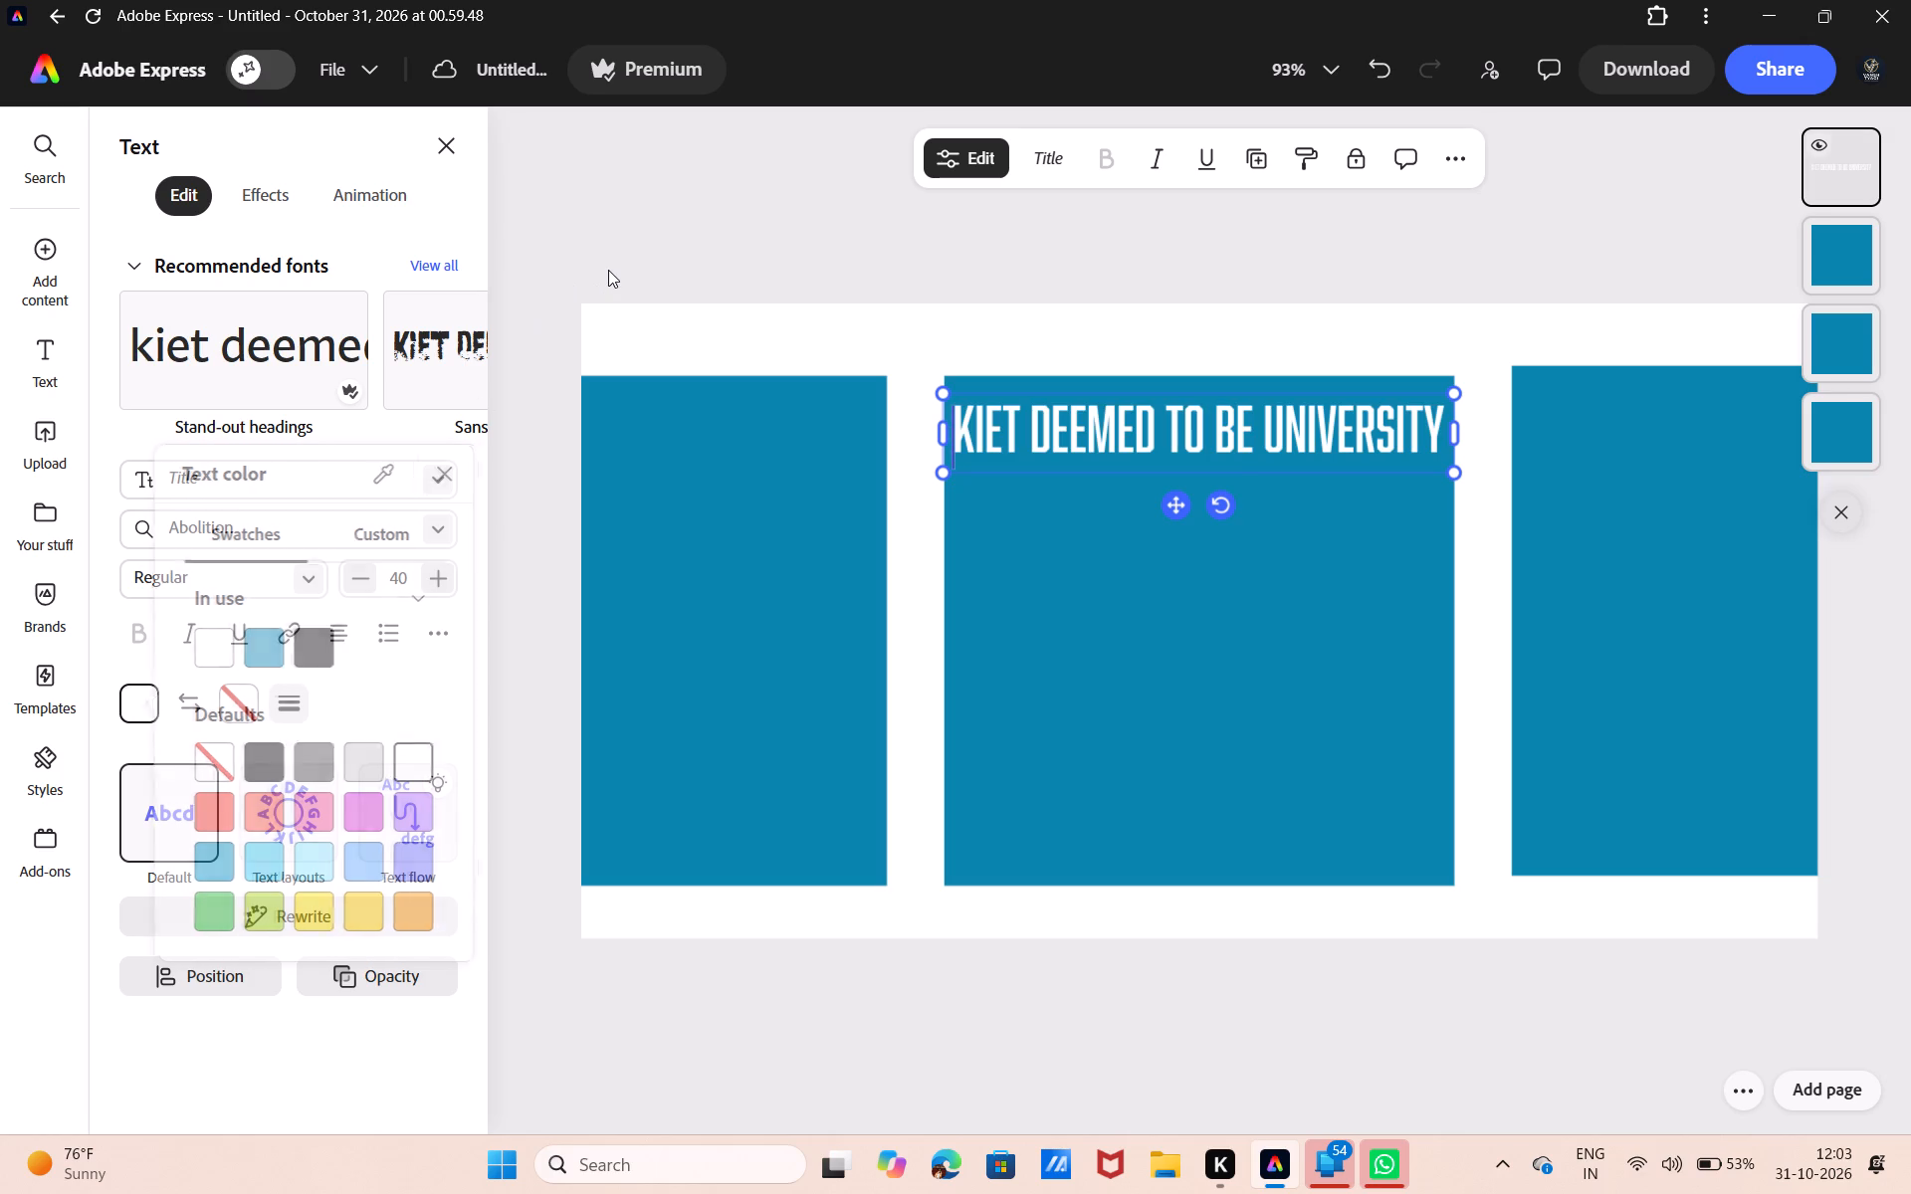
pyautogui.click(608, 270)
pyautogui.click(608, 270)
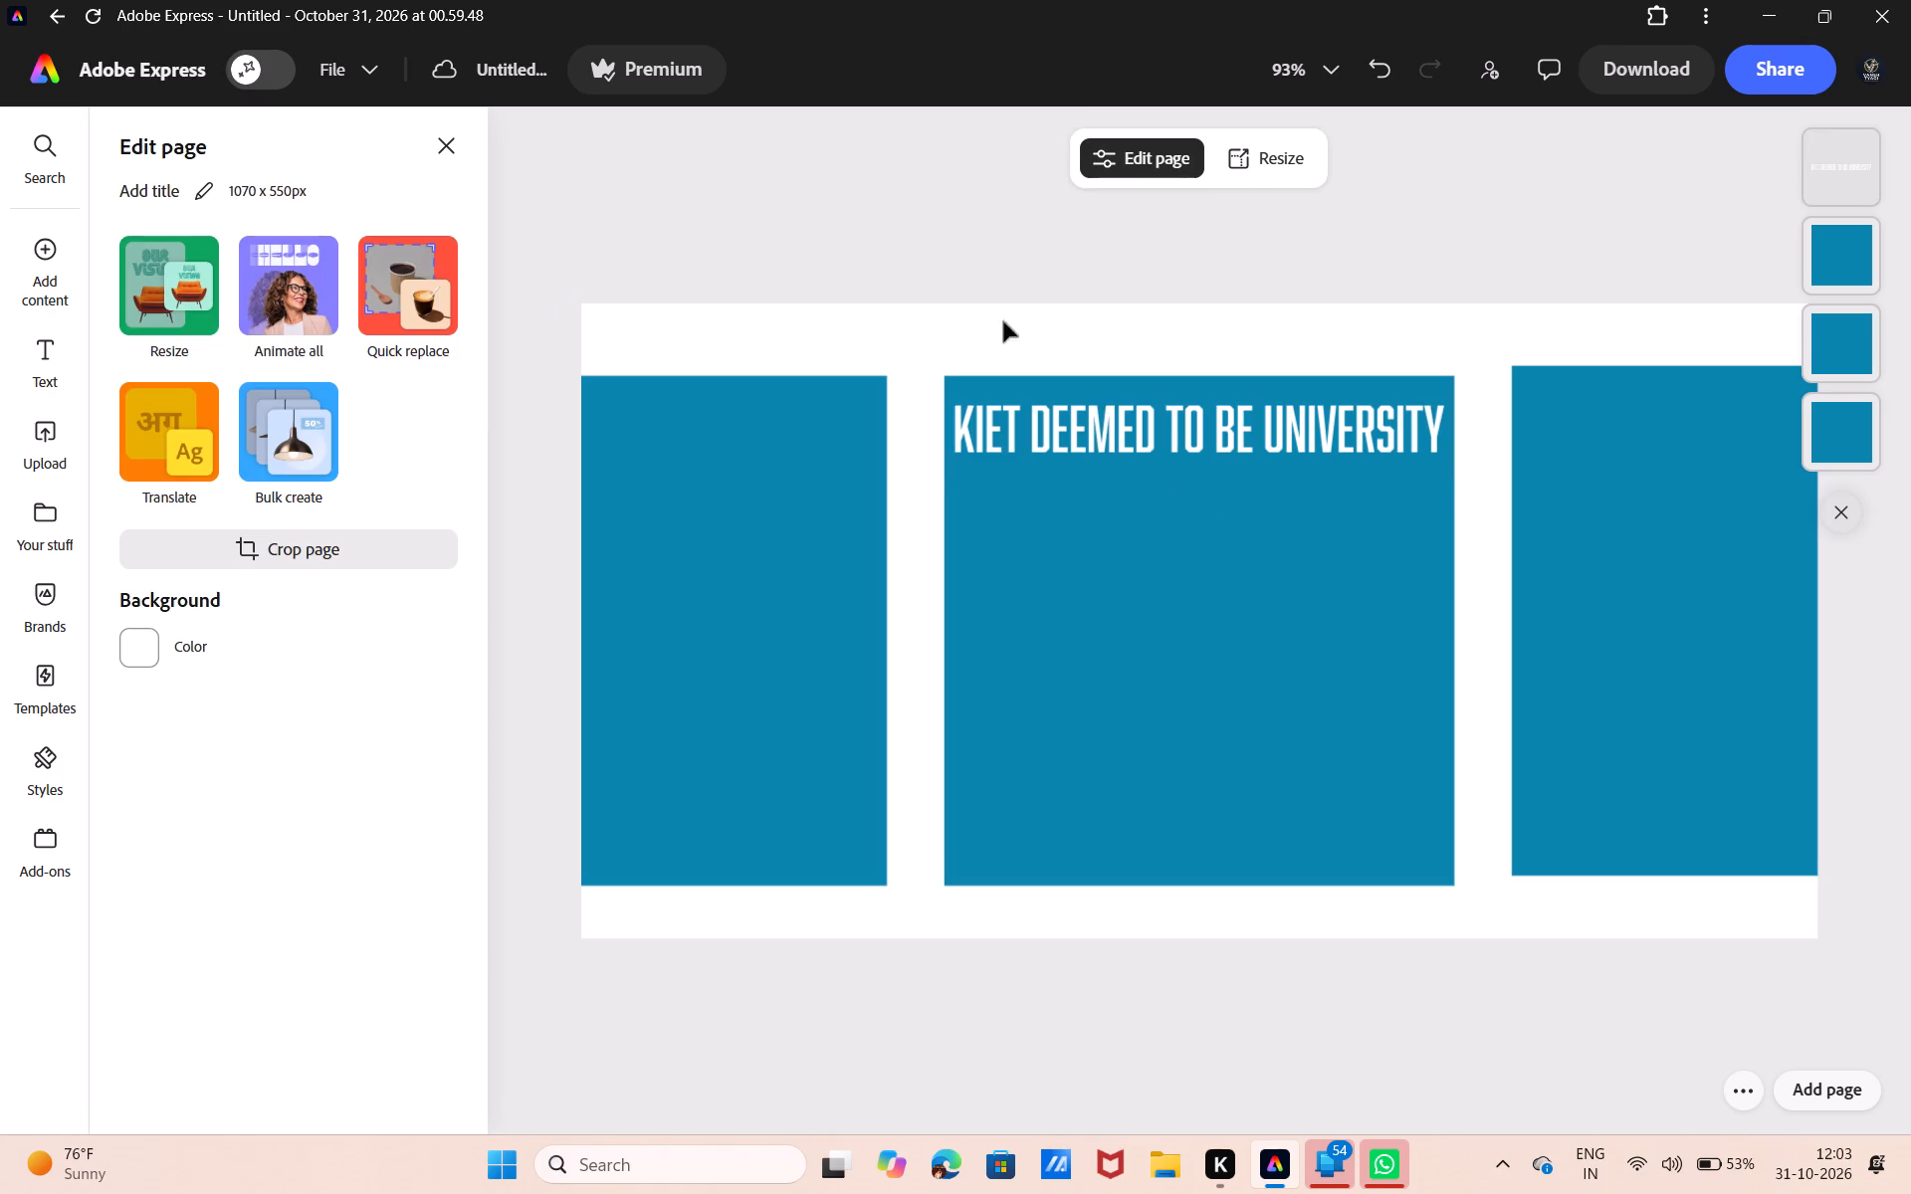
# Duplicate the white heading and replace the copy's text with "presents".
pyautogui.click(1220, 414)
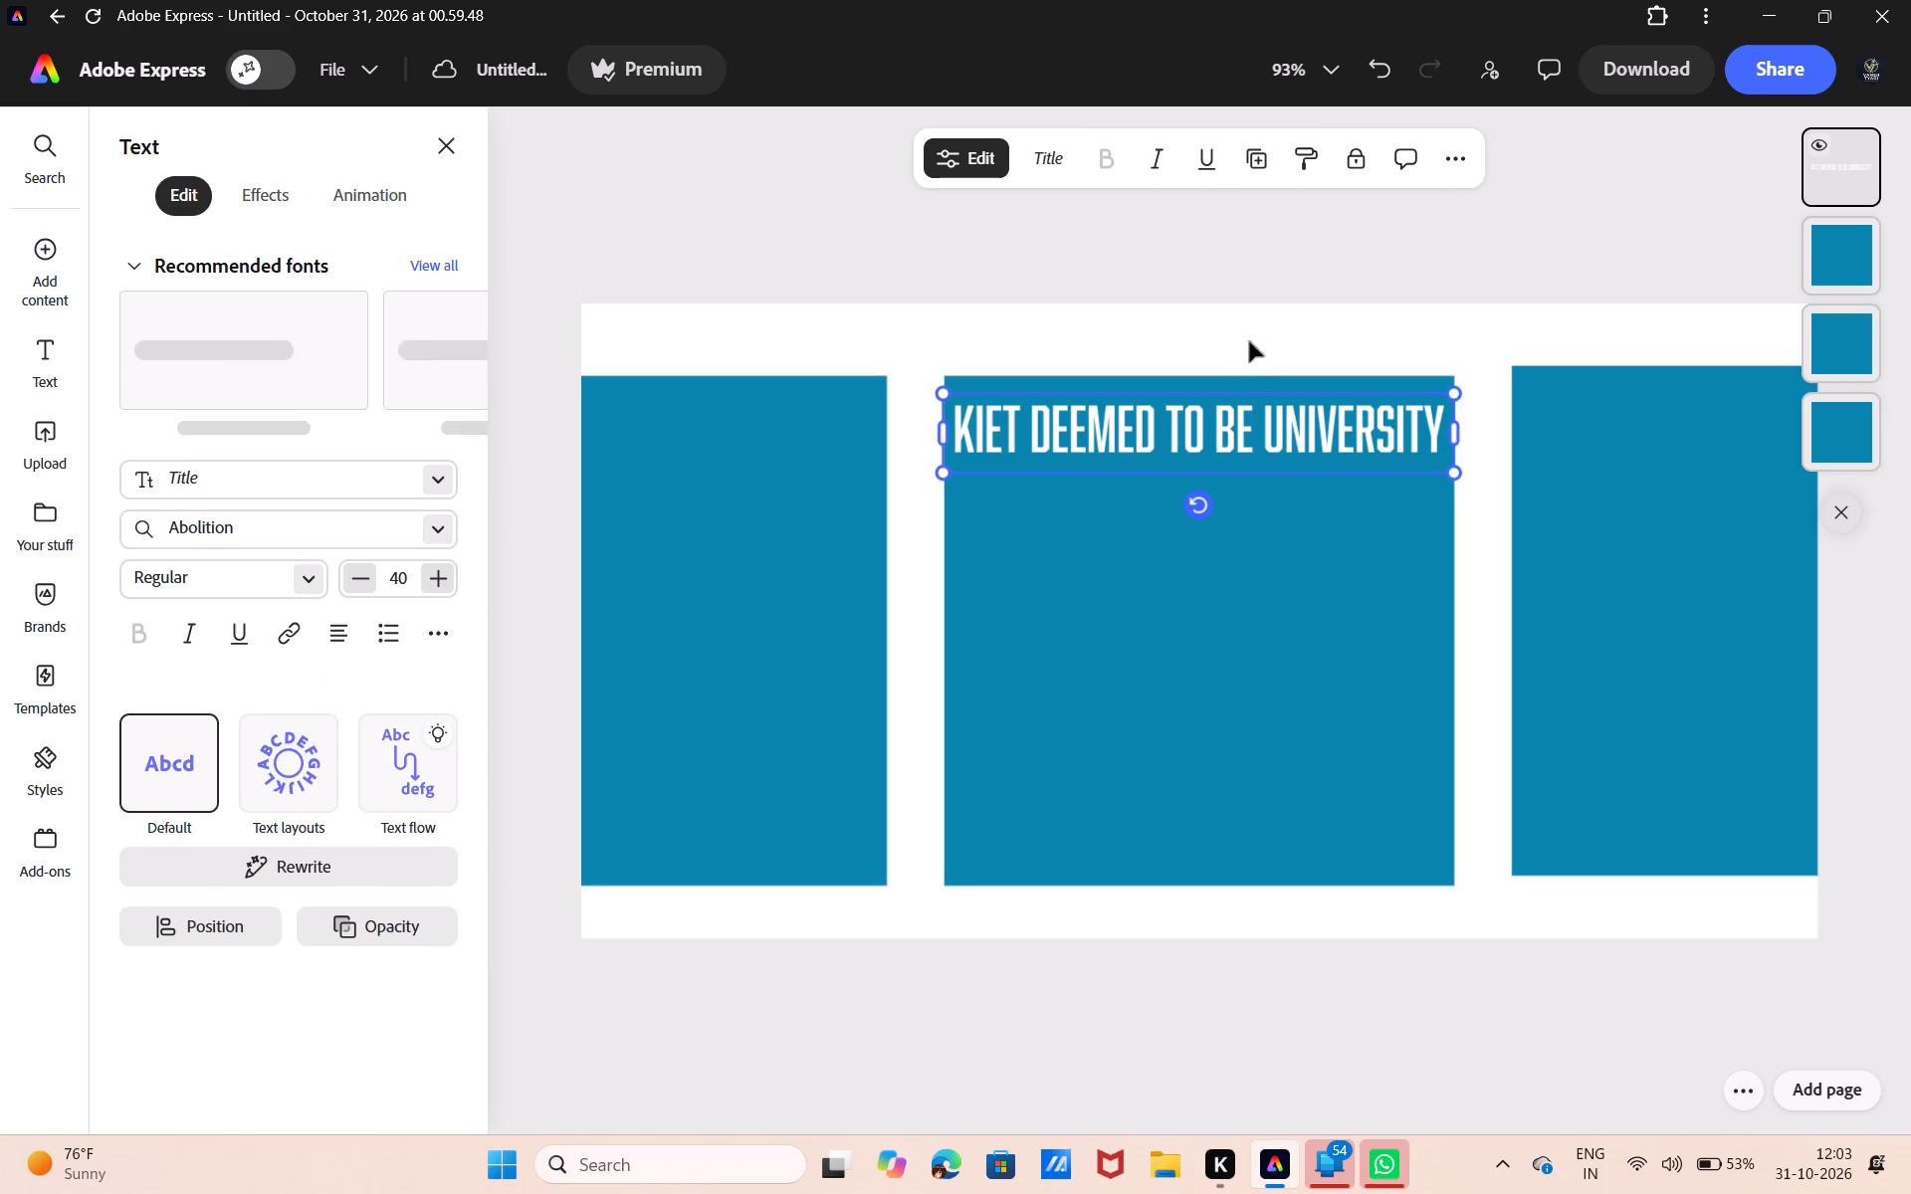
pyautogui.click(1257, 167)
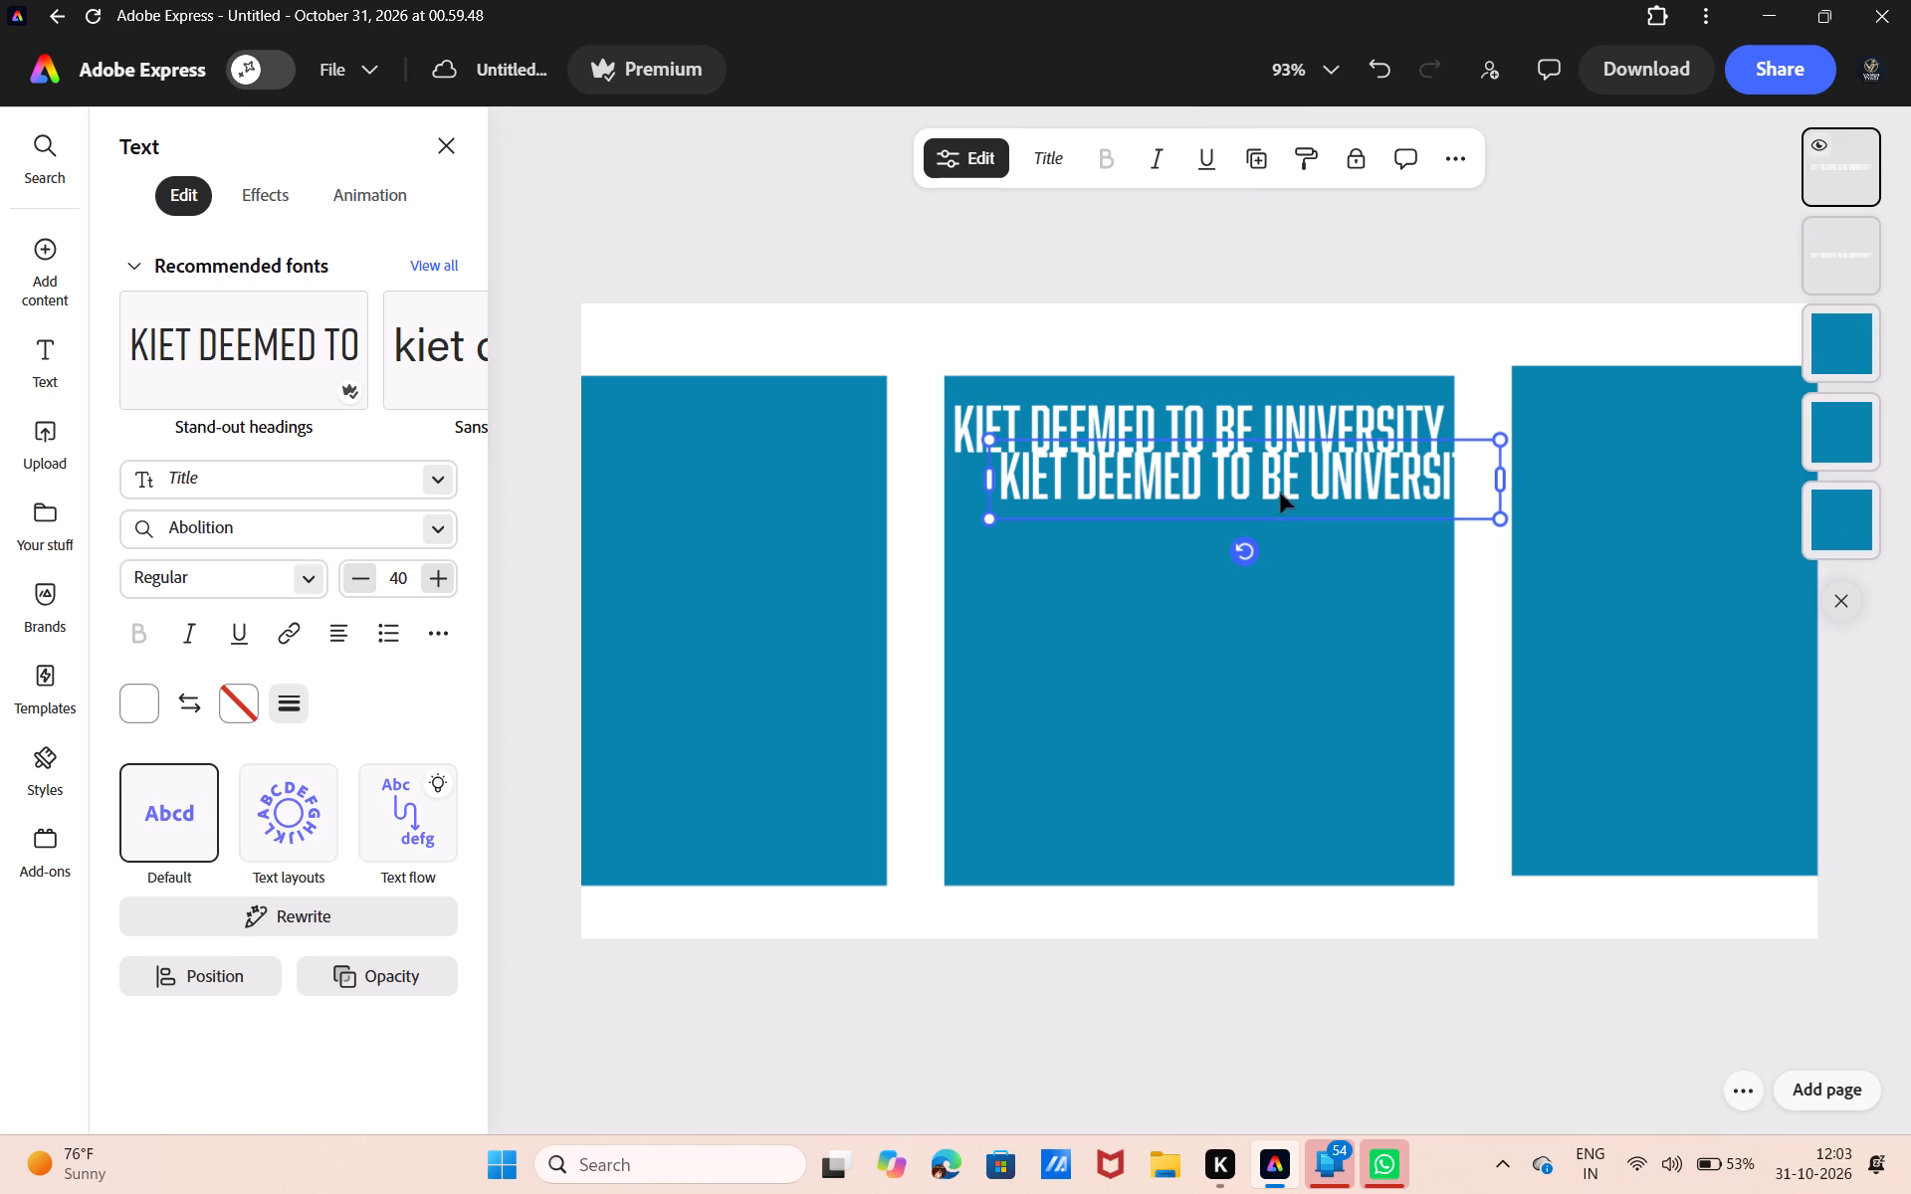
pyautogui.click(1460, 457)
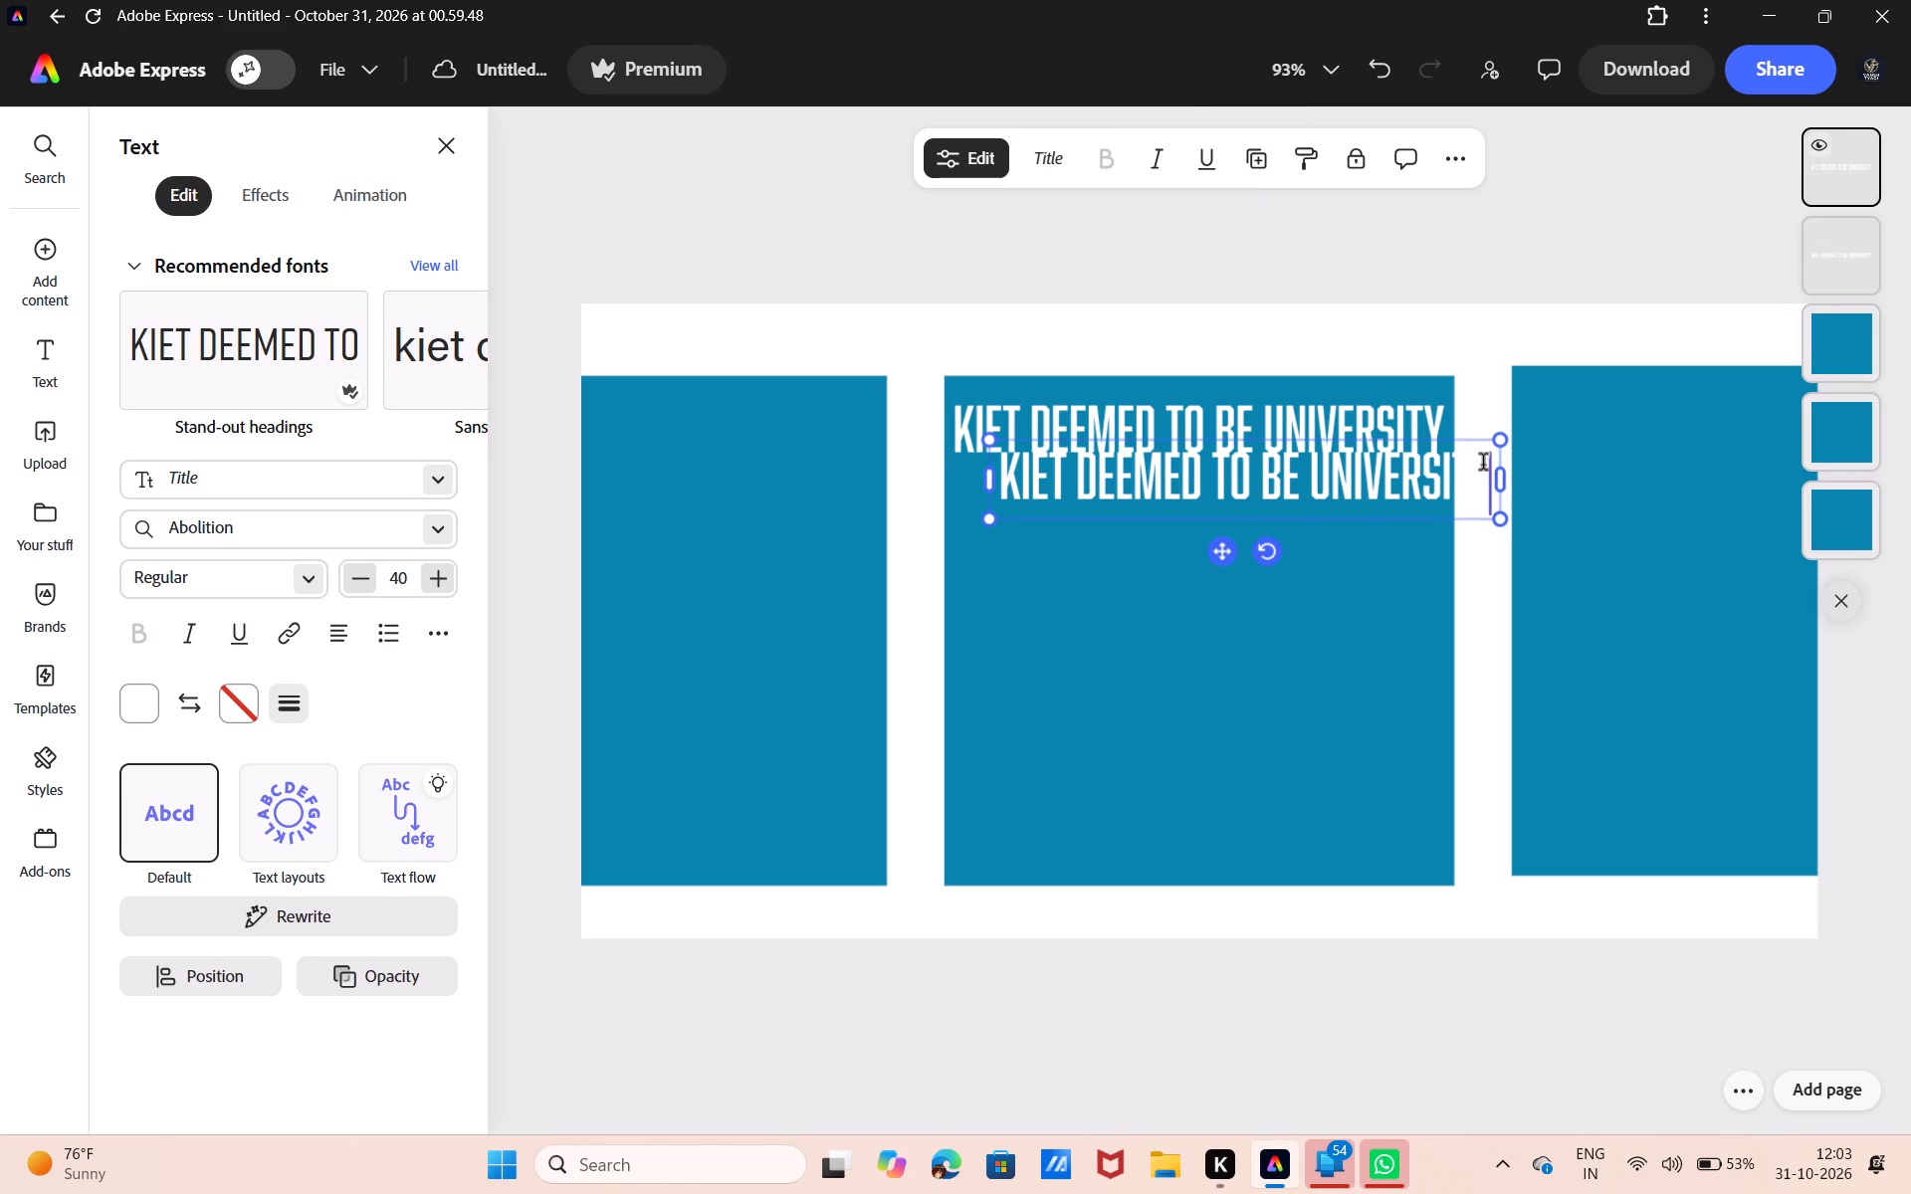
pyautogui.click(1483, 465)
pyautogui.press('BackSpace')
pyautogui.press('BackSpace')
pyautogui.press('BackSpace')
pyautogui.press('BackSpace')
pyautogui.press('BackSpace')
pyautogui.press('BackSpace')
pyautogui.press('BackSpace')
pyautogui.press('BackSpace')
pyautogui.press('BackSpace')
pyautogui.press('BackSpace')
pyautogui.press('BackSpace')
pyautogui.press('BackSpace')
pyautogui.press('BackSpace')
pyautogui.press('BackSpace')
pyautogui.press('BackSpace')
pyautogui.press('BackSpace')
pyautogui.press('BackSpace')
pyautogui.press('BackSpace')
pyautogui.press('BackSpace')
pyautogui.press('BackSpace')
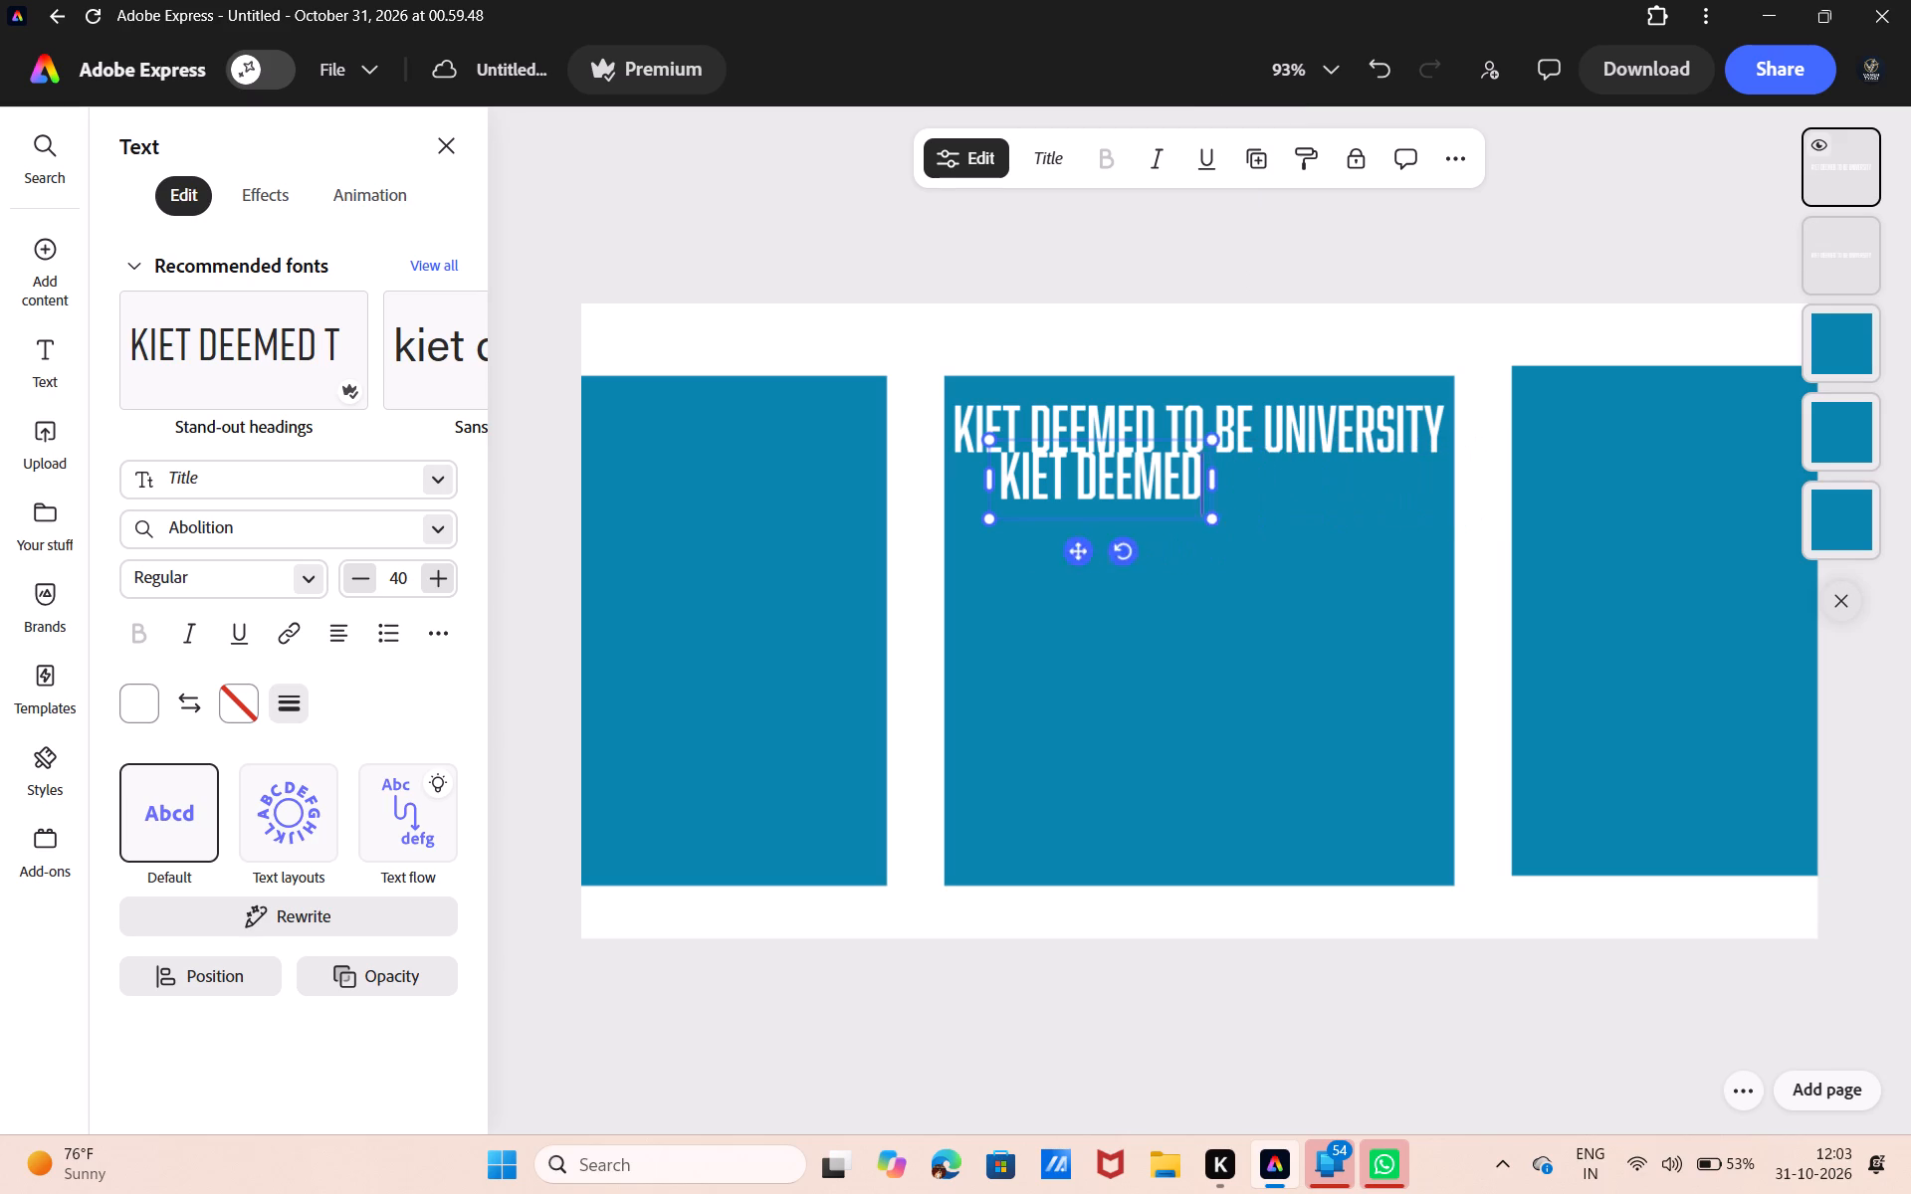
pyautogui.write('presents')
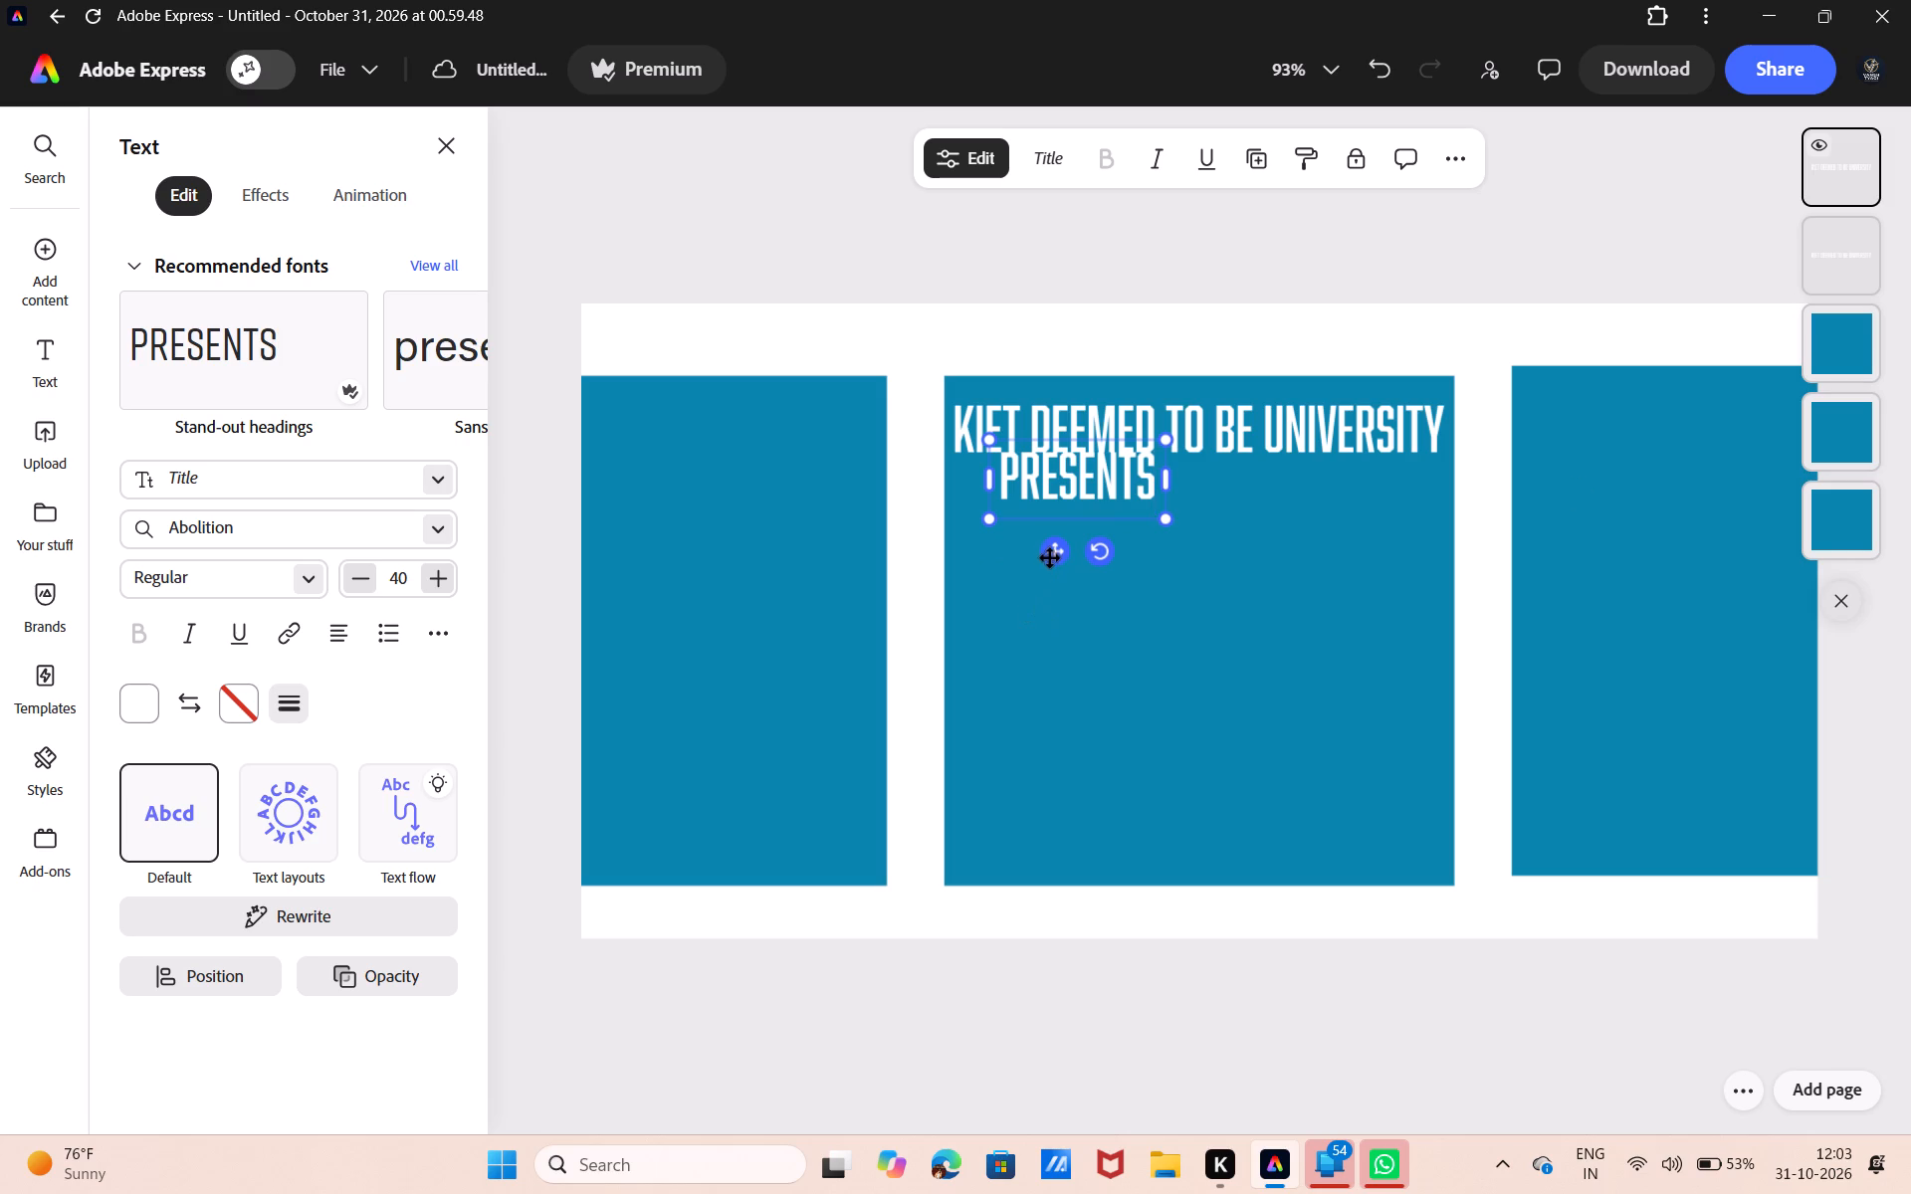
# Move the "presents" text so it sits centred just below the heading in the middle square, and deselect it.
pyautogui.moveTo(1050, 559); pyautogui.dragTo(1153, 573)
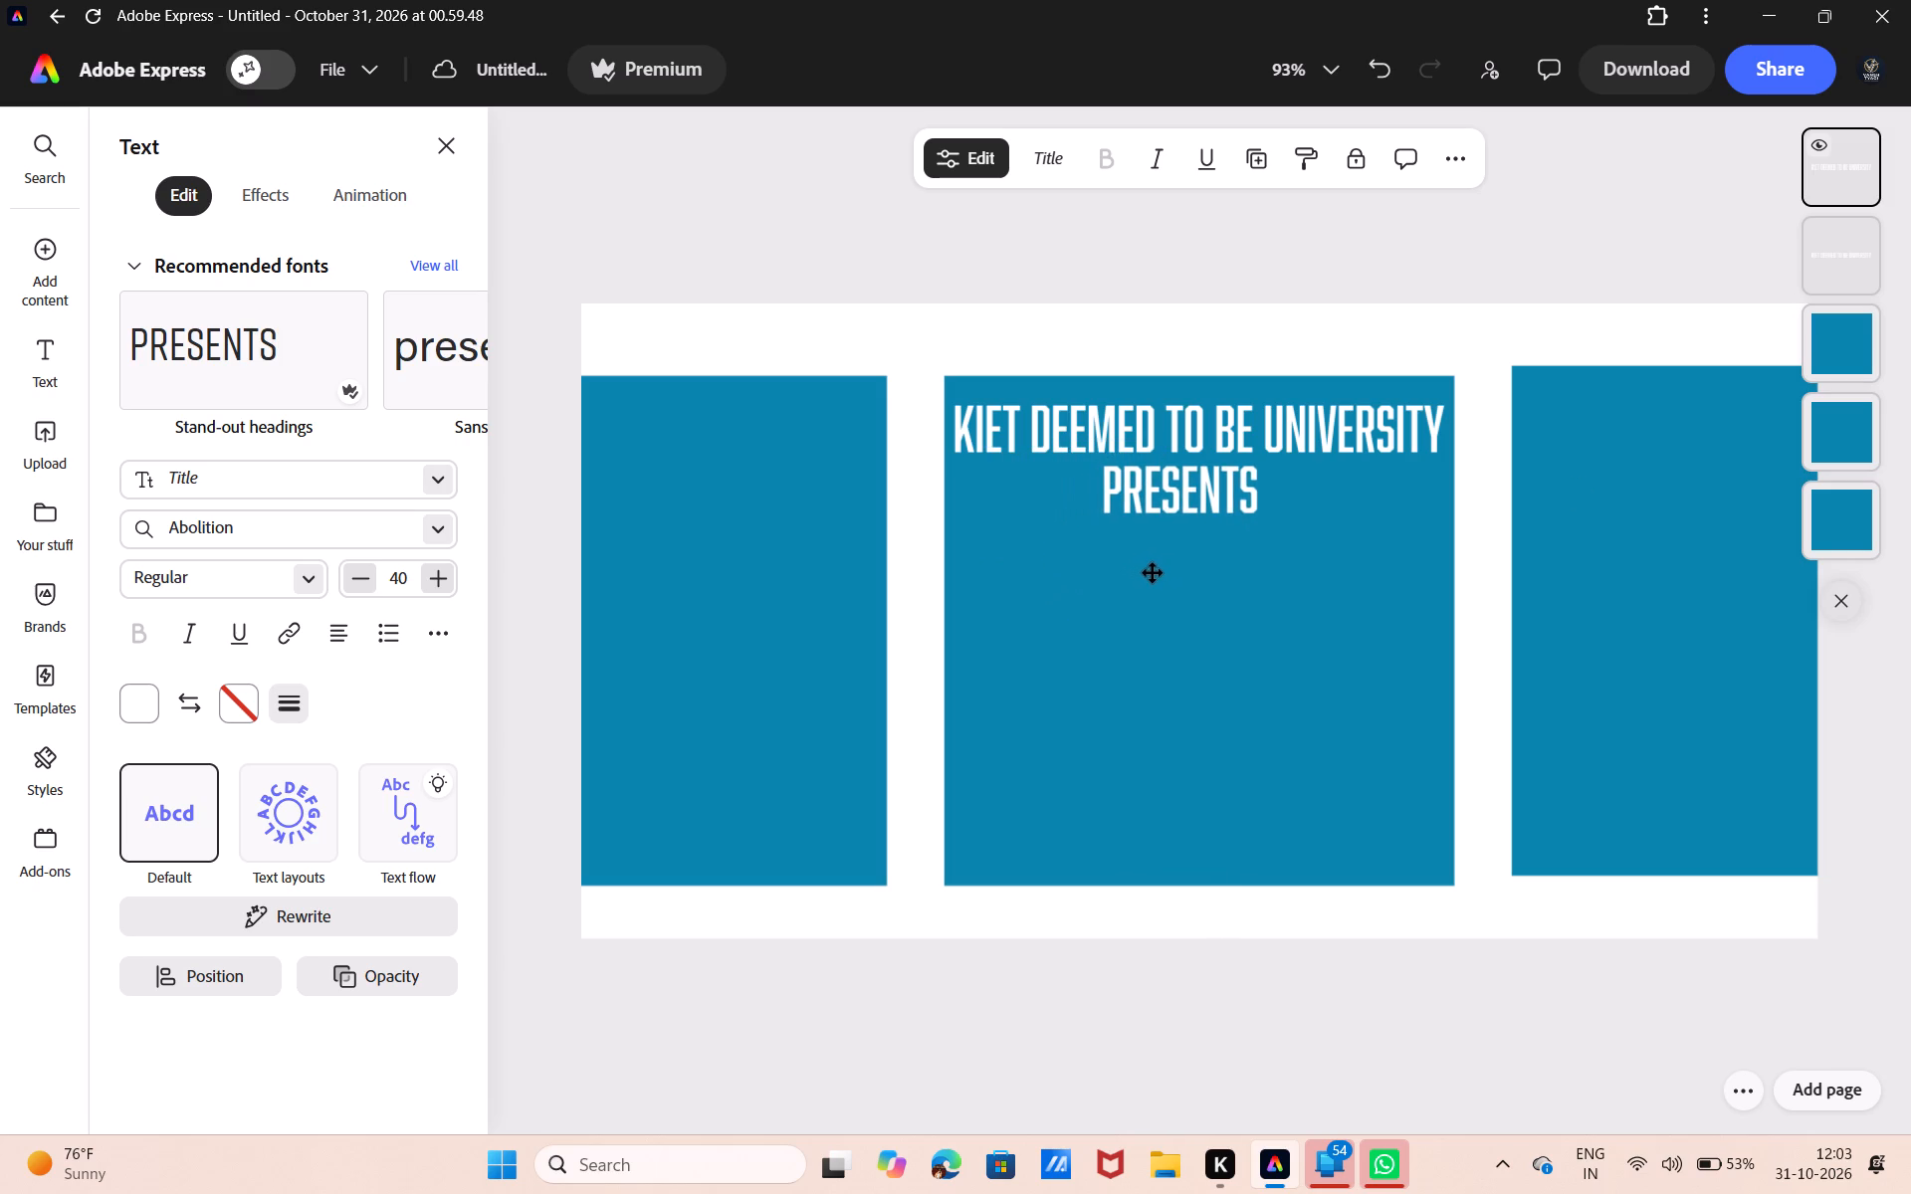
pyautogui.moveTo(1153, 573); pyautogui.dragTo(1168, 580)
pyautogui.click(1423, 243)
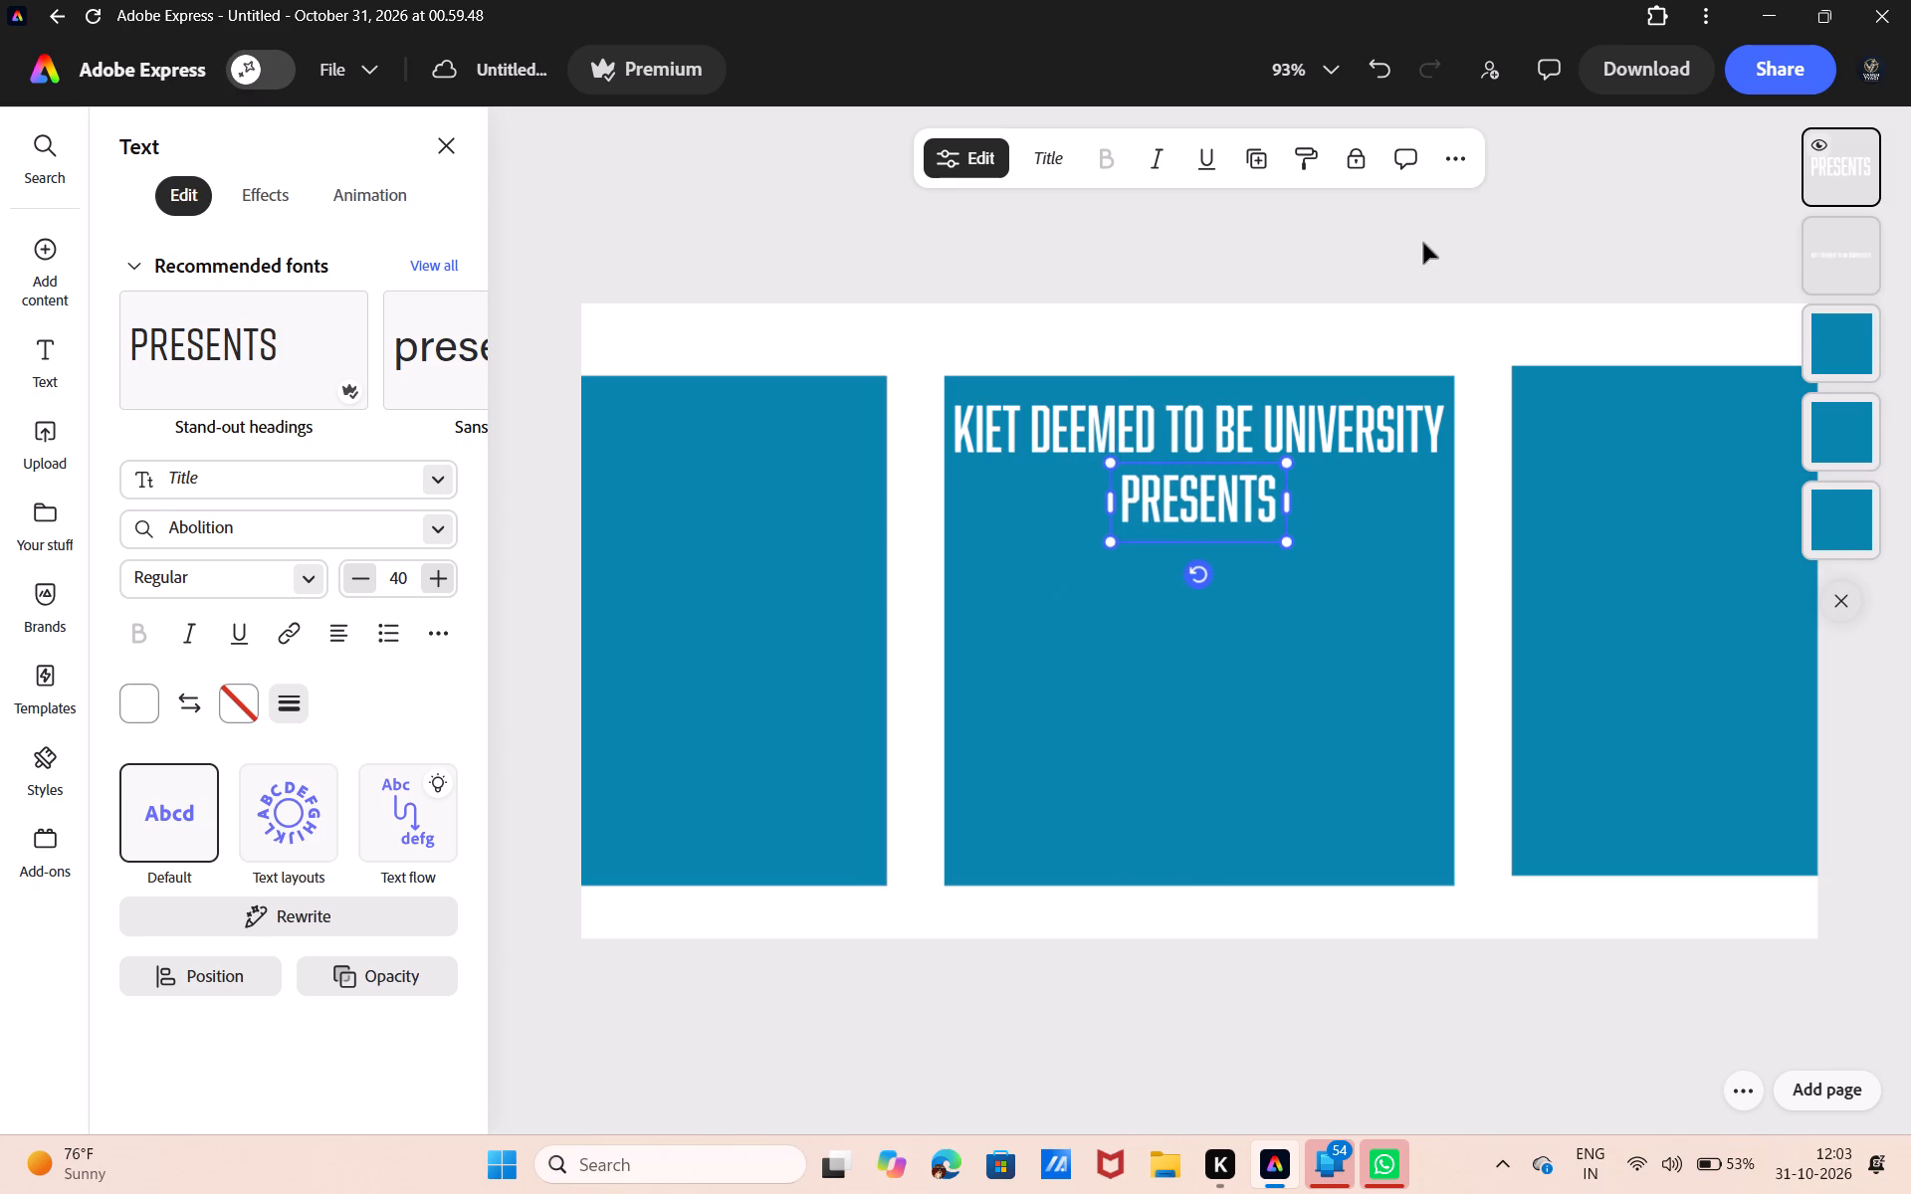
# Resize the page to the Instagram portrait post format, 1,080 x 1,350 px, and choose the third suggested layout.
pyautogui.click(1423, 243)
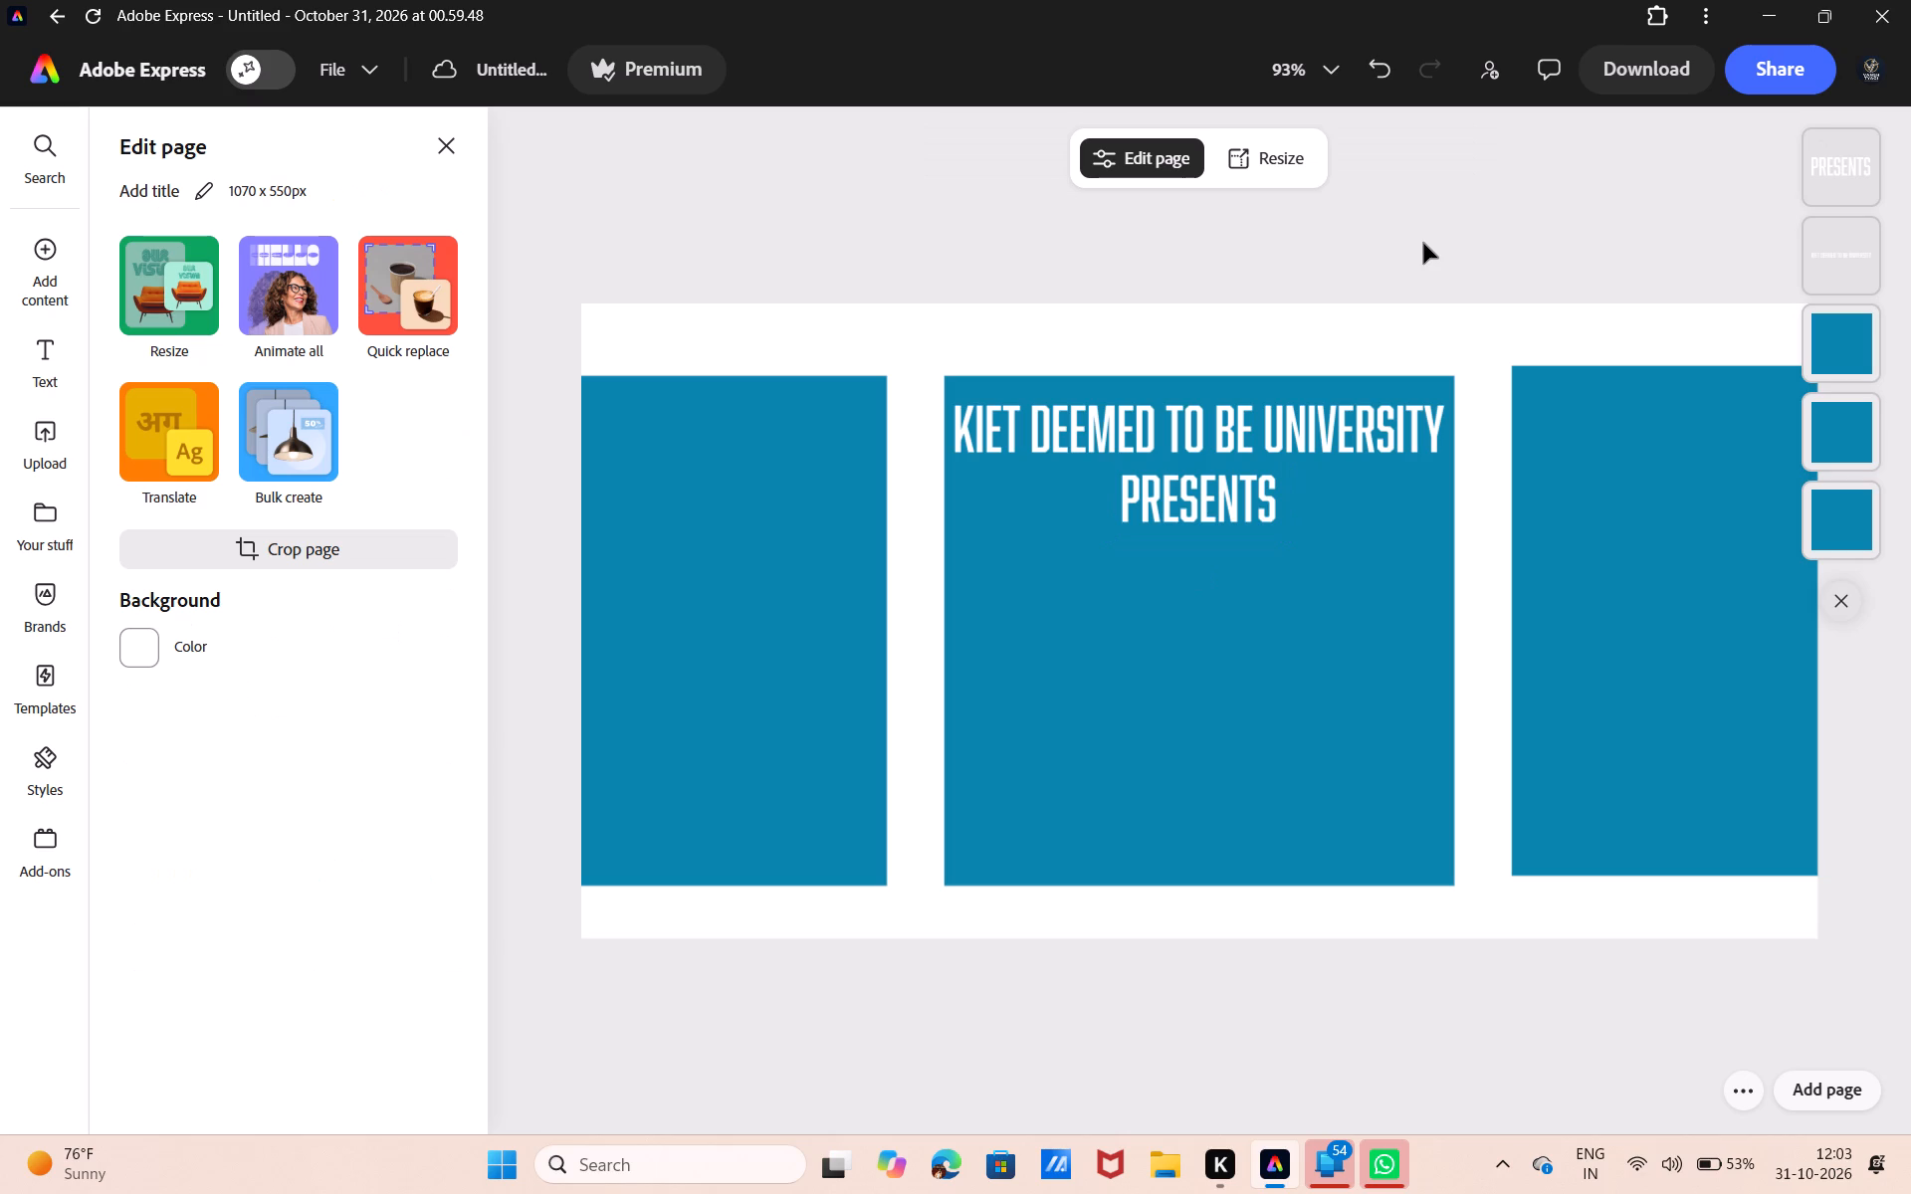
pyautogui.click(1262, 161)
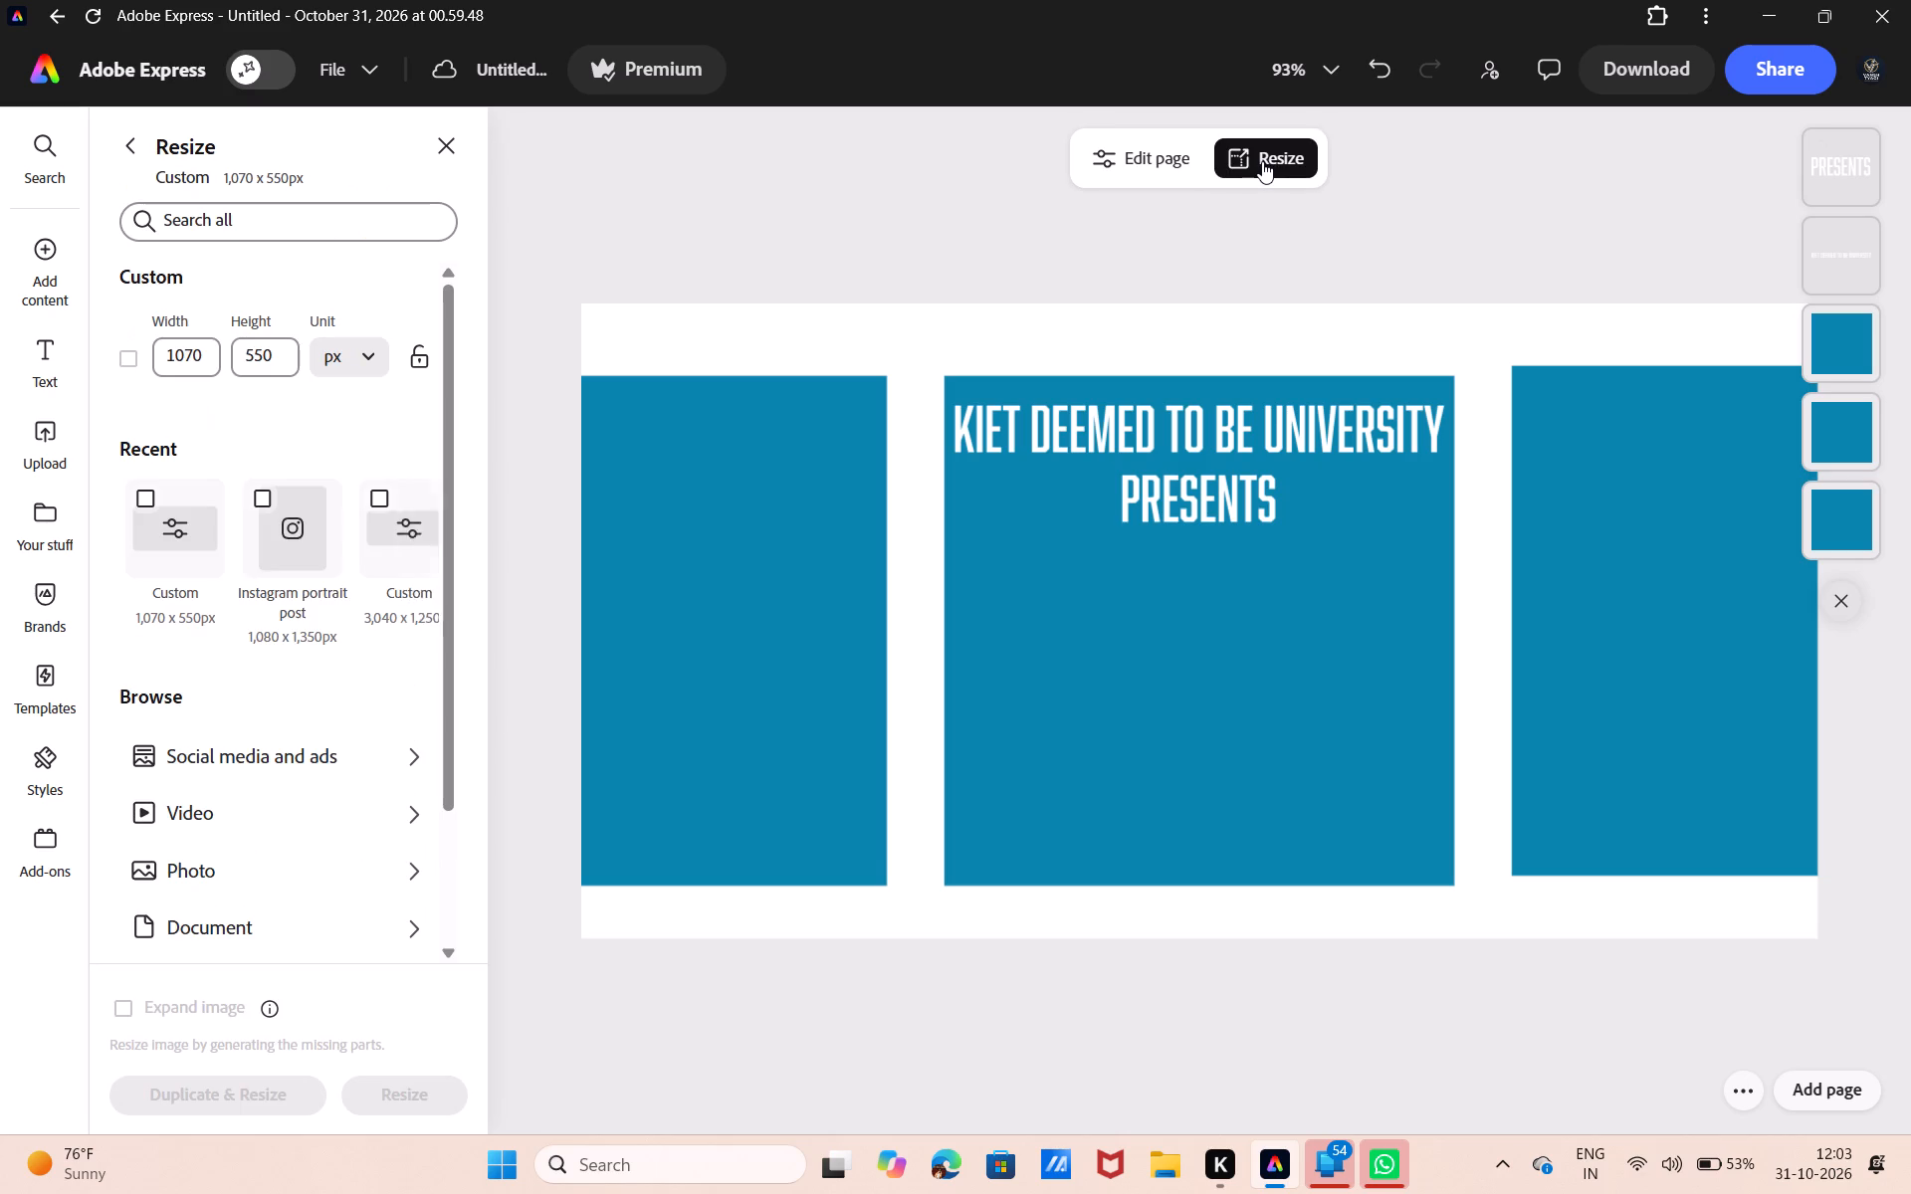
pyautogui.click(267, 502)
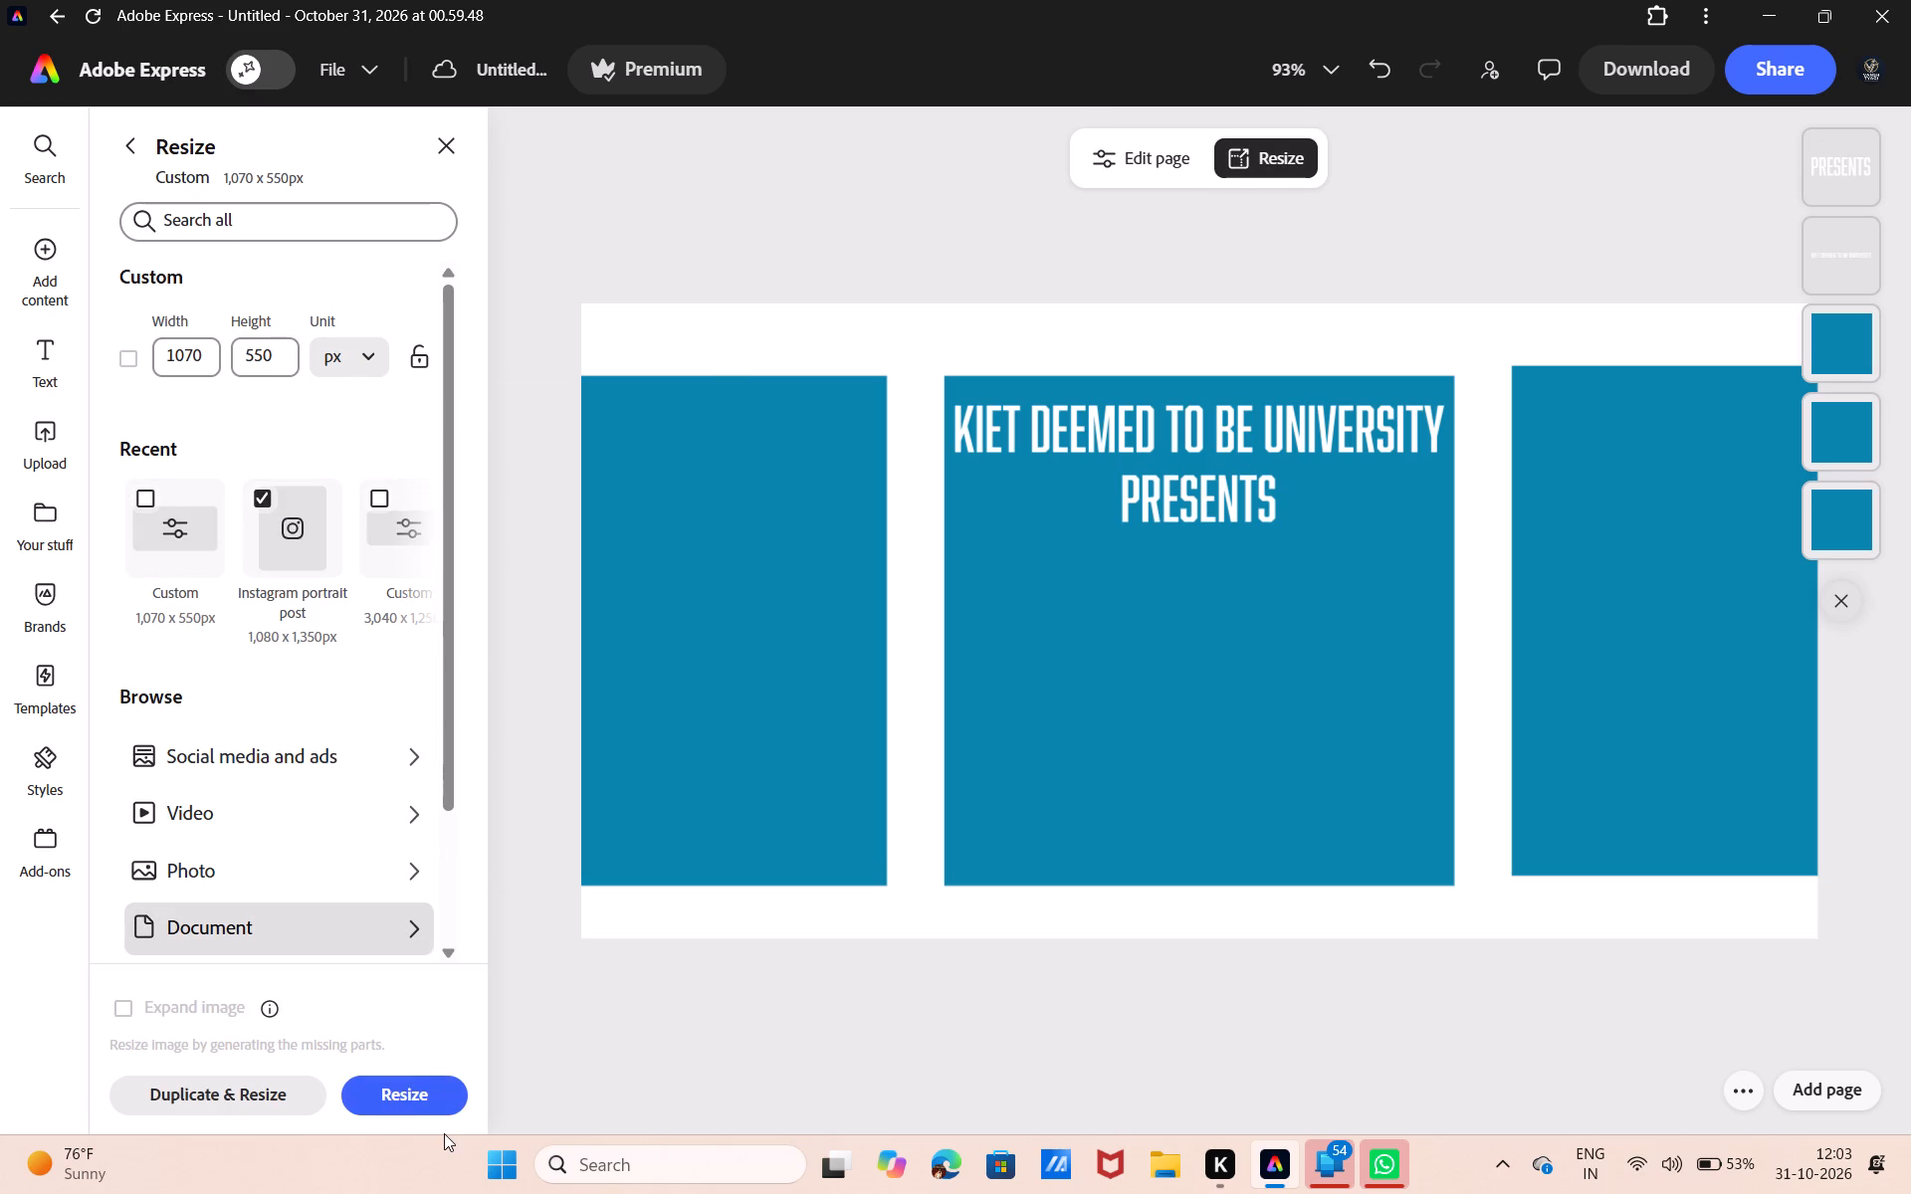
pyautogui.click(426, 1090)
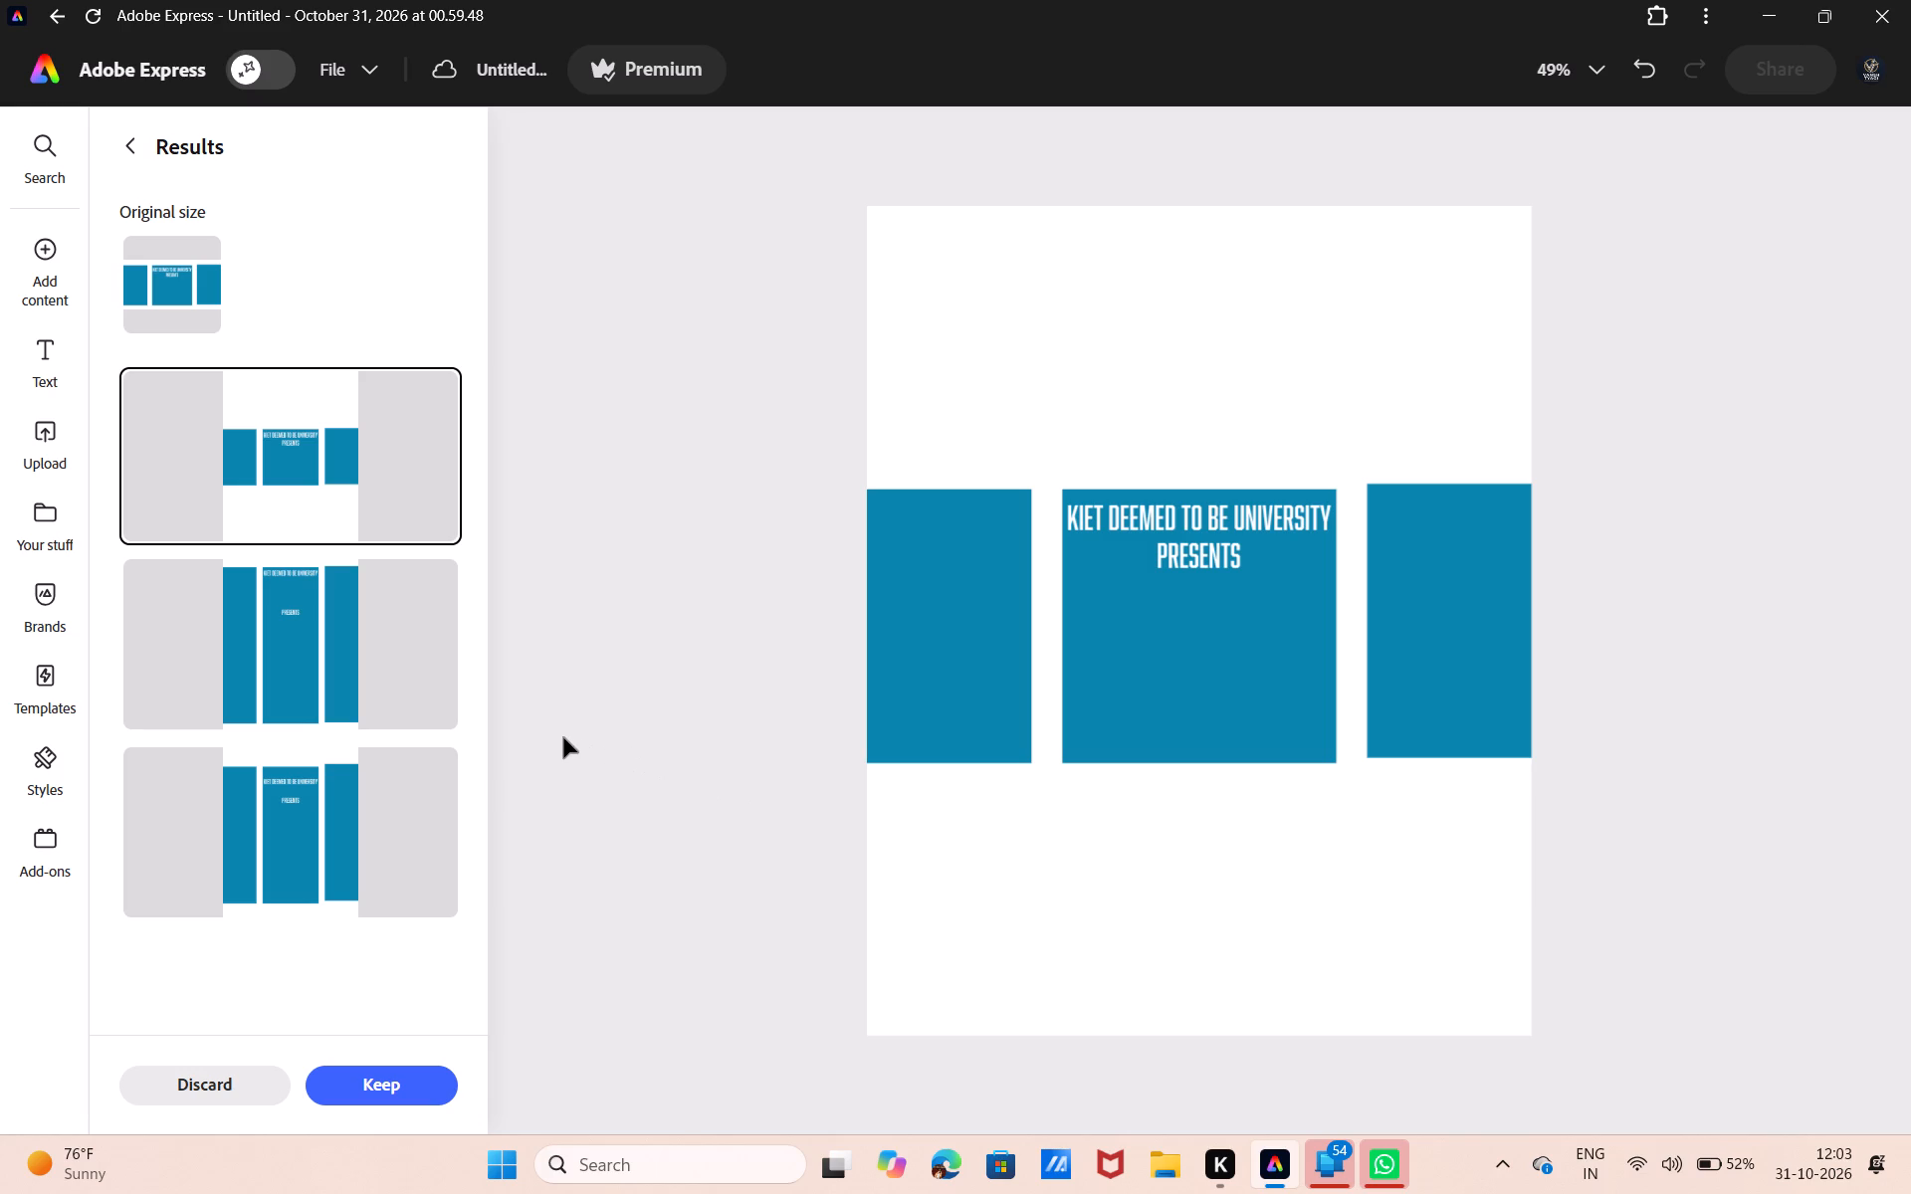
pyautogui.click(395, 816)
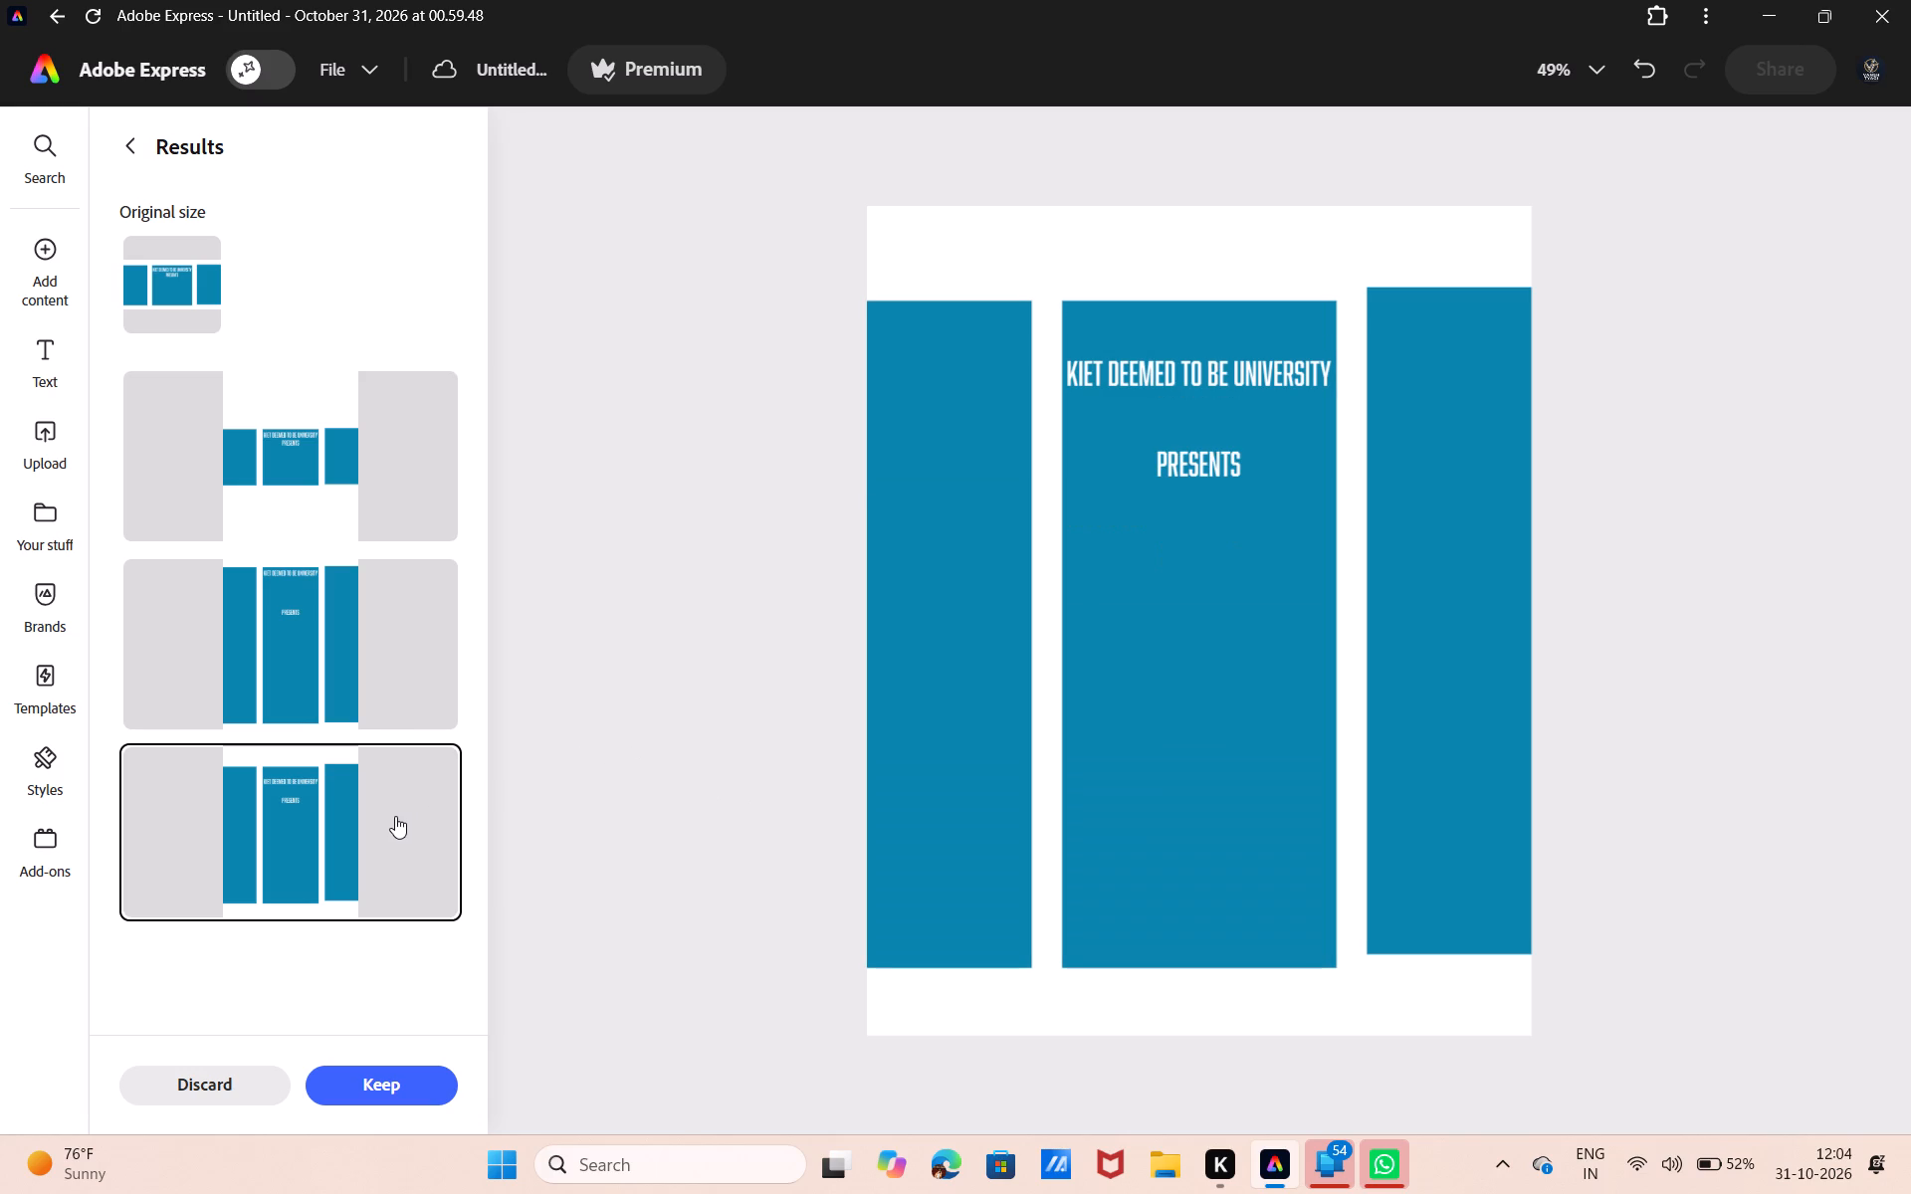
# Keep the selected third resize result, in the 1080 x 1350 px Instagram portrait post format.
pyautogui.click(410, 1086)
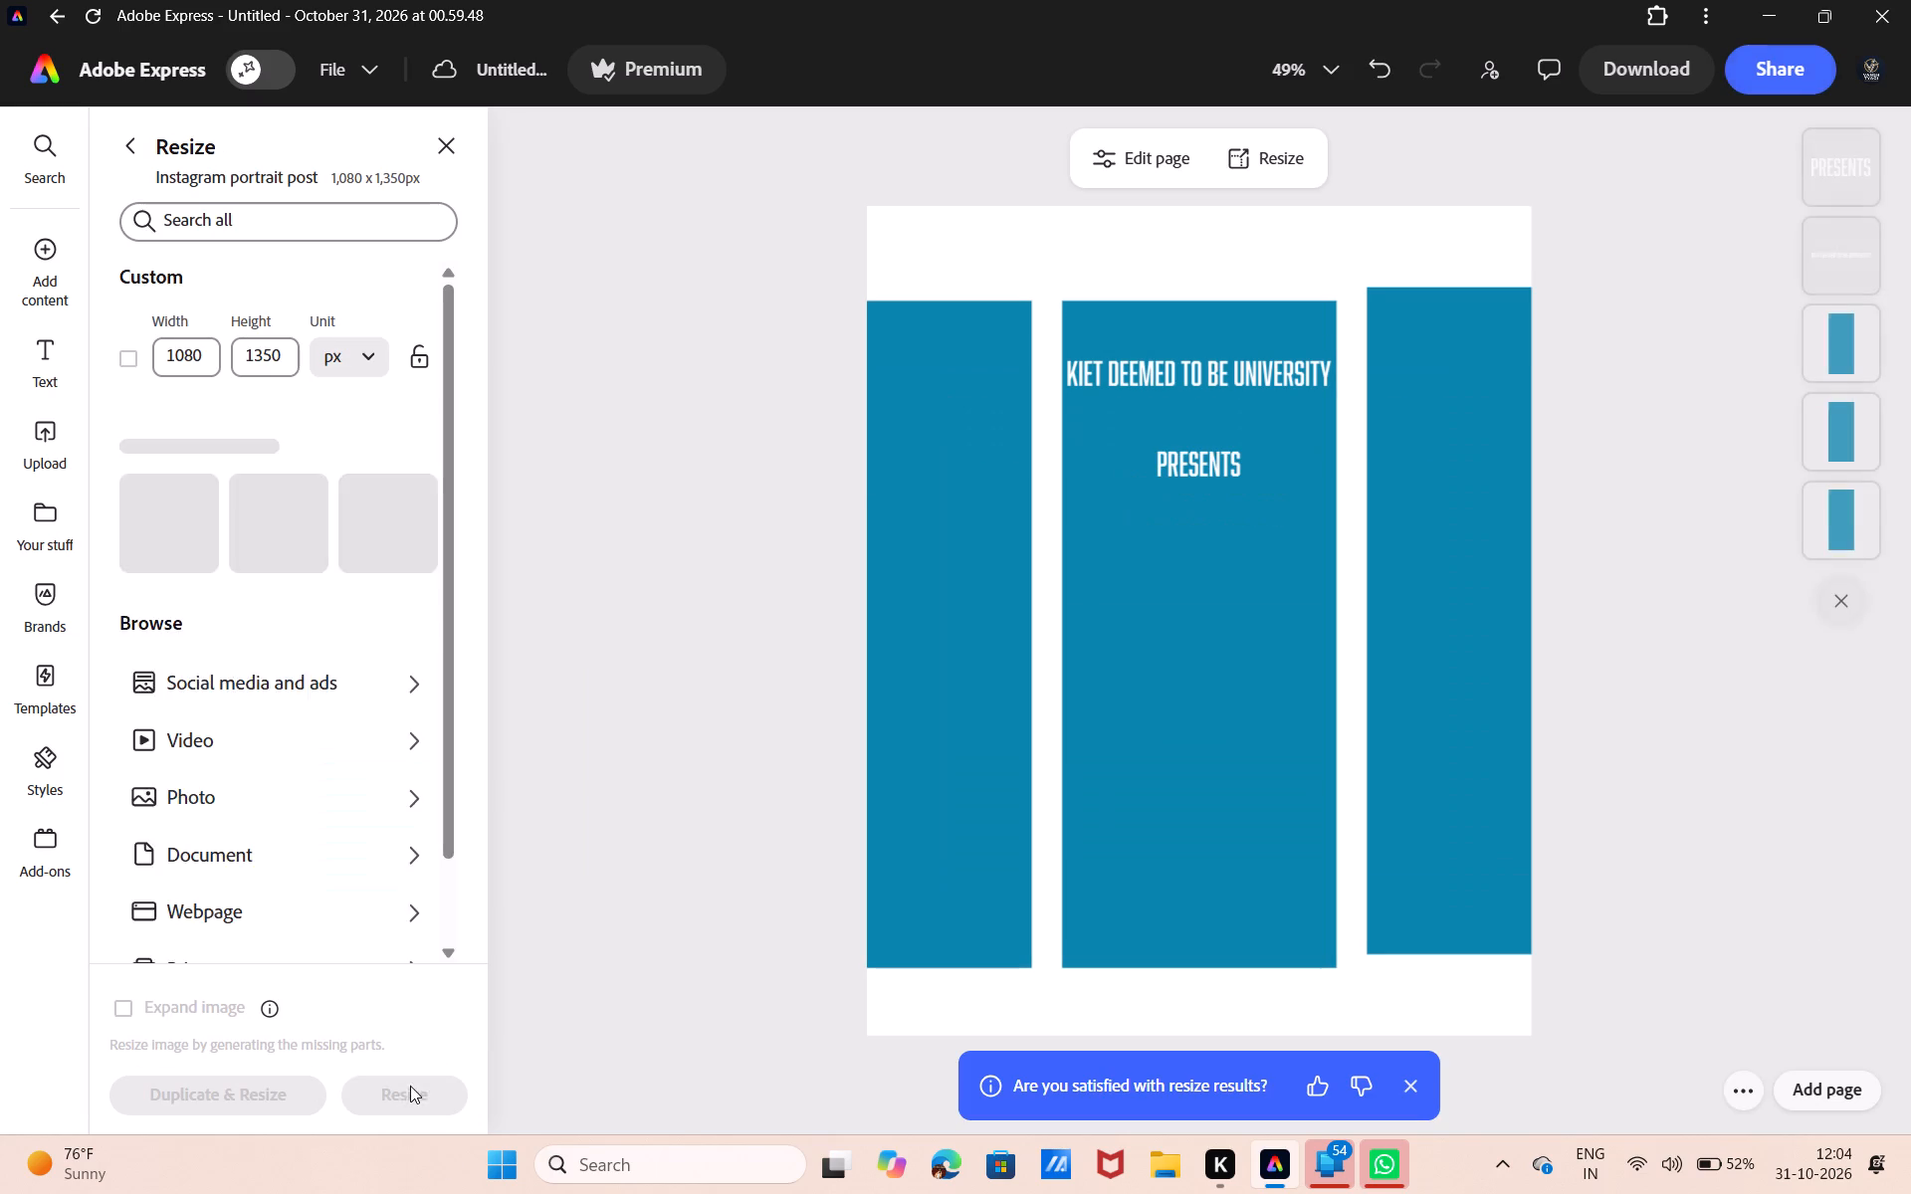
# Shrink the "presents" text to font size 34 and move it up directly below the heading.
pyautogui.click(1212, 477)
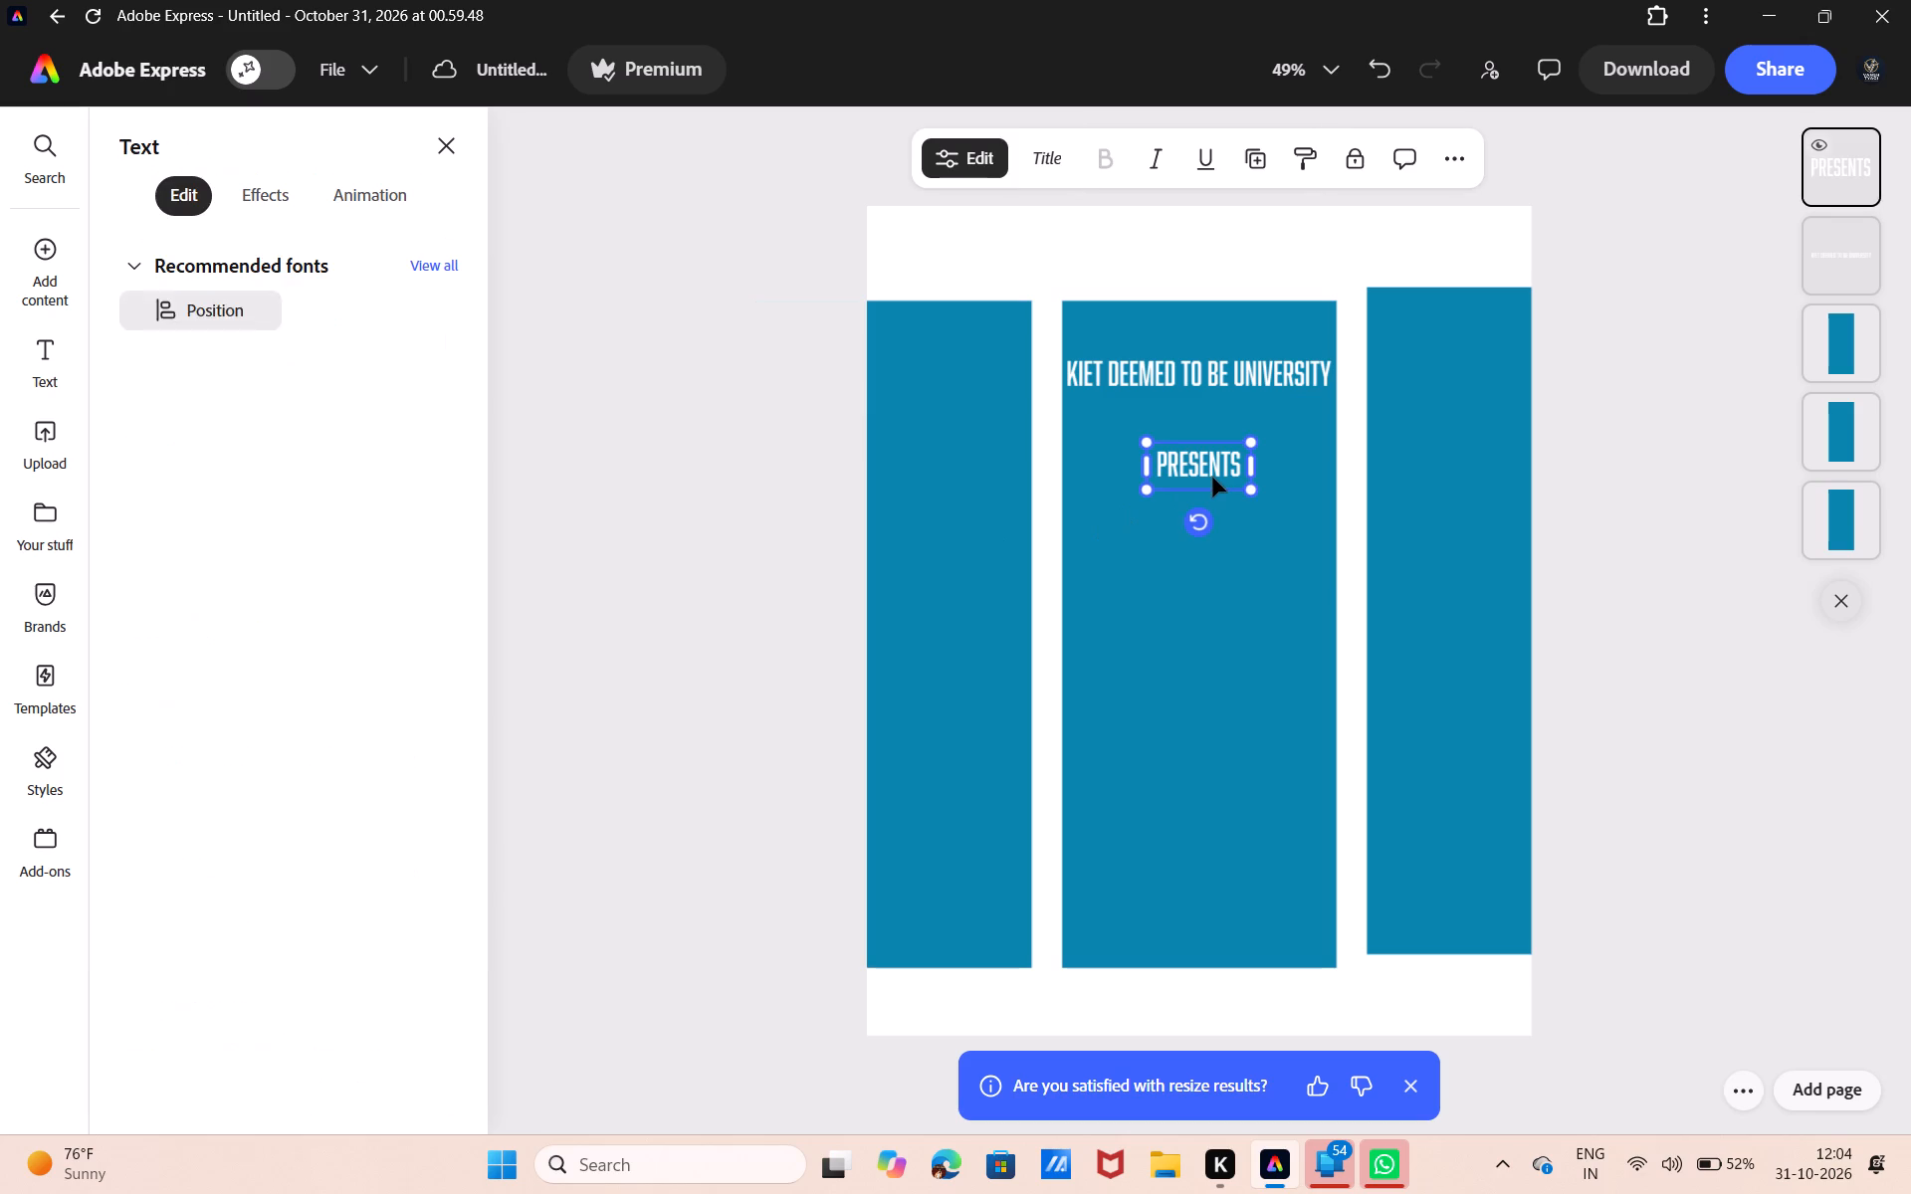
pyautogui.moveTo(1247, 487); pyautogui.dragTo(1235, 477)
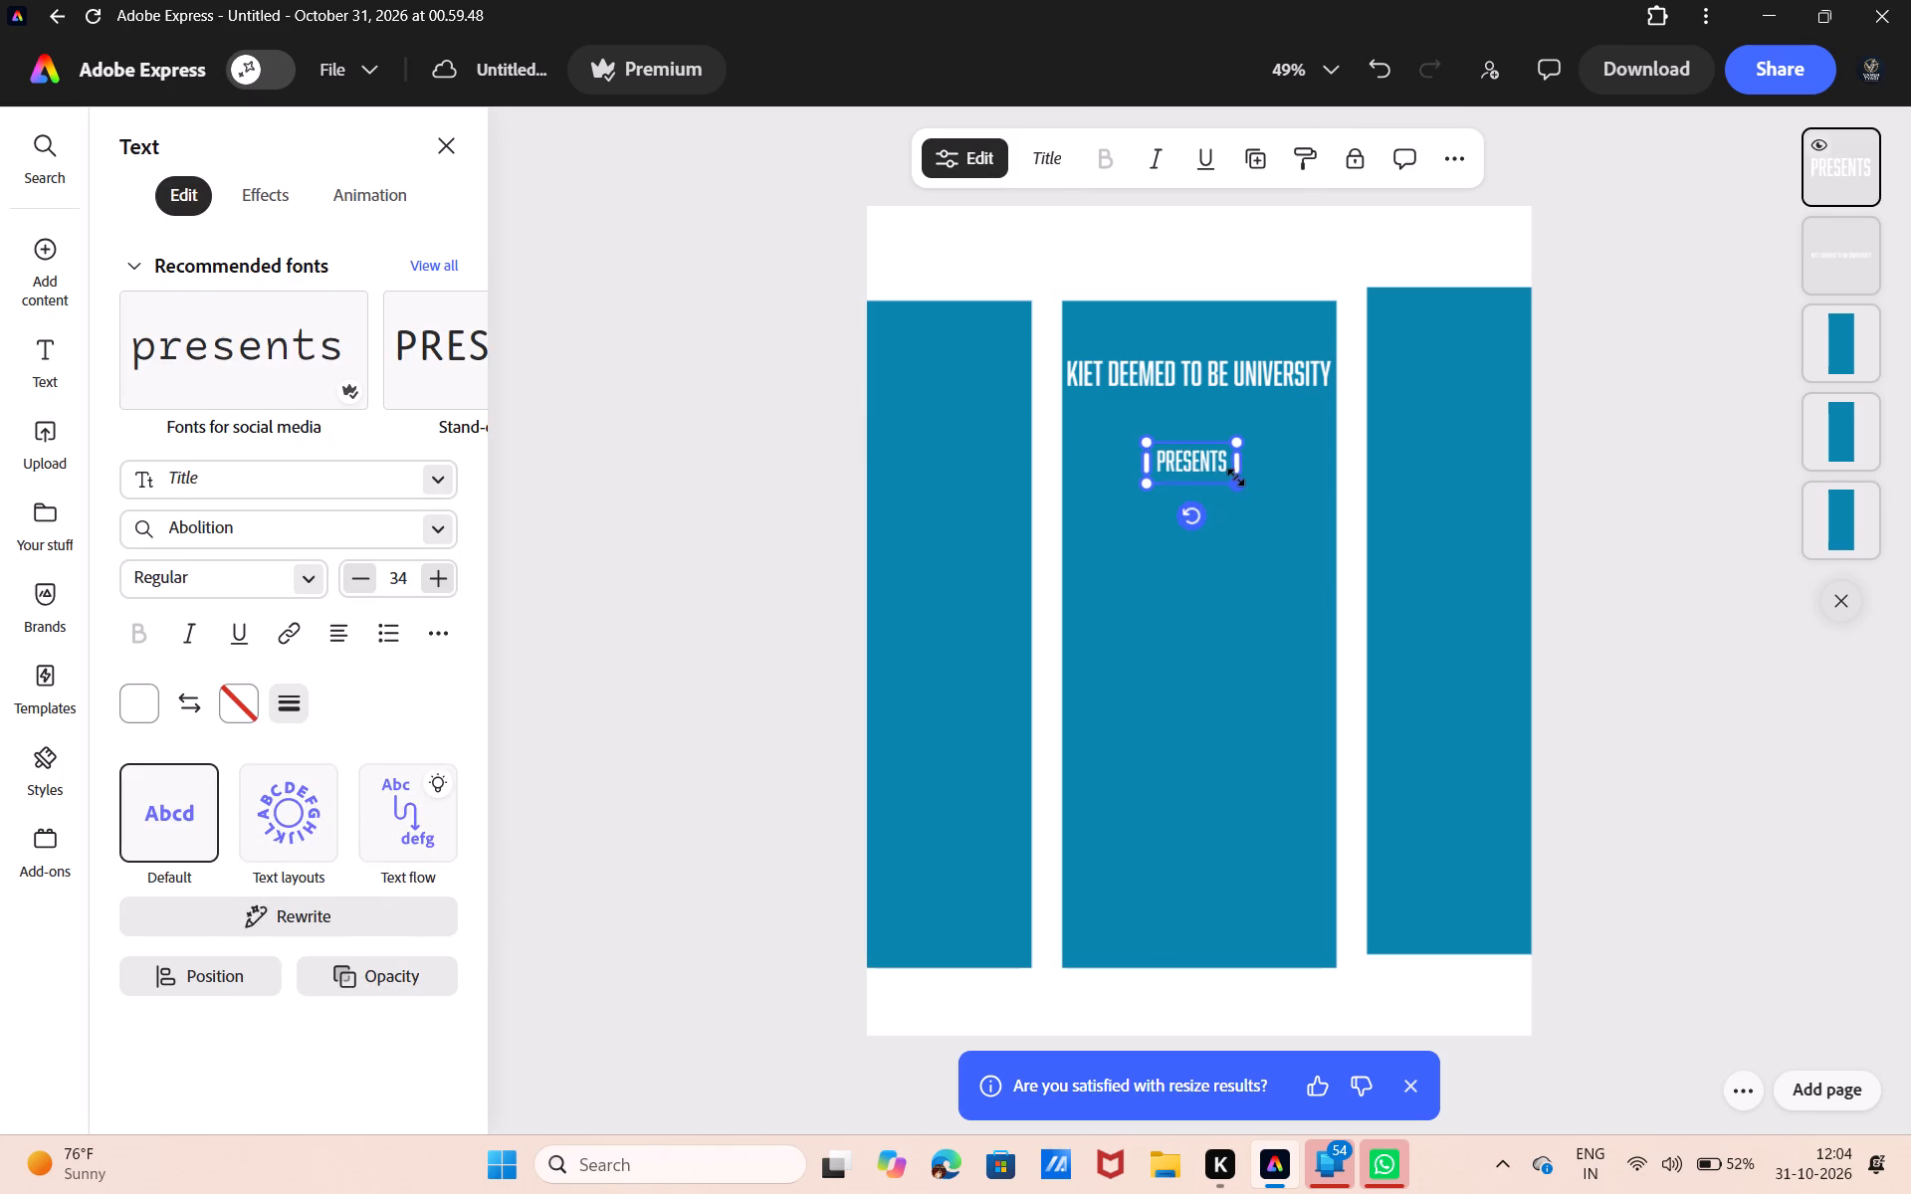
pyautogui.moveTo(1190, 475); pyautogui.dragTo(1180, 431)
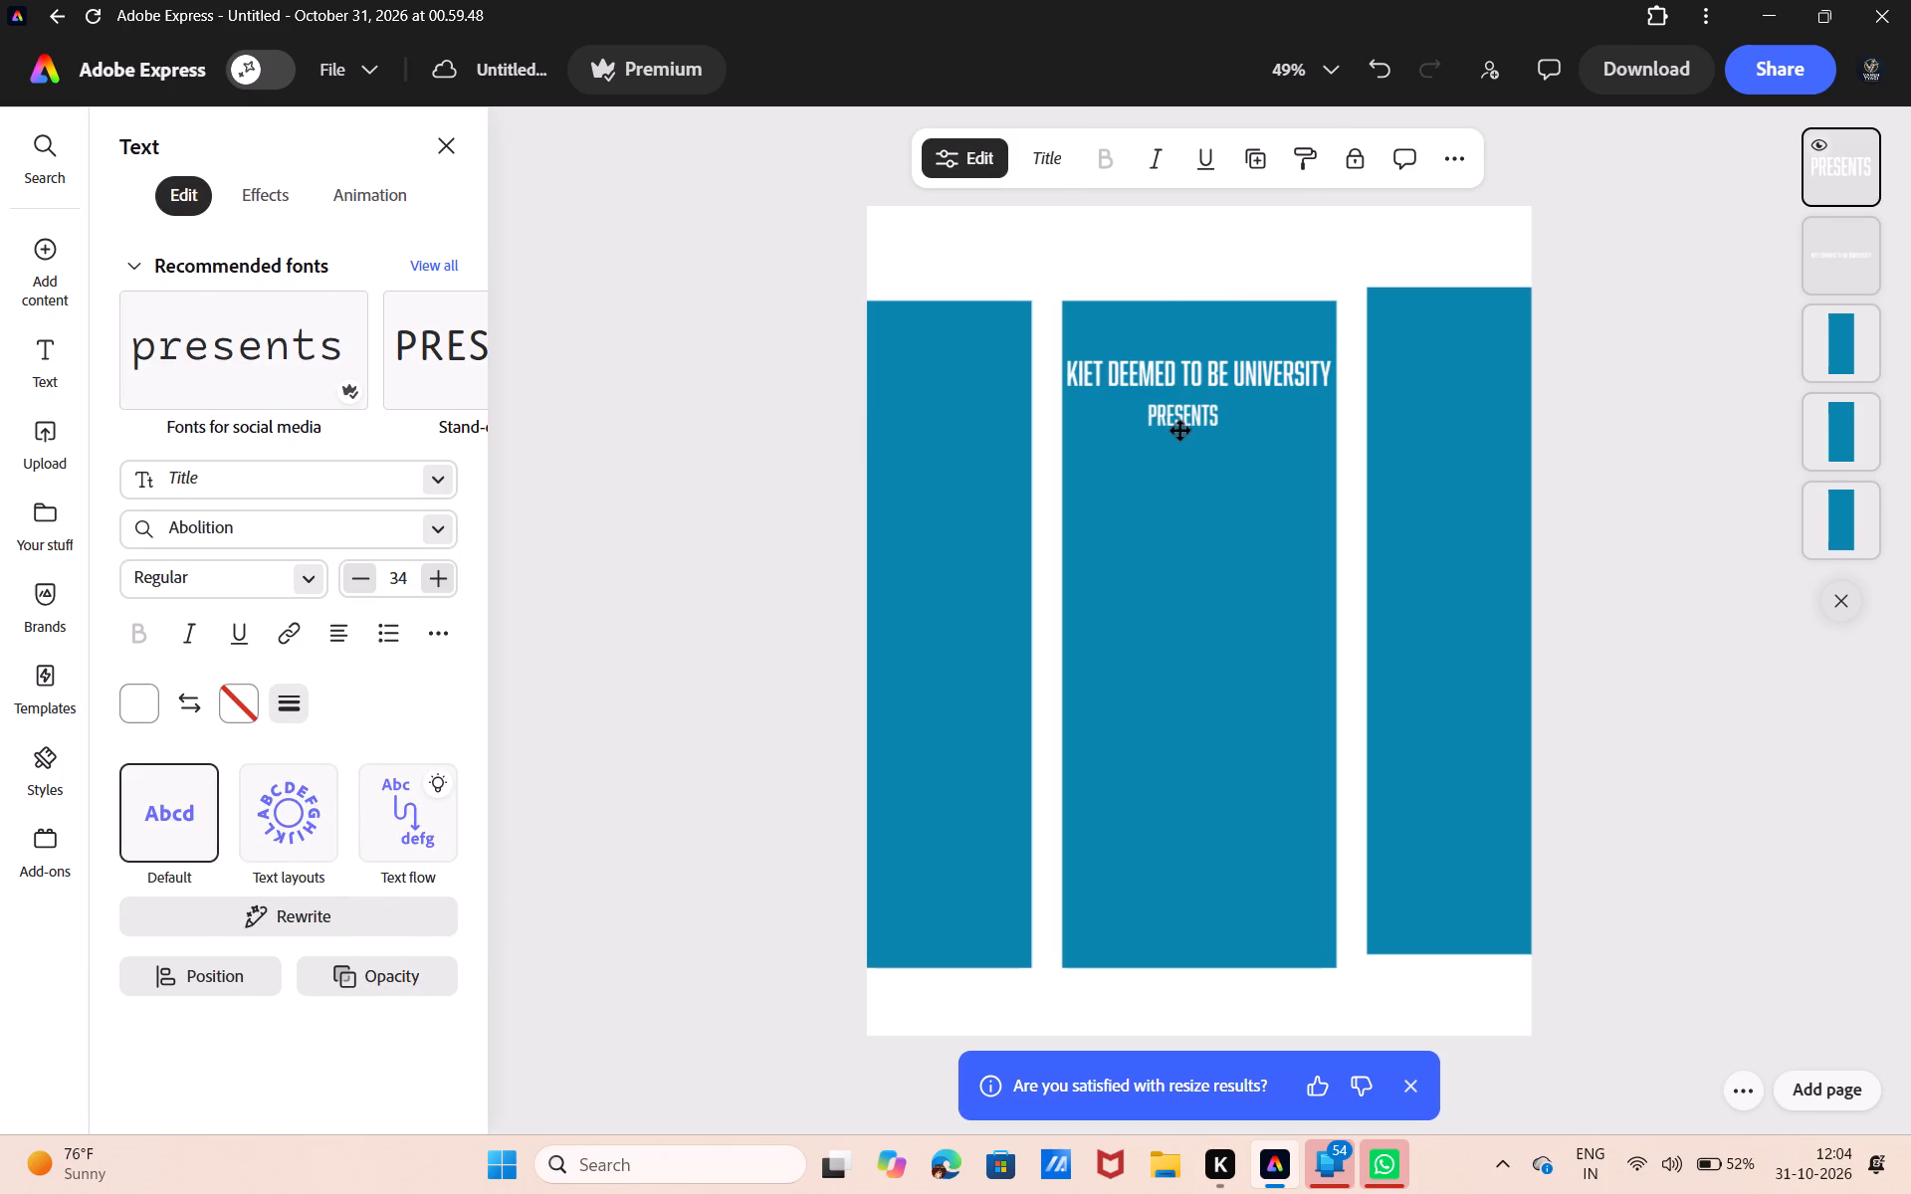
pyautogui.moveTo(1180, 431); pyautogui.dragTo(1190, 426)
# Move the heading to the top of the middle rectangle and enlarge it to font size 93, spanning all three blue rectangles.
pyautogui.click(1237, 356)
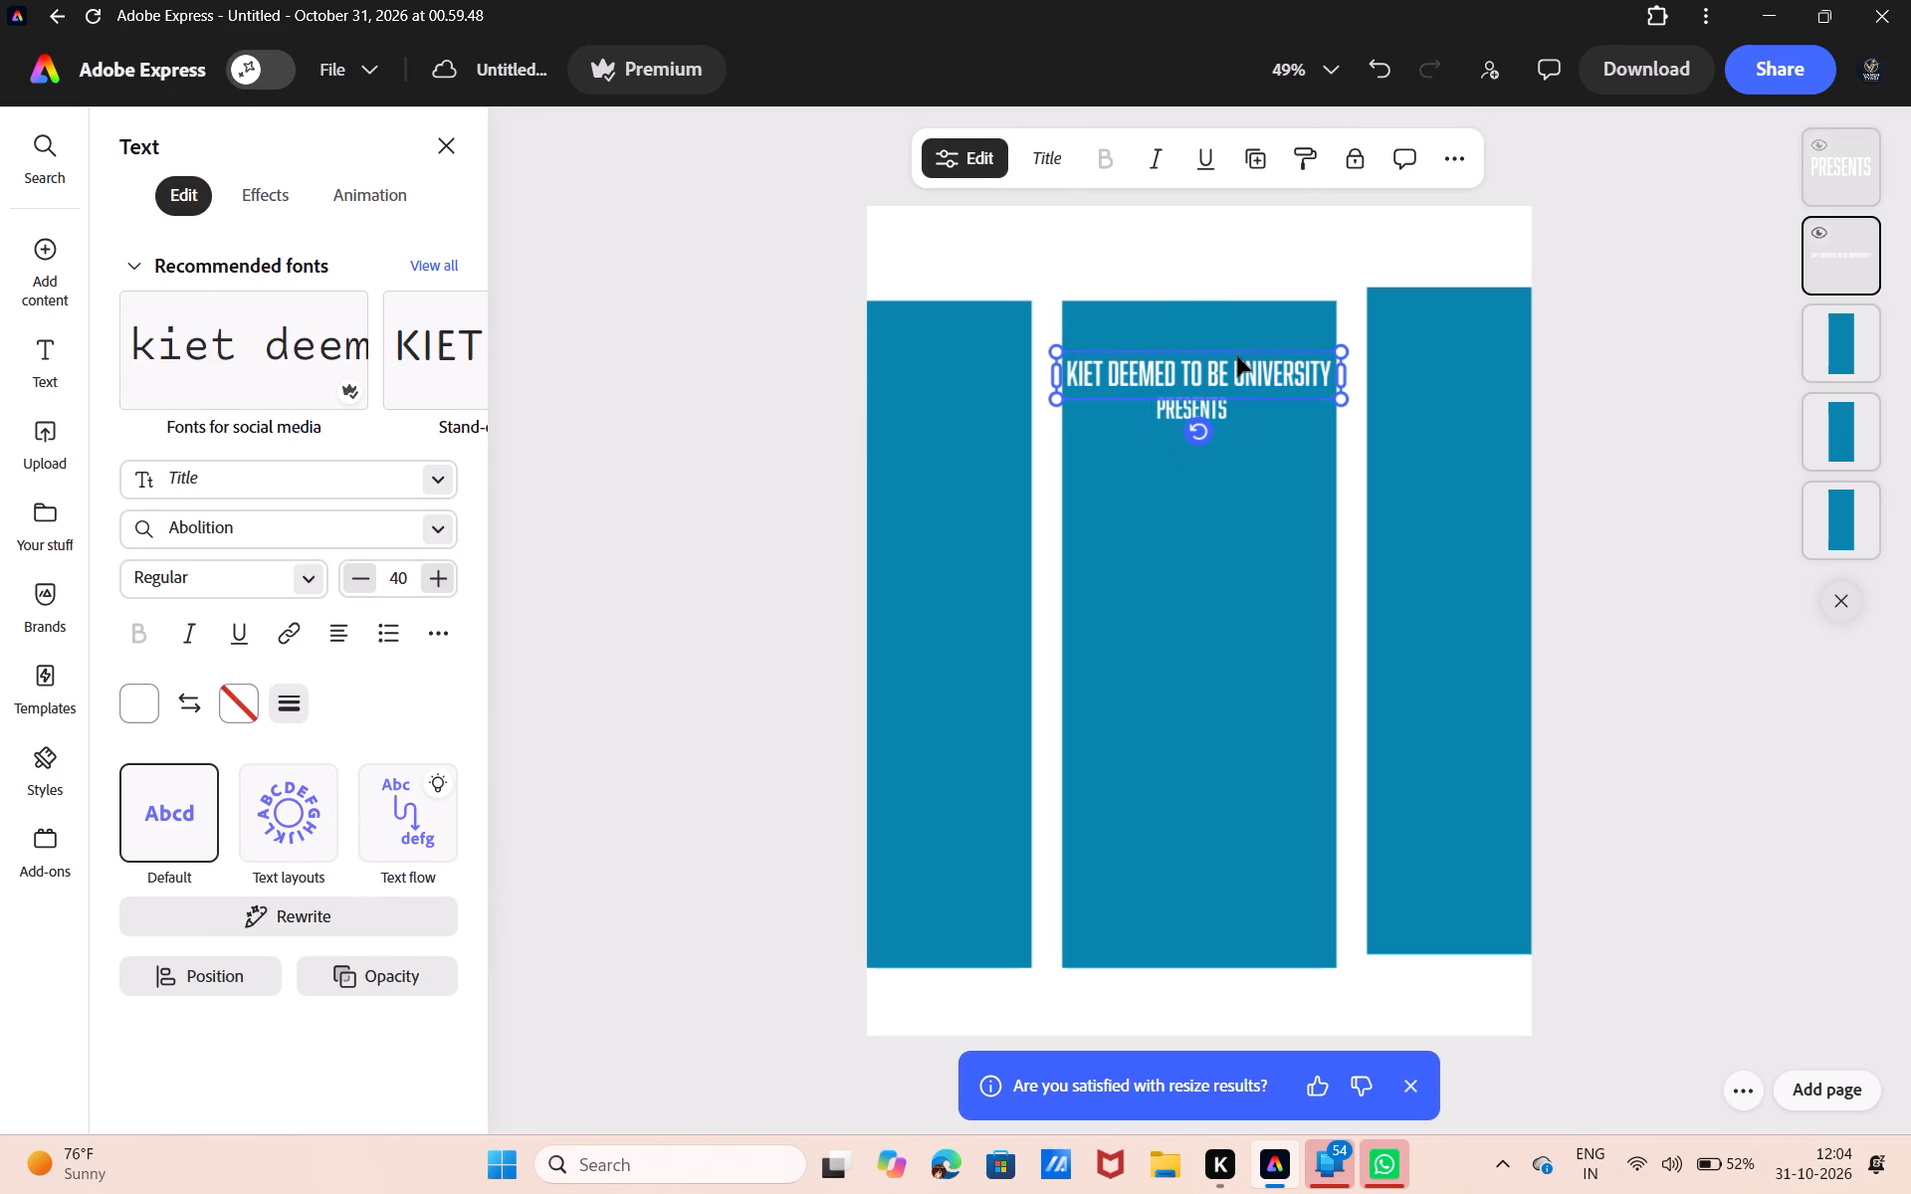
pyautogui.moveTo(1223, 361); pyautogui.dragTo(1225, 317)
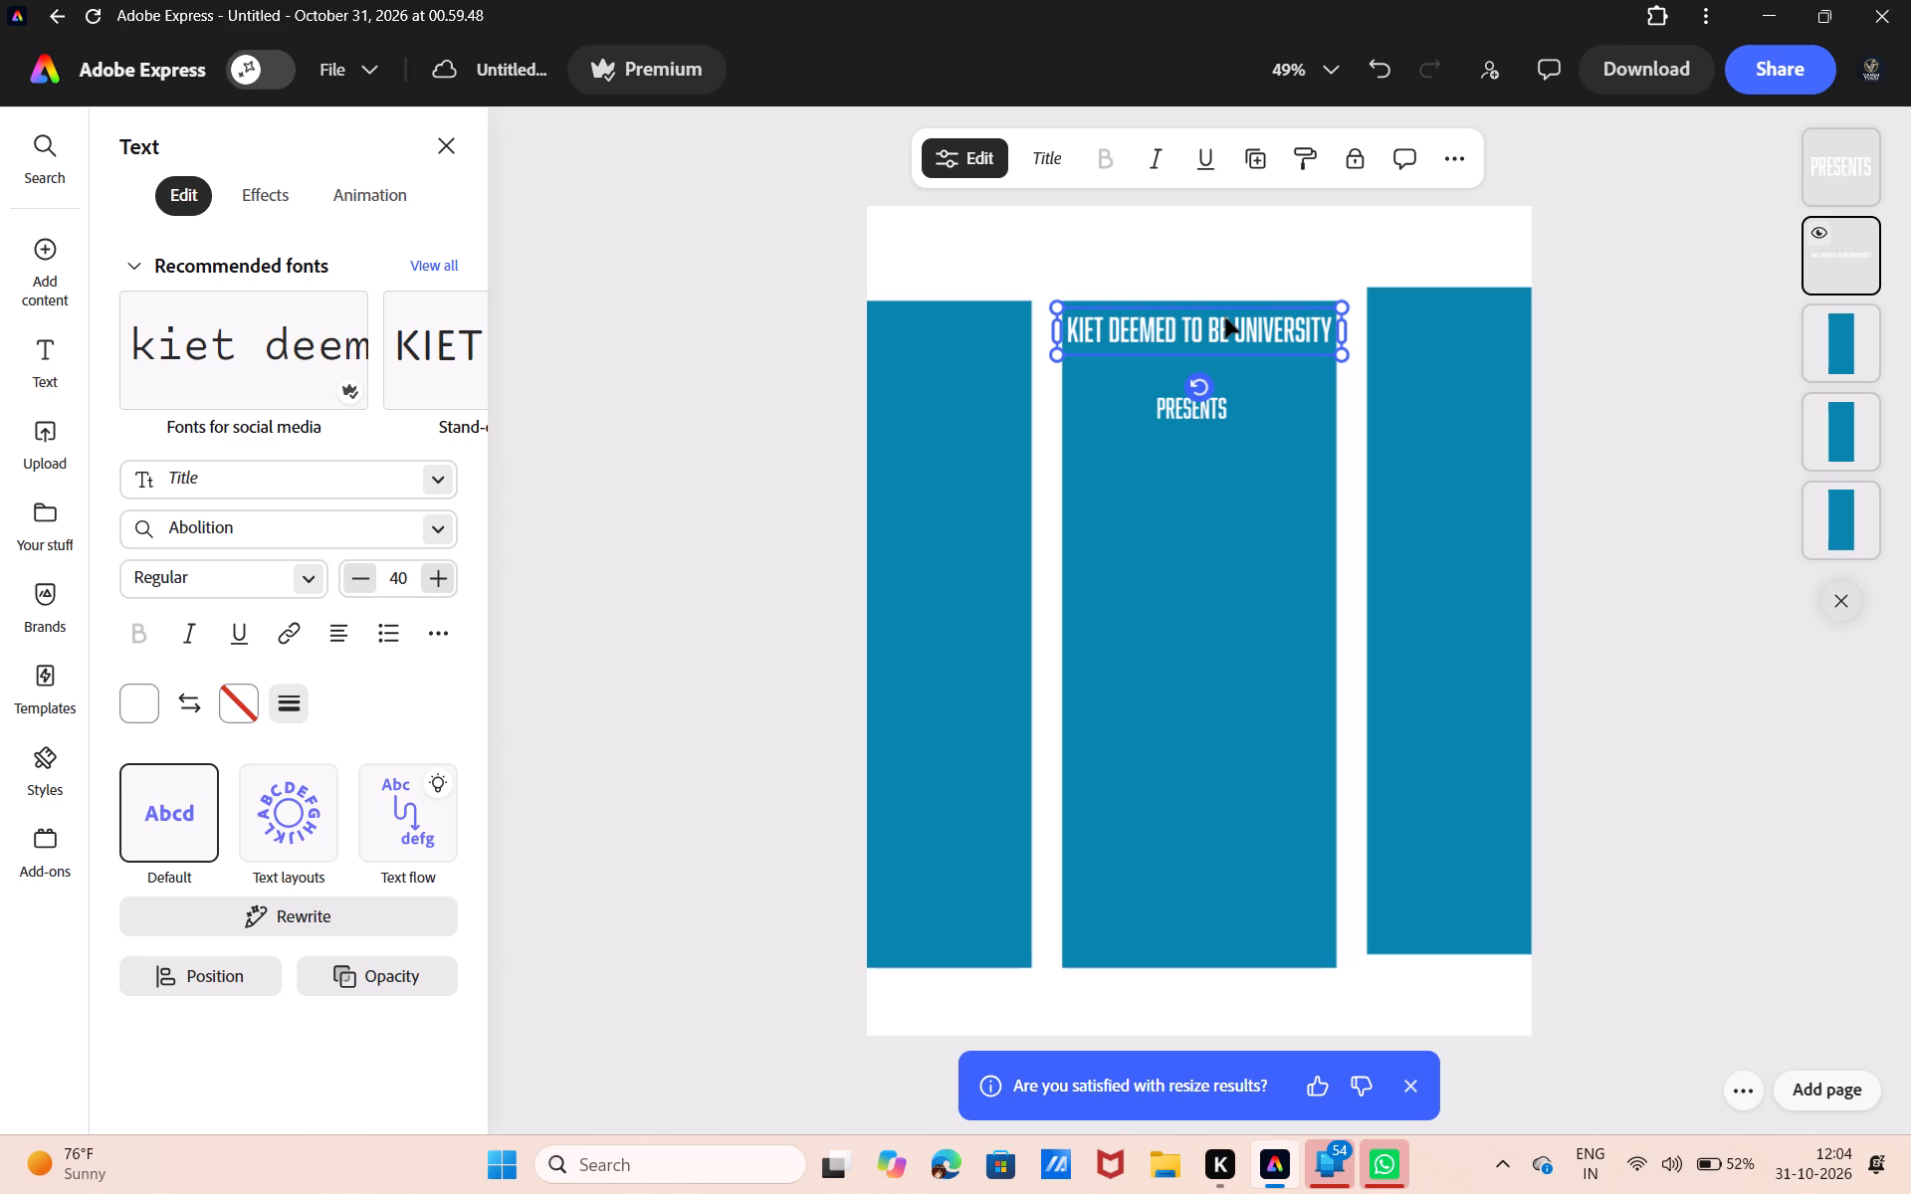
pyautogui.moveTo(1343, 353); pyautogui.dragTo(1437, 375)
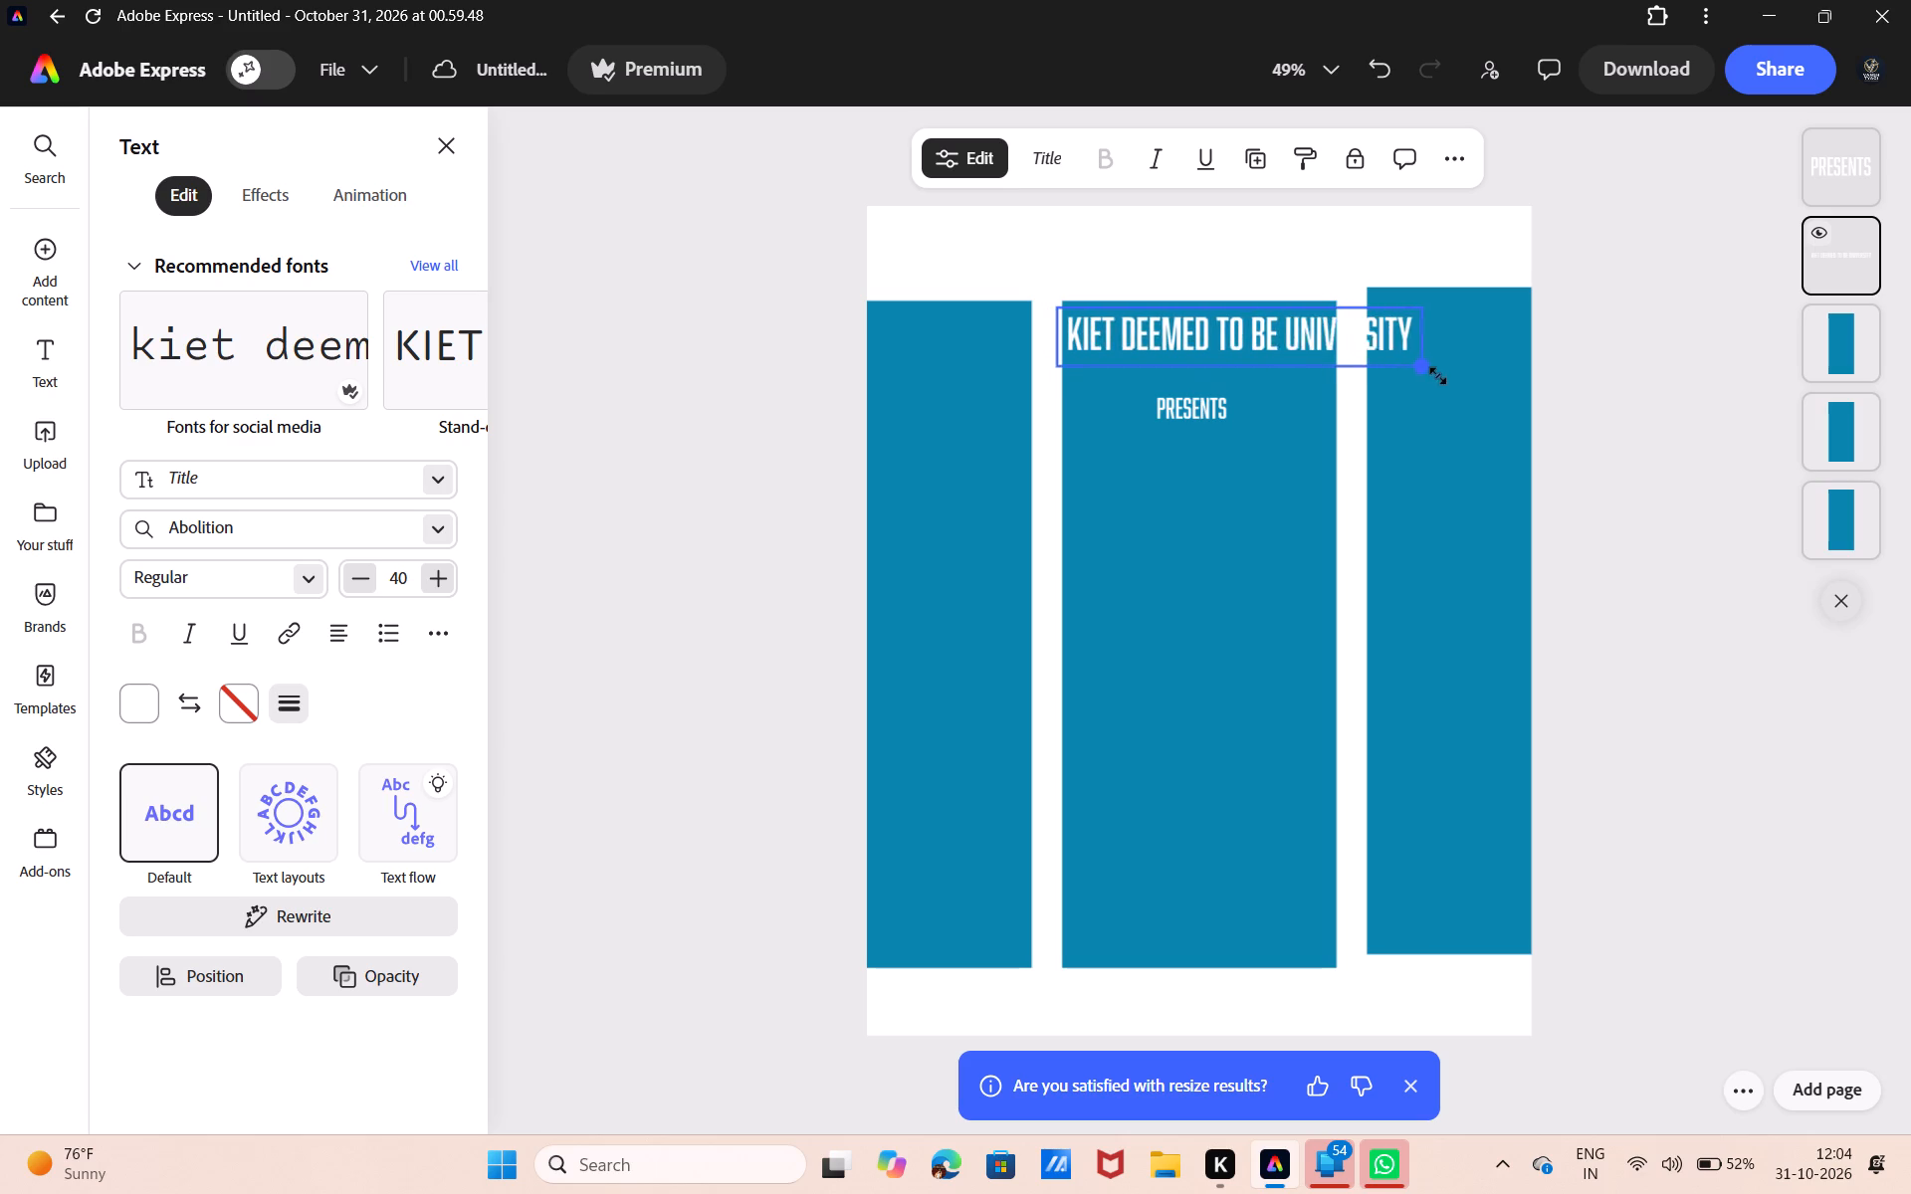
pyautogui.moveTo(1437, 375); pyautogui.dragTo(1511, 401)
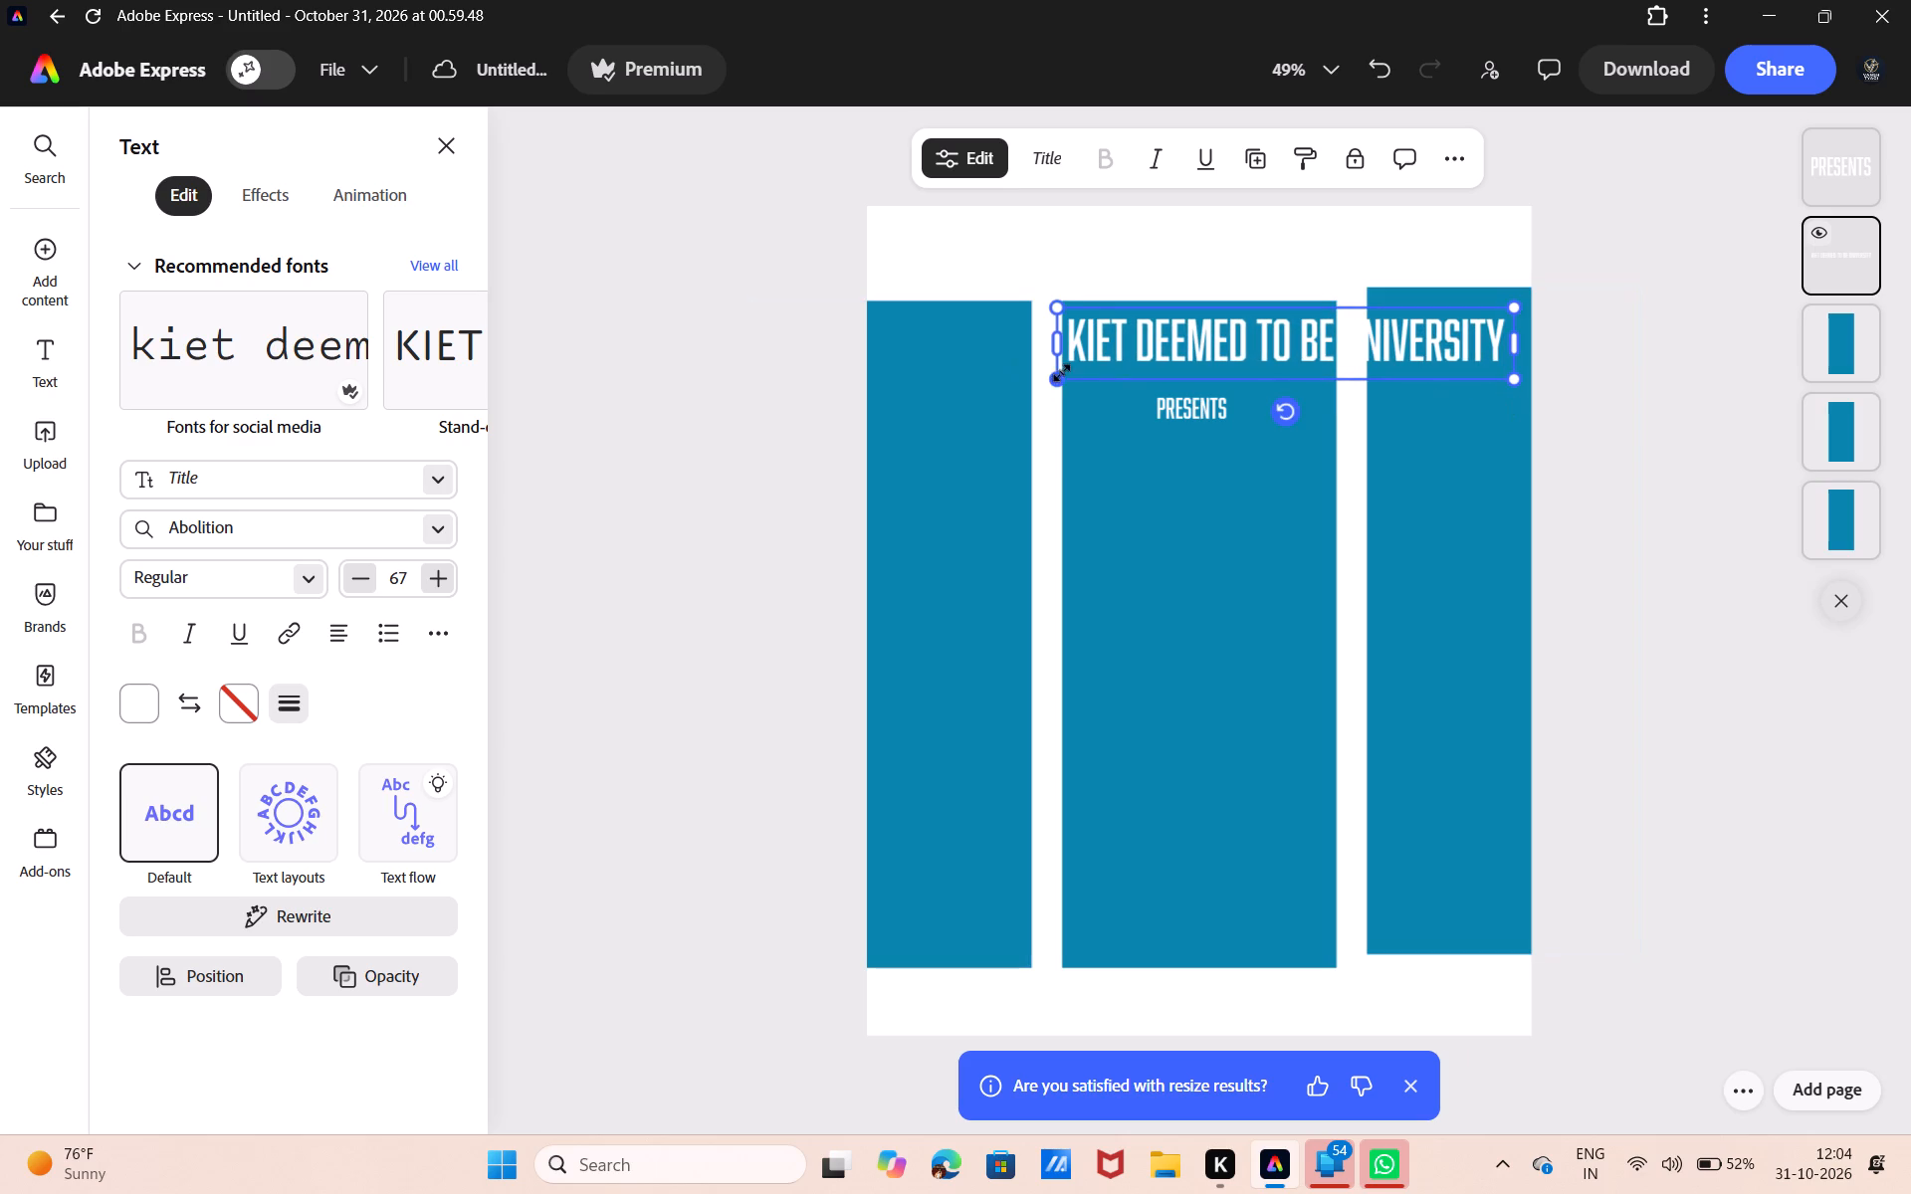
pyautogui.moveTo(1061, 375); pyautogui.dragTo(913, 425)
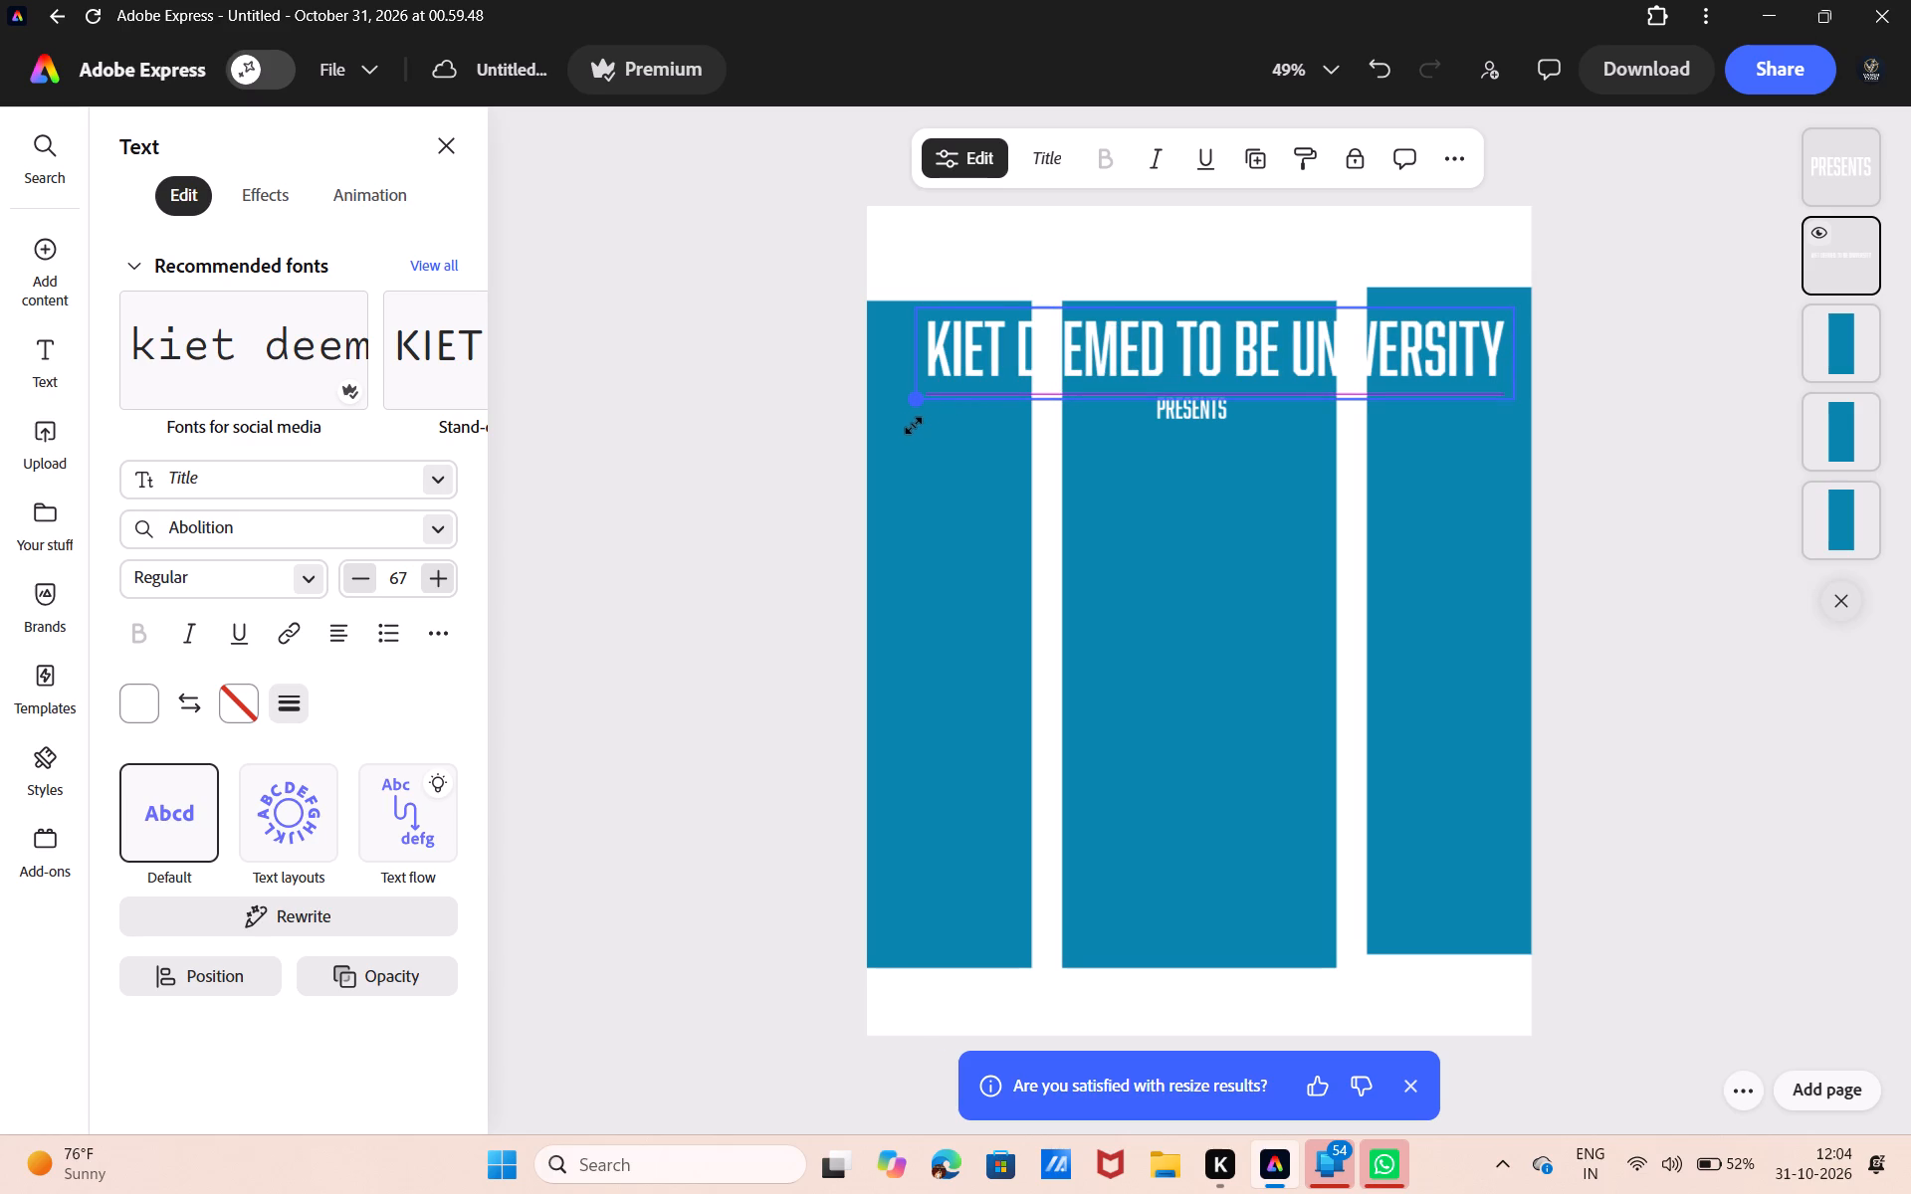
pyautogui.moveTo(913, 425); pyautogui.dragTo(888, 432)
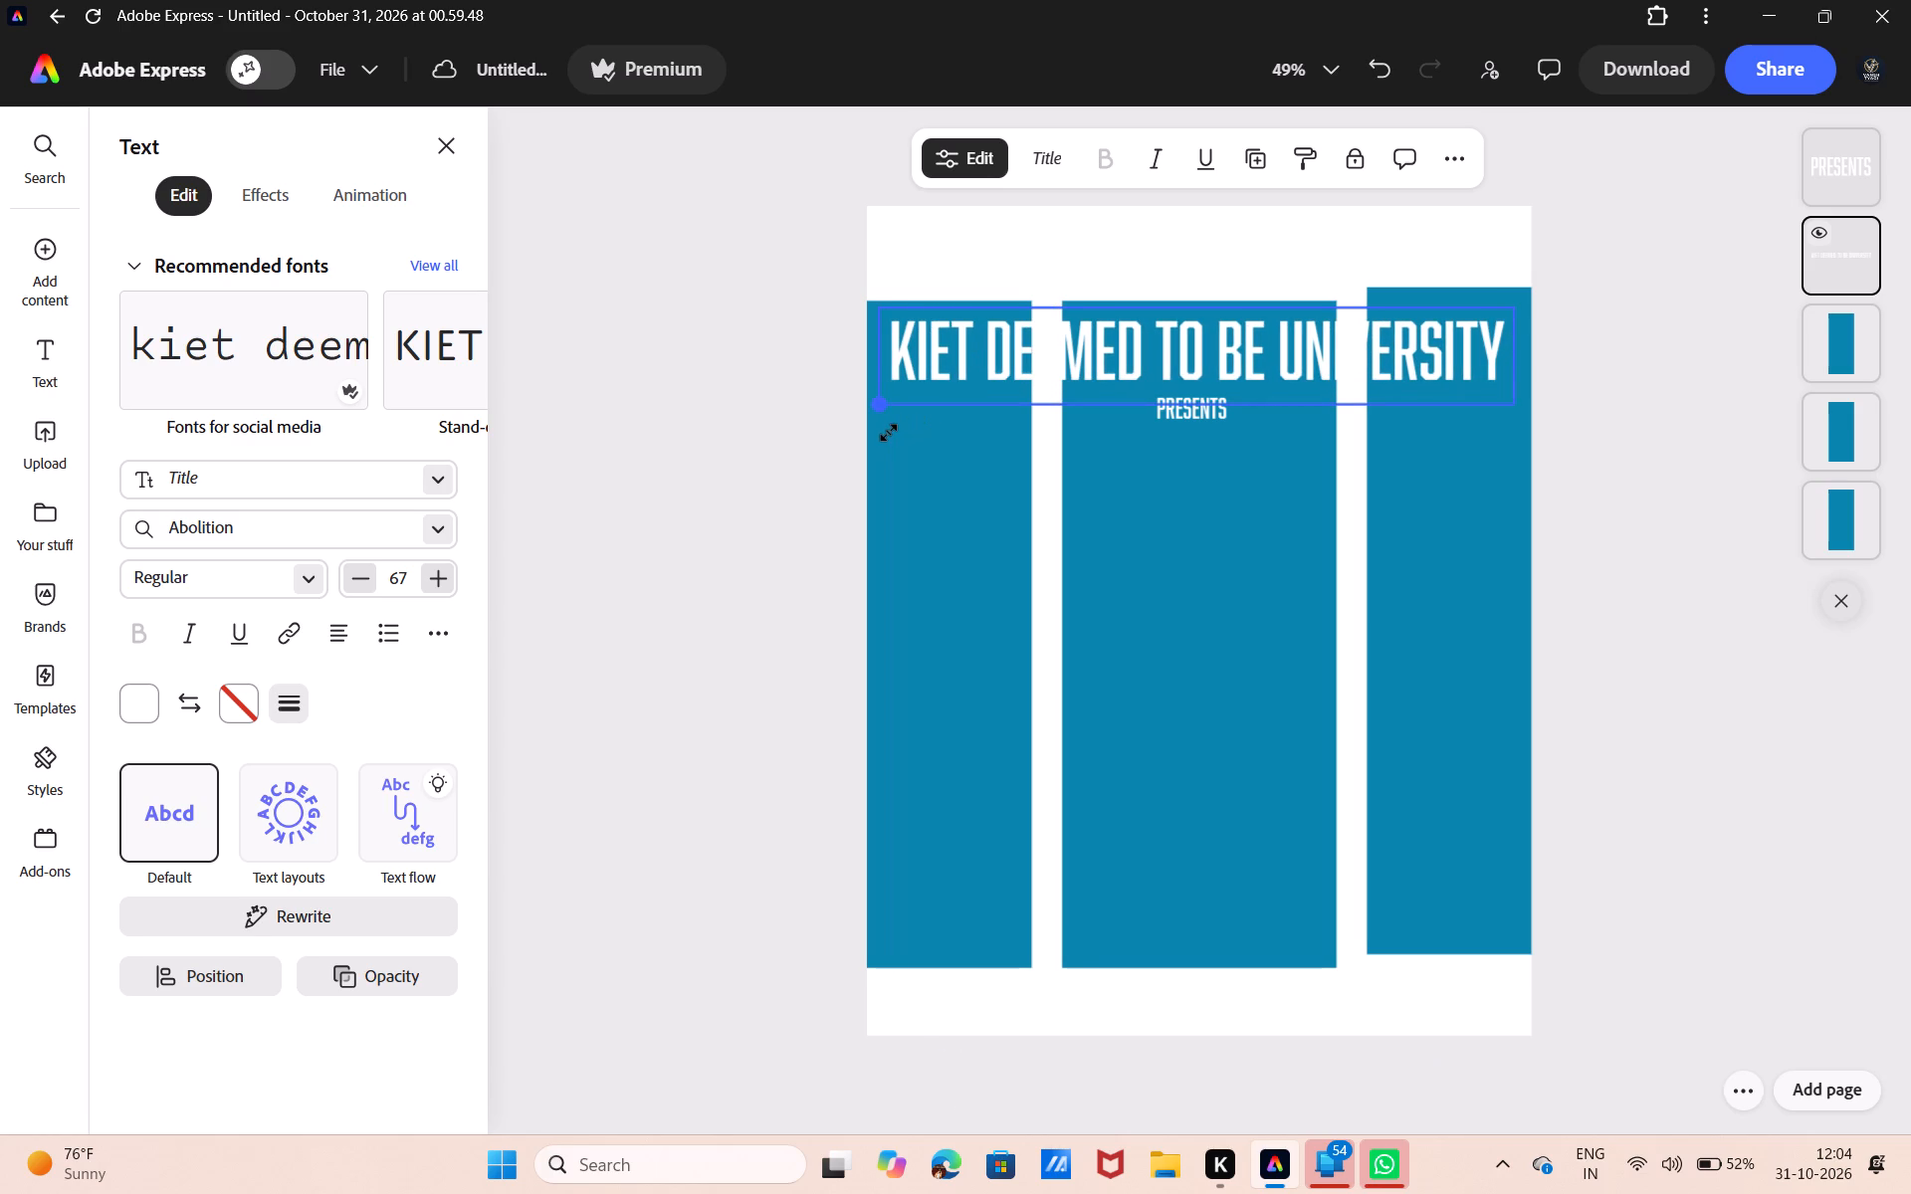
pyautogui.moveTo(888, 432); pyautogui.dragTo(890, 432)
pyautogui.click(1258, 392)
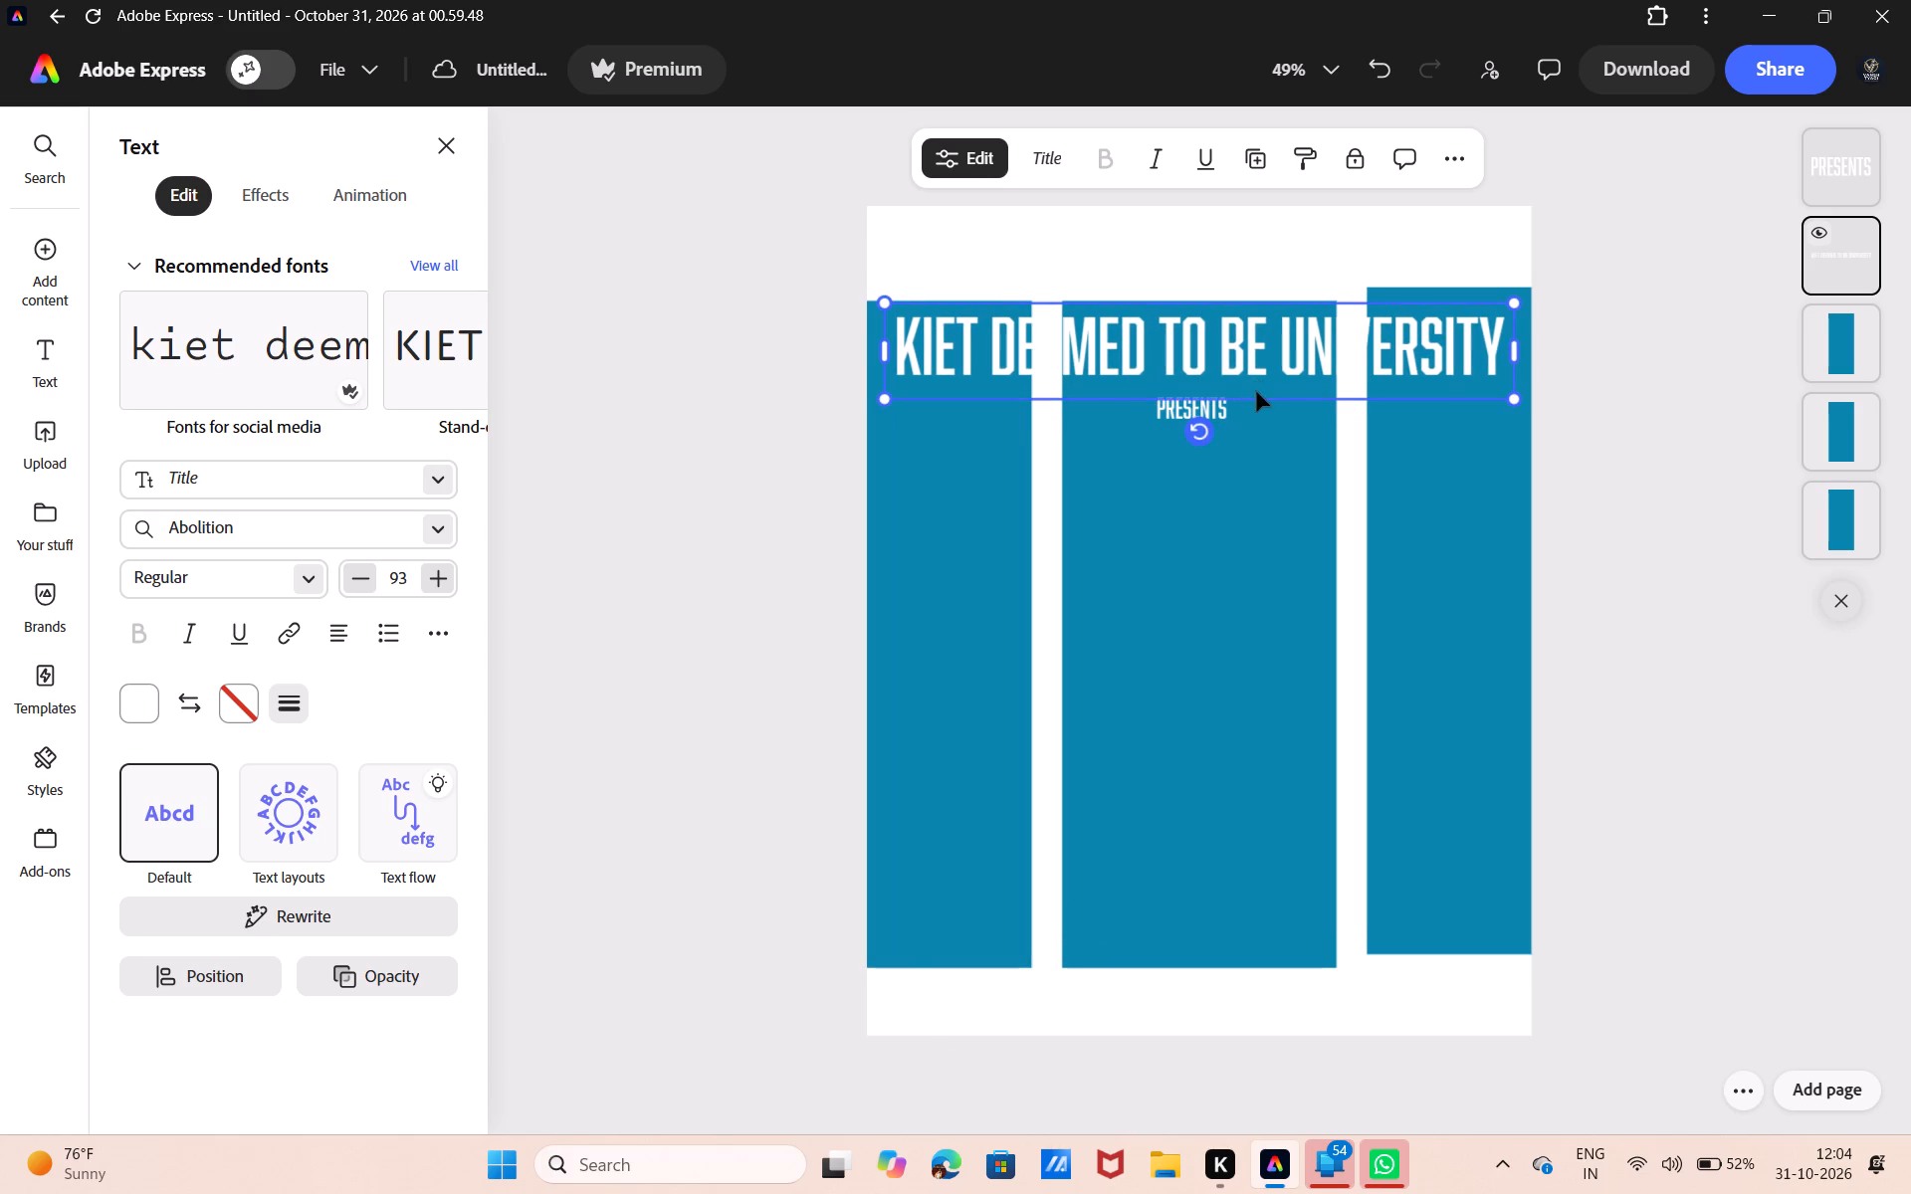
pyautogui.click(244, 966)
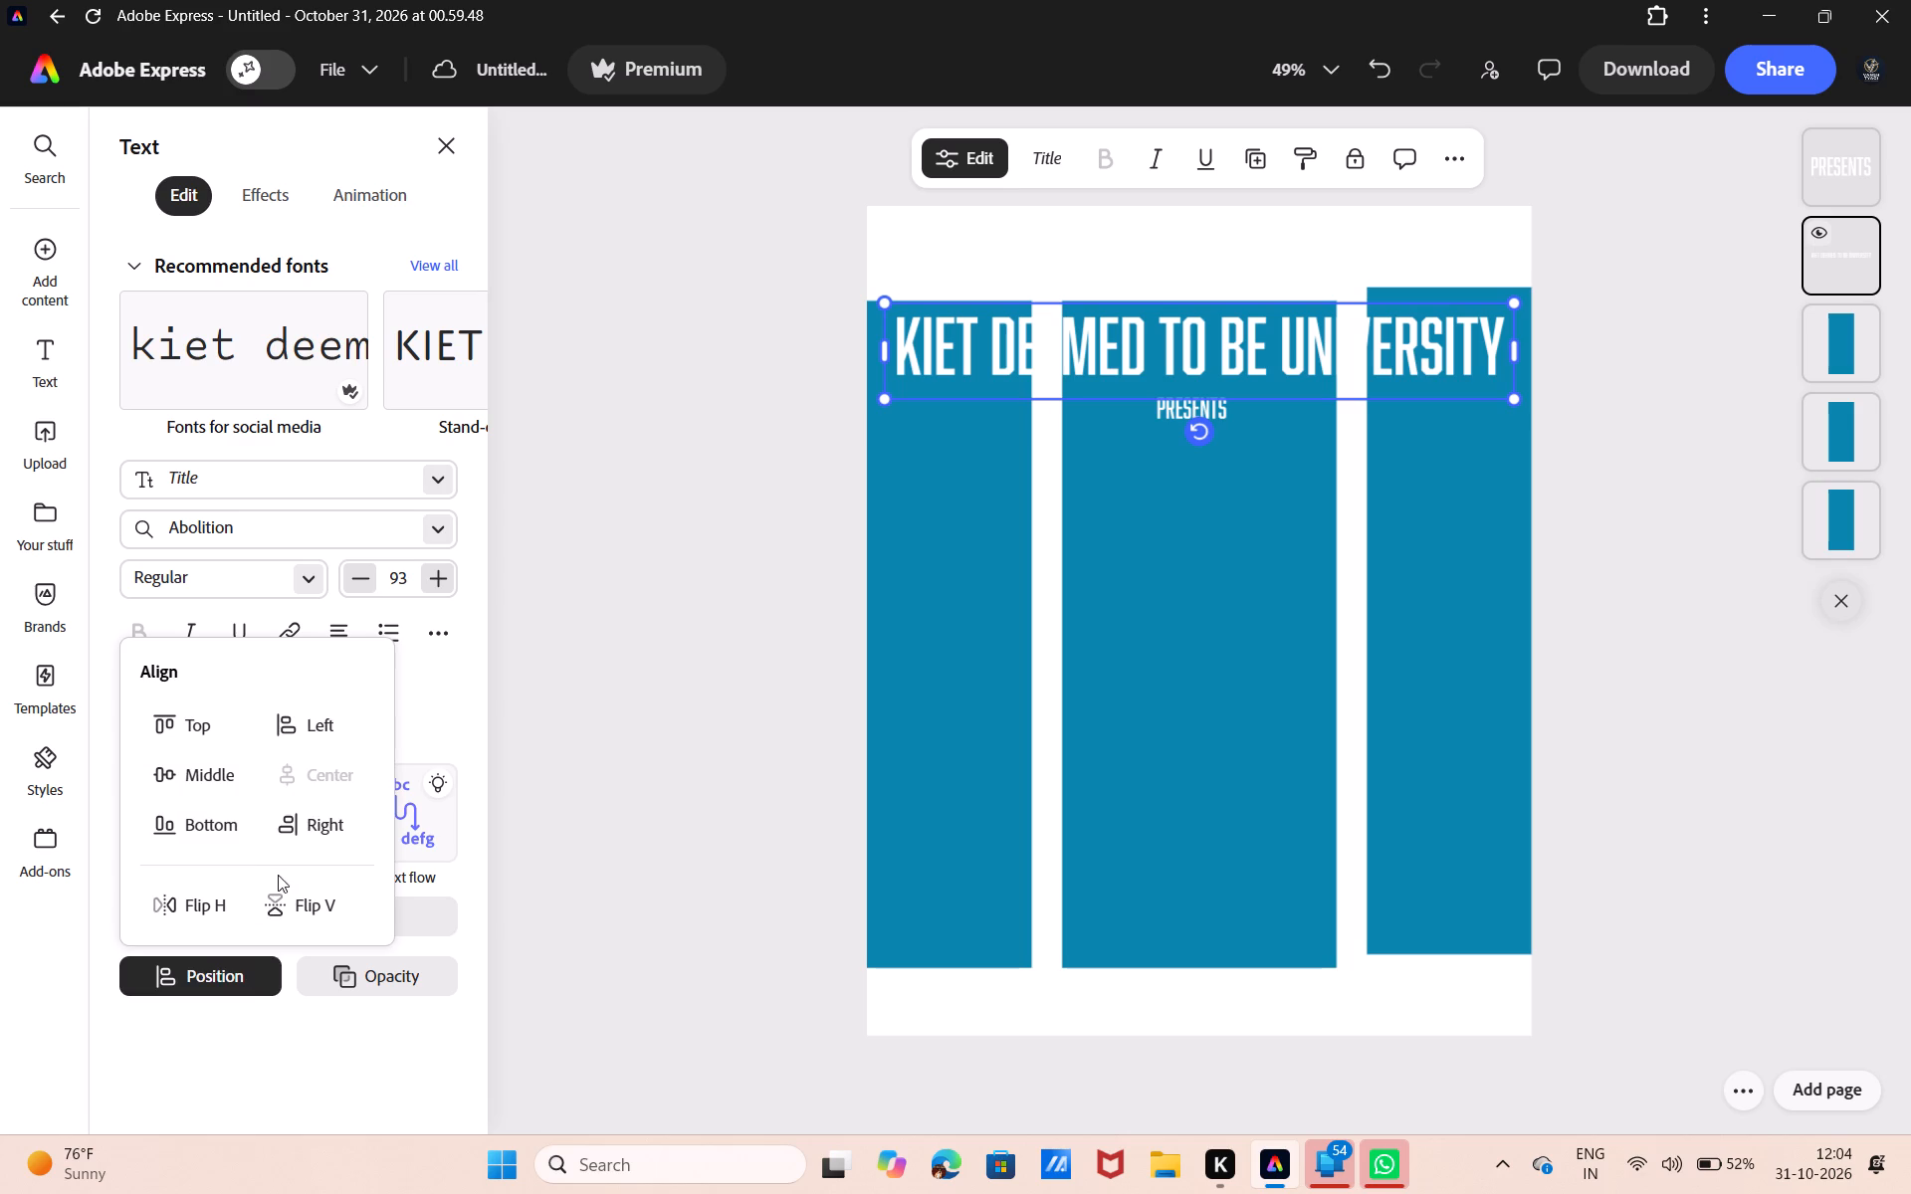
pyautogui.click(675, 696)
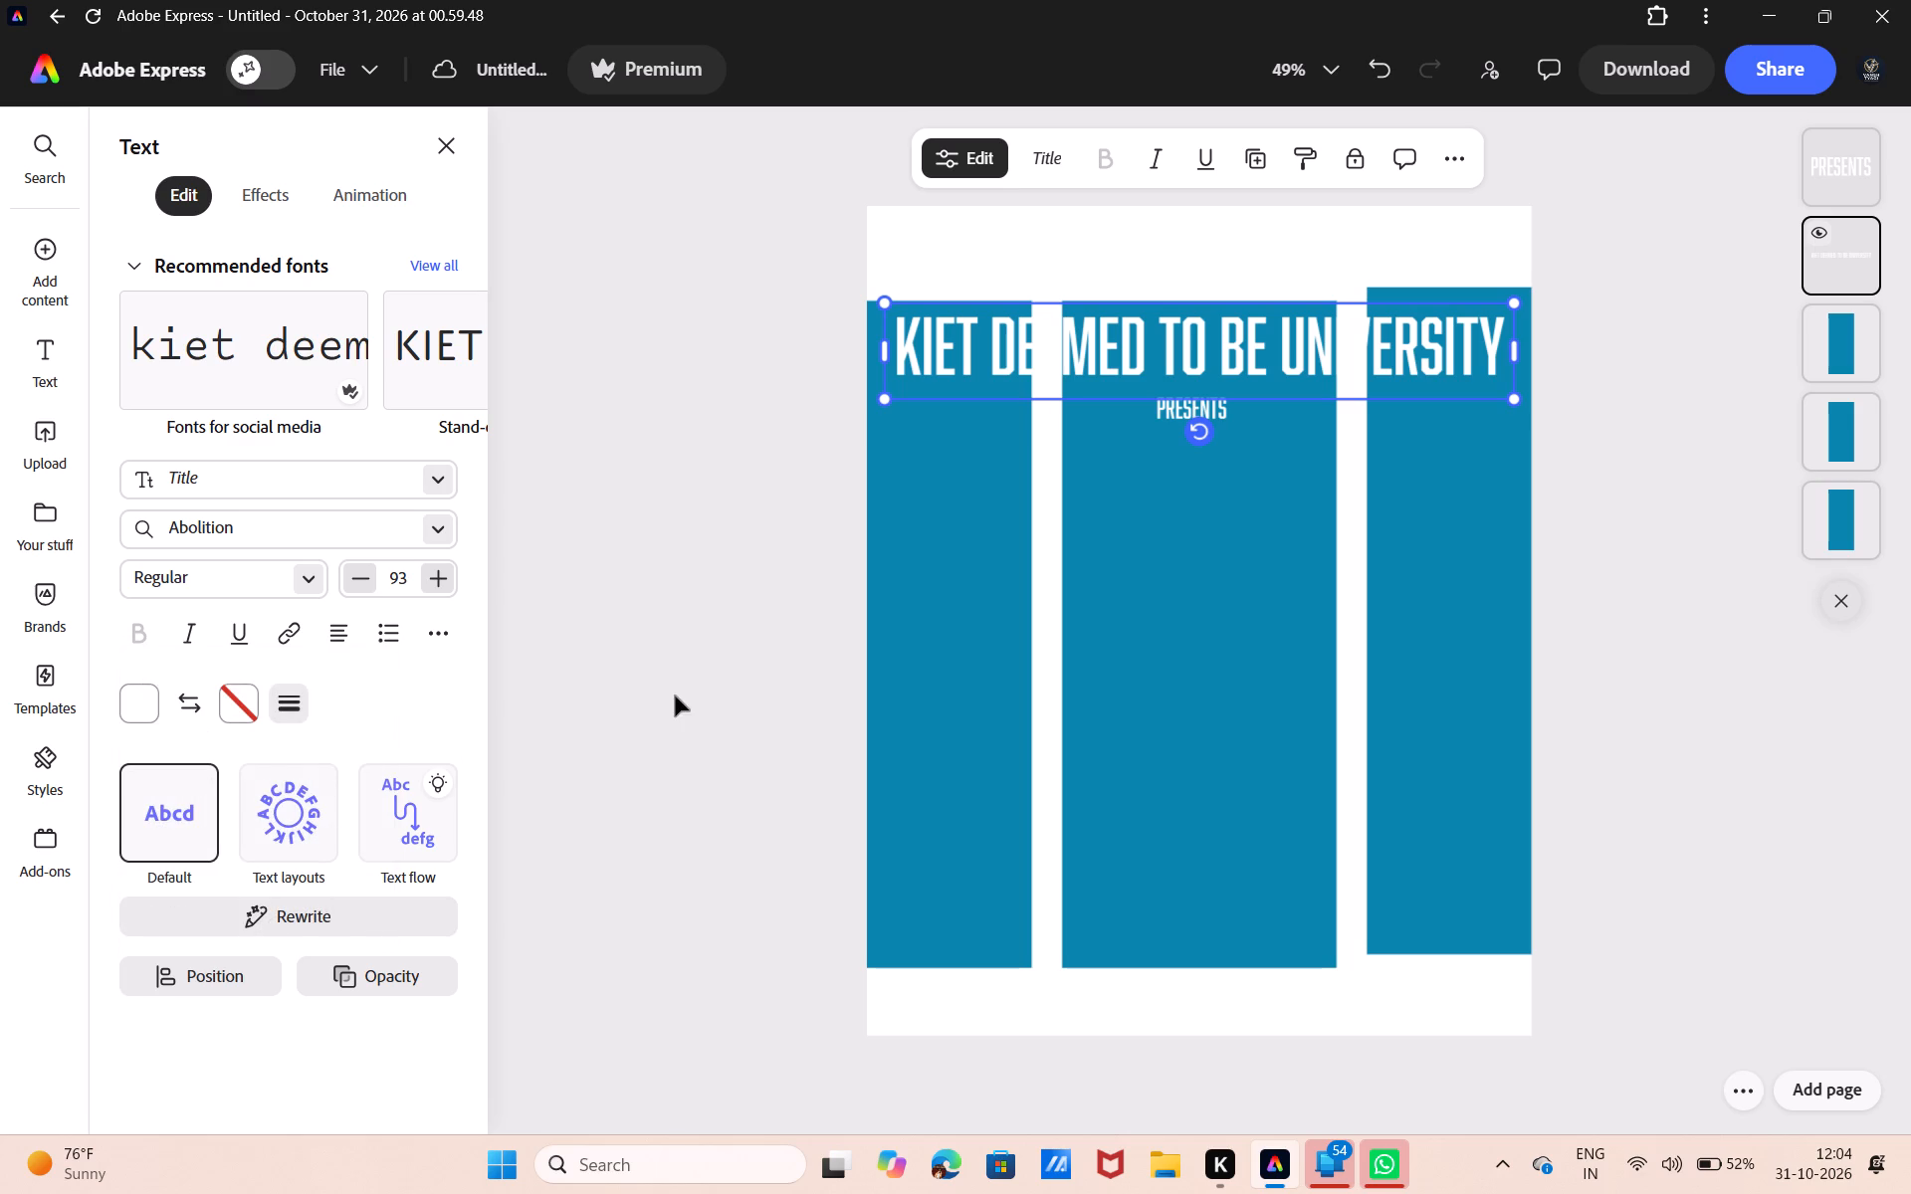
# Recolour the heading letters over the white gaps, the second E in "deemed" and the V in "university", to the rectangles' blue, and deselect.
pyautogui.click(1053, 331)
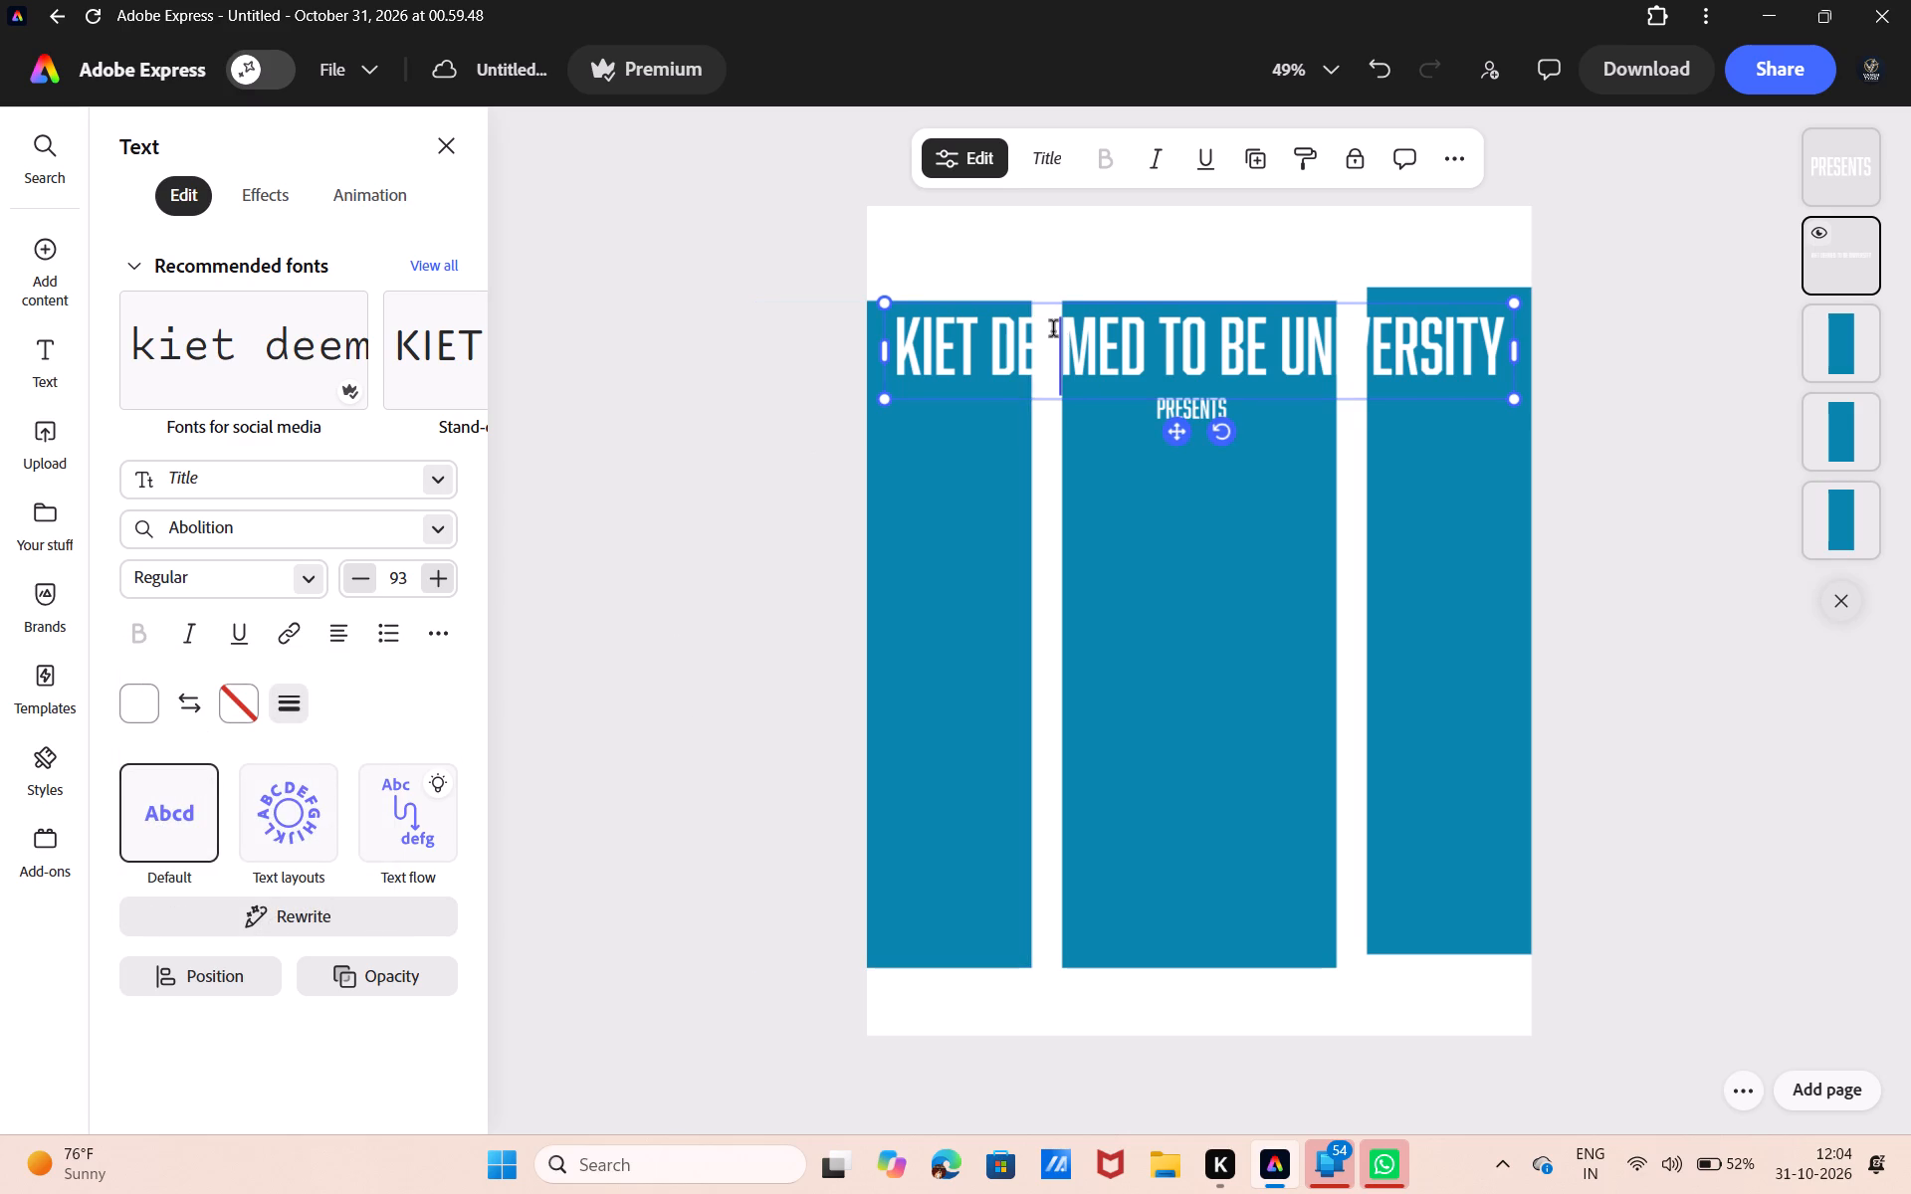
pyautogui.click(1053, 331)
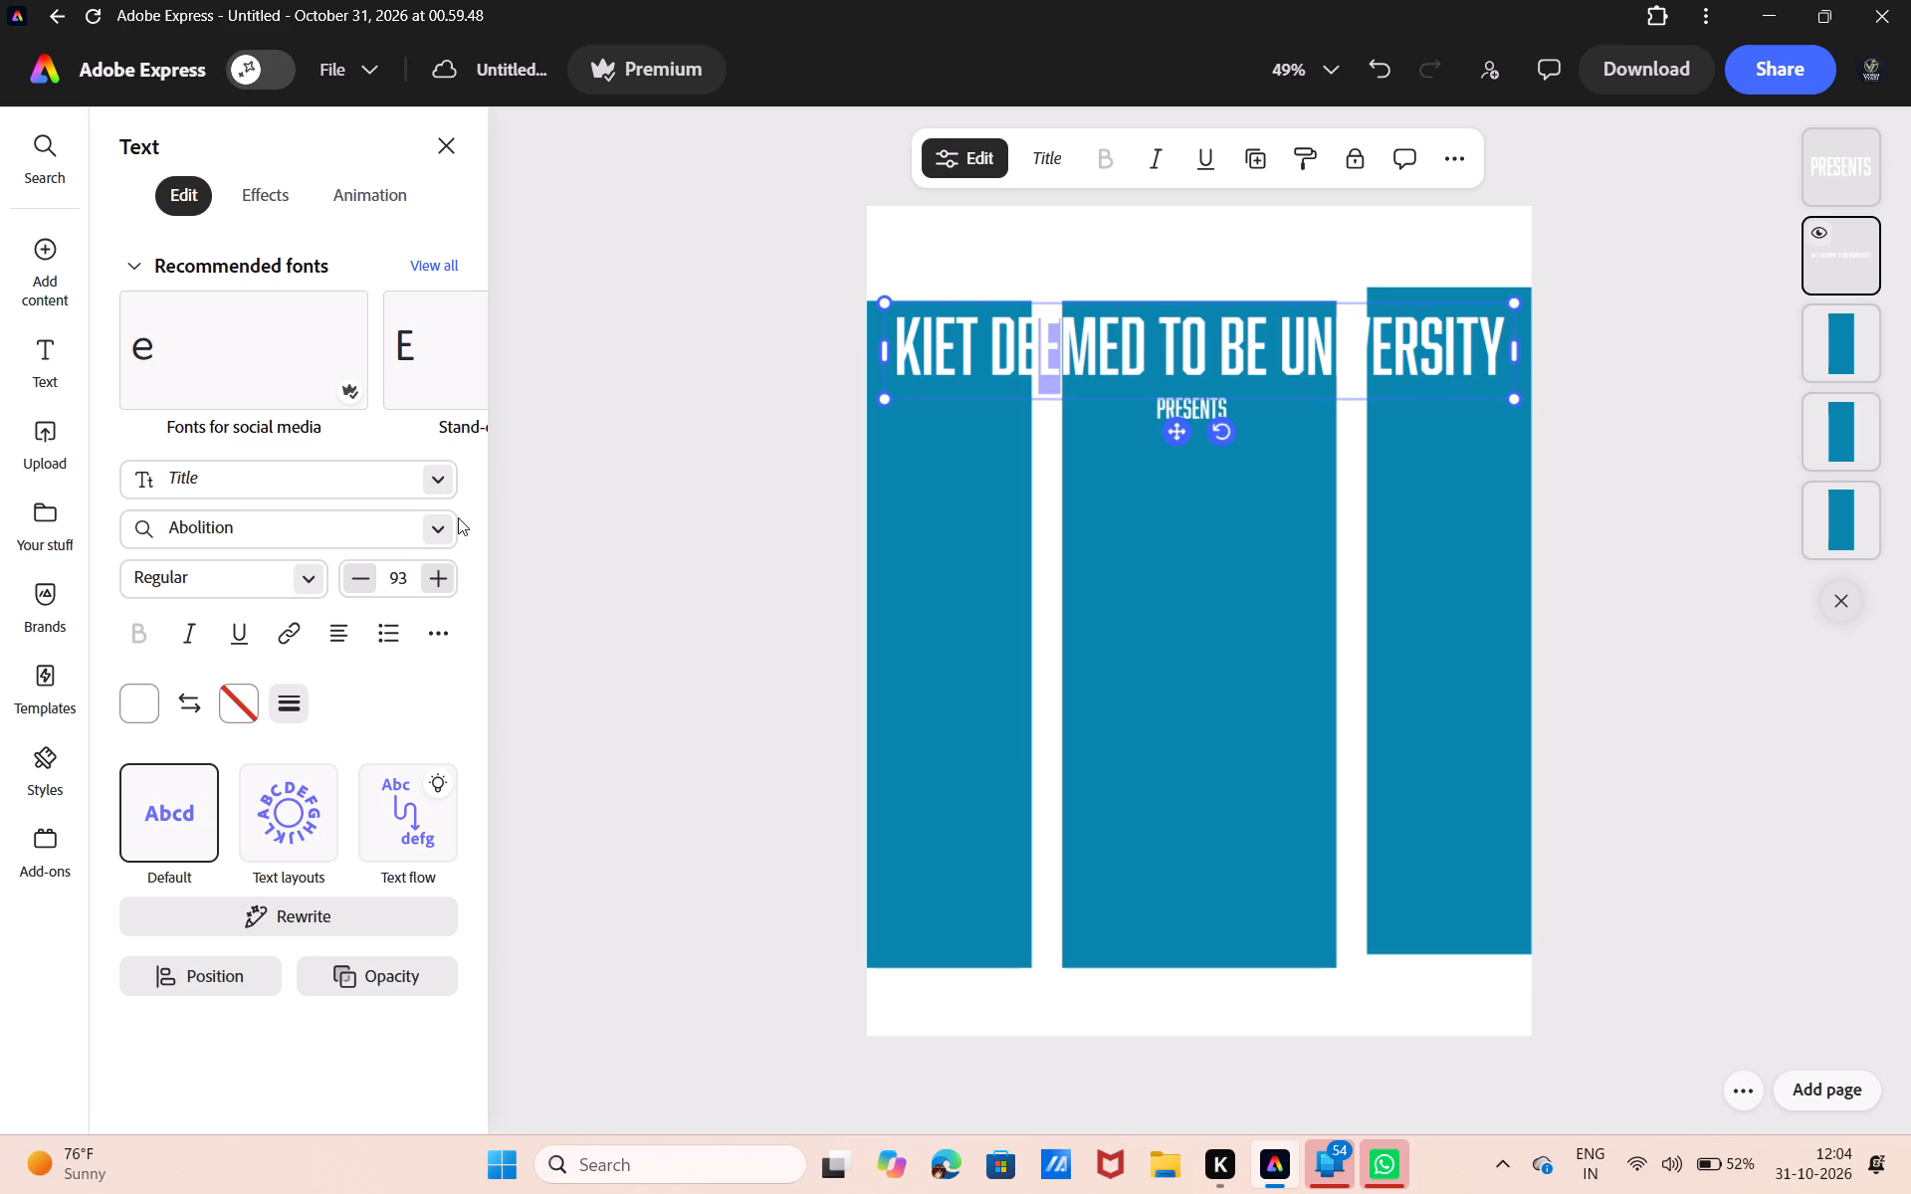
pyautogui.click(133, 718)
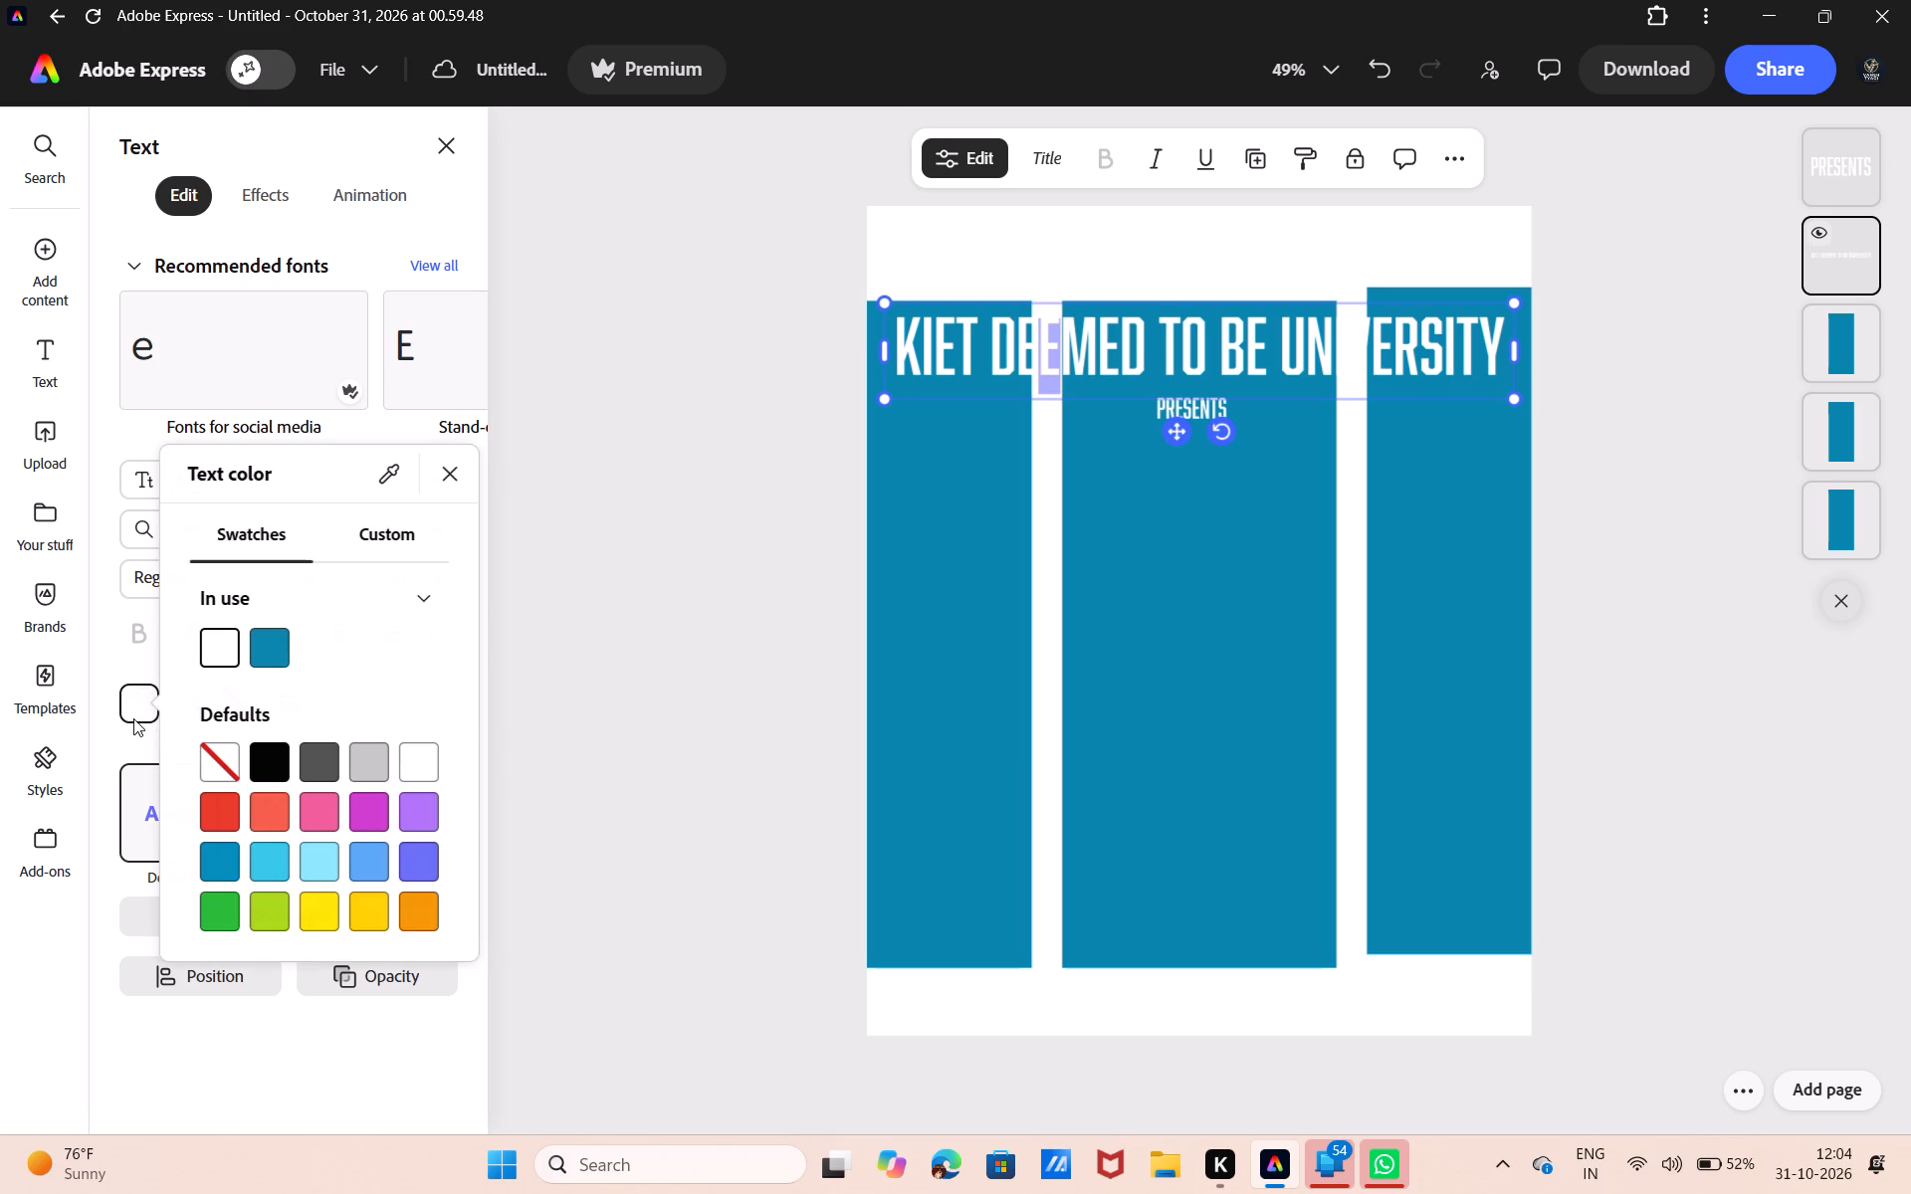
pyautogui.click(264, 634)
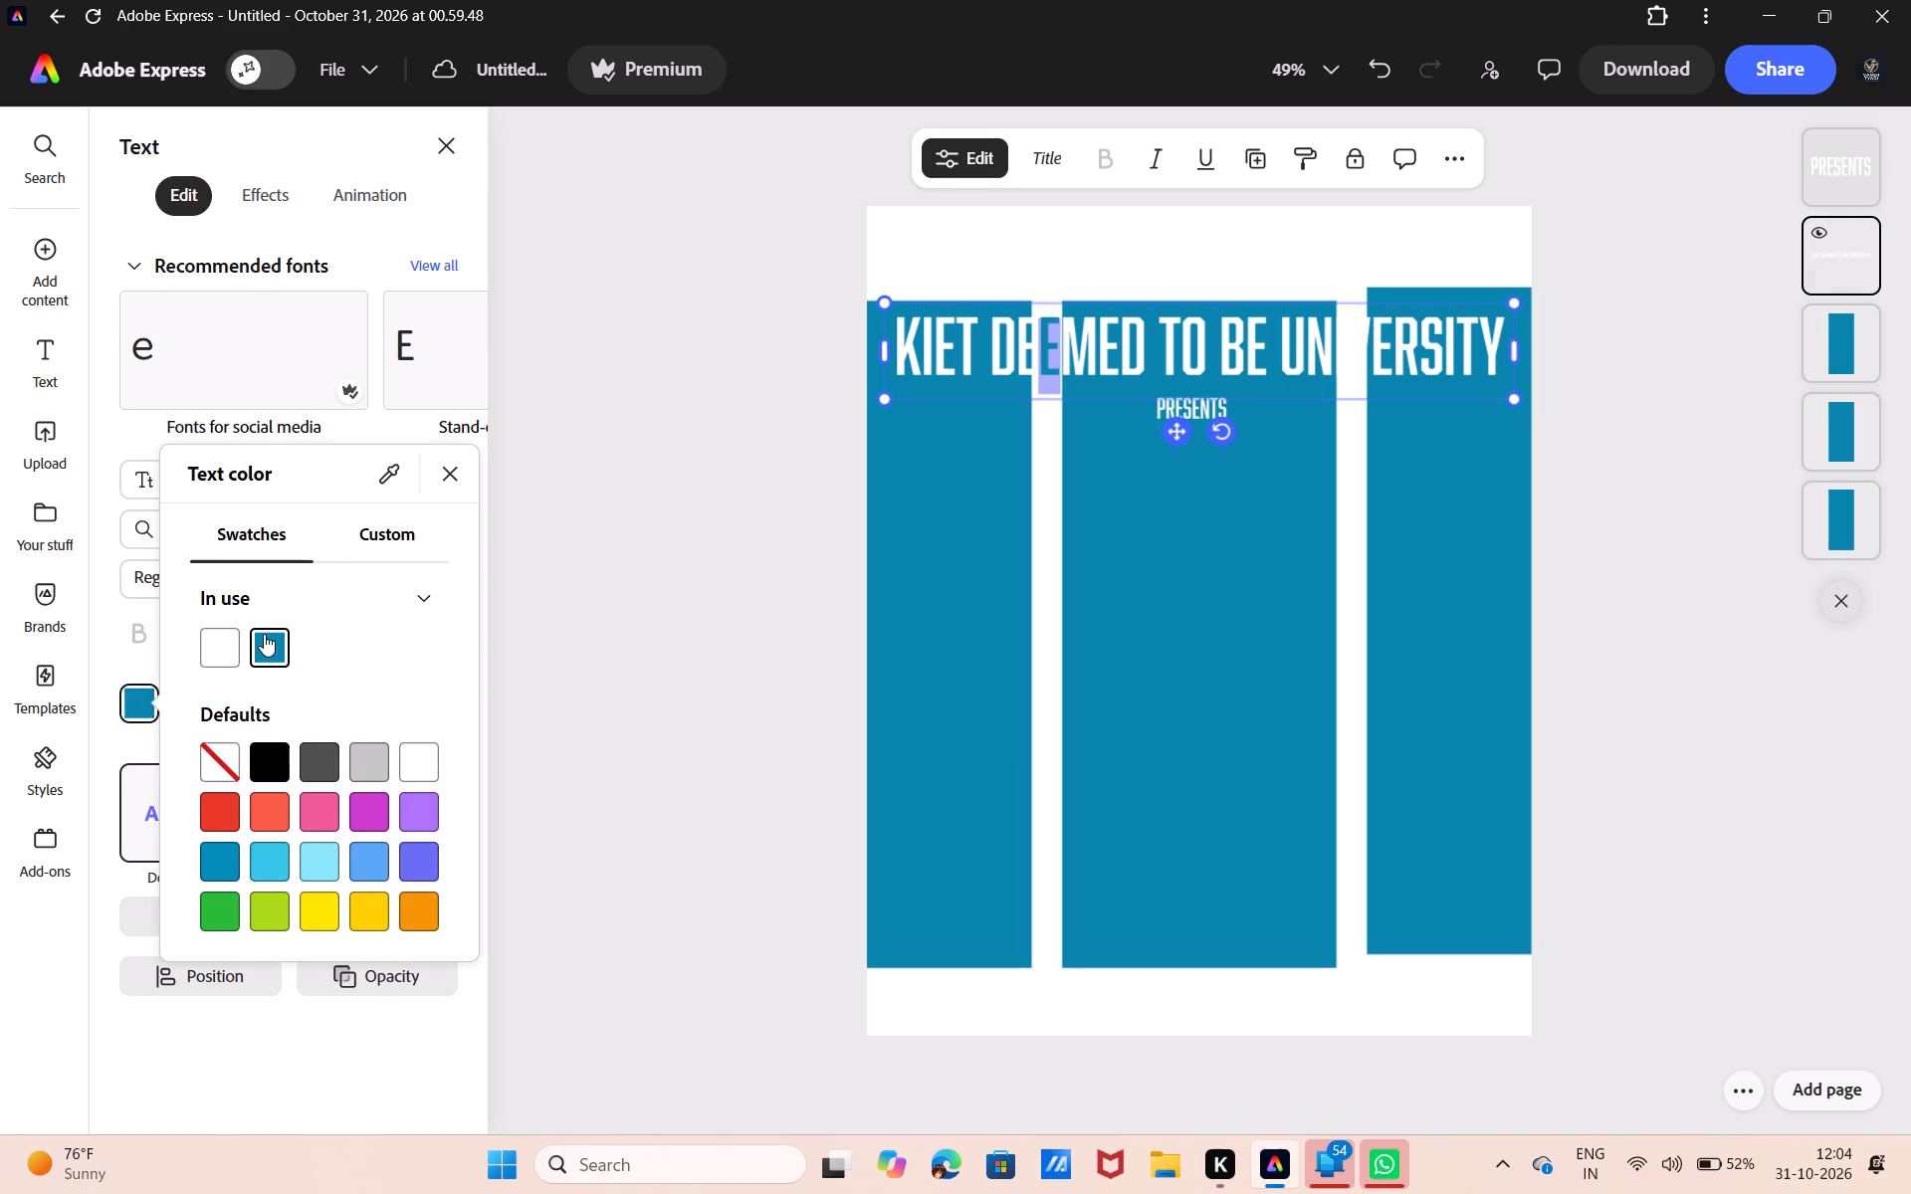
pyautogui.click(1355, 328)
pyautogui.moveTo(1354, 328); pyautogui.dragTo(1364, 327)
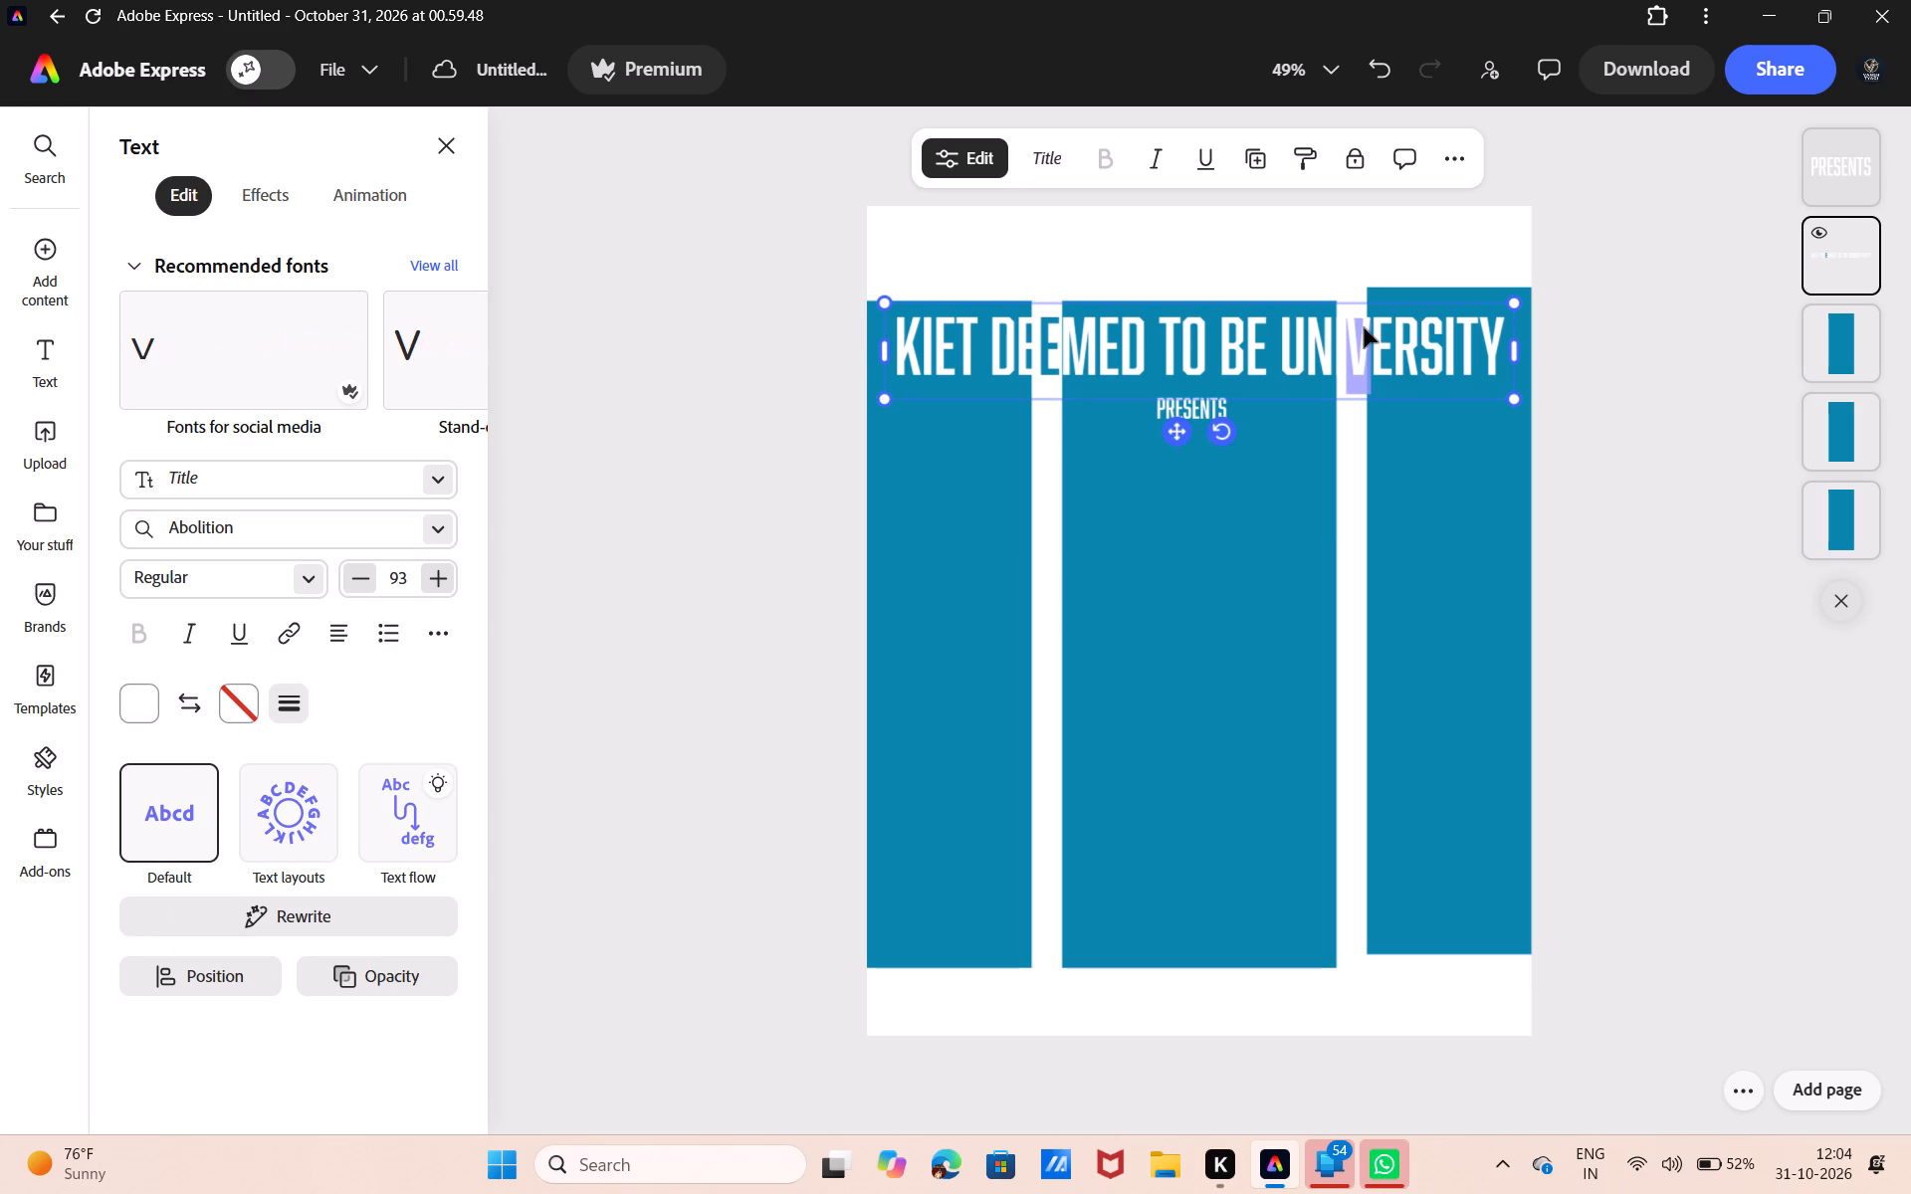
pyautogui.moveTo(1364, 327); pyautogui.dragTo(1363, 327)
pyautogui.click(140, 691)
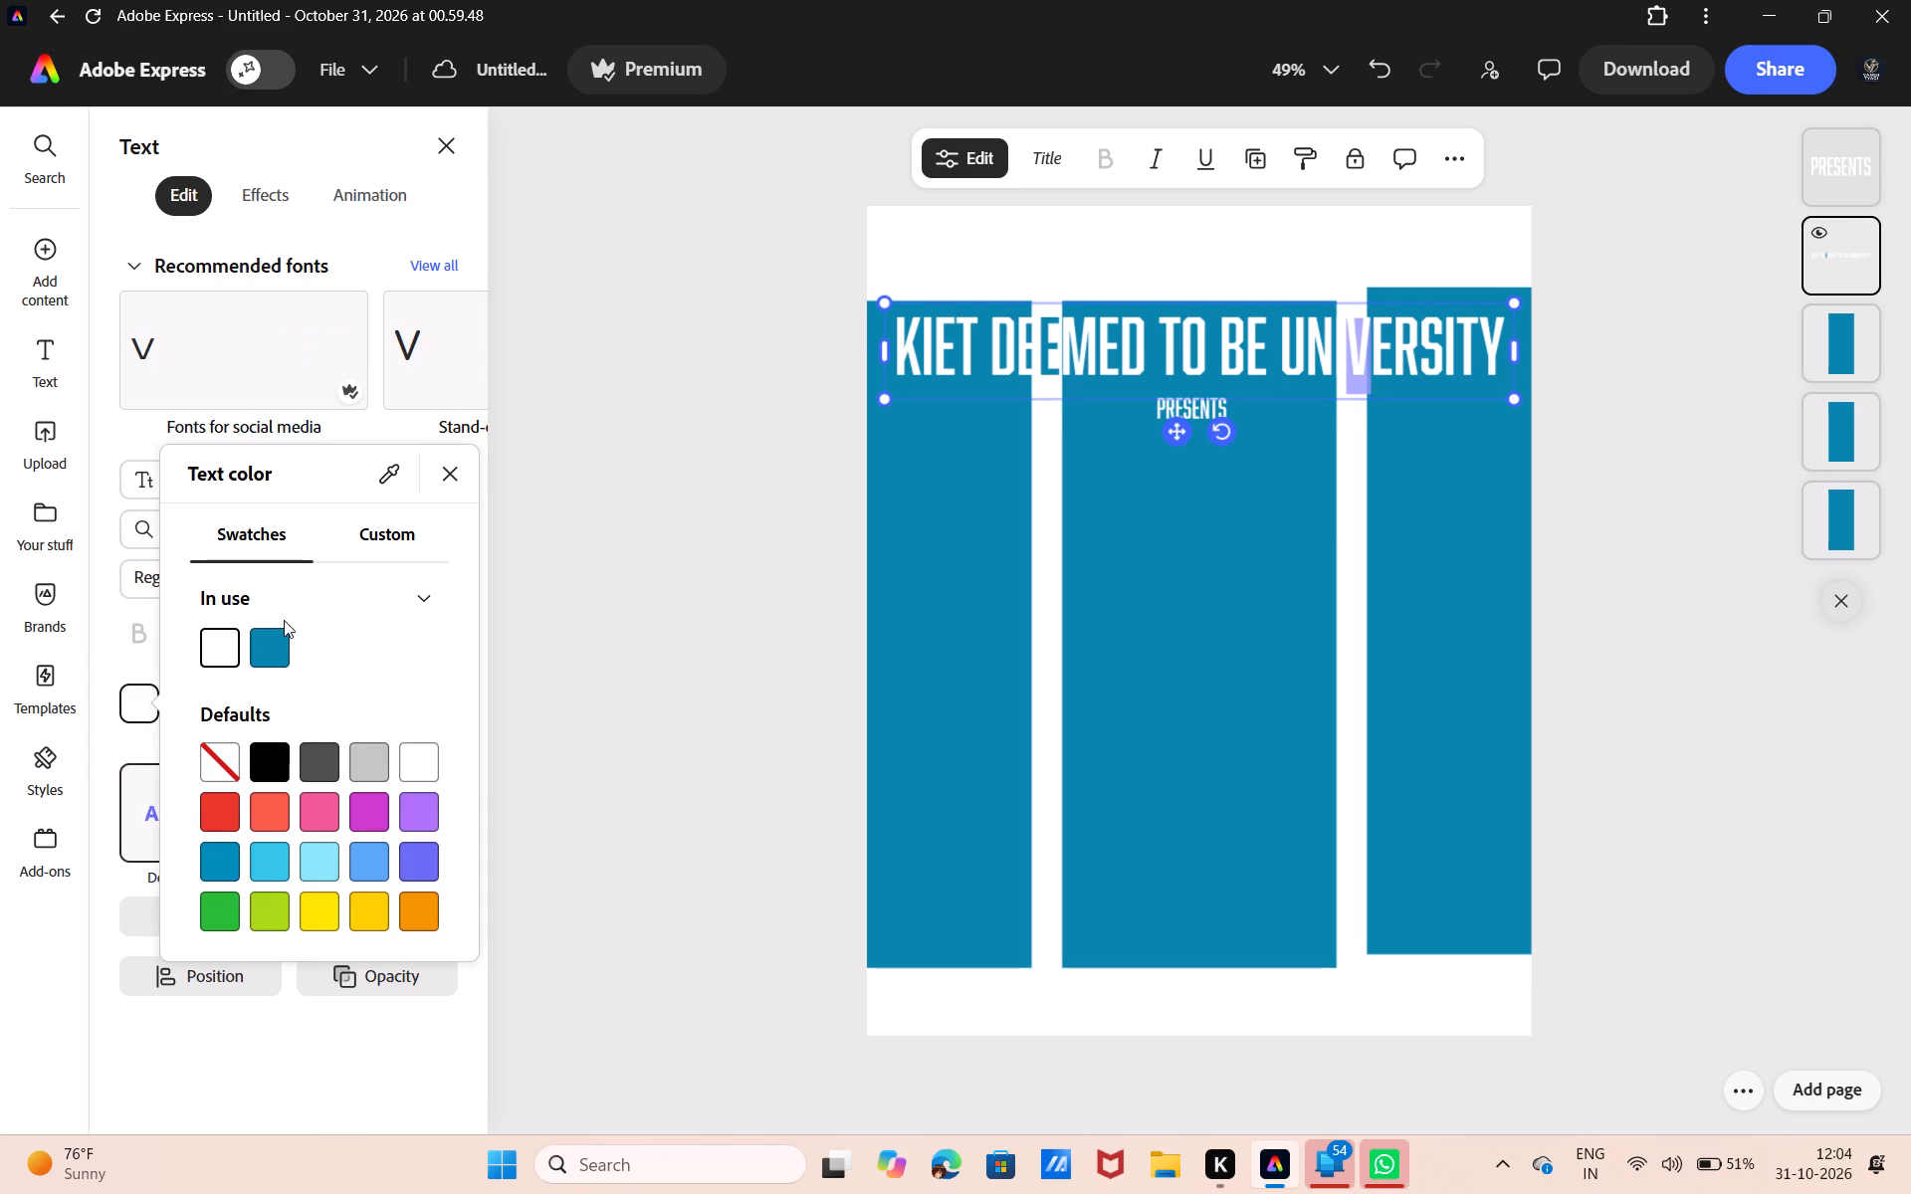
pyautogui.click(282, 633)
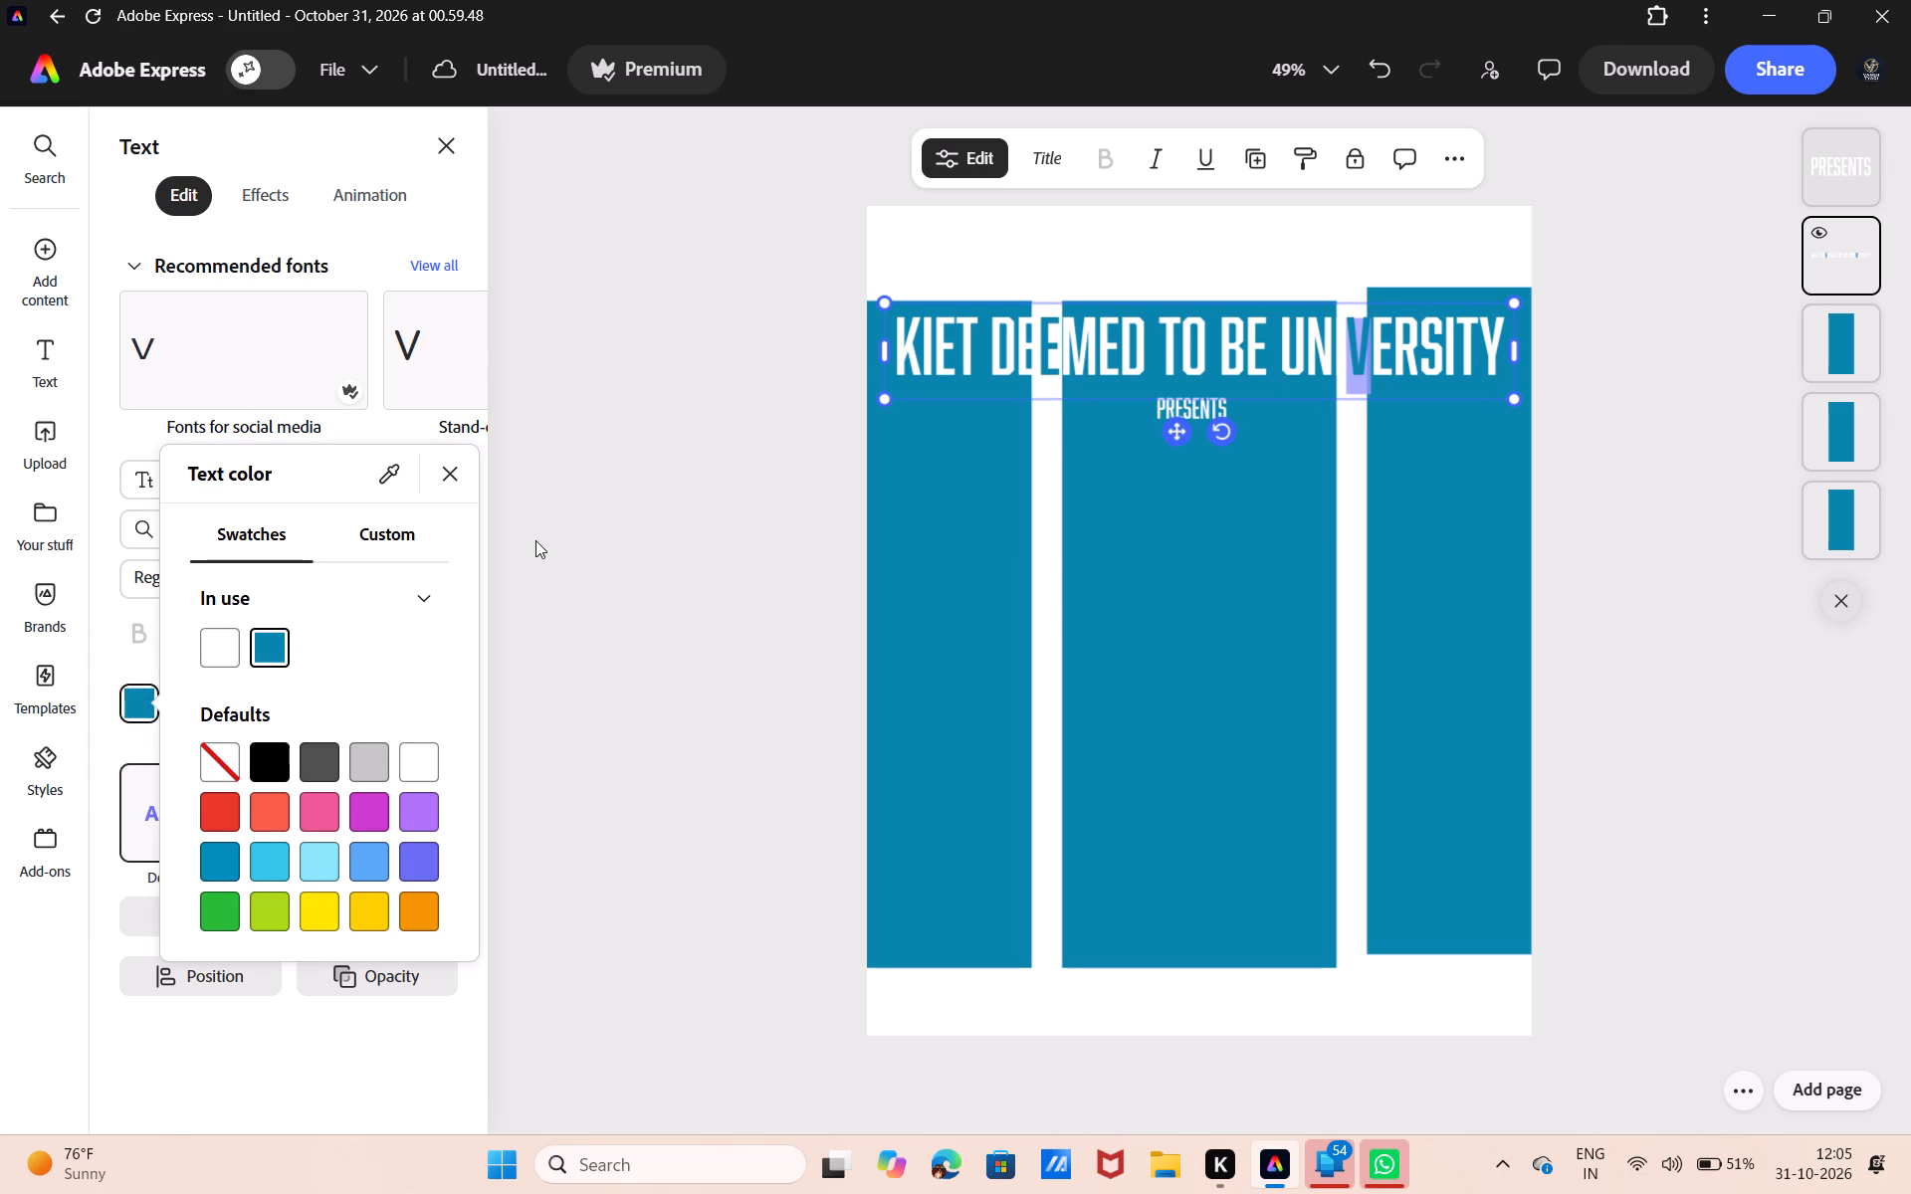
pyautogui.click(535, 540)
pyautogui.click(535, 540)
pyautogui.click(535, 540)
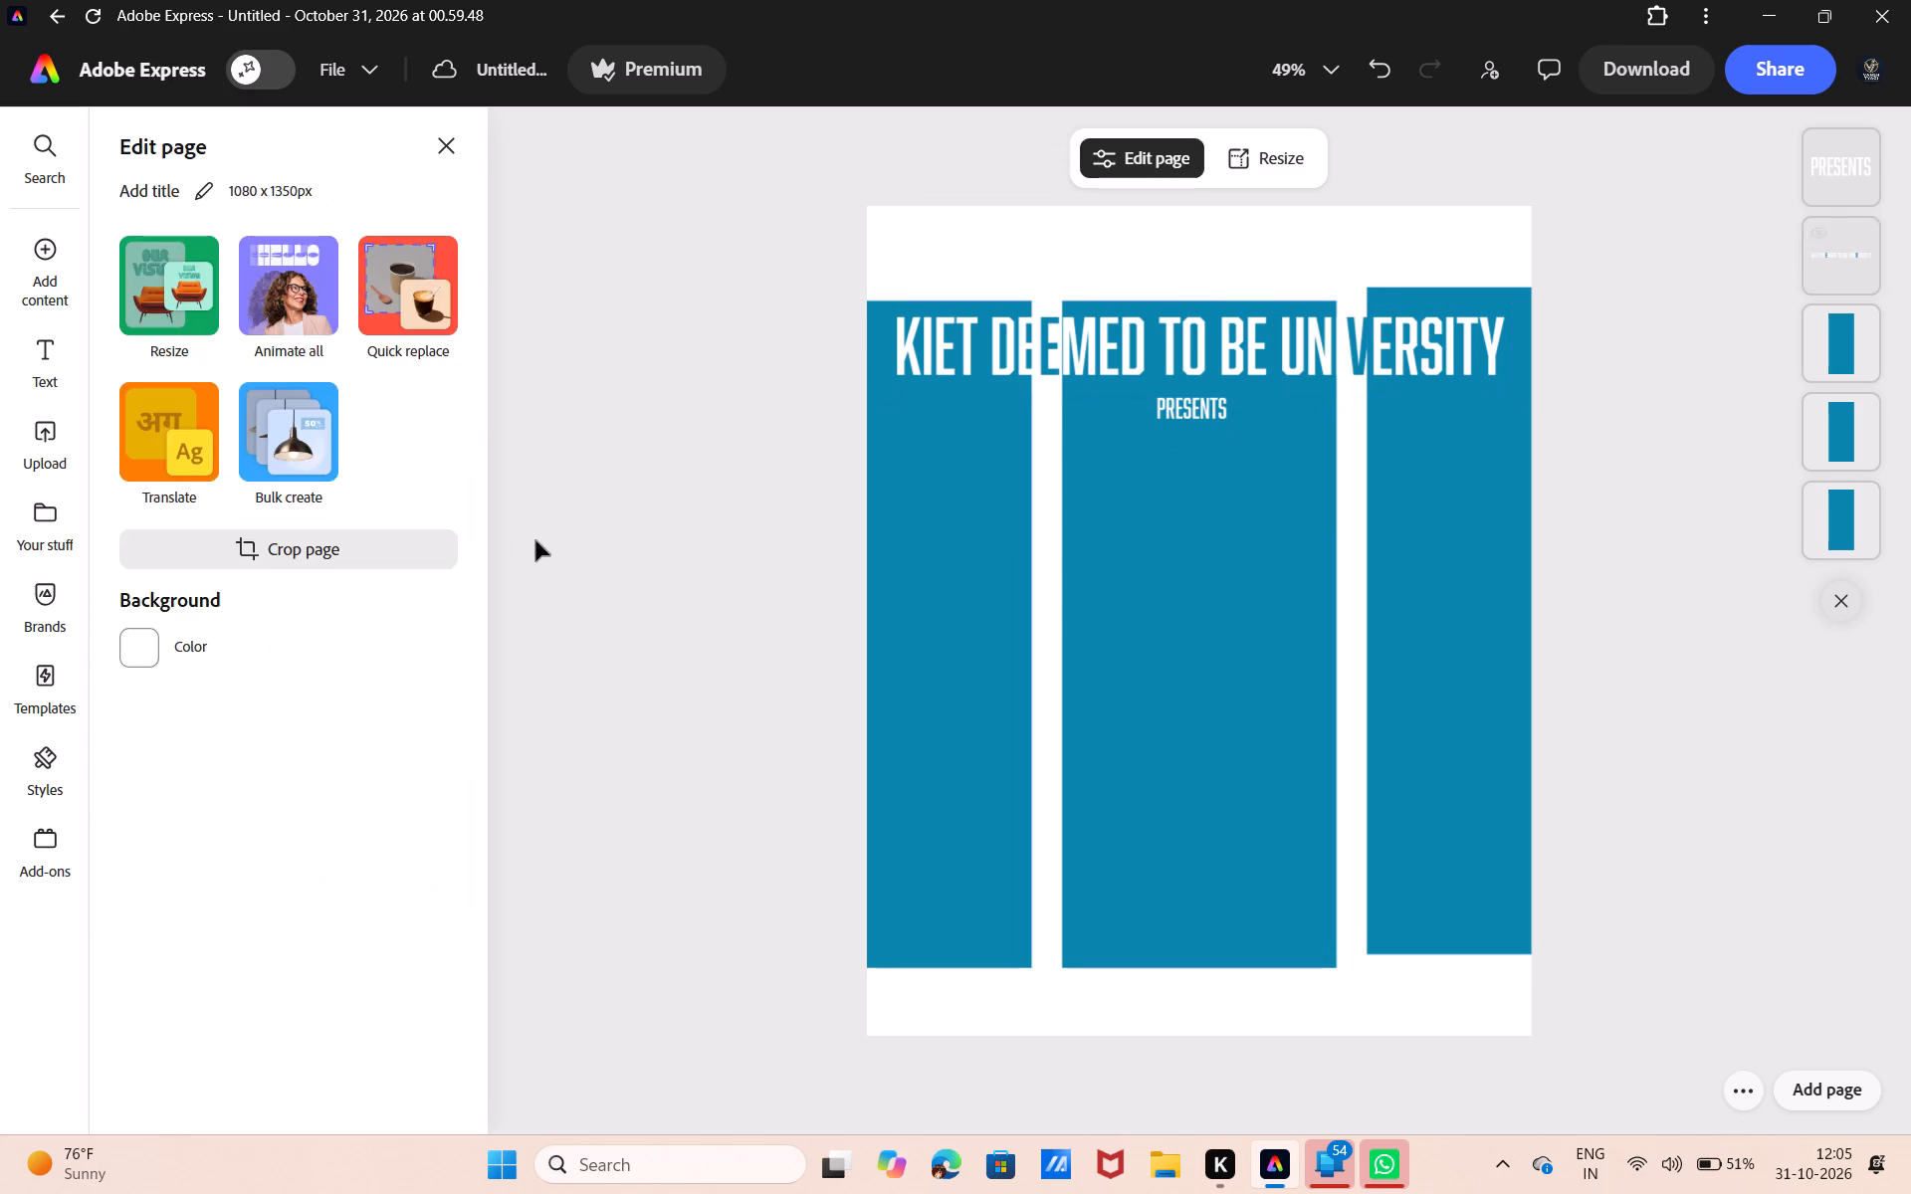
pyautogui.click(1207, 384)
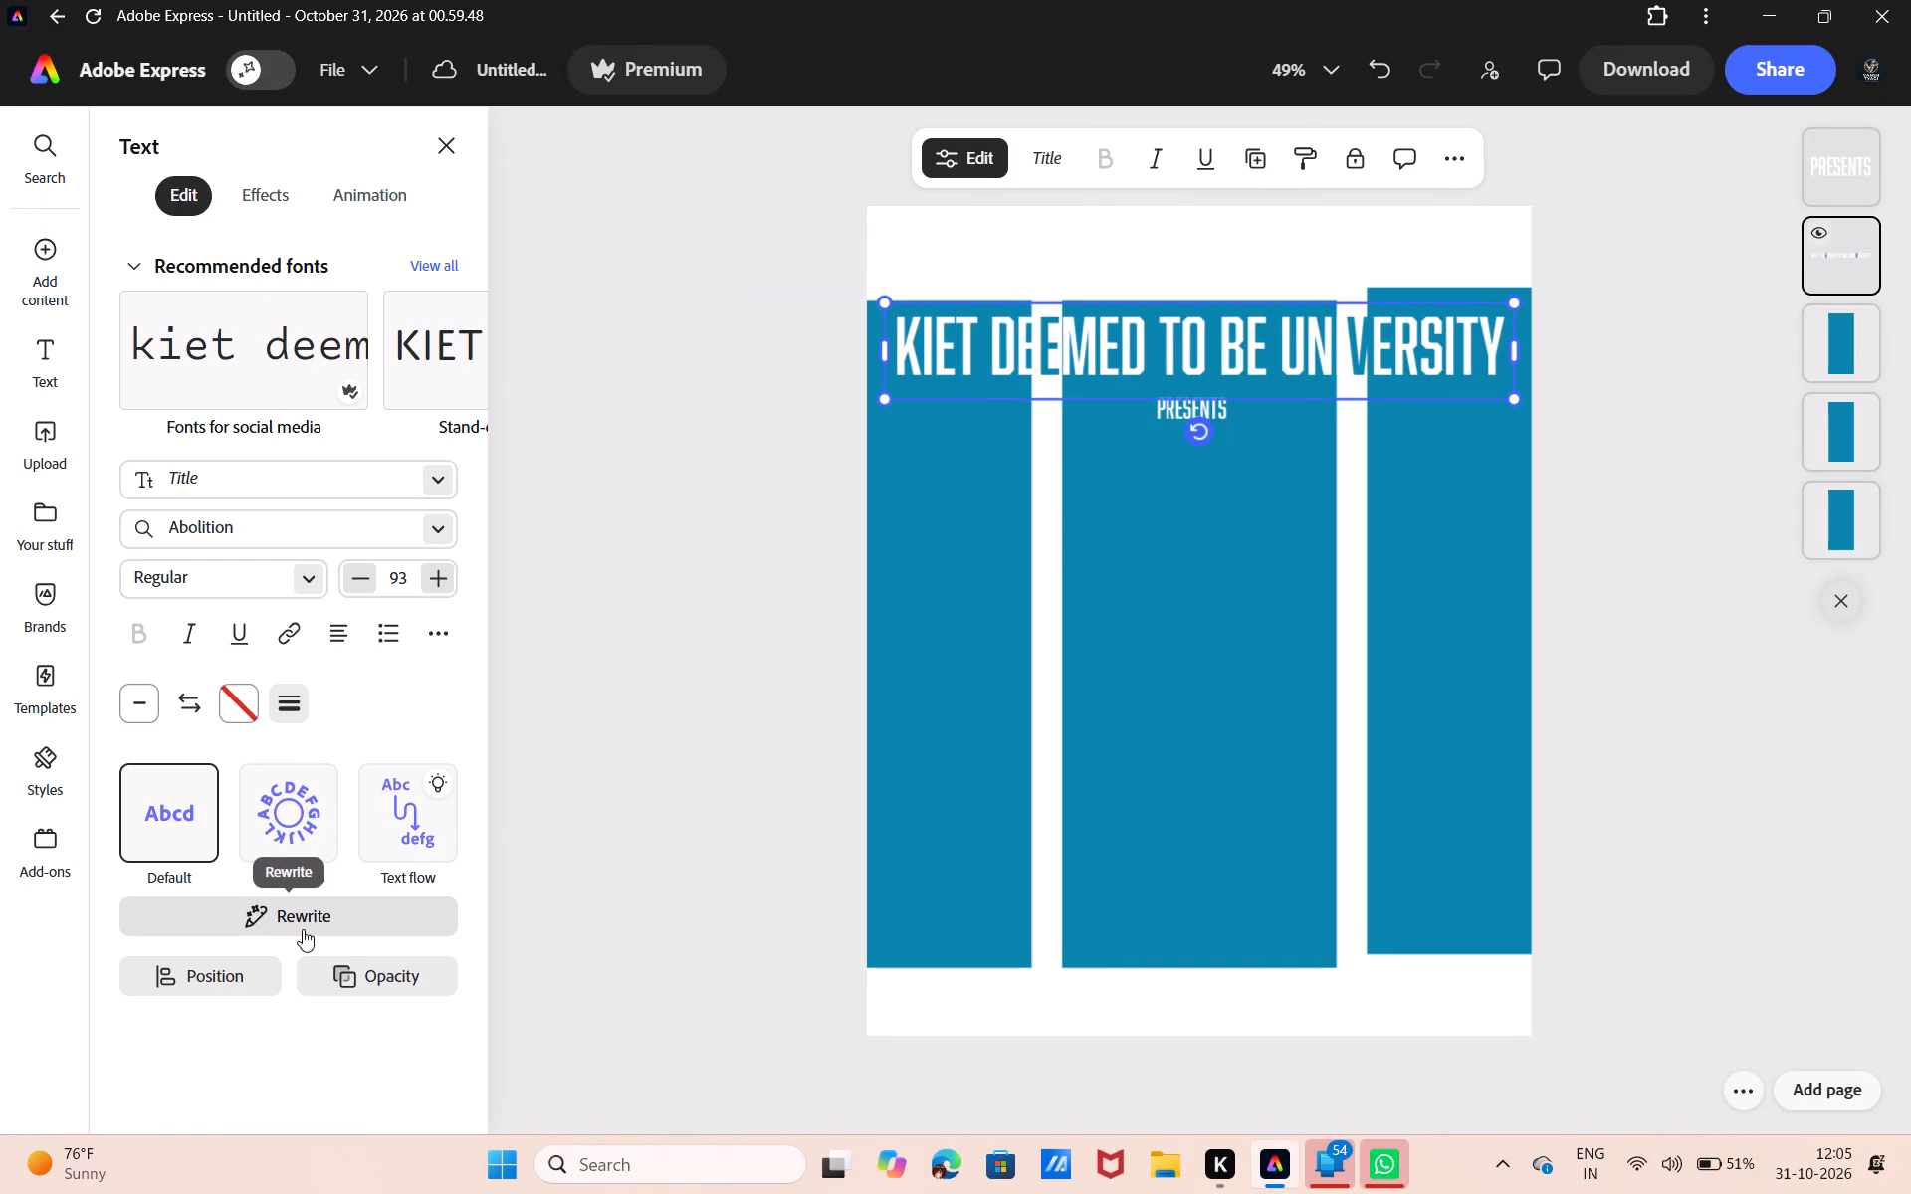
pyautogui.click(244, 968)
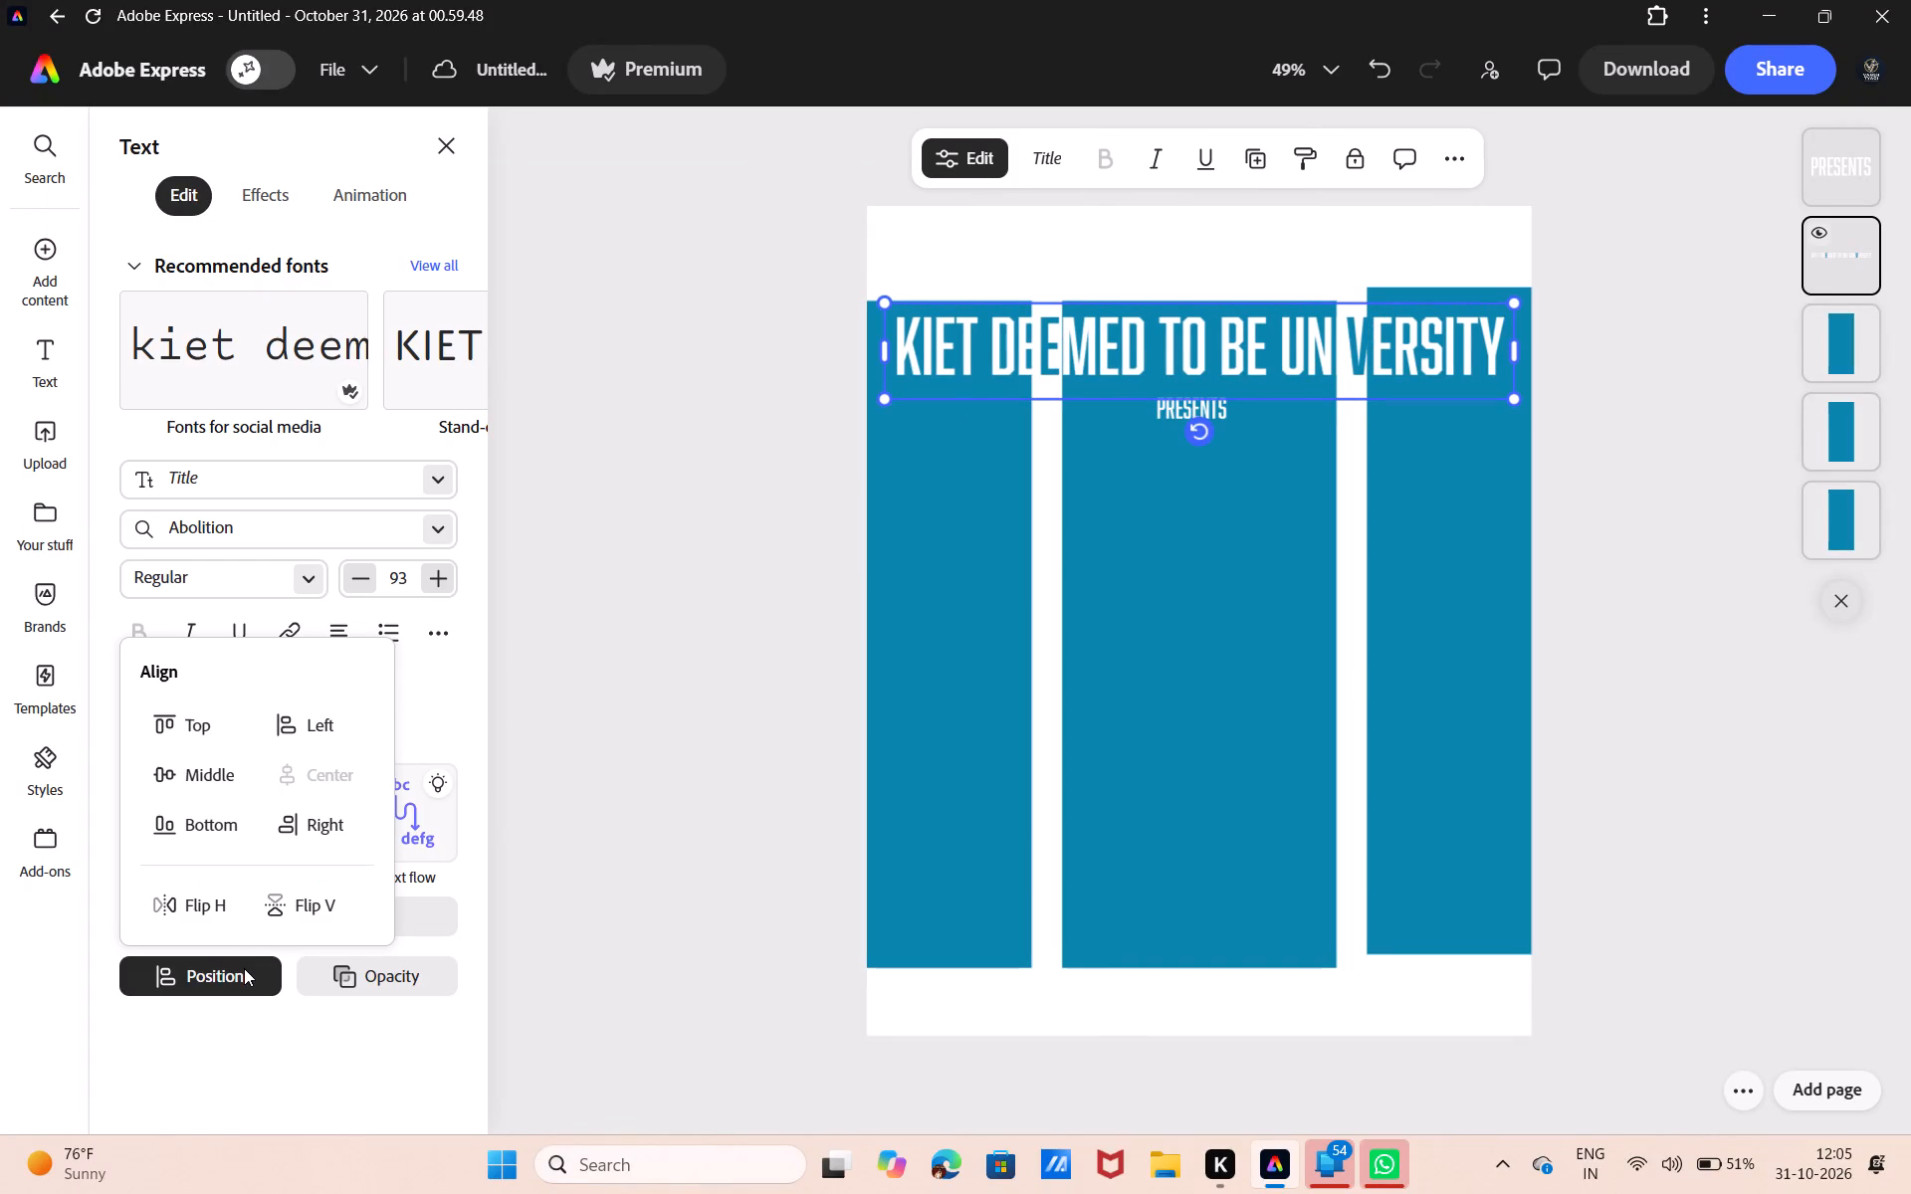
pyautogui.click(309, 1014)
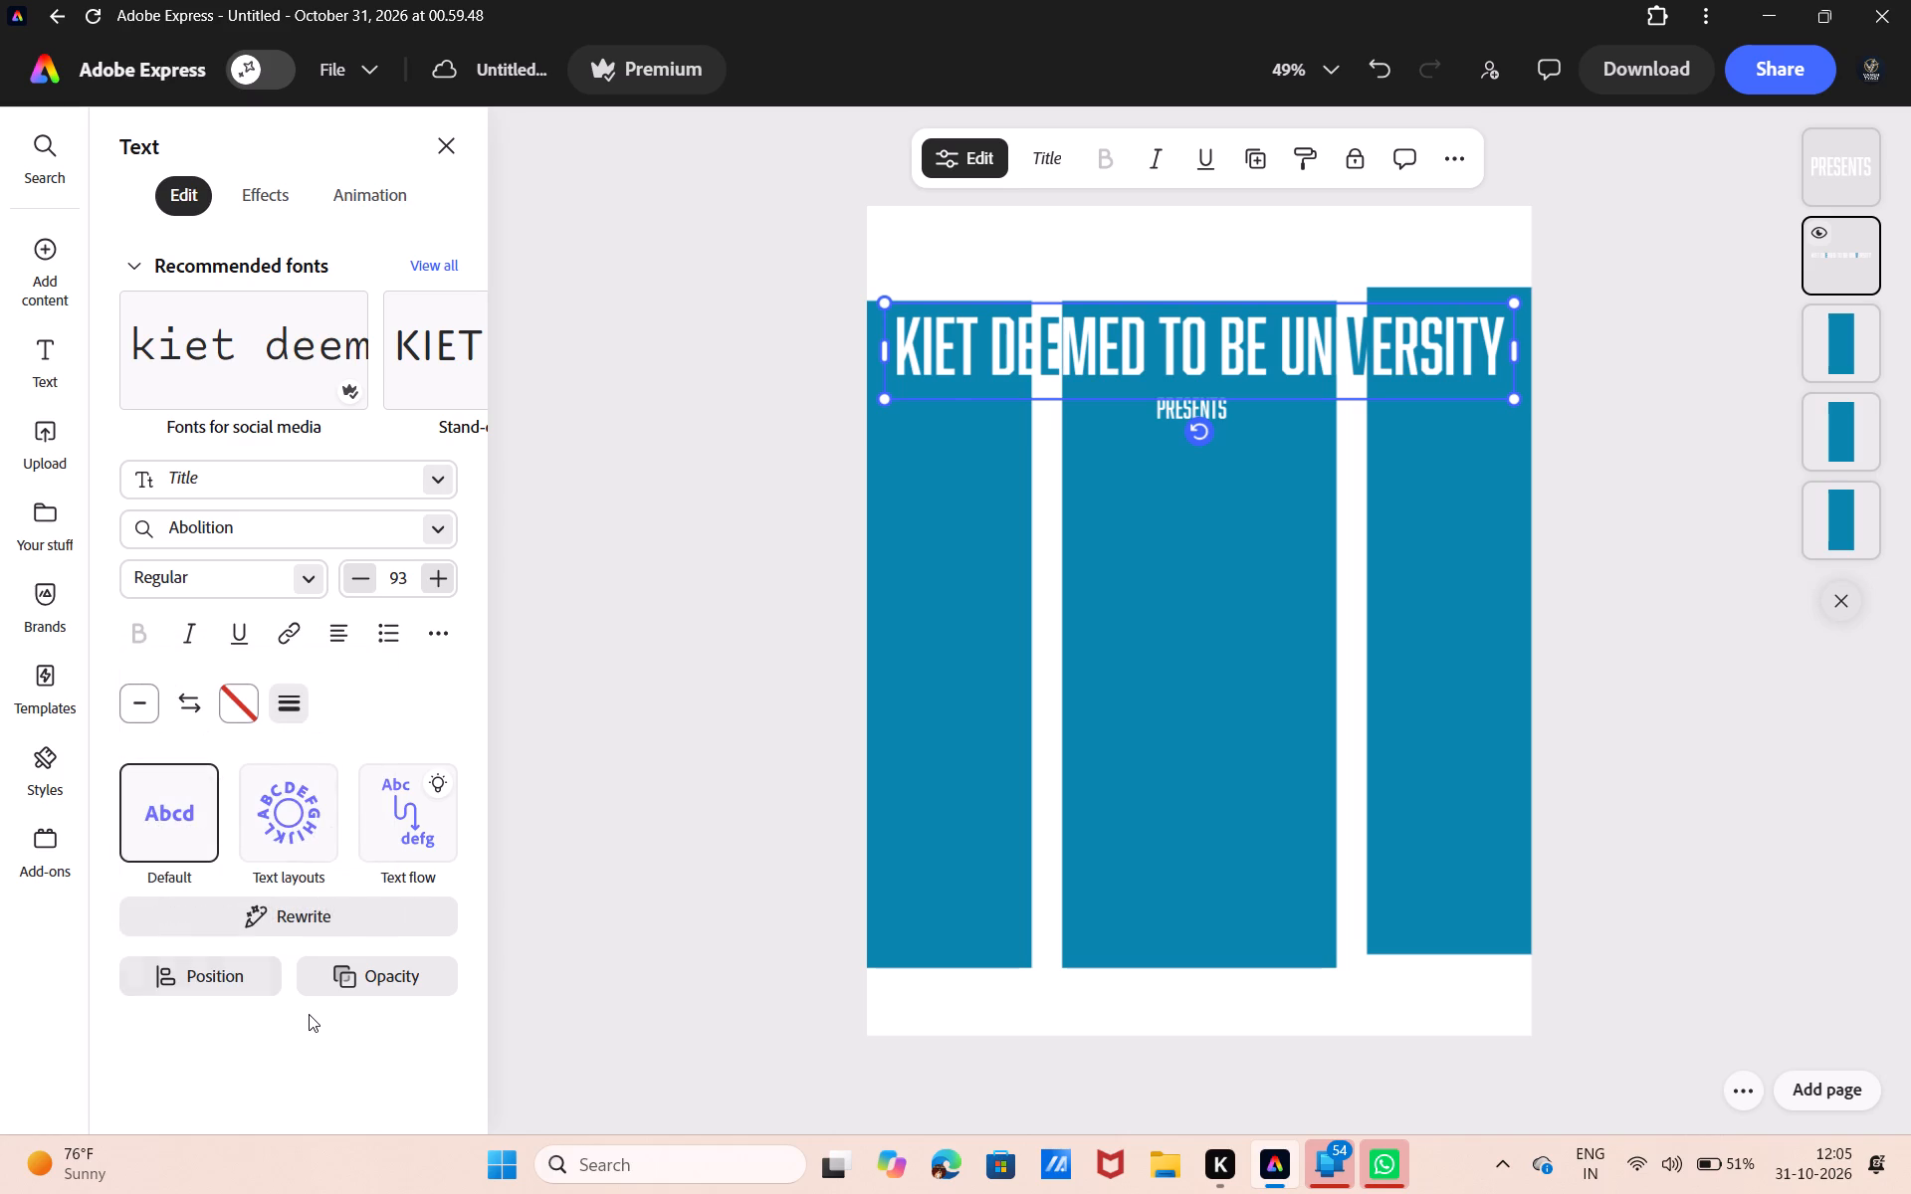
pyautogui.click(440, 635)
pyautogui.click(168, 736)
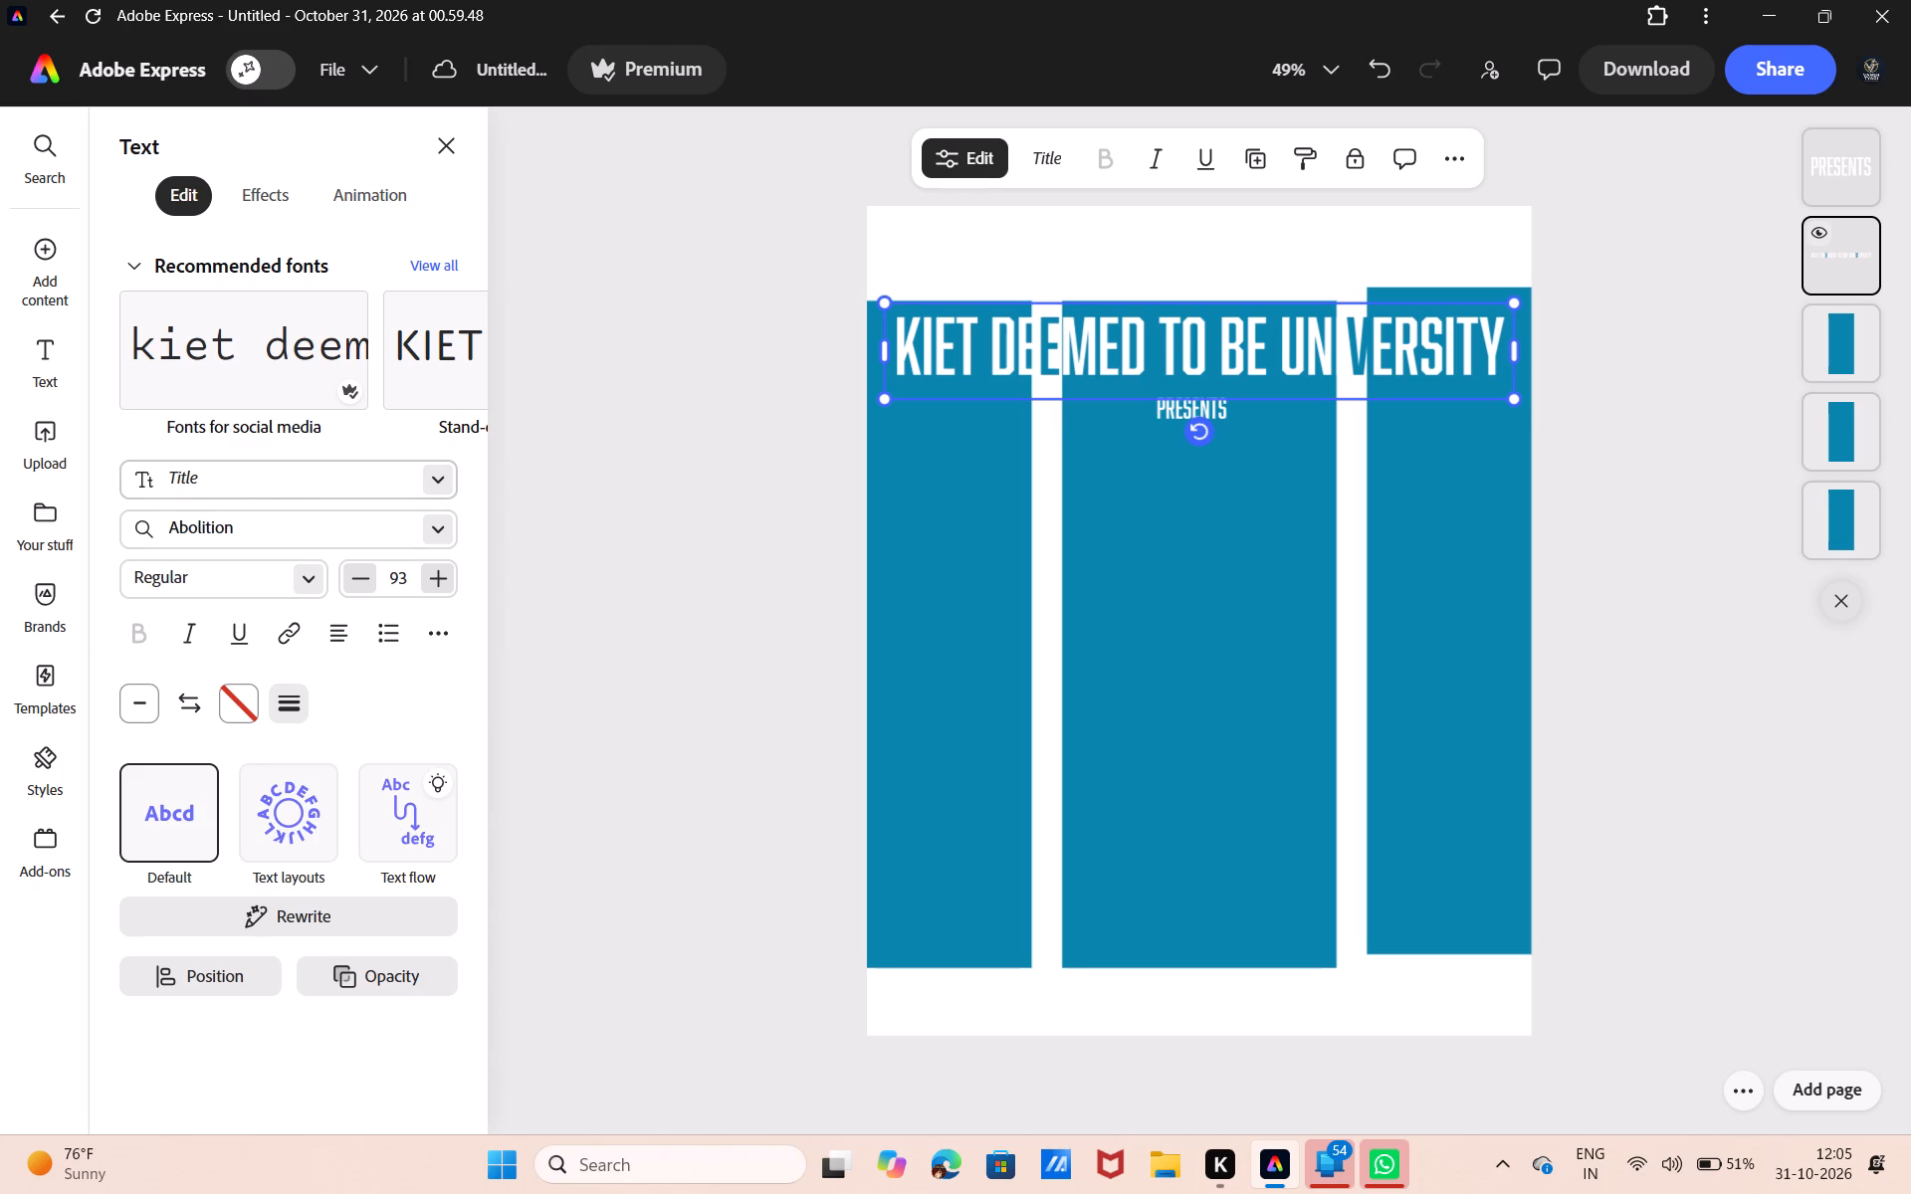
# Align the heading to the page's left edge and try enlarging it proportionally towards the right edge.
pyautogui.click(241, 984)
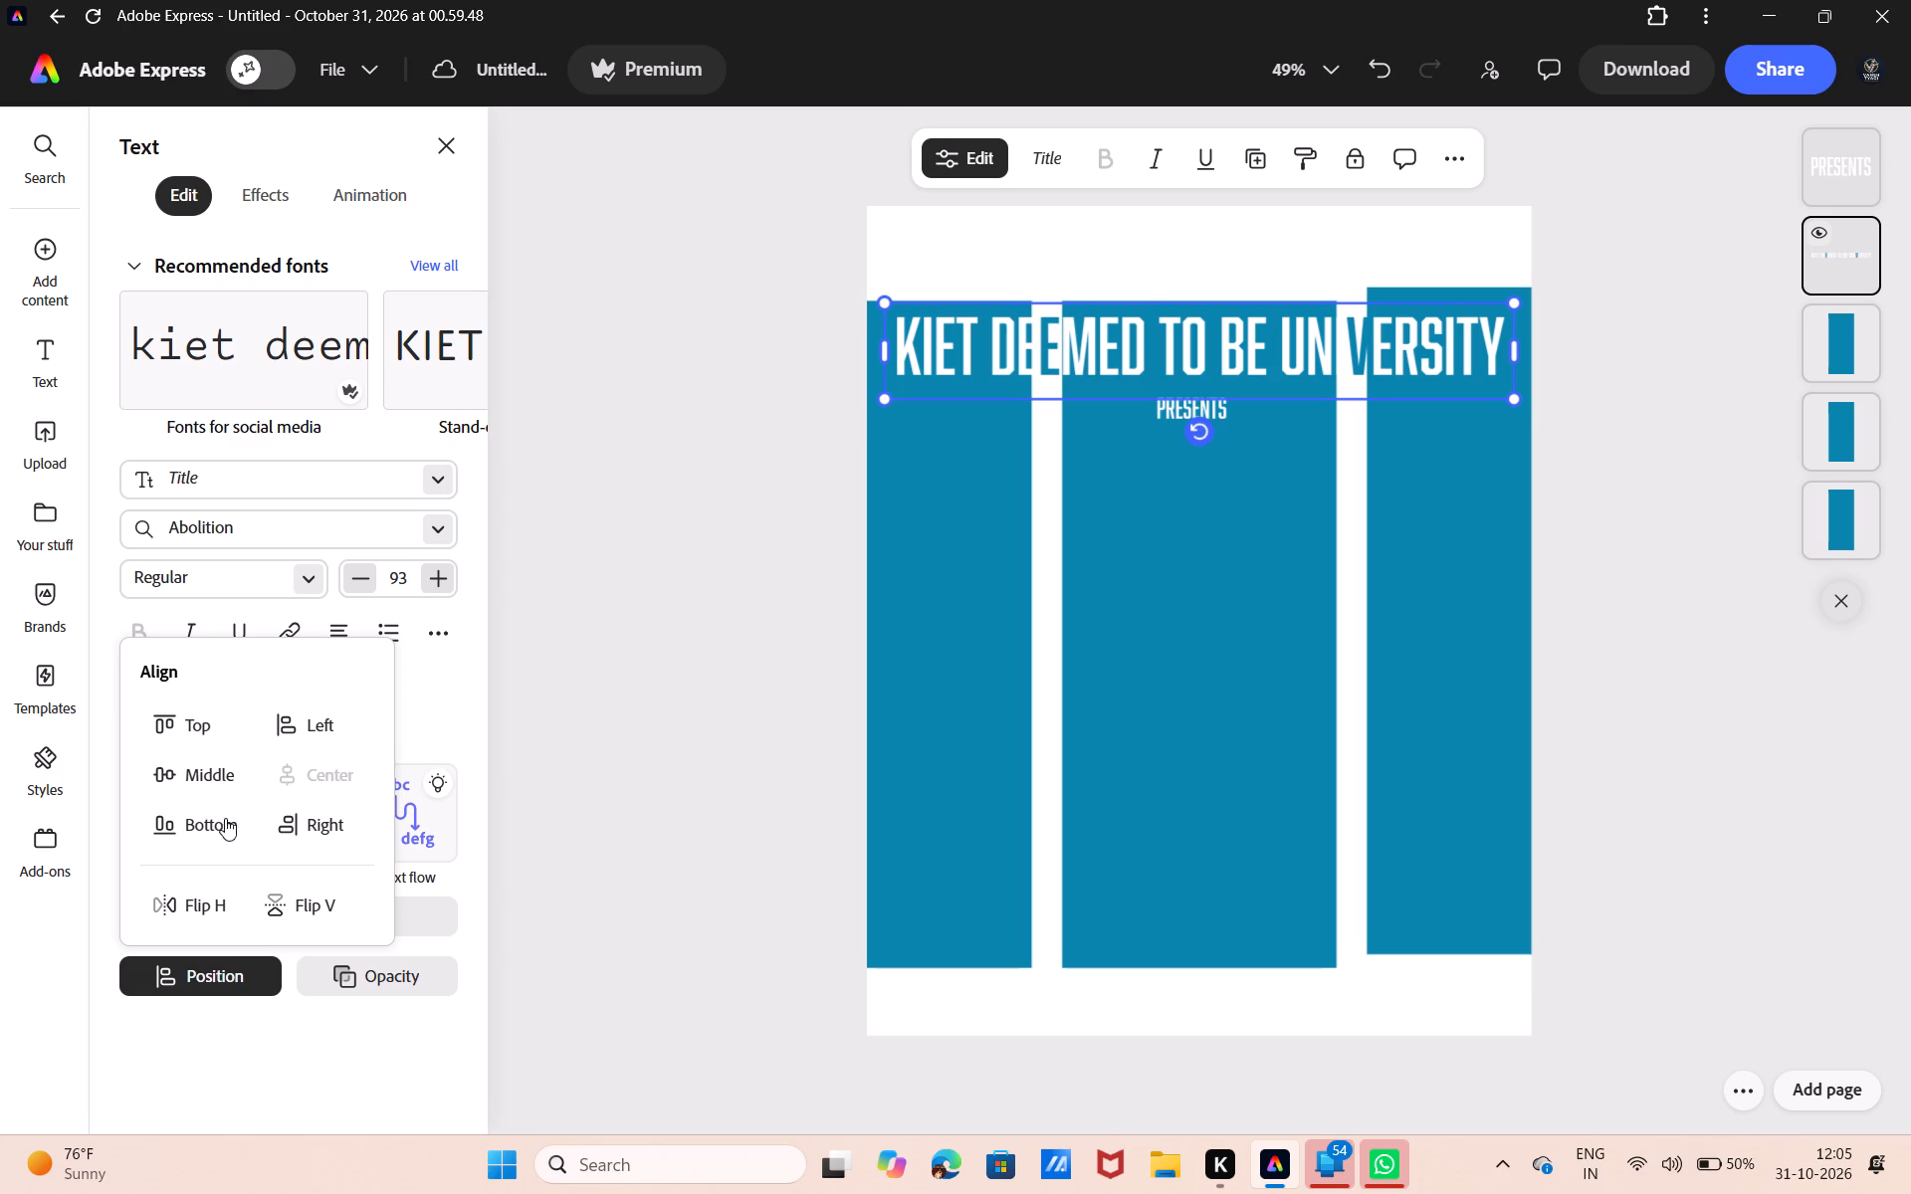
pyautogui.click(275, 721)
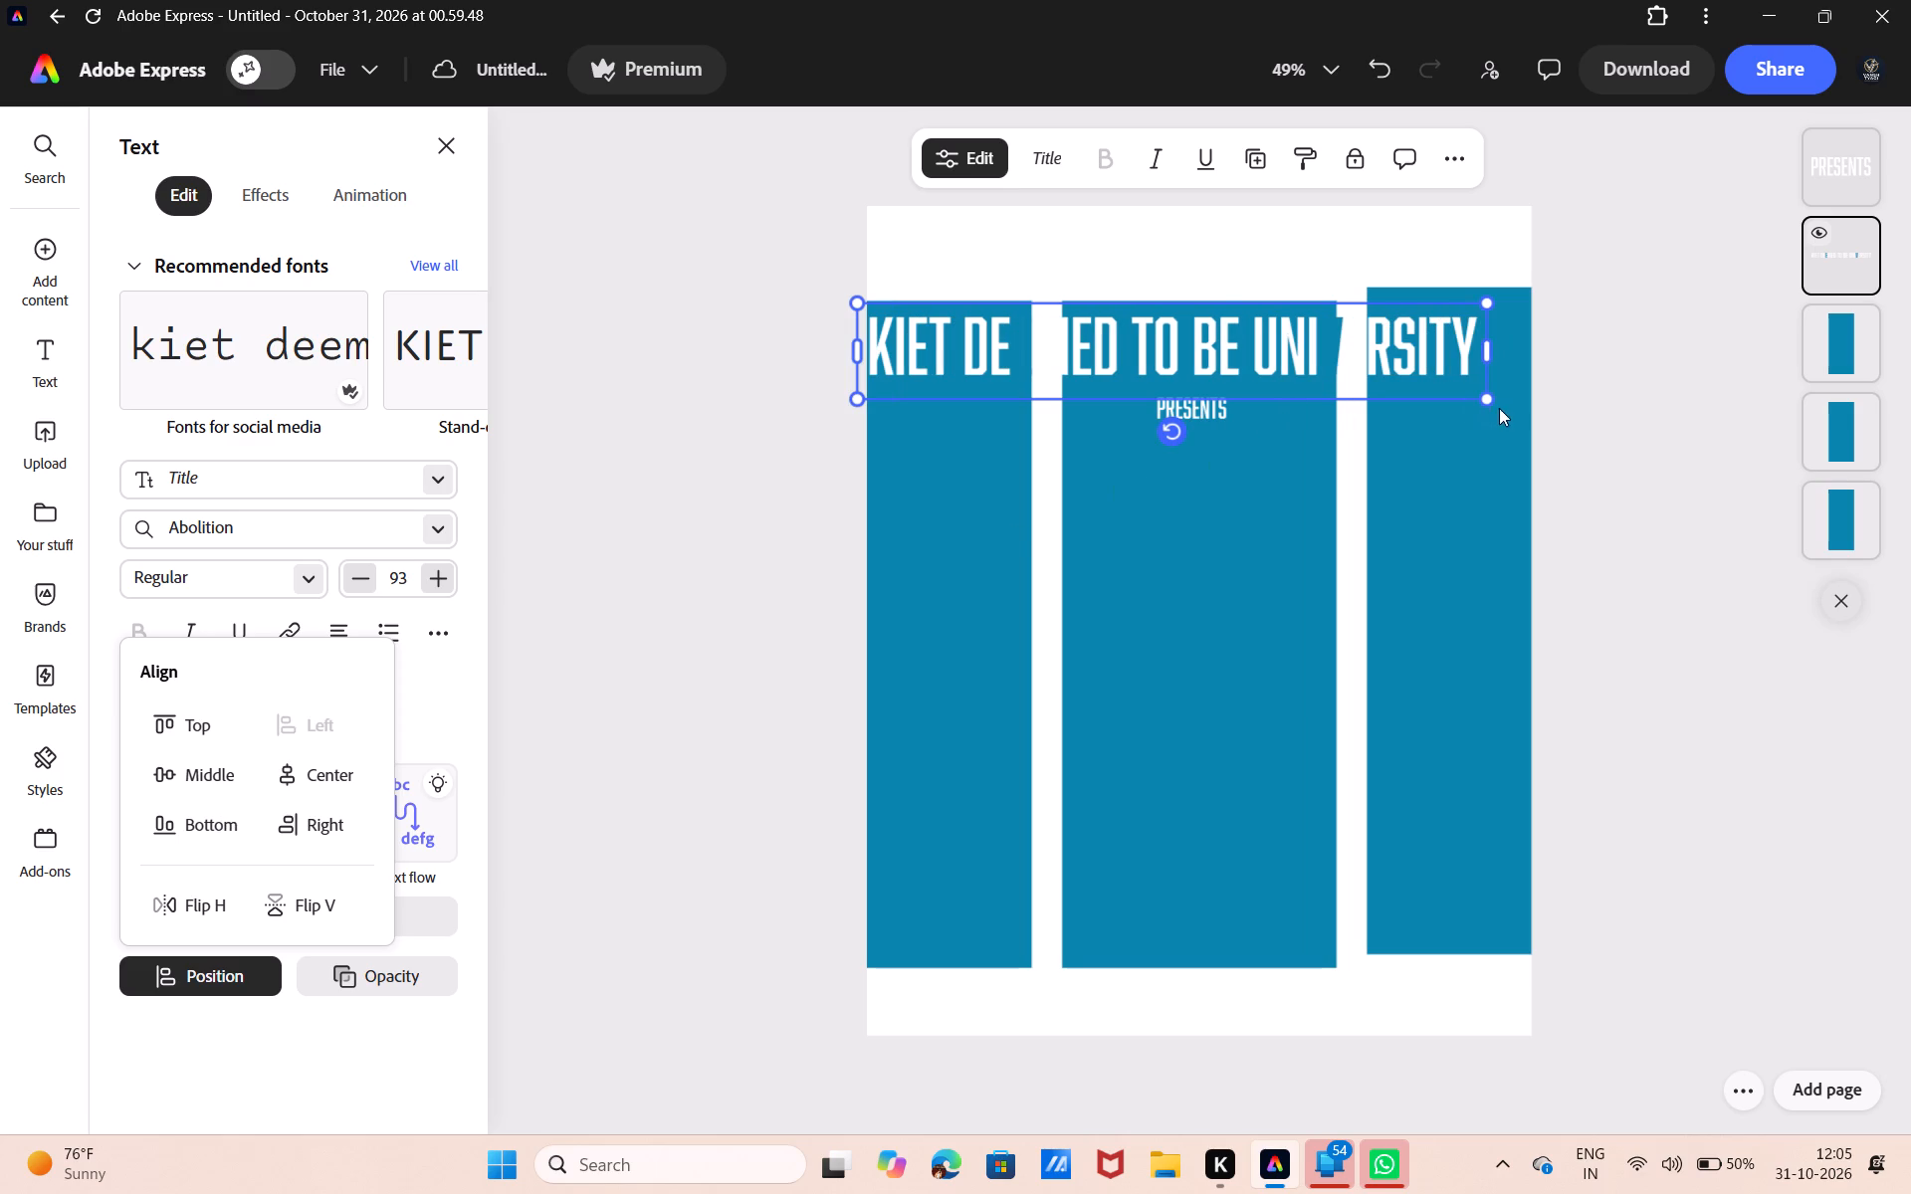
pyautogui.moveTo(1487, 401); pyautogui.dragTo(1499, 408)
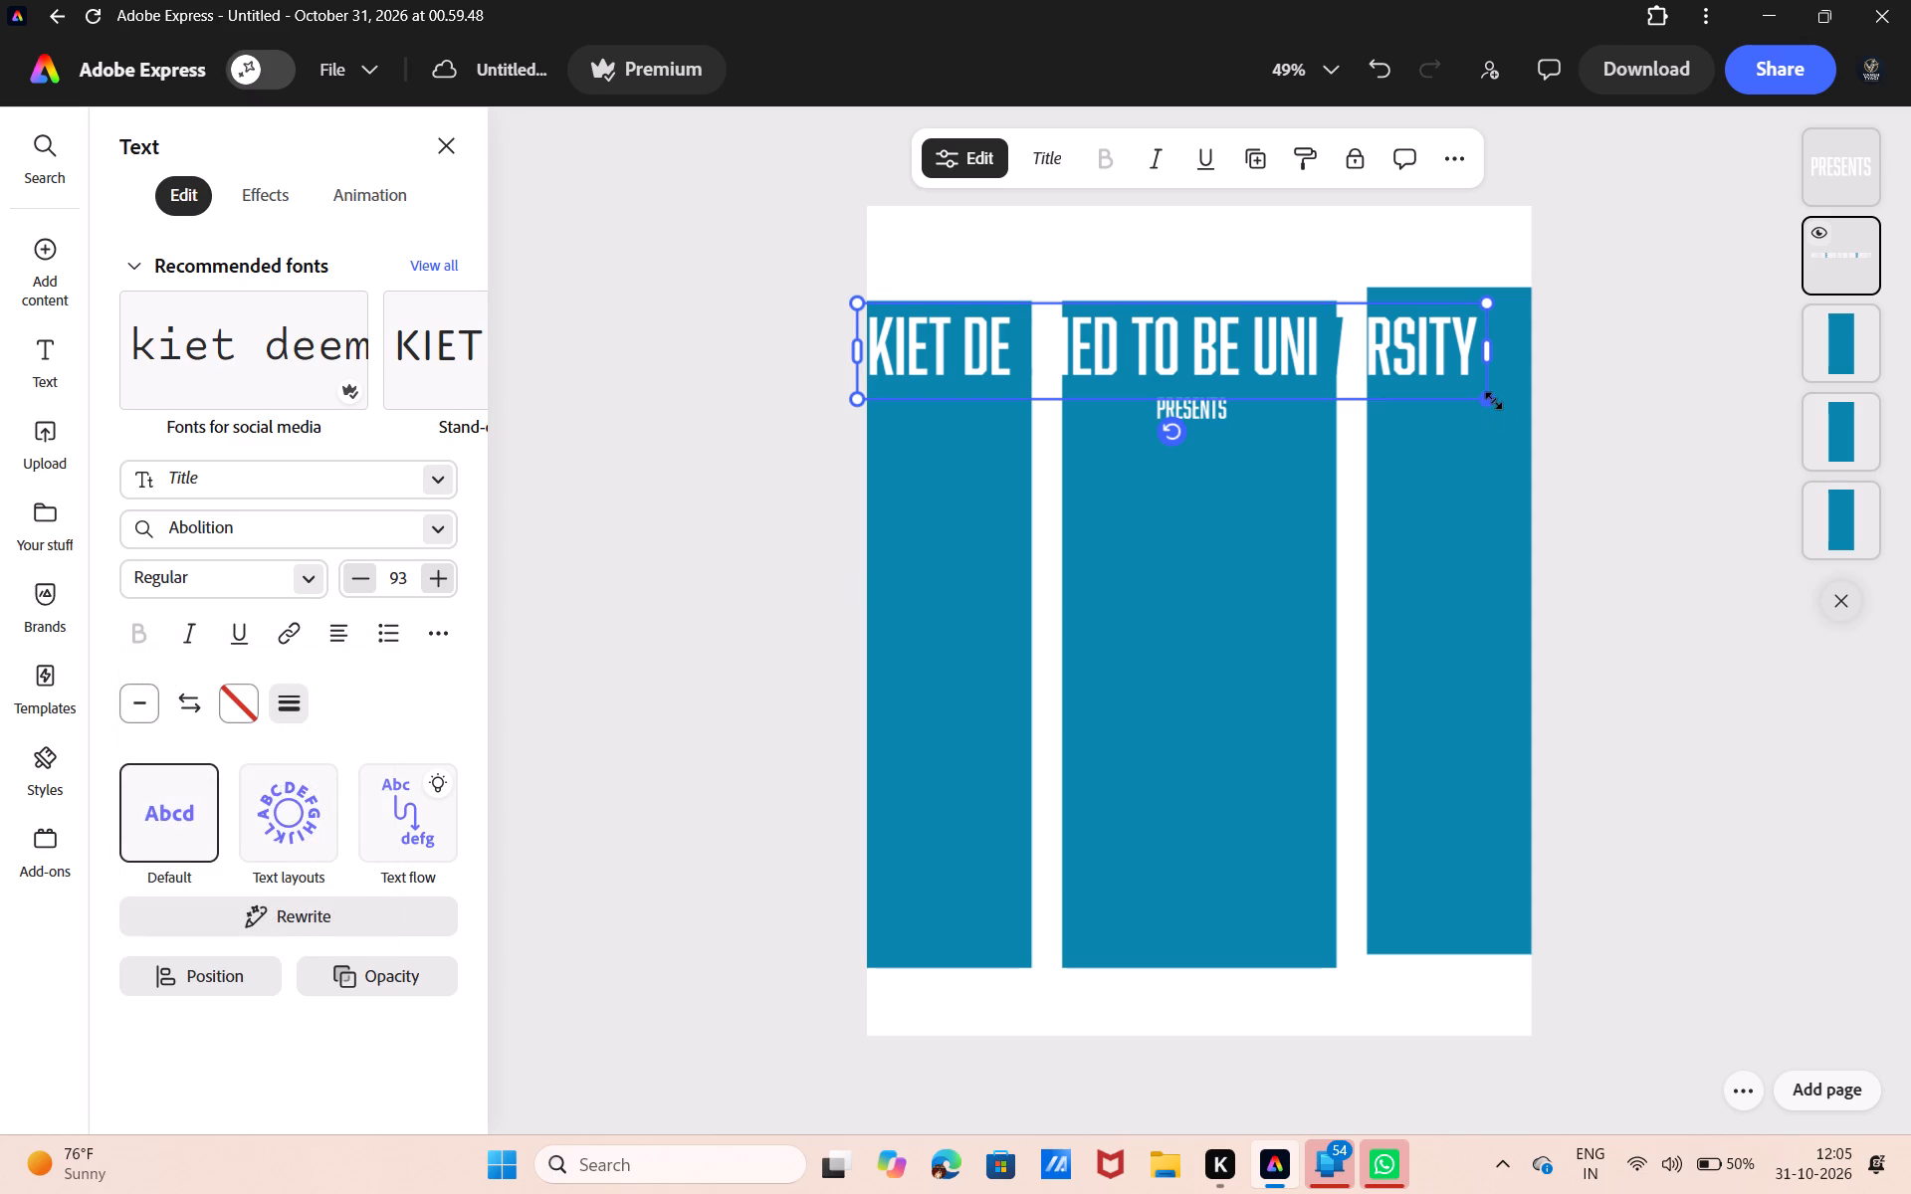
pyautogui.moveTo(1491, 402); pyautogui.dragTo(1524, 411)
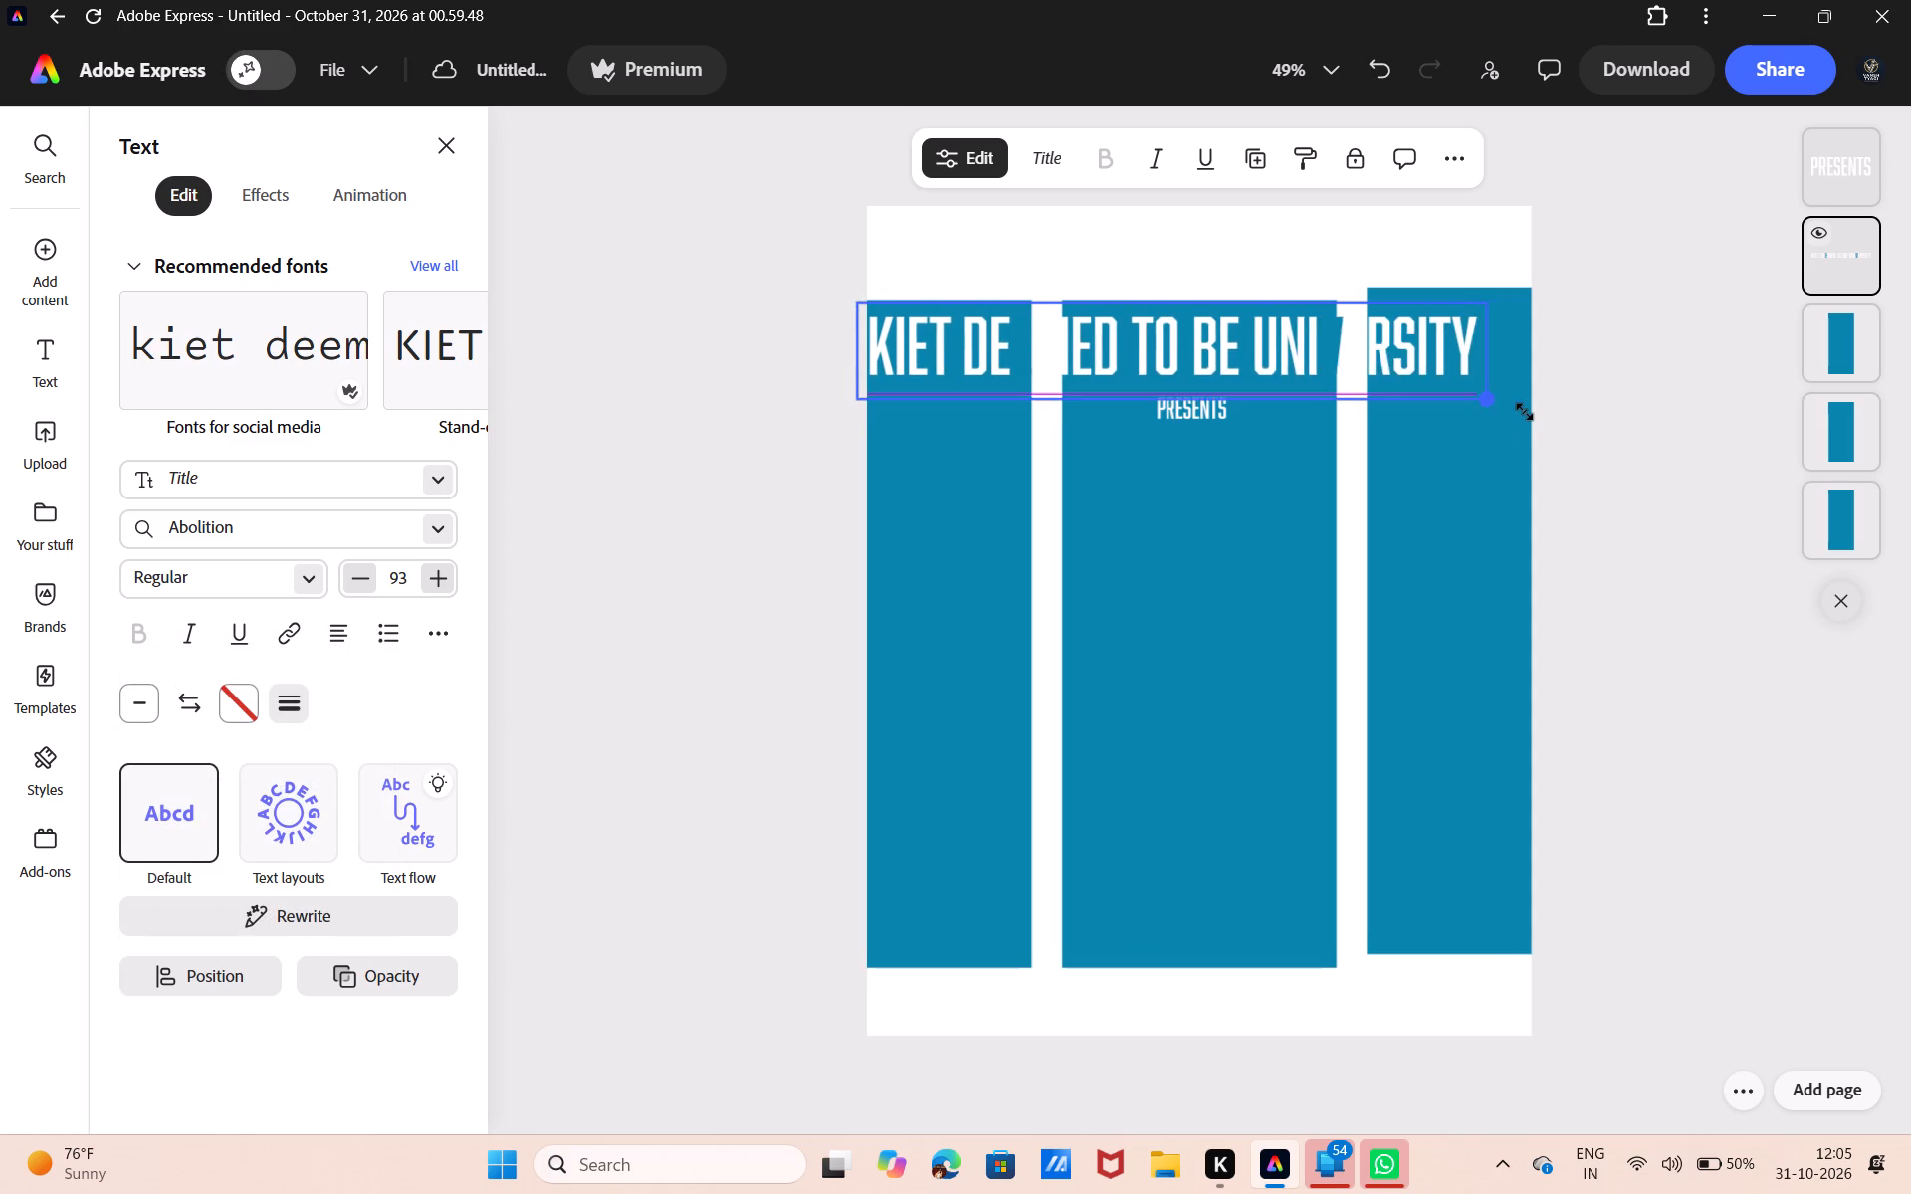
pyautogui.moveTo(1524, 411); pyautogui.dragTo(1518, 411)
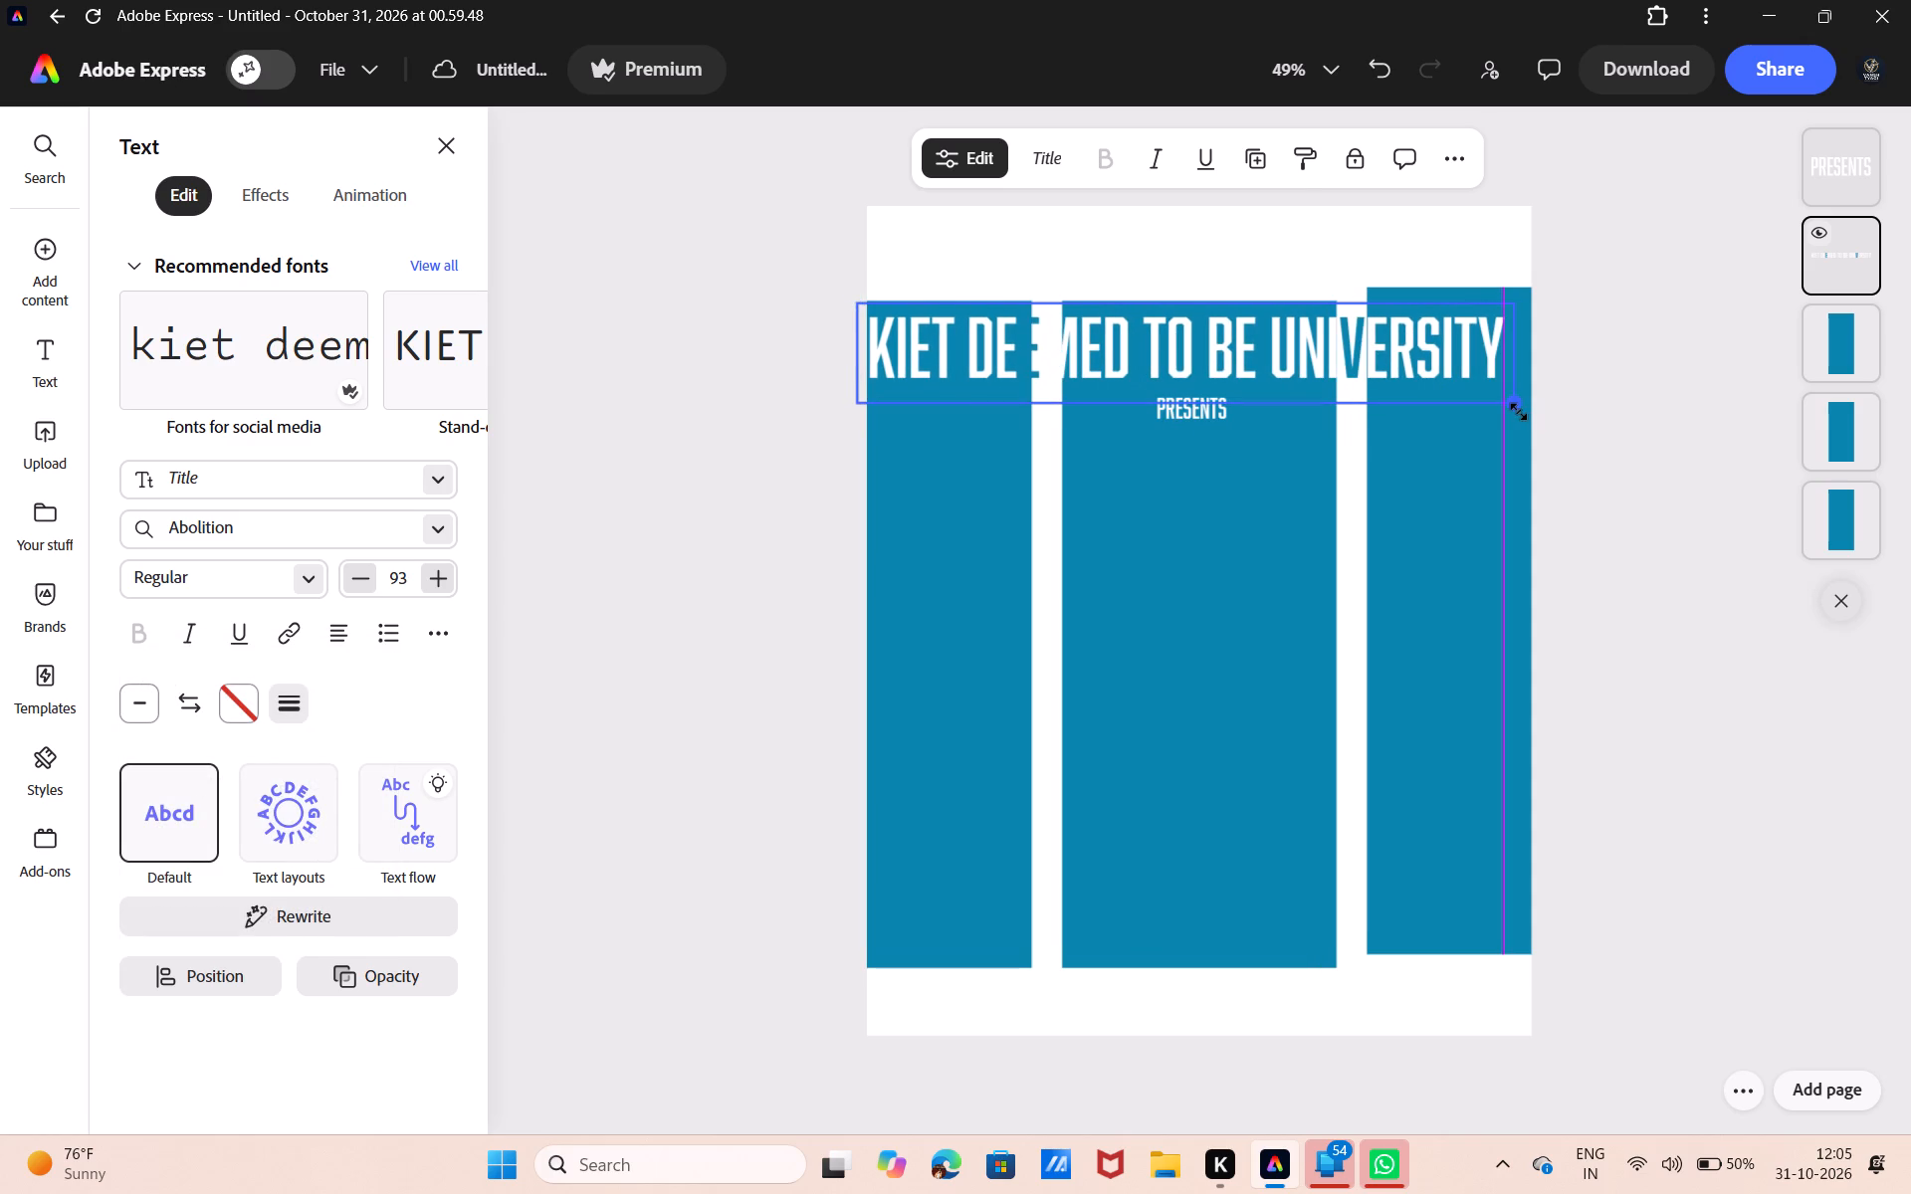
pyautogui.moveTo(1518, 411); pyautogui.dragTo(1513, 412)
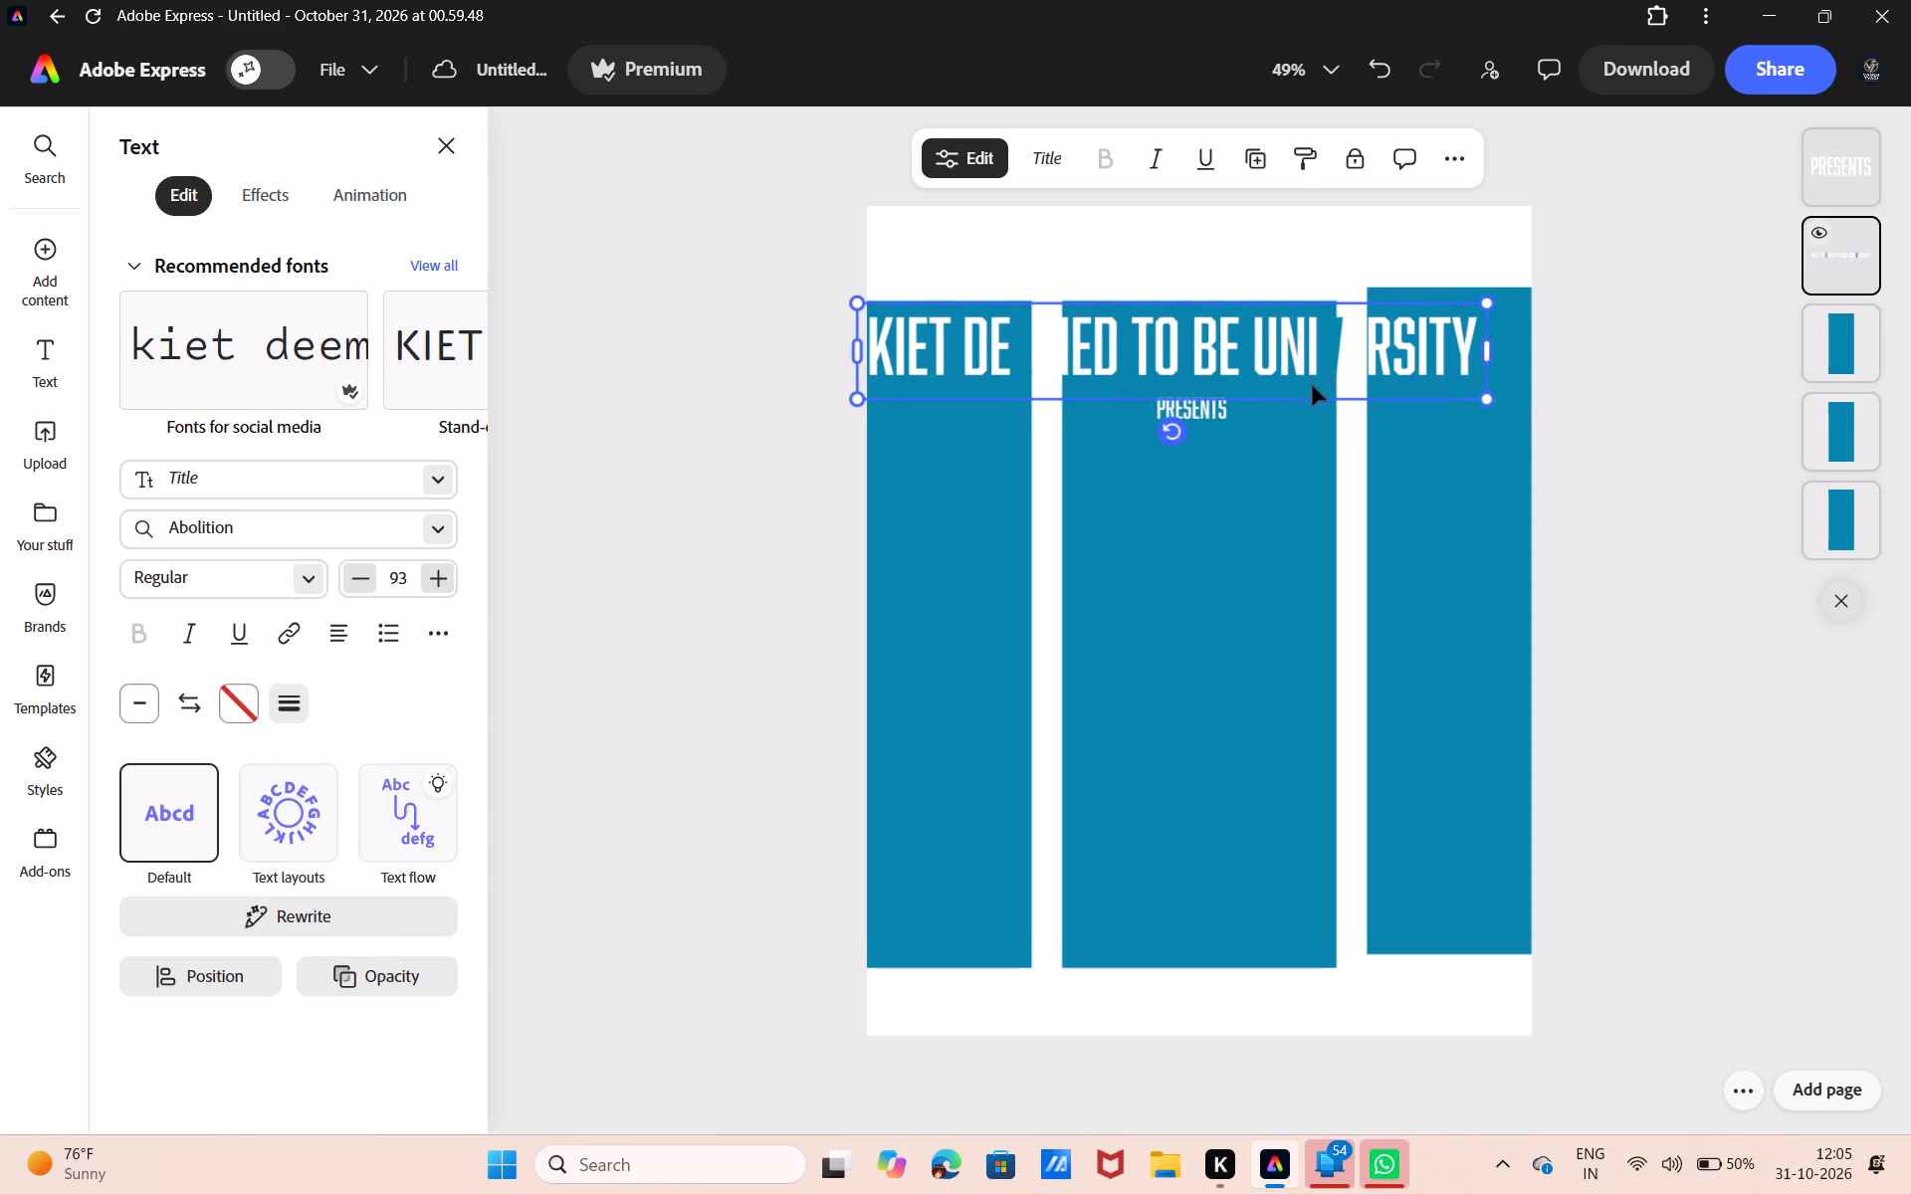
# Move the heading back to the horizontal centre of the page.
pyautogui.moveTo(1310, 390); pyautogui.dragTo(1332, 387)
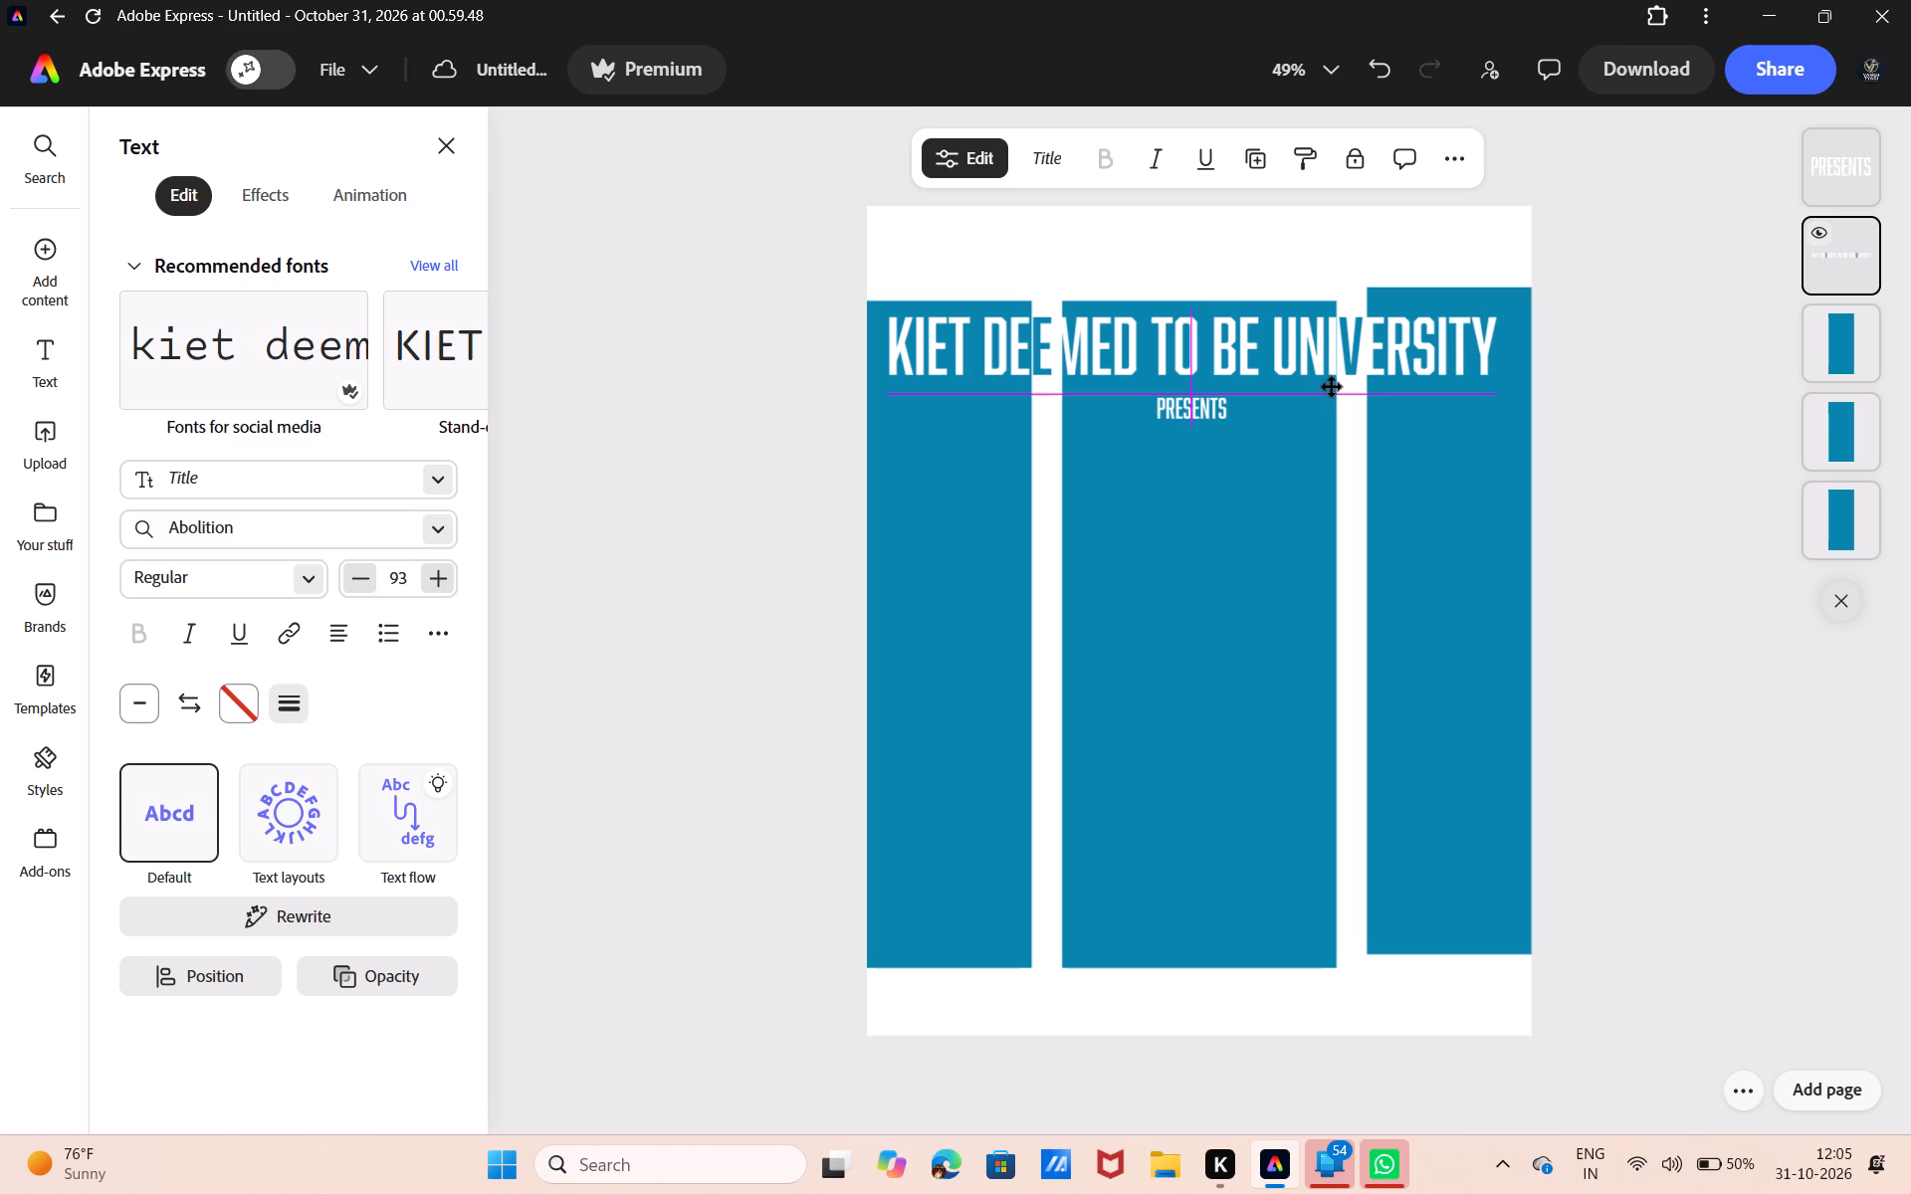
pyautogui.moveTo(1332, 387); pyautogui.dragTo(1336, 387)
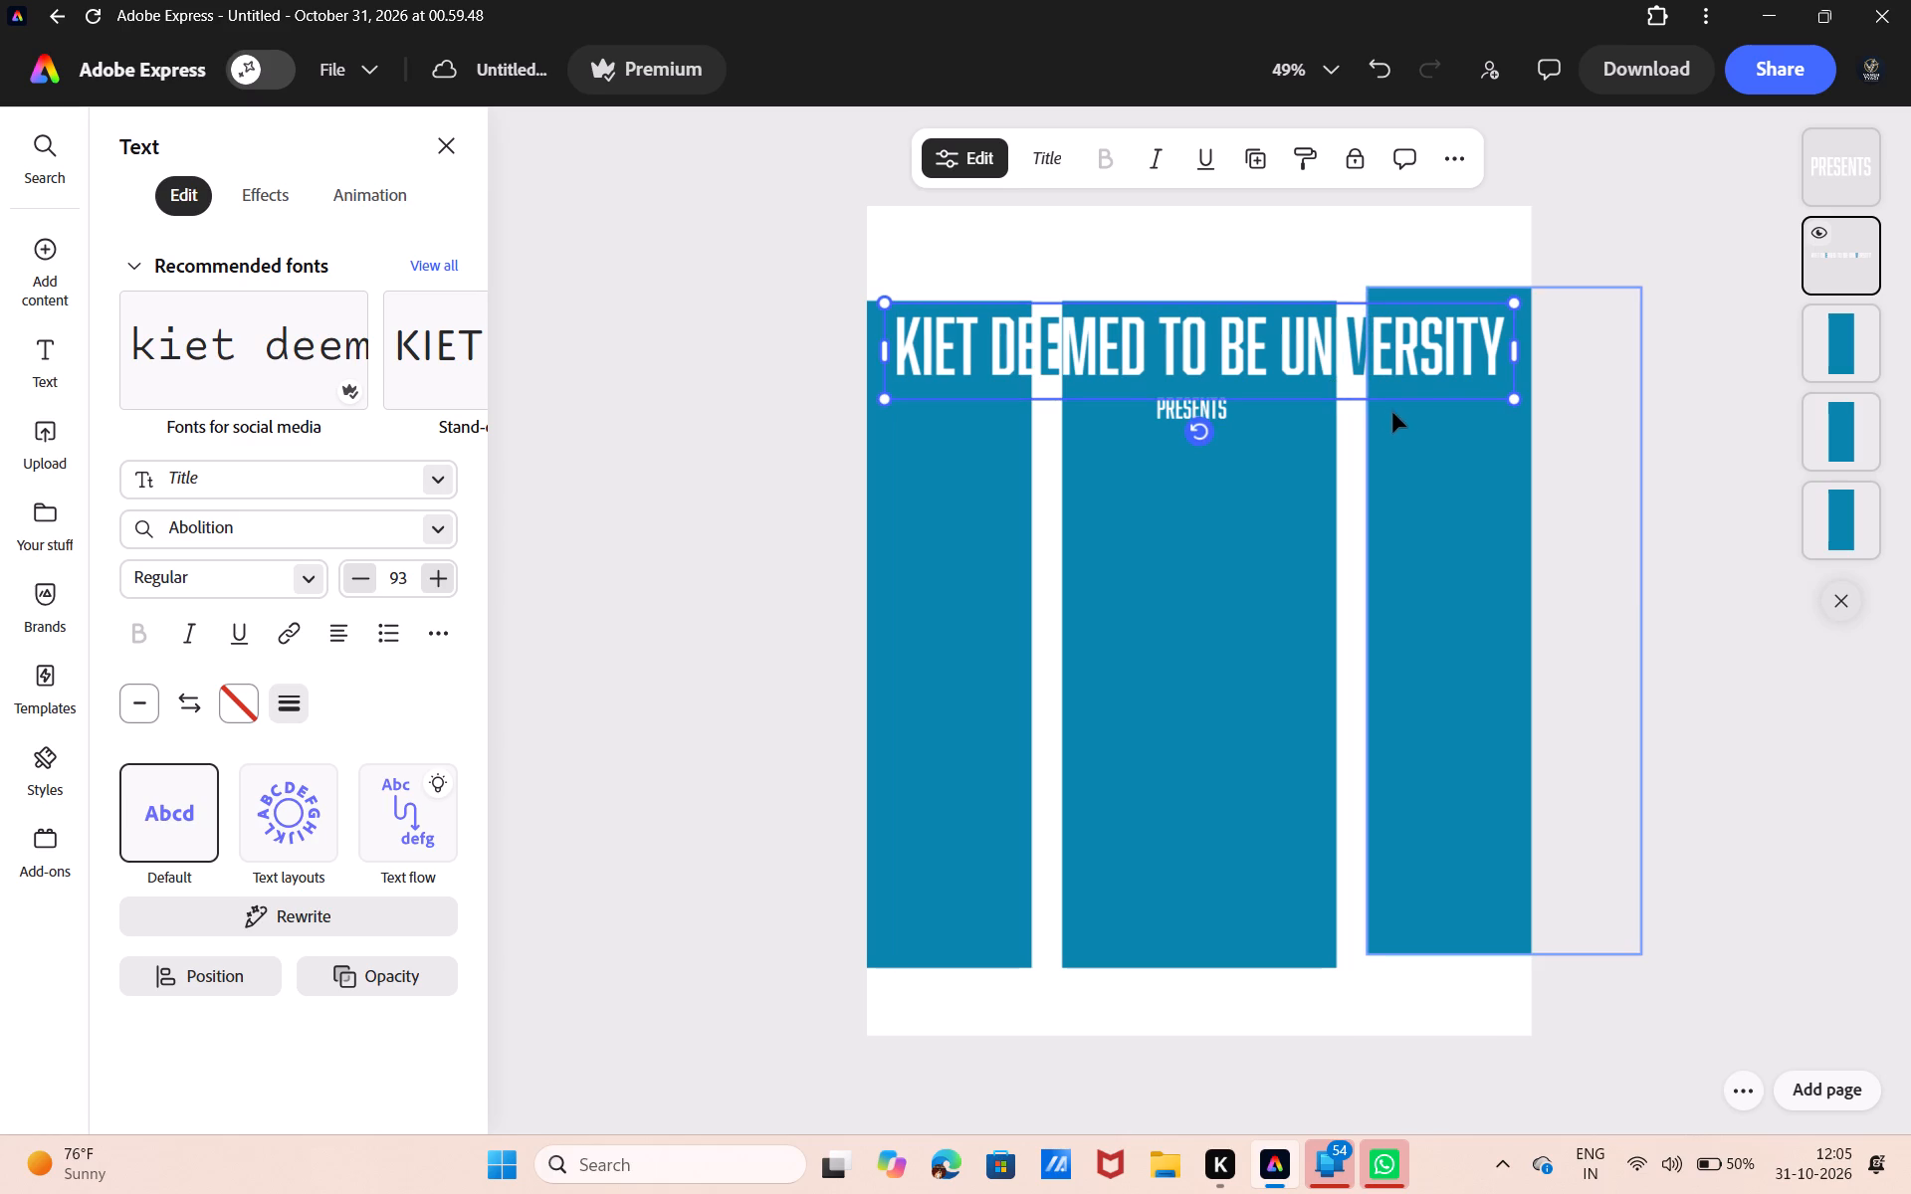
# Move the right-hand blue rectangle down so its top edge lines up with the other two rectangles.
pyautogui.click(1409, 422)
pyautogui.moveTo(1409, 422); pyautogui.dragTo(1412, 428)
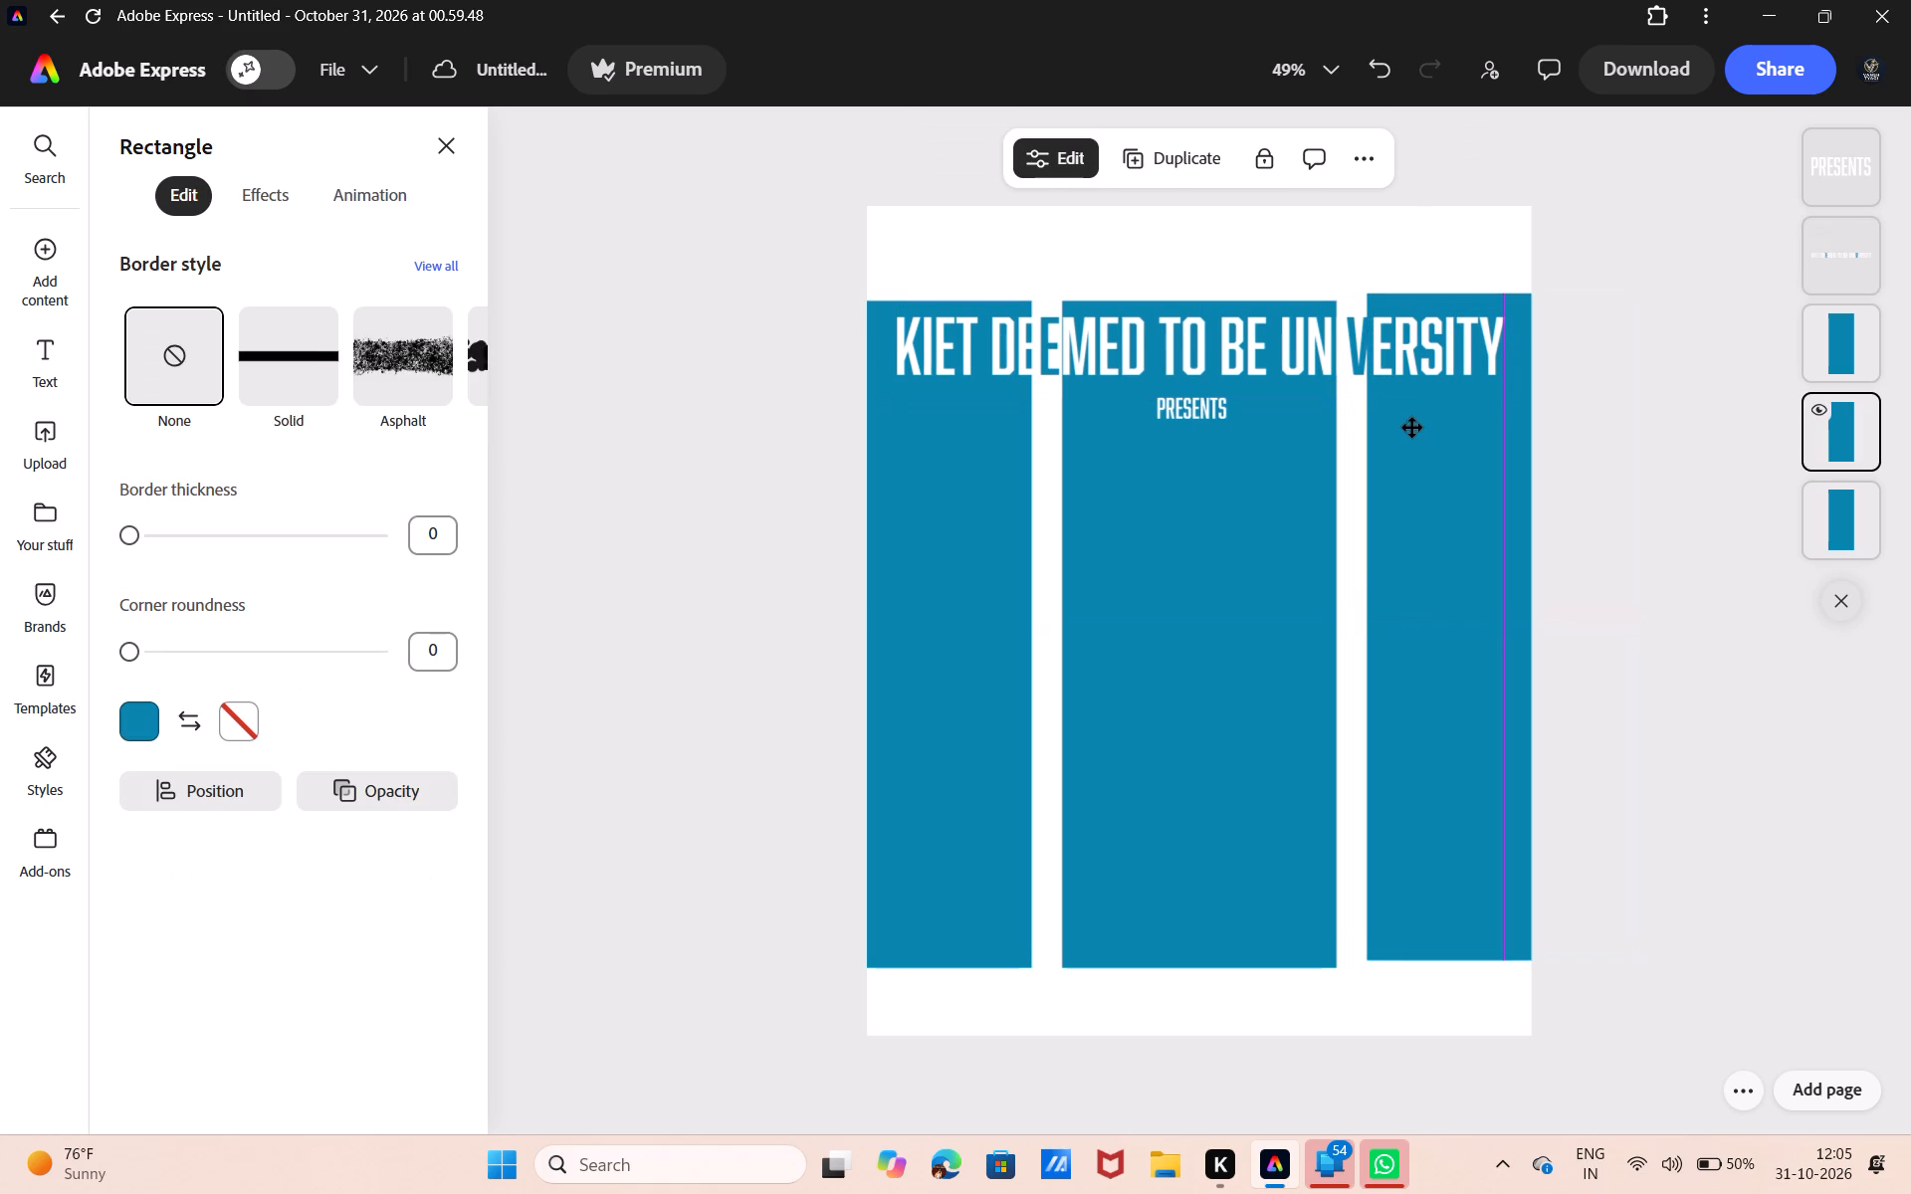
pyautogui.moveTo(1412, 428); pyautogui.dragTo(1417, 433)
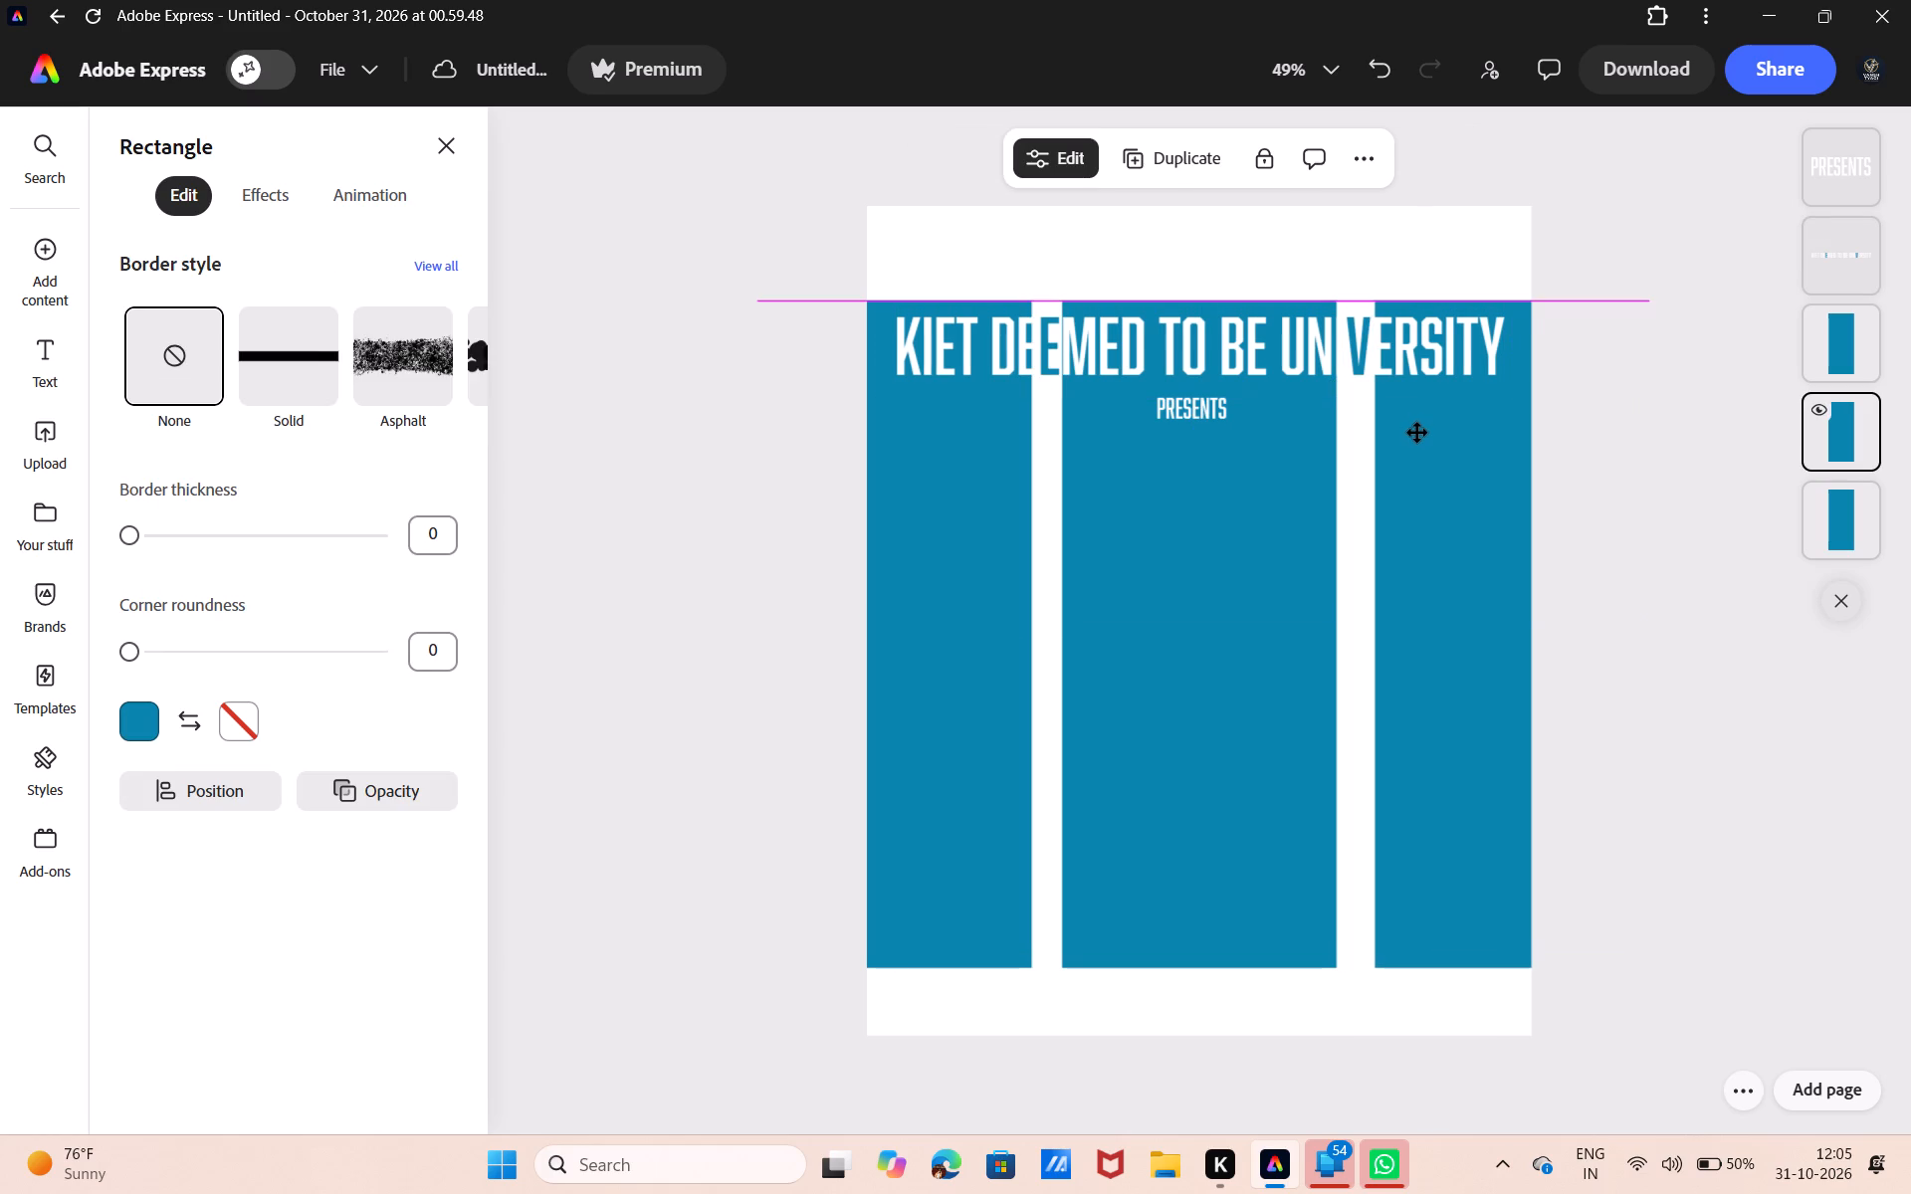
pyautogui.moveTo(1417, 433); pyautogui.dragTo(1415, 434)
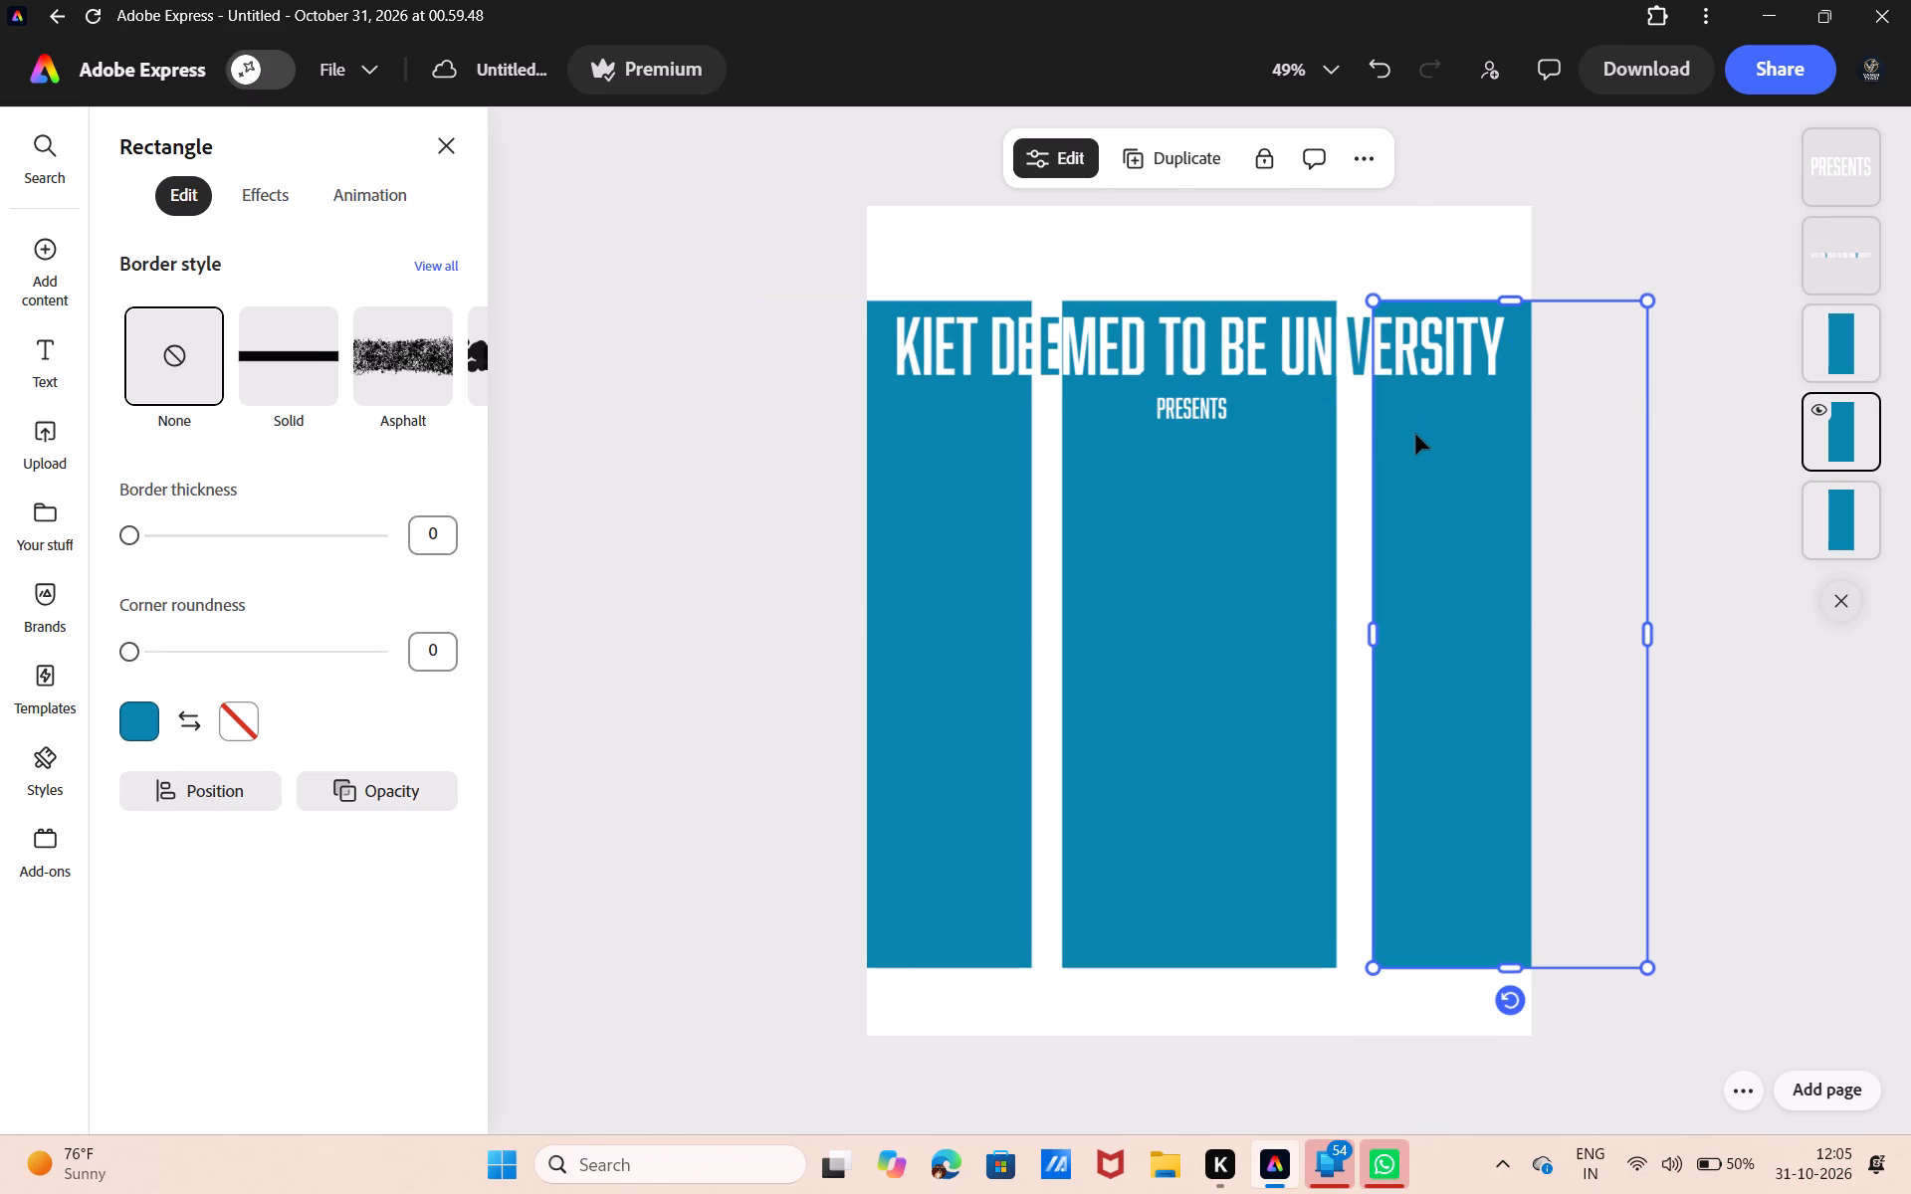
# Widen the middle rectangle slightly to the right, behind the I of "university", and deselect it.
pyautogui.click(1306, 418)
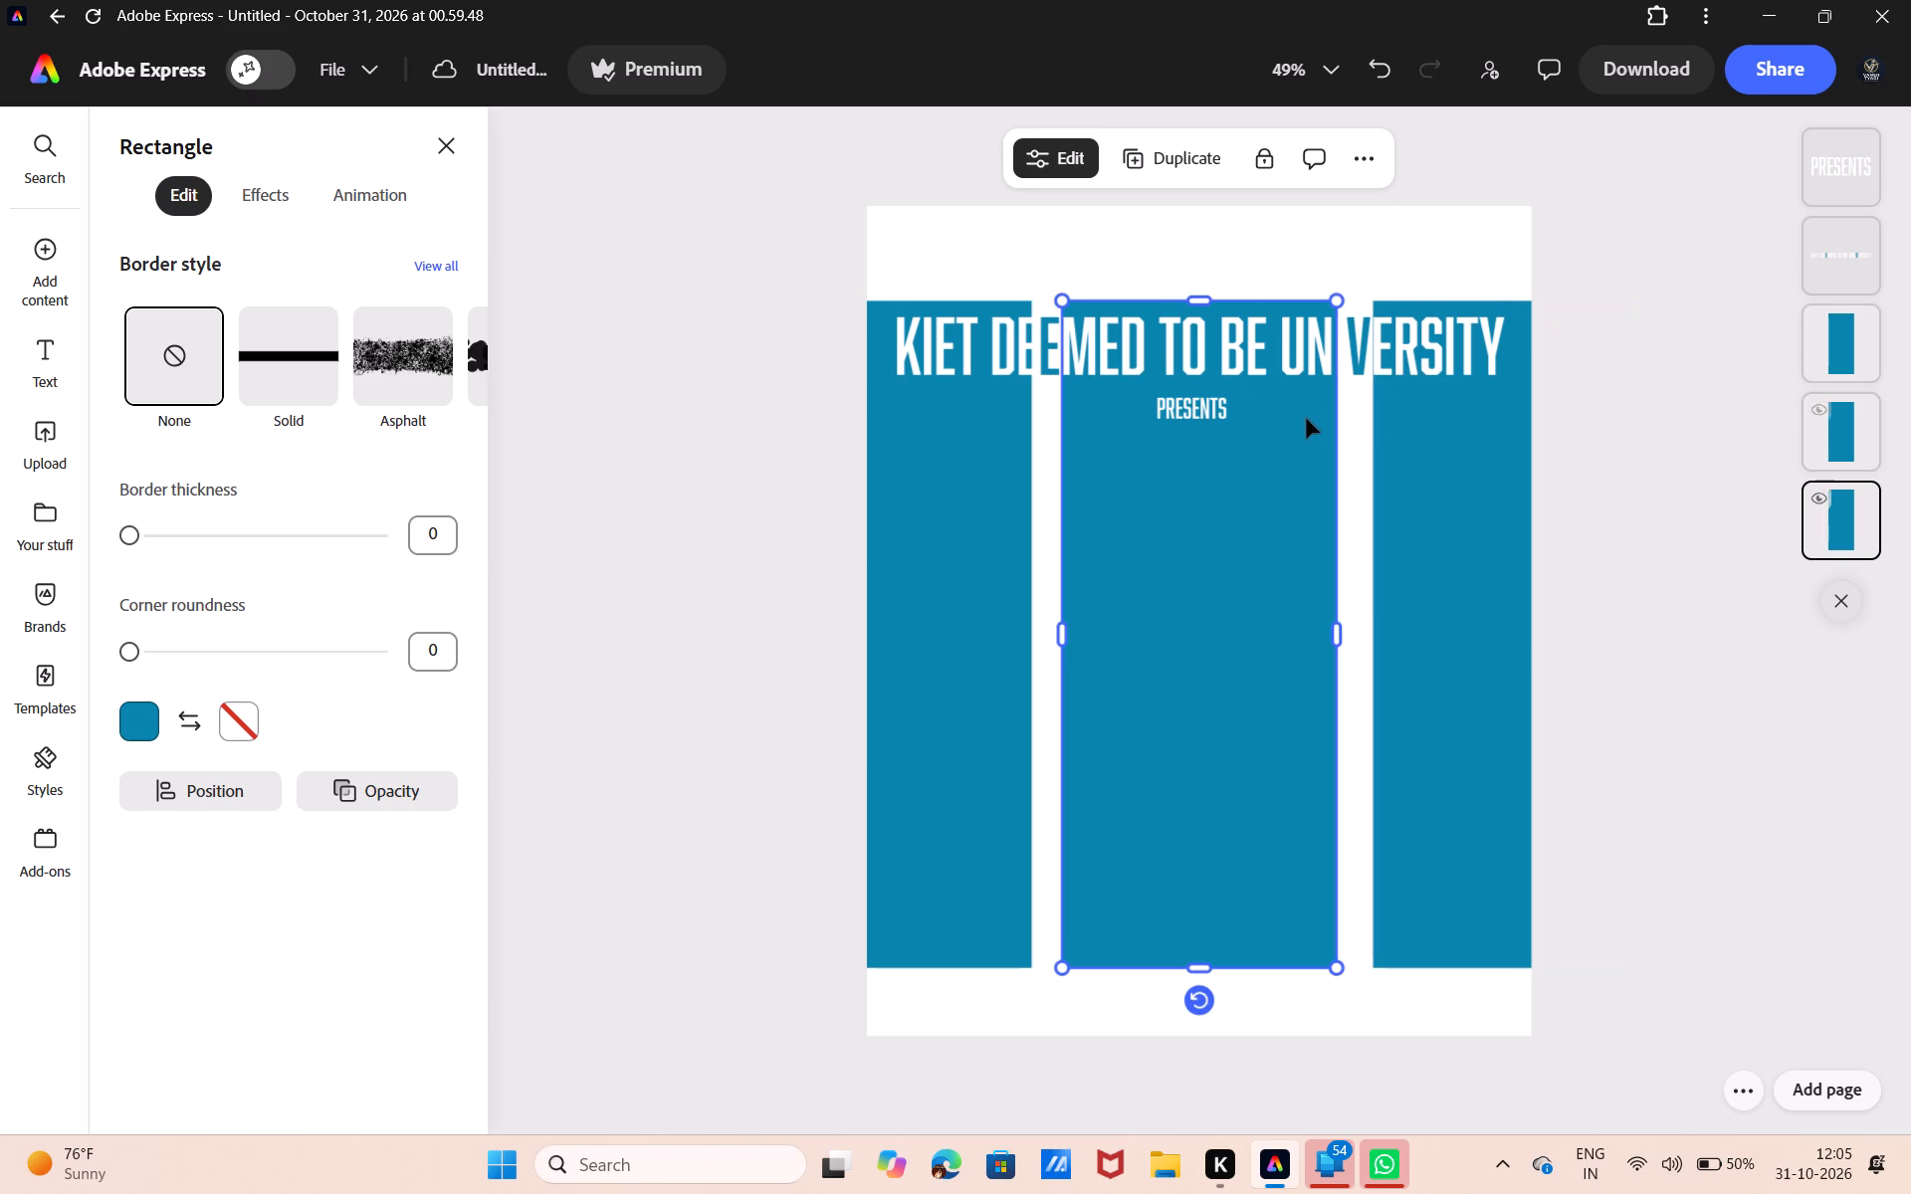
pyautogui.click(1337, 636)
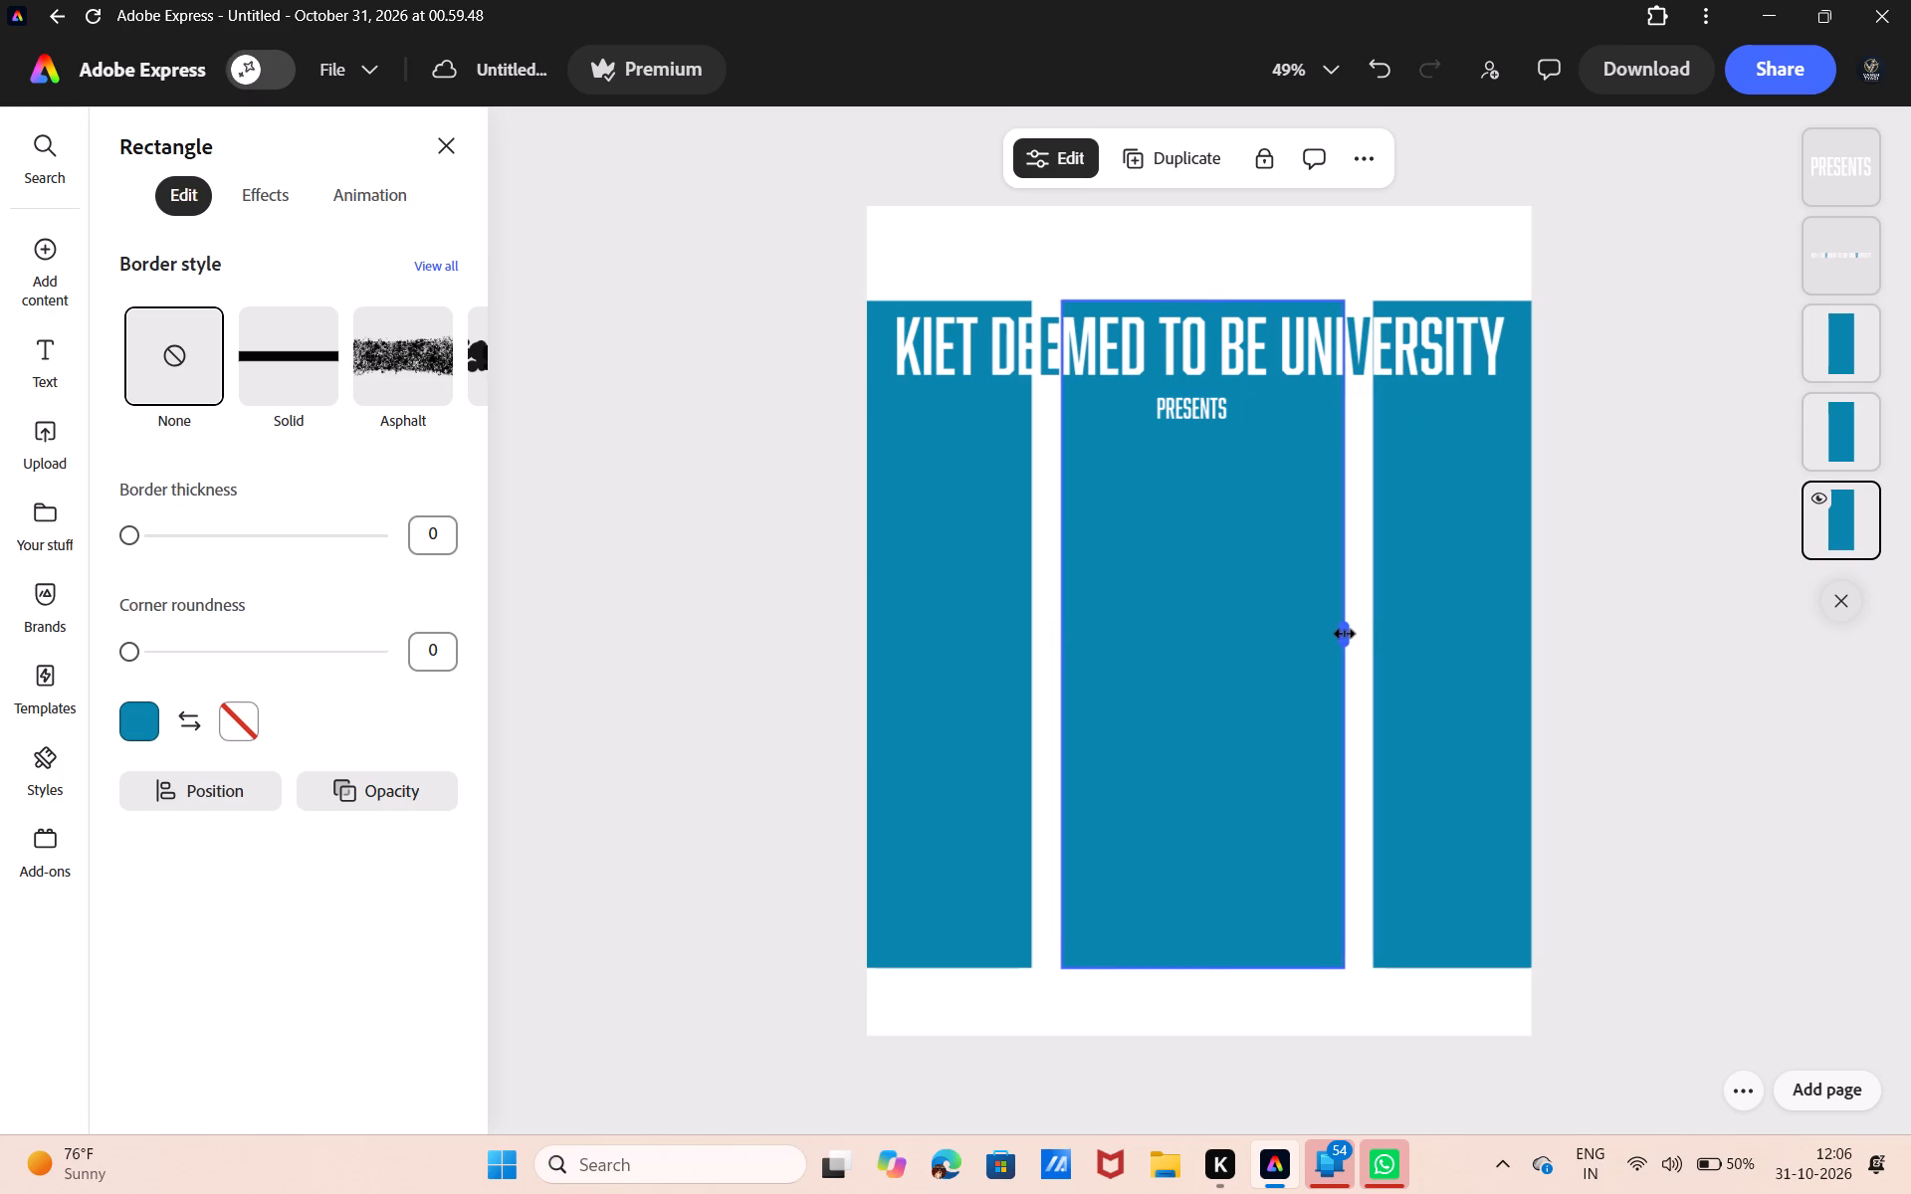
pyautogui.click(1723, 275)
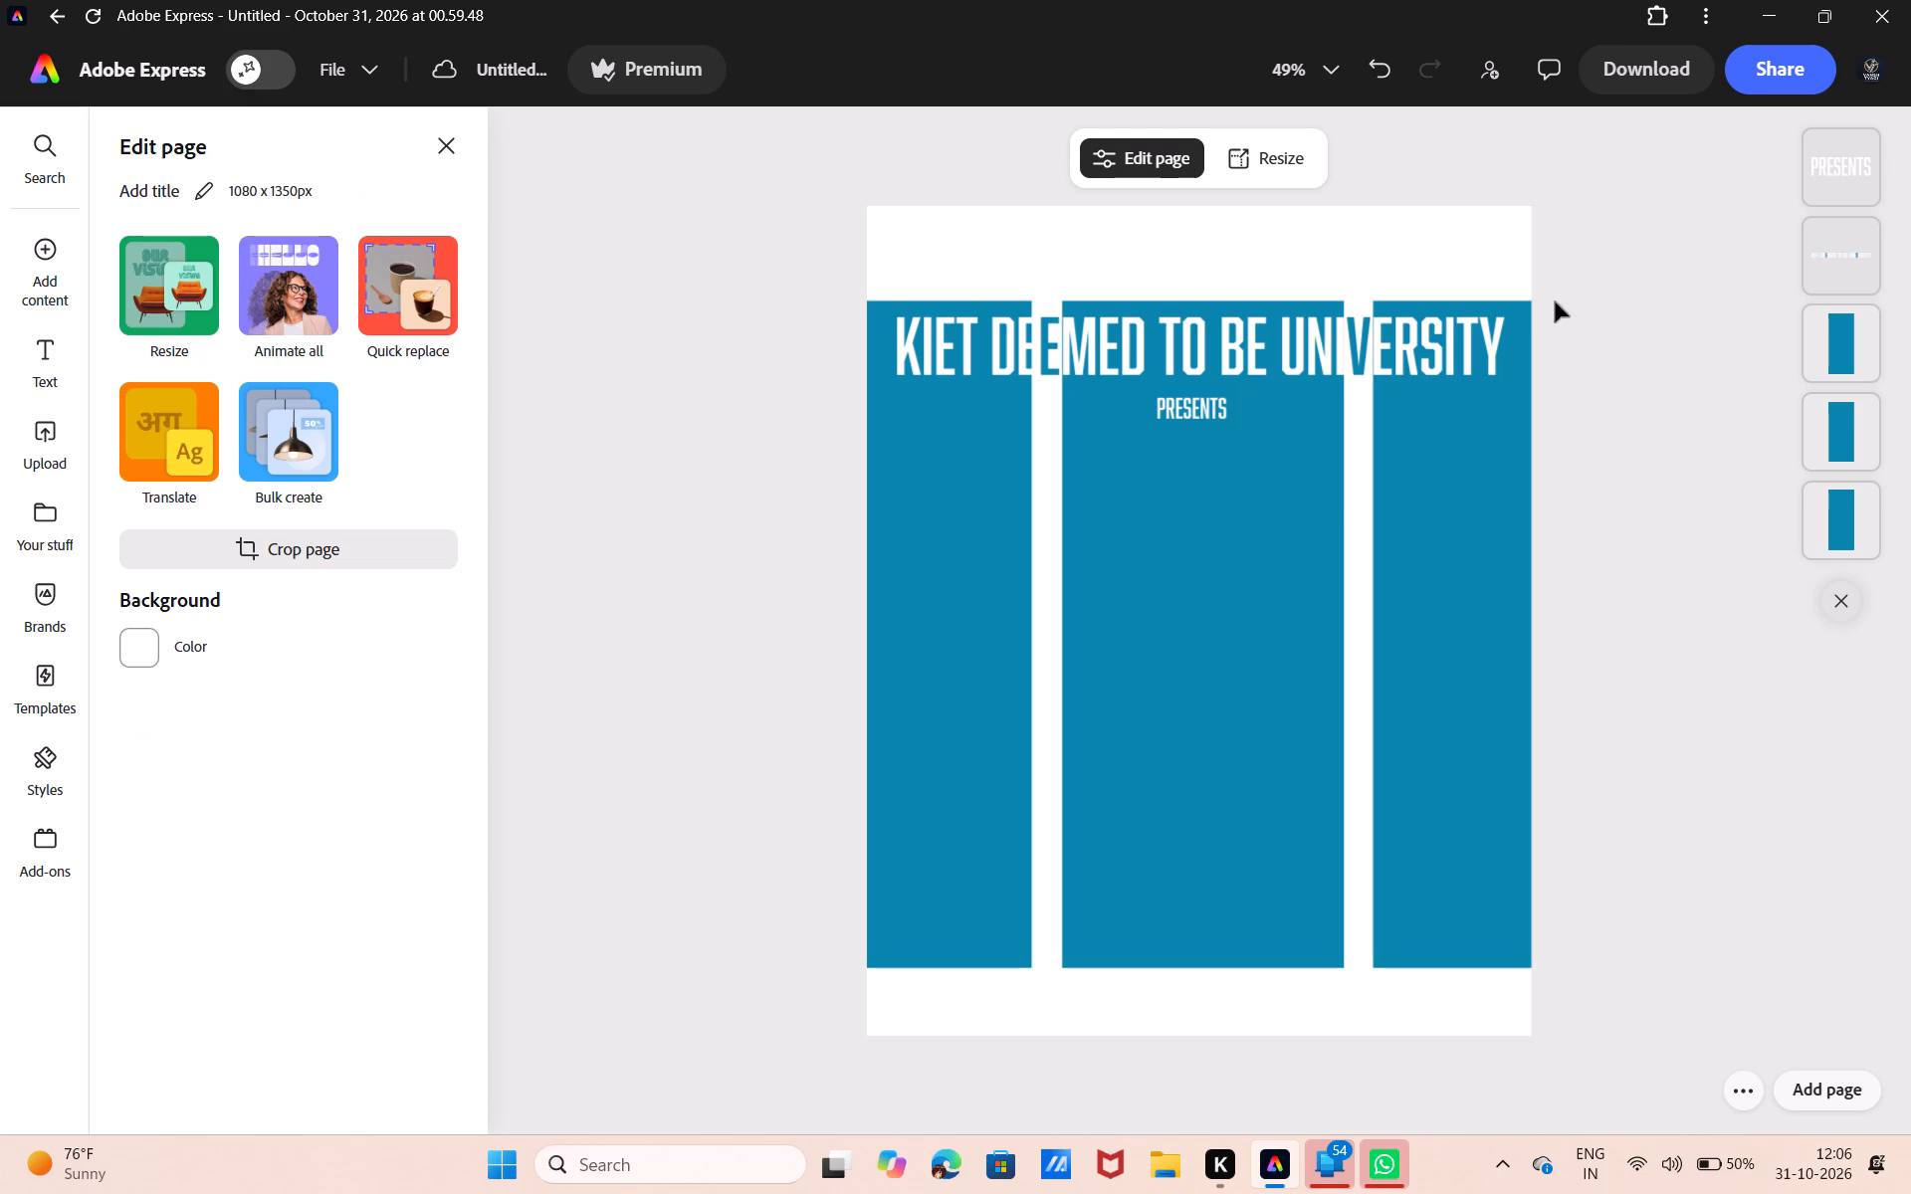
# Undo the recent rectangle and heading changes, back through the enlargement of the heading across the three rectangles.
pyautogui.tripleClick(1396, 77)
pyautogui.doubleClick(1396, 77)
pyautogui.tripleClick(1396, 77)
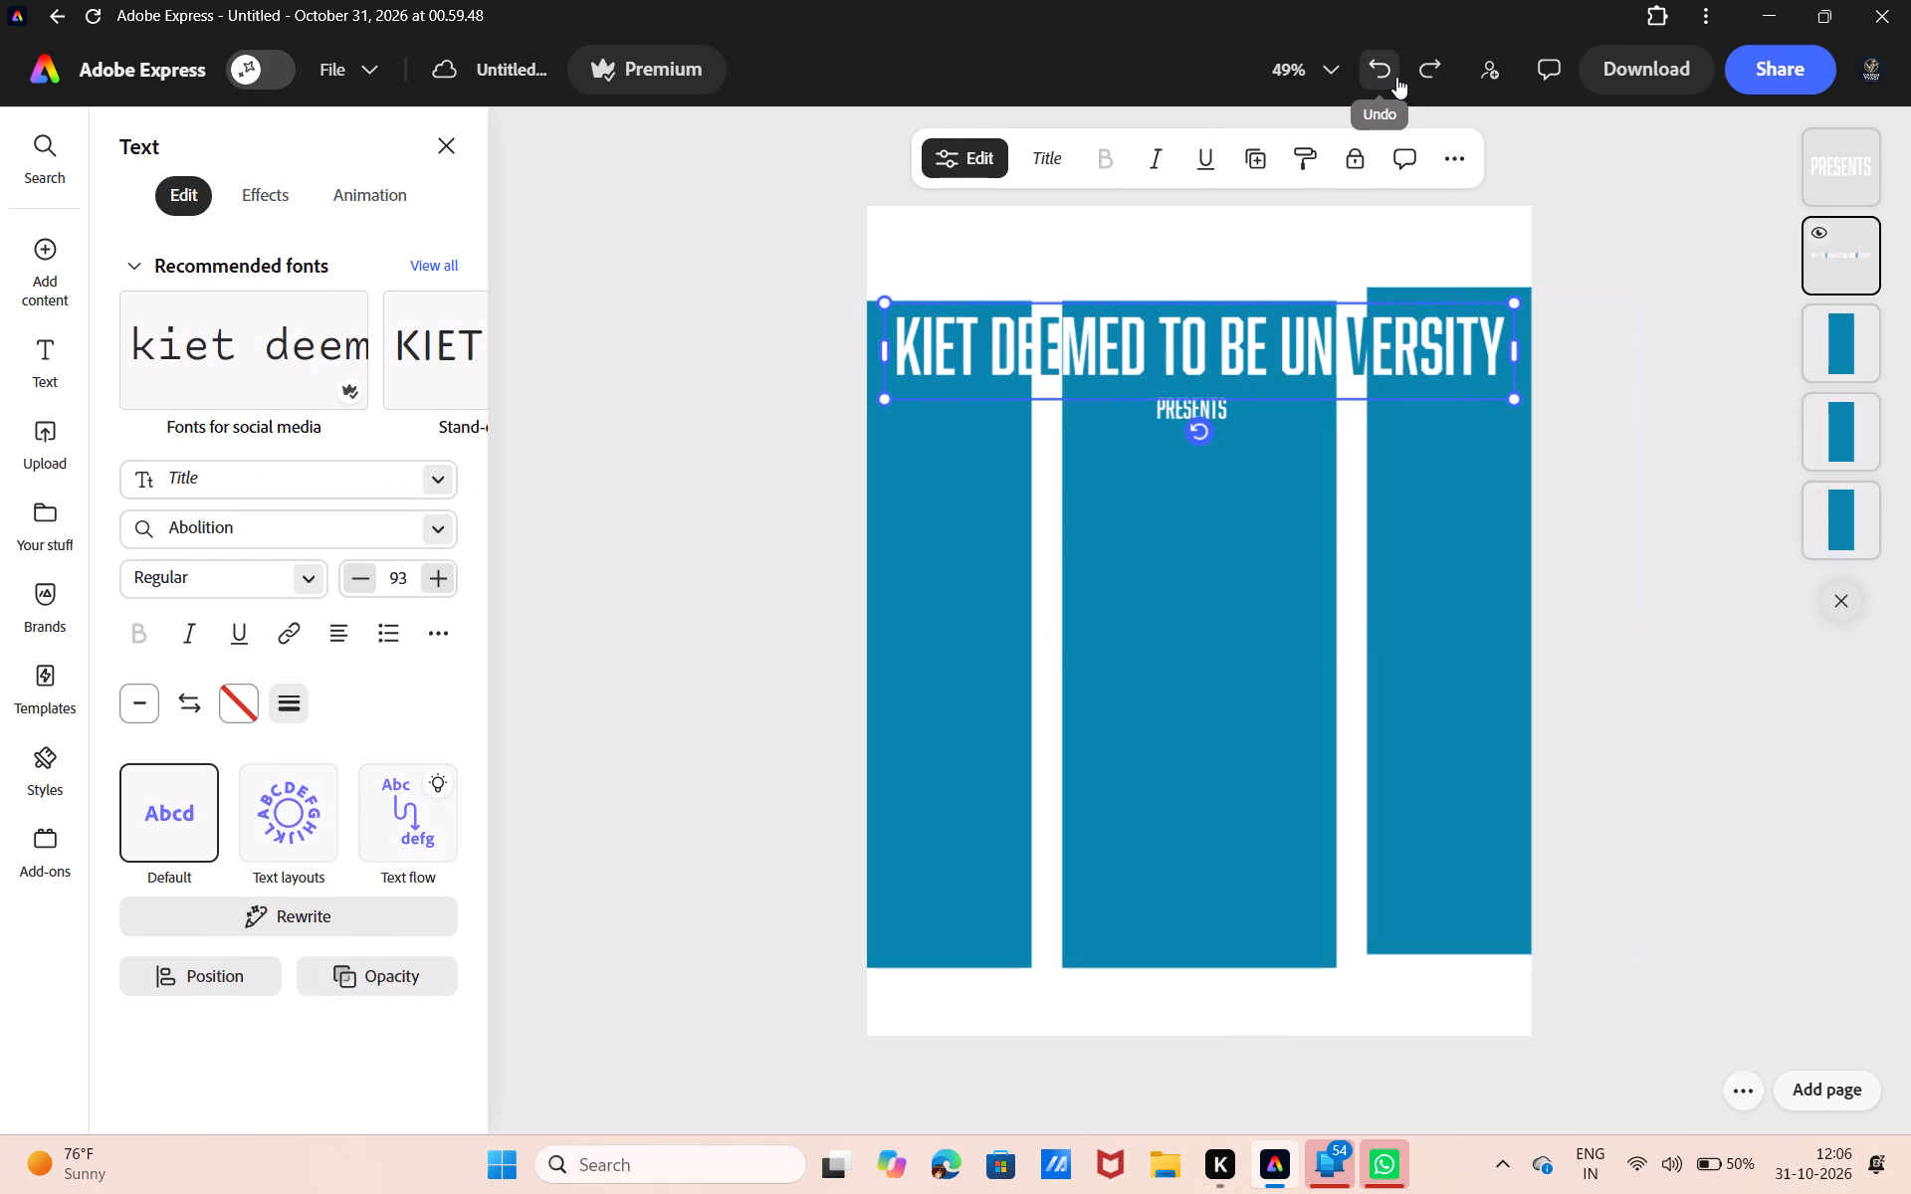
pyautogui.tripleClick(1396, 77)
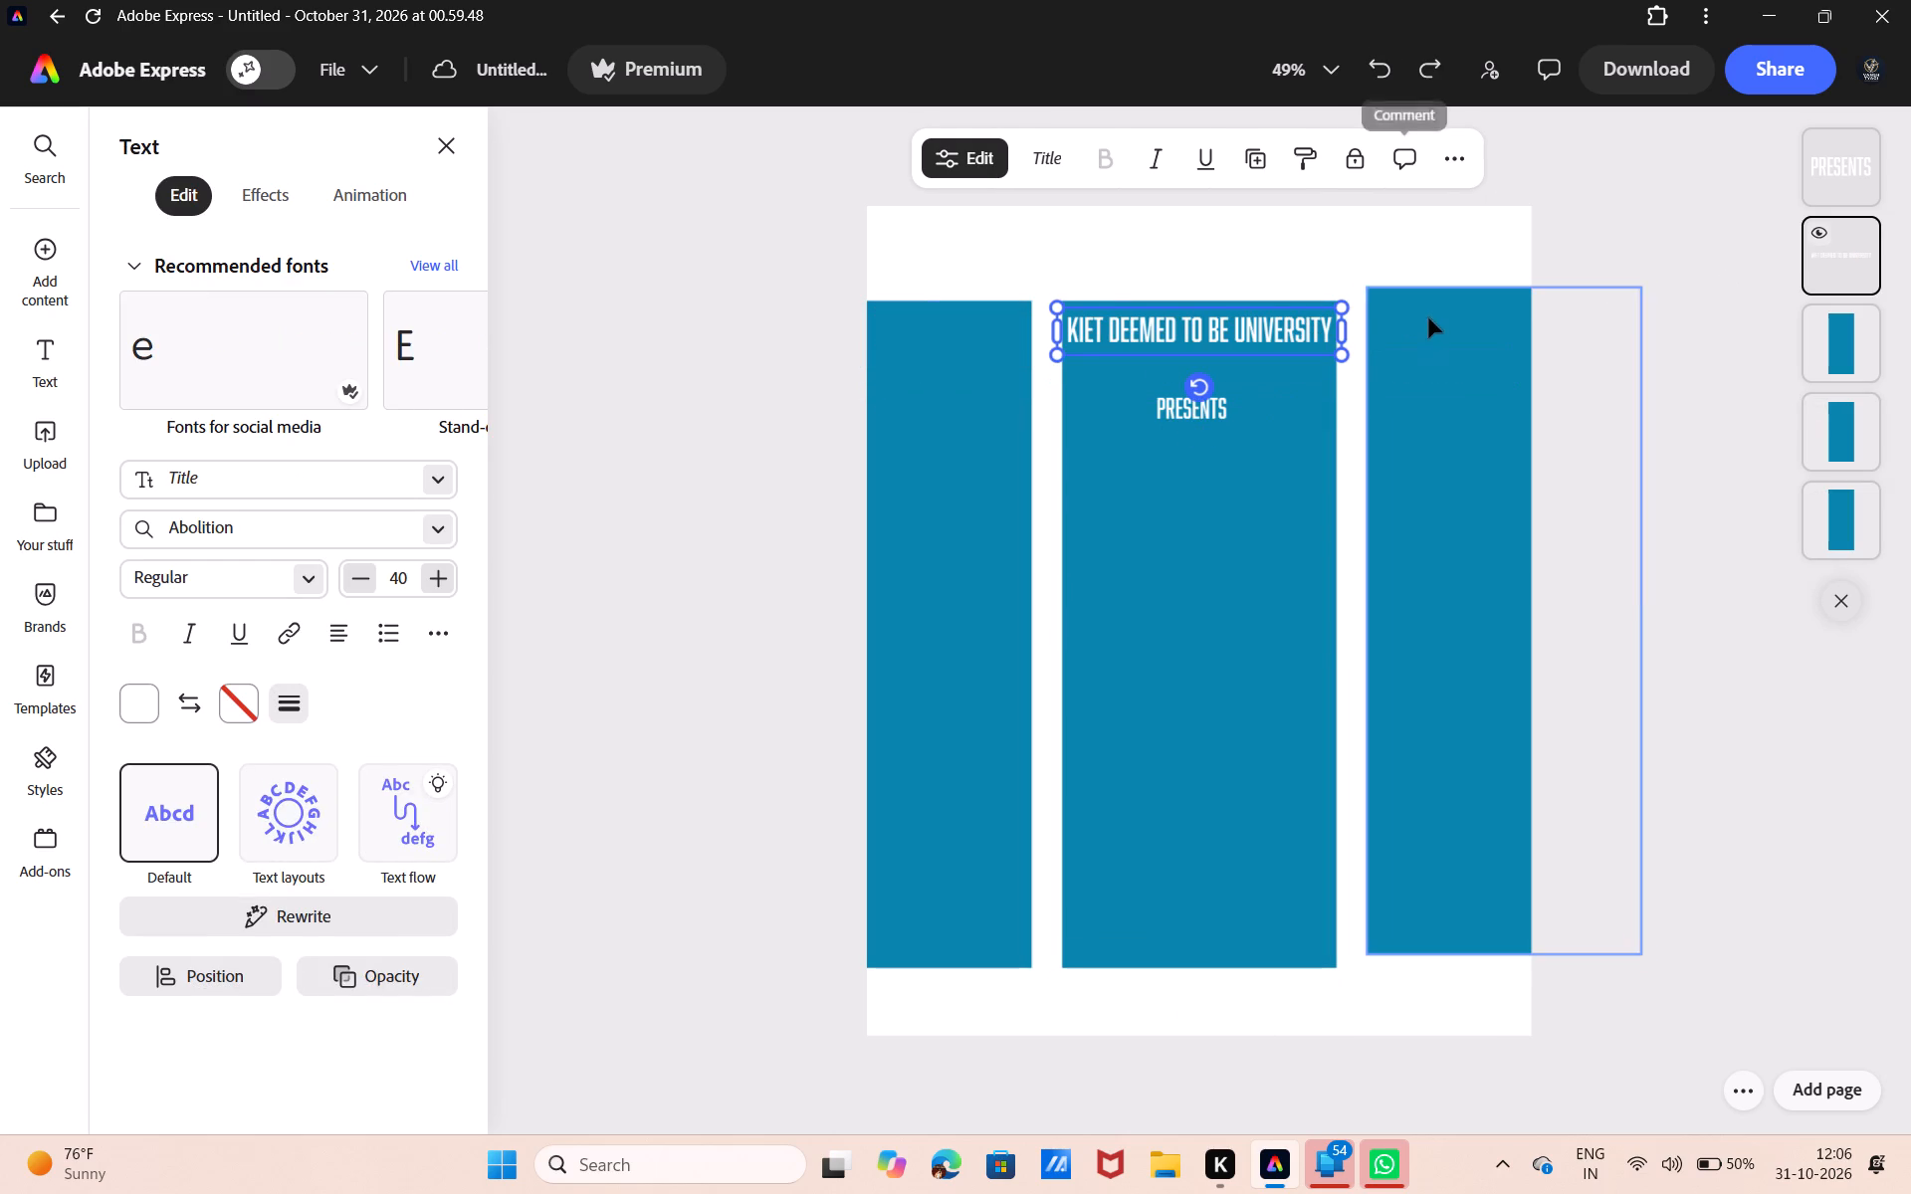
# Align the right-hand blue rectangle vertically with the other two, leave a matching white gap beside the middle one, and deselect it.
pyautogui.click(1430, 320)
pyautogui.moveTo(1430, 320); pyautogui.dragTo(1428, 335)
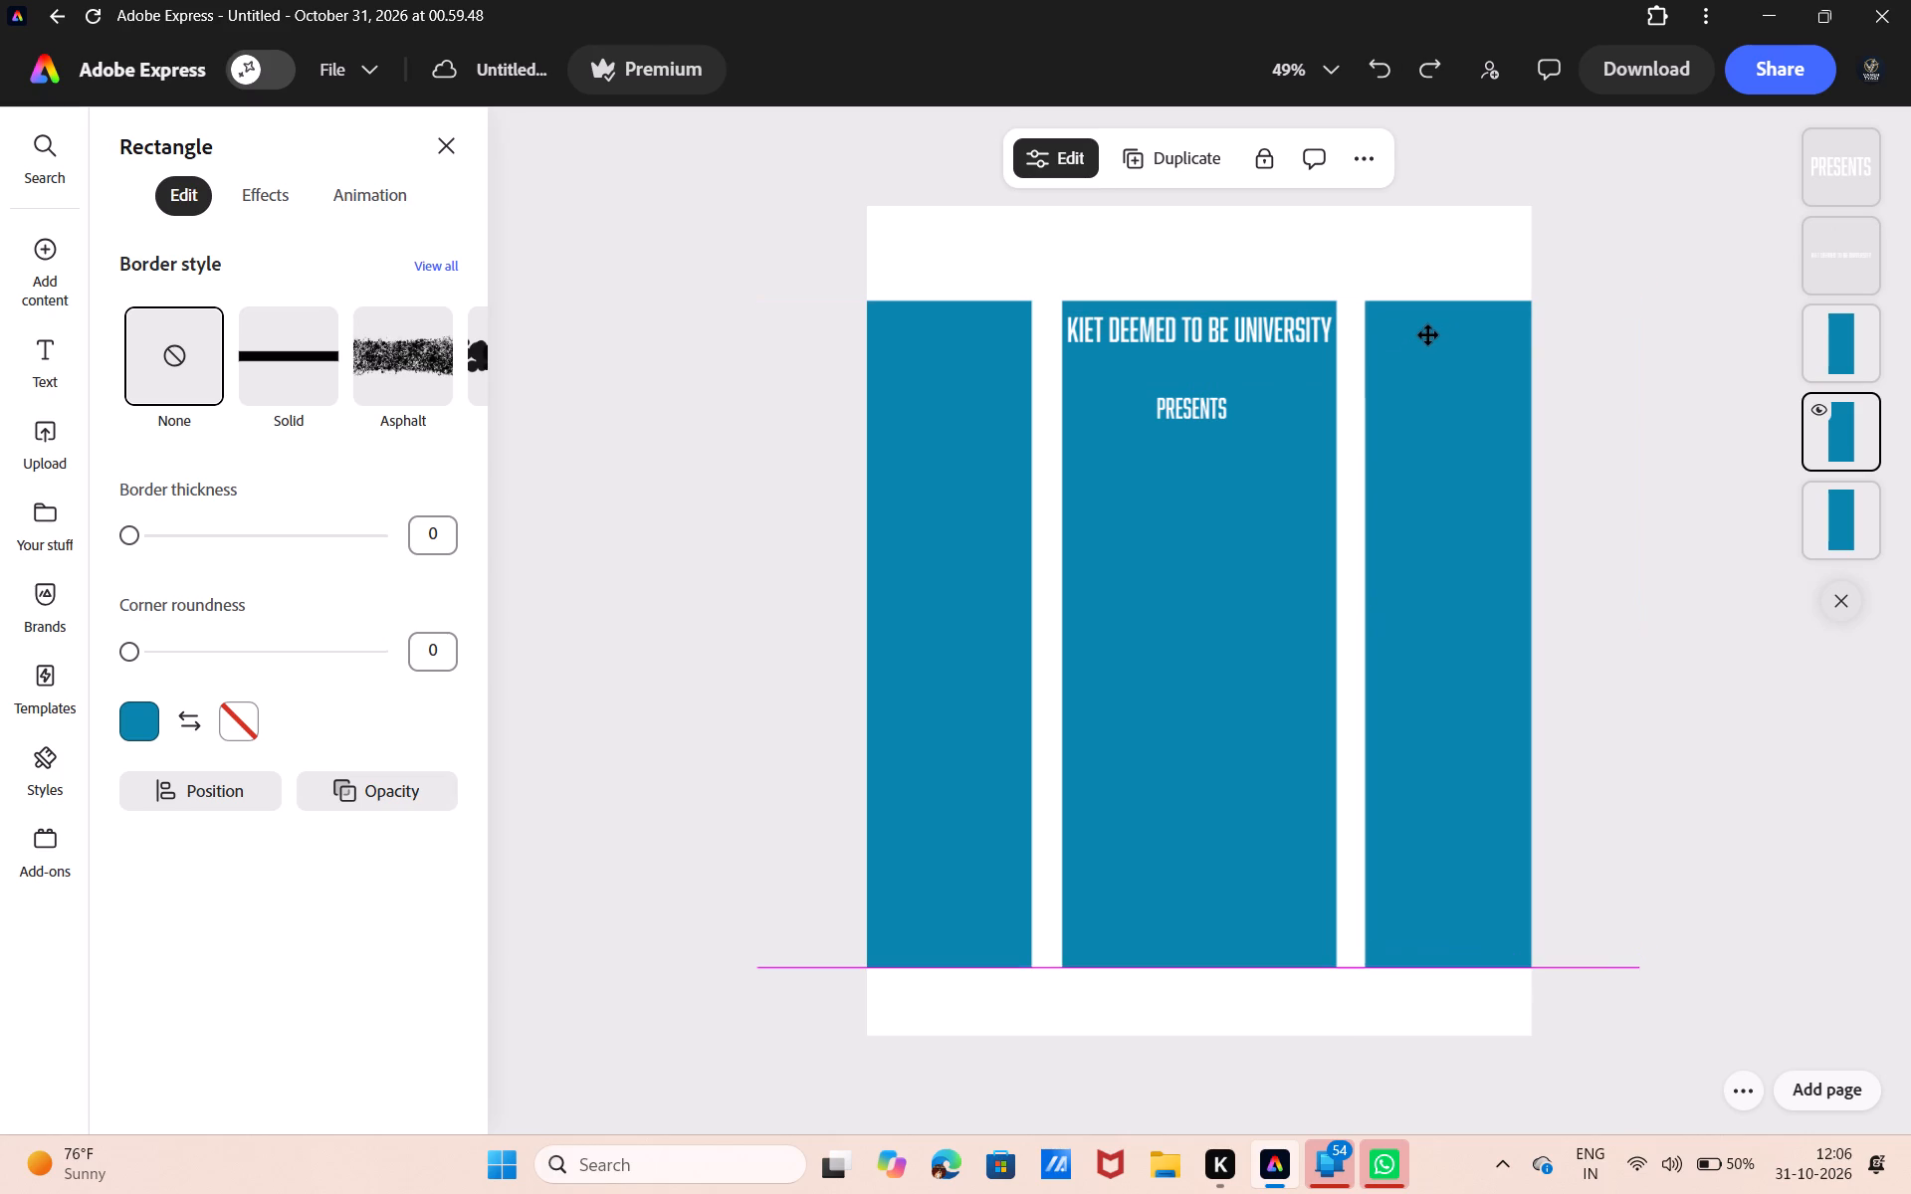
pyautogui.moveTo(1428, 335); pyautogui.dragTo(1433, 337)
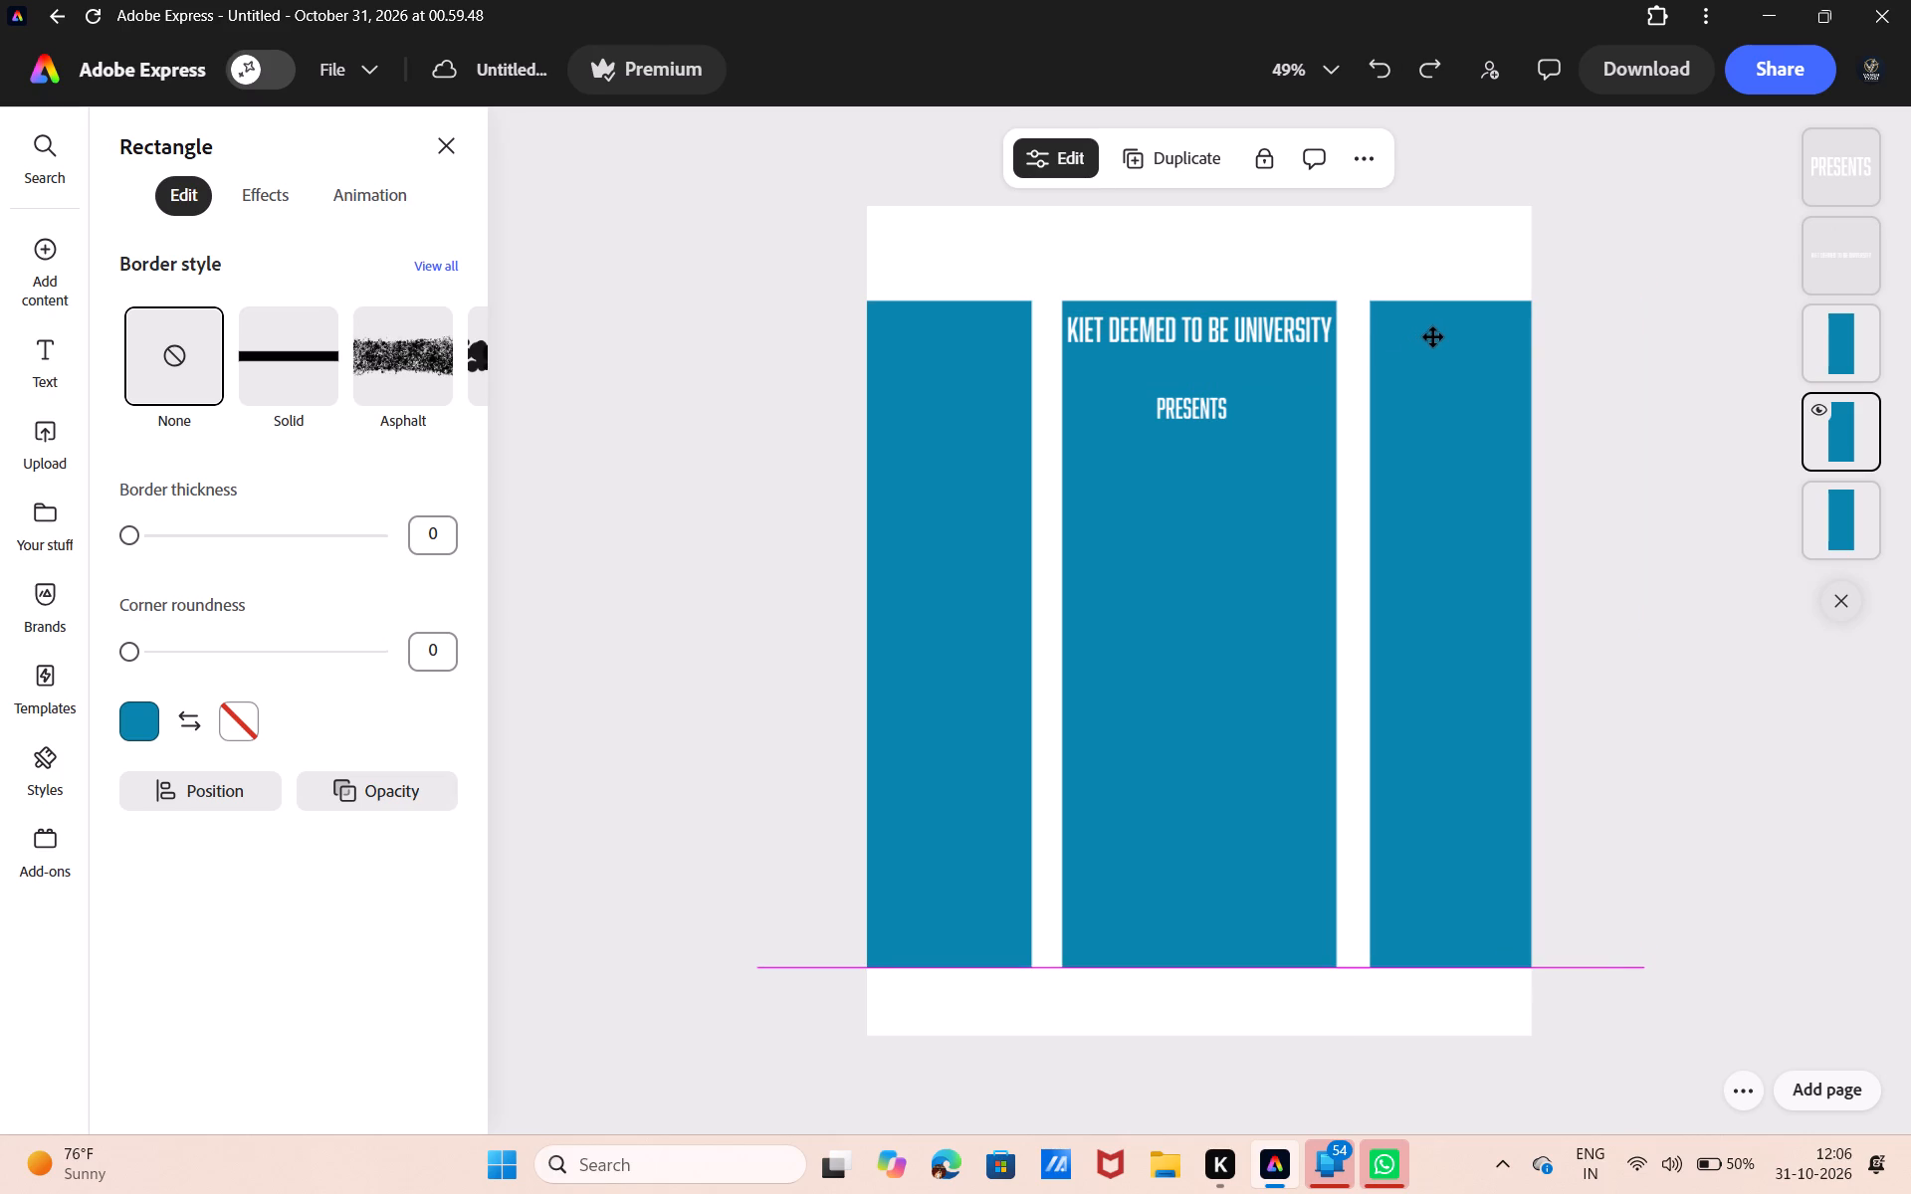
pyautogui.moveTo(1433, 337); pyautogui.dragTo(1429, 336)
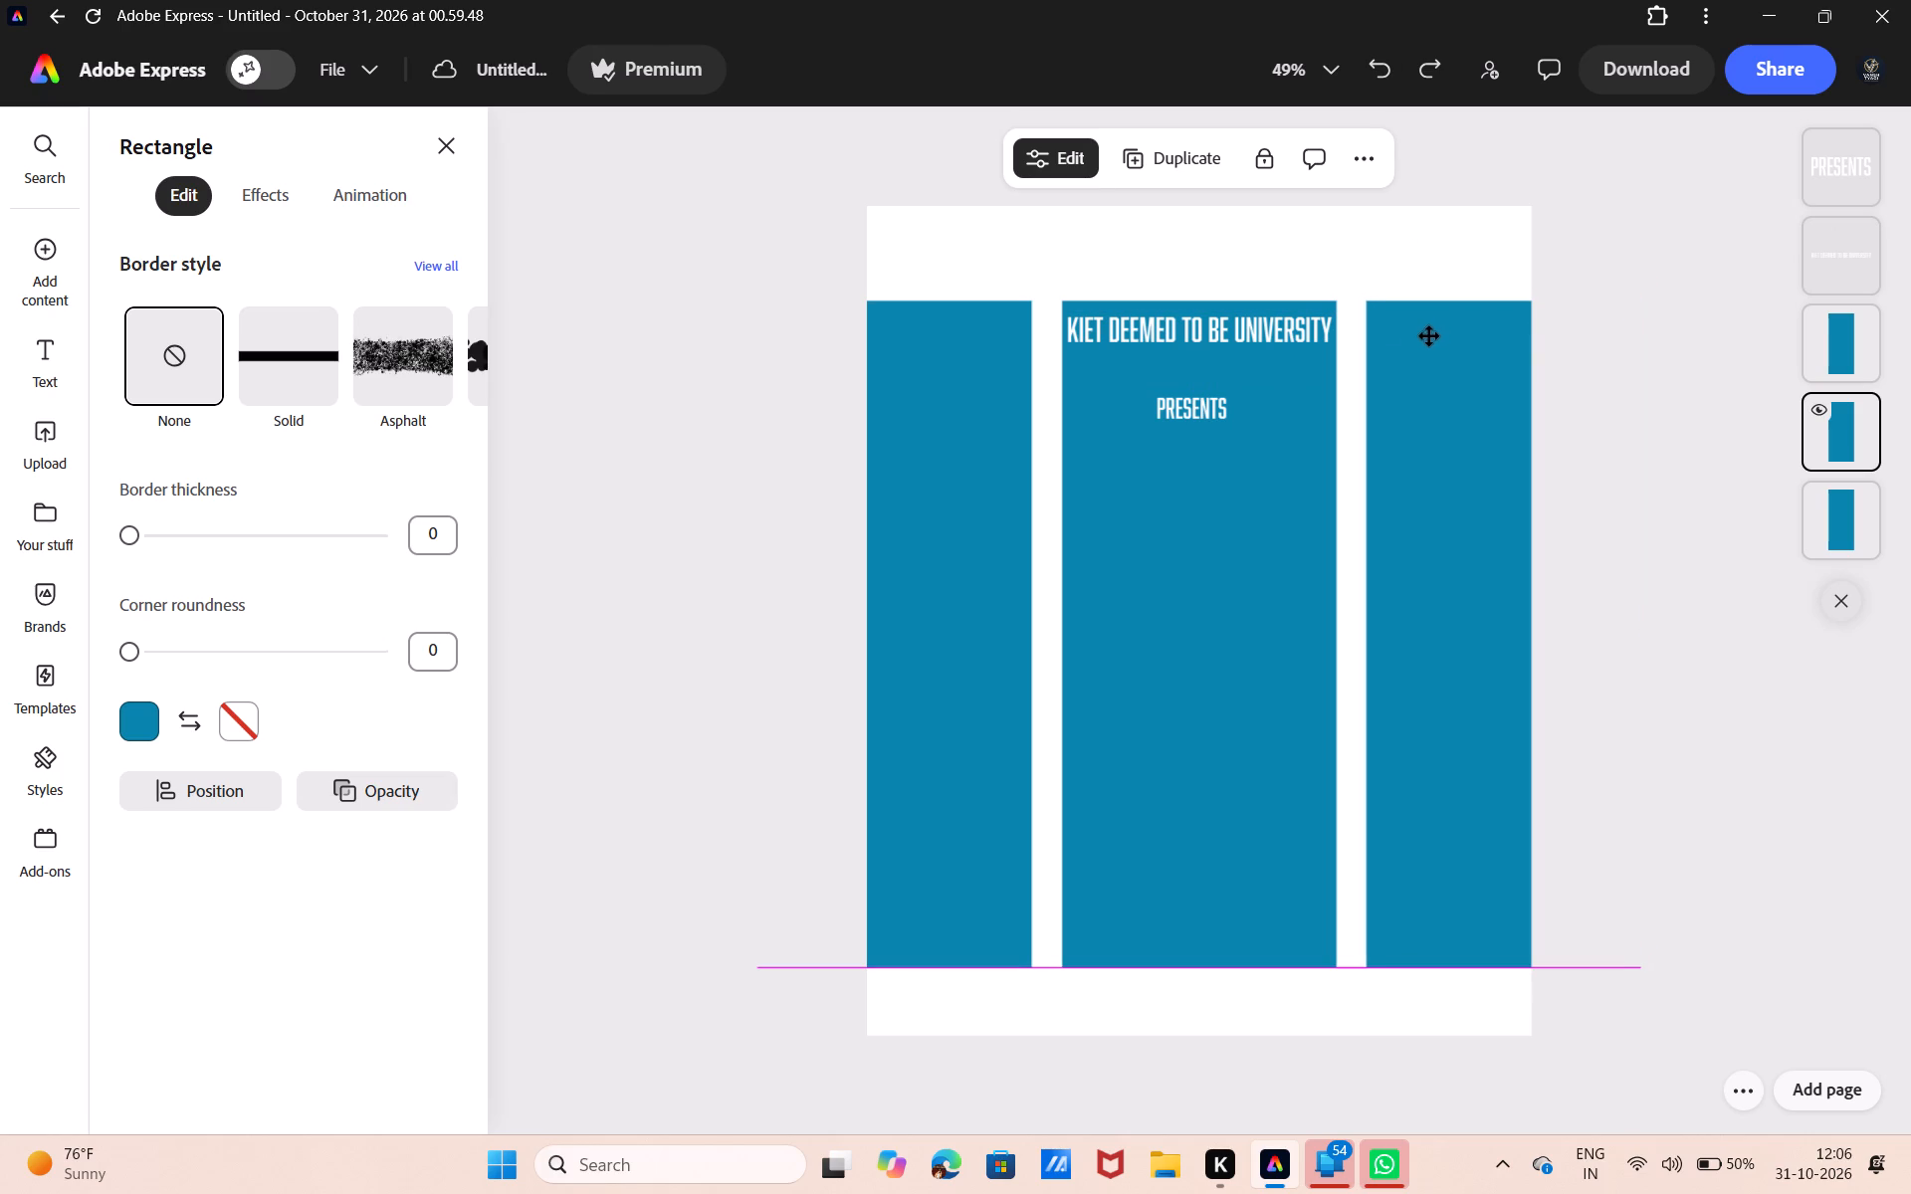
pyautogui.moveTo(1429, 336); pyautogui.dragTo(1402, 338)
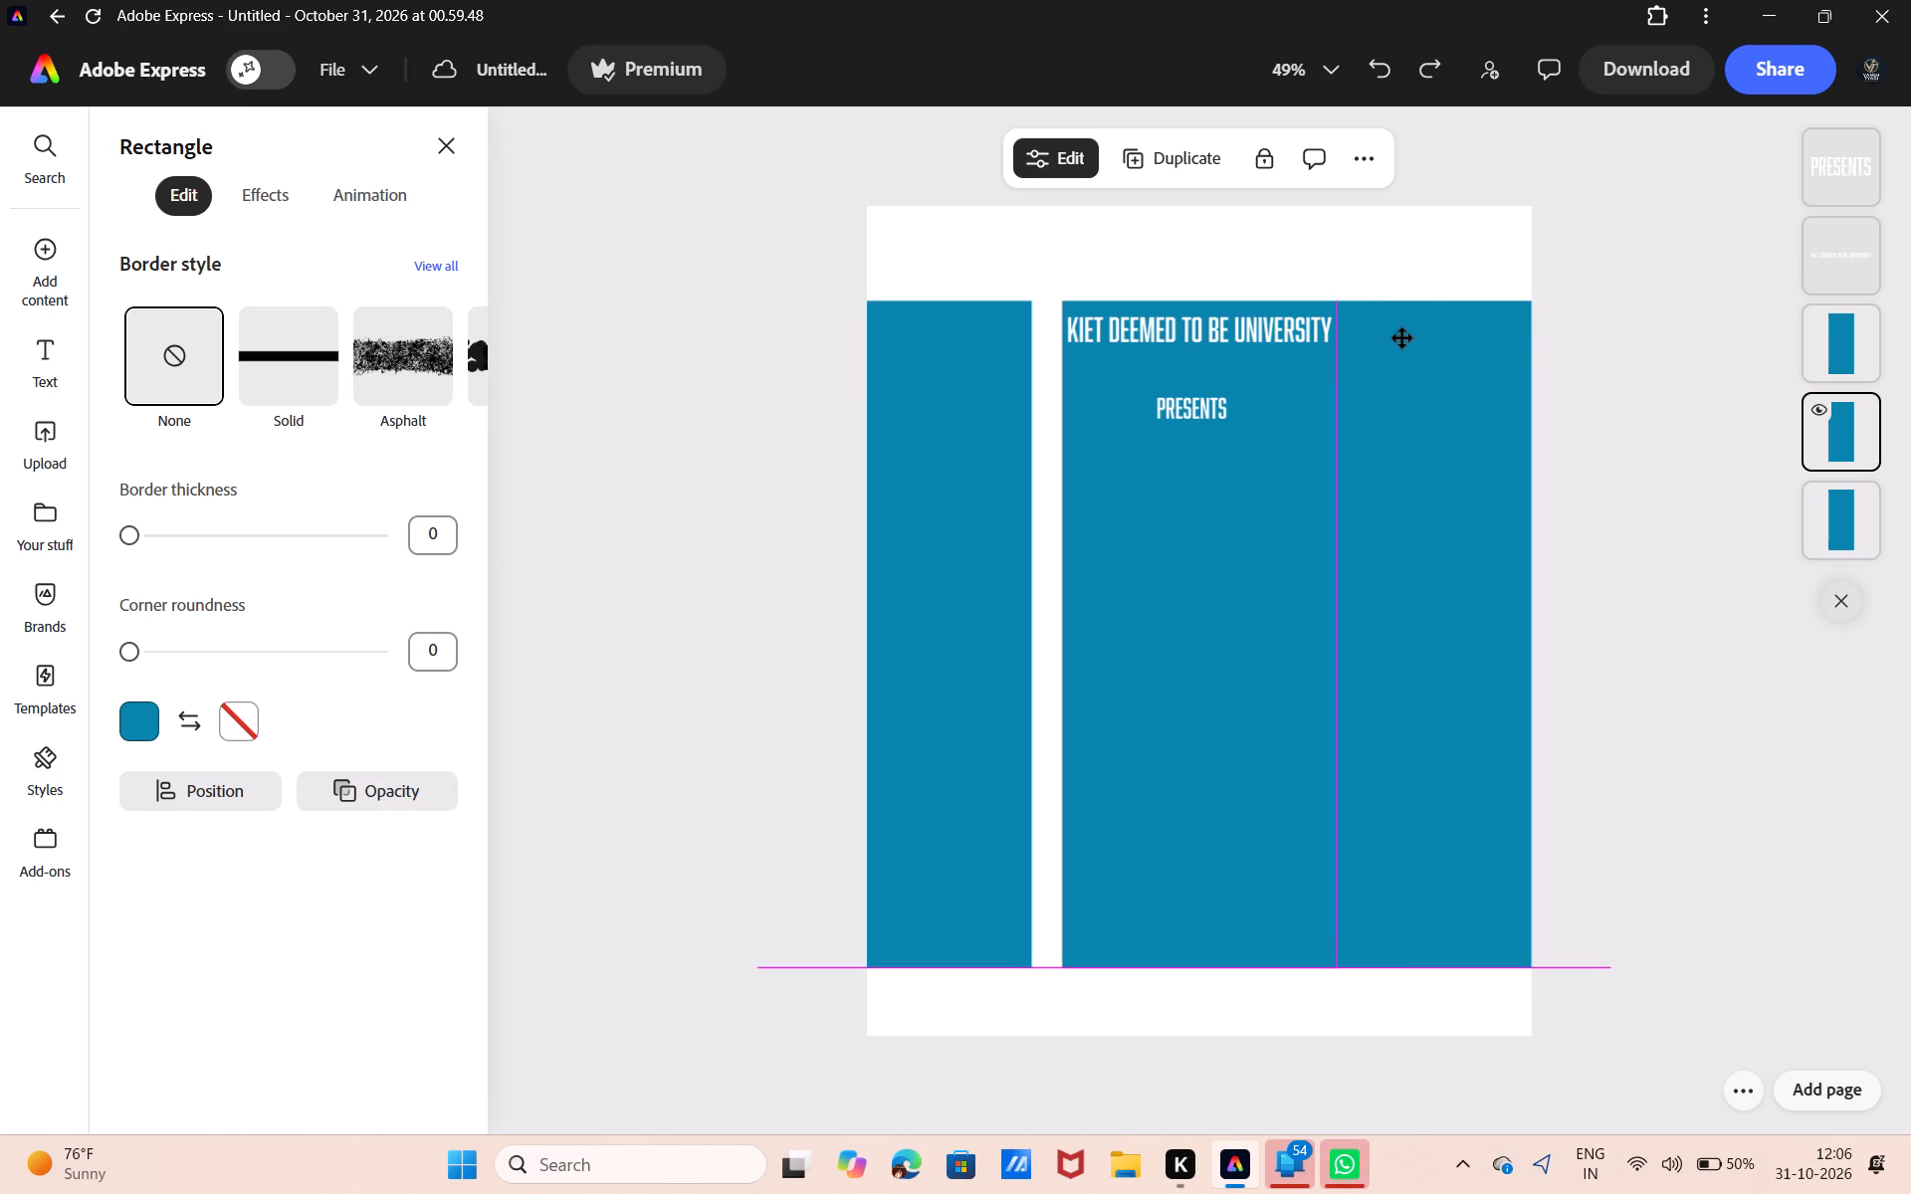
pyautogui.moveTo(1402, 338); pyautogui.dragTo(1433, 335)
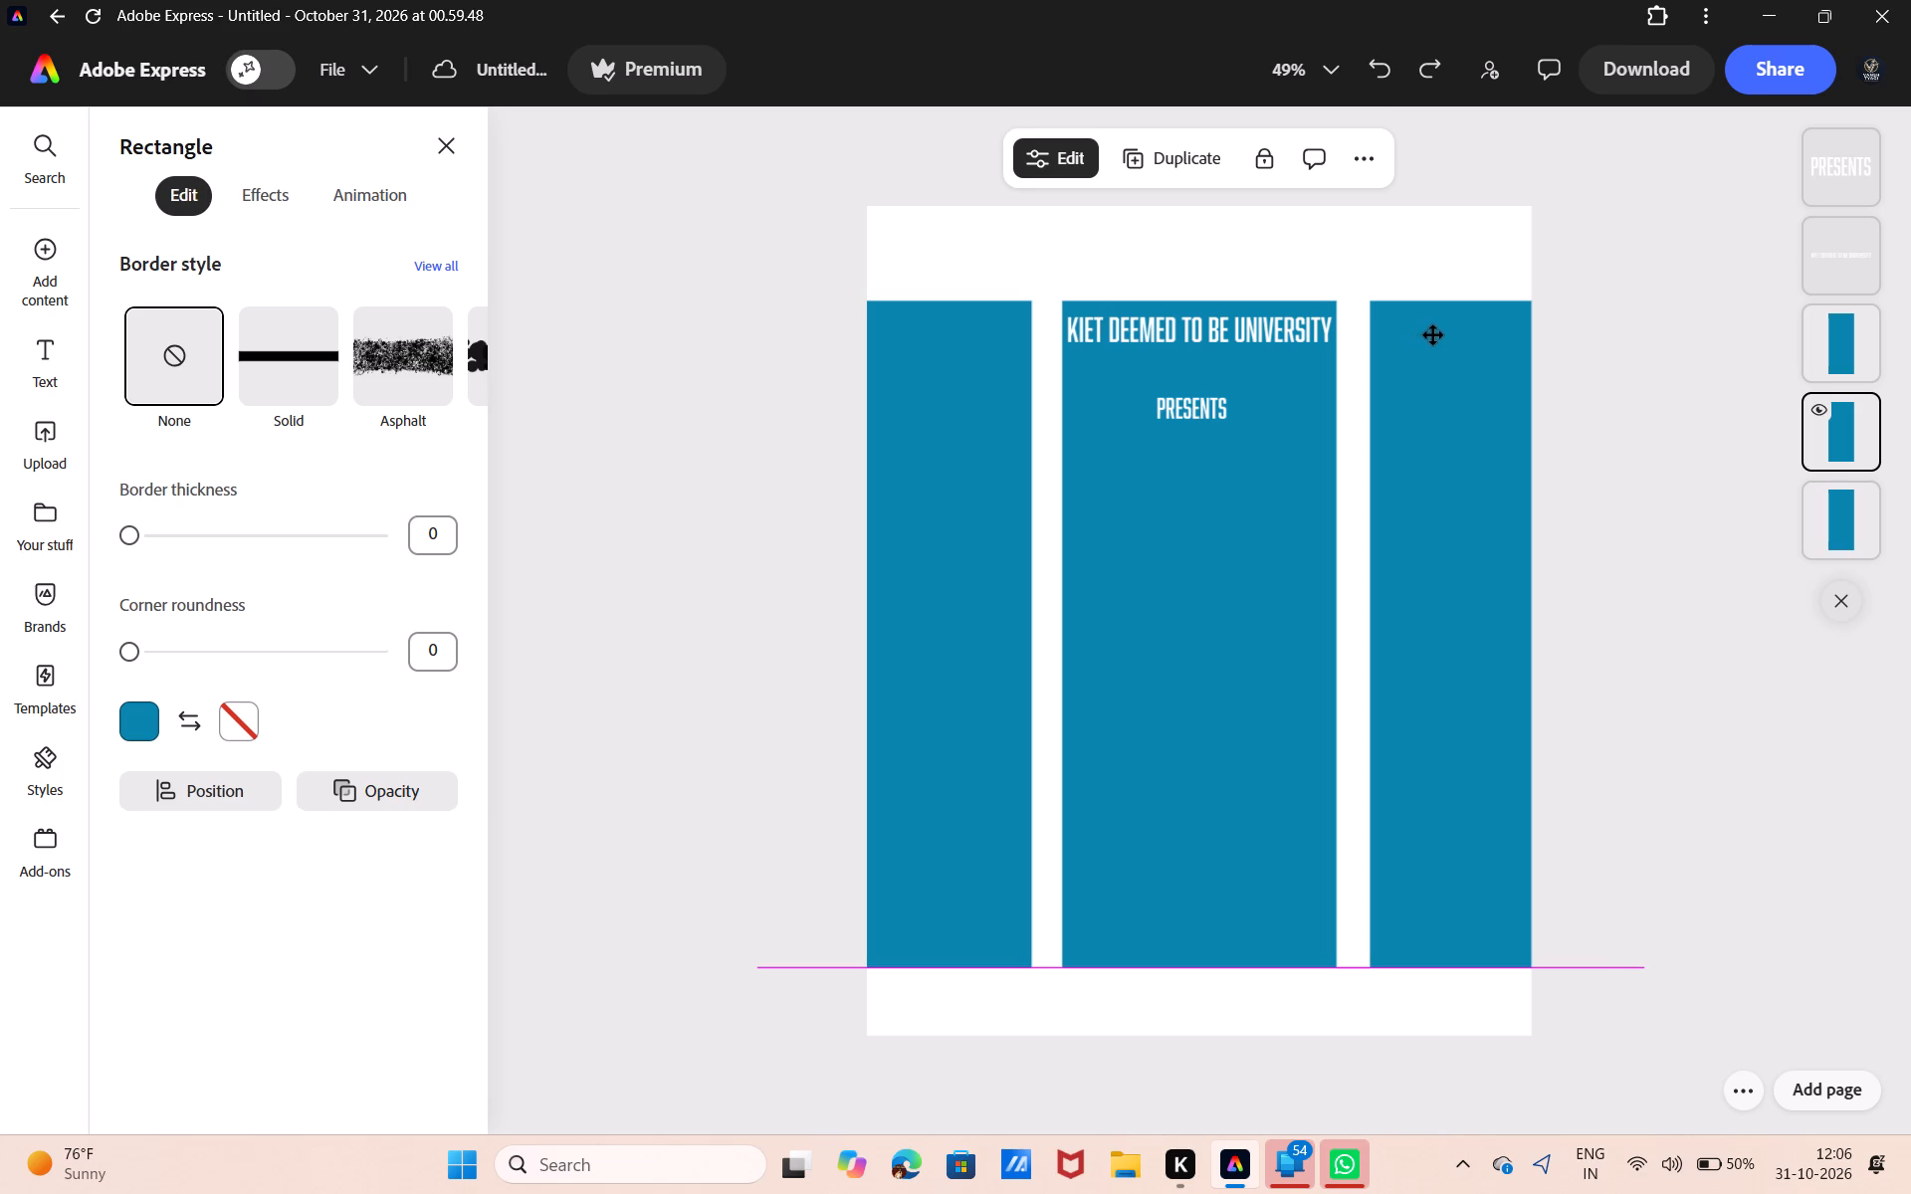
pyautogui.moveTo(1433, 335); pyautogui.dragTo(1431, 335)
pyautogui.click(1620, 238)
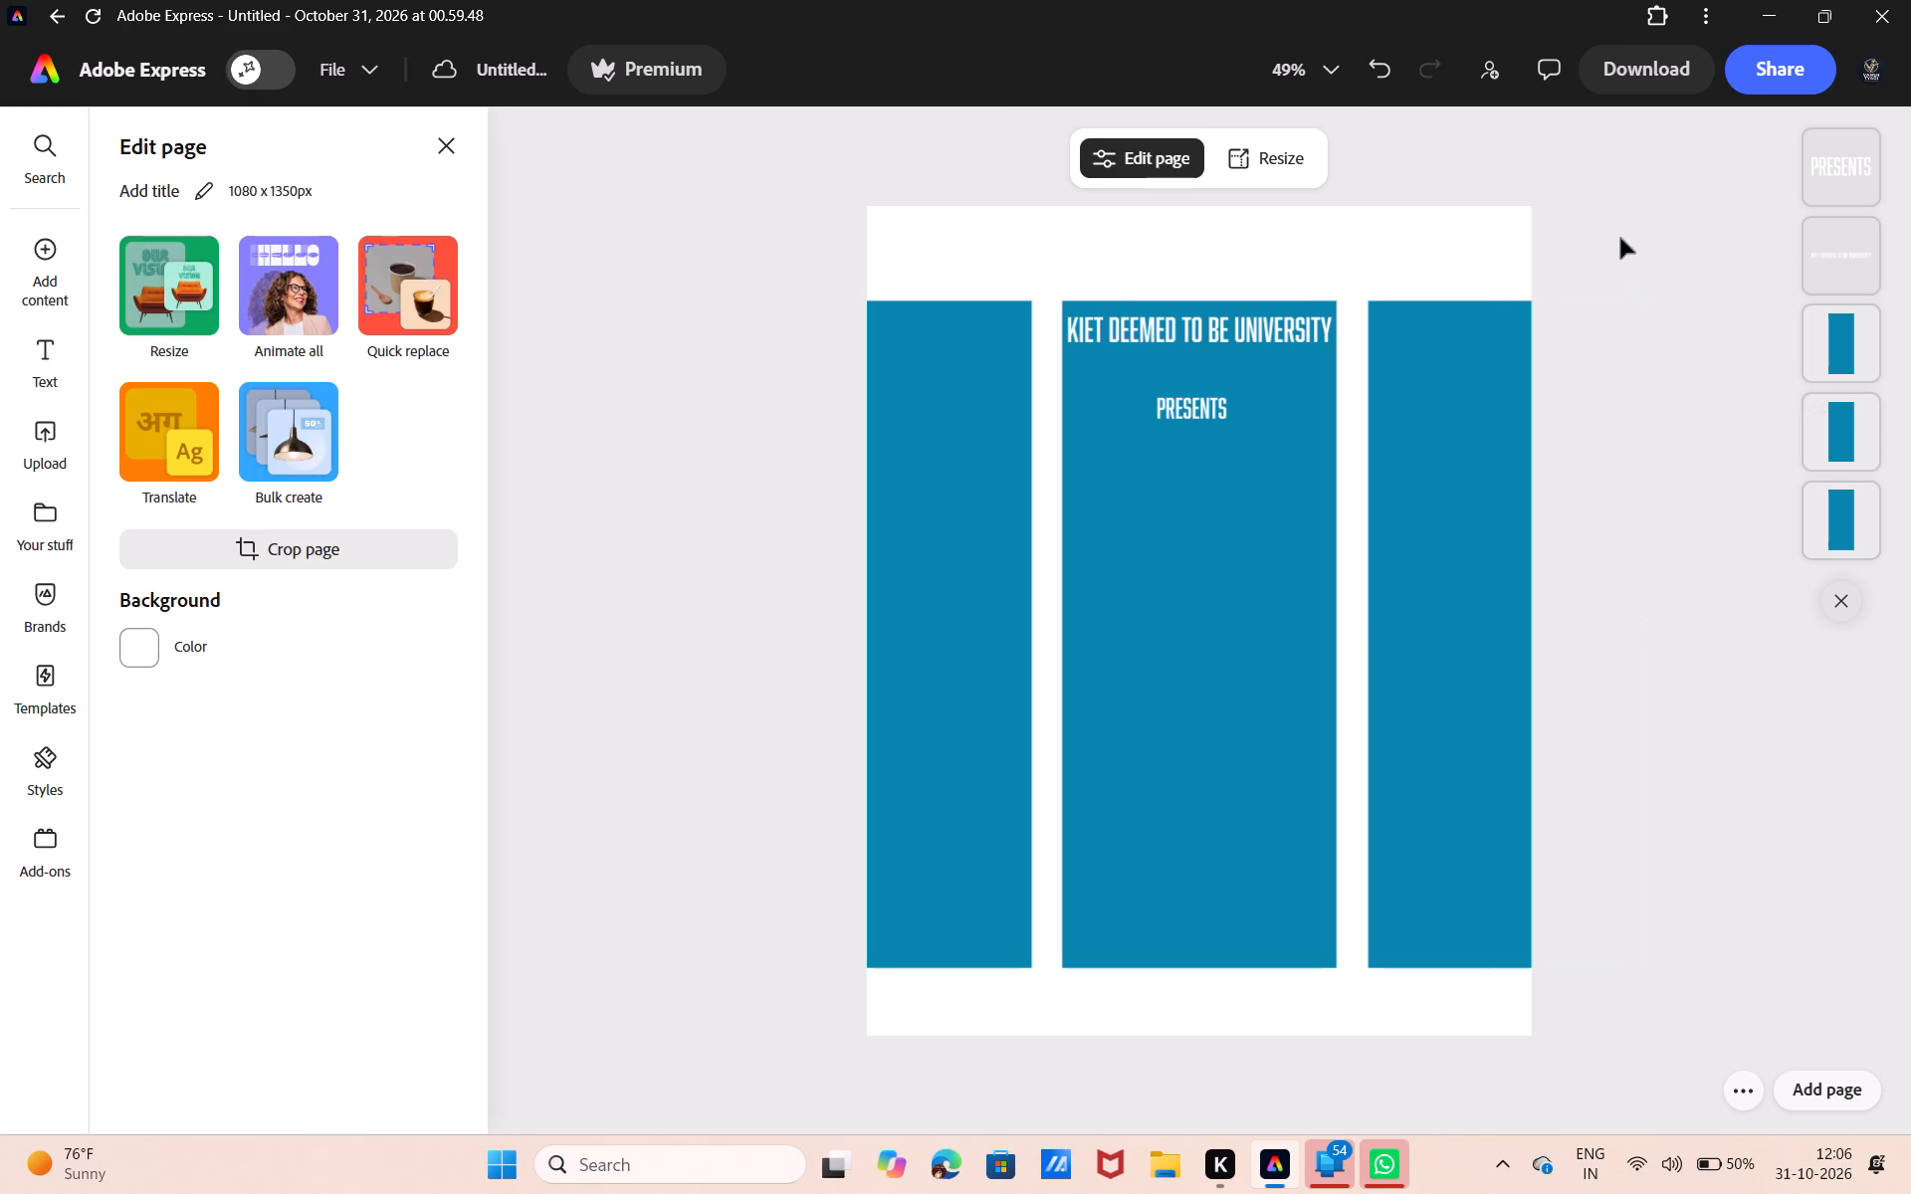
# Stretch all three blue rectangles downward past the bottom edge of the page, keeping their top edges in place.
pyautogui.click(946, 842)
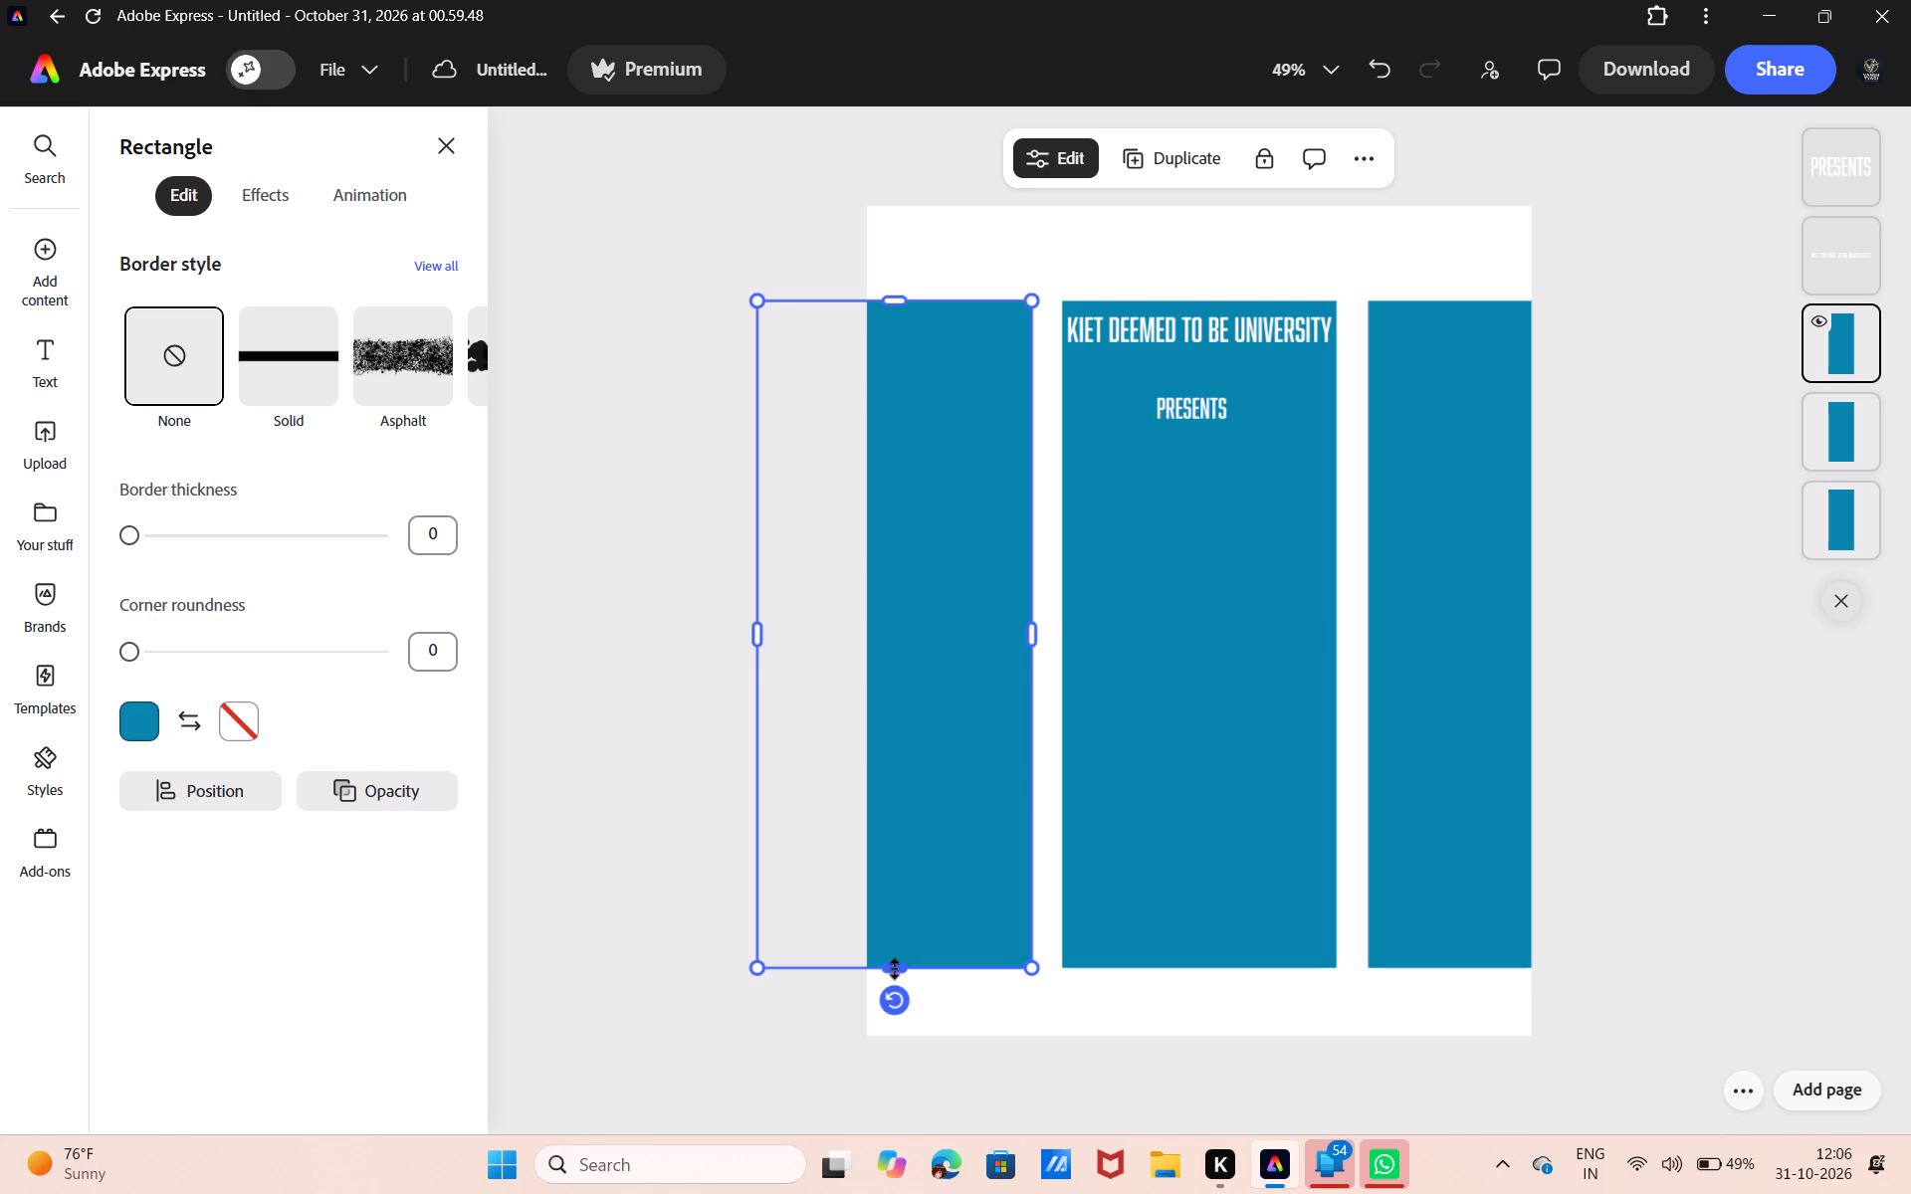
pyautogui.moveTo(894, 968); pyautogui.dragTo(891, 1143)
pyautogui.click(1169, 886)
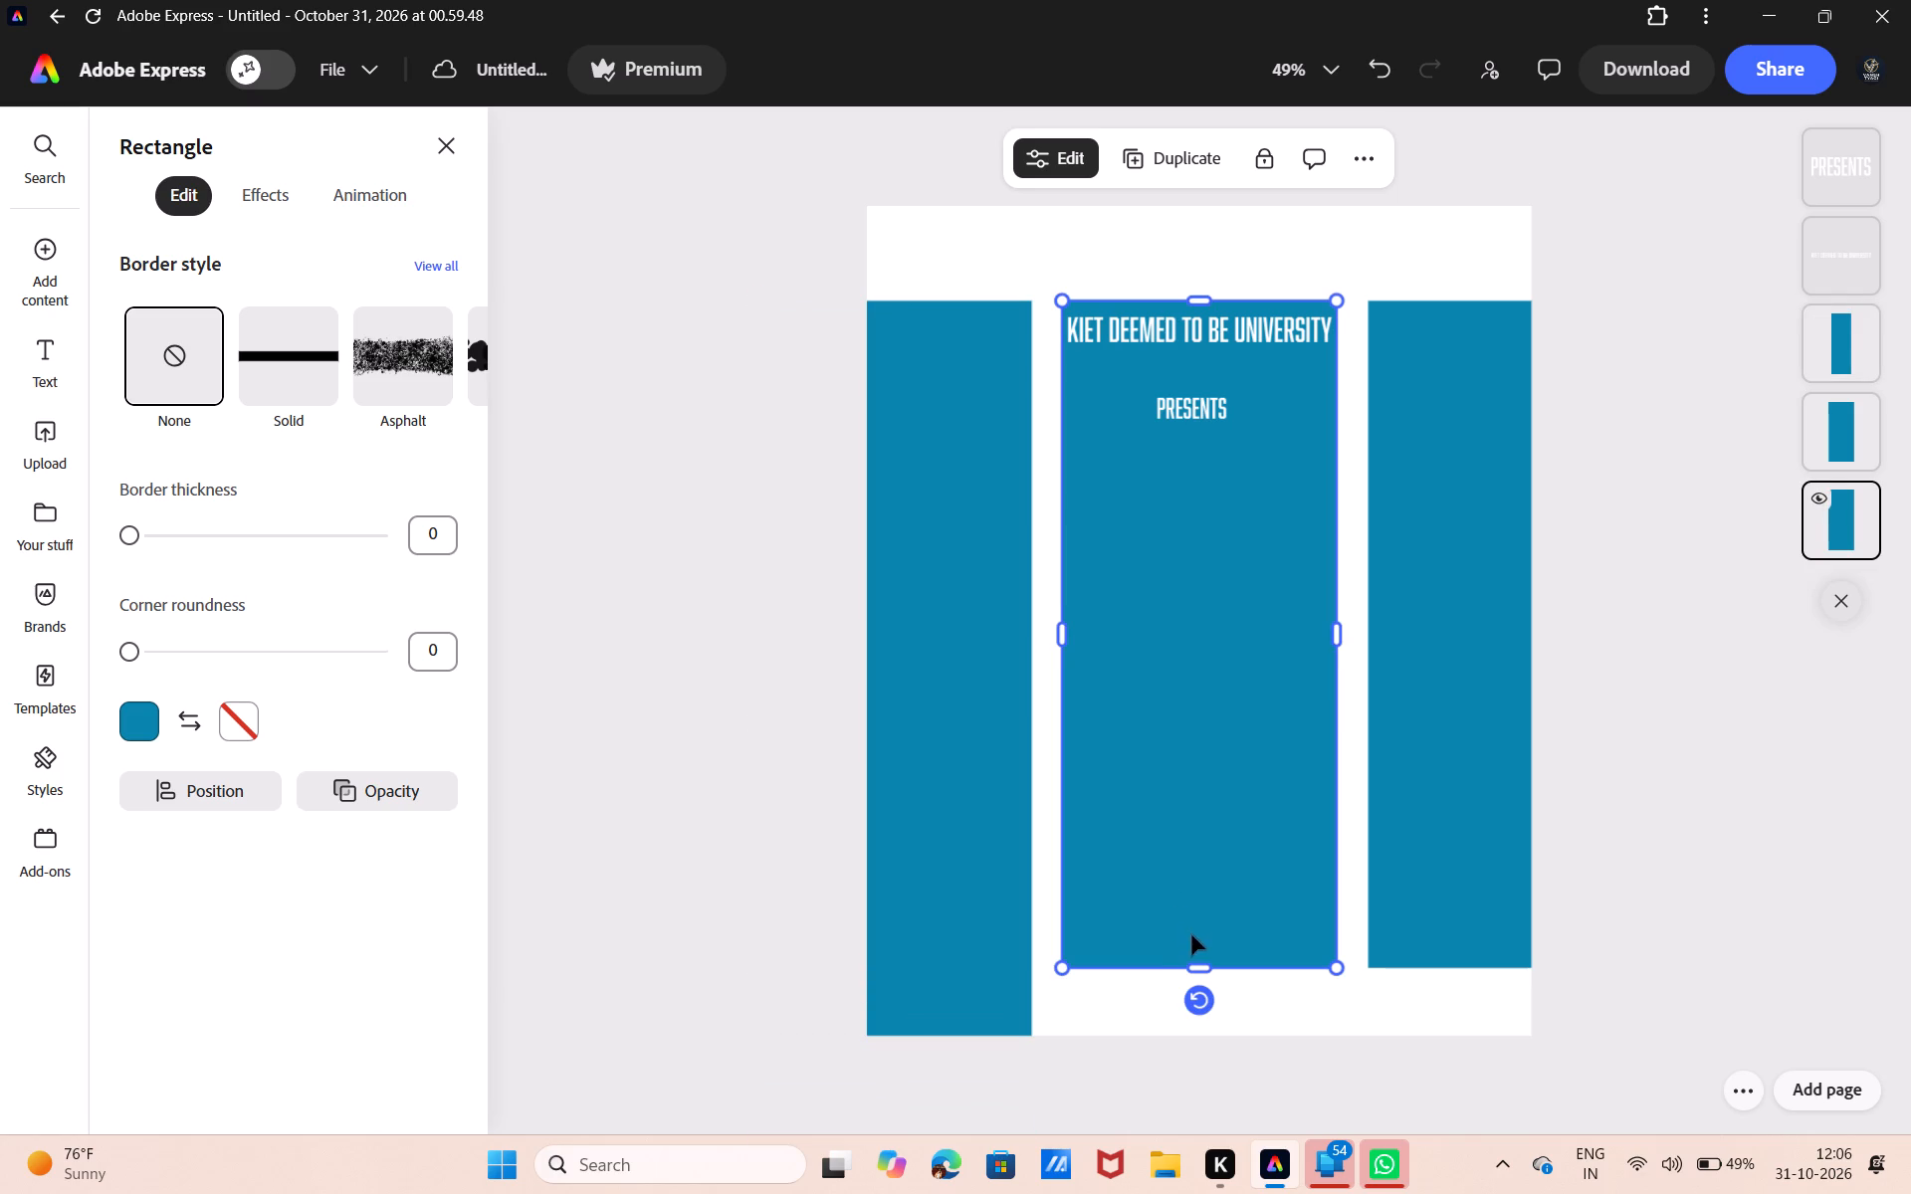
pyautogui.moveTo(1194, 964); pyautogui.dragTo(1195, 1156)
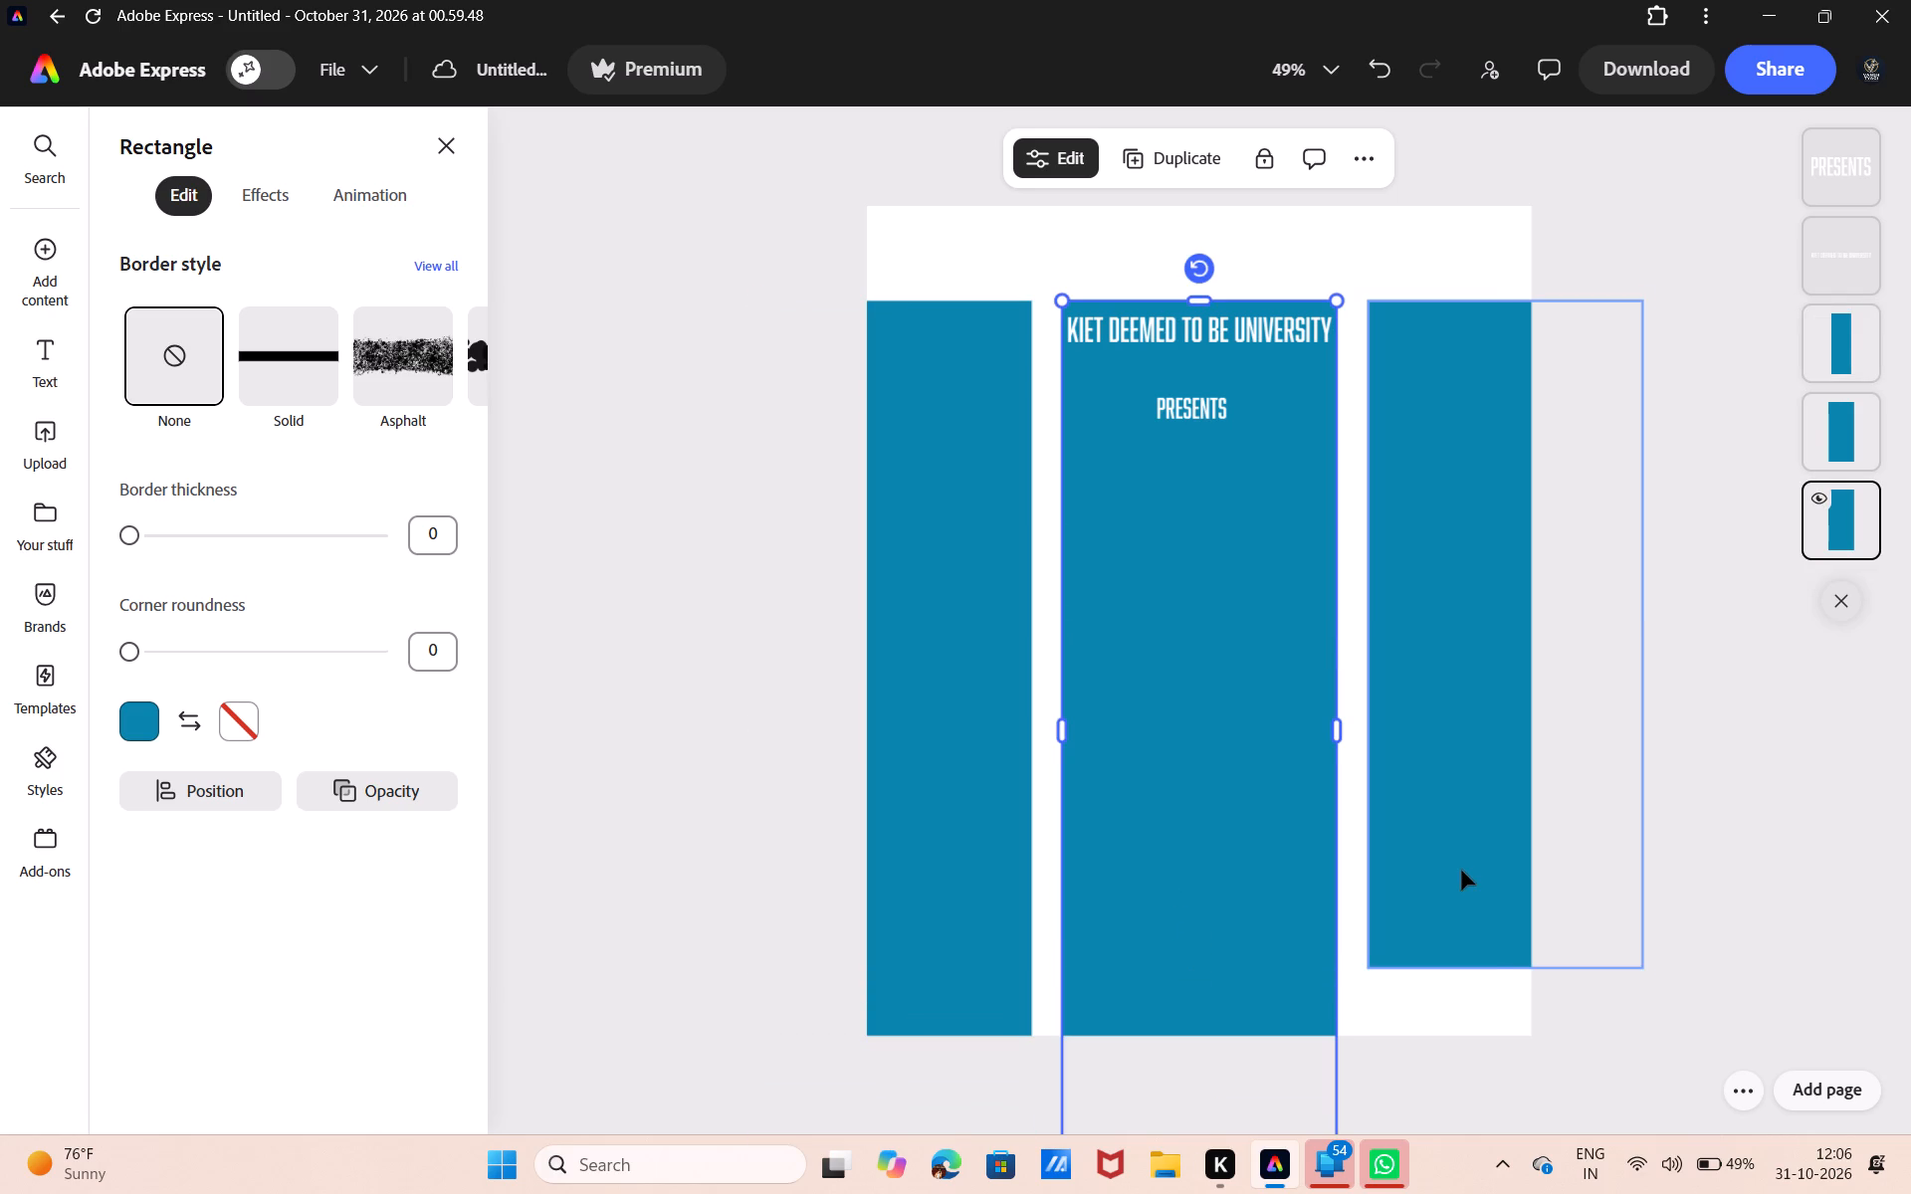
pyautogui.click(1461, 870)
pyautogui.moveTo(1503, 961); pyautogui.dragTo(1518, 1193)
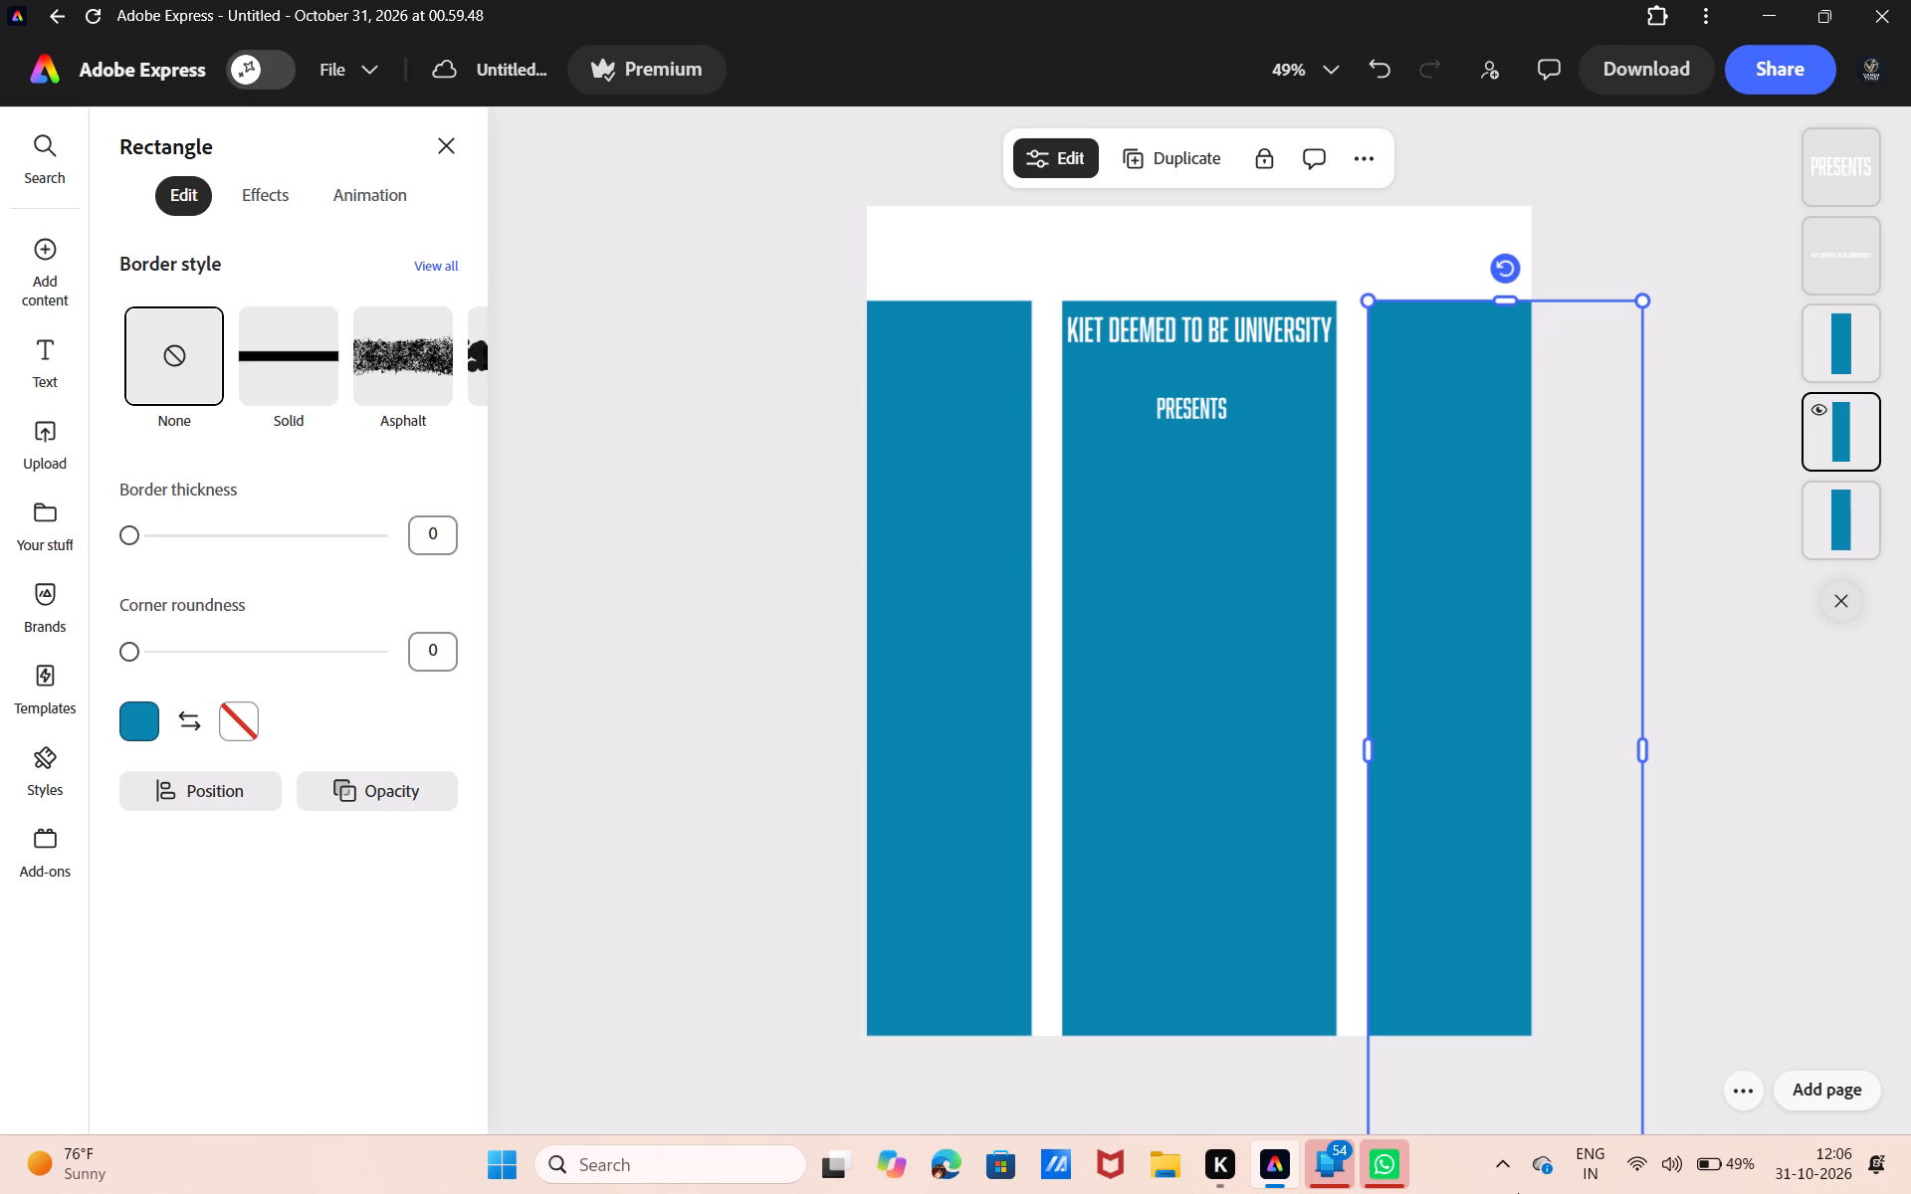
# Move the middle rectangle left and widen it to the right, leaving equally narrow white gaps on both sides.
pyautogui.click(1004, 963)
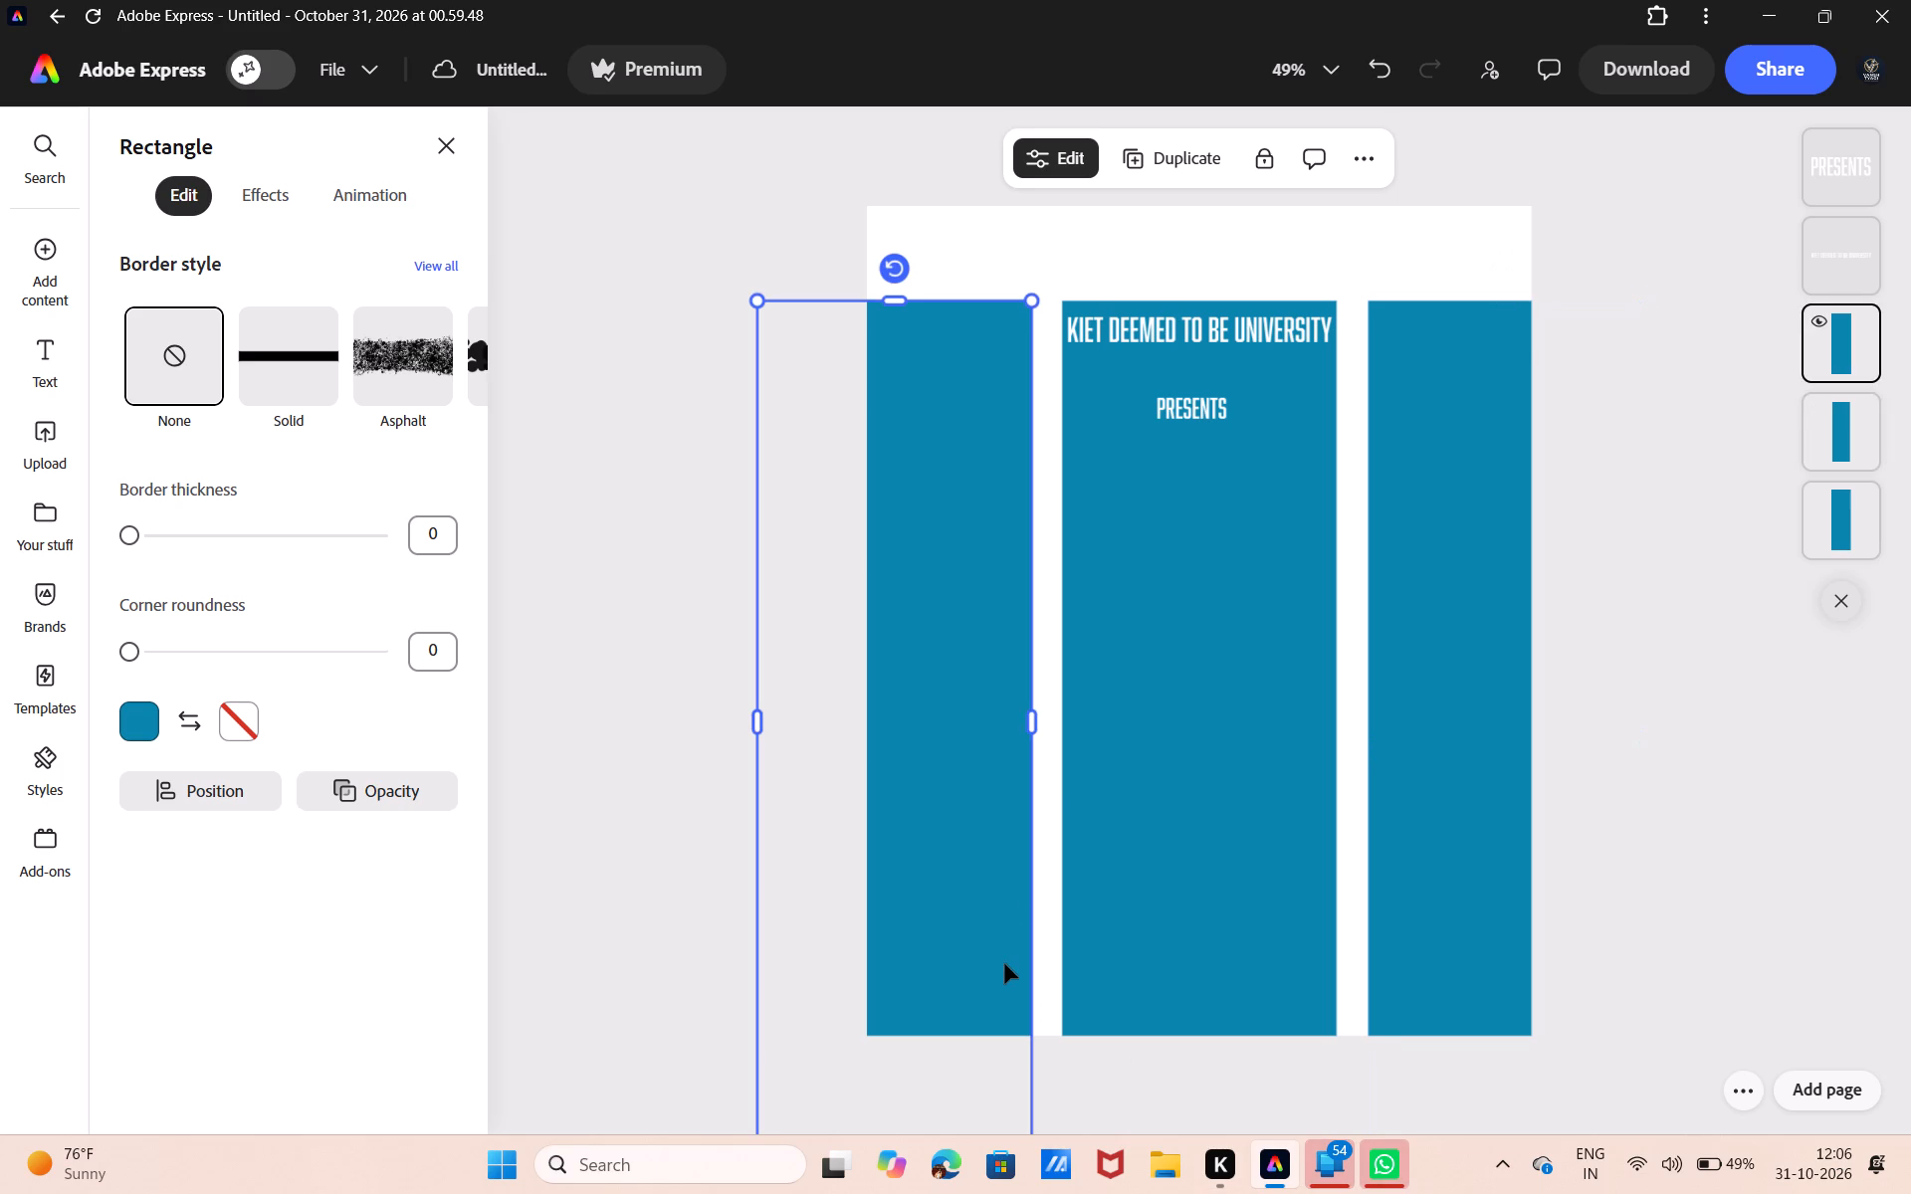
pyautogui.moveTo(1096, 714); pyautogui.dragTo(1071, 719)
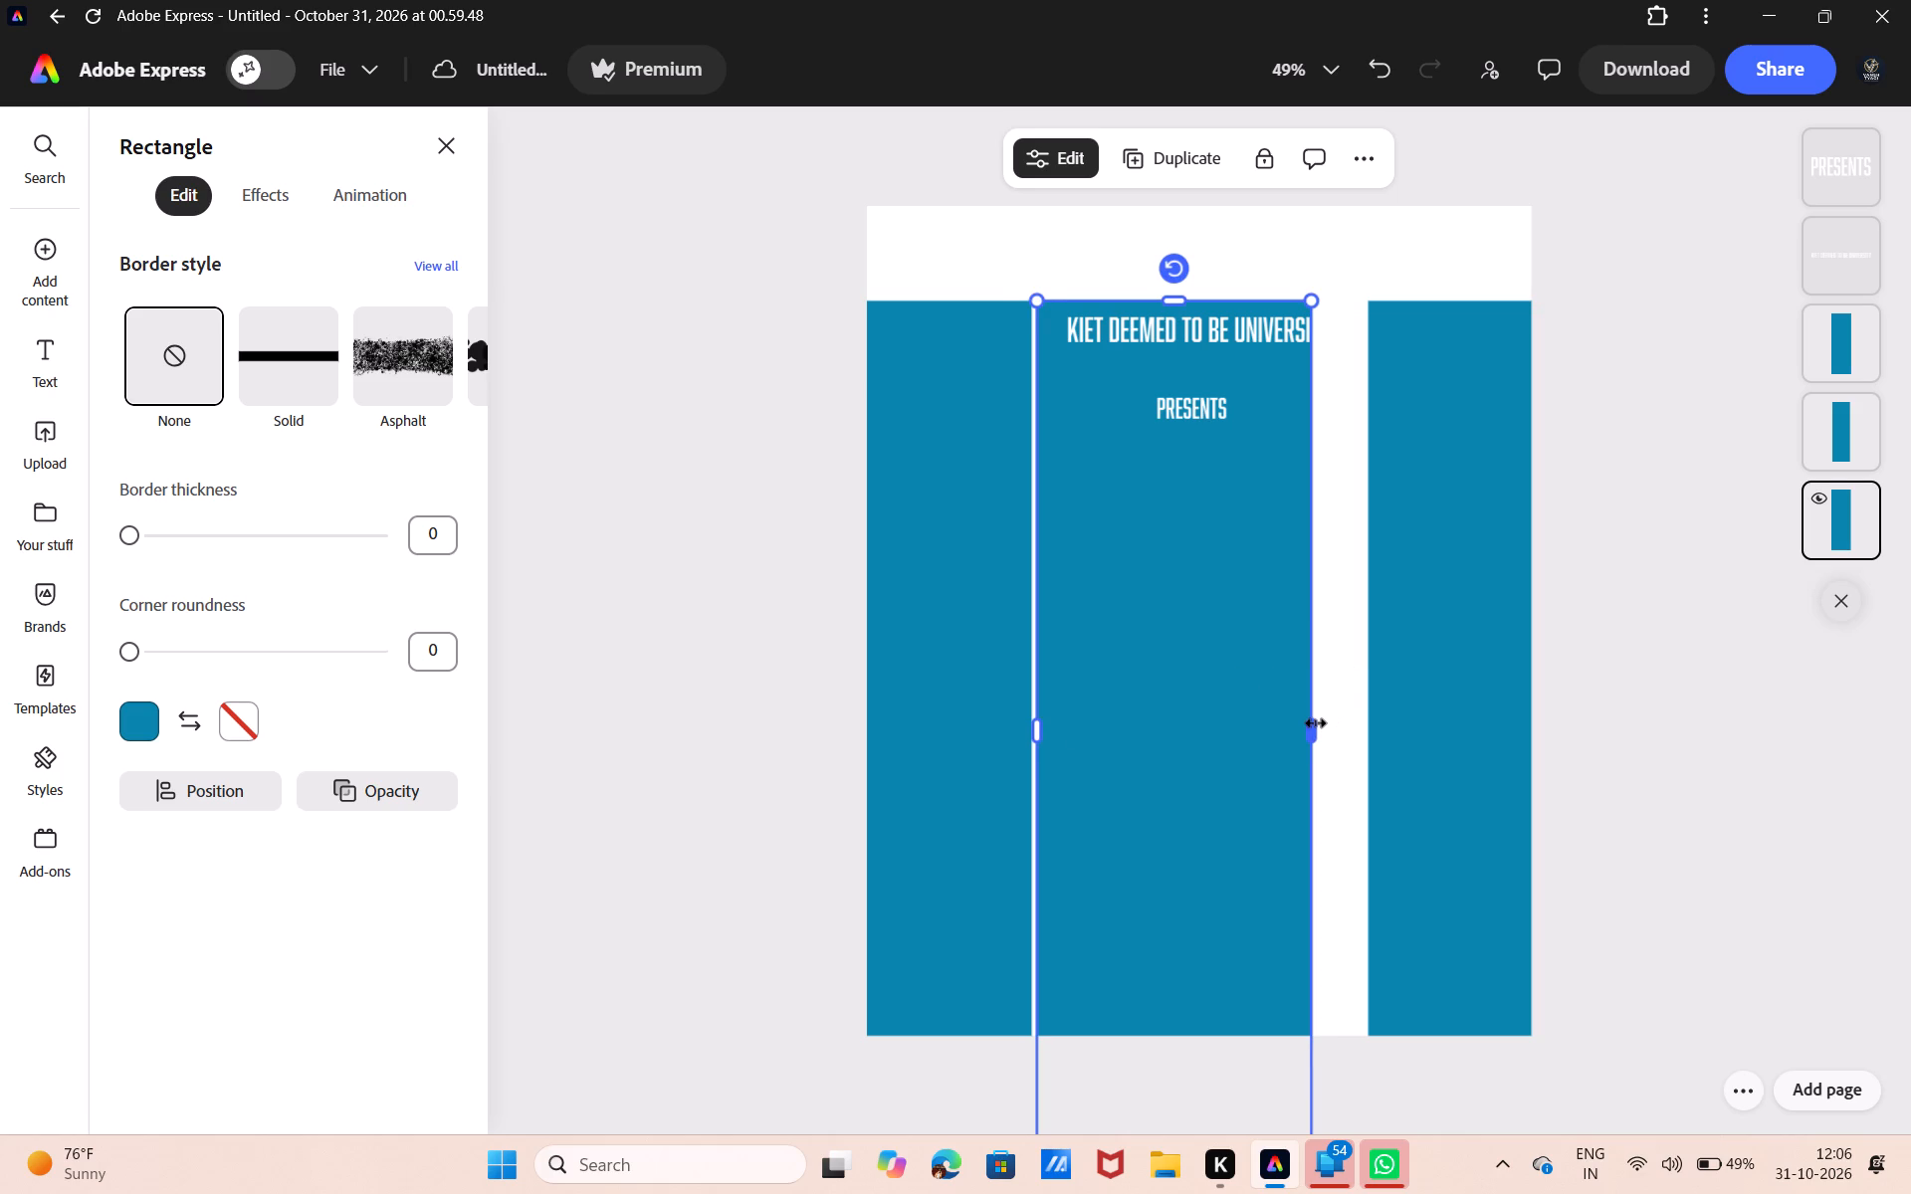
pyautogui.moveTo(1315, 722); pyautogui.dragTo(1363, 731)
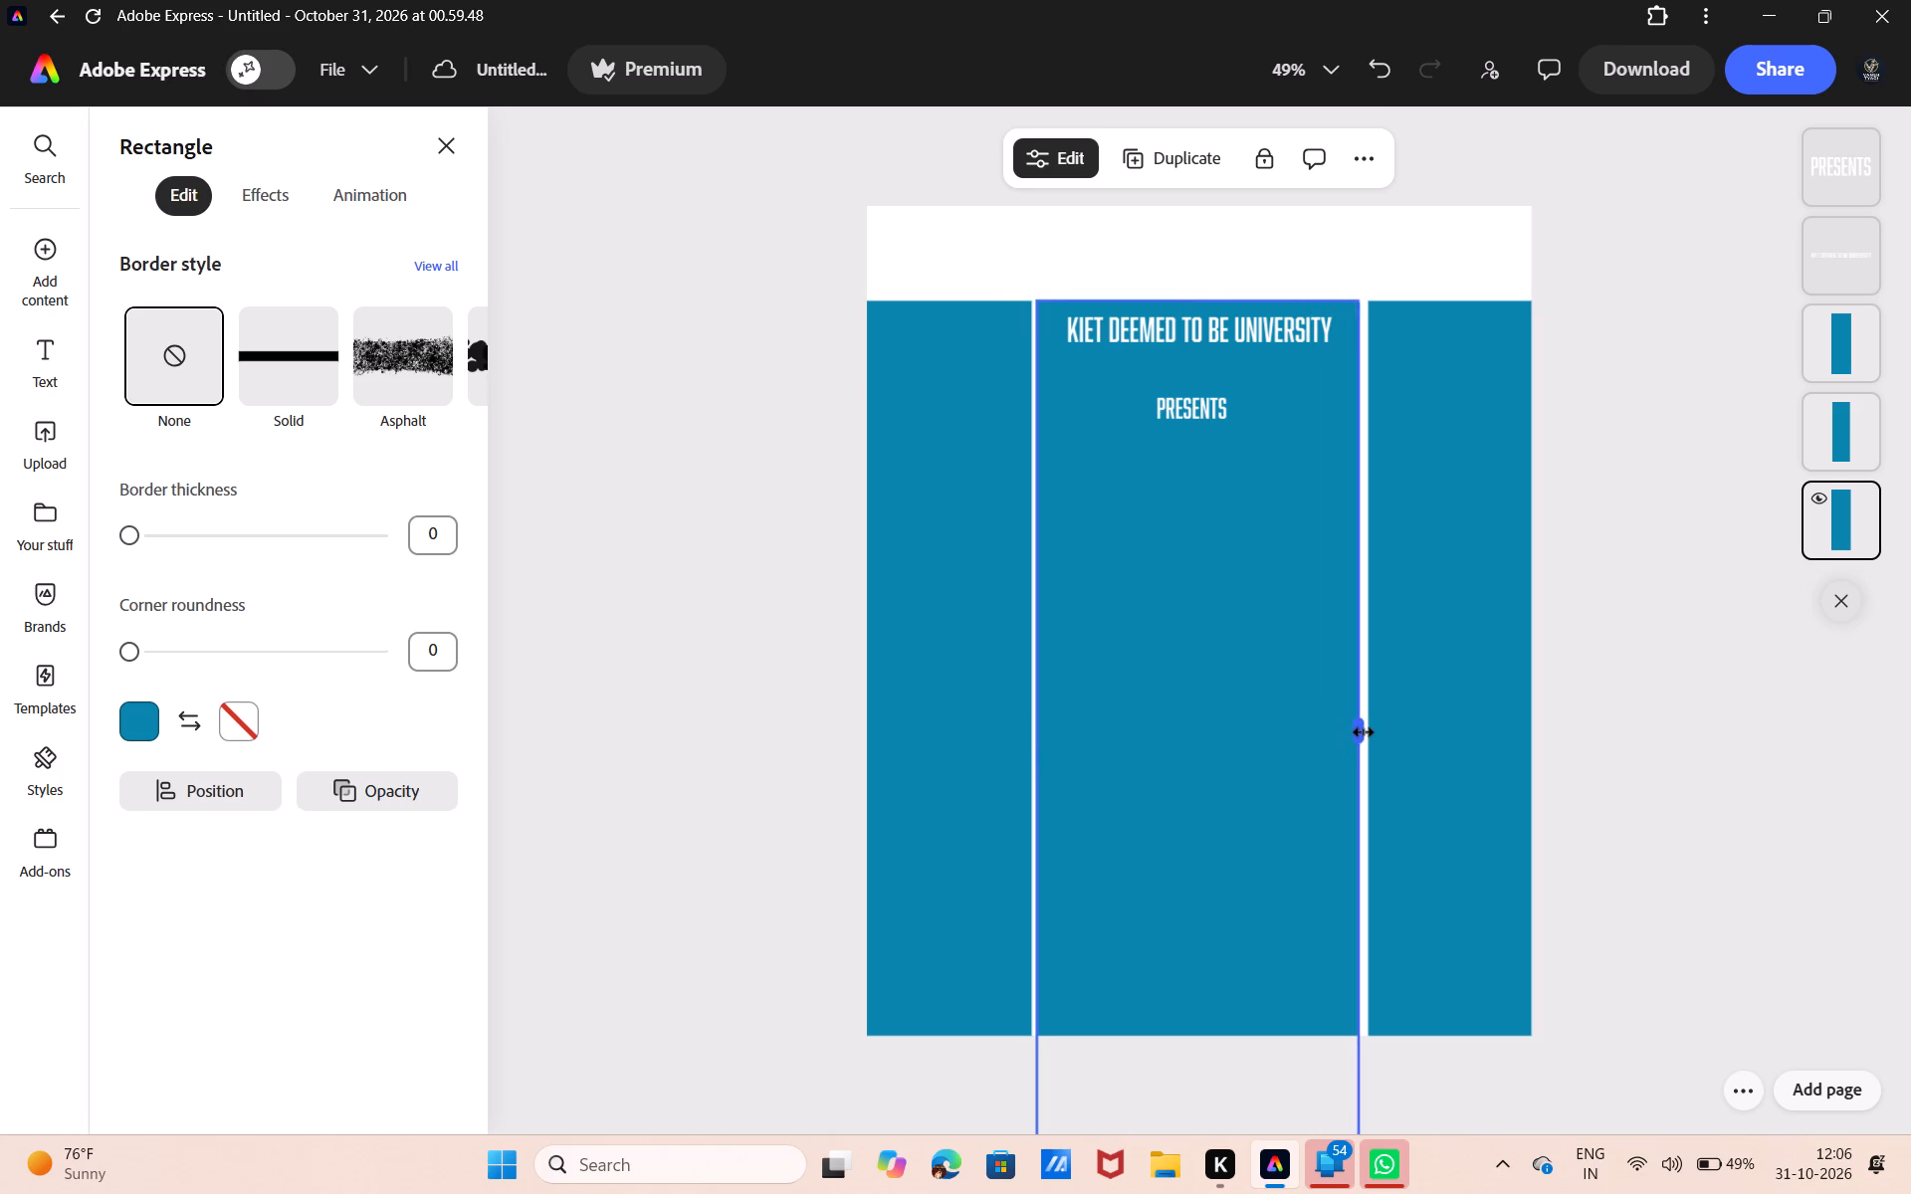
pyautogui.moveTo(1363, 731); pyautogui.dragTo(1365, 729)
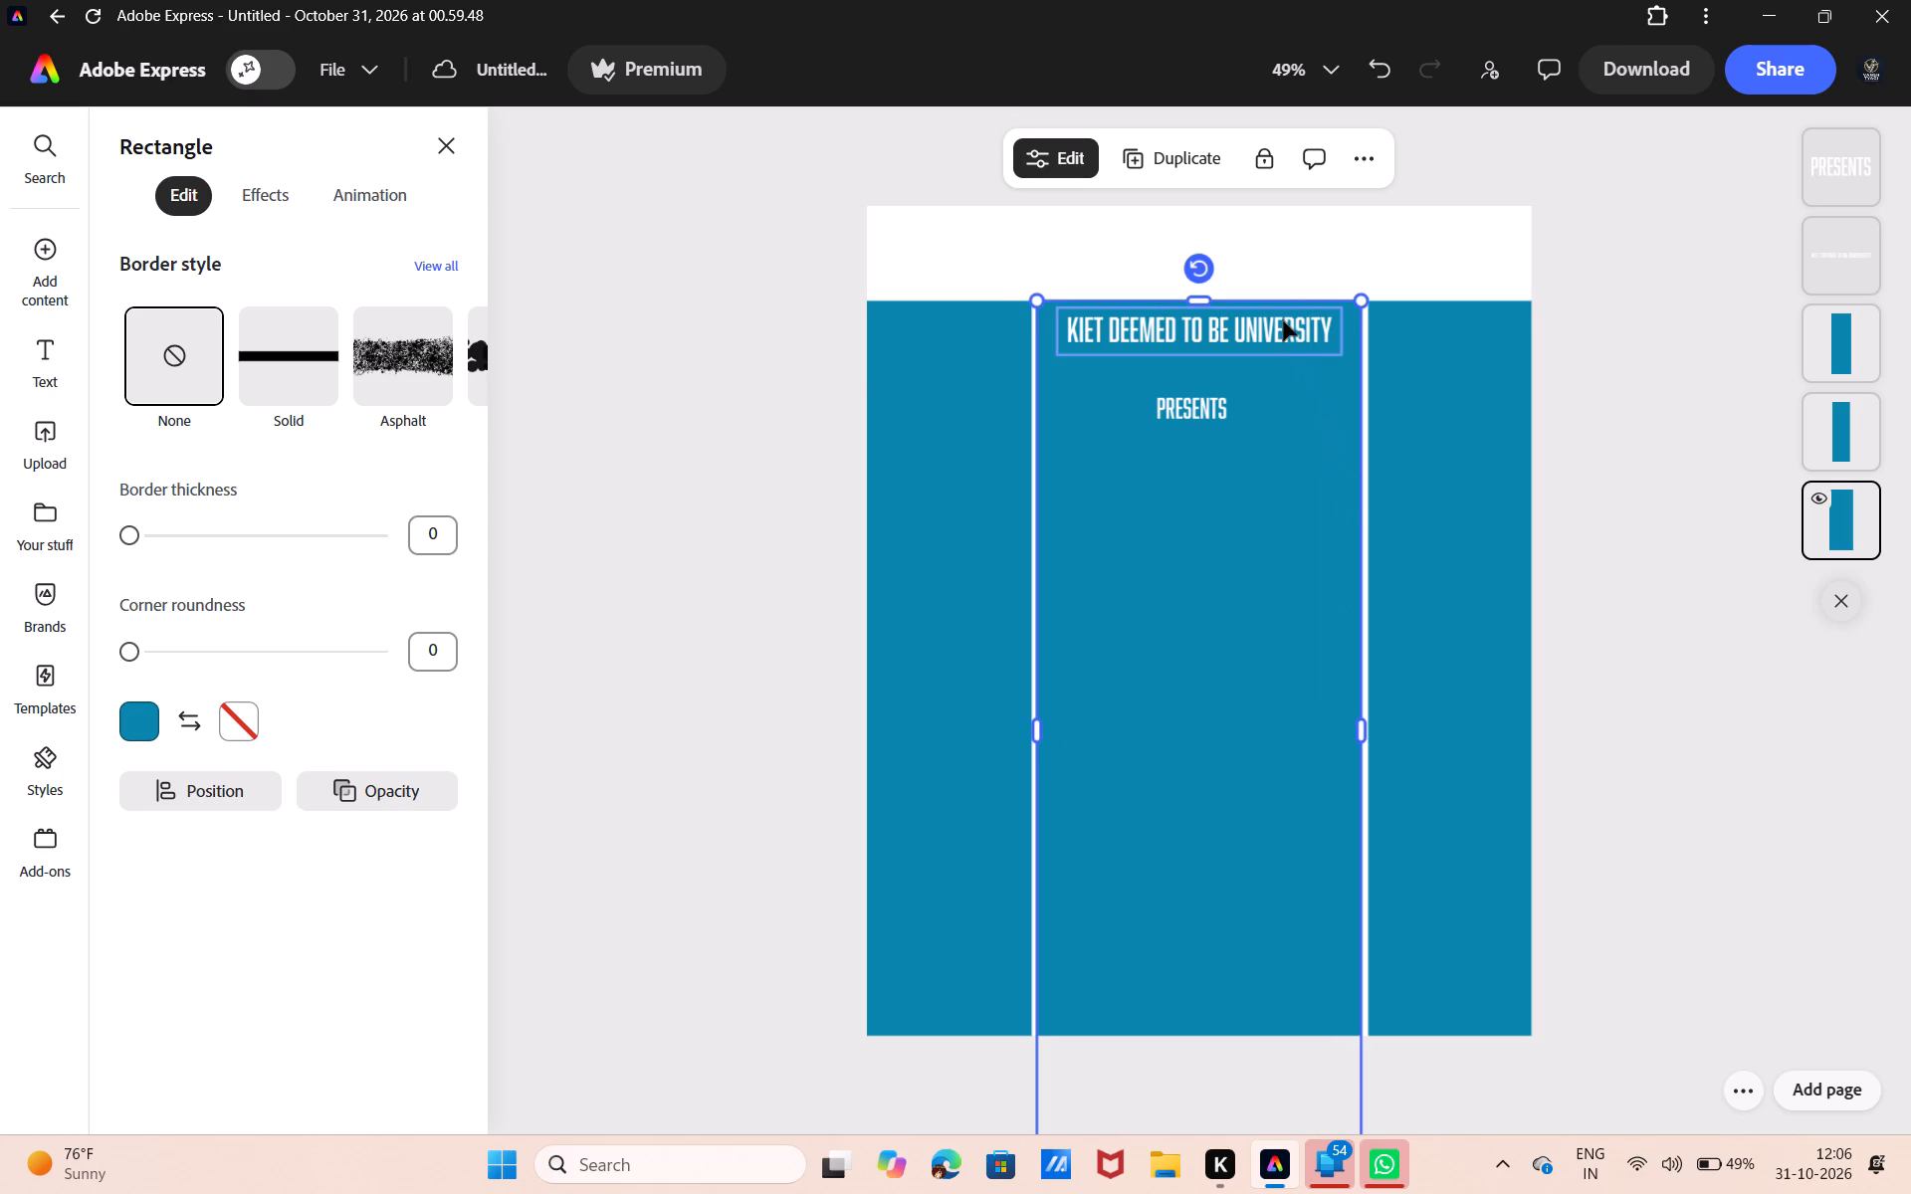
# Enlarge the "kiet deemed to be university" heading to size 46 and centre it horizontally on the page.
pyautogui.click(1283, 318)
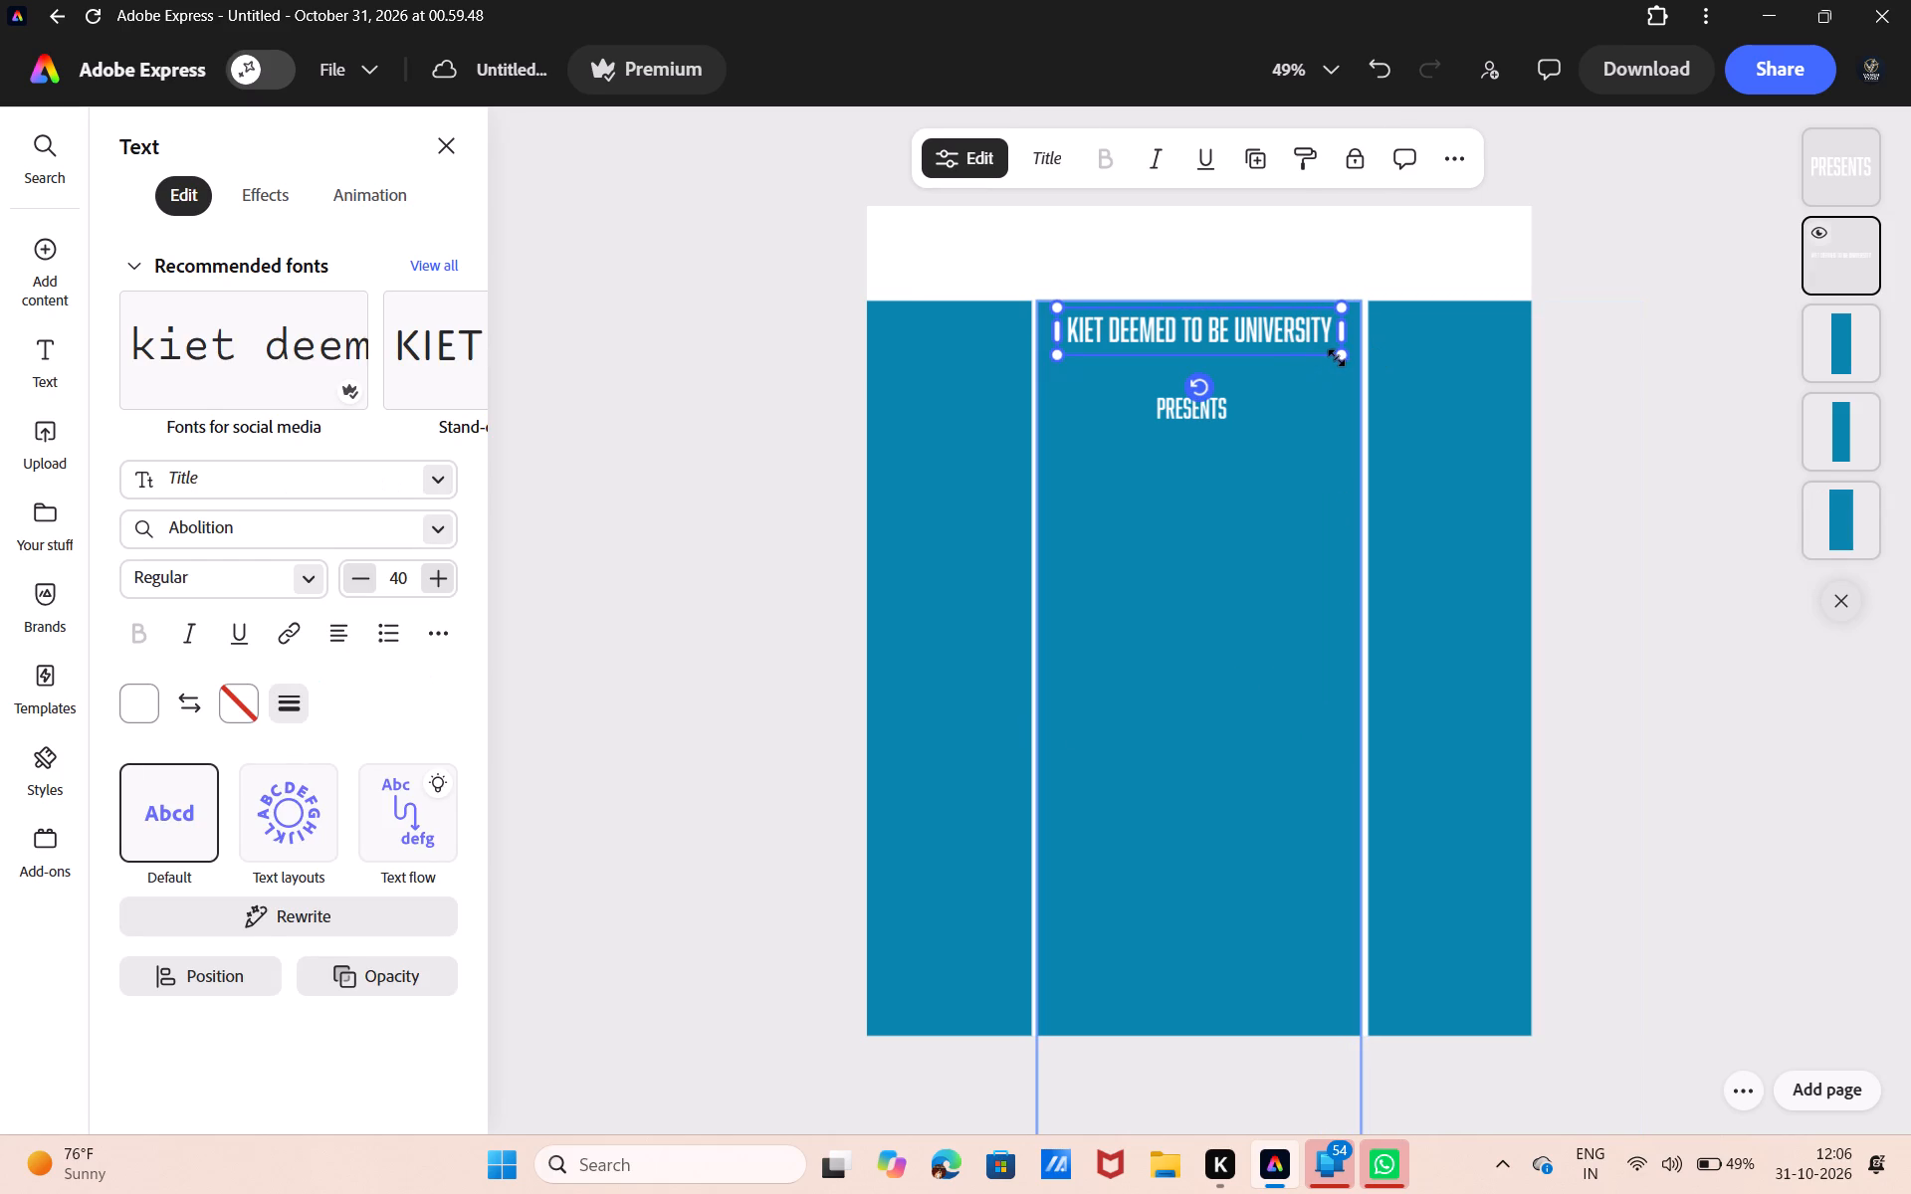
pyautogui.moveTo(1337, 357); pyautogui.dragTo(1373, 385)
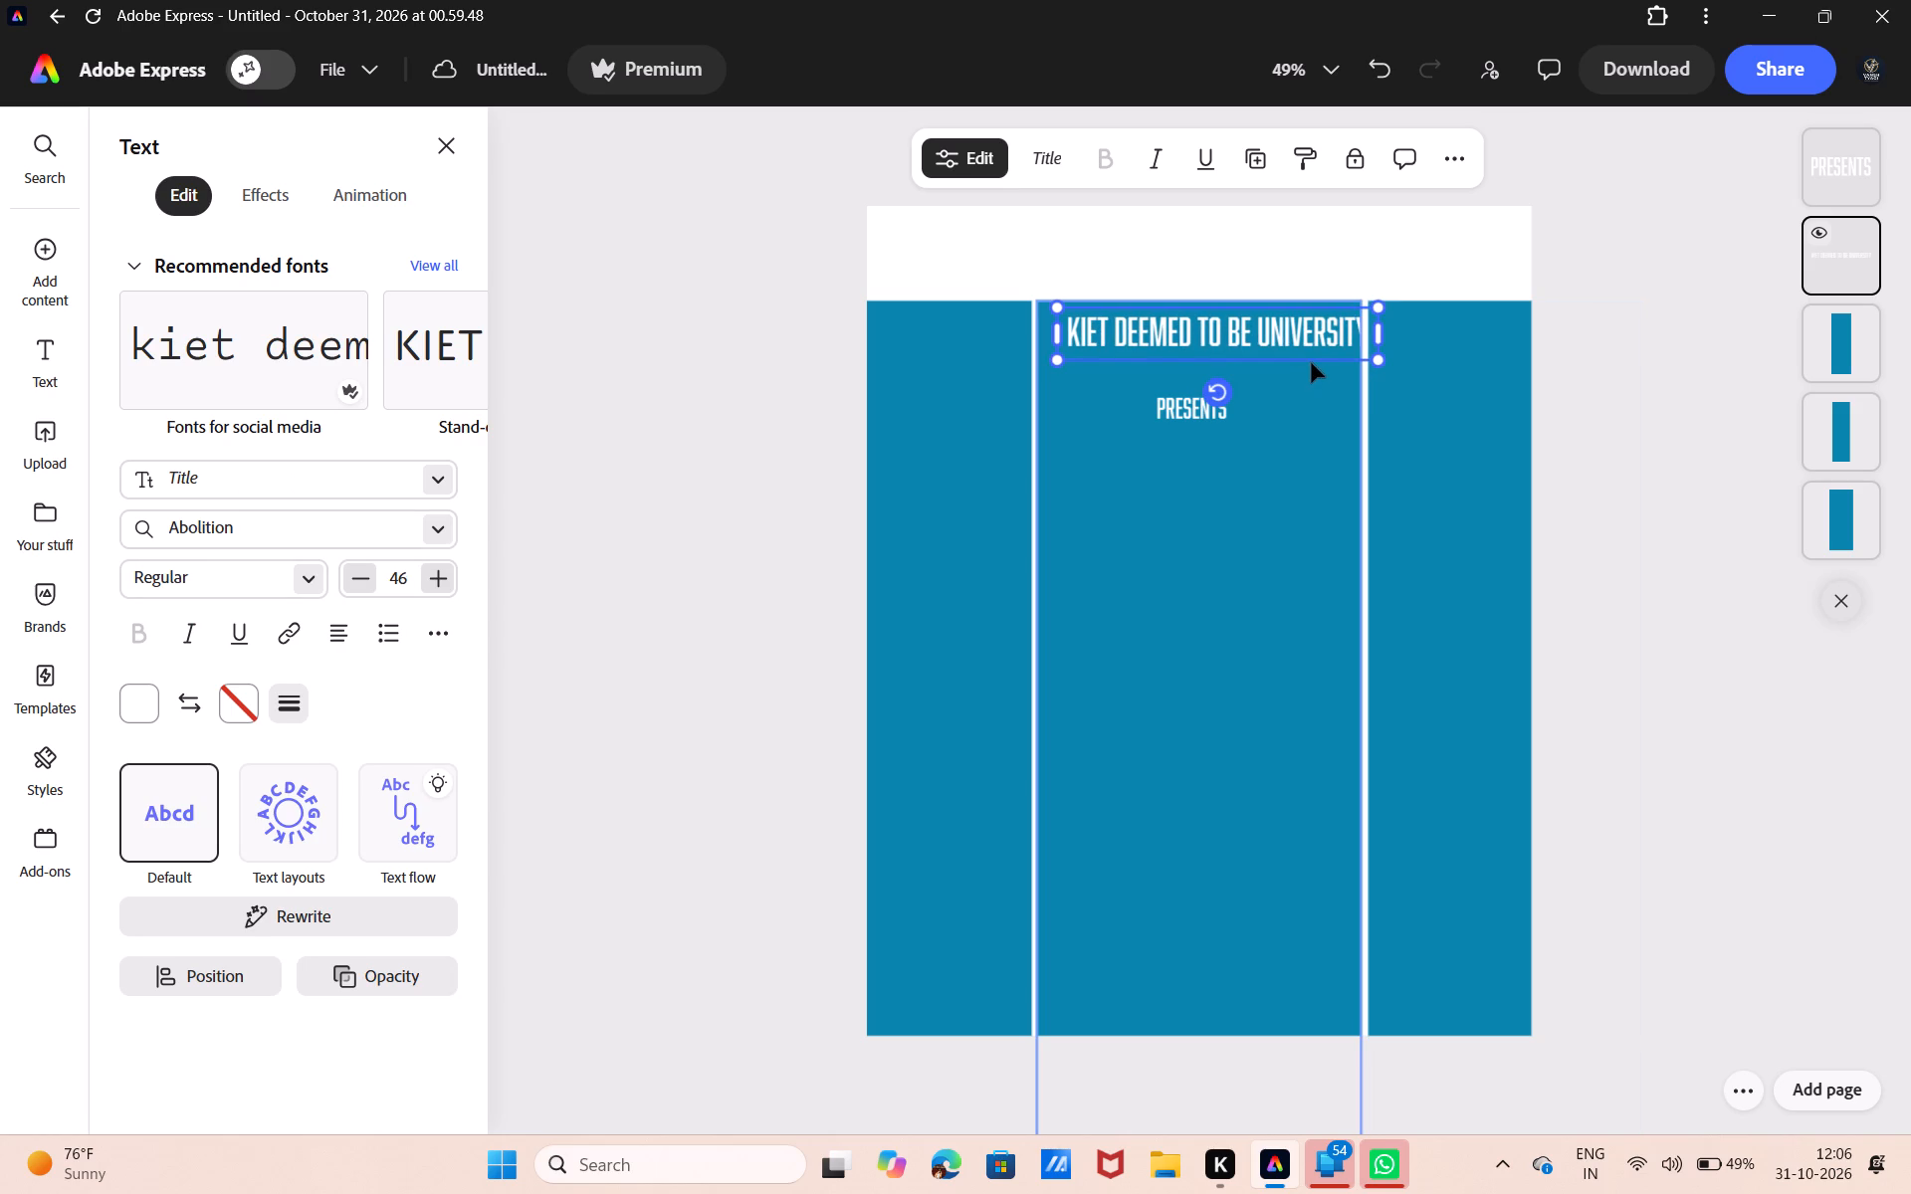
pyautogui.moveTo(1301, 346); pyautogui.dragTo(1286, 348)
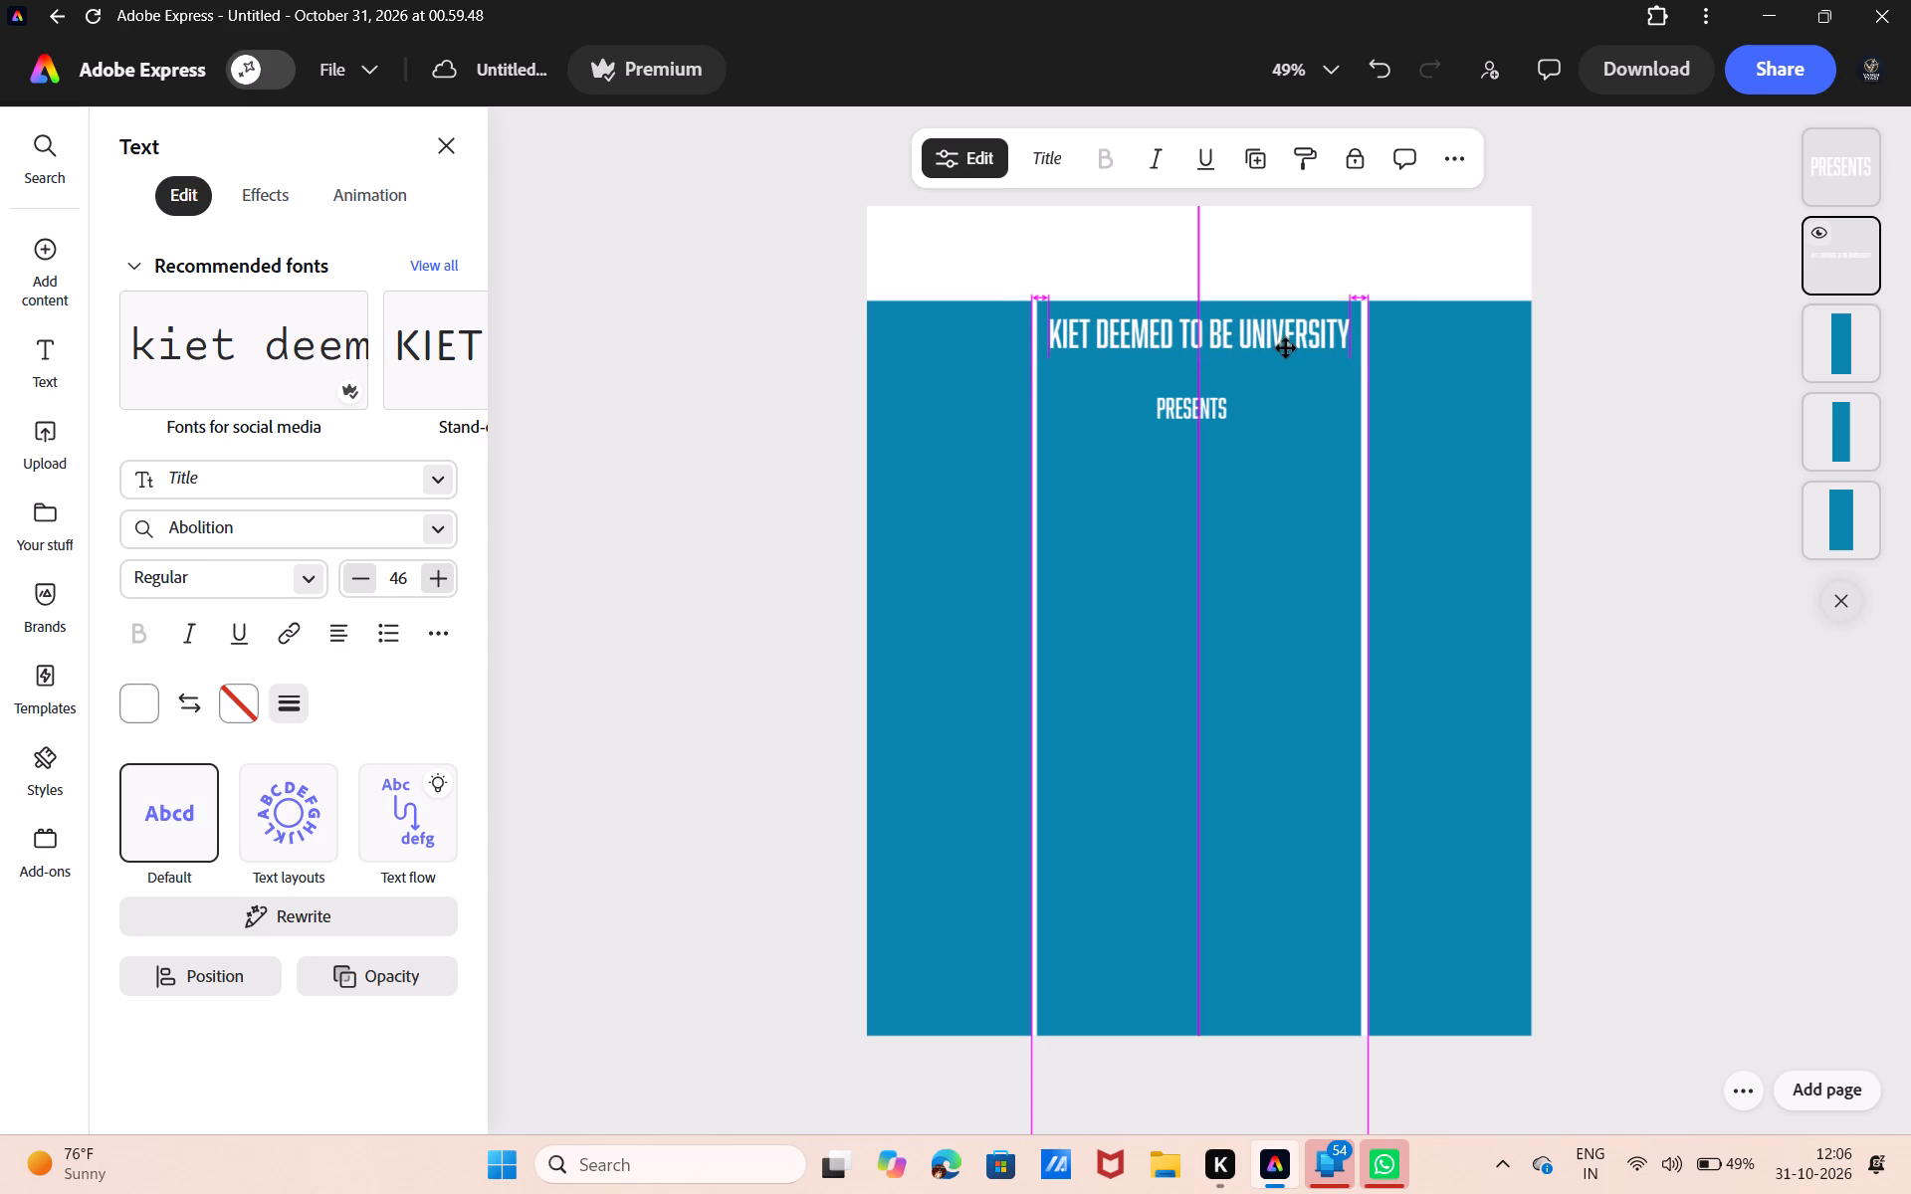
pyautogui.moveTo(1286, 348); pyautogui.dragTo(1287, 348)
# Browse the fonts and change the heading's font to Battery Park Regular.
pyautogui.click(435, 521)
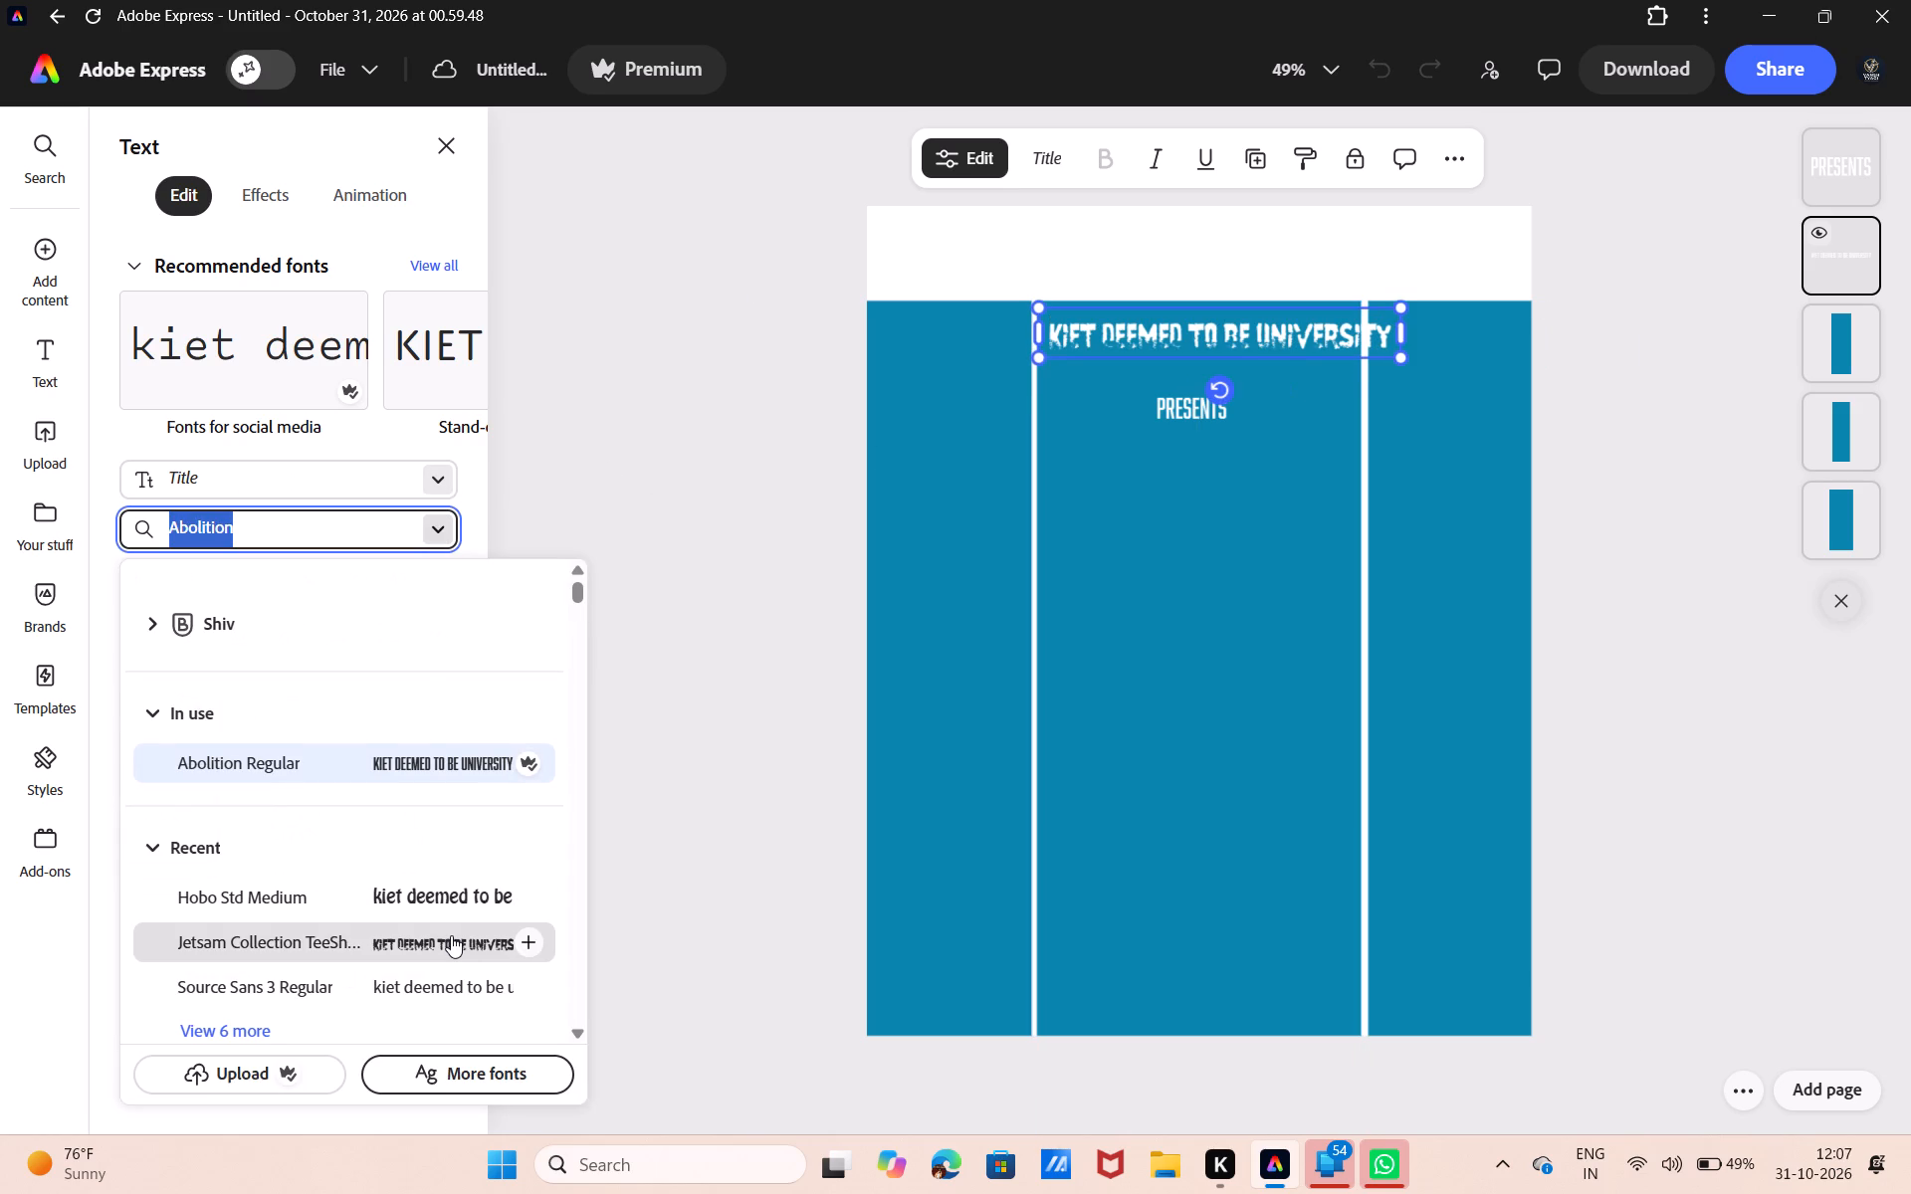
pyautogui.scroll(-4, 451, 935)
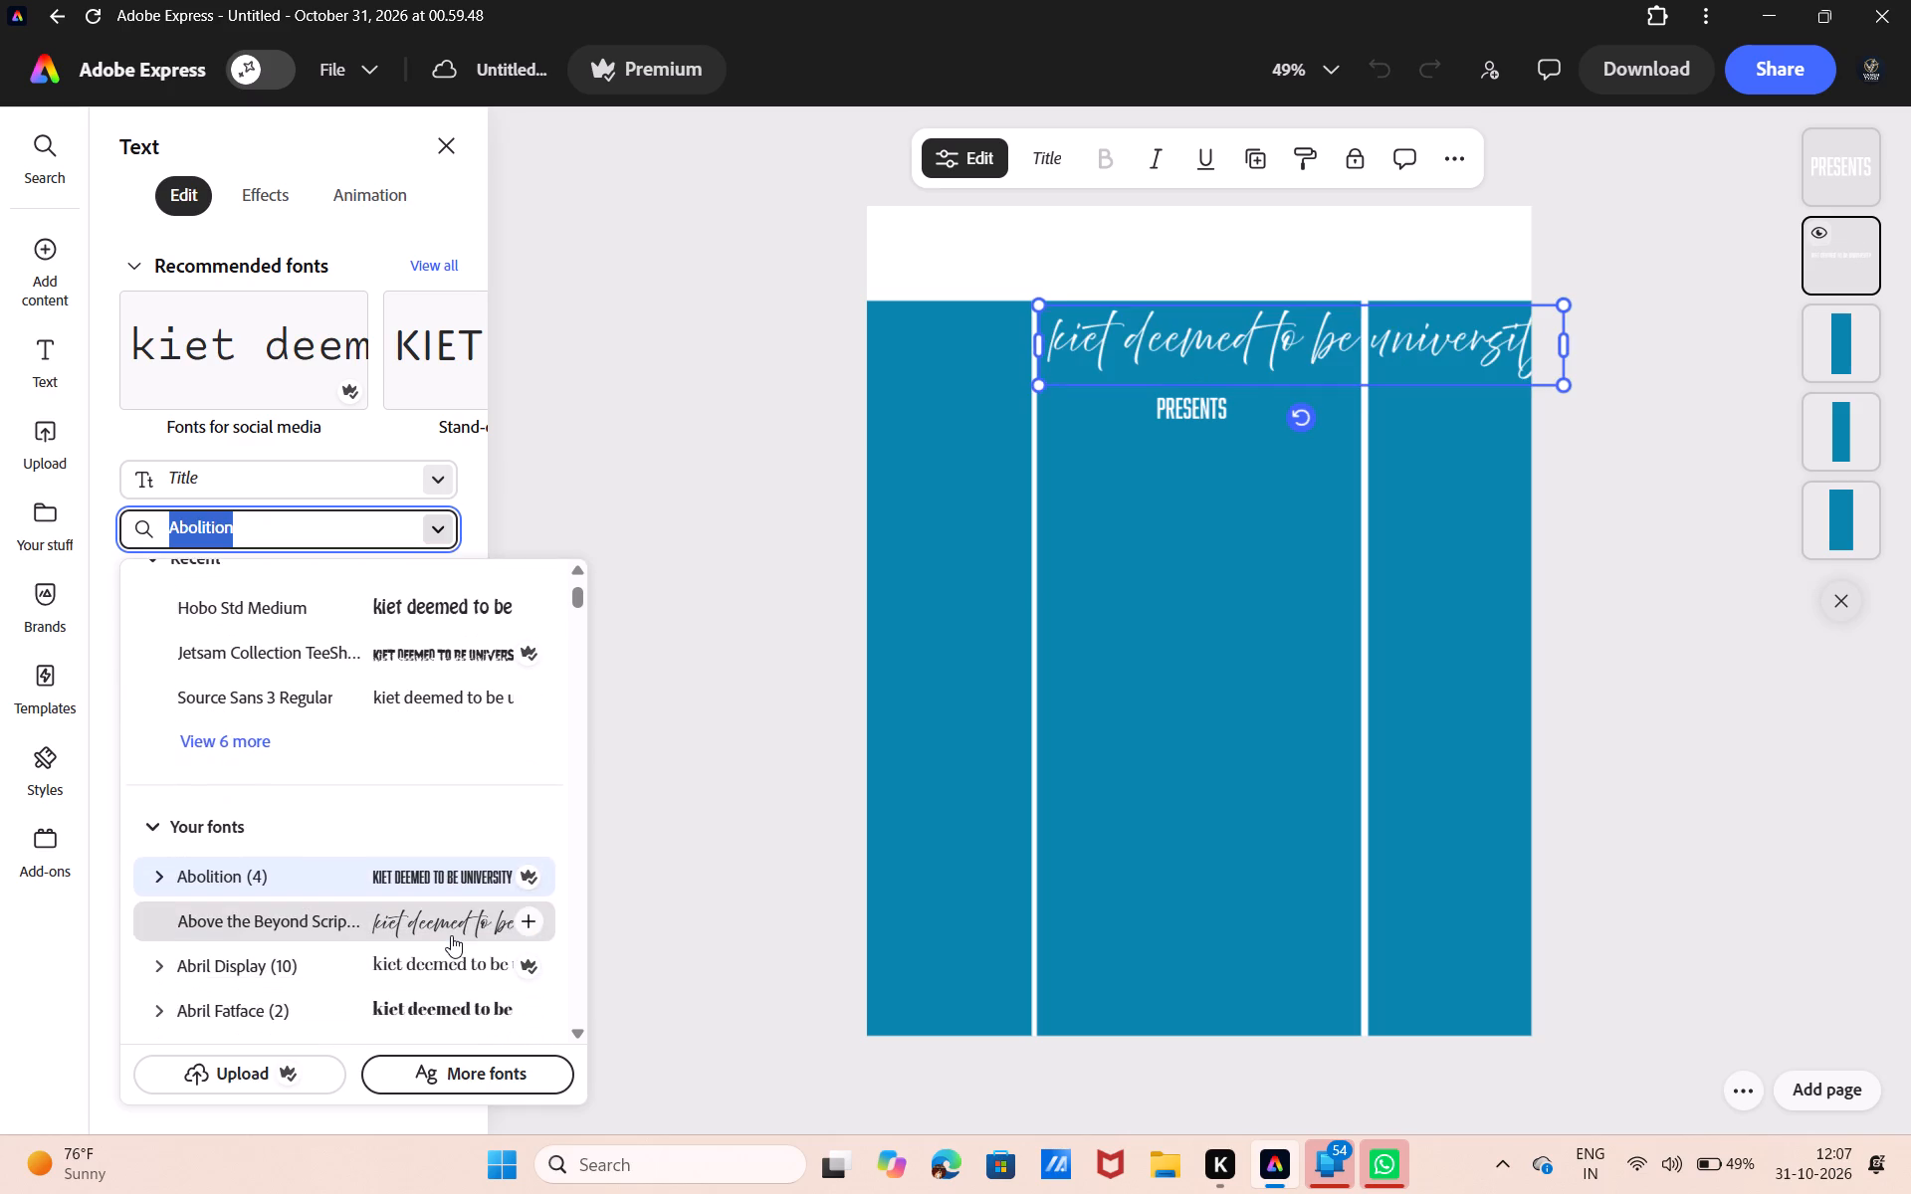
pyautogui.scroll(-3, 451, 935)
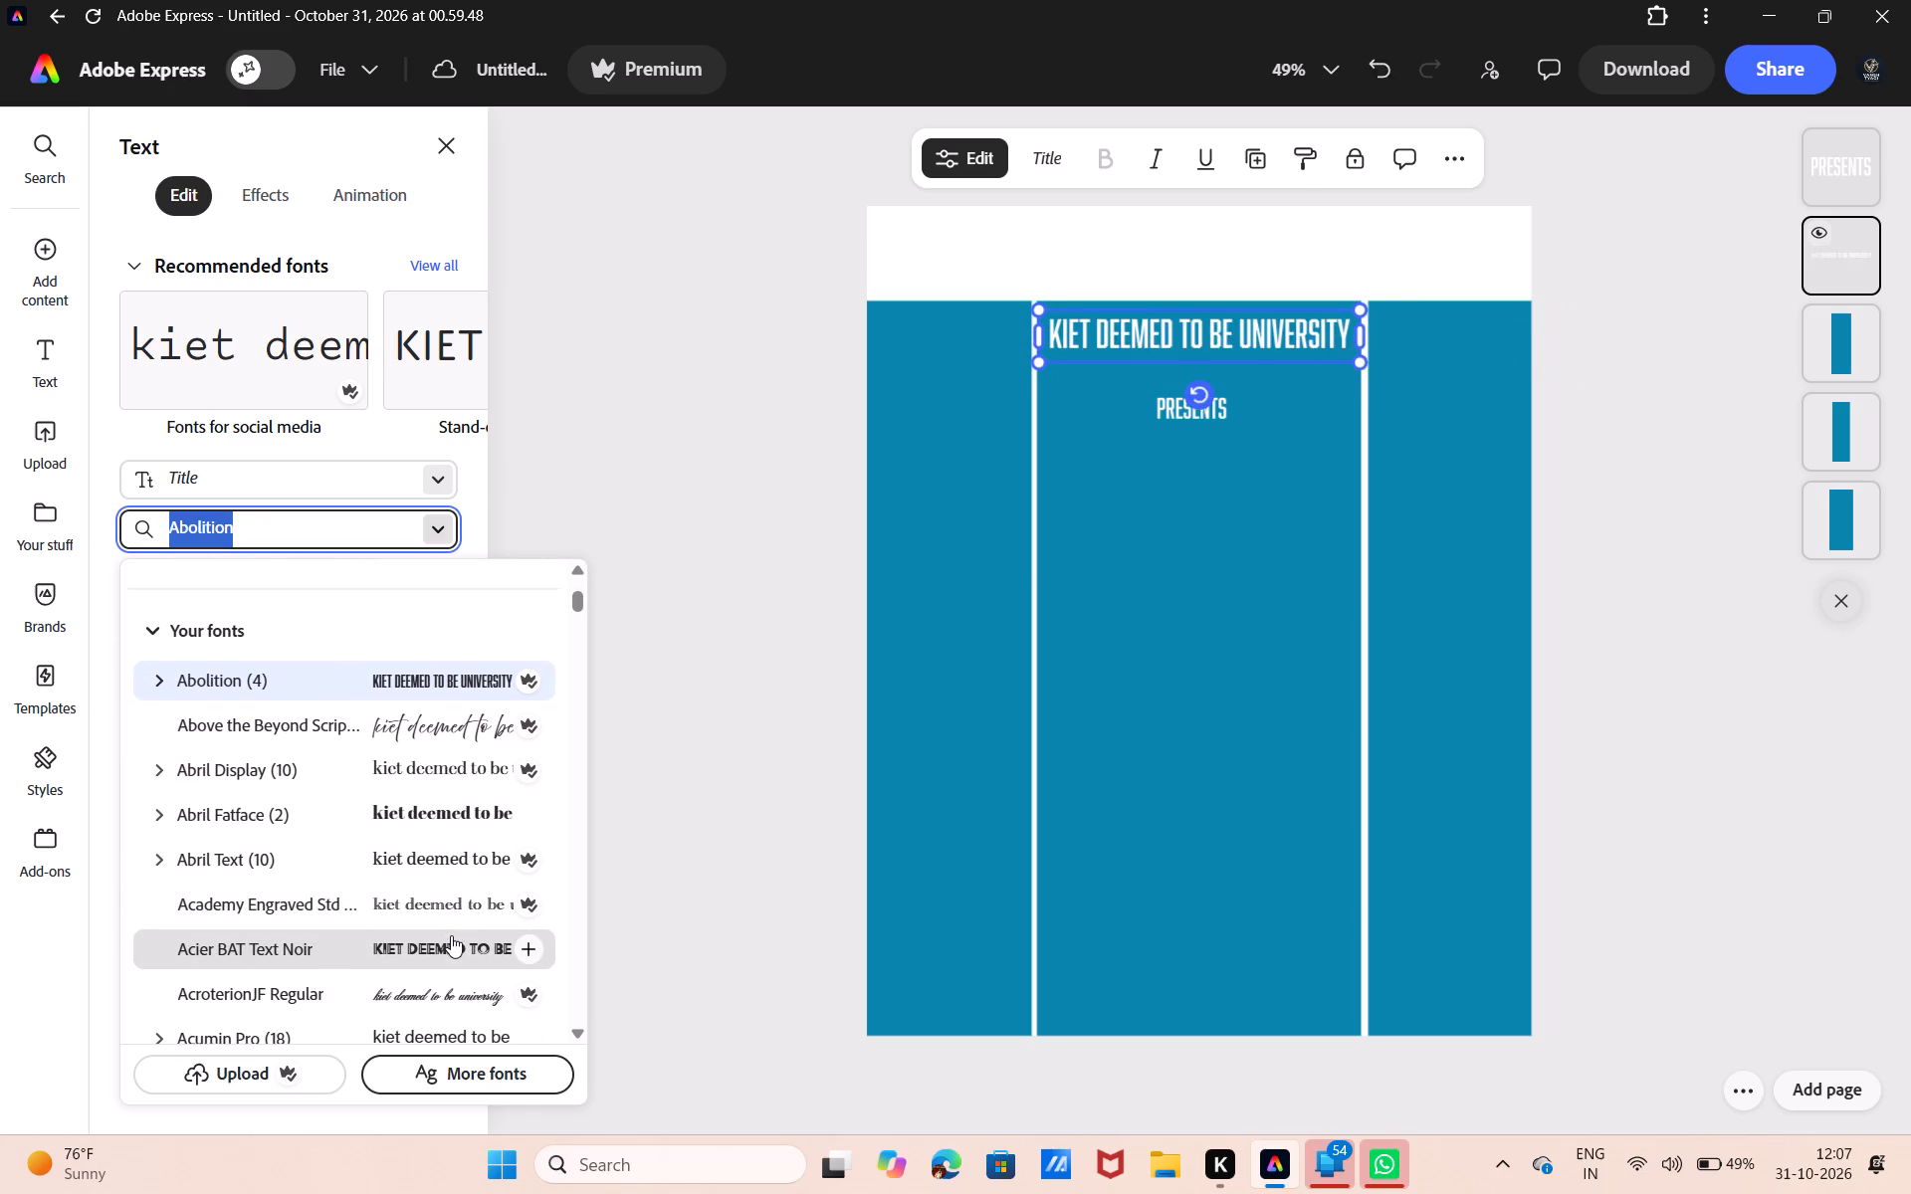
pyautogui.scroll(-5, 451, 935)
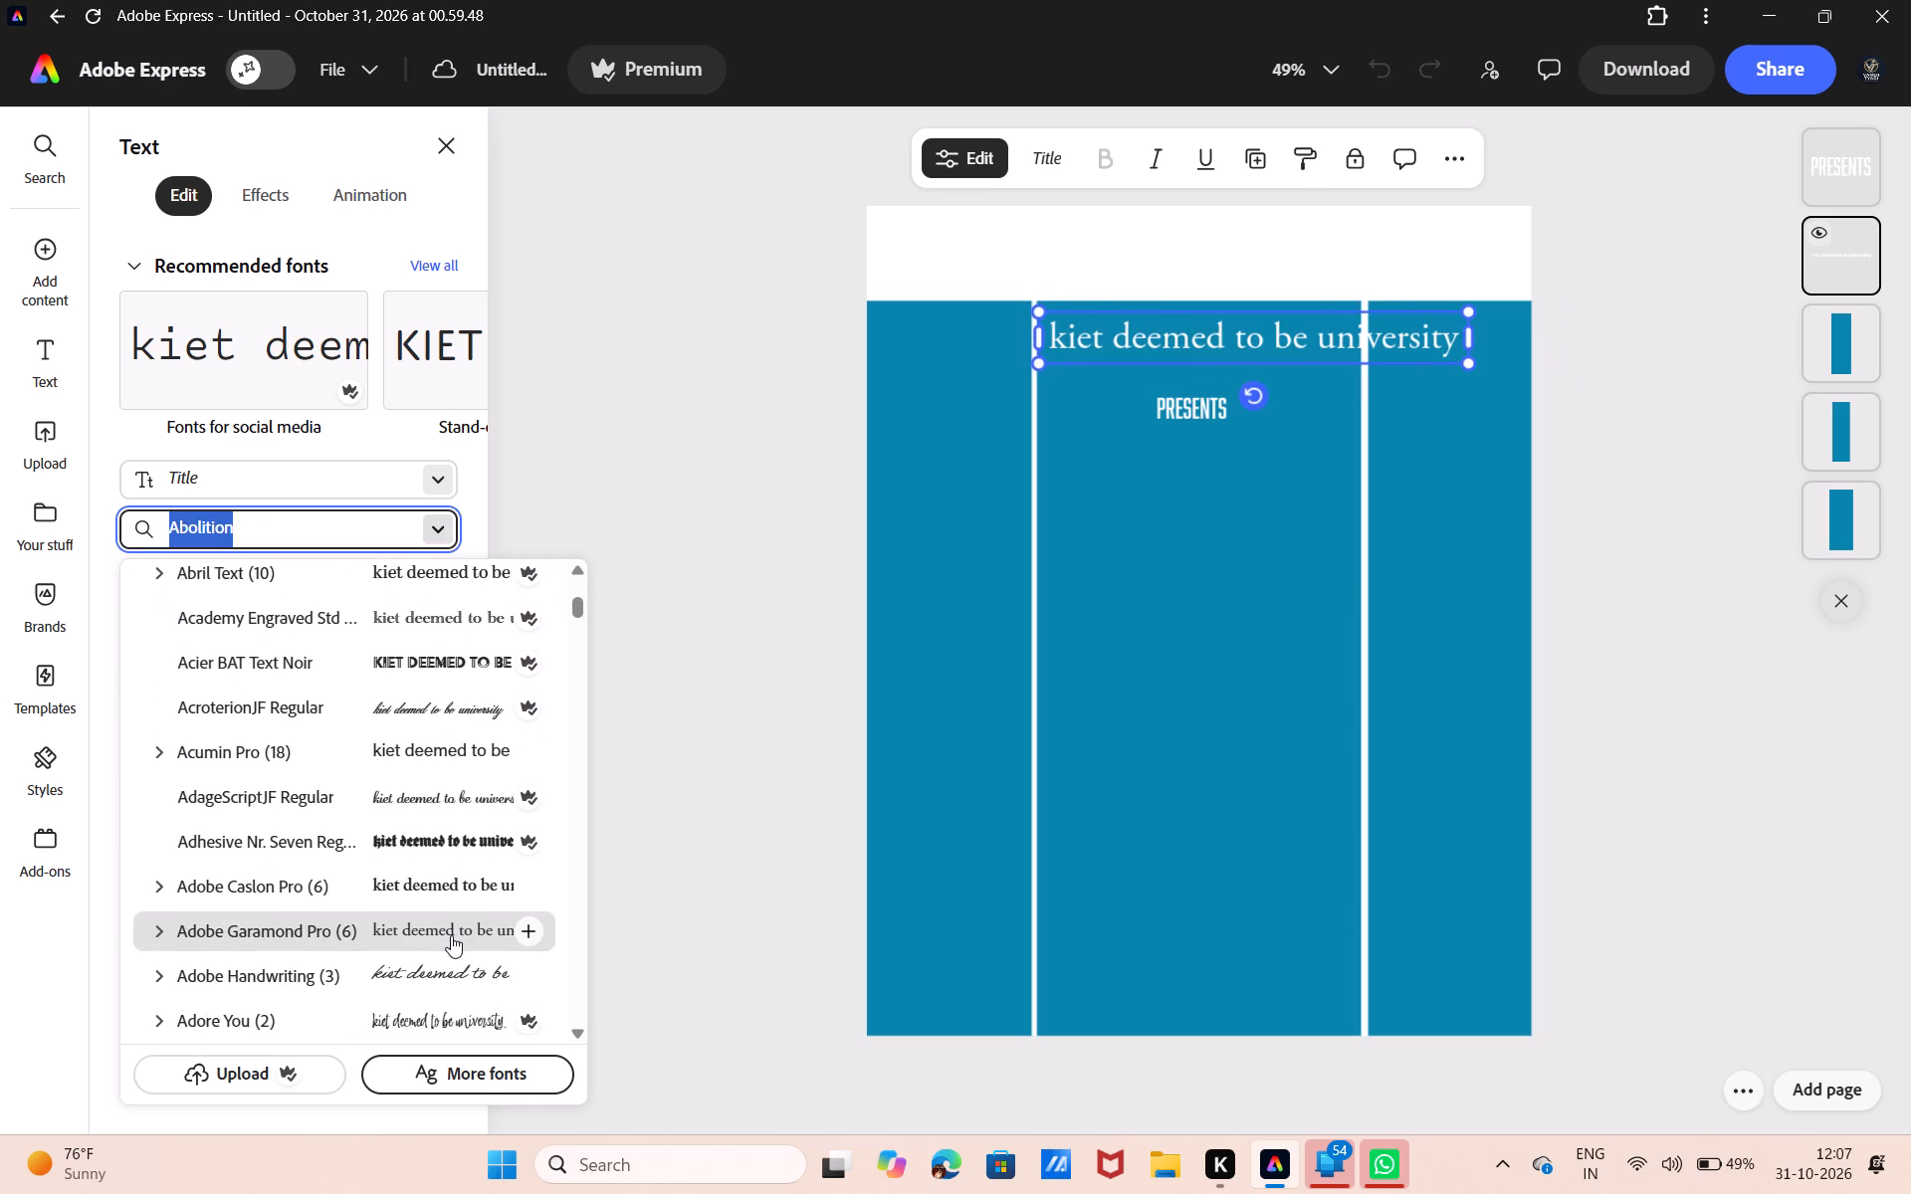
pyautogui.scroll(-5, 451, 935)
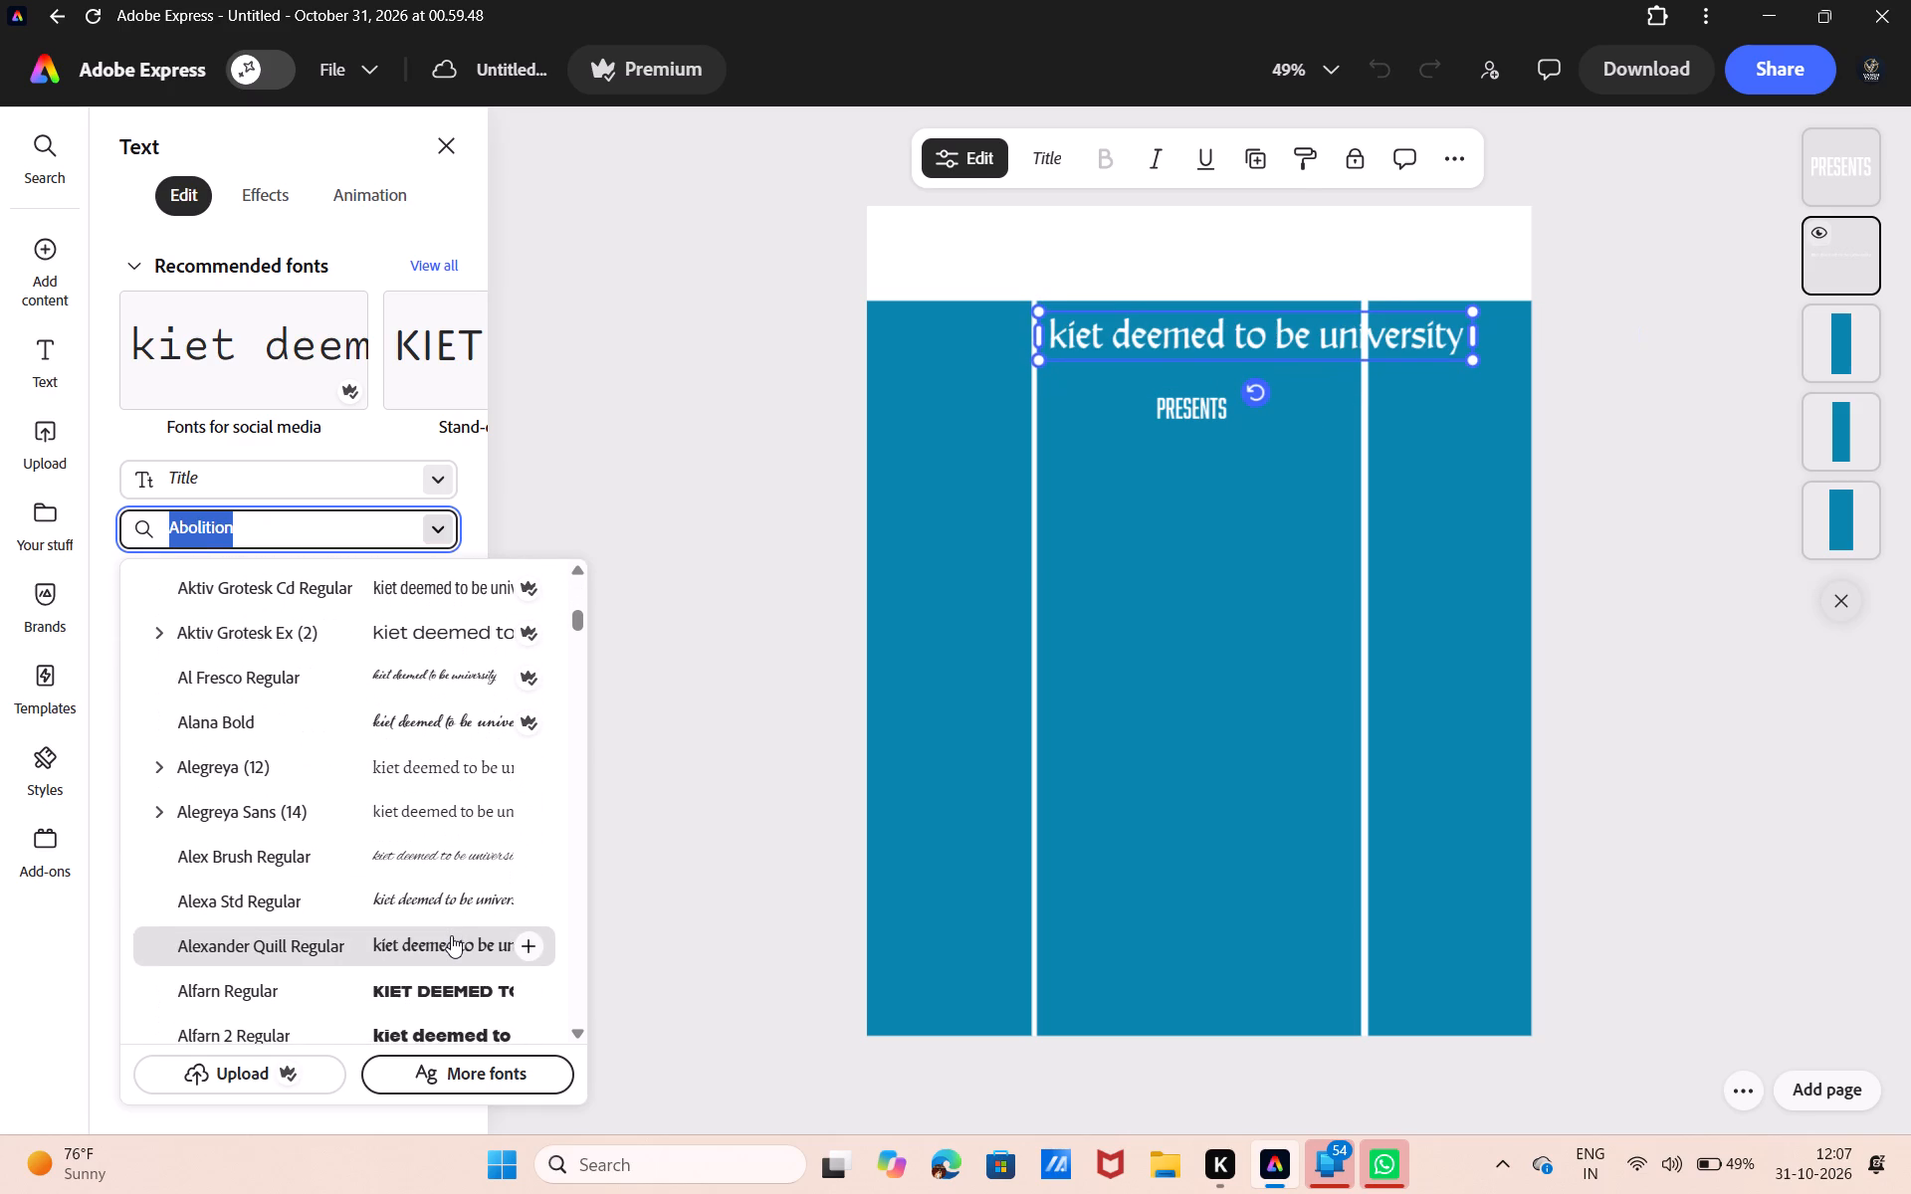
pyautogui.scroll(-1, 451, 935)
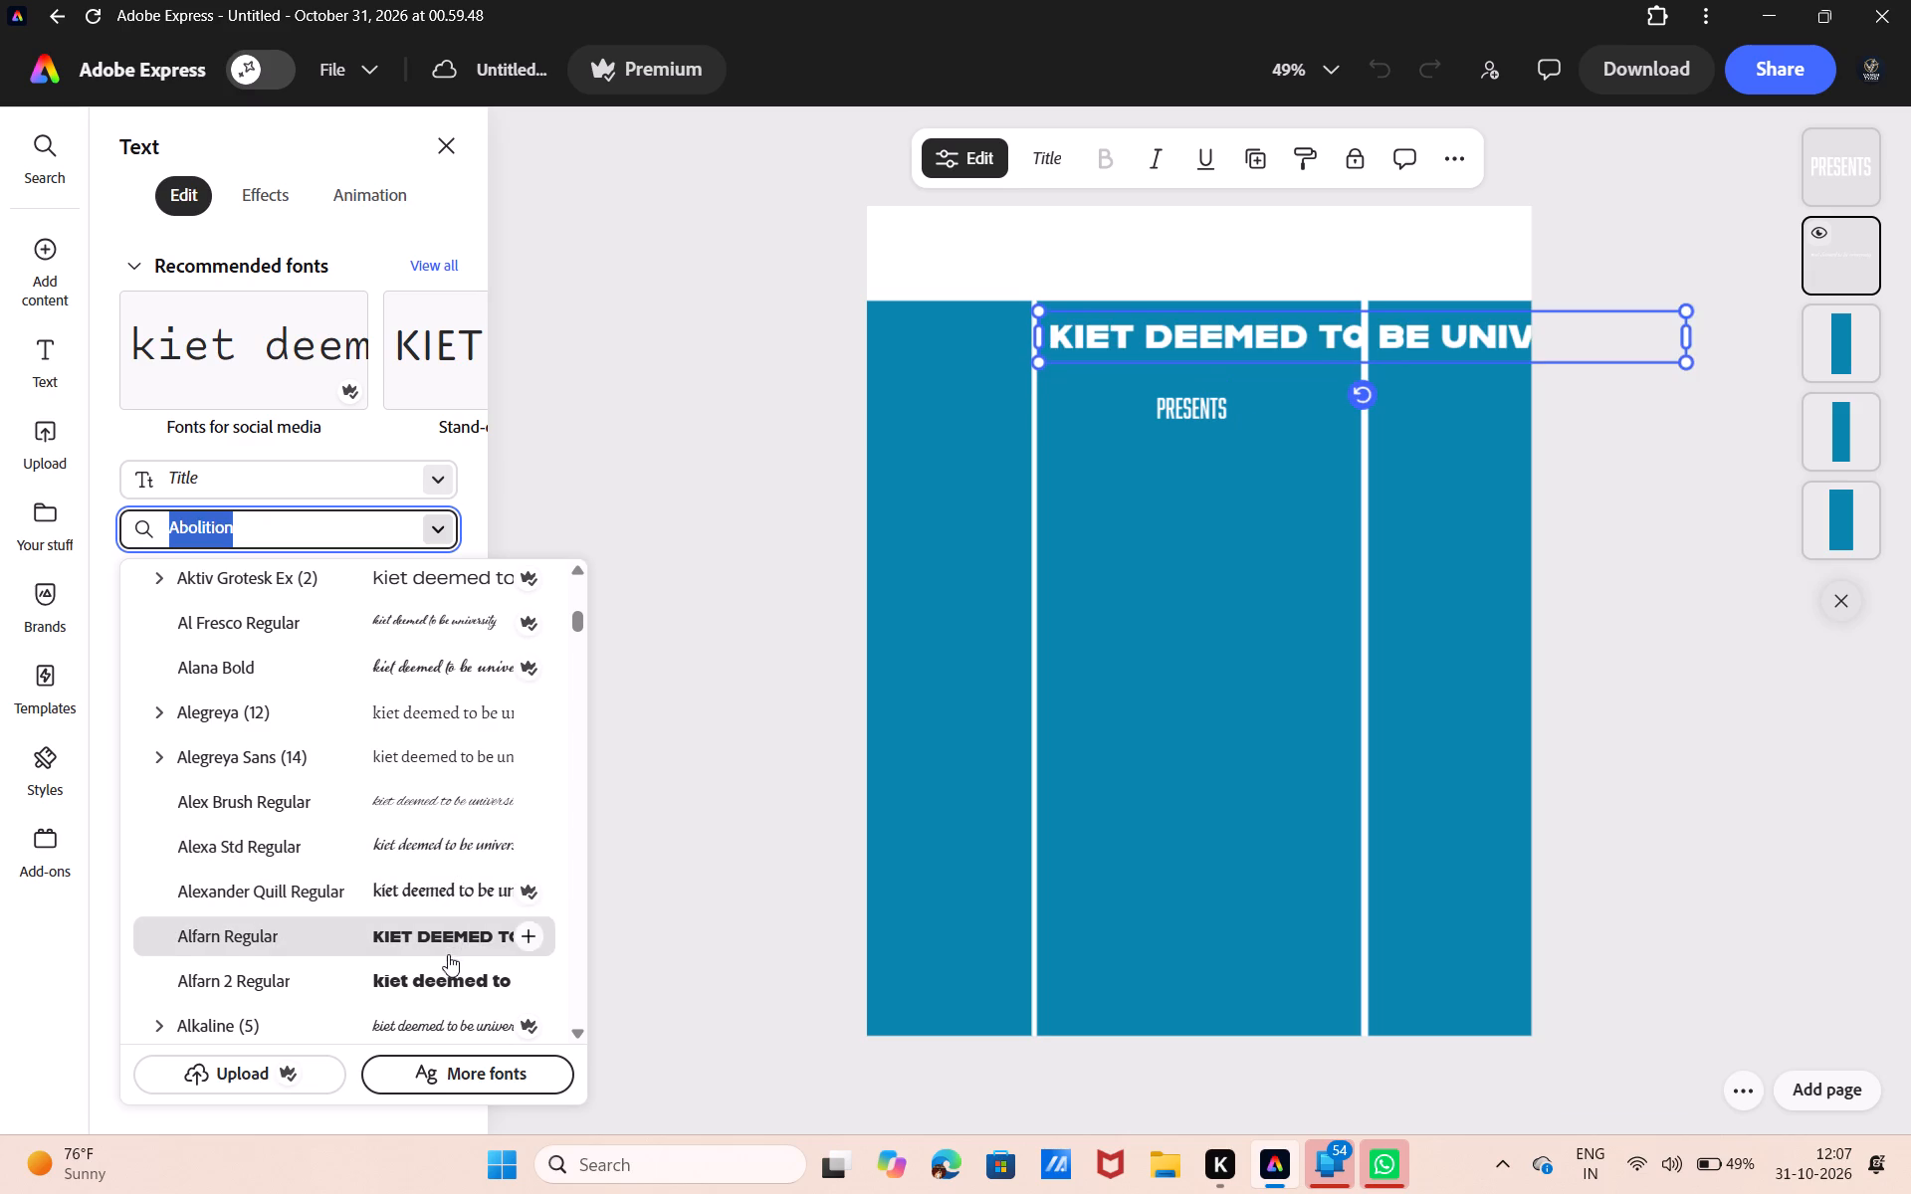
pyautogui.scroll(-4, 446, 978)
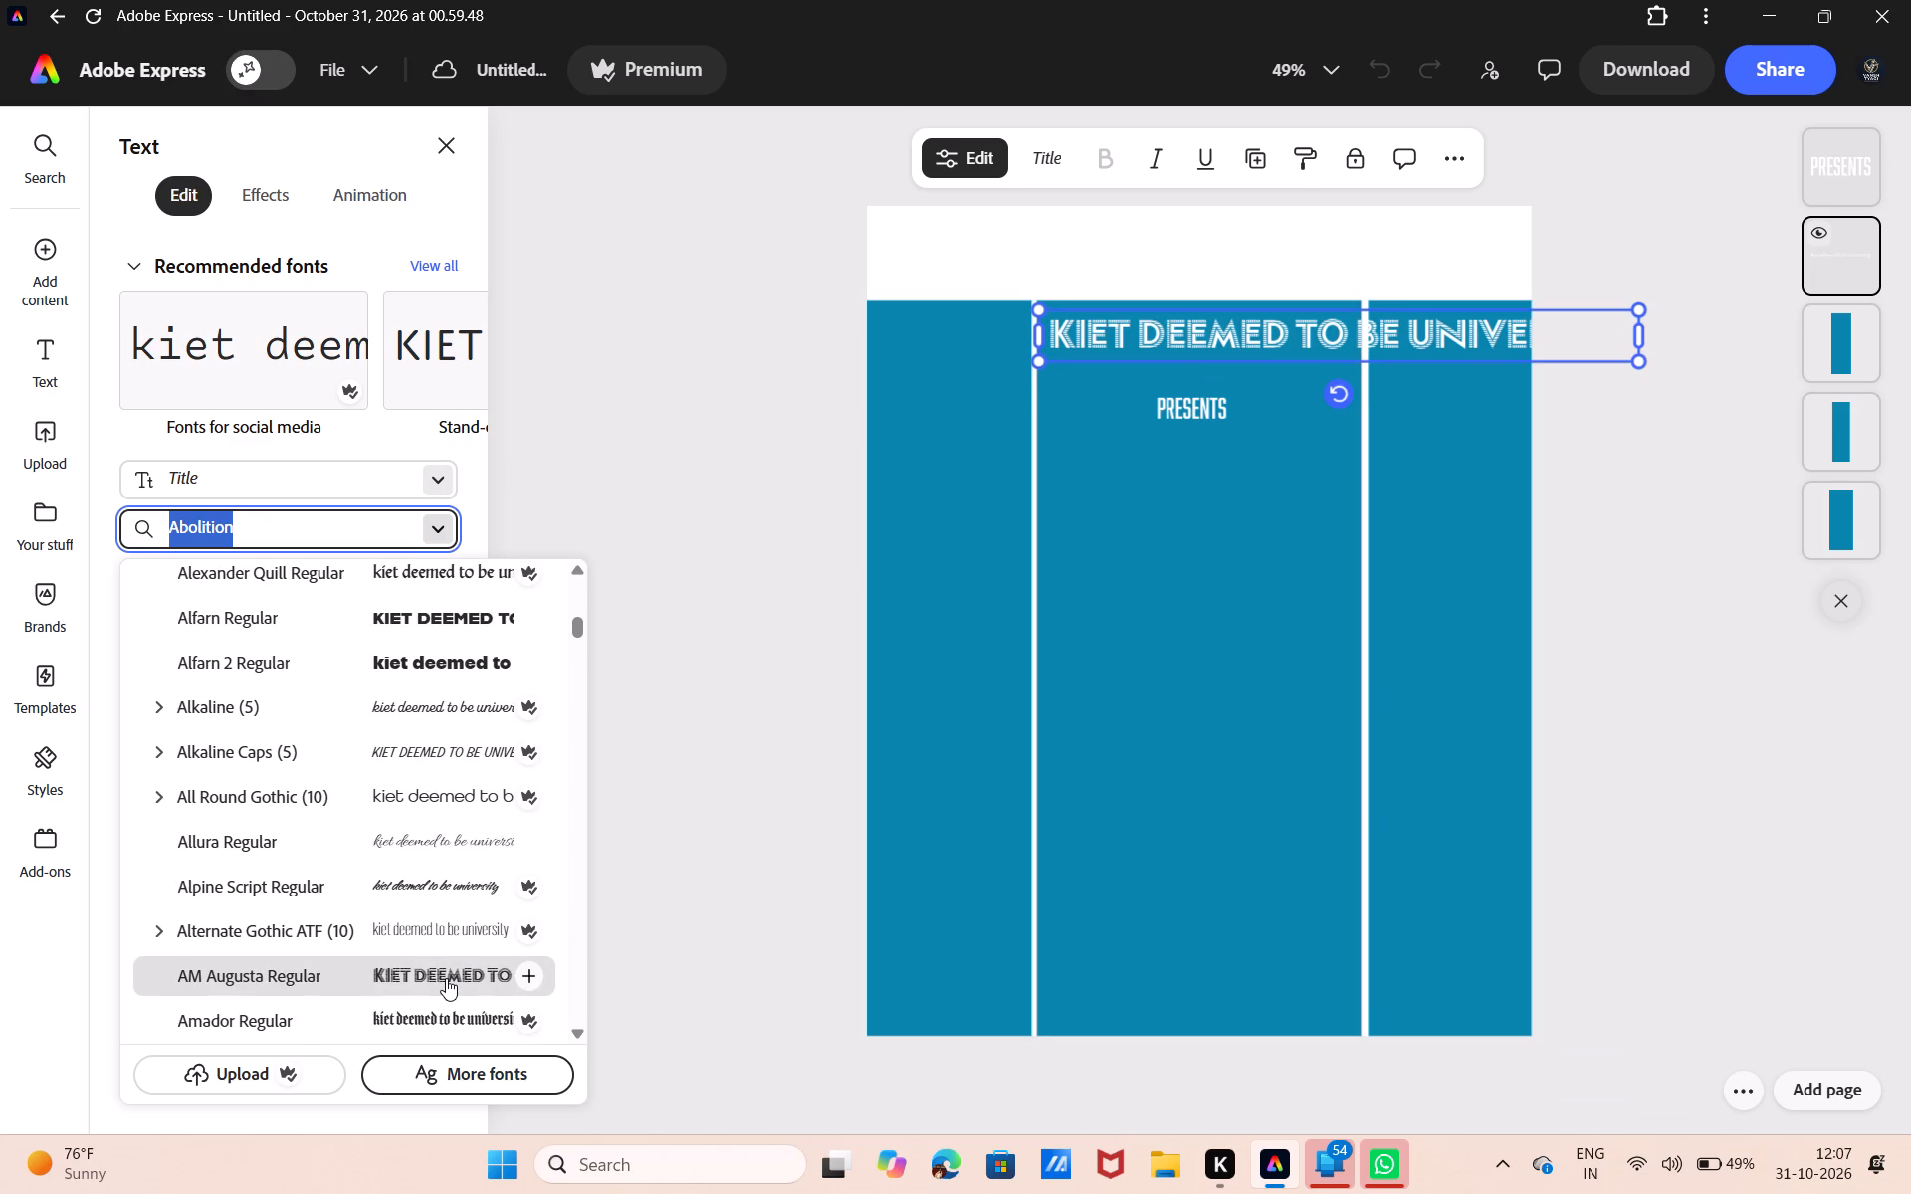
pyautogui.scroll(-7, 446, 978)
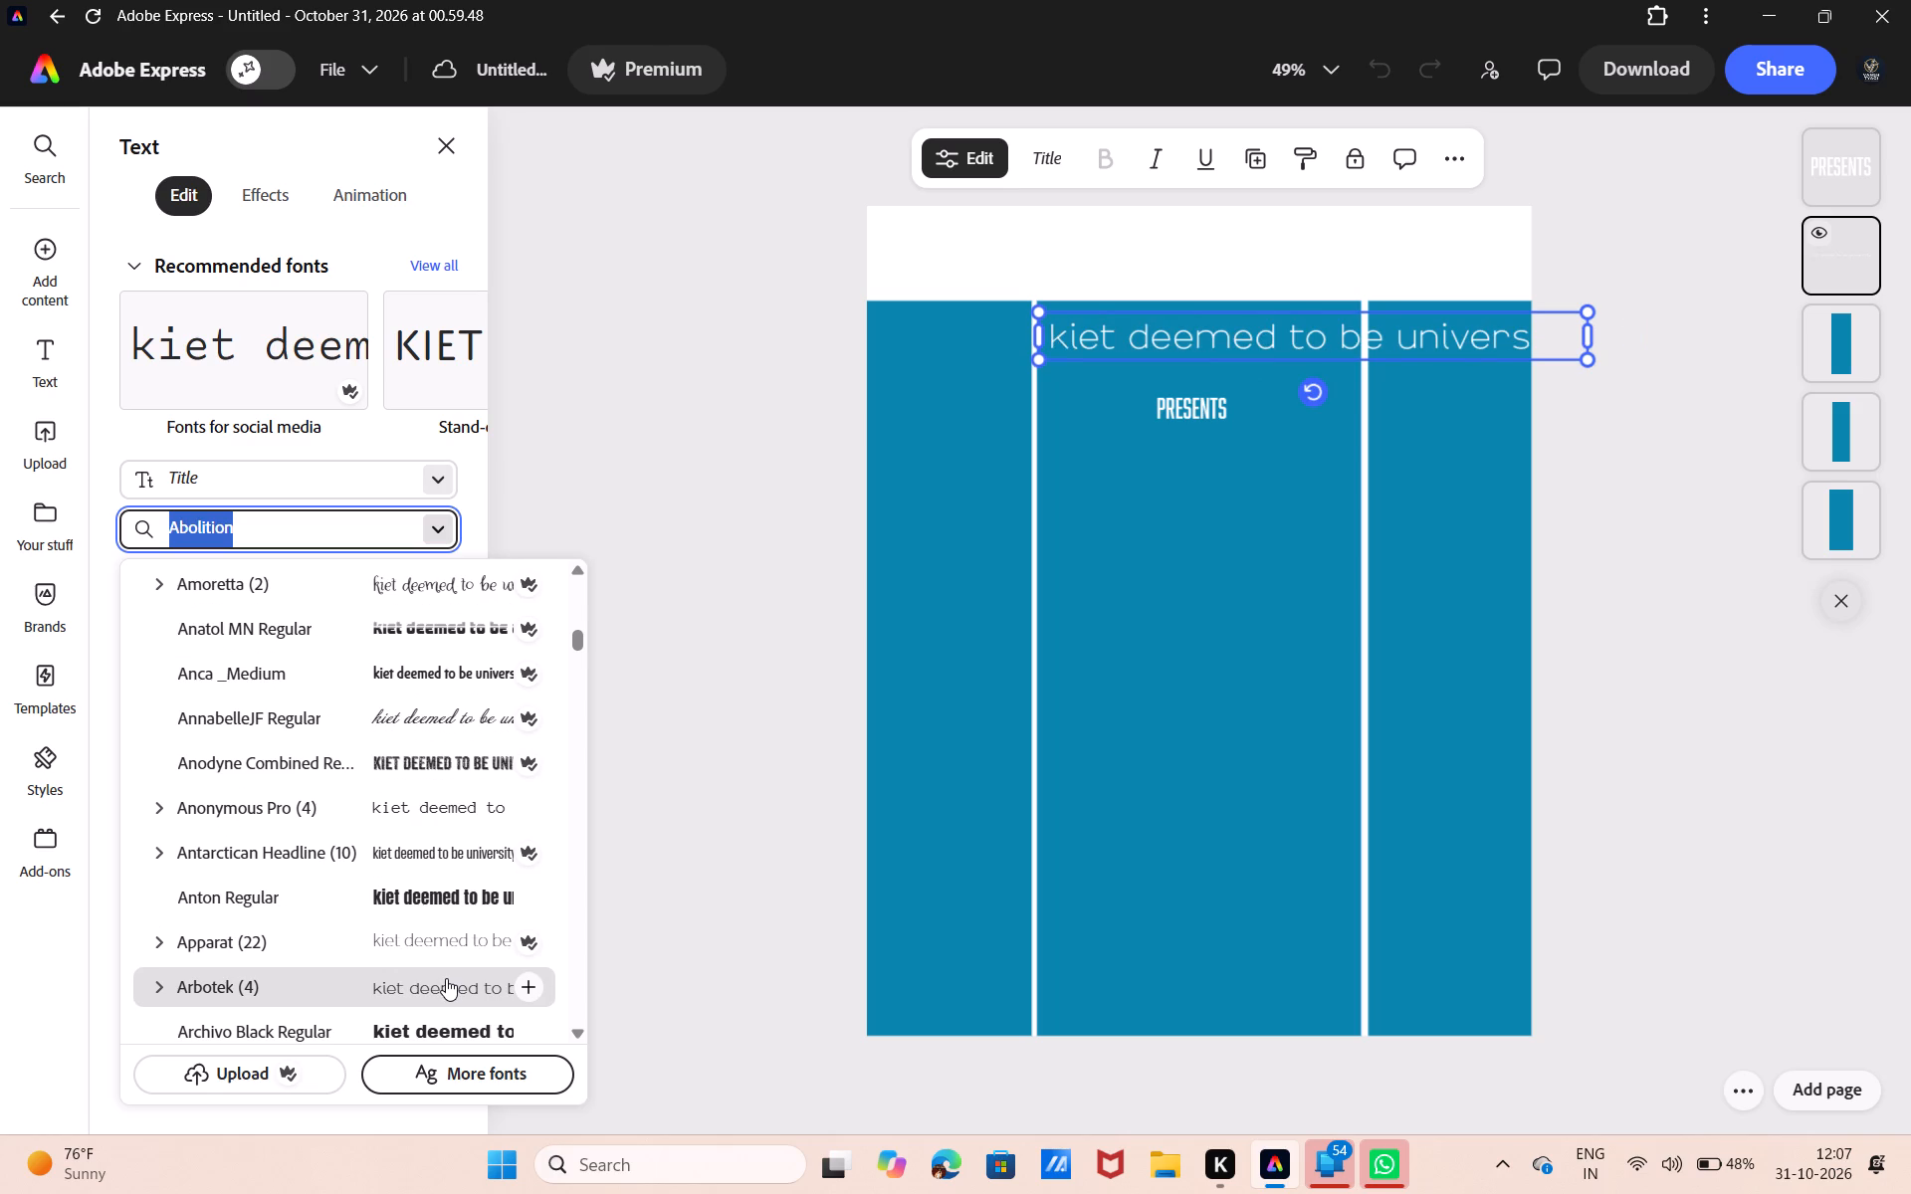
pyautogui.scroll(-5, 446, 978)
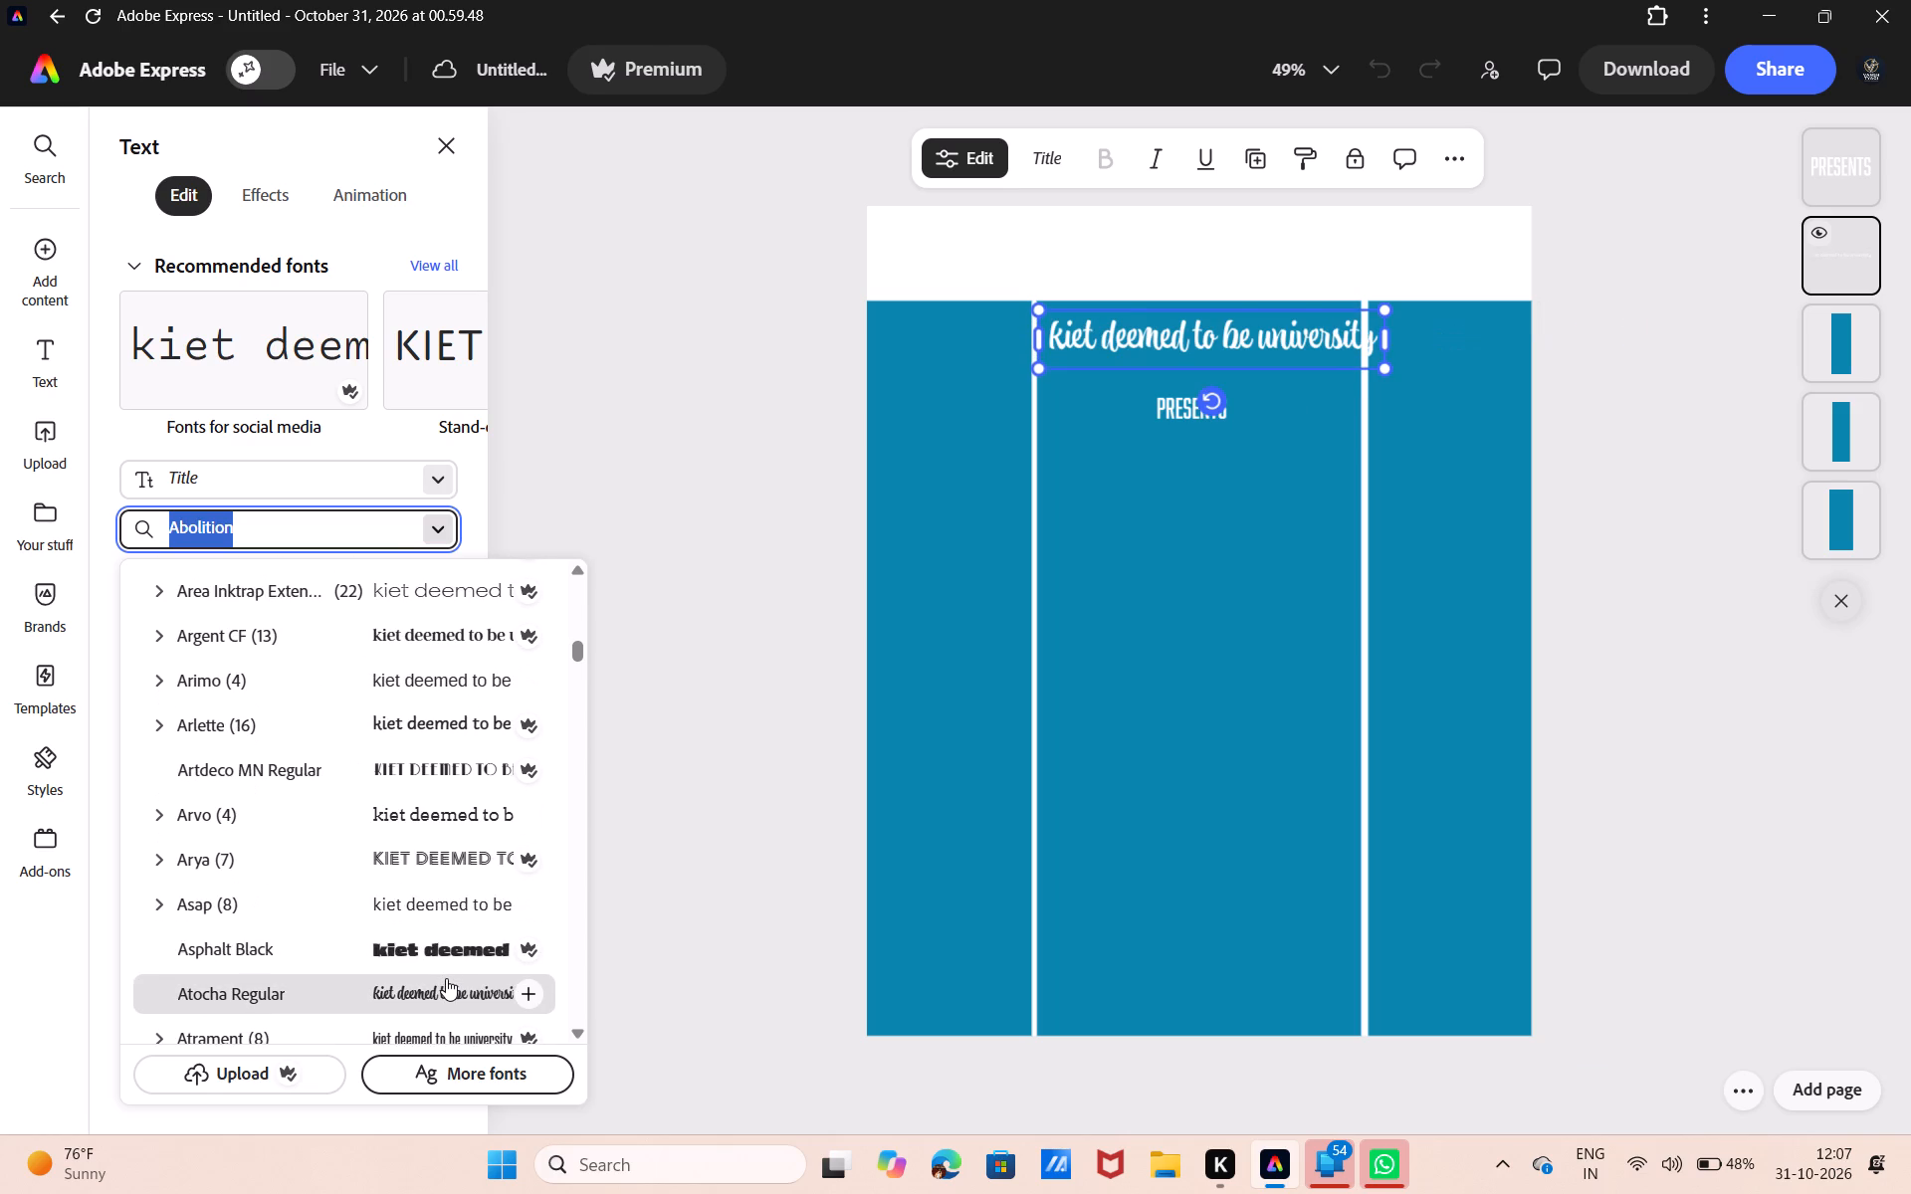
pyautogui.scroll(-2, 446, 978)
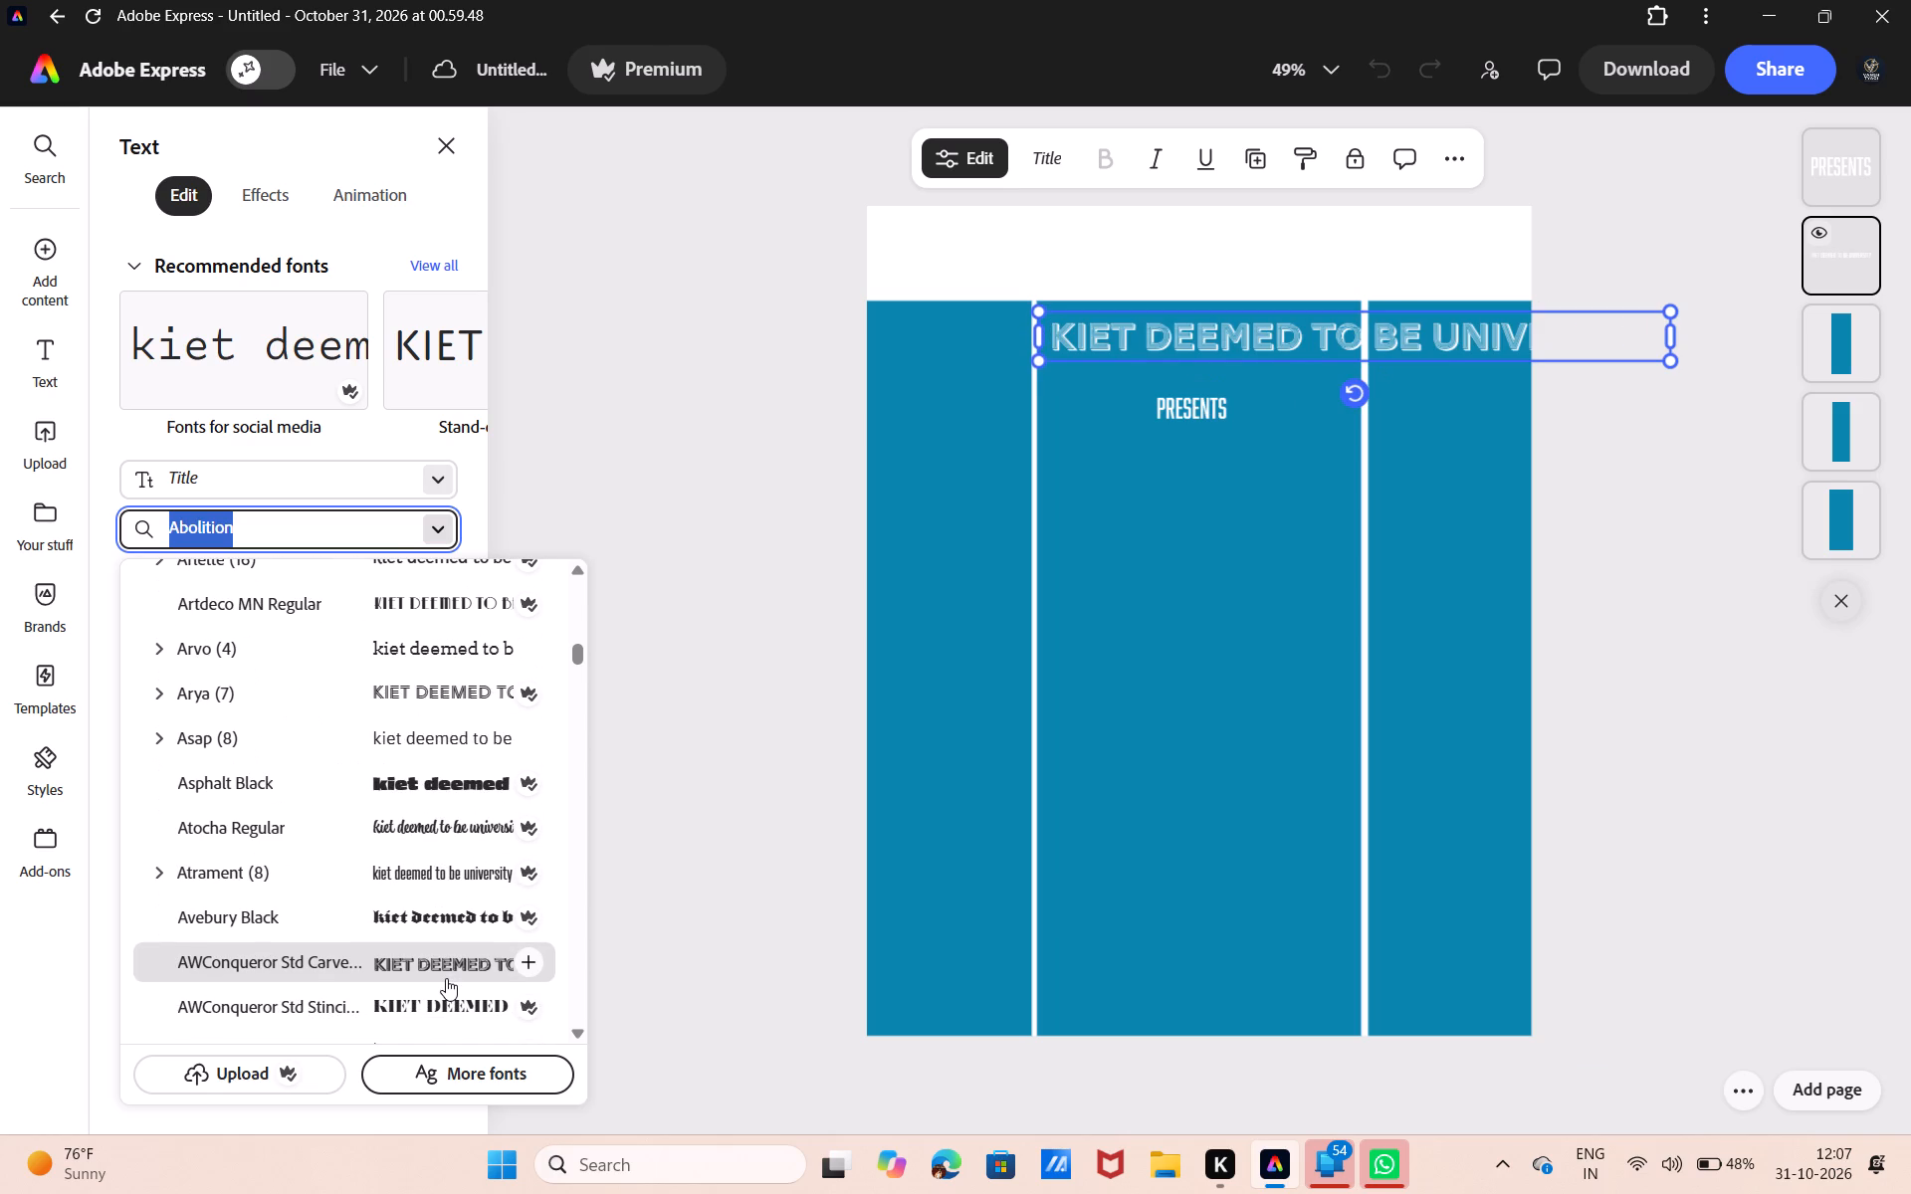
pyautogui.scroll(-3, 446, 978)
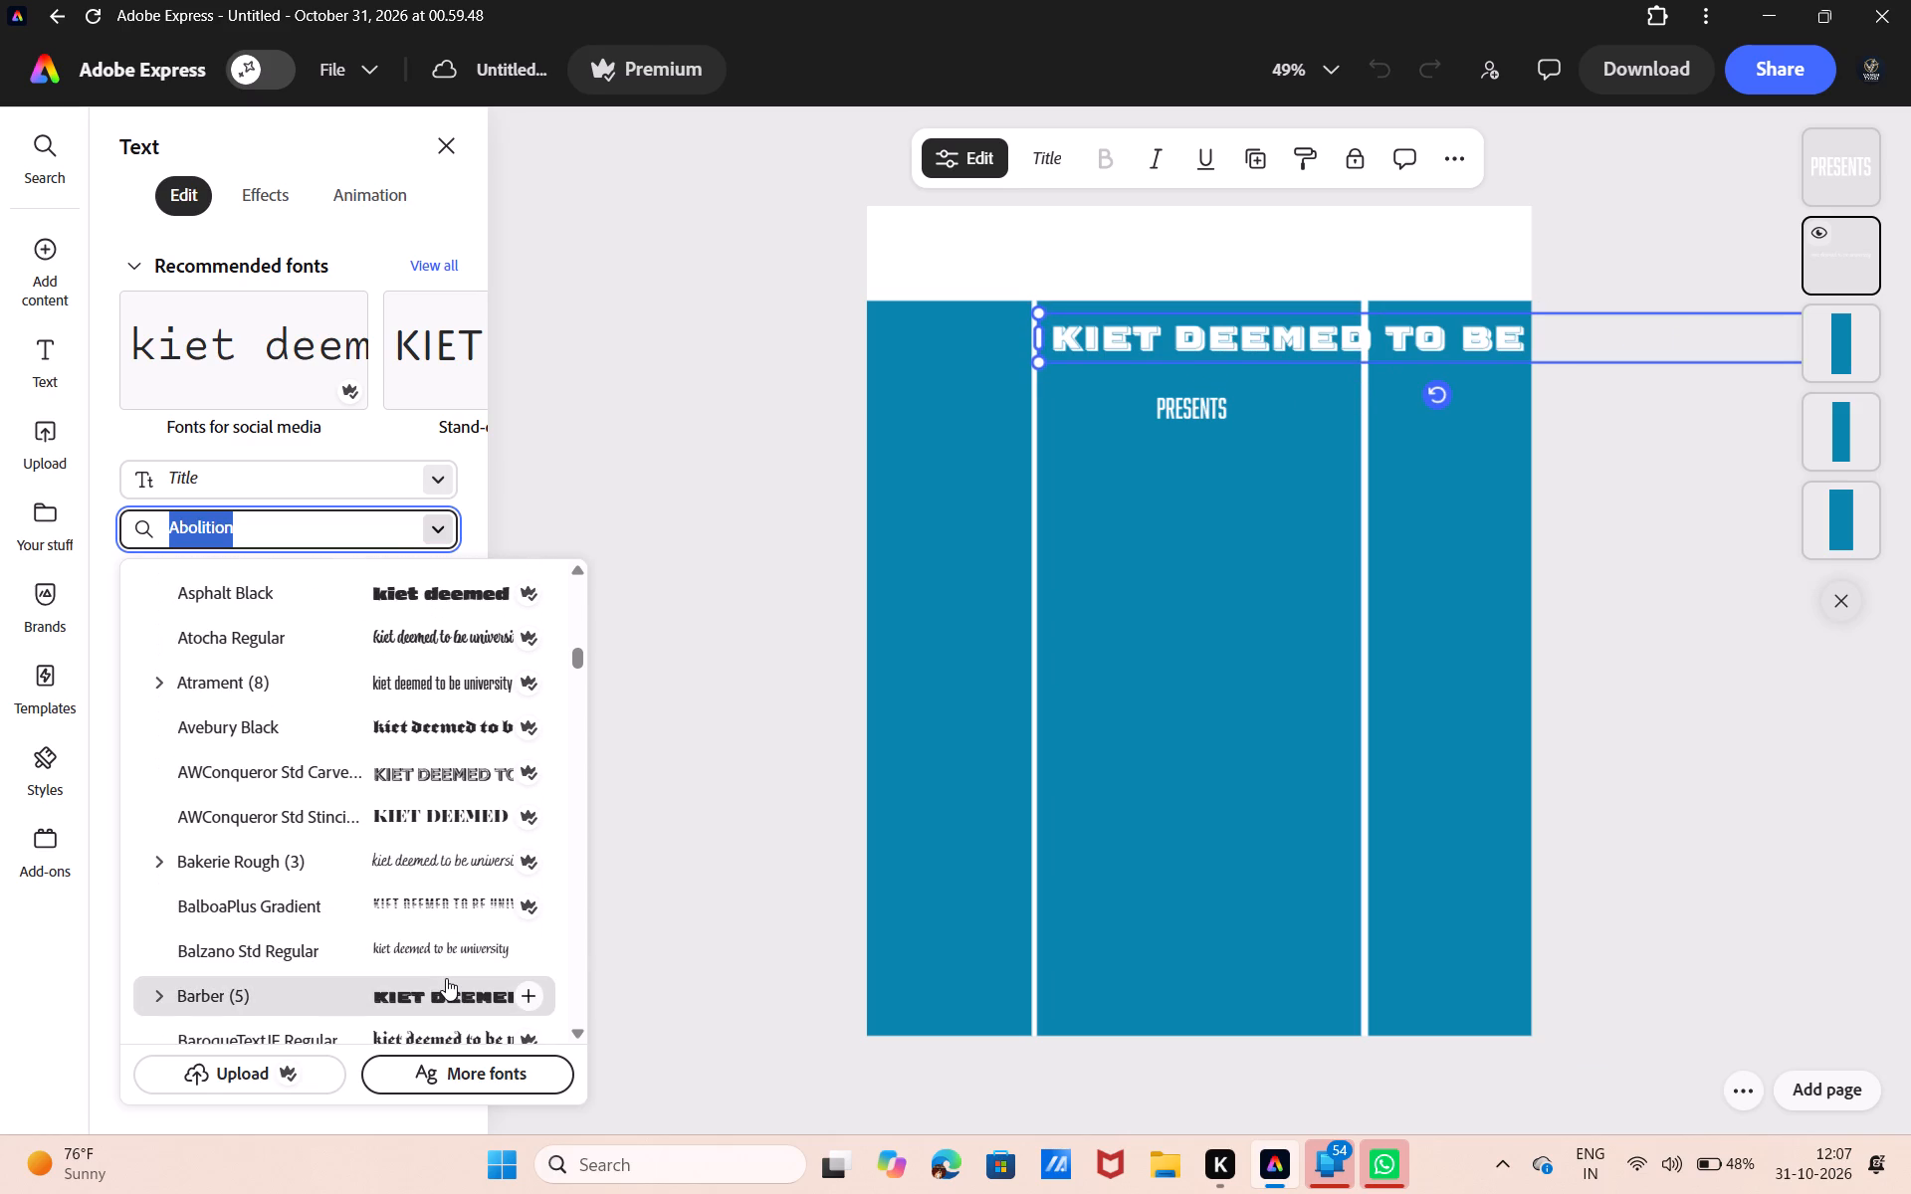
pyautogui.scroll(-3, 446, 978)
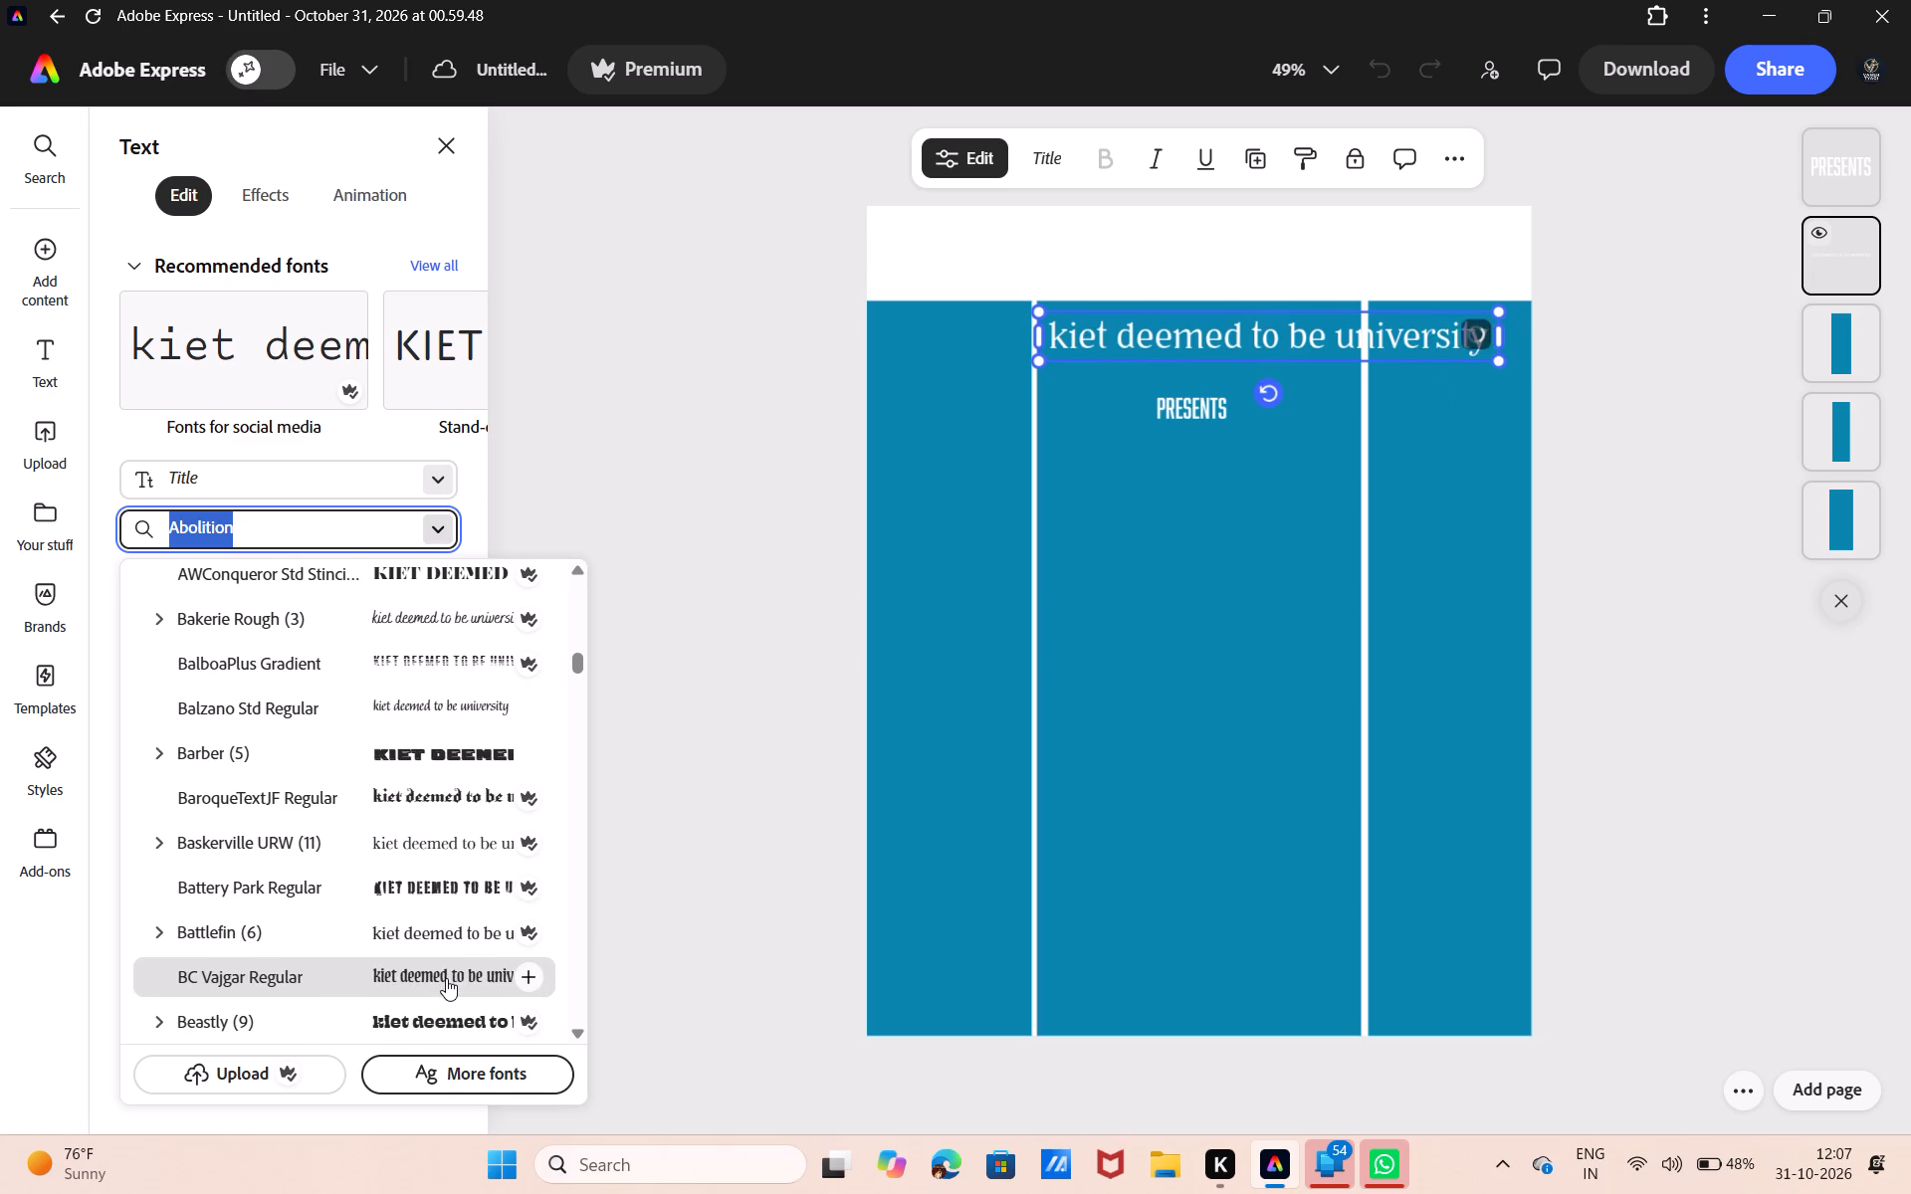
pyautogui.scroll(-1, 446, 978)
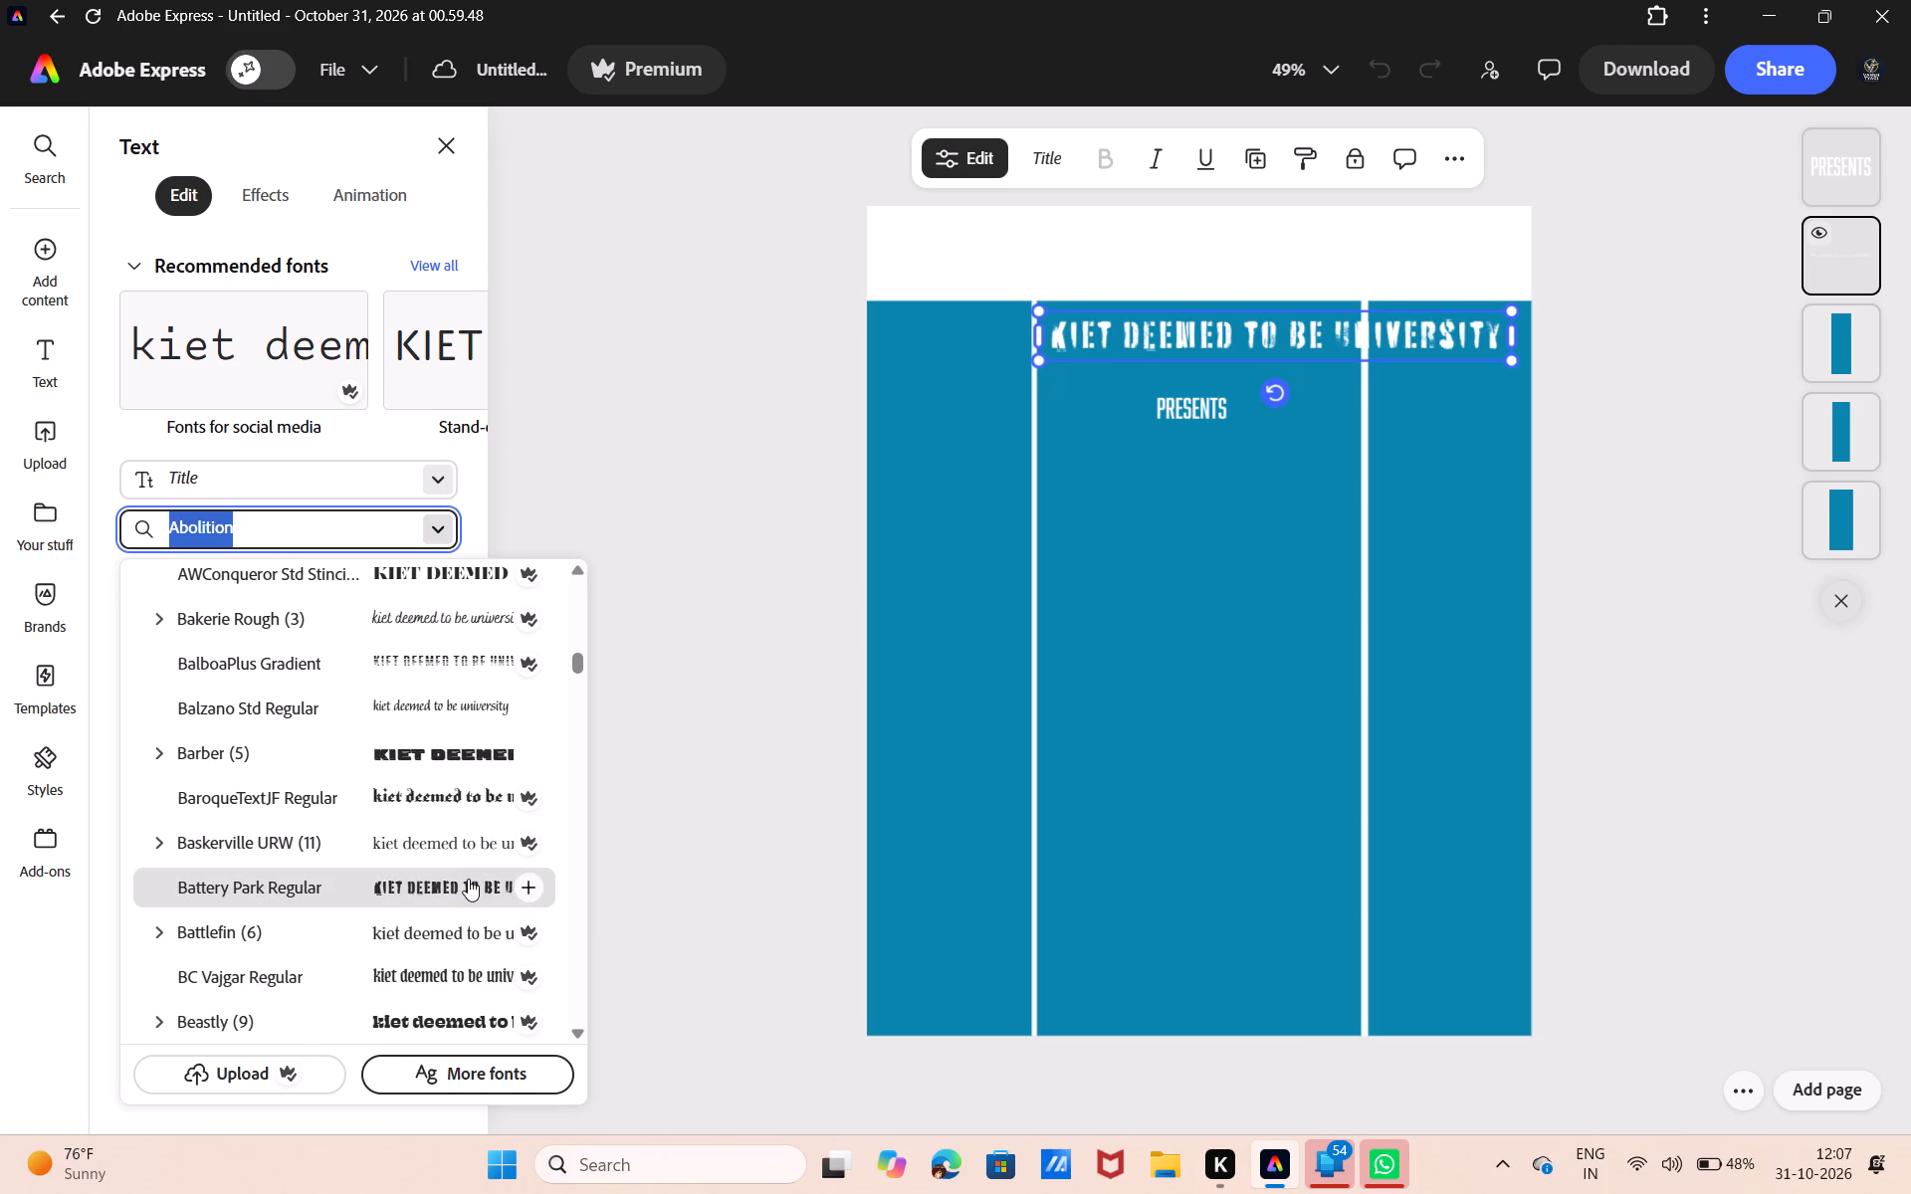
pyautogui.click(468, 879)
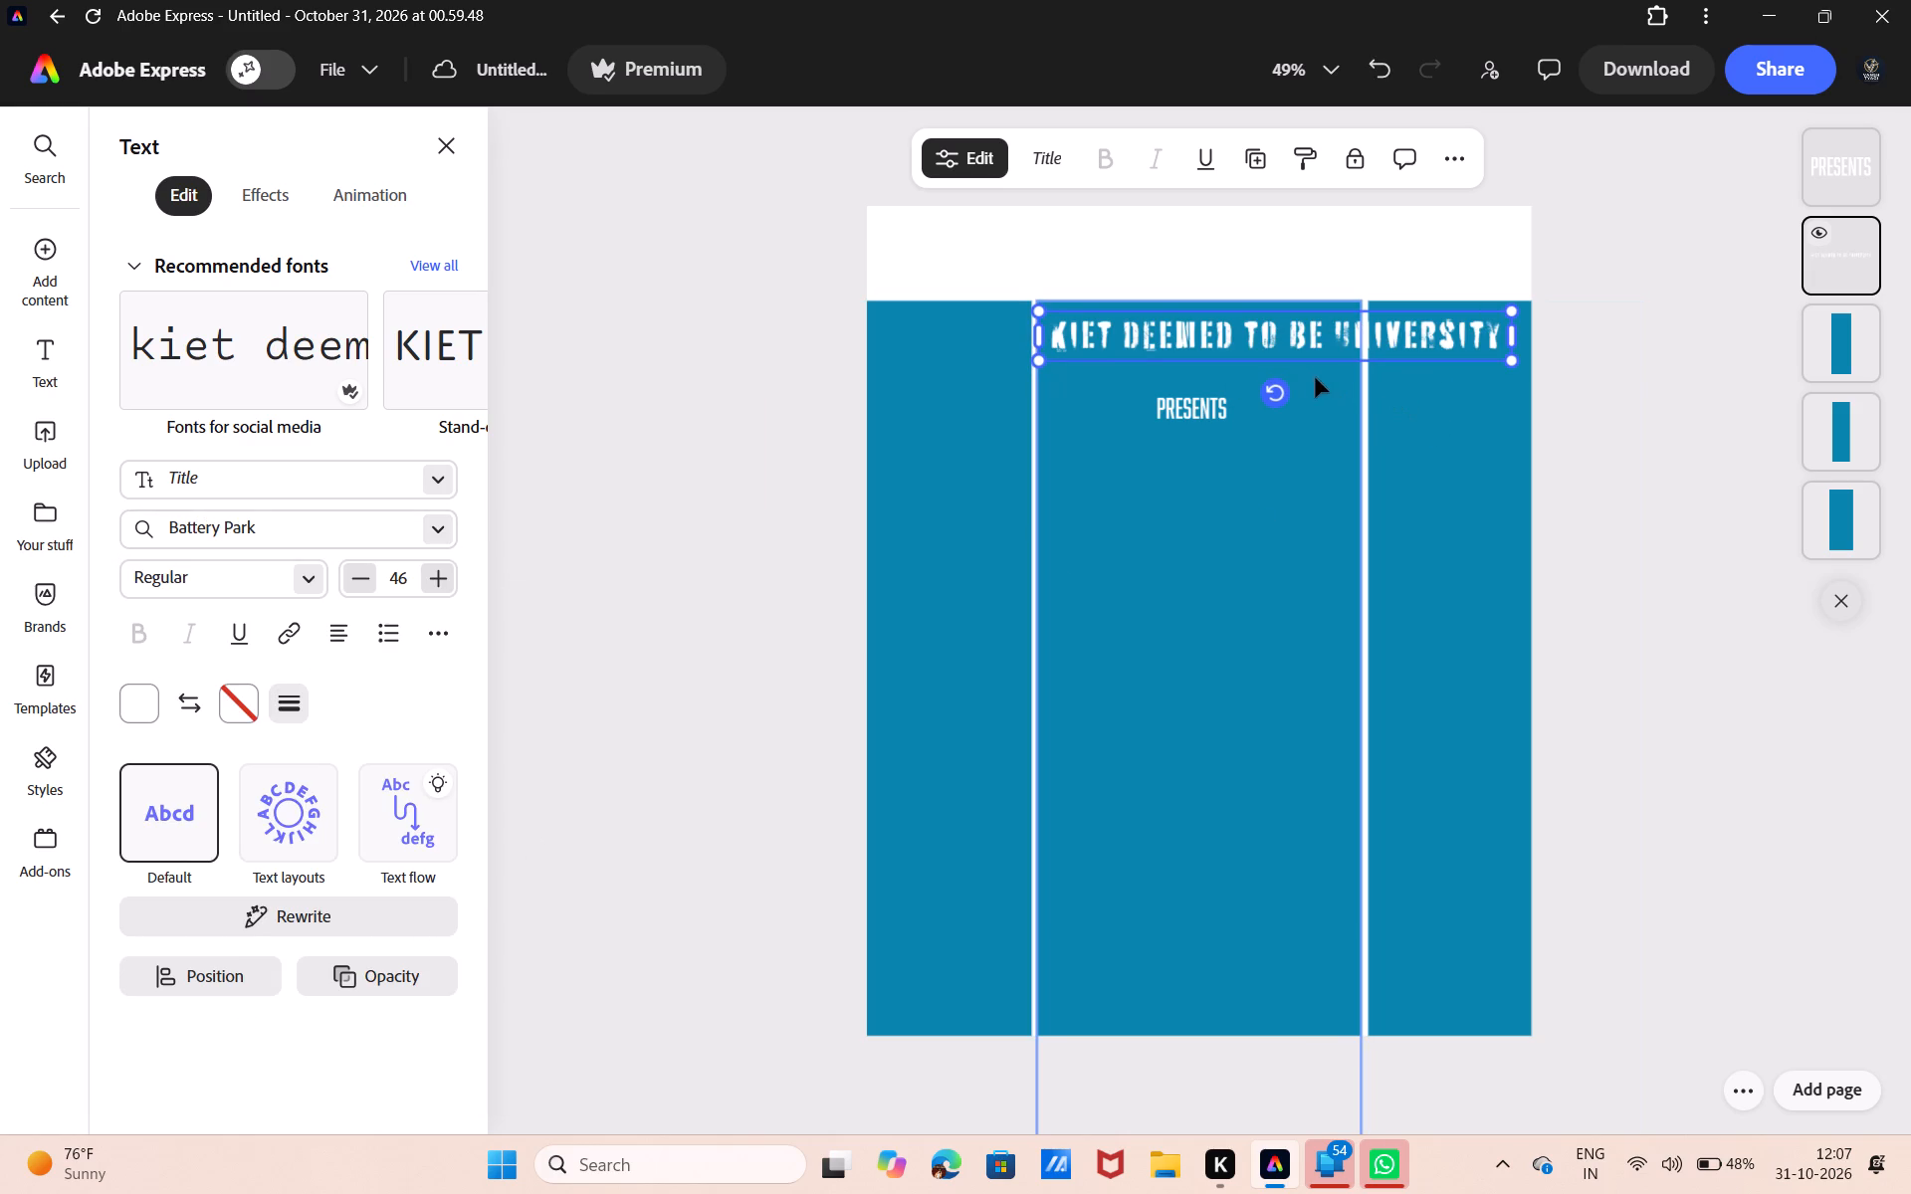
# Move the heading up into the white band just above the blue rectangles, roughly centred on the page.
pyautogui.moveTo(1305, 358); pyautogui.dragTo(1248, 301)
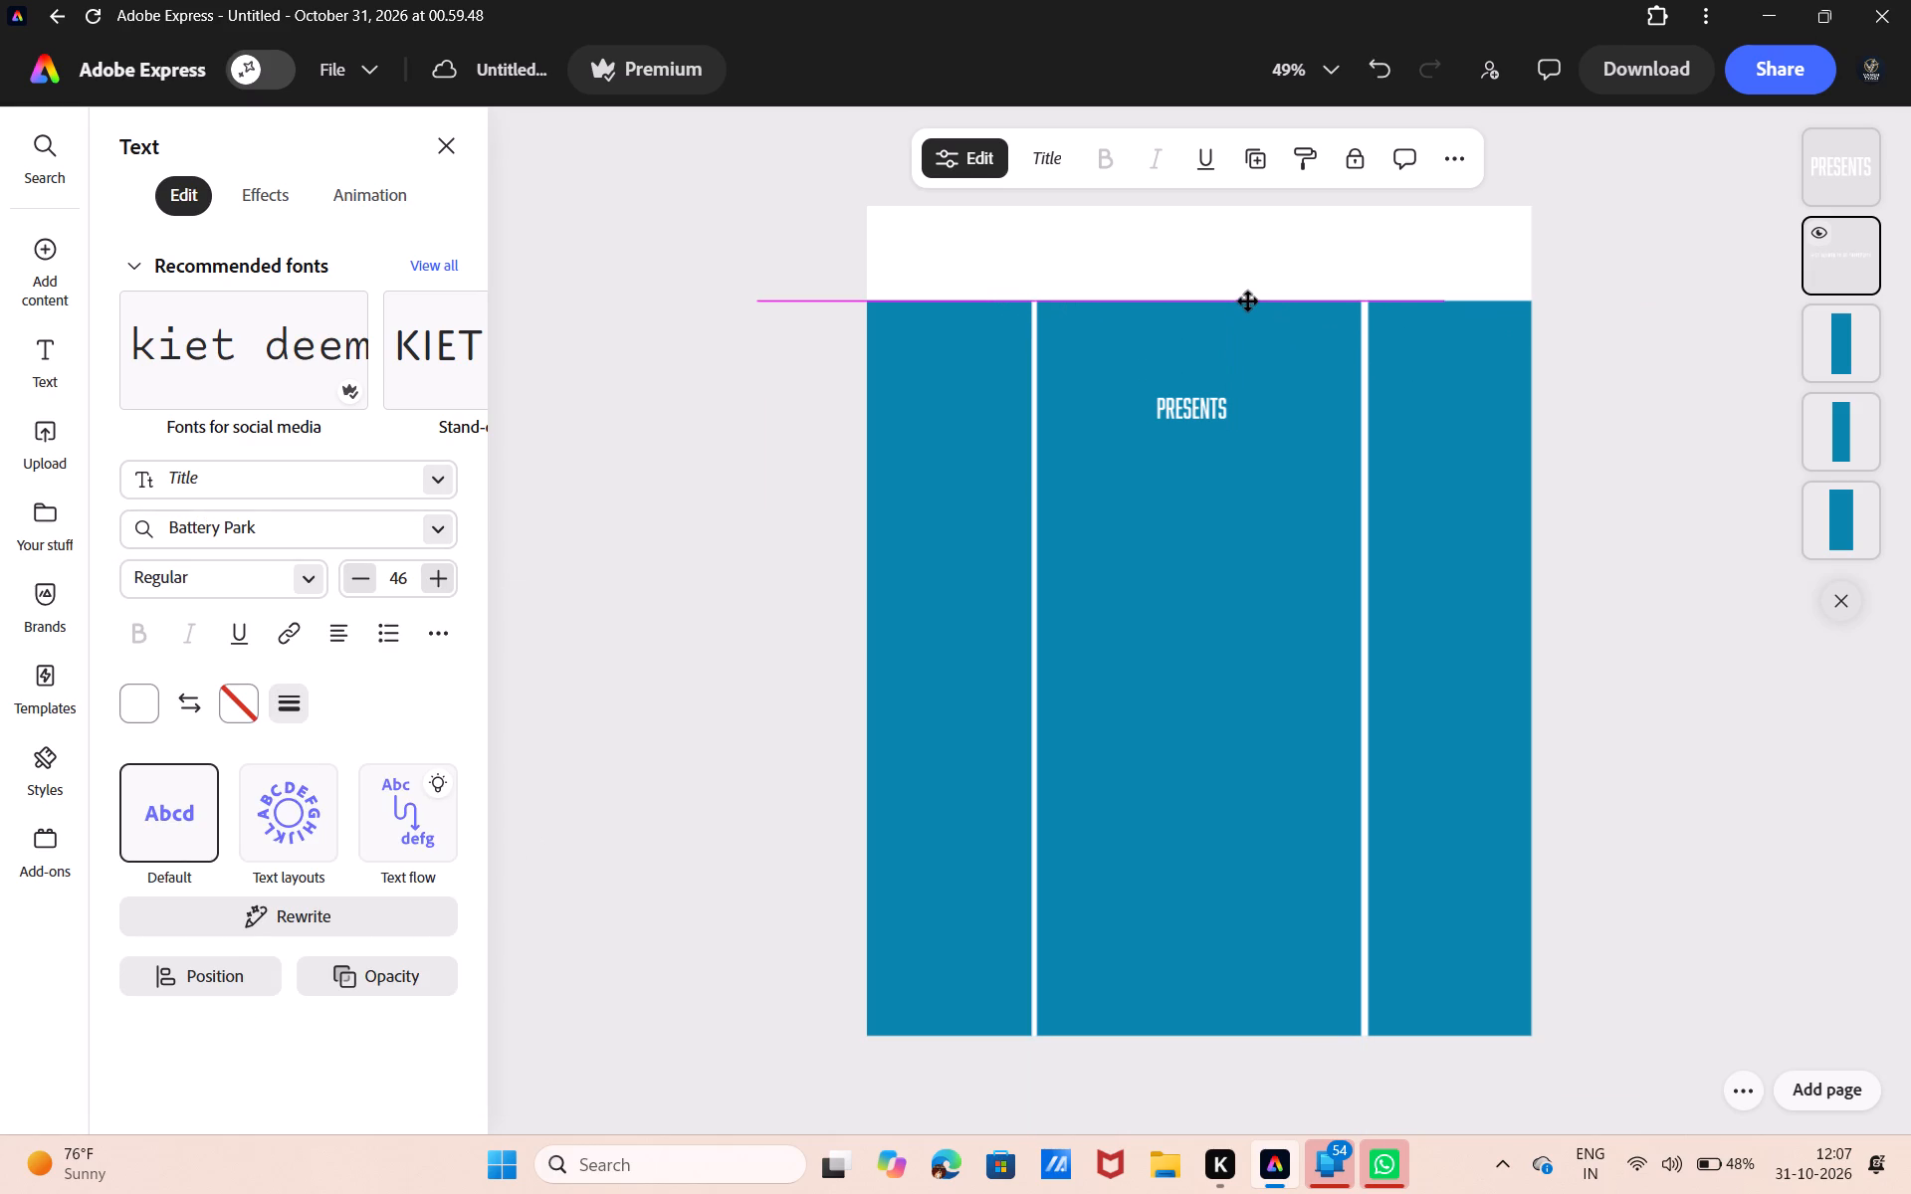
pyautogui.moveTo(1248, 301); pyautogui.dragTo(1248, 303)
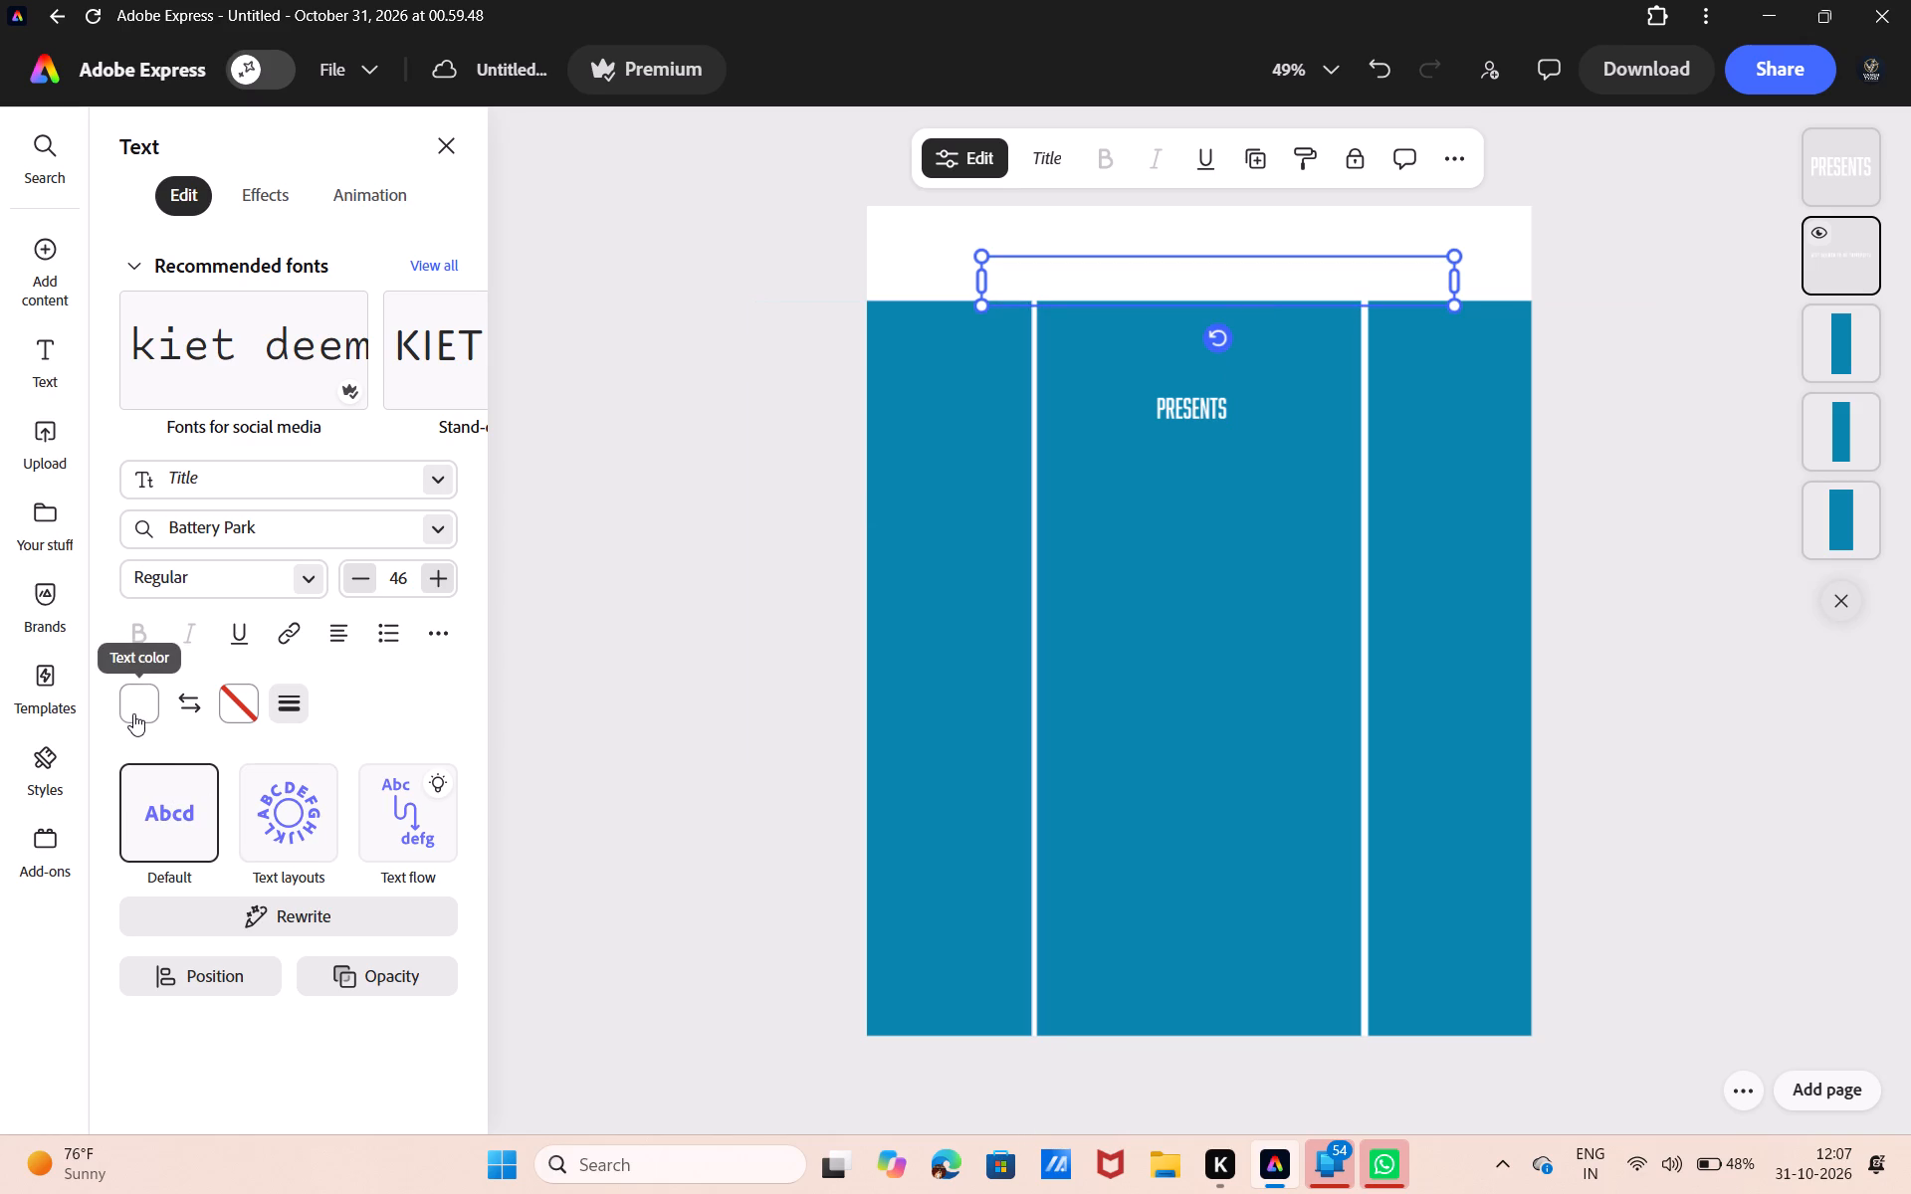
# Recolour the heading text with the same blue already used for the rectangles.
pyautogui.click(133, 713)
pyautogui.click(269, 659)
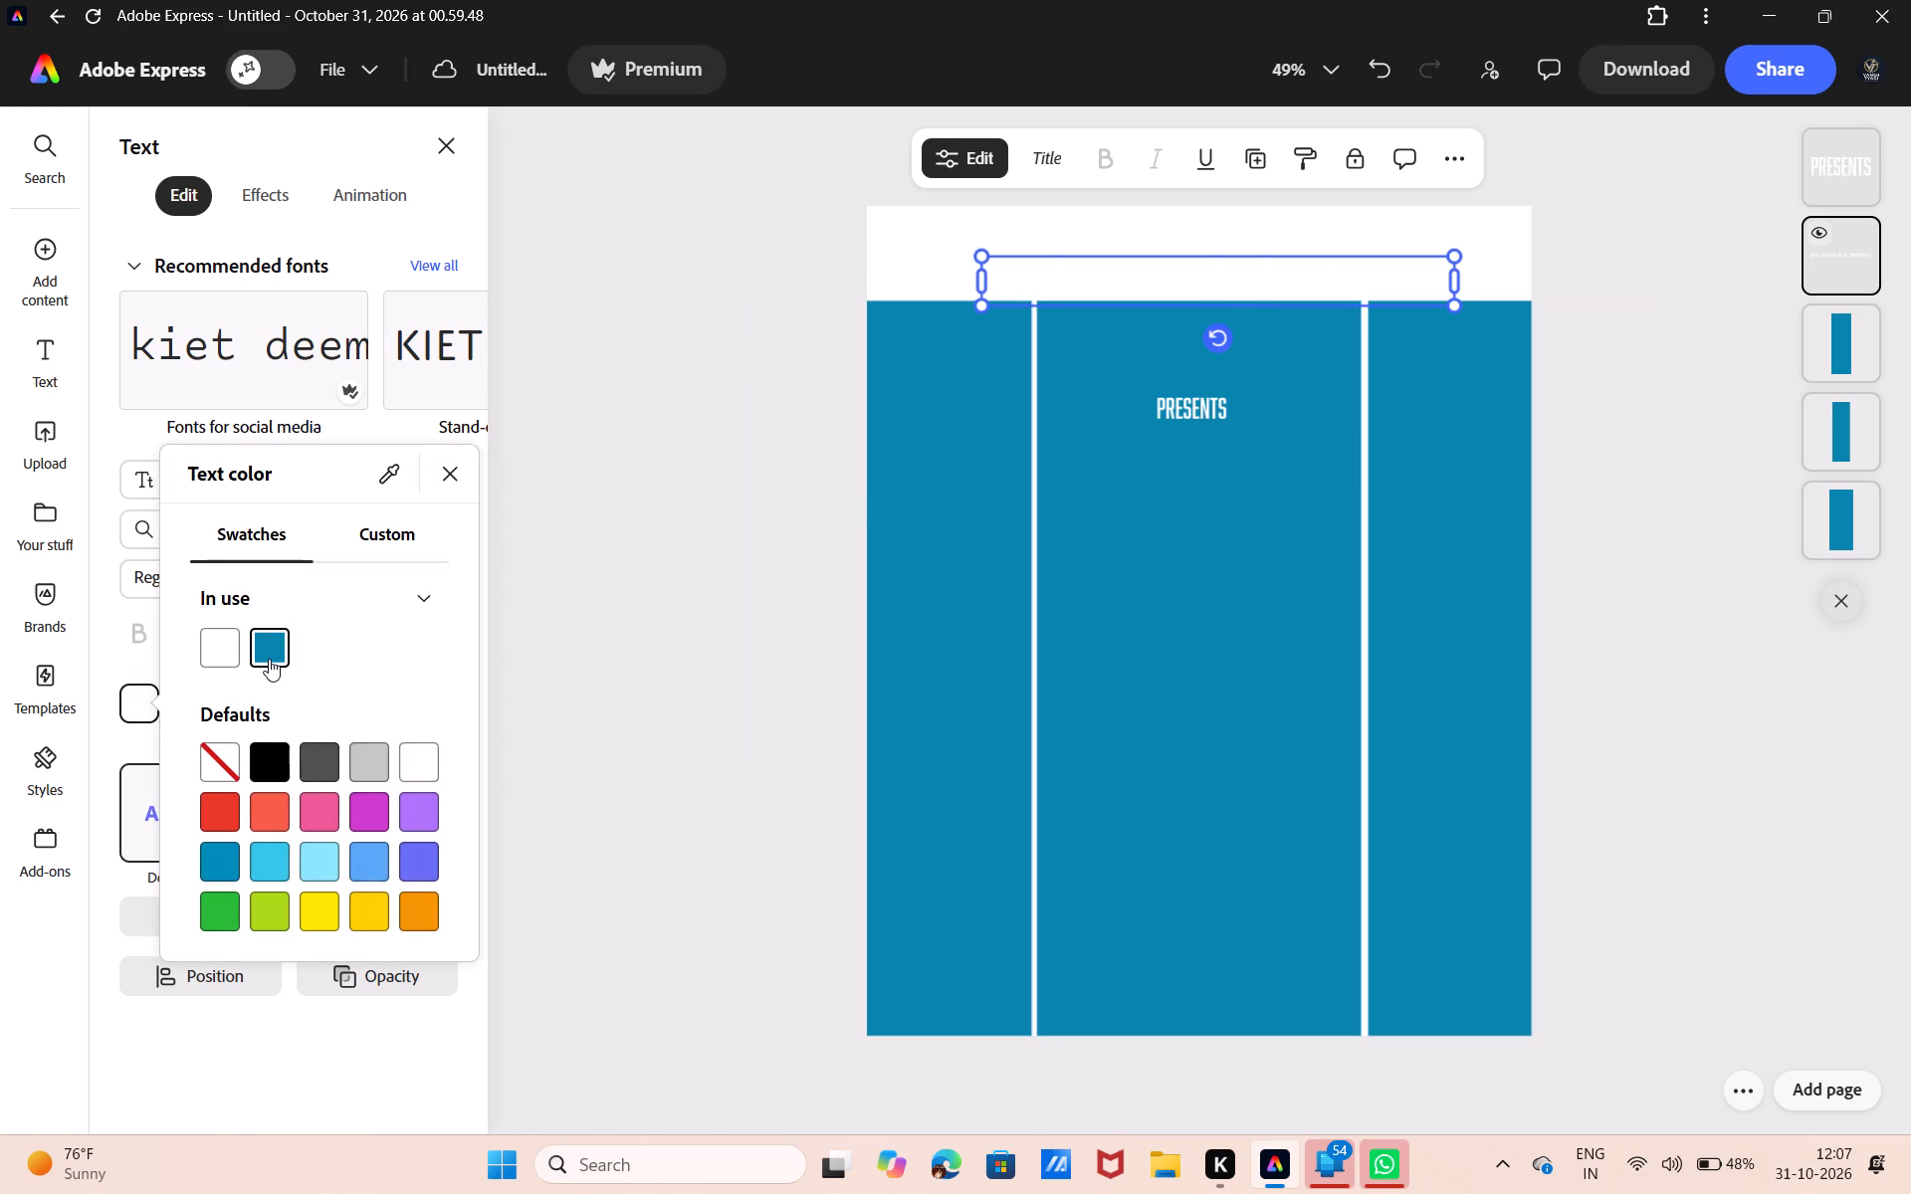
pyautogui.click(981, 302)
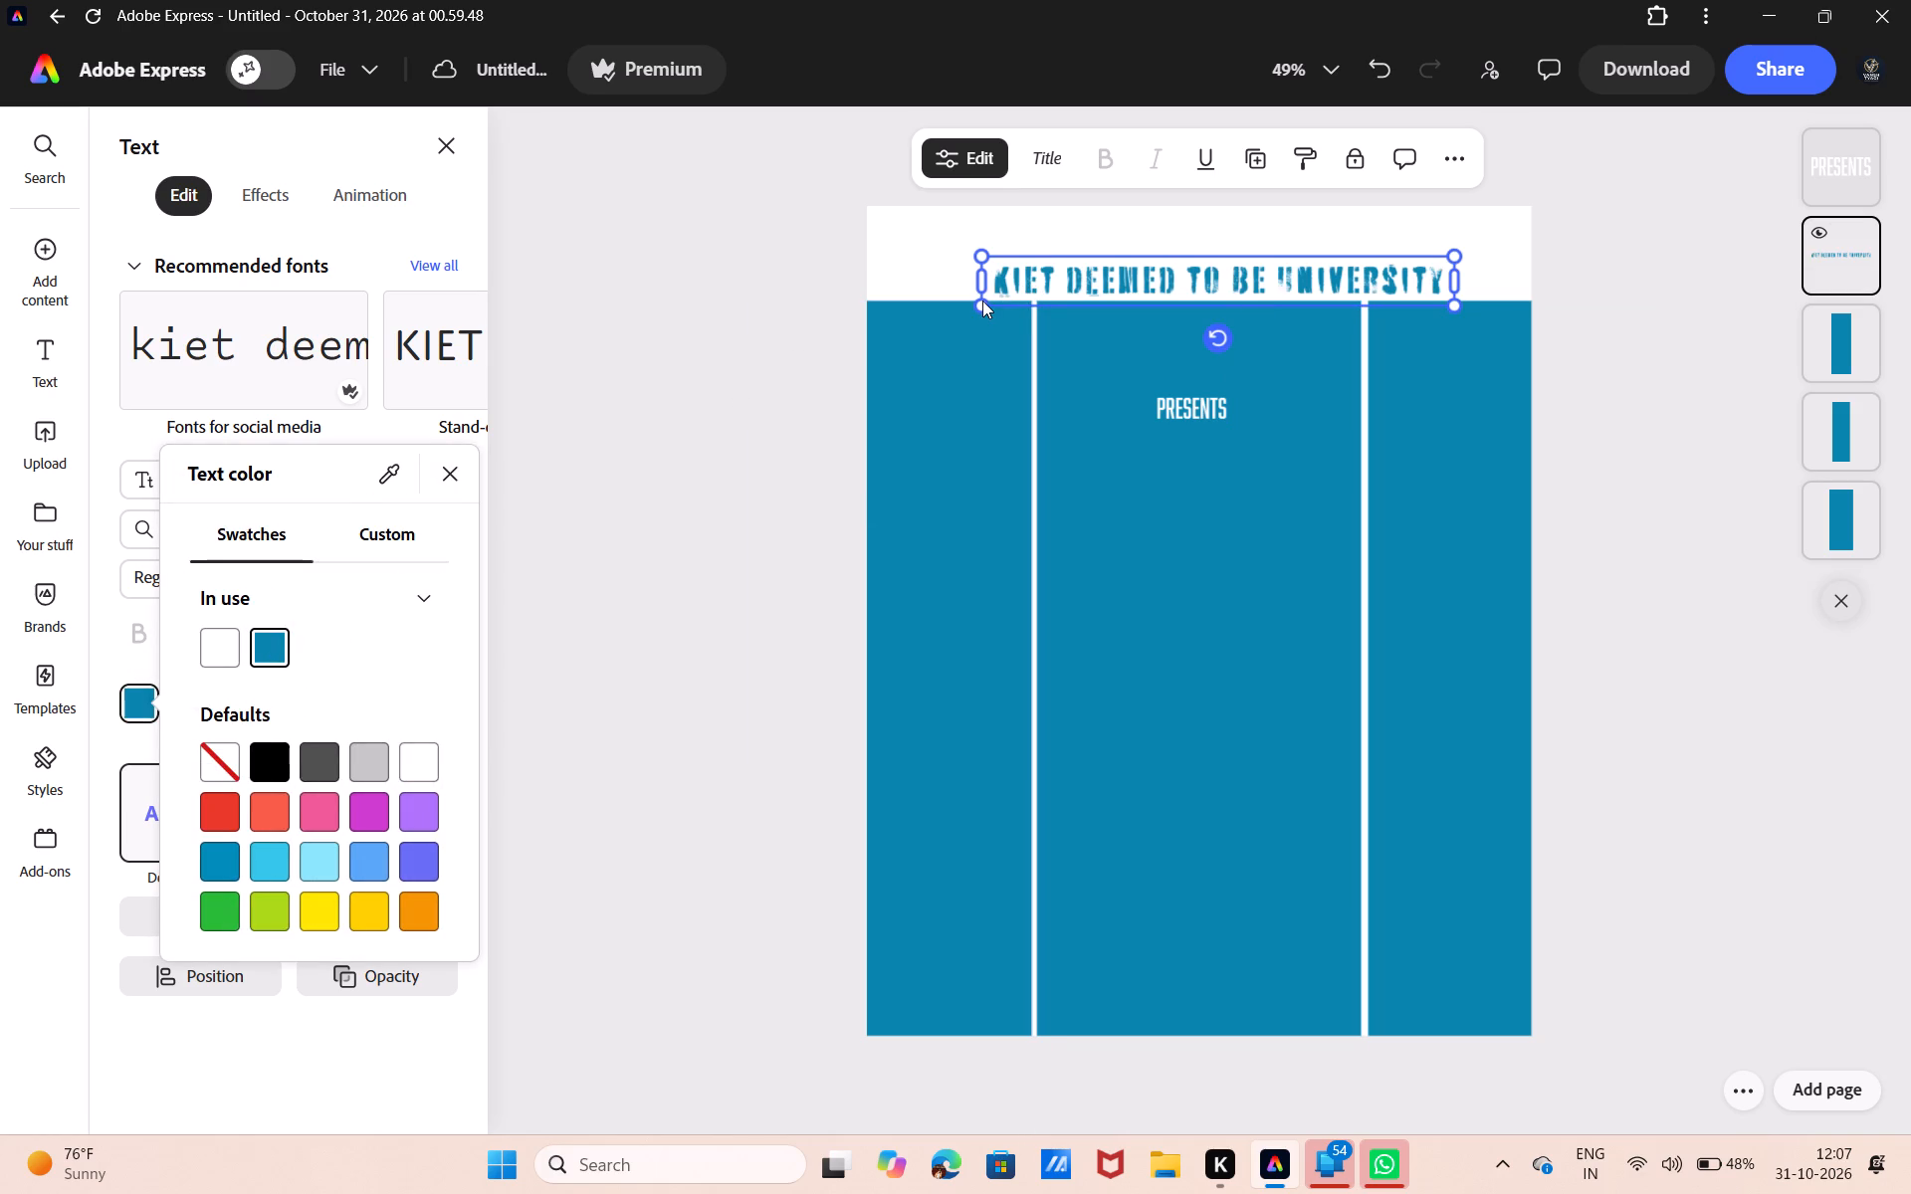
# Enlarge the blue heading to size 63 so it spans nearly the full page width, and centre it above the panels.
pyautogui.moveTo(983, 262); pyautogui.dragTo(892, 225)
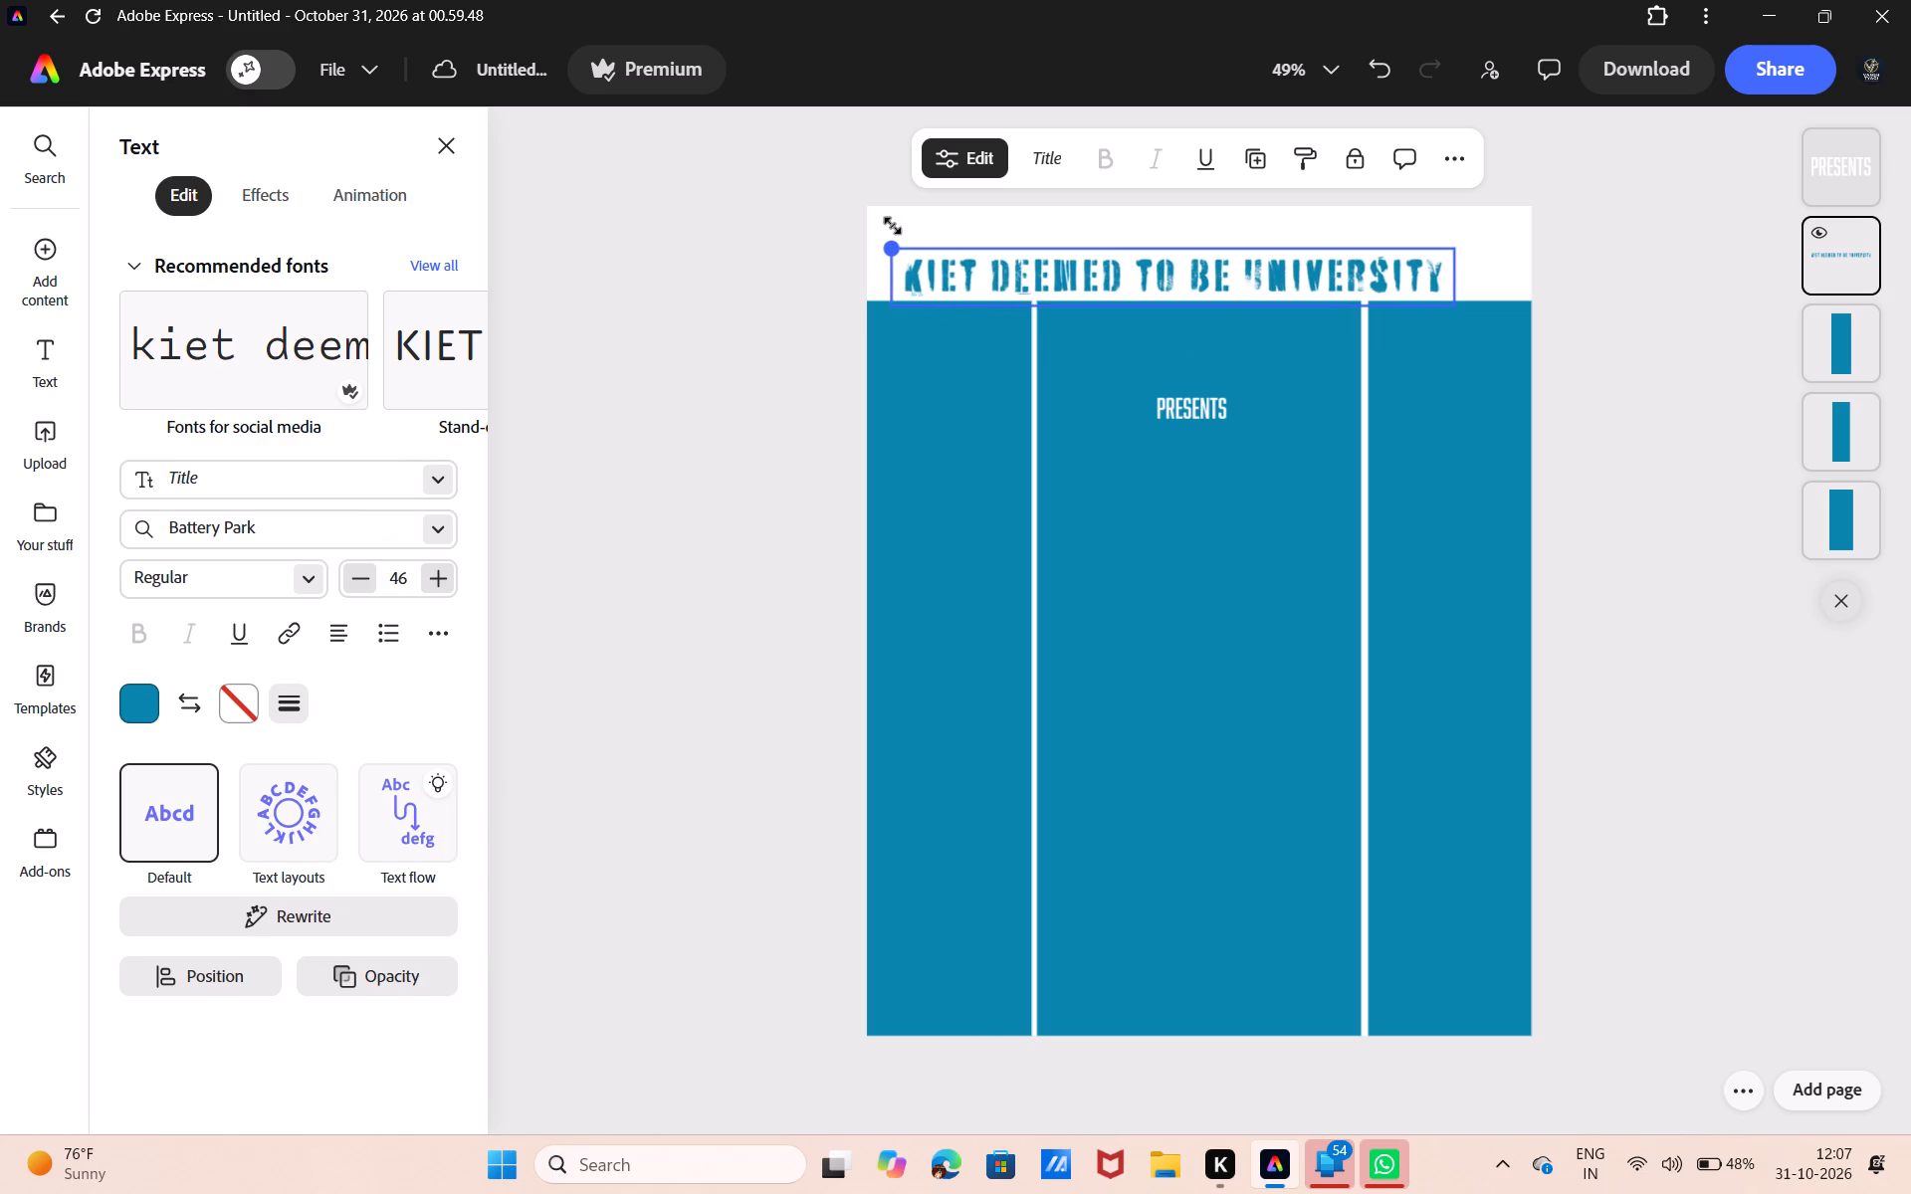
pyautogui.moveTo(892, 225); pyautogui.dragTo(880, 221)
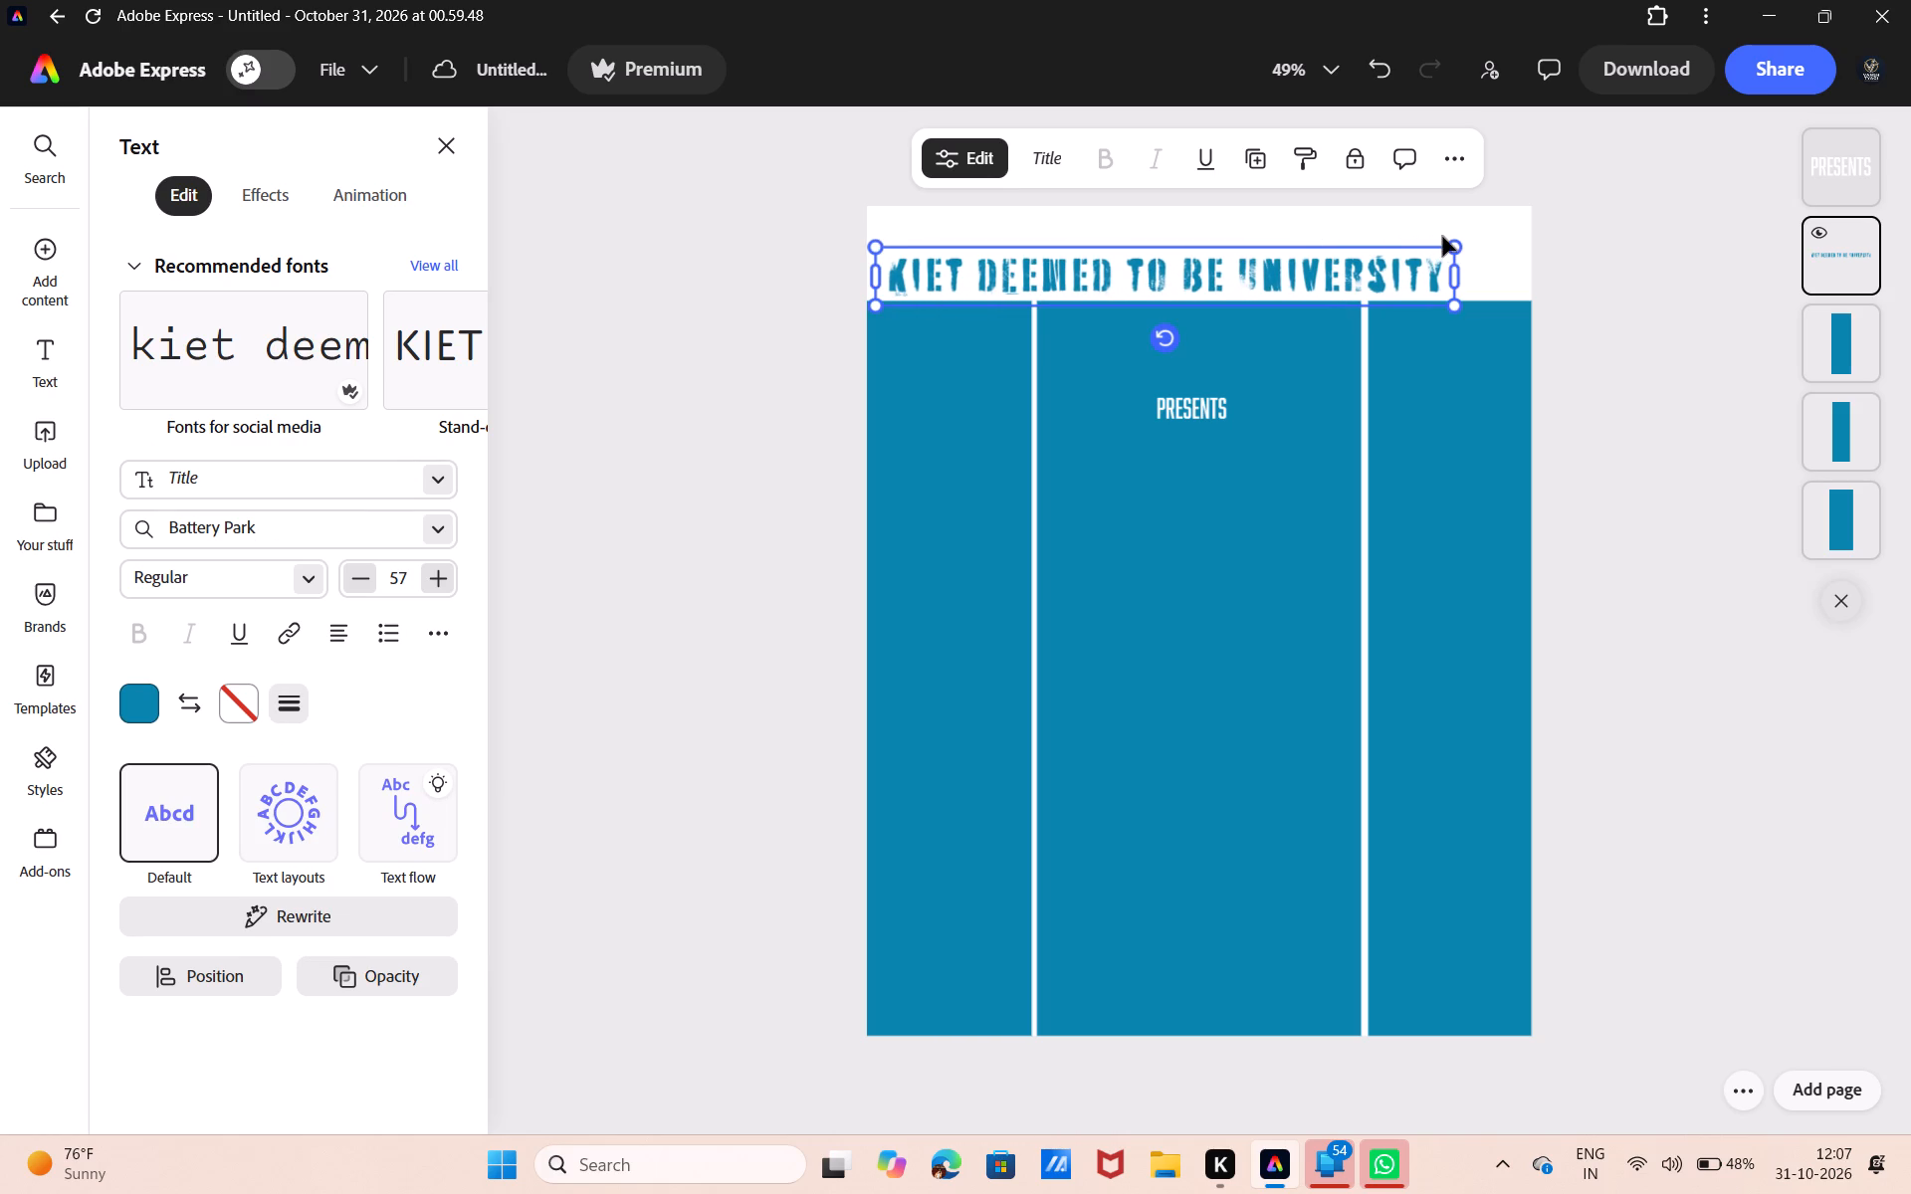
pyautogui.moveTo(1455, 246); pyautogui.dragTo(1518, 217)
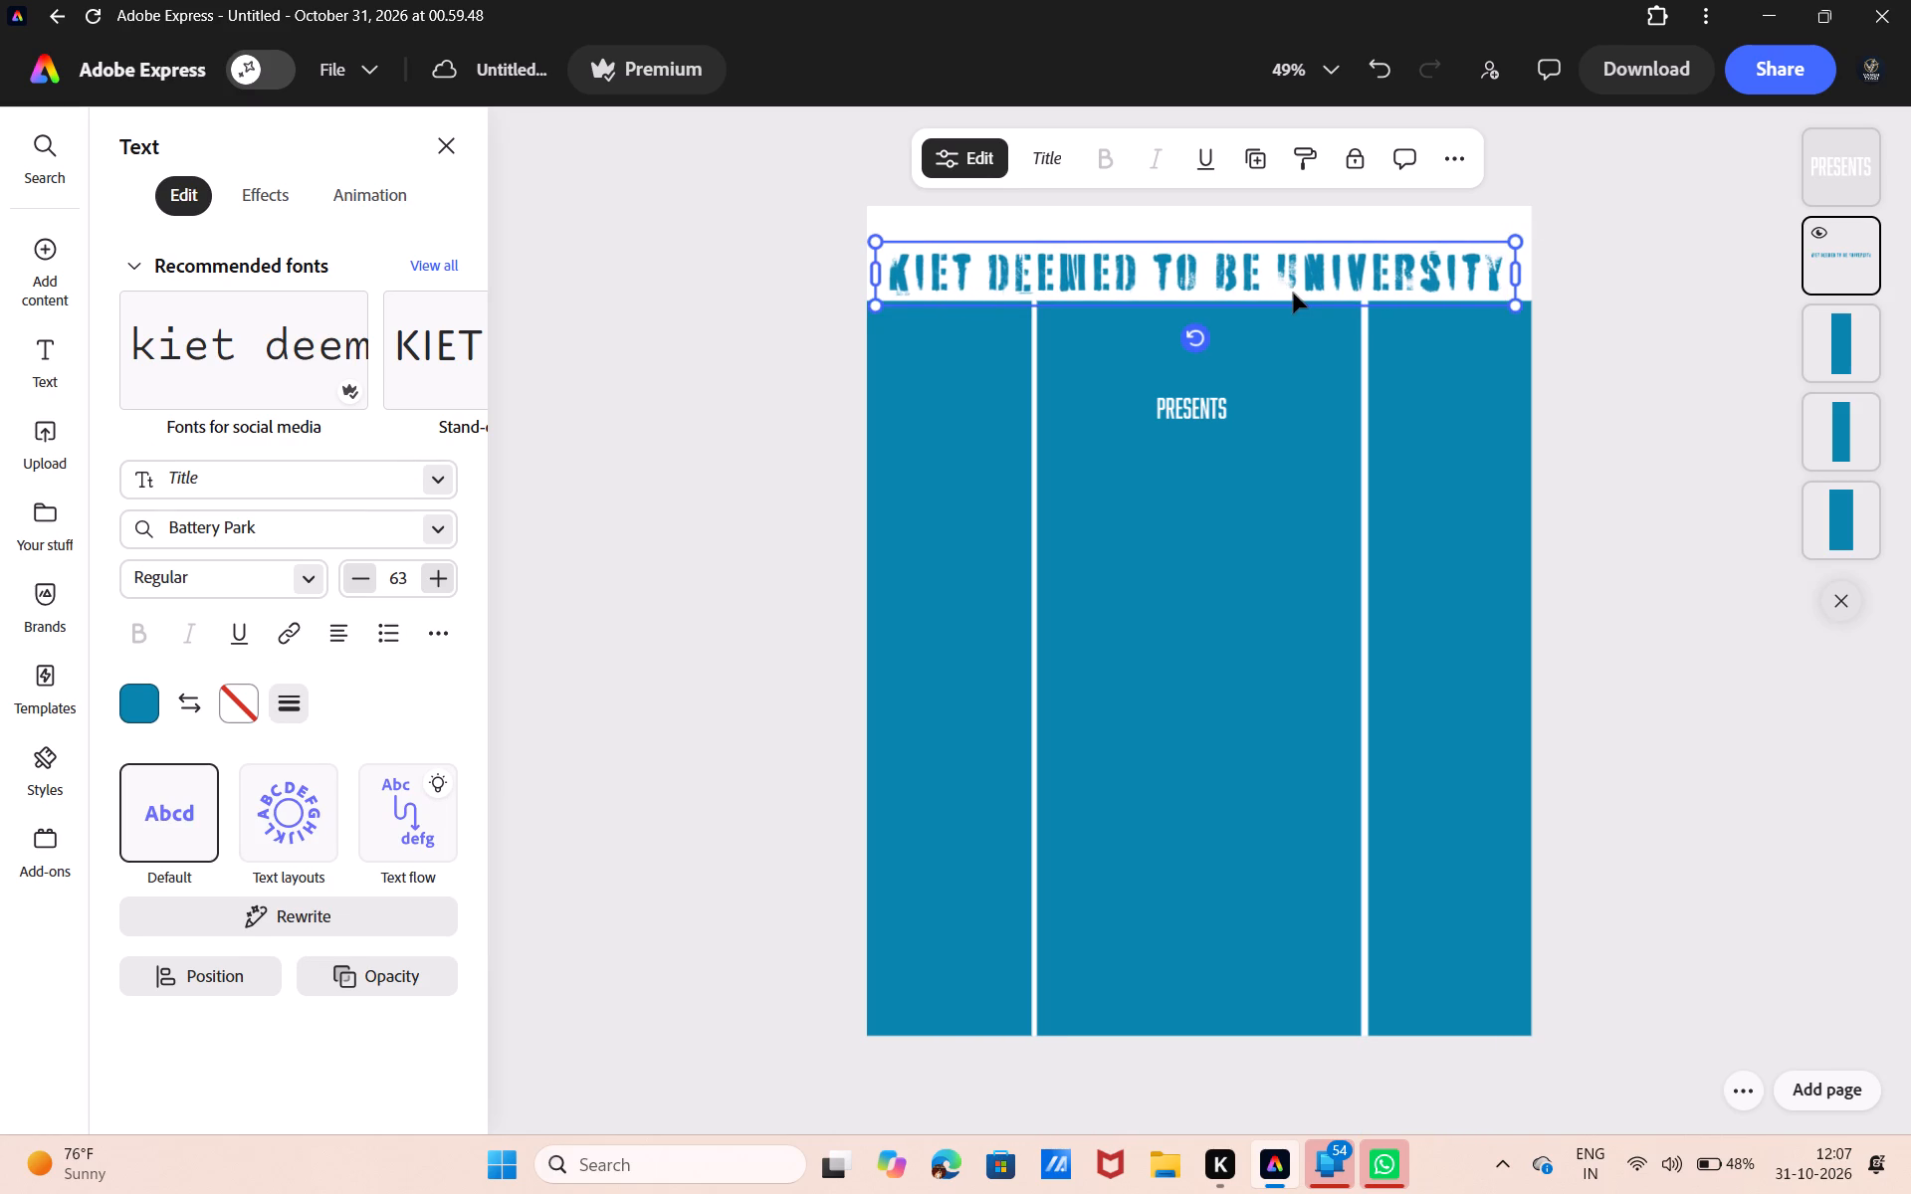
pyautogui.click(1293, 293)
pyautogui.click(1662, 237)
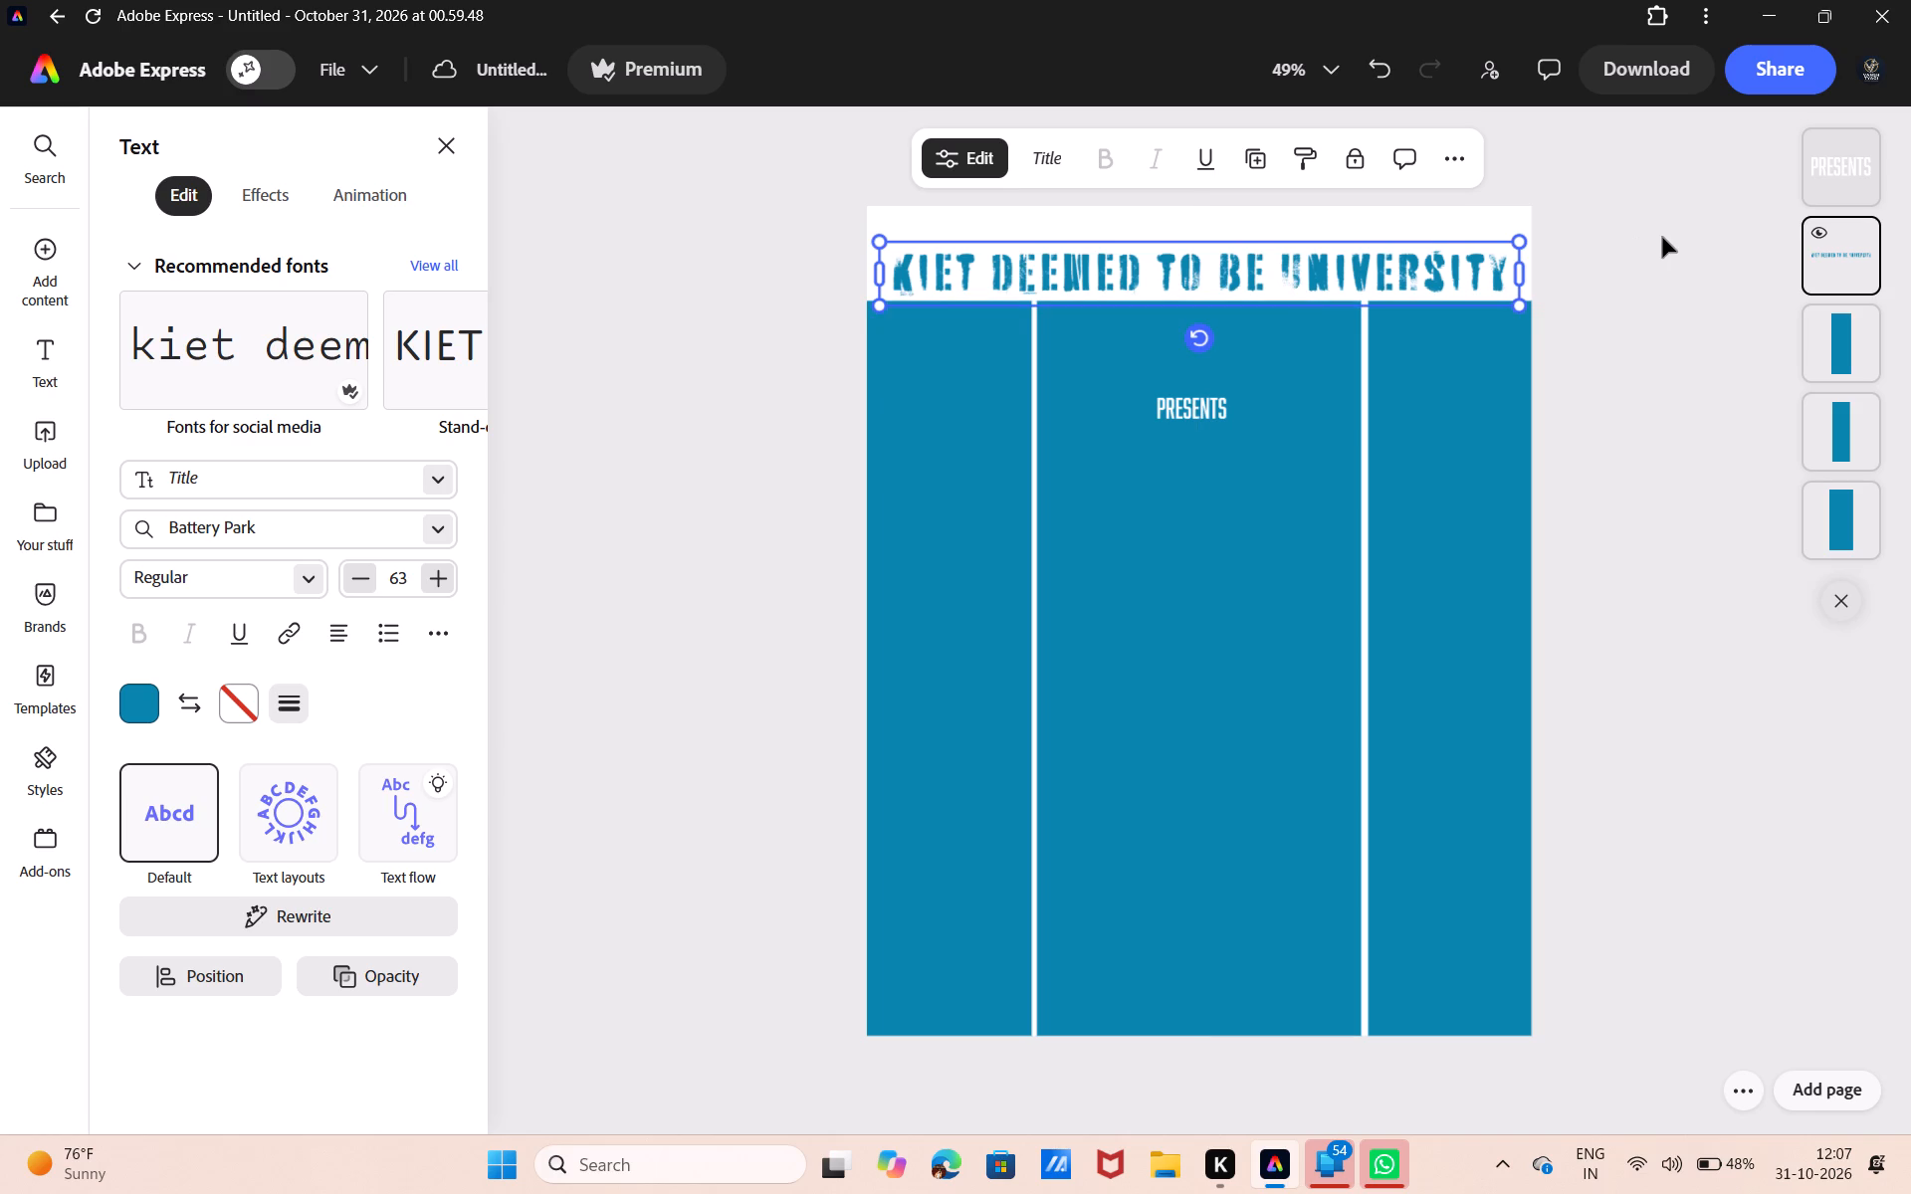
# Enlarge the "presents" text to size 48 and move it up, centred directly beneath the heading at the middle panel's top.
pyautogui.click(1217, 398)
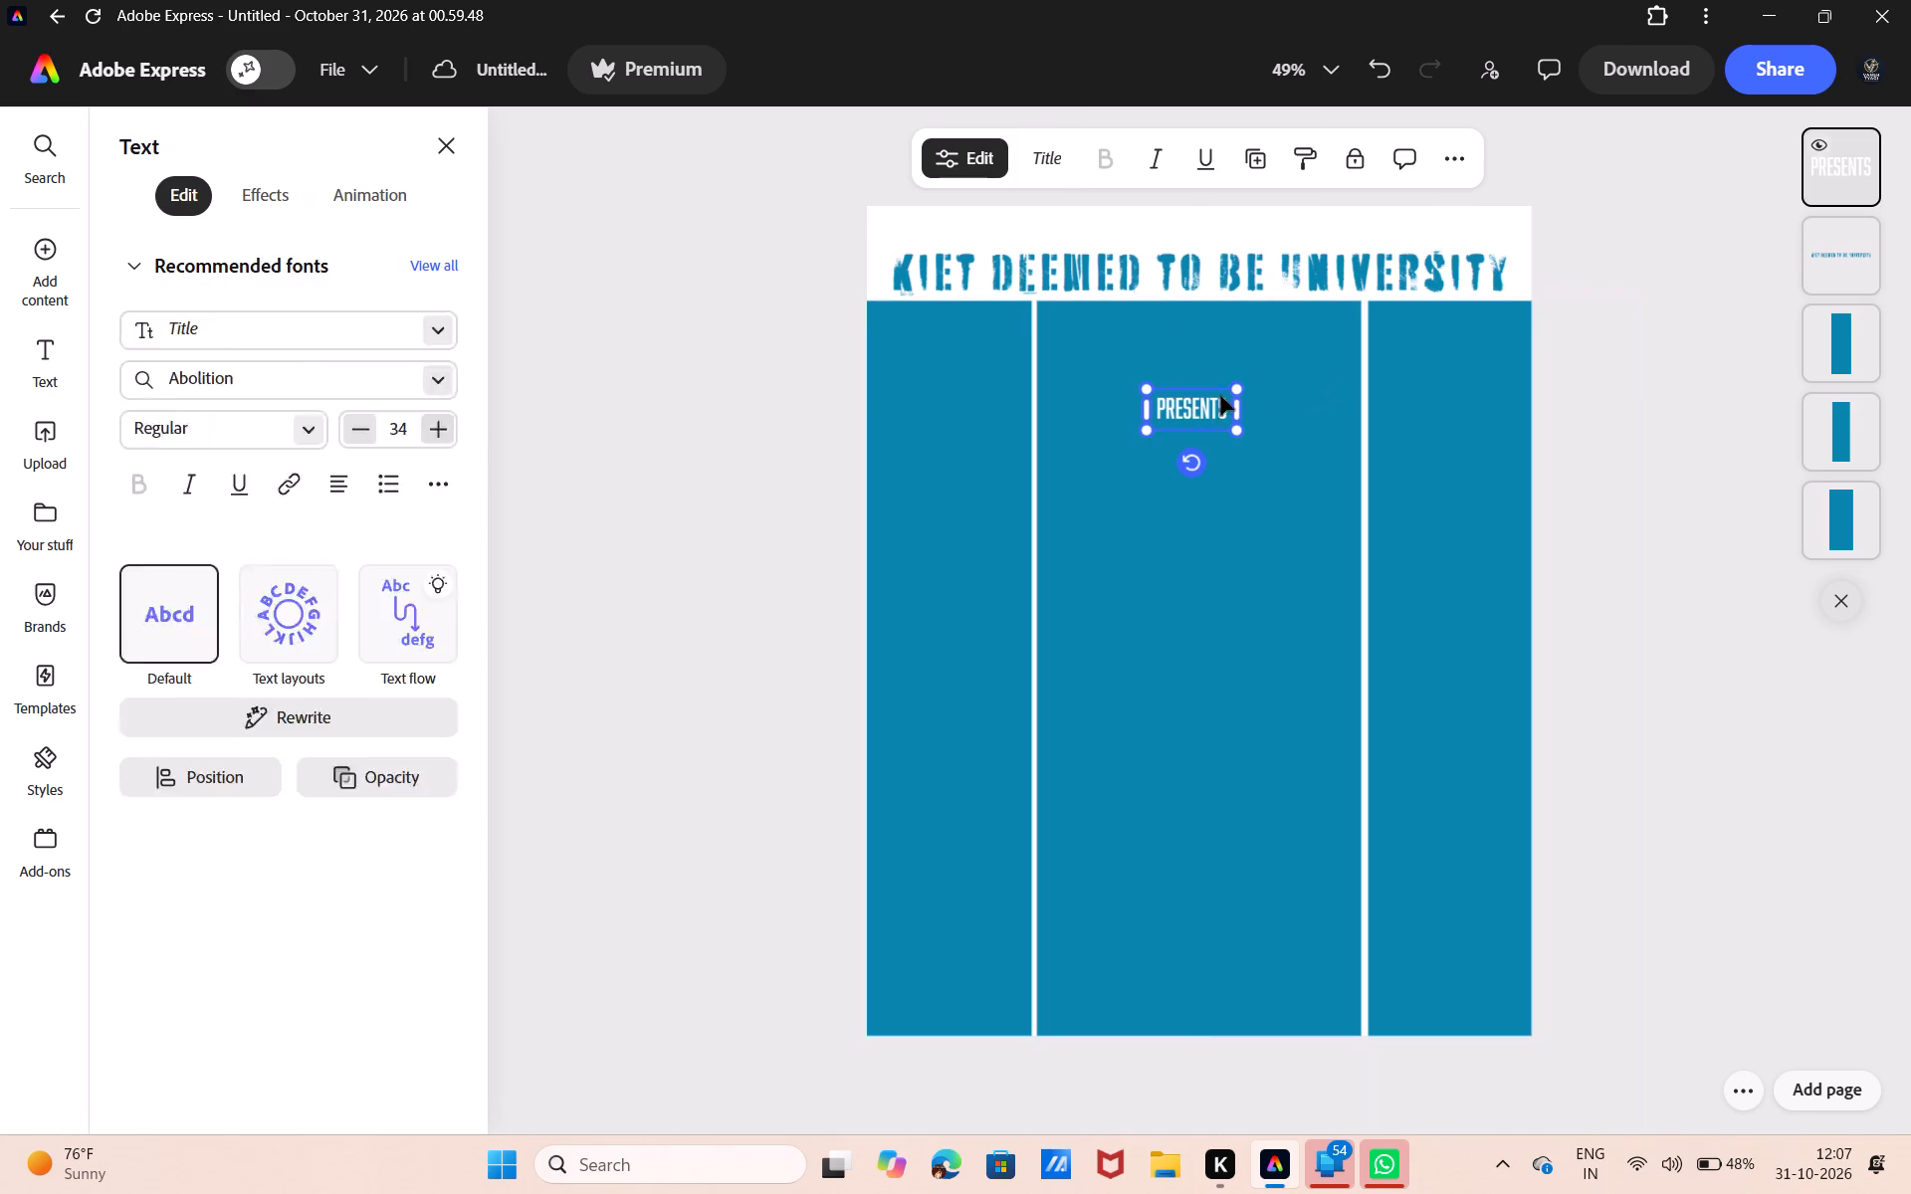
pyautogui.moveTo(1234, 387); pyautogui.dragTo(1262, 367)
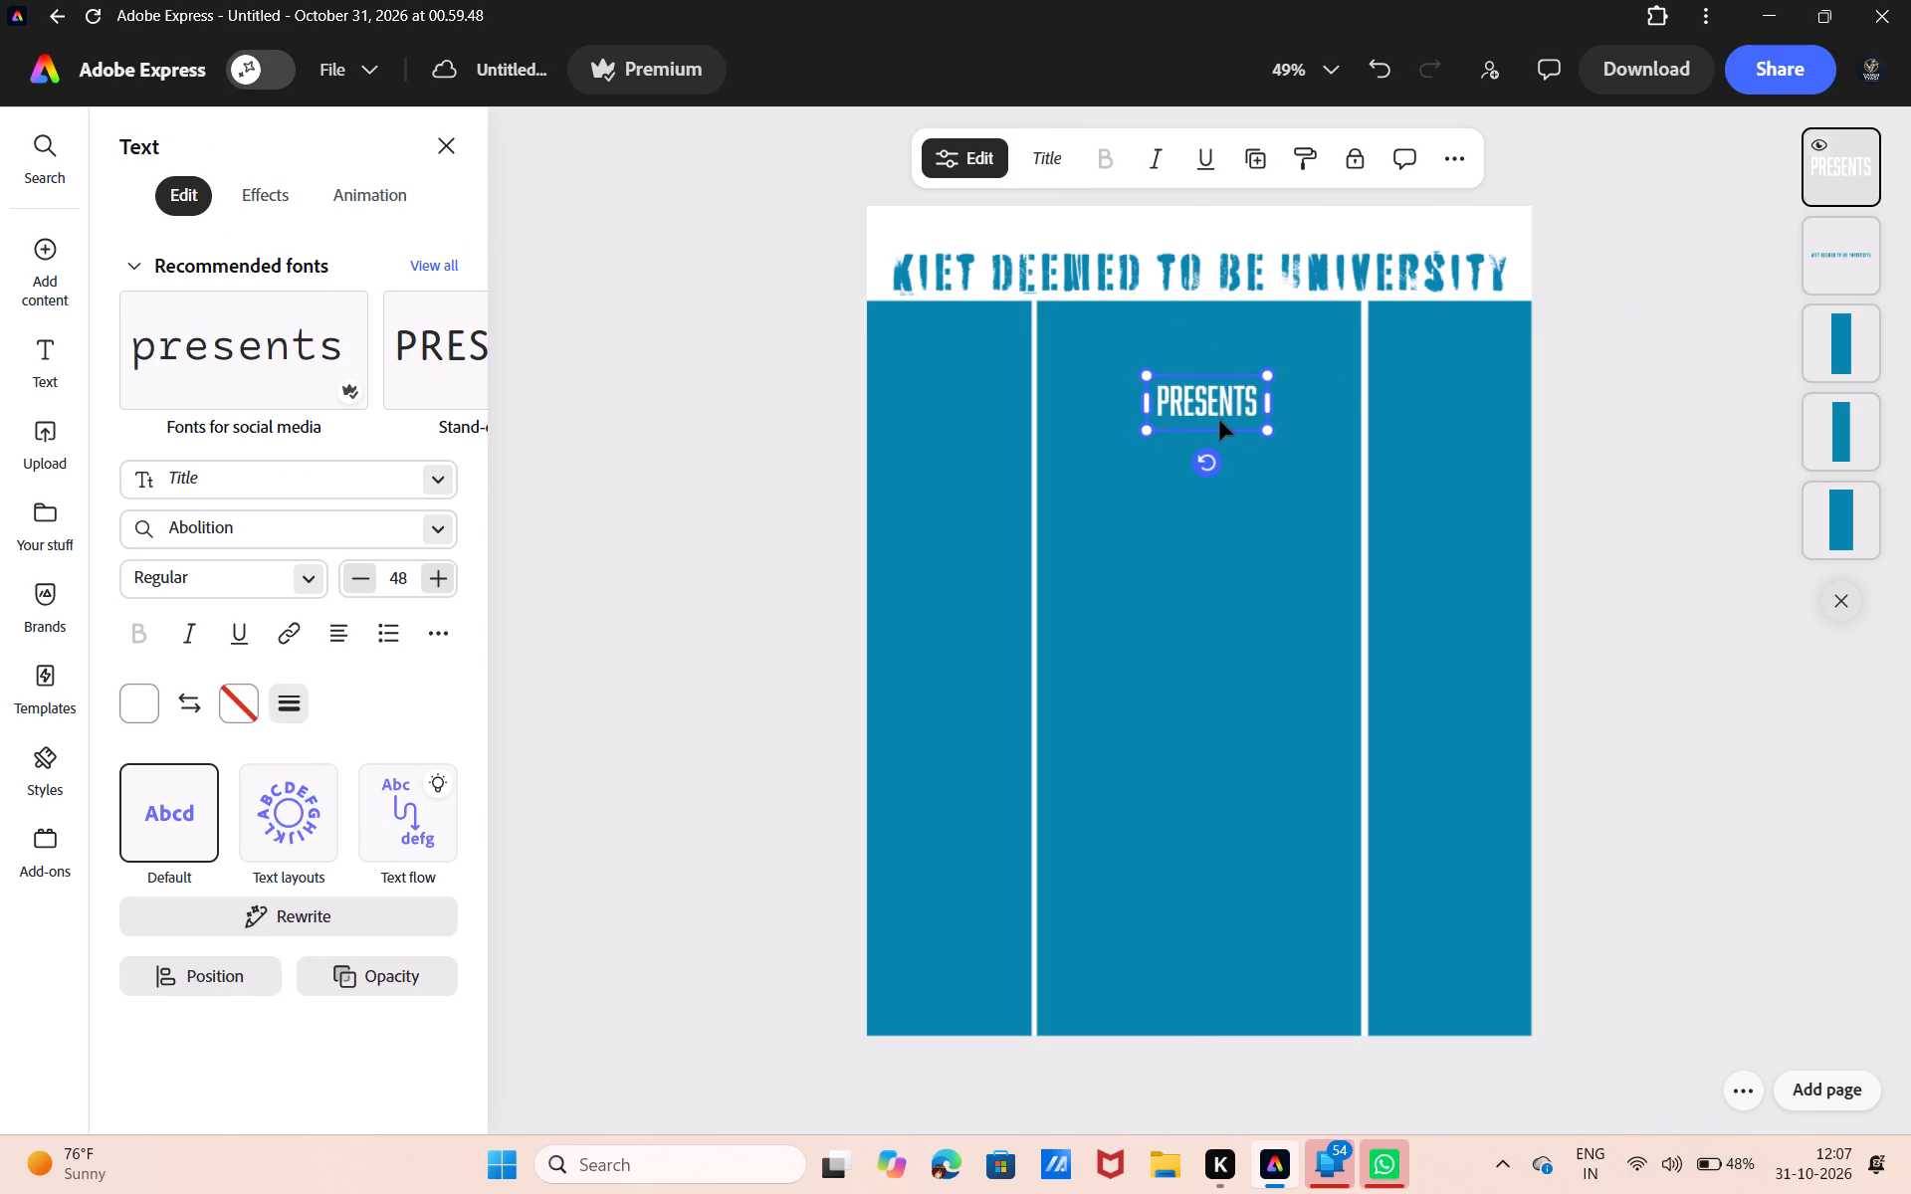
pyautogui.moveTo(1217, 421); pyautogui.dragTo(1207, 348)
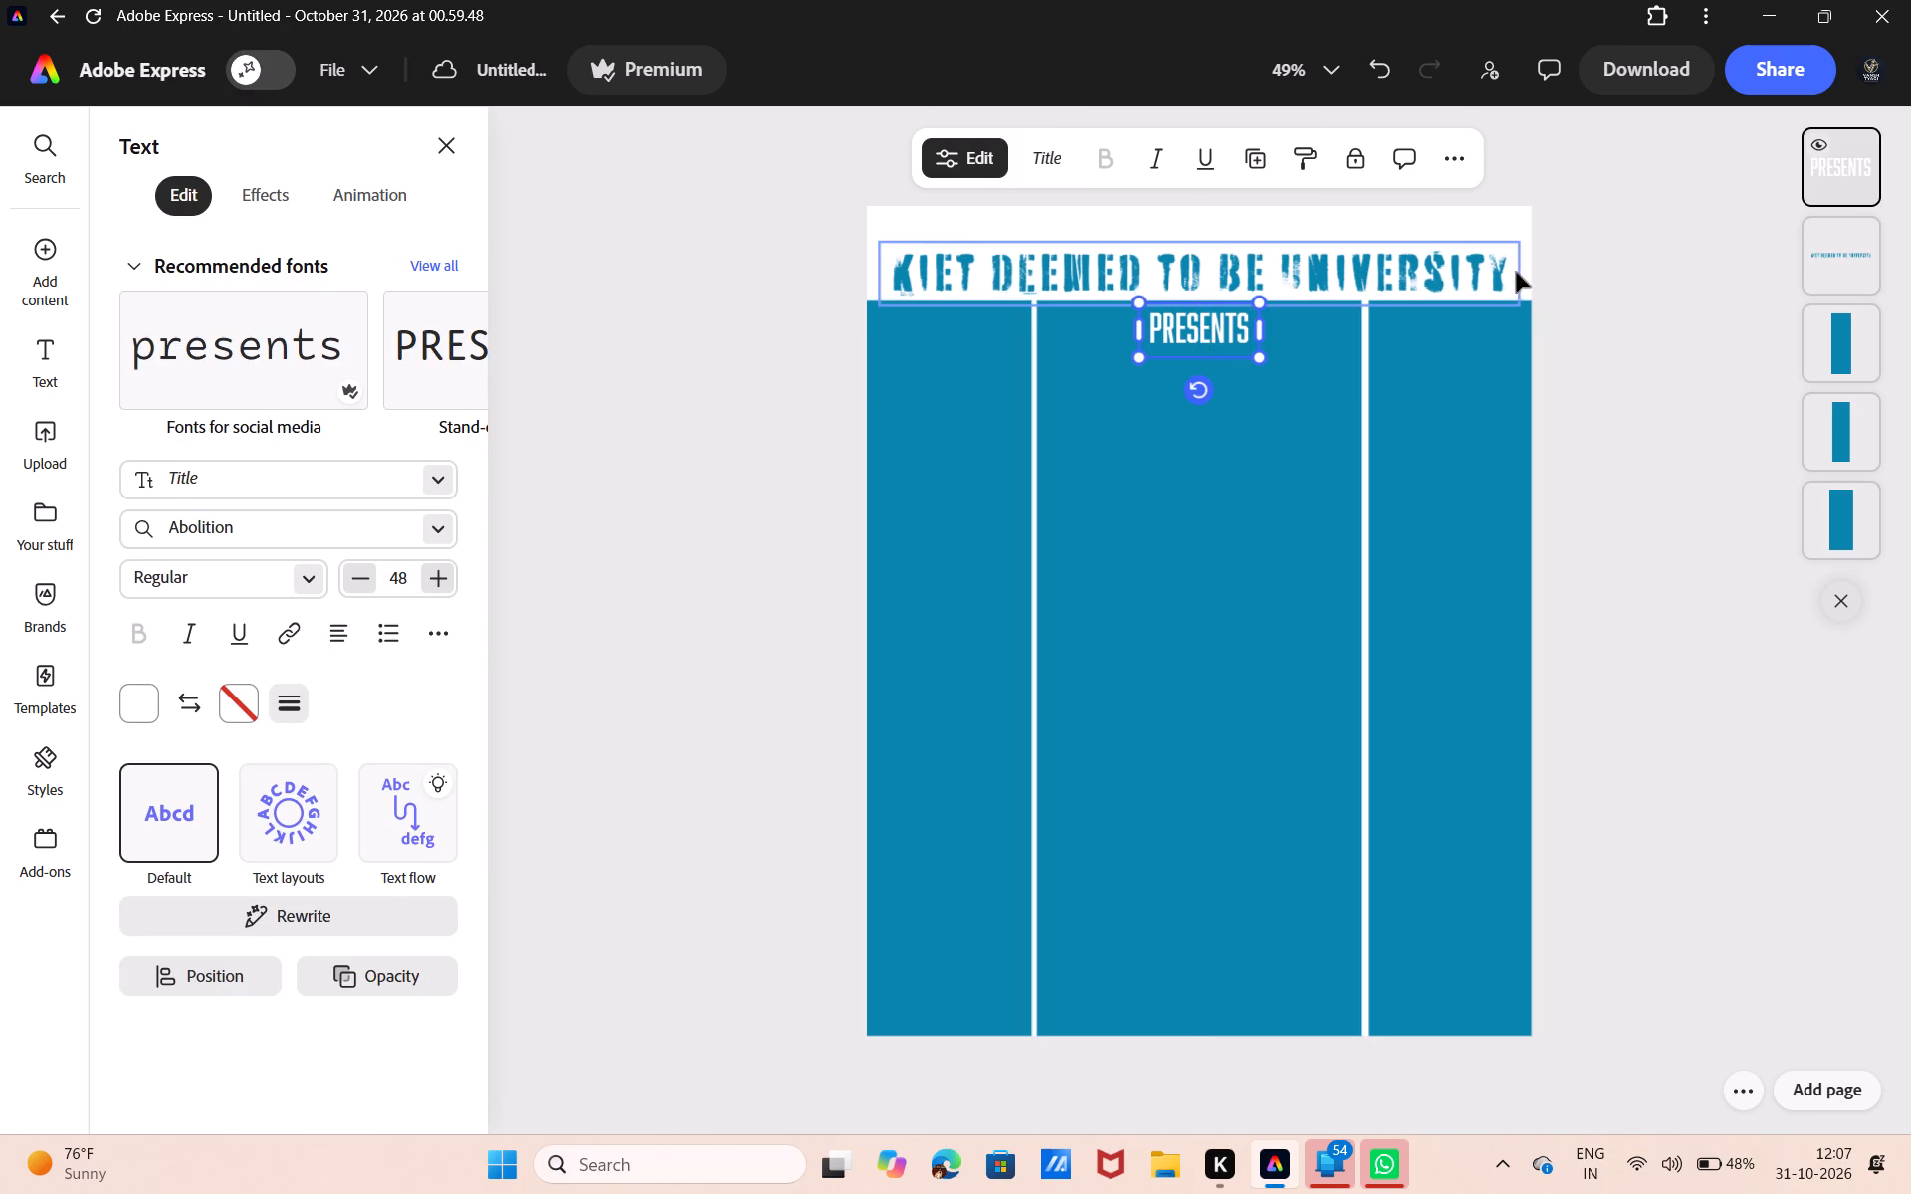
pyautogui.click(1586, 276)
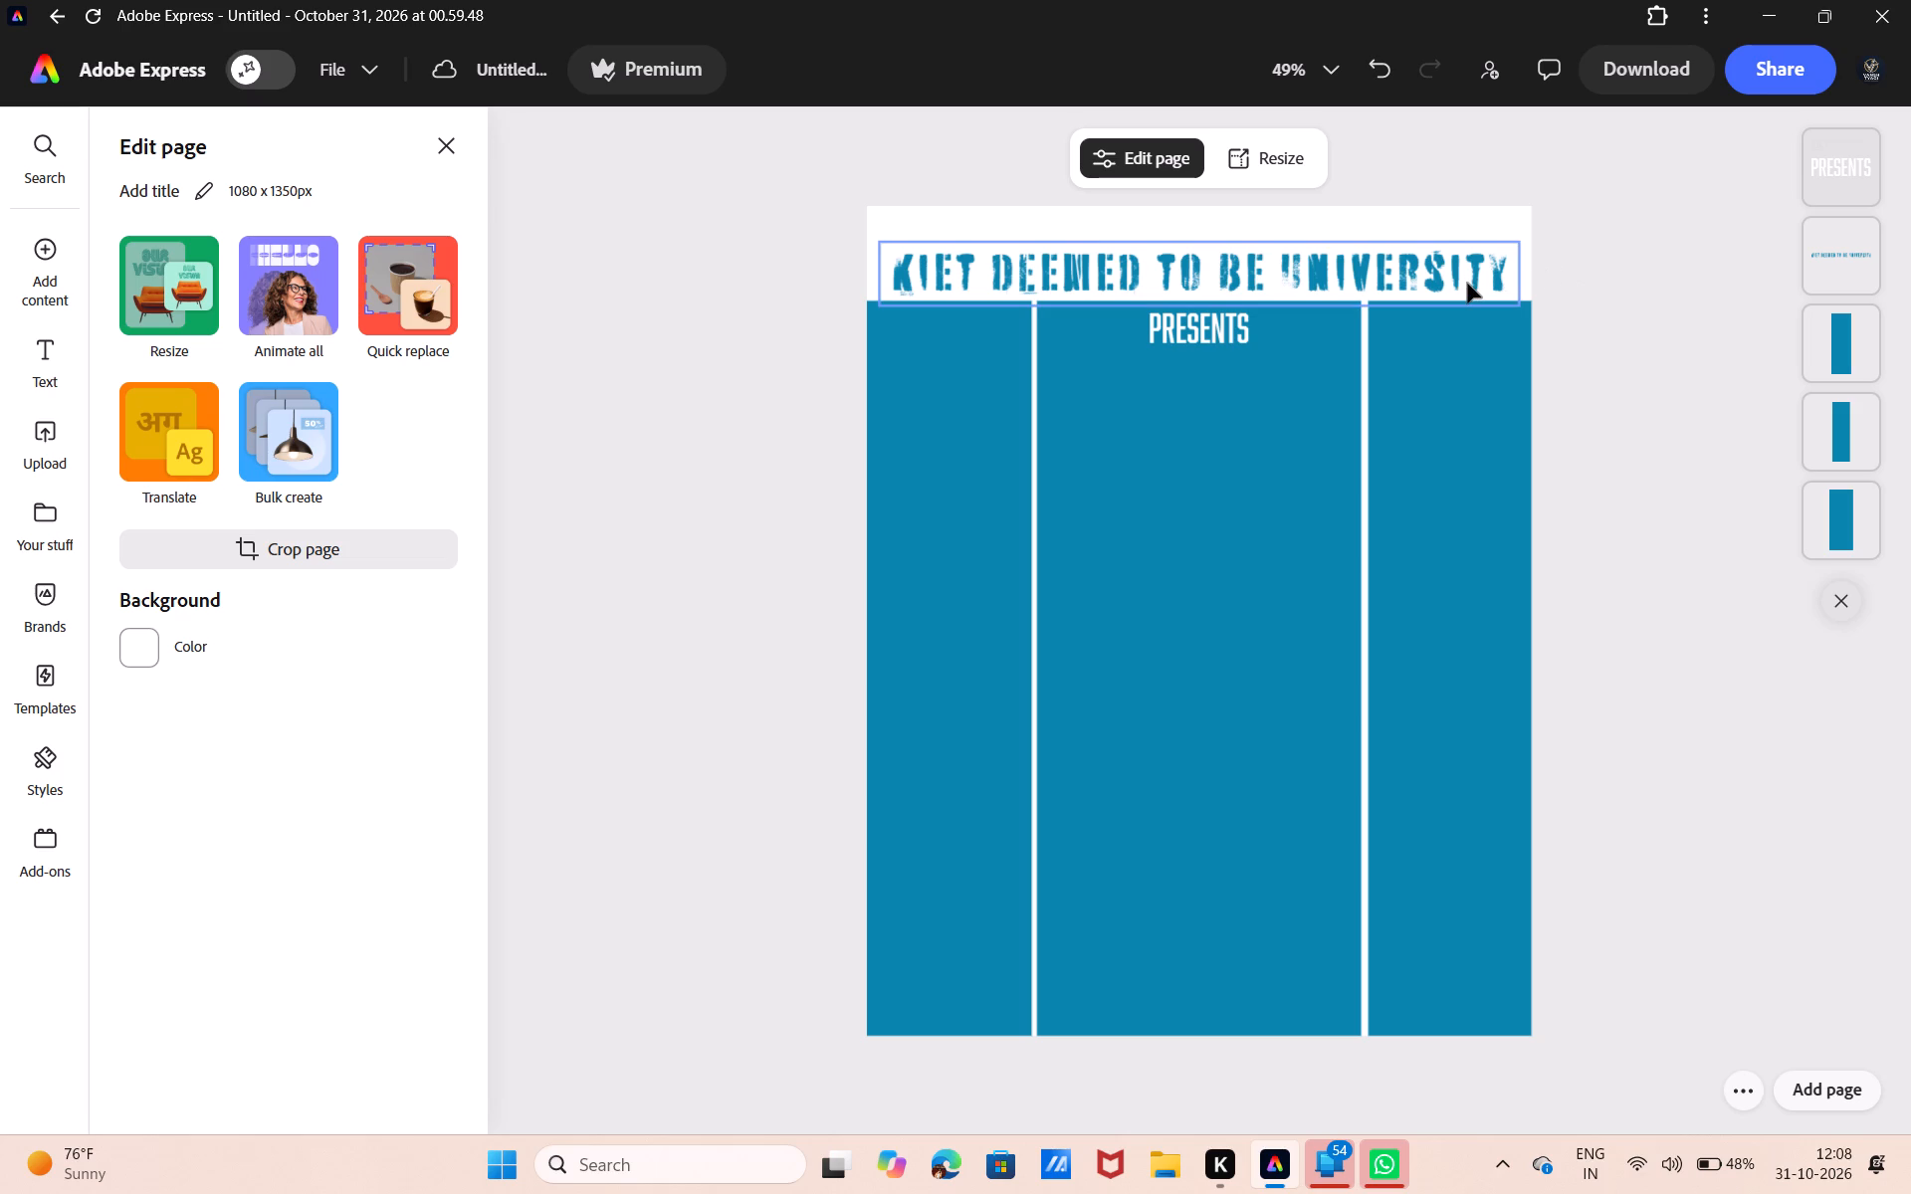
# Select both texts and all three blue panels together and shift them slightly up, keeping them horizontally centred on the page.
pyautogui.moveTo(819, 242); pyautogui.dragTo(1068, 198)
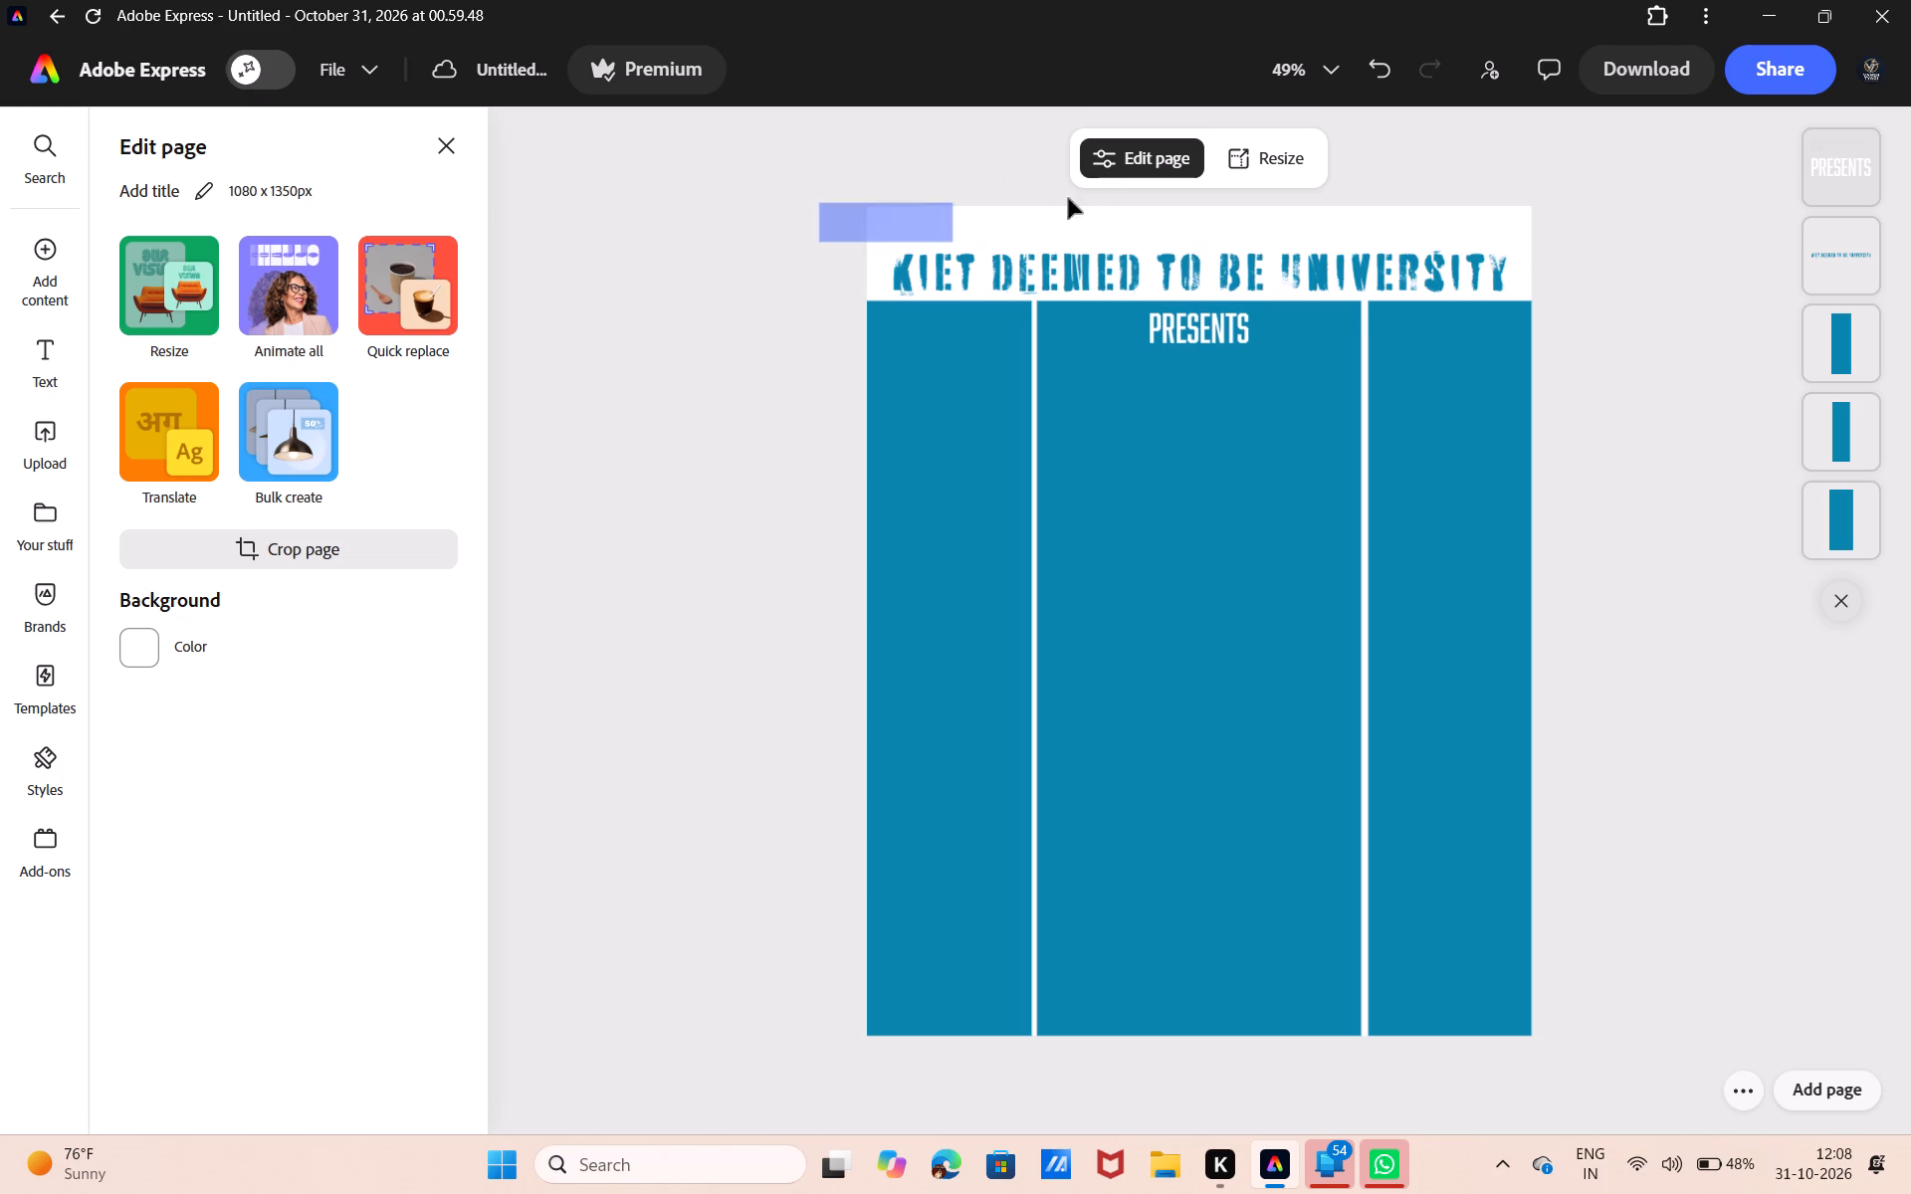
pyautogui.moveTo(1068, 198); pyautogui.dragTo(1479, 729)
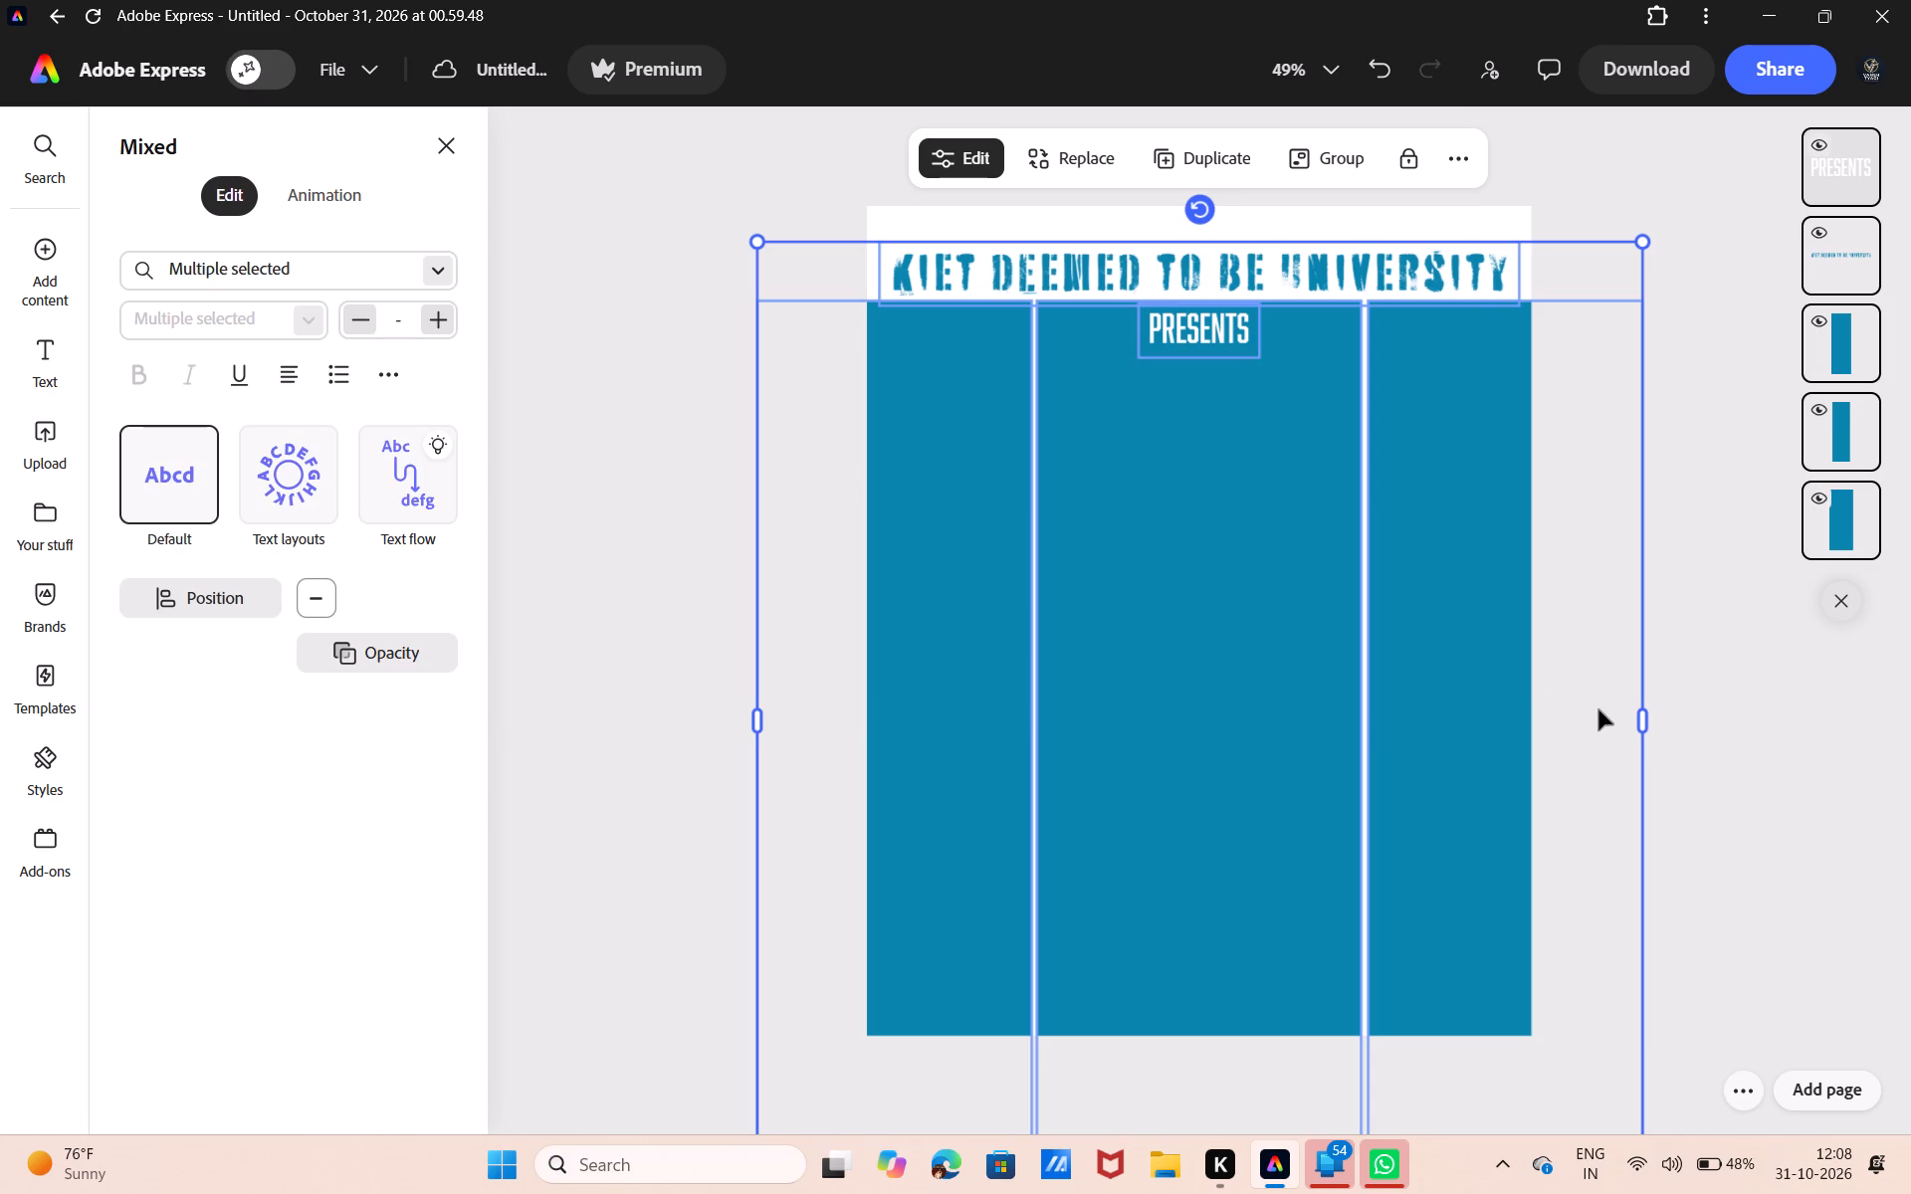
pyautogui.moveTo(1599, 709); pyautogui.dragTo(1599, 682)
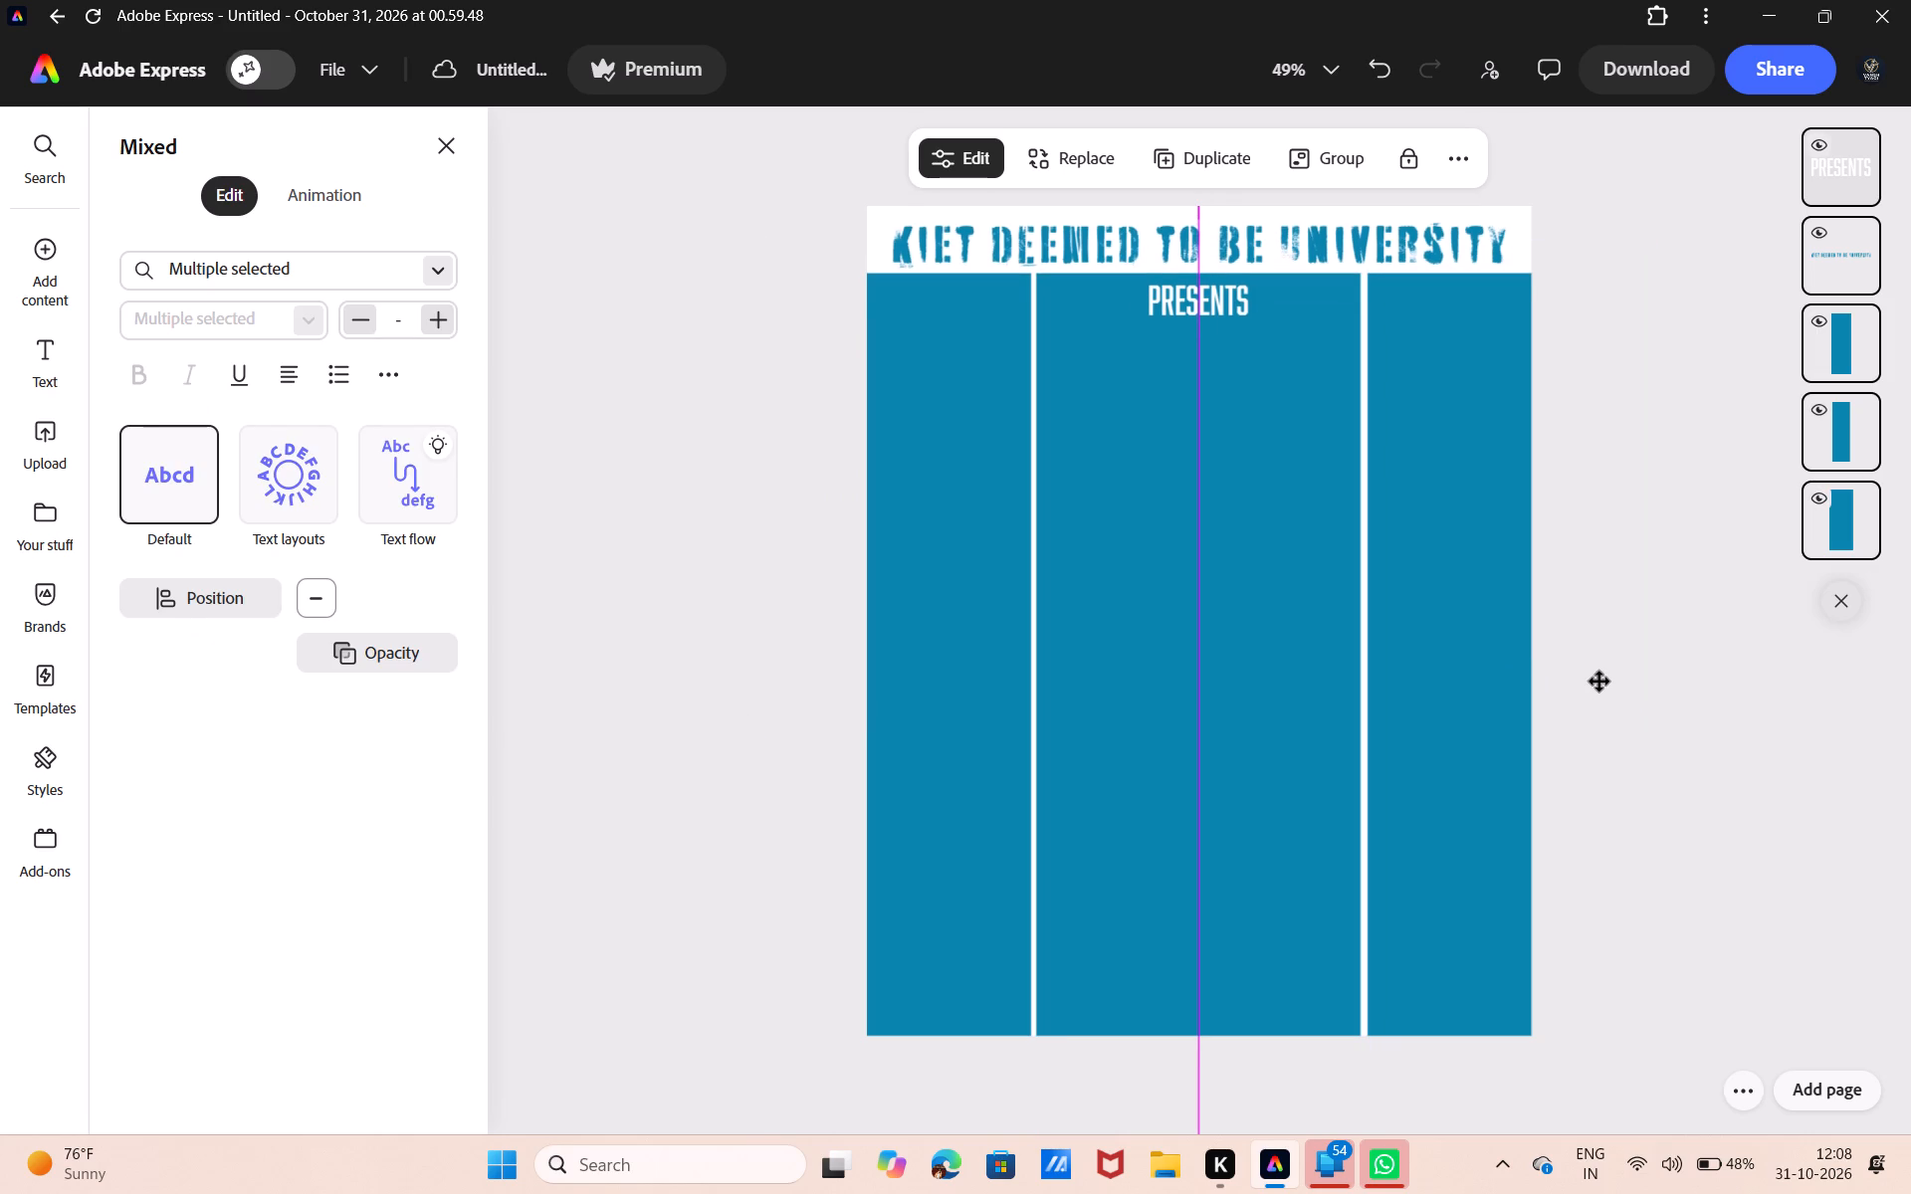
pyautogui.moveTo(1599, 682); pyautogui.dragTo(1599, 685)
pyautogui.click(1771, 617)
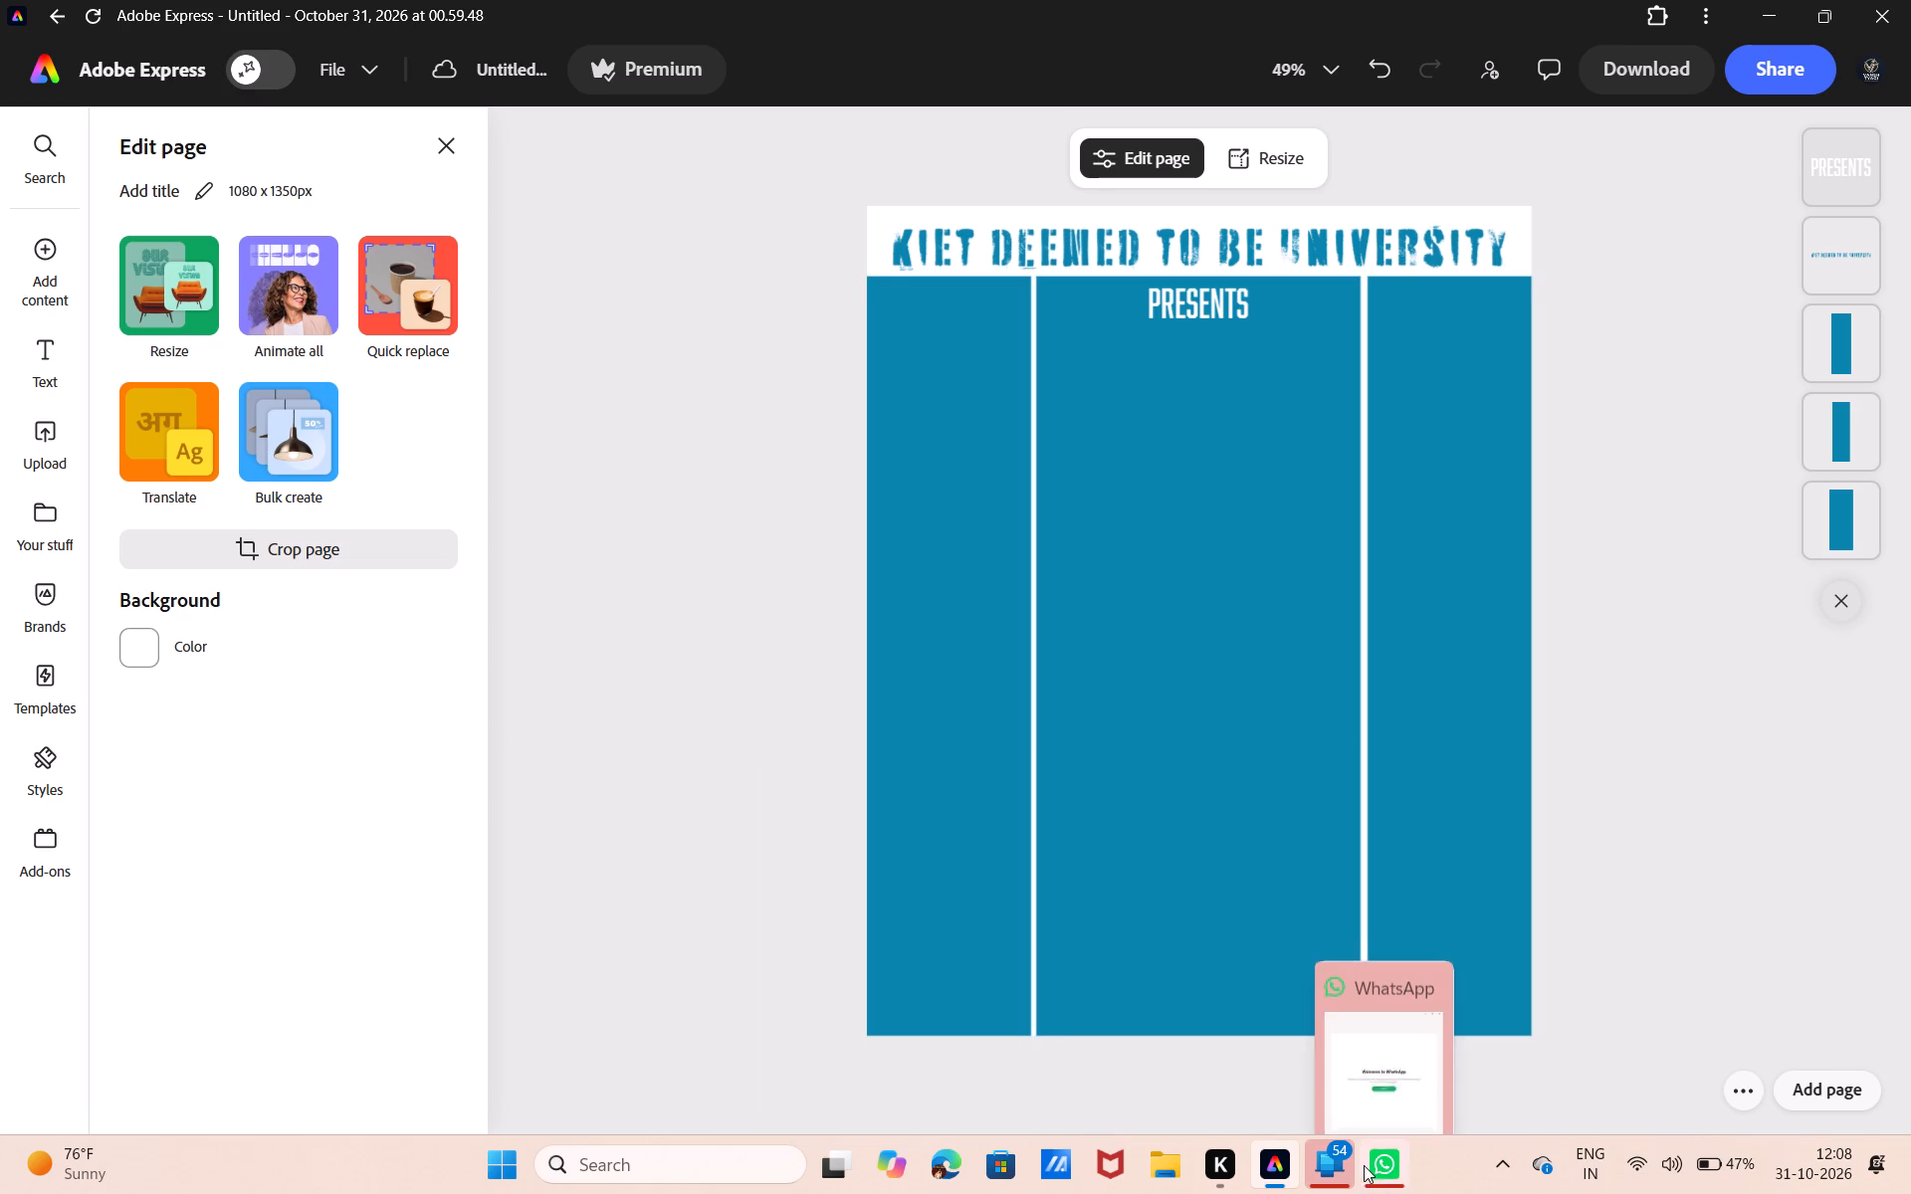
# Close the open WhatsApp window.
pyautogui.click(1435, 953)
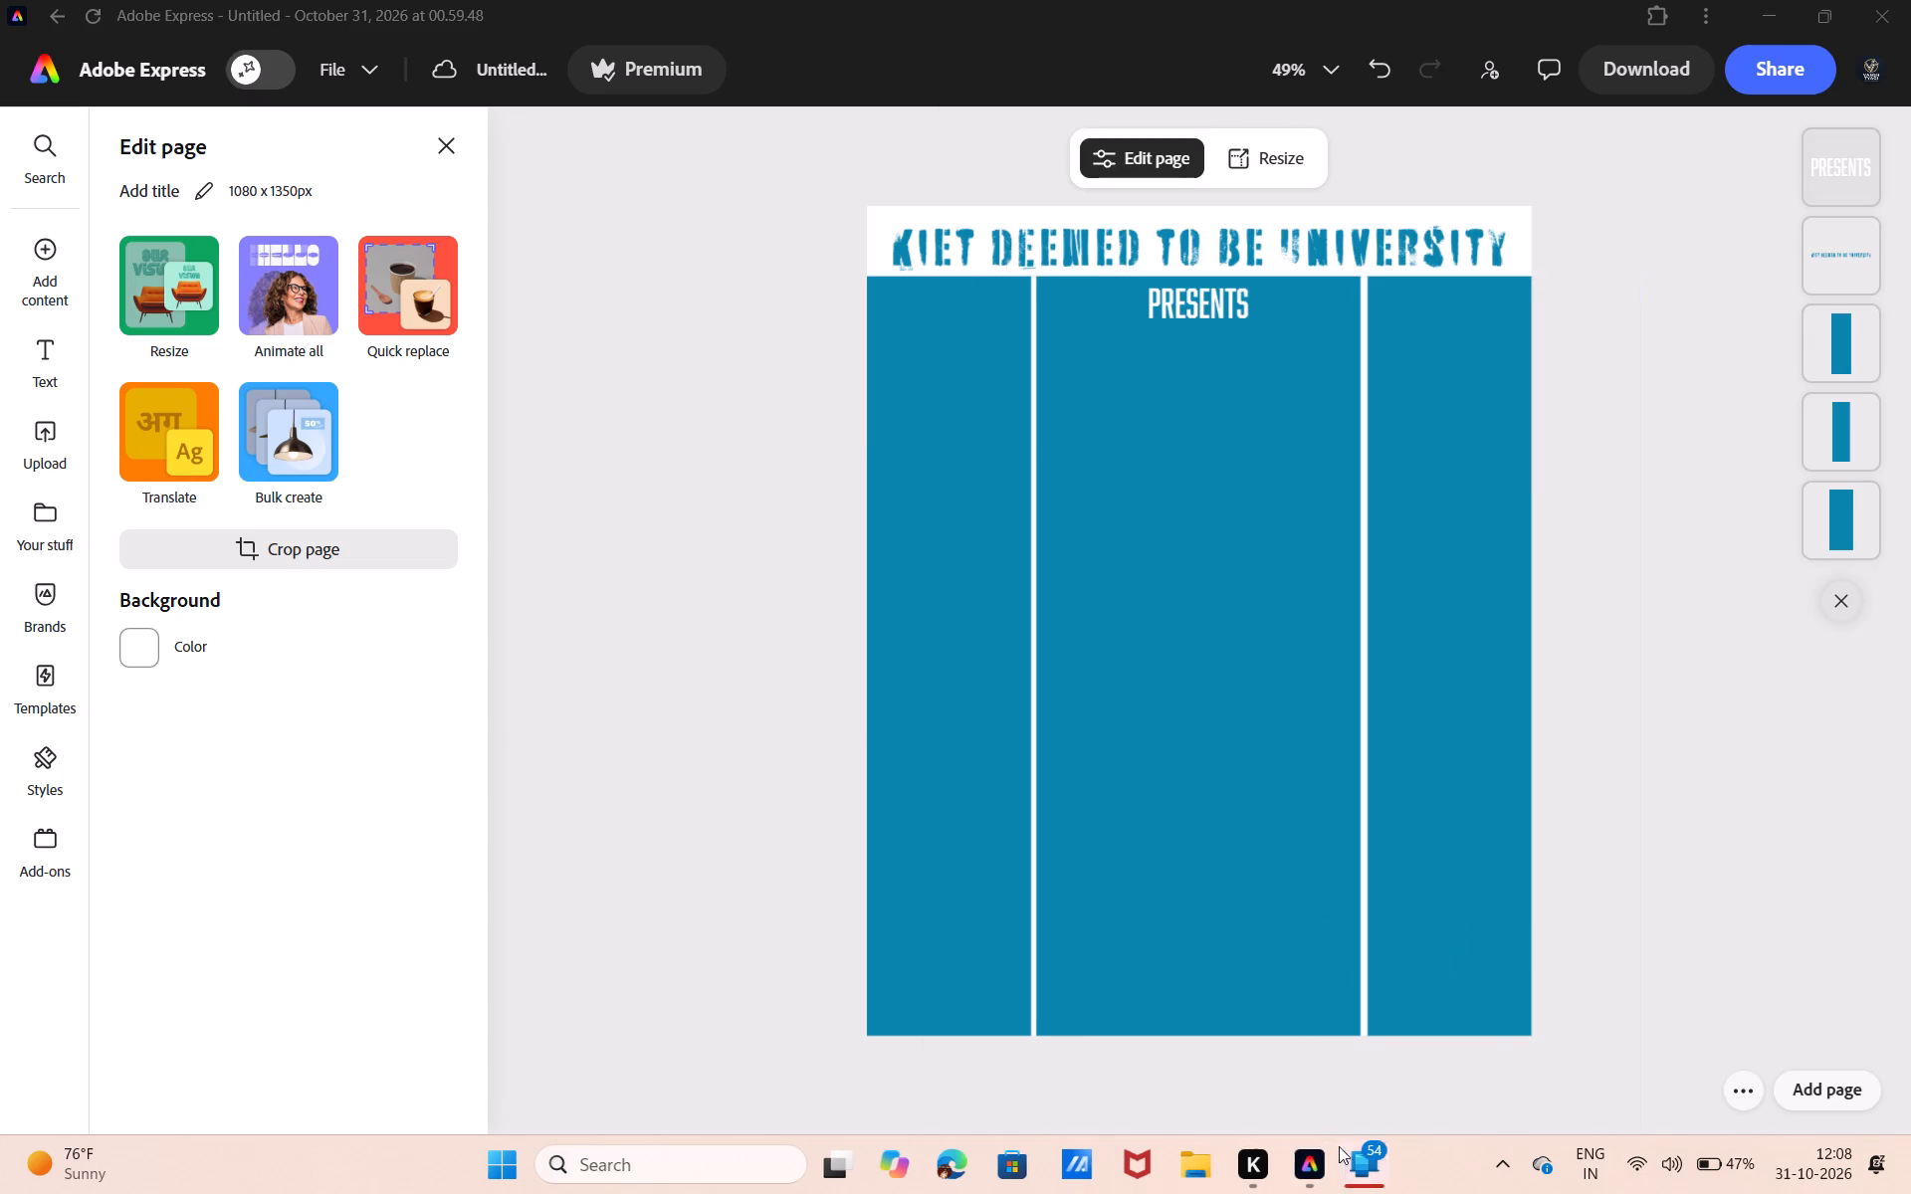
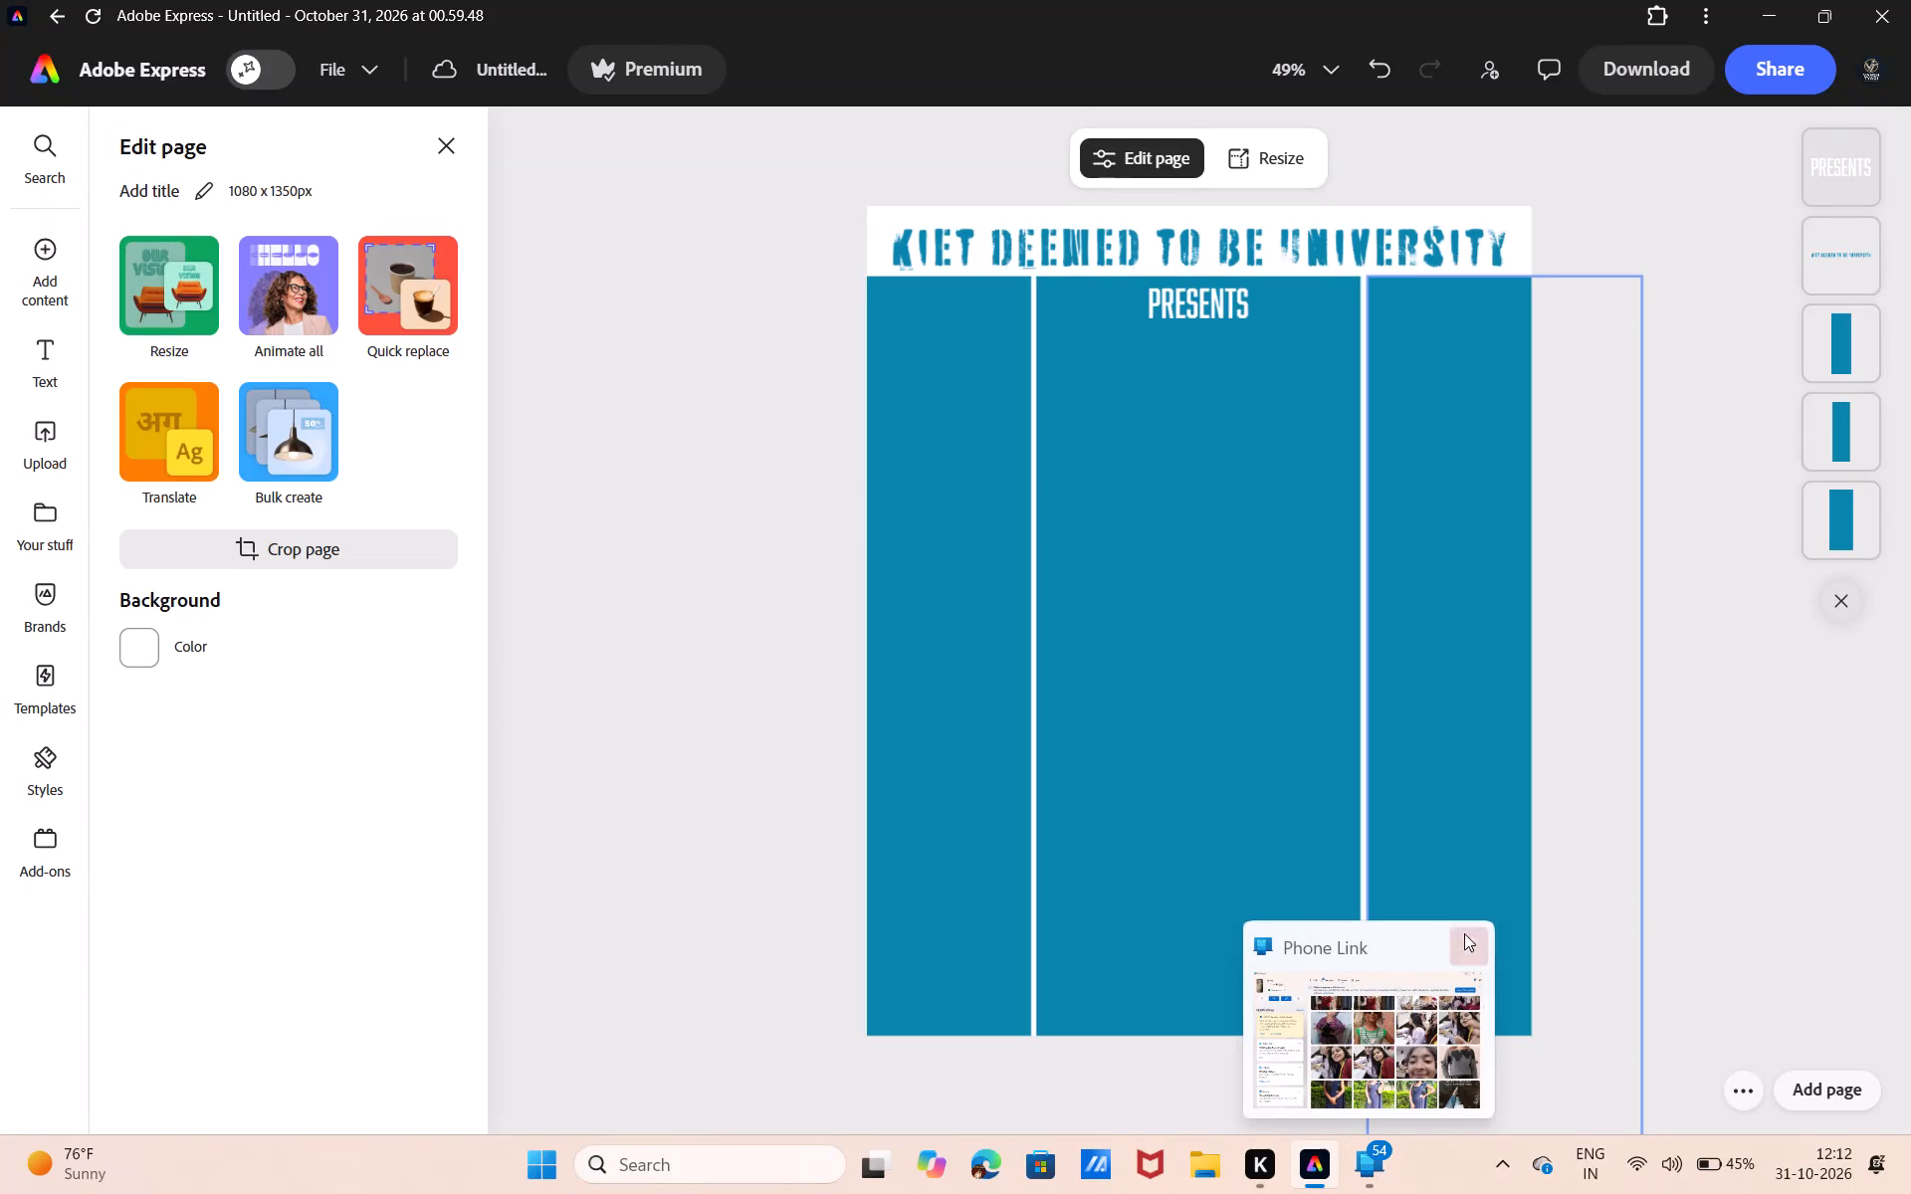
# Close the open Phone Link window.
pyautogui.click(1480, 938)
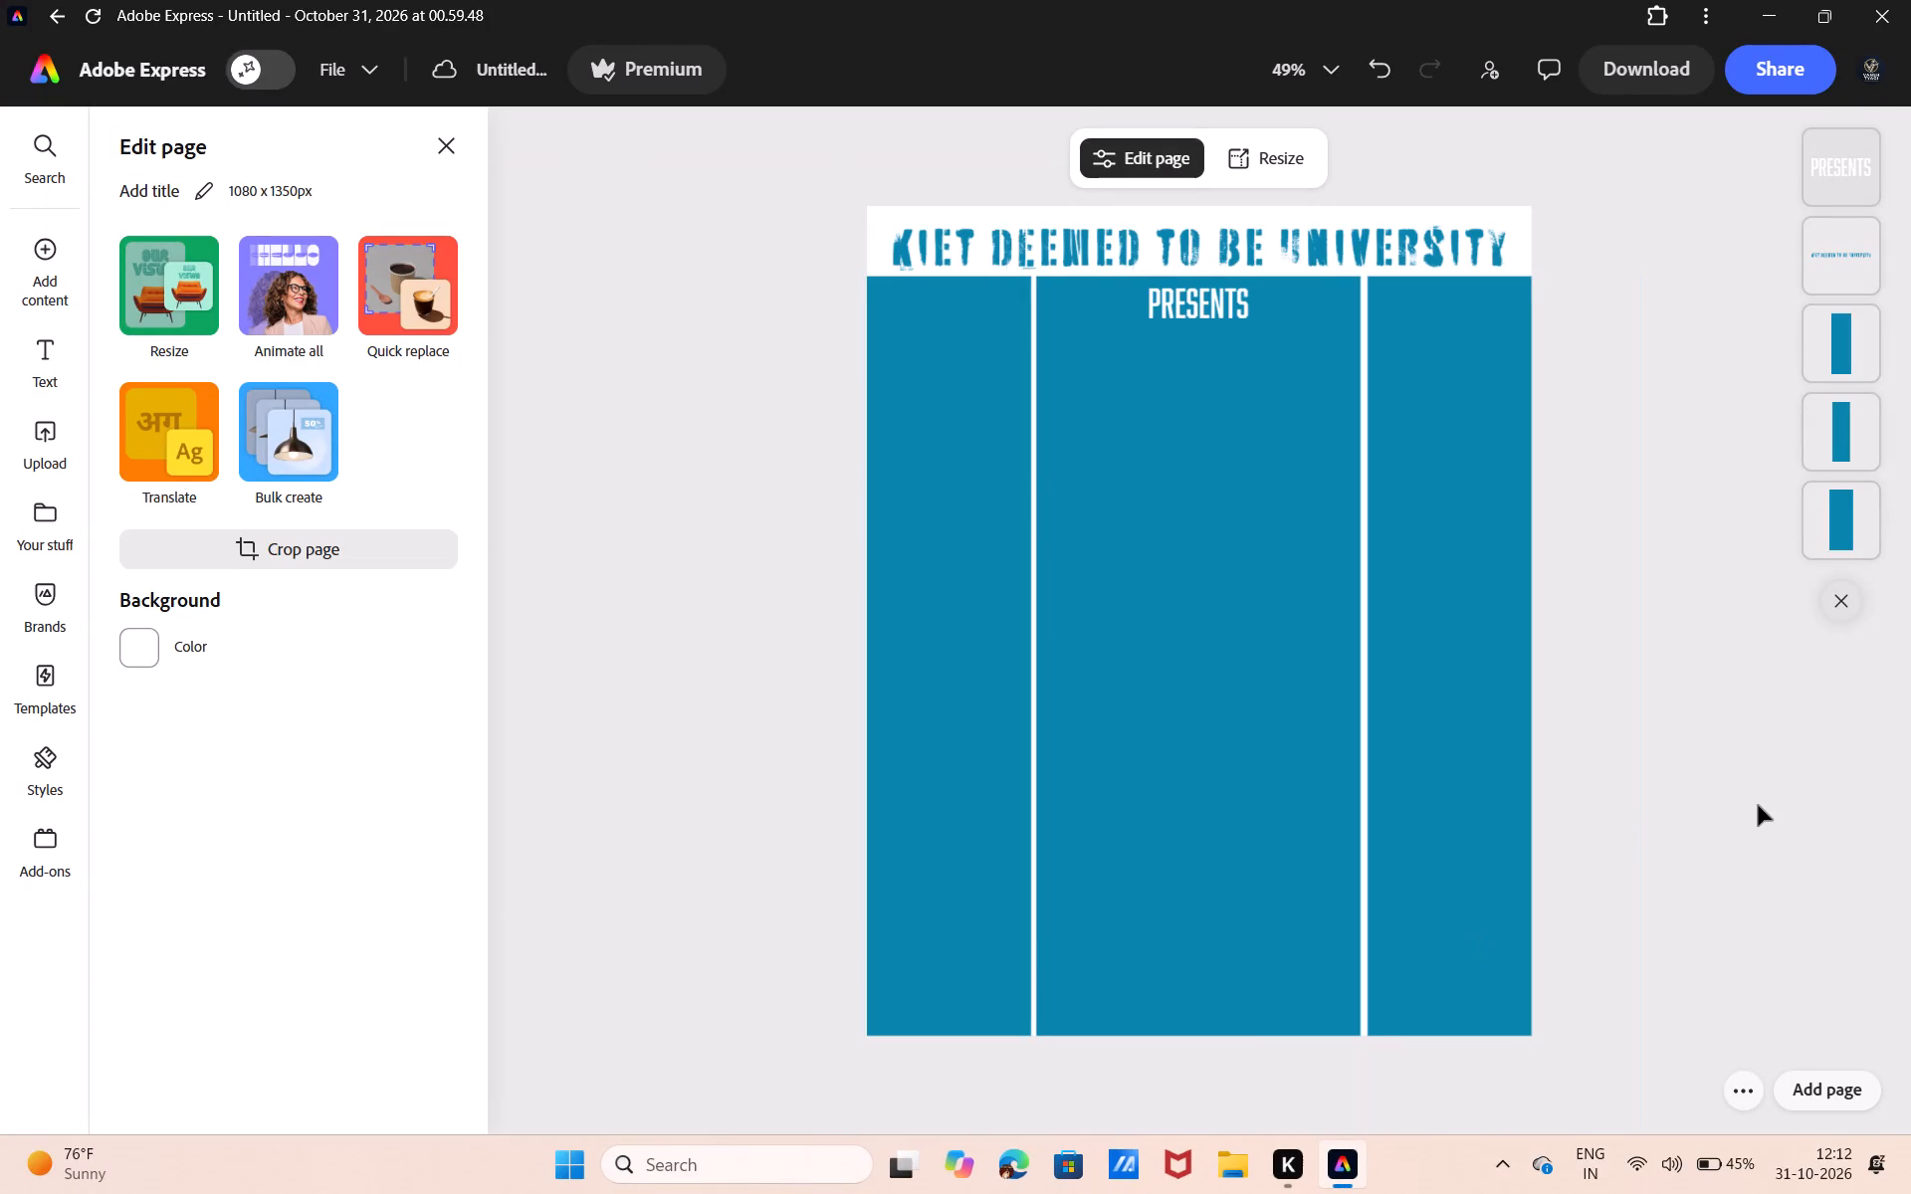
pyautogui.click(1758, 805)
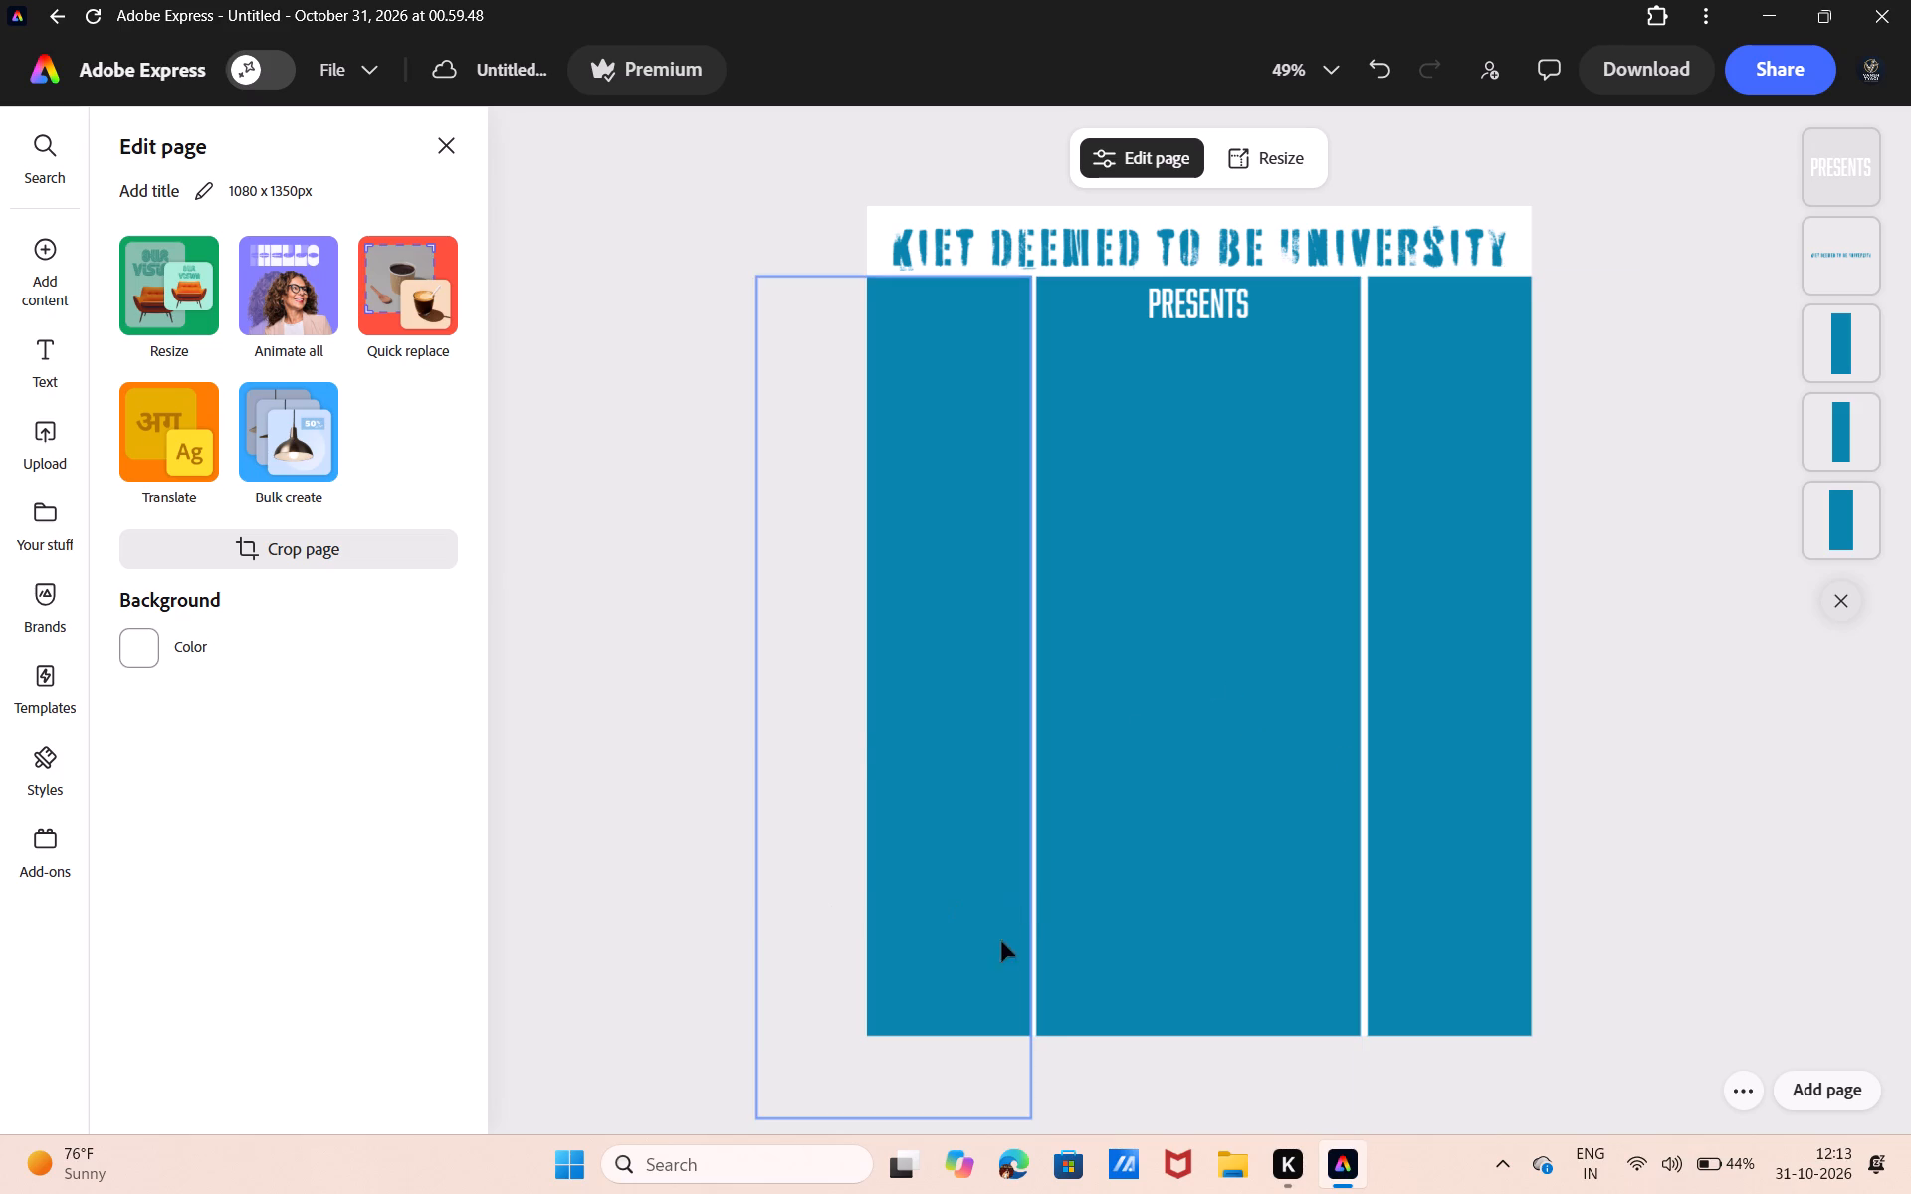
# Trim the left blue panel so its outer and bottom edges align with the page's left and bottom edges.
pyautogui.click(845, 732)
pyautogui.click(877, 728)
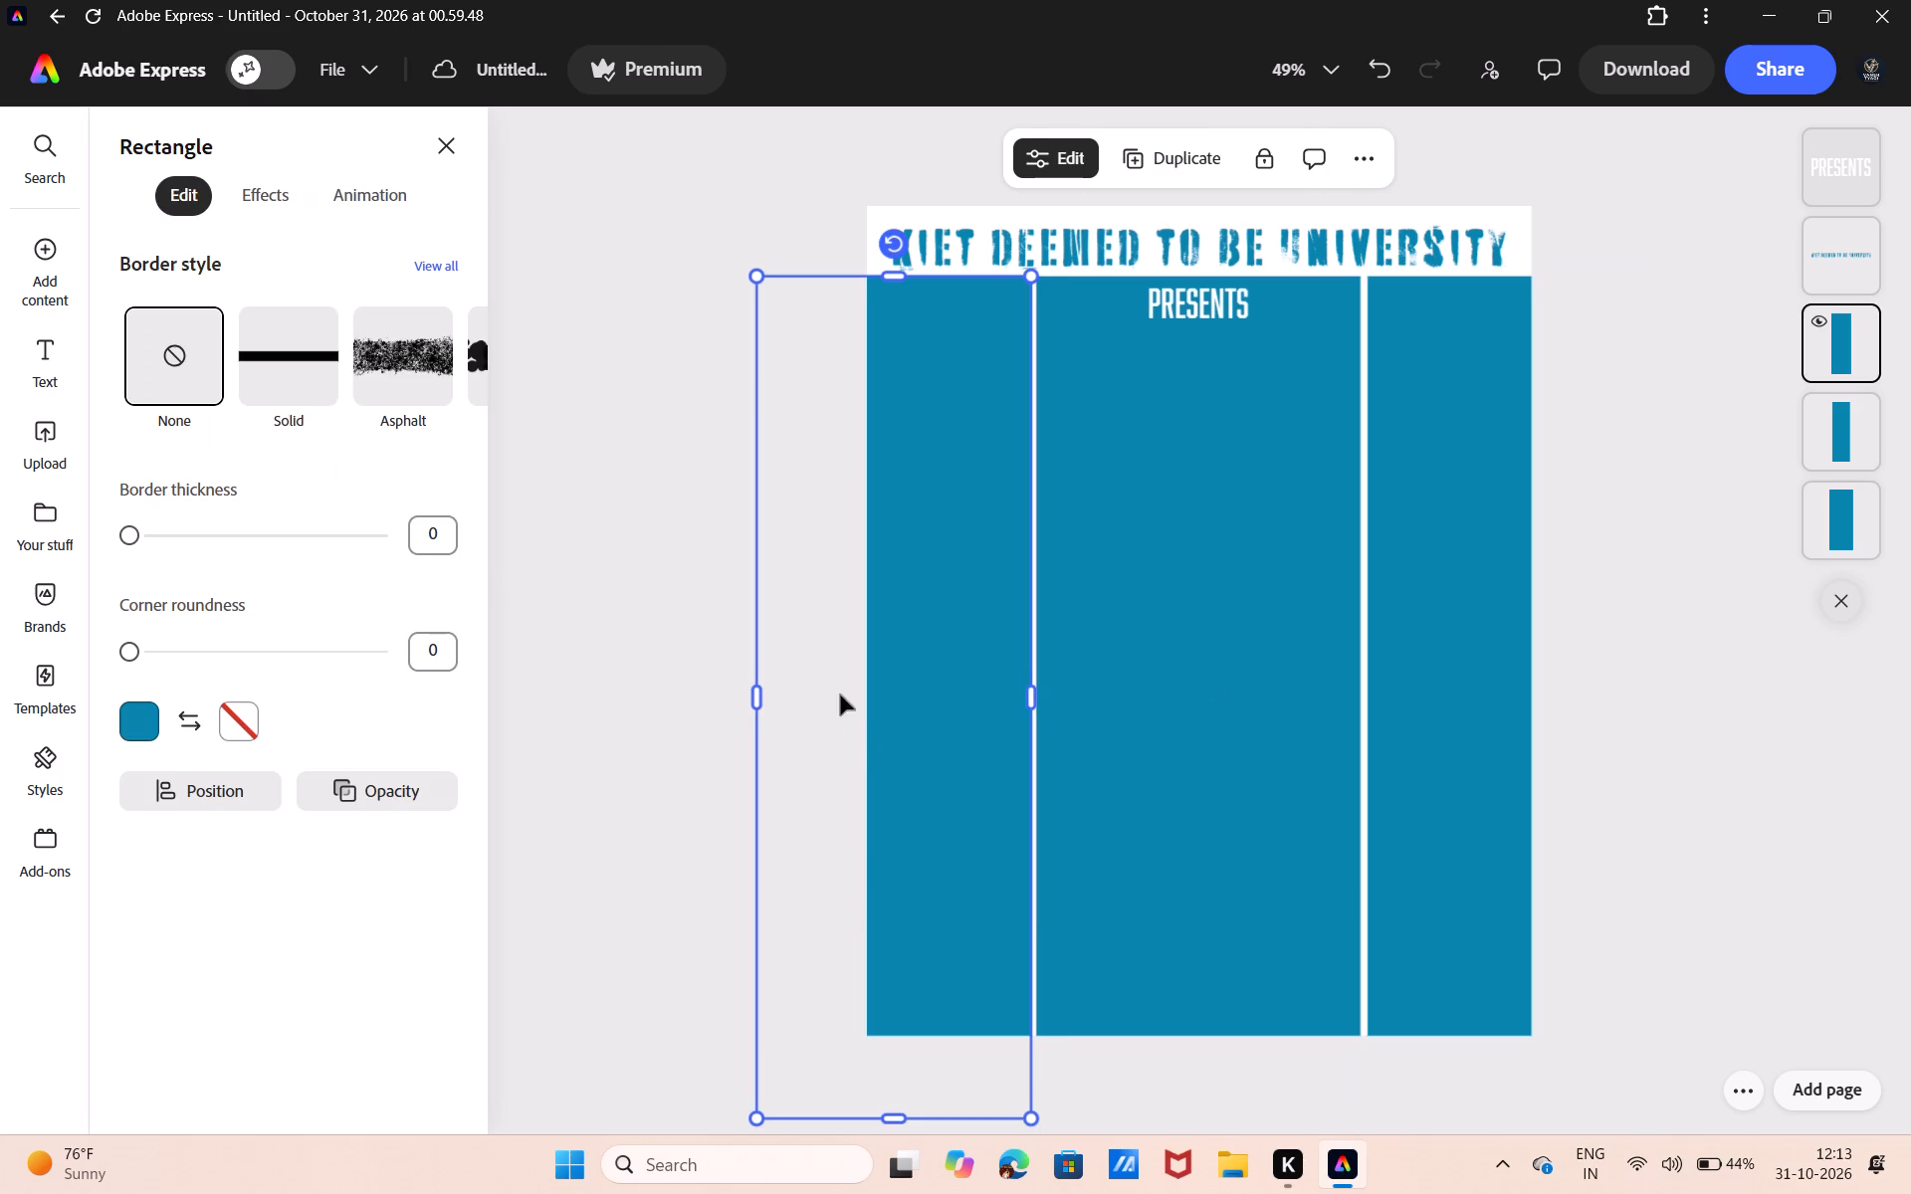
pyautogui.moveTo(753, 695); pyautogui.dragTo(864, 693)
pyautogui.moveTo(951, 1118); pyautogui.dragTo(953, 1036)
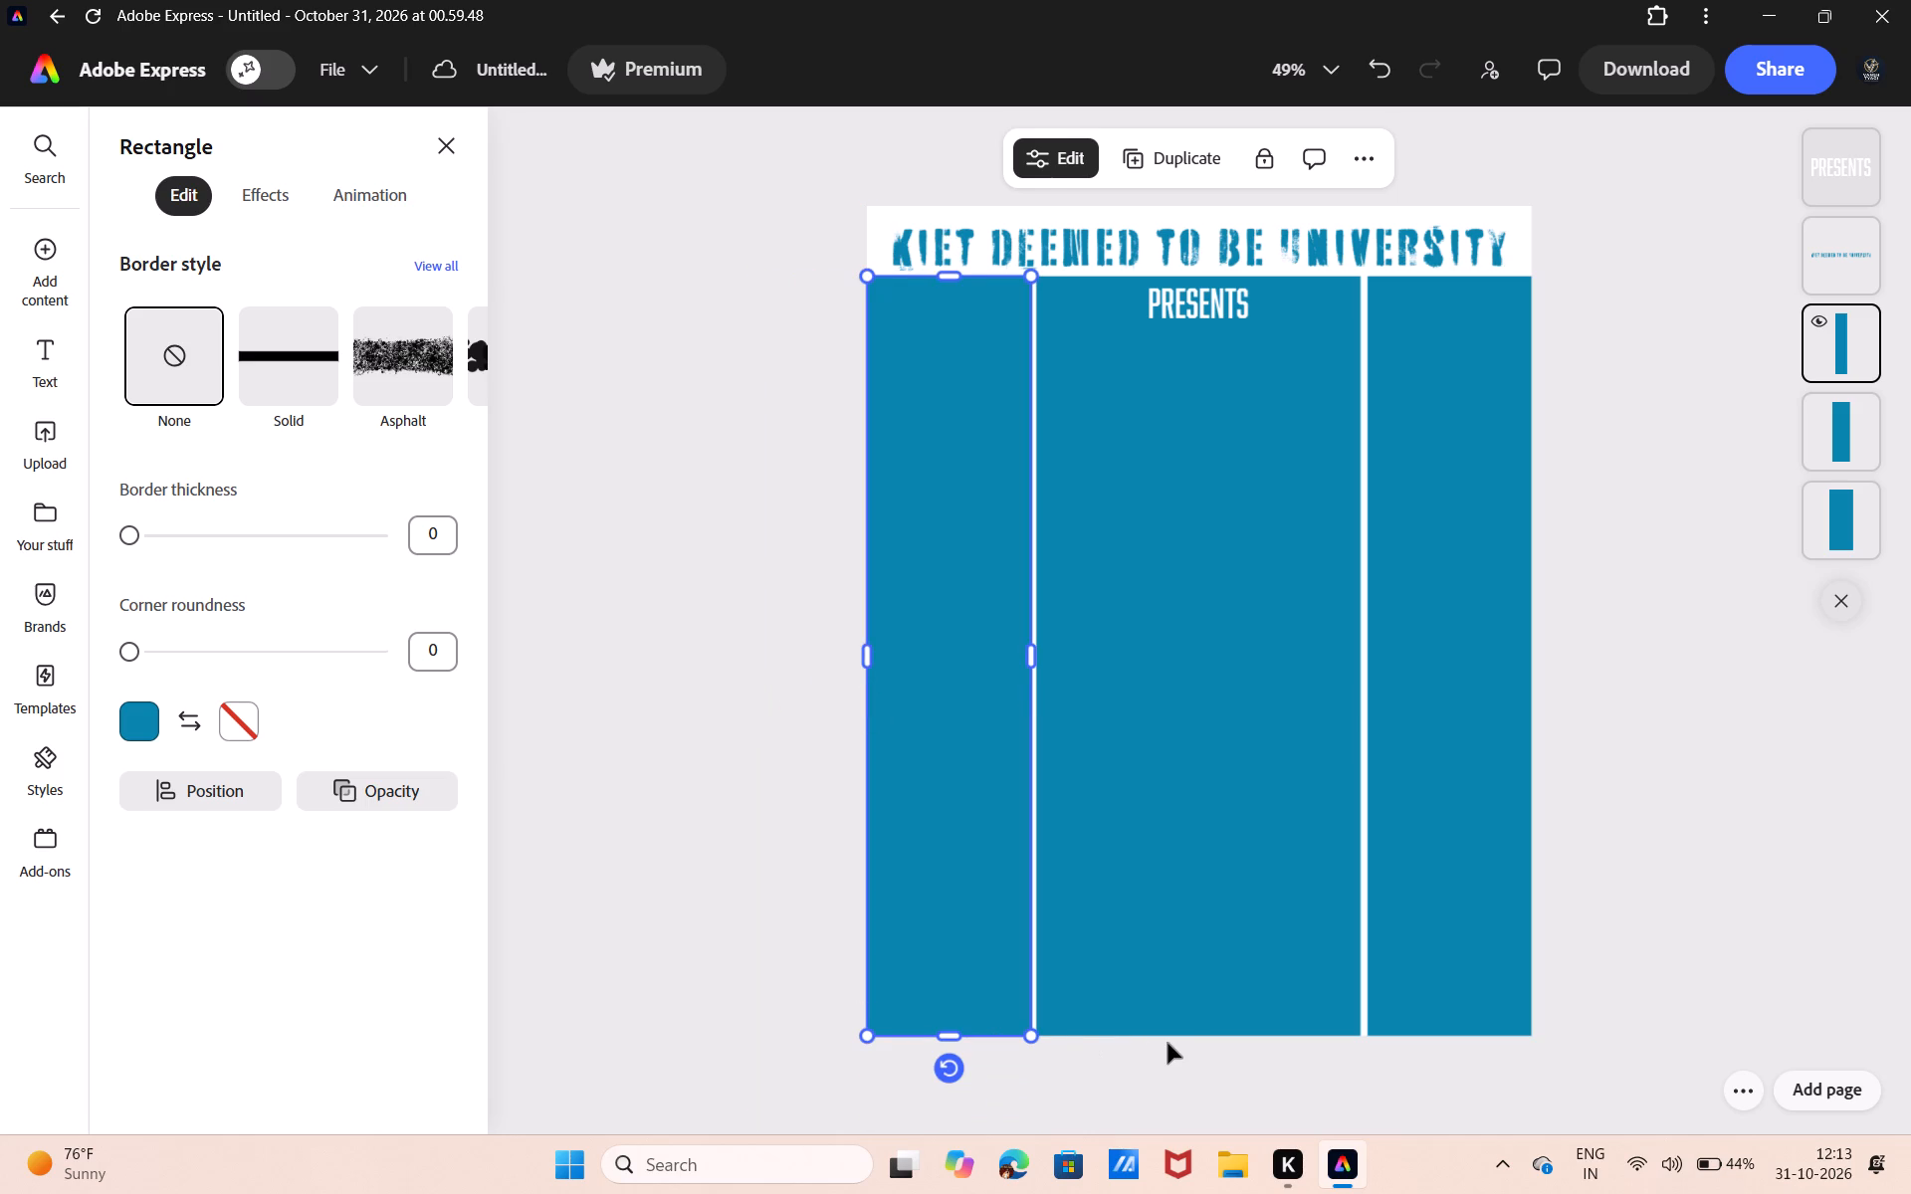
# Shorten the middle blue panel so its bottom edge aligns with the page's bottom edge.
pyautogui.click(1168, 1043)
pyautogui.click(1168, 1019)
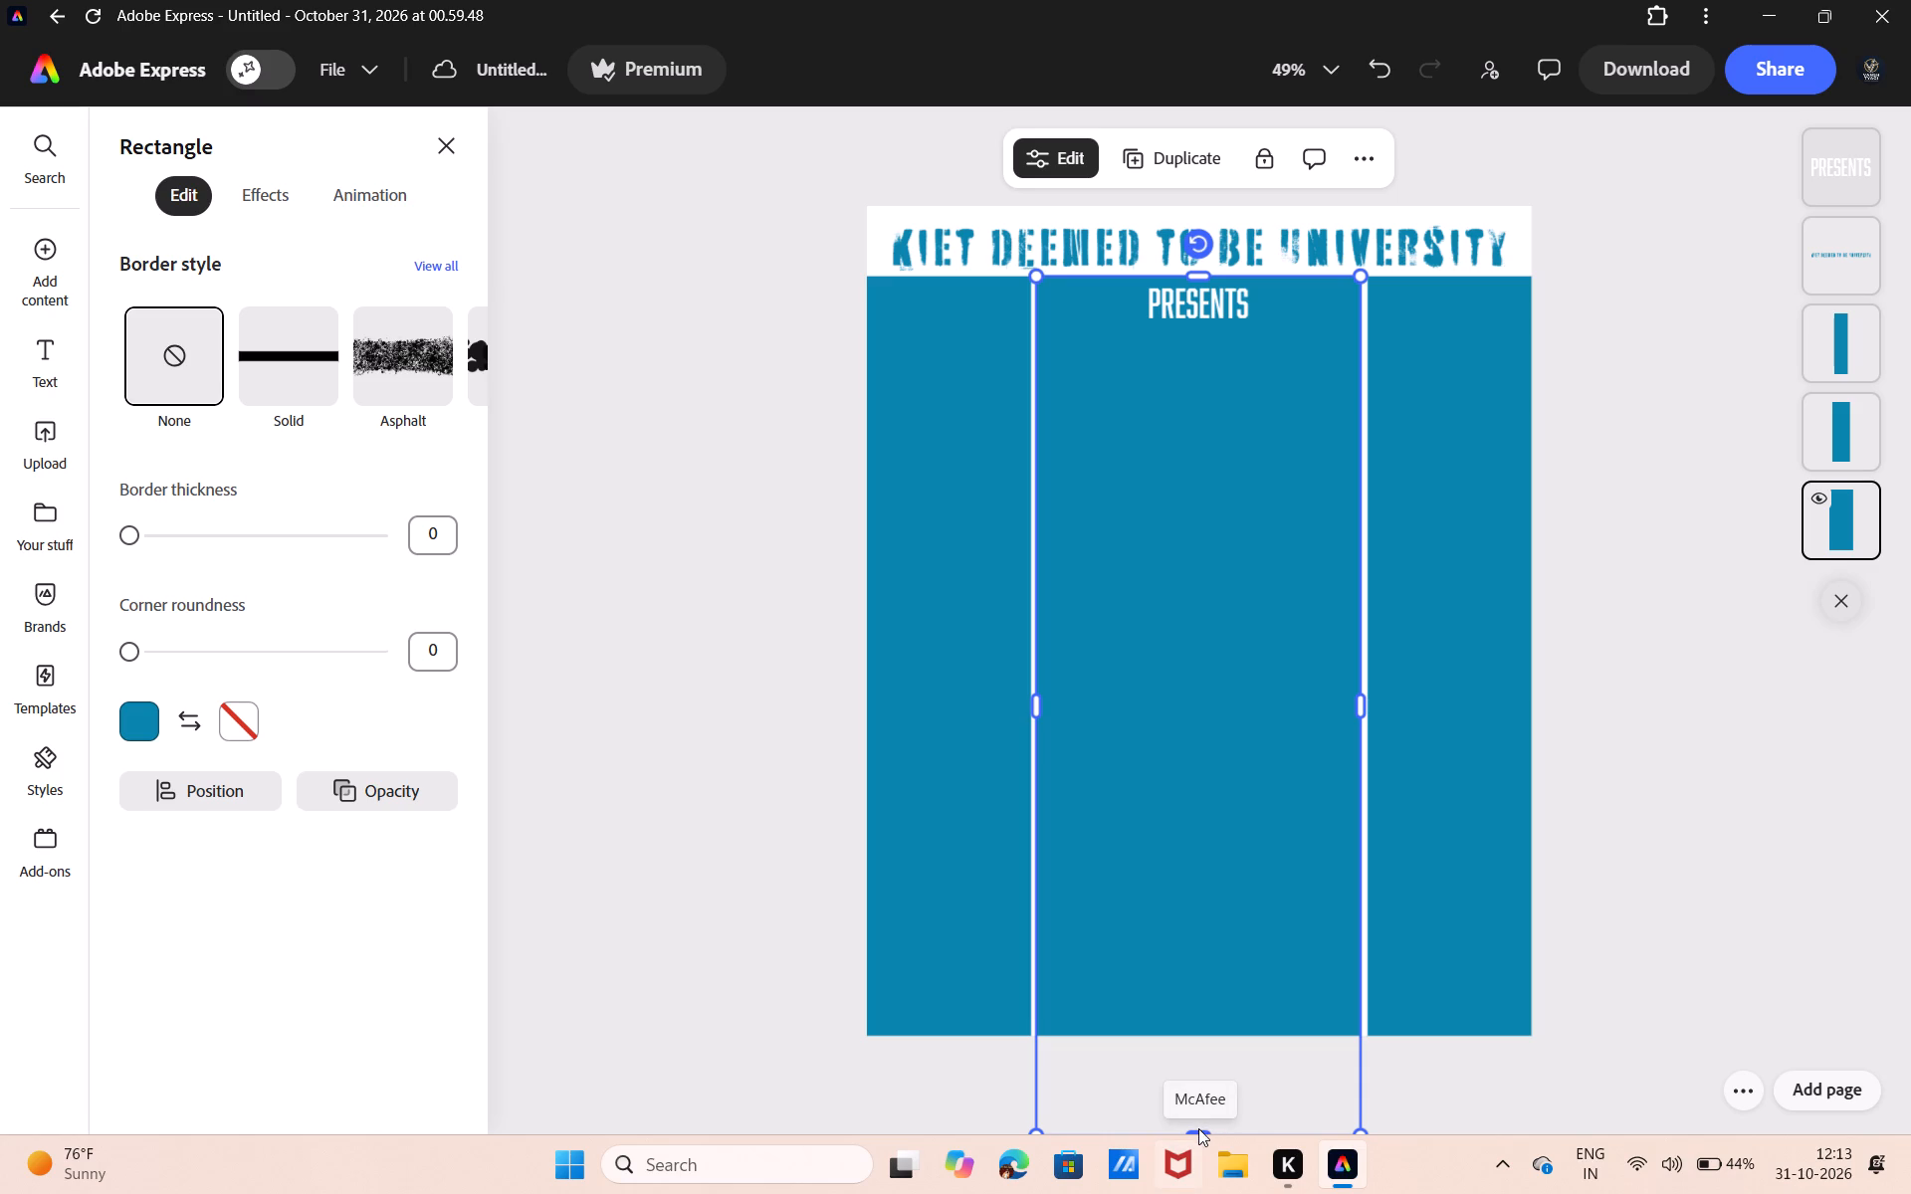
pyautogui.moveTo(1197, 1131); pyautogui.dragTo(1200, 1020)
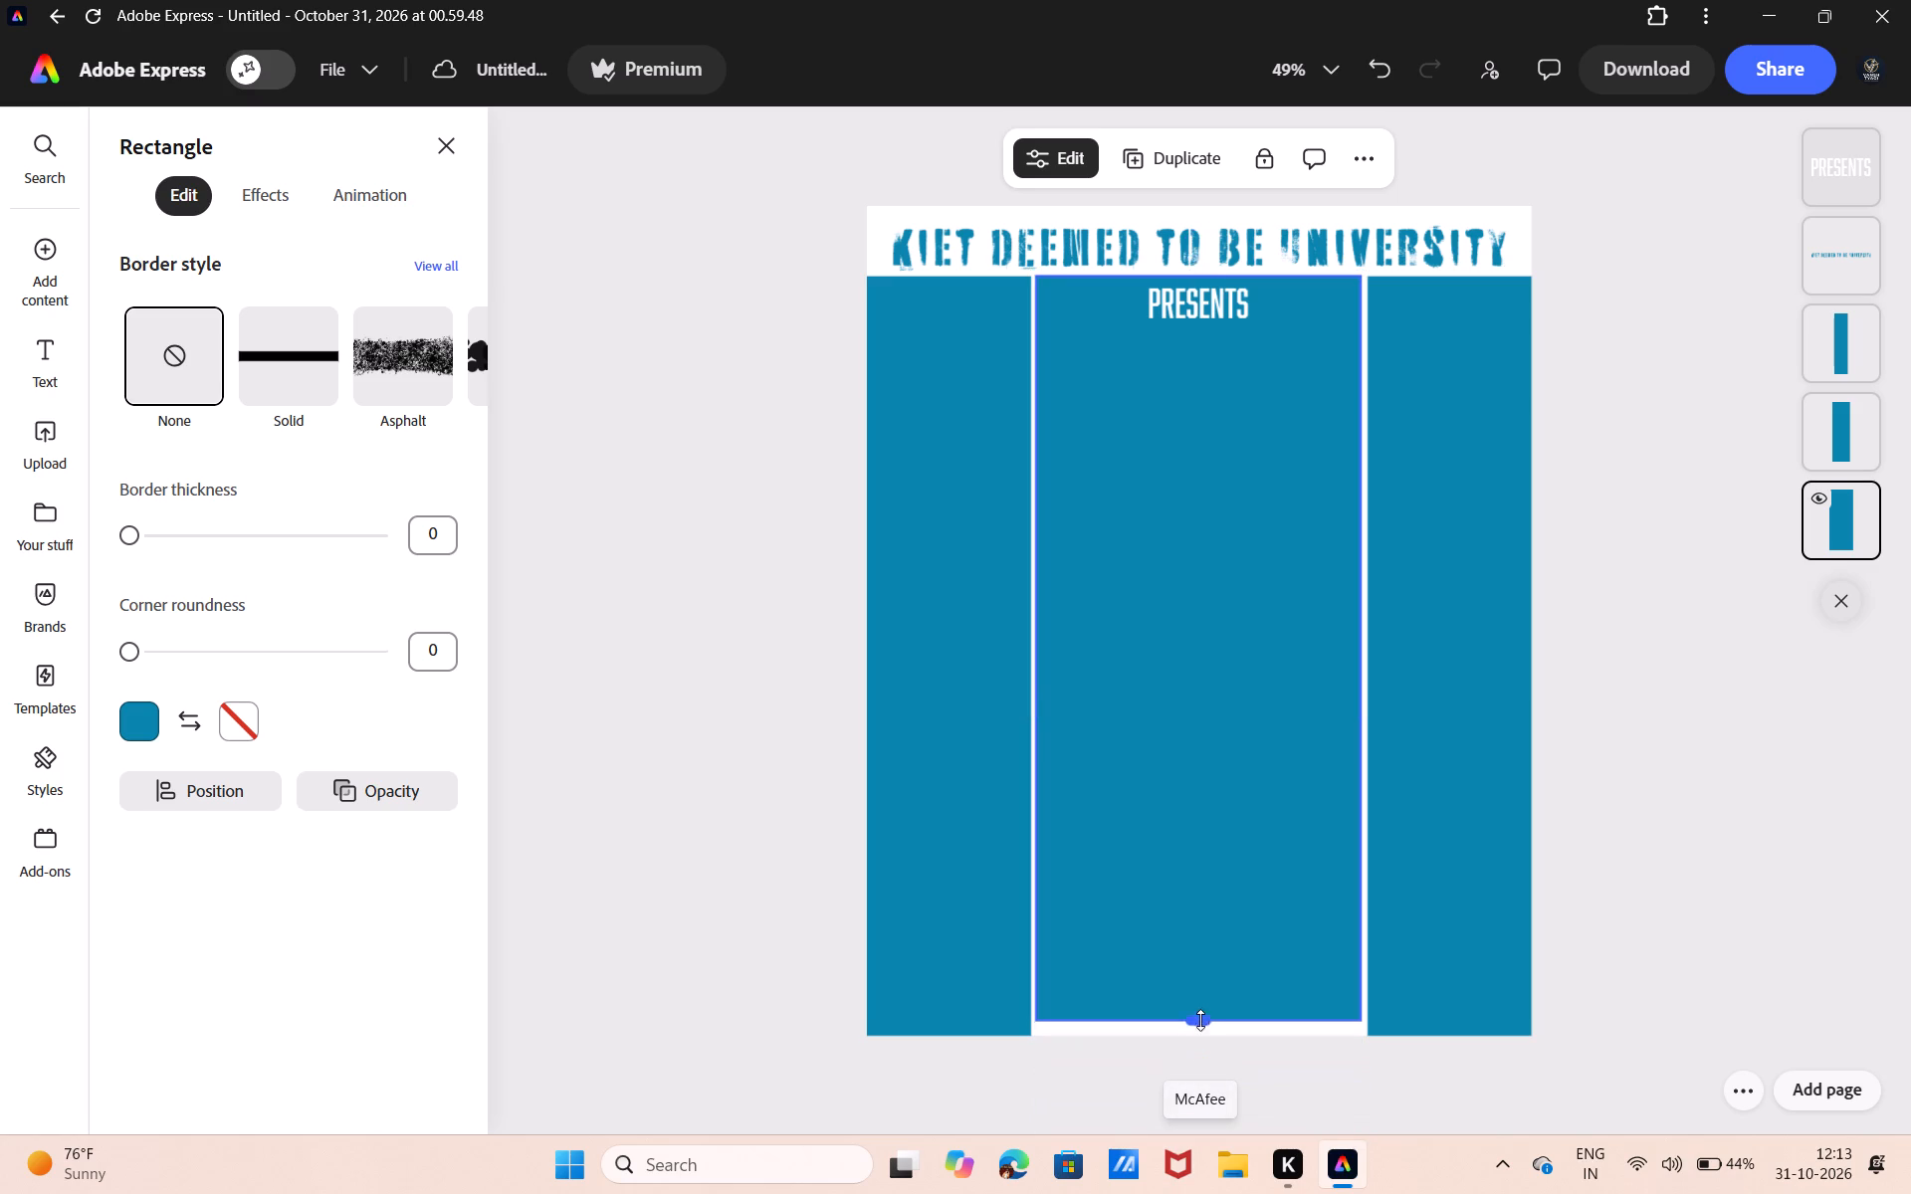
pyautogui.moveTo(1200, 1020); pyautogui.dragTo(1204, 1033)
# Trim the right blue panel so its outer and bottom edges align with the page's right and bottom edges.
pyautogui.click(1424, 995)
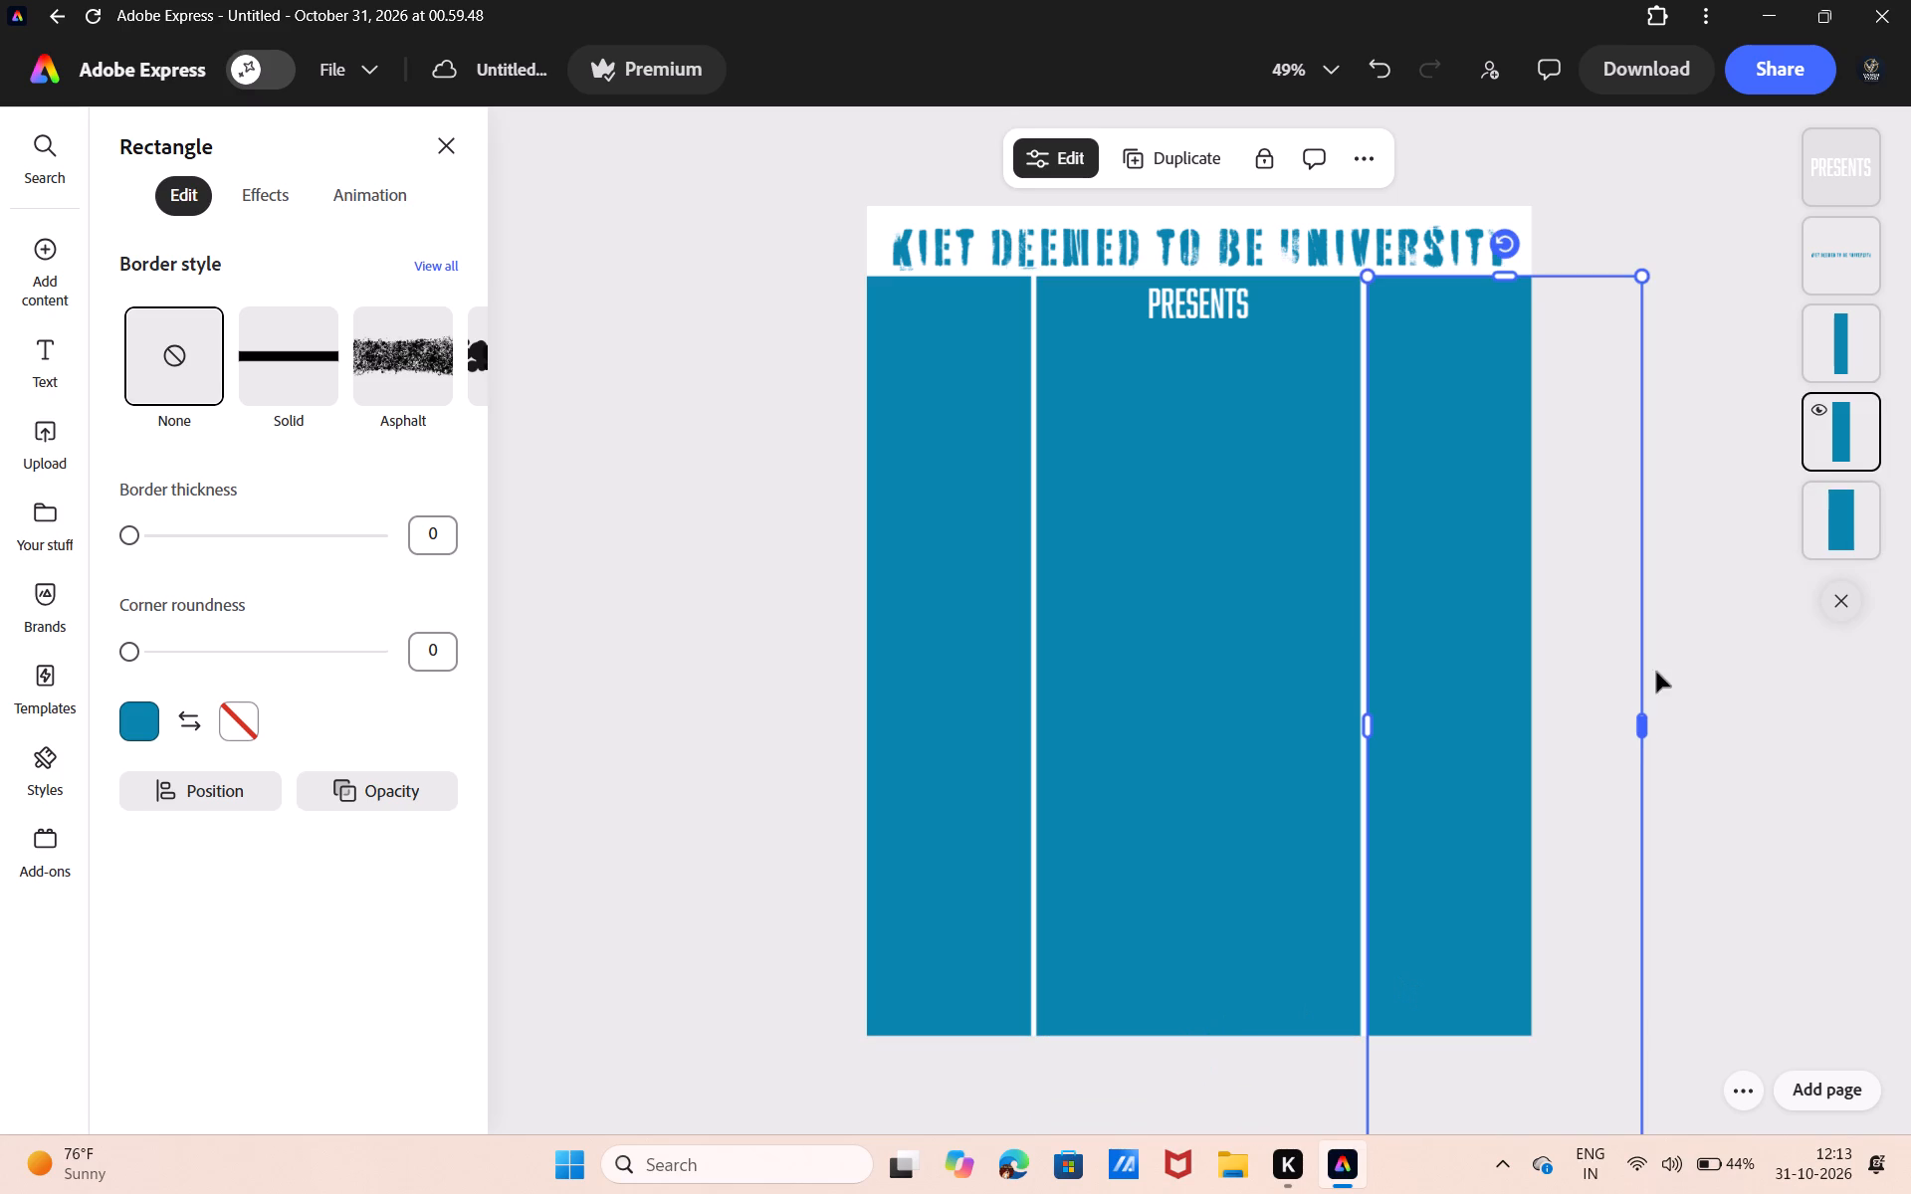
pyautogui.moveTo(1643, 713); pyautogui.dragTo(1529, 731)
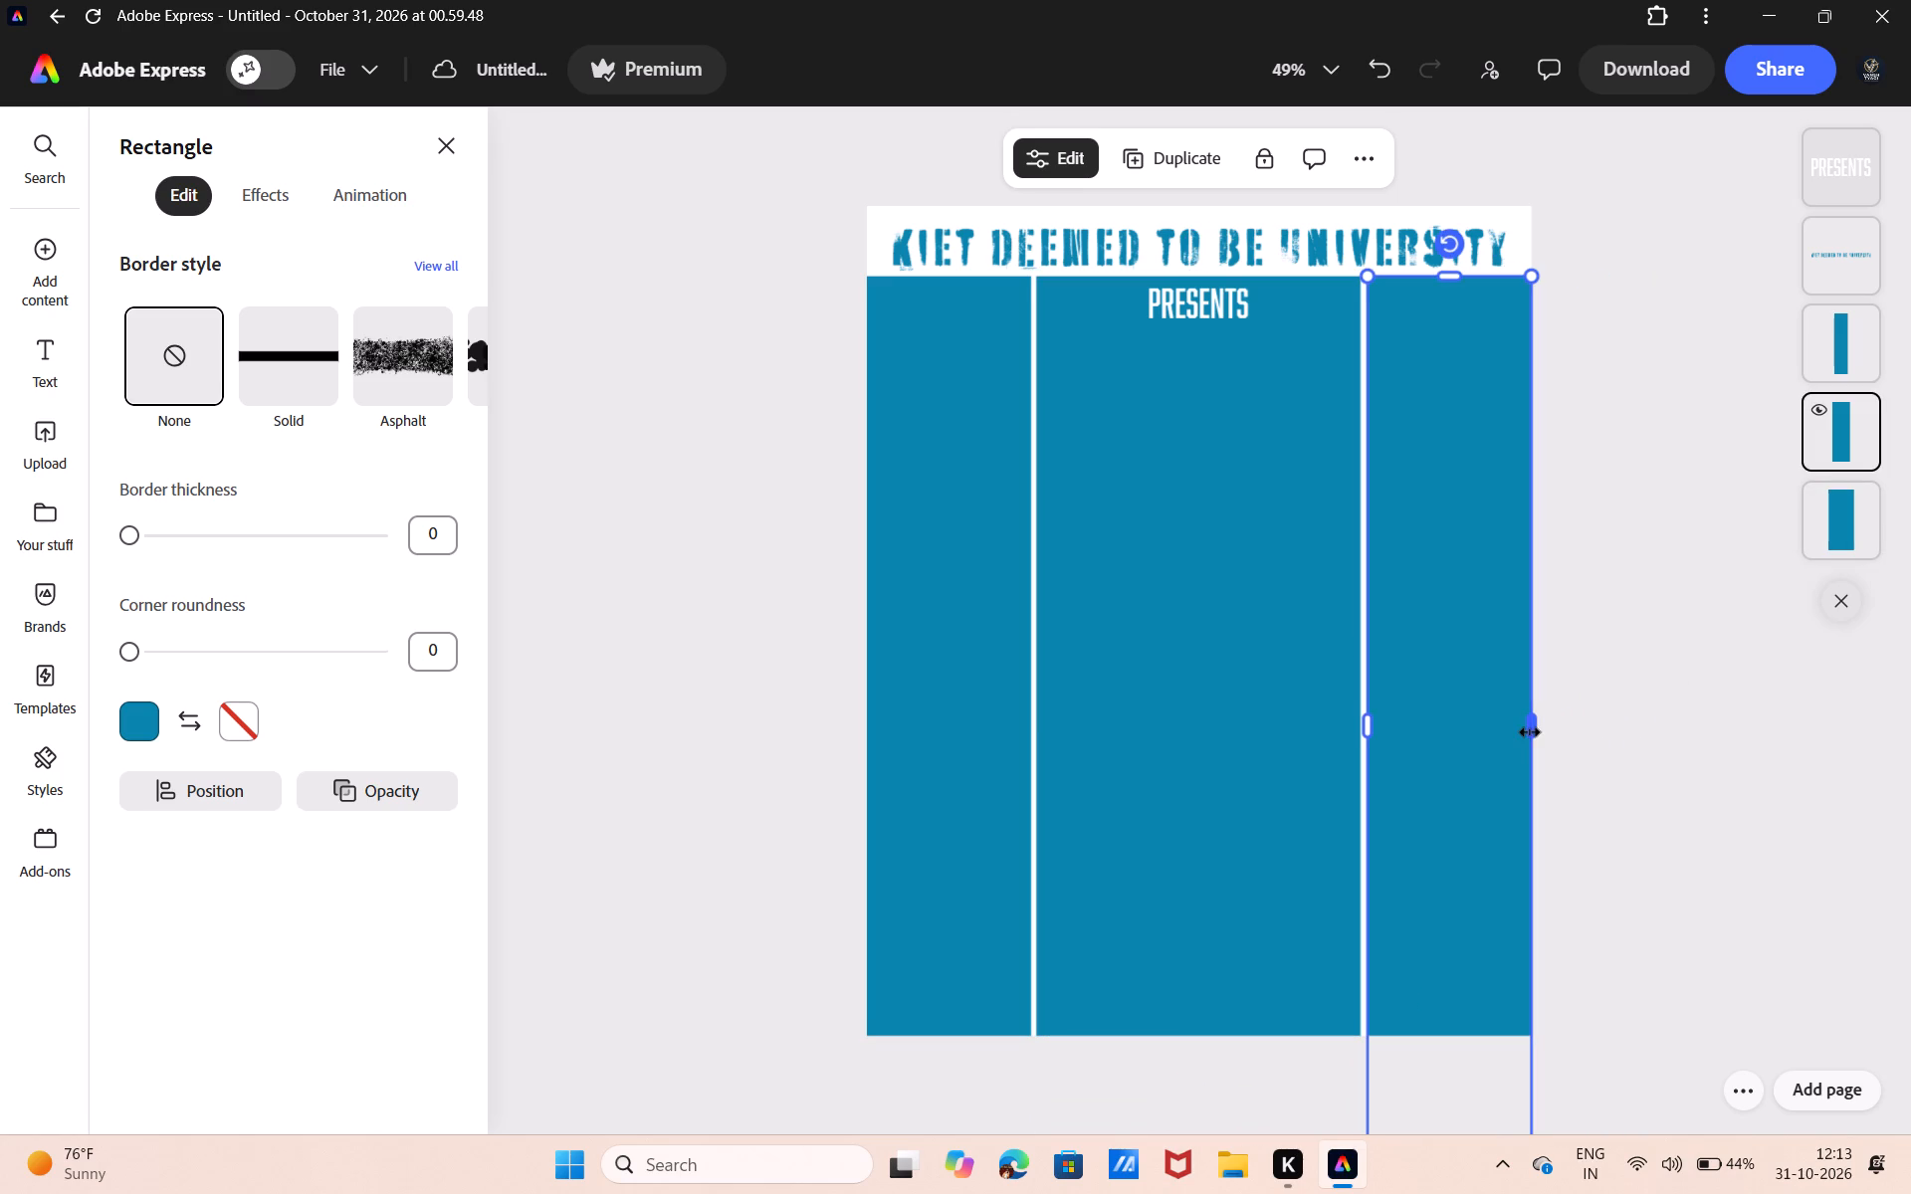
pyautogui.scroll(-2, 1441, 1091)
pyautogui.moveTo(1396, 1047); pyautogui.dragTo(1396, 943)
pyautogui.click(1647, 886)
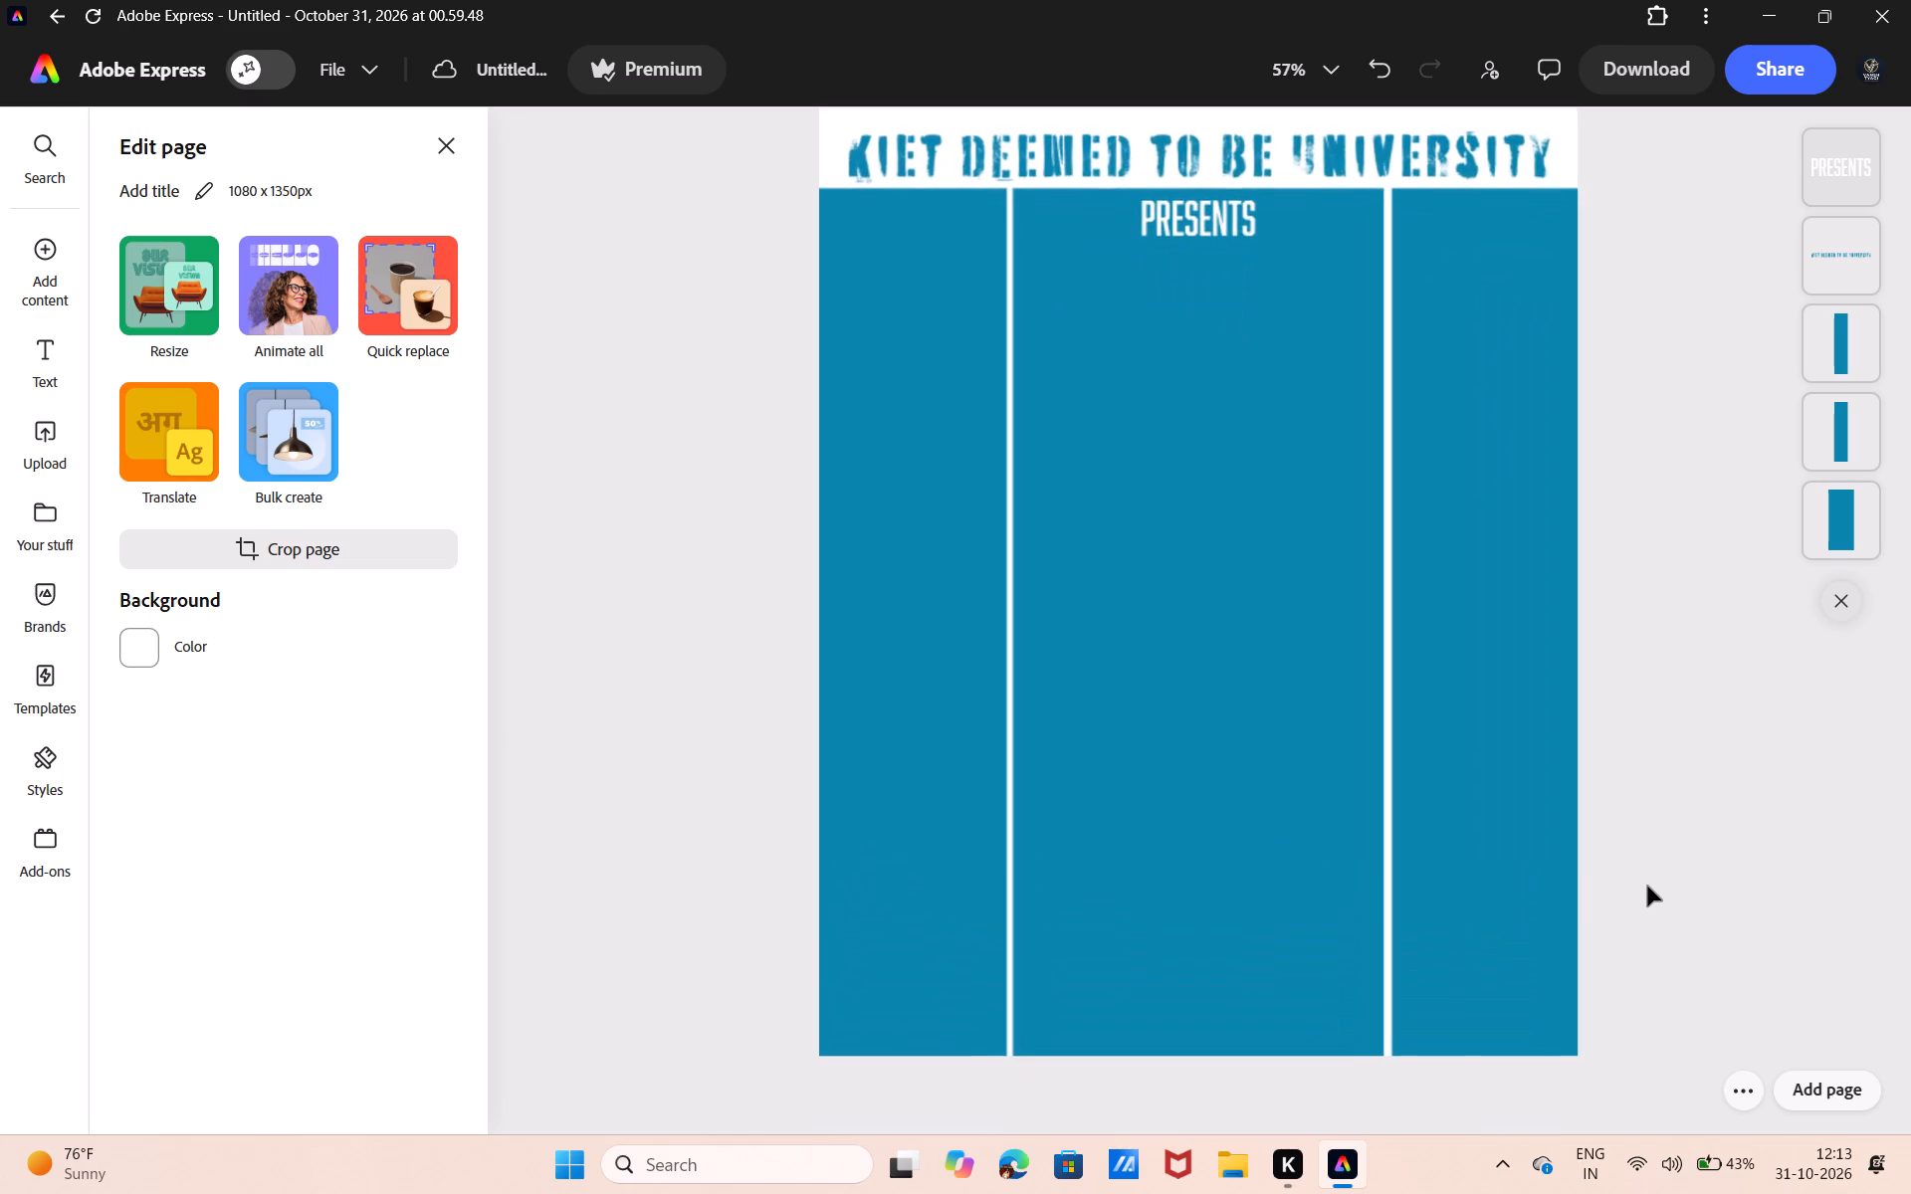
# Widen the right blue panel inward until its inner edge meets the middle panel, closing the white gap.
pyautogui.click(1555, 797)
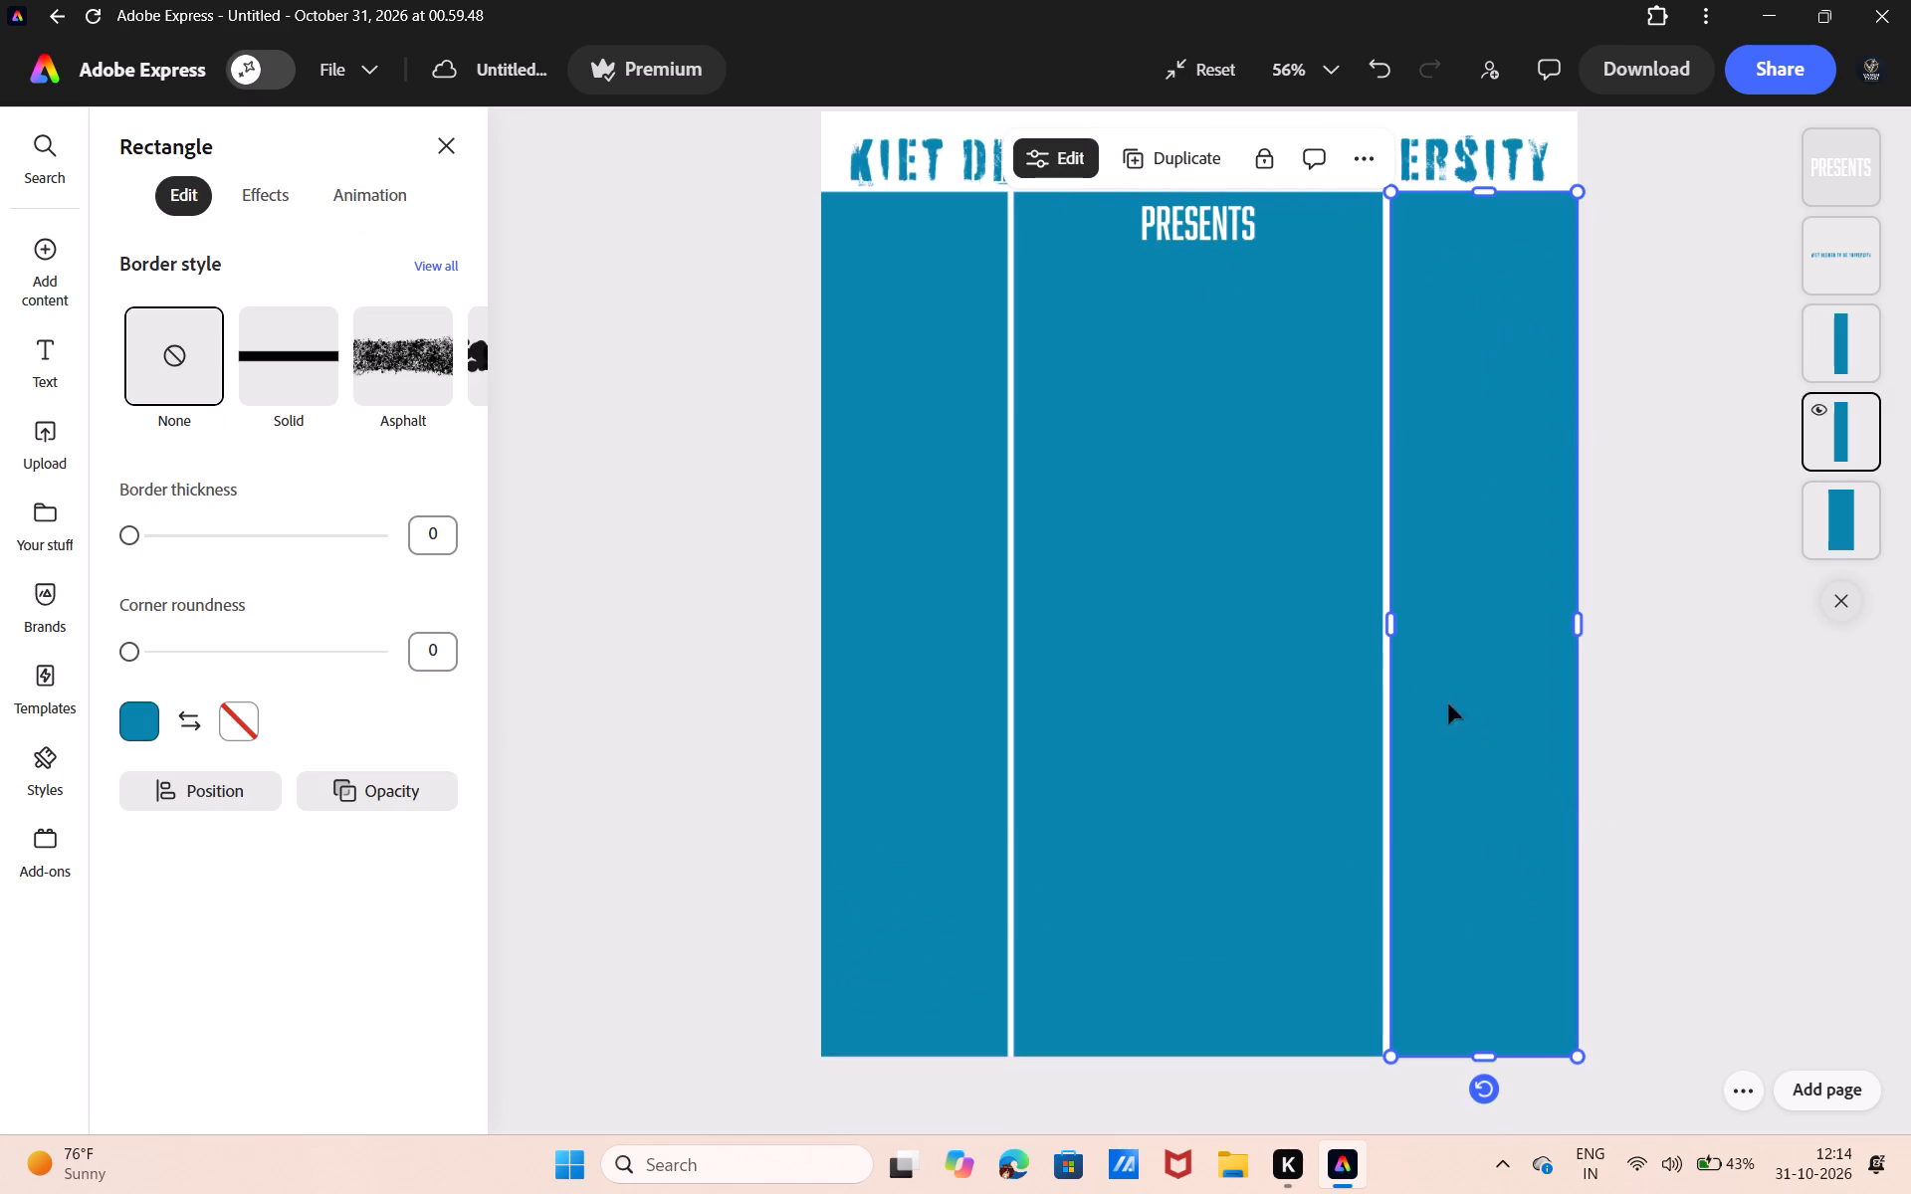
pyautogui.click(1384, 634)
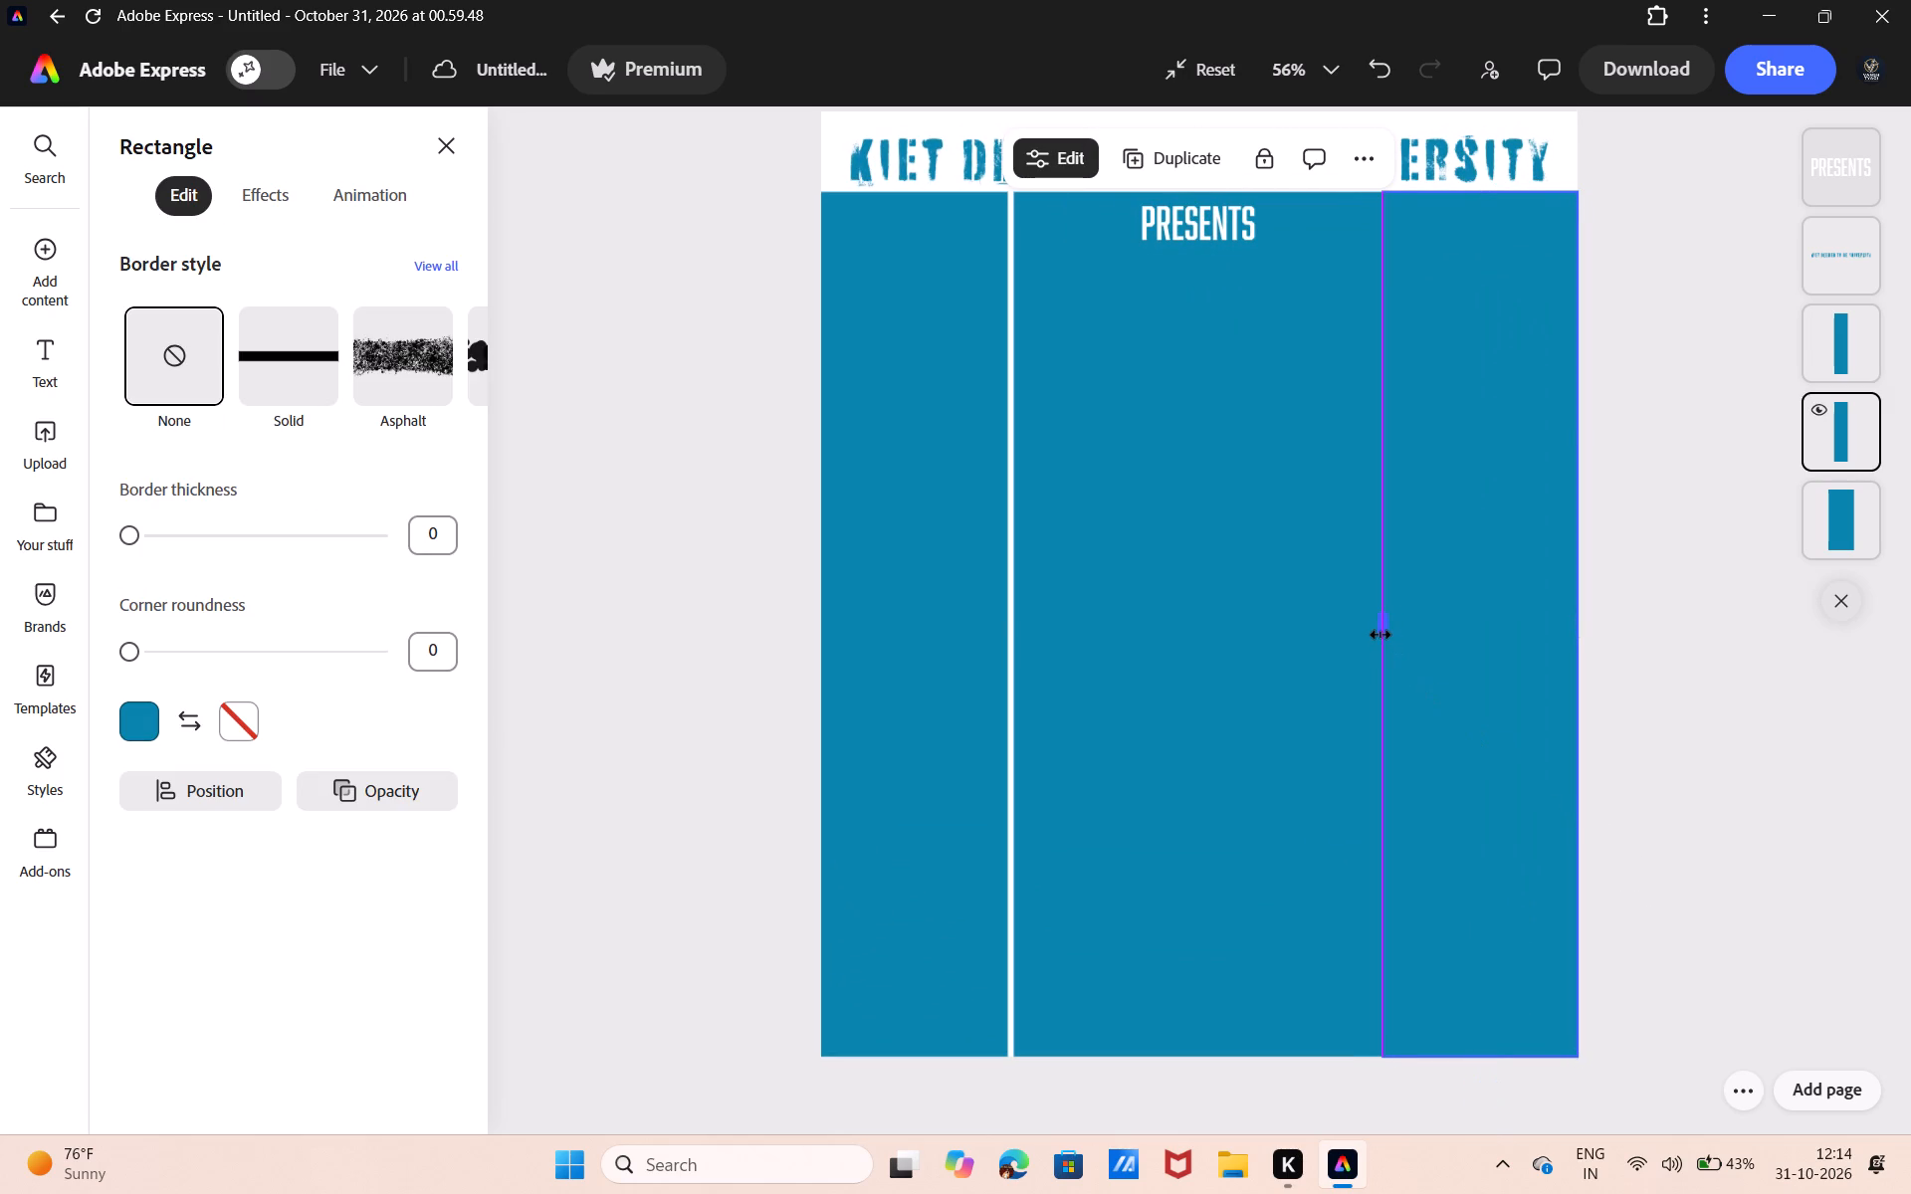
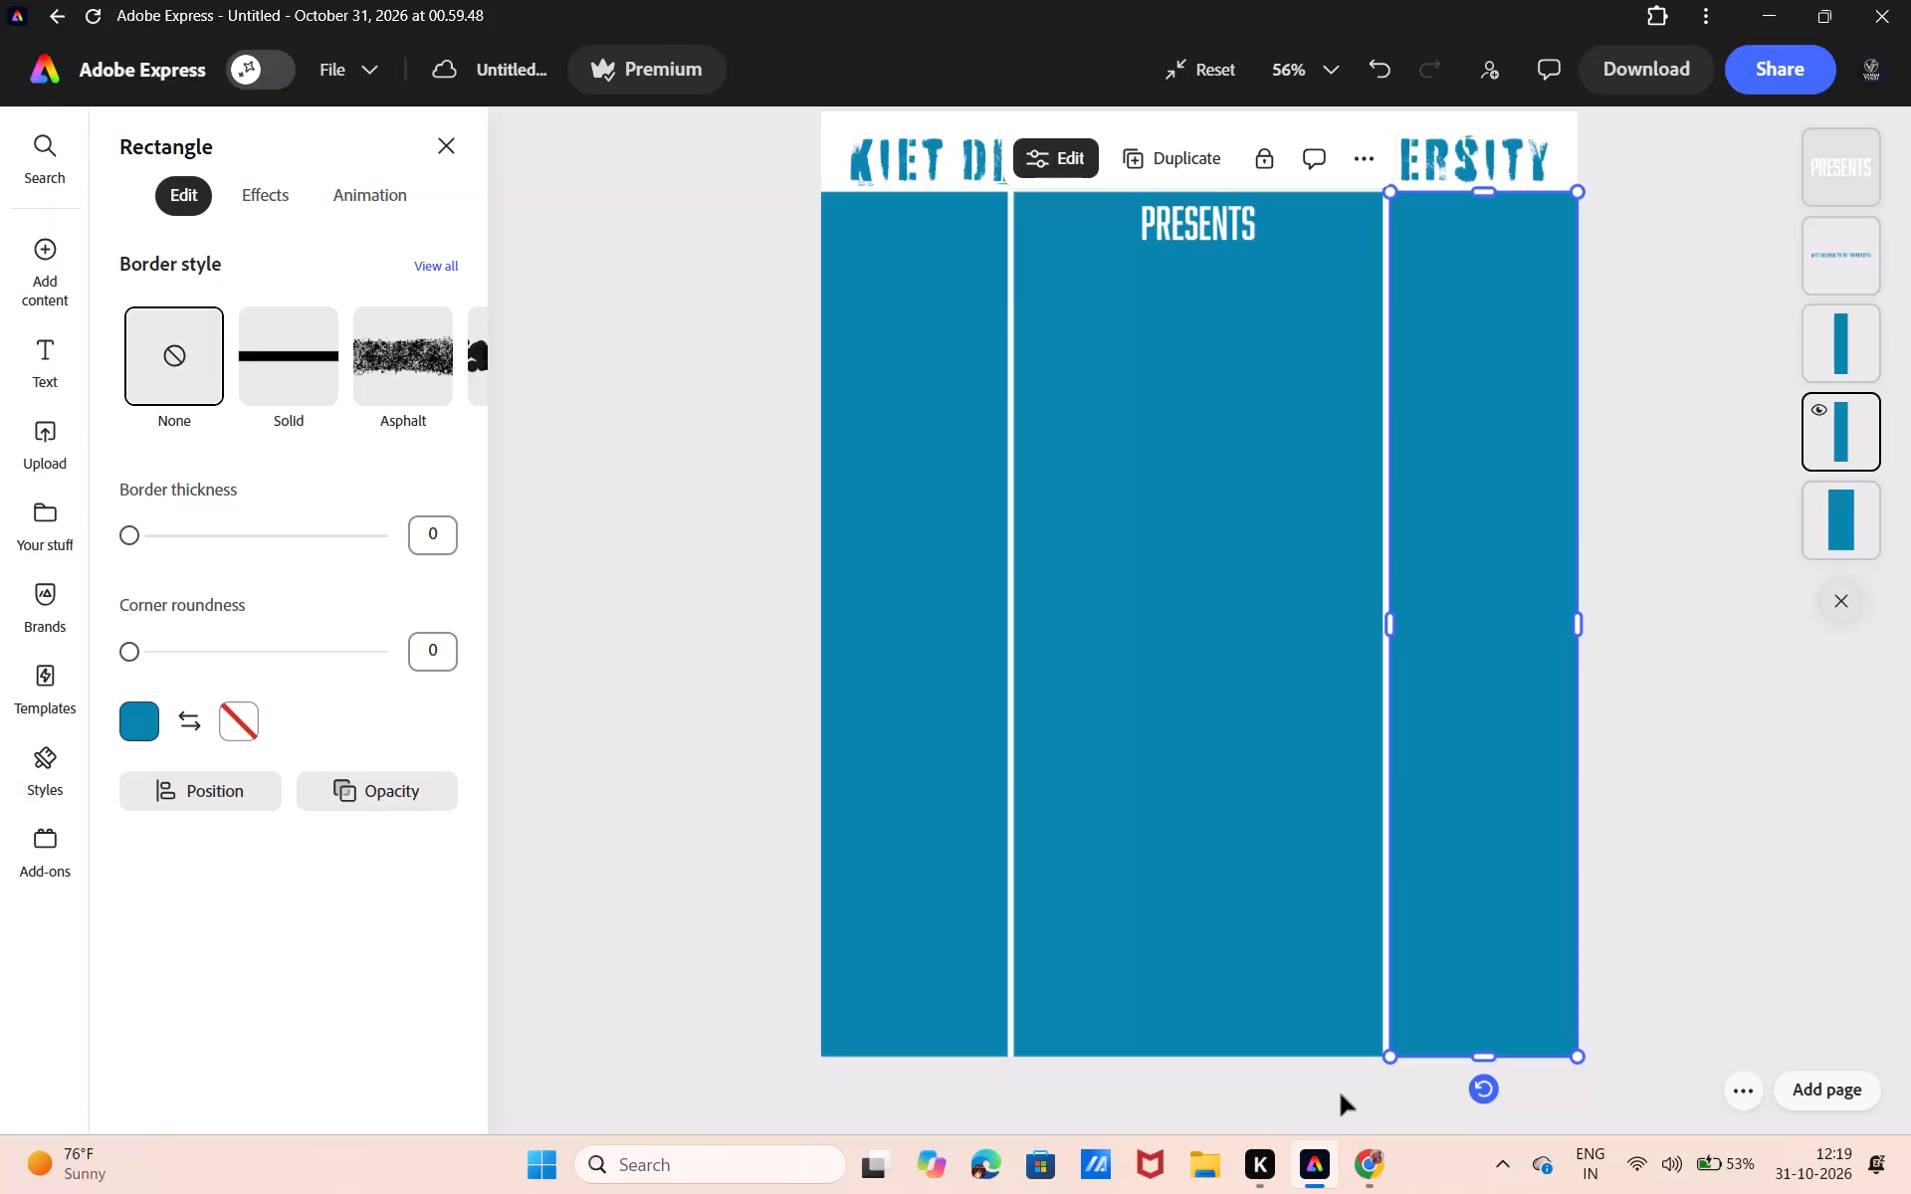
# Lower the left blue panel's opacity to 49%.
pyautogui.click(1692, 997)
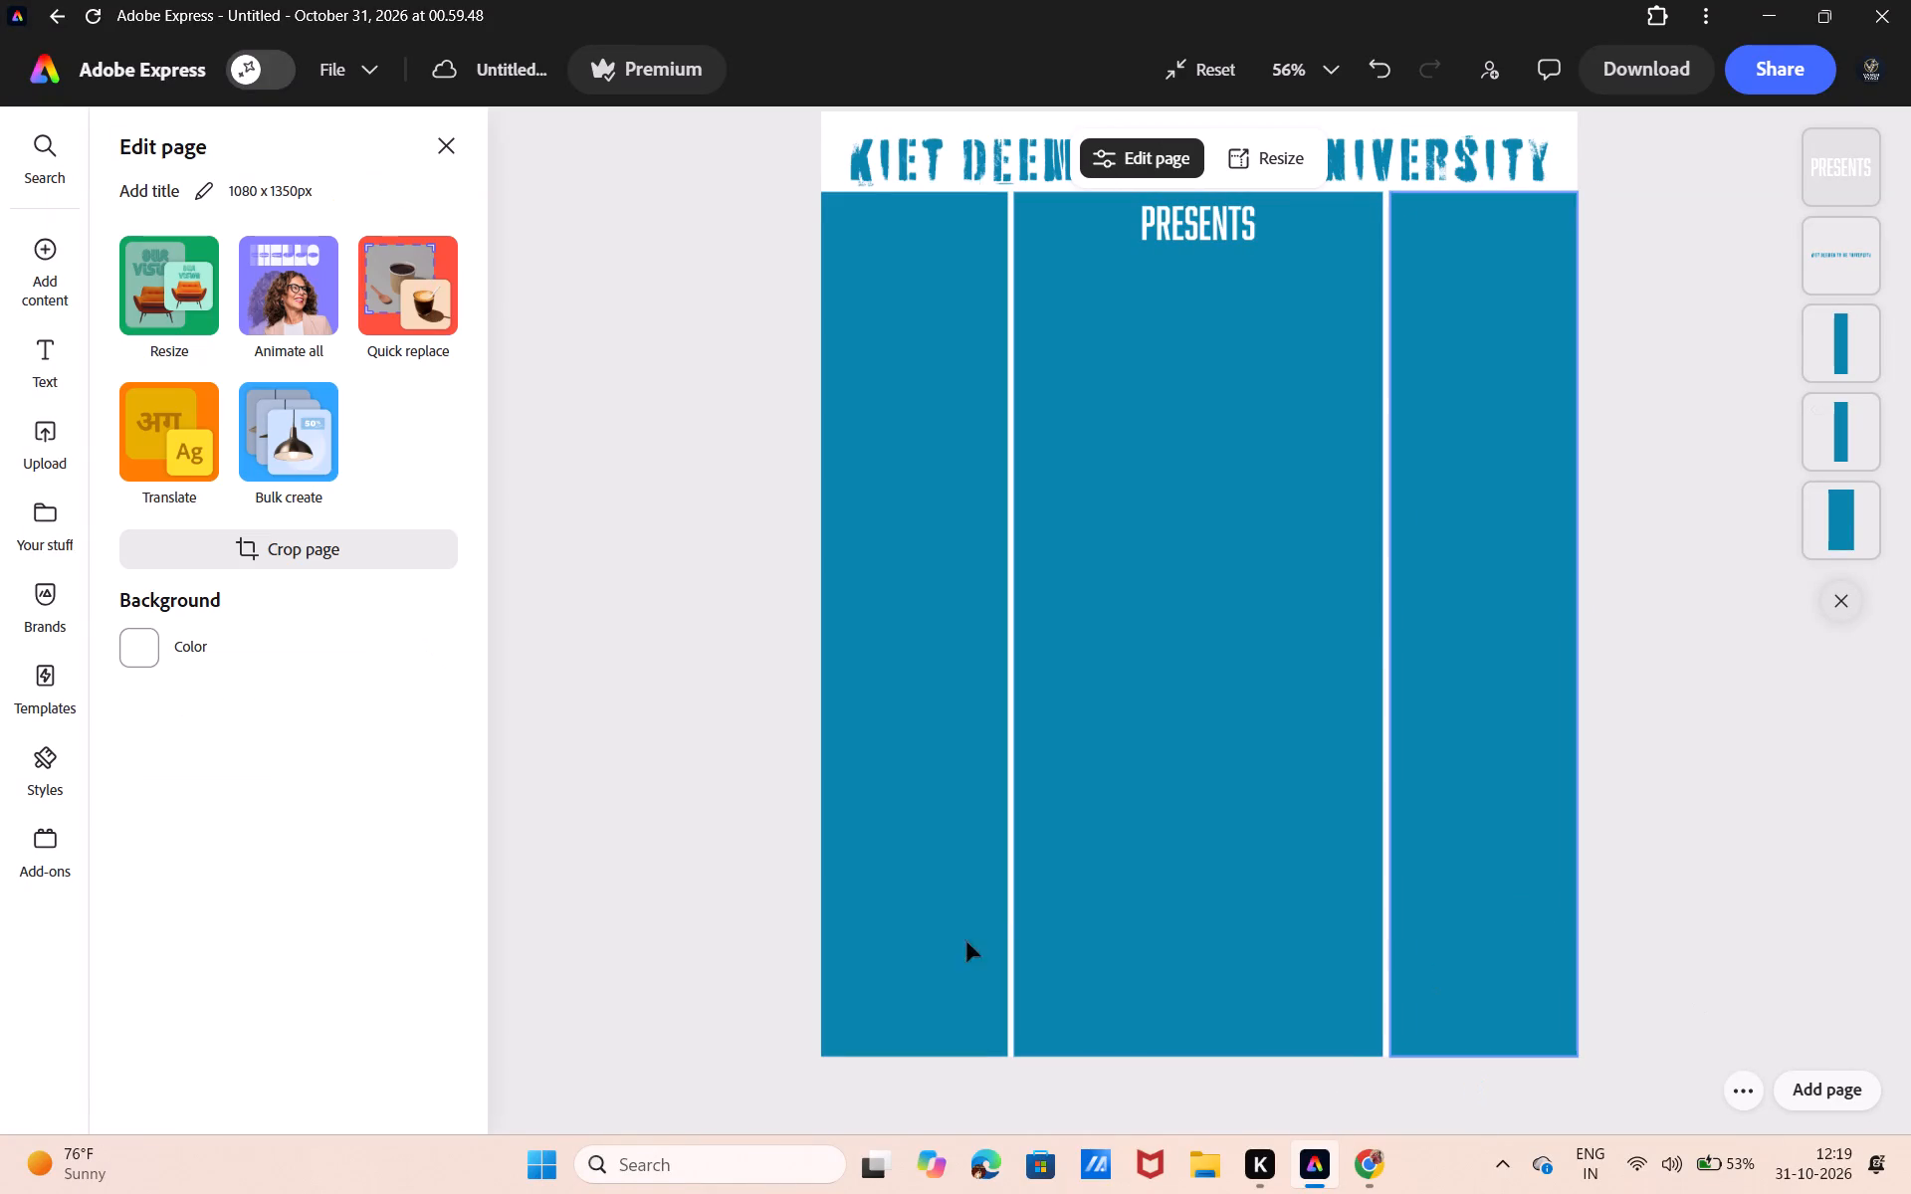
pyautogui.click(946, 409)
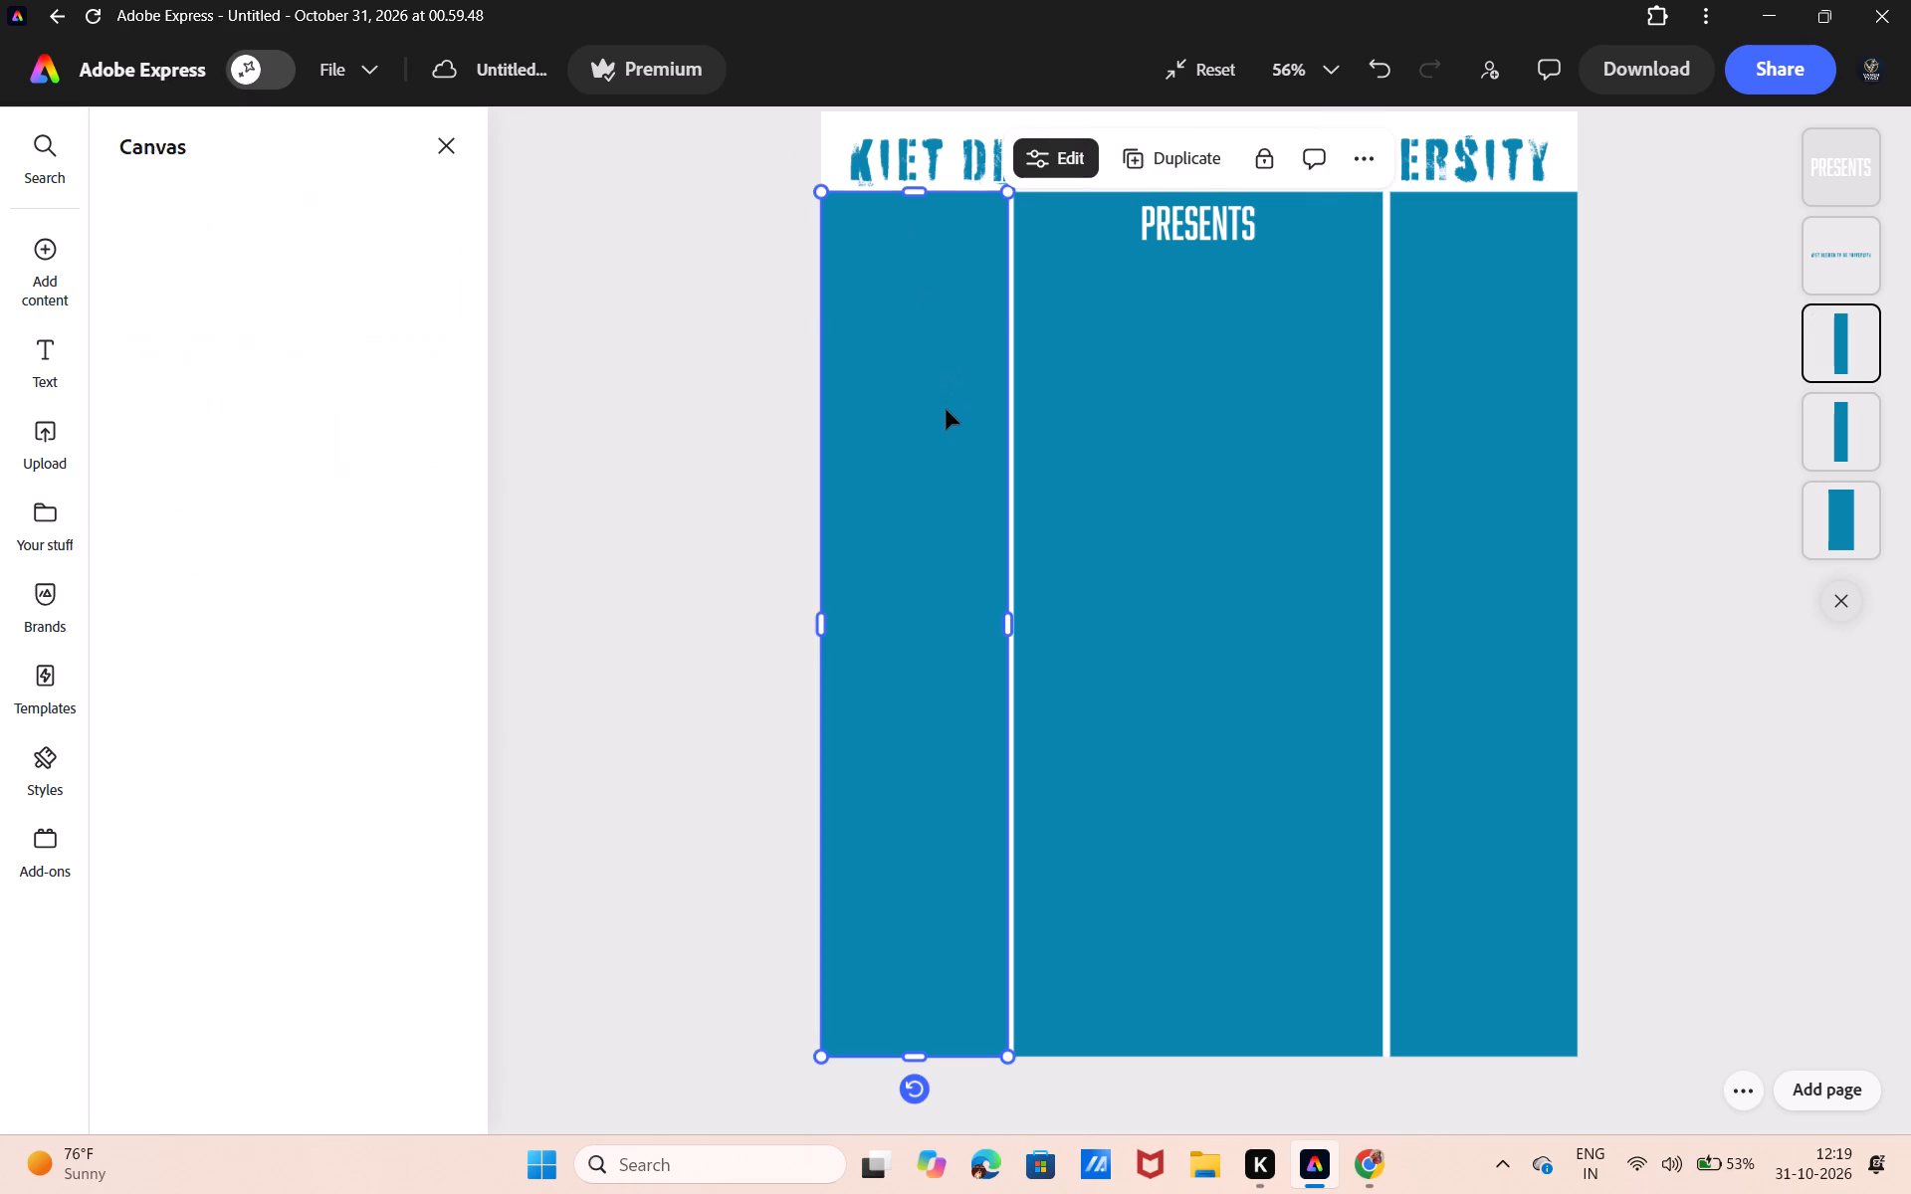
pyautogui.click(420, 788)
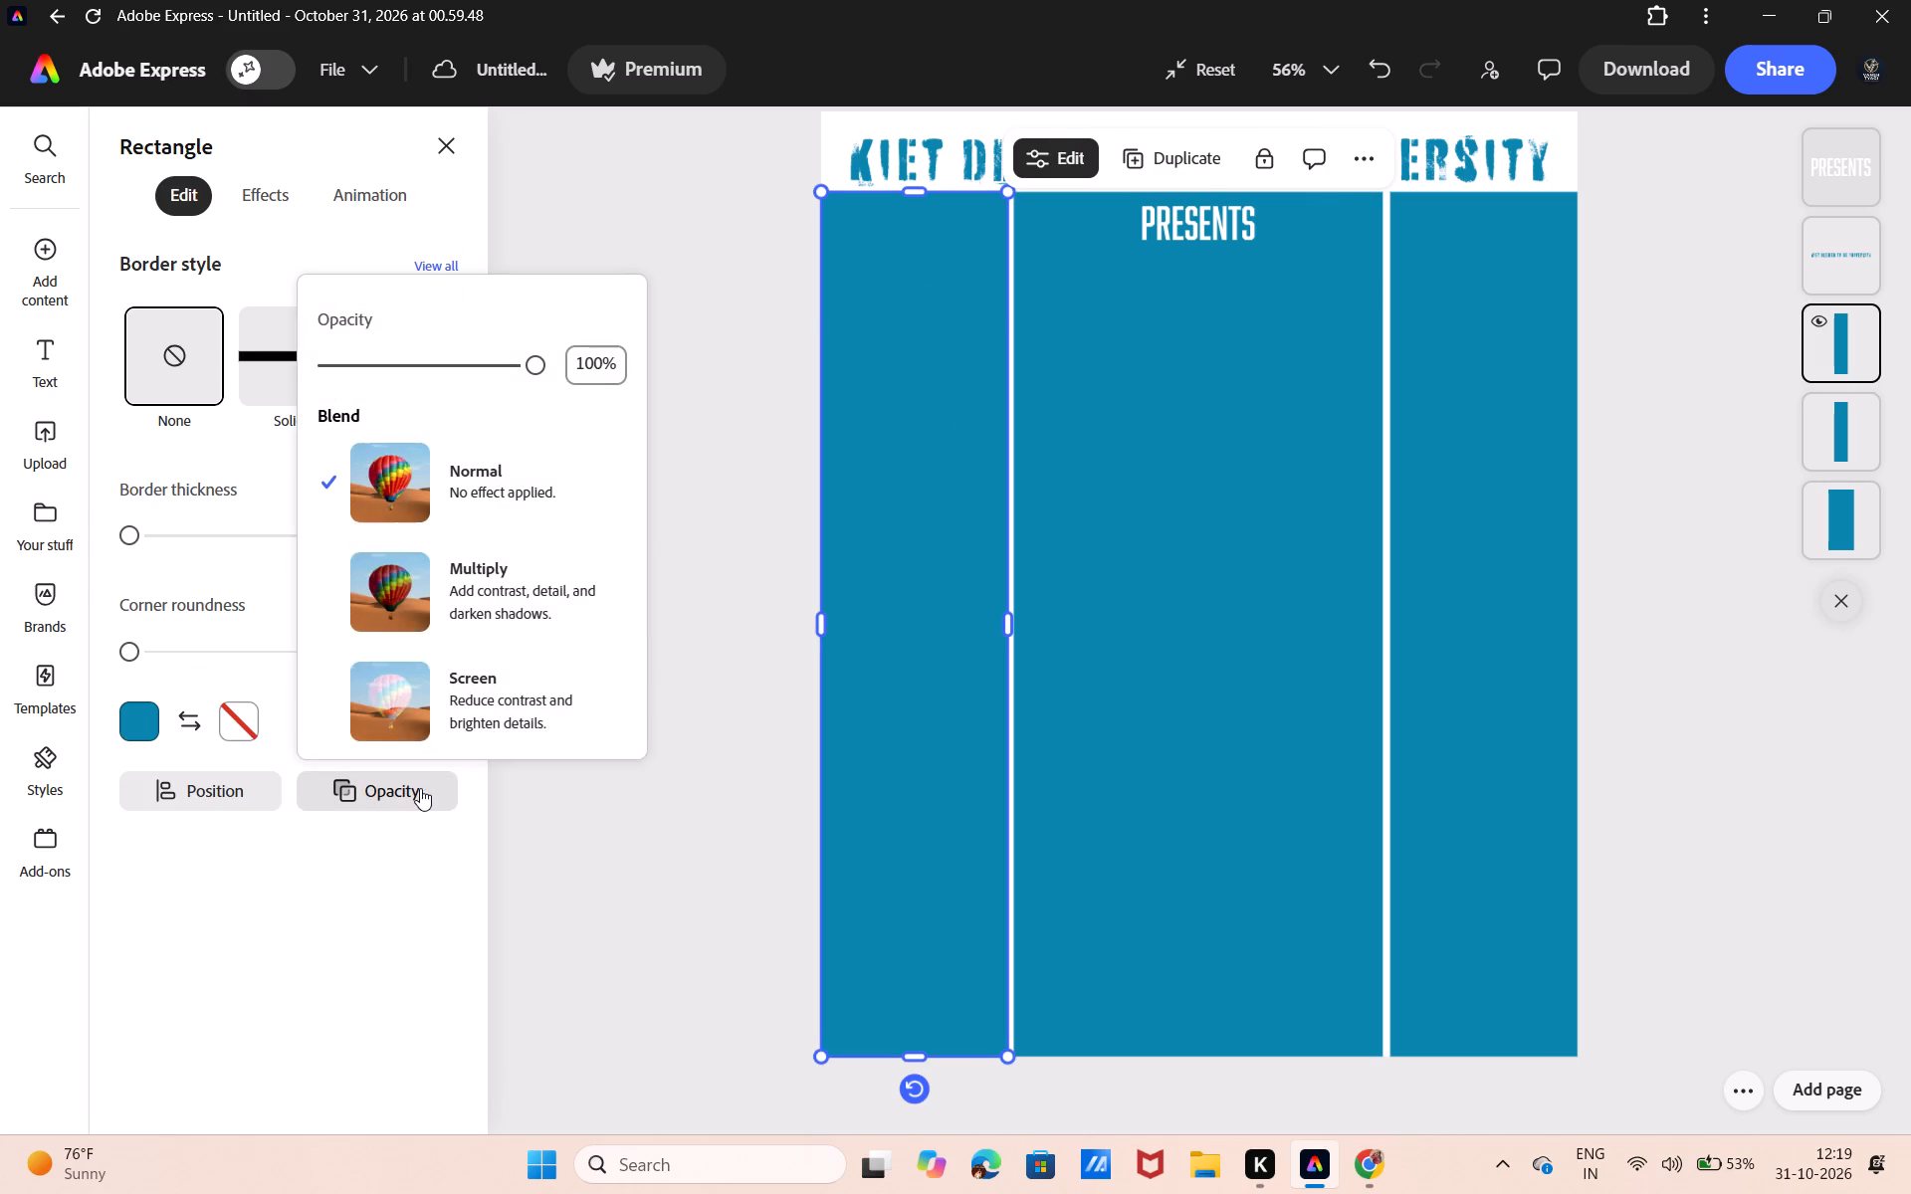
pyautogui.click(483, 388)
pyautogui.click(490, 368)
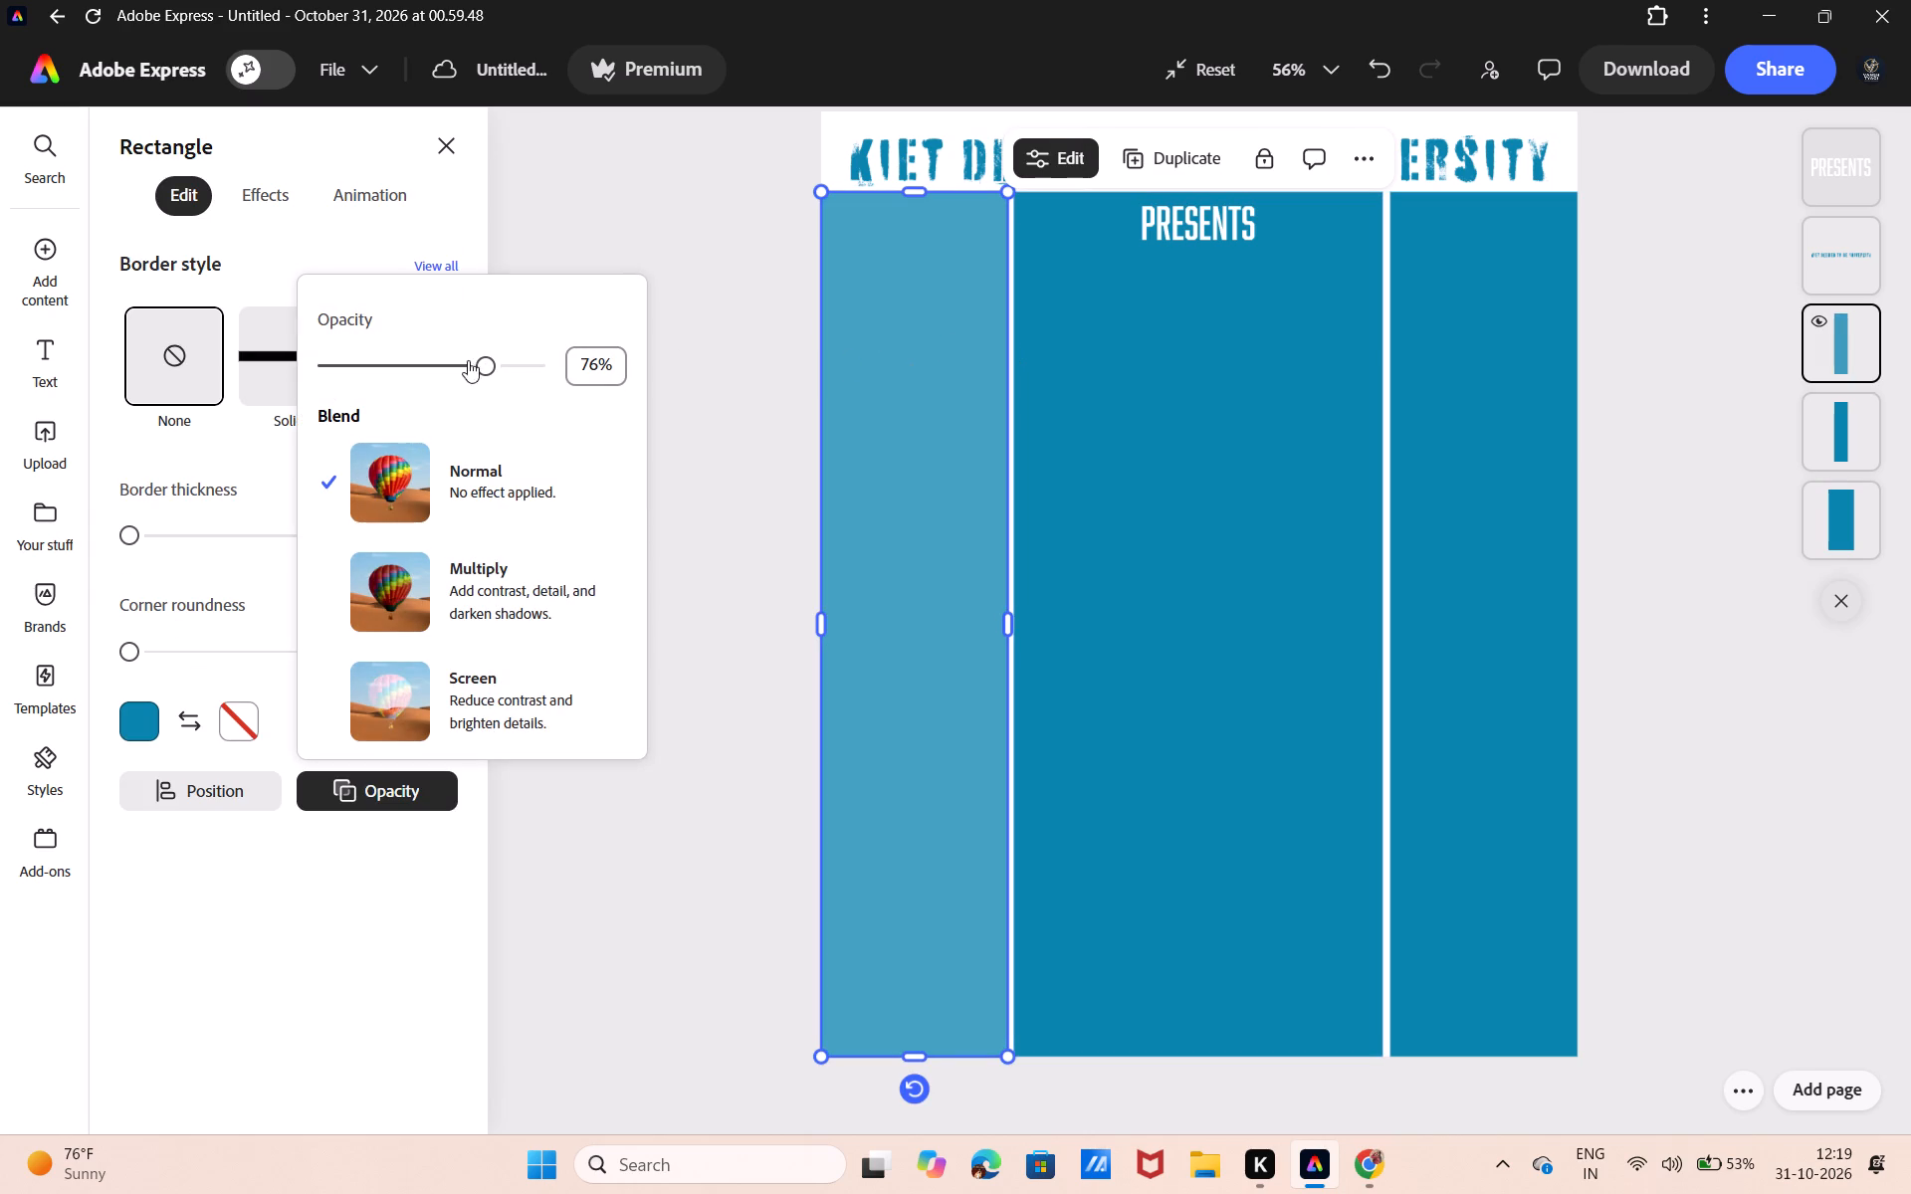
pyautogui.click(428, 362)
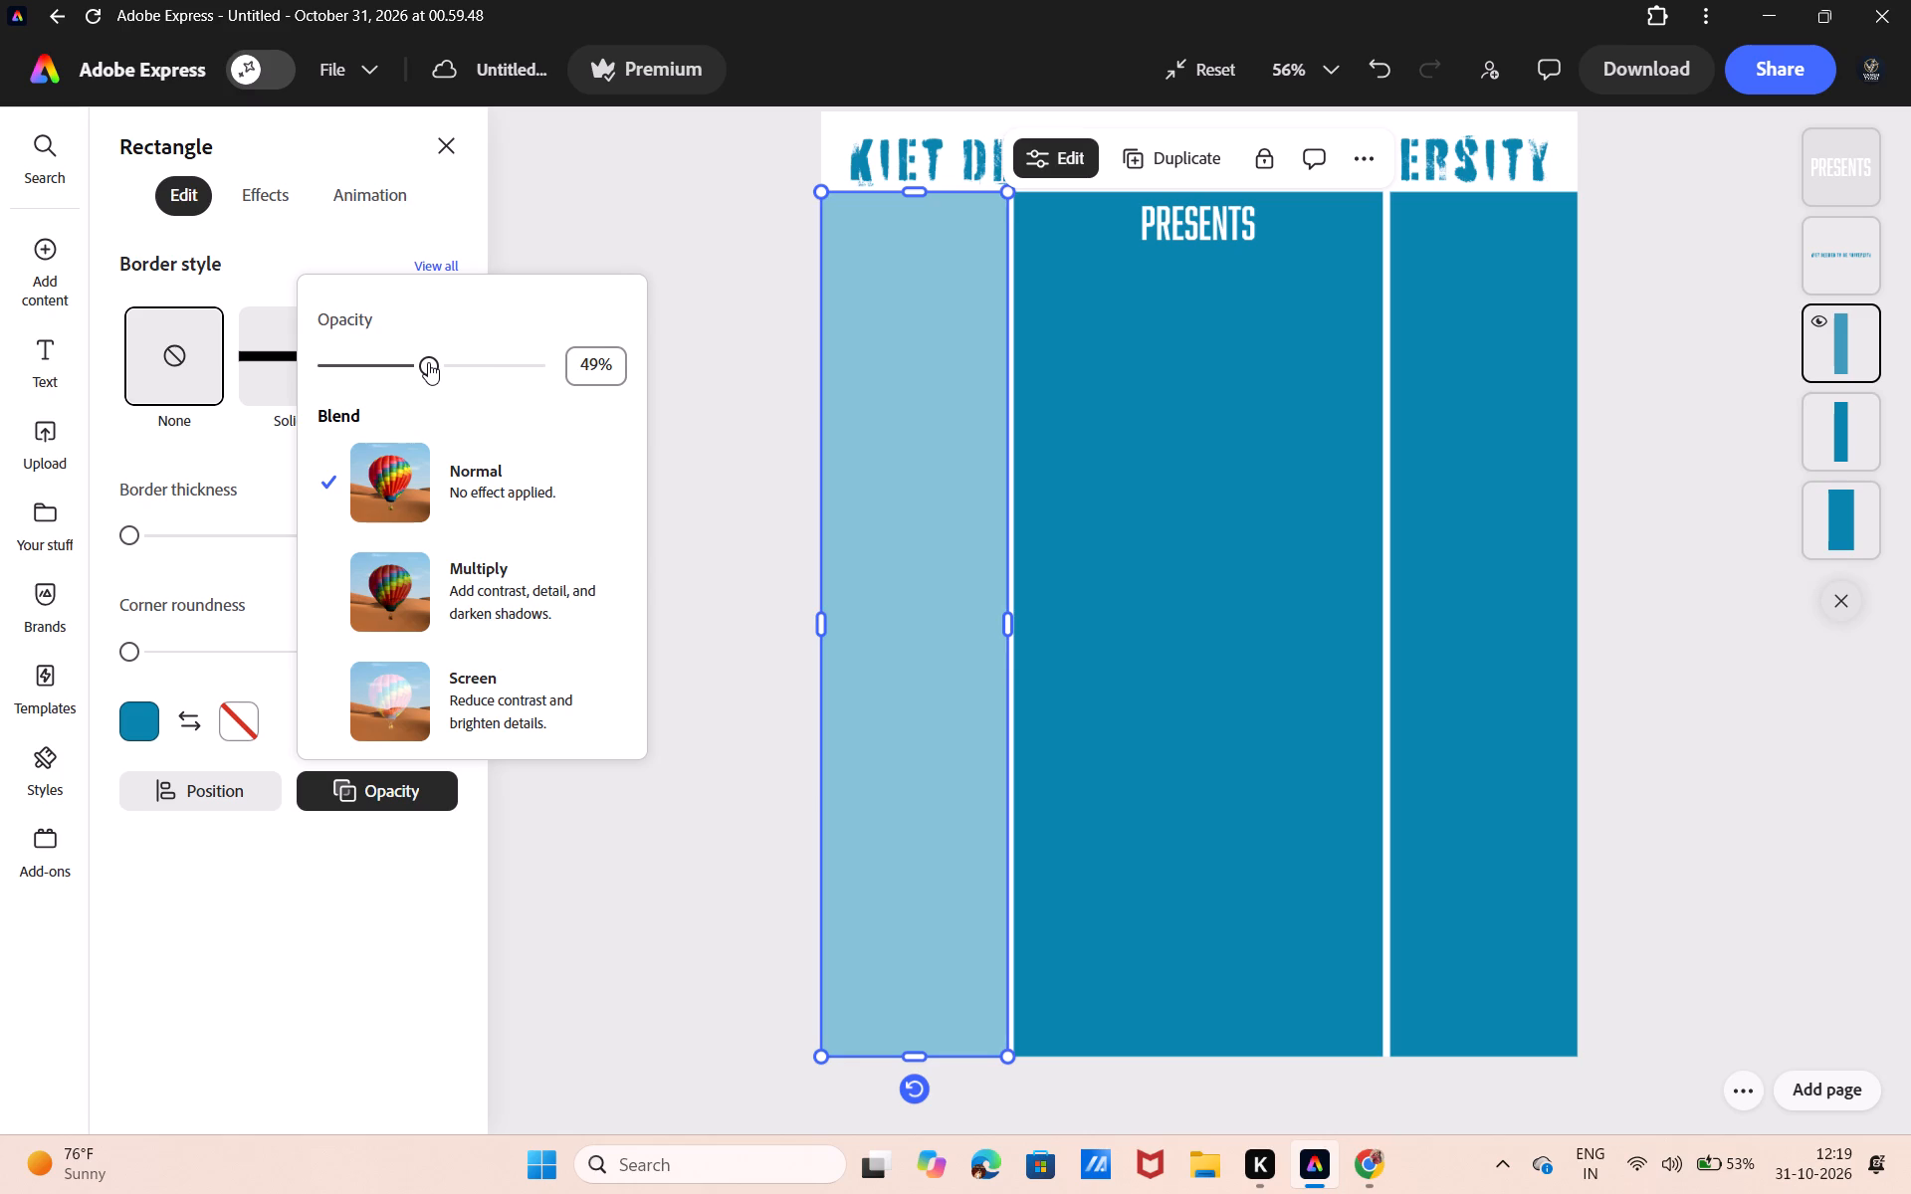
# Set the middle blue panel's opacity to 49%, matching the left panel.
pyautogui.click(1249, 391)
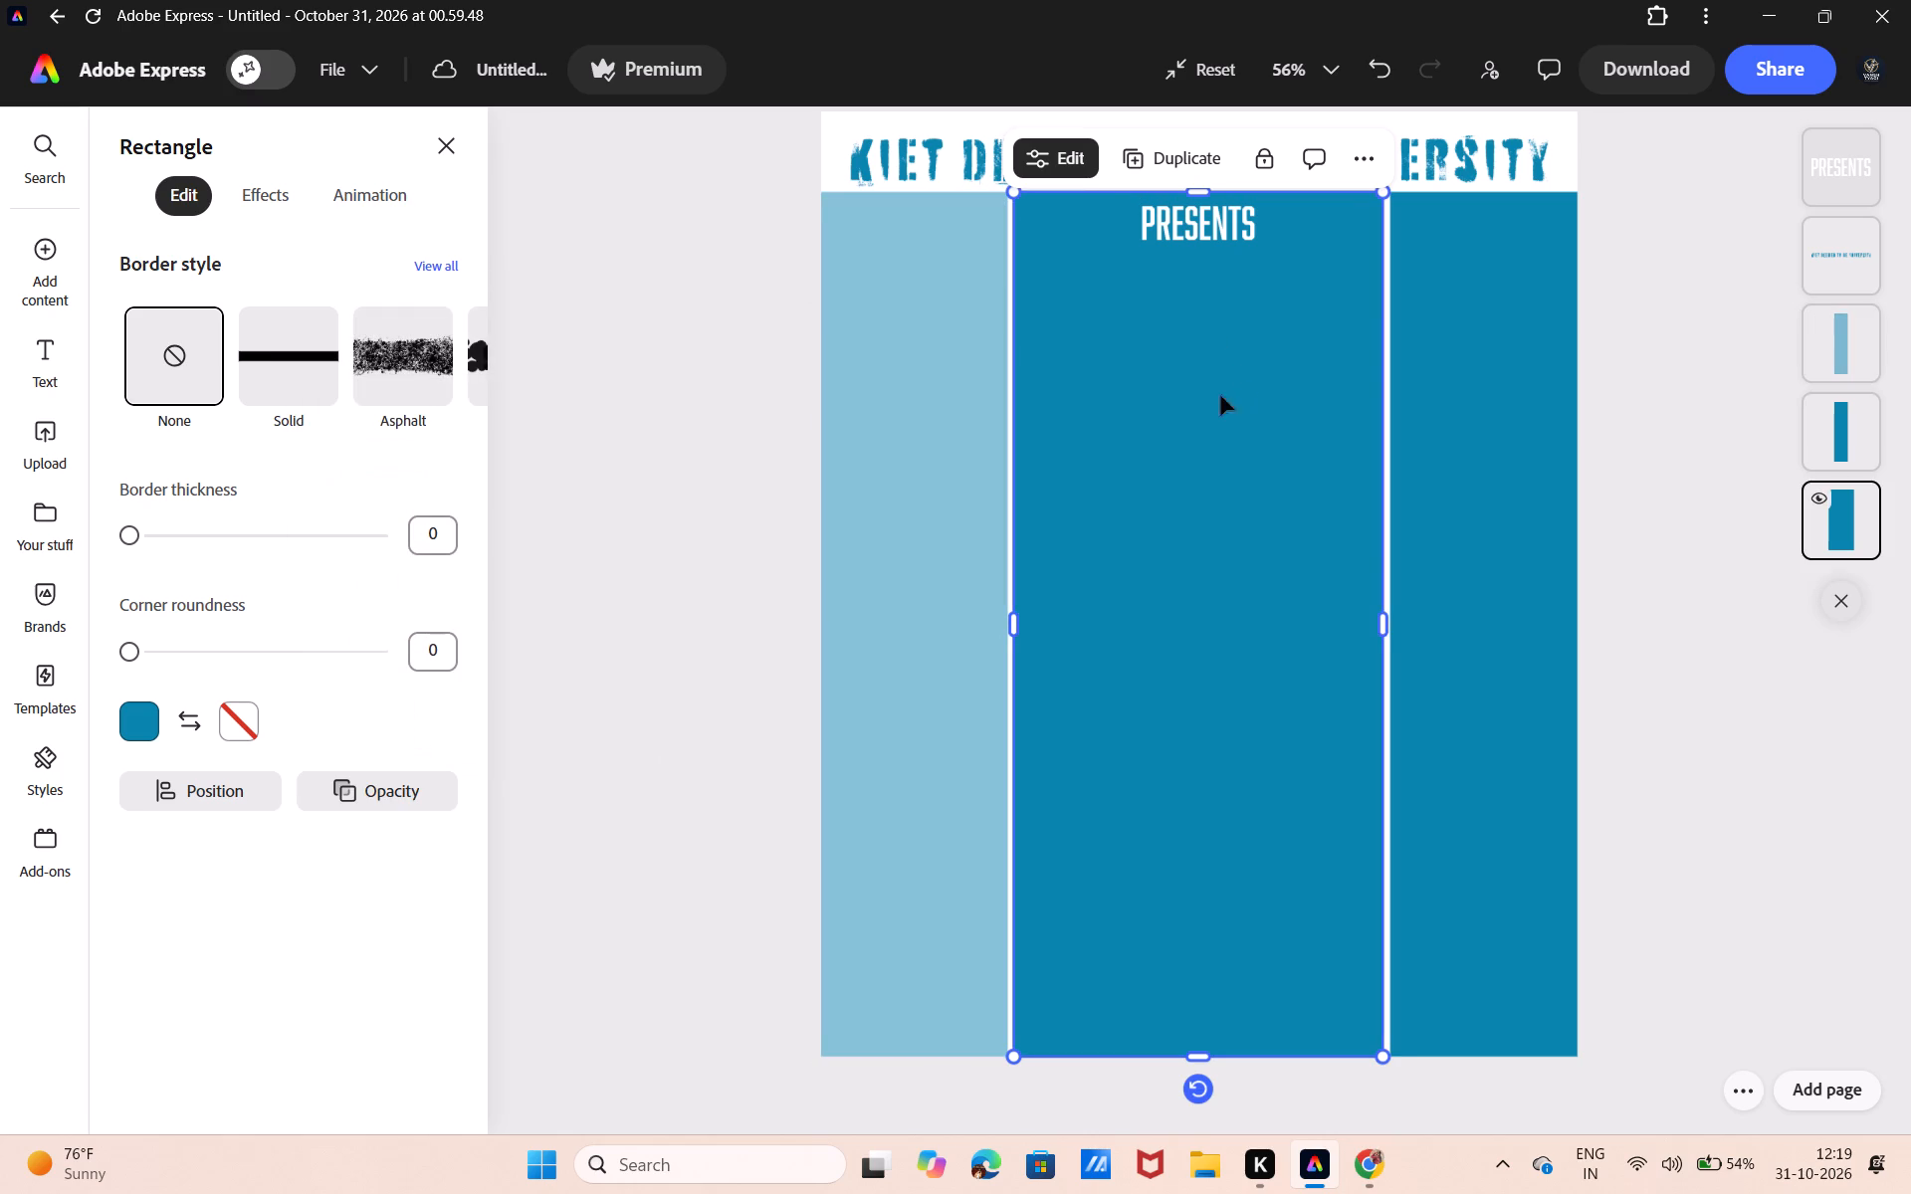
pyautogui.click(899, 463)
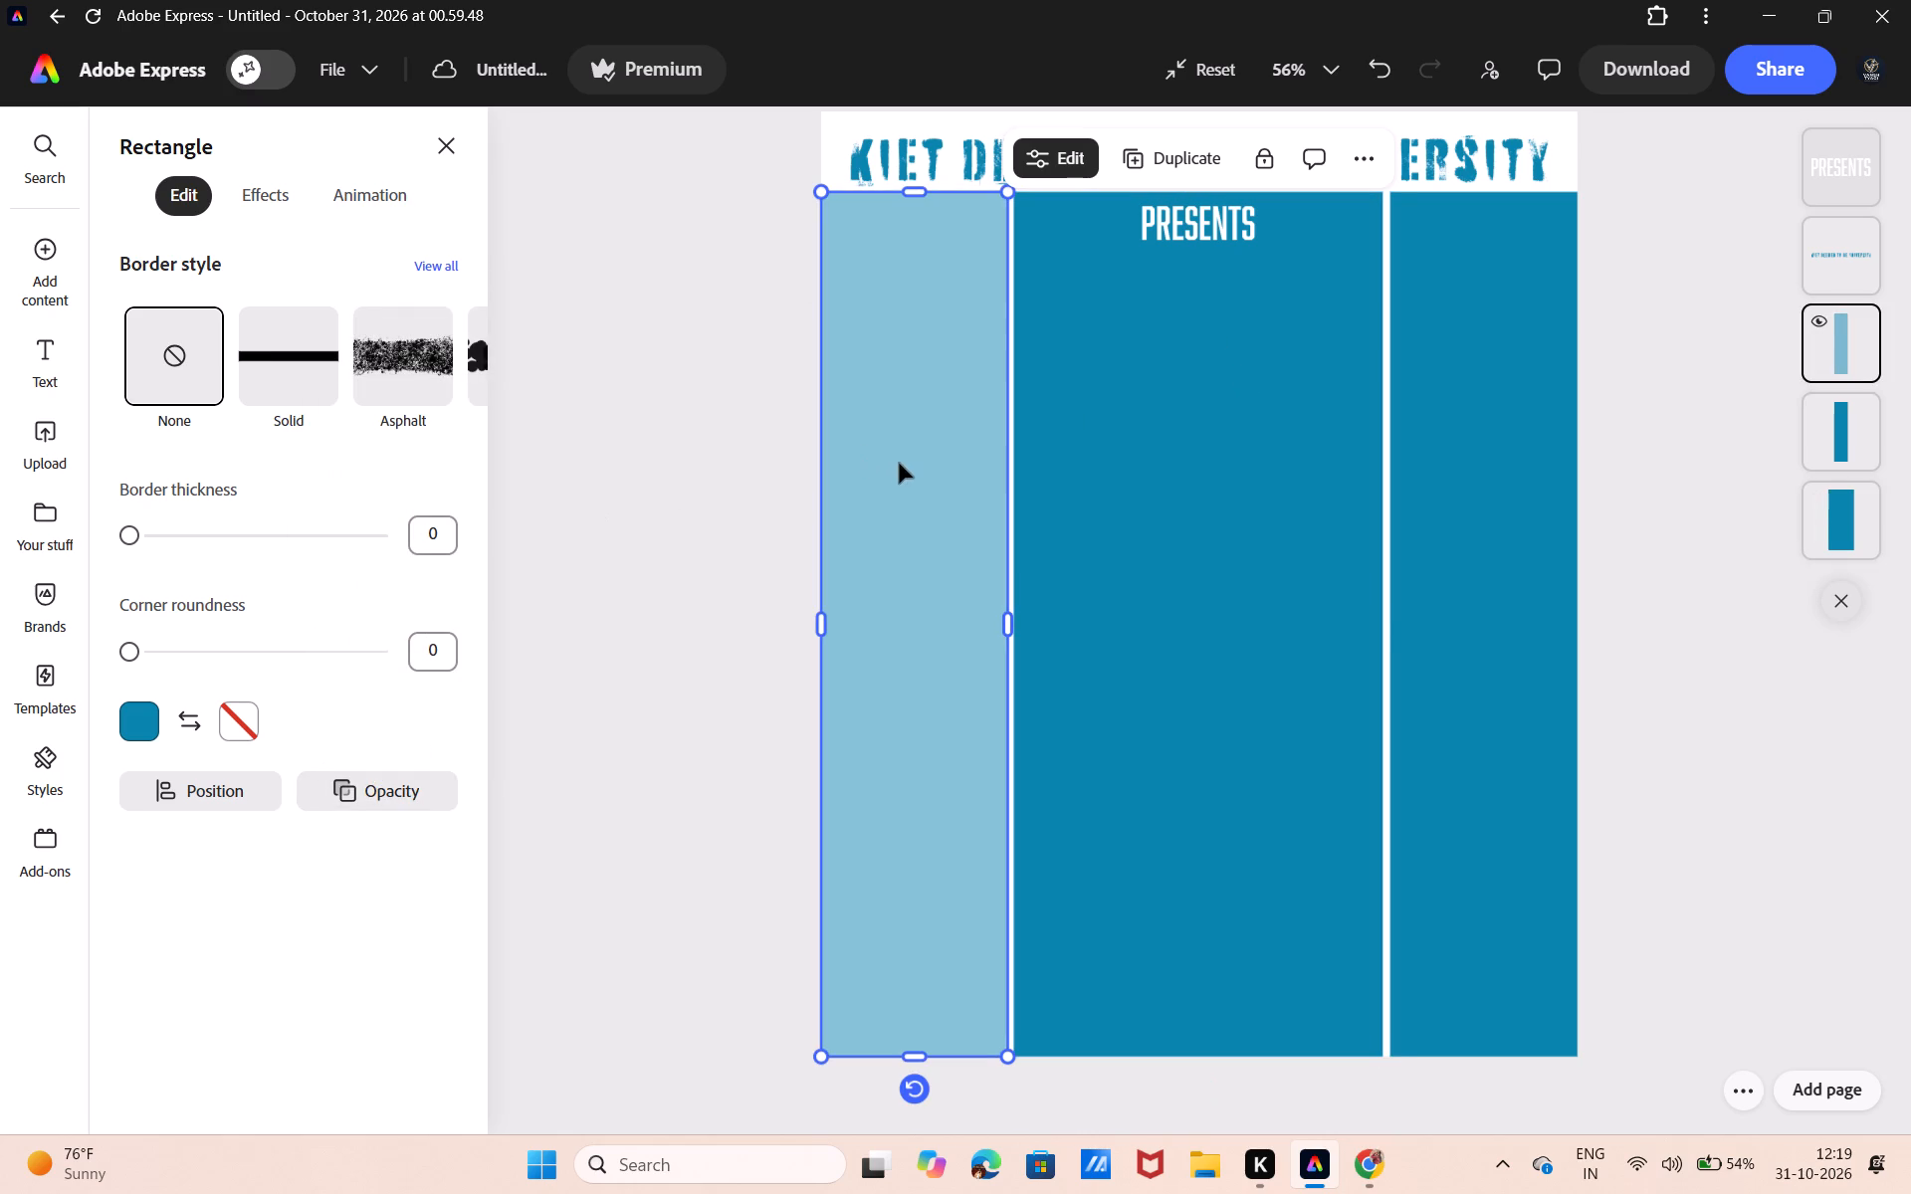
pyautogui.click(396, 782)
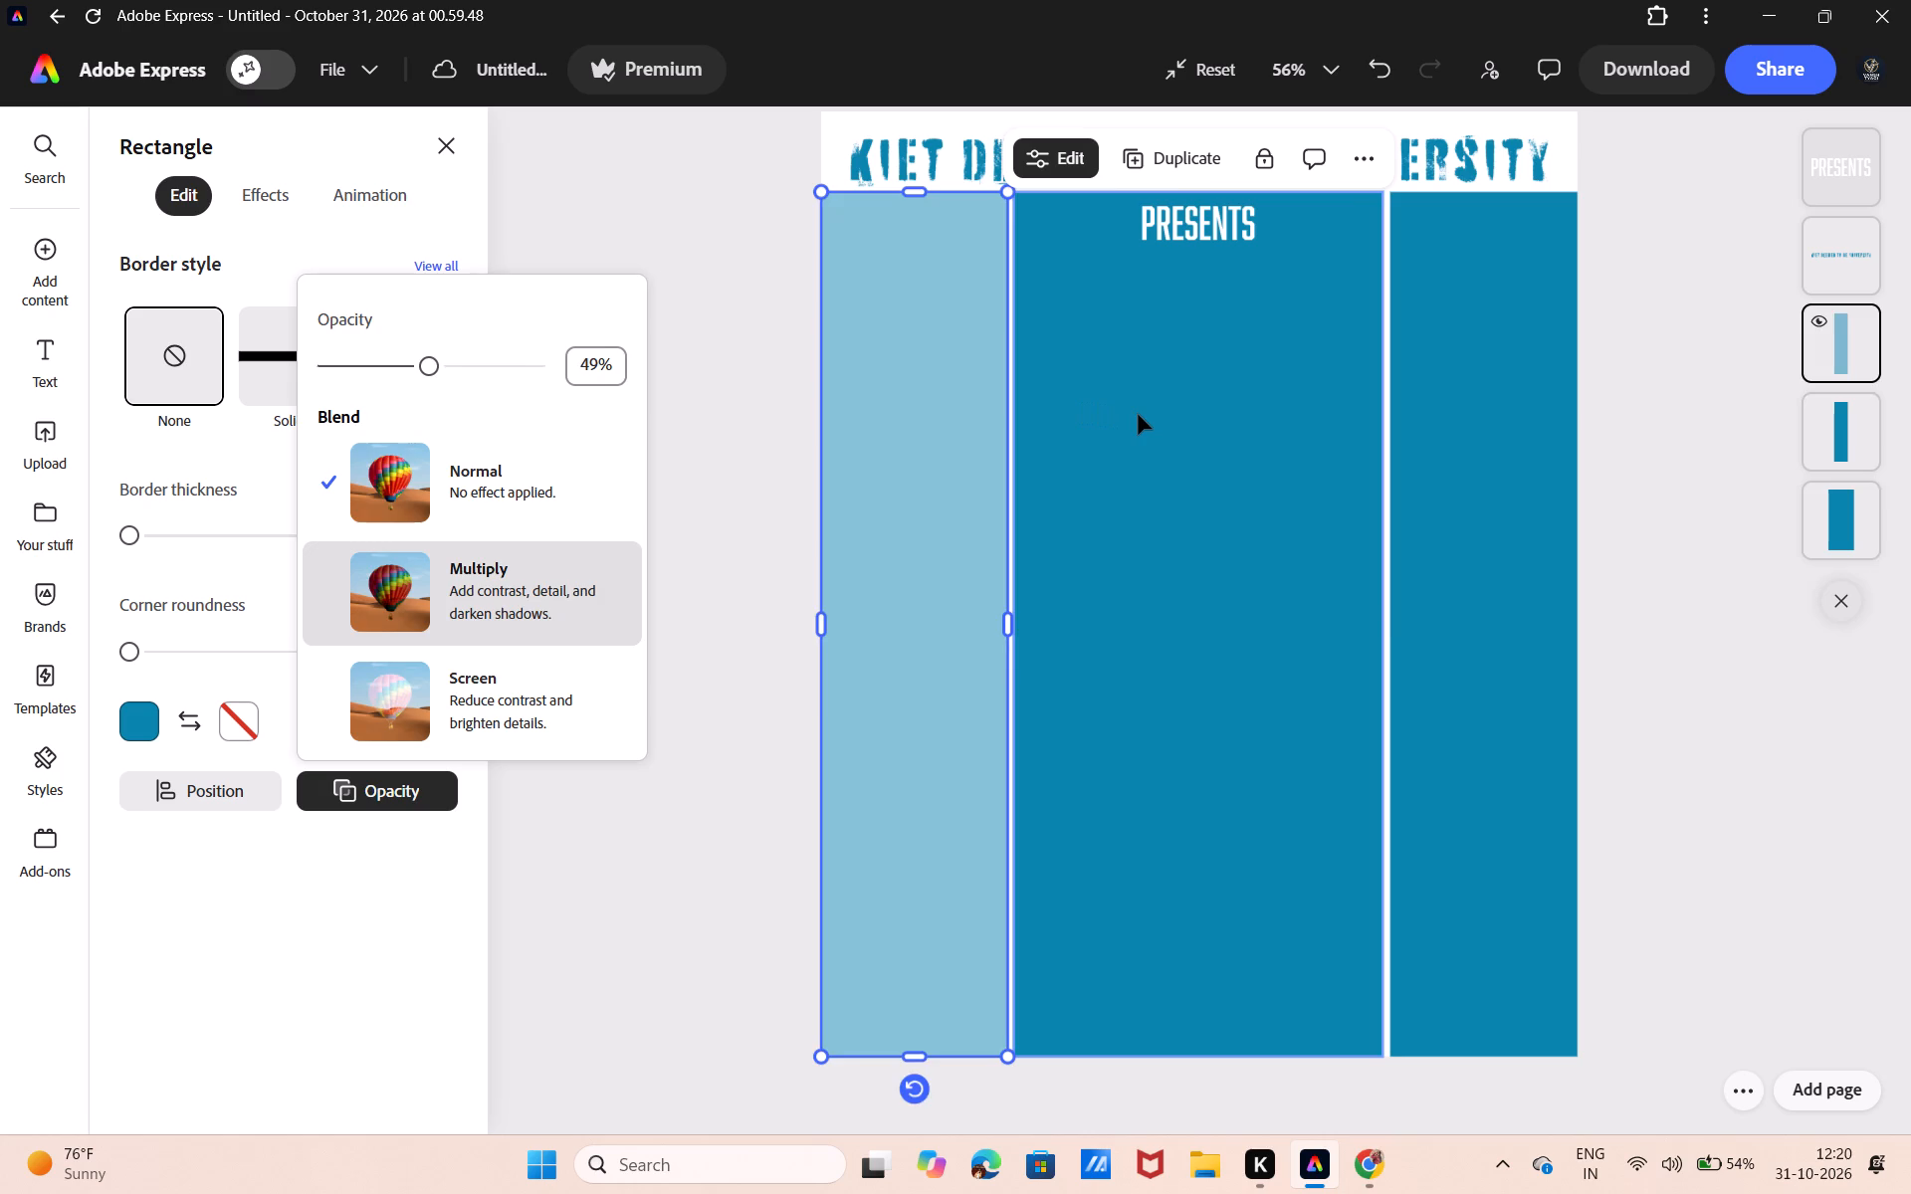
pyautogui.click(1138, 414)
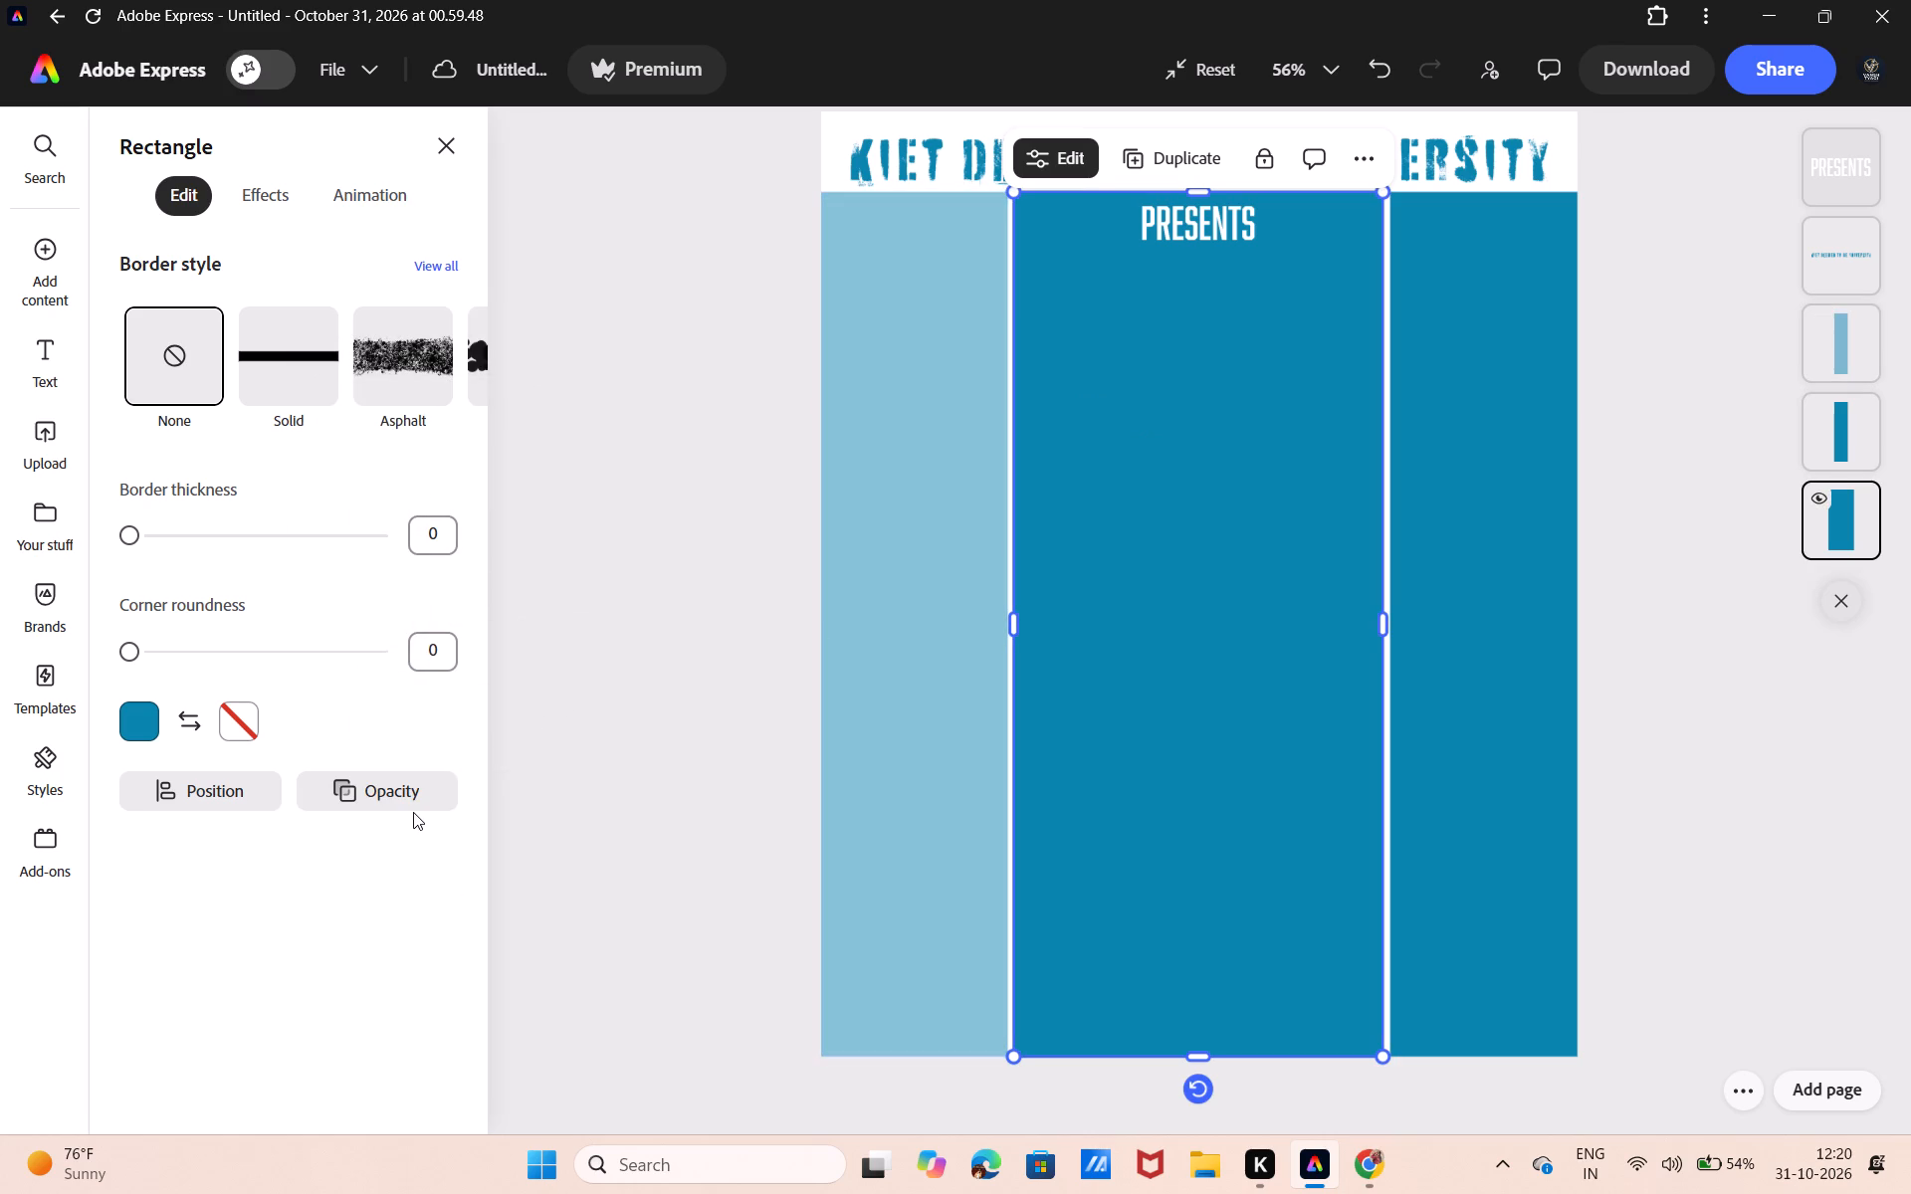
pyautogui.click(413, 812)
pyautogui.click(413, 803)
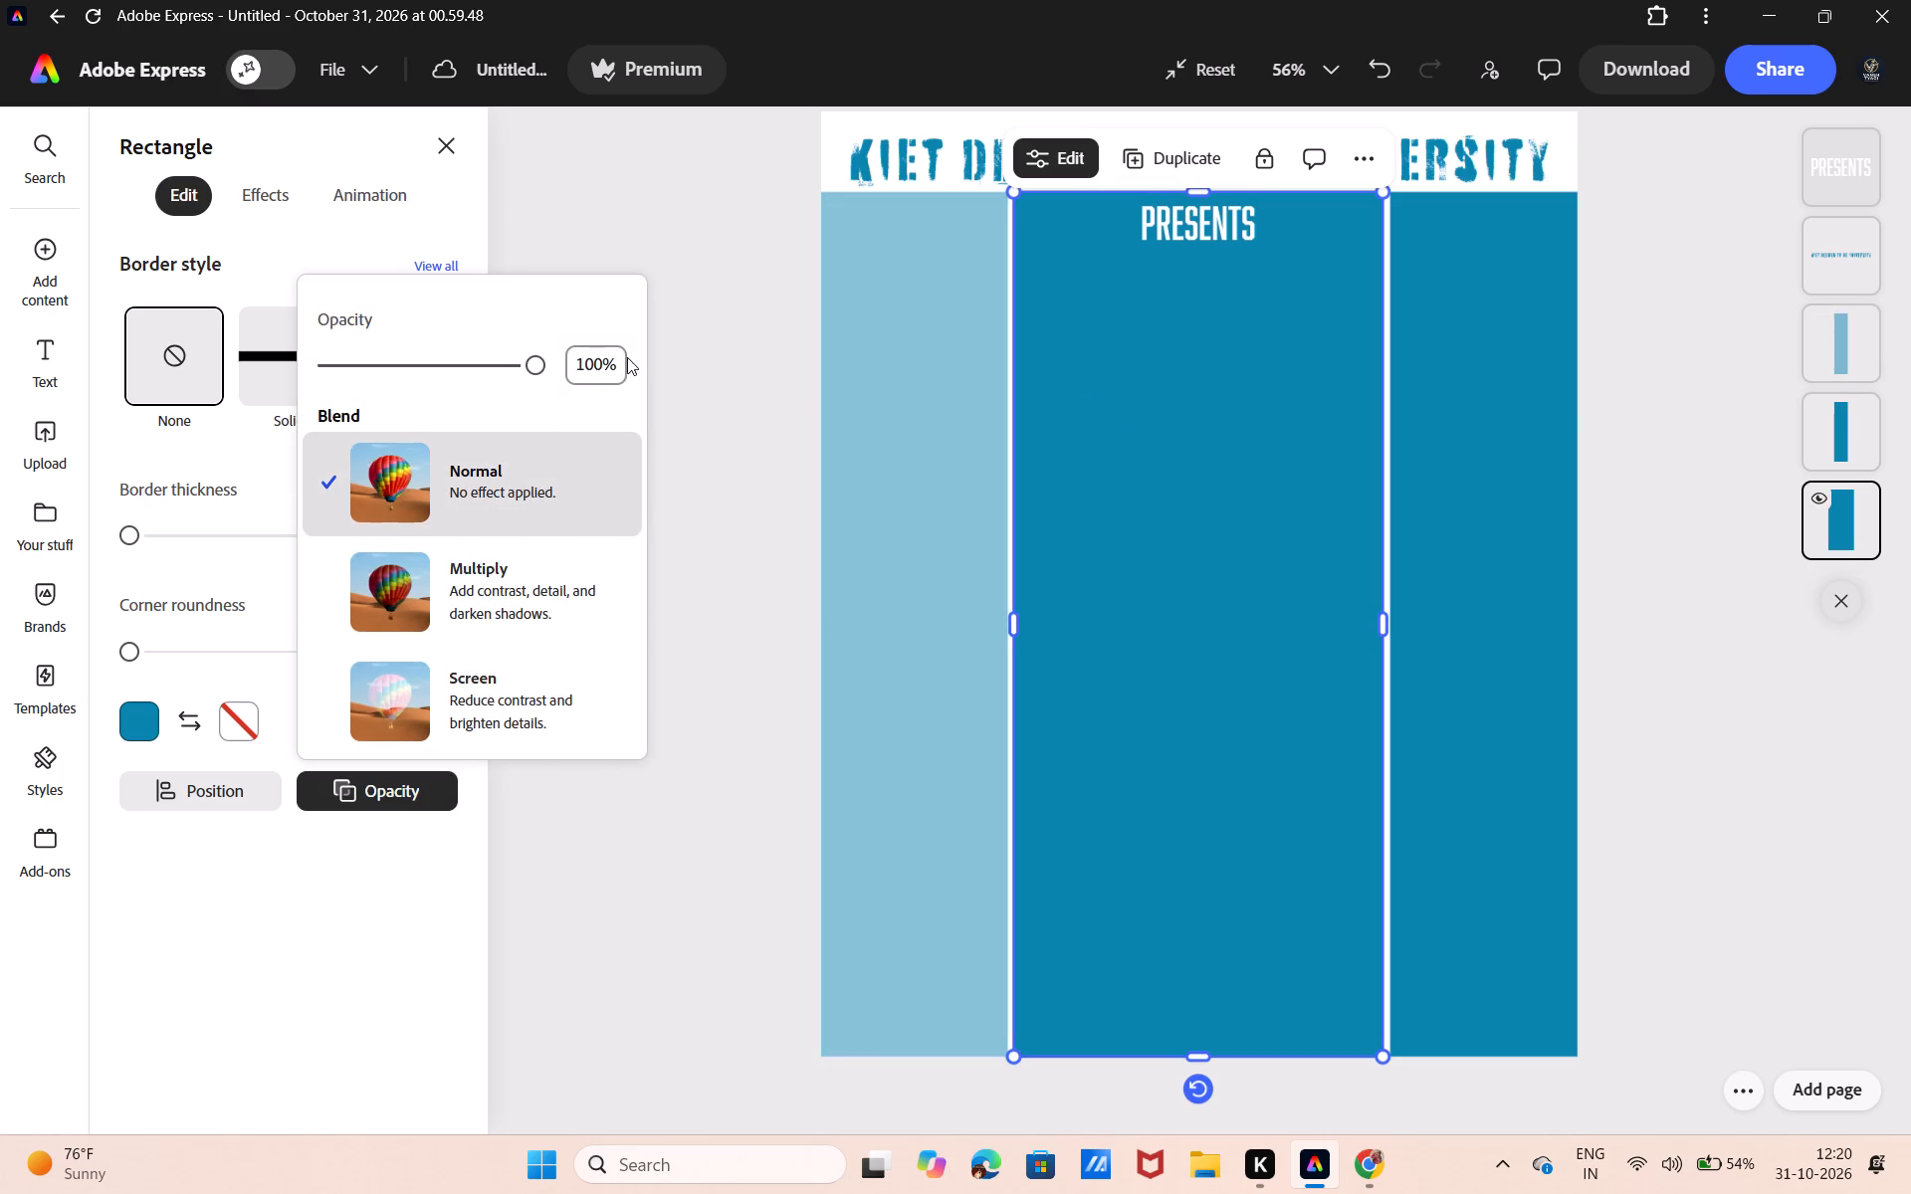
pyautogui.click(606, 362)
pyautogui.press('BackSpace')
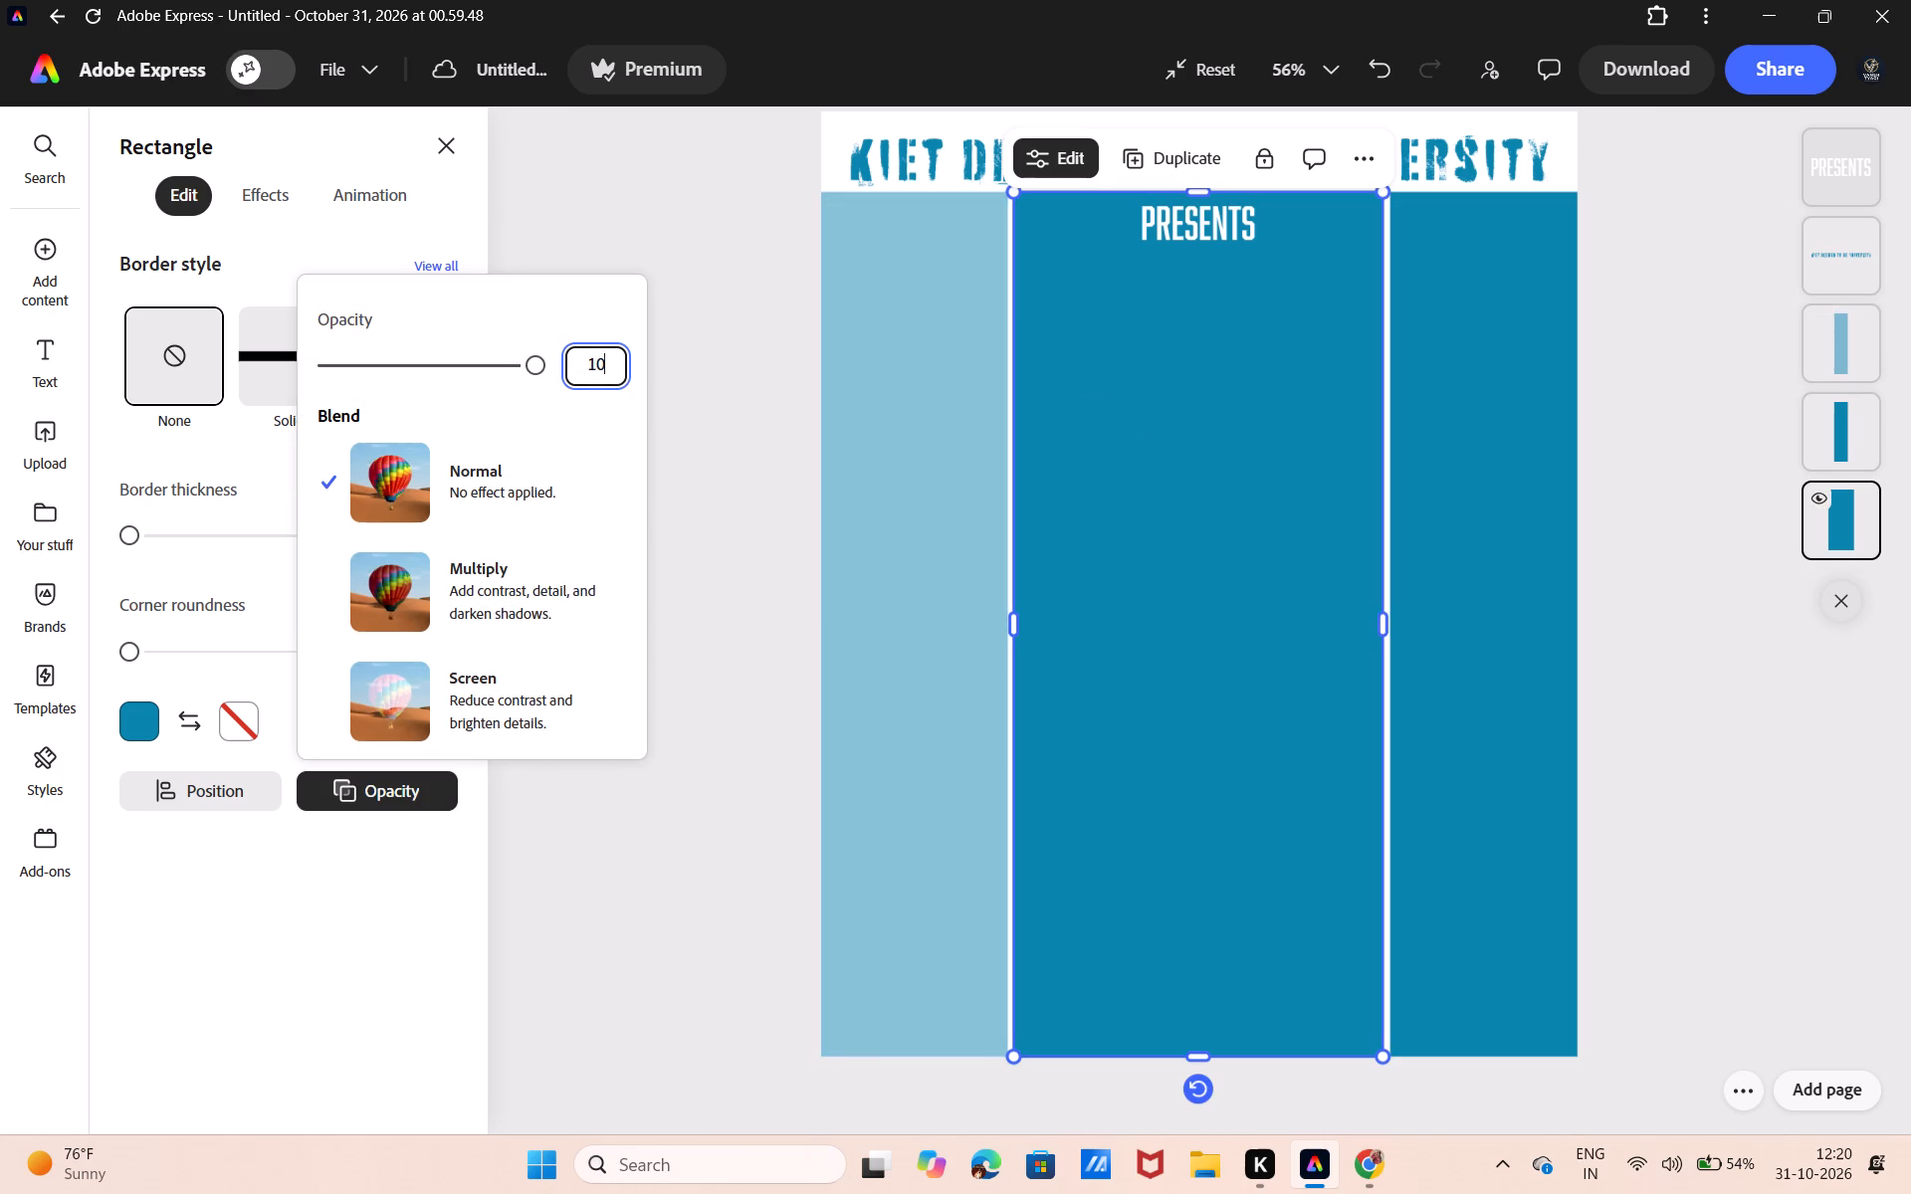
pyautogui.press('BackSpace')
pyautogui.press('BackSpace')
pyautogui.press('BackSpace')
pyautogui.write('49')
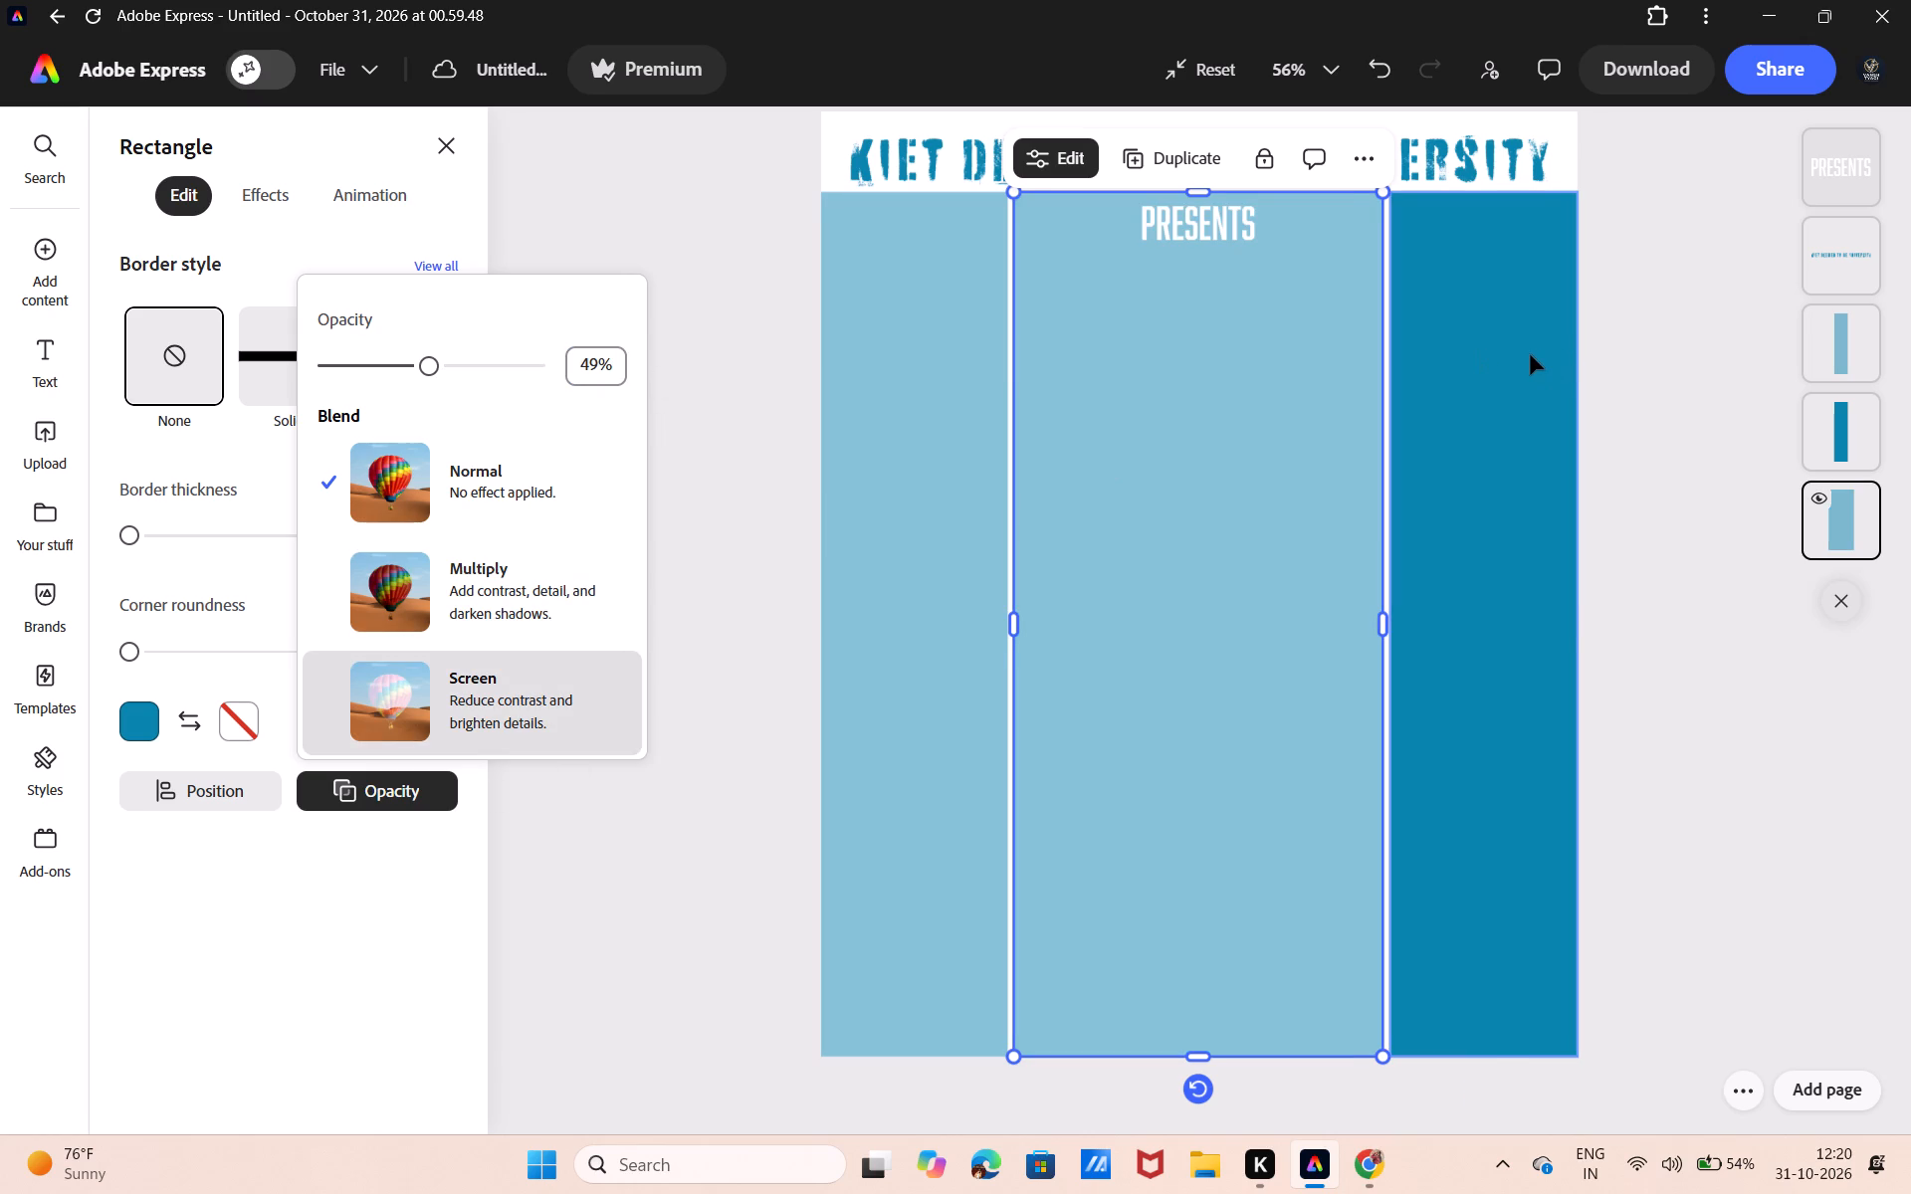
# Set the right blue panel's opacity to 49% and deselect it.
pyautogui.click(1528, 353)
pyautogui.click(400, 798)
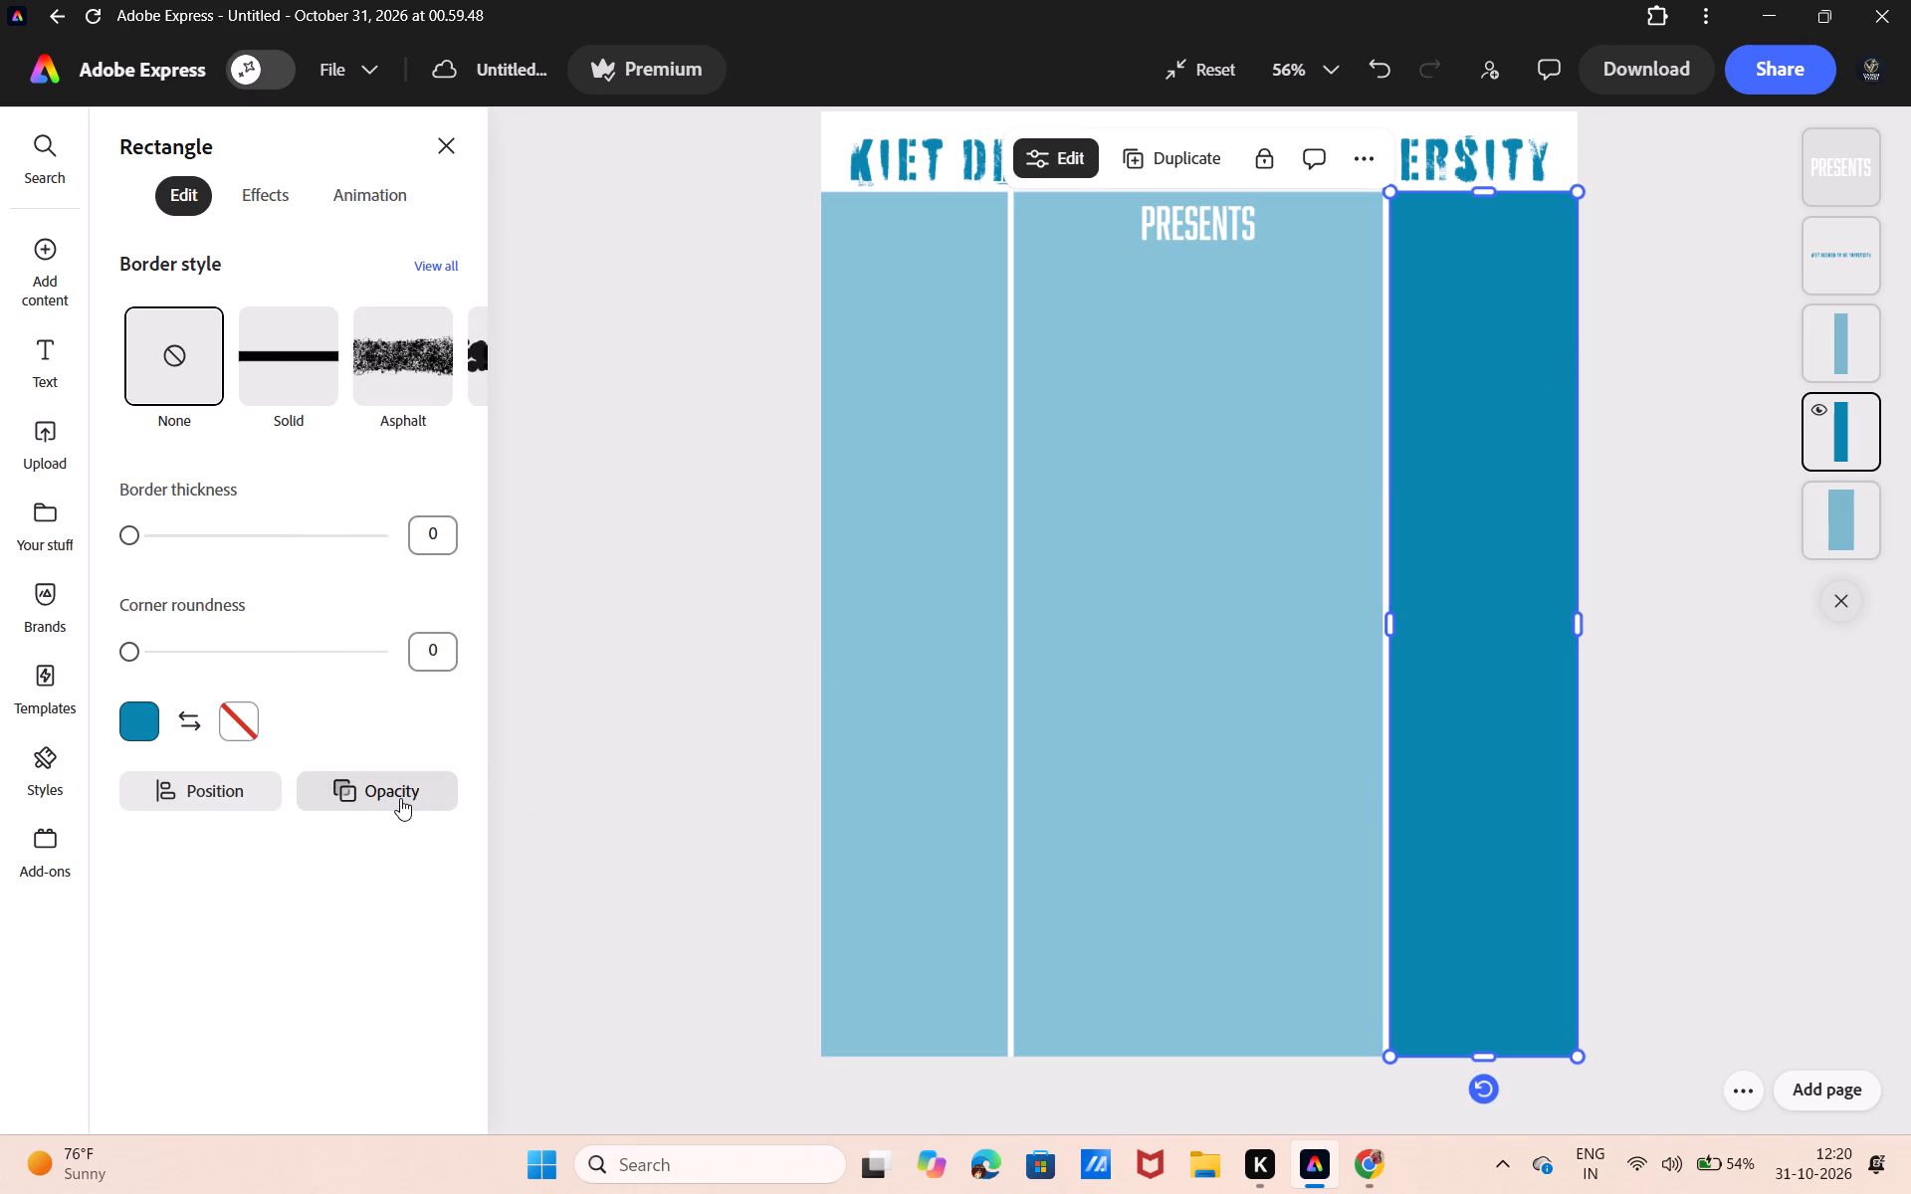
pyautogui.click(602, 357)
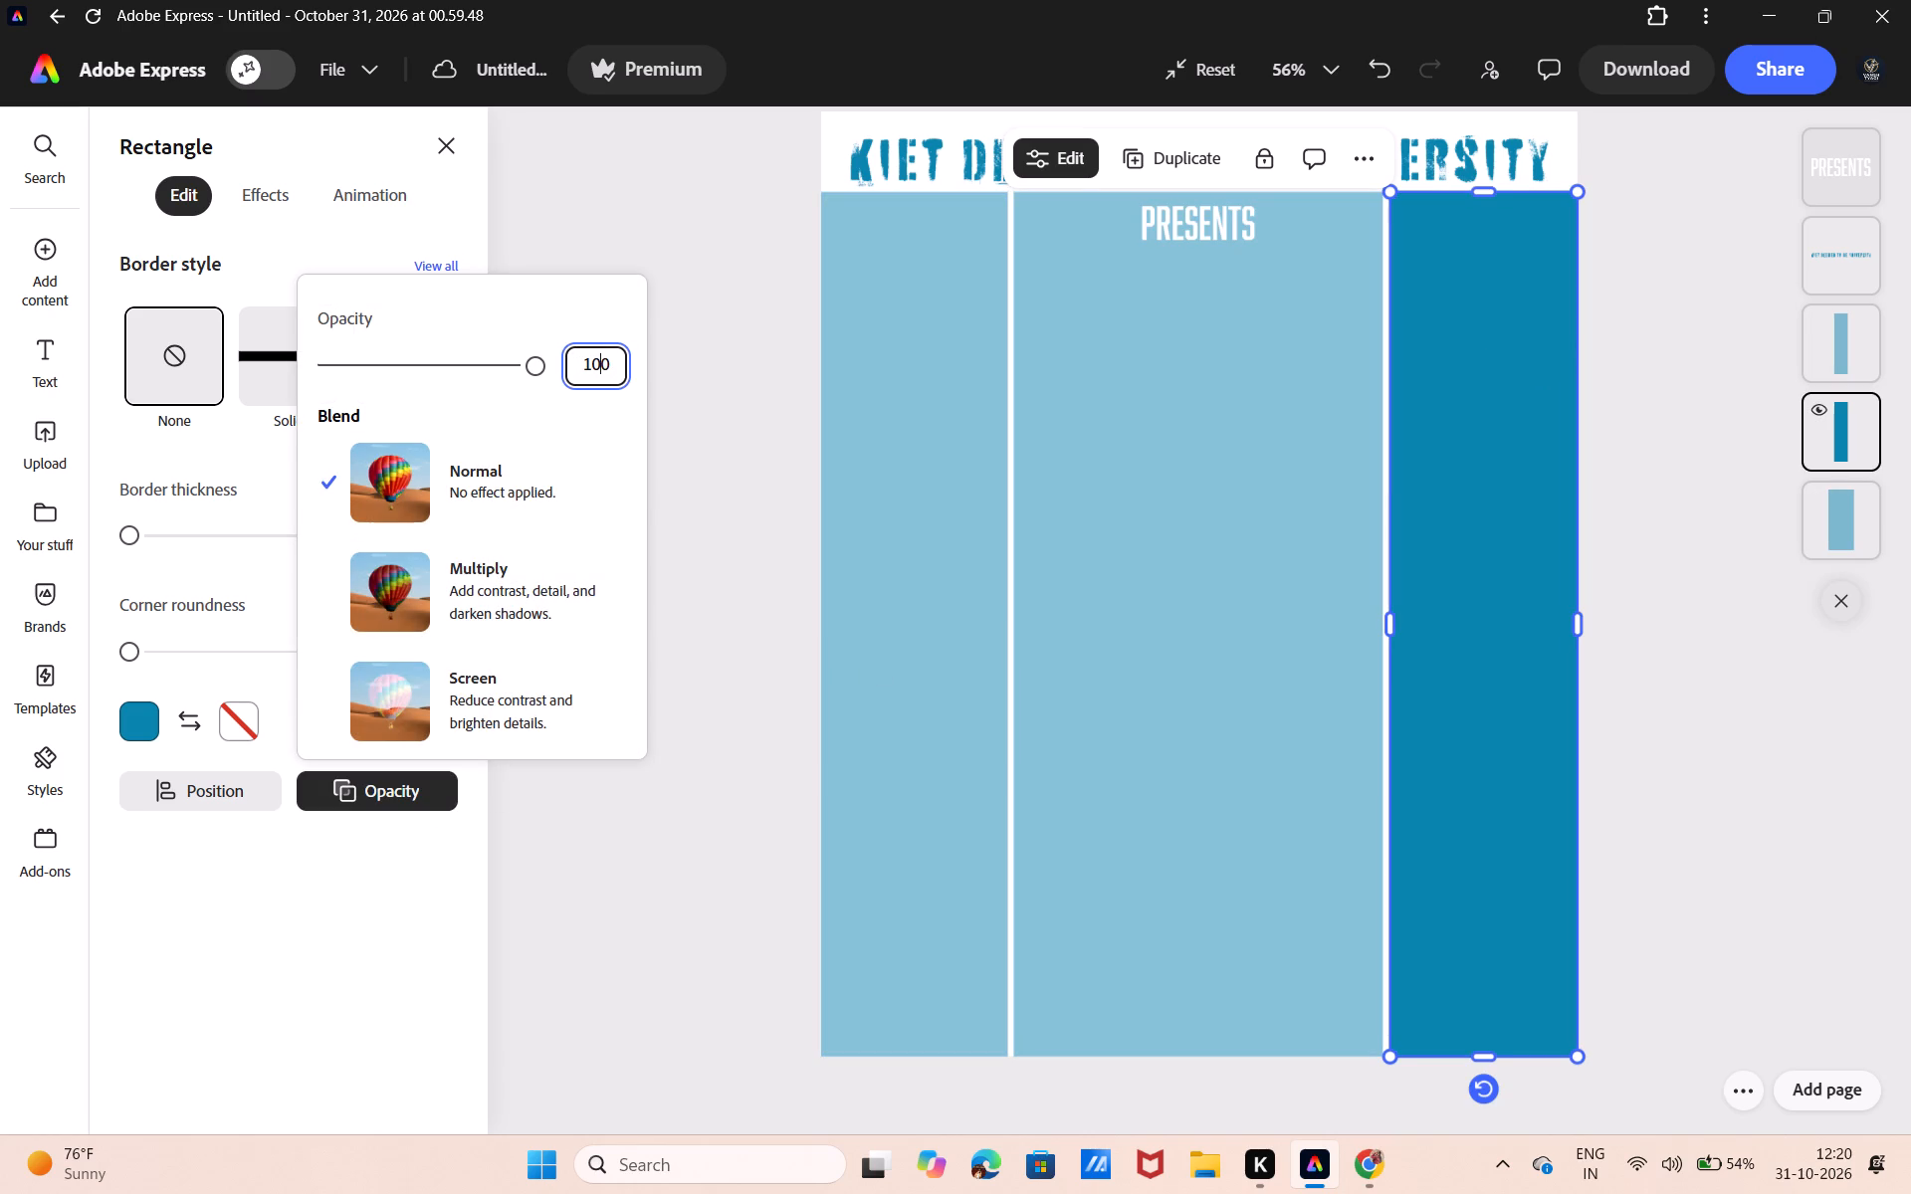
pyautogui.press('BackSpace')
pyautogui.press('BackSpace')
pyautogui.press('BackSpace')
pyautogui.write('49')
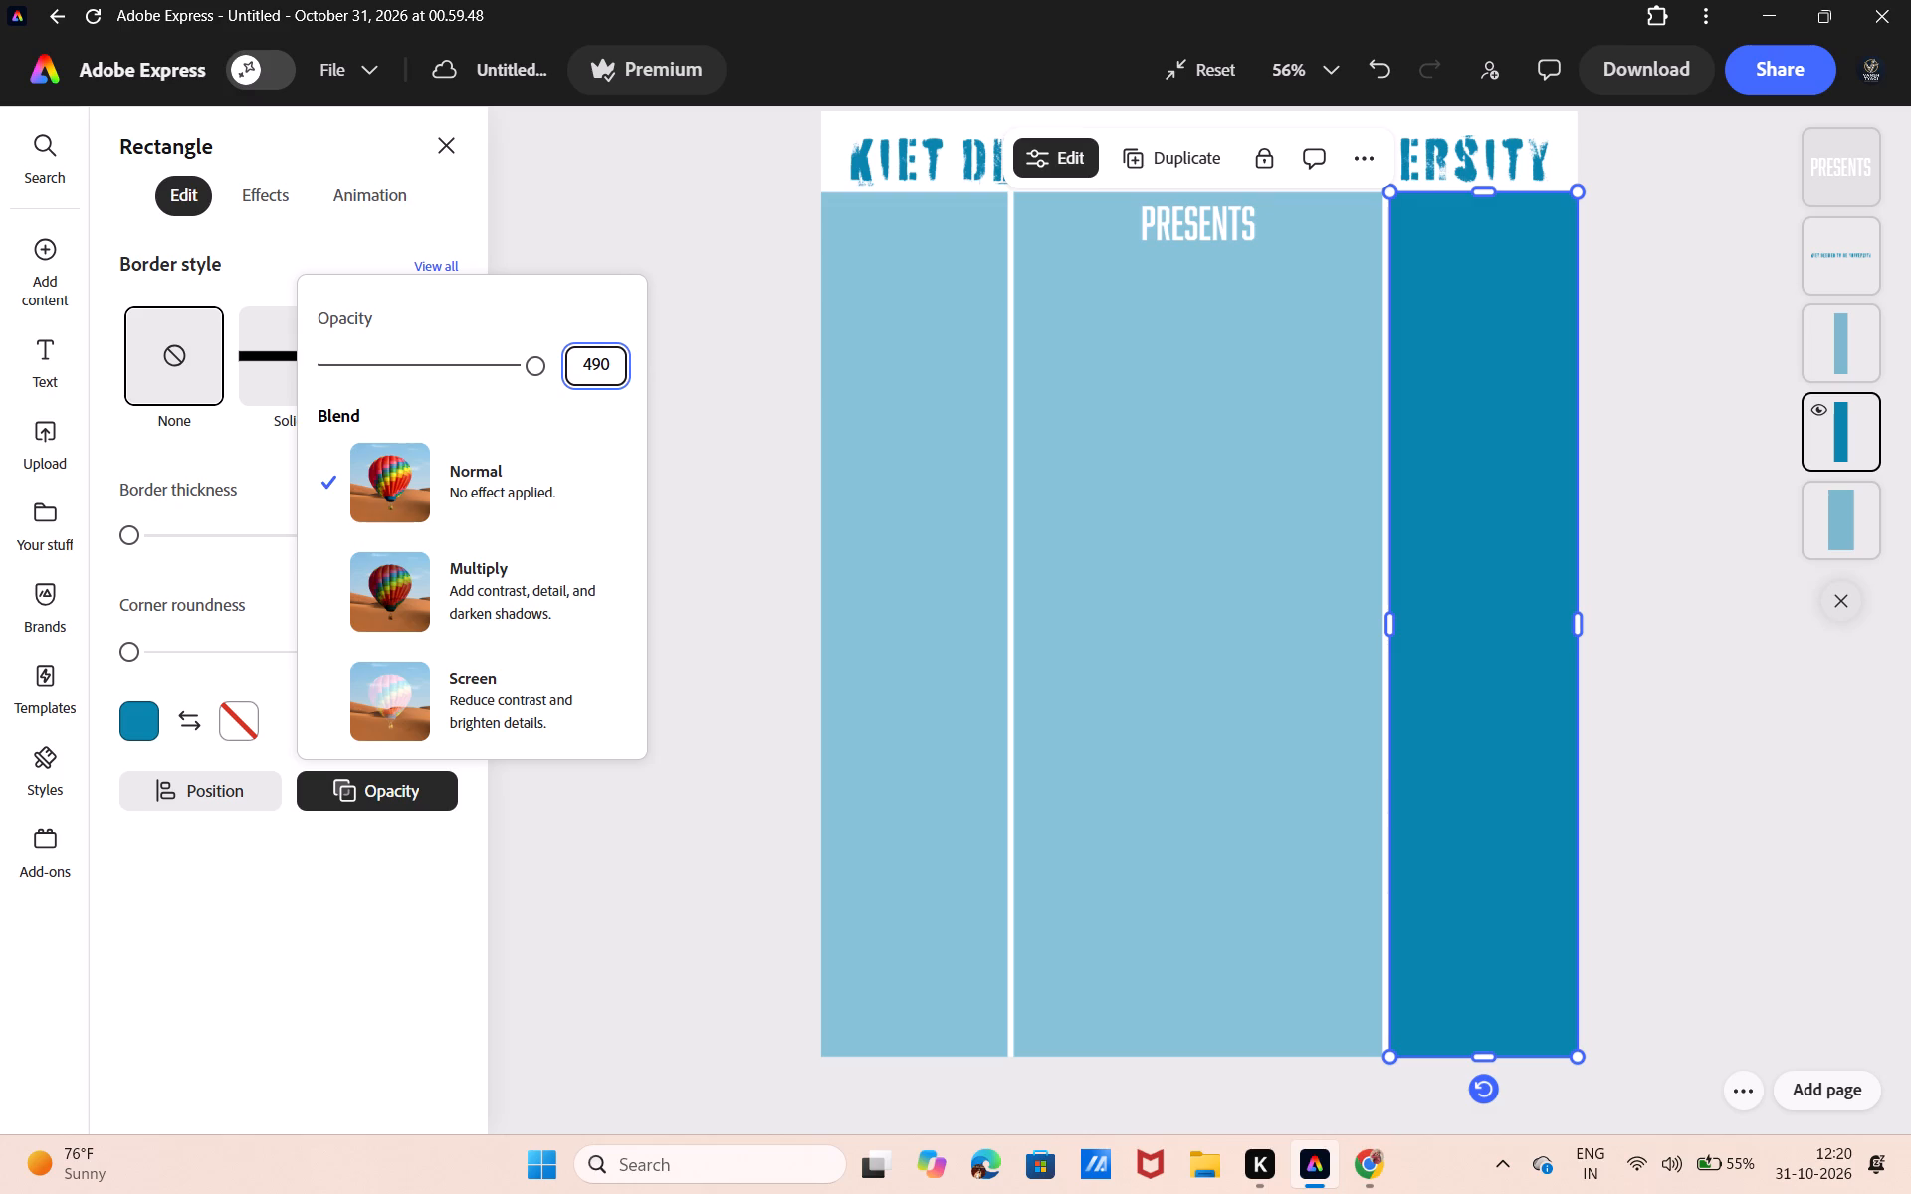
pyautogui.click(610, 359)
pyautogui.press('BackSpace')
pyautogui.click(634, 381)
pyautogui.click(726, 432)
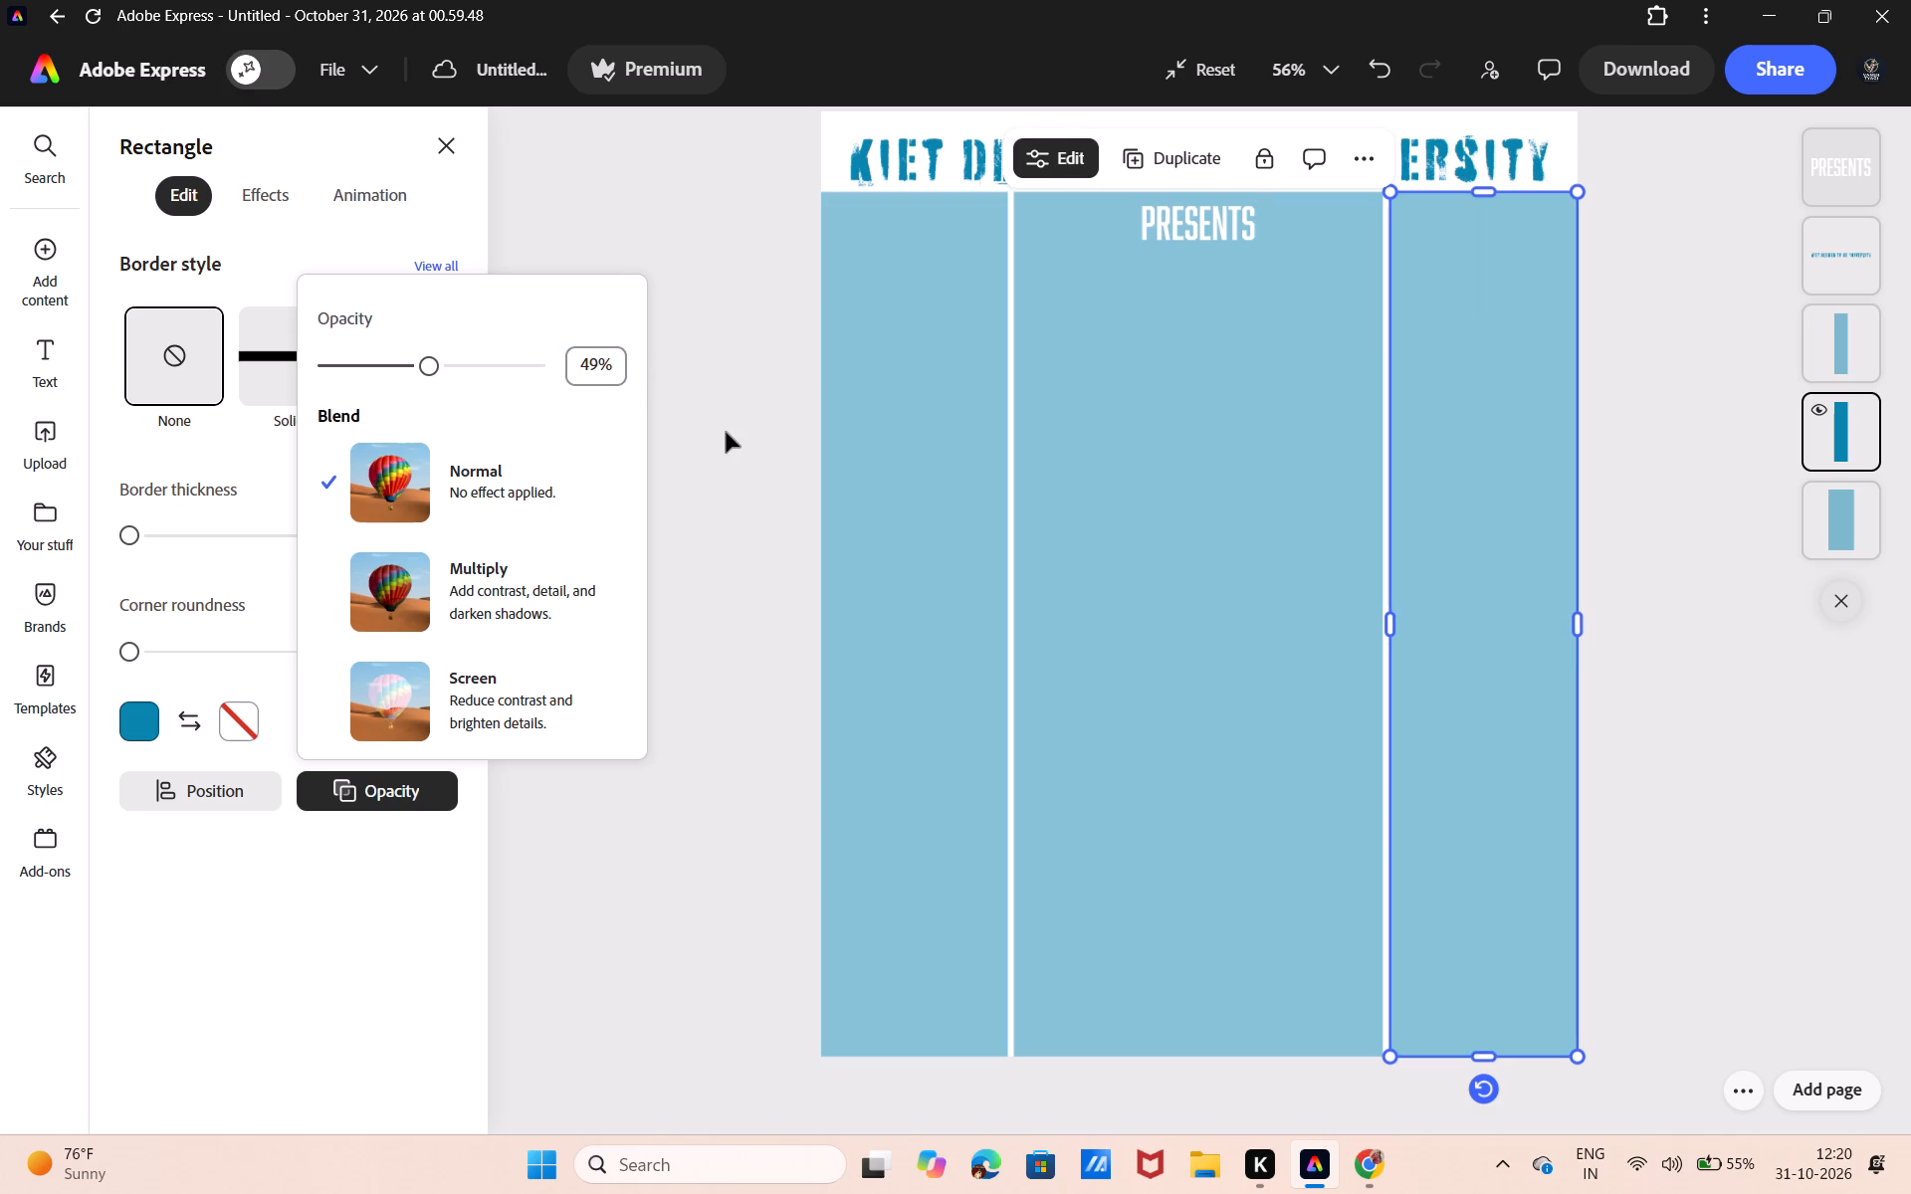
pyautogui.click(726, 432)
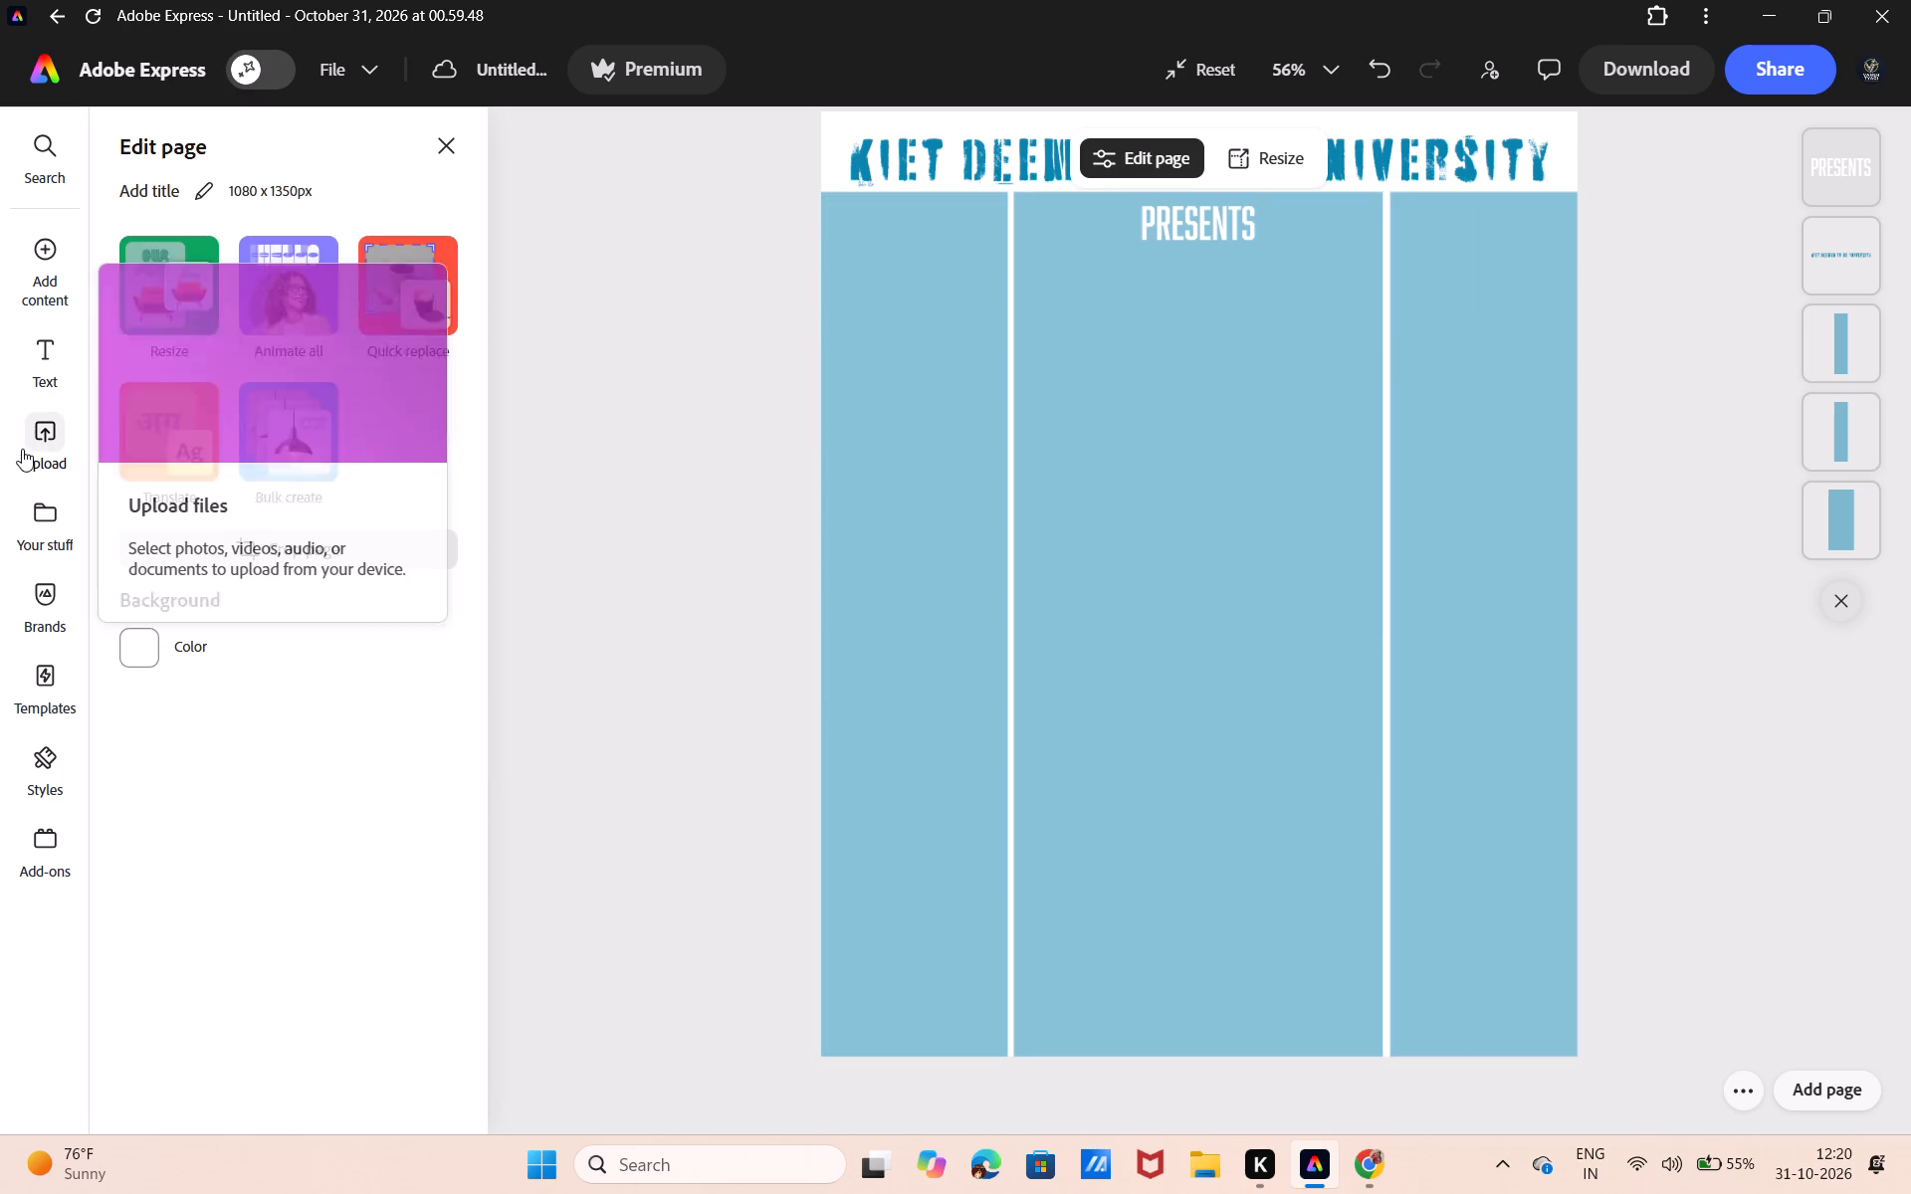
# Upload the KIET campus photo, today's first WhatsApp image in Downloads, and place it on the page.
pyautogui.click(38, 449)
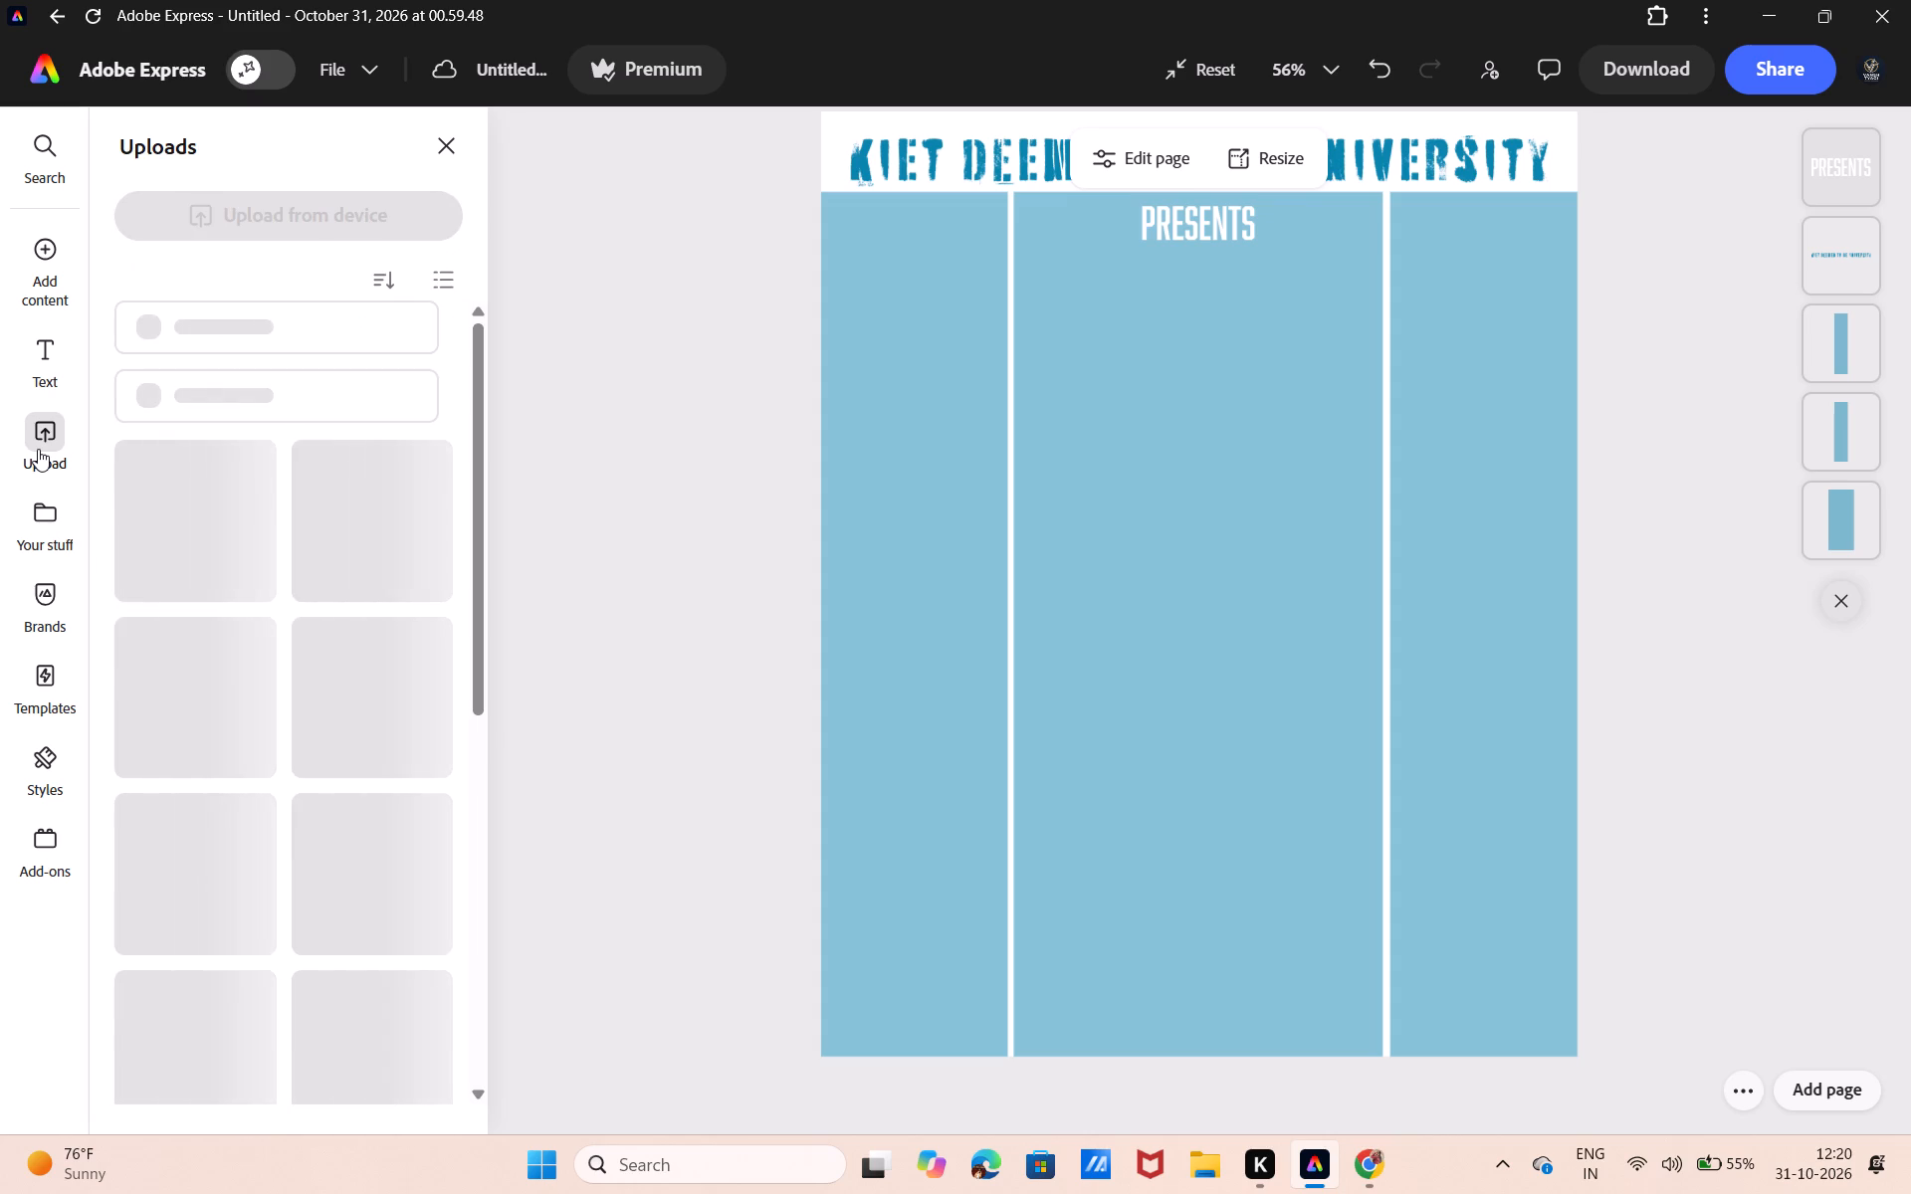
pyautogui.click(190, 220)
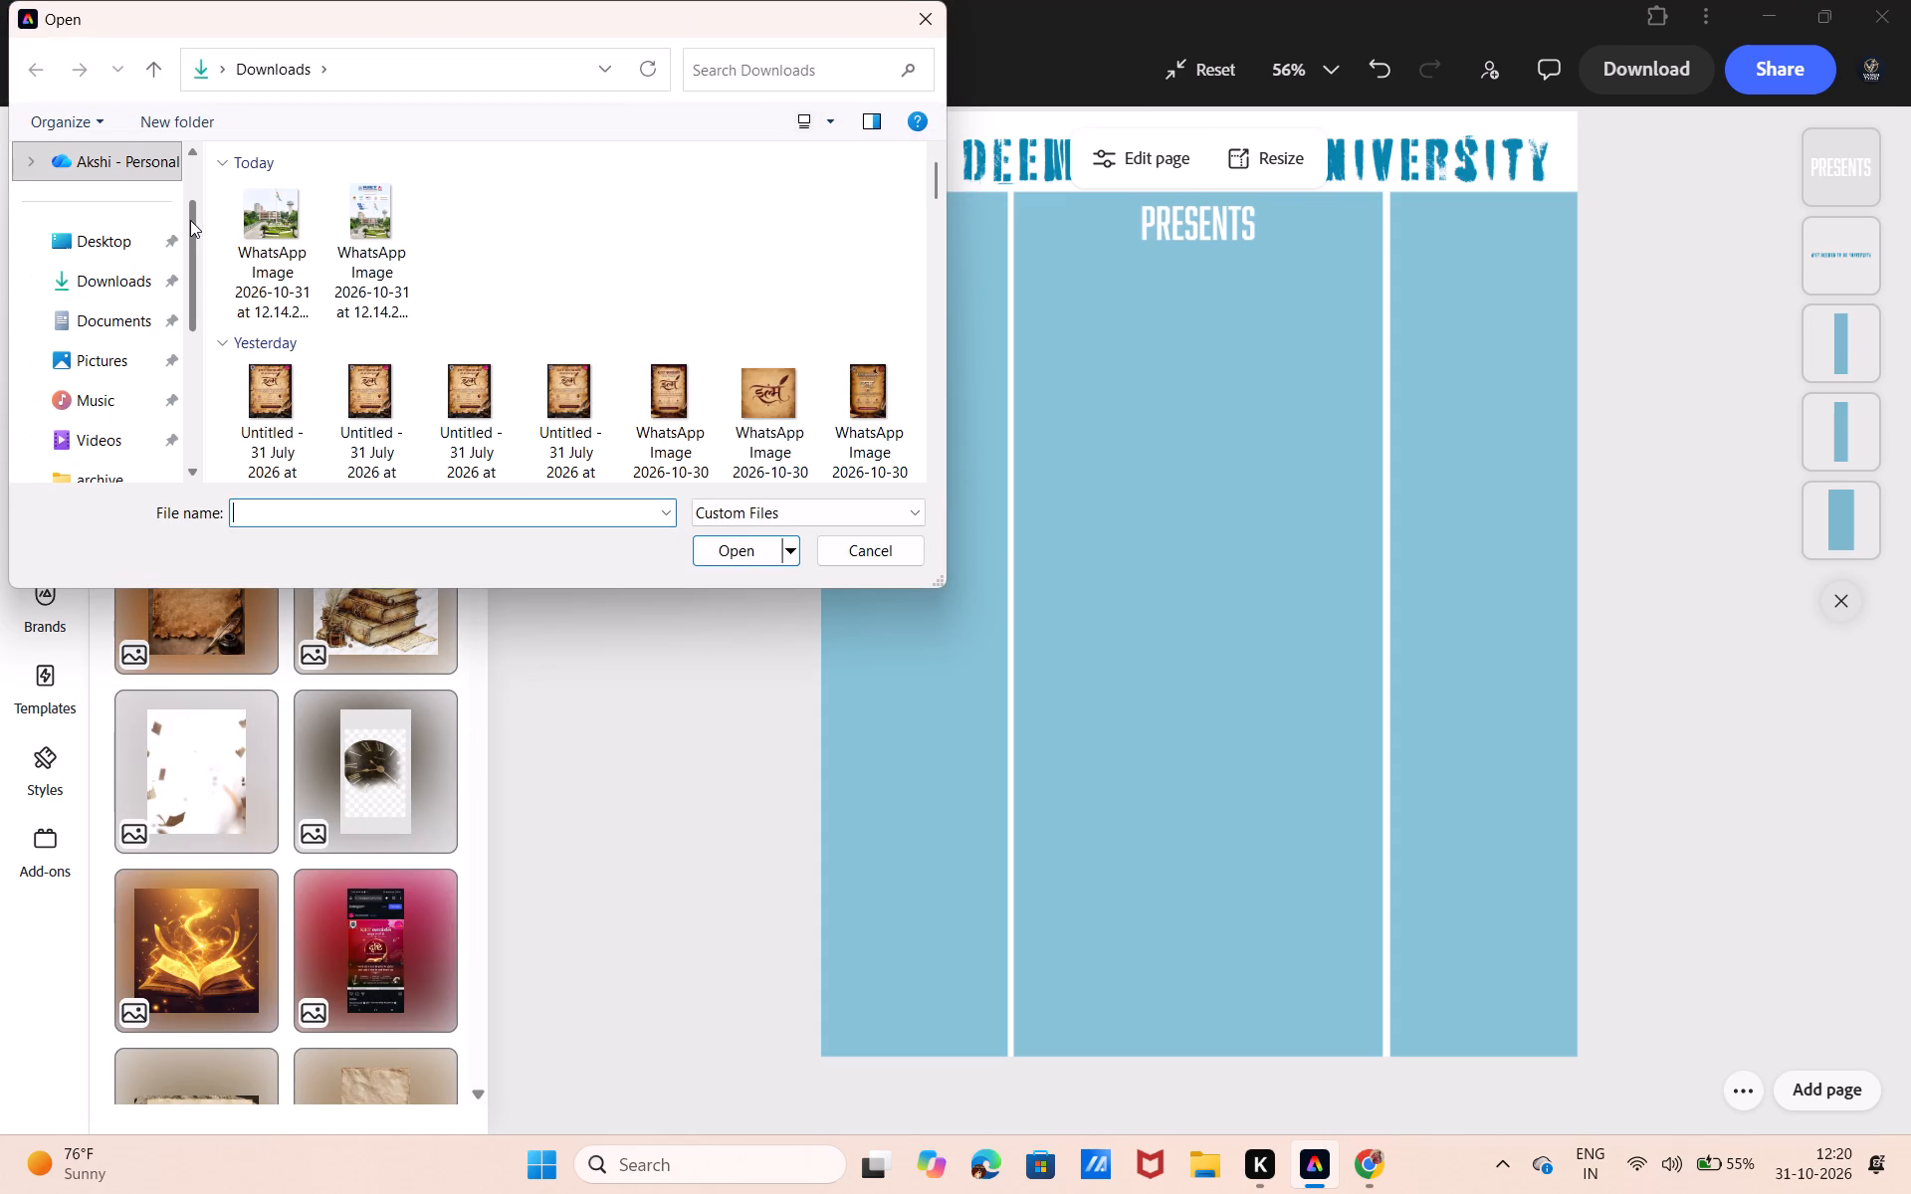
pyautogui.doubleClick(282, 198)
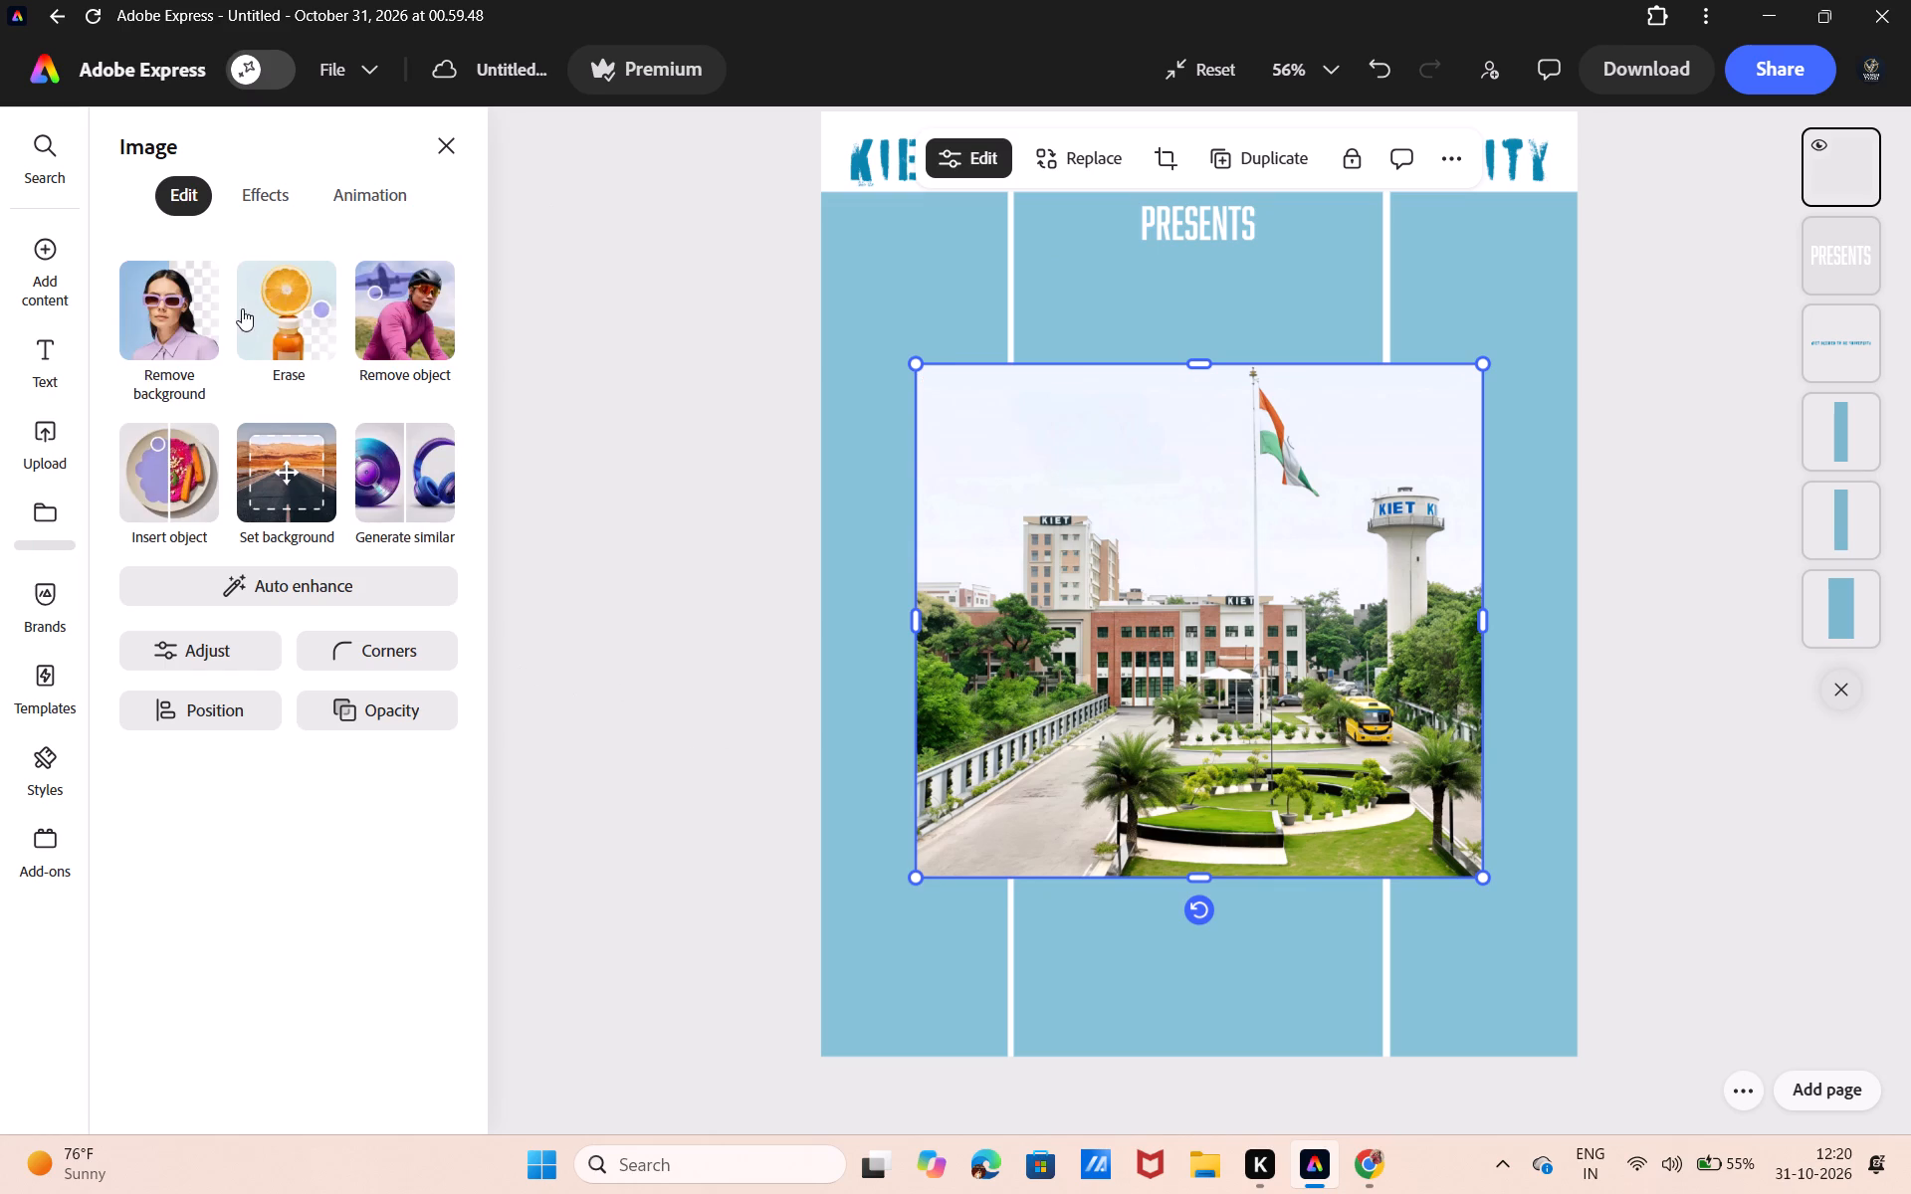
# Start erasing on the campus photo with the Quick selection brush.
pyautogui.click(281, 312)
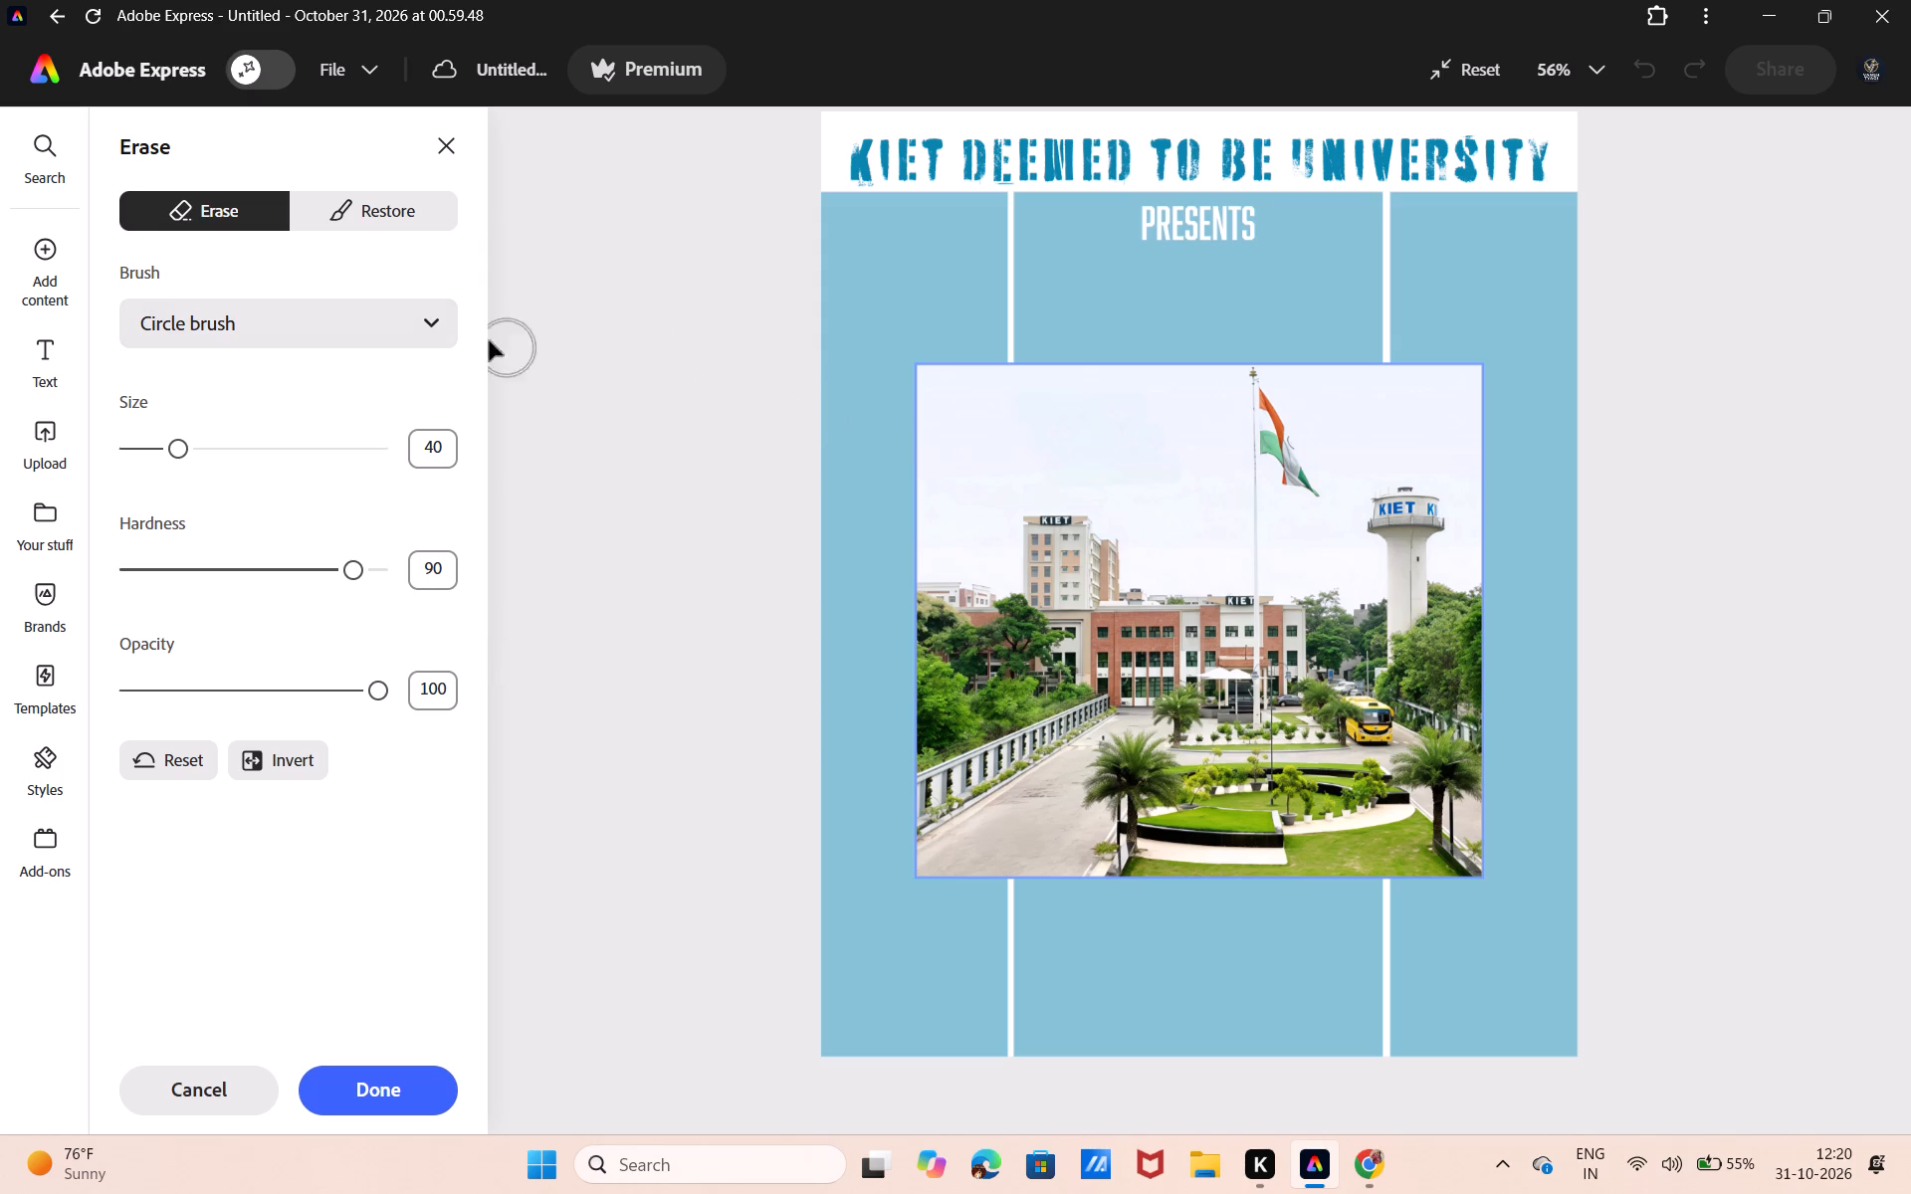
pyautogui.click(423, 316)
pyautogui.click(394, 371)
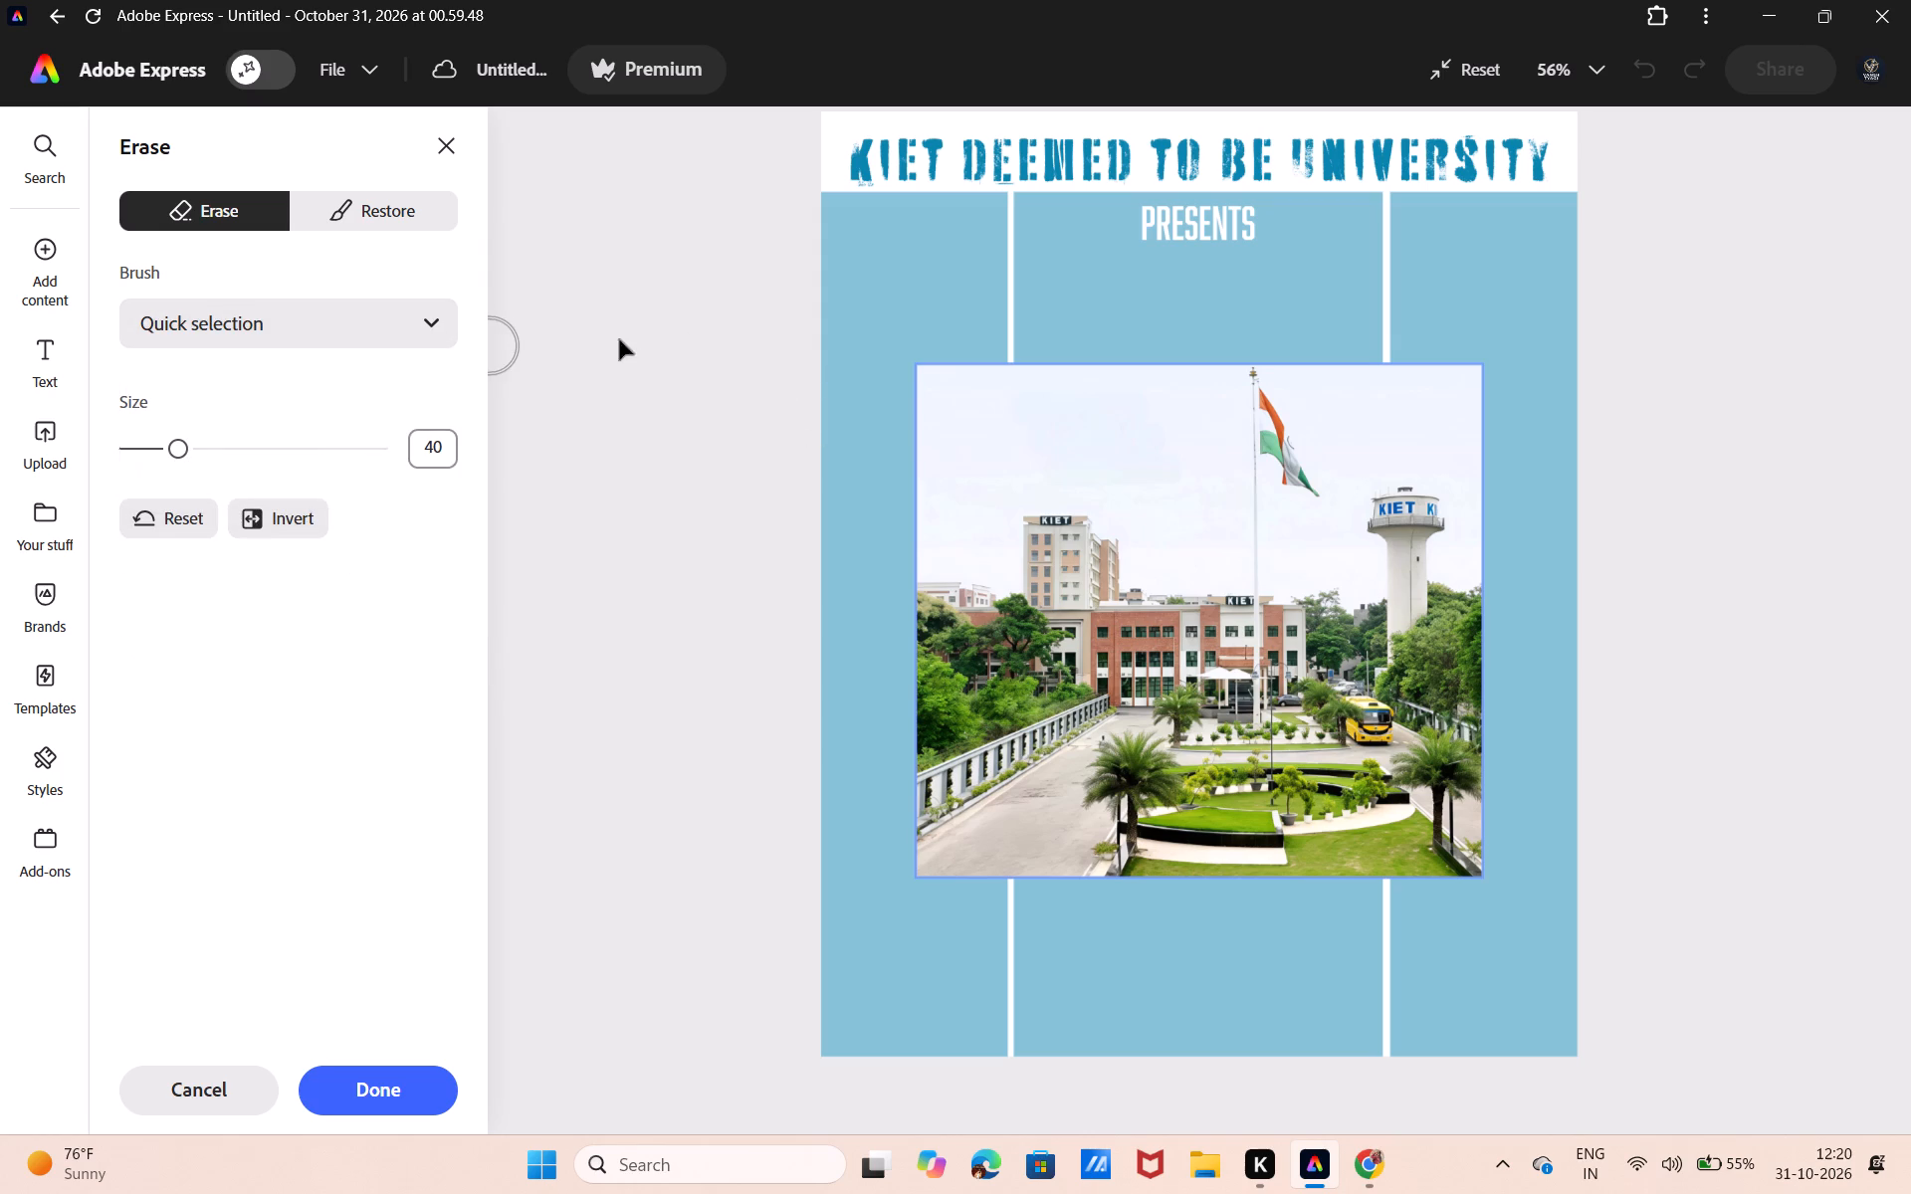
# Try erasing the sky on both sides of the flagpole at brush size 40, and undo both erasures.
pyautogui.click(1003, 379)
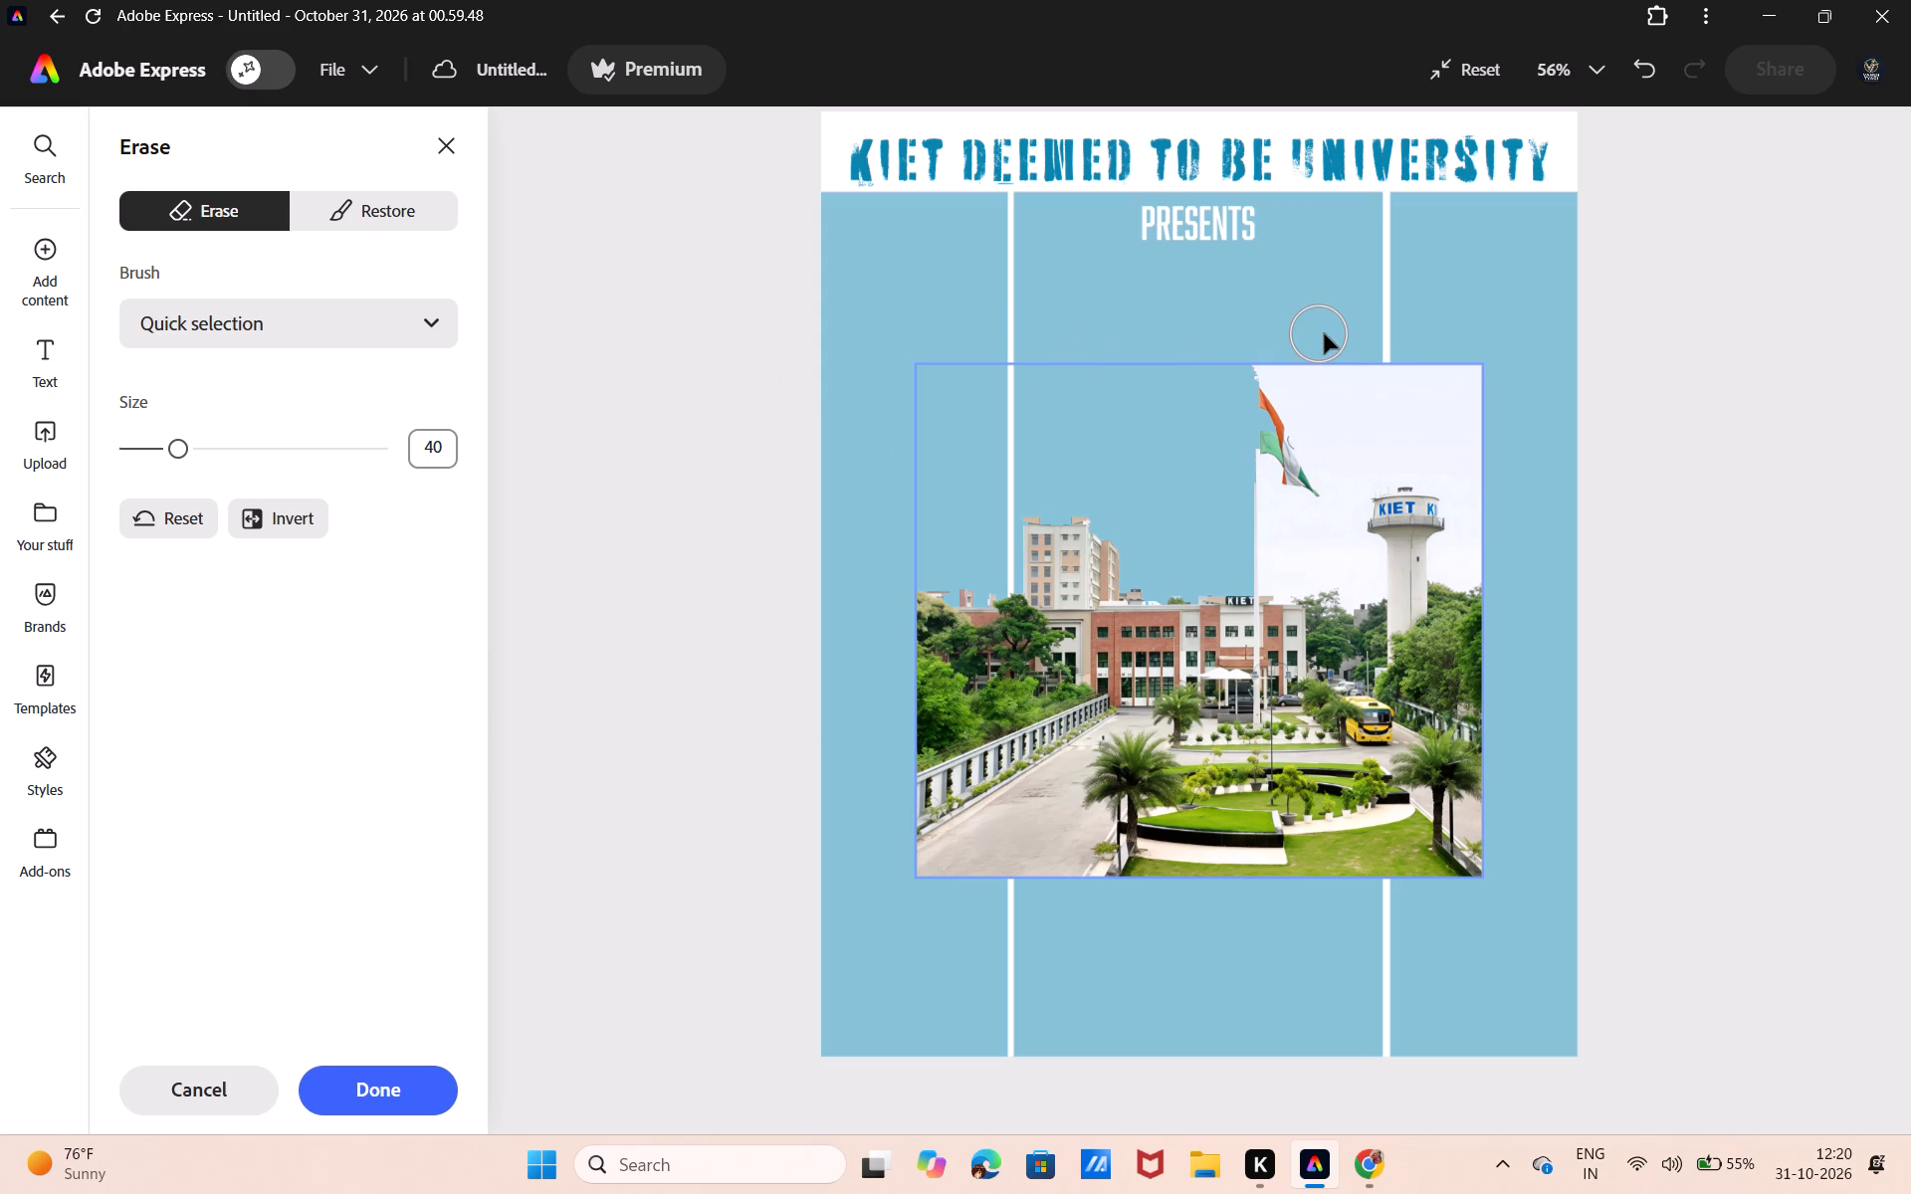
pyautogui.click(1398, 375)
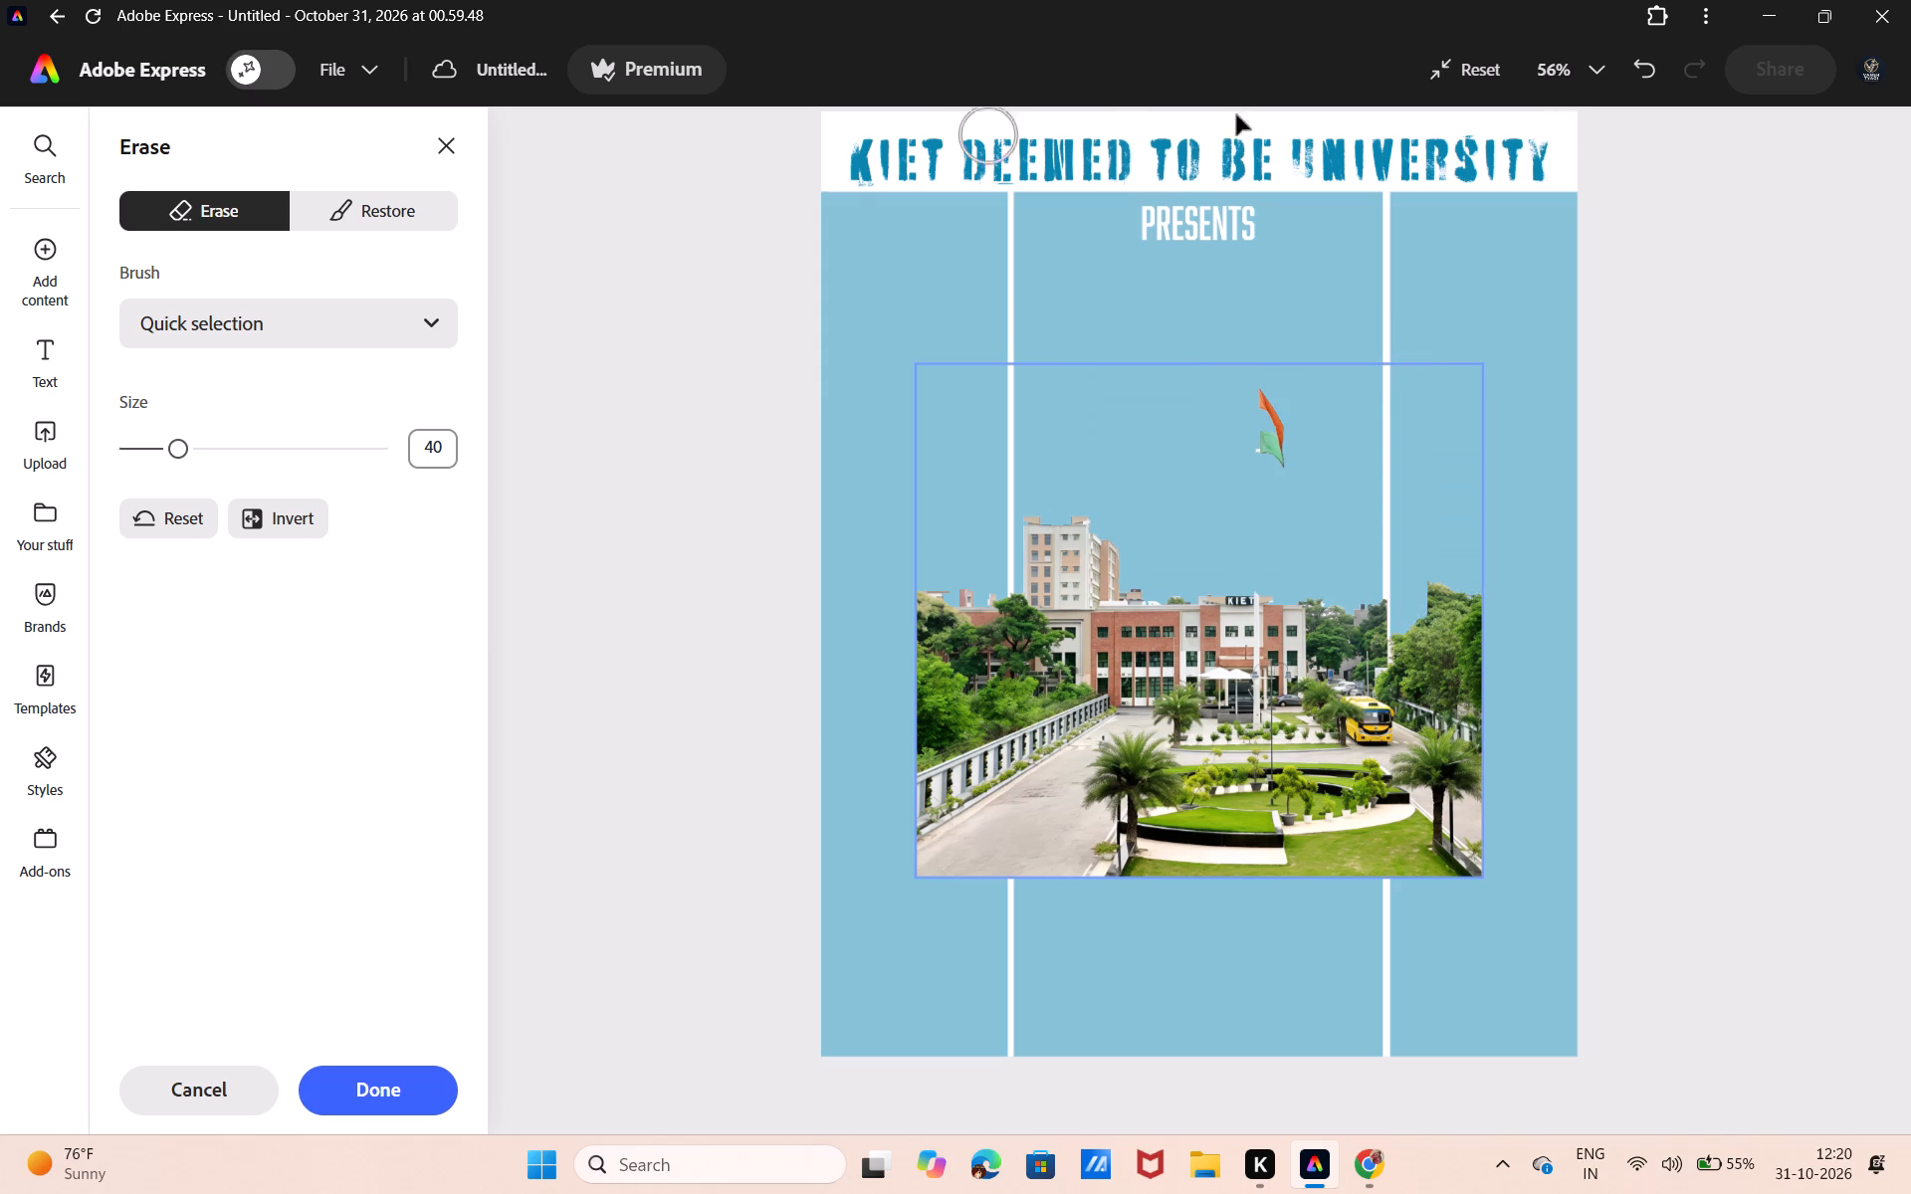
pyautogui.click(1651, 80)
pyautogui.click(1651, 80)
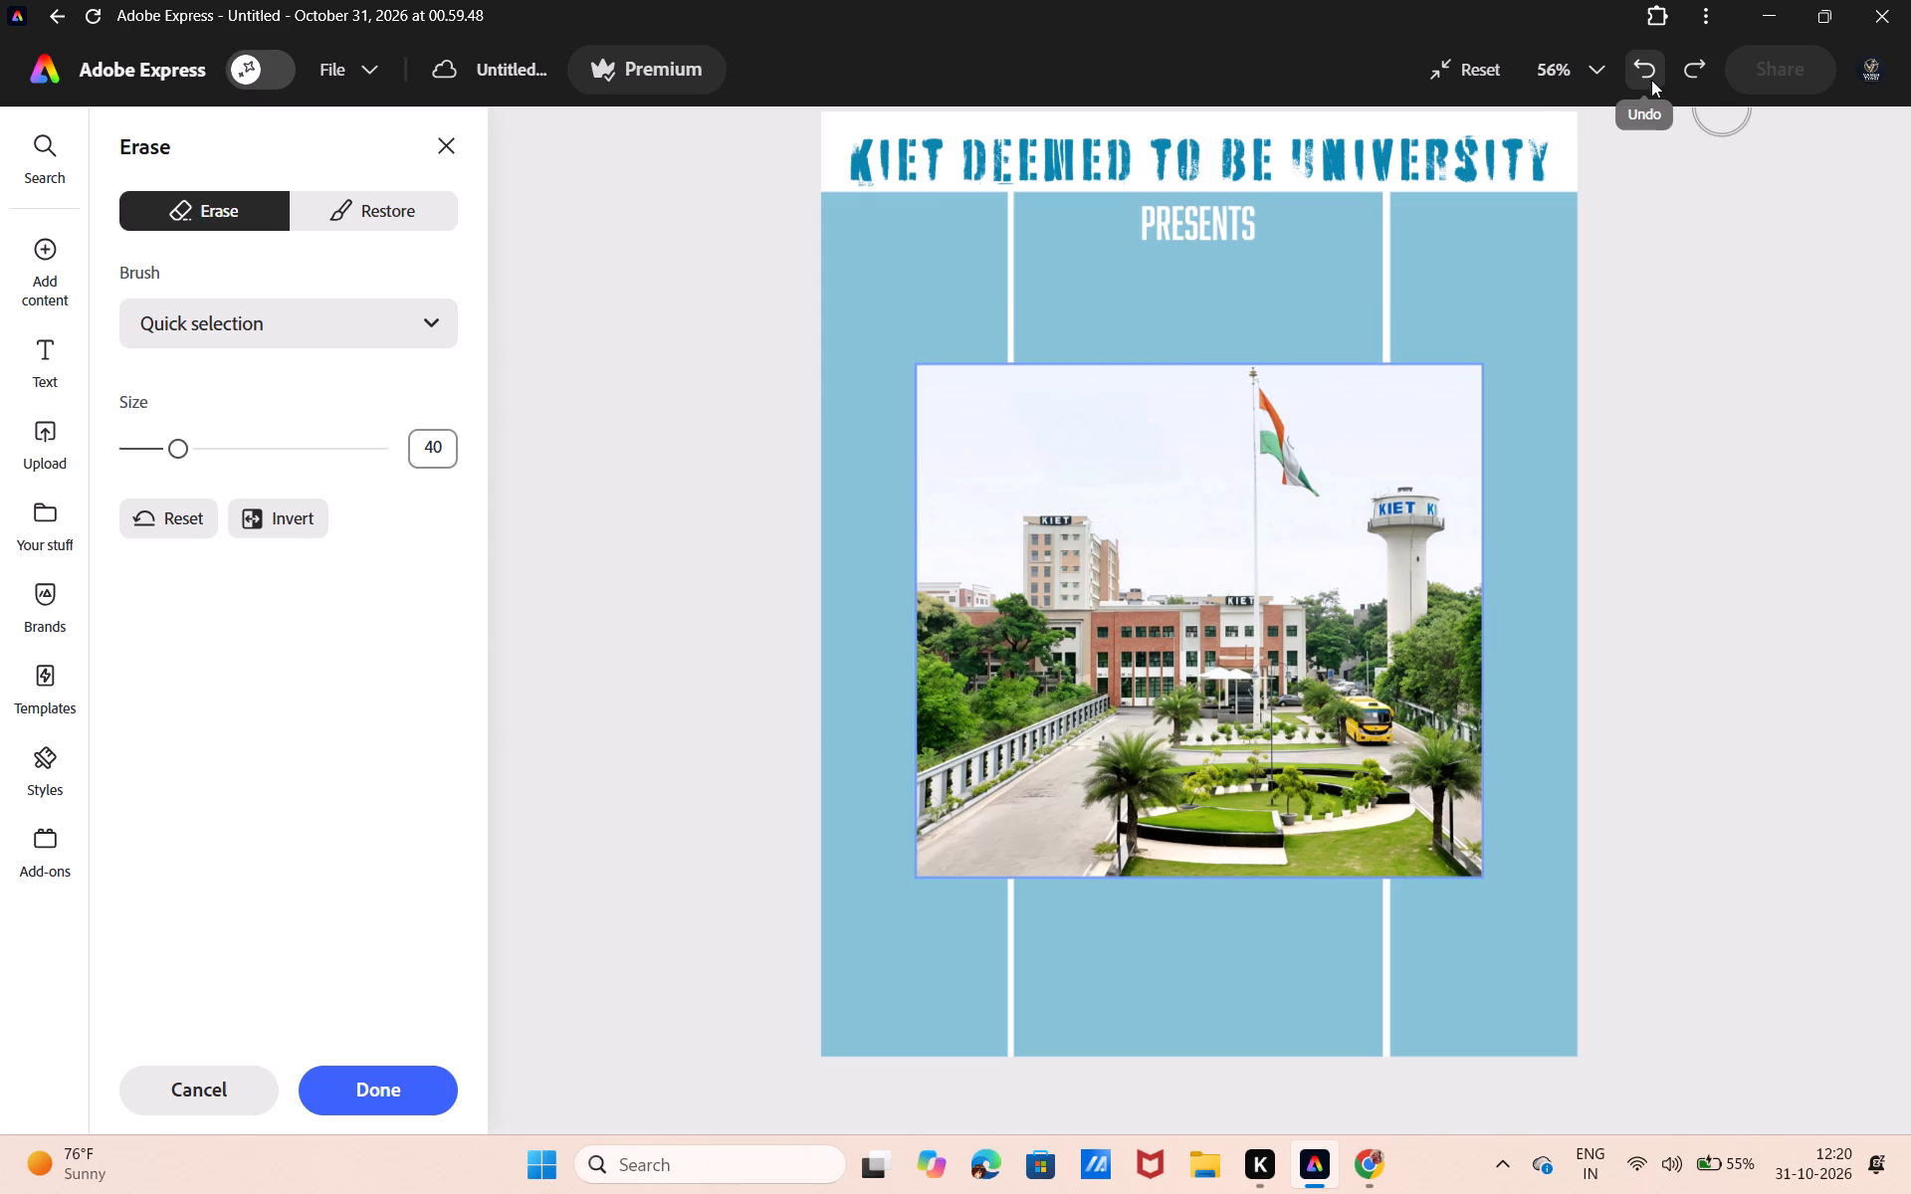
# Erase the sky on both sides of the flagpole with the Quick selection brush at size 14.
pyautogui.click(136, 446)
pyautogui.click(930, 387)
pyautogui.moveTo(930, 387); pyautogui.dragTo(1071, 391)
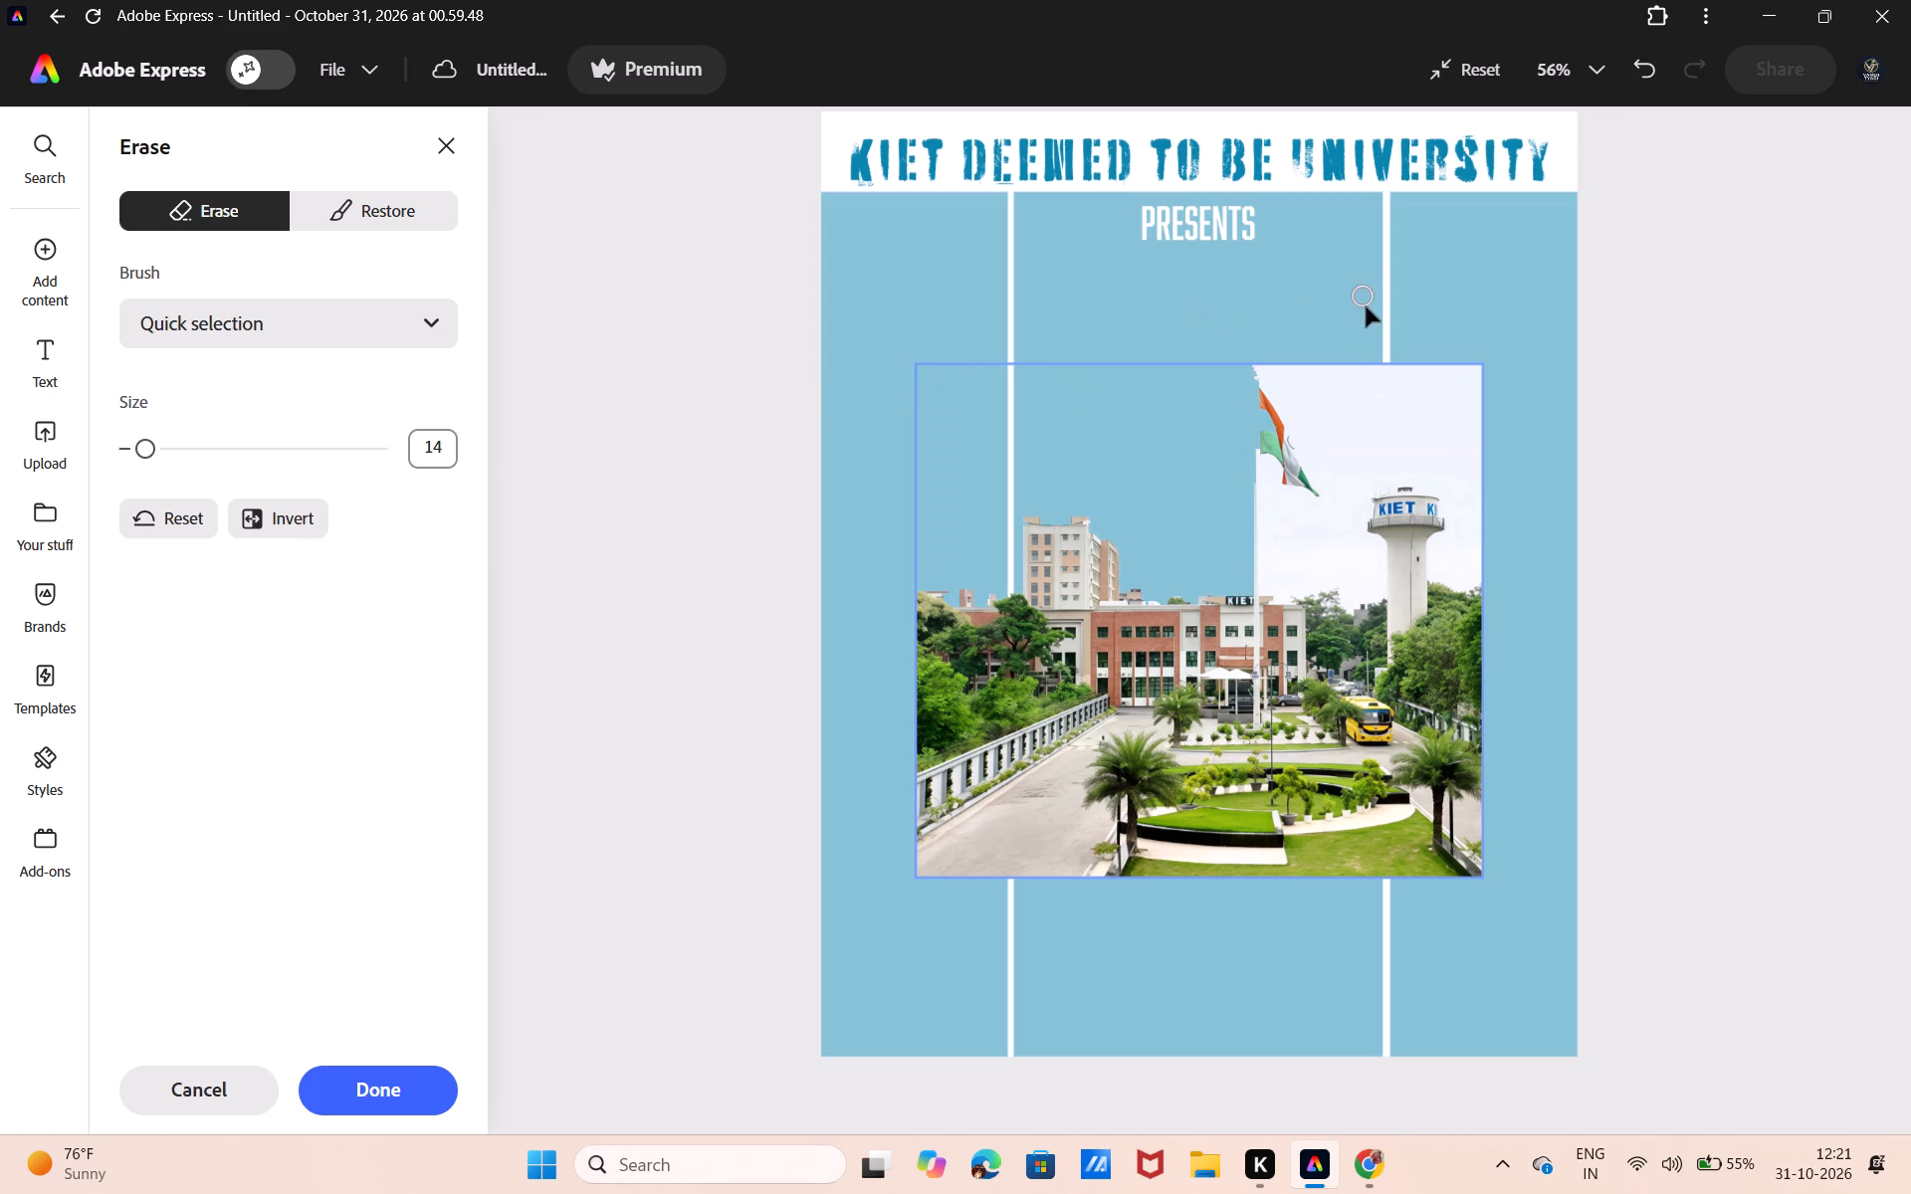
pyautogui.moveTo(1300, 371); pyautogui.dragTo(1501, 351)
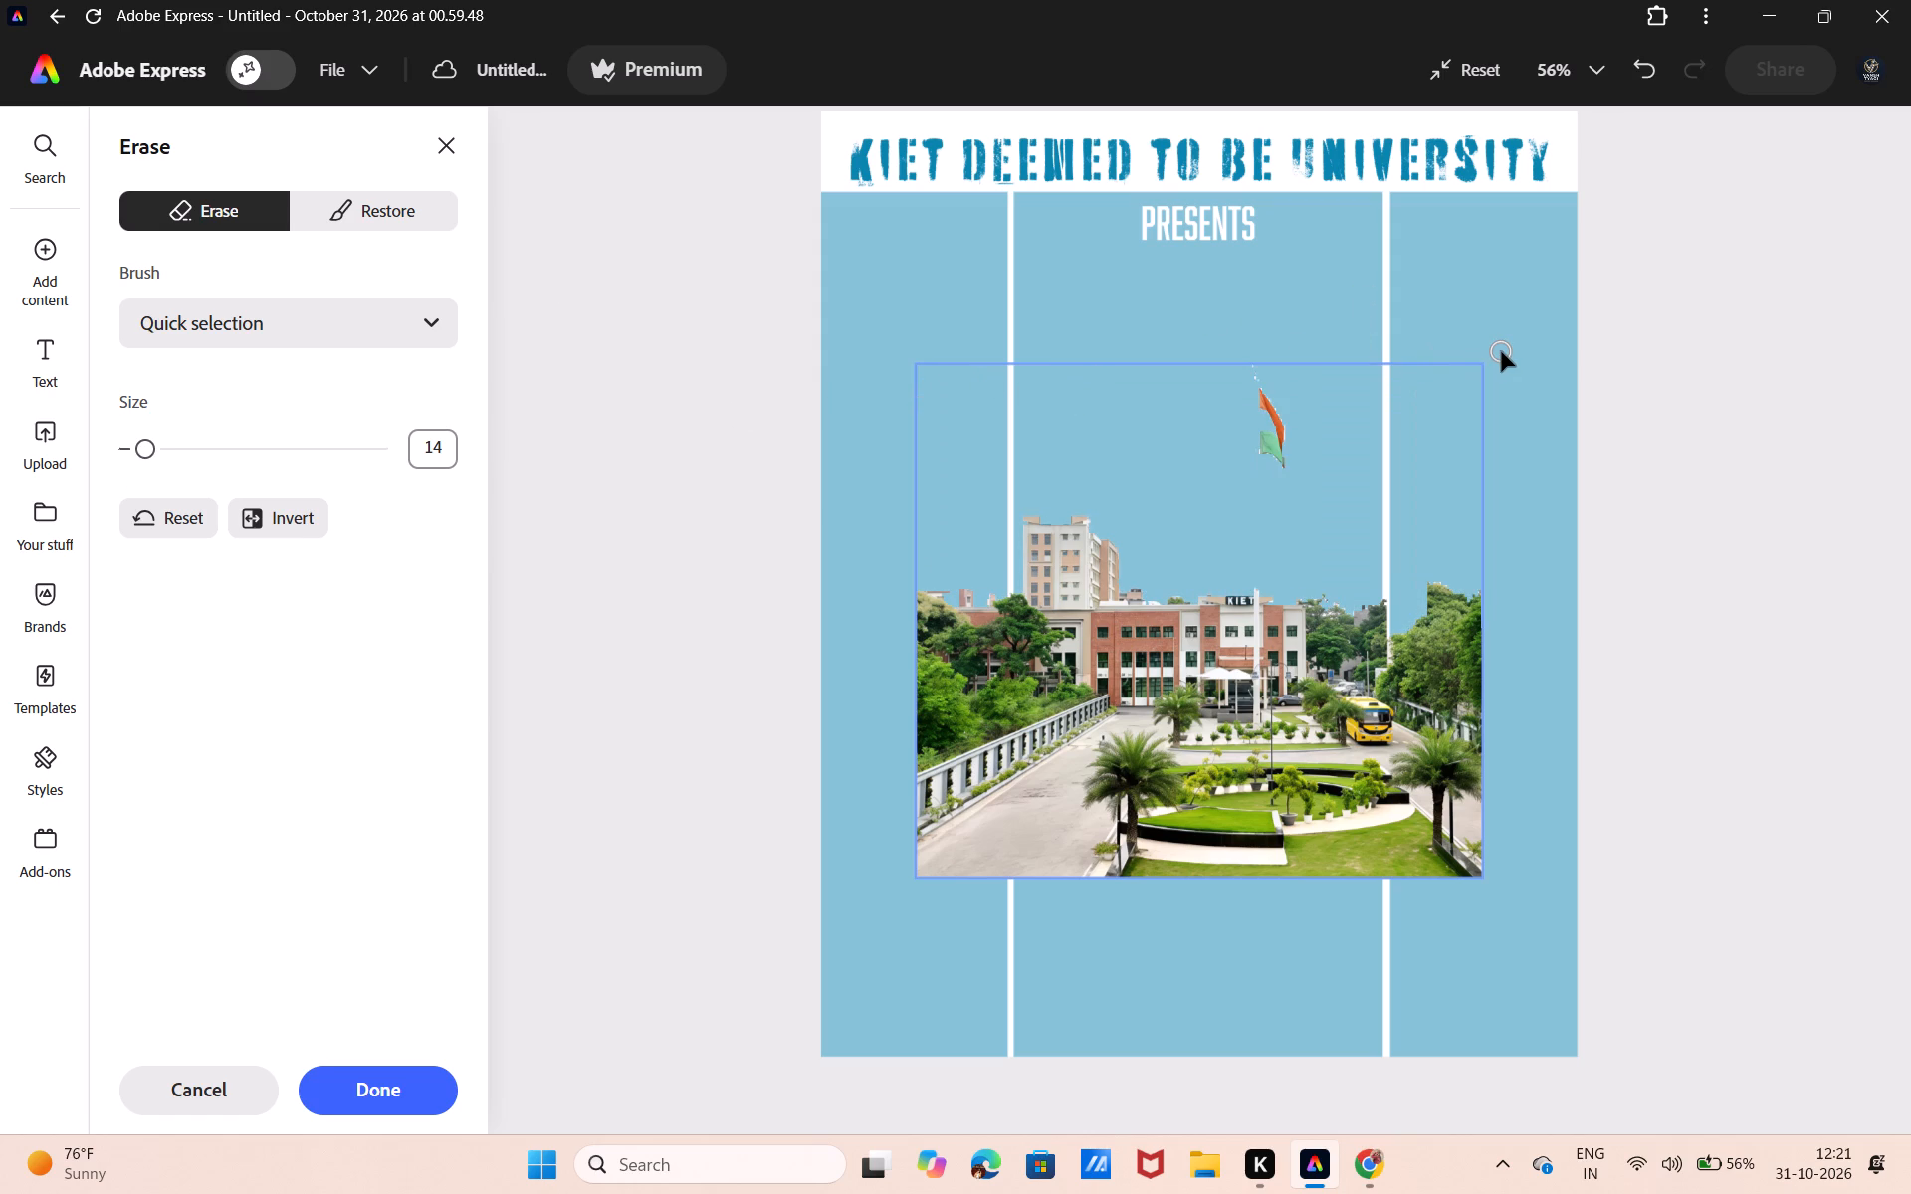
# Restore the water tower's erased column in the campus photo with the Quick selection brush.
pyautogui.click(363, 210)
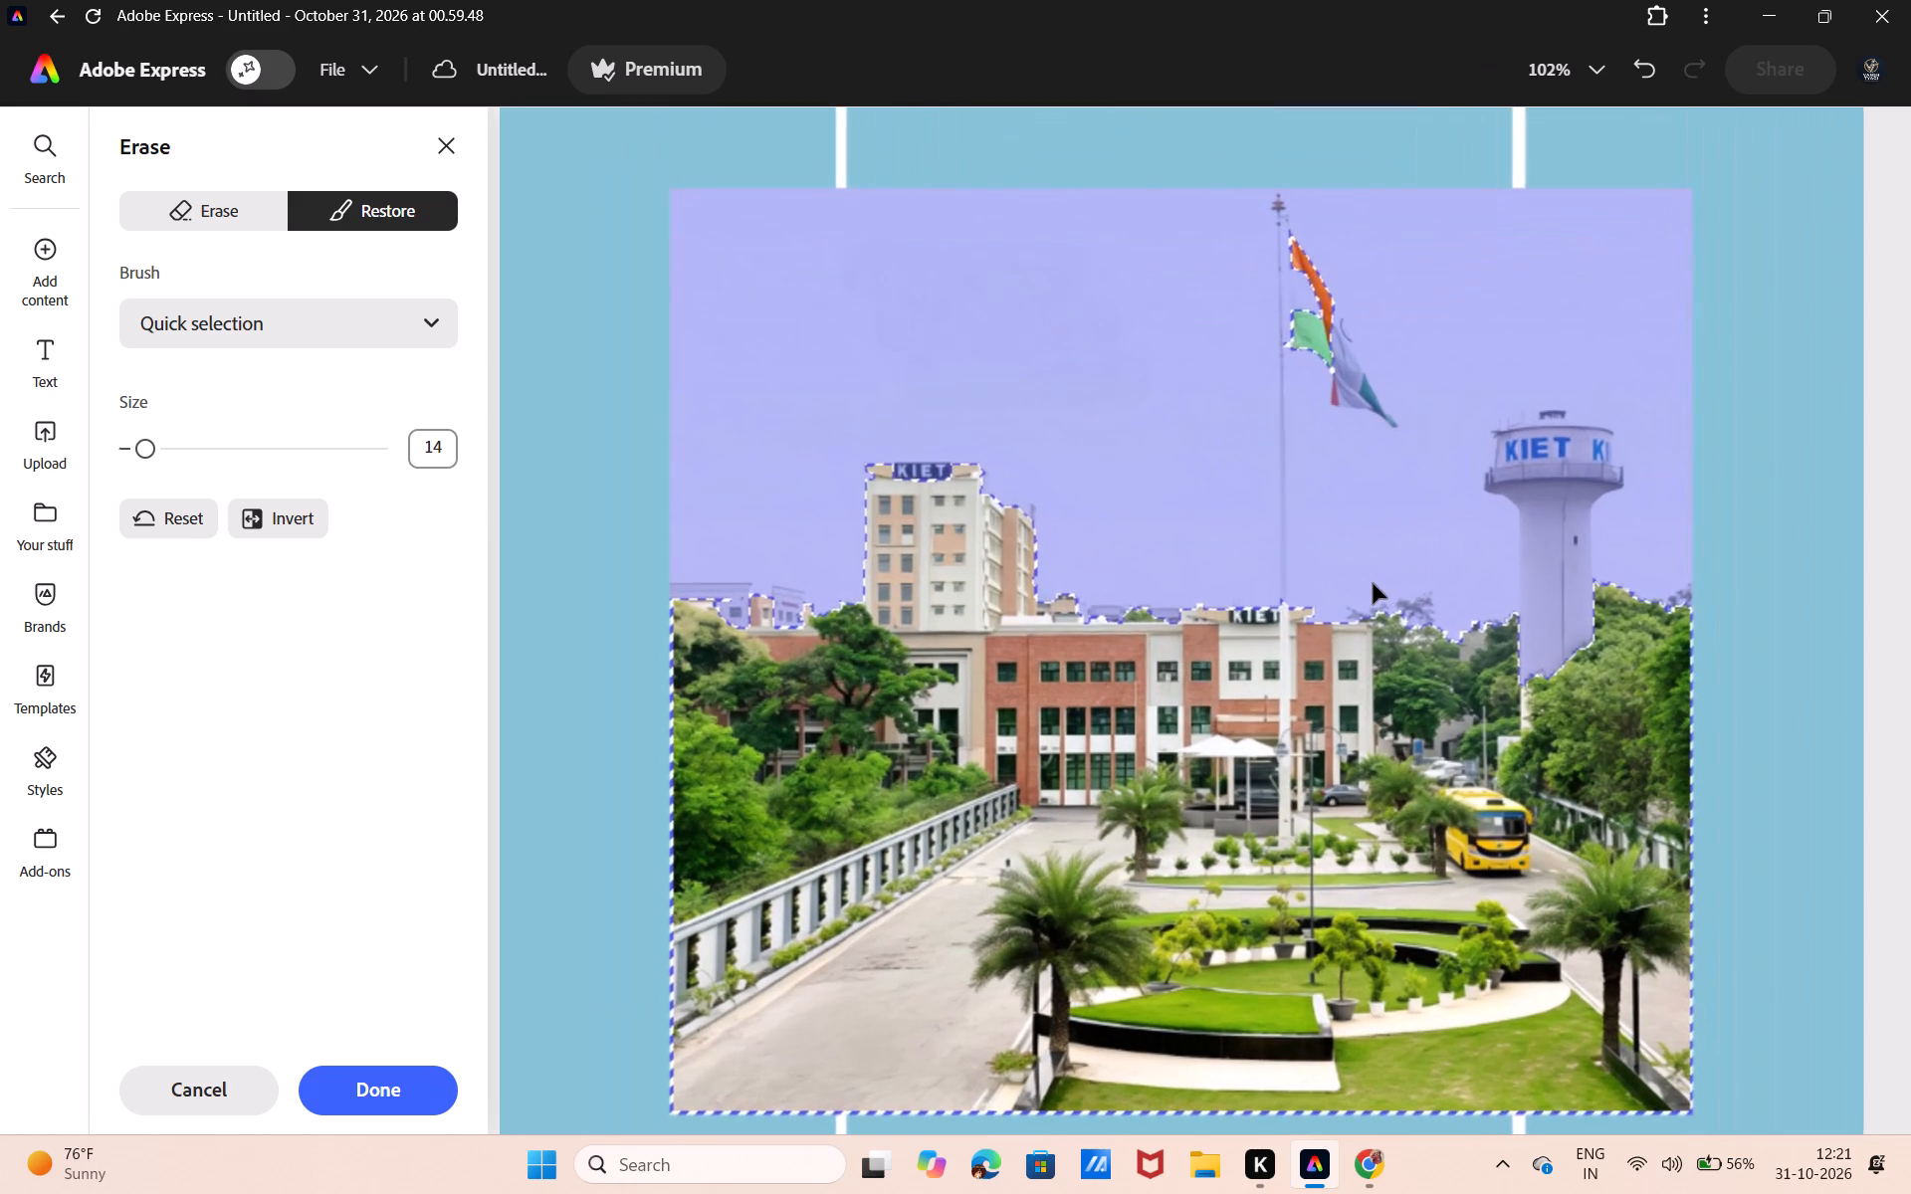
pyautogui.hscroll(-3, 1373, 583)
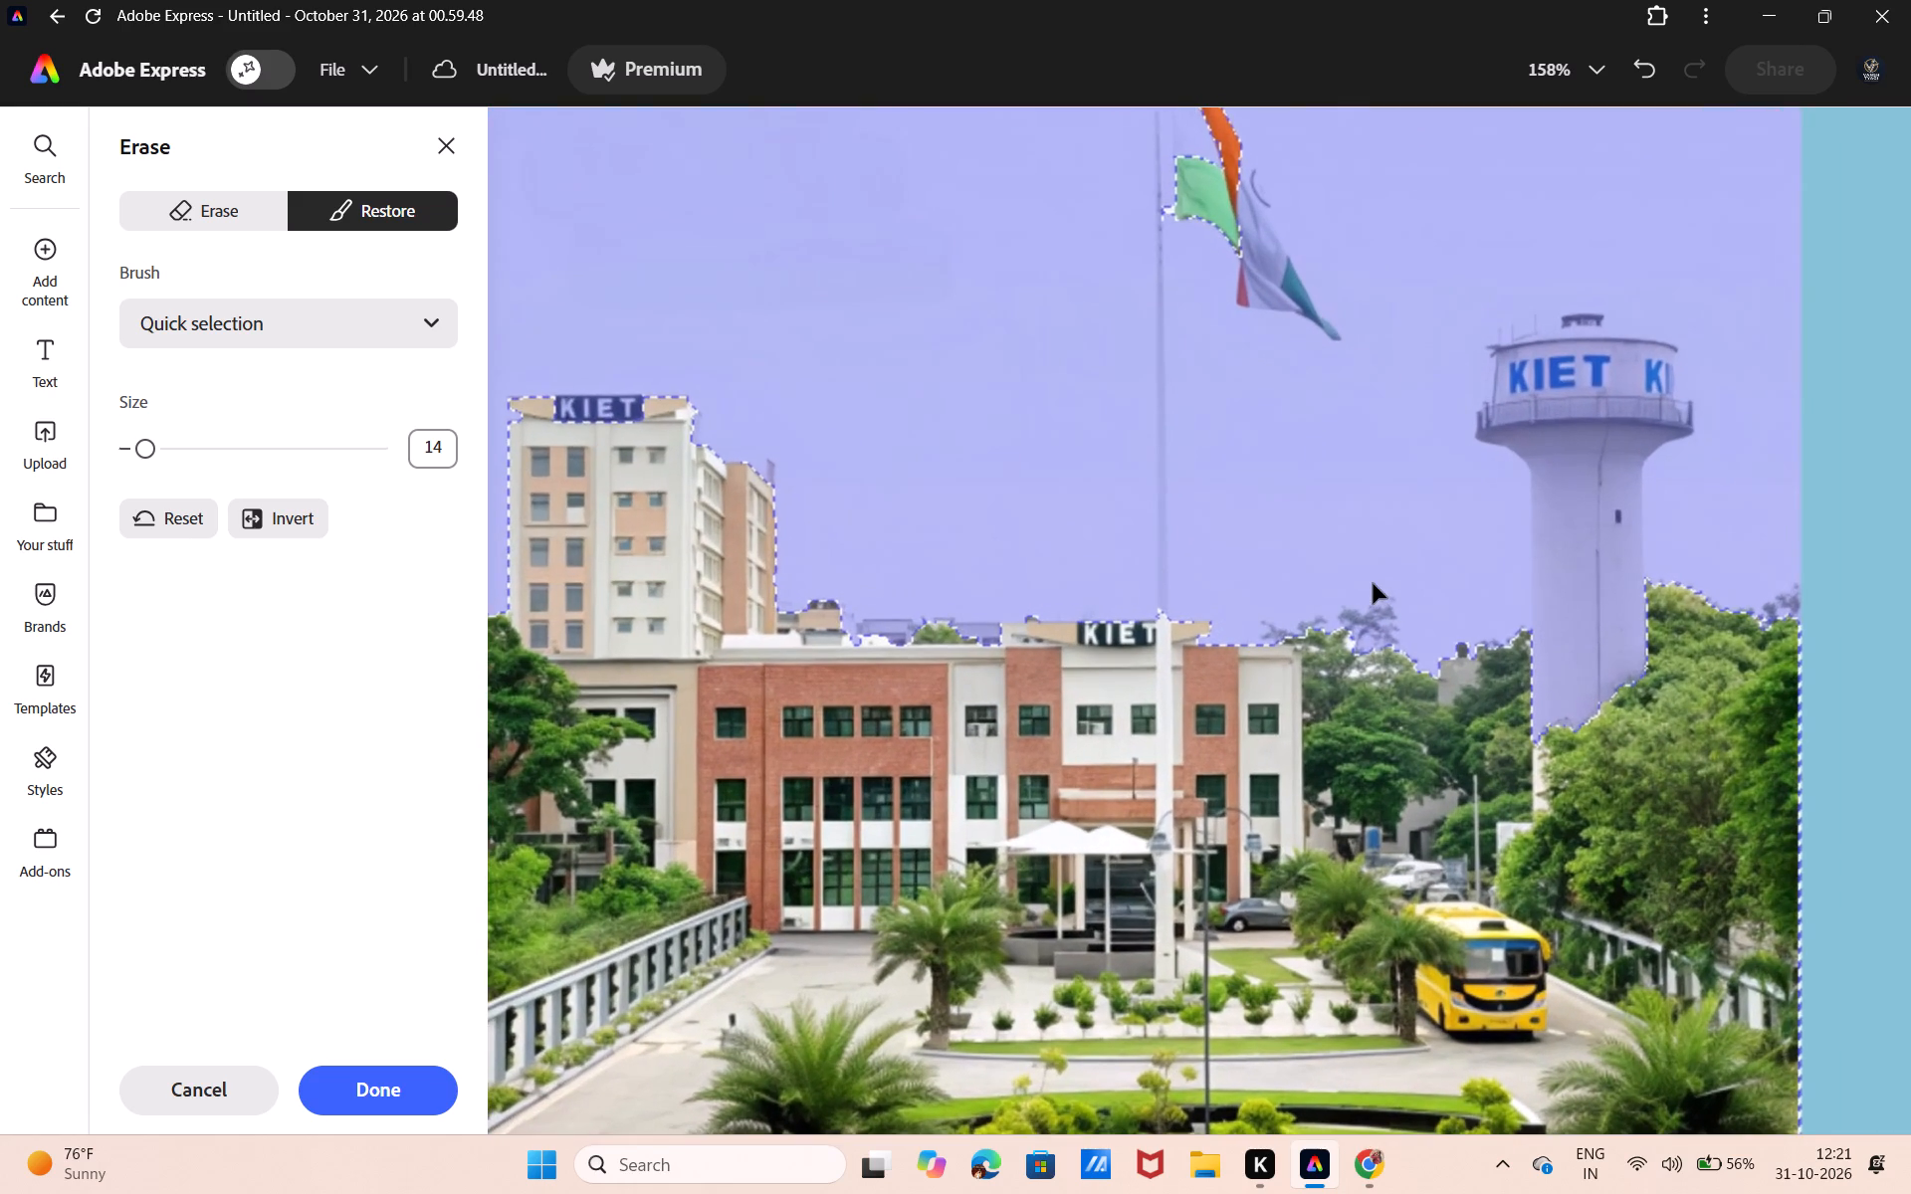
pyautogui.hscroll(-1, 1373, 583)
pyautogui.click(1492, 622)
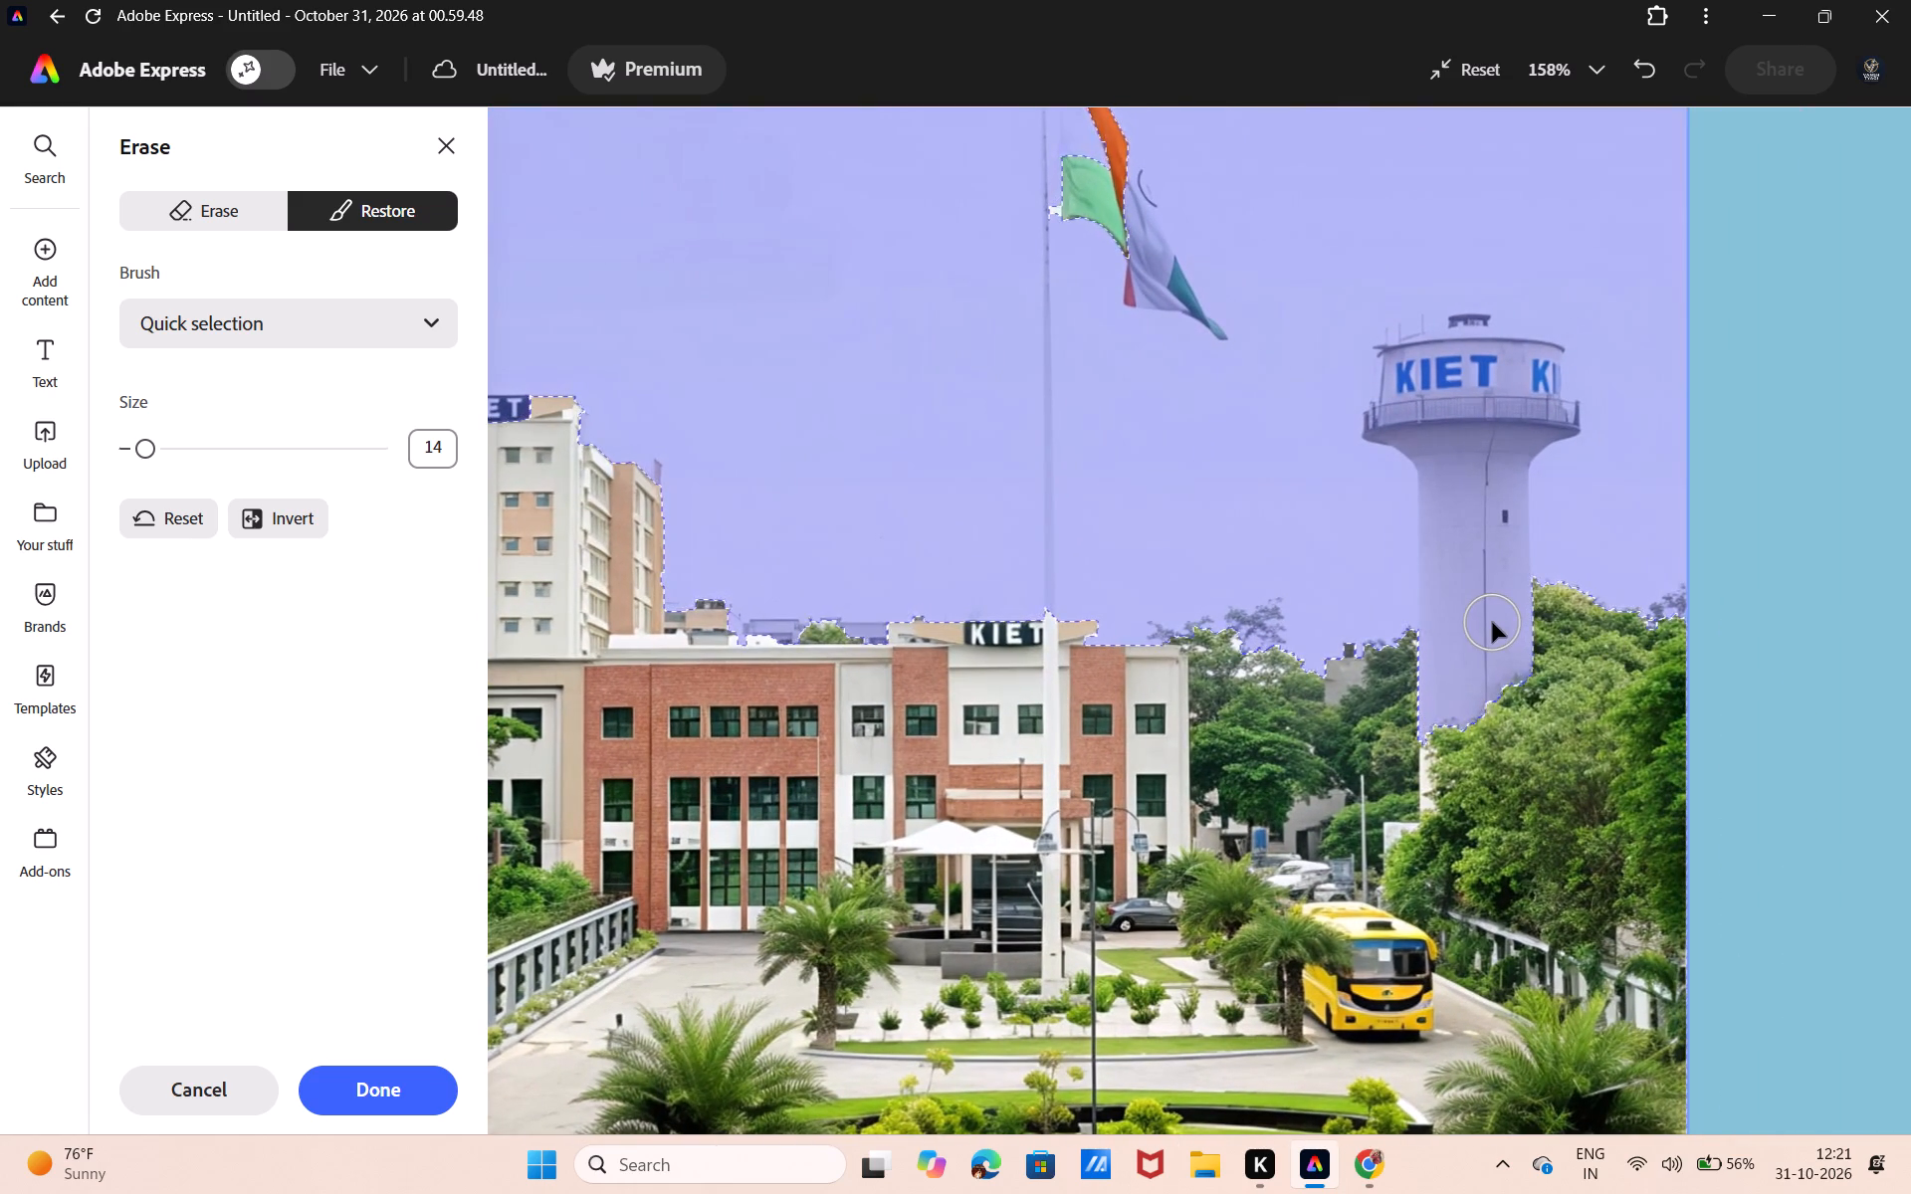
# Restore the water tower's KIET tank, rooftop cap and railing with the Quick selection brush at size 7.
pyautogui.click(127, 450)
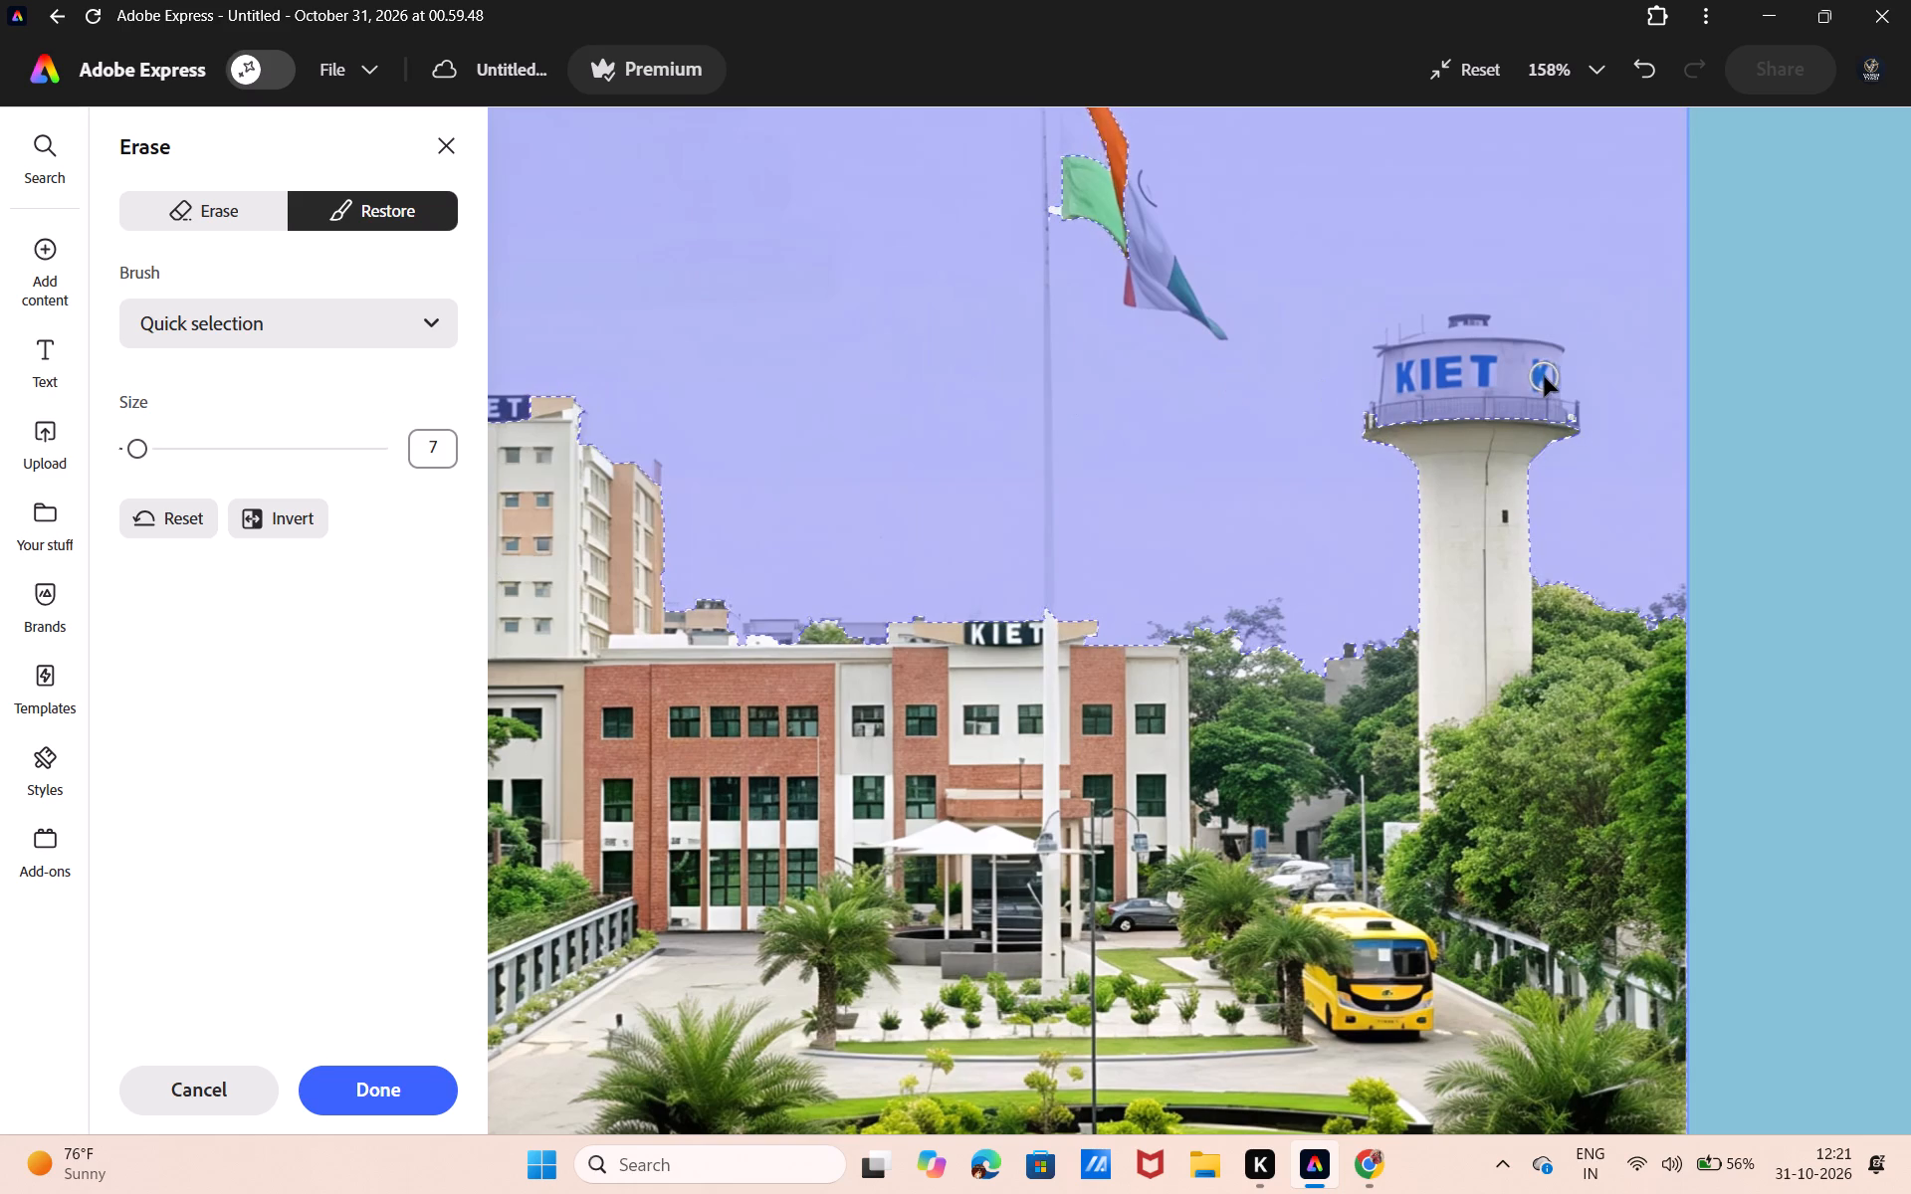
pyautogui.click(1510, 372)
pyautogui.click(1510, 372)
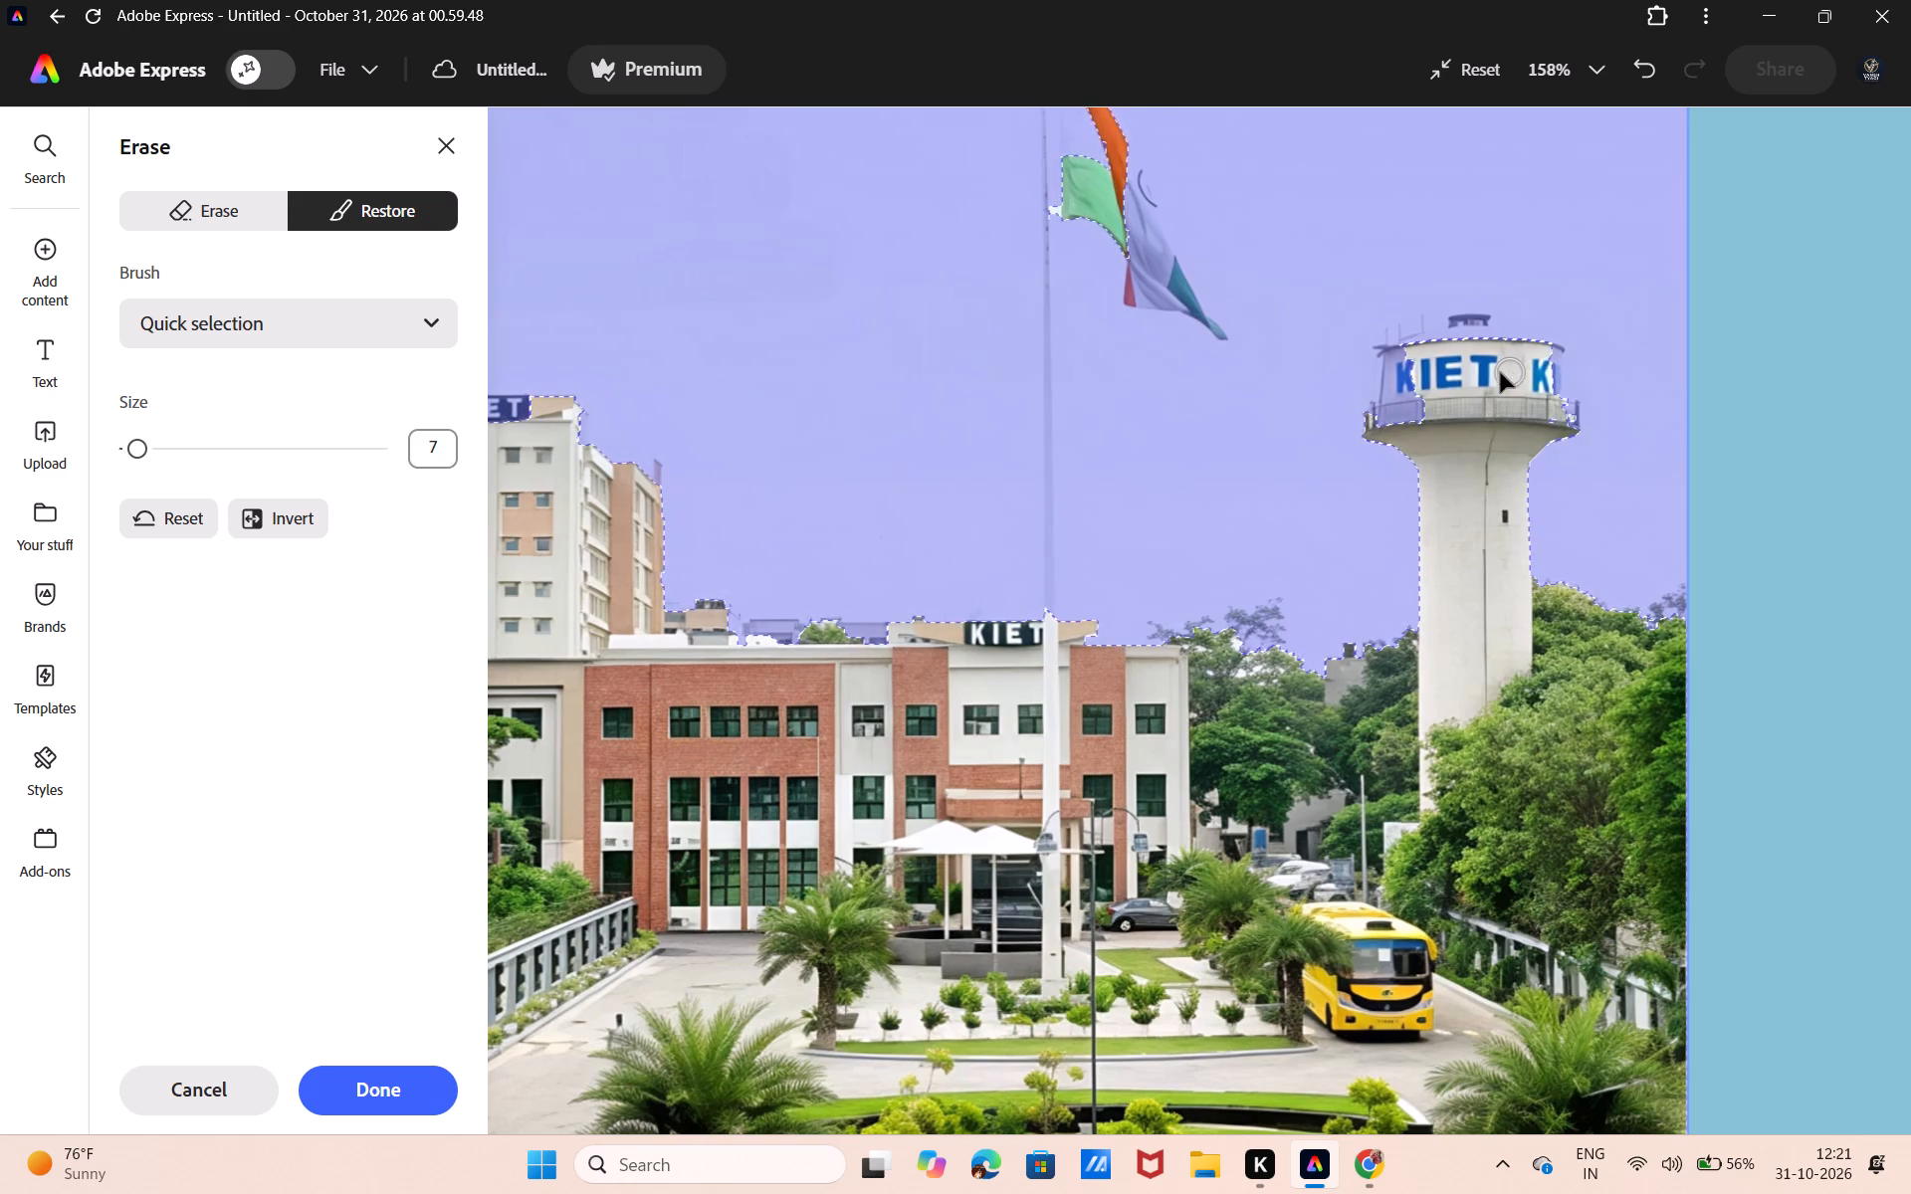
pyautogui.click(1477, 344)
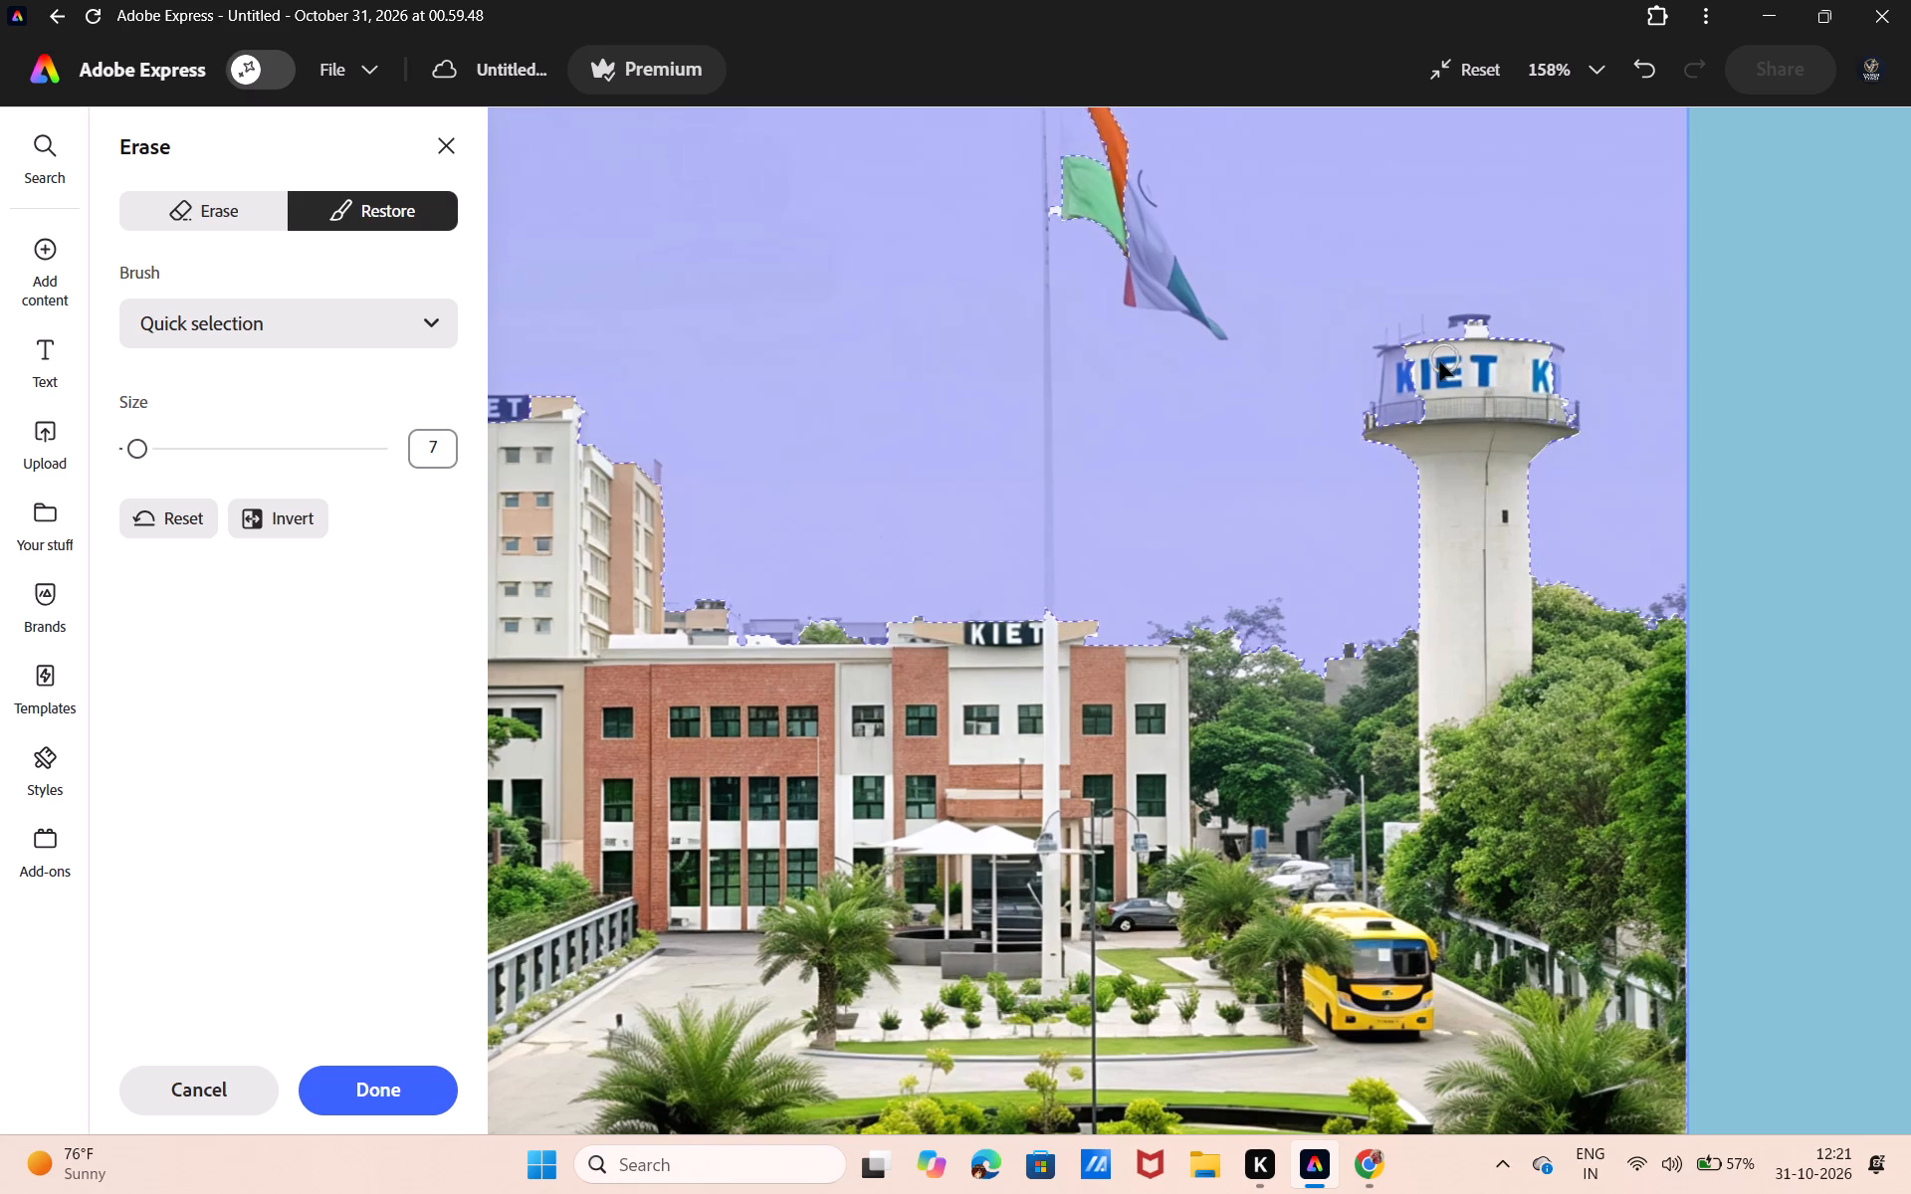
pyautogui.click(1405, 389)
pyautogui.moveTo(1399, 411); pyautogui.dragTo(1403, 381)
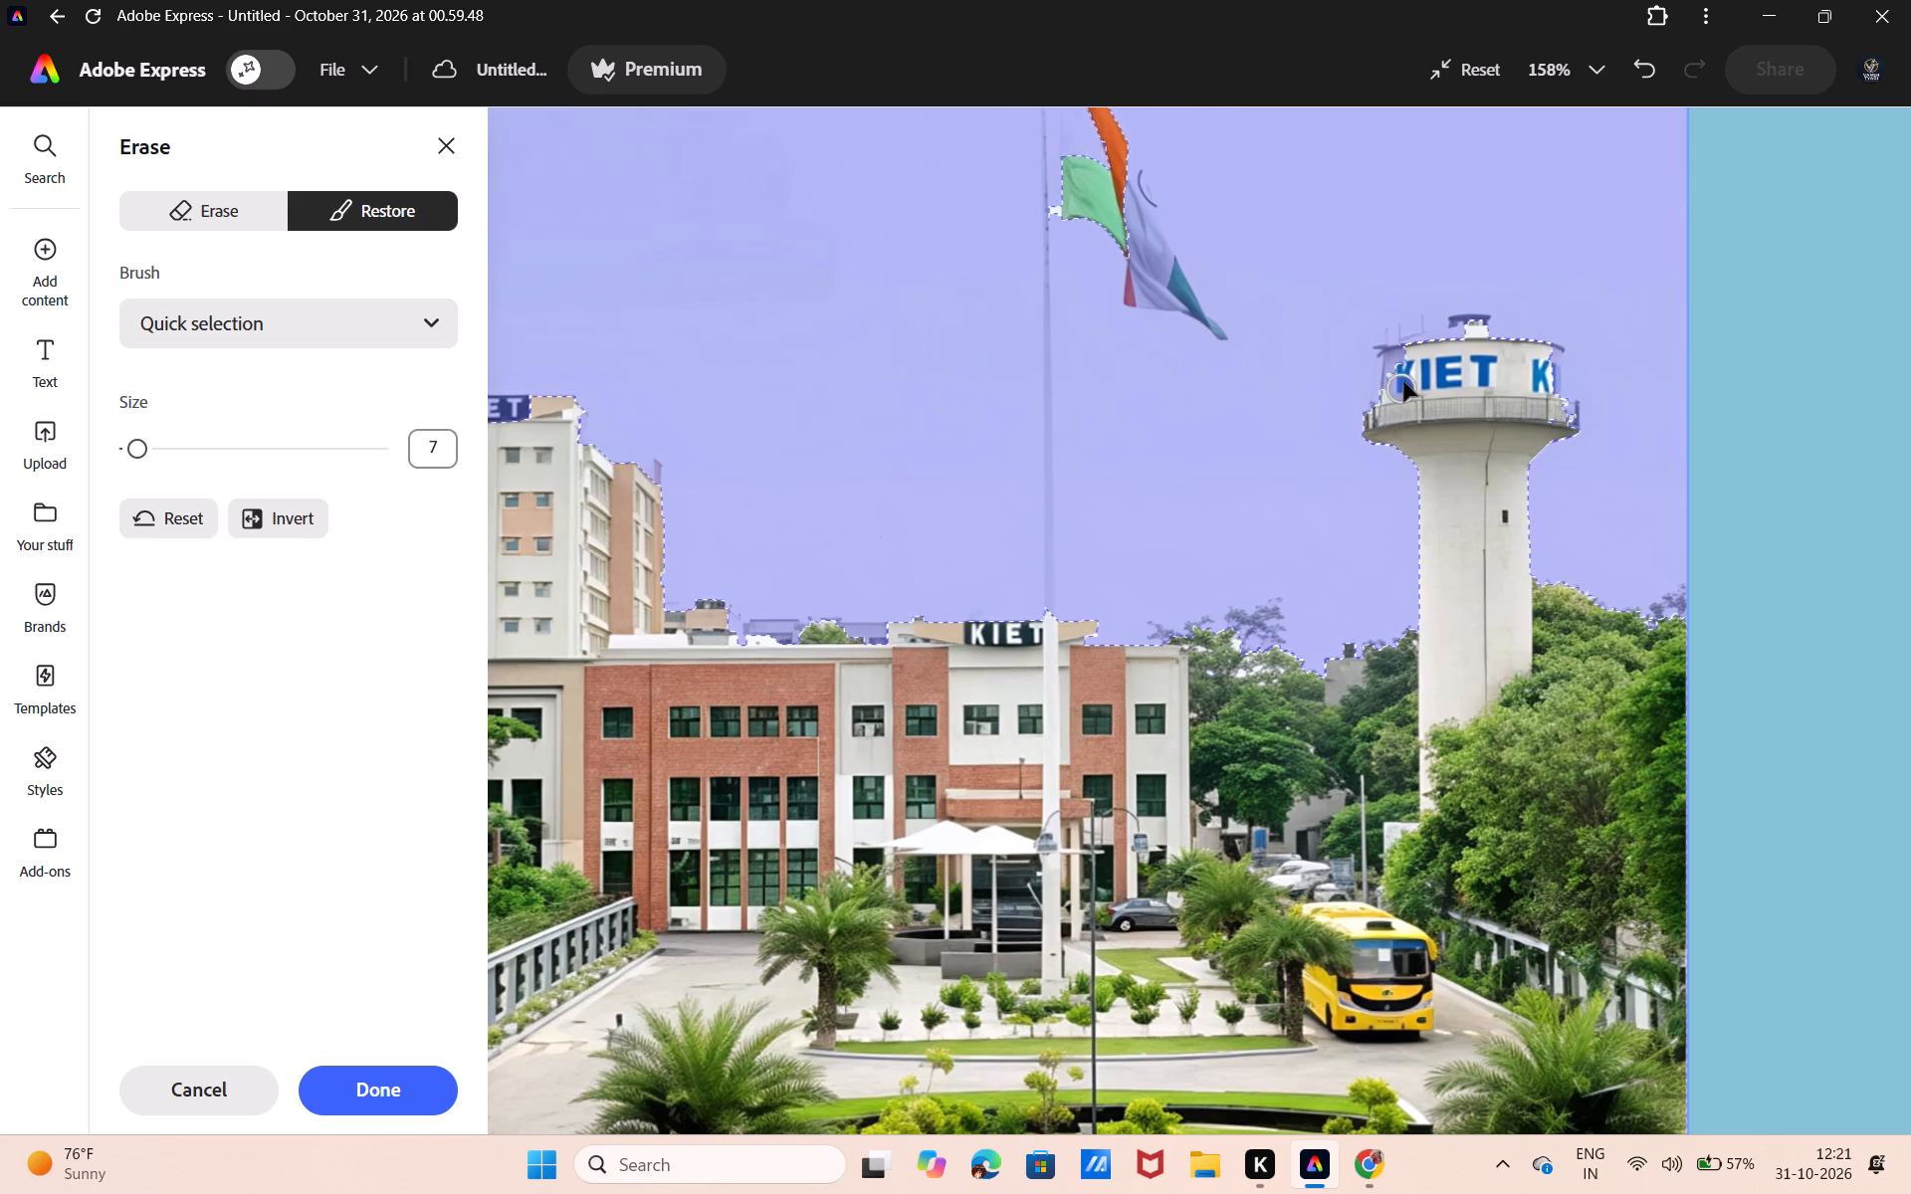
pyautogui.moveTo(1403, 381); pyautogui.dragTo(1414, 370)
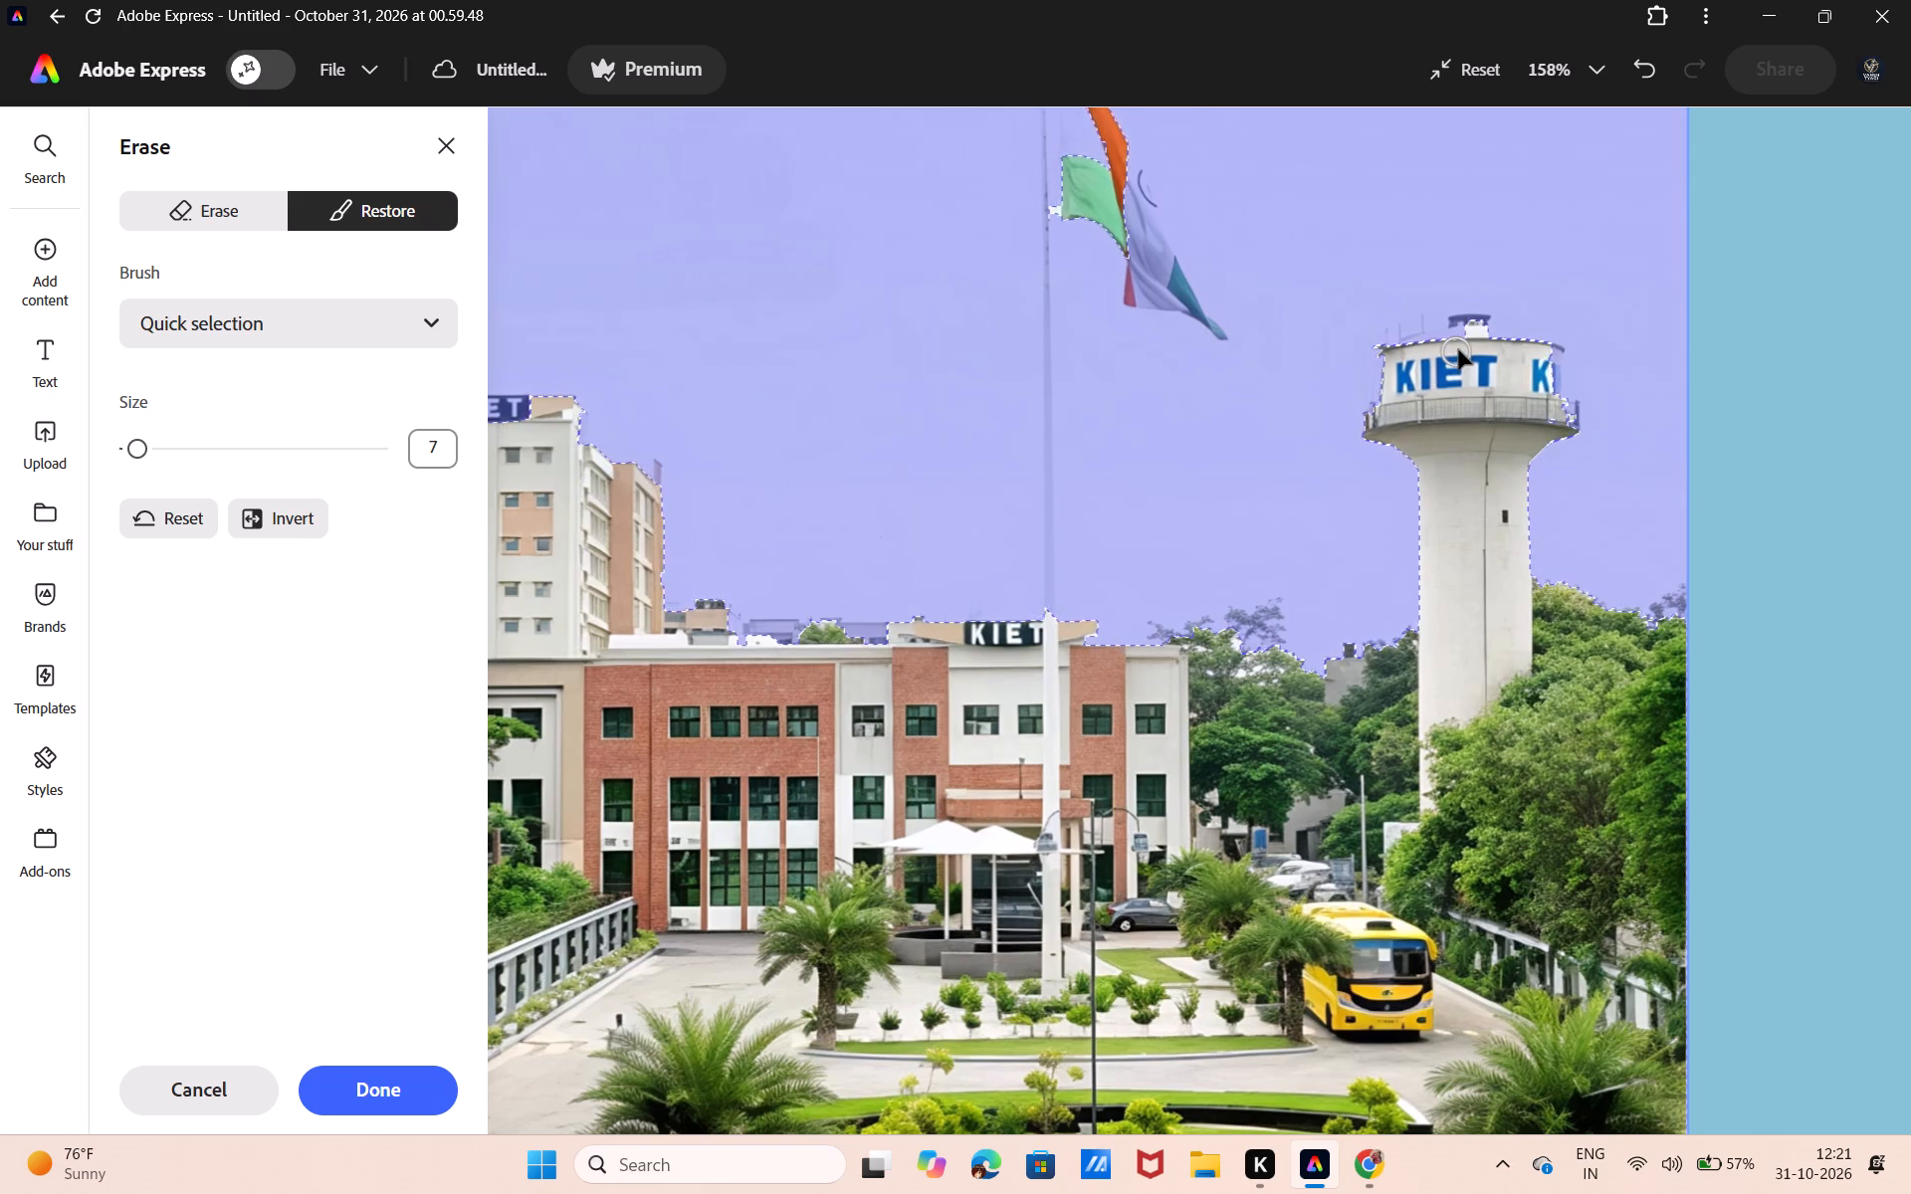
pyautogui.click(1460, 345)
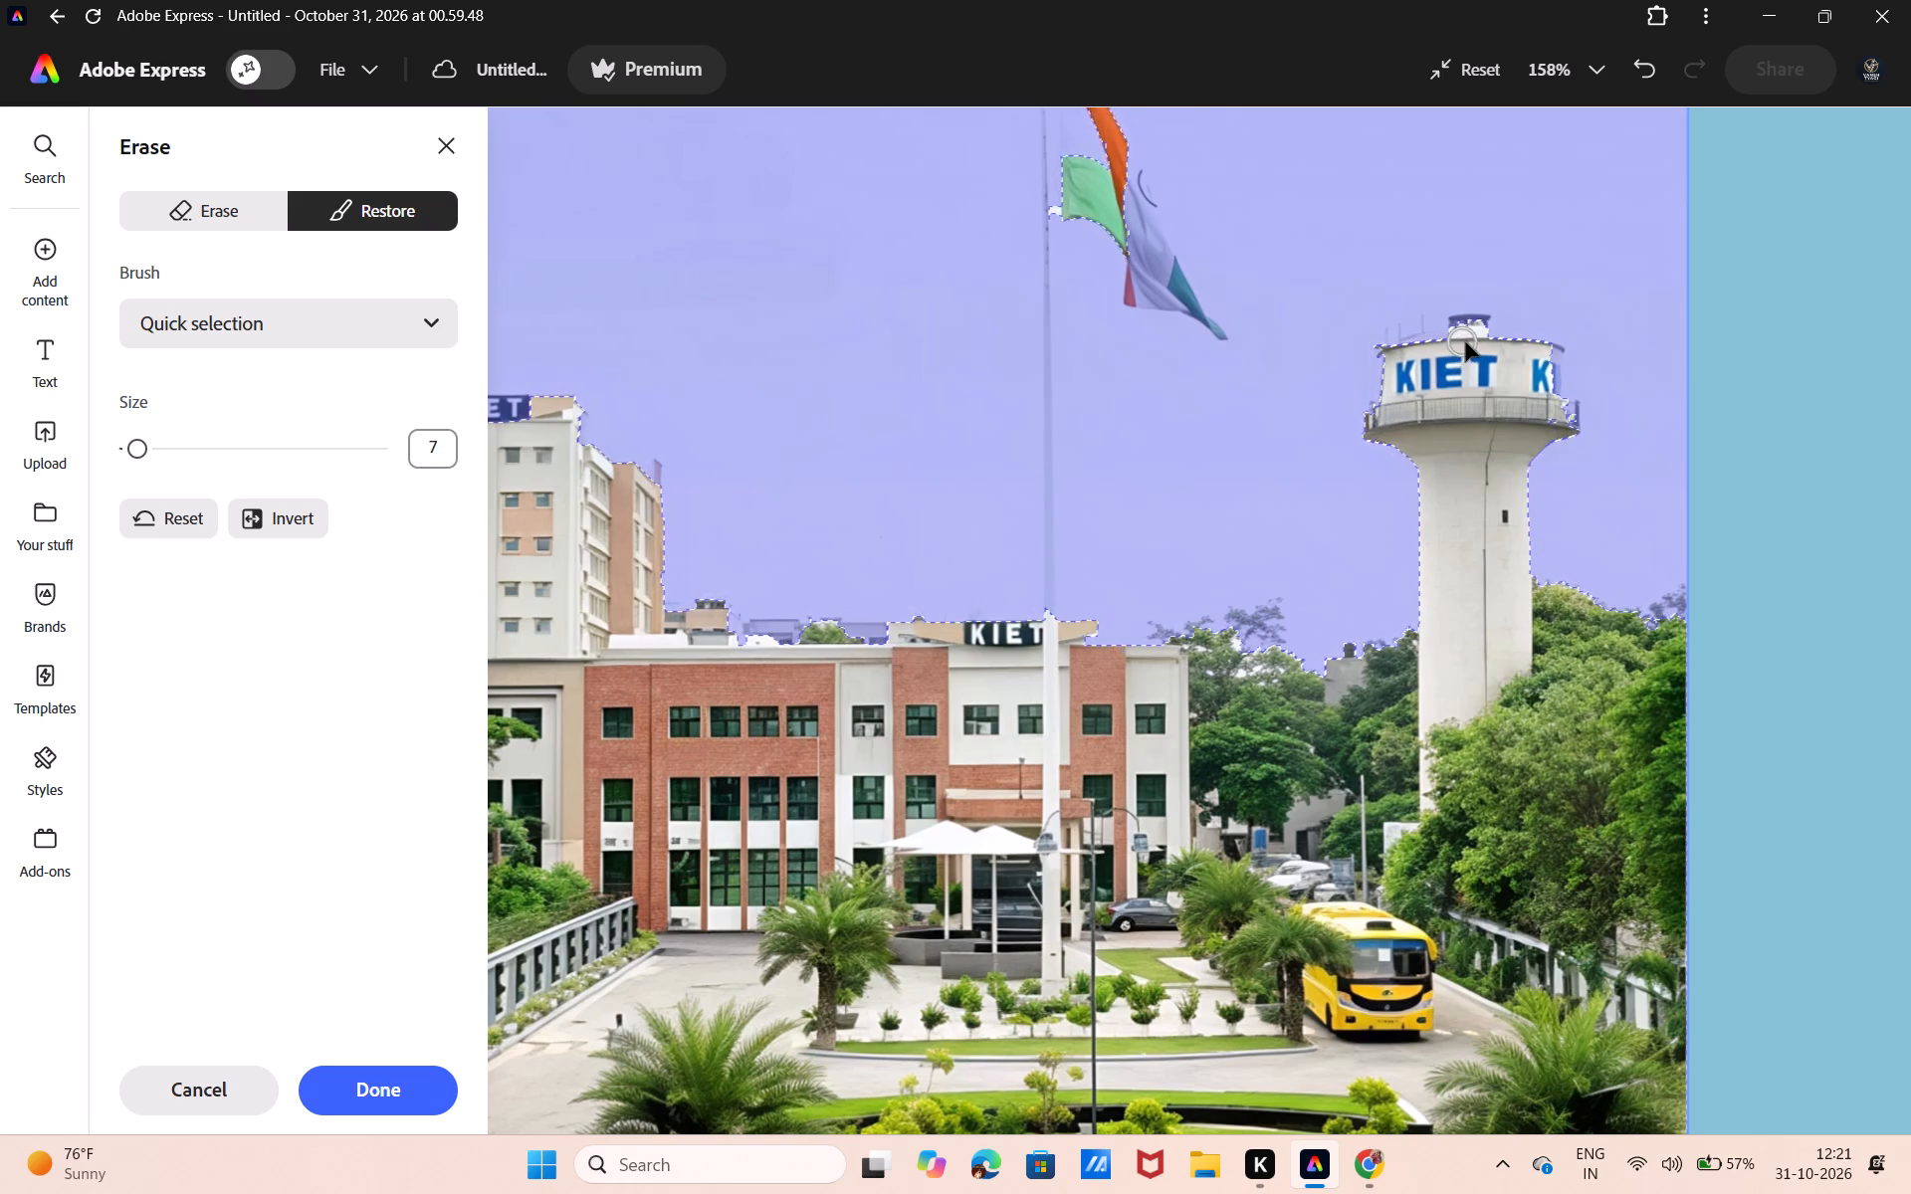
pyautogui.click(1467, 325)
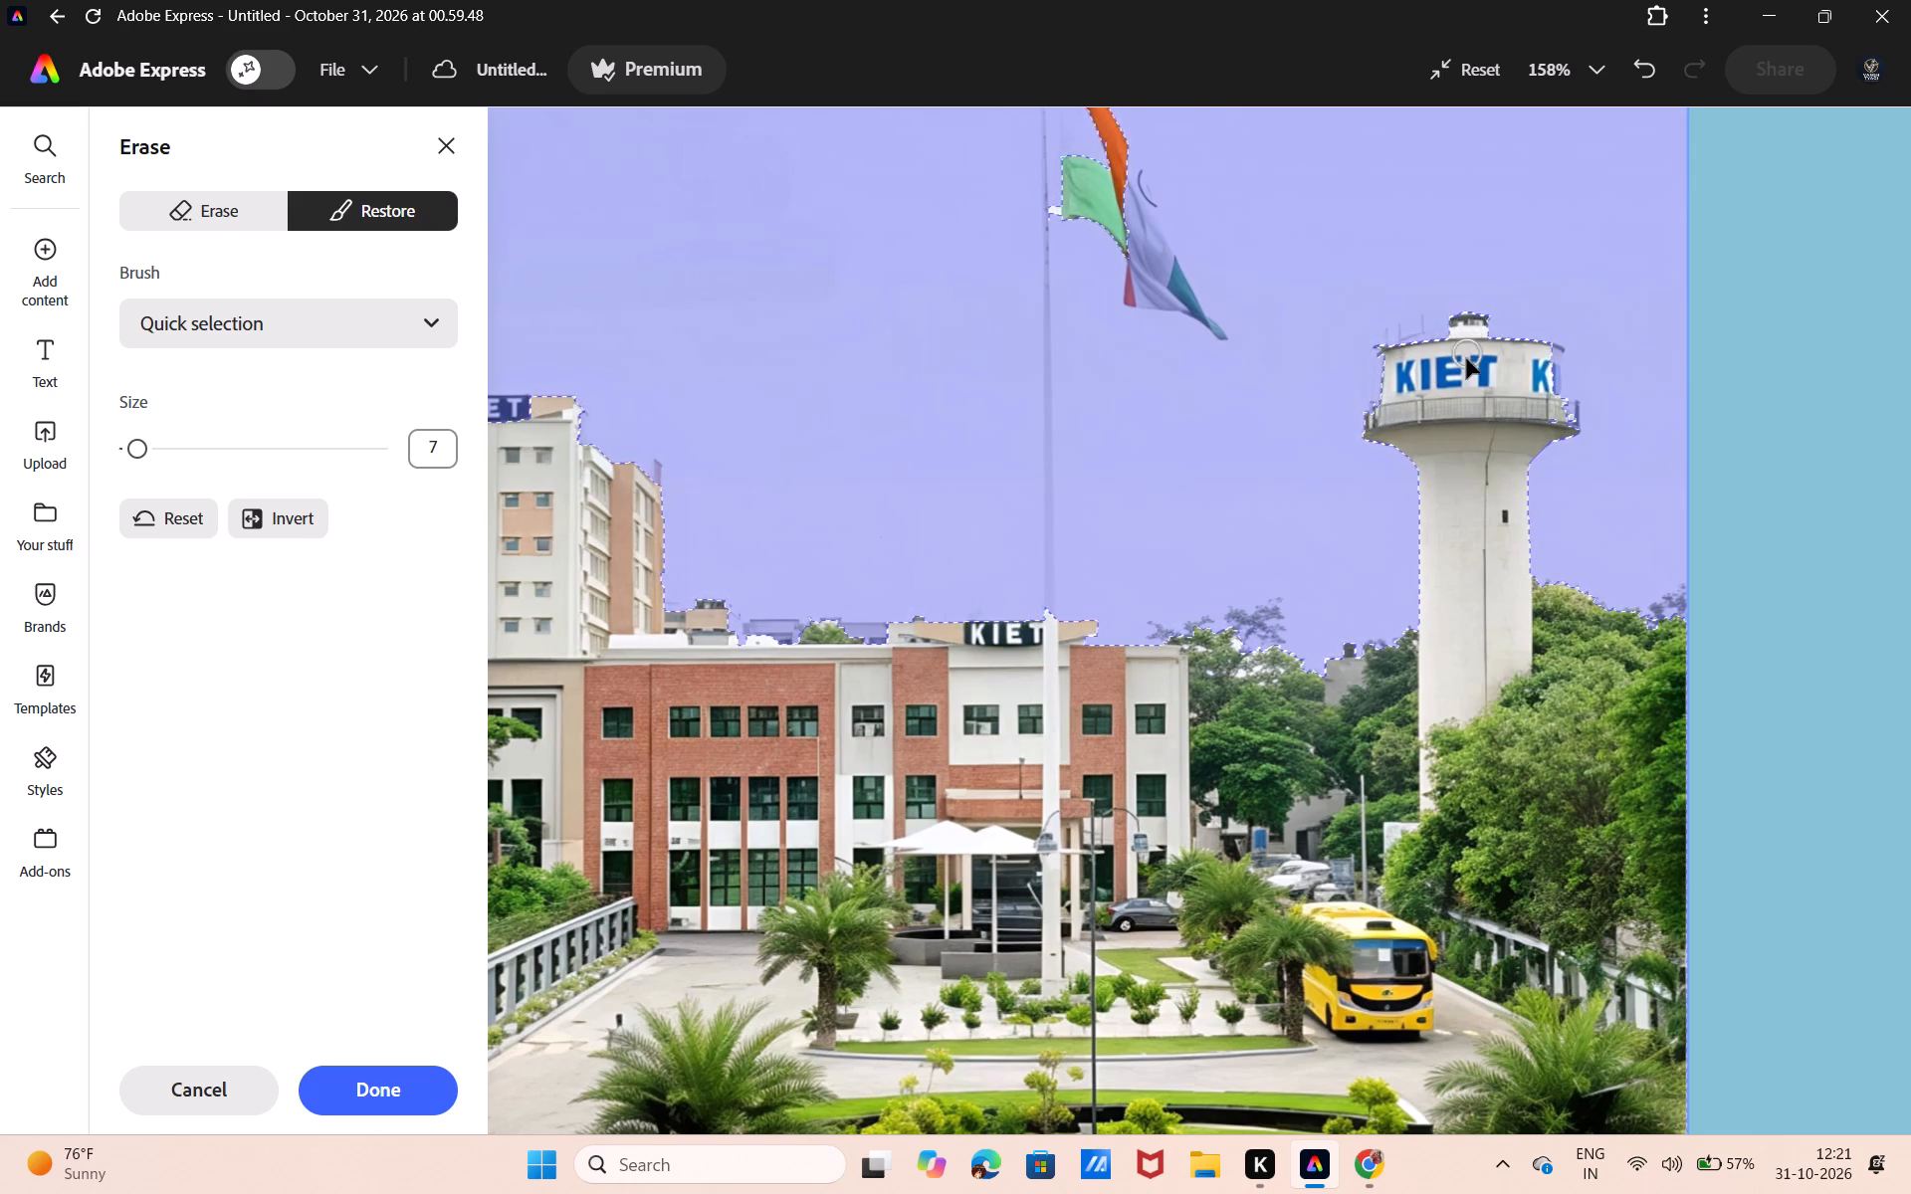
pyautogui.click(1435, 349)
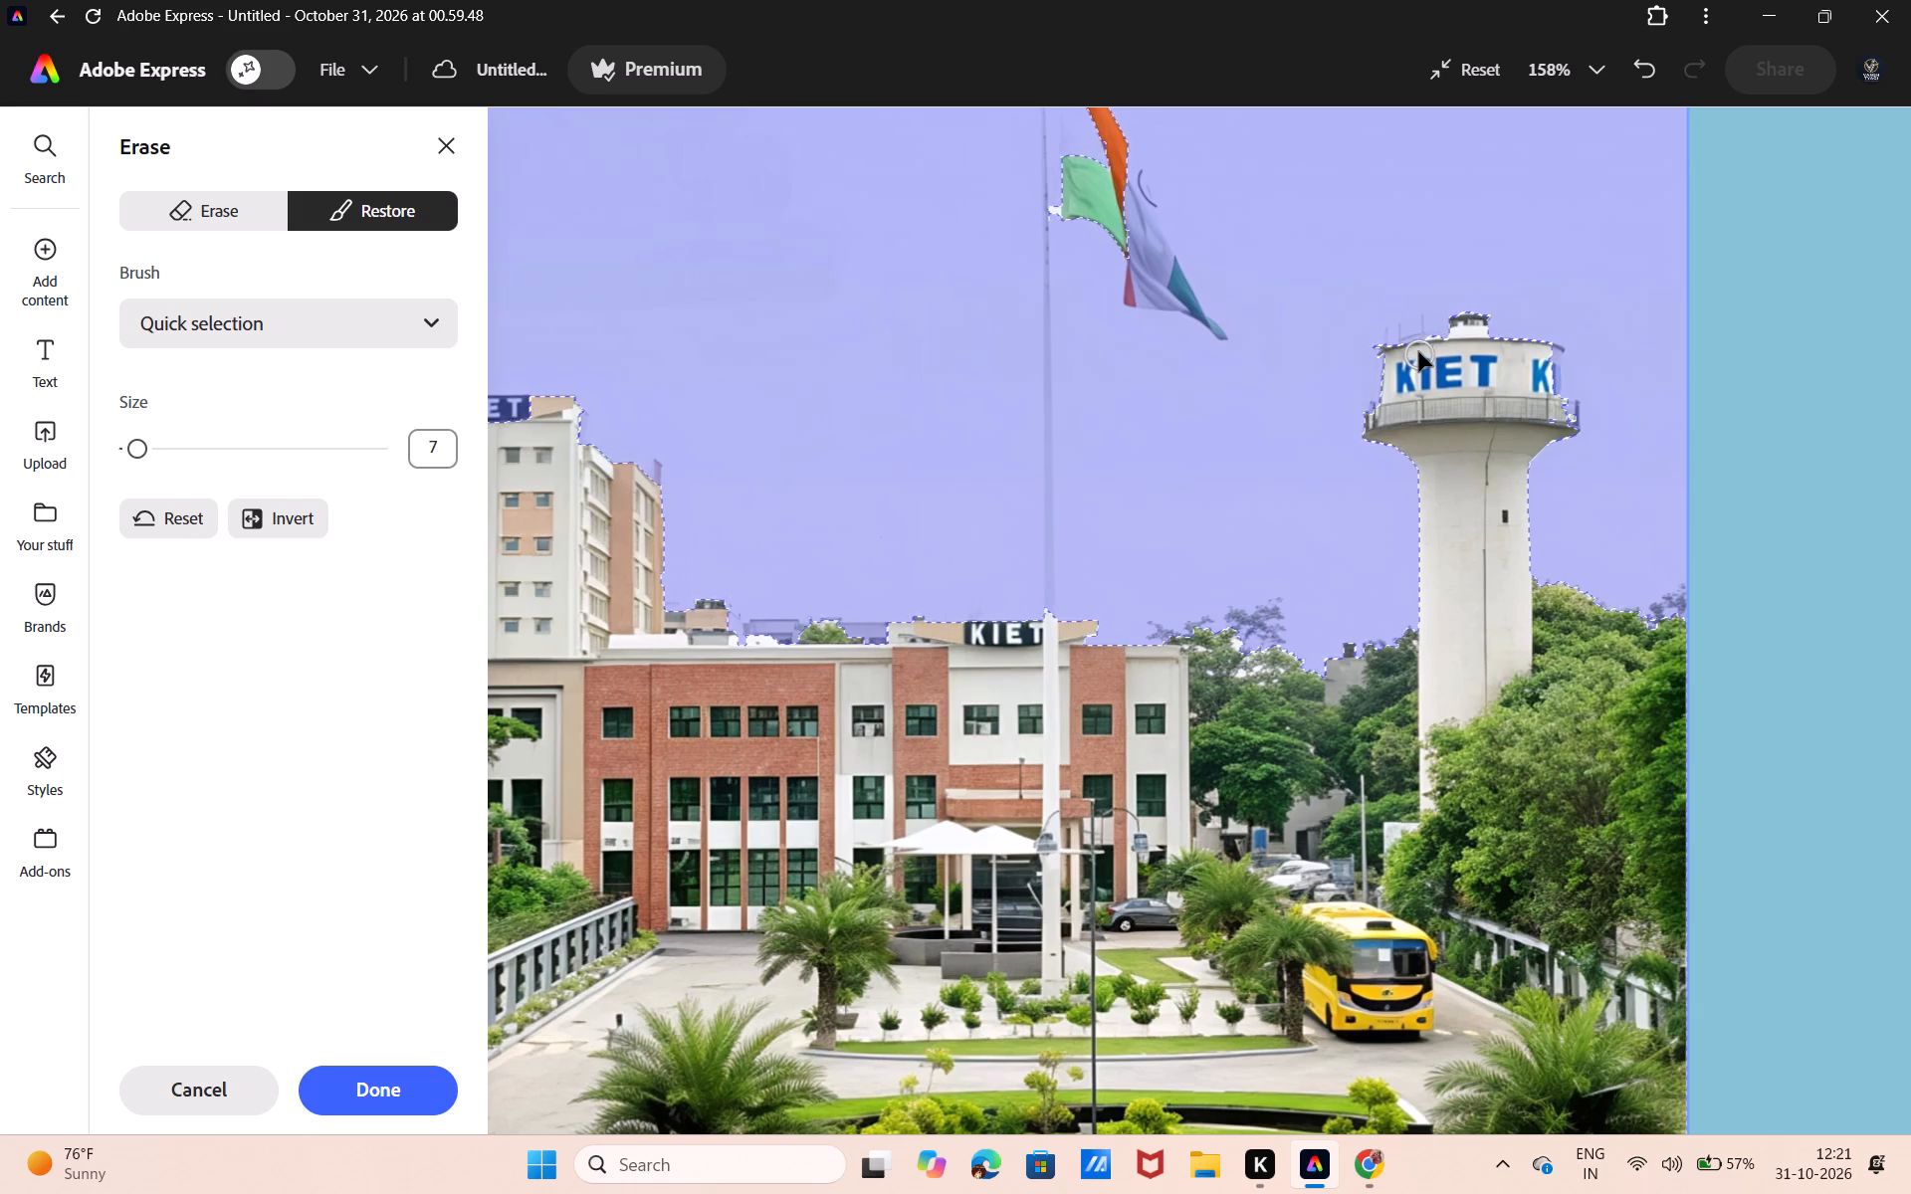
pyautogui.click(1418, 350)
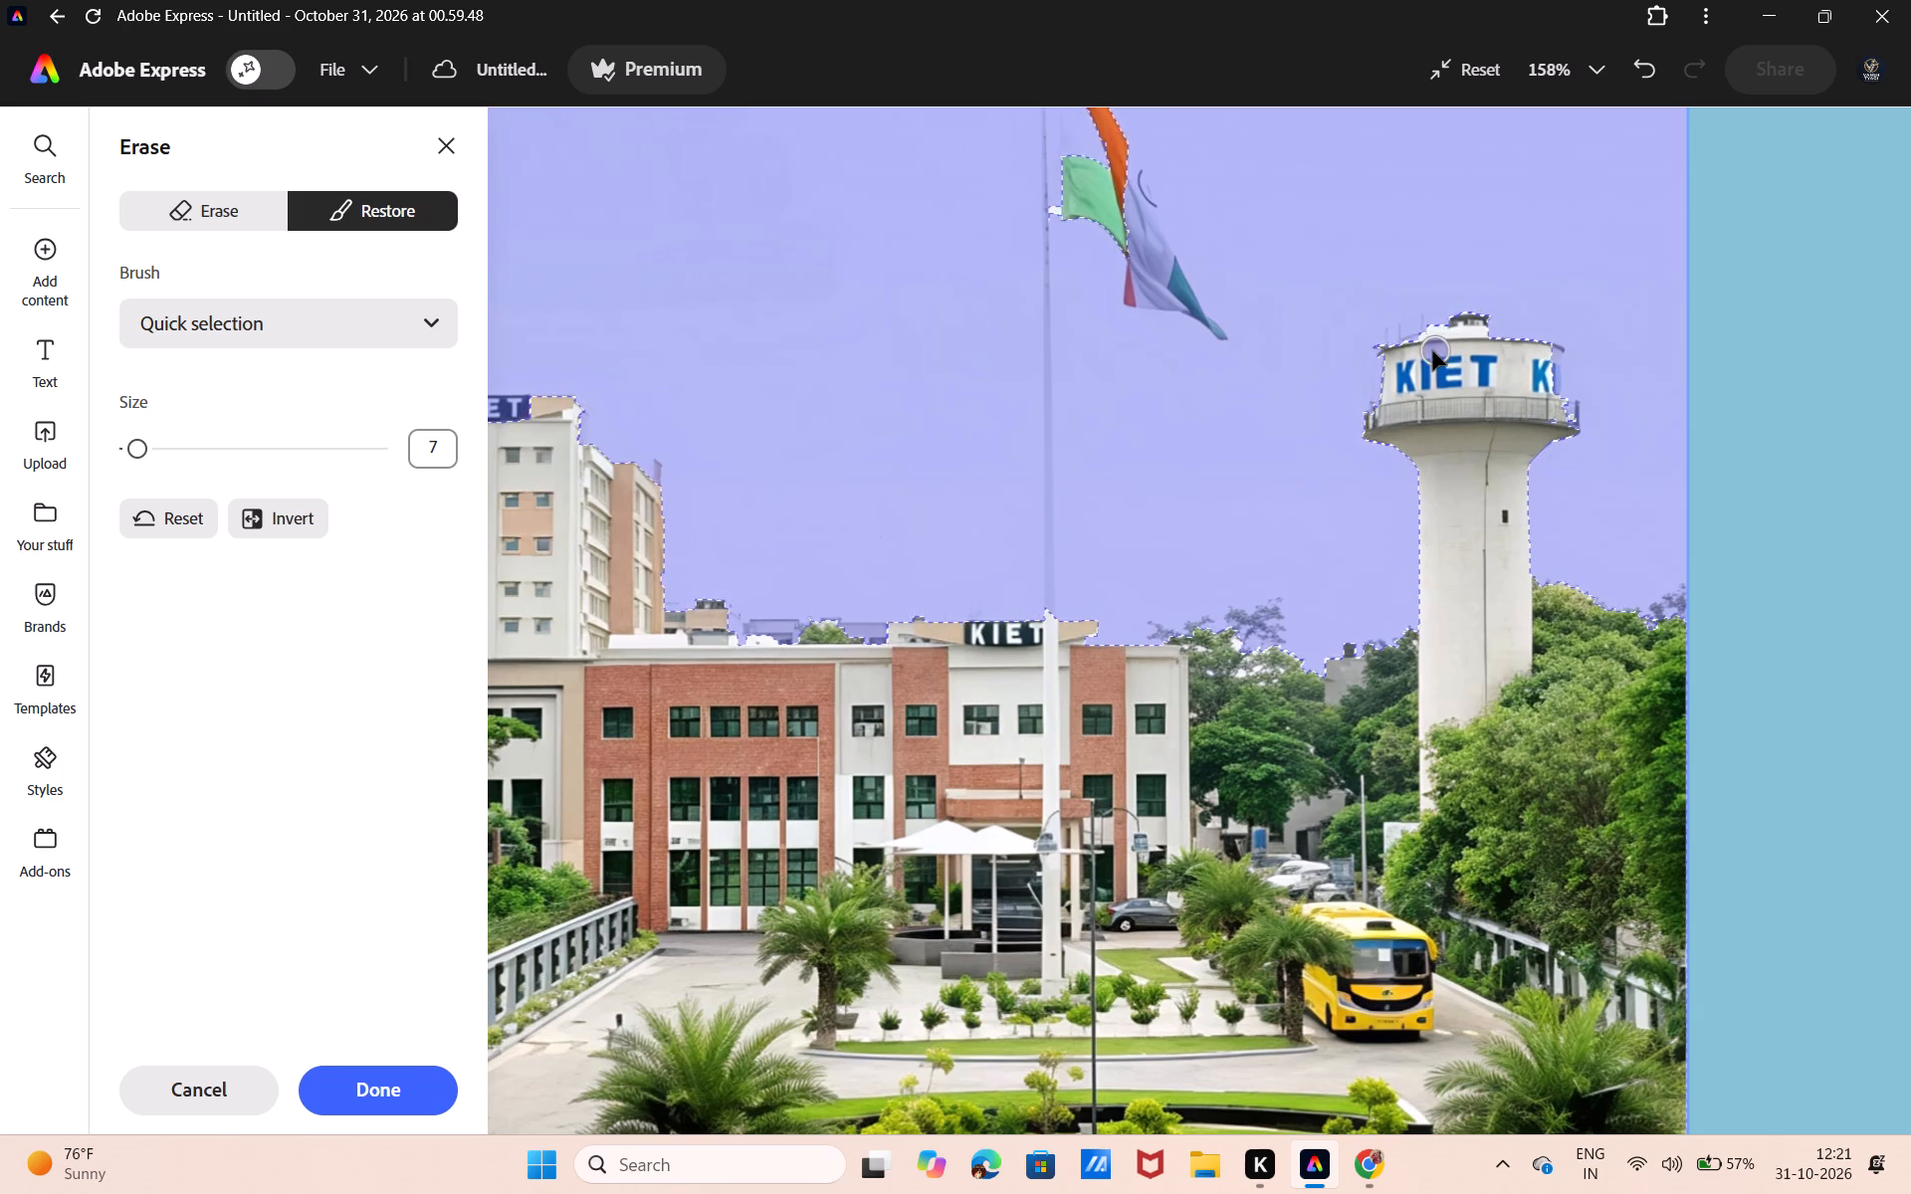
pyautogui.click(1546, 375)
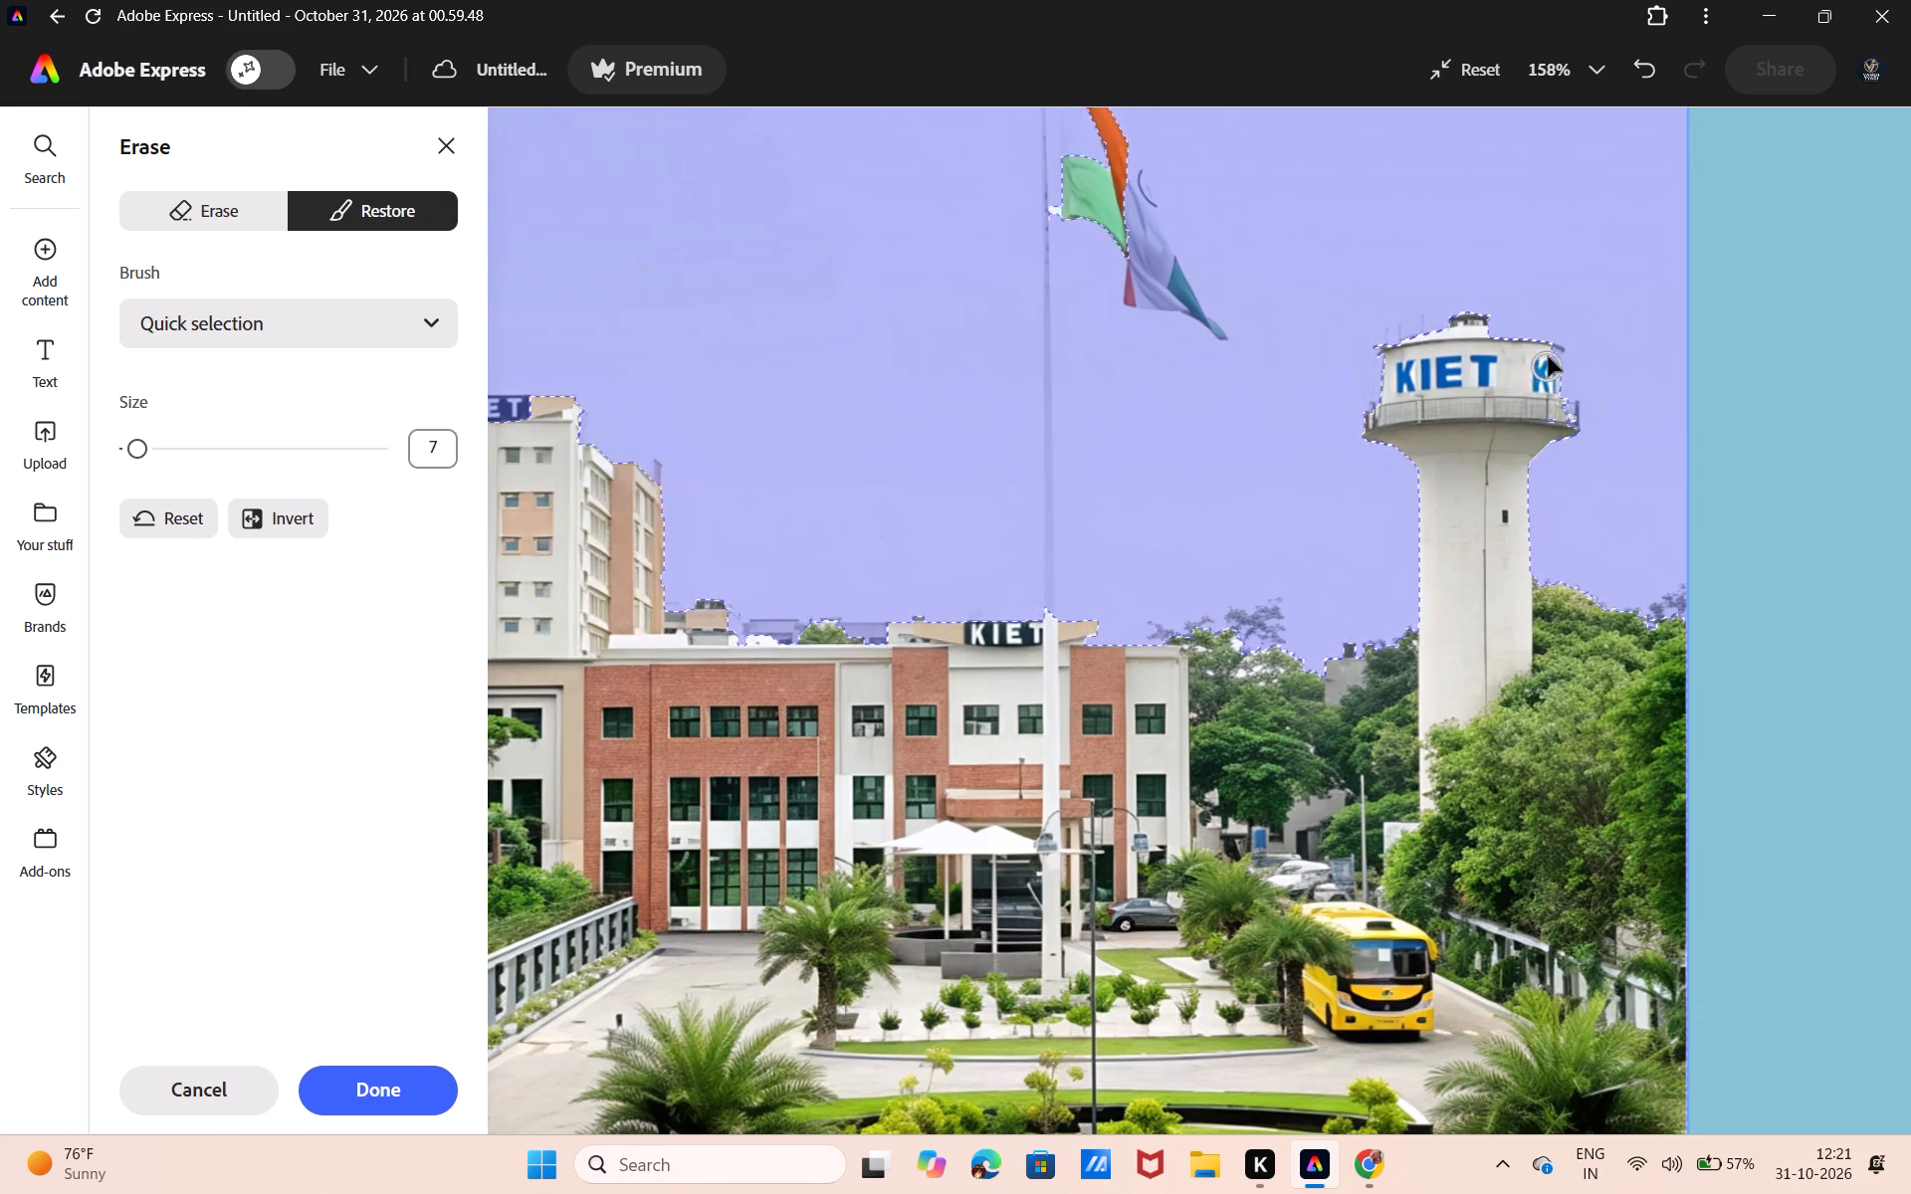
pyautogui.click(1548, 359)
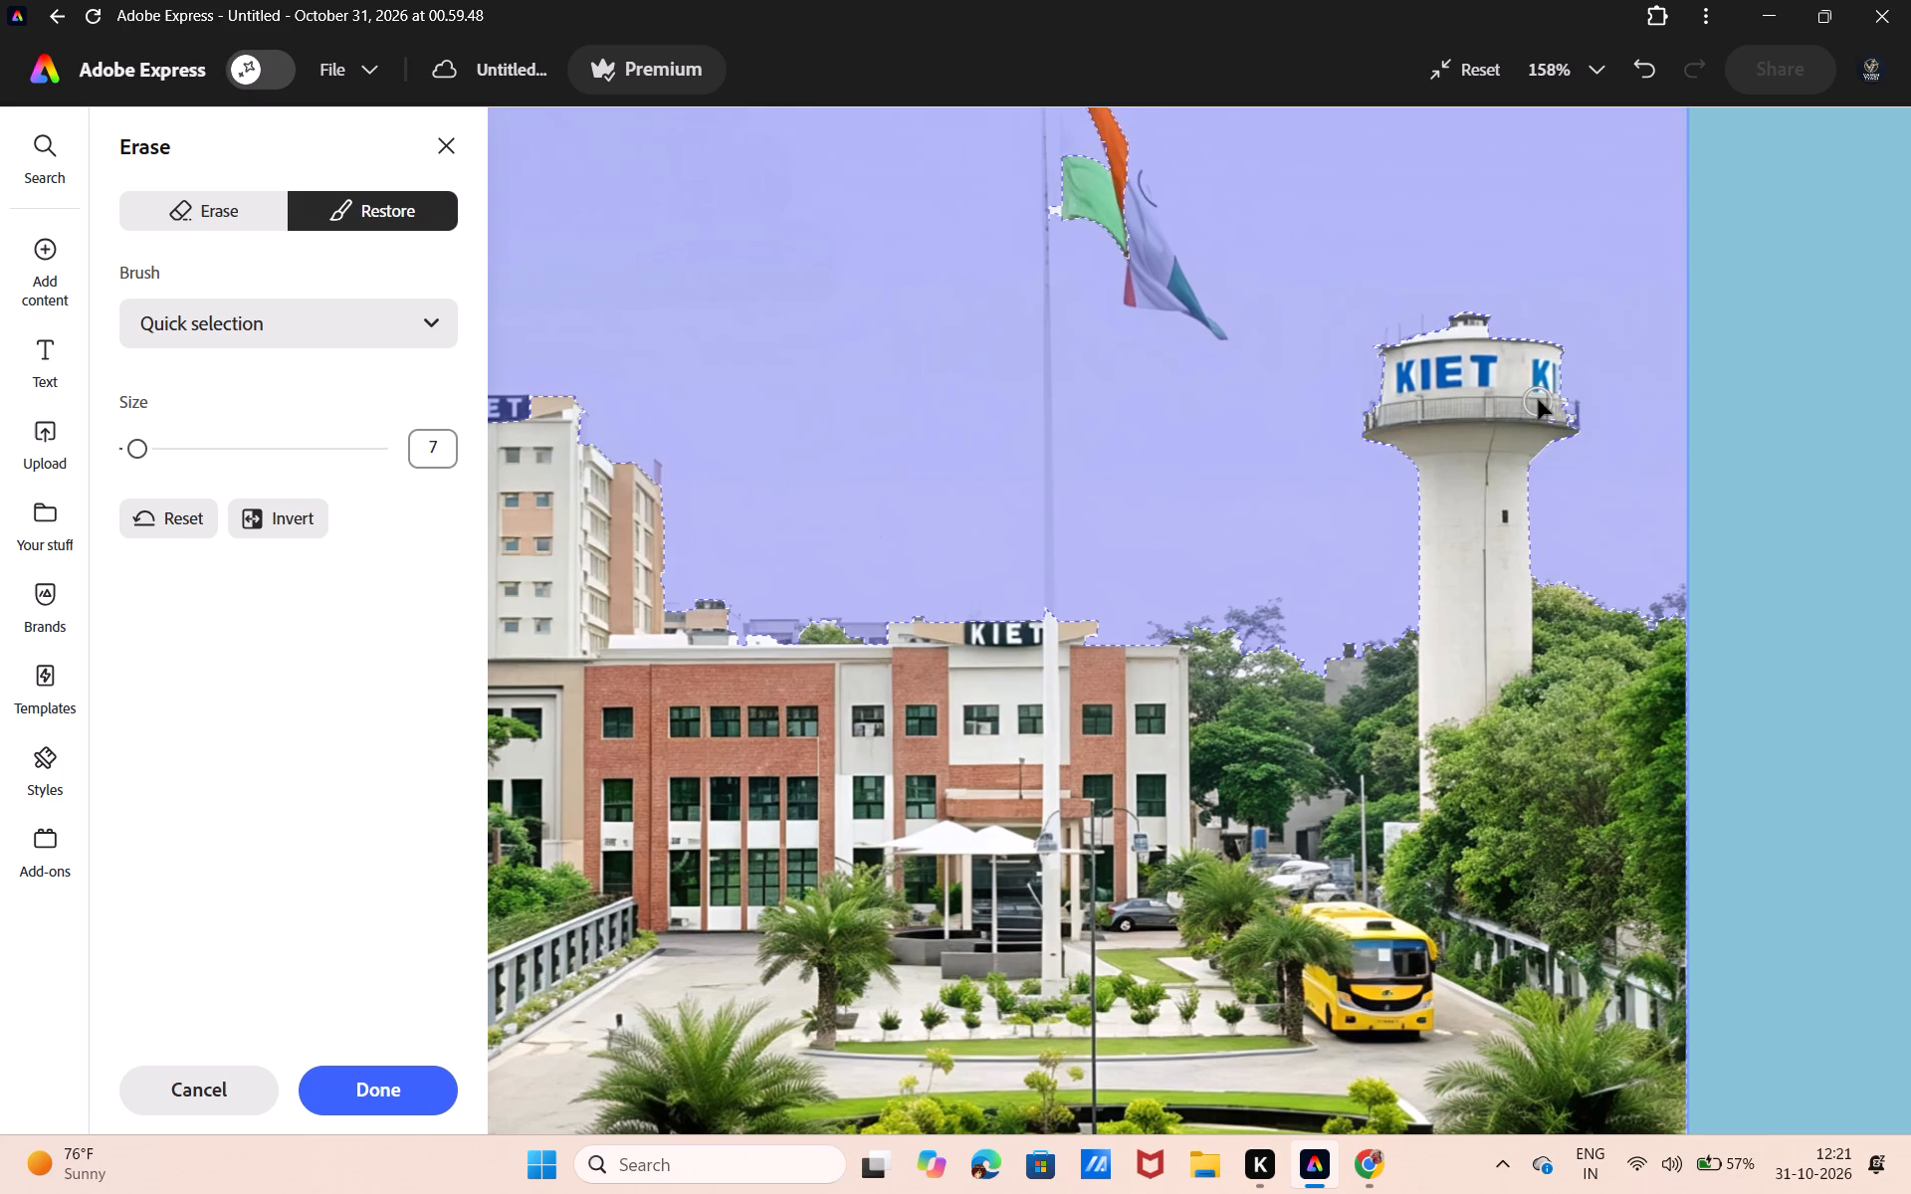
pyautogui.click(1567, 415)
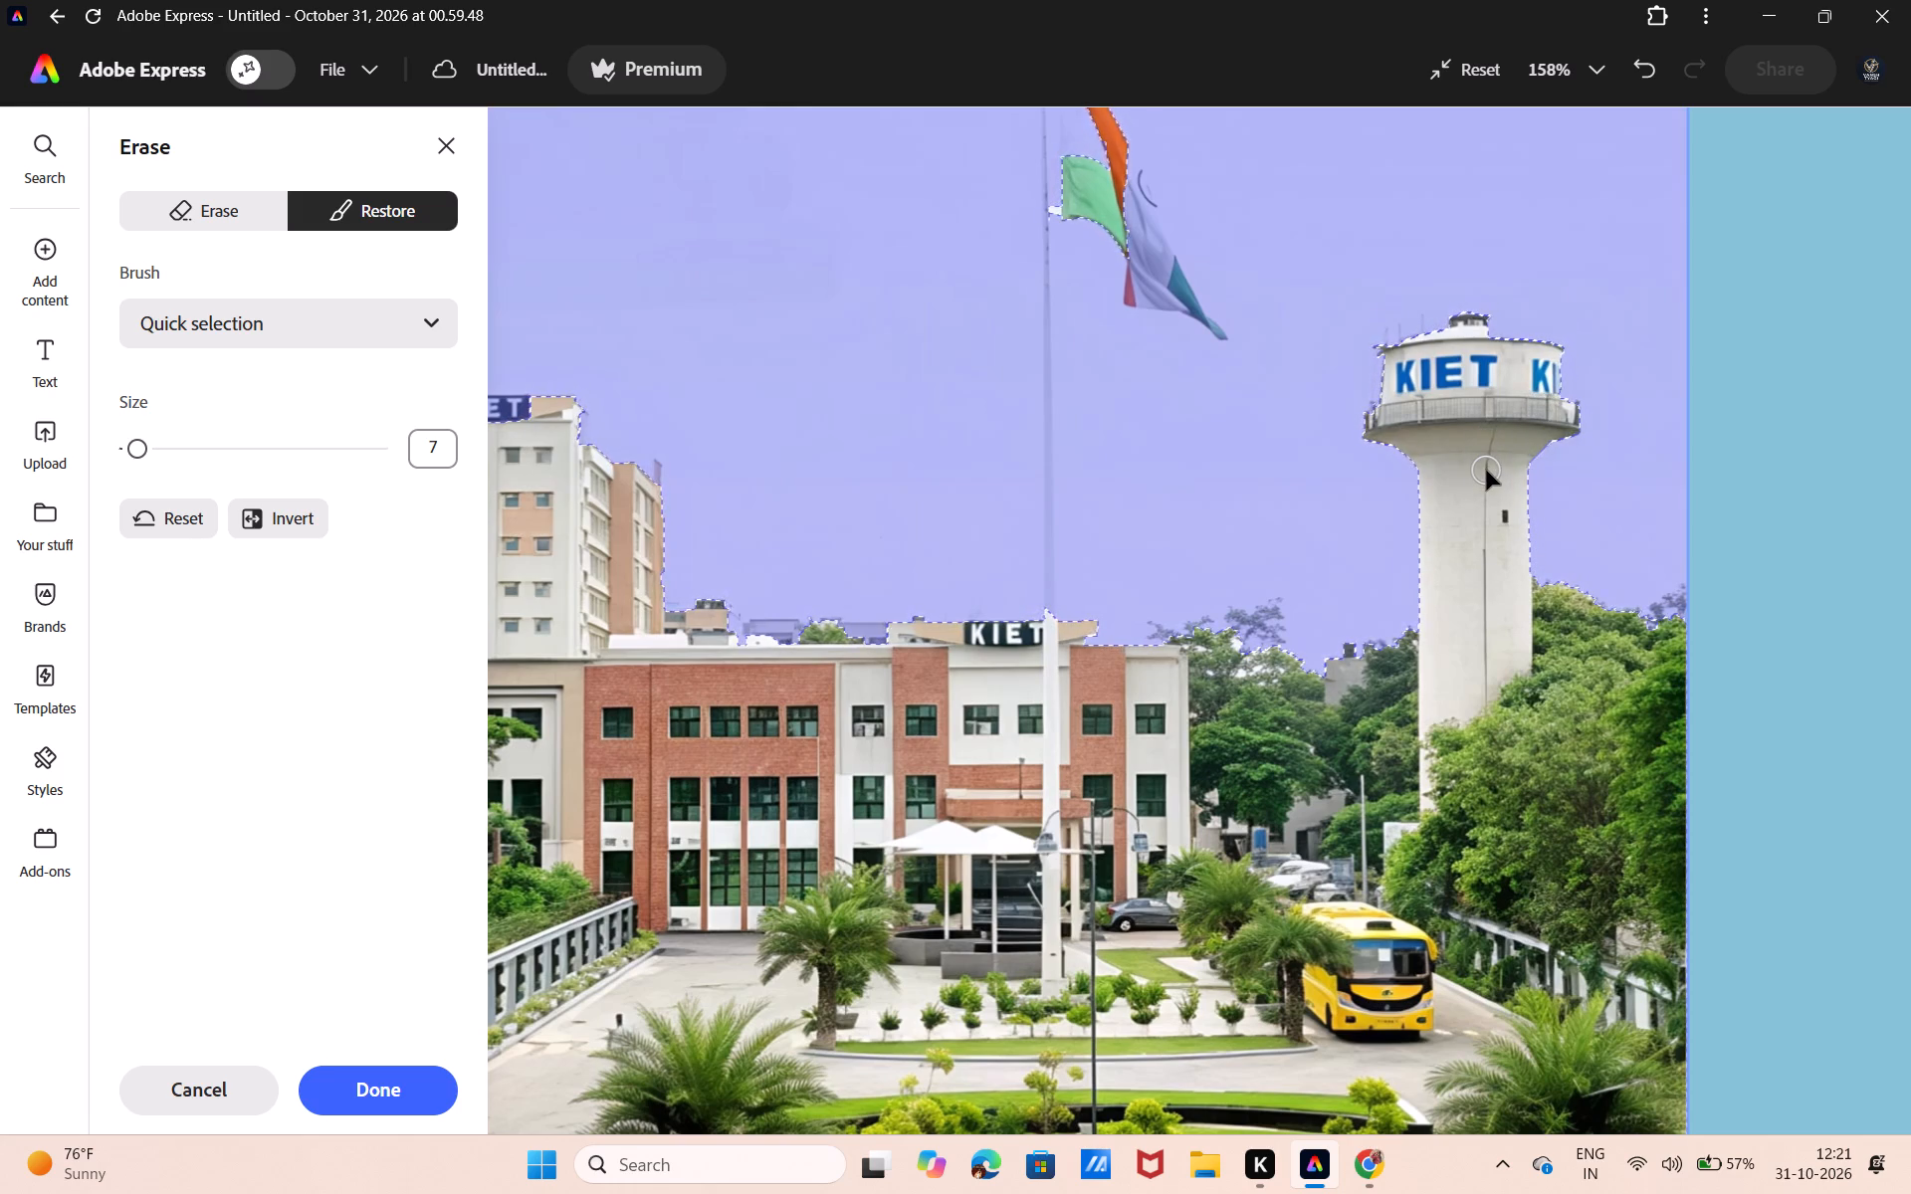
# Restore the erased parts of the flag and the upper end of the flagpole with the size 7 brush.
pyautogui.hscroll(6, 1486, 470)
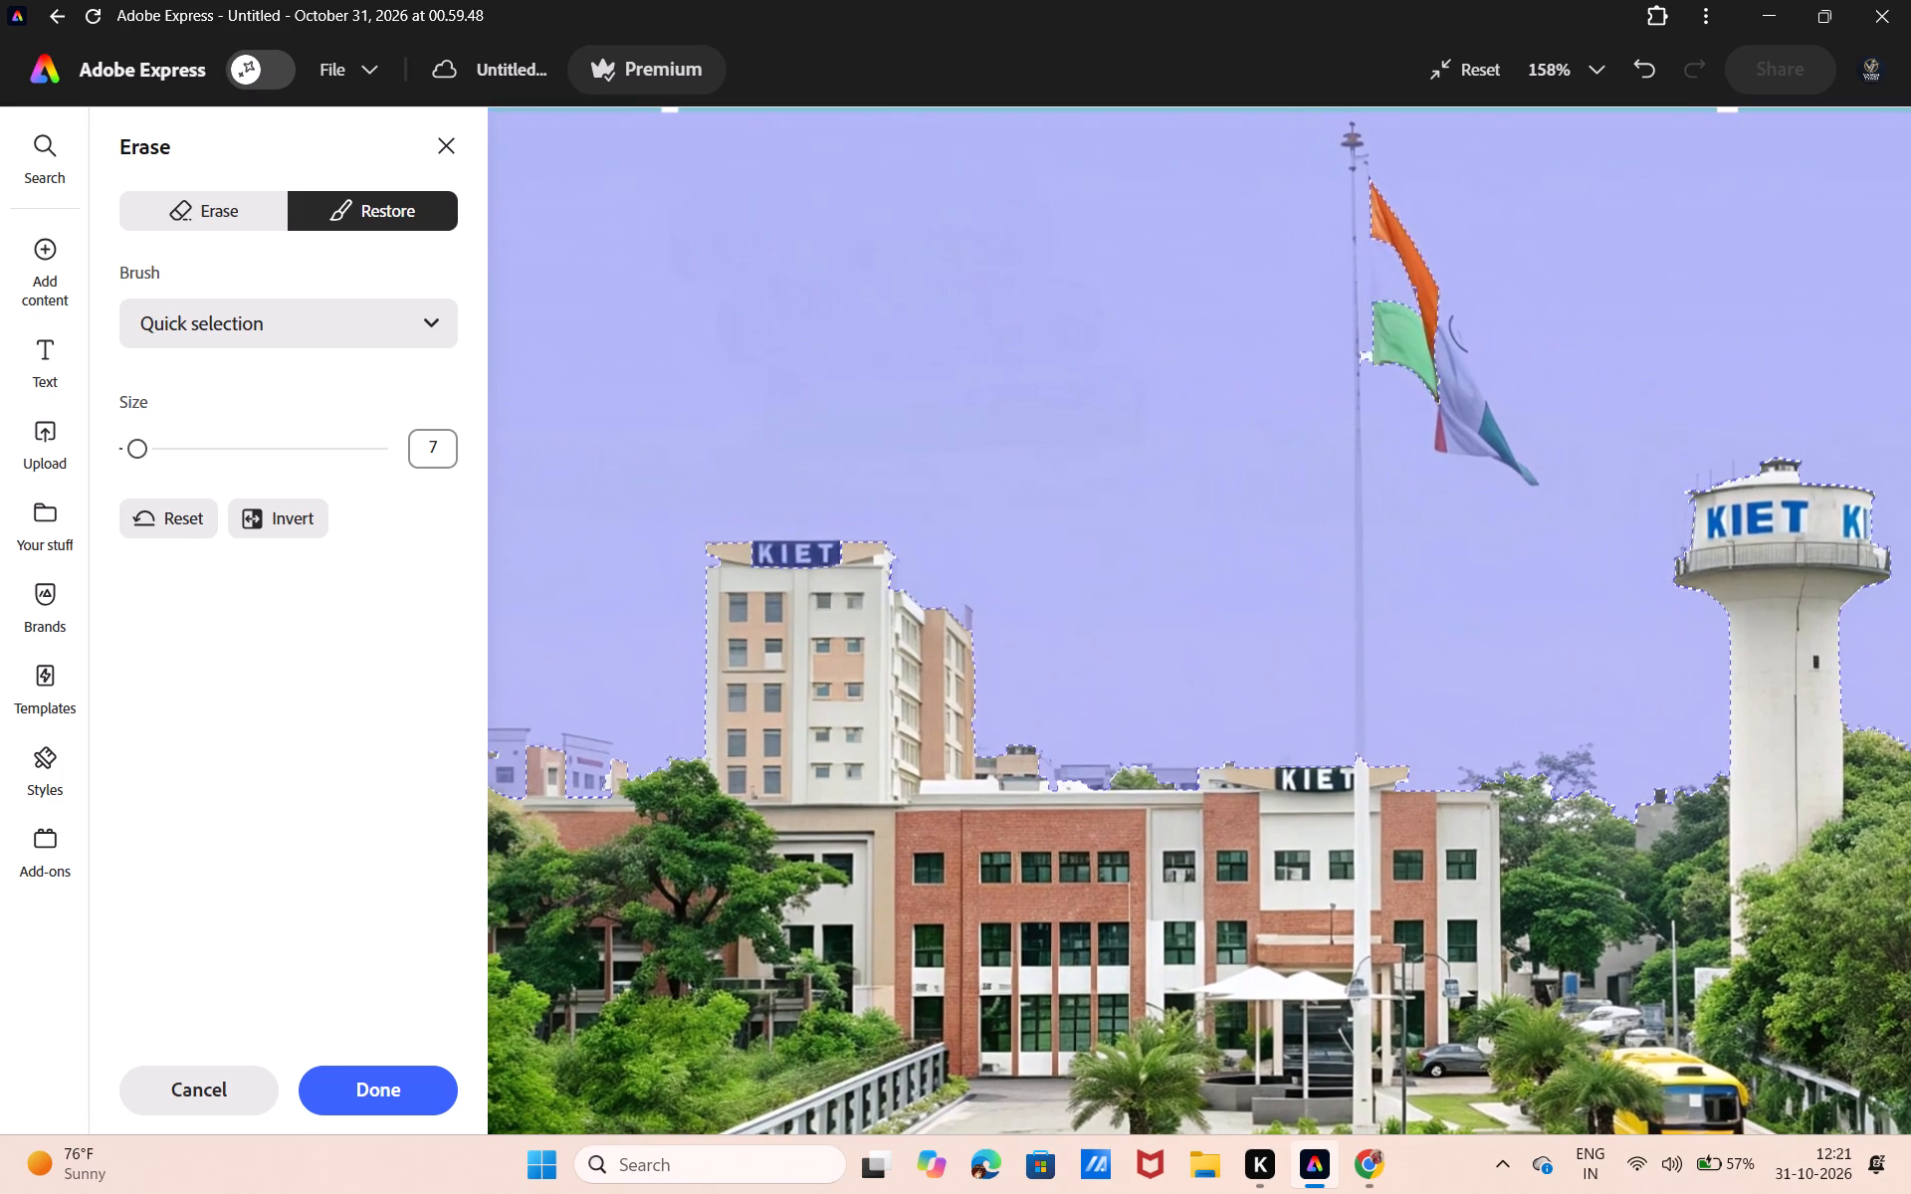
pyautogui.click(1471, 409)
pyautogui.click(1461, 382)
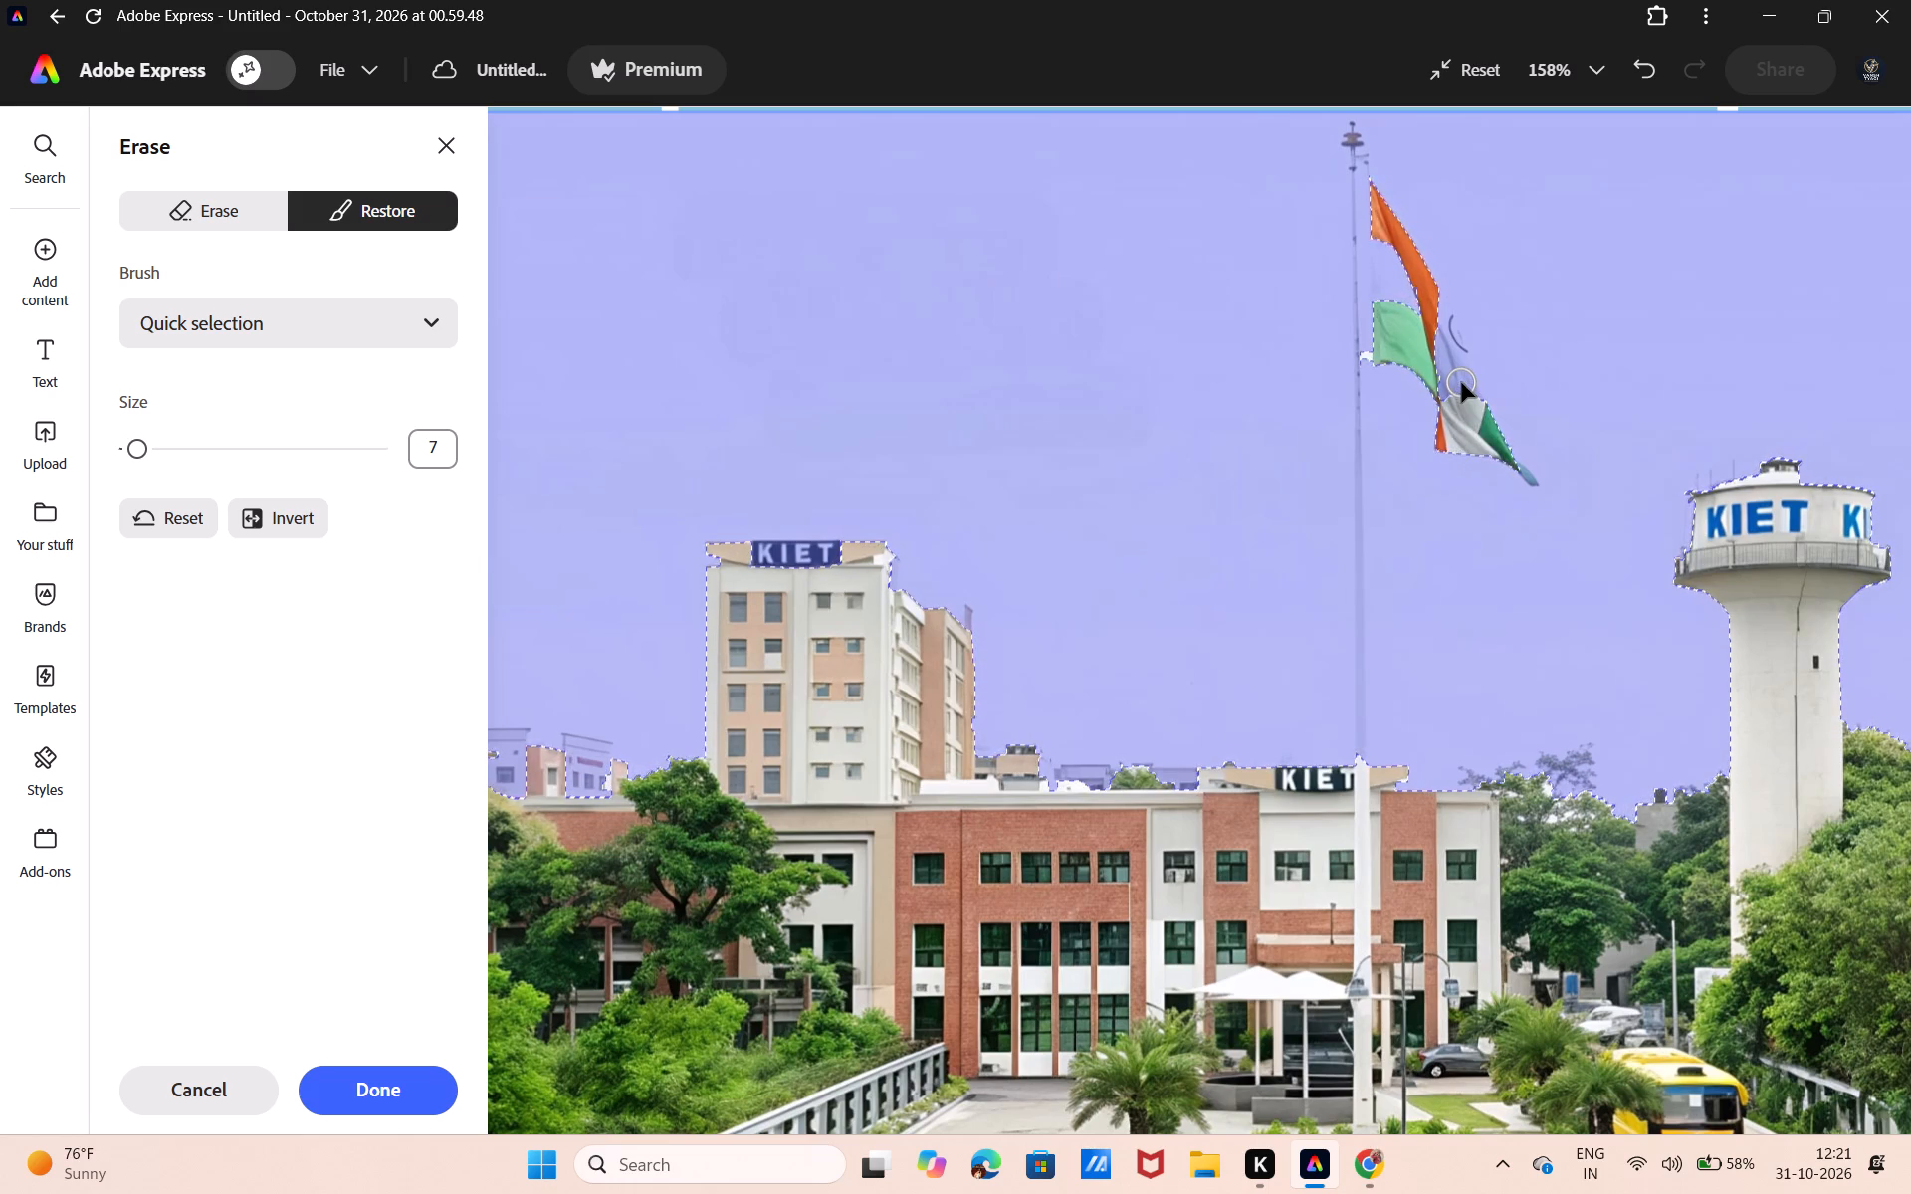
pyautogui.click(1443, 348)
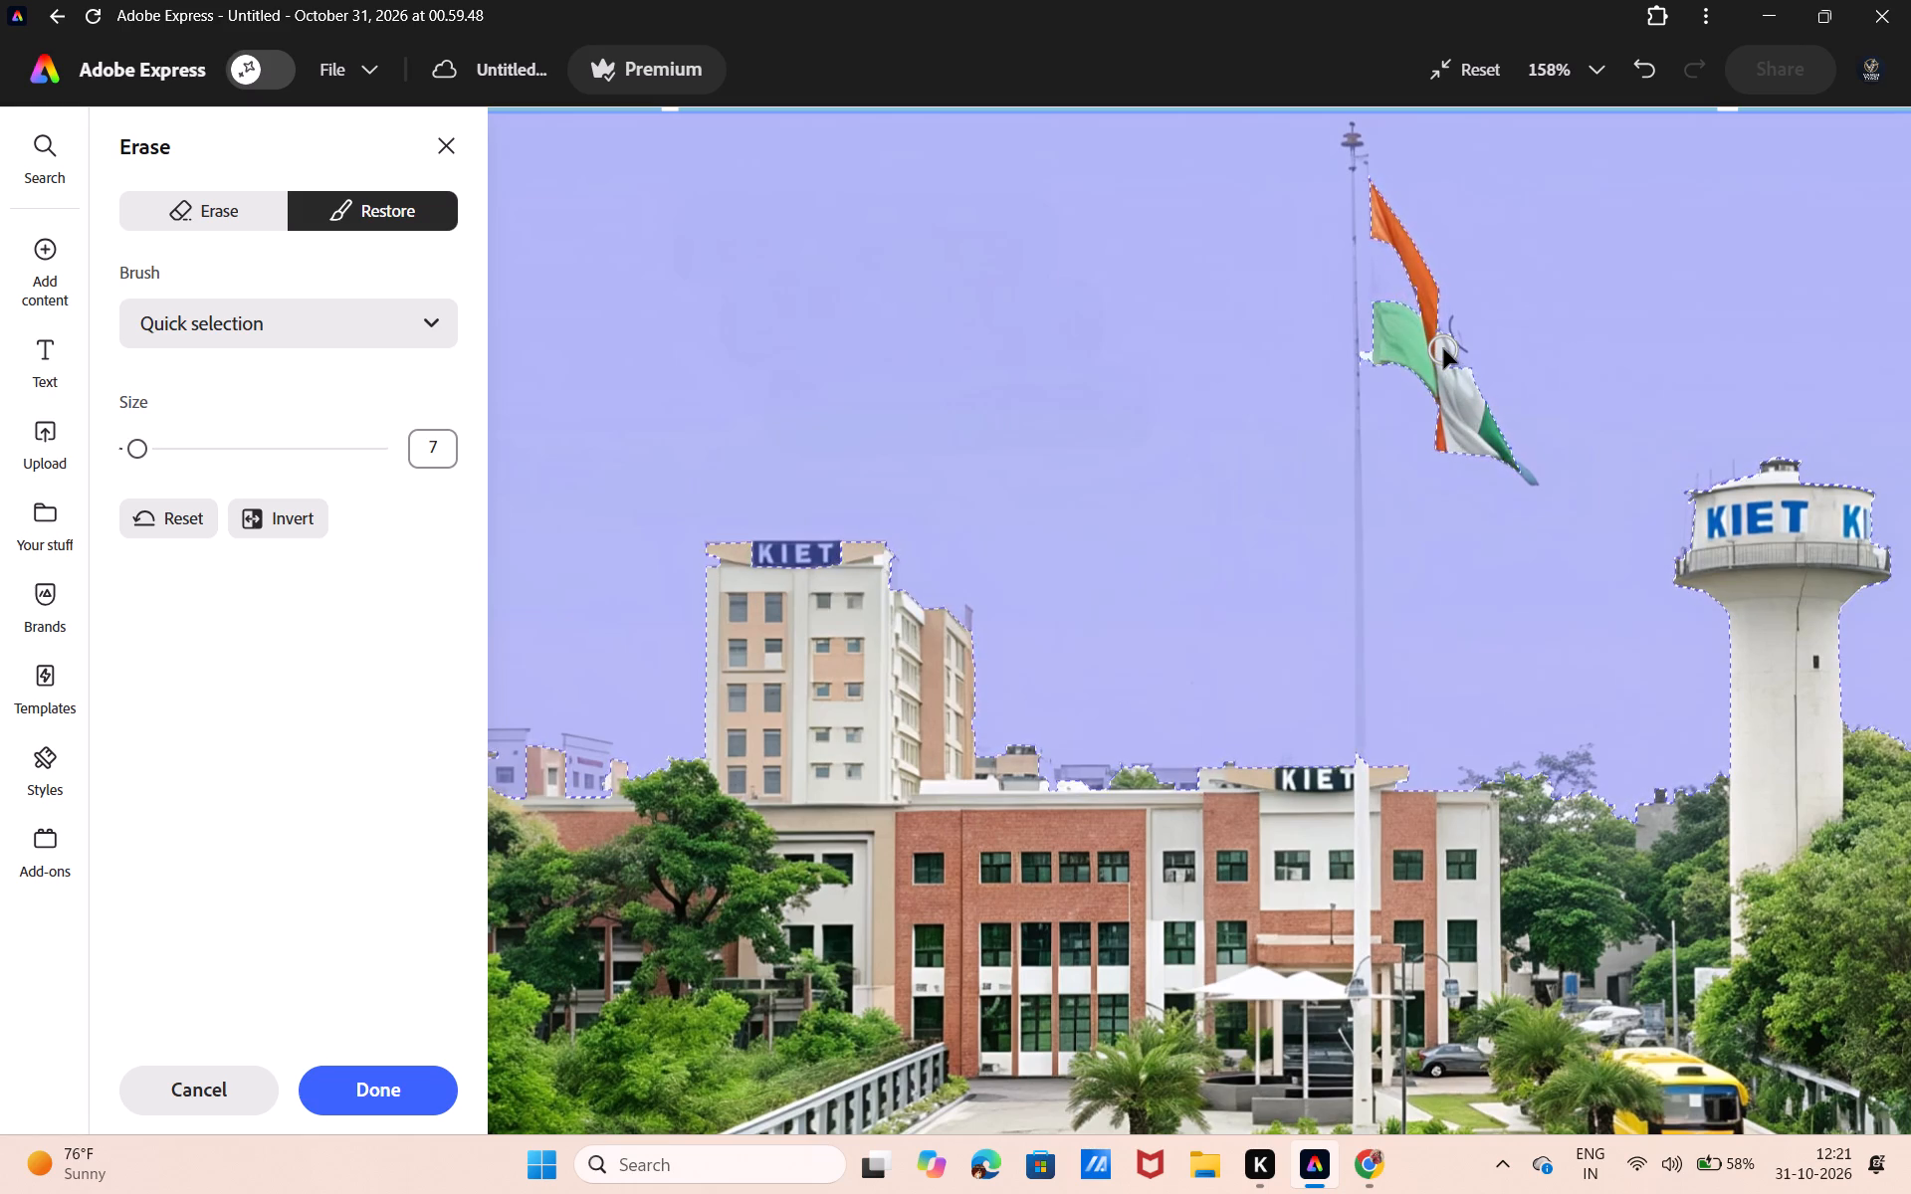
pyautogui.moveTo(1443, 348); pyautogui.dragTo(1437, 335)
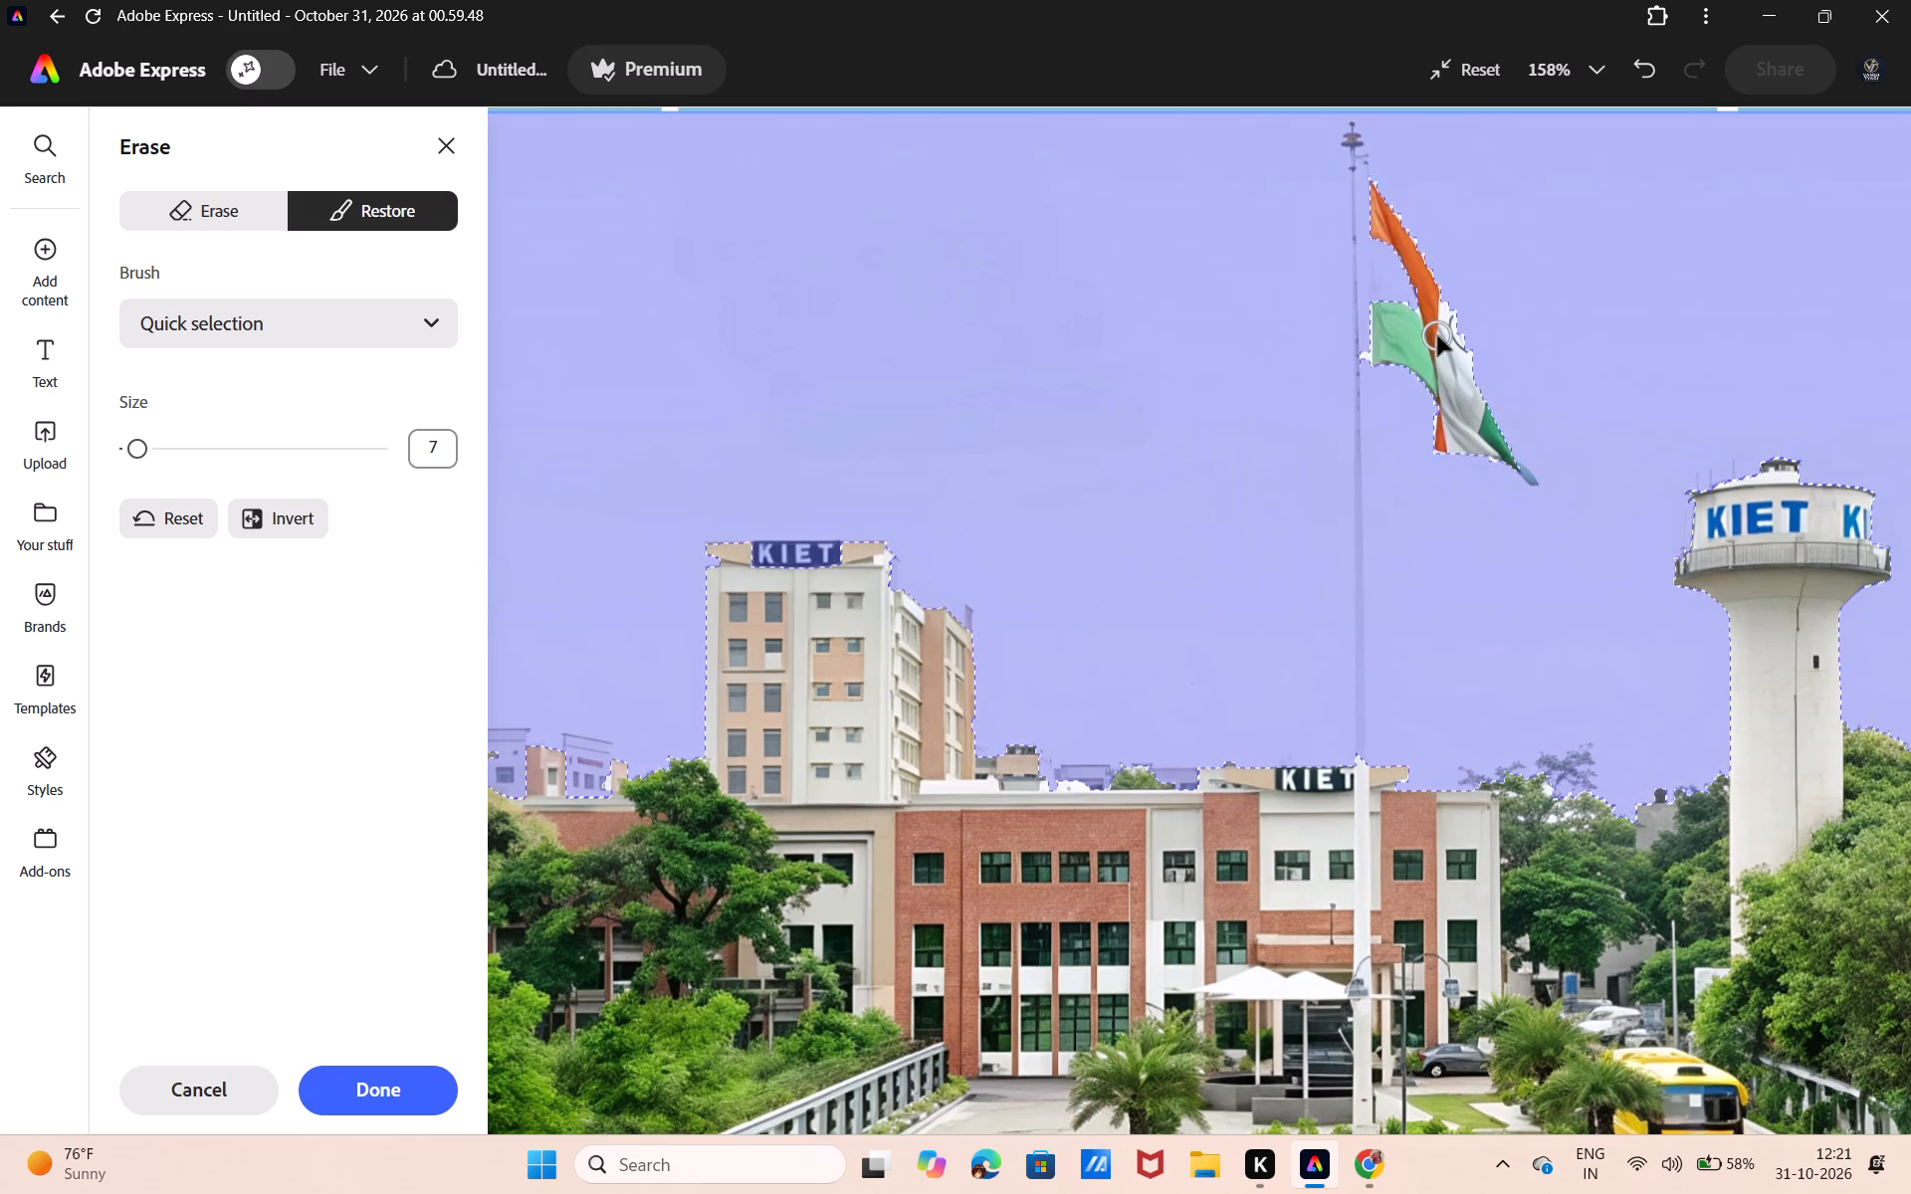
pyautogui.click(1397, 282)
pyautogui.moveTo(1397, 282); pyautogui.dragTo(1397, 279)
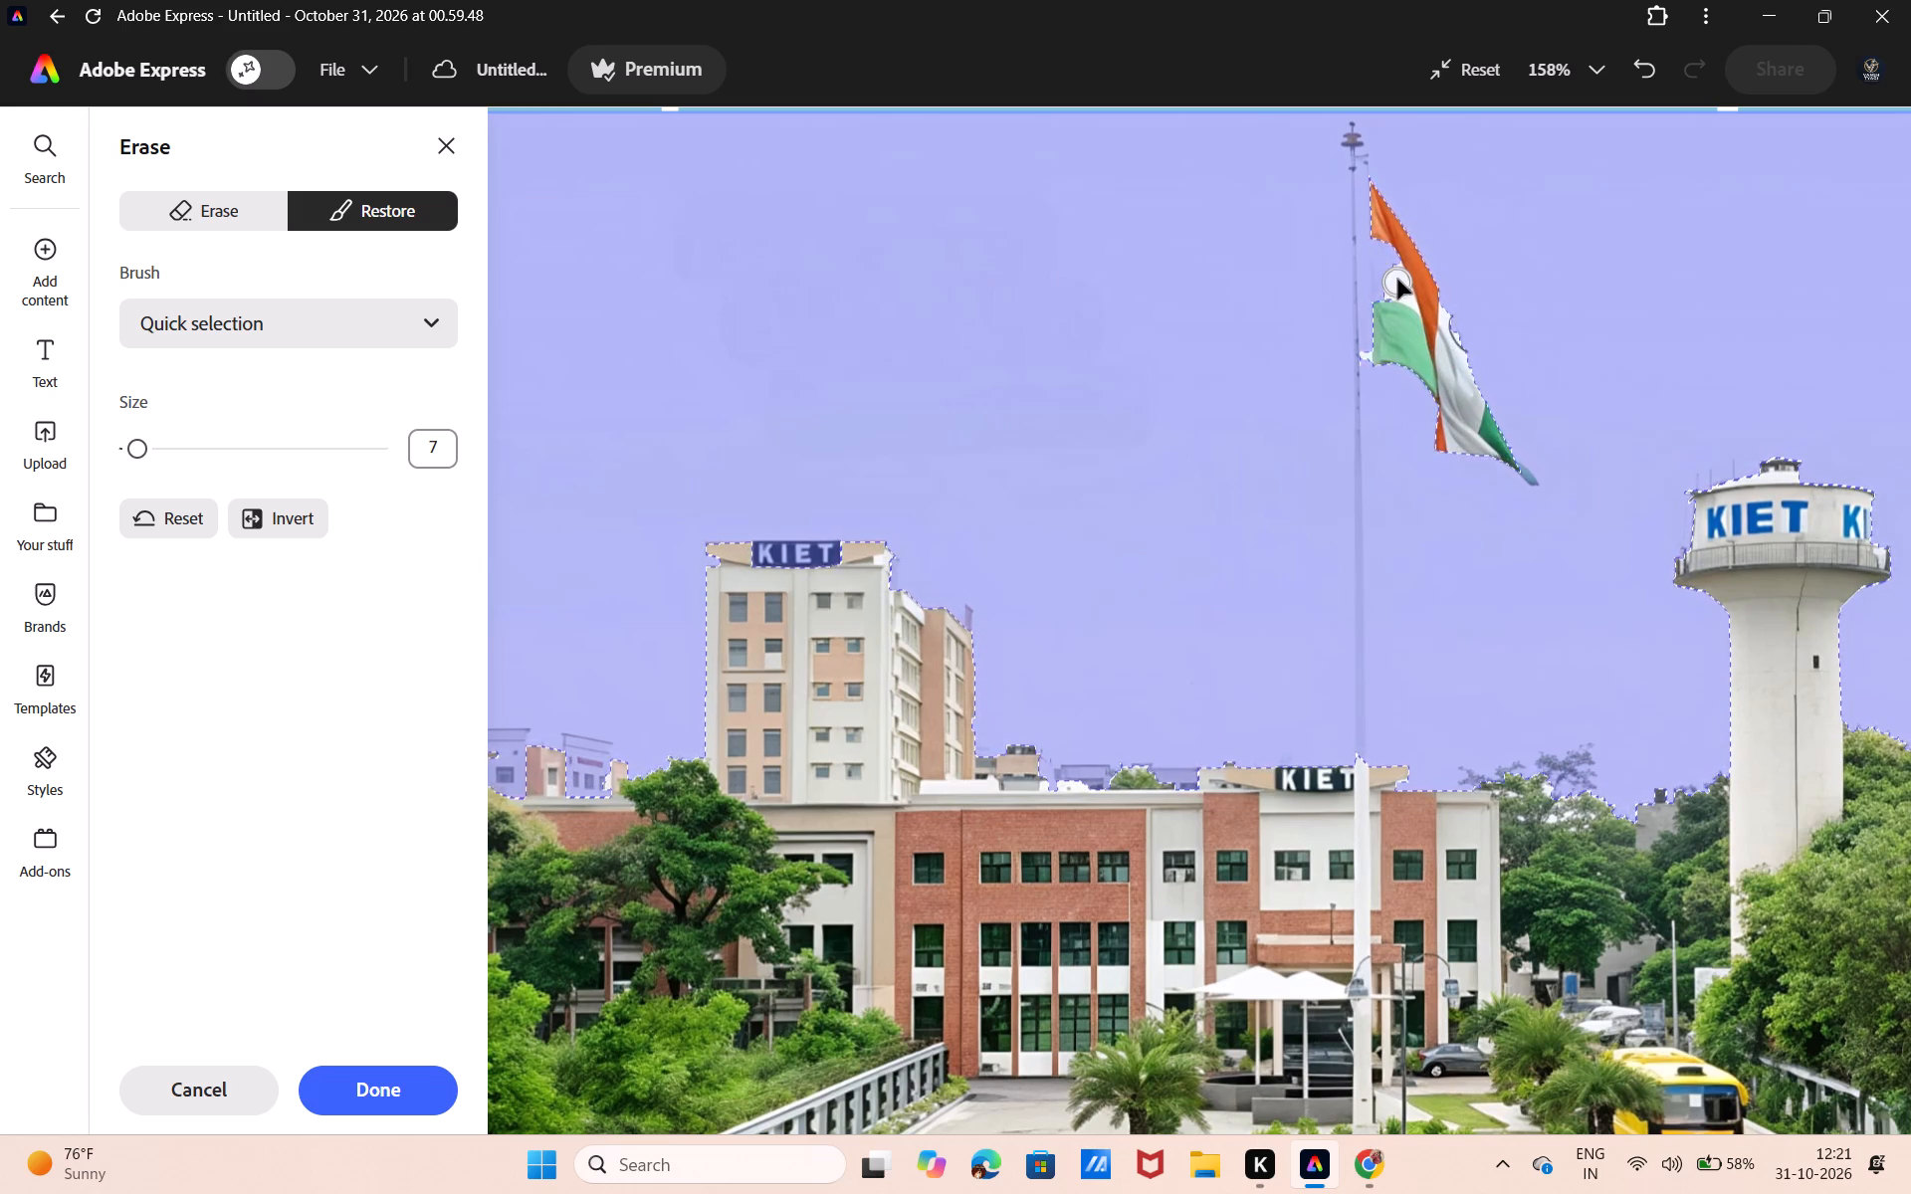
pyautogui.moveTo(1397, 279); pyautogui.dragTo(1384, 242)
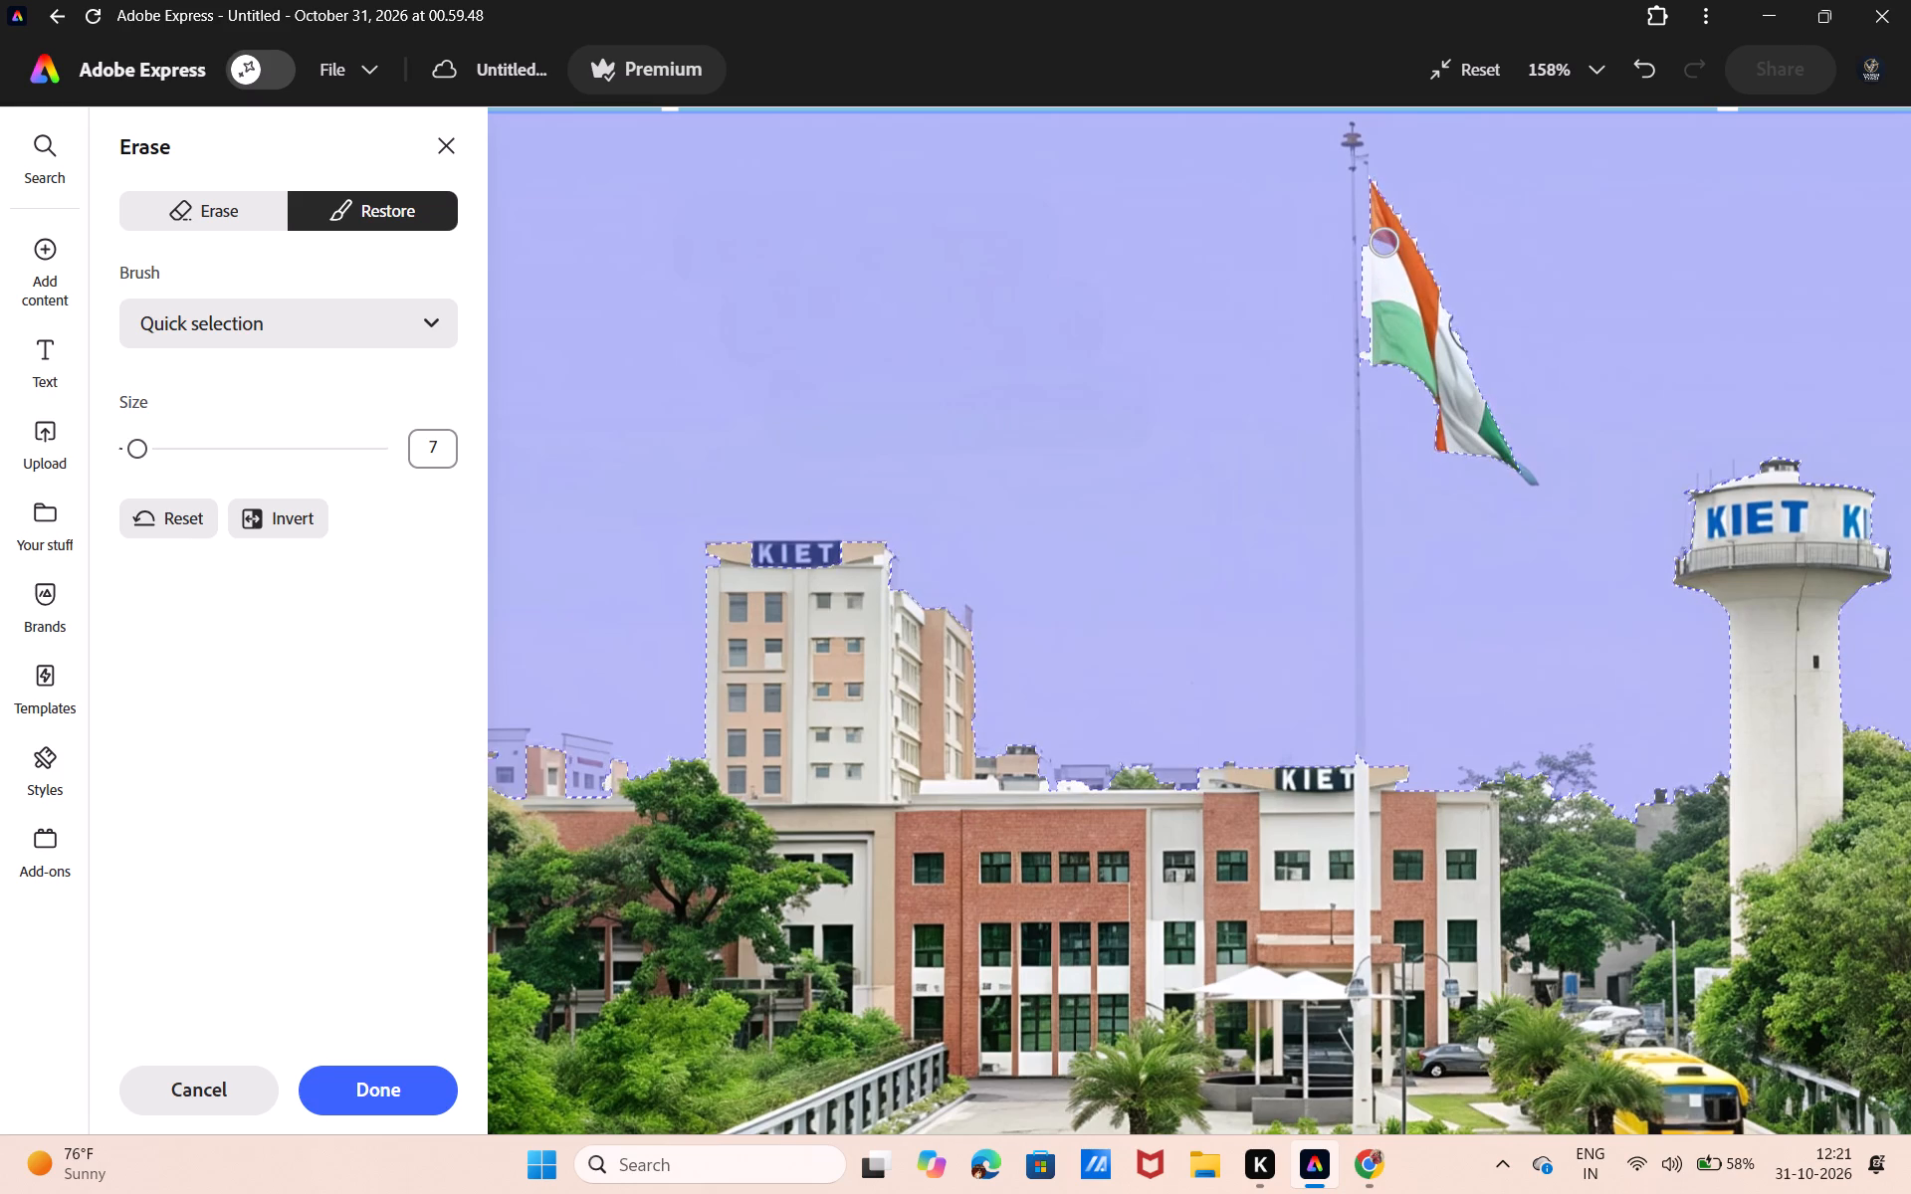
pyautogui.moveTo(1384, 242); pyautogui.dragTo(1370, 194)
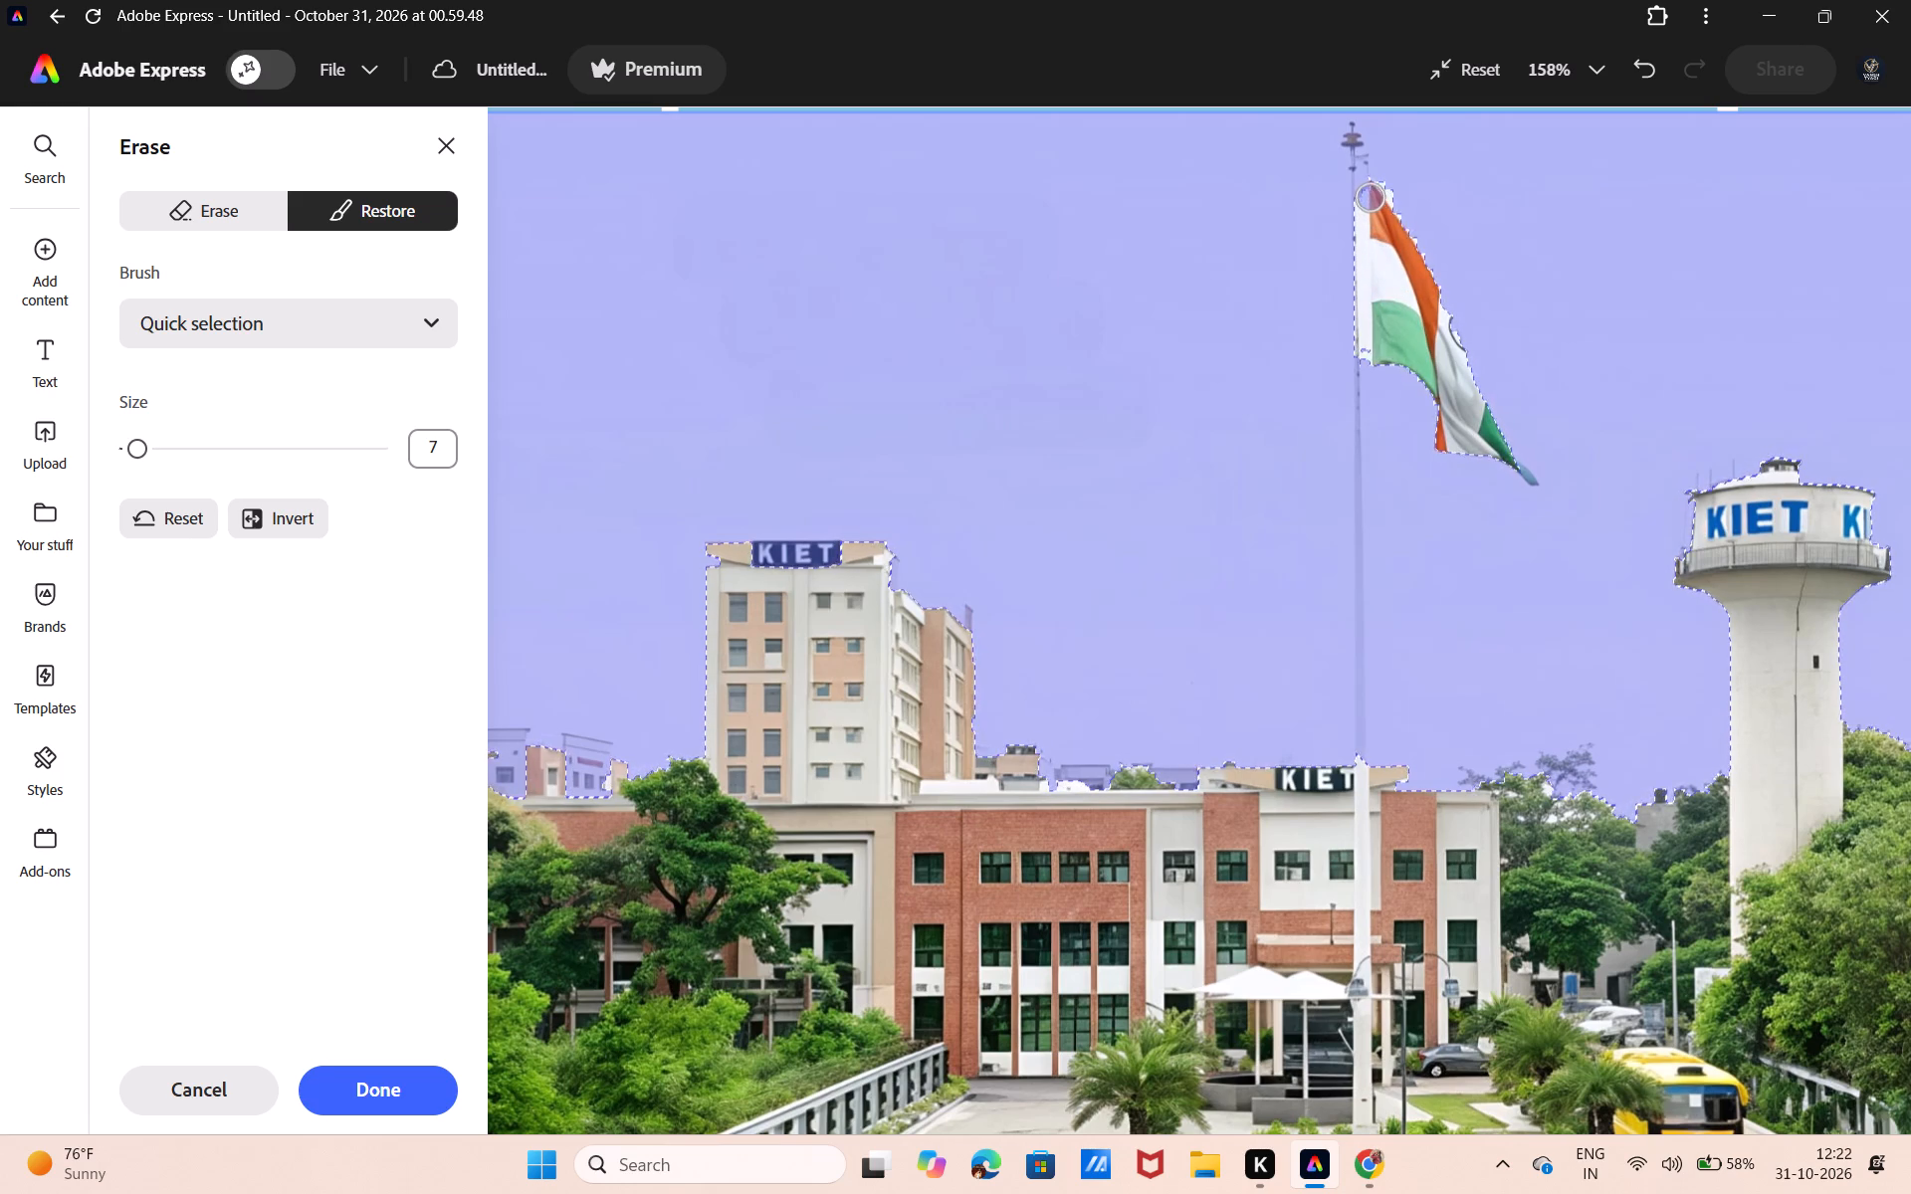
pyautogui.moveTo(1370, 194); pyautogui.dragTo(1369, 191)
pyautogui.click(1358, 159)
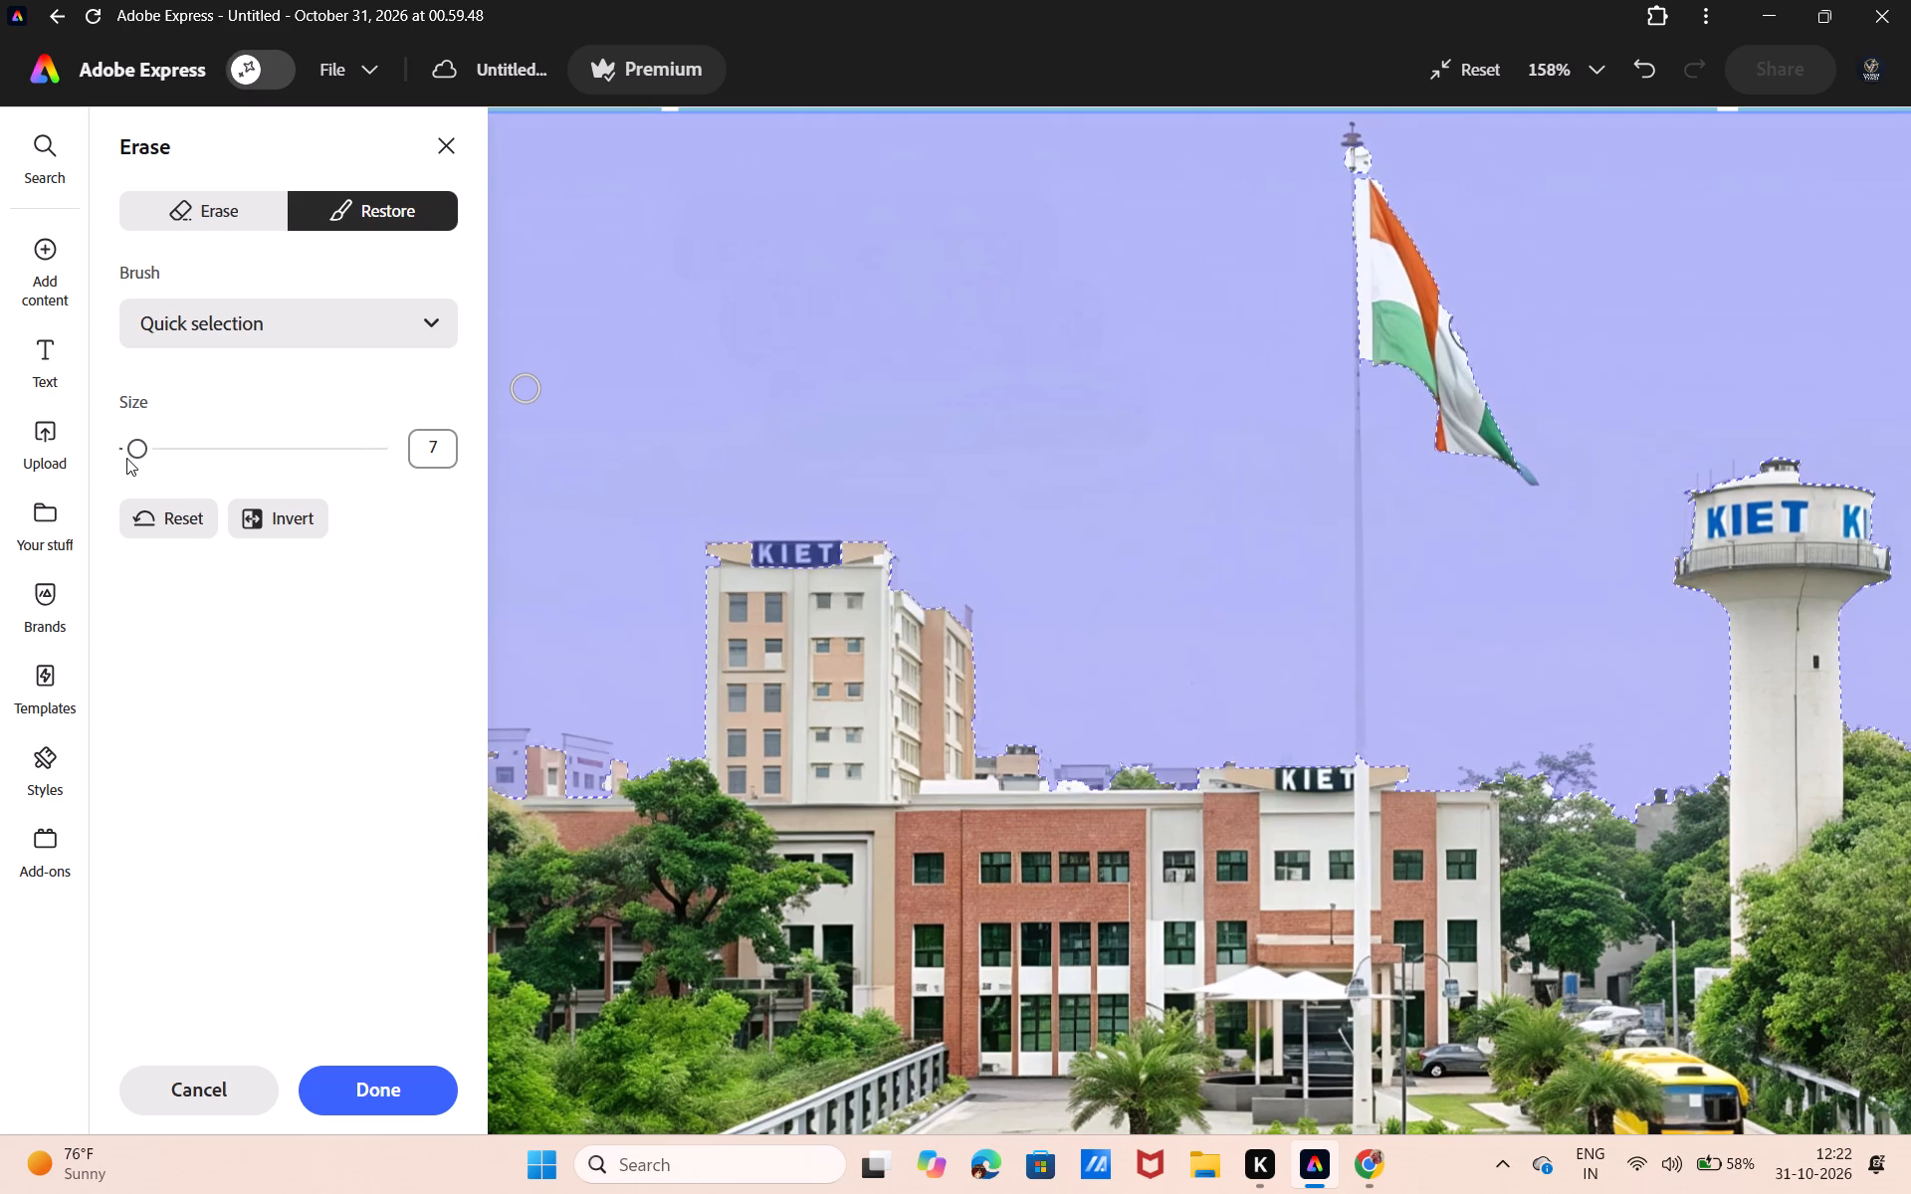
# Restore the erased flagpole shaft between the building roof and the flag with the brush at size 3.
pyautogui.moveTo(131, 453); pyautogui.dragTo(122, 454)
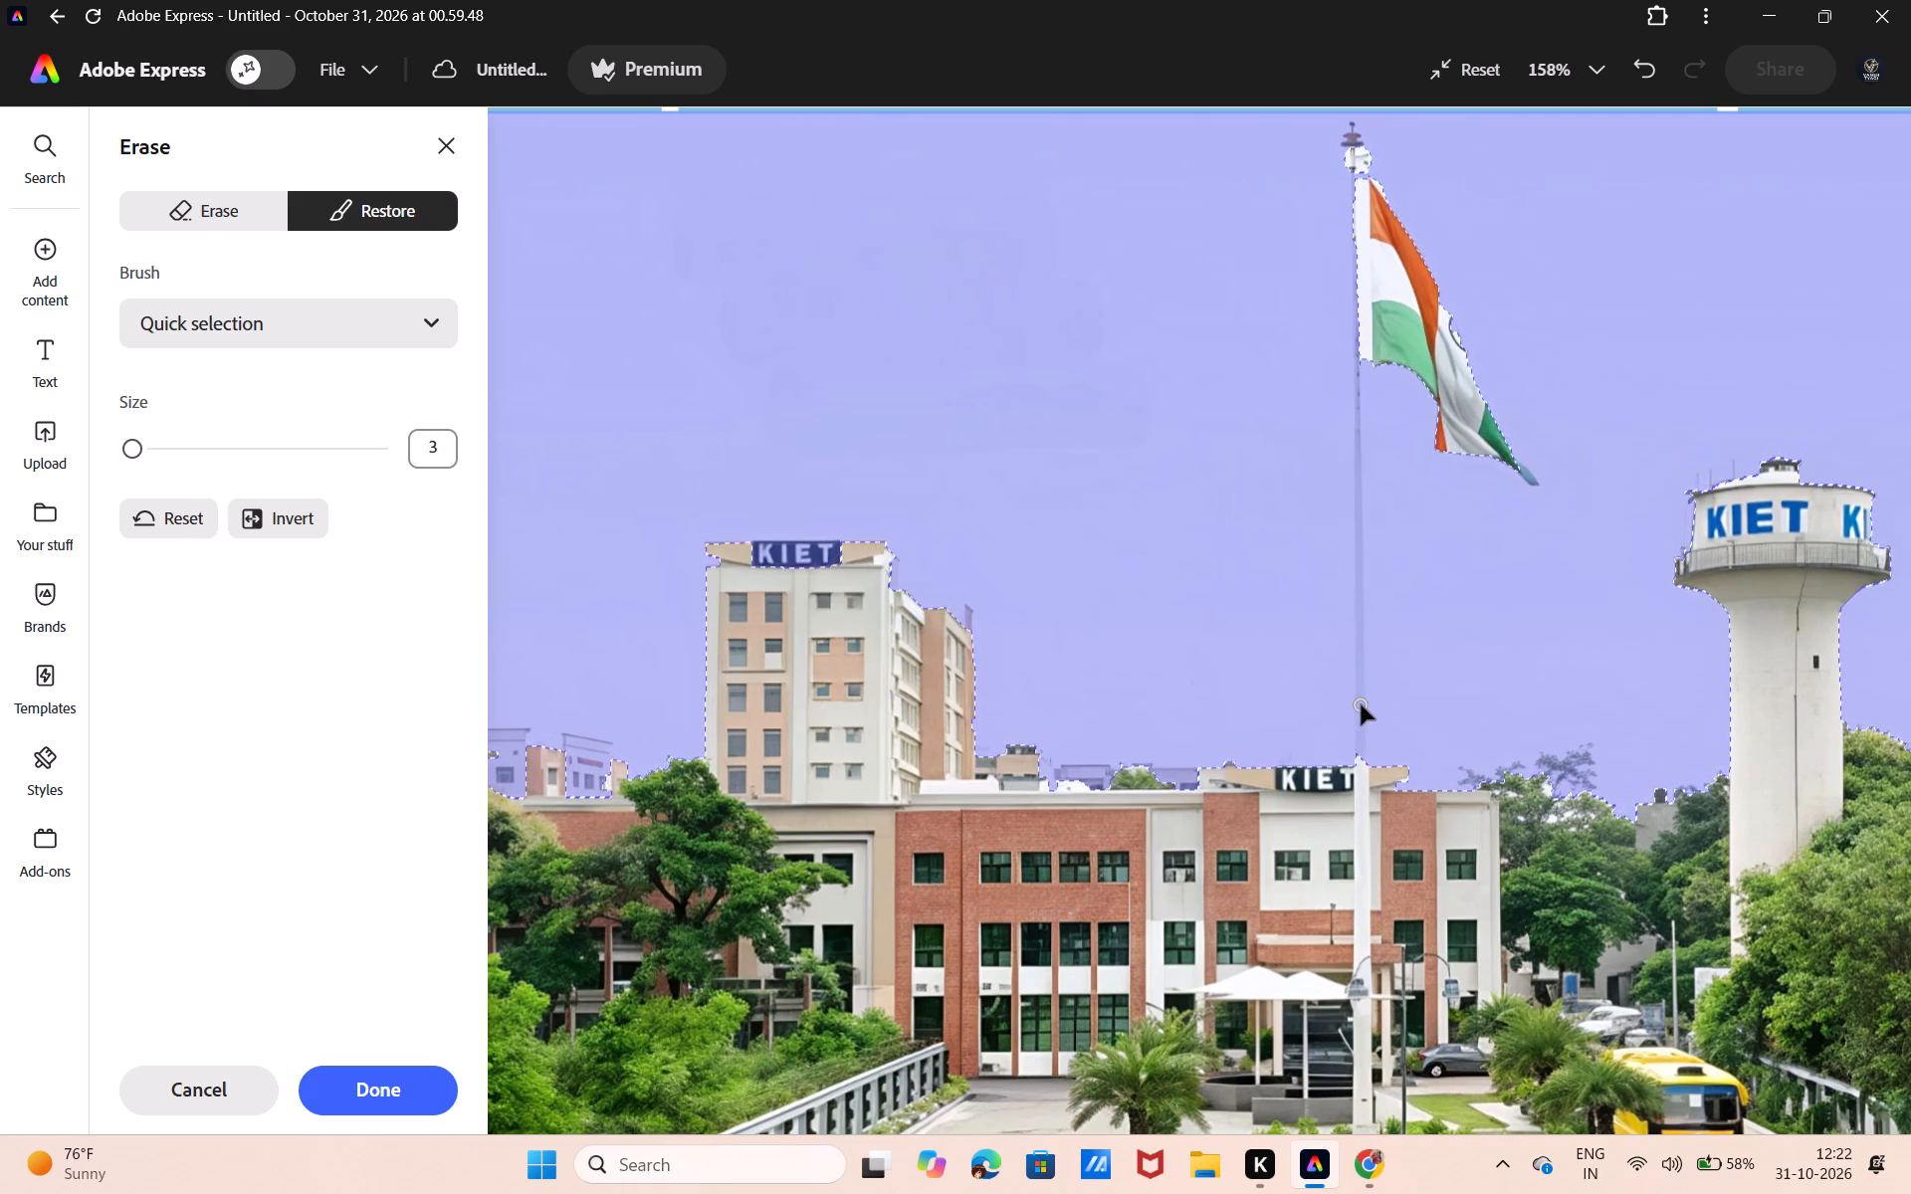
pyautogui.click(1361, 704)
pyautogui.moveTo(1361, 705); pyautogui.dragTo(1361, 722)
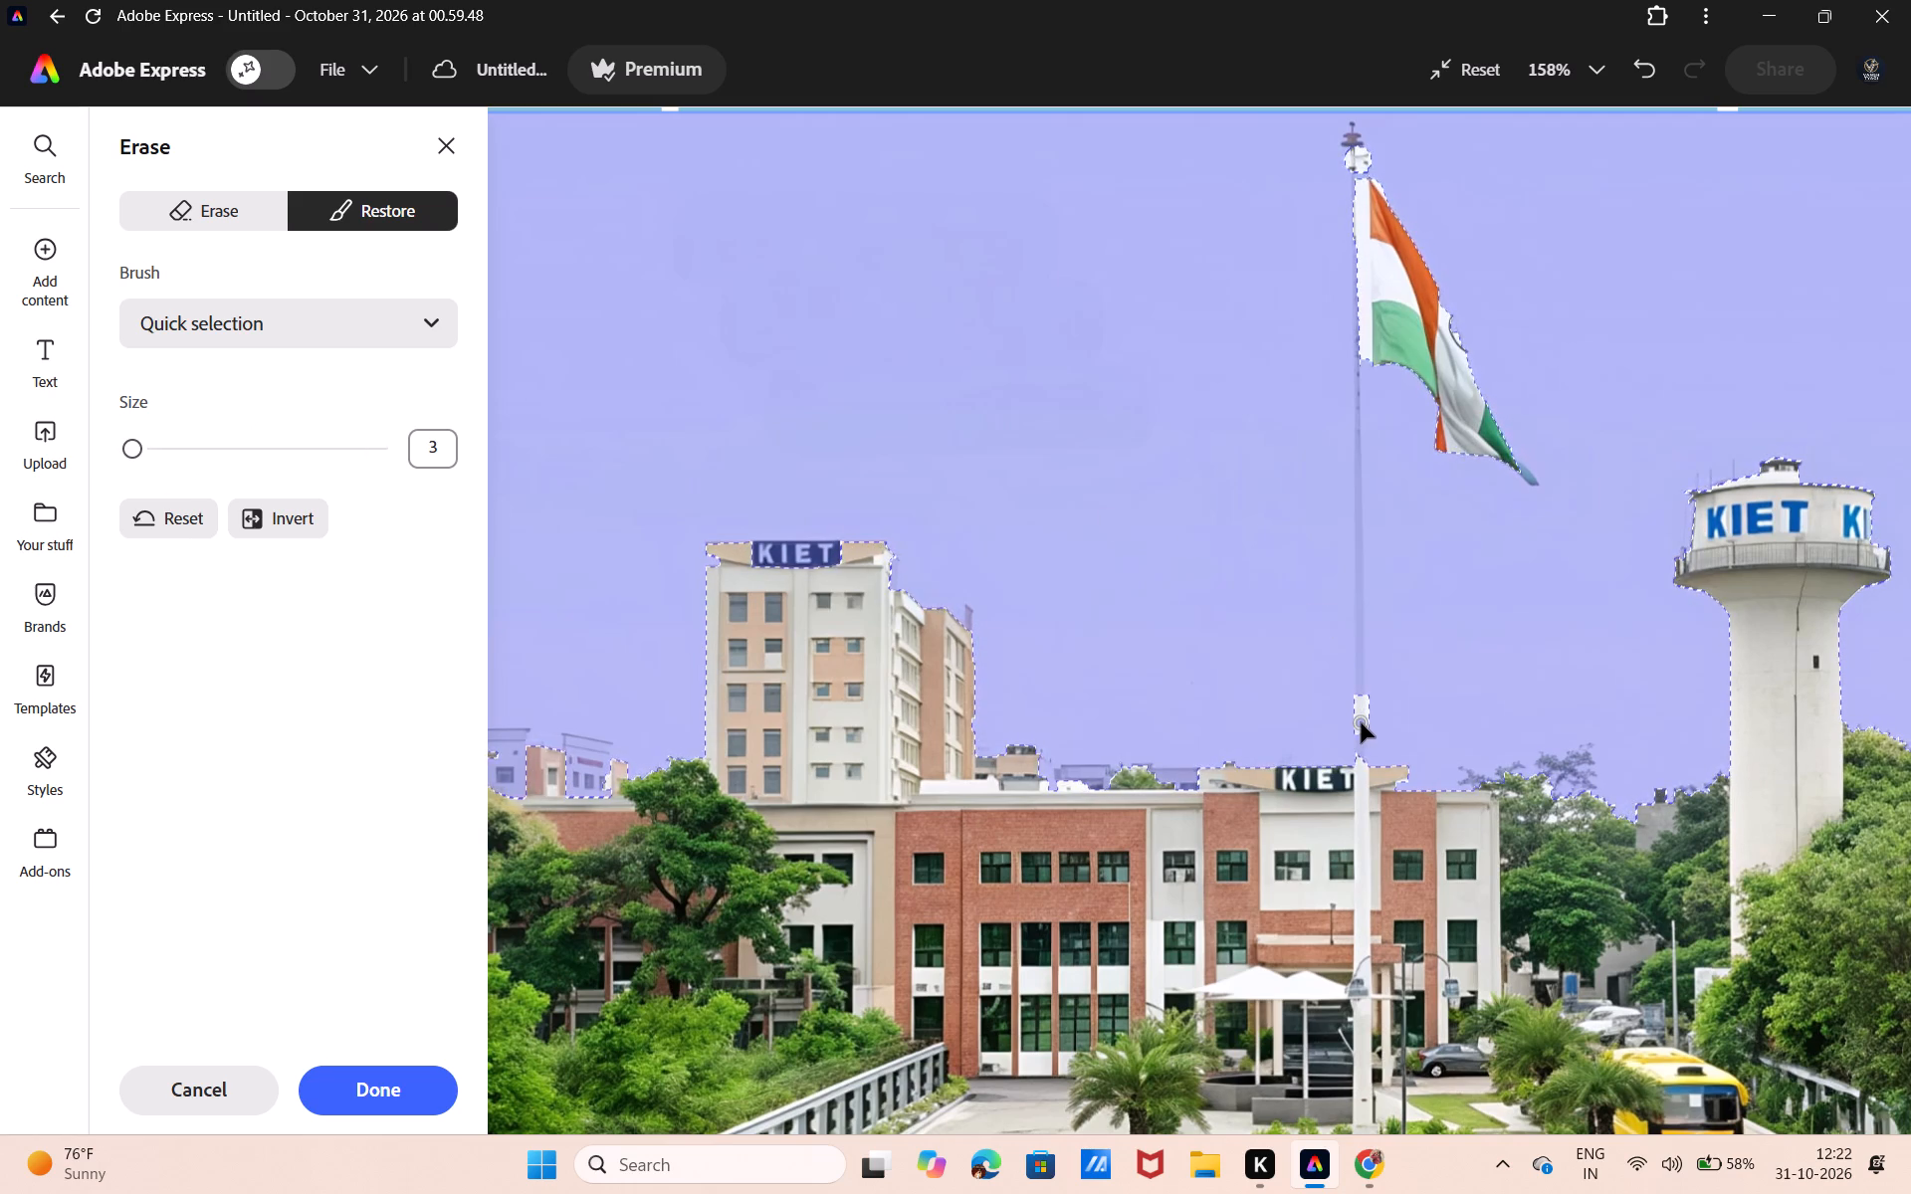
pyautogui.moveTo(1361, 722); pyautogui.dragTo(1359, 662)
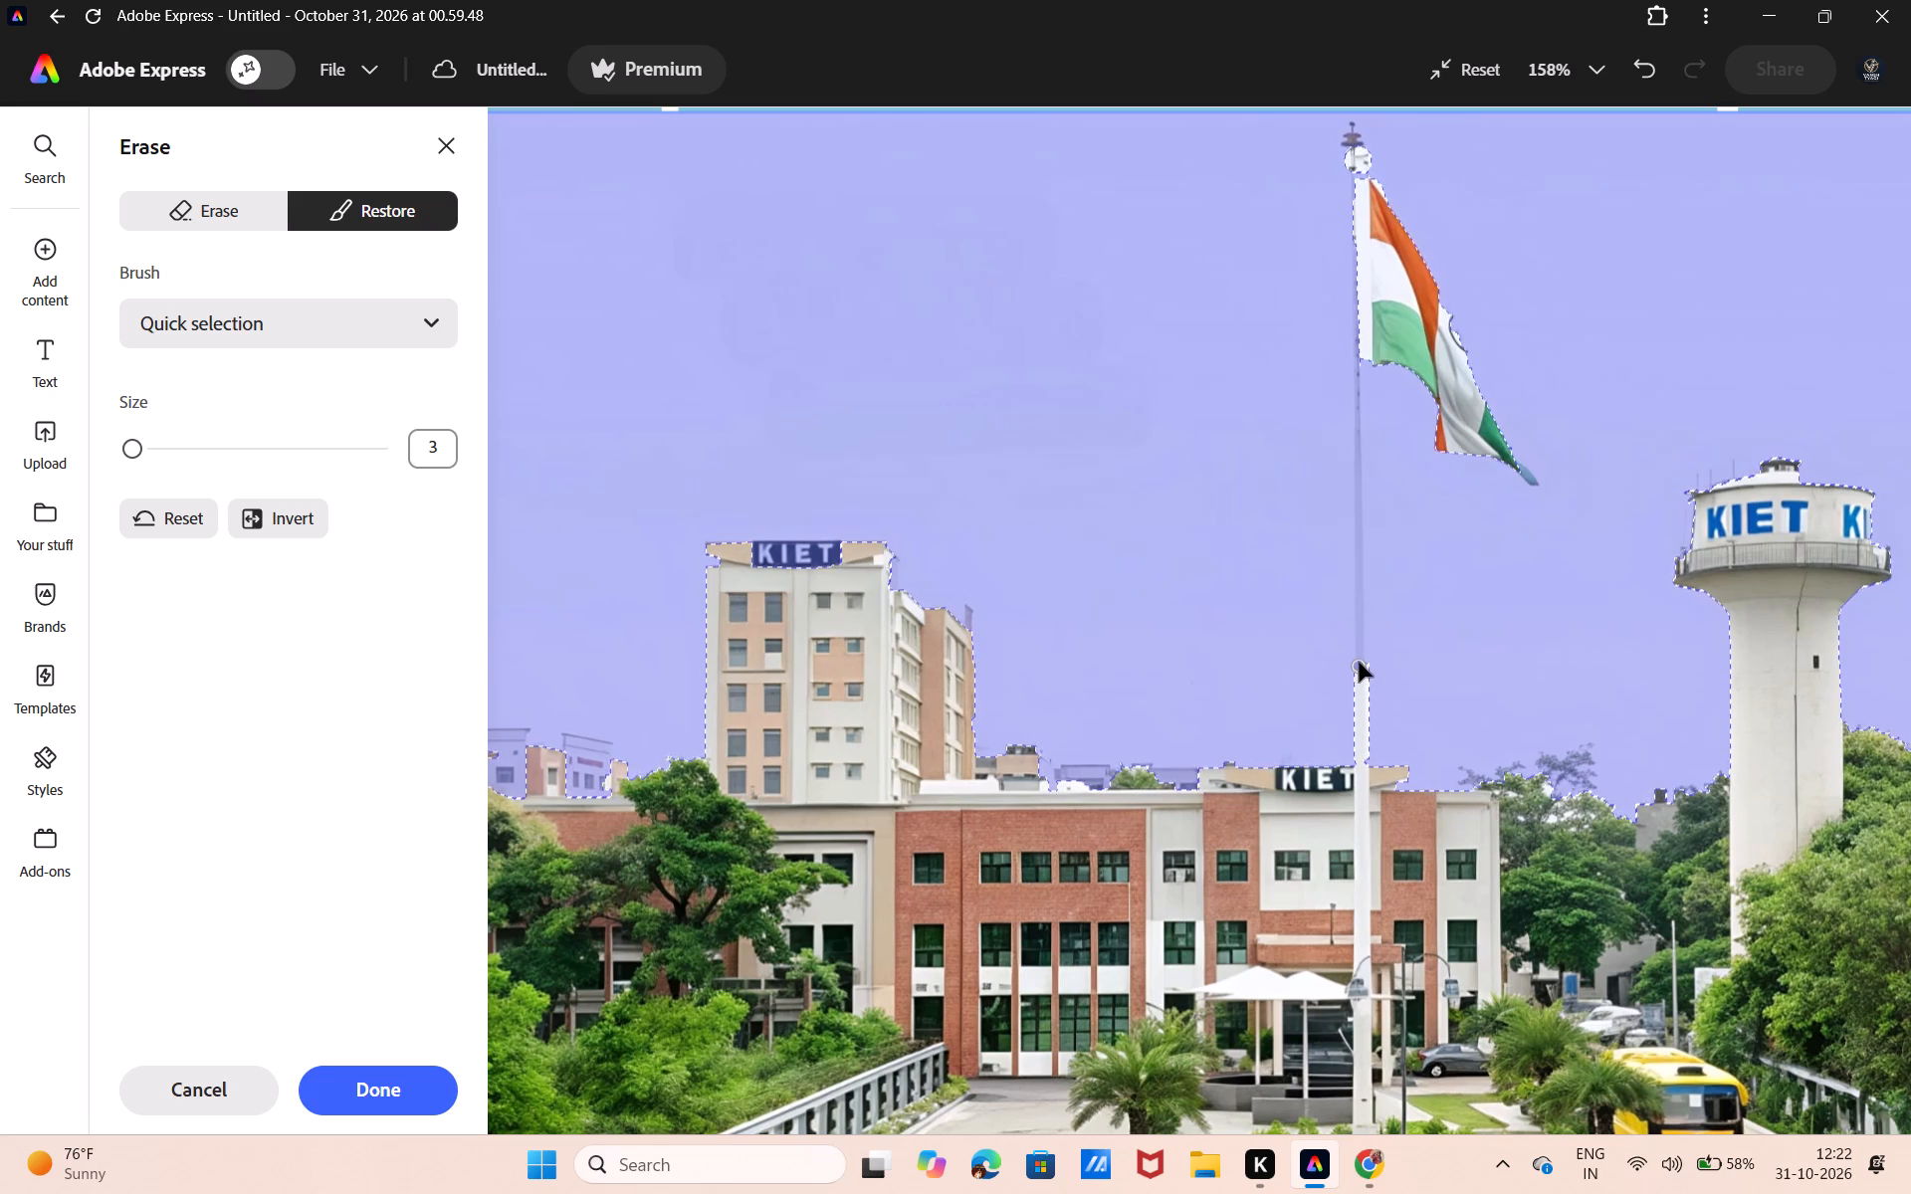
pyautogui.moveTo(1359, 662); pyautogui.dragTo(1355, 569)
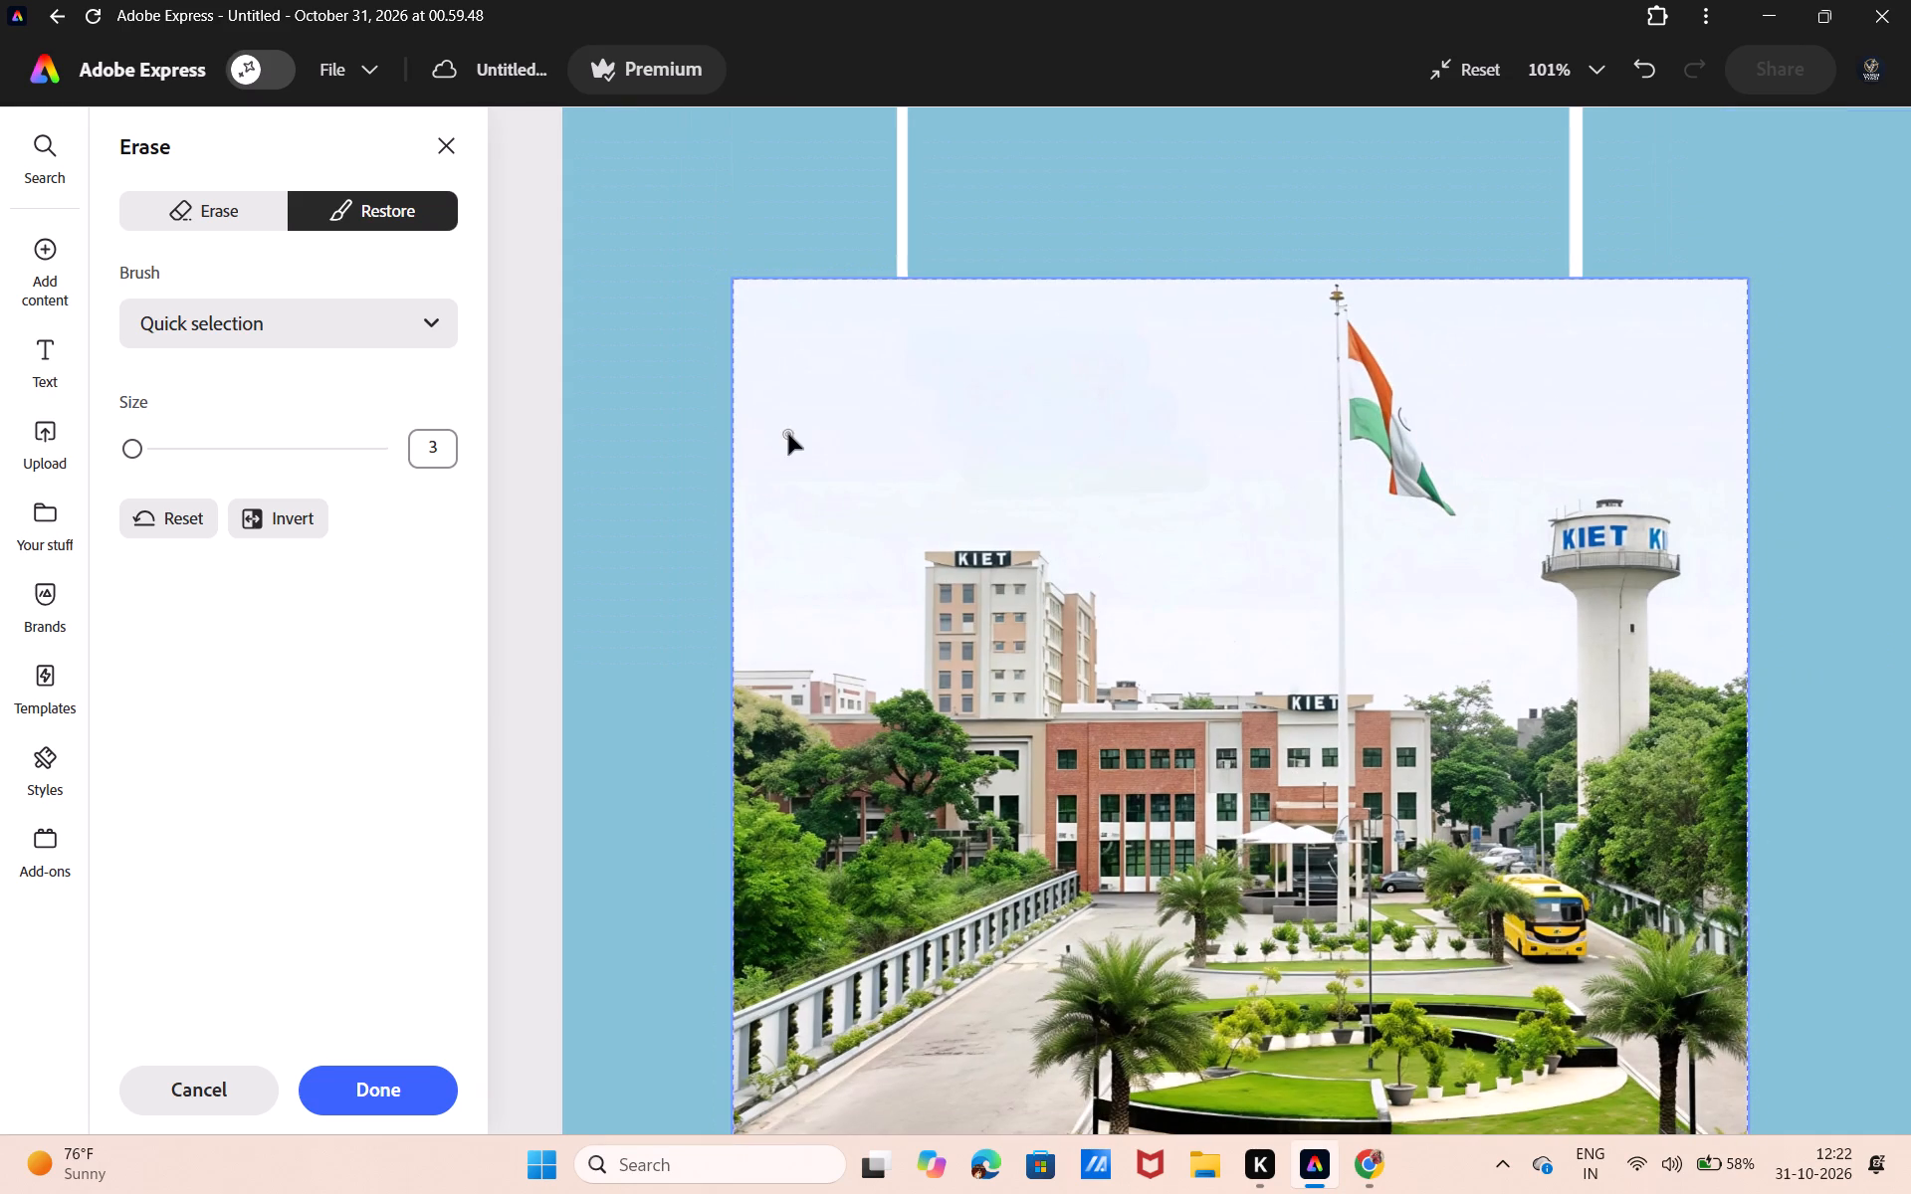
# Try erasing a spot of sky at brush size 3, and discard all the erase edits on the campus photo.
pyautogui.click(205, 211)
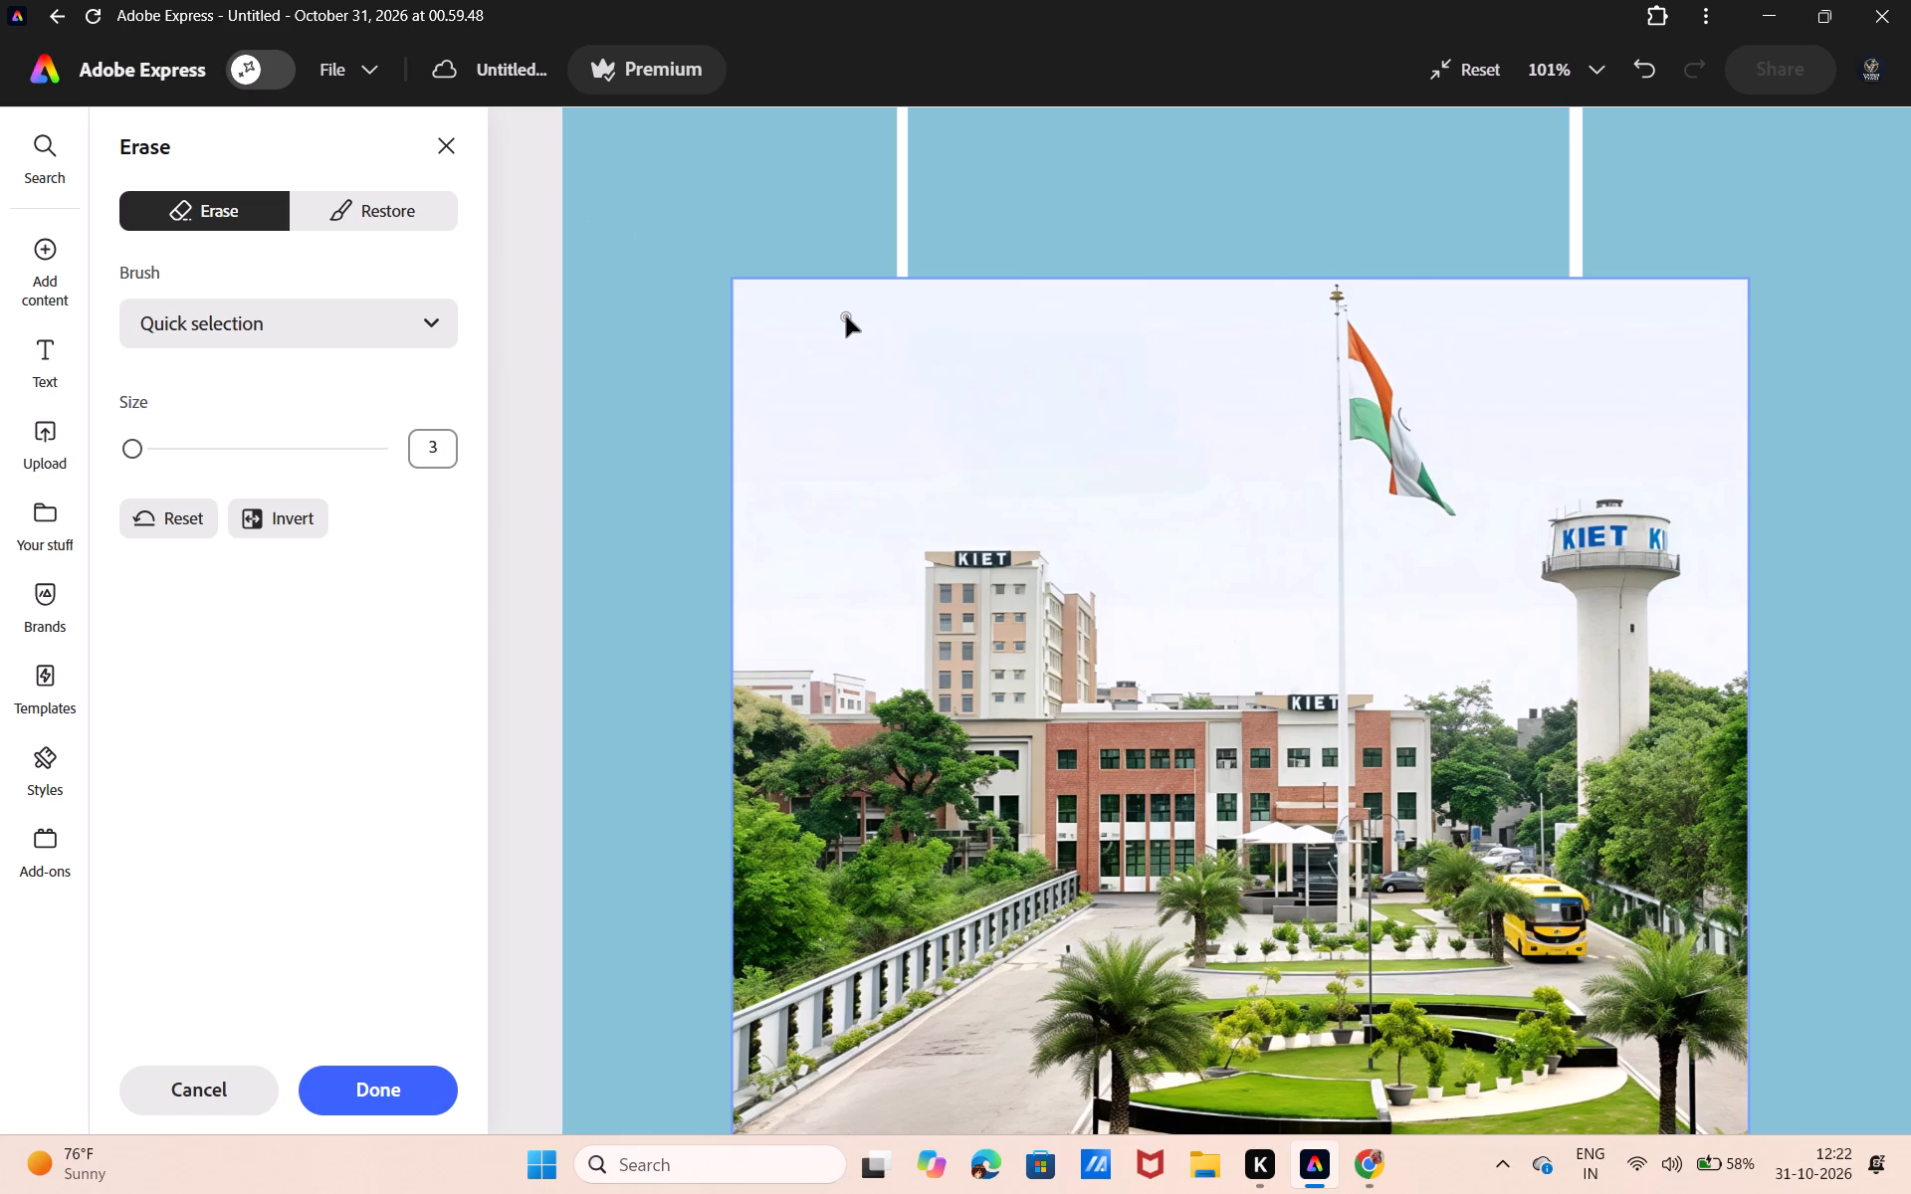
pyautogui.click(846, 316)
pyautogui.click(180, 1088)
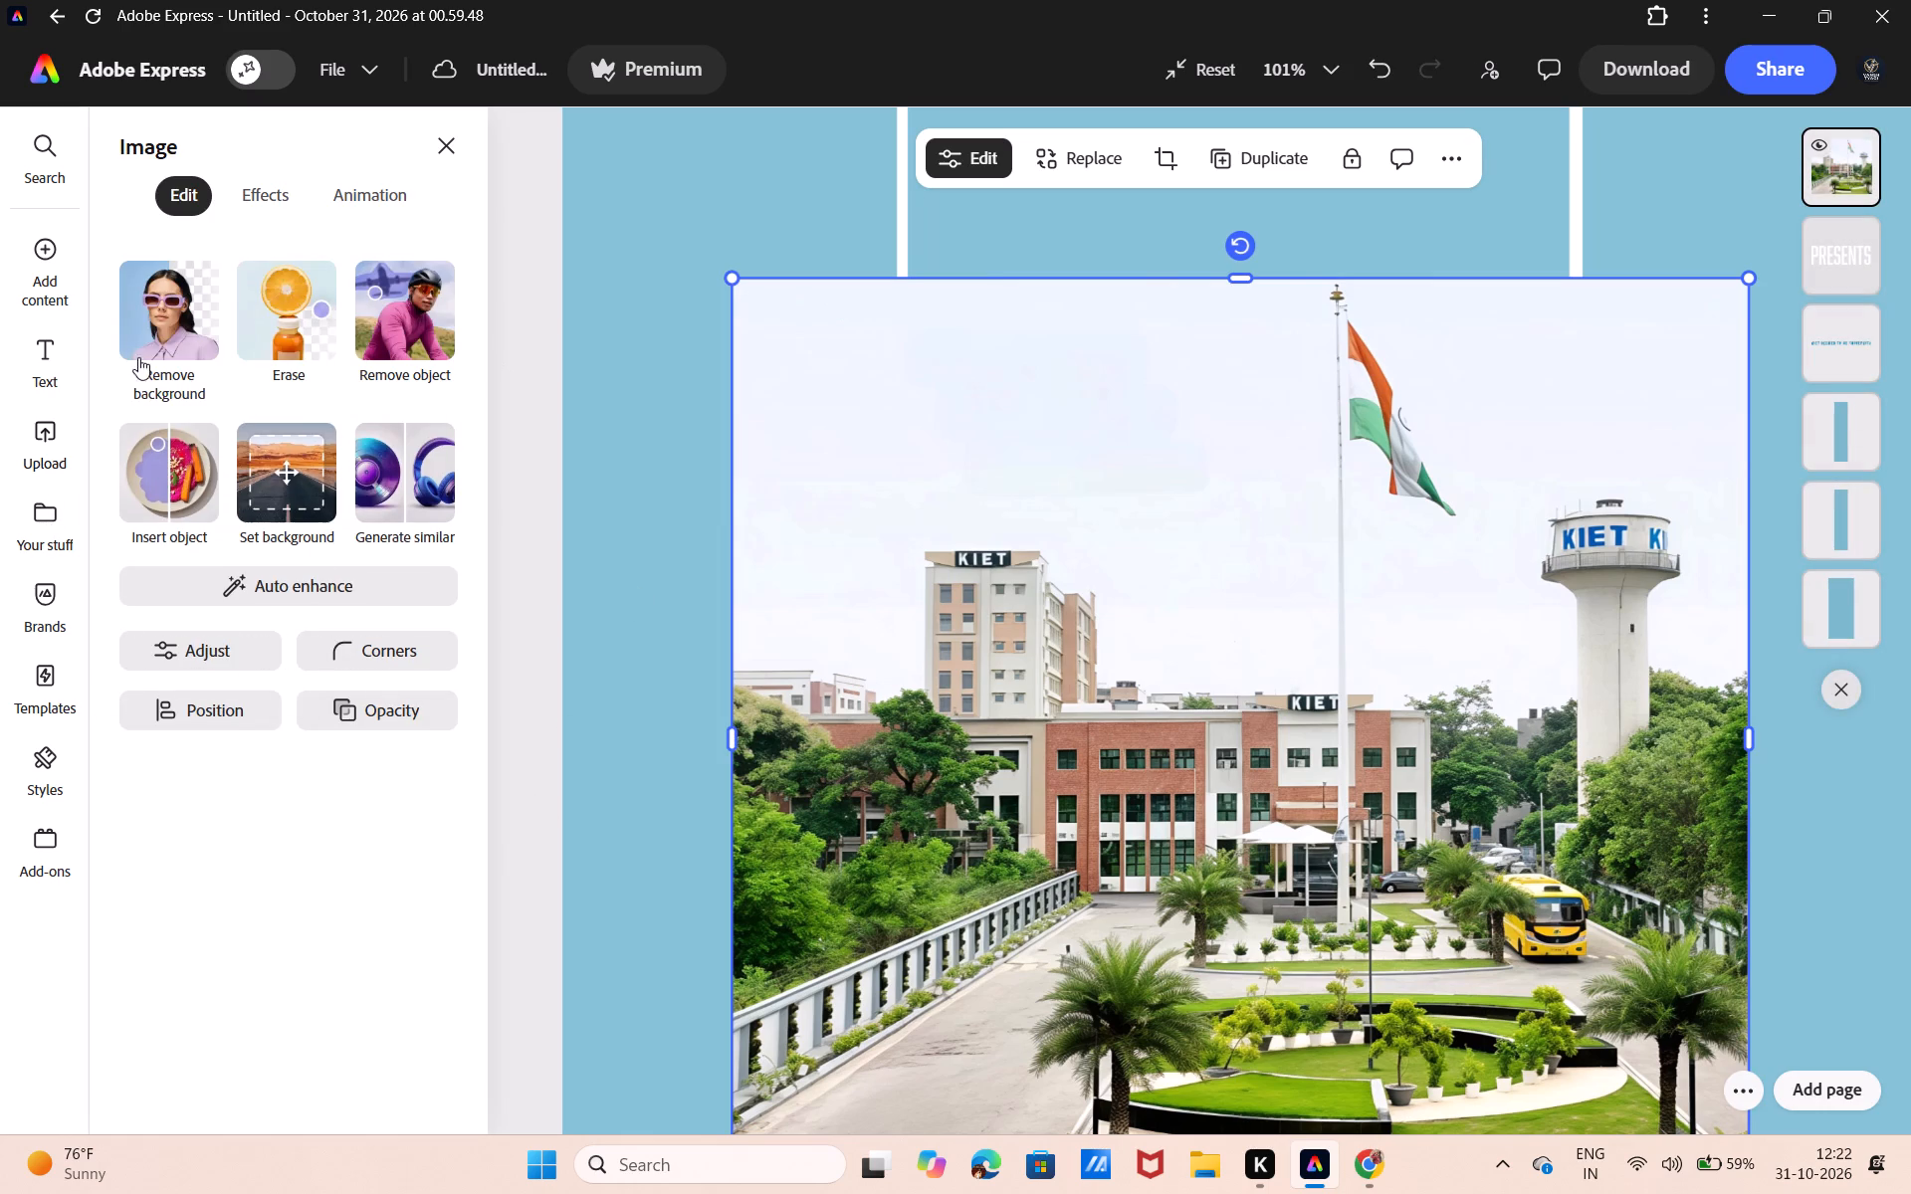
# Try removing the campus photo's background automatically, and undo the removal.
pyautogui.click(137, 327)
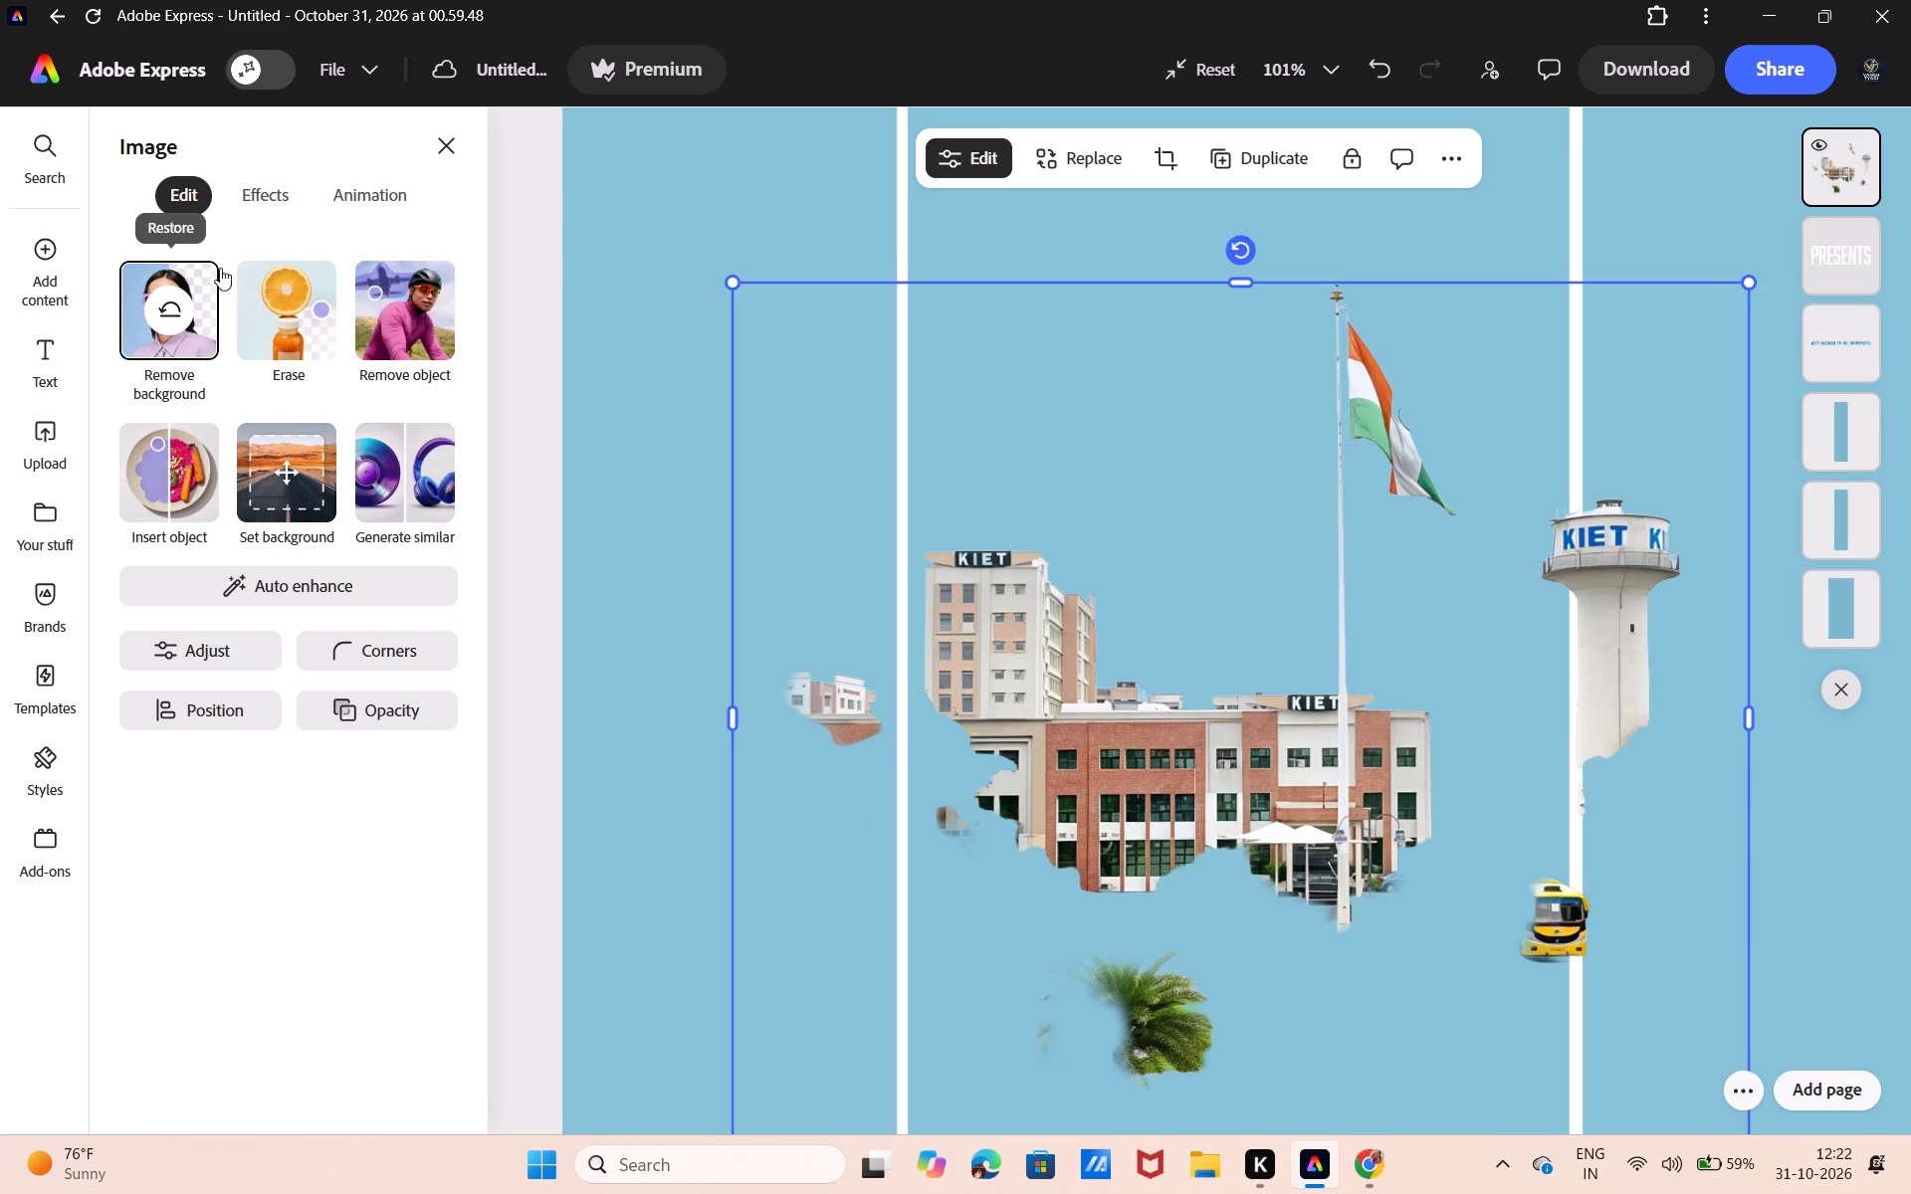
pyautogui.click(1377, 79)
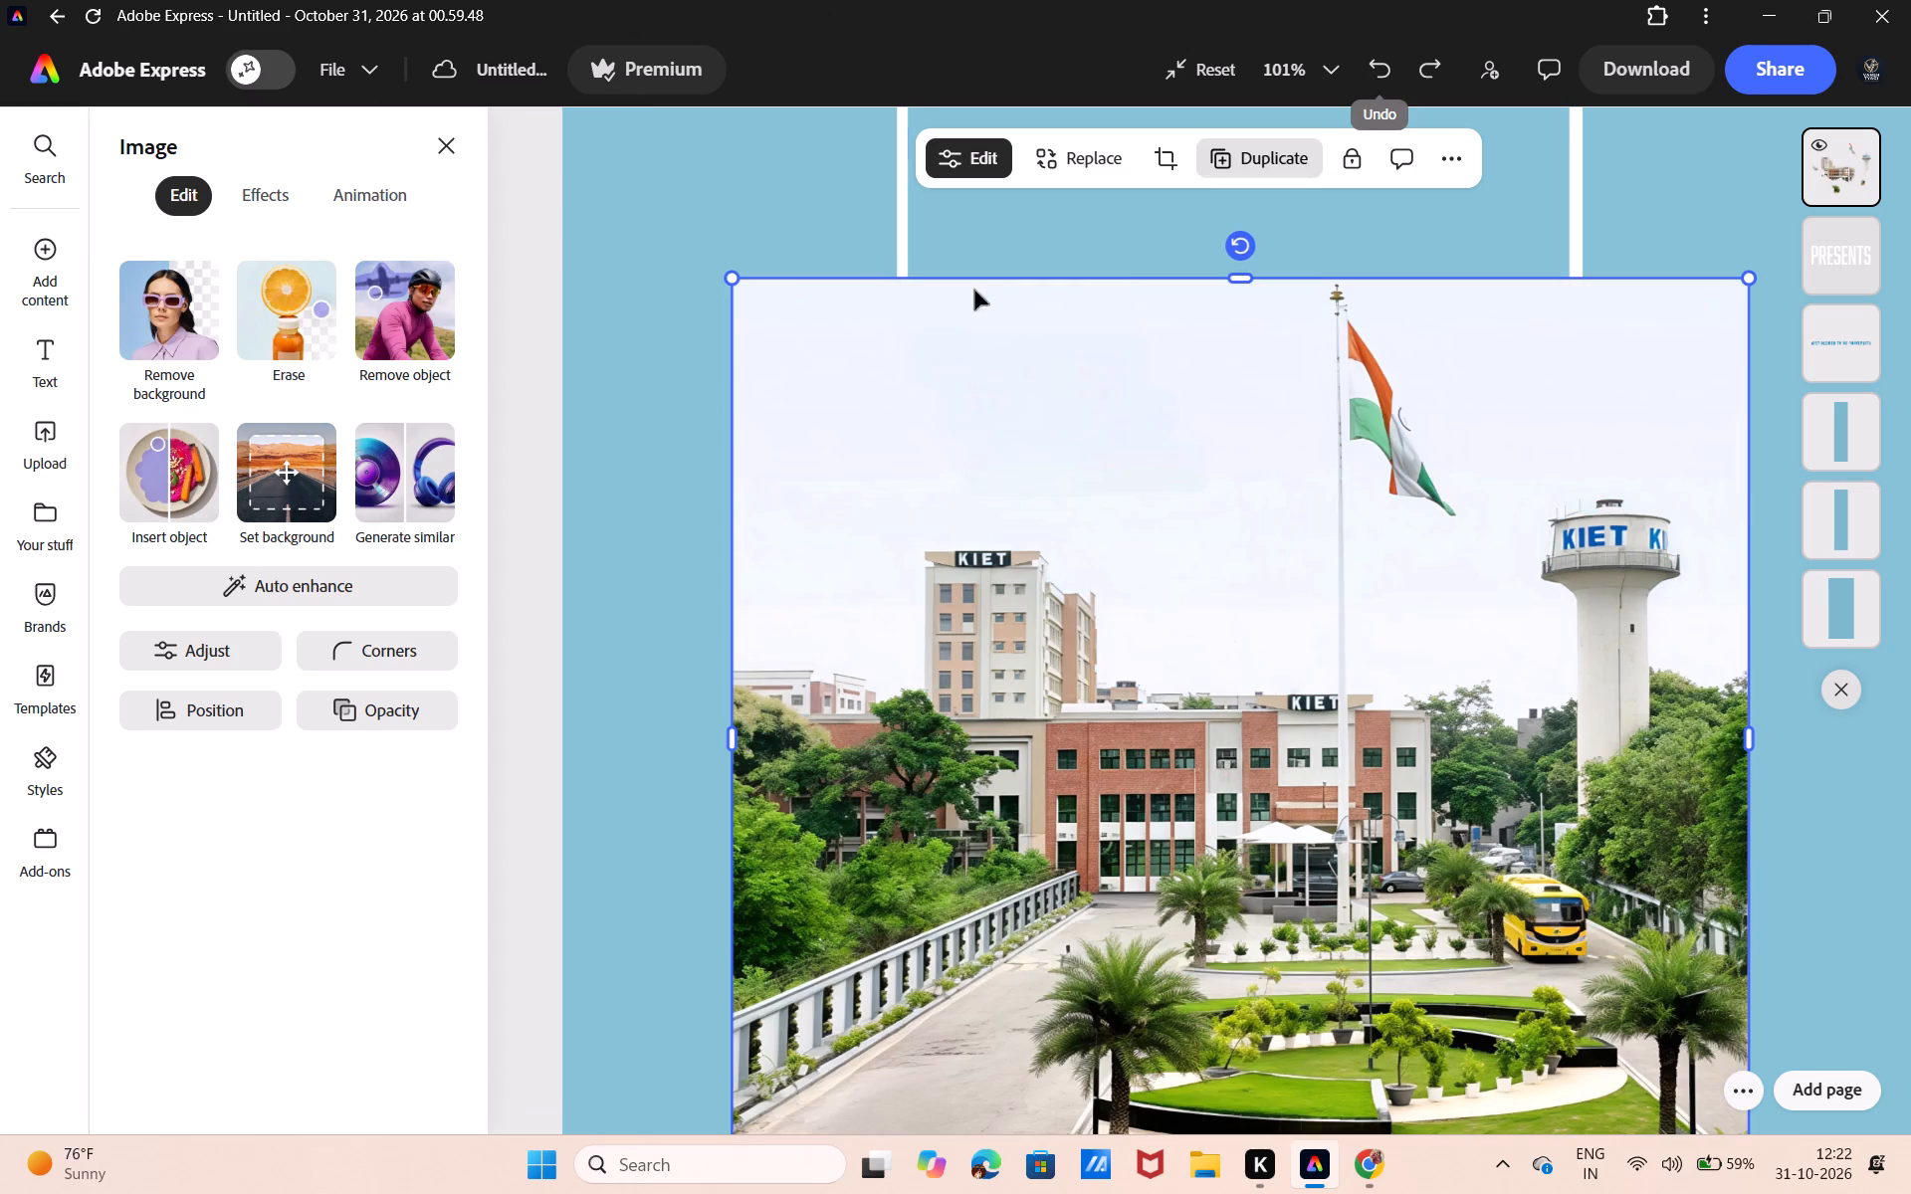
# Erase the campus photo's sky on both sides of the flagpole with the Quick selection brush at size 3.
pyautogui.click(249, 299)
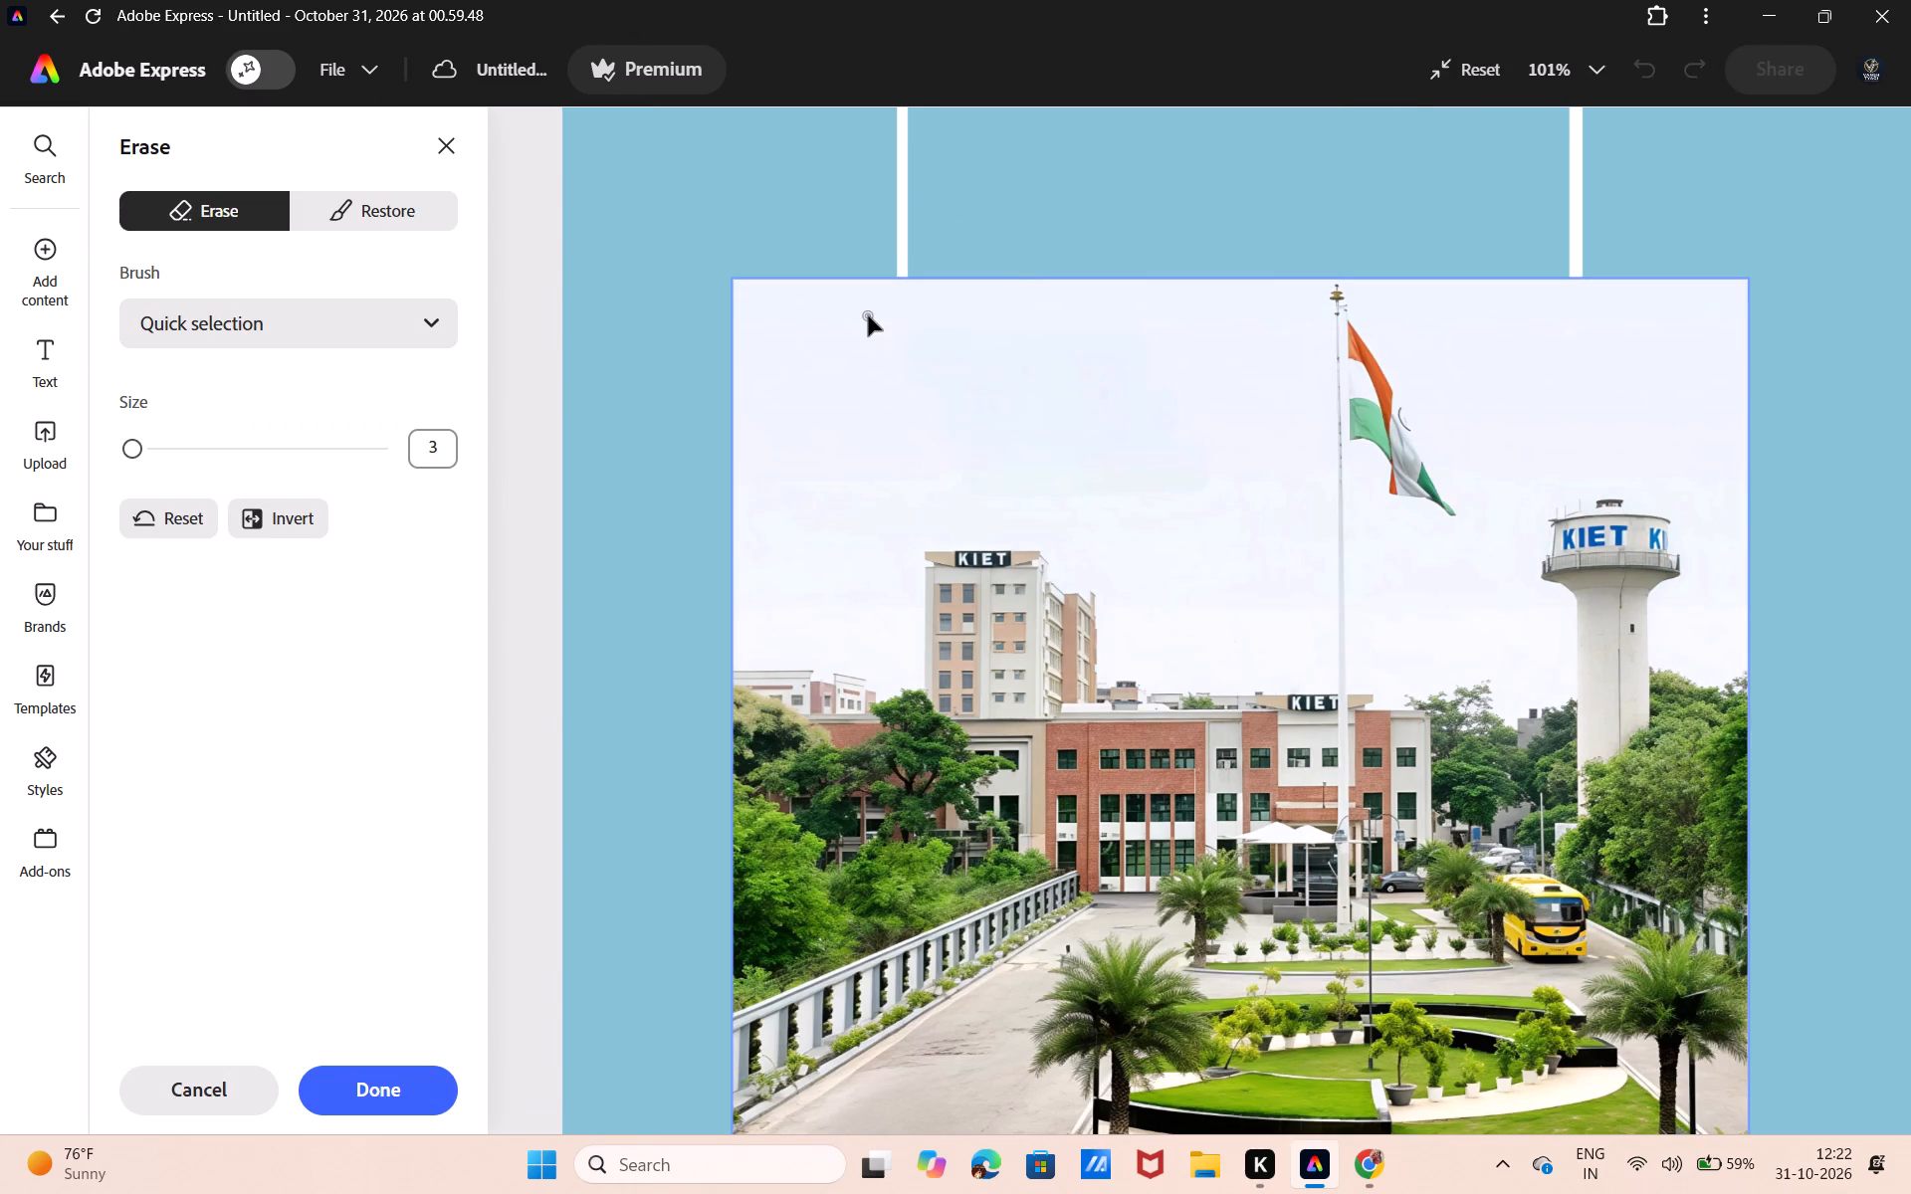
pyautogui.click(868, 315)
pyautogui.moveTo(868, 315); pyautogui.dragTo(926, 320)
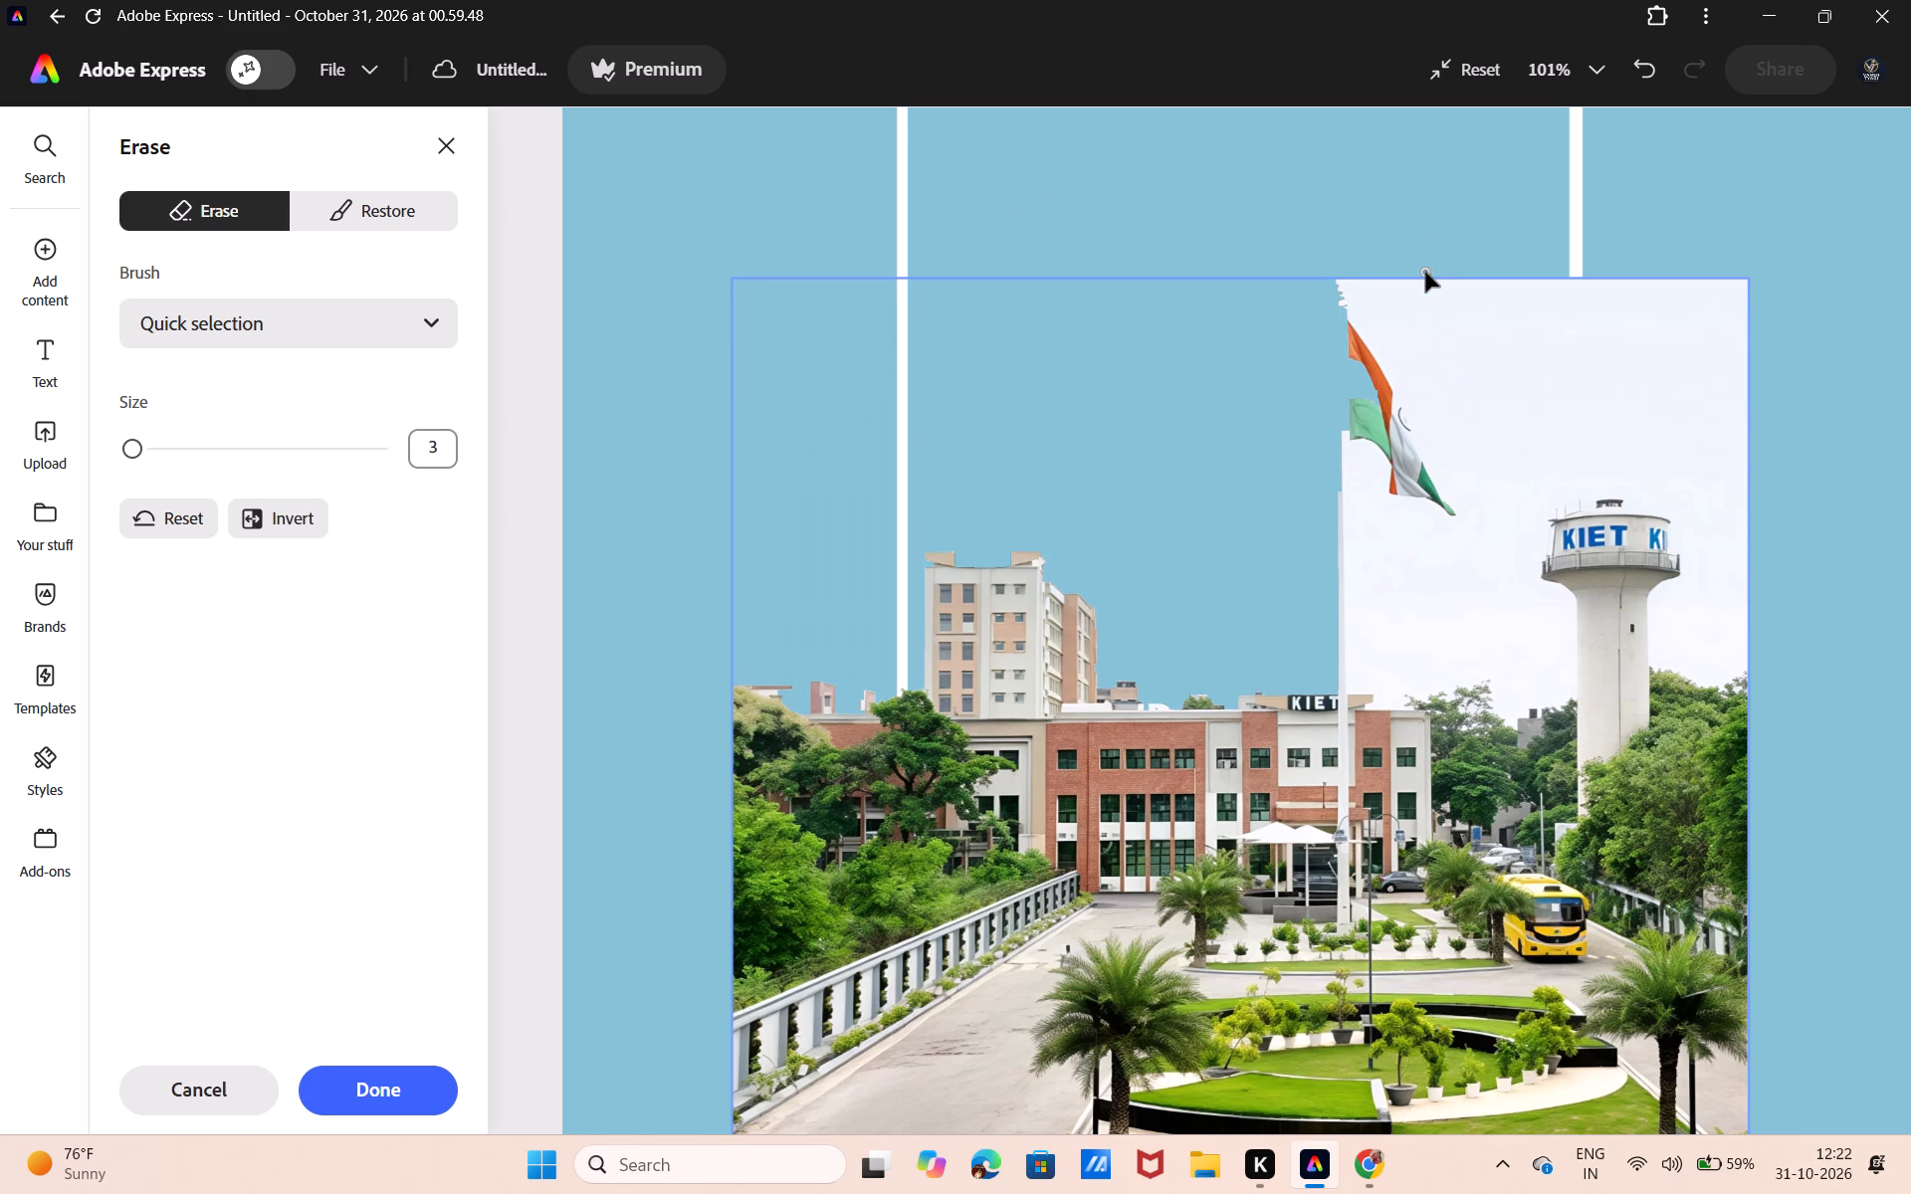
pyautogui.moveTo(1412, 299); pyautogui.dragTo(1559, 279)
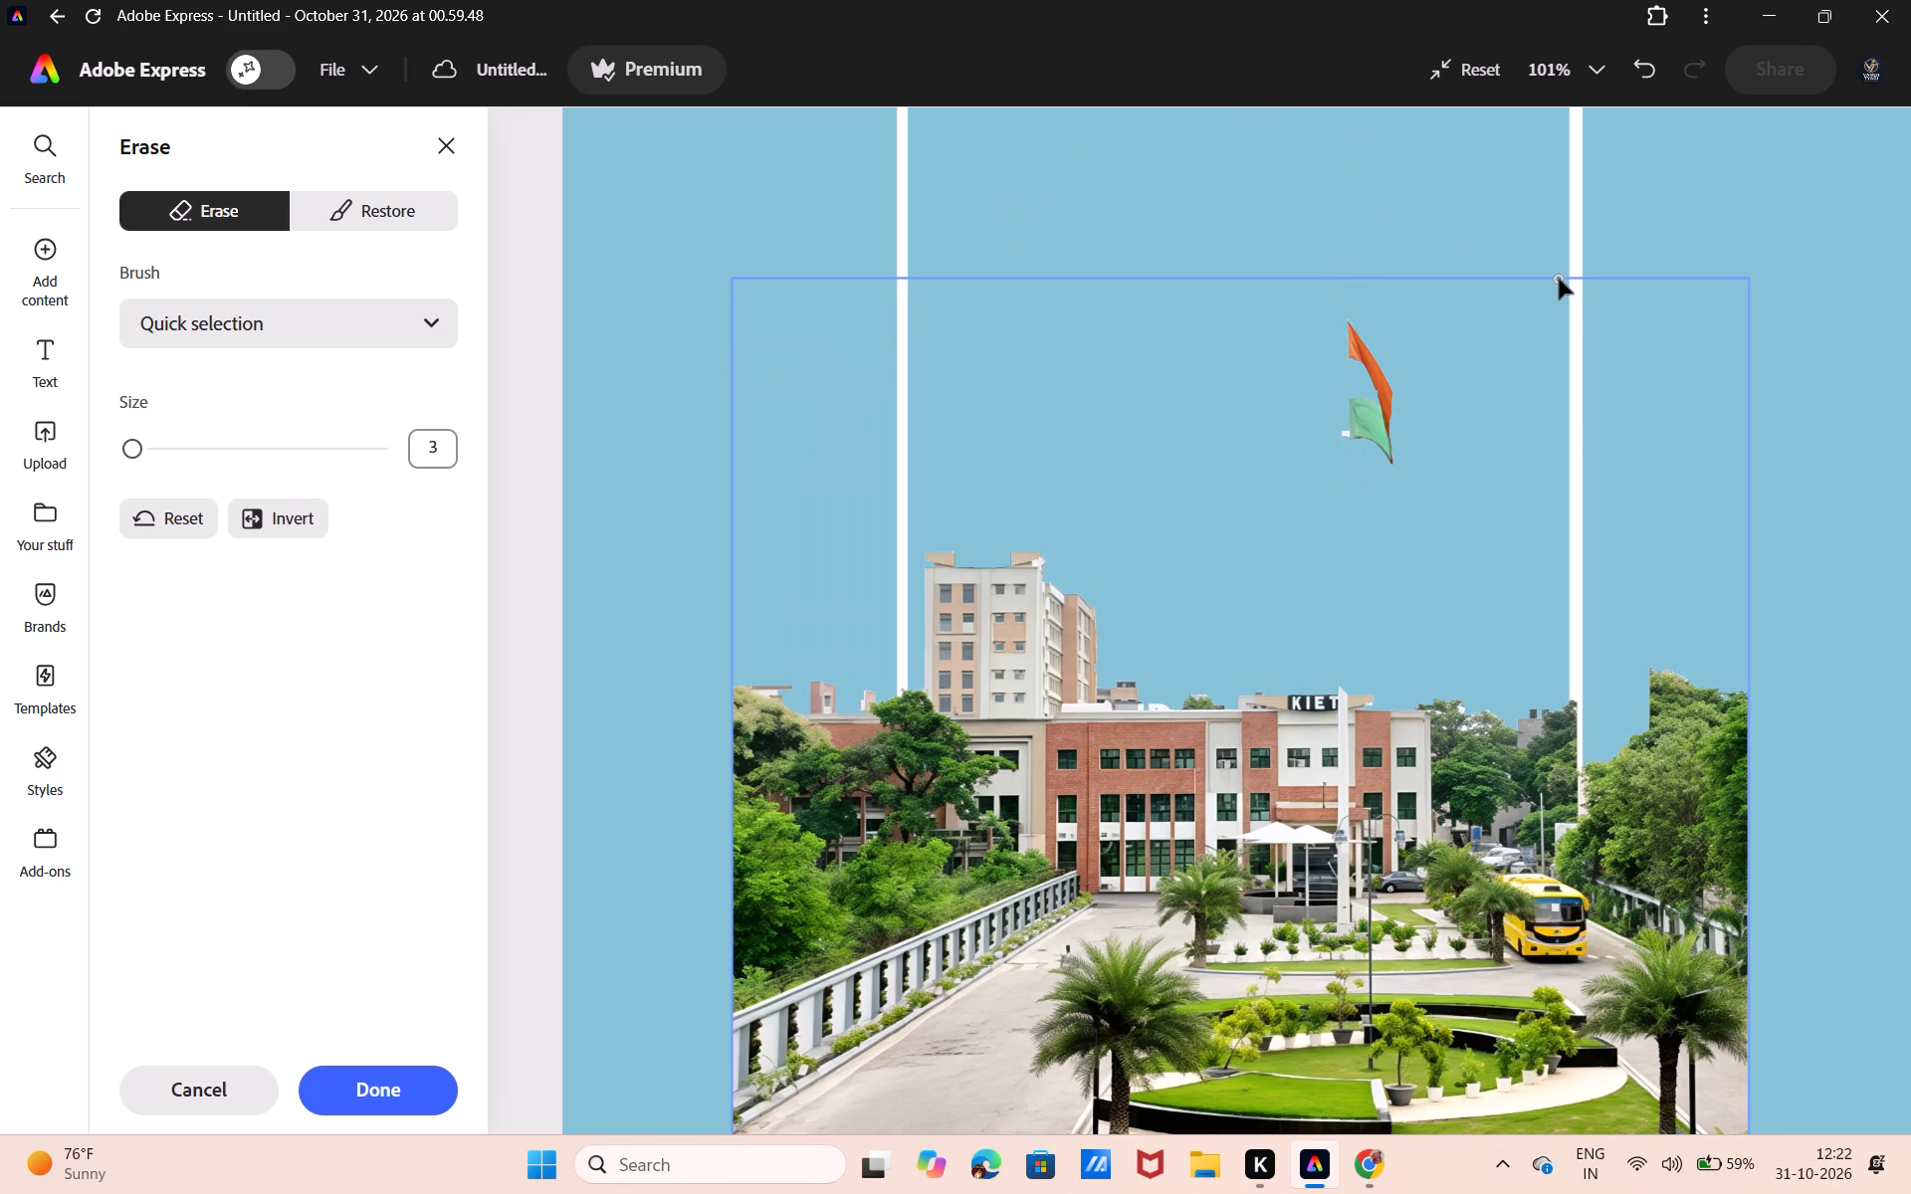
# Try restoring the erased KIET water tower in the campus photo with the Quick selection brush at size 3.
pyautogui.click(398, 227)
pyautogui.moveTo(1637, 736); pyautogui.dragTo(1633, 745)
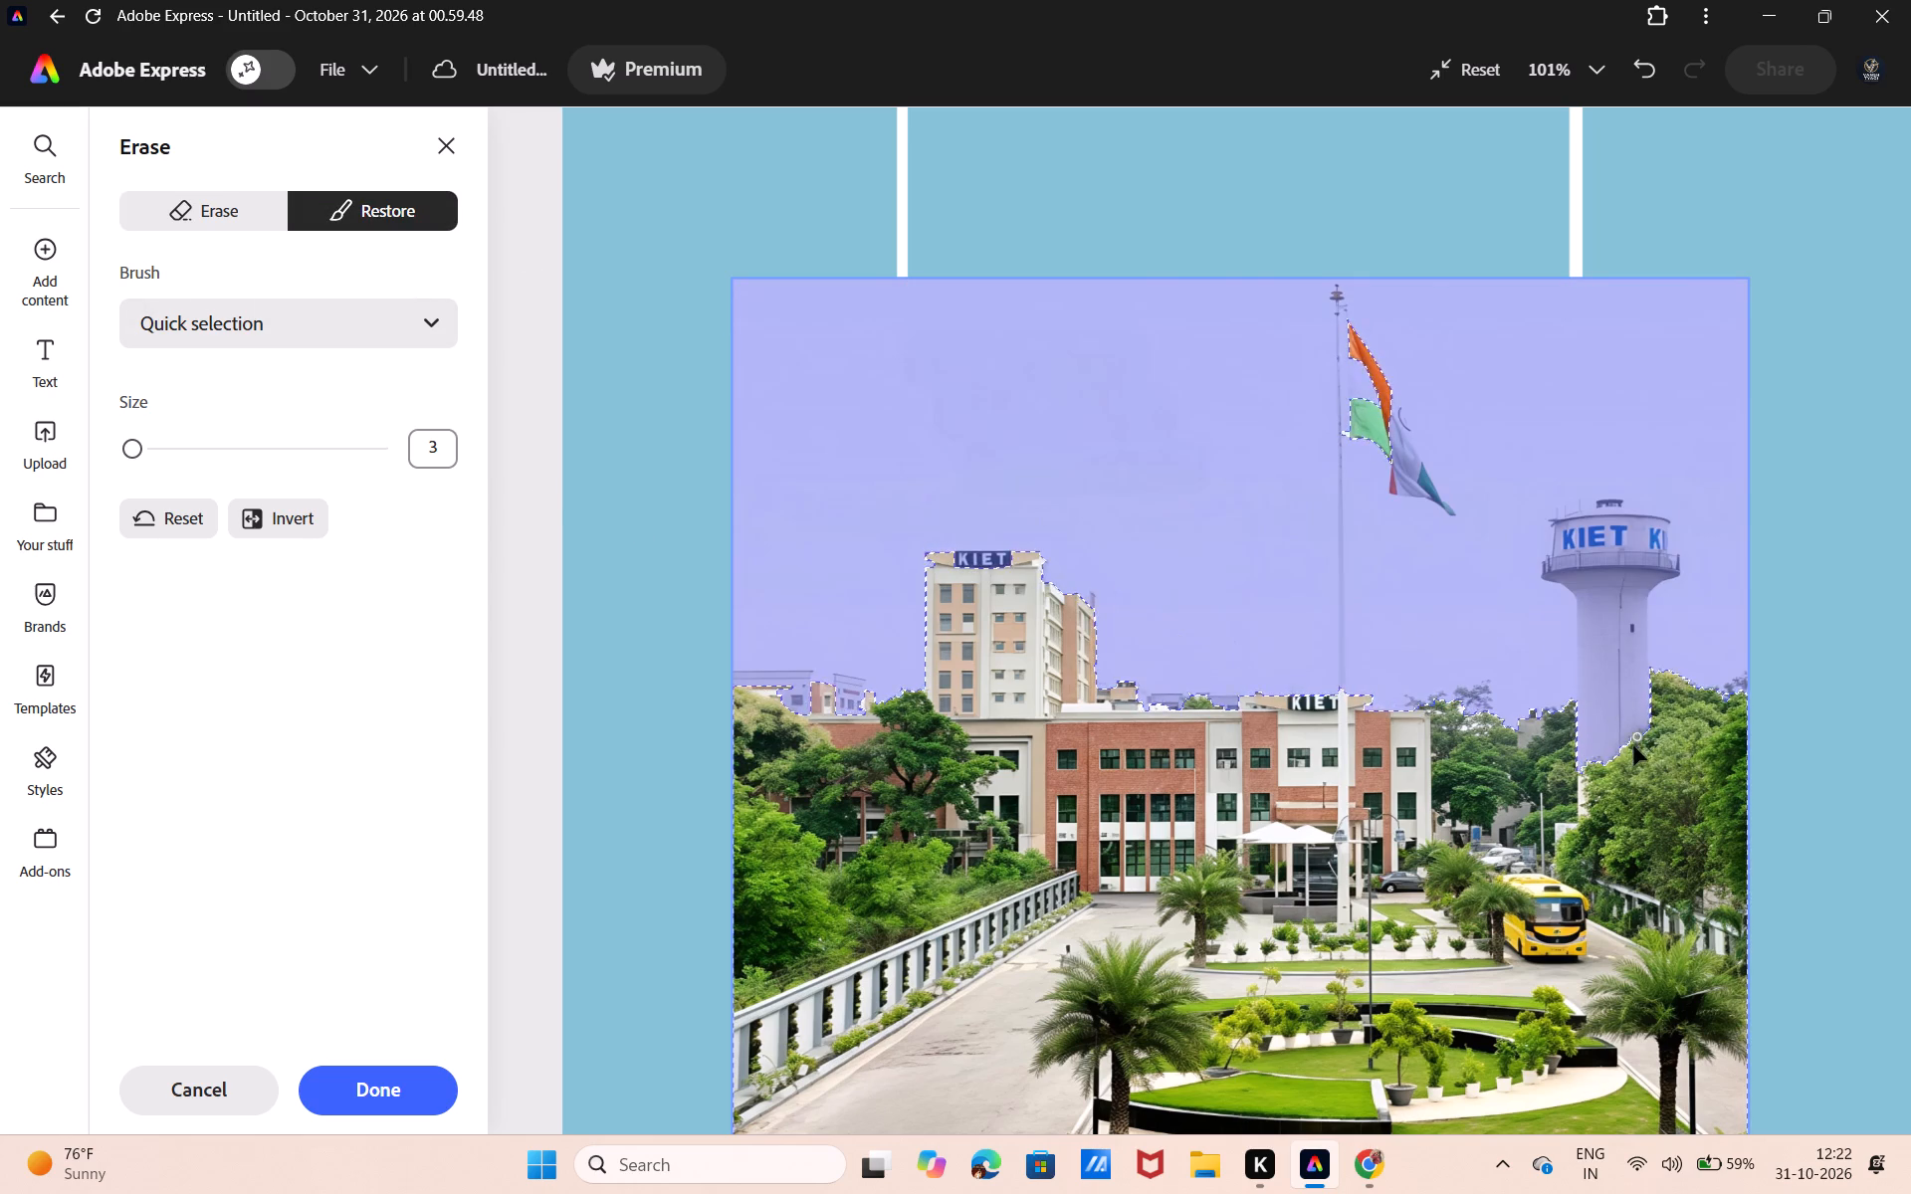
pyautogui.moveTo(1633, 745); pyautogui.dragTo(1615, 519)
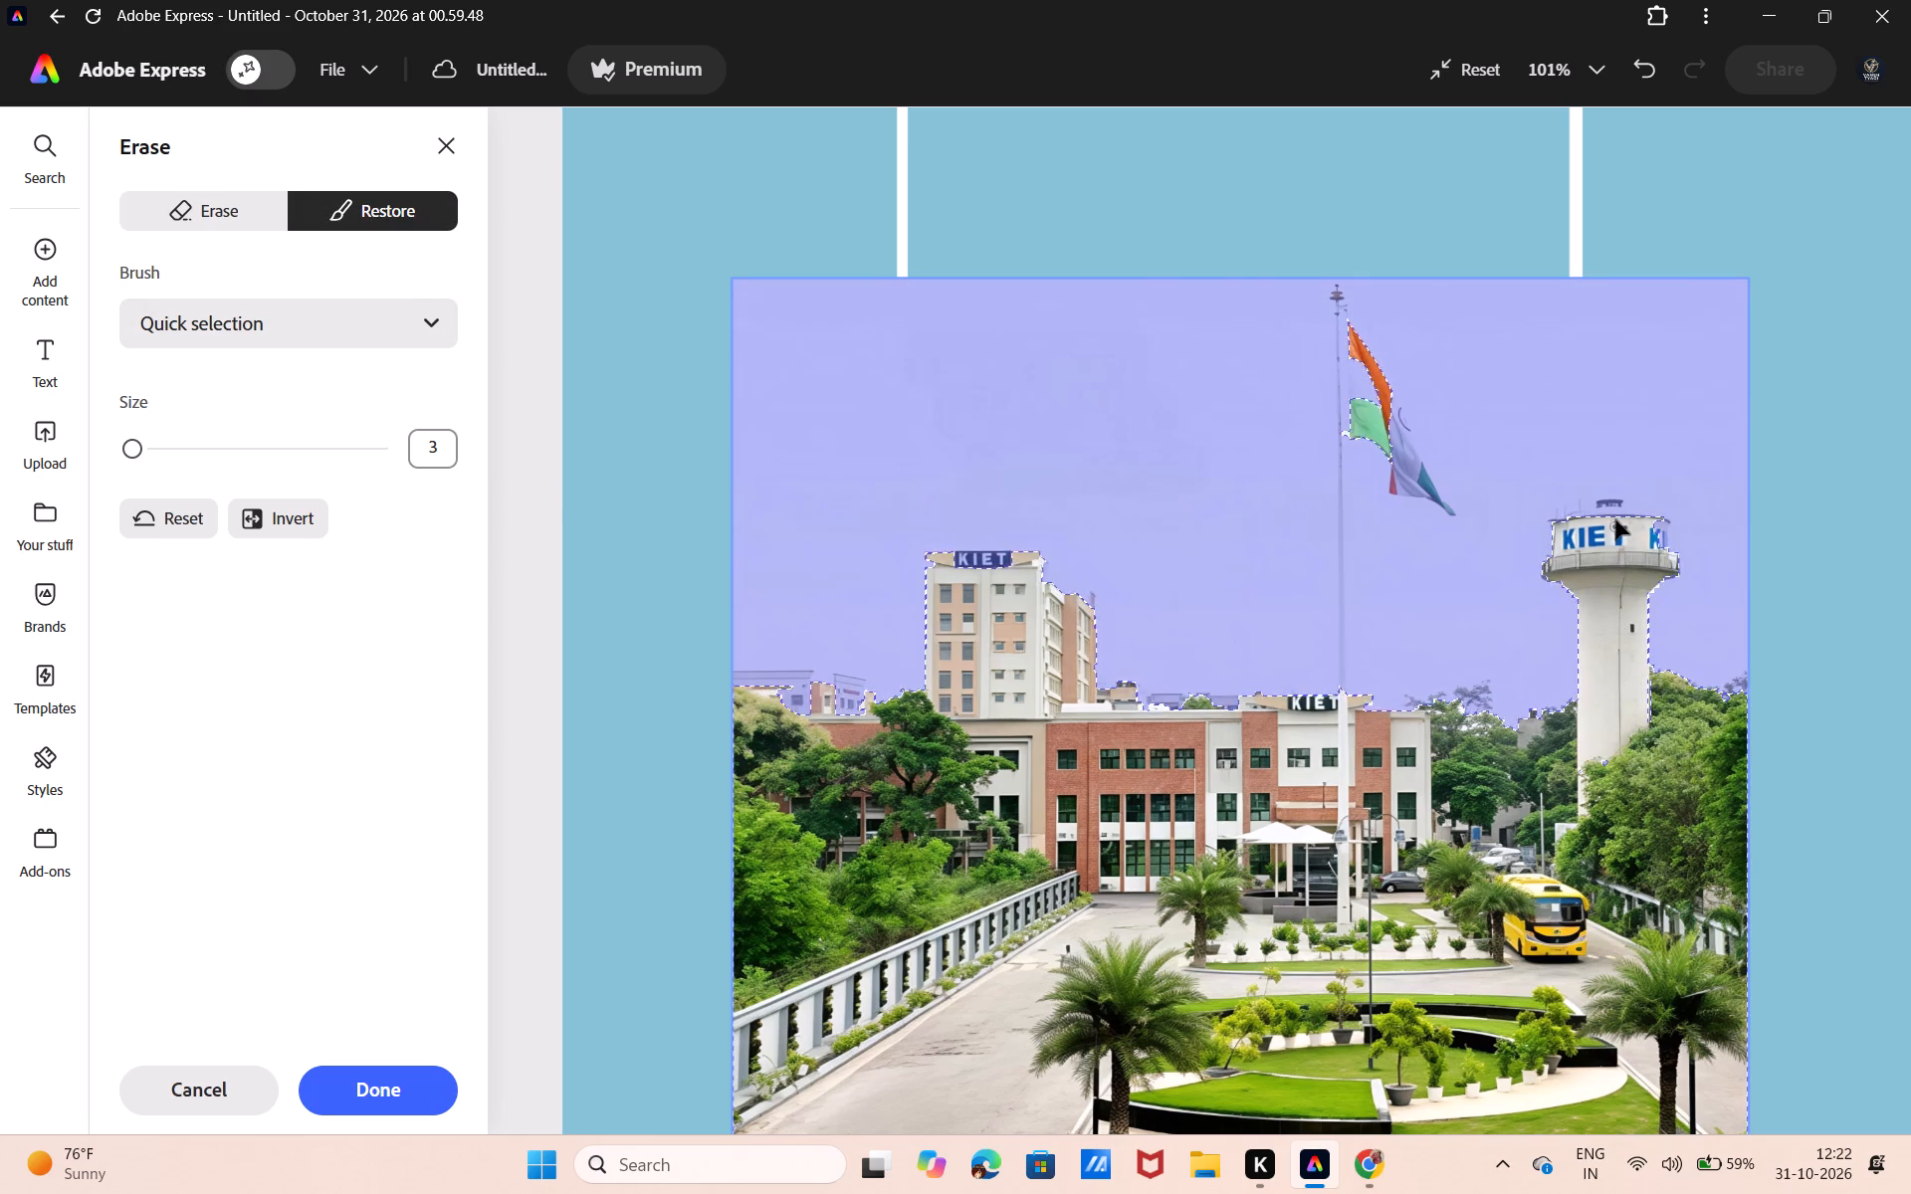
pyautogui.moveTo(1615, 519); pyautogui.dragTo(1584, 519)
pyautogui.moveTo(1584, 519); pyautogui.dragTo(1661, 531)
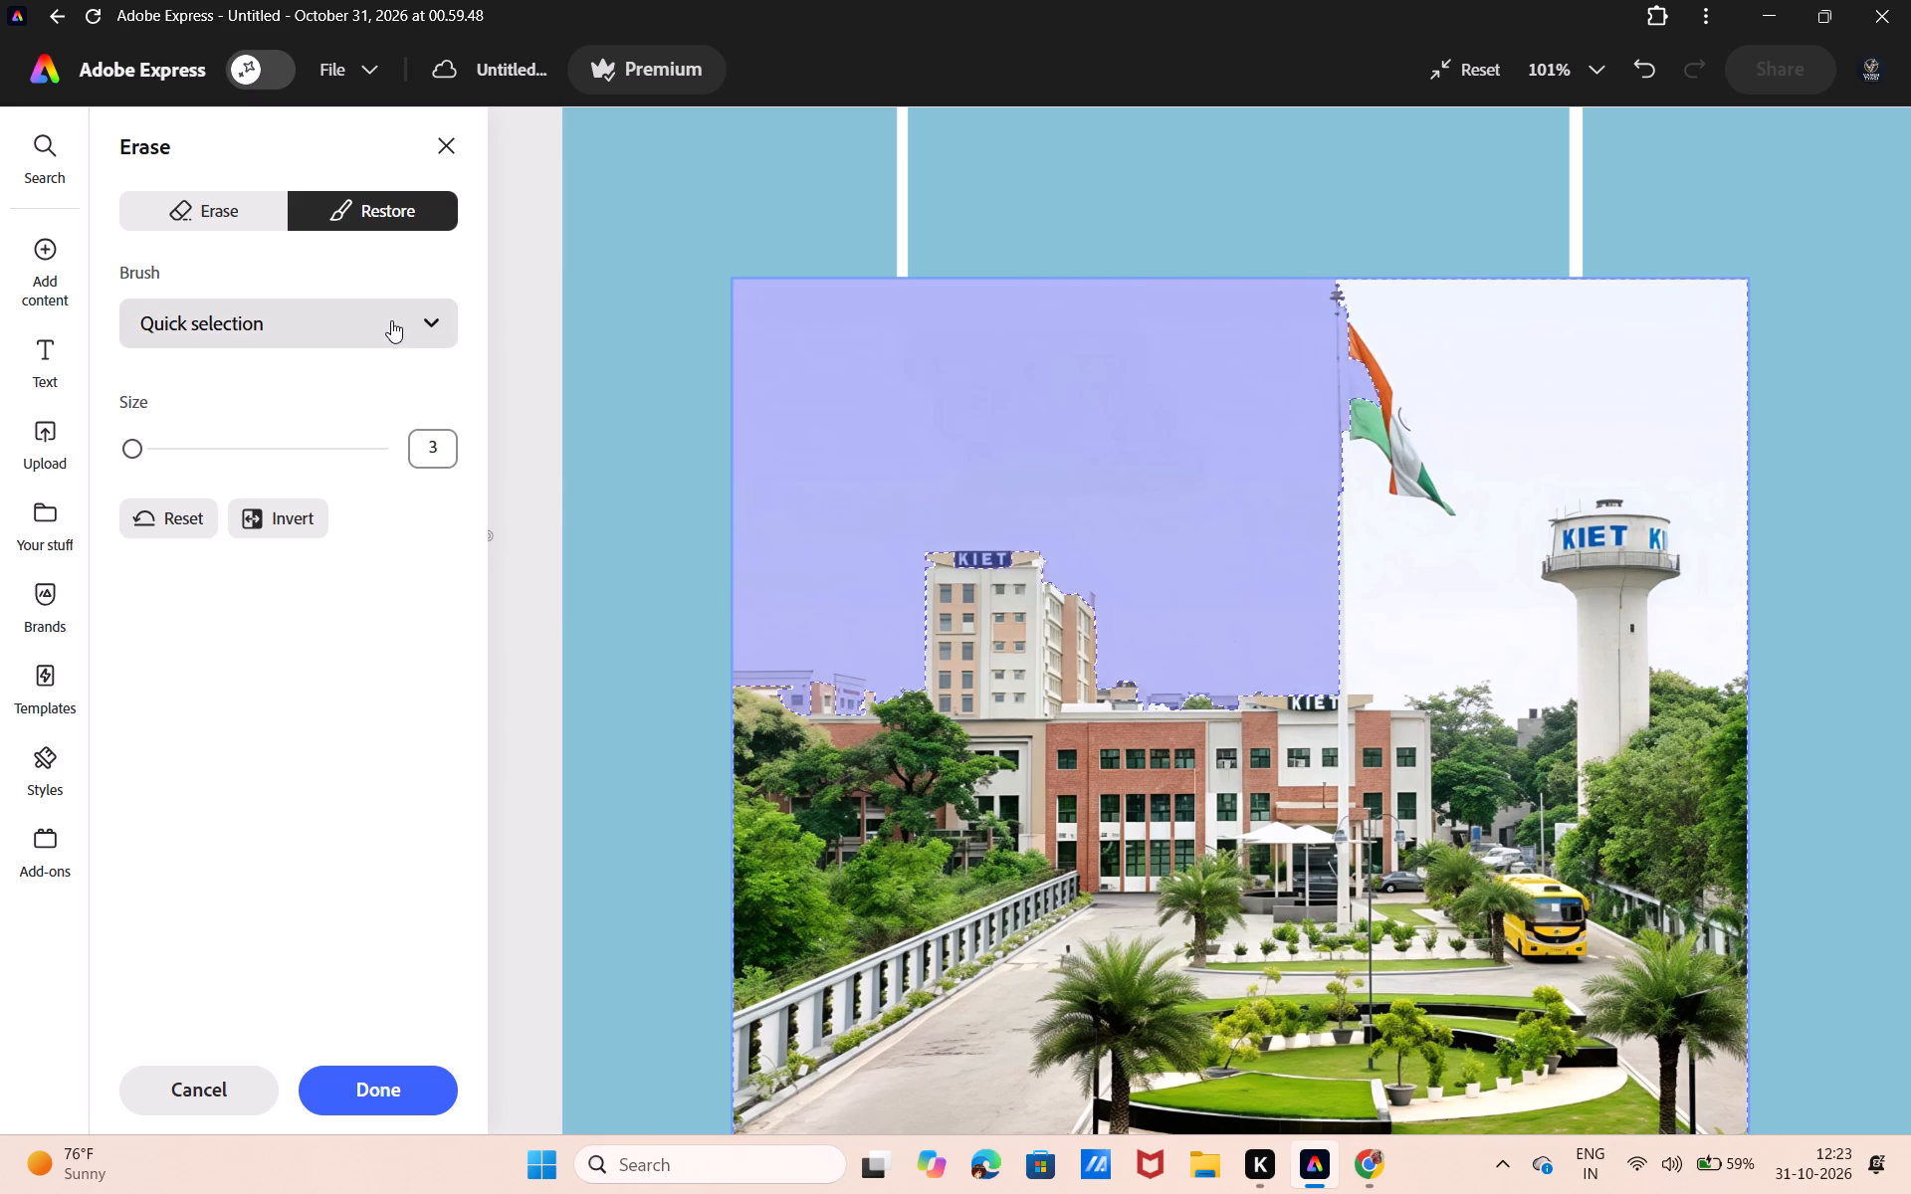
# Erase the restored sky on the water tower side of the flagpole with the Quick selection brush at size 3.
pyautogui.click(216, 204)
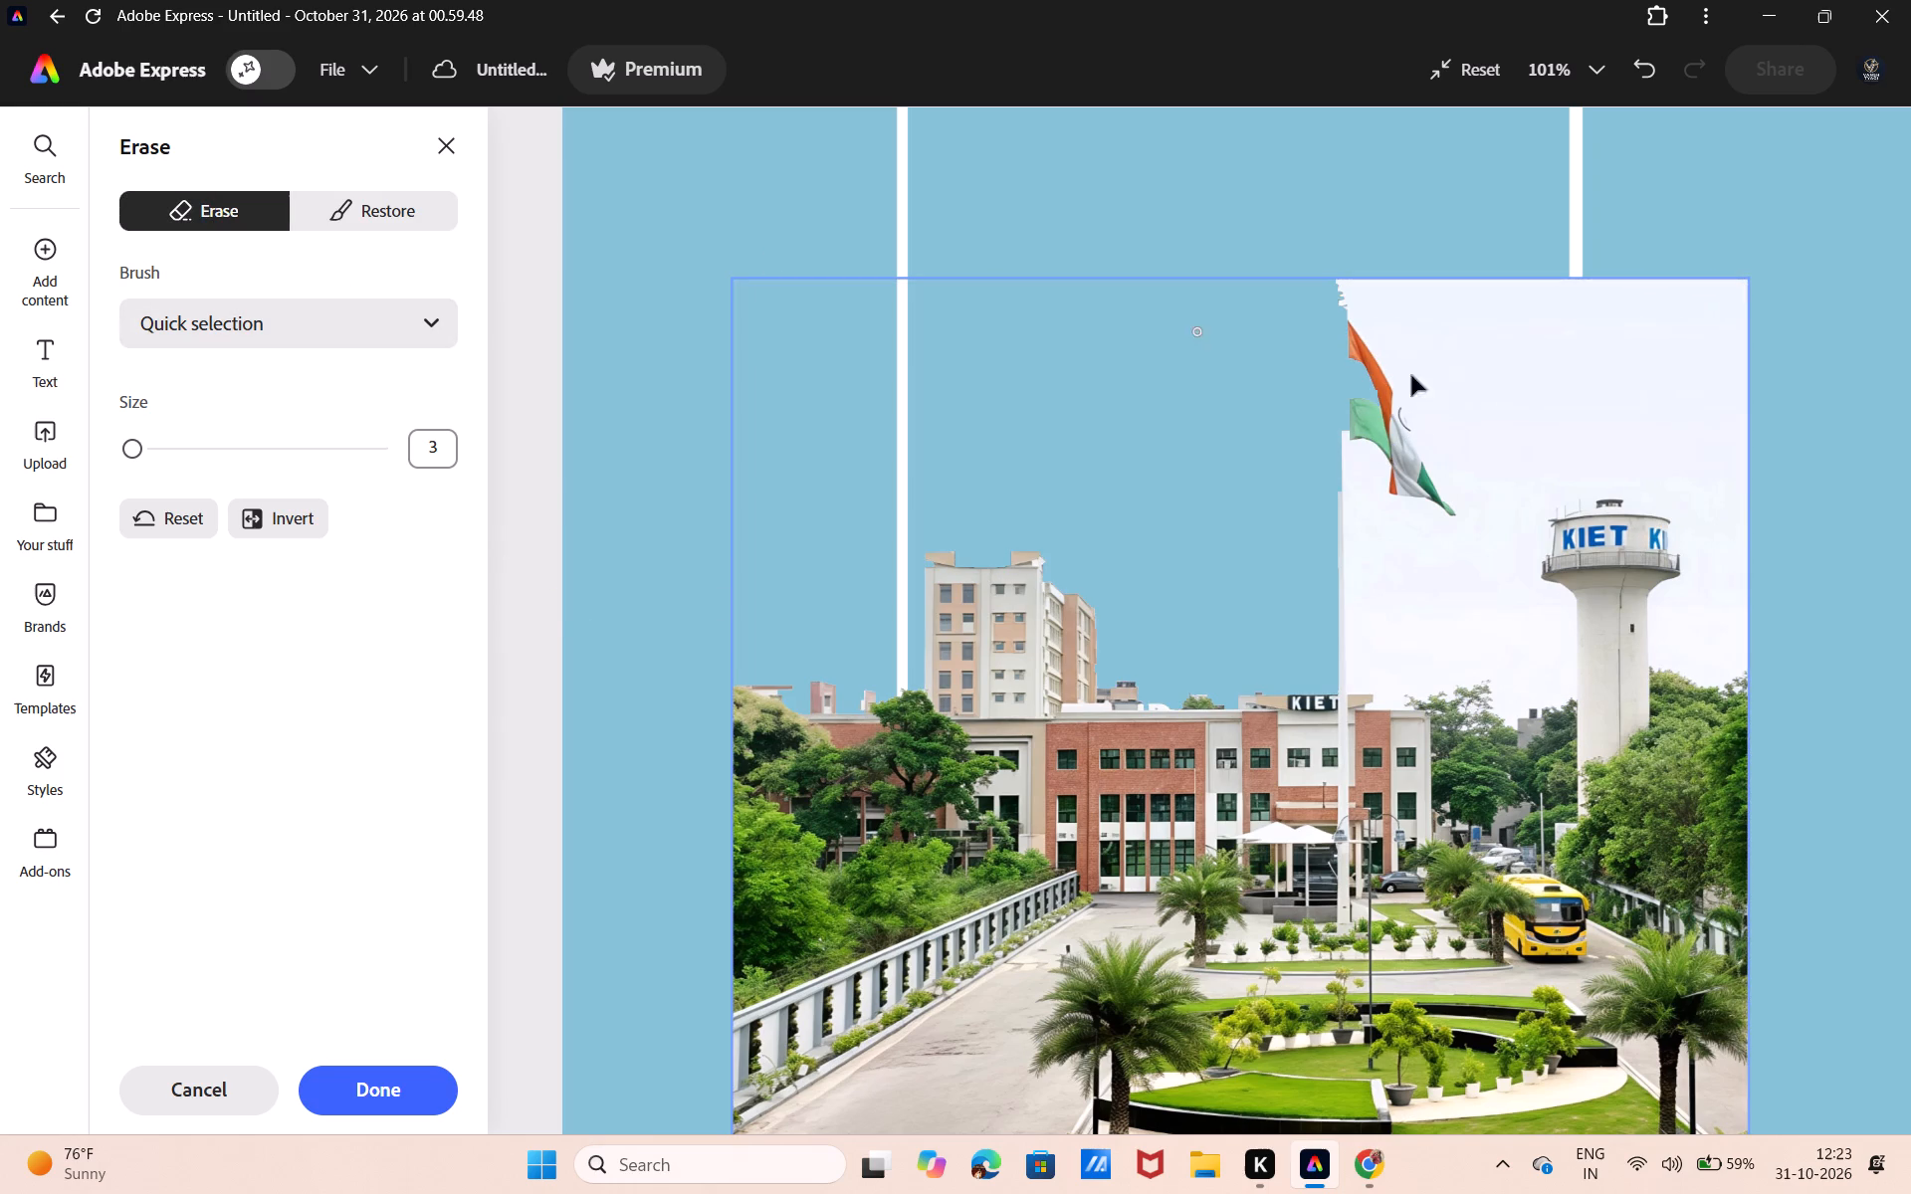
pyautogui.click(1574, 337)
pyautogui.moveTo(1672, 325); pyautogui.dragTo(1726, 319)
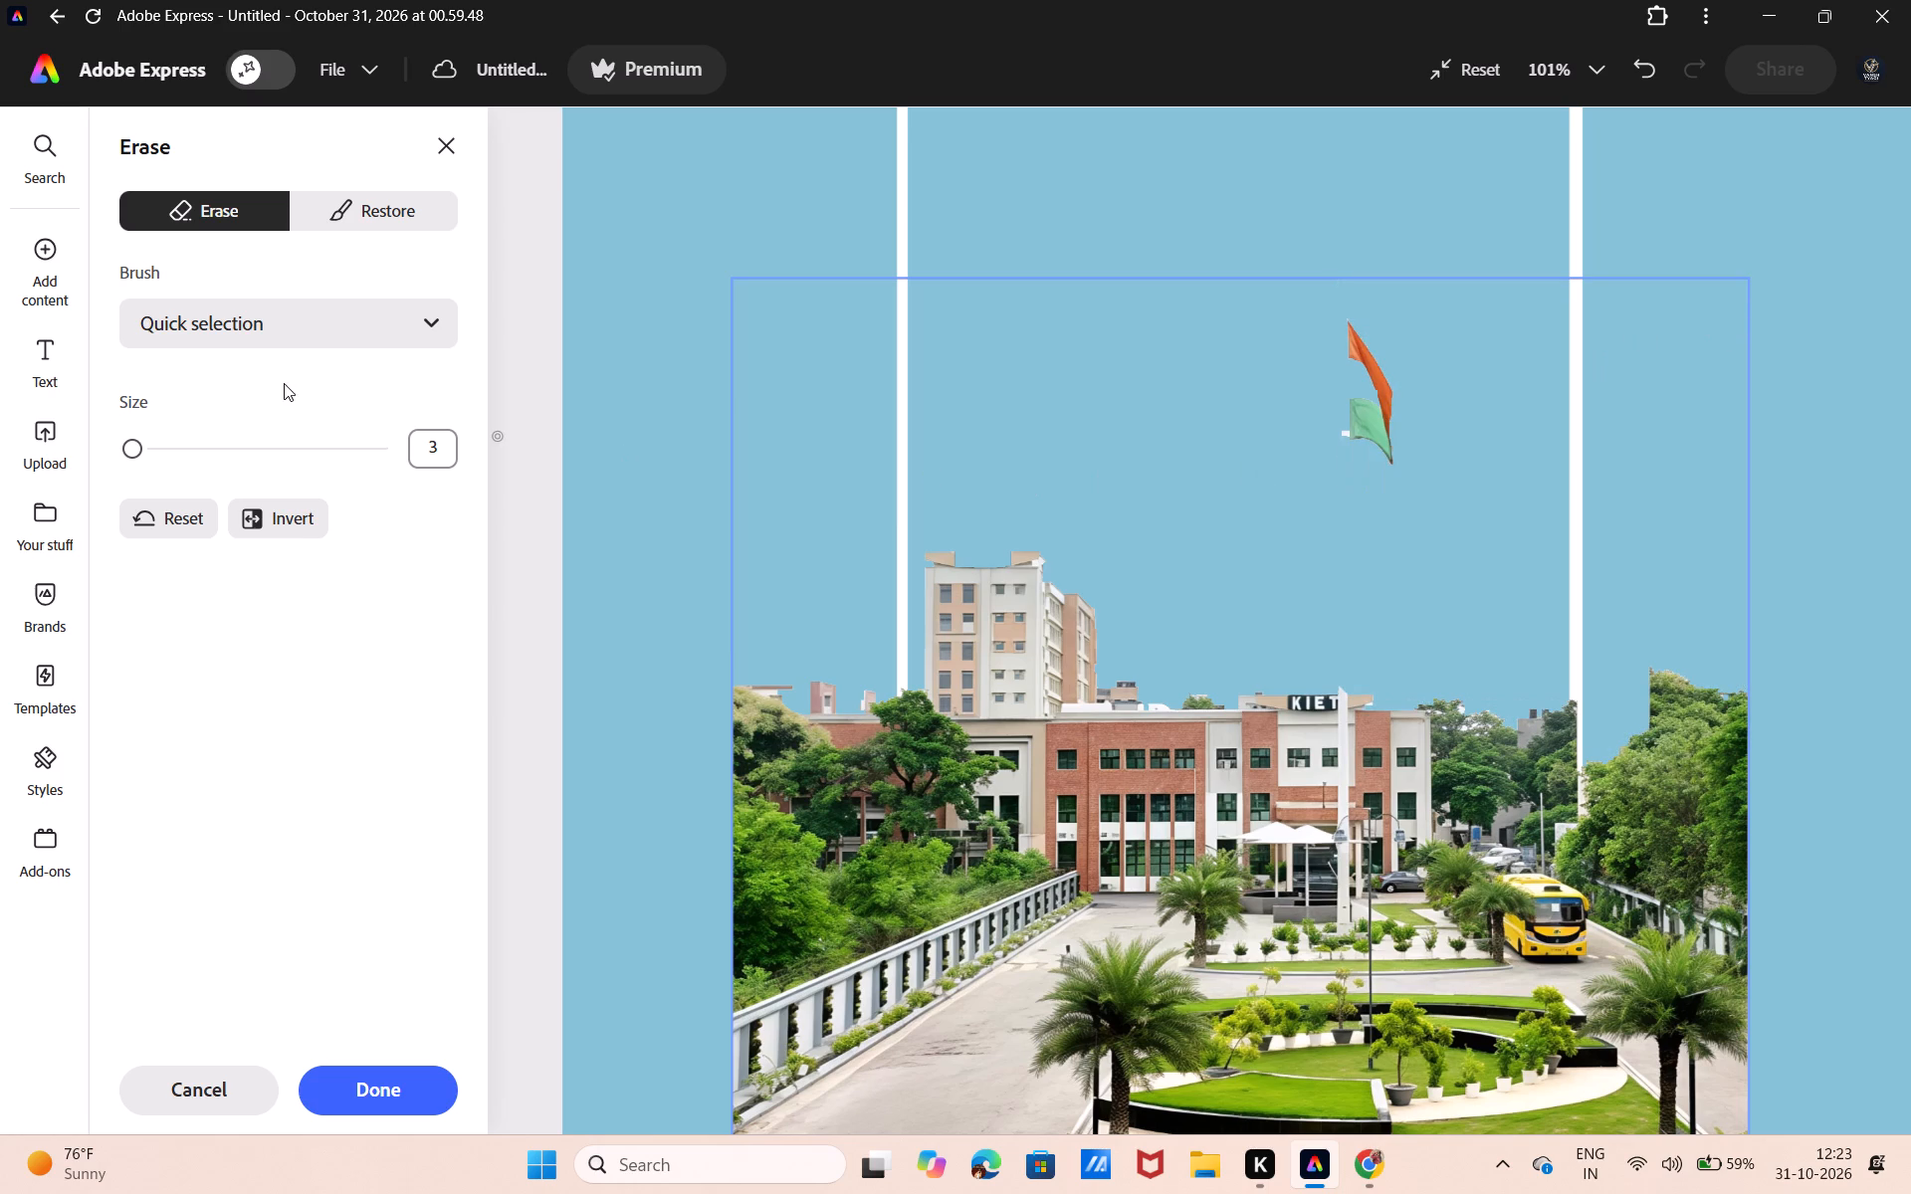
# Restore the KIET water tower's tank and shaft with short Quick selection brush strokes at size 3.
pyautogui.click(375, 212)
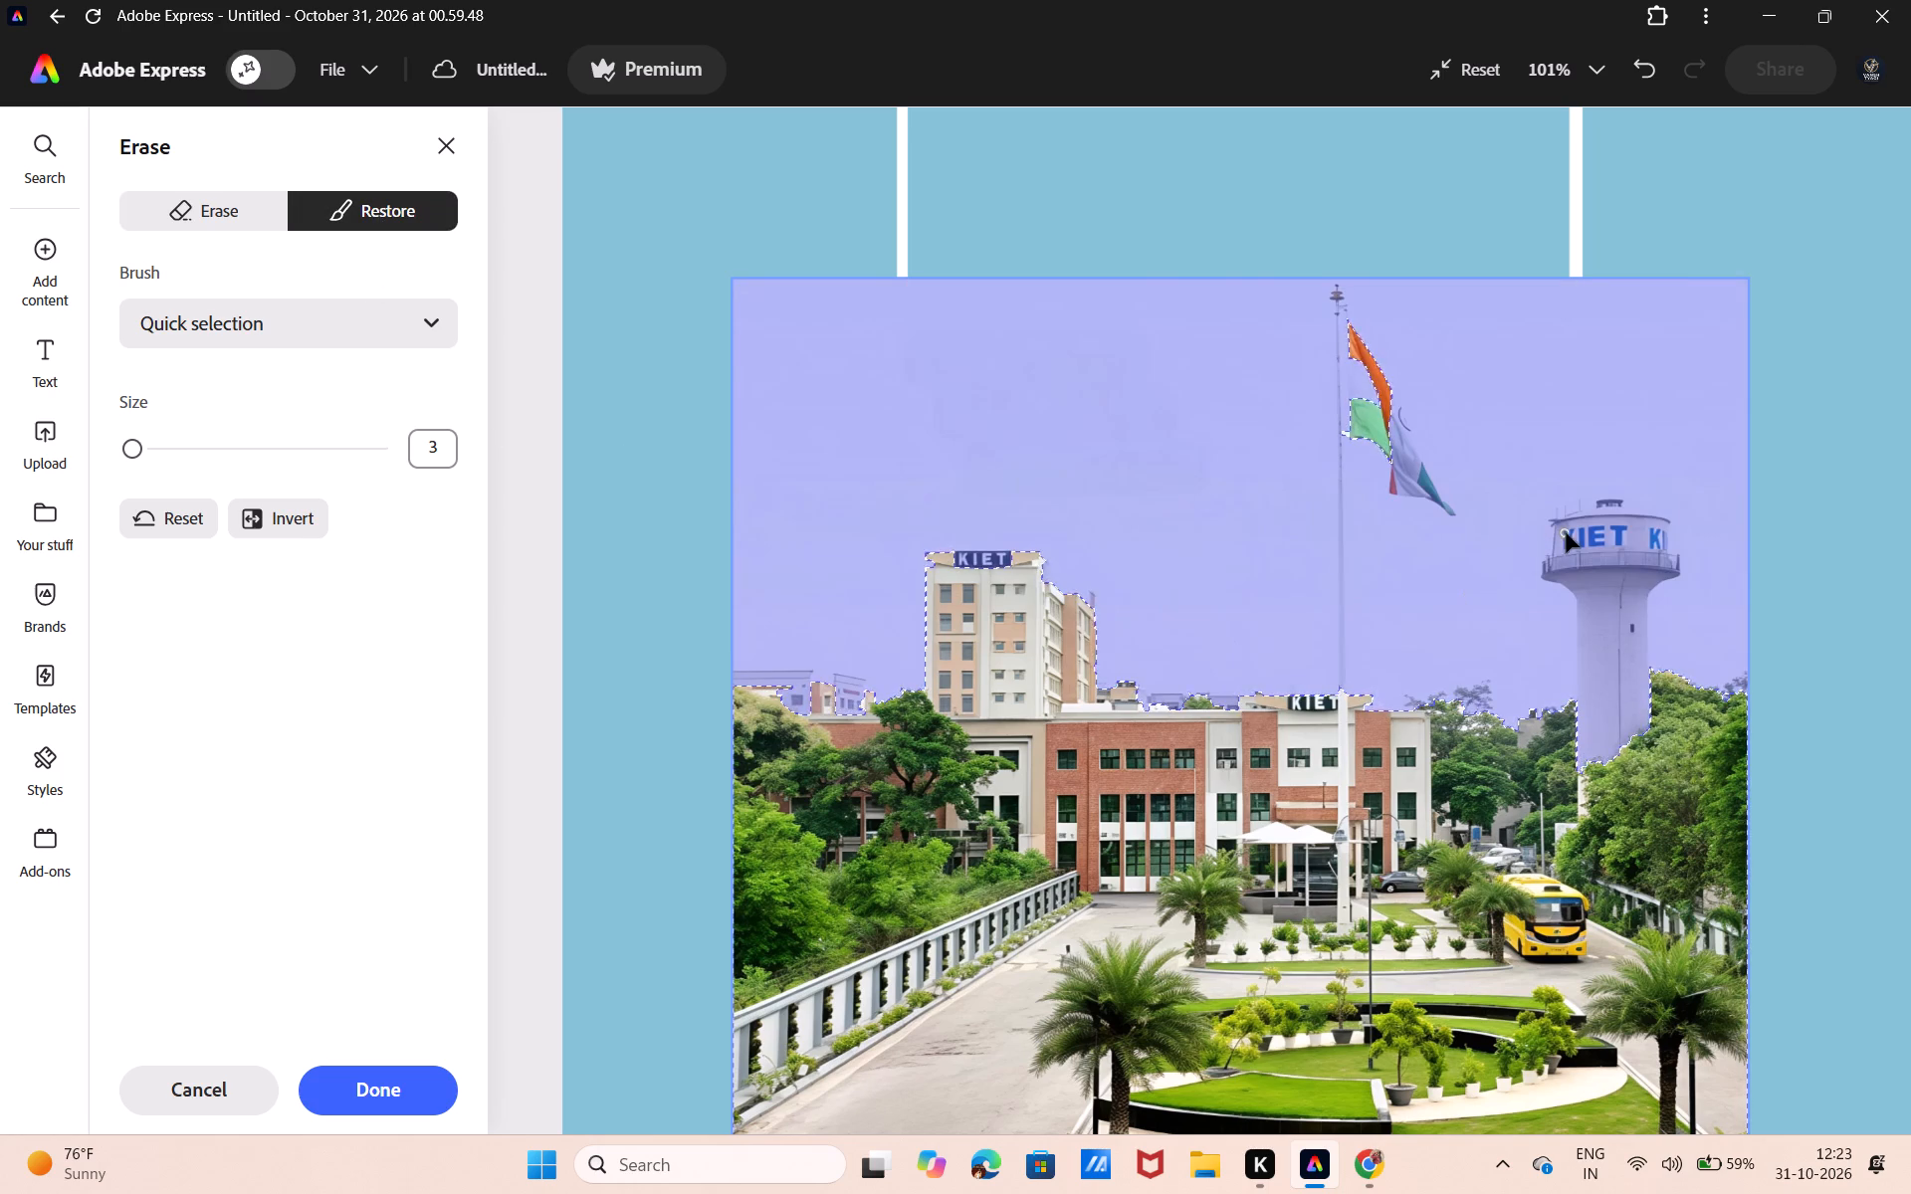
pyautogui.click(1611, 540)
pyautogui.moveTo(1611, 540); pyautogui.dragTo(1614, 598)
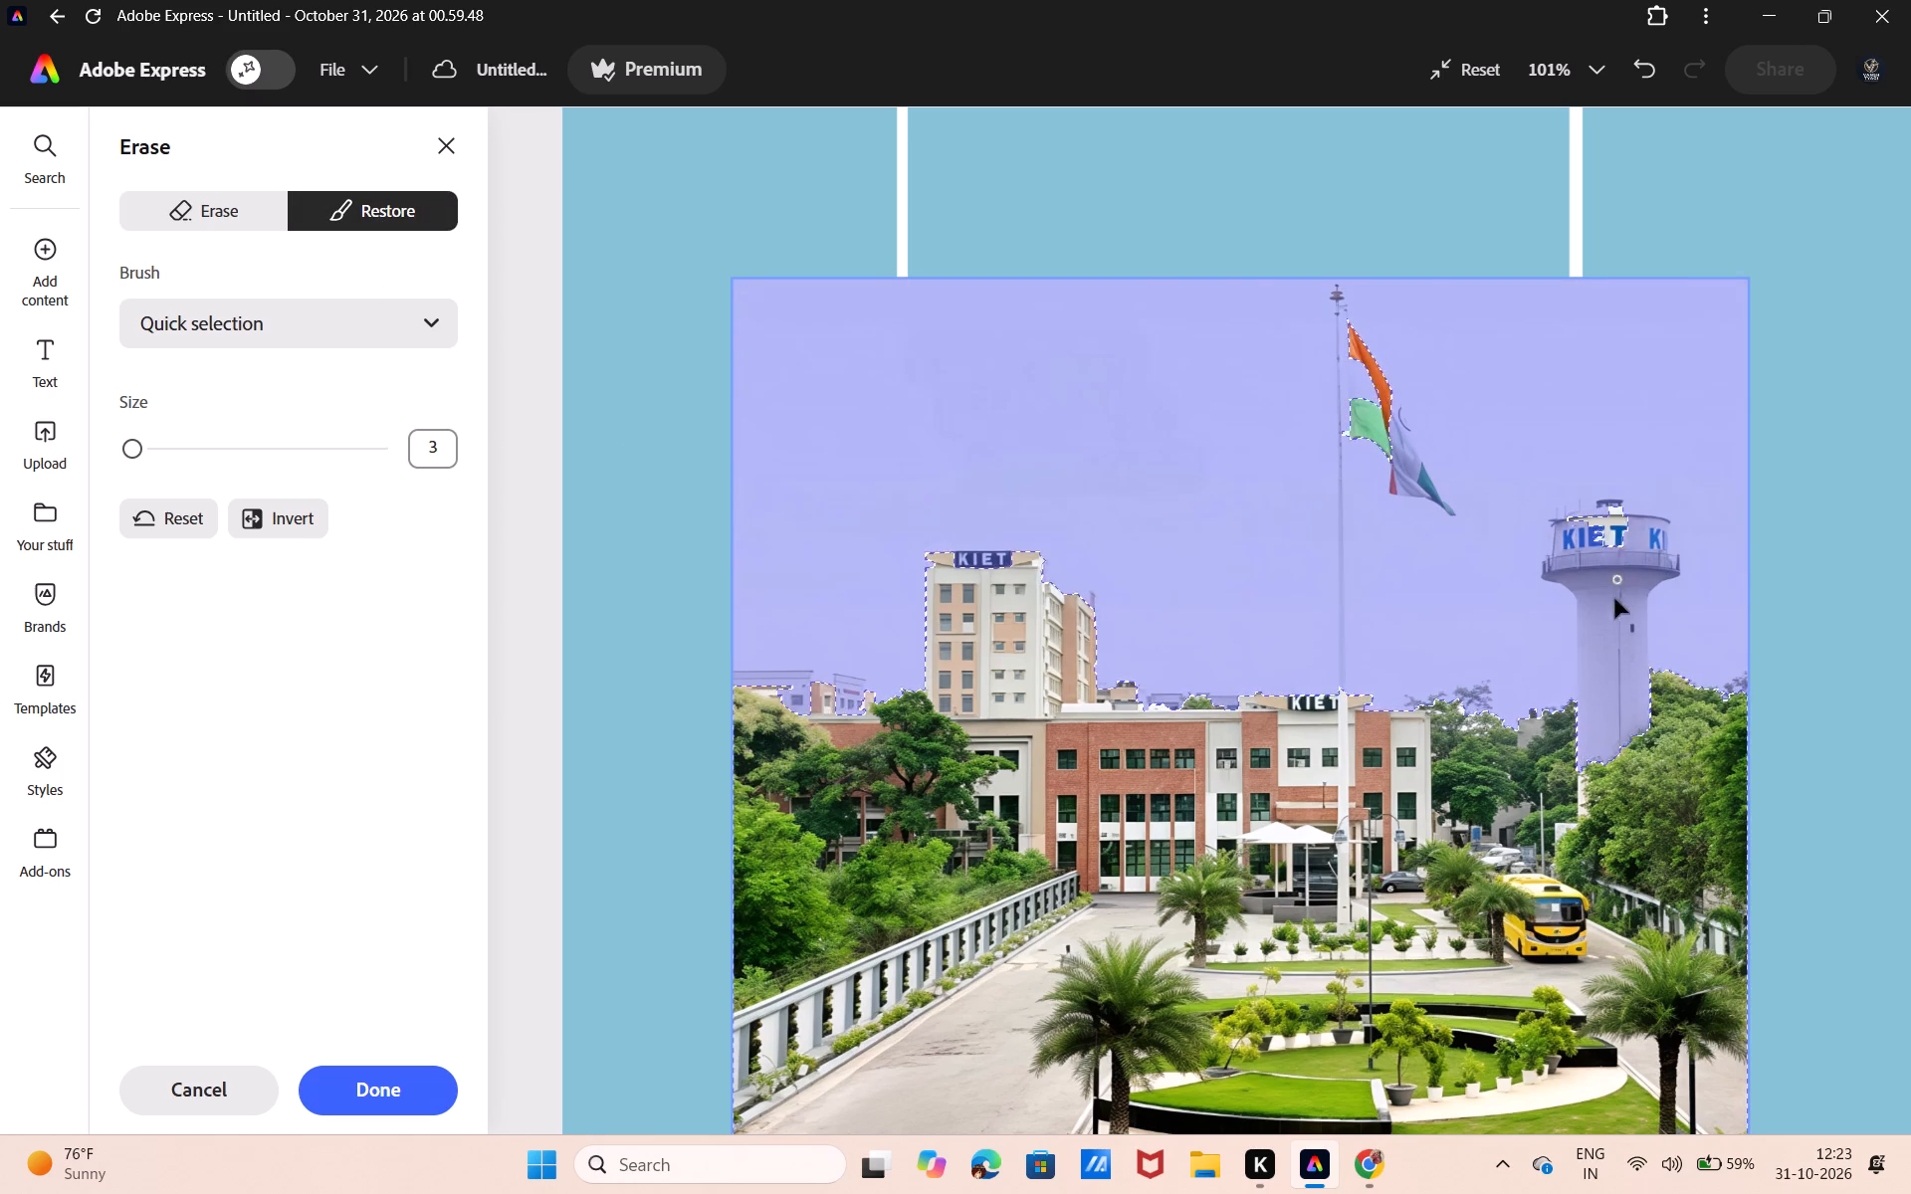
pyautogui.moveTo(1614, 598); pyautogui.dragTo(1615, 685)
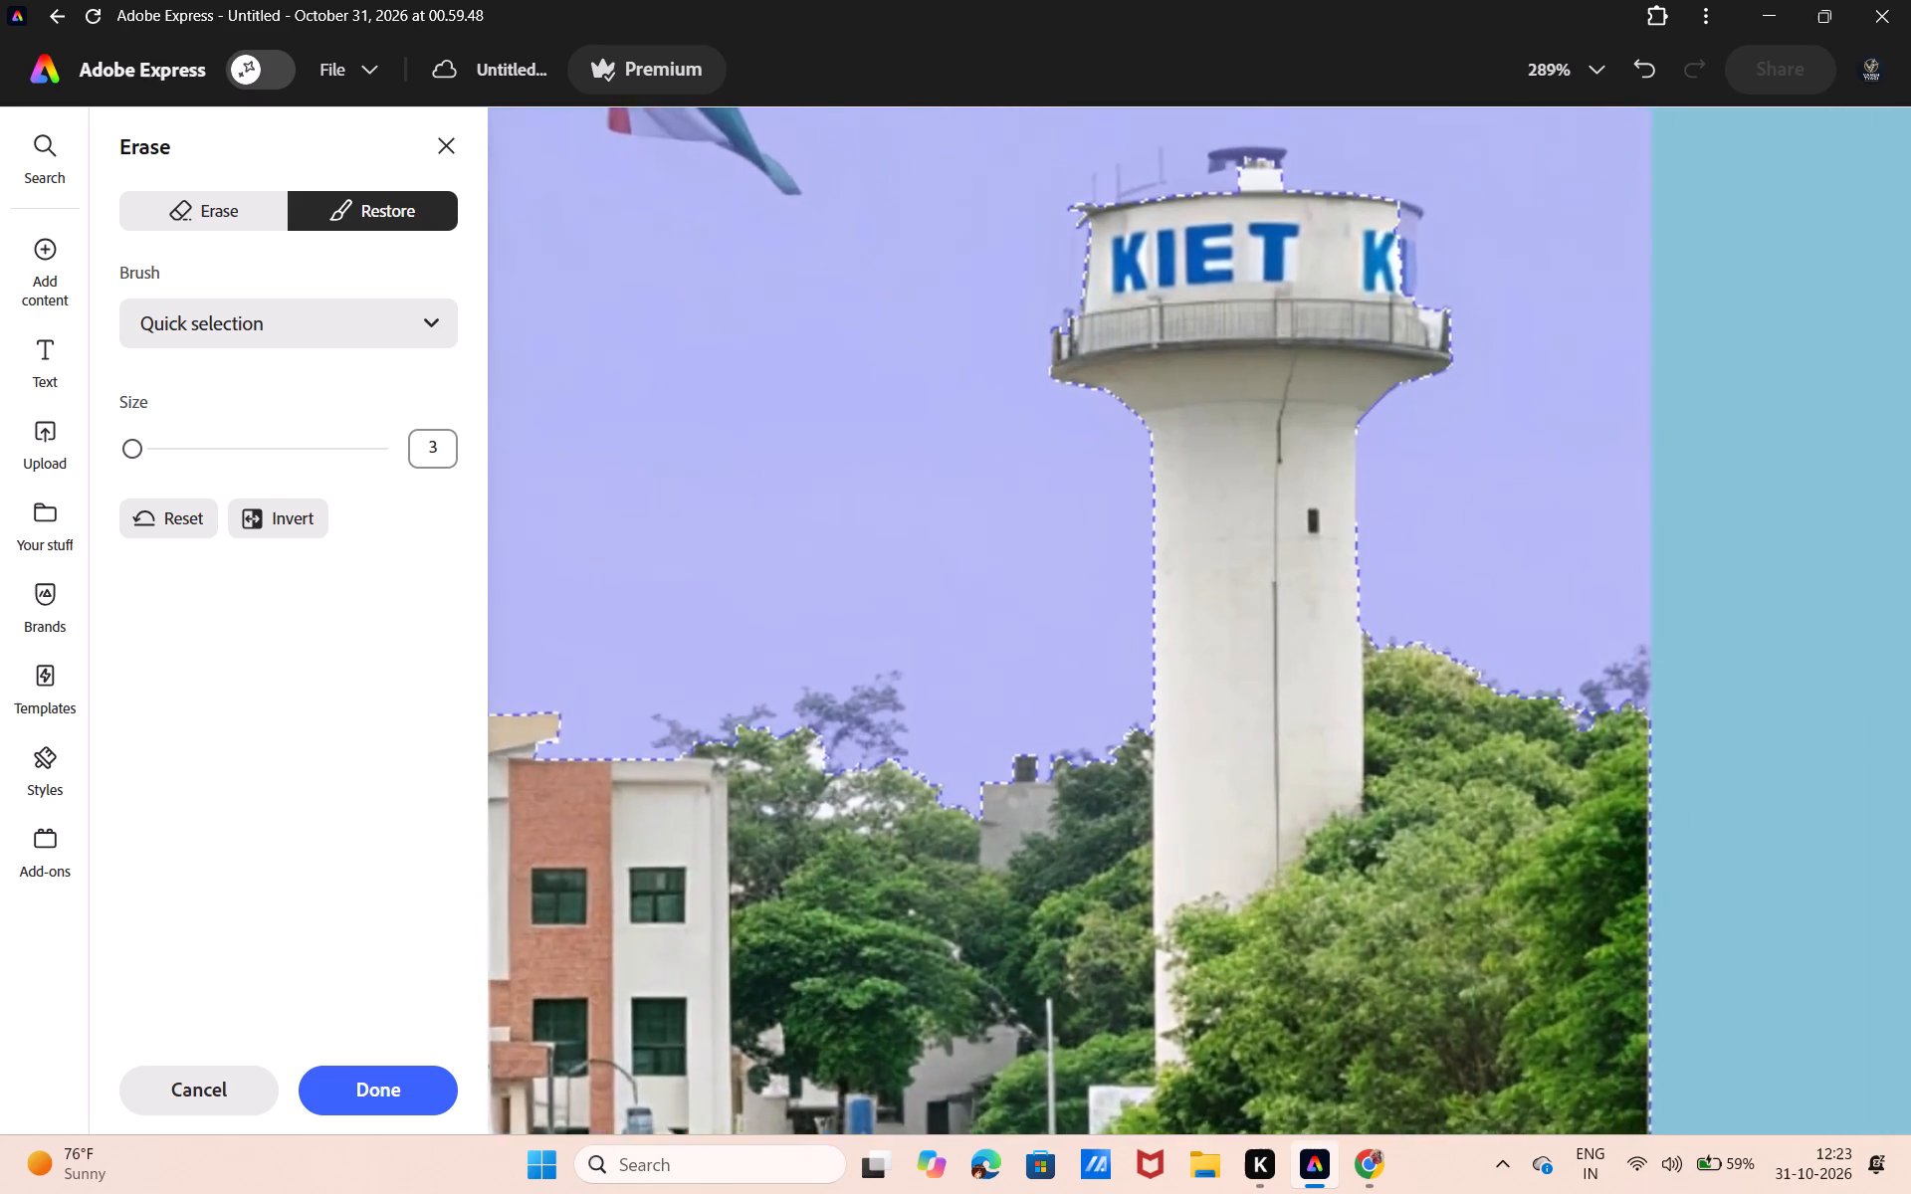
# Restore the missing right edge of the water tower's tank, including its lettering and rim, with the Circle brush at size 2.
pyautogui.scroll(4, 1615, 685)
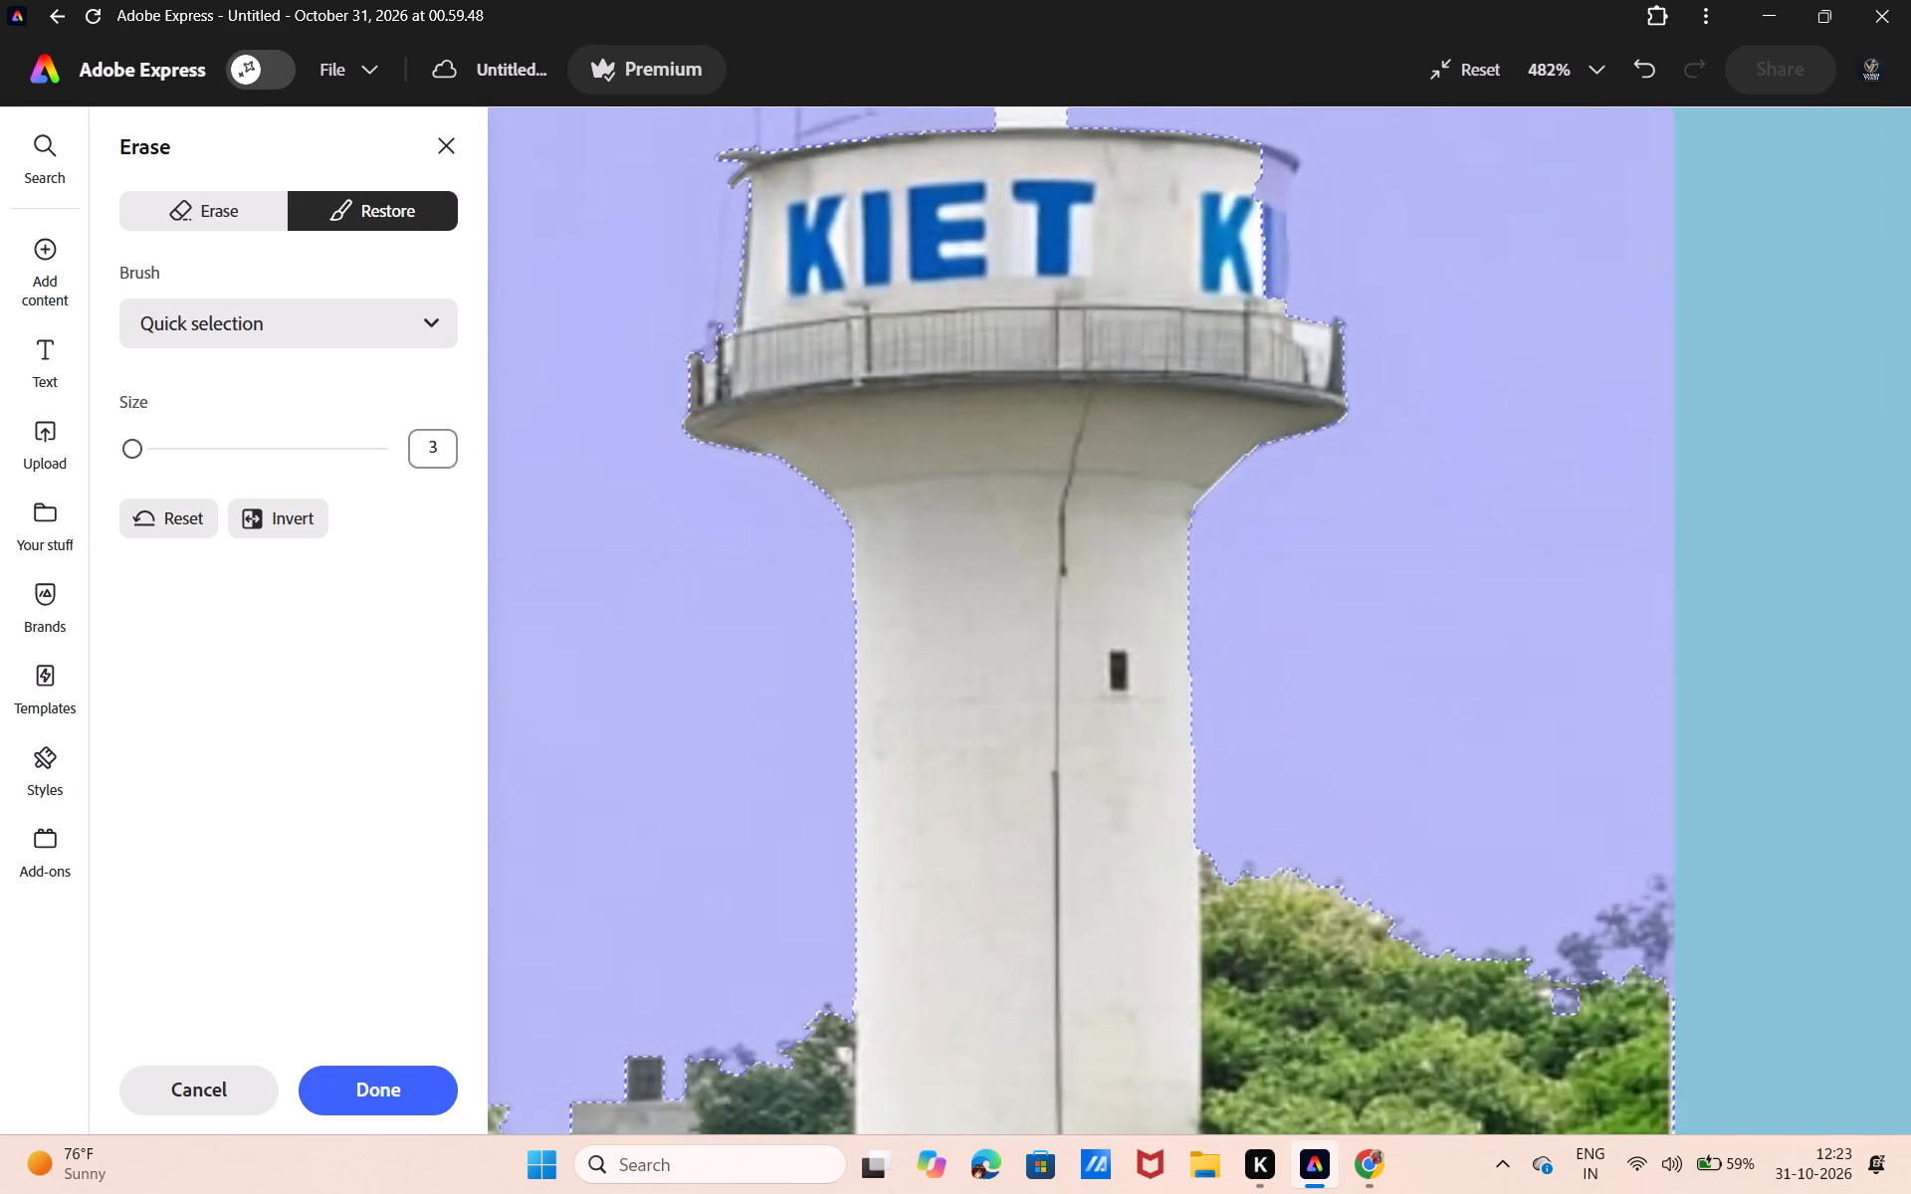
pyautogui.scroll(7, 1615, 685)
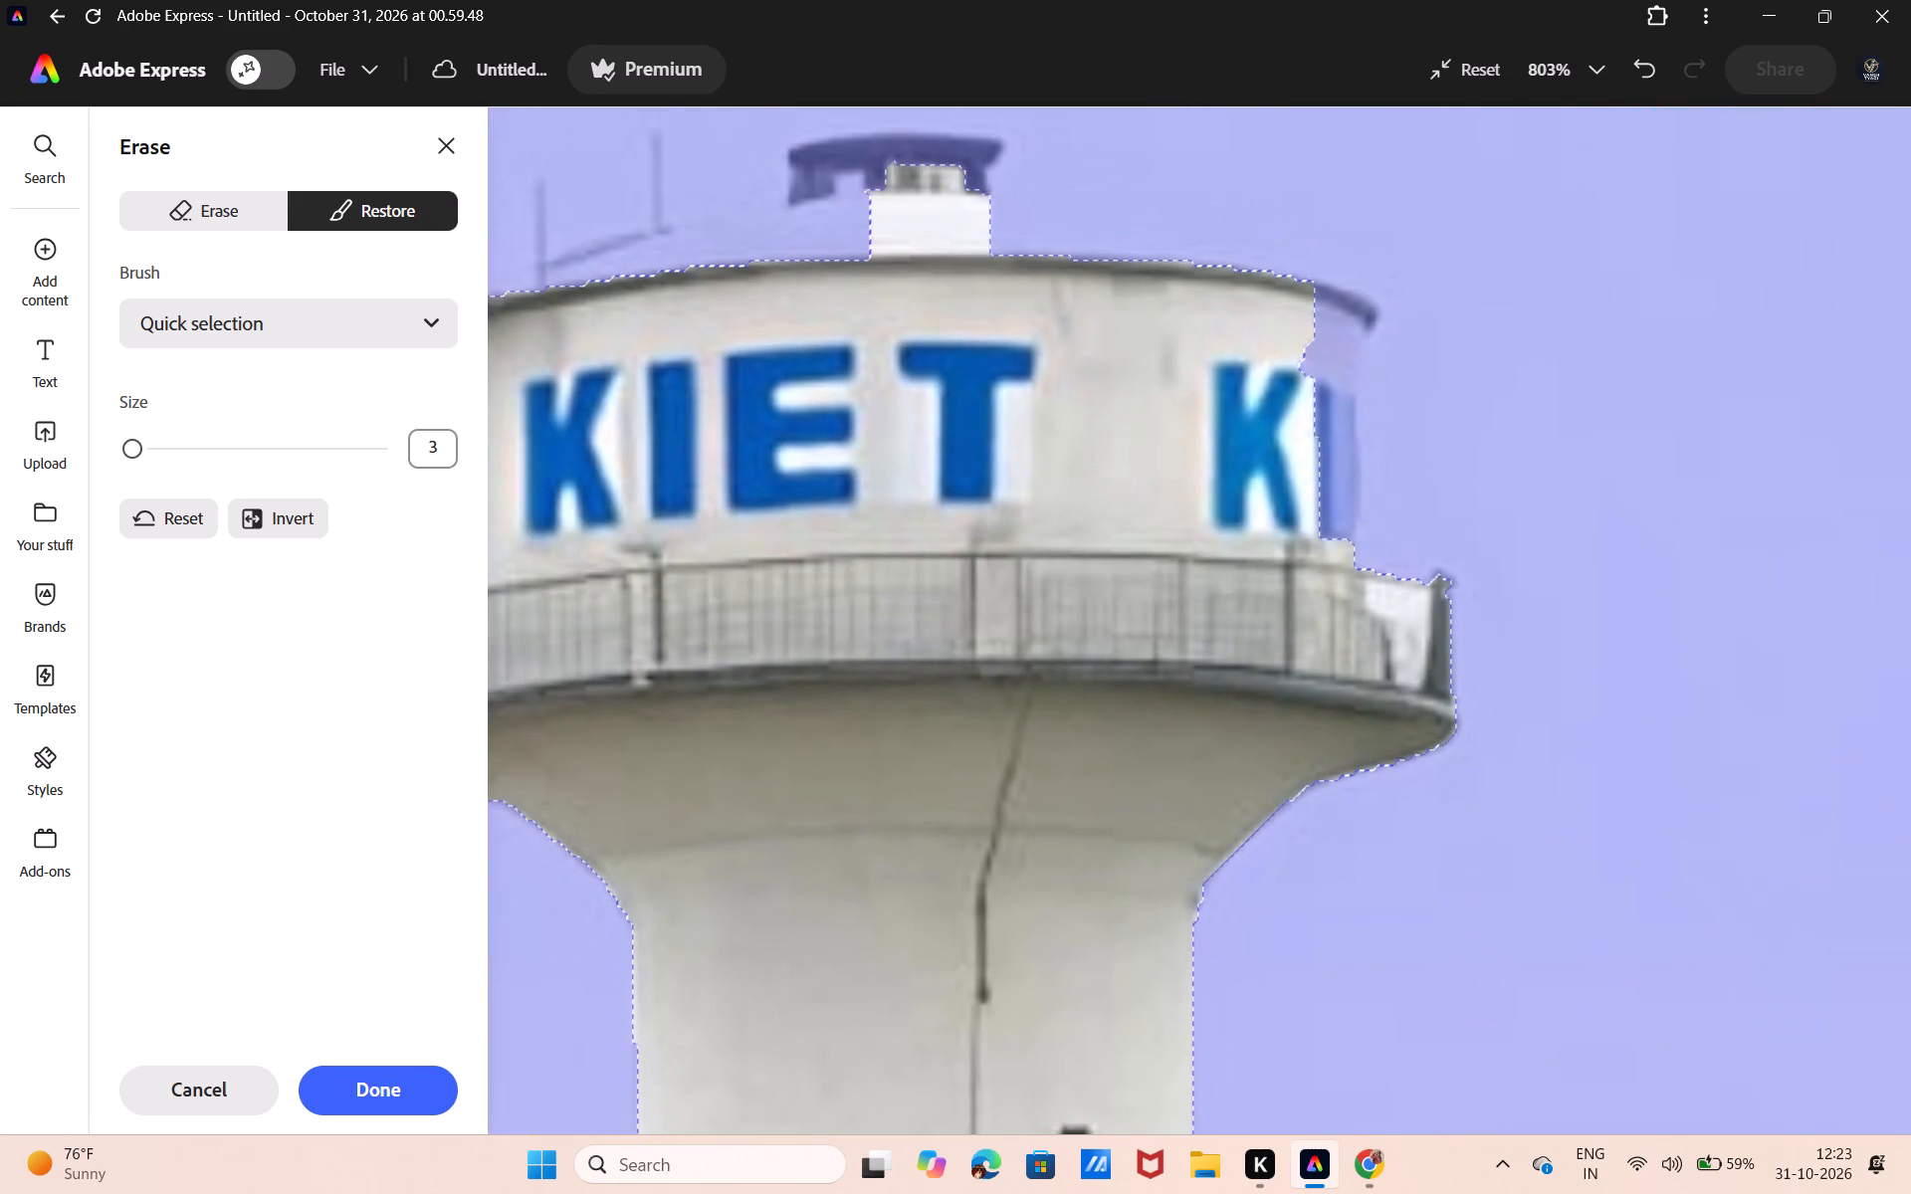
pyautogui.click(324, 308)
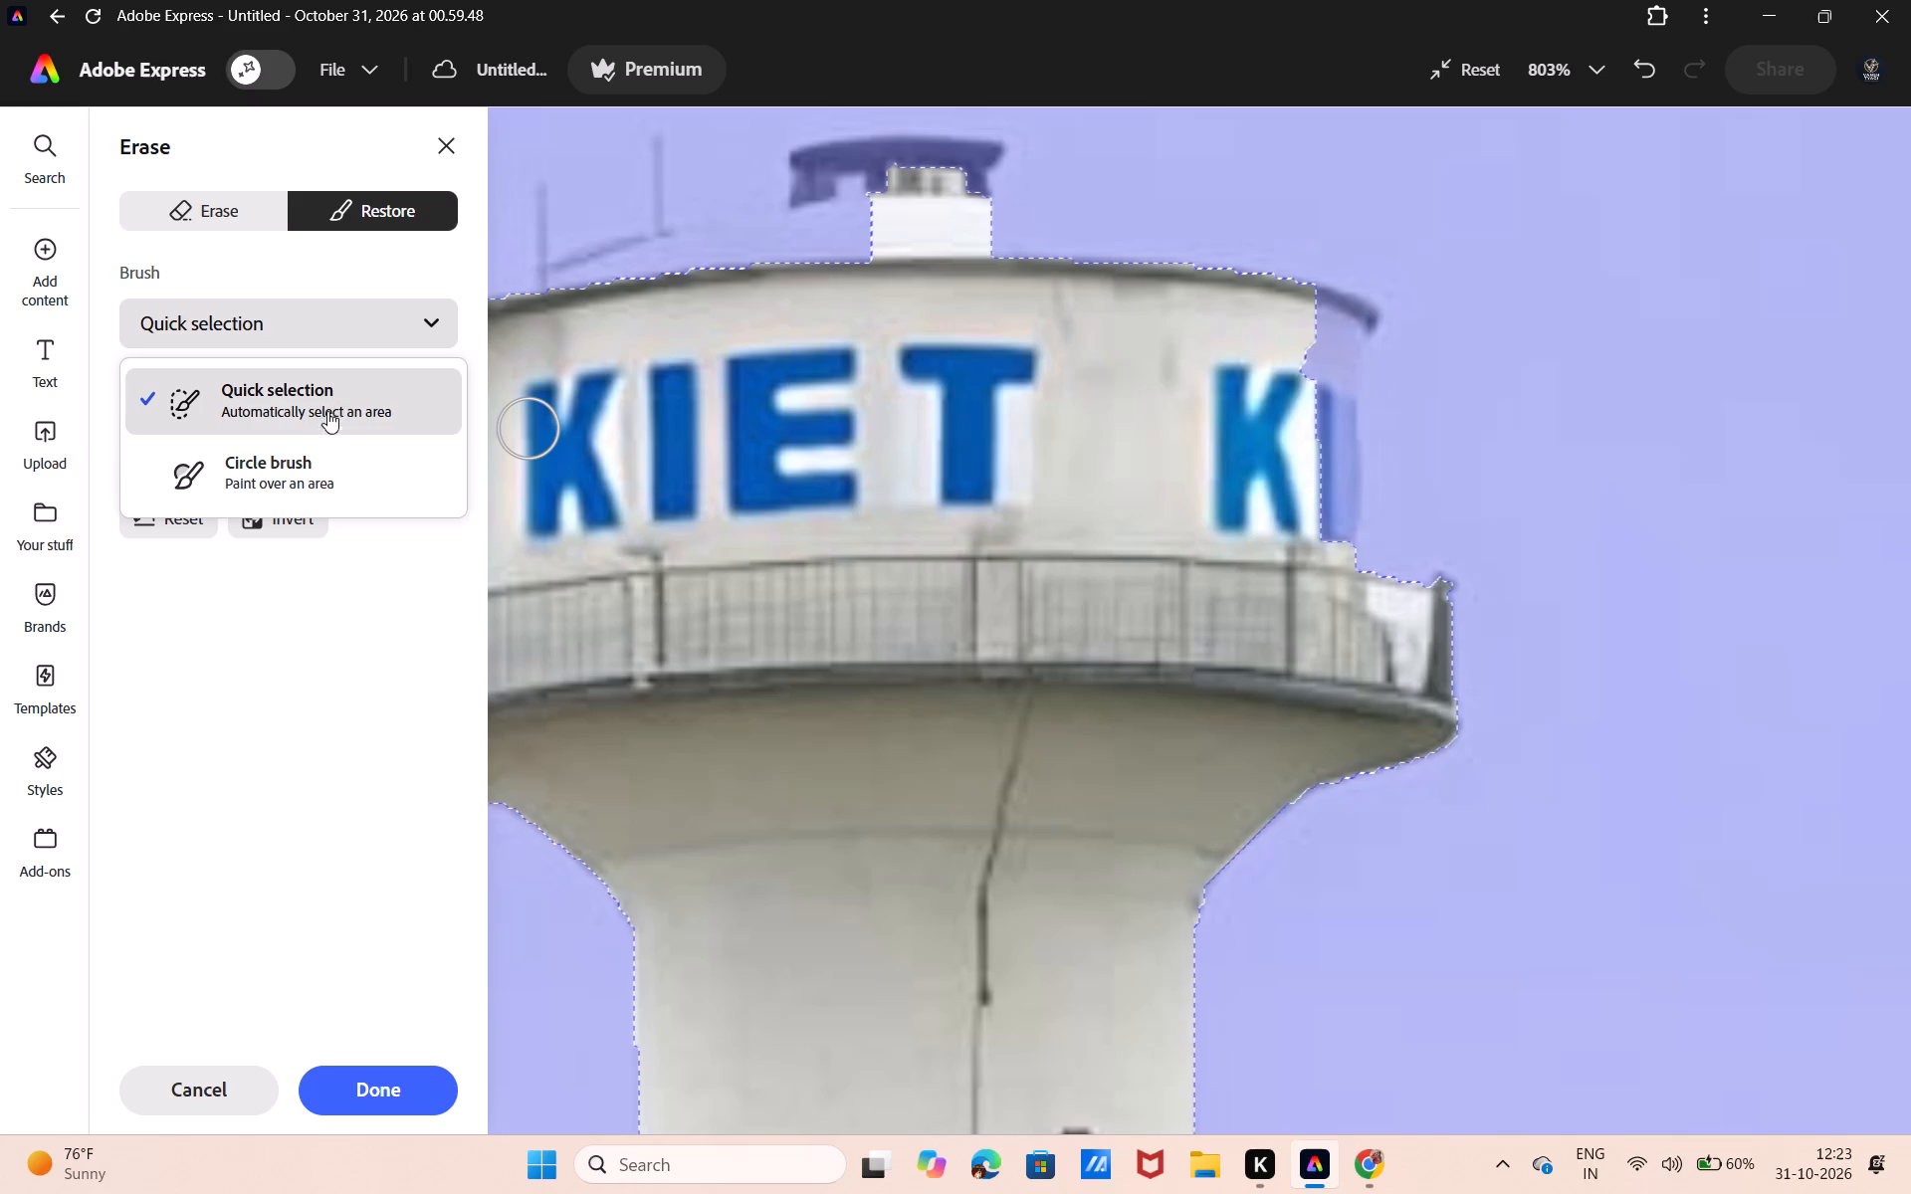
pyautogui.click(327, 440)
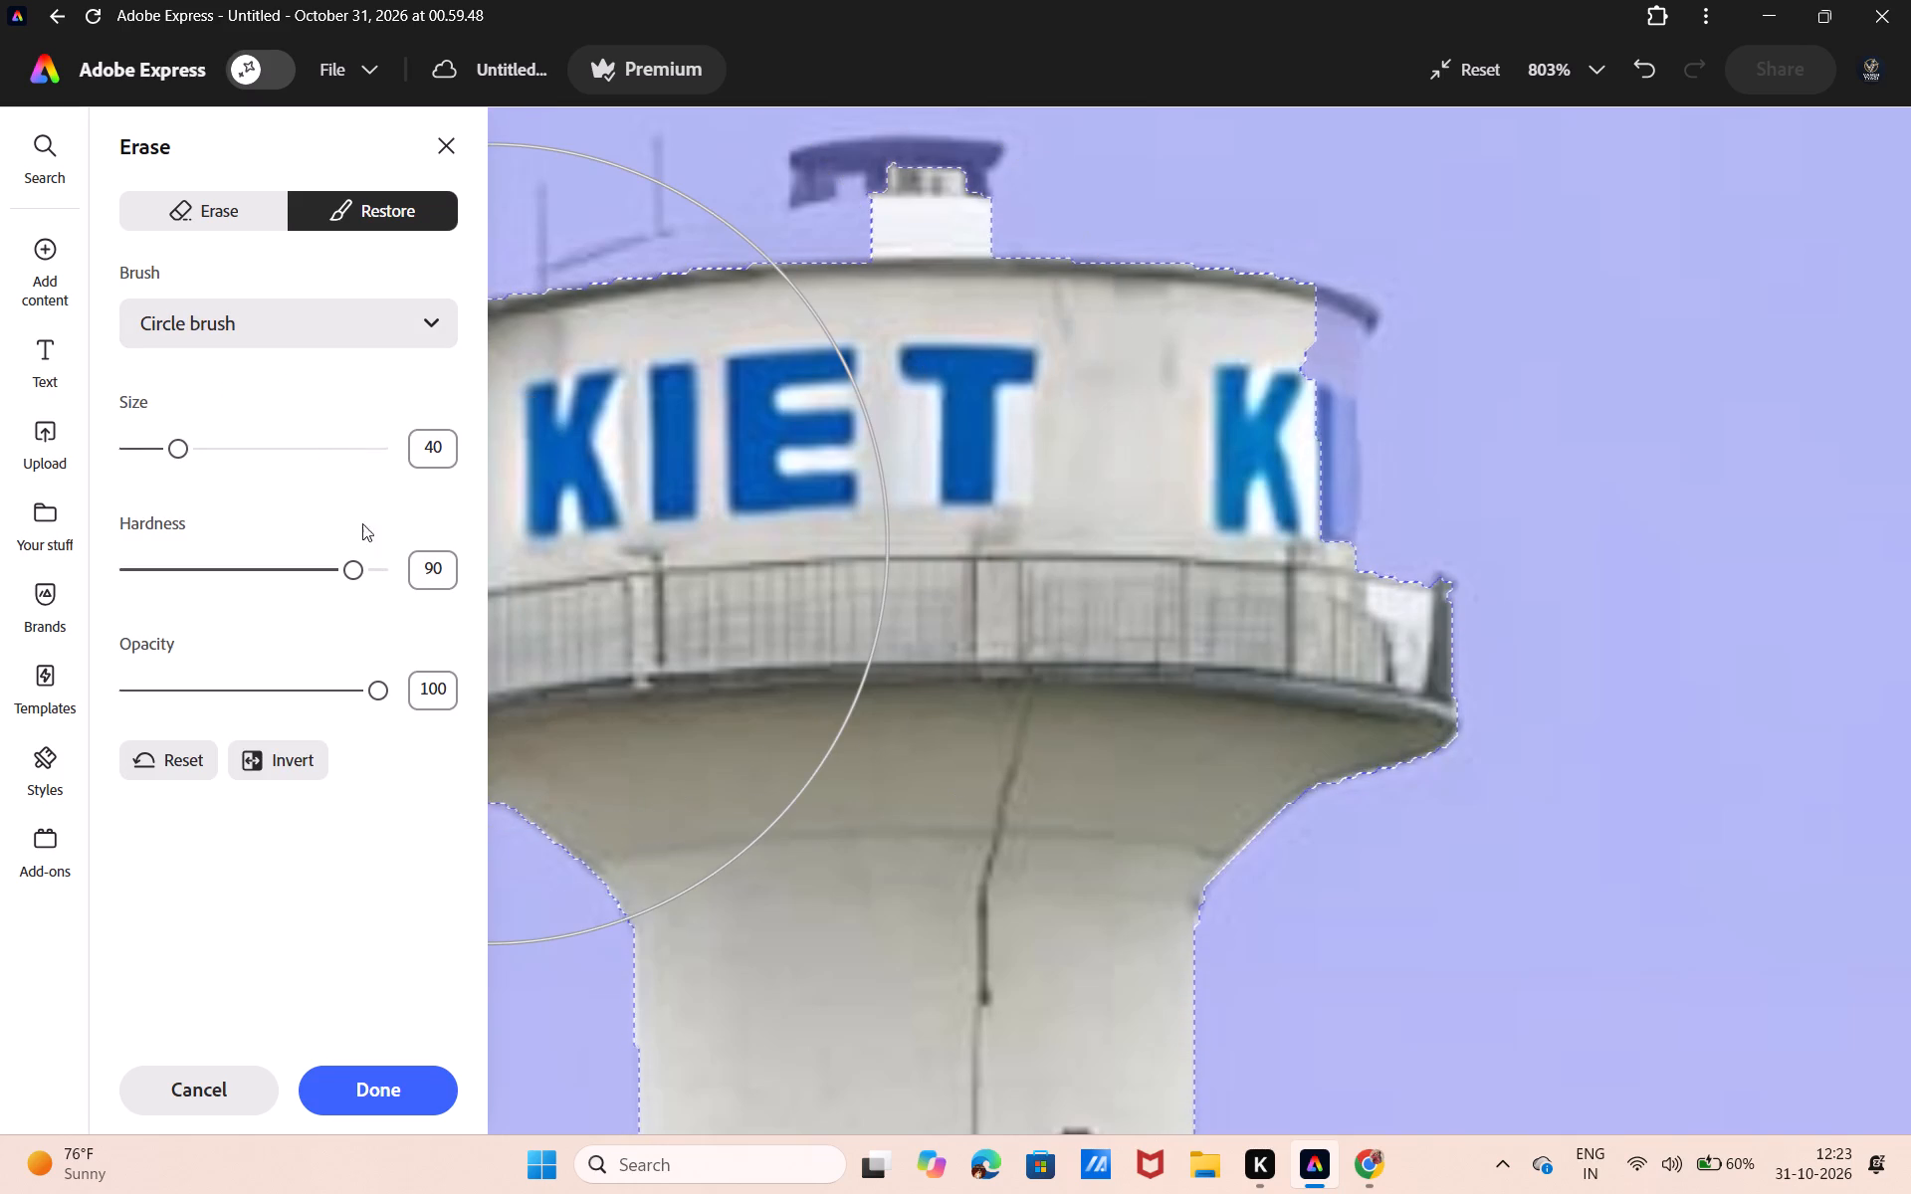
pyautogui.click(121, 446)
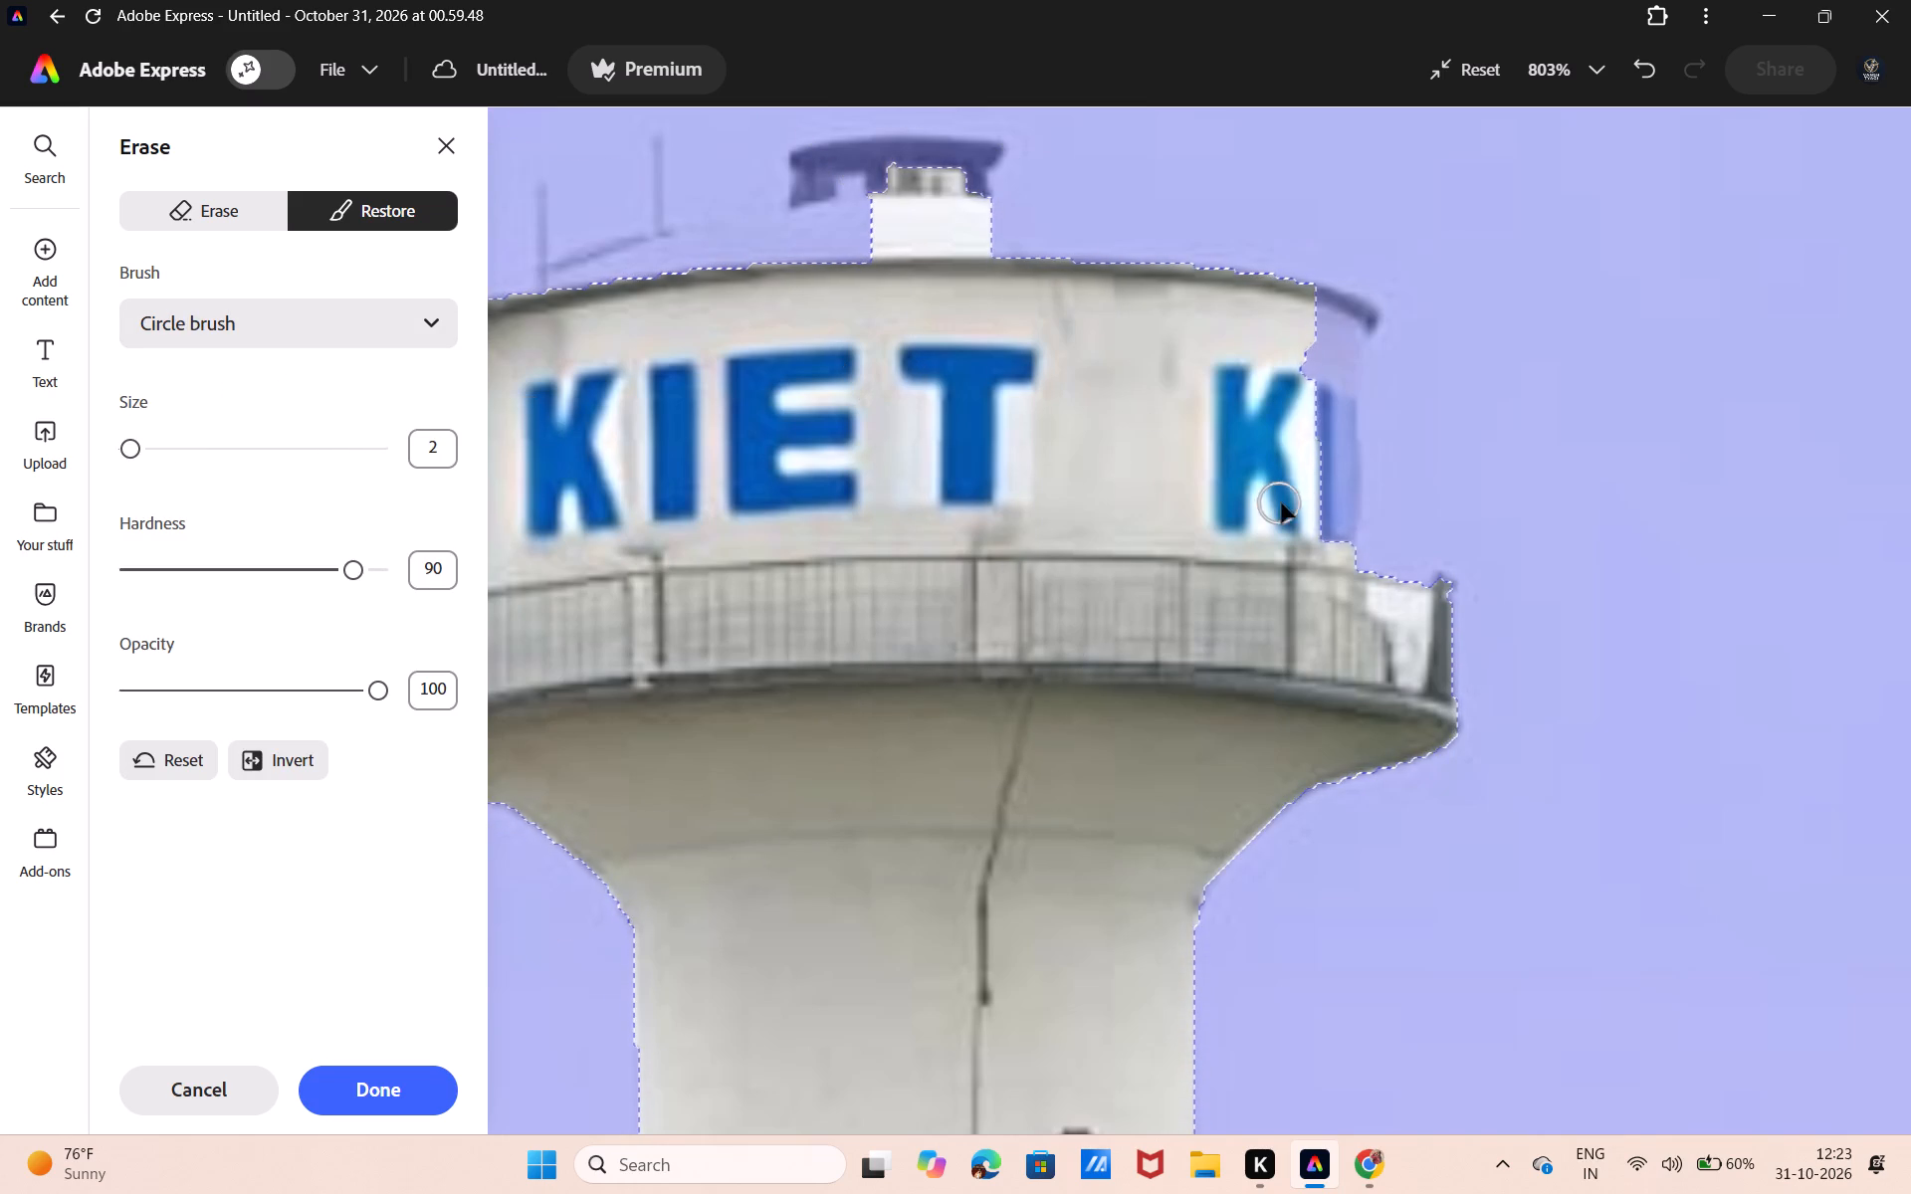
pyautogui.moveTo(1324, 529); pyautogui.dragTo(1337, 497)
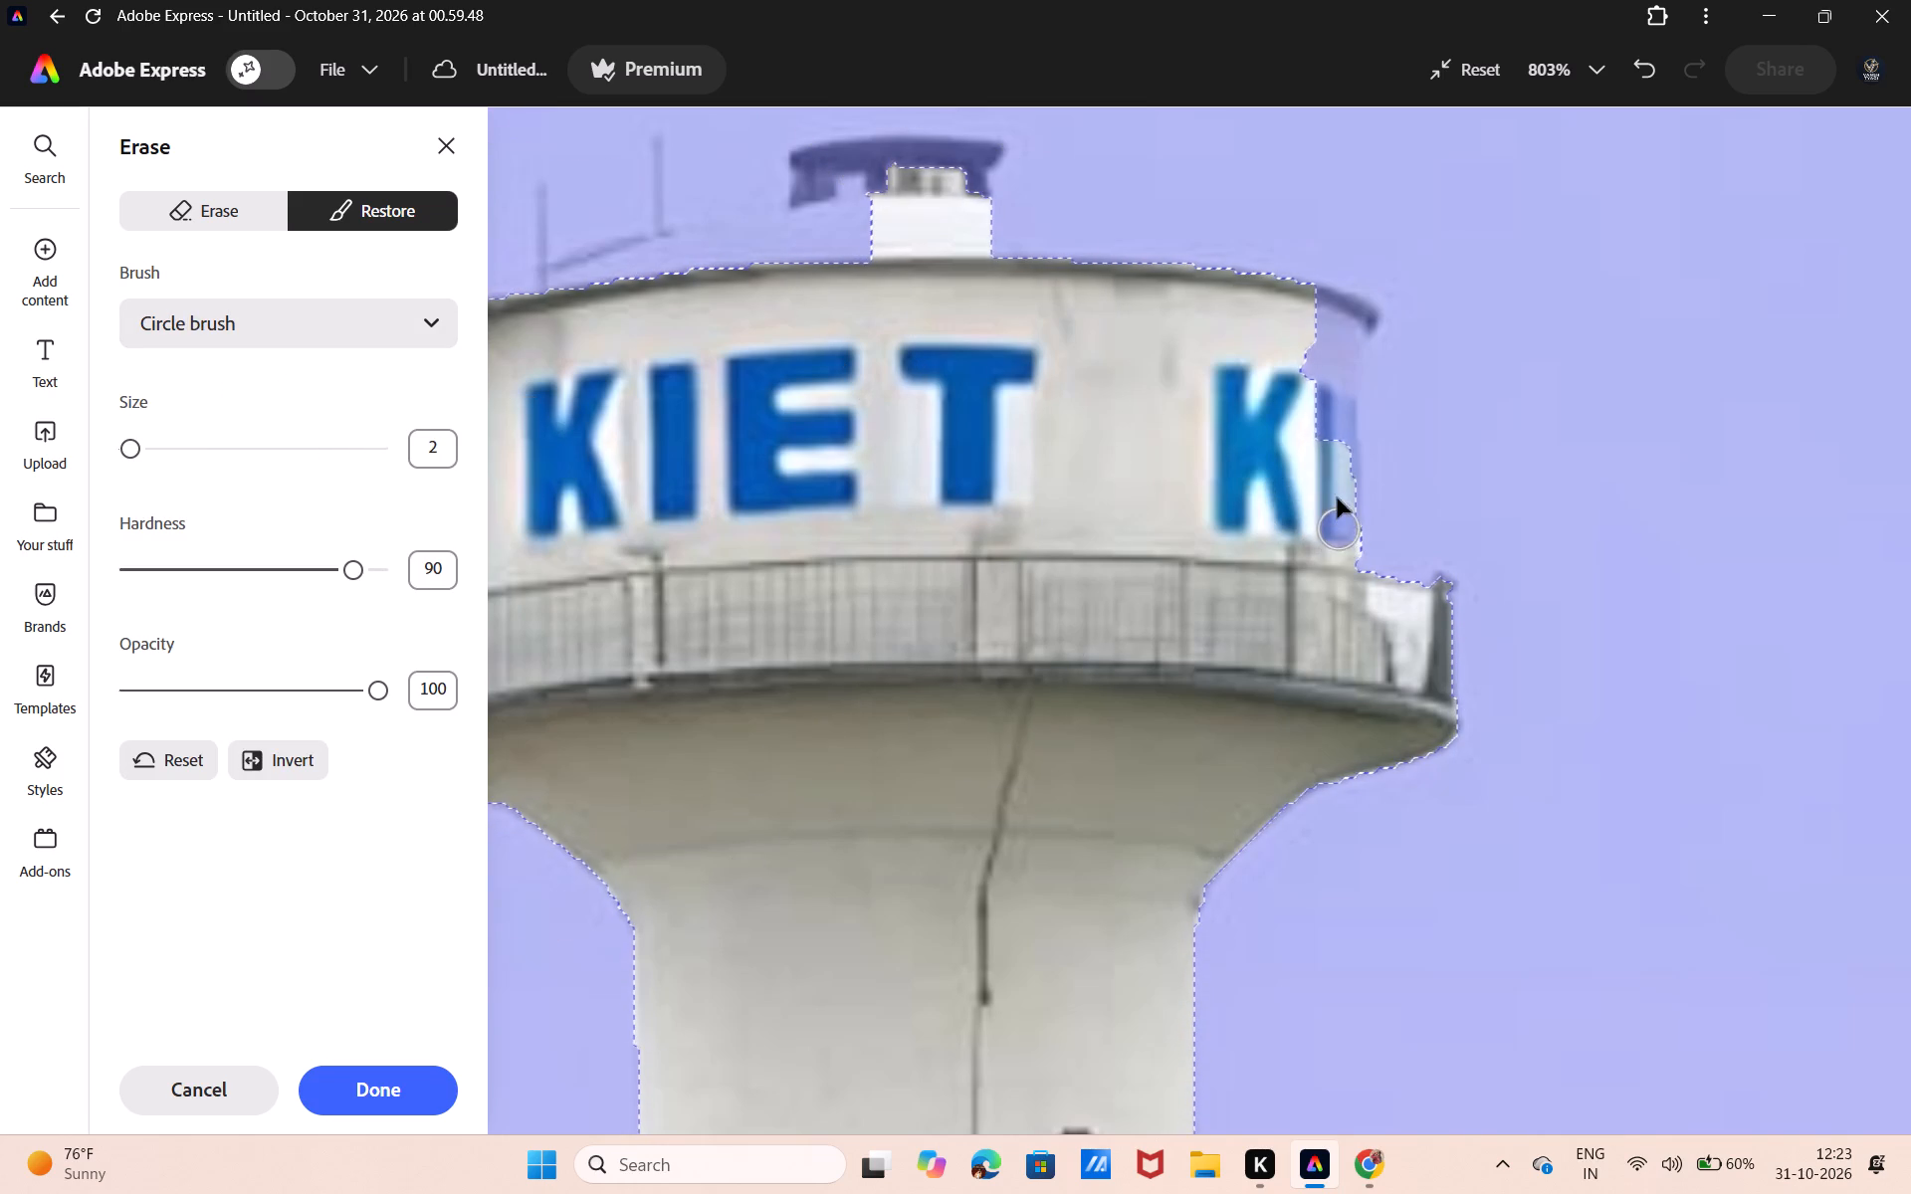
pyautogui.moveTo(1337, 497); pyautogui.dragTo(1328, 306)
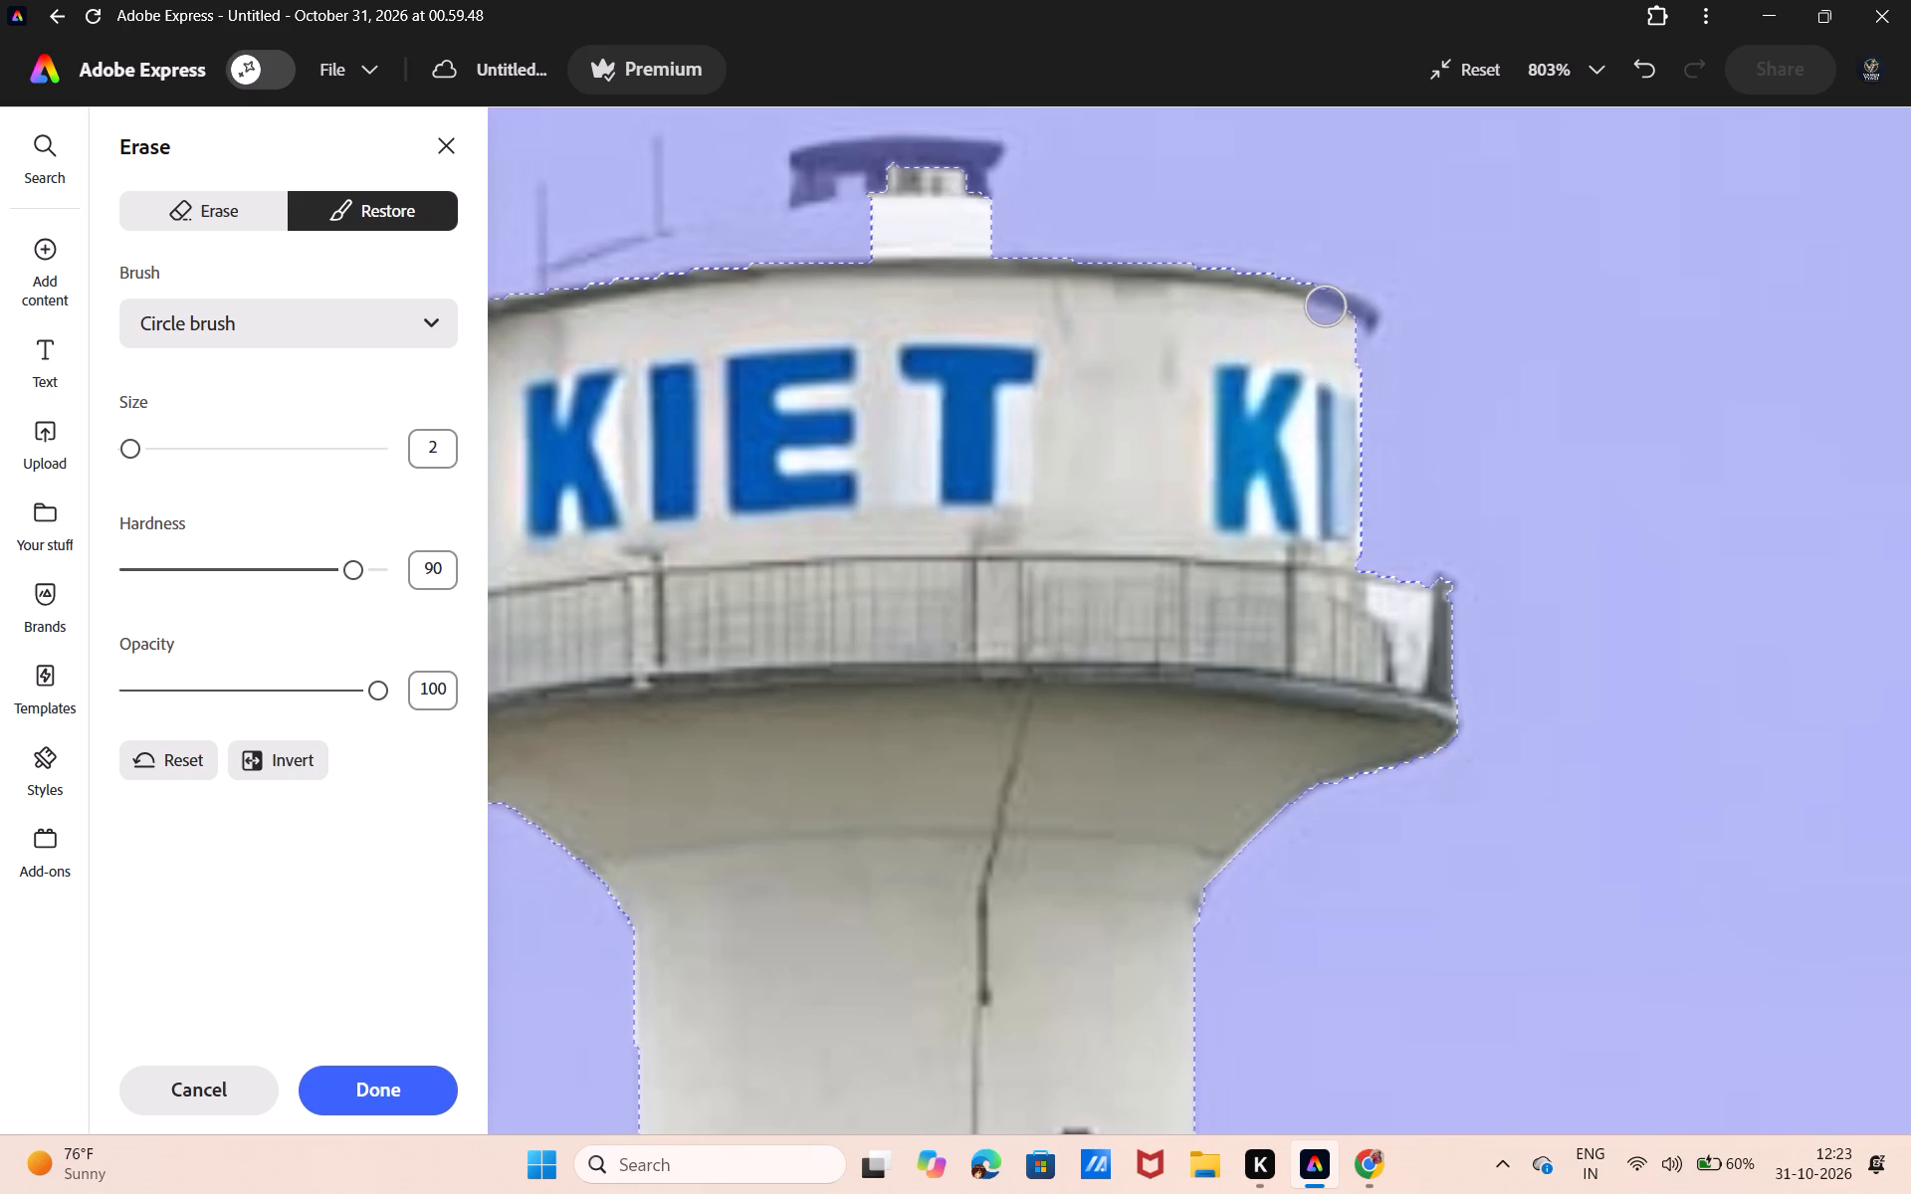
pyautogui.moveTo(1328, 306); pyautogui.dragTo(1343, 383)
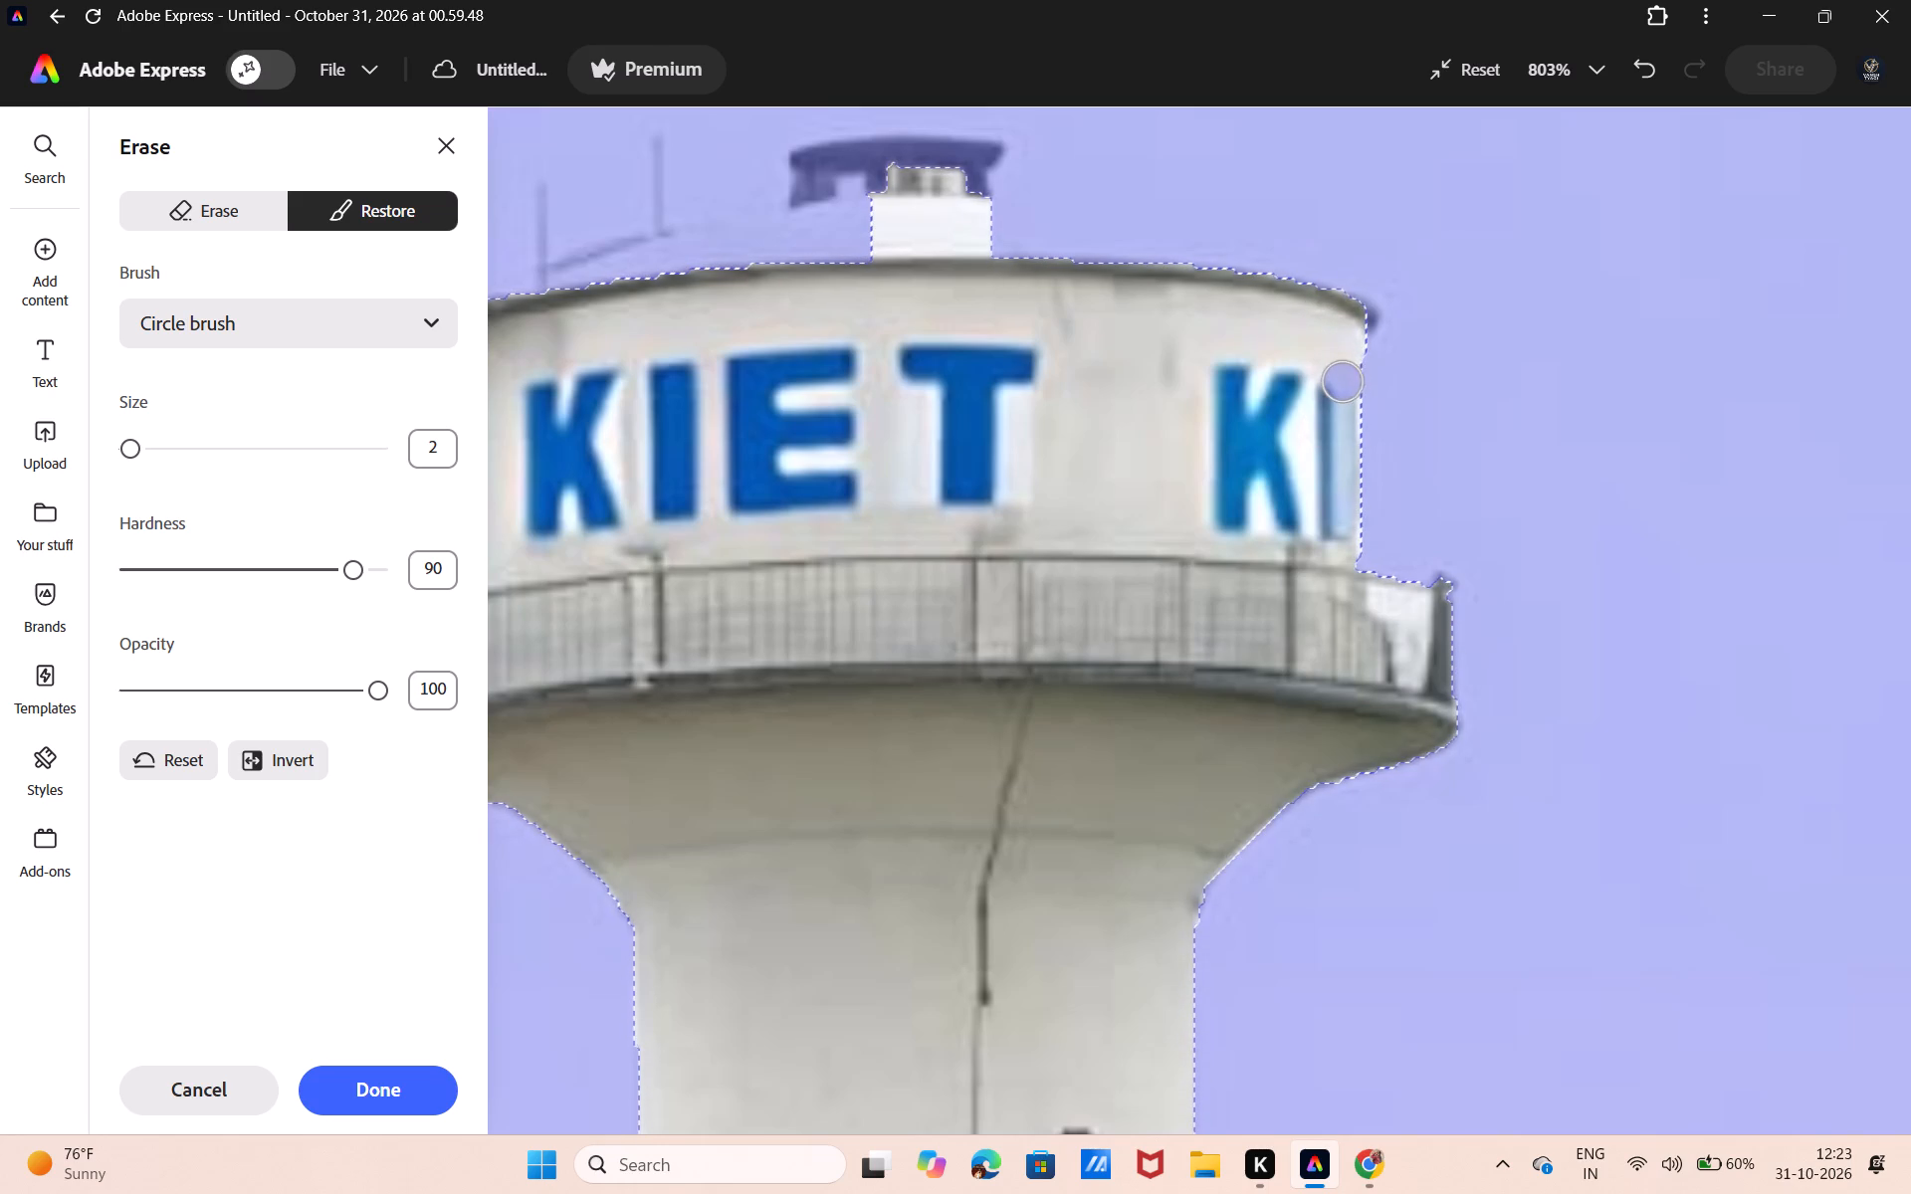
pyautogui.moveTo(1343, 383); pyautogui.dragTo(1343, 395)
# Restore the left edge of the water tower's tank, from the balcony railing up to the roof rim, with the Circle brush.
pyautogui.hscroll(4, 1343, 395)
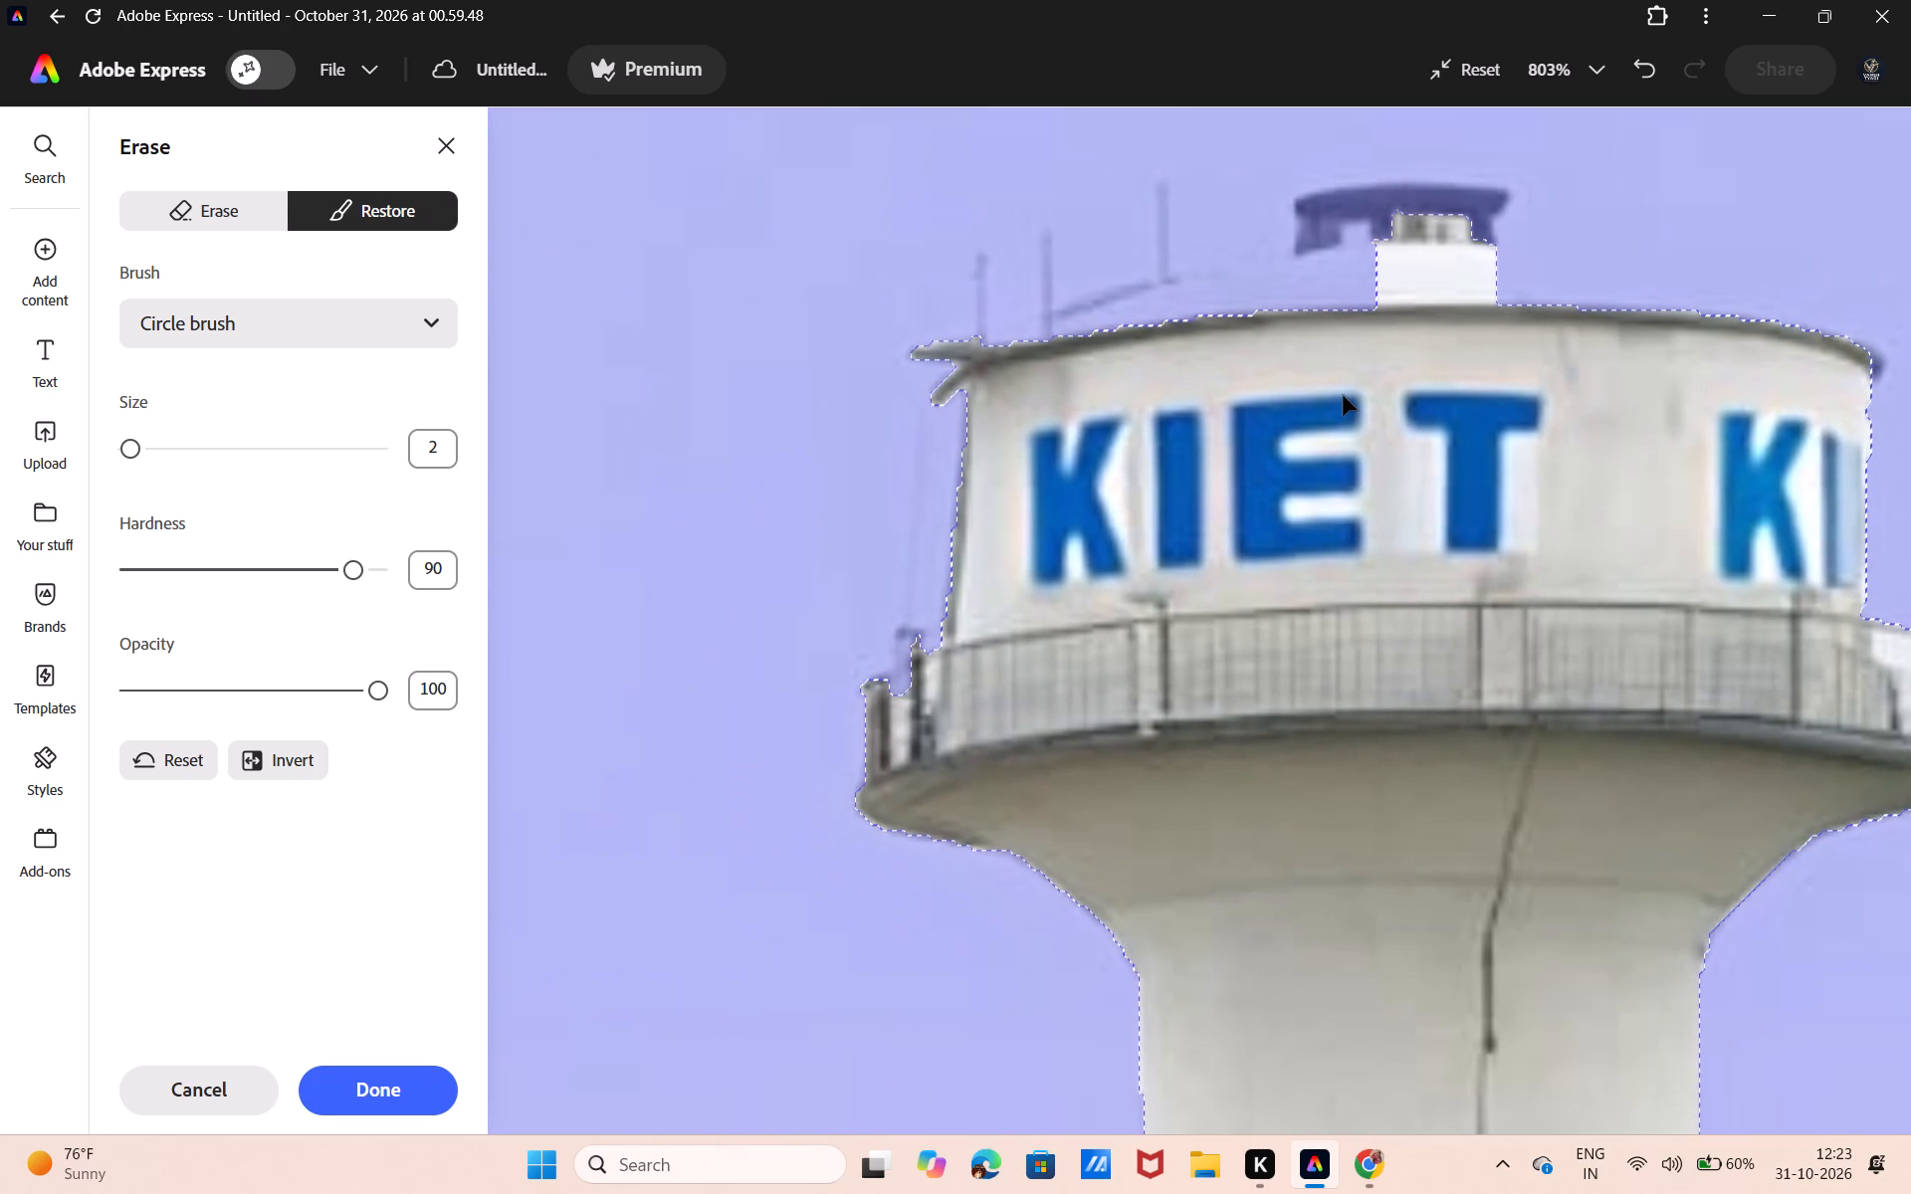
pyautogui.moveTo(1021, 512); pyautogui.dragTo(938, 650)
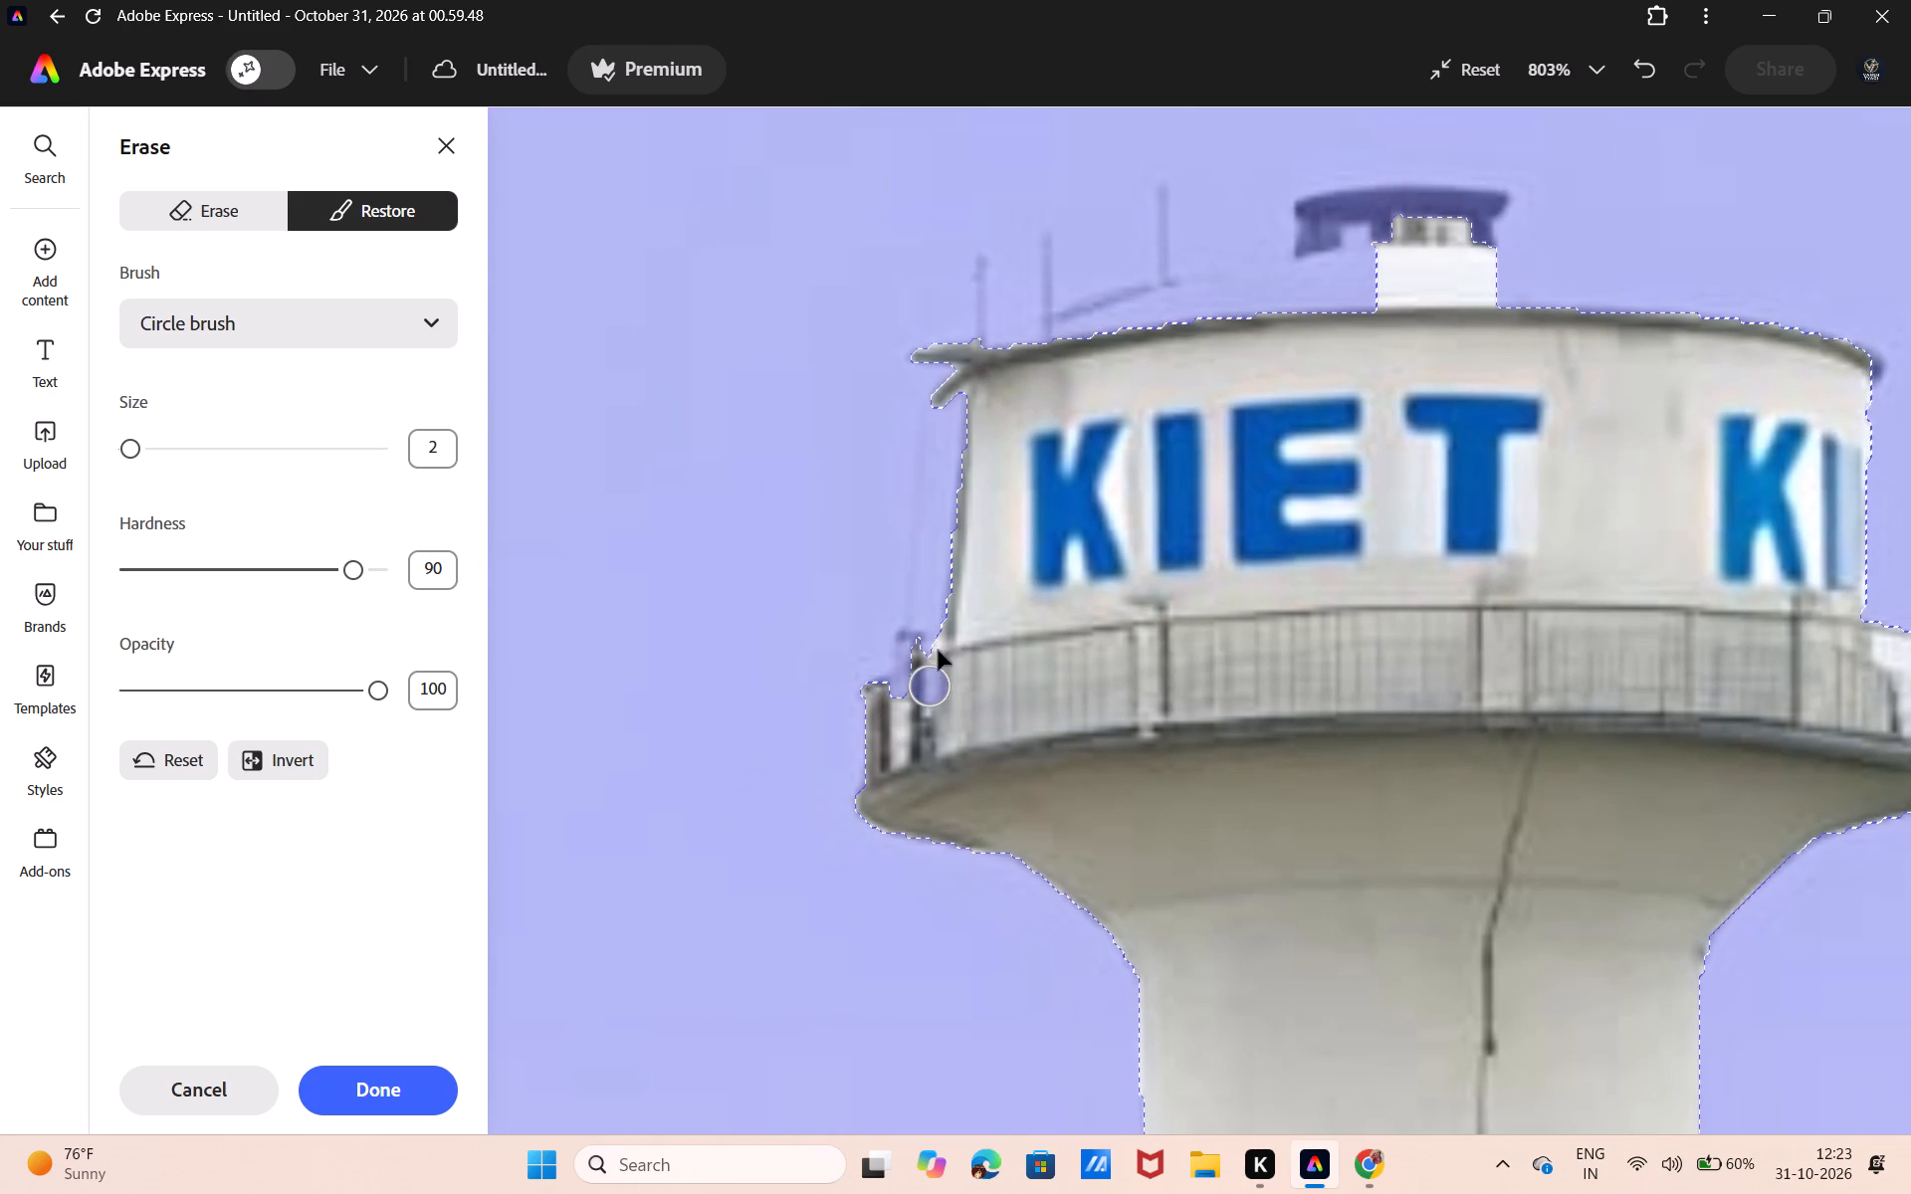
pyautogui.moveTo(938, 650); pyautogui.dragTo(922, 634)
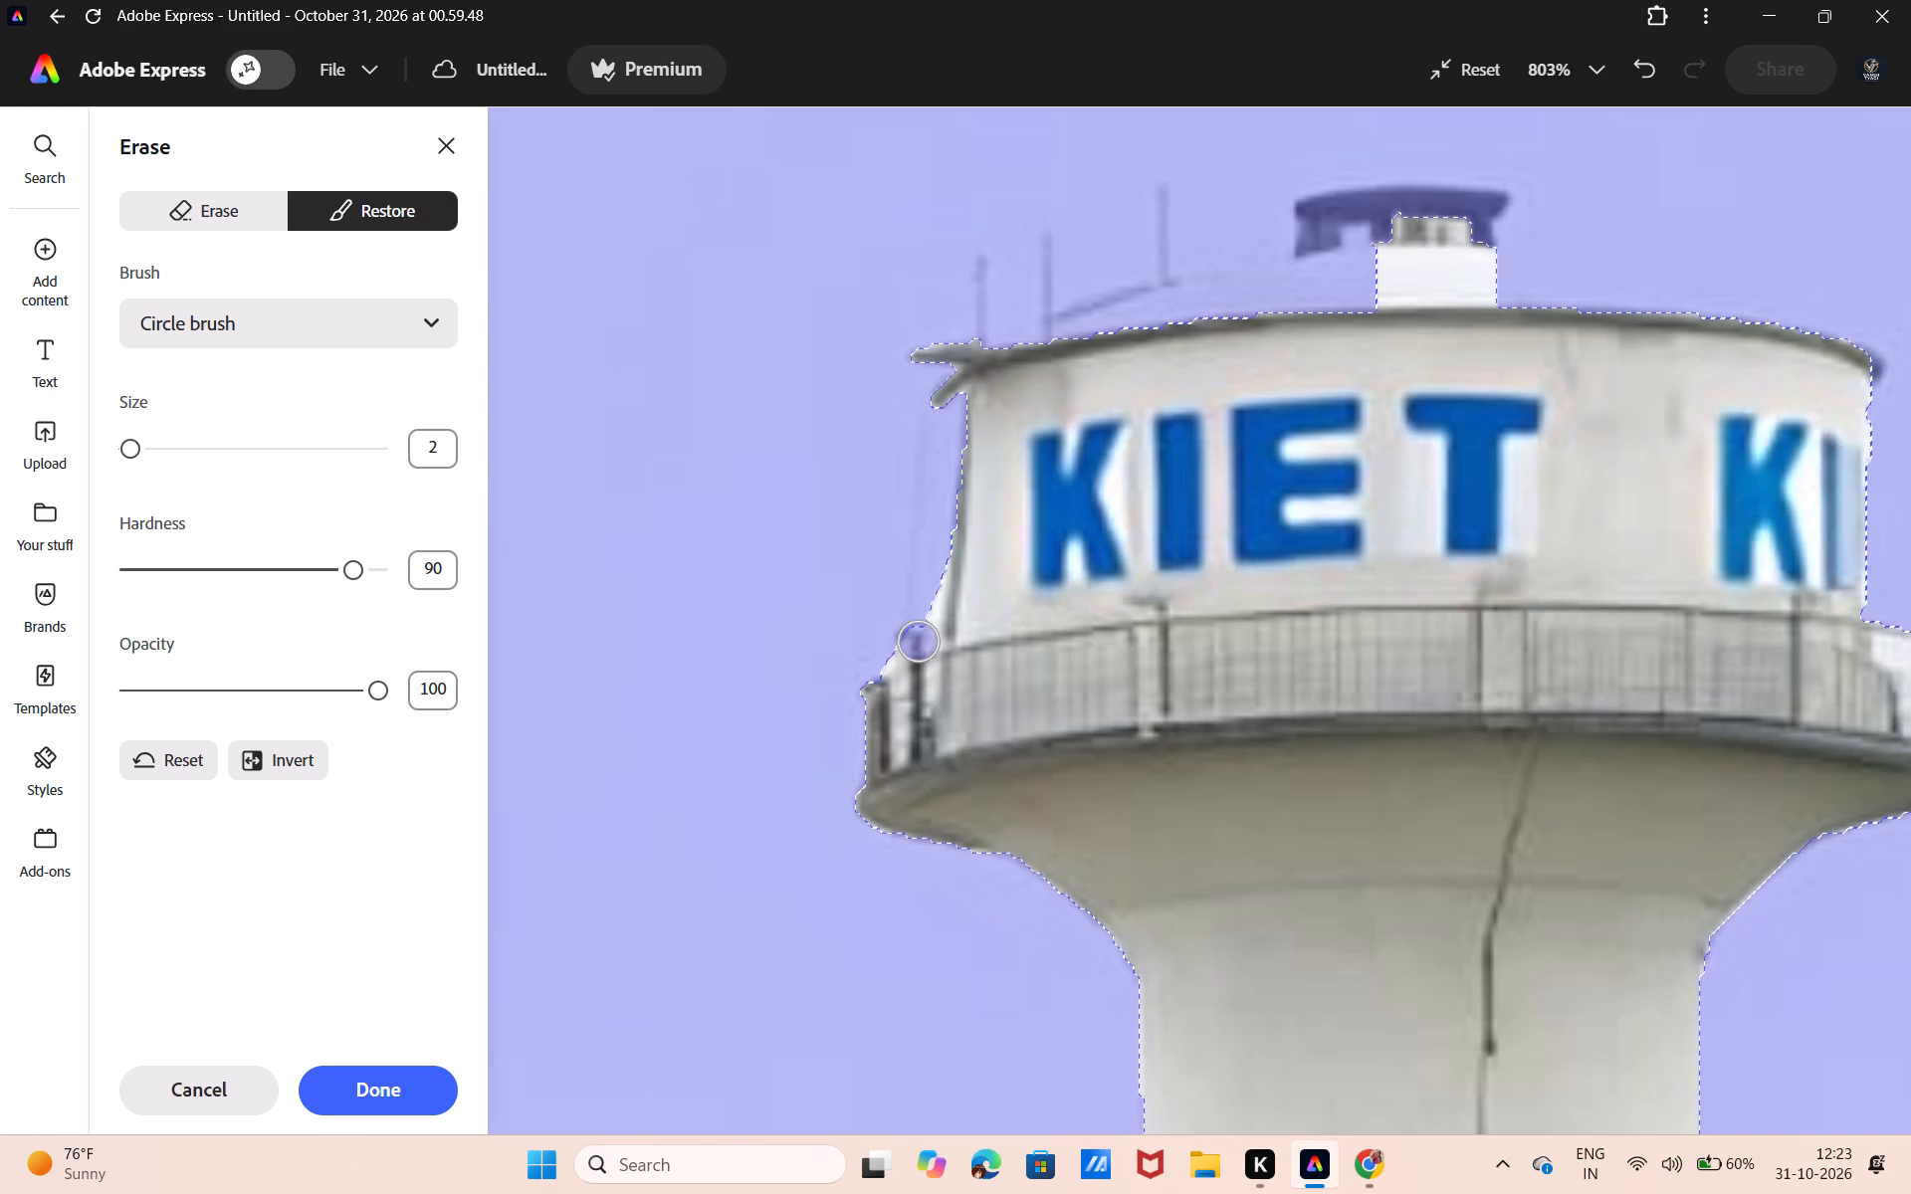
pyautogui.moveTo(922, 634); pyautogui.dragTo(947, 449)
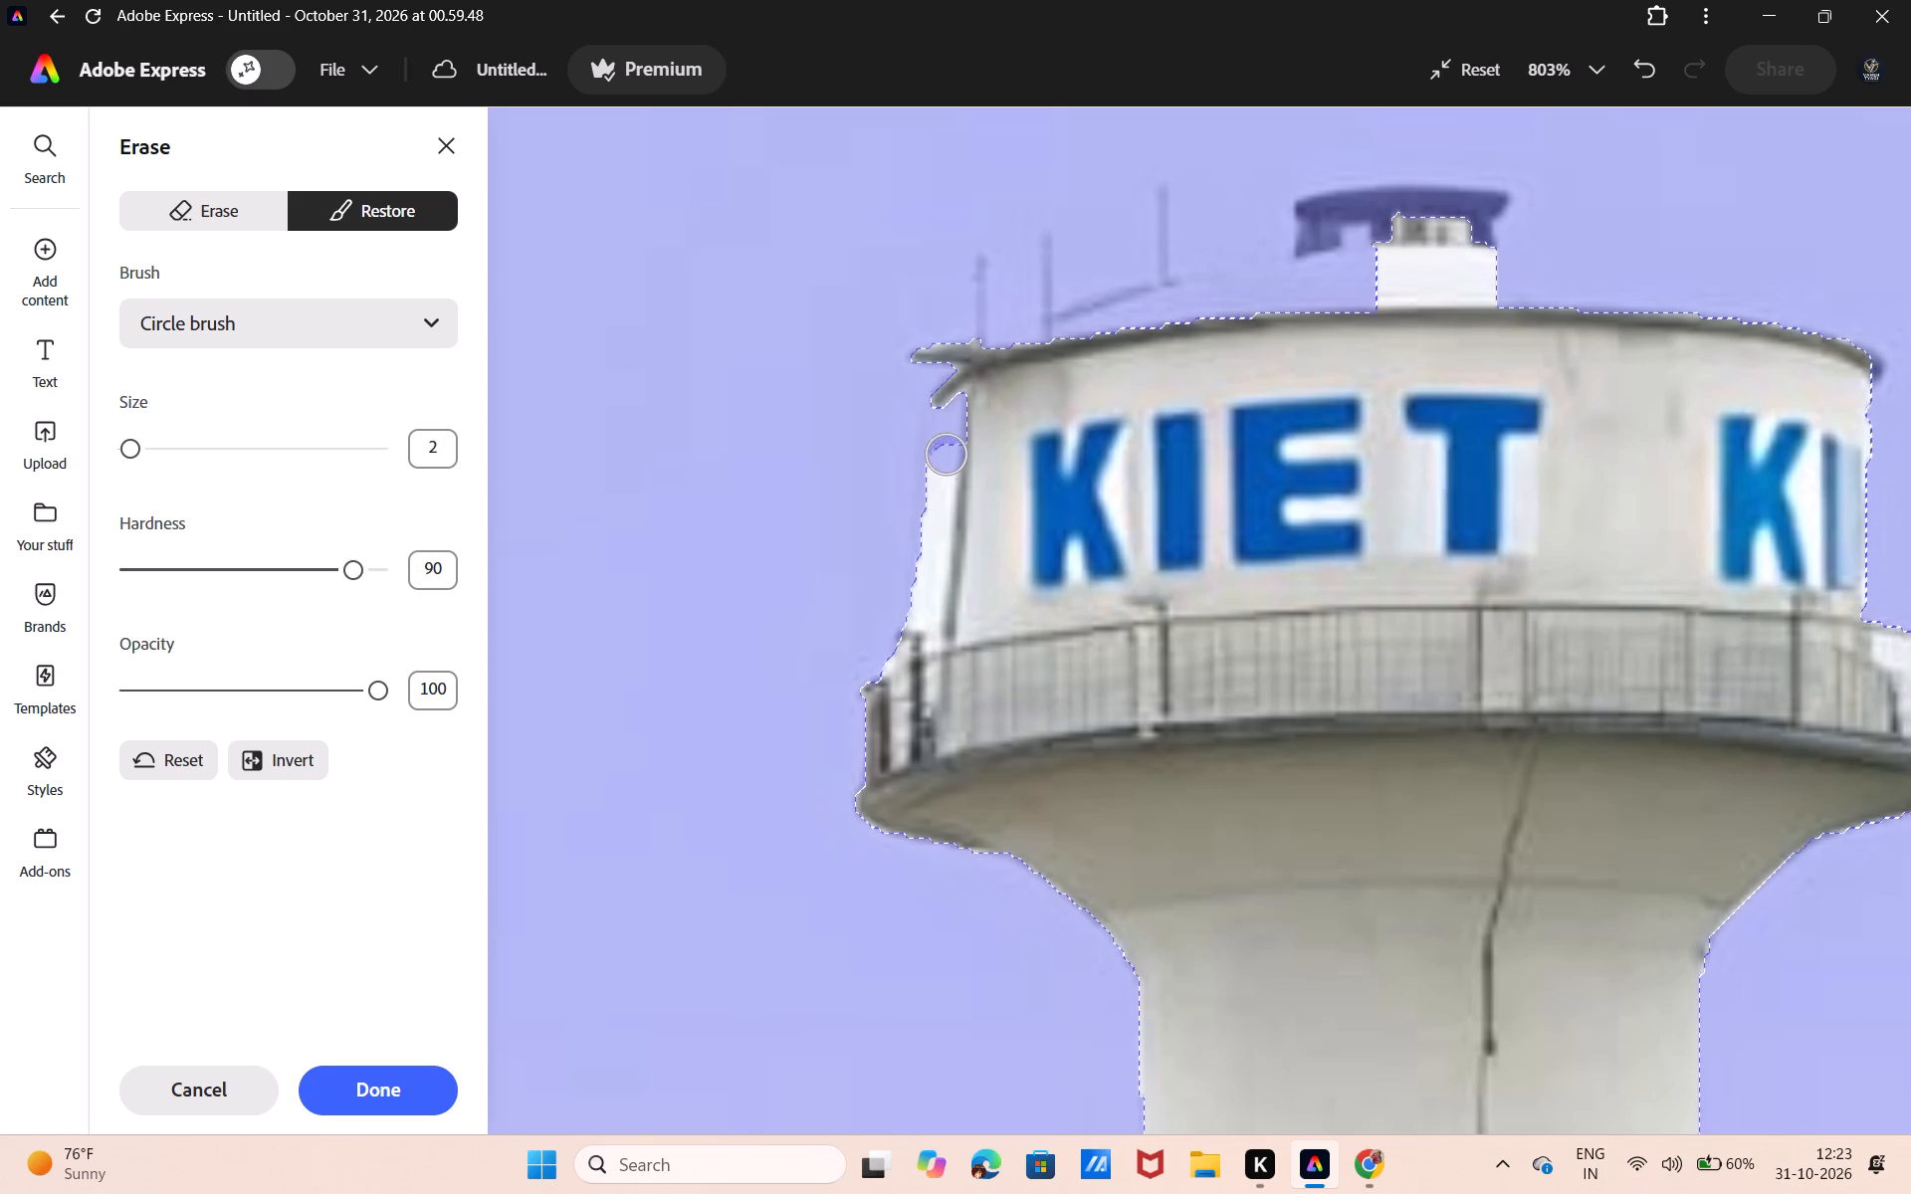
pyautogui.moveTo(947, 449); pyautogui.dragTo(967, 406)
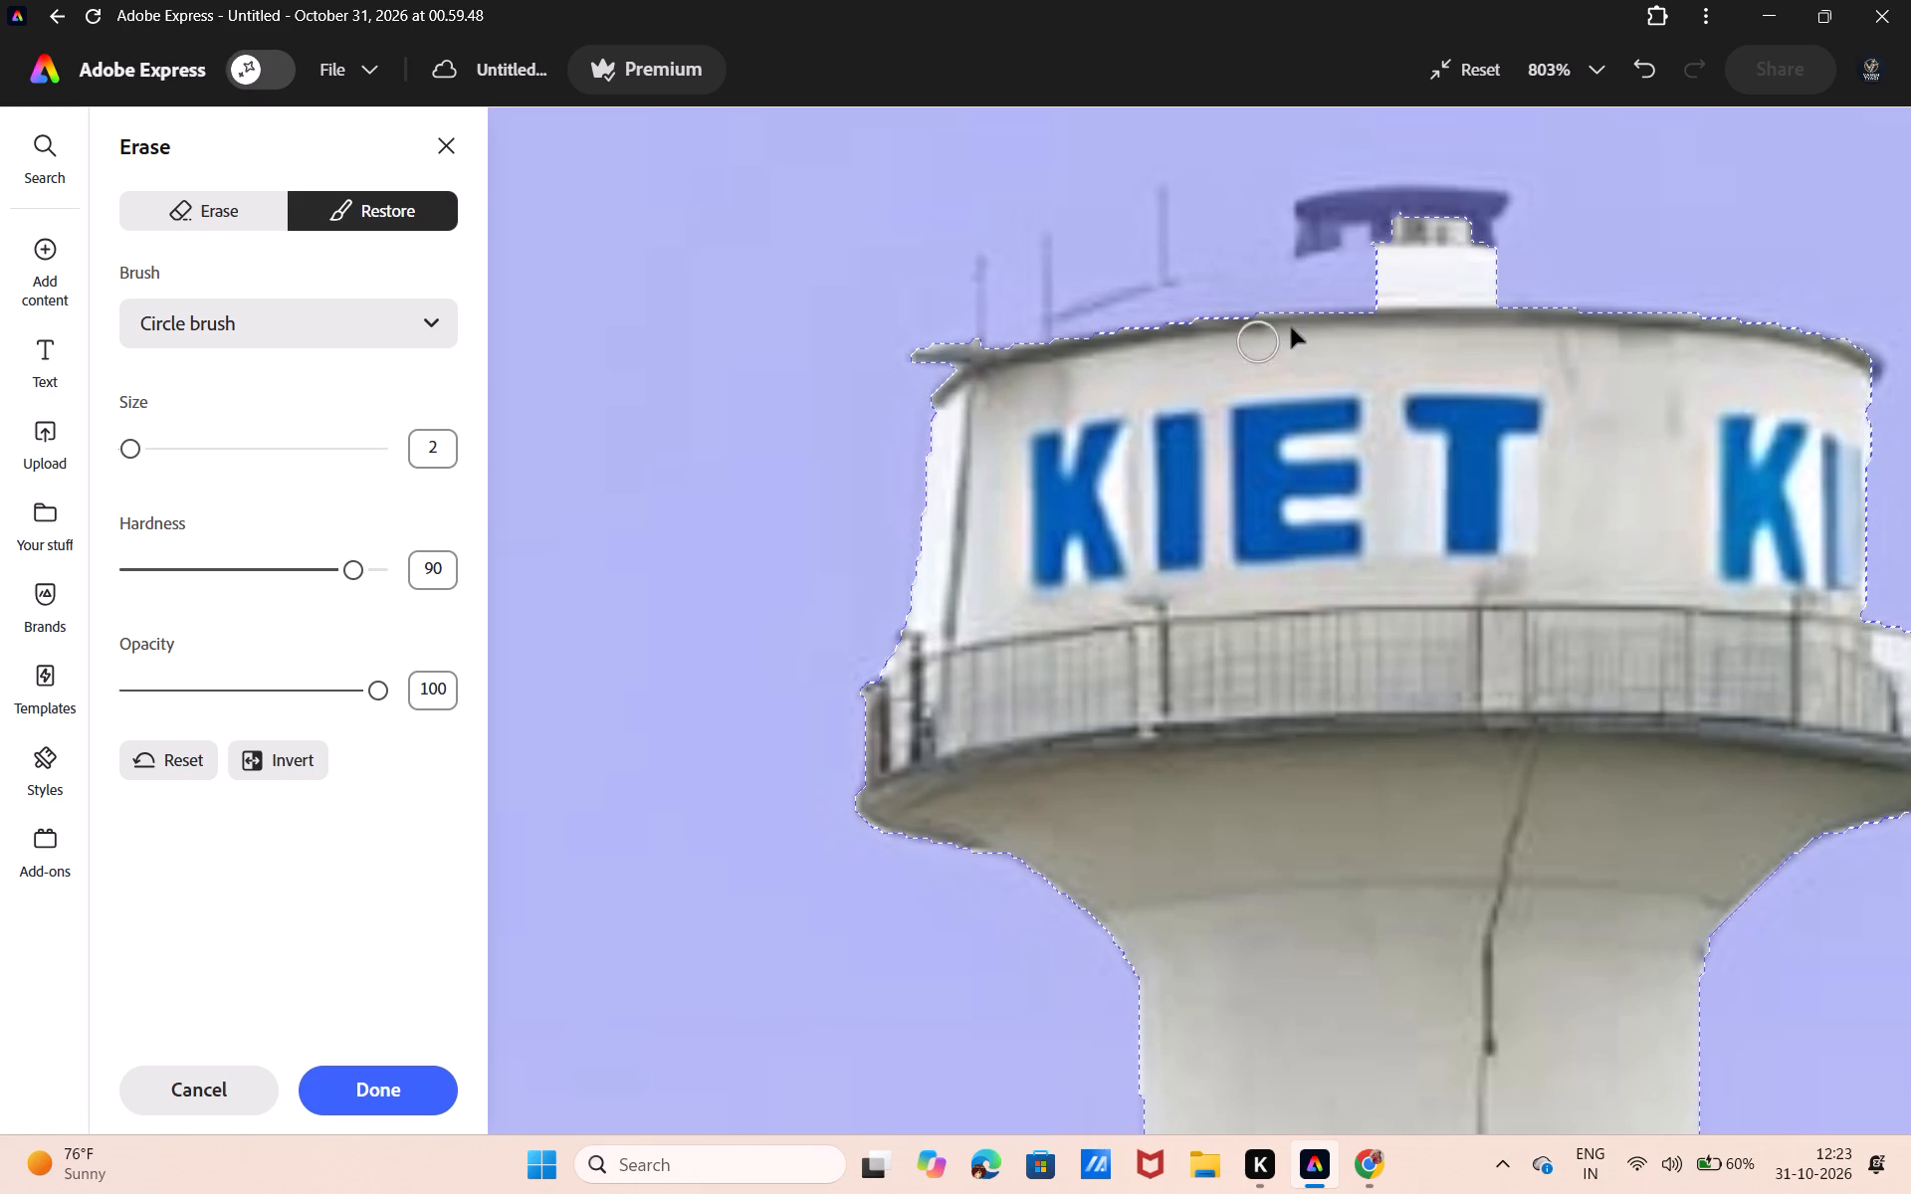
# Restore the water tower's rooftop cap and the roof area left of it with the Quick selection brush at size 3.
pyautogui.click(279, 316)
pyautogui.click(308, 374)
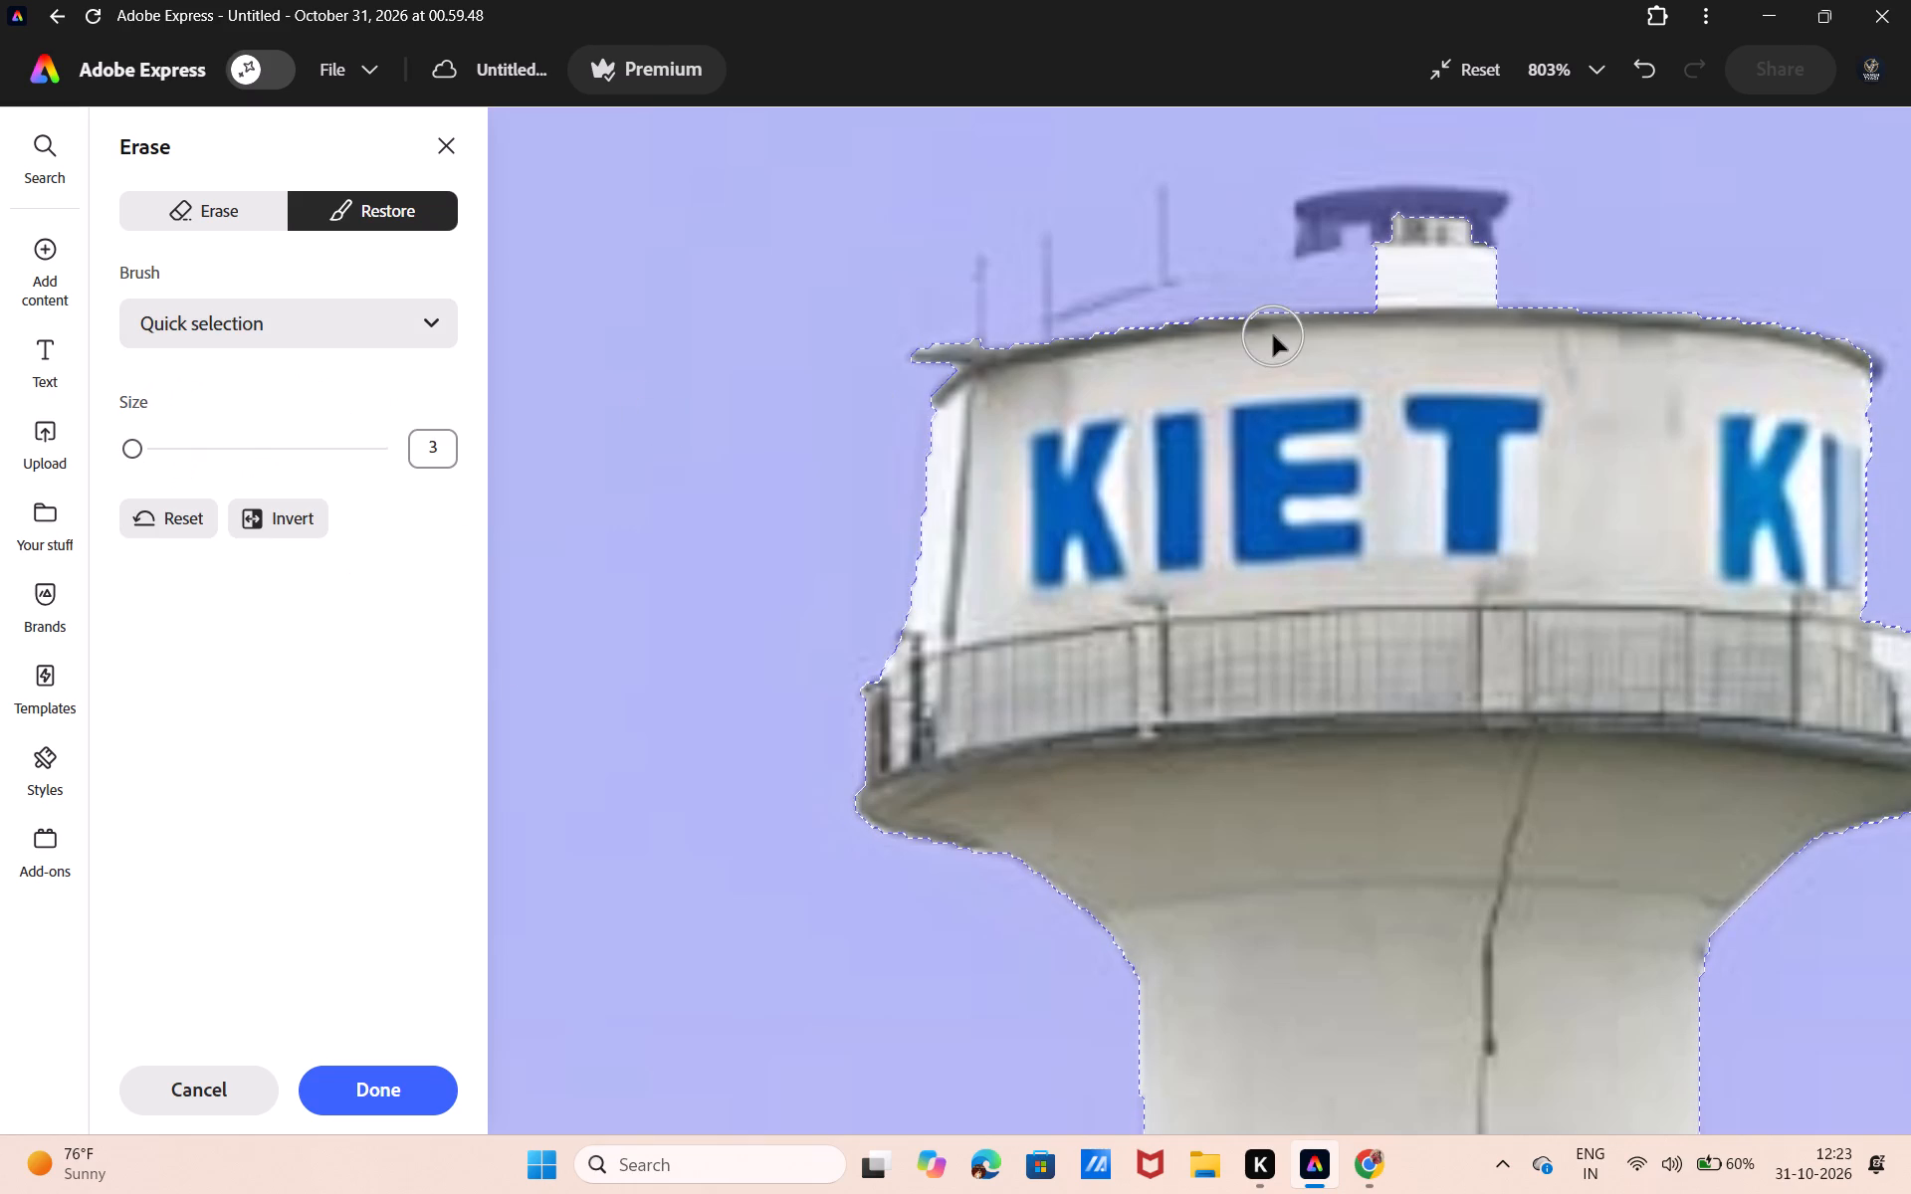
pyautogui.click(1280, 314)
pyautogui.moveTo(1298, 308); pyautogui.dragTo(1299, 307)
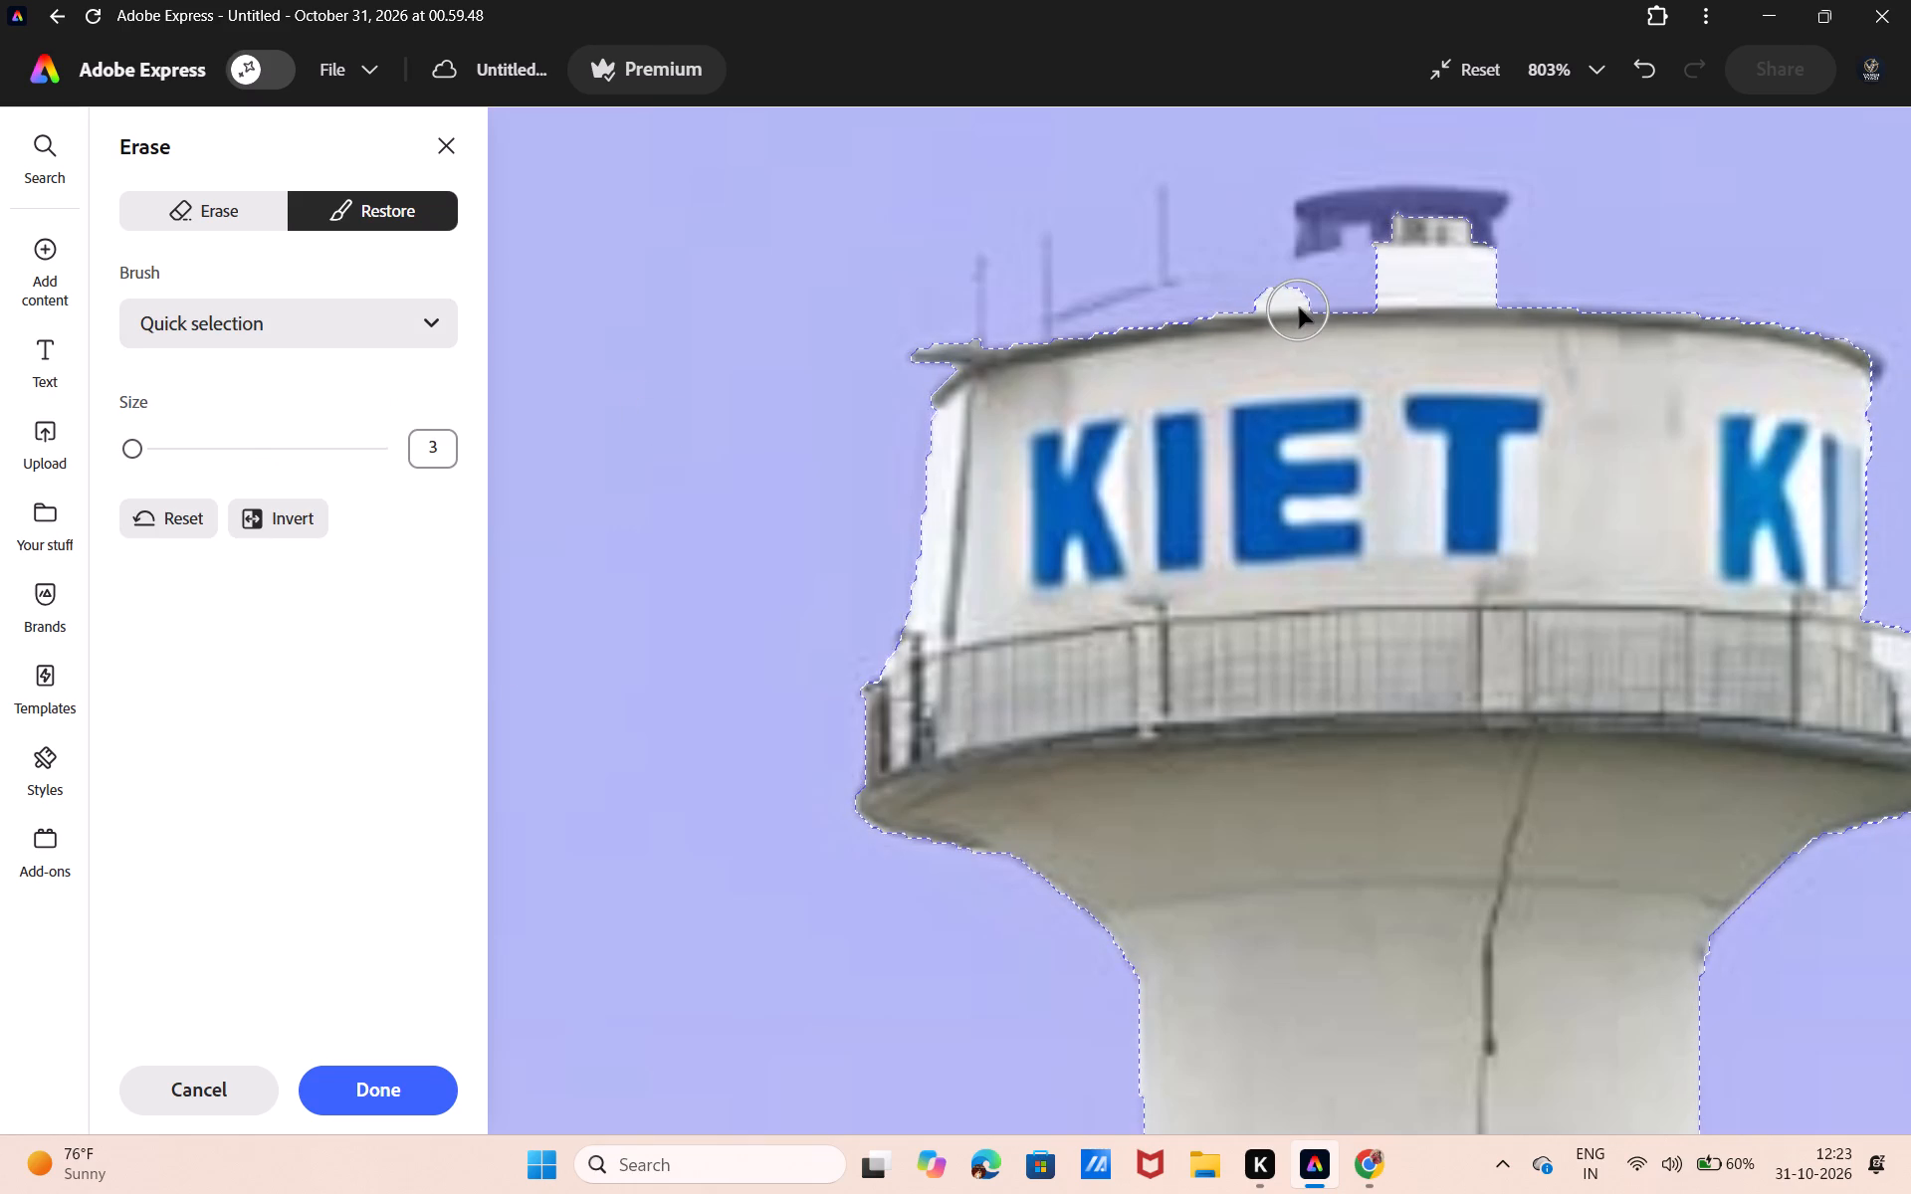
pyautogui.moveTo(1299, 307); pyautogui.dragTo(1350, 253)
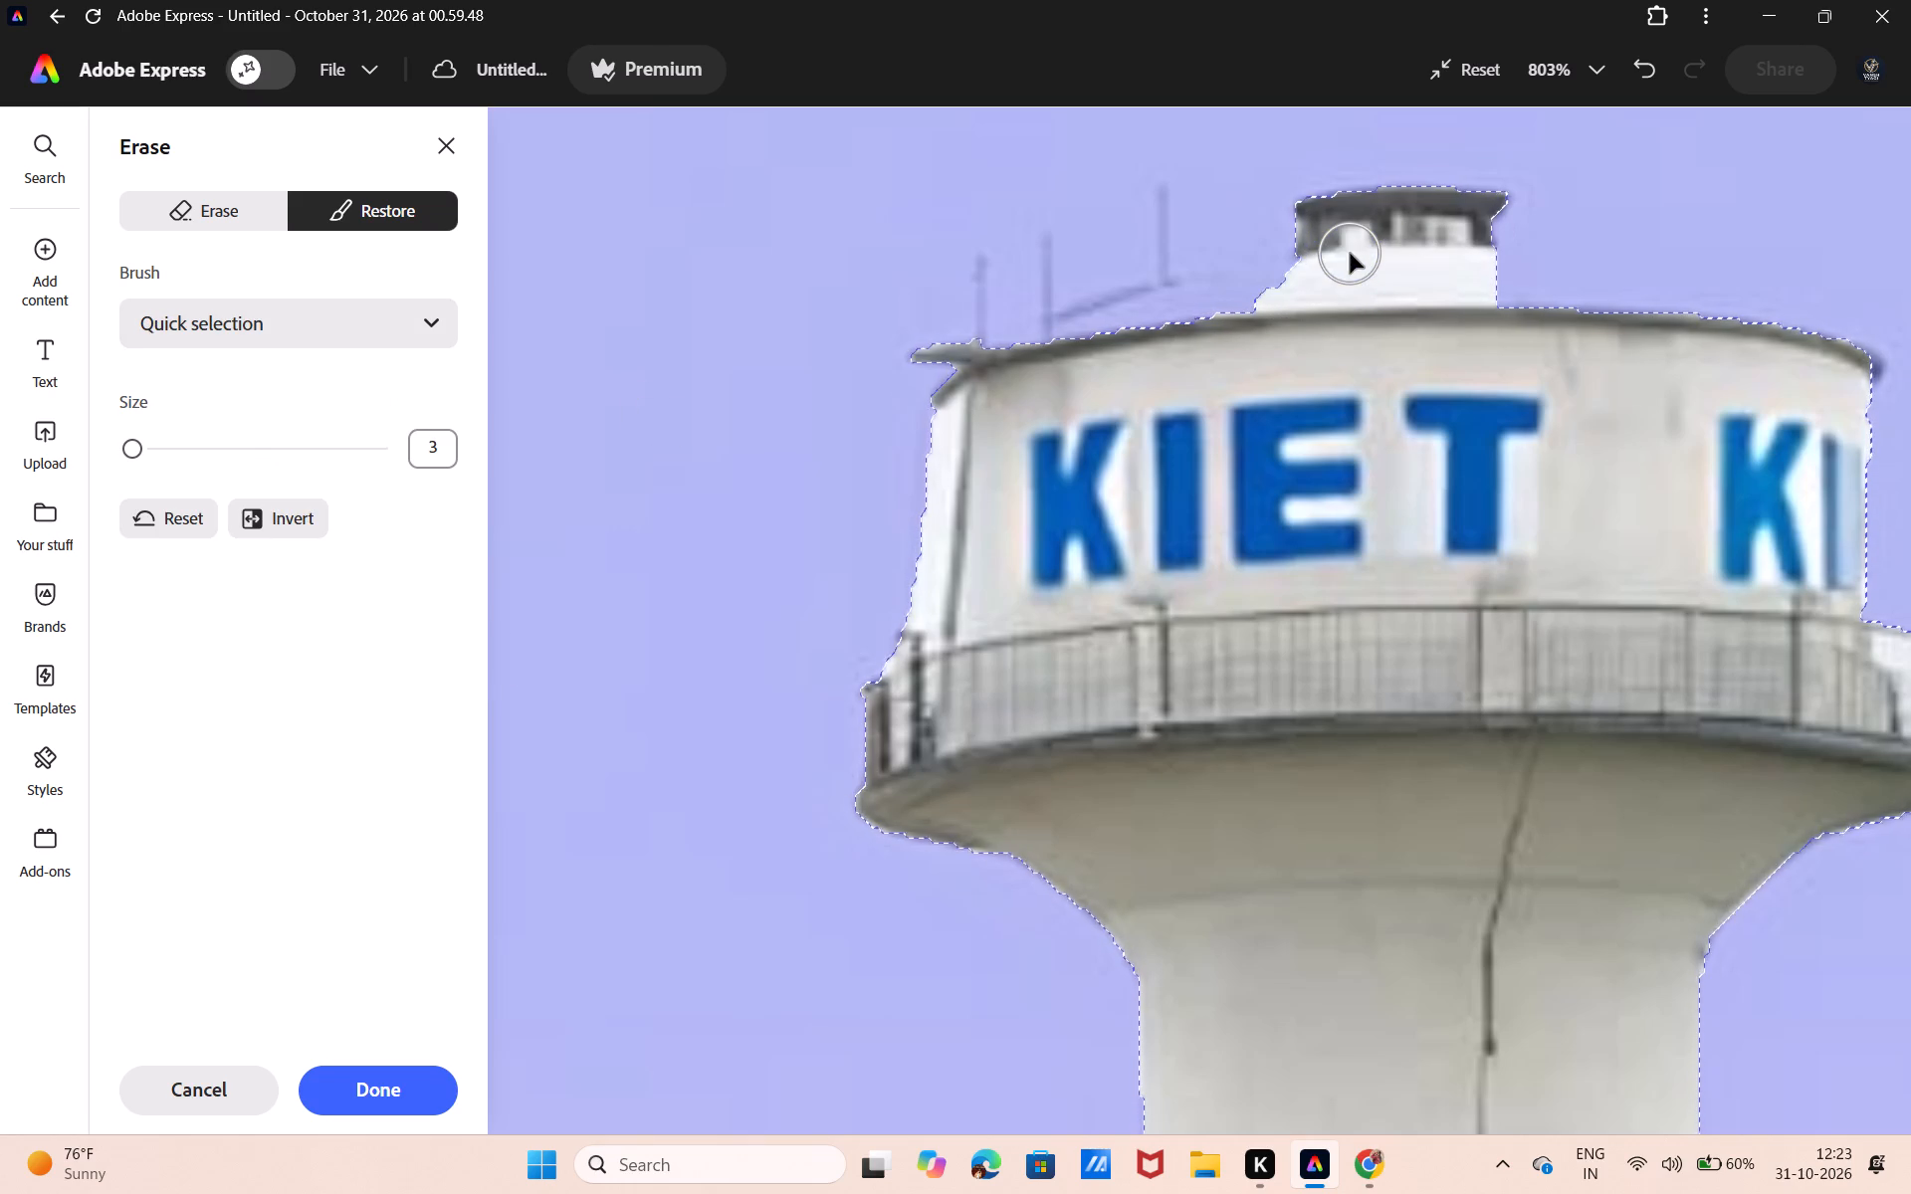
pyautogui.click(1263, 301)
pyautogui.click(1234, 302)
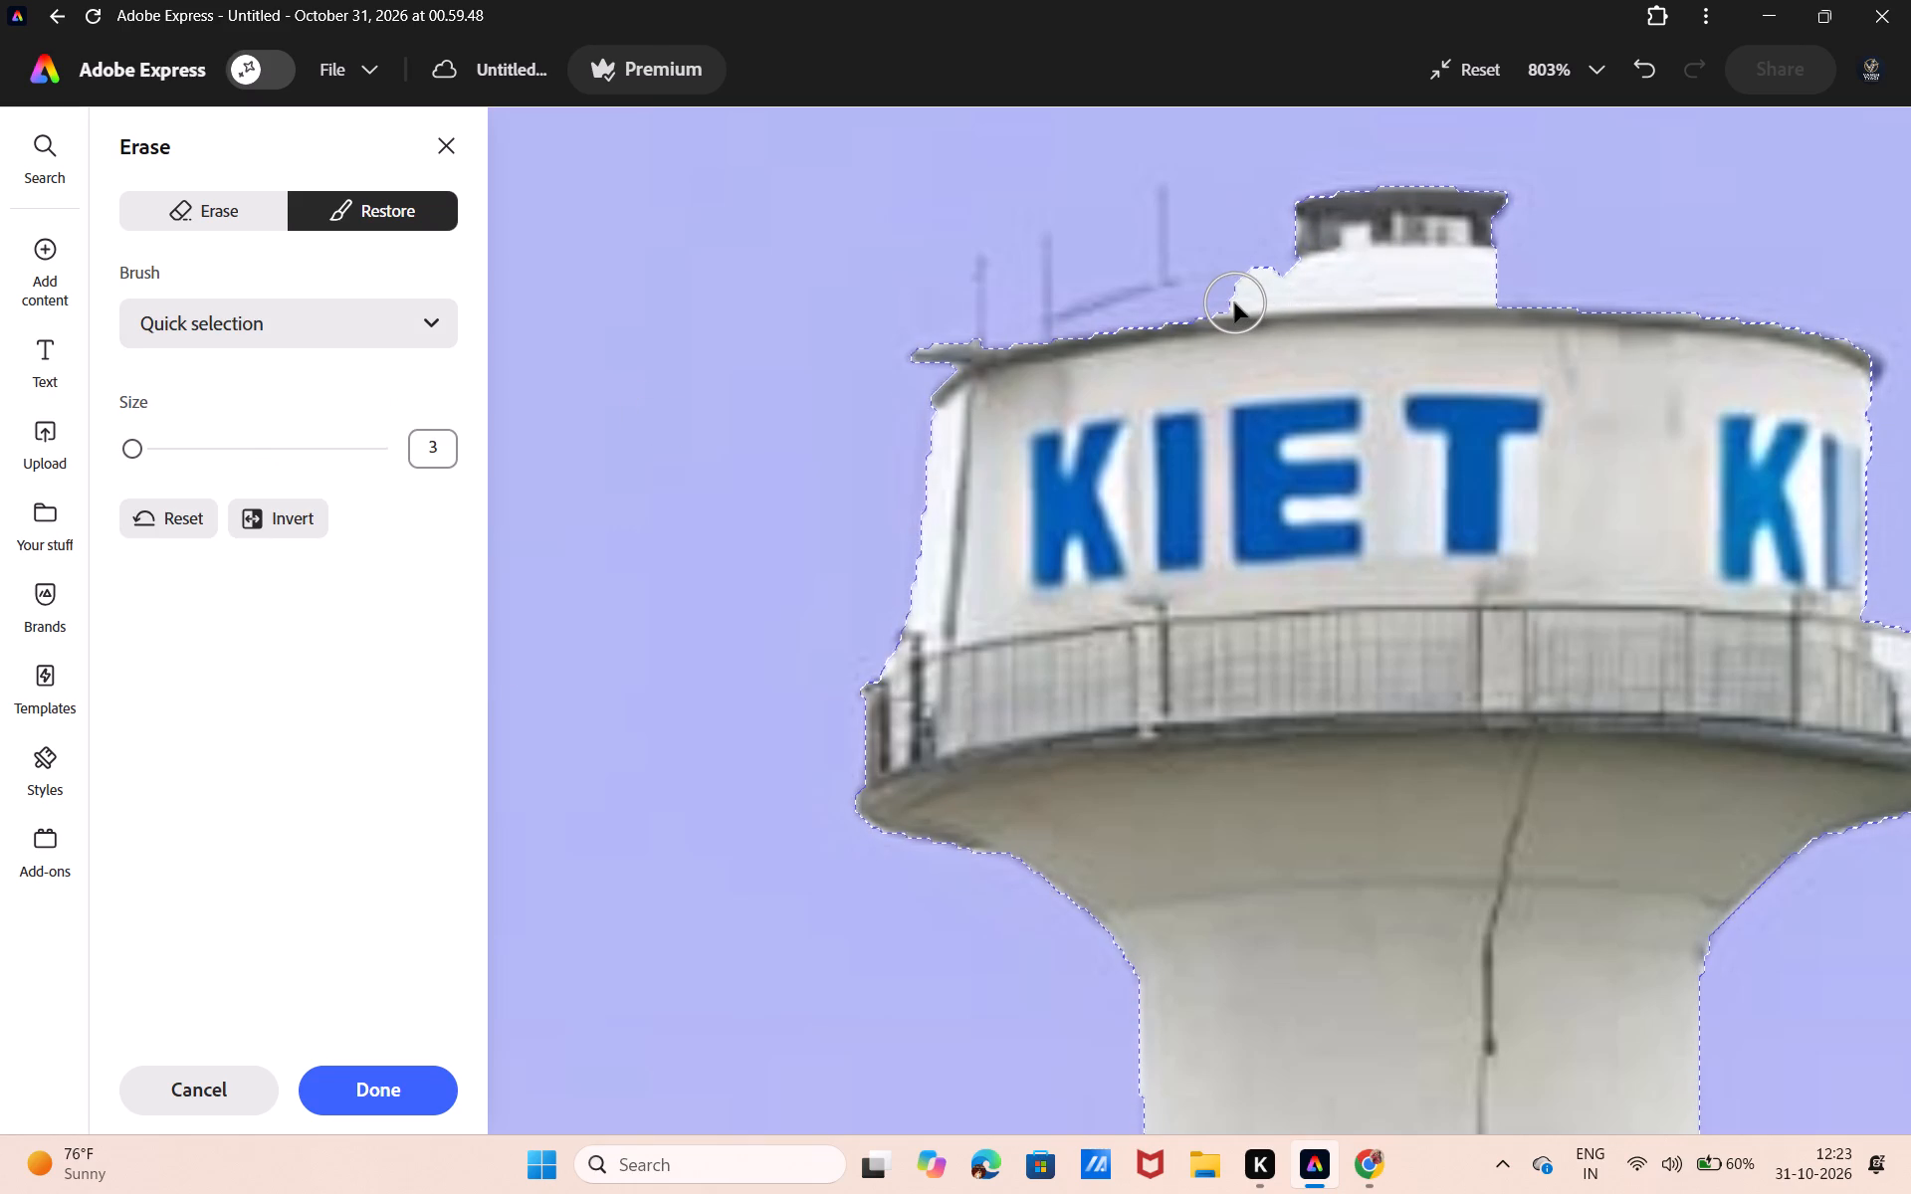
pyautogui.moveTo(1205, 325); pyautogui.dragTo(1114, 333)
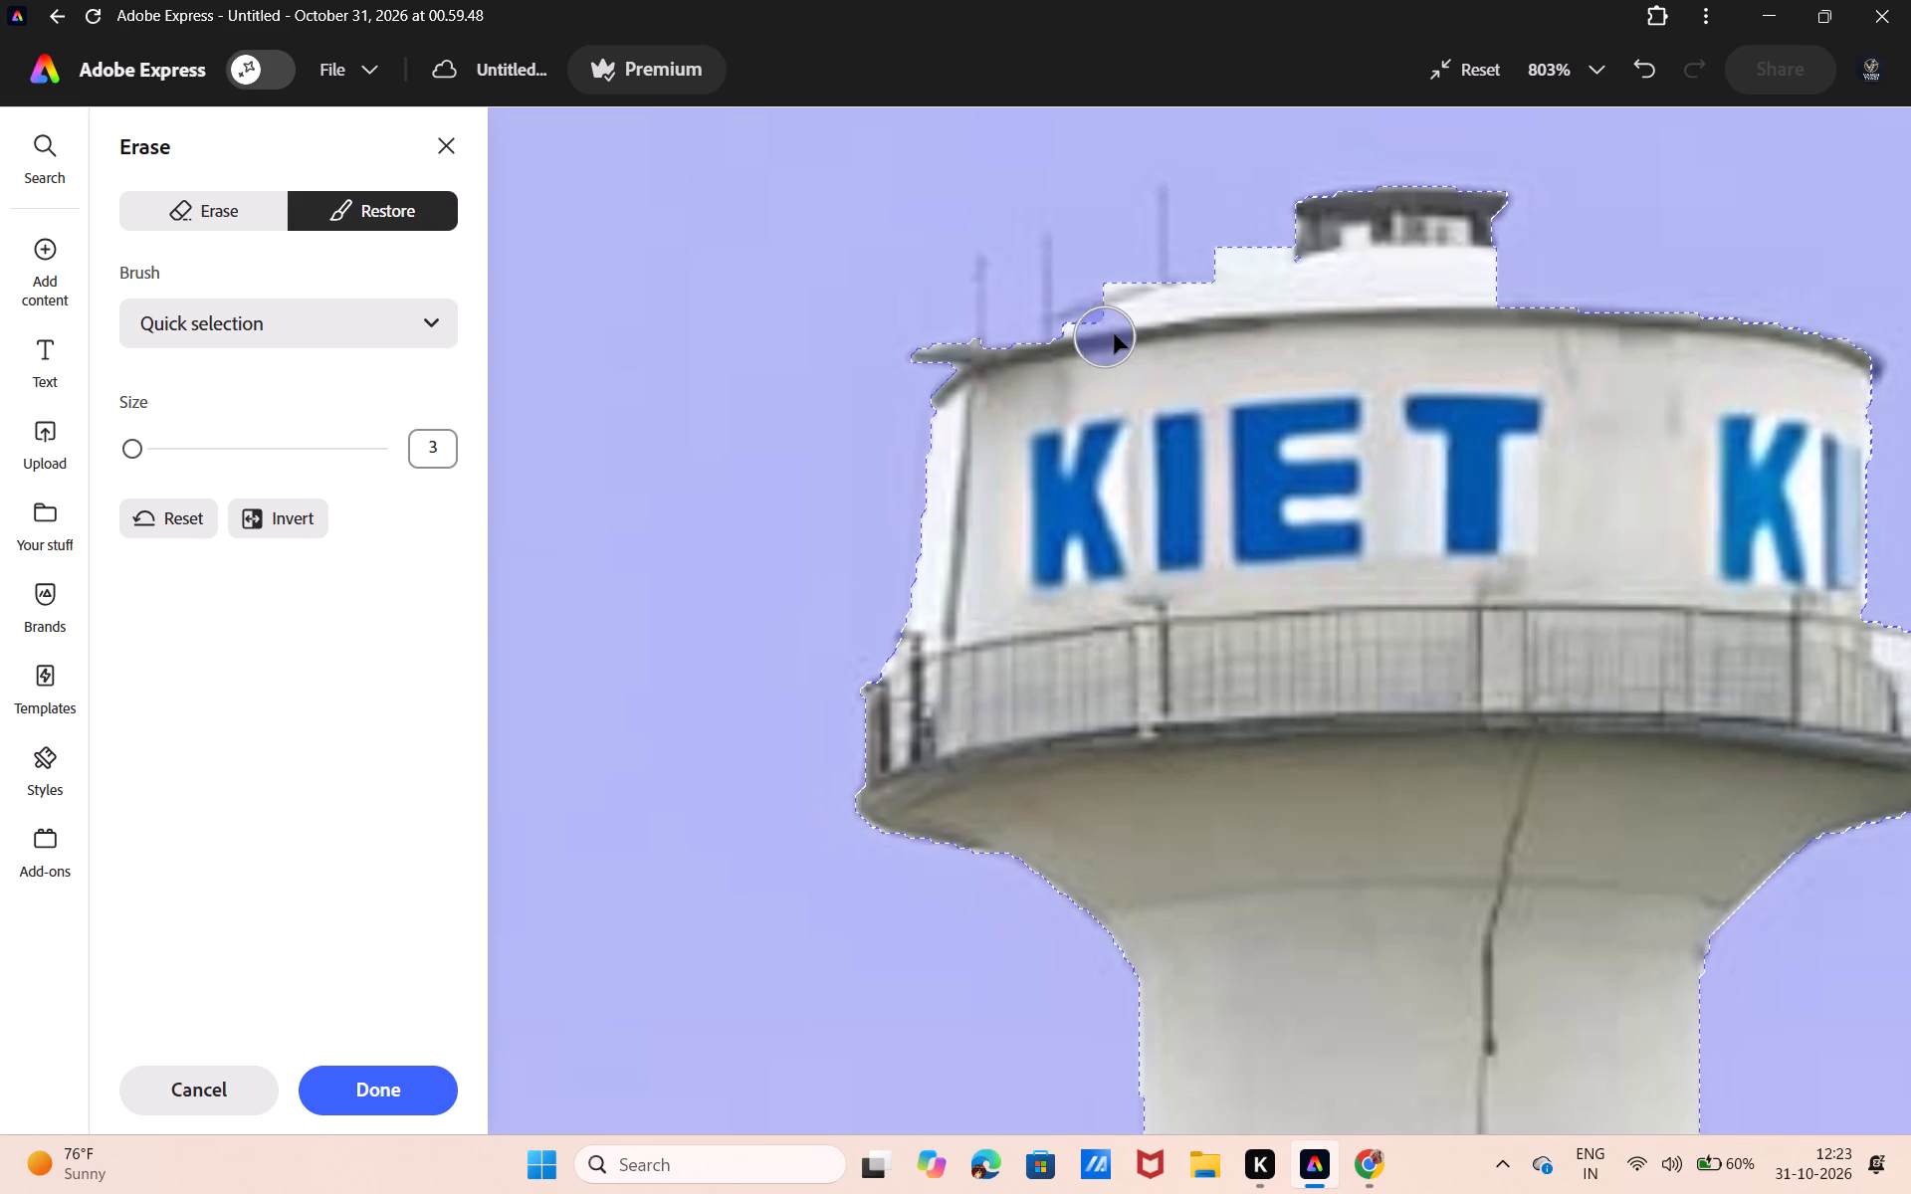
pyautogui.moveTo(1114, 333); pyautogui.dragTo(1117, 335)
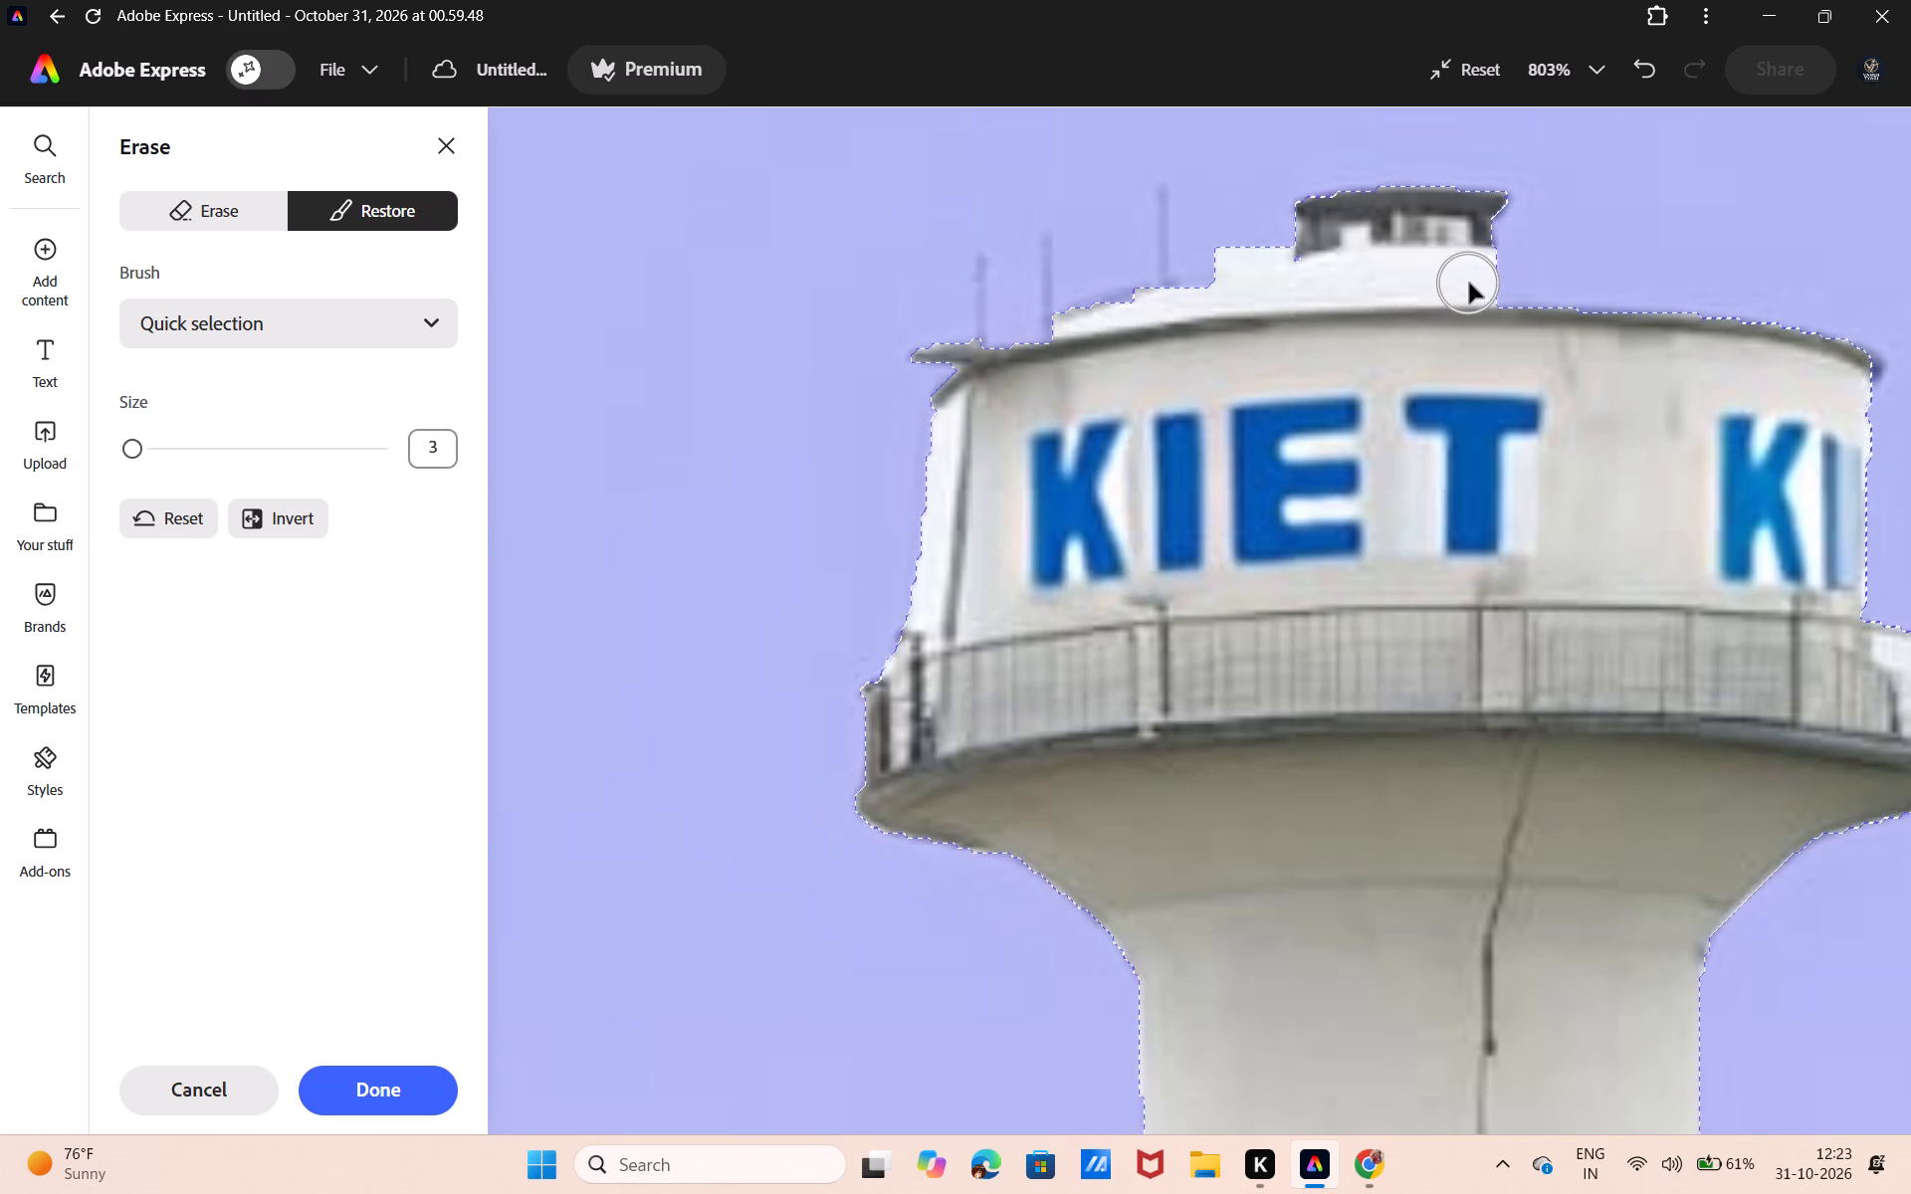
# Restore the right side of the water tower's rooftop cap and the adjoining roof rim with the Quick selection brush.
pyautogui.click(1478, 263)
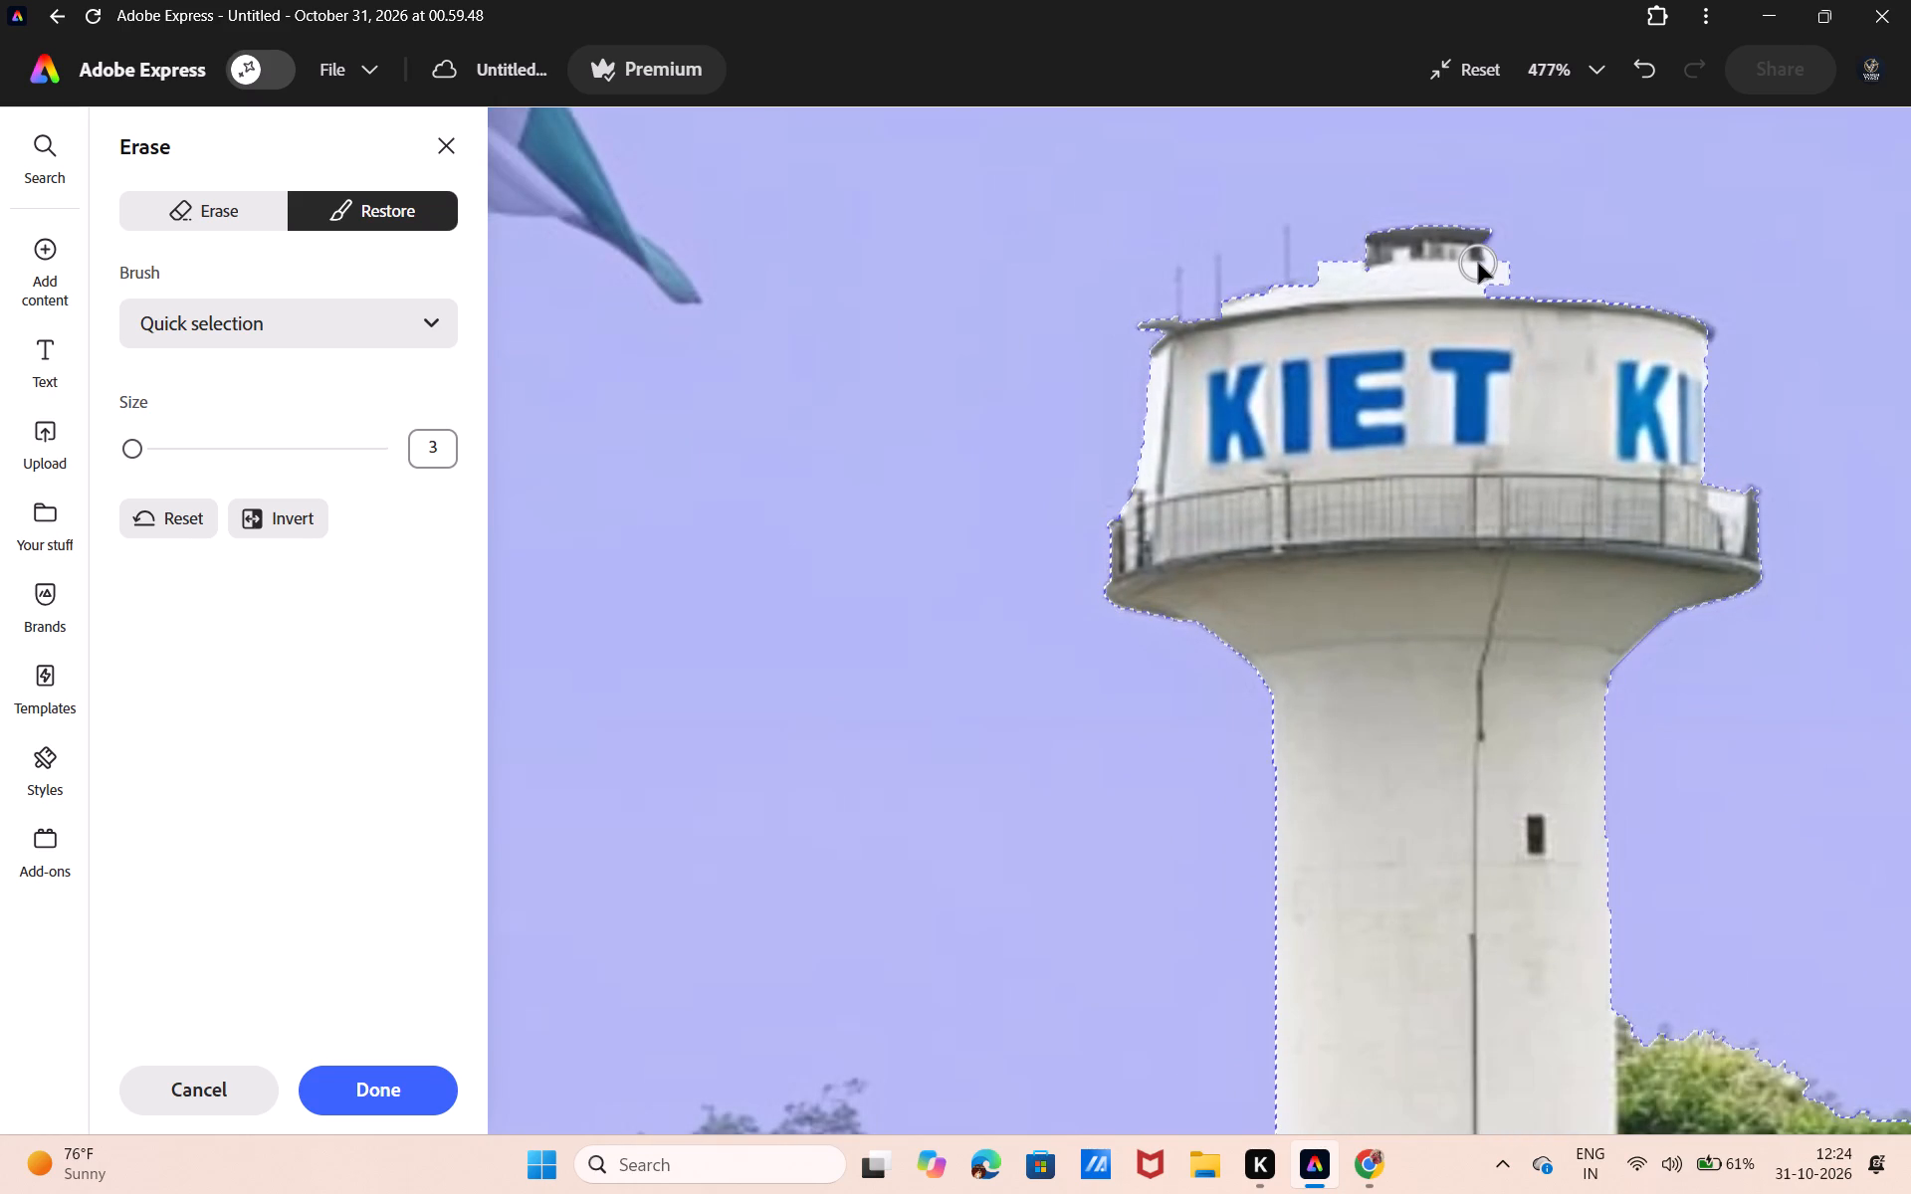
pyautogui.click(1492, 290)
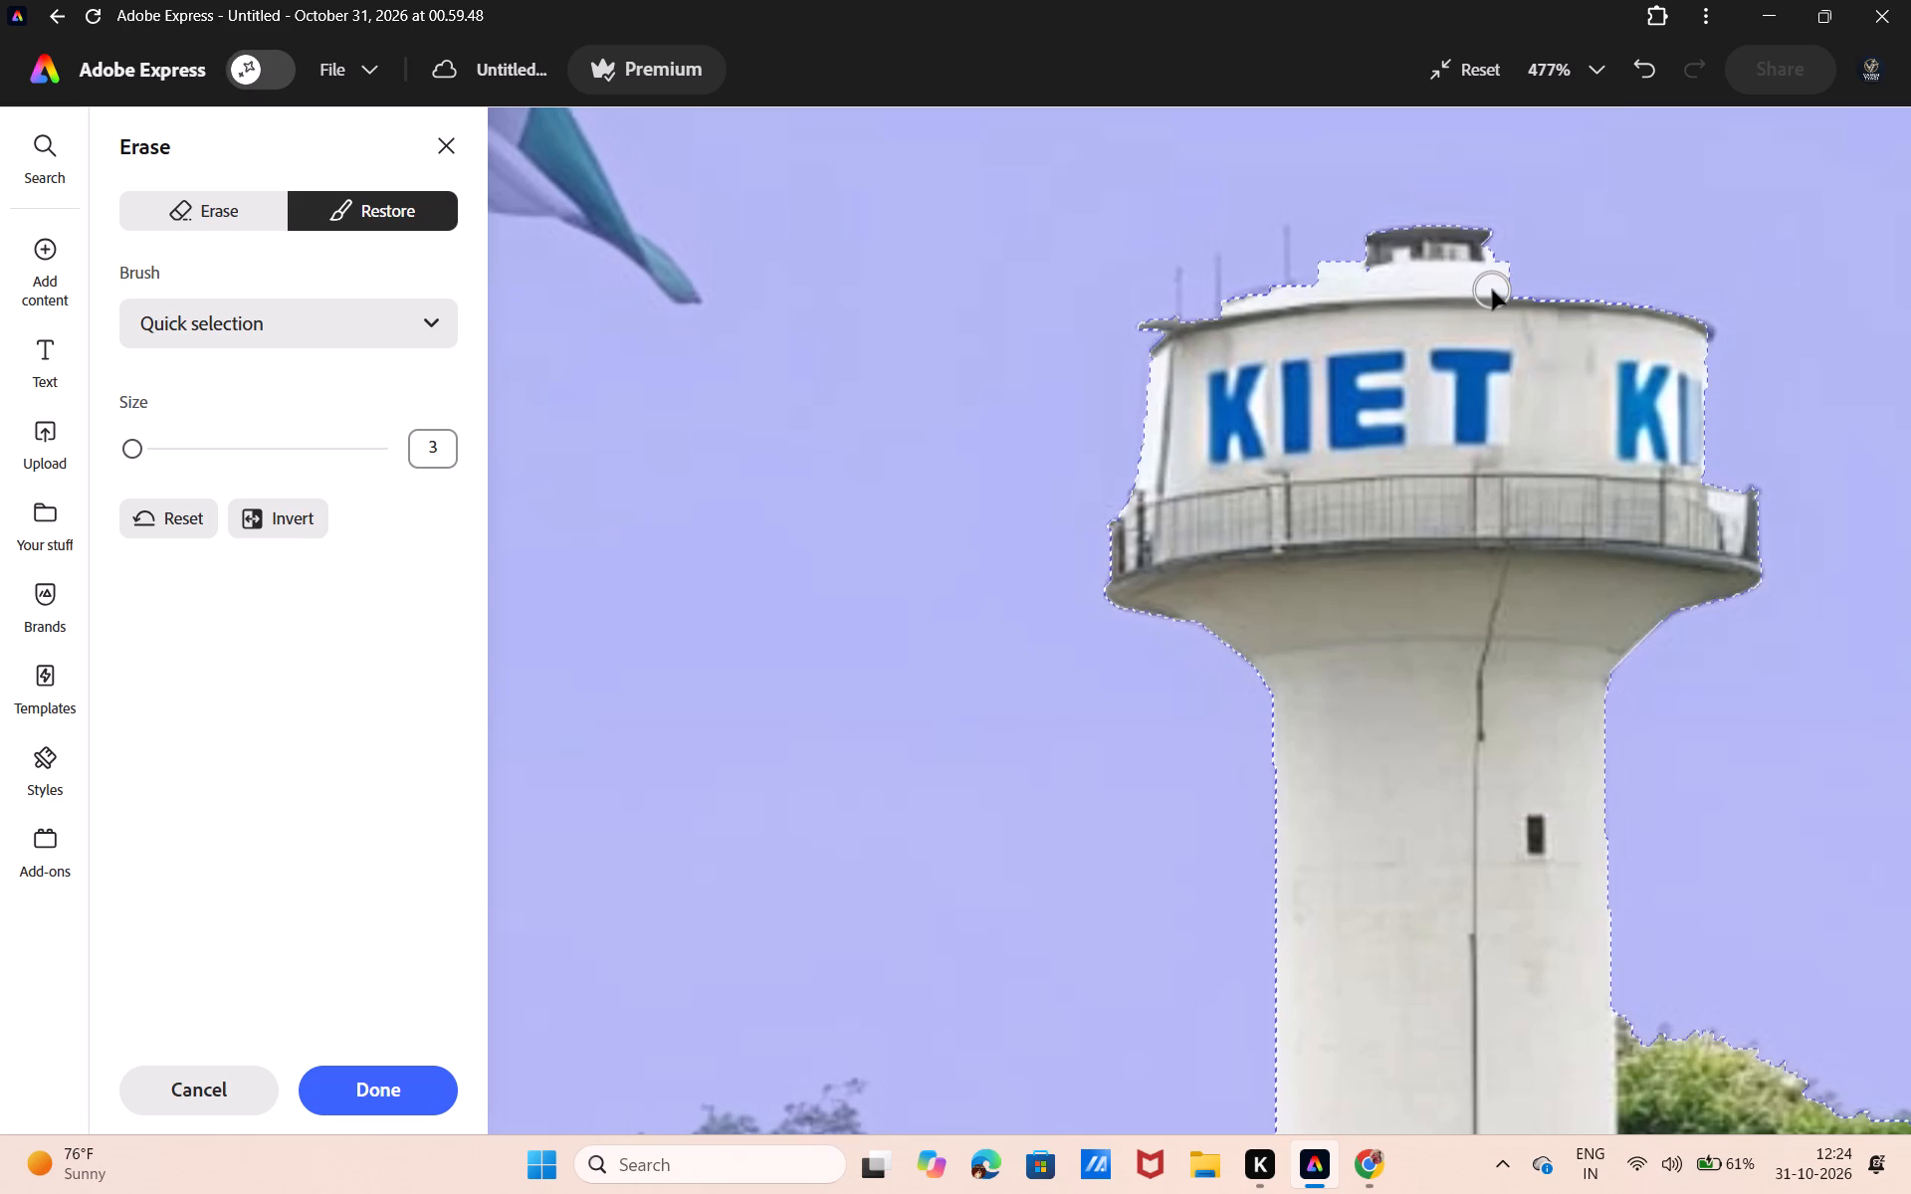
pyautogui.click(1485, 244)
pyautogui.click(1485, 244)
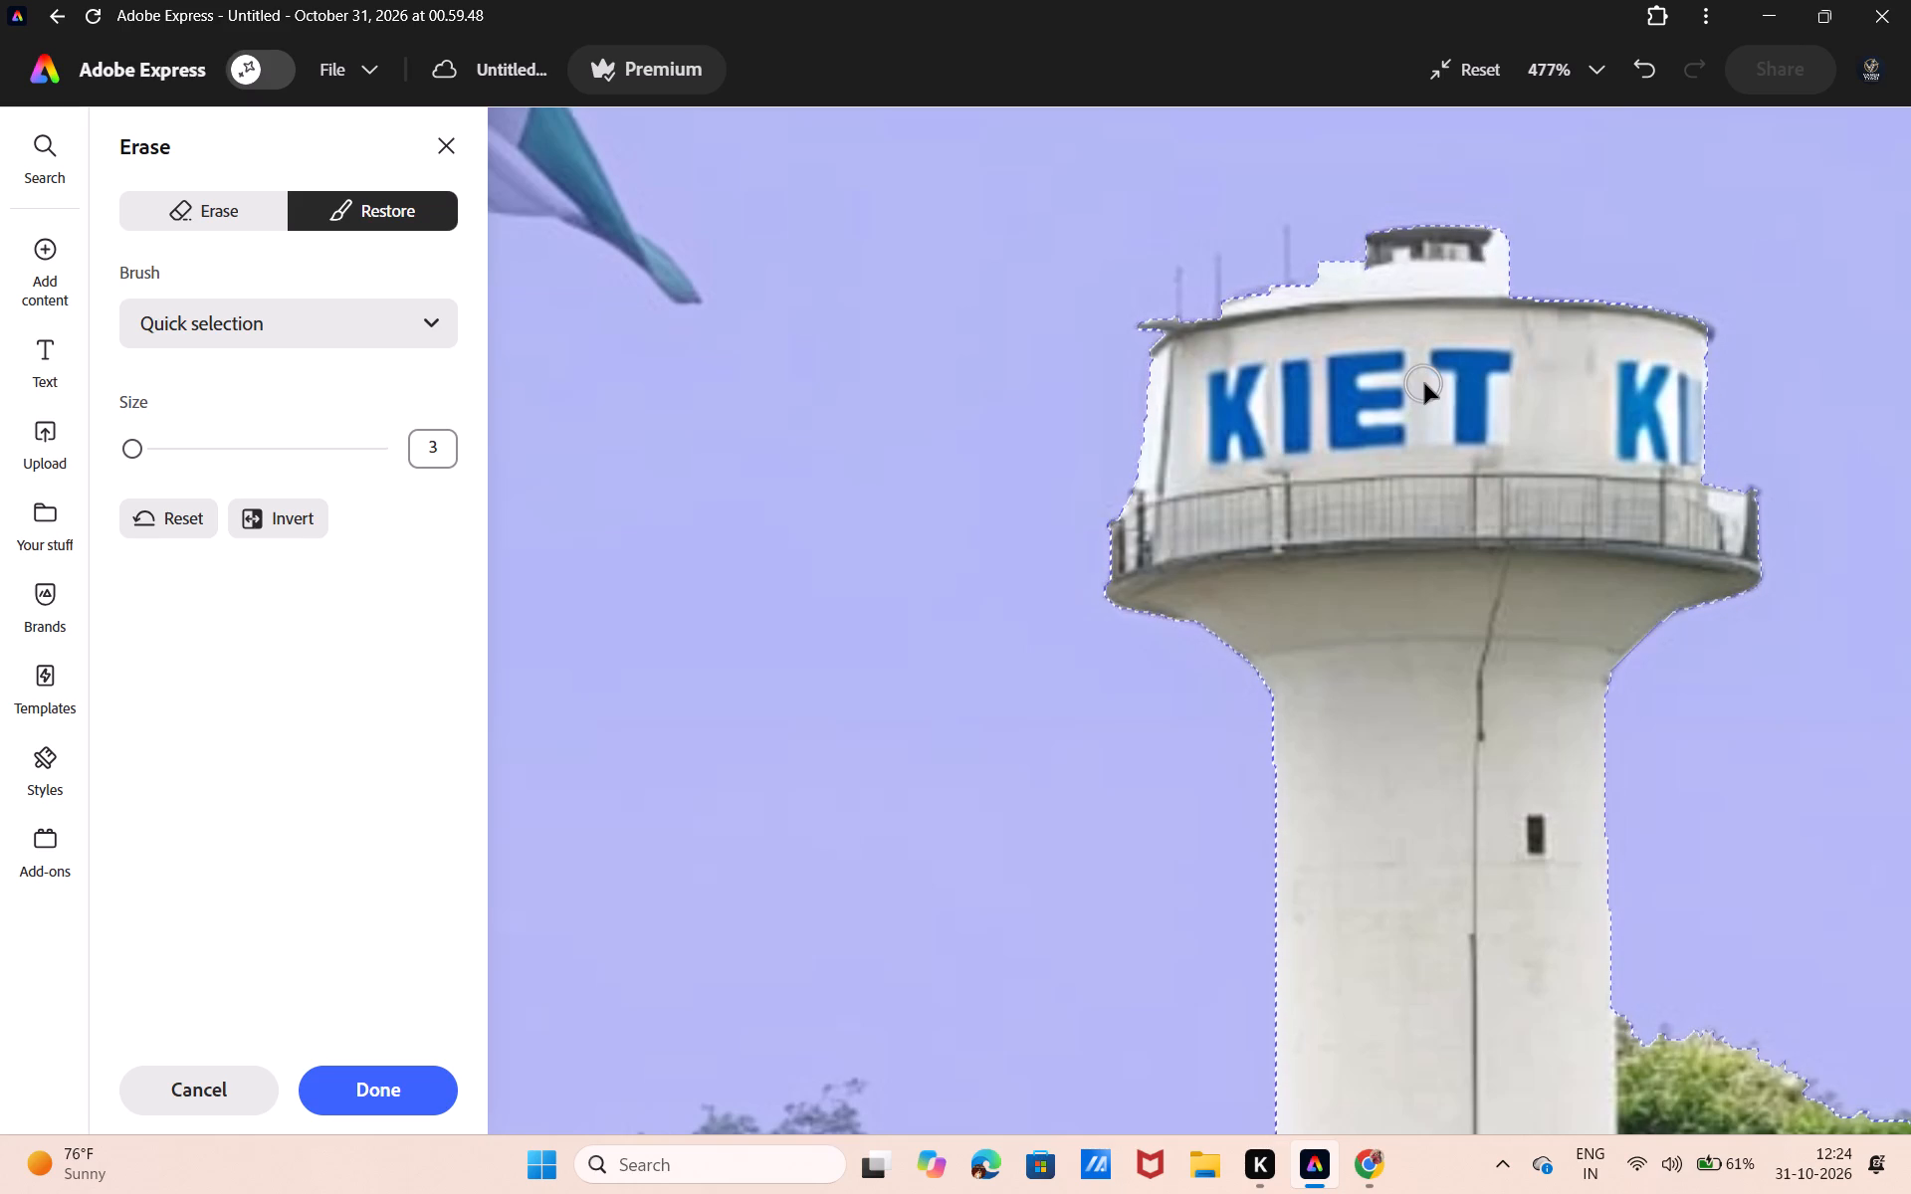
pyautogui.click(1535, 287)
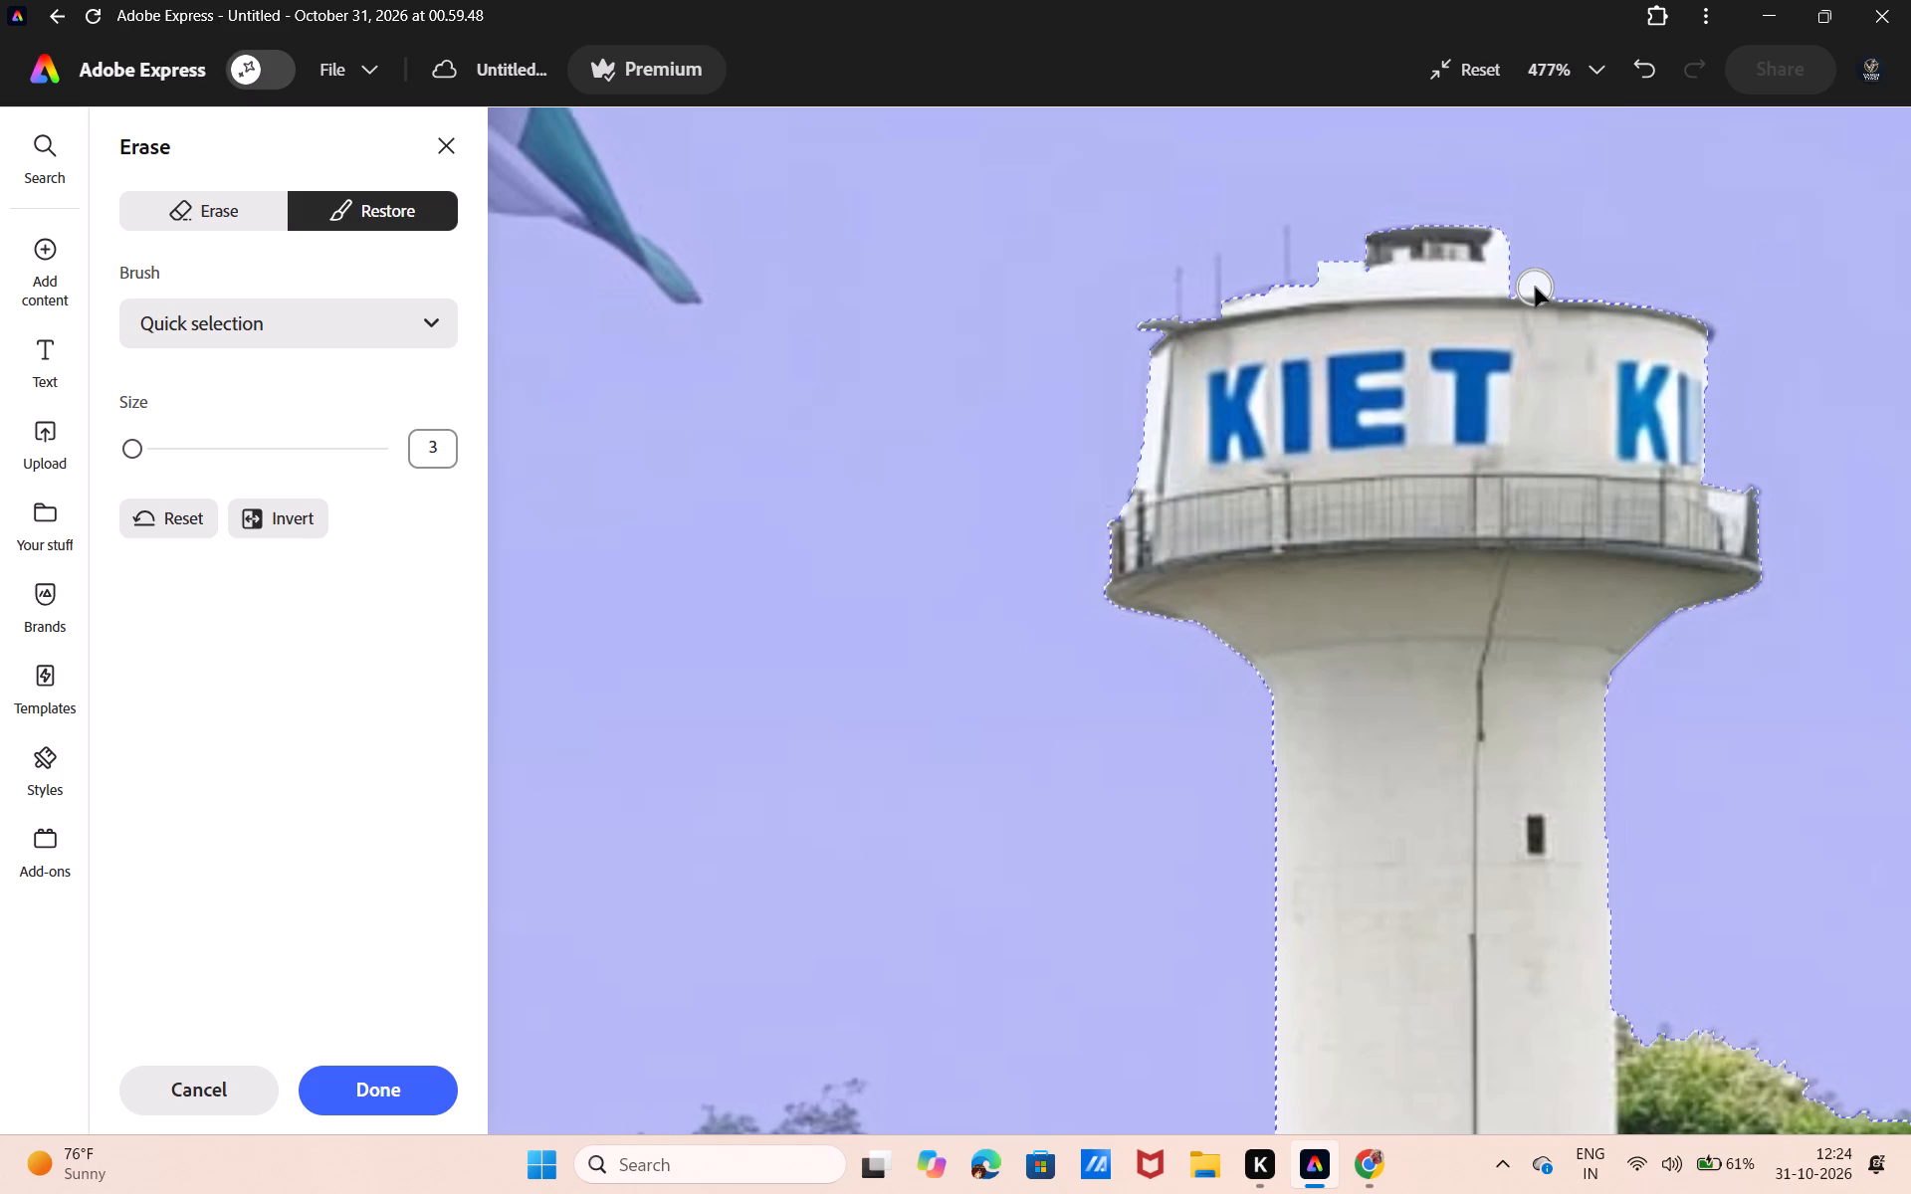
pyautogui.moveTo(1502, 286); pyautogui.dragTo(1585, 306)
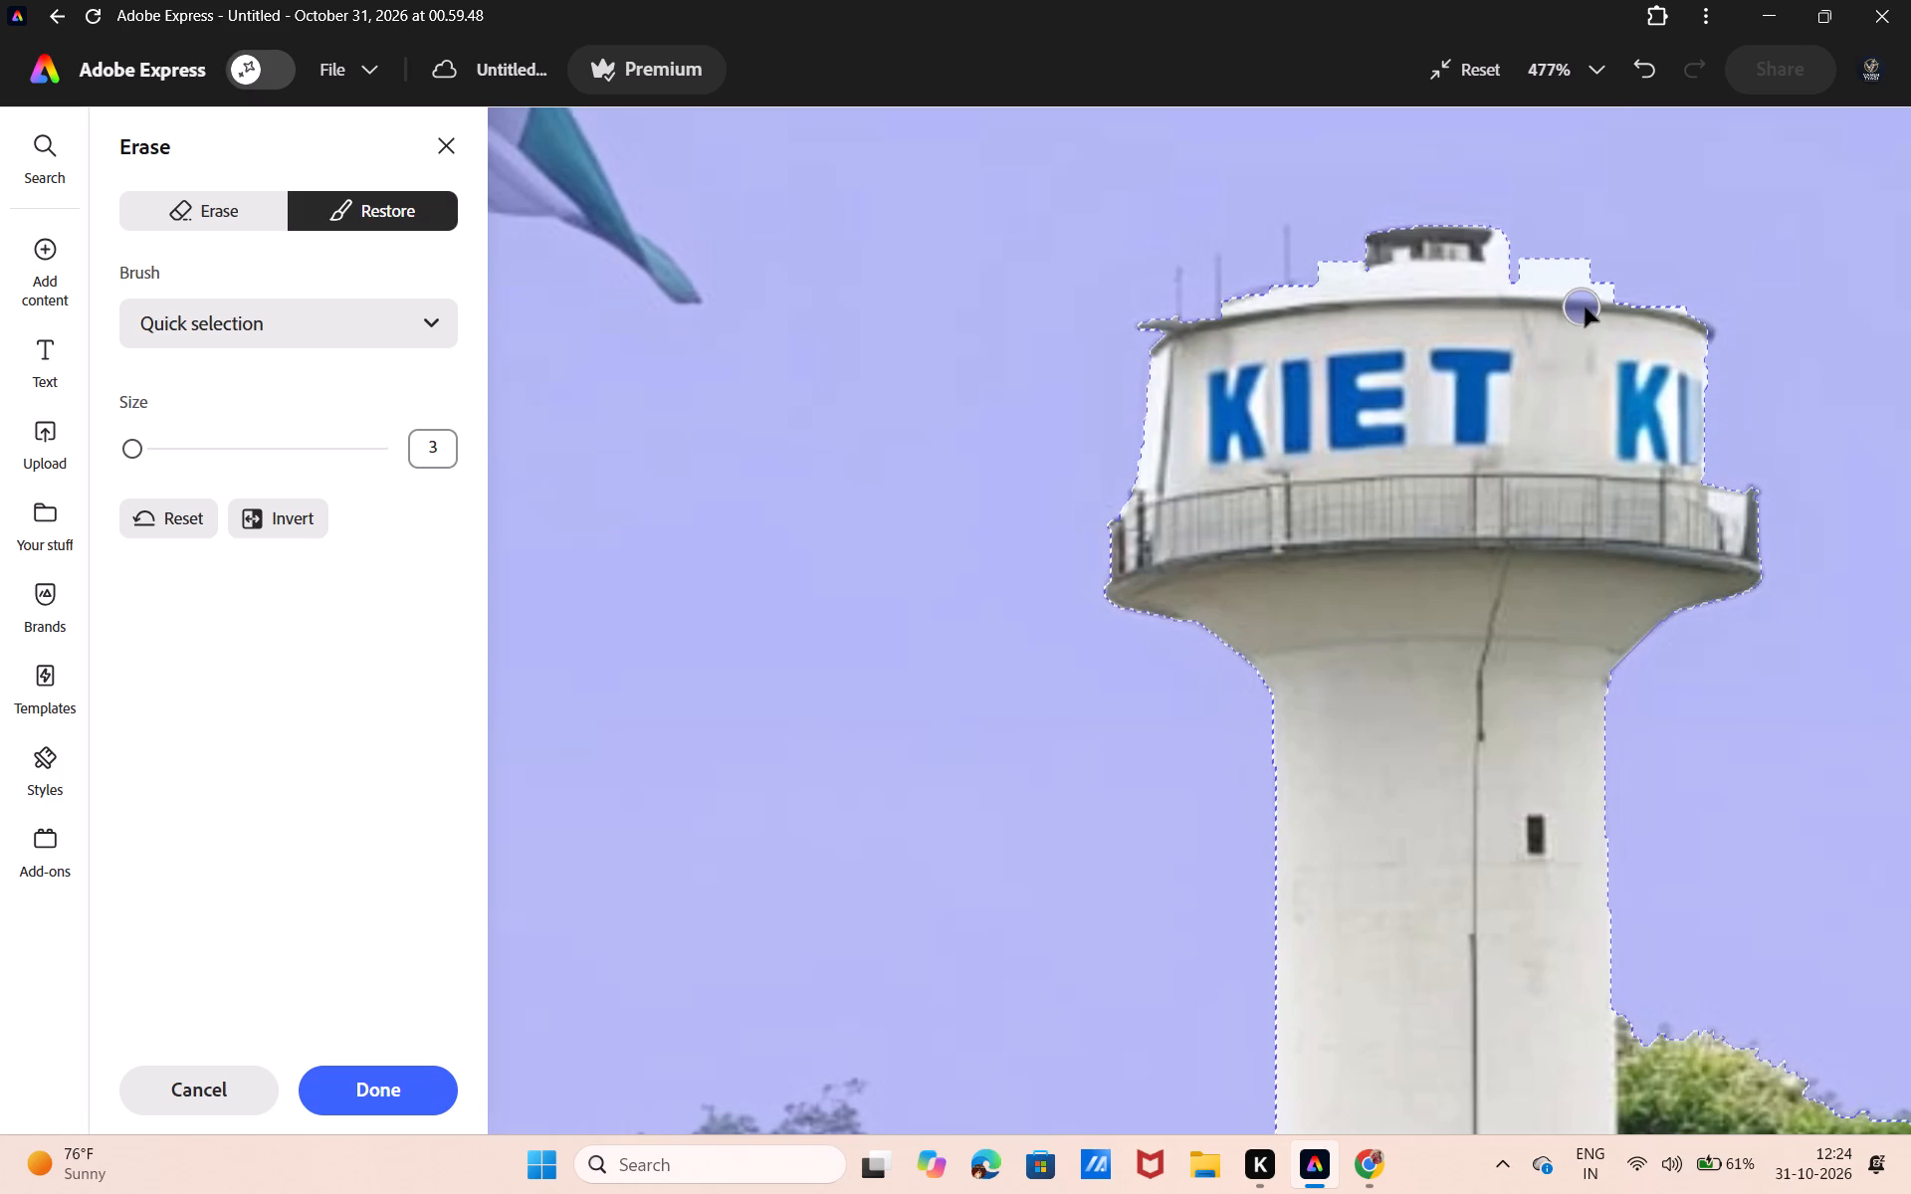
# Restore the remaining gap along the right part of the water tower's roof rim with the Quick selection brush.
pyautogui.moveTo(1585, 306); pyautogui.dragTo(1624, 321)
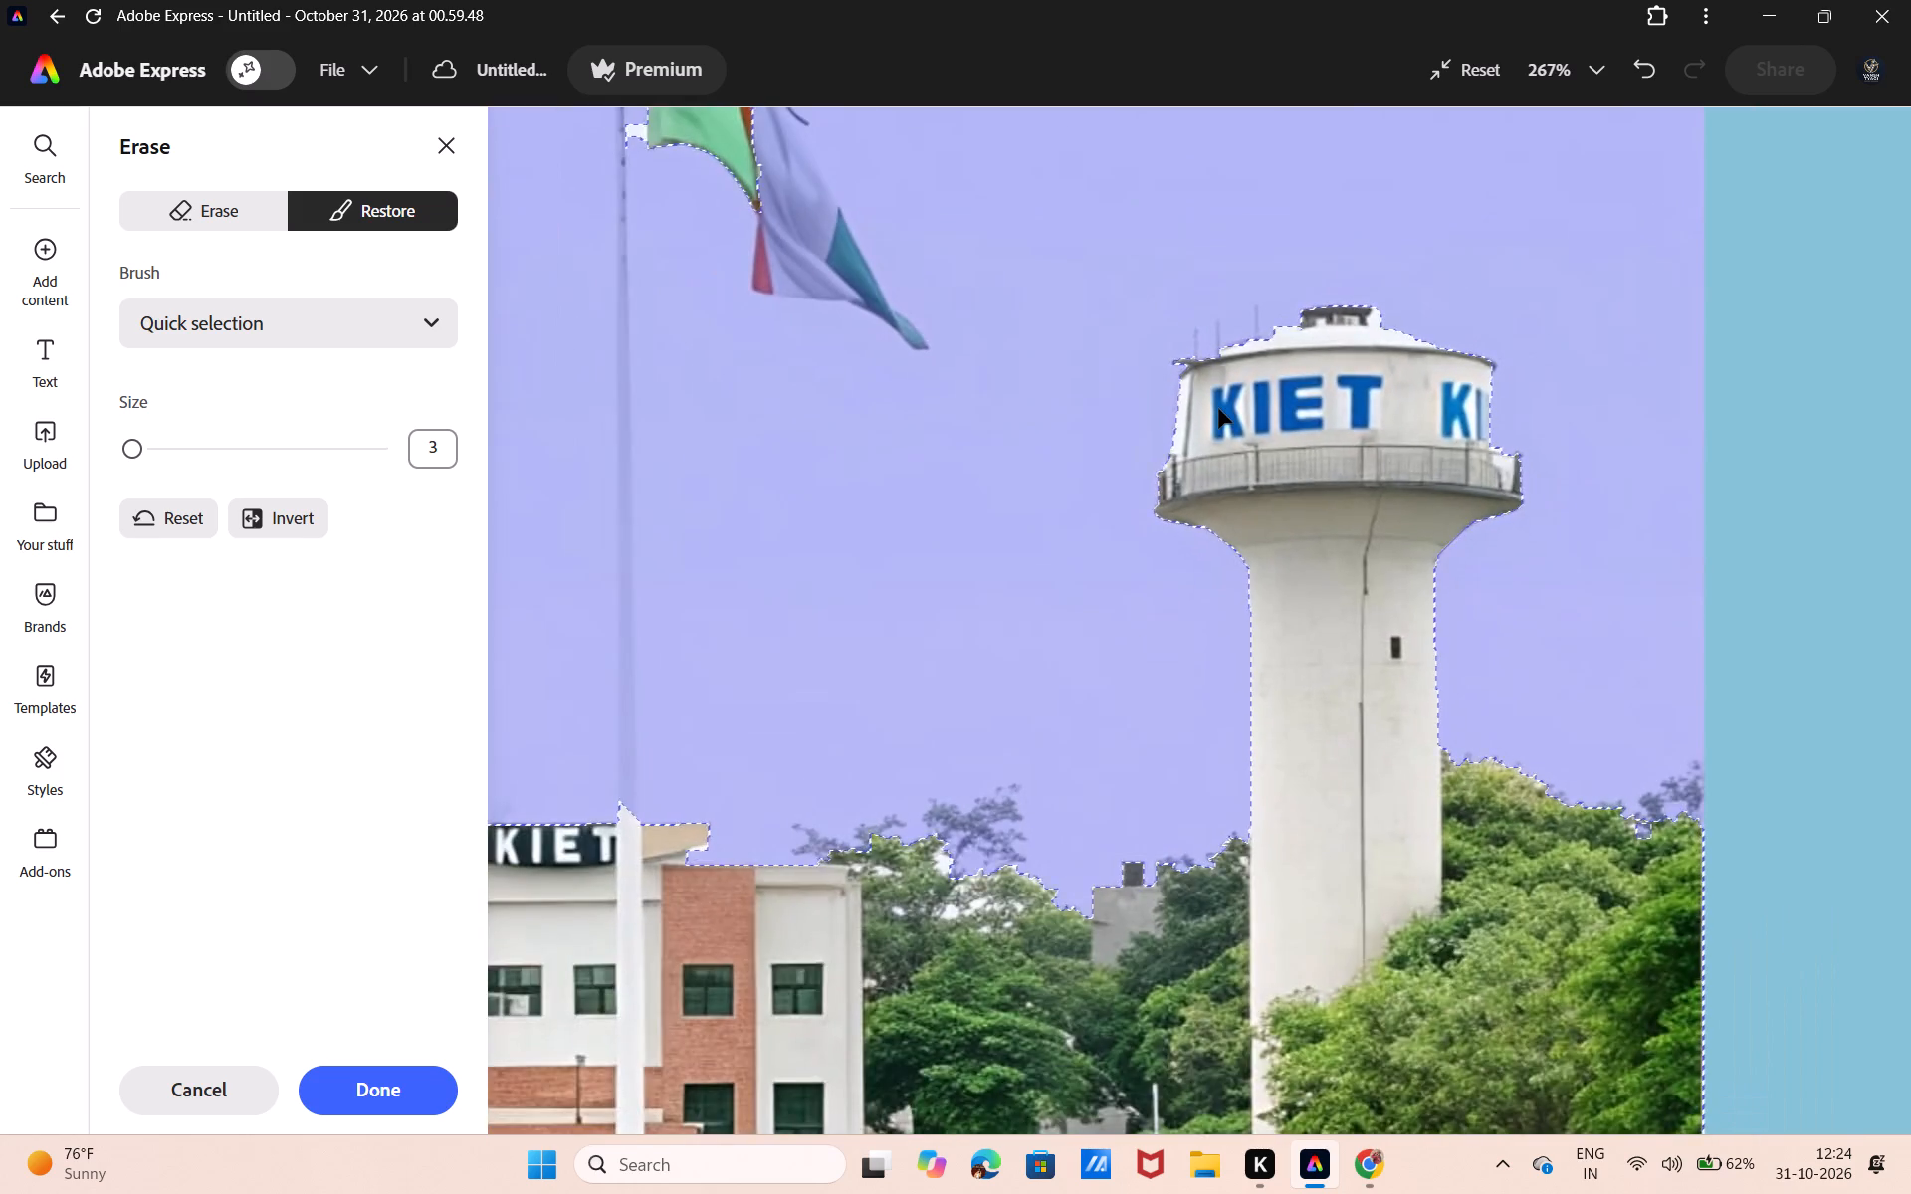
# Restore the distant rooftops and erased gaps behind the main brick building's roofline with the Quick selection brush at size 3.
pyautogui.hscroll(5, 1218, 408)
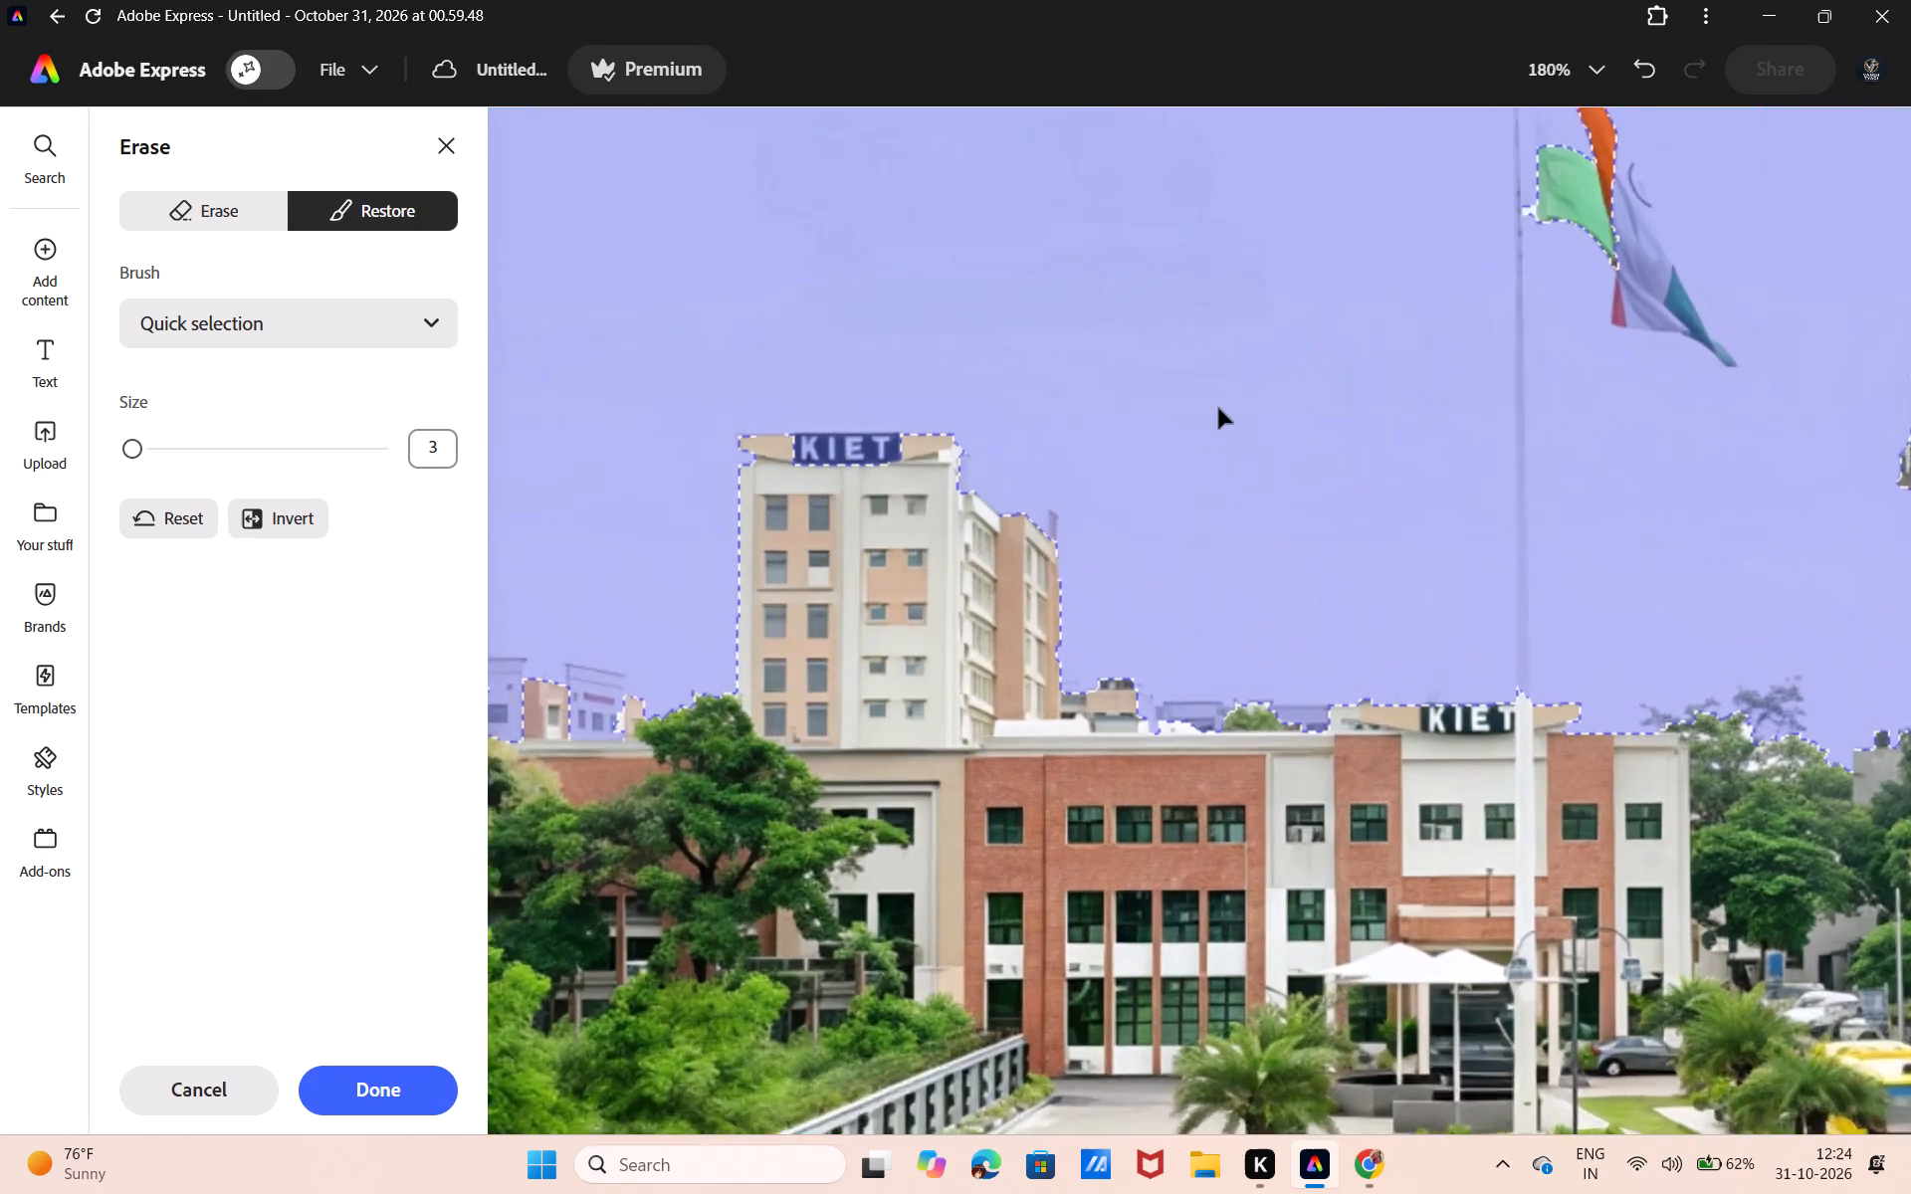
pyautogui.scroll(-3, 1218, 408)
pyautogui.scroll(2, 1218, 408)
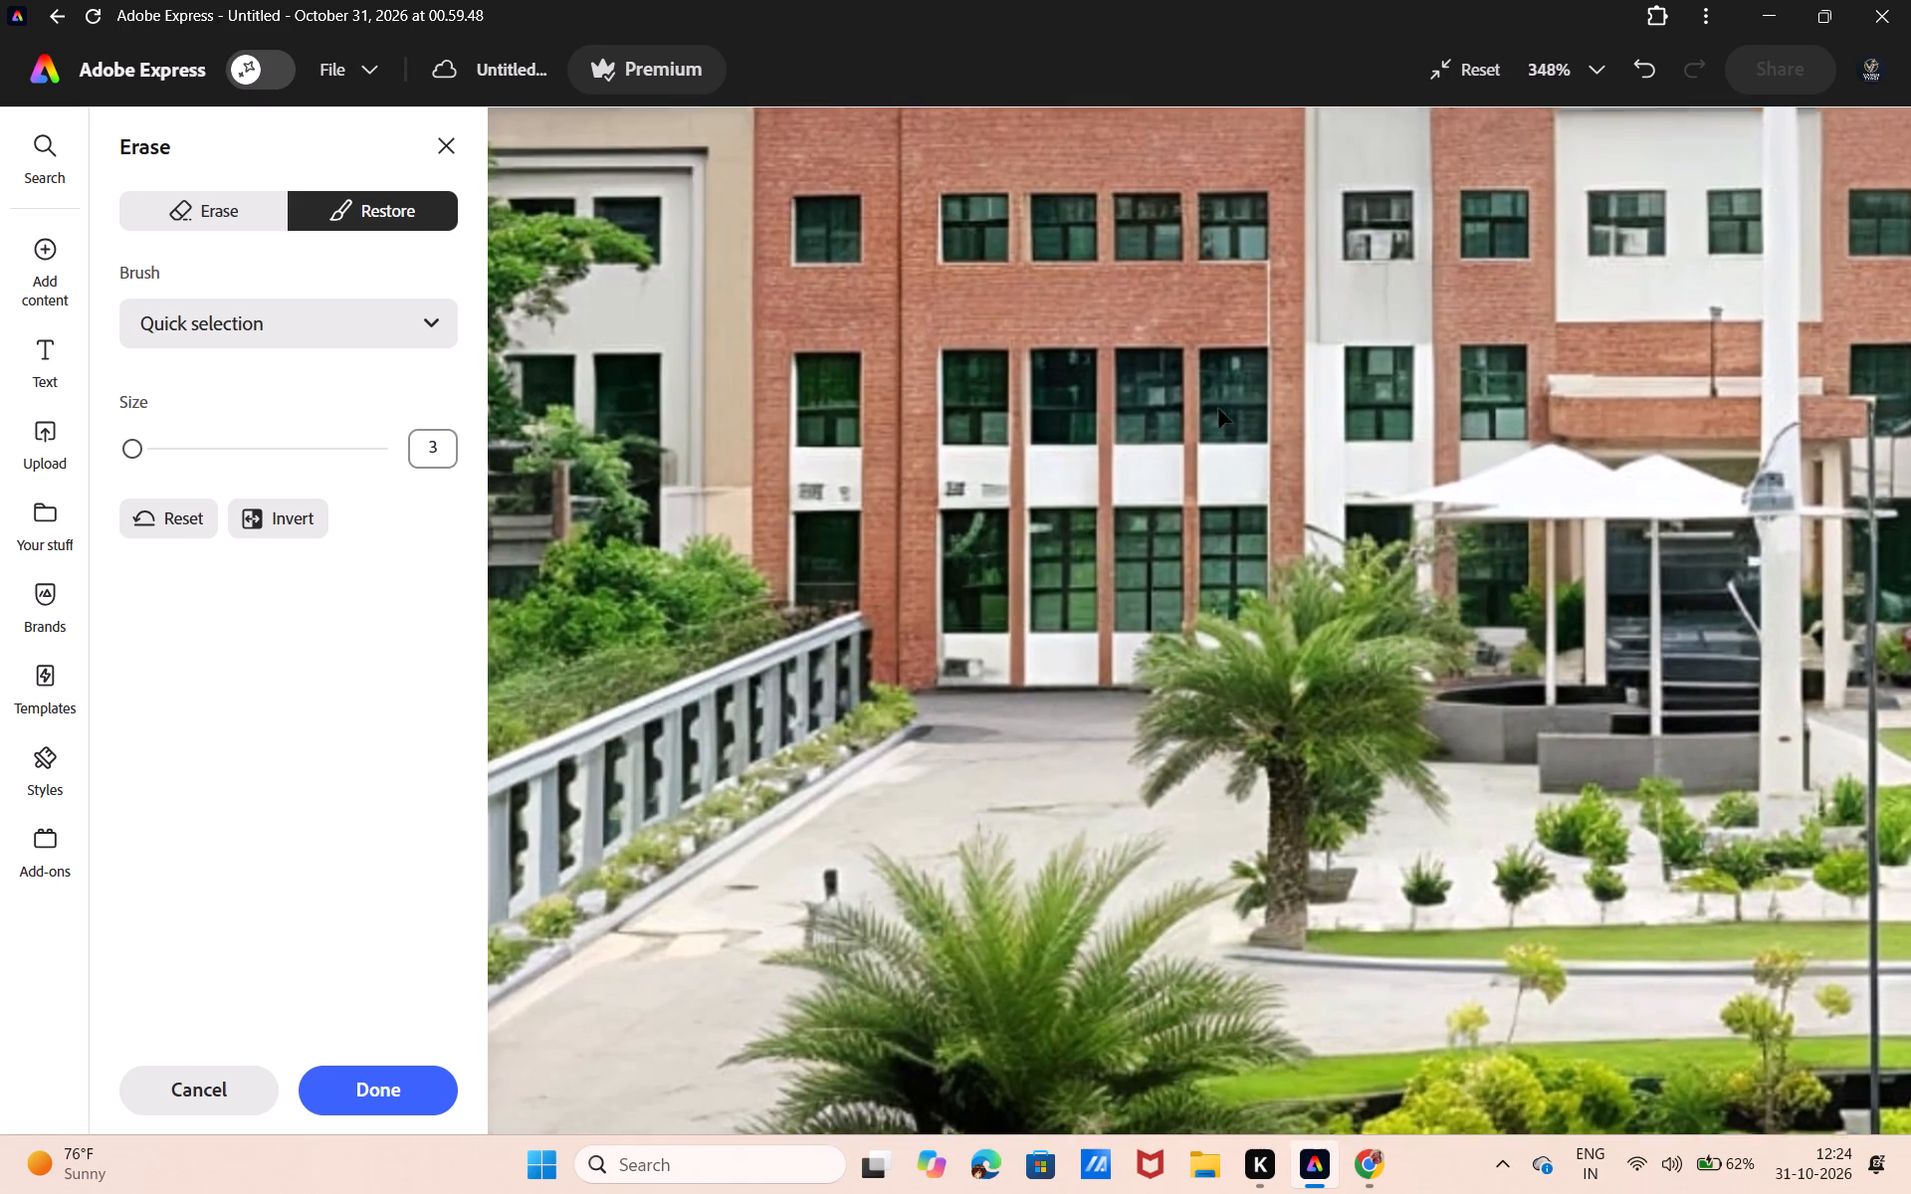
pyautogui.scroll(4, 1218, 408)
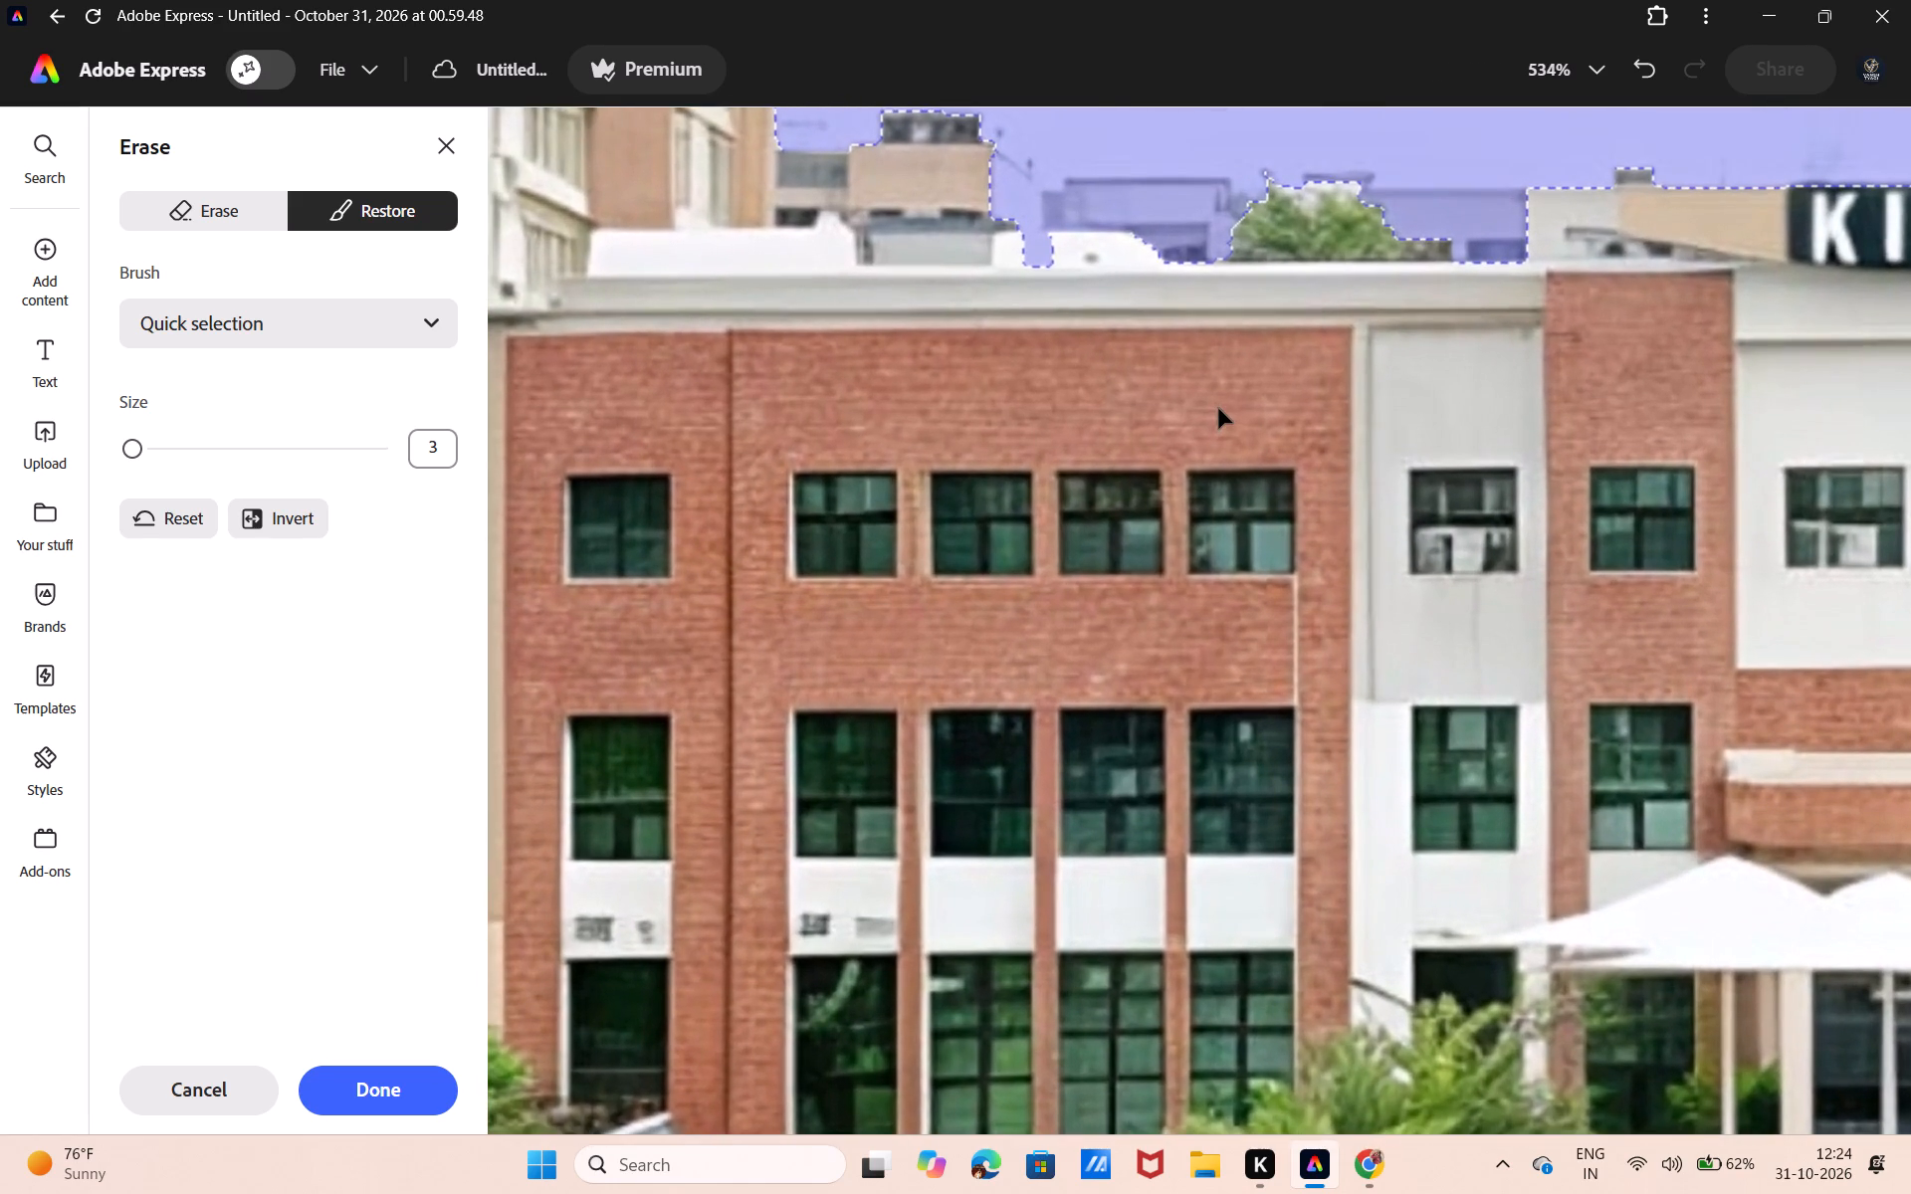
pyautogui.scroll(2, 1218, 408)
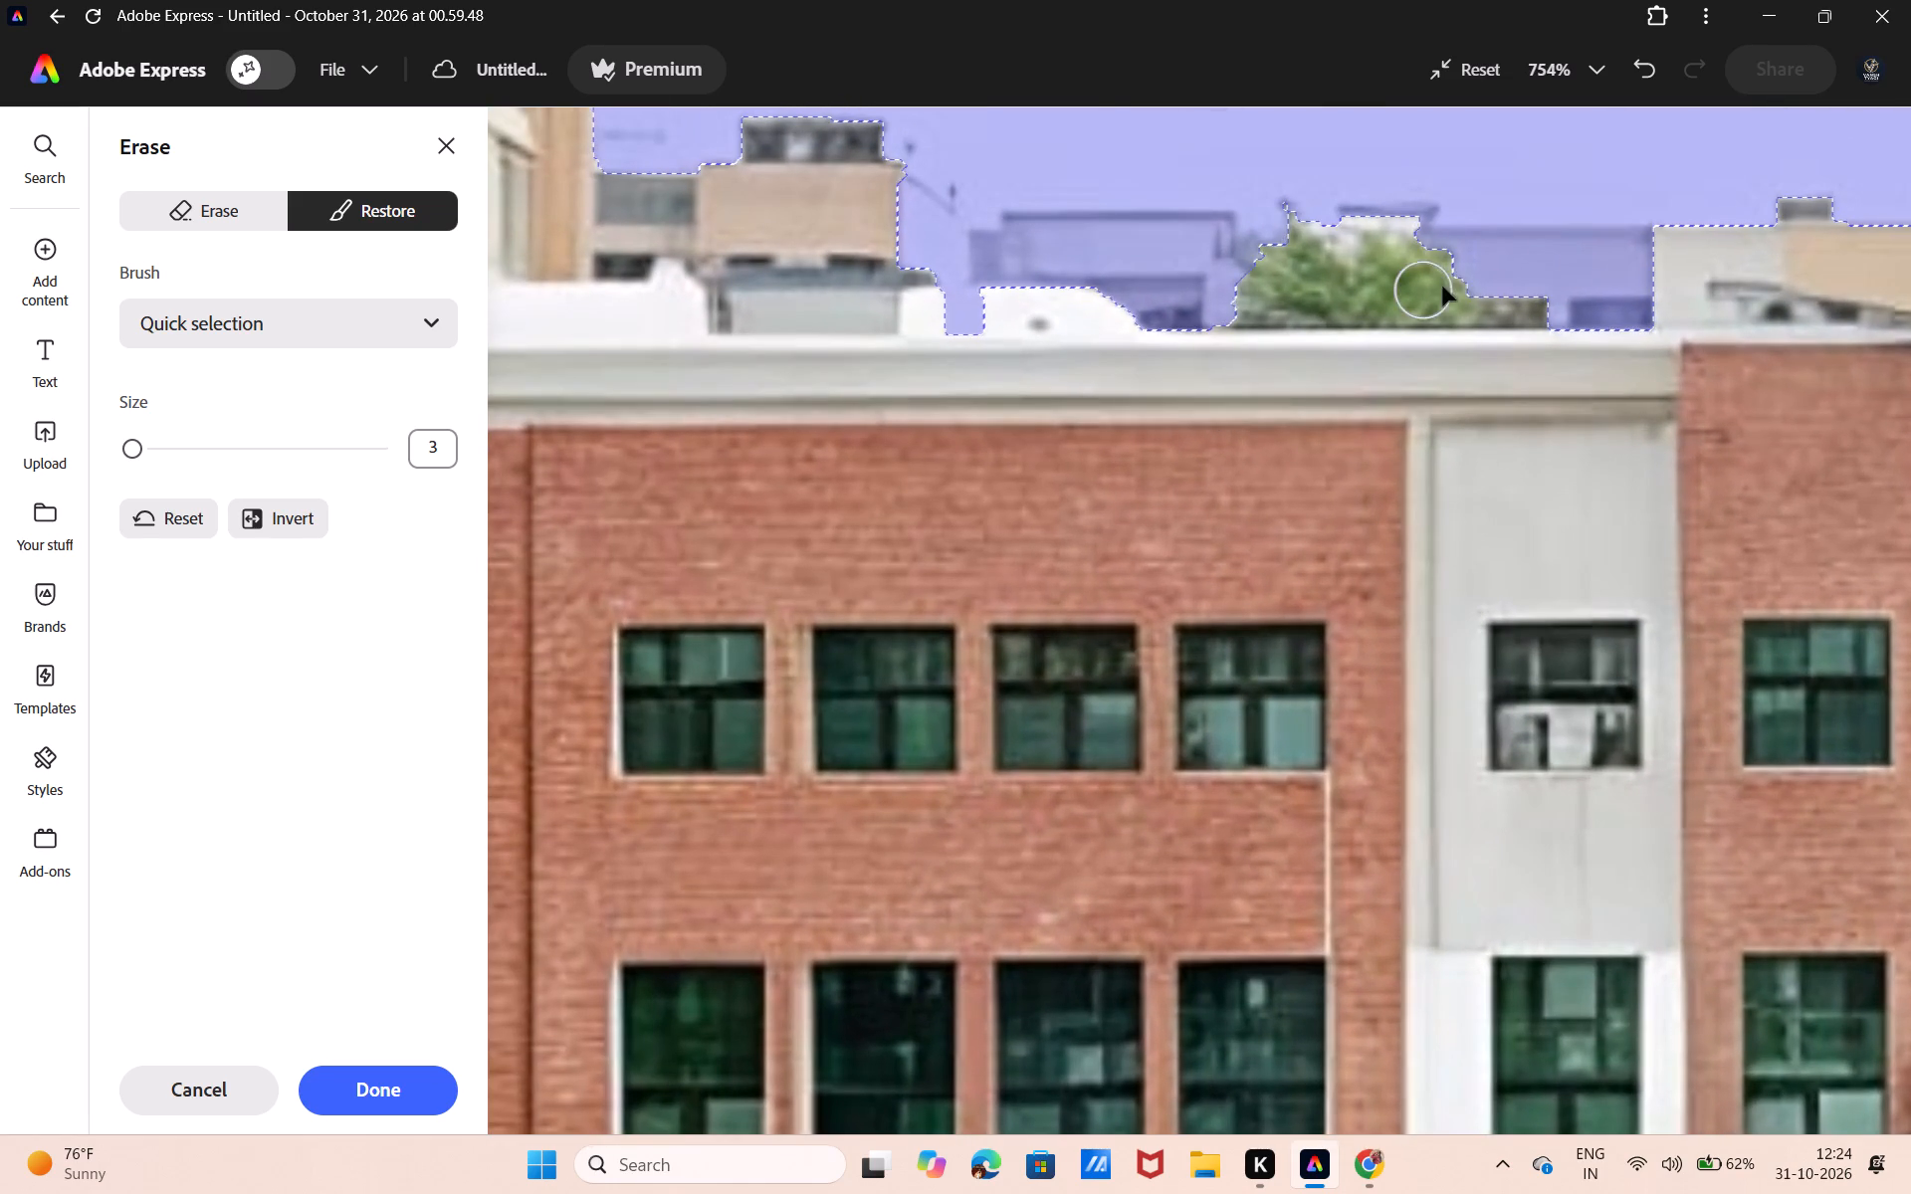
pyautogui.click(1604, 288)
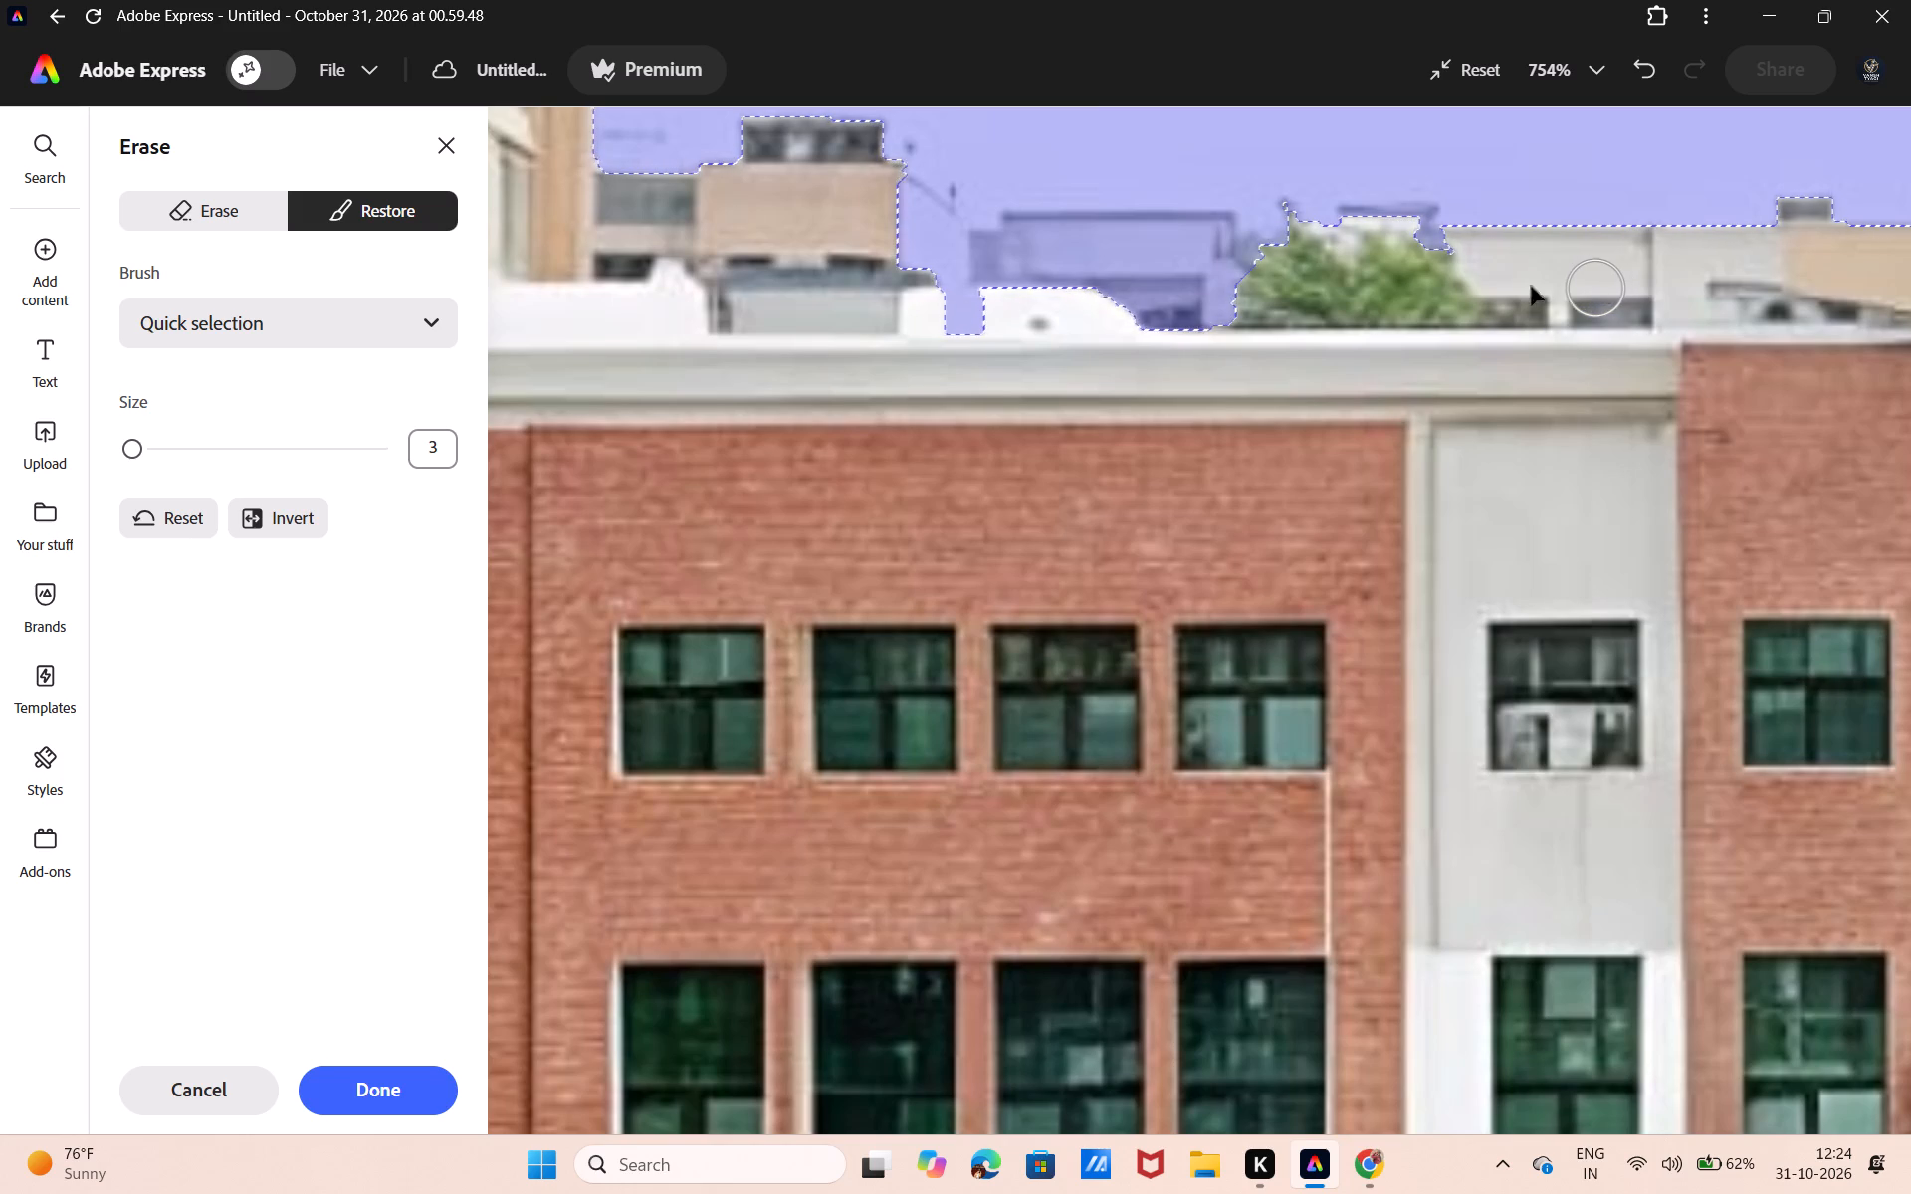
pyautogui.click(1158, 279)
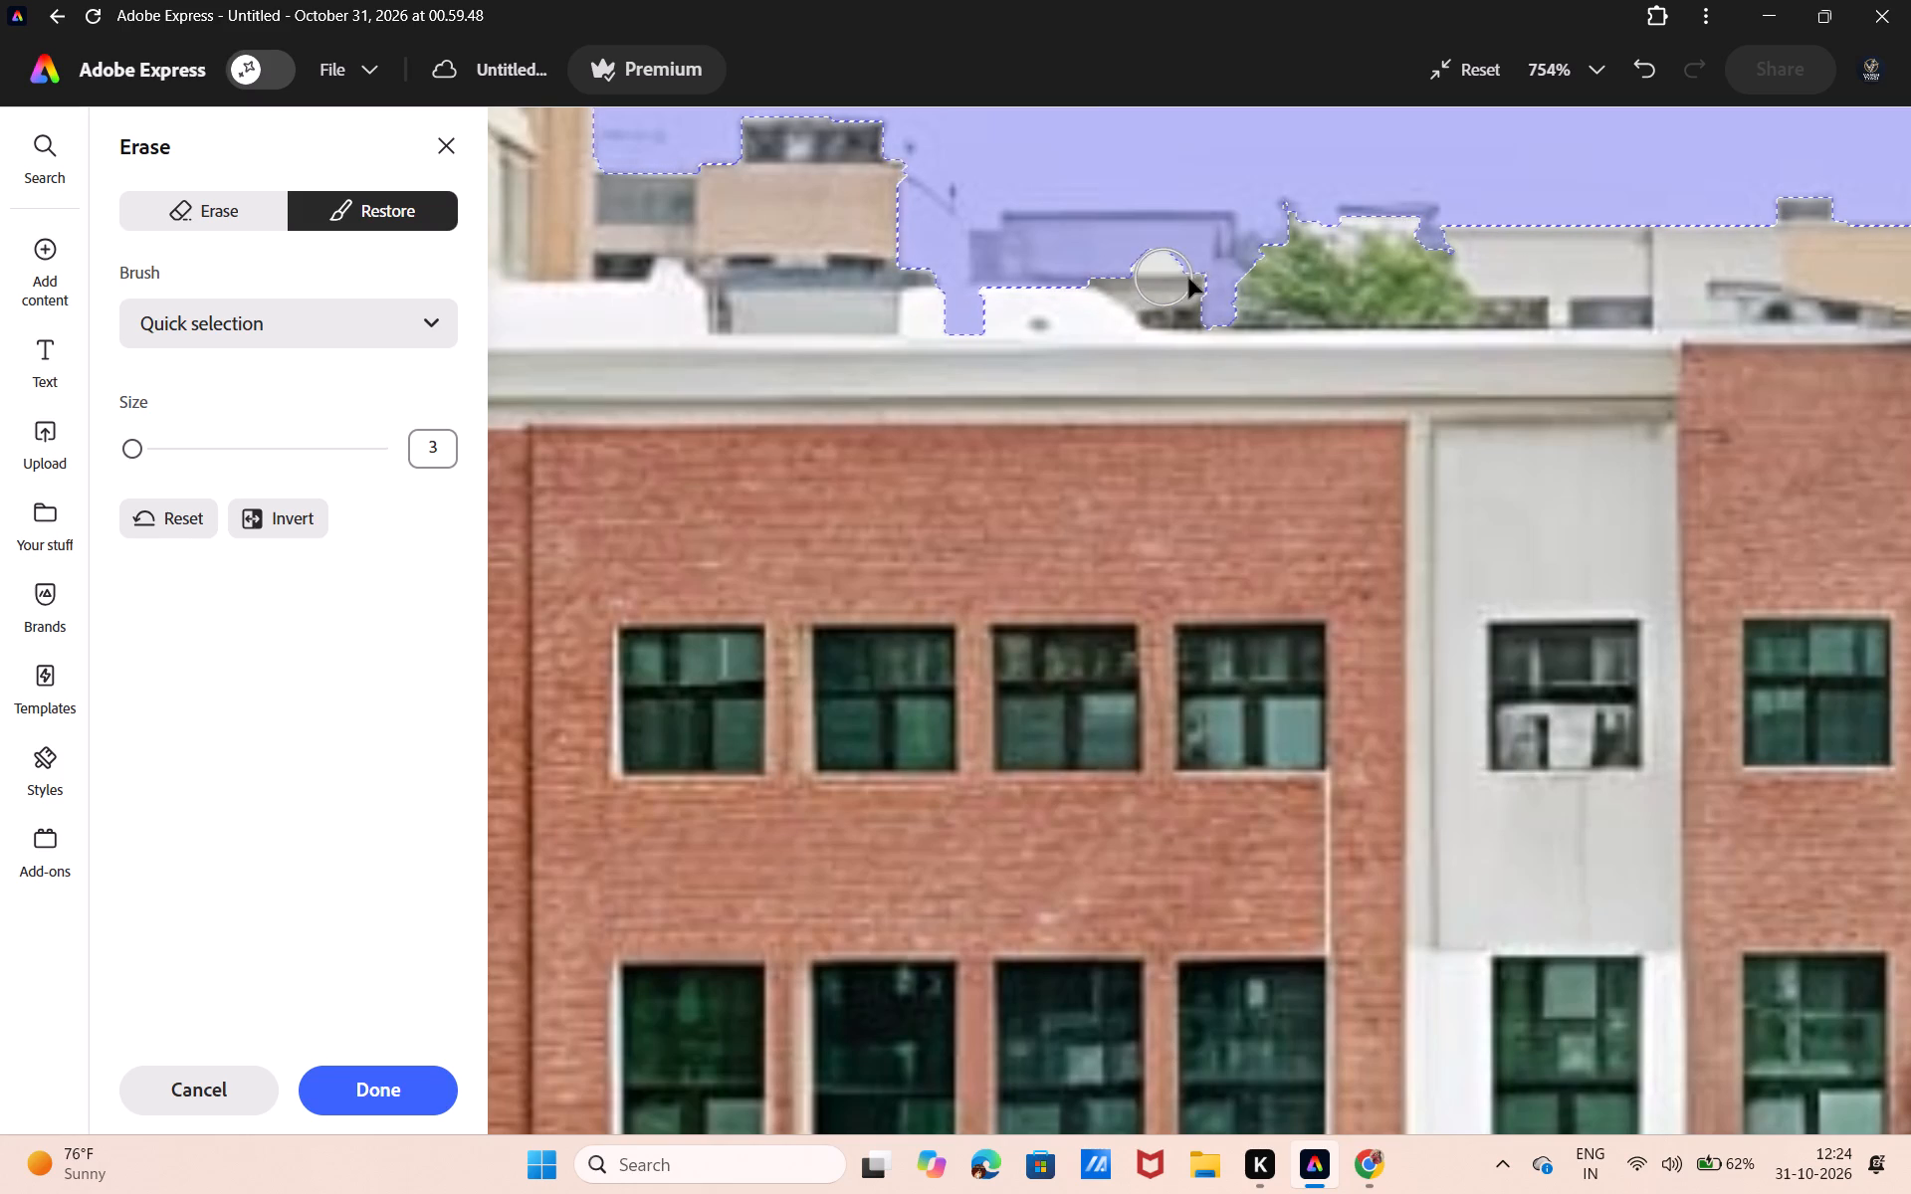
pyautogui.moveTo(1201, 285); pyautogui.dragTo(1152, 265)
pyautogui.click(926, 262)
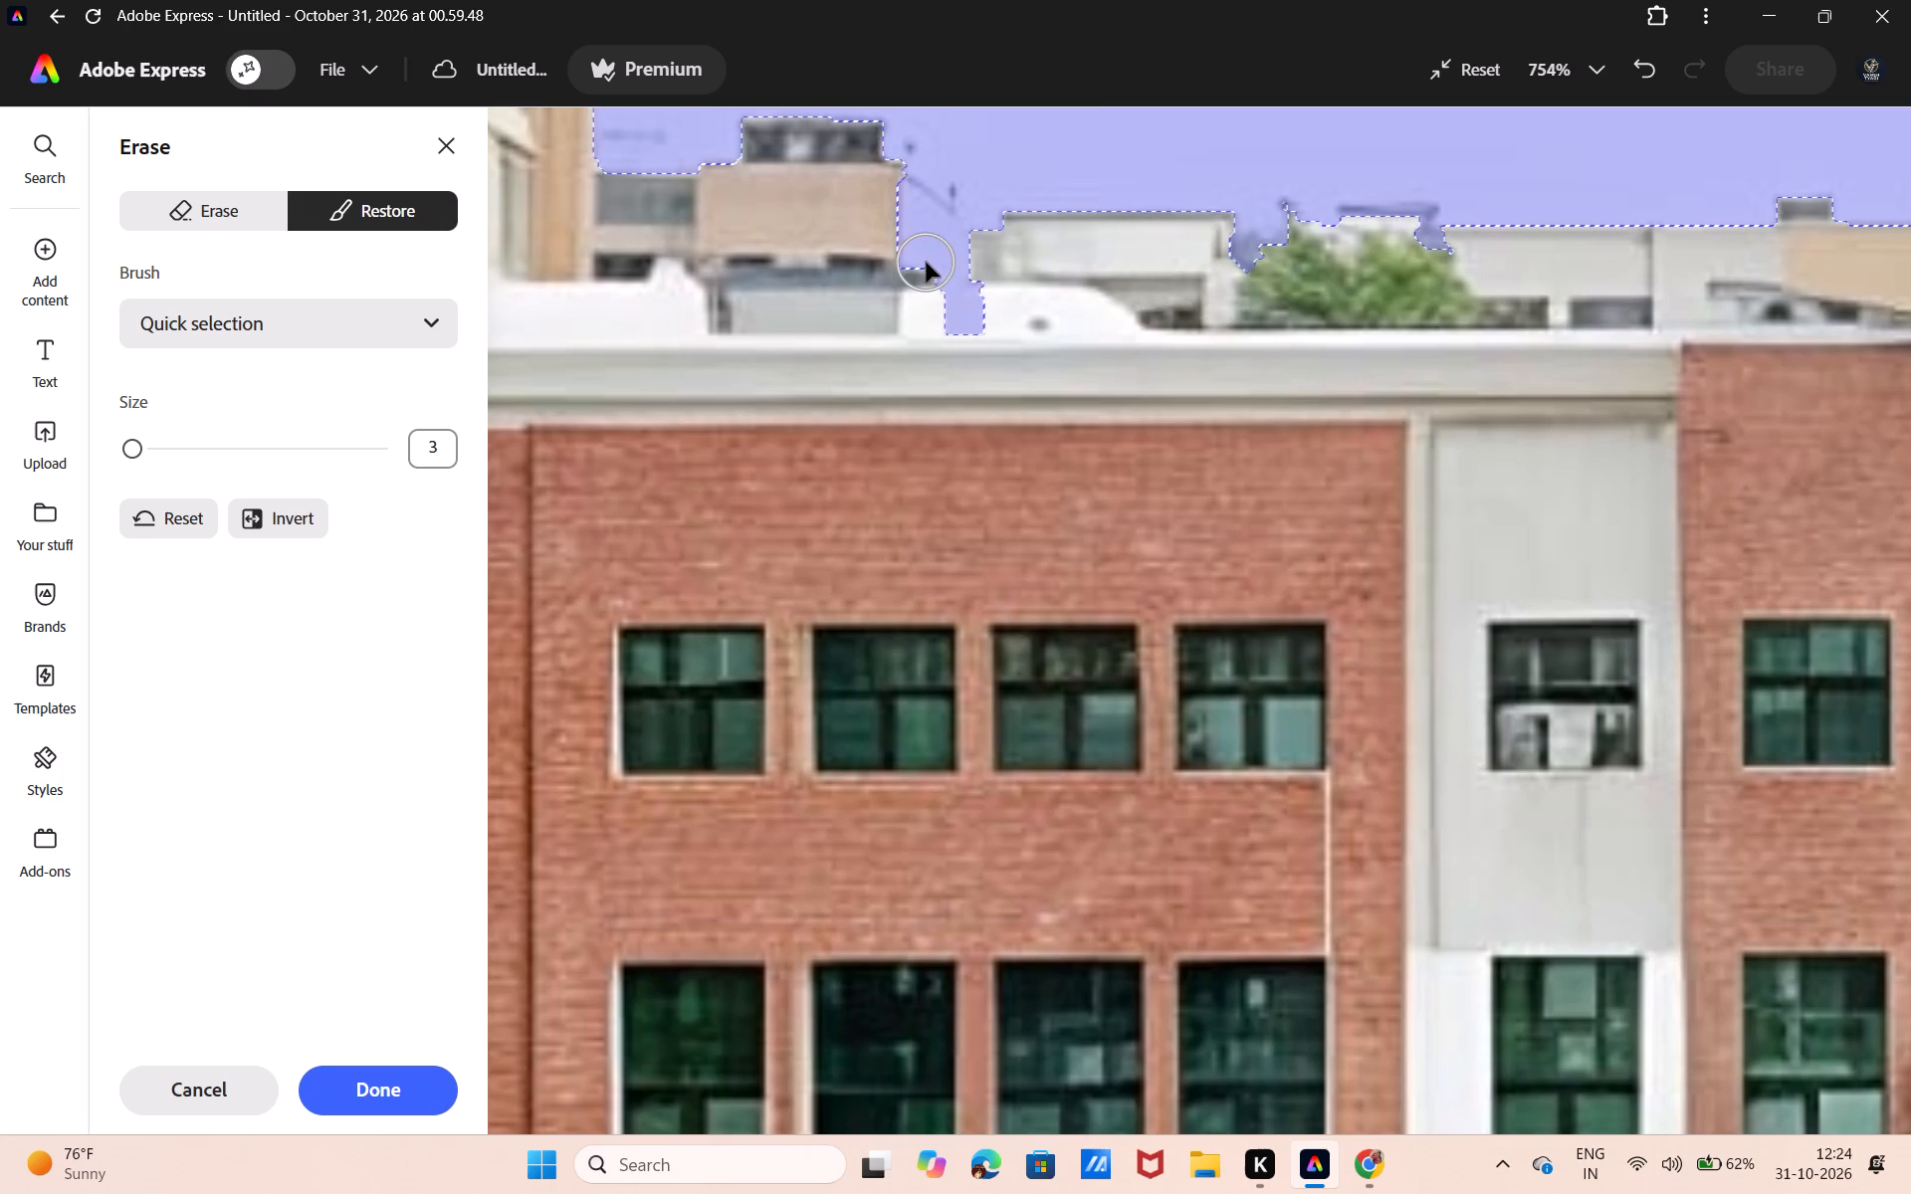
pyautogui.click(968, 299)
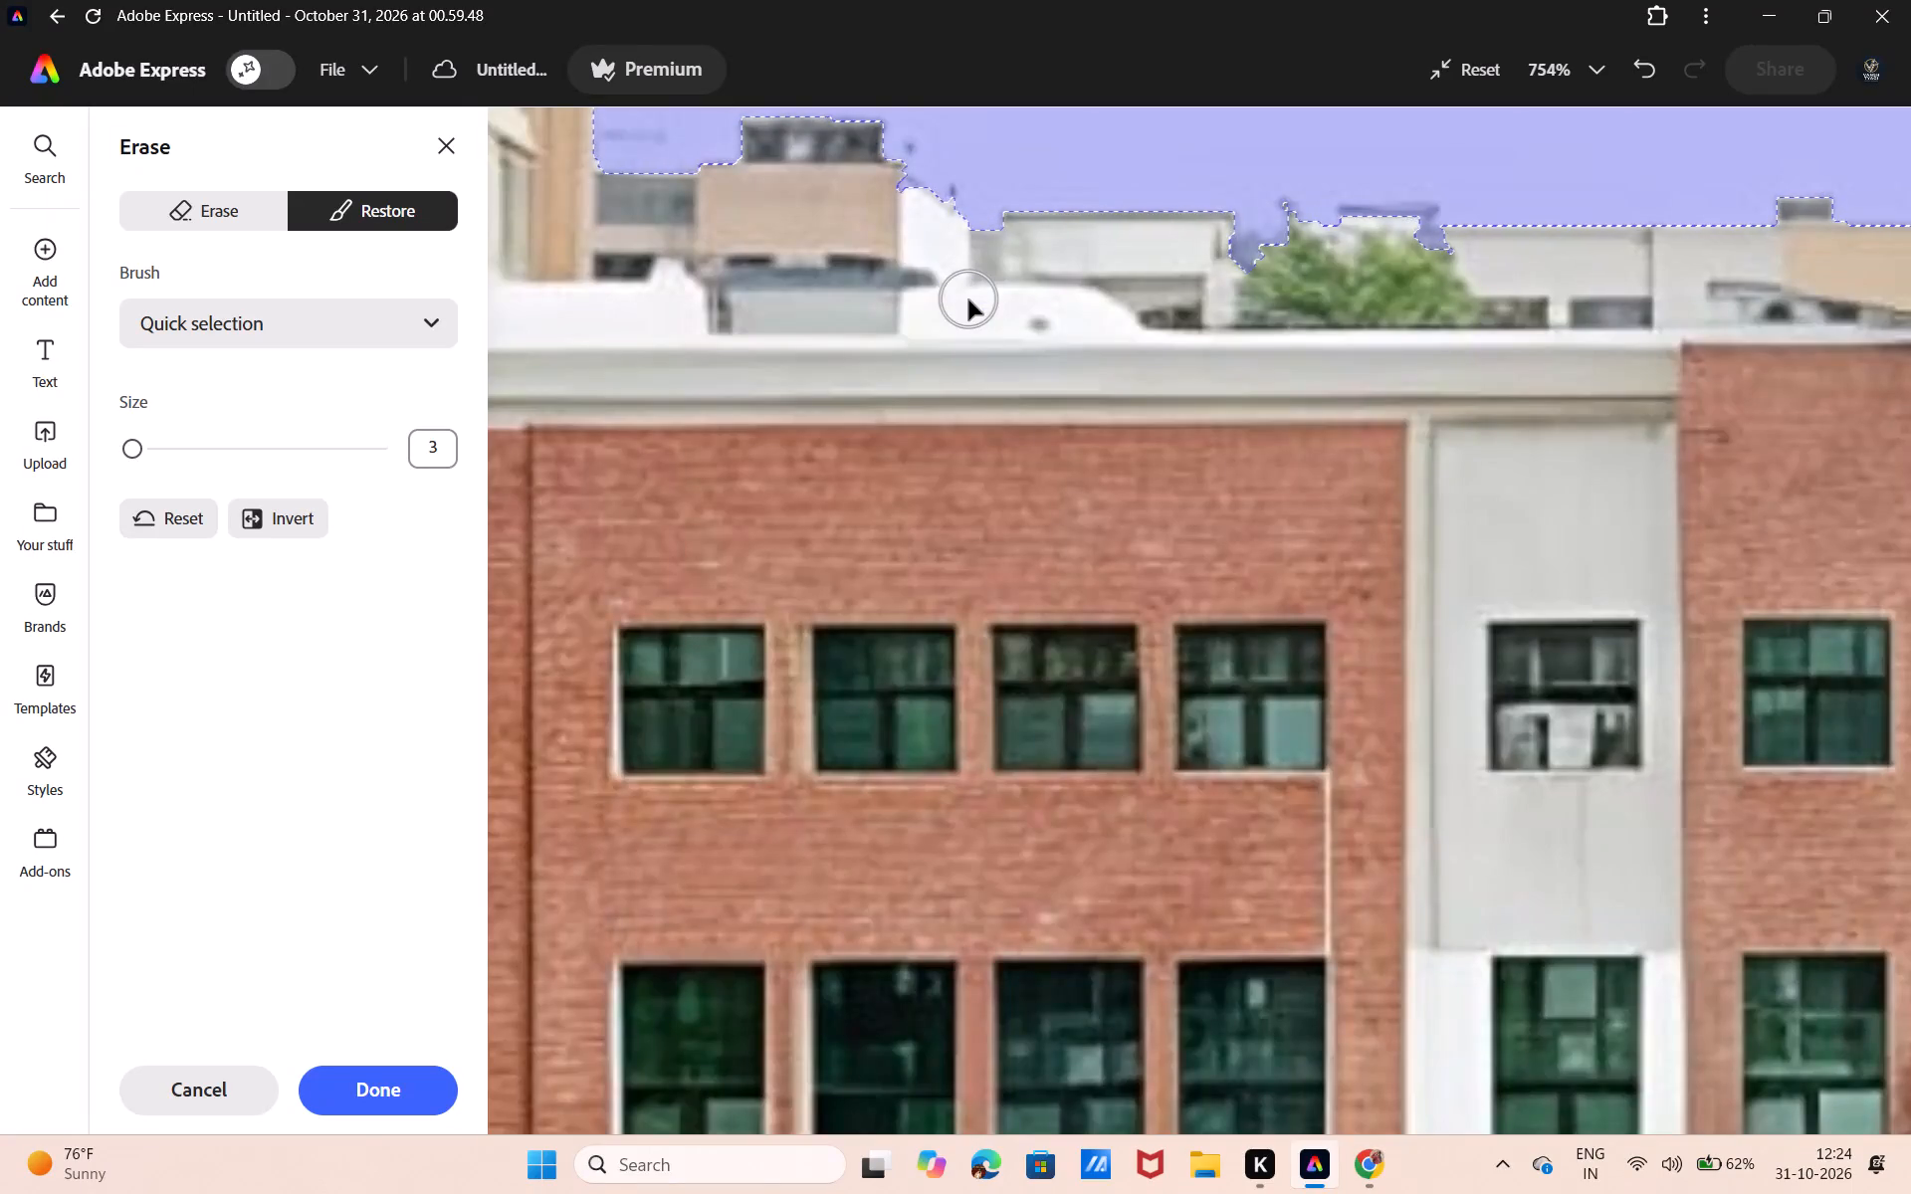
# Restore the dark KIET sign on top of the tall building with the Quick selection brush.
pyautogui.hscroll(10, 968, 299)
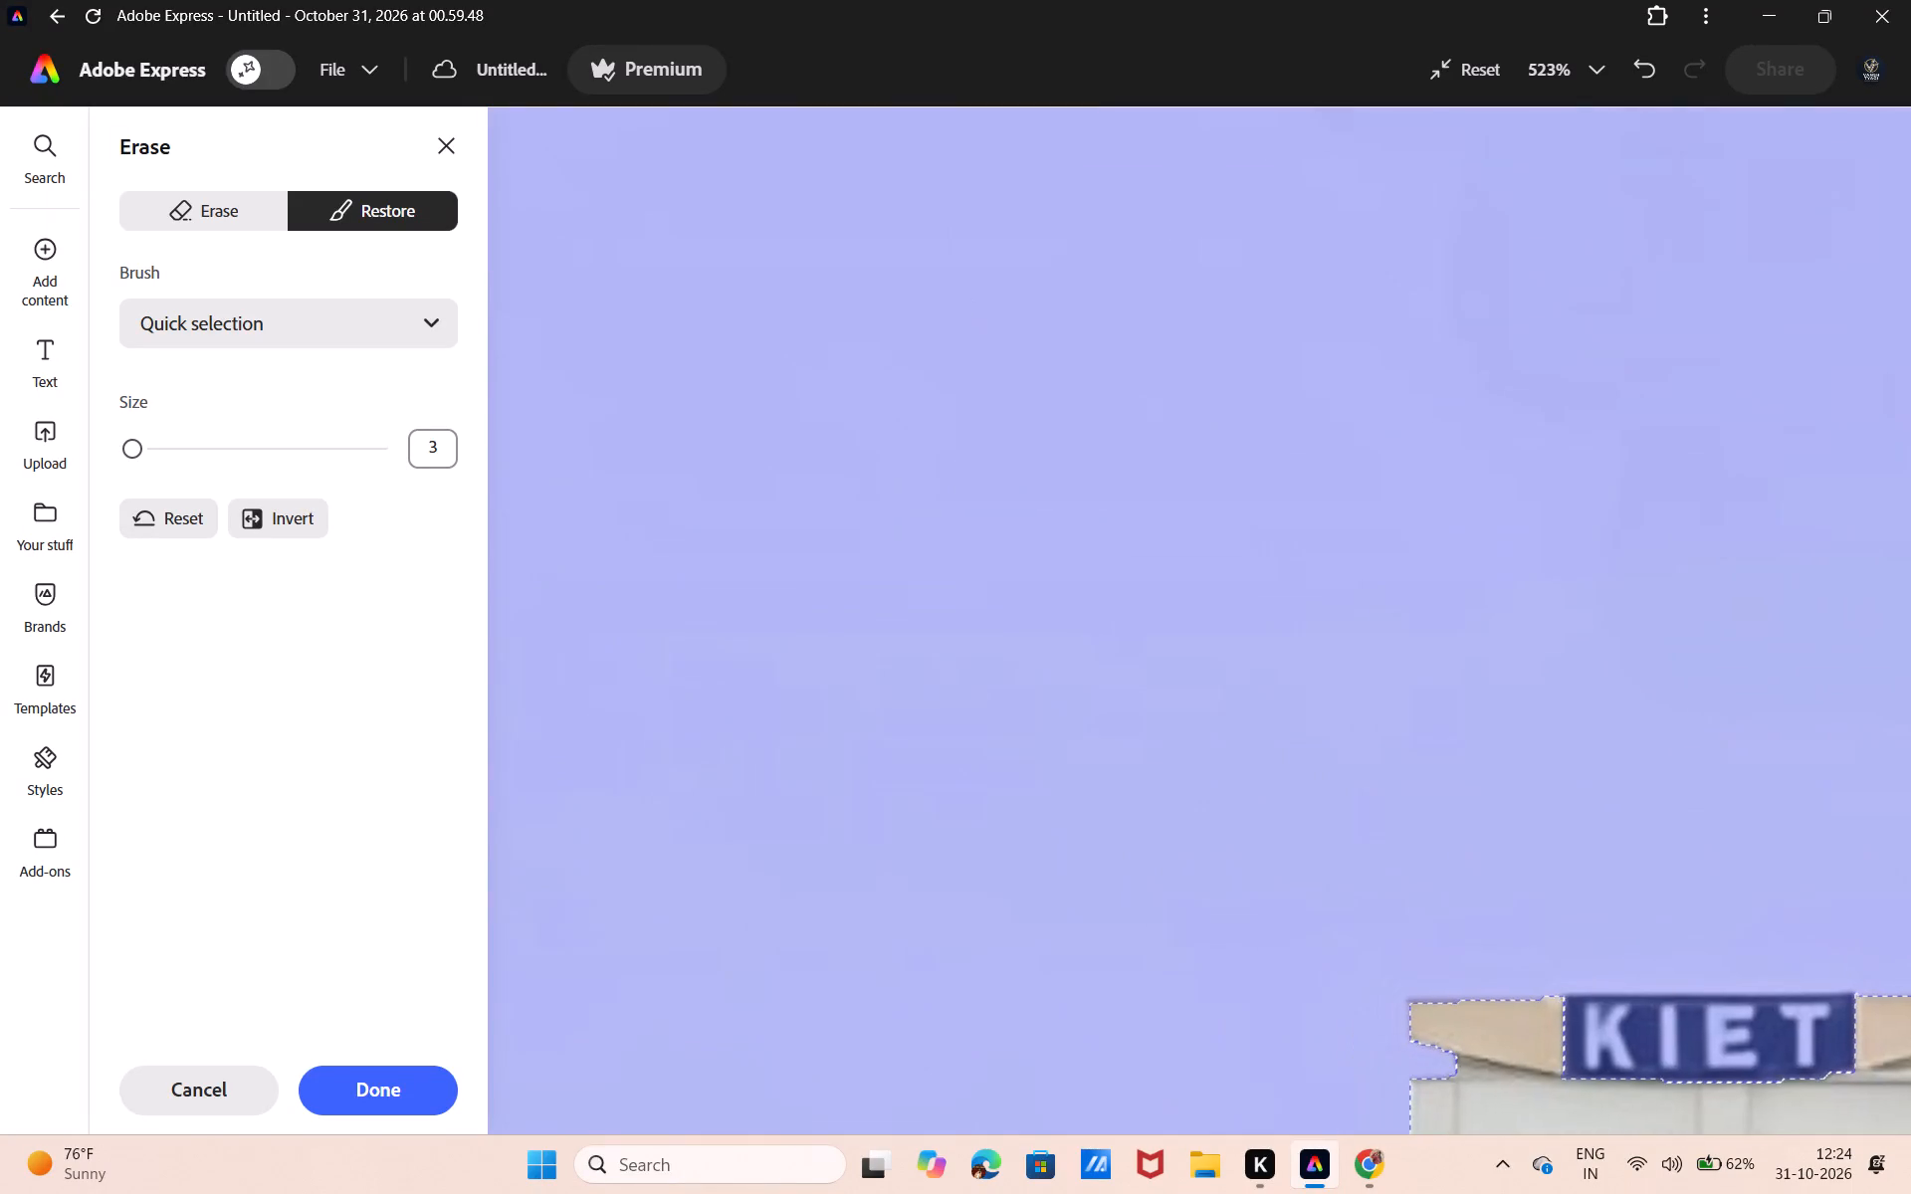
pyautogui.hscroll(-5, 968, 299)
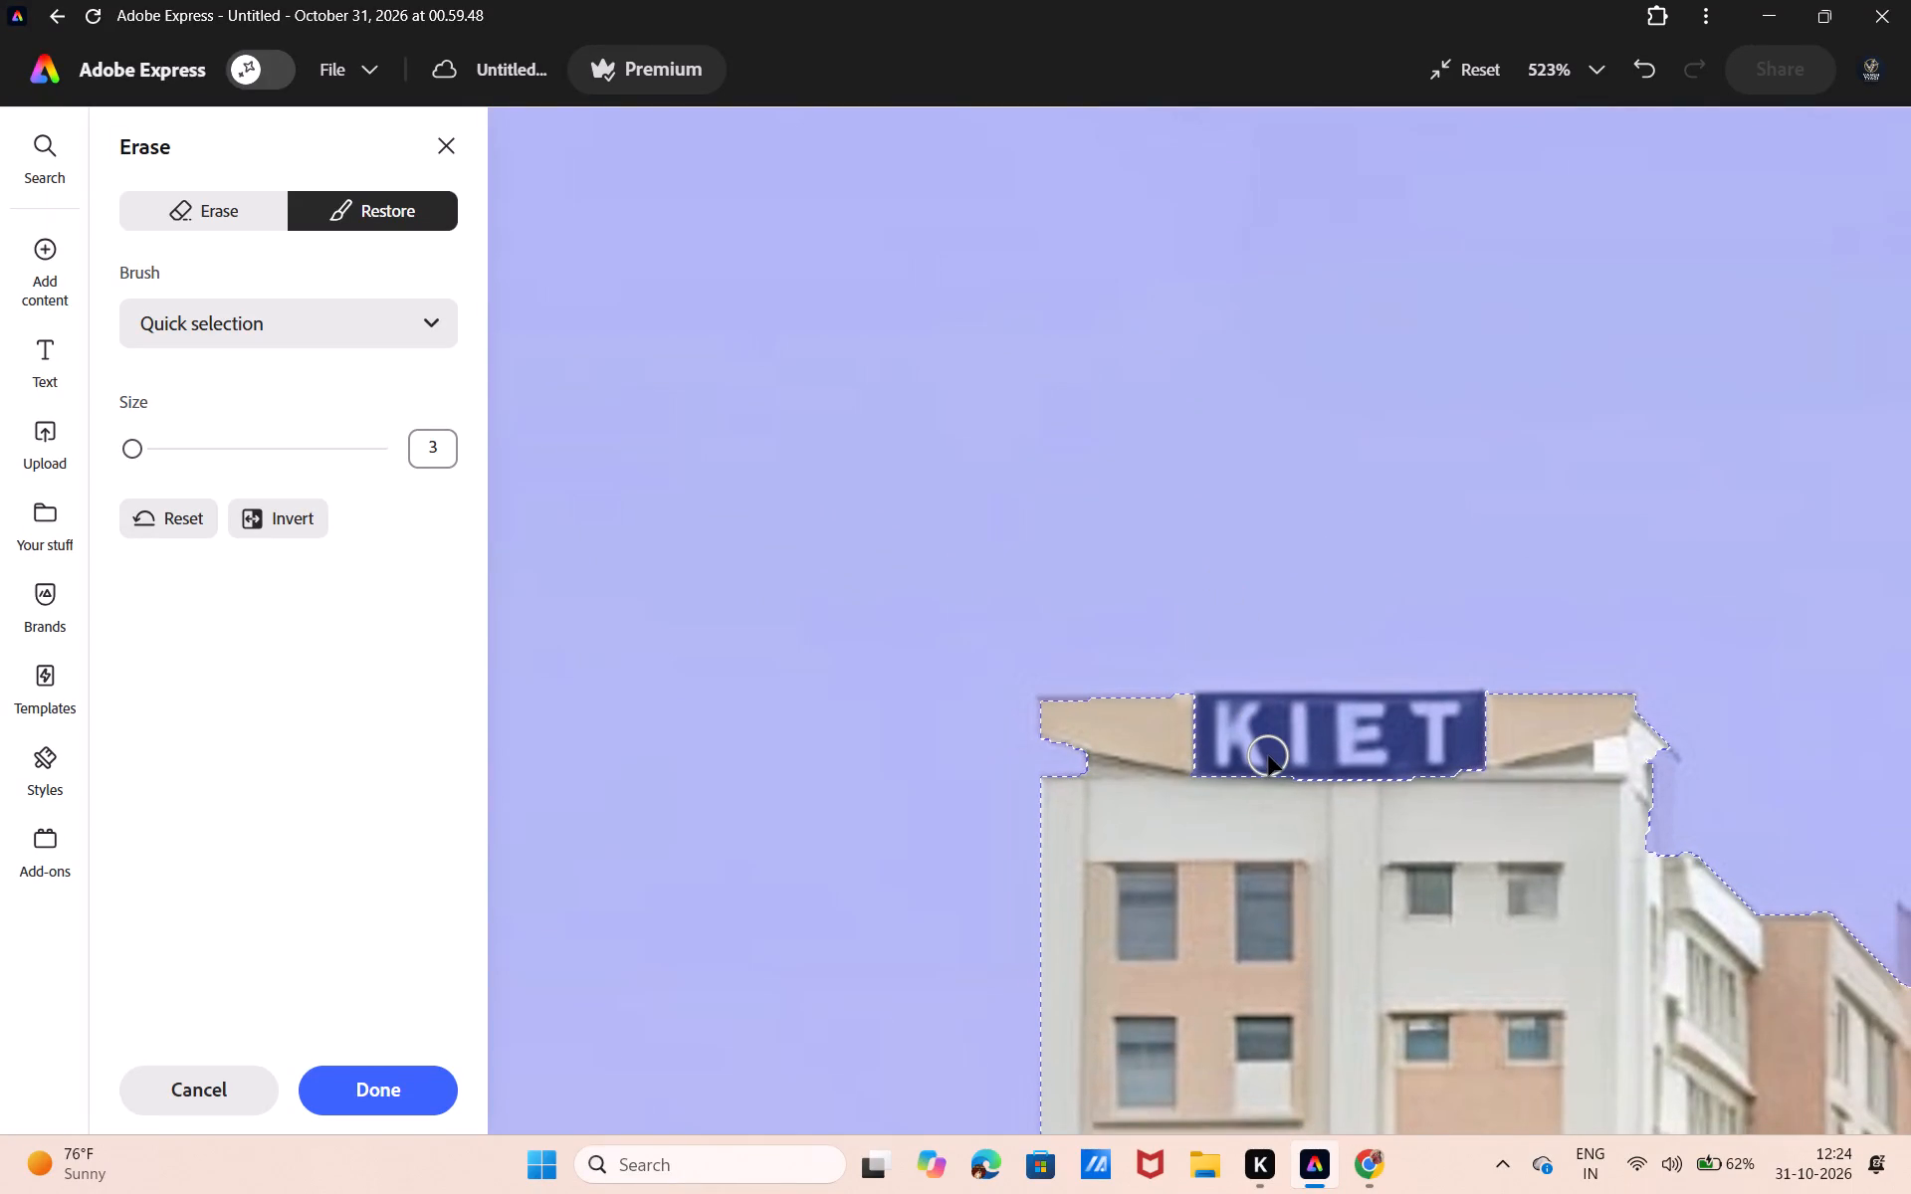
pyautogui.click(1268, 755)
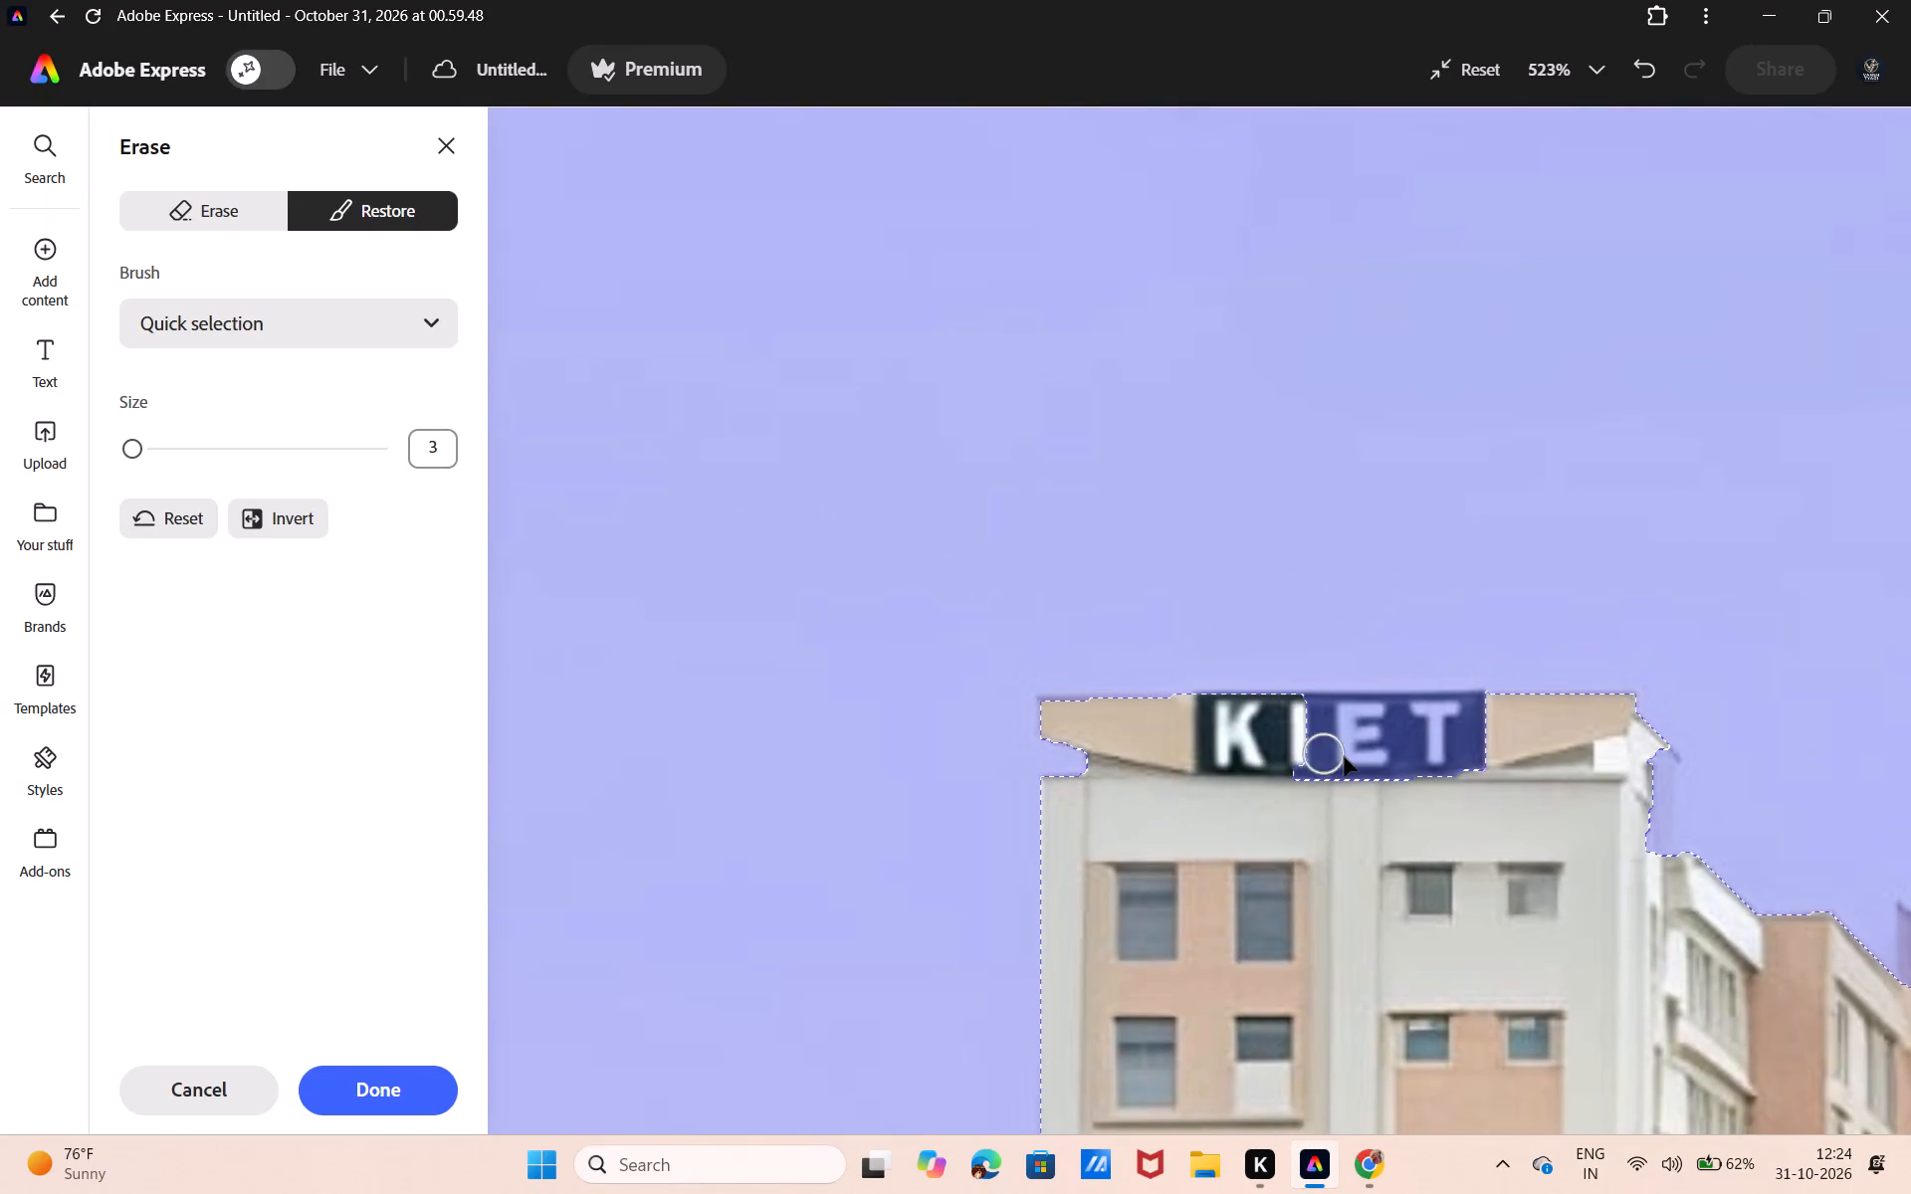
pyautogui.click(1344, 756)
pyautogui.moveTo(1371, 753); pyautogui.dragTo(1447, 752)
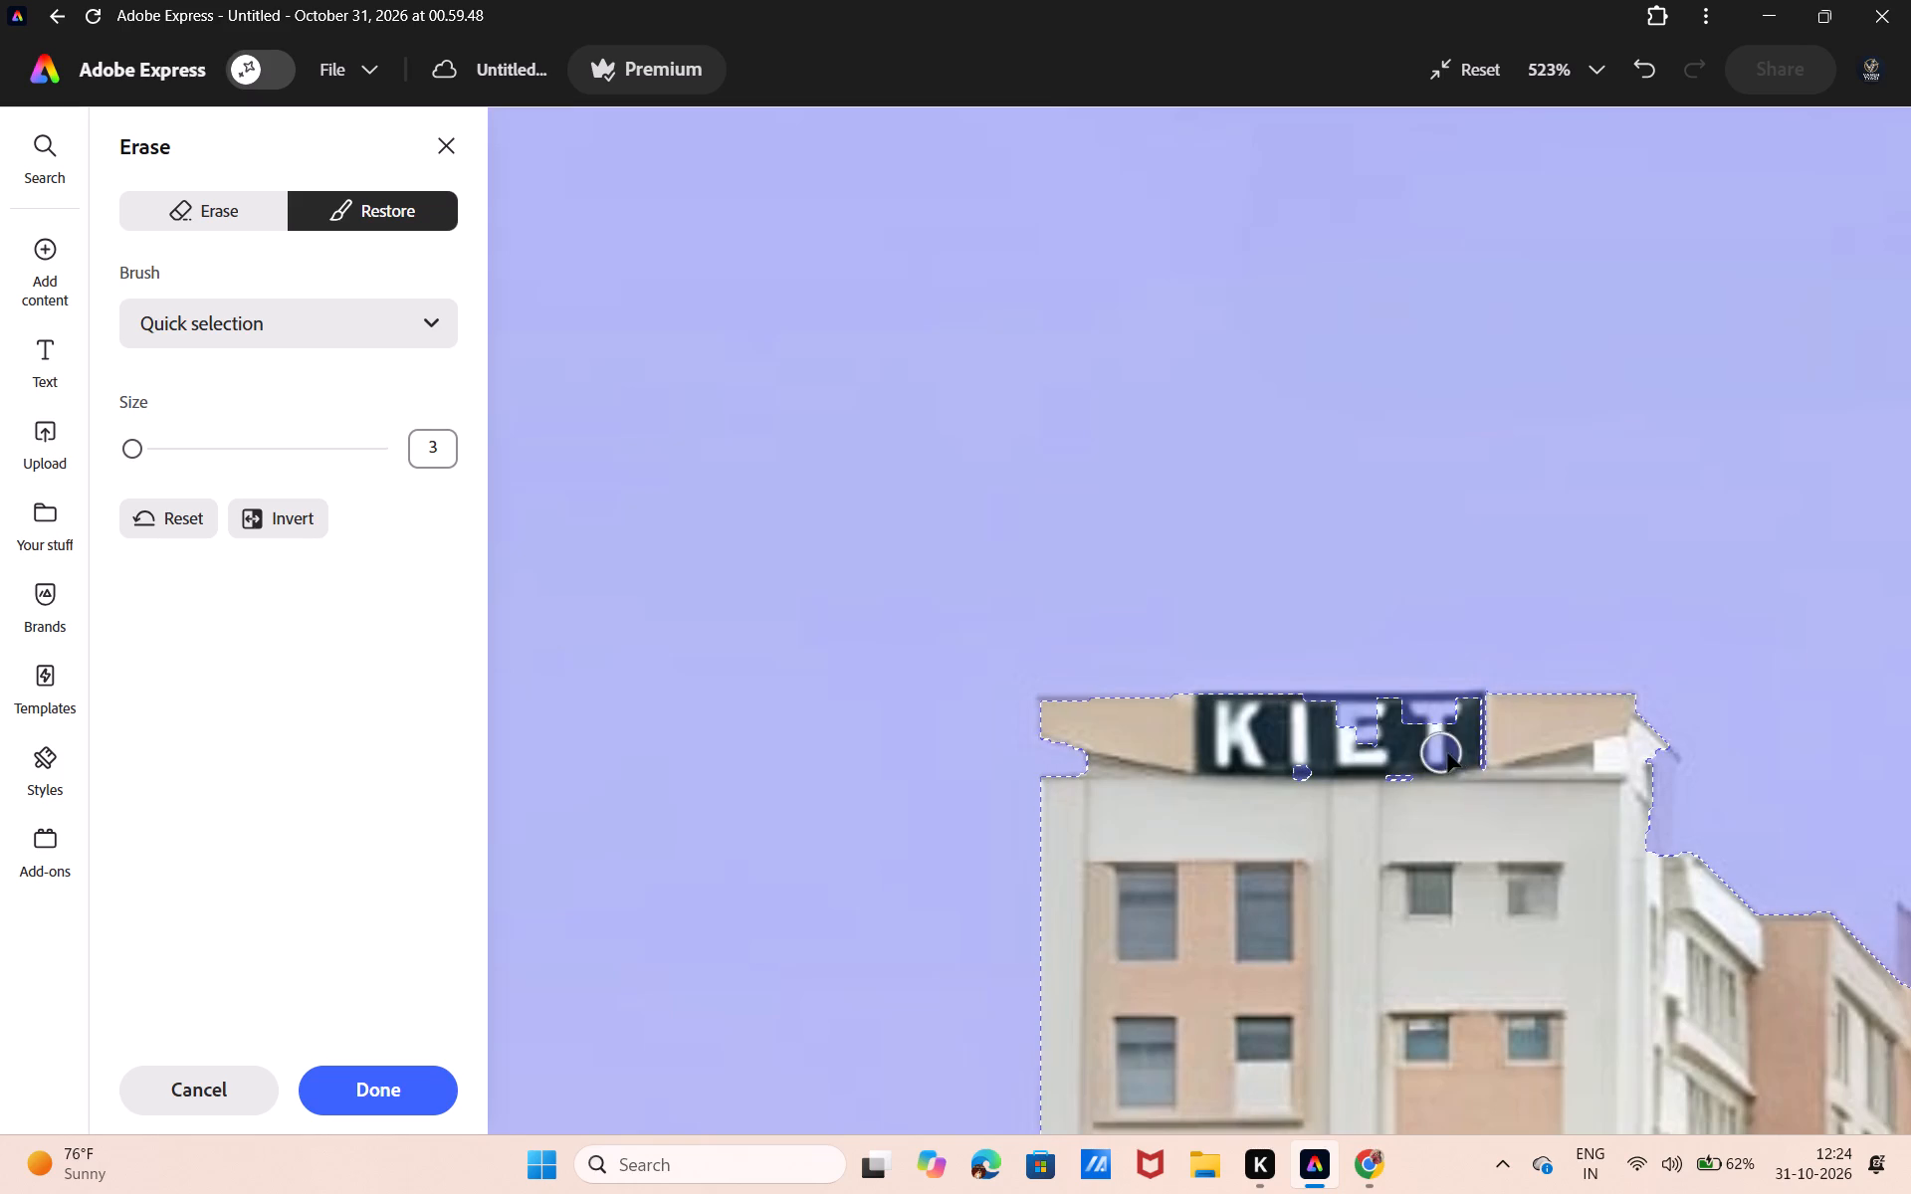
pyautogui.moveTo(1447, 752); pyautogui.dragTo(1331, 752)
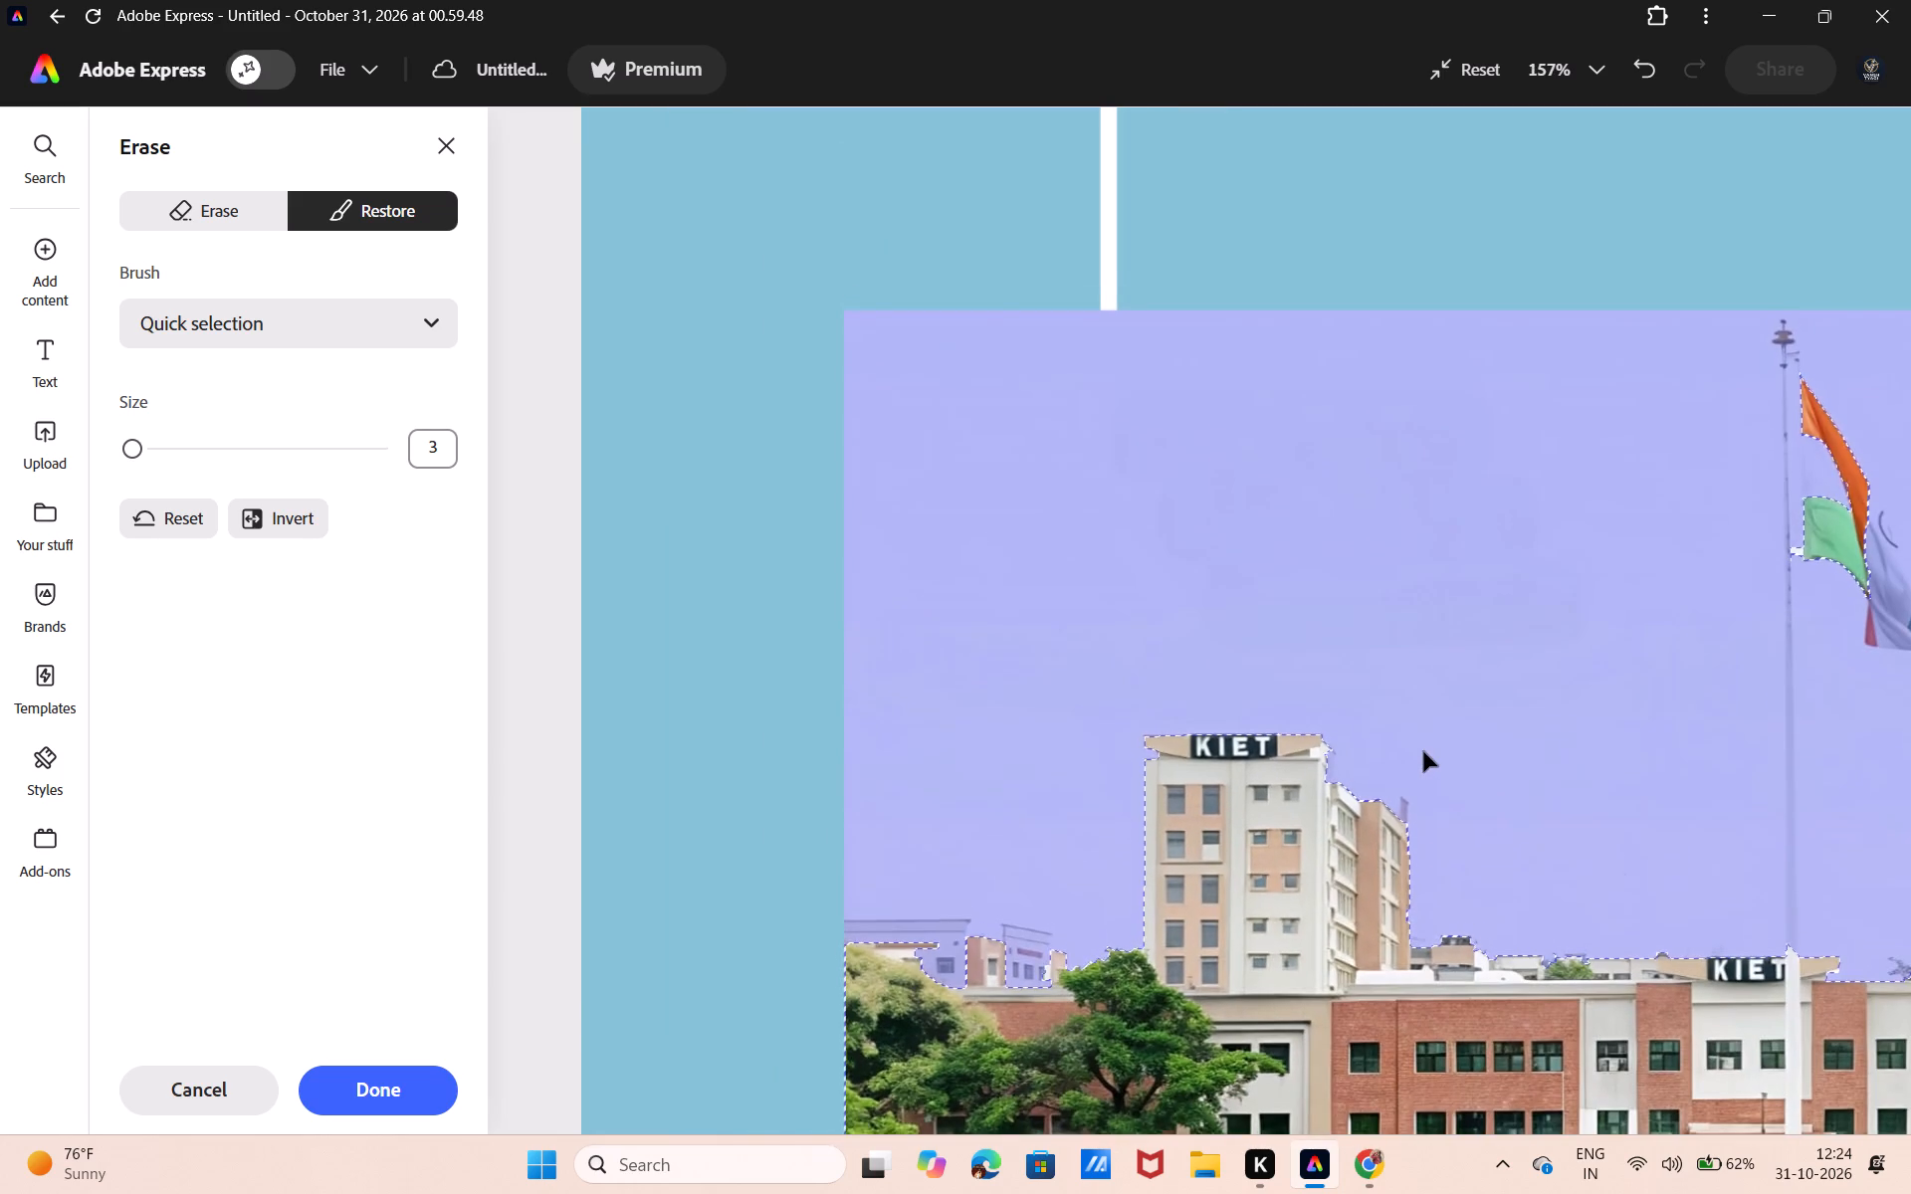
# Restore the low white buildings behind the trees at the photo's left edge and apply the erase edits to the photo.
pyautogui.hscroll(3, 1423, 751)
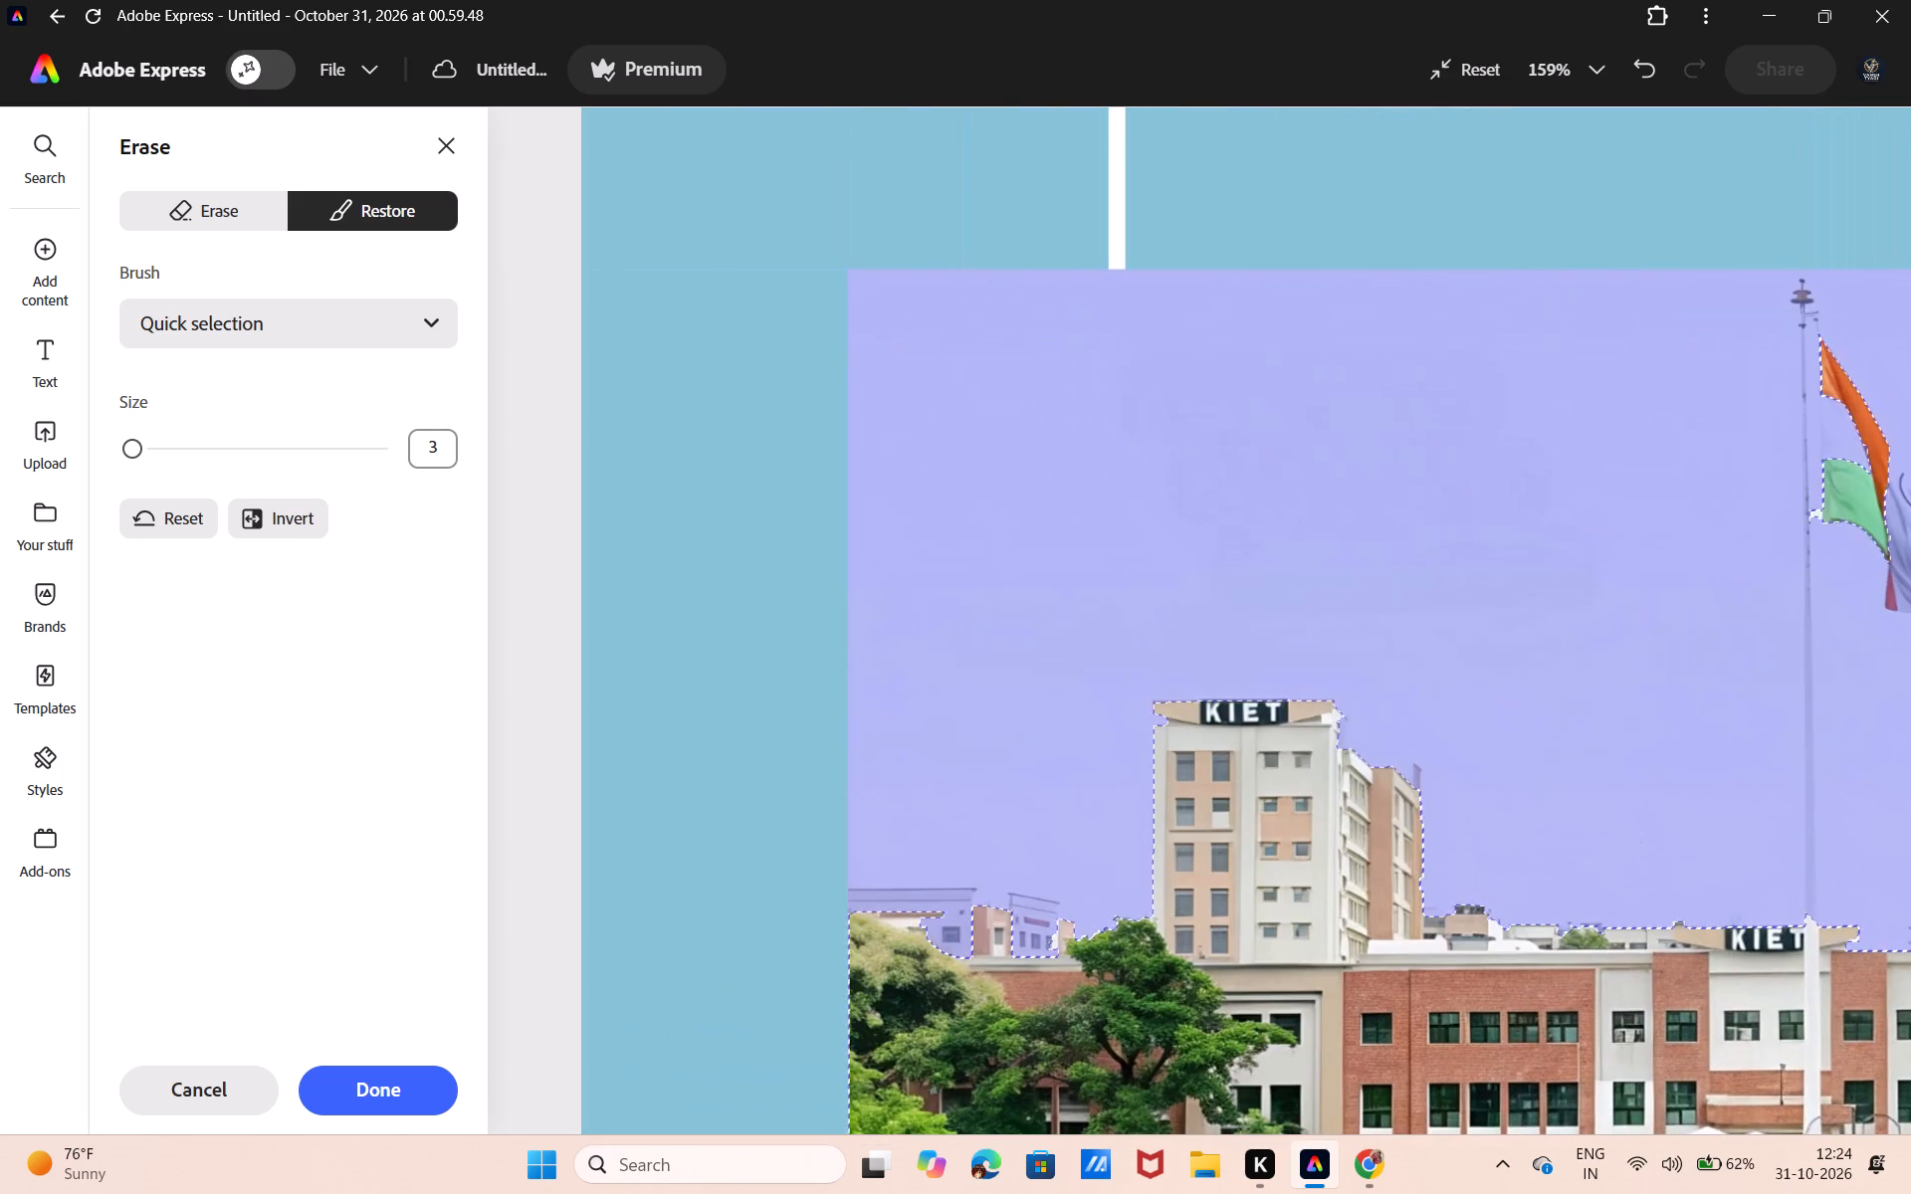
pyautogui.hscroll(5, 1423, 751)
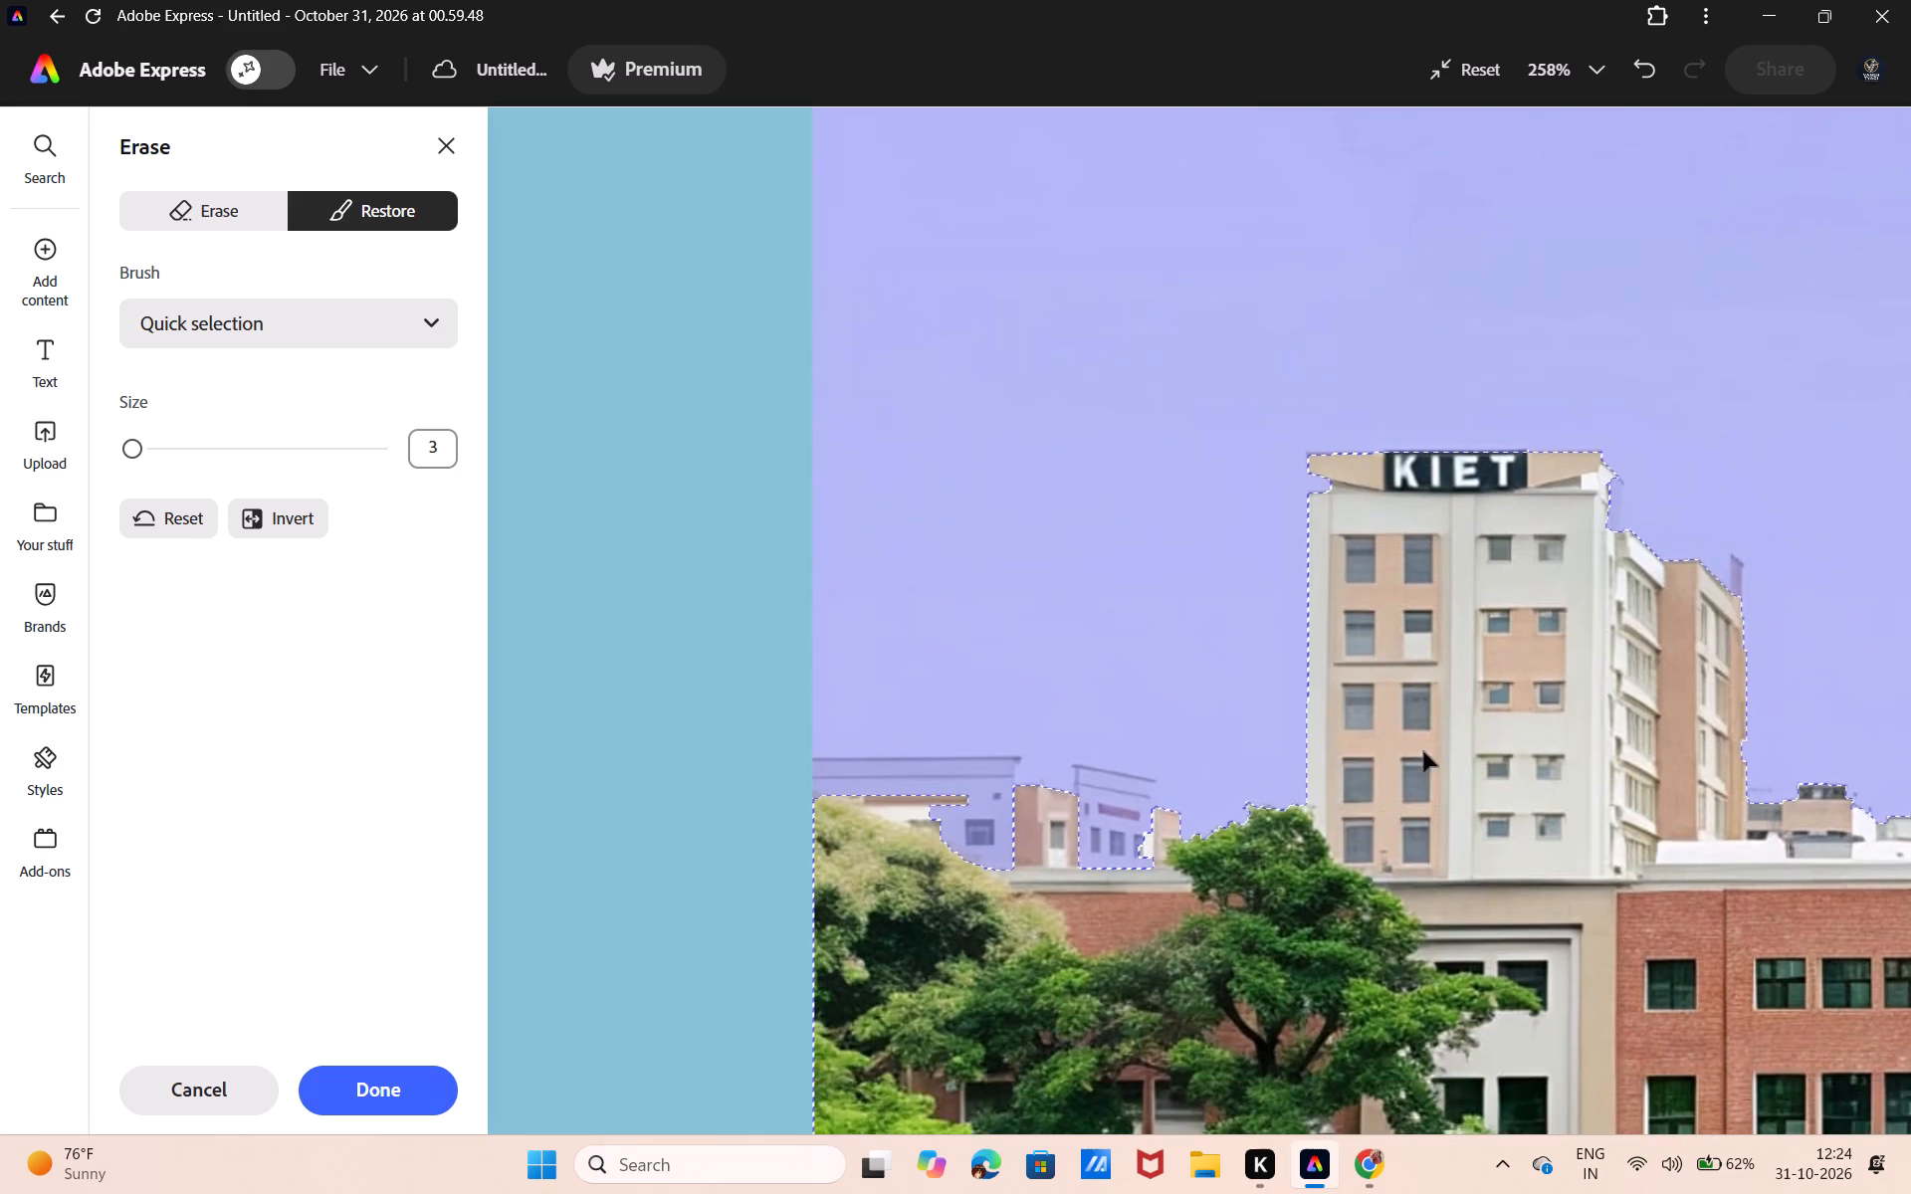
pyautogui.hscroll(5, 1423, 751)
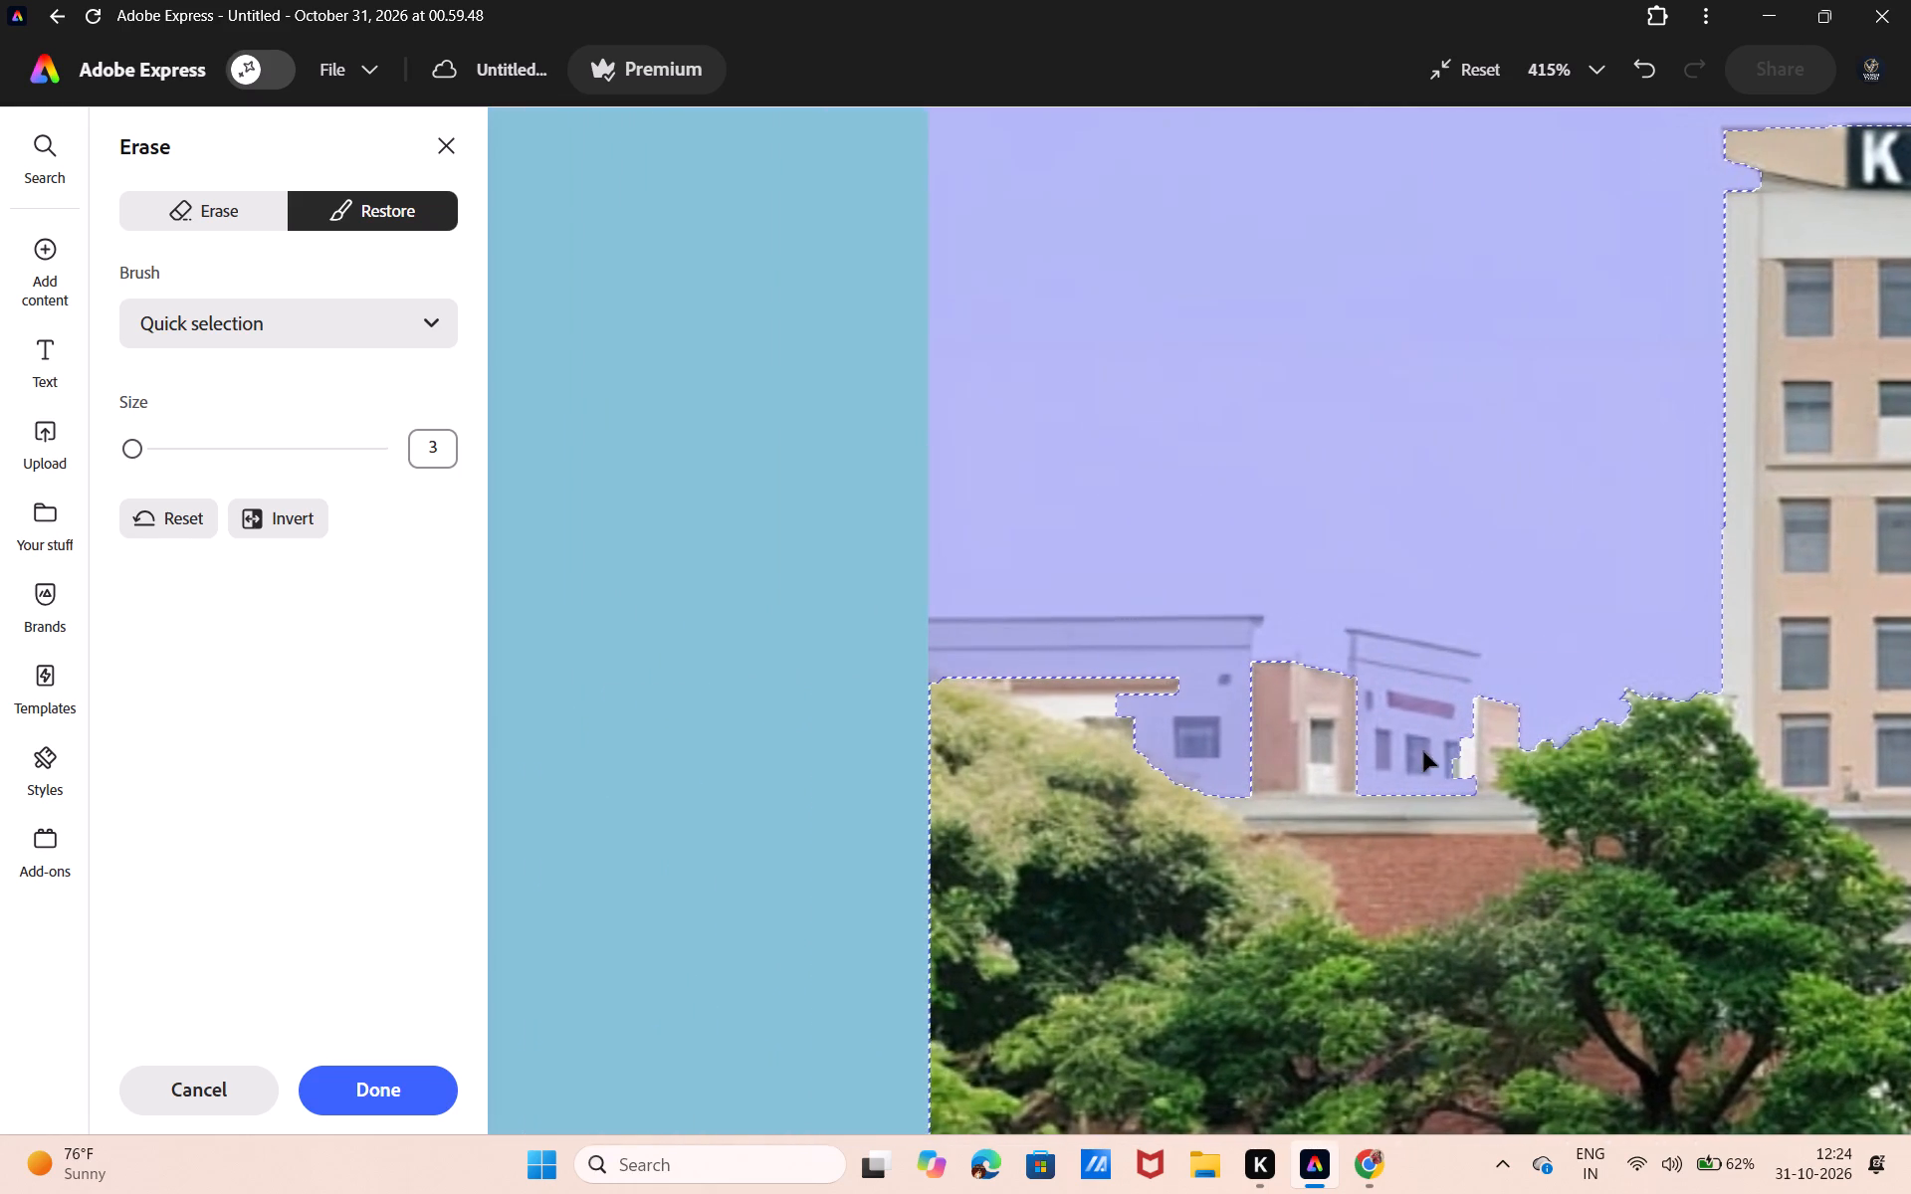
pyautogui.click(1407, 731)
pyautogui.moveTo(1407, 731); pyautogui.dragTo(1415, 698)
pyautogui.moveTo(1401, 675); pyautogui.dragTo(1390, 667)
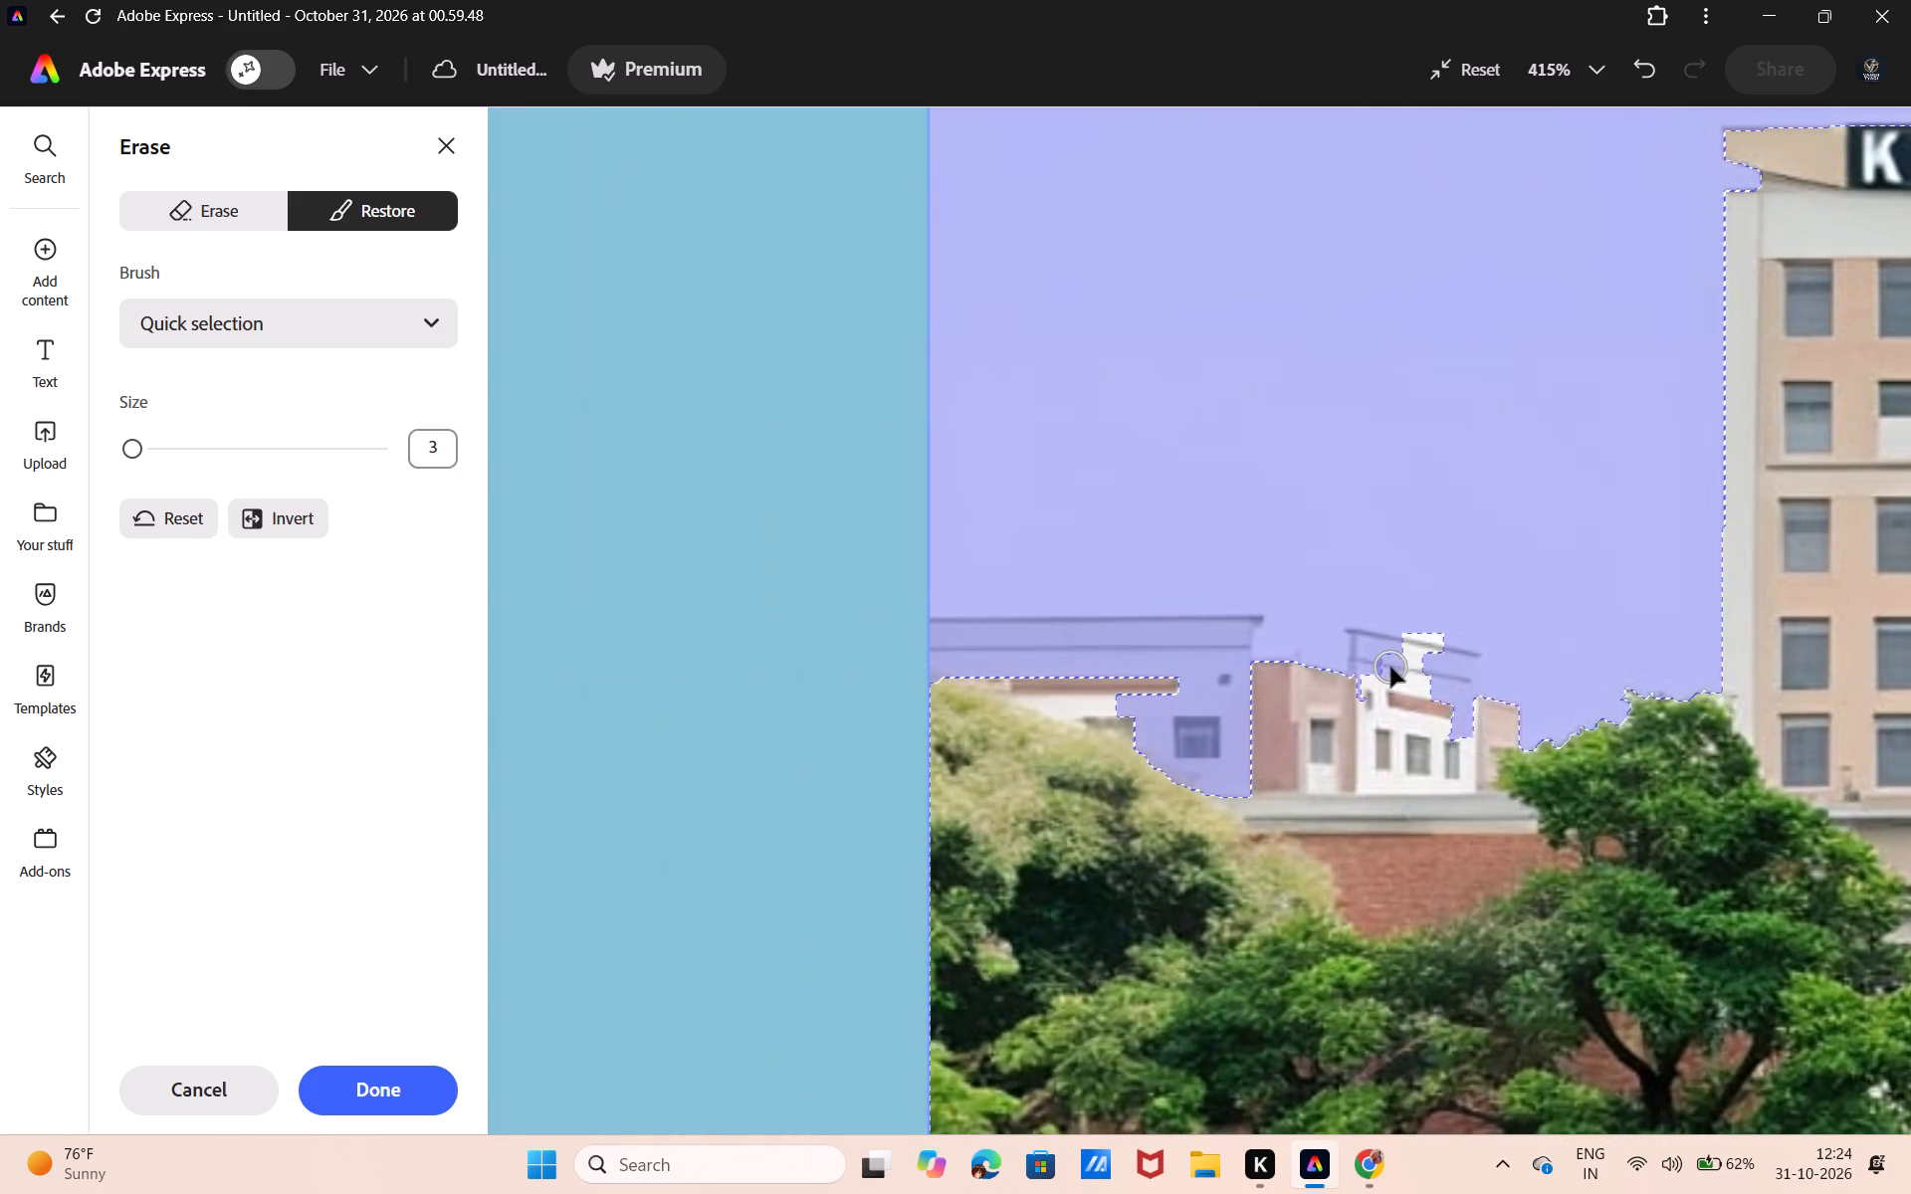
pyautogui.click(1447, 679)
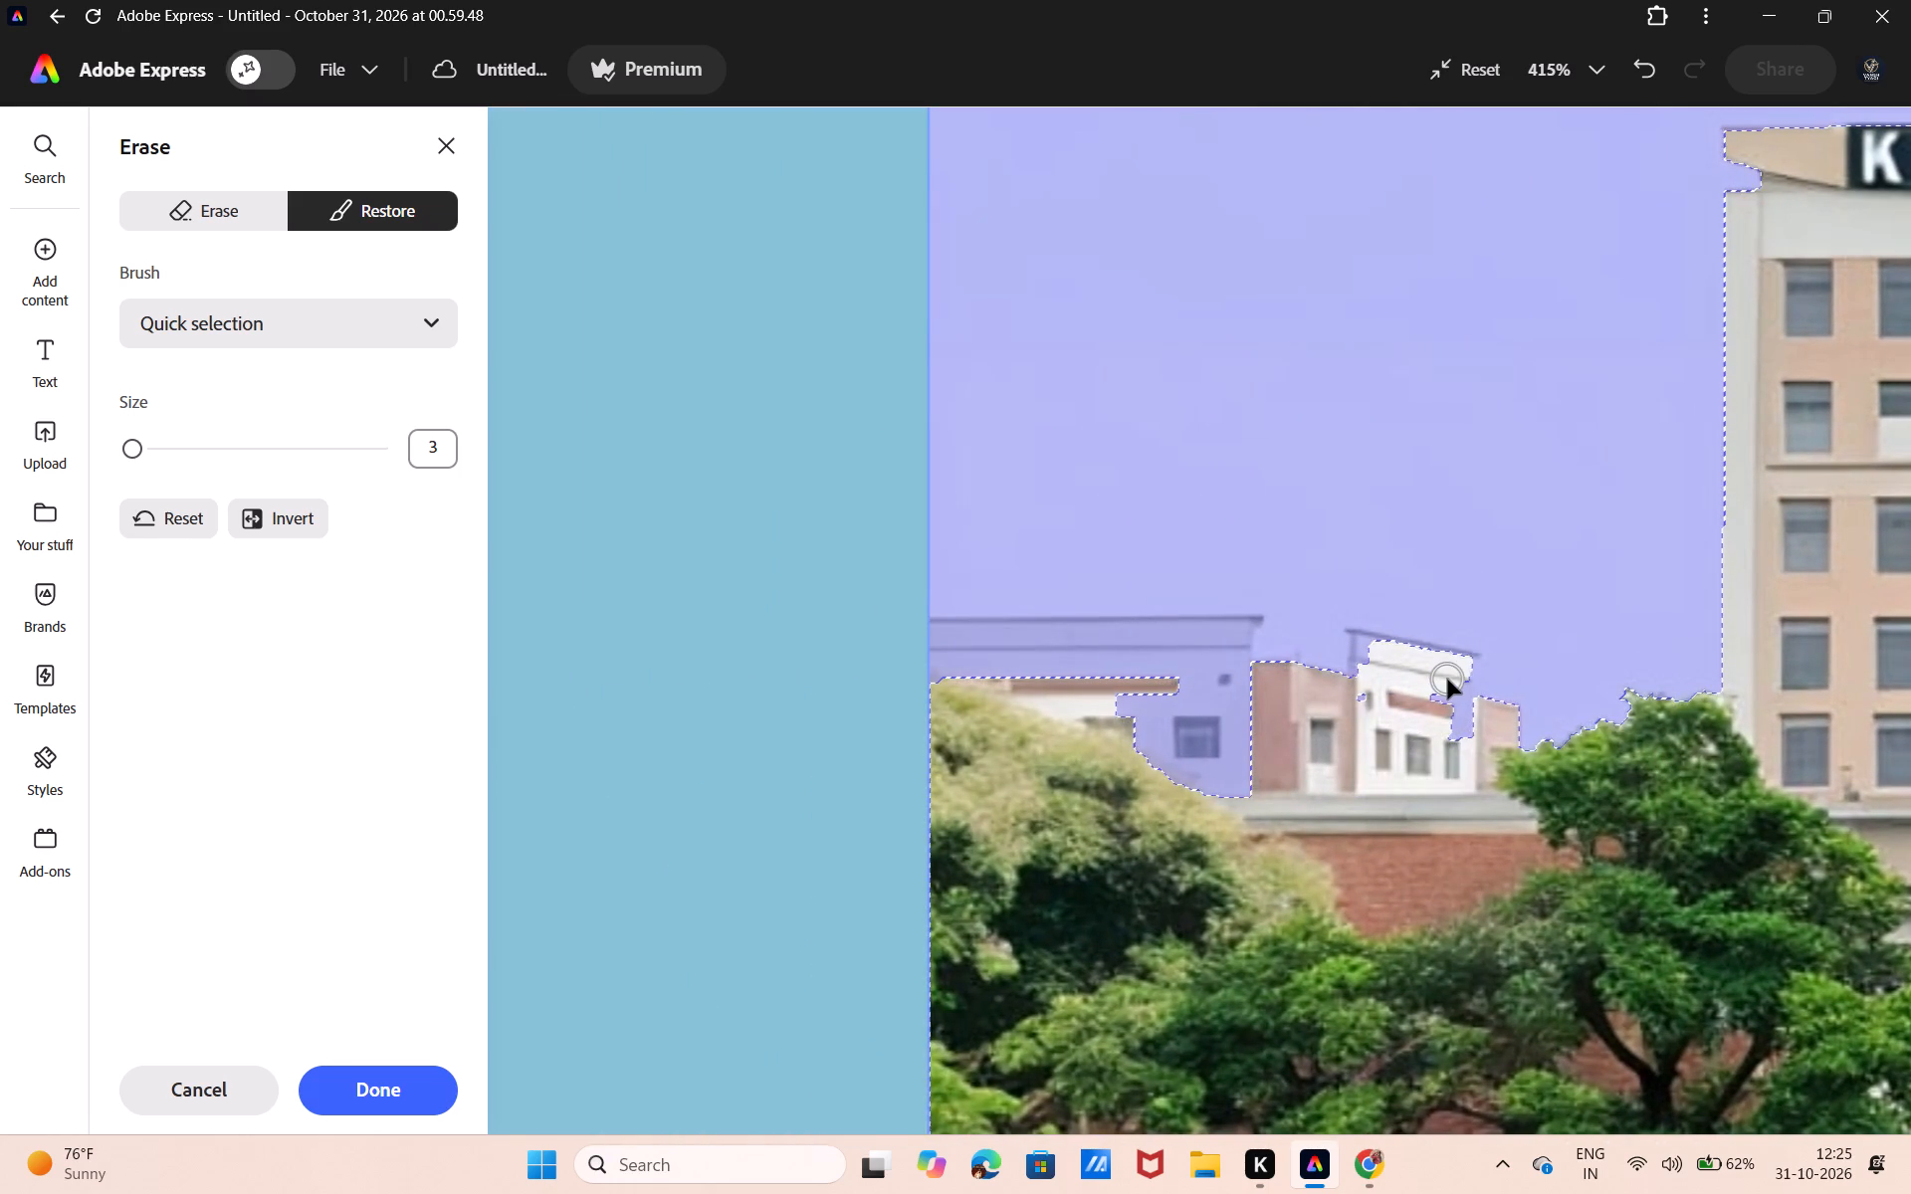
pyautogui.moveTo(1447, 679); pyautogui.dragTo(1450, 705)
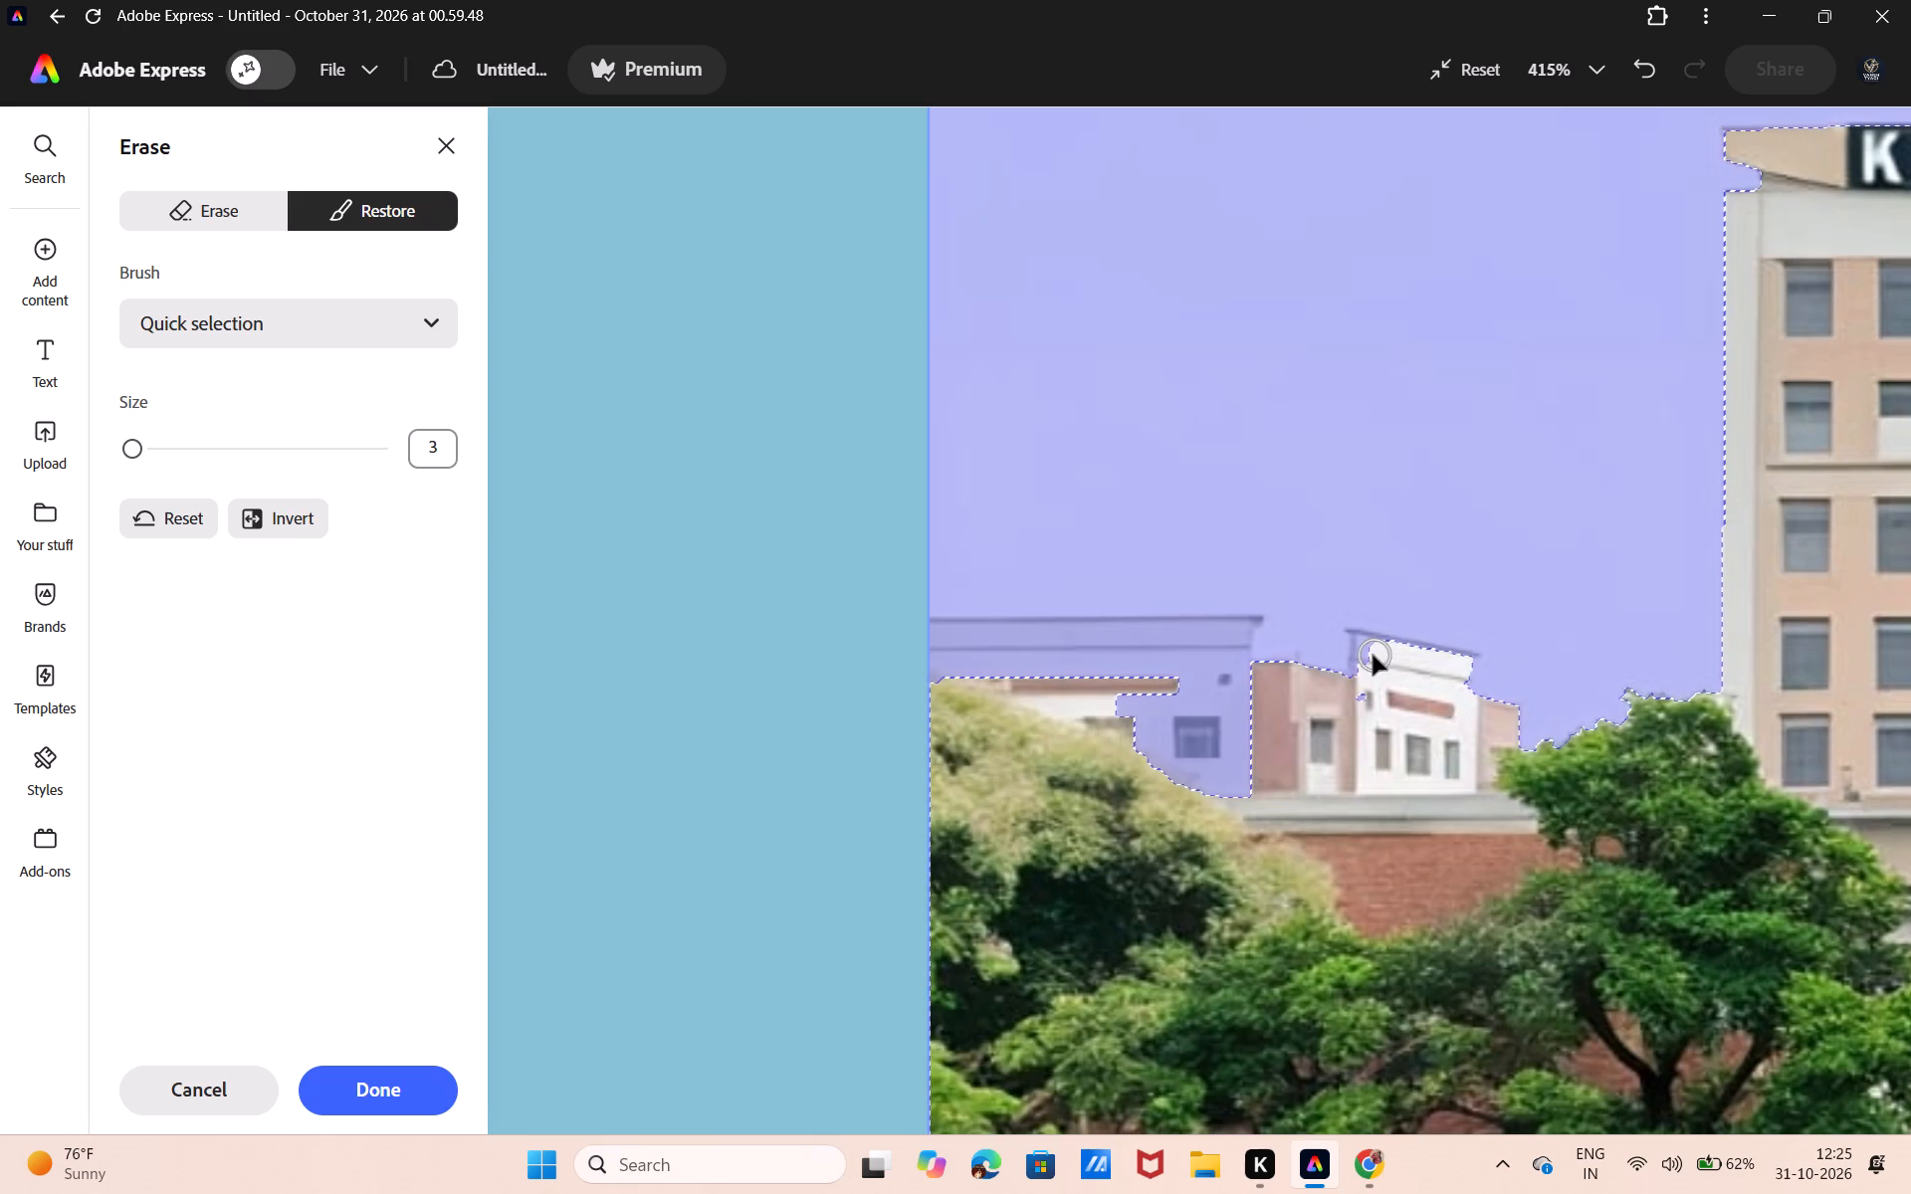
pyautogui.click(1373, 655)
pyautogui.moveTo(1168, 786); pyautogui.dragTo(1177, 712)
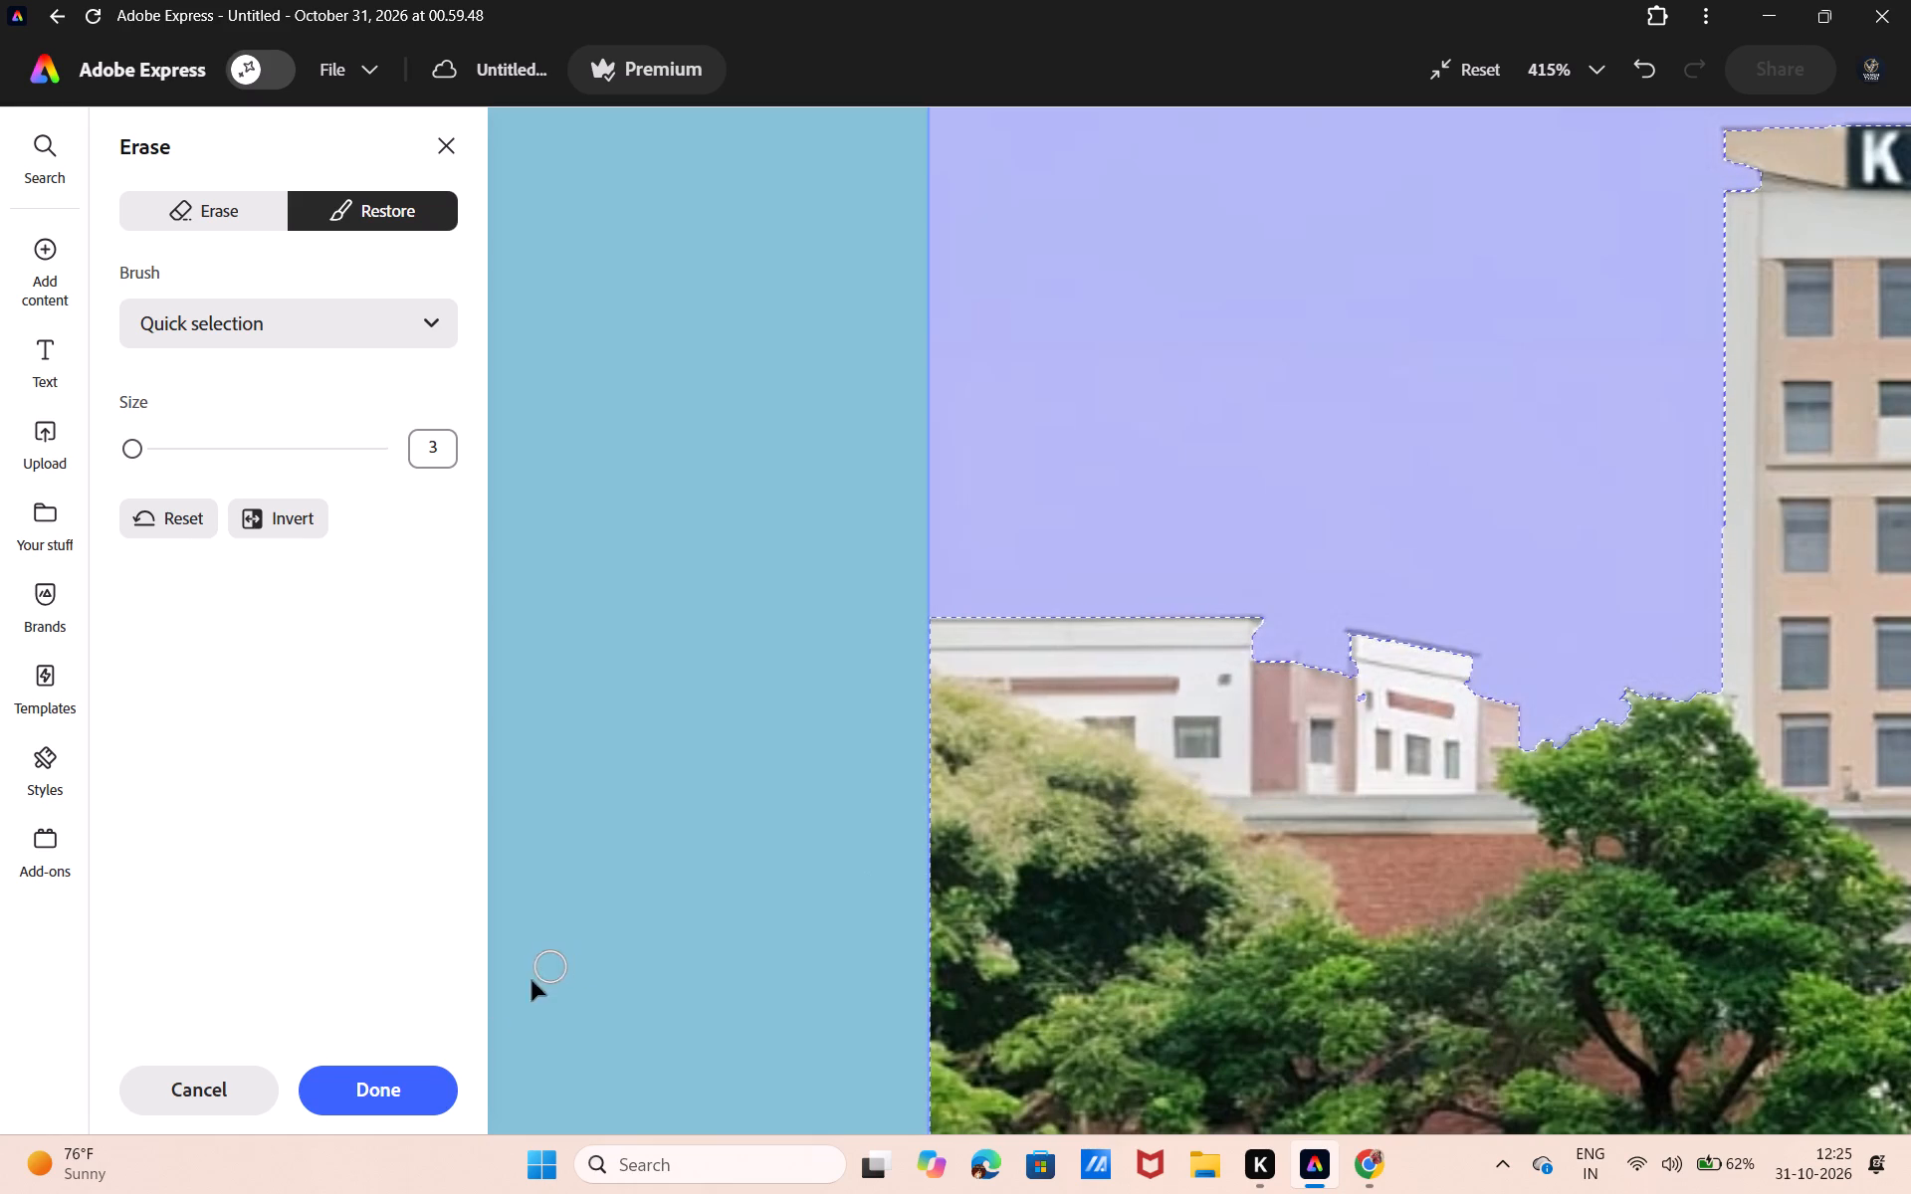
pyautogui.click(426, 1073)
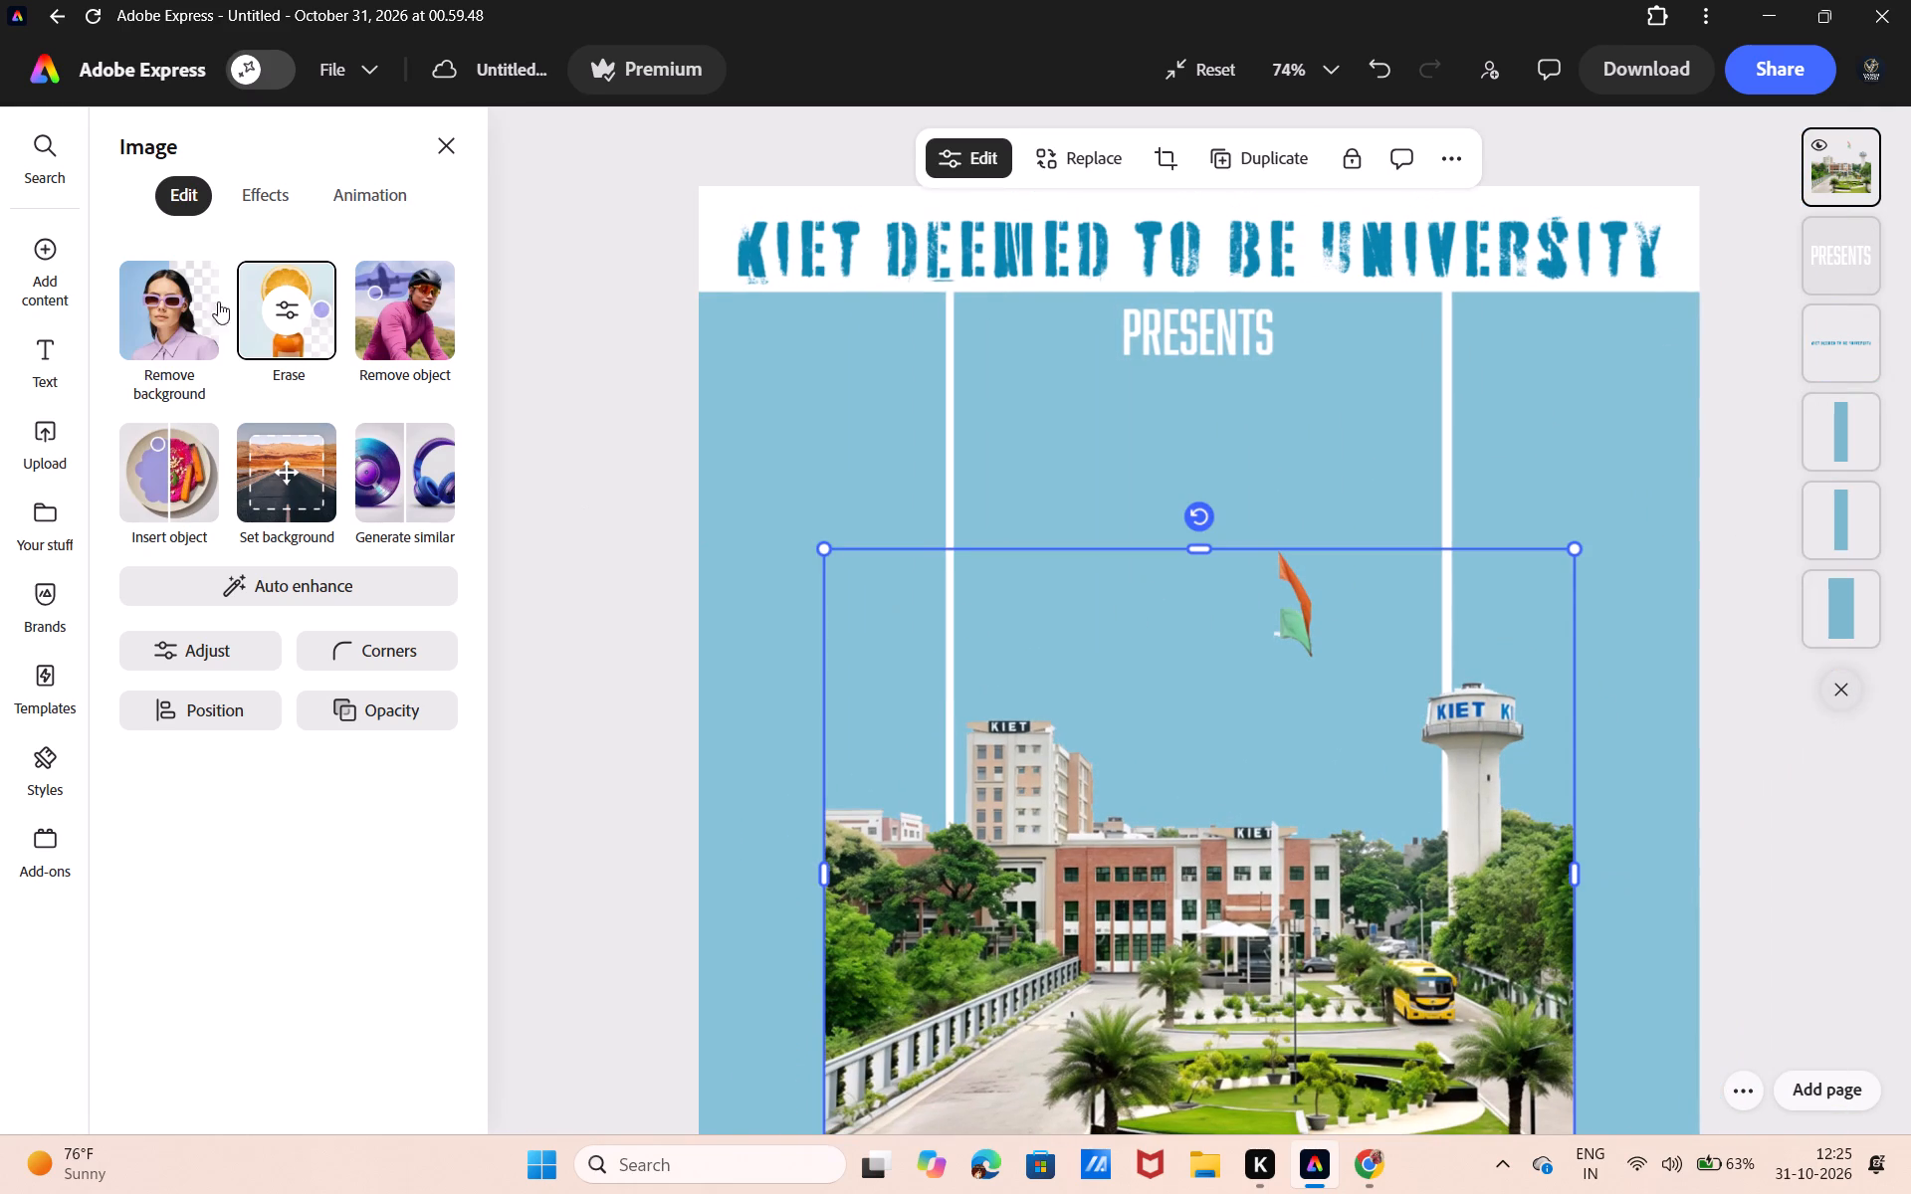
# Reopen the photo's Erase tool and restore the flag's hanging white section, including its emblem and orange corner, with the Quick selection brush.
pyautogui.click(287, 303)
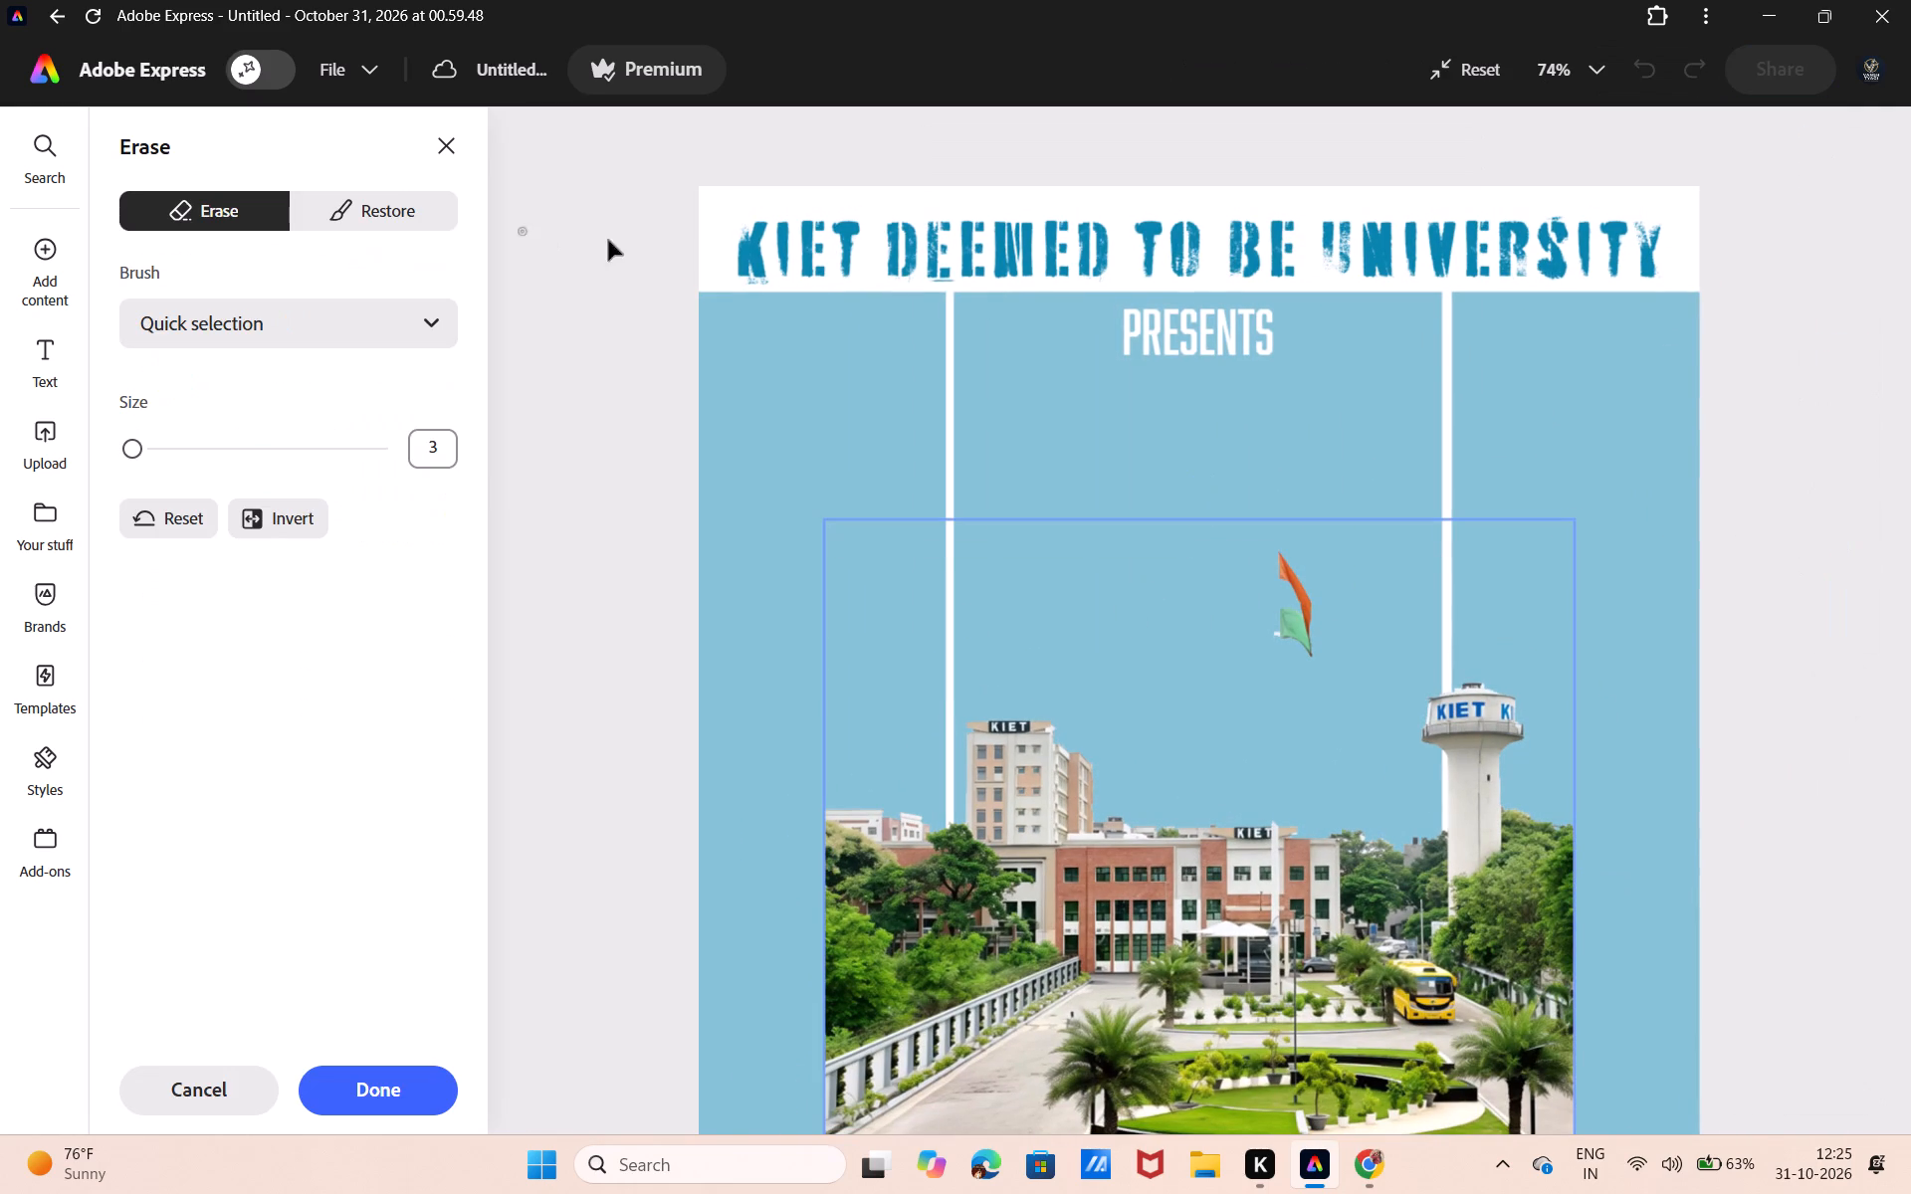
pyautogui.hscroll(-3, 1282, 618)
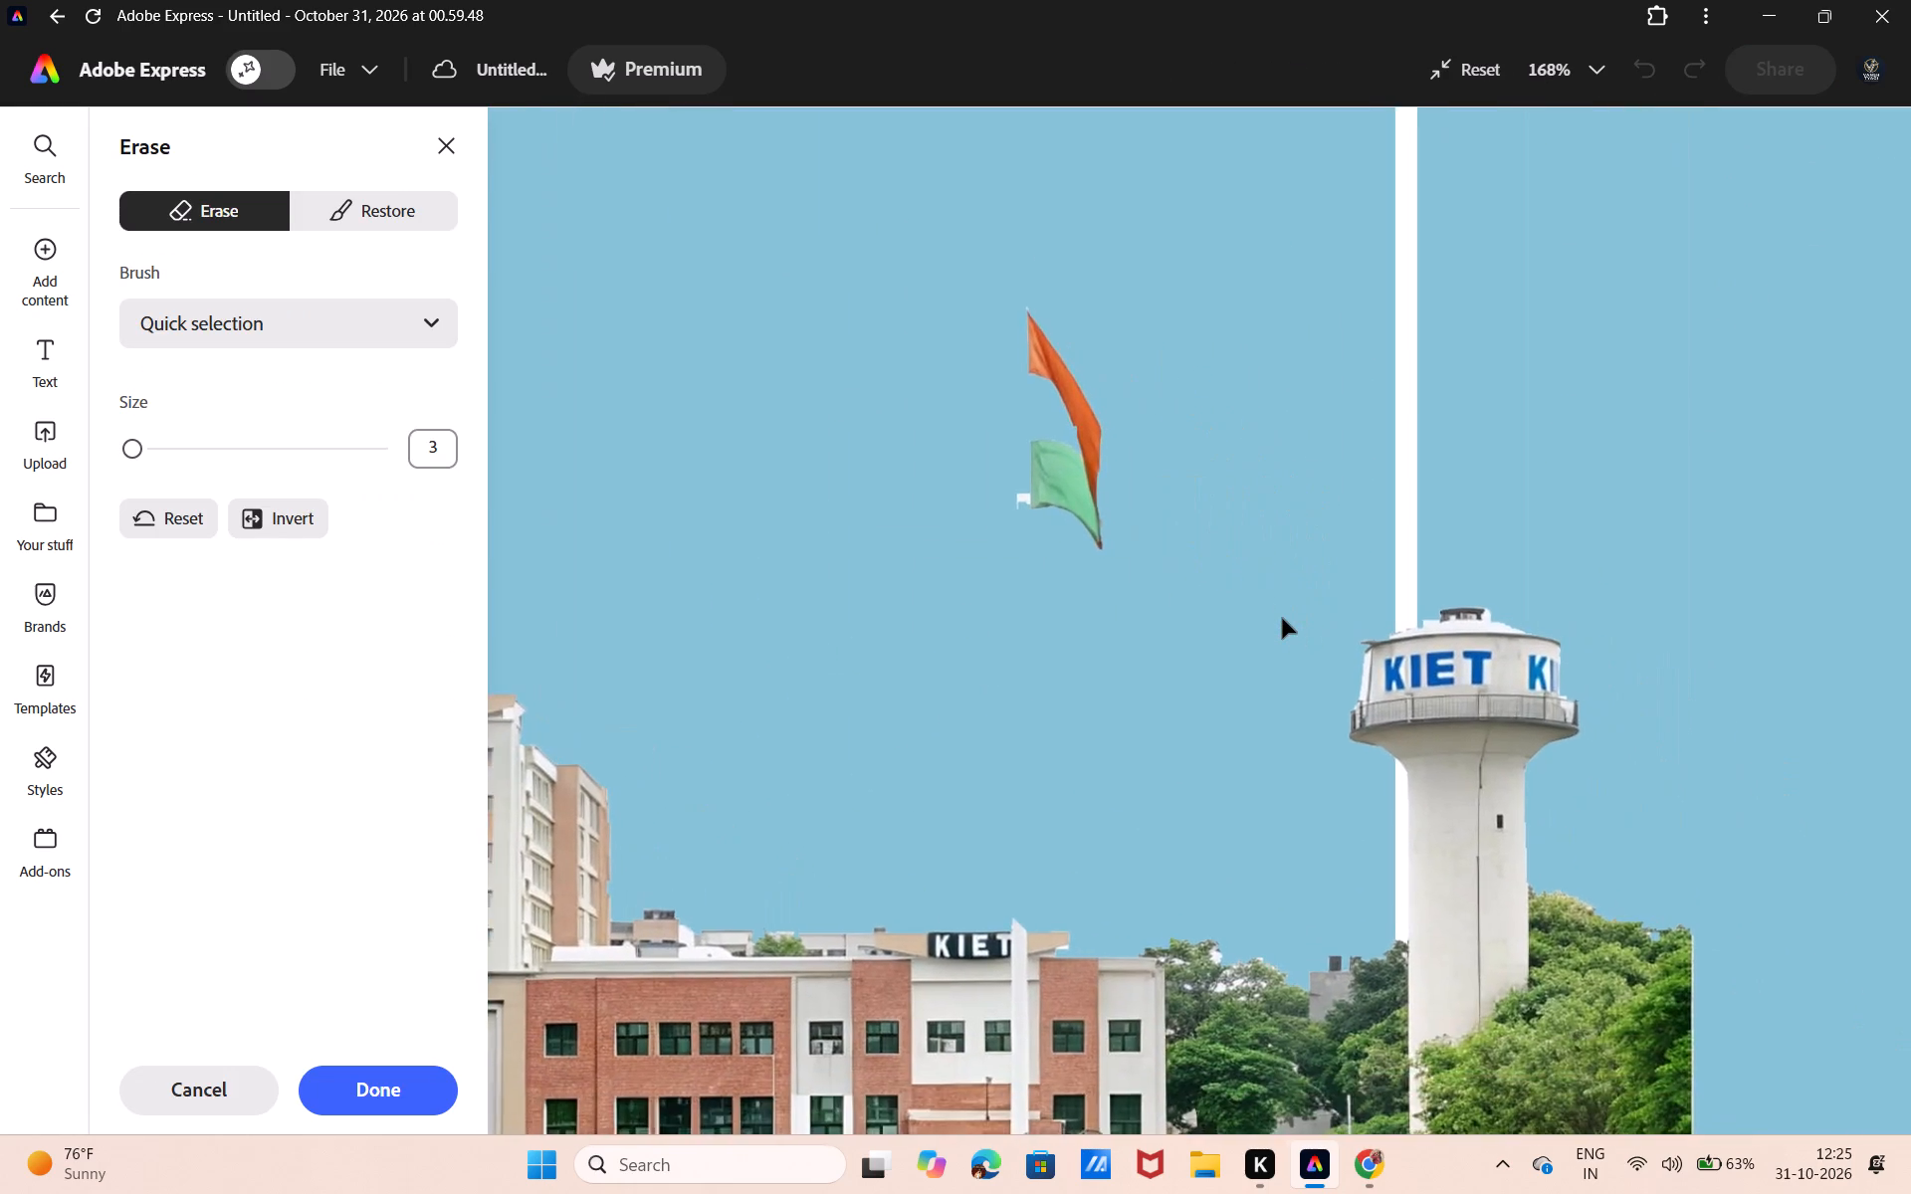
pyautogui.hscroll(1, 1282, 618)
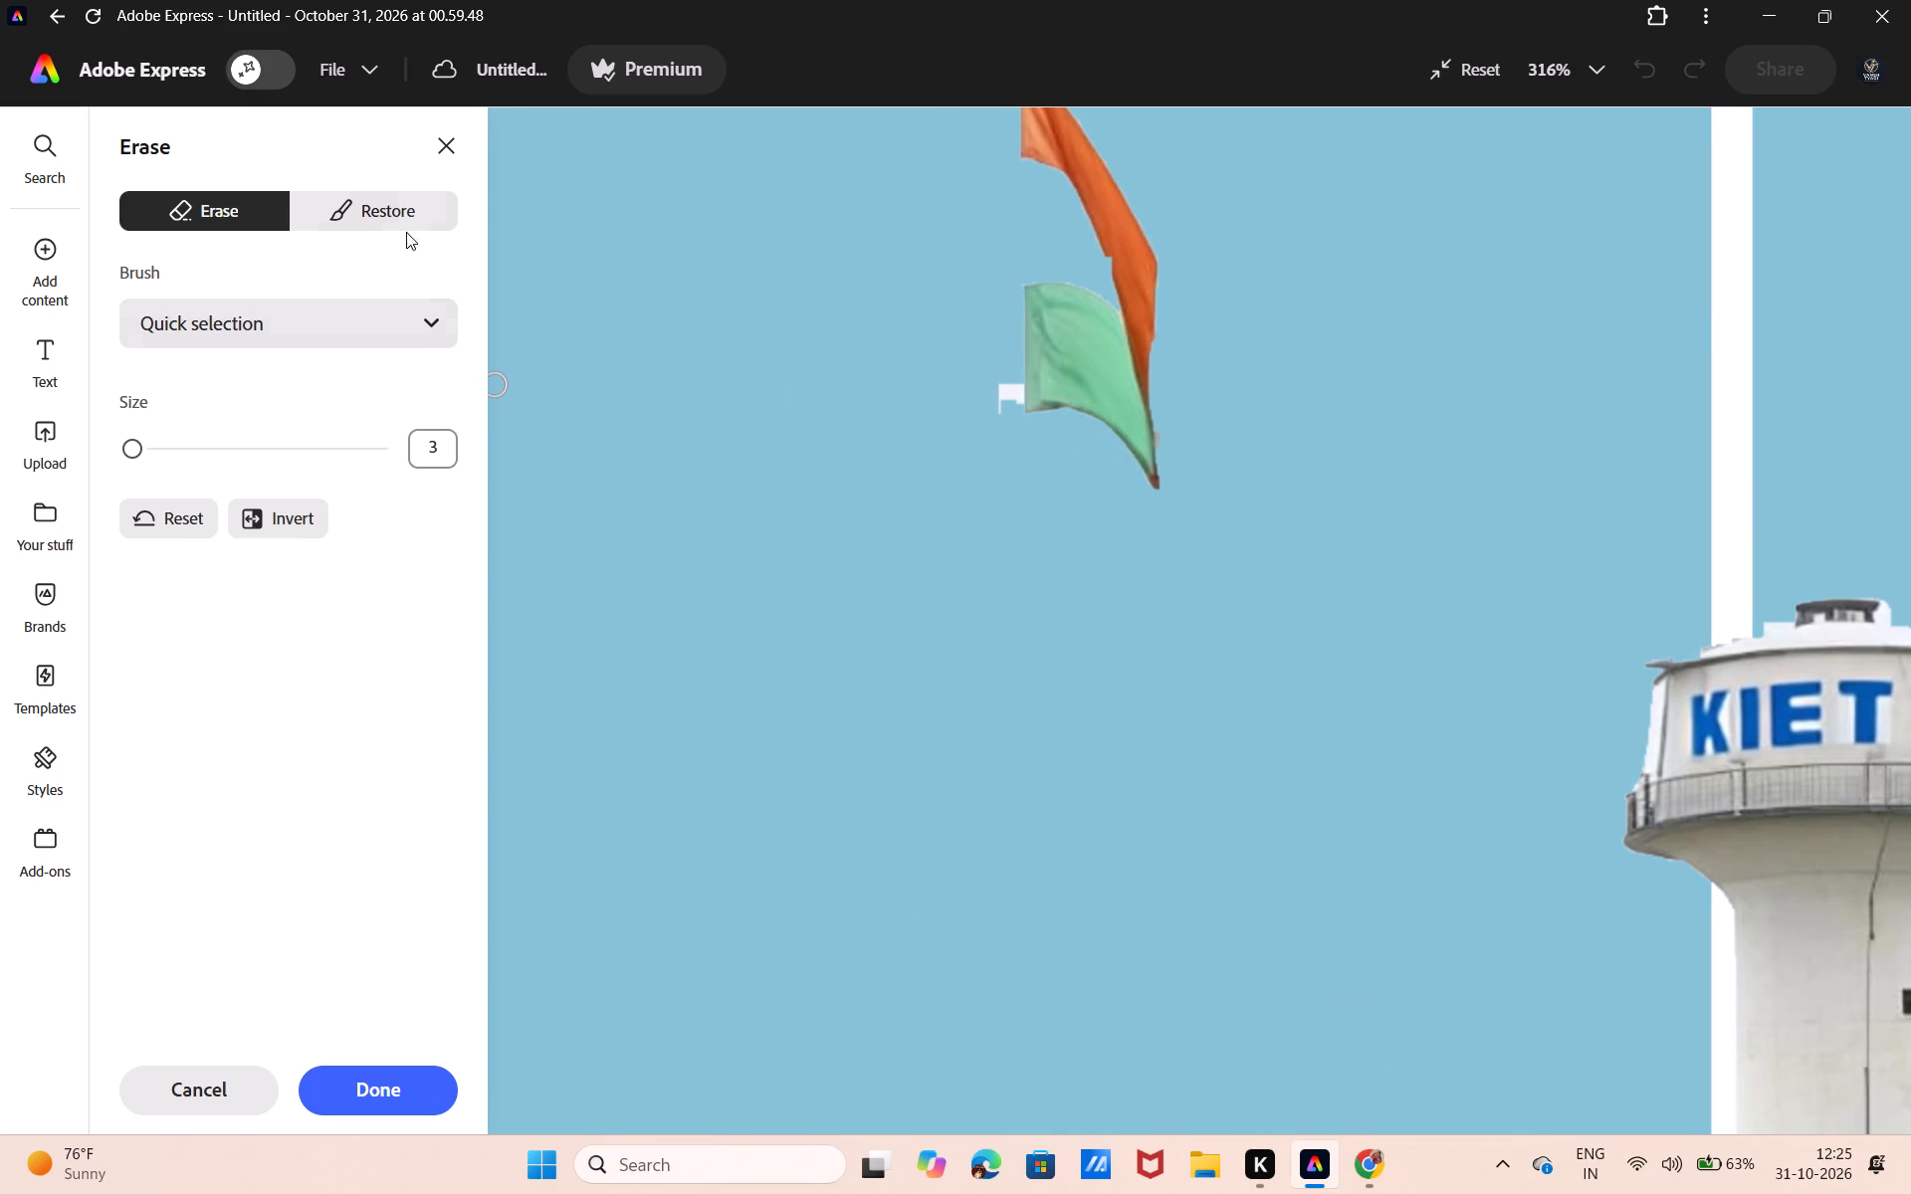
pyautogui.click(397, 209)
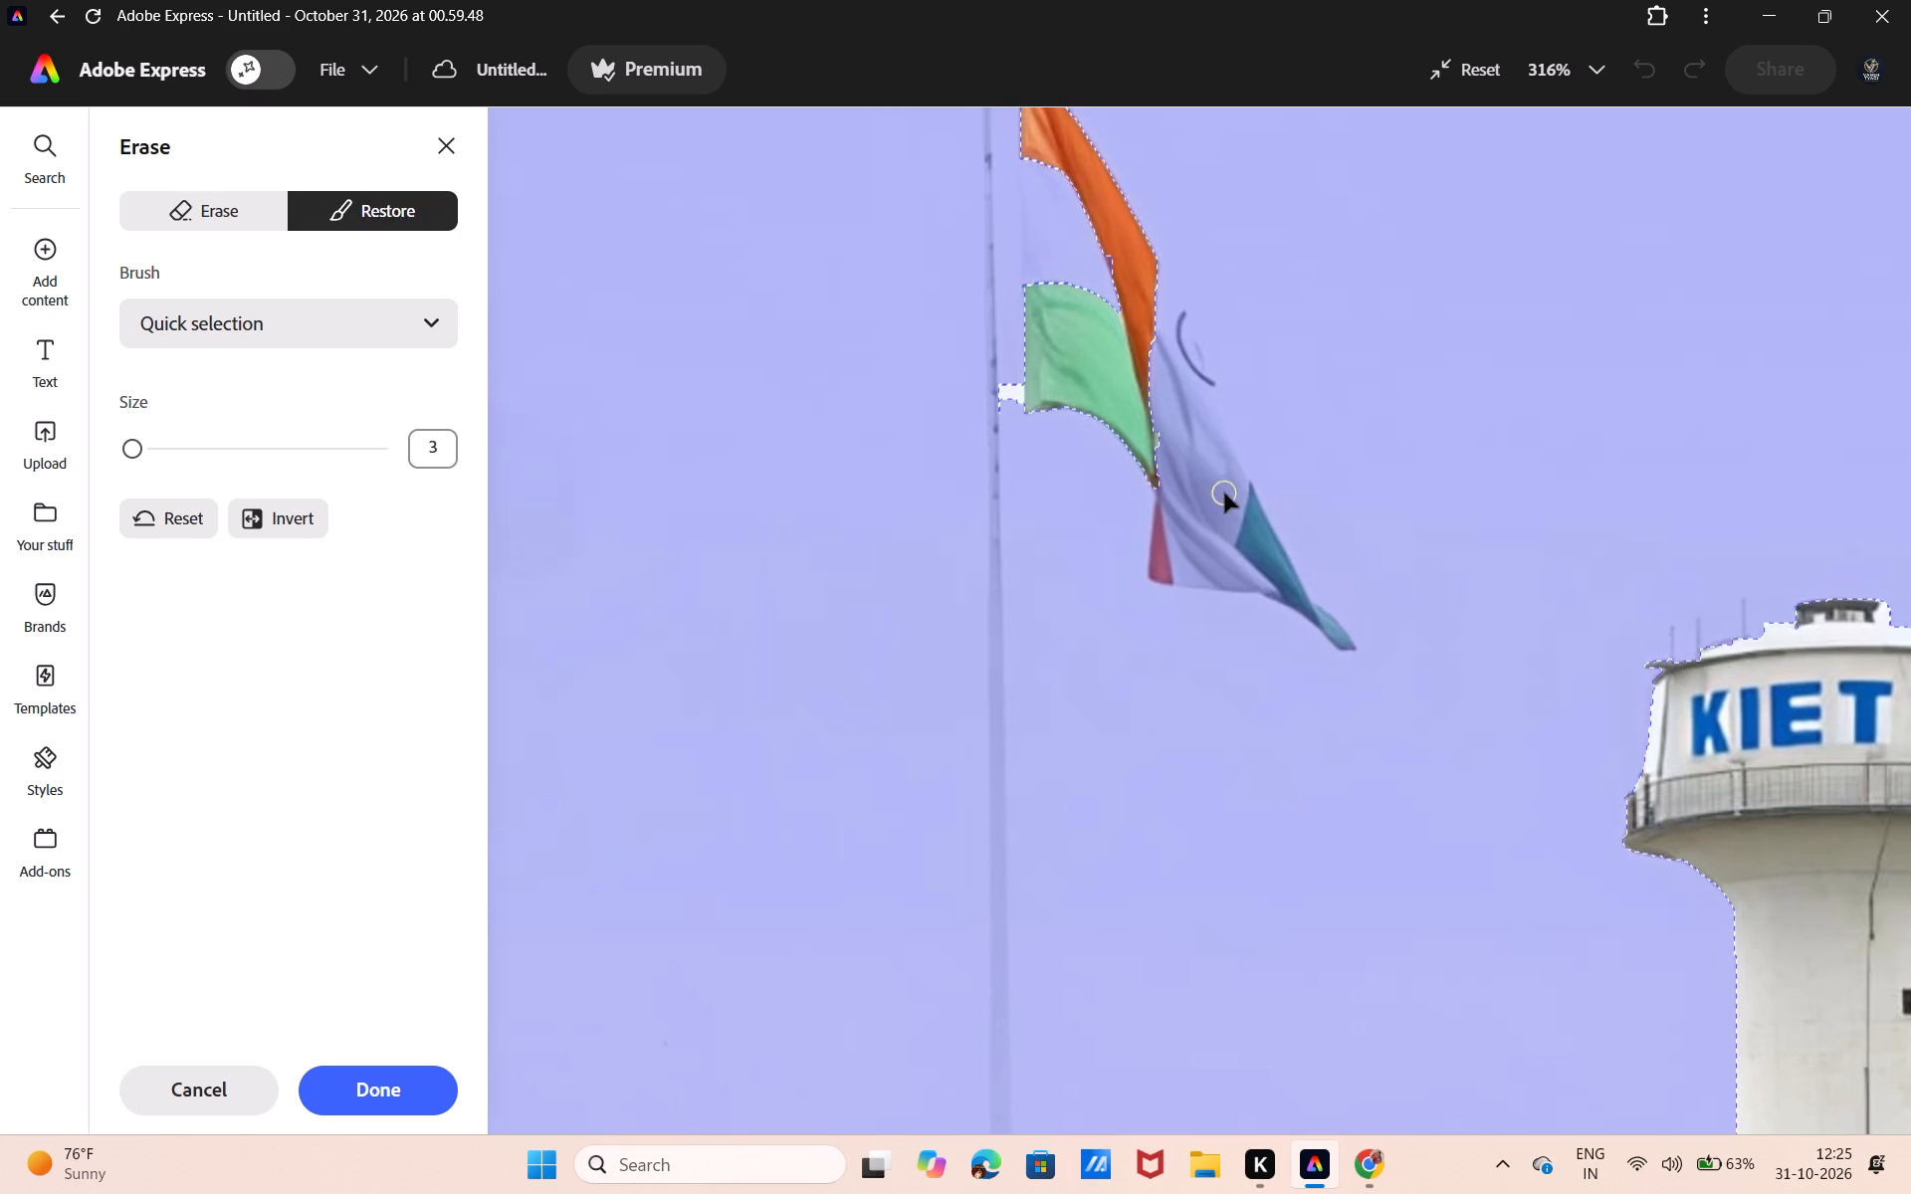
pyautogui.click(1208, 493)
pyautogui.click(1199, 441)
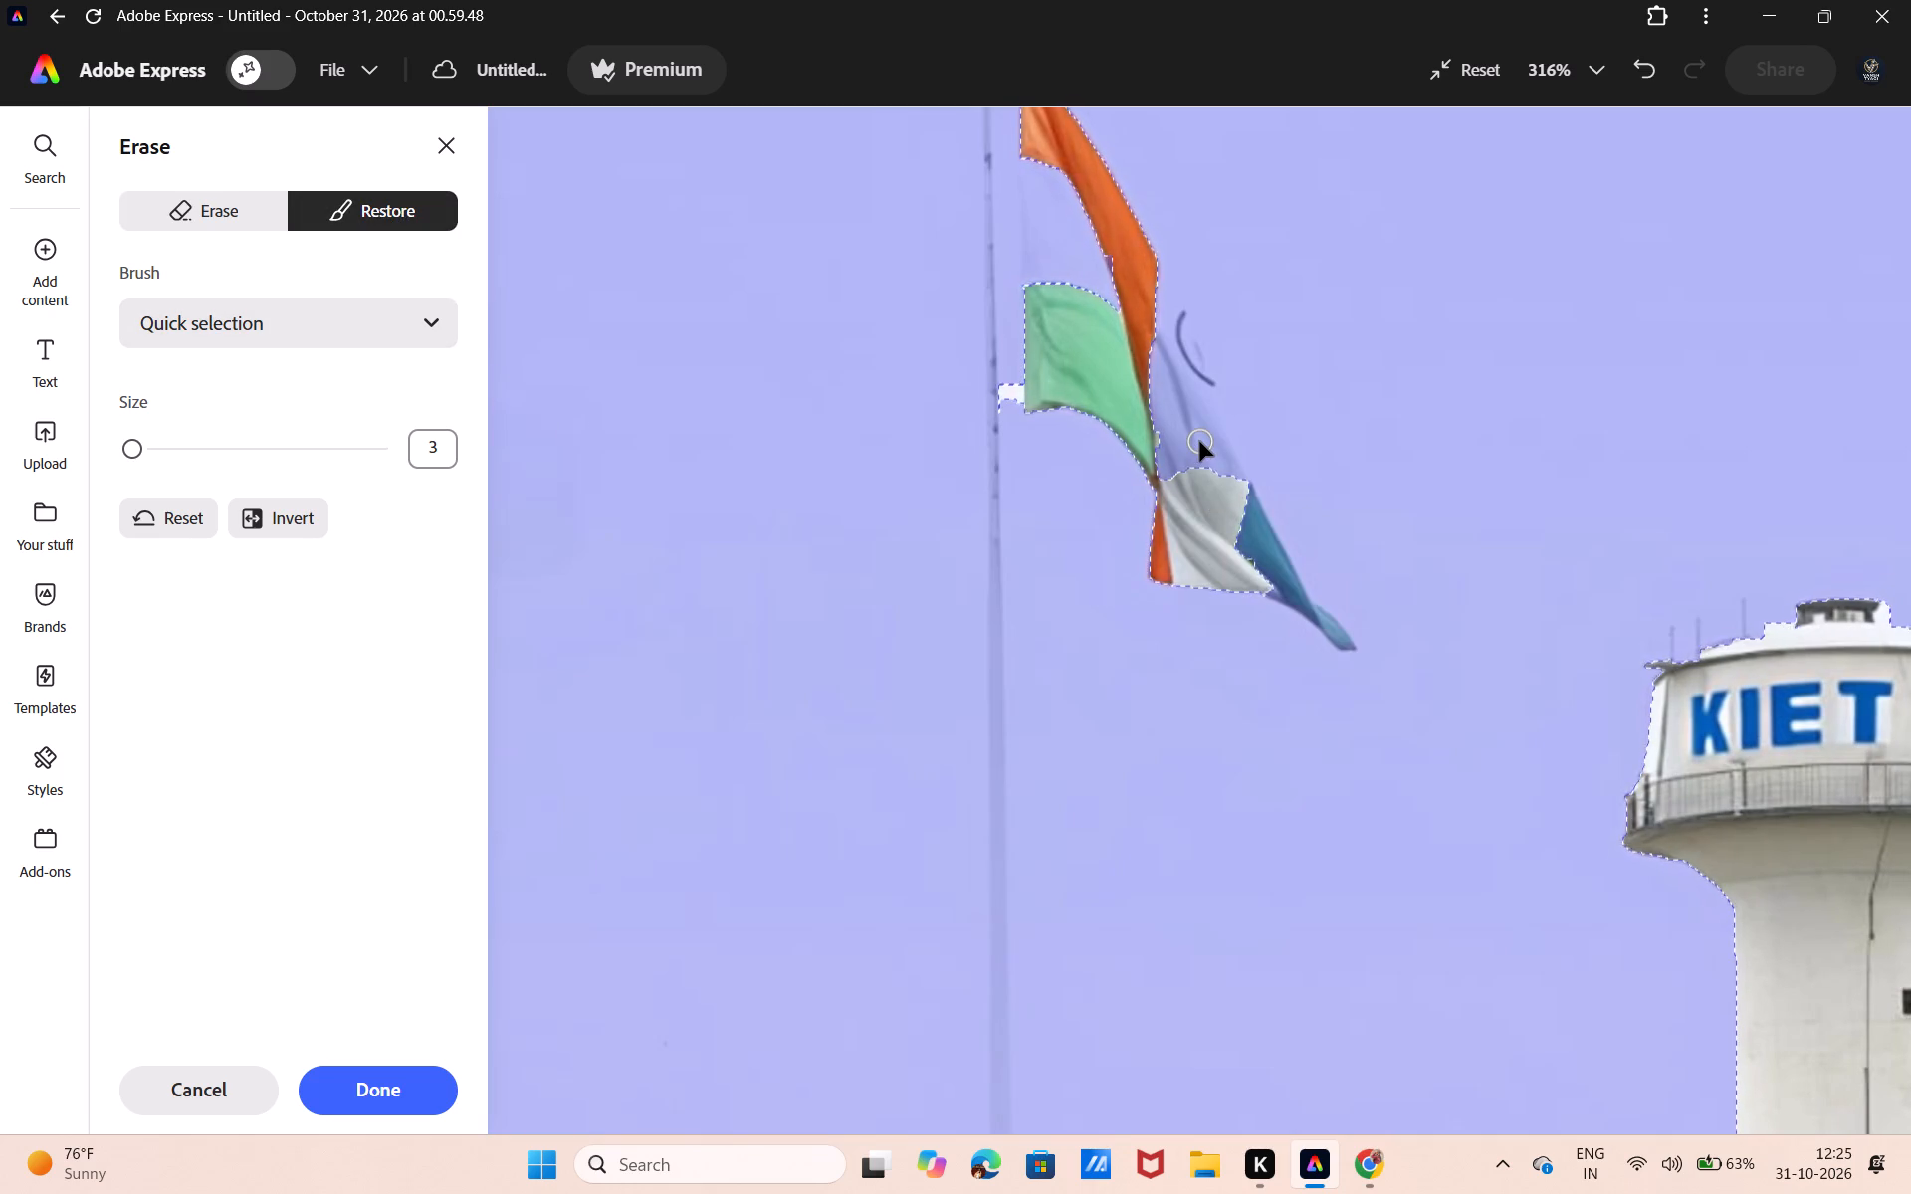
pyautogui.click(1182, 410)
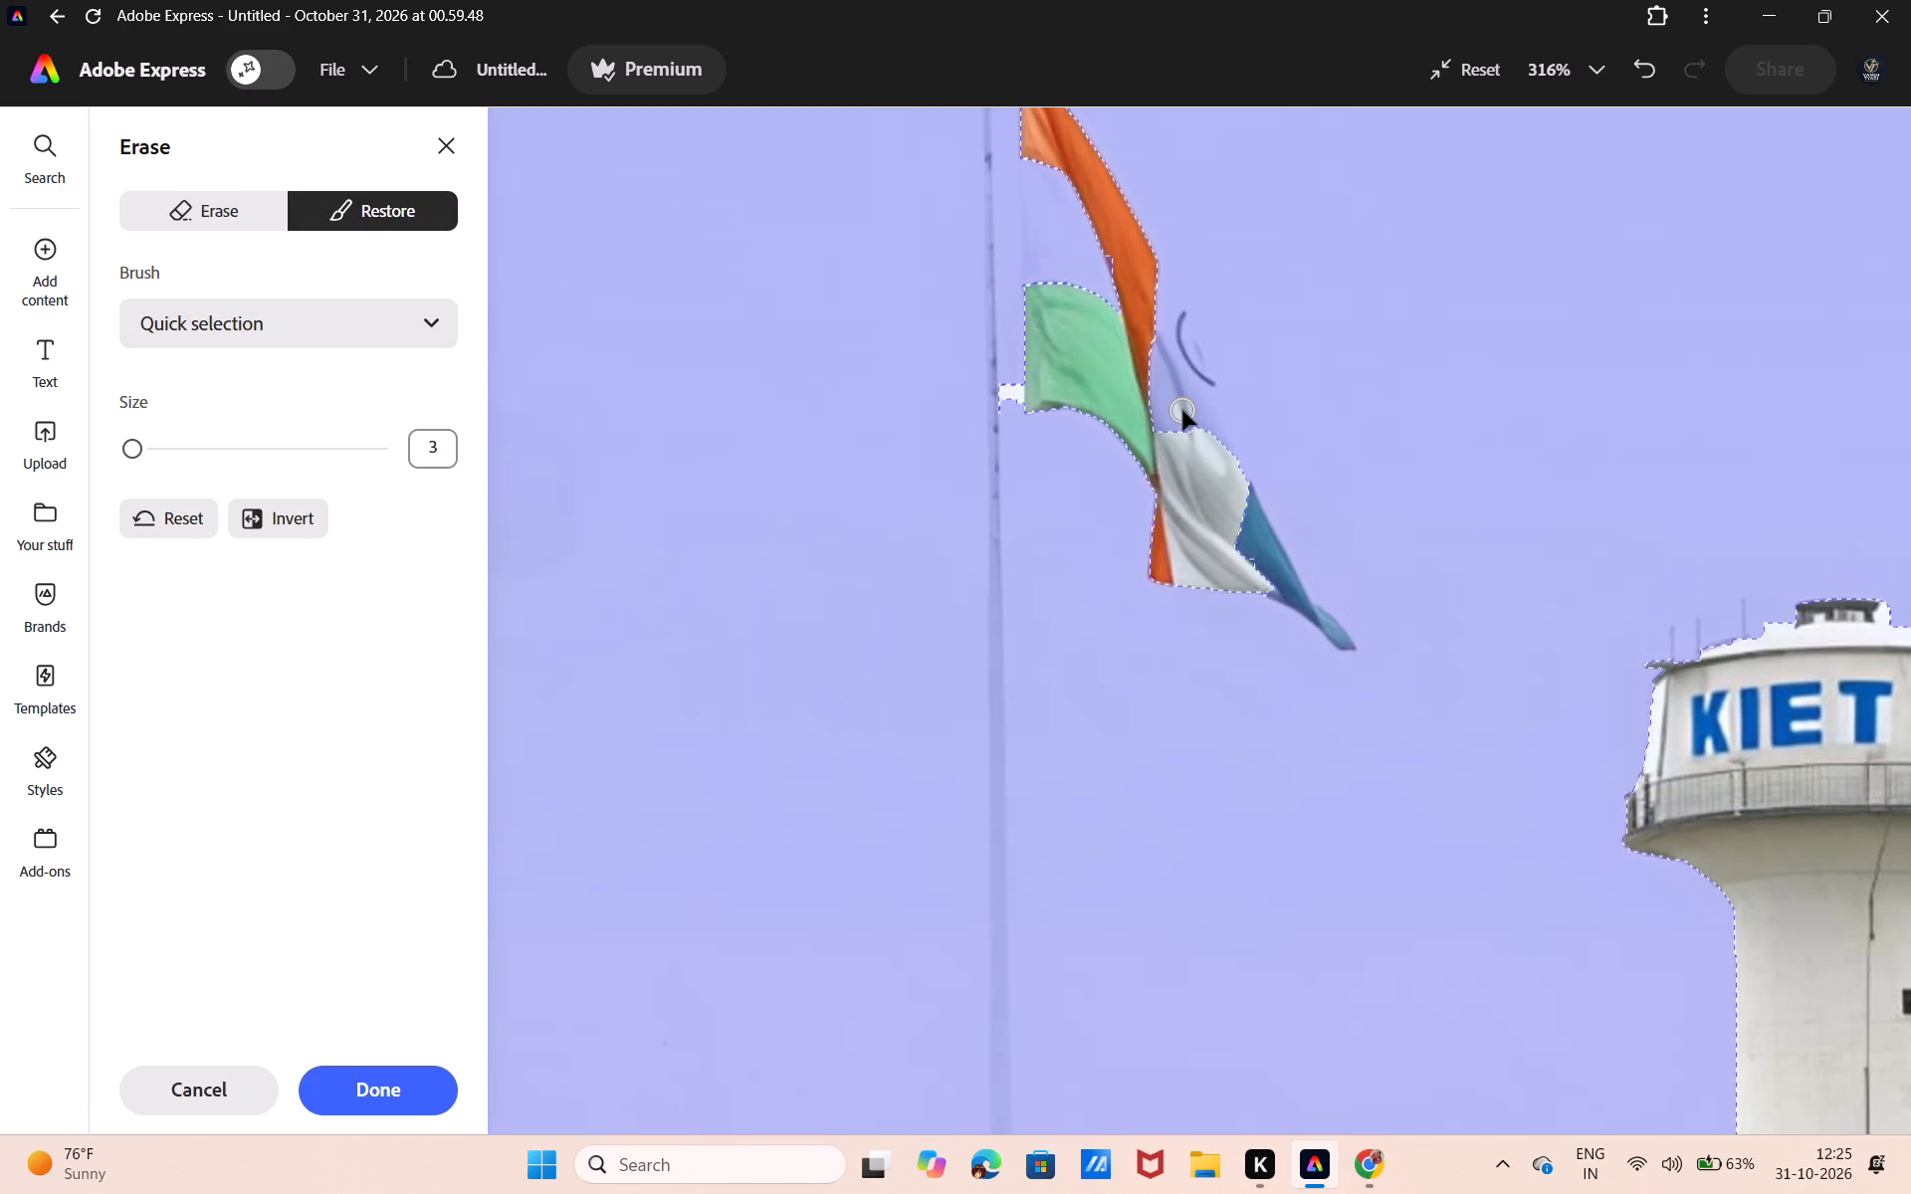
pyautogui.moveTo(1182, 410); pyautogui.dragTo(1175, 373)
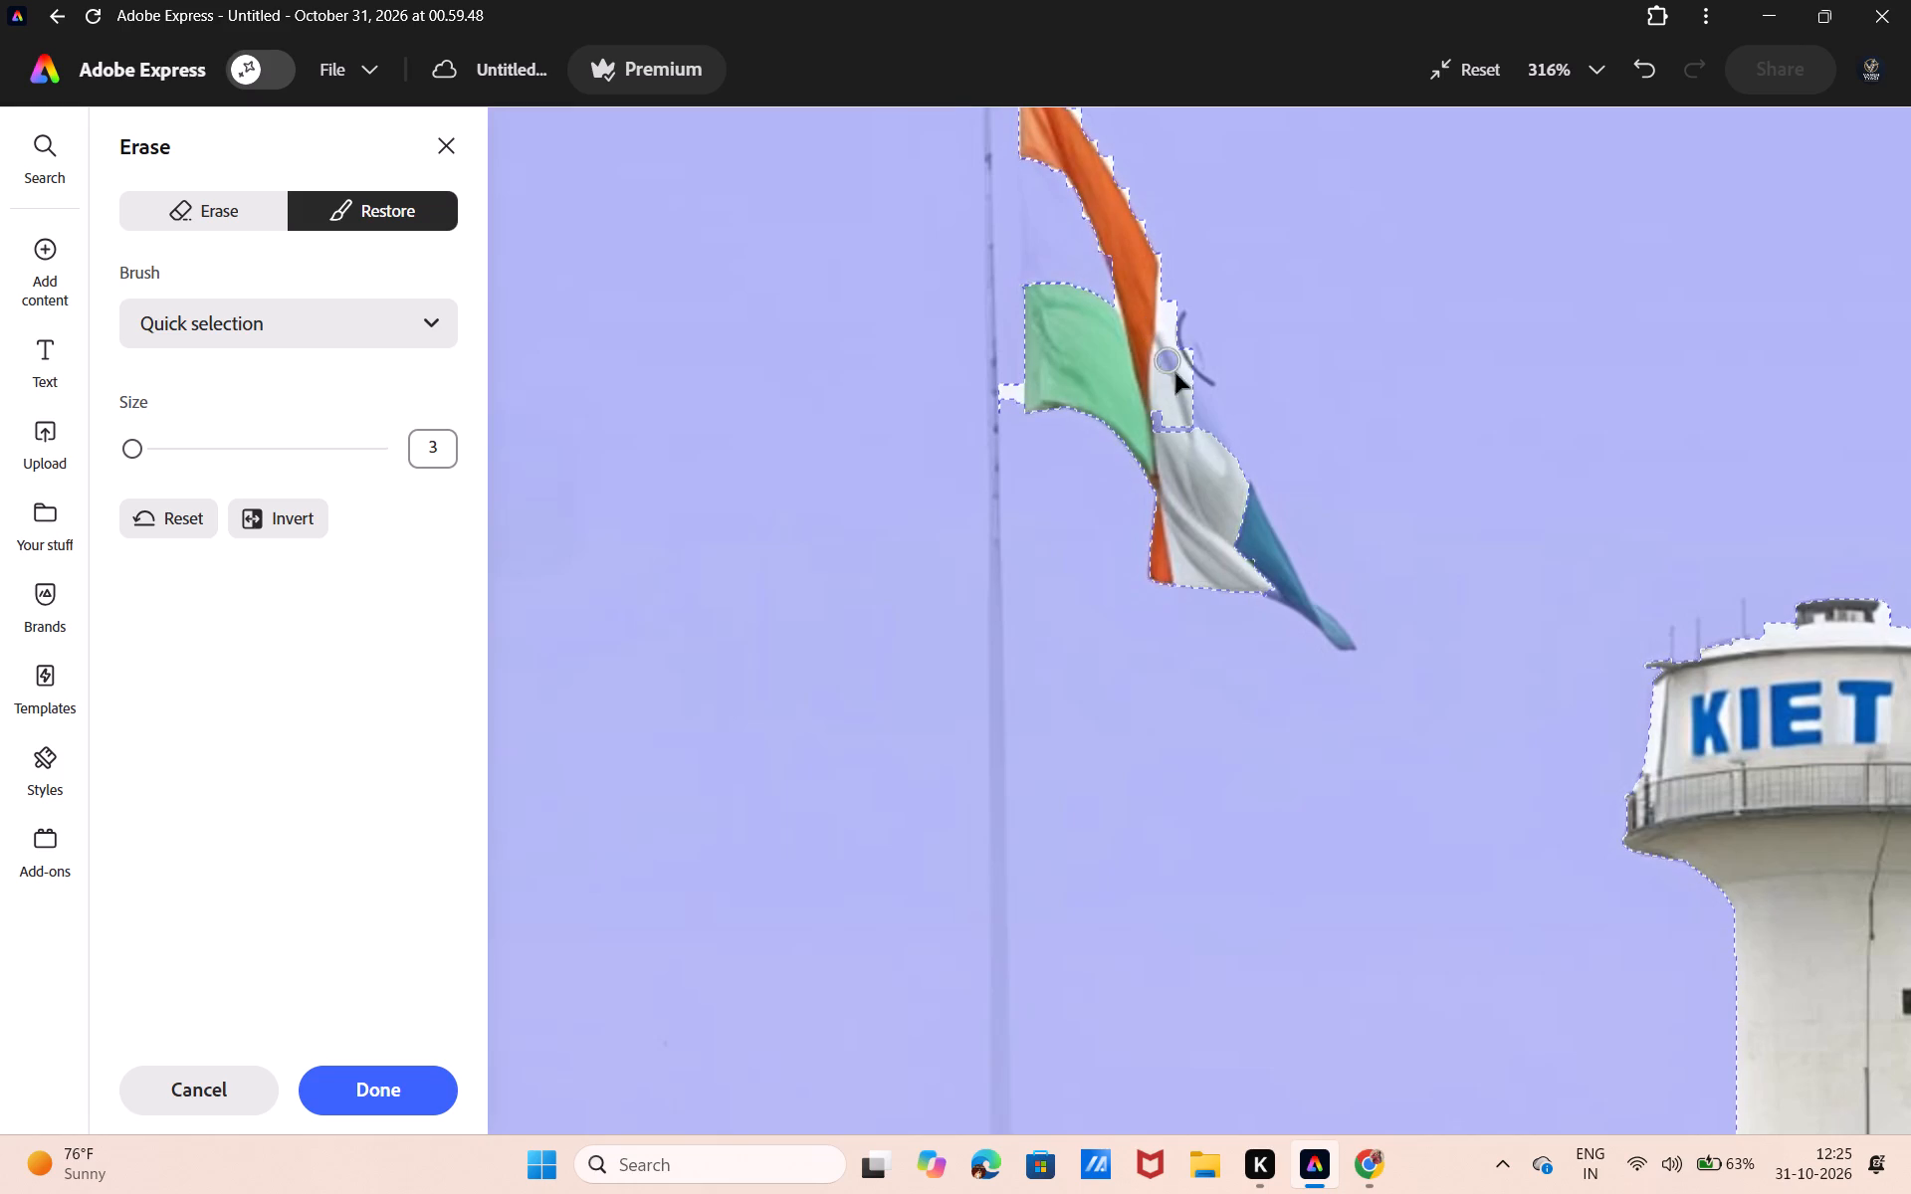
pyautogui.moveTo(1175, 373); pyautogui.dragTo(1207, 414)
pyautogui.moveTo(1196, 386); pyautogui.dragTo(1184, 361)
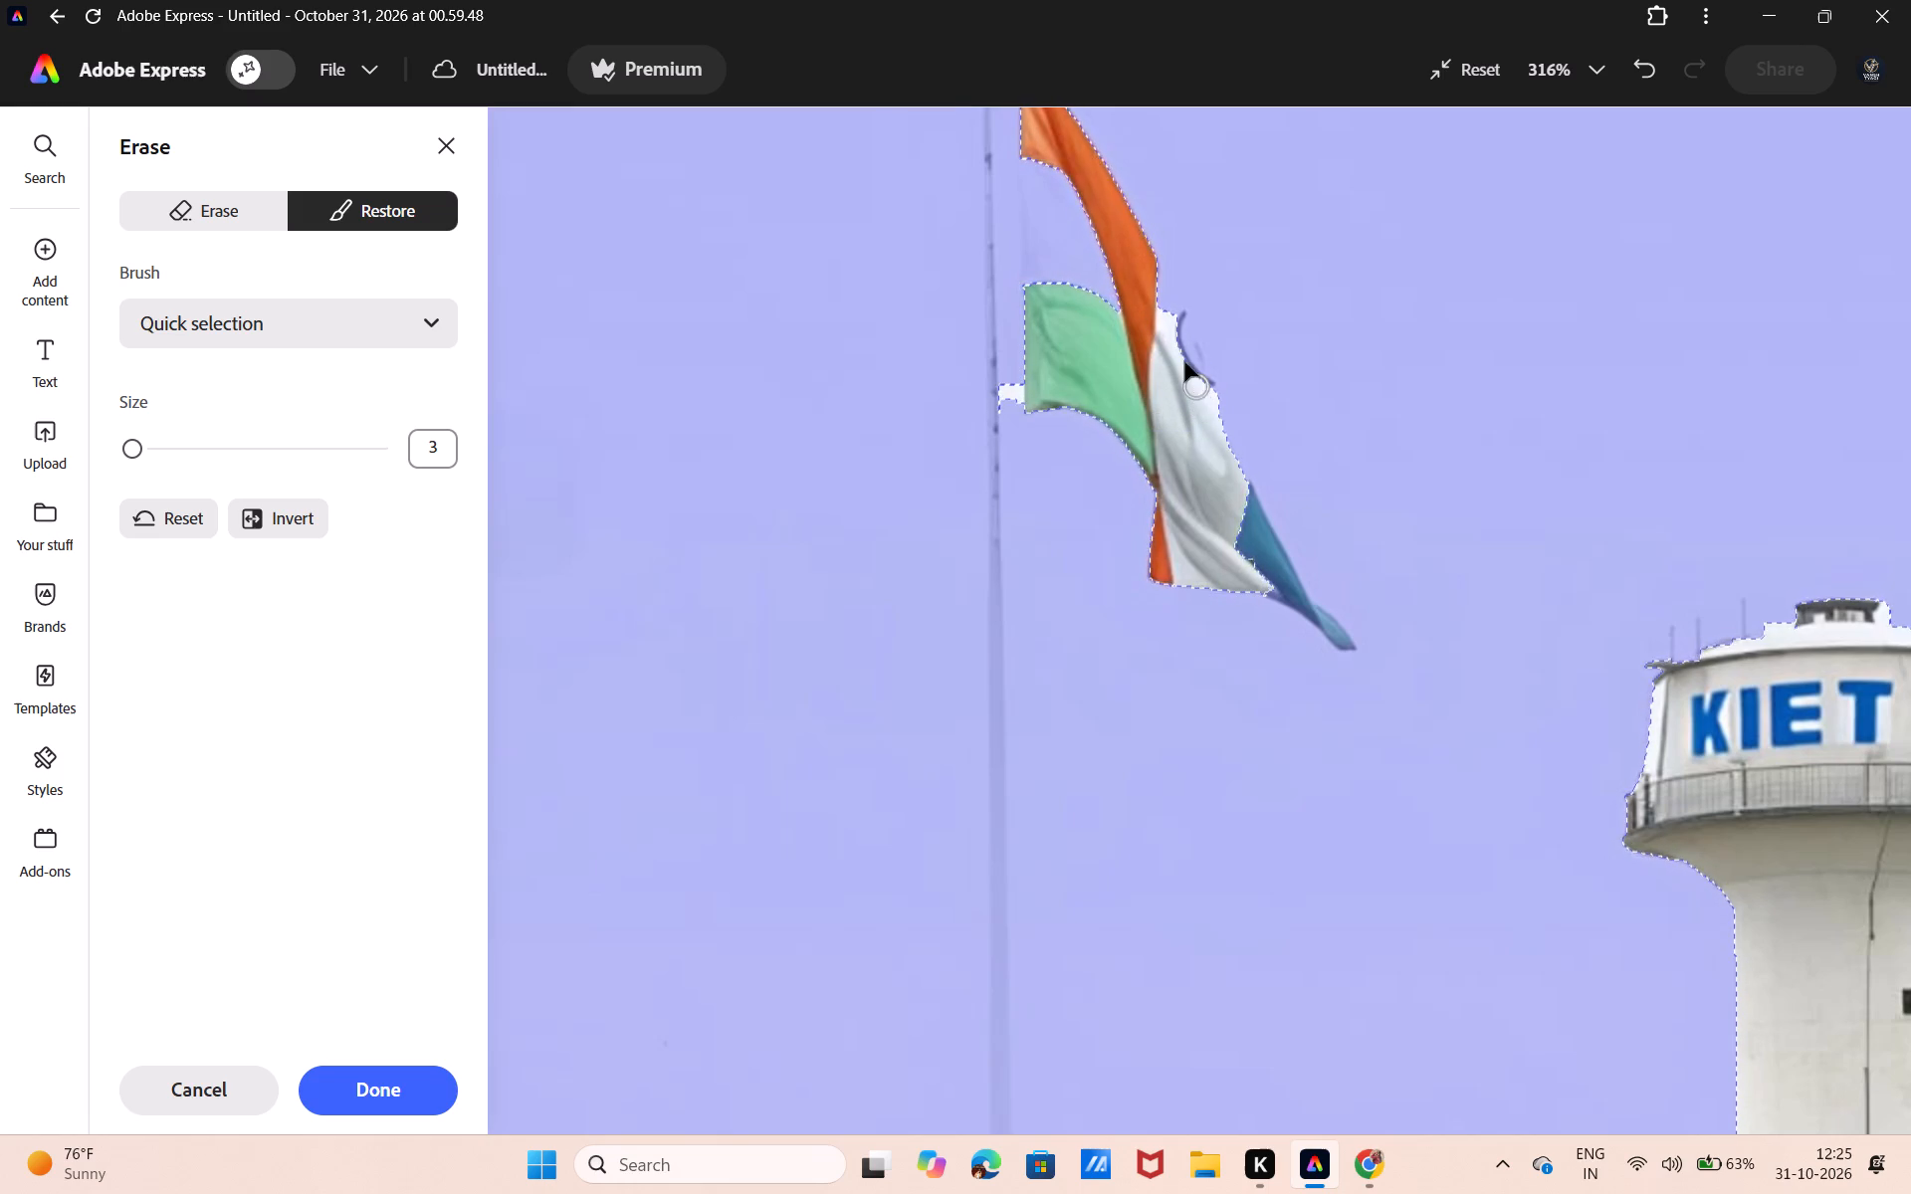
pyautogui.moveTo(1184, 361); pyautogui.dragTo(1158, 298)
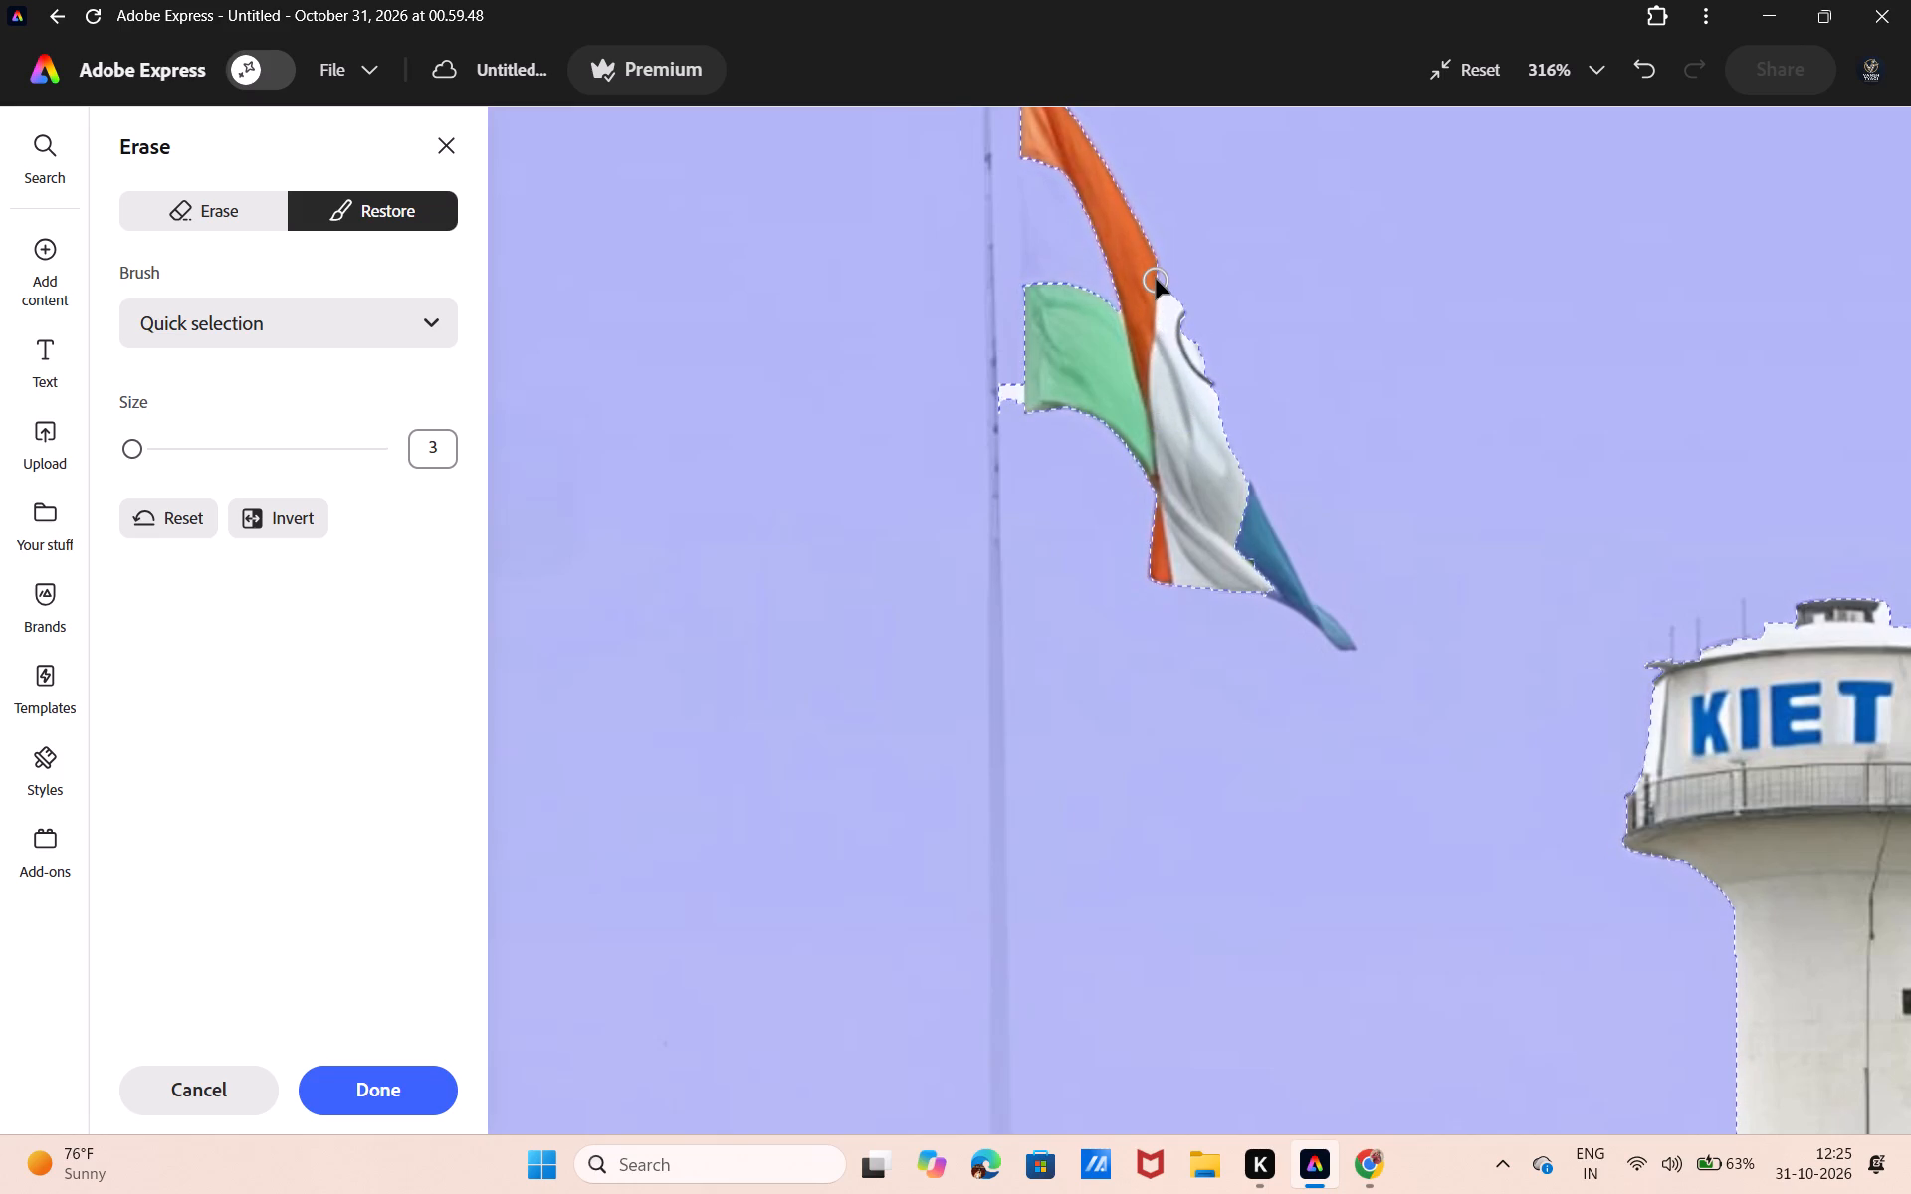
pyautogui.click(1156, 279)
# Restore the green corner and trailing tip at the flag's lower end, reducing the Quick selection brush size to 1 for the tip.
pyautogui.click(1253, 528)
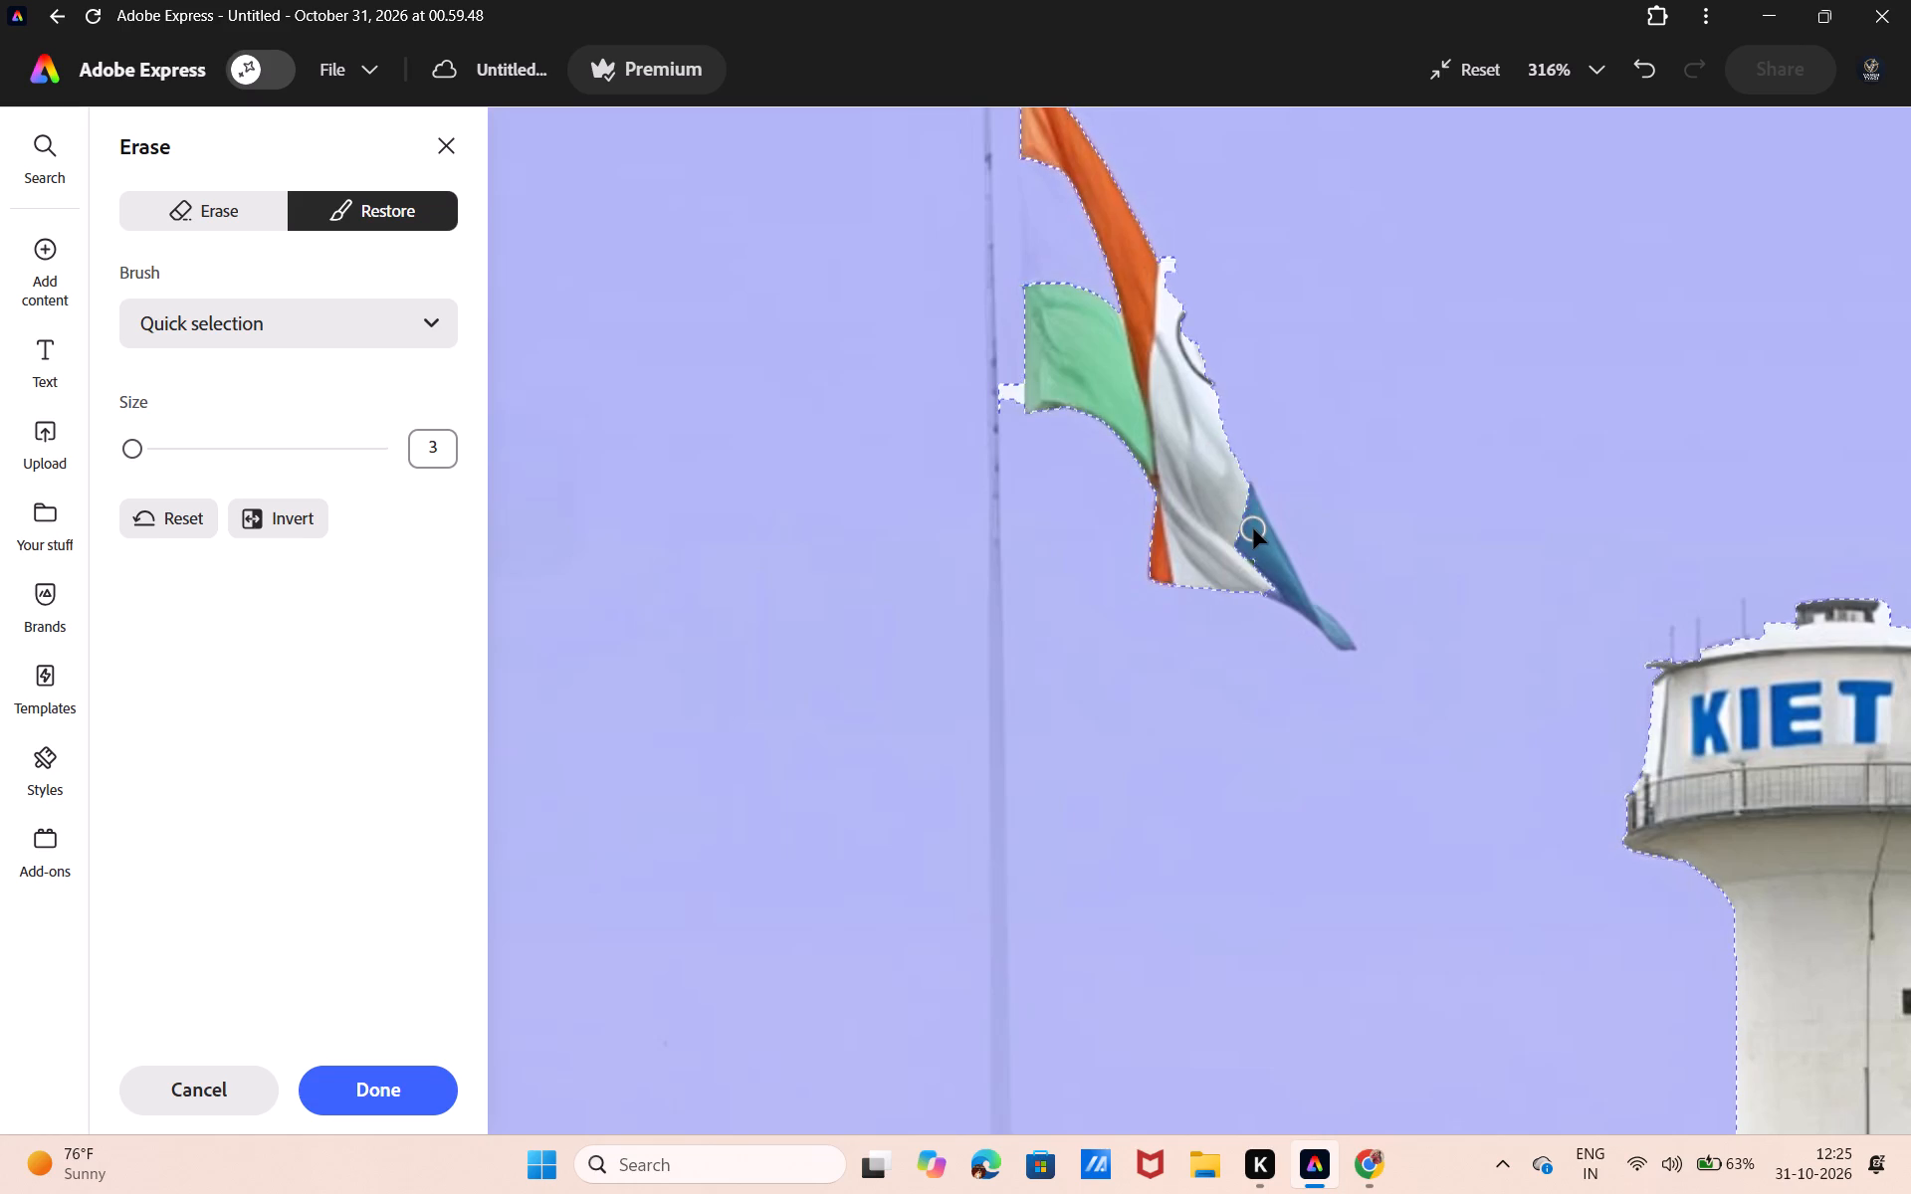
pyautogui.click(1292, 590)
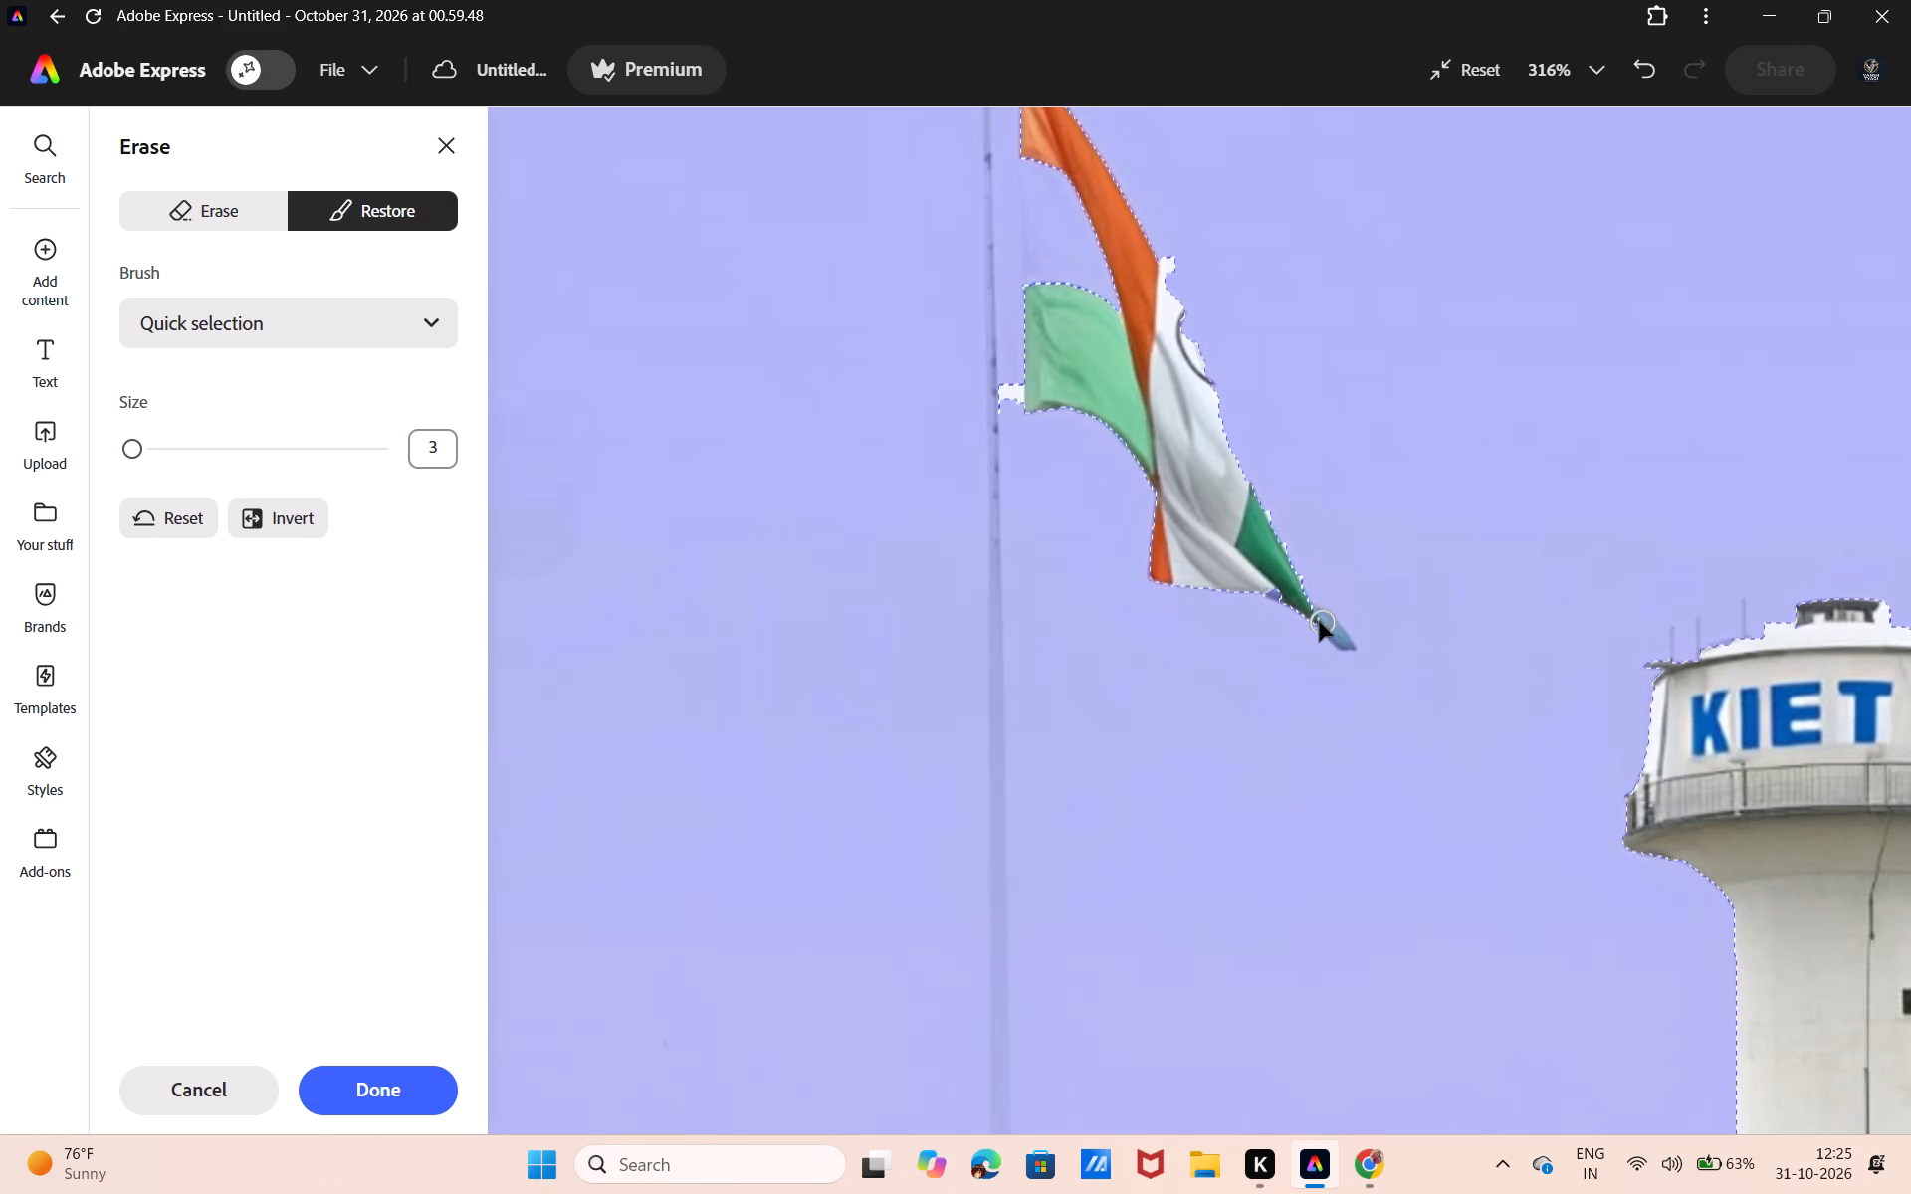
pyautogui.click(451, 441)
pyautogui.press('BackSpace')
pyautogui.press('1')
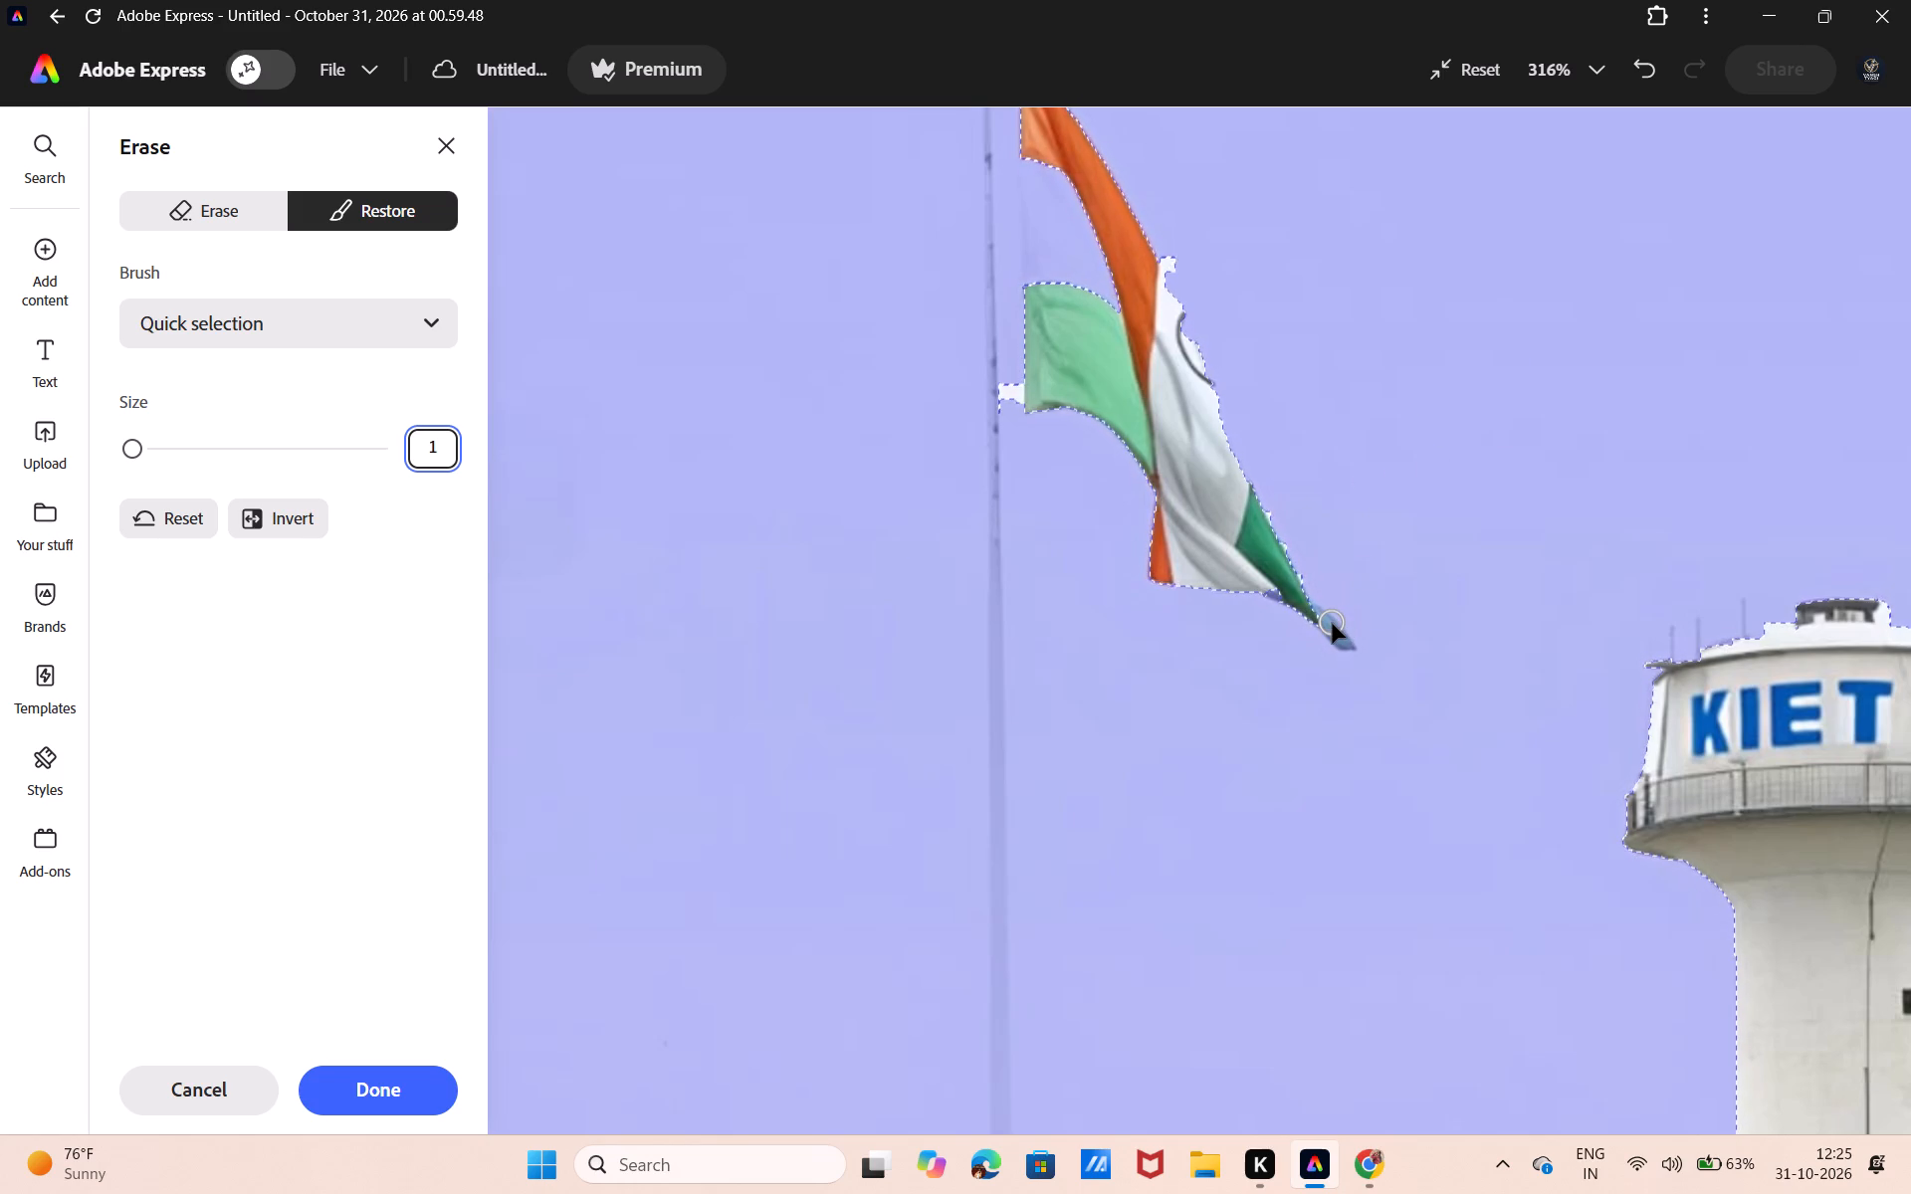
pyautogui.click(415, 743)
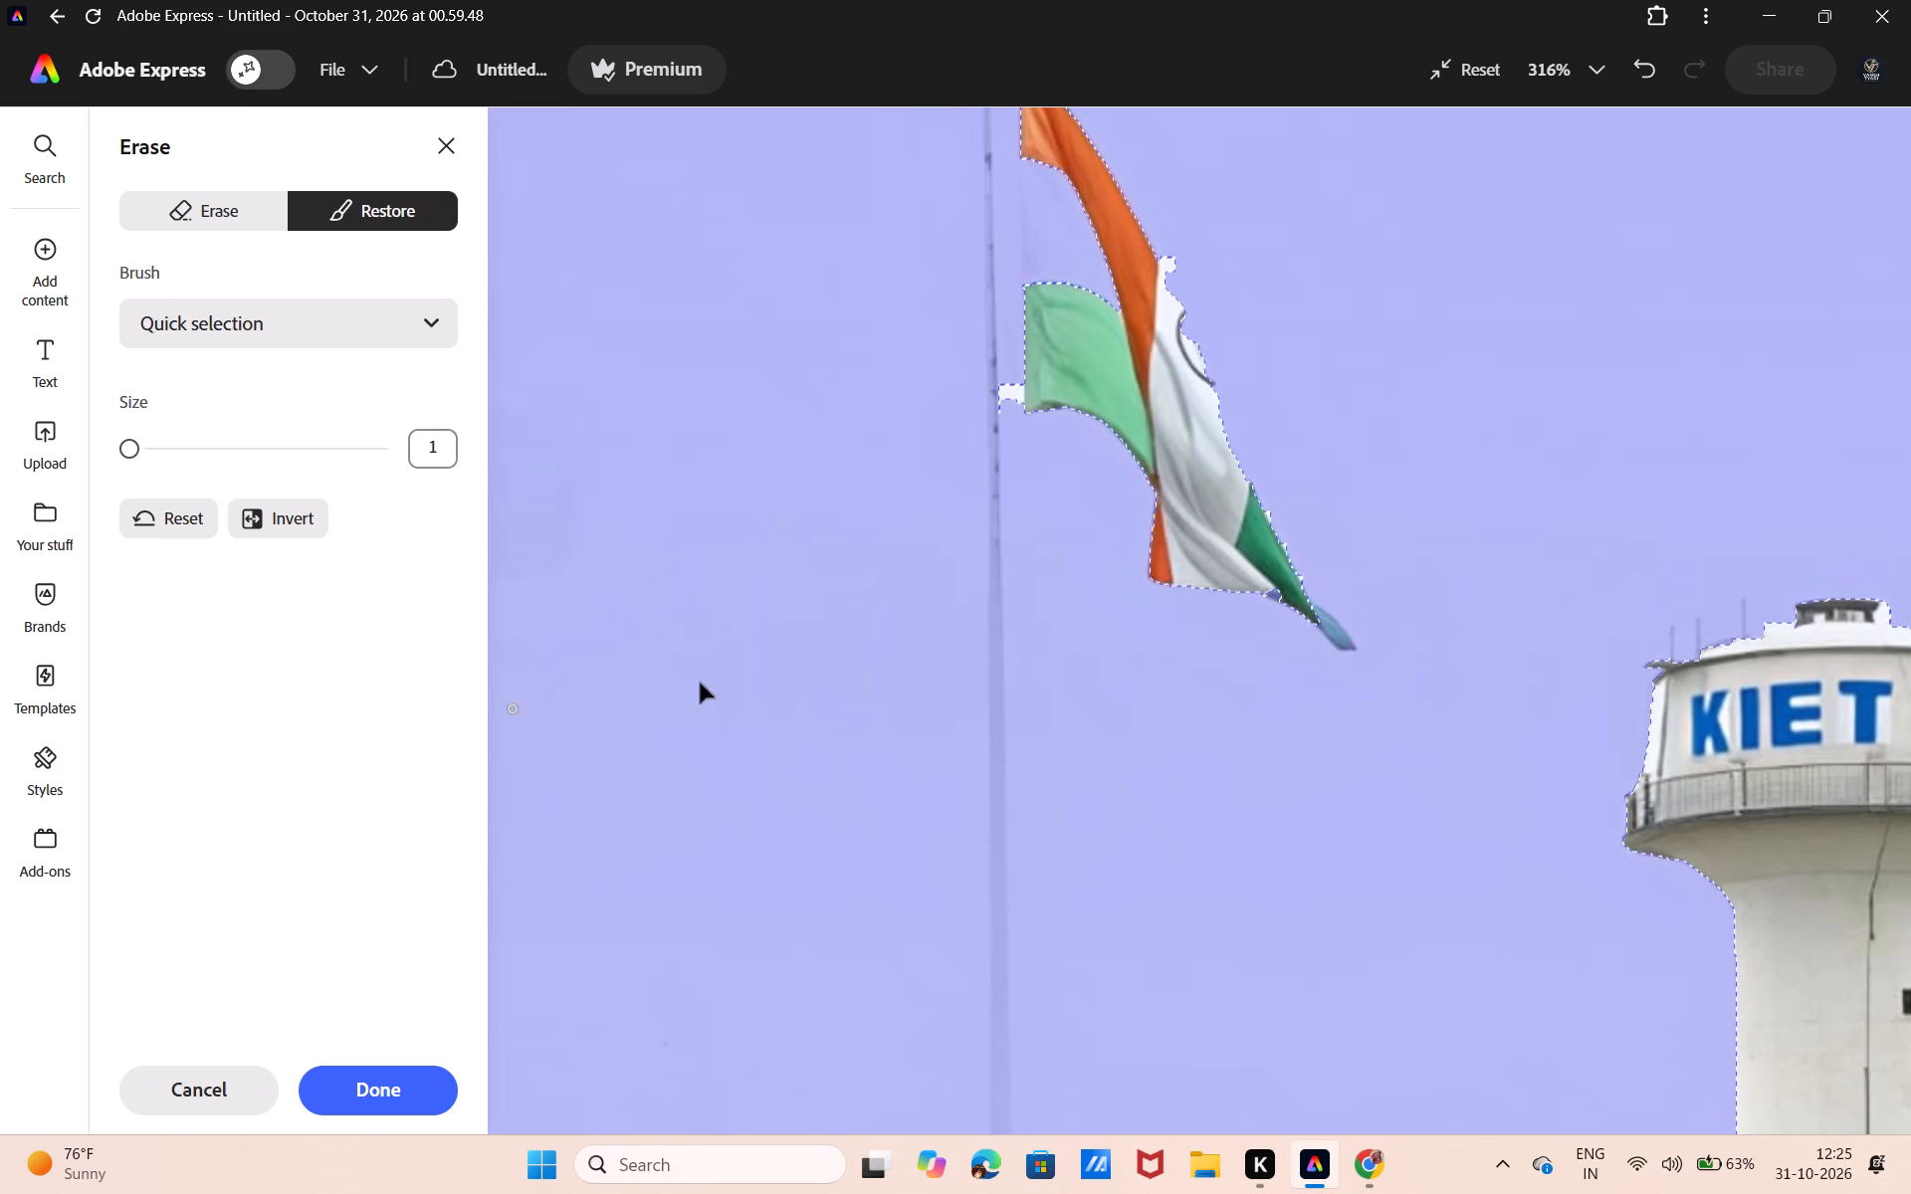
pyautogui.click(1327, 622)
pyautogui.doubleClick(1327, 622)
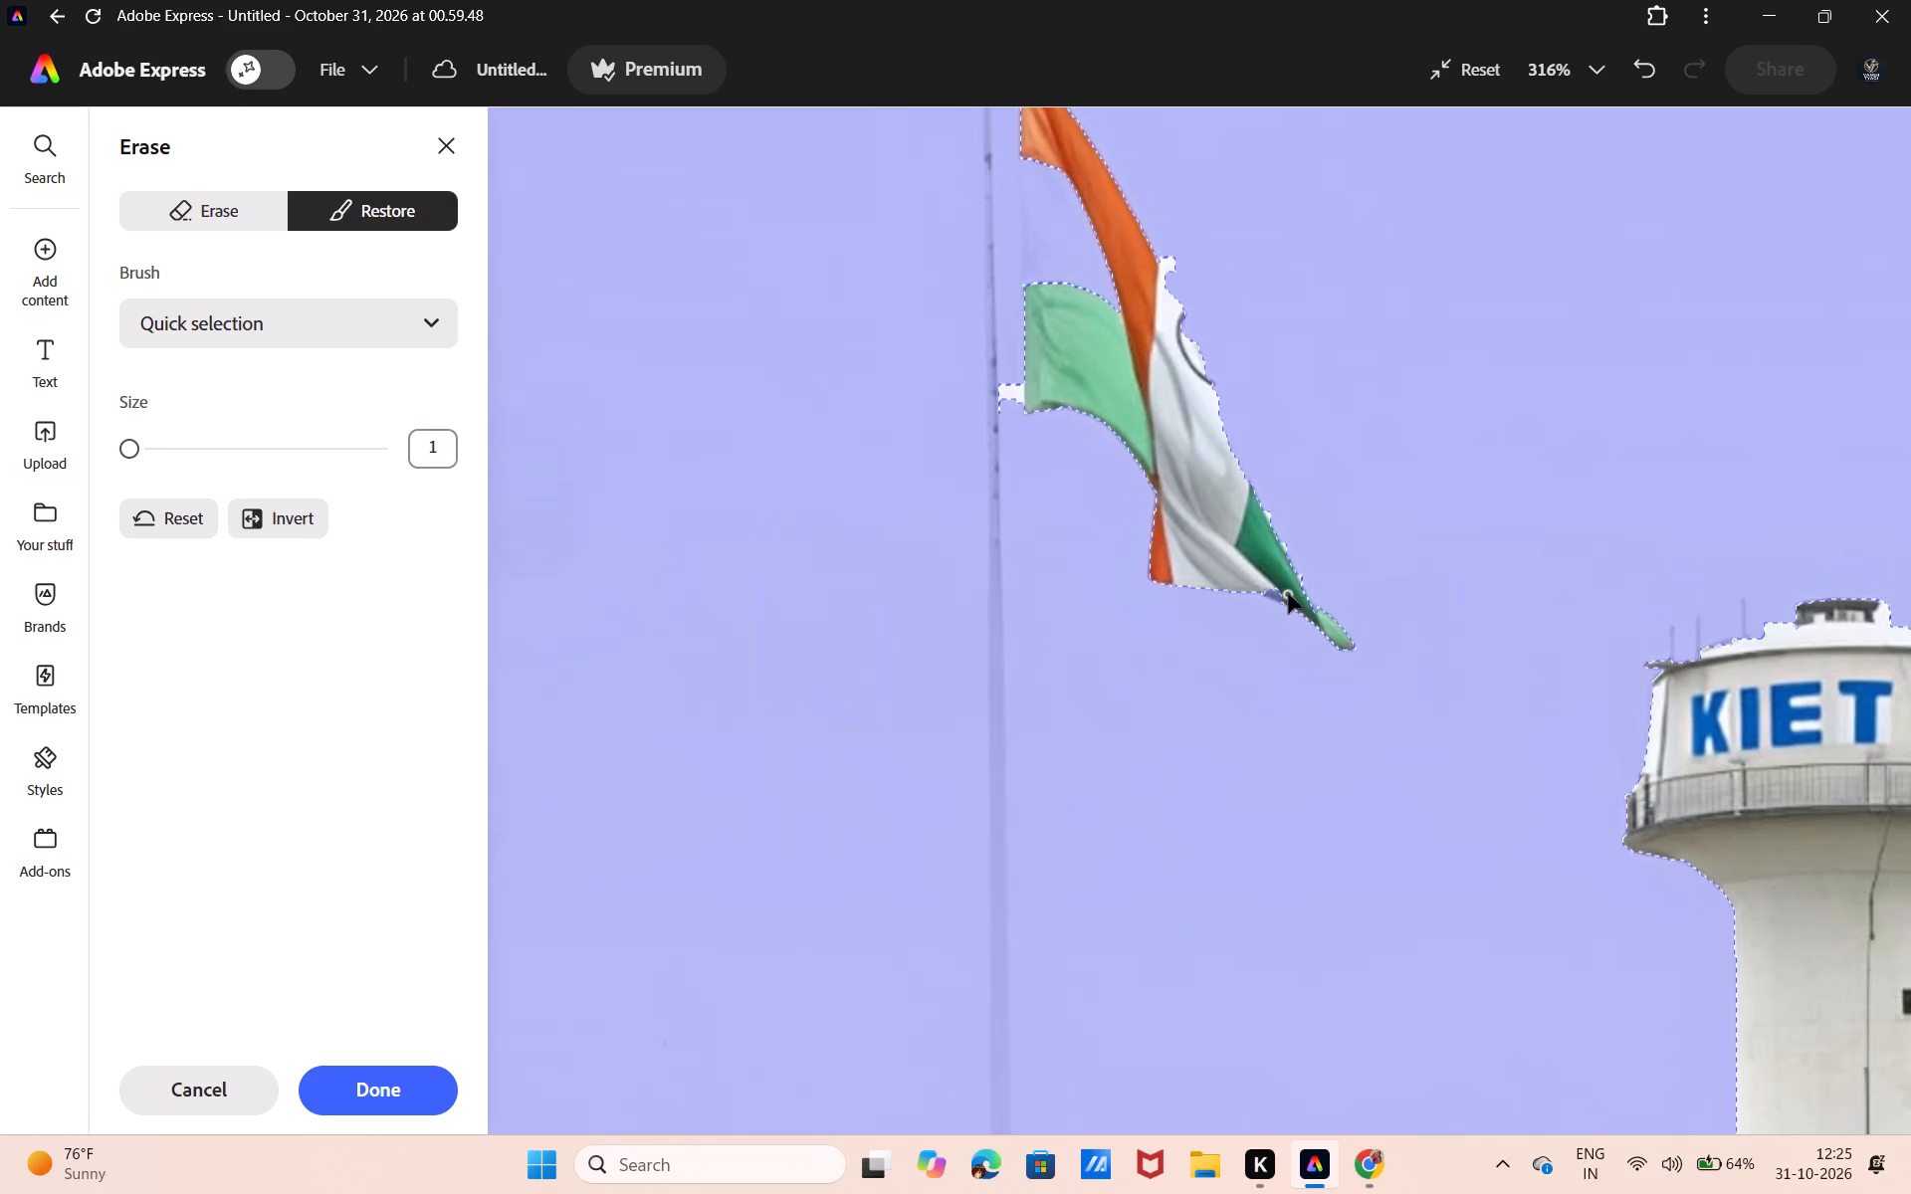
pyautogui.click(1276, 591)
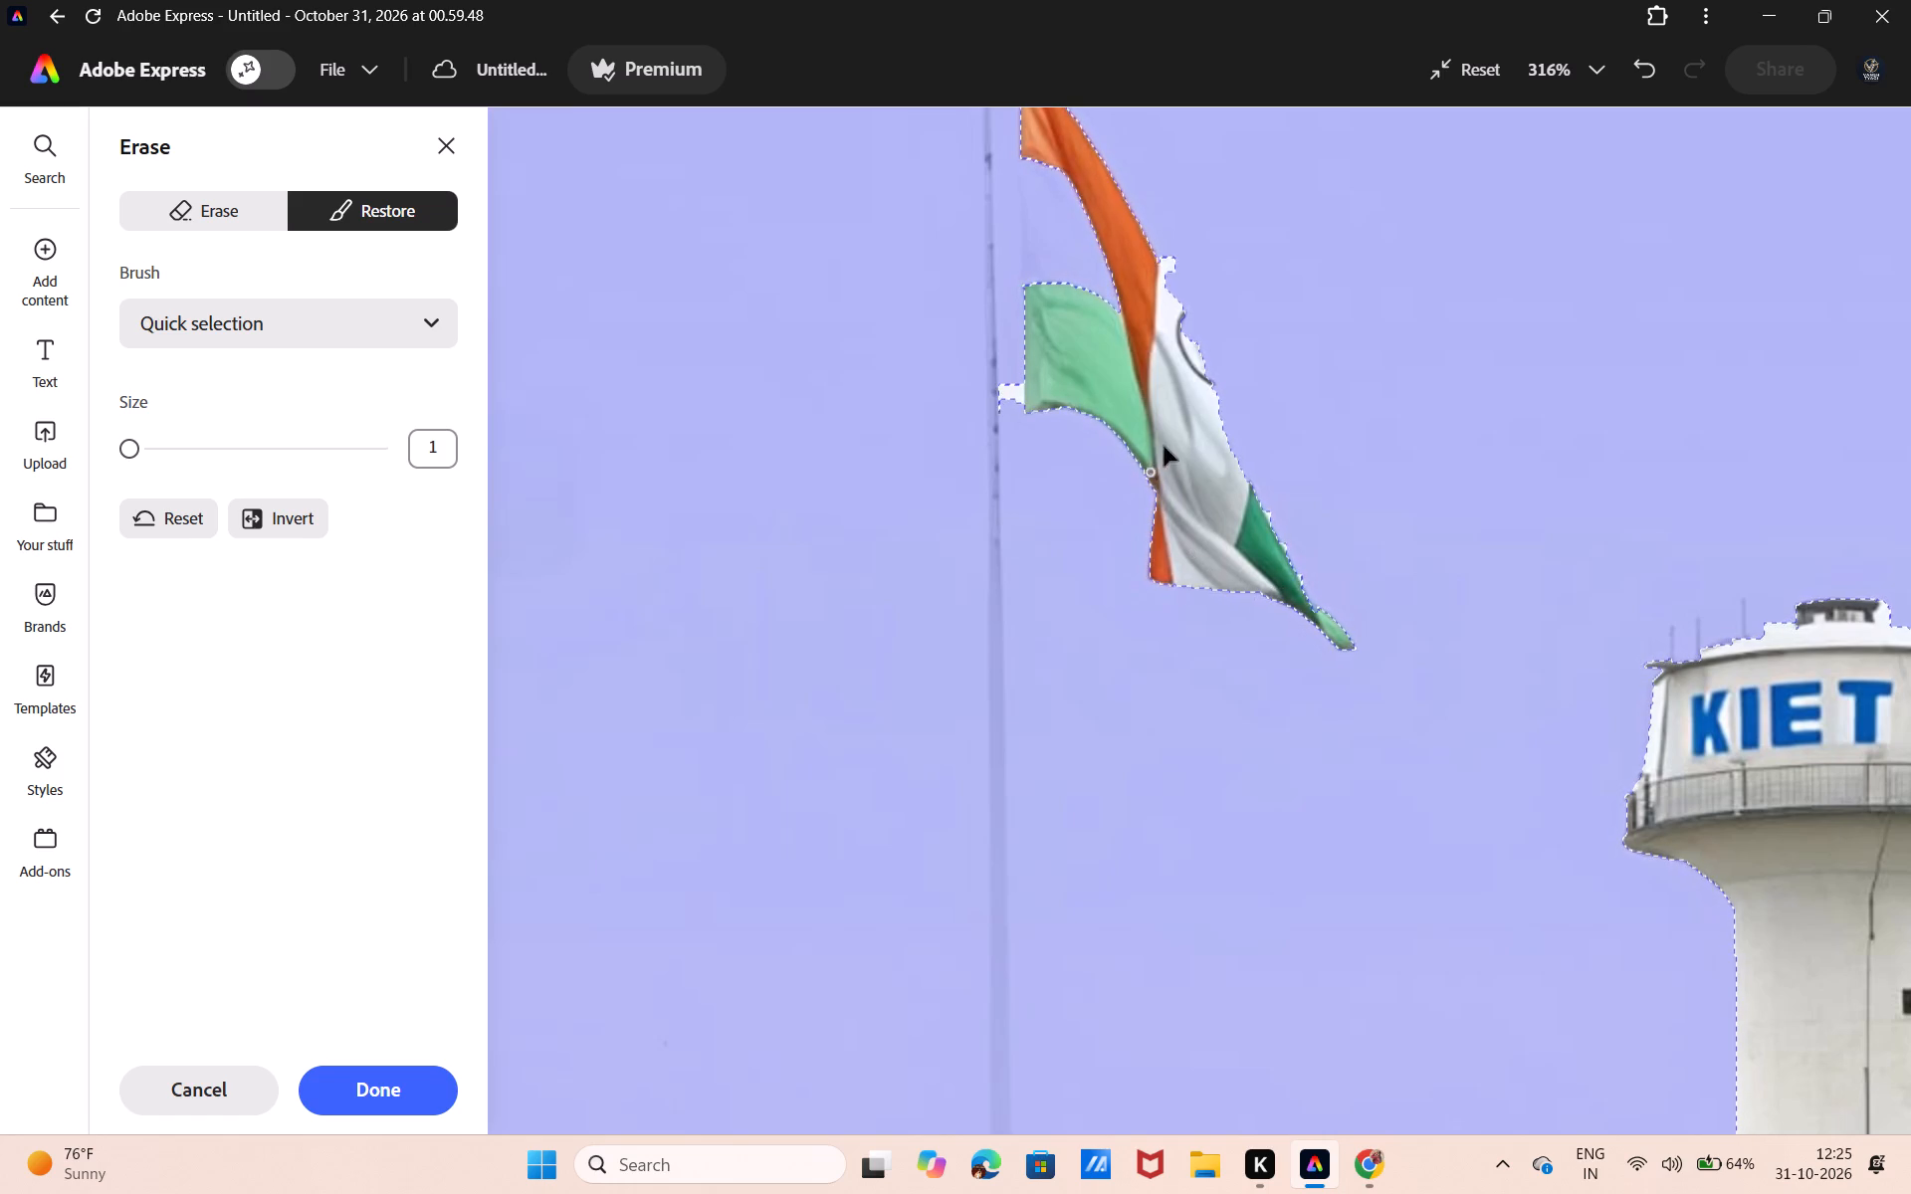
# Restore the flag's white band between the orange and green stripes beside the pole, including the edge along the hoist.
pyautogui.click(1162, 285)
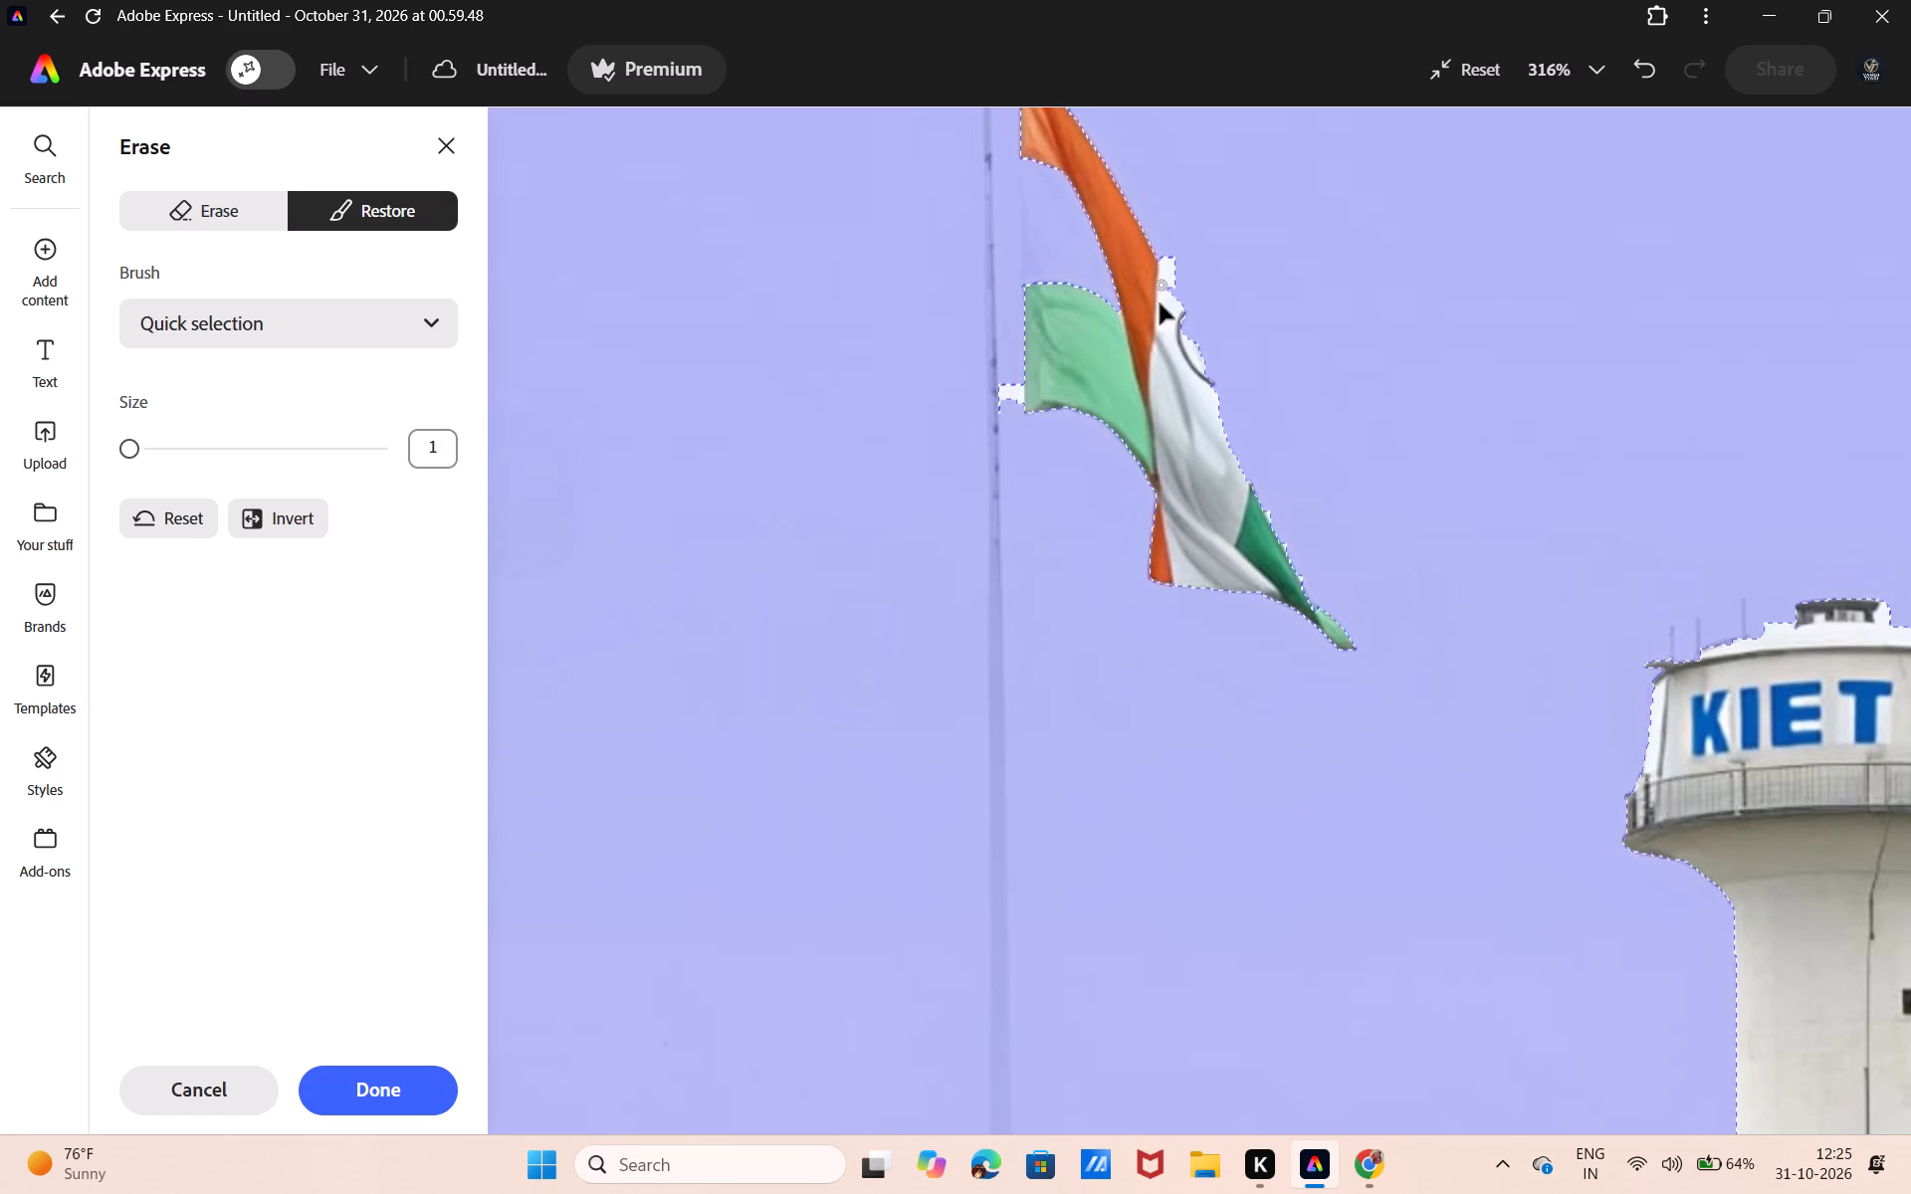
pyautogui.click(1075, 270)
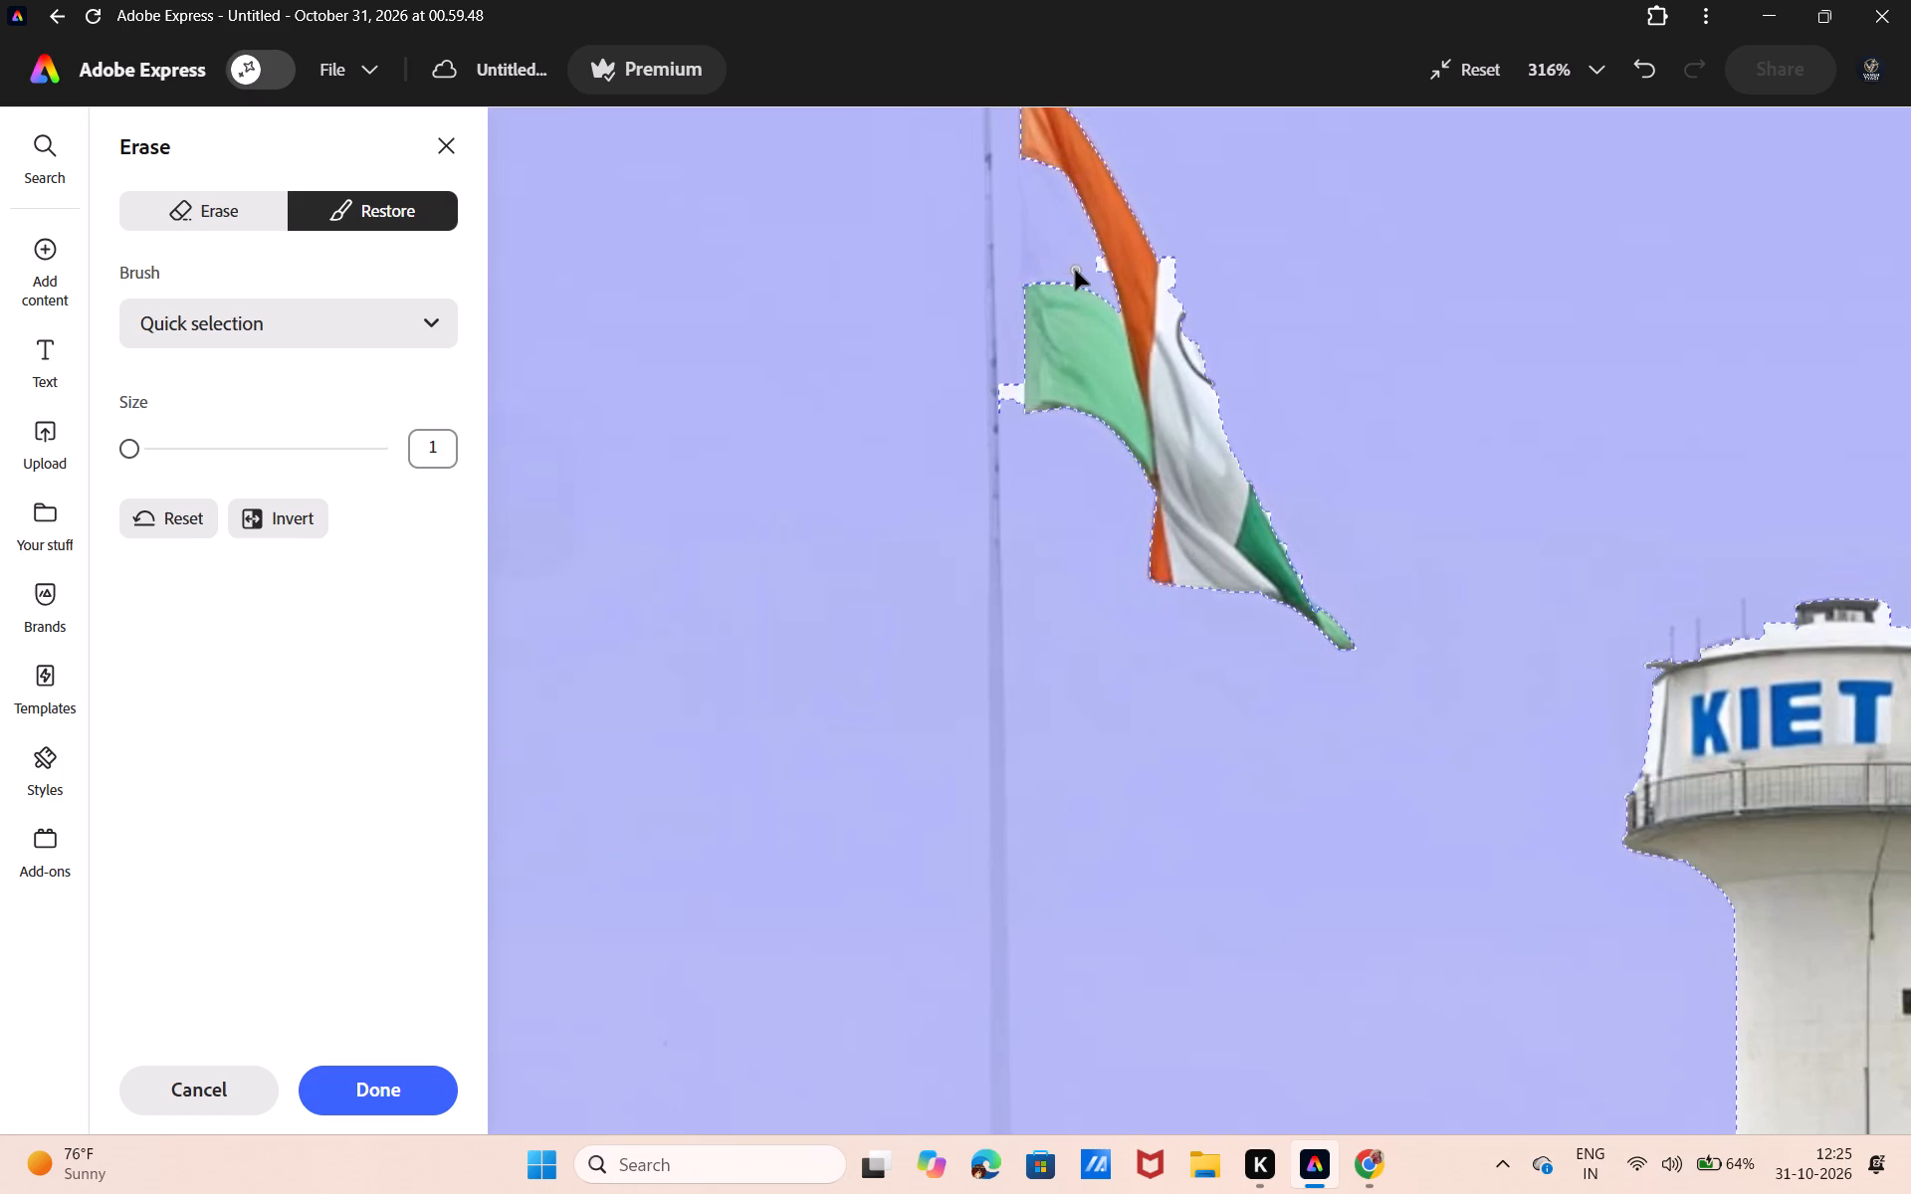
pyautogui.moveTo(1075, 270); pyautogui.dragTo(1075, 242)
pyautogui.moveTo(1082, 257); pyautogui.dragTo(1065, 97)
pyautogui.moveTo(1047, 157); pyautogui.dragTo(1046, 158)
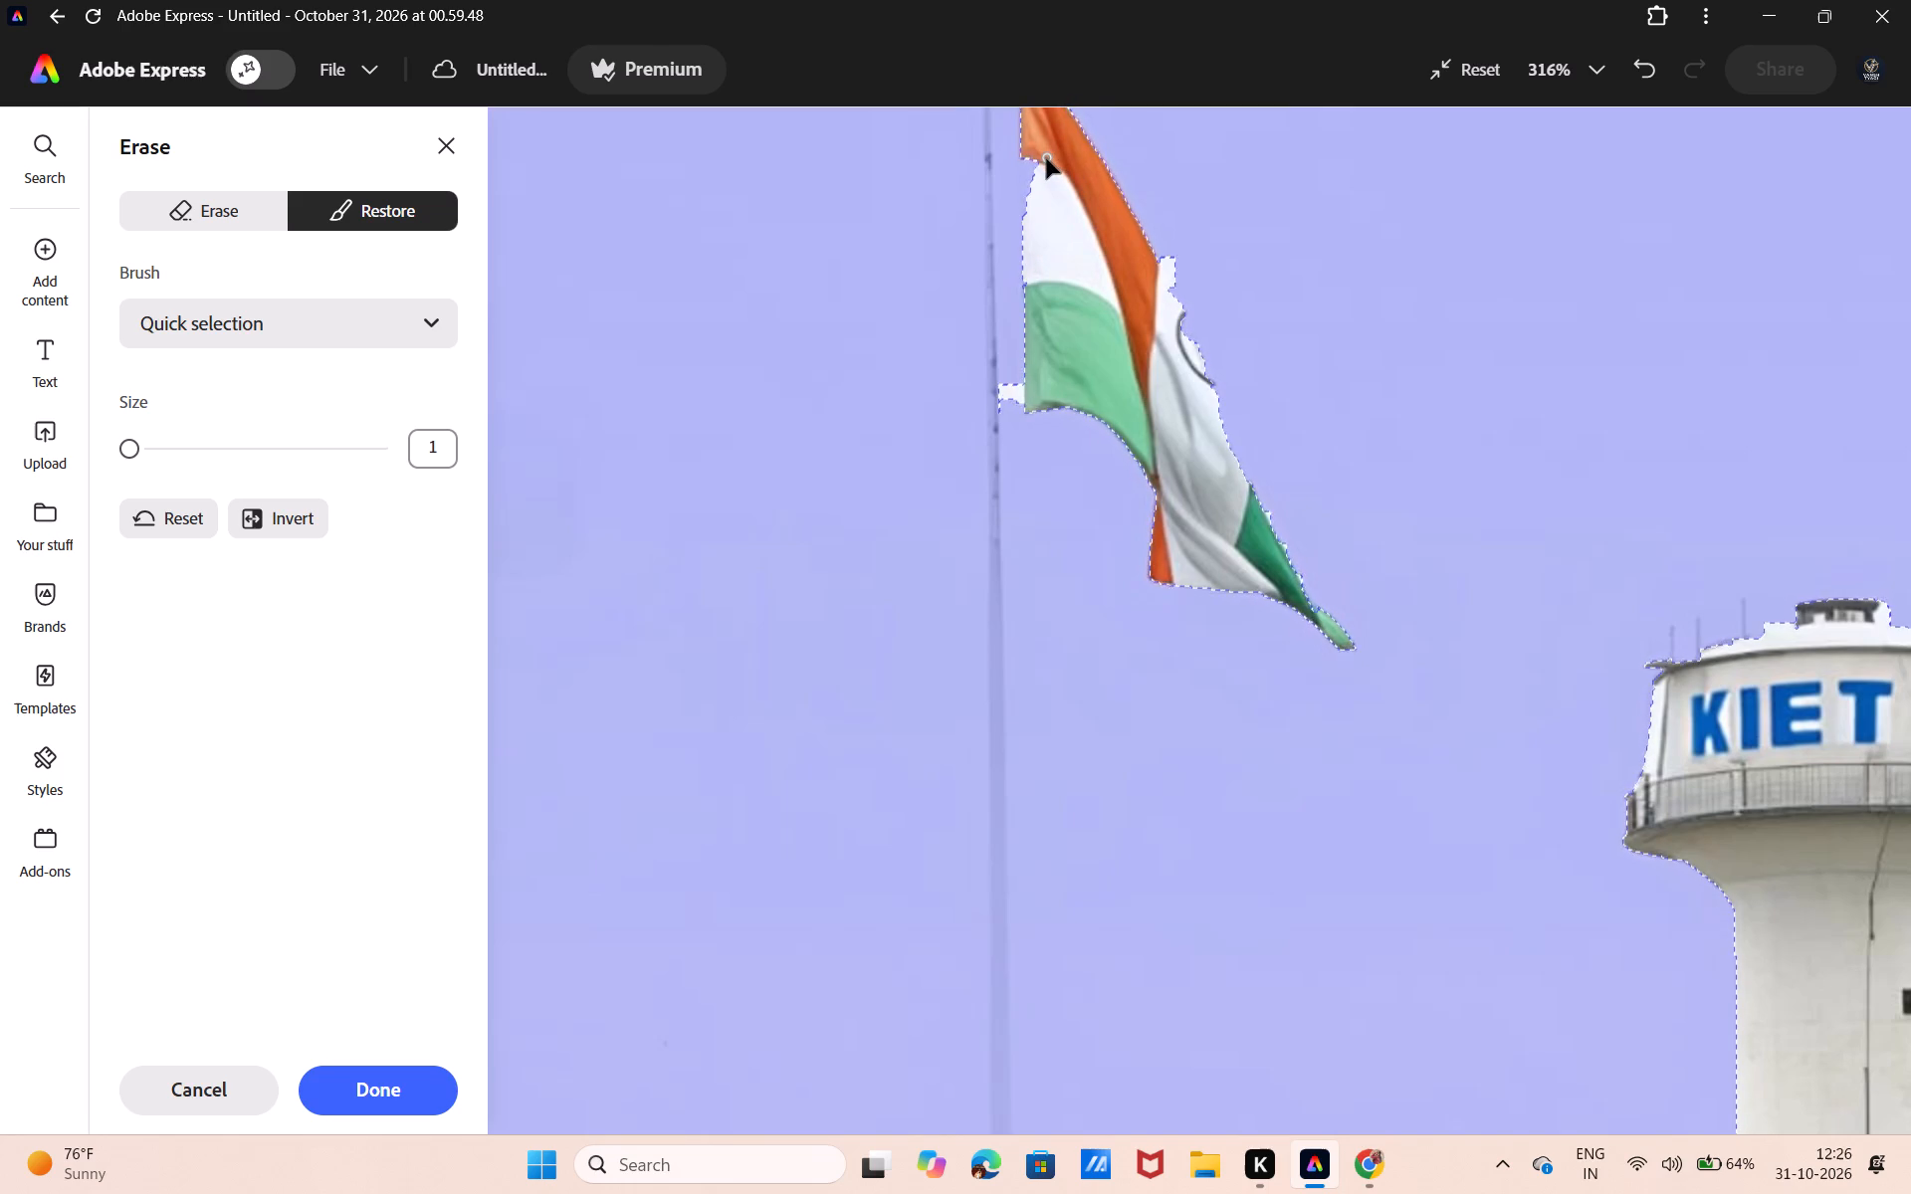
pyautogui.moveTo(1046, 158); pyautogui.dragTo(1036, 172)
pyautogui.moveTo(1032, 183); pyautogui.dragTo(1032, 106)
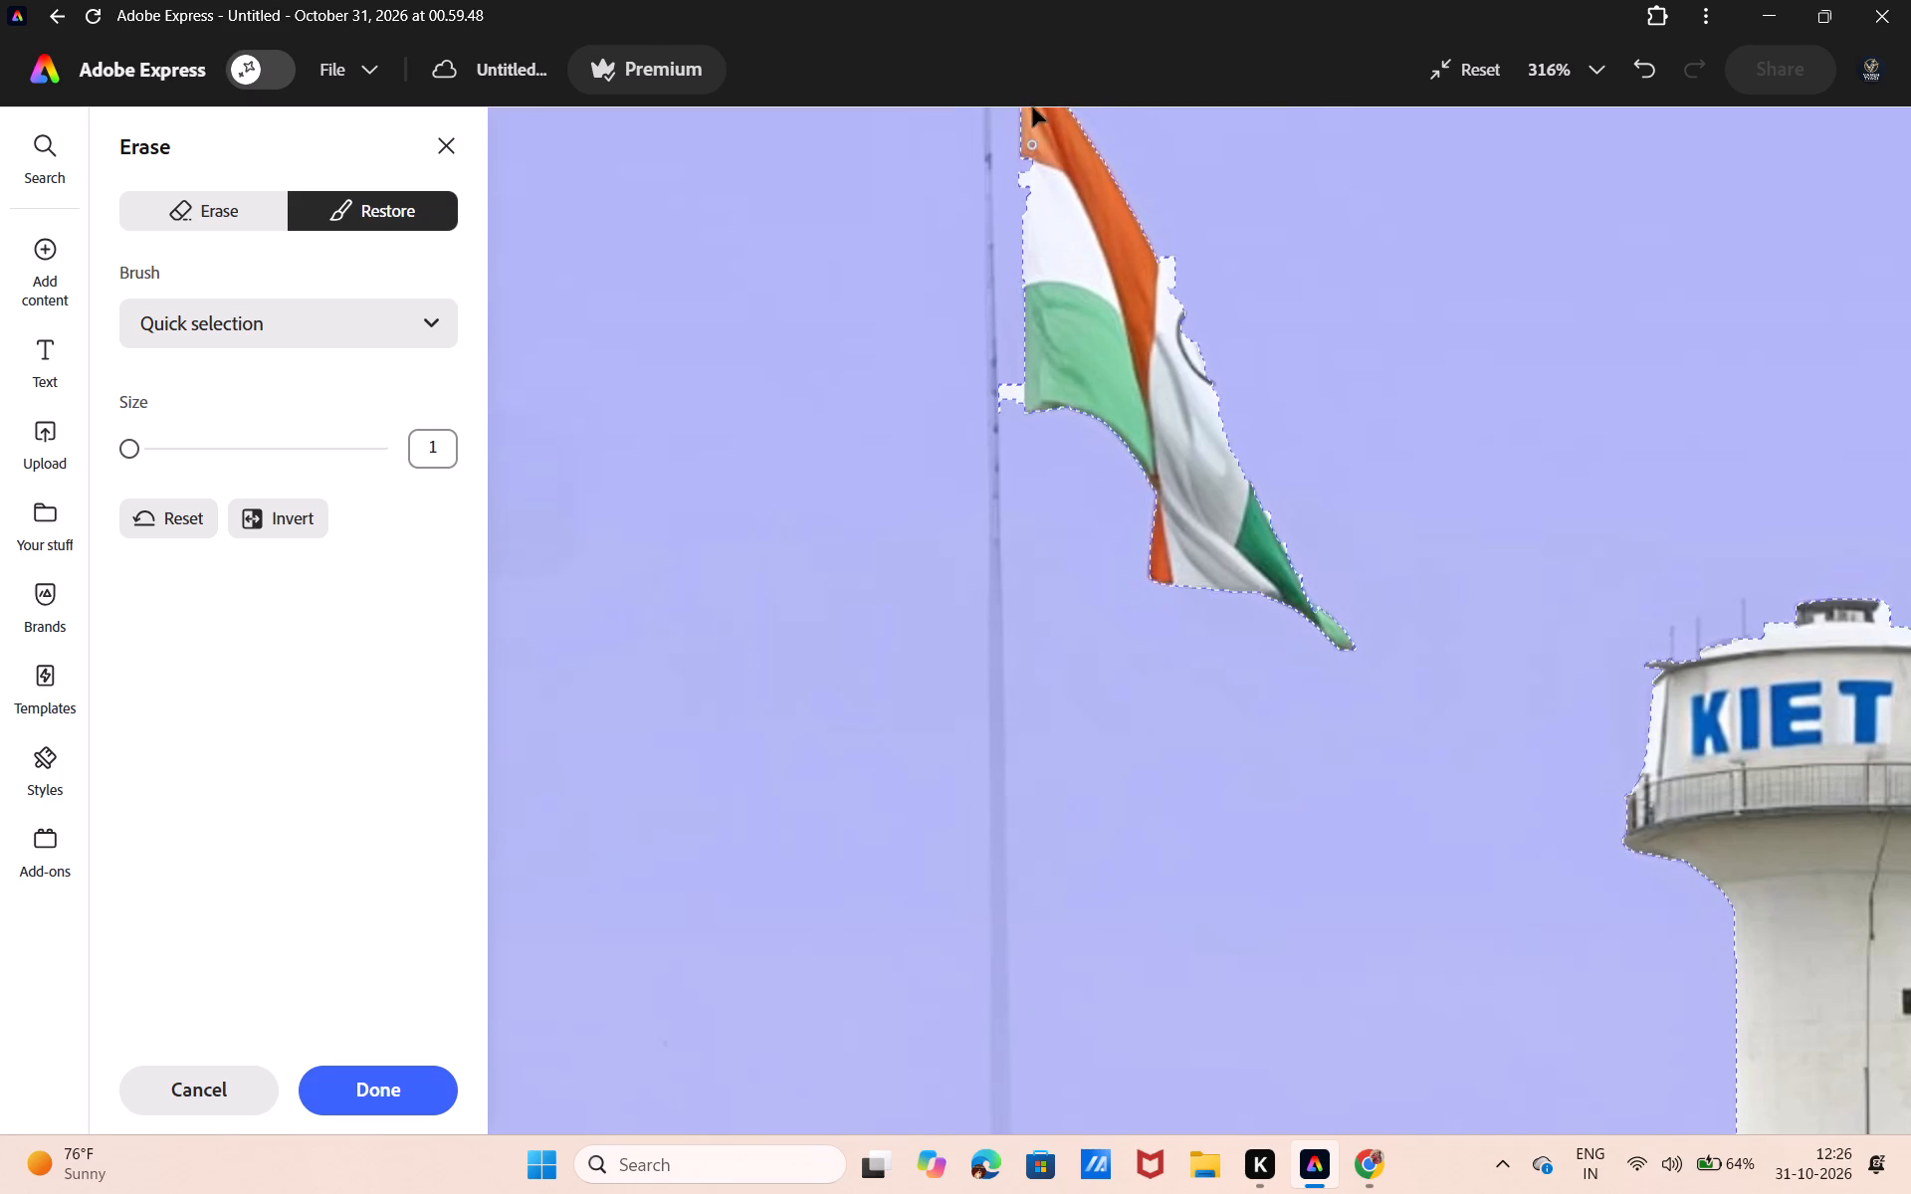
pyautogui.moveTo(1032, 106); pyautogui.dragTo(1032, 71)
# Restore the flagpole's lower stretch between the flag and the brick building's roof with the size 1 Quick selection brush.
pyautogui.scroll(1, 1032, 71)
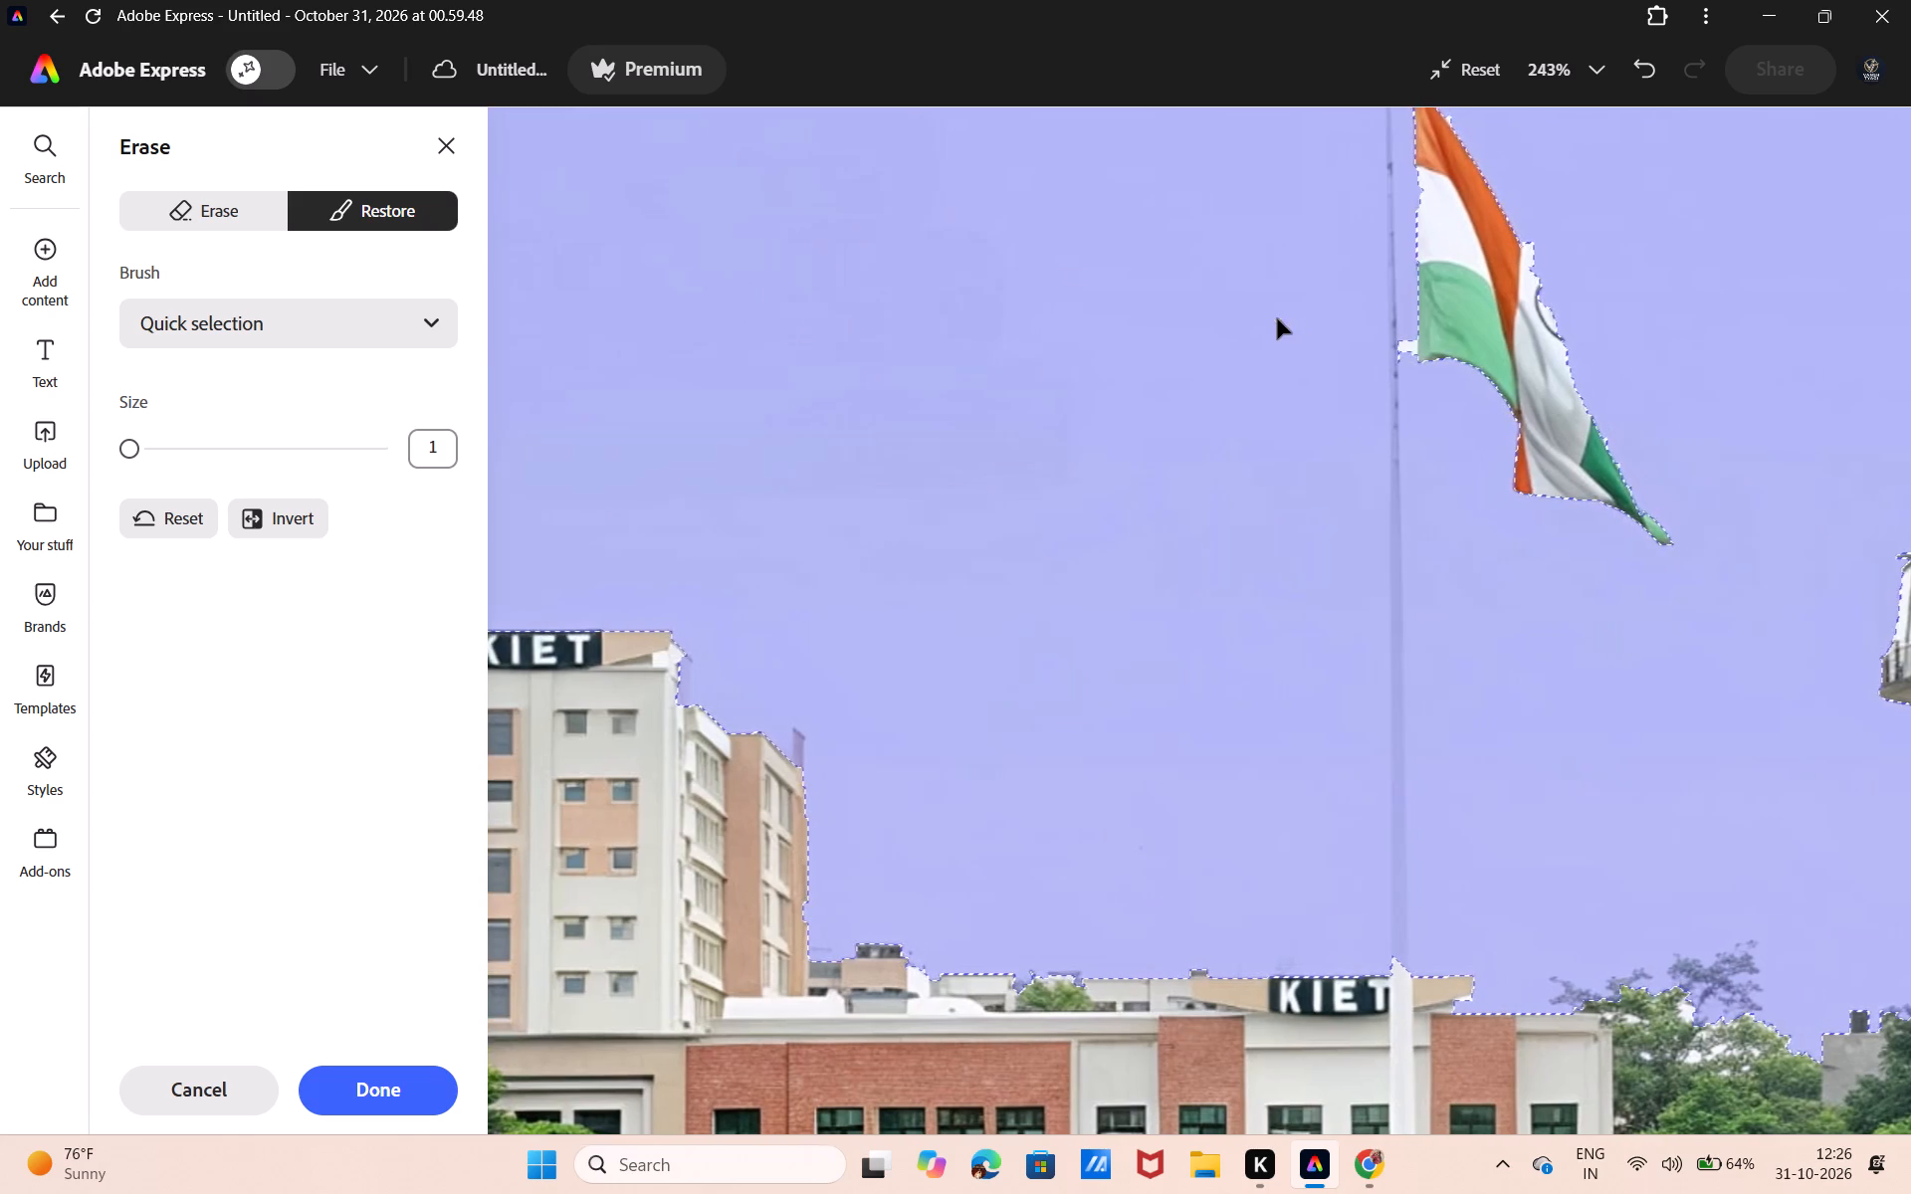
pyautogui.click(1398, 648)
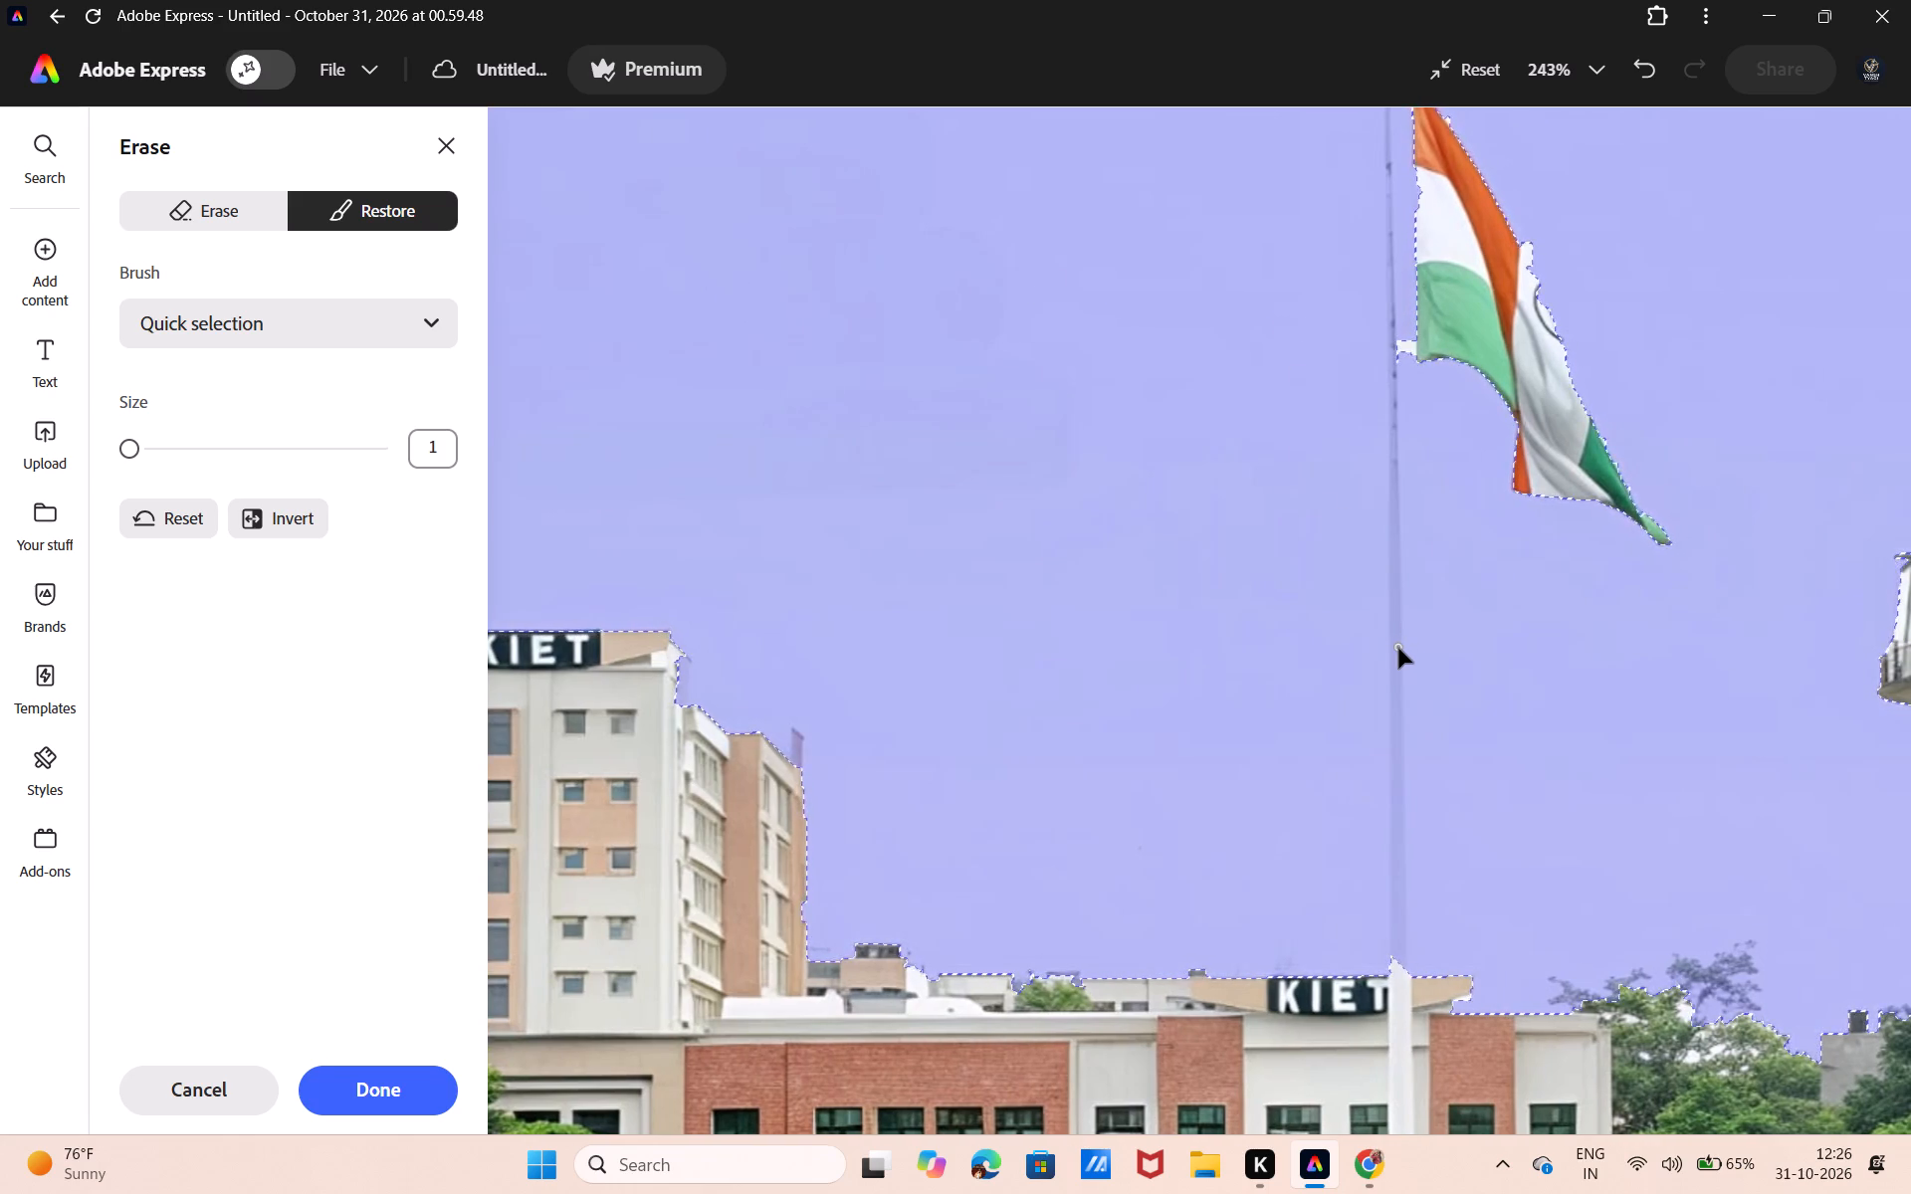
pyautogui.moveTo(1395, 658); pyautogui.dragTo(1398, 682)
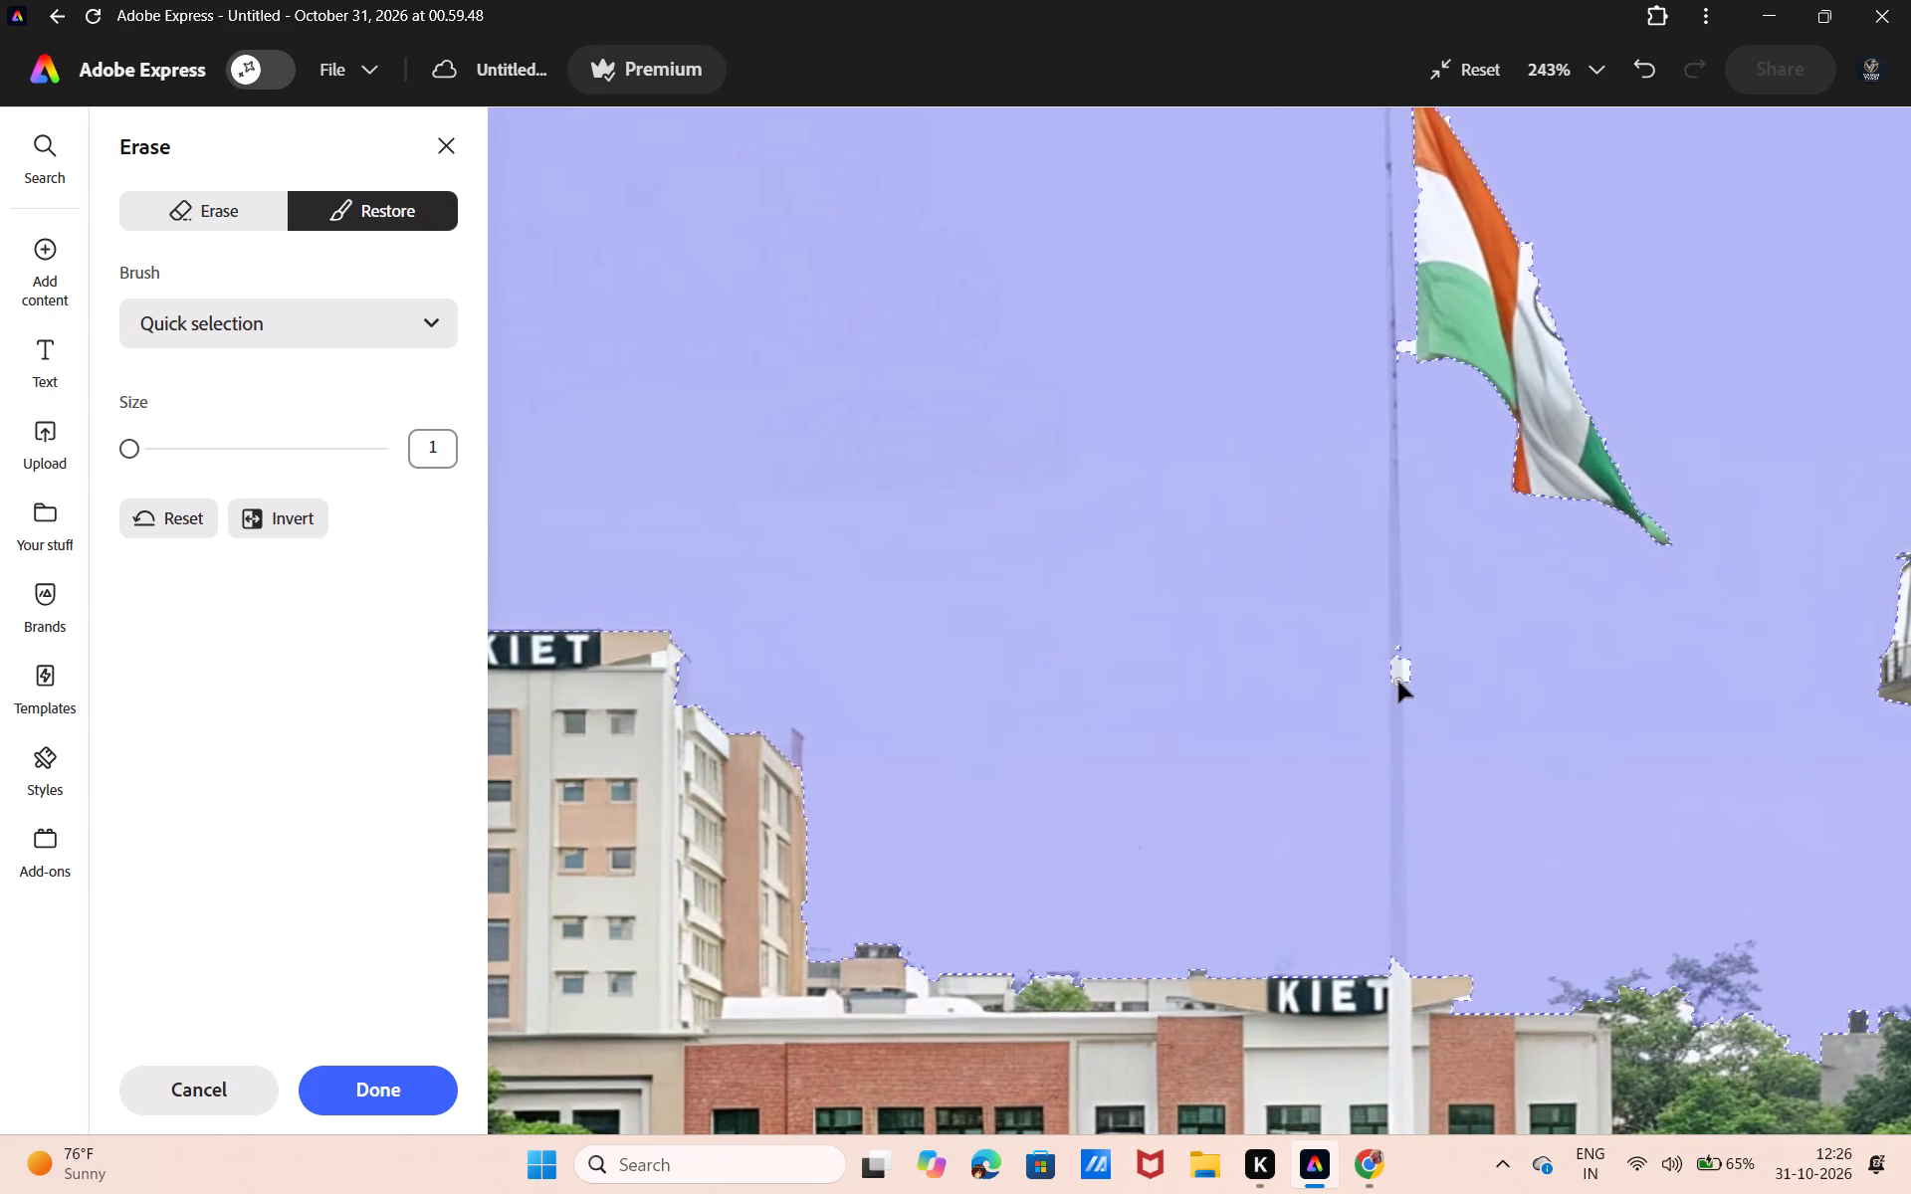
pyautogui.moveTo(1394, 718); pyautogui.dragTo(1392, 796)
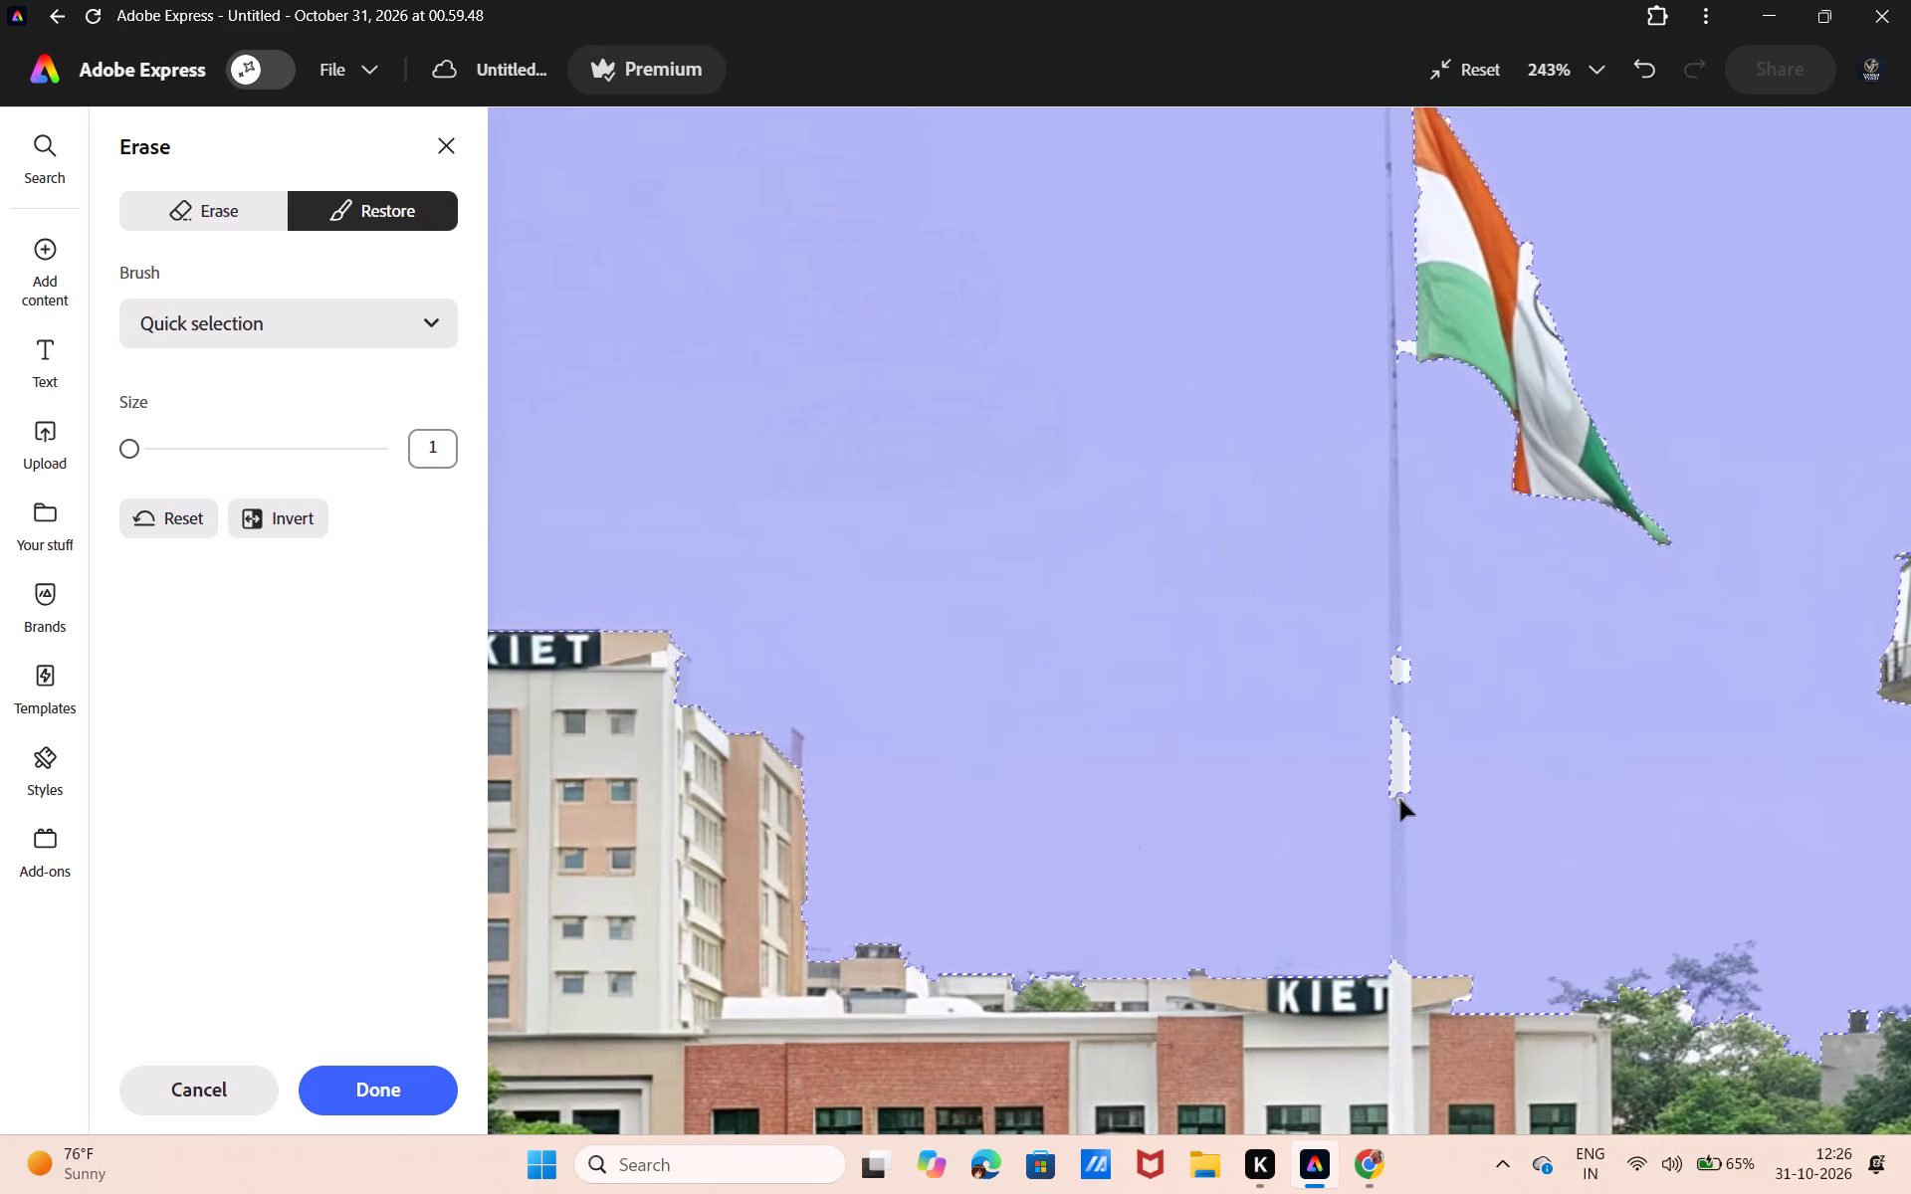
pyautogui.moveTo(1400, 800); pyautogui.dragTo(1387, 915)
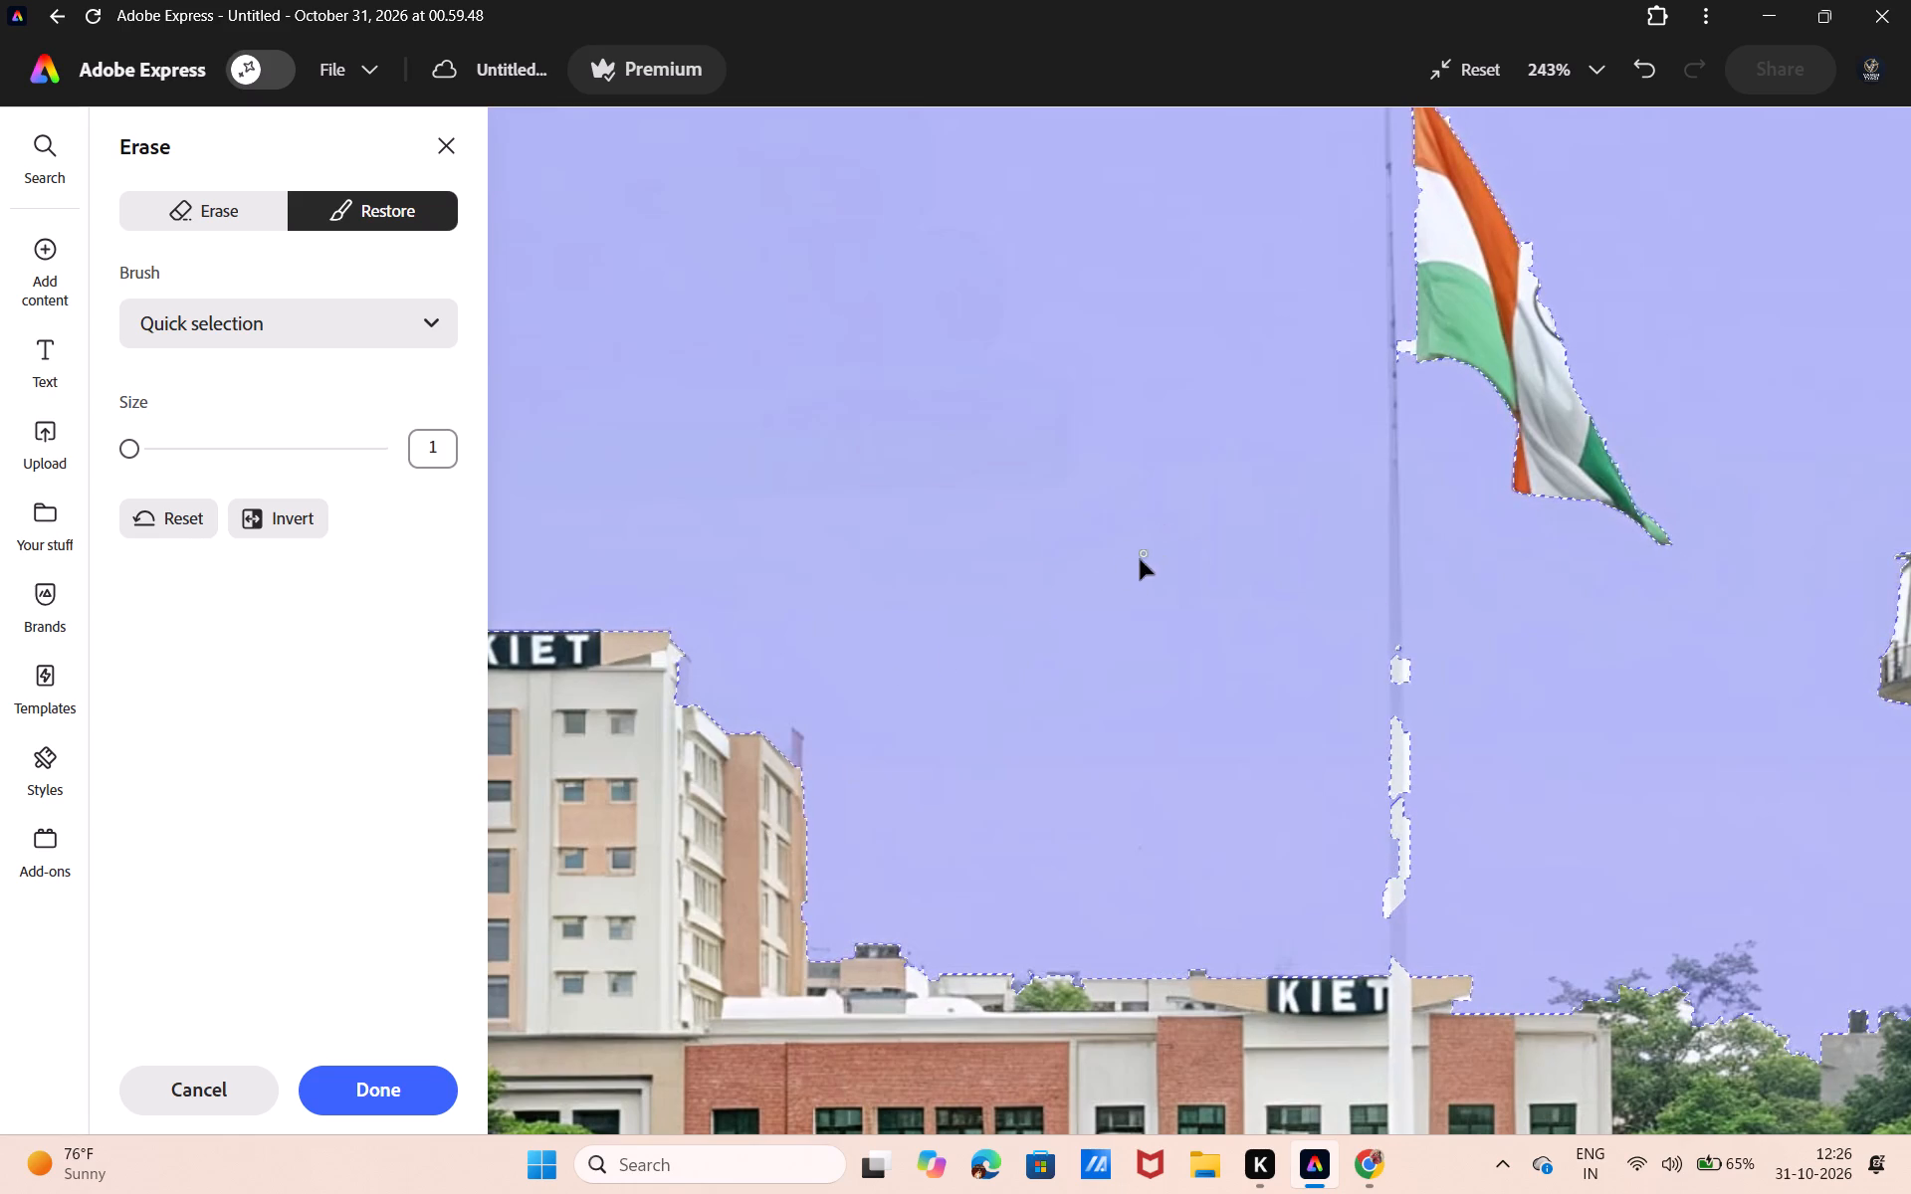
pyautogui.click(224, 201)
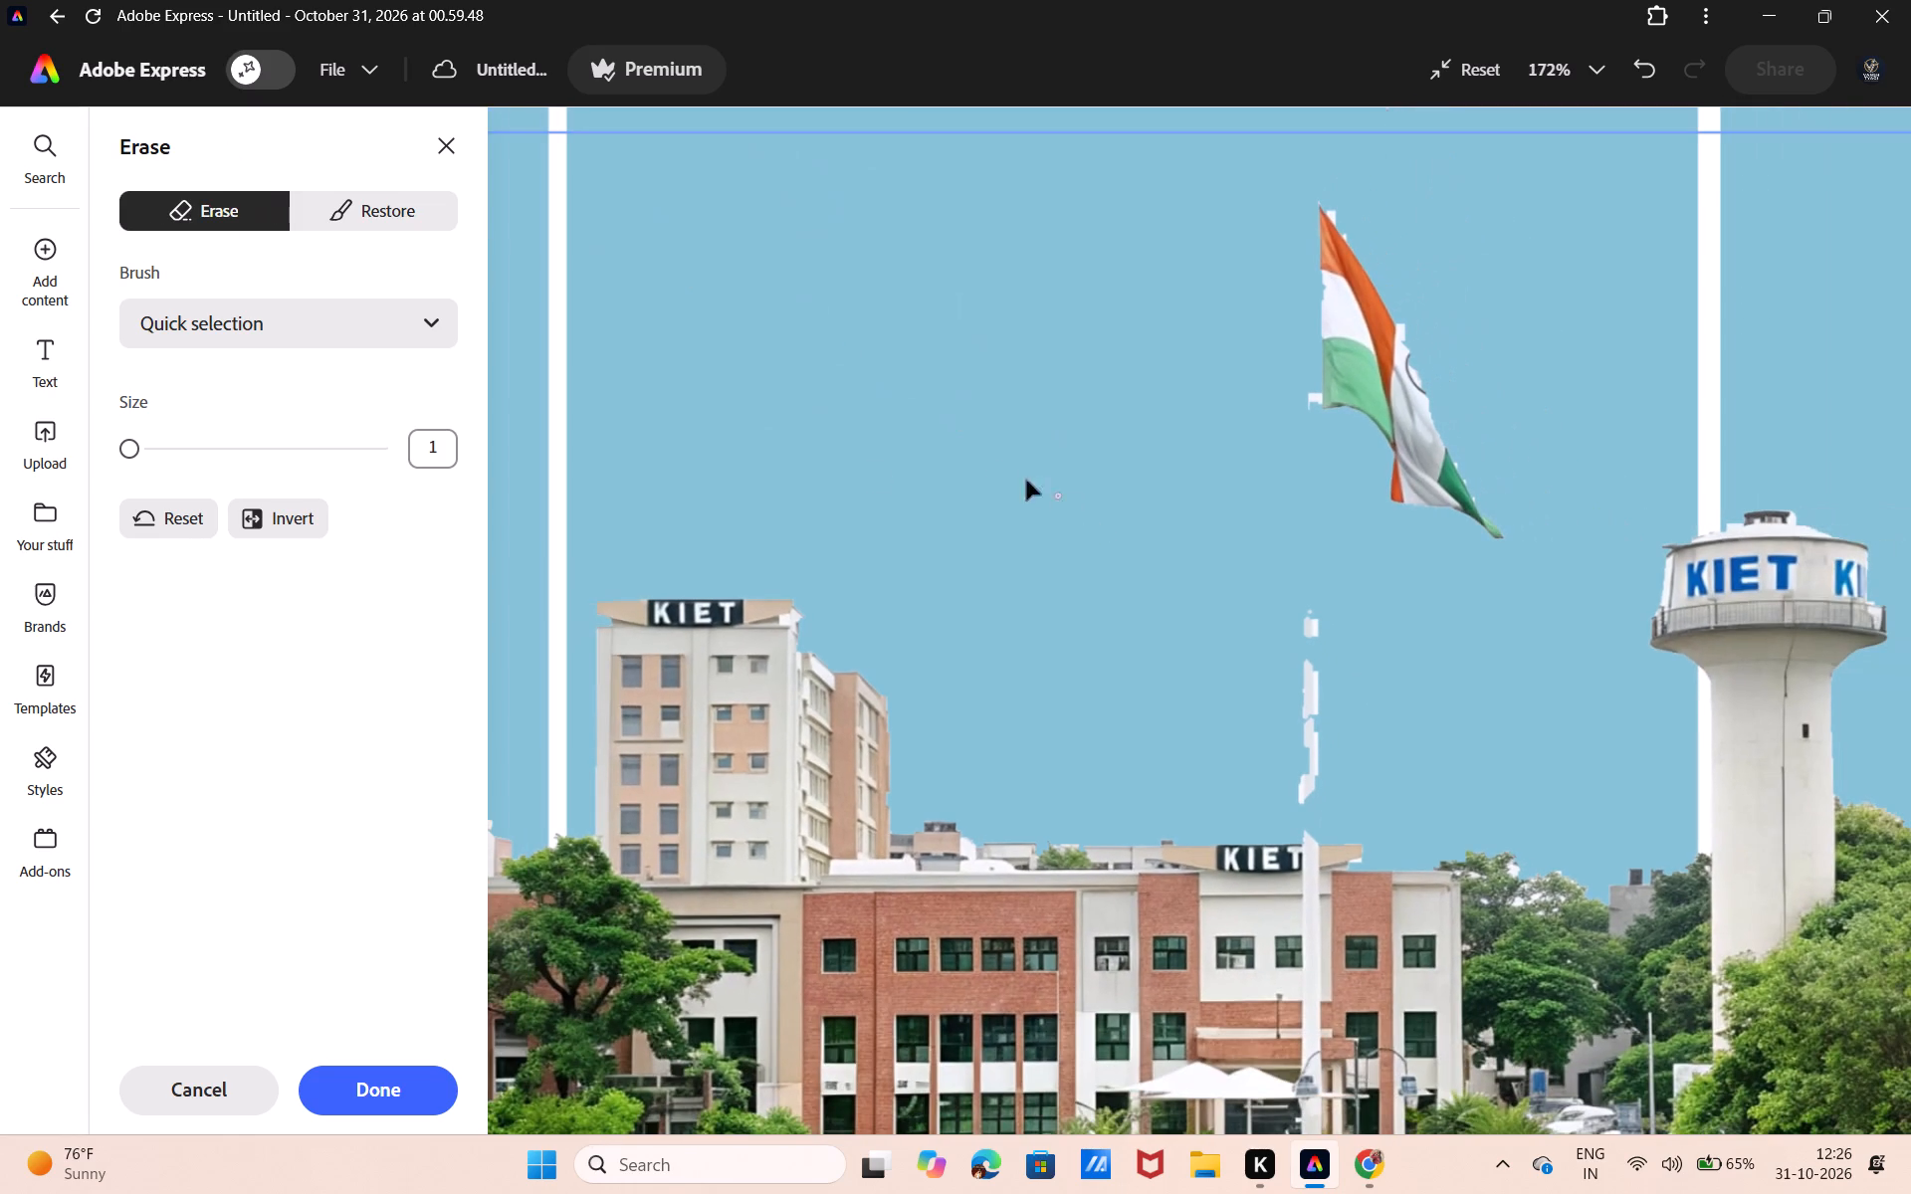
pyautogui.click(275, 337)
pyautogui.click(259, 449)
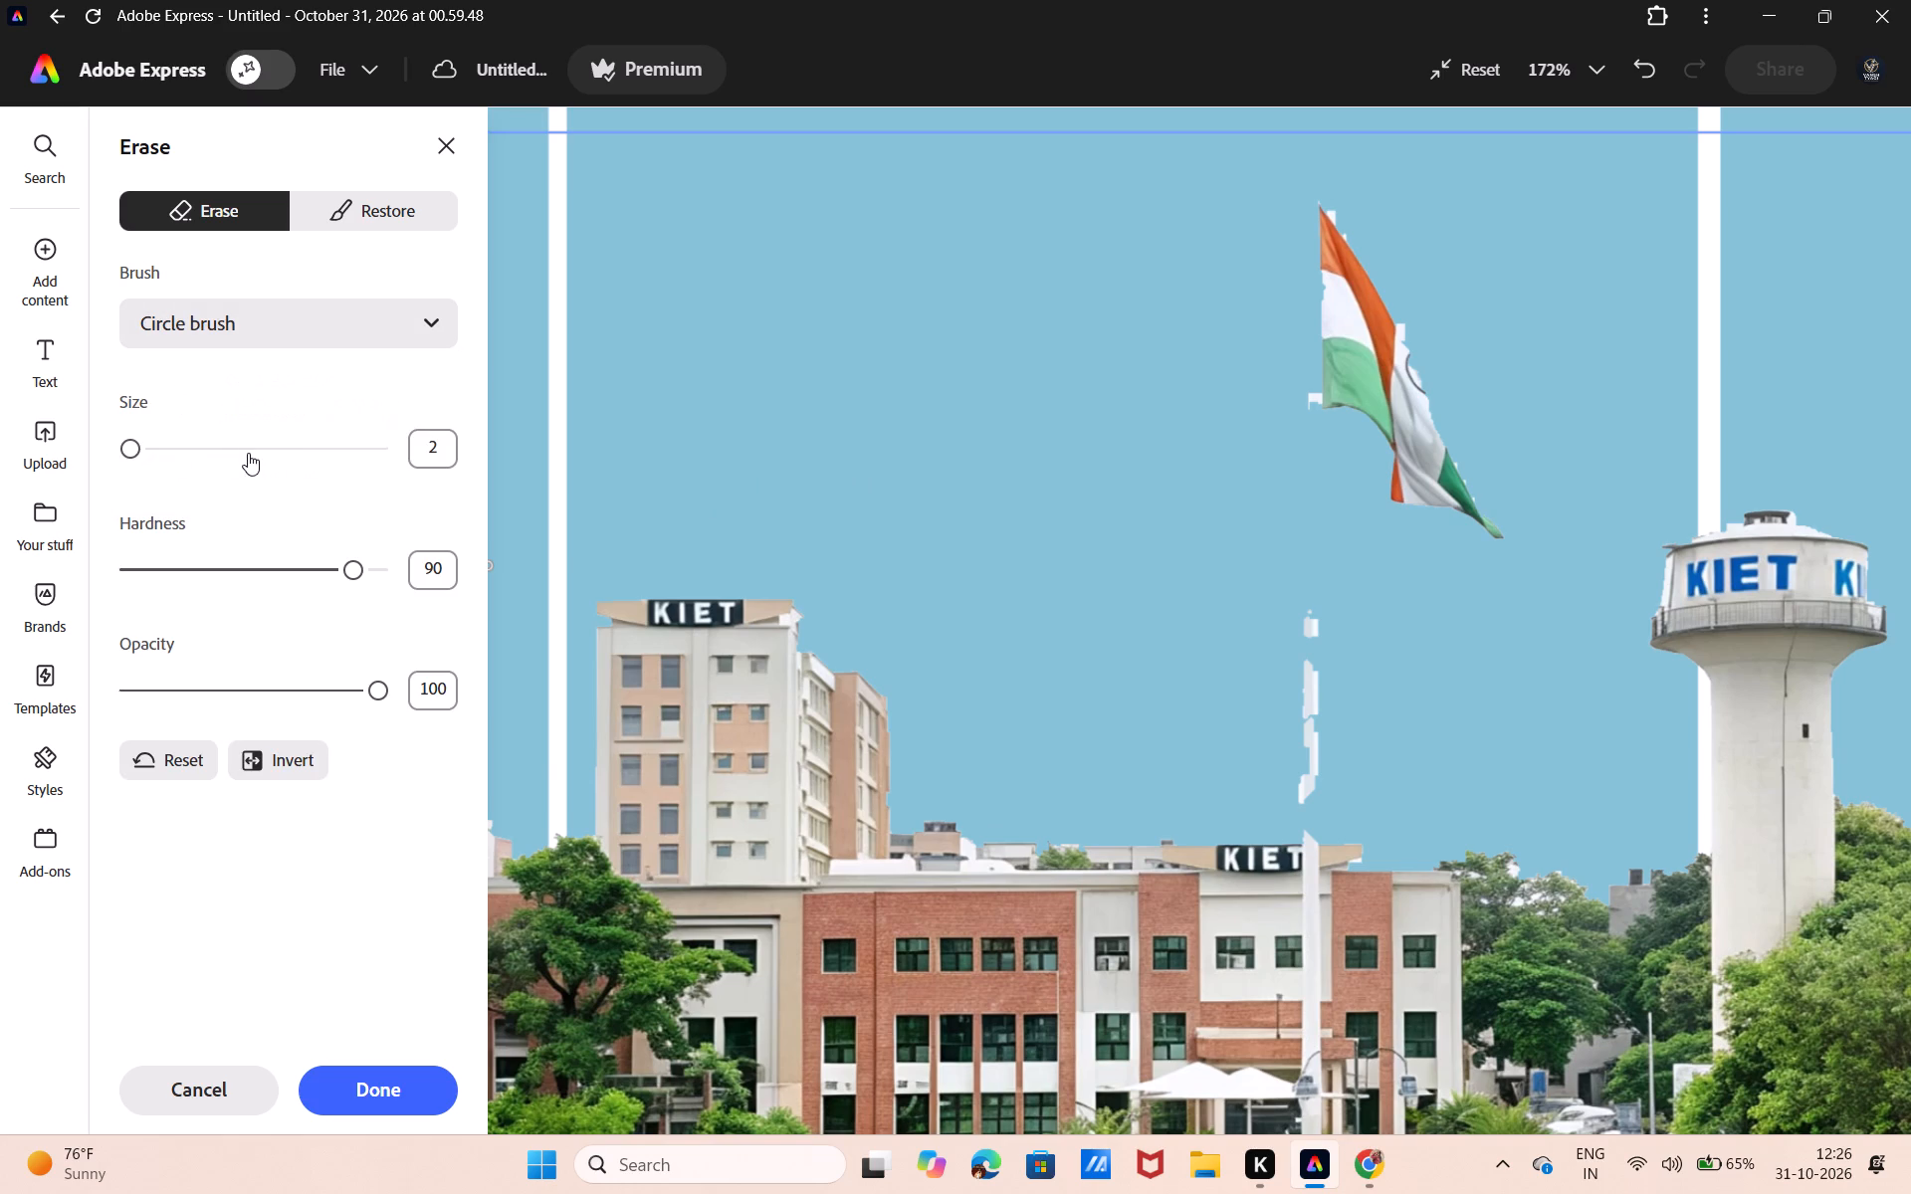
pyautogui.click(247, 452)
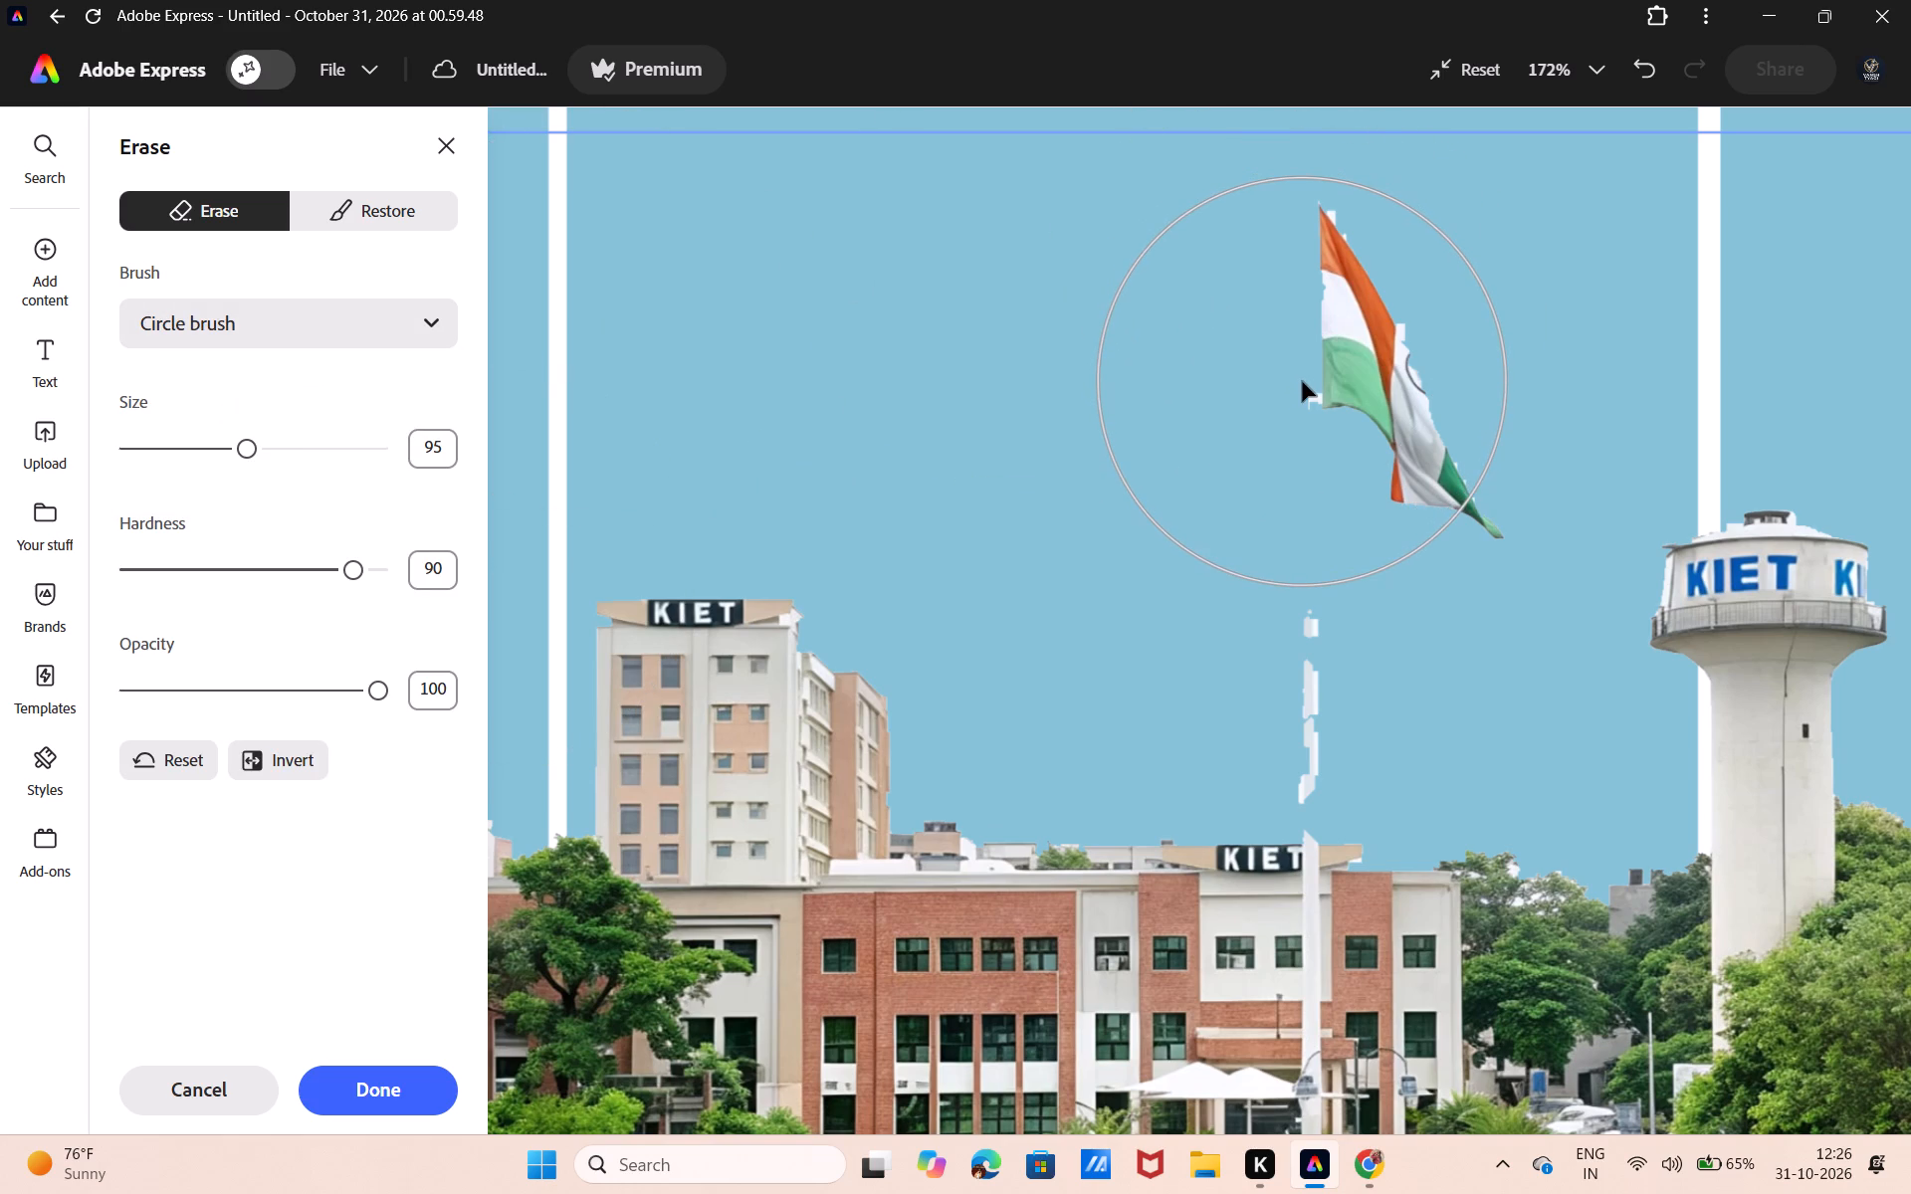
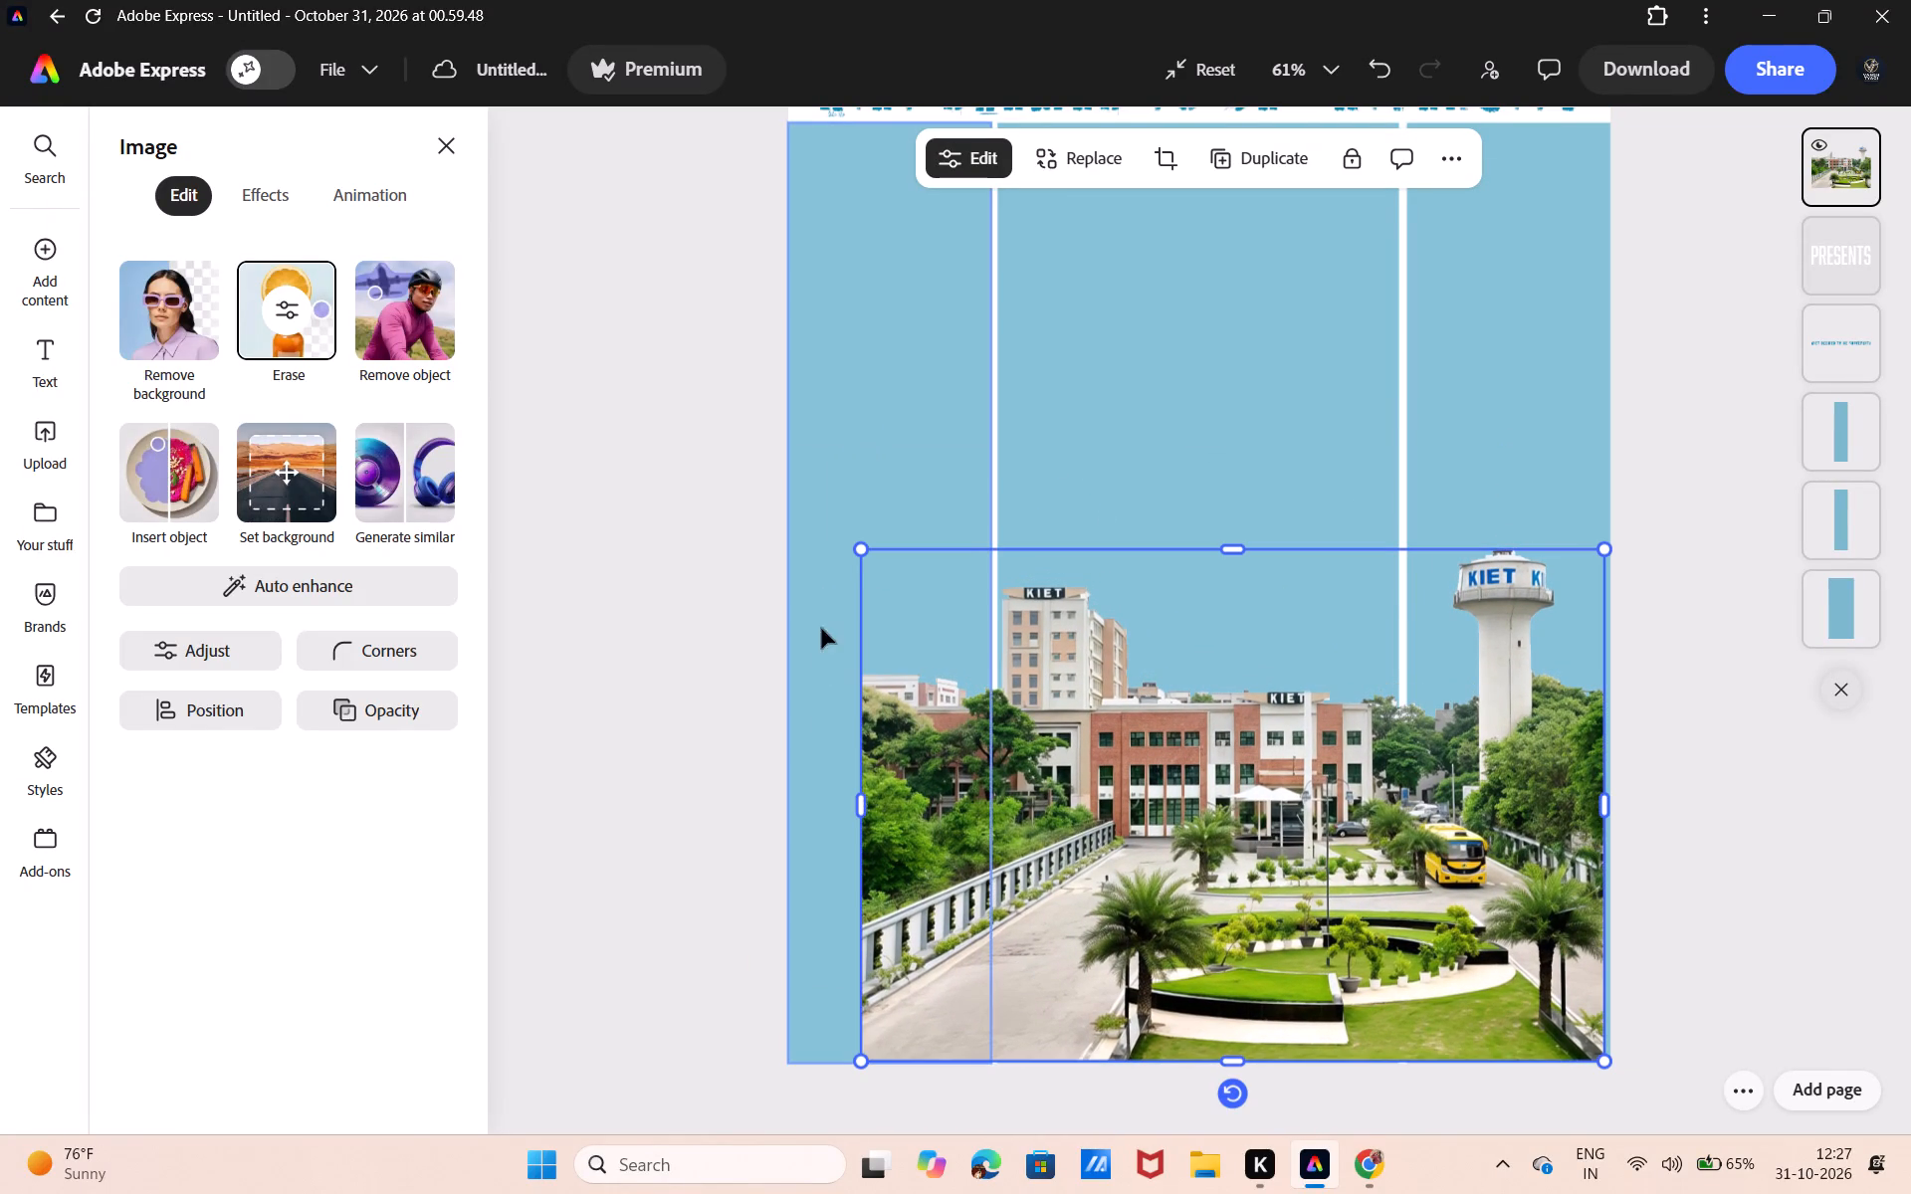
# Enlarge the campus photo cutout proportionally from its upper-left corner so it spans nearly the full width of the page.
pyautogui.moveTo(859, 553); pyautogui.dragTo(807, 493)
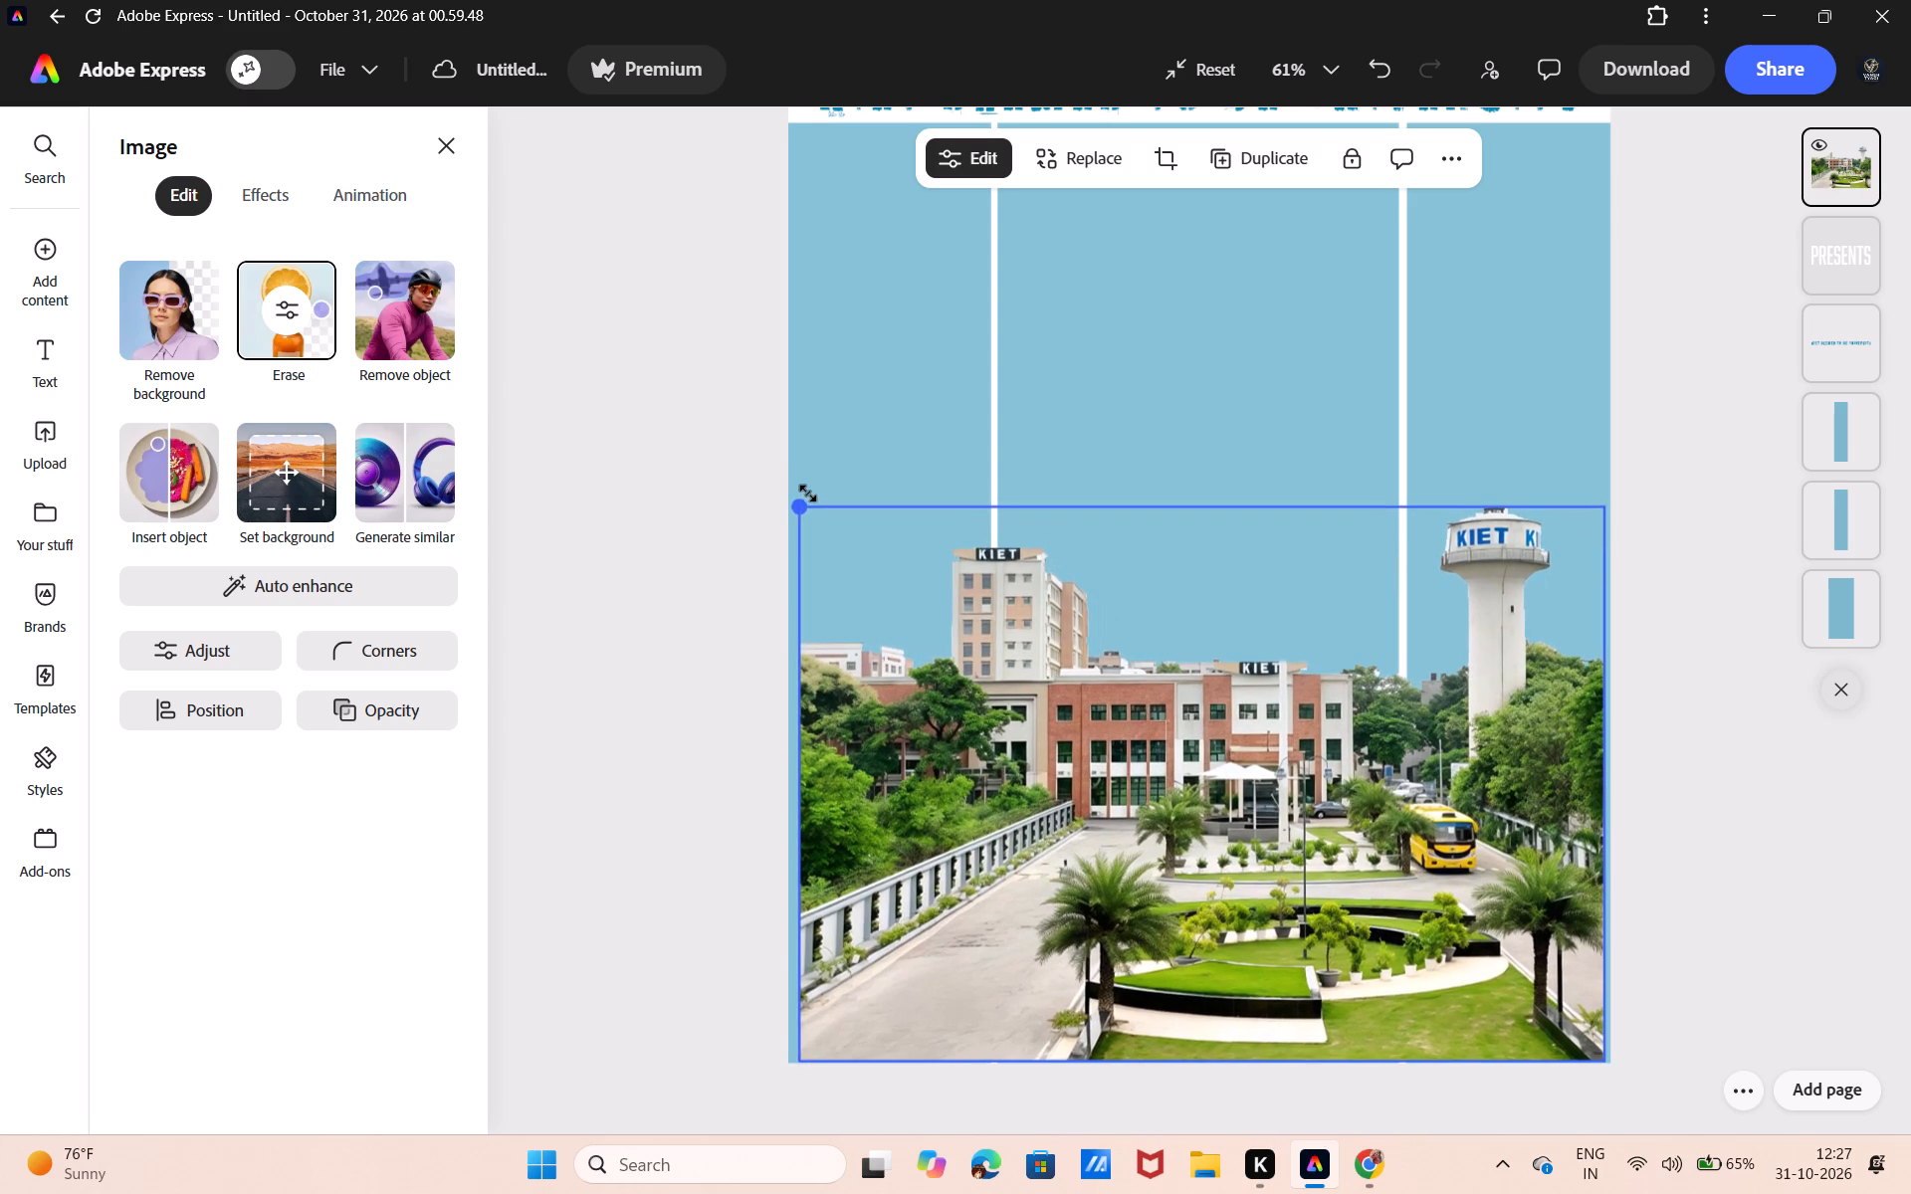
# Enlarge the campus photo from its upper-left corner so it reaches the page's left edge.
pyautogui.moveTo(807, 493); pyautogui.dragTo(794, 488)
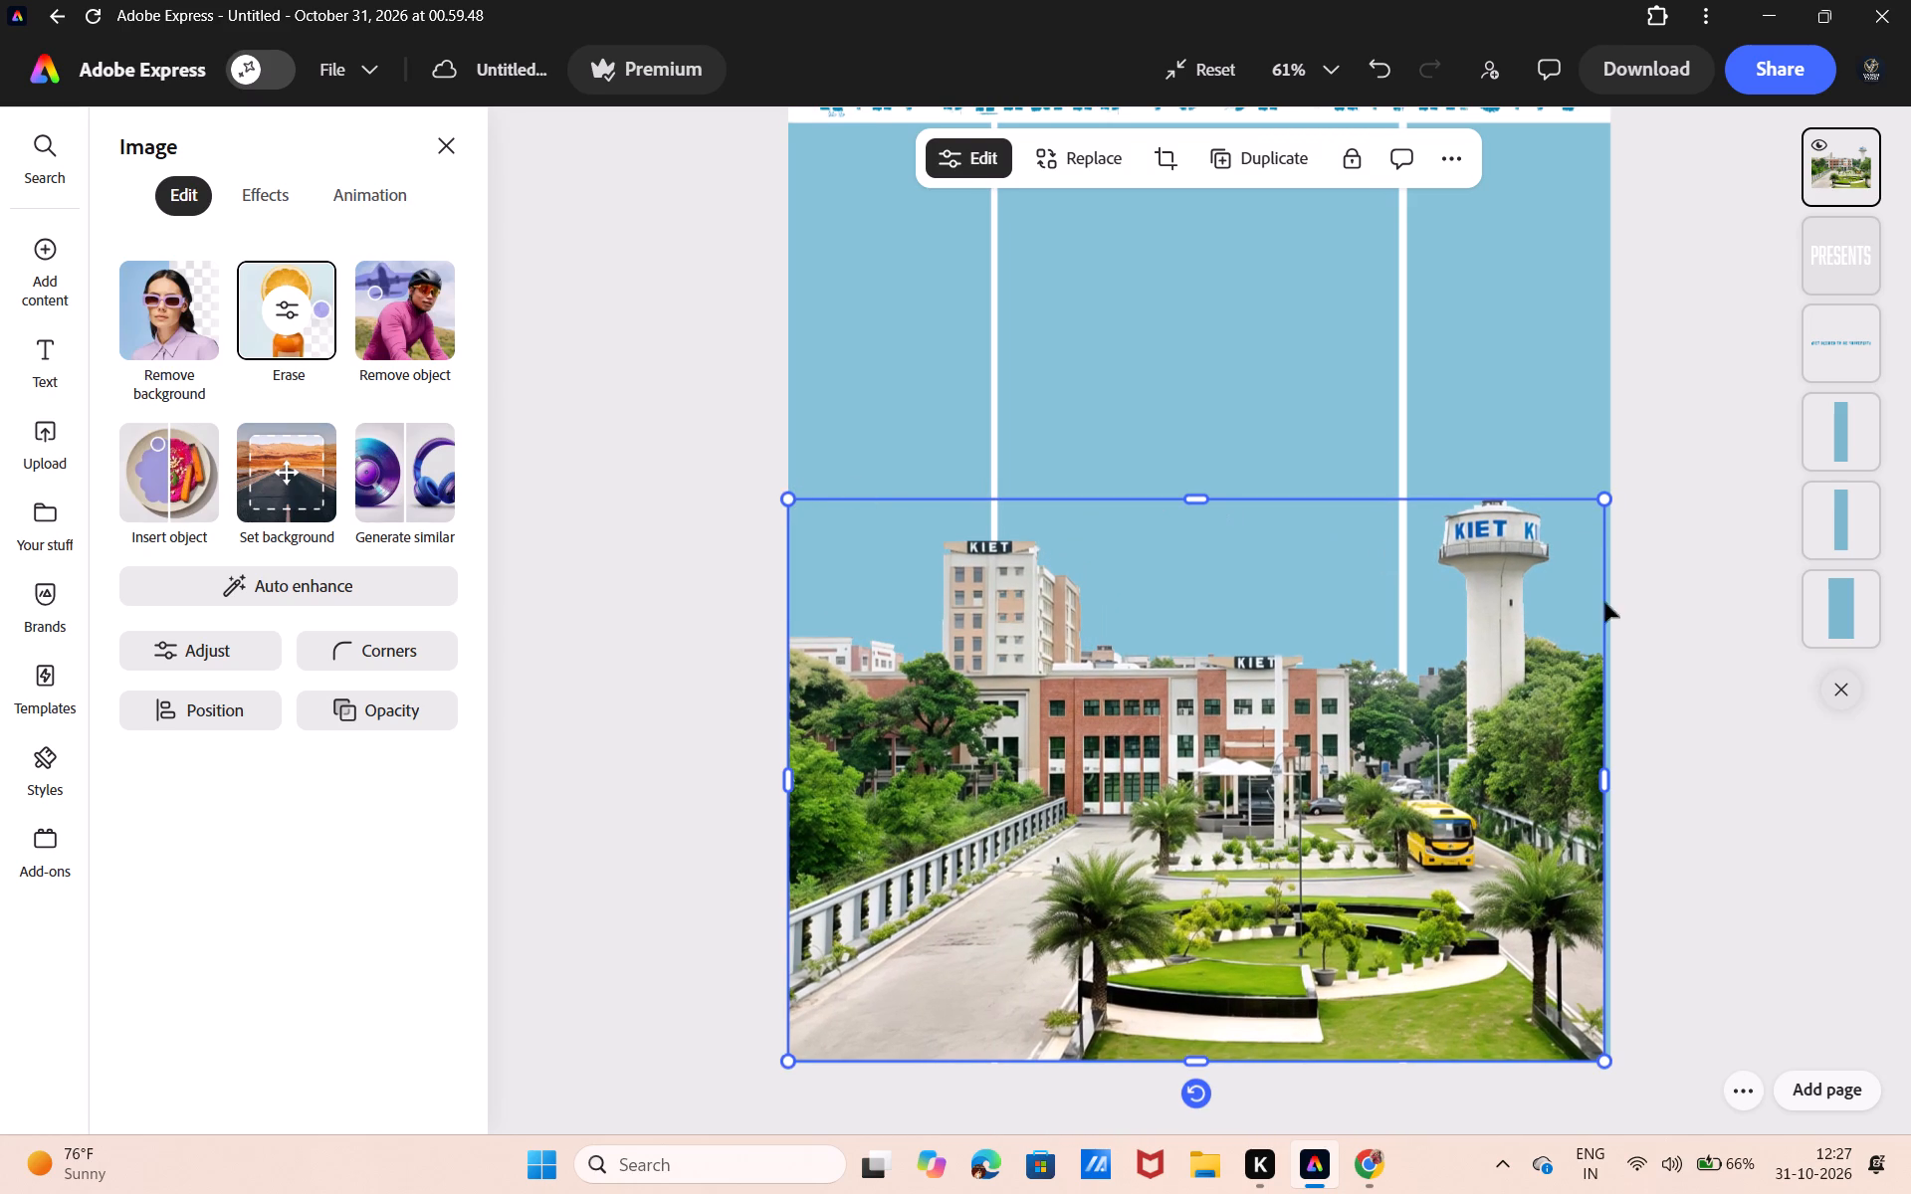
pyautogui.click(1753, 725)
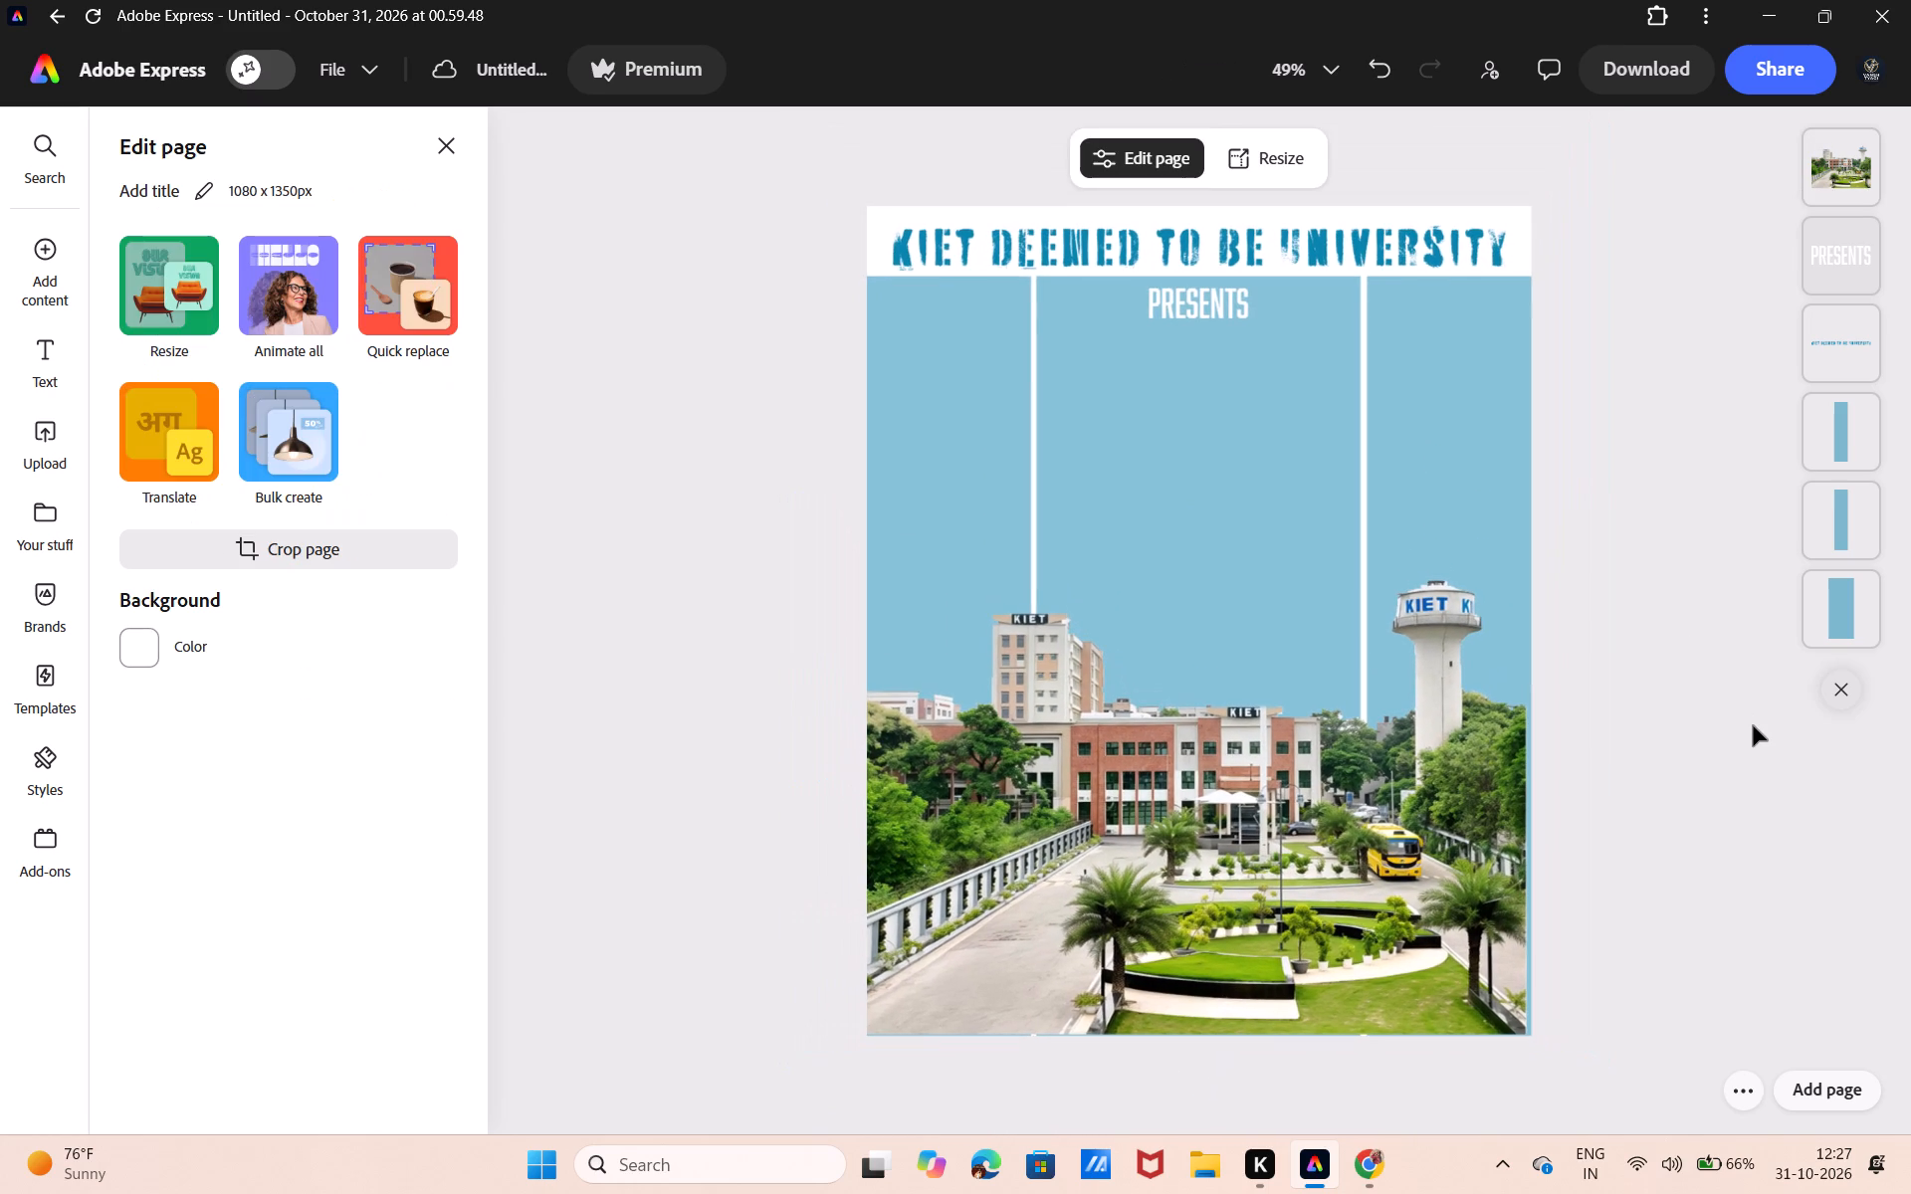
# Crop the campus photo from its right side so it covers only the left blue panel, ending at the first white divider.
pyautogui.click(1375, 750)
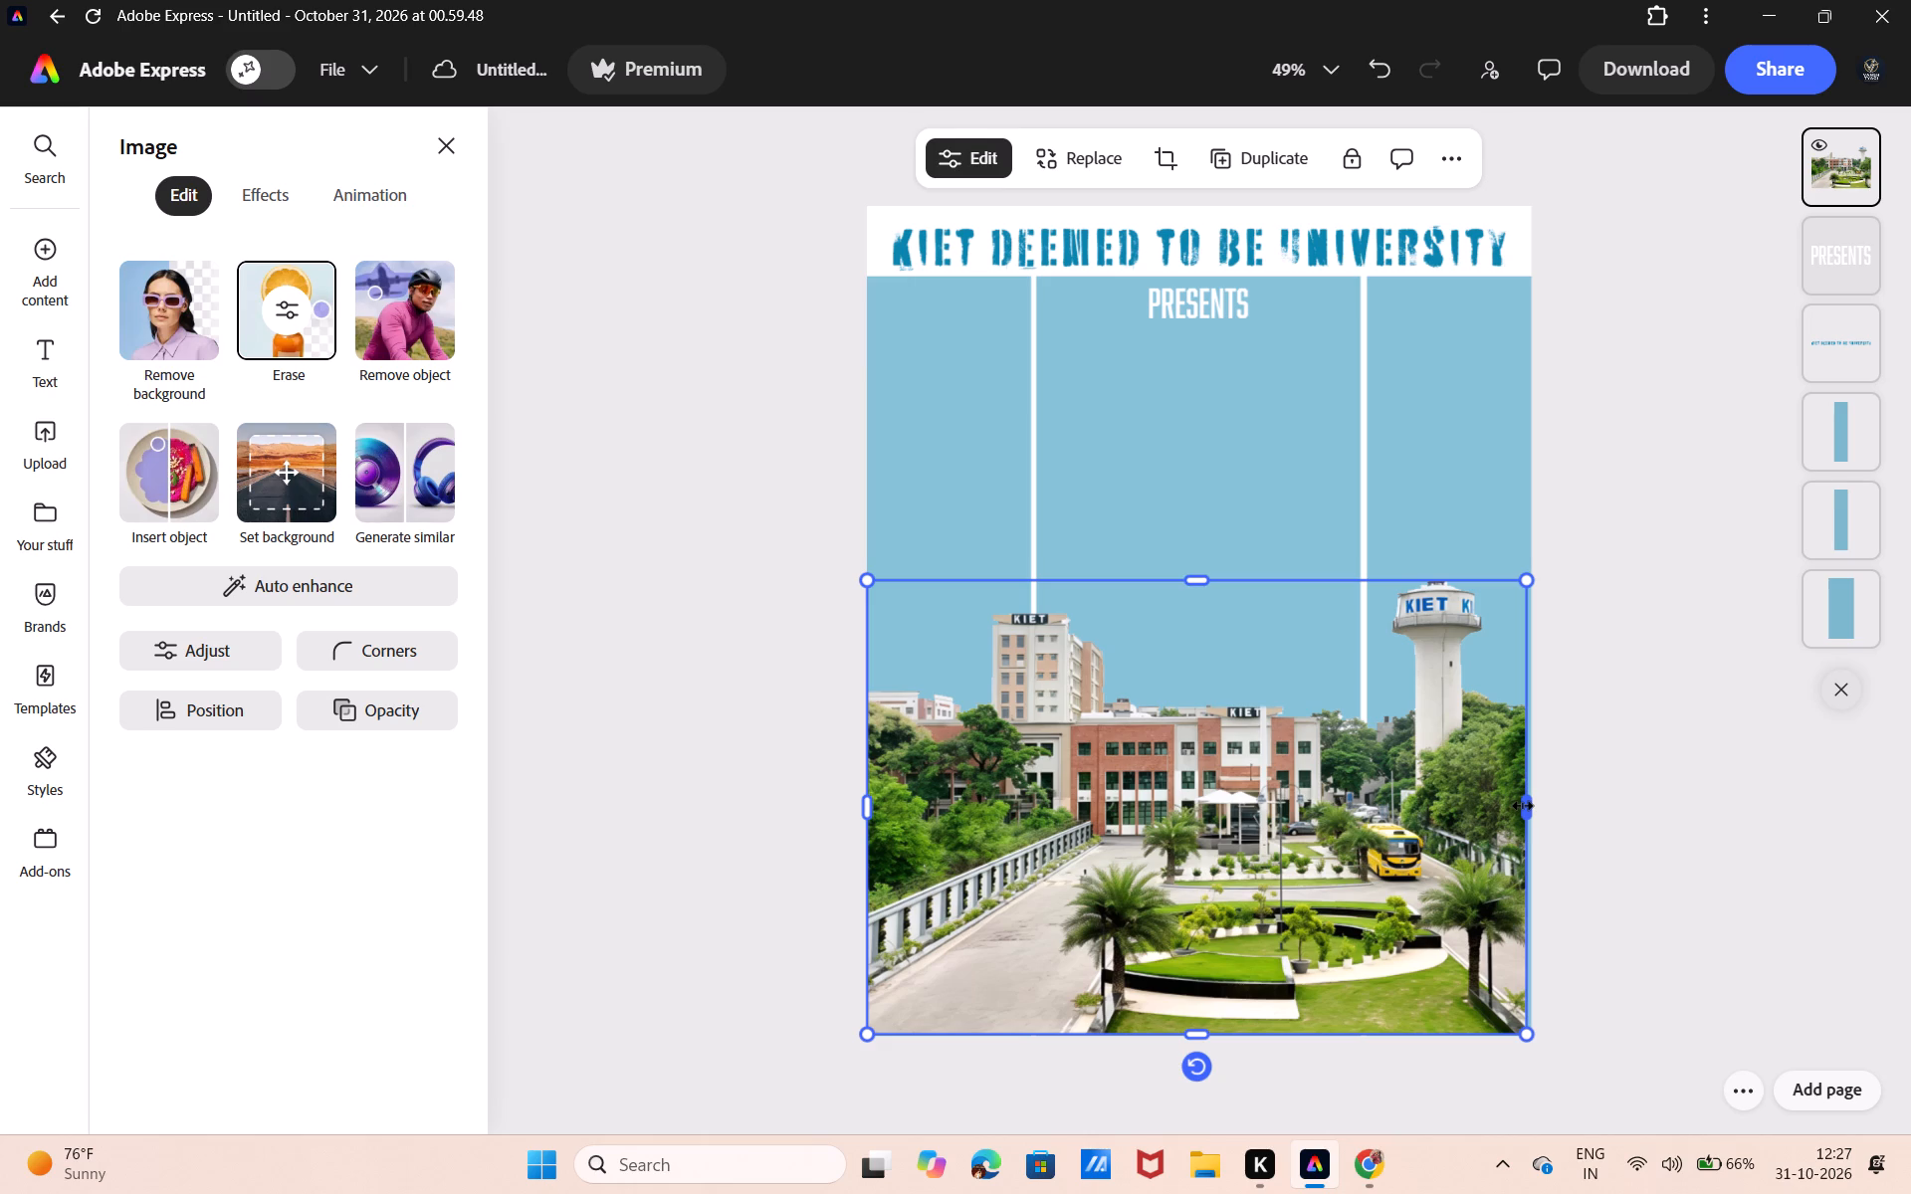
pyautogui.moveTo(1530, 807); pyautogui.dragTo(1026, 854)
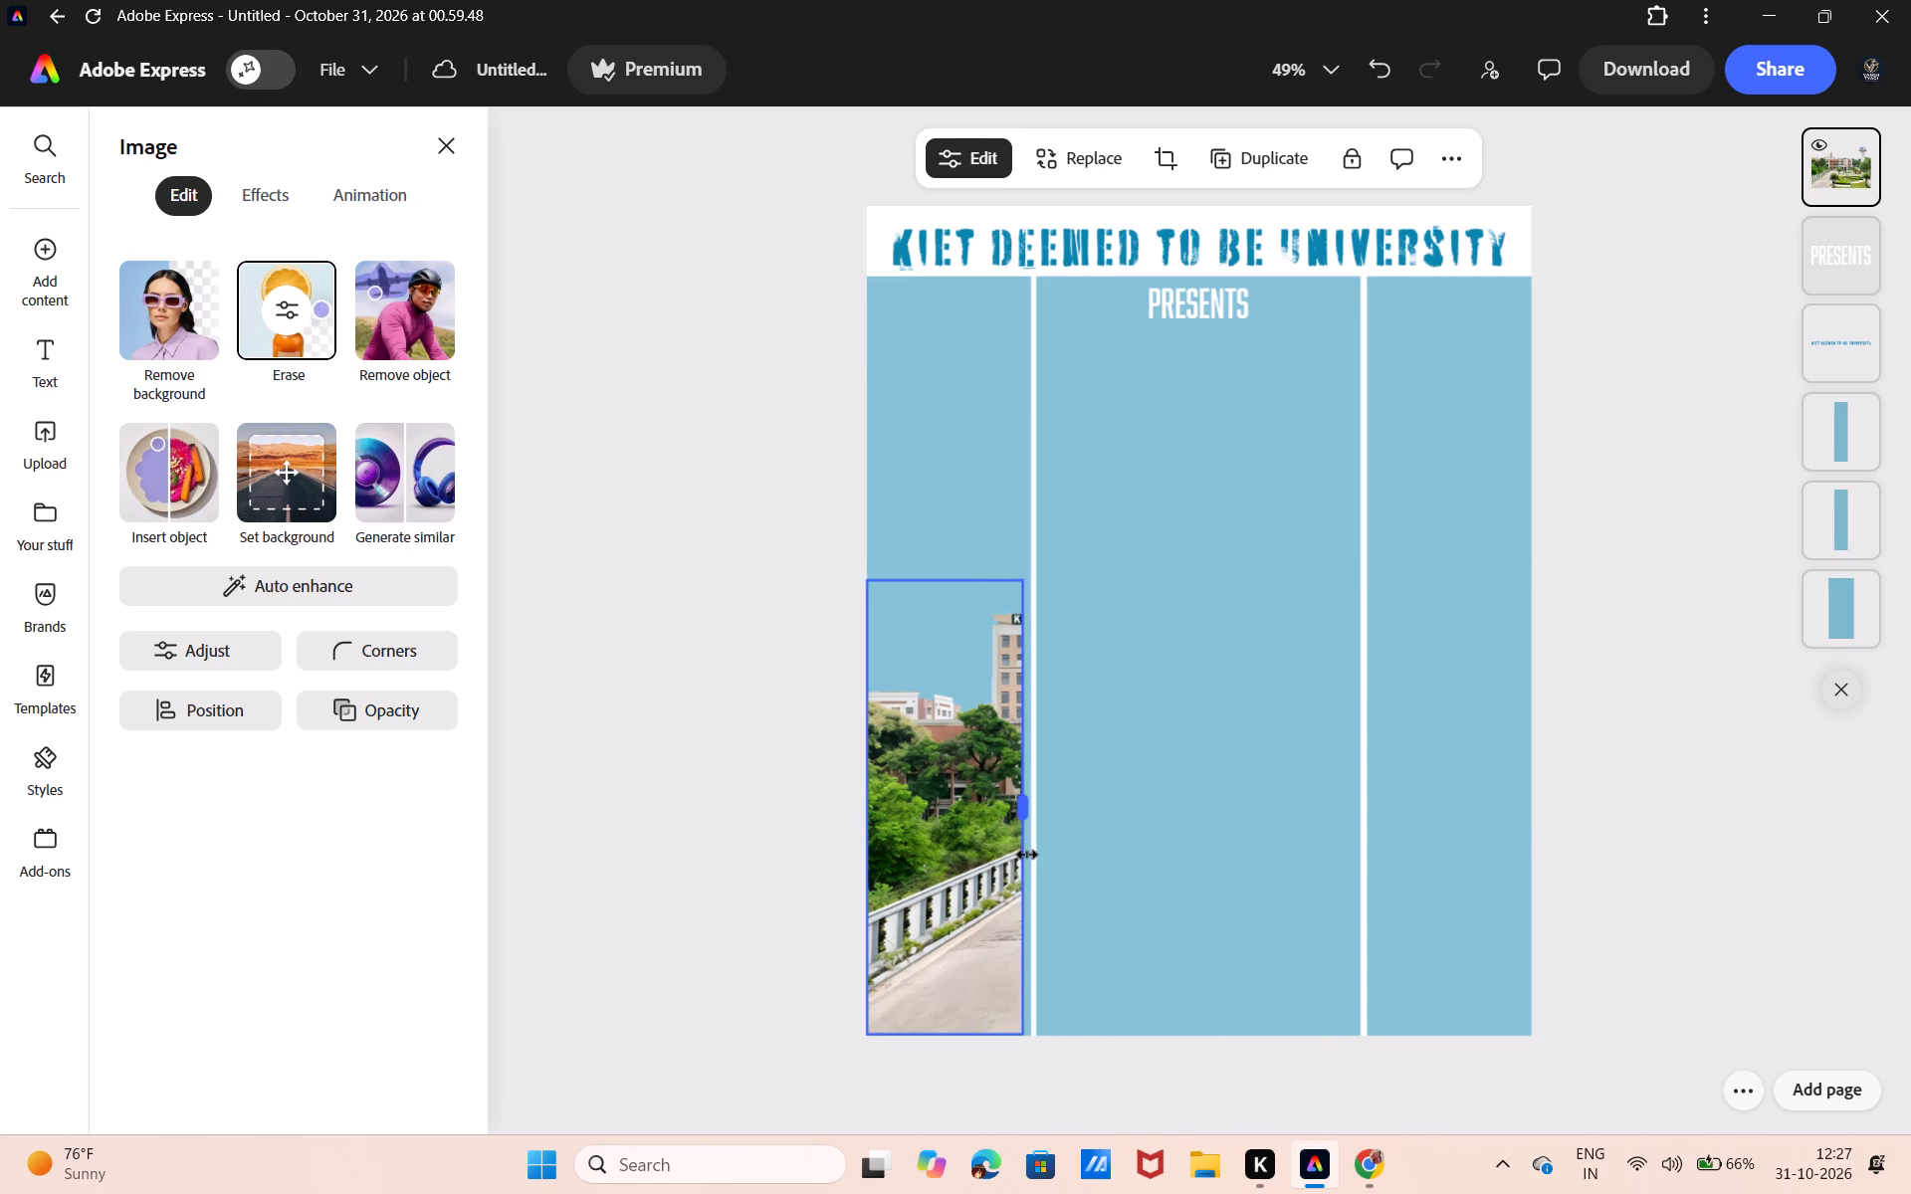
pyautogui.moveTo(1026, 854); pyautogui.dragTo(1032, 855)
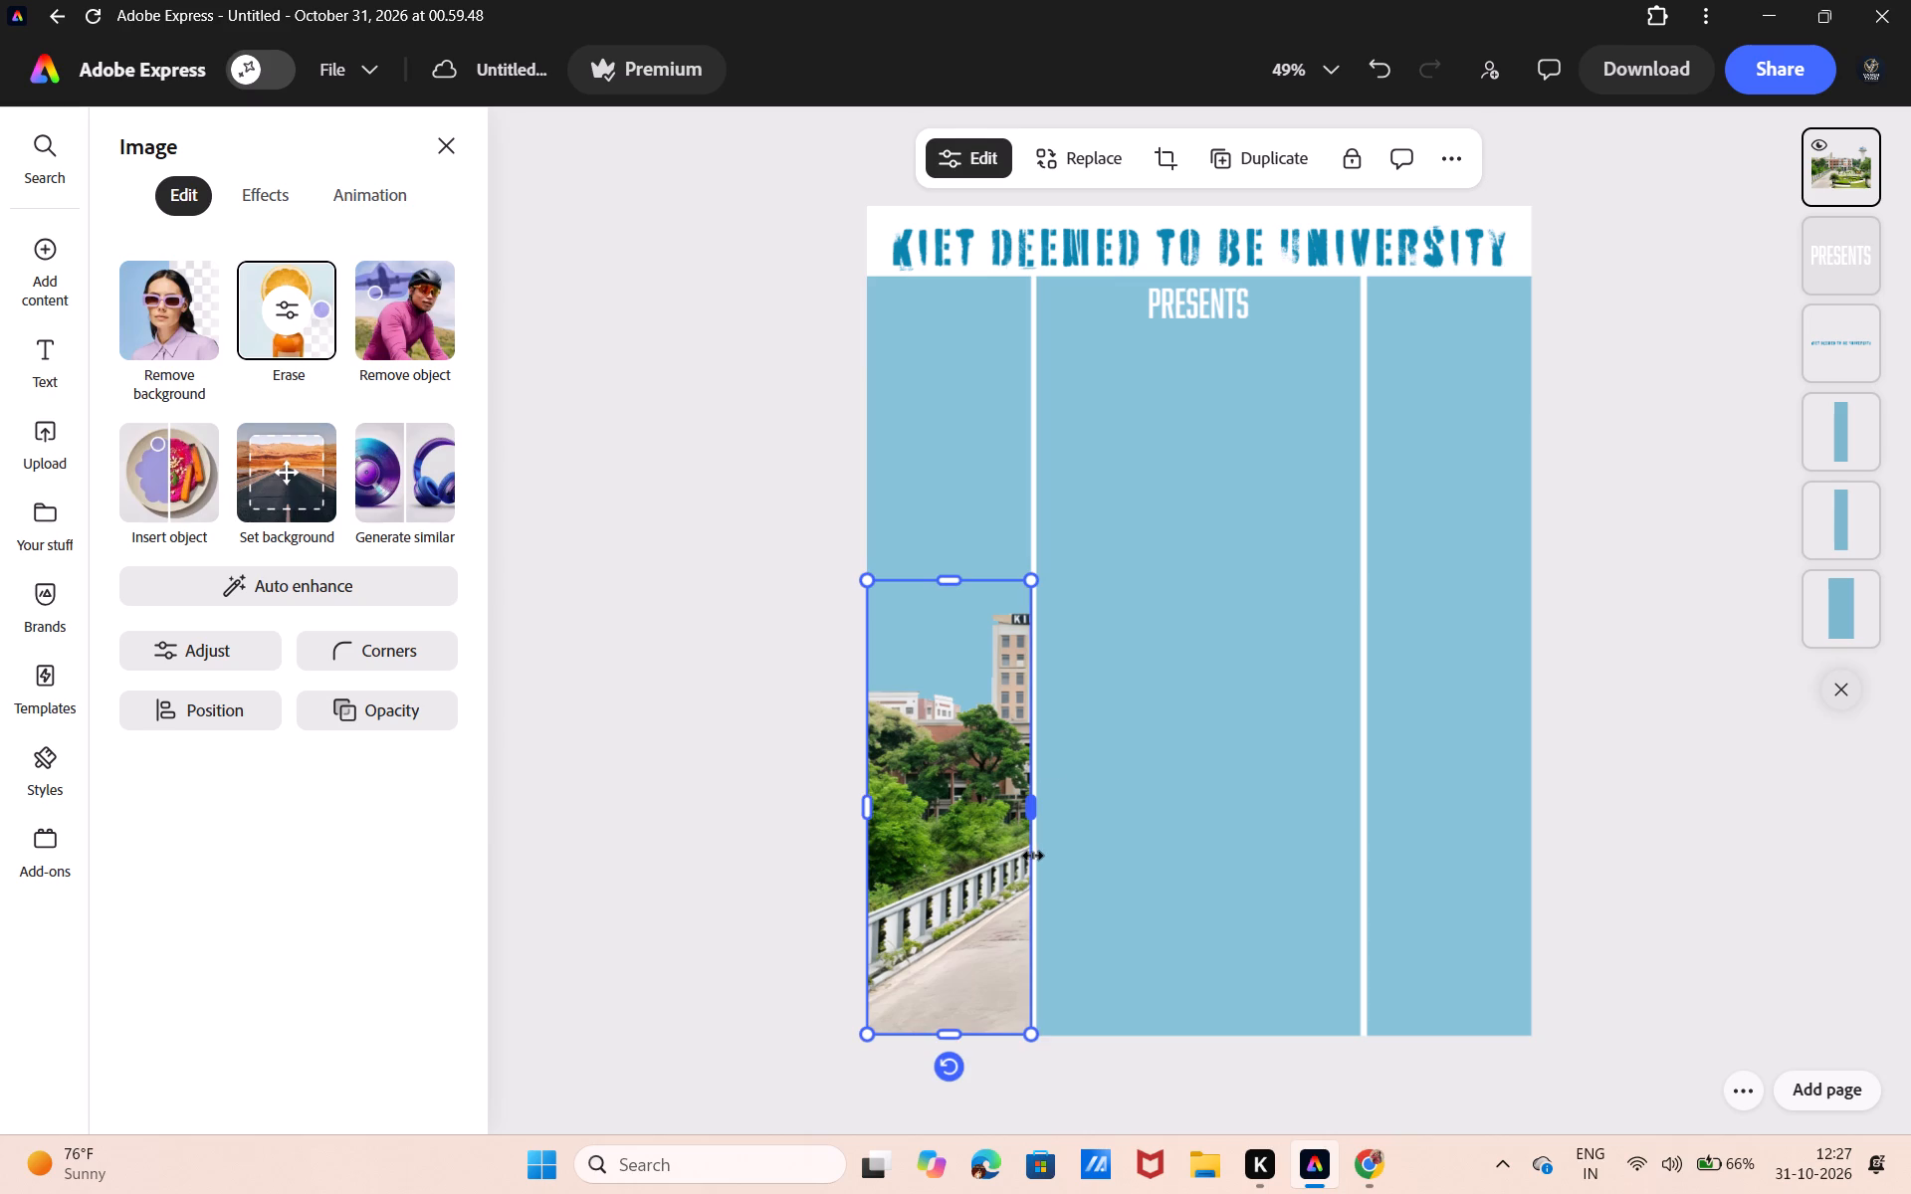
# Duplicate the left photo strip, align the copy over it and recrop the copy to span only the middle blue panel.
pyautogui.click(1234, 147)
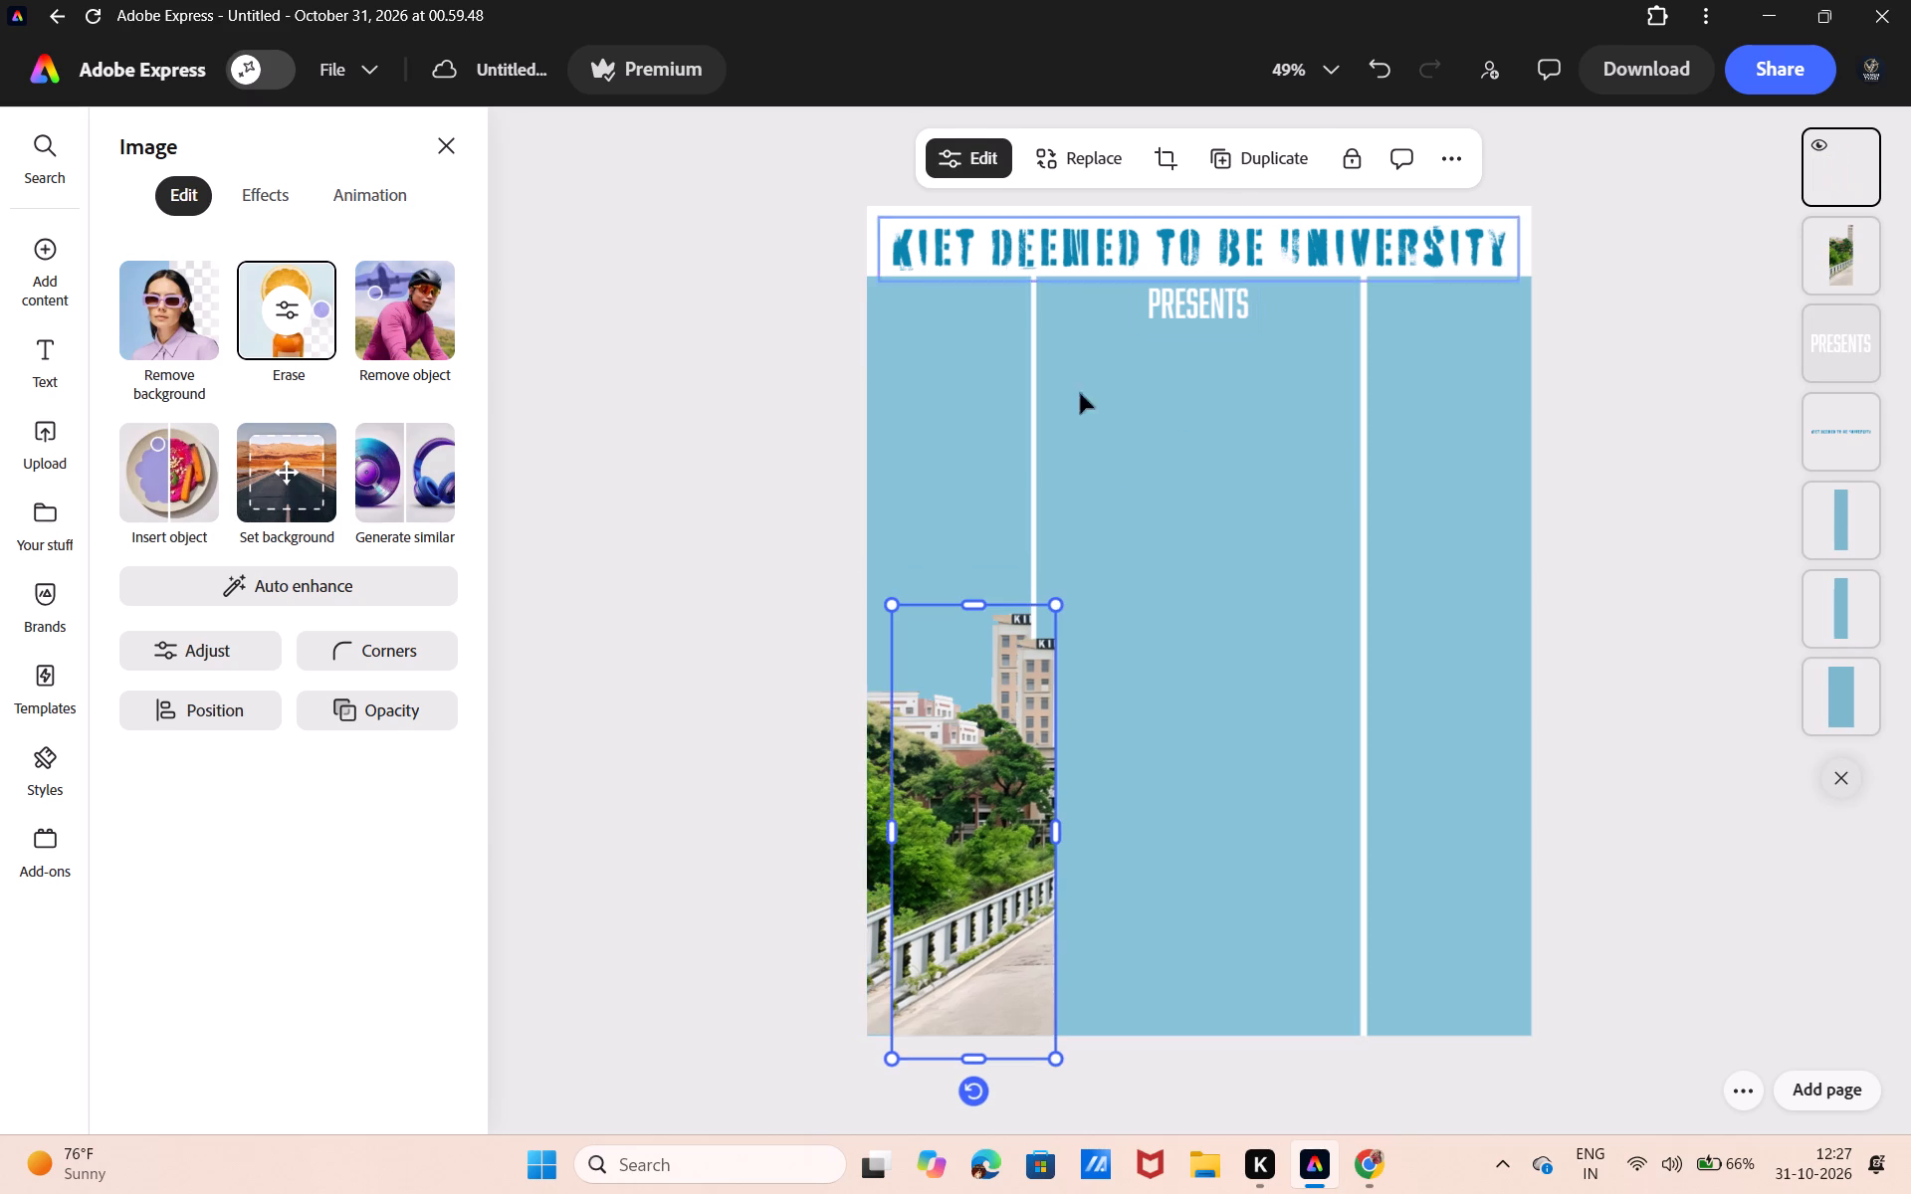
pyautogui.moveTo(960, 759); pyautogui.dragTo(939, 734)
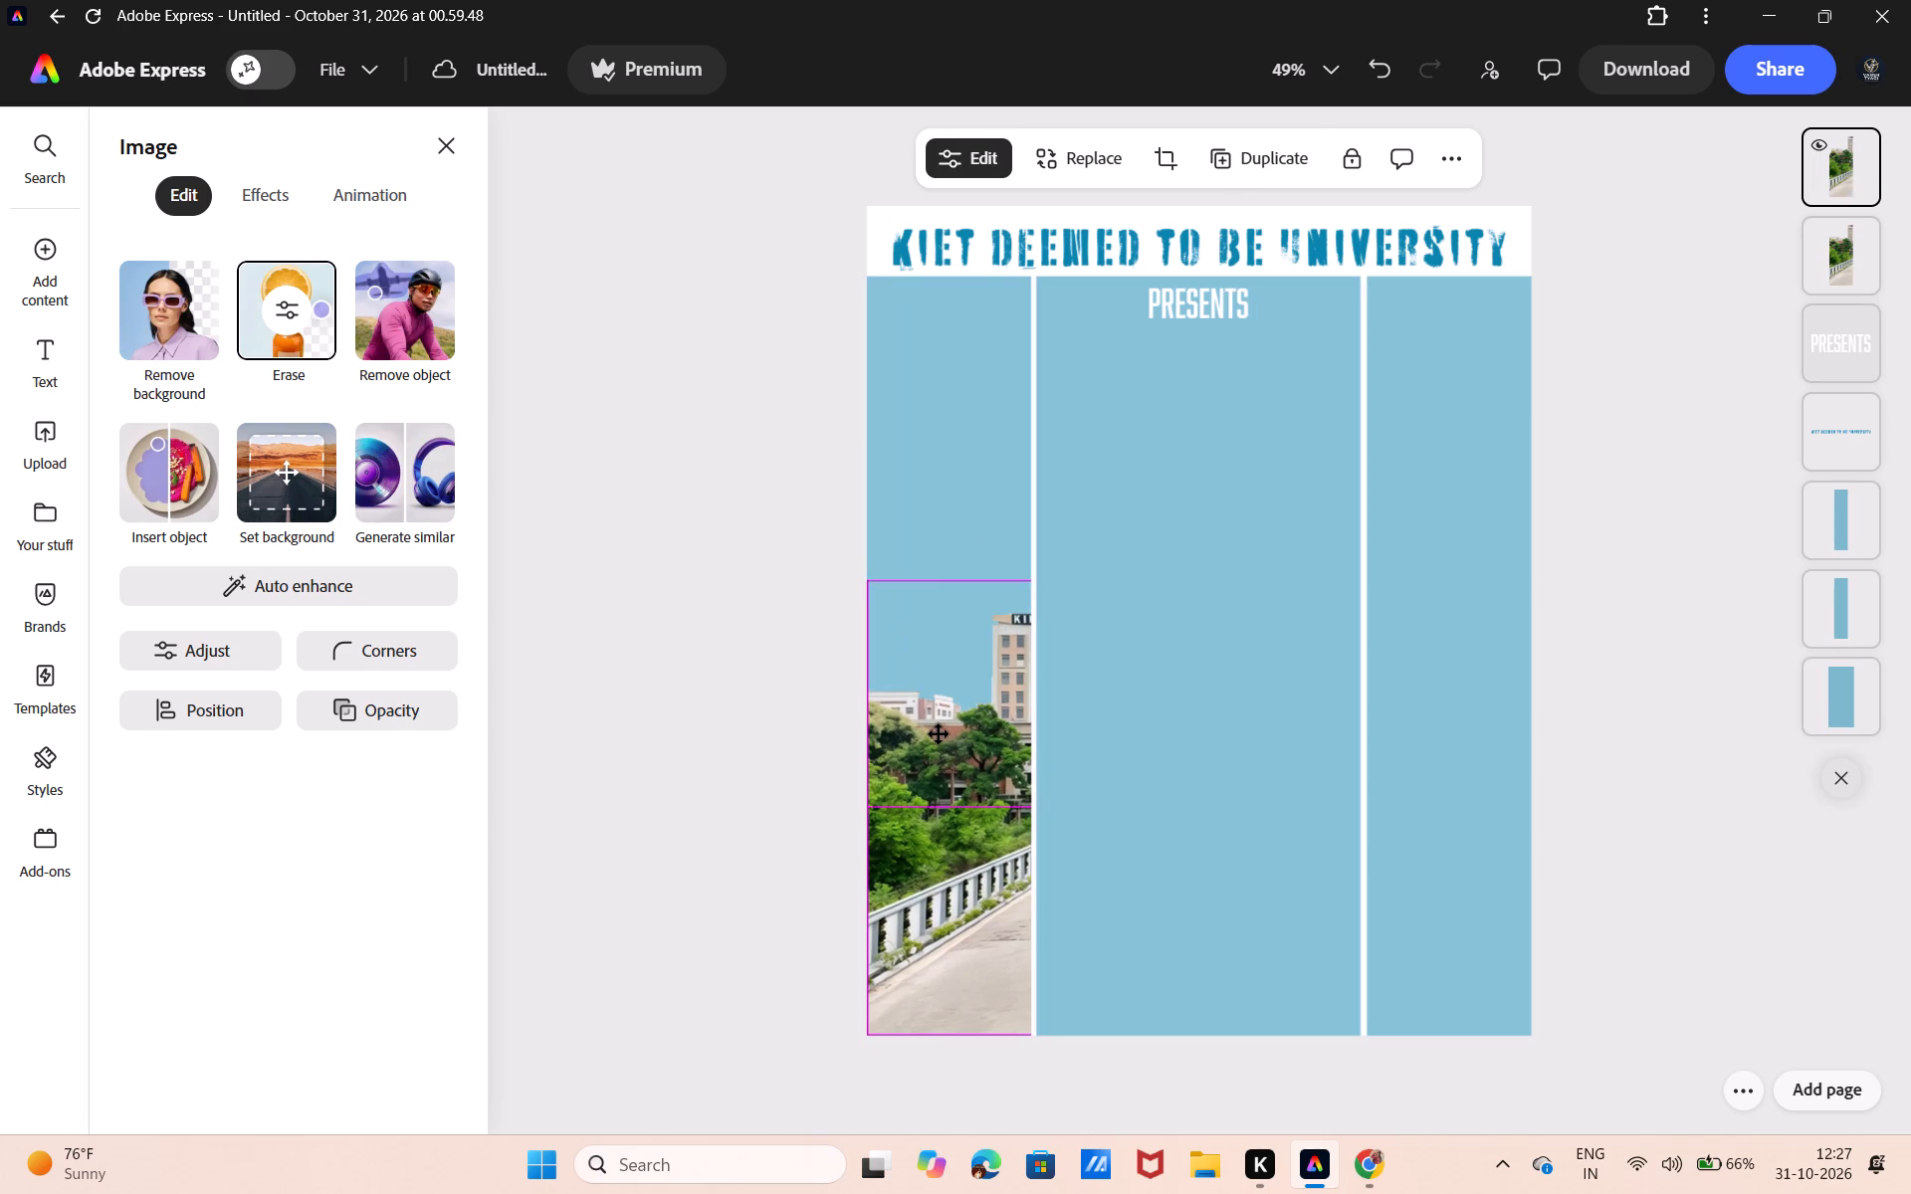
pyautogui.moveTo(939, 734); pyautogui.dragTo(938, 734)
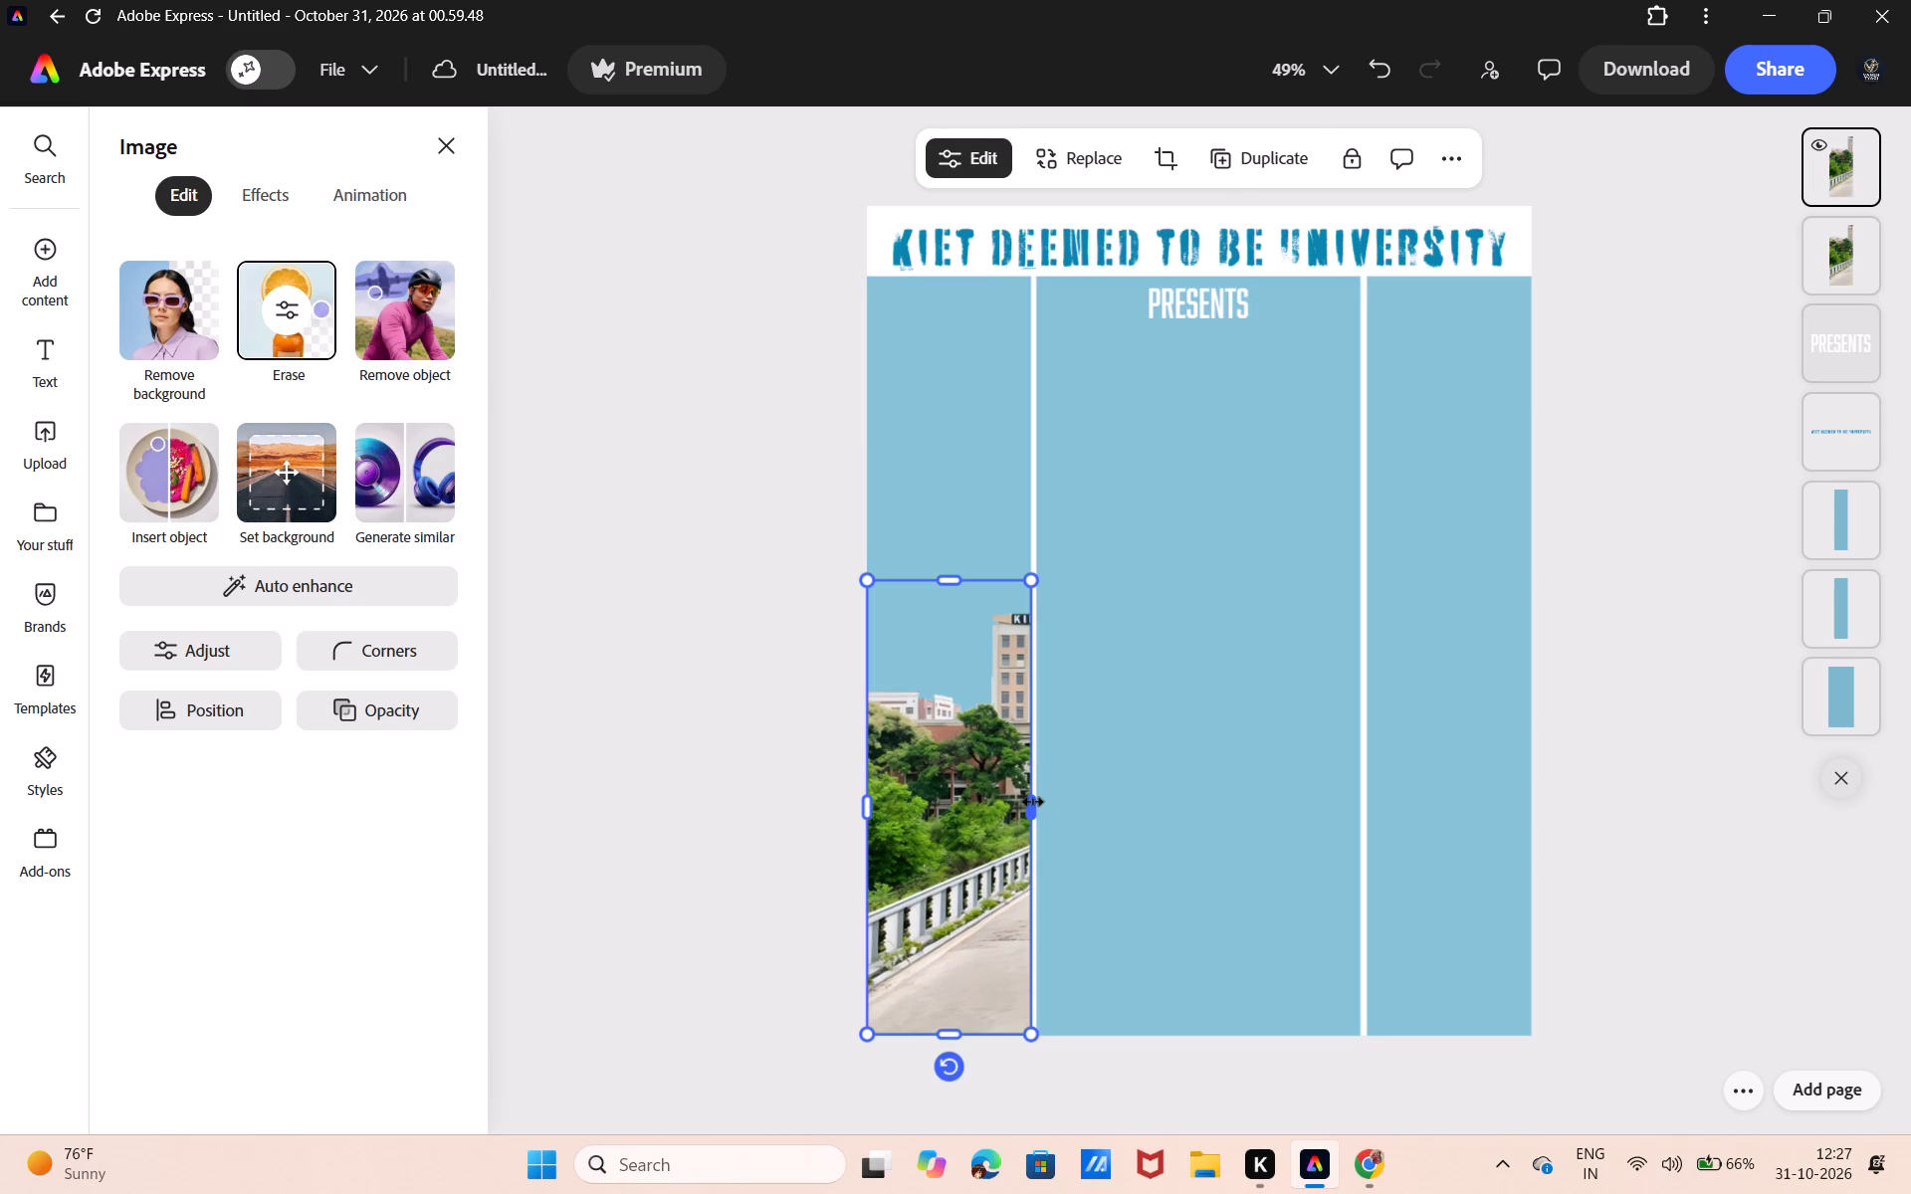
pyautogui.moveTo(1032, 801); pyautogui.dragTo(1338, 801)
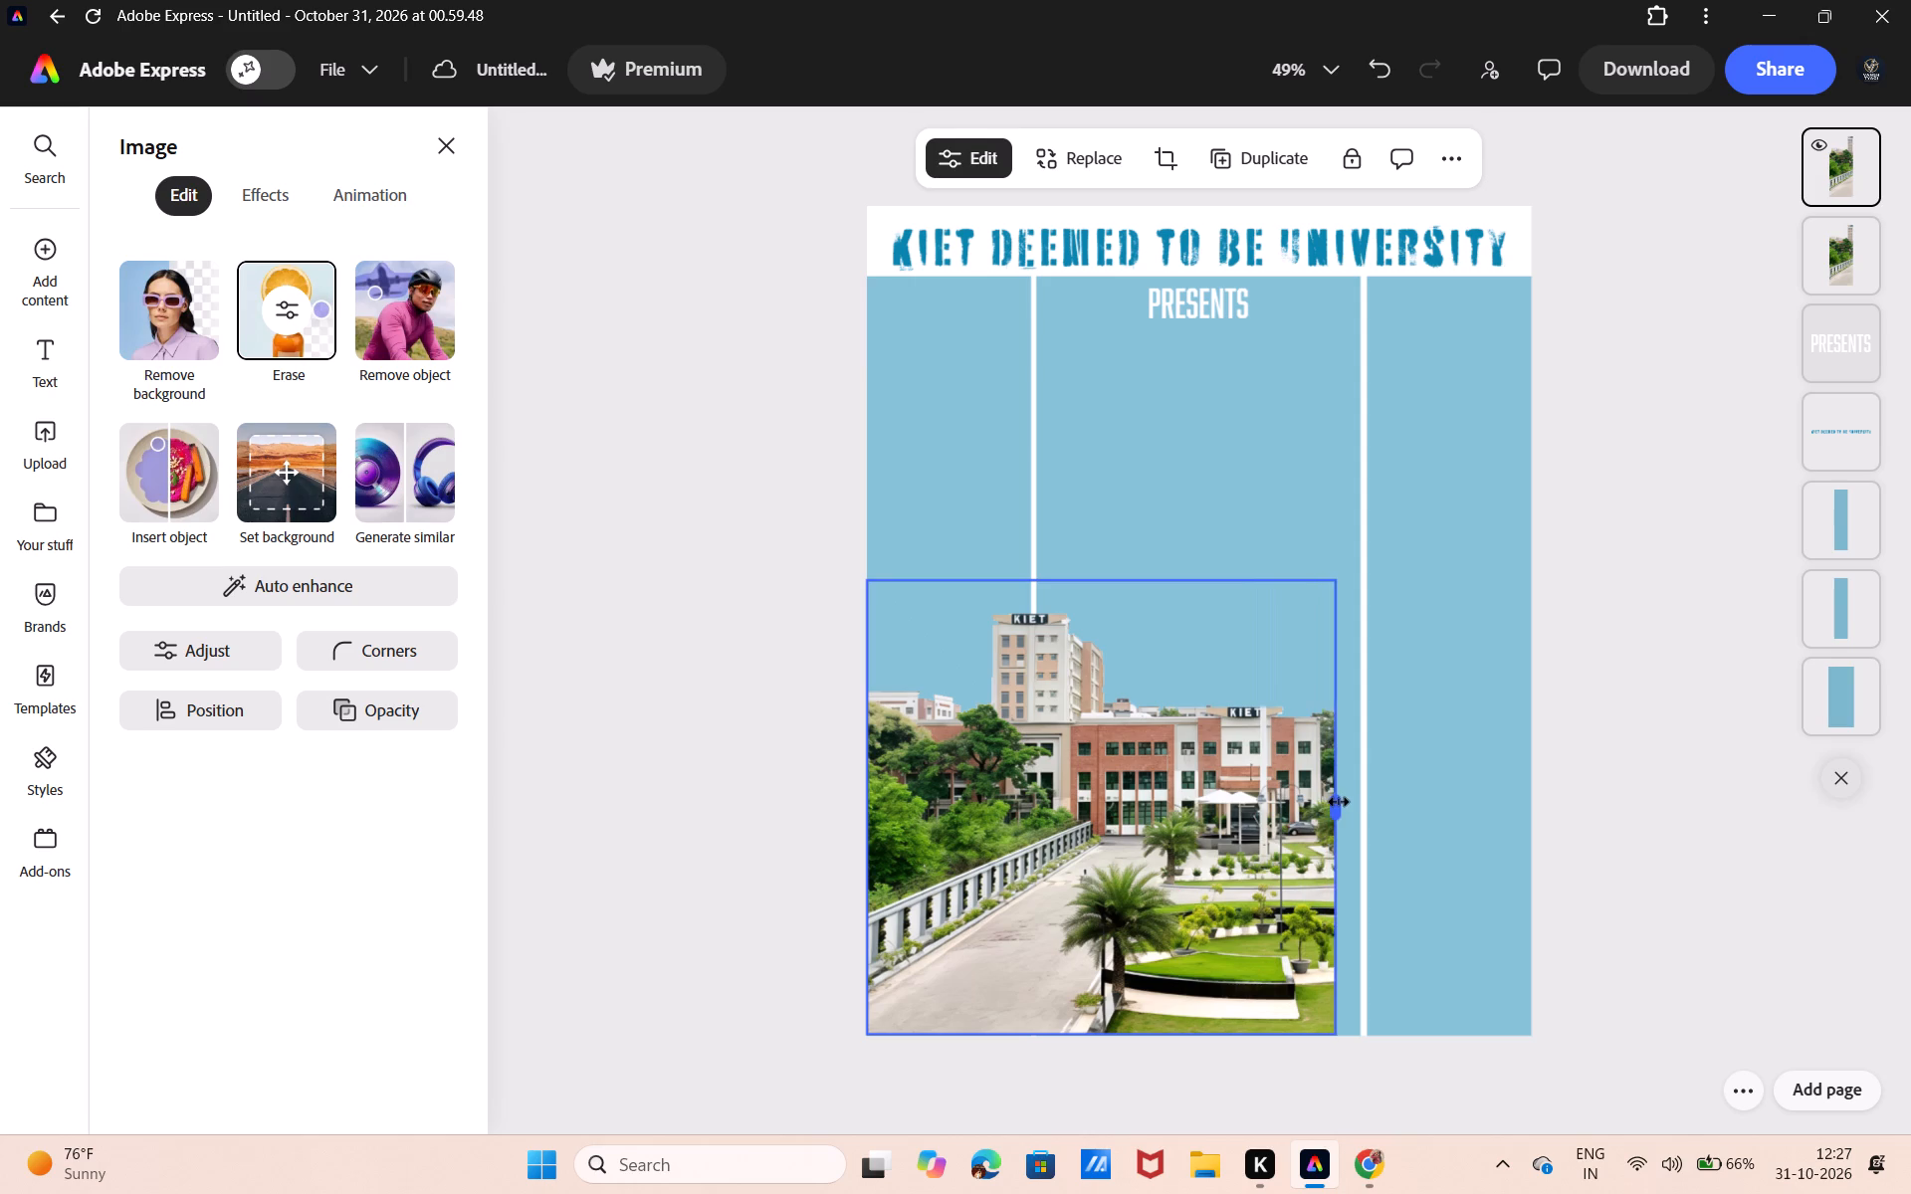
pyautogui.moveTo(1338, 801); pyautogui.dragTo(1362, 809)
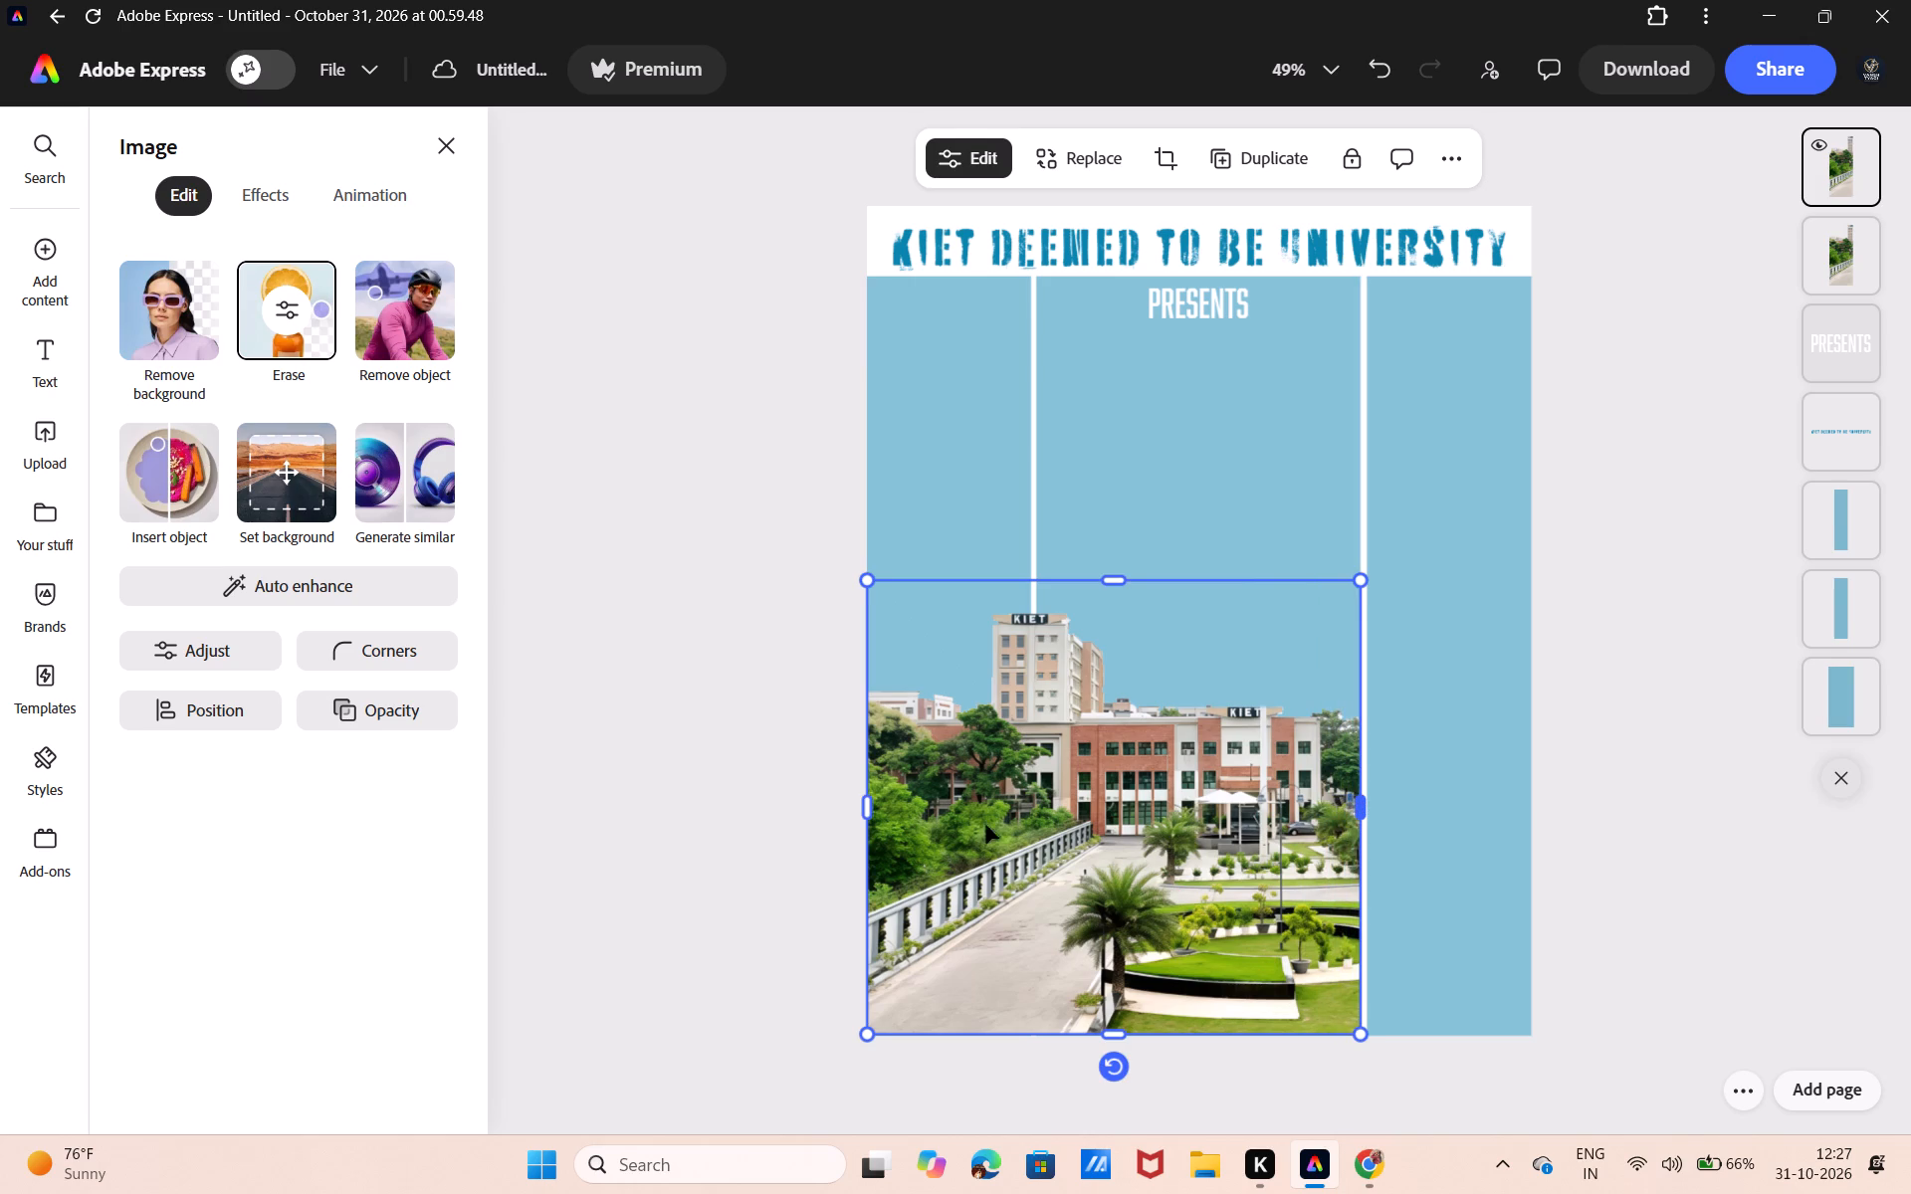
pyautogui.moveTo(875, 808); pyautogui.dragTo(1063, 820)
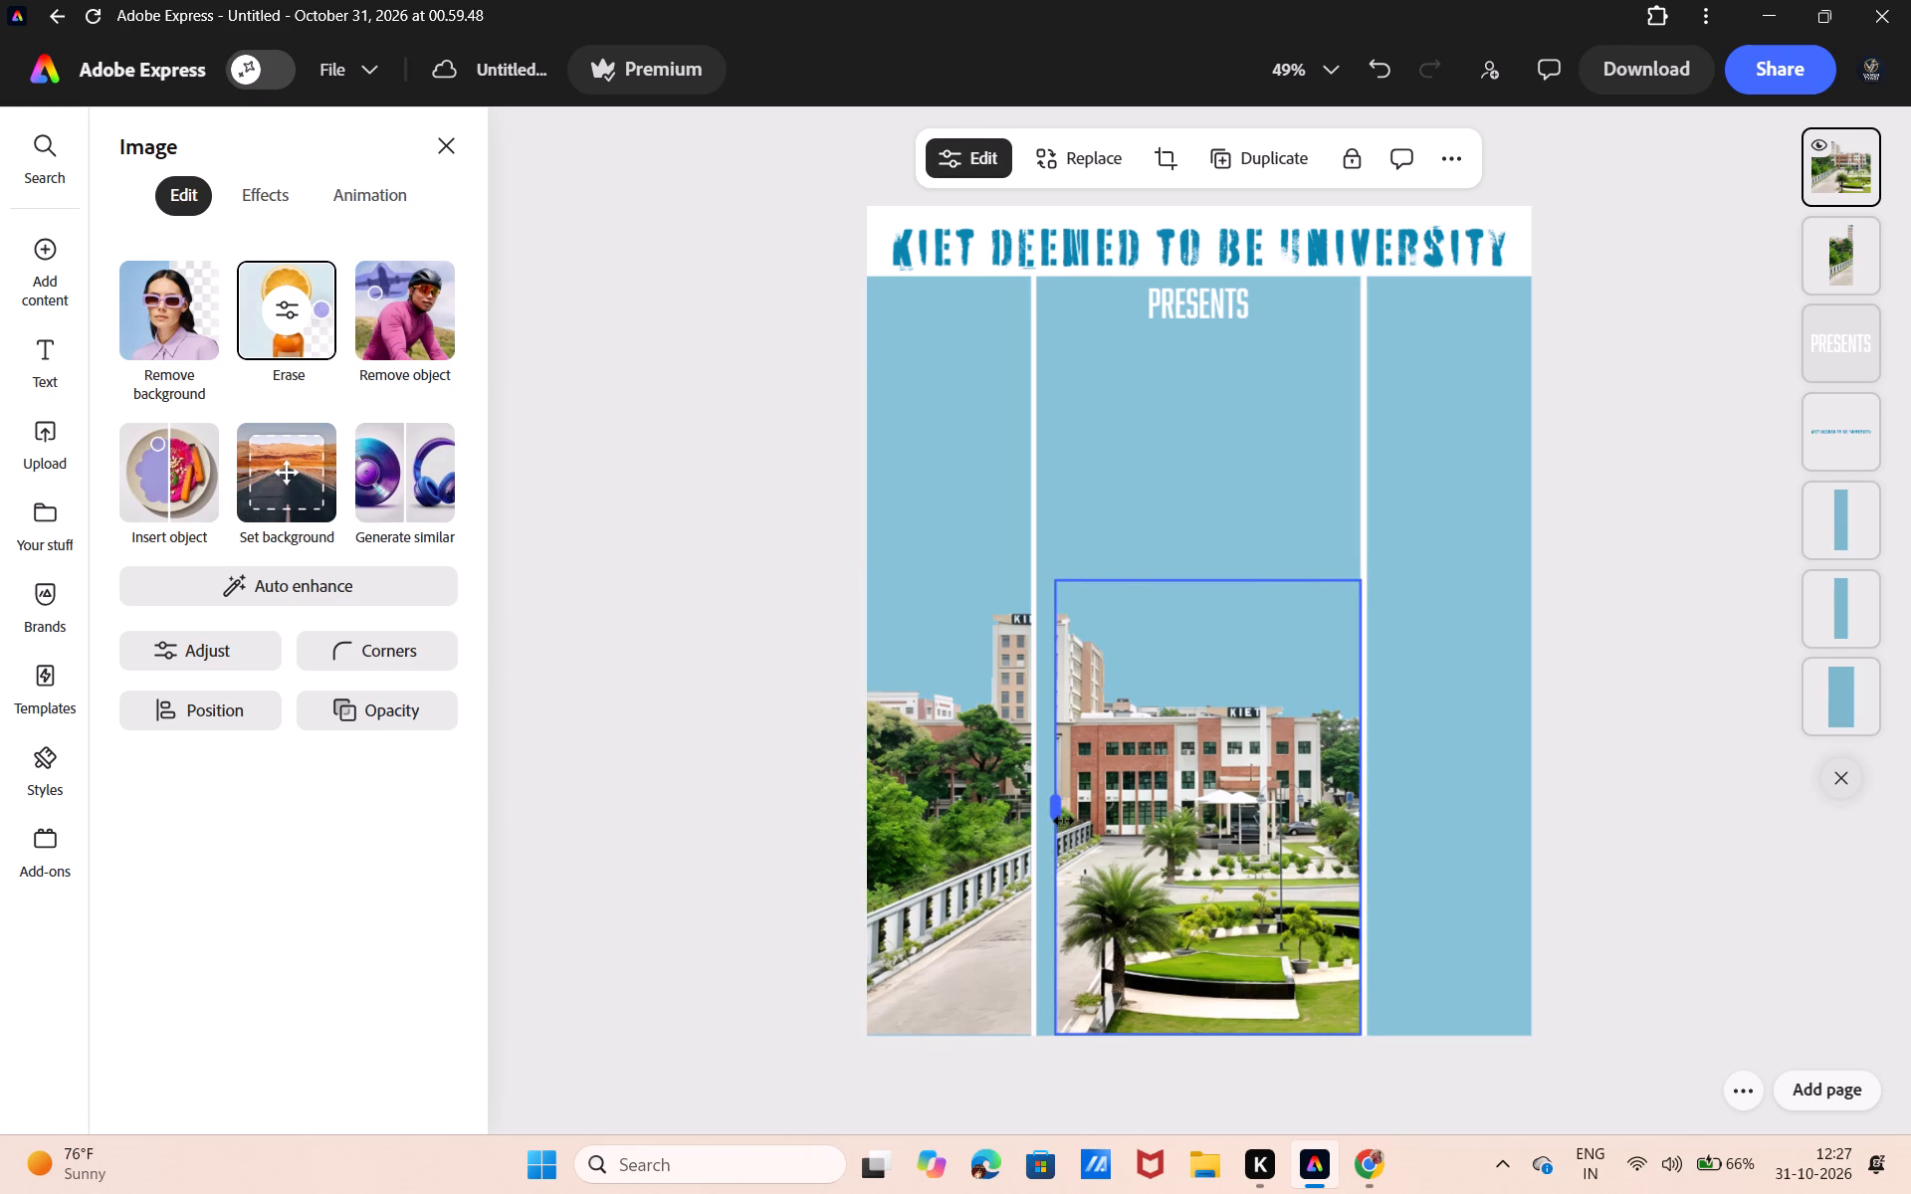
pyautogui.moveTo(1063, 820); pyautogui.dragTo(1047, 830)
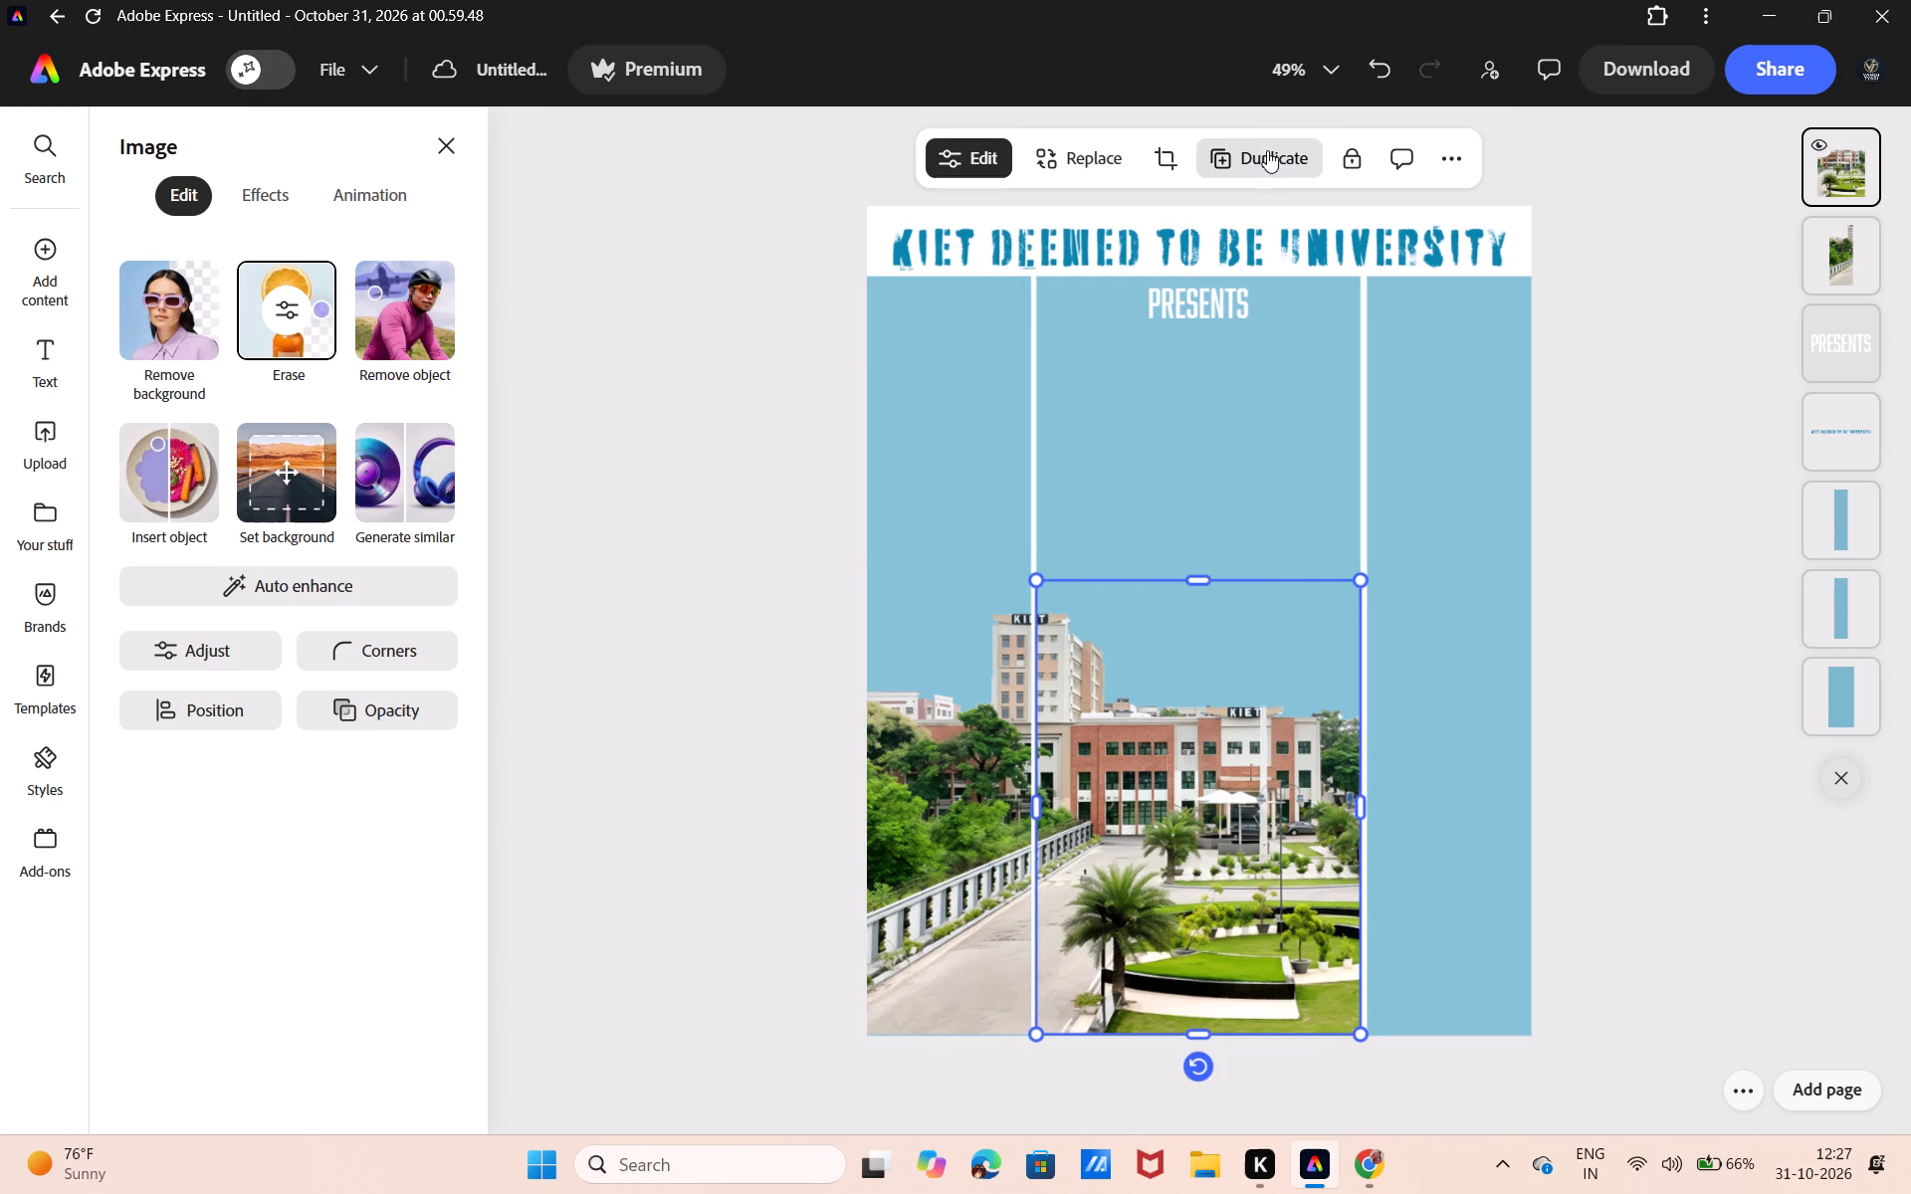
# Duplicate the middle photo strip, realign the copy and recrop it to show only the water tower section over the right blue panel.
pyautogui.click(1267, 150)
pyautogui.moveTo(1227, 810); pyautogui.dragTo(1204, 785)
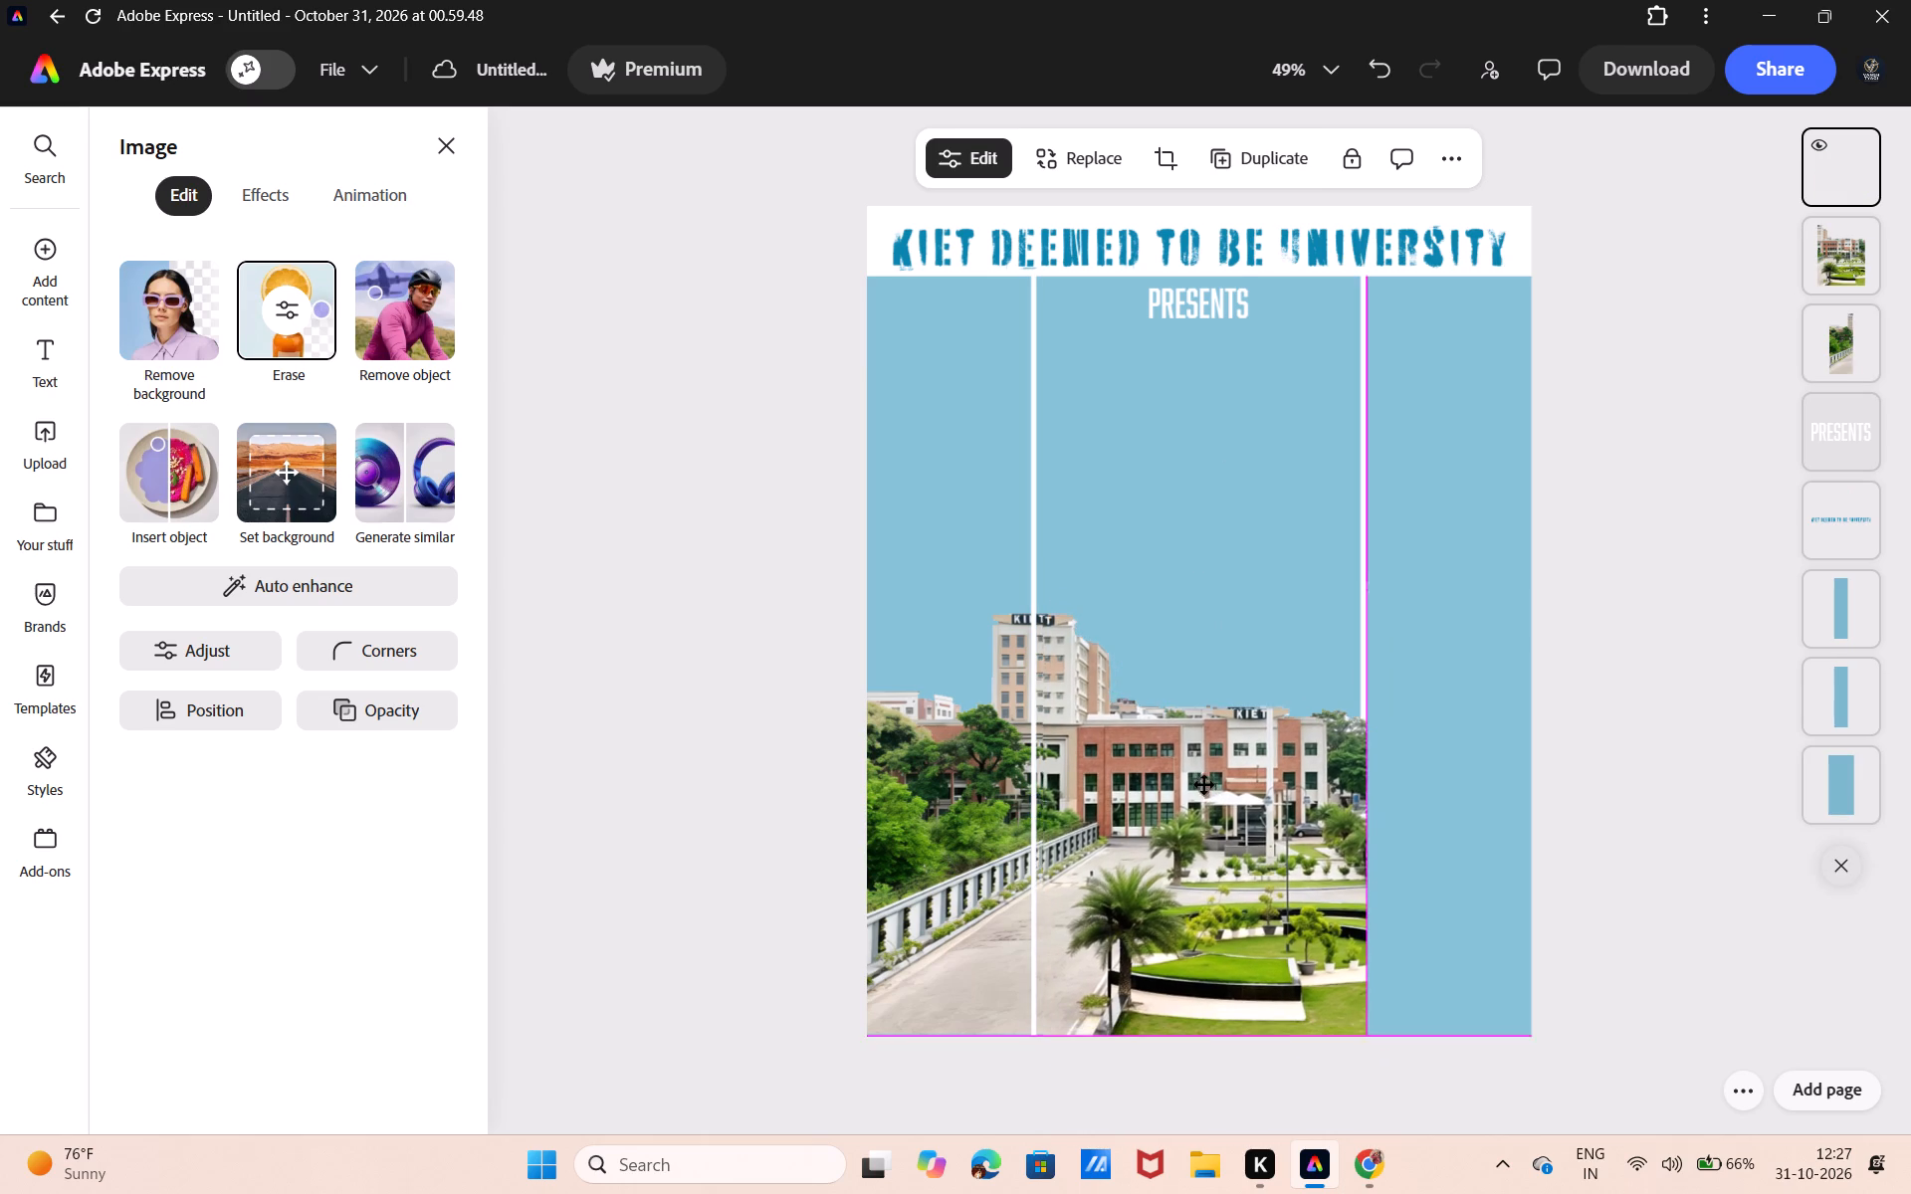
pyautogui.moveTo(1204, 785); pyautogui.dragTo(1202, 784)
pyautogui.moveTo(1357, 805); pyautogui.dragTo(1526, 793)
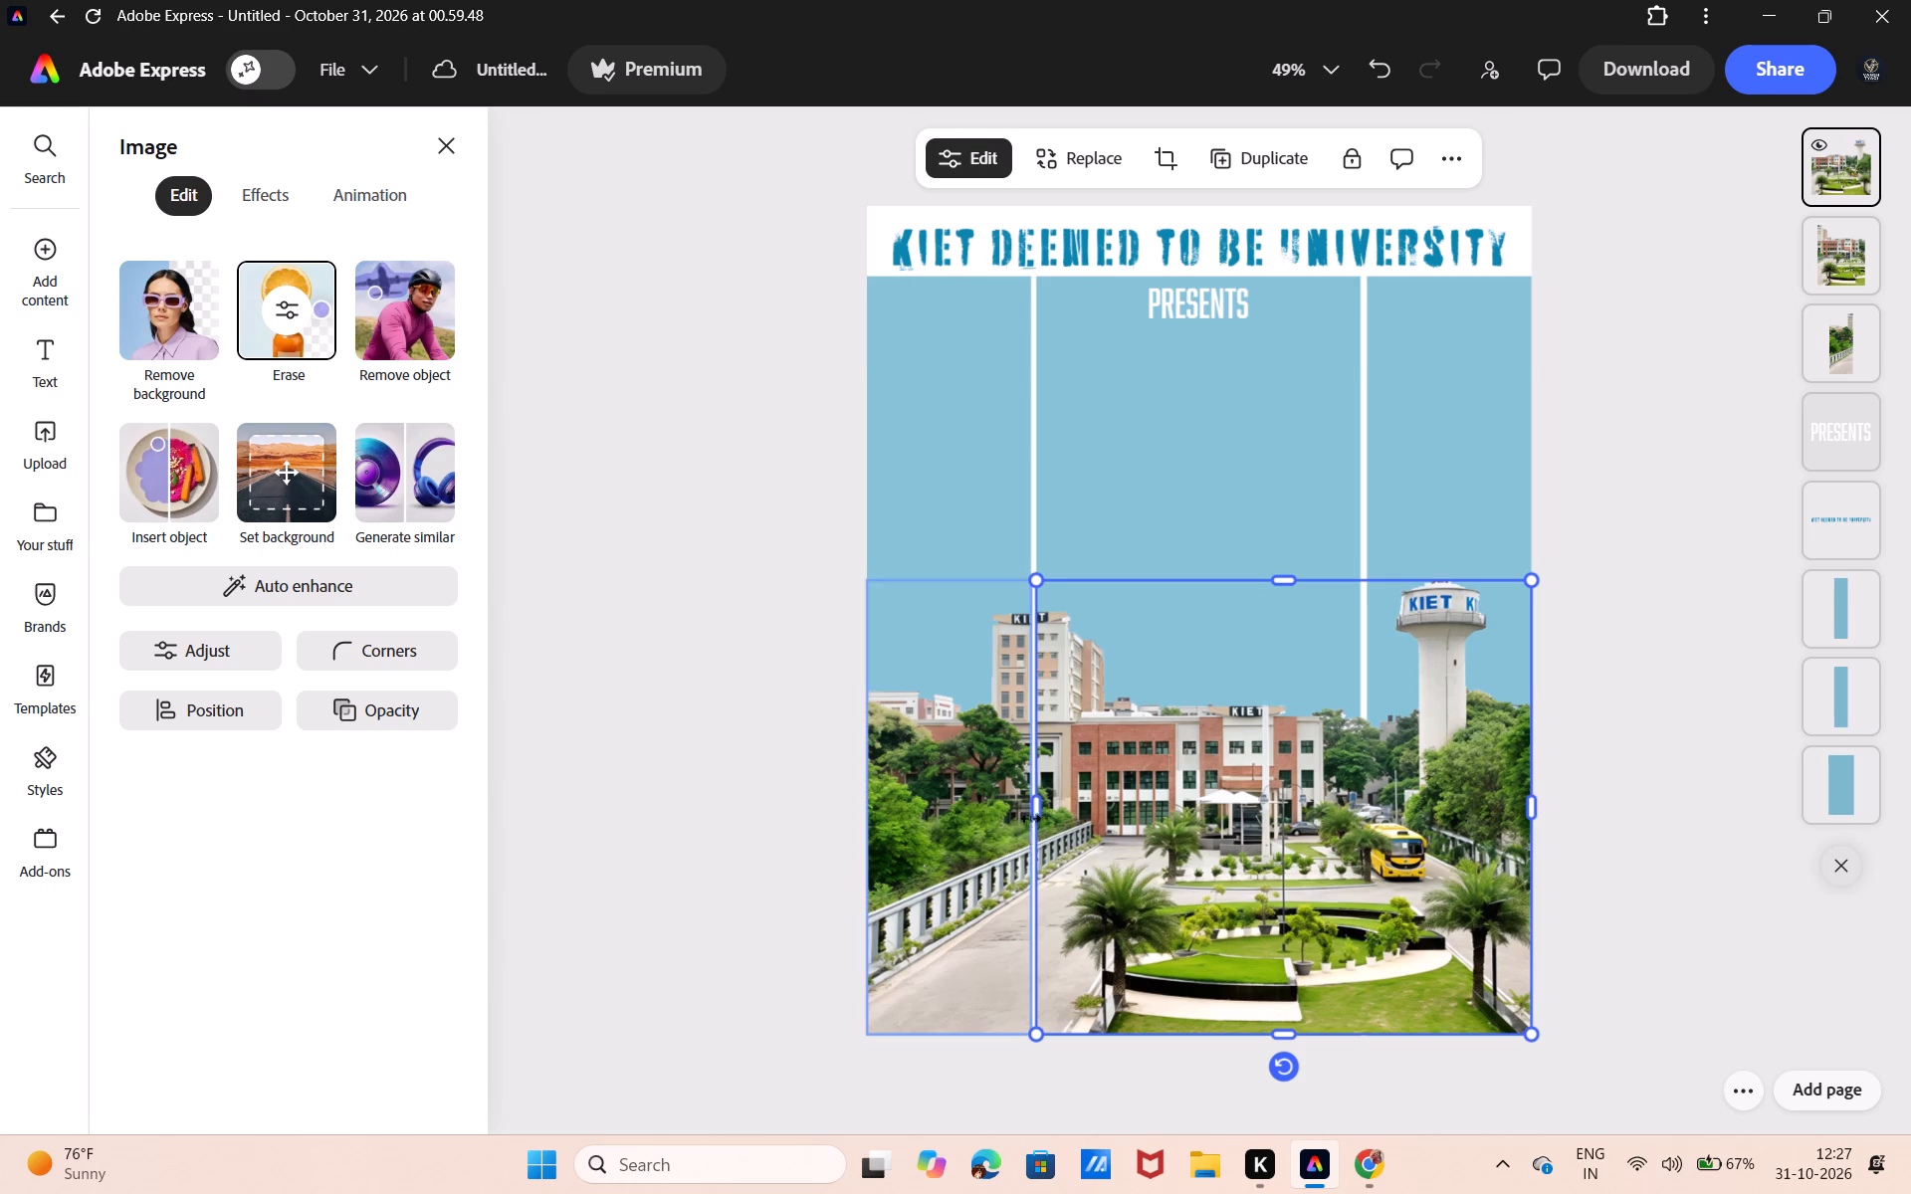
pyautogui.moveTo(1033, 810); pyautogui.dragTo(1367, 834)
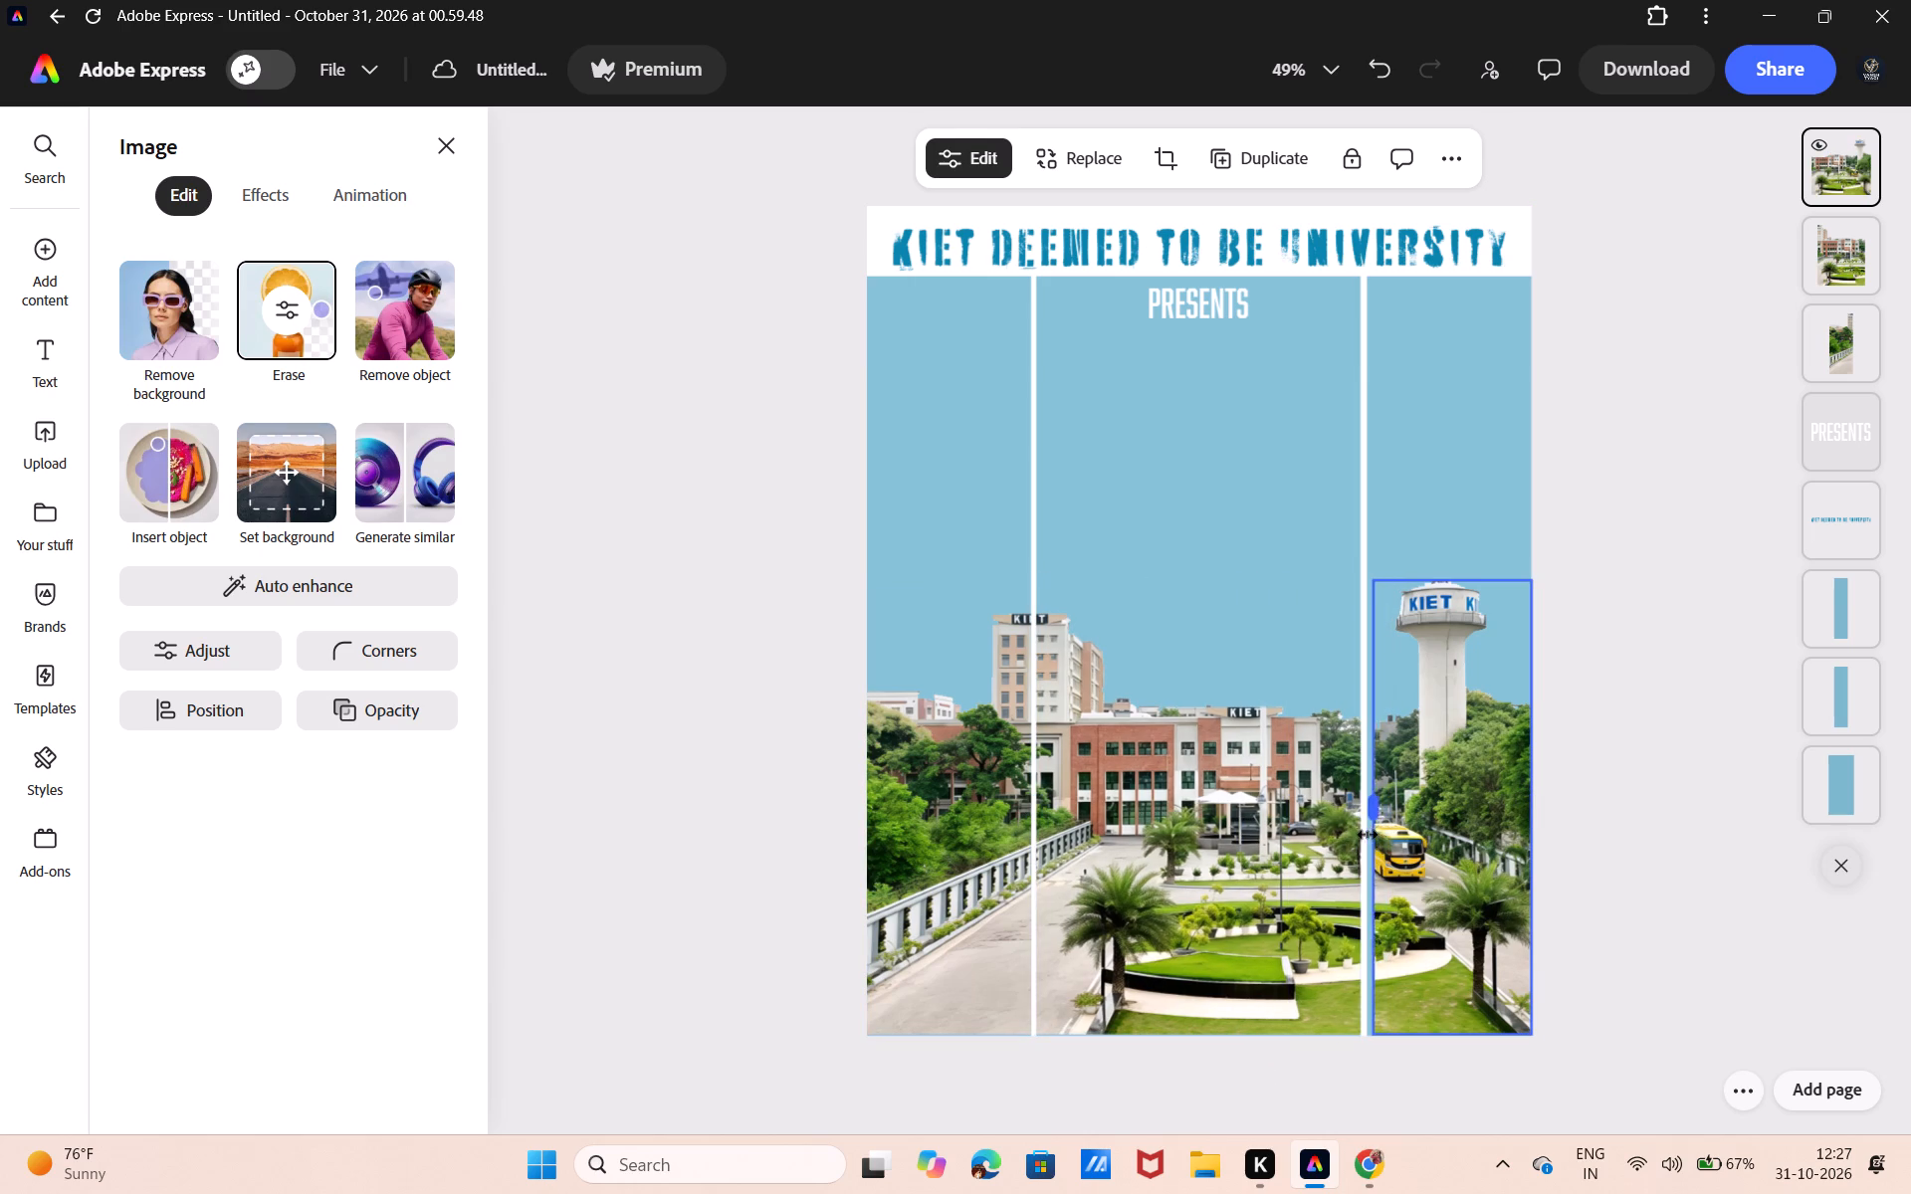
pyautogui.moveTo(1367, 834); pyautogui.dragTo(1272, 861)
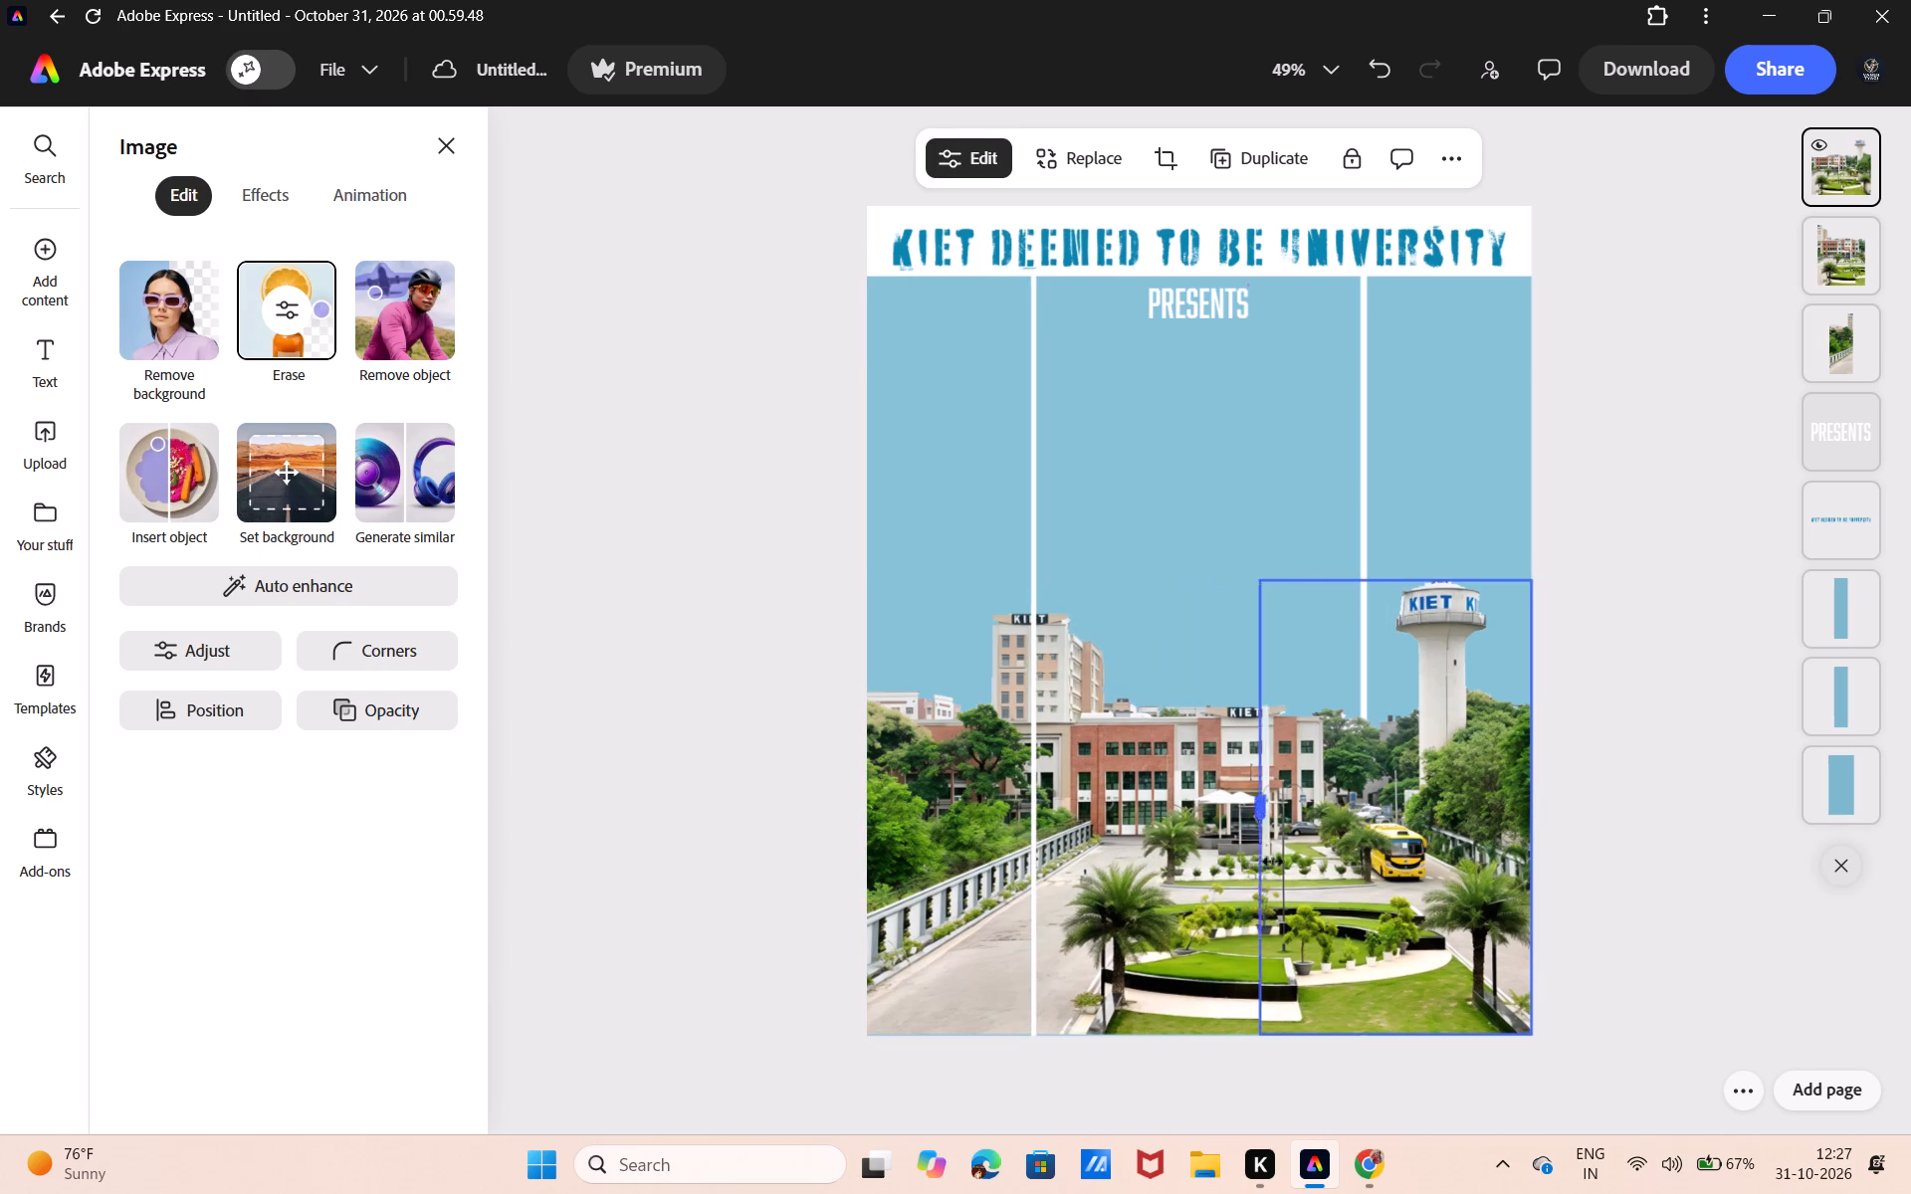
pyautogui.moveTo(1272, 861); pyautogui.dragTo(1364, 859)
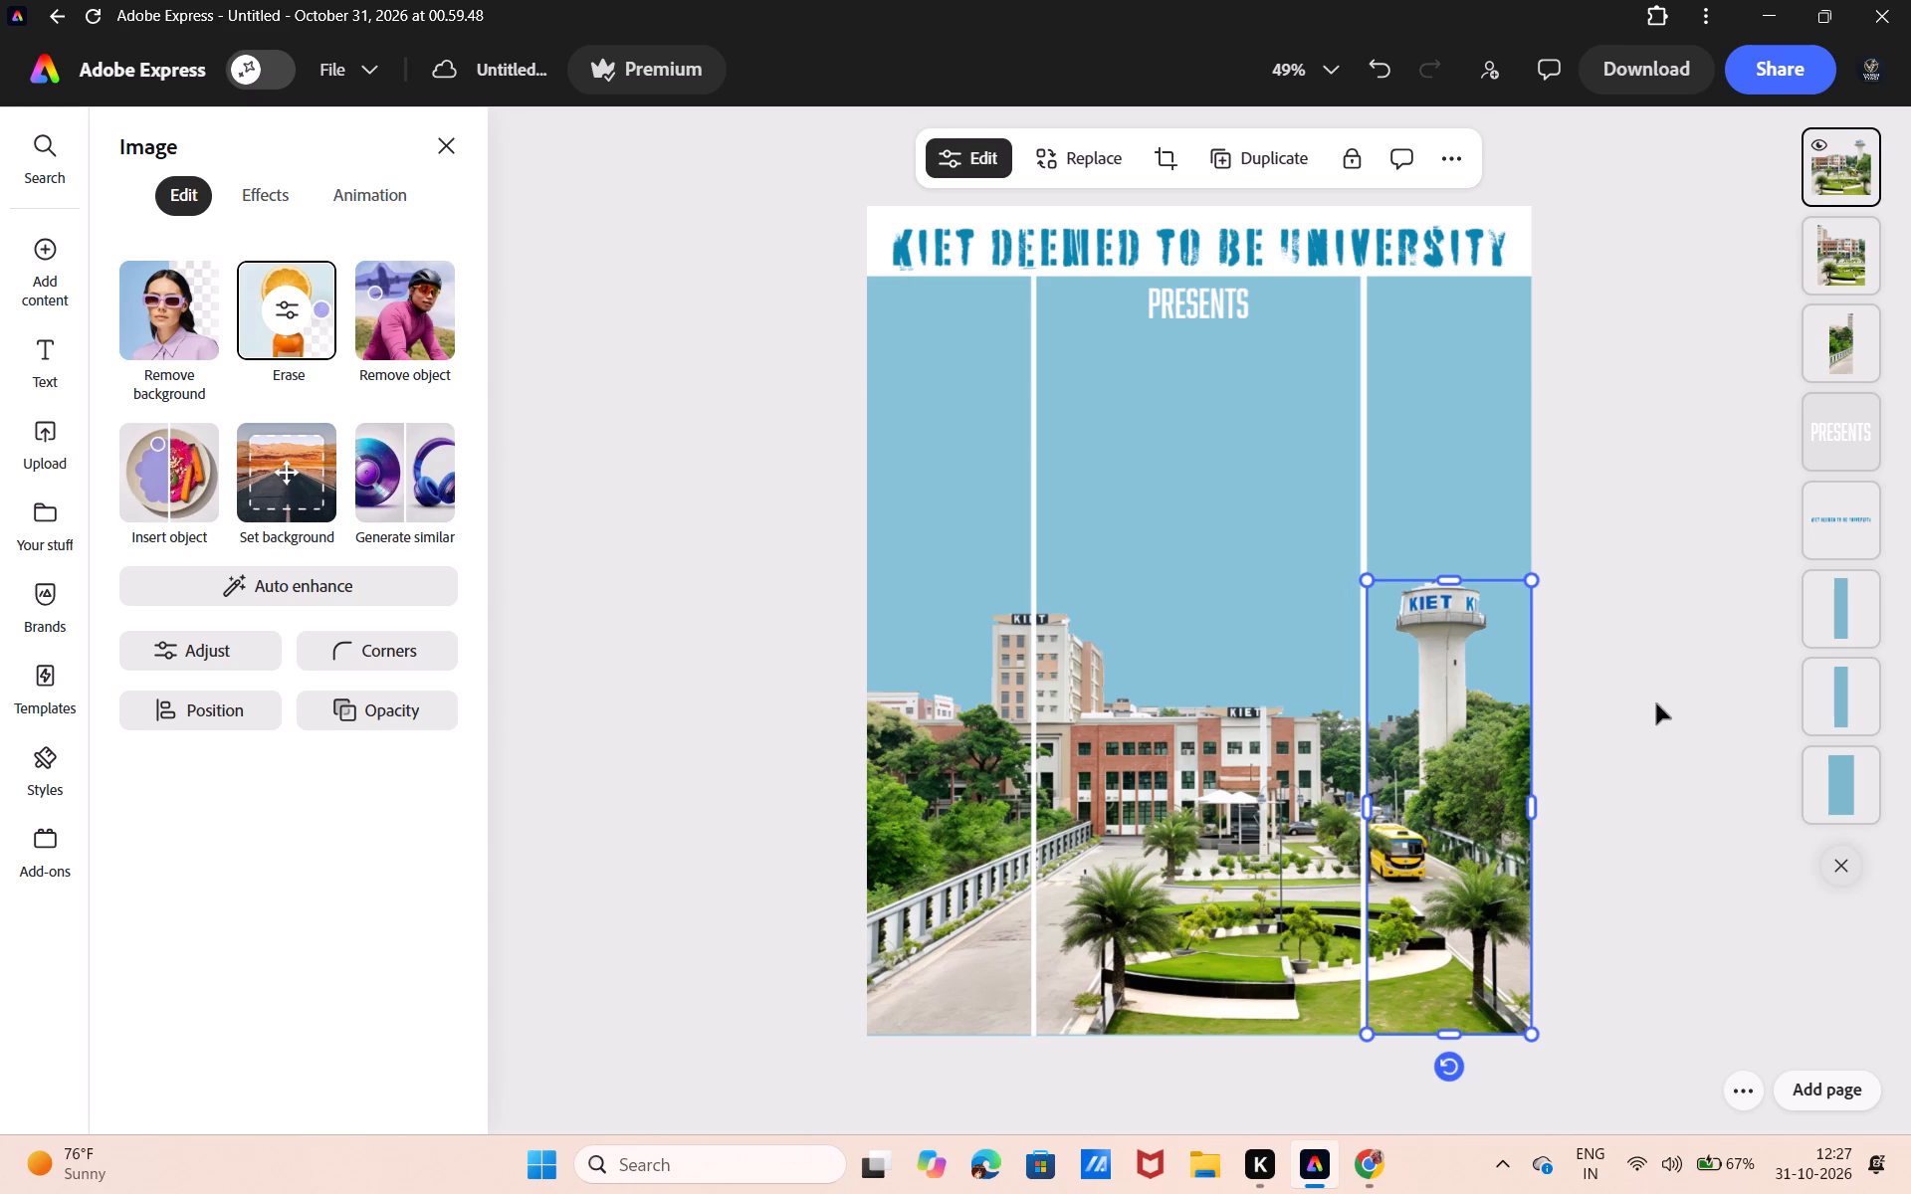
pyautogui.click(1676, 699)
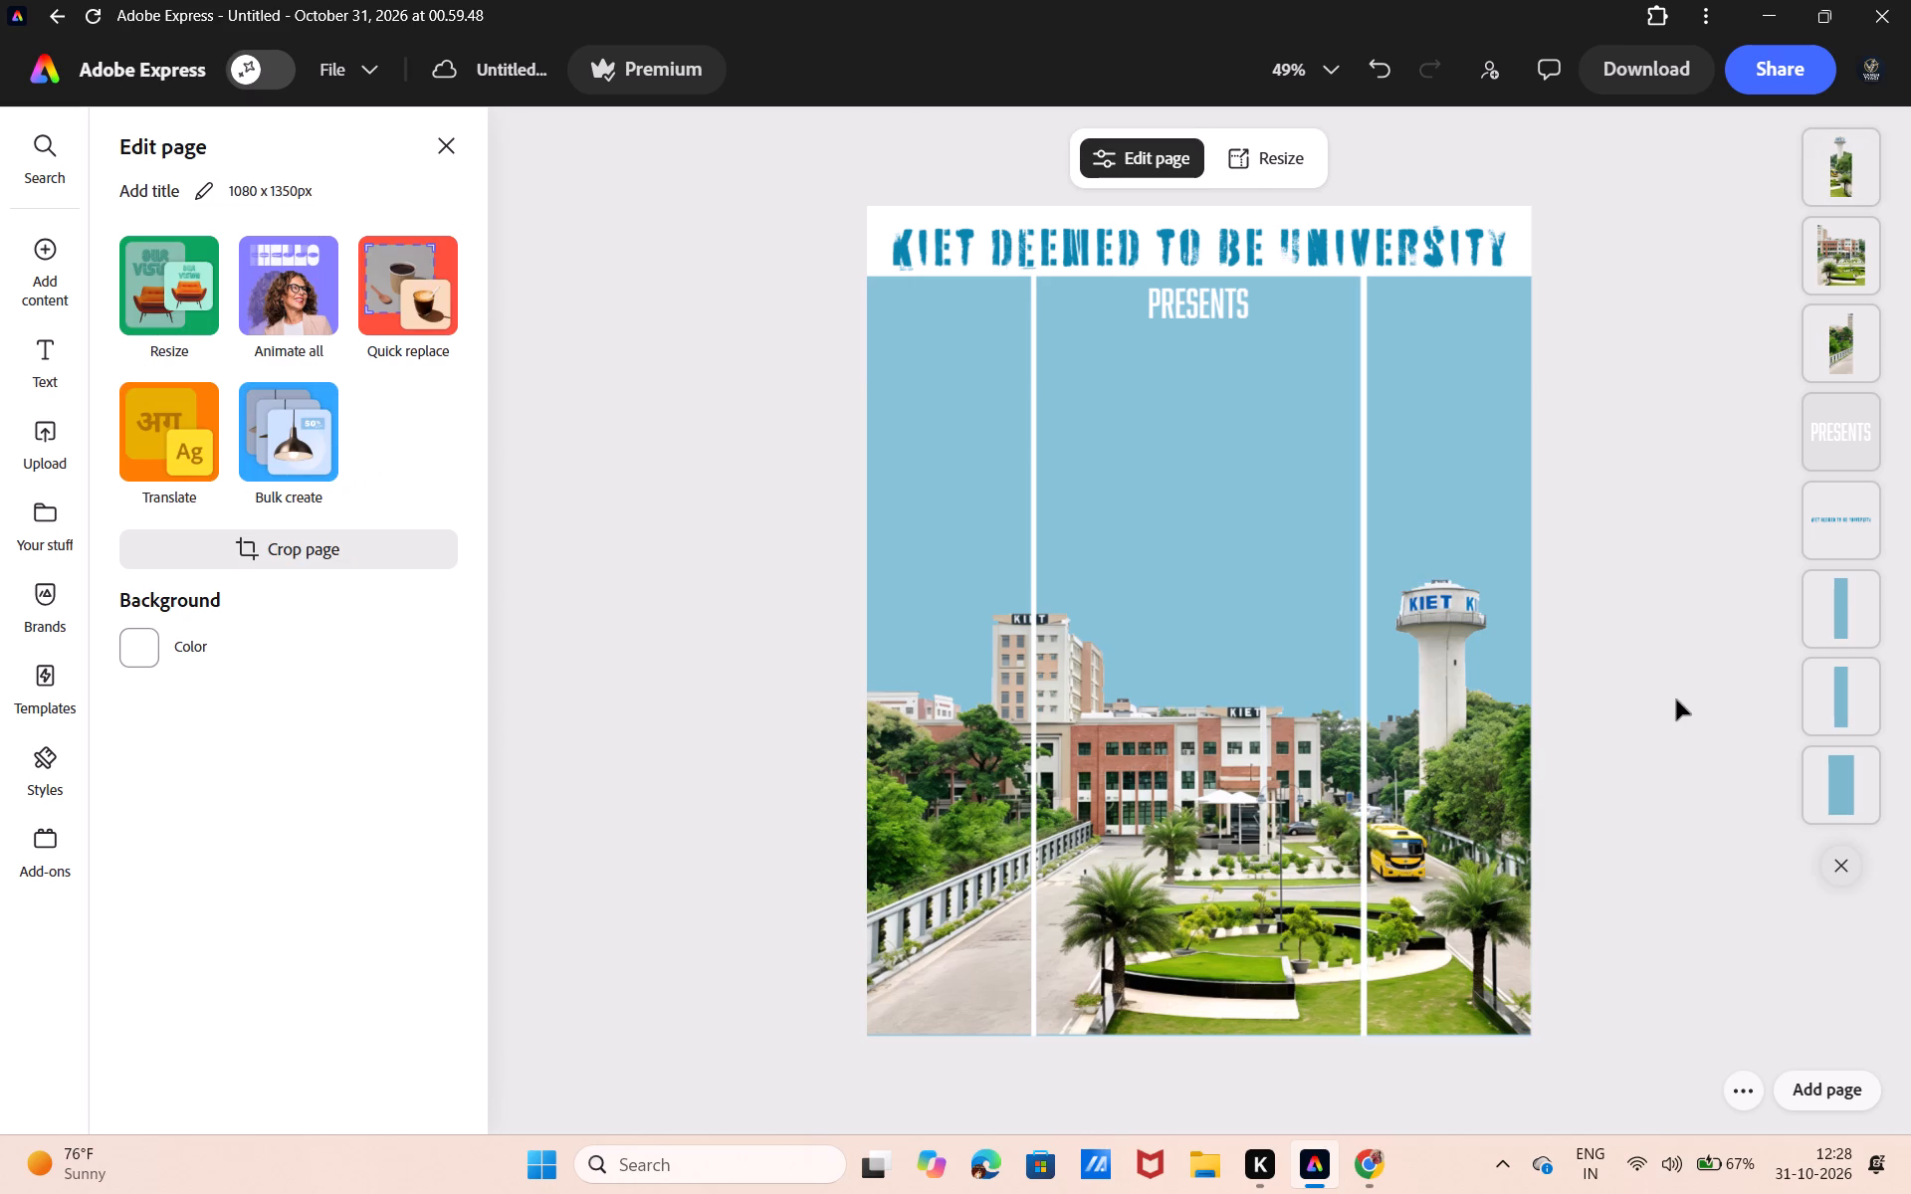
# Set the left photo strip's opacity to 70% with Normal blend, after trying the Screen blend.
pyautogui.click(986, 778)
pyautogui.click(391, 697)
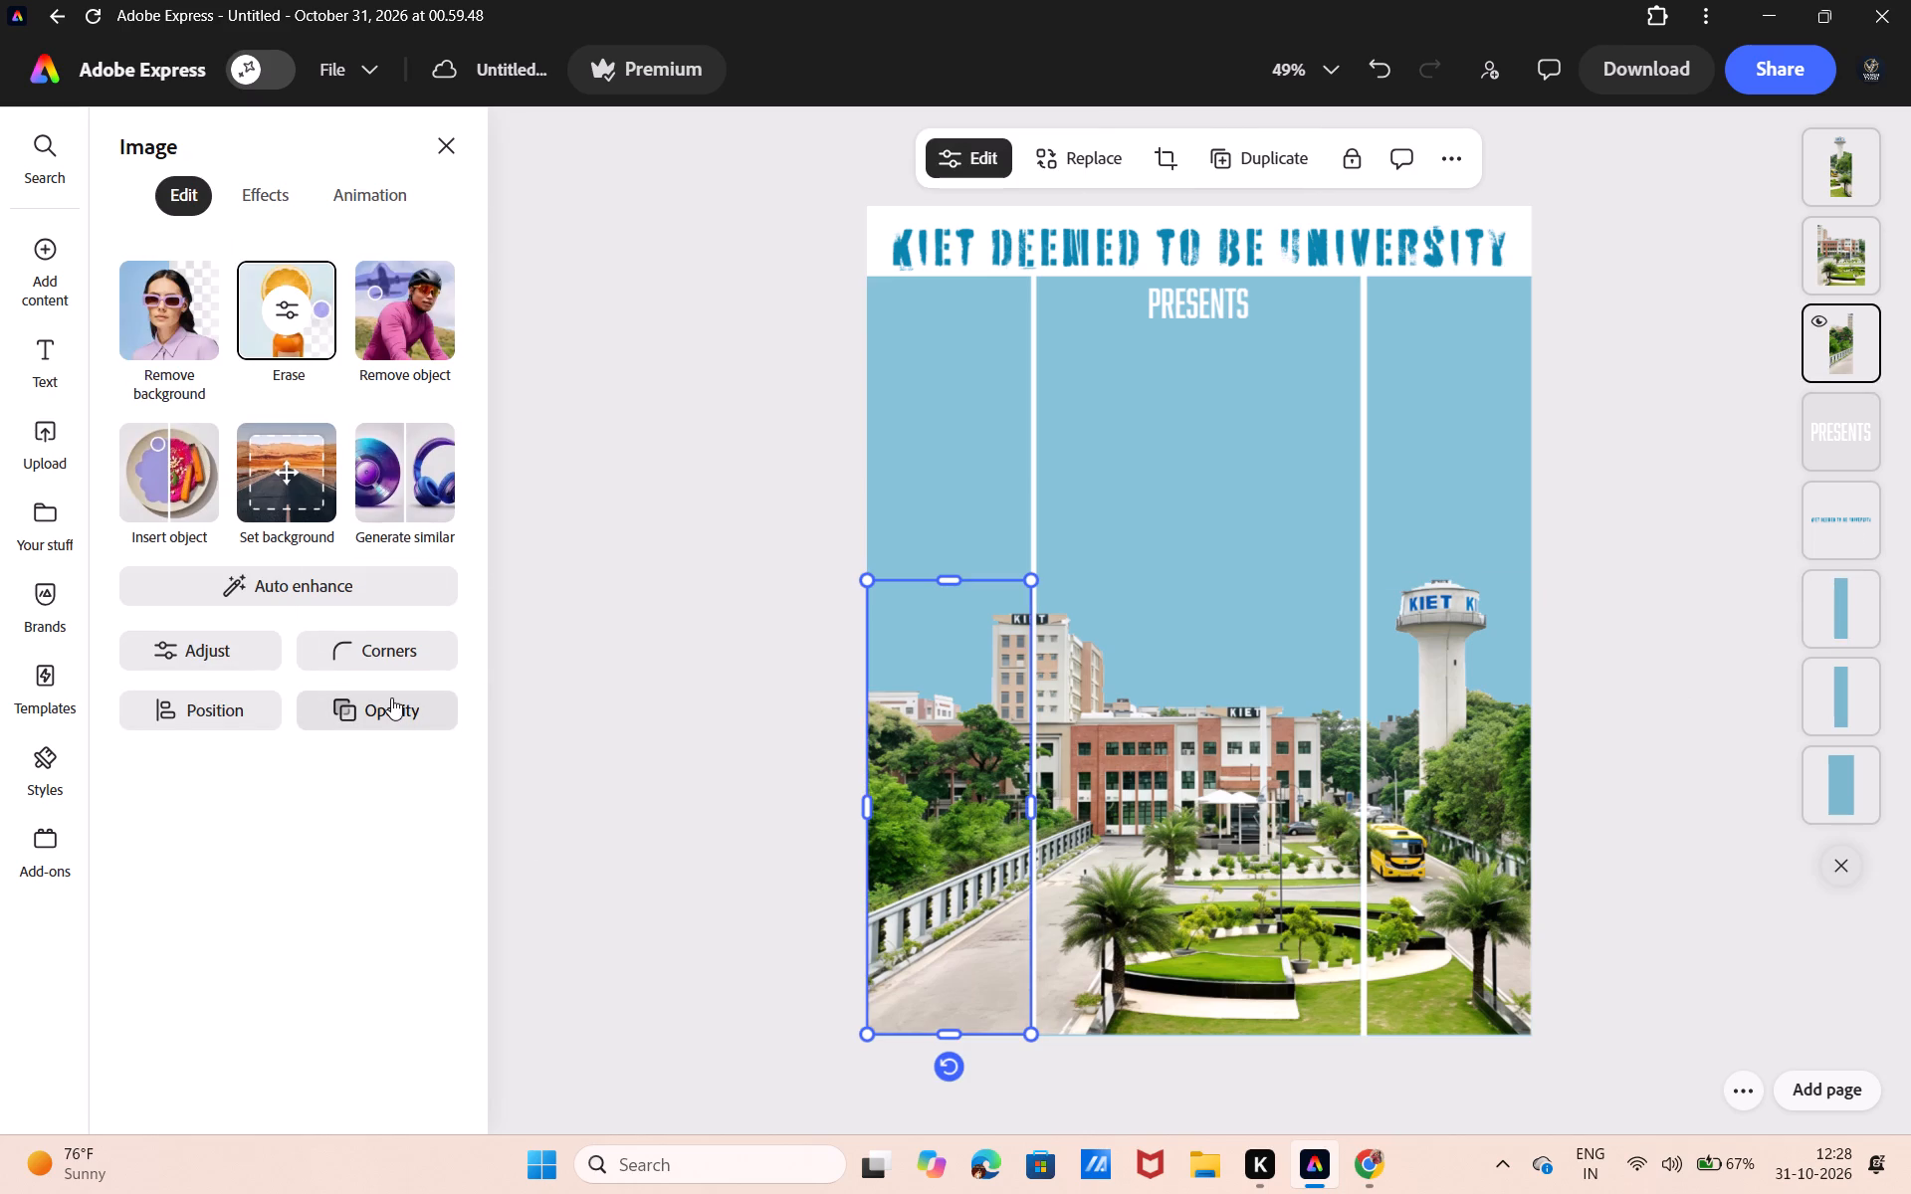
pyautogui.click(415, 611)
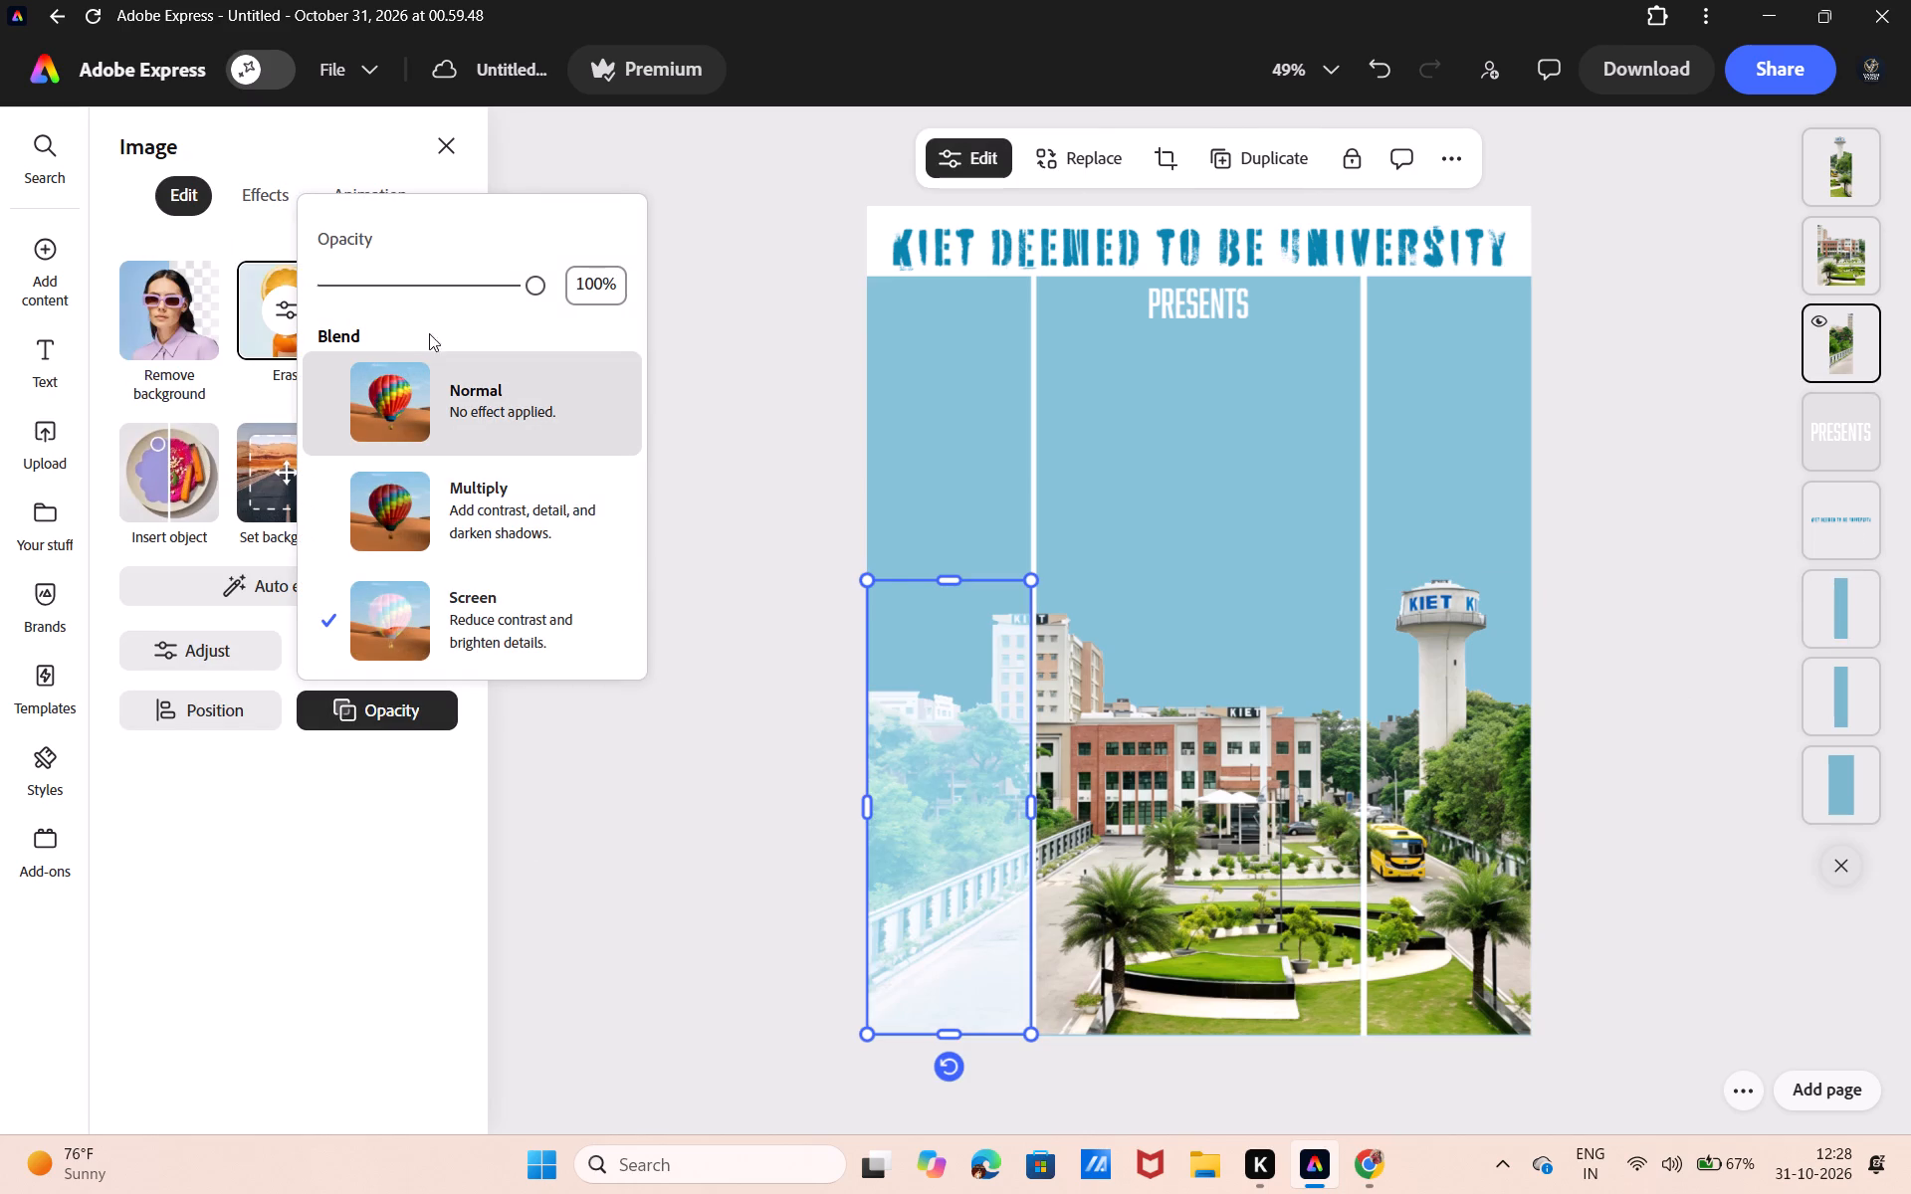
pyautogui.click(430, 406)
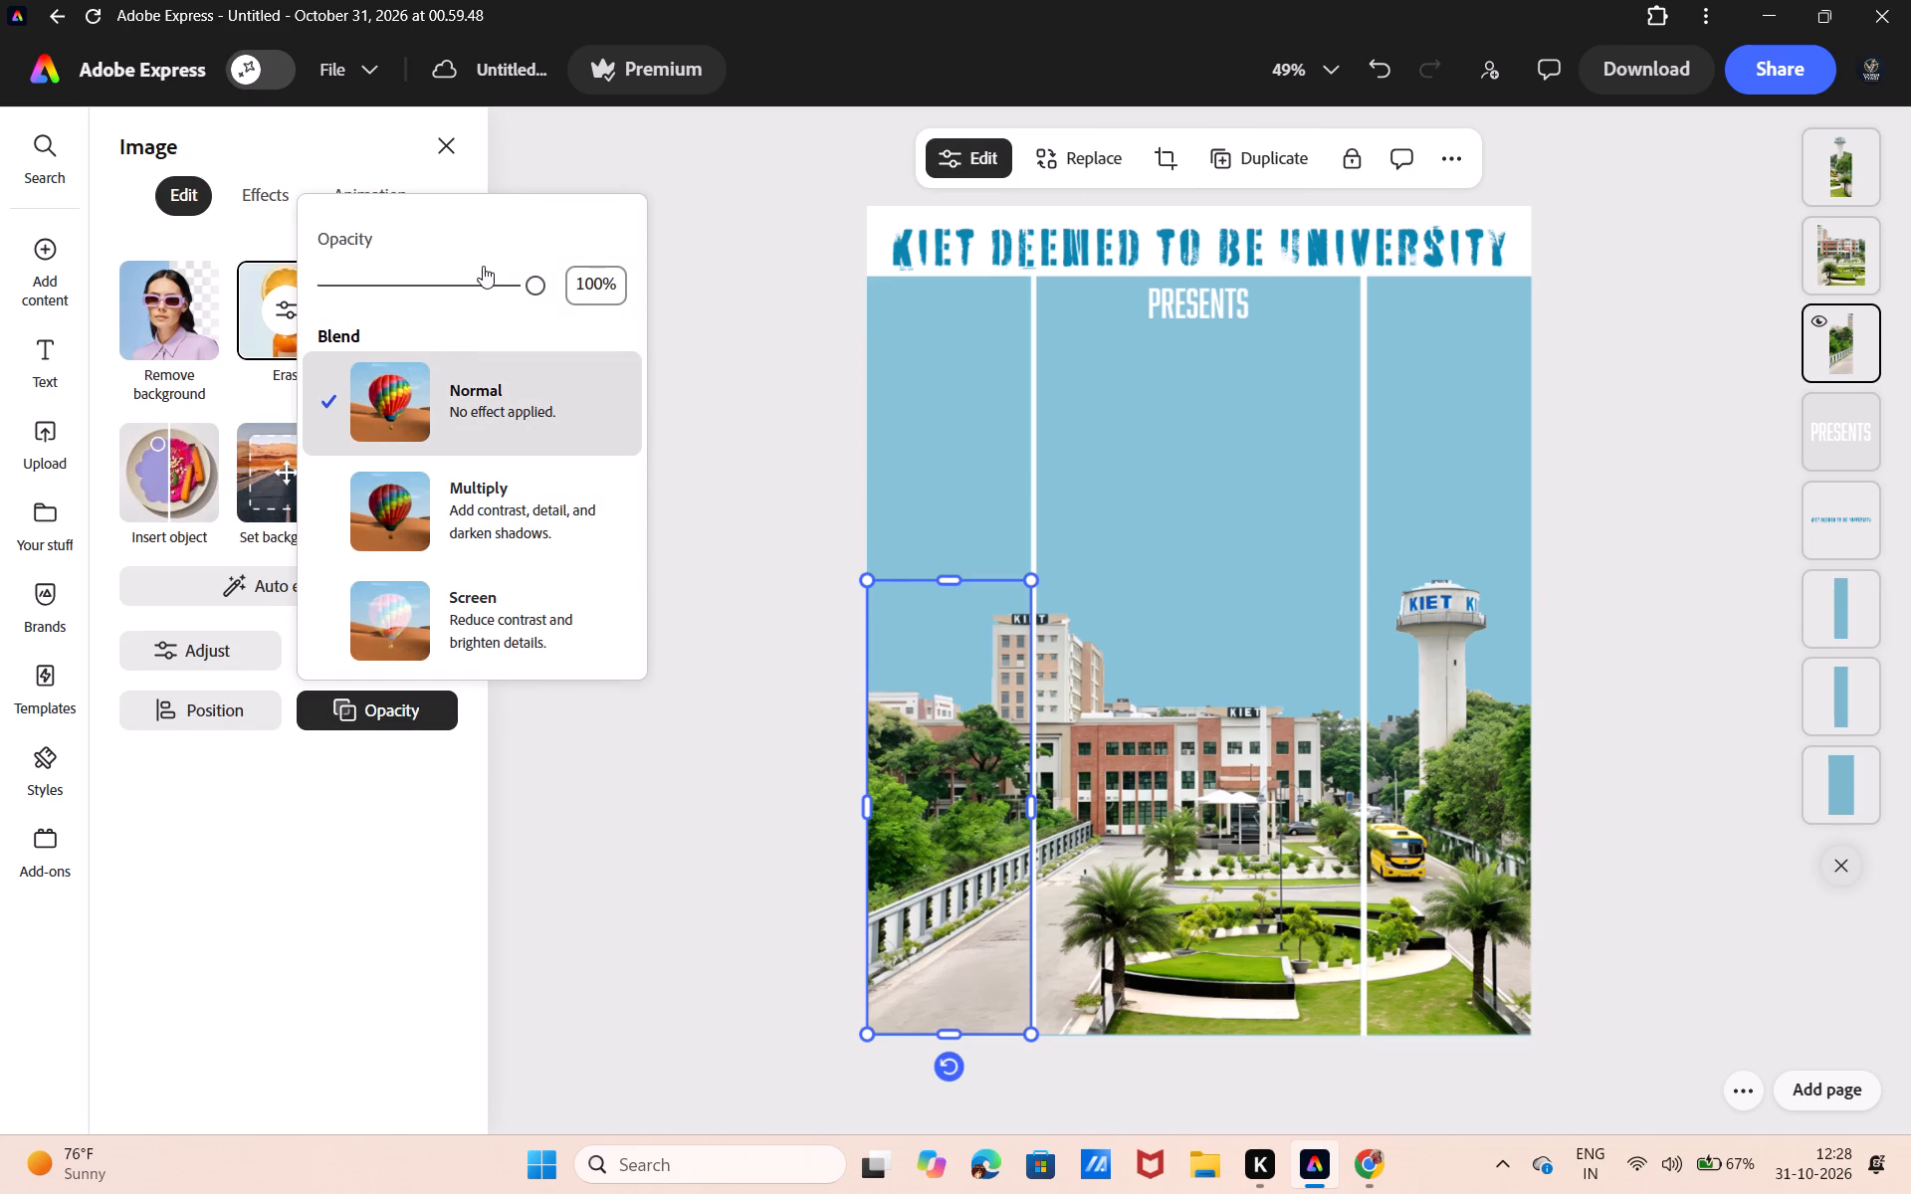
pyautogui.click(499, 278)
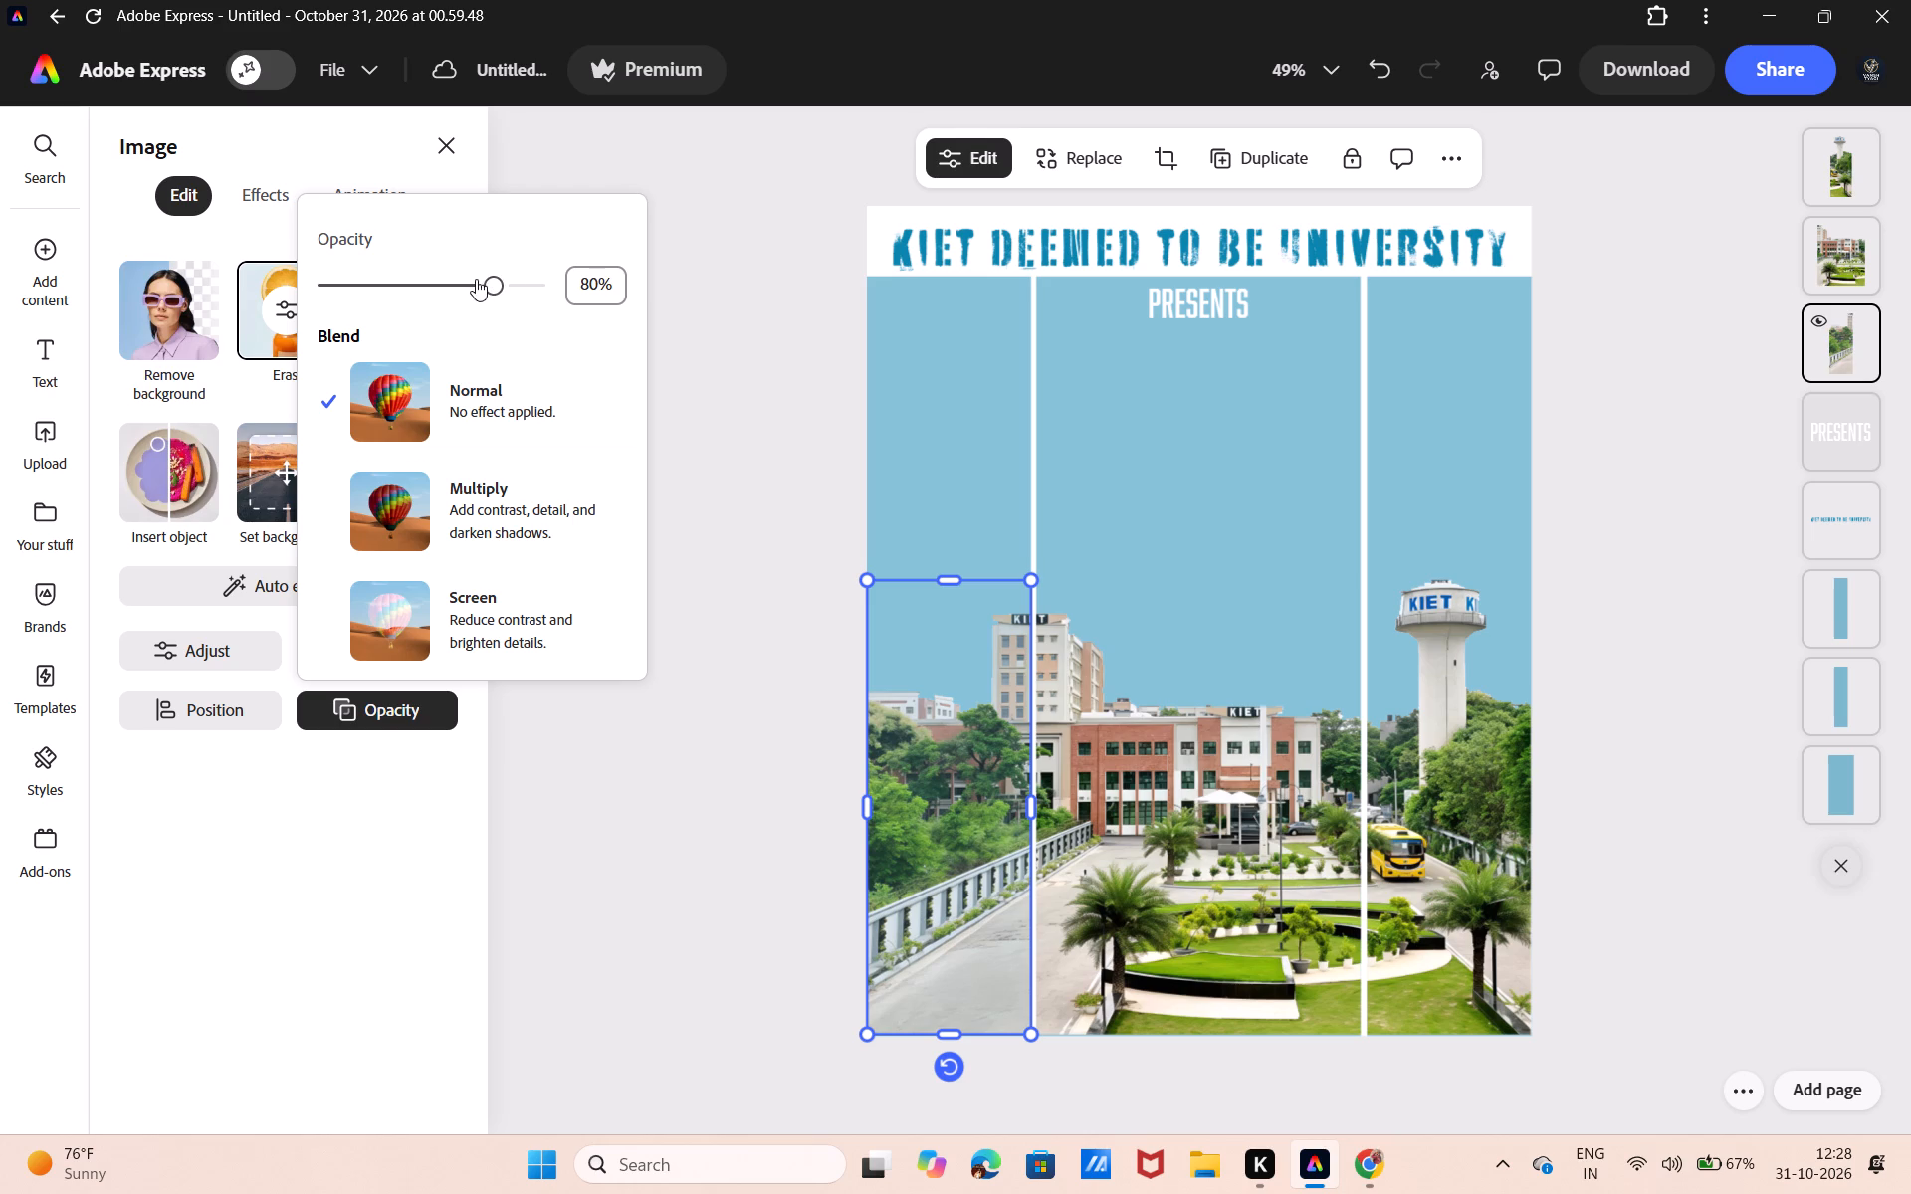
pyautogui.click(476, 279)
# Set the opacity of the middle photo strip with the brick building to 70%.
pyautogui.click(1182, 706)
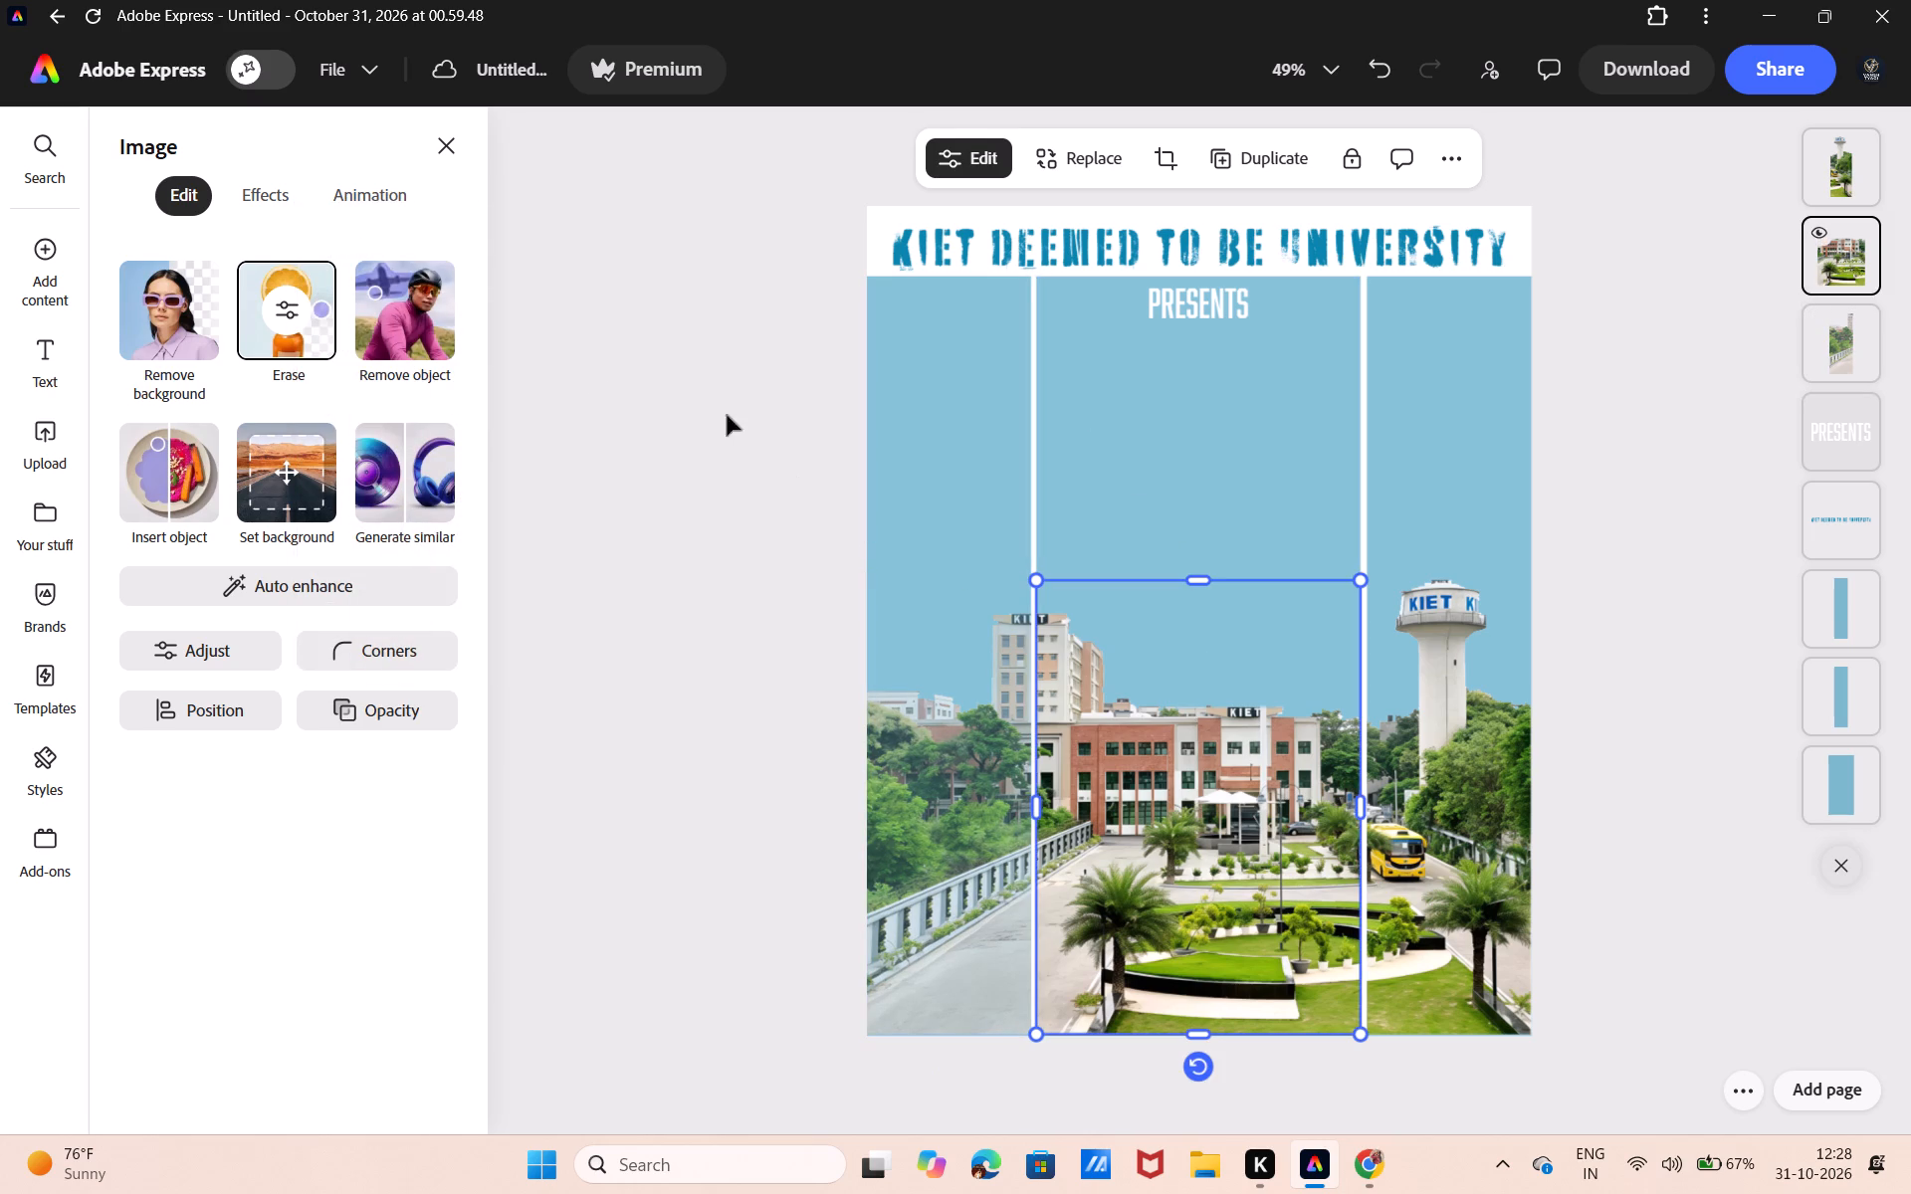
pyautogui.click(390, 693)
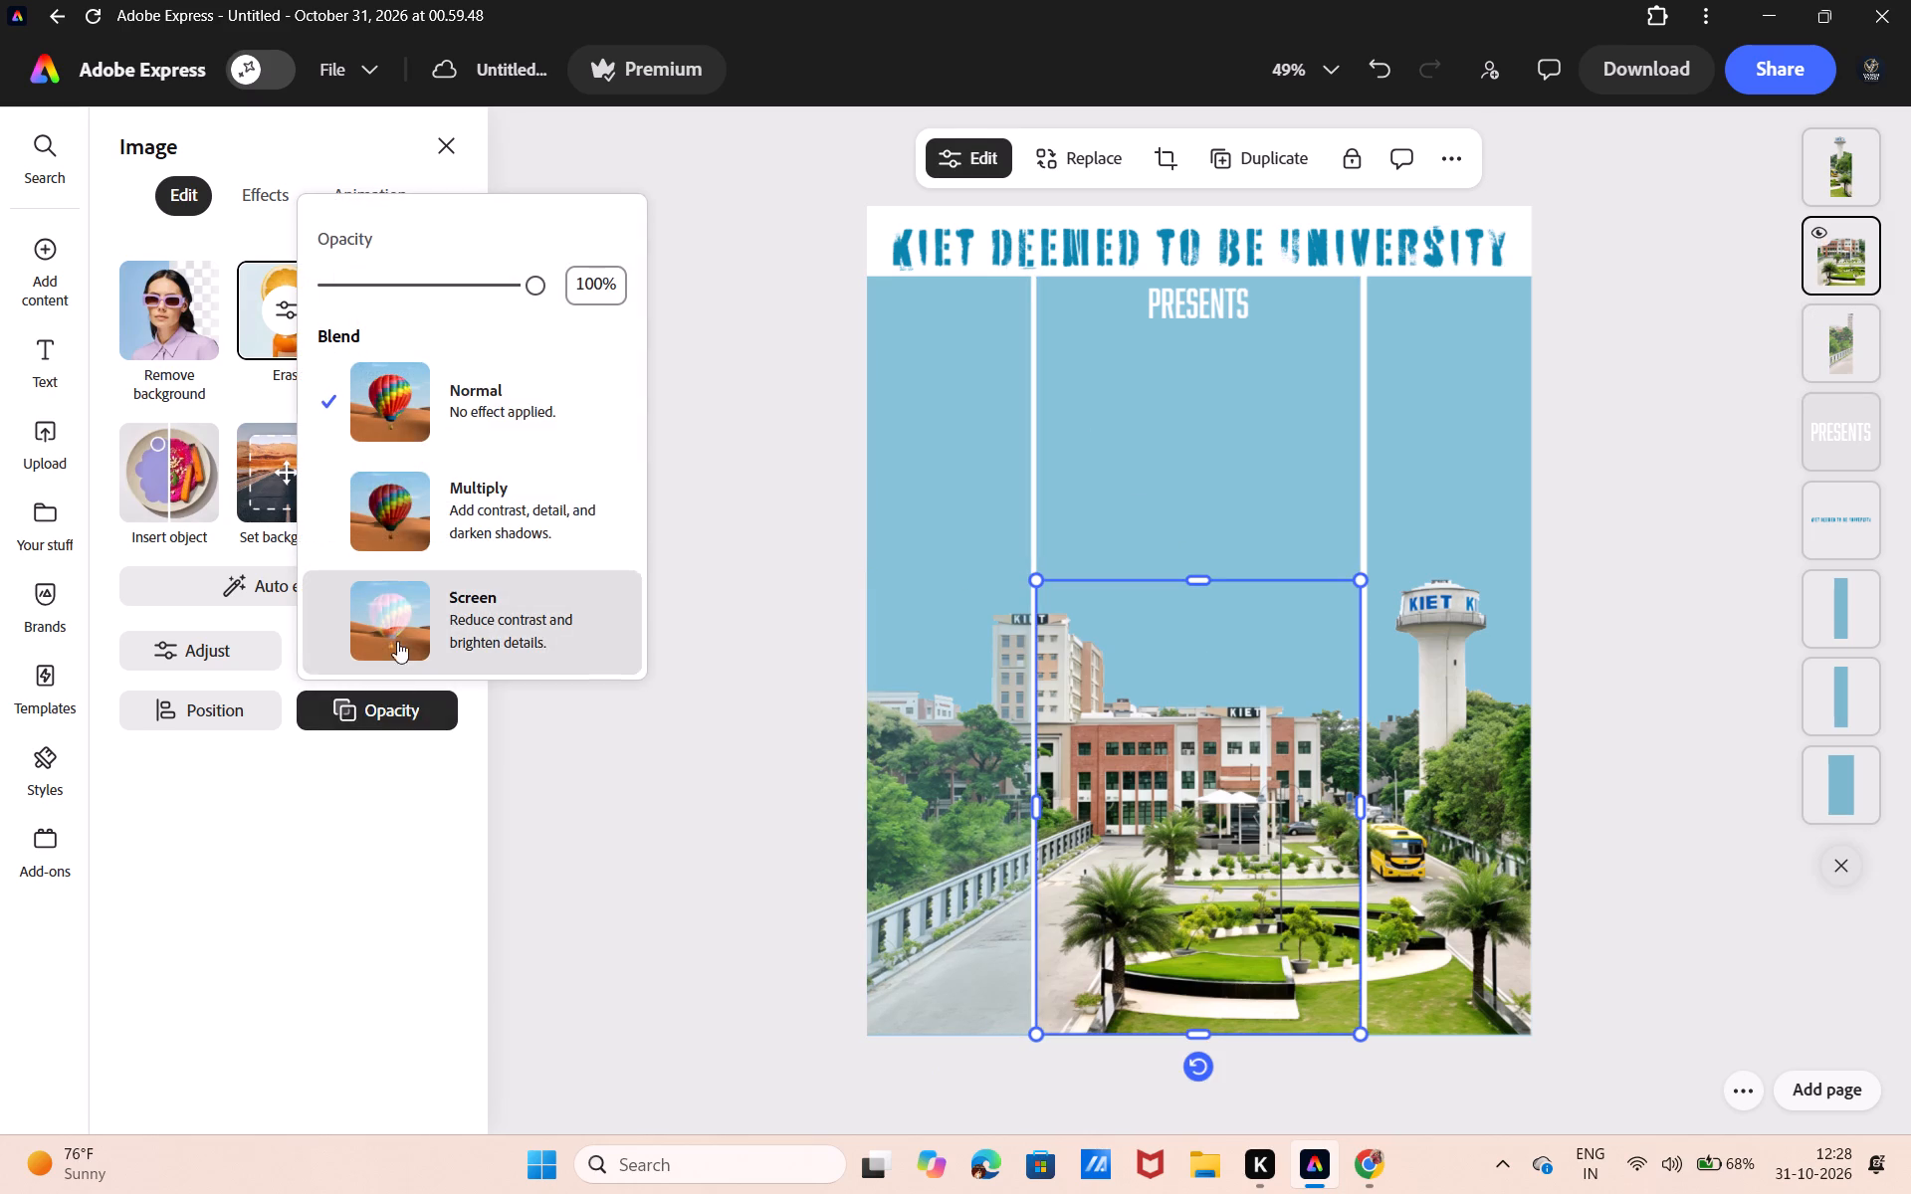
pyautogui.click(600, 277)
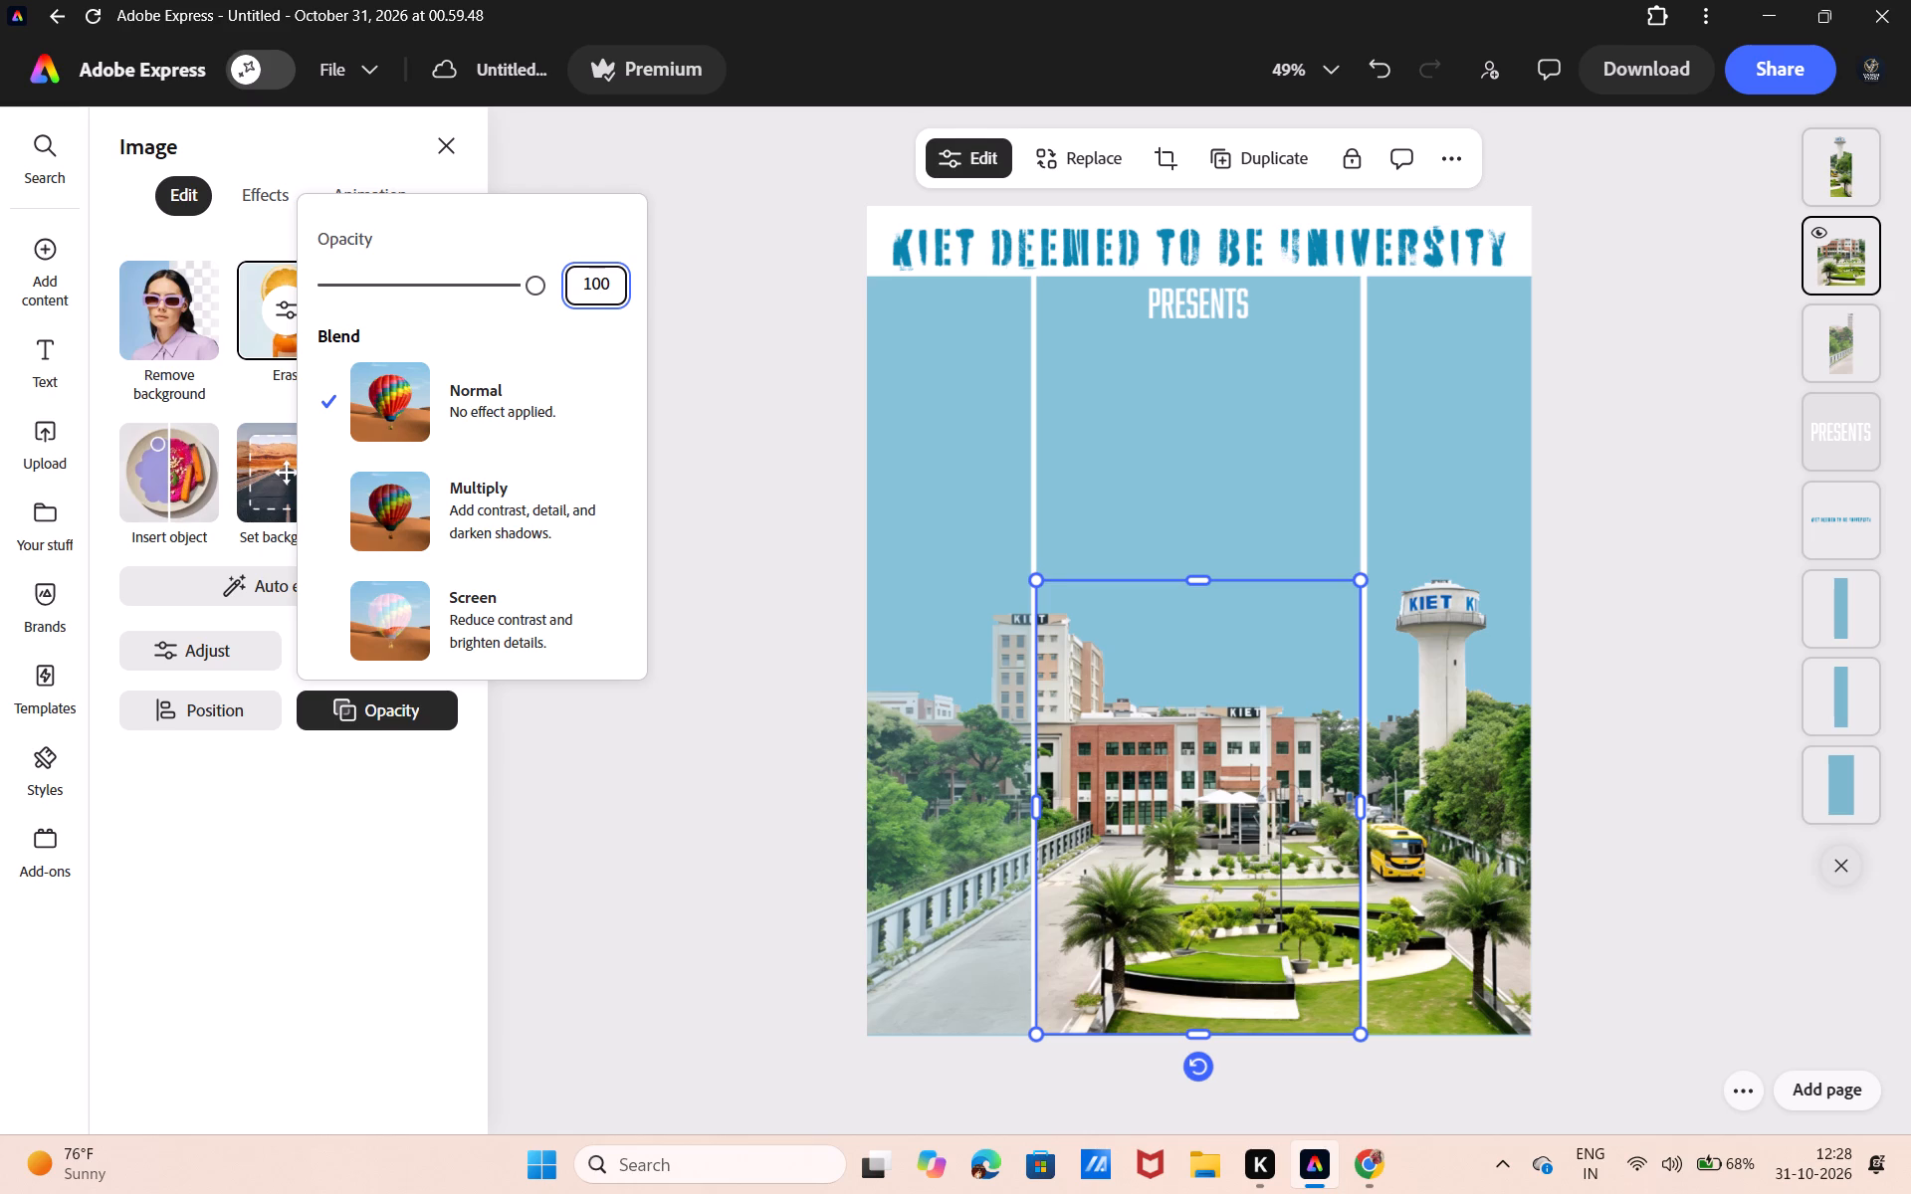
pyautogui.press('BackSpace')
pyautogui.press('BackSpace')
pyautogui.press('7')
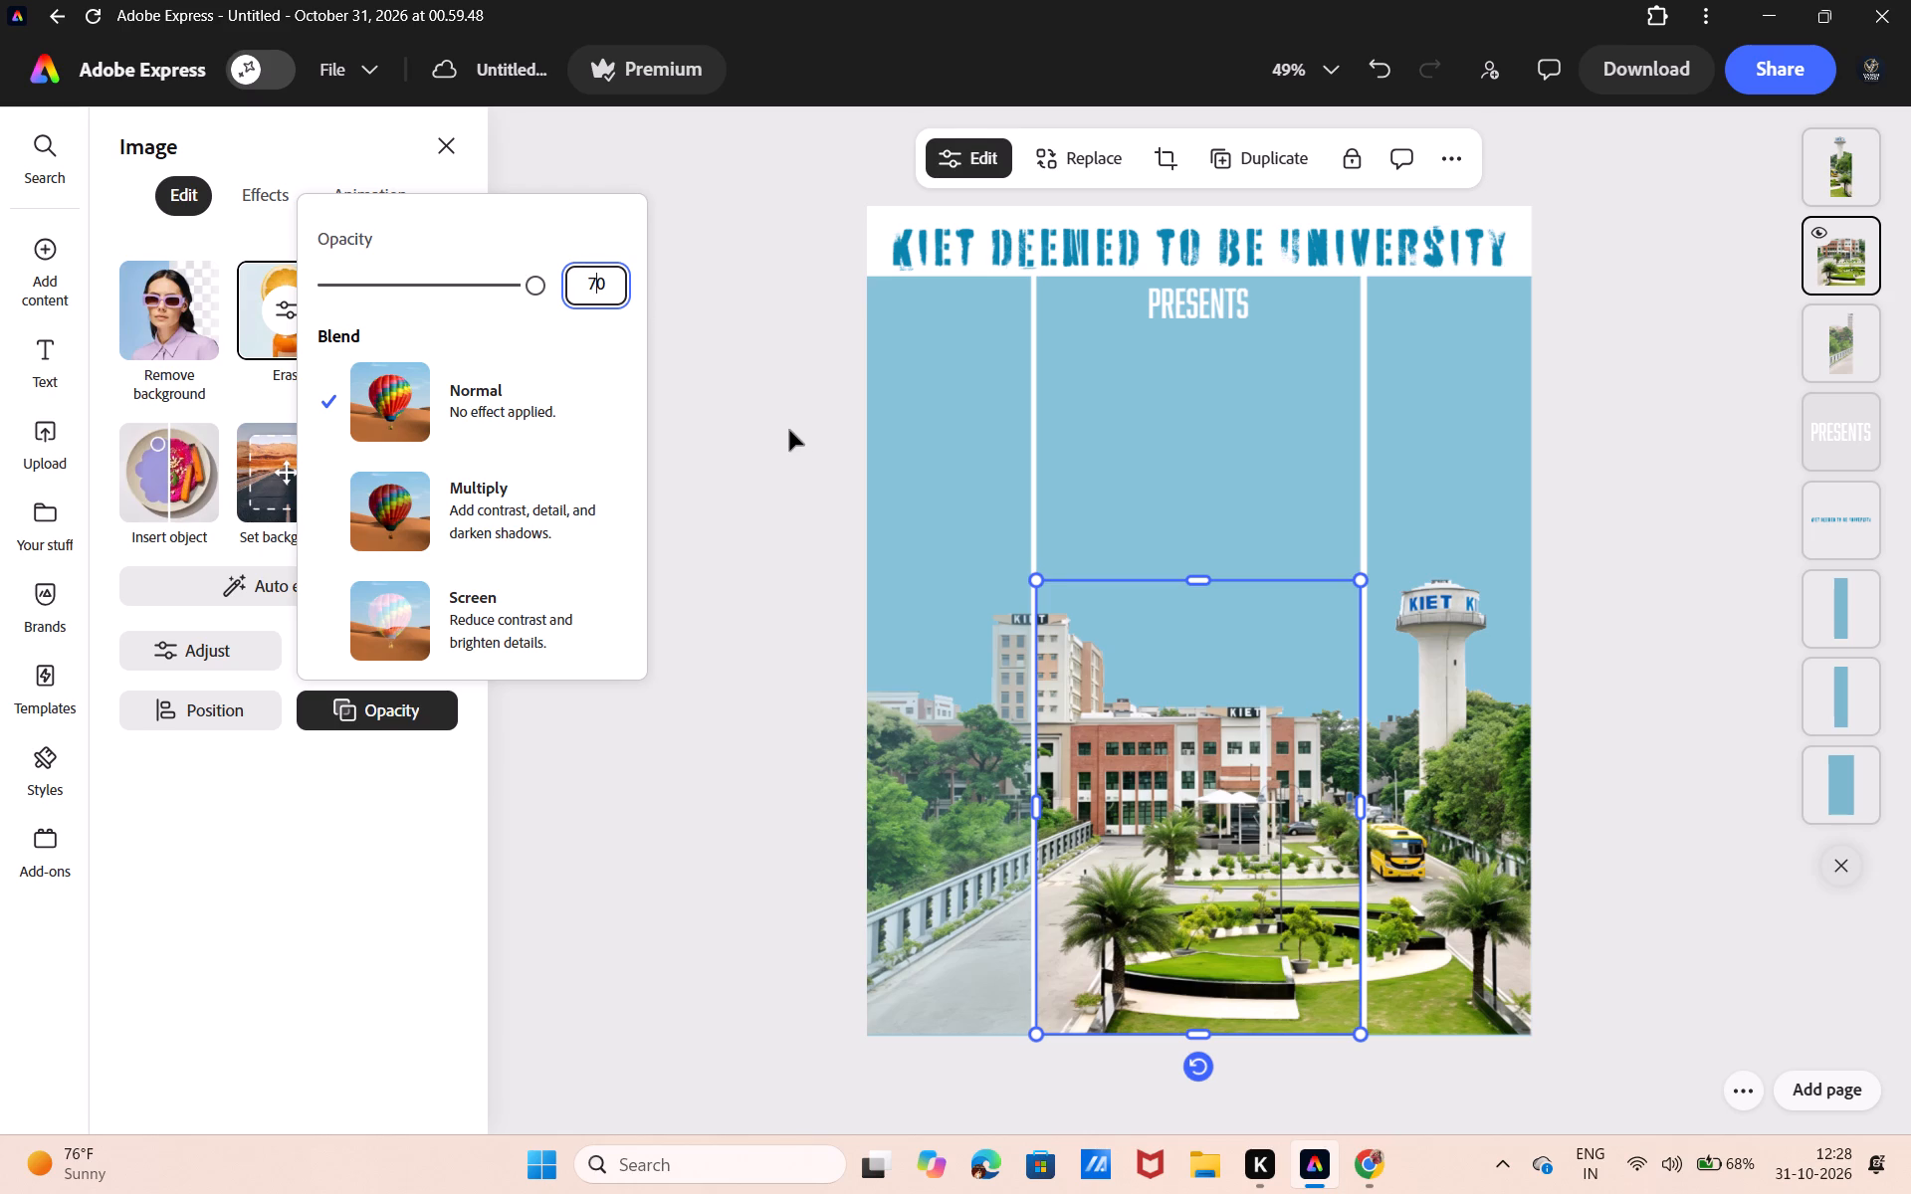
pyautogui.click(789, 430)
# Set the opacity of the right photo strip with the water tower to 70%.
pyautogui.click(1436, 707)
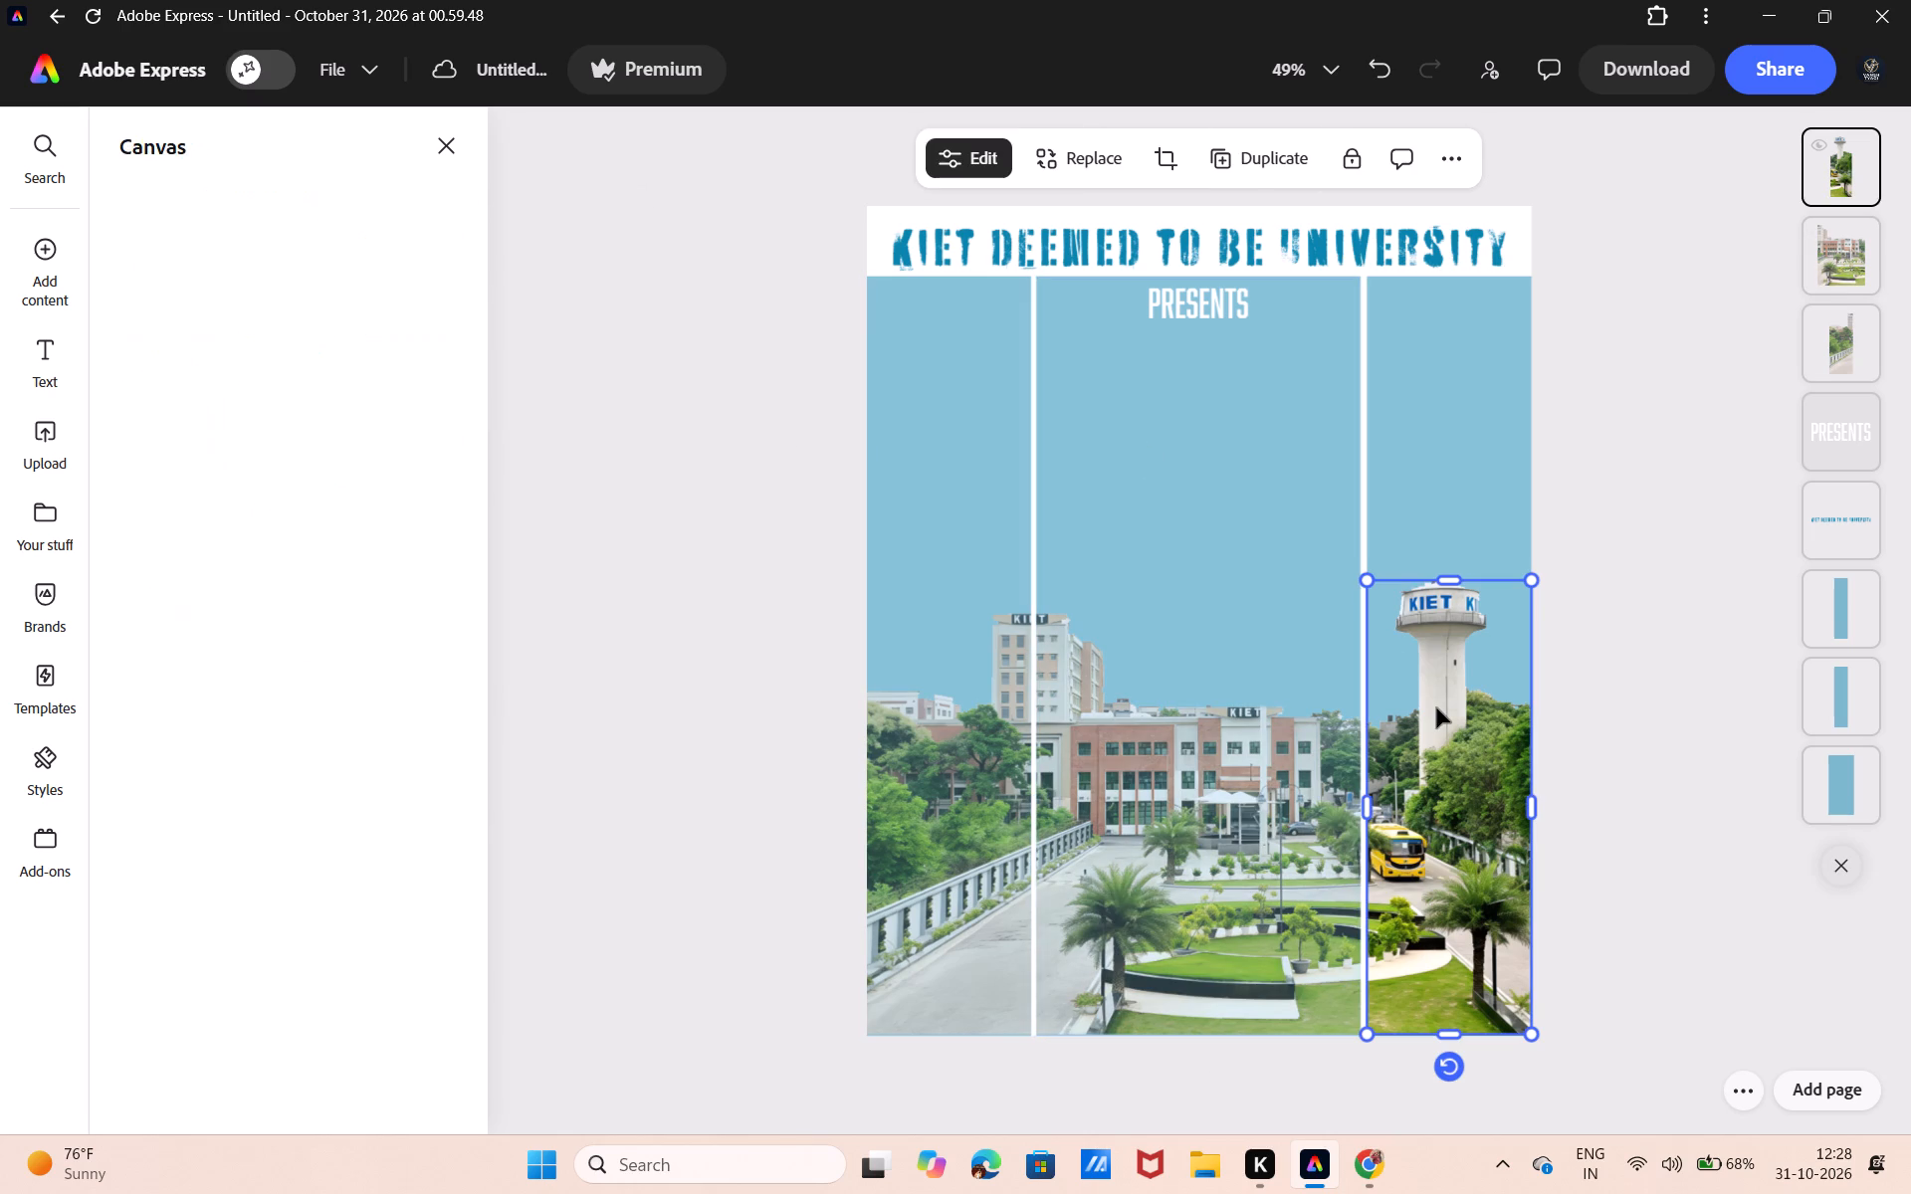
pyautogui.click(353, 695)
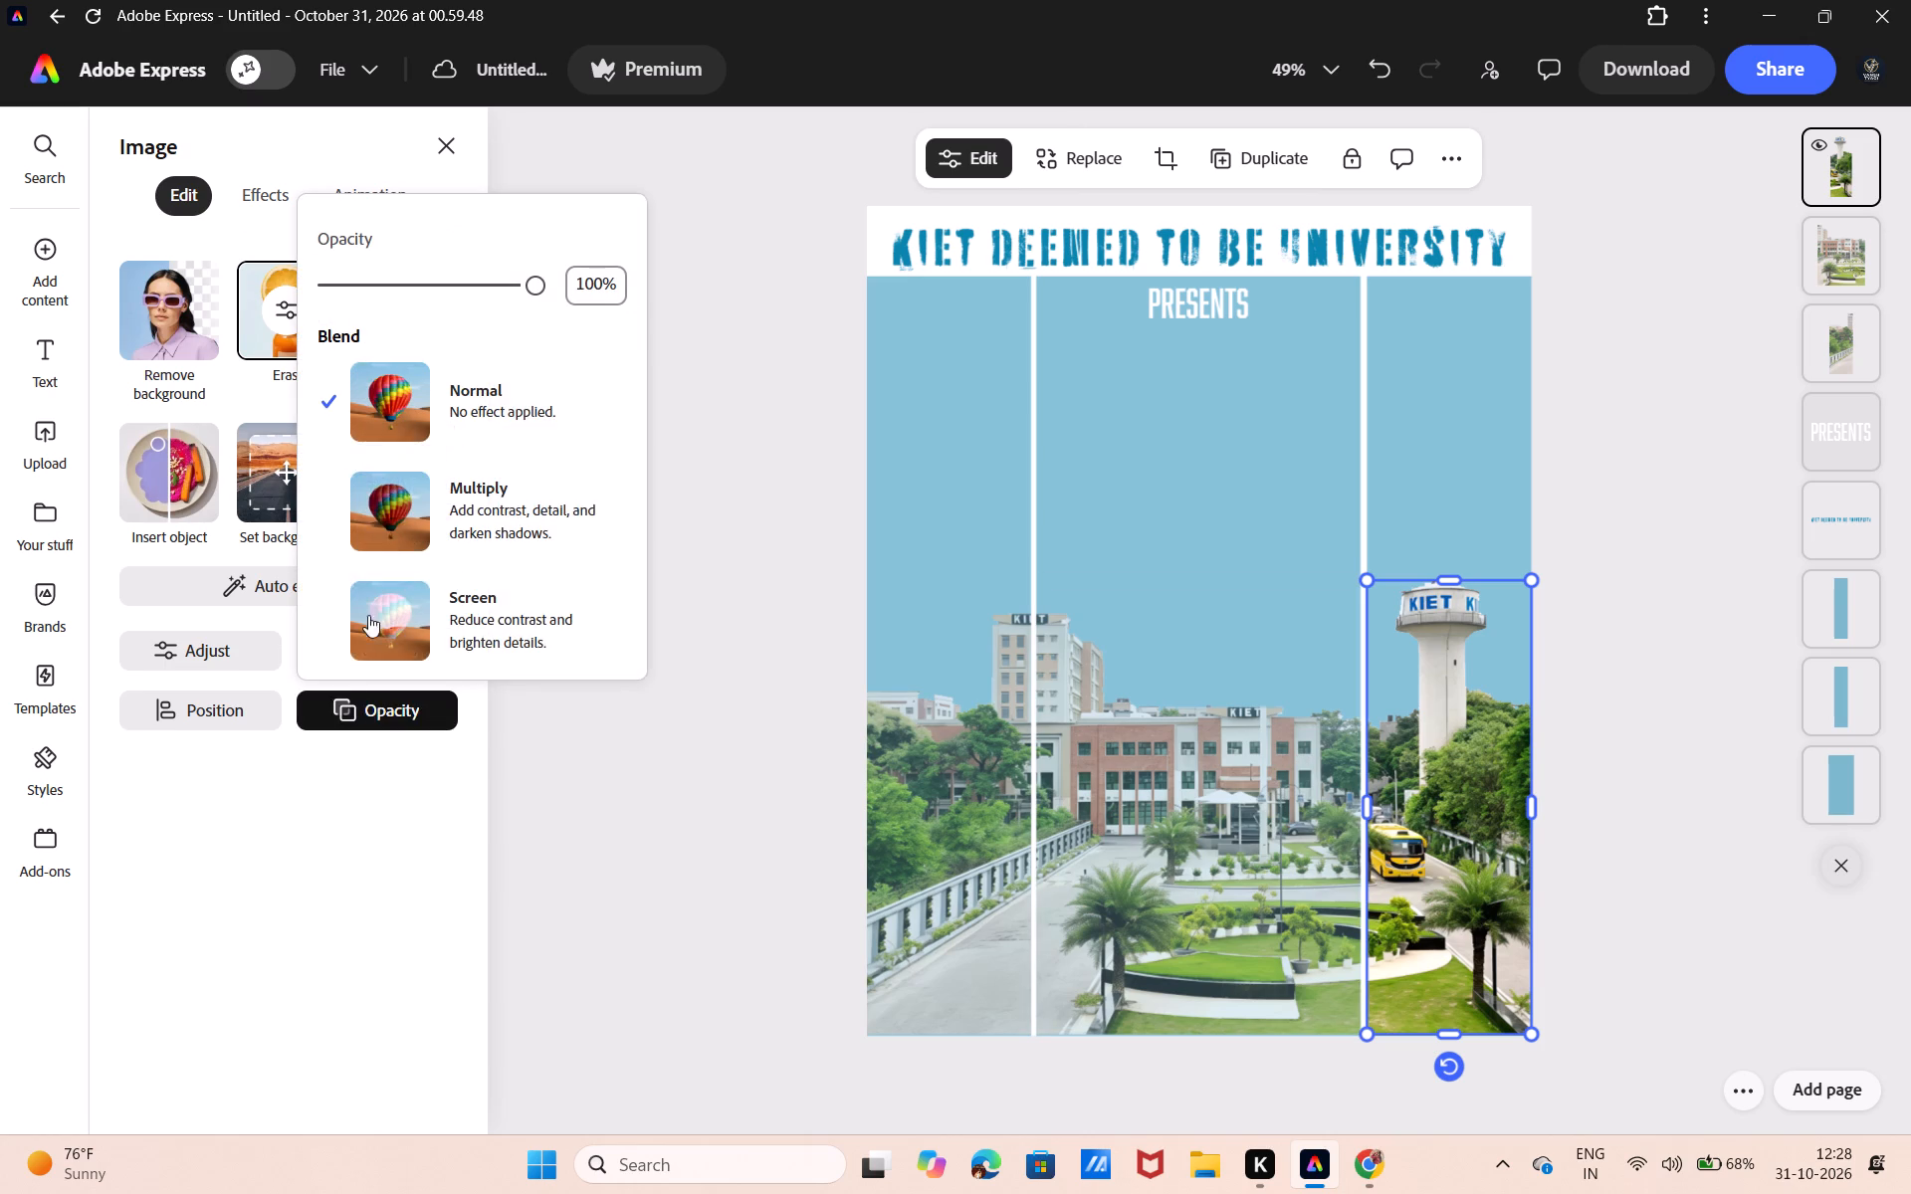
pyautogui.click(590, 285)
pyautogui.press('BackSpace')
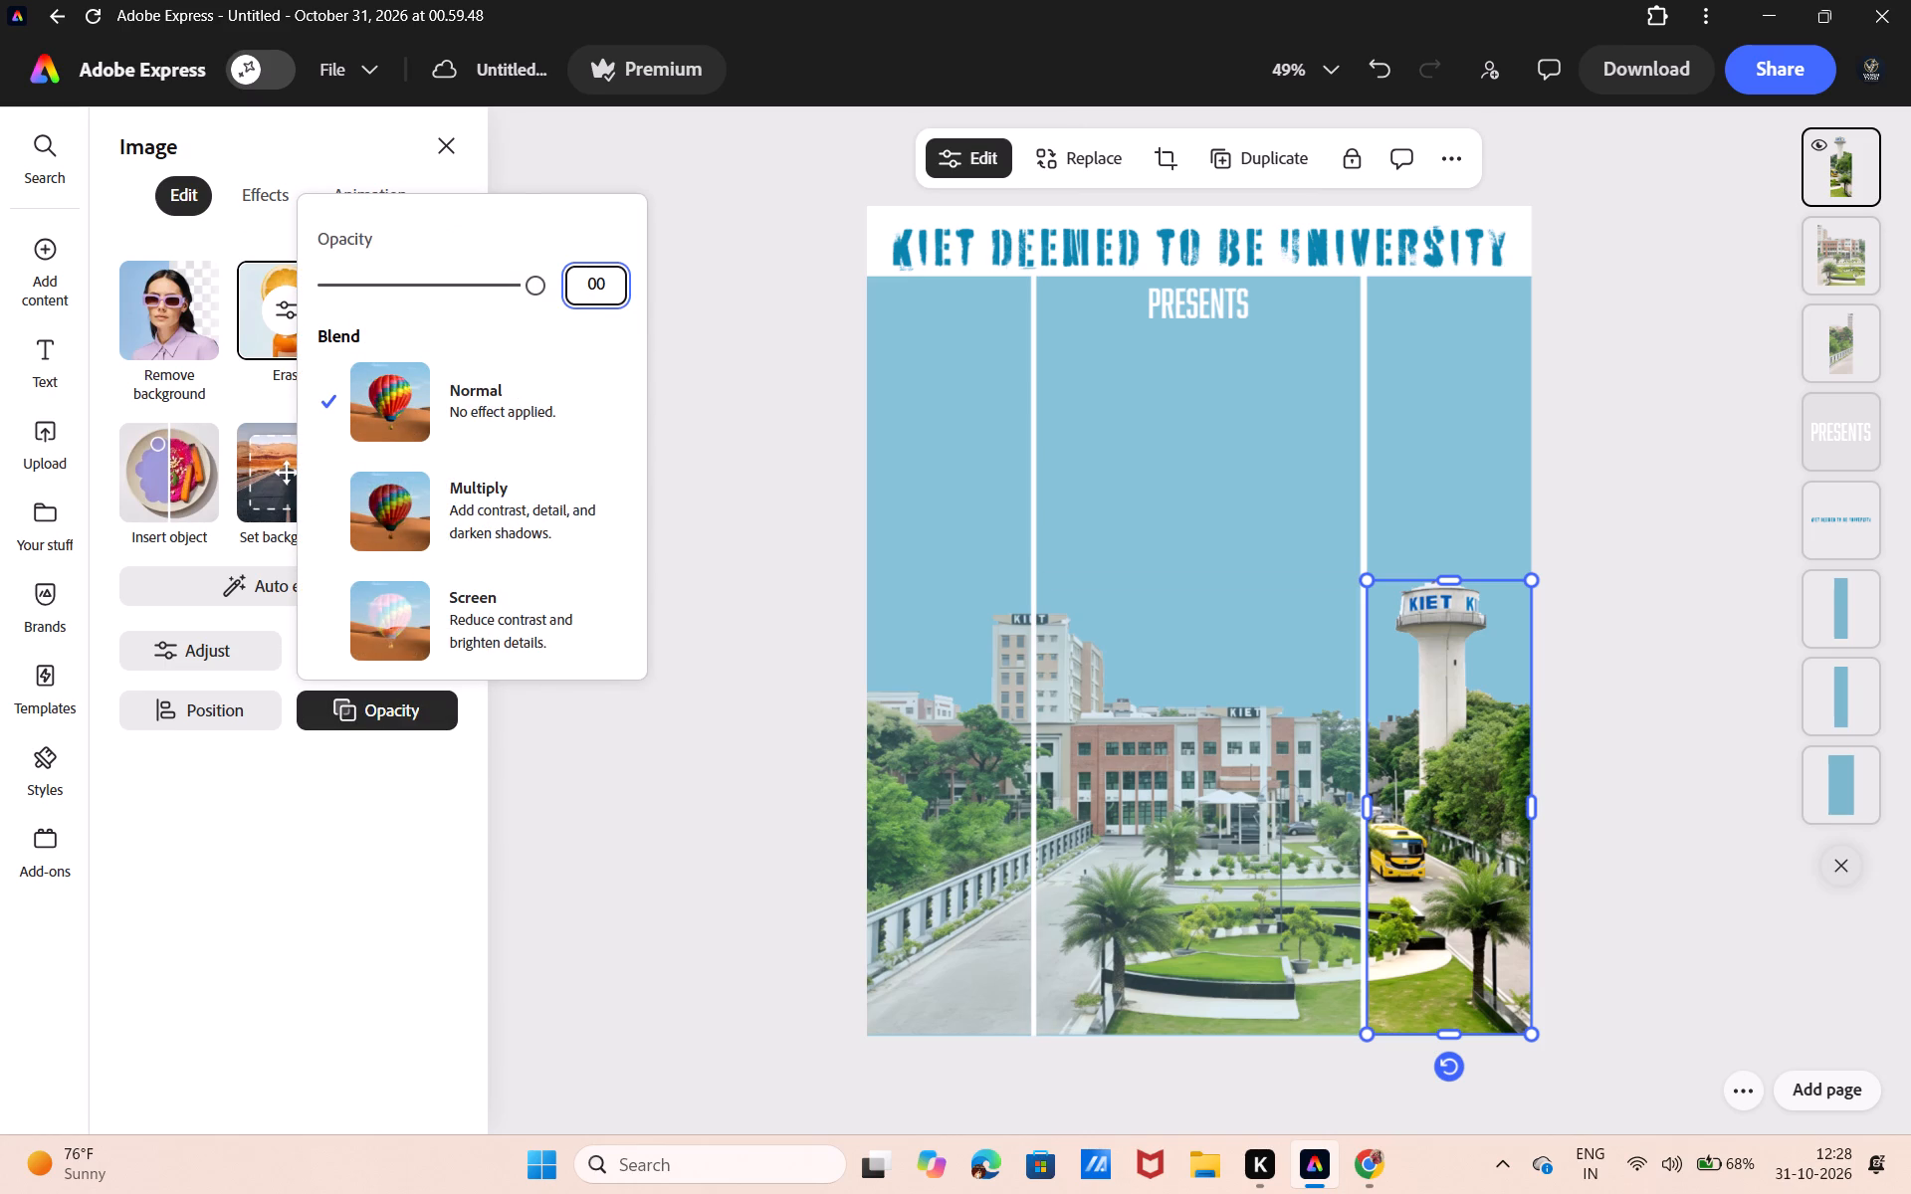
pyautogui.click(600, 277)
pyautogui.press('BackSpace')
pyautogui.press('7')
pyautogui.click(723, 337)
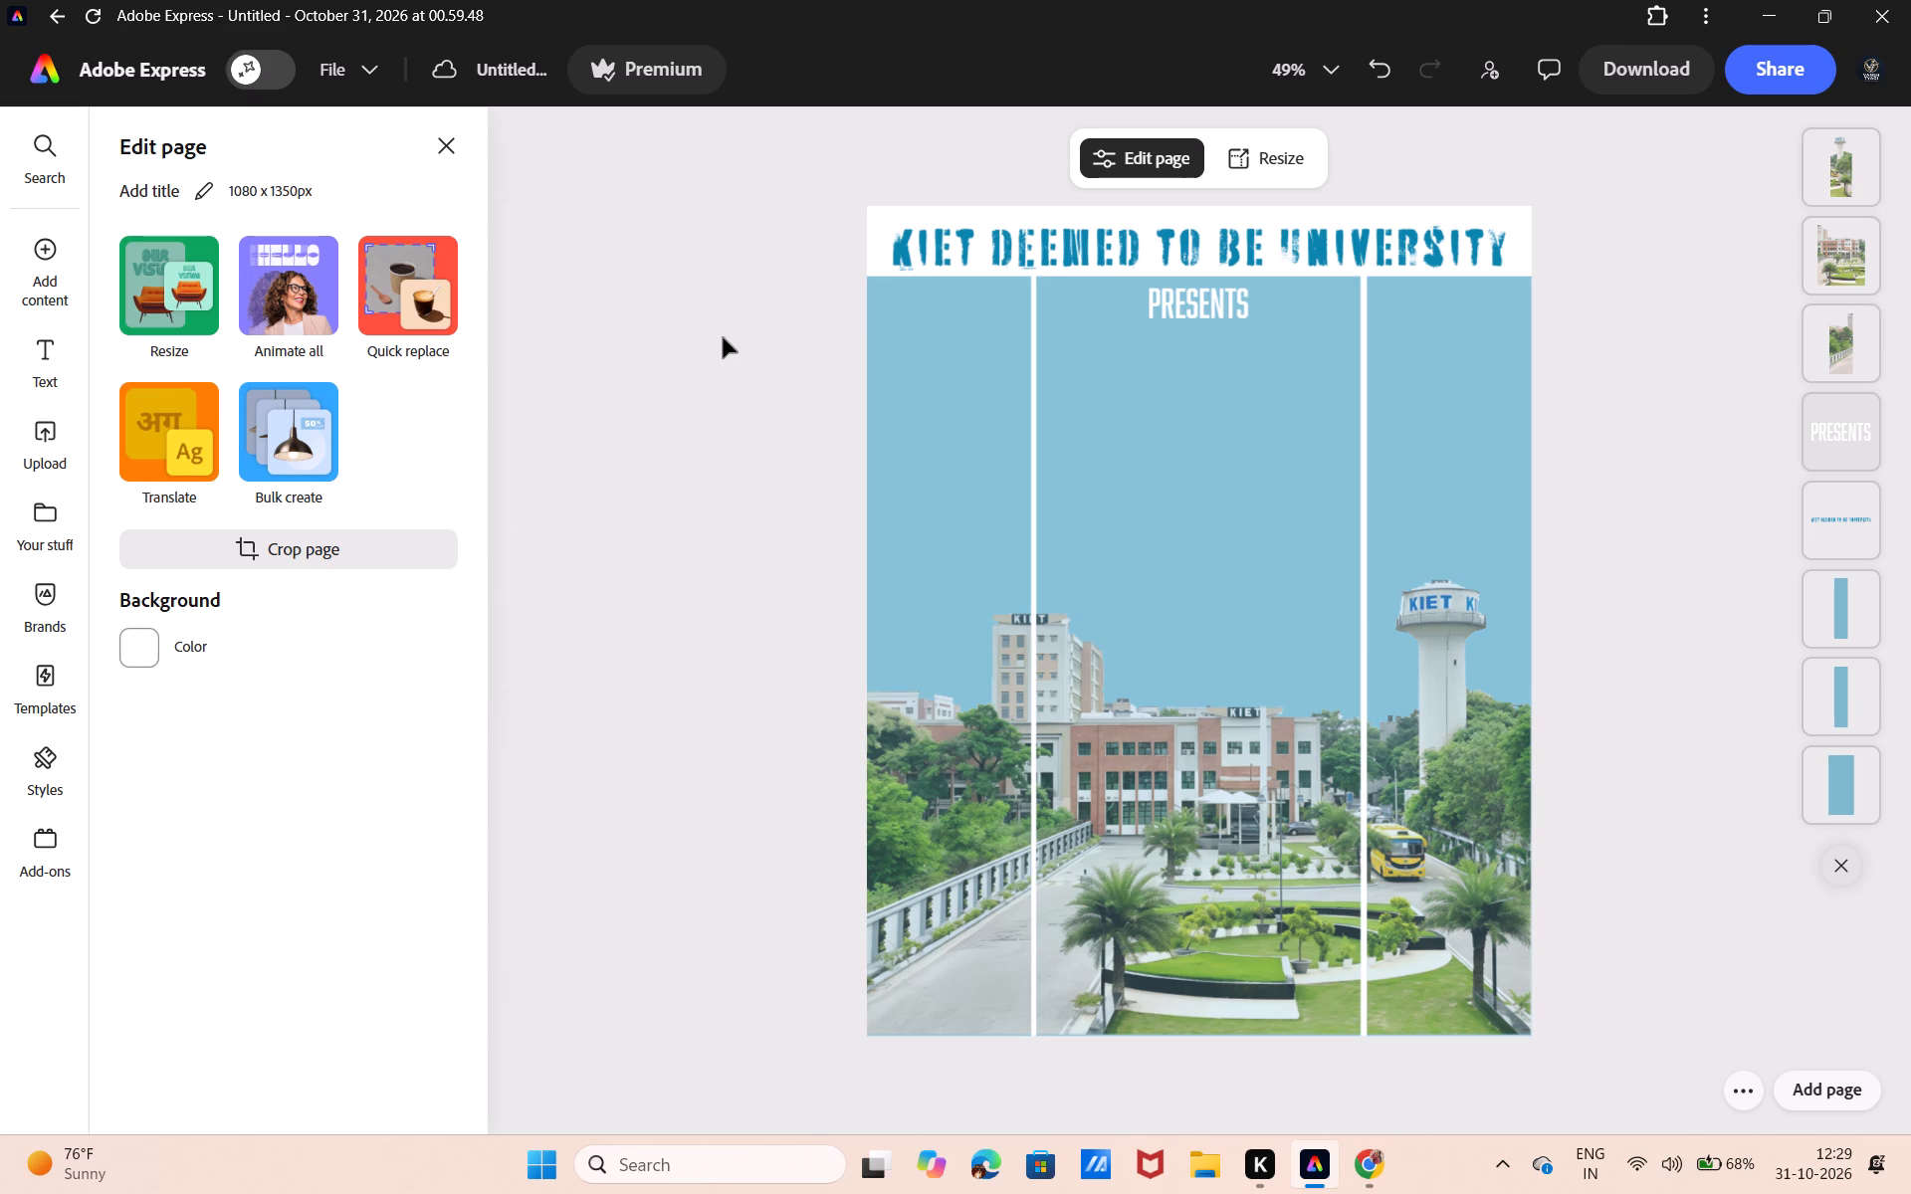
# Upload the KIET poster image with the logo and accreditations from the Downloads folder onto the page.
pyautogui.click(47, 442)
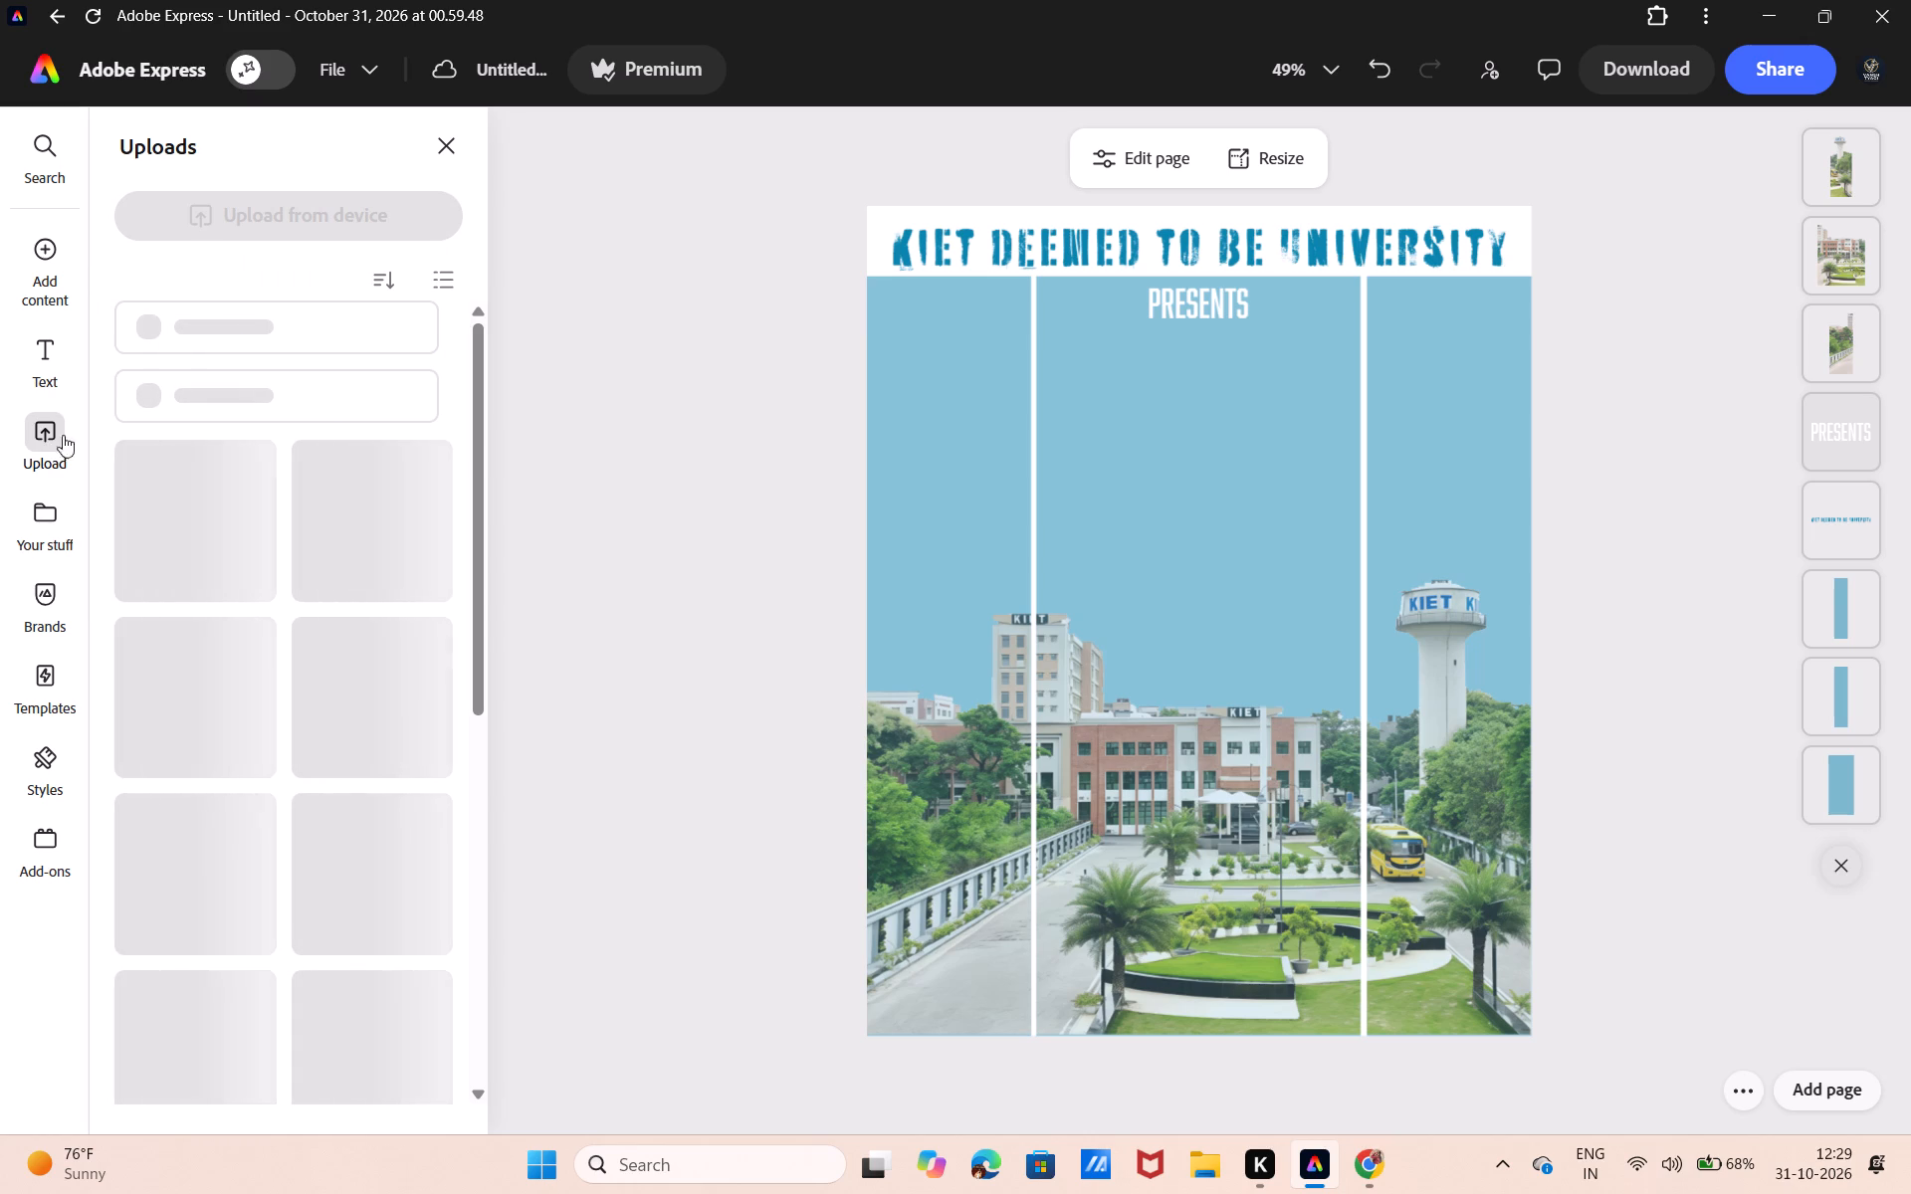
pyautogui.click(312, 228)
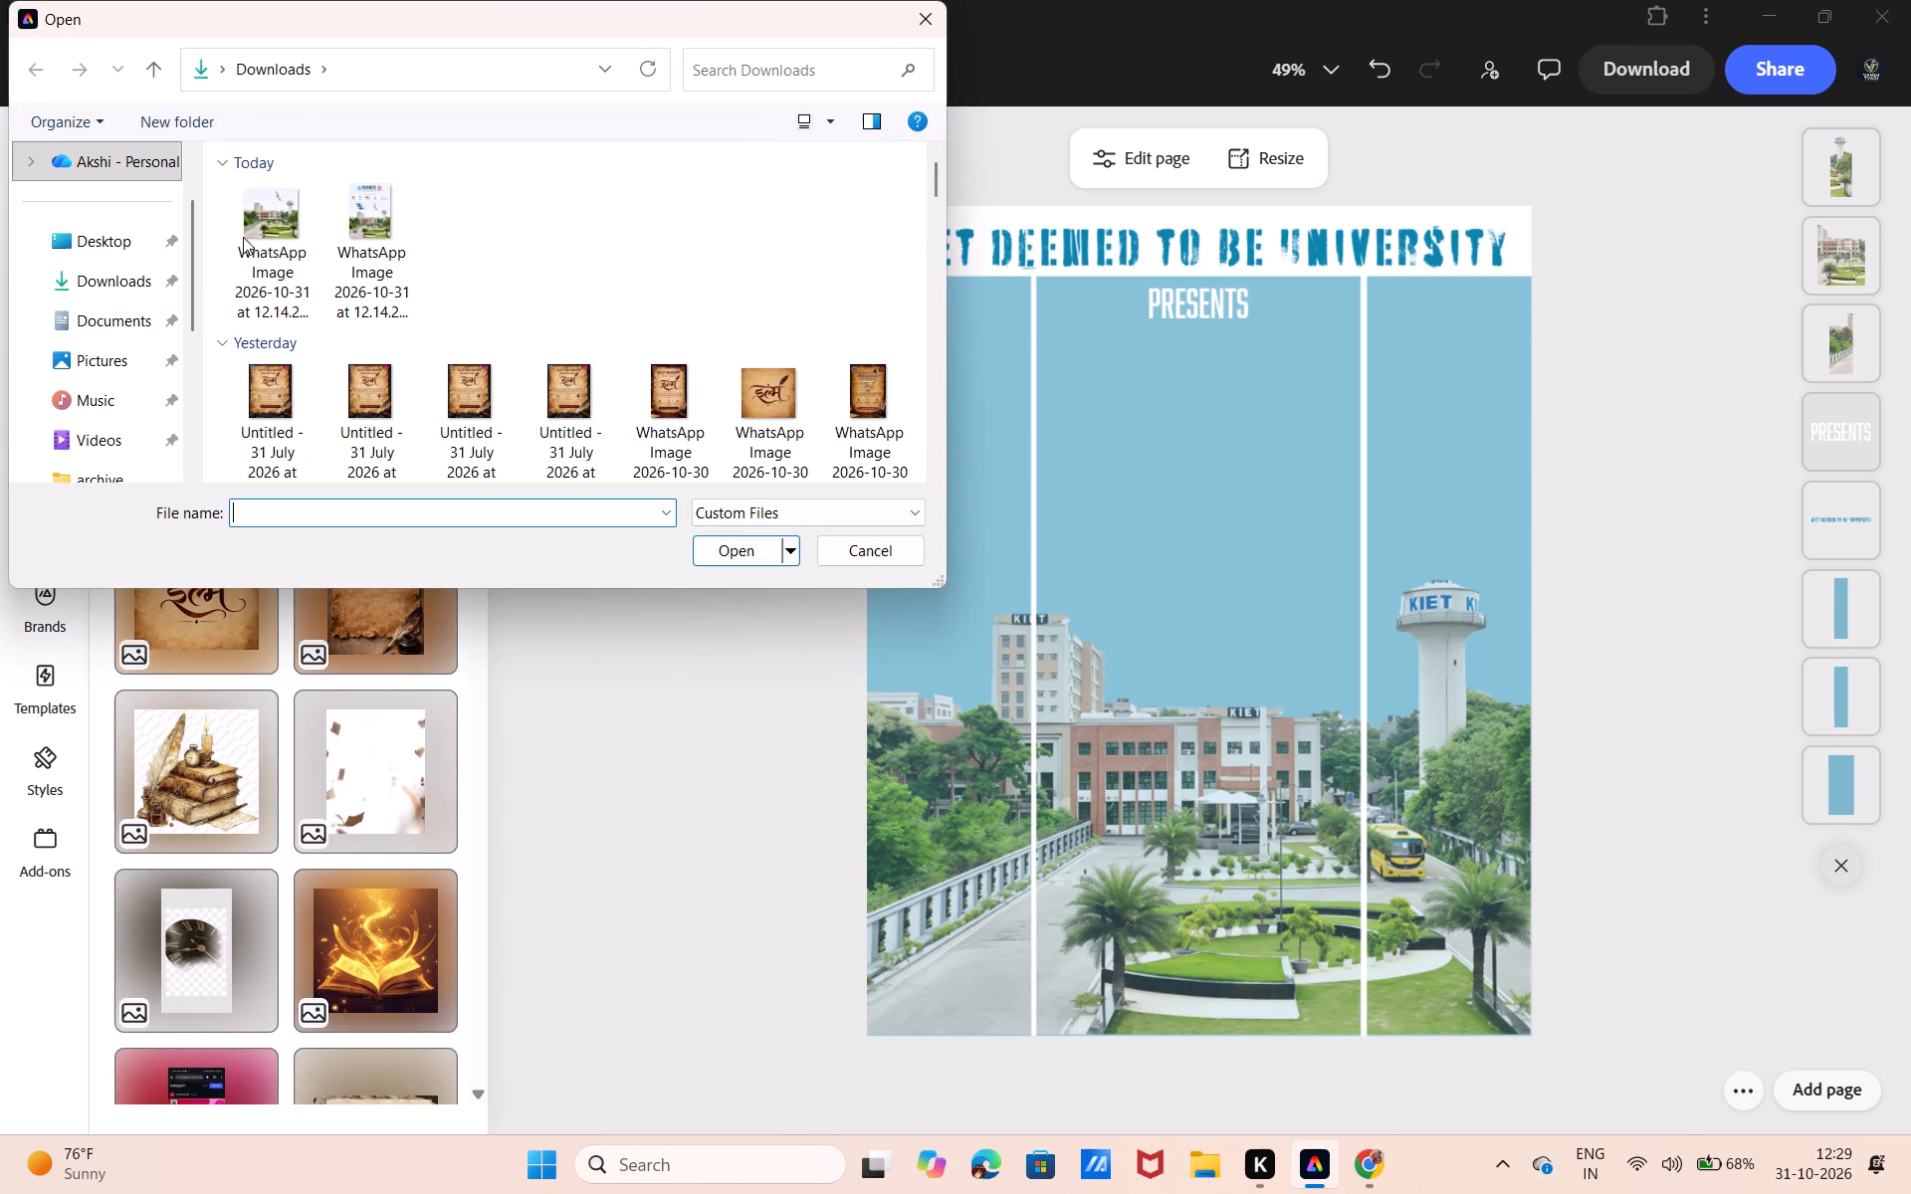
pyautogui.doubleClick(344, 223)
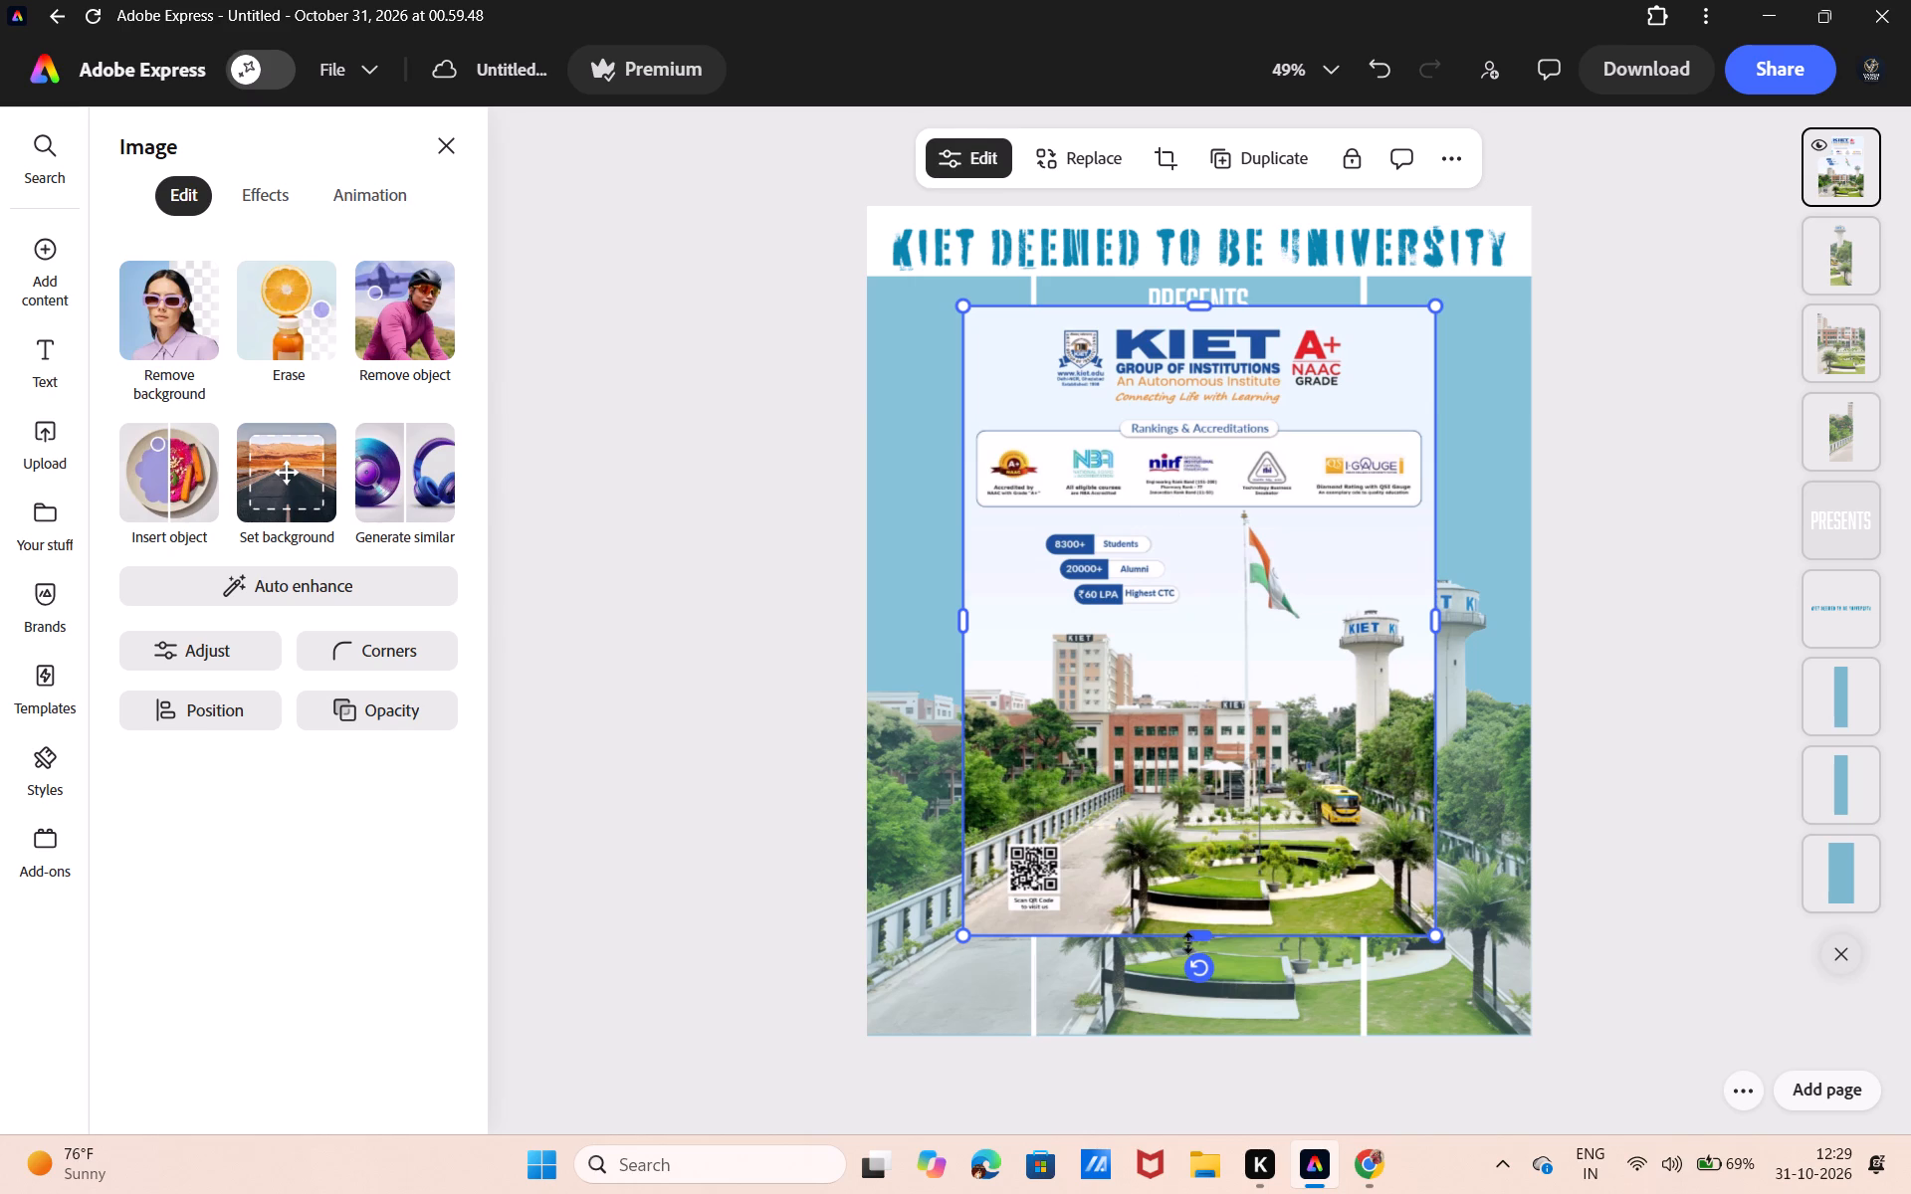
# Crop the poster image to the KIET Group of Institutions lettering and A+ NAAC grade, and place it below the PRESENTS text.
pyautogui.moveTo(1199, 936); pyautogui.dragTo(1256, 535)
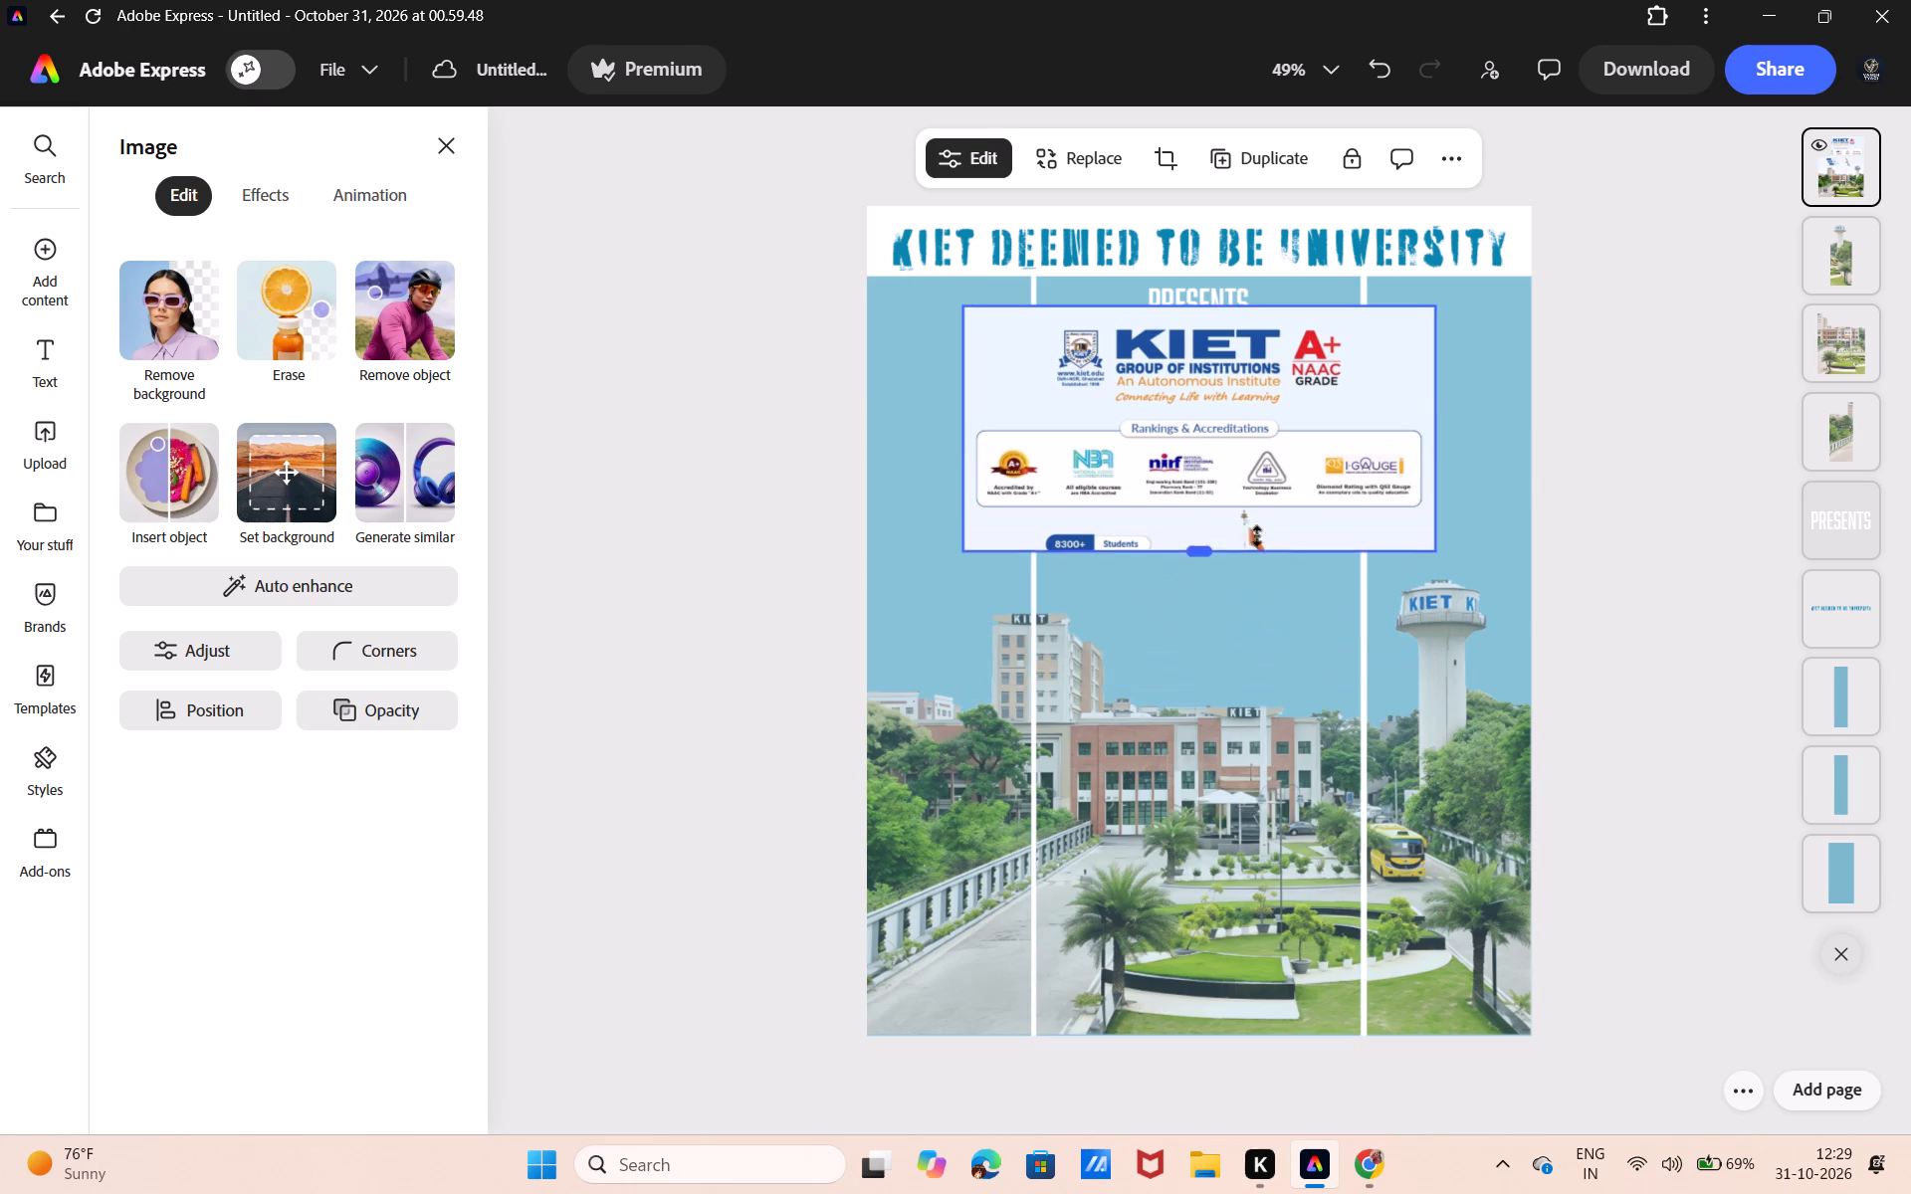
pyautogui.moveTo(1256, 535); pyautogui.dragTo(1259, 414)
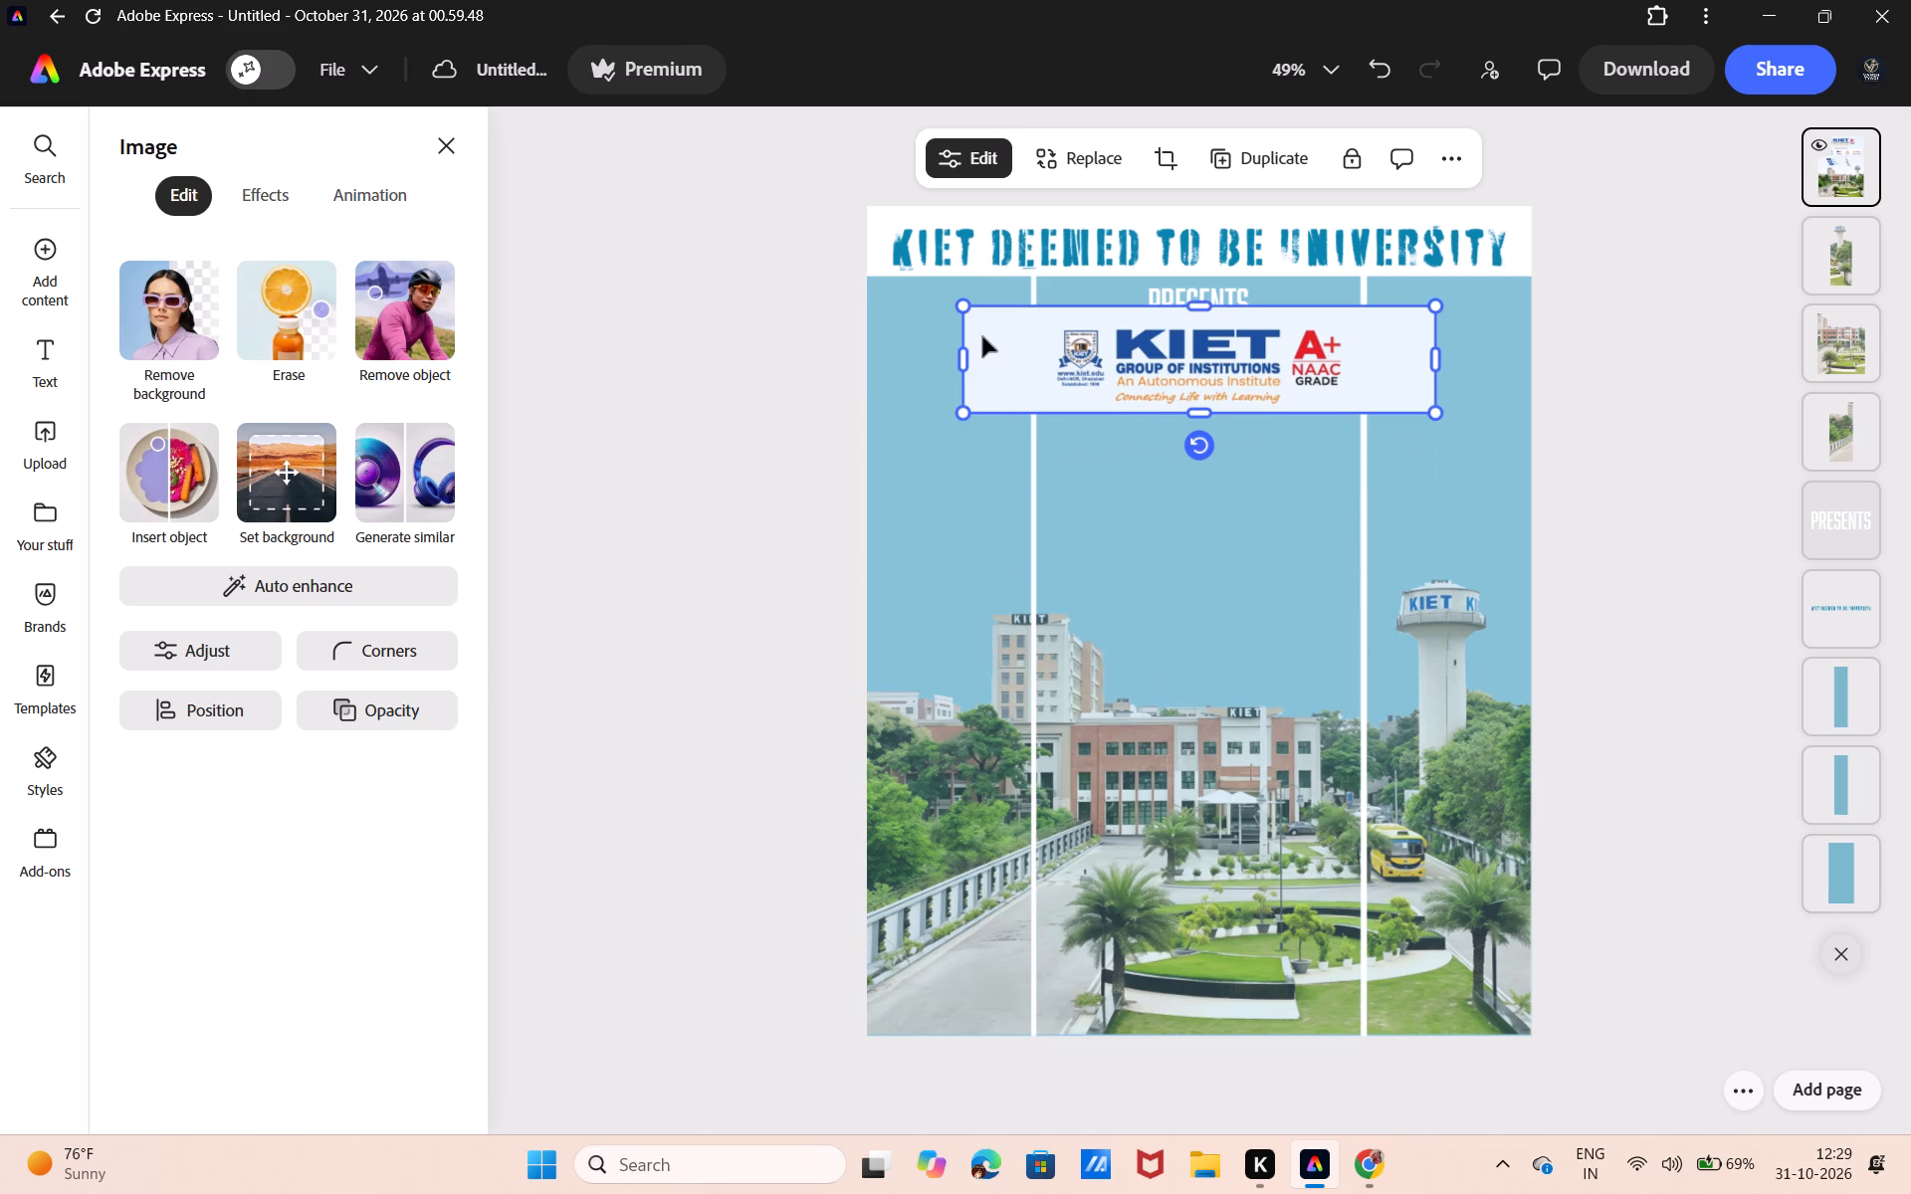
pyautogui.moveTo(962, 351); pyautogui.dragTo(1103, 356)
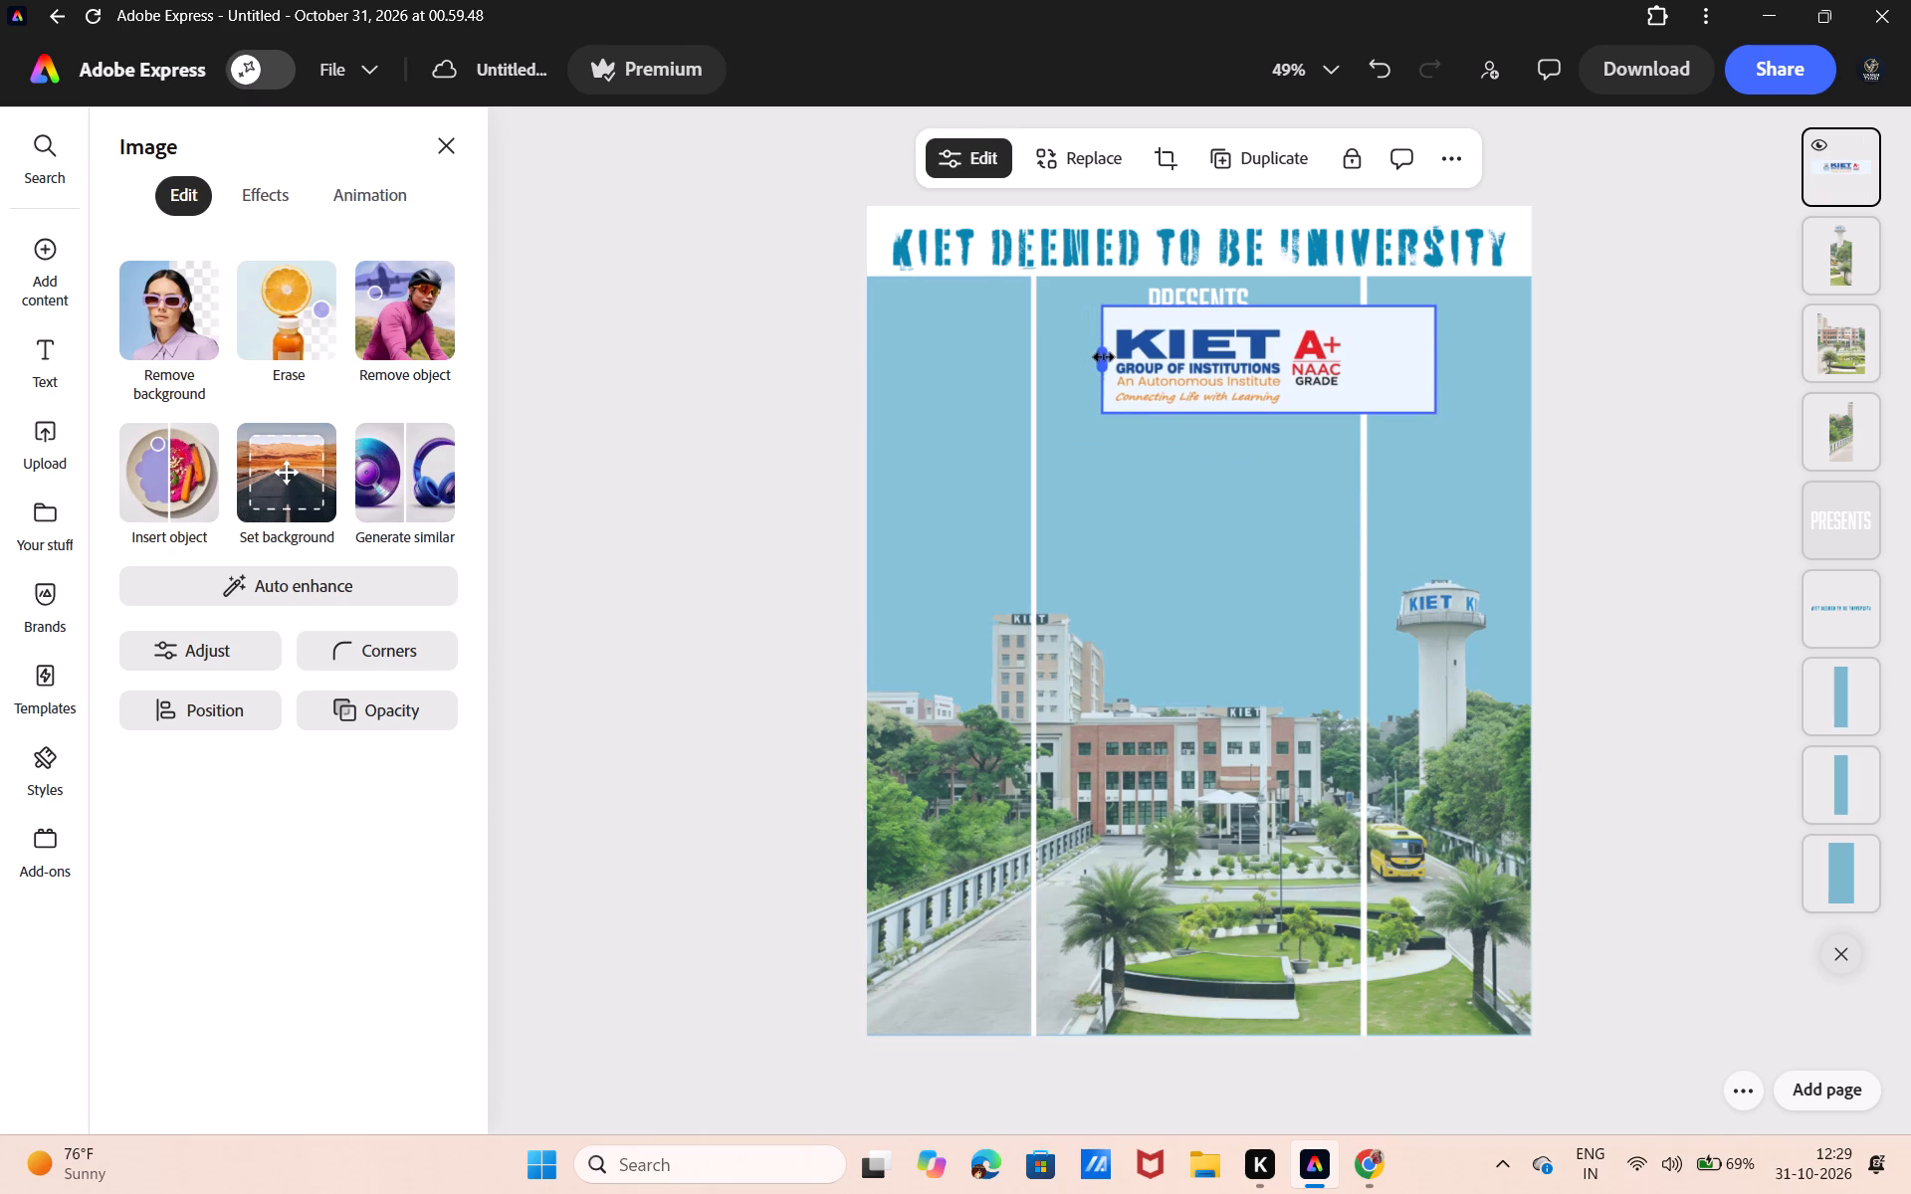
pyautogui.moveTo(1103, 356); pyautogui.dragTo(1108, 356)
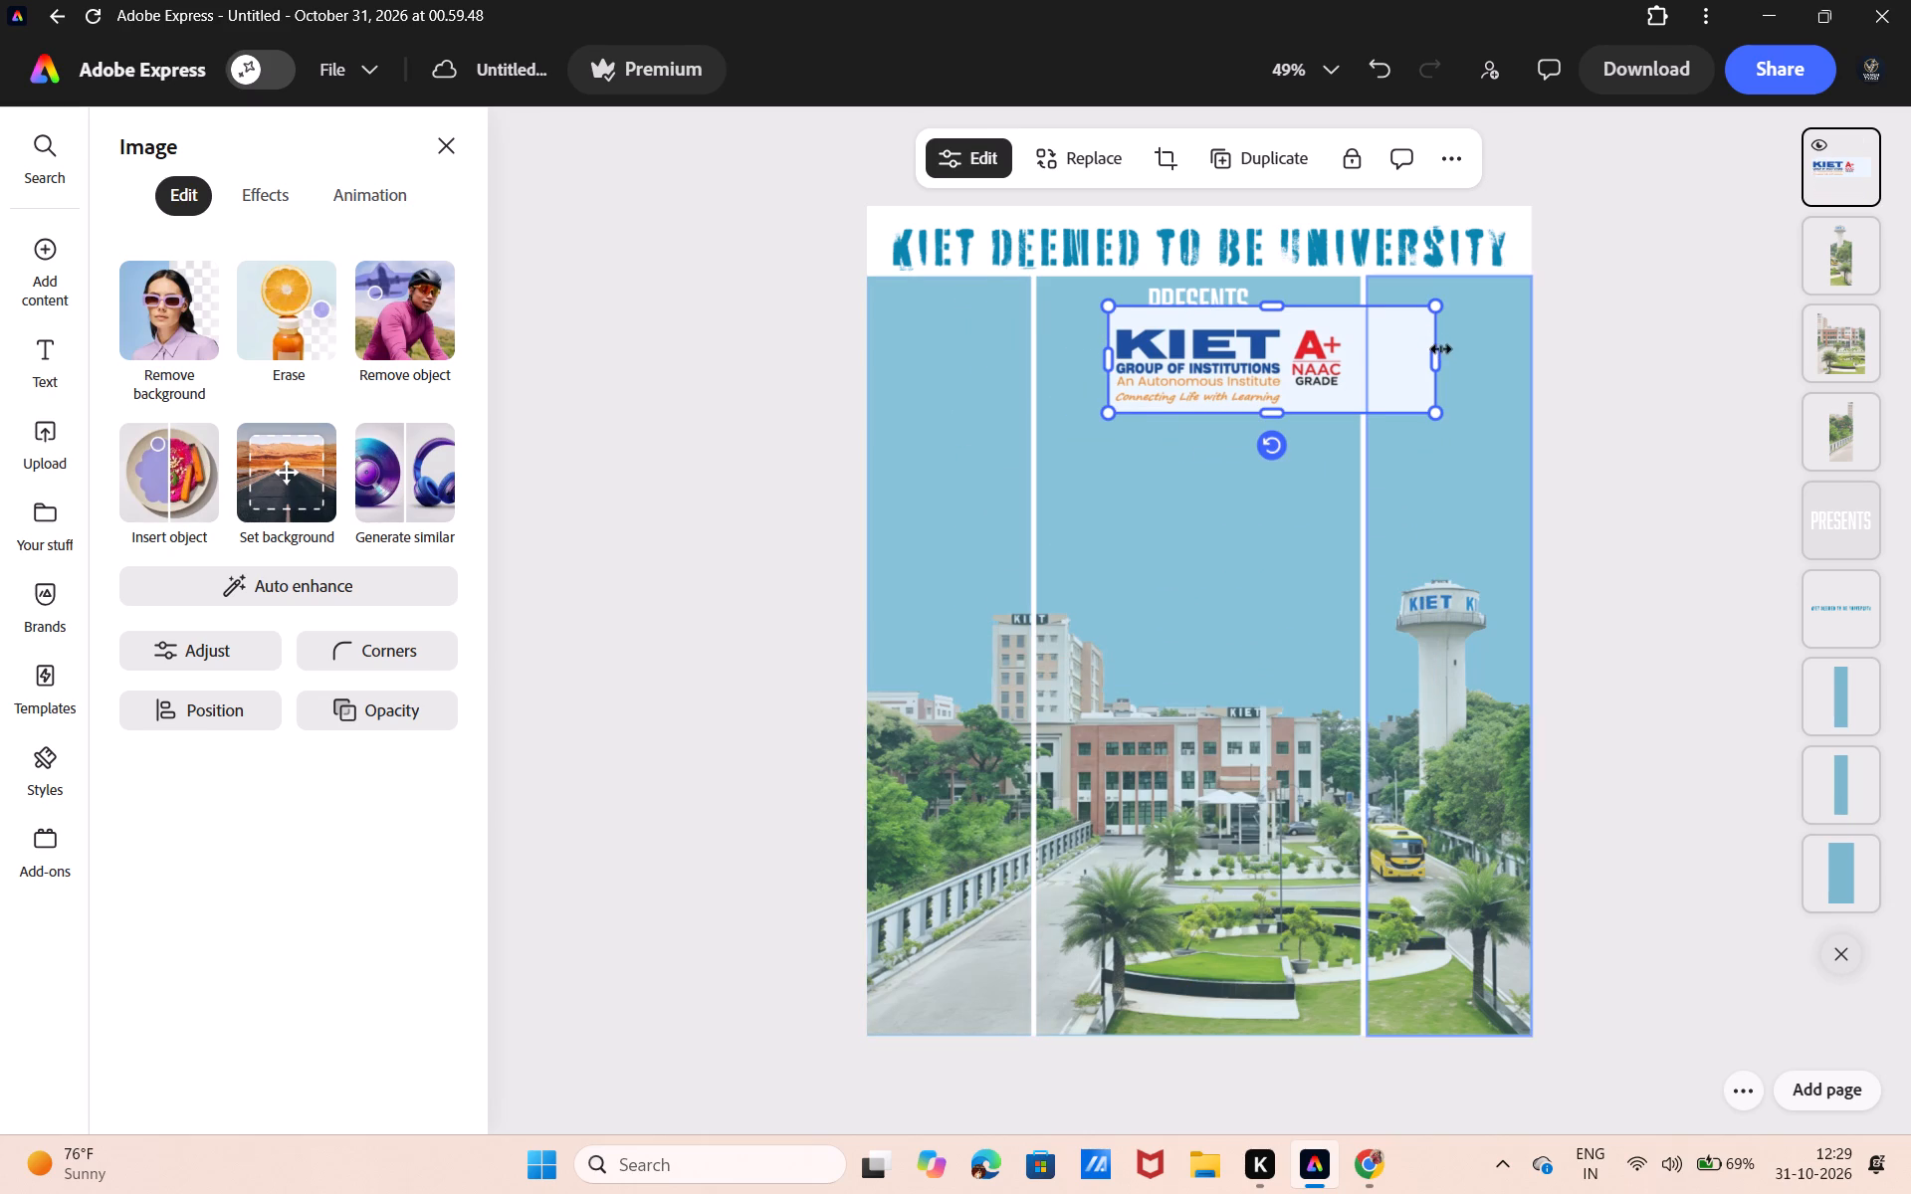
pyautogui.moveTo(1440, 353); pyautogui.dragTo(1356, 386)
pyautogui.moveTo(1235, 307); pyautogui.dragTo(1236, 318)
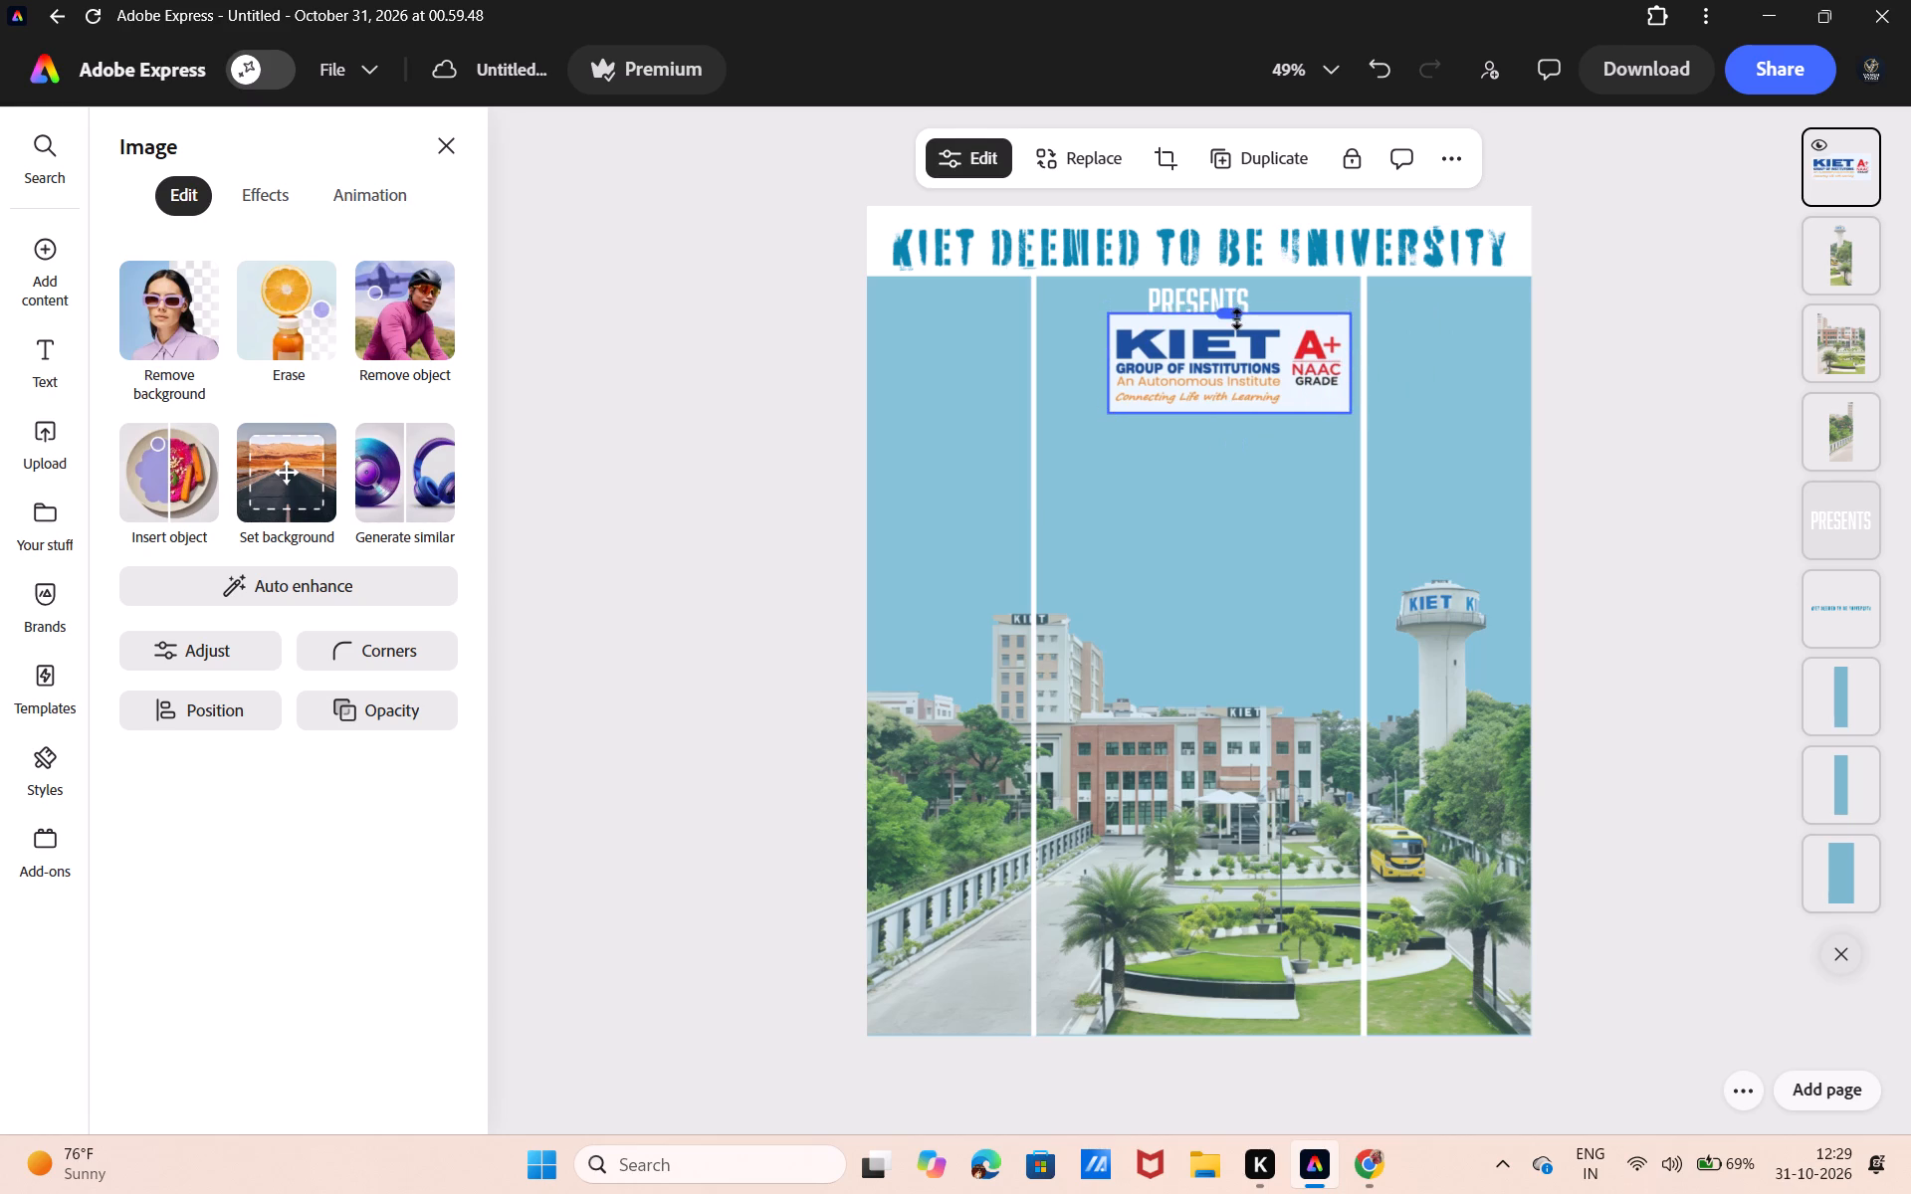
pyautogui.moveTo(1236, 318); pyautogui.dragTo(1238, 323)
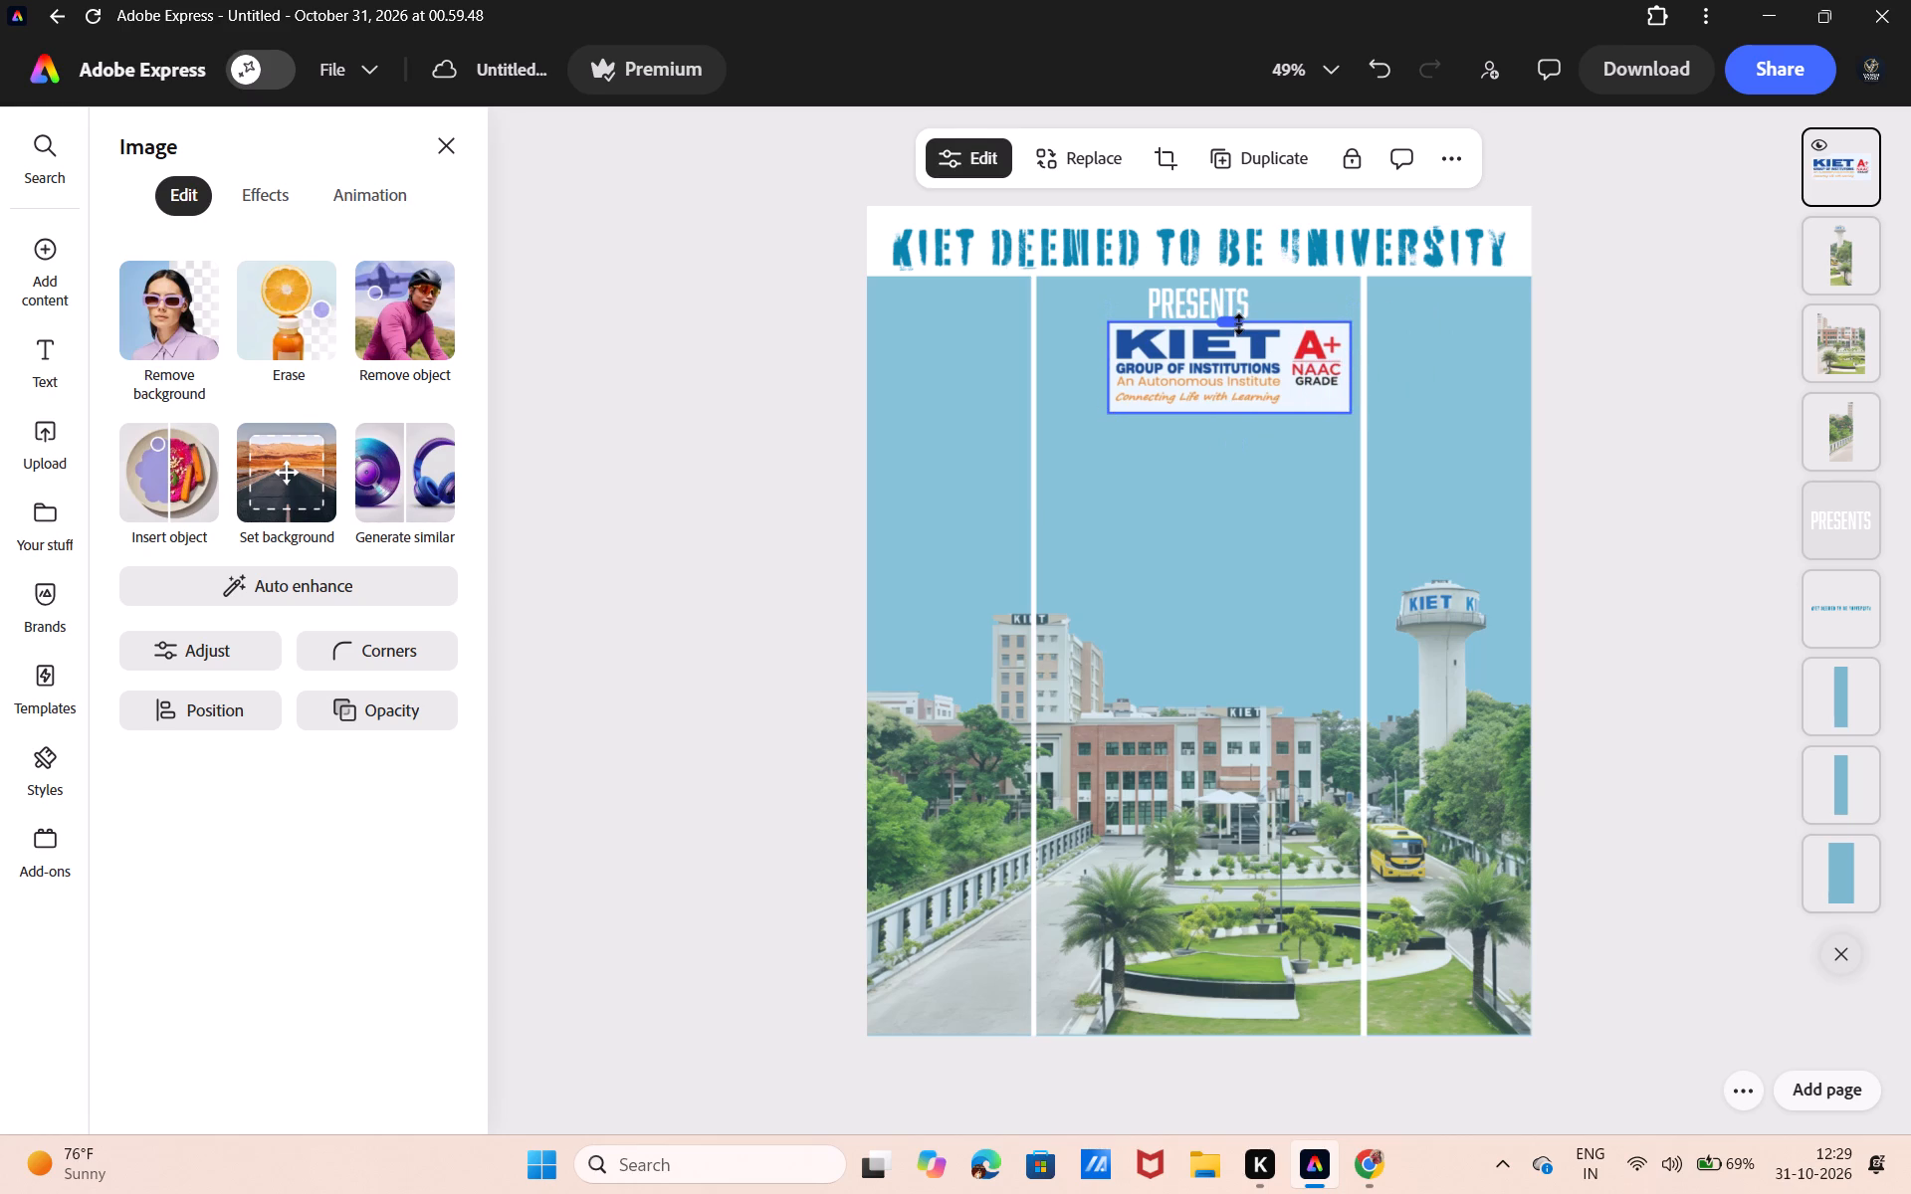
pyautogui.moveTo(1238, 323); pyautogui.dragTo(1239, 323)
pyautogui.moveTo(1312, 397); pyautogui.dragTo(1296, 413)
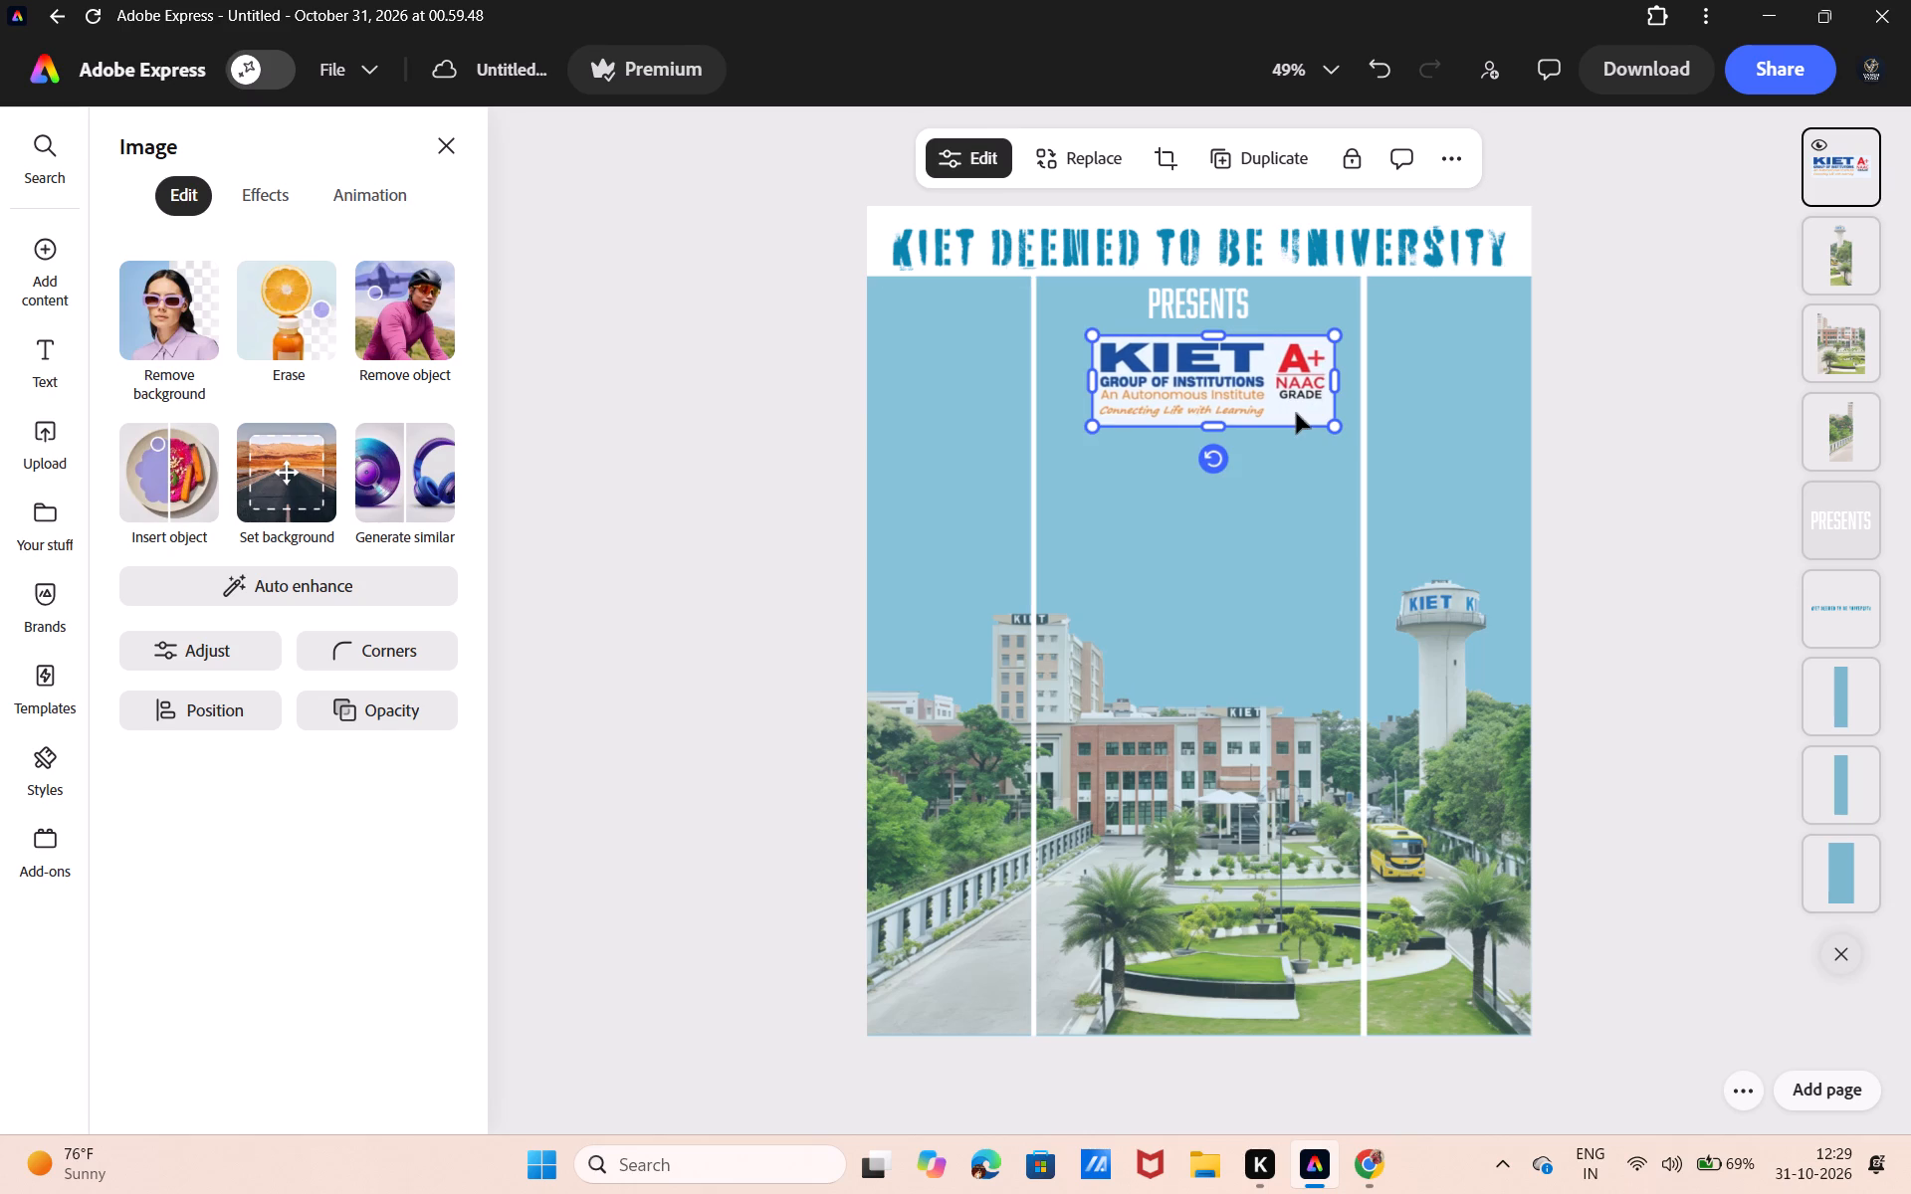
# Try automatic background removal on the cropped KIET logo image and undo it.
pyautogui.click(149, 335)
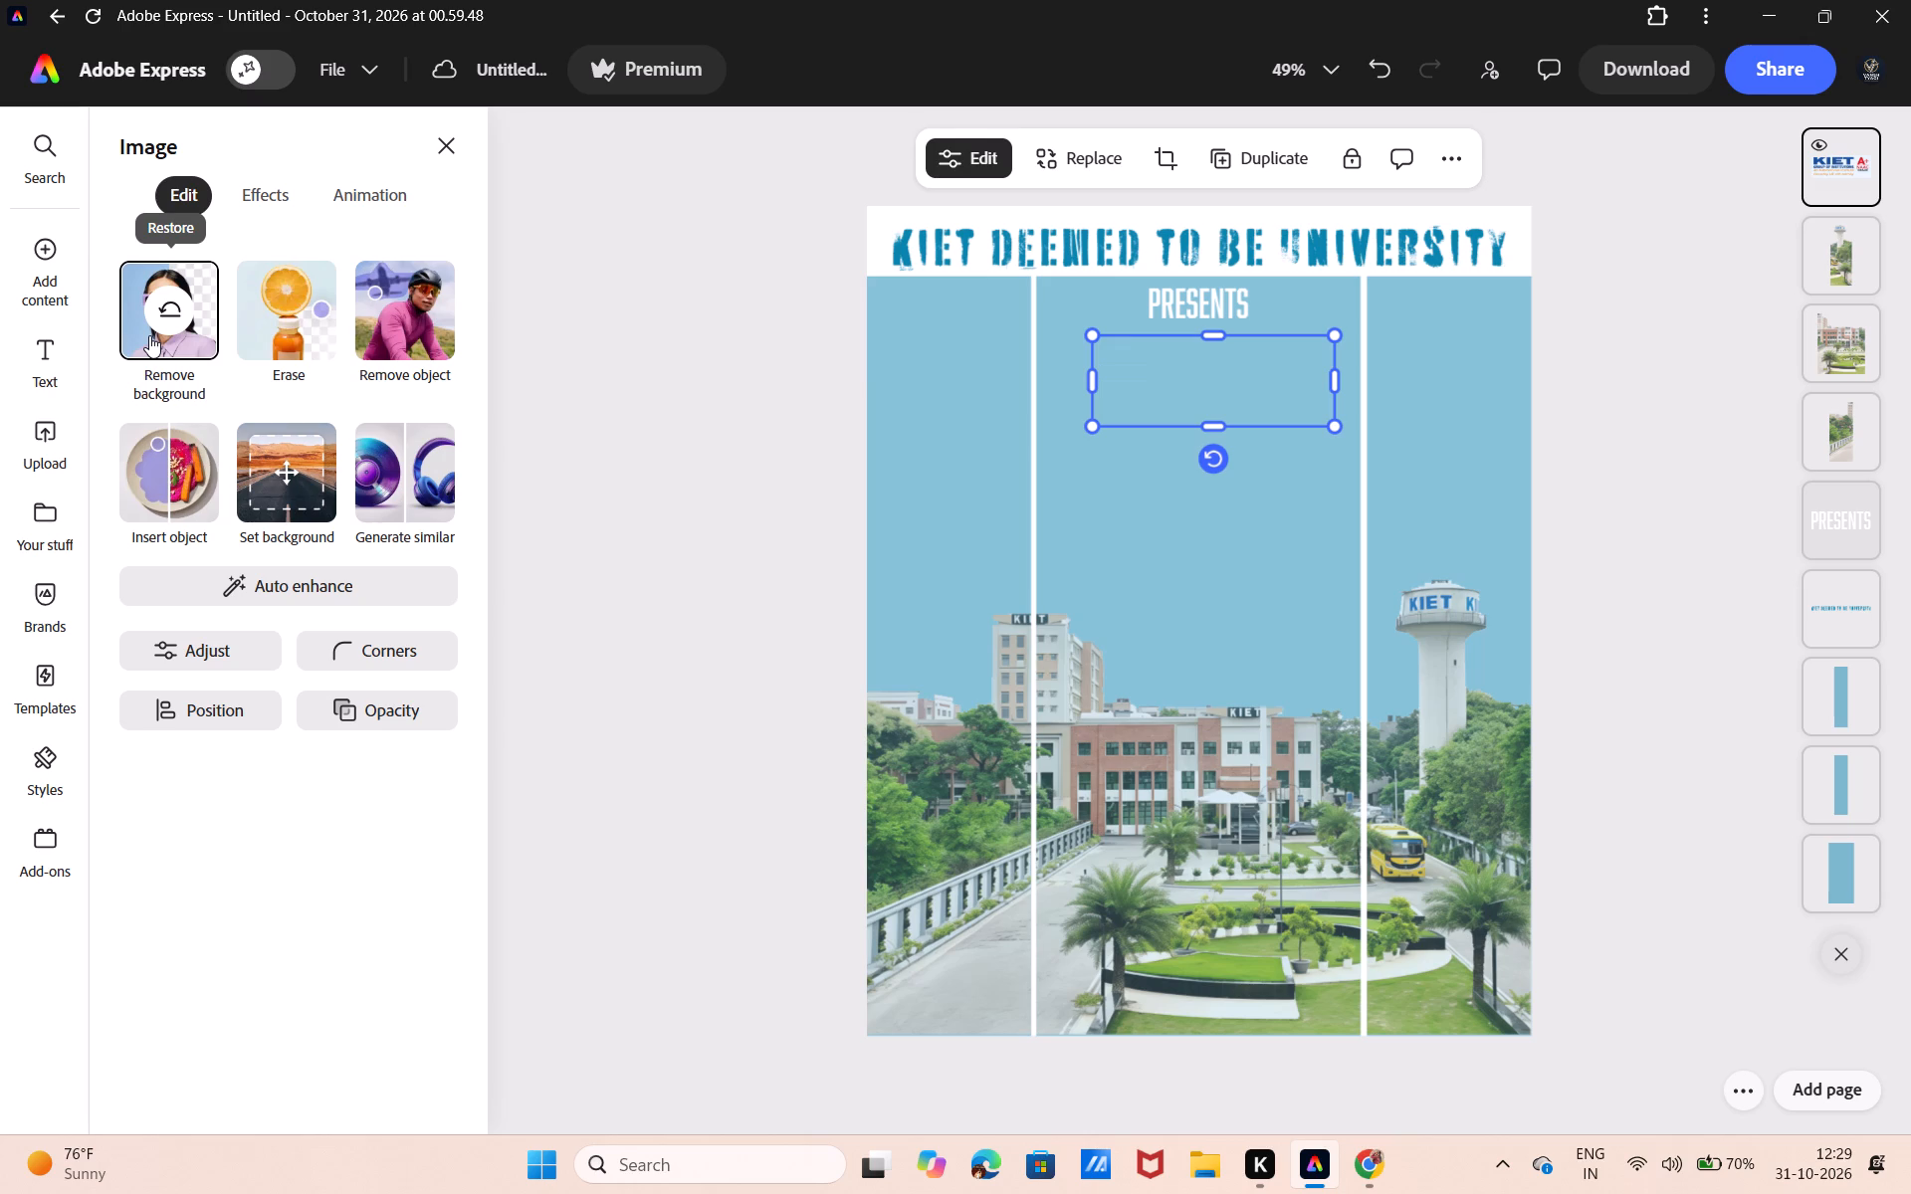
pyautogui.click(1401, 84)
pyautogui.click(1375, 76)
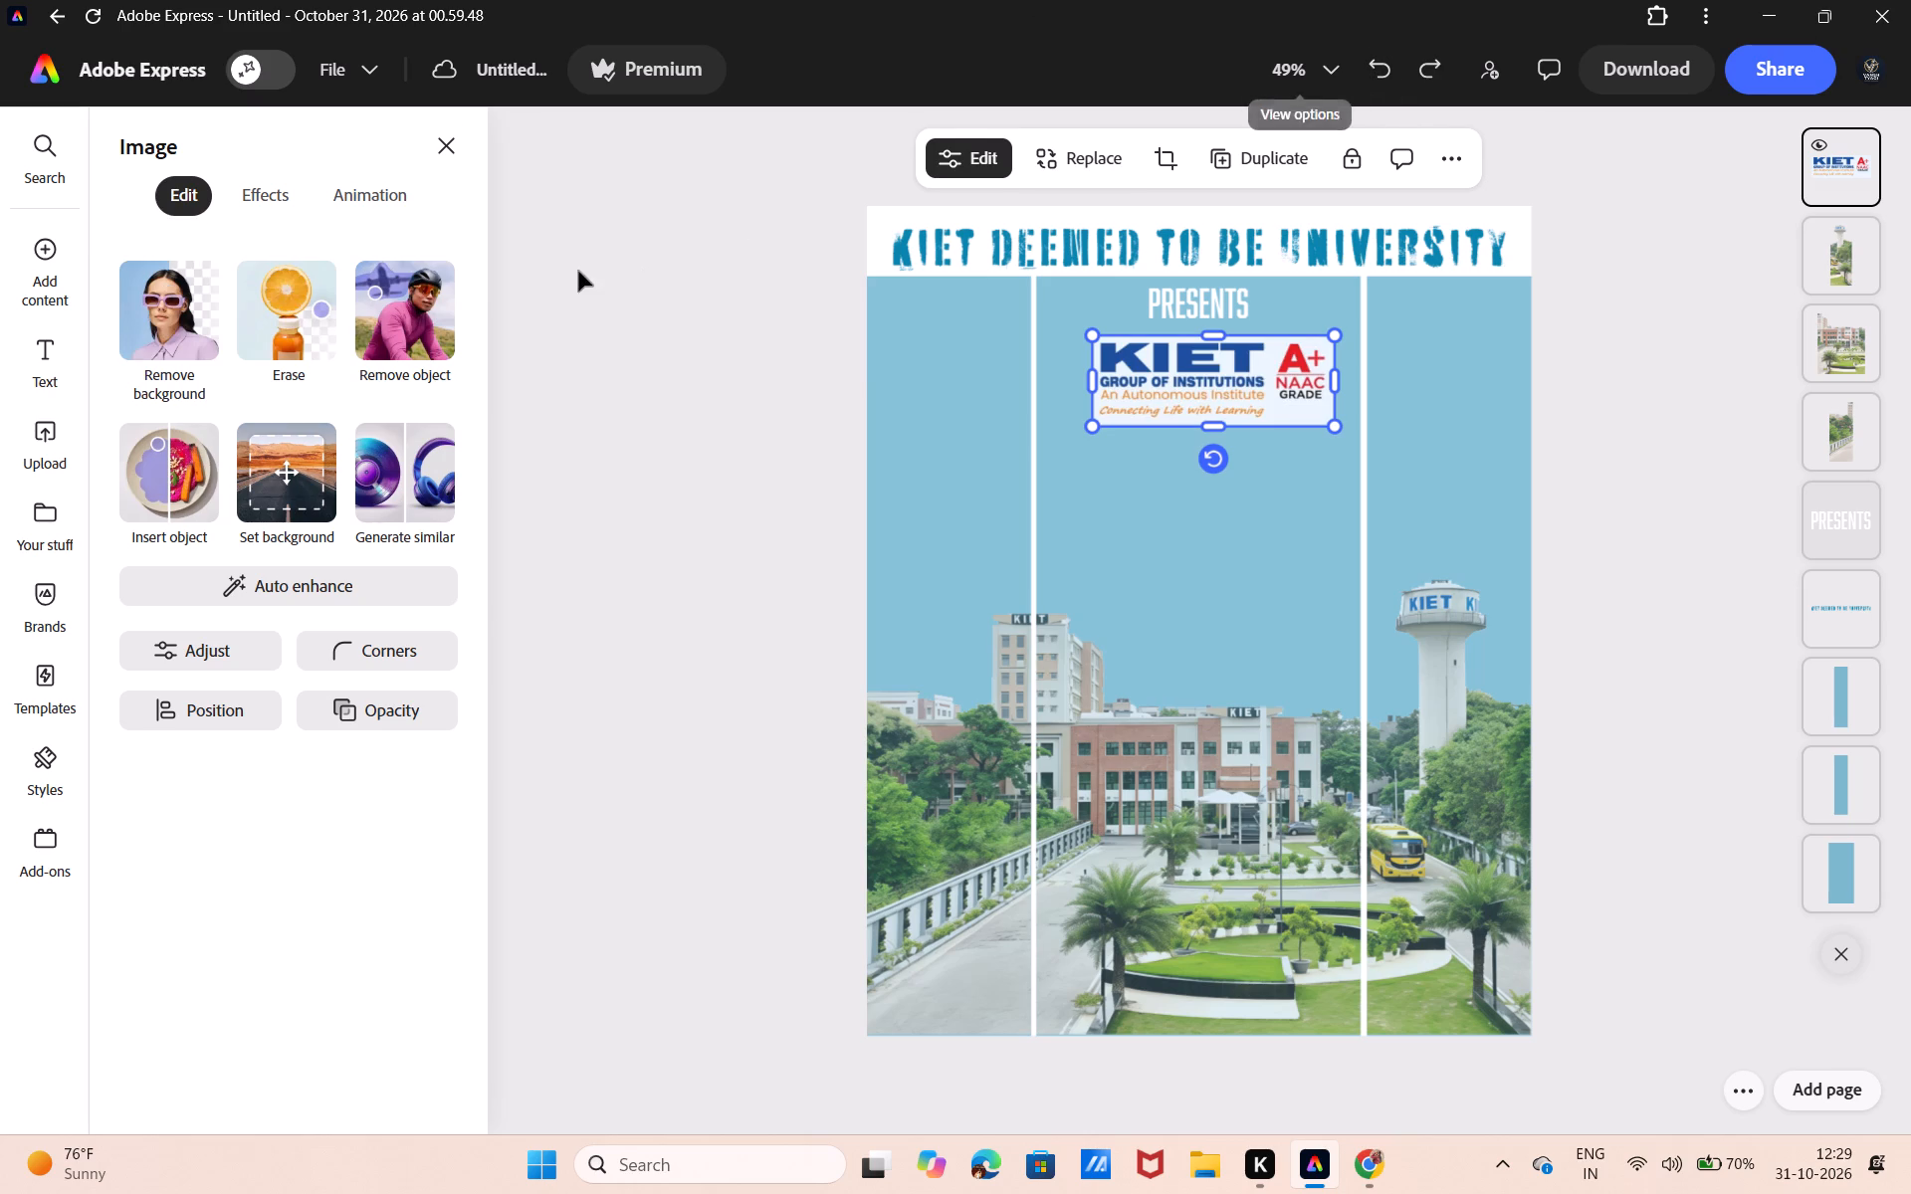
# Erase the pale background around the KIET and NAAC lettering in the logo image with the Quick selection brush.
pyautogui.click(269, 291)
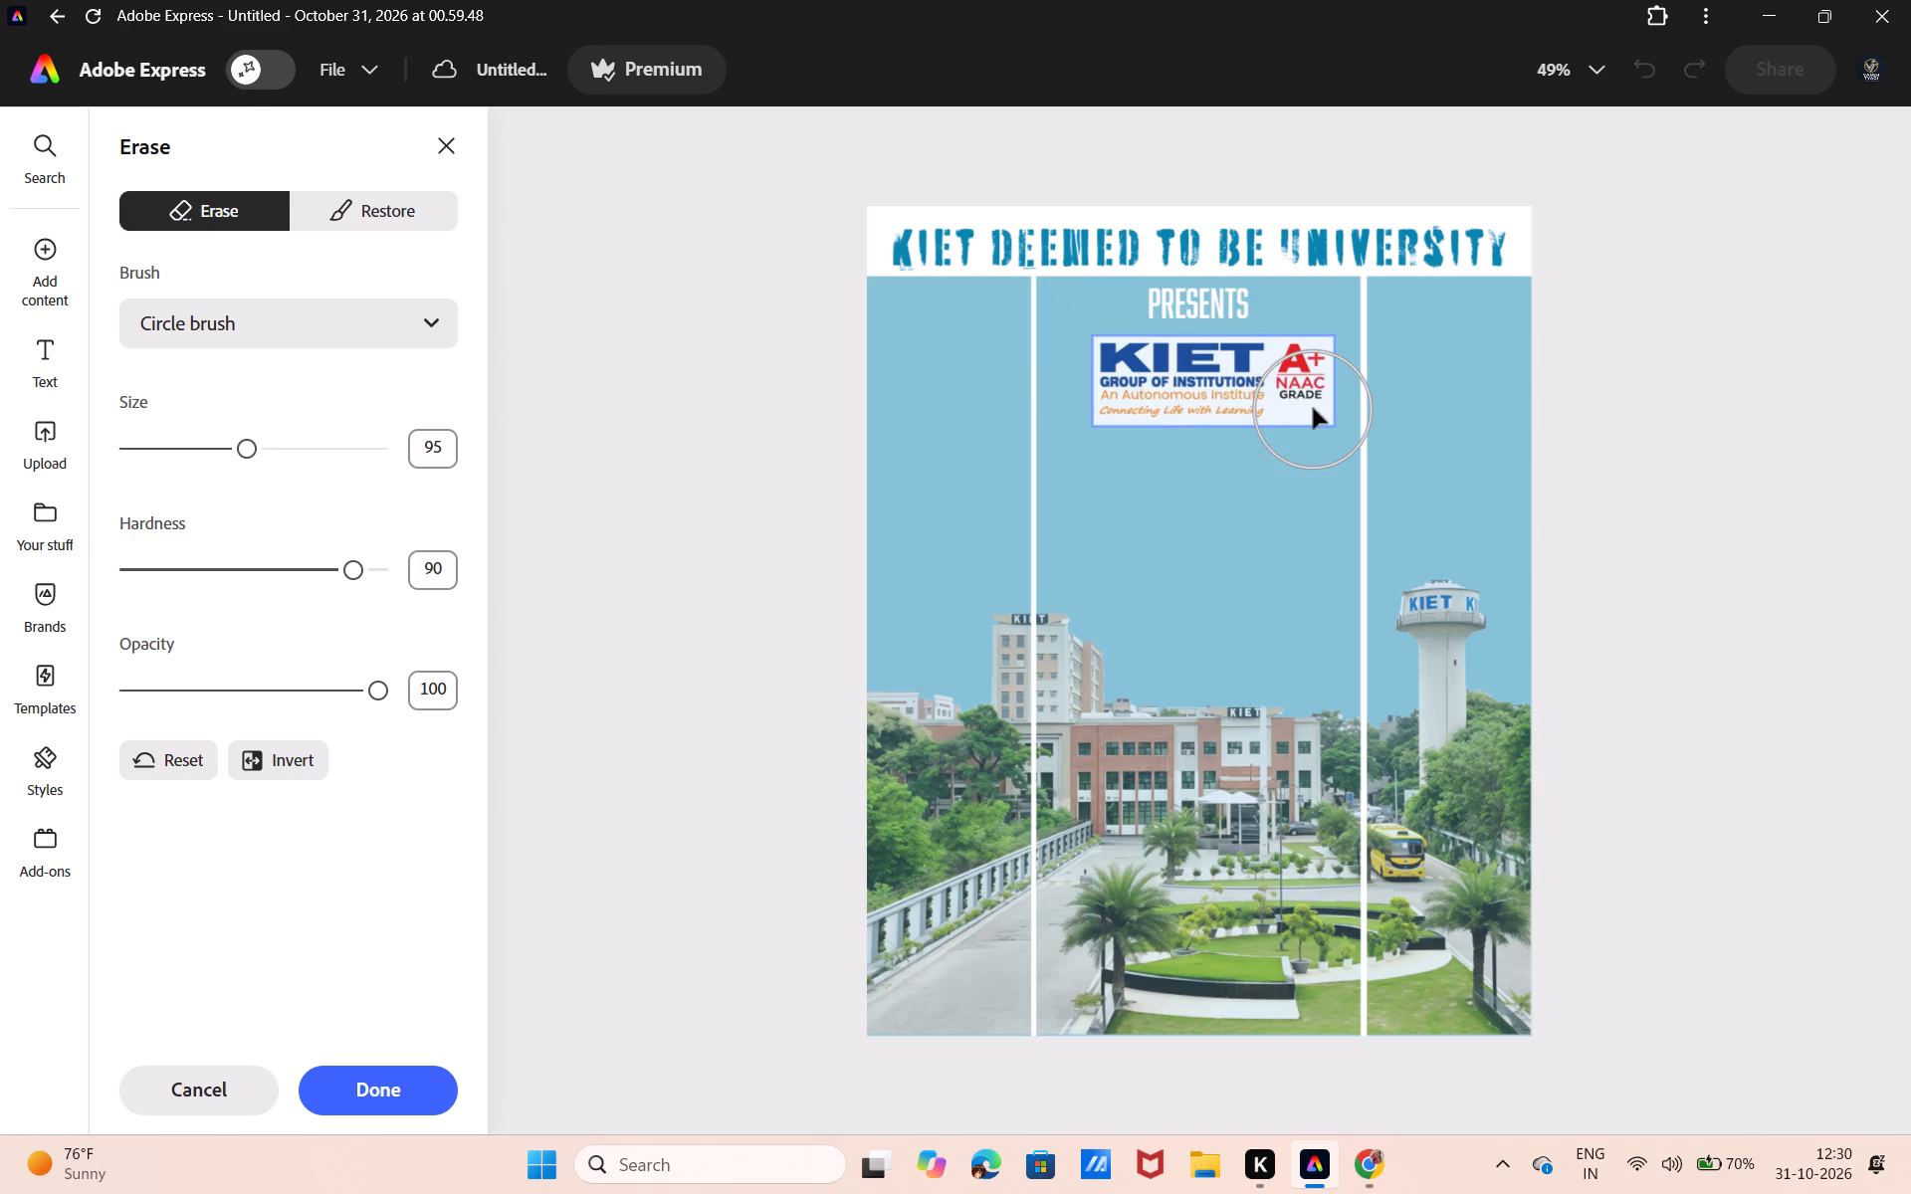
pyautogui.hscroll(-1, 1313, 408)
pyautogui.hscroll(-1, 1131, 572)
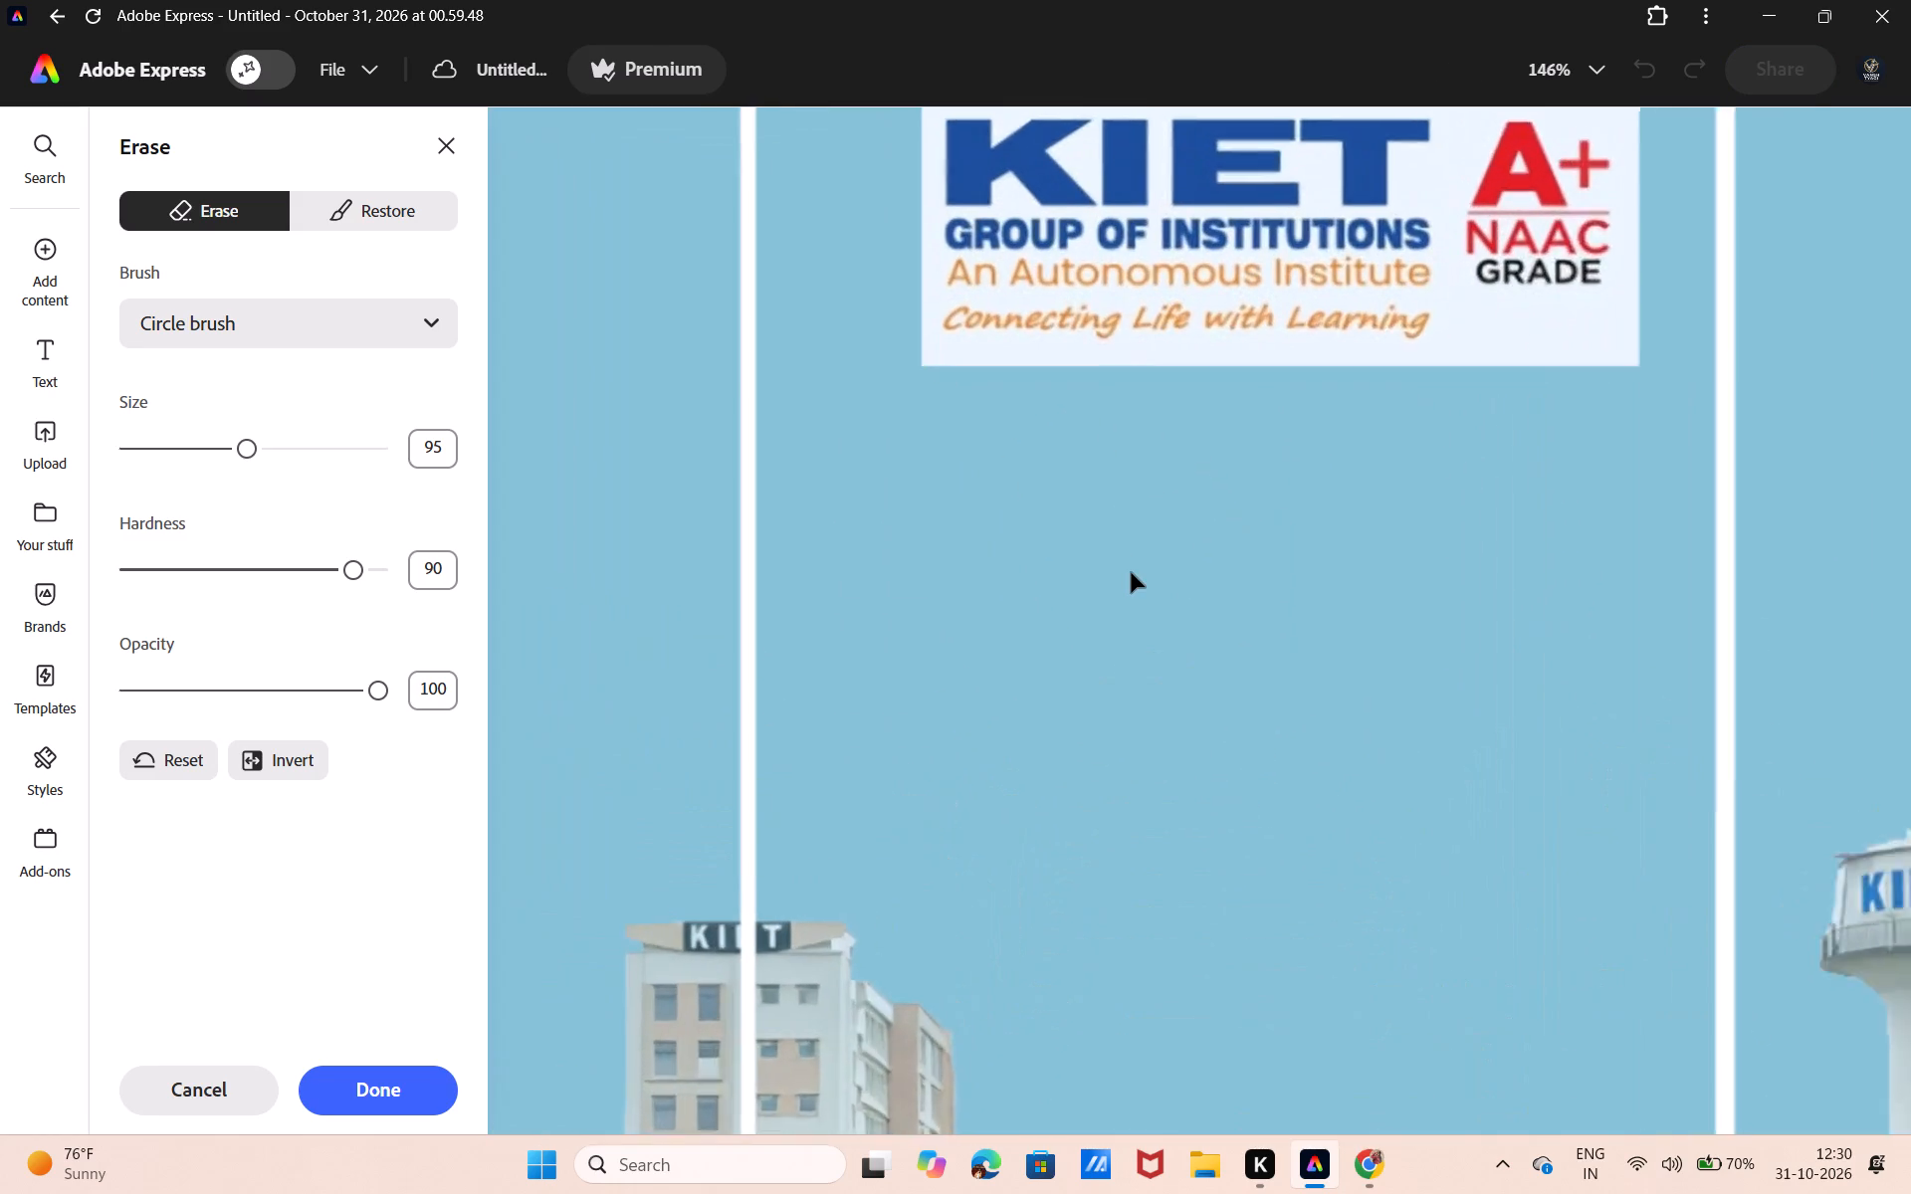
pyautogui.scroll(2, 1131, 572)
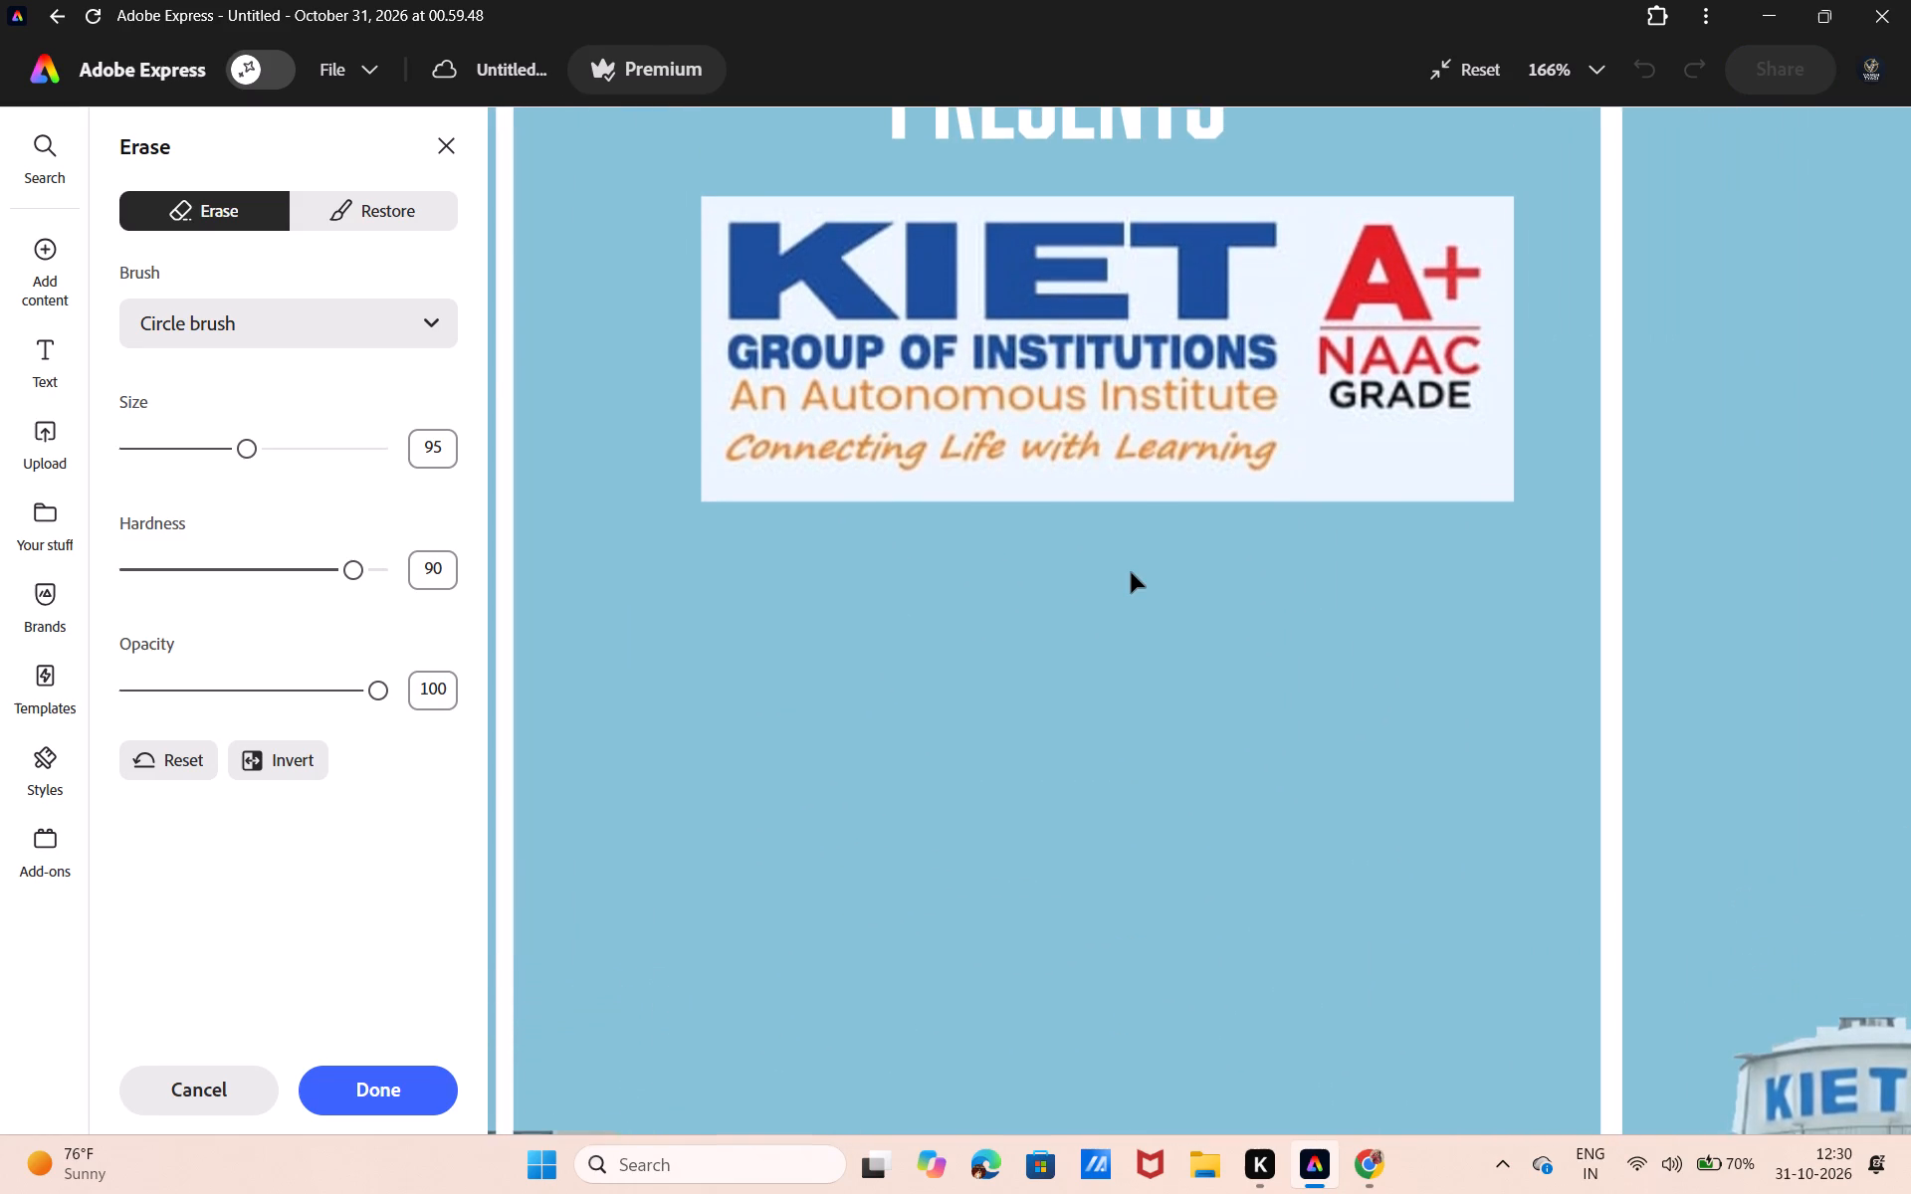
pyautogui.scroll(1, 1131, 572)
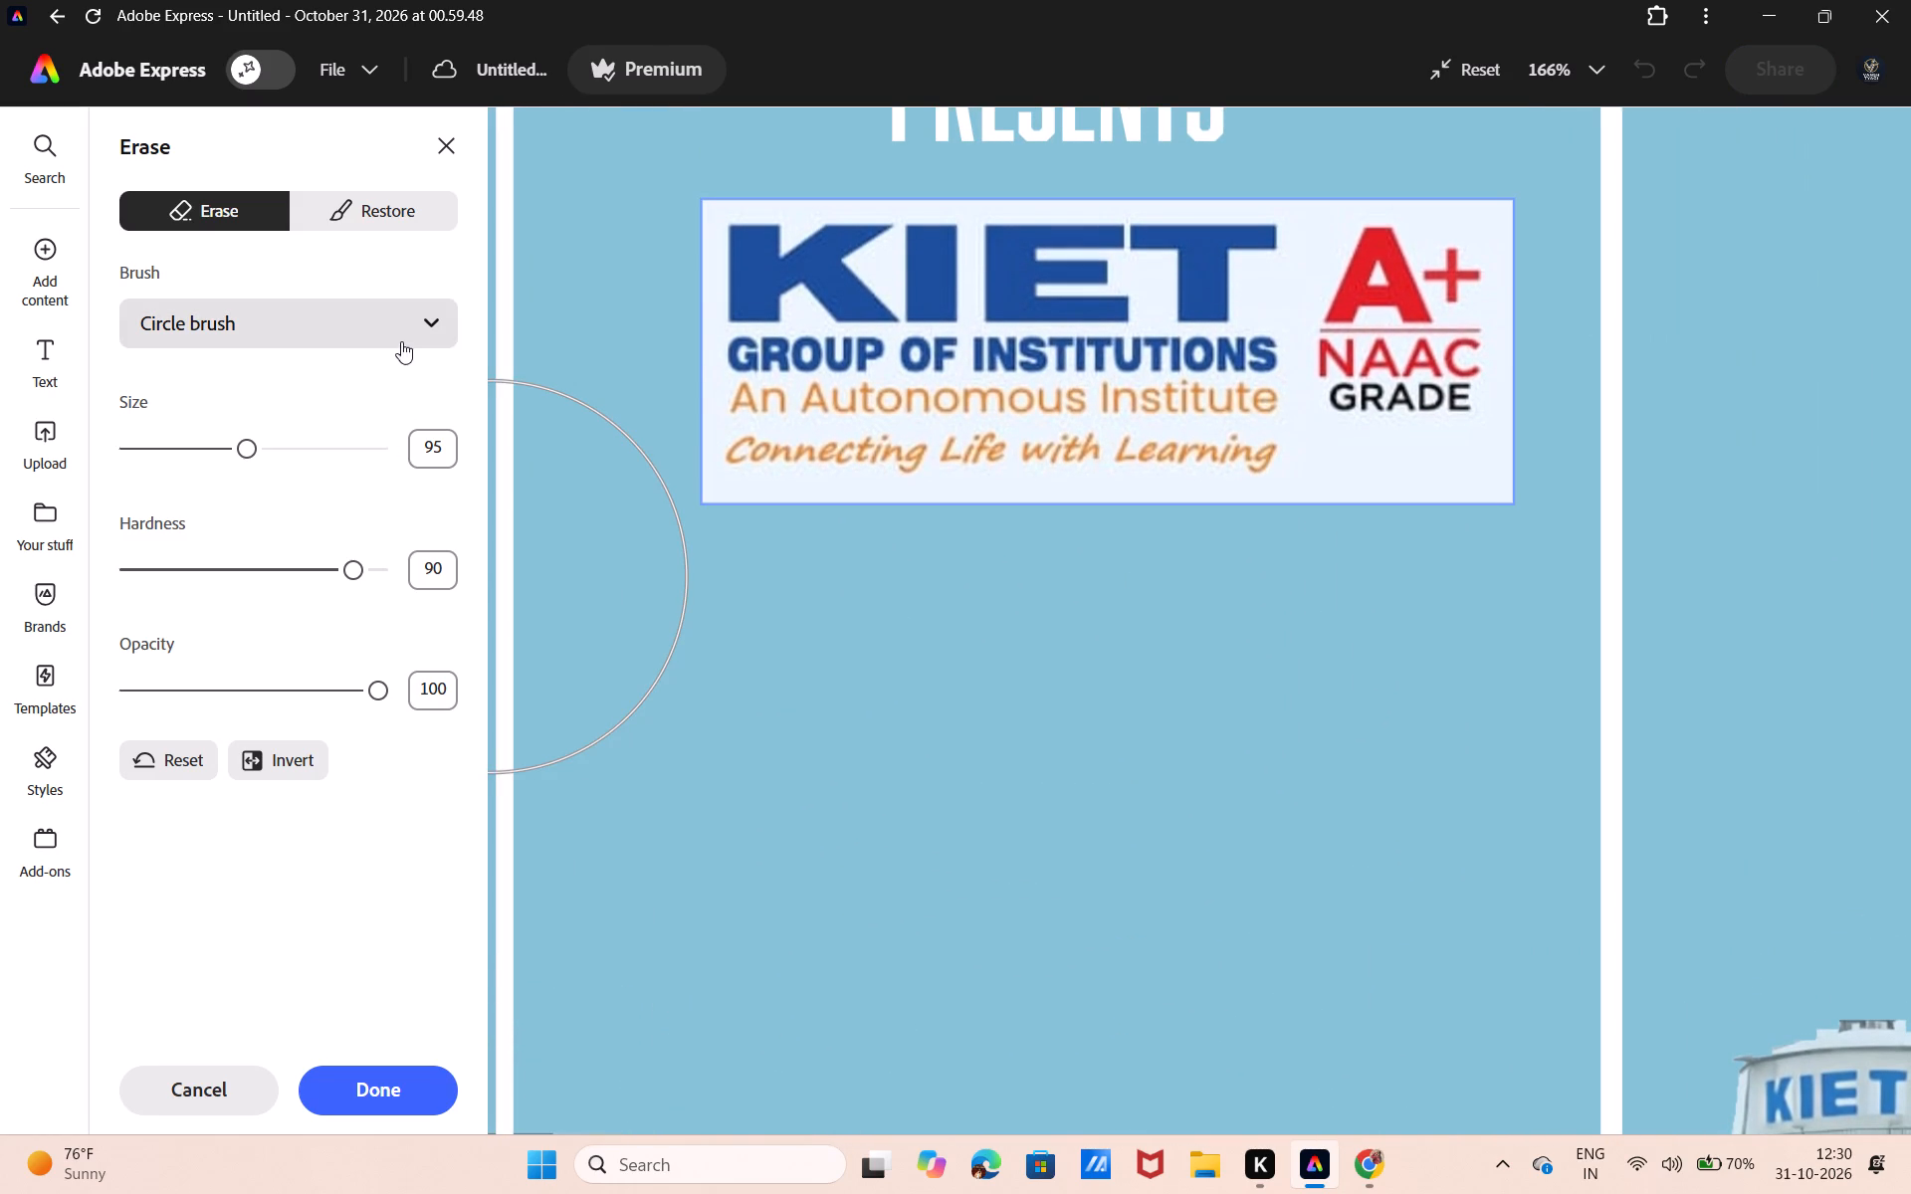
pyautogui.click(401, 328)
pyautogui.click(367, 391)
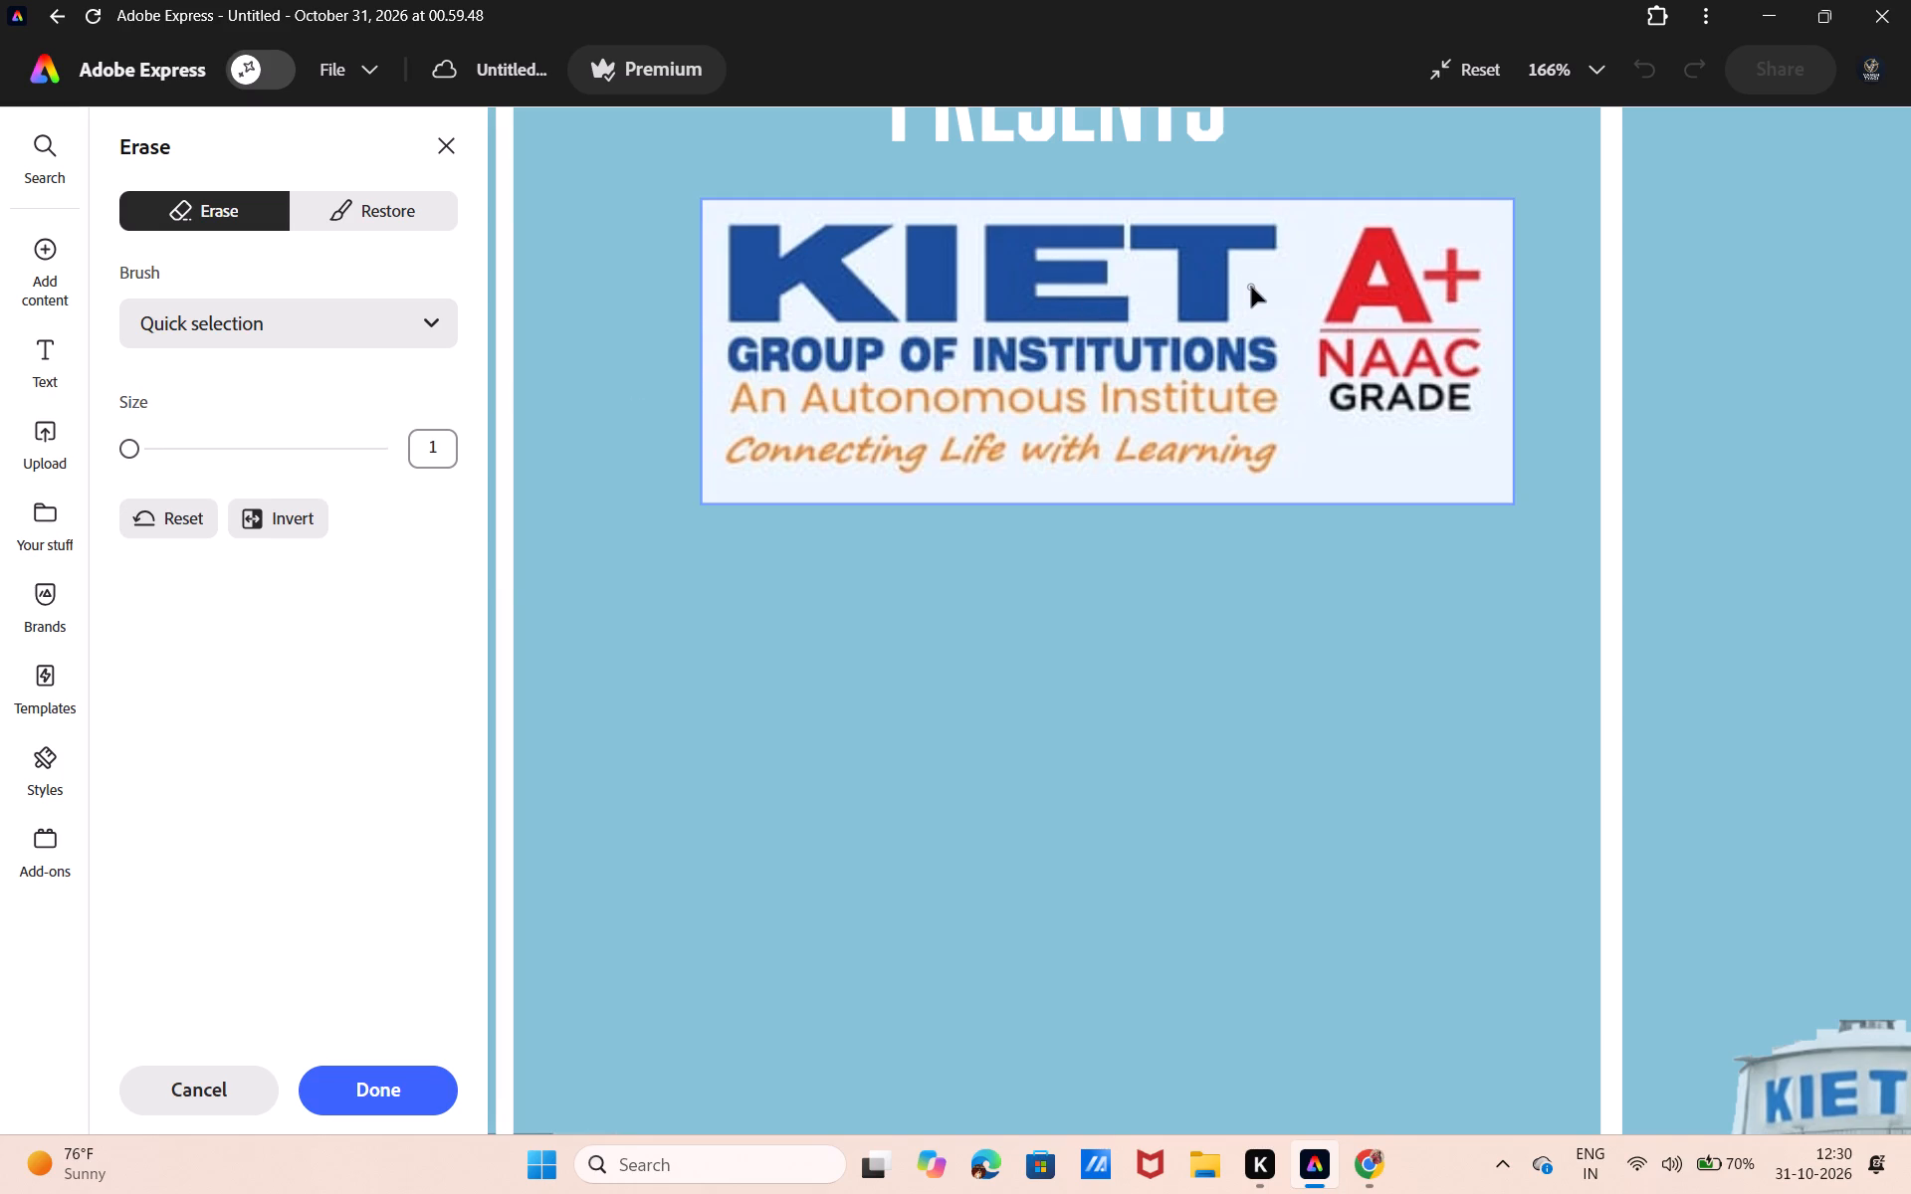
pyautogui.click(1277, 283)
pyautogui.click(1315, 238)
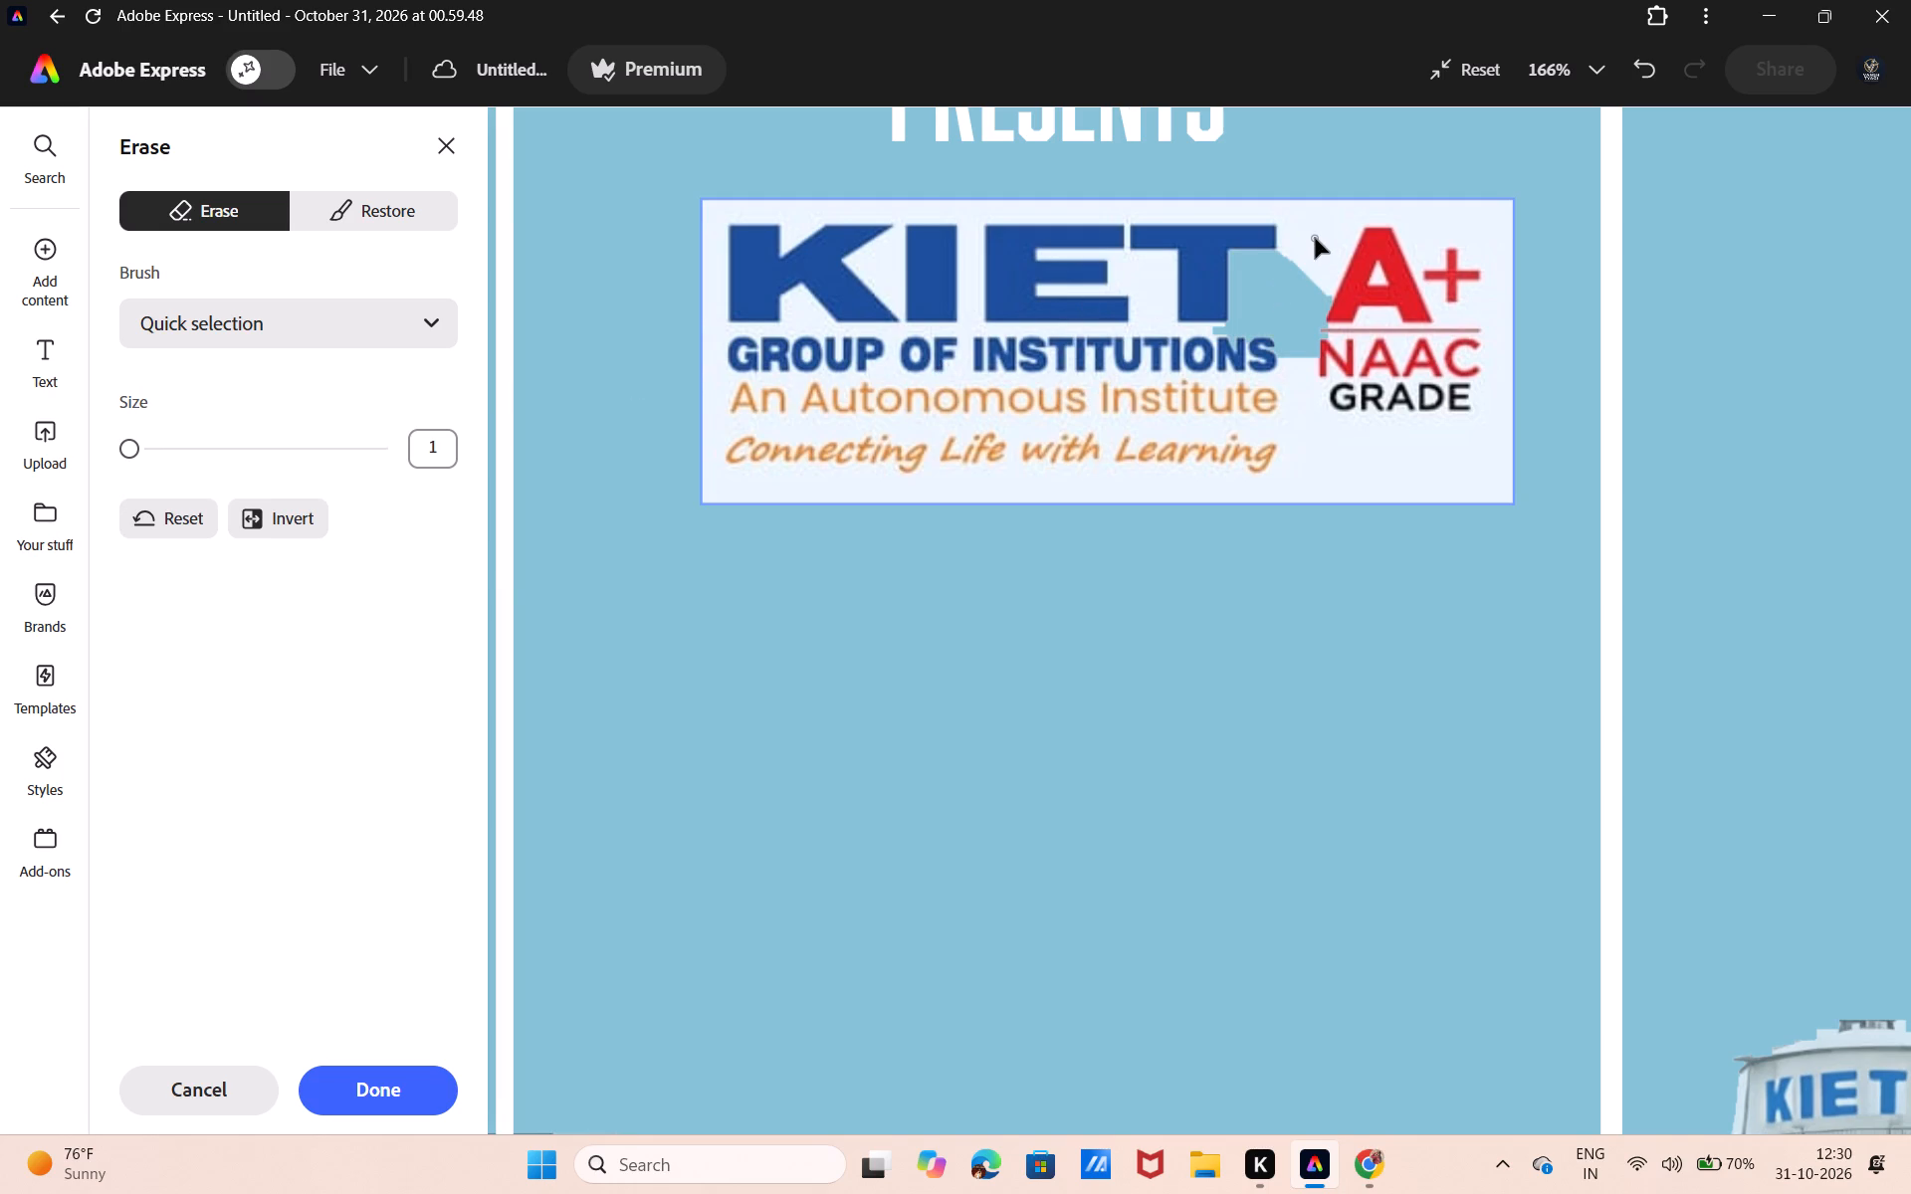
pyautogui.click(1324, 219)
pyautogui.moveTo(1324, 219); pyautogui.dragTo(1304, 210)
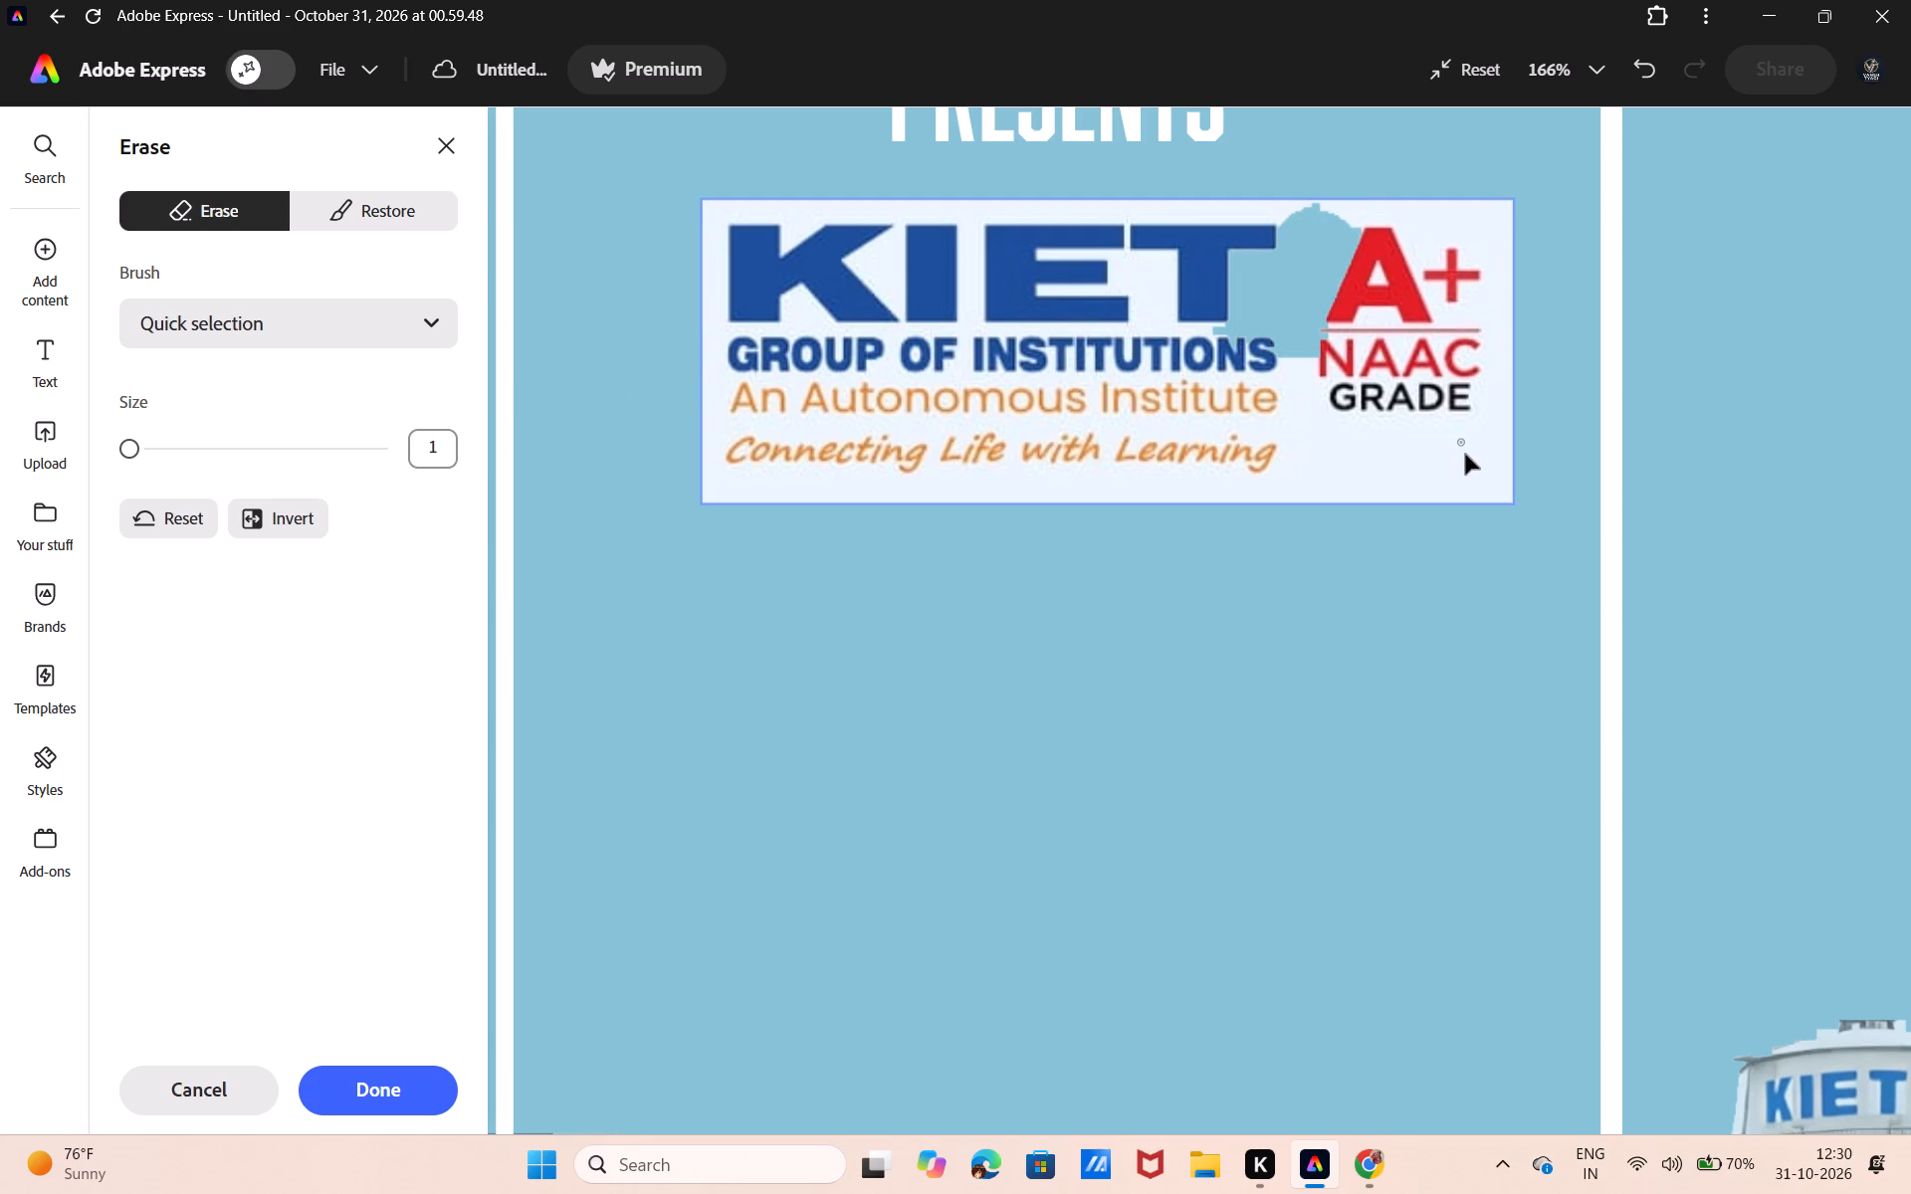
pyautogui.moveTo(1464, 472); pyautogui.dragTo(1410, 477)
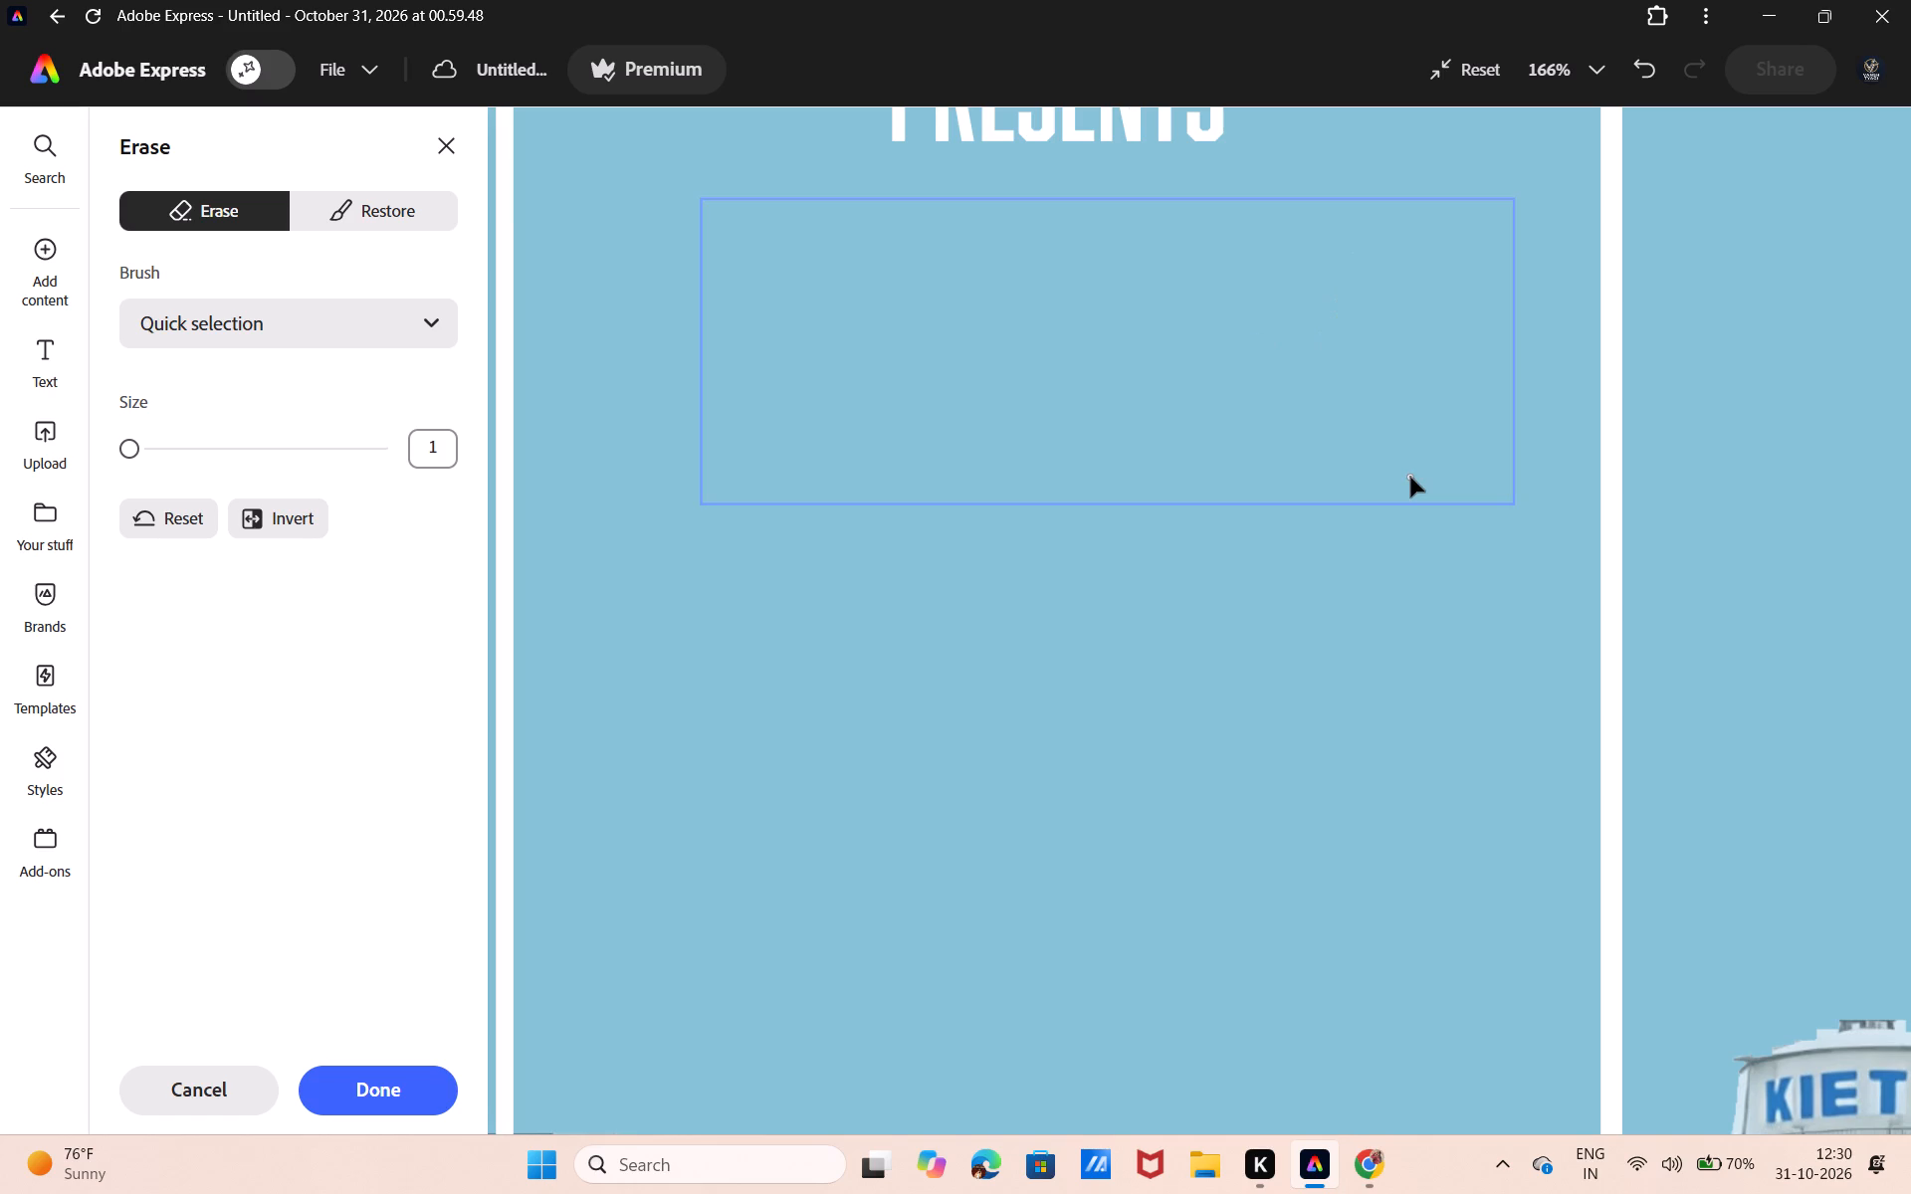
# Restore the large KIET letters and the red A+ in the logo image with the Quick selection brush.
pyautogui.click(407, 218)
pyautogui.click(746, 261)
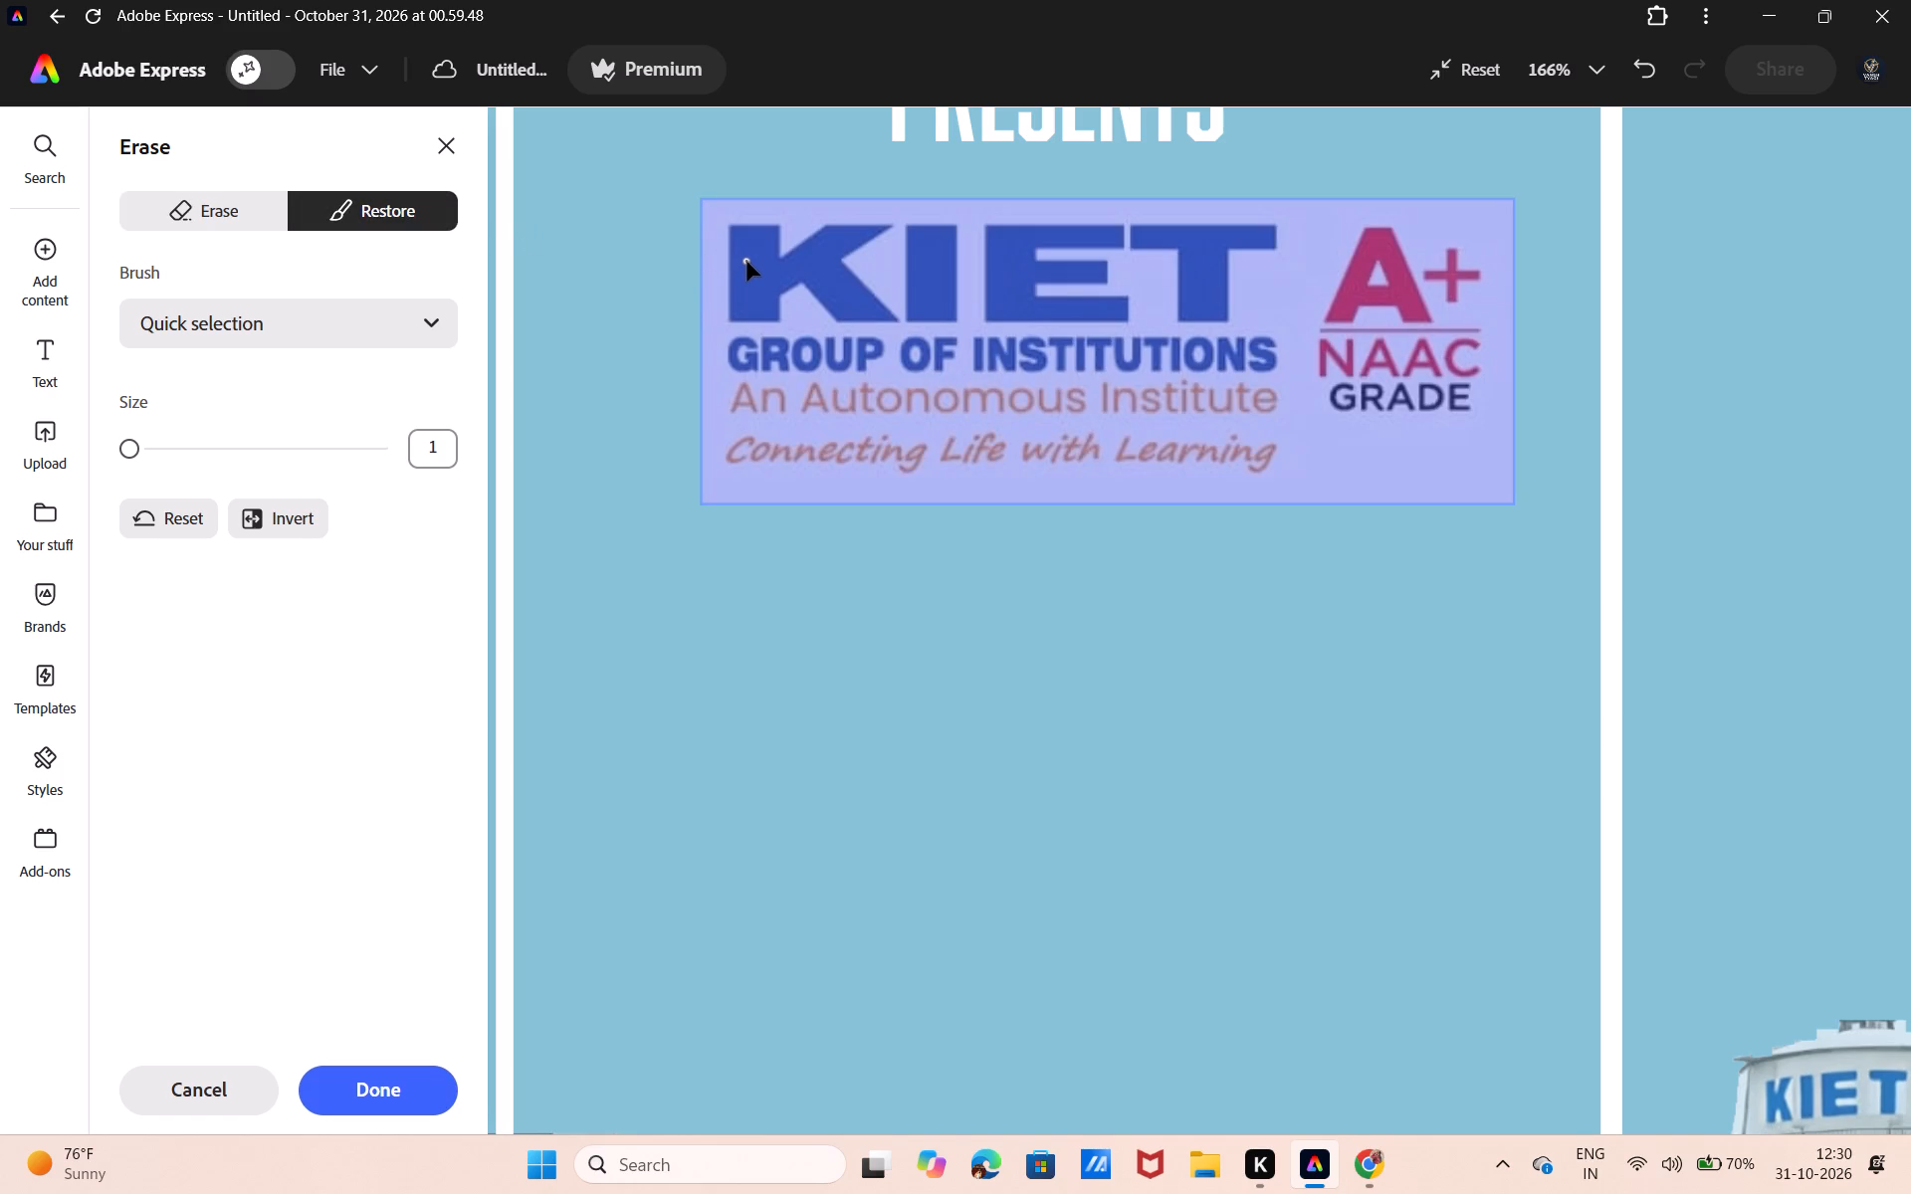
pyautogui.click(924, 264)
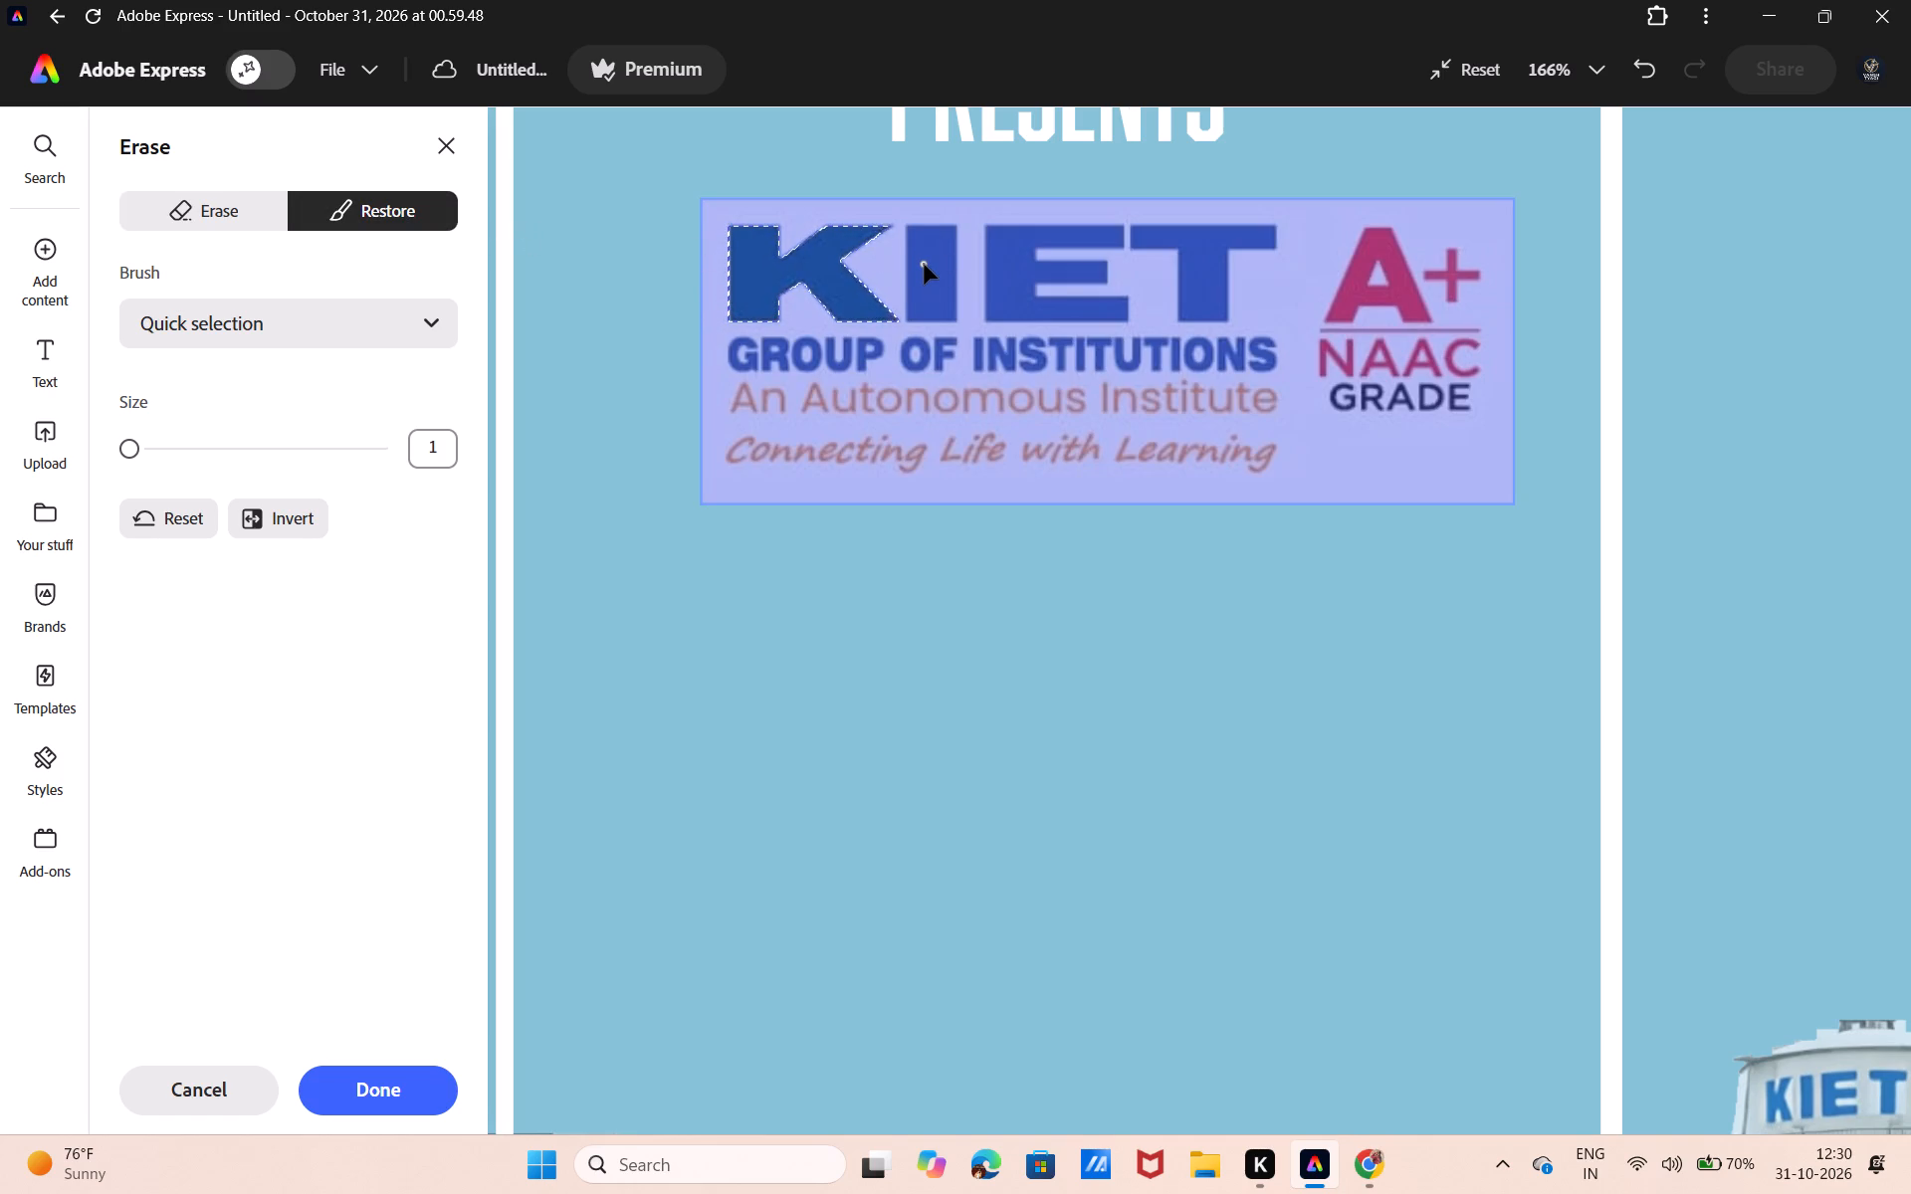
pyautogui.click(1010, 268)
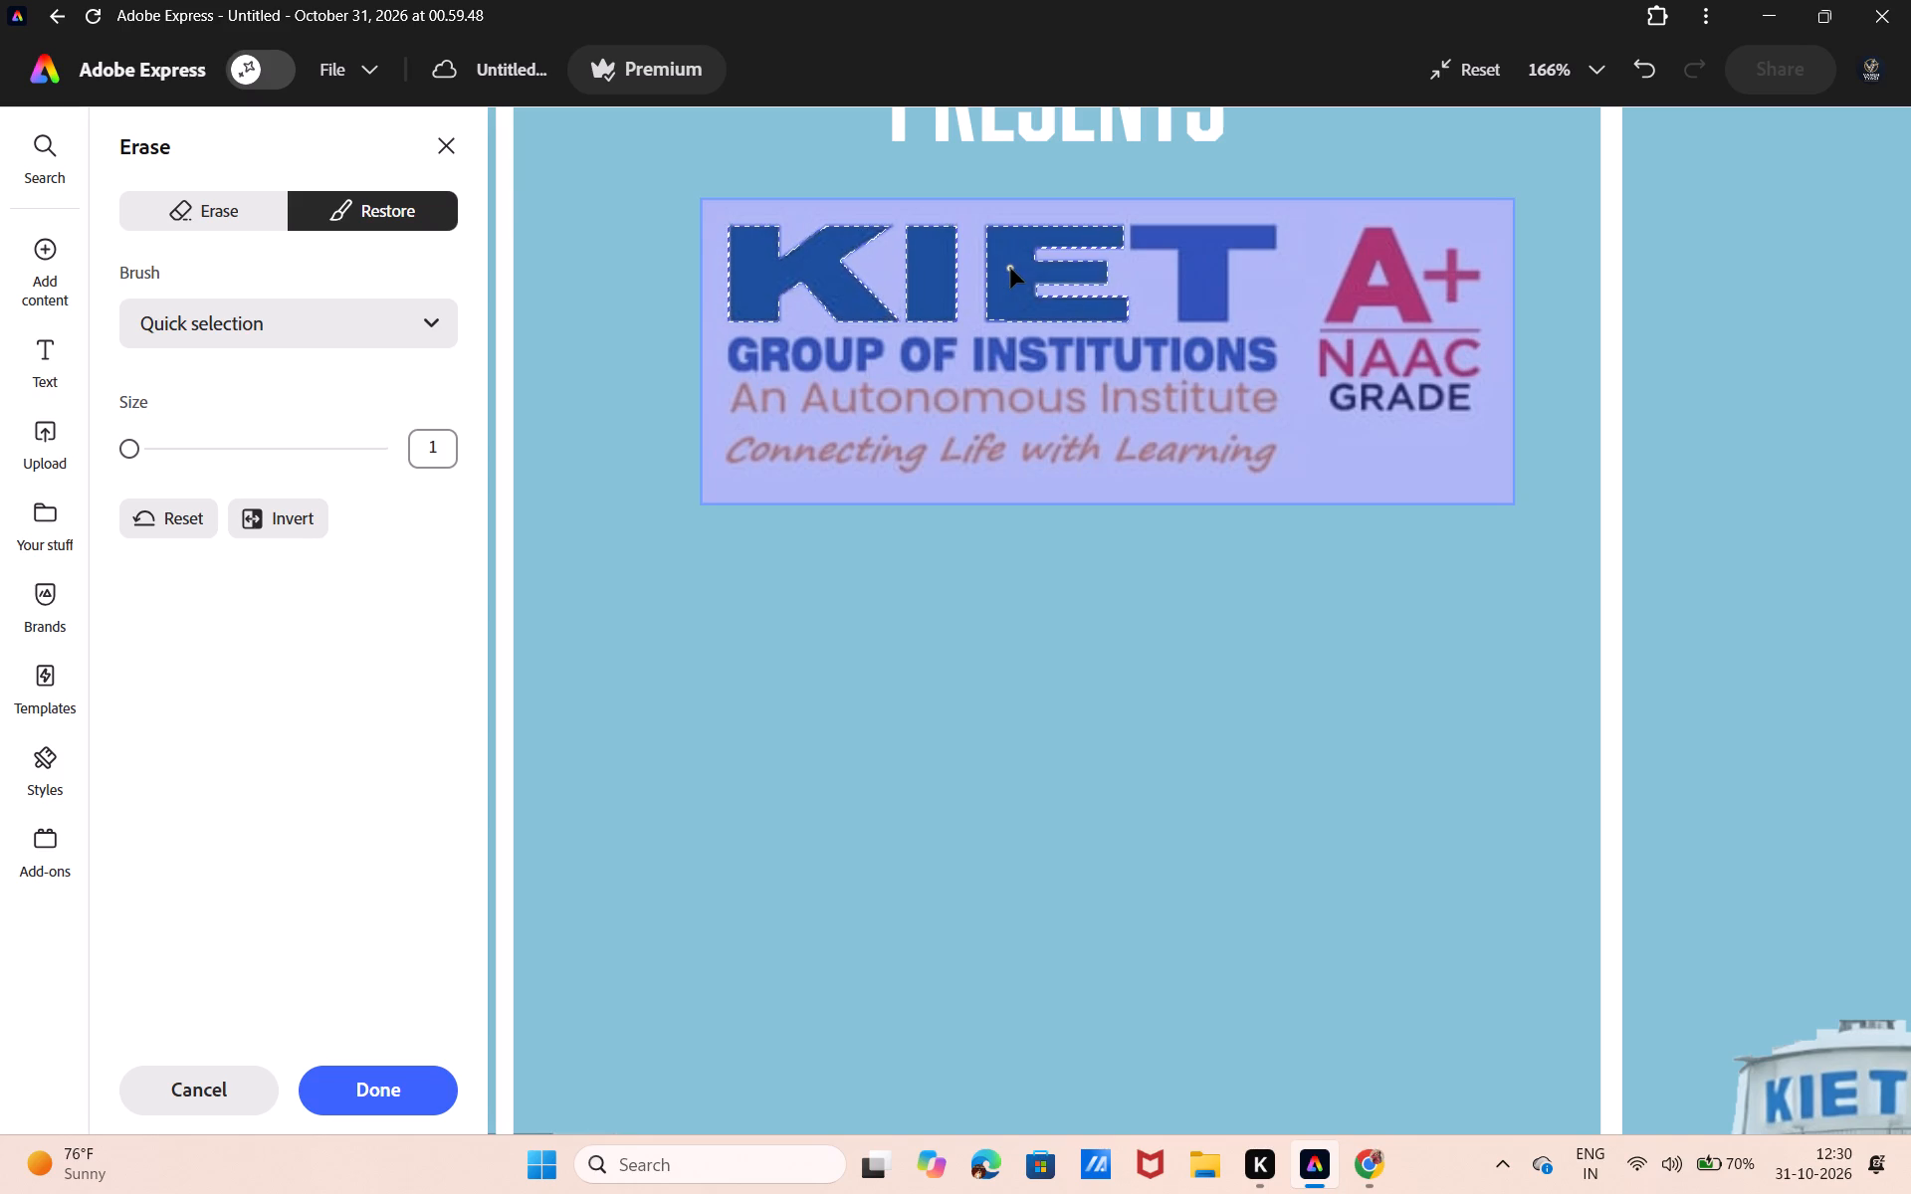
pyautogui.click(1202, 251)
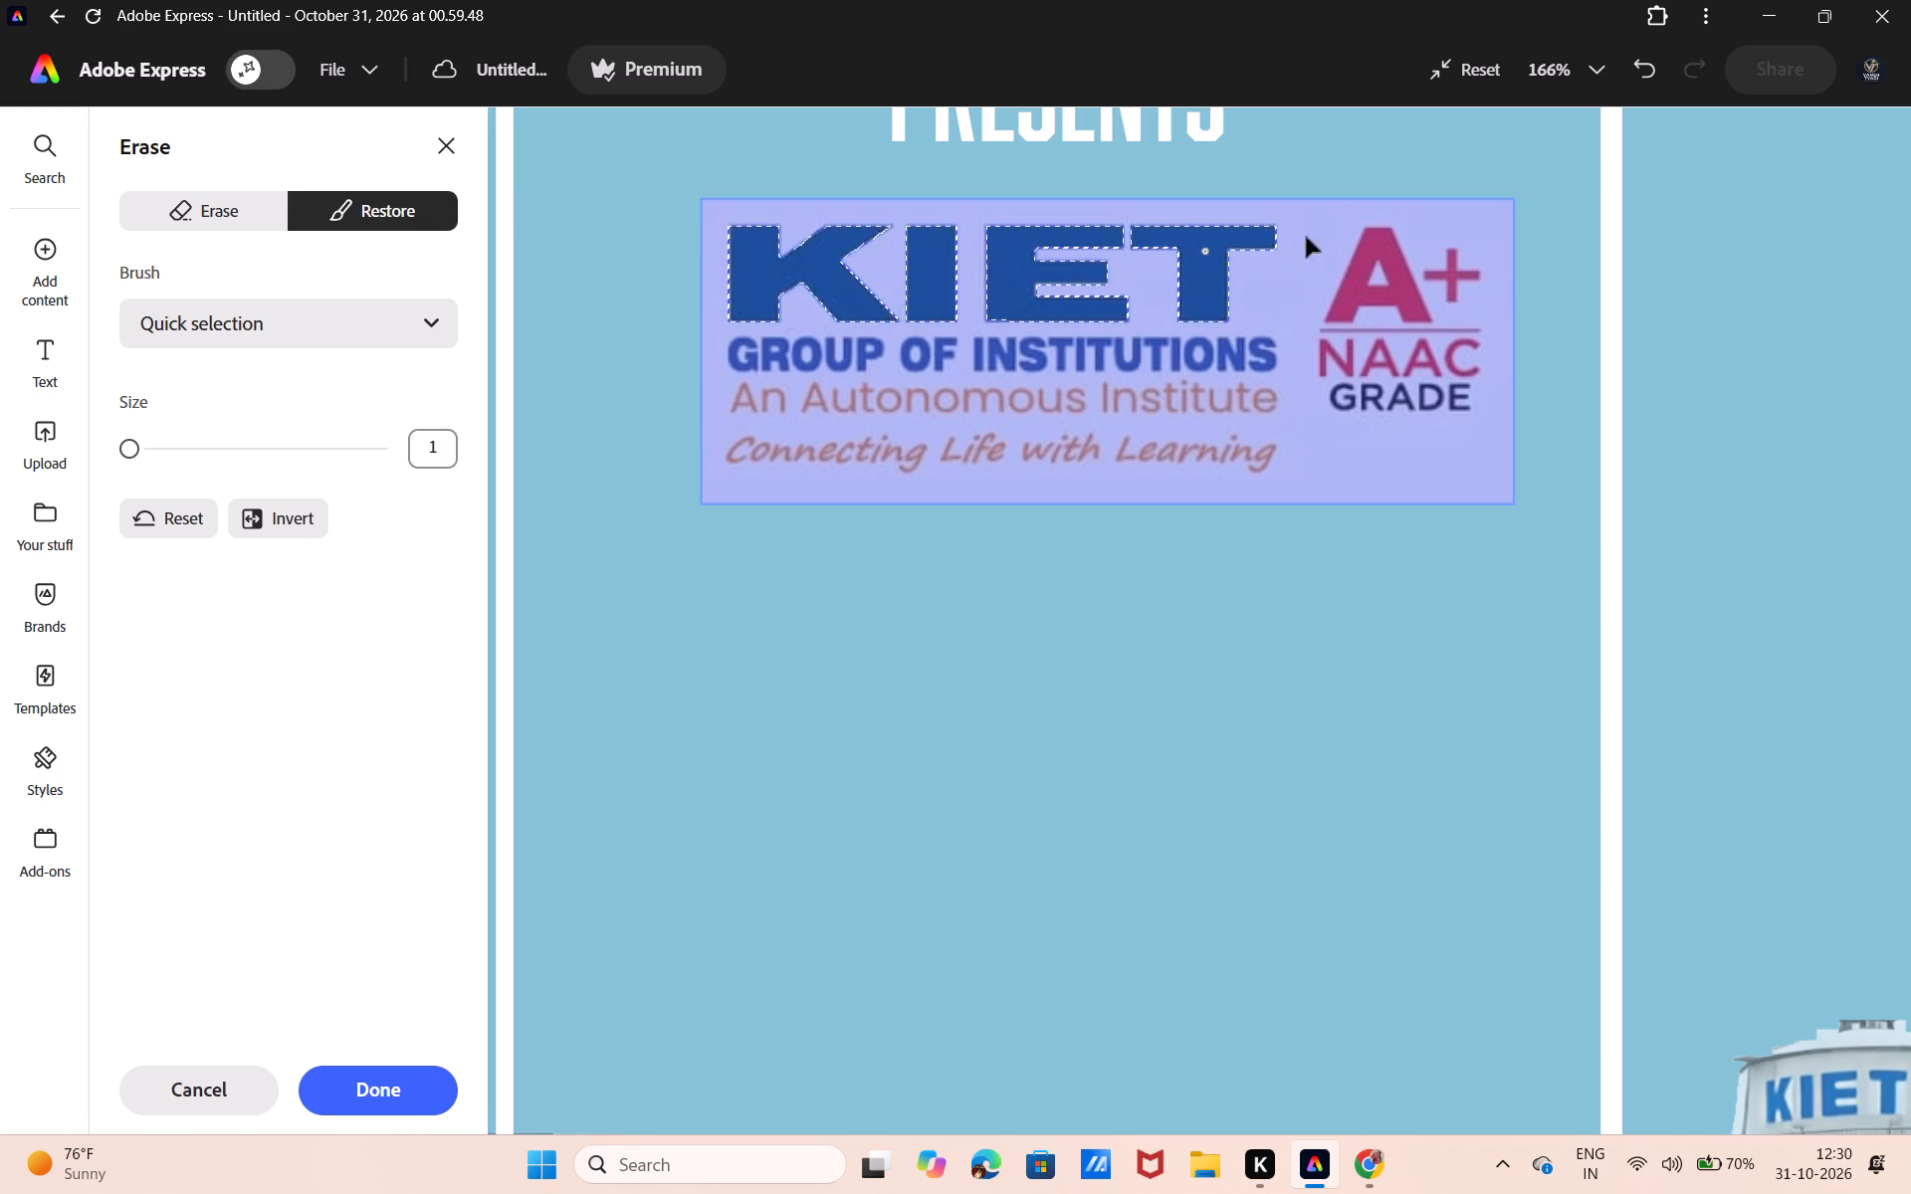
pyautogui.click(1365, 269)
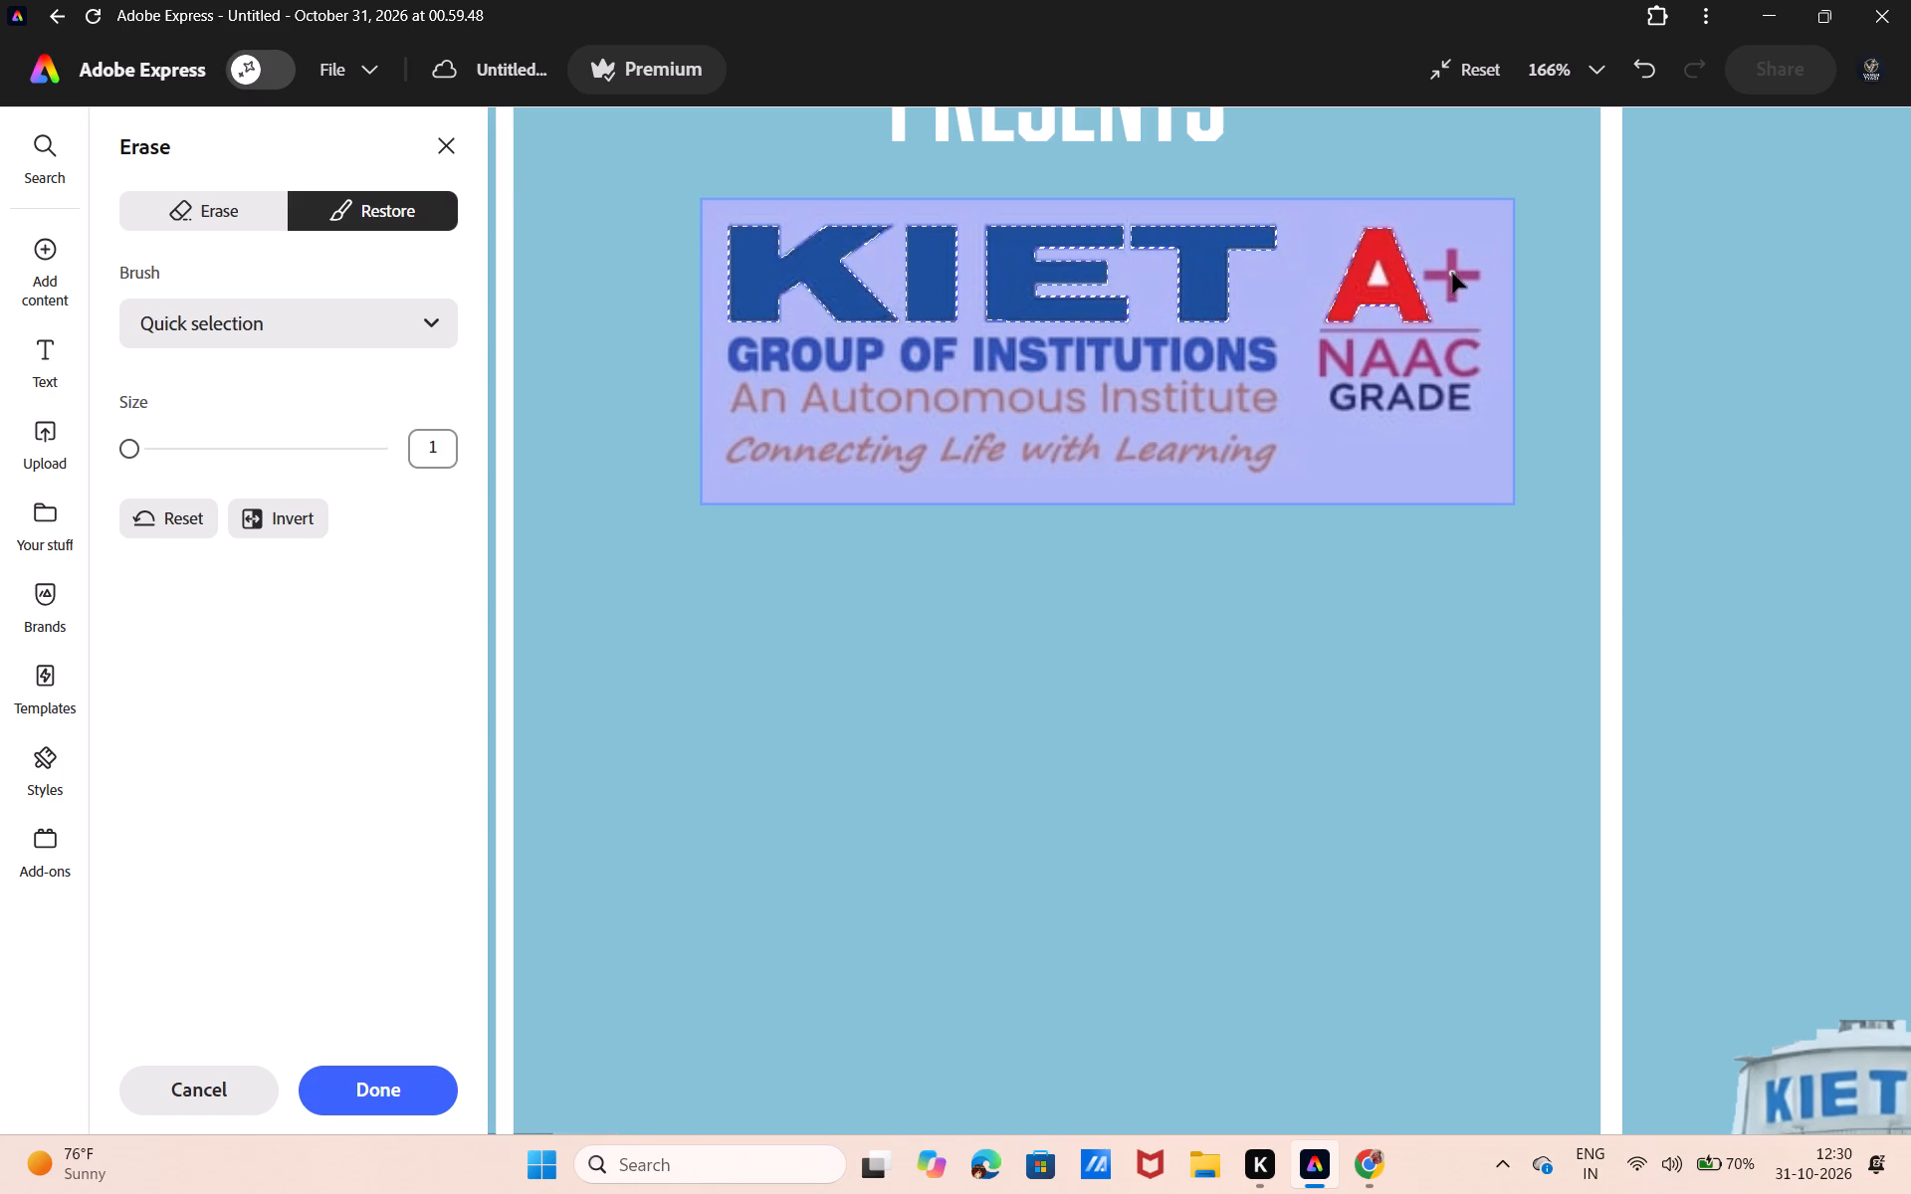
pyautogui.click(1451, 273)
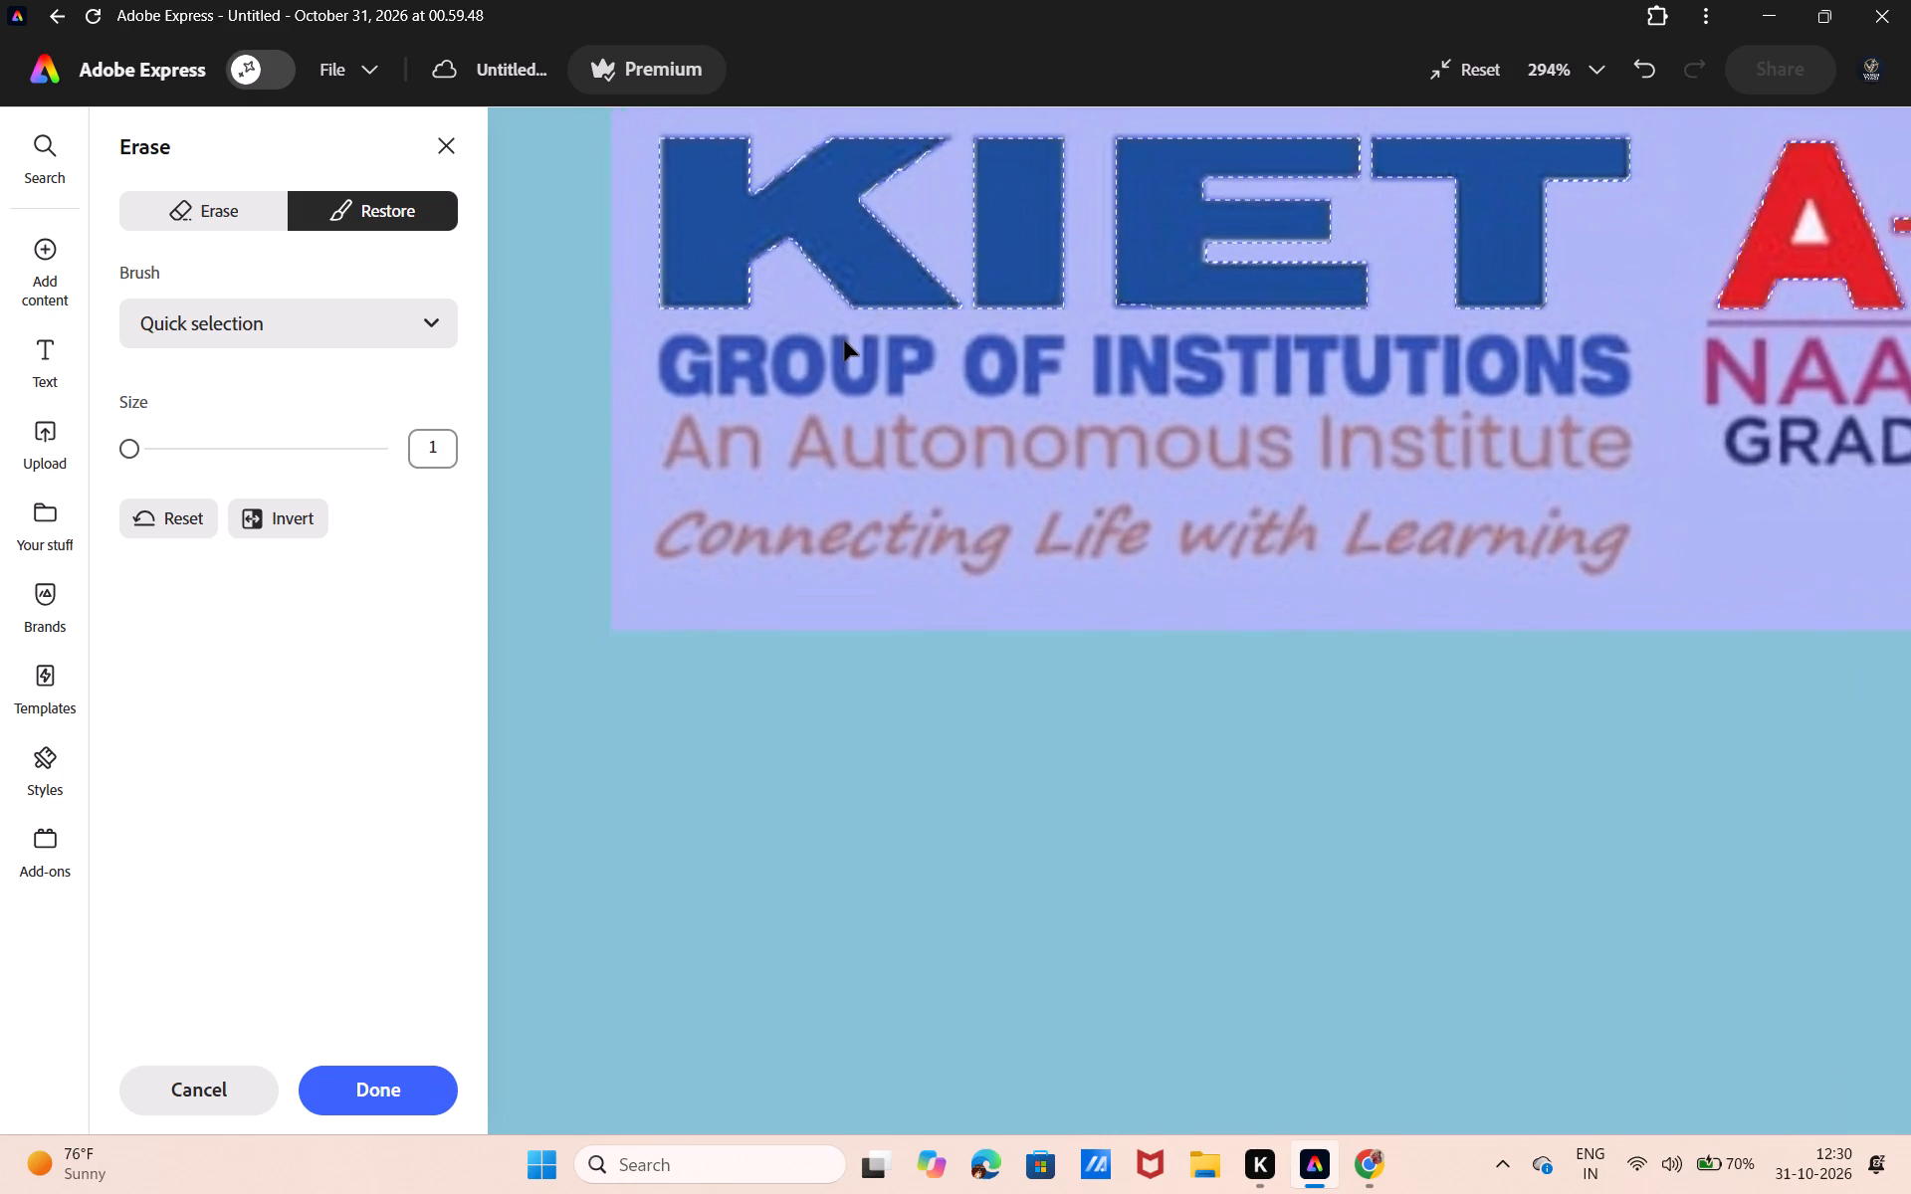
# Restore the words GROUP OF beneath the large KIET letters with the size 1 Quick selection brush.
pyautogui.hscroll(1, 844, 340)
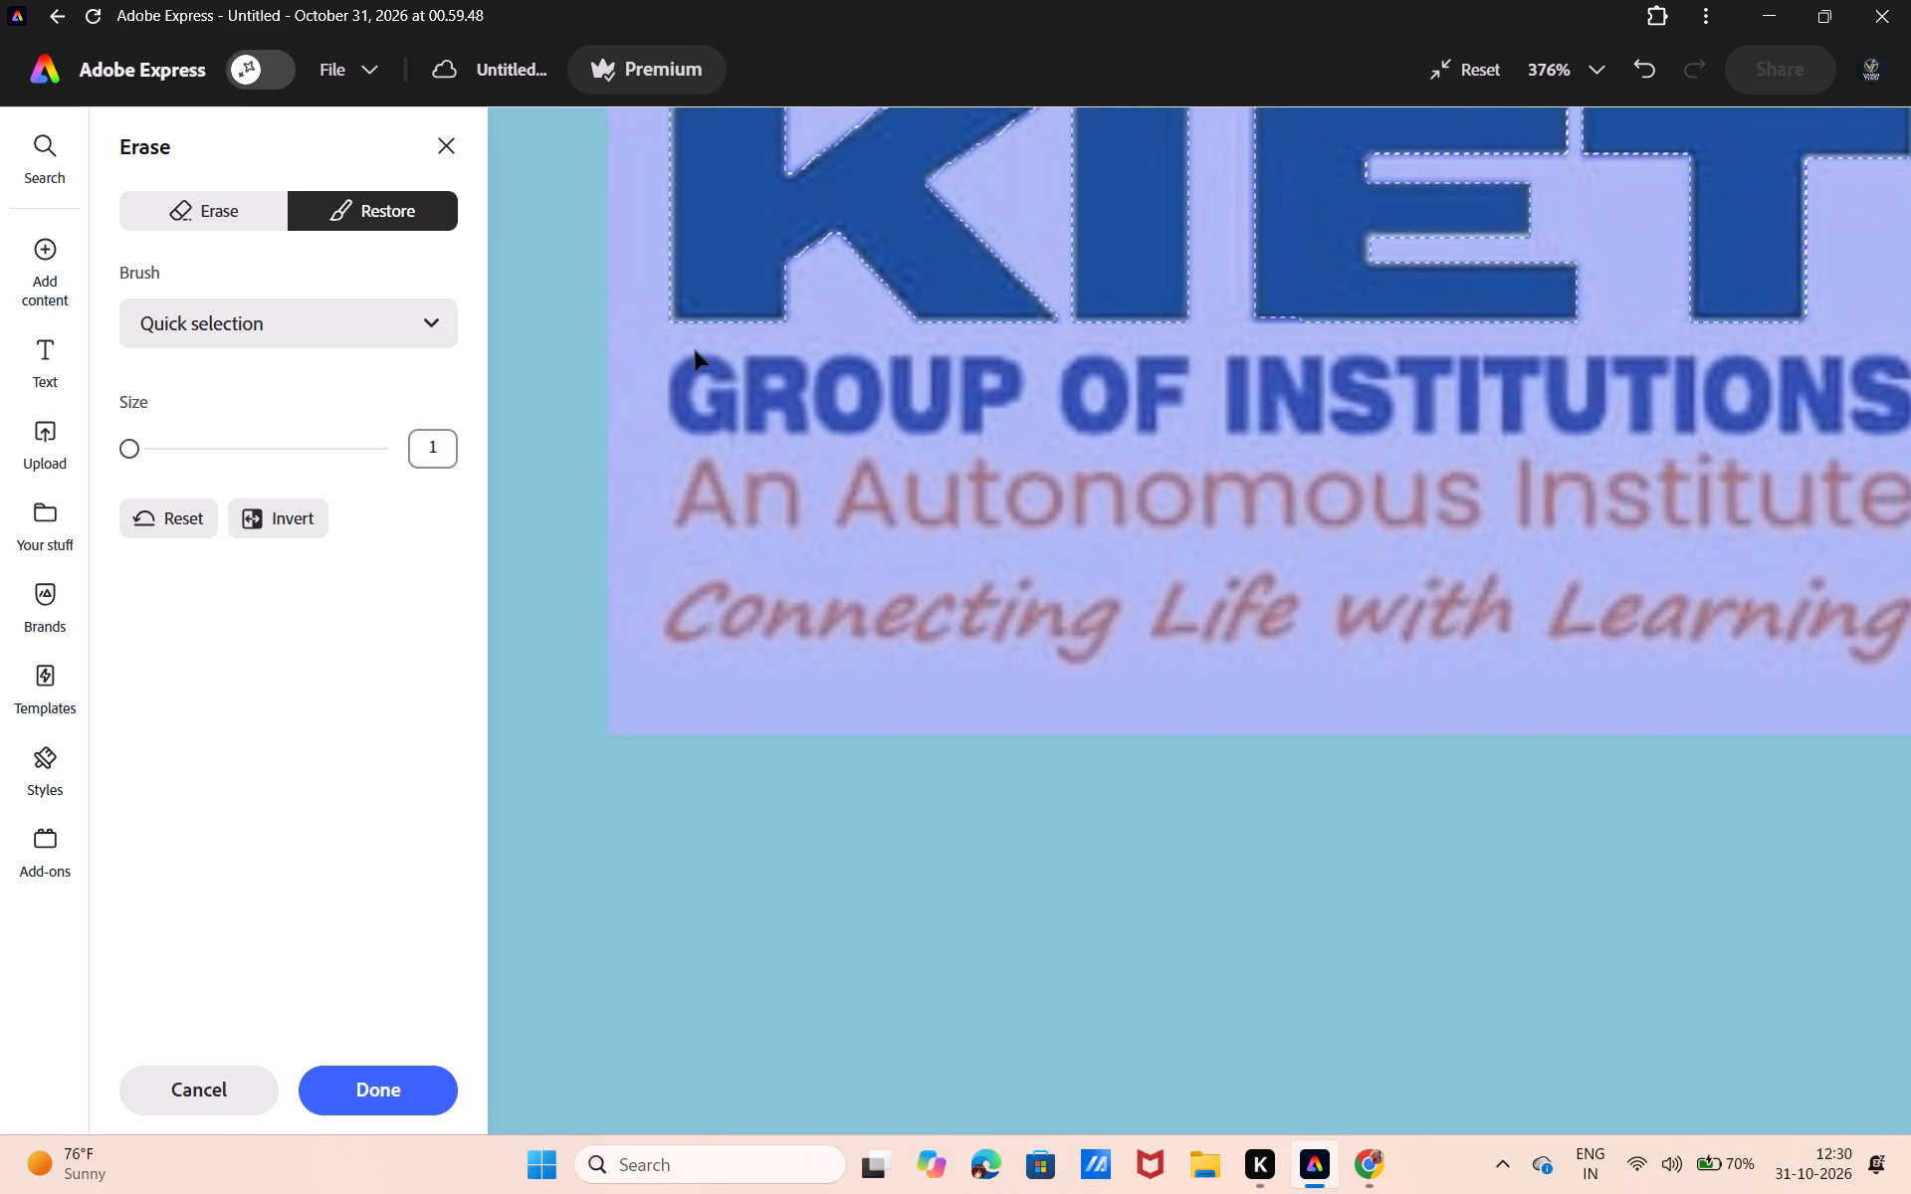
pyautogui.click(726, 398)
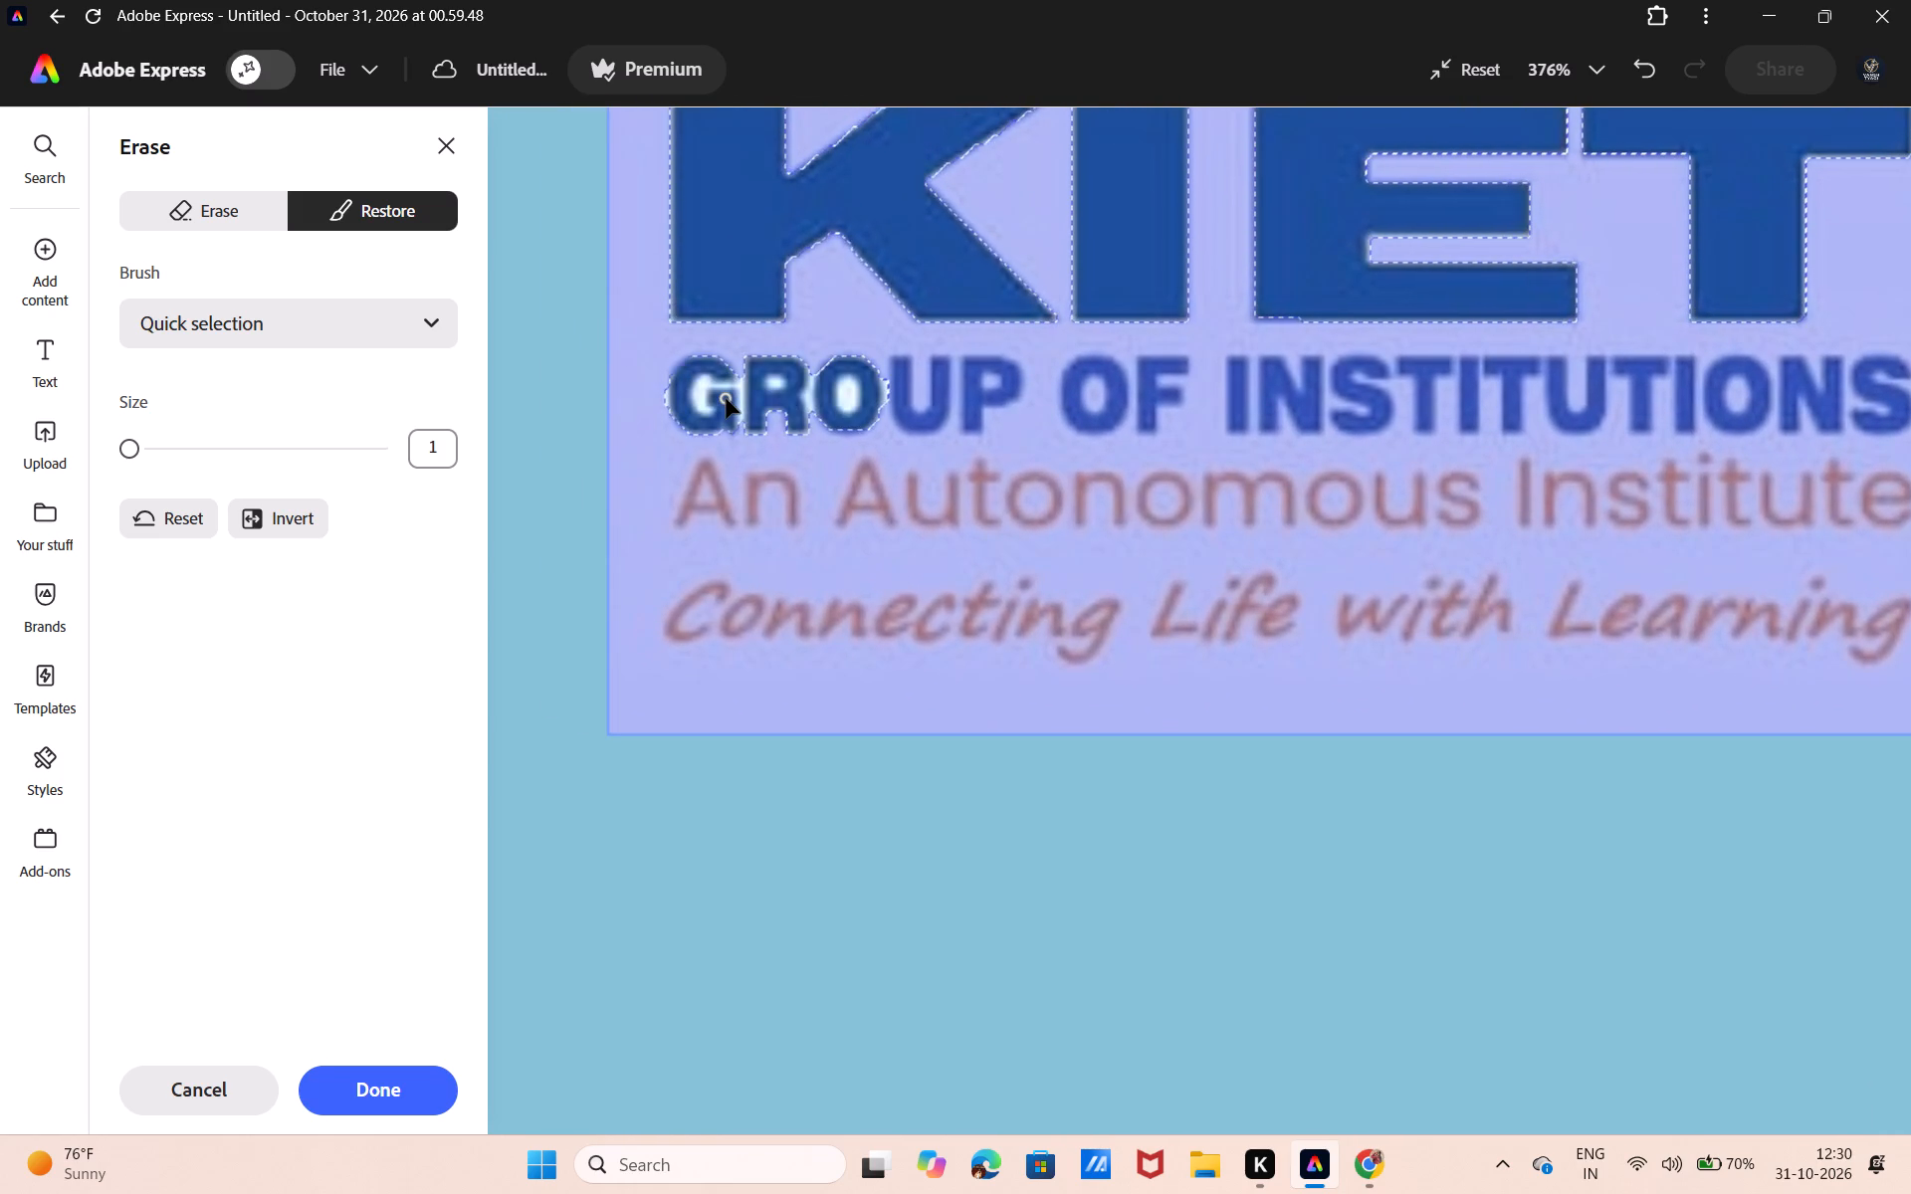
pyautogui.click(918, 420)
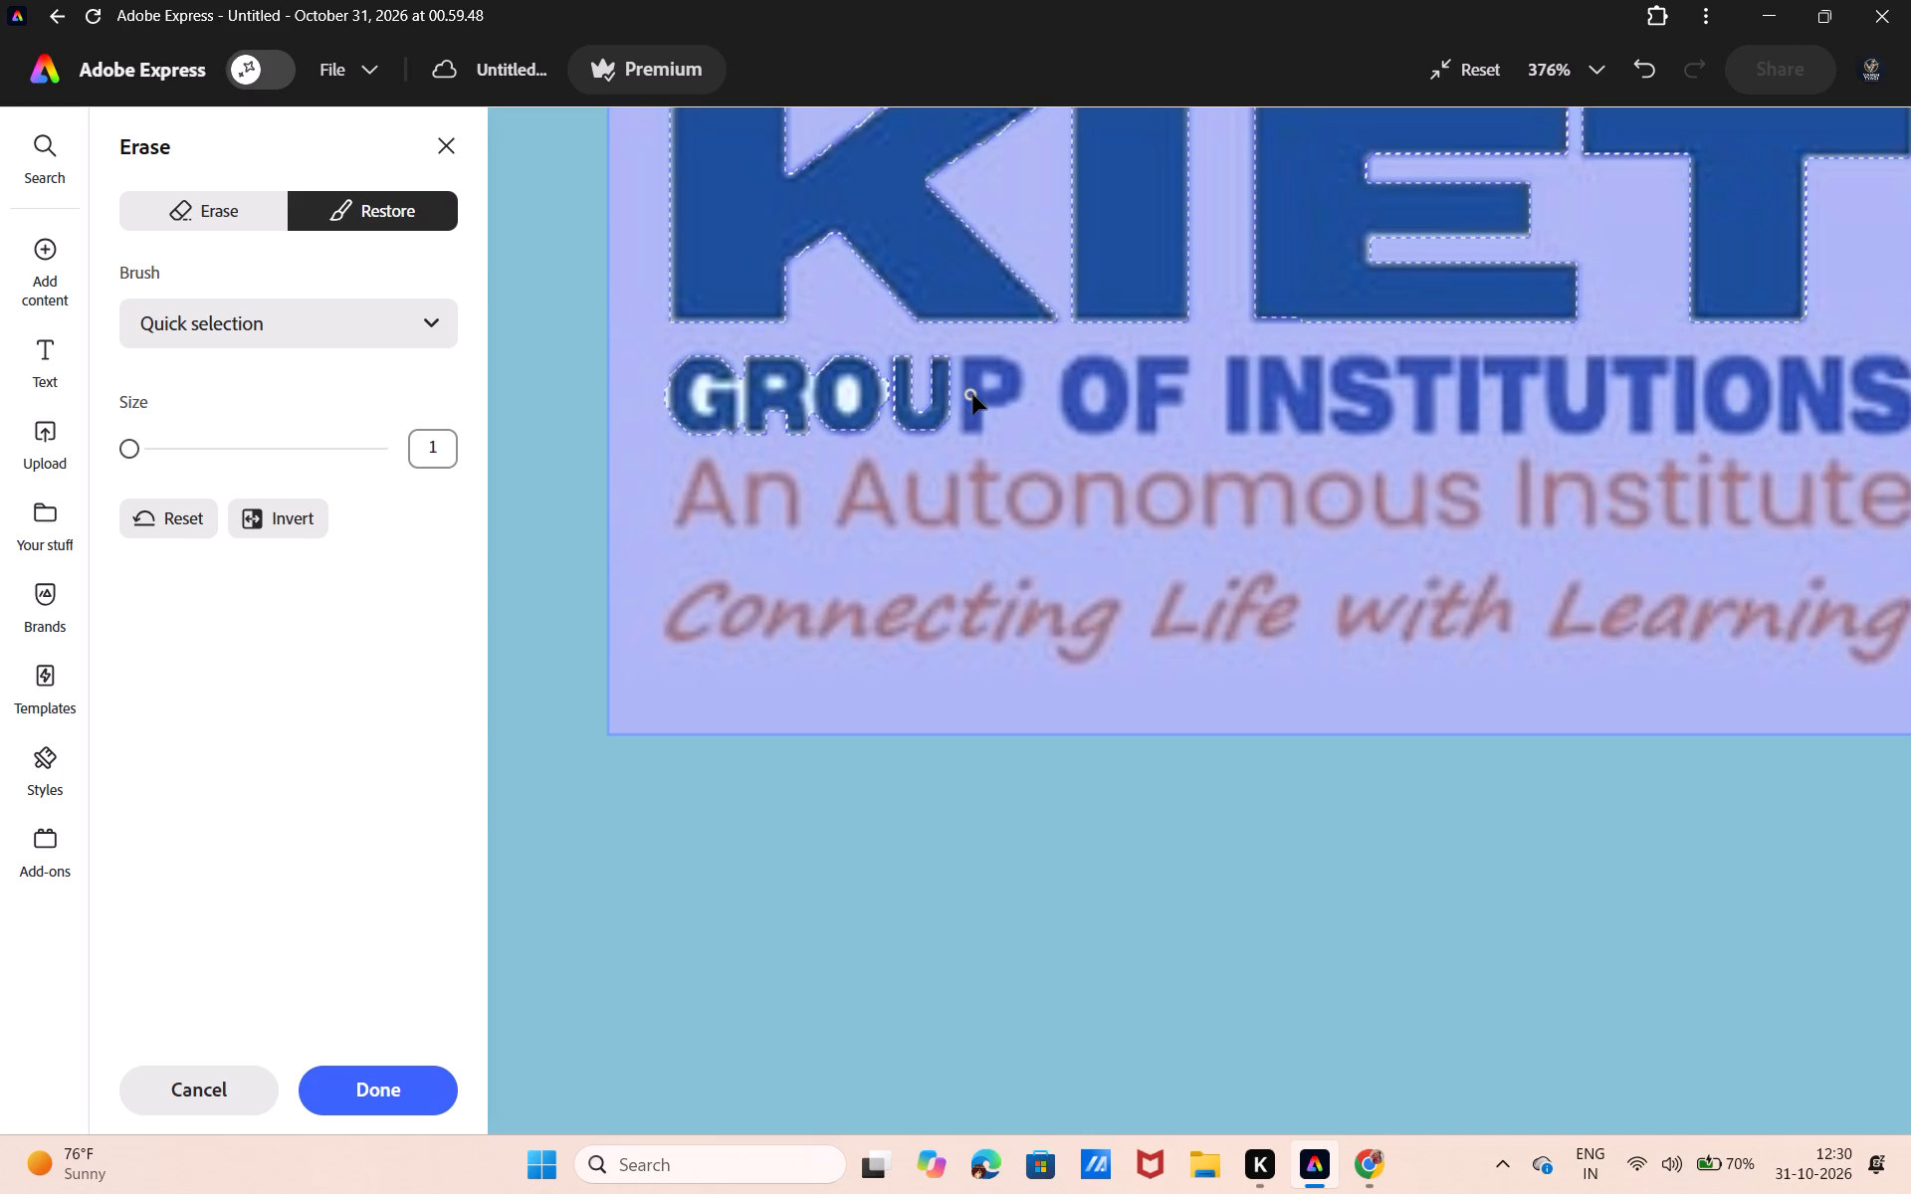
pyautogui.click(972, 394)
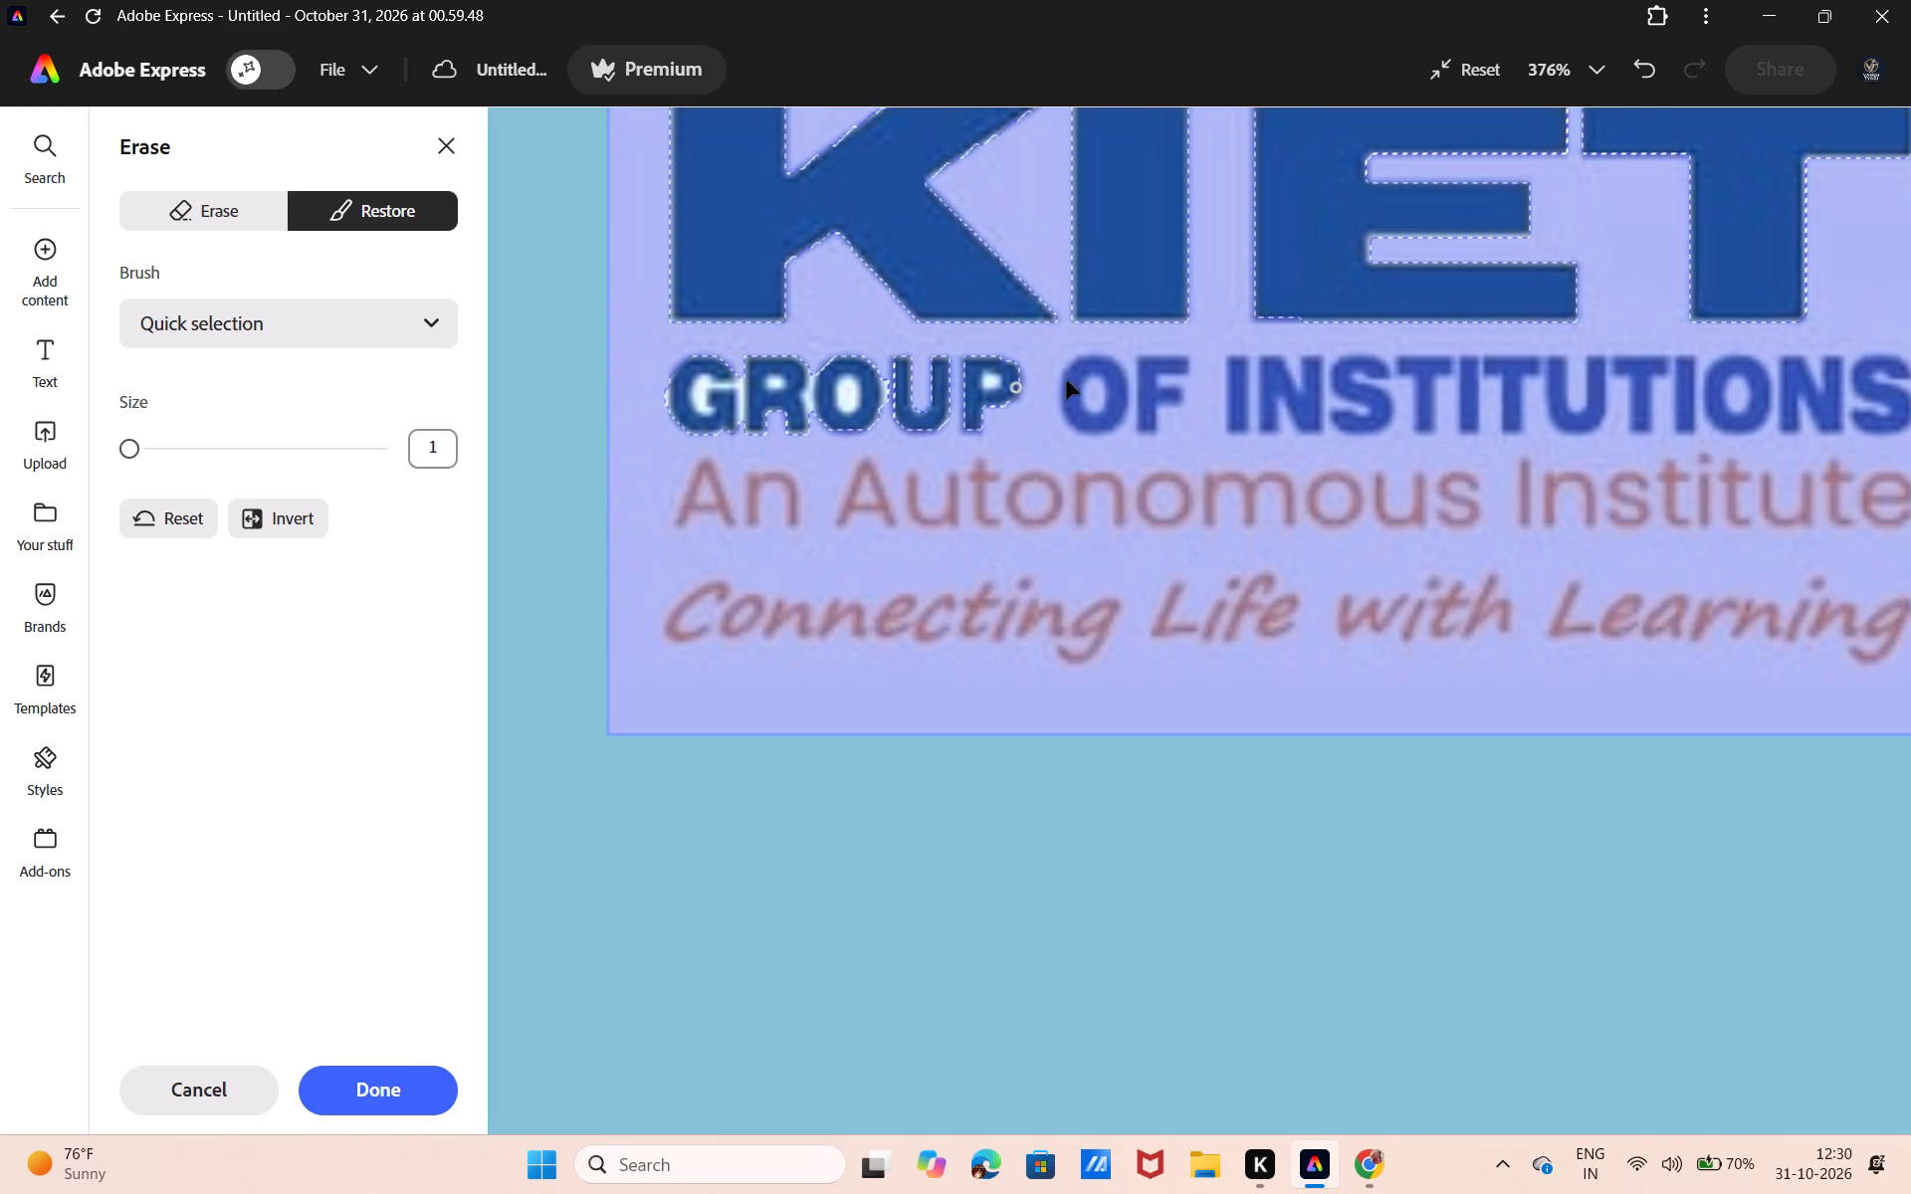
pyautogui.click(1068, 381)
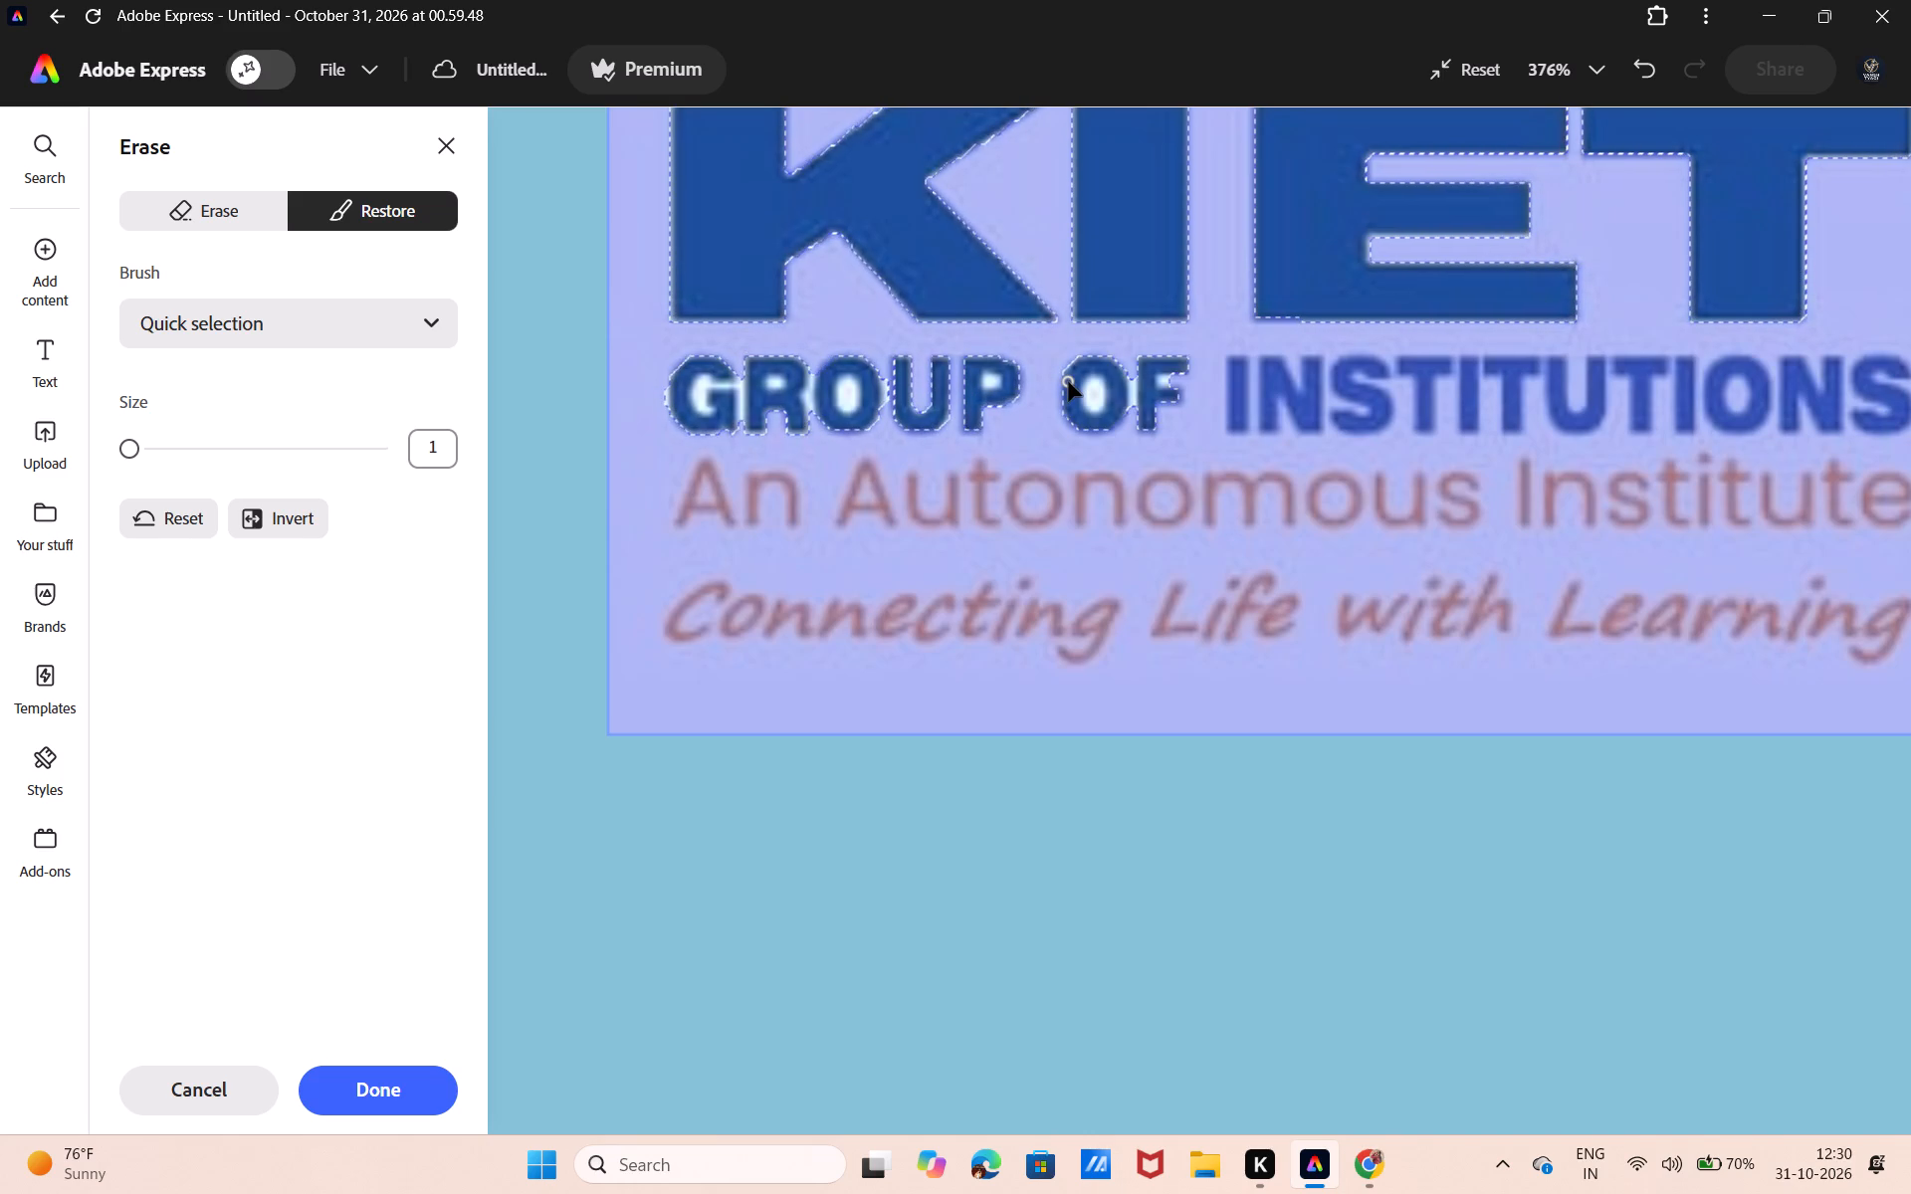
# Restore the word INSTITUTIONS in the logo image, letter by letter, with the Quick selection brush.
pyautogui.click(1236, 385)
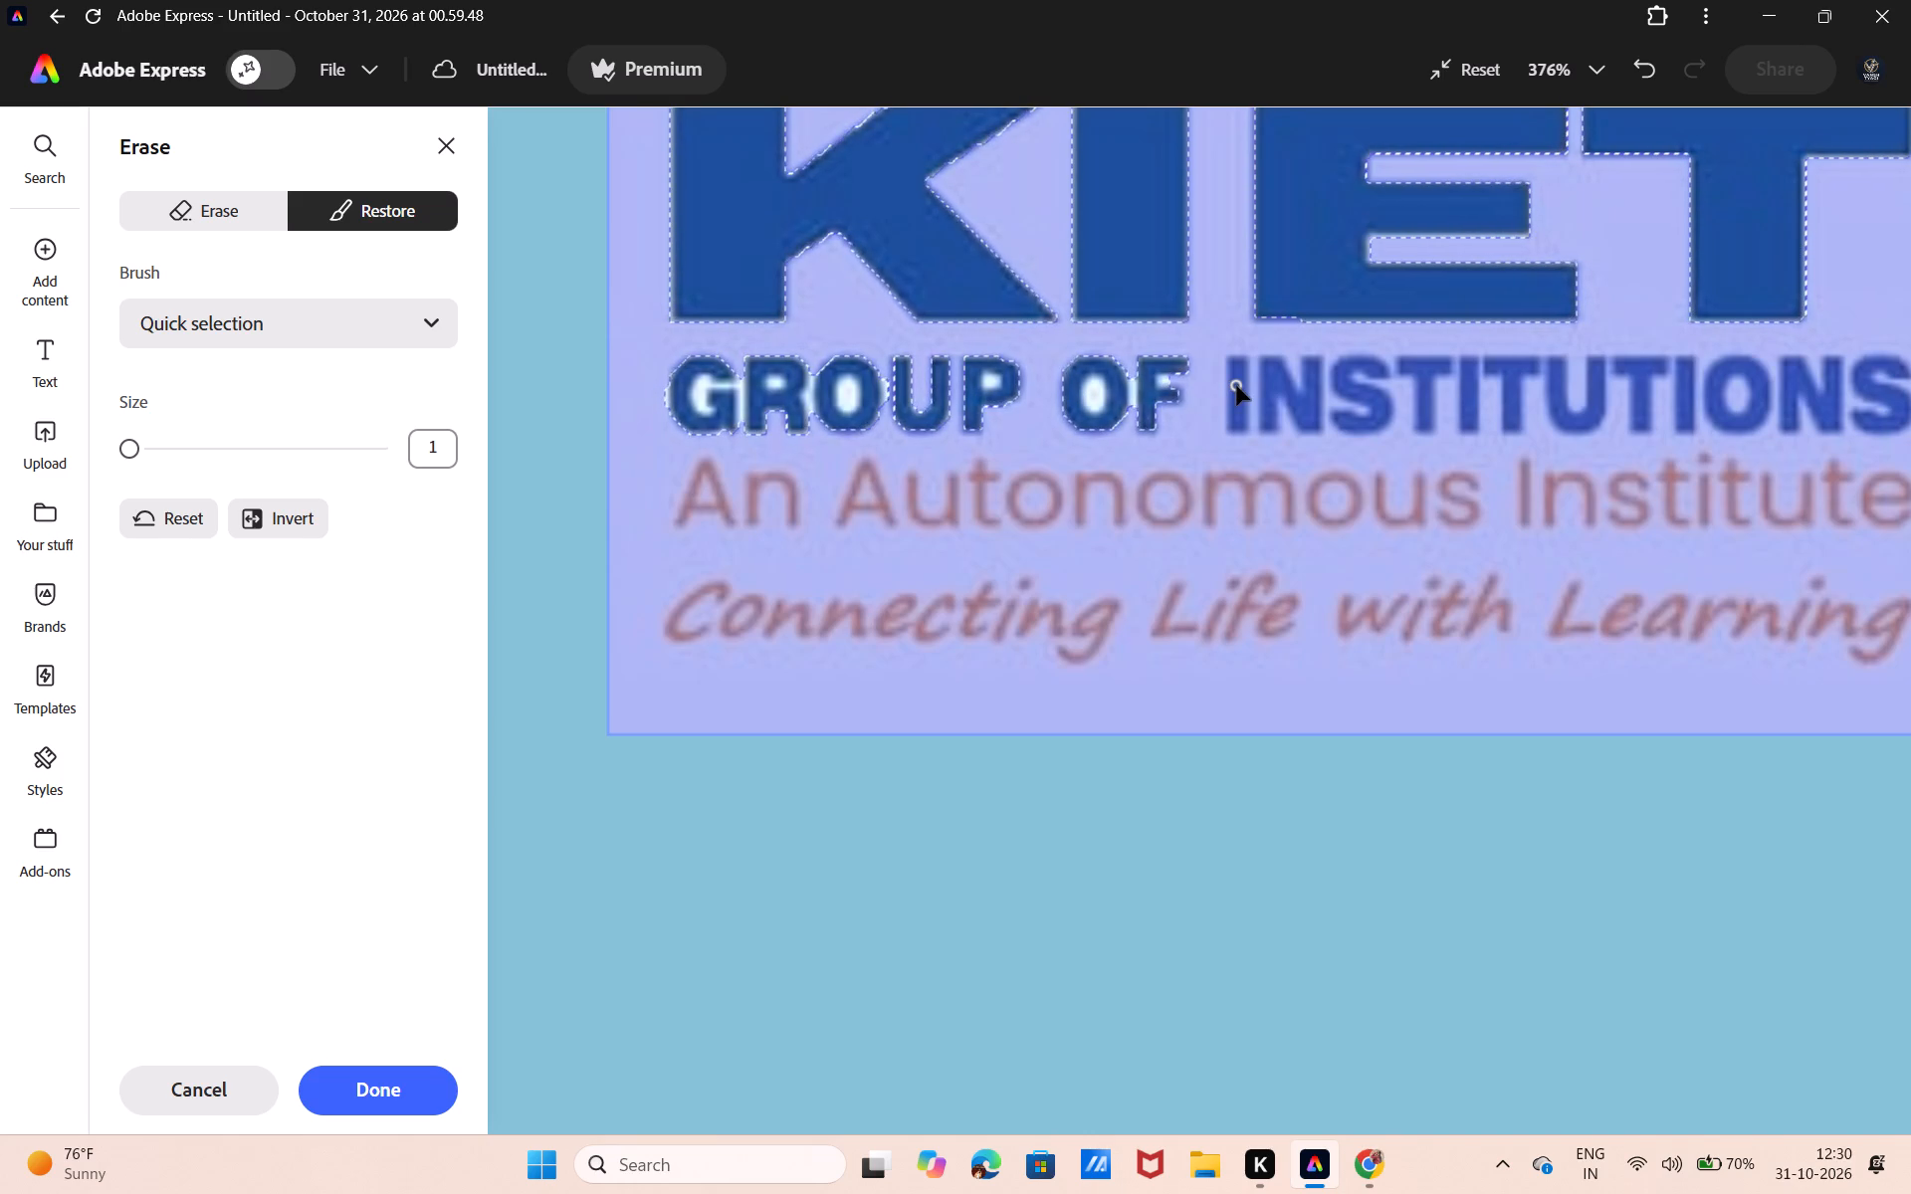
pyautogui.click(1276, 375)
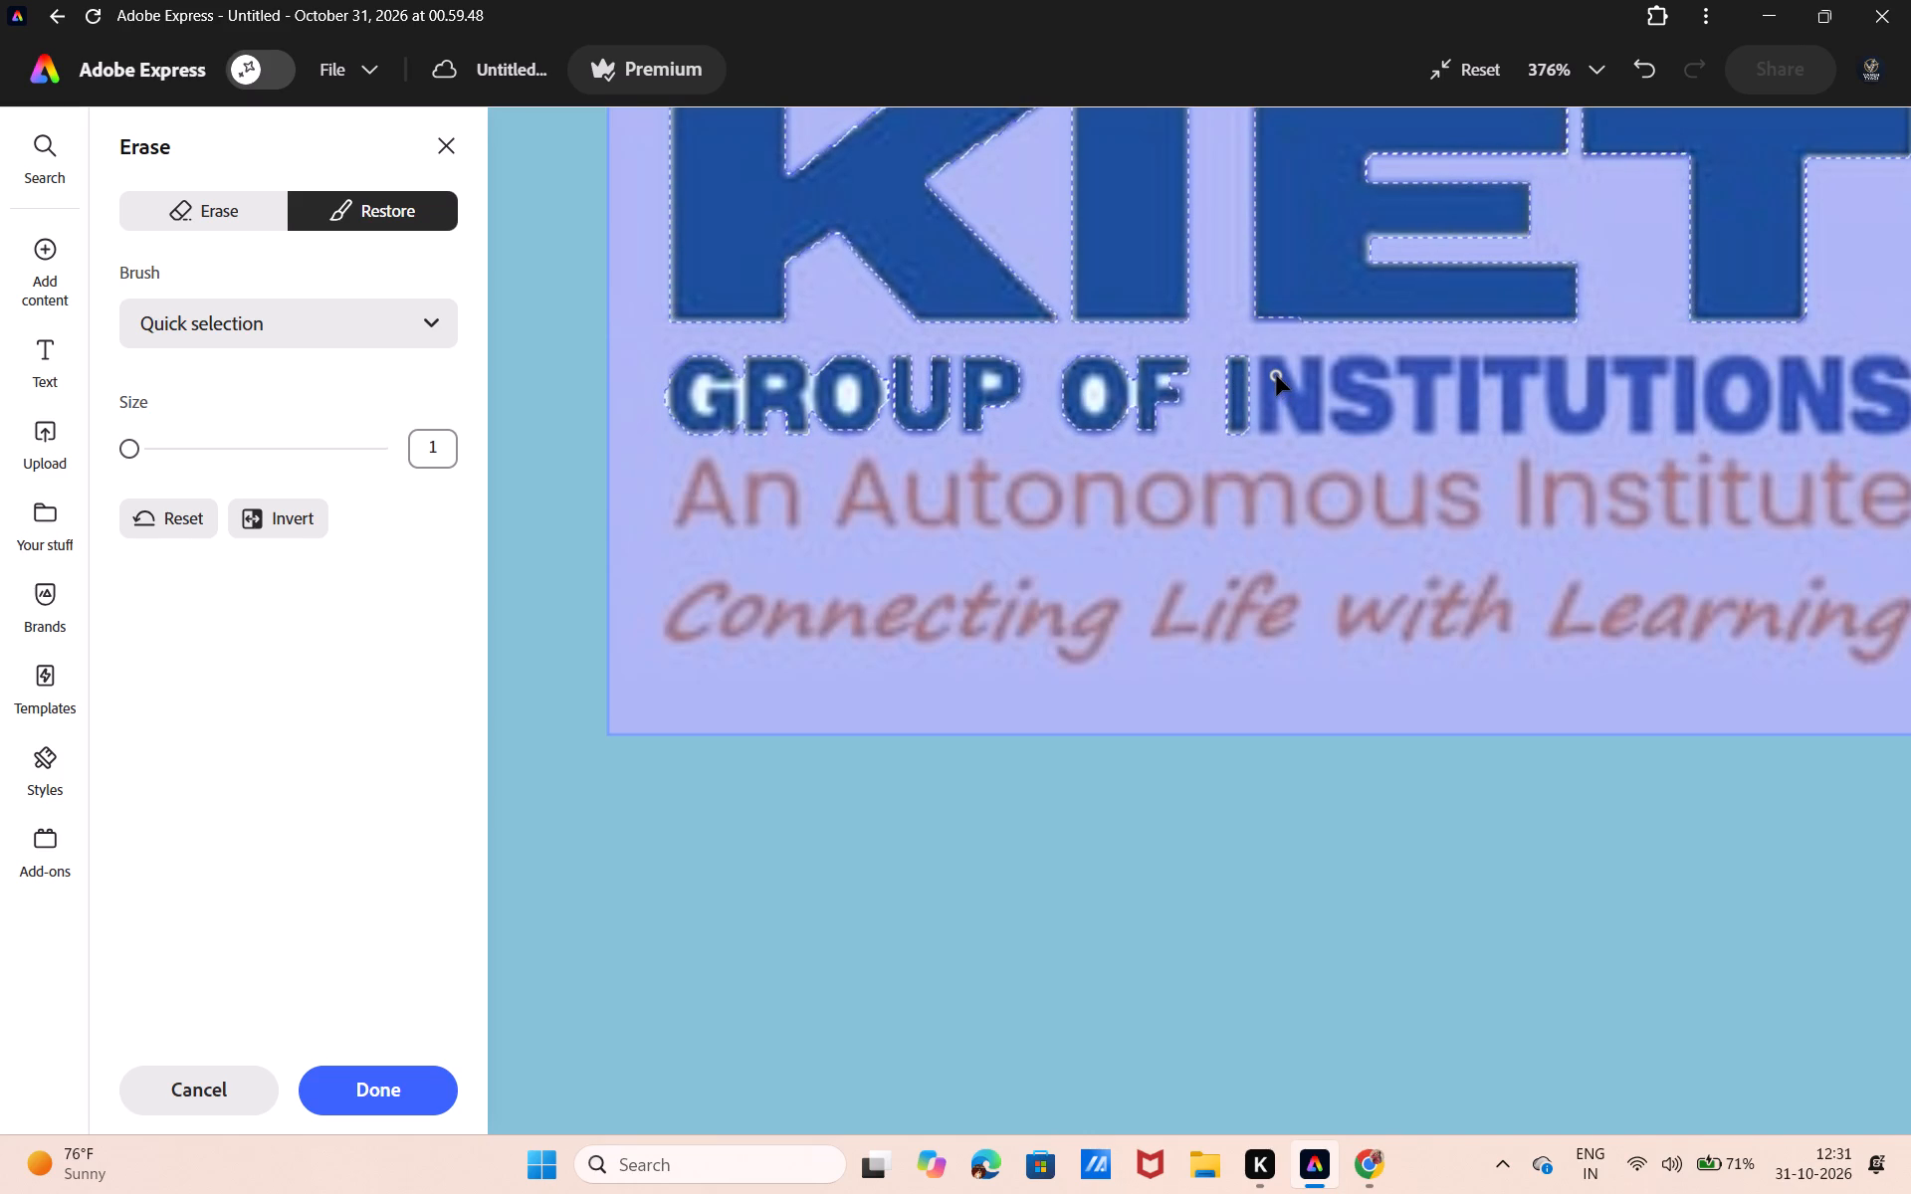
pyautogui.click(1311, 394)
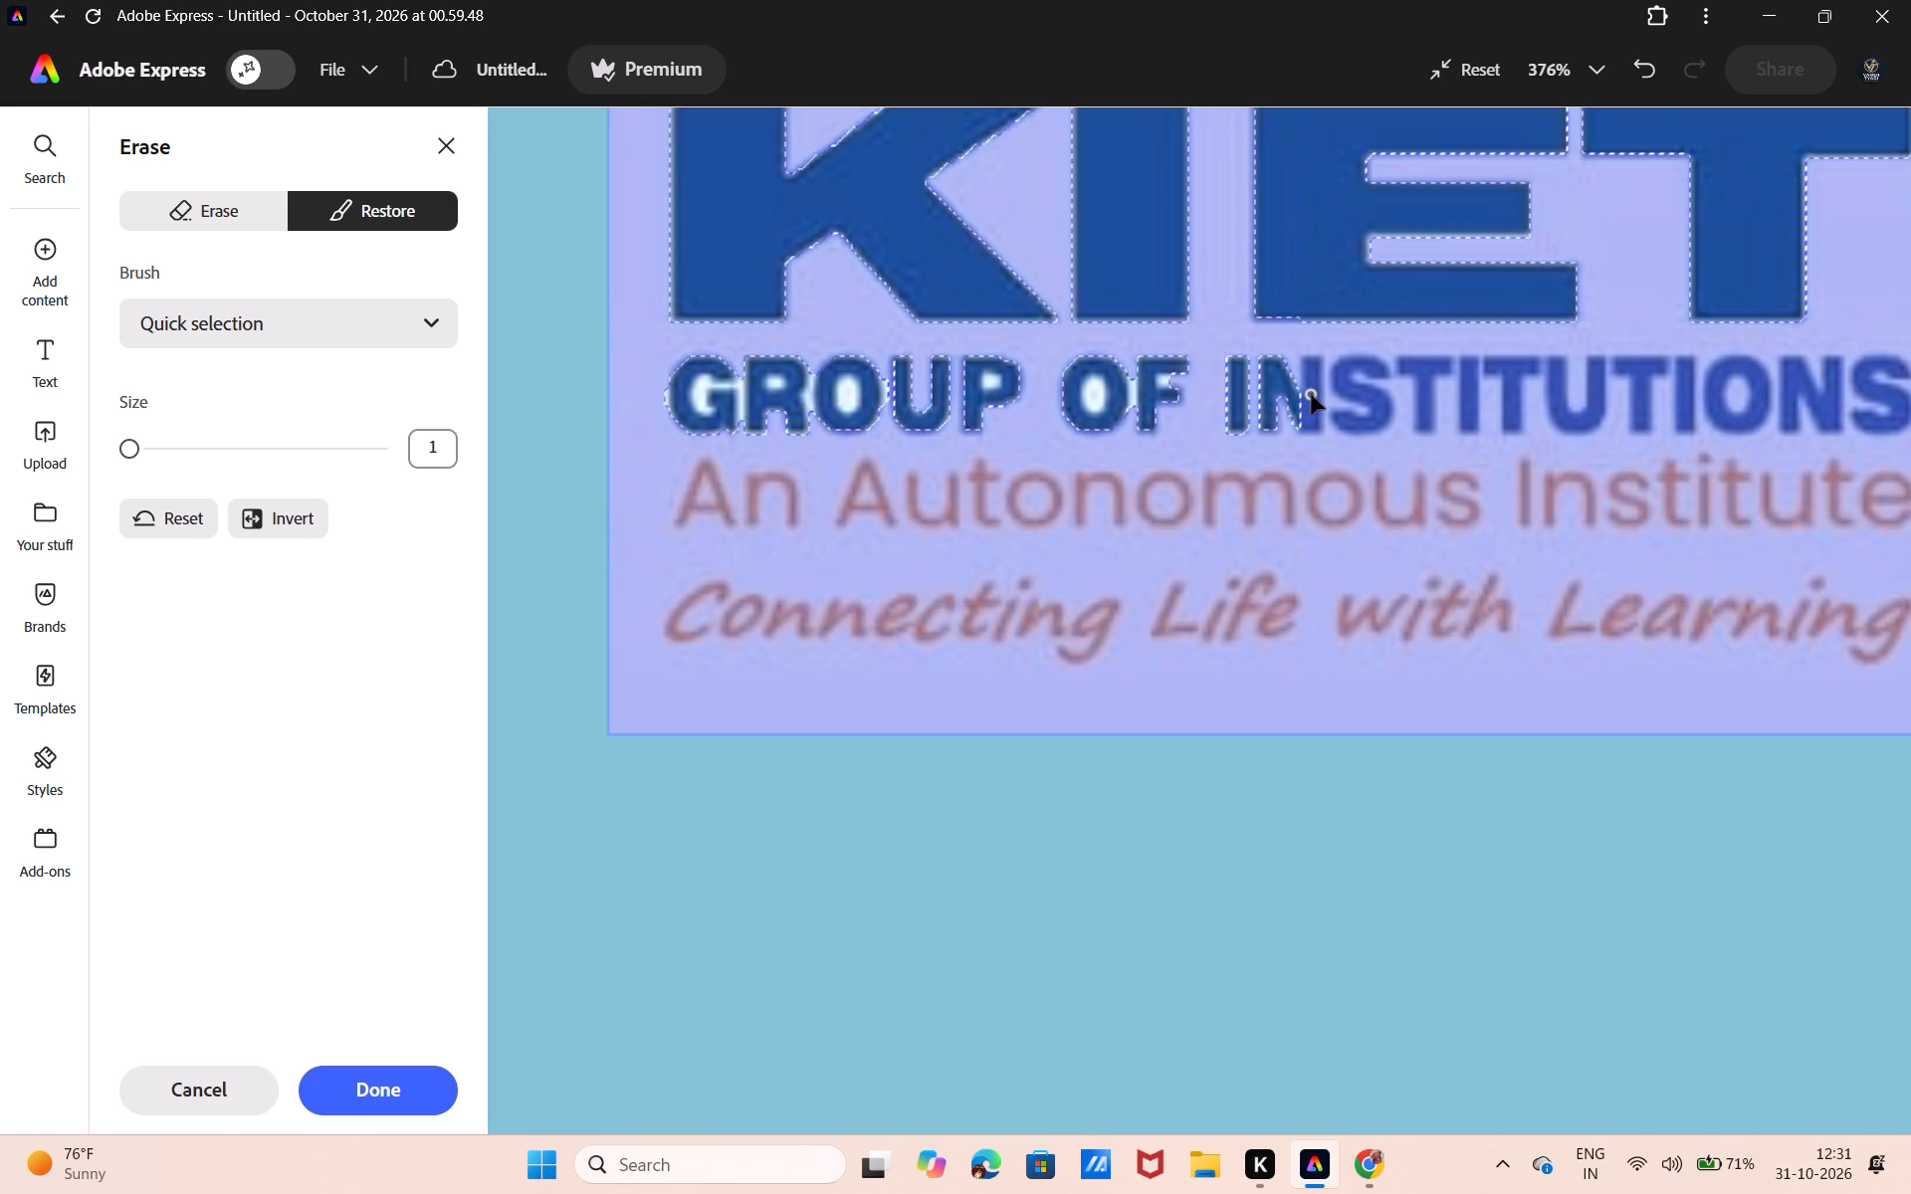
pyautogui.click(1345, 379)
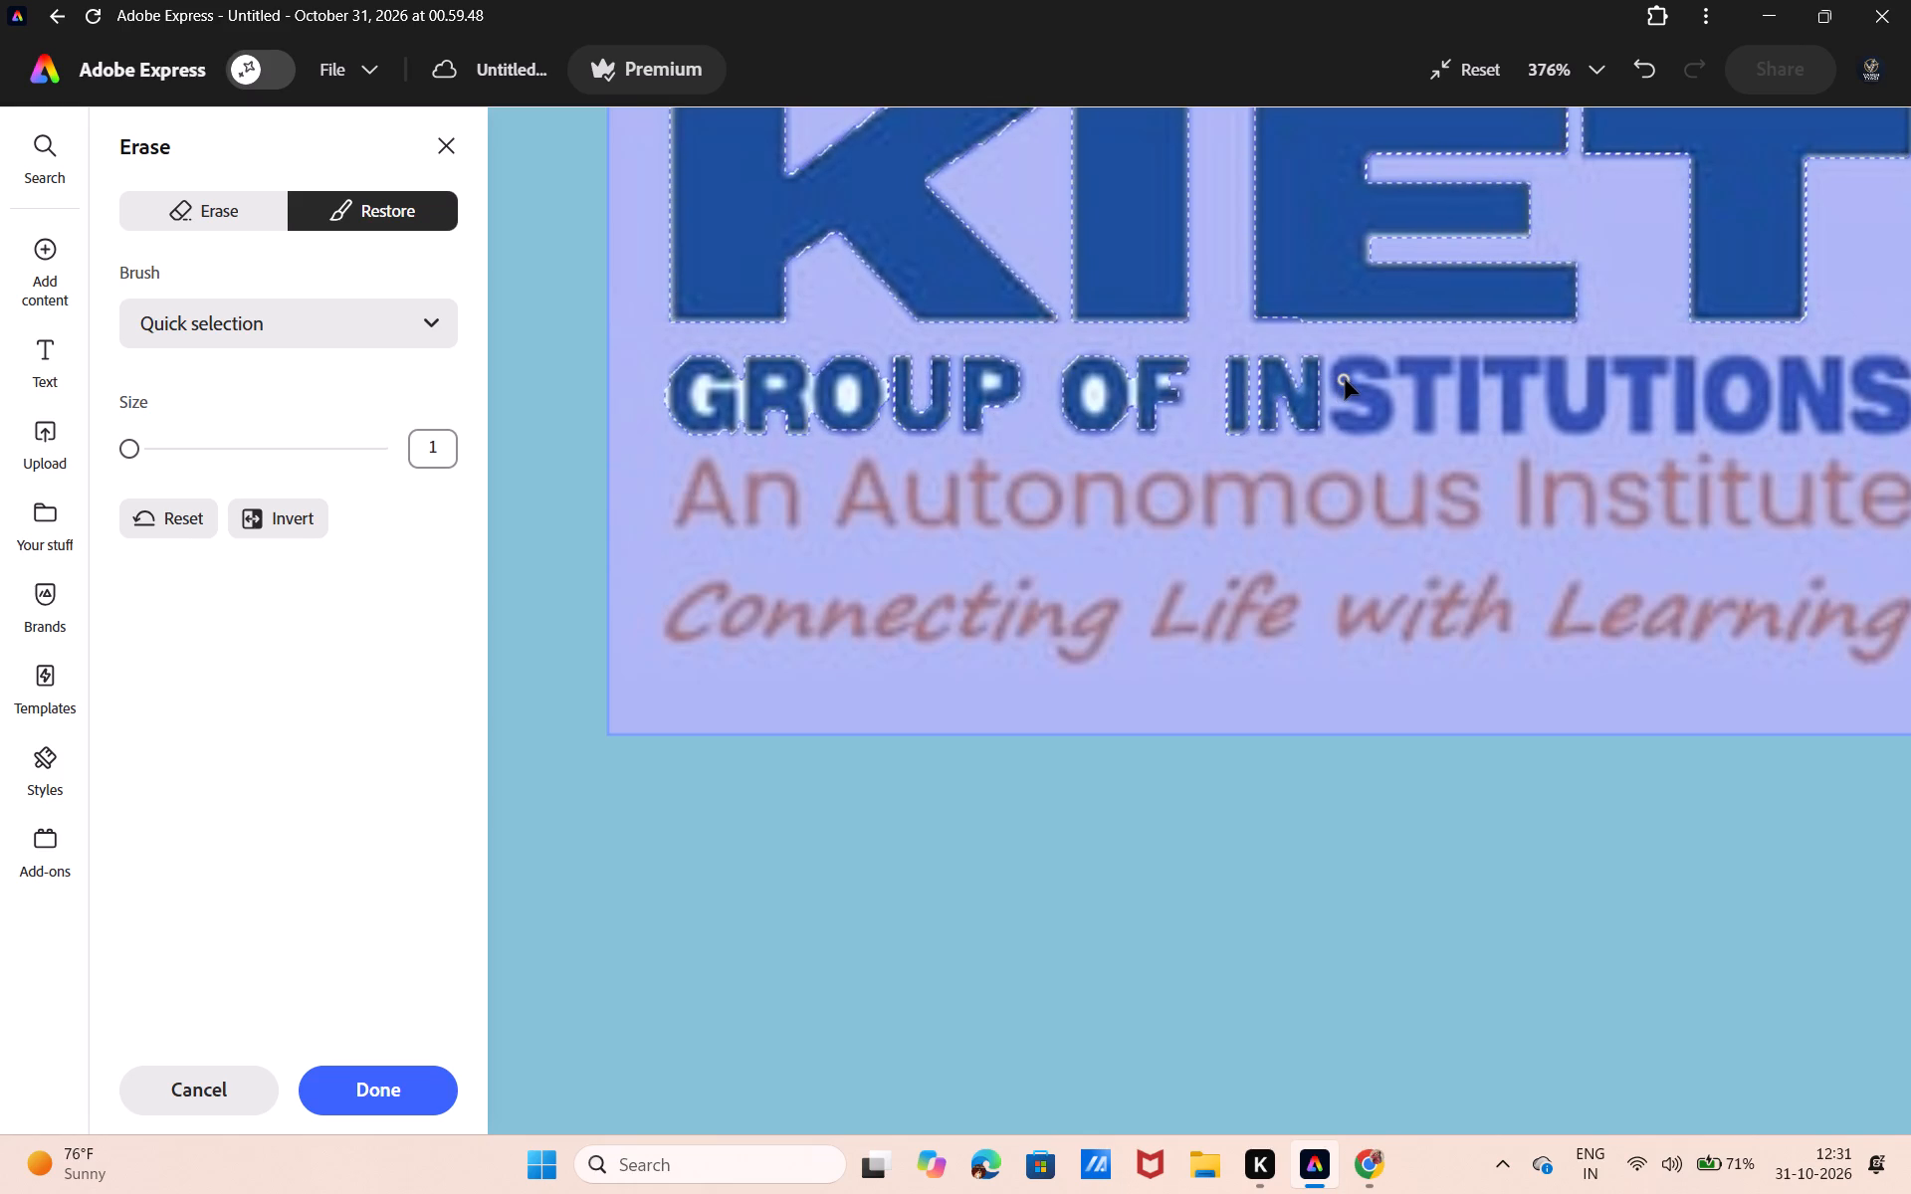
pyautogui.hscroll(-4, 1481, 393)
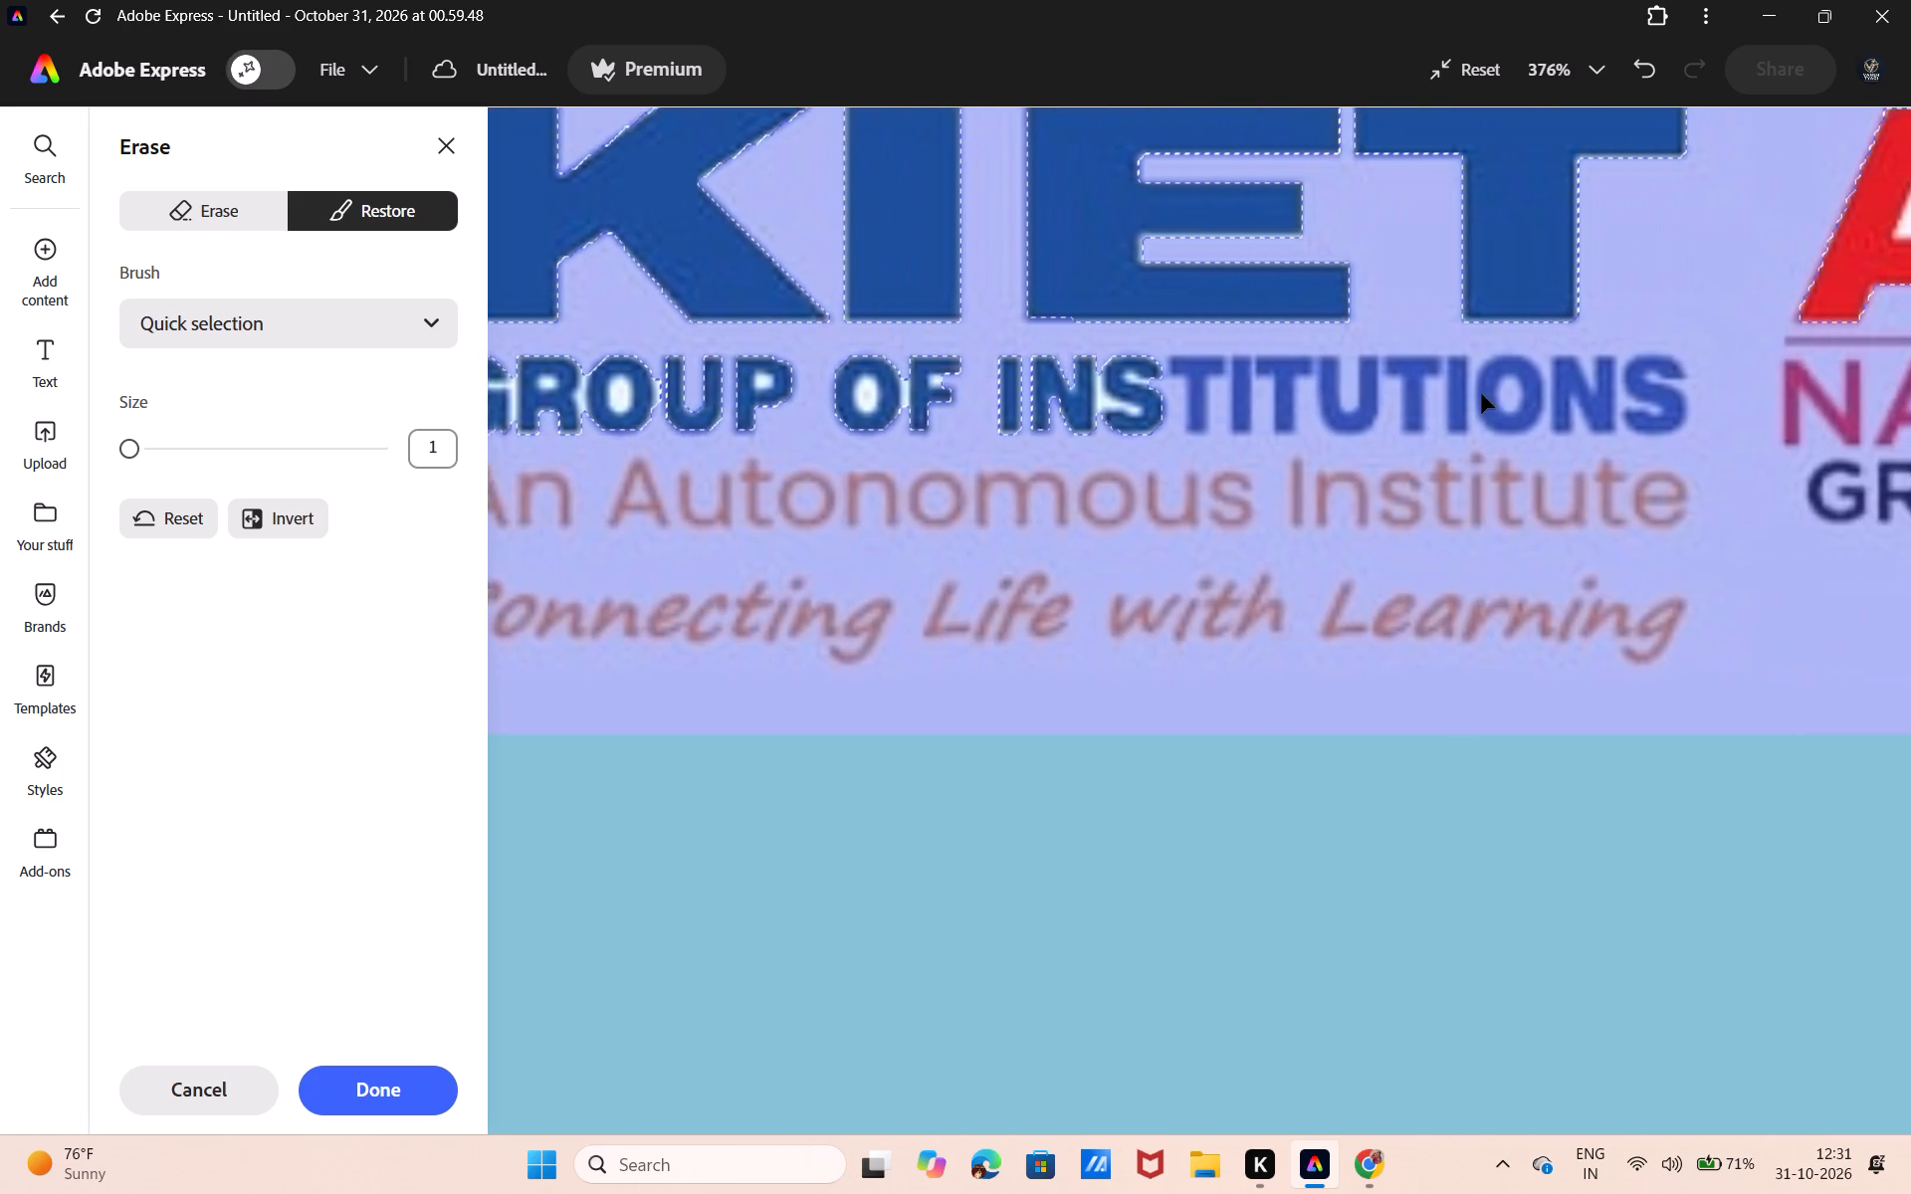
pyautogui.hscroll(-1, 1481, 393)
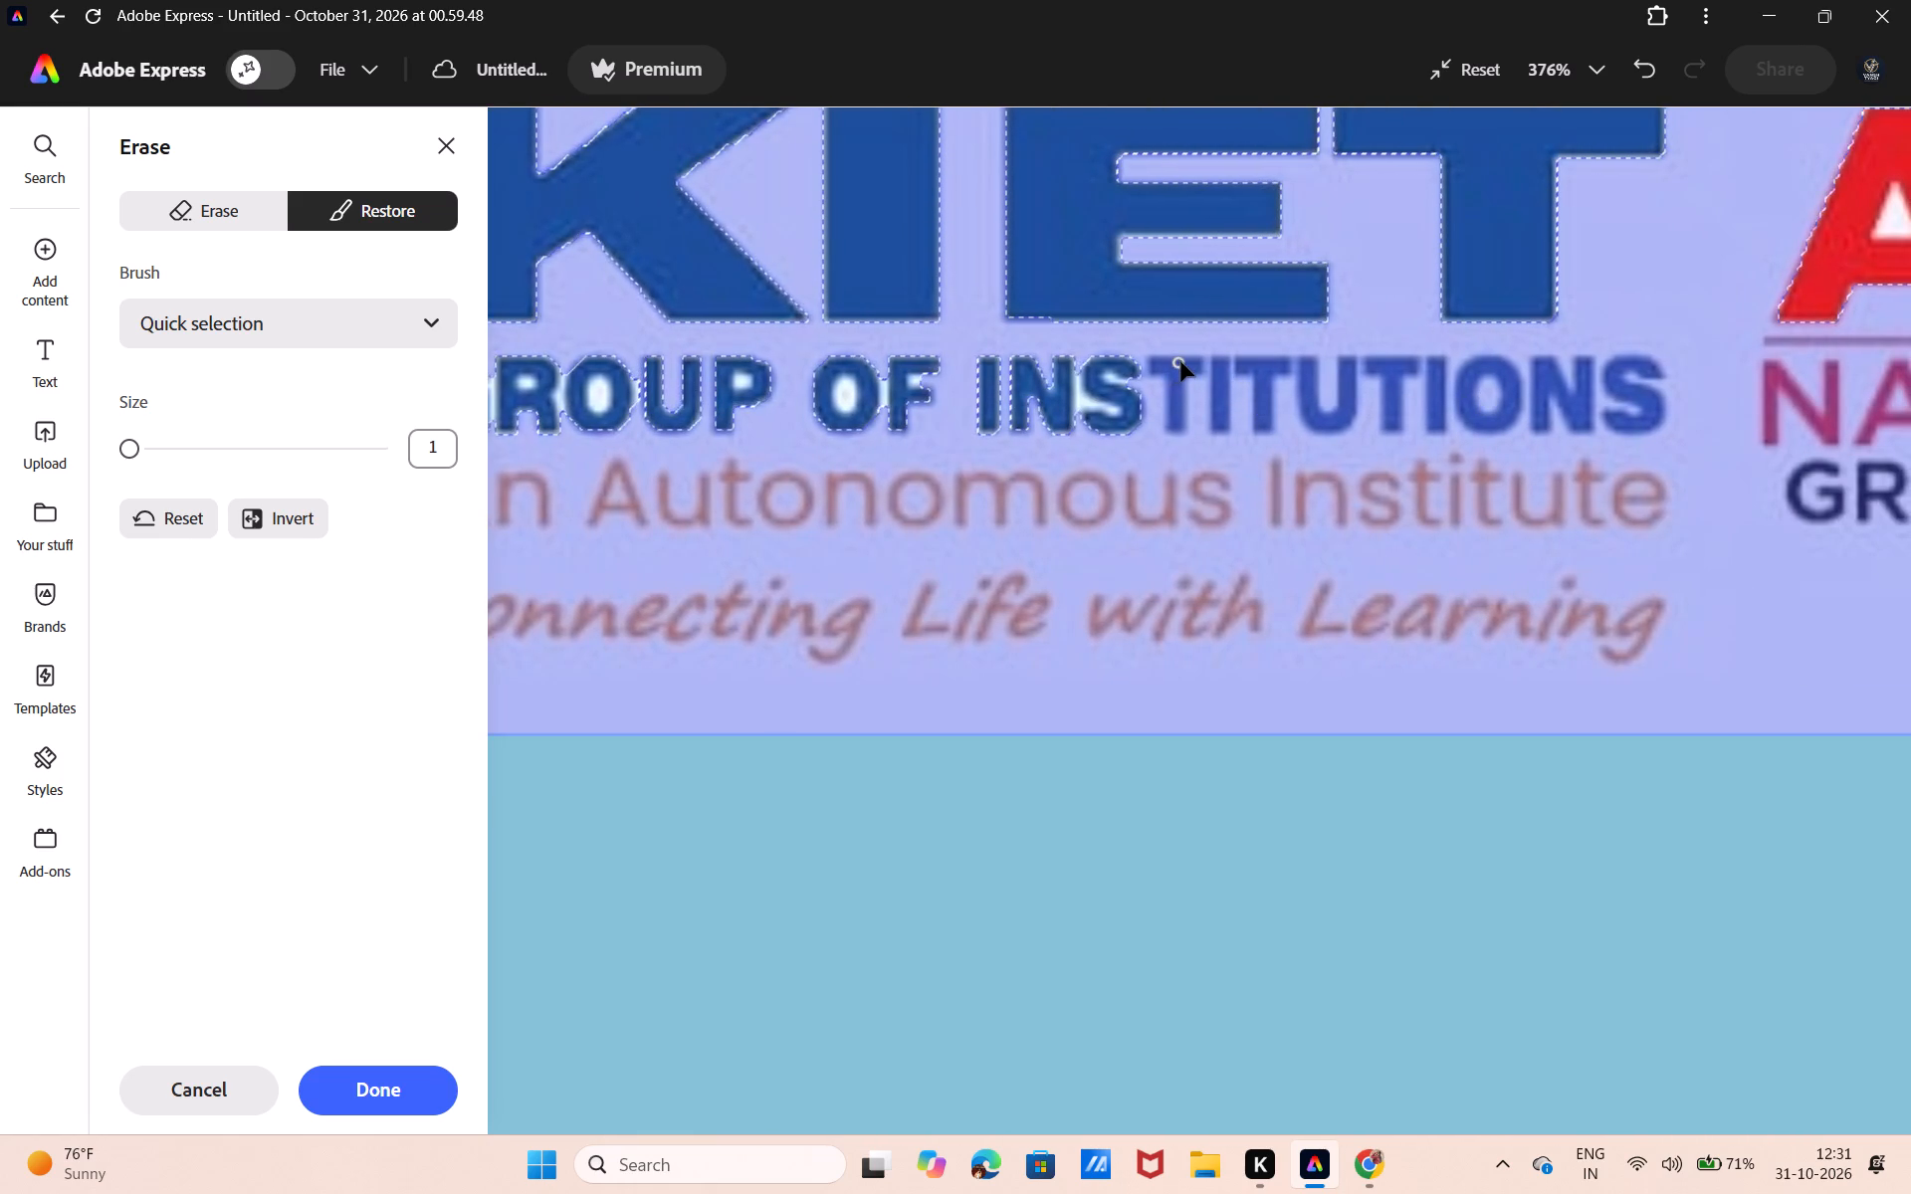
pyautogui.click(1180, 361)
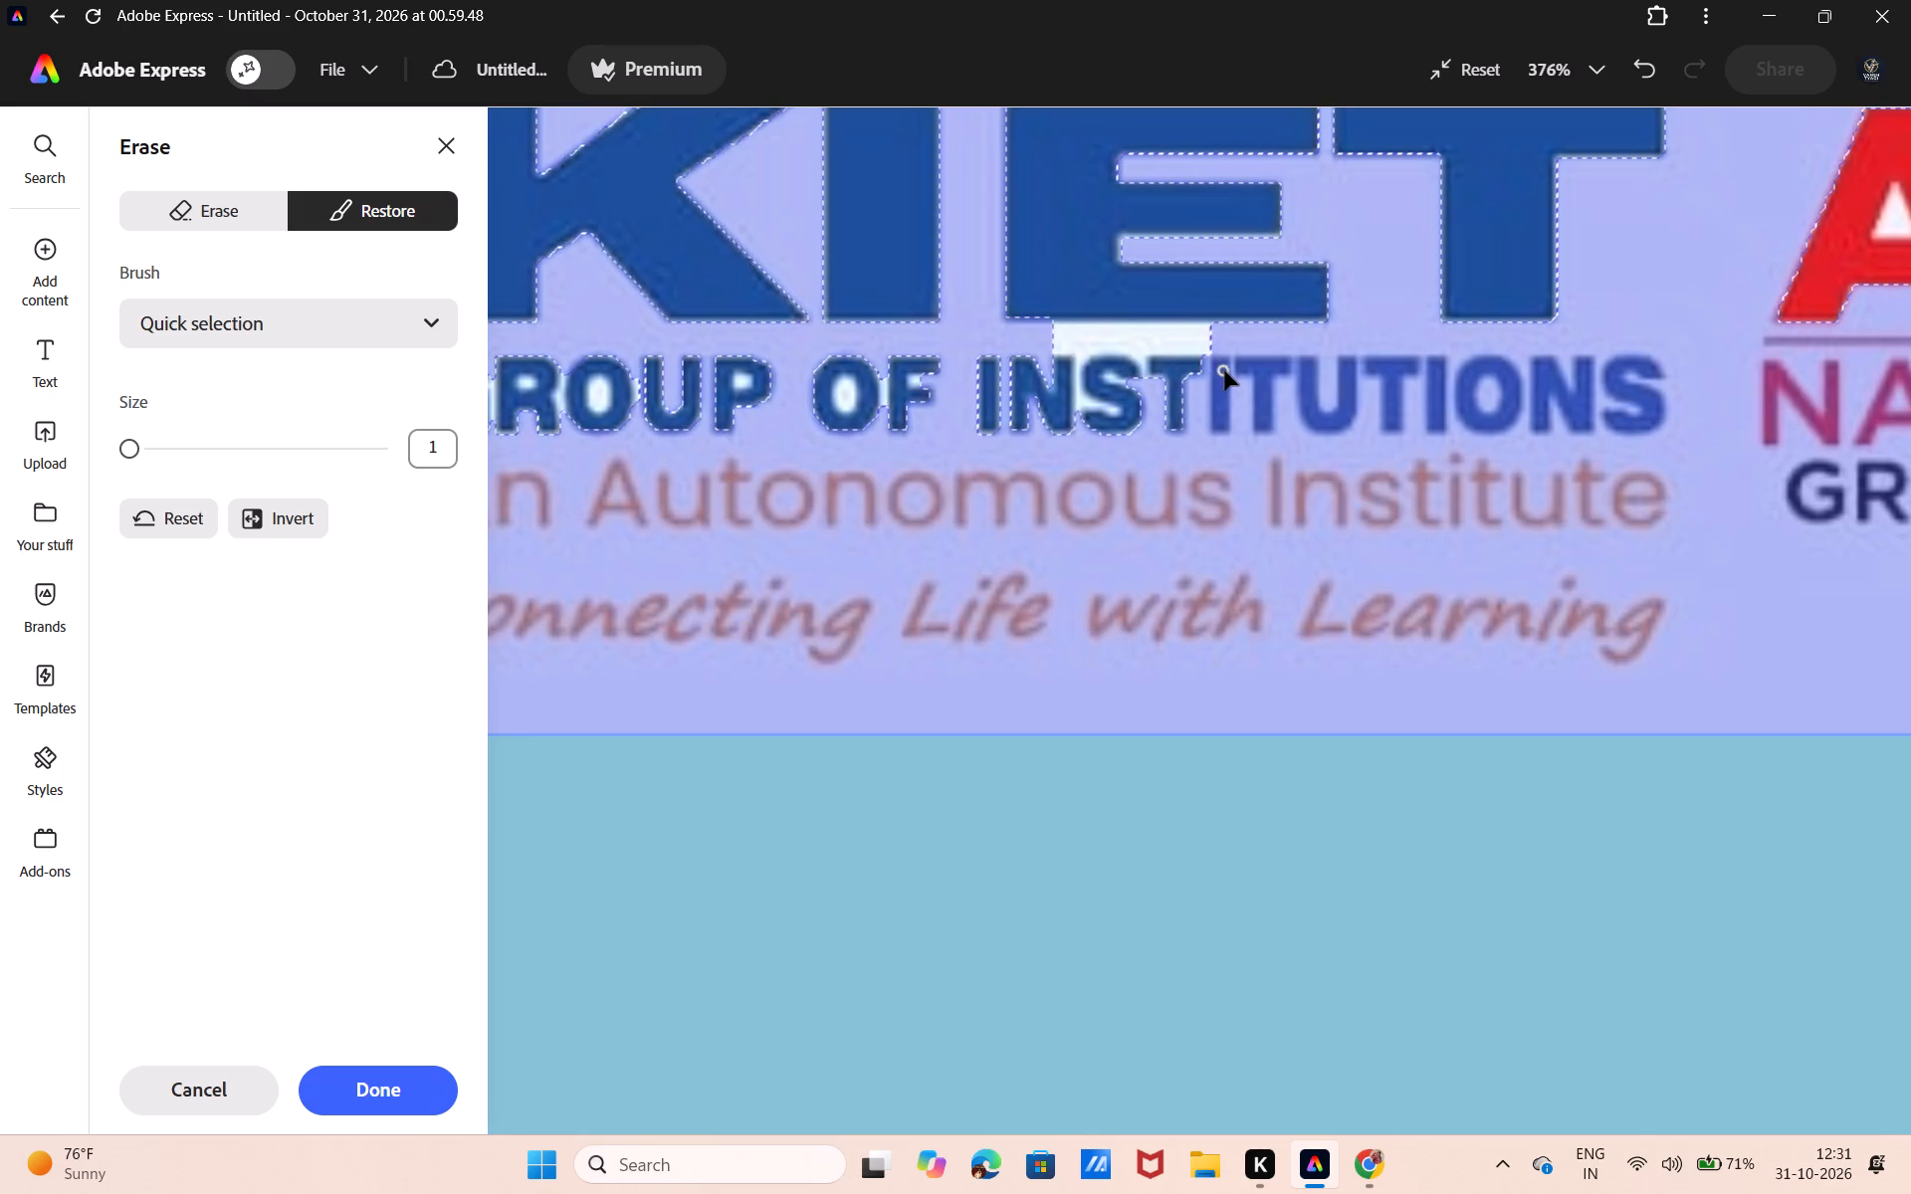
pyautogui.click(1224, 370)
pyautogui.click(1258, 370)
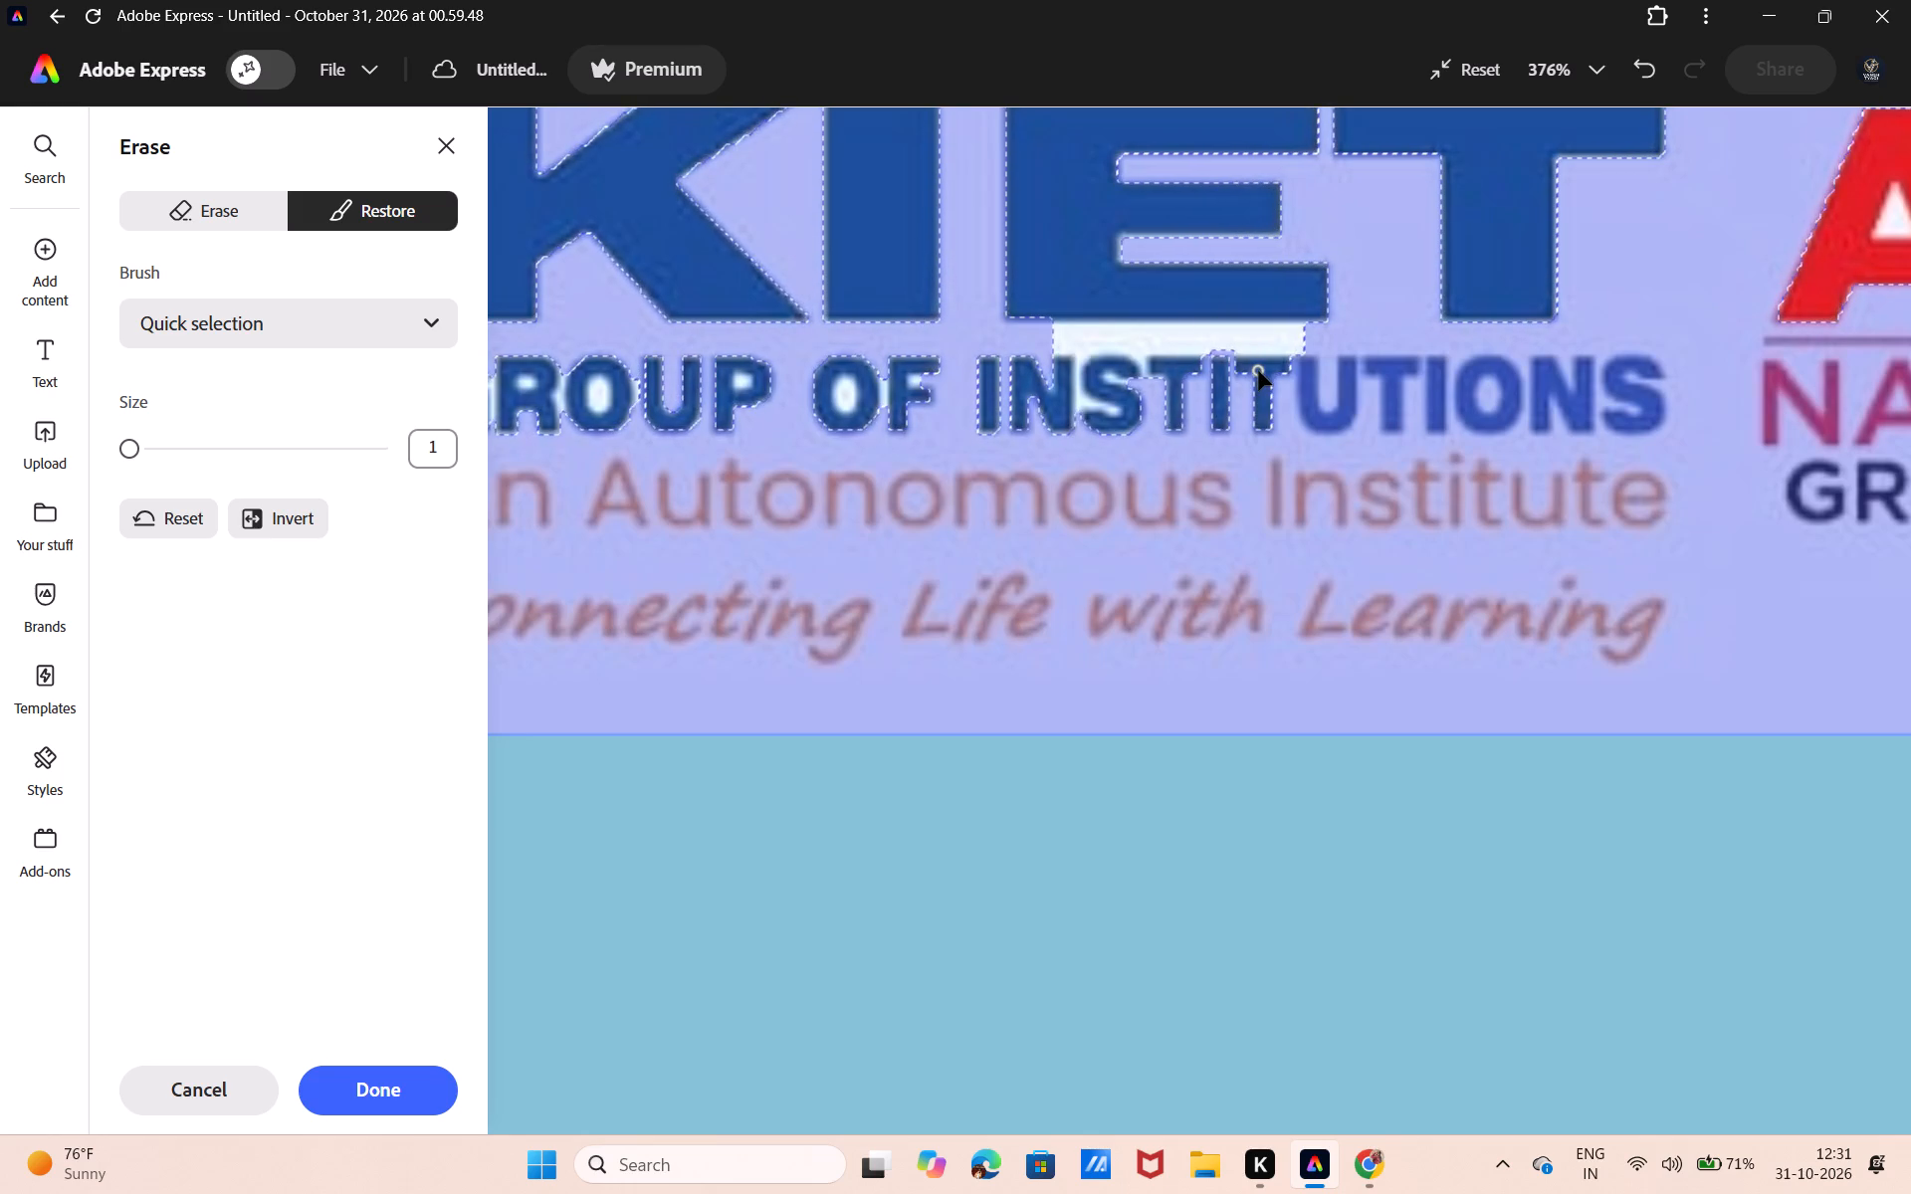
pyautogui.click(1308, 367)
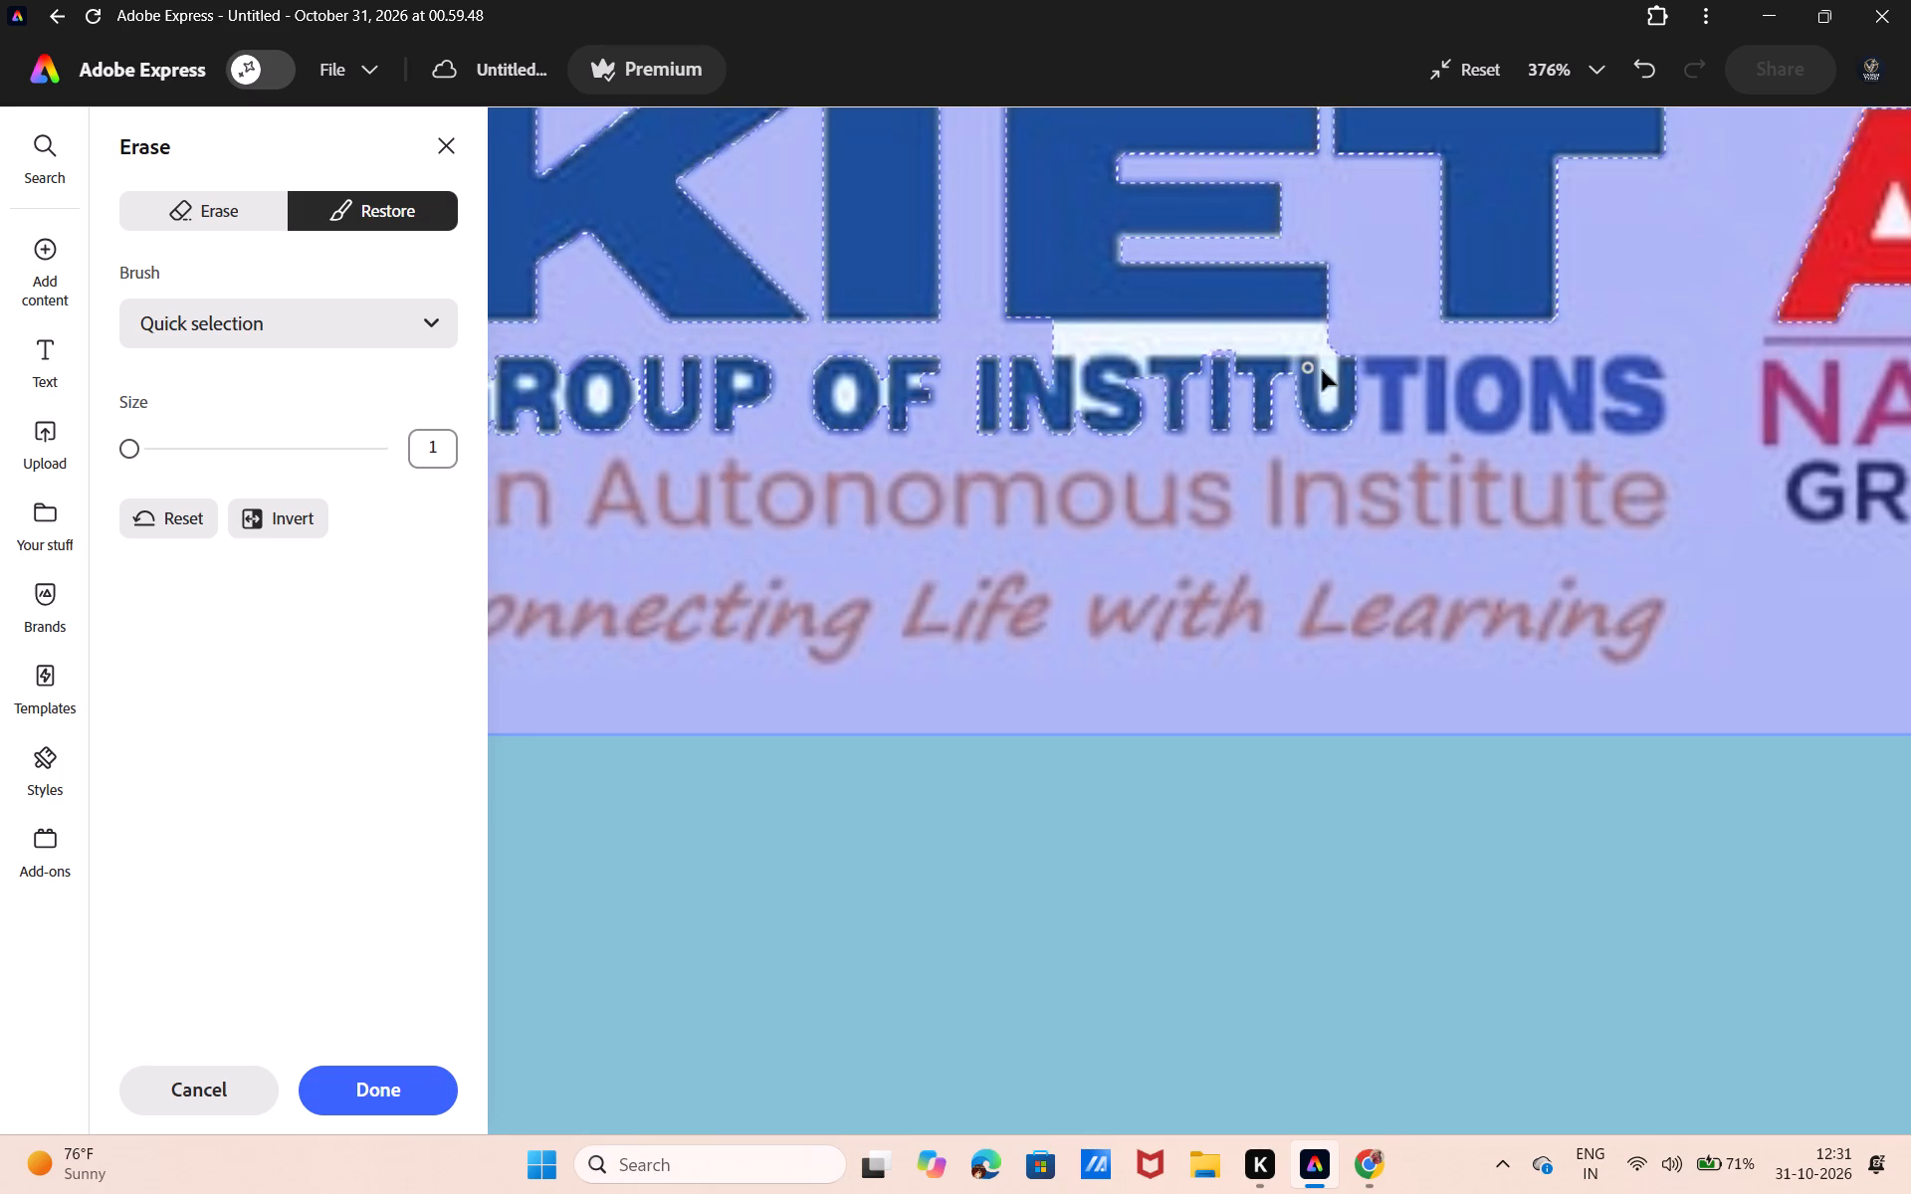
pyautogui.click(1396, 367)
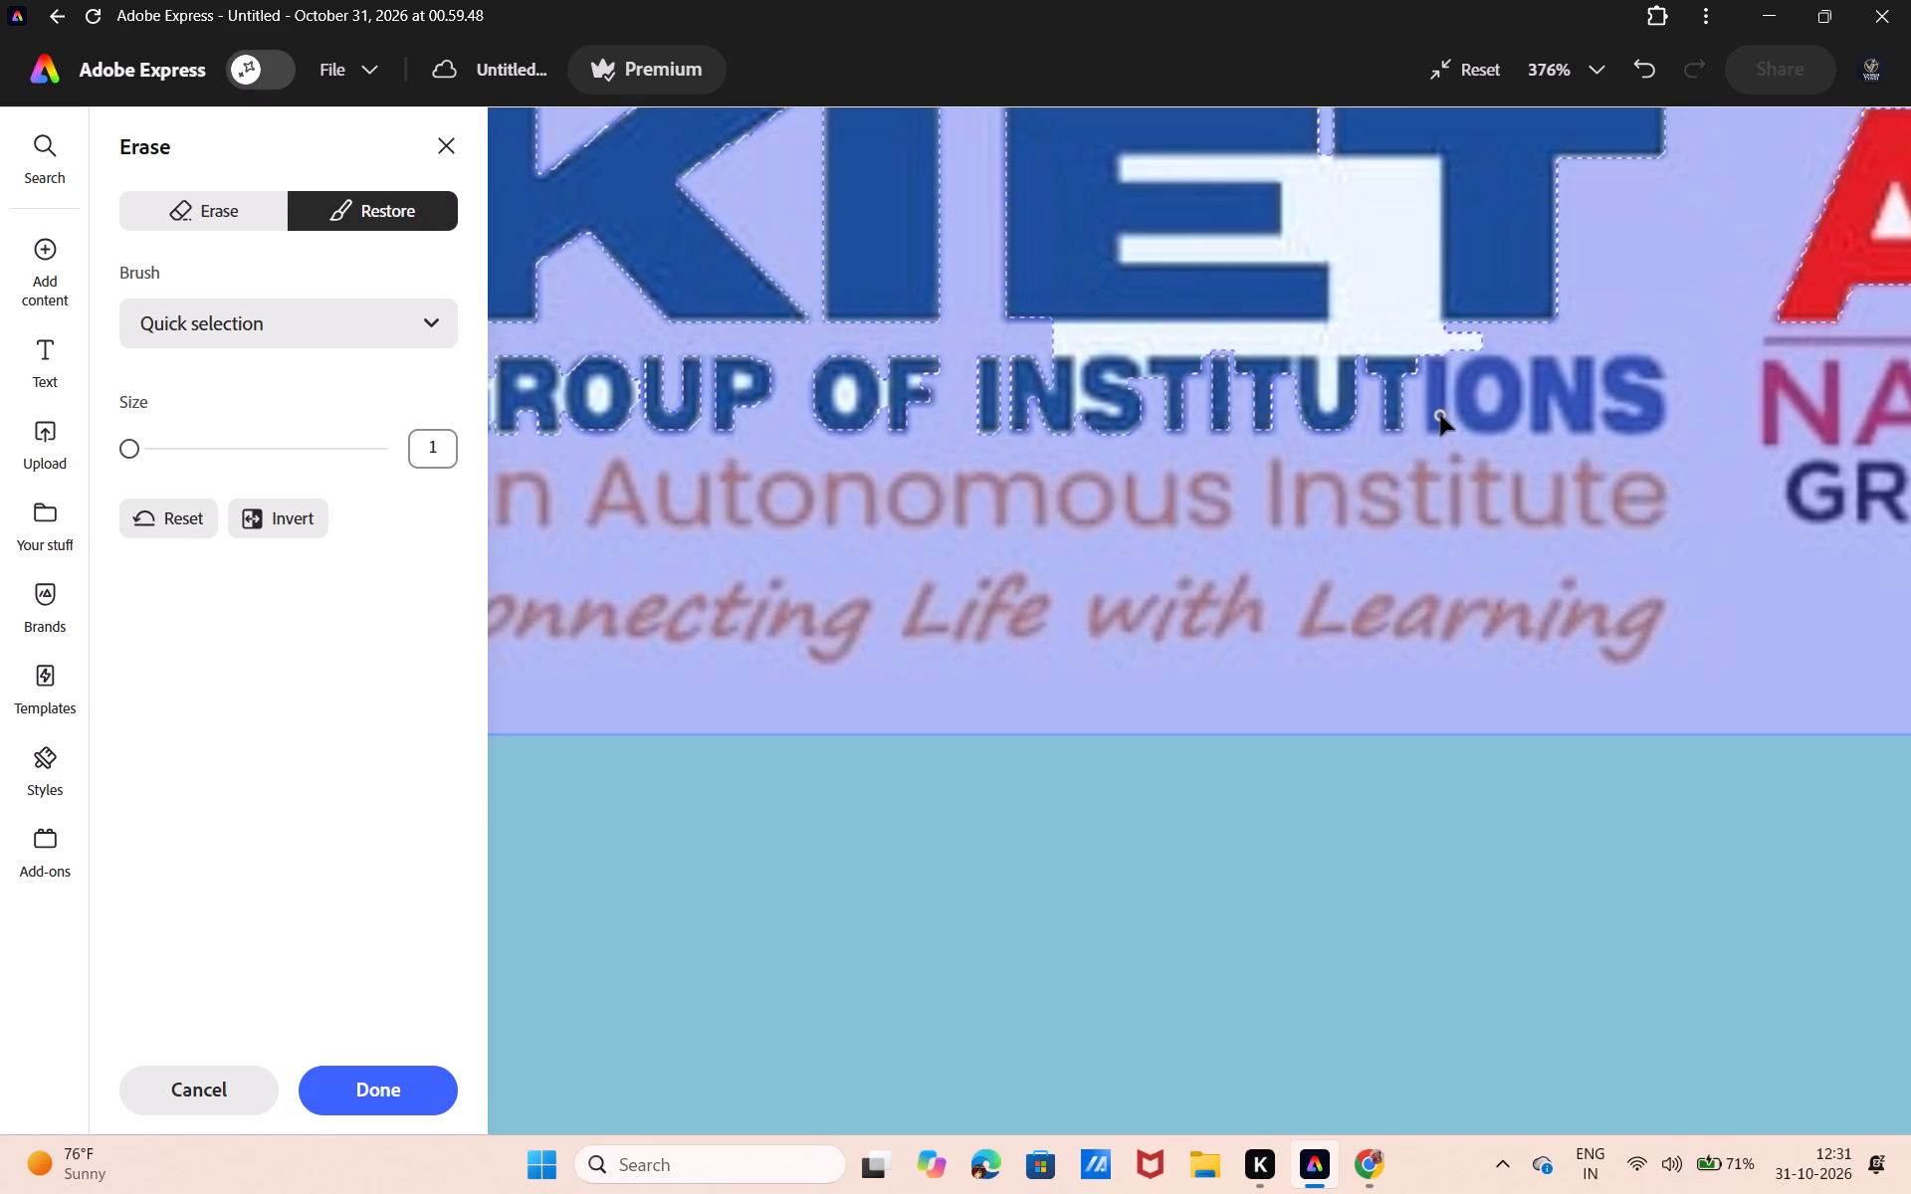
pyautogui.click(1440, 415)
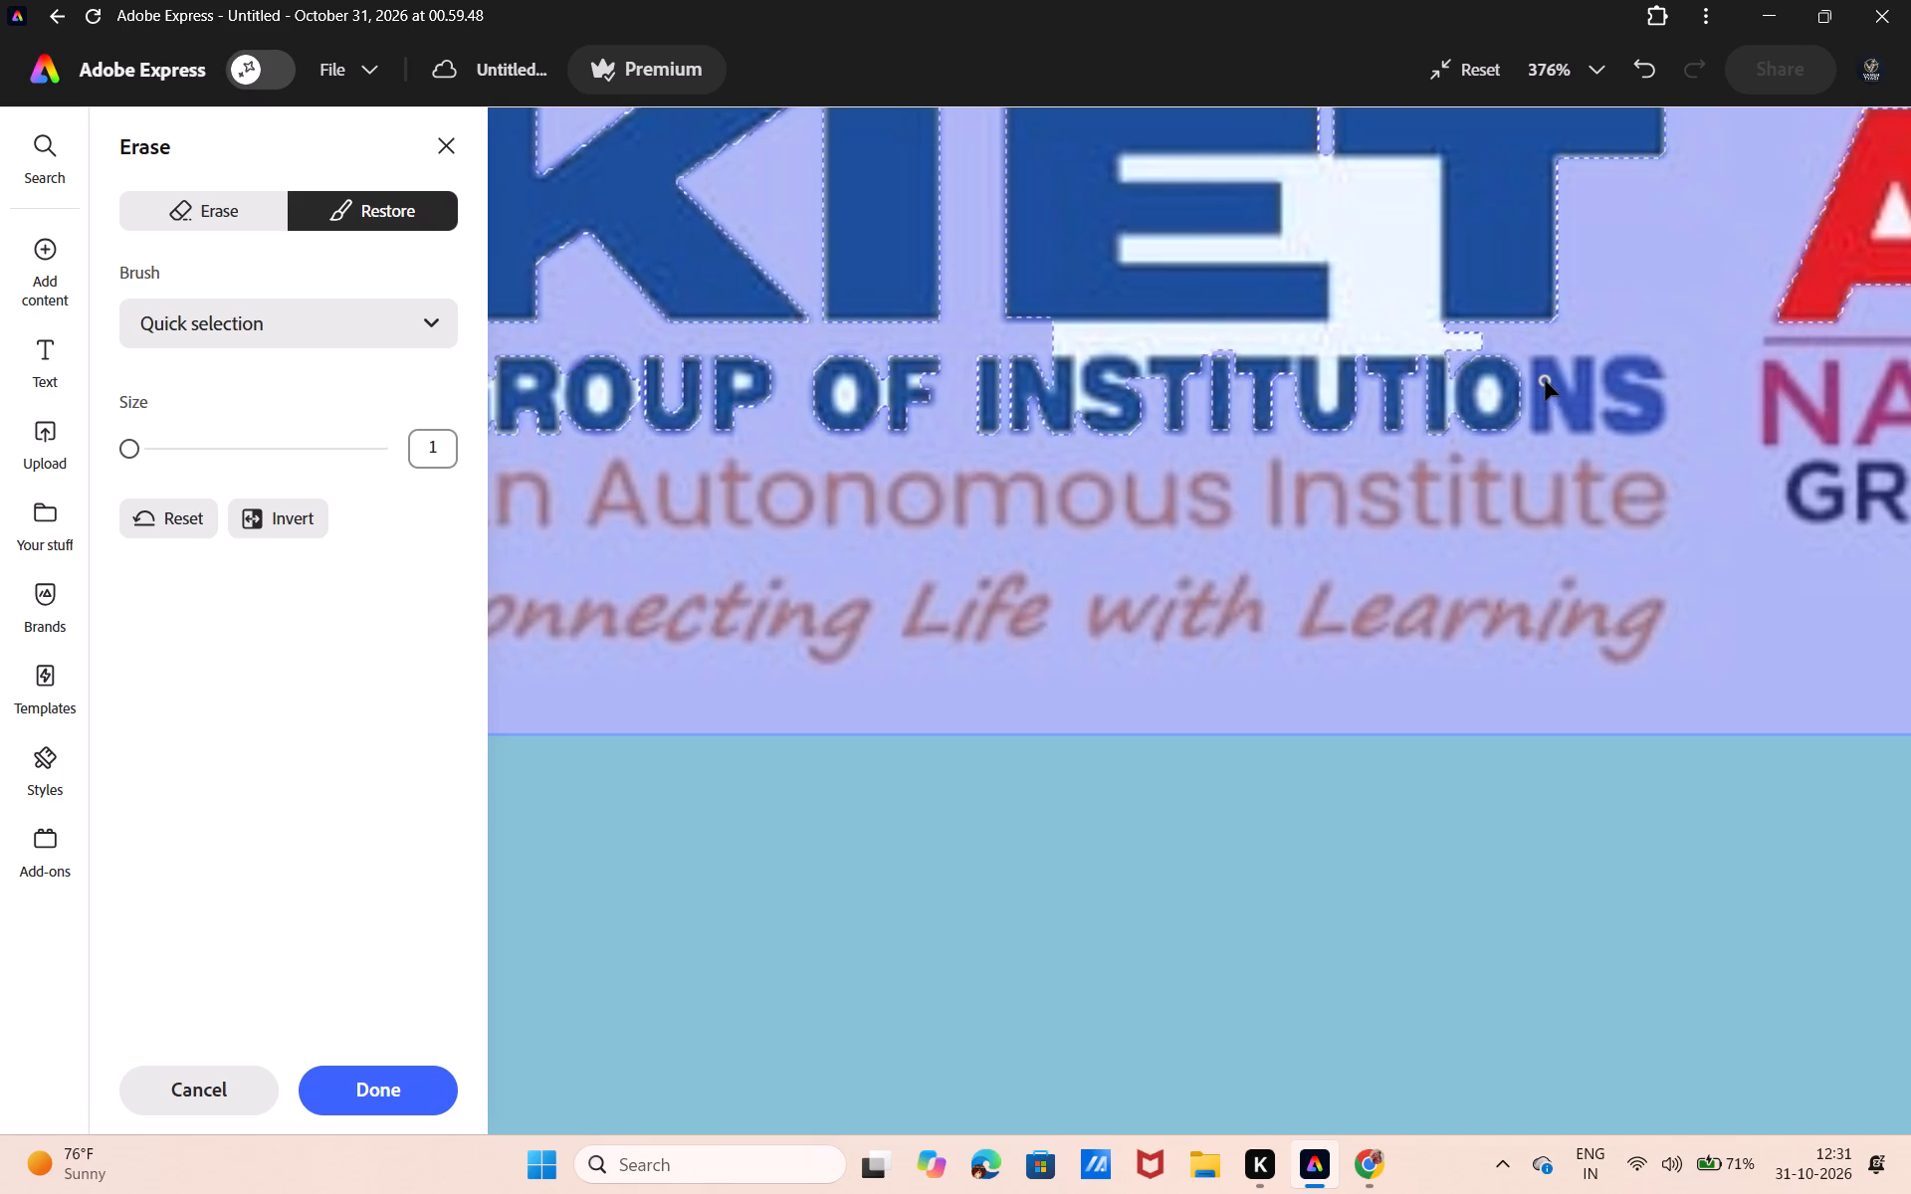
pyautogui.click(1545, 380)
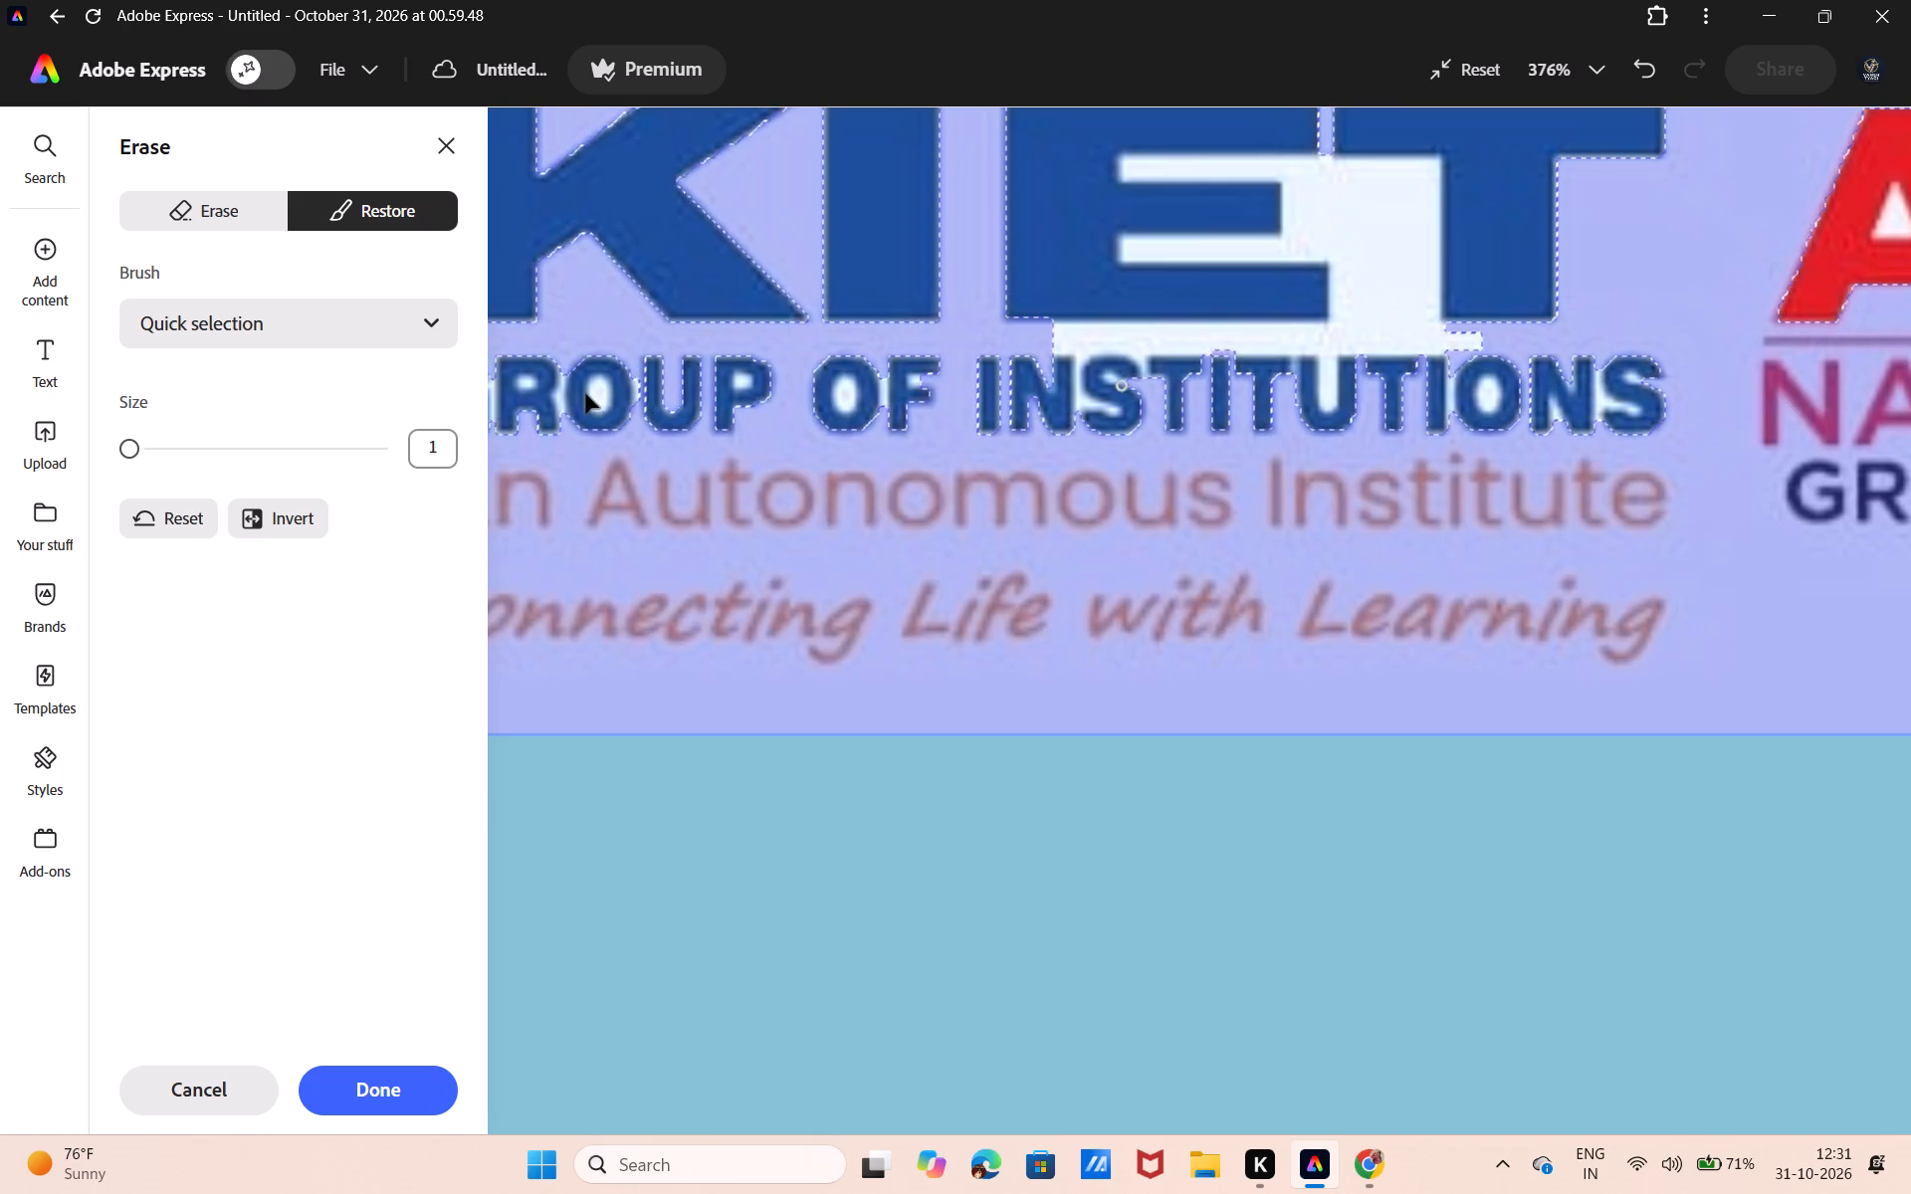
# Erase the pale patch around the E and T of KIET, above INSTITUTIONS, with the Quick selection brush.
pyautogui.click(222, 192)
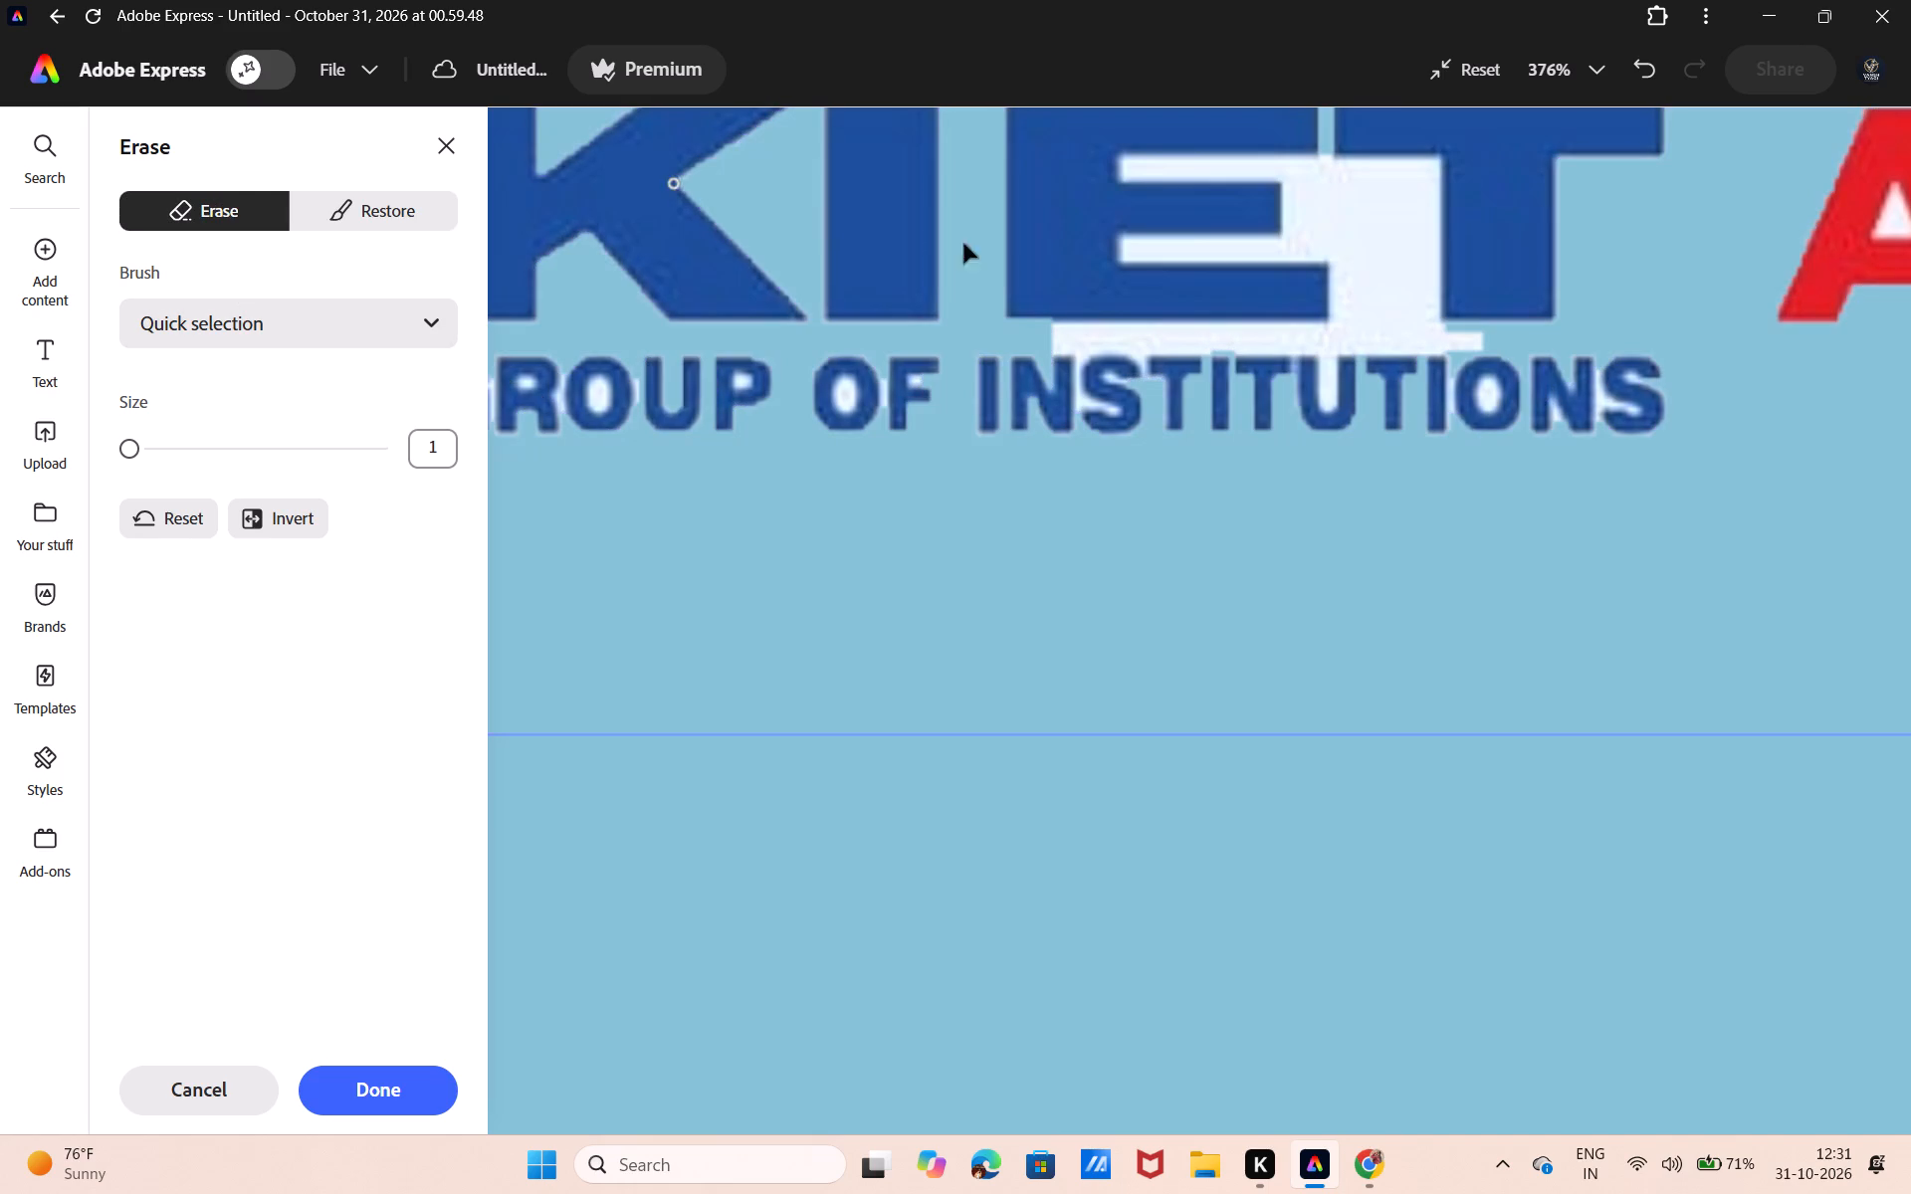
pyautogui.click(1358, 231)
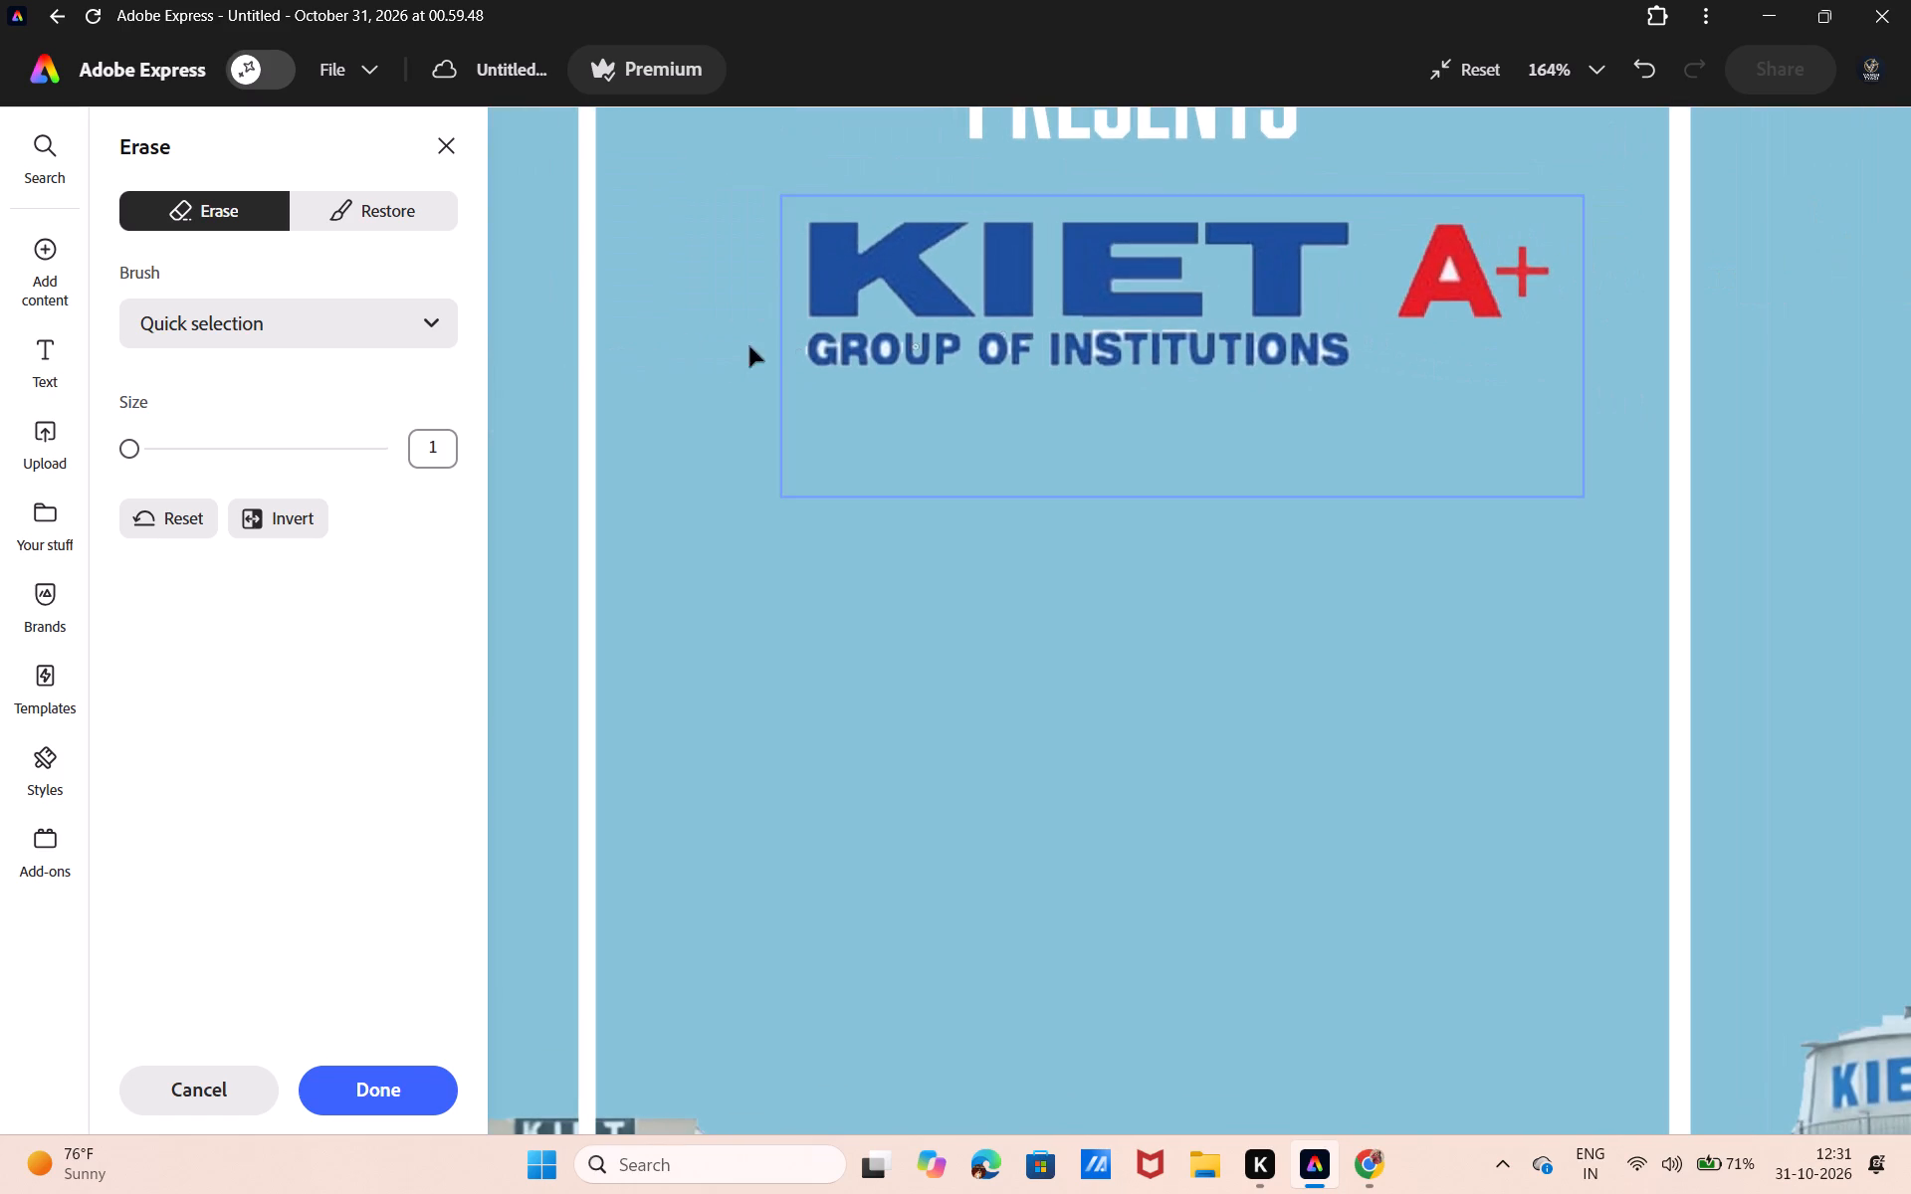
# Restore the red NAAC letters below the A+ in the logo image with the Quick selection brush.
pyautogui.click(410, 197)
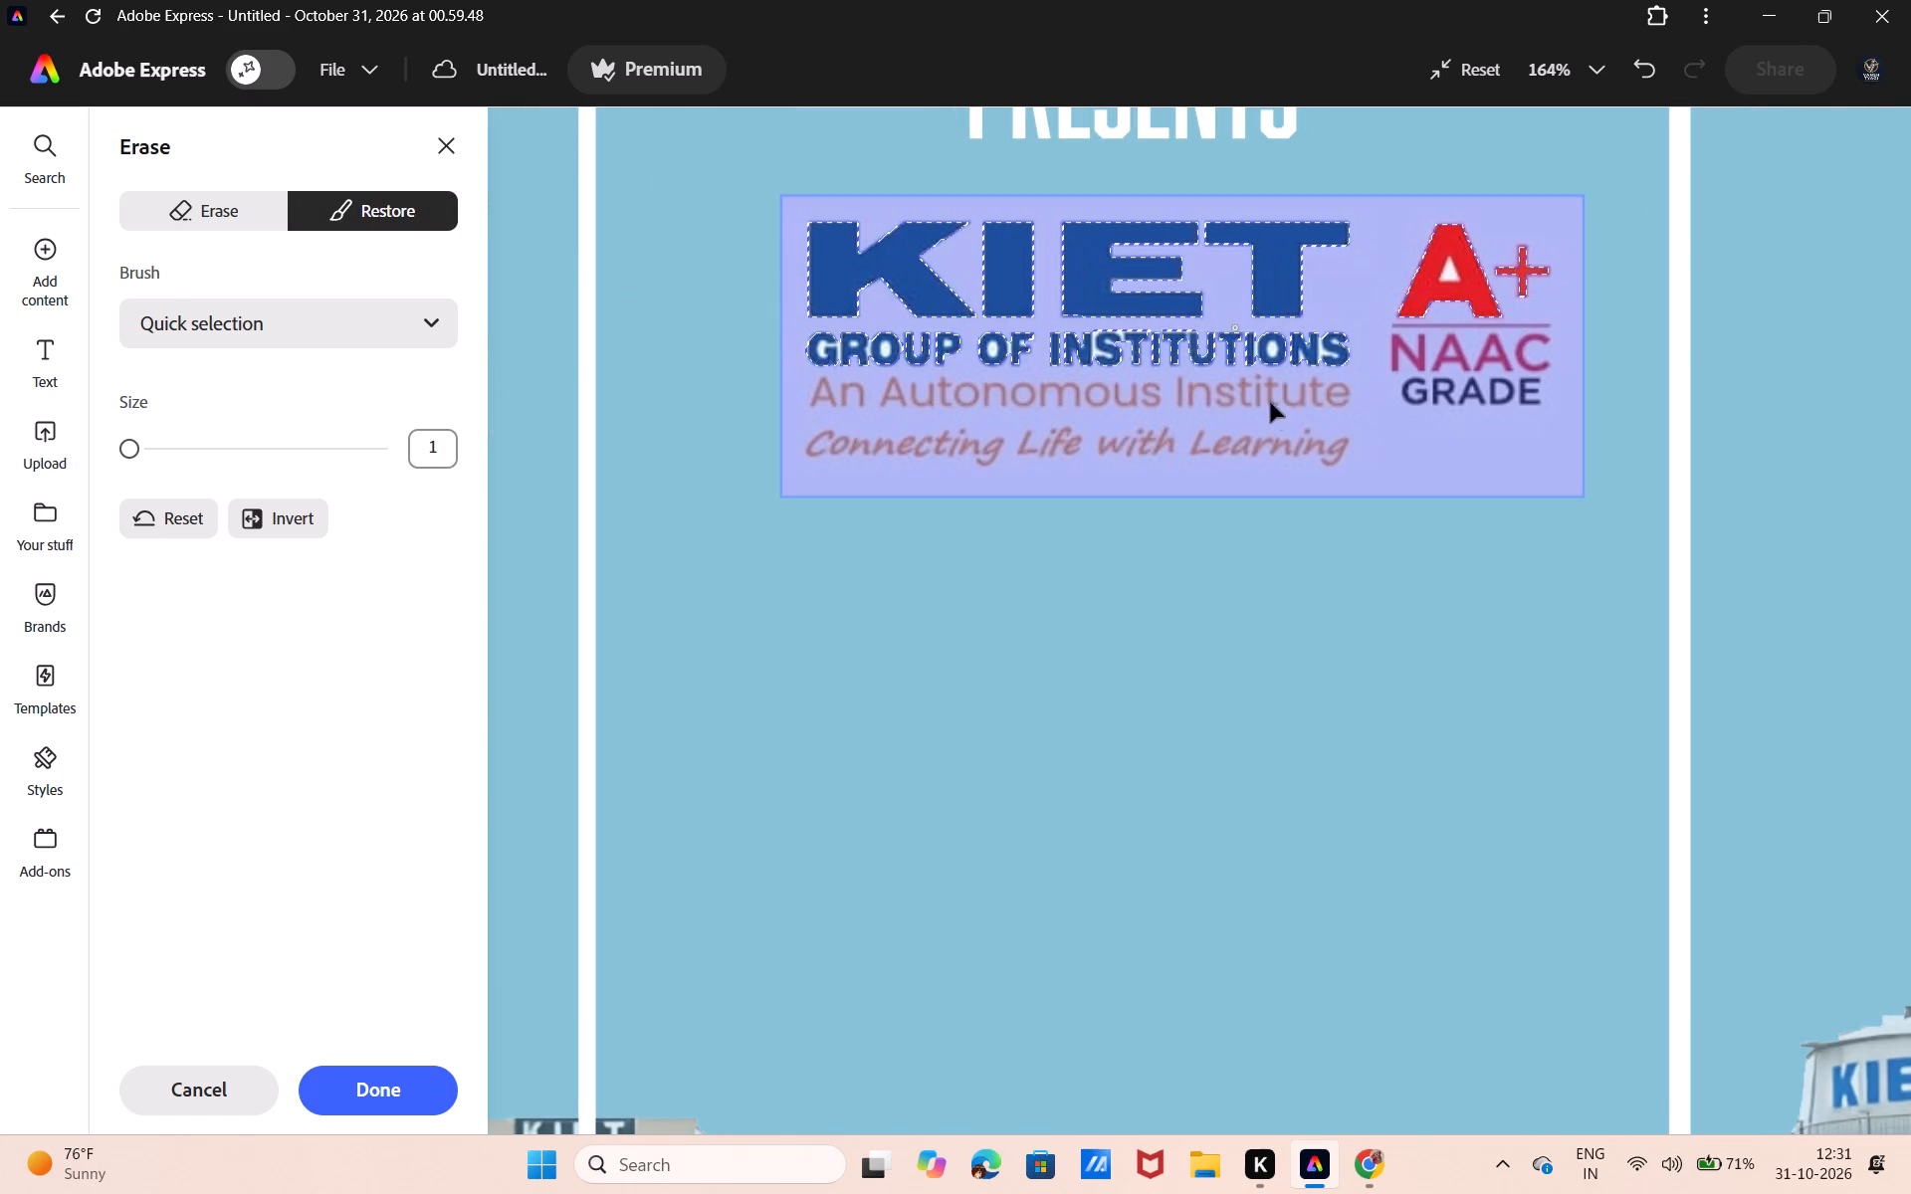
pyautogui.hscroll(-2, 1391, 406)
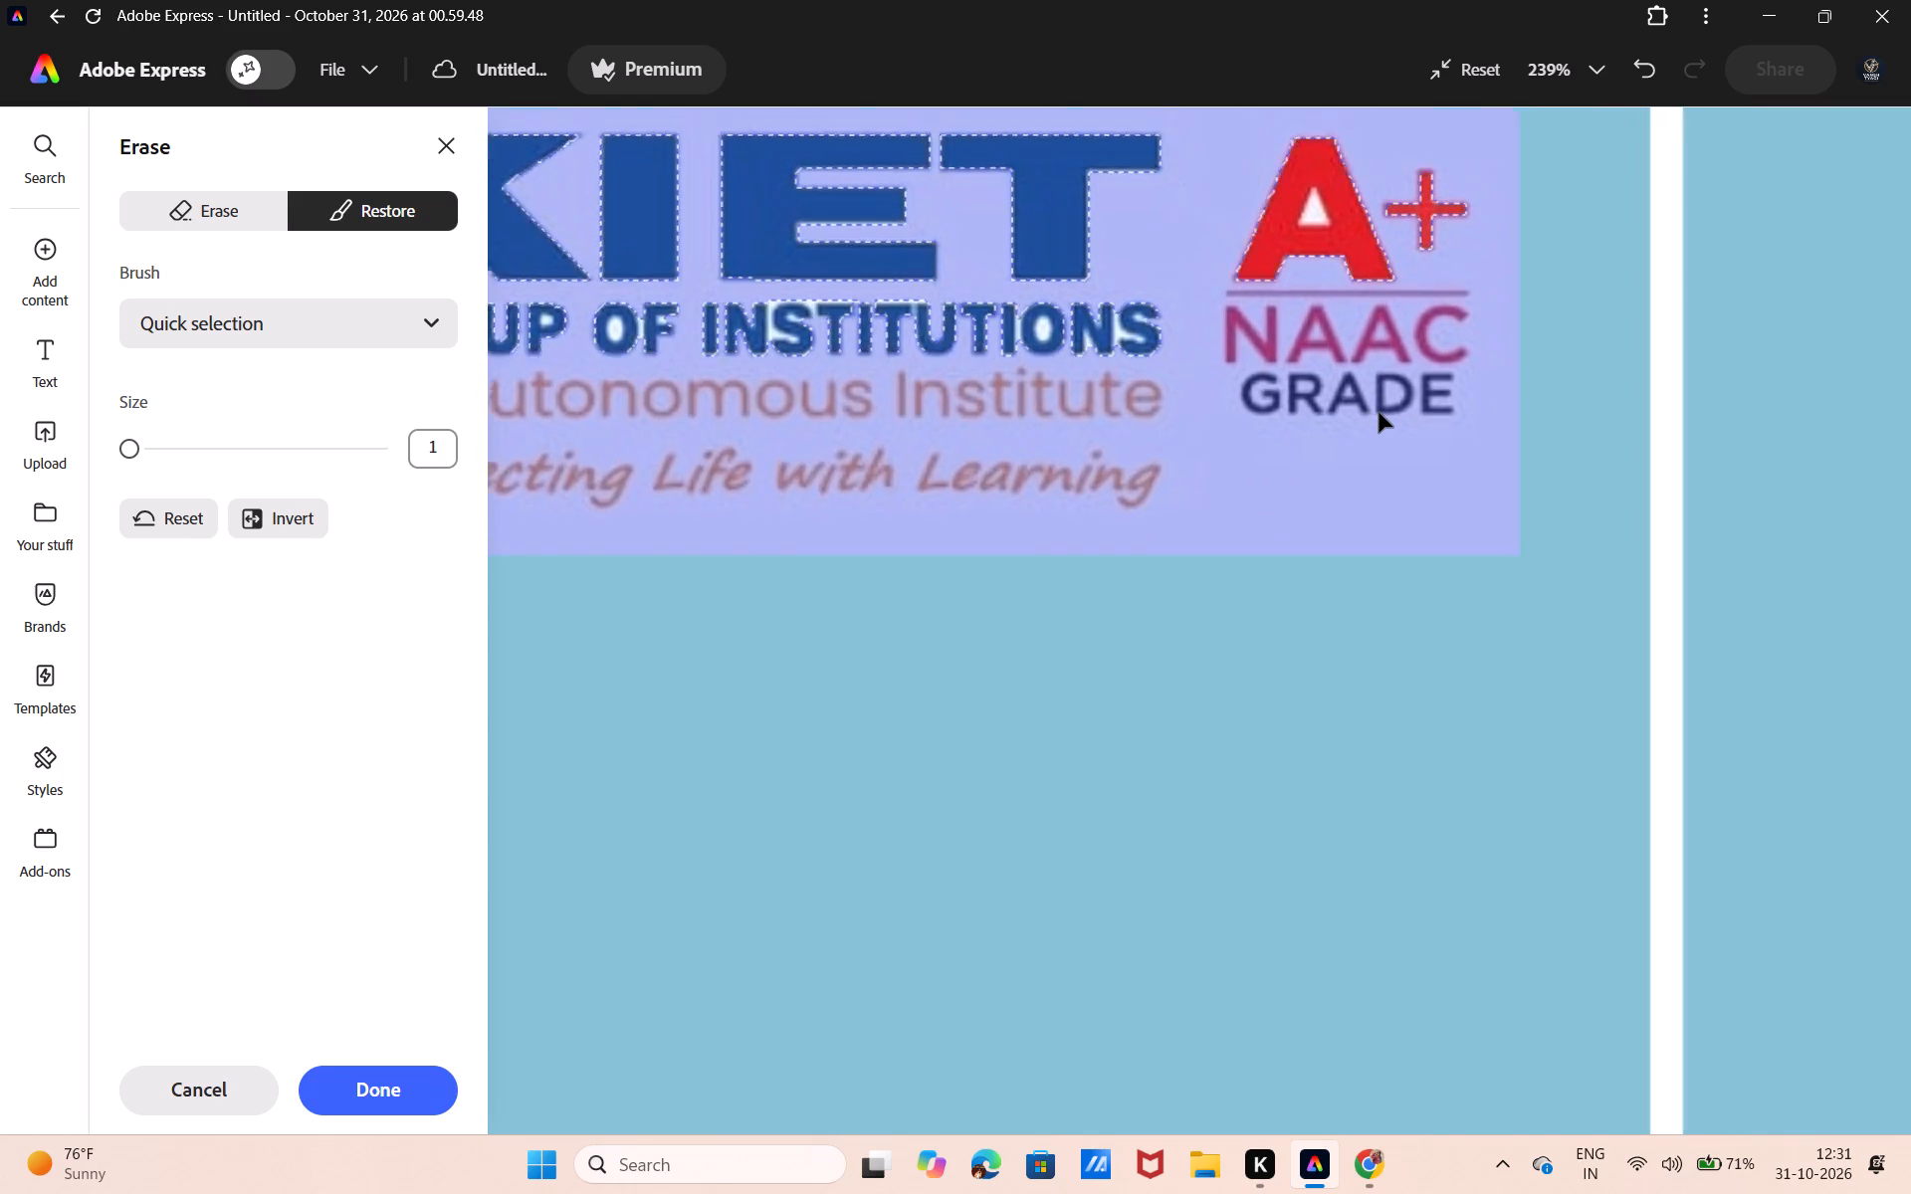
pyautogui.click(1235, 329)
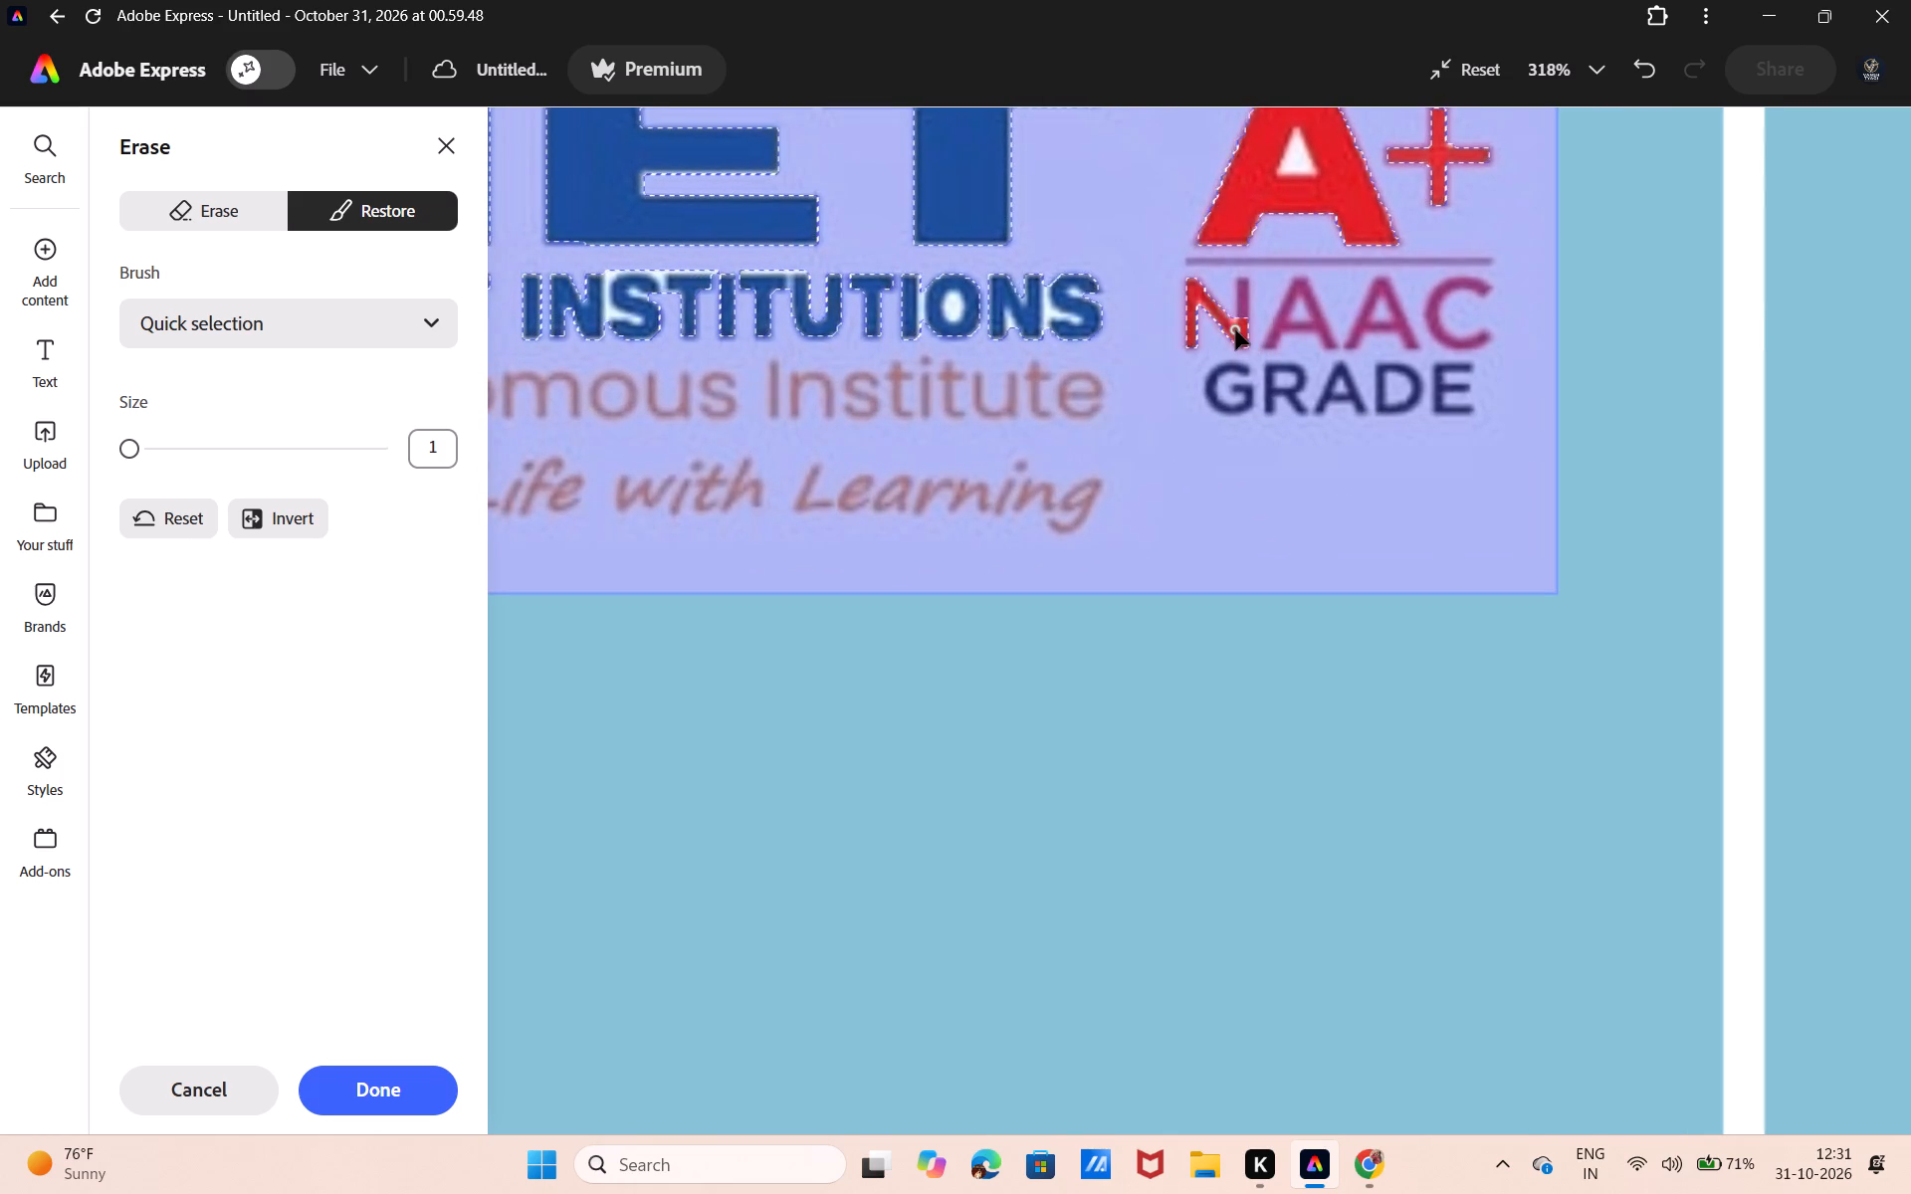
pyautogui.click(1241, 301)
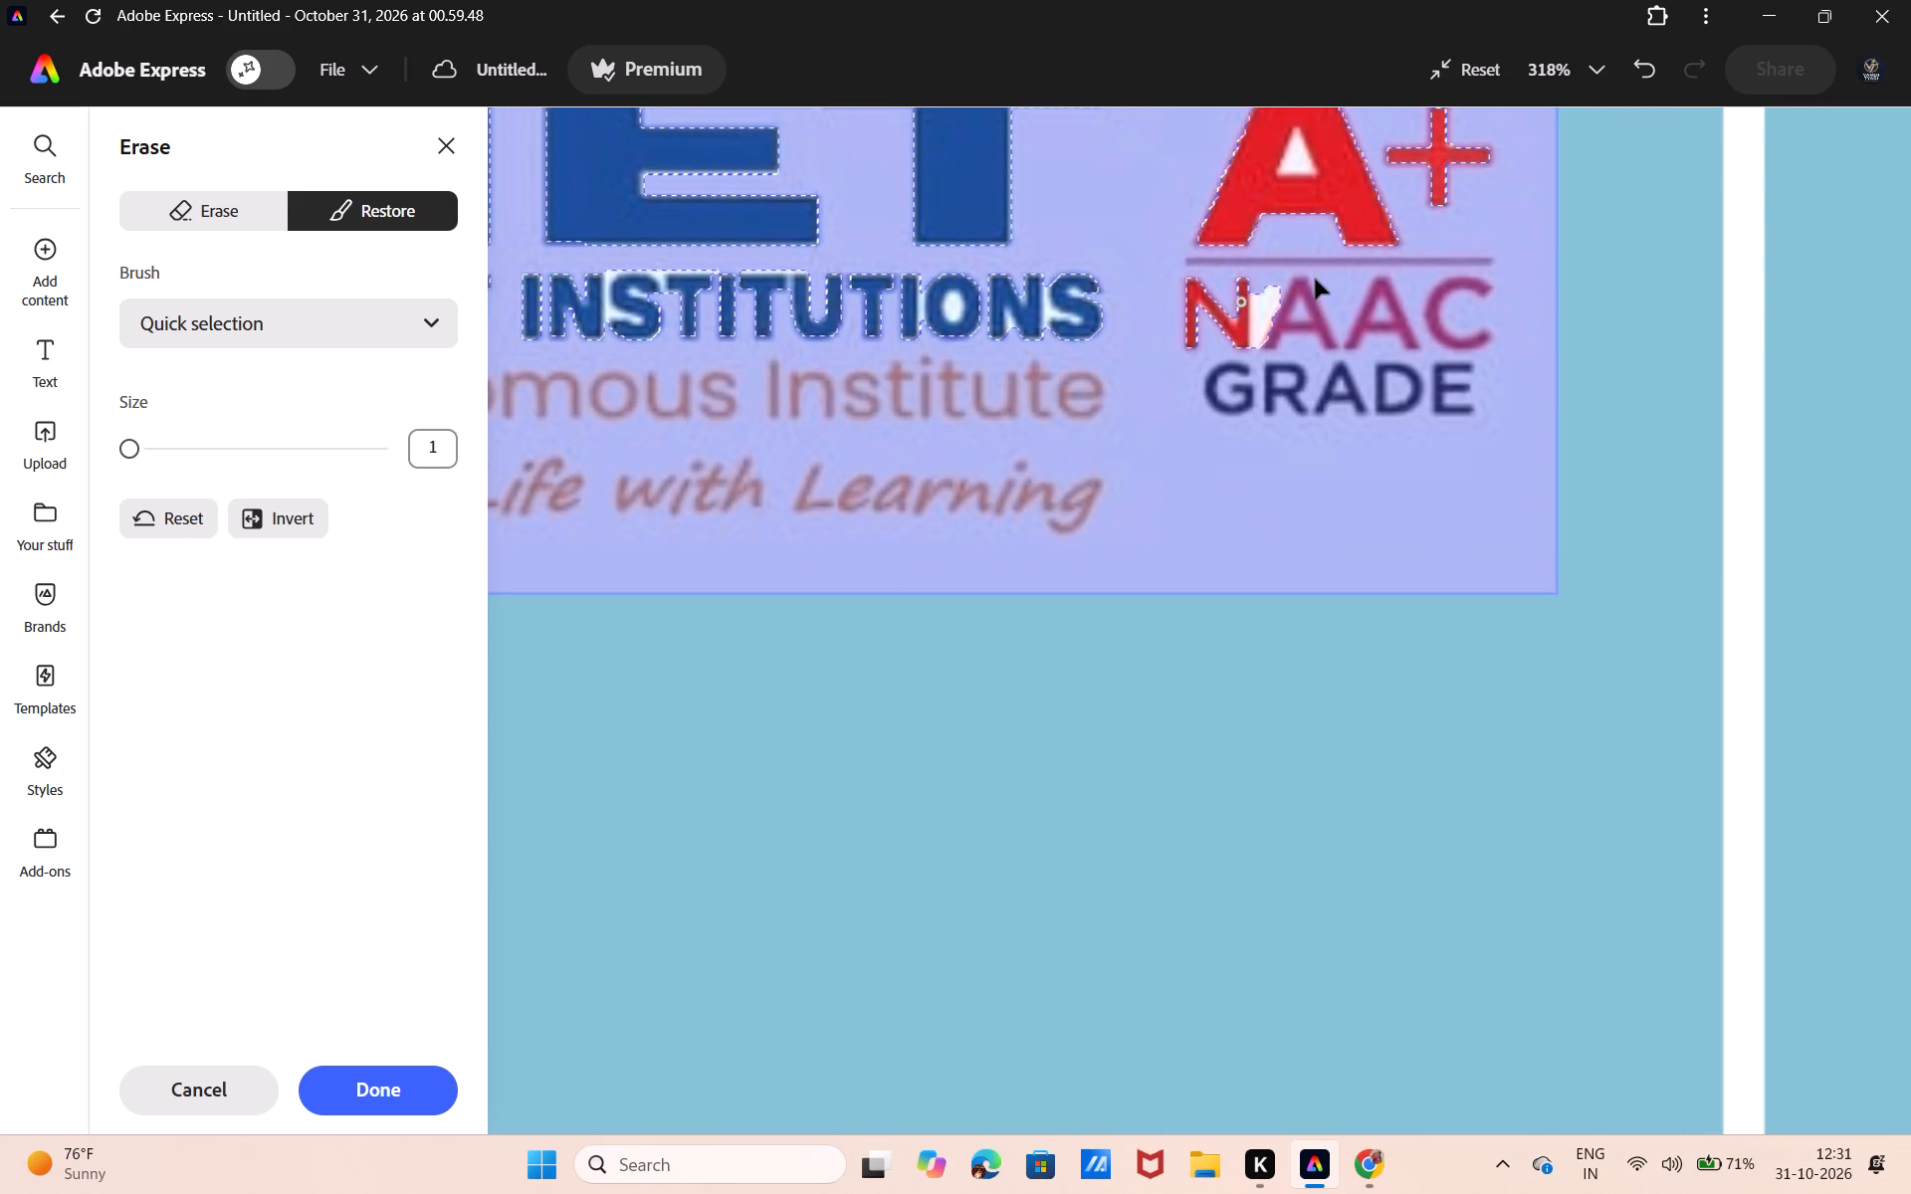
pyautogui.click(1304, 287)
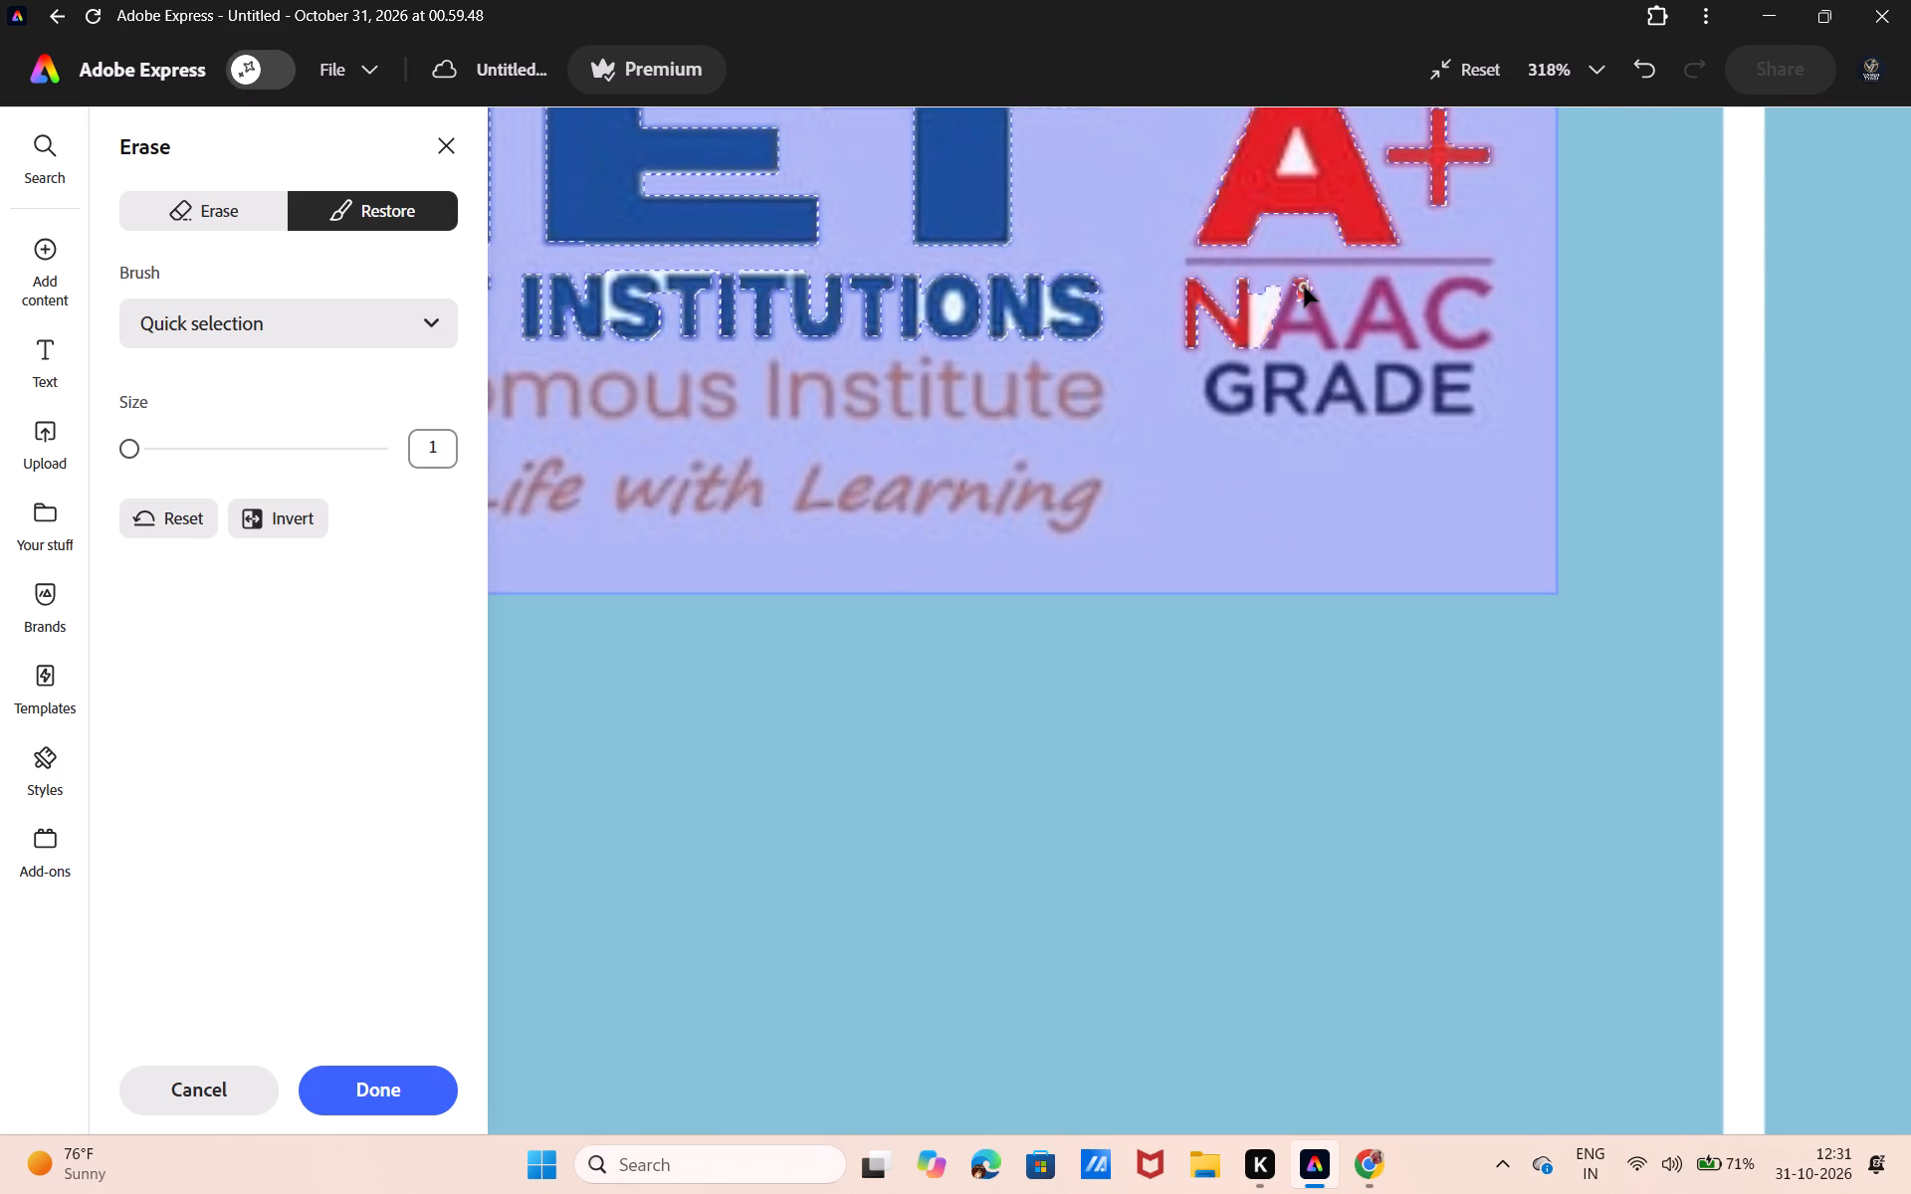
pyautogui.click(1322, 324)
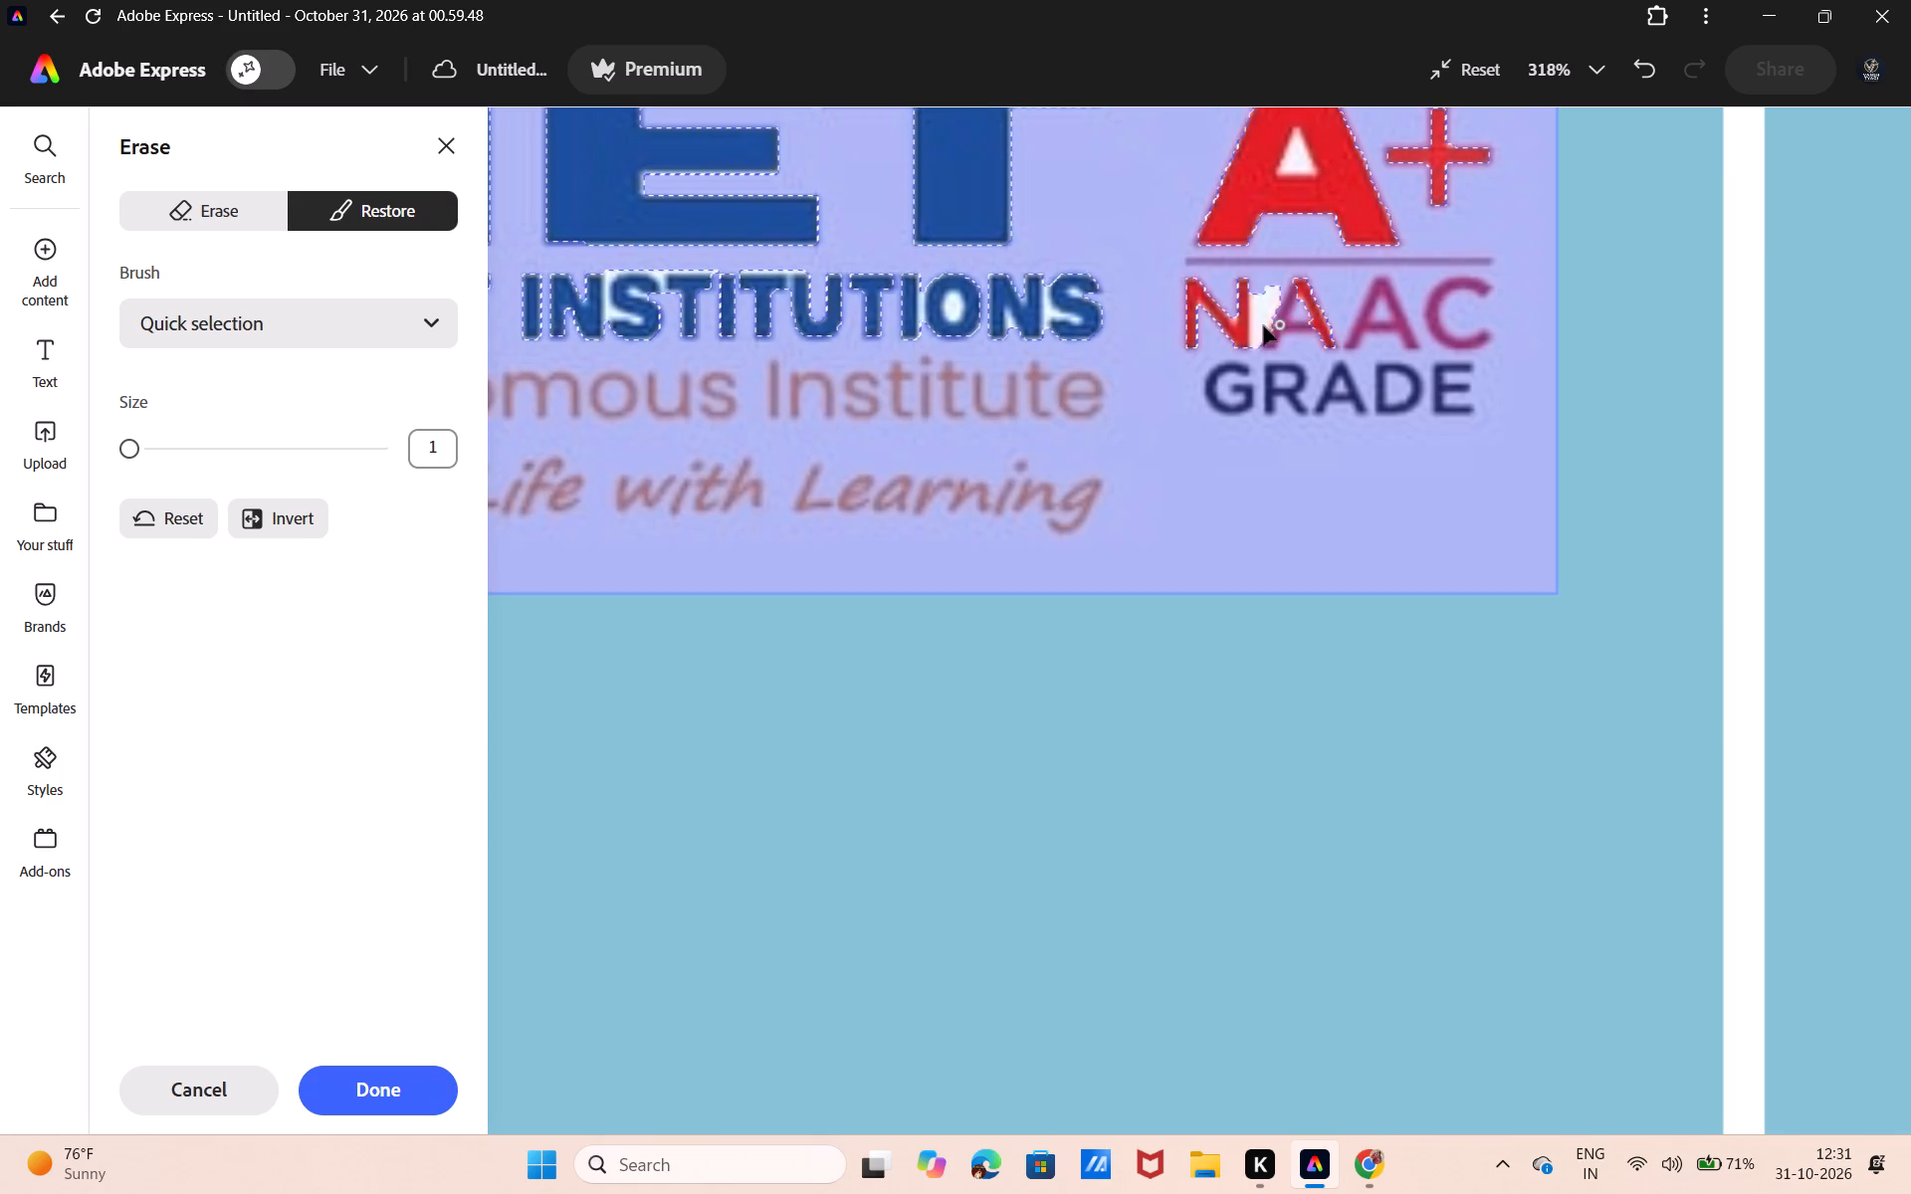
pyautogui.click(1278, 320)
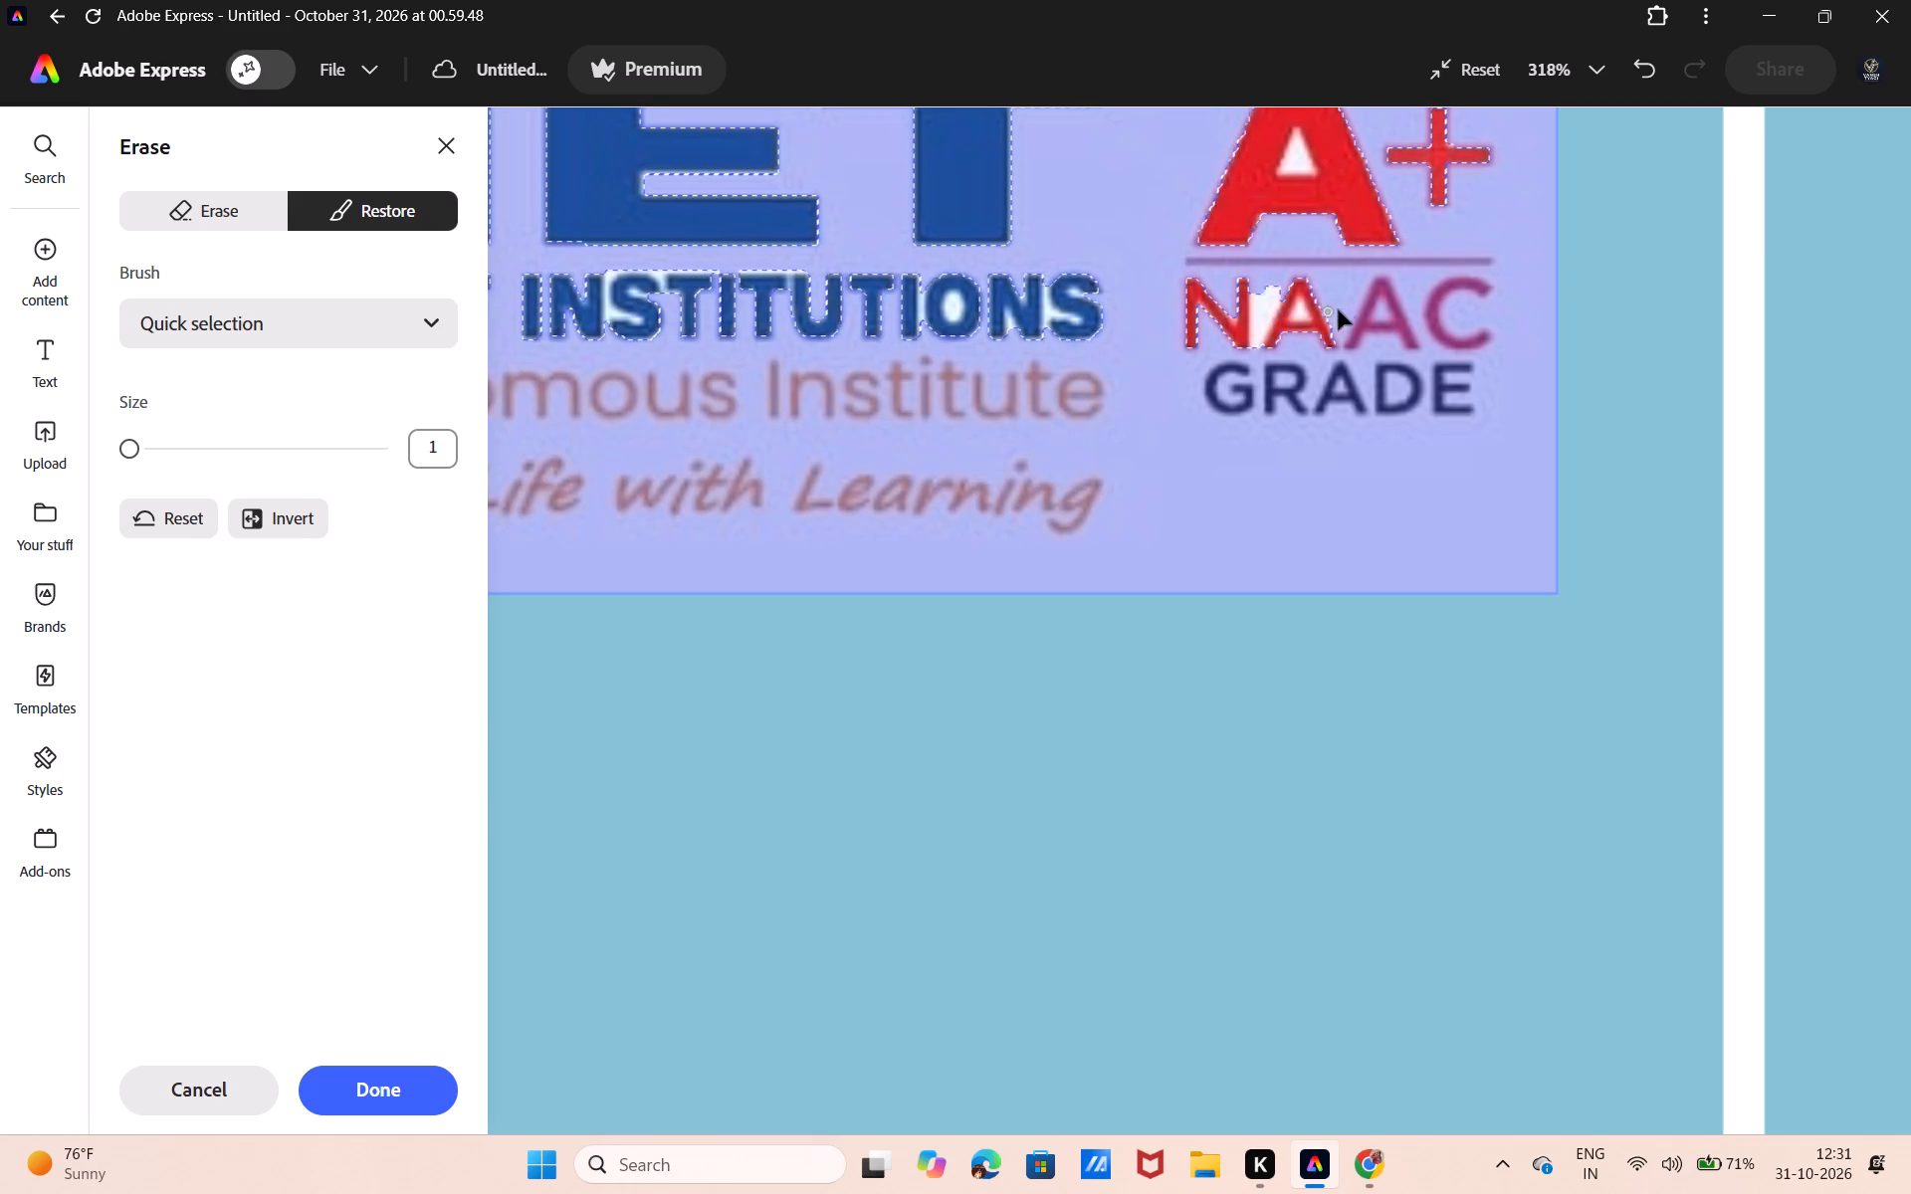
pyautogui.click(1367, 317)
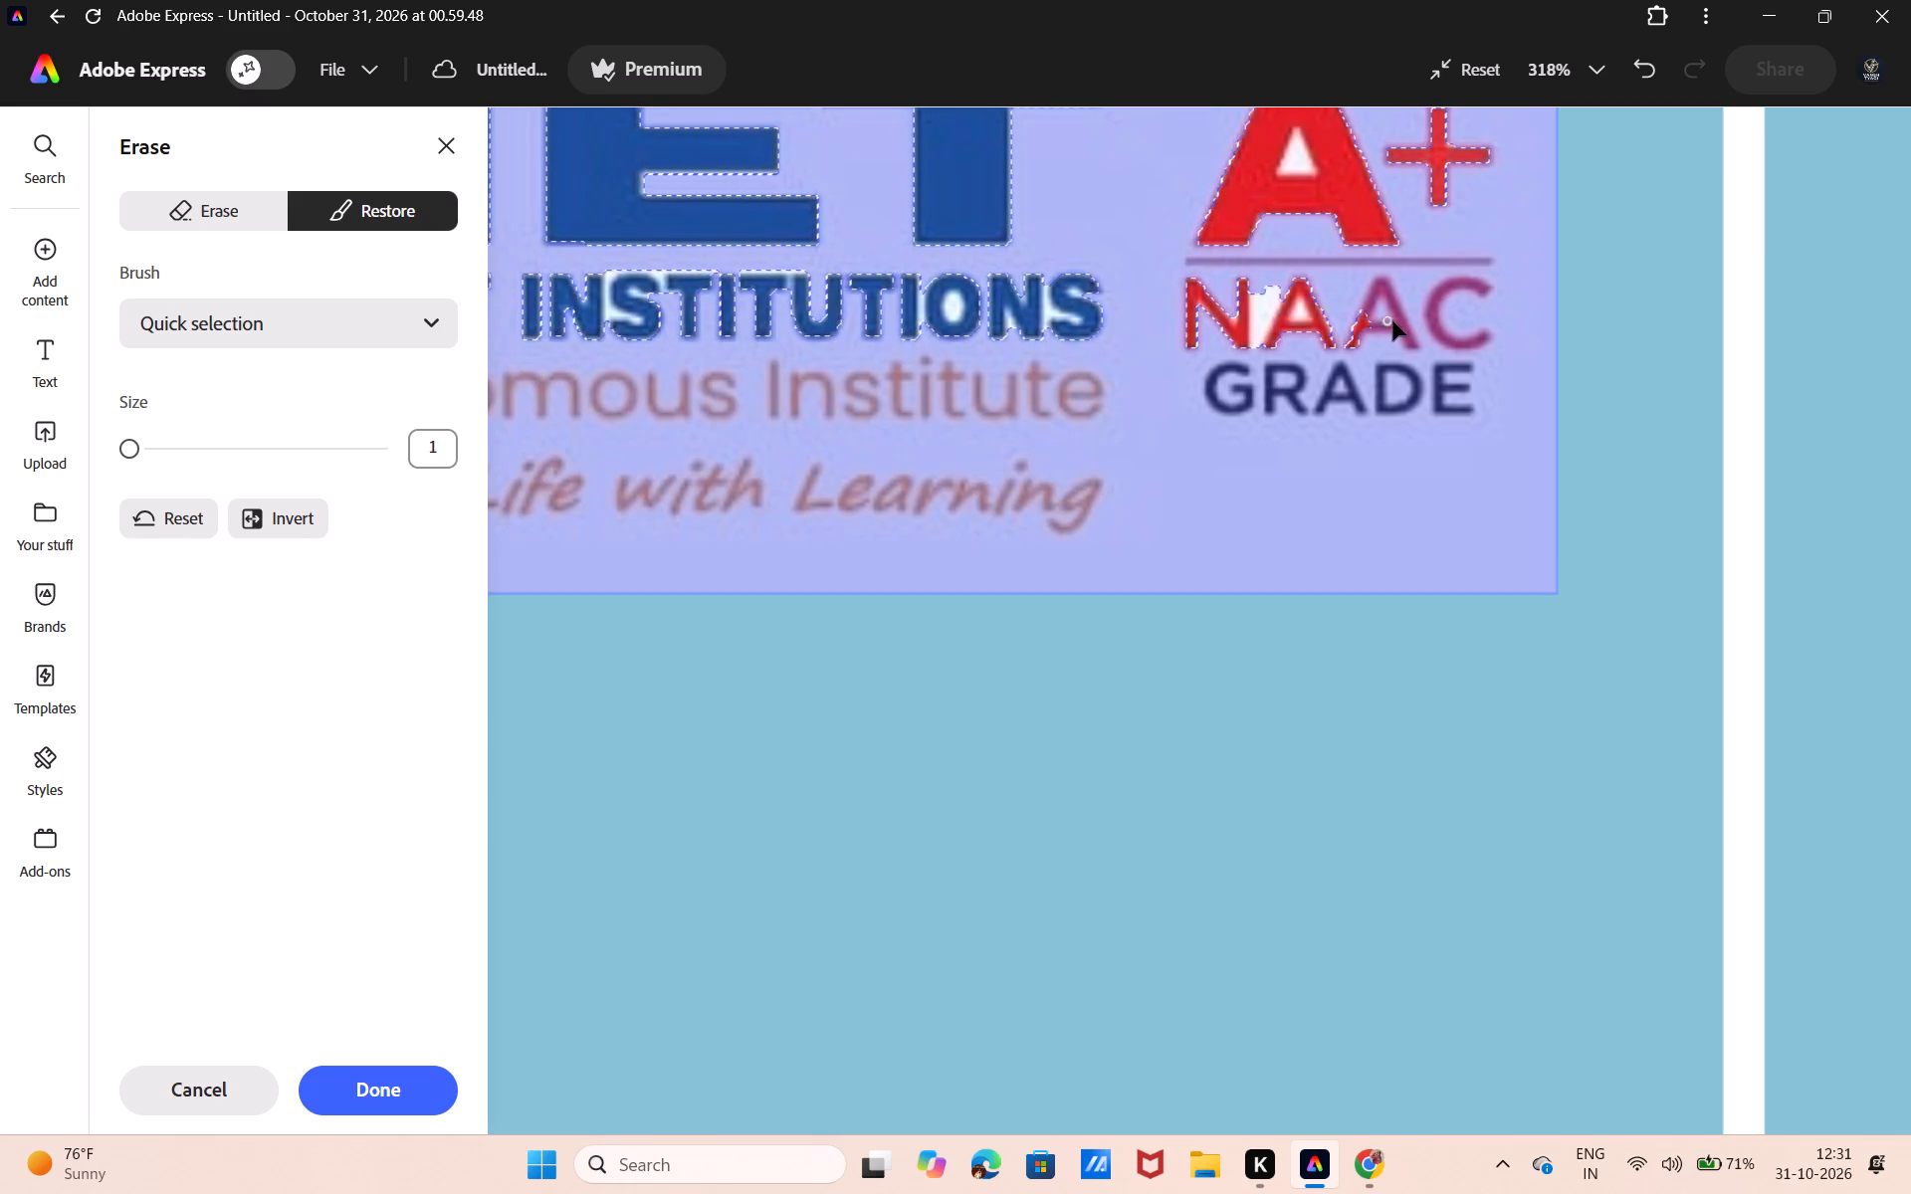
pyautogui.click(1399, 321)
pyautogui.click(1381, 285)
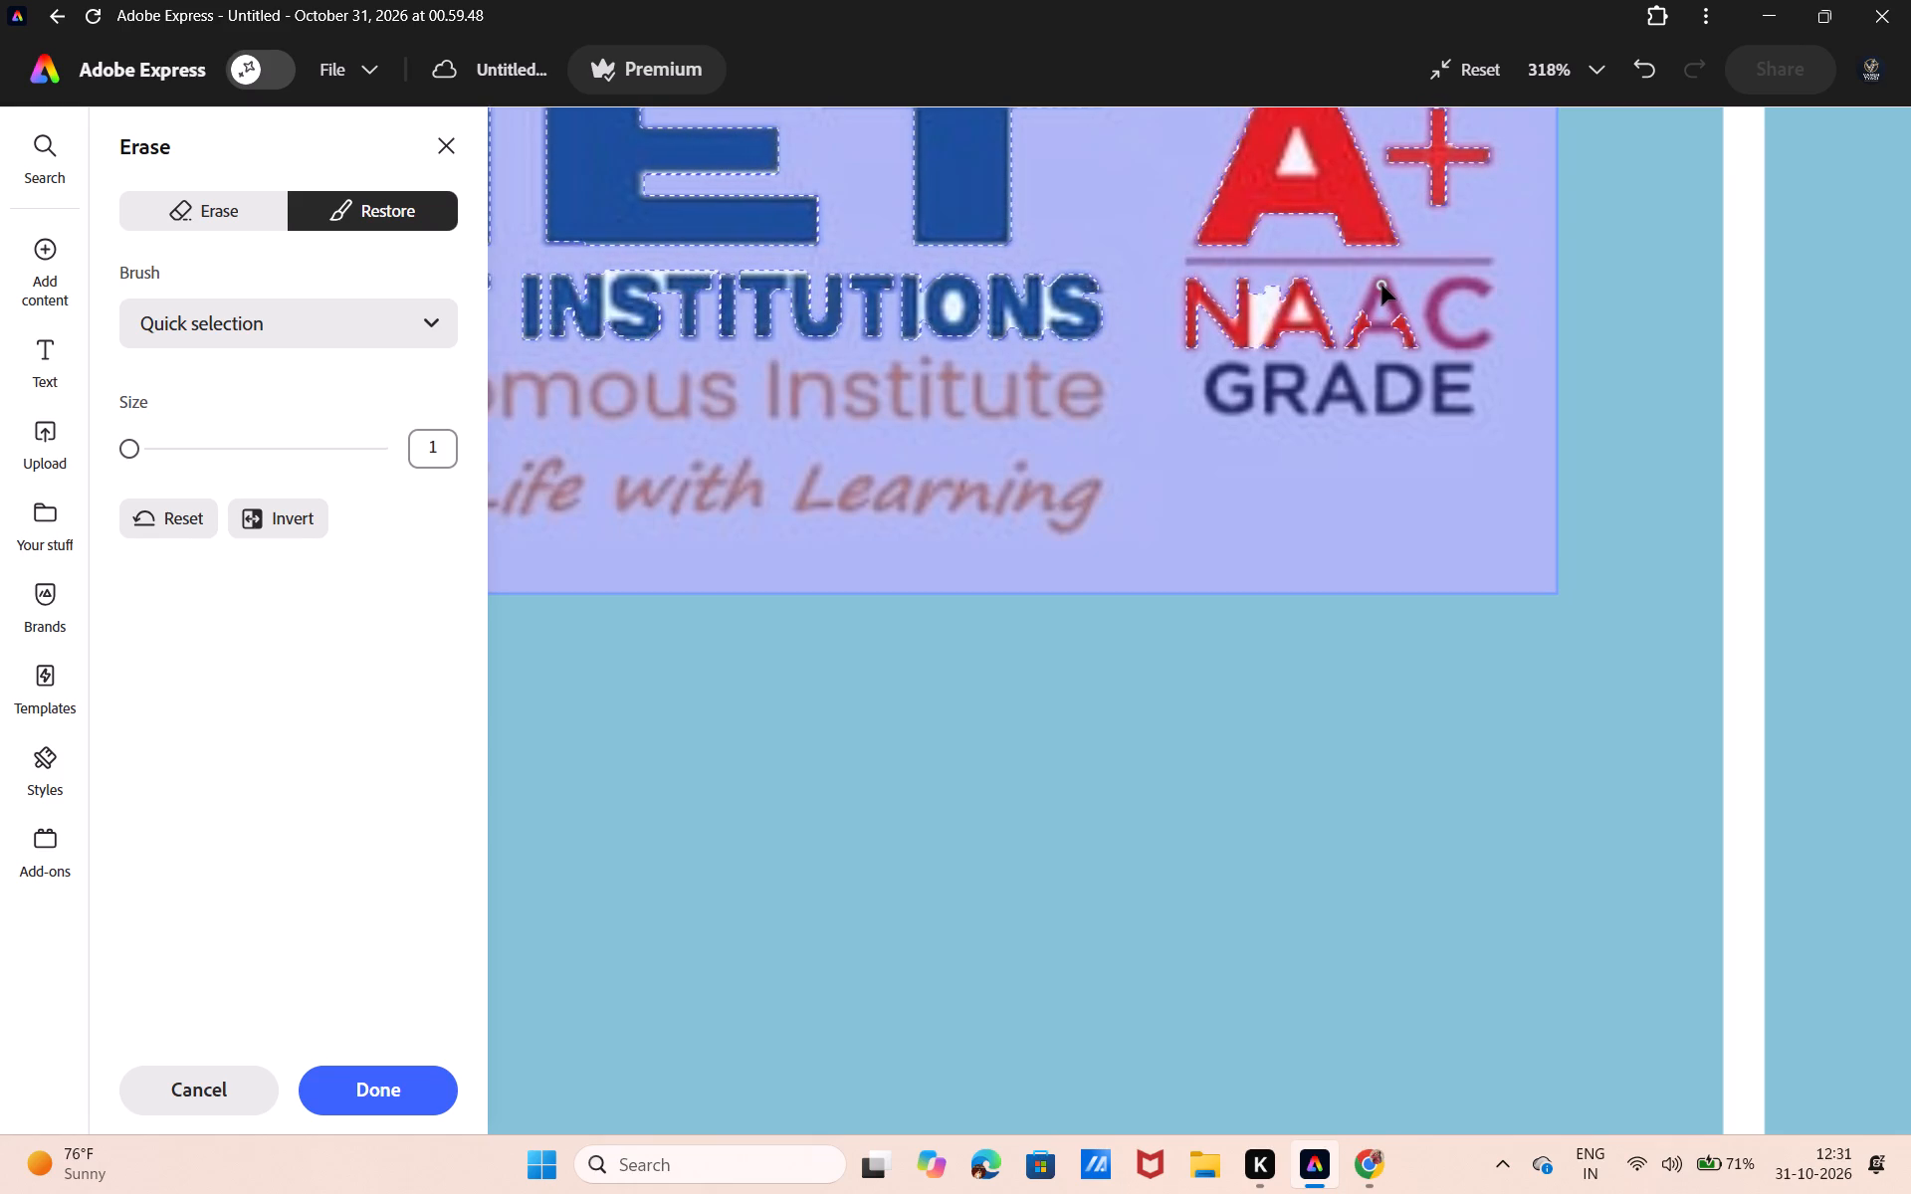
pyautogui.click(1392, 313)
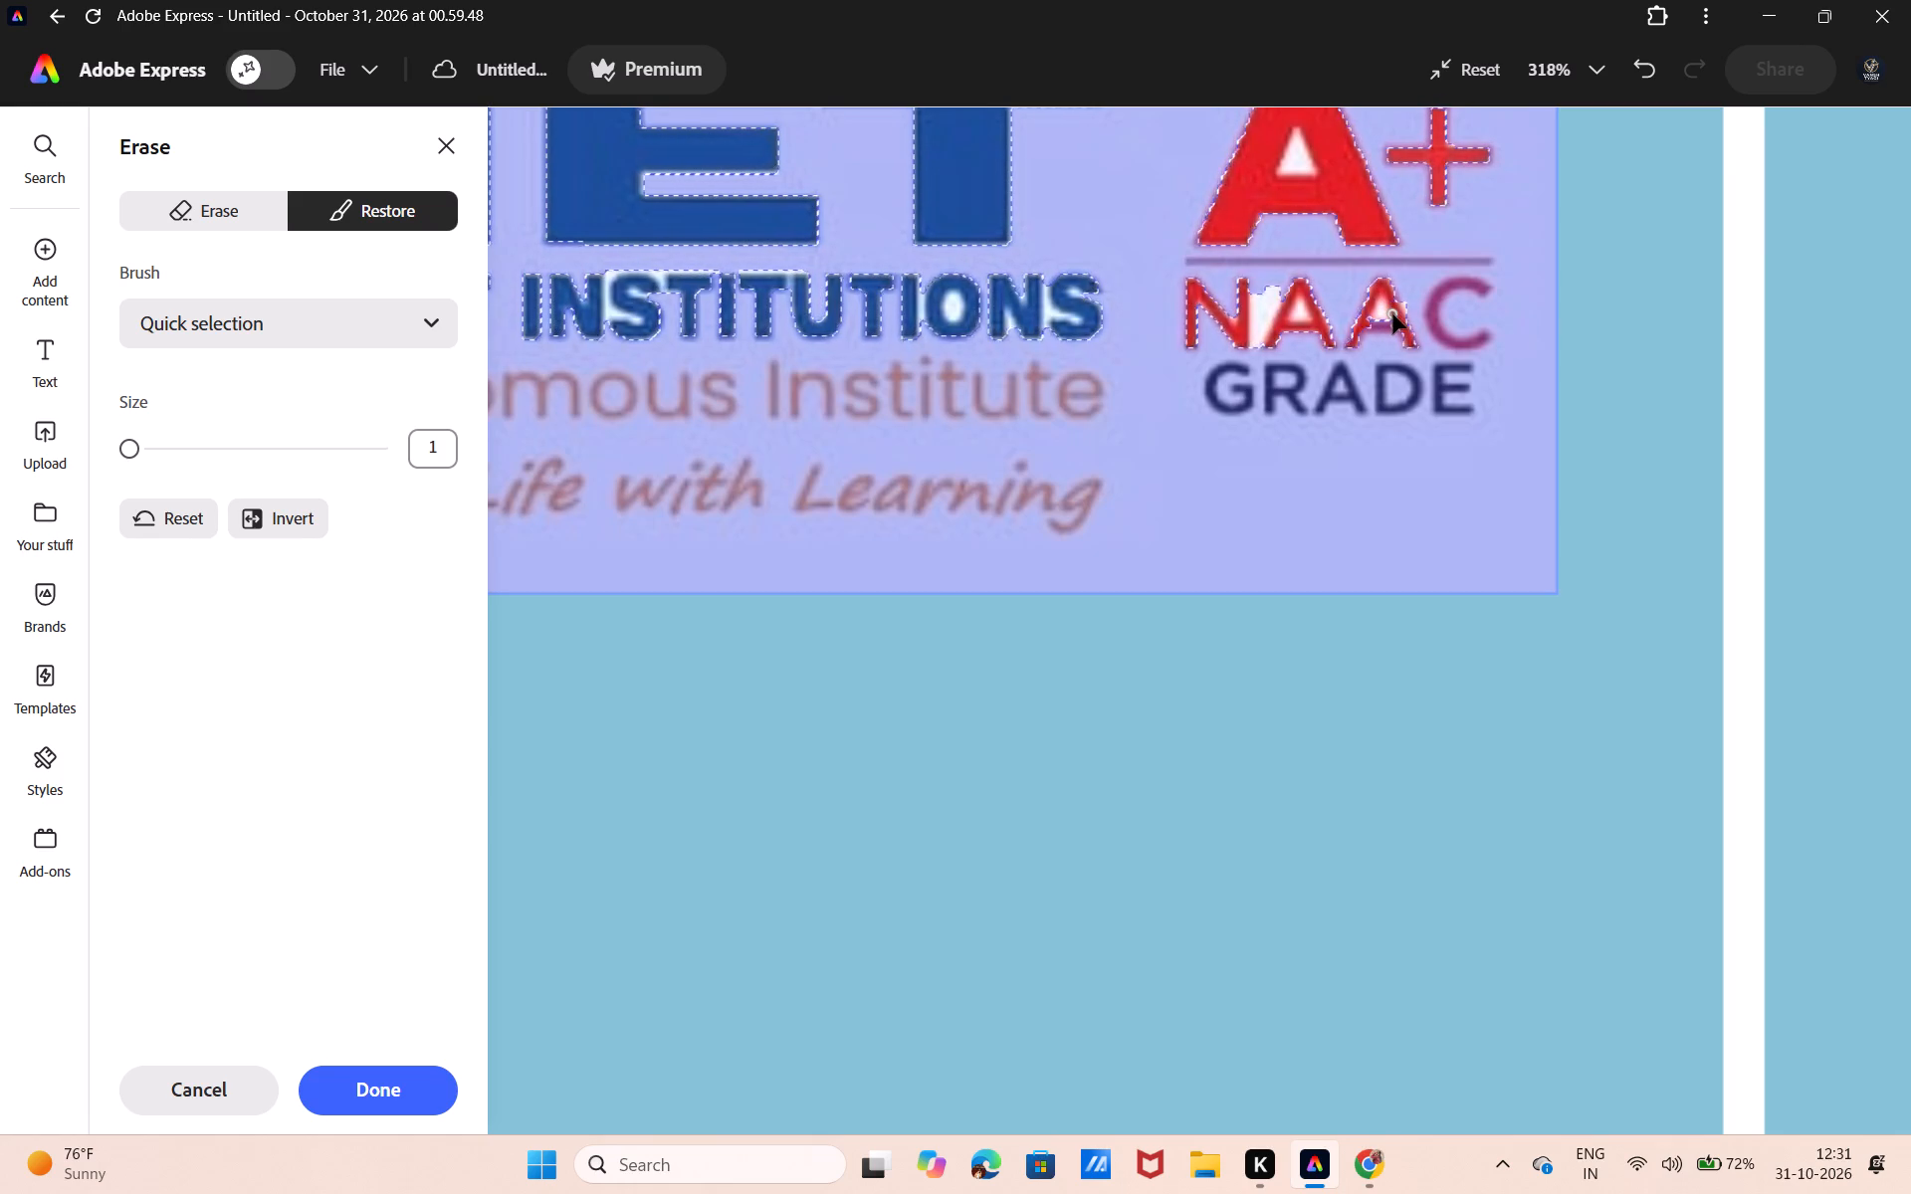
pyautogui.moveTo(1392, 313); pyautogui.dragTo(1381, 314)
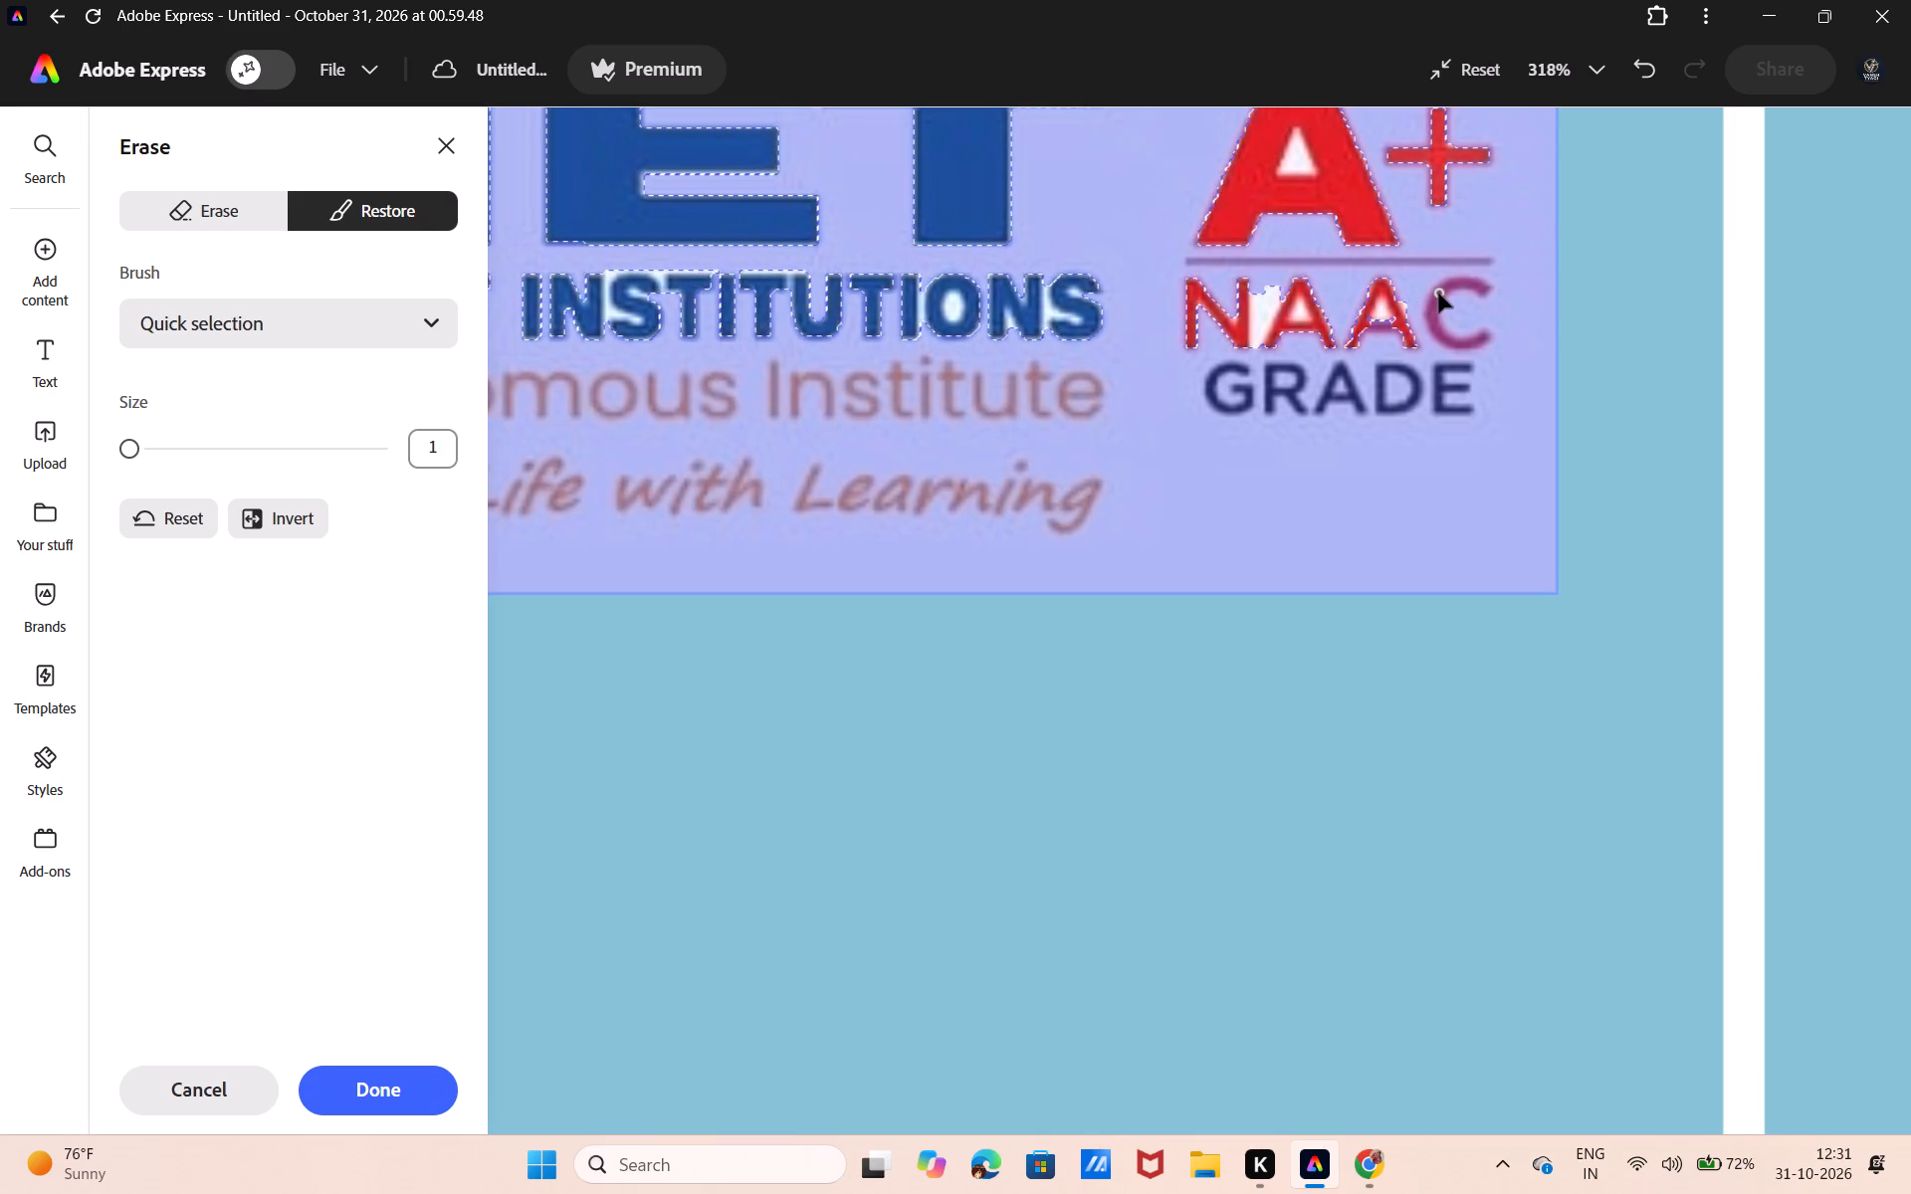
pyautogui.click(1438, 293)
pyautogui.moveTo(1454, 285); pyautogui.dragTo(1483, 281)
pyautogui.moveTo(1461, 345); pyautogui.dragTo(1430, 314)
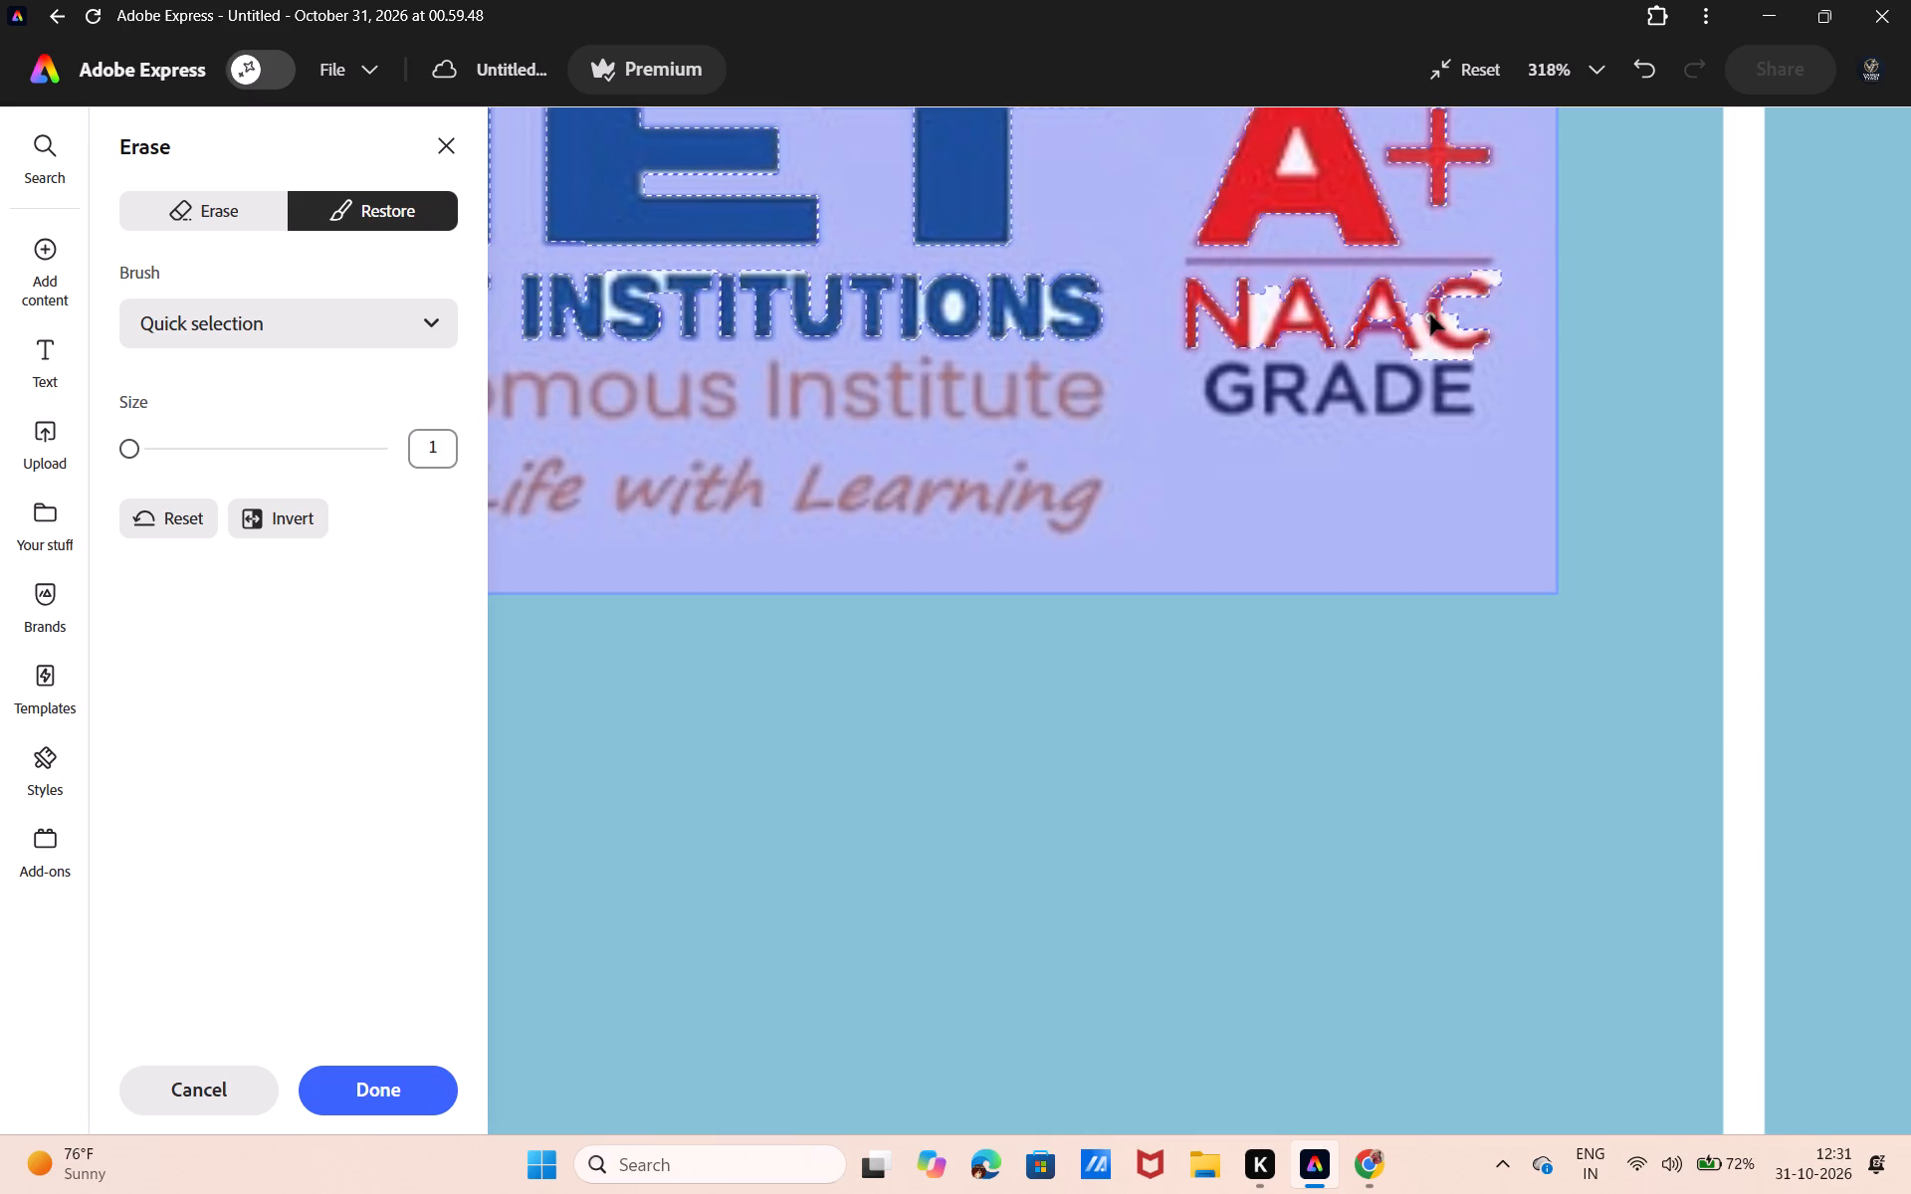
# Restore the dark word GRADE beneath NAAC in the logo image with the Quick selection brush.
pyautogui.moveTo(1430, 314); pyautogui.dragTo(1236, 385)
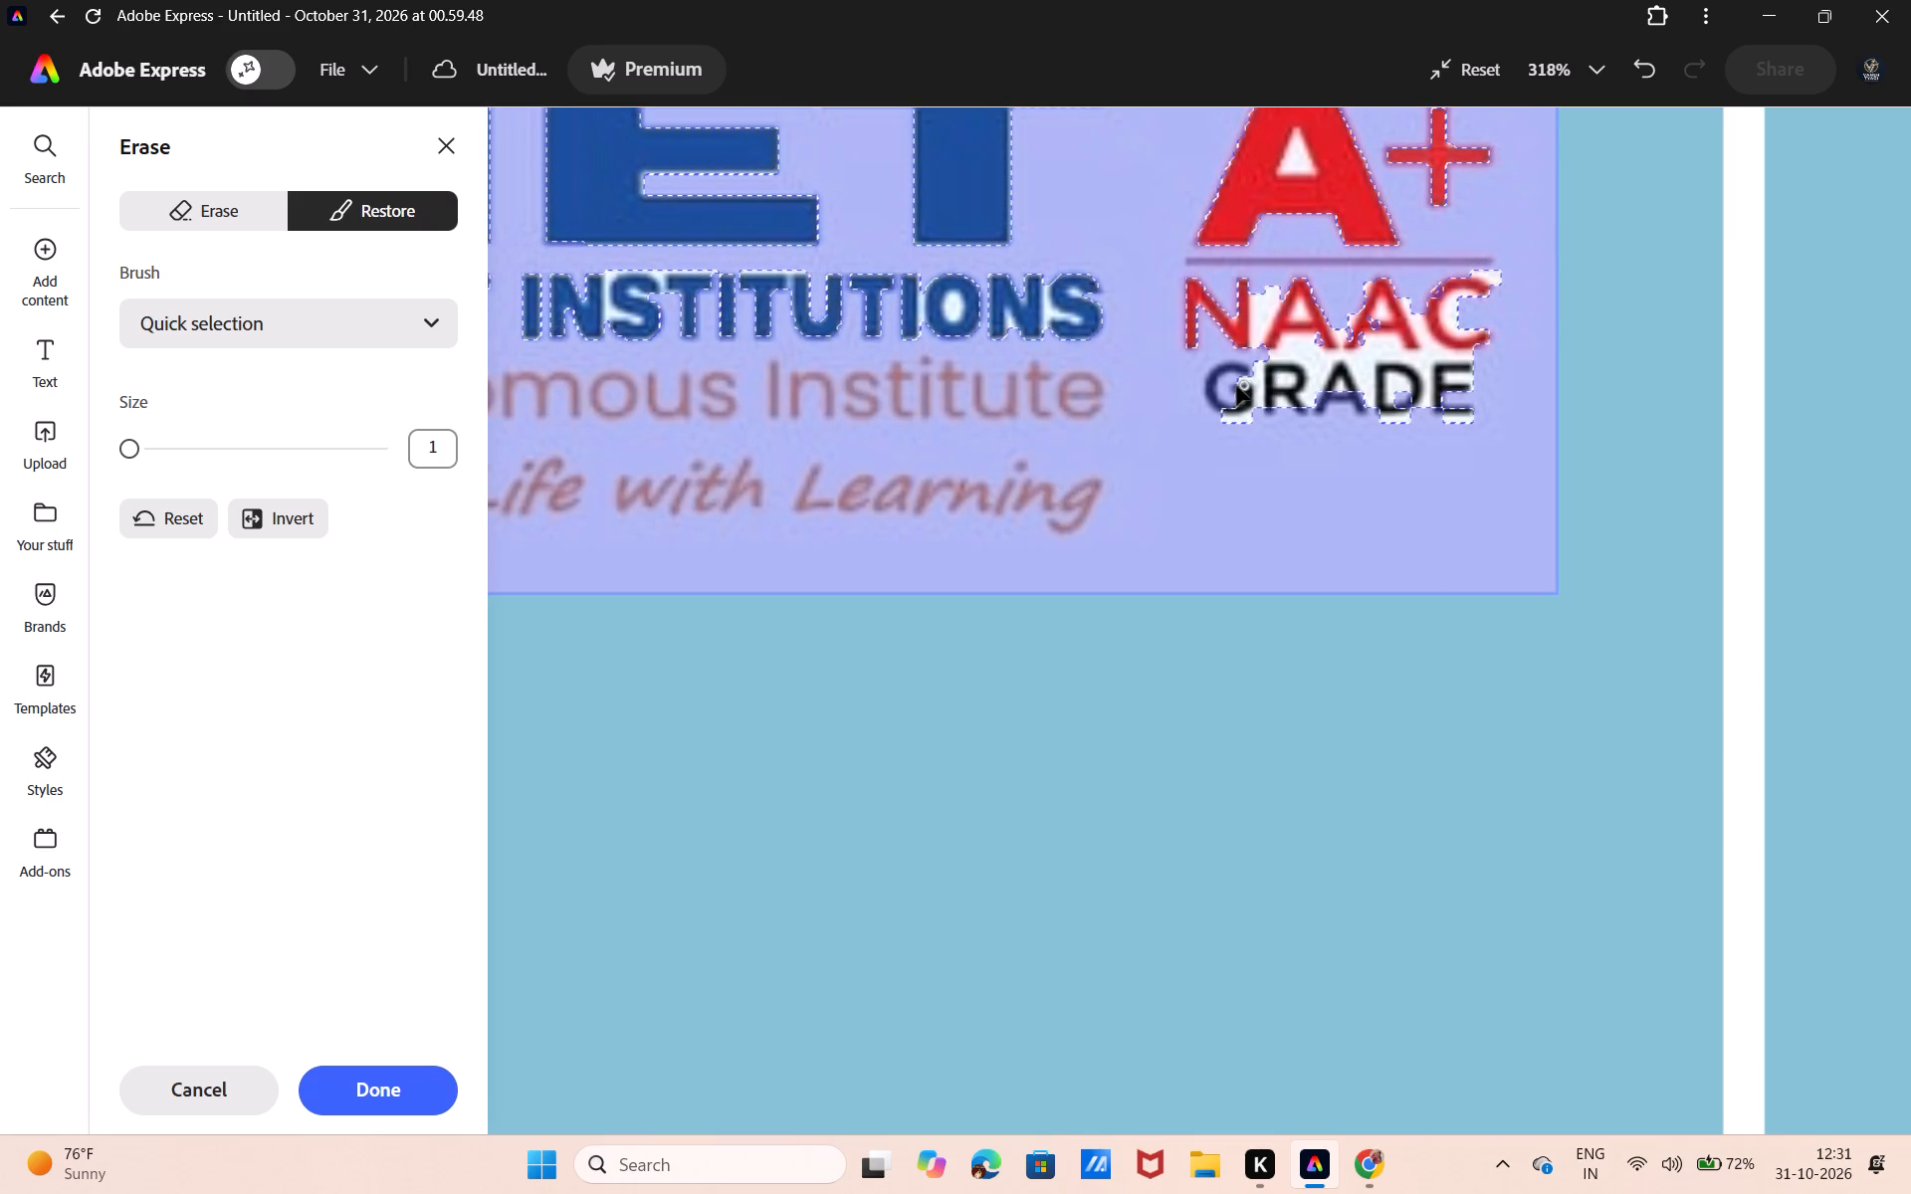
pyautogui.moveTo(1236, 385); pyautogui.dragTo(1223, 386)
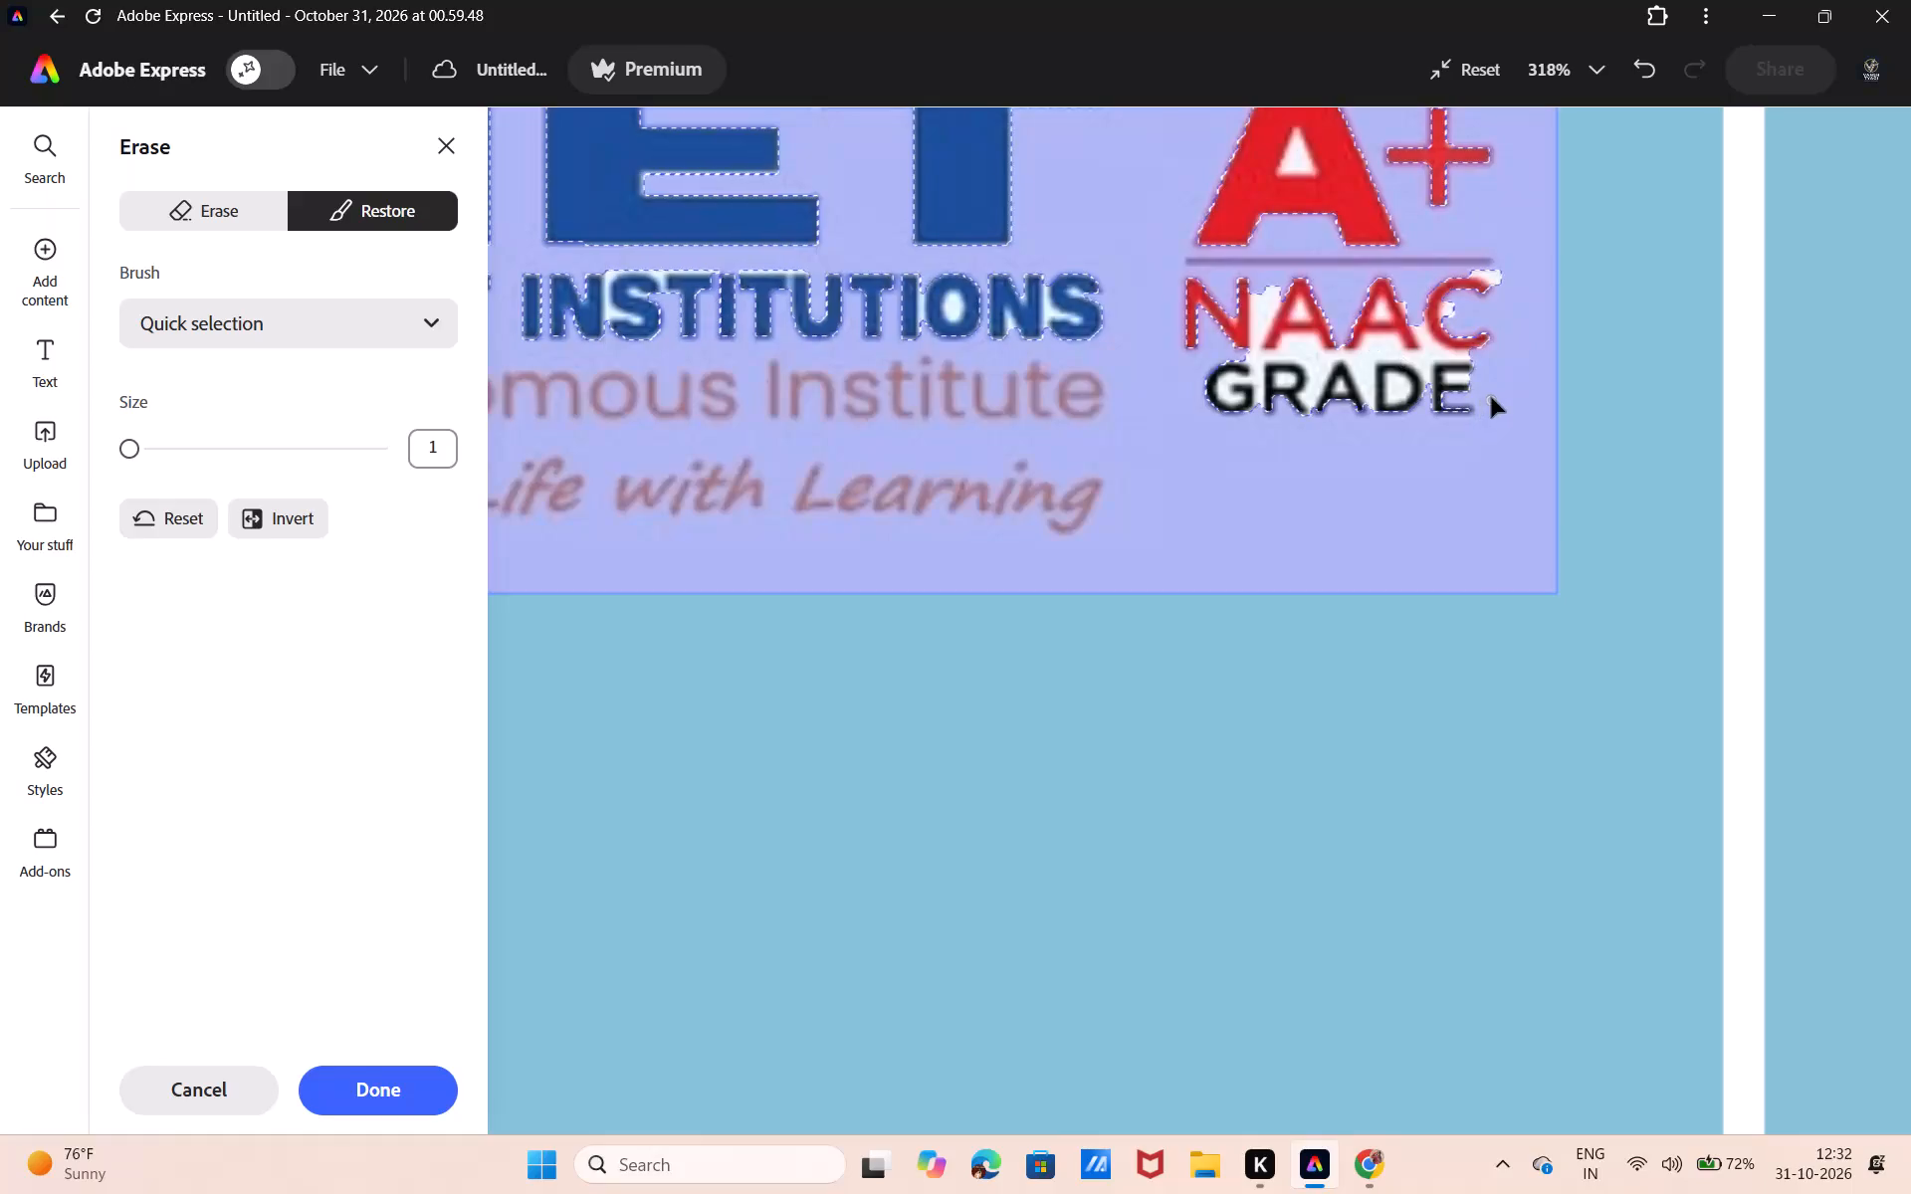
pyautogui.moveTo(1491, 397); pyautogui.dragTo(1251, 410)
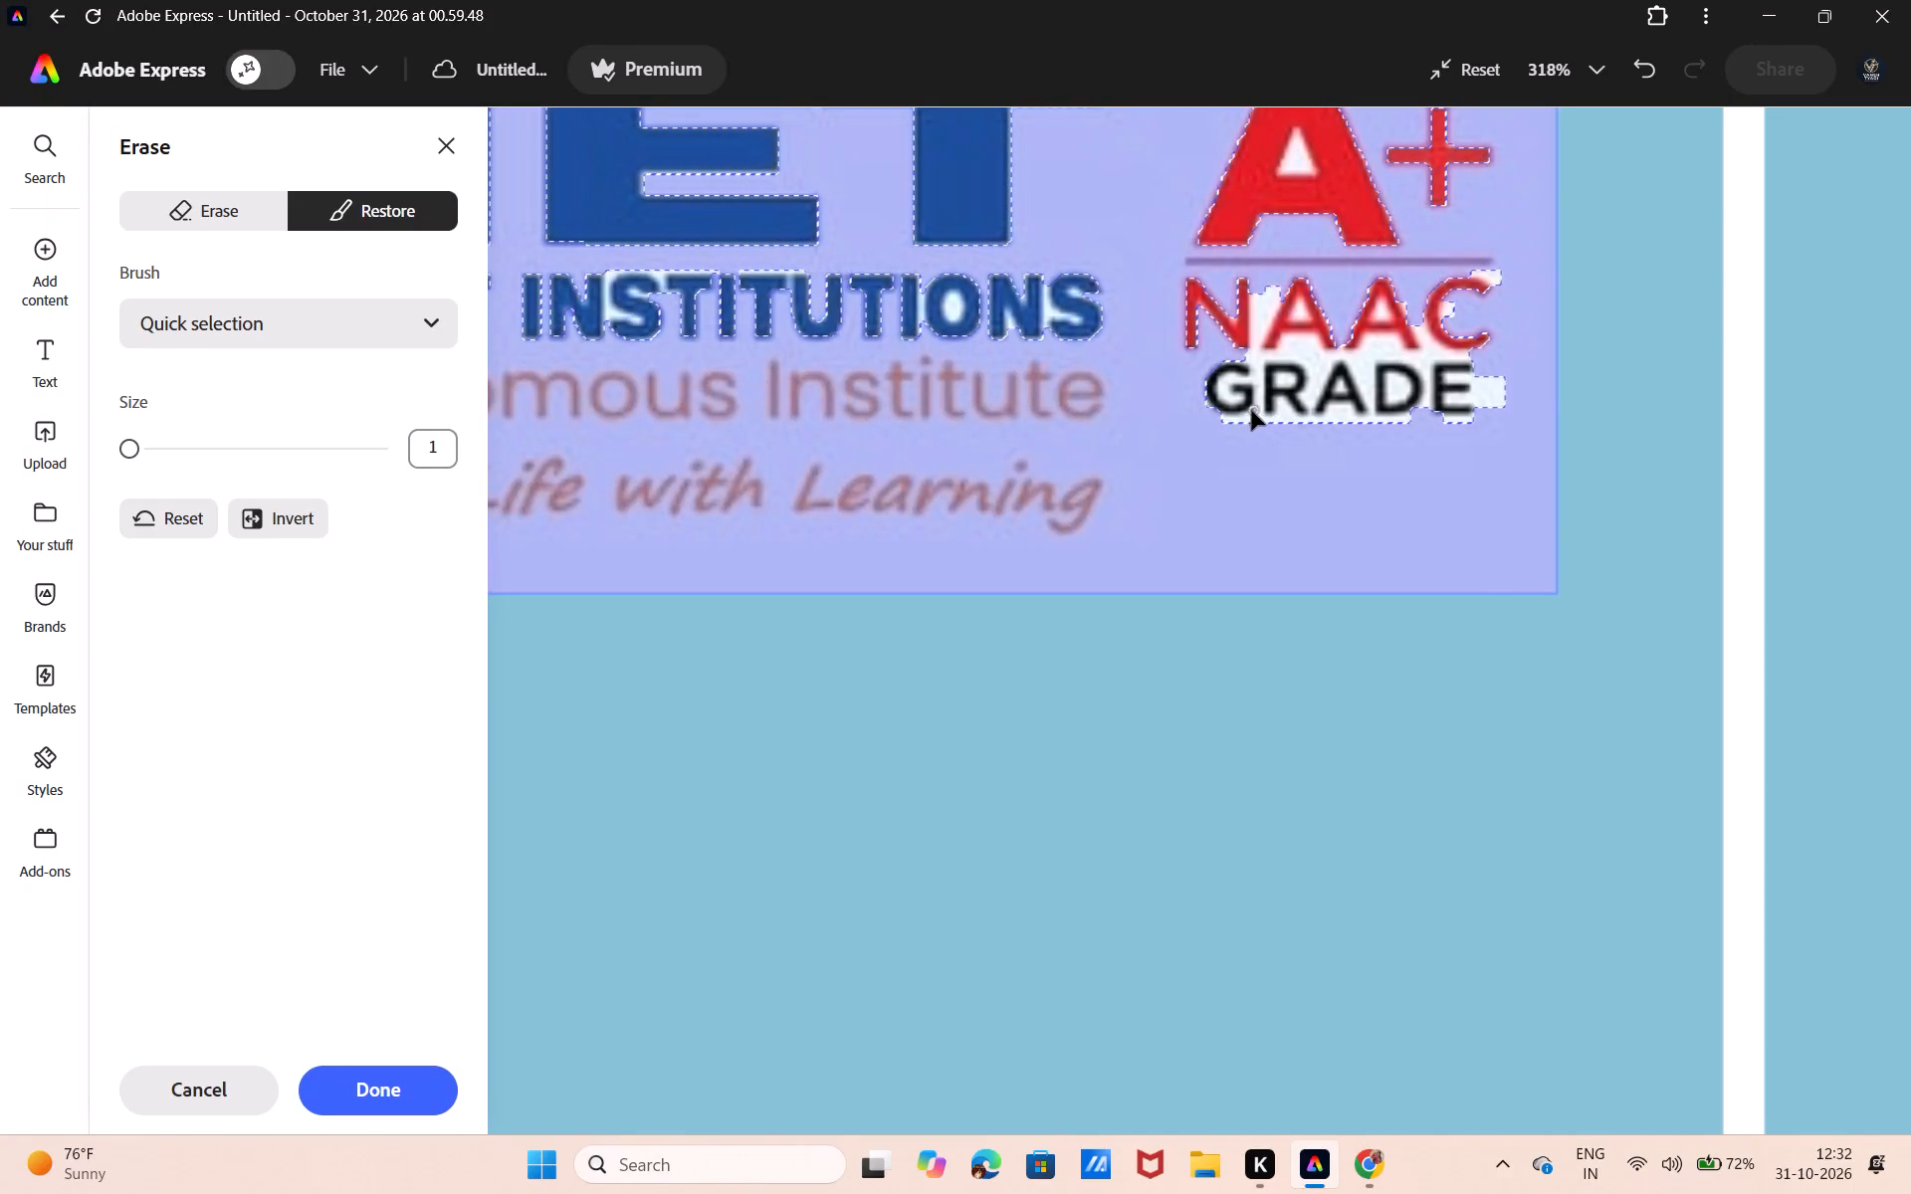
pyautogui.moveTo(1251, 410); pyautogui.dragTo(1229, 410)
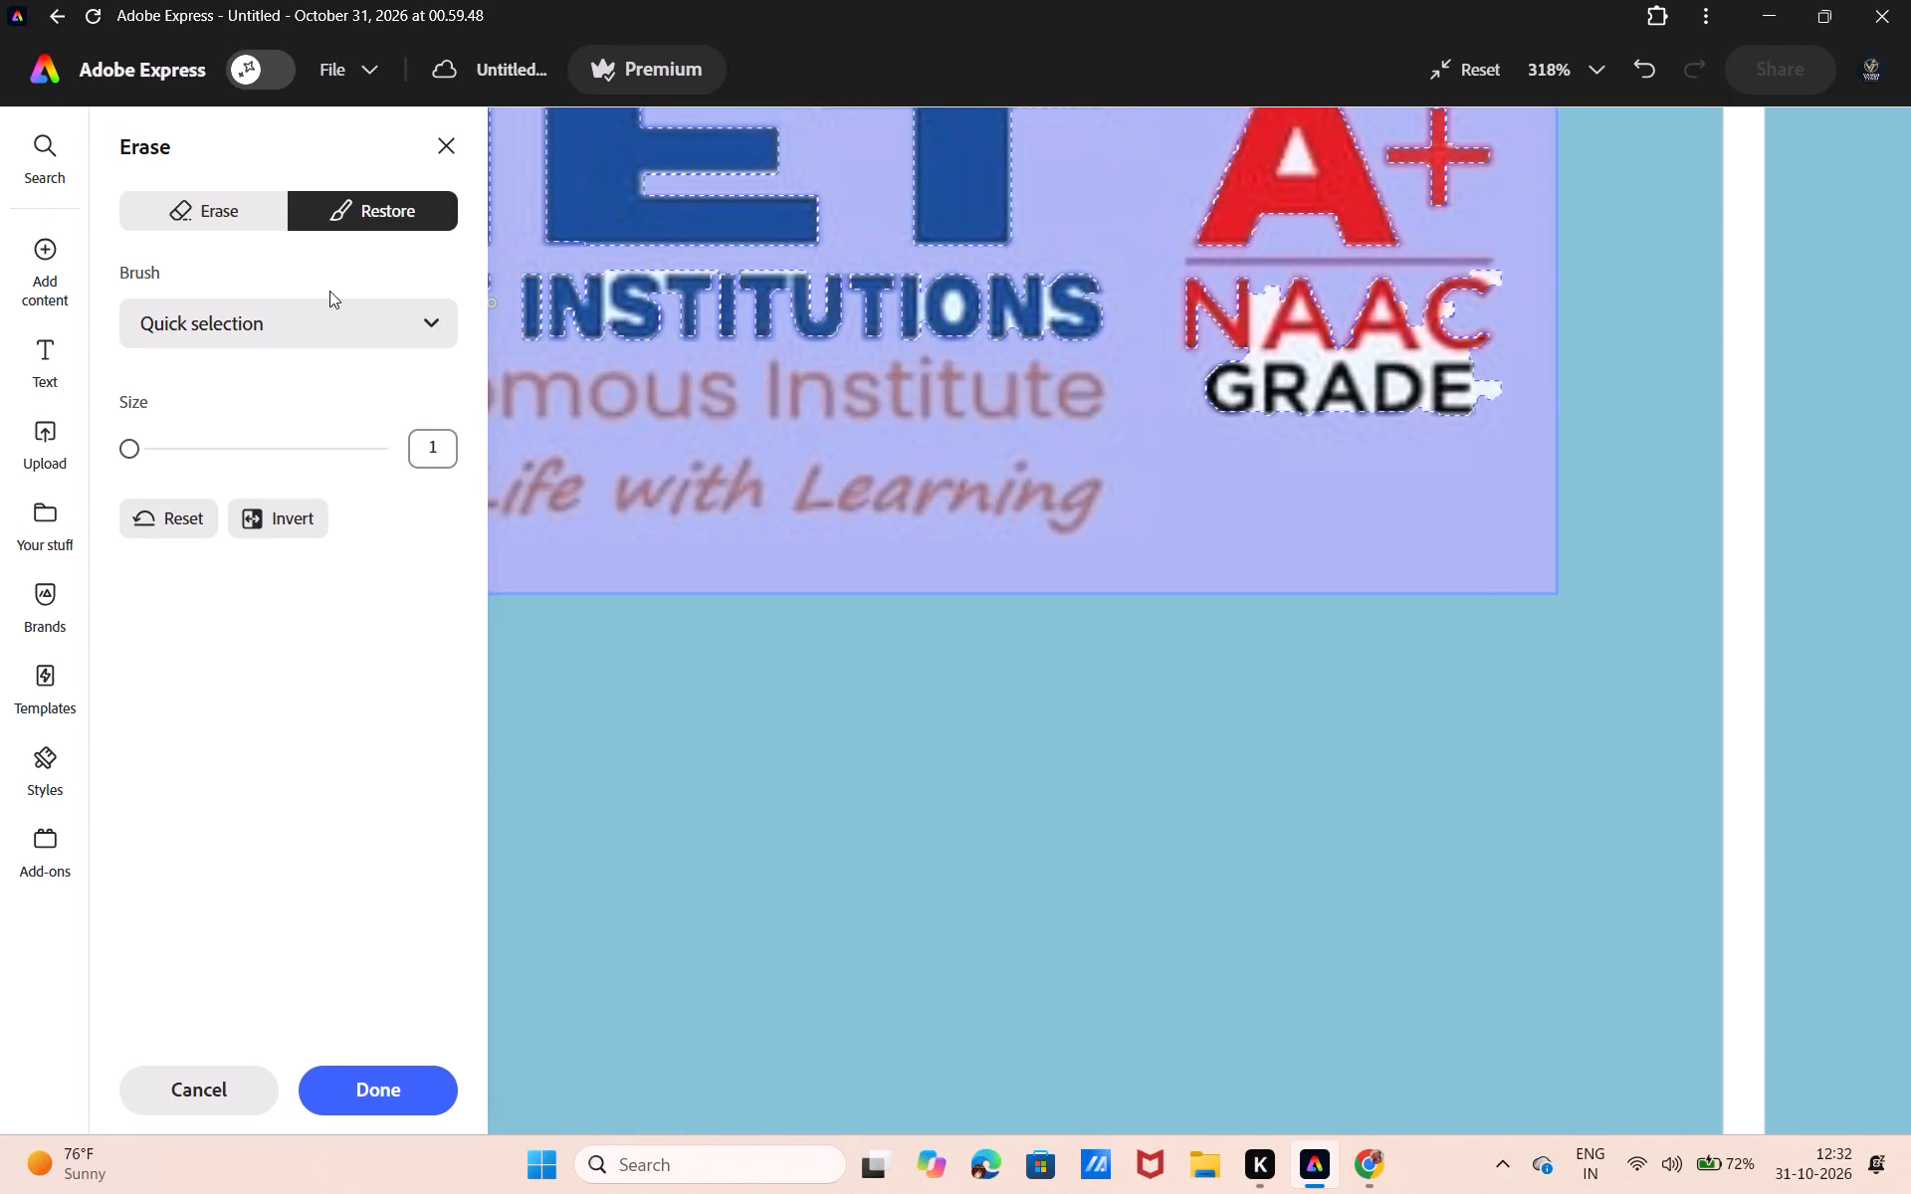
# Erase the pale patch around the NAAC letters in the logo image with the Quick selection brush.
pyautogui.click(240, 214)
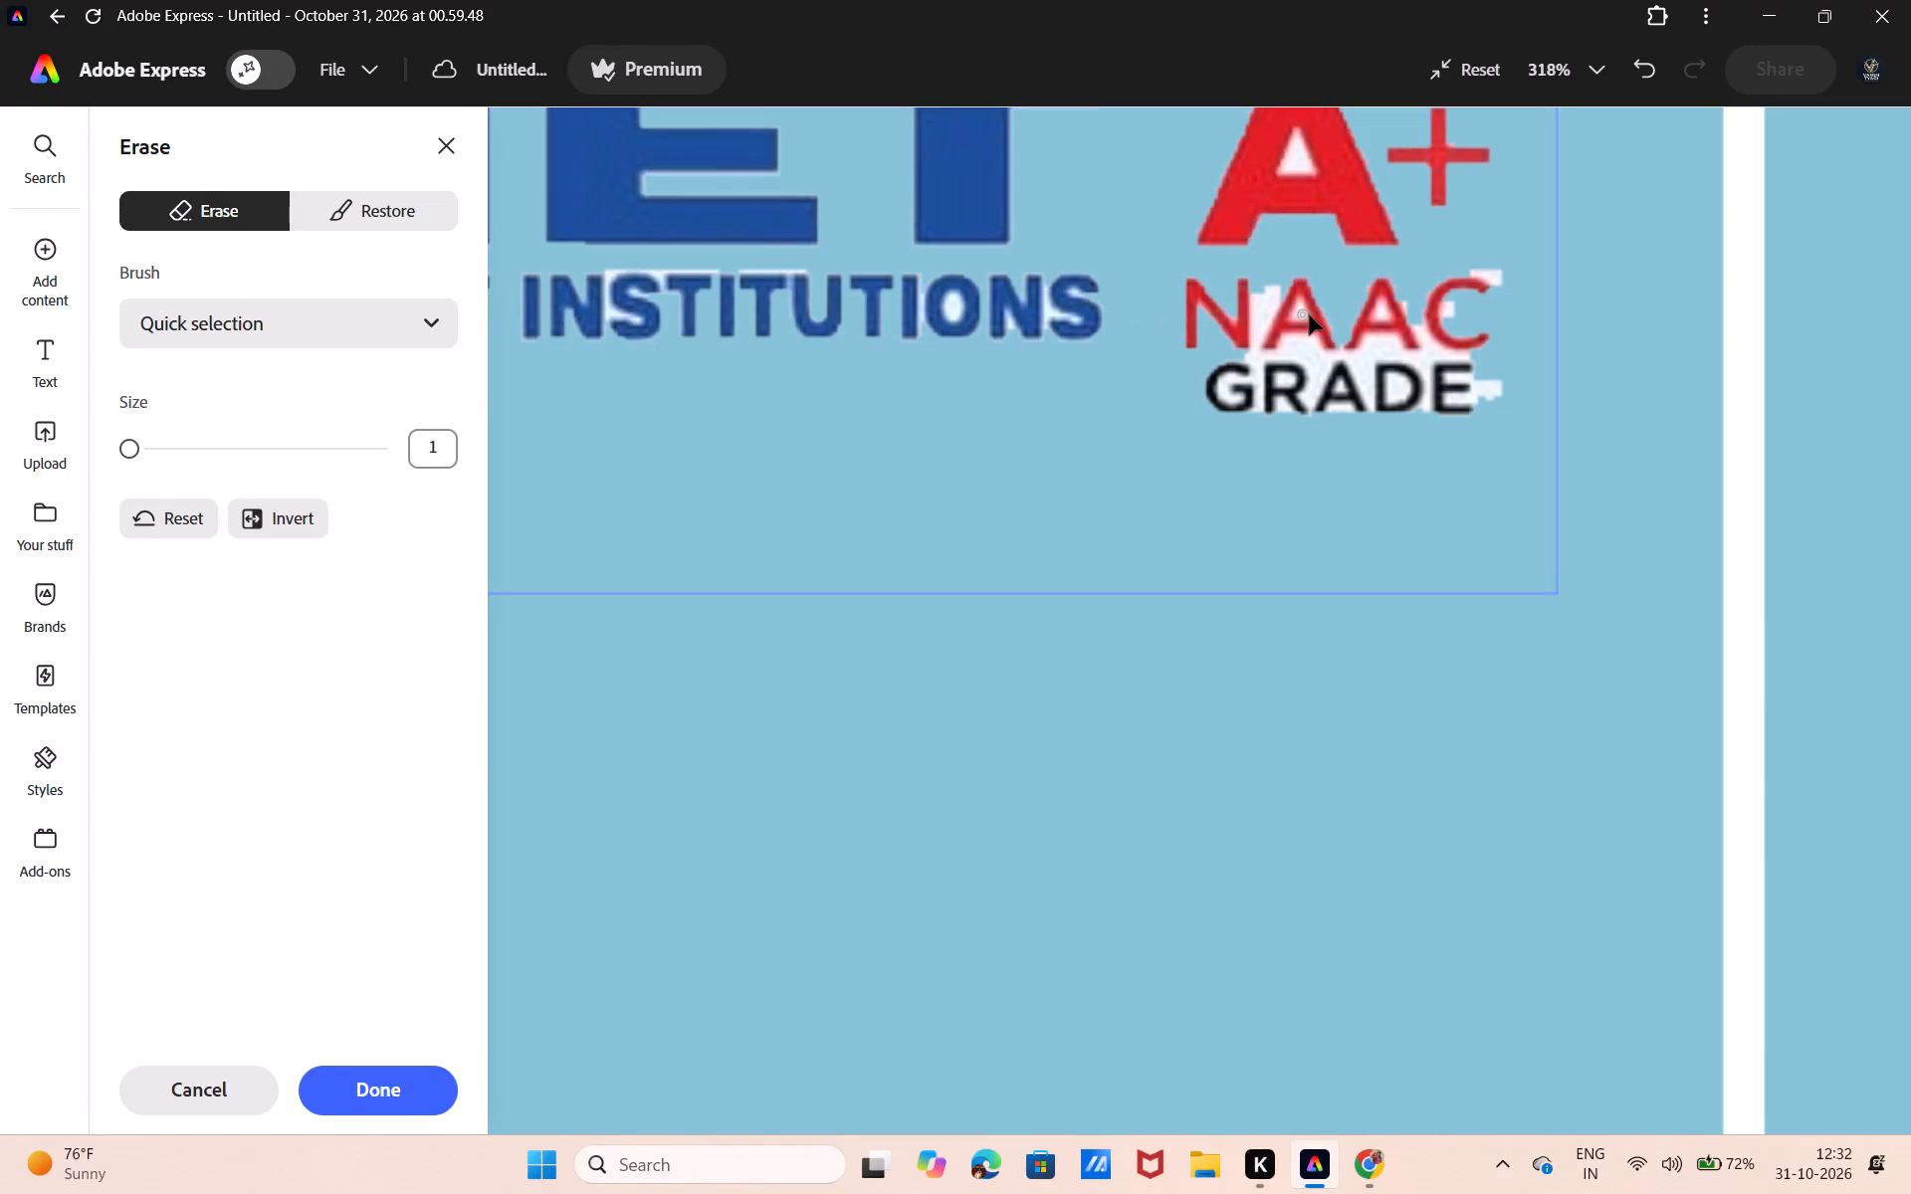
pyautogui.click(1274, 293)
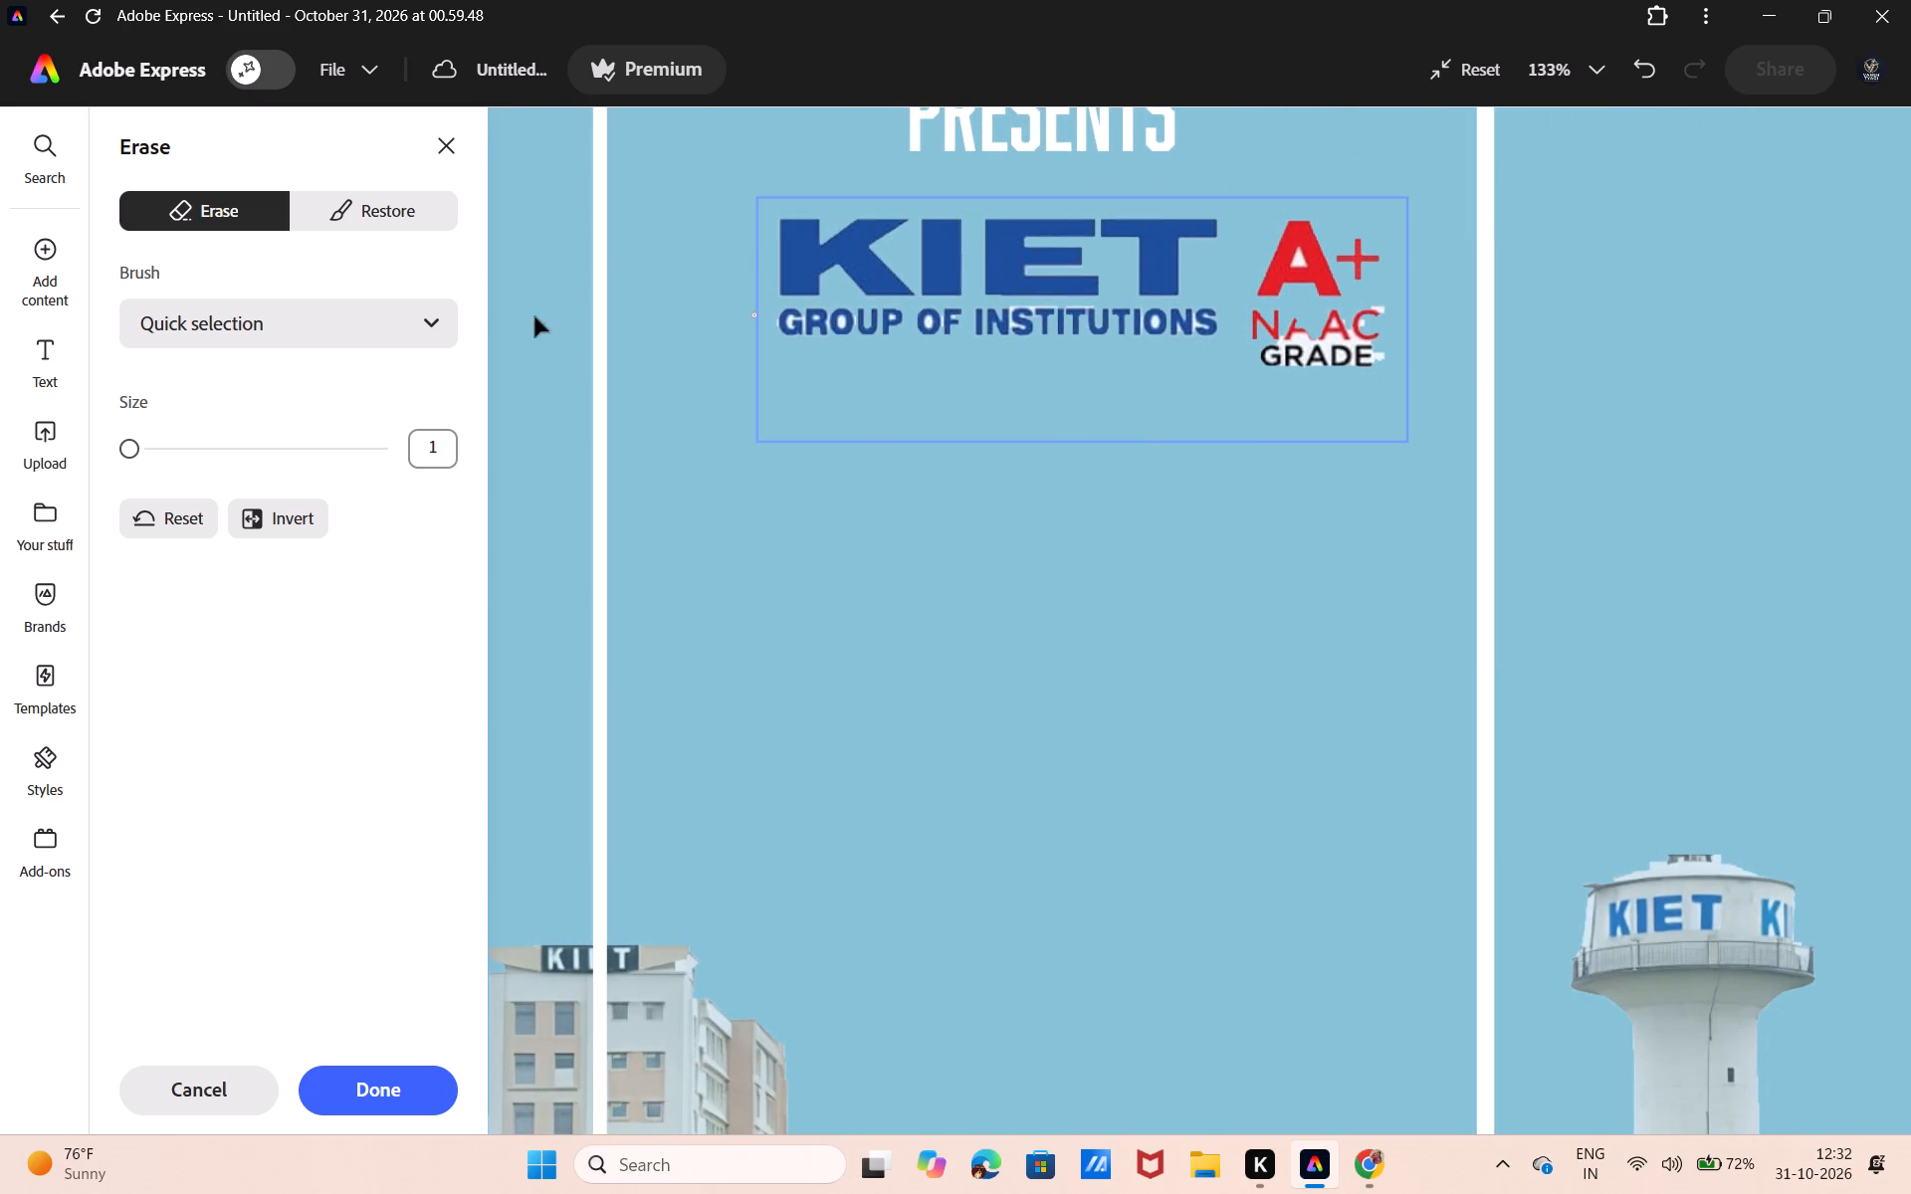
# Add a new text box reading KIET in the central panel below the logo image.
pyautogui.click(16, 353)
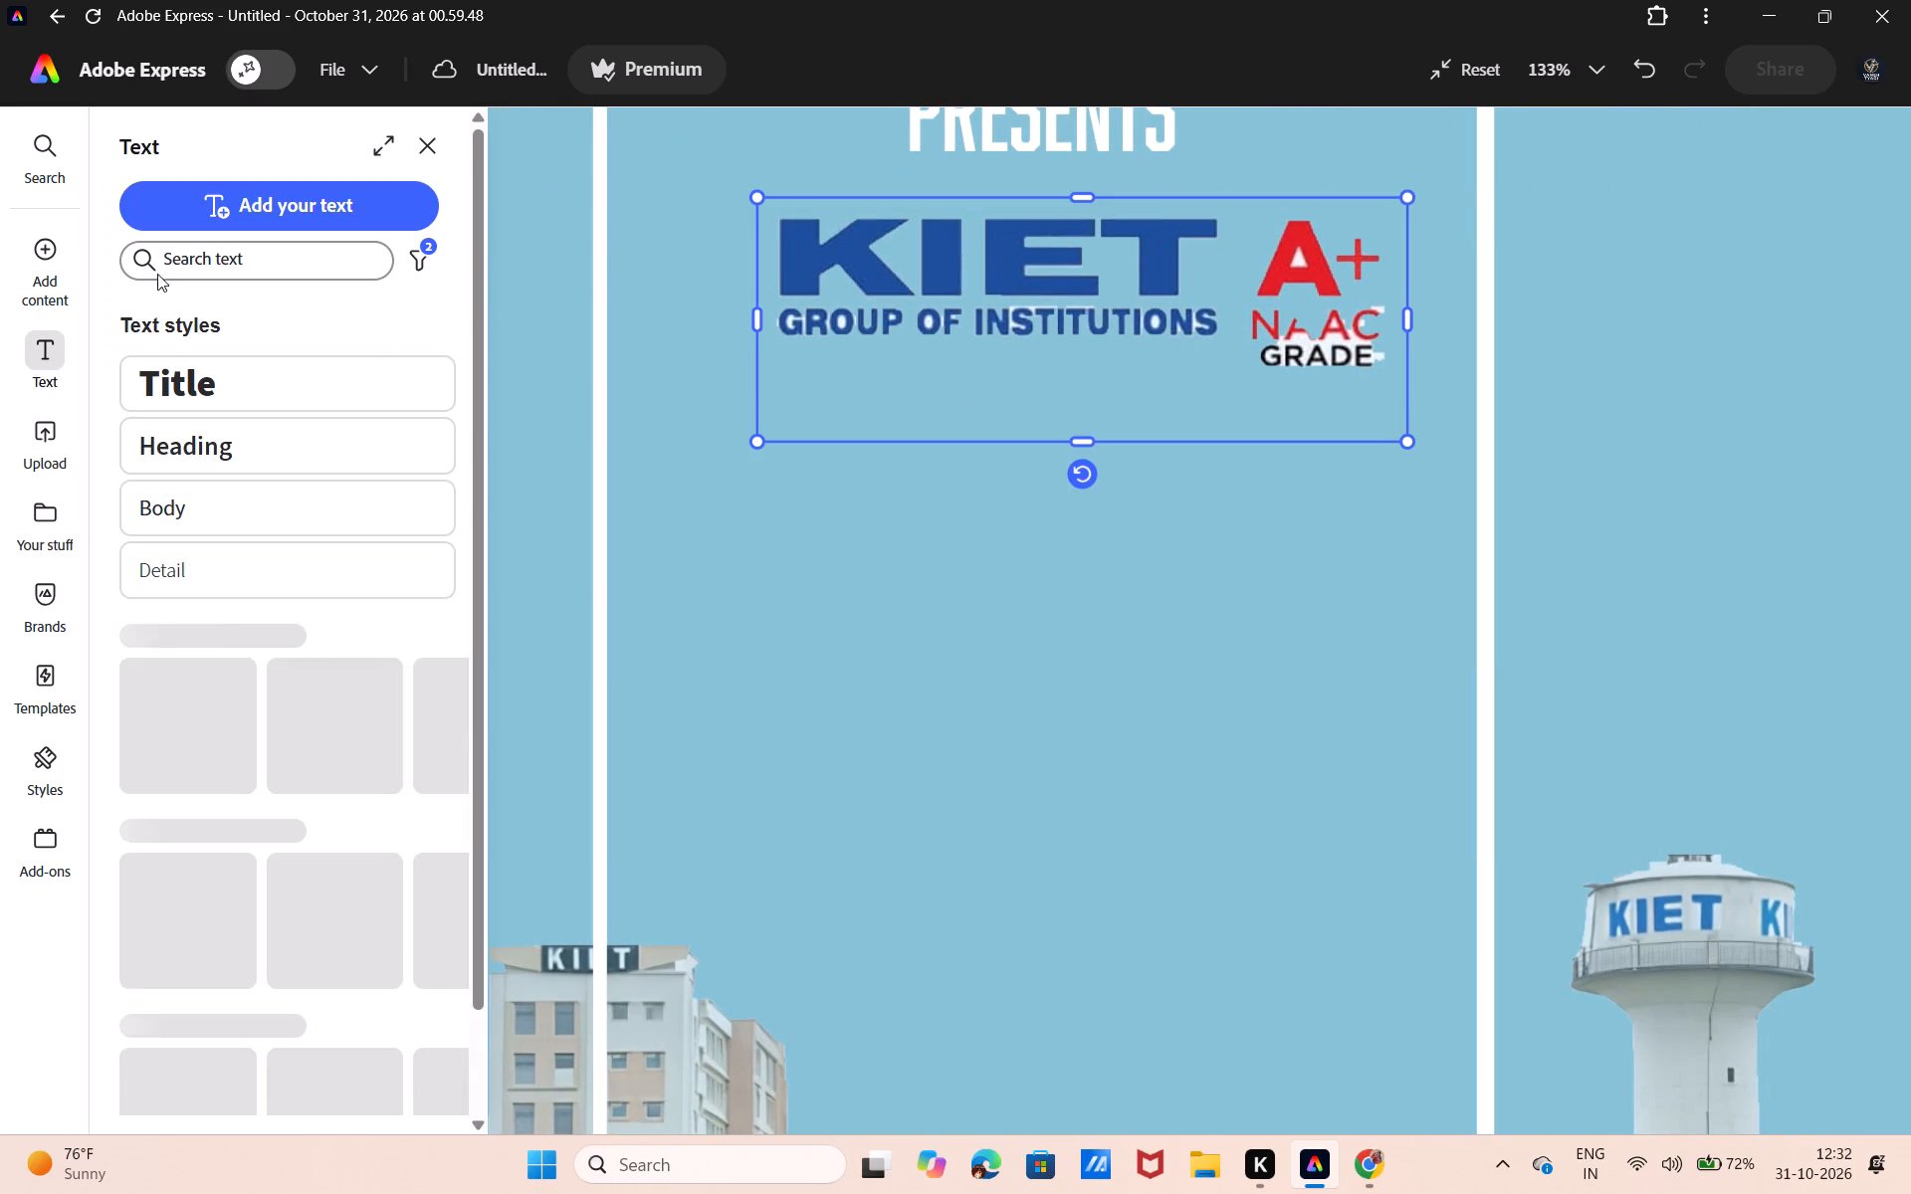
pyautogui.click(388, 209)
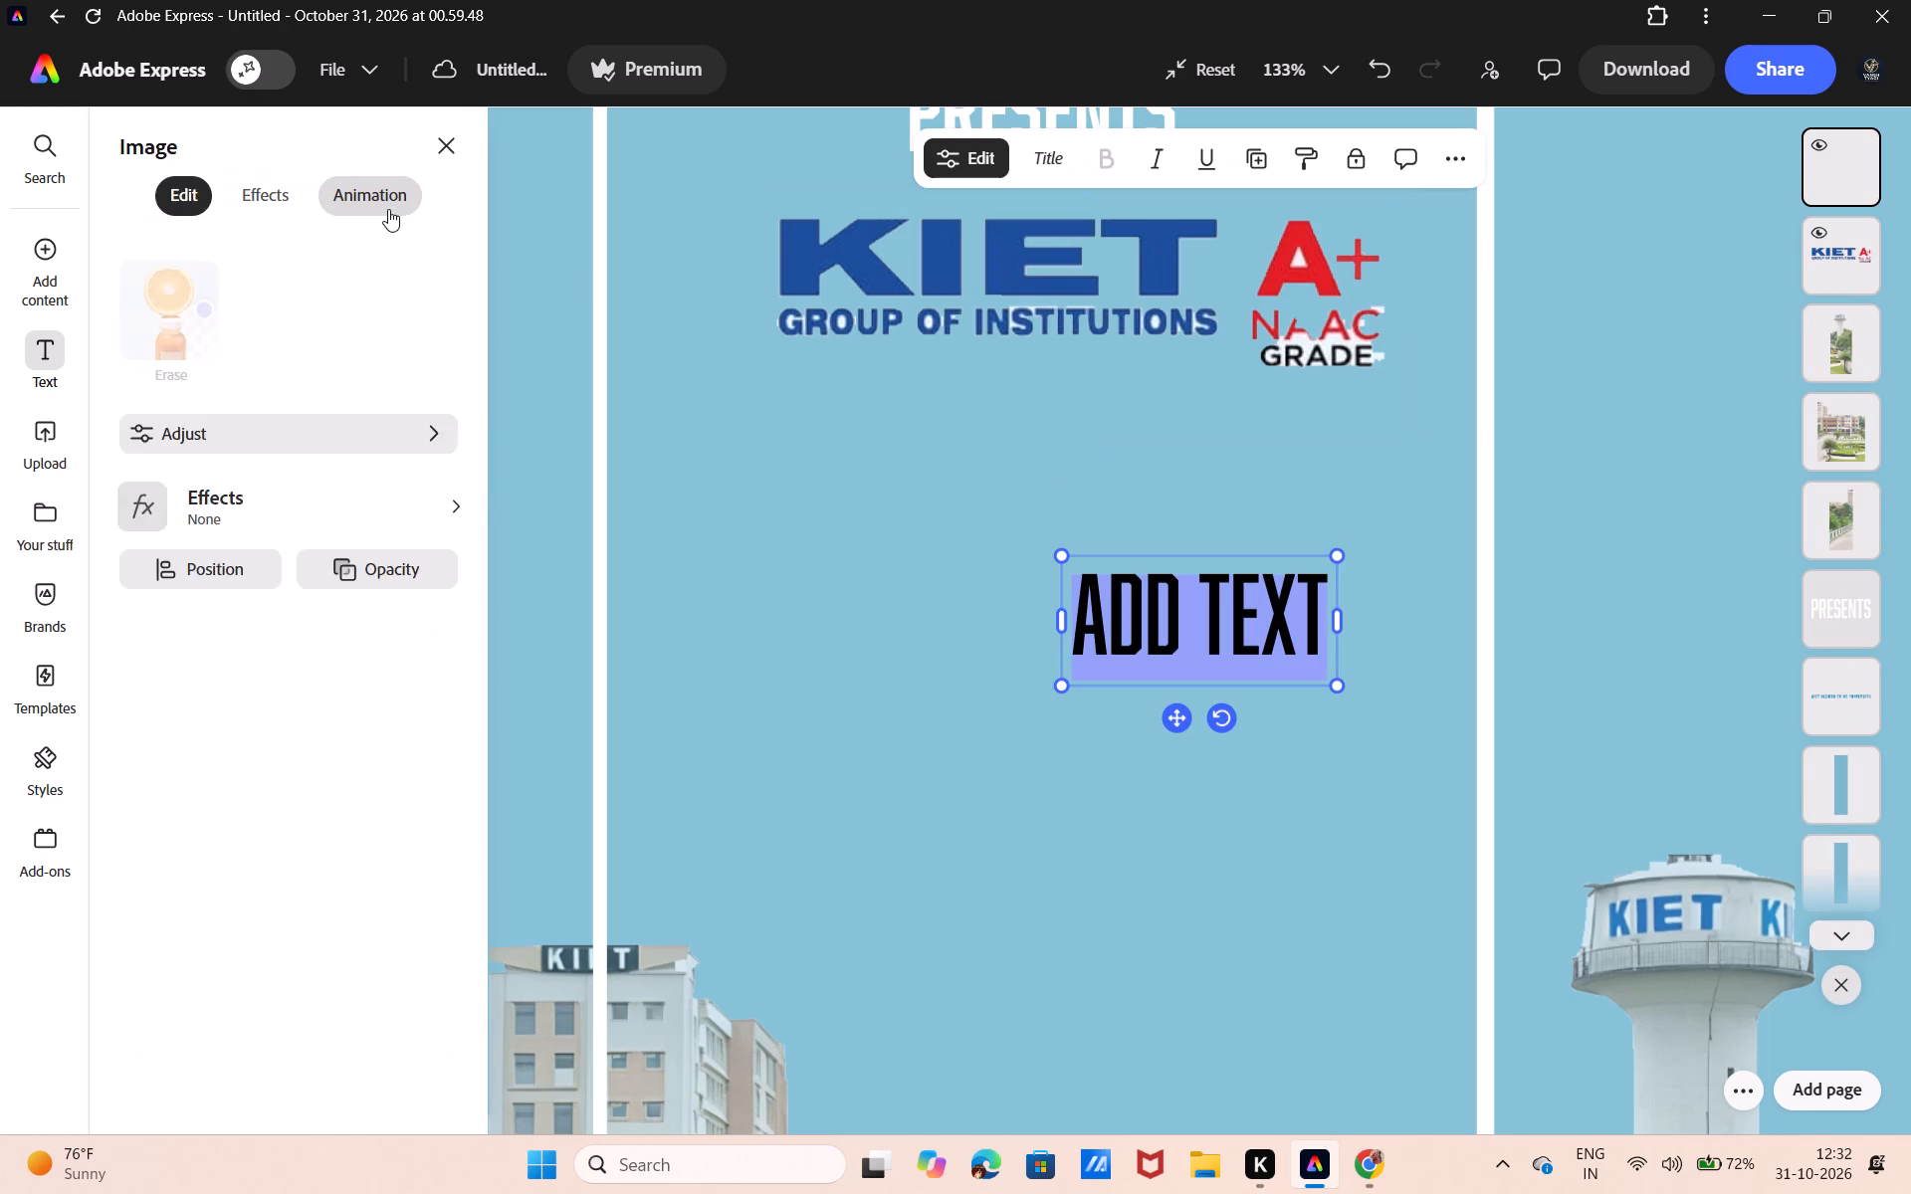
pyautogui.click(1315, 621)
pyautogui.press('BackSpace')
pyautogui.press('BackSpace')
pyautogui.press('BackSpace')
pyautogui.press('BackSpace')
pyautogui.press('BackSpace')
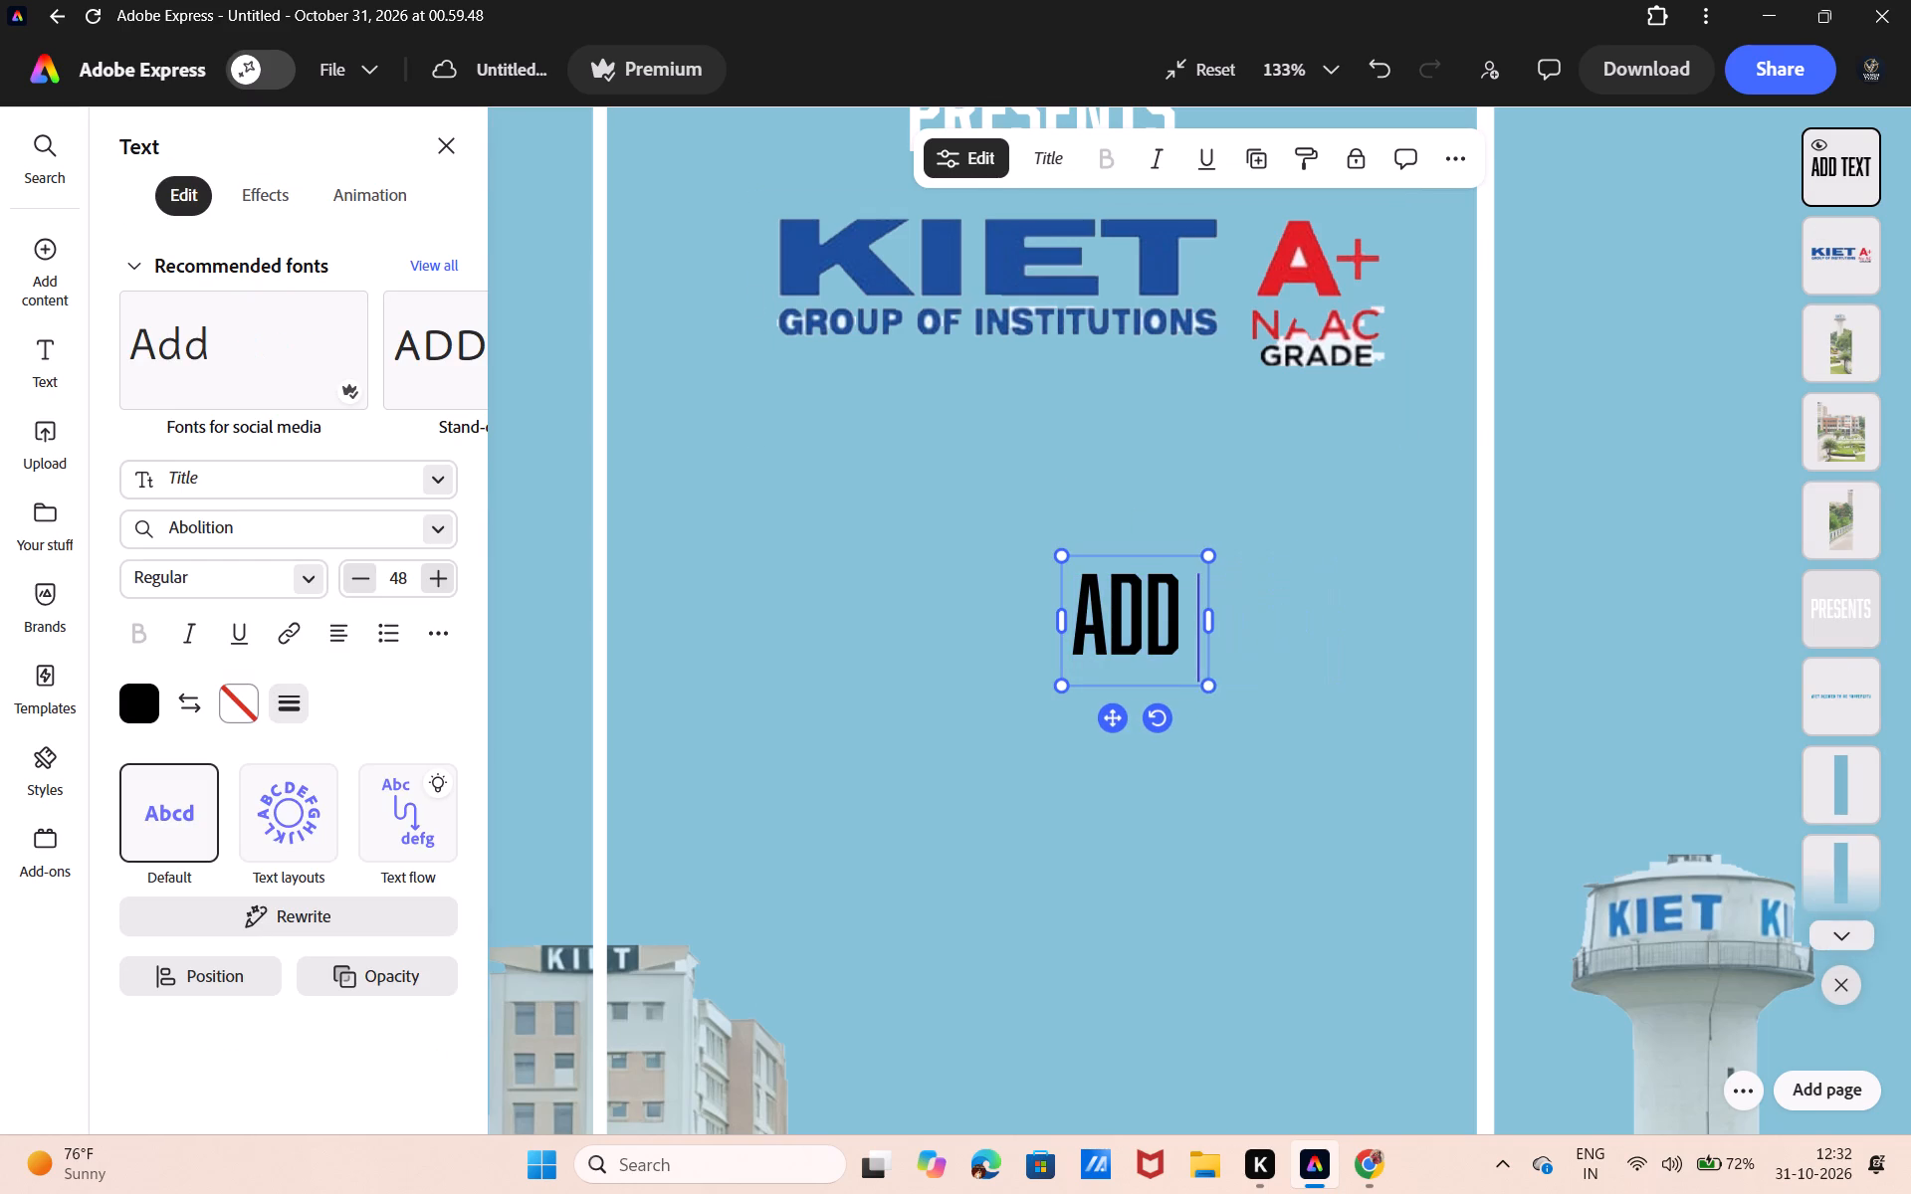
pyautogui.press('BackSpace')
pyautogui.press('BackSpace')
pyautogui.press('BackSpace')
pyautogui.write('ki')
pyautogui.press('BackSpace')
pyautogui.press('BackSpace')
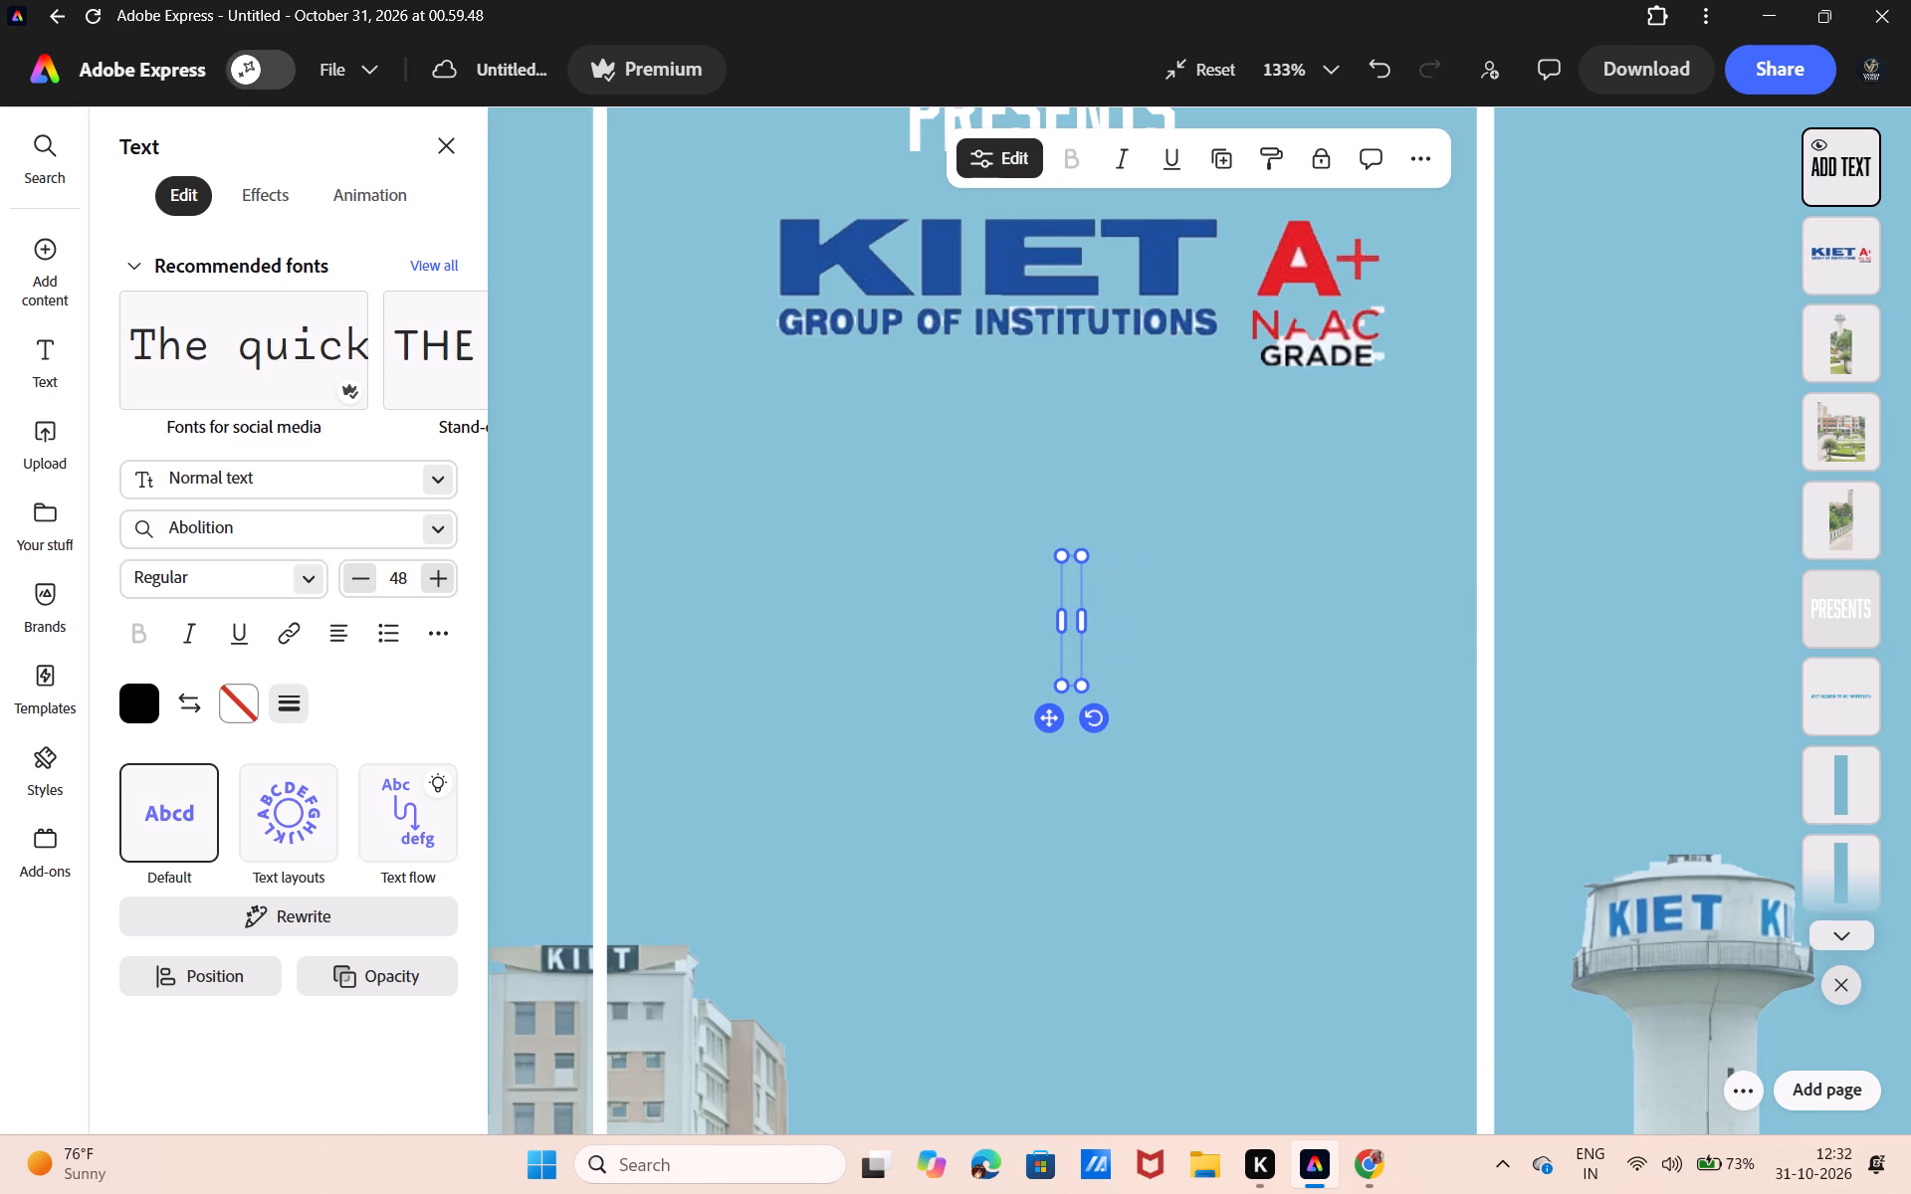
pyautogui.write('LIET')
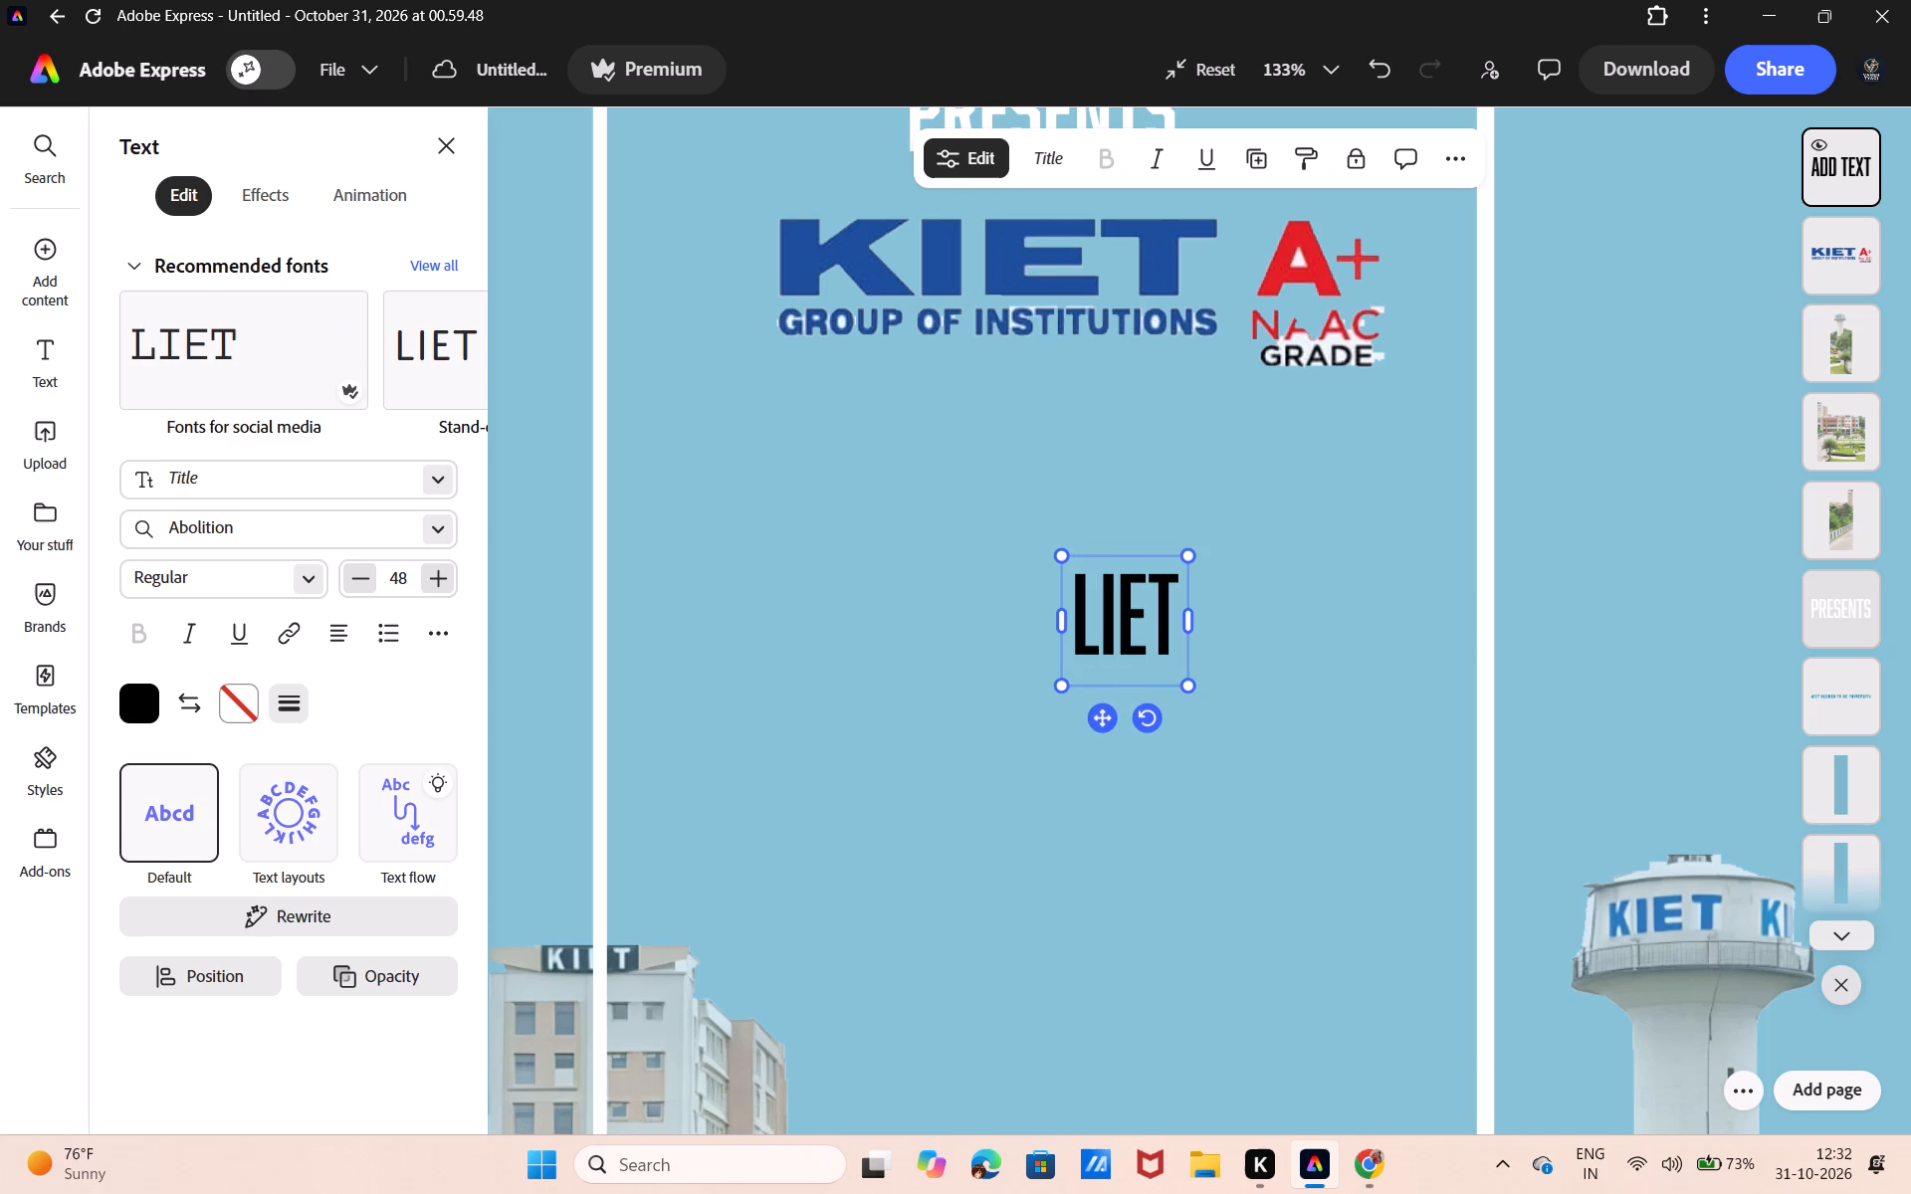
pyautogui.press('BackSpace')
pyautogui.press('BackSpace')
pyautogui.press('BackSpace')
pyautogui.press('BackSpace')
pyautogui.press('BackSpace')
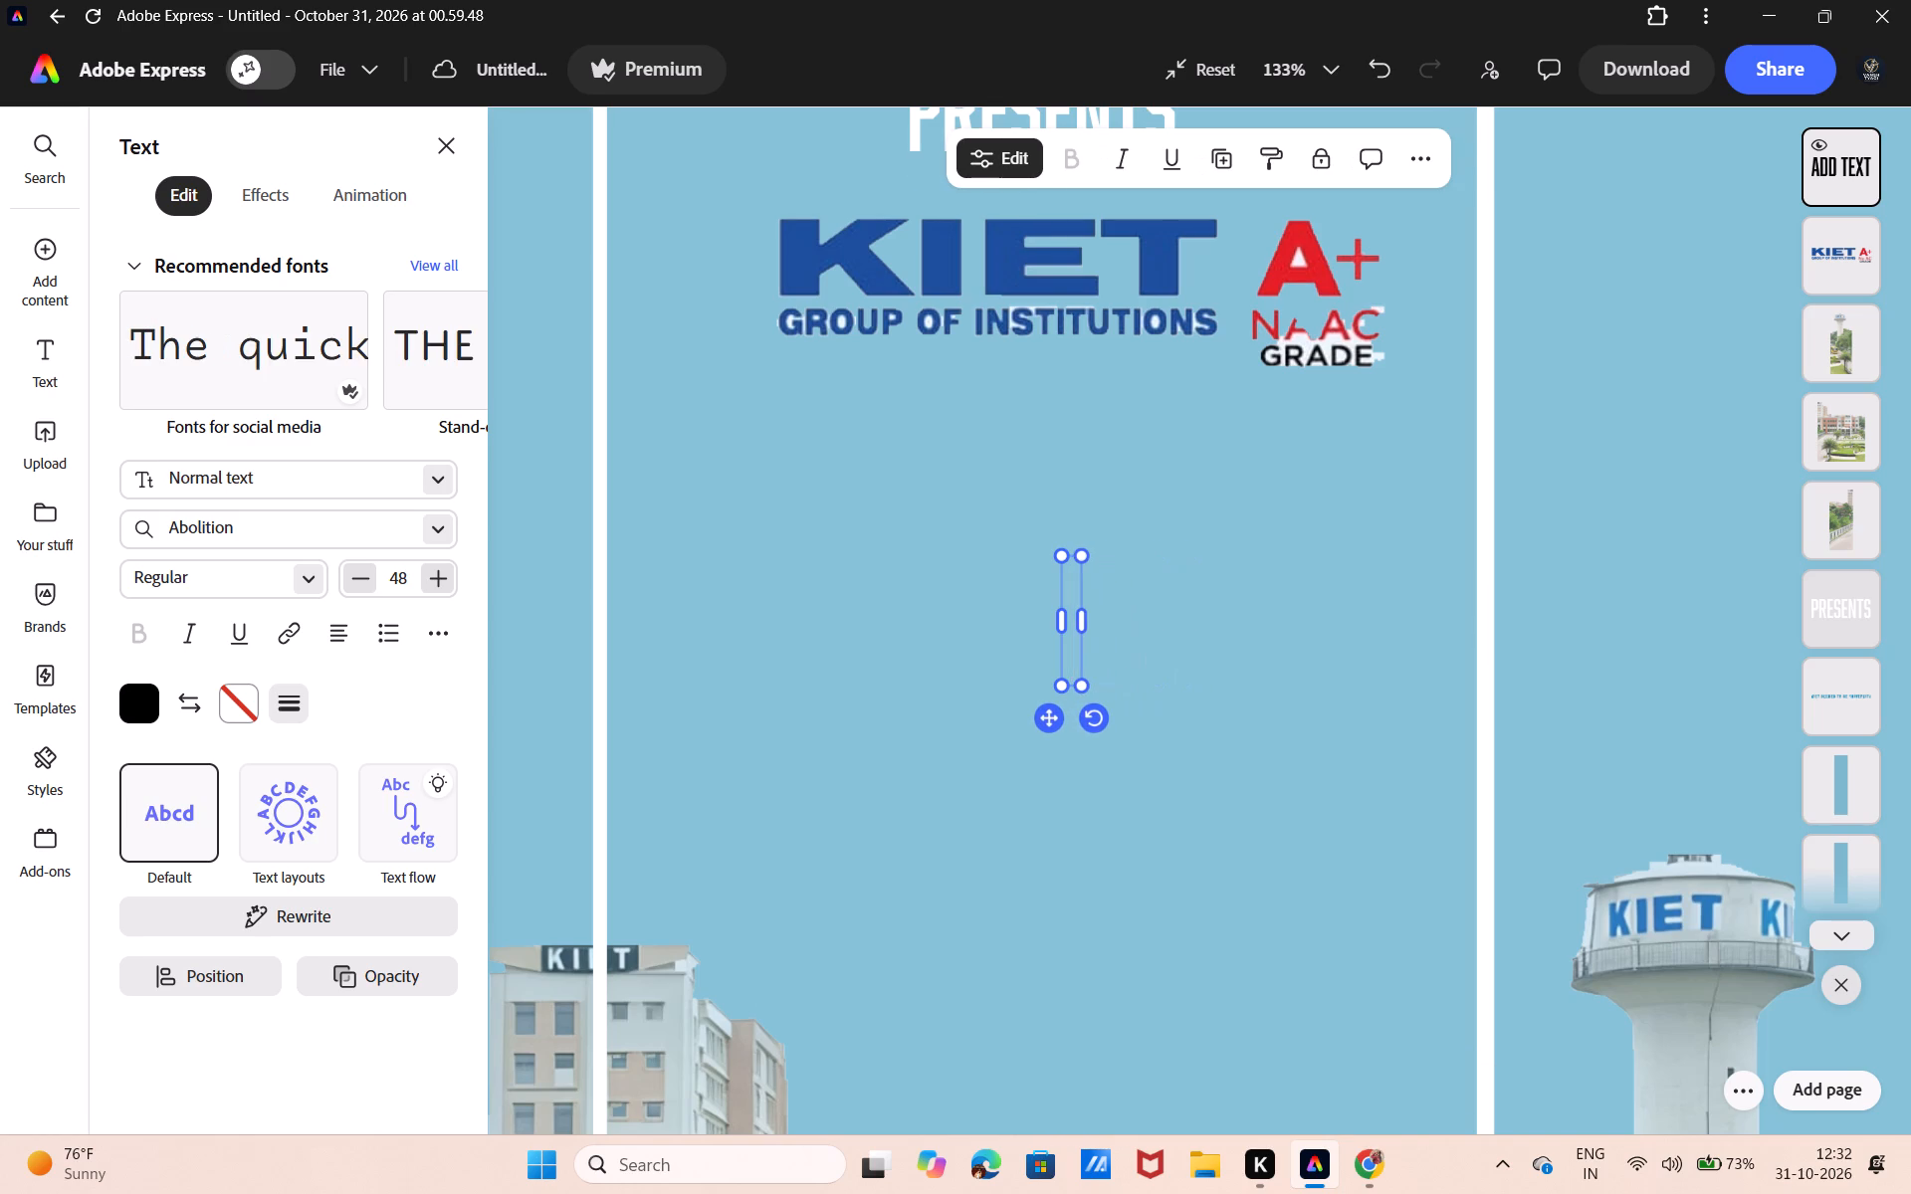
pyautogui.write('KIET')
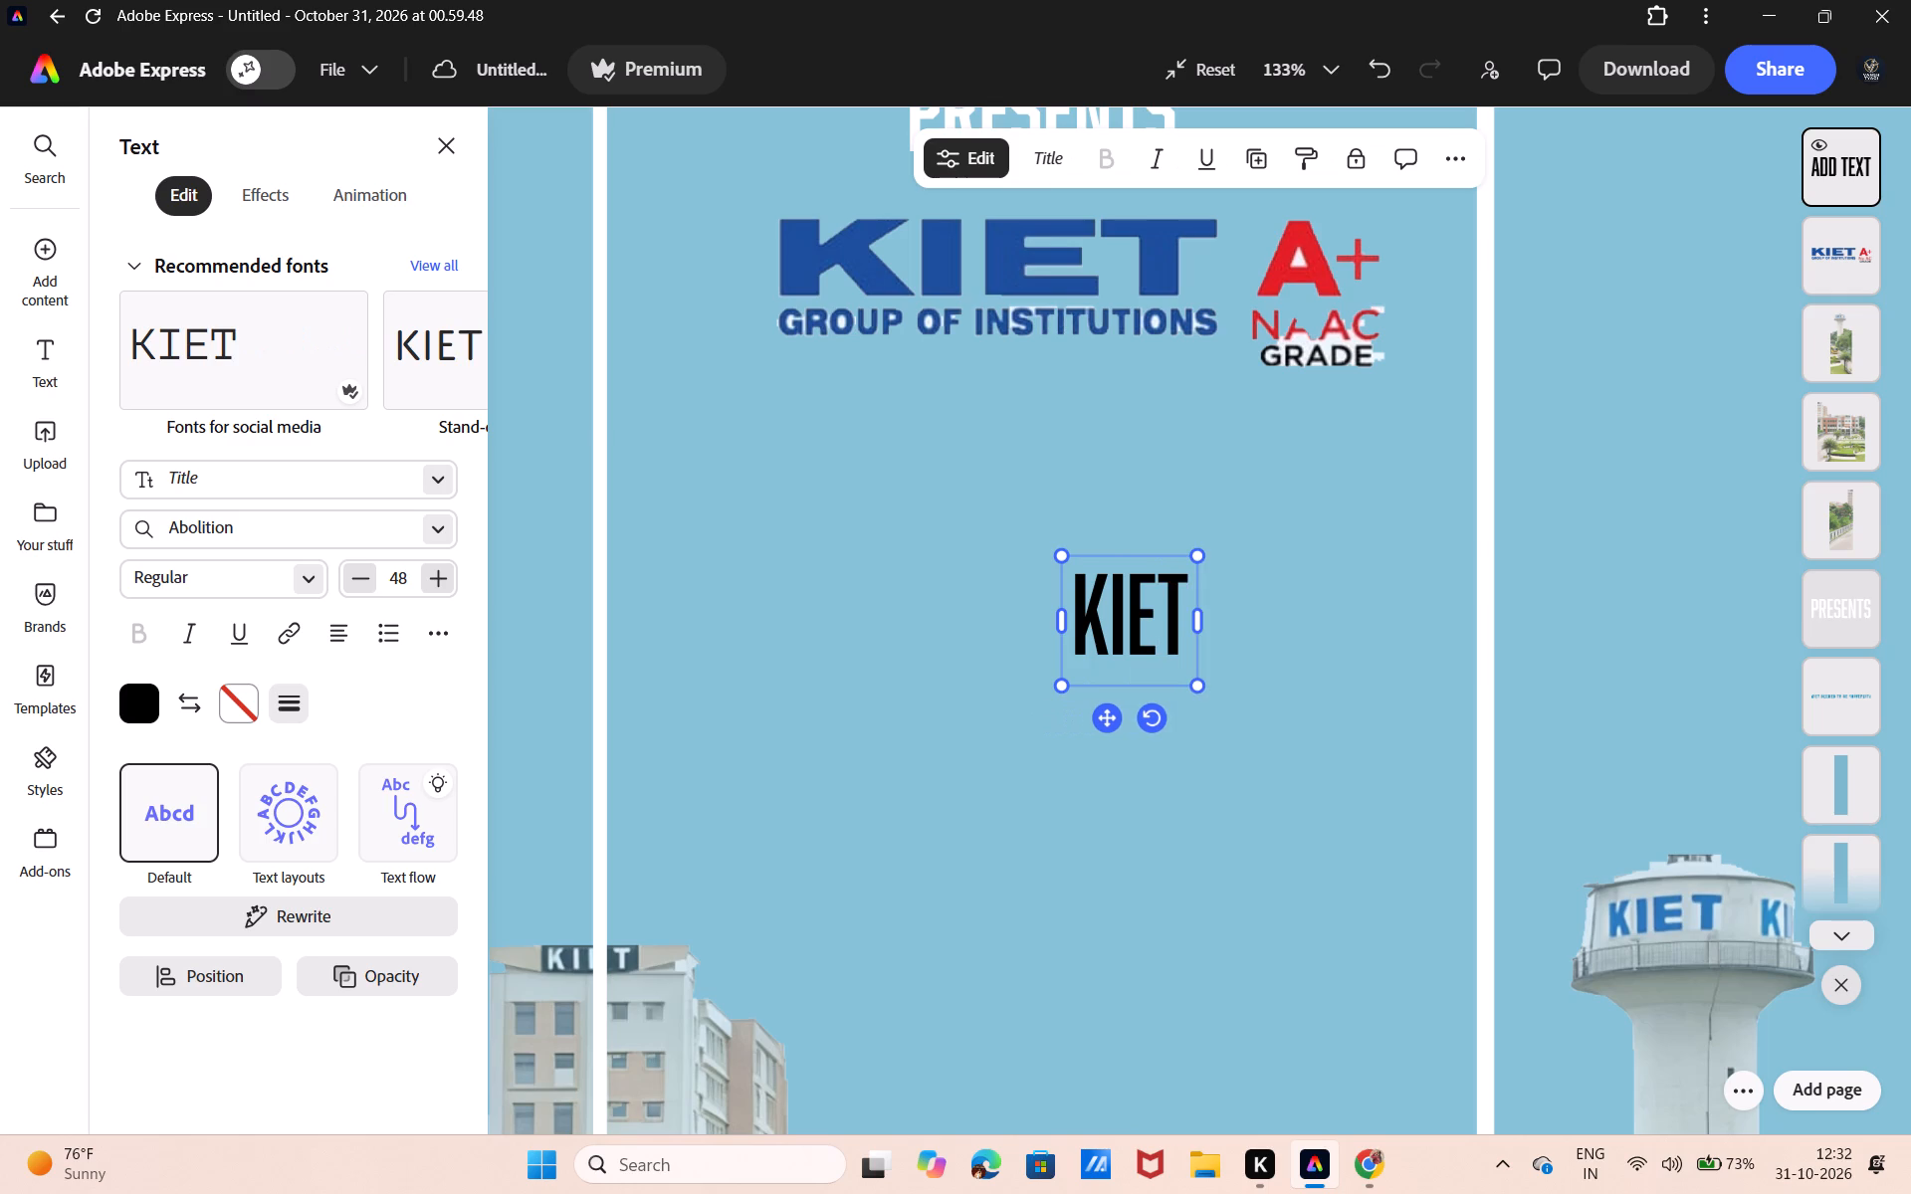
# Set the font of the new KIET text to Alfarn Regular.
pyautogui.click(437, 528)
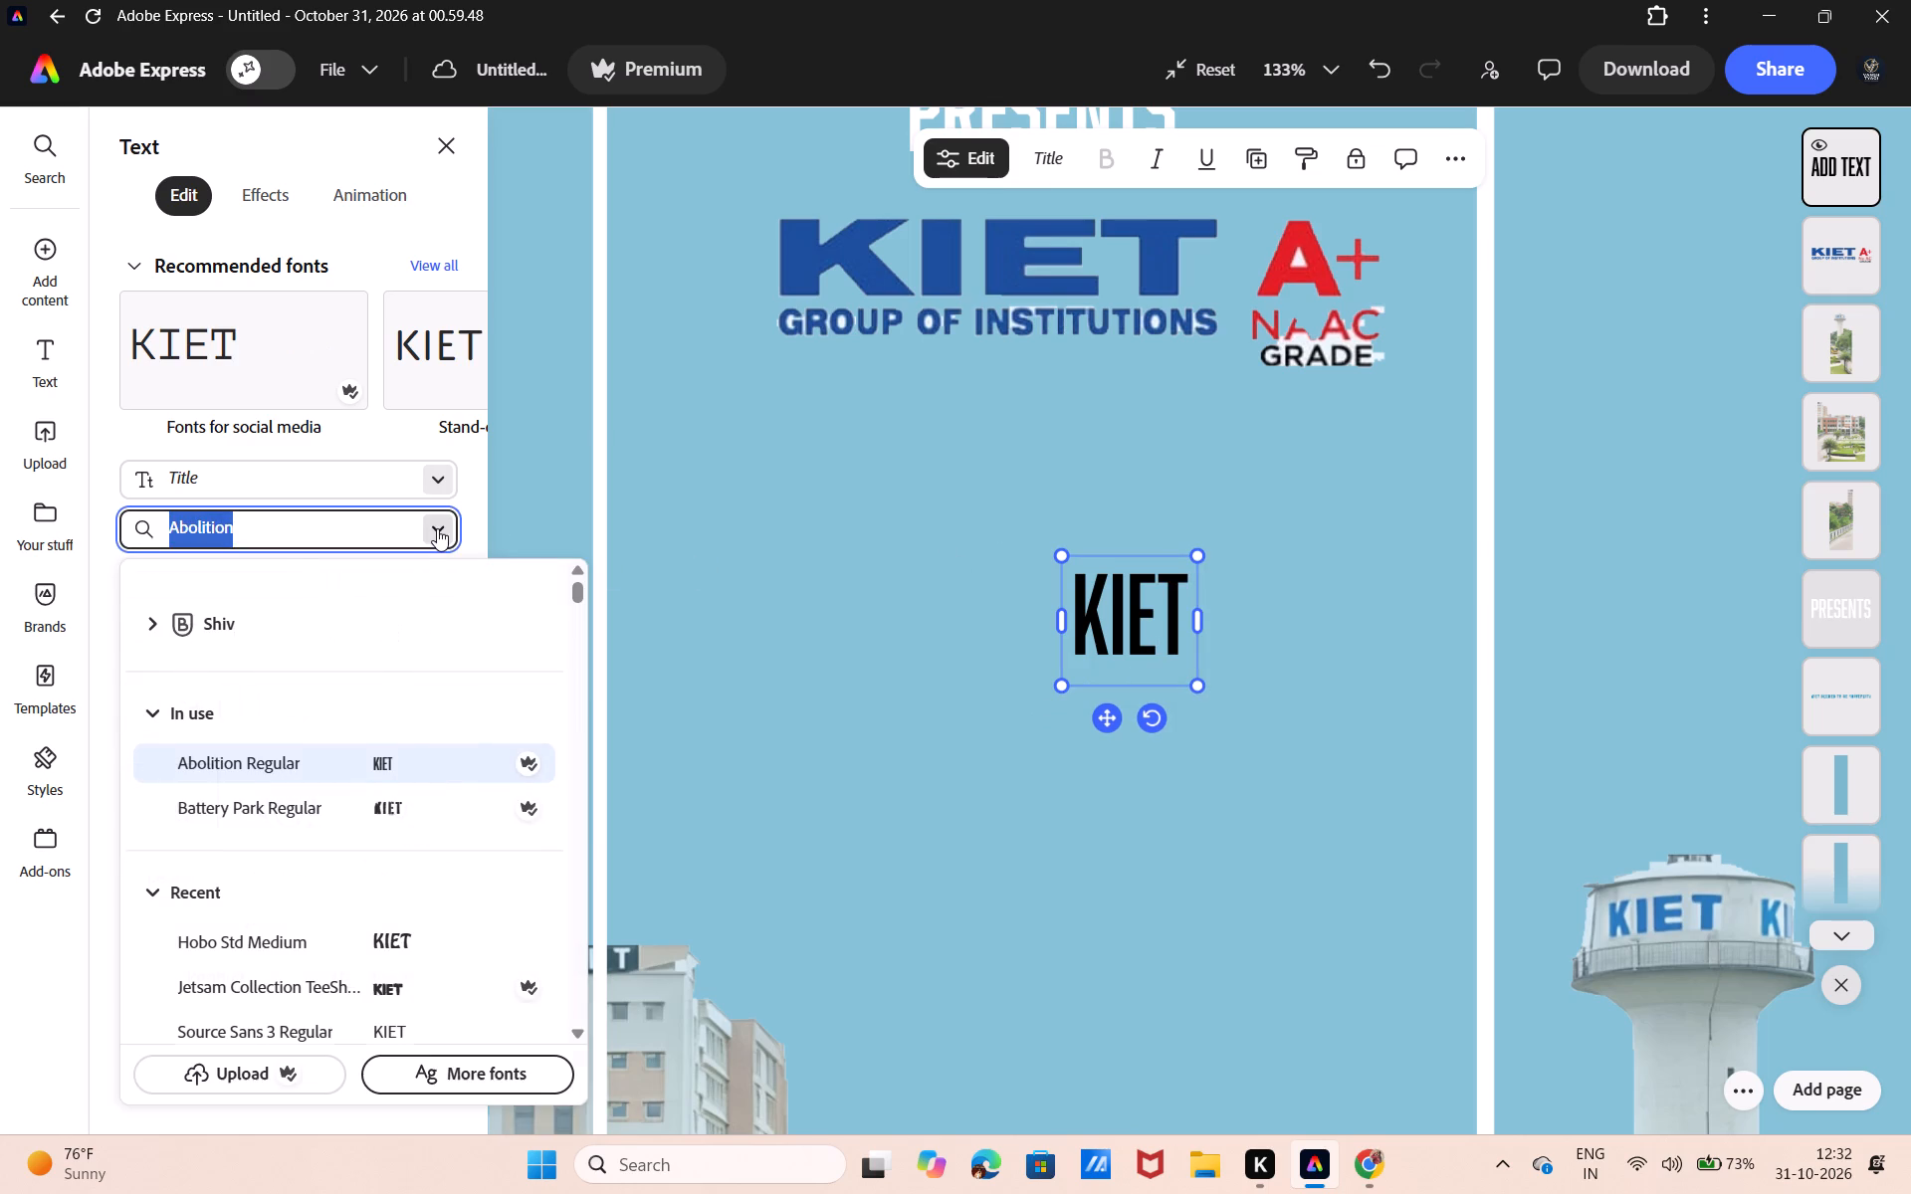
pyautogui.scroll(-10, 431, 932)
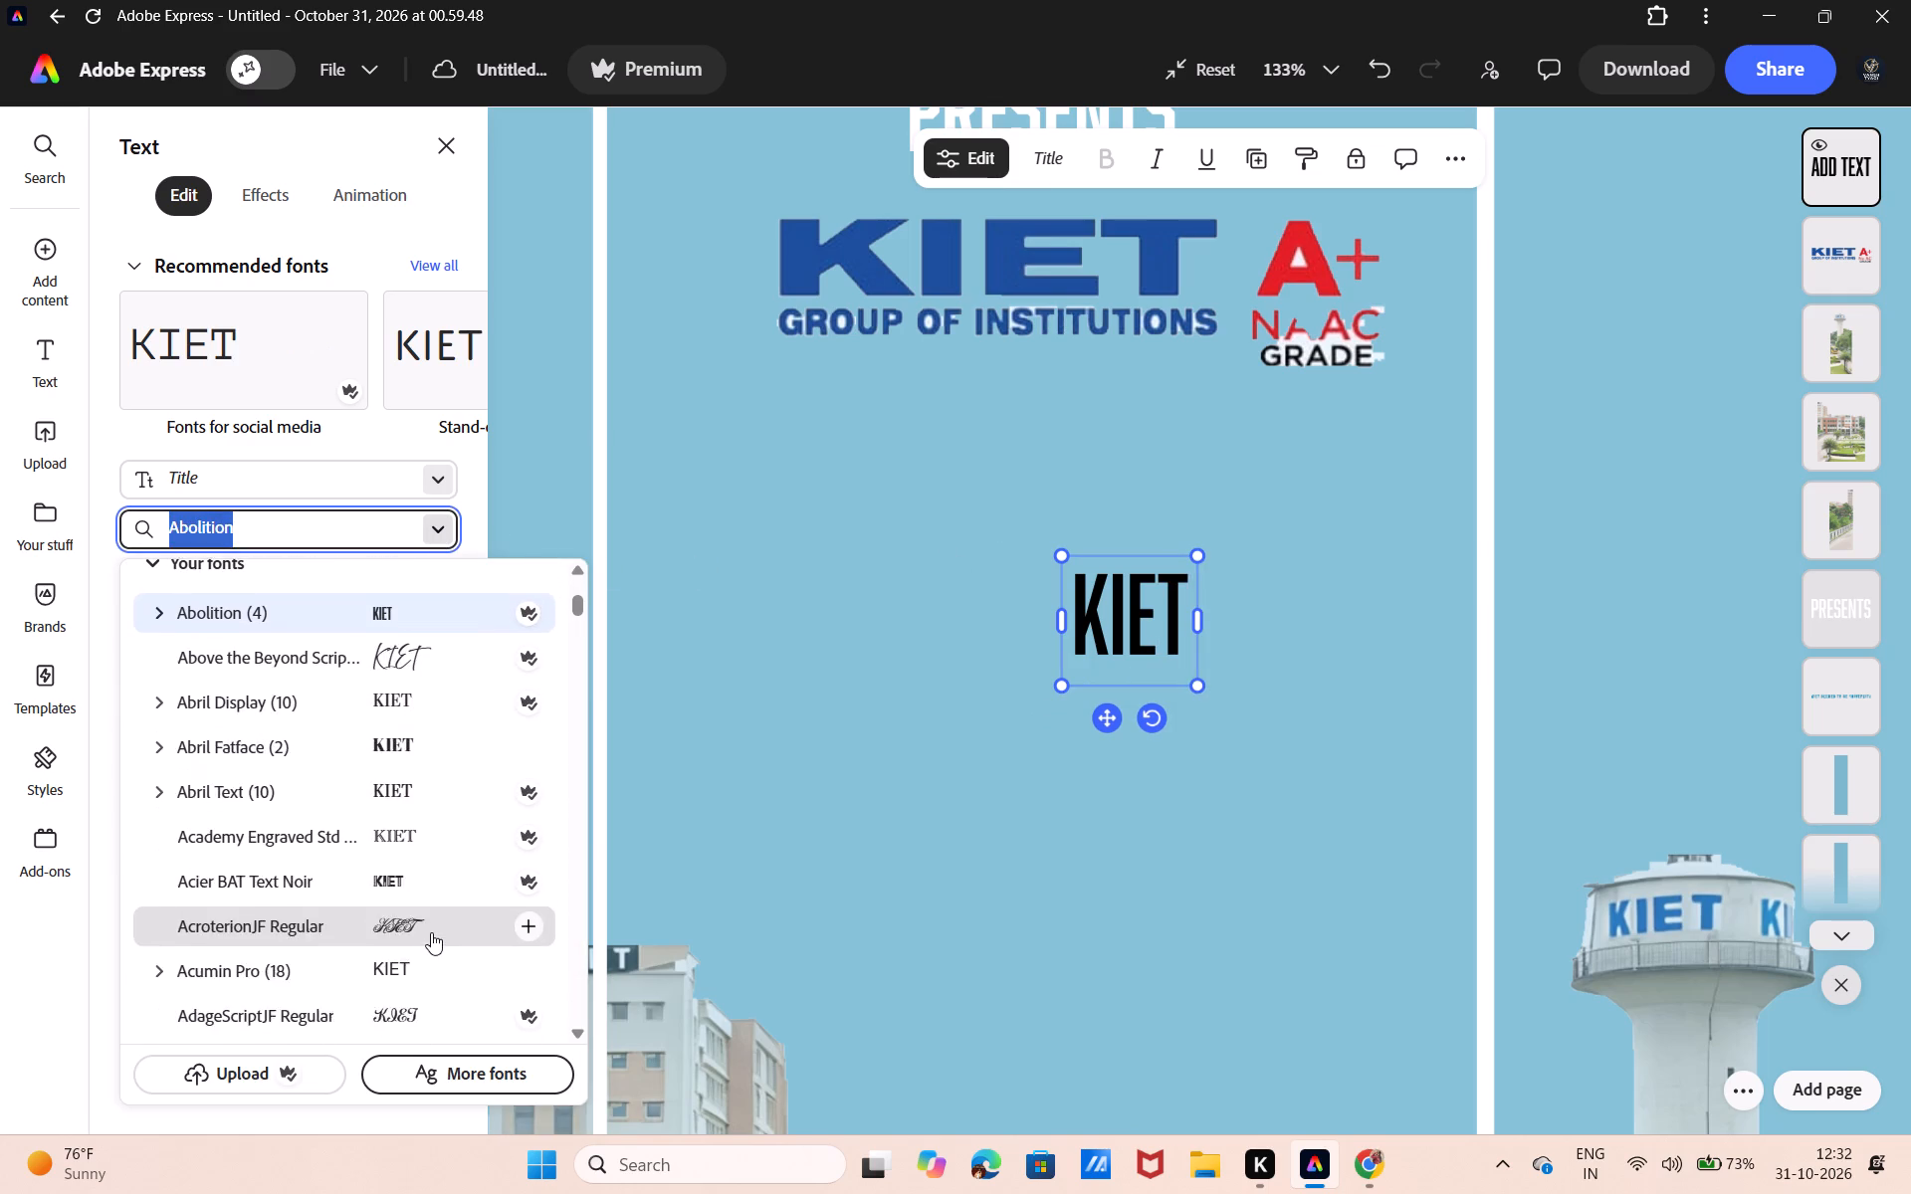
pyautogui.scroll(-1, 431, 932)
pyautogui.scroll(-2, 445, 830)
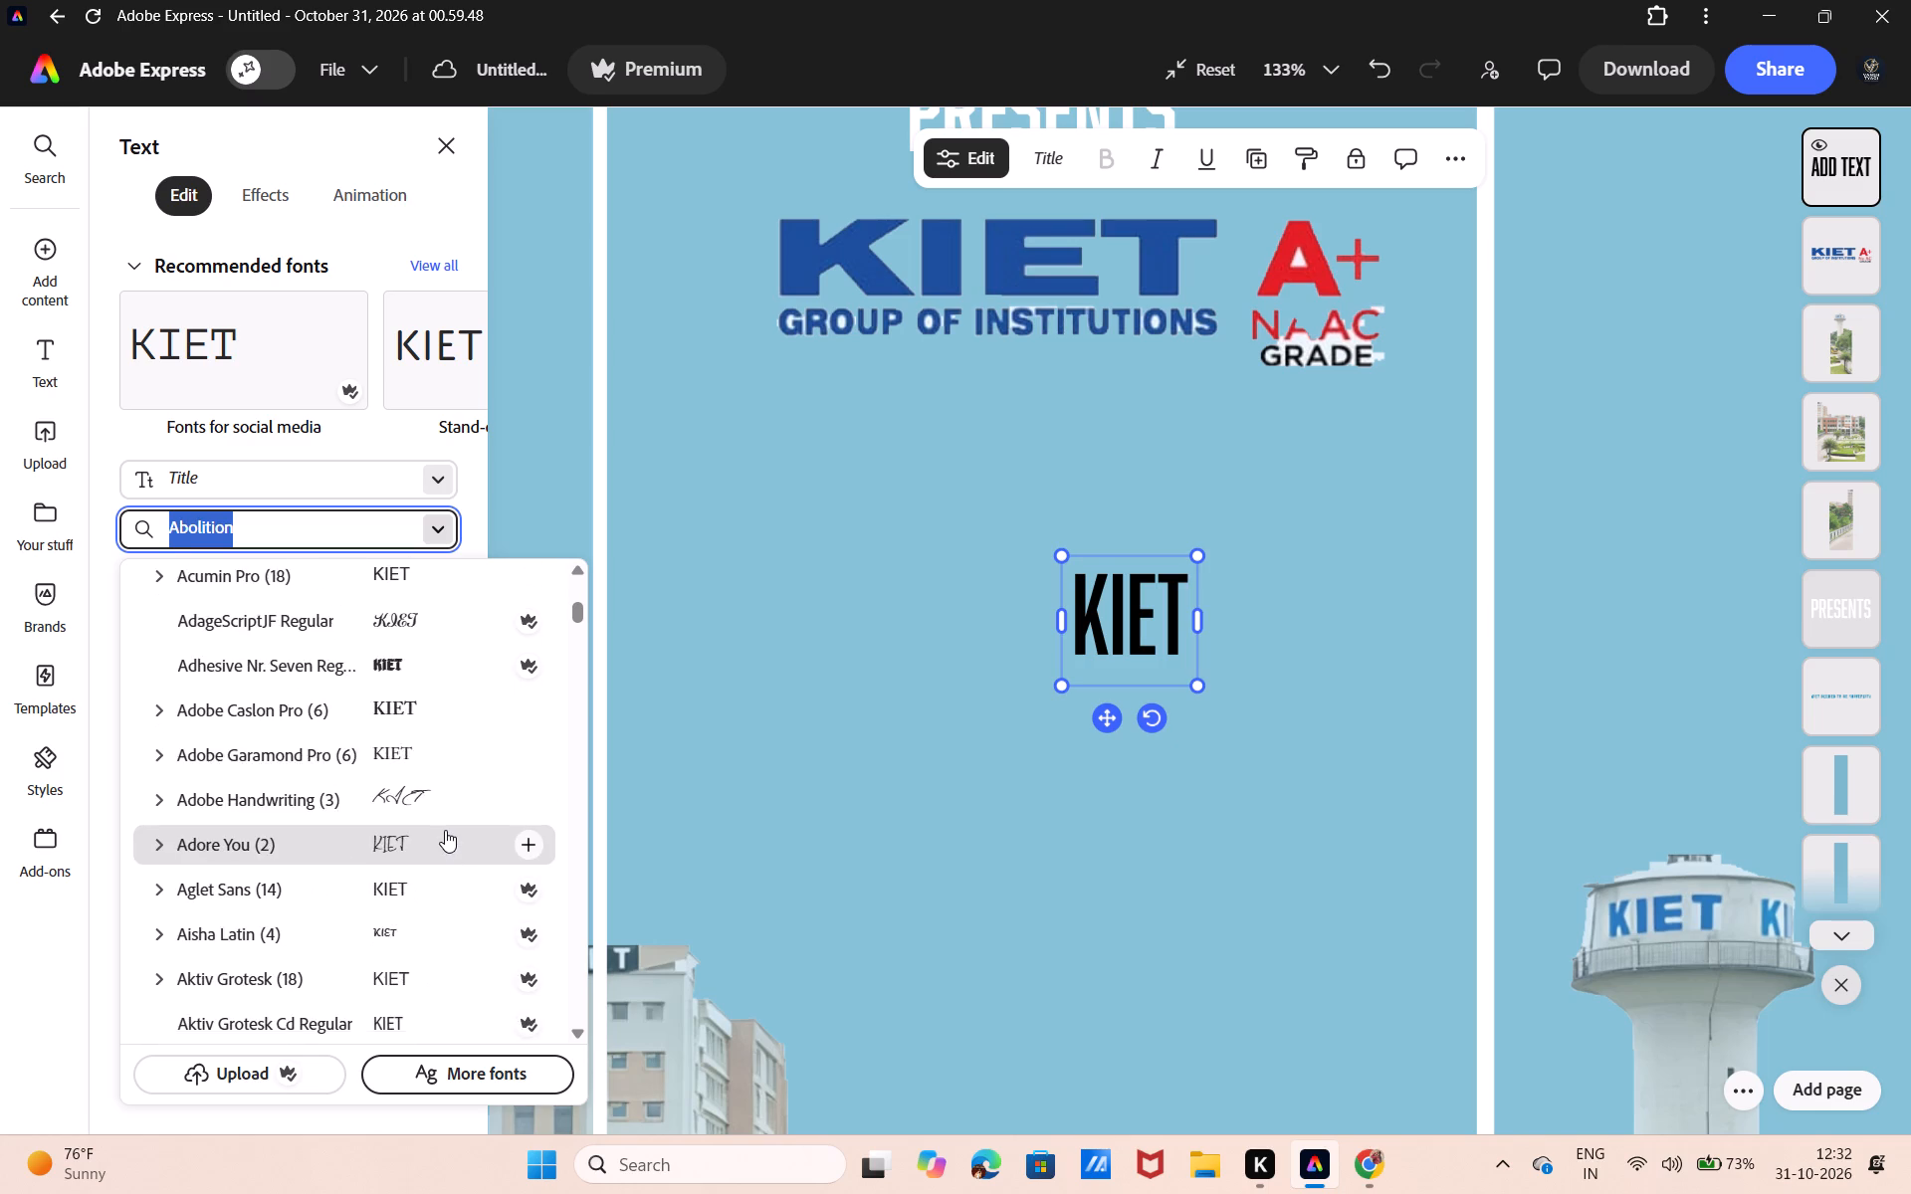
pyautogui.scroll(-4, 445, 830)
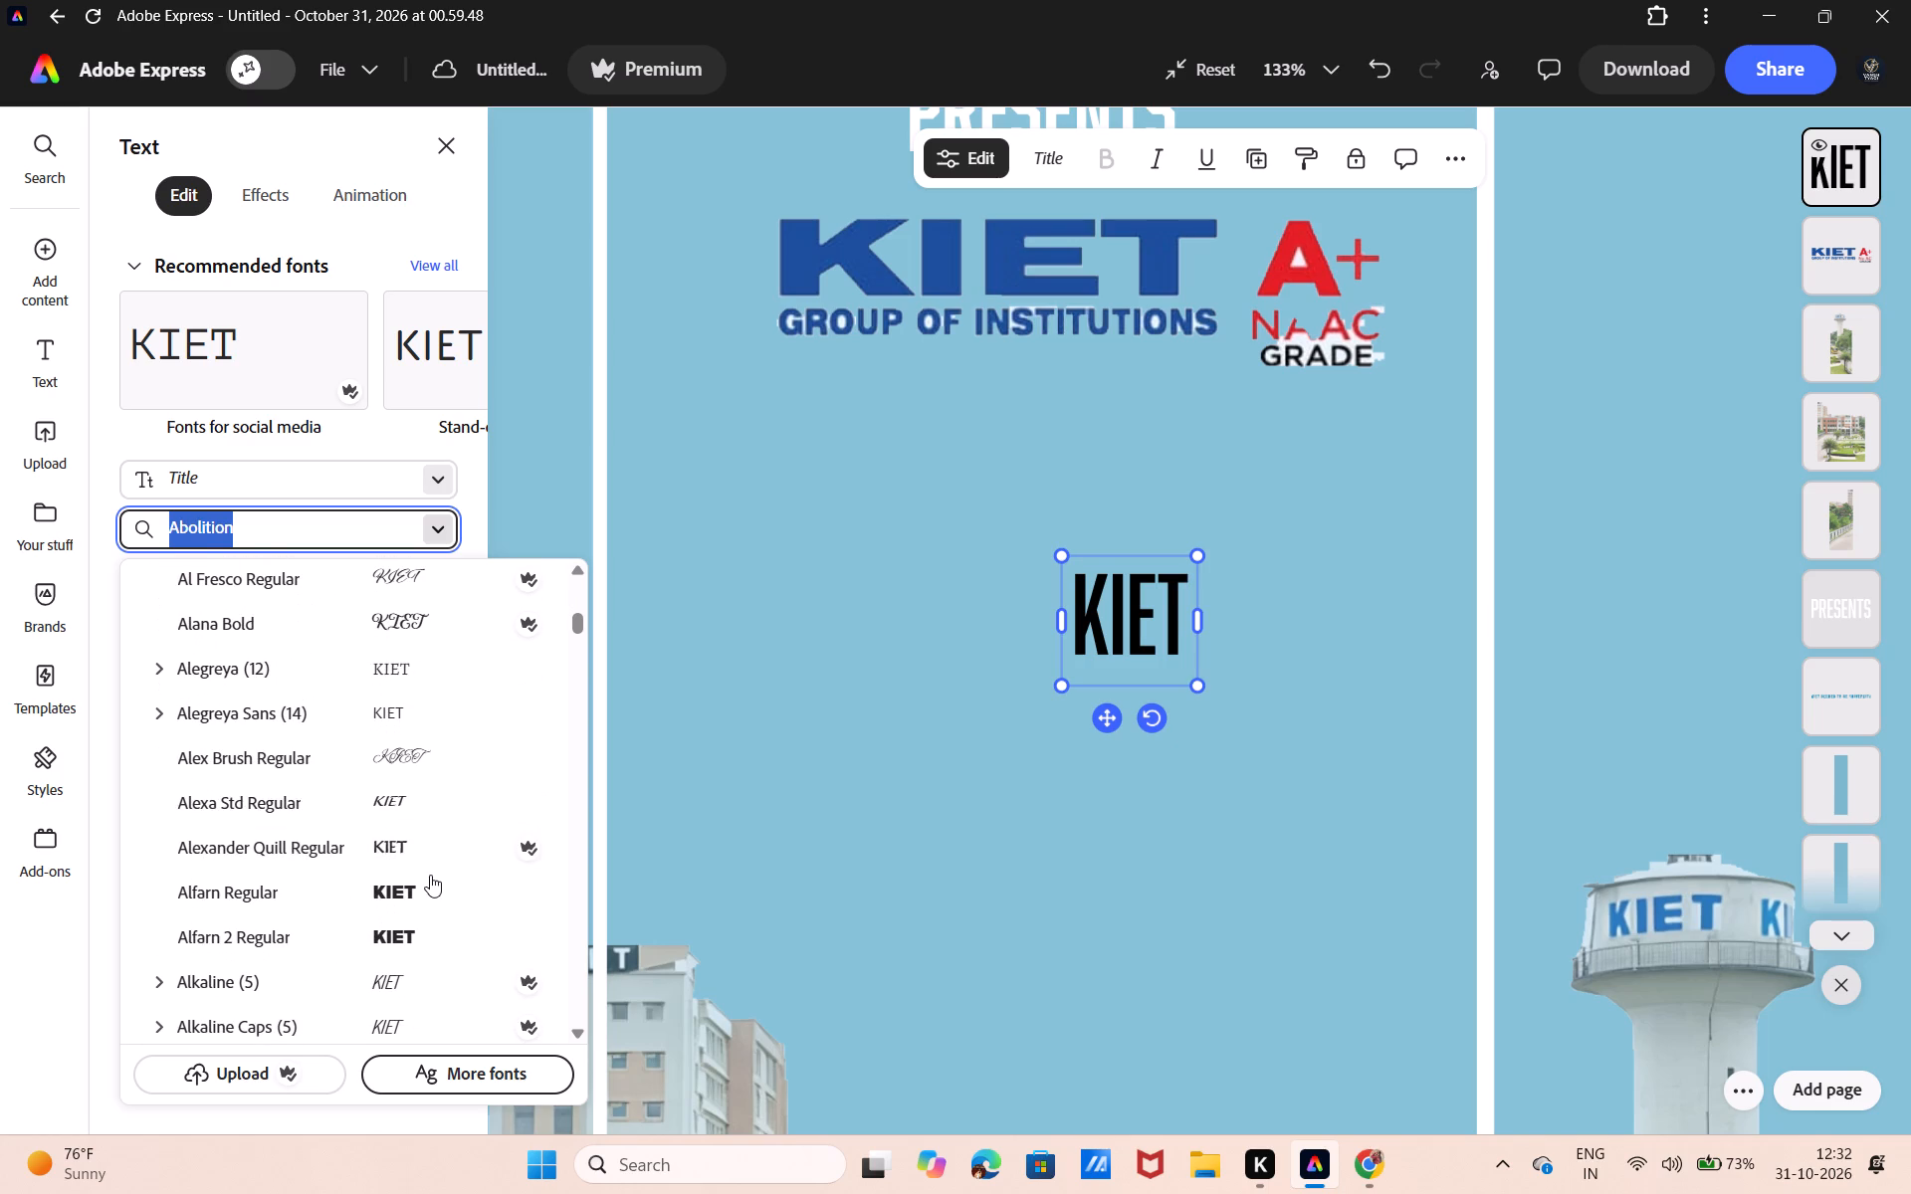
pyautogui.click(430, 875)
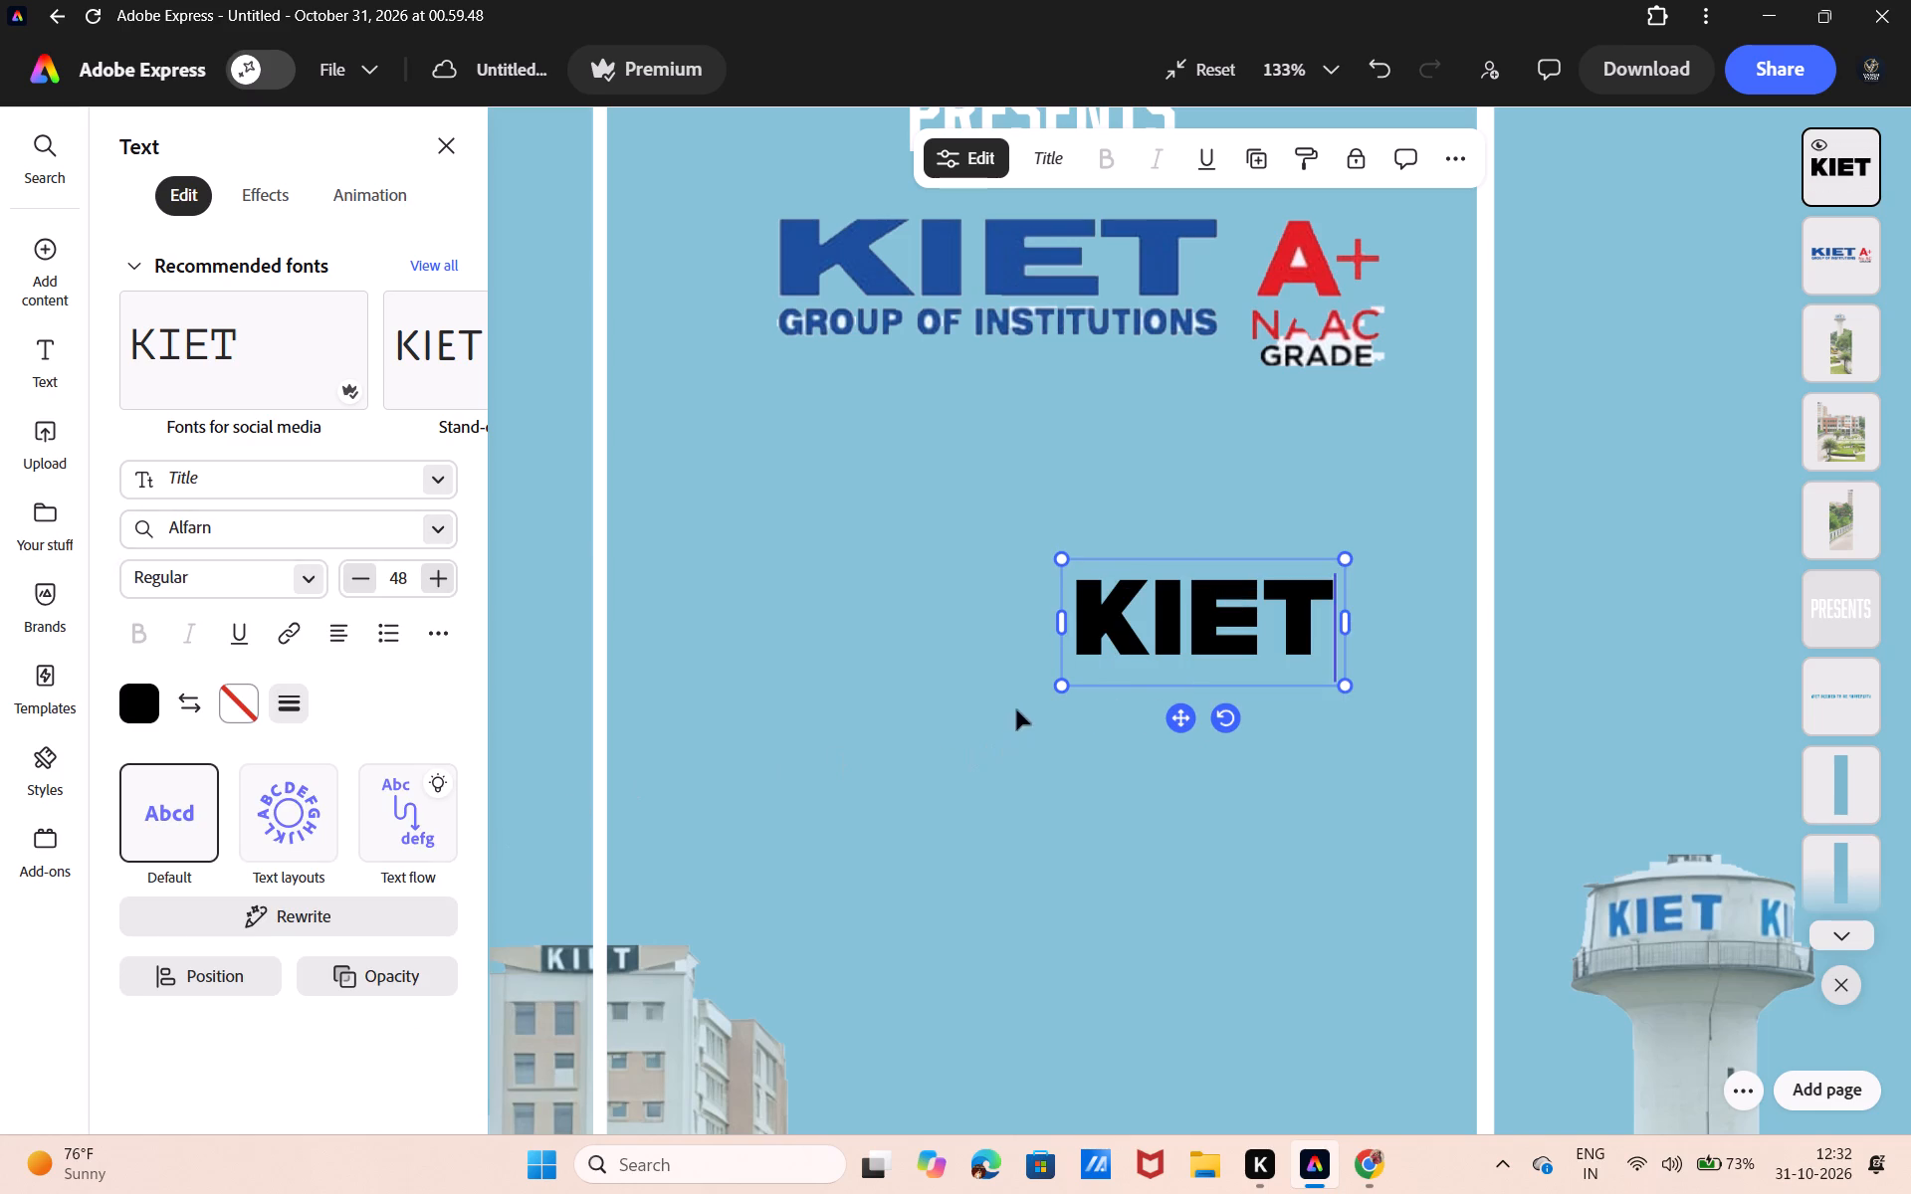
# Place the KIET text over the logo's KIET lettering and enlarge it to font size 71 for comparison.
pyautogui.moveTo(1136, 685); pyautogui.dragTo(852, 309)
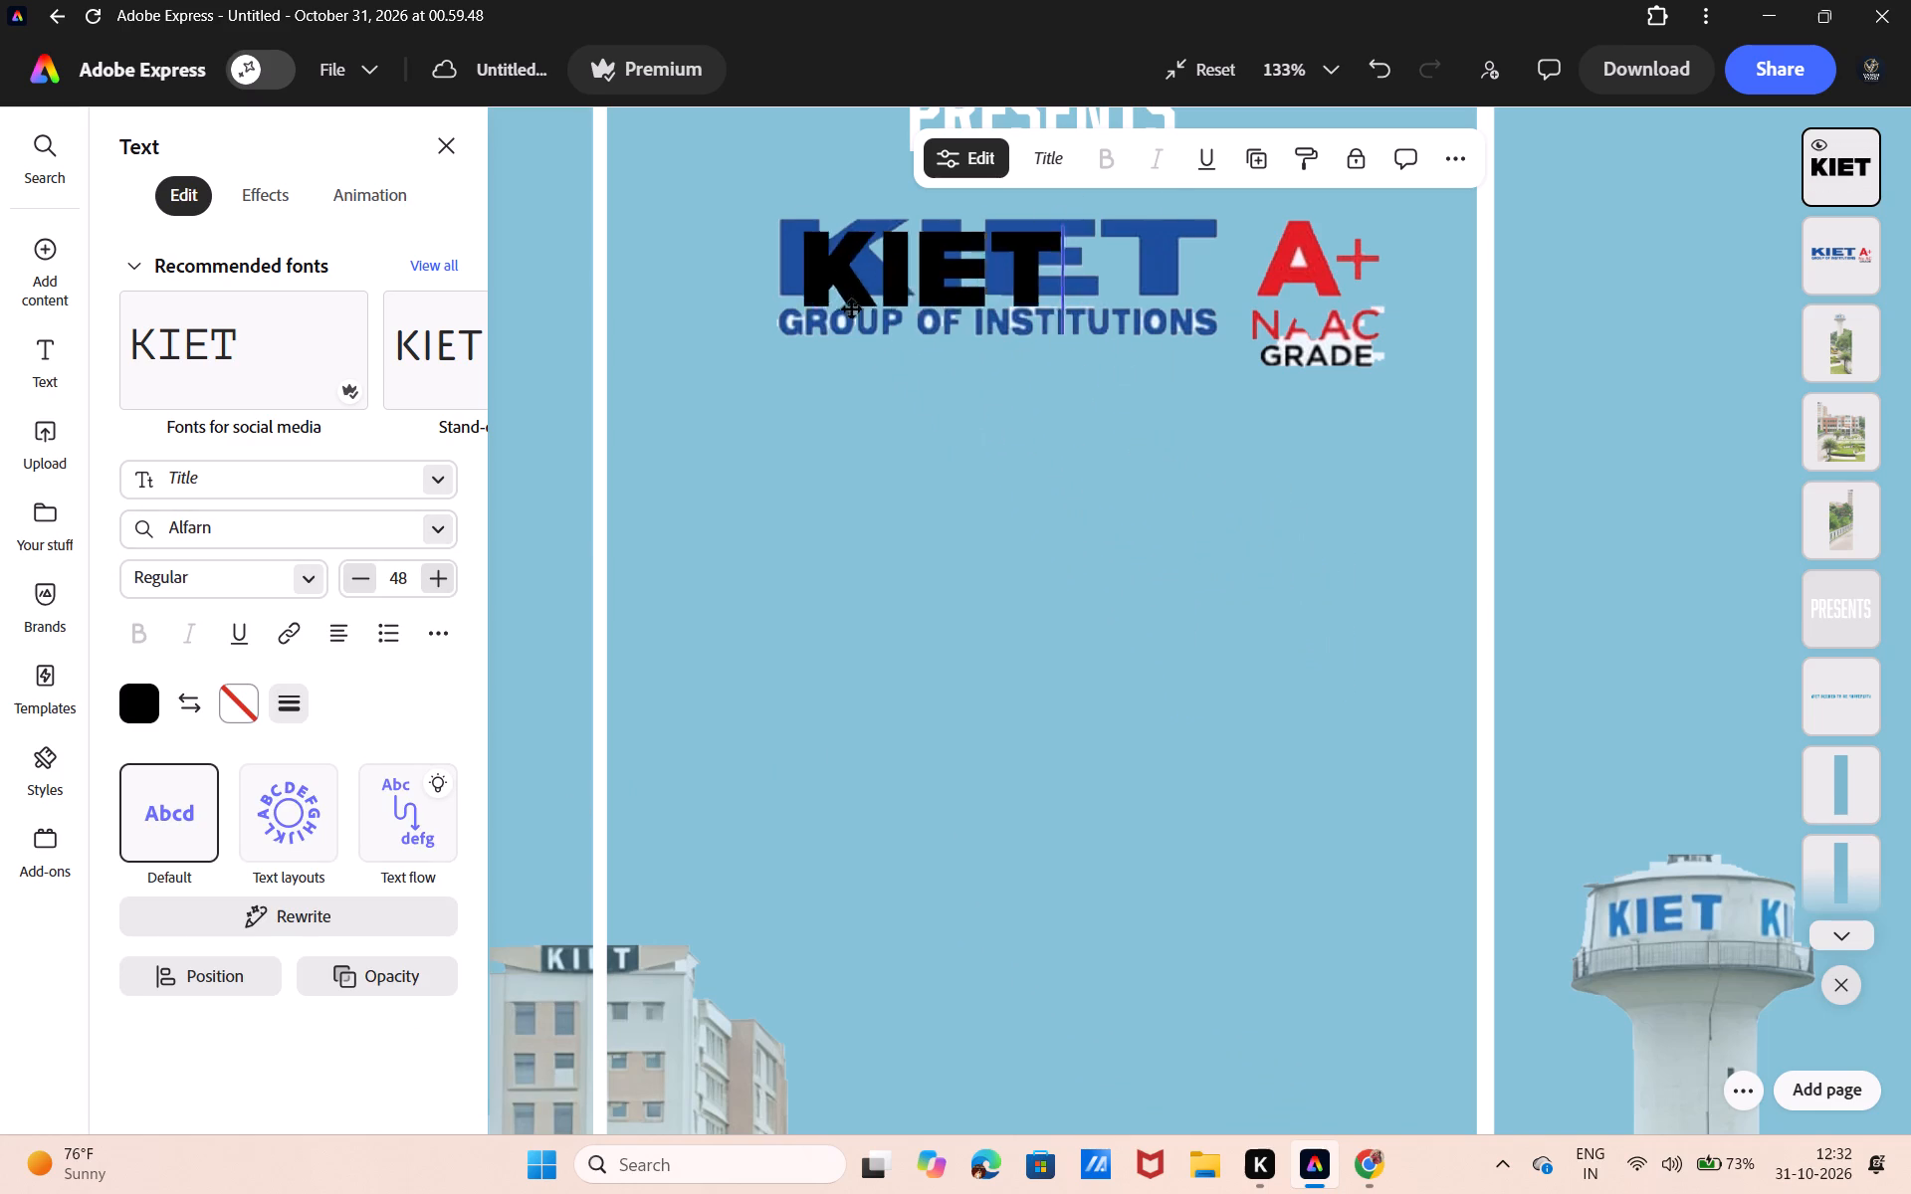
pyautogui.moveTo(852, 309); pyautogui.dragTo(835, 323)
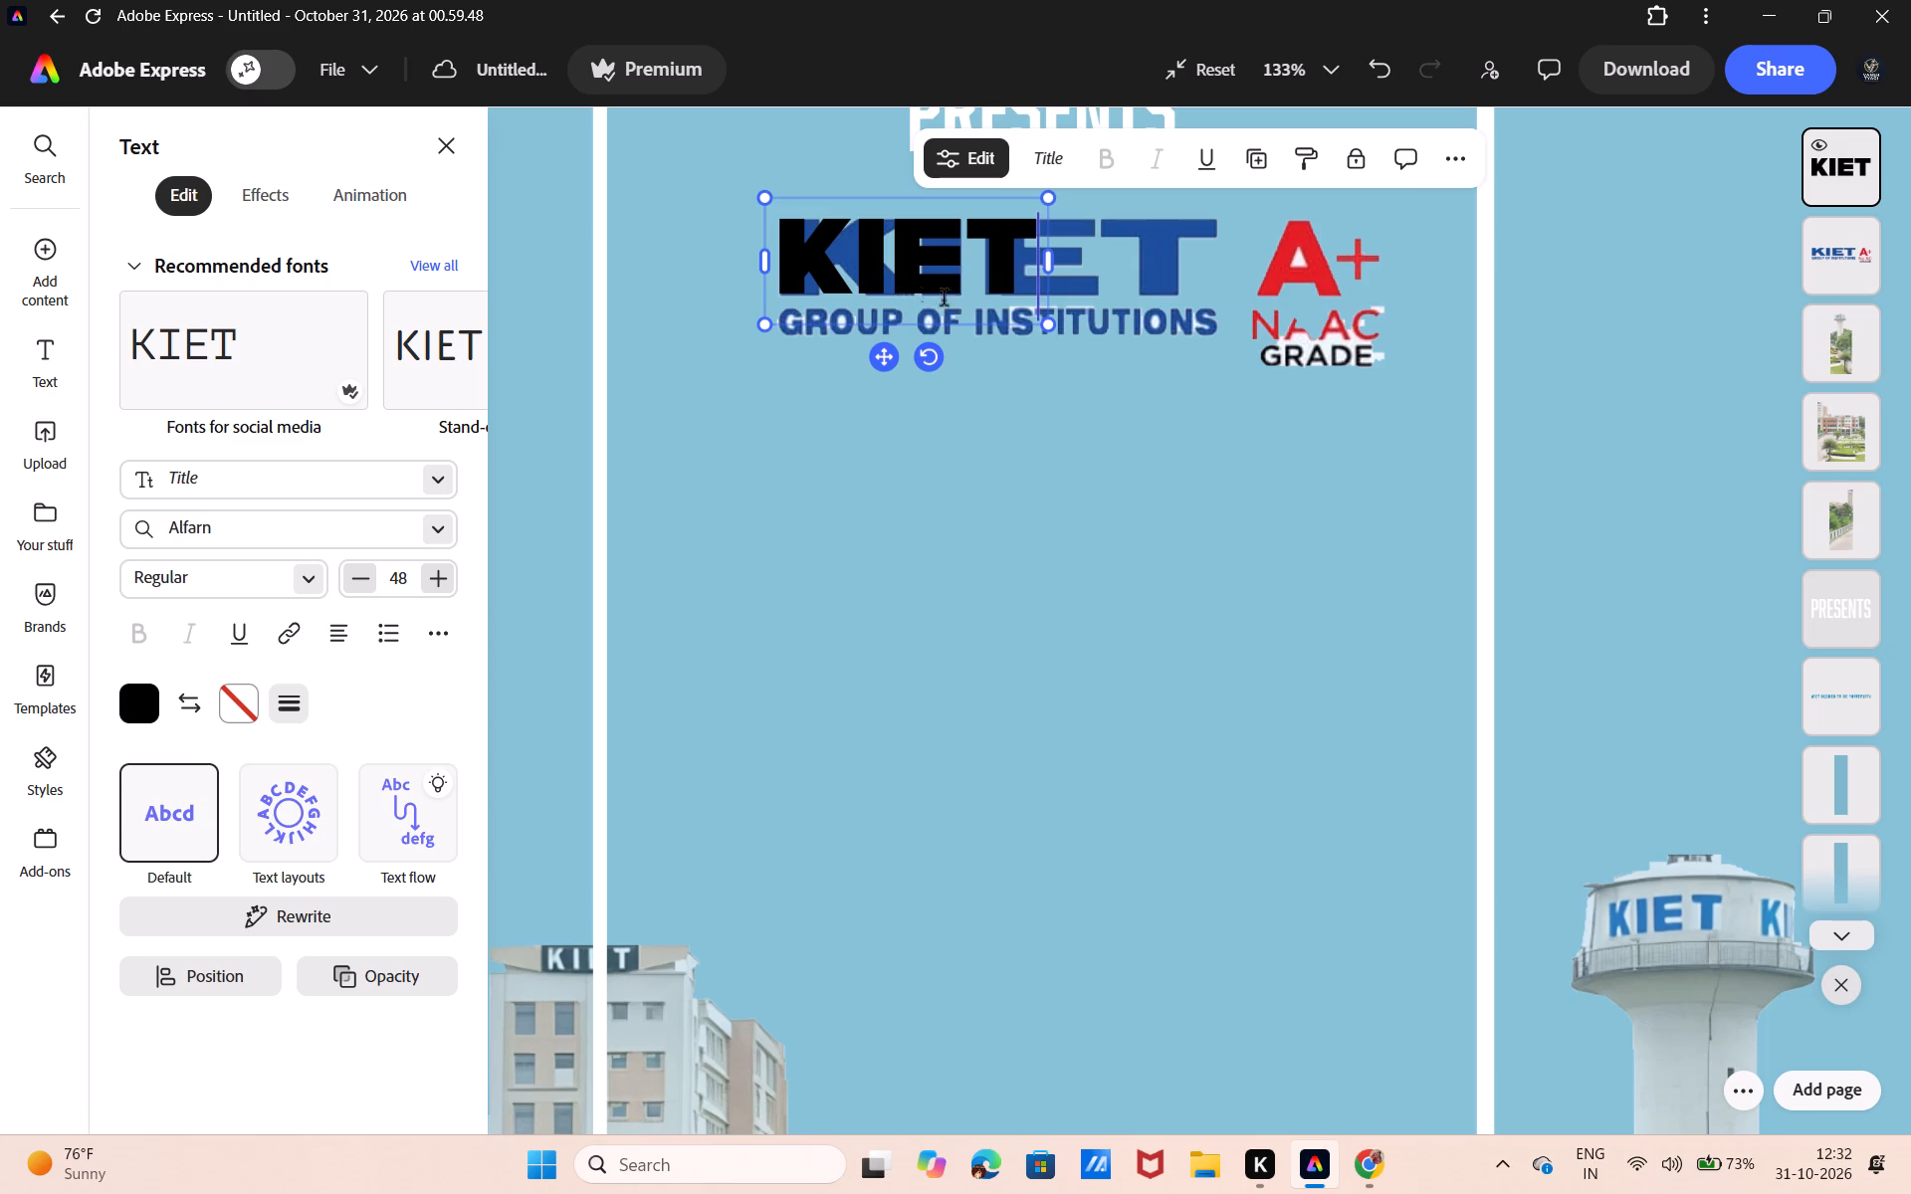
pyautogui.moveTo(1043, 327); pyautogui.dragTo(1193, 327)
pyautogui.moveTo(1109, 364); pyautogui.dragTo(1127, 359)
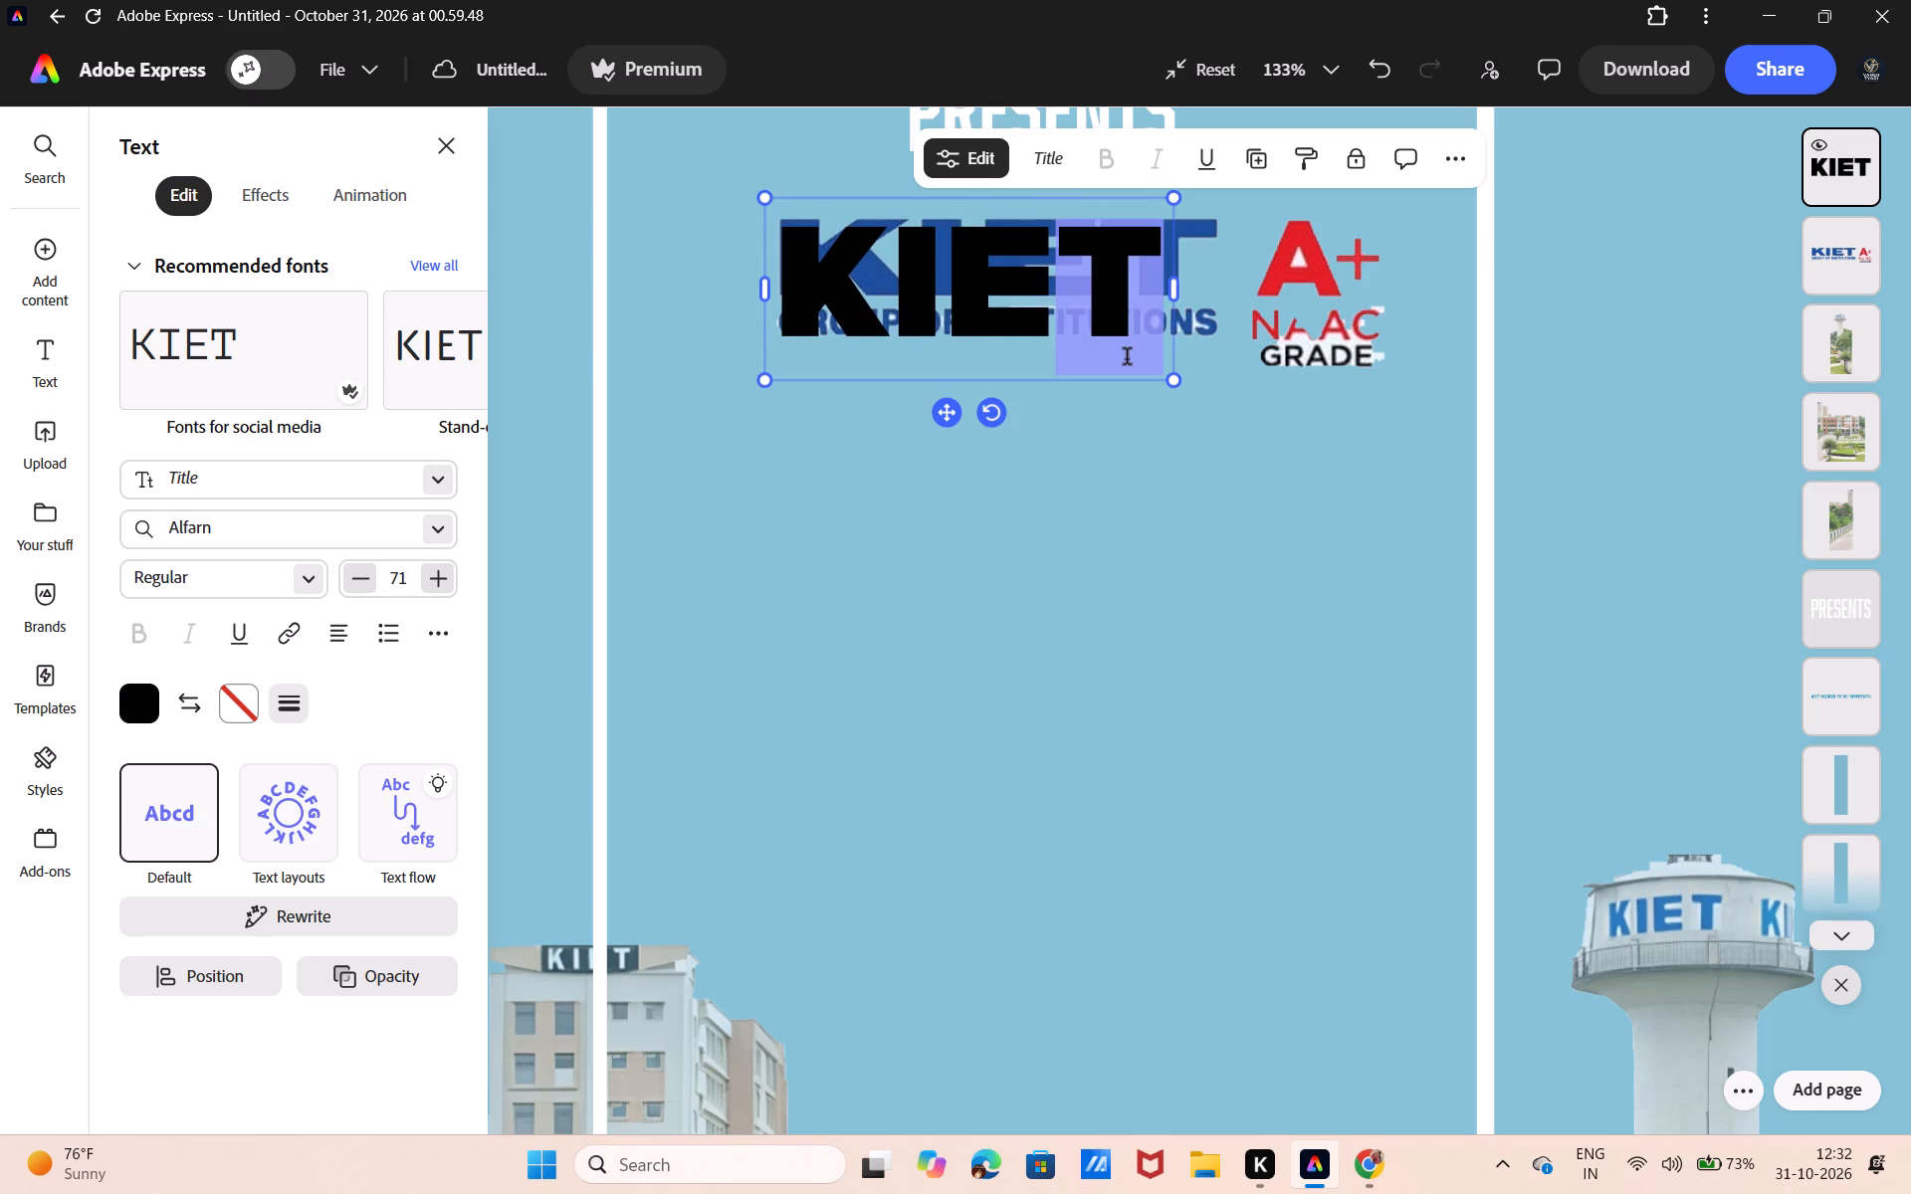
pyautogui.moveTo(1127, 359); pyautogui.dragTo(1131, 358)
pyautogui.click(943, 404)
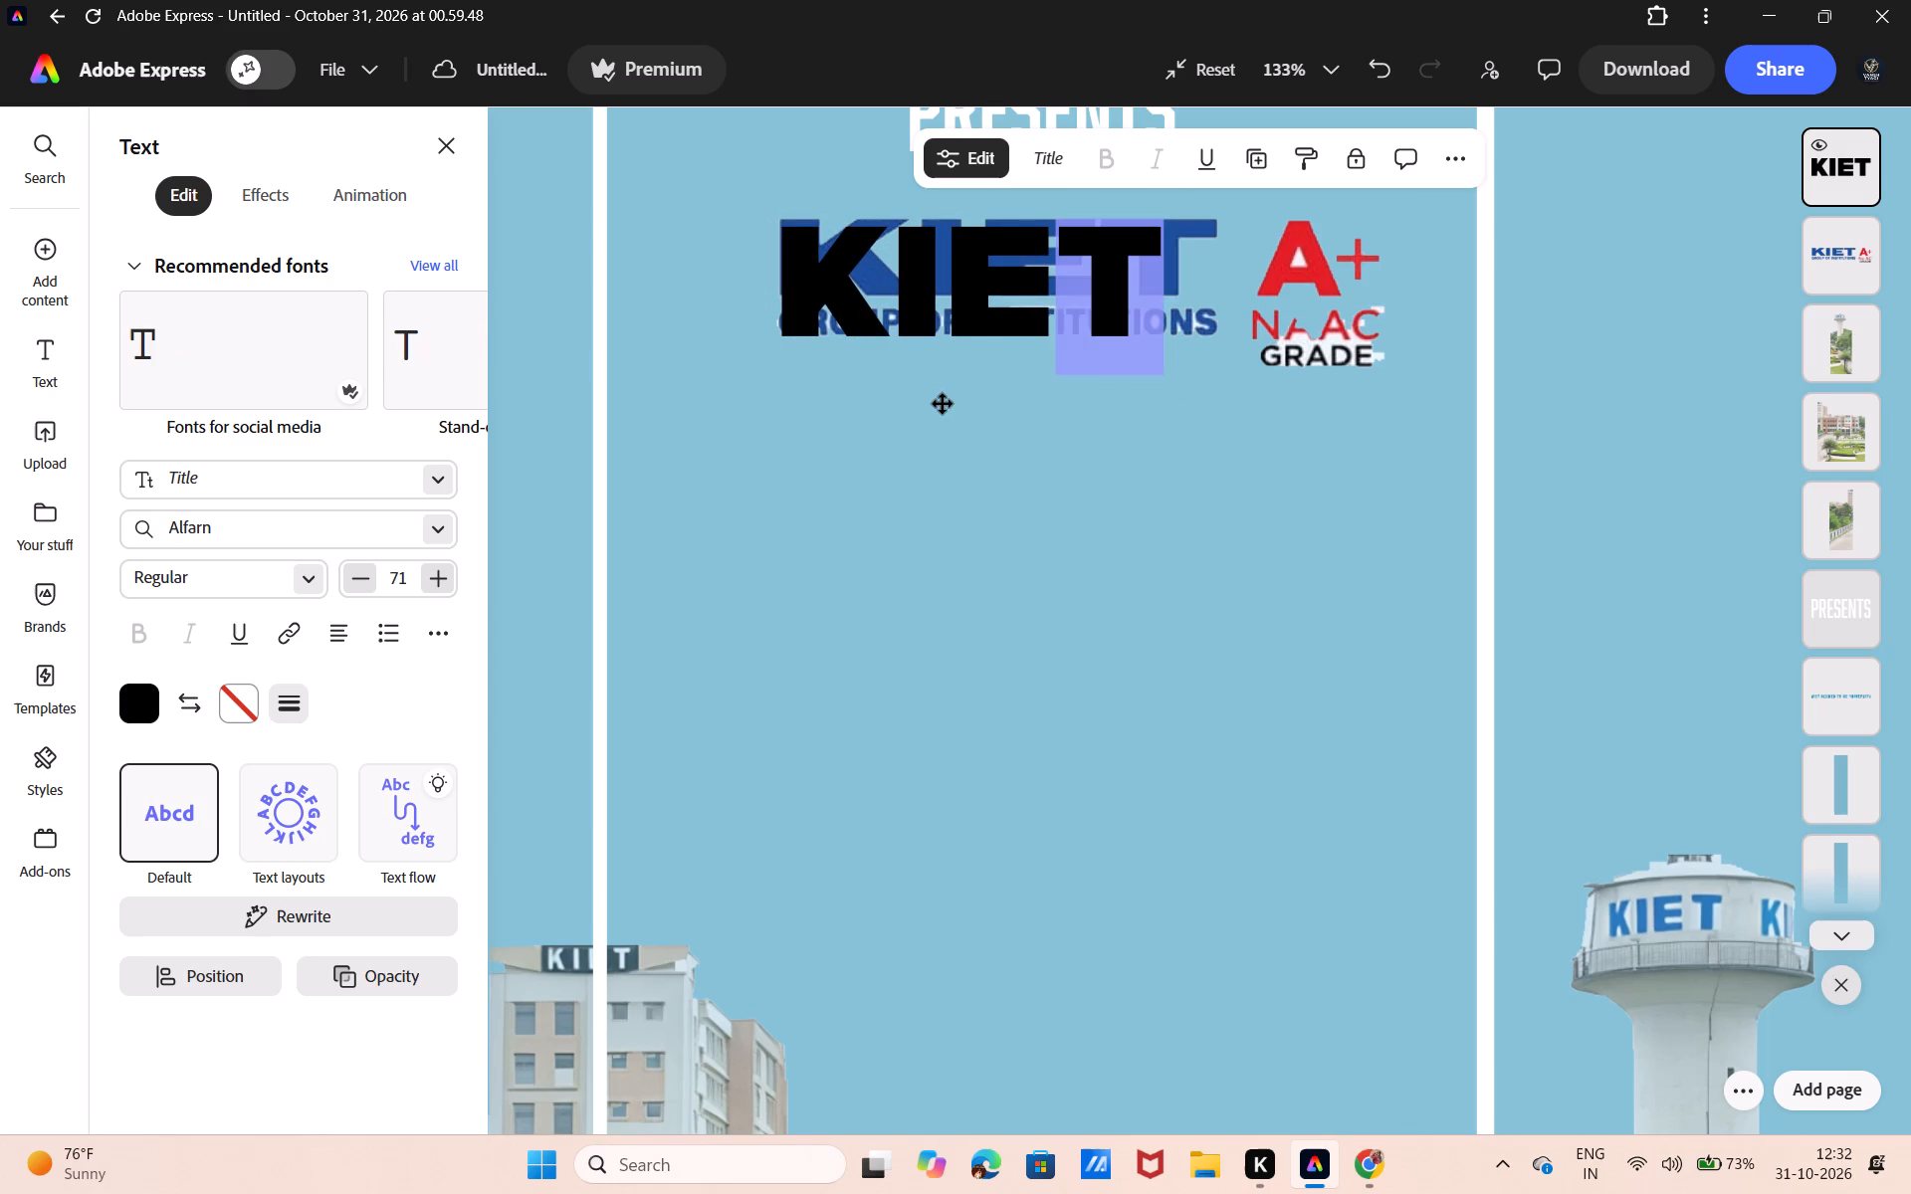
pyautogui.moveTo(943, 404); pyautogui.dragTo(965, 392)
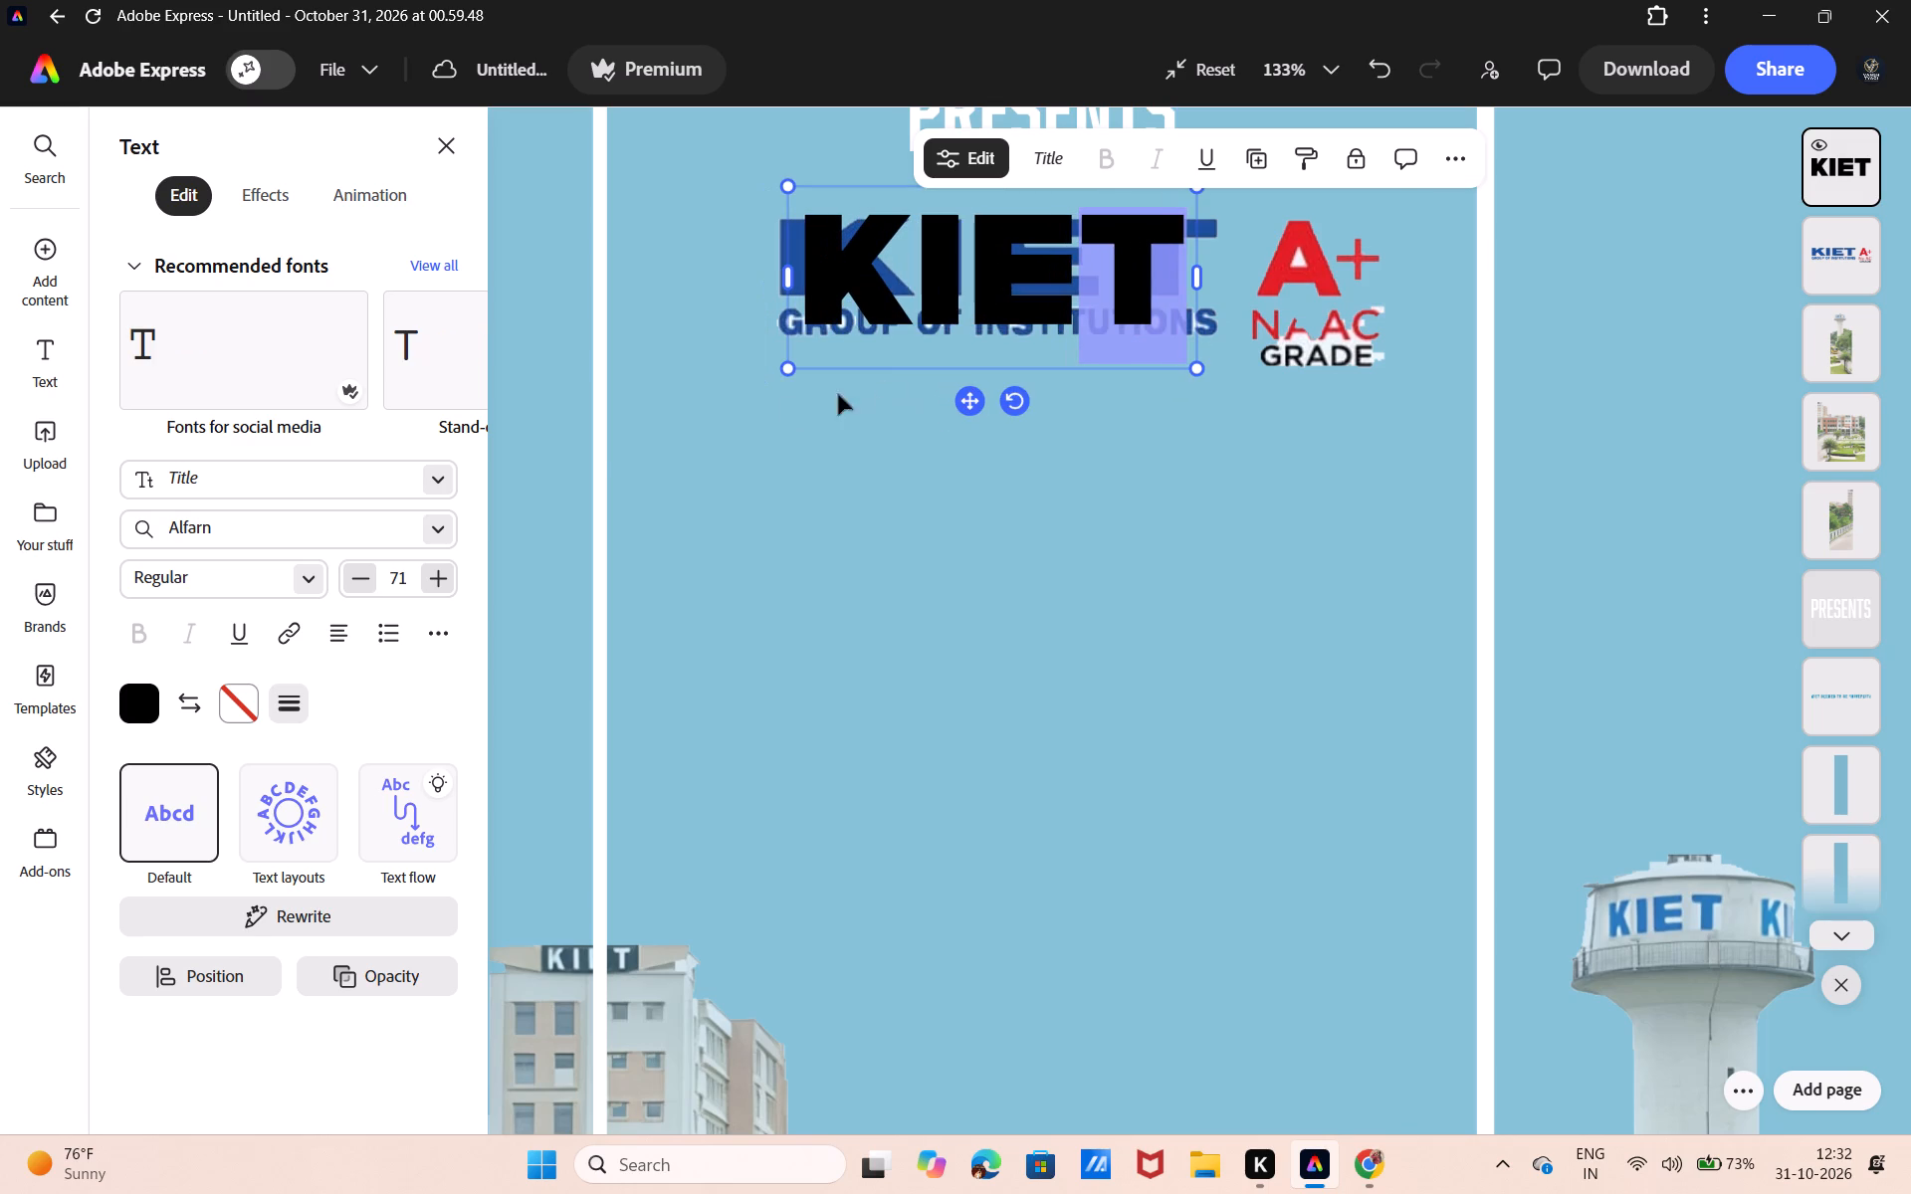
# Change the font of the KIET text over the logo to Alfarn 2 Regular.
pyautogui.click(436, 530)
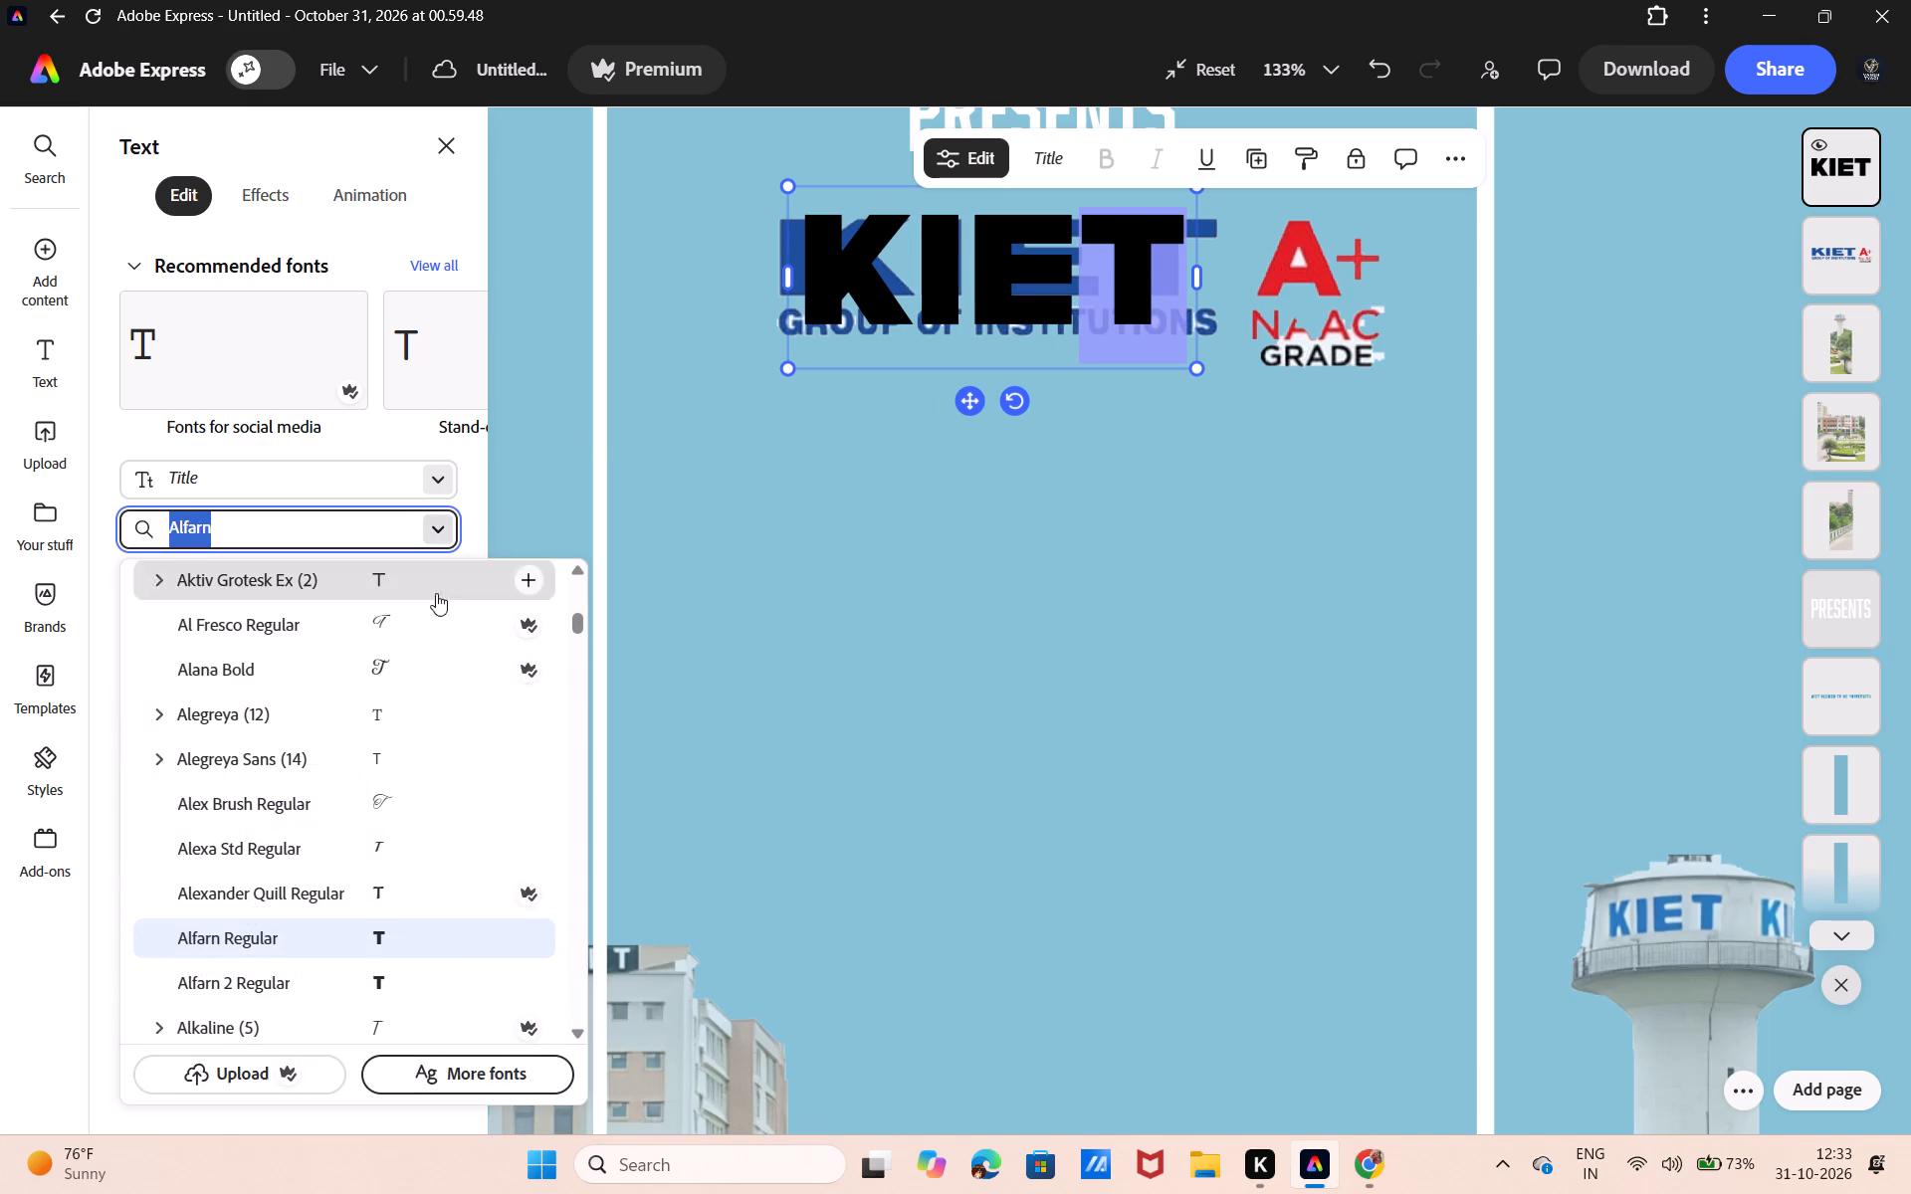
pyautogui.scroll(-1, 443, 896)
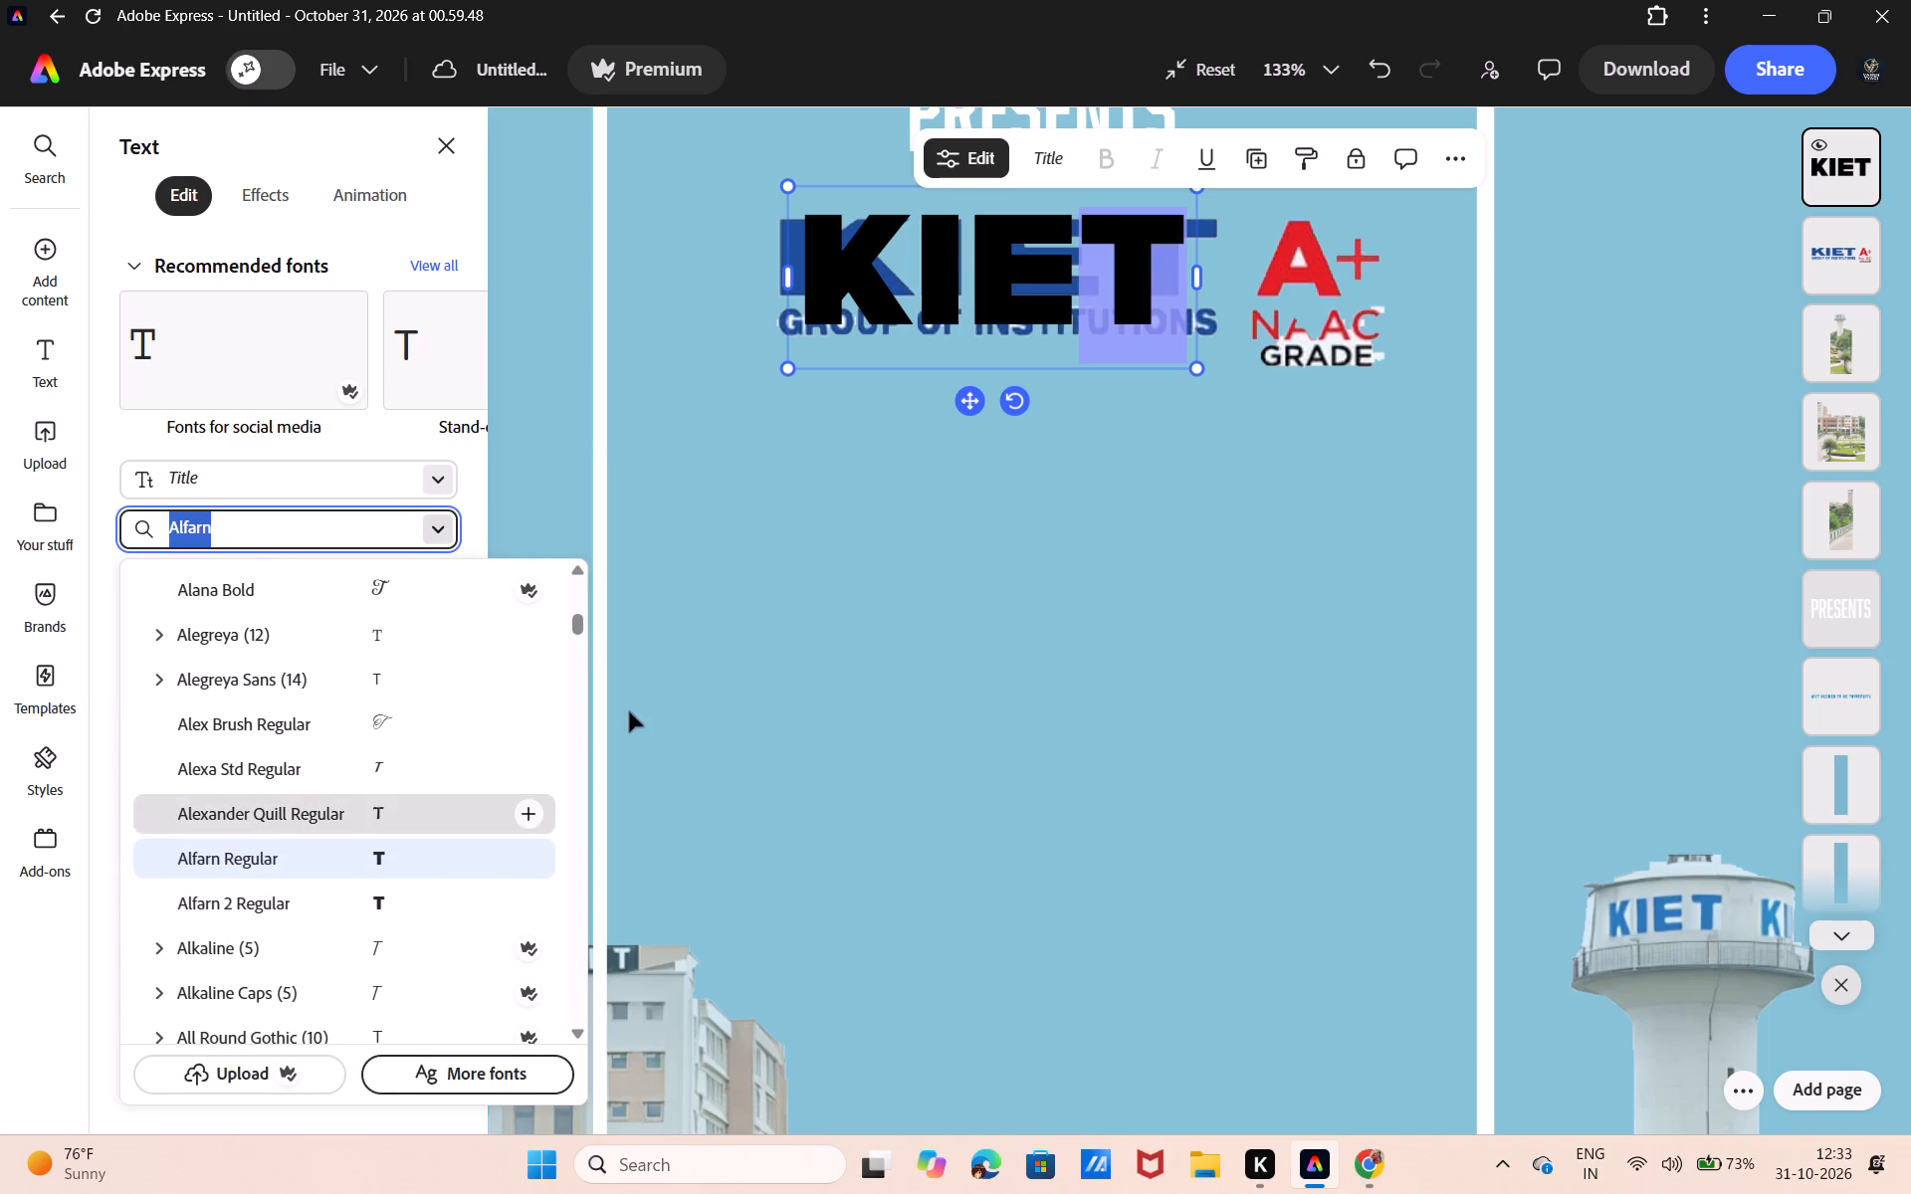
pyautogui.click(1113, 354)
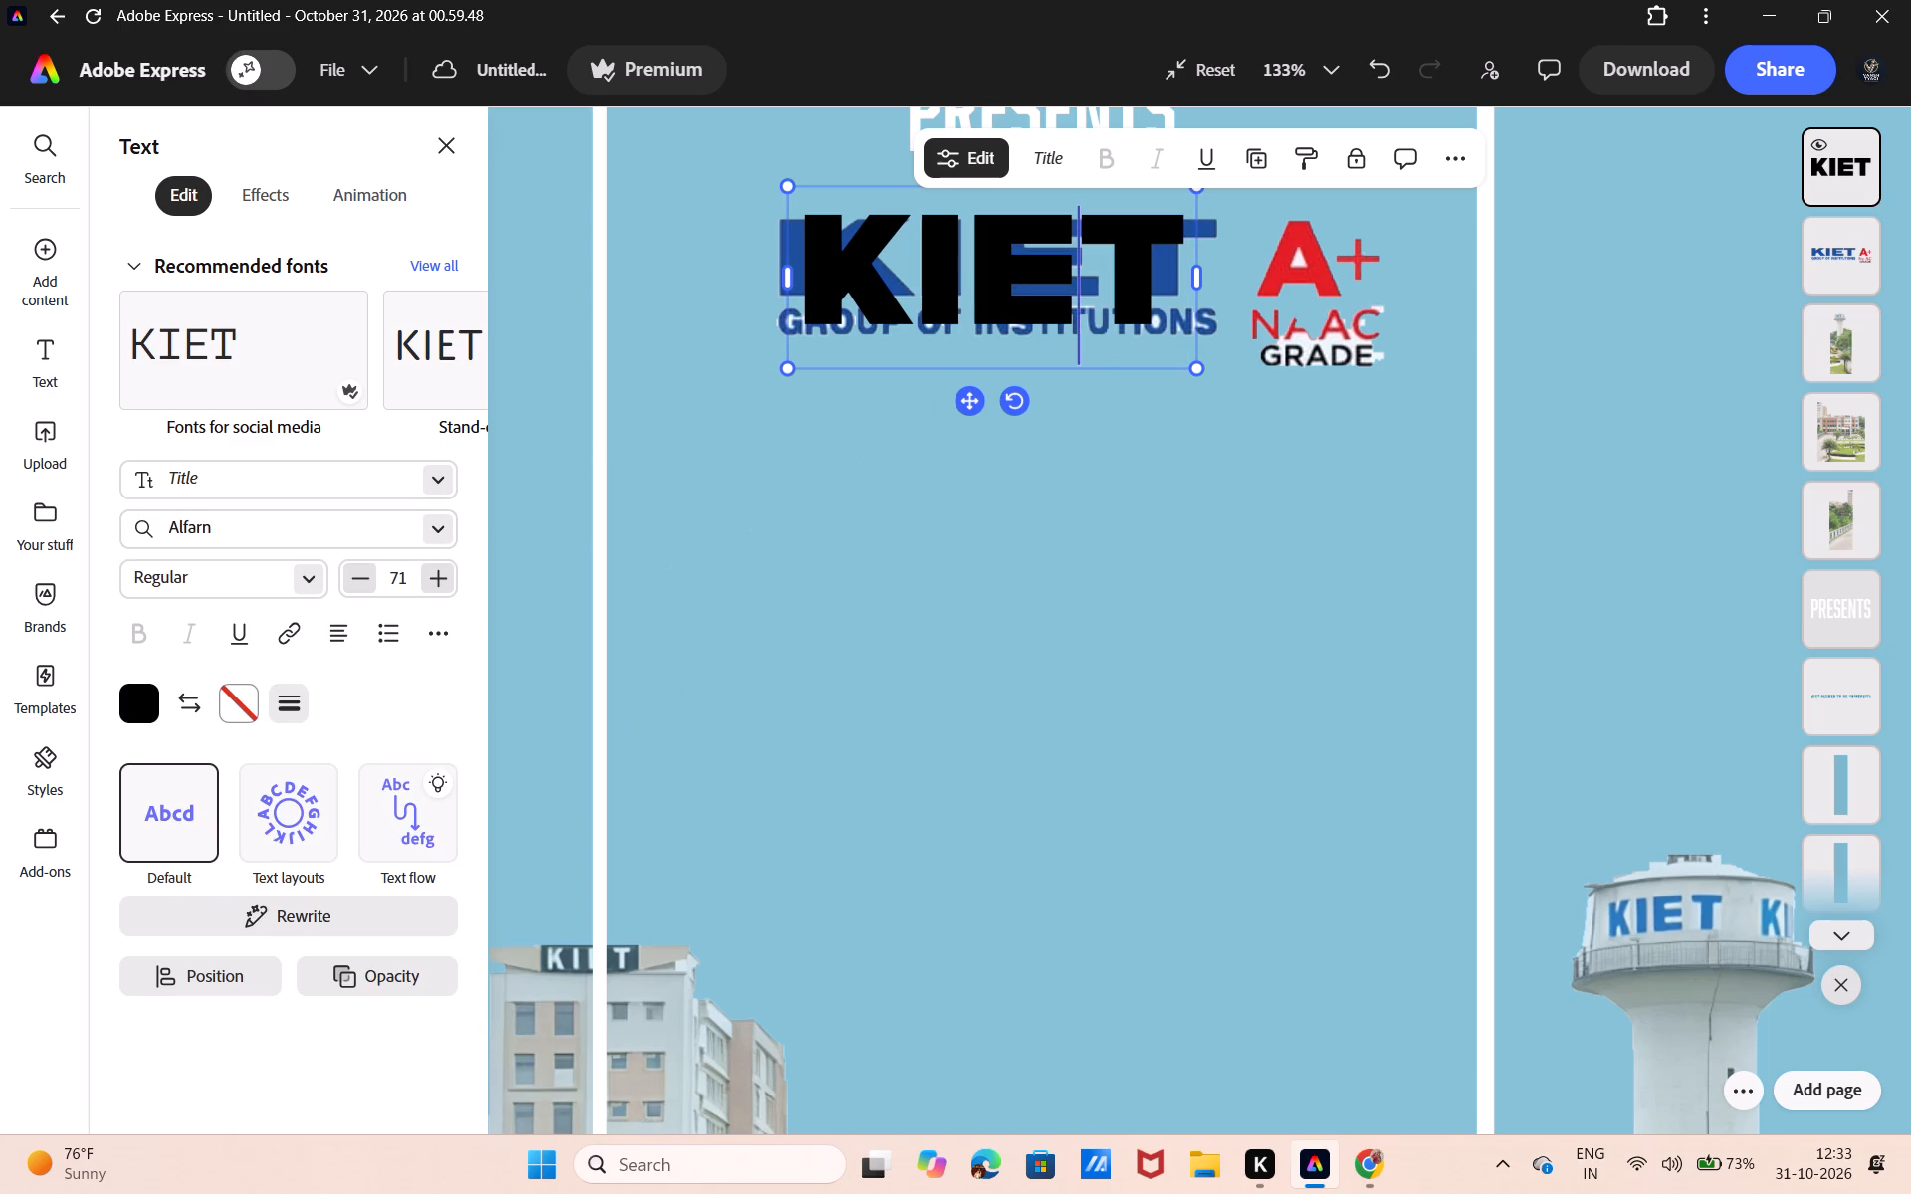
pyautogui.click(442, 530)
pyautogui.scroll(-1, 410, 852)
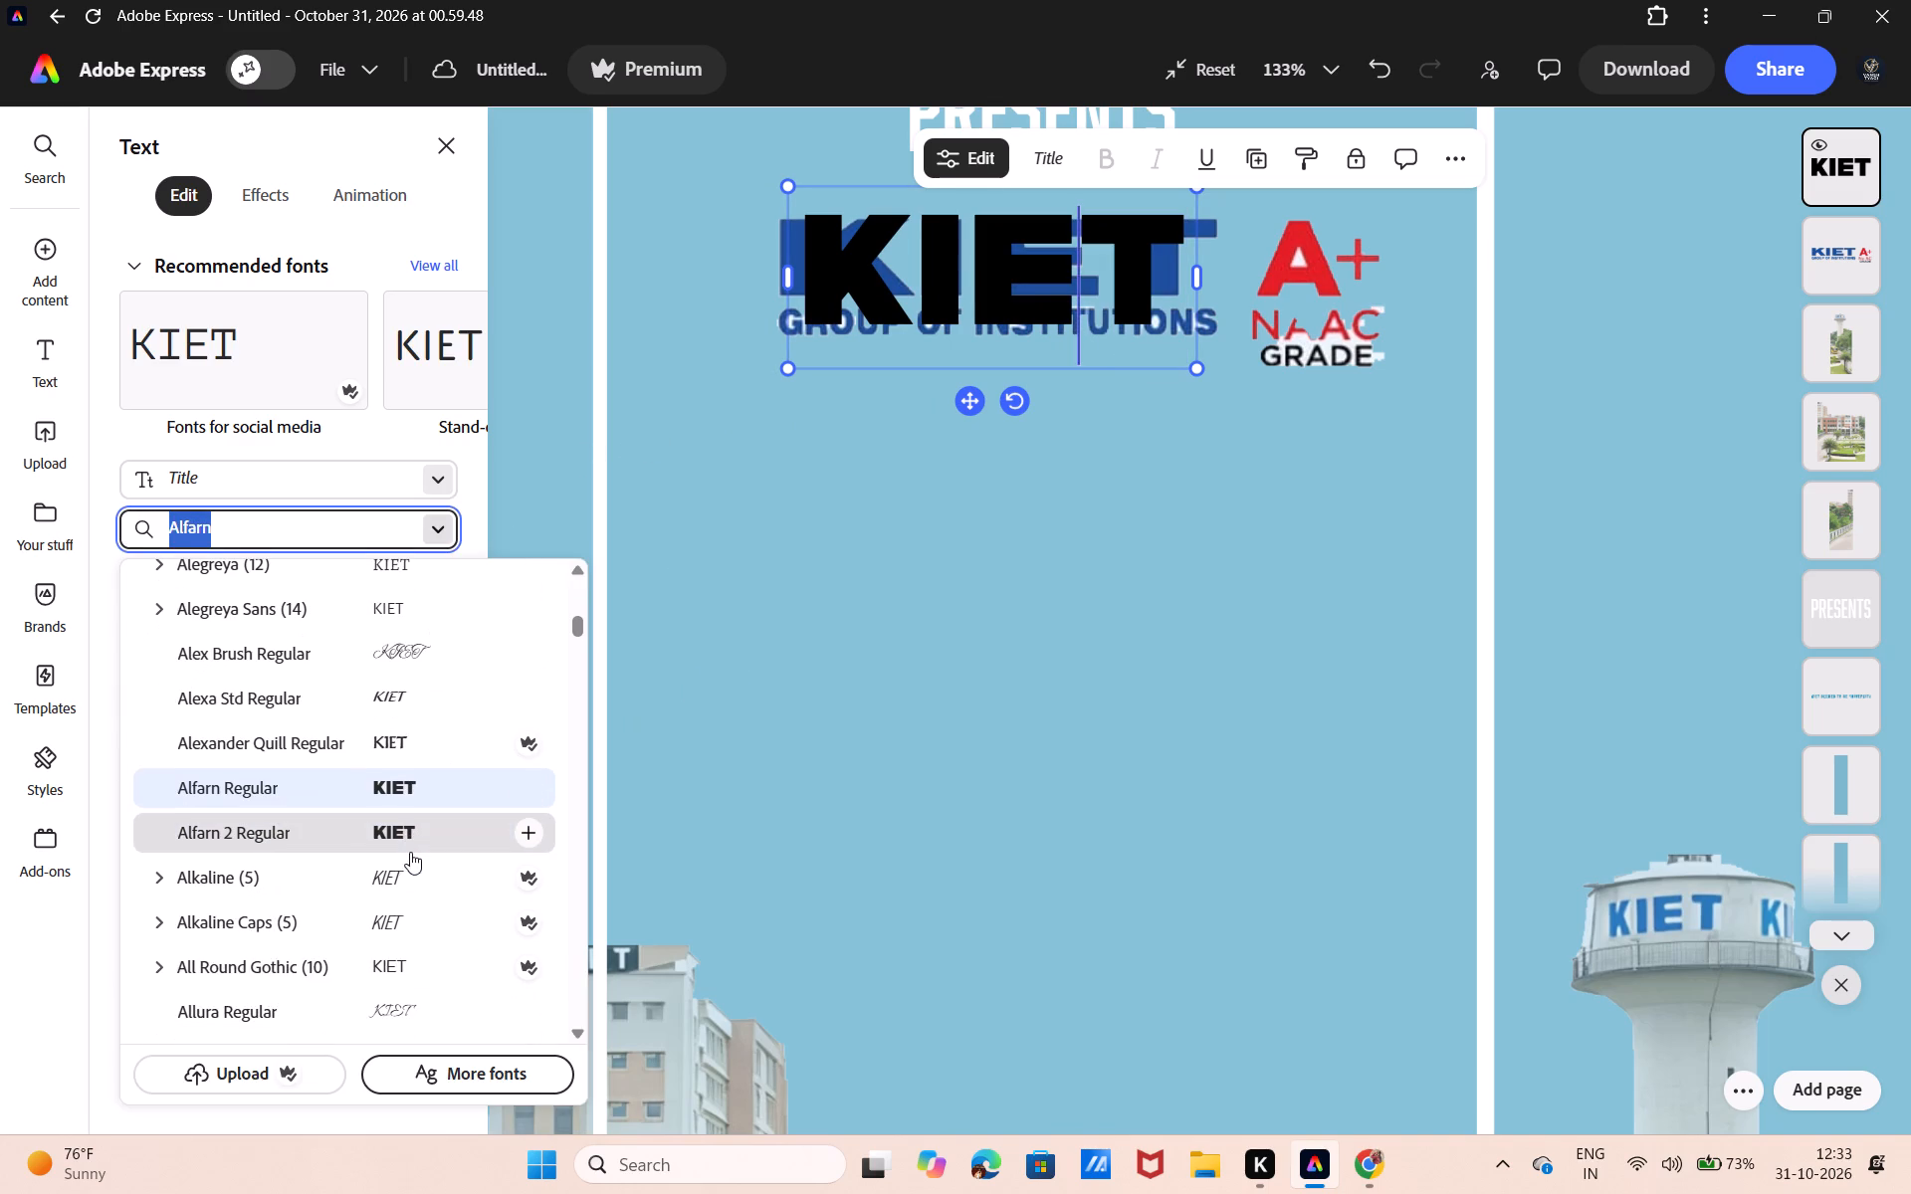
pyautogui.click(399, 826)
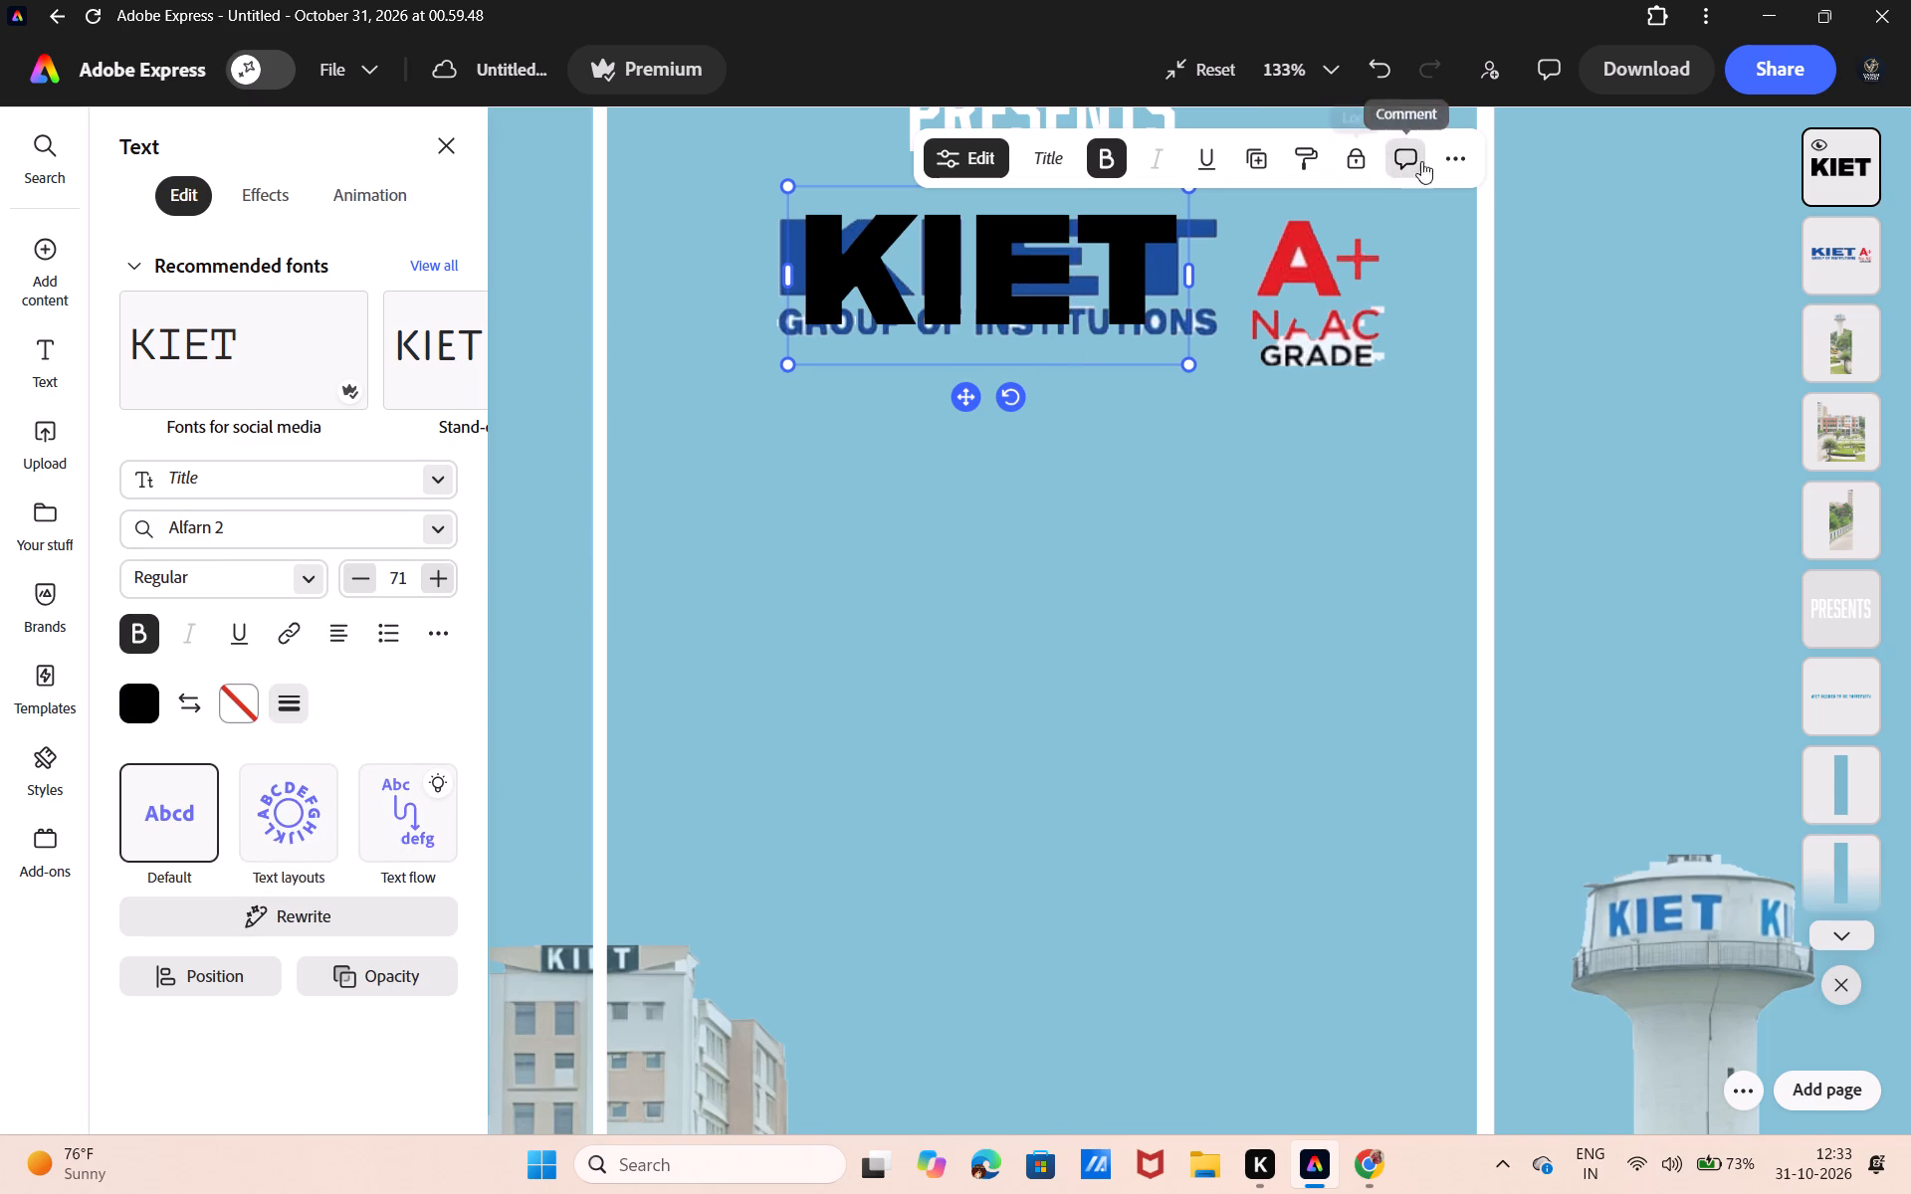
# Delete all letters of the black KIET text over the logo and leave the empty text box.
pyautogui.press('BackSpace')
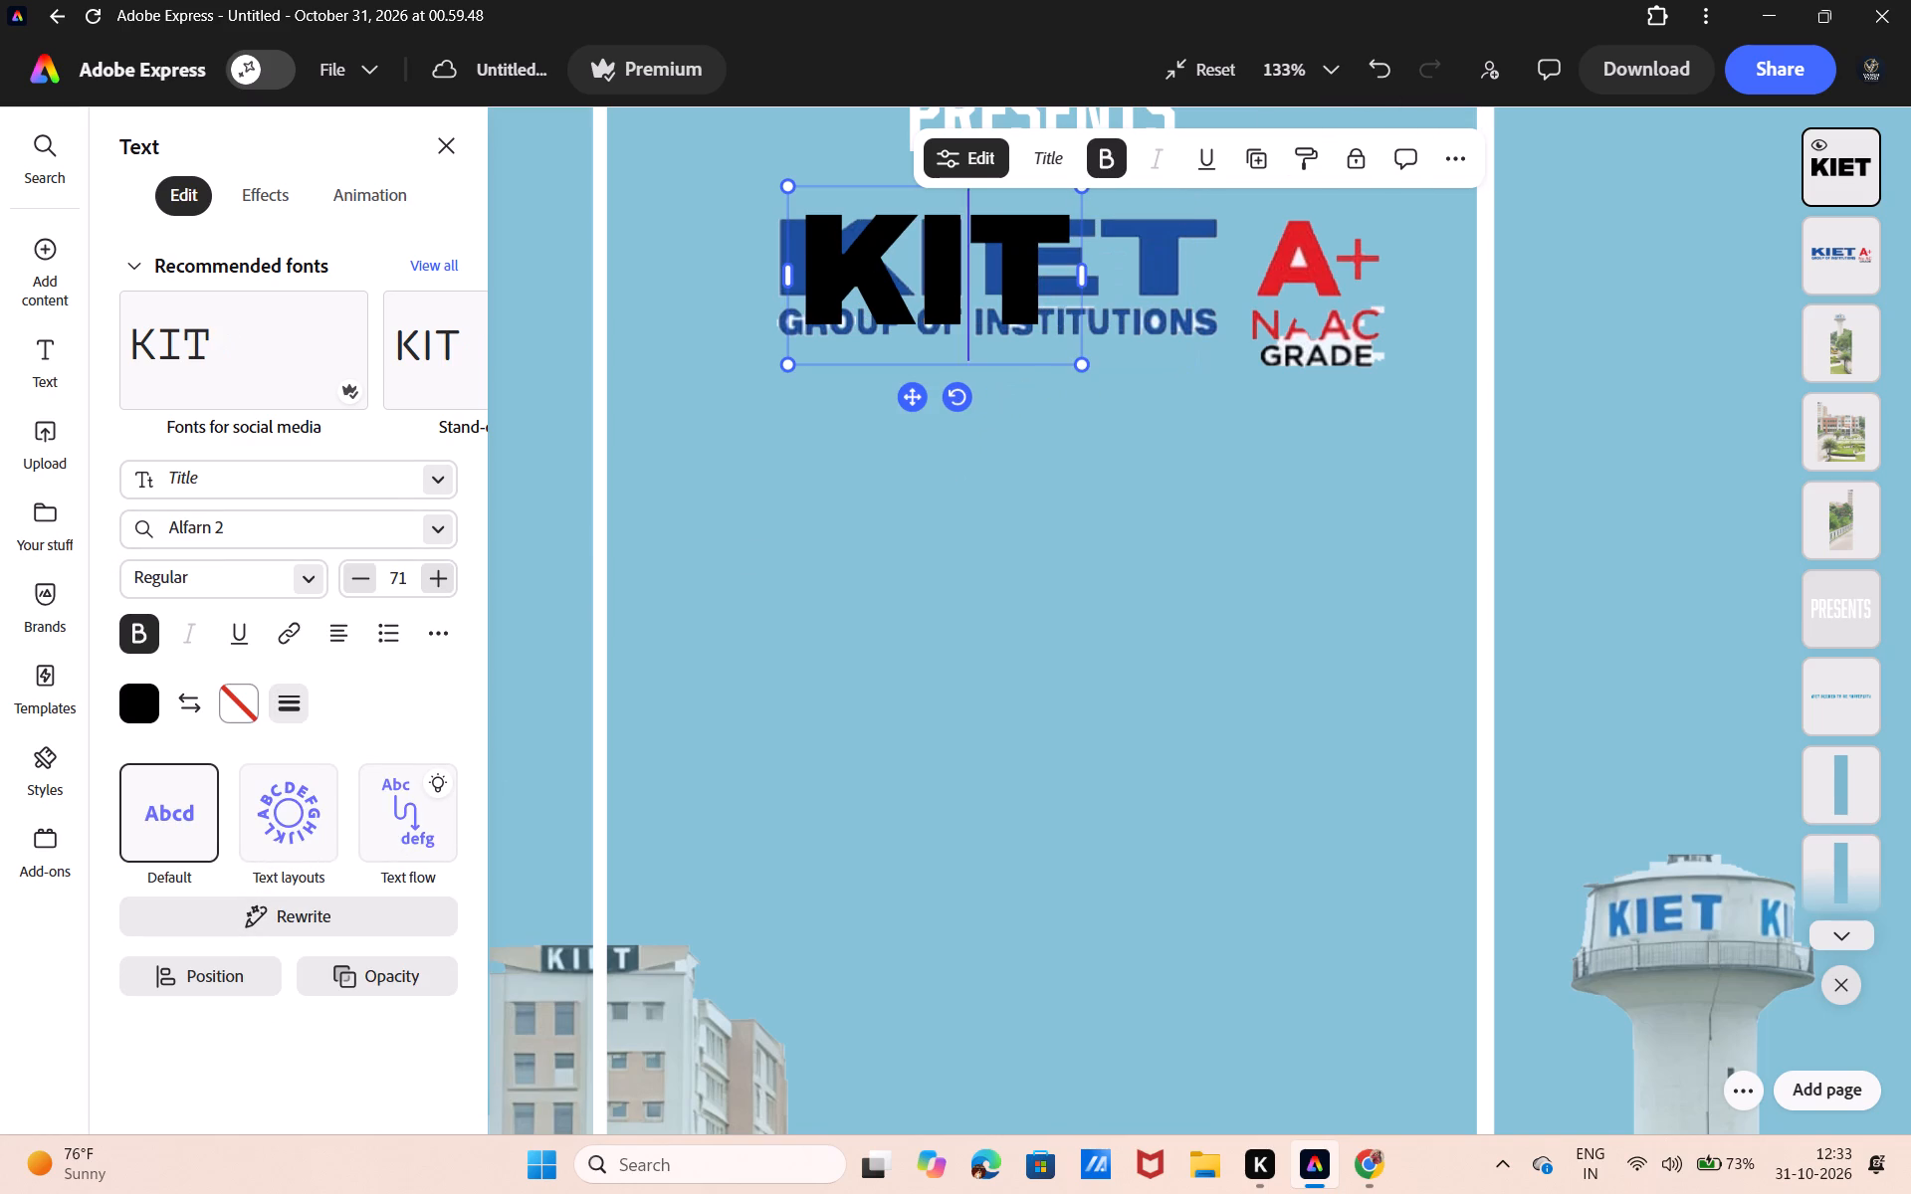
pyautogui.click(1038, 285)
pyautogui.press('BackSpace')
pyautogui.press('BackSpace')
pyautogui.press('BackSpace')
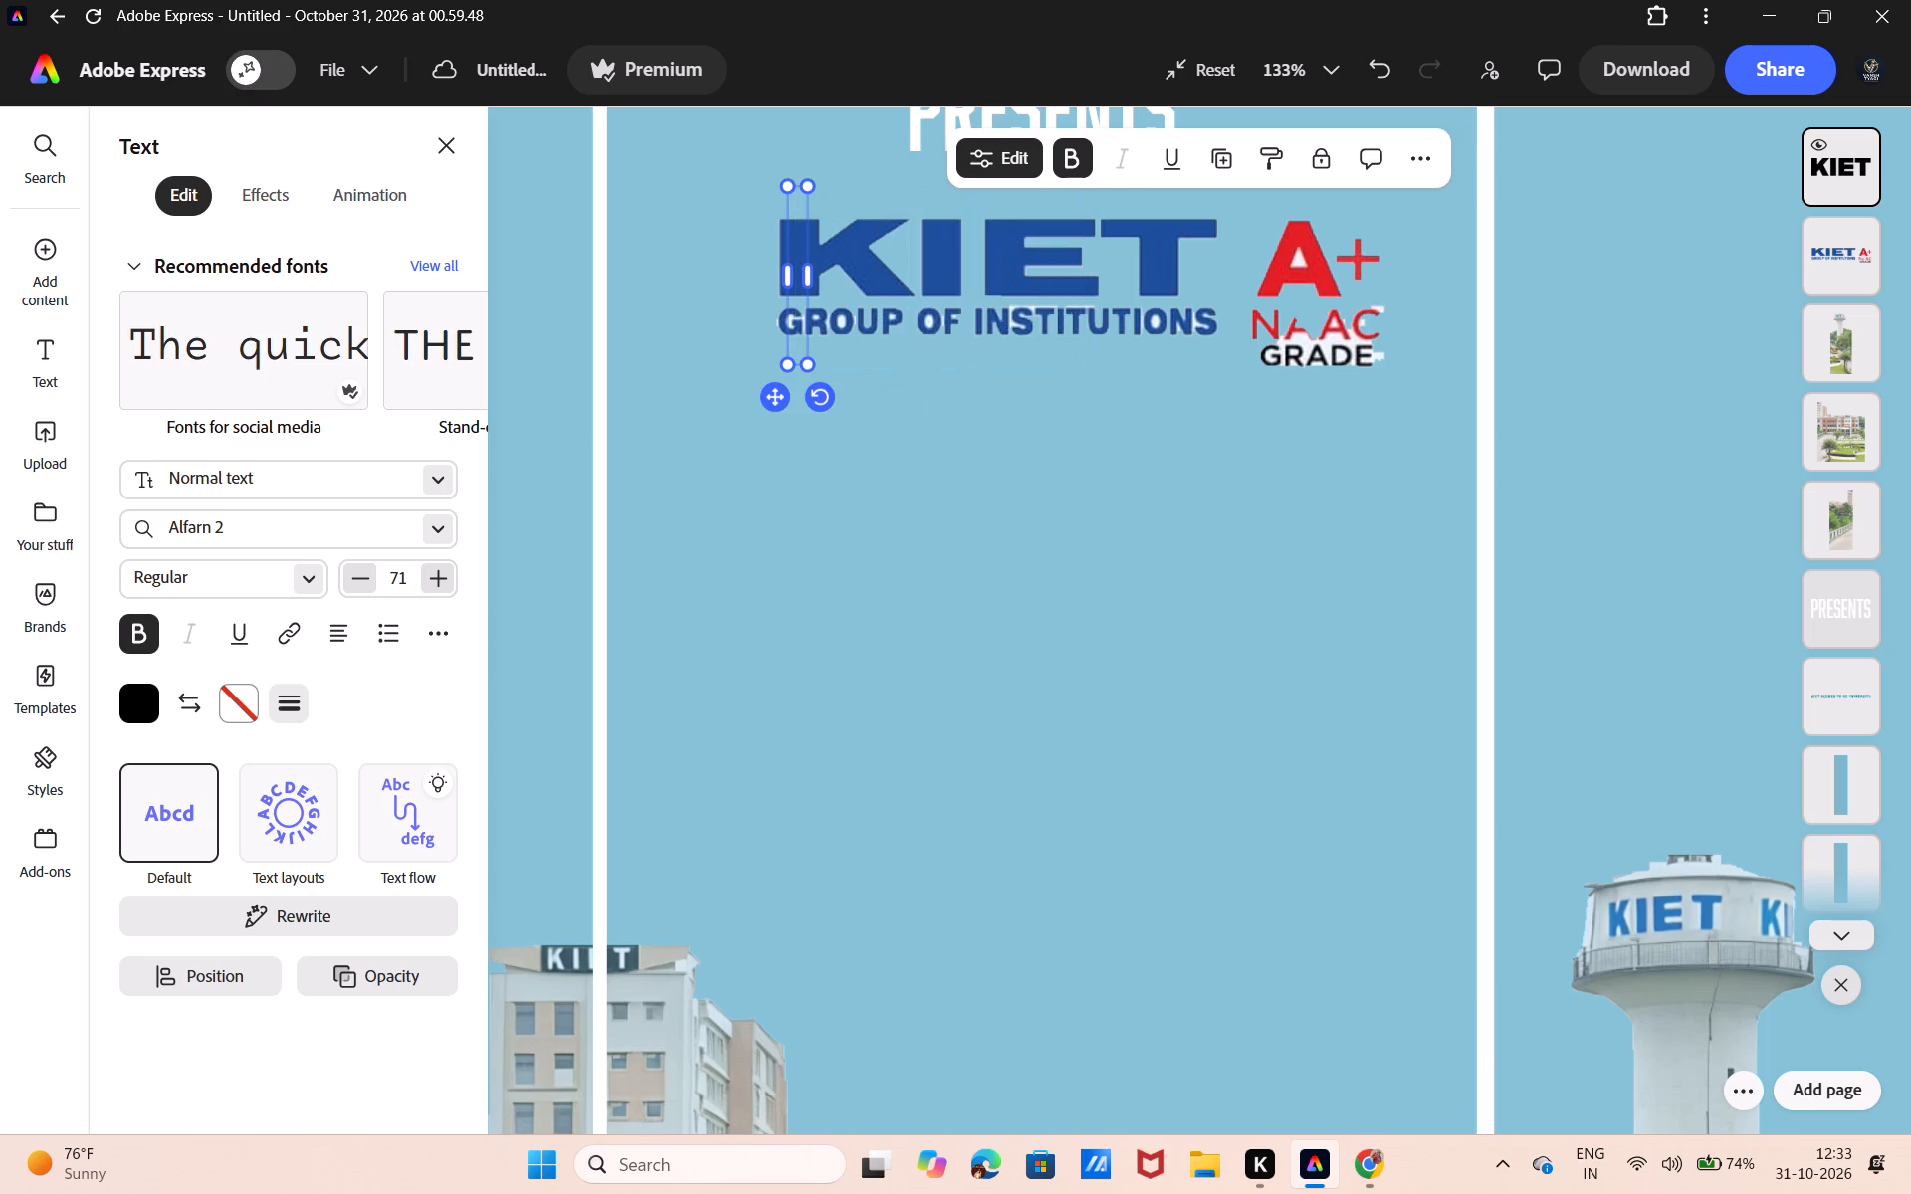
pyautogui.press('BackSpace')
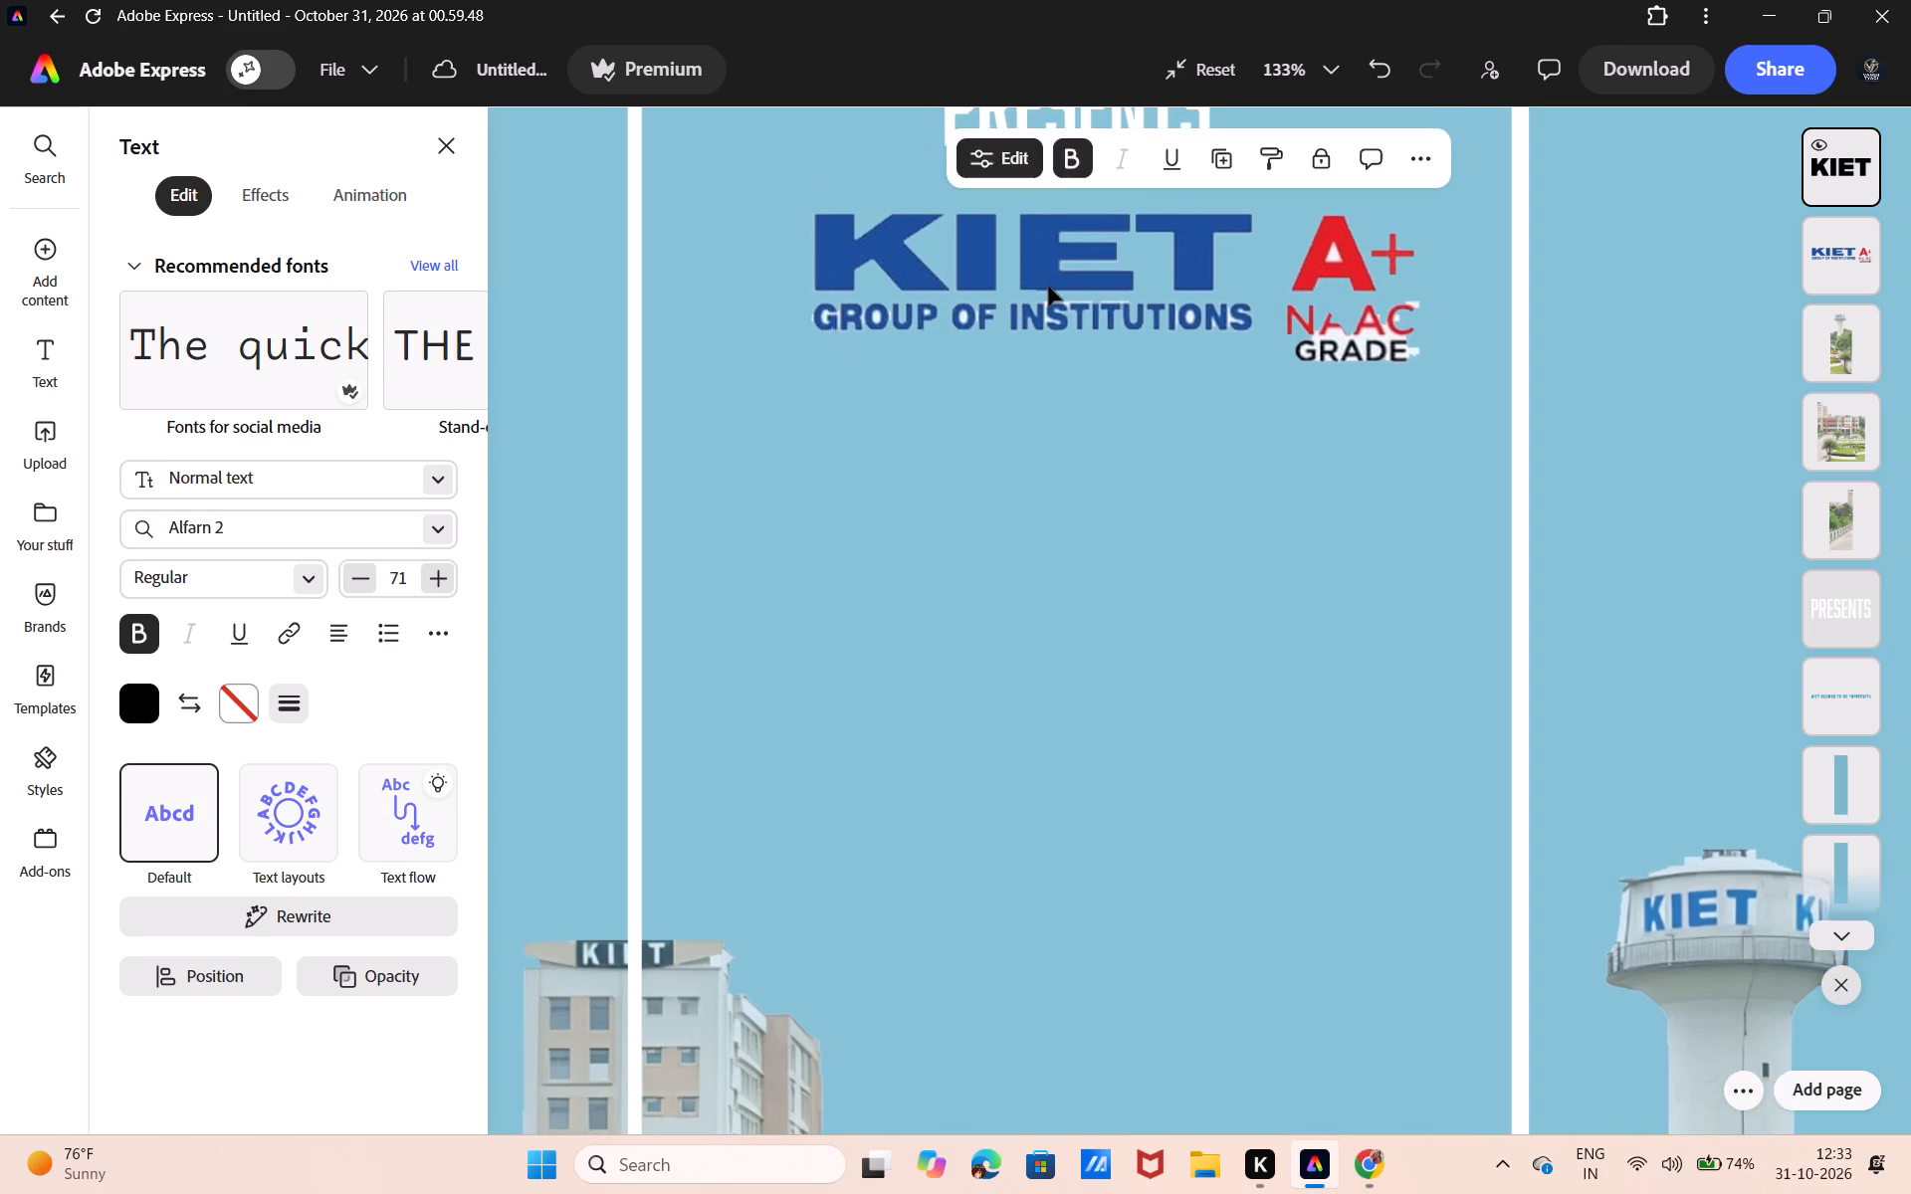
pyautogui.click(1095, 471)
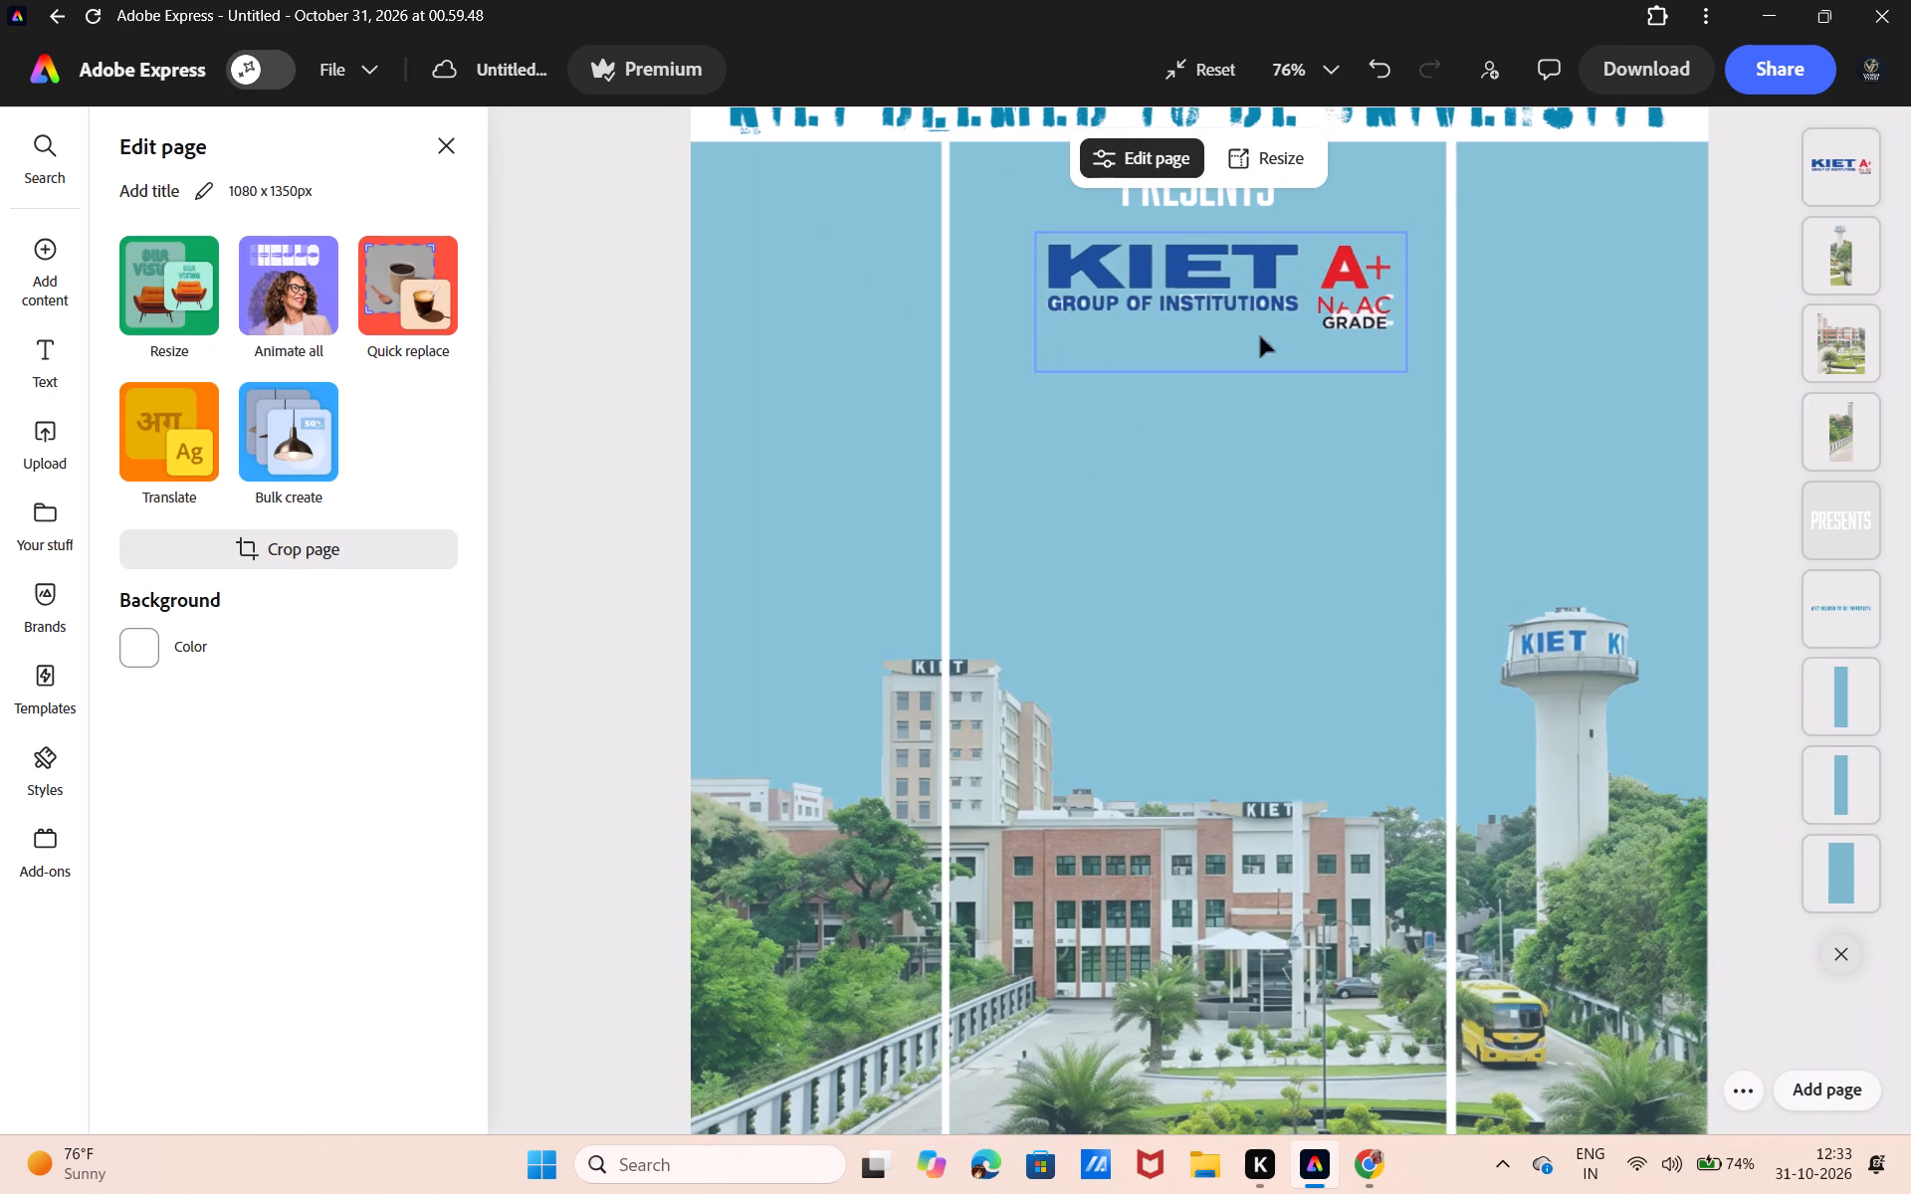
# Restore the erased parts of the KIET/NAAC logo with a circle brush of size 95, bringing back its background and taglines.
pyautogui.click(1289, 311)
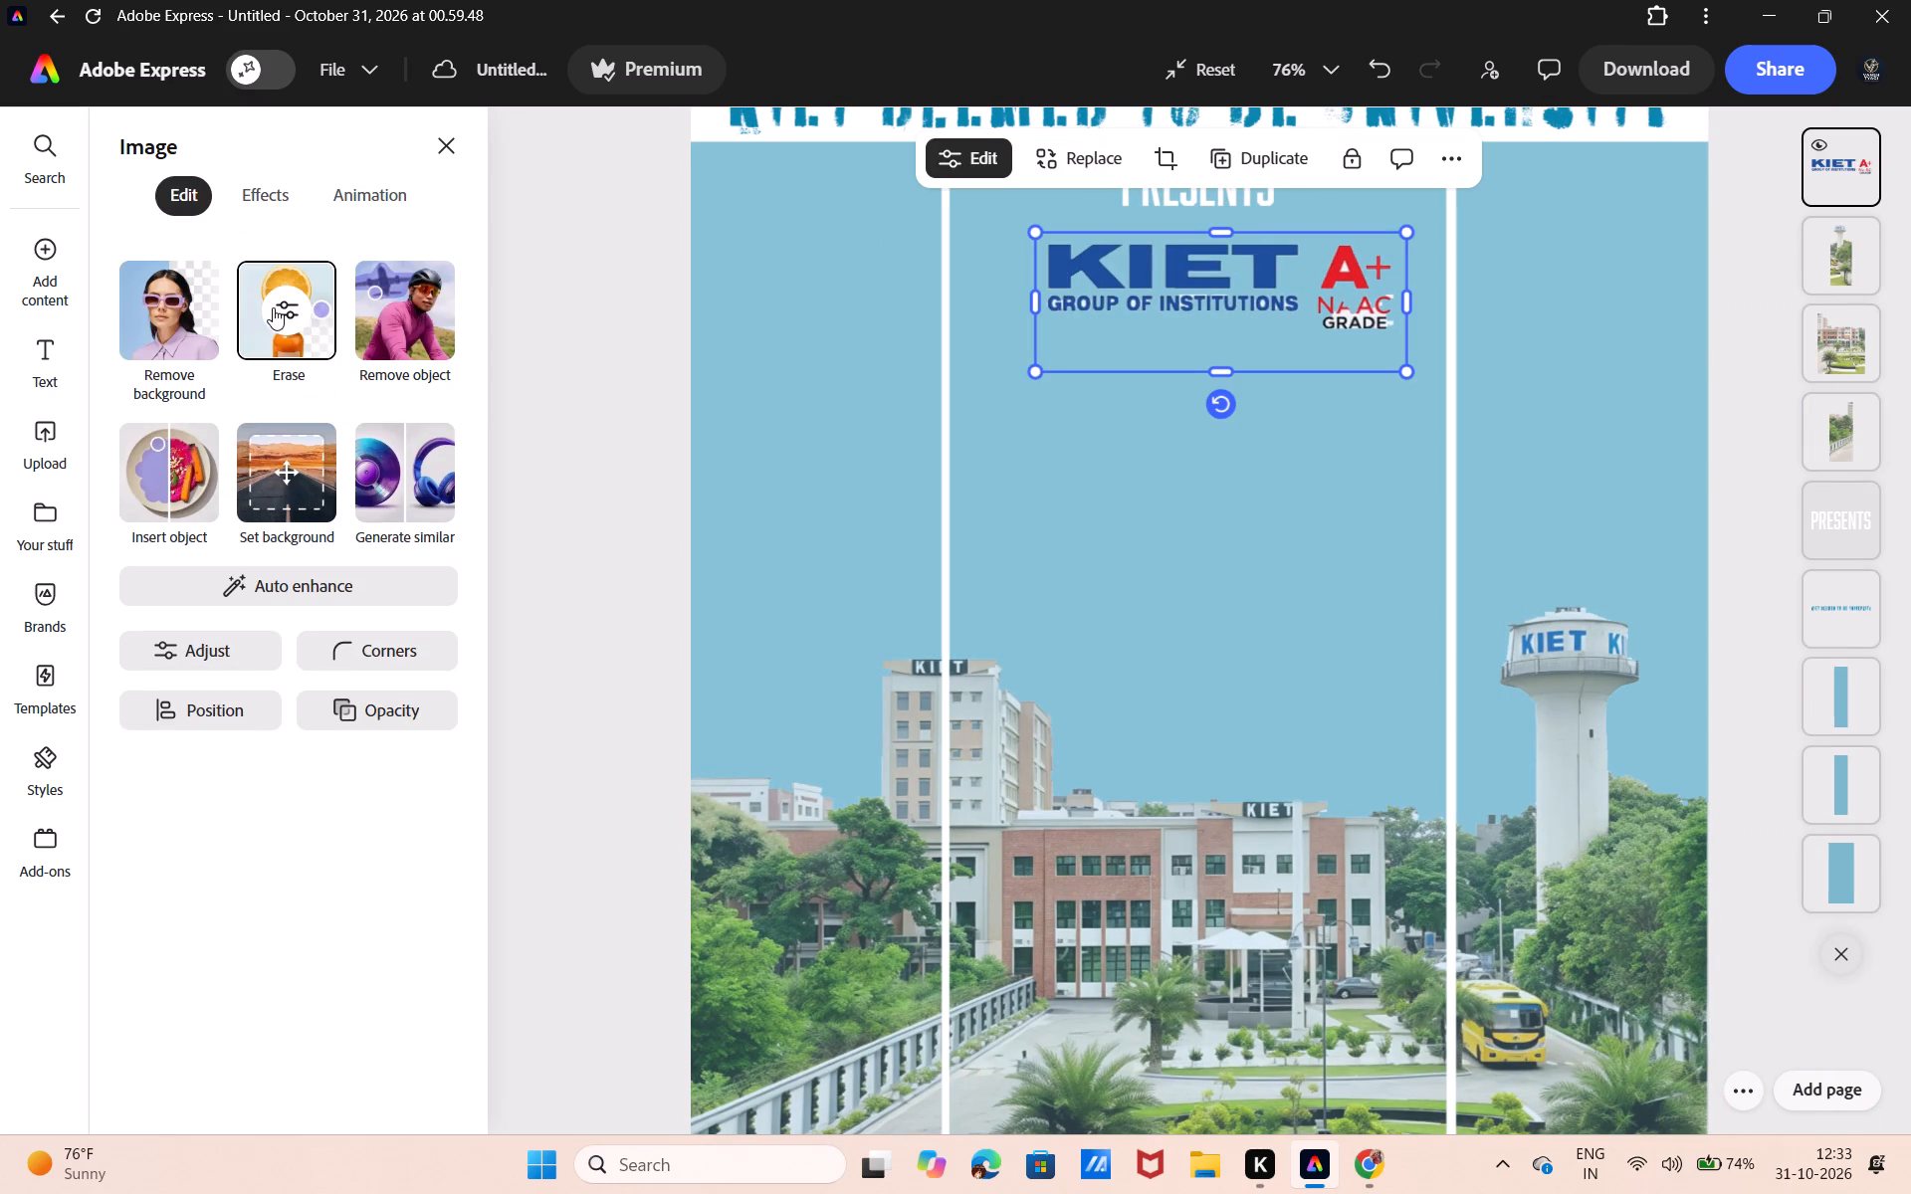
pyautogui.click(307, 298)
pyautogui.click(283, 308)
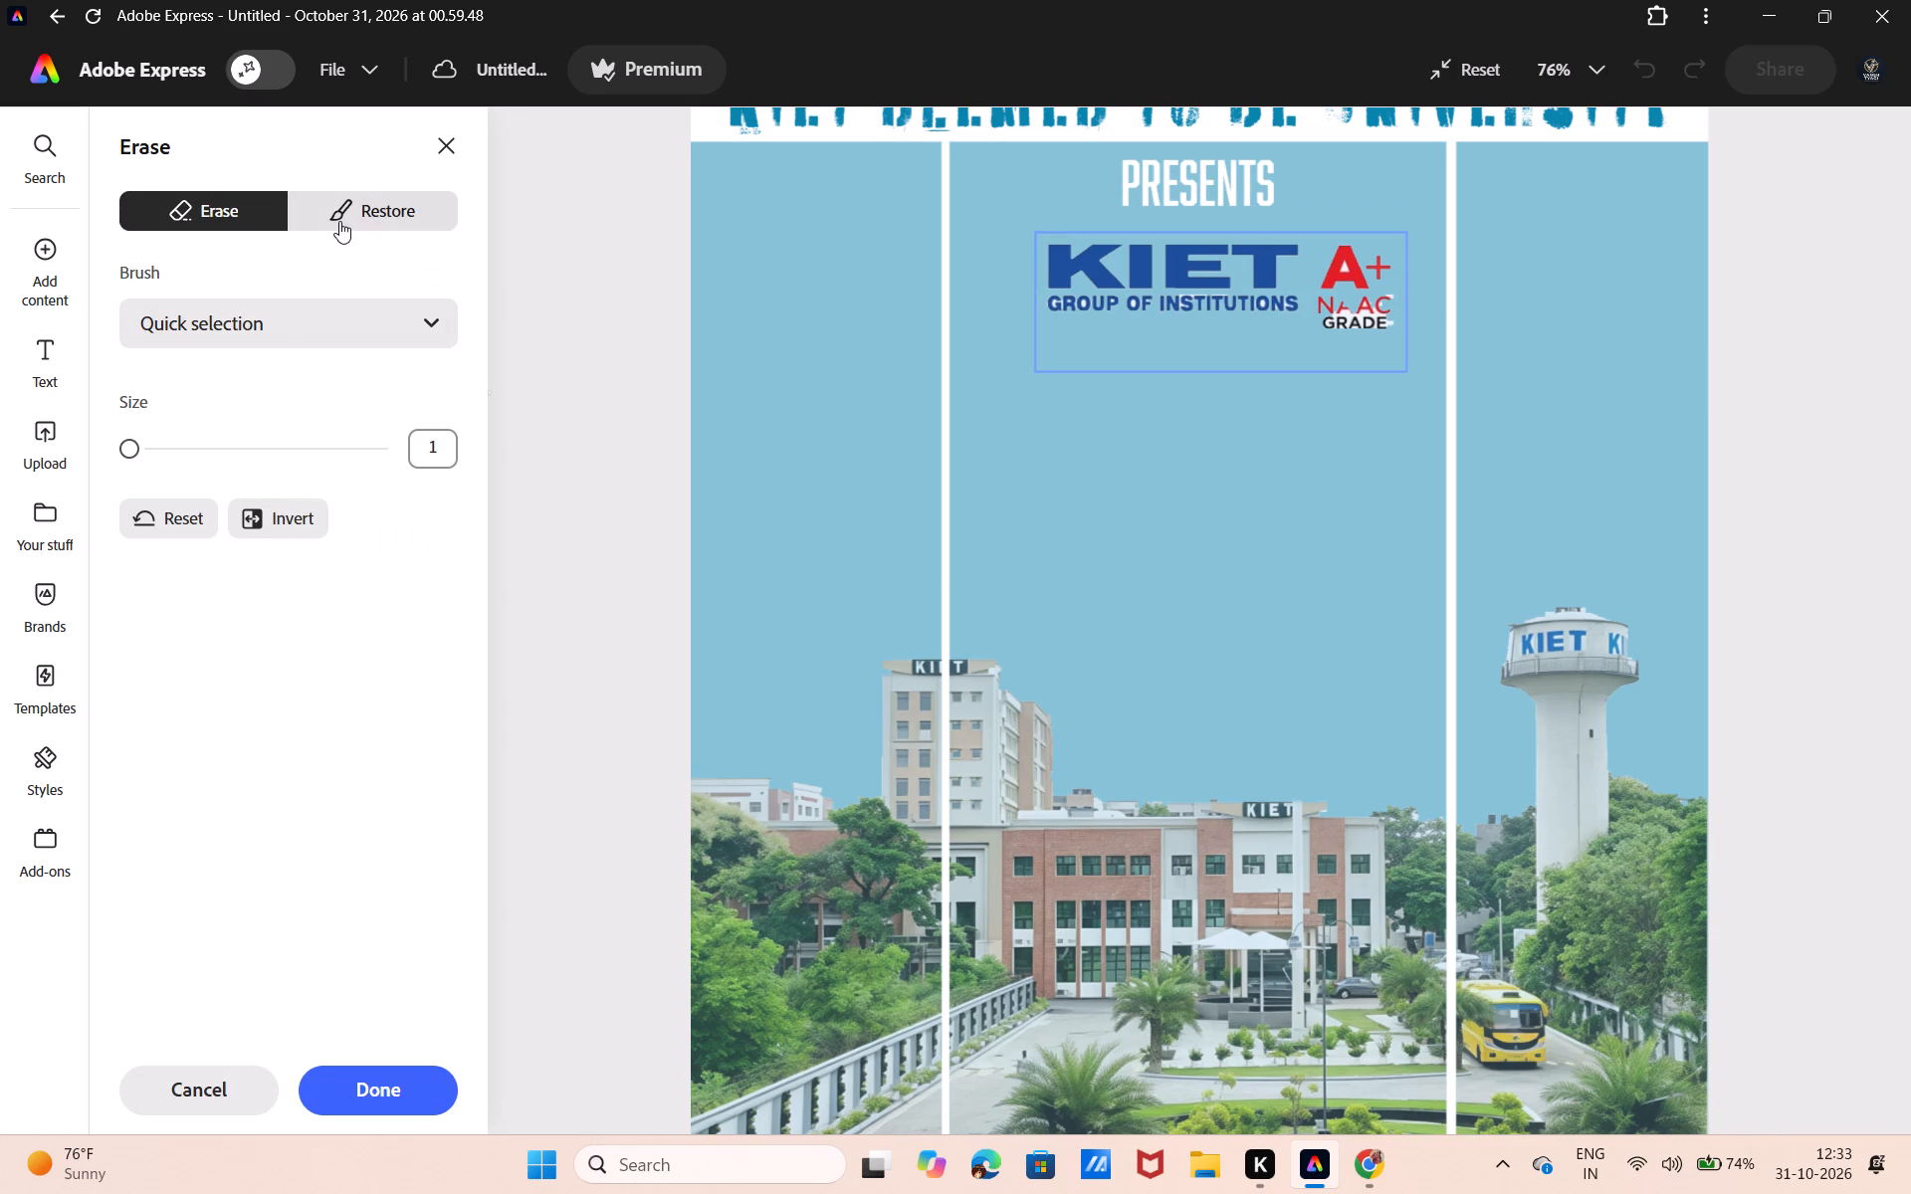
pyautogui.click(341, 220)
pyautogui.click(282, 310)
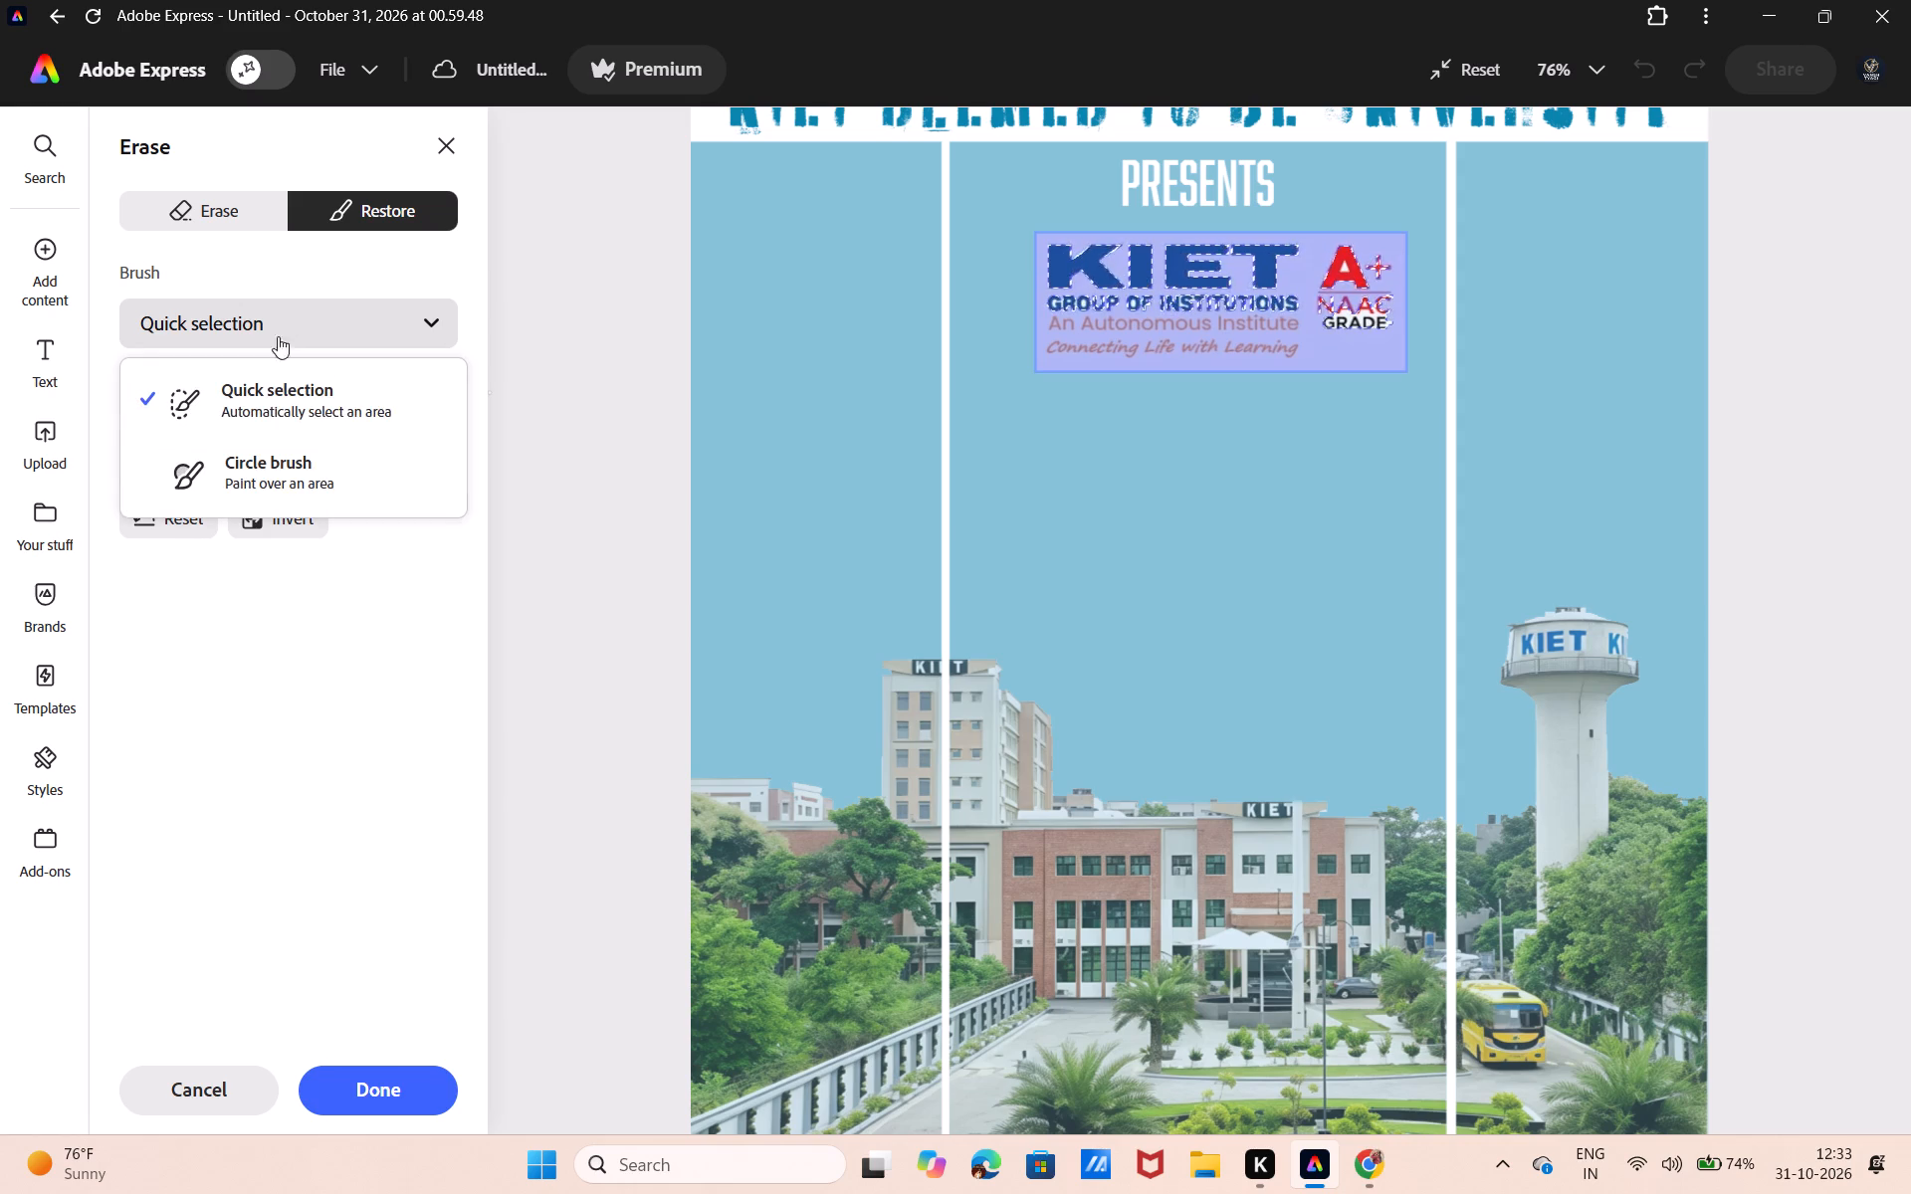
pyautogui.click(259, 462)
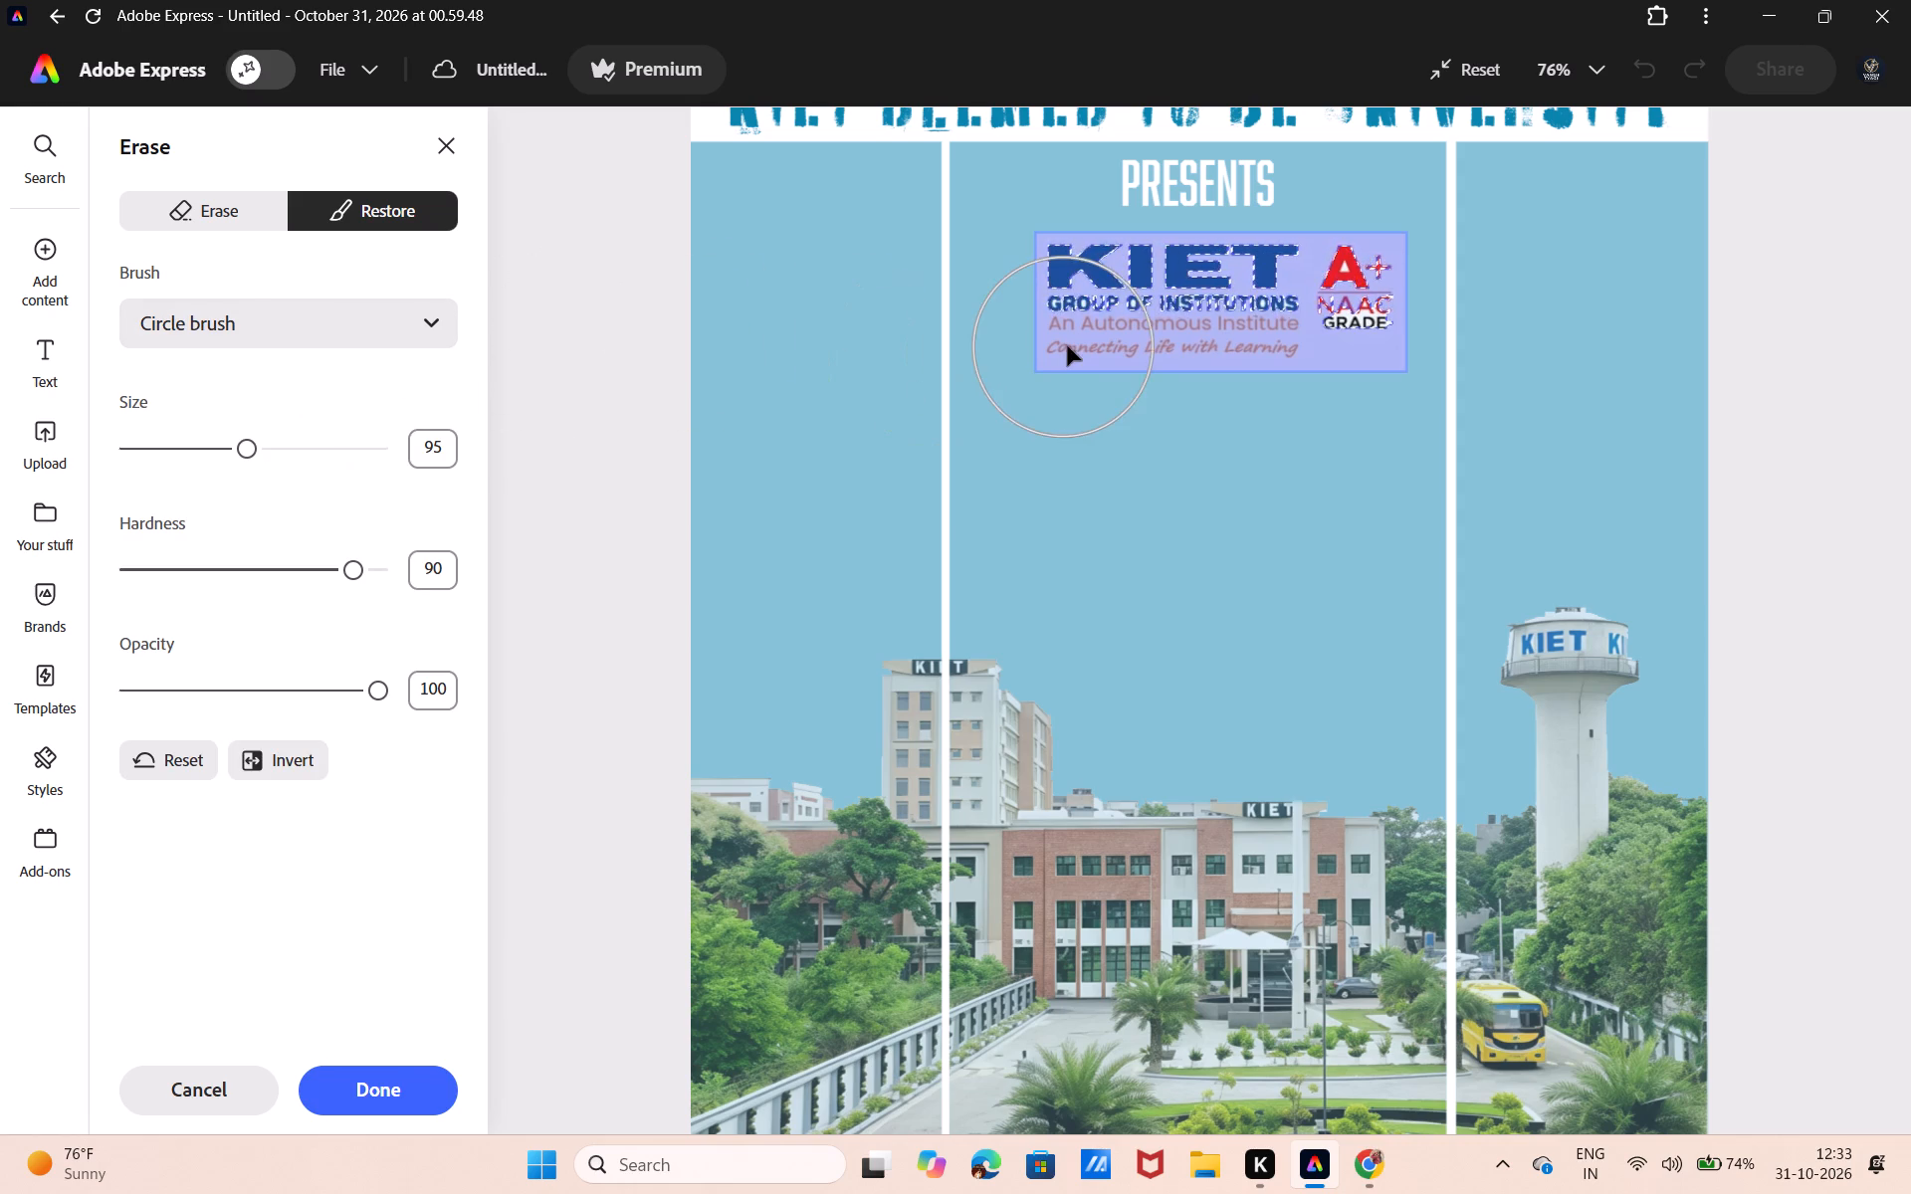
pyautogui.moveTo(1060, 344); pyautogui.dragTo(1113, 393)
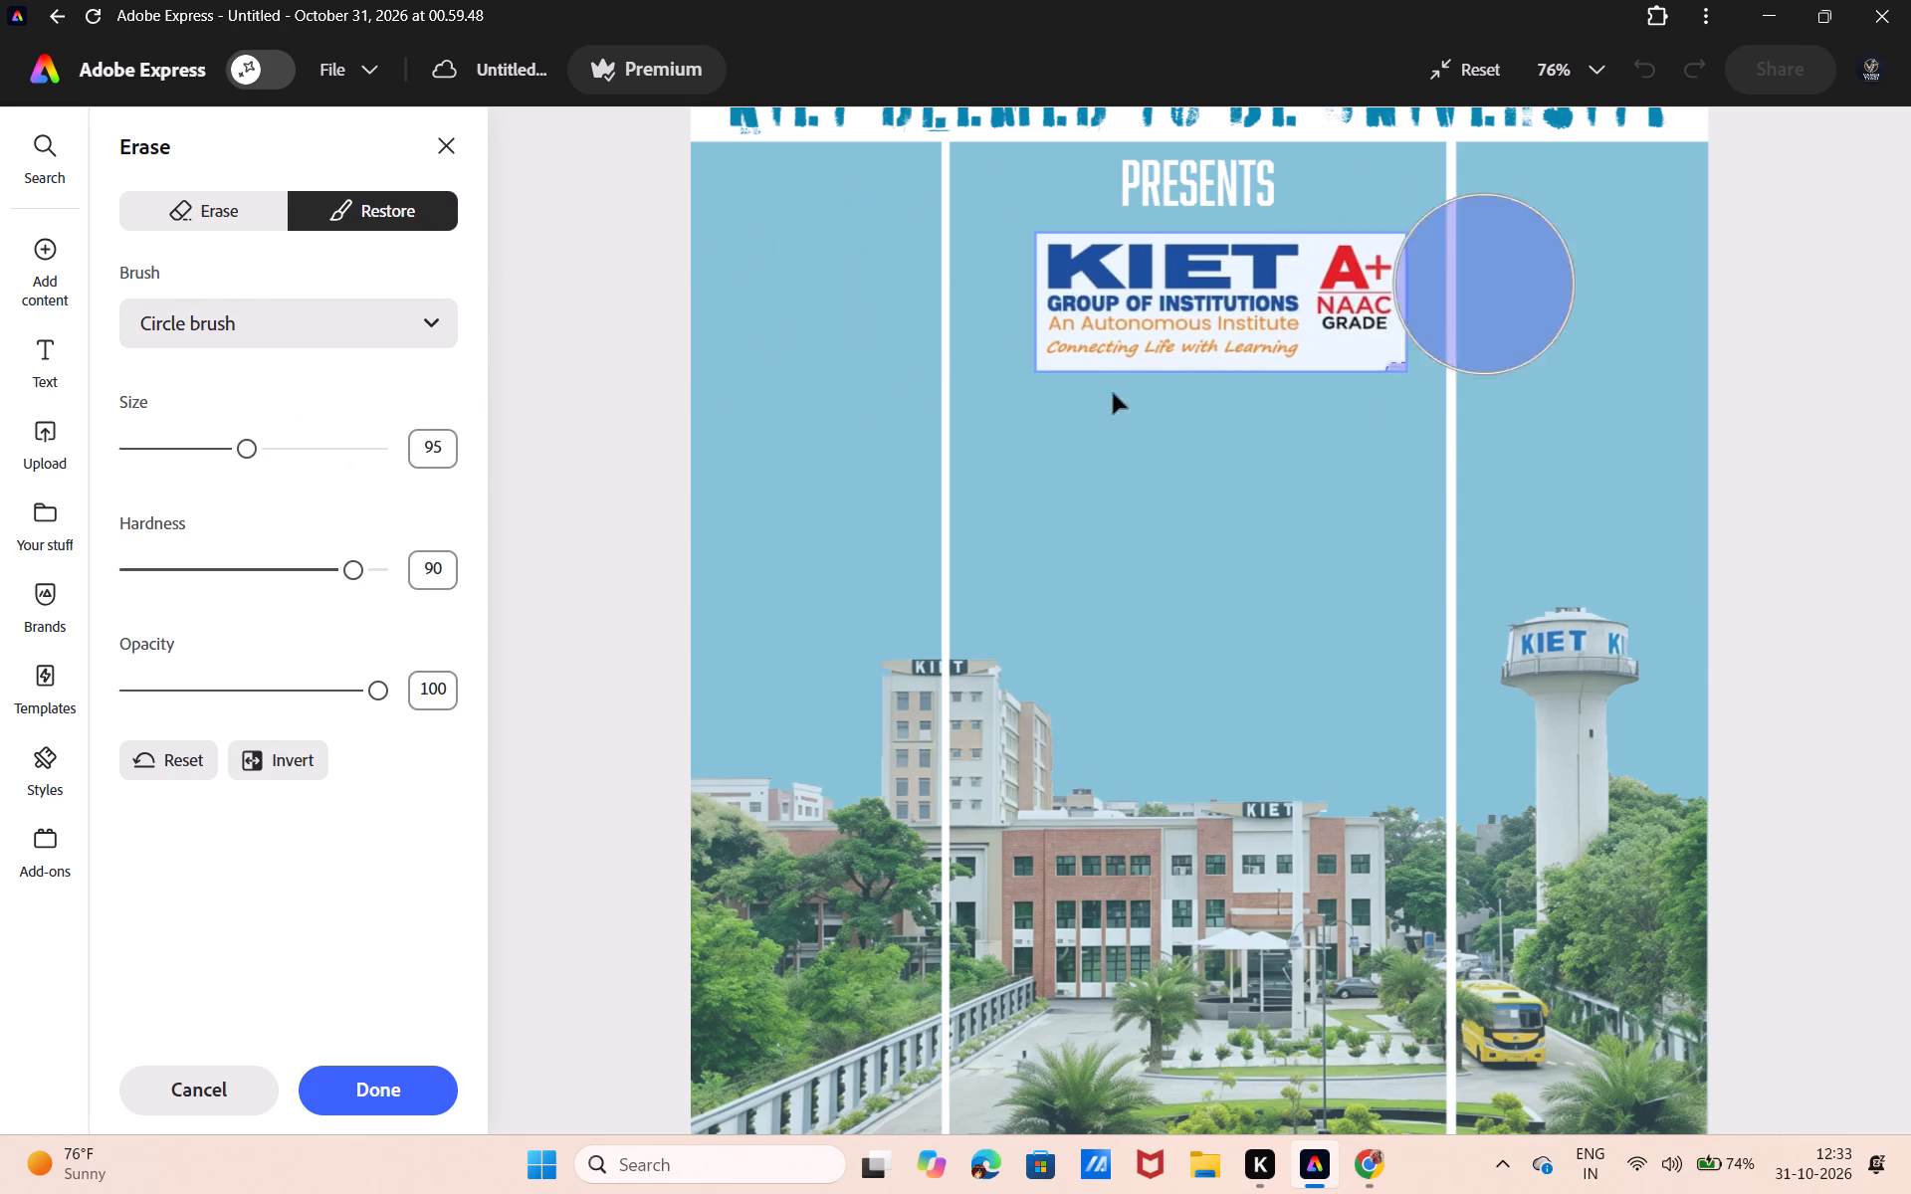
pyautogui.moveTo(1113, 393); pyautogui.dragTo(1380, 359)
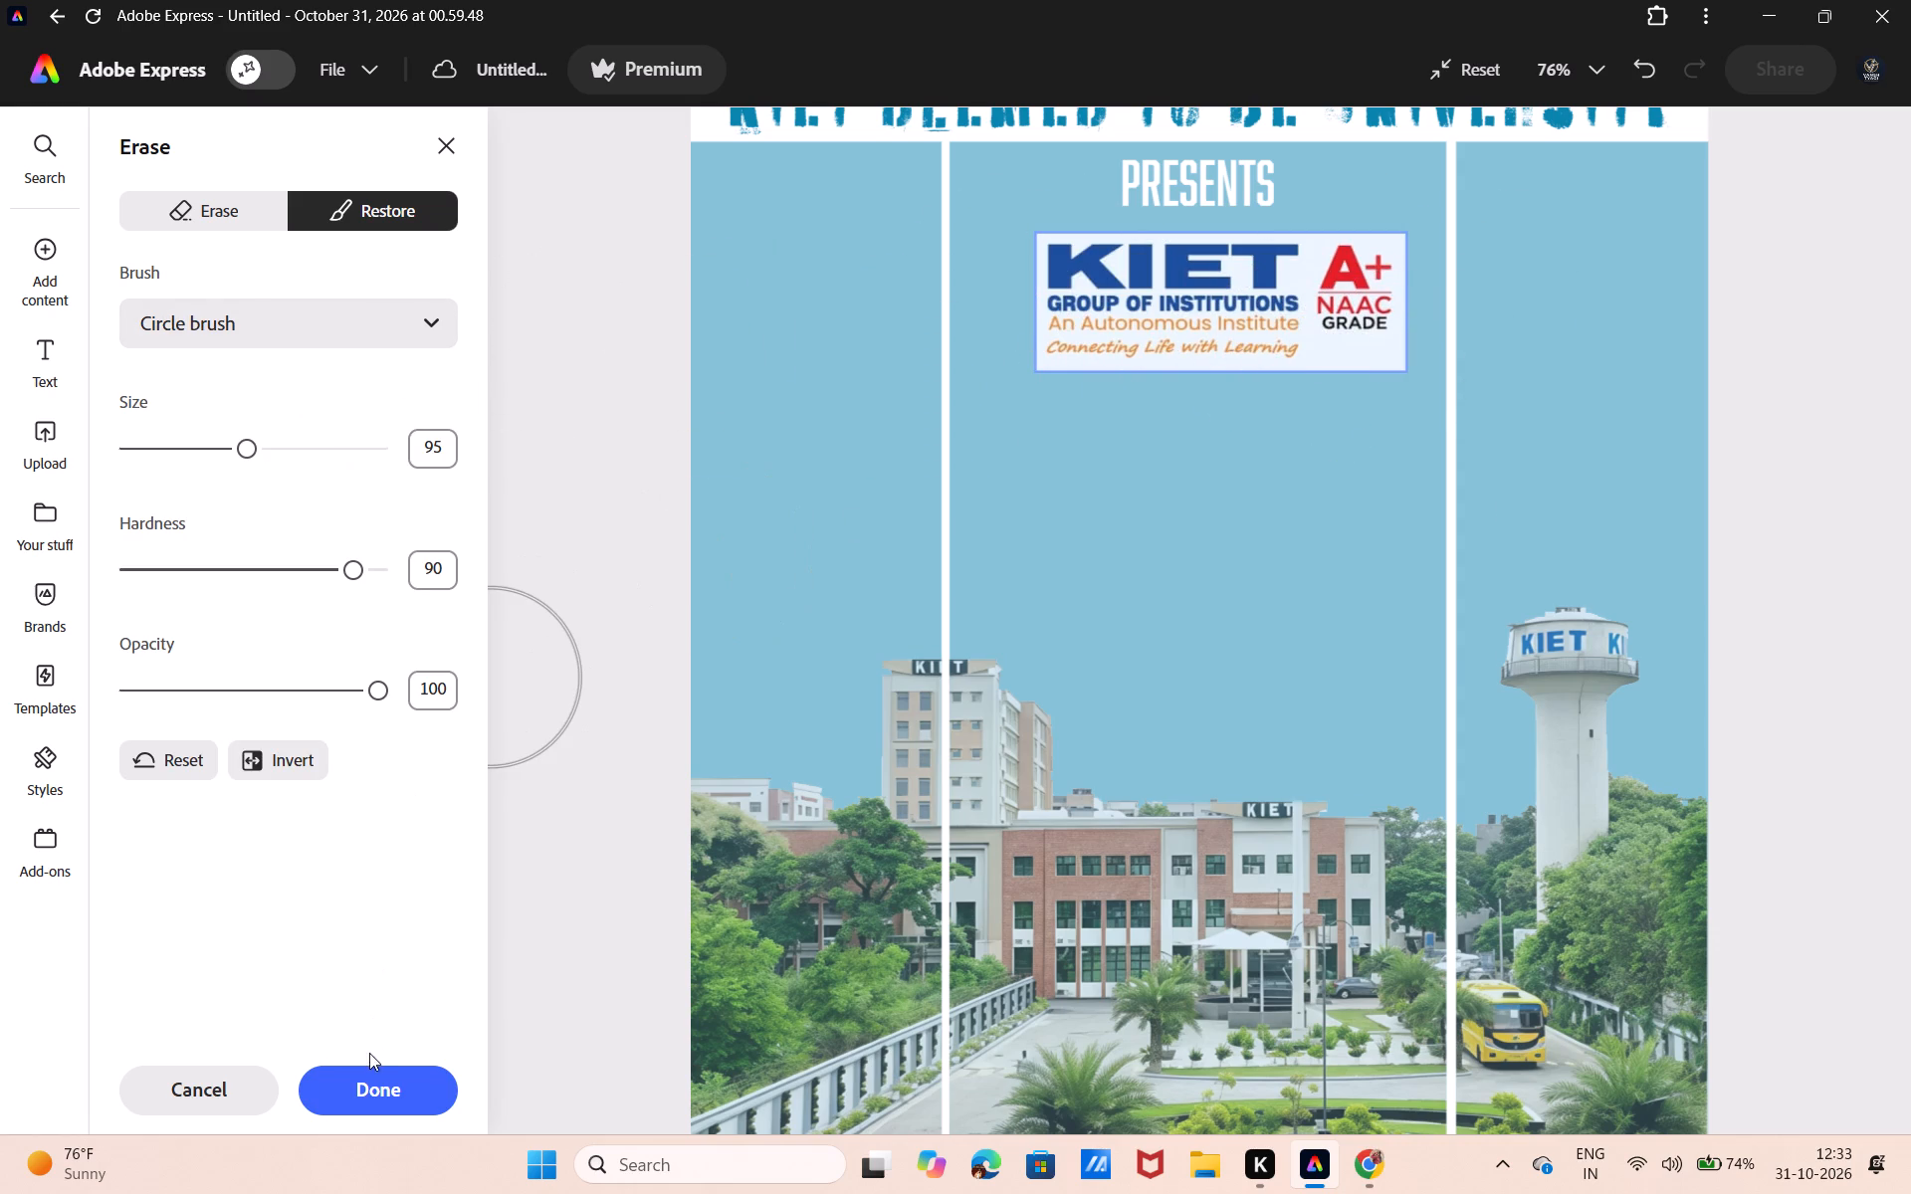
pyautogui.click(370, 1074)
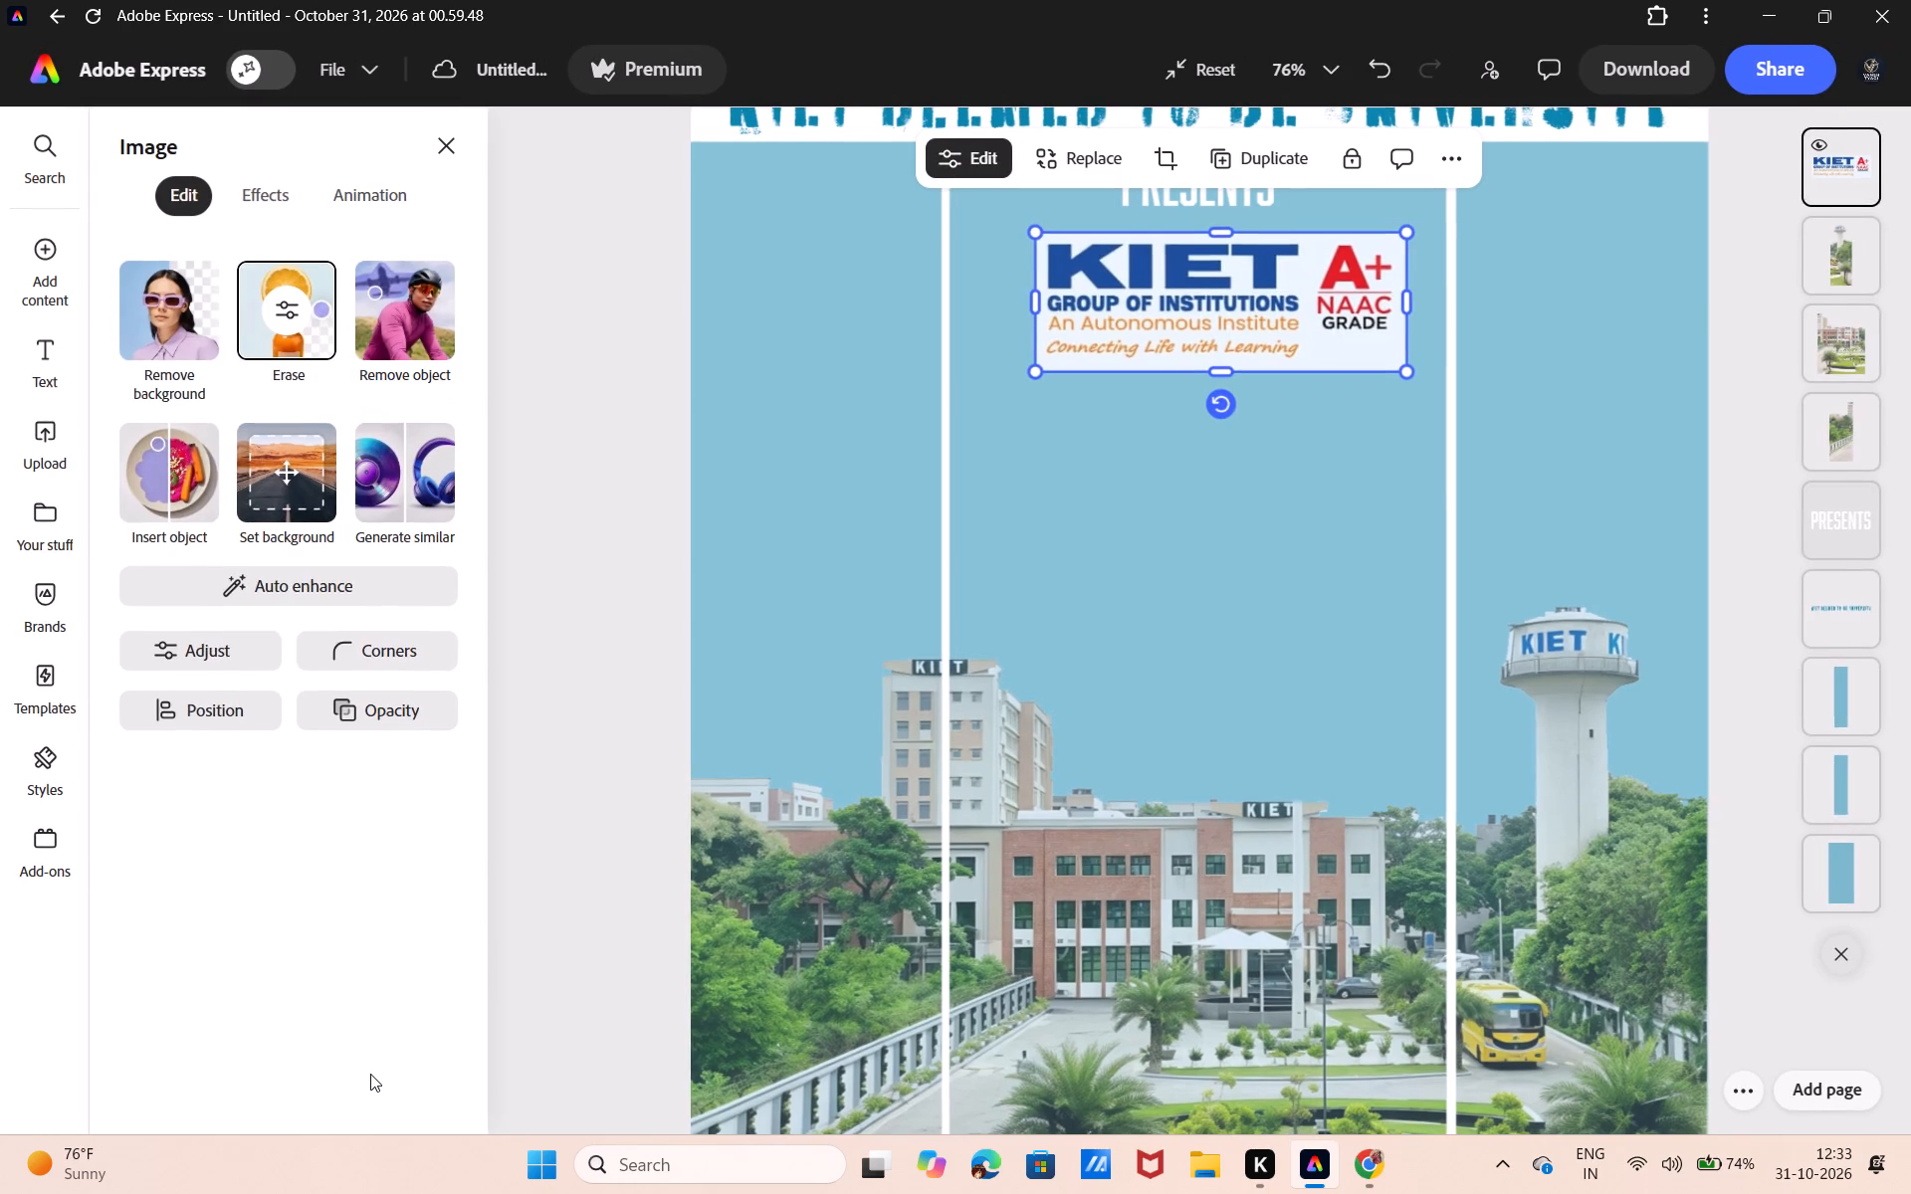
pyautogui.click(559, 1013)
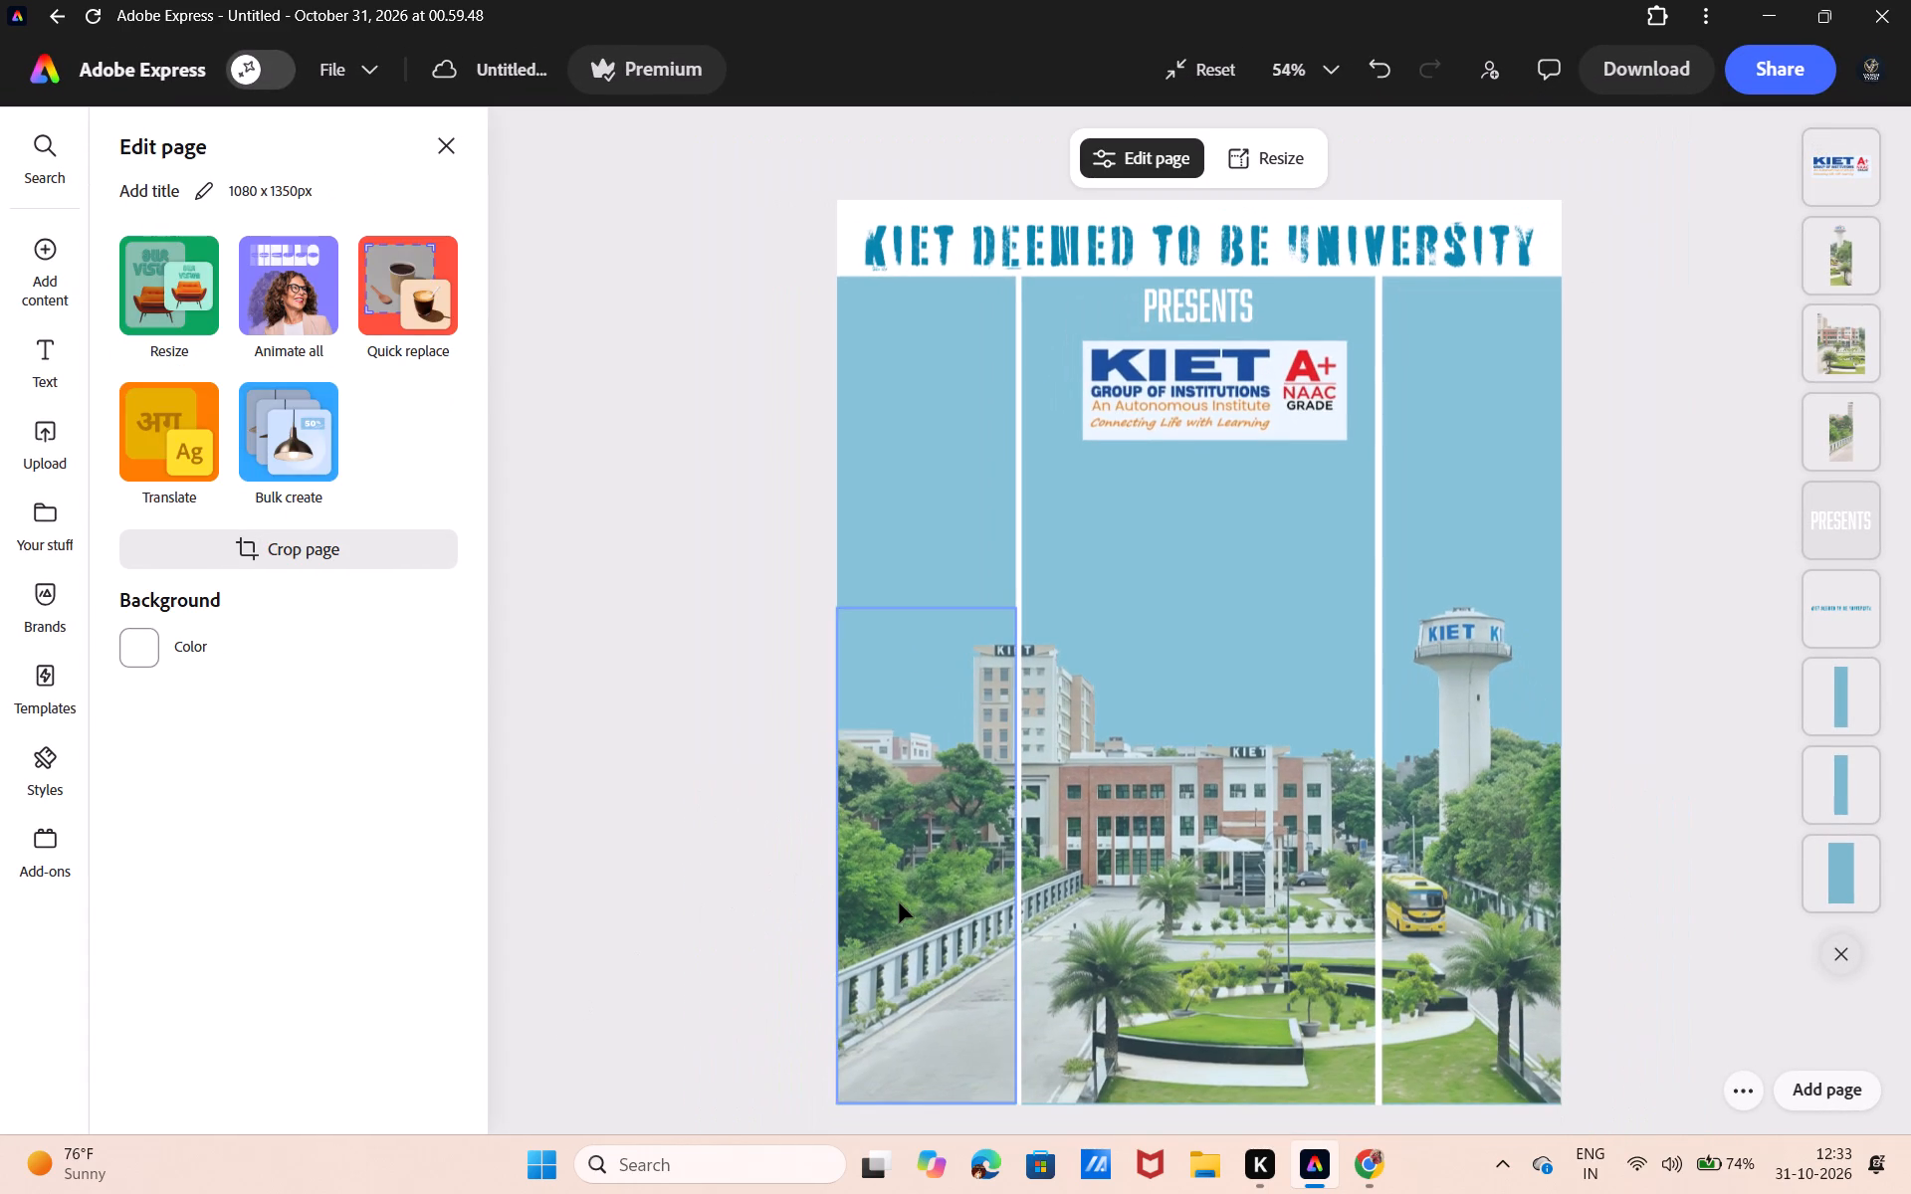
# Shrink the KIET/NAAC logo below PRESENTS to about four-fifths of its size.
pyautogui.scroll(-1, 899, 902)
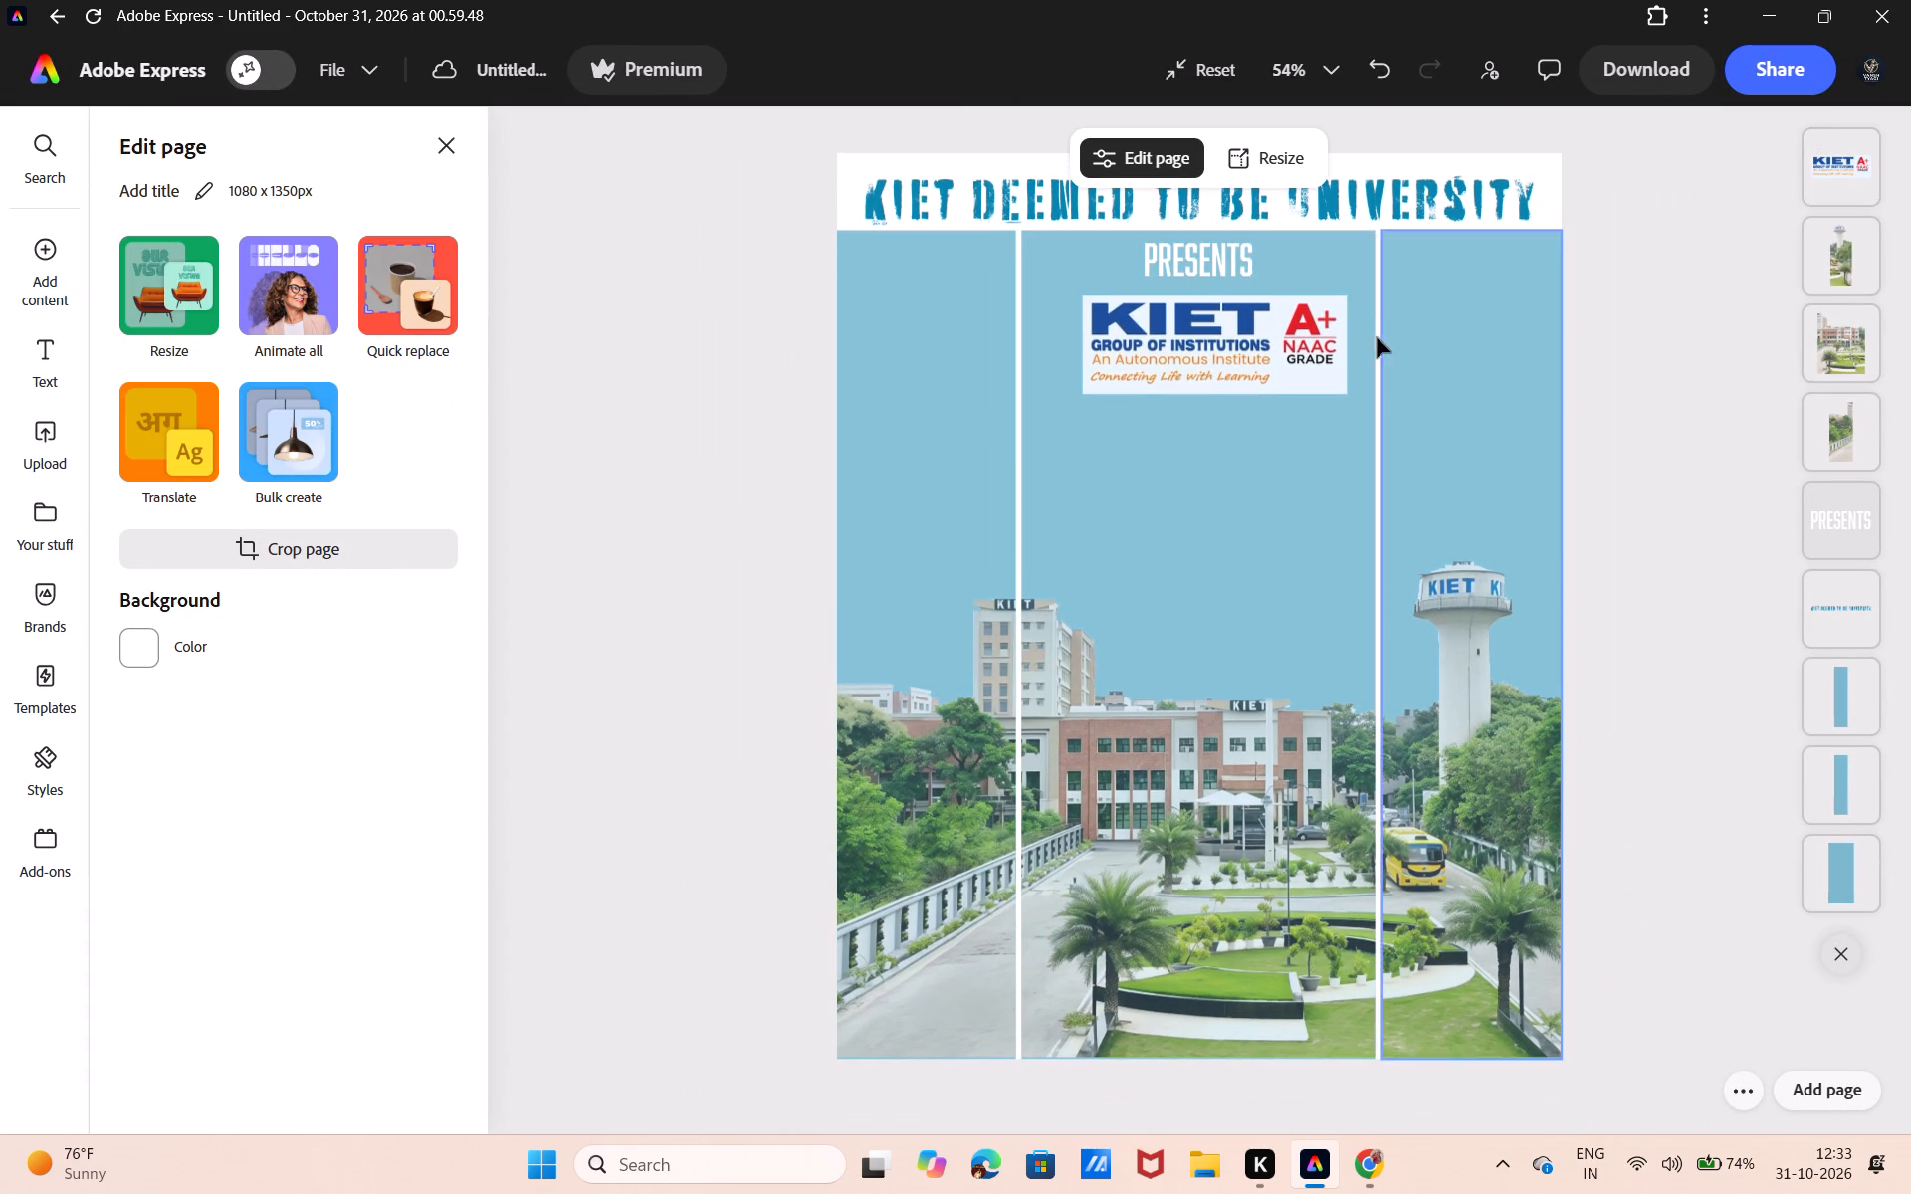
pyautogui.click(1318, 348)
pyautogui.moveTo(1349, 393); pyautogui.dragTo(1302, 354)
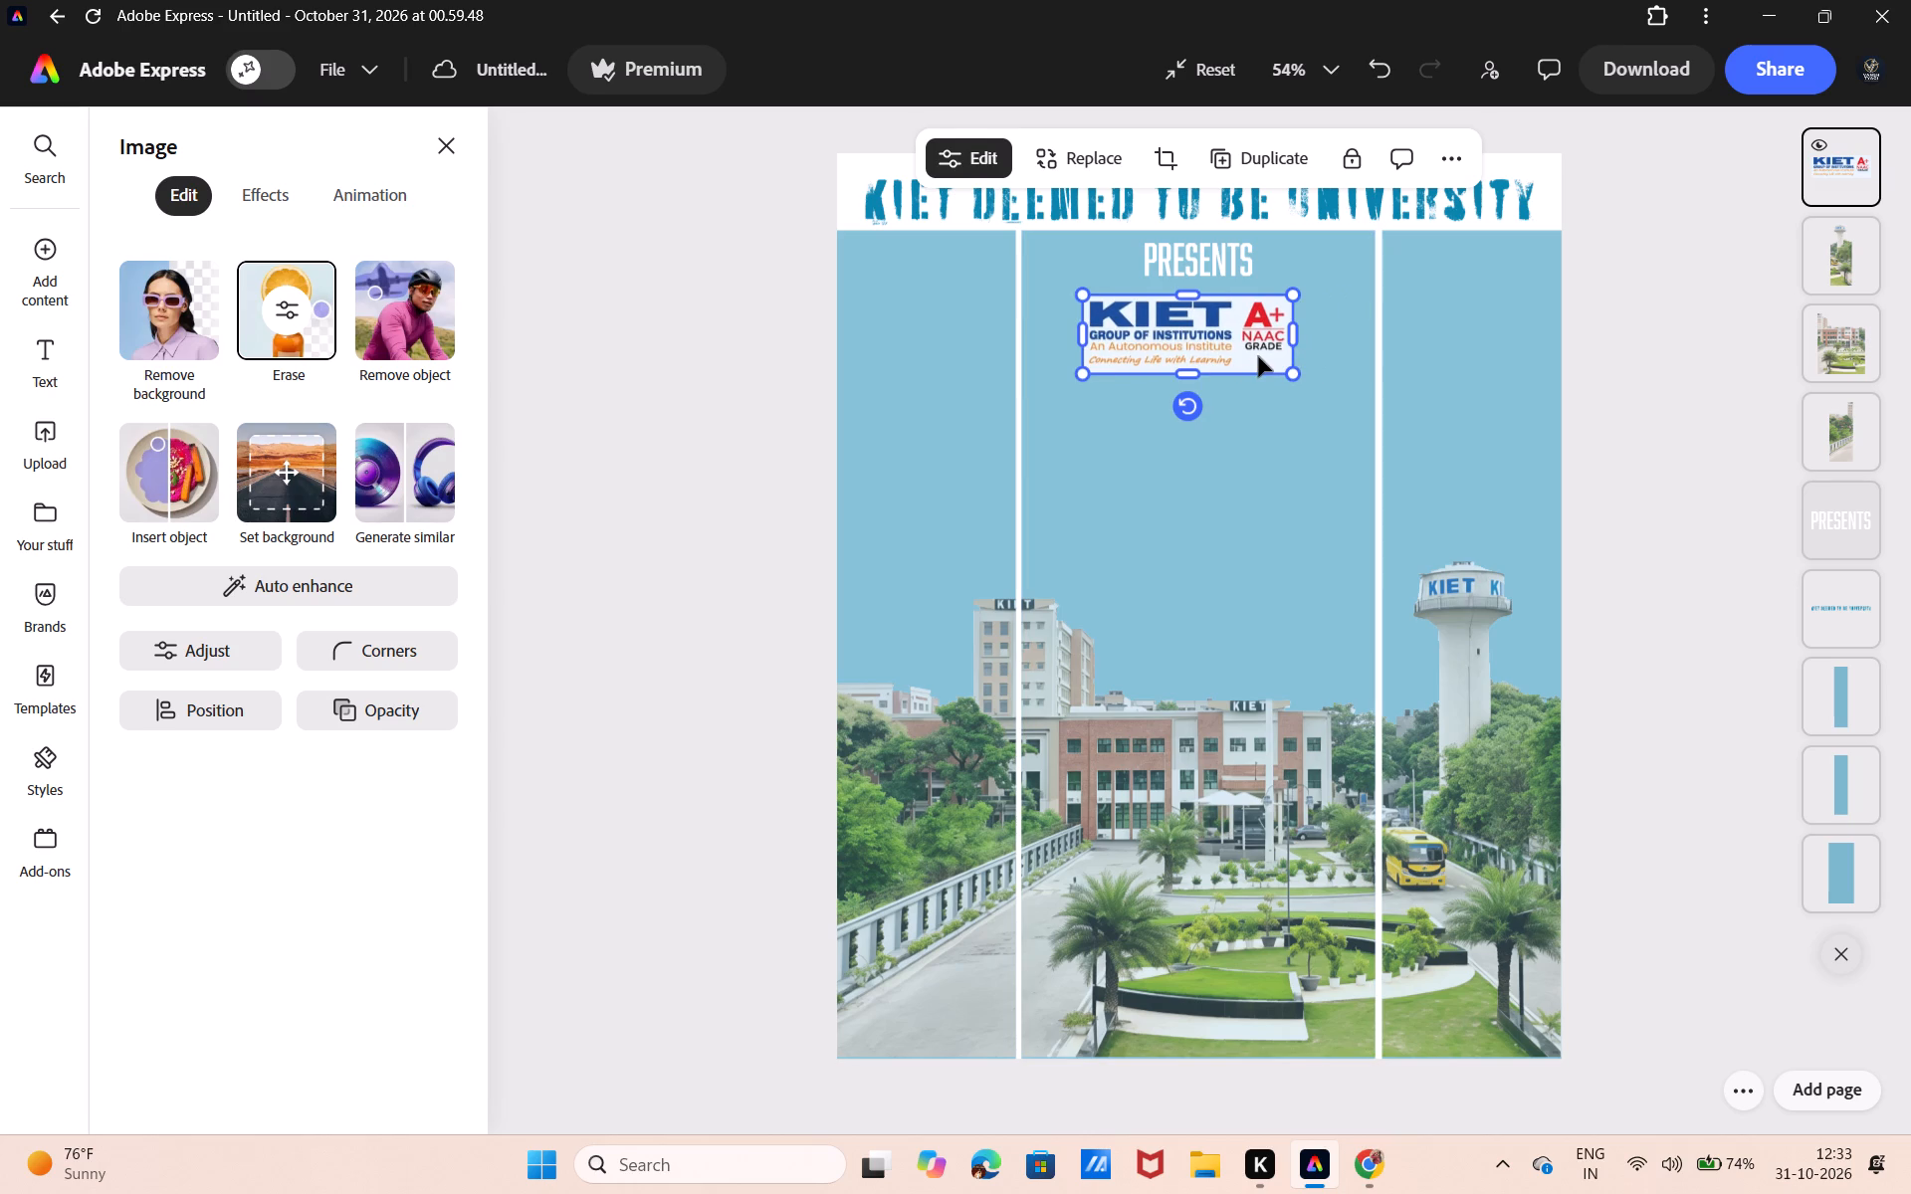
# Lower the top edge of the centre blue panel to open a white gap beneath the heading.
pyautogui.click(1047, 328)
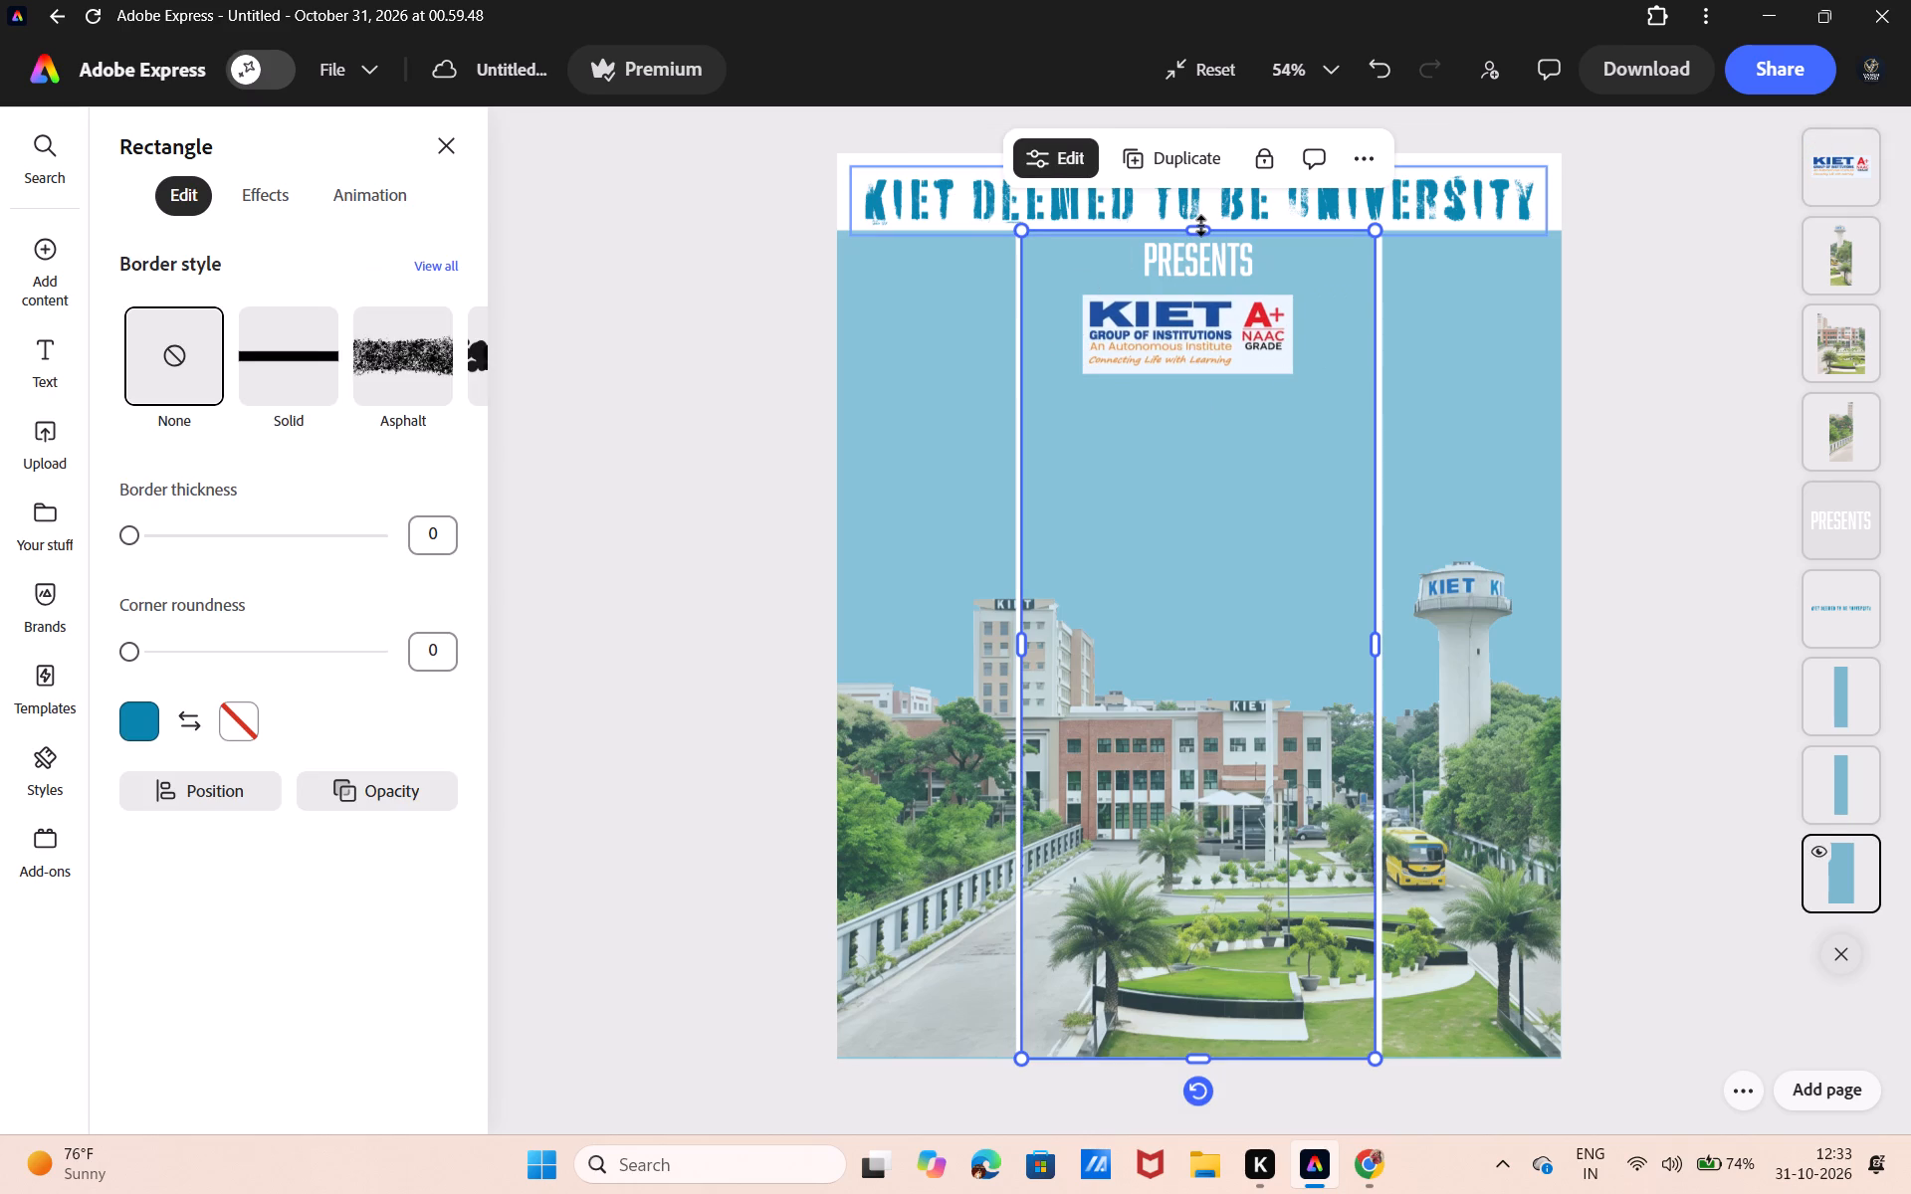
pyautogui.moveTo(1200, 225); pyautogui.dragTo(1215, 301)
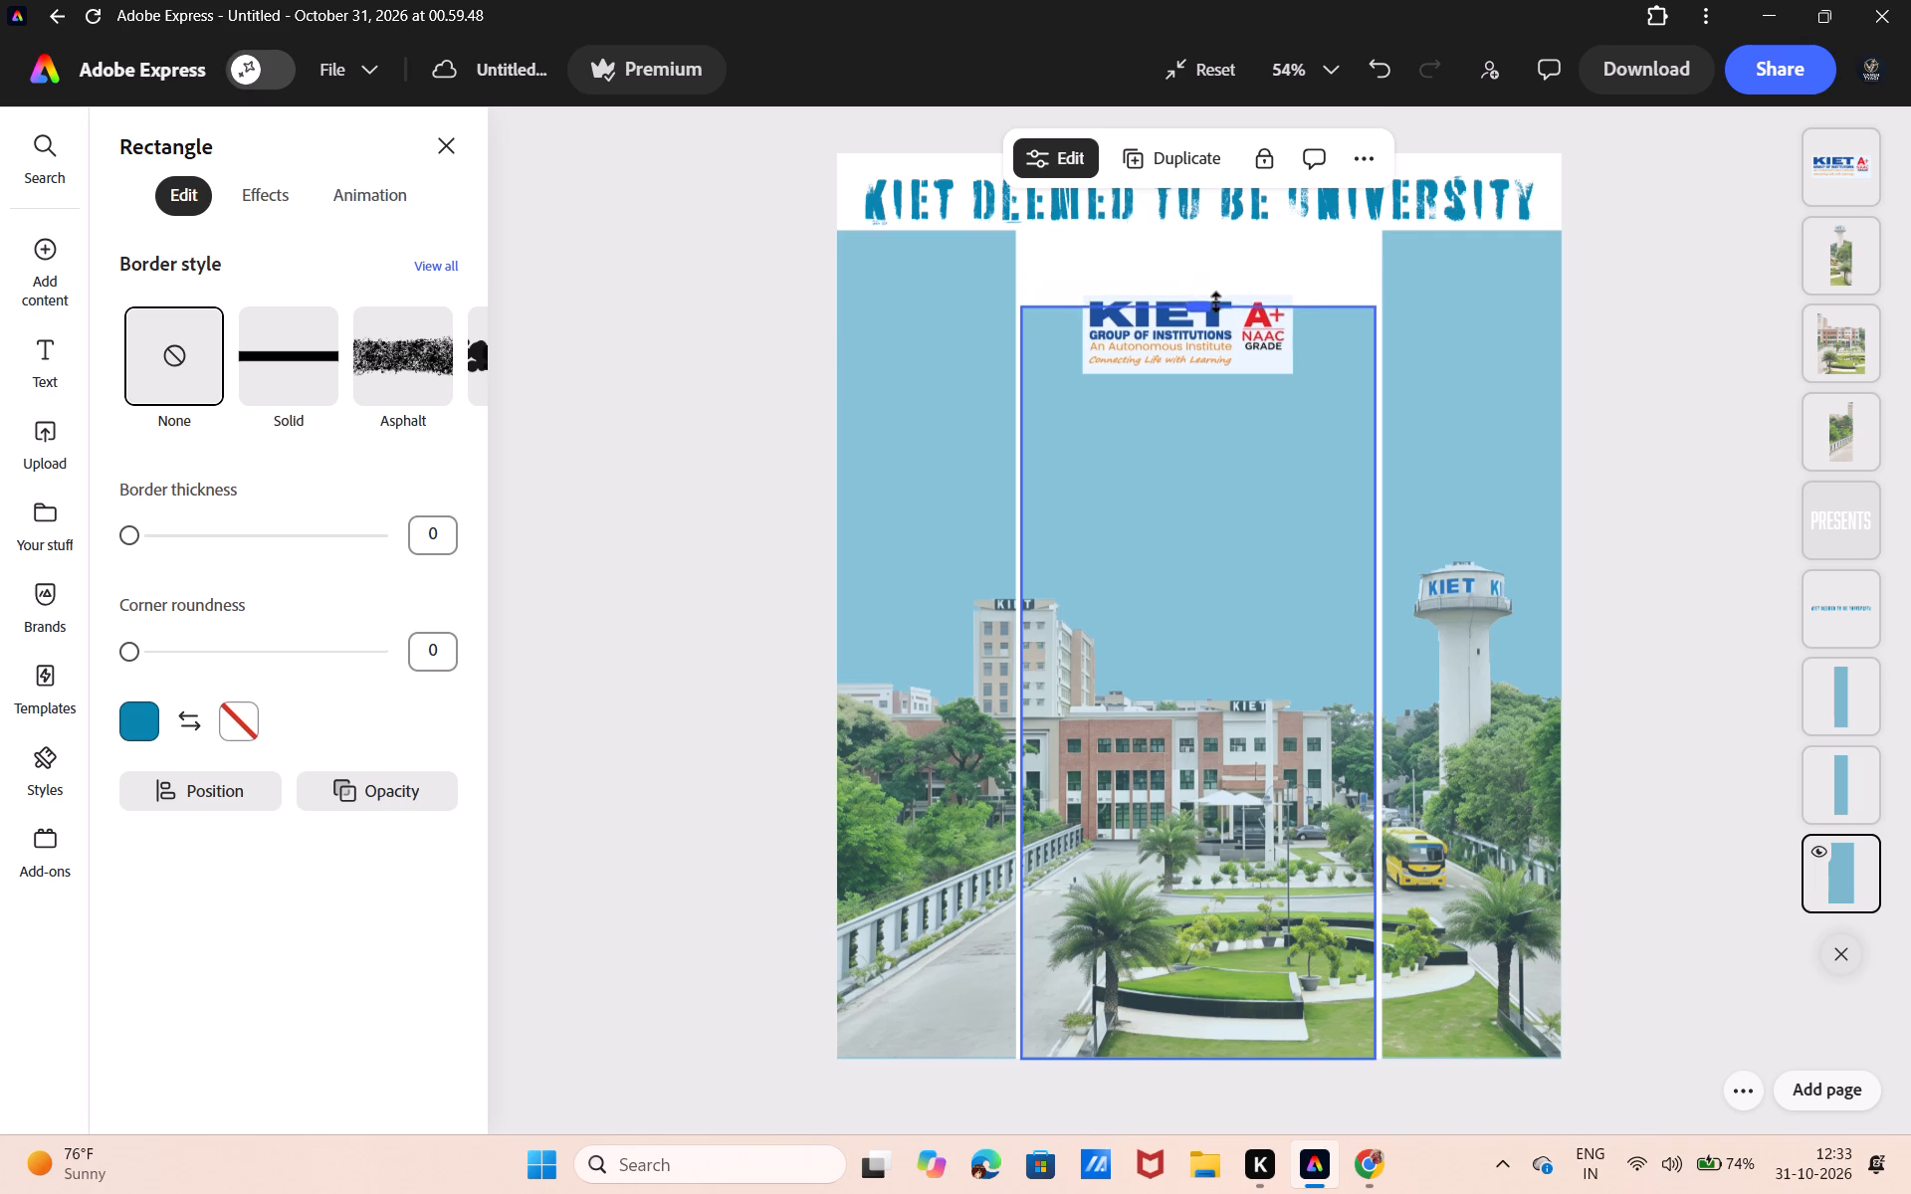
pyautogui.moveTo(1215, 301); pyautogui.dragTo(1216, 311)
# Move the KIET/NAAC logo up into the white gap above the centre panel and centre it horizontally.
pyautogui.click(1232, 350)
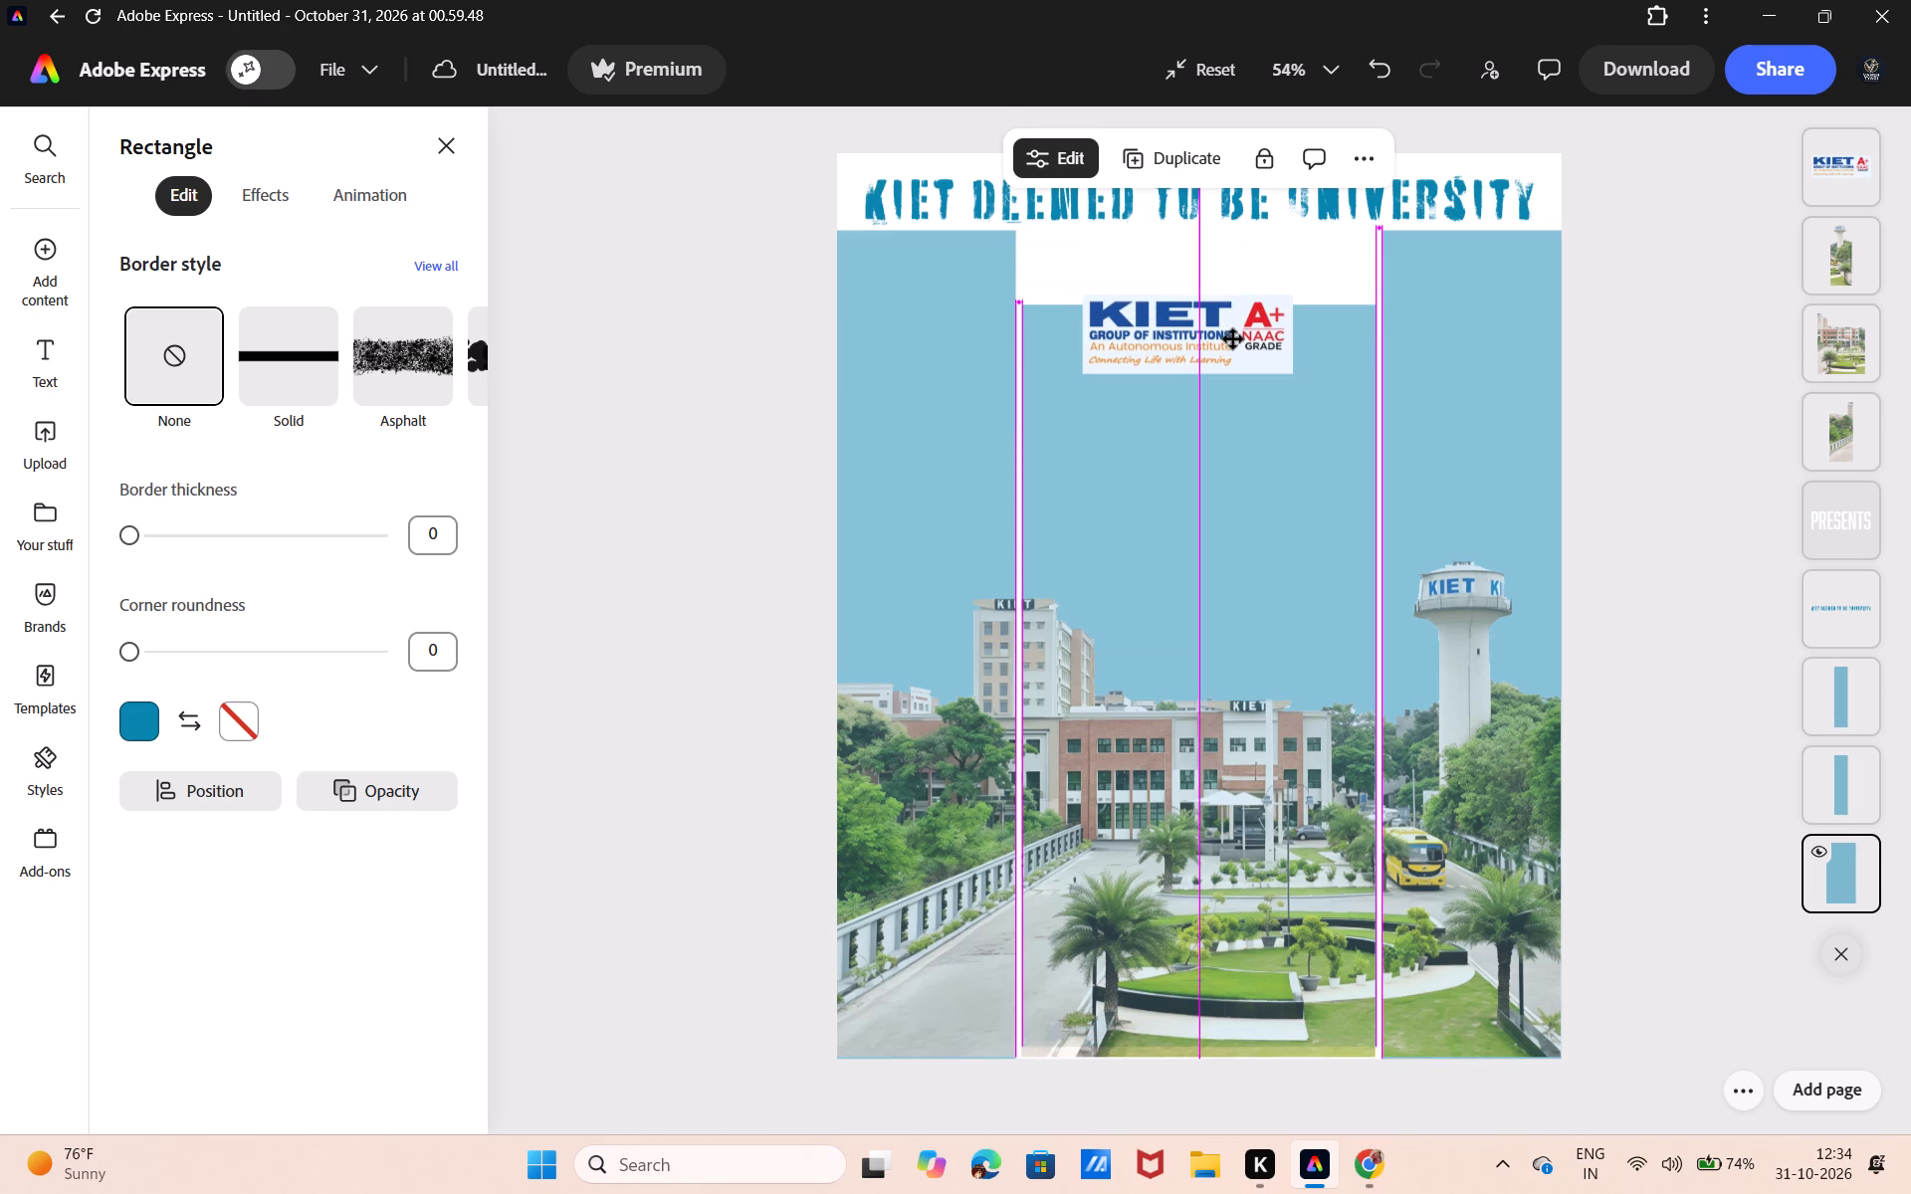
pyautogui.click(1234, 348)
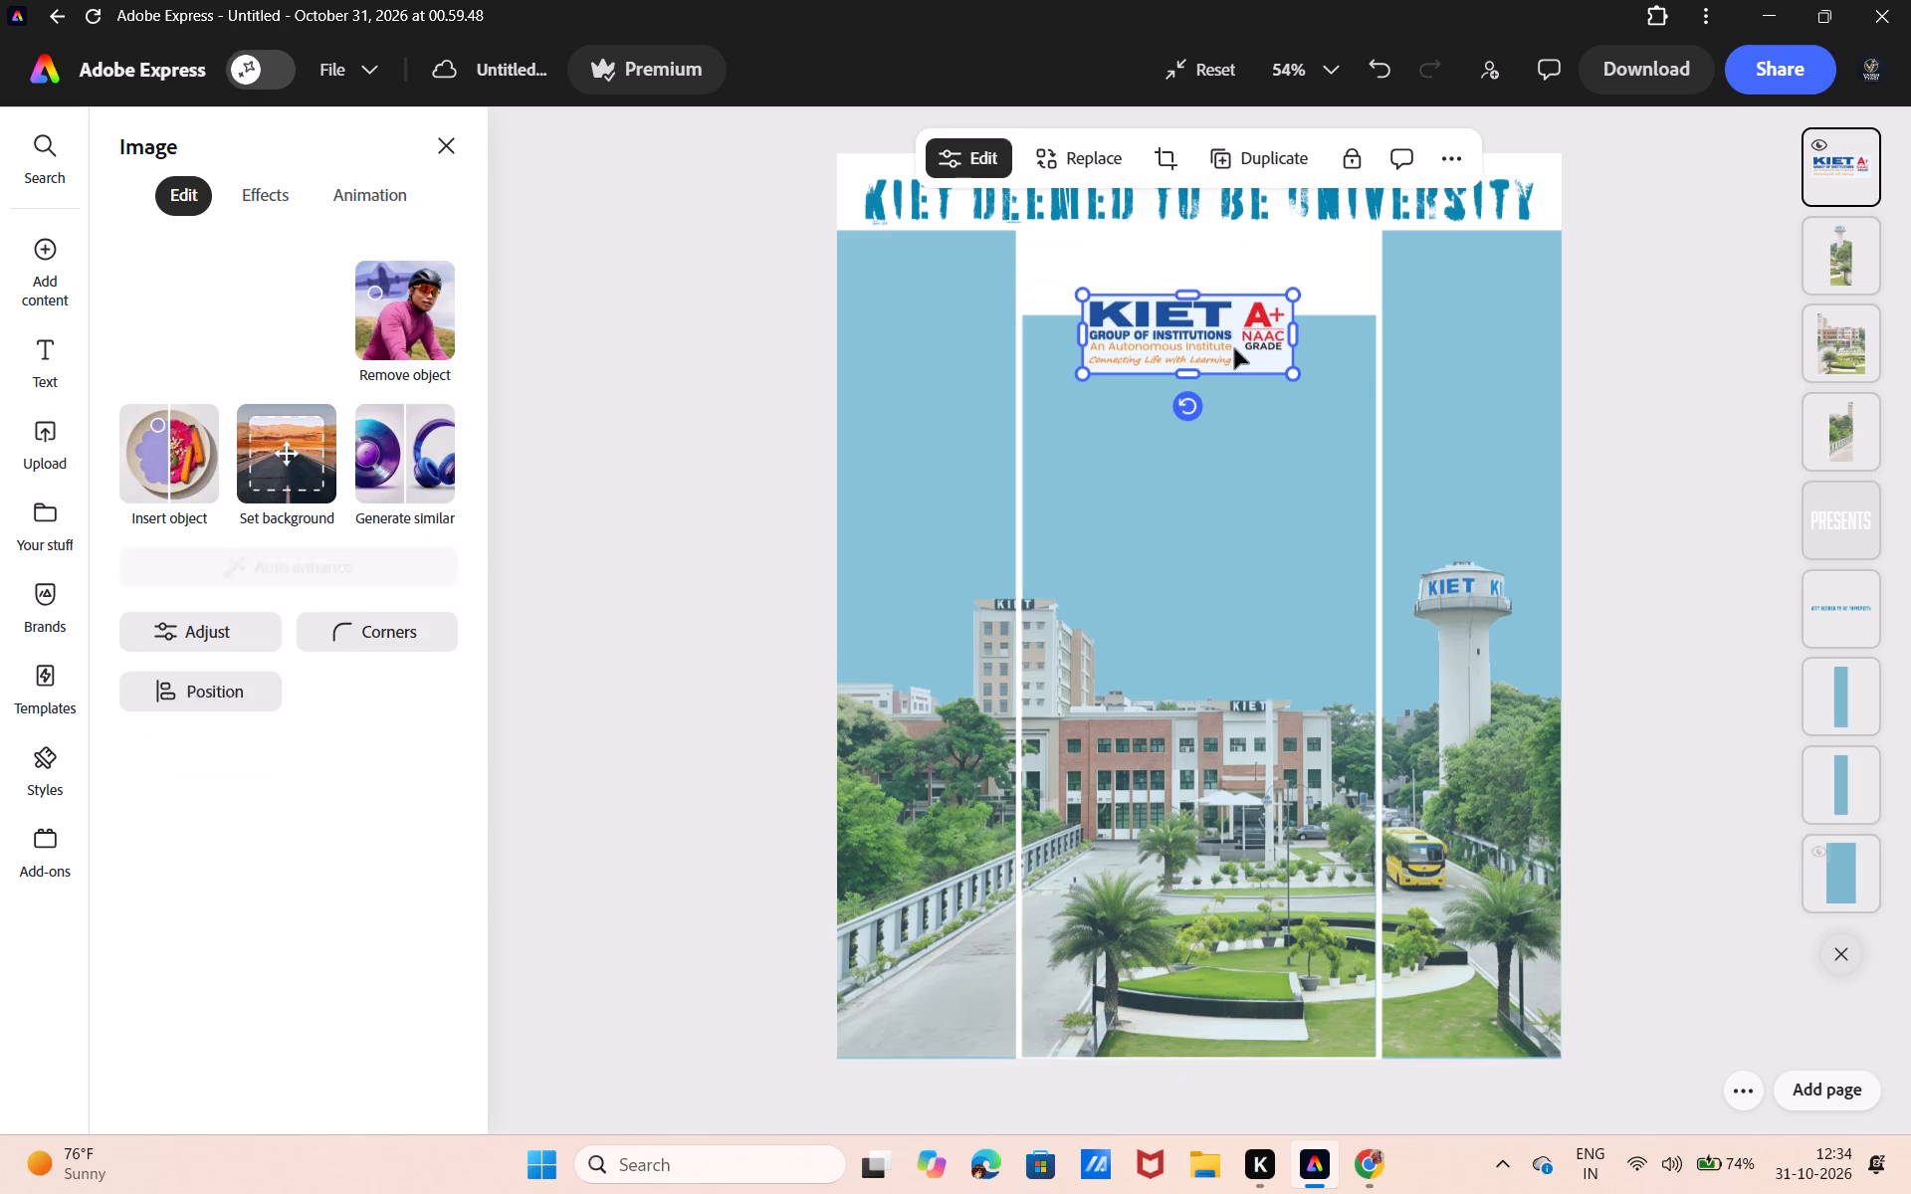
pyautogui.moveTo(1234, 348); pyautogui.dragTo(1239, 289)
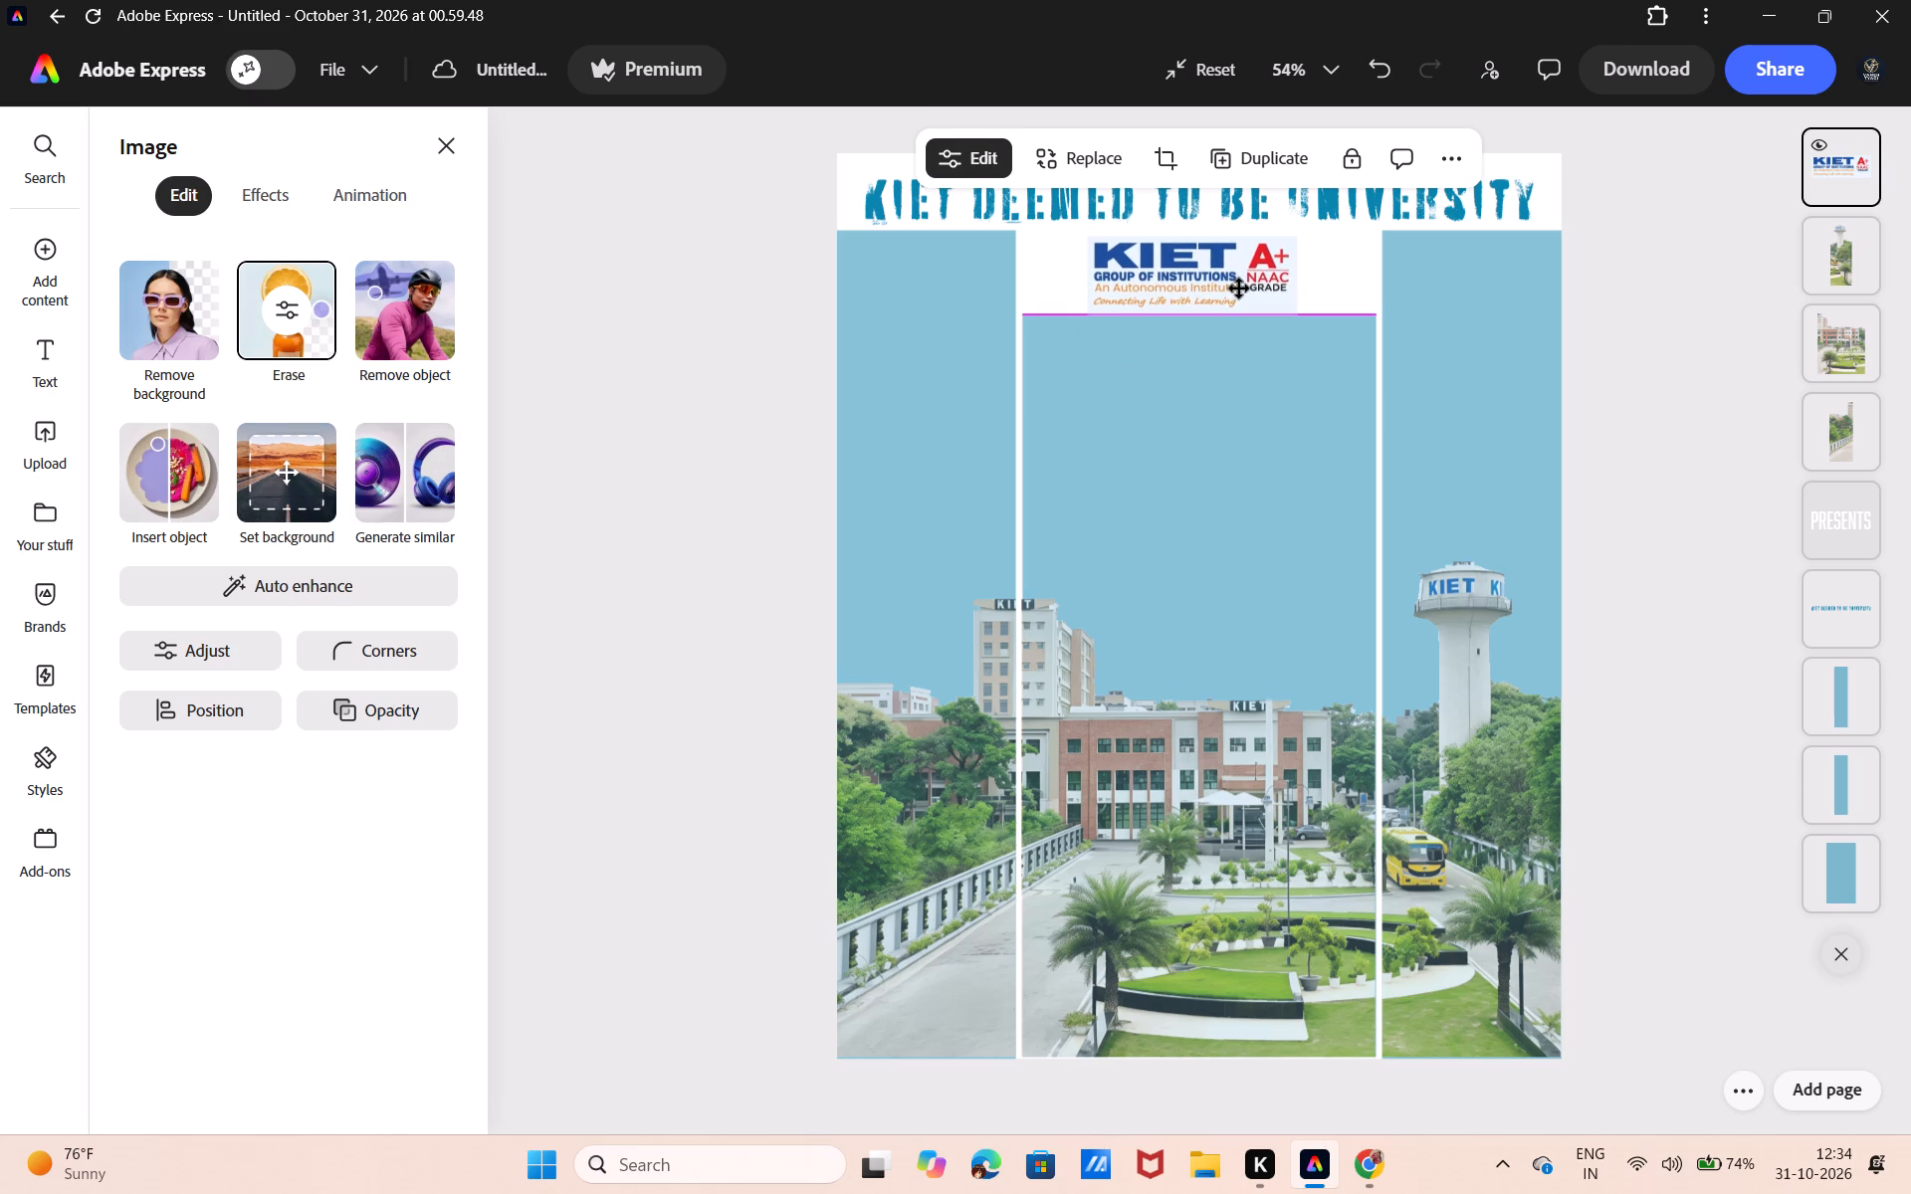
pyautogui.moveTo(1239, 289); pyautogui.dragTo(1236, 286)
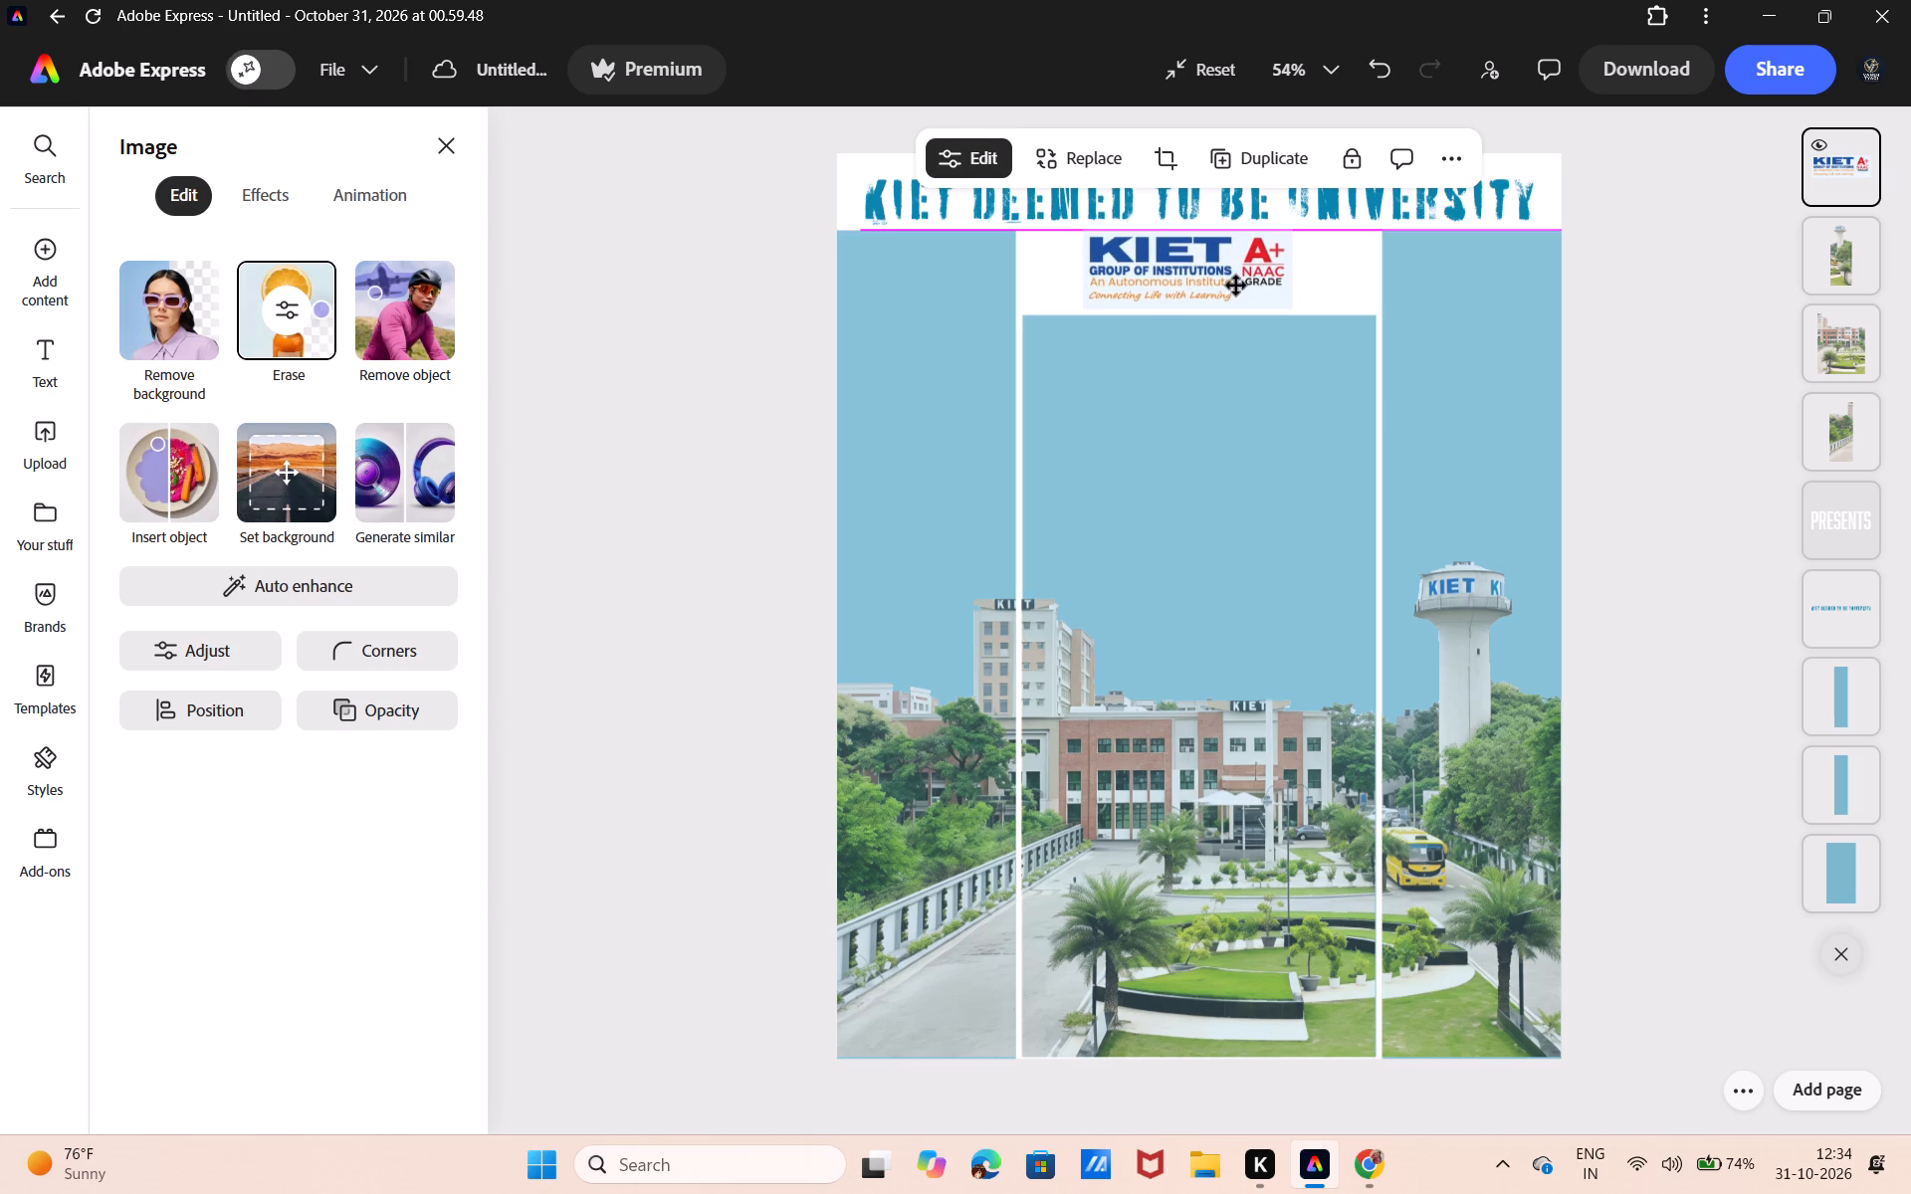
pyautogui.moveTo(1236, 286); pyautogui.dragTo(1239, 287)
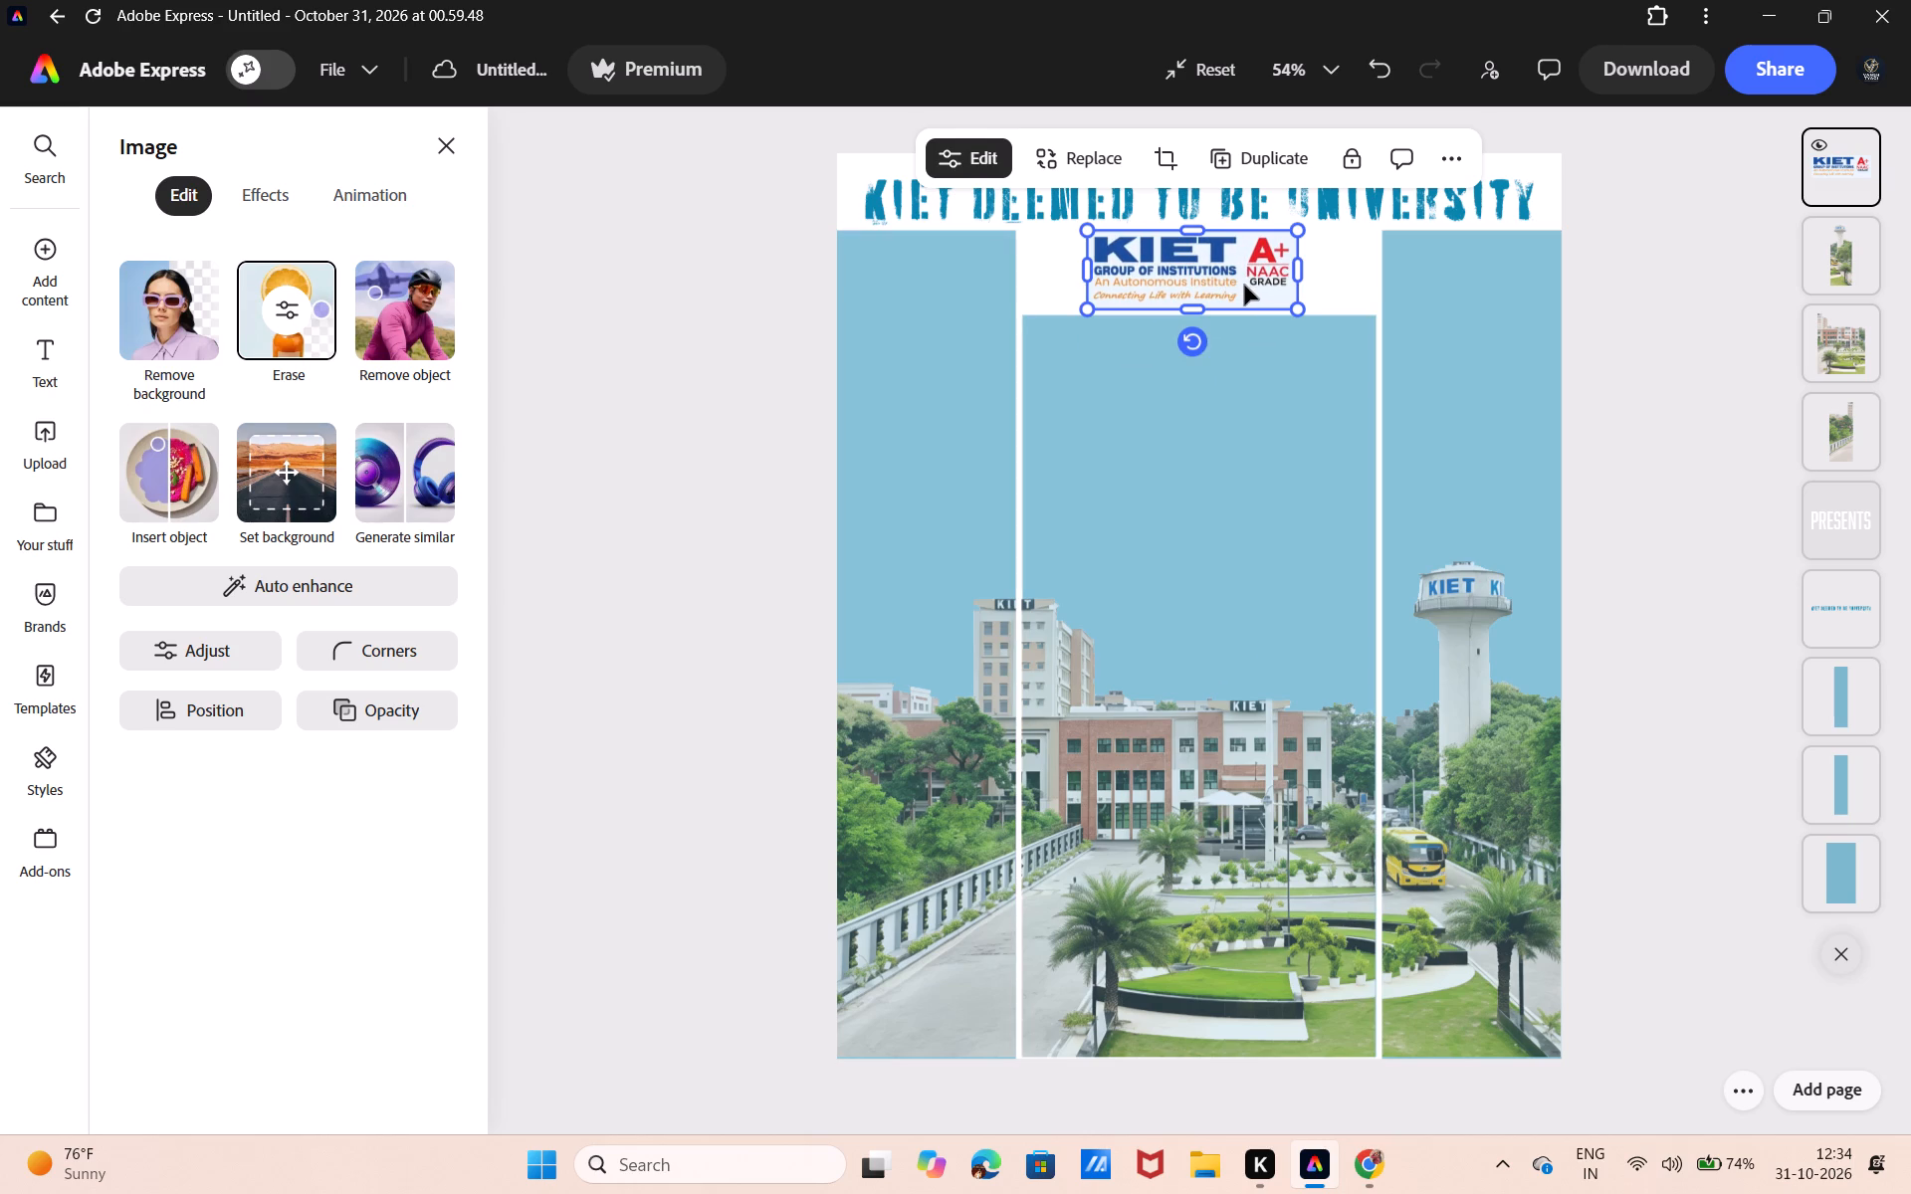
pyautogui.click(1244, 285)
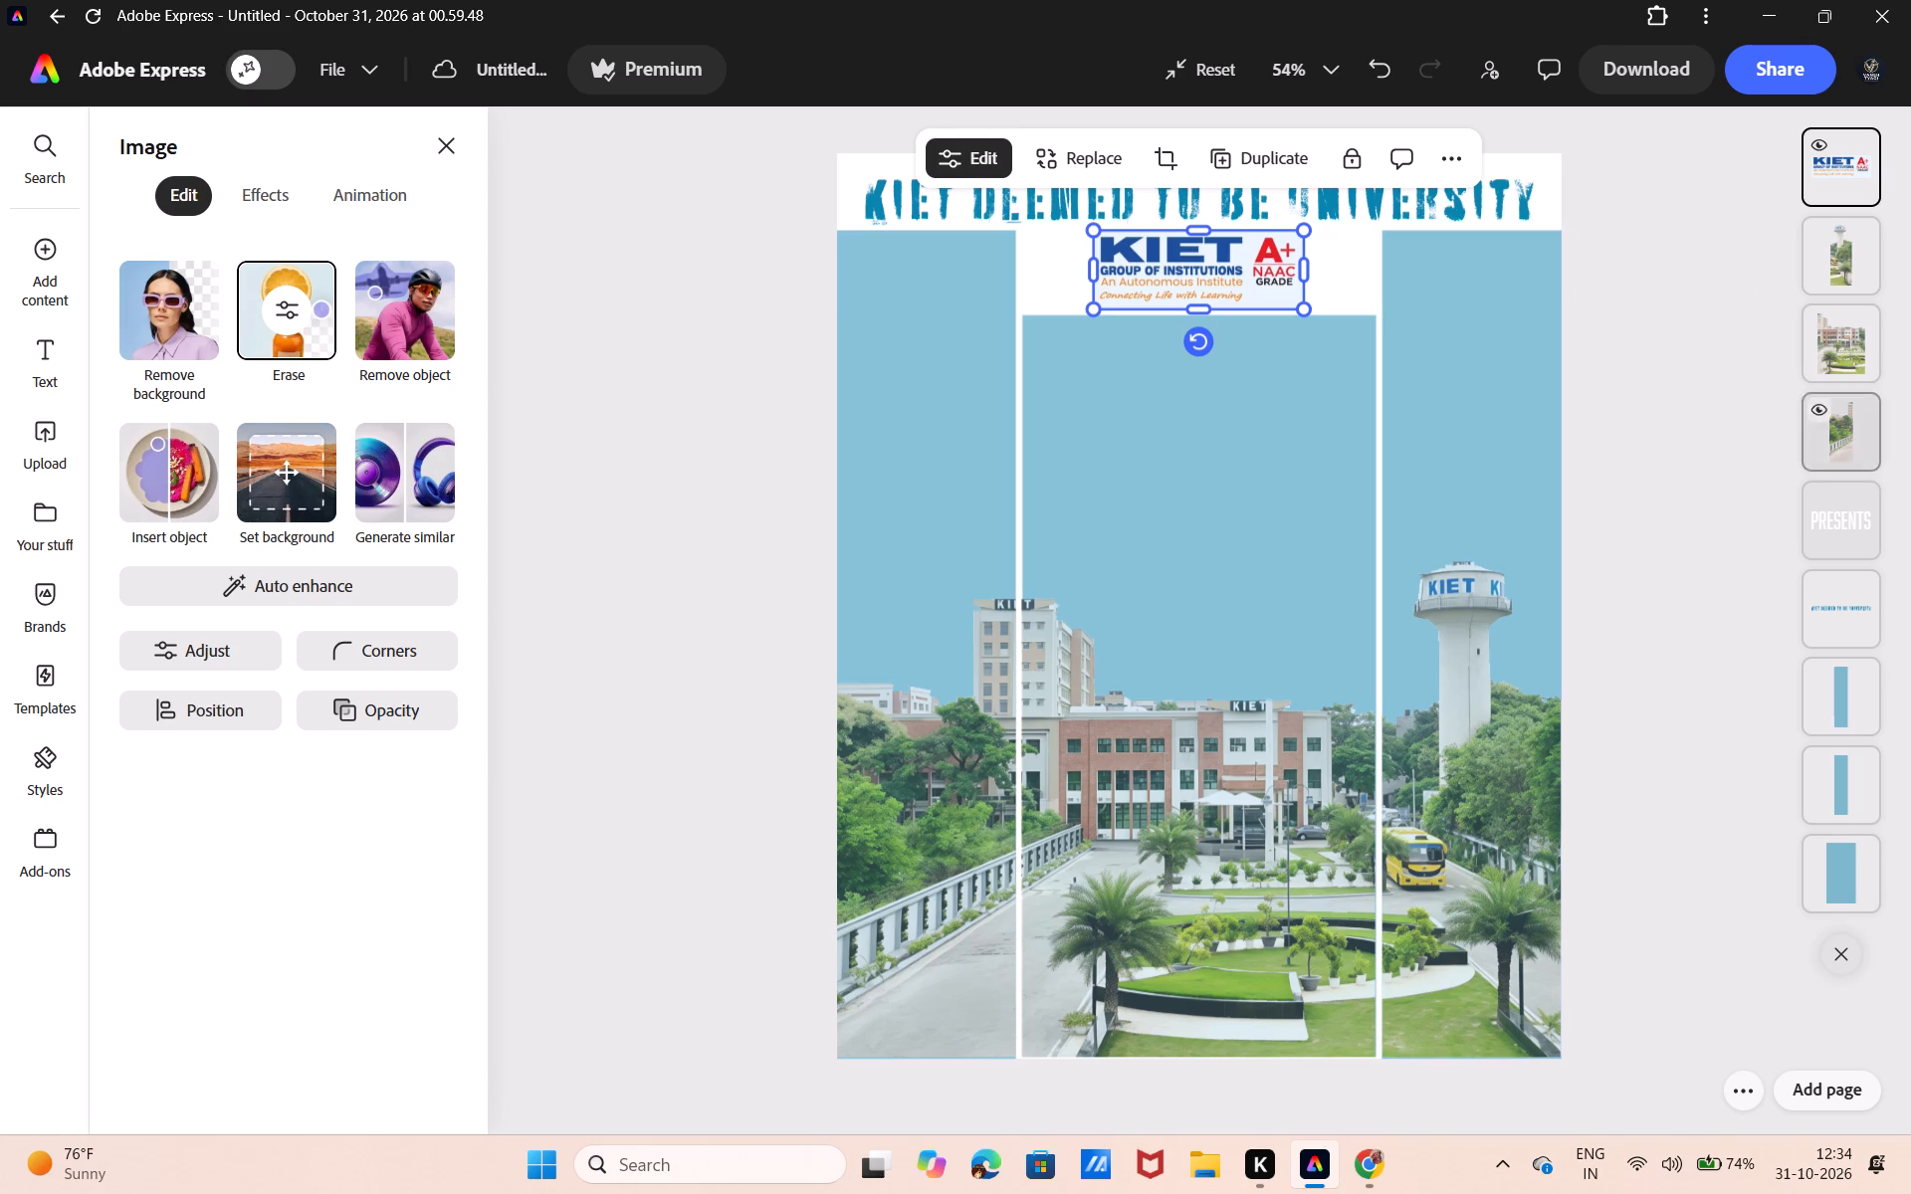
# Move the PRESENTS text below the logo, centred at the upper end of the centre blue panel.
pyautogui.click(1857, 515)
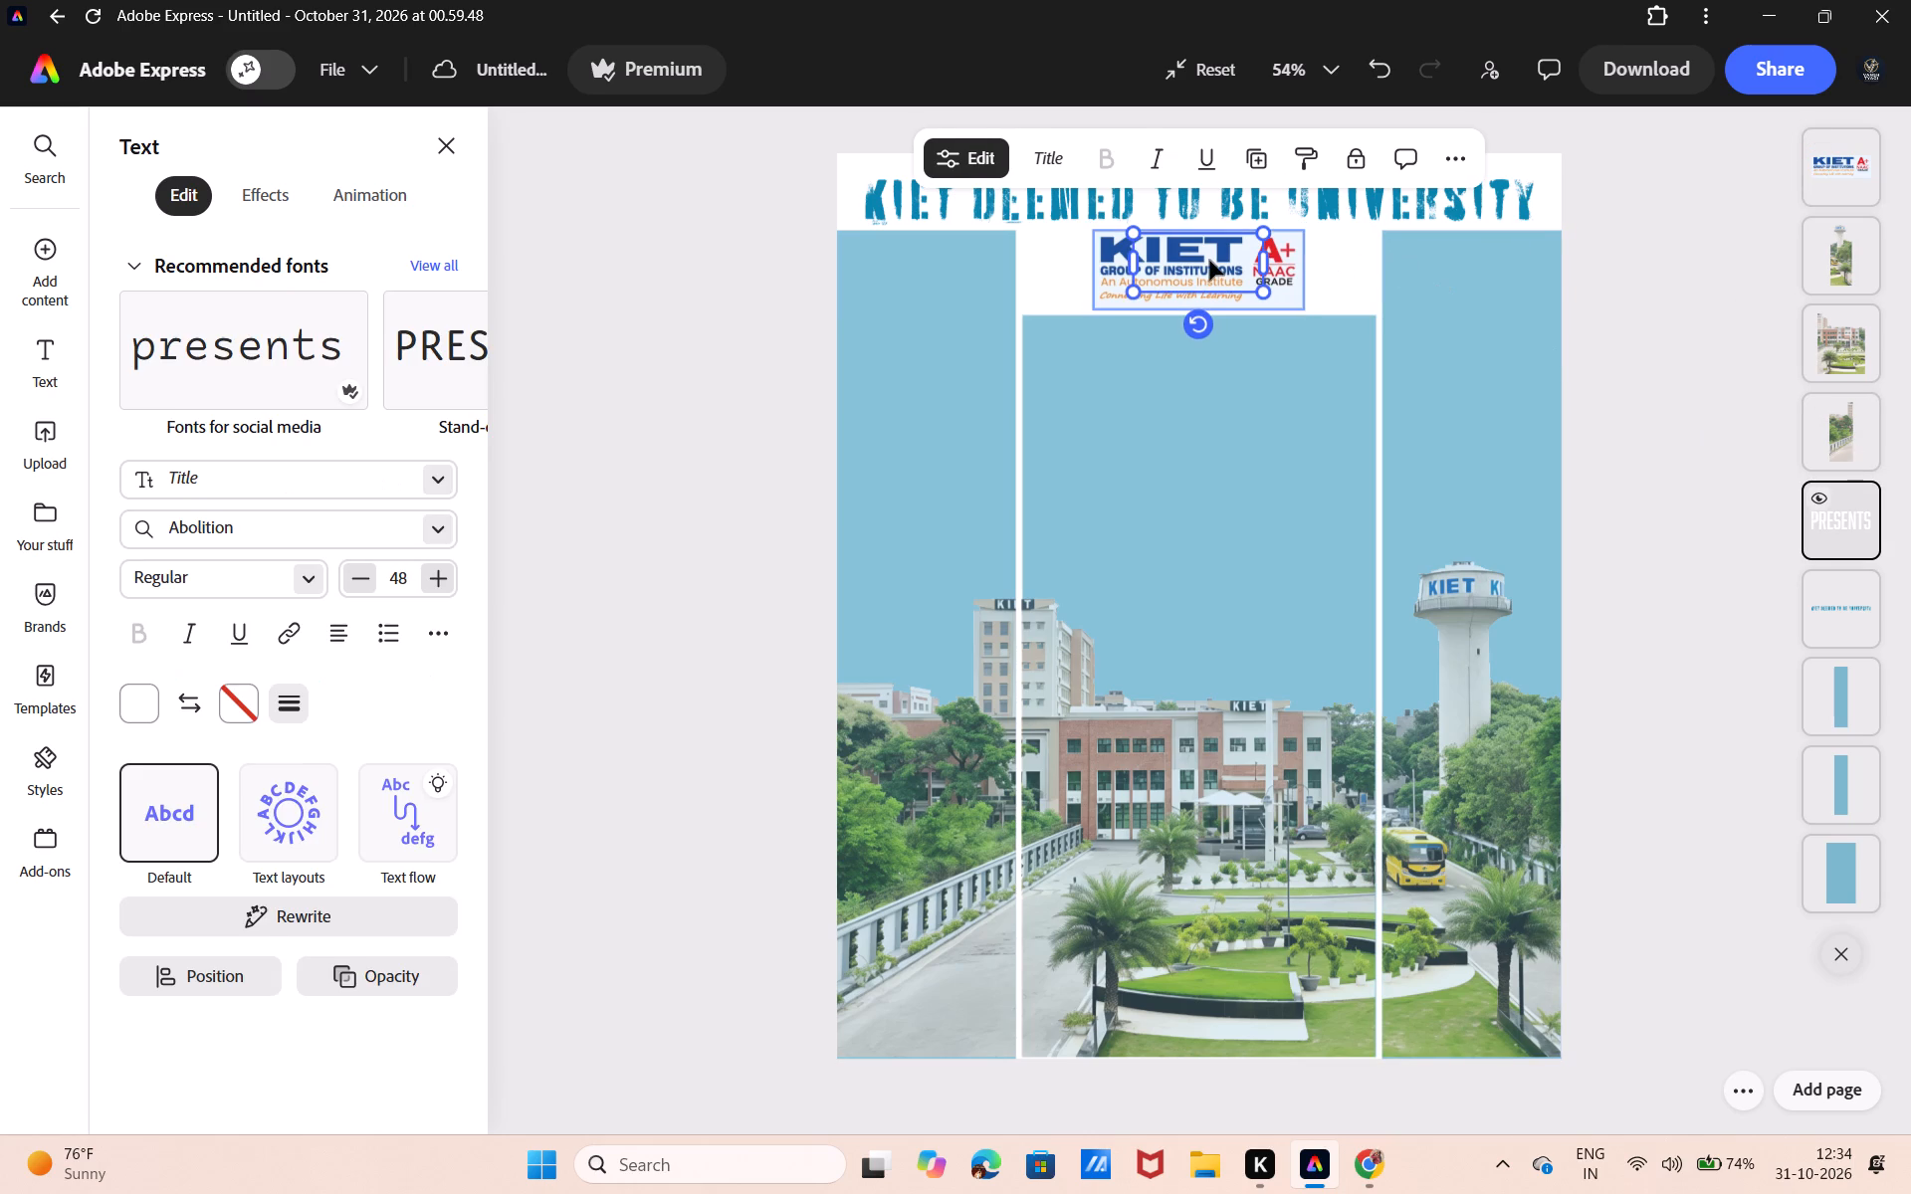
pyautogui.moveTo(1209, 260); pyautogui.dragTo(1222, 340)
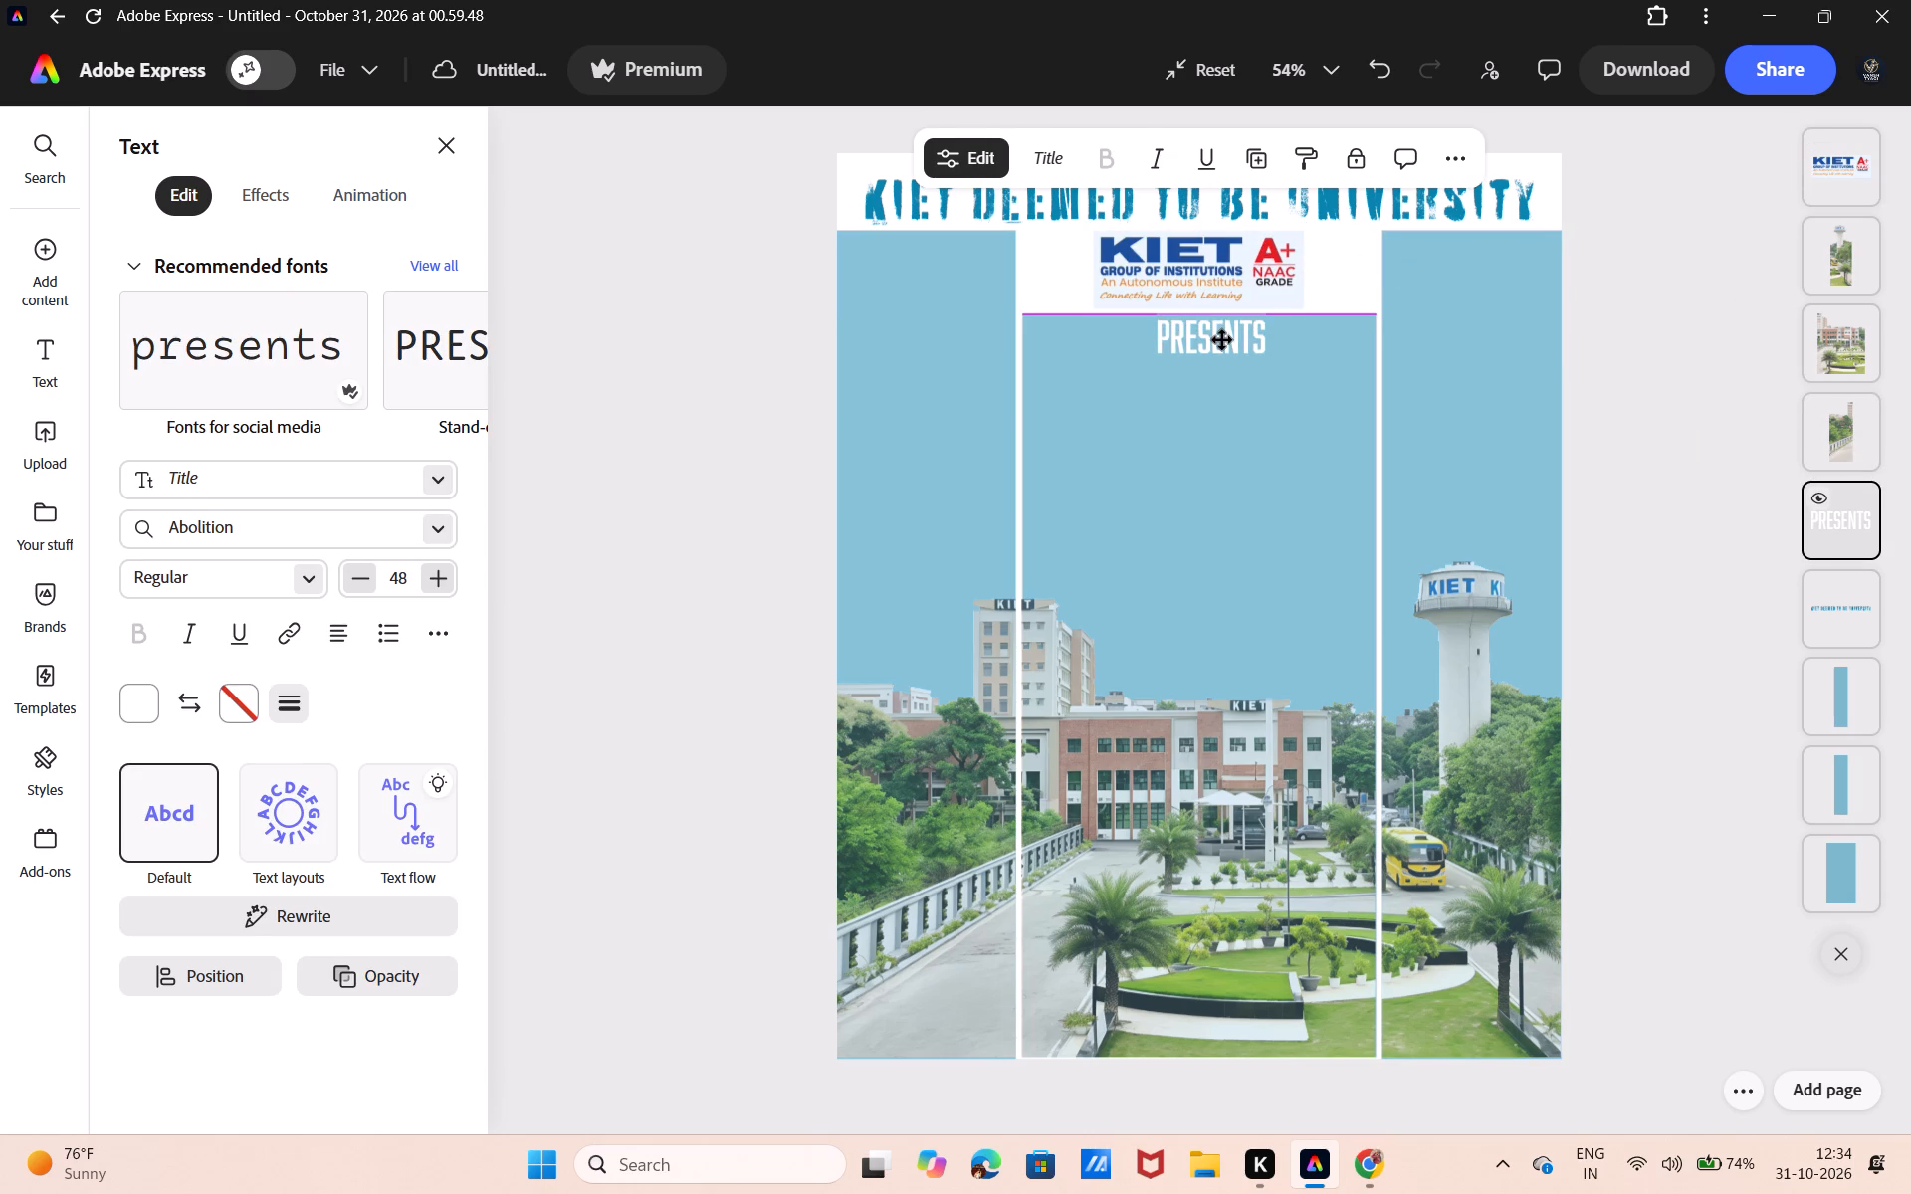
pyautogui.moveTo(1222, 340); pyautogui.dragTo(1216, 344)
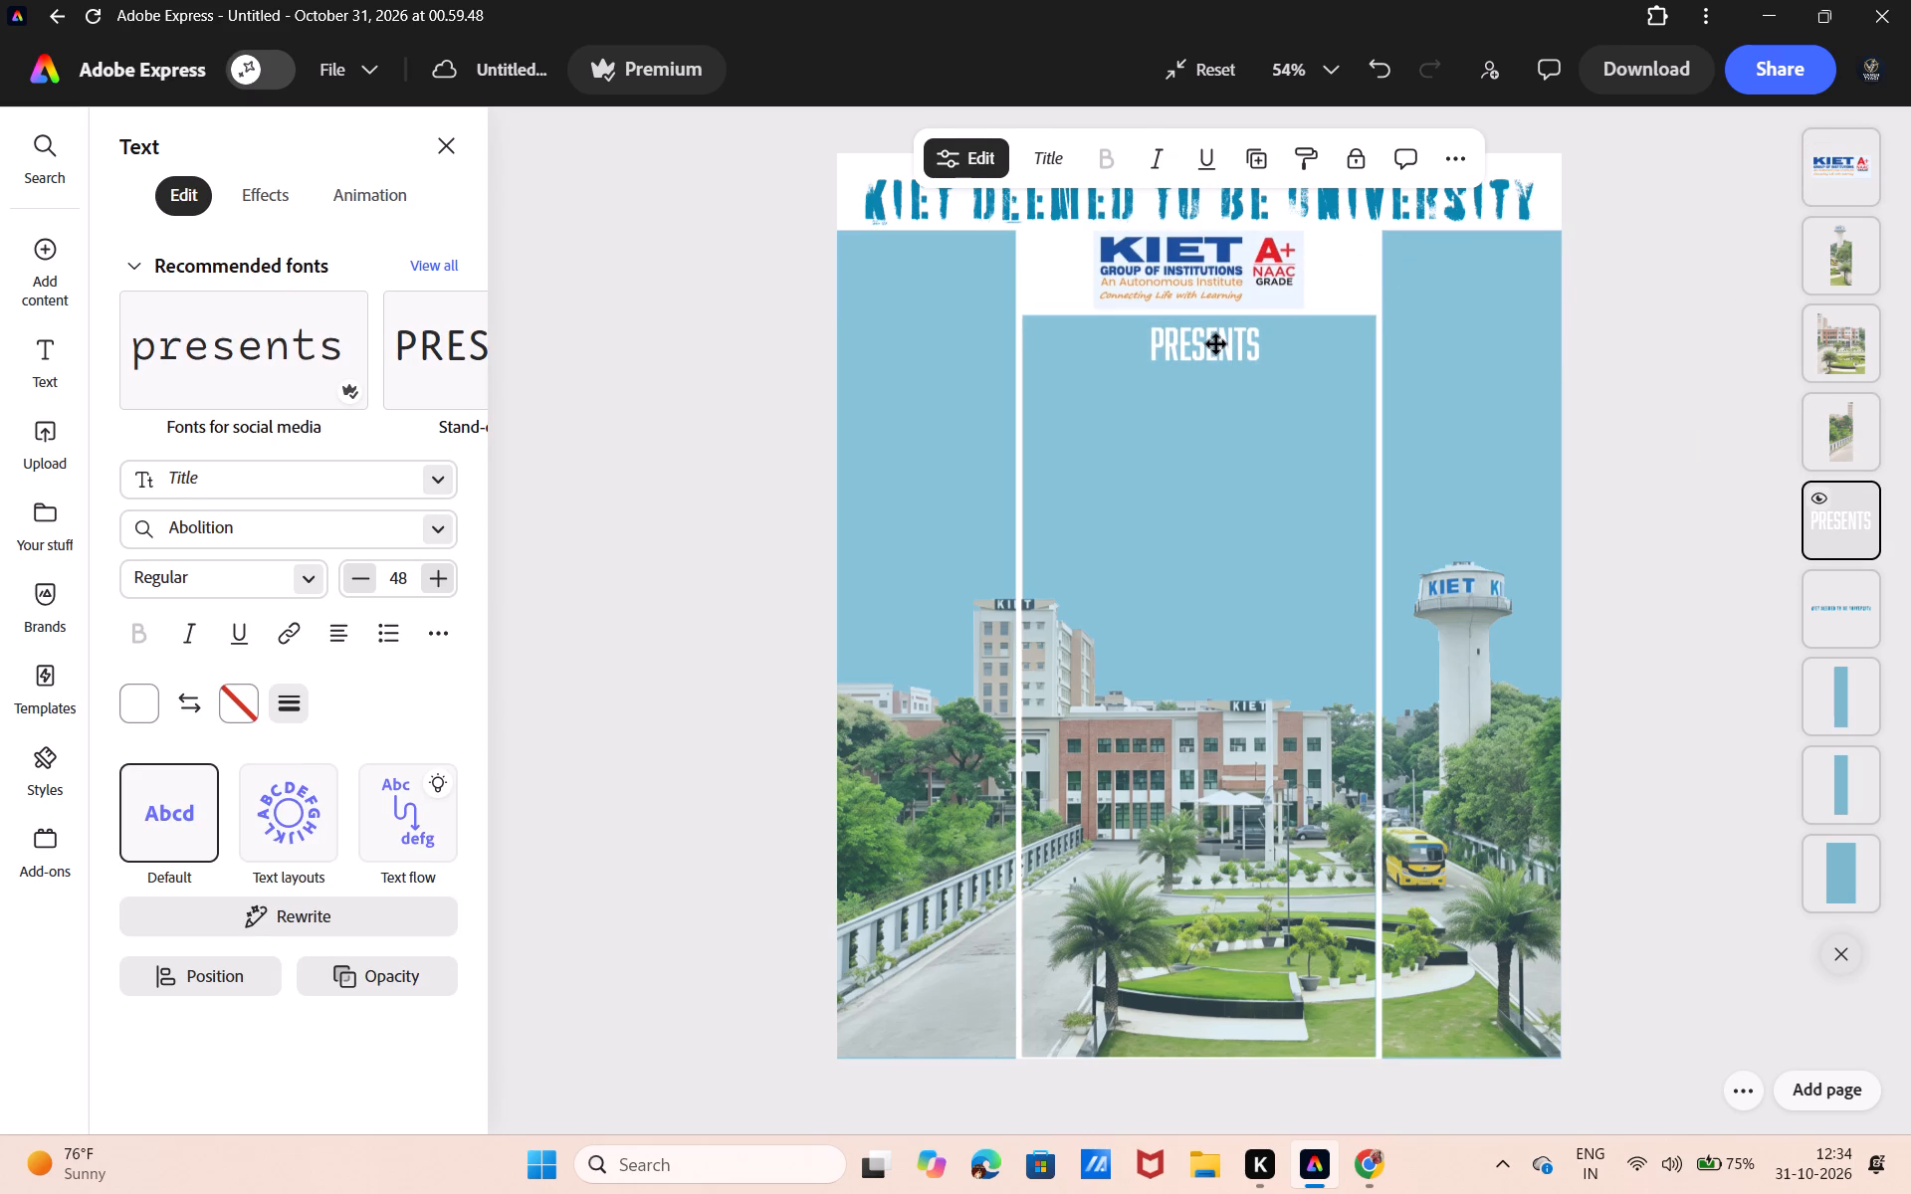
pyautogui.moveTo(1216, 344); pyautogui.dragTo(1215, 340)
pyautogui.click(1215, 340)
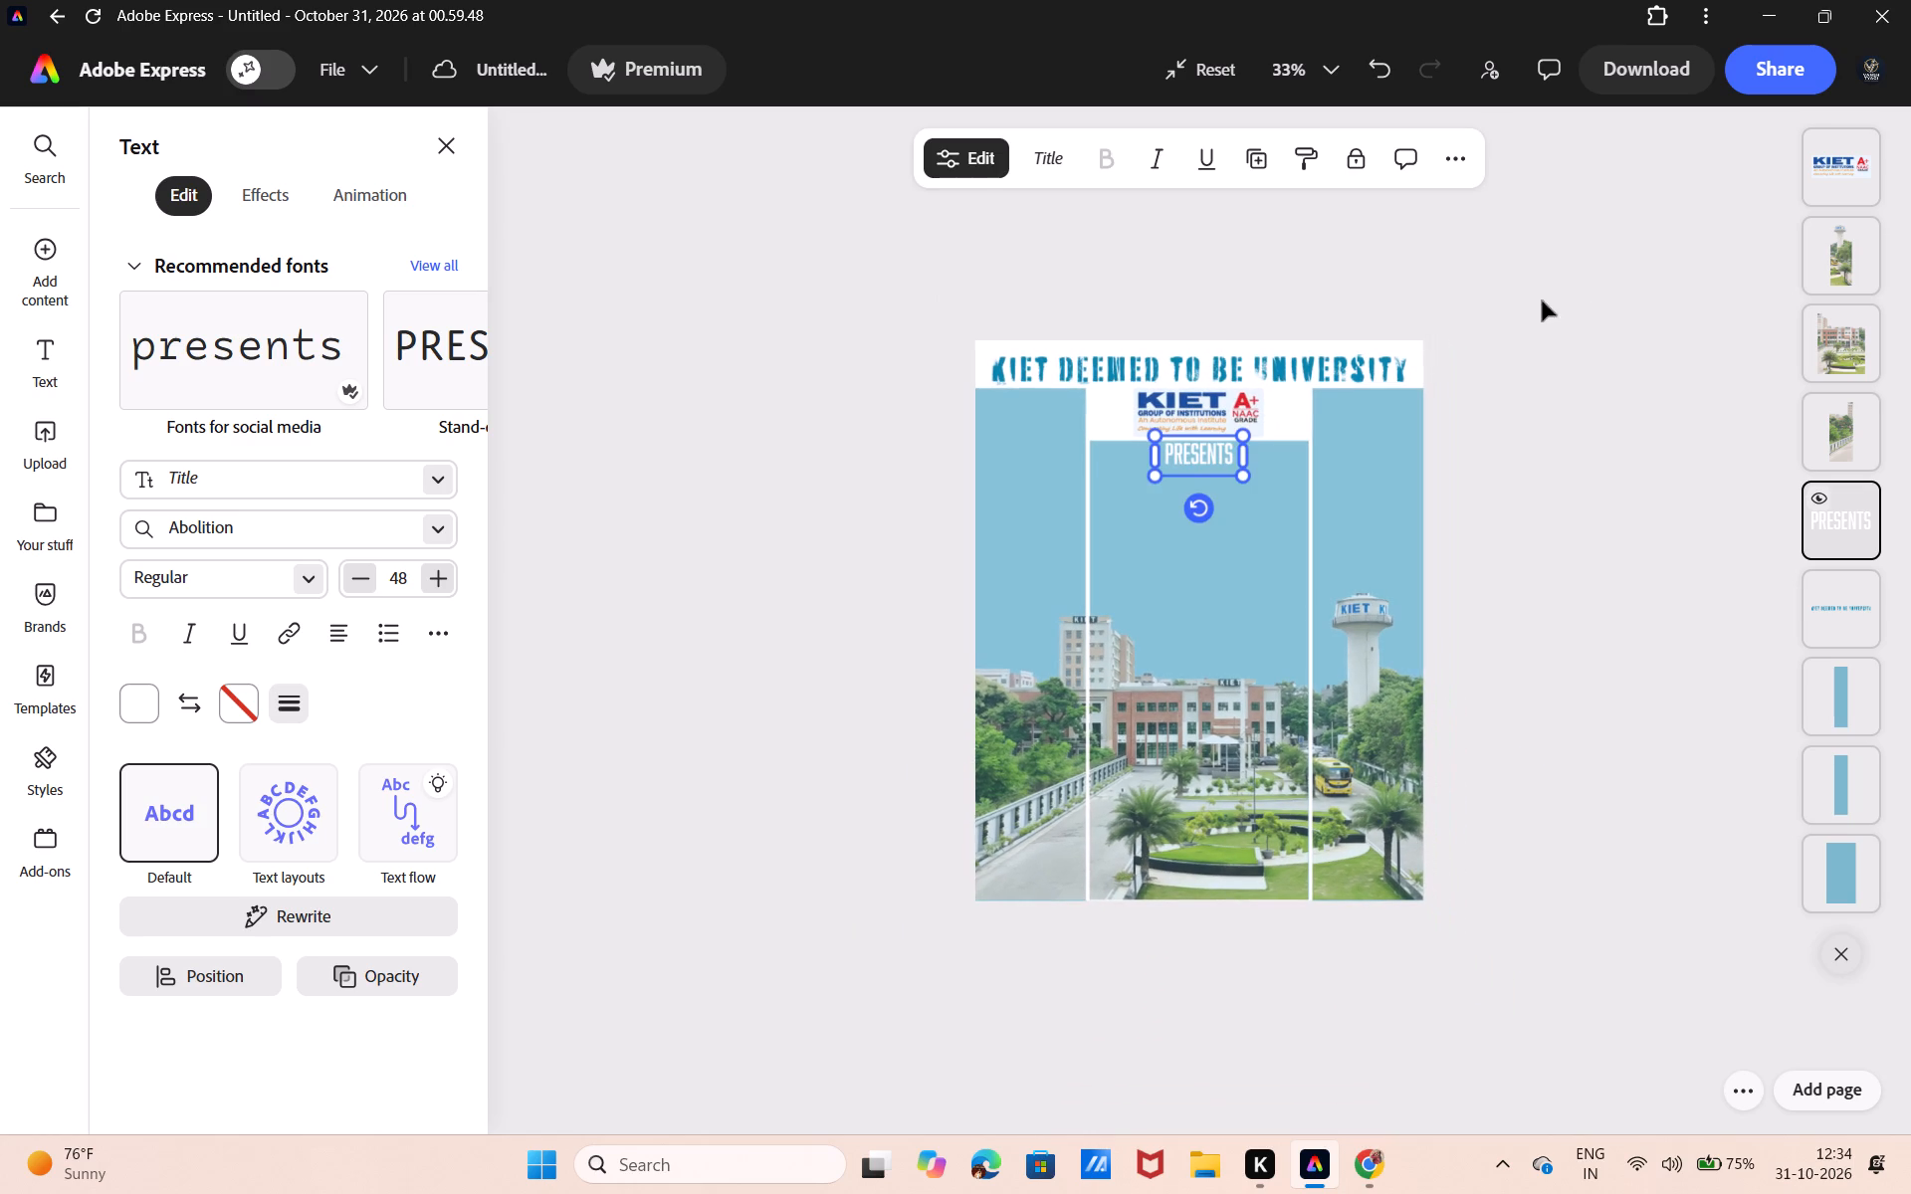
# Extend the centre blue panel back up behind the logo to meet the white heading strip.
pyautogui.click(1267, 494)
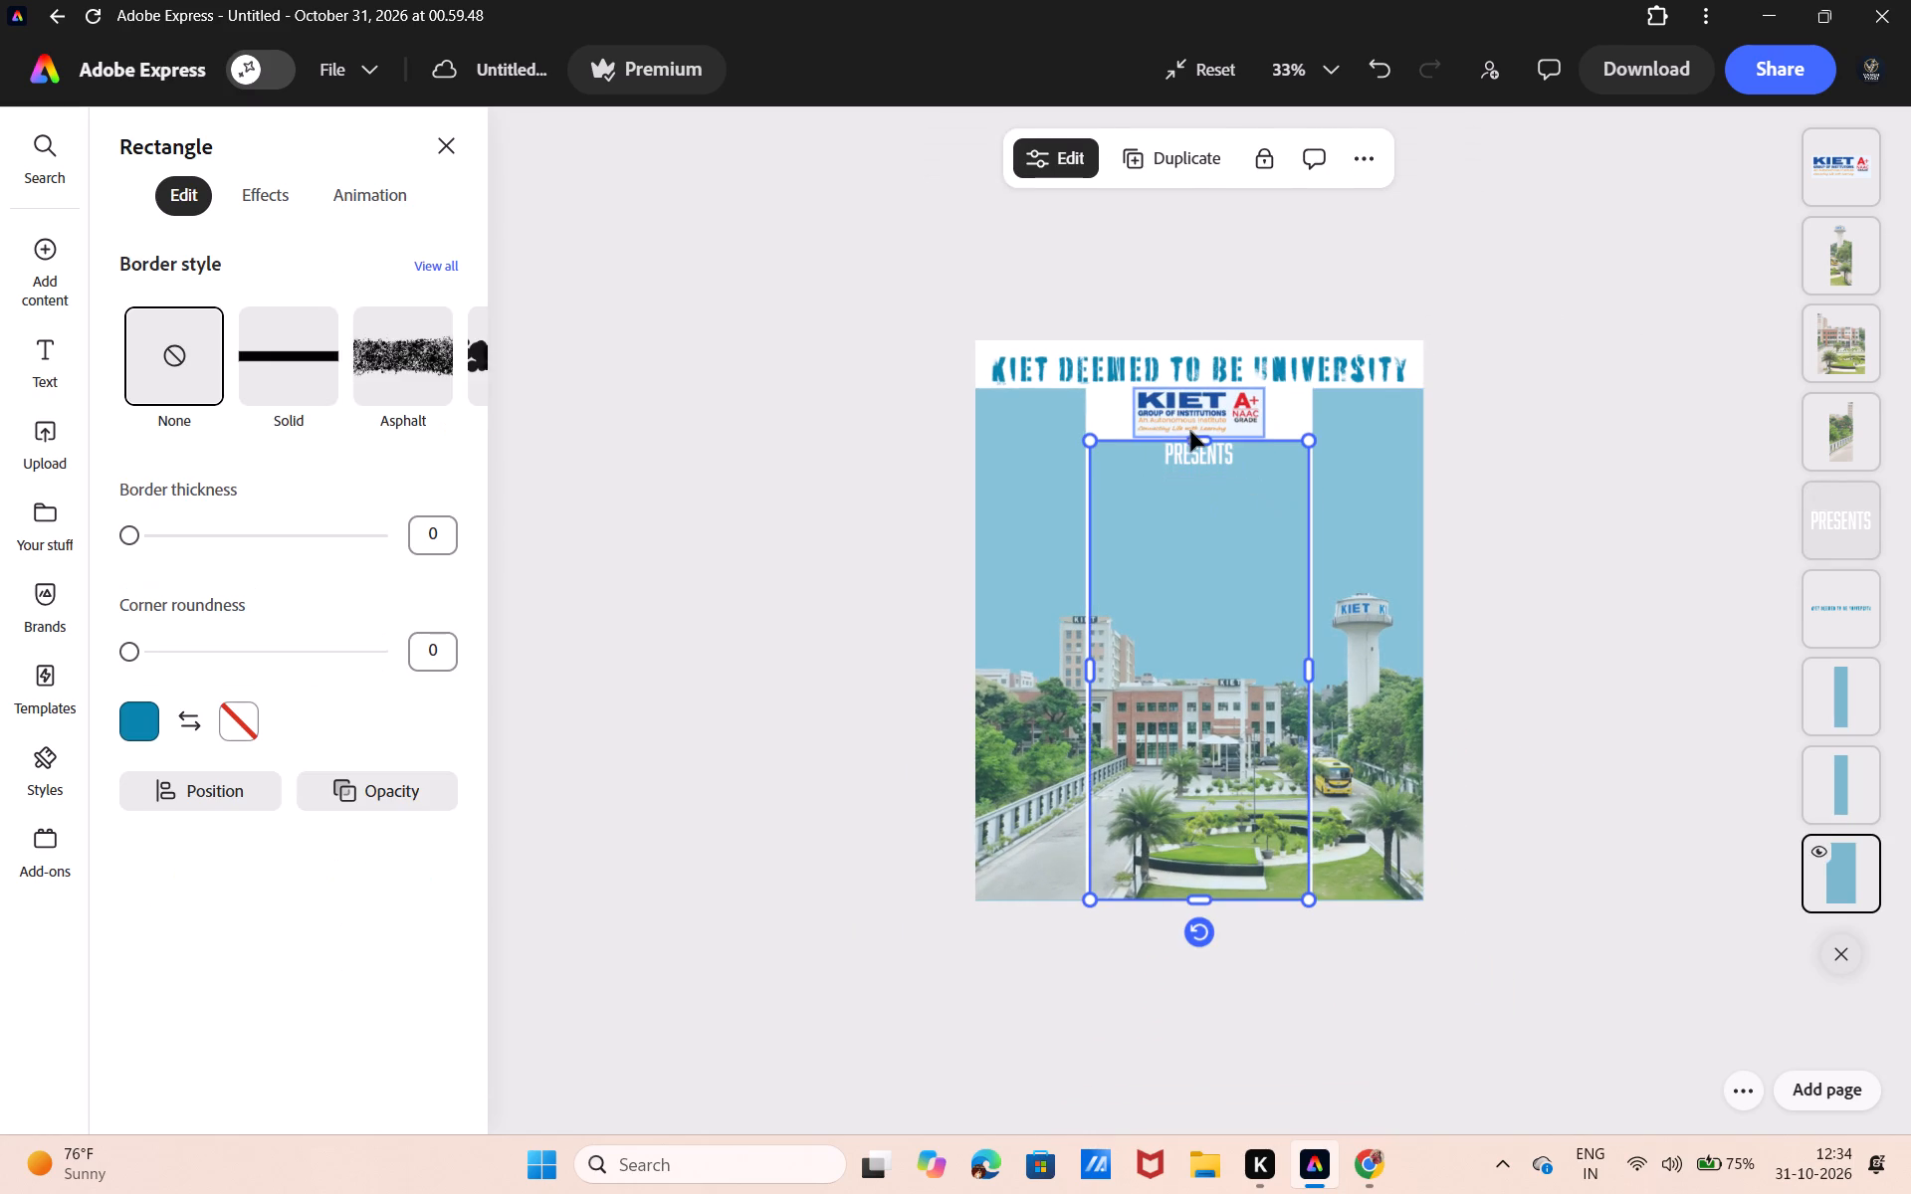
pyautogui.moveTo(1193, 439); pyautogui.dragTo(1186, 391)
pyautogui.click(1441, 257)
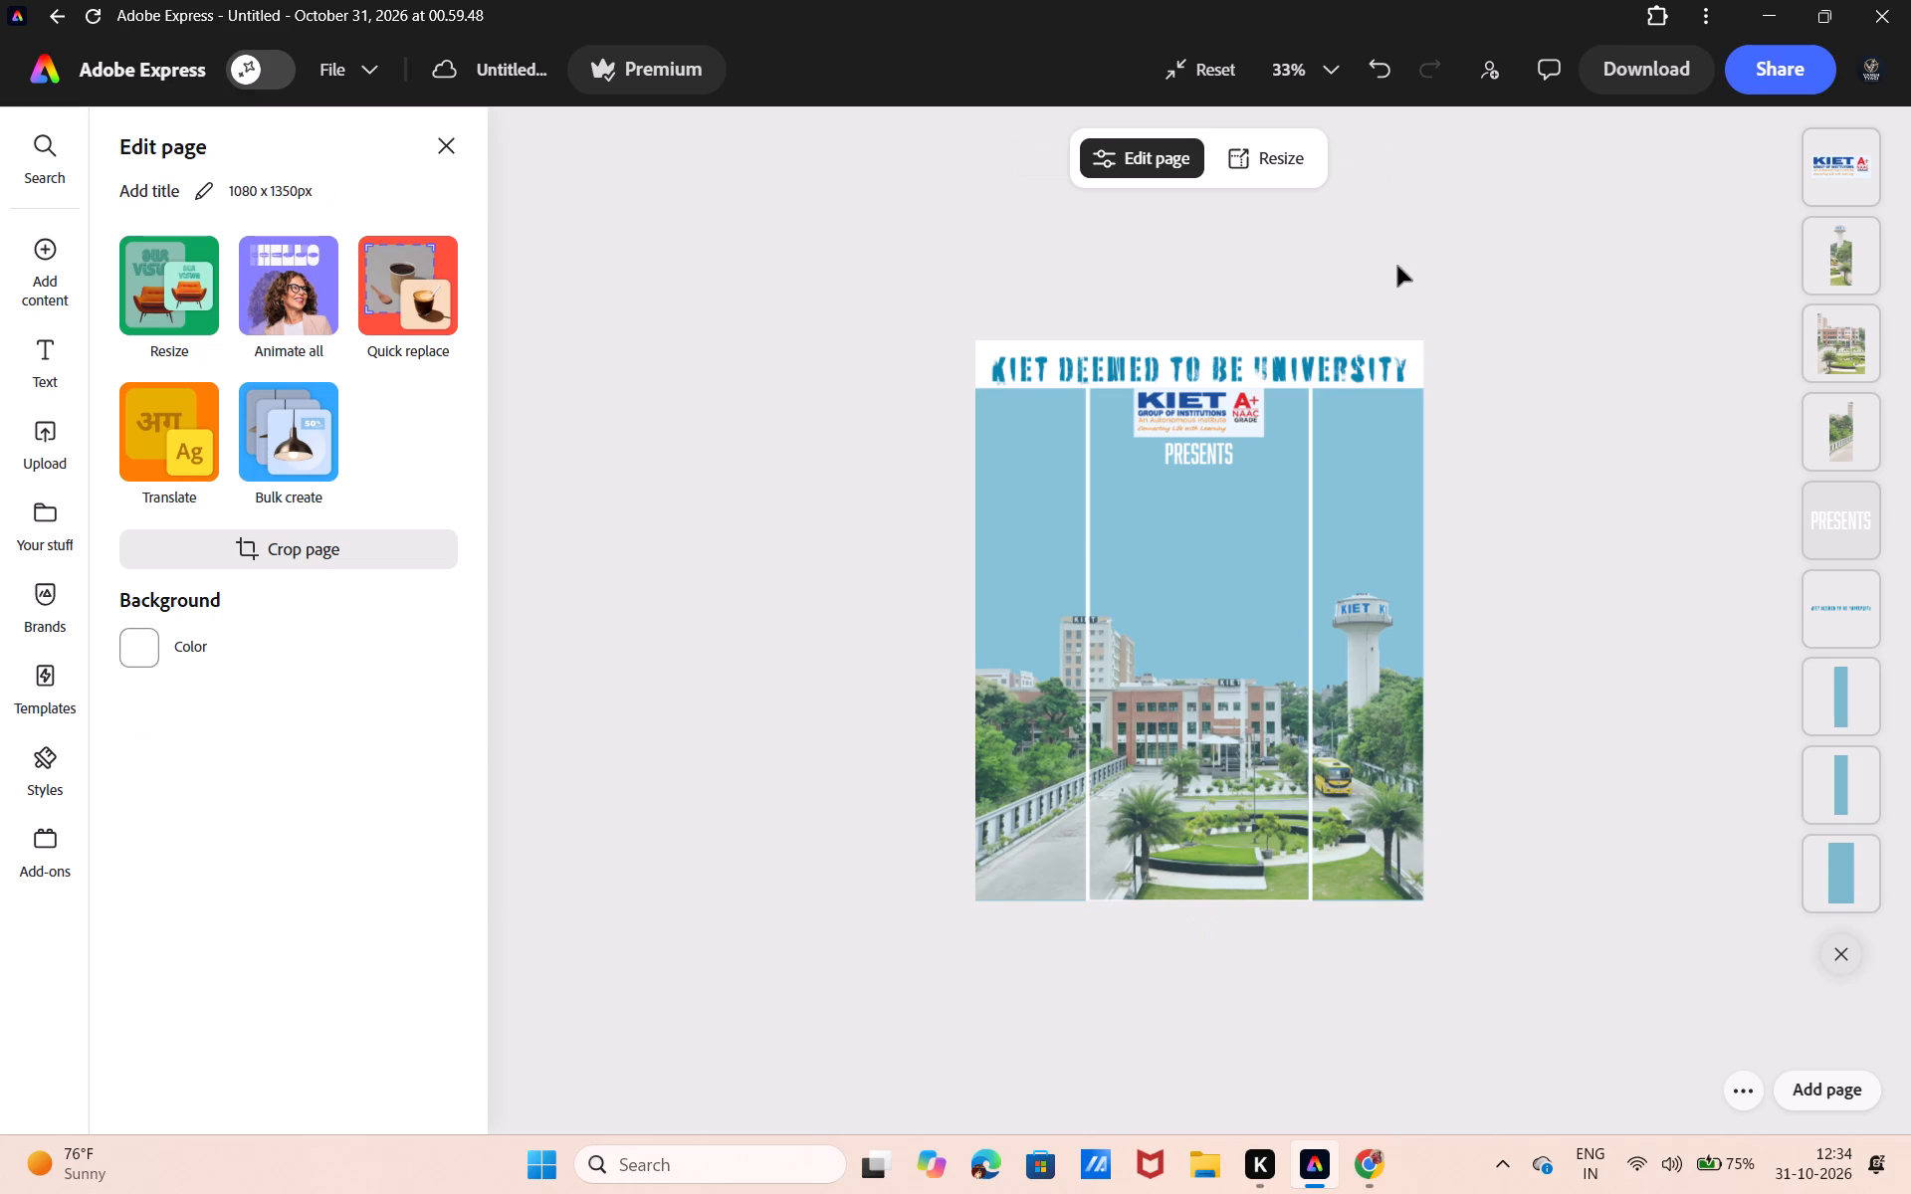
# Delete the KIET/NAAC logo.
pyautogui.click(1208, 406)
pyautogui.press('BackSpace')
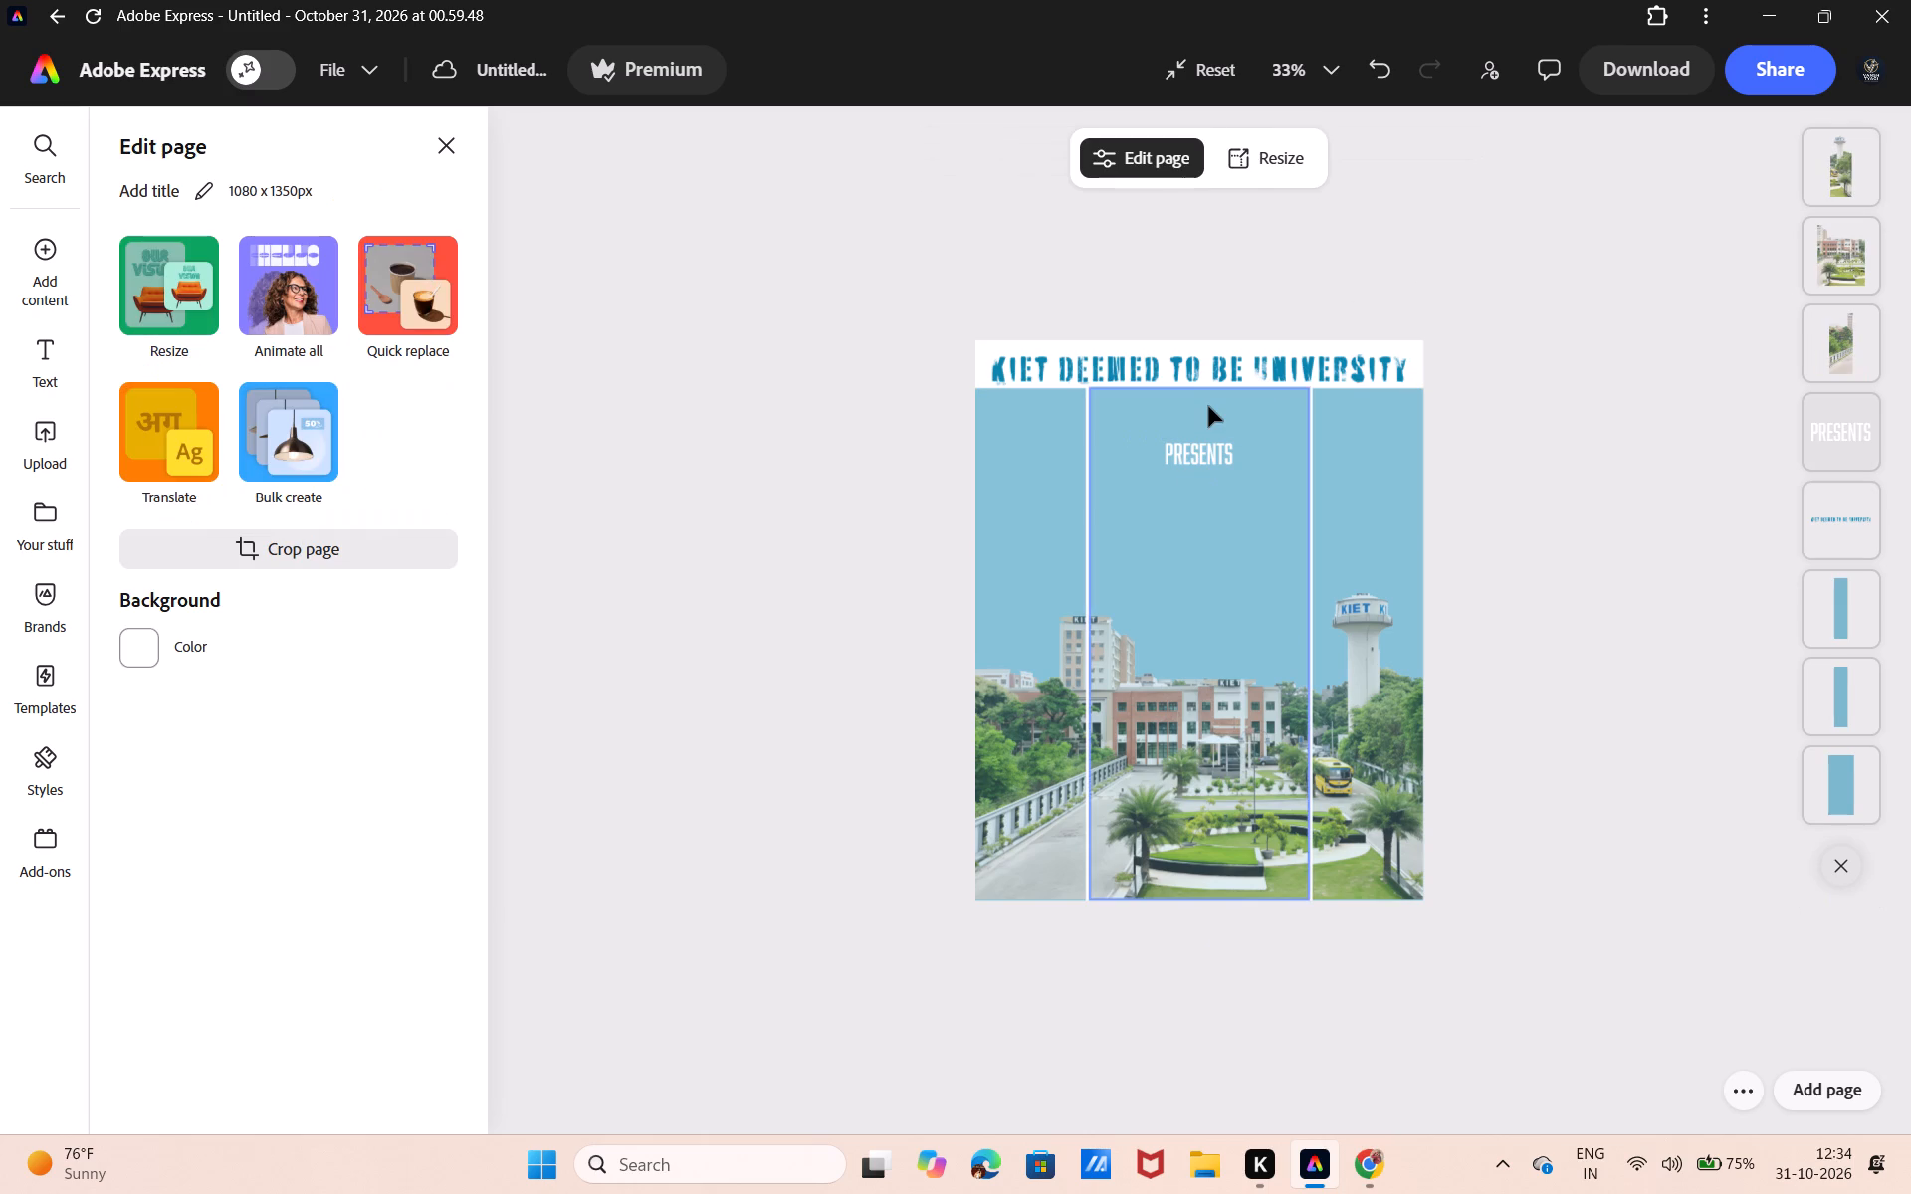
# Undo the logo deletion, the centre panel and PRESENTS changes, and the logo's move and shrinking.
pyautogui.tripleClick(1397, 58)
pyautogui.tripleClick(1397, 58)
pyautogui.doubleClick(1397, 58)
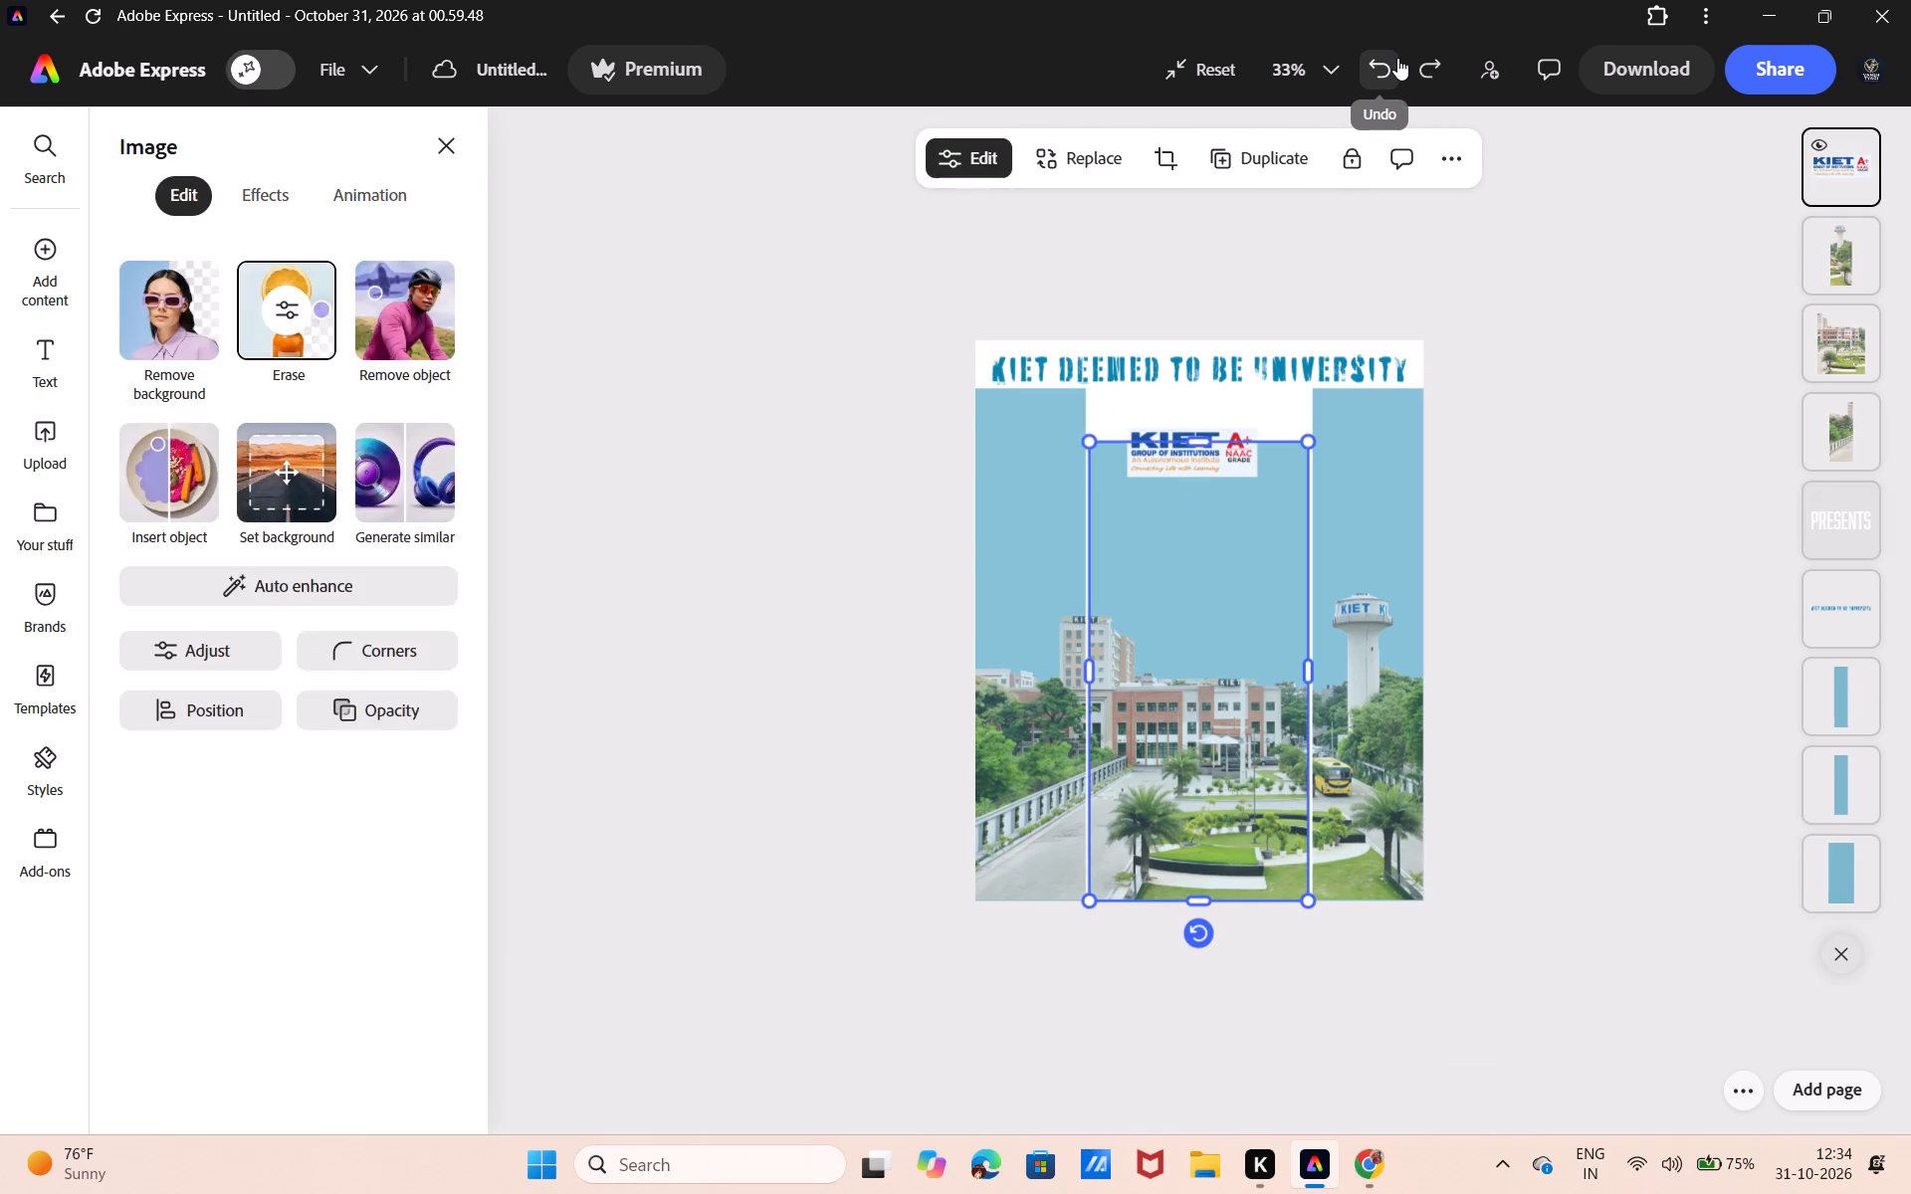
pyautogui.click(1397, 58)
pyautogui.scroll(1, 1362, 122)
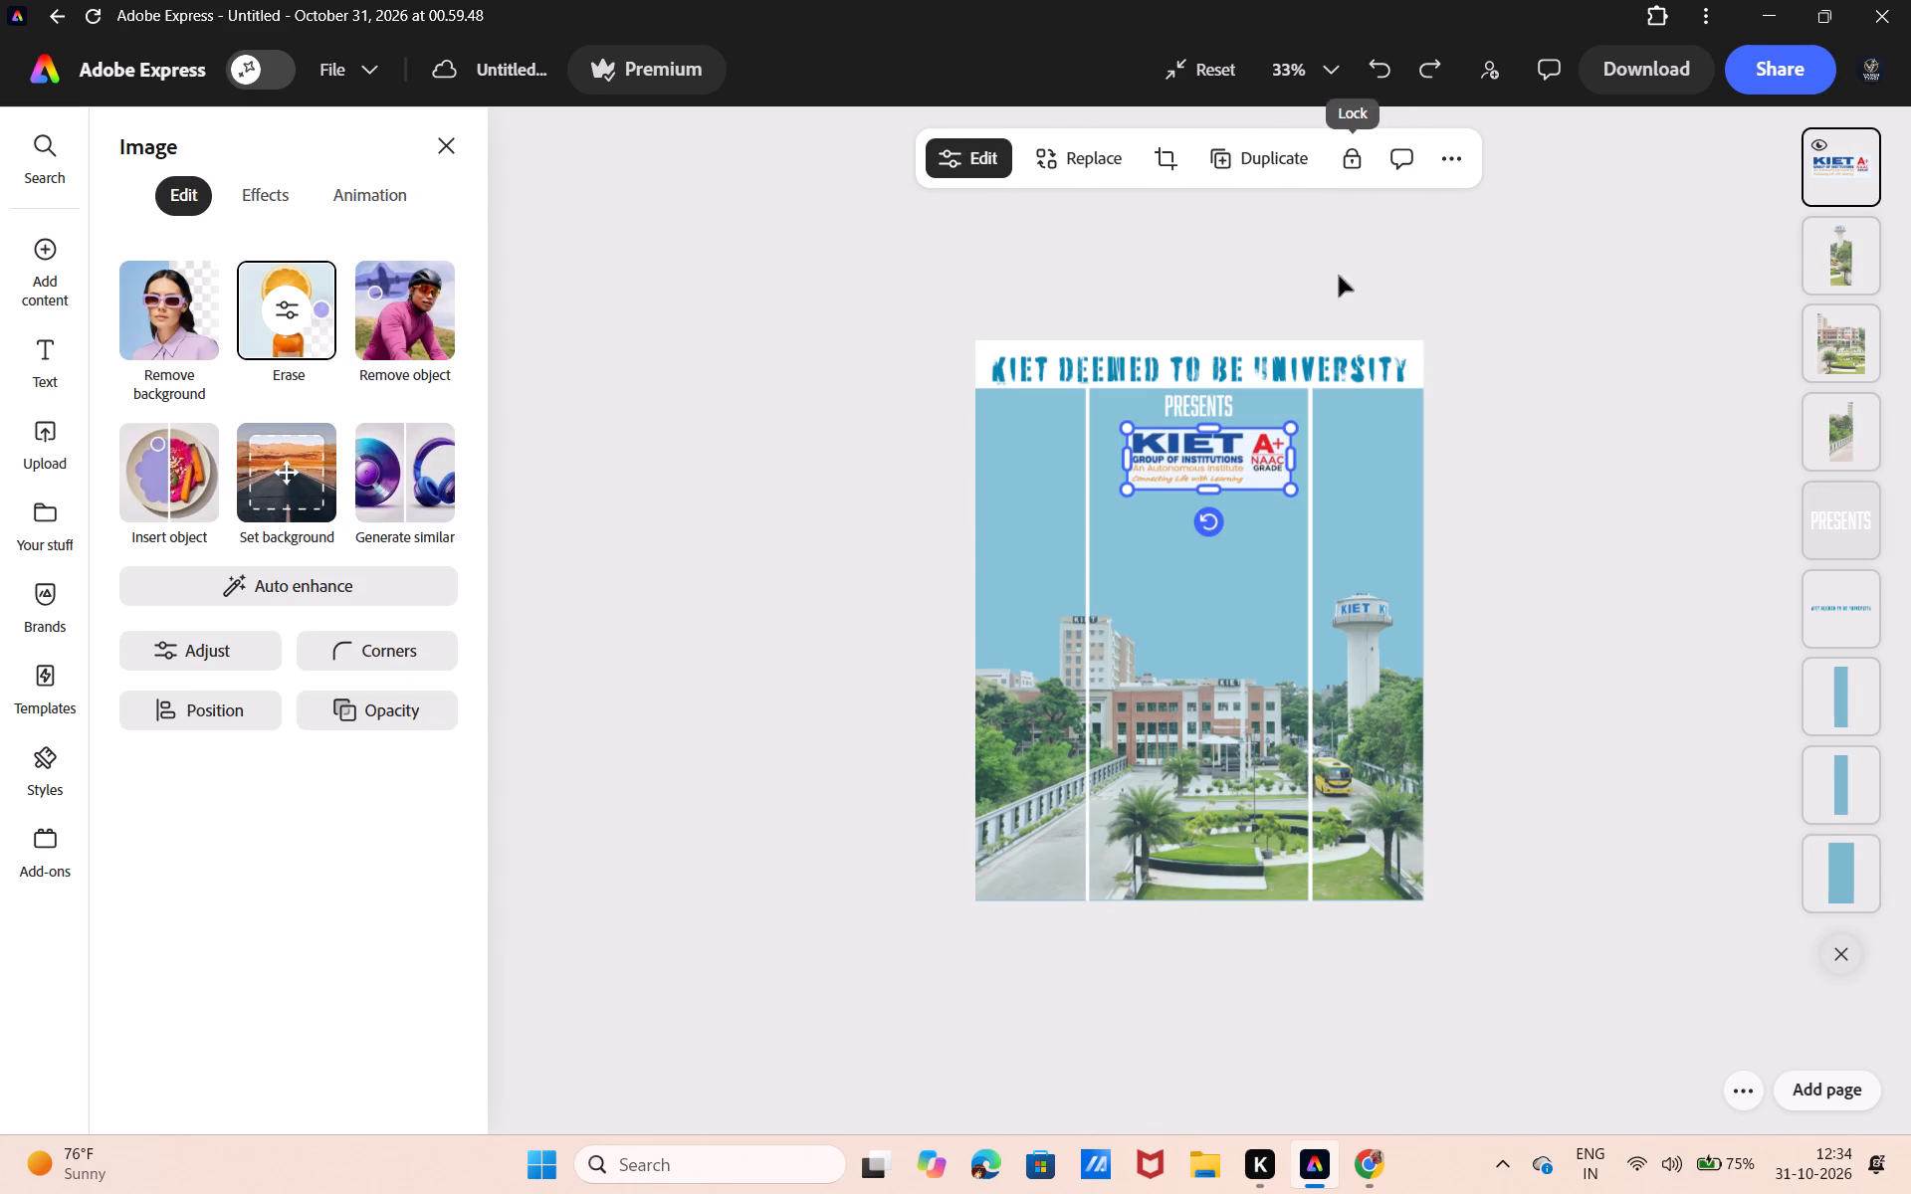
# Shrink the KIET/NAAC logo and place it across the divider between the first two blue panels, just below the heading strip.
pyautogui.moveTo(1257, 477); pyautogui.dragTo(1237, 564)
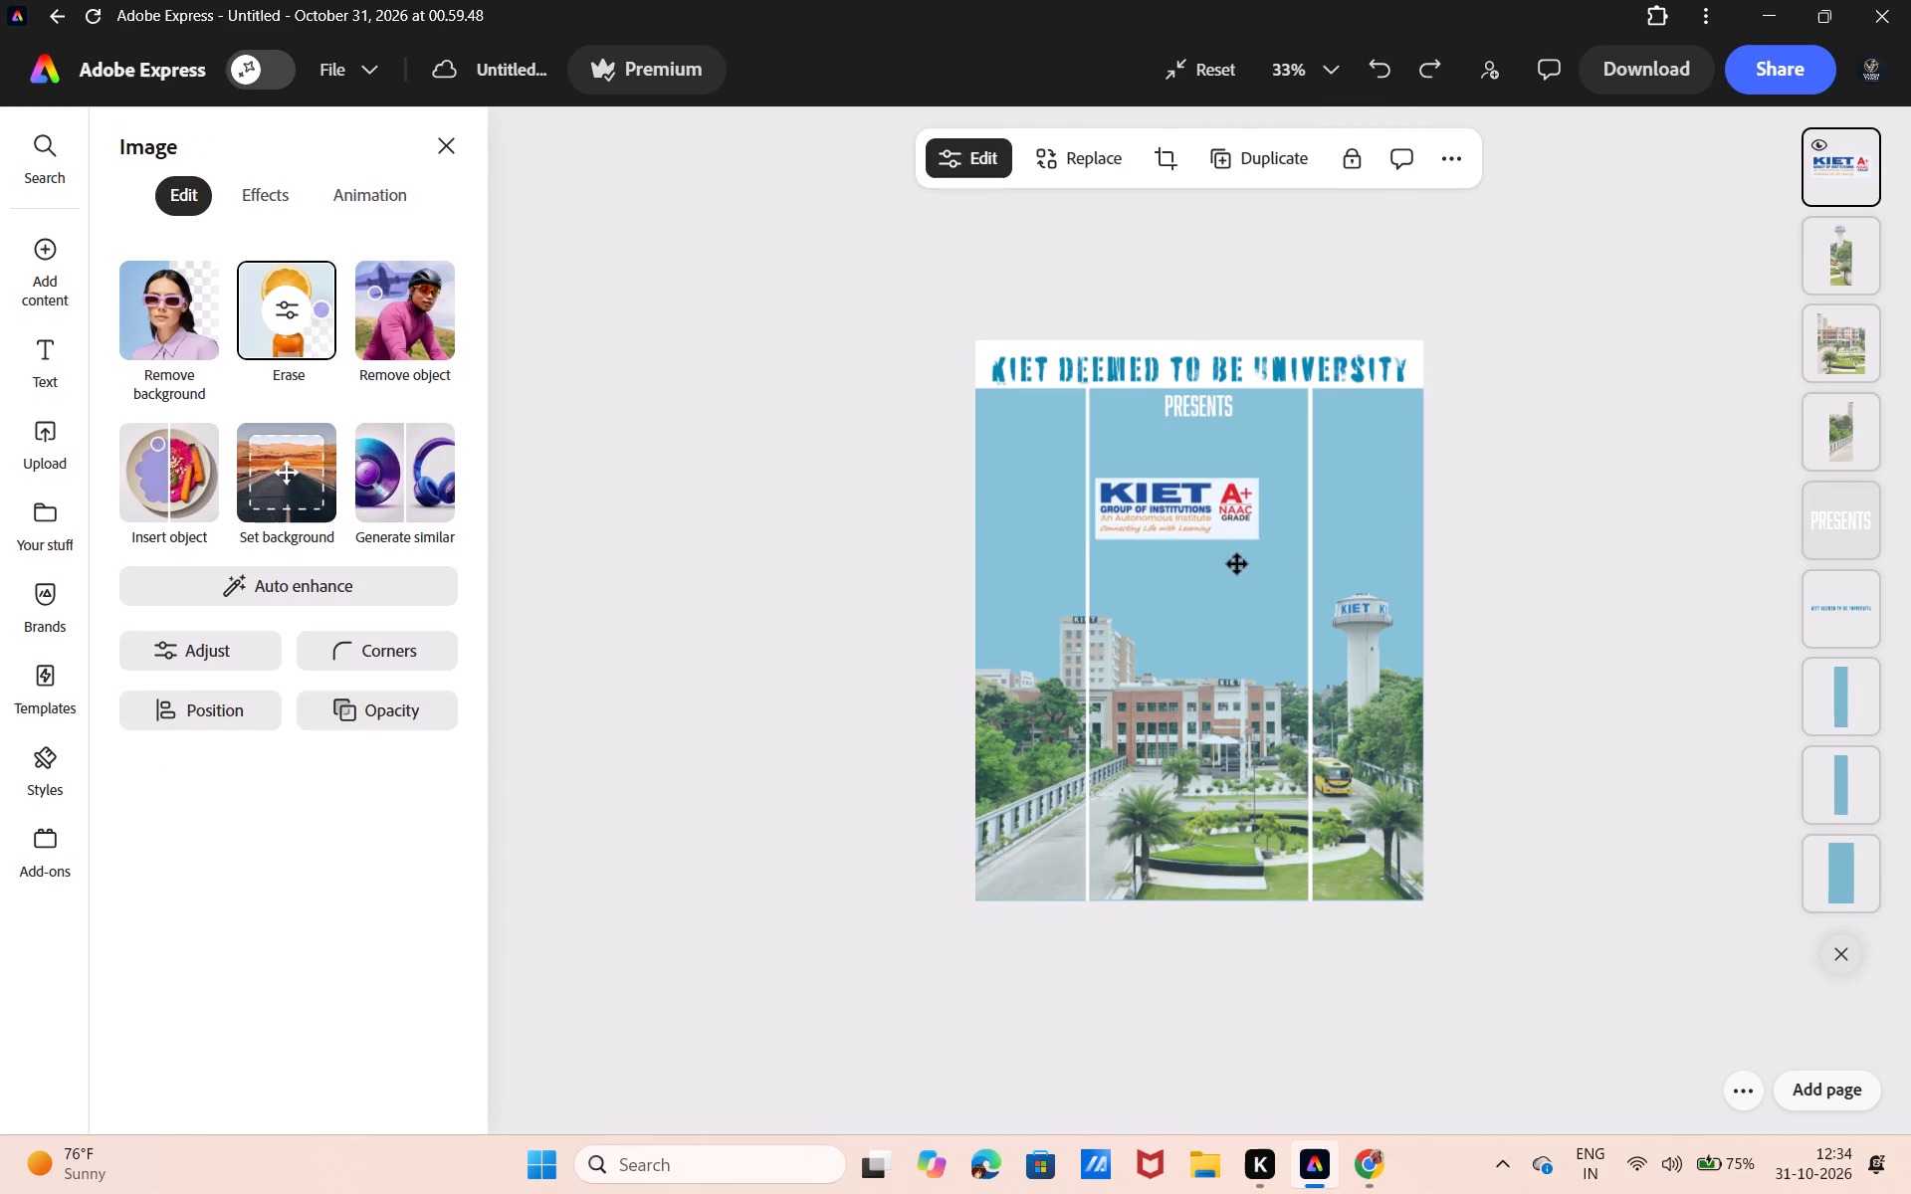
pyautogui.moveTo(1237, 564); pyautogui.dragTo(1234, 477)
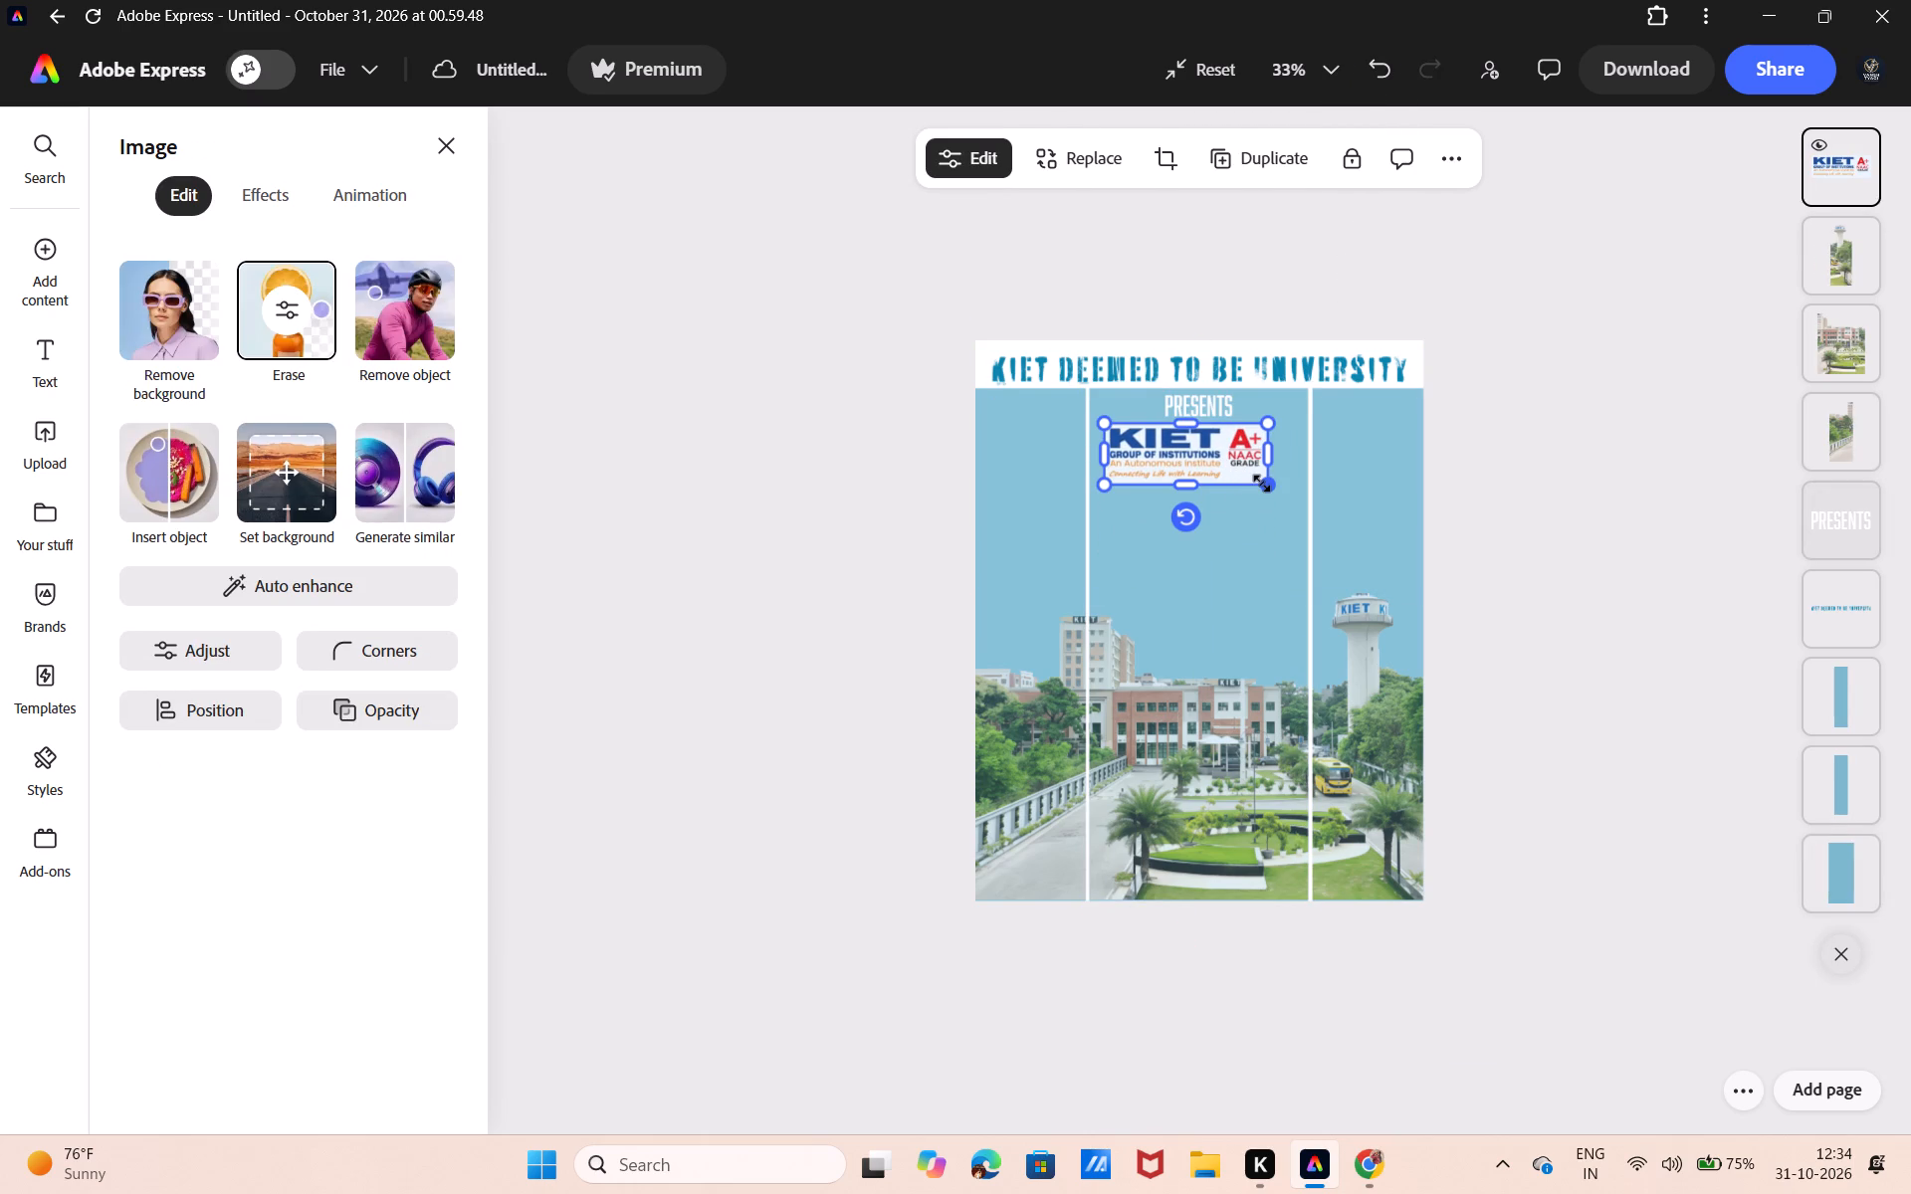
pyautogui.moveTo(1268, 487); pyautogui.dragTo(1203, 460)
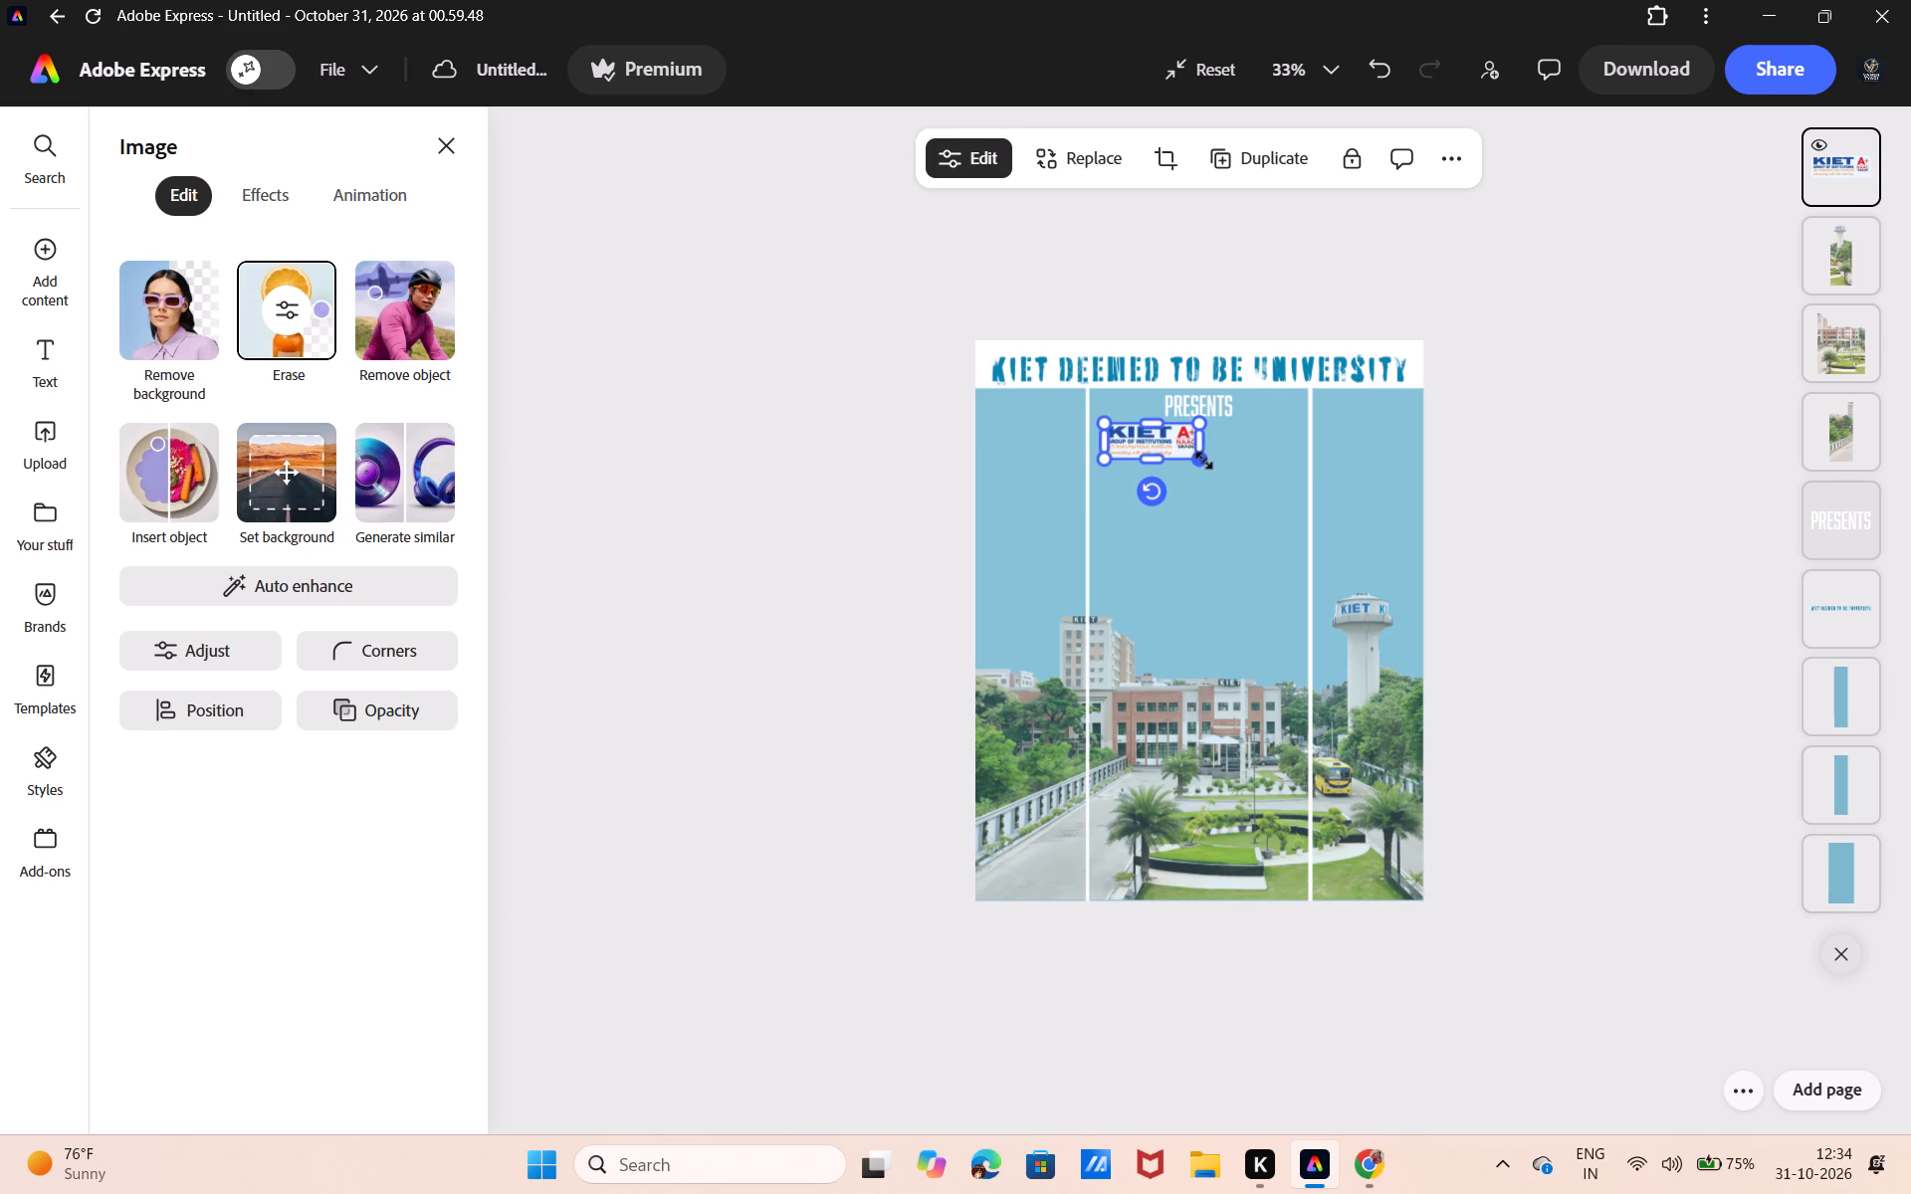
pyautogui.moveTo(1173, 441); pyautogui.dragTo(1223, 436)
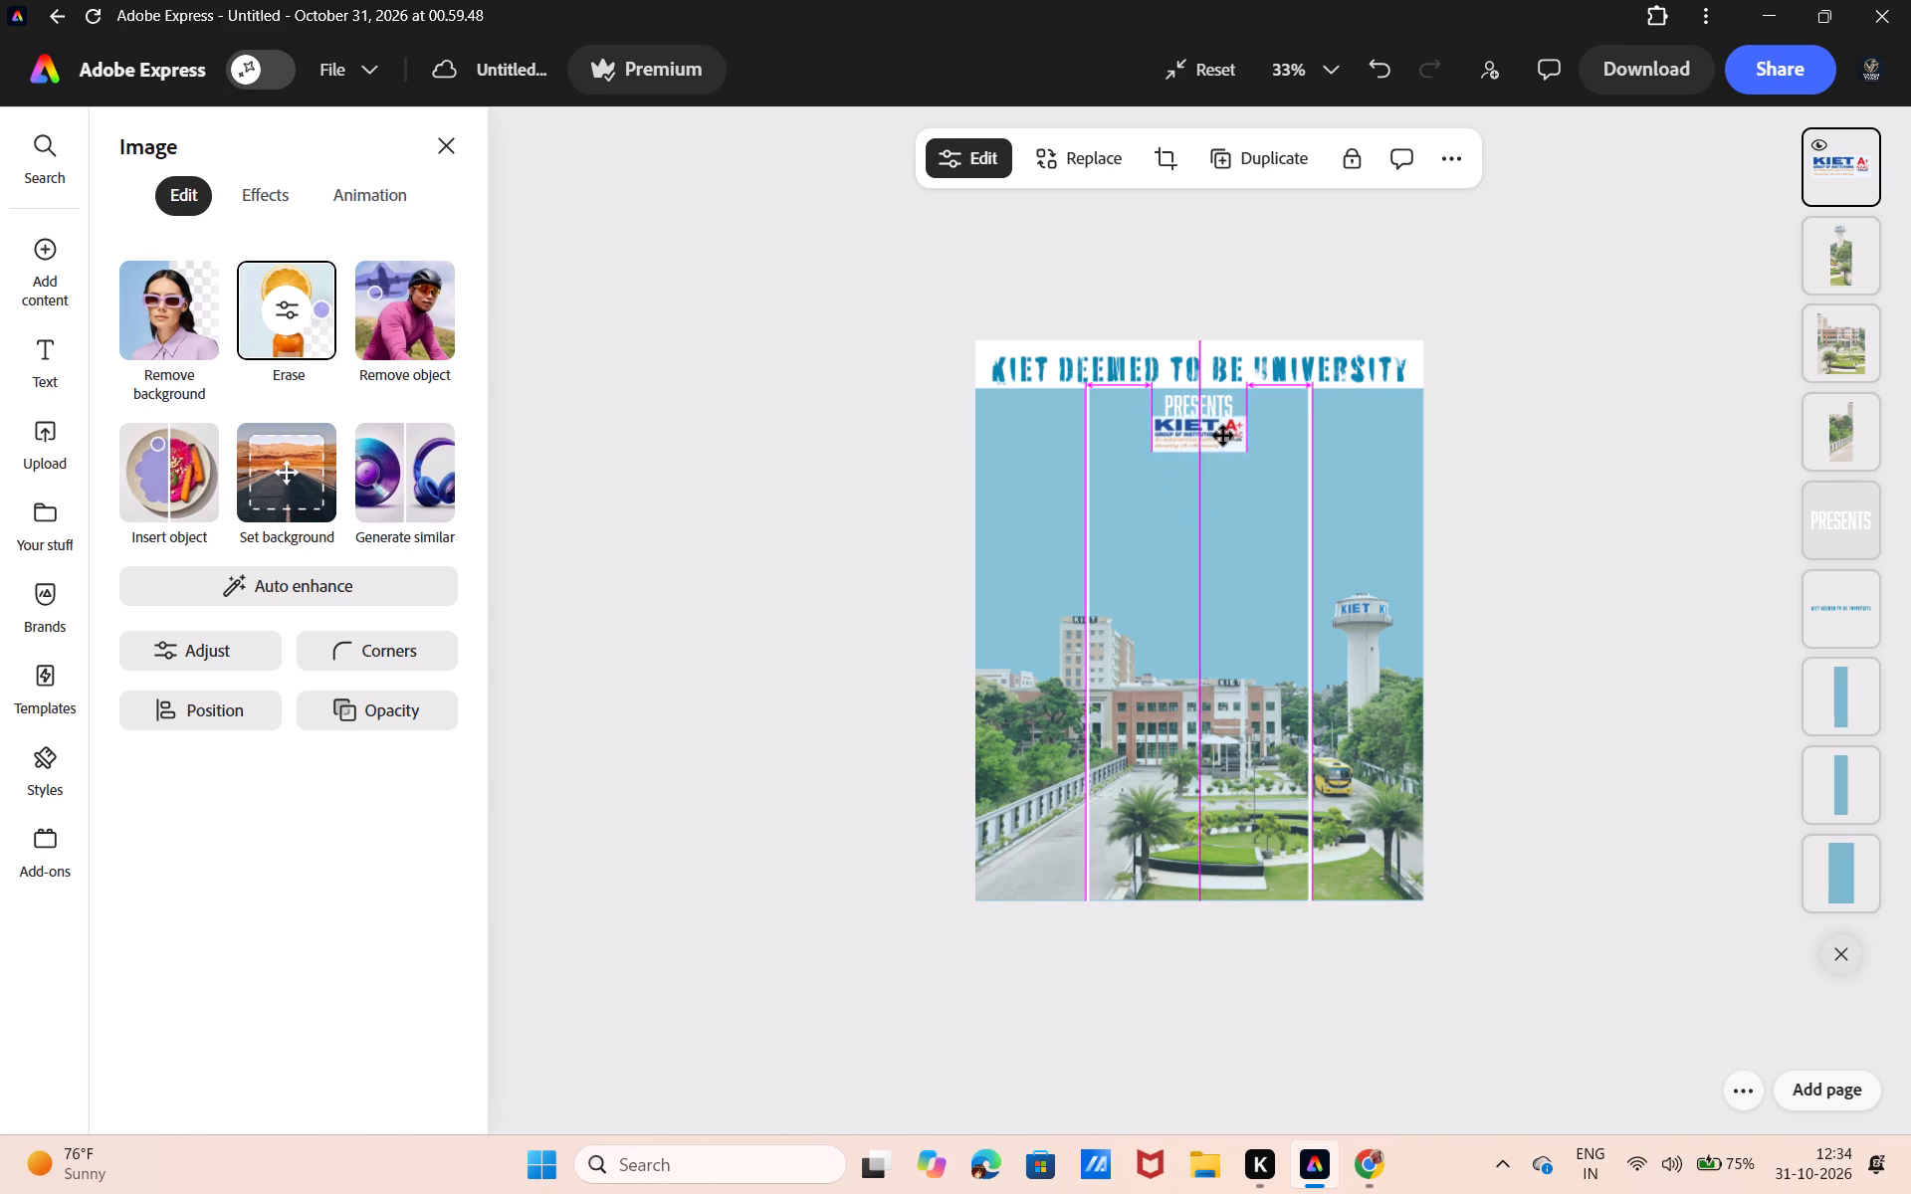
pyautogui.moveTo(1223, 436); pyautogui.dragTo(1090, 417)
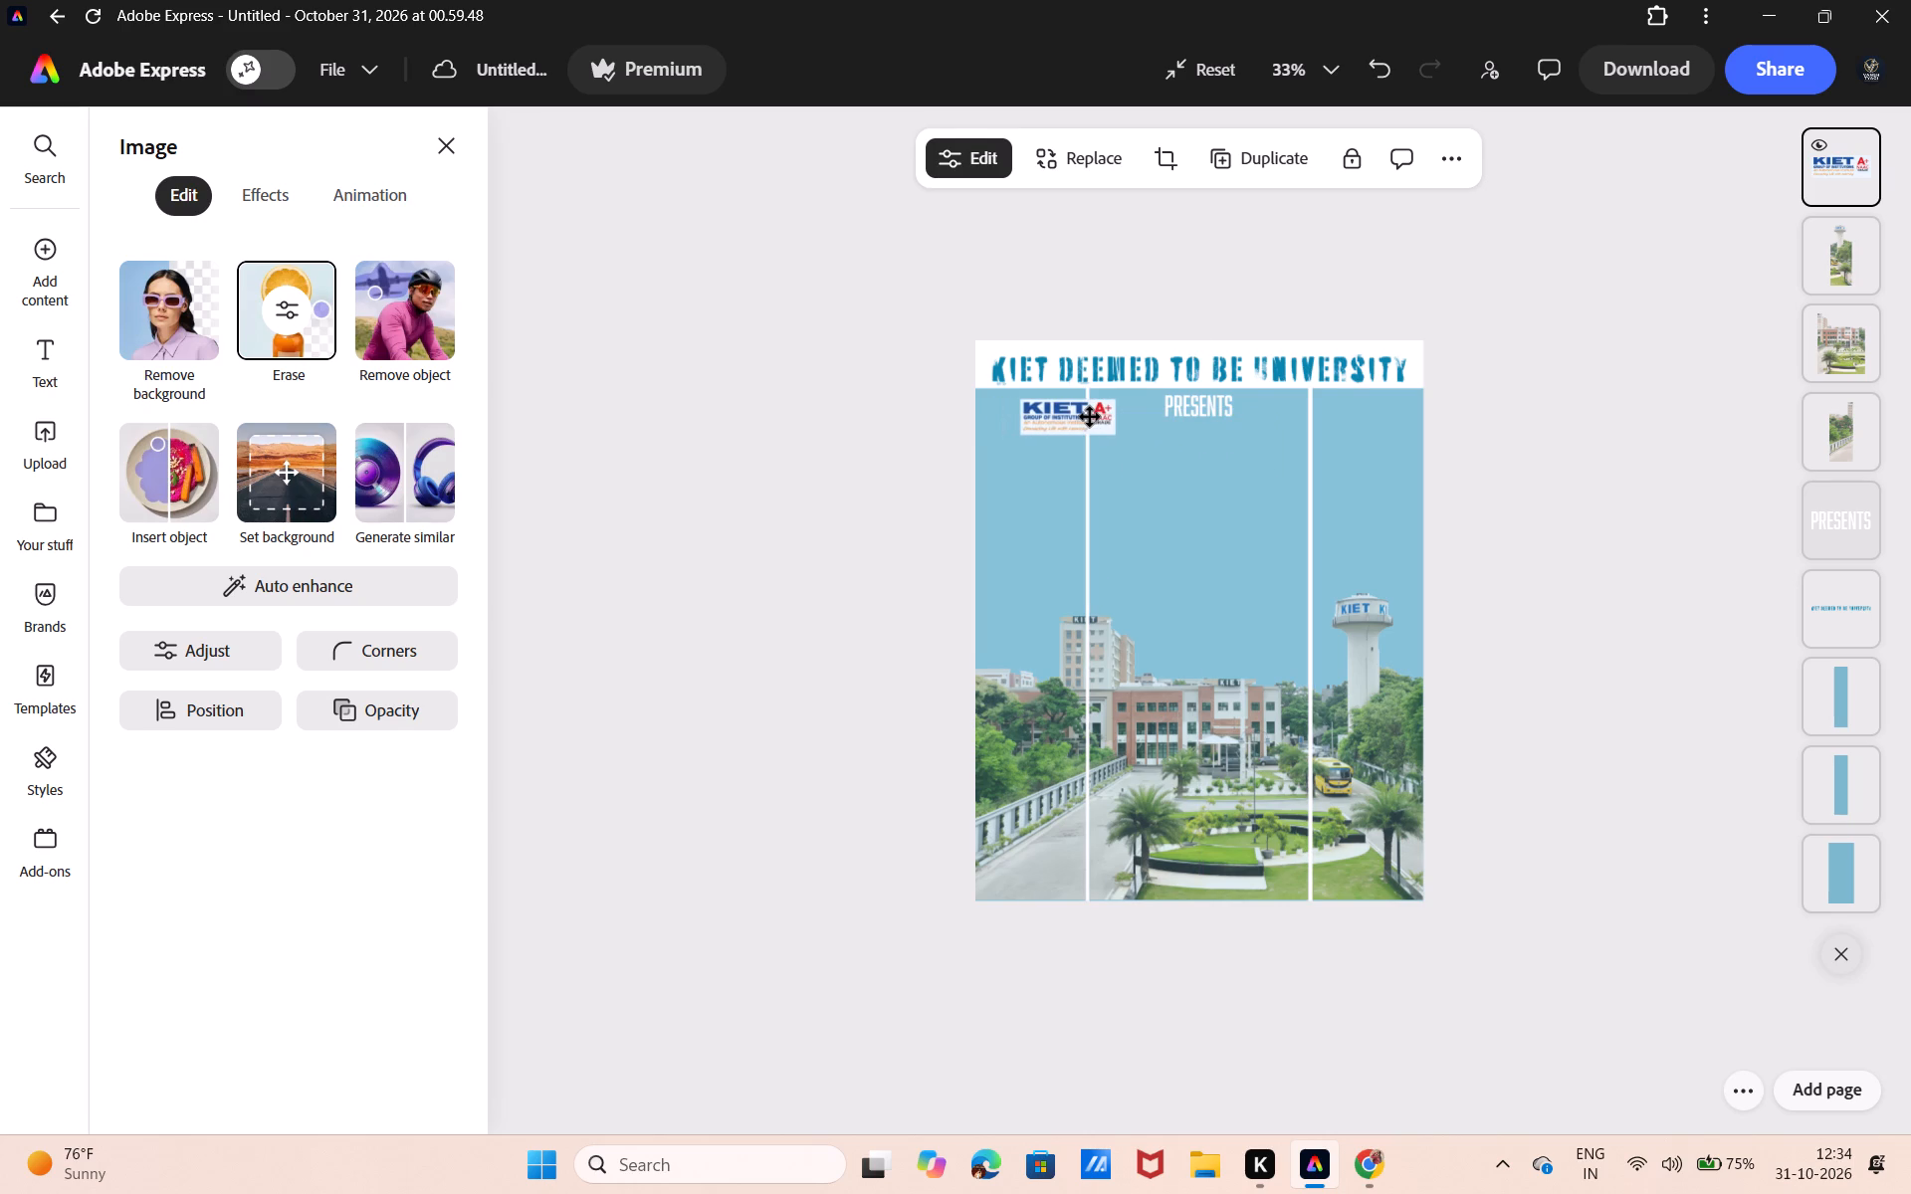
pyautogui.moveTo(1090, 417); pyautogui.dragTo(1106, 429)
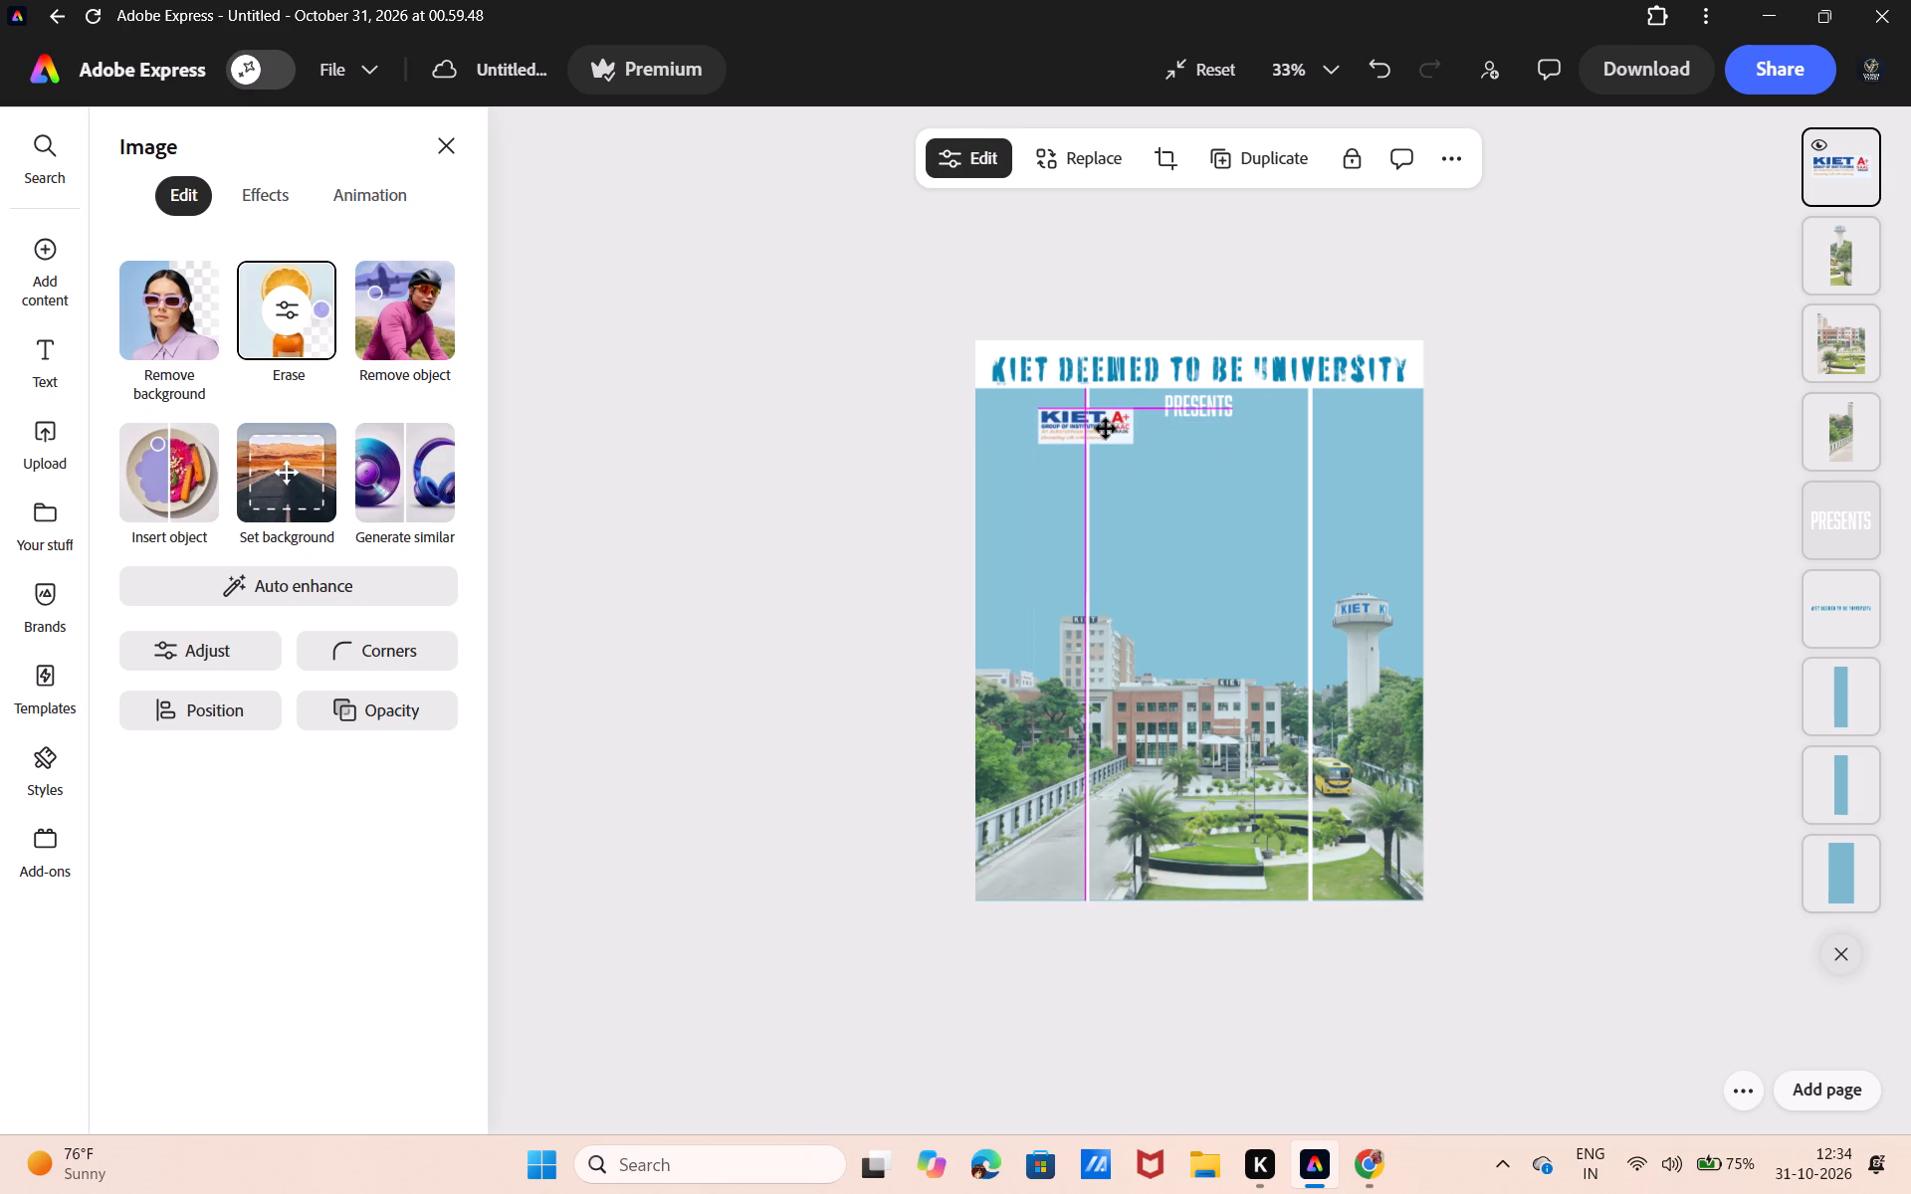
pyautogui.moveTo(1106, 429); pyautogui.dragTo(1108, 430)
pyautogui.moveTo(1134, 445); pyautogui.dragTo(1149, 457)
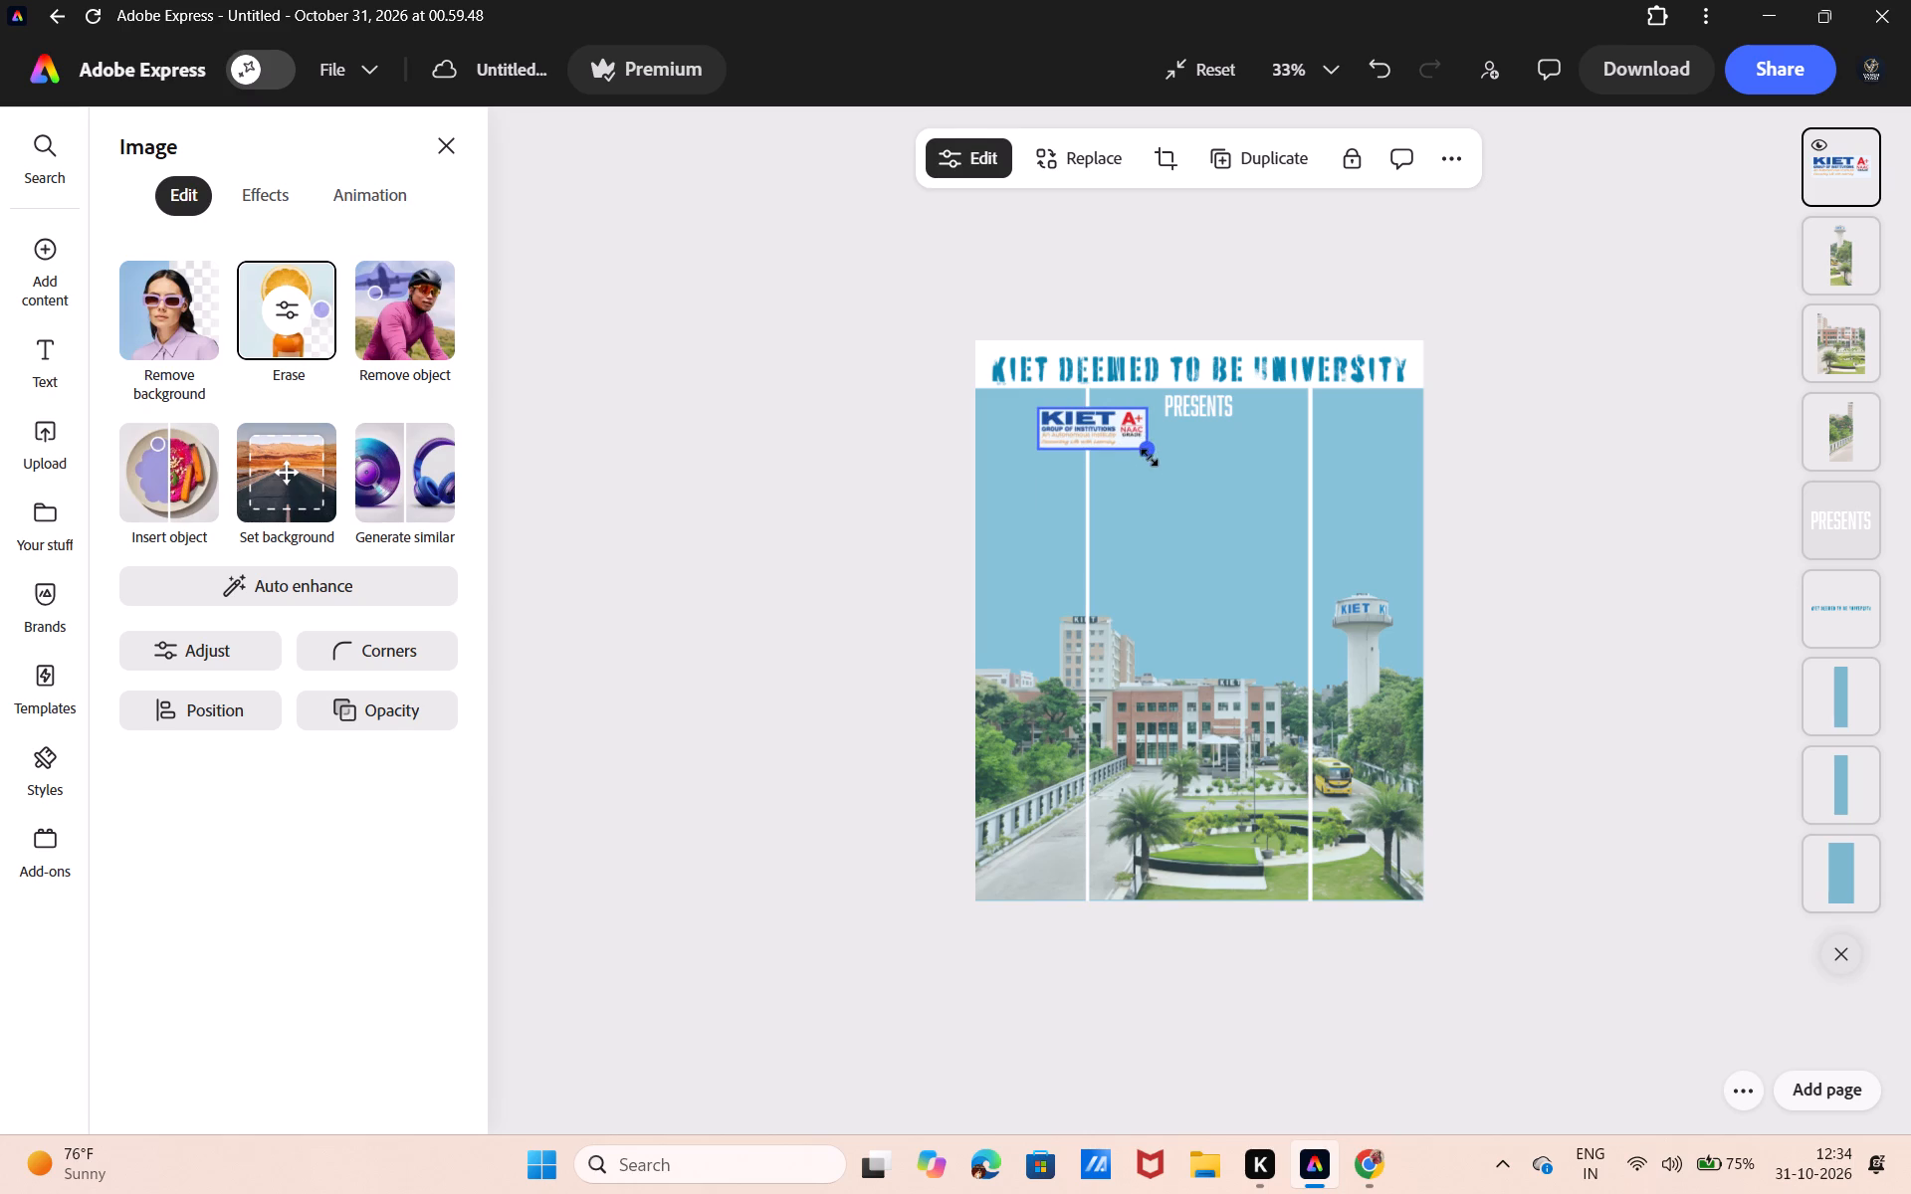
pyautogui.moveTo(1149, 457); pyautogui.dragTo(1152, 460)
# Delete the KIET/NAAC logo from the page.
pyautogui.click(1112, 437)
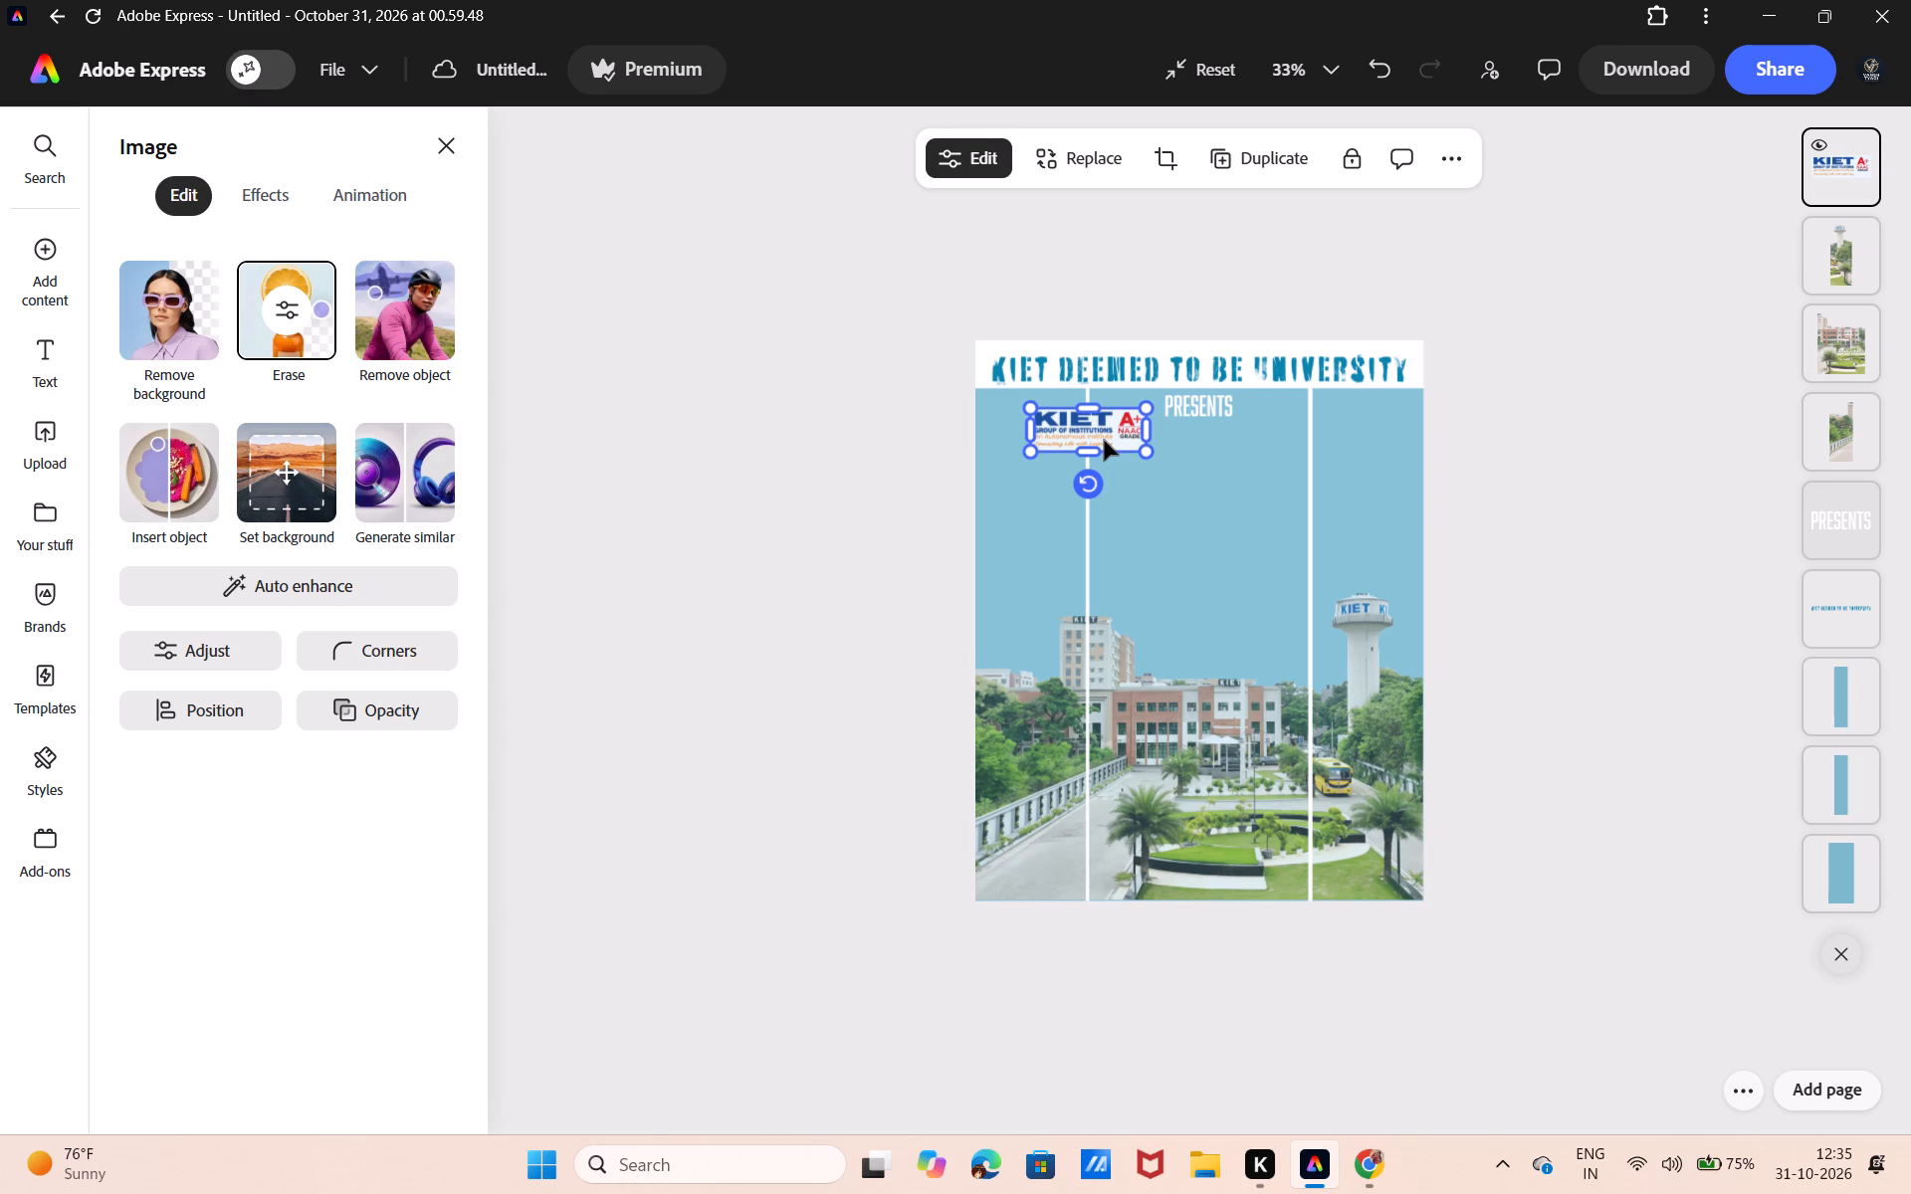
pyautogui.press('BackSpace')
pyautogui.click(1568, 433)
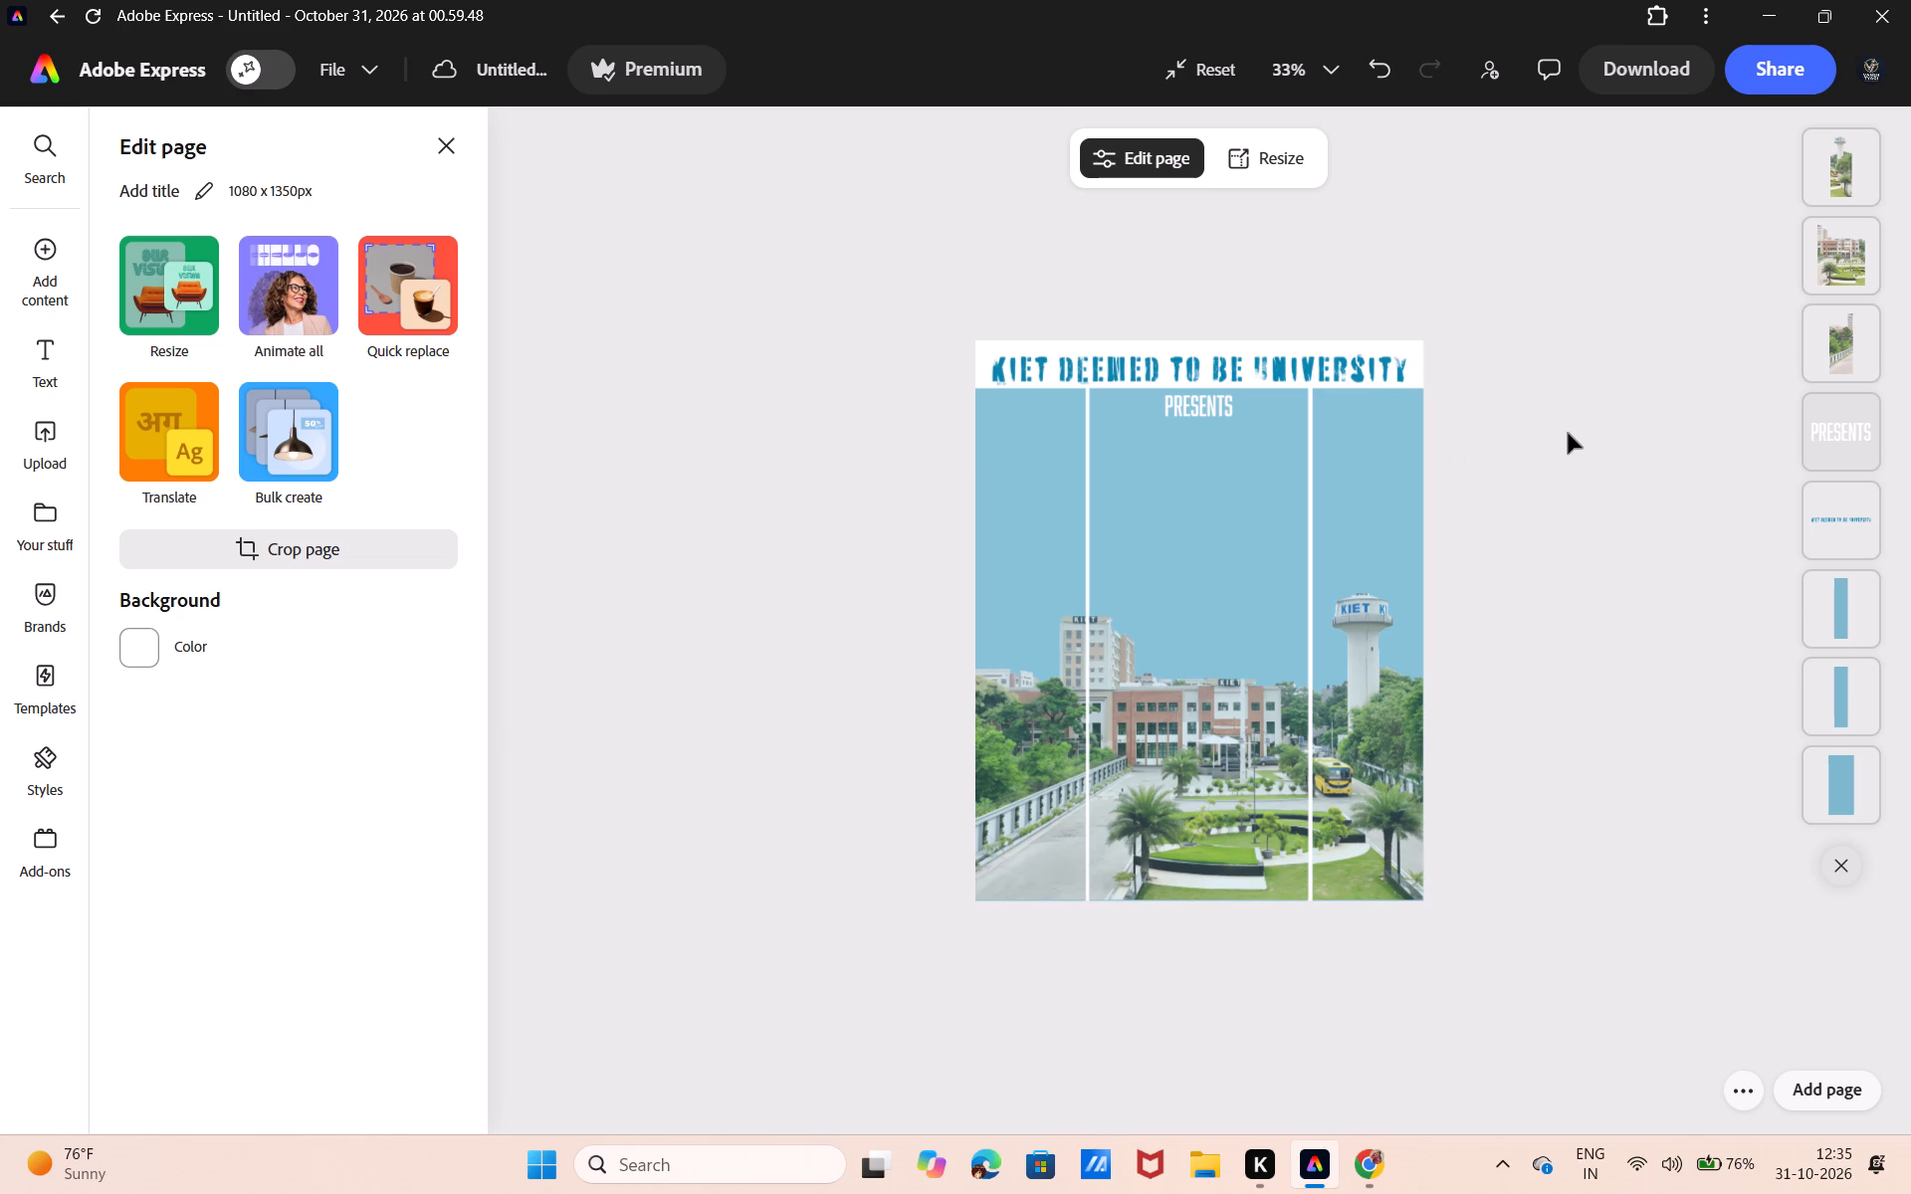
# Change the font of the KIET DEEMED TO BE UNIVERSITY heading to Mono45 Headline.
pyautogui.scroll(1, 1568, 433)
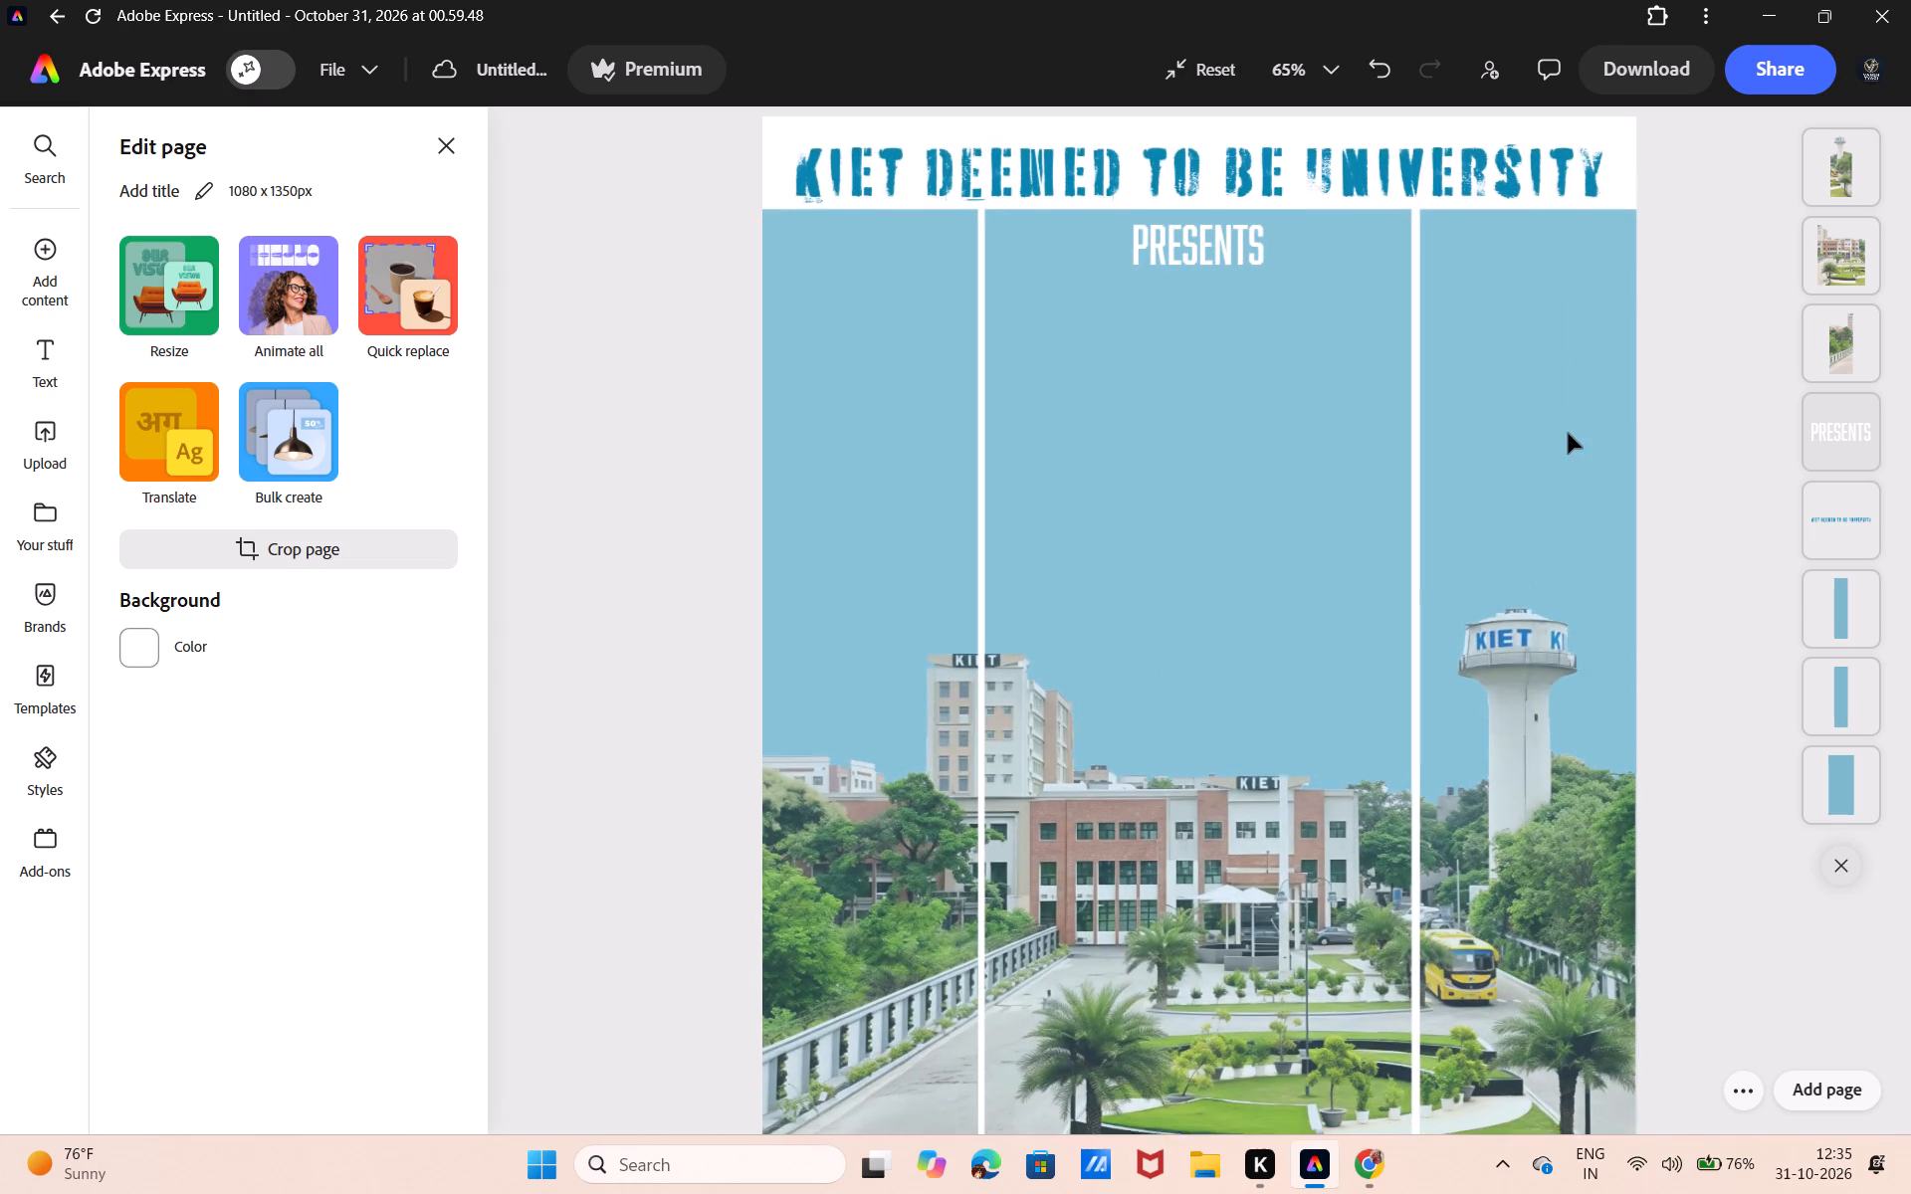
pyautogui.scroll(1, 1568, 433)
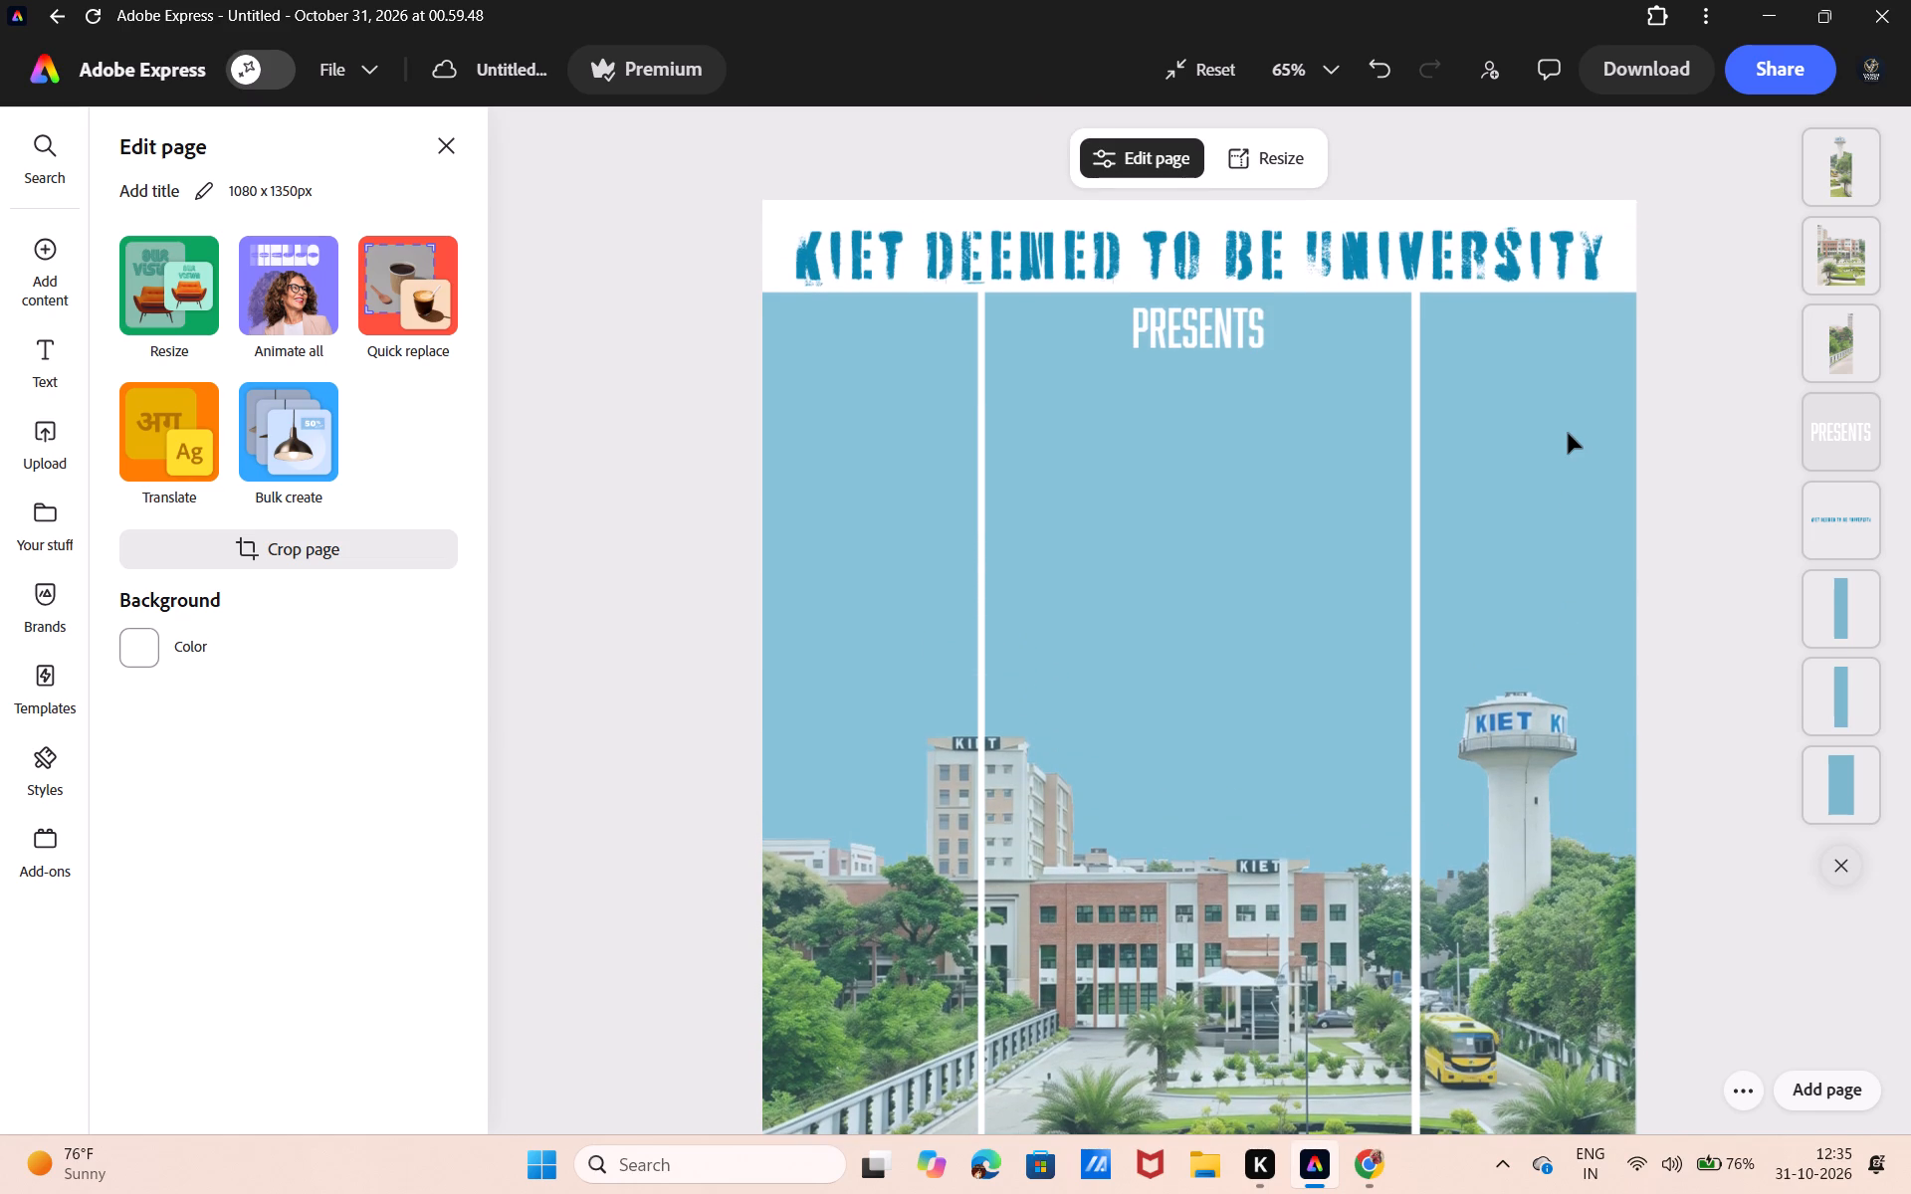
pyautogui.click(1477, 263)
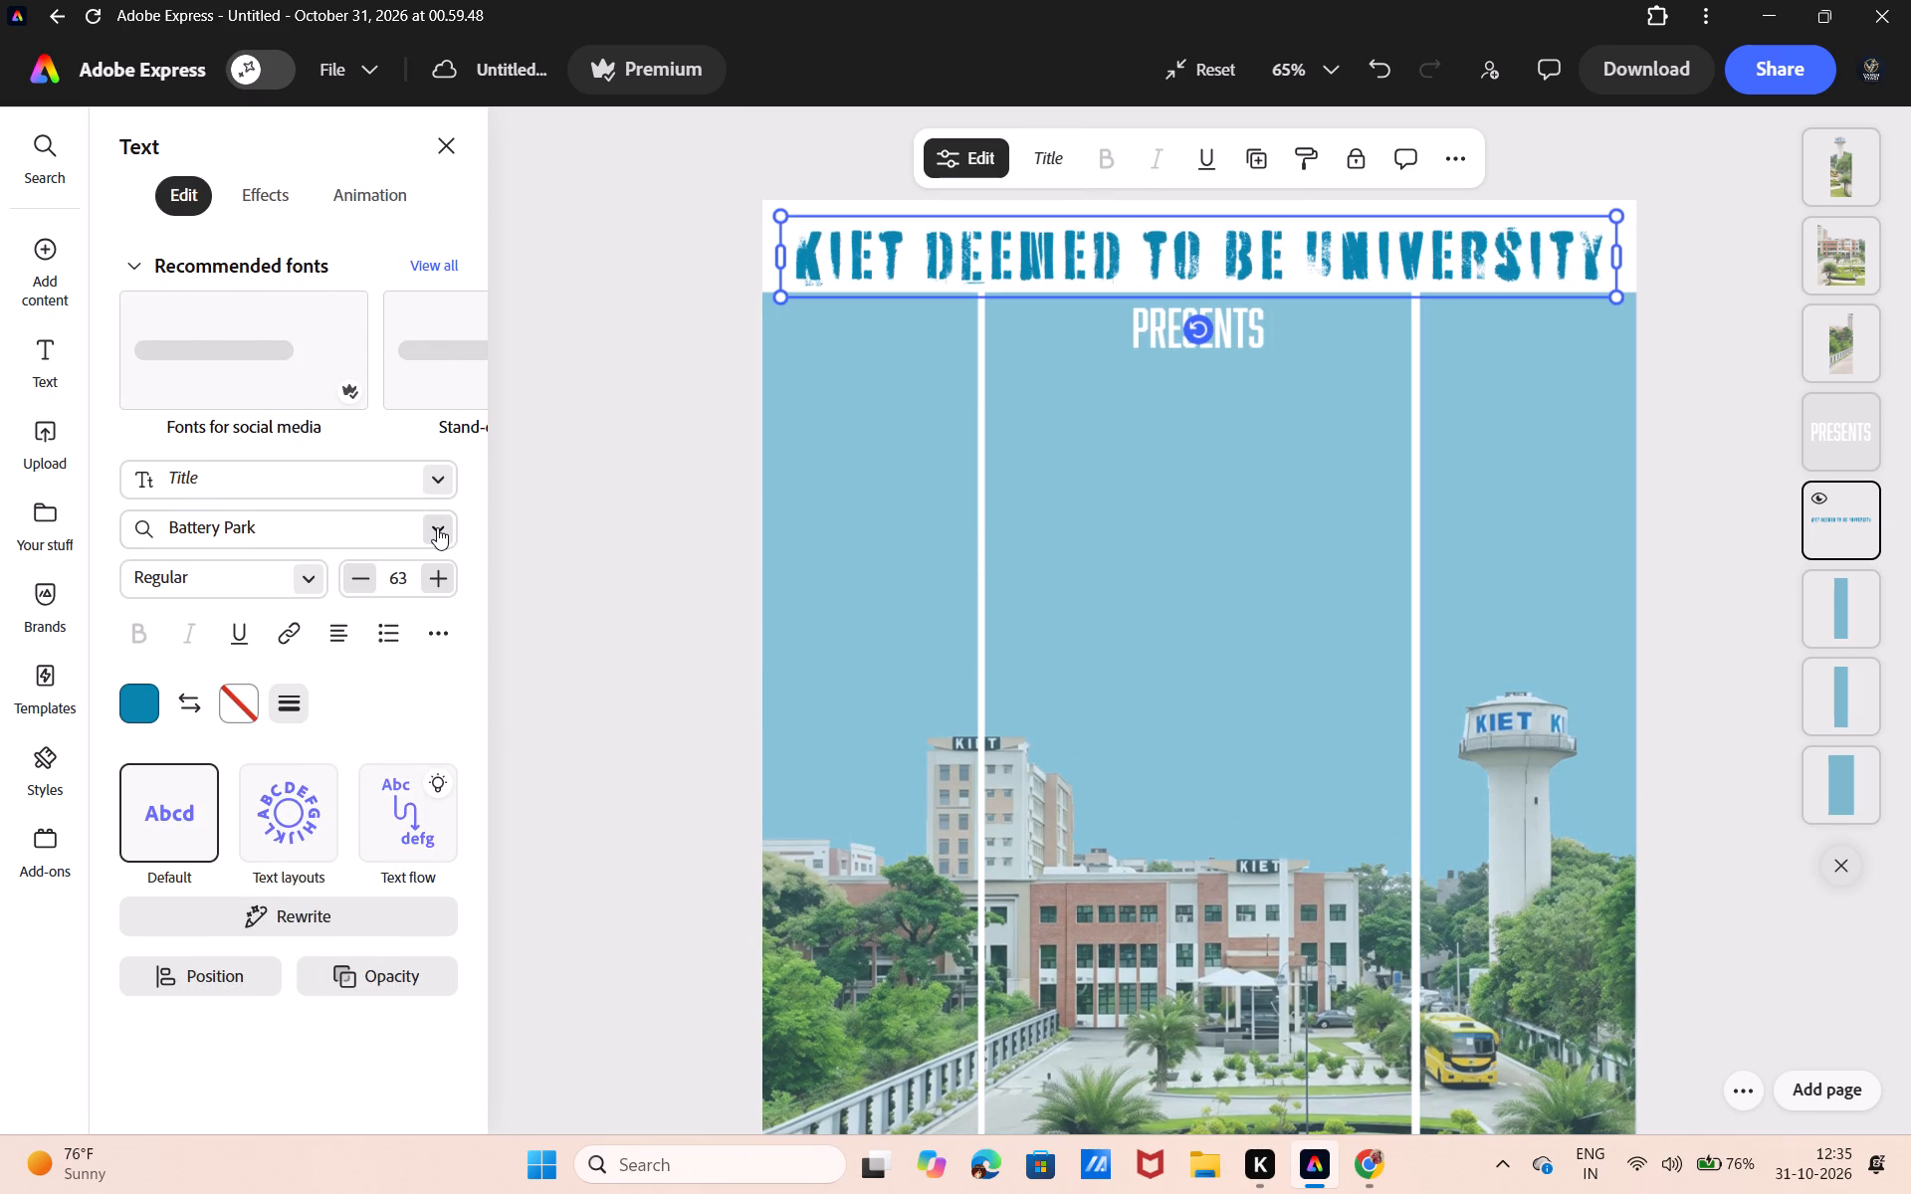
pyautogui.click(437, 527)
pyautogui.click(279, 377)
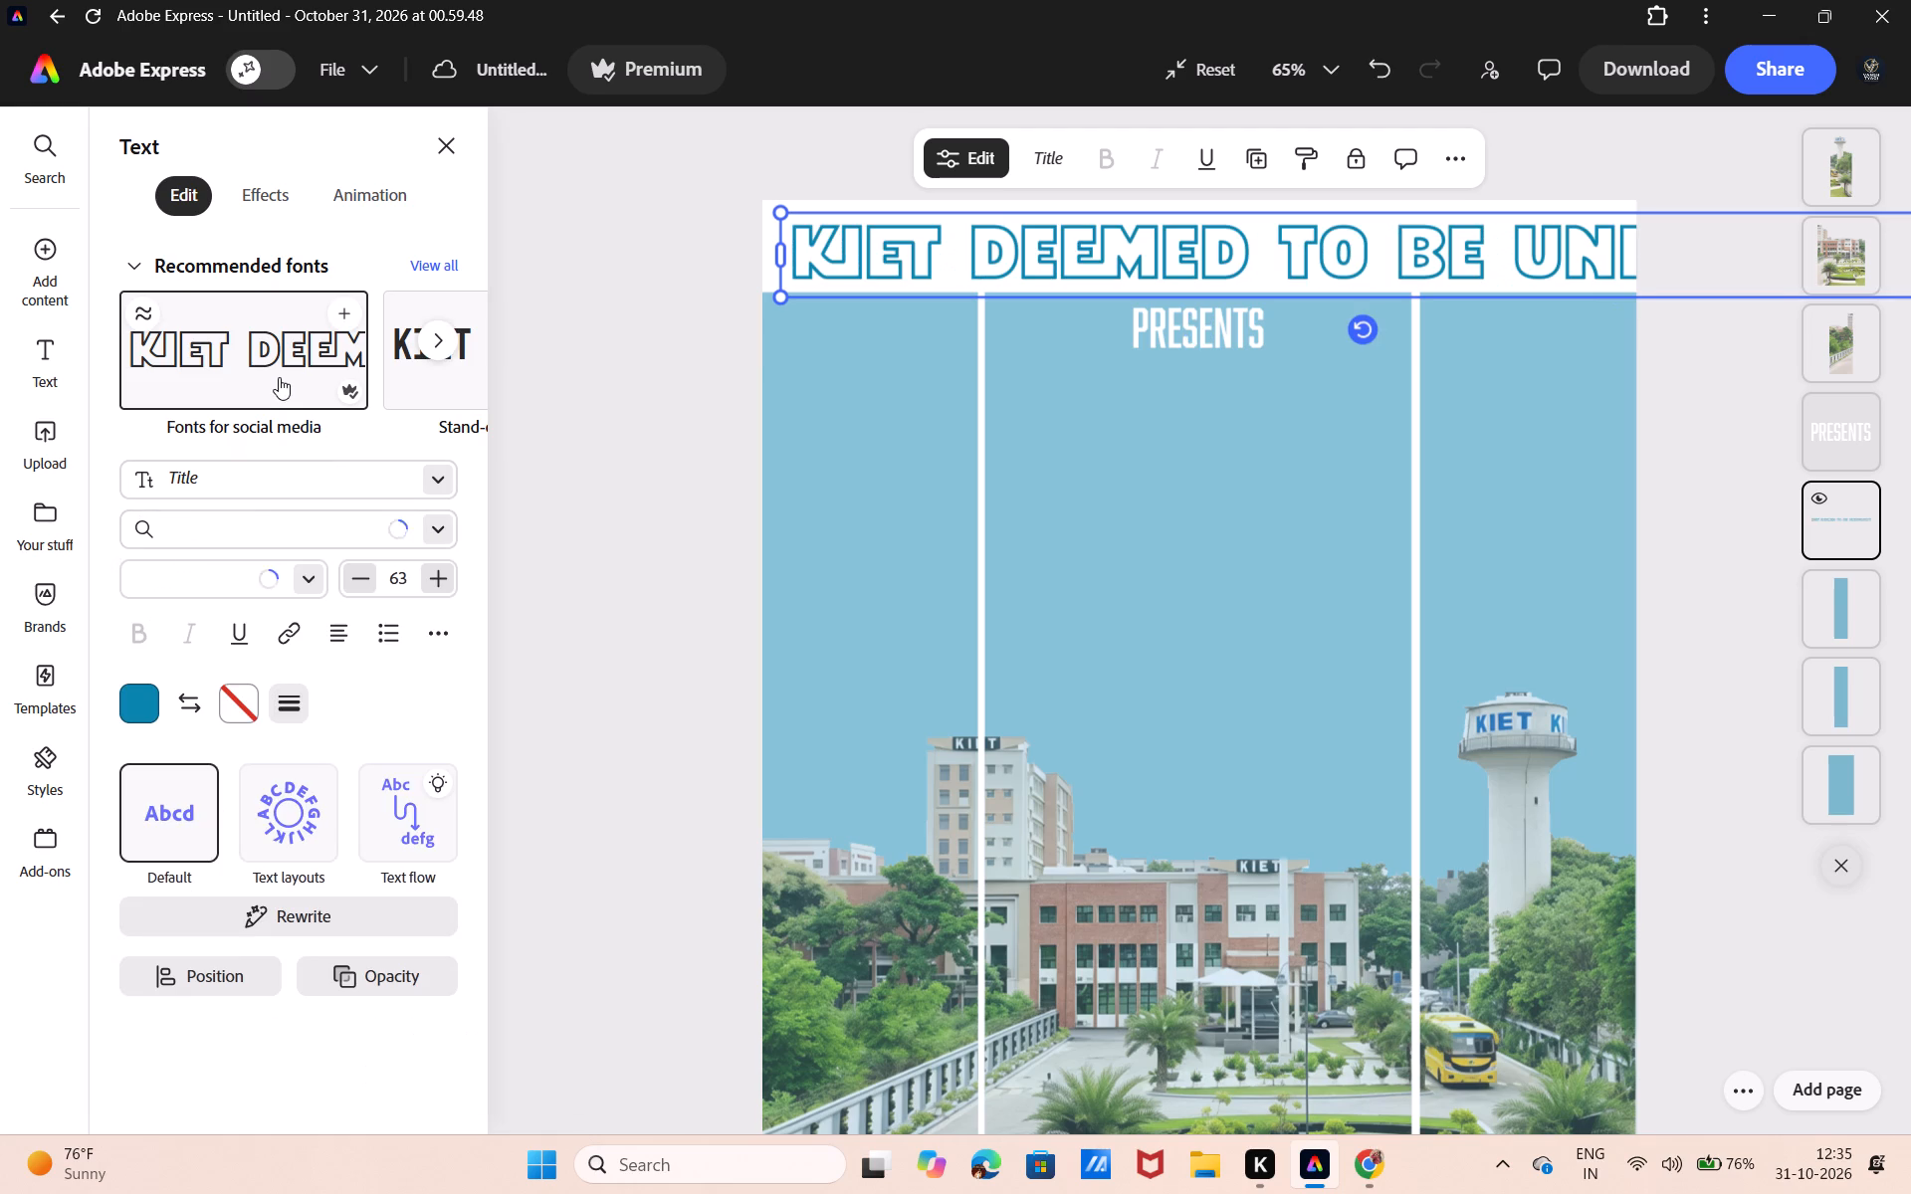
pyautogui.click(402, 362)
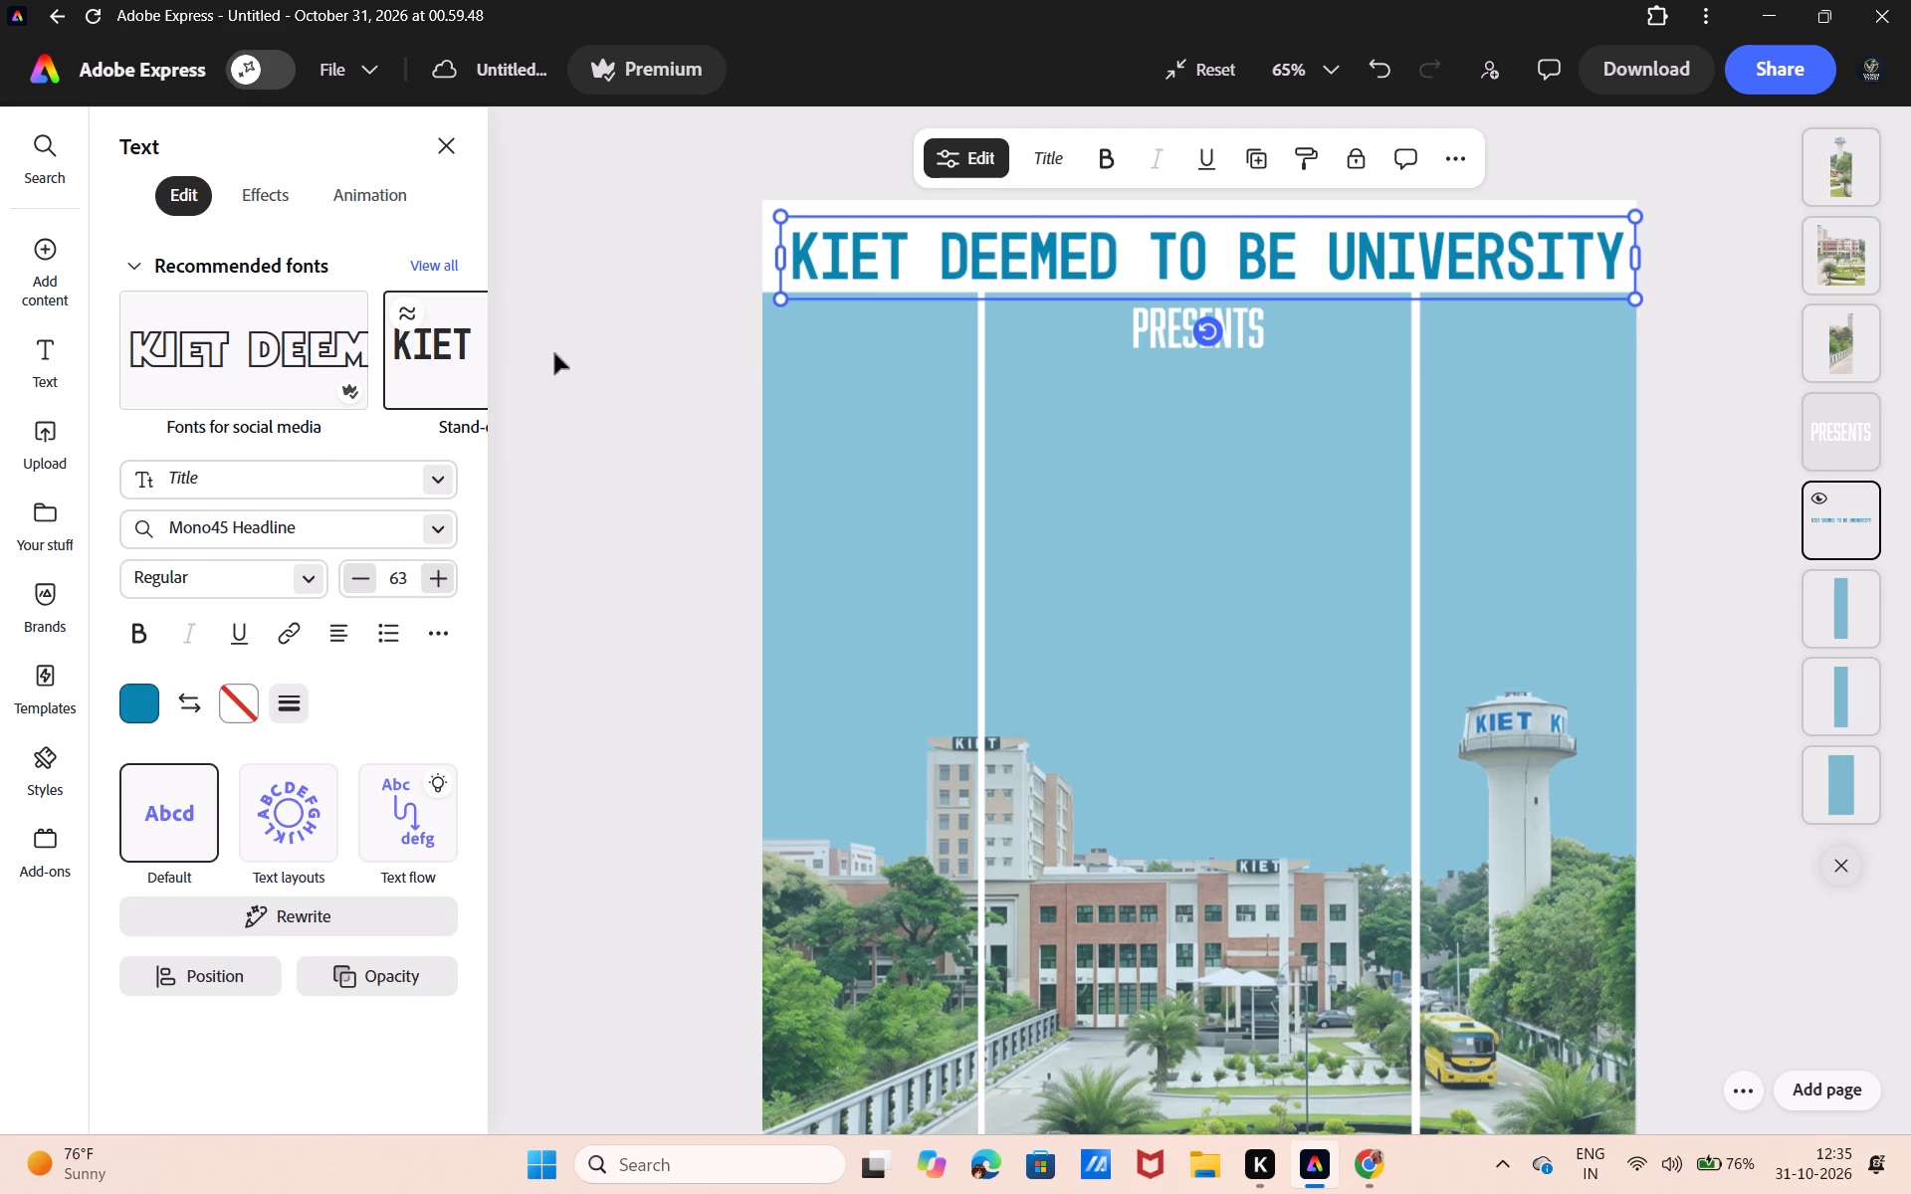
pyautogui.click(589, 373)
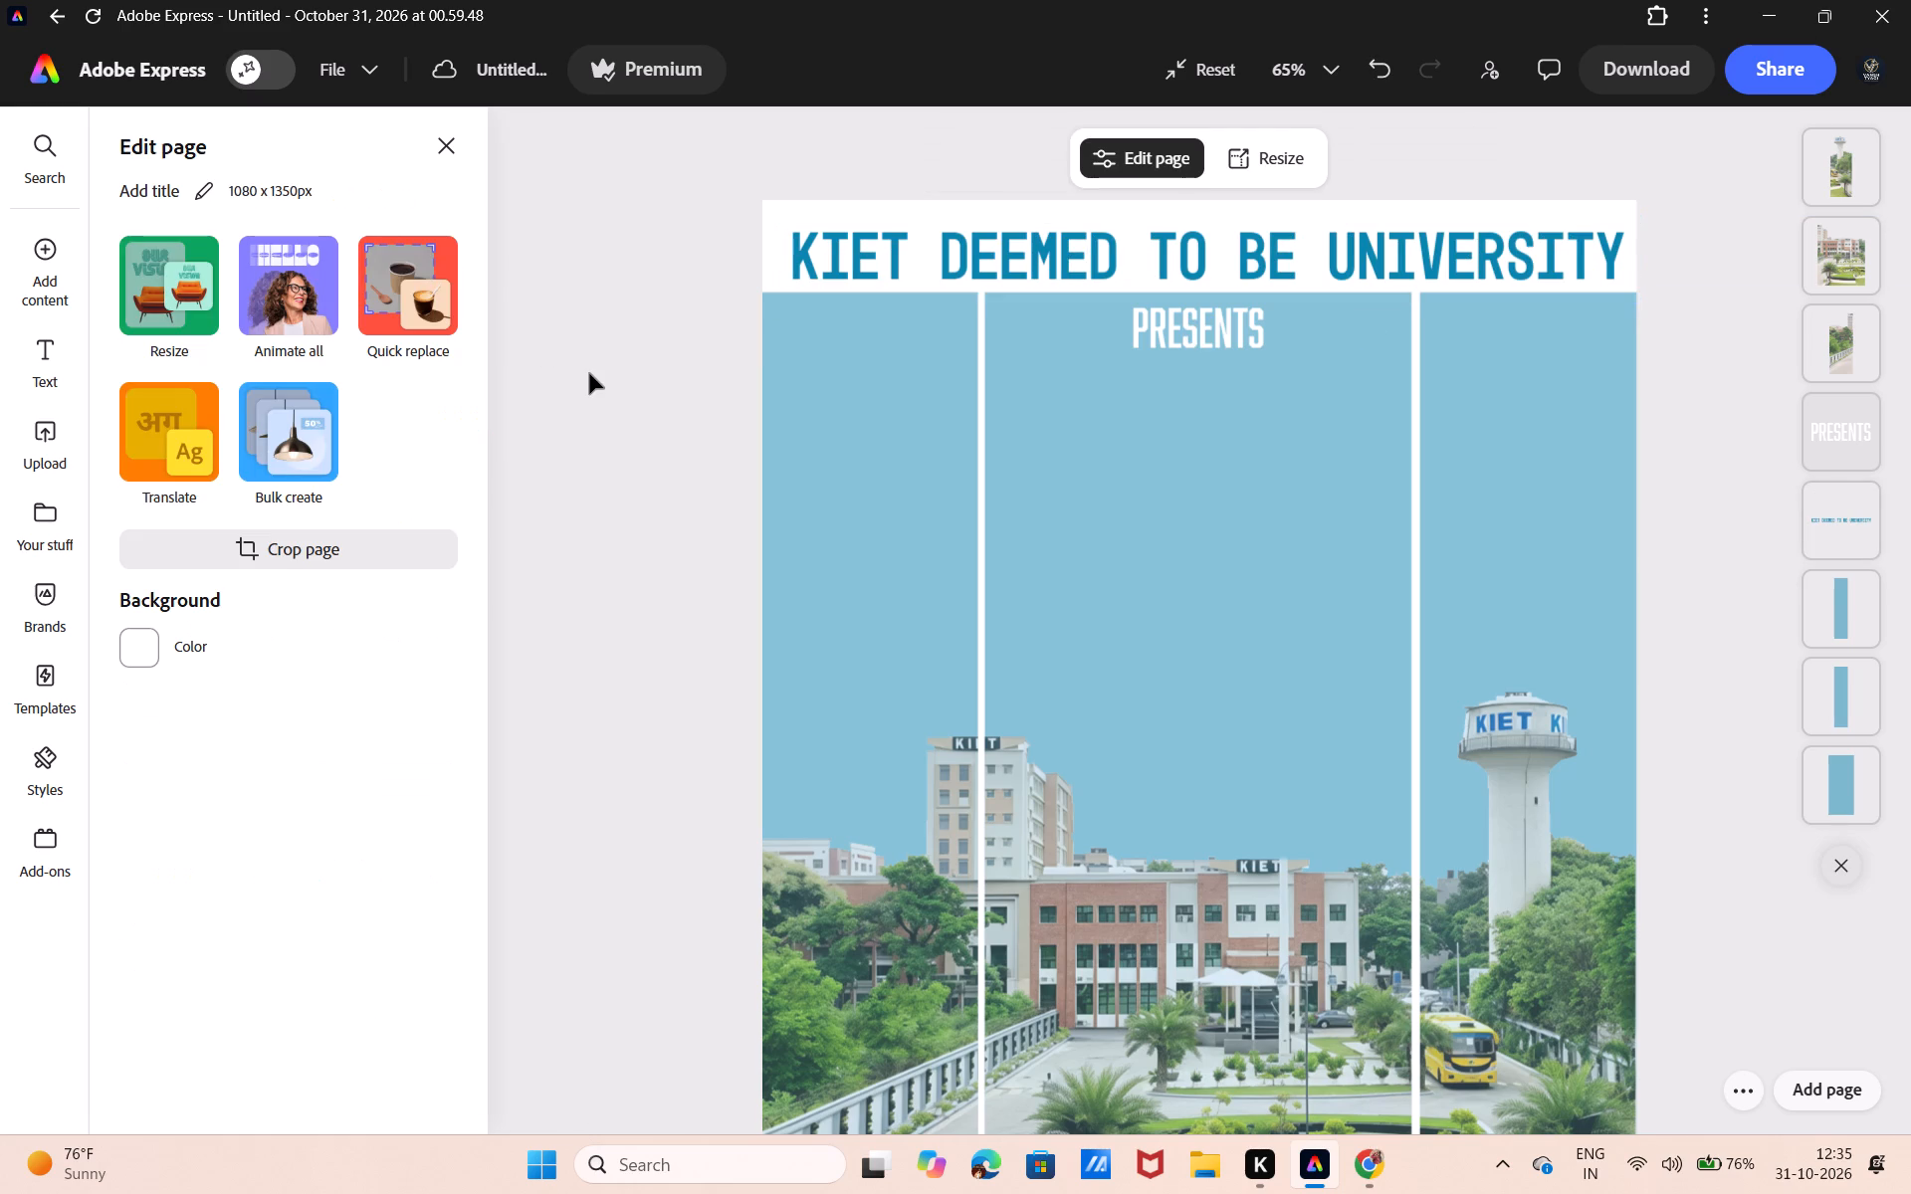
# Browse the recommended fonts for the white PRESENTS text, then delete that text.
pyautogui.click(1199, 328)
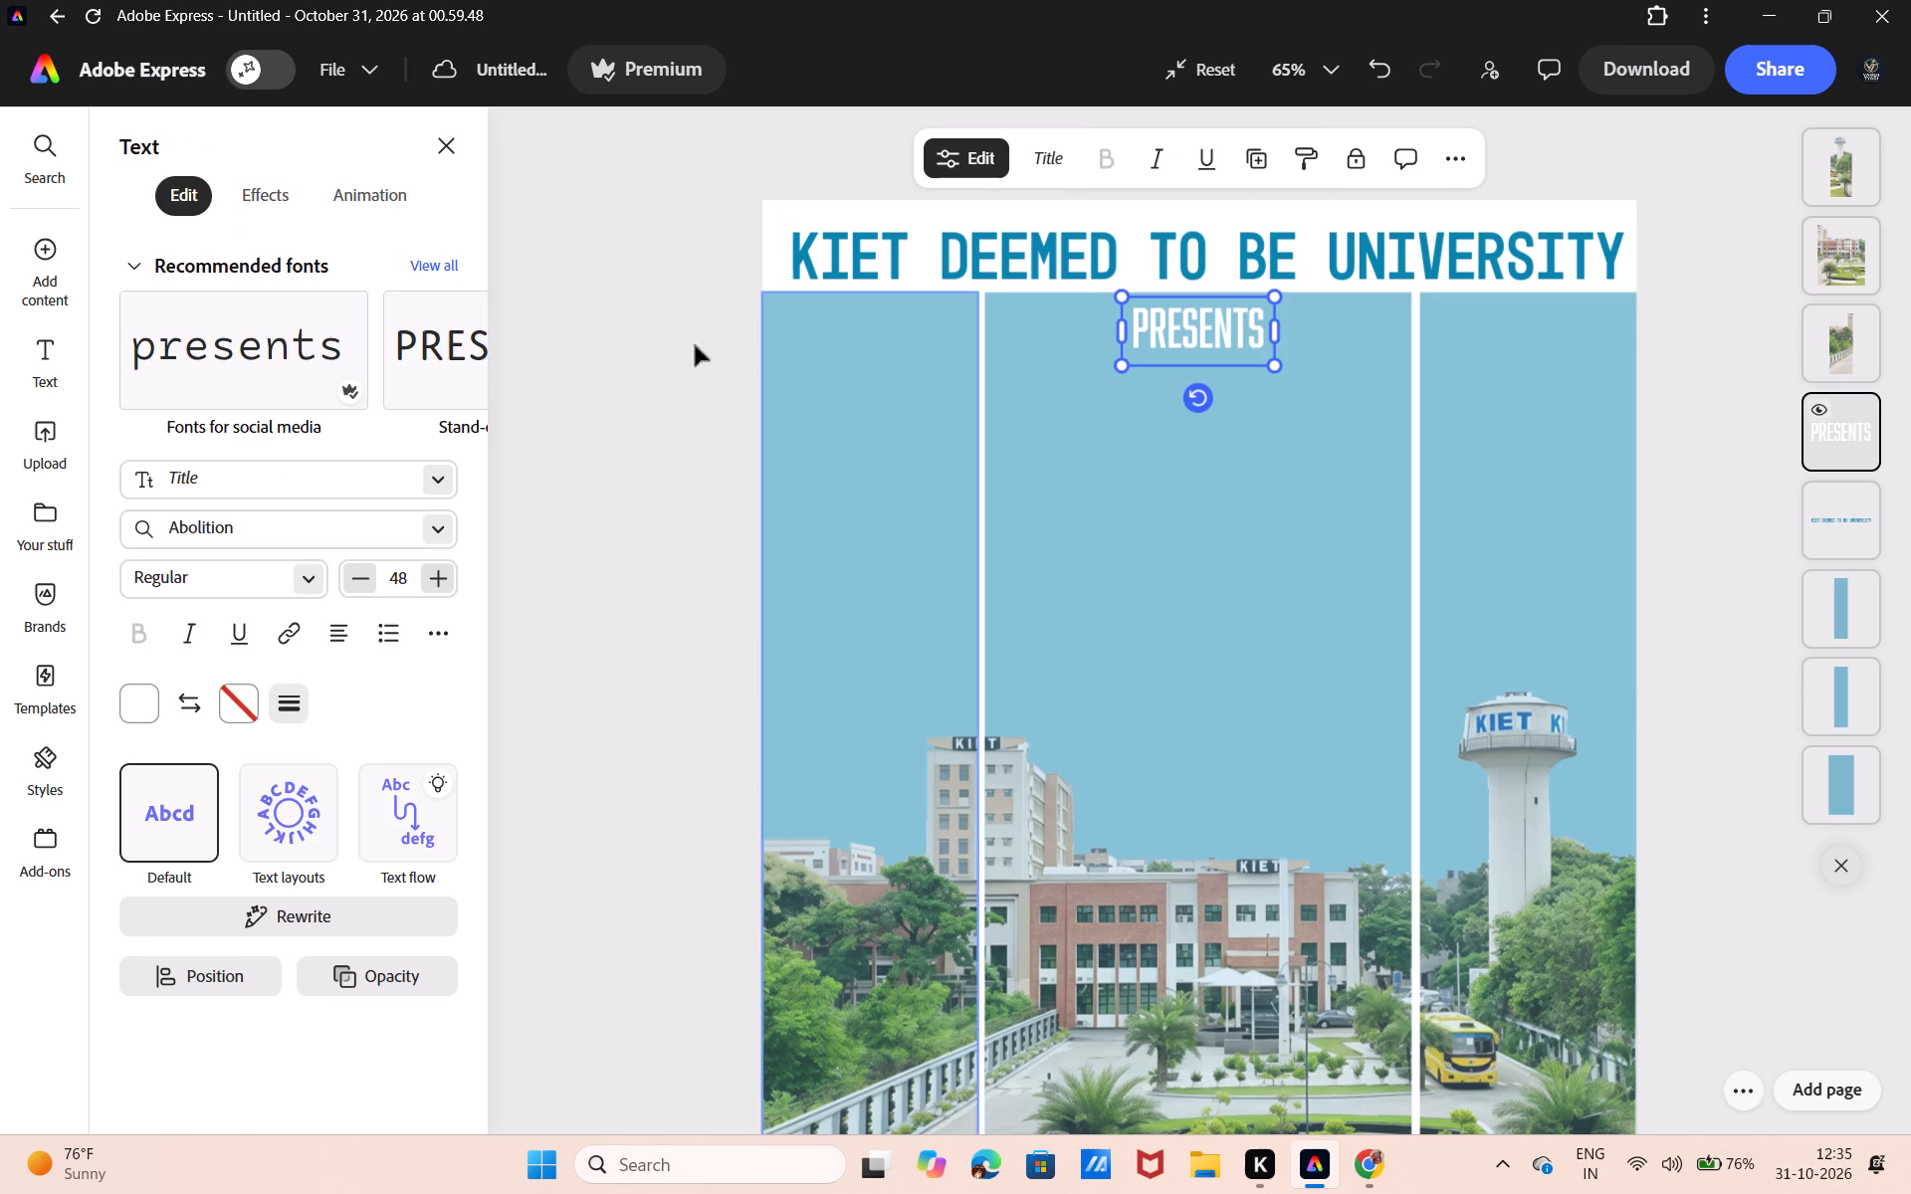
pyautogui.hscroll(-2, 437, 374)
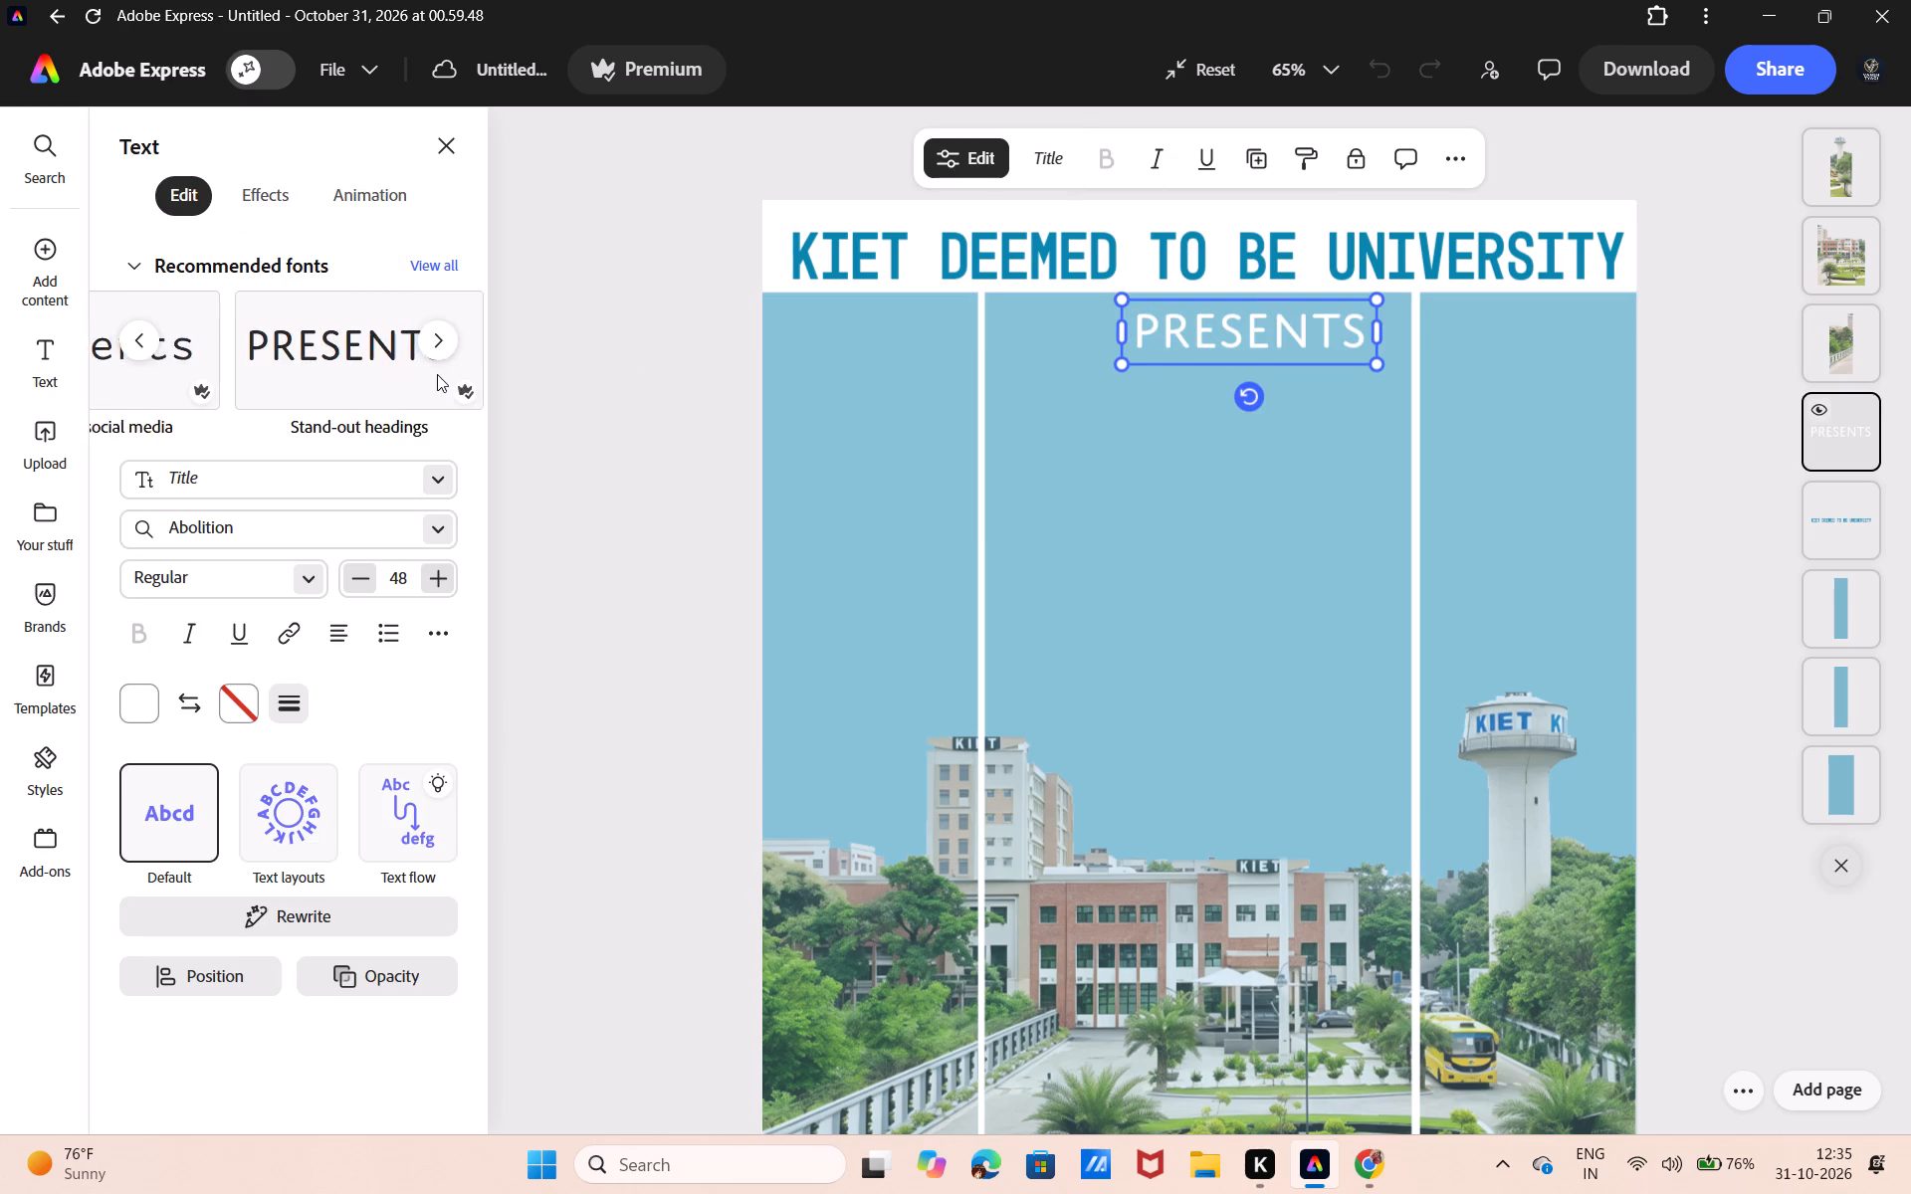
pyautogui.hscroll(-6, 437, 374)
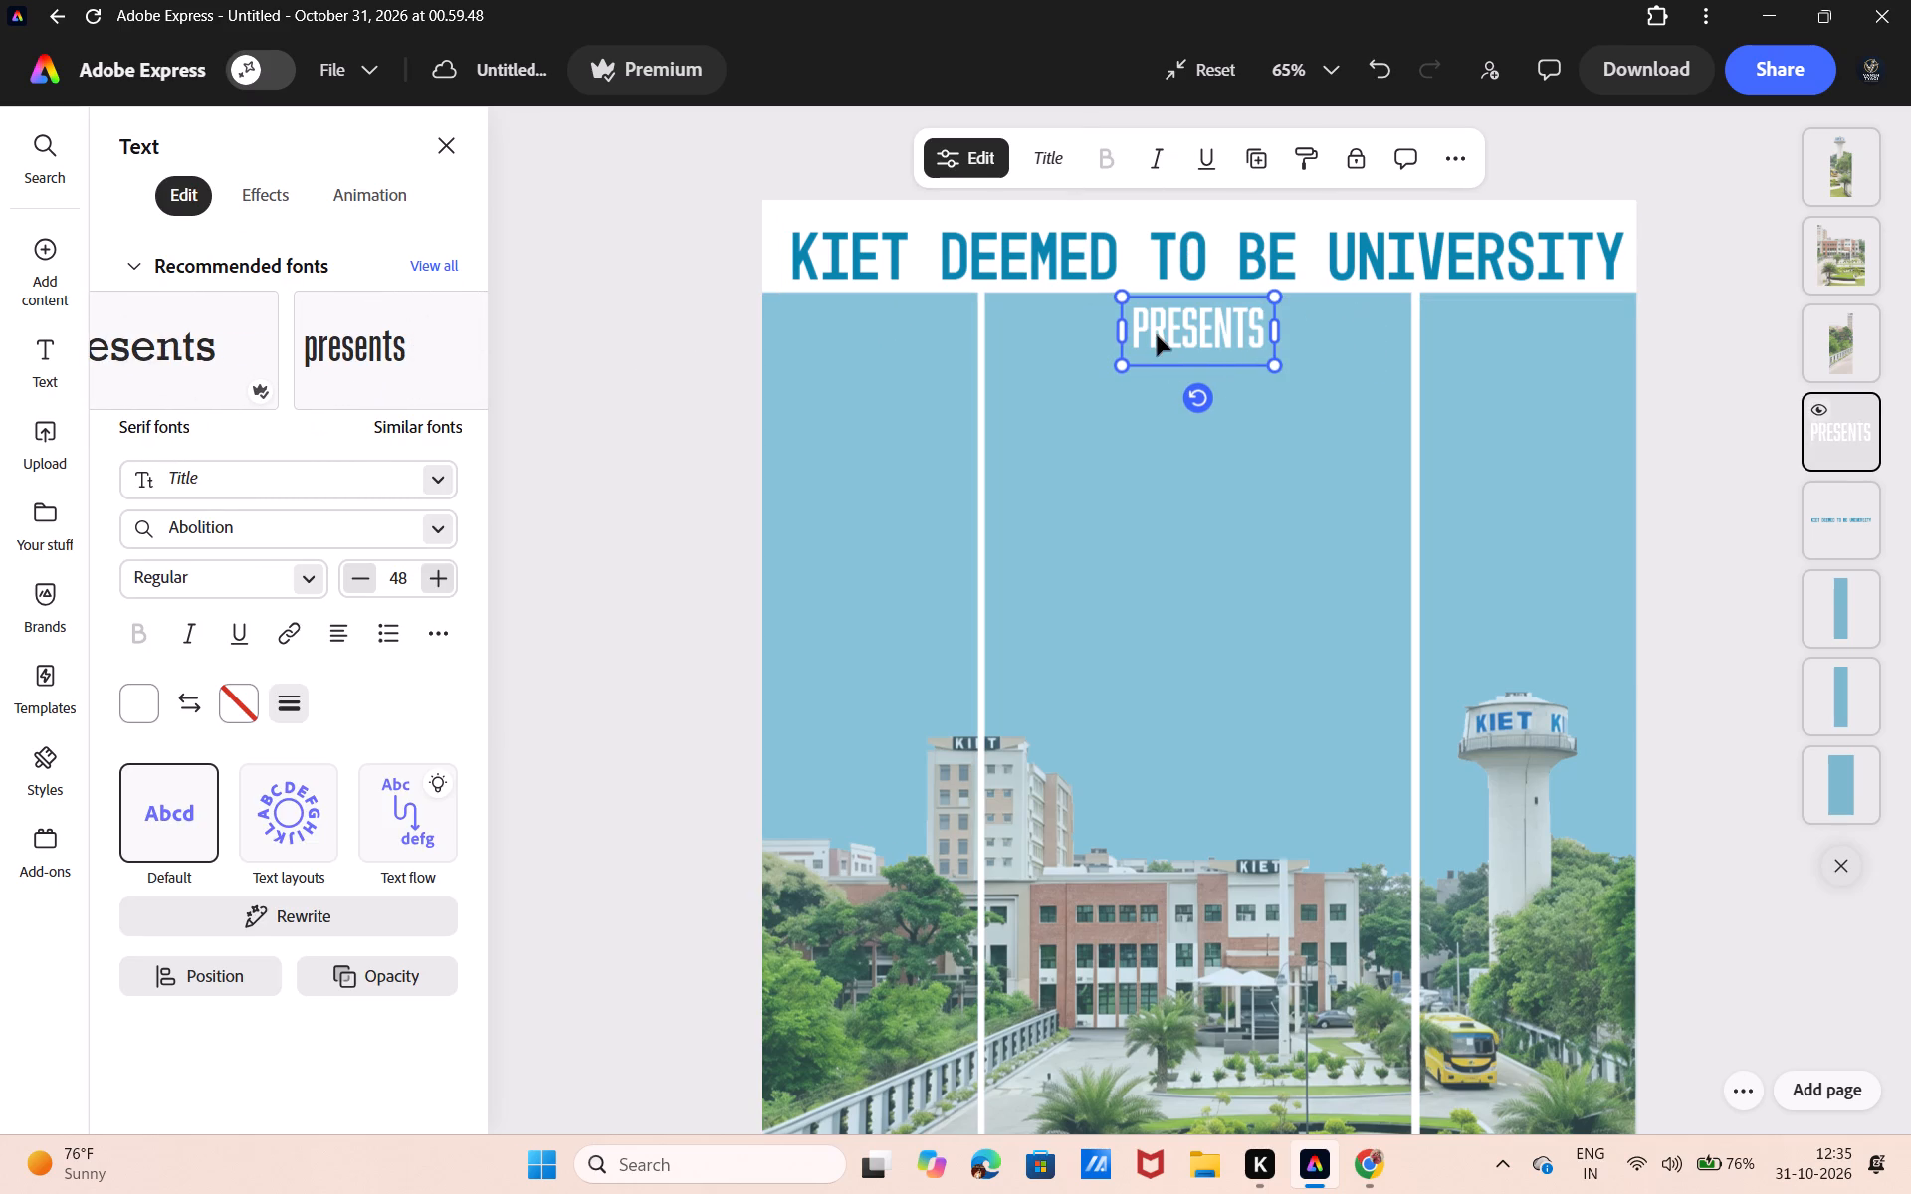
pyautogui.press('BackSpace')
# Duplicate the KIET DEEMED TO BE UNIVERSITY heading and place the copy just below the white heading strip.
pyautogui.click(1200, 217)
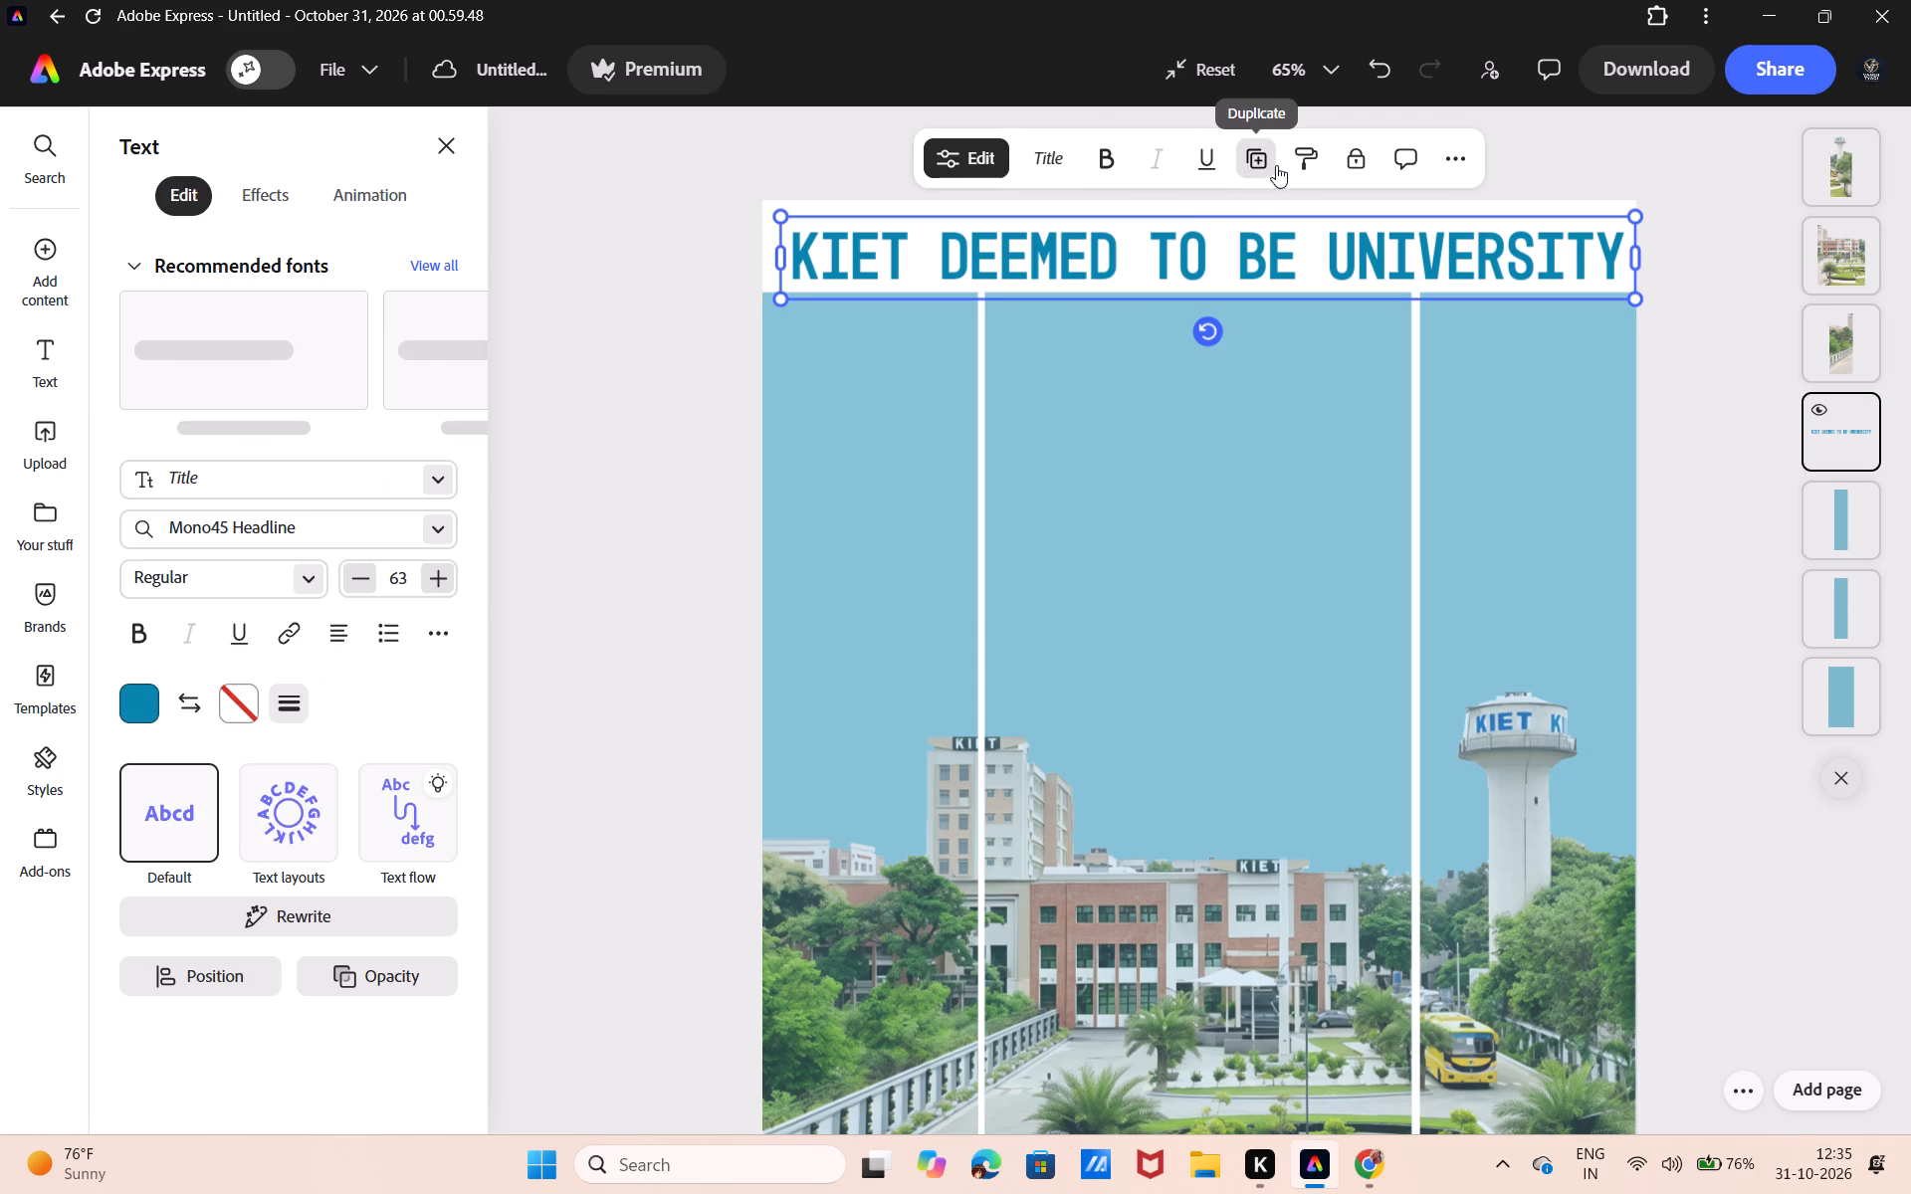
pyautogui.click(1260, 159)
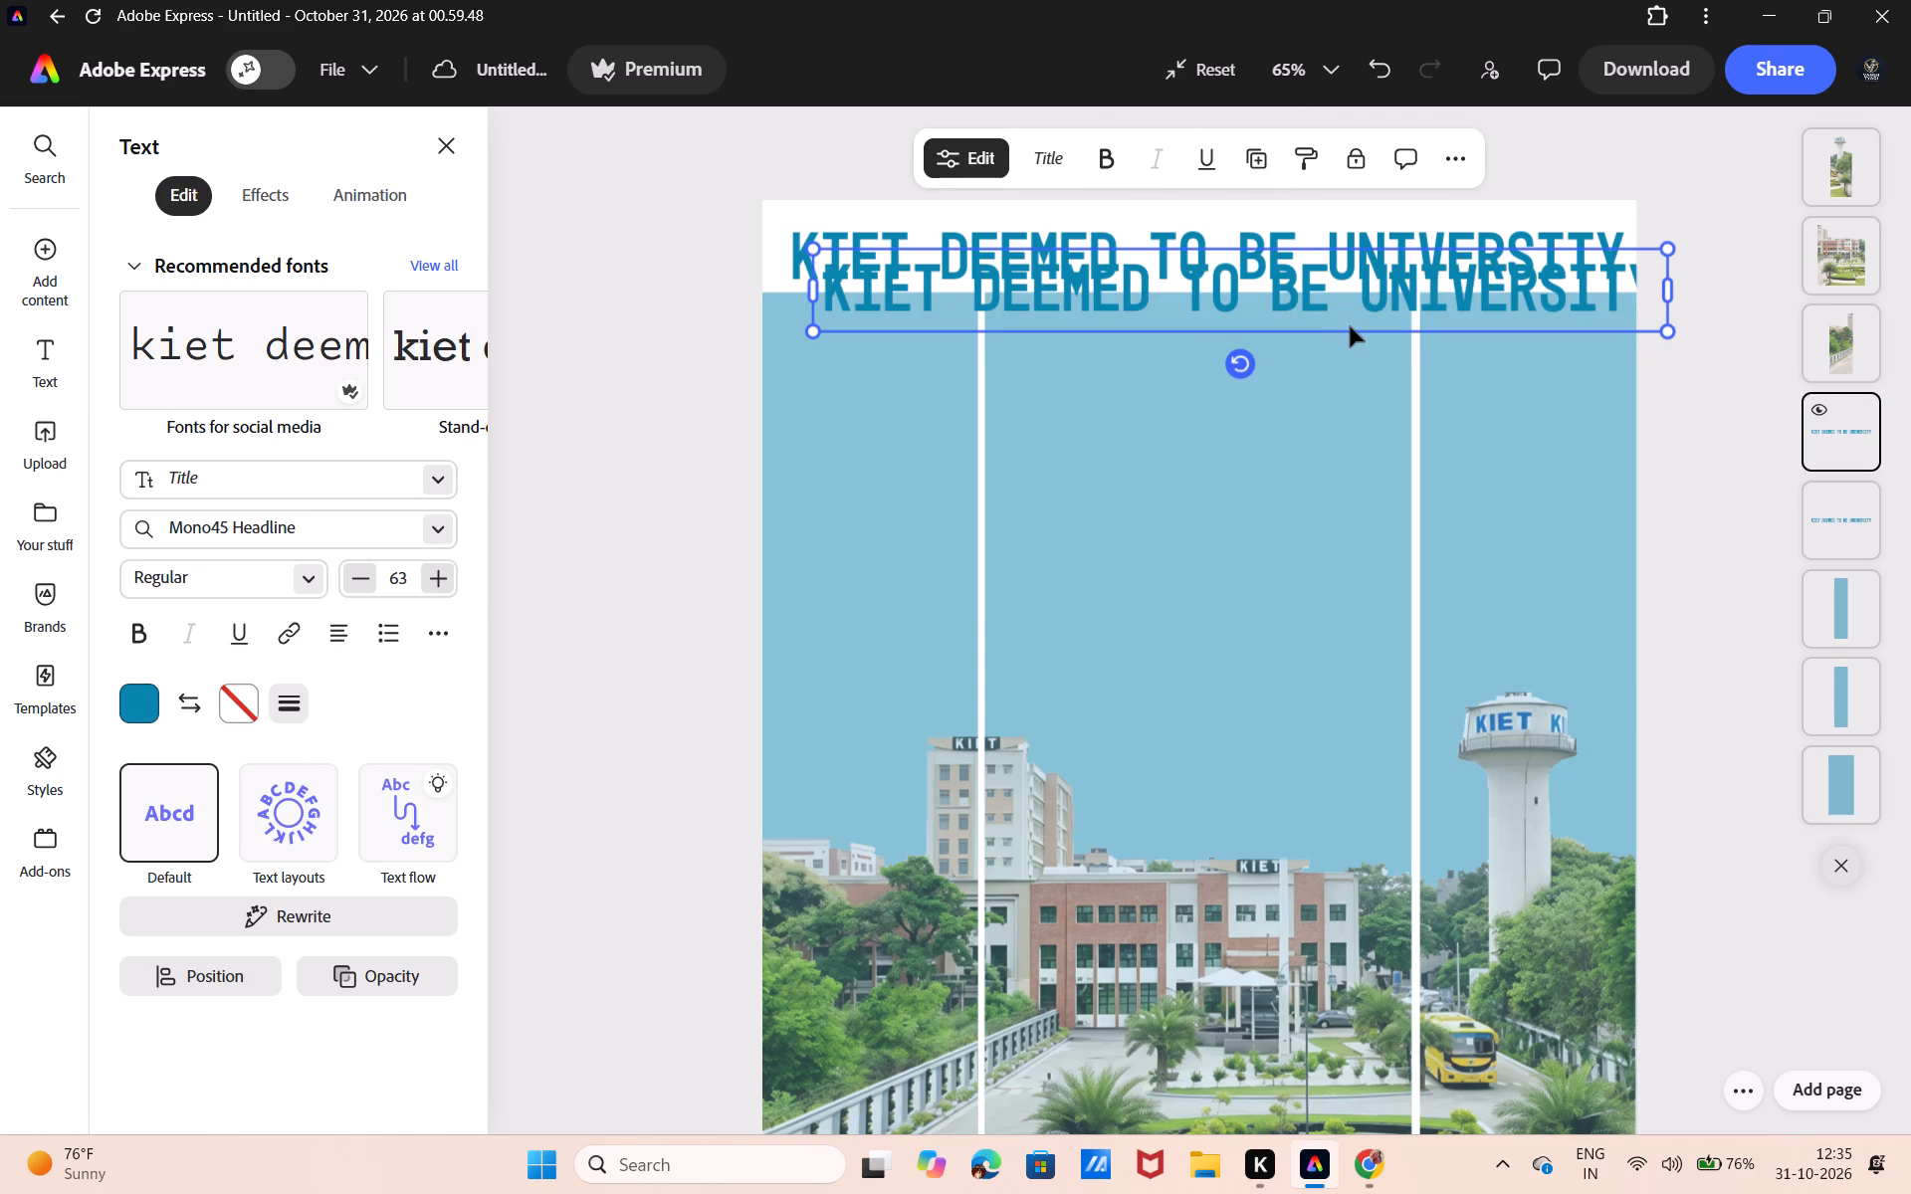
pyautogui.moveTo(1350, 326); pyautogui.dragTo(1336, 378)
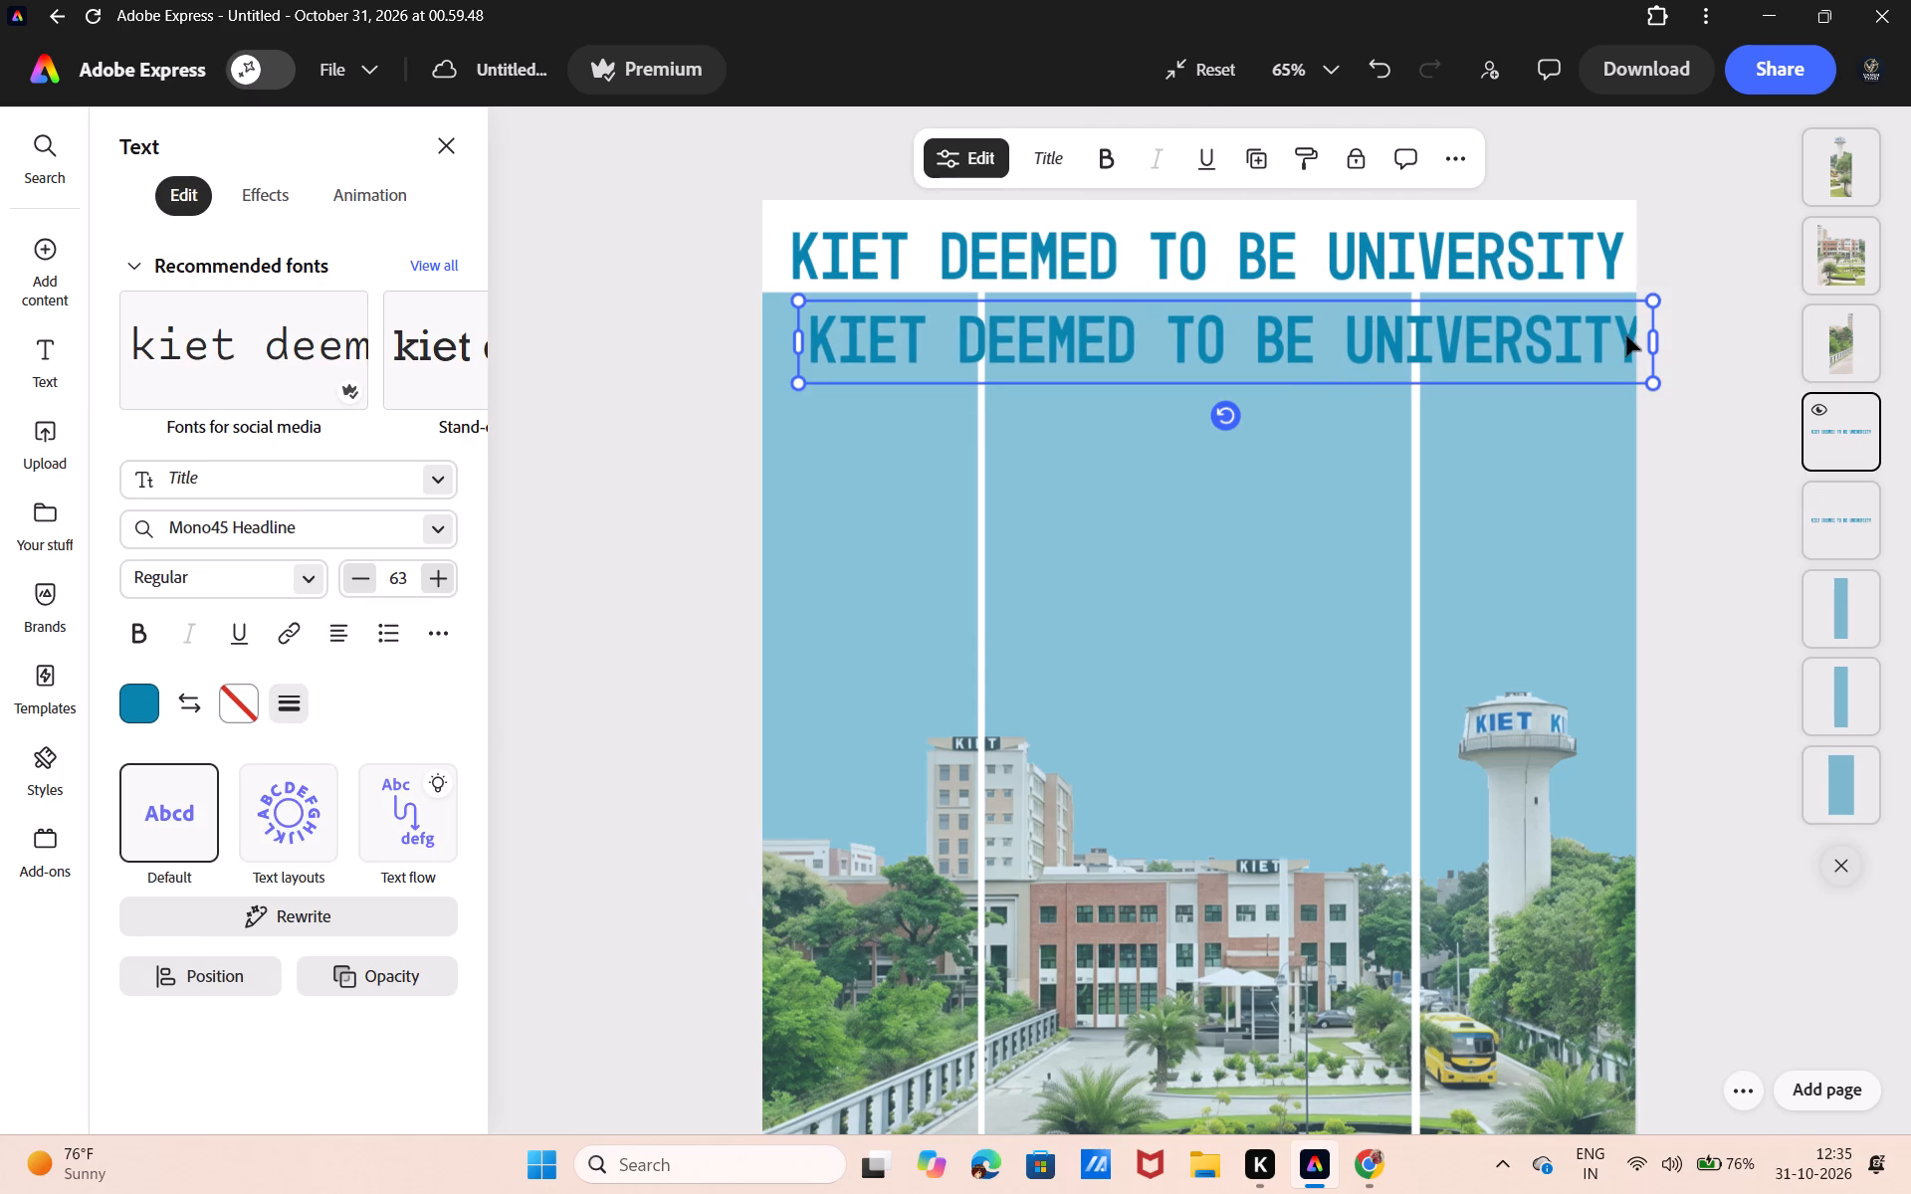
# Replace the wording of the duplicated heading with "presents".
pyautogui.click(1637, 337)
pyautogui.press('BackSpace')
pyautogui.press('BackSpace')
pyautogui.press('BackSpace')
pyautogui.press('BackSpace')
pyautogui.press('BackSpace')
pyautogui.press('BackSpace')
pyautogui.press('BackSpace')
pyautogui.press('BackSpace')
pyautogui.press('BackSpace')
pyautogui.press('BackSpace')
pyautogui.press('BackSpace')
pyautogui.press('BackSpace')
pyautogui.press('BackSpace')
pyautogui.press('BackSpace')
pyautogui.press('BackSpace')
pyautogui.press('BackSpace')
pyautogui.press('BackSpace')
pyautogui.press('BackSpace')
pyautogui.press('BackSpace')
pyautogui.press('BackSpace')
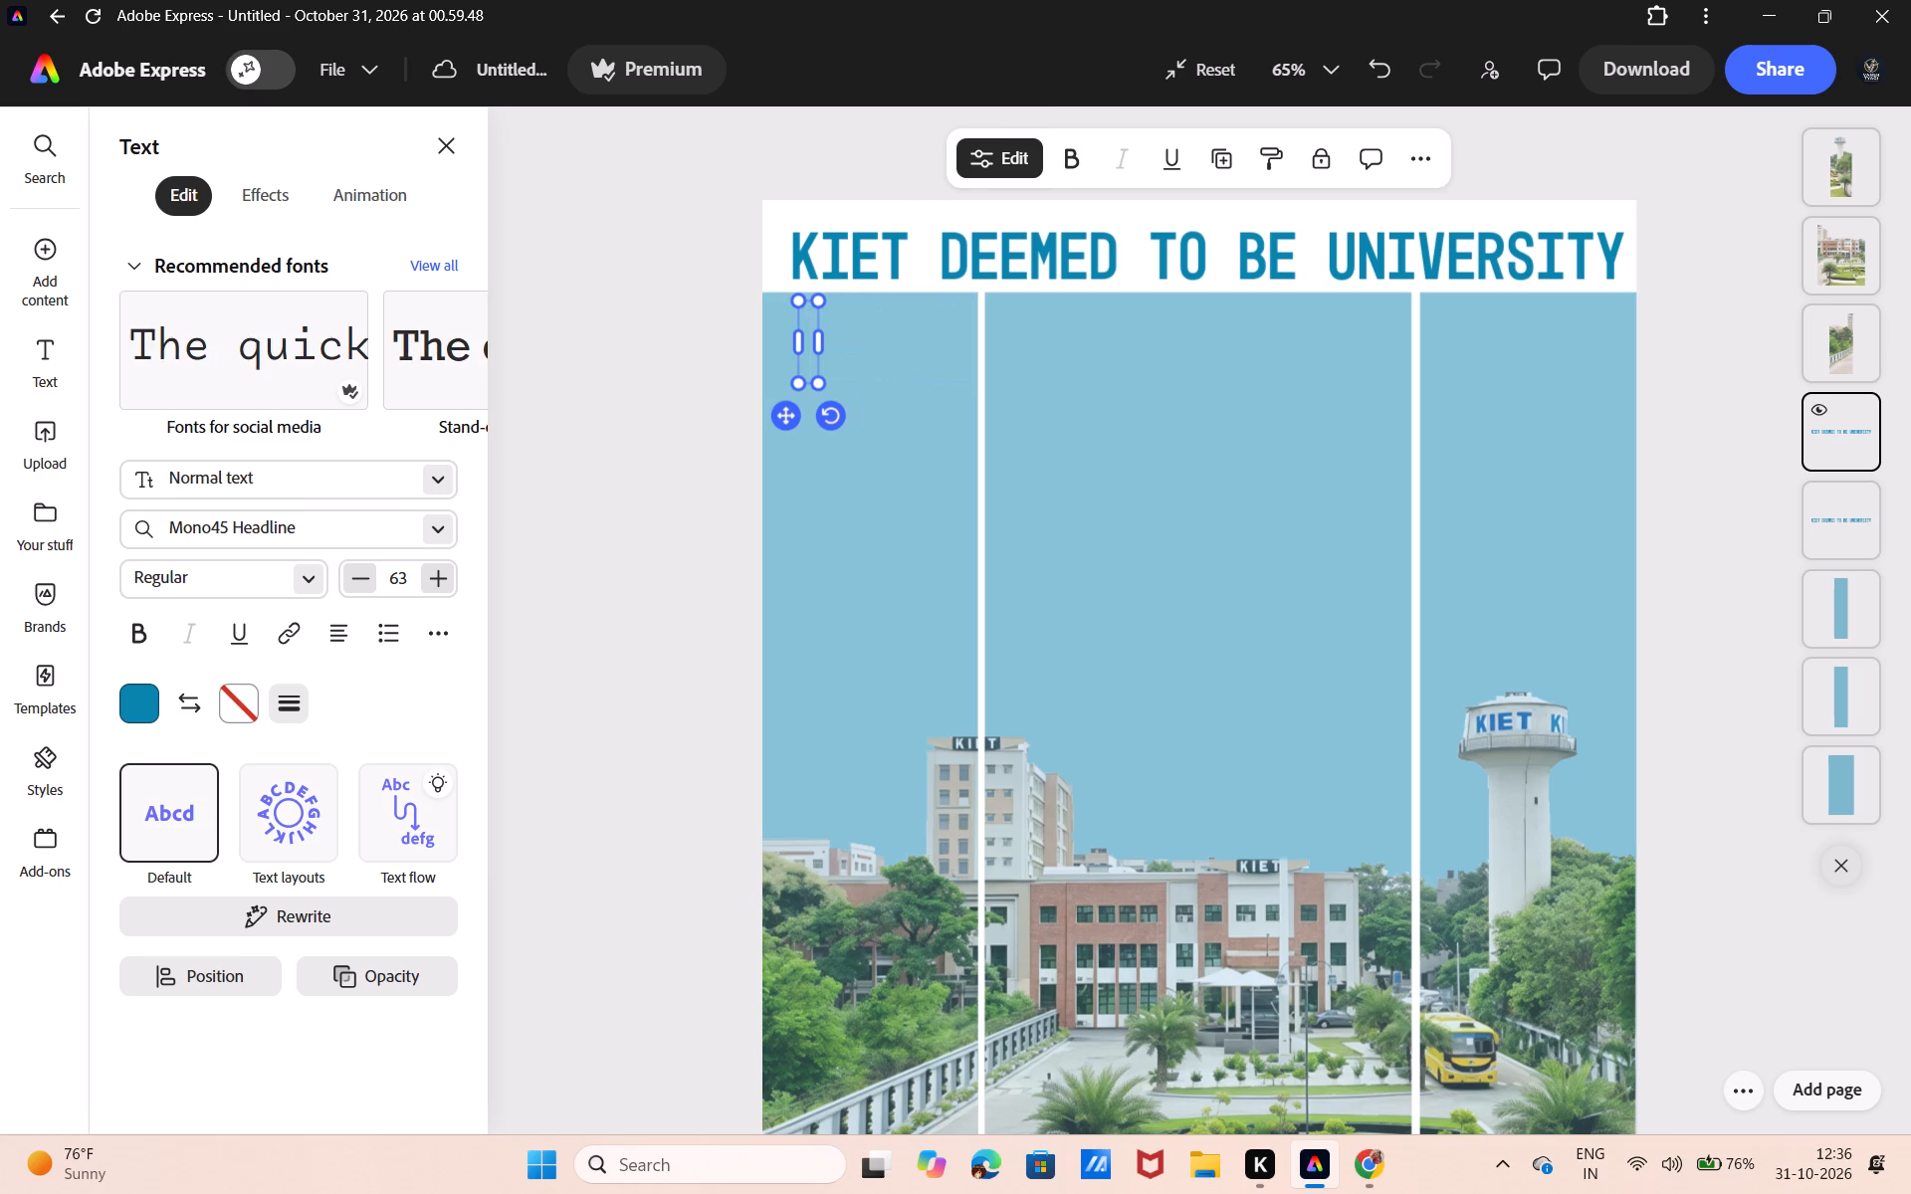
pyautogui.press('p')
pyautogui.write('resents')
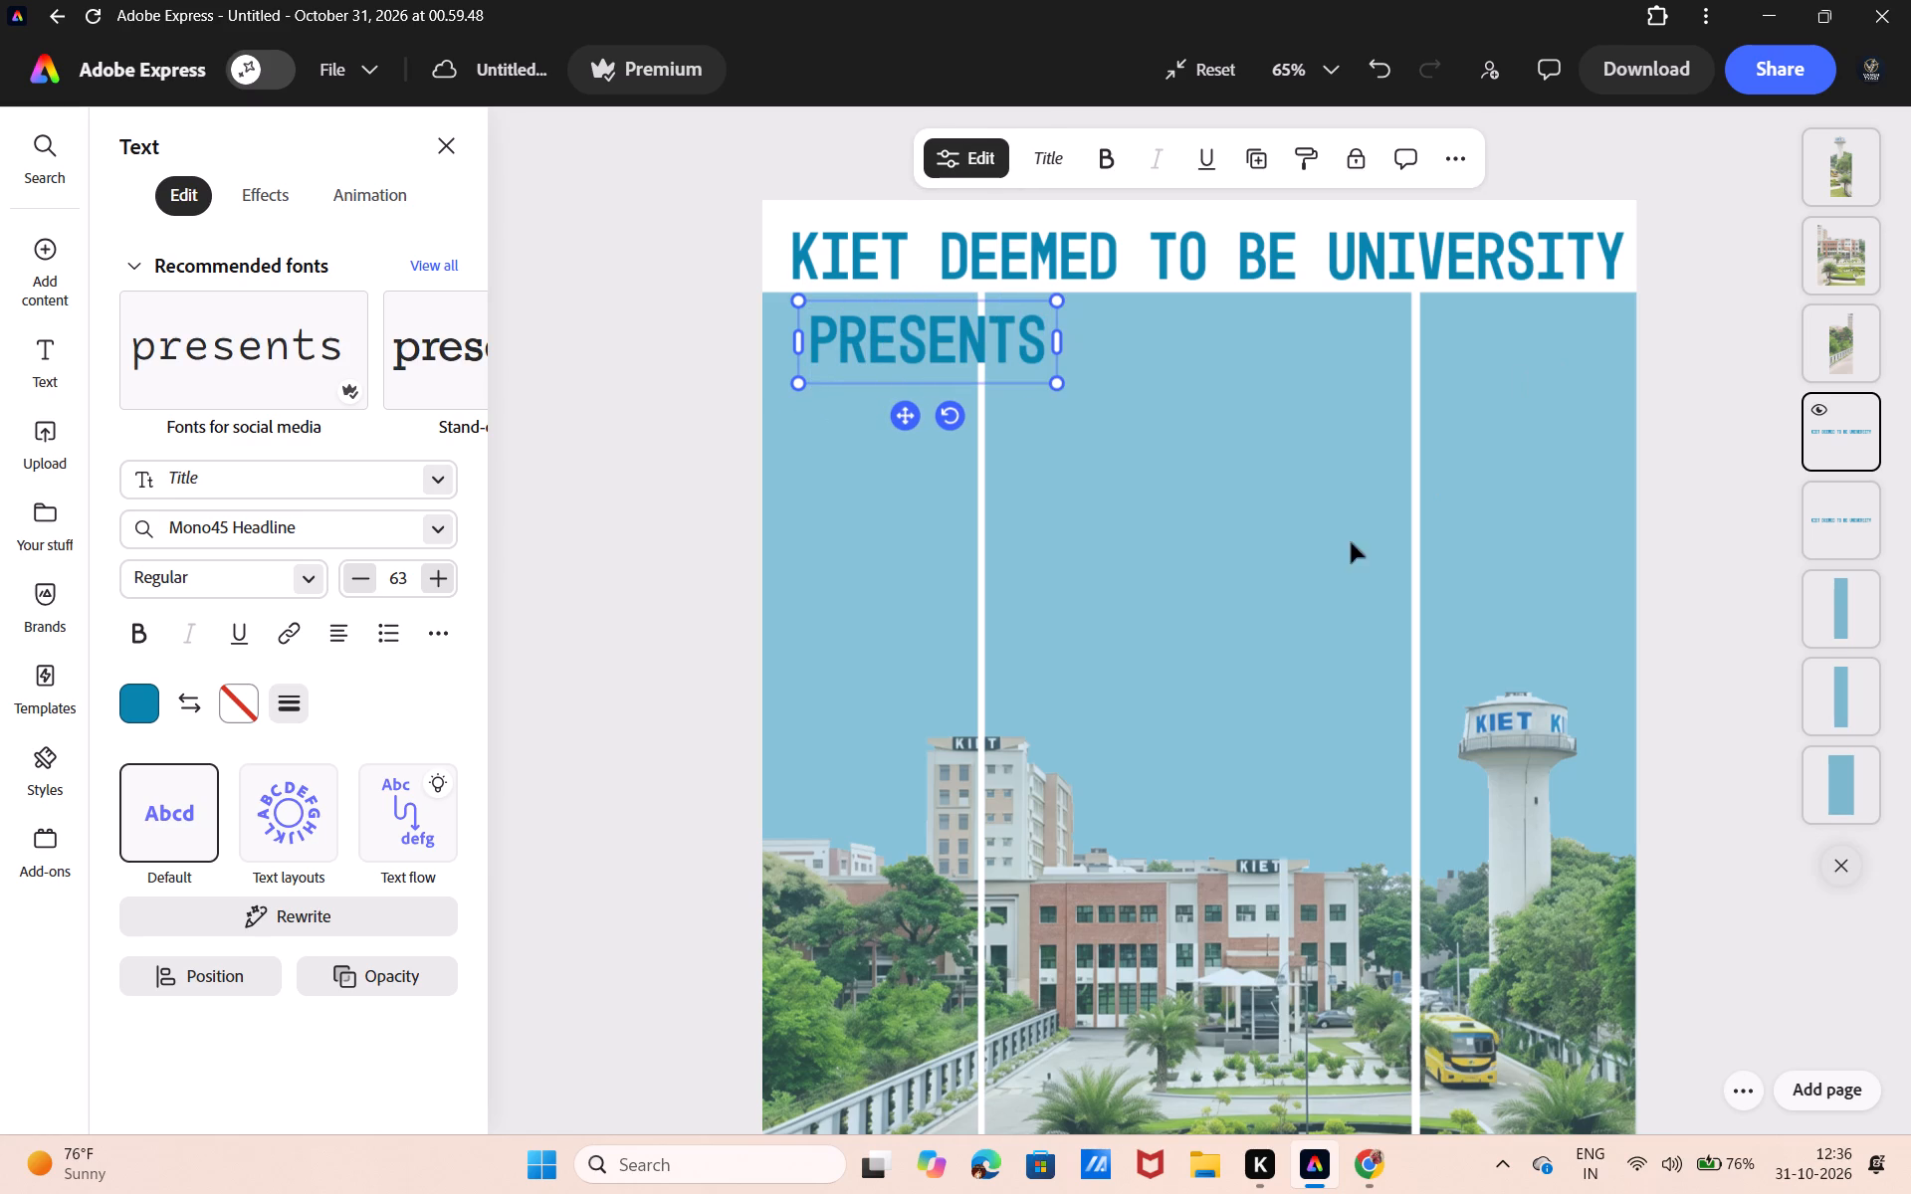
# Set the colour of the new PRESENTS text to white.
pyautogui.click(133, 705)
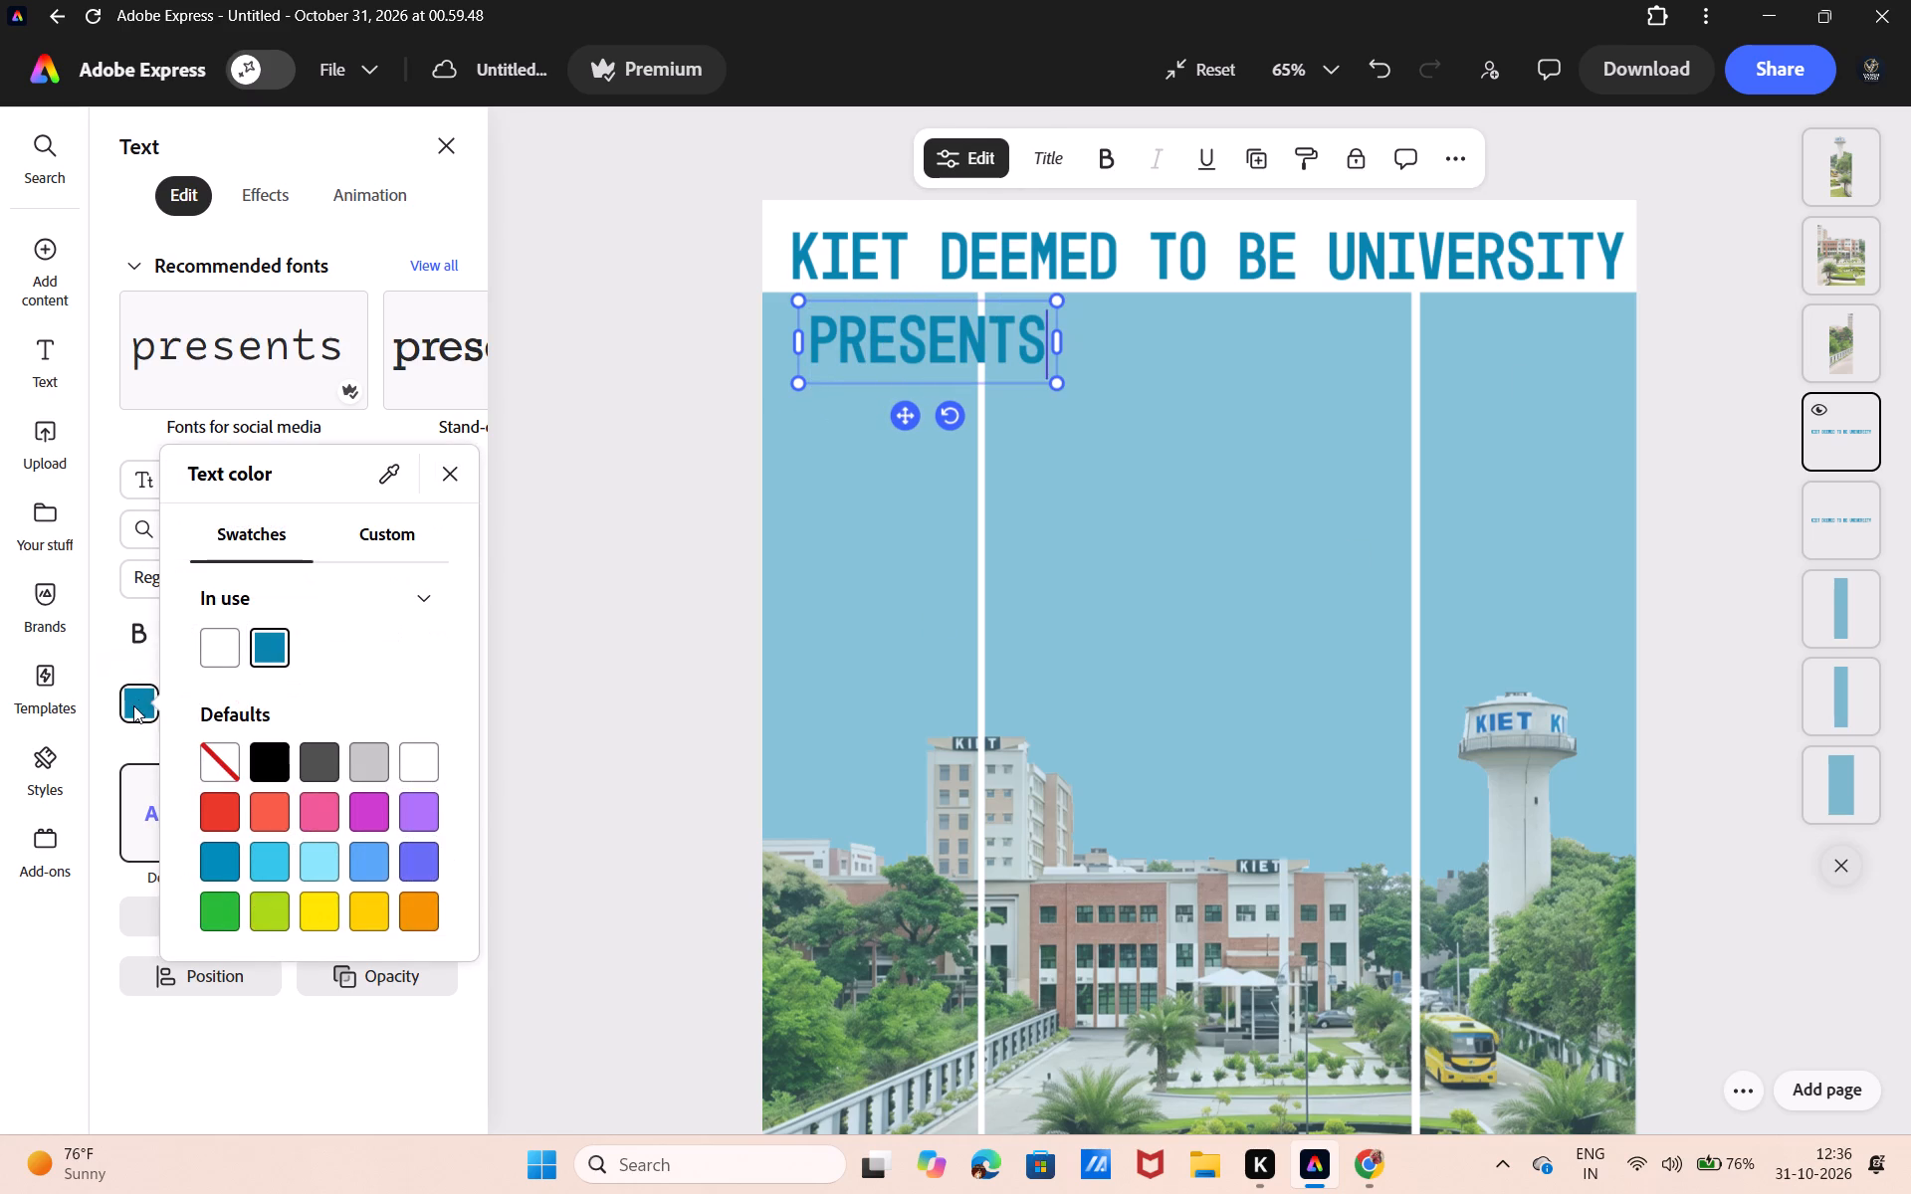
pyautogui.click(416, 752)
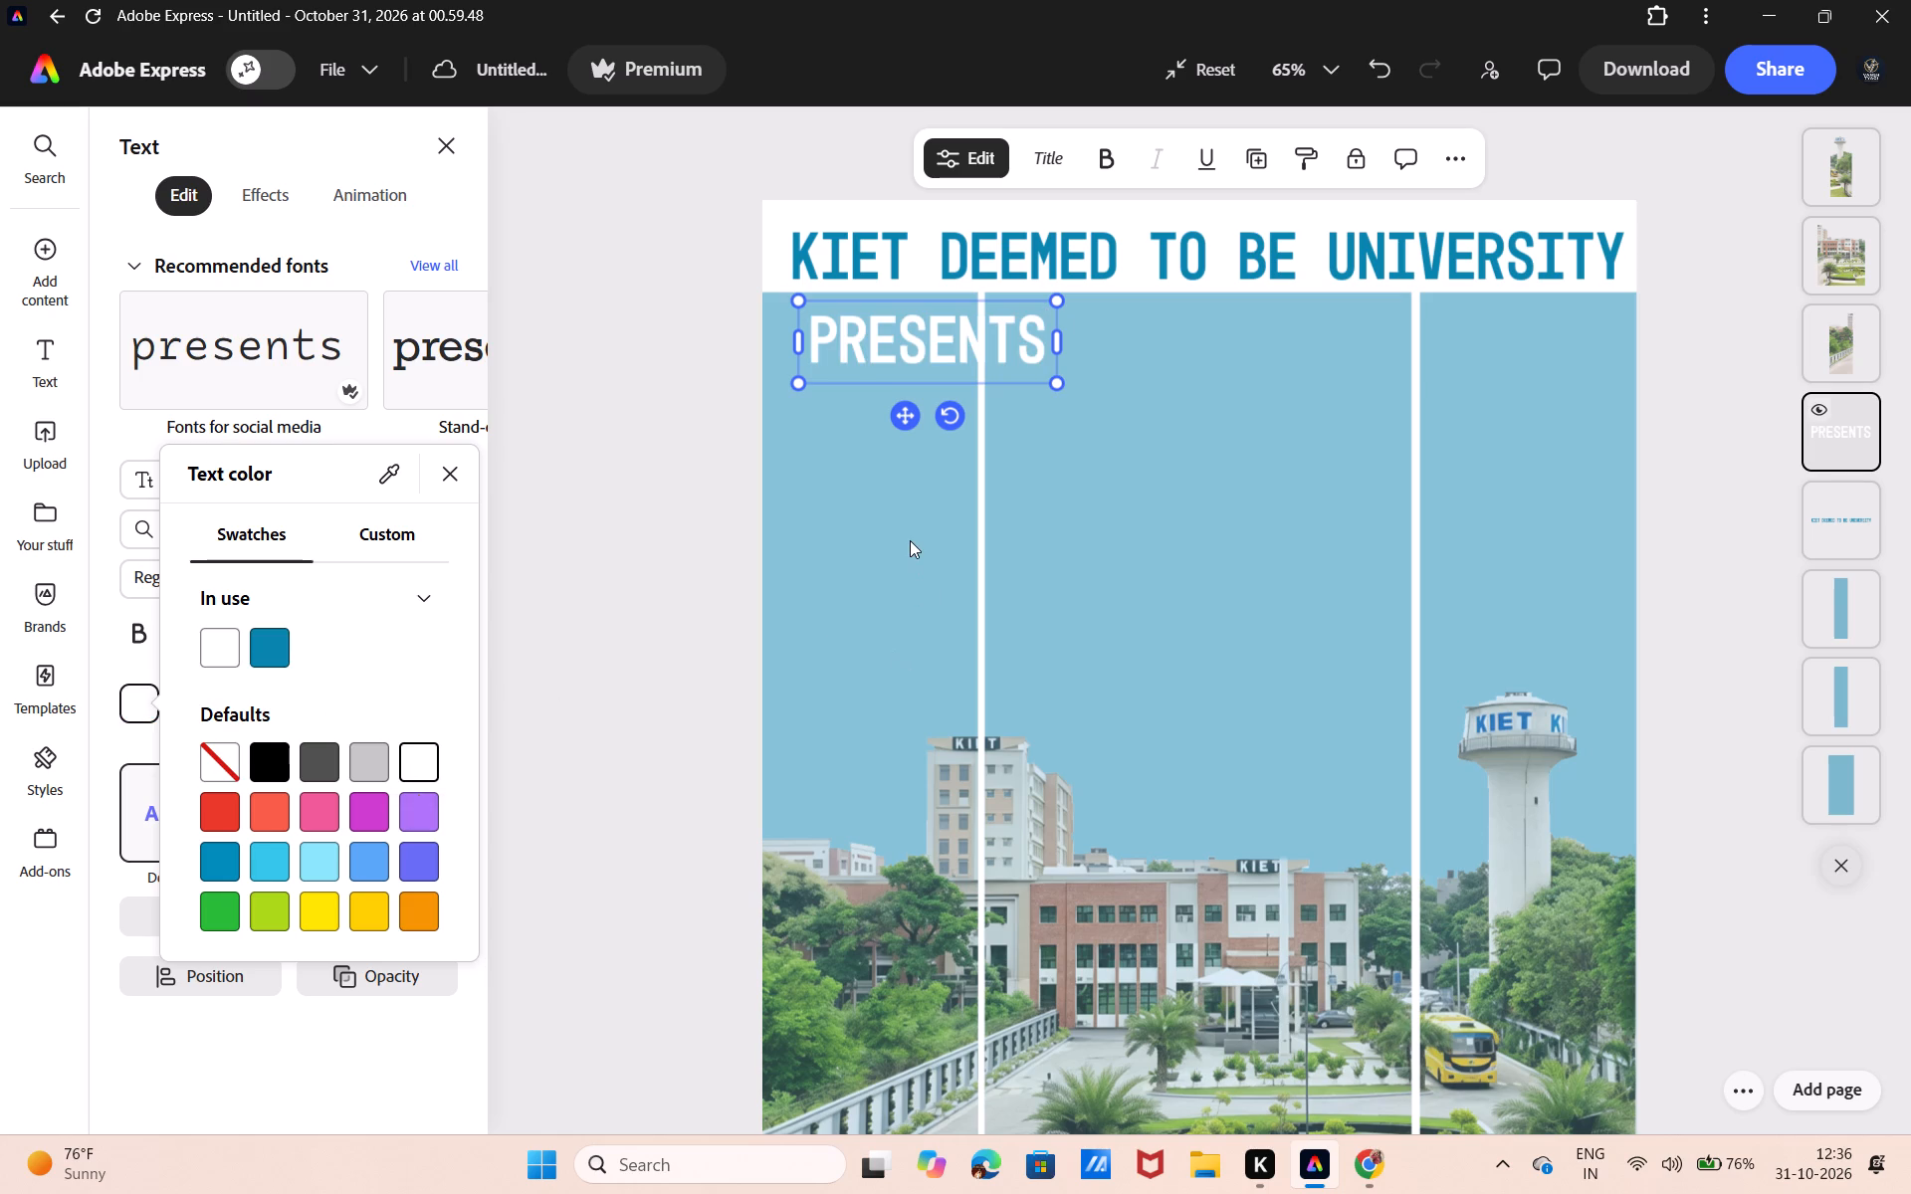
# Move the new PRESENTS text to the centre of the middle blue panel, directly below the heading.
pyautogui.click(908, 418)
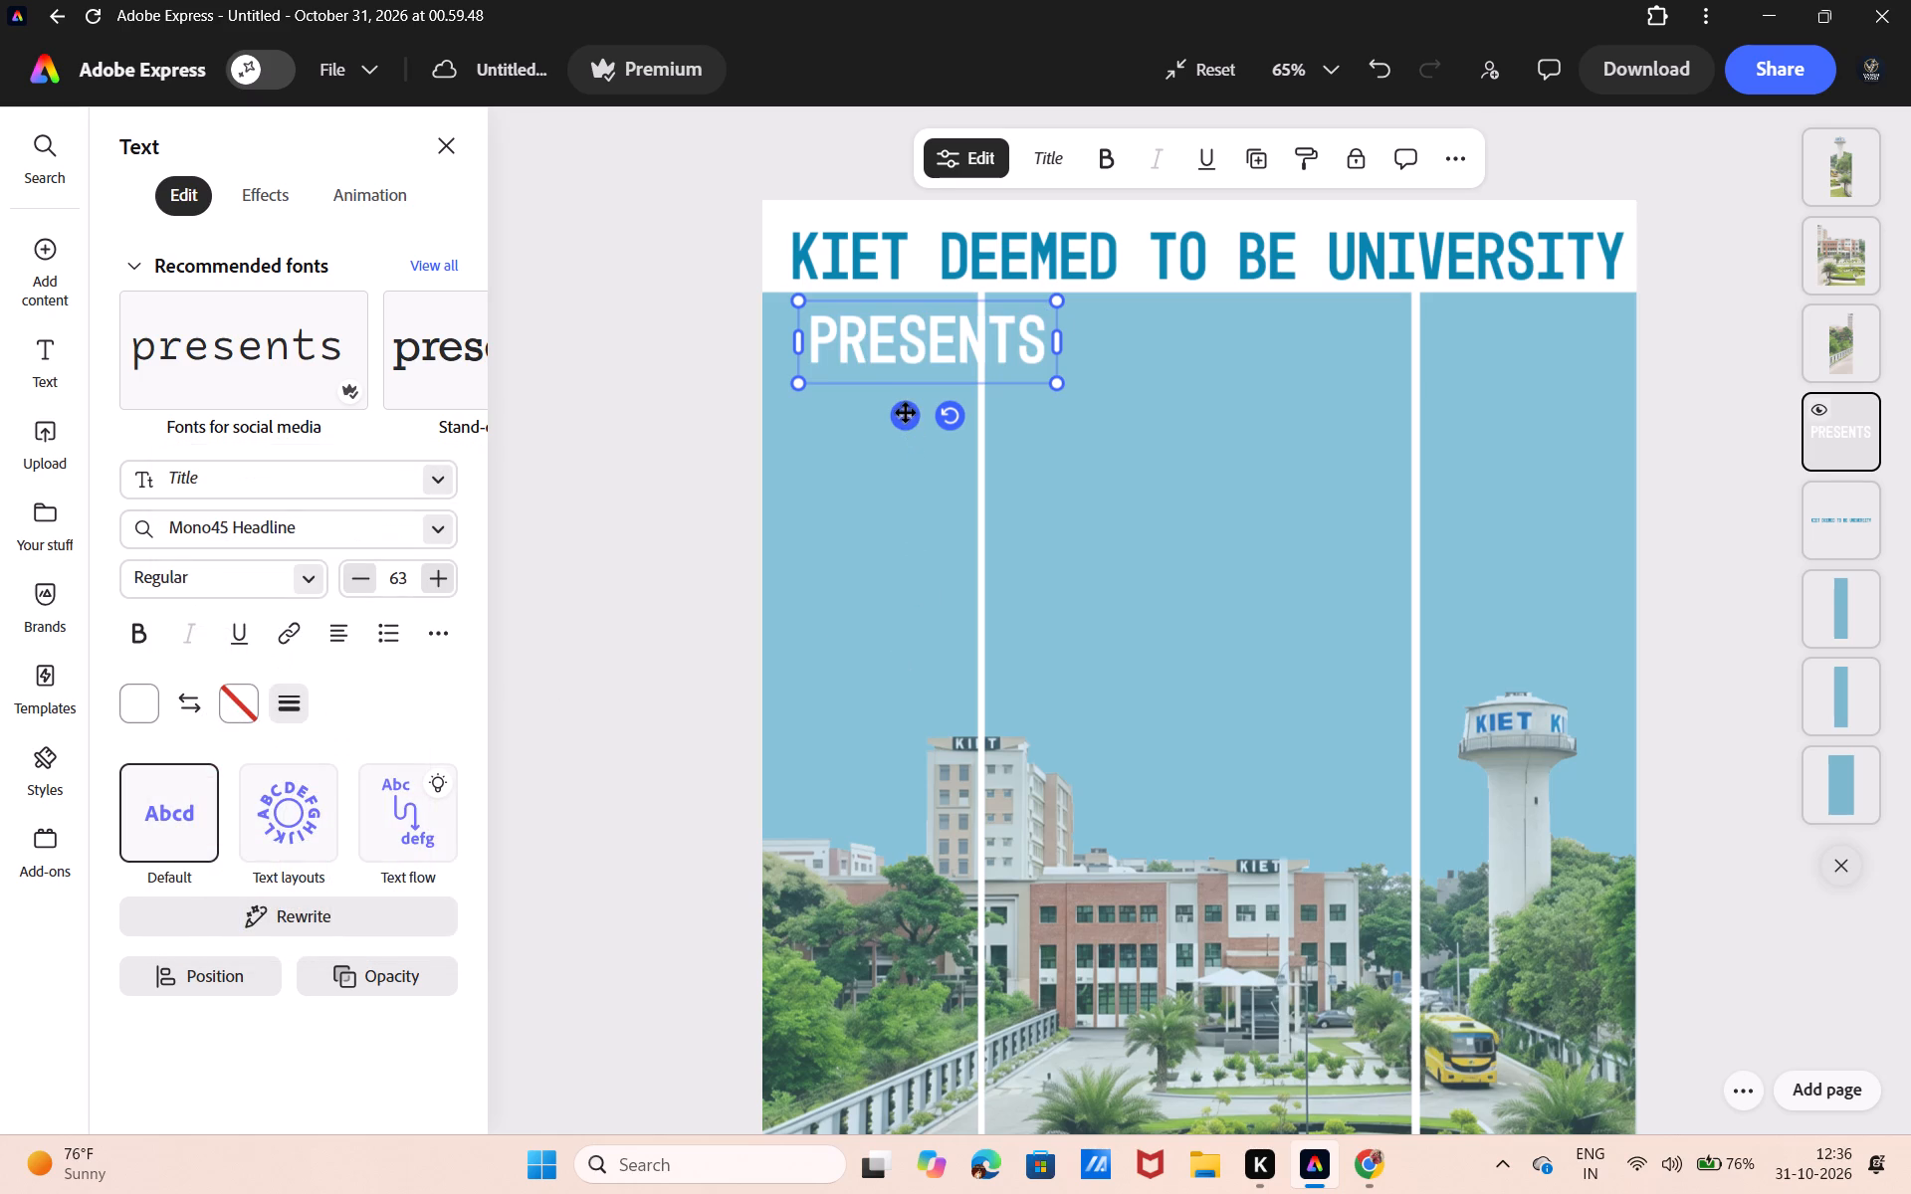
pyautogui.moveTo(906, 413); pyautogui.dragTo(1132, 405)
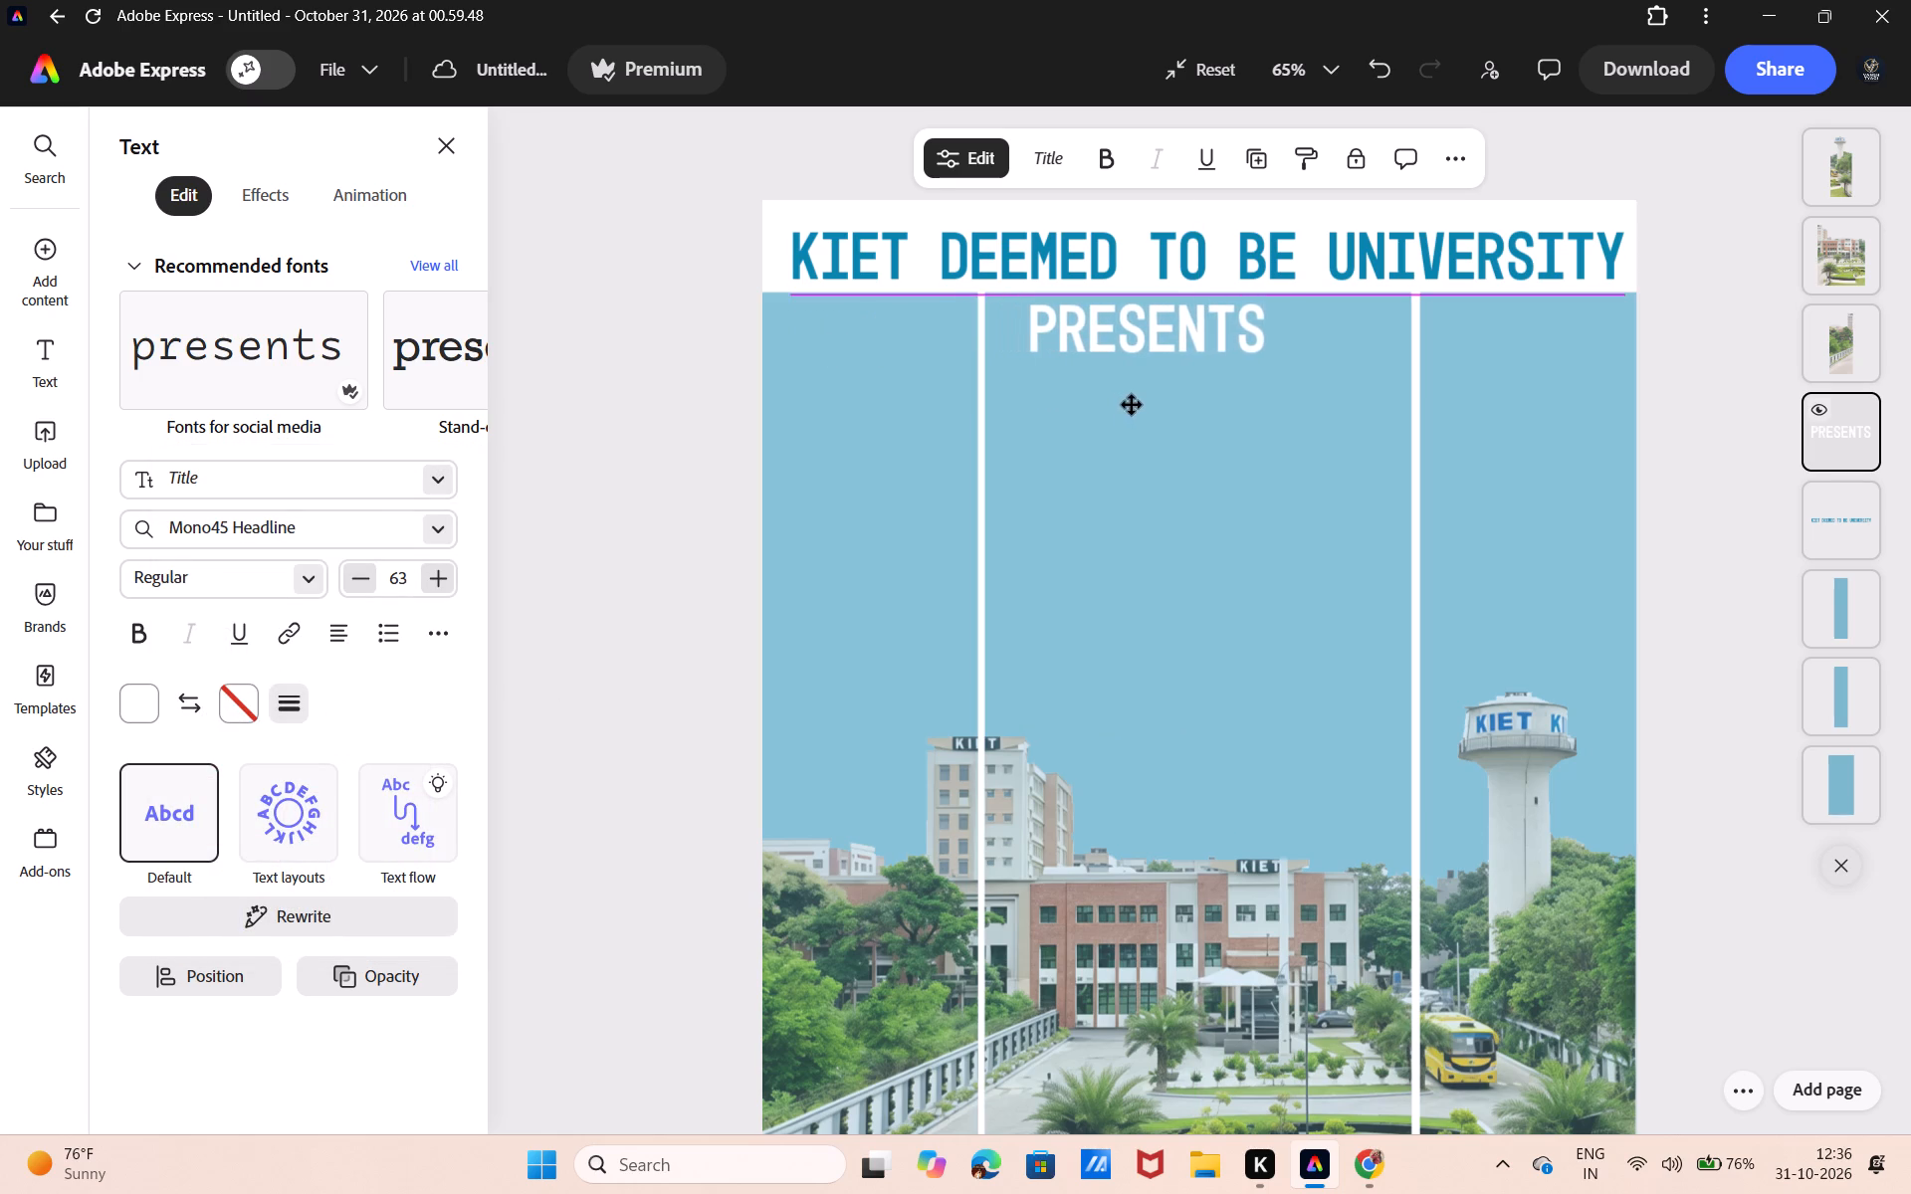
pyautogui.moveTo(1132, 405); pyautogui.dragTo(1175, 410)
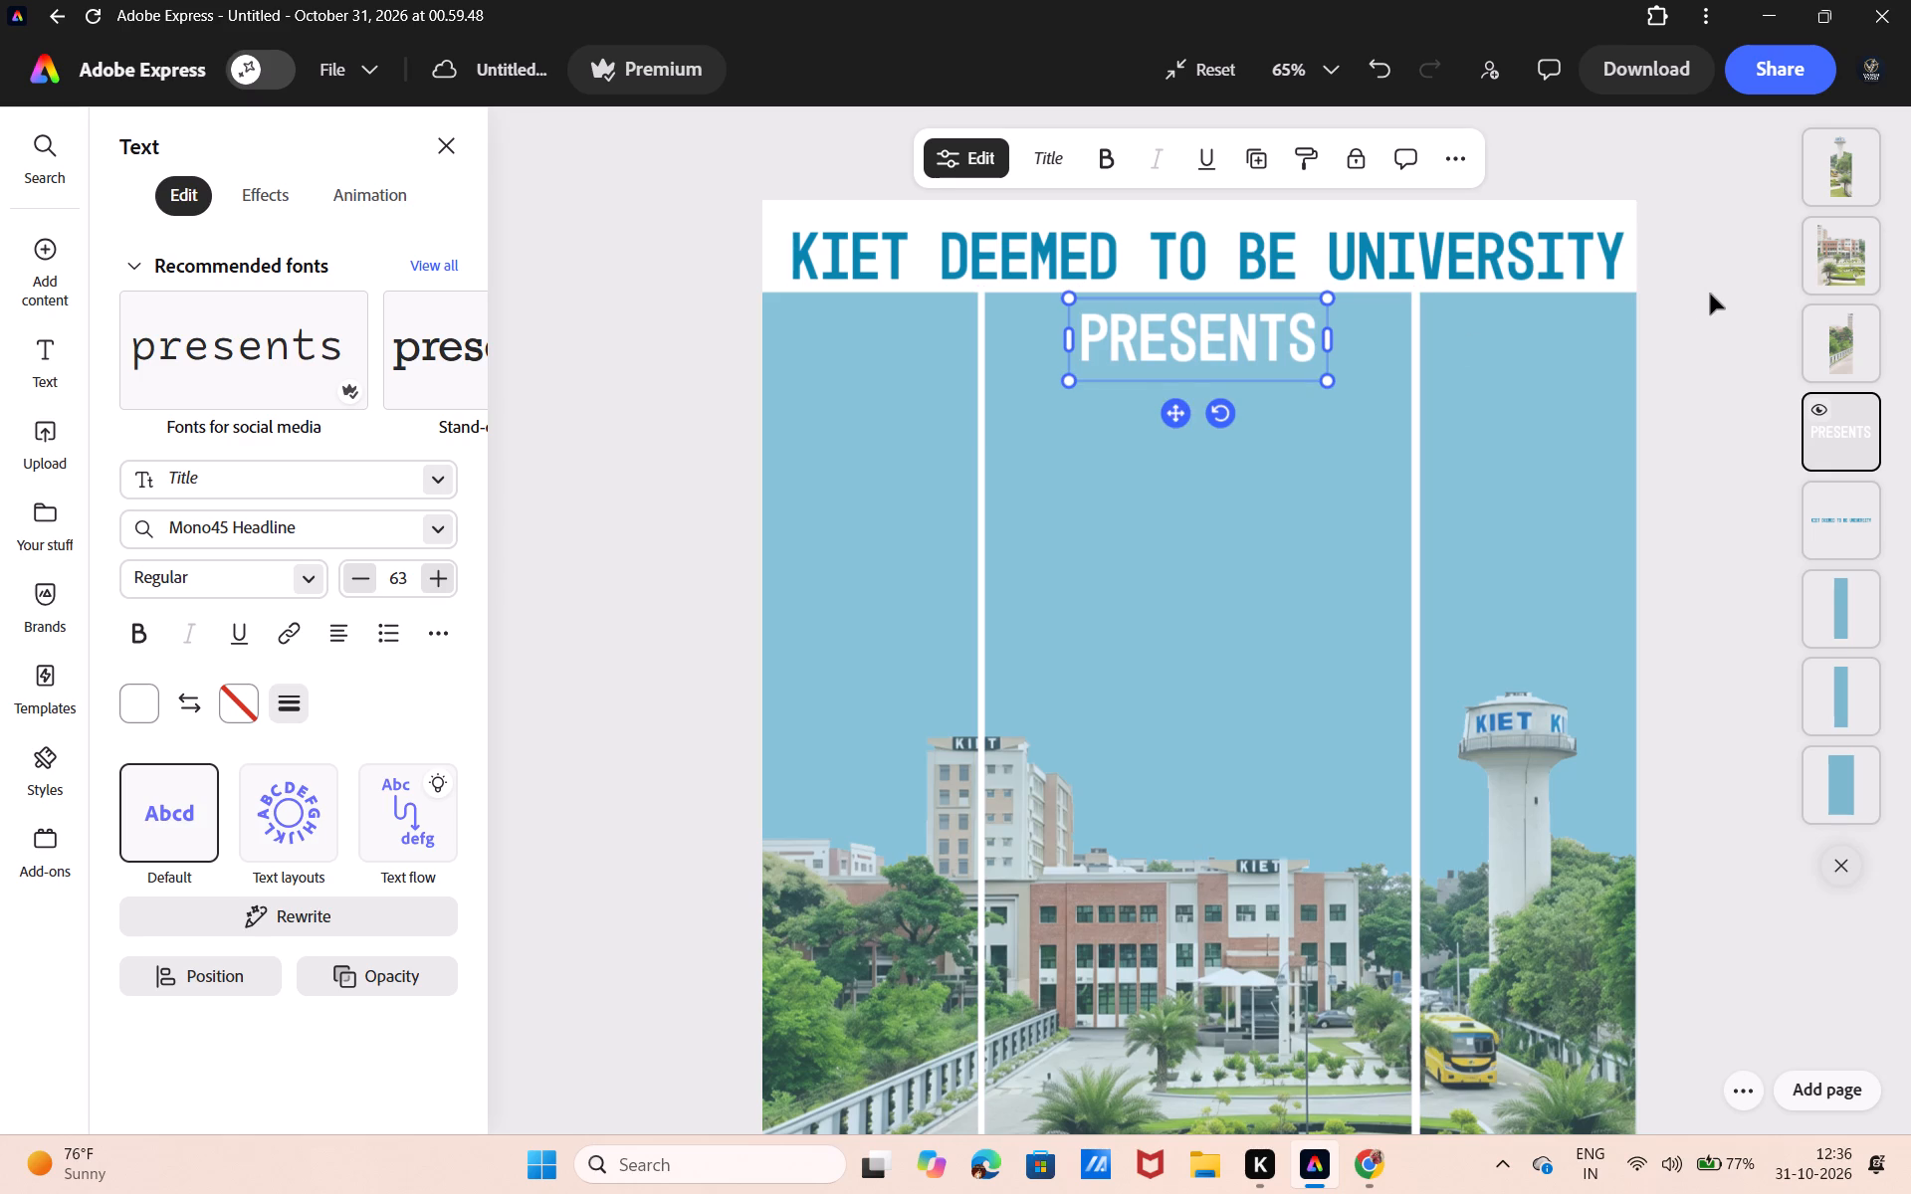
pyautogui.click(1710, 294)
pyautogui.click(1710, 294)
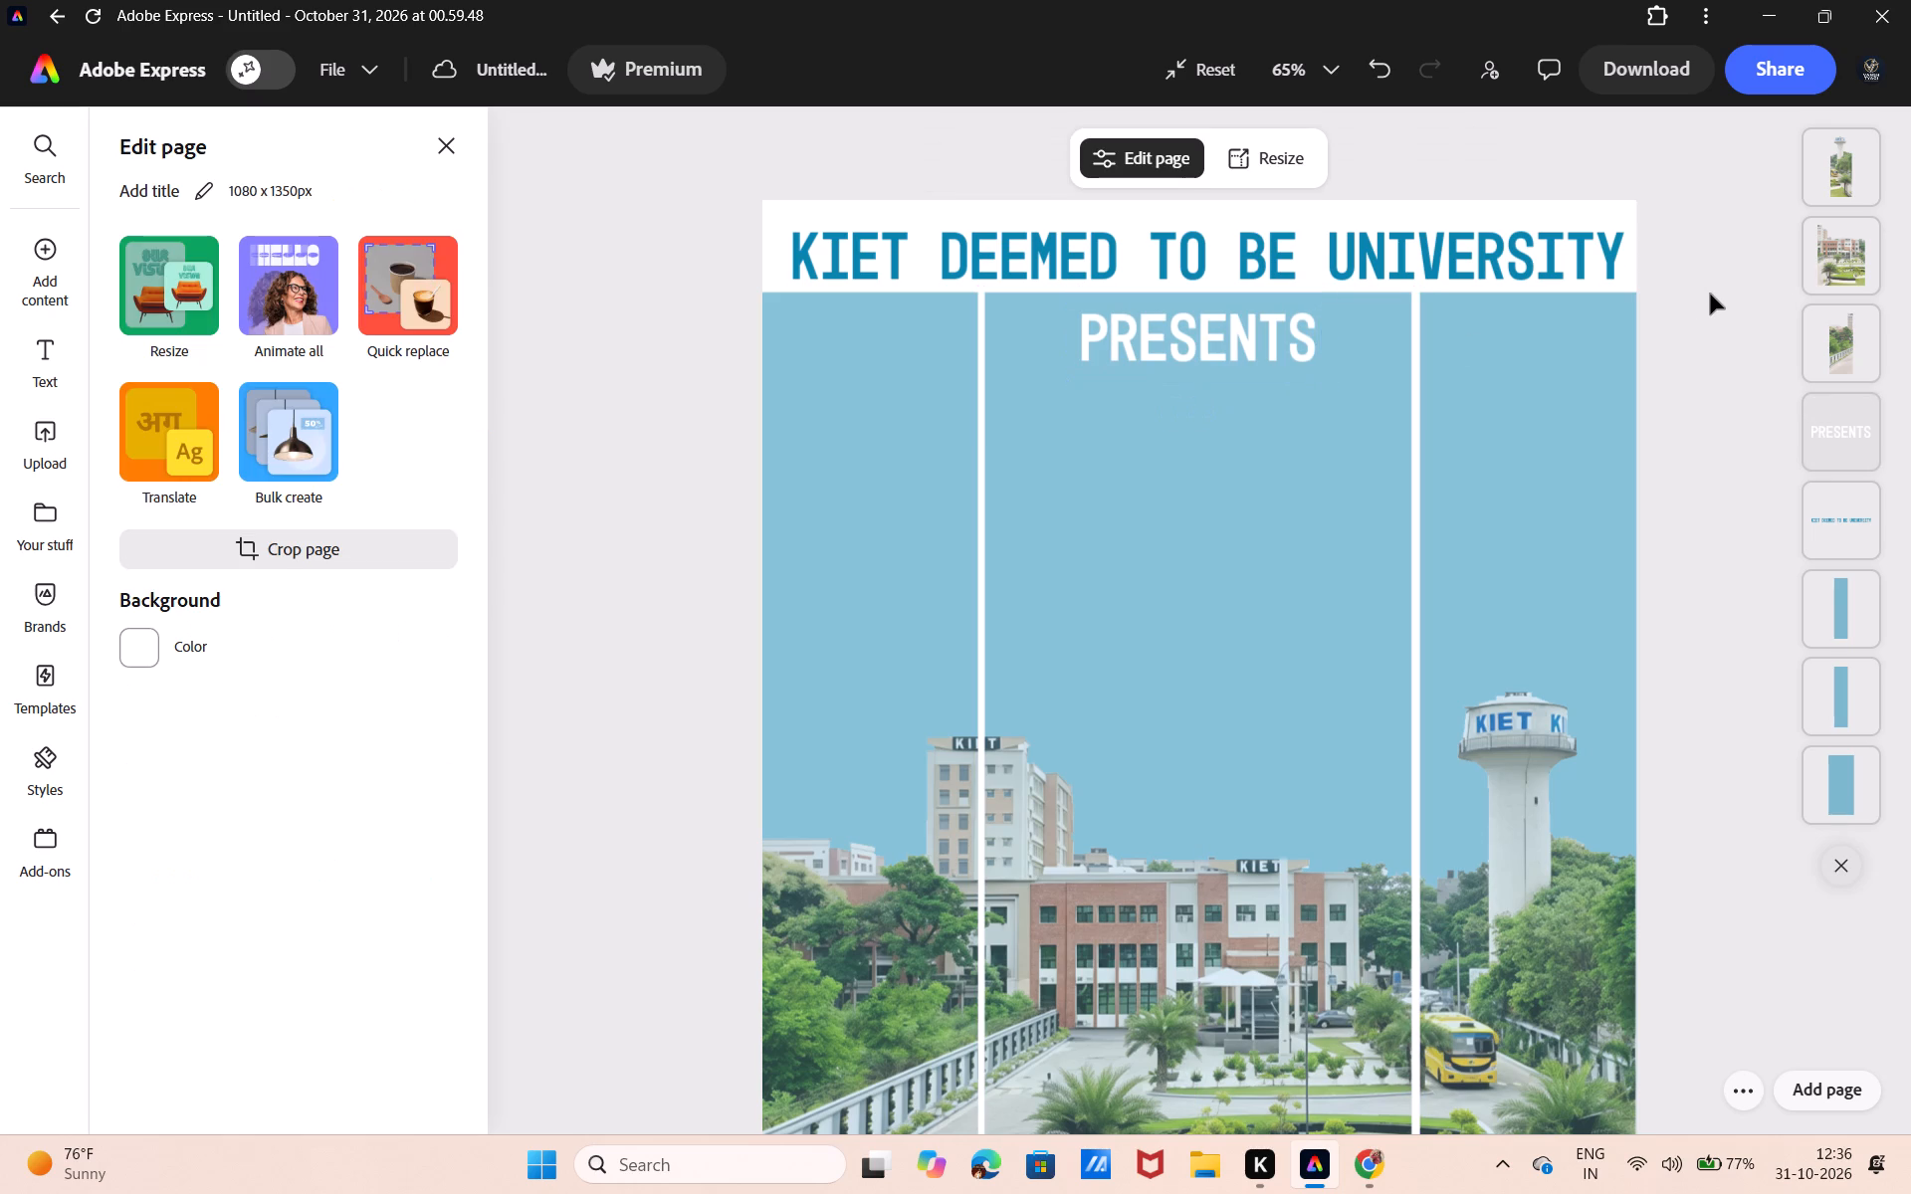
# Enlarge the KIET DEEMED TO BE UNIVERSITY heading slightly to font size 64, extending it towards the page's left edge.
pyautogui.click(1582, 265)
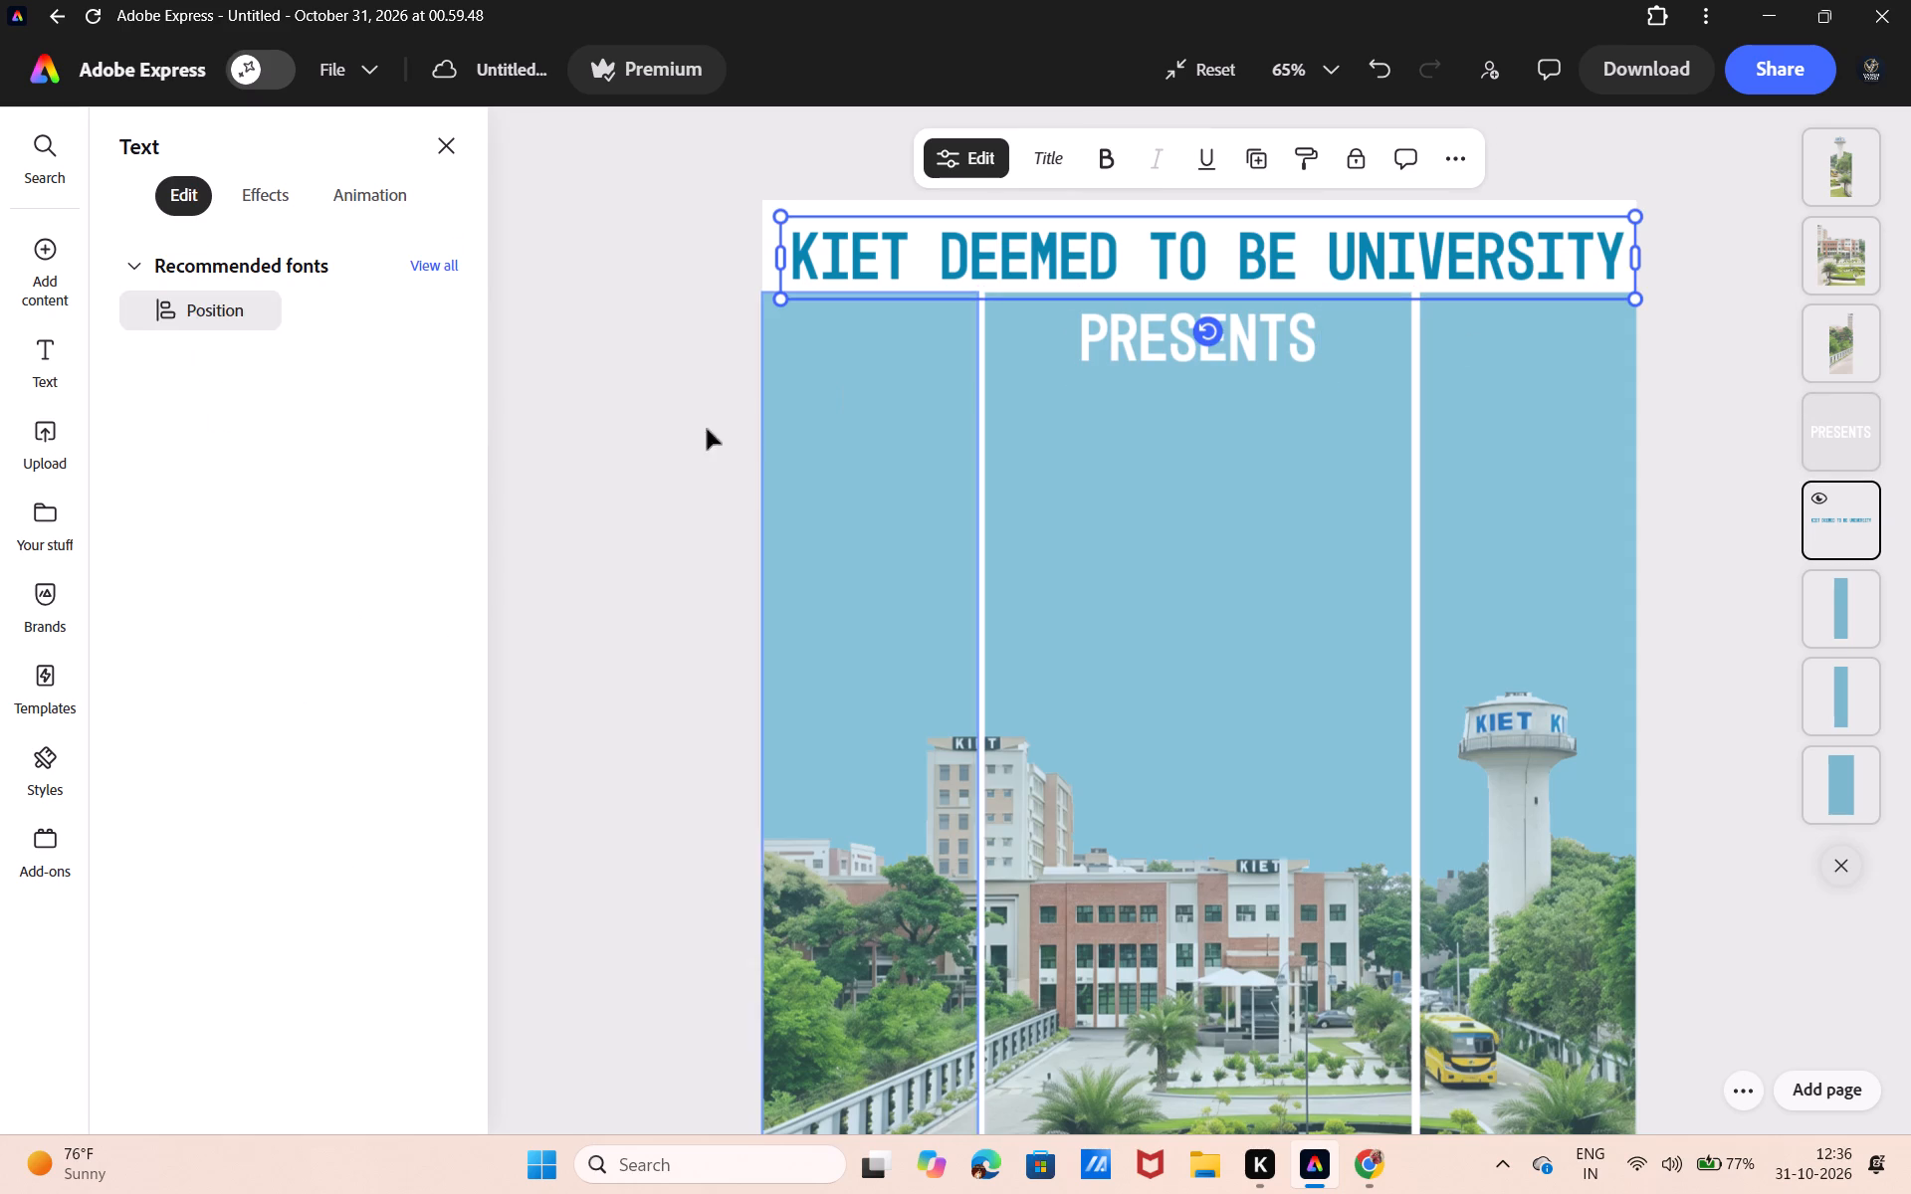
pyautogui.click(239, 986)
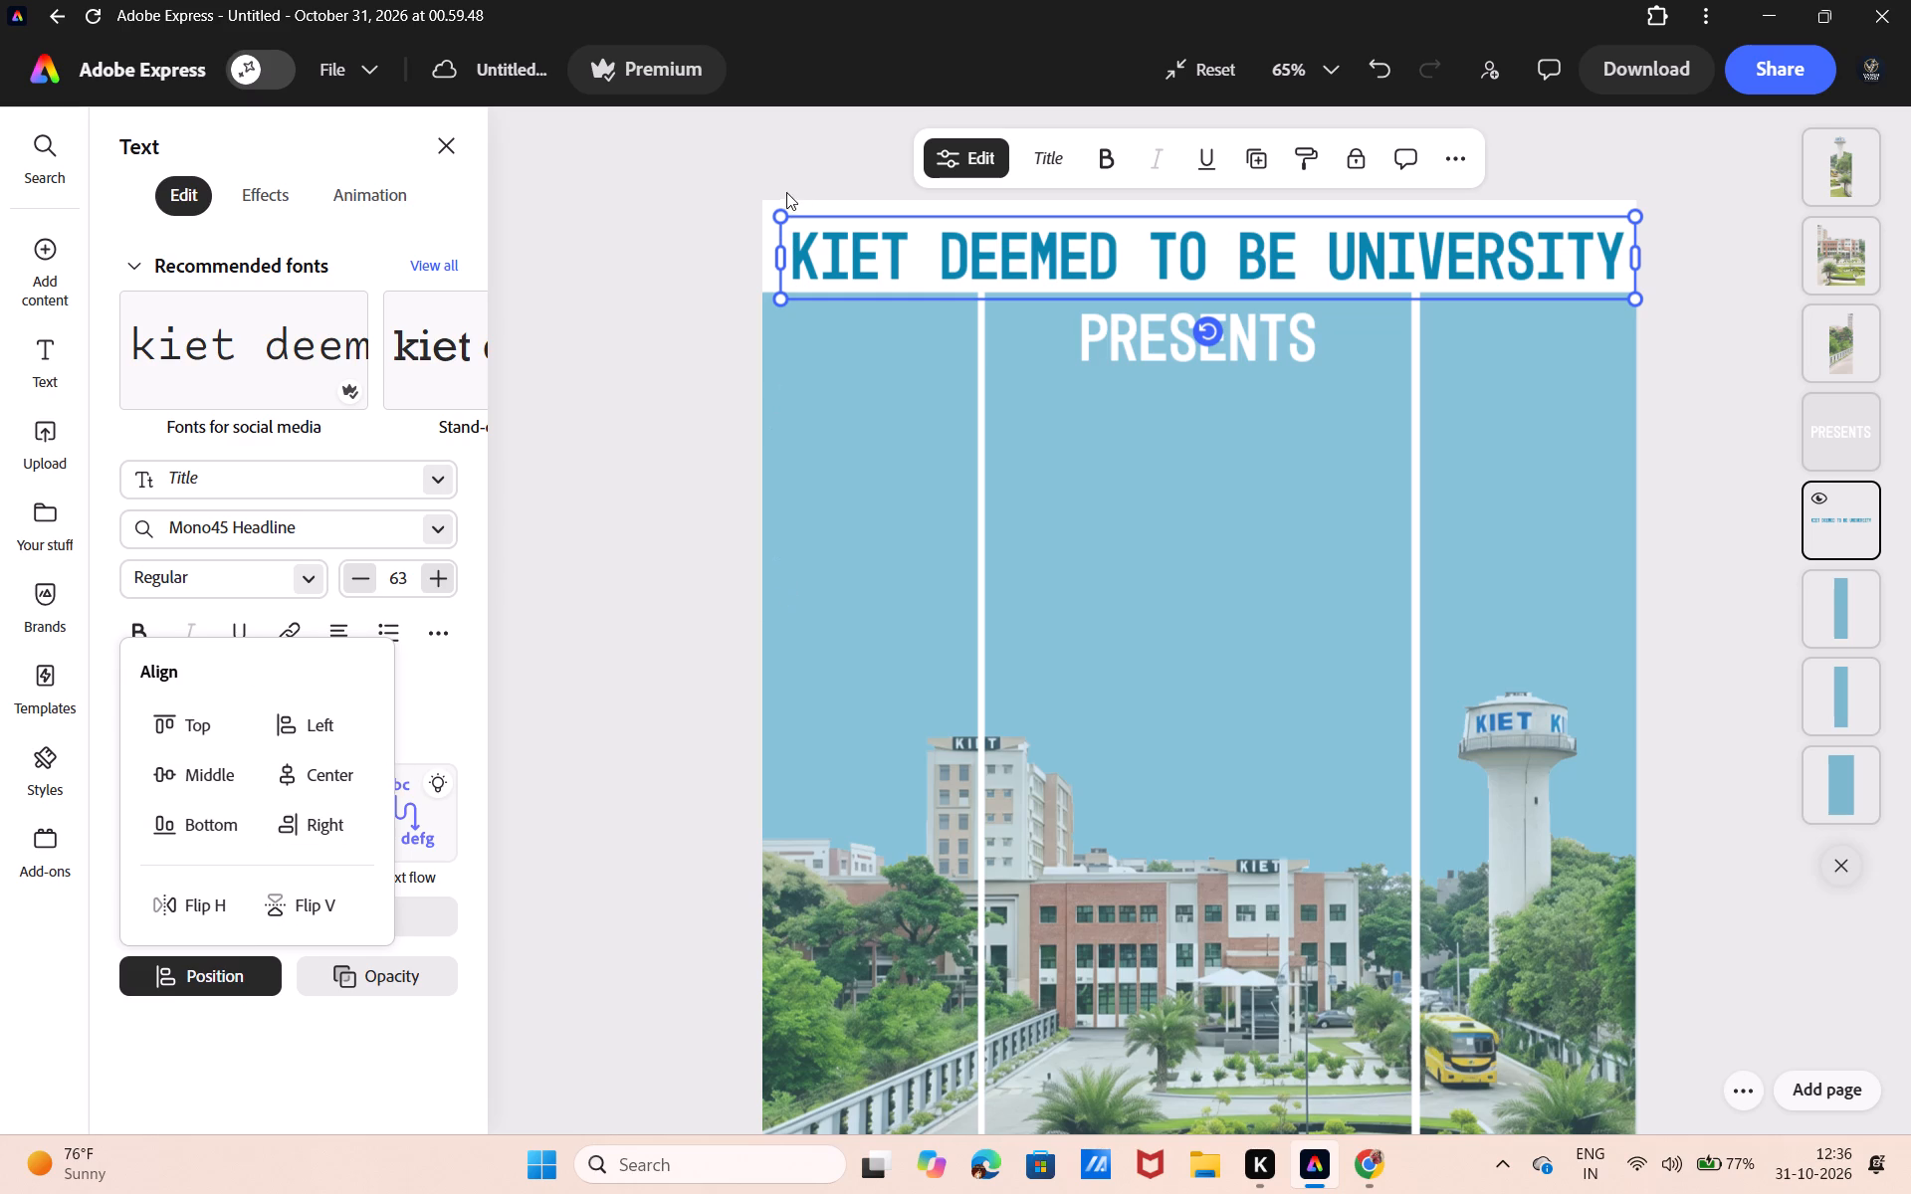
pyautogui.click(781, 217)
pyautogui.moveTo(781, 217); pyautogui.dragTo(778, 210)
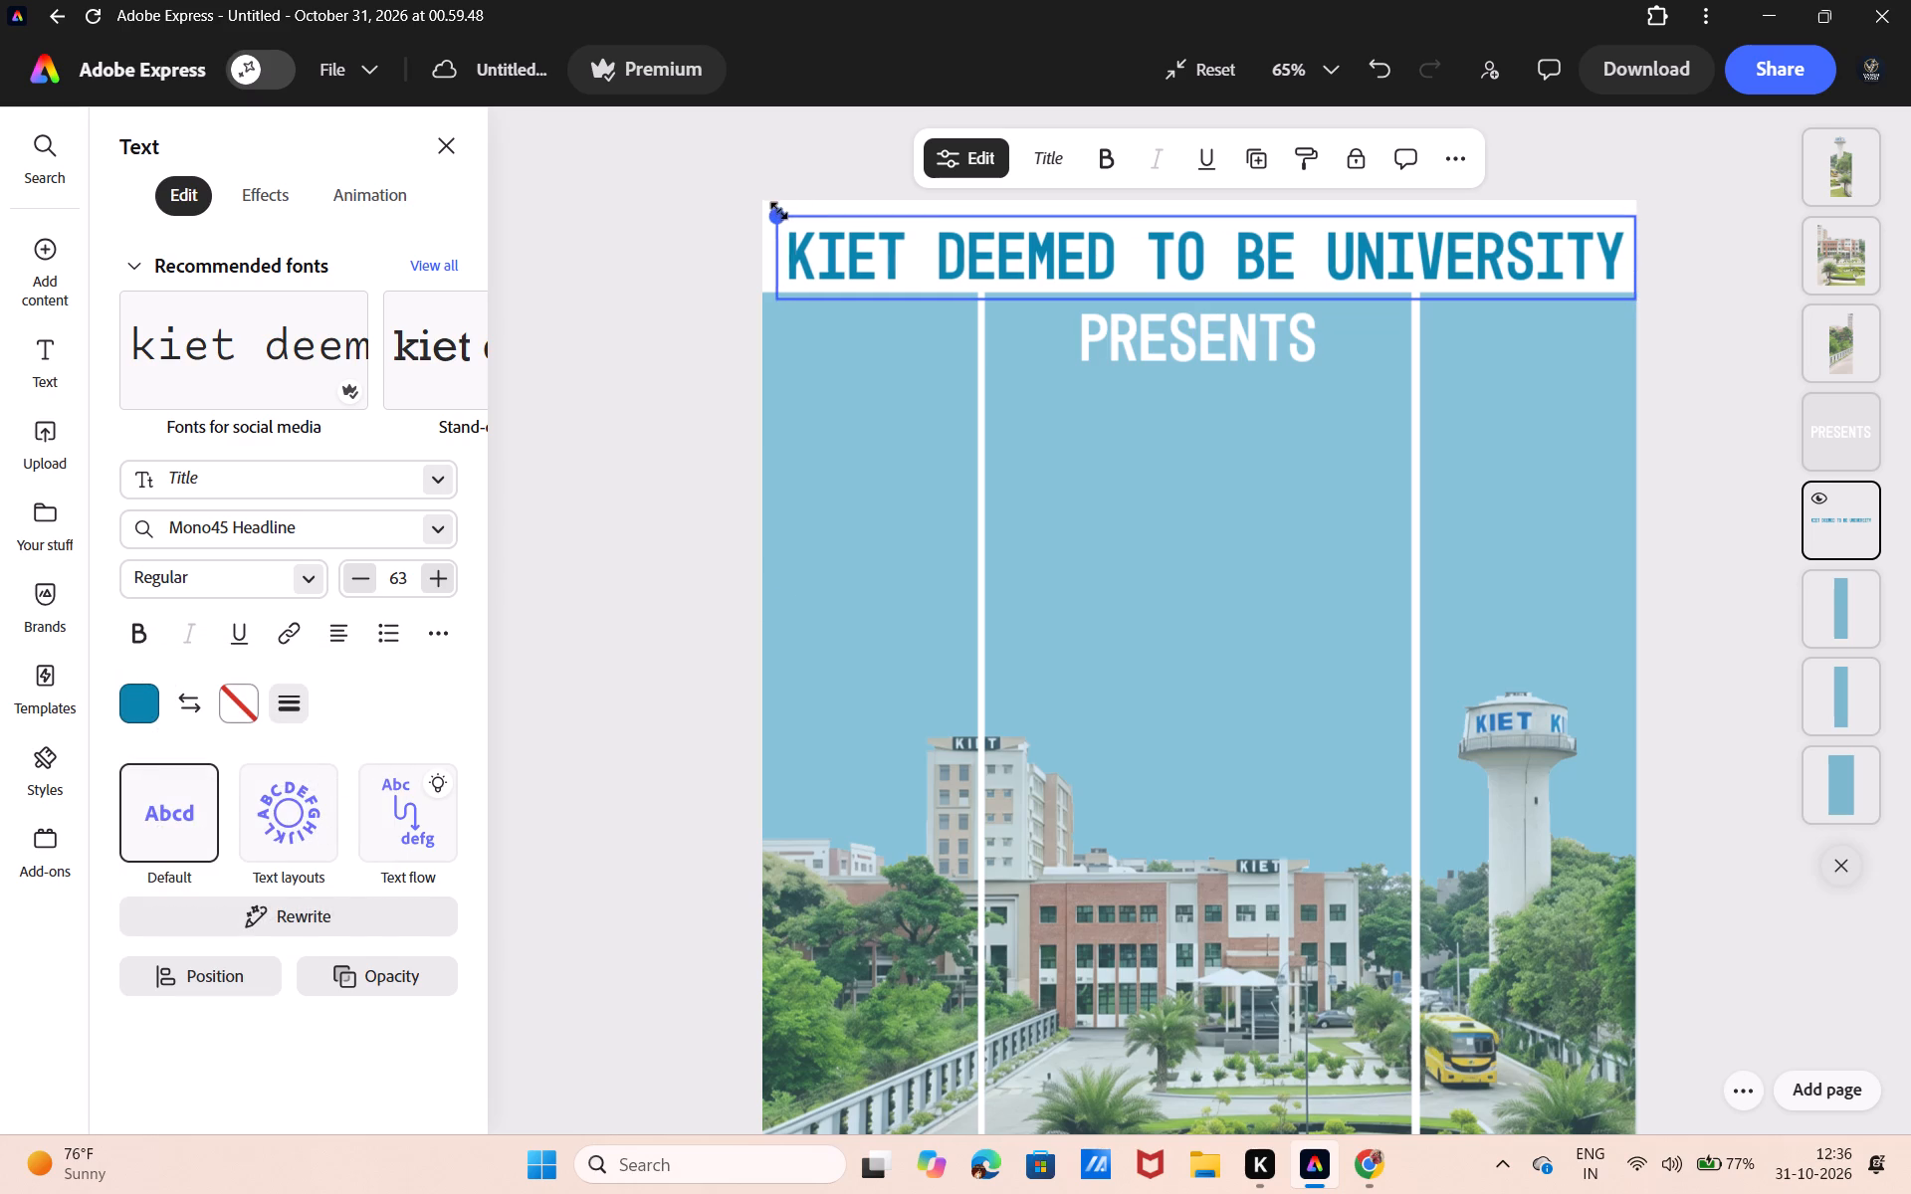
pyautogui.moveTo(778, 210); pyautogui.dragTo(769, 208)
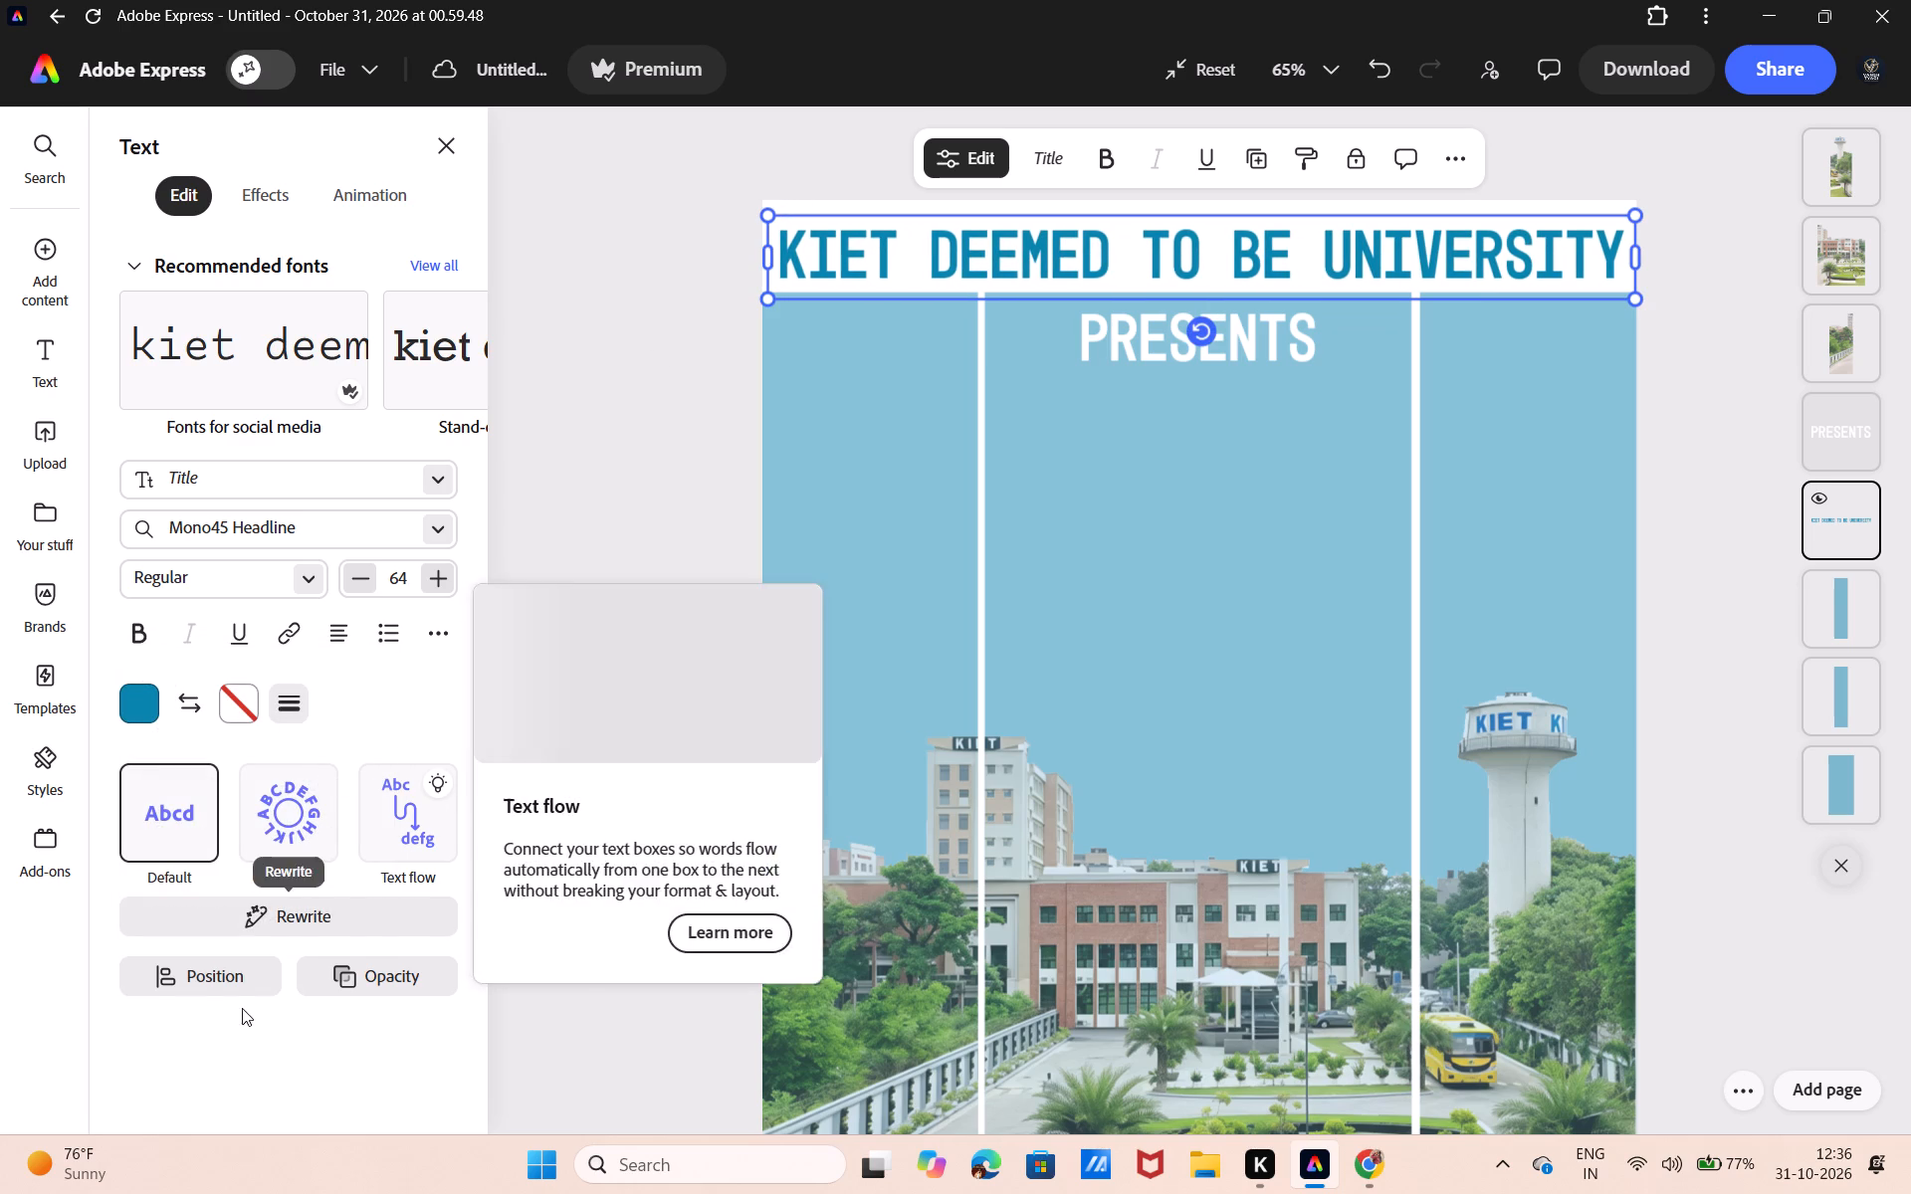
# Align the KIET DEEMED TO BE UNIVERSITY heading to the horizontal centre of the page.
pyautogui.click(221, 988)
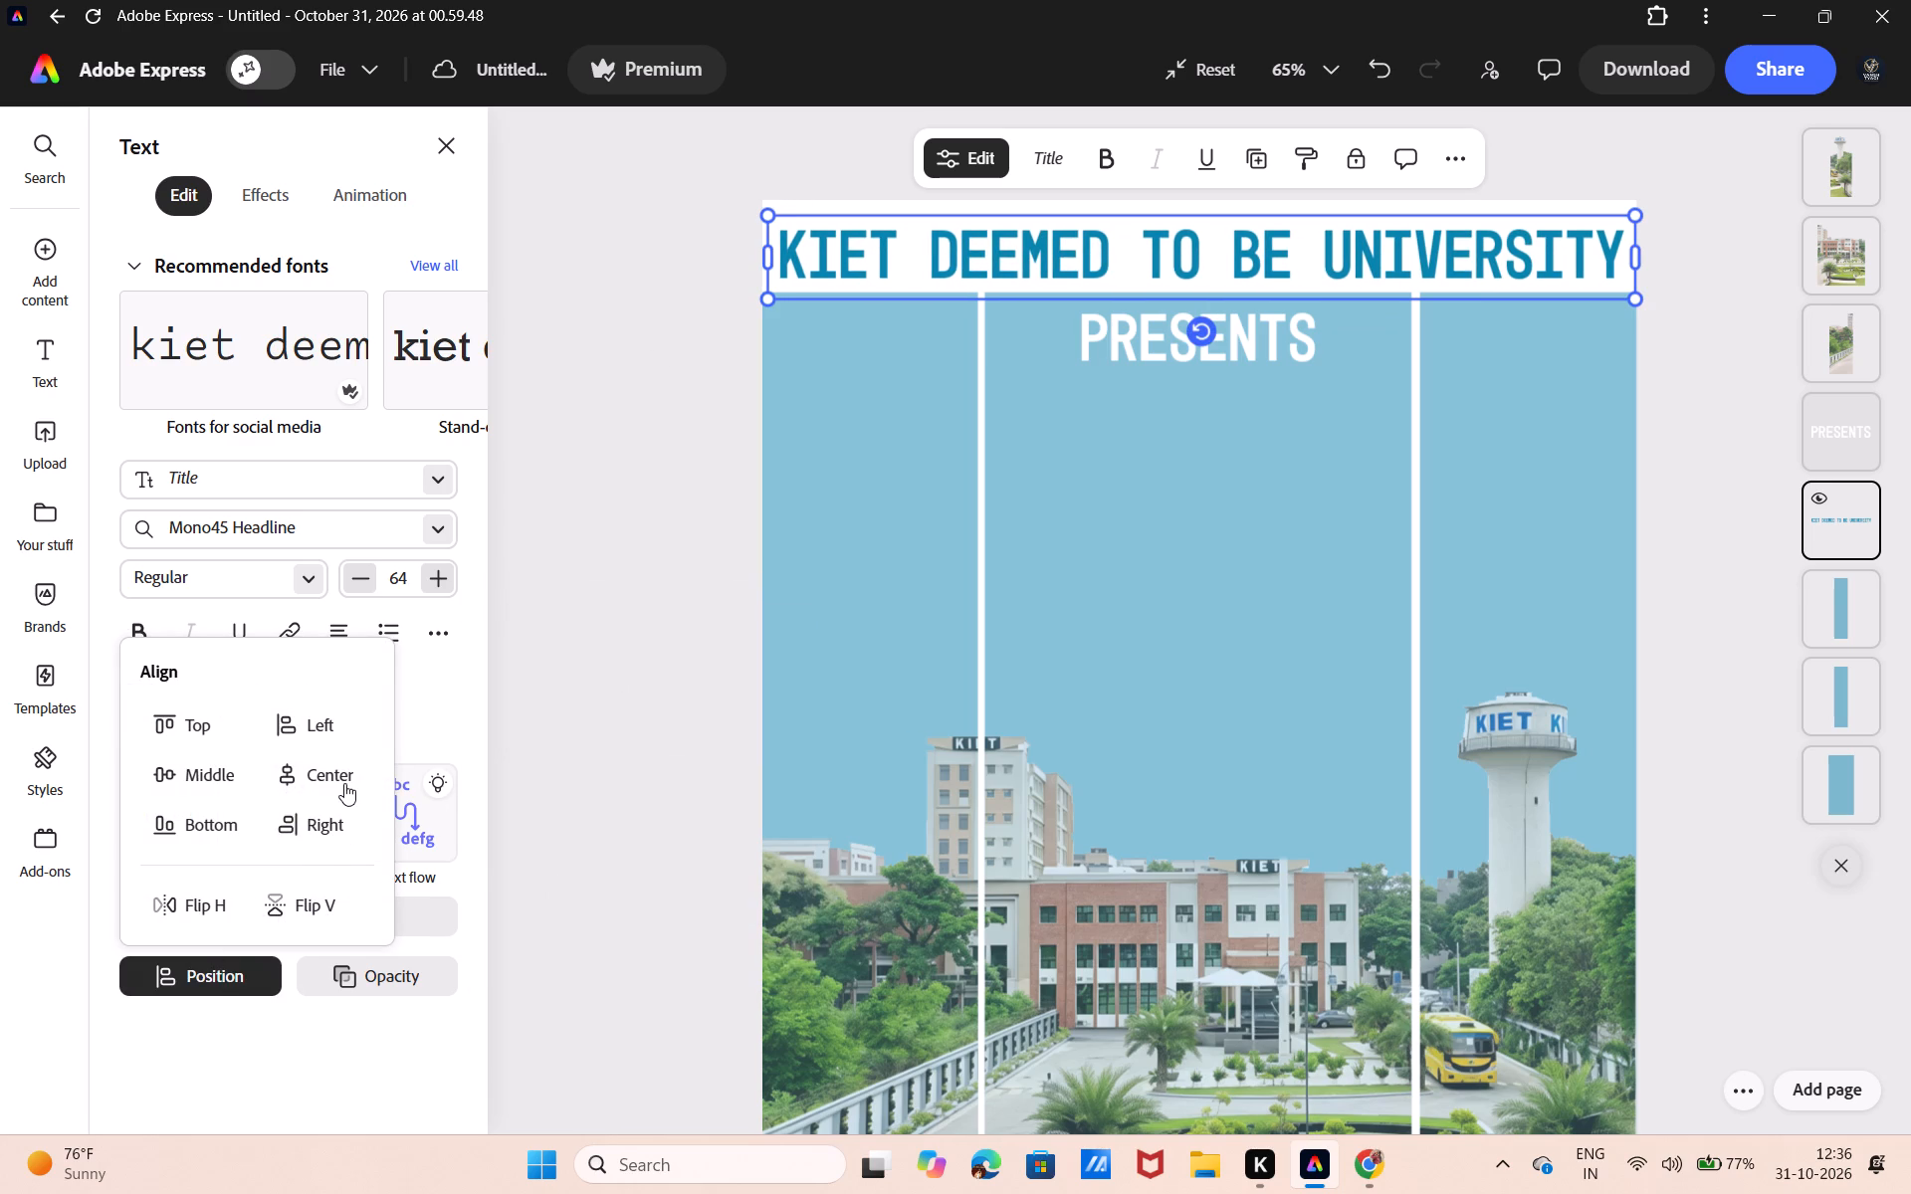
pyautogui.click(344, 783)
pyautogui.click(640, 540)
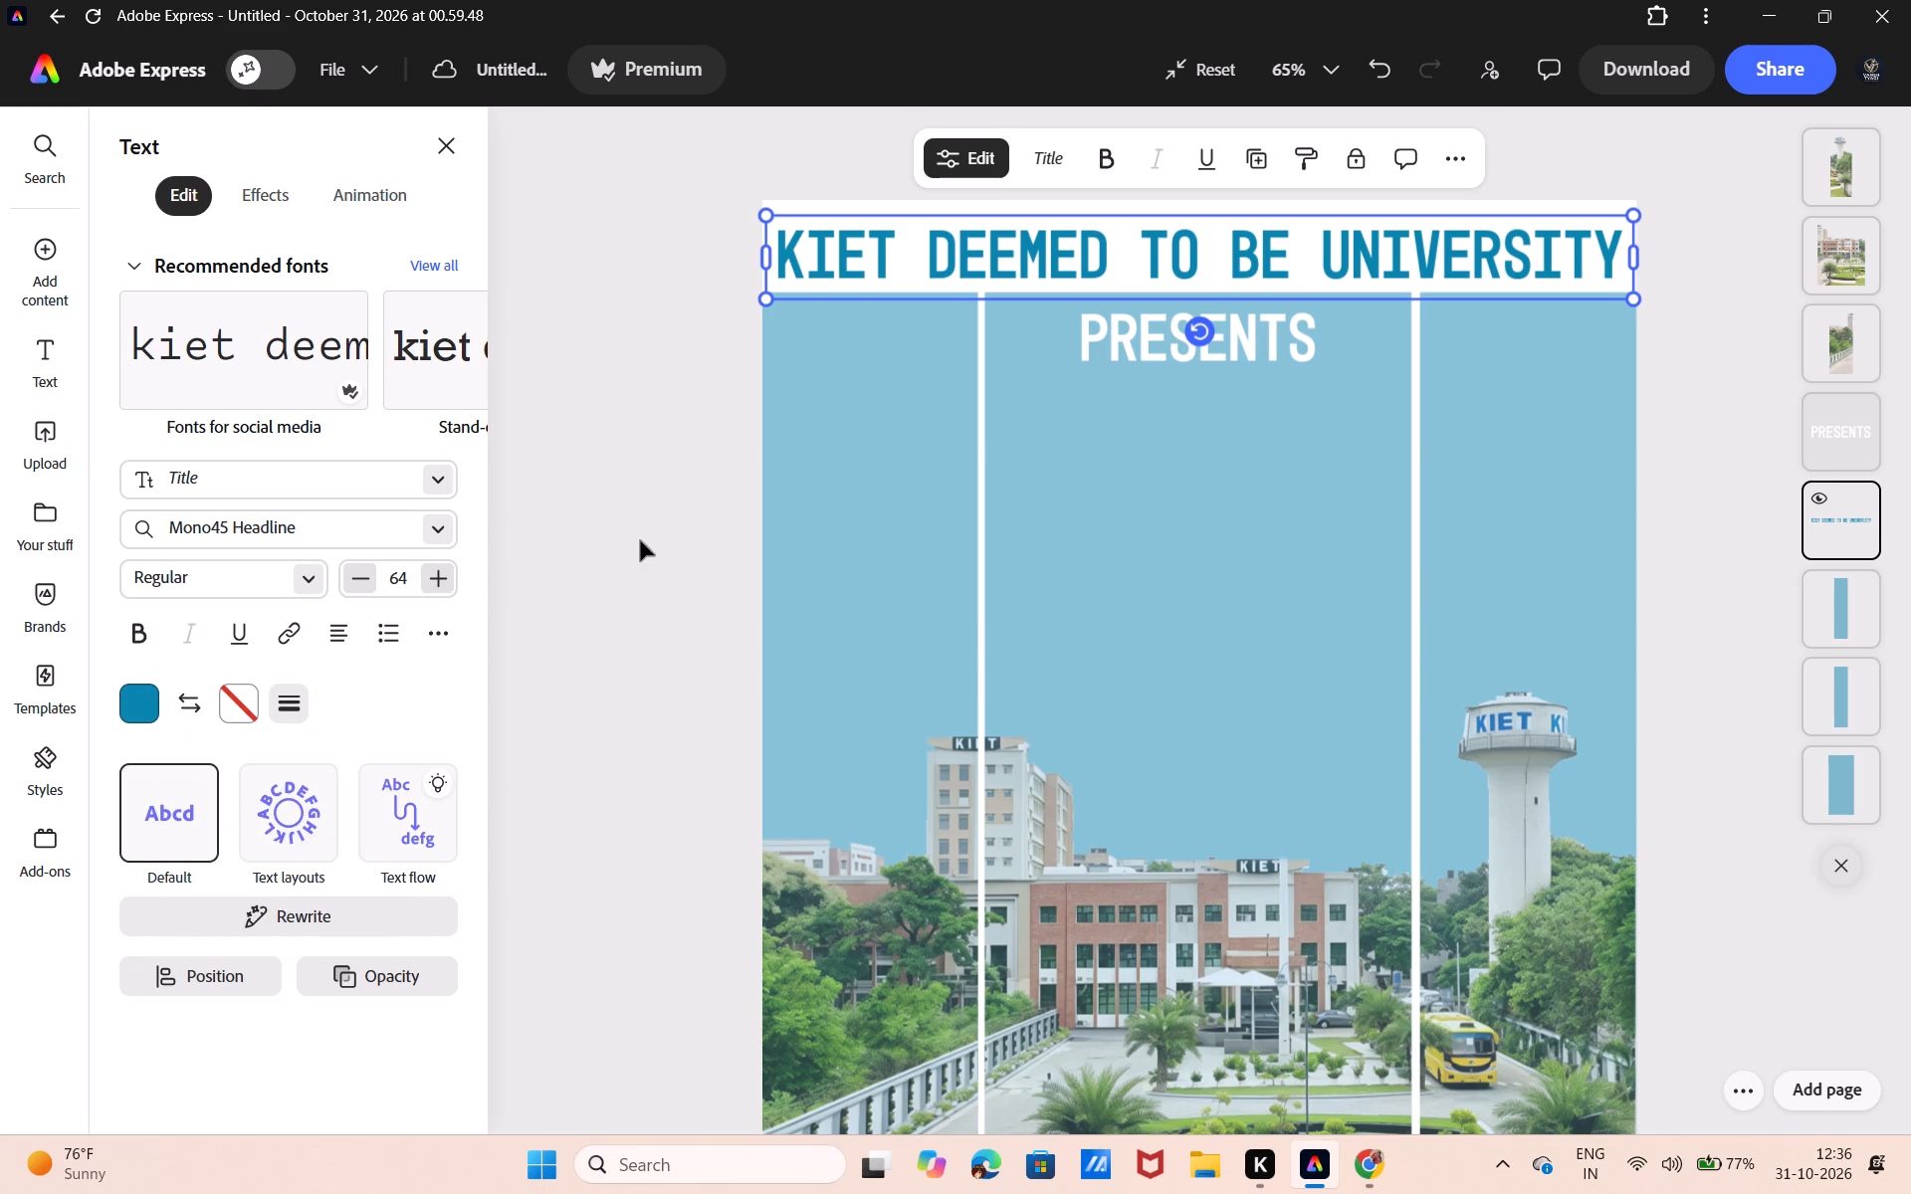
pyautogui.click(654, 446)
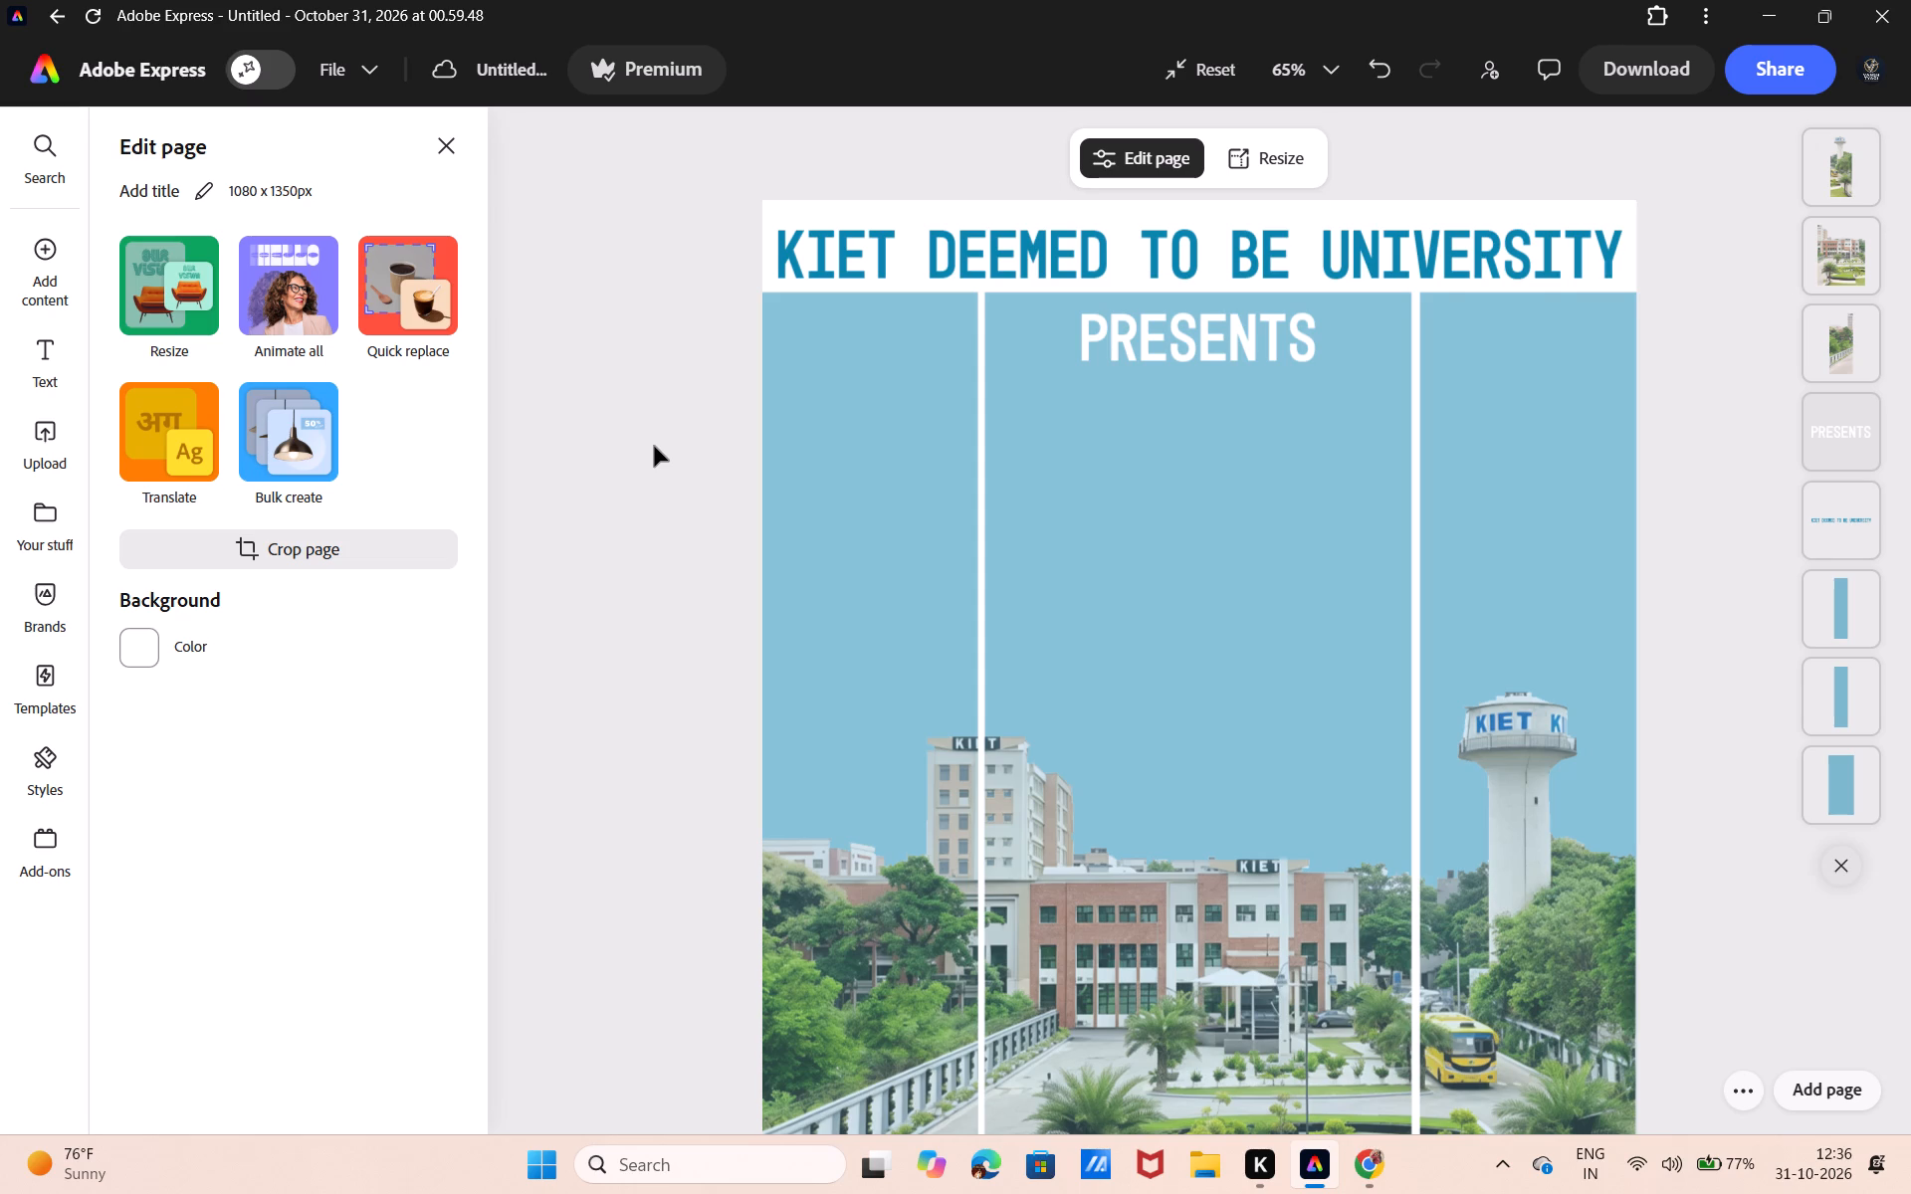
pyautogui.scroll(-2, 654, 446)
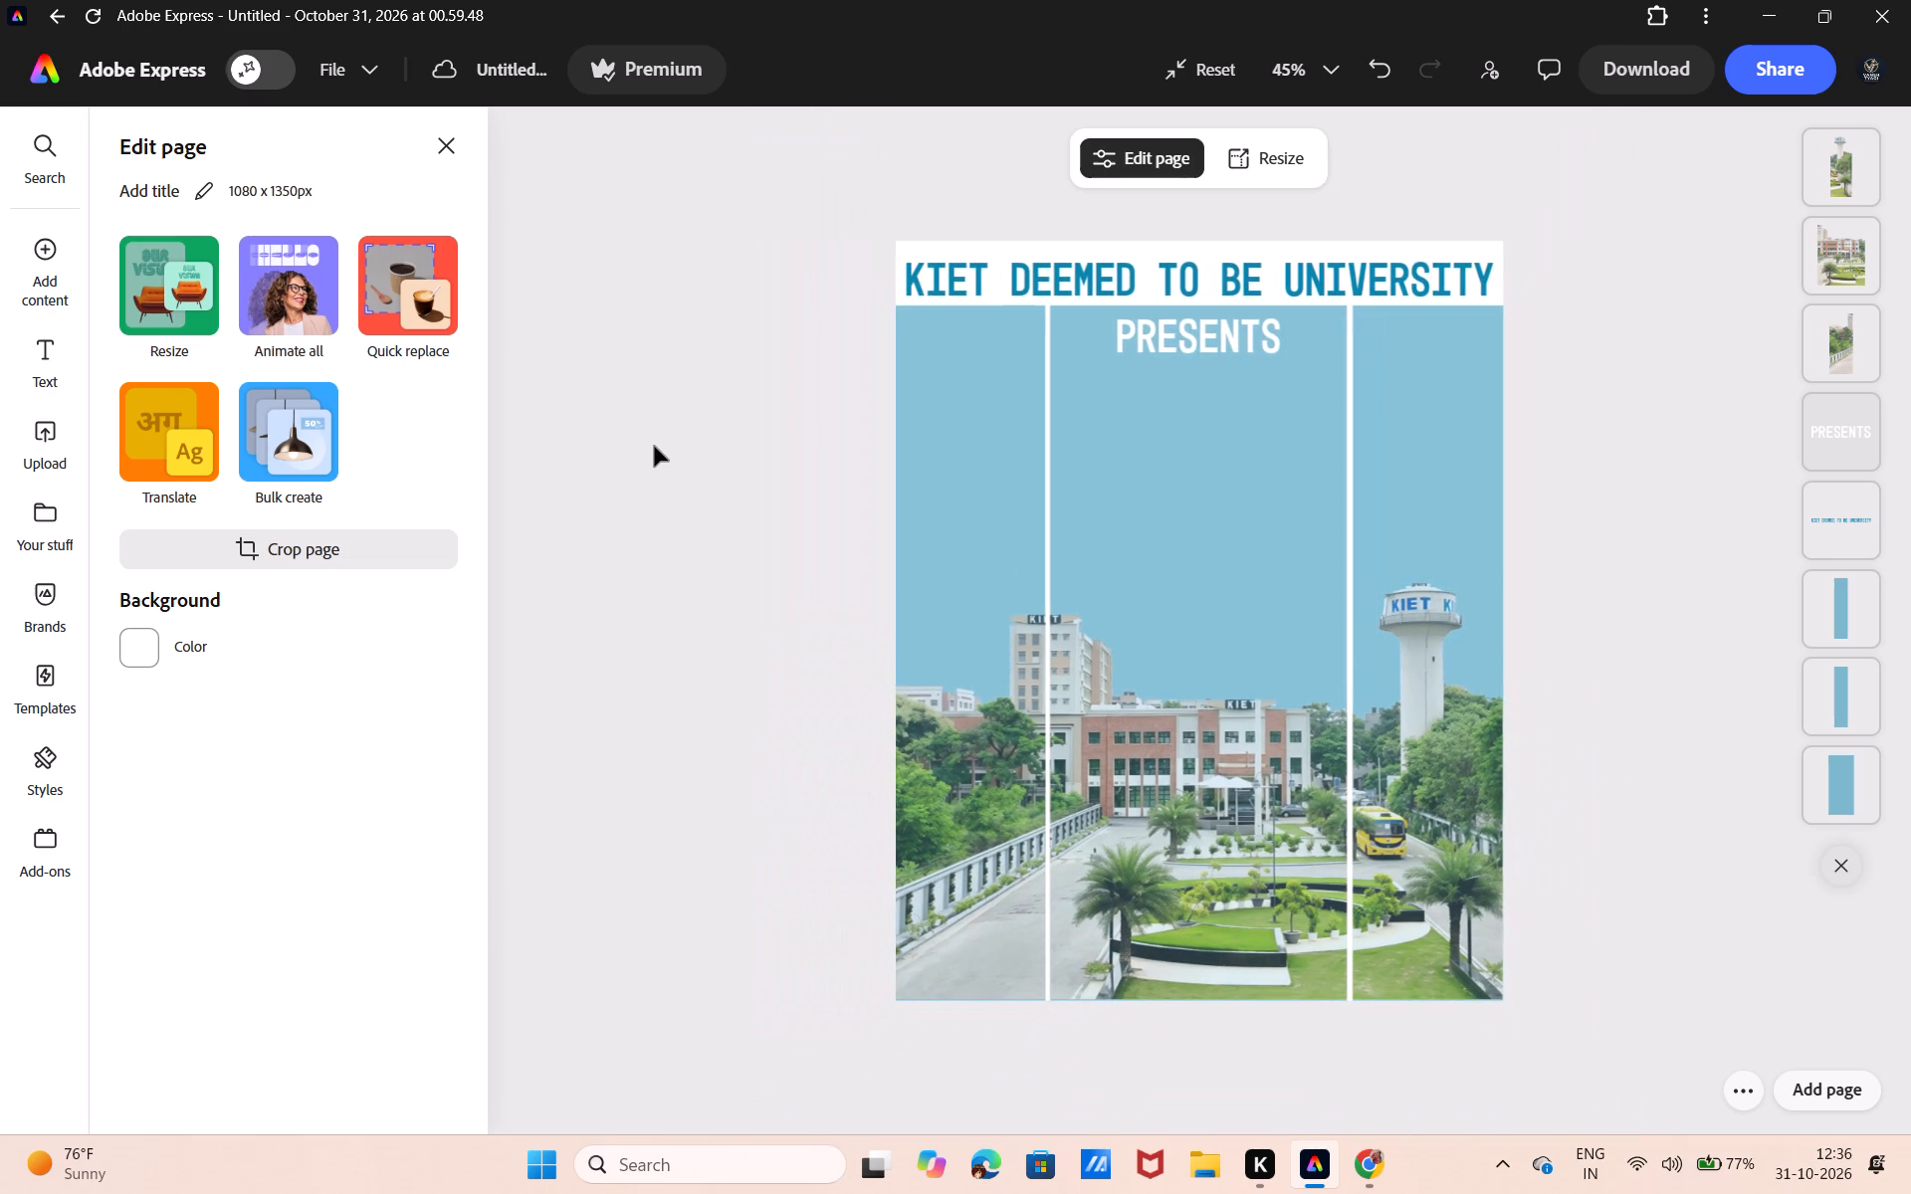
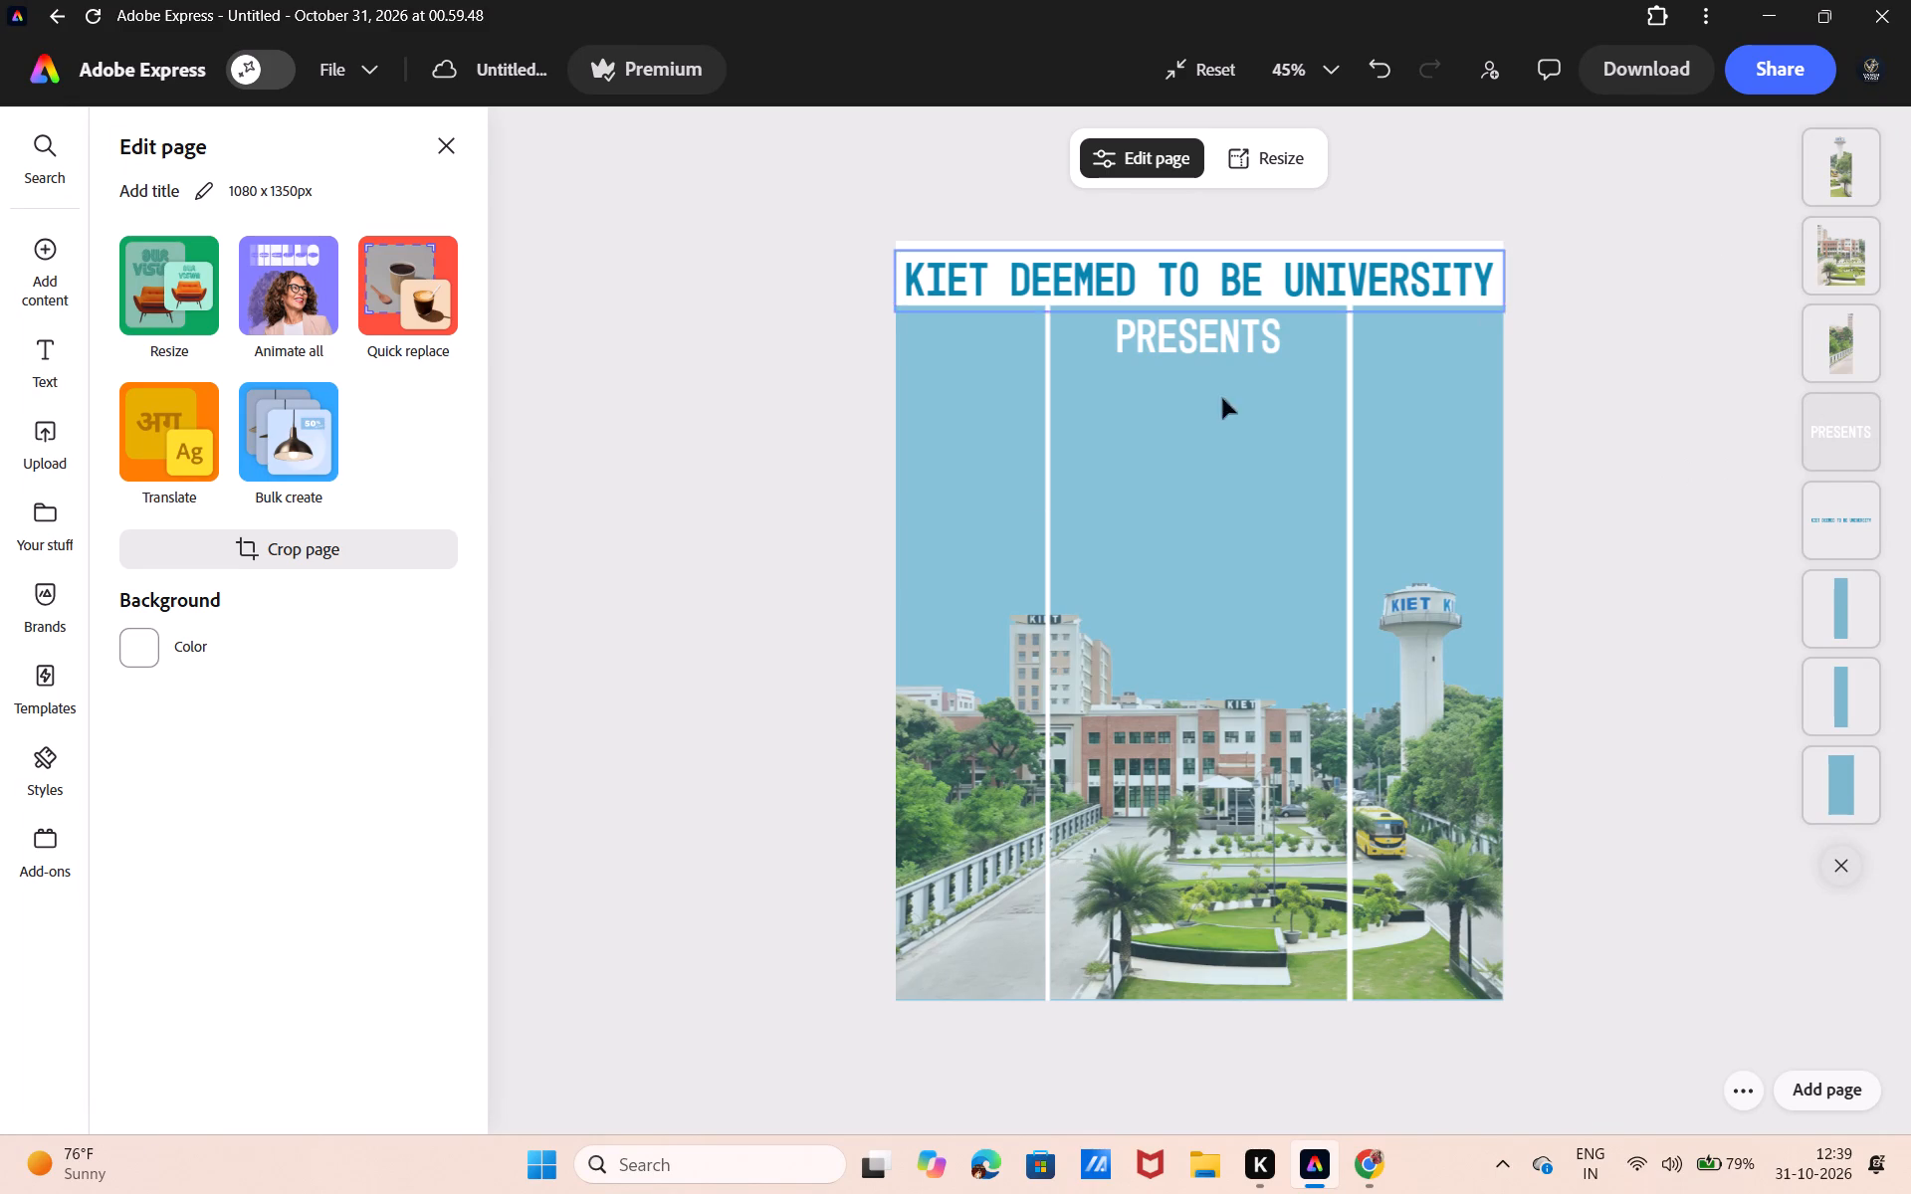
# Find the round KIET university crest with black corners among the uploaded files and add it to the page.
pyautogui.click(71, 432)
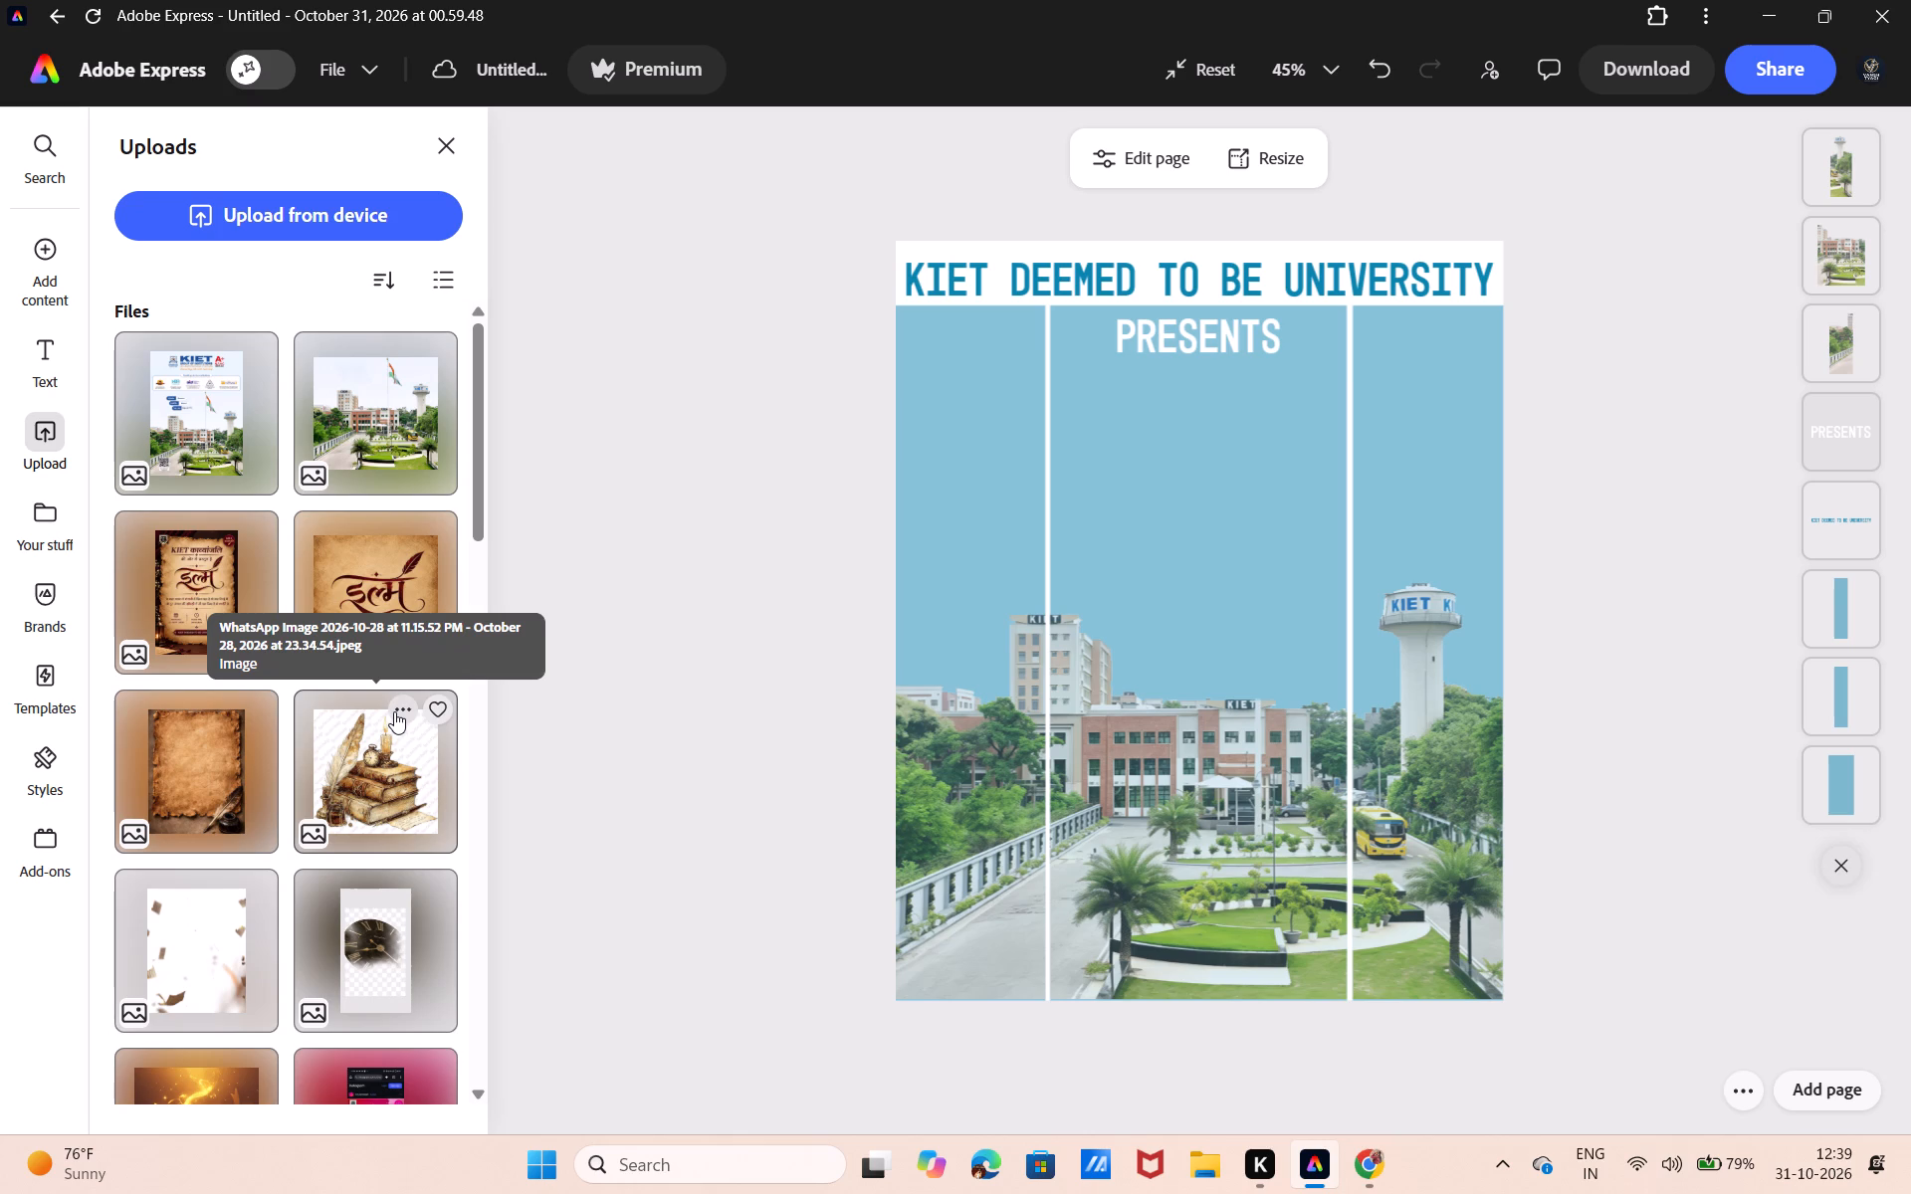
pyautogui.scroll(-3, 316, 1045)
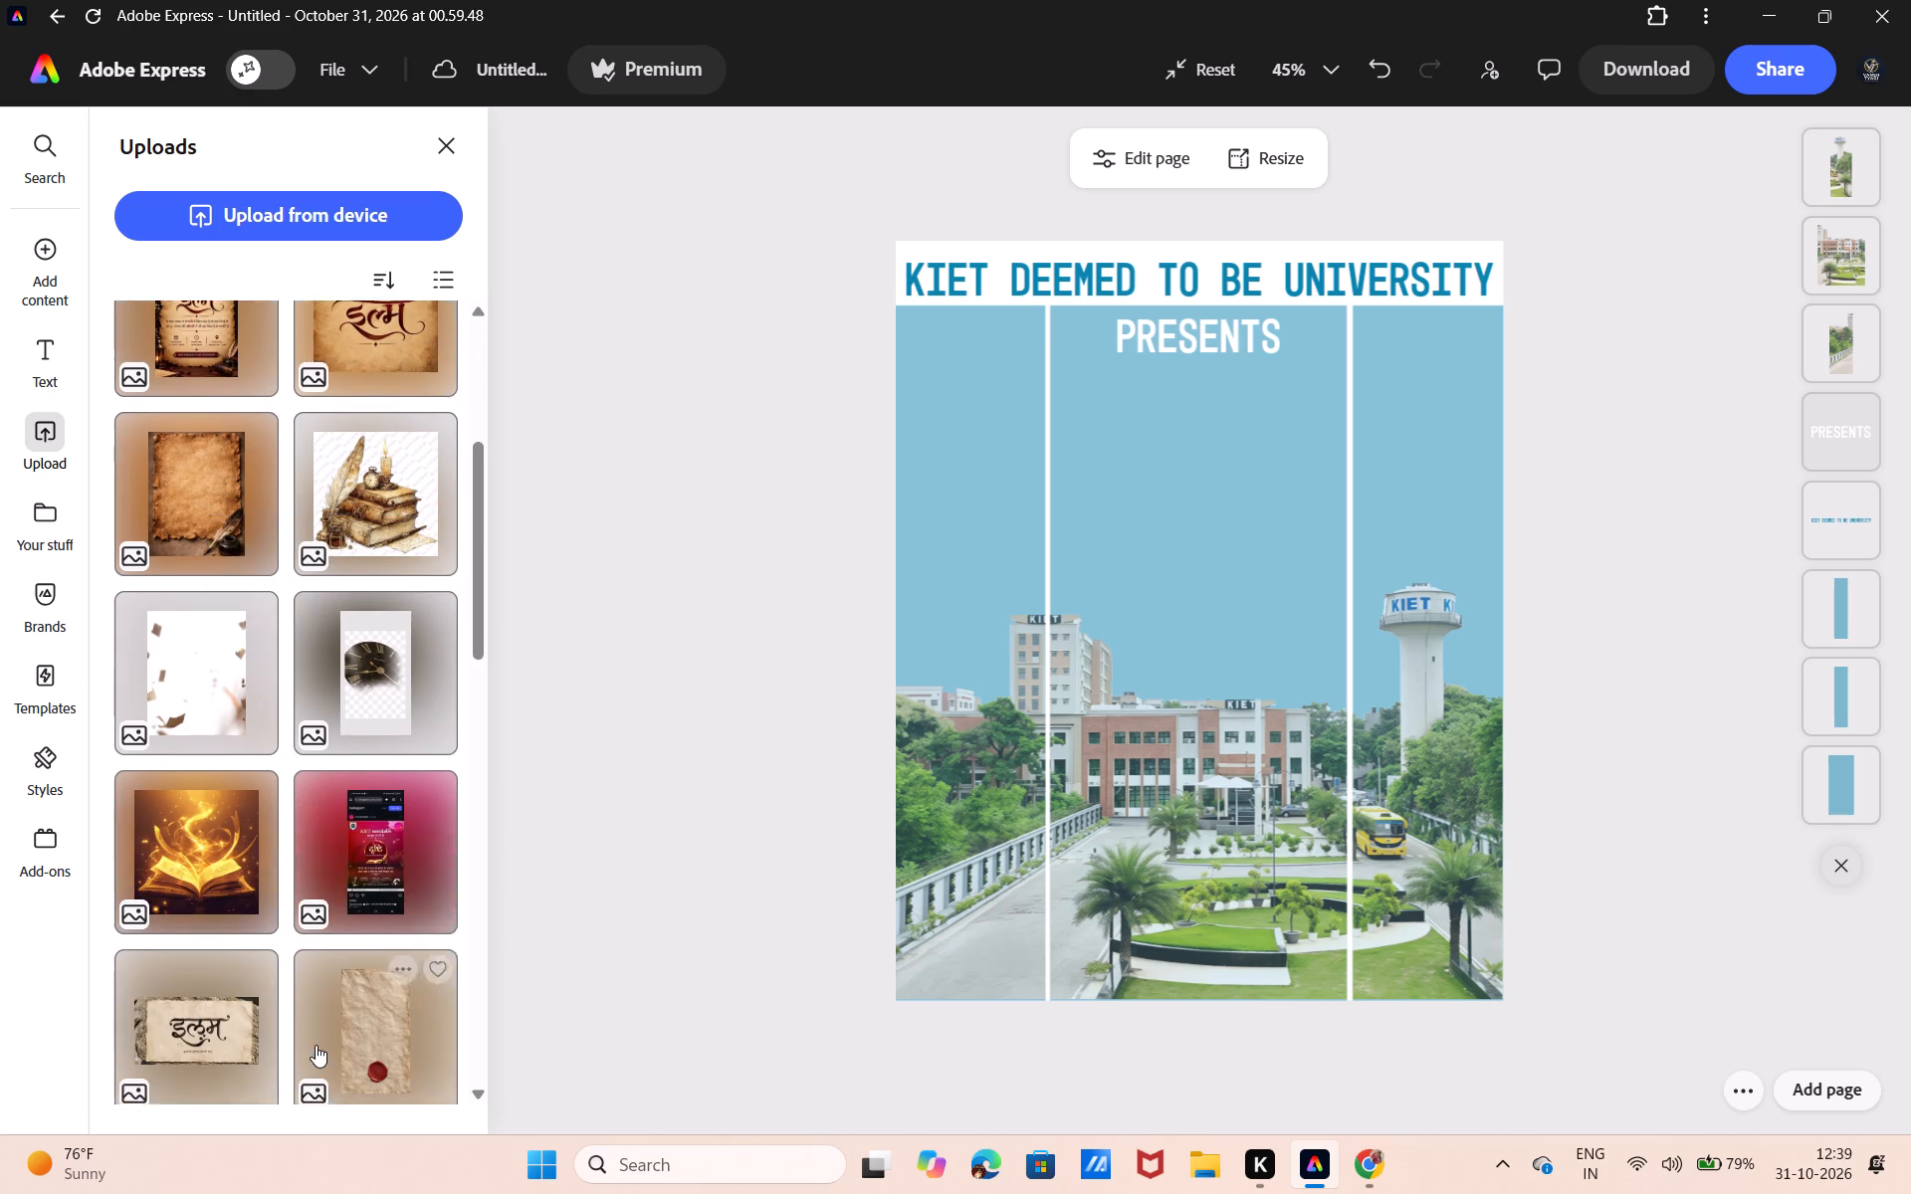
pyautogui.scroll(-3, 316, 1045)
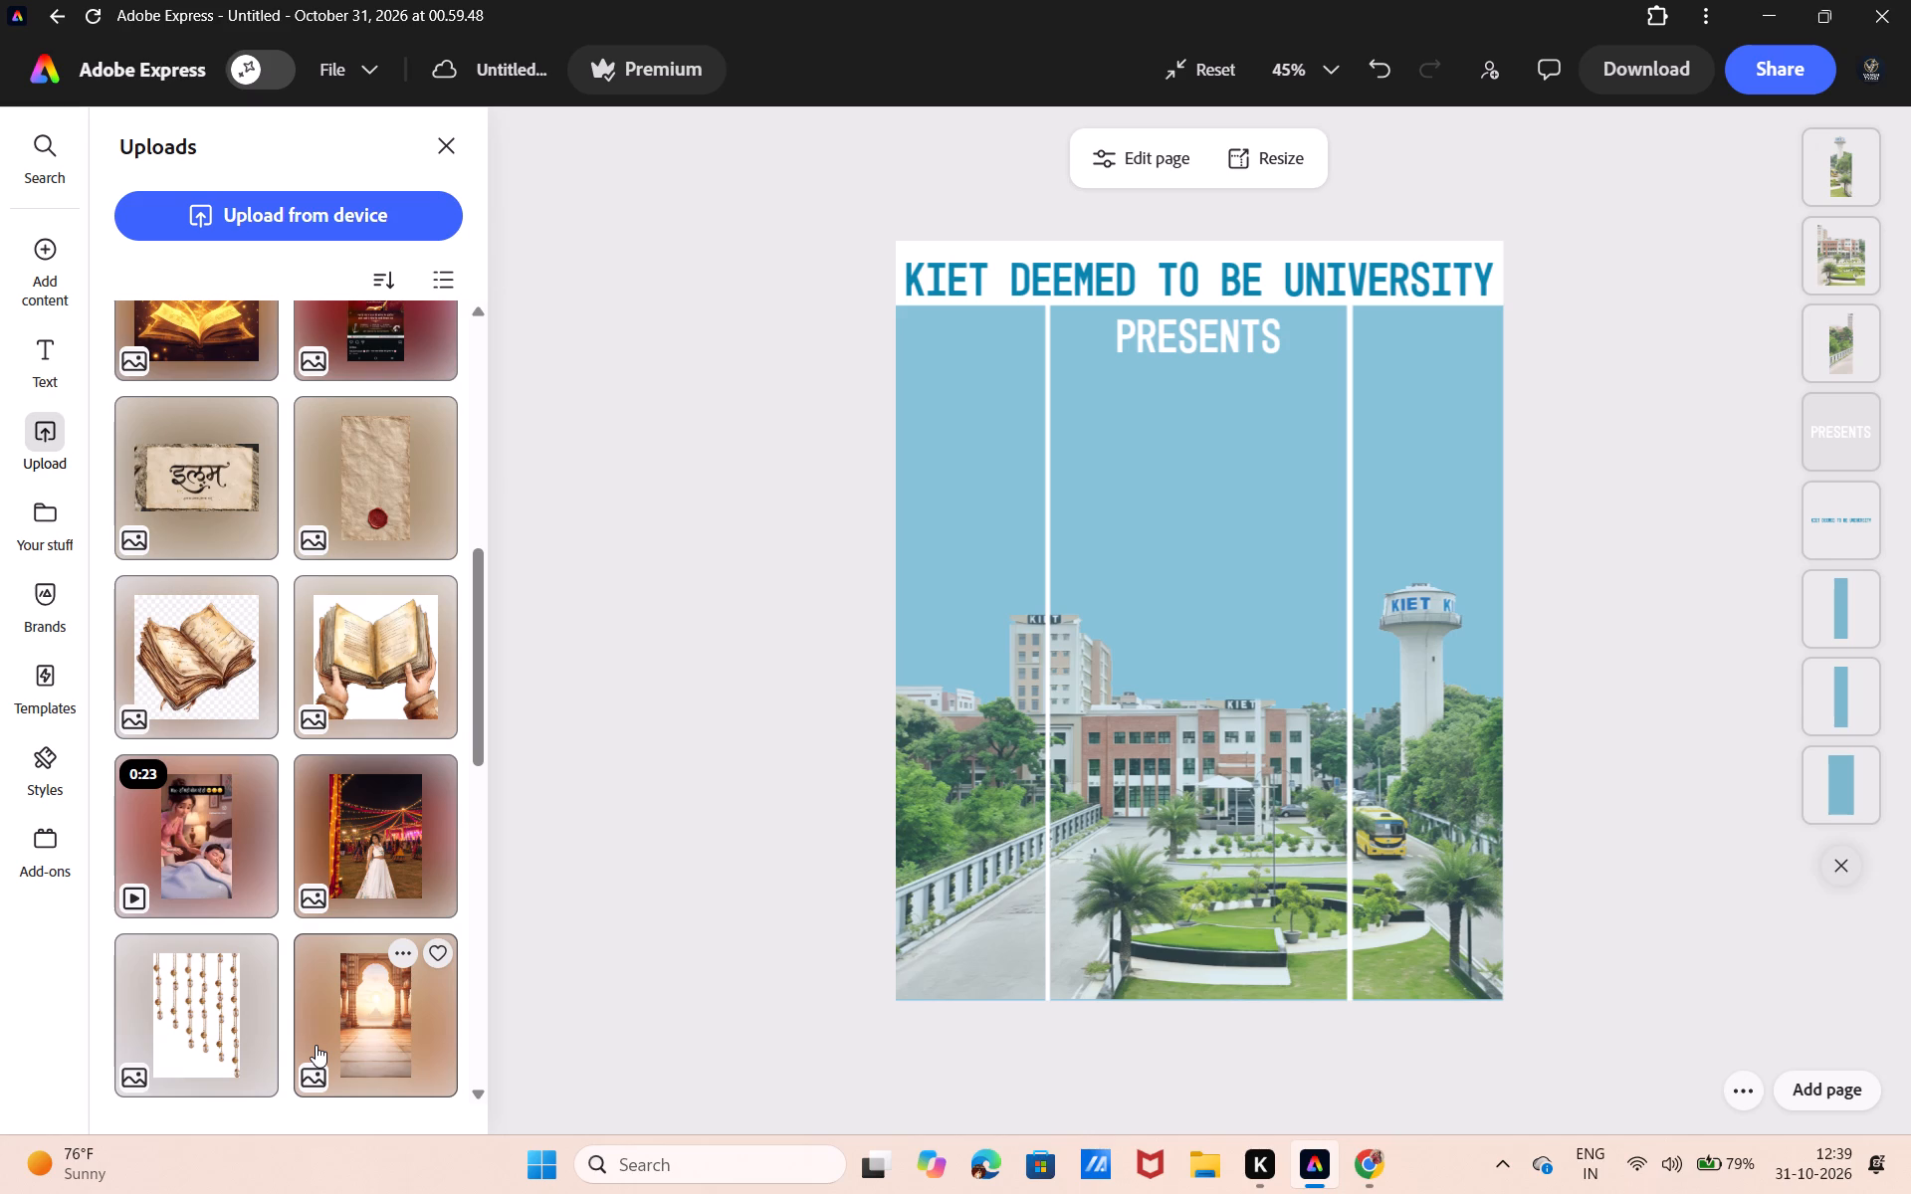
pyautogui.scroll(-8, 316, 1045)
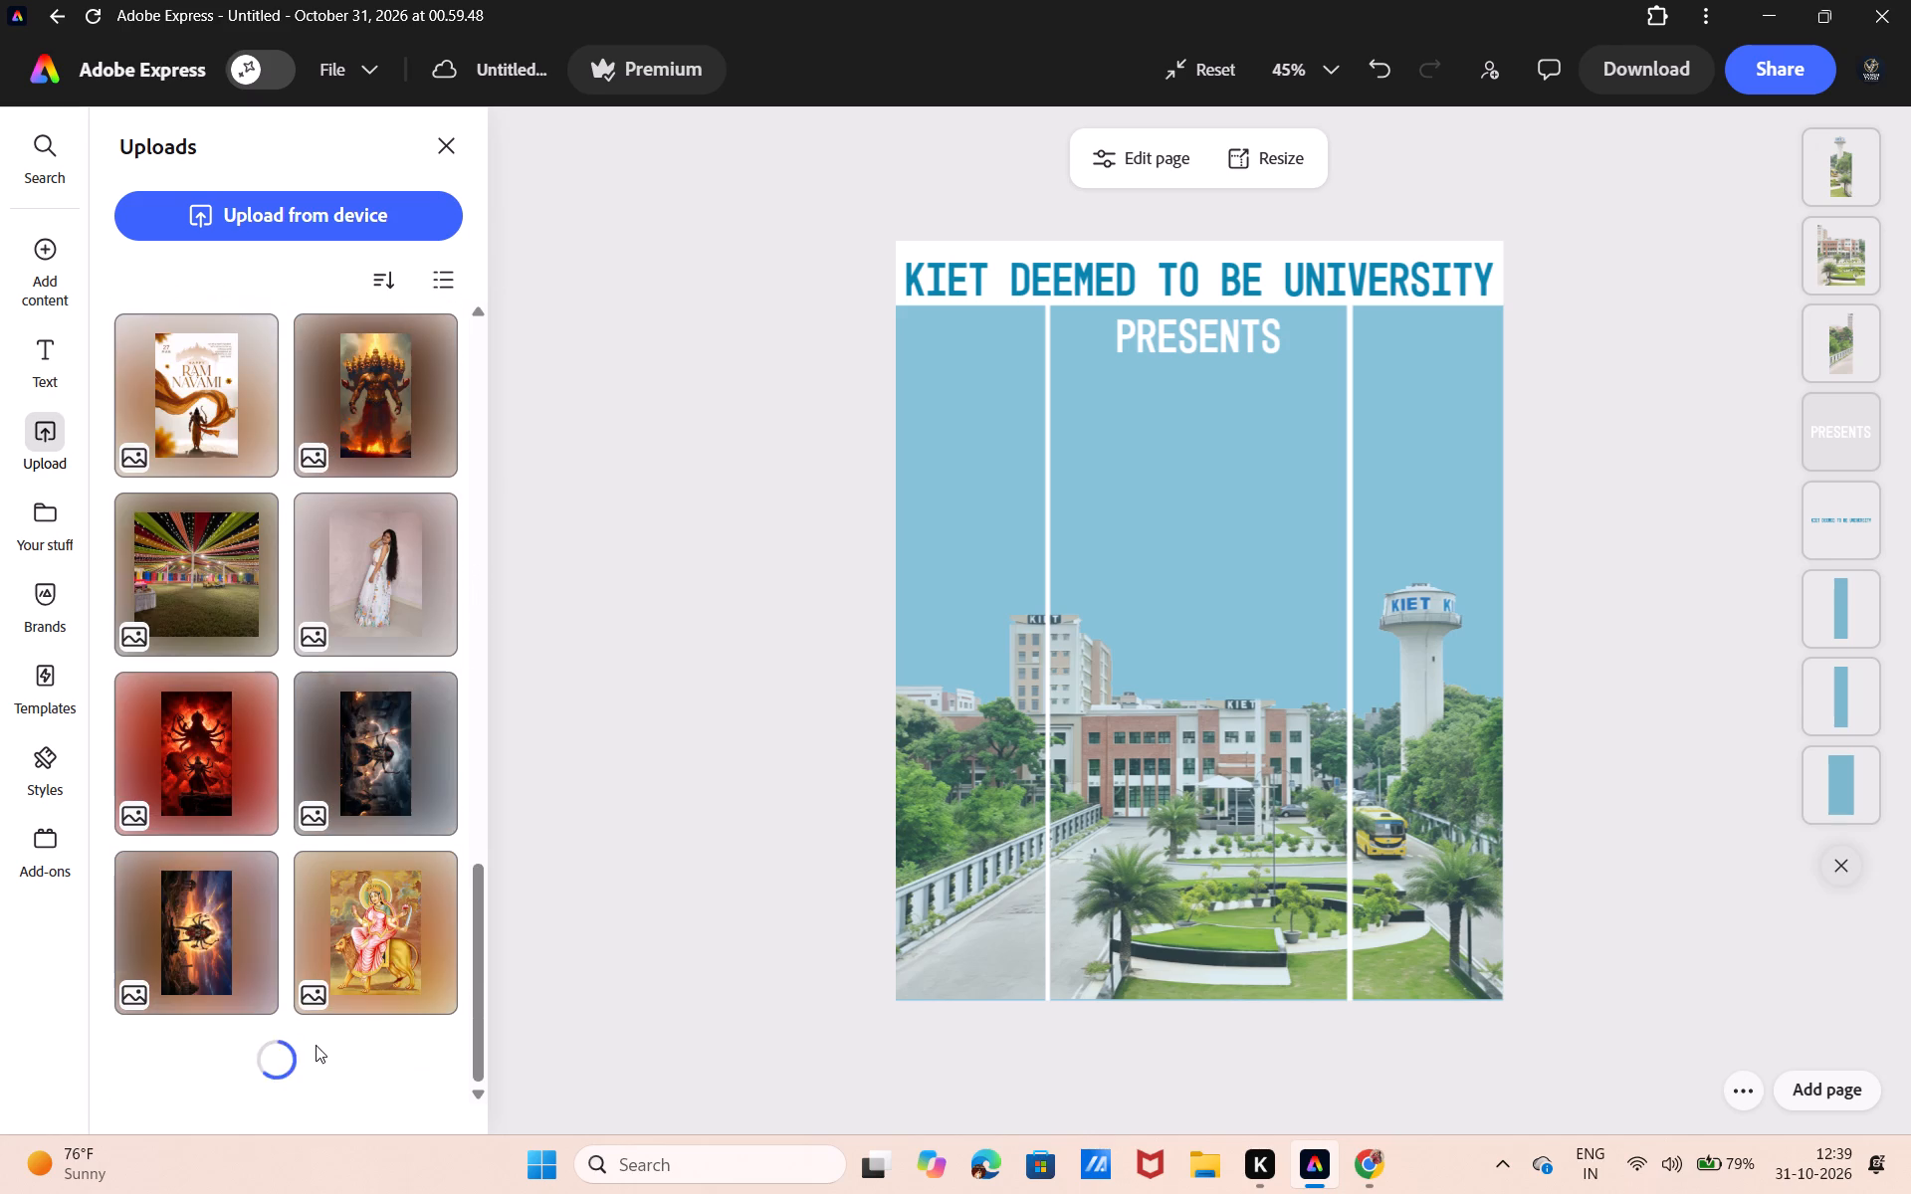
pyautogui.scroll(-6, 316, 1045)
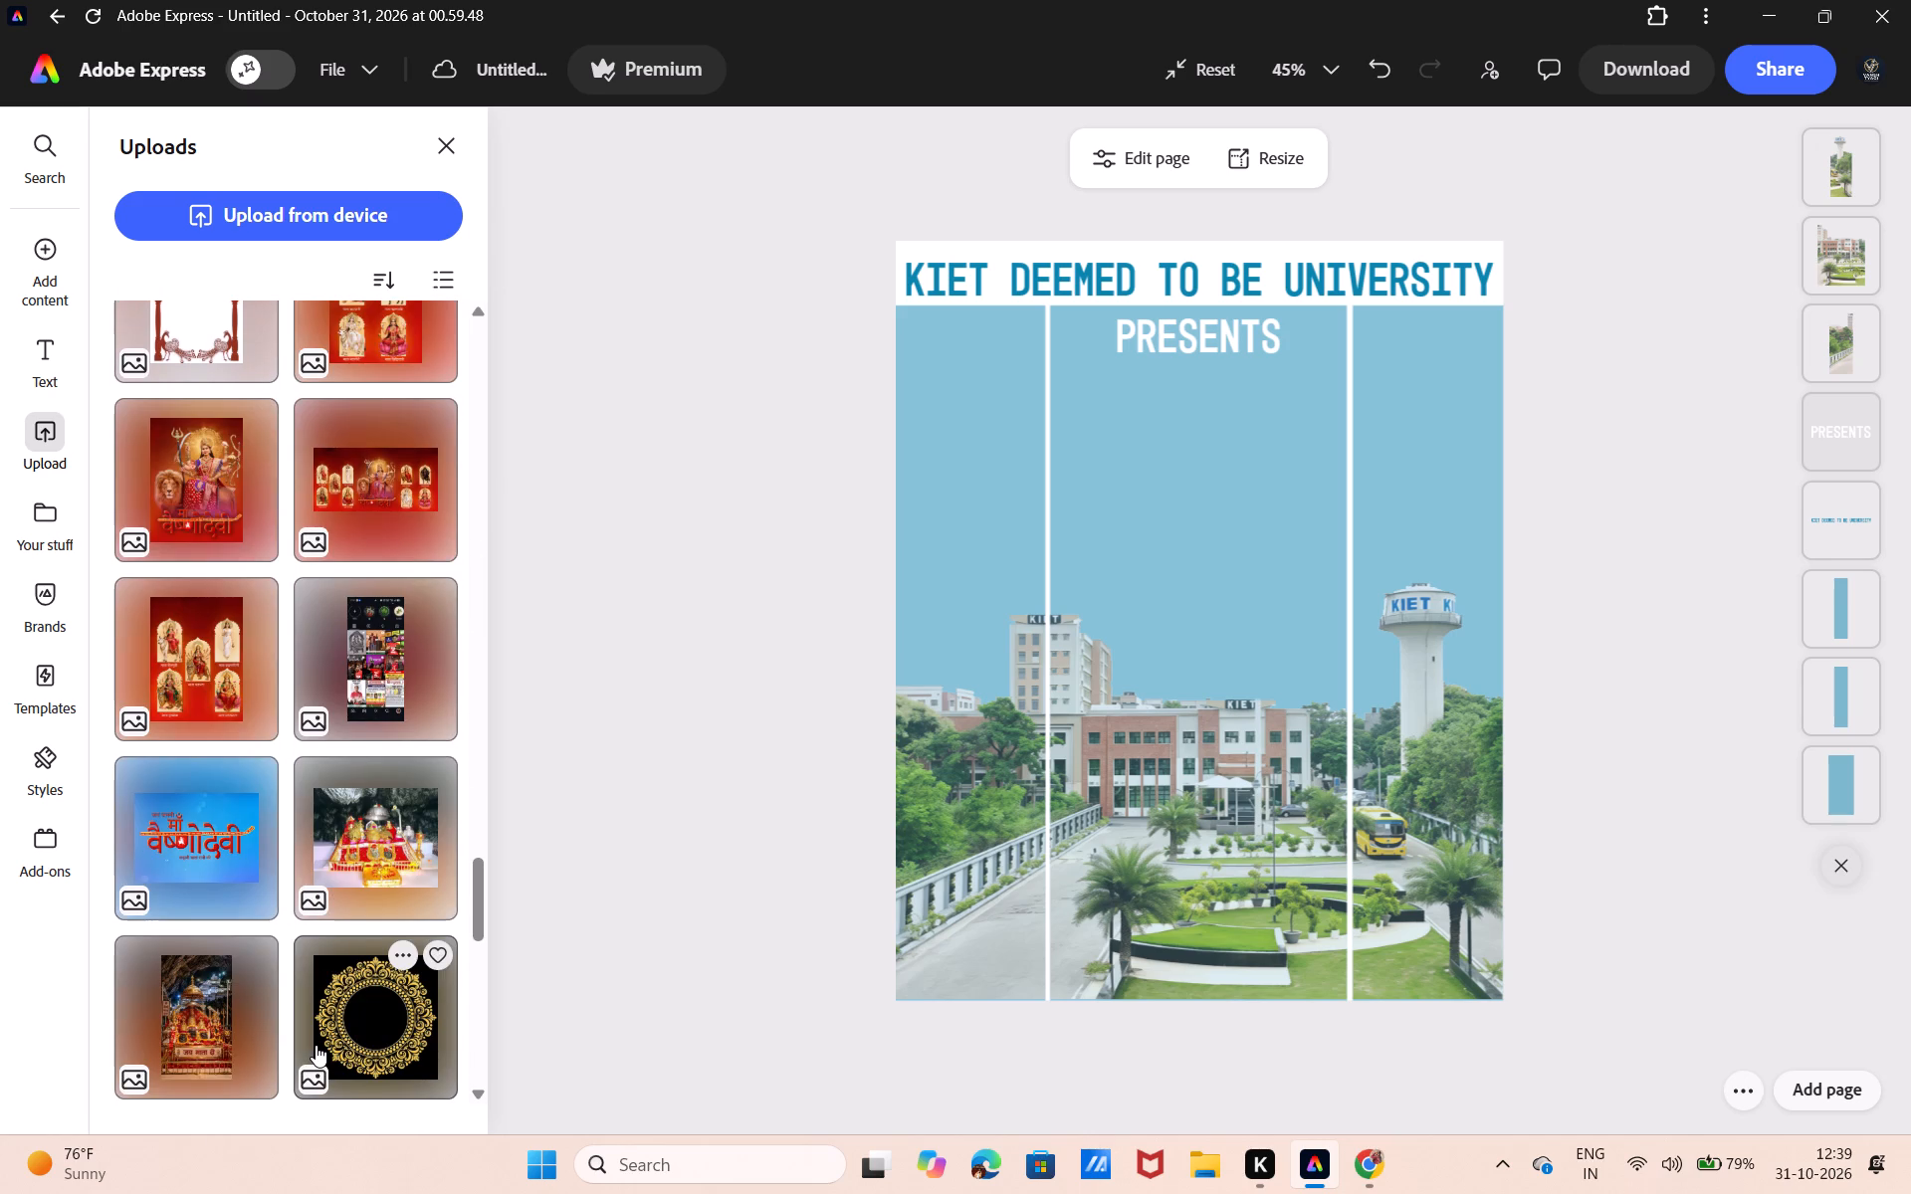
pyautogui.scroll(-11, 316, 1045)
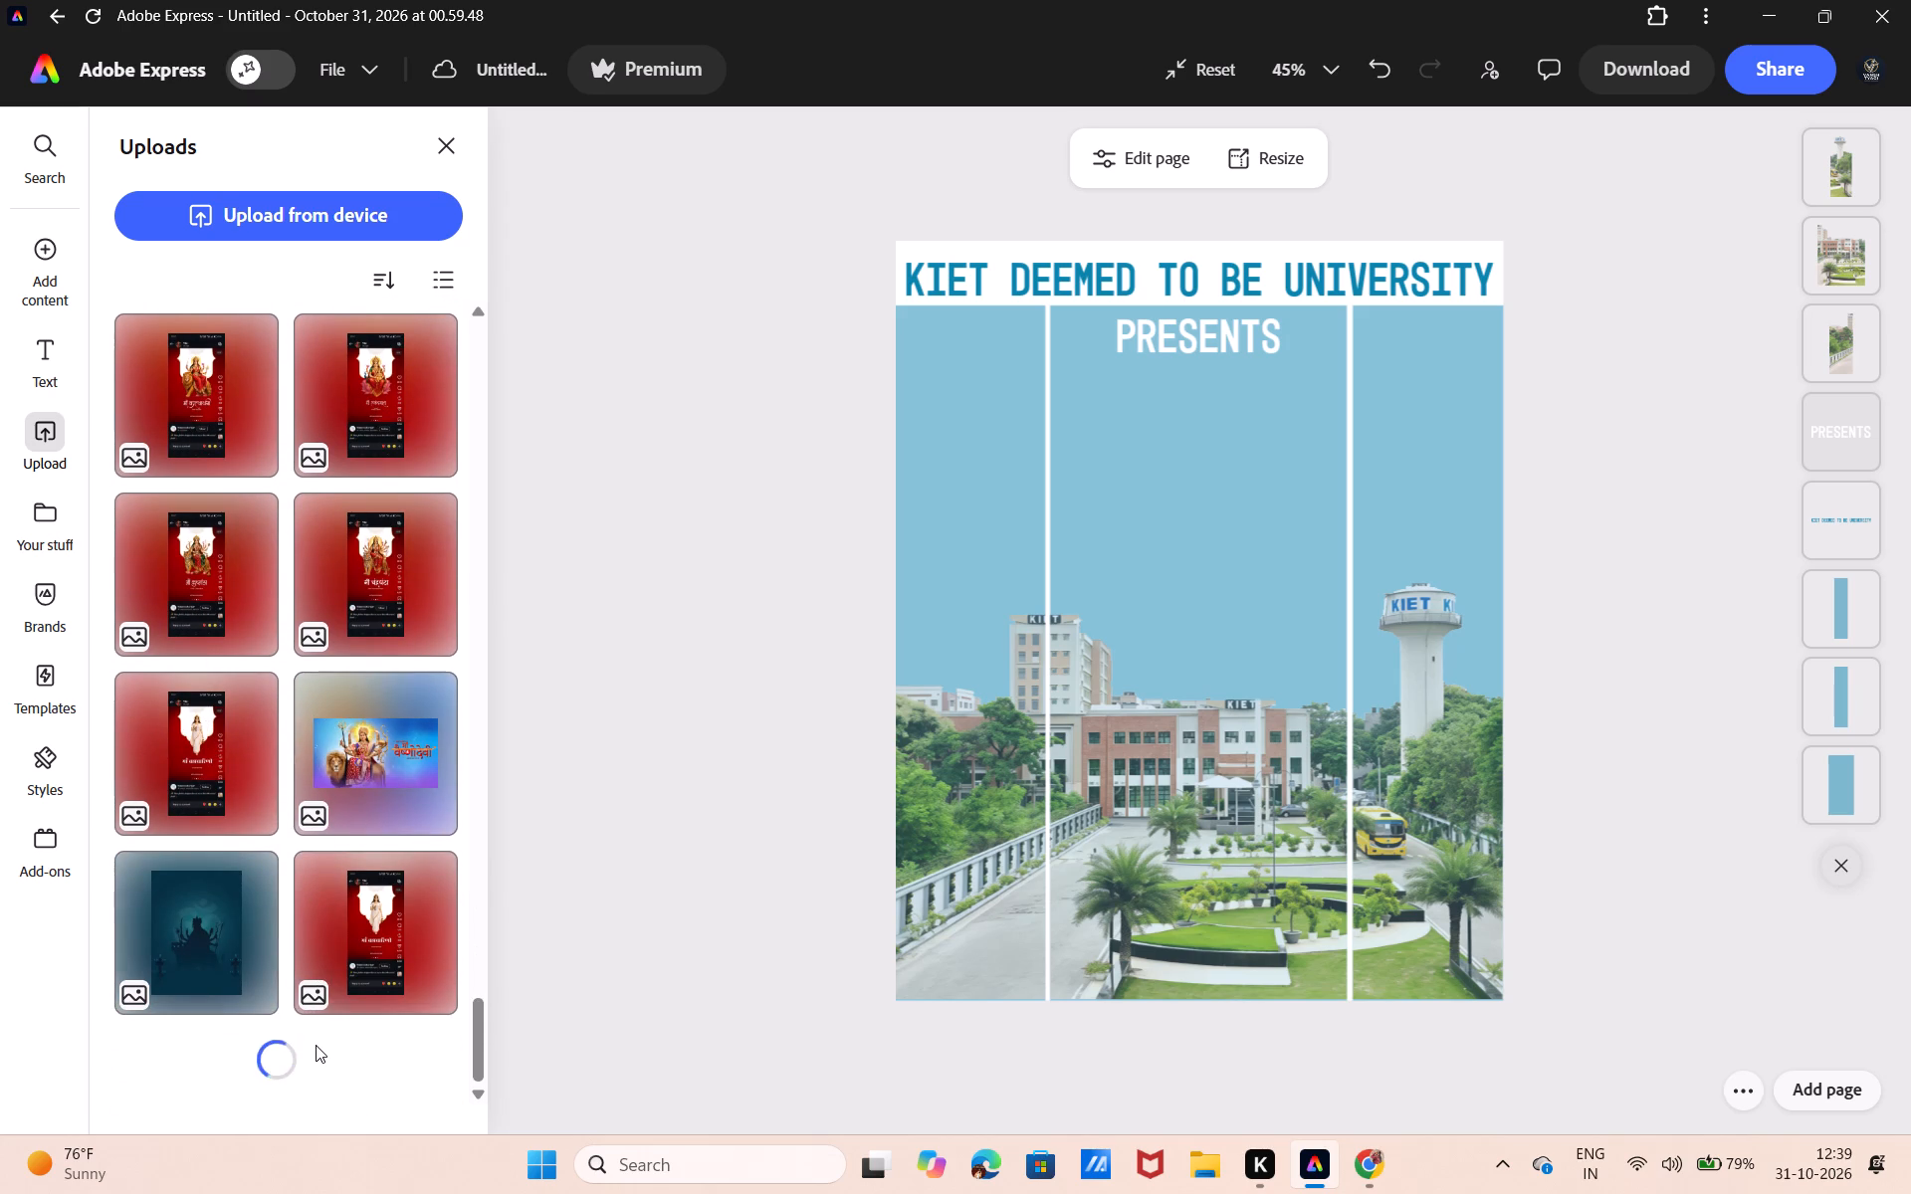
pyautogui.scroll(-6, 316, 1045)
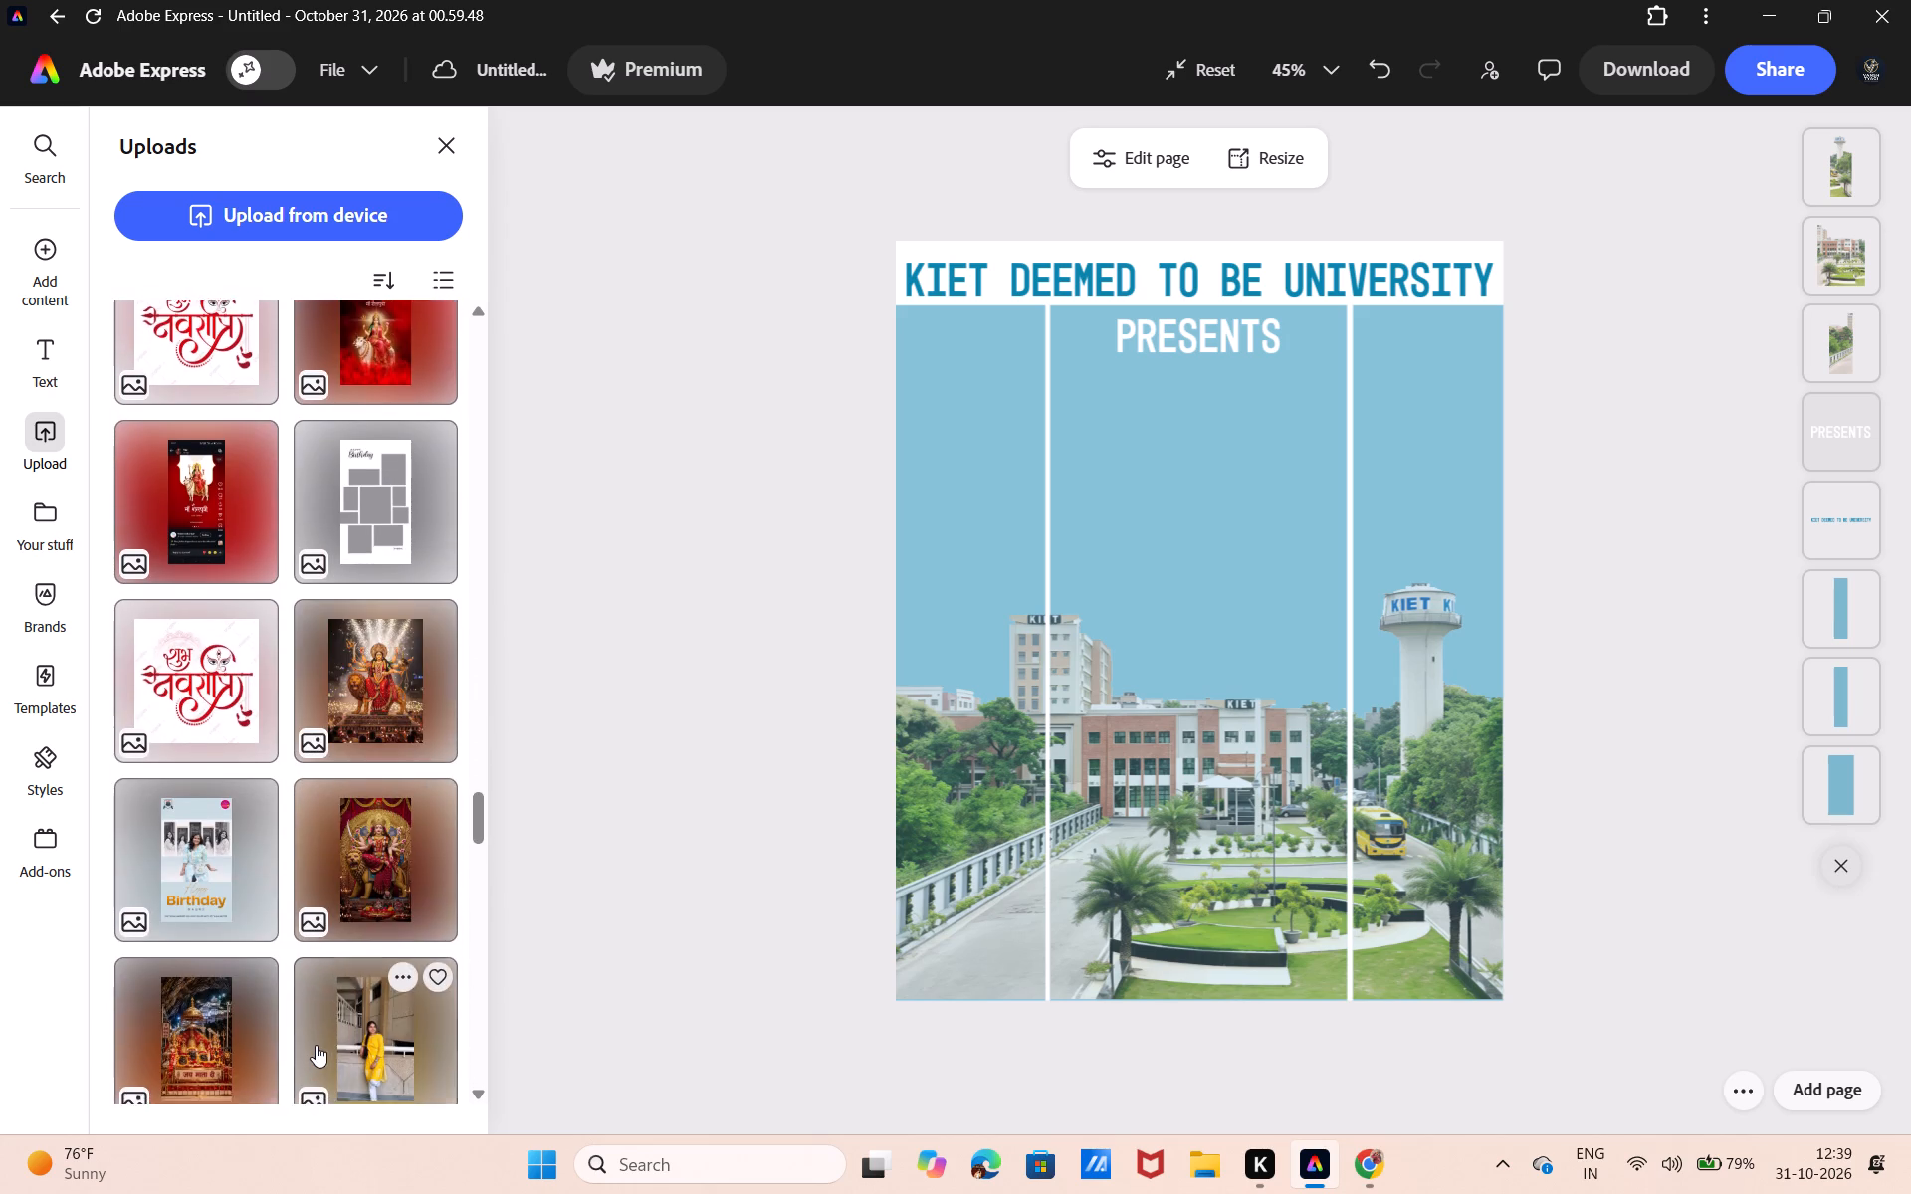
pyautogui.scroll(-10, 316, 1045)
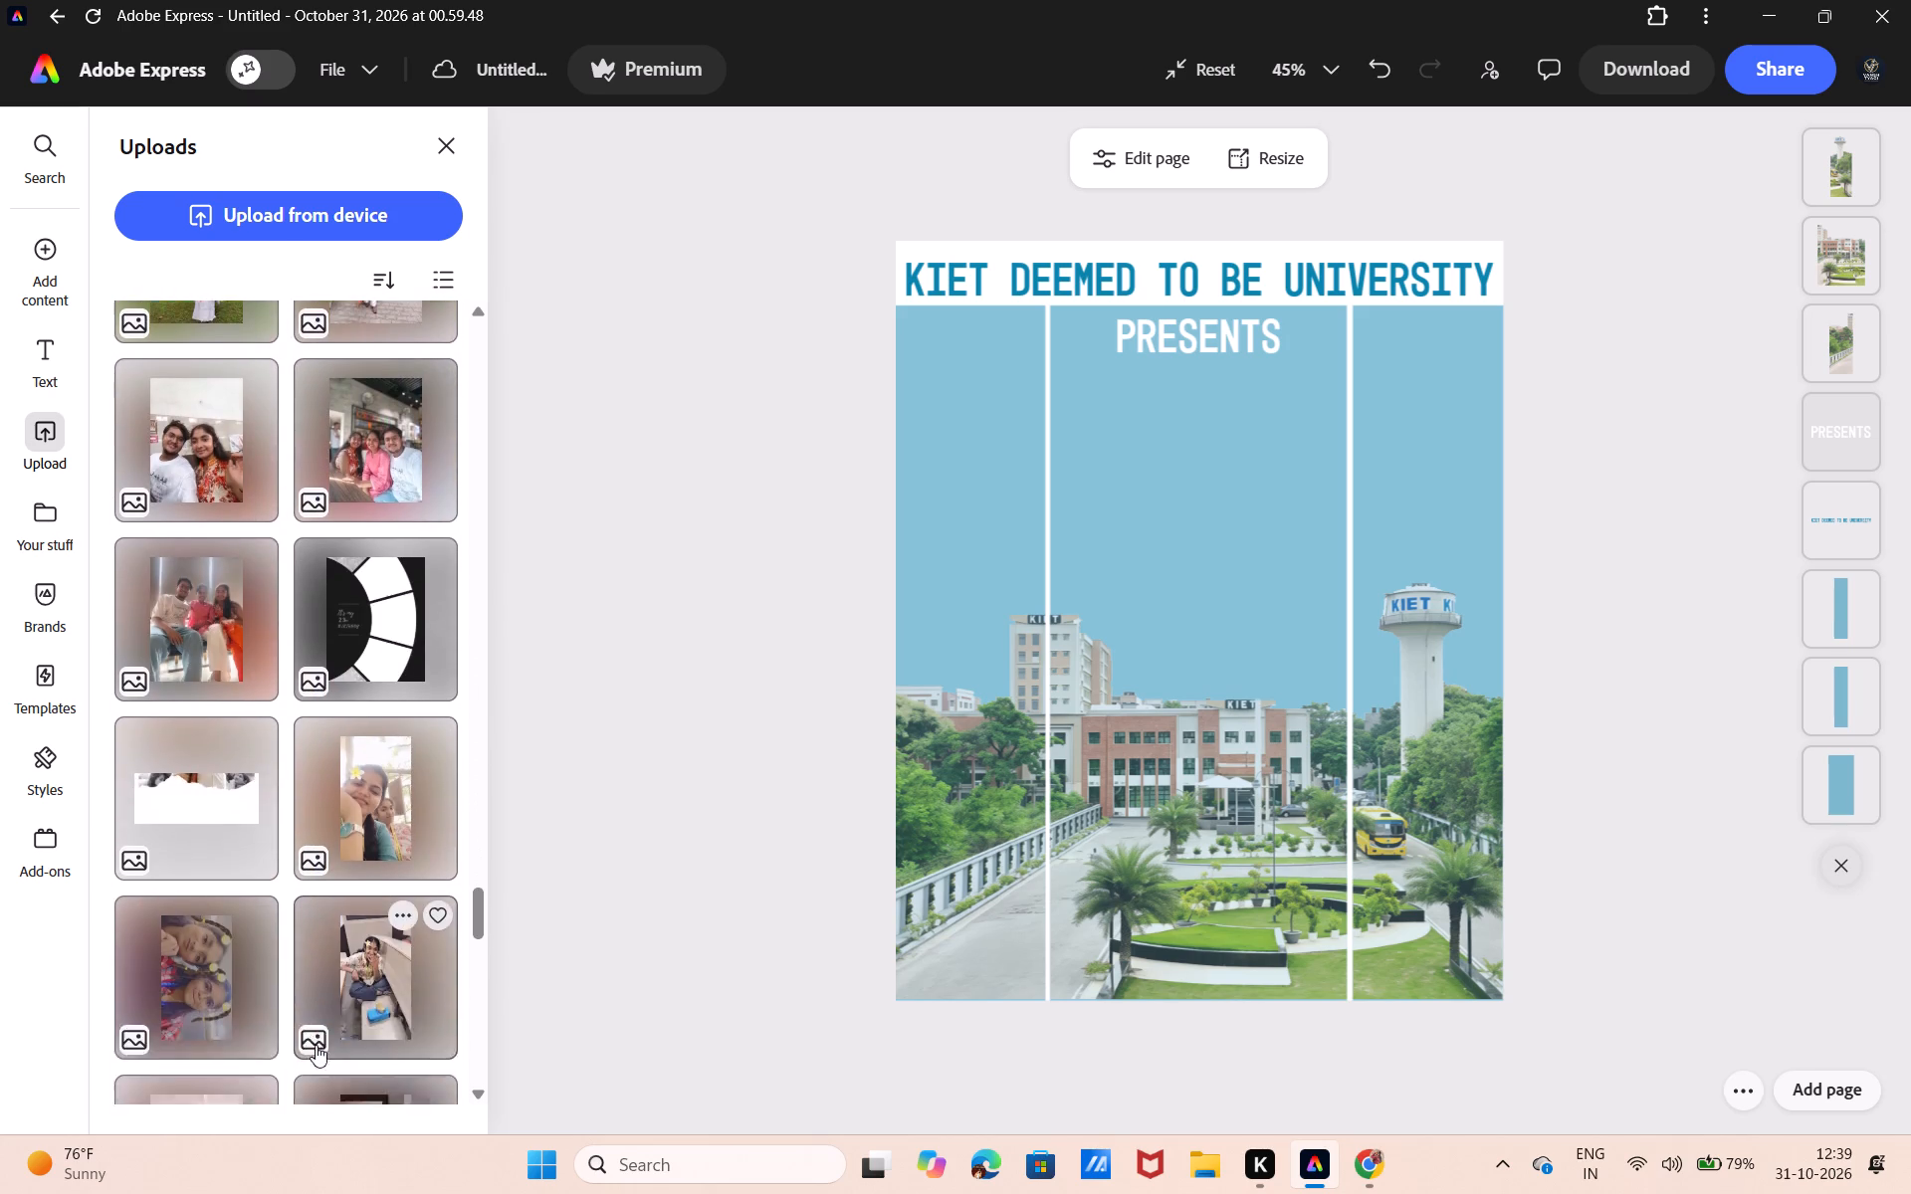
pyautogui.scroll(-9, 316, 1045)
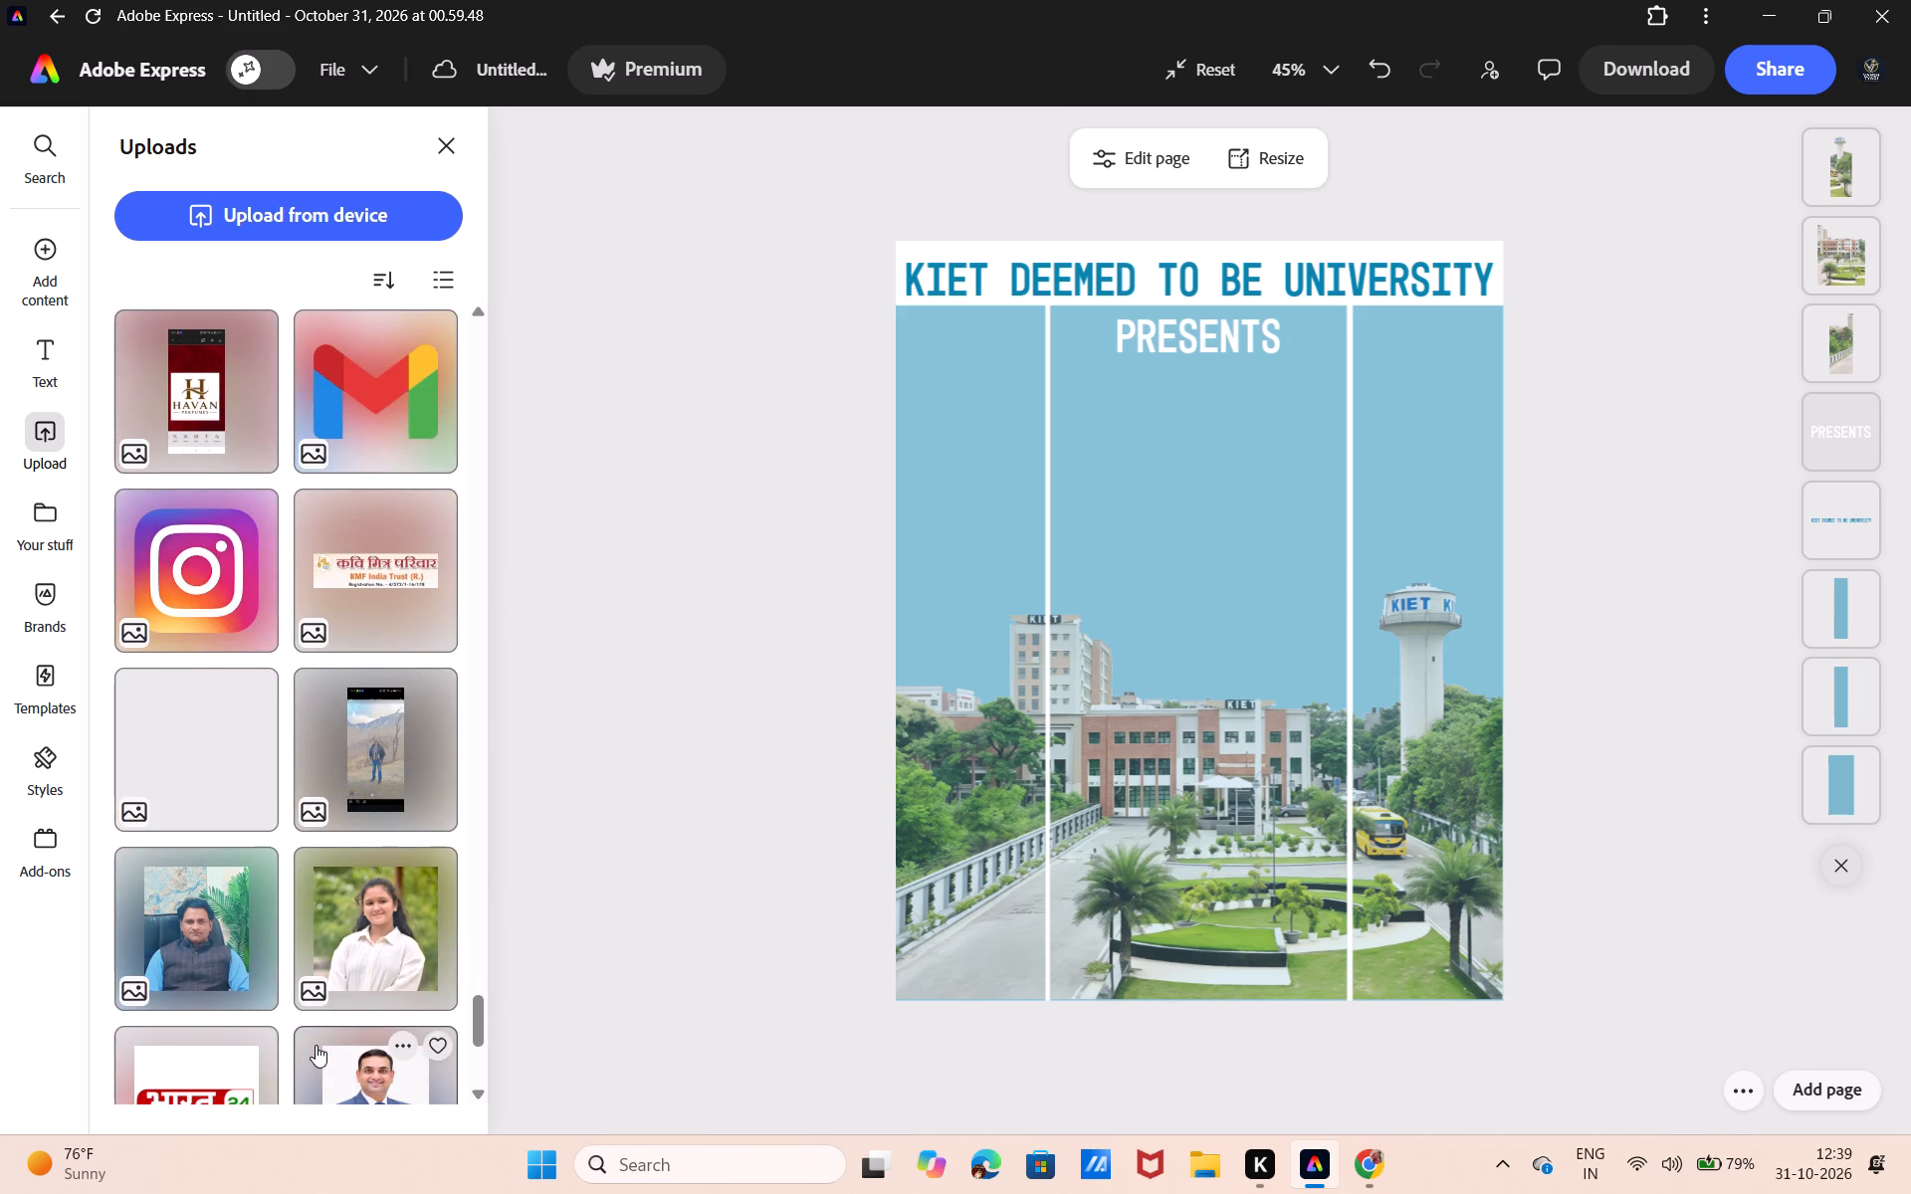
pyautogui.scroll(-2, 316, 1045)
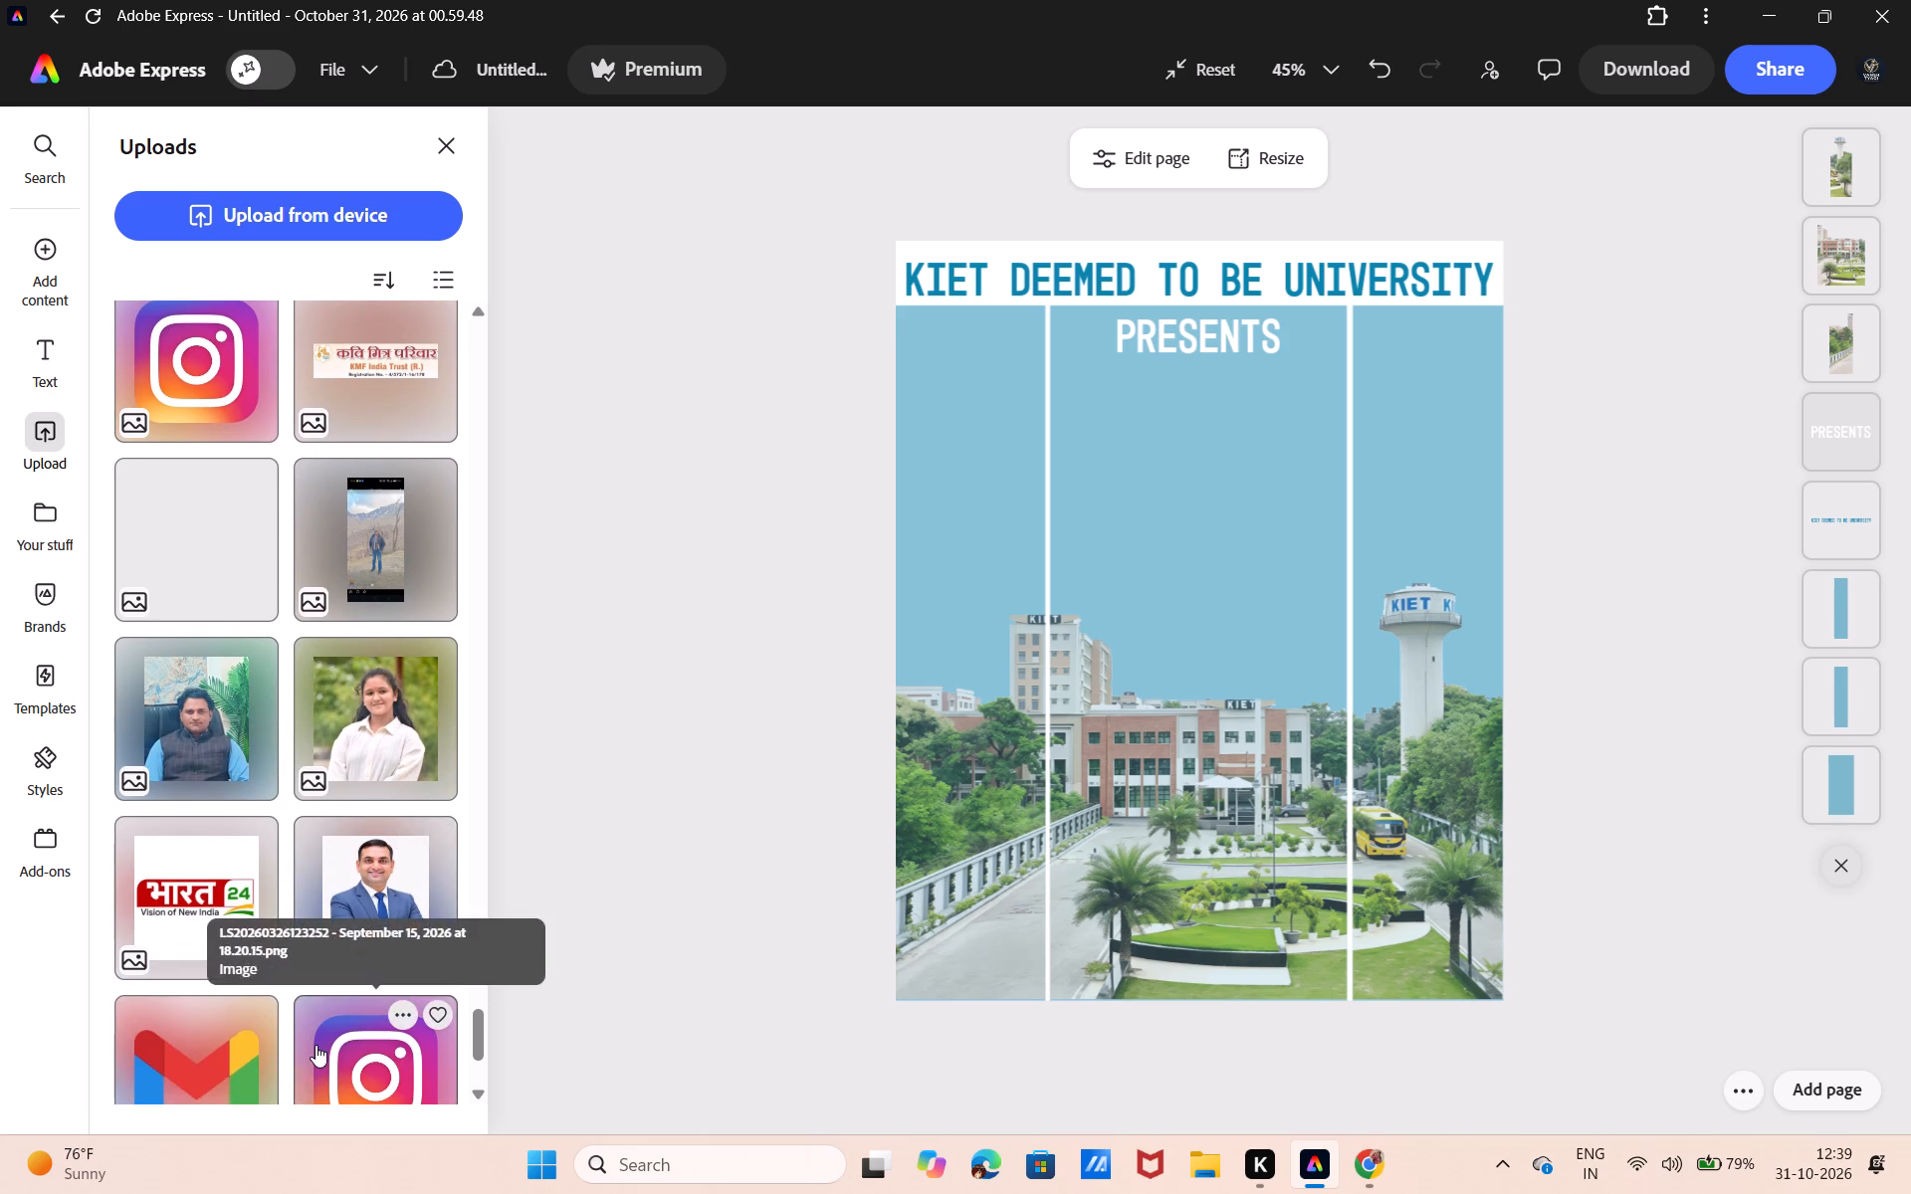
pyautogui.scroll(-4, 316, 1045)
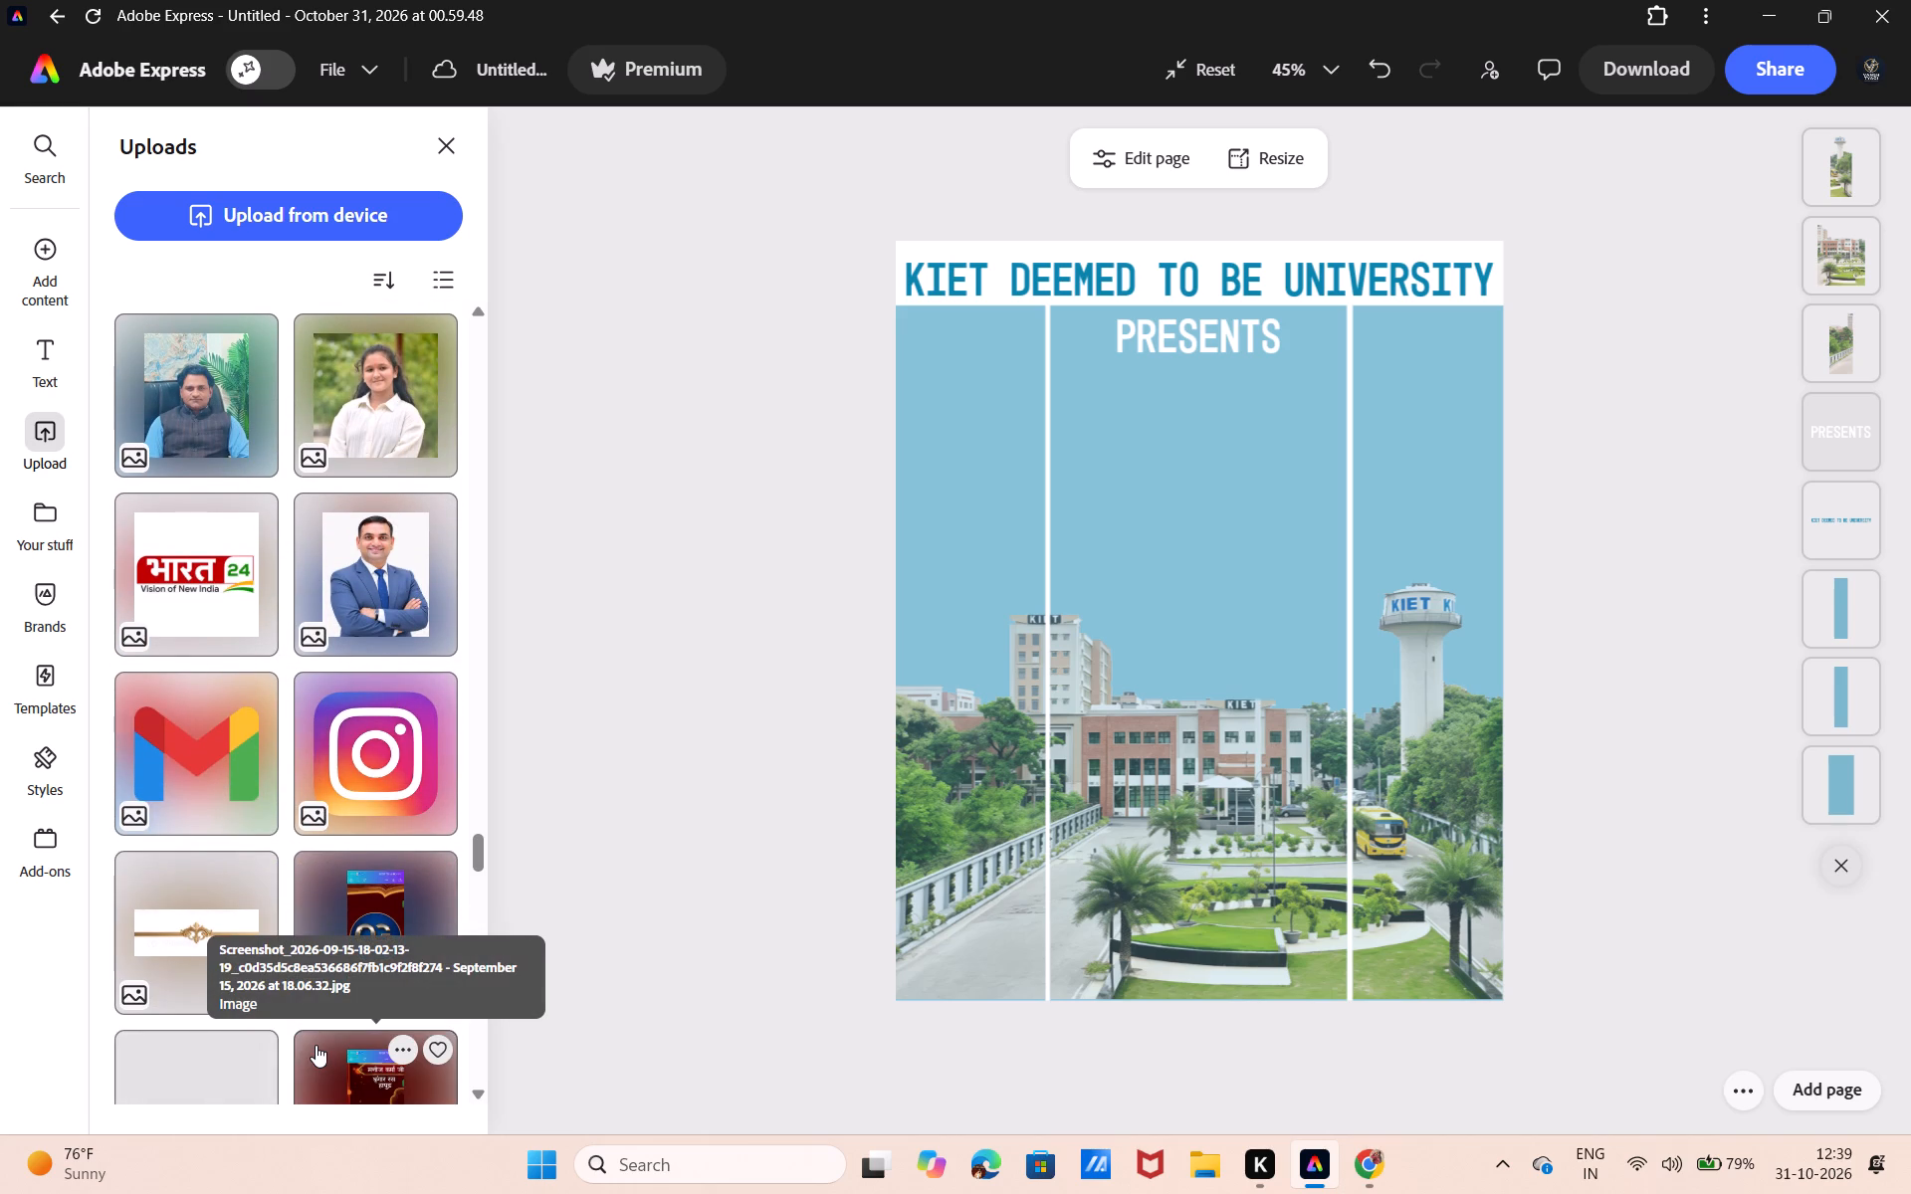
pyautogui.scroll(-3, 316, 1045)
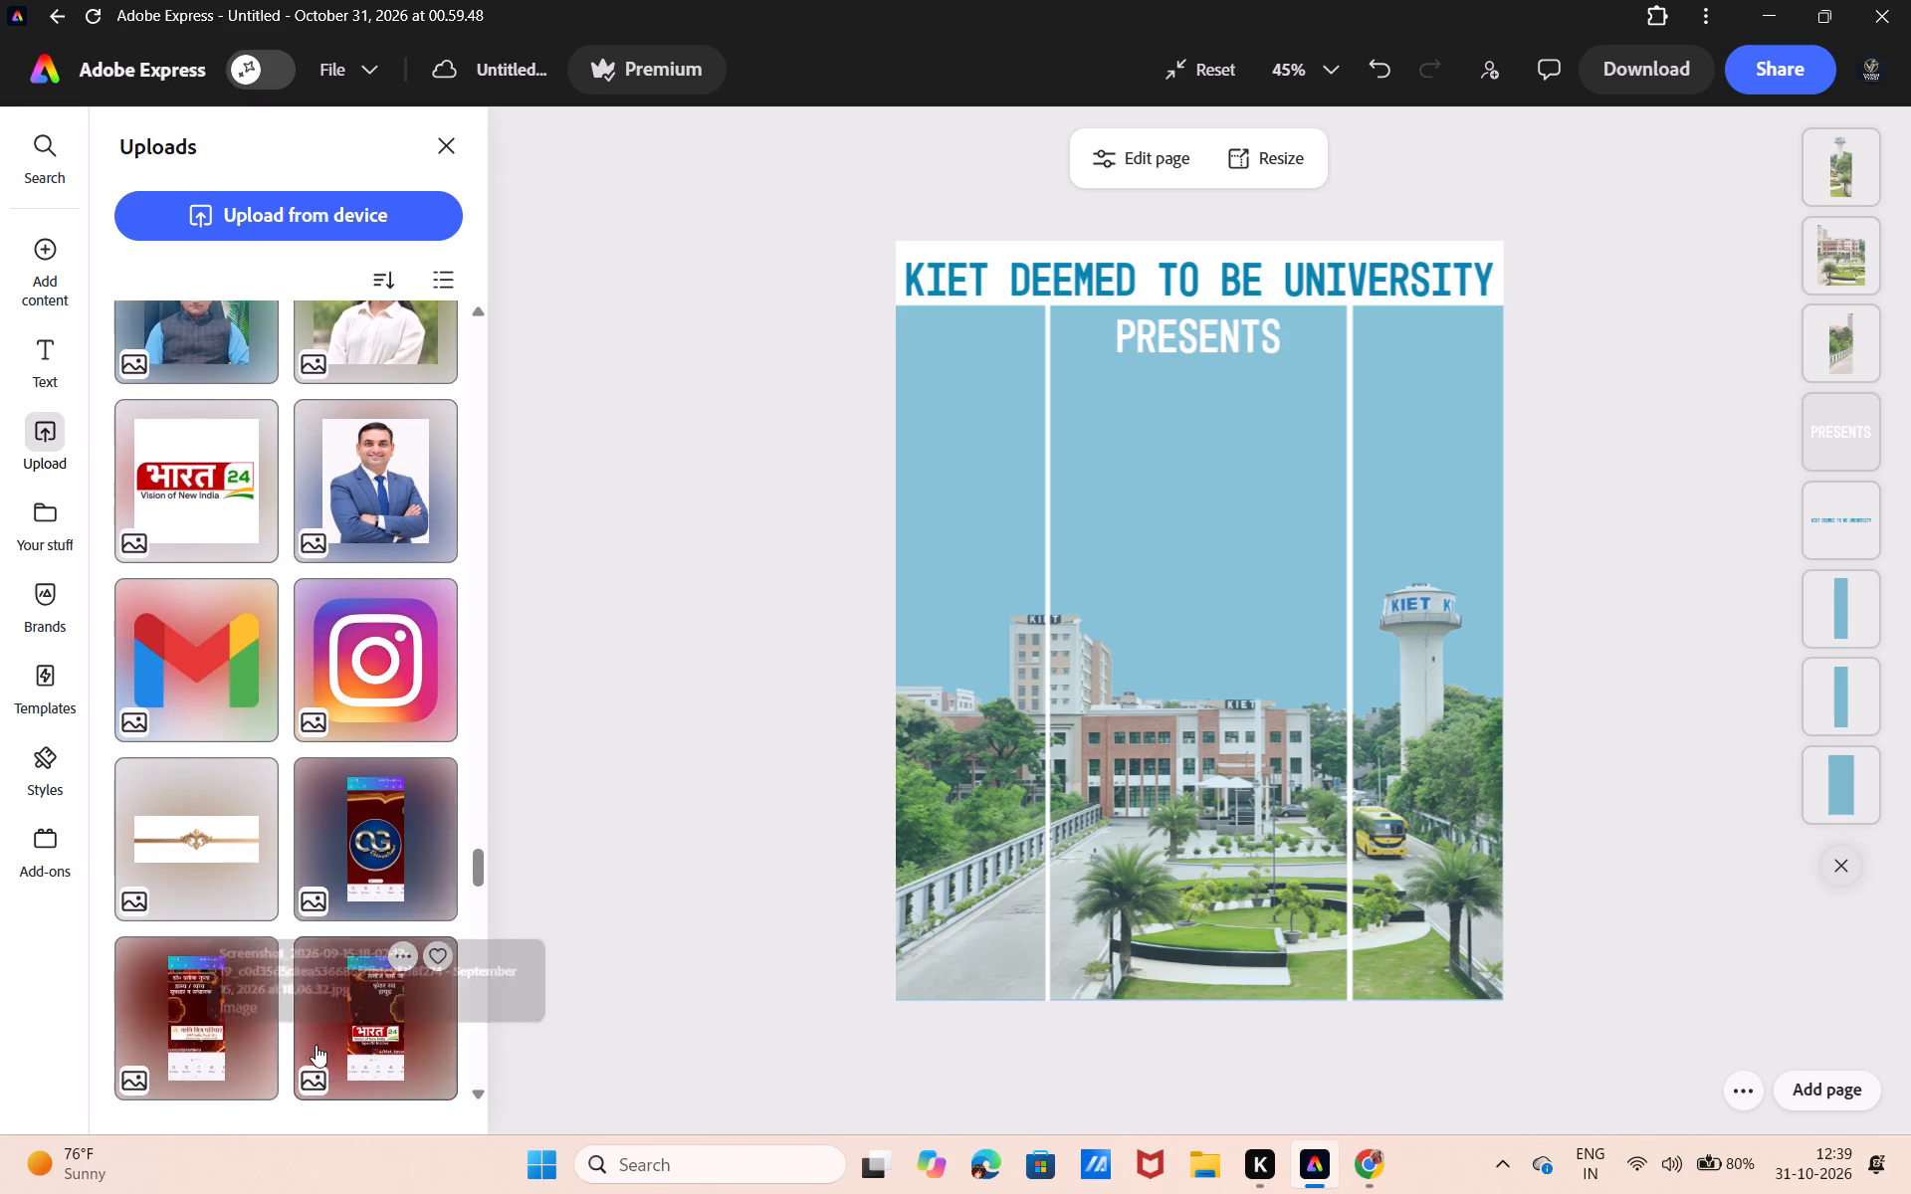
pyautogui.scroll(-10, 316, 1045)
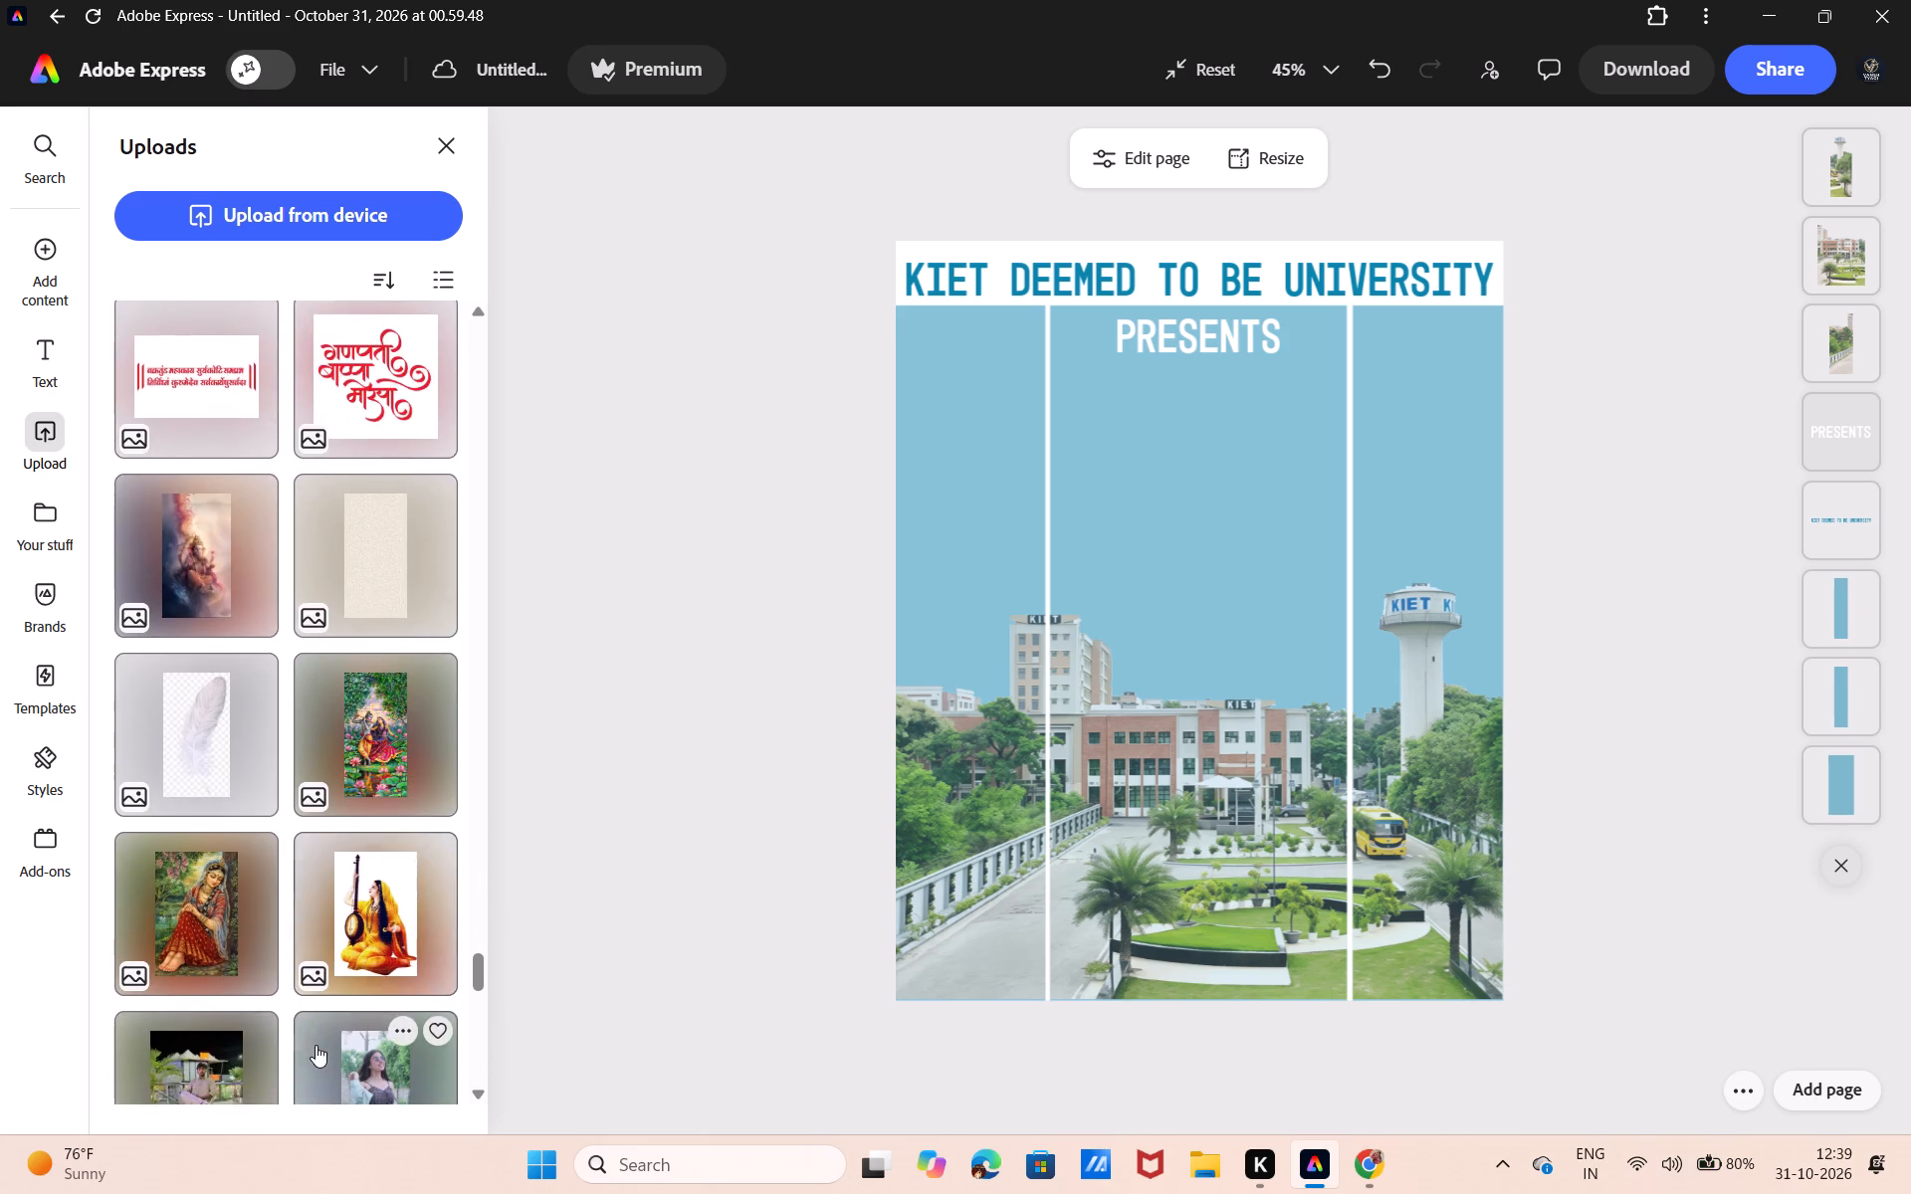
pyautogui.scroll(-2, 316, 1045)
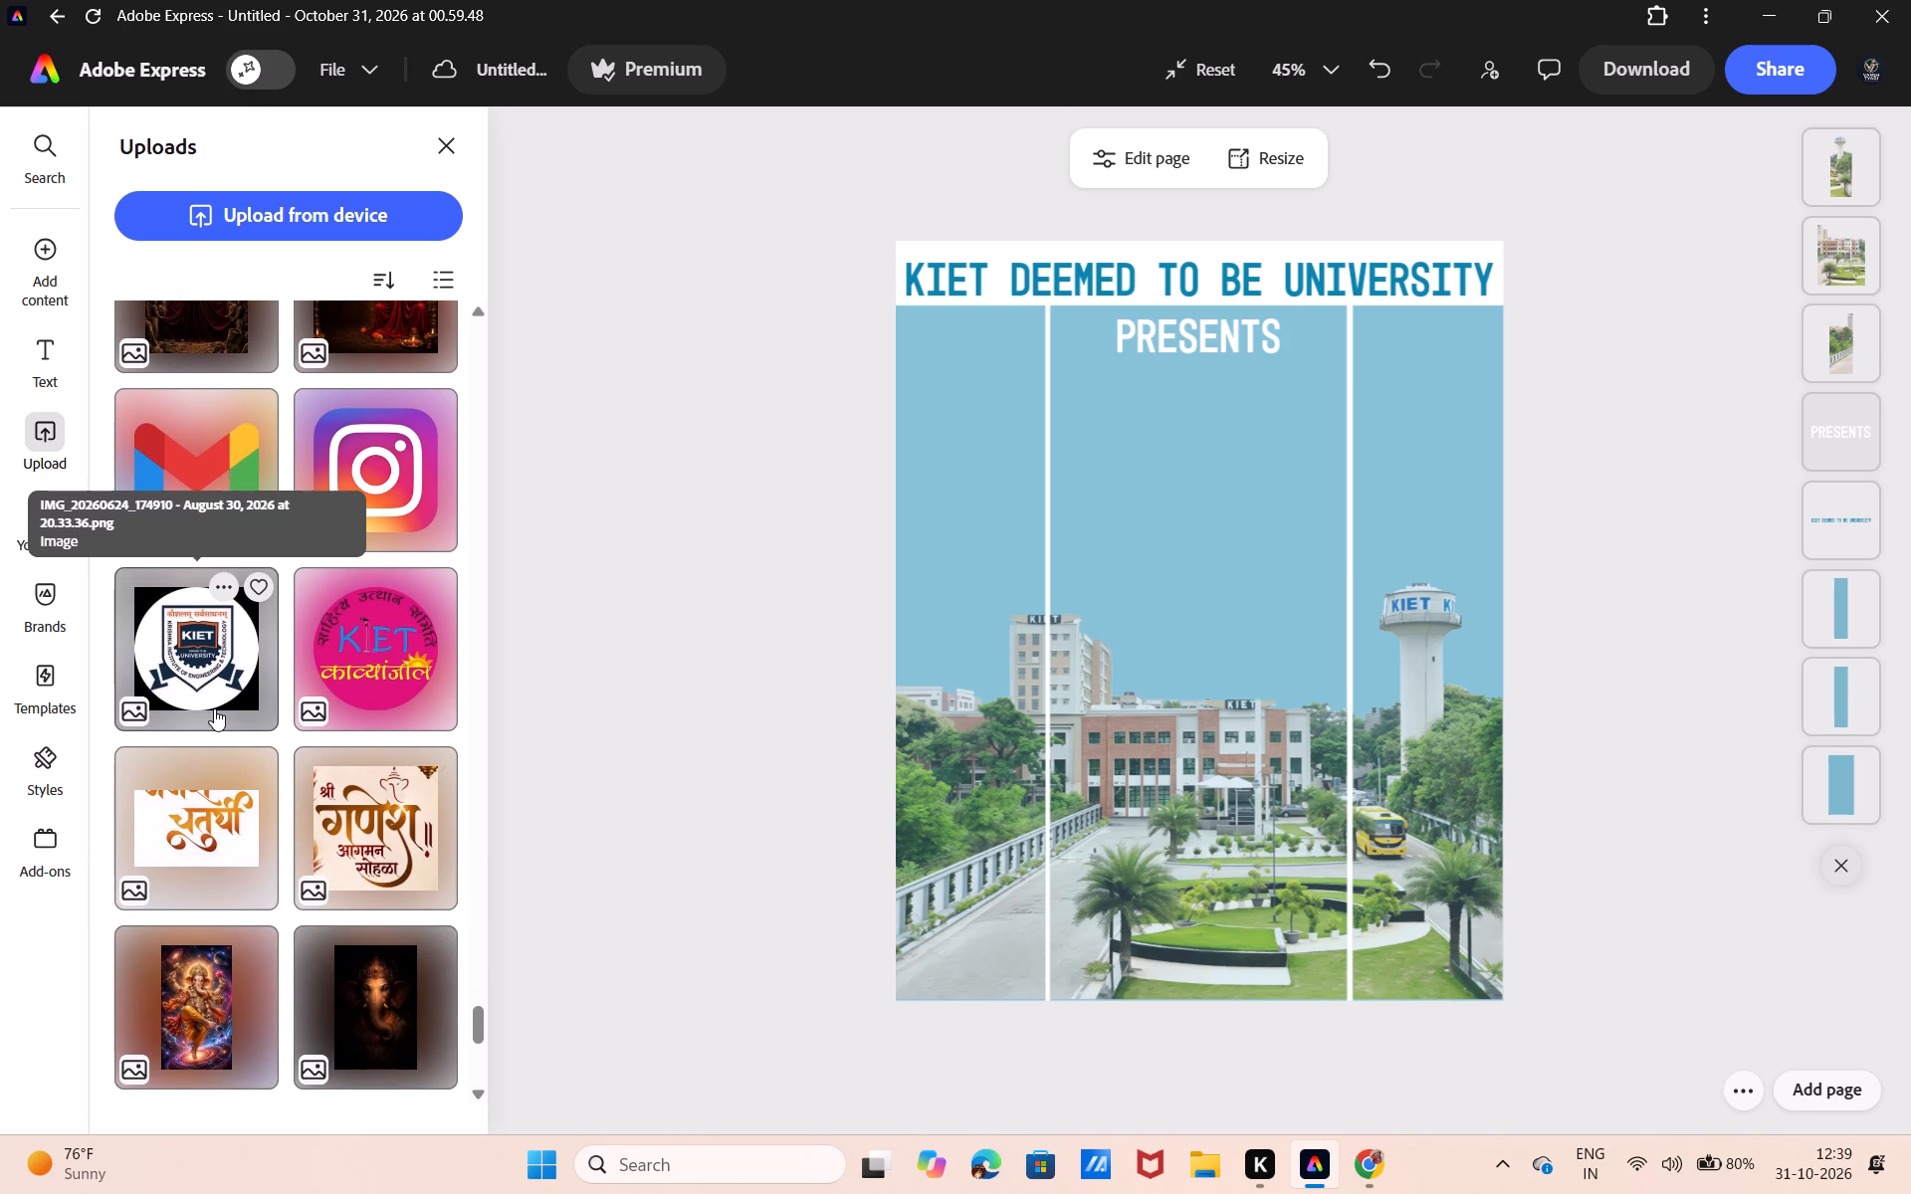
pyautogui.click(214, 708)
pyautogui.click(207, 673)
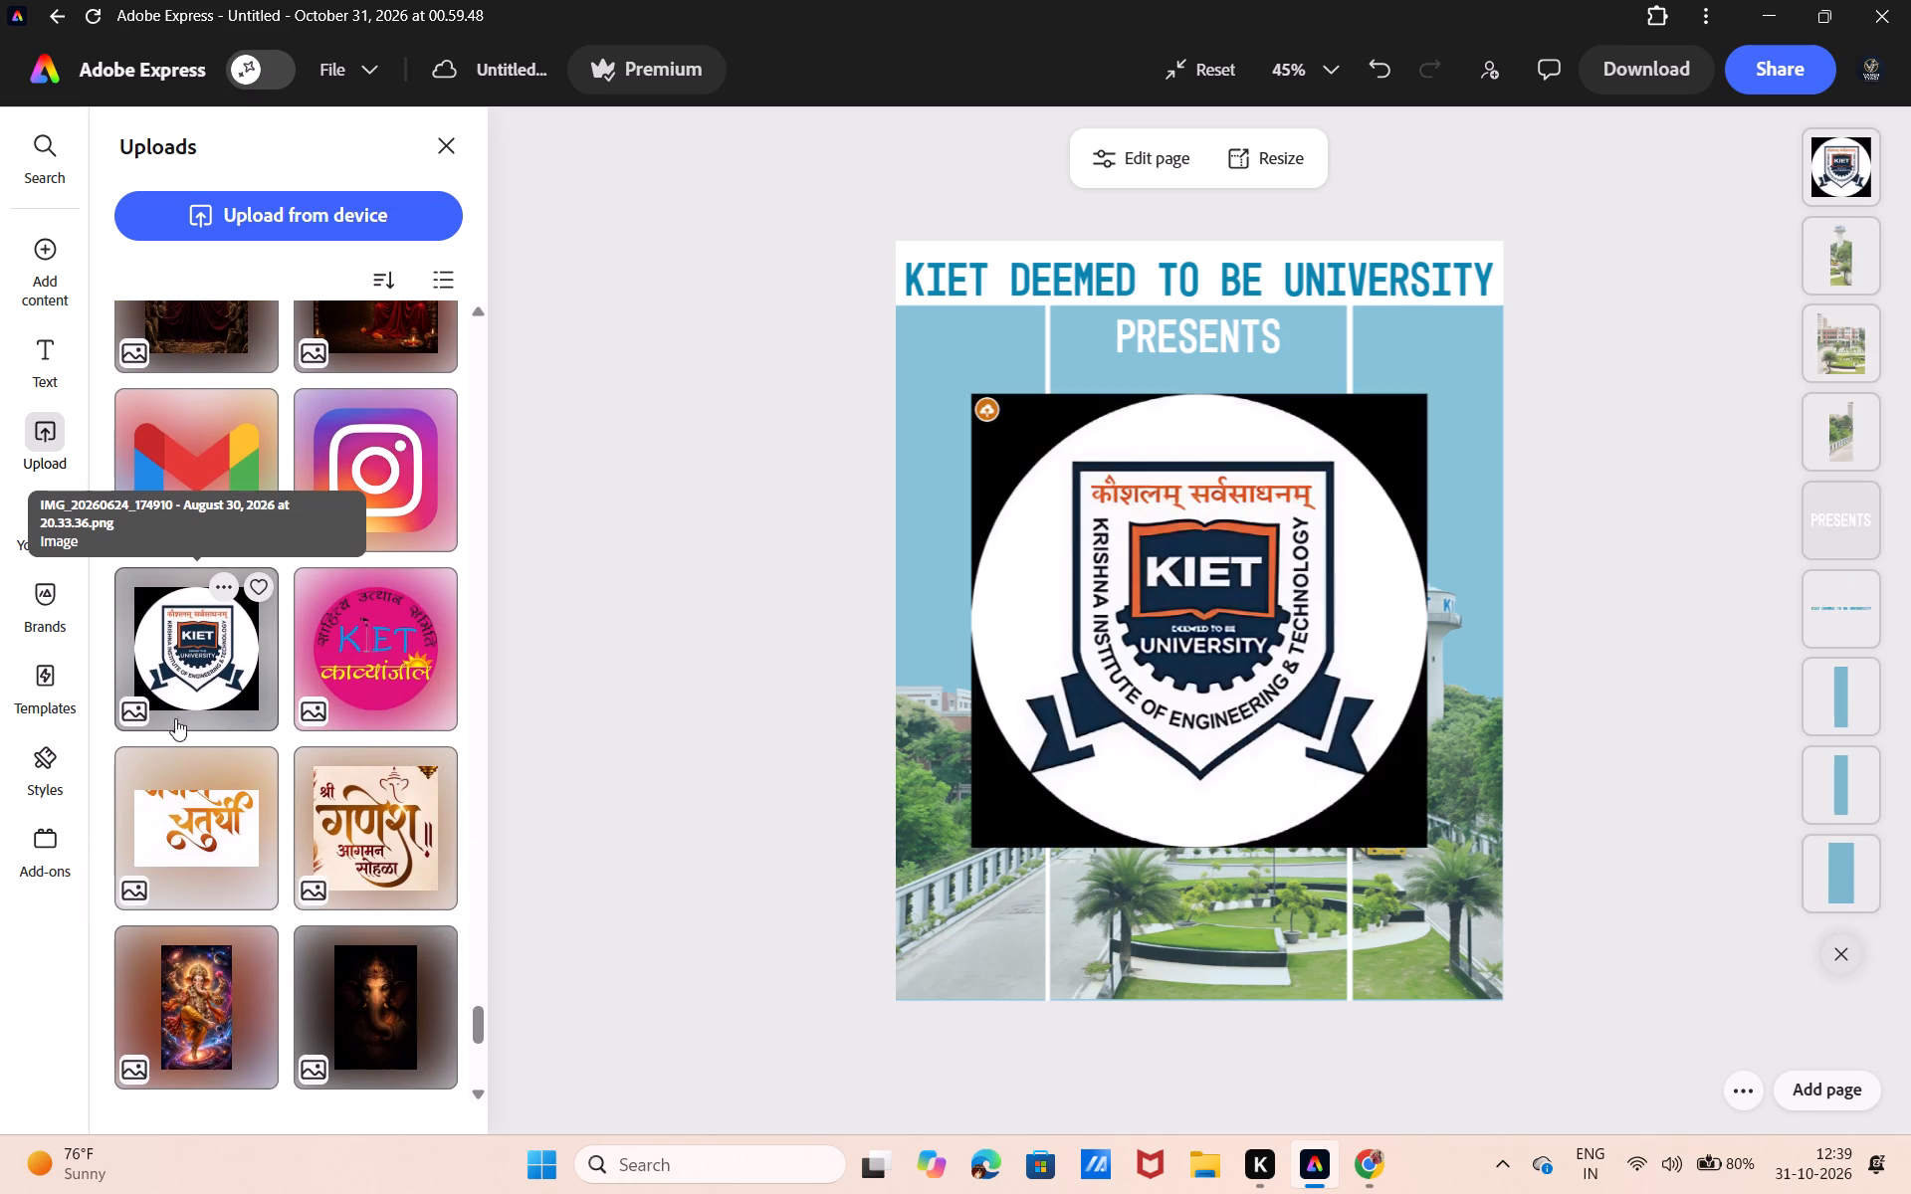
# Look through the older uploaded files below the KIET crest for further images to use in the post.
pyautogui.scroll(-4, 216, 845)
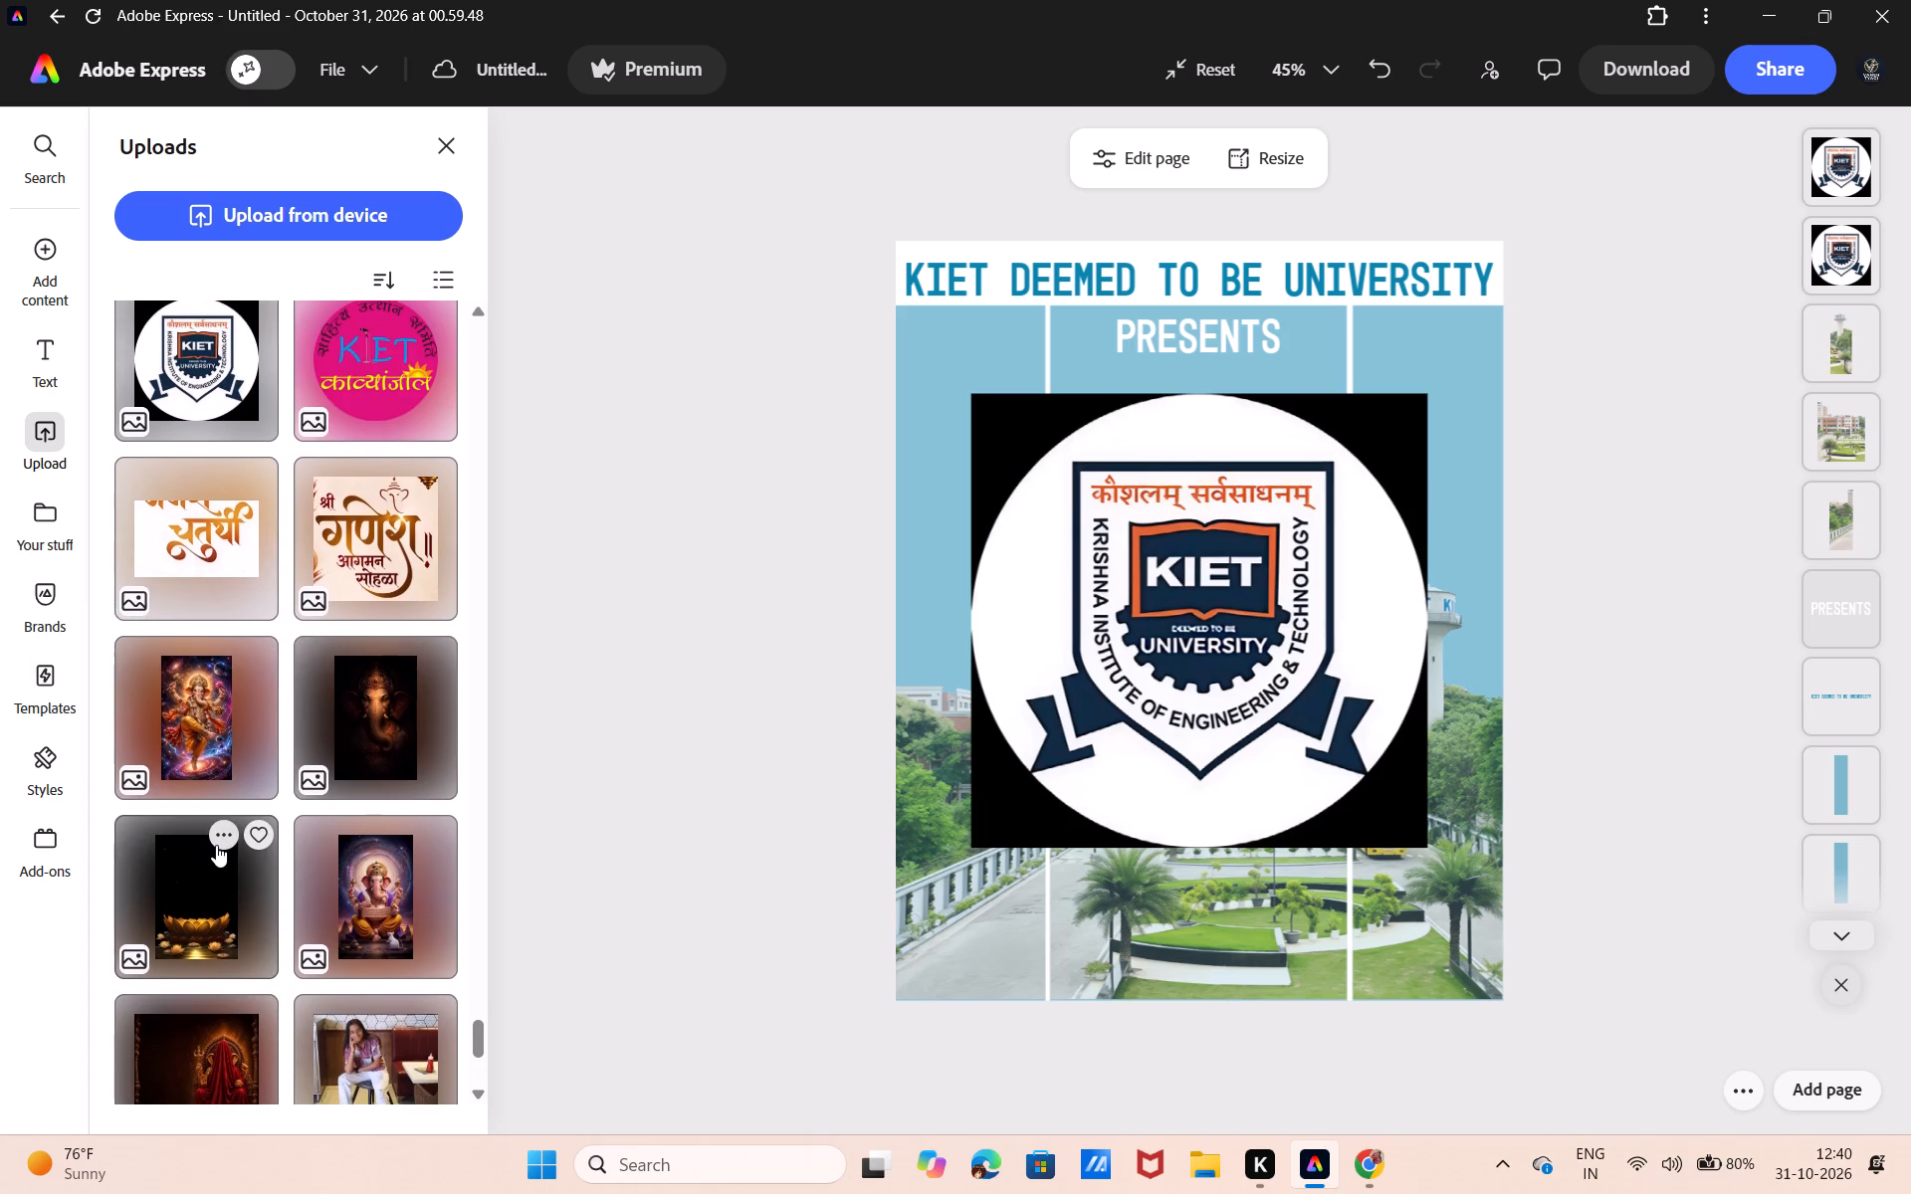
pyautogui.scroll(-5, 216, 845)
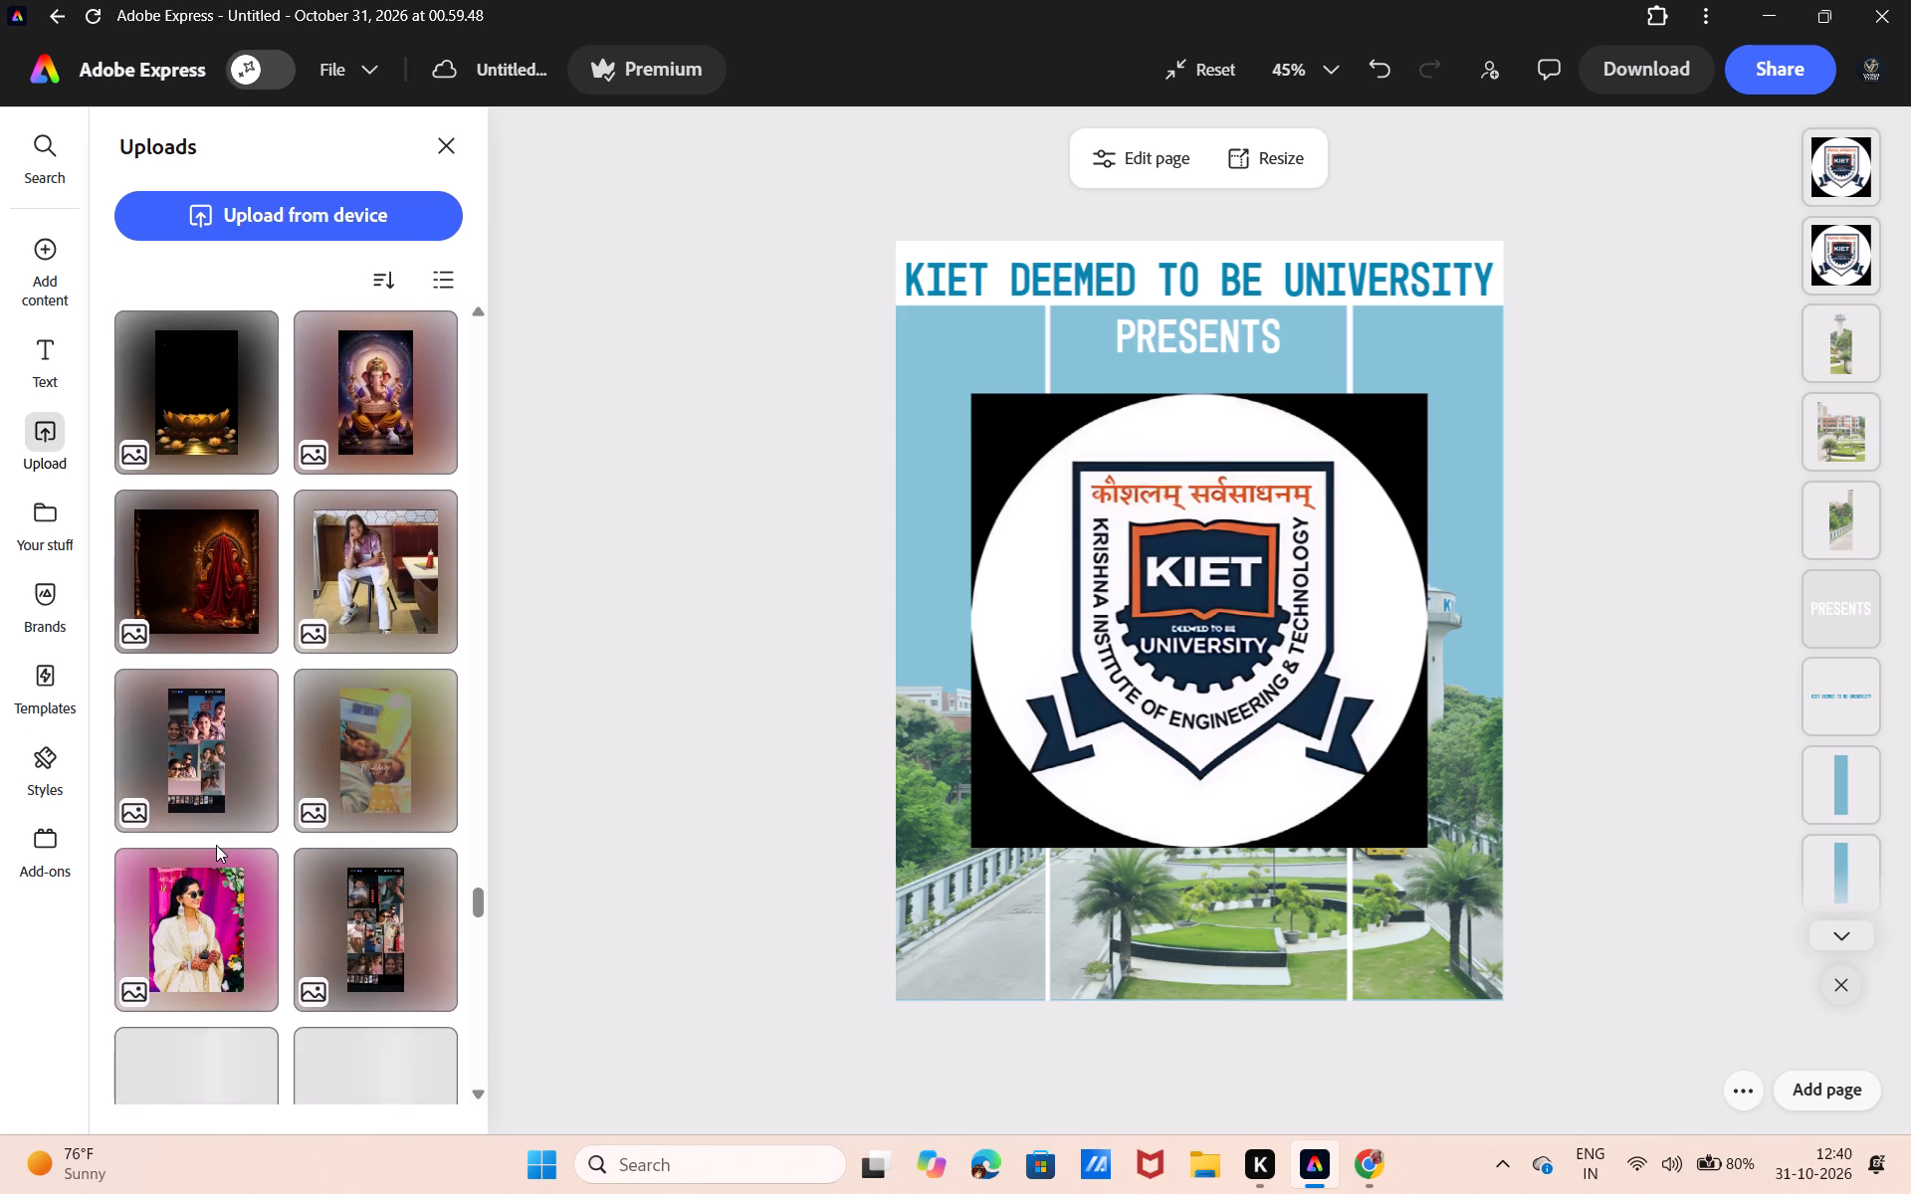
pyautogui.scroll(-7, 216, 845)
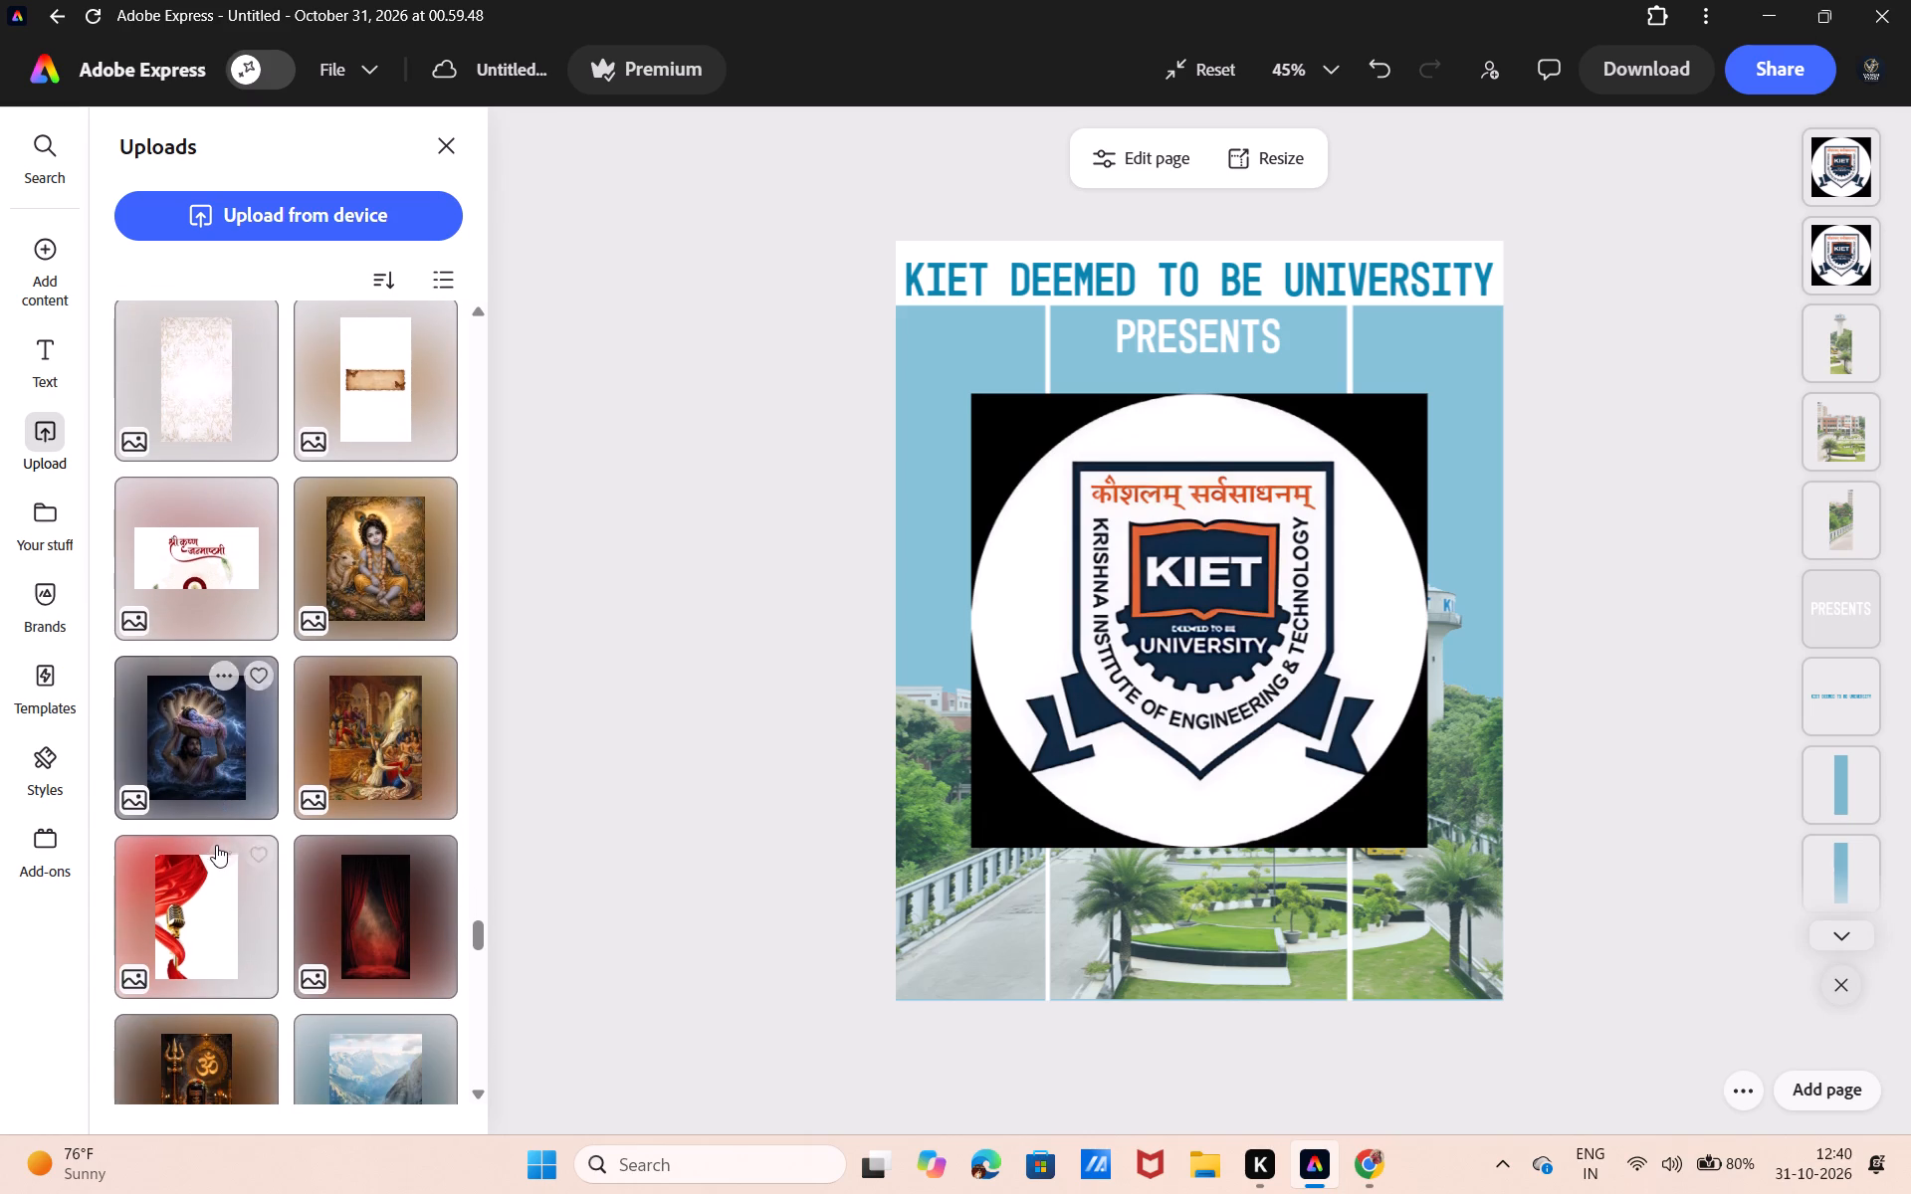
pyautogui.scroll(-1, 216, 845)
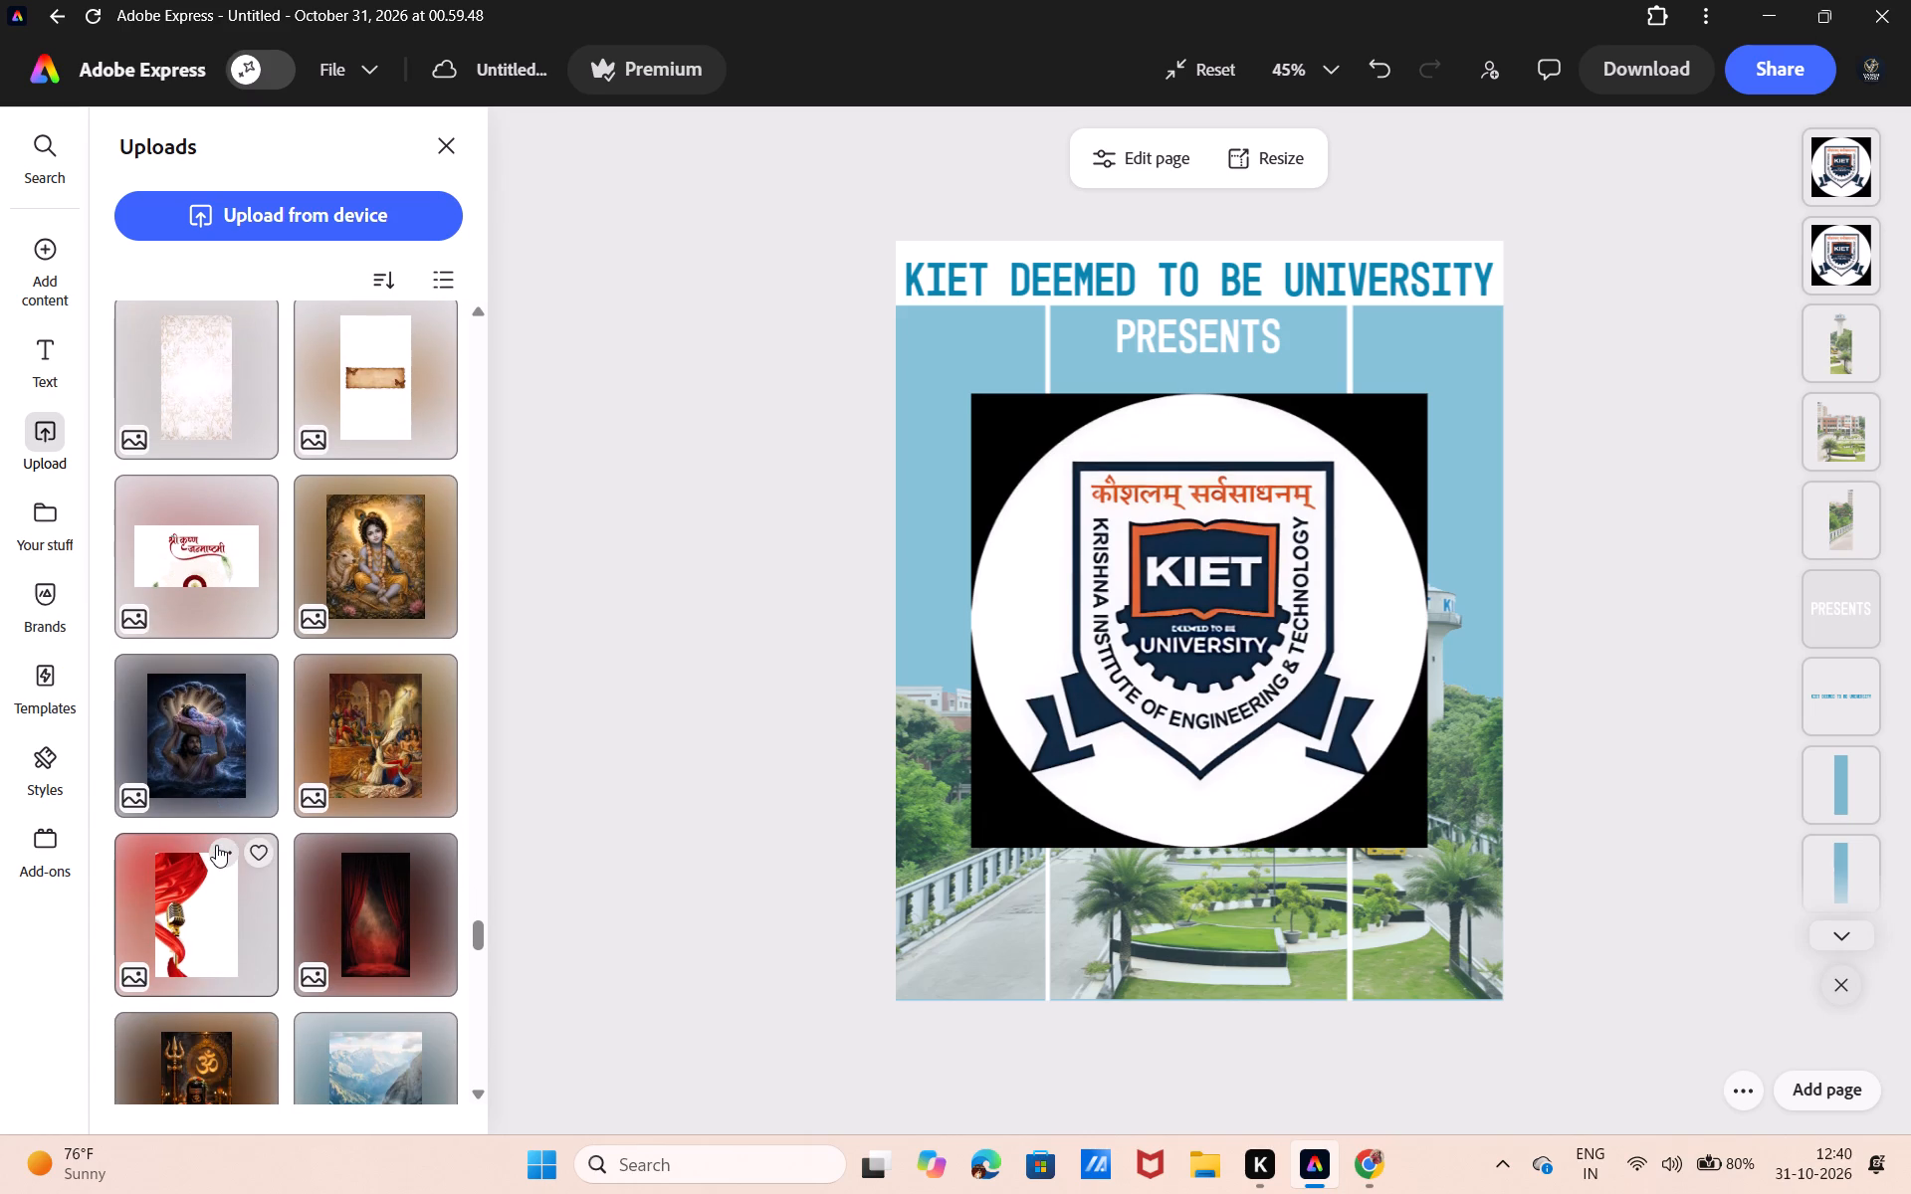
pyautogui.scroll(-5, 216, 845)
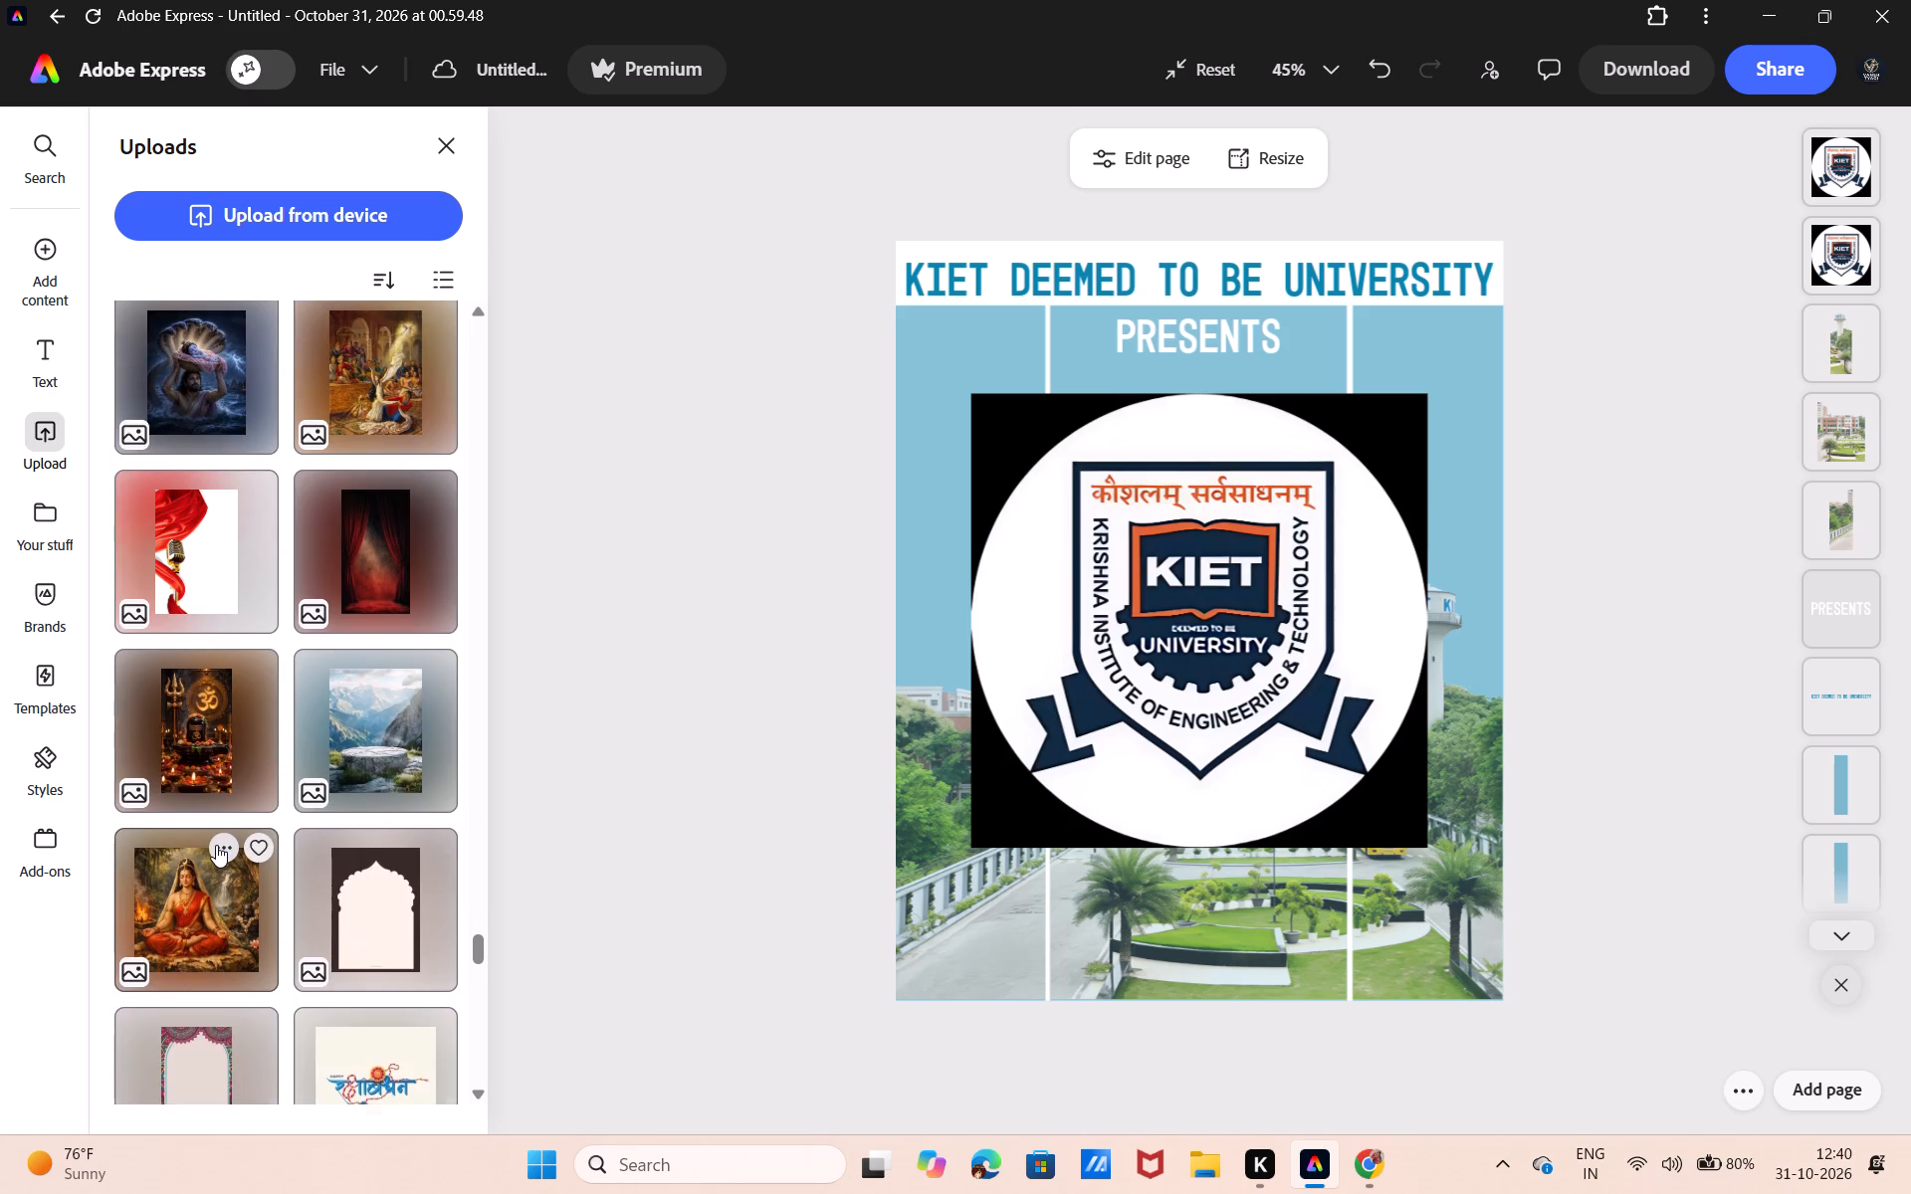
pyautogui.scroll(-4, 216, 845)
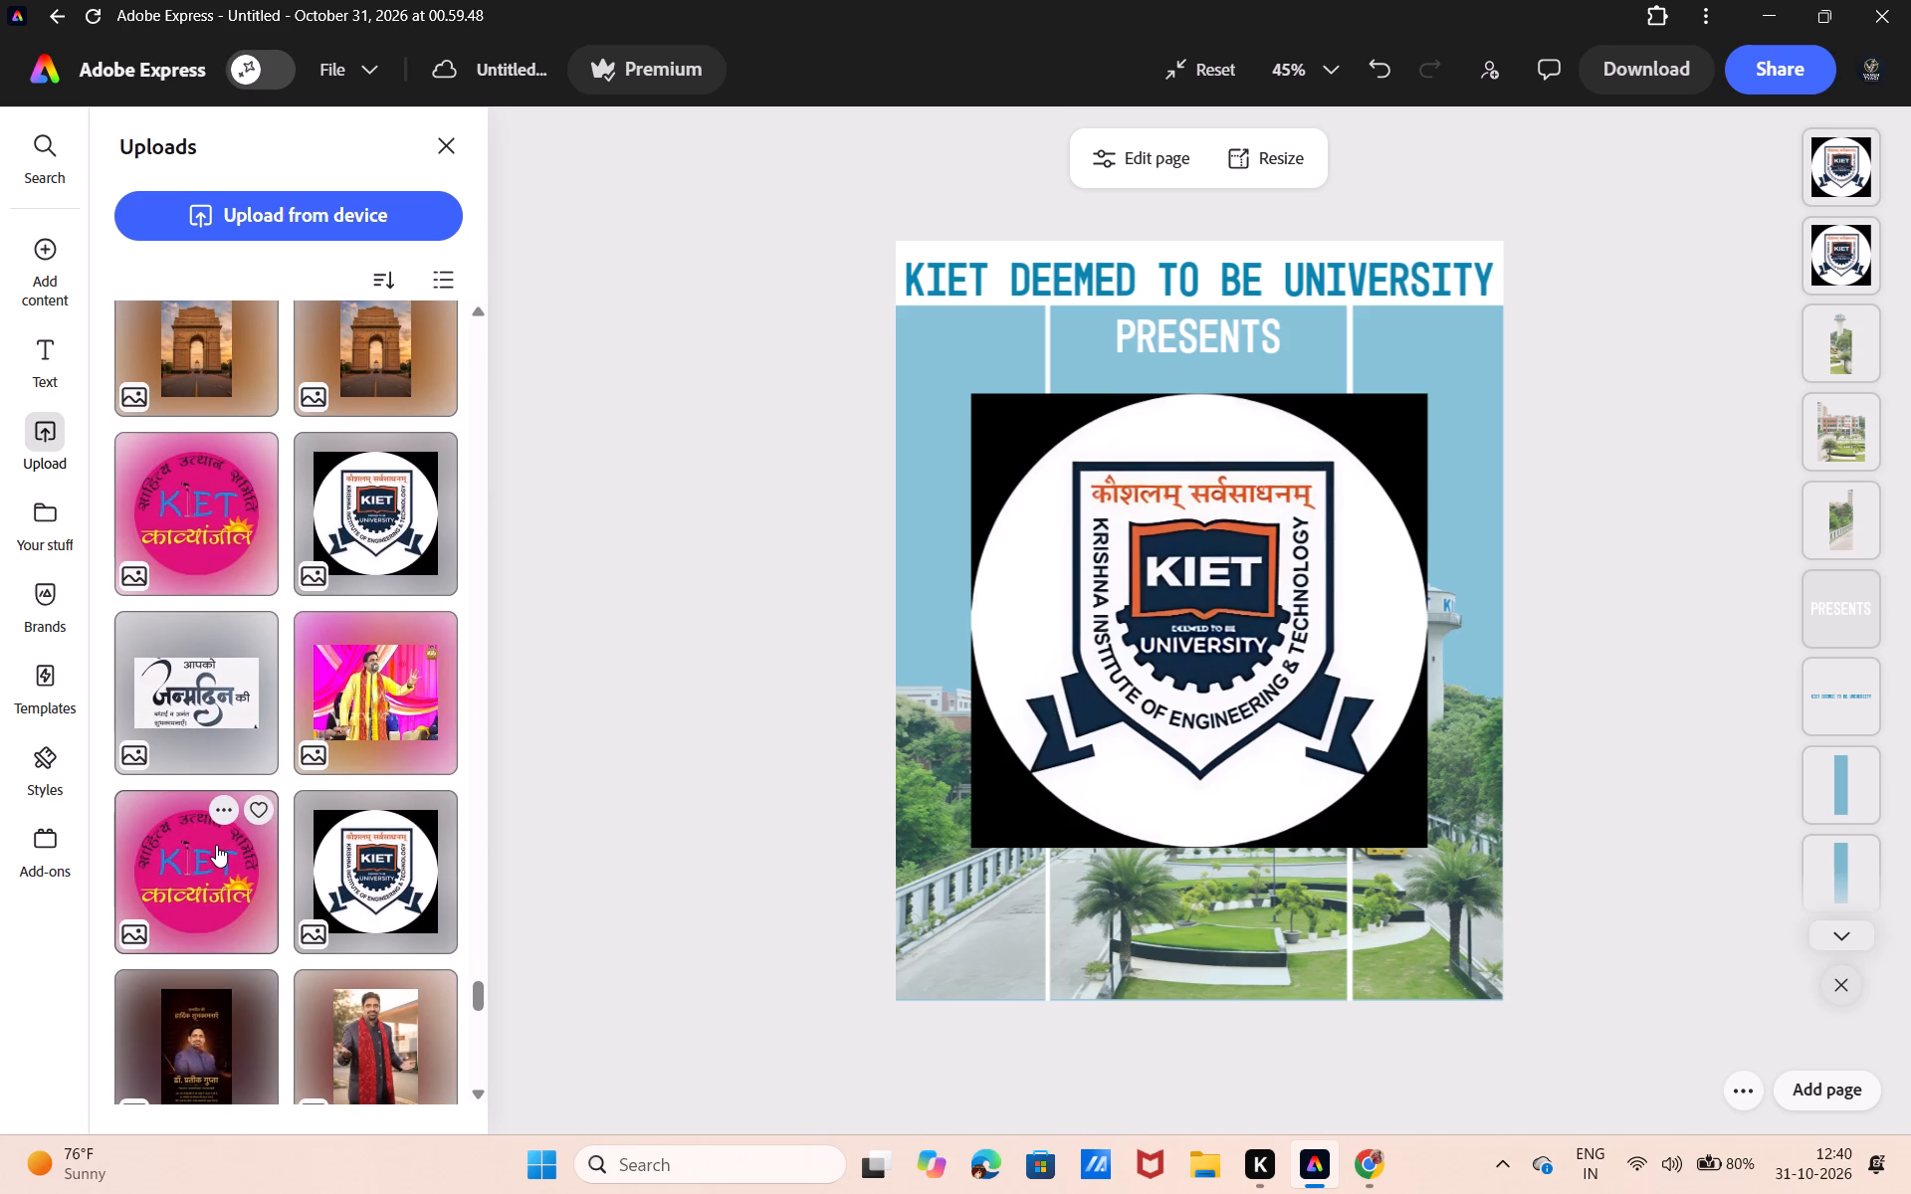
pyautogui.scroll(-5, 216, 845)
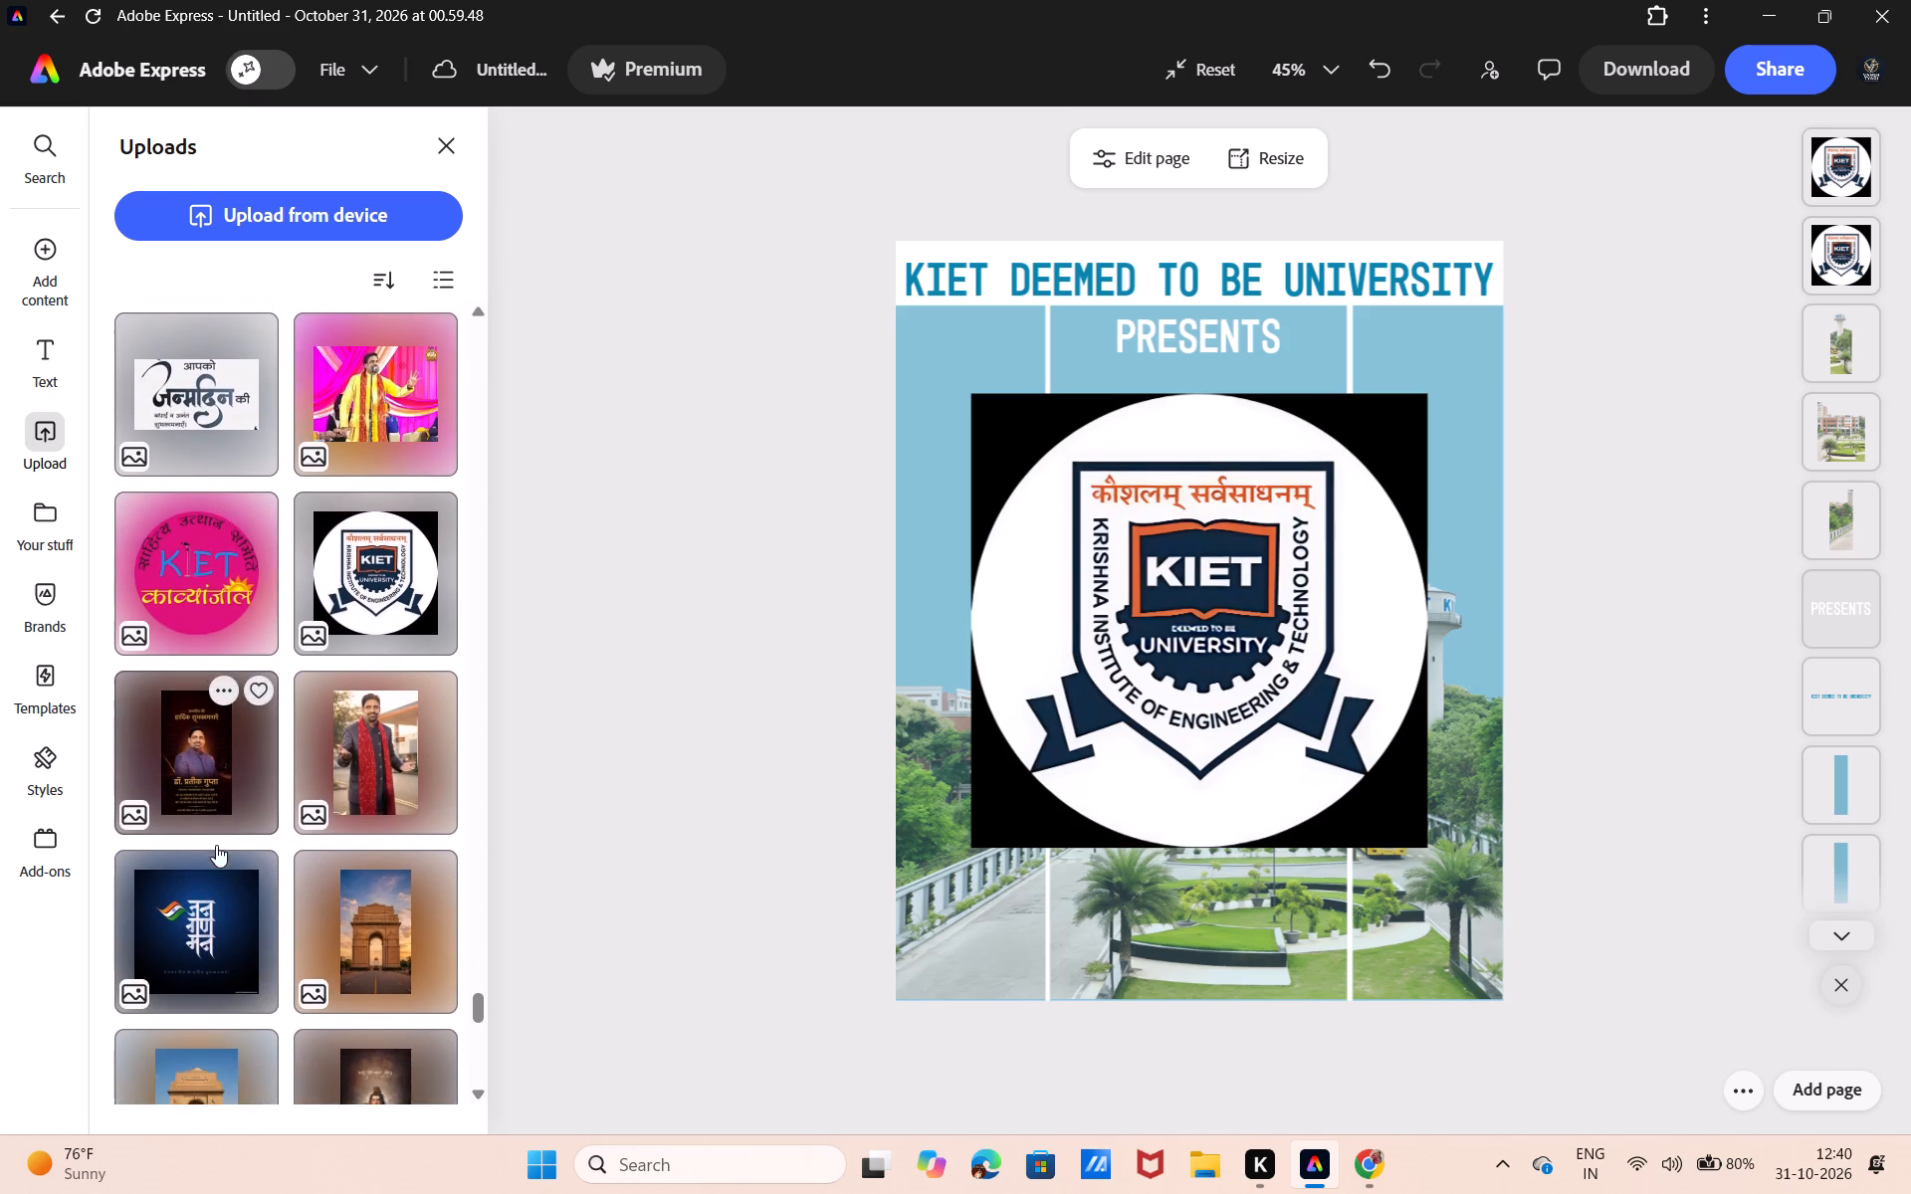
pyautogui.scroll(-2, 216, 845)
pyautogui.hscroll(1, 216, 845)
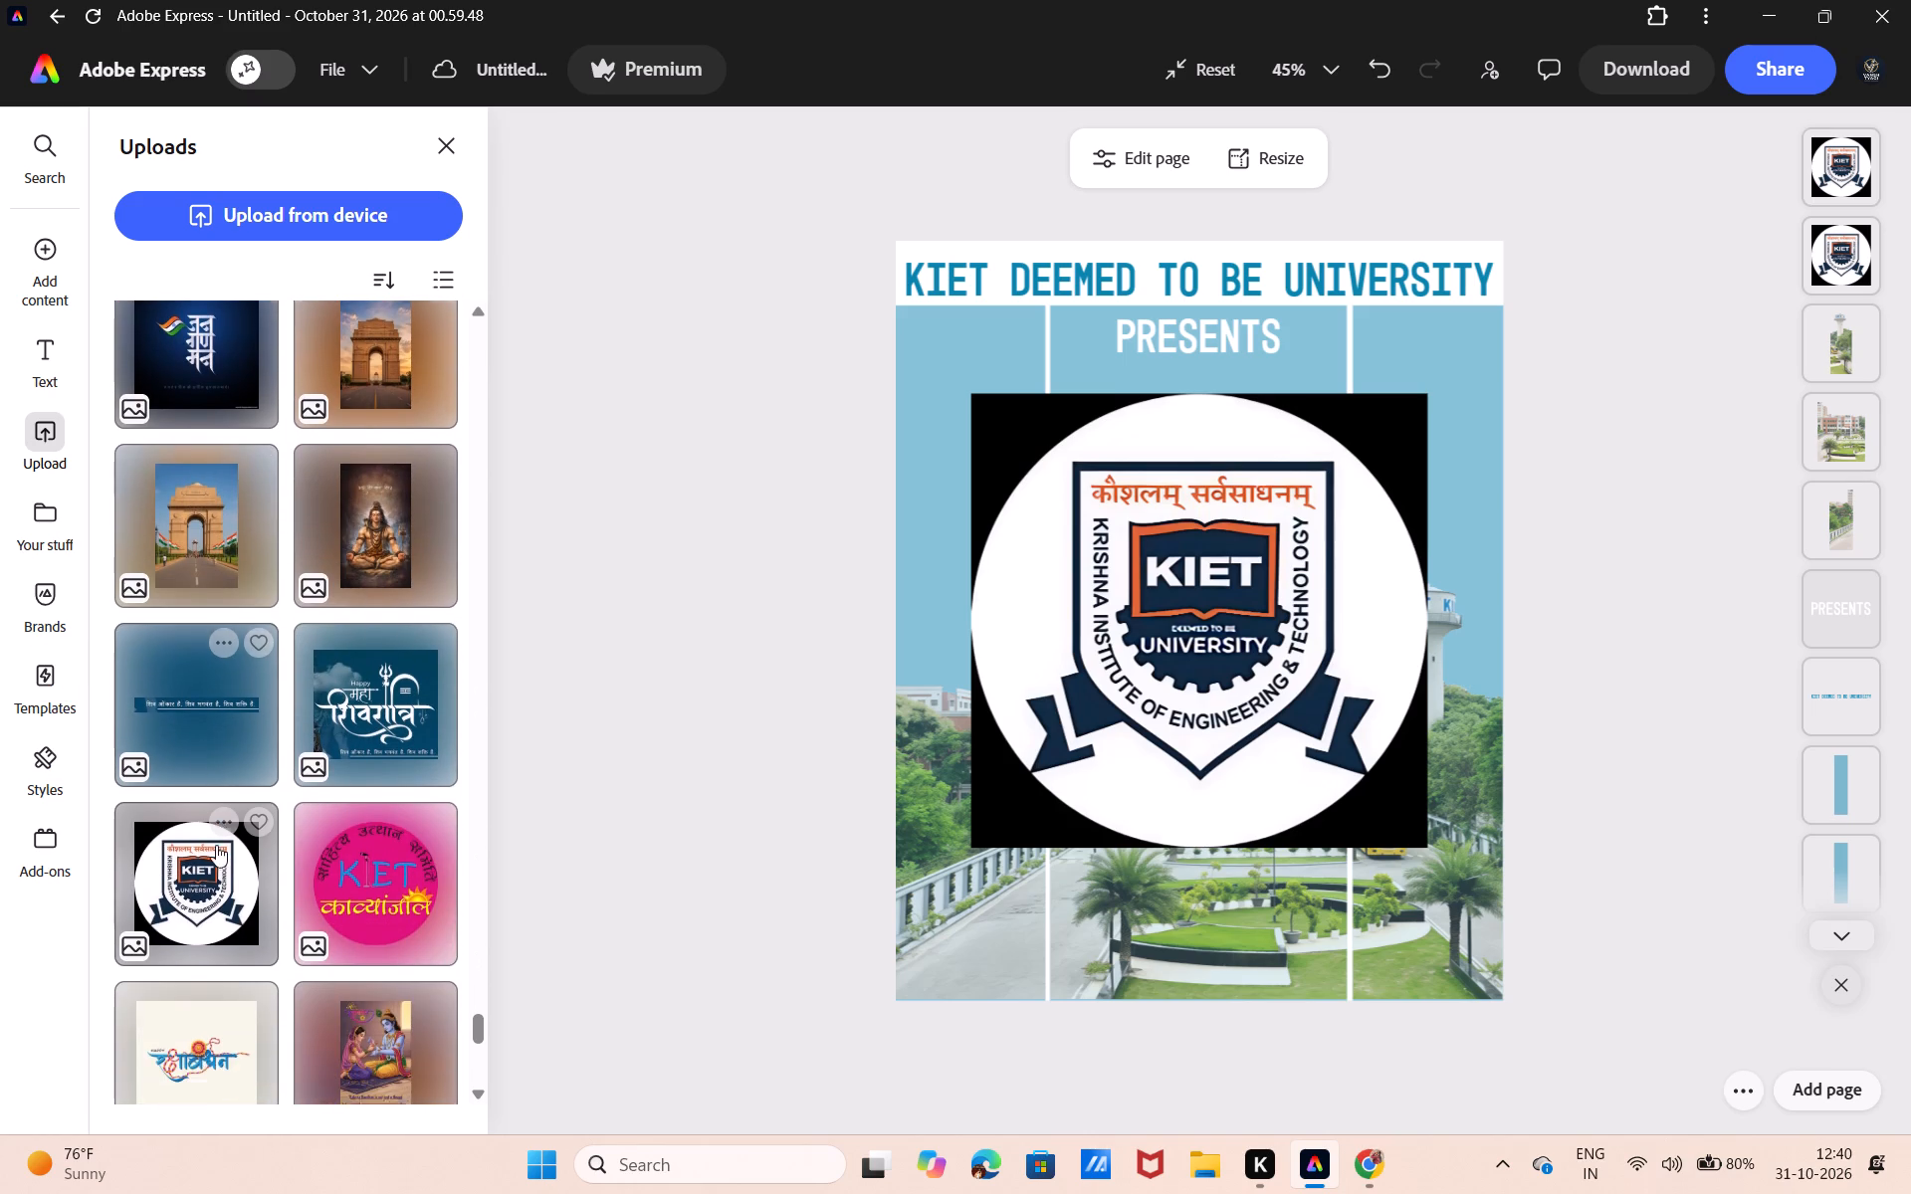
pyautogui.scroll(-4, 216, 845)
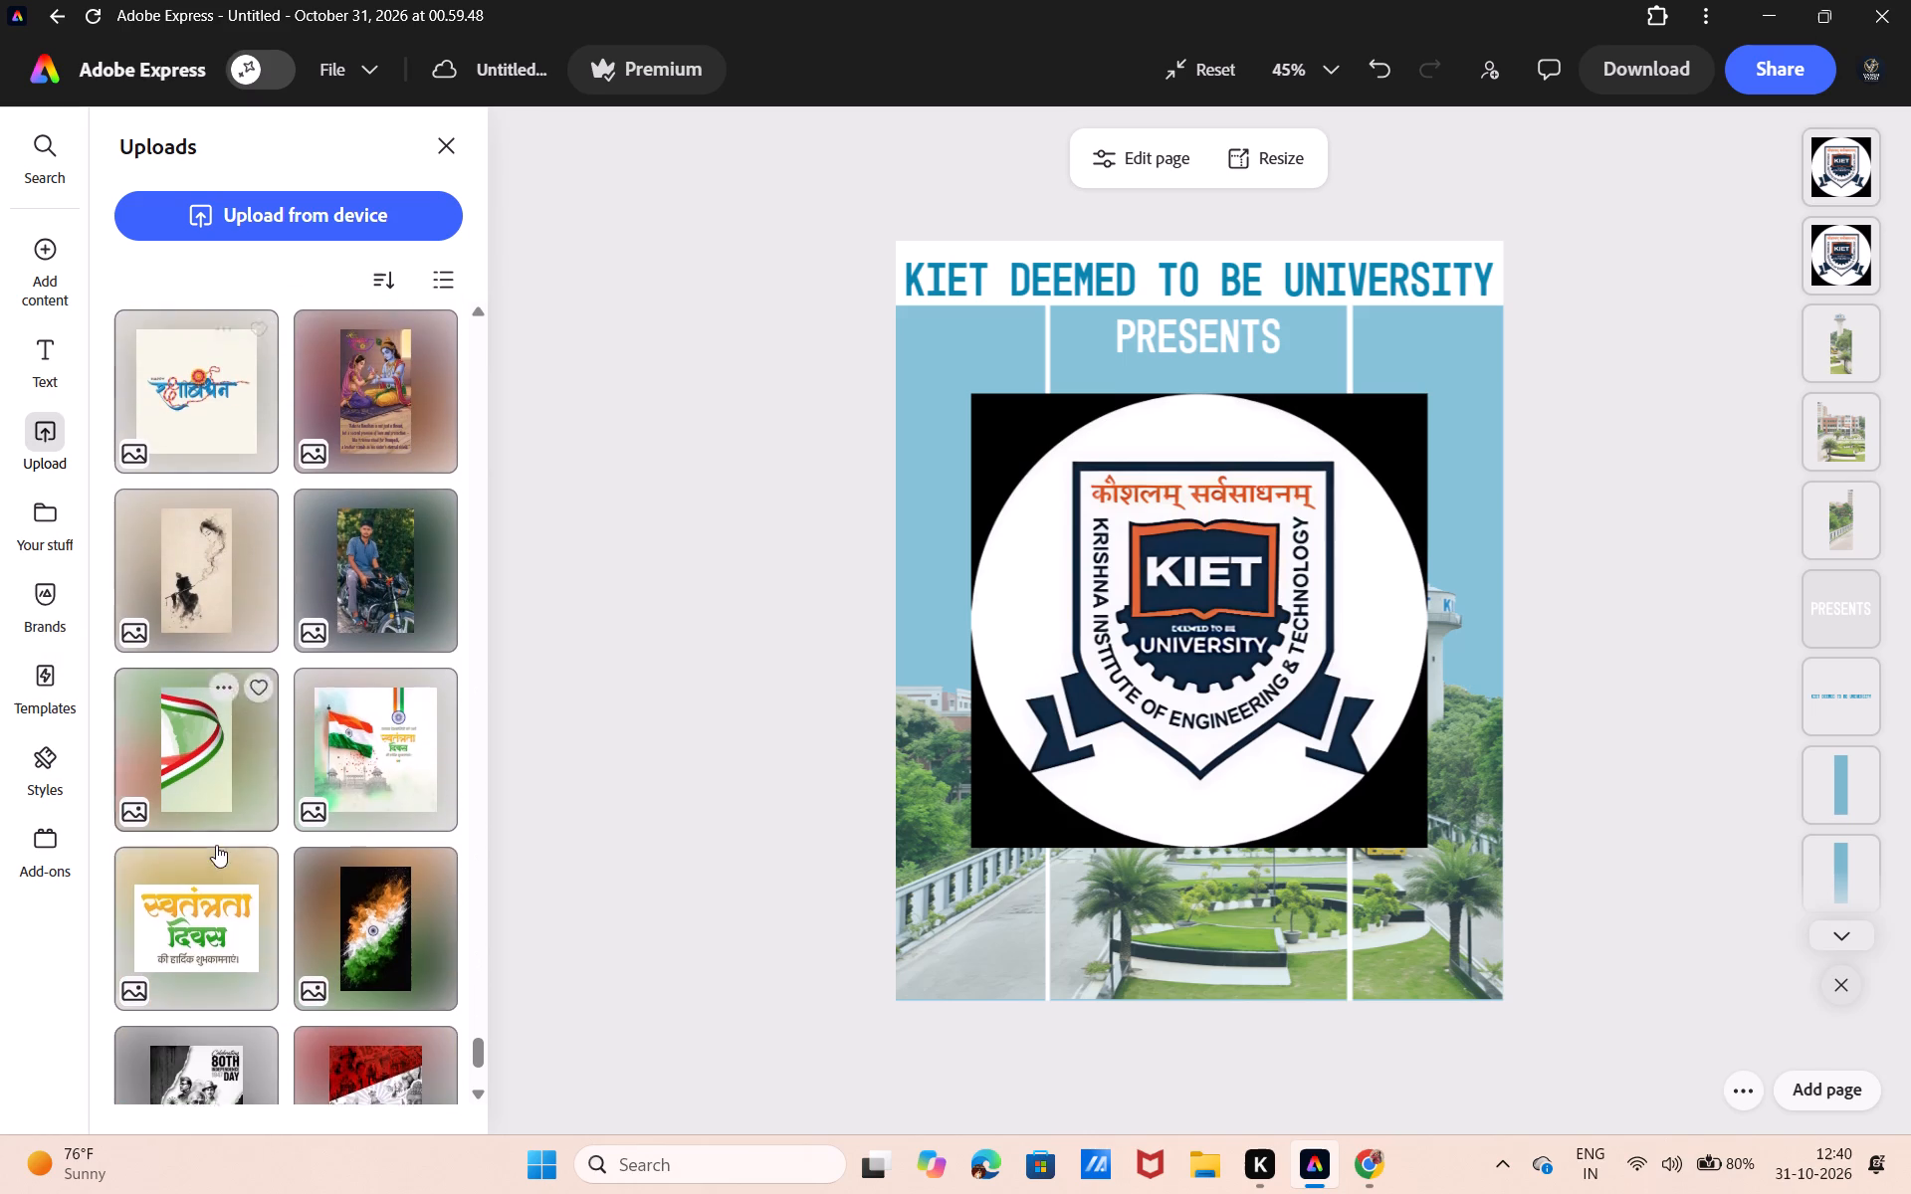
pyautogui.scroll(-3, 216, 845)
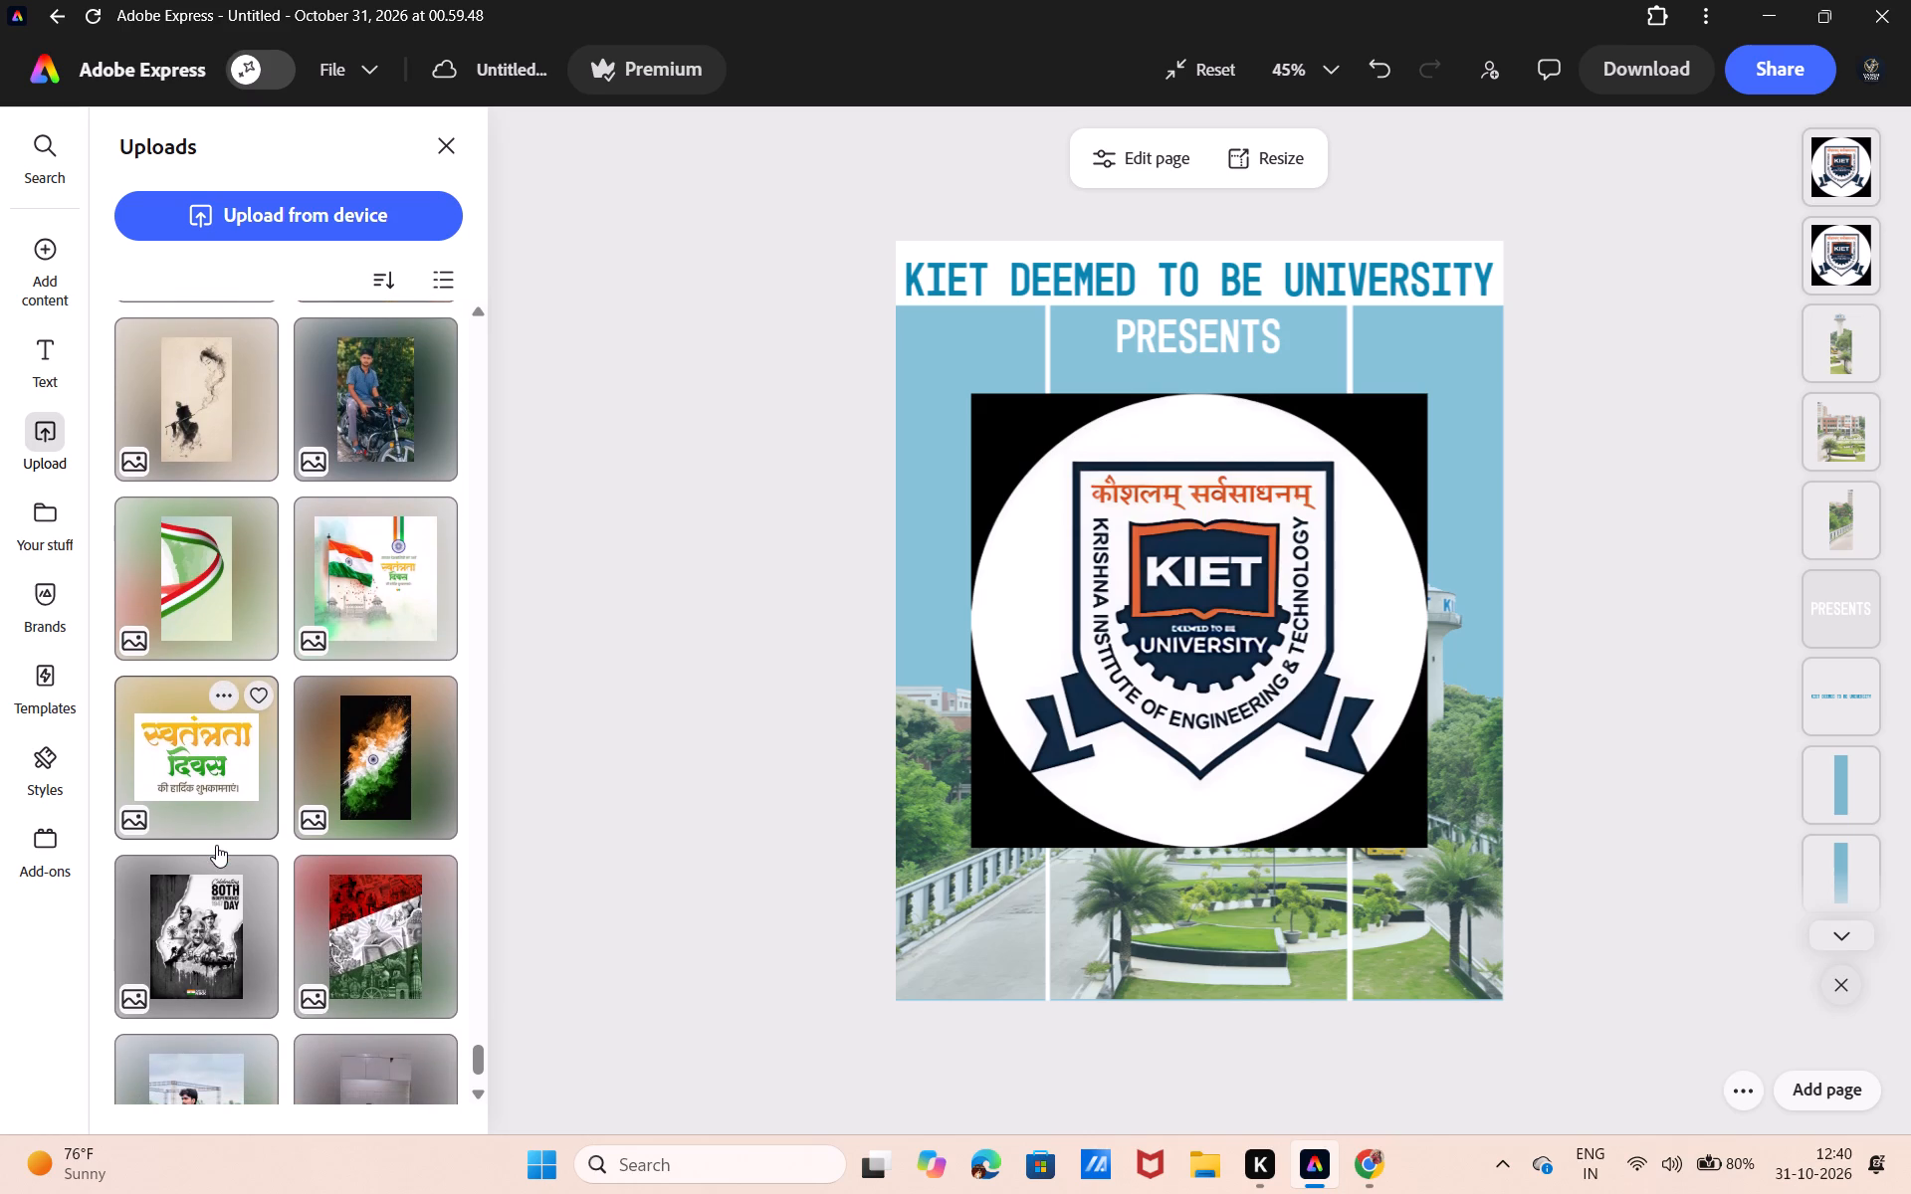
pyautogui.scroll(-4, 216, 845)
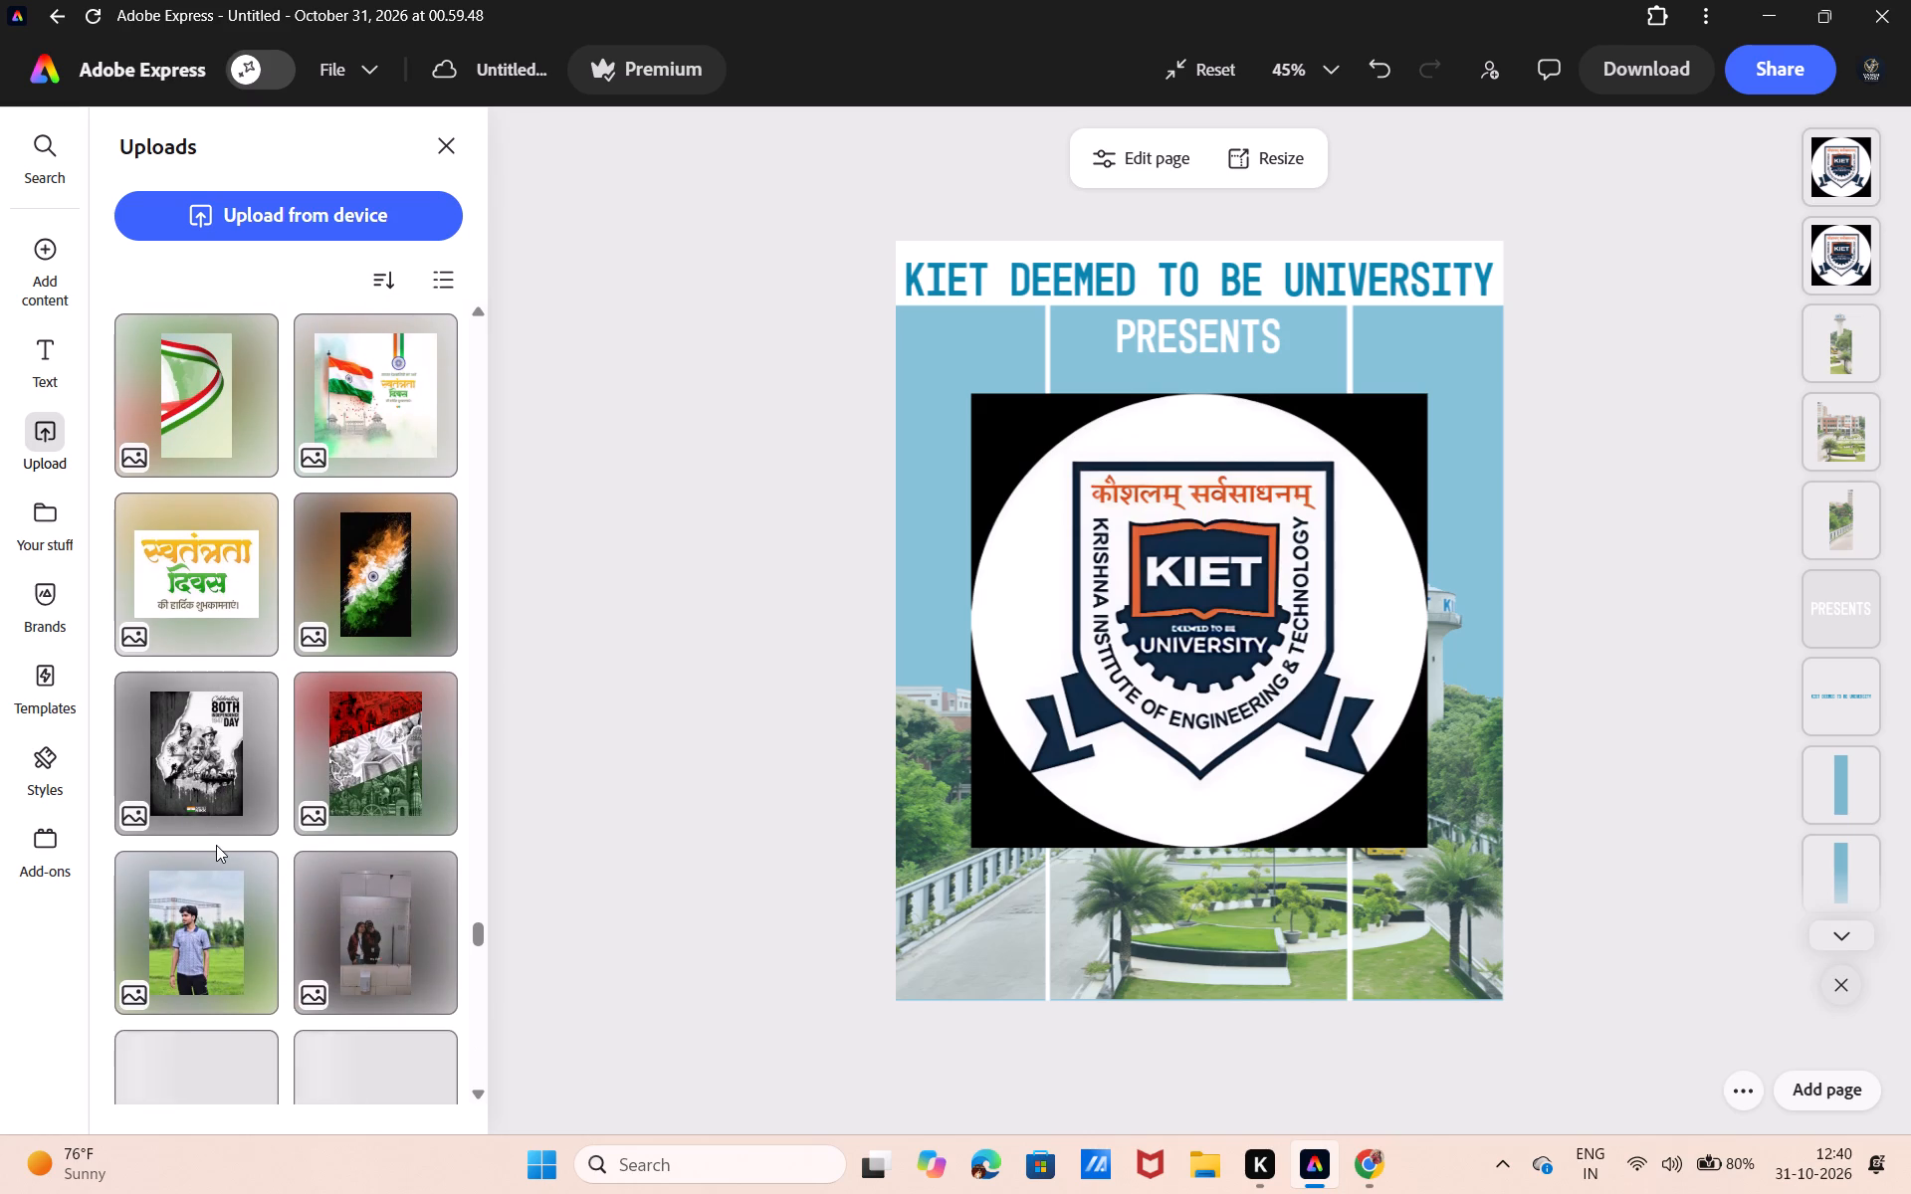
pyautogui.scroll(-8, 216, 845)
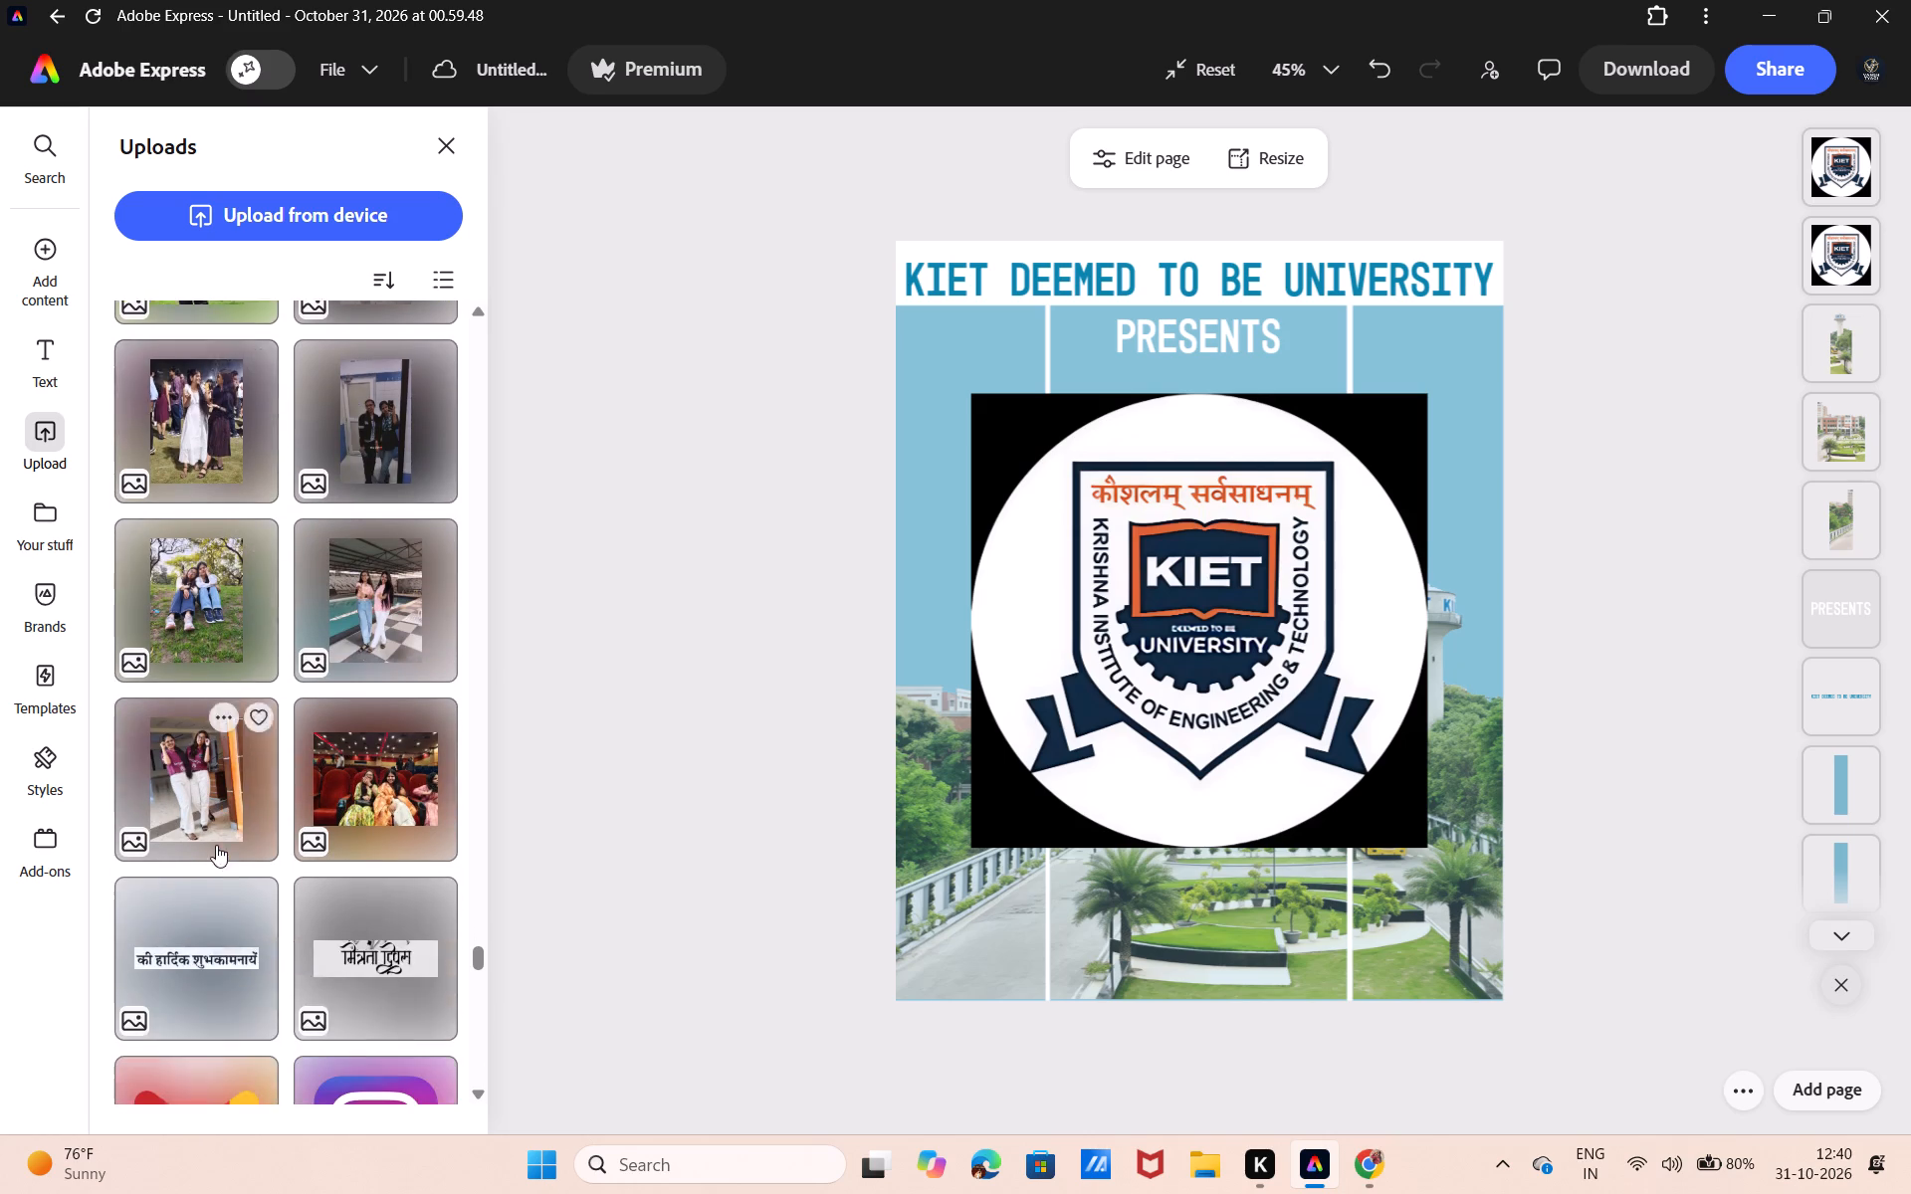
pyautogui.hscroll(5, 216, 845)
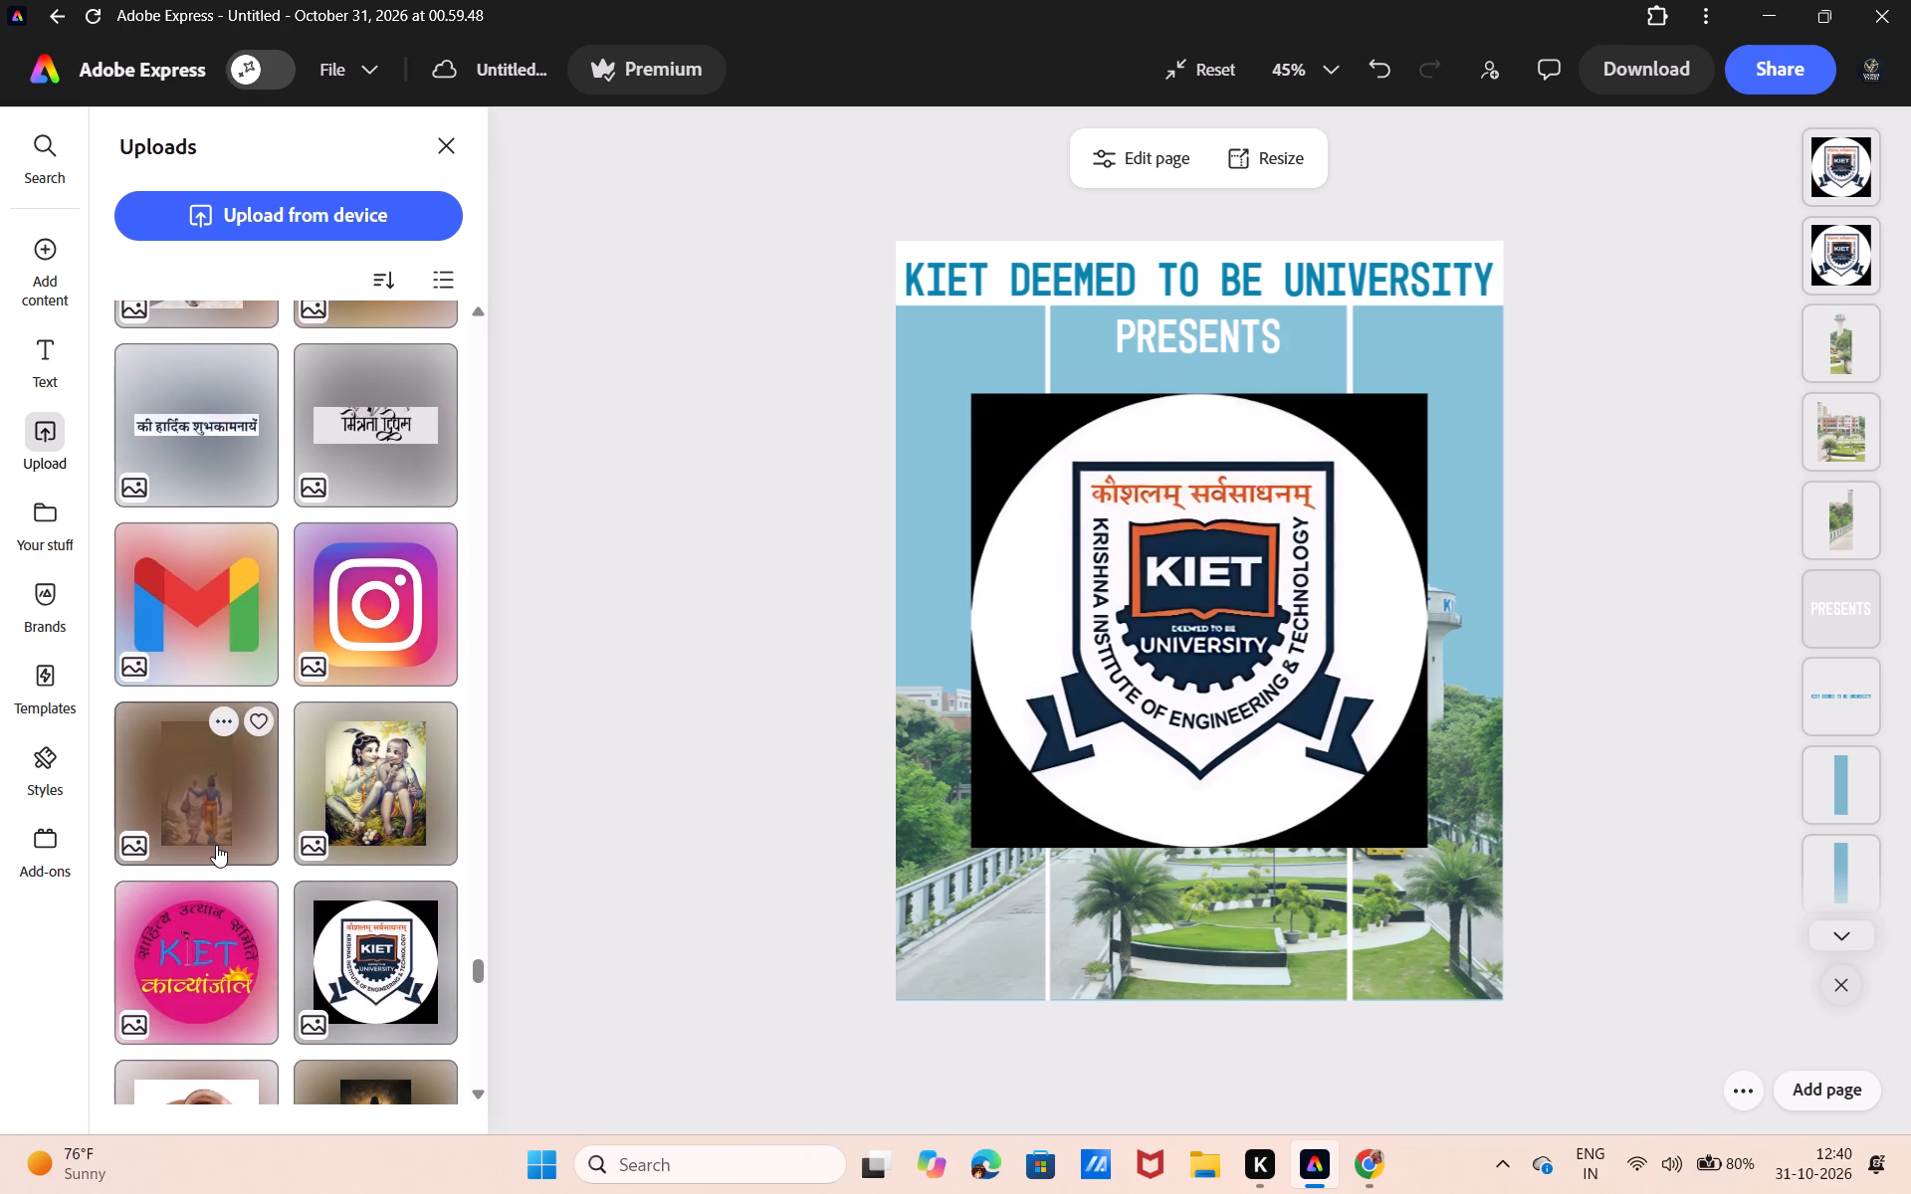
pyautogui.hscroll(3, 216, 845)
pyautogui.scroll(-3, 216, 845)
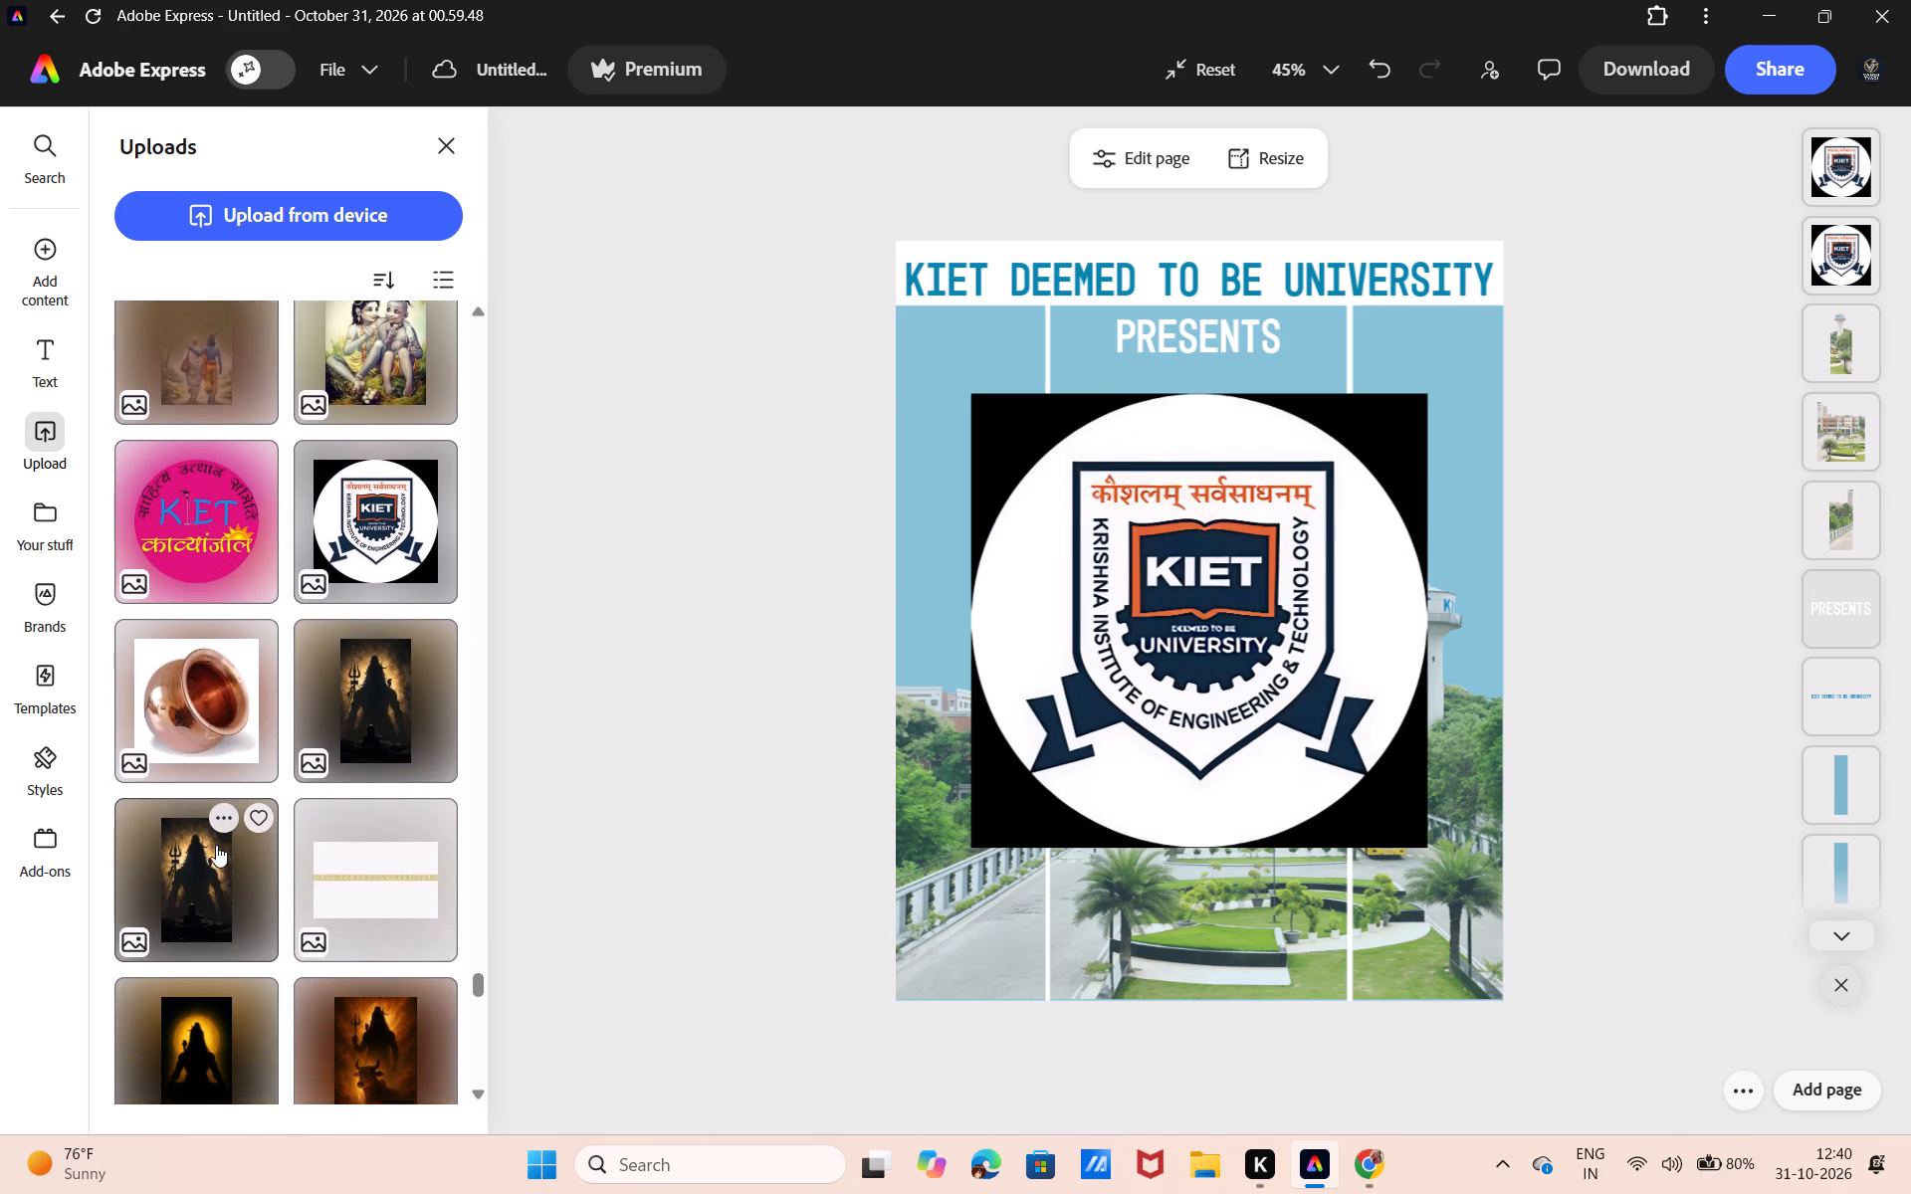
pyautogui.scroll(-1, 216, 845)
pyautogui.hscroll(1, 216, 845)
pyautogui.scroll(-3, 216, 845)
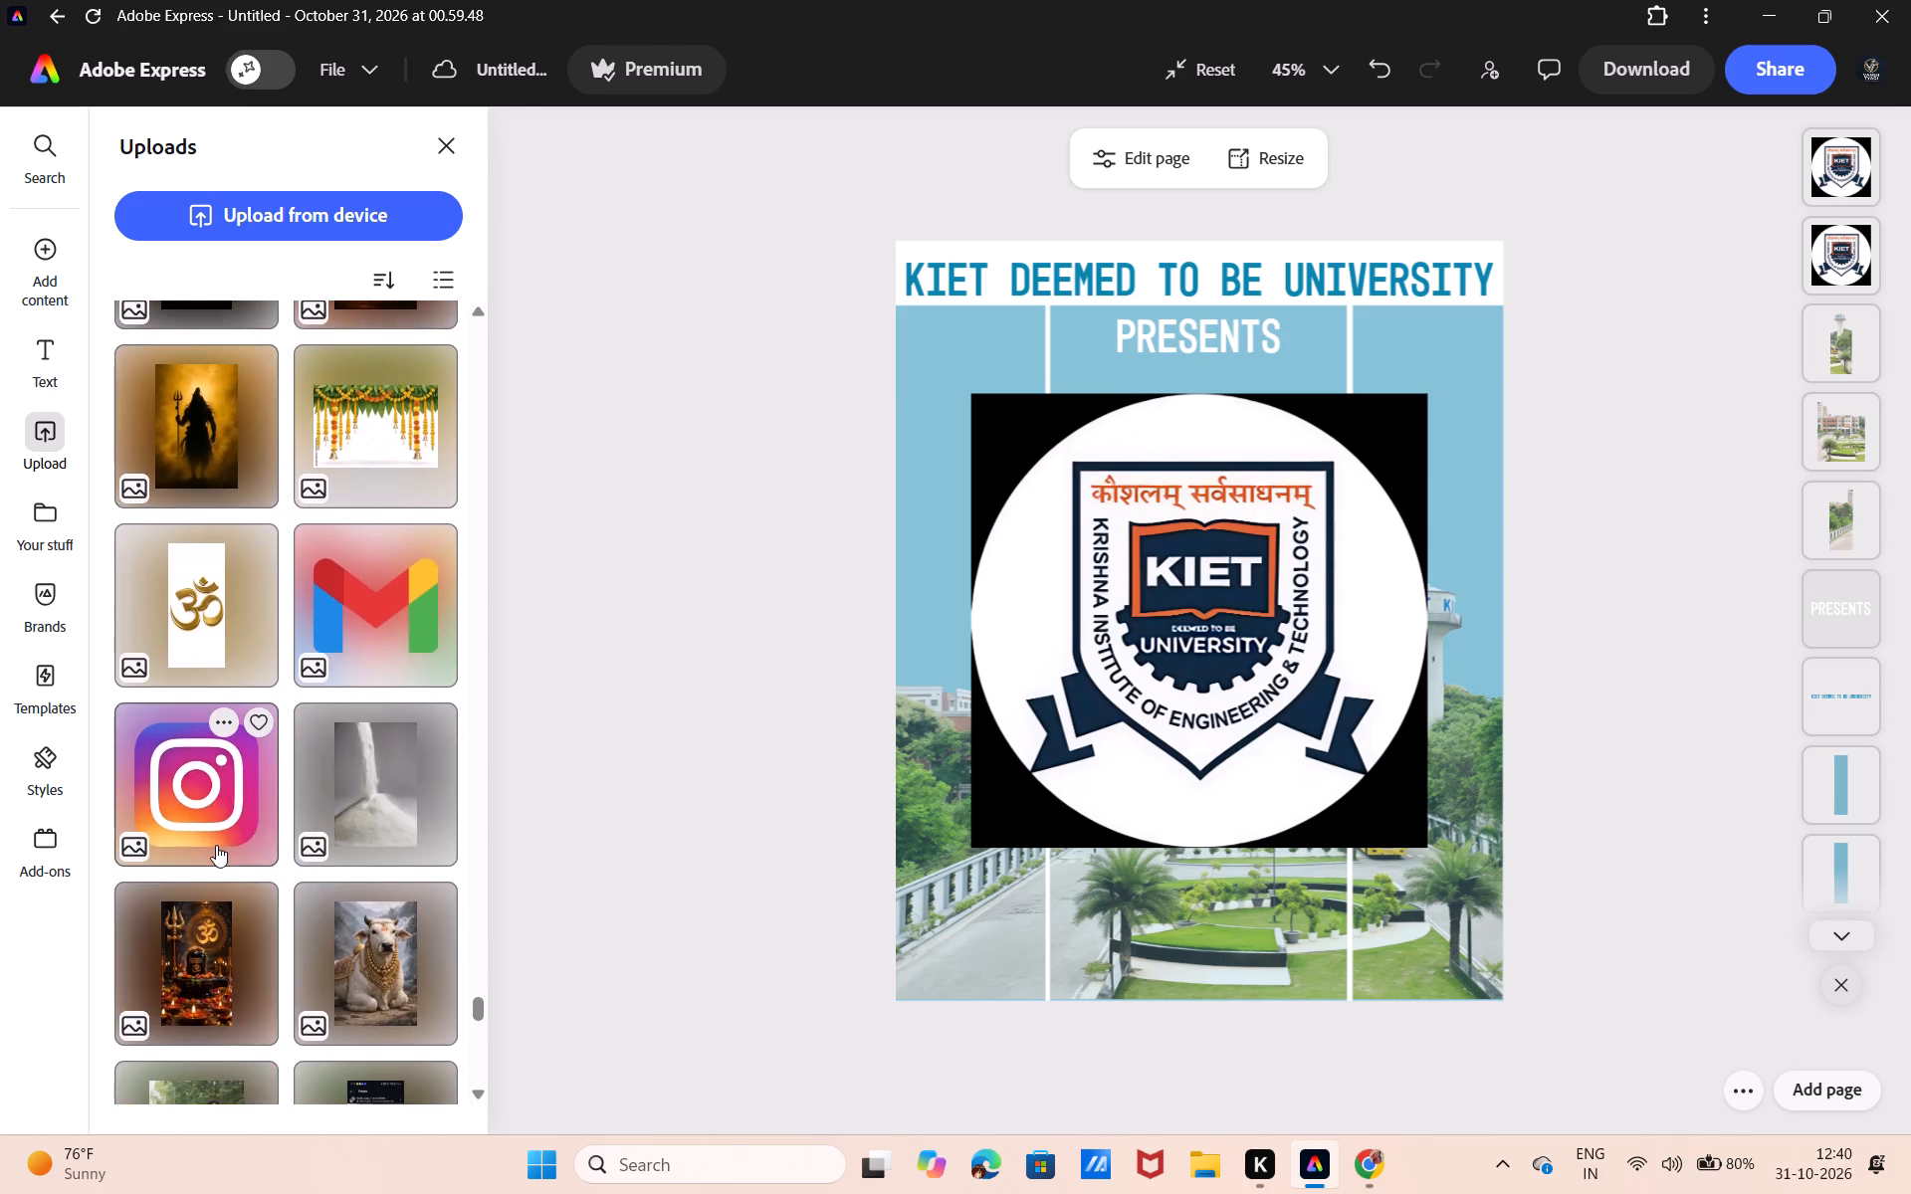
pyautogui.scroll(-2, 216, 845)
pyautogui.hscroll(2, 216, 845)
pyautogui.scroll(-2, 216, 845)
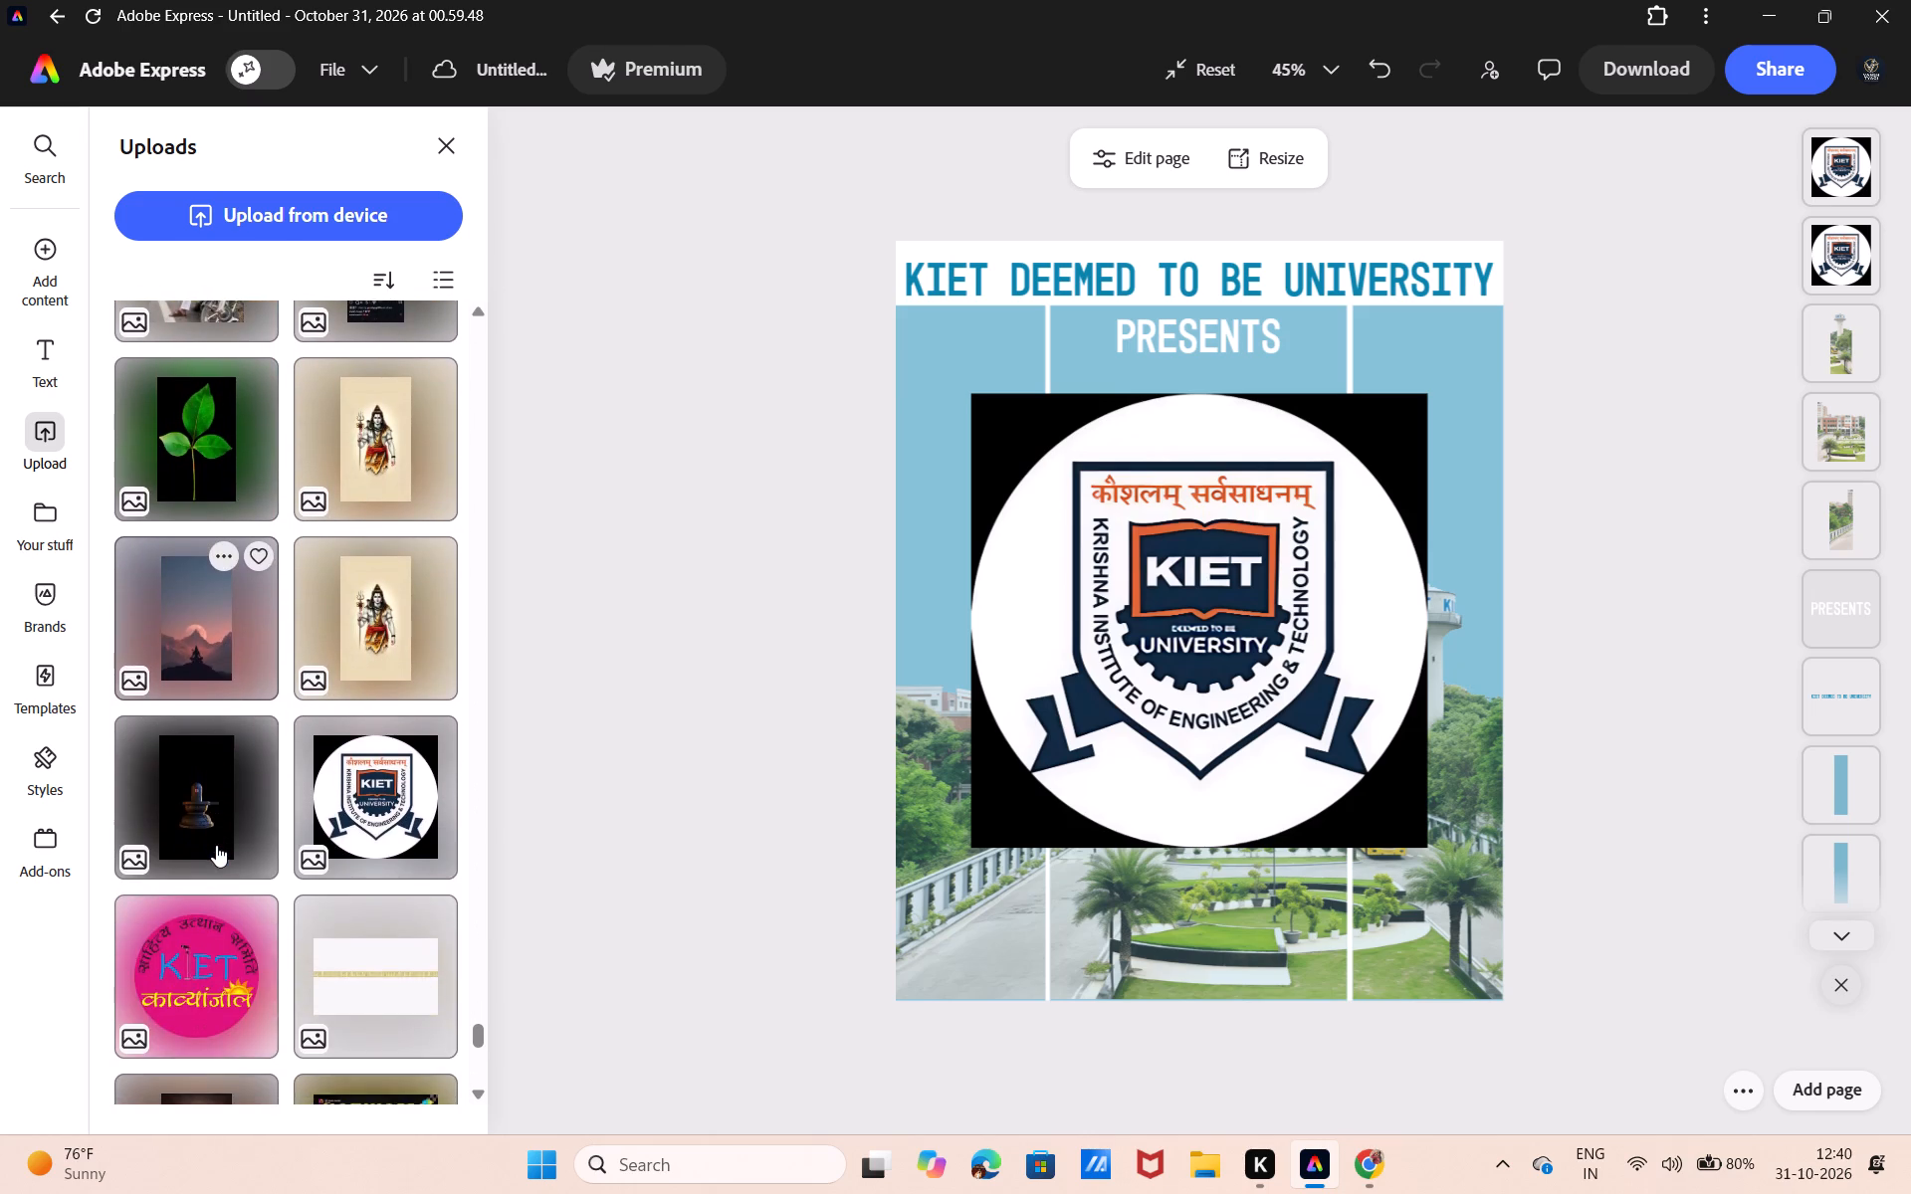
pyautogui.scroll(-5, 216, 845)
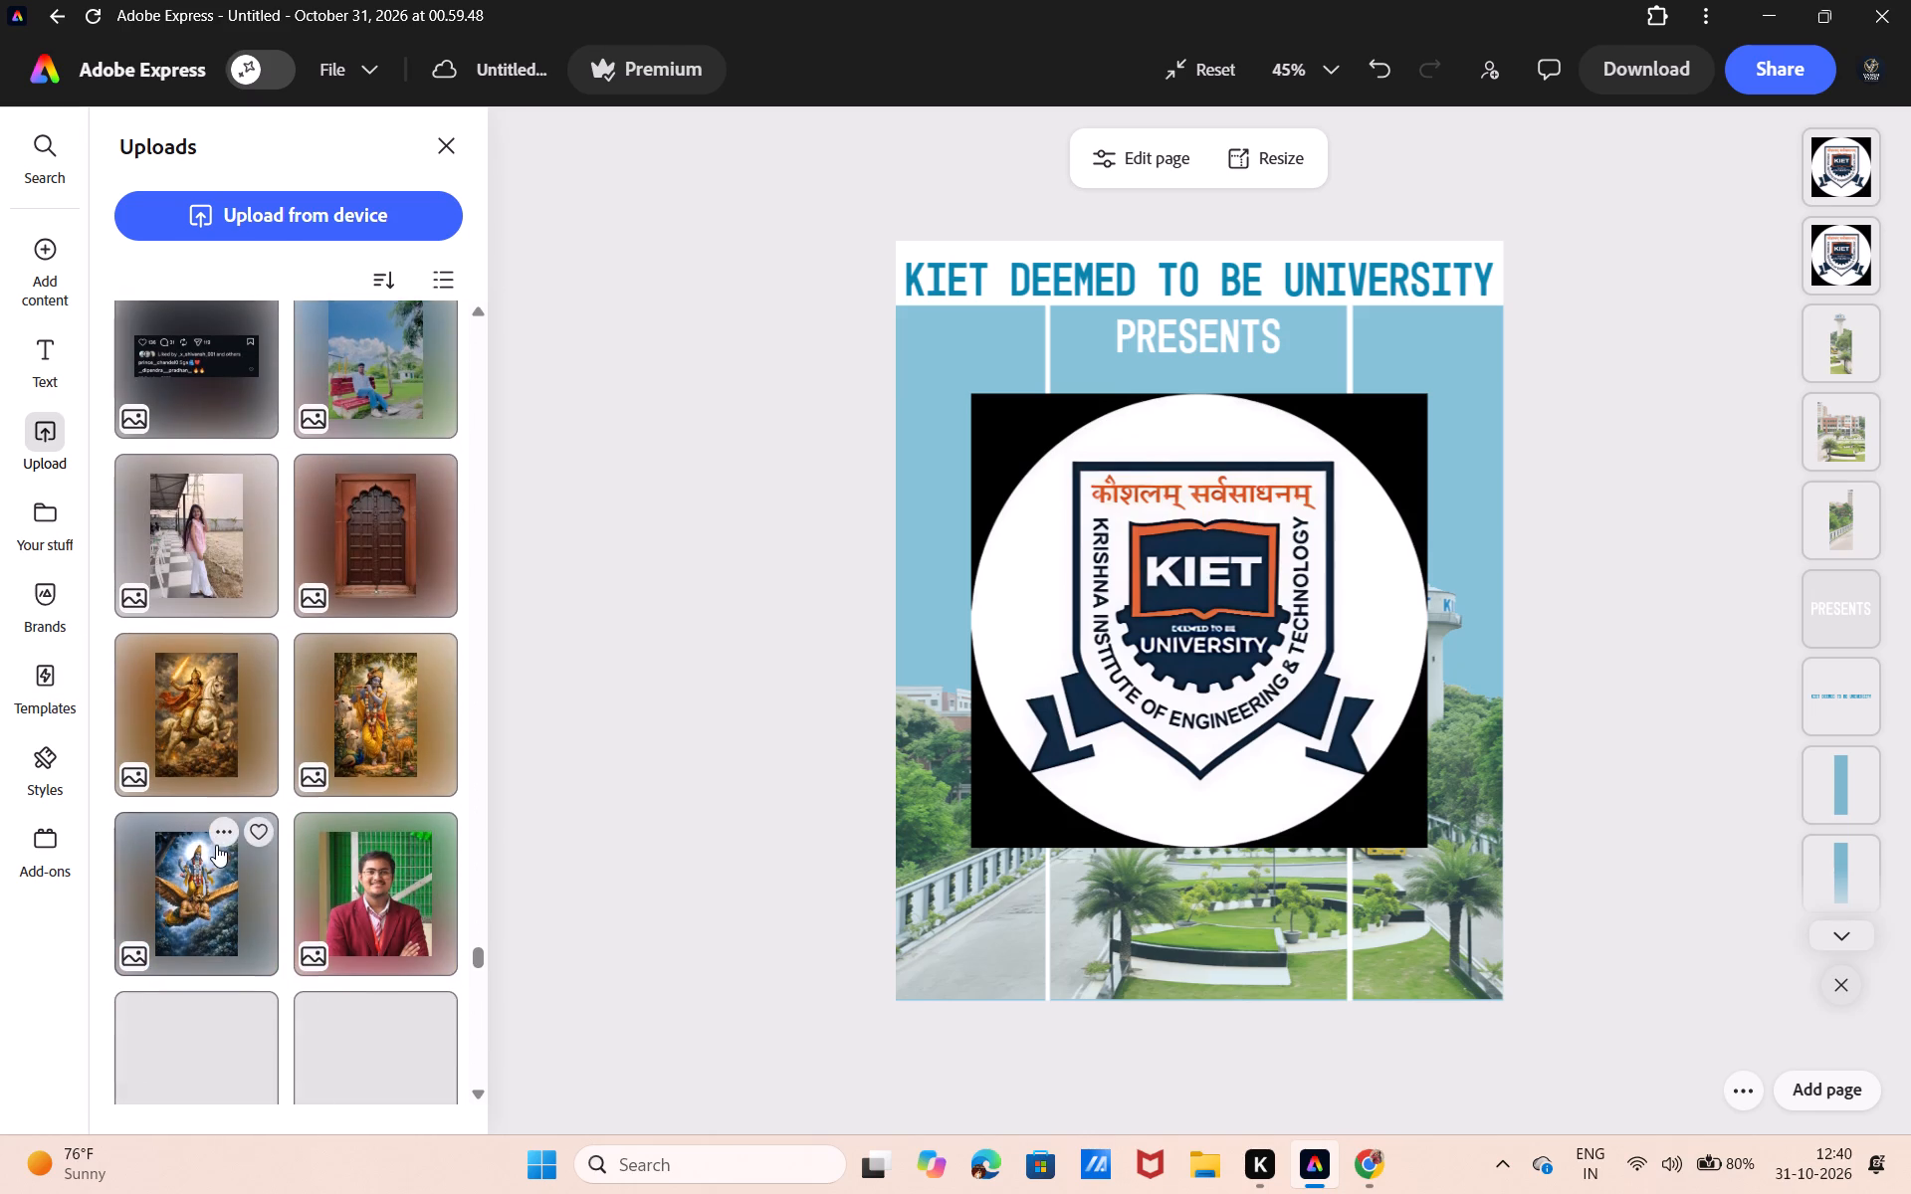
pyautogui.scroll(-4, 216, 845)
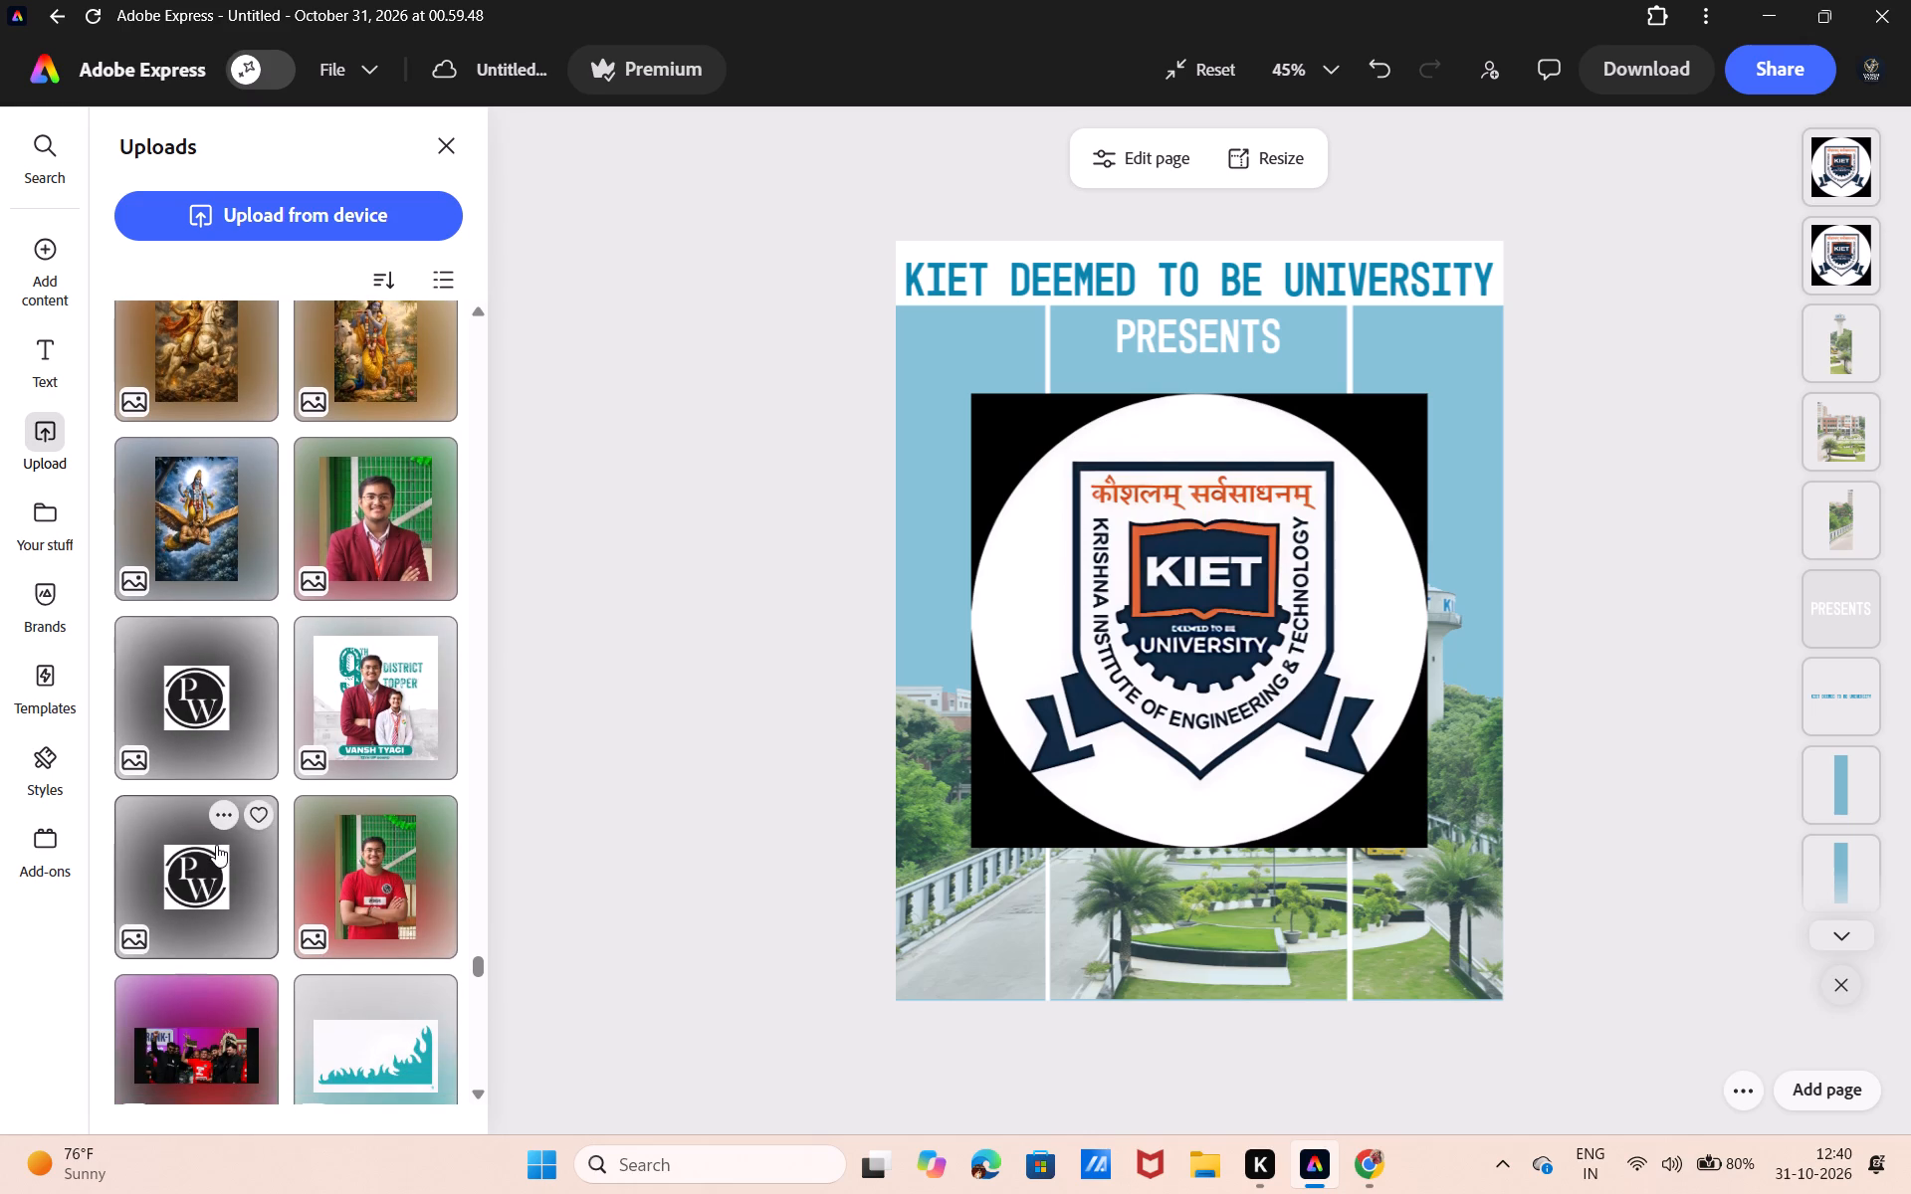
pyautogui.scroll(-9, 216, 845)
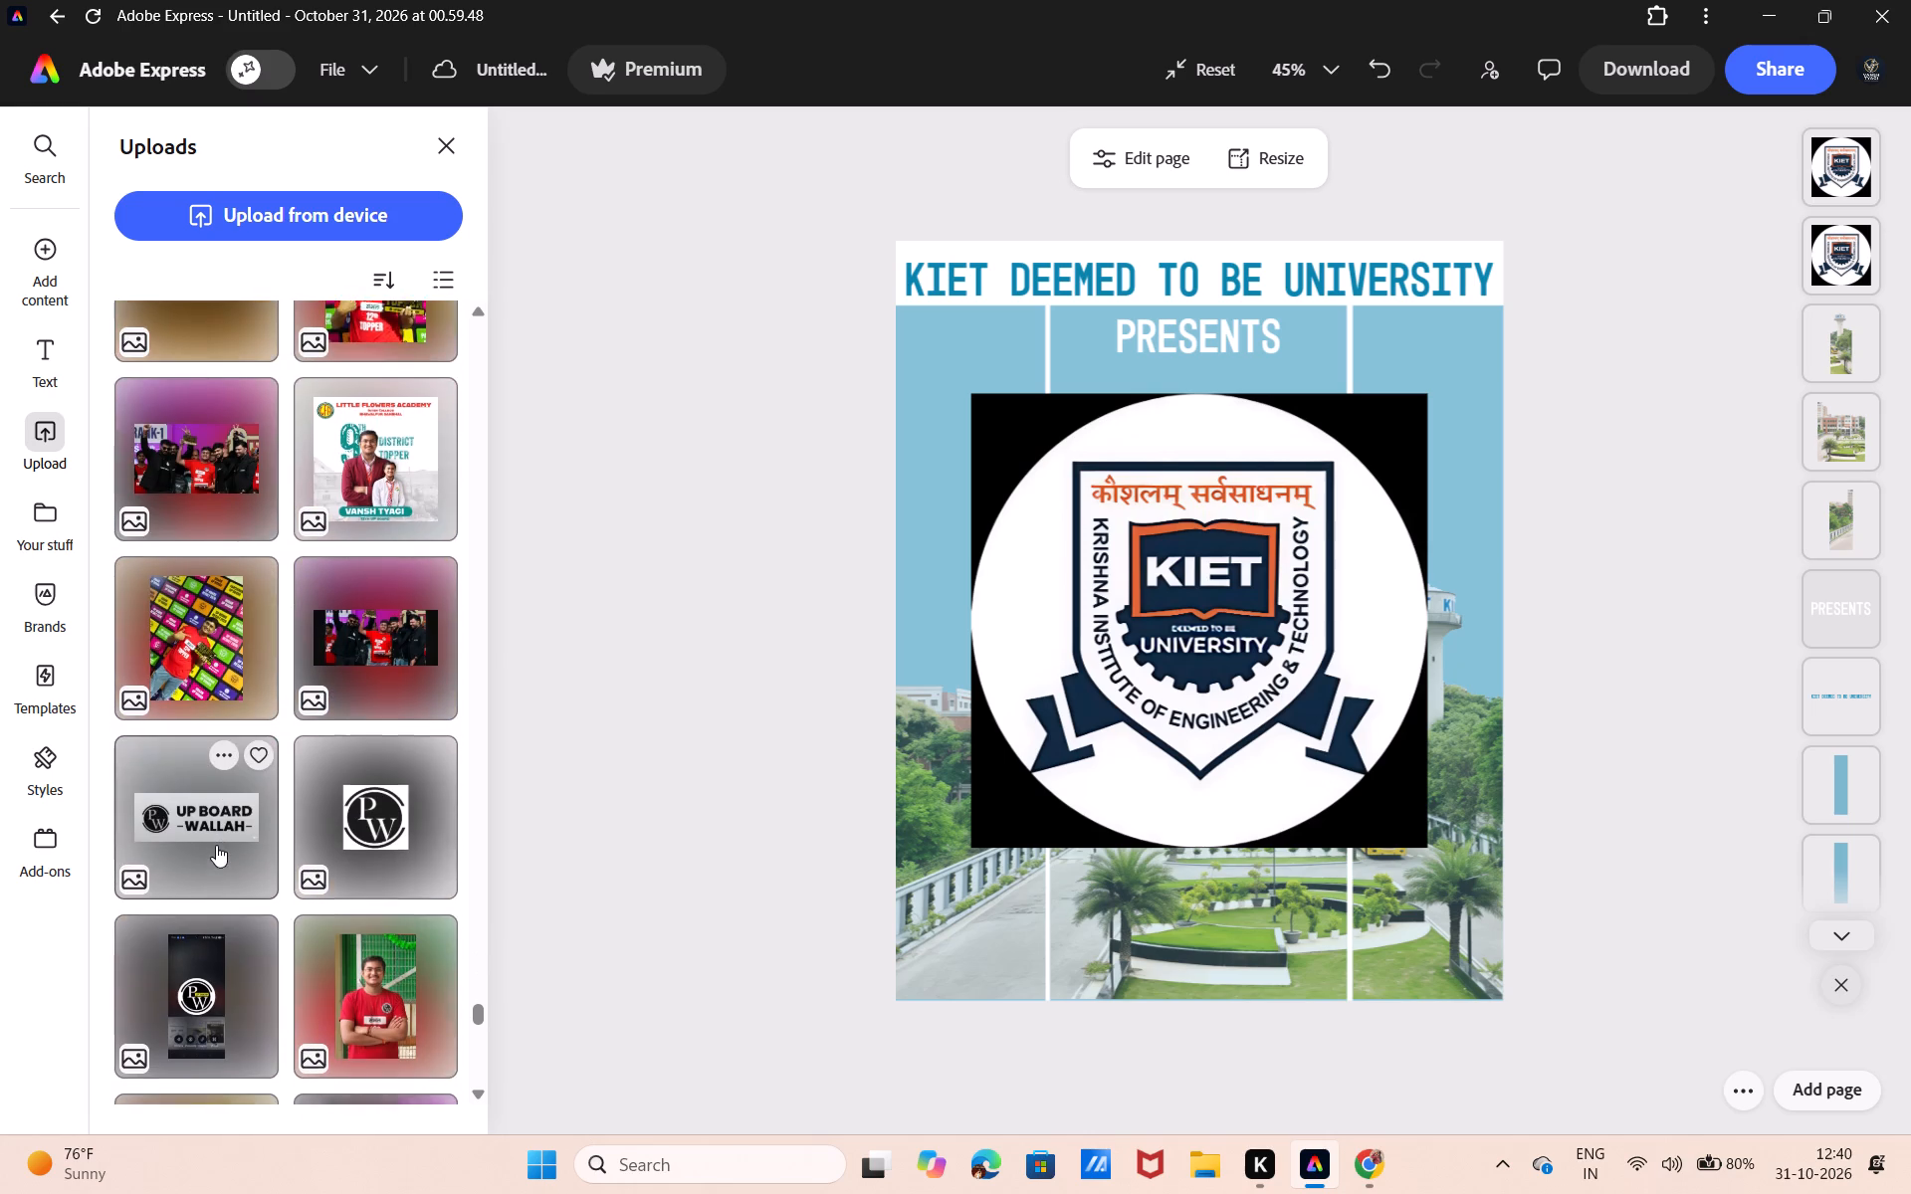
# Find the wide KIET University logo with the Delhi-NCR, India line among the older uploads and add it to the page.
pyautogui.scroll(-8, 216, 845)
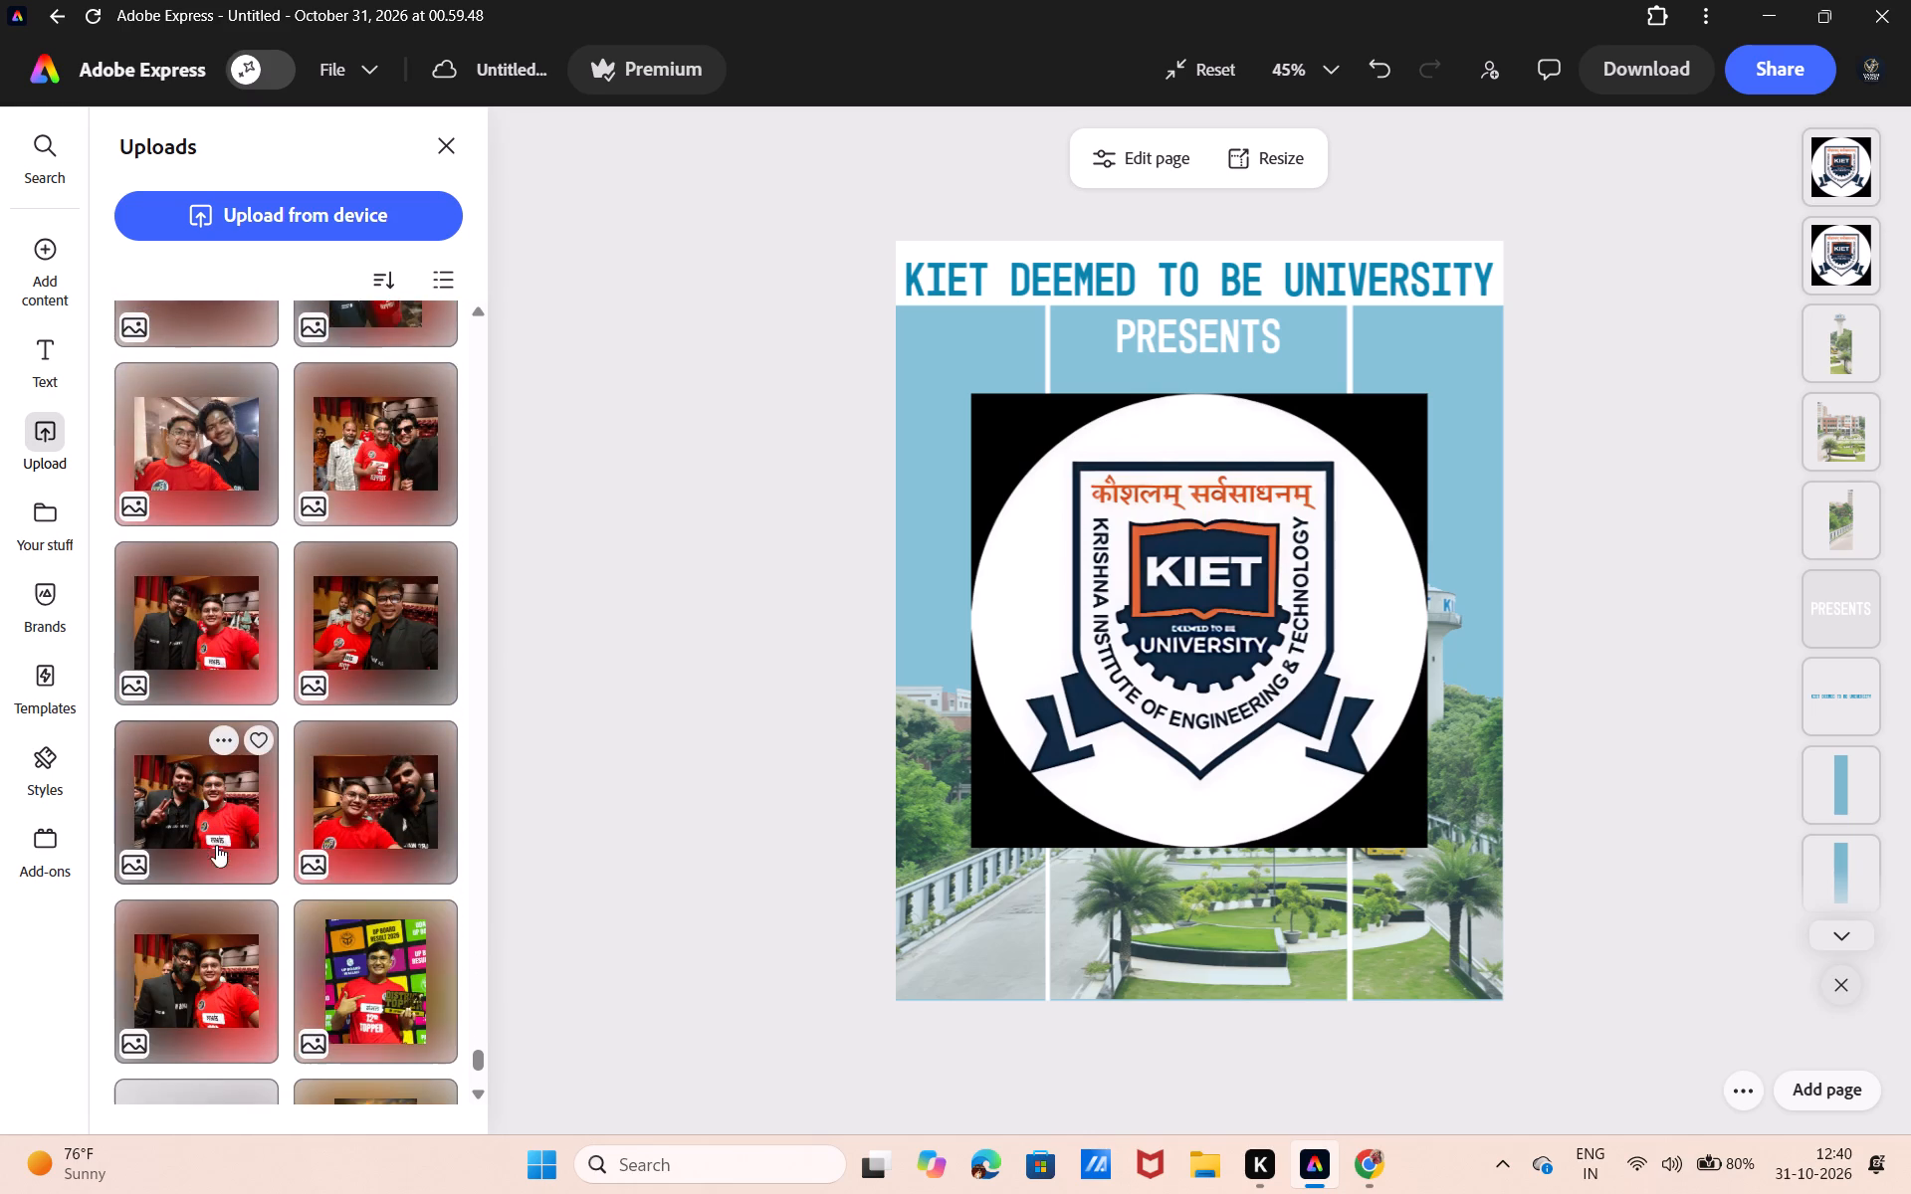
pyautogui.scroll(-6, 216, 845)
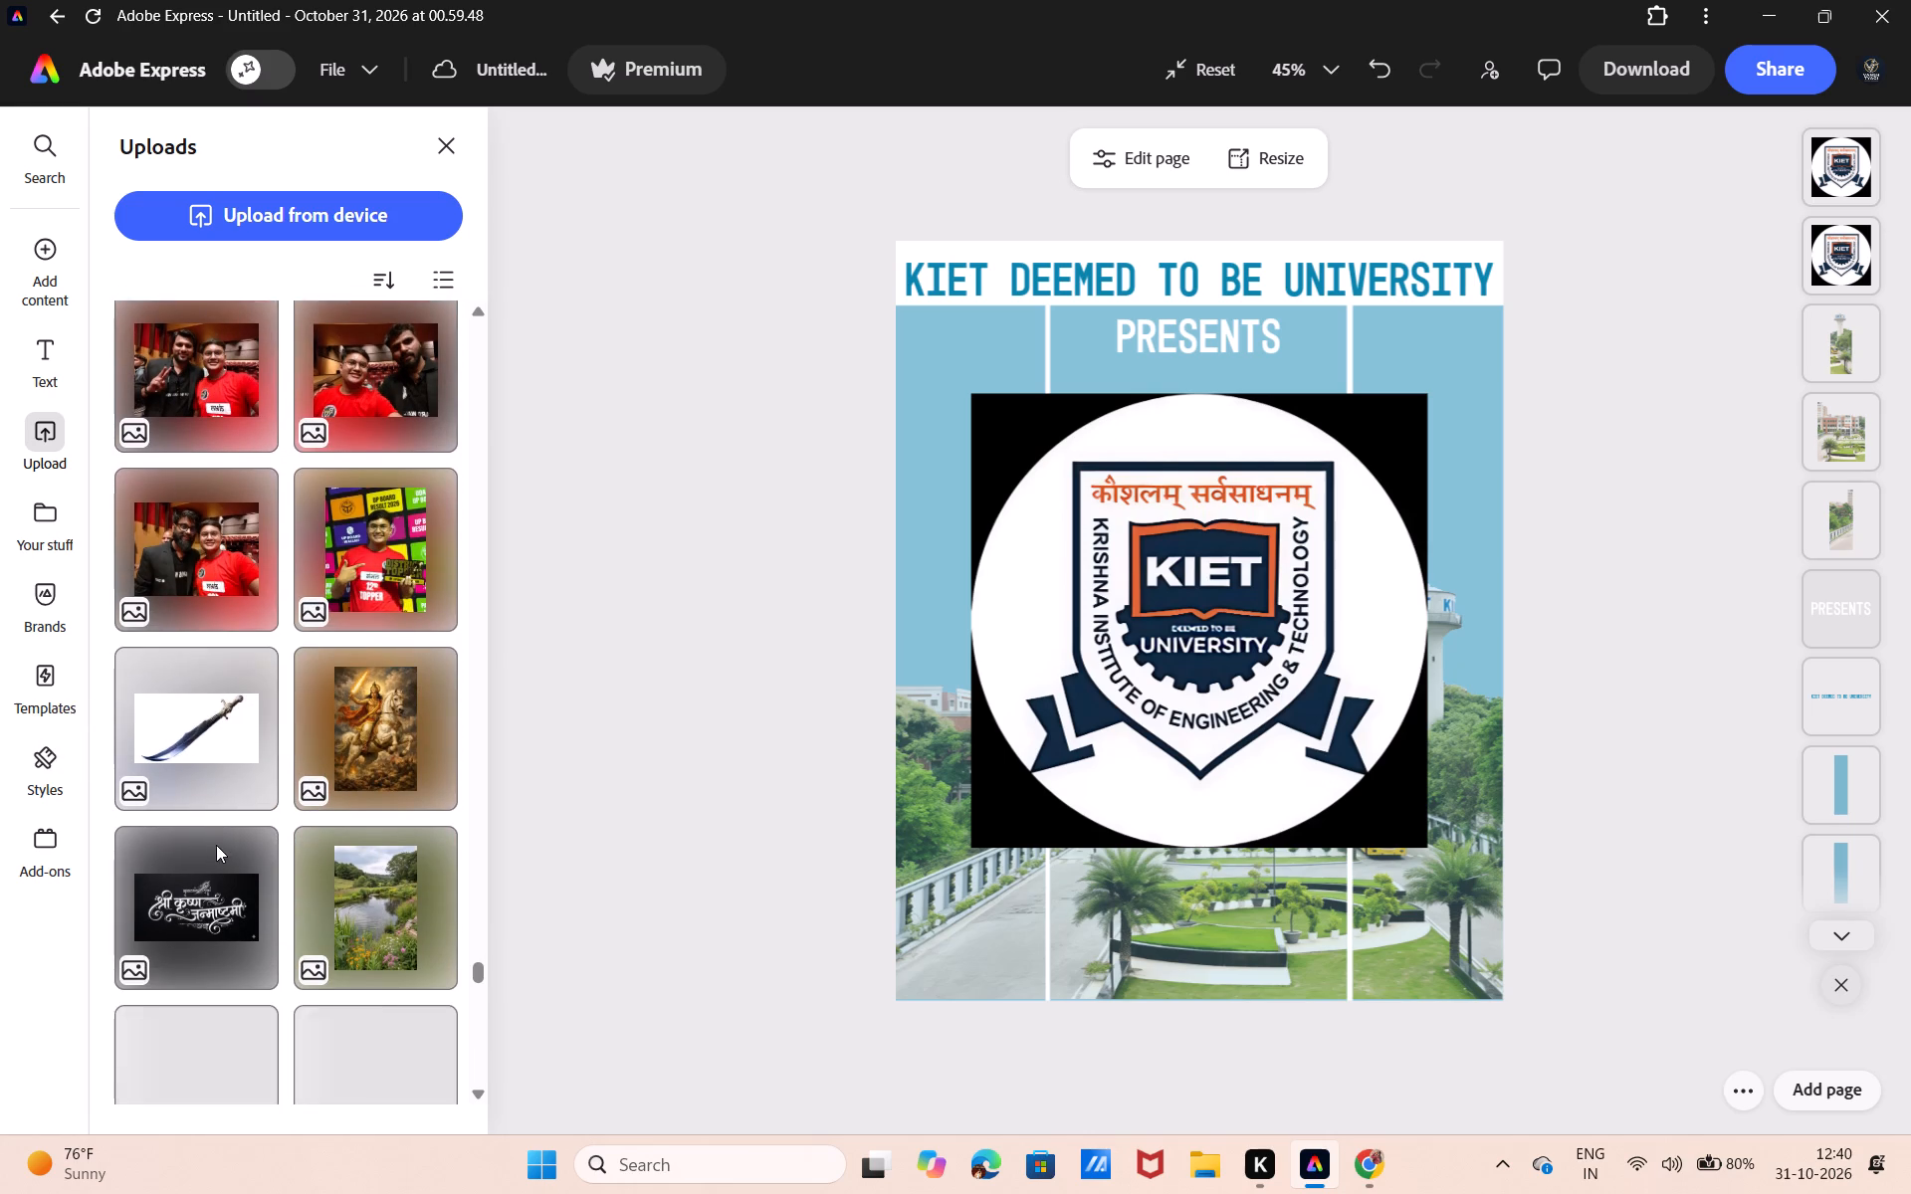
pyautogui.scroll(-3, 216, 845)
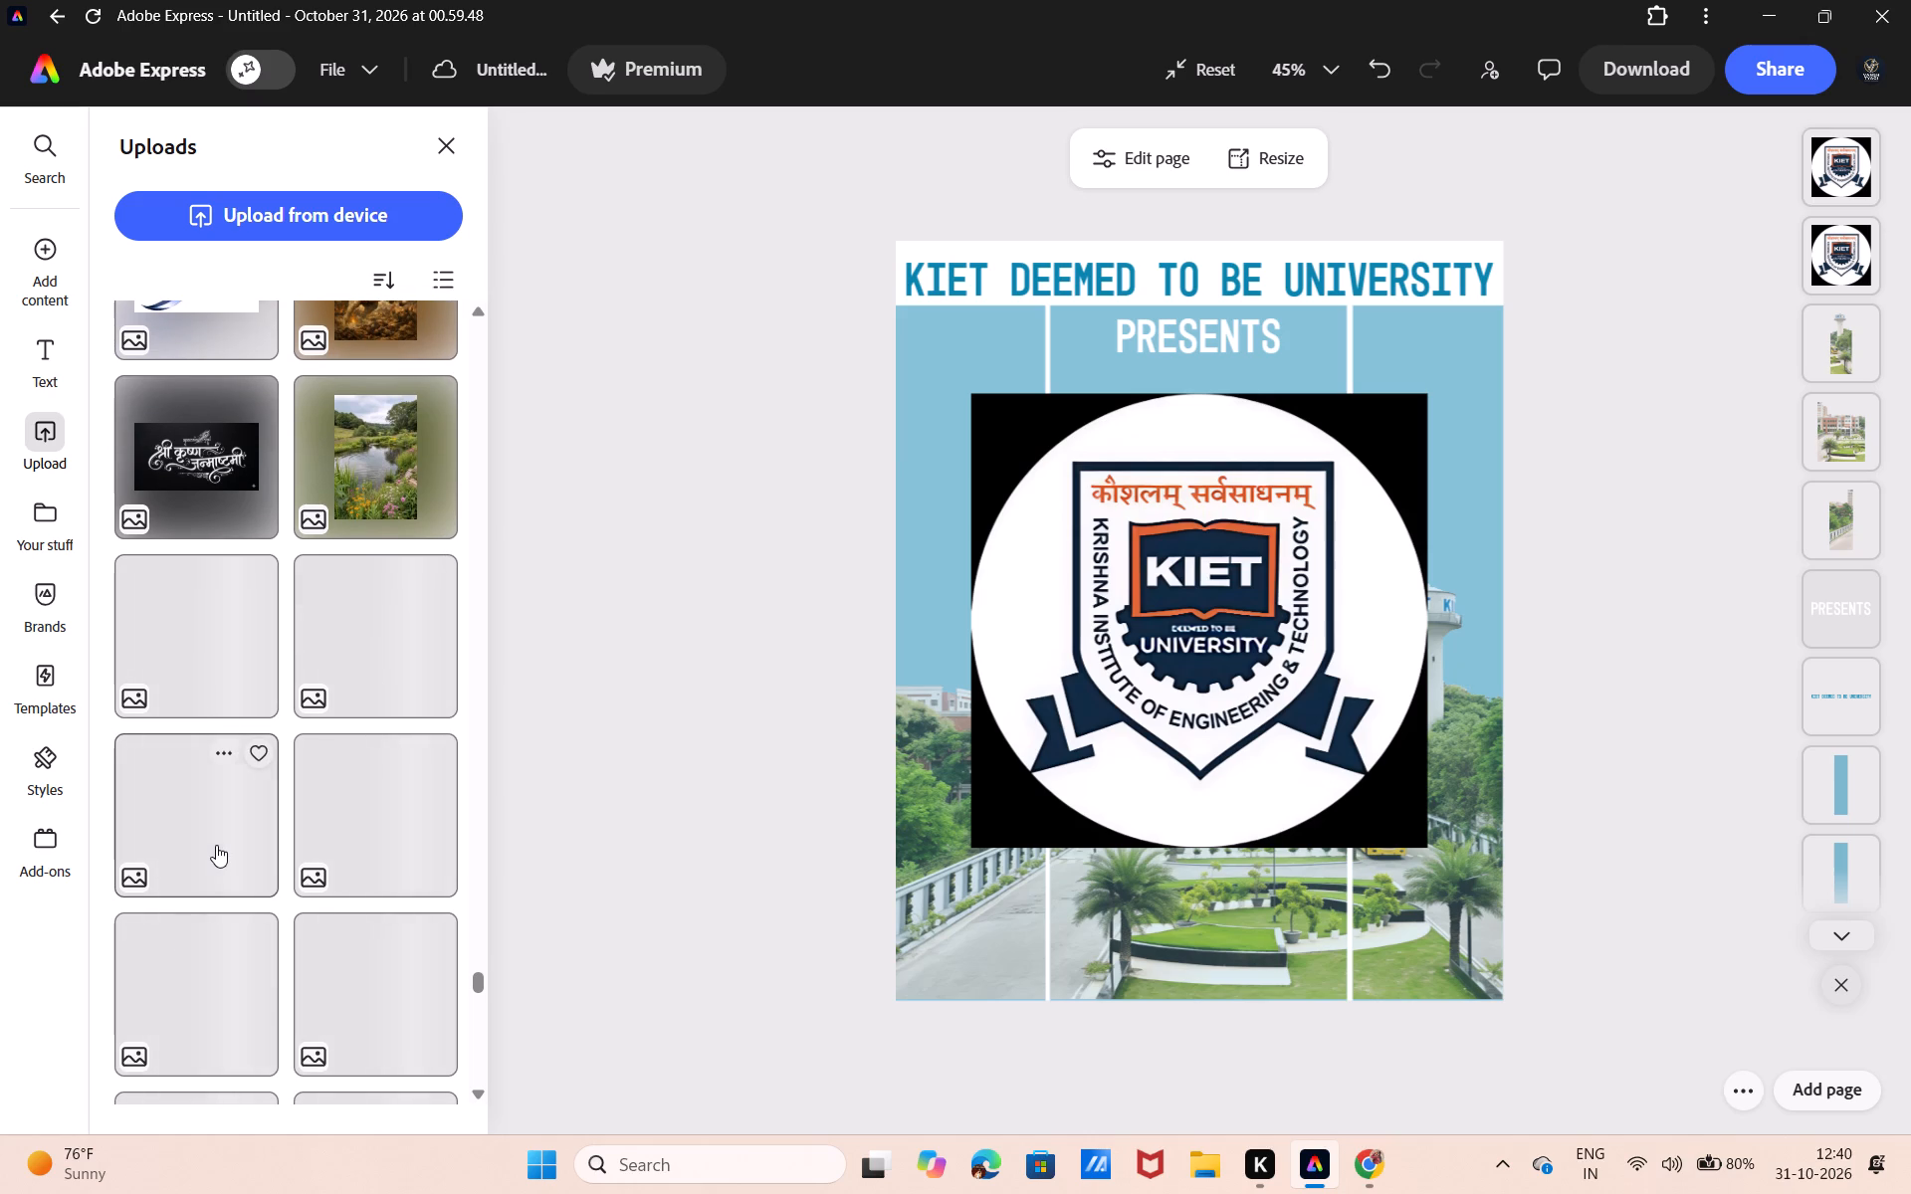
pyautogui.scroll(-3, 216, 845)
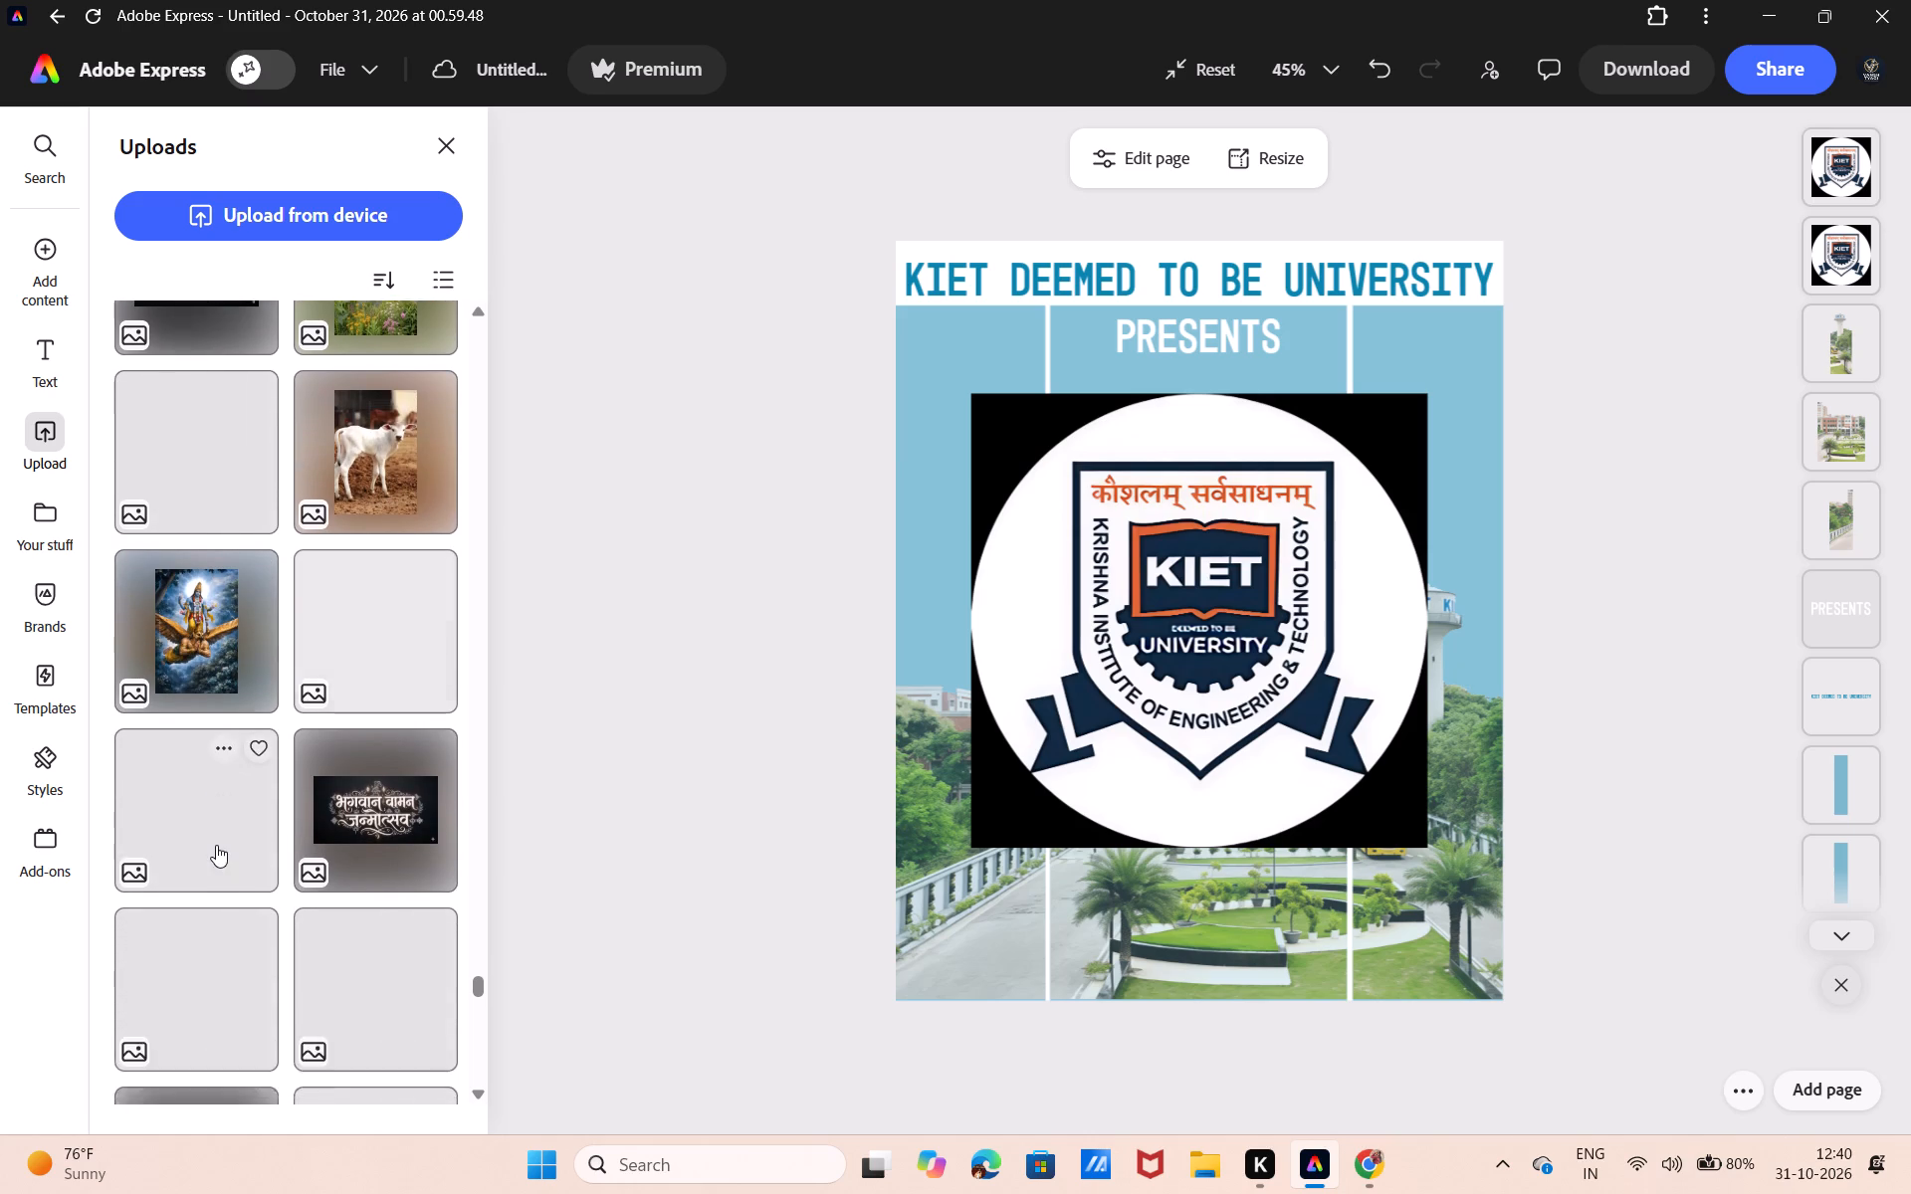
pyautogui.scroll(-5, 216, 845)
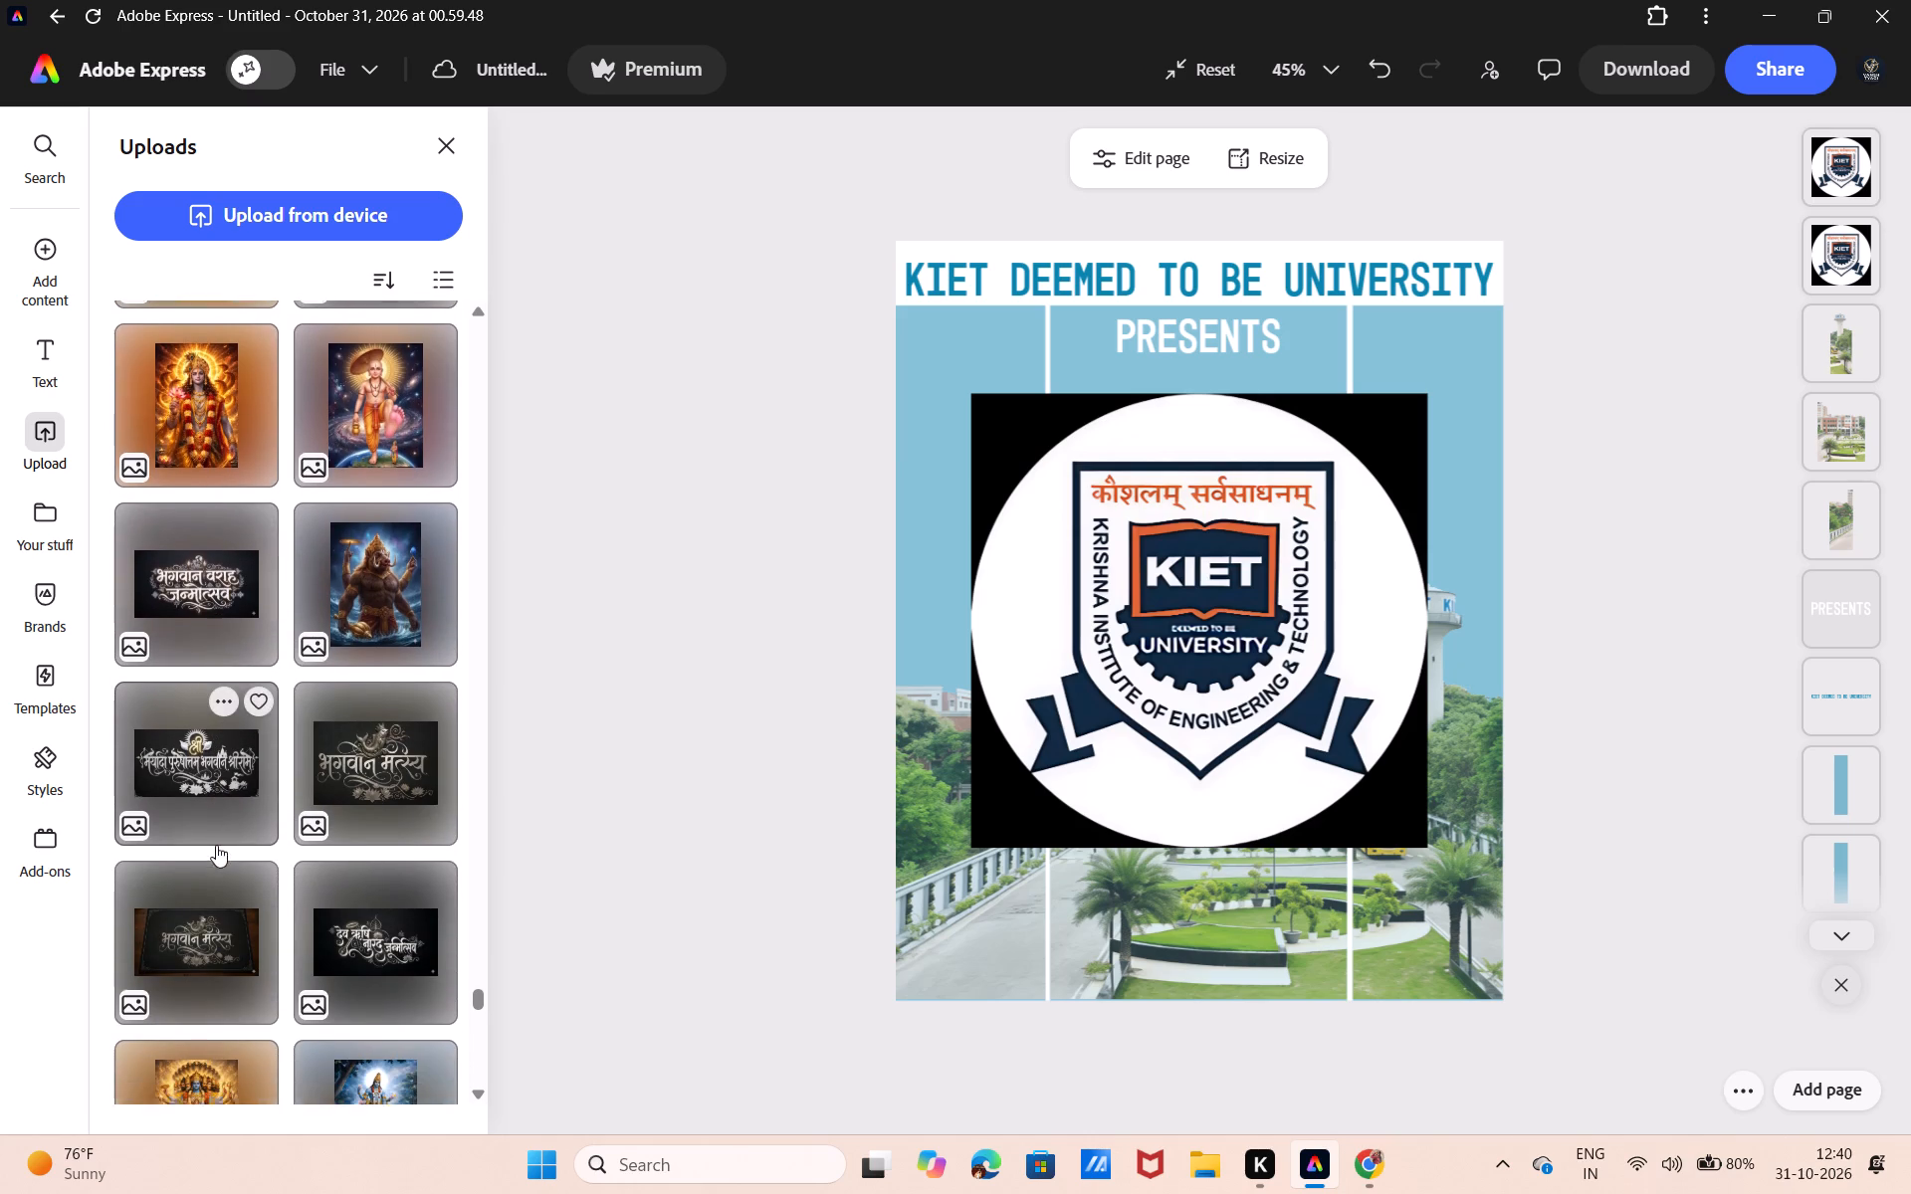
pyautogui.scroll(-5, 216, 845)
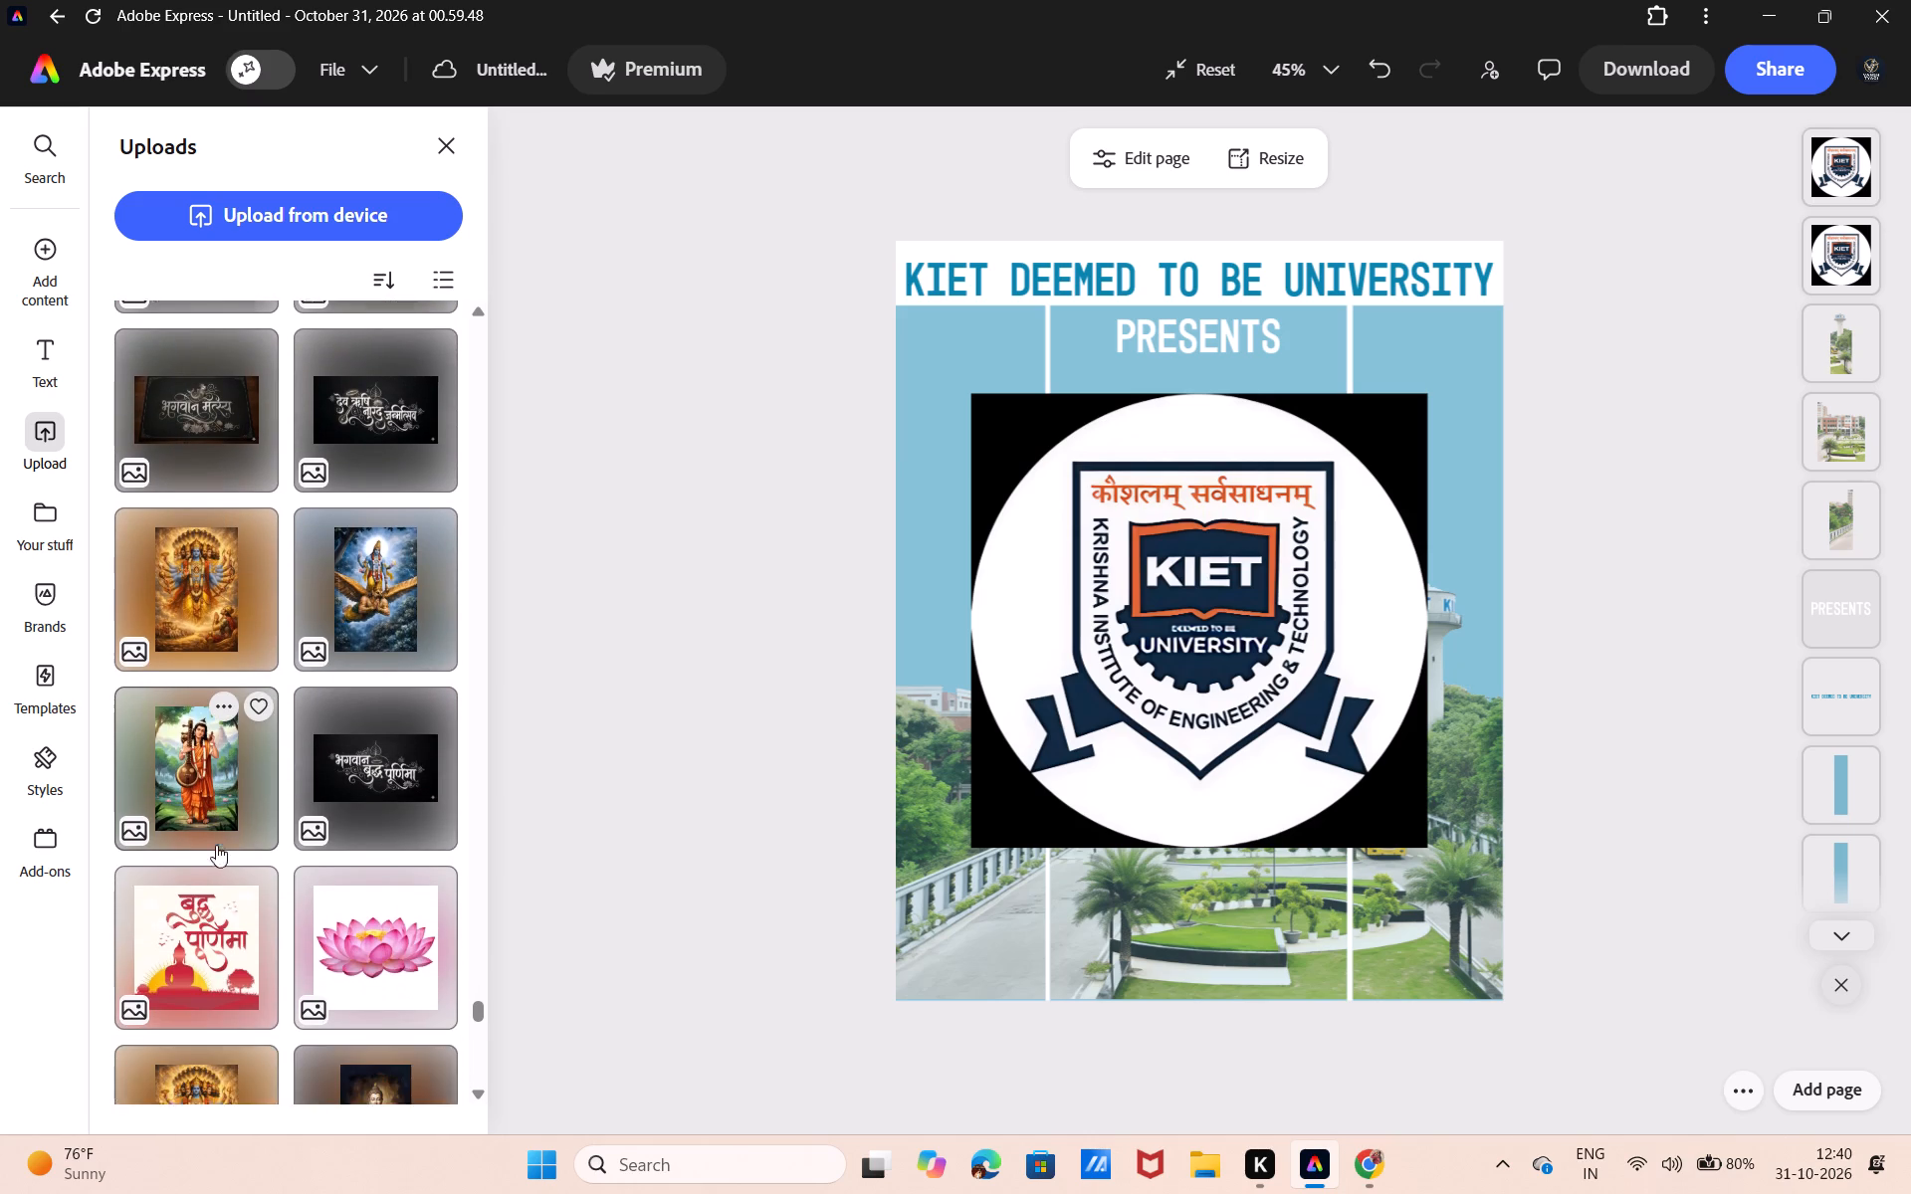
pyautogui.scroll(-5, 216, 845)
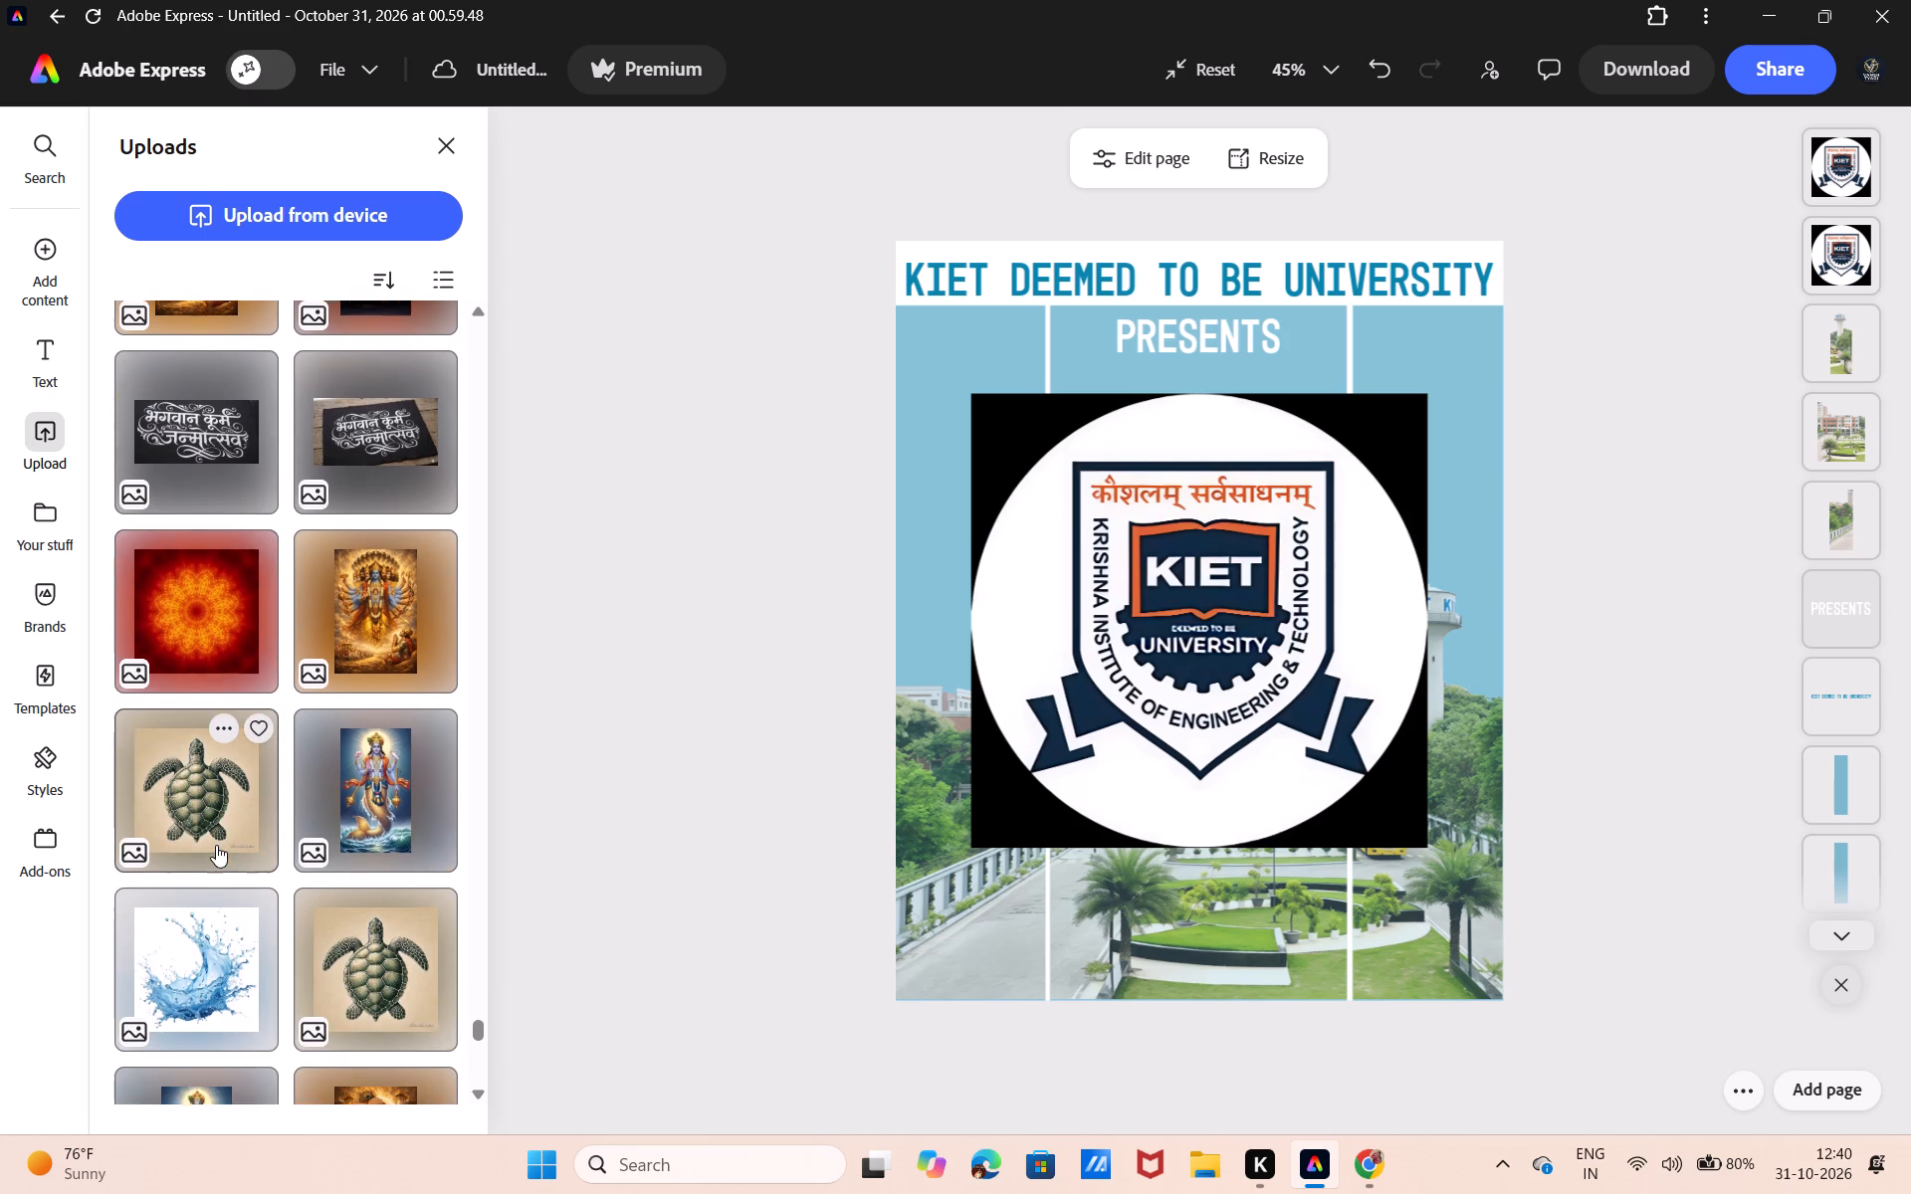
pyautogui.scroll(-4, 216, 845)
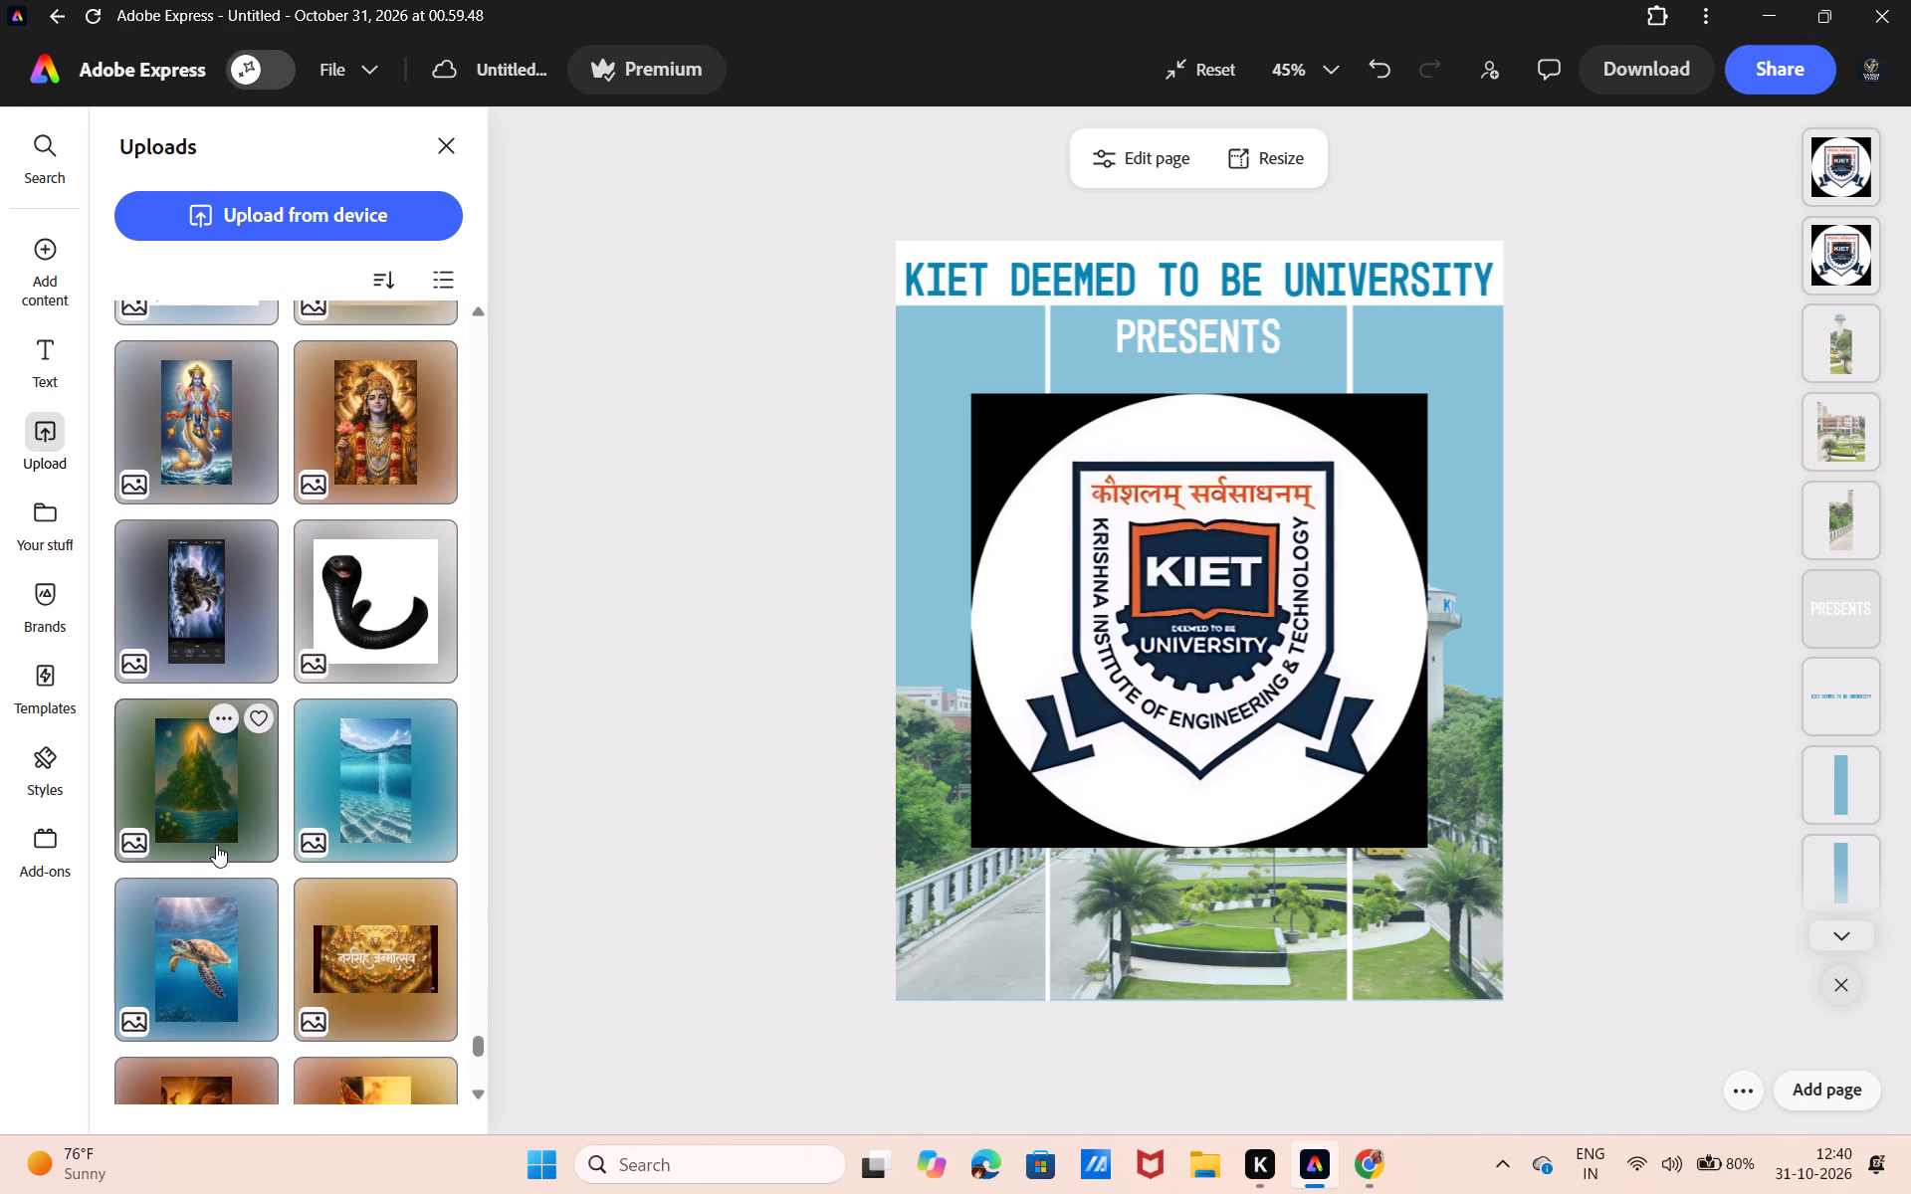
pyautogui.scroll(-3, 216, 845)
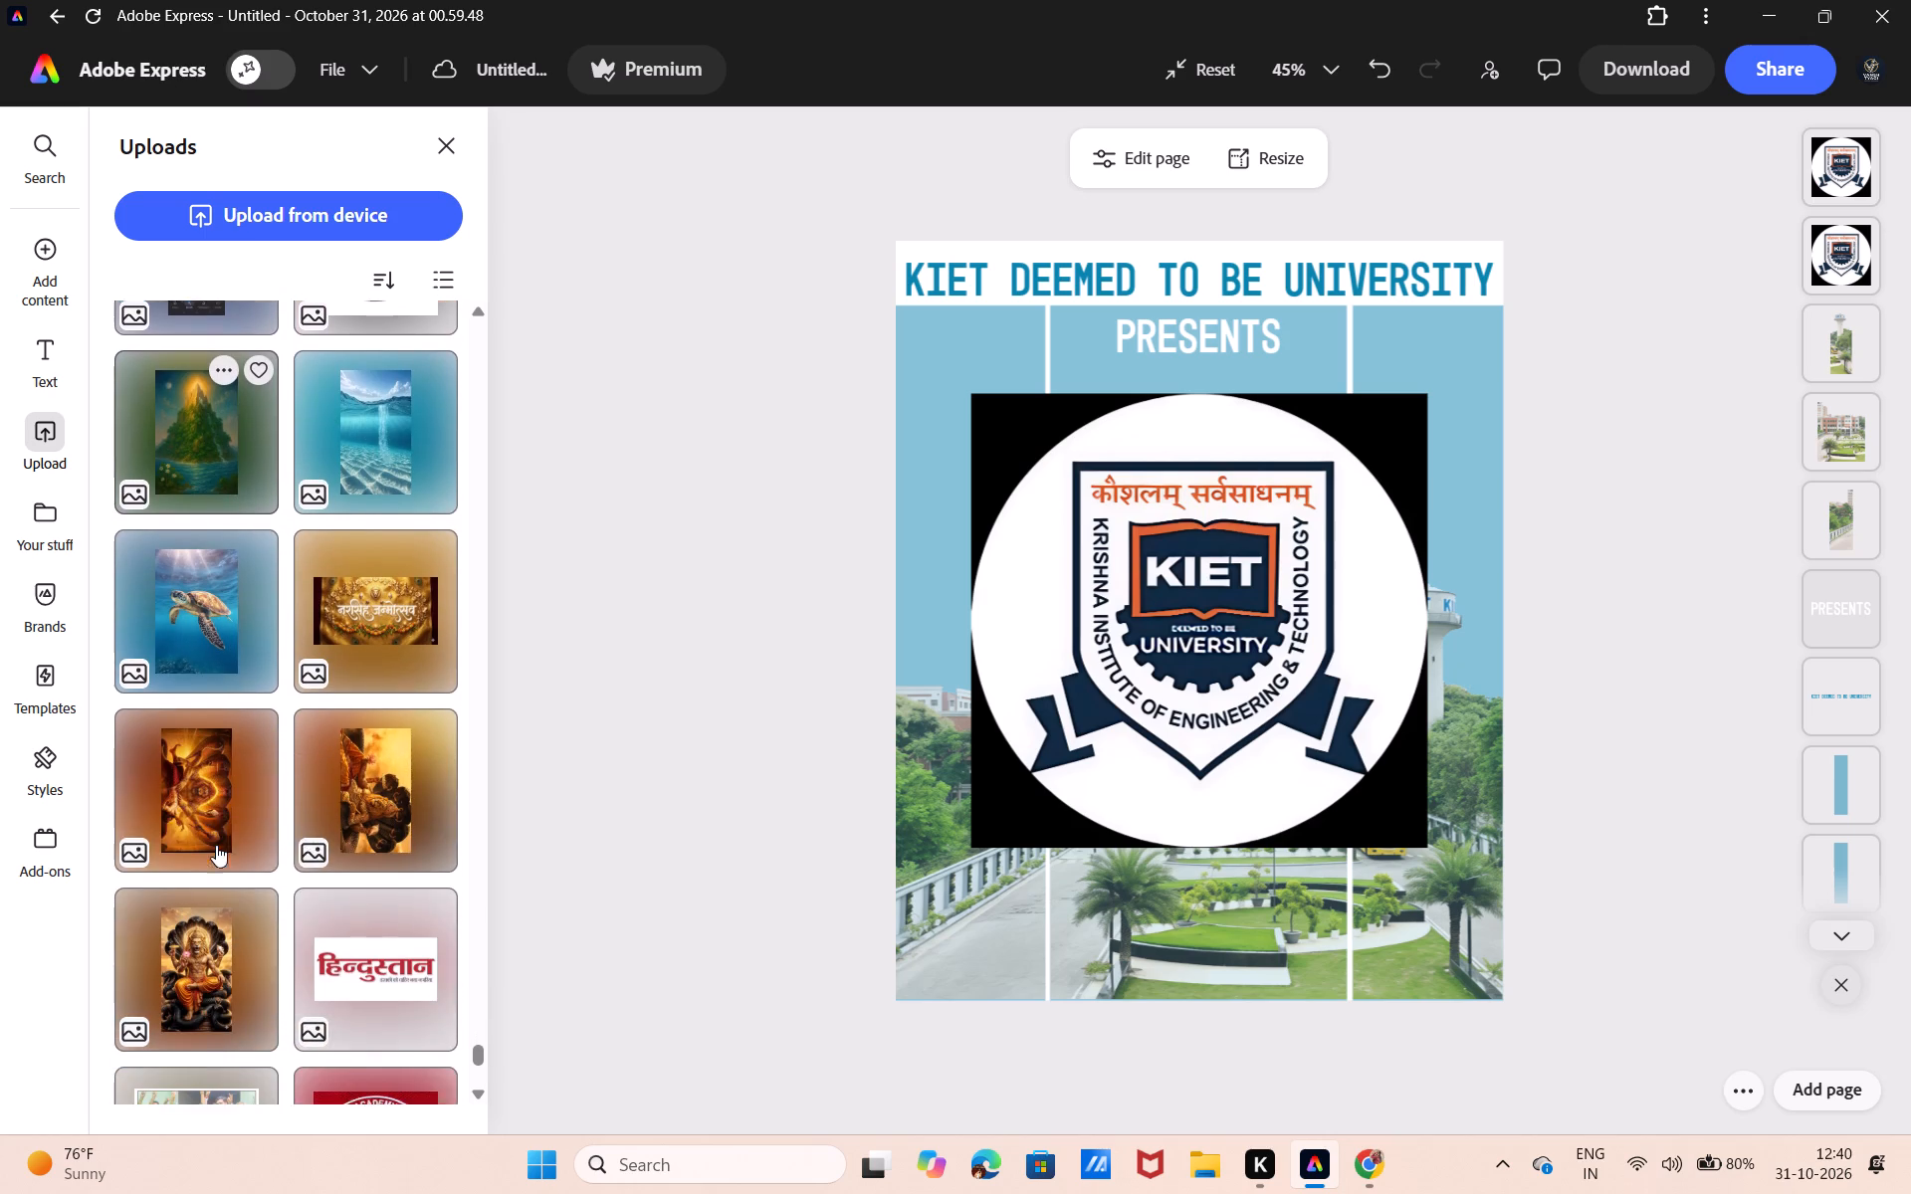
pyautogui.scroll(-5, 216, 845)
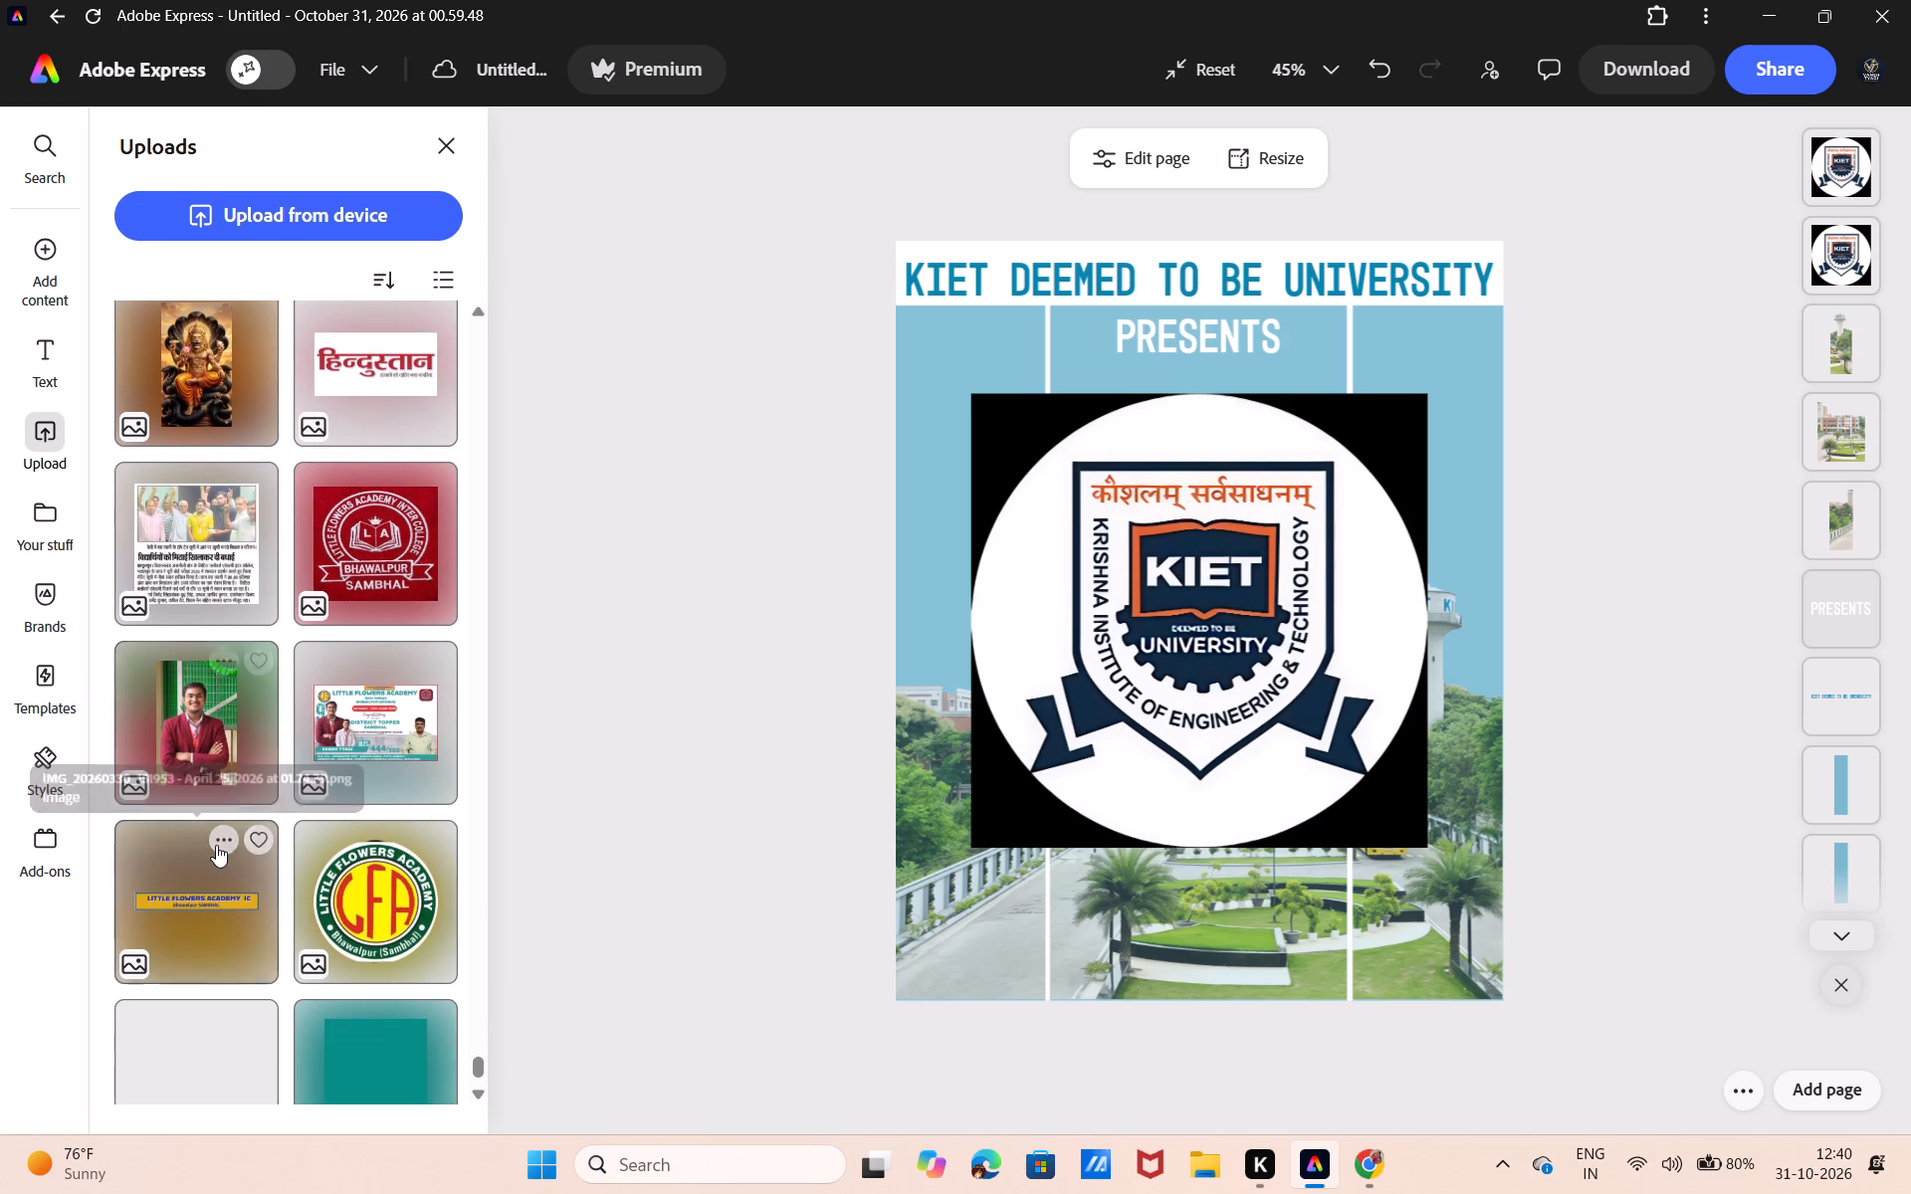
pyautogui.scroll(-6, 216, 845)
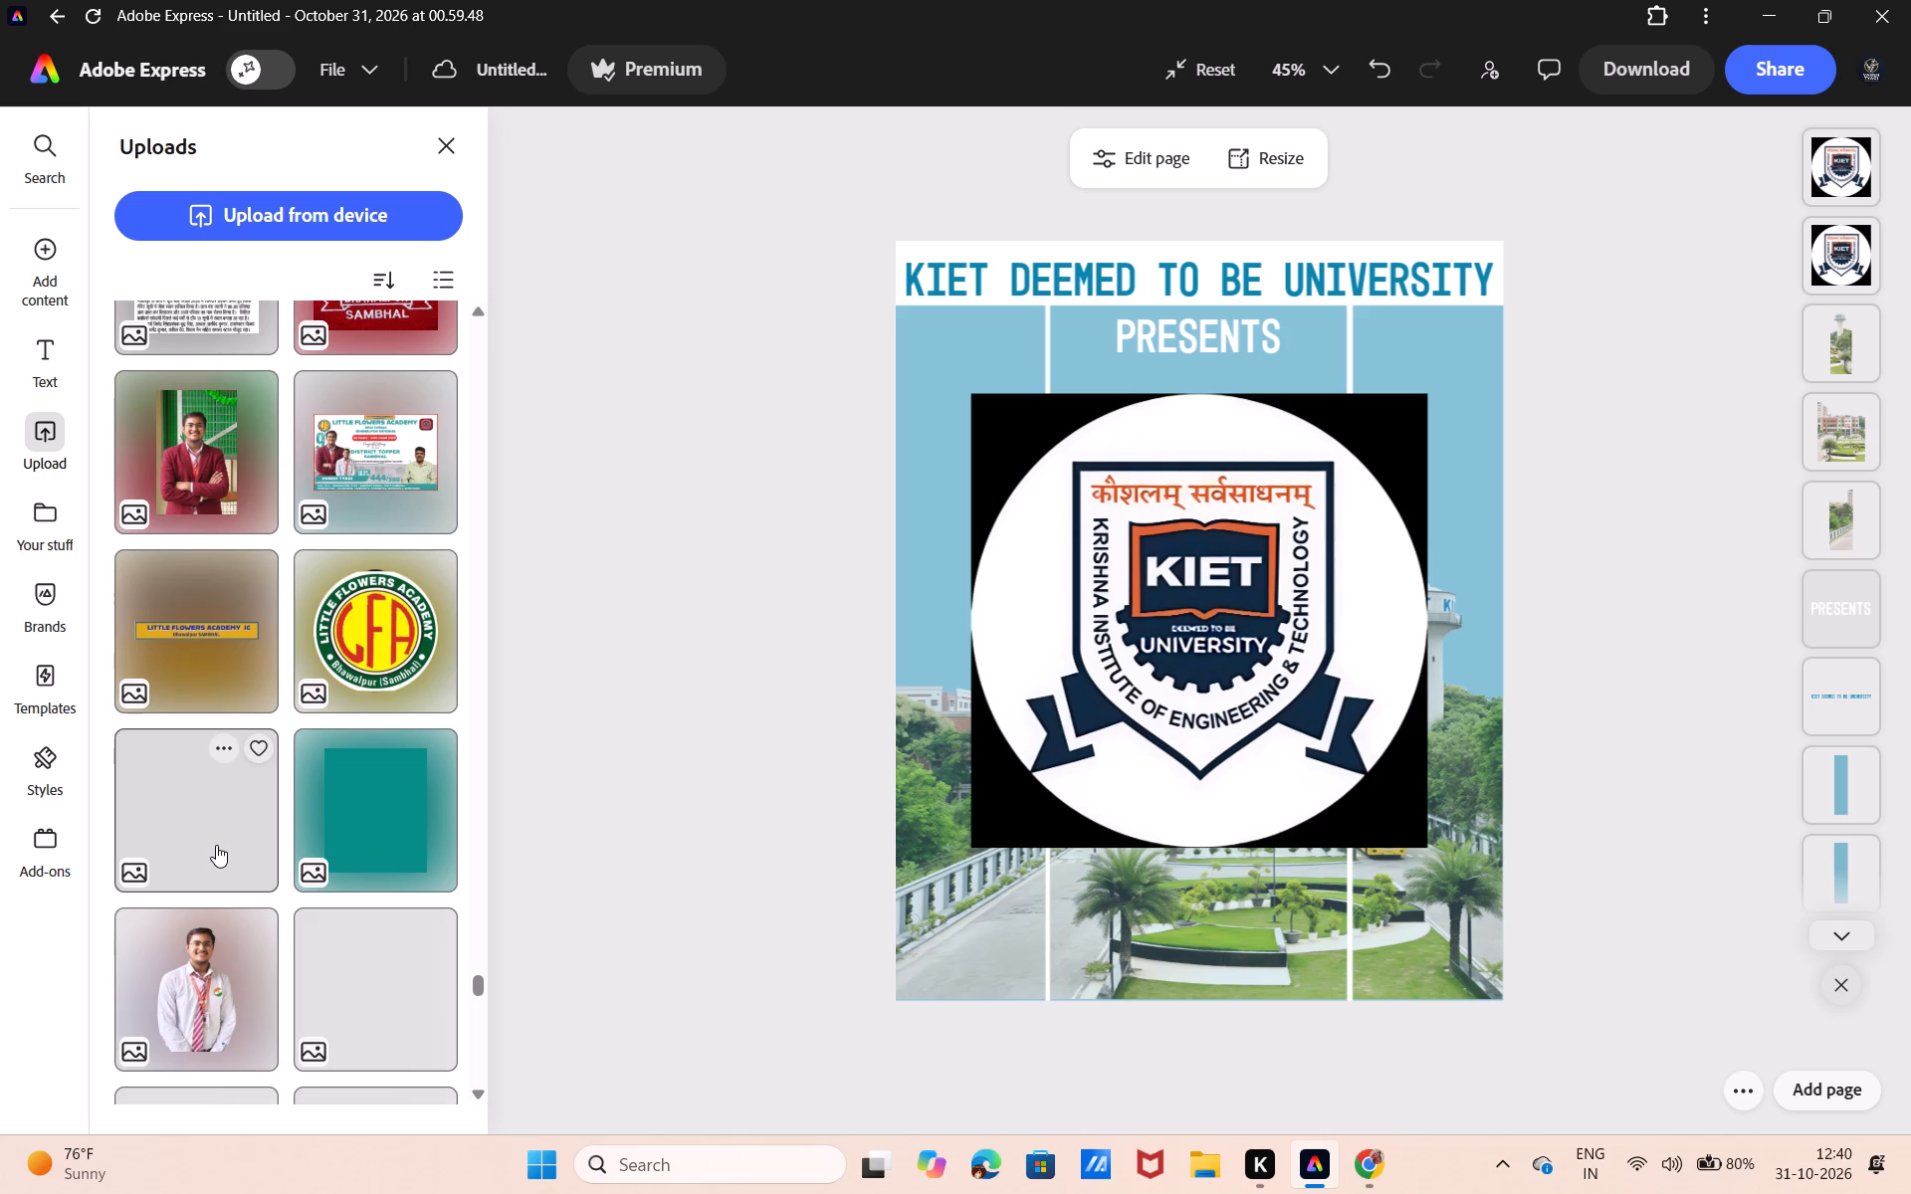
pyautogui.scroll(-2, 216, 845)
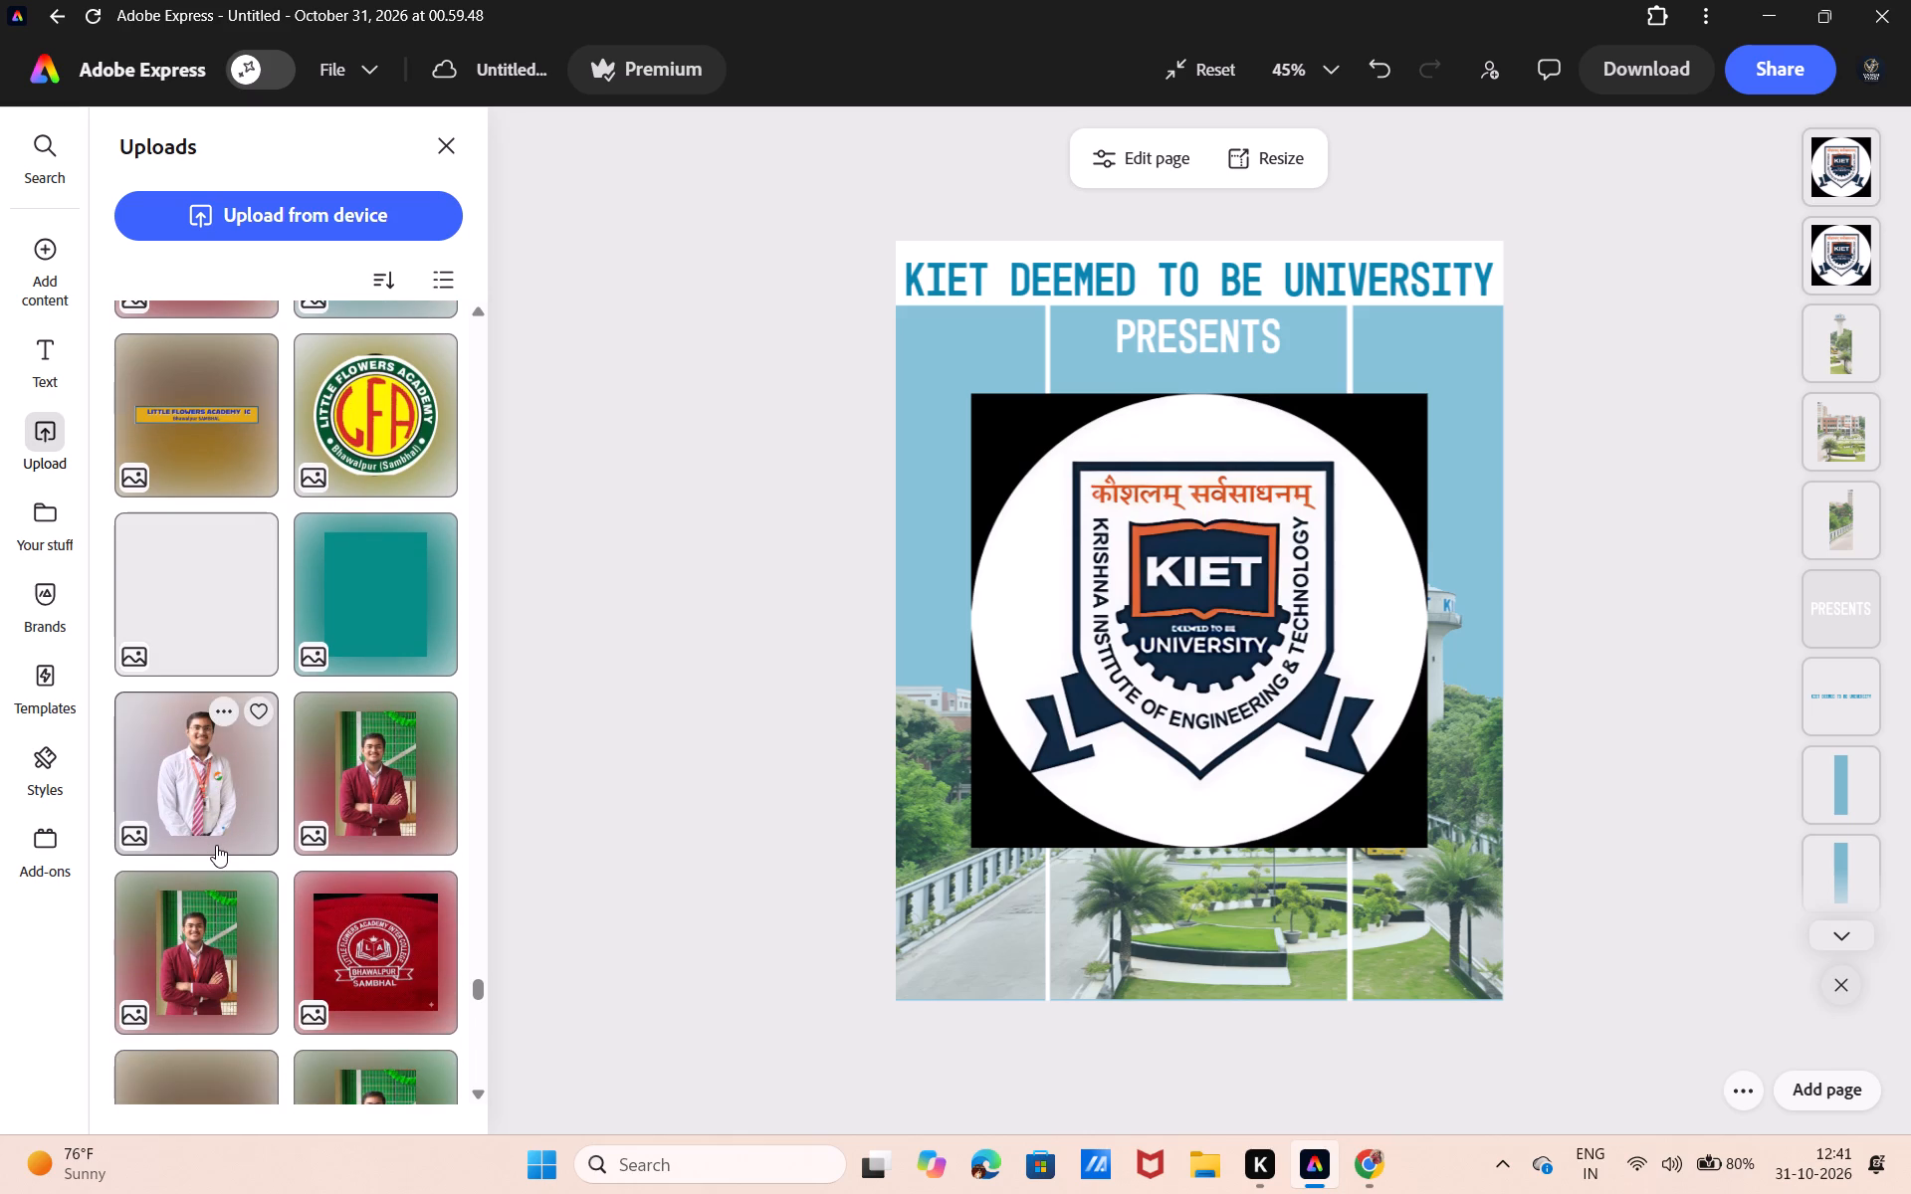
pyautogui.scroll(-6, 216, 845)
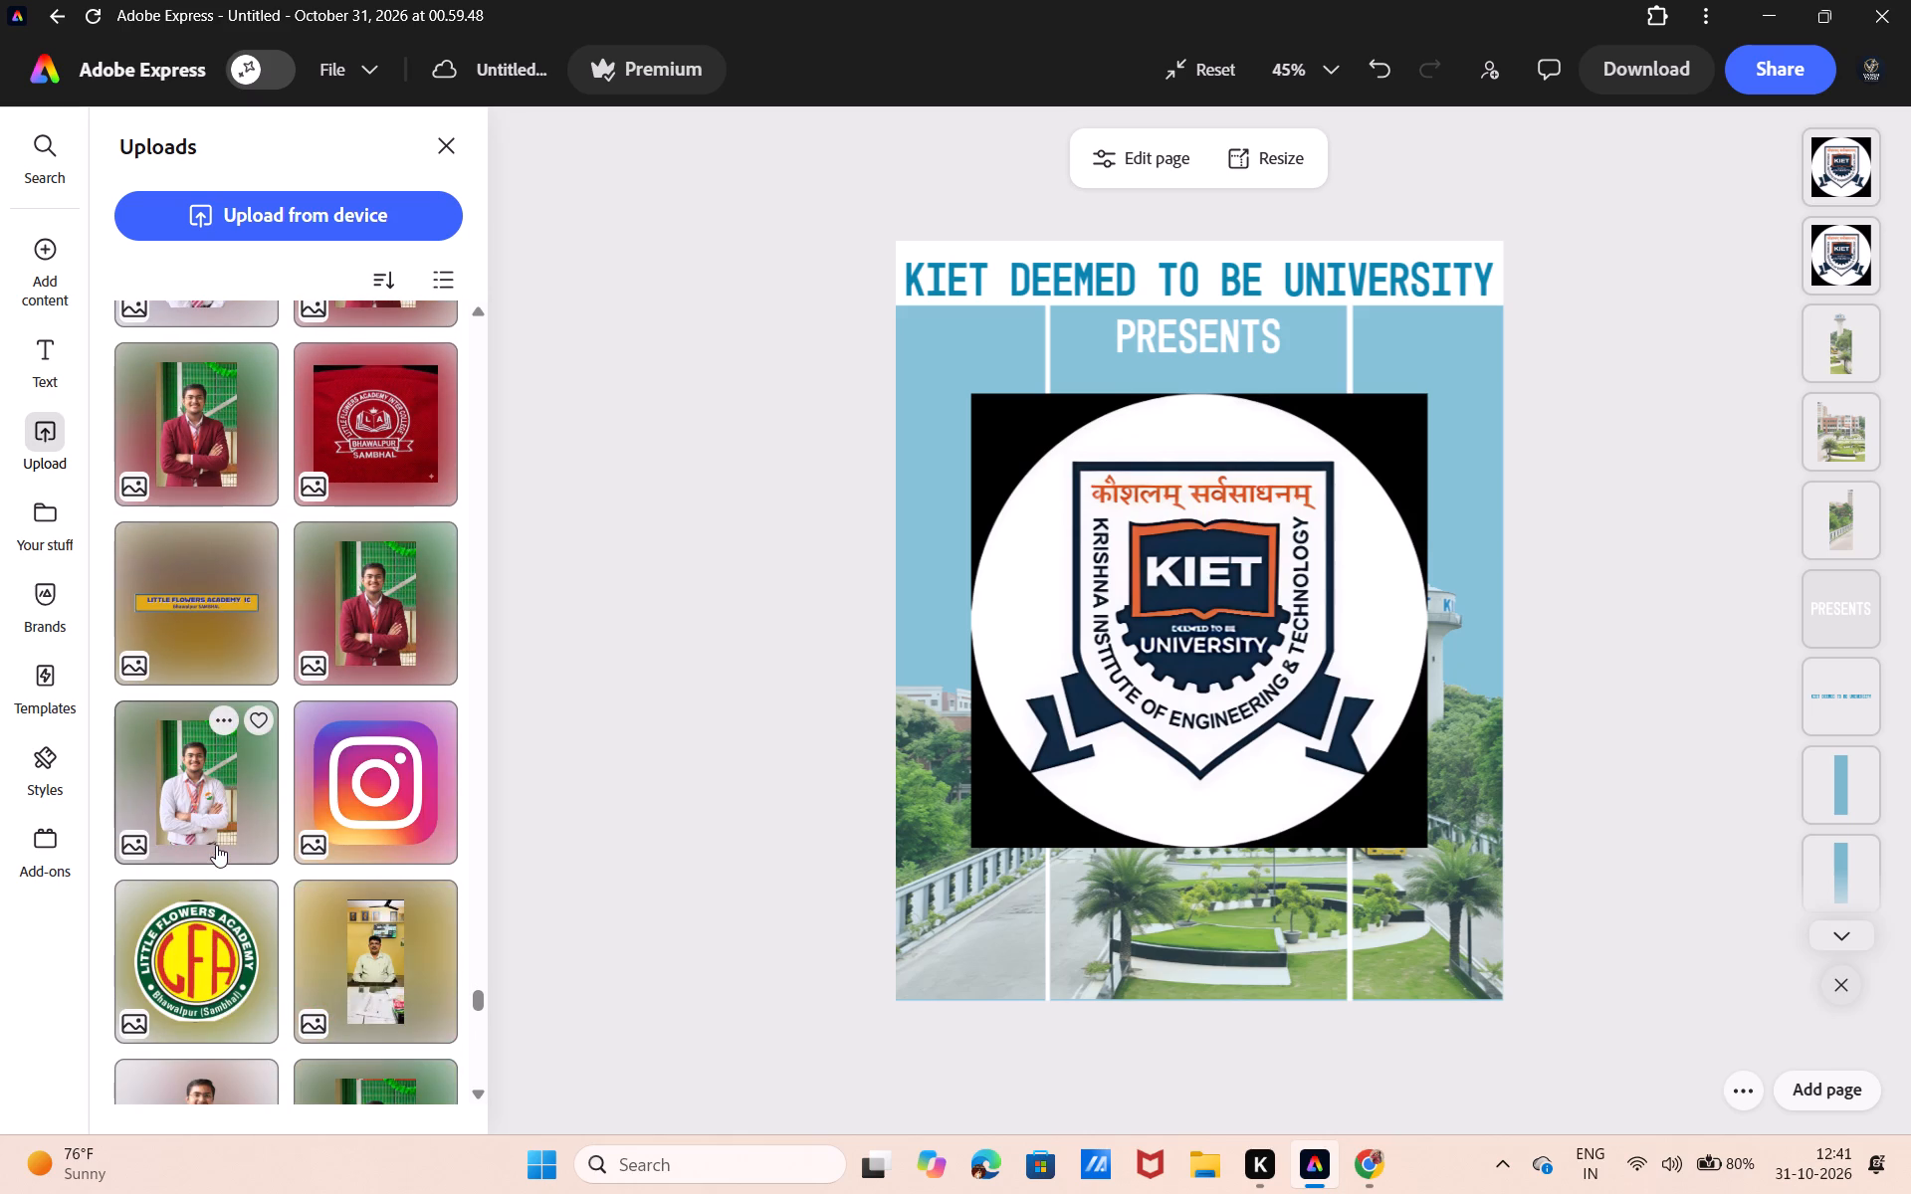
pyautogui.scroll(-4, 216, 845)
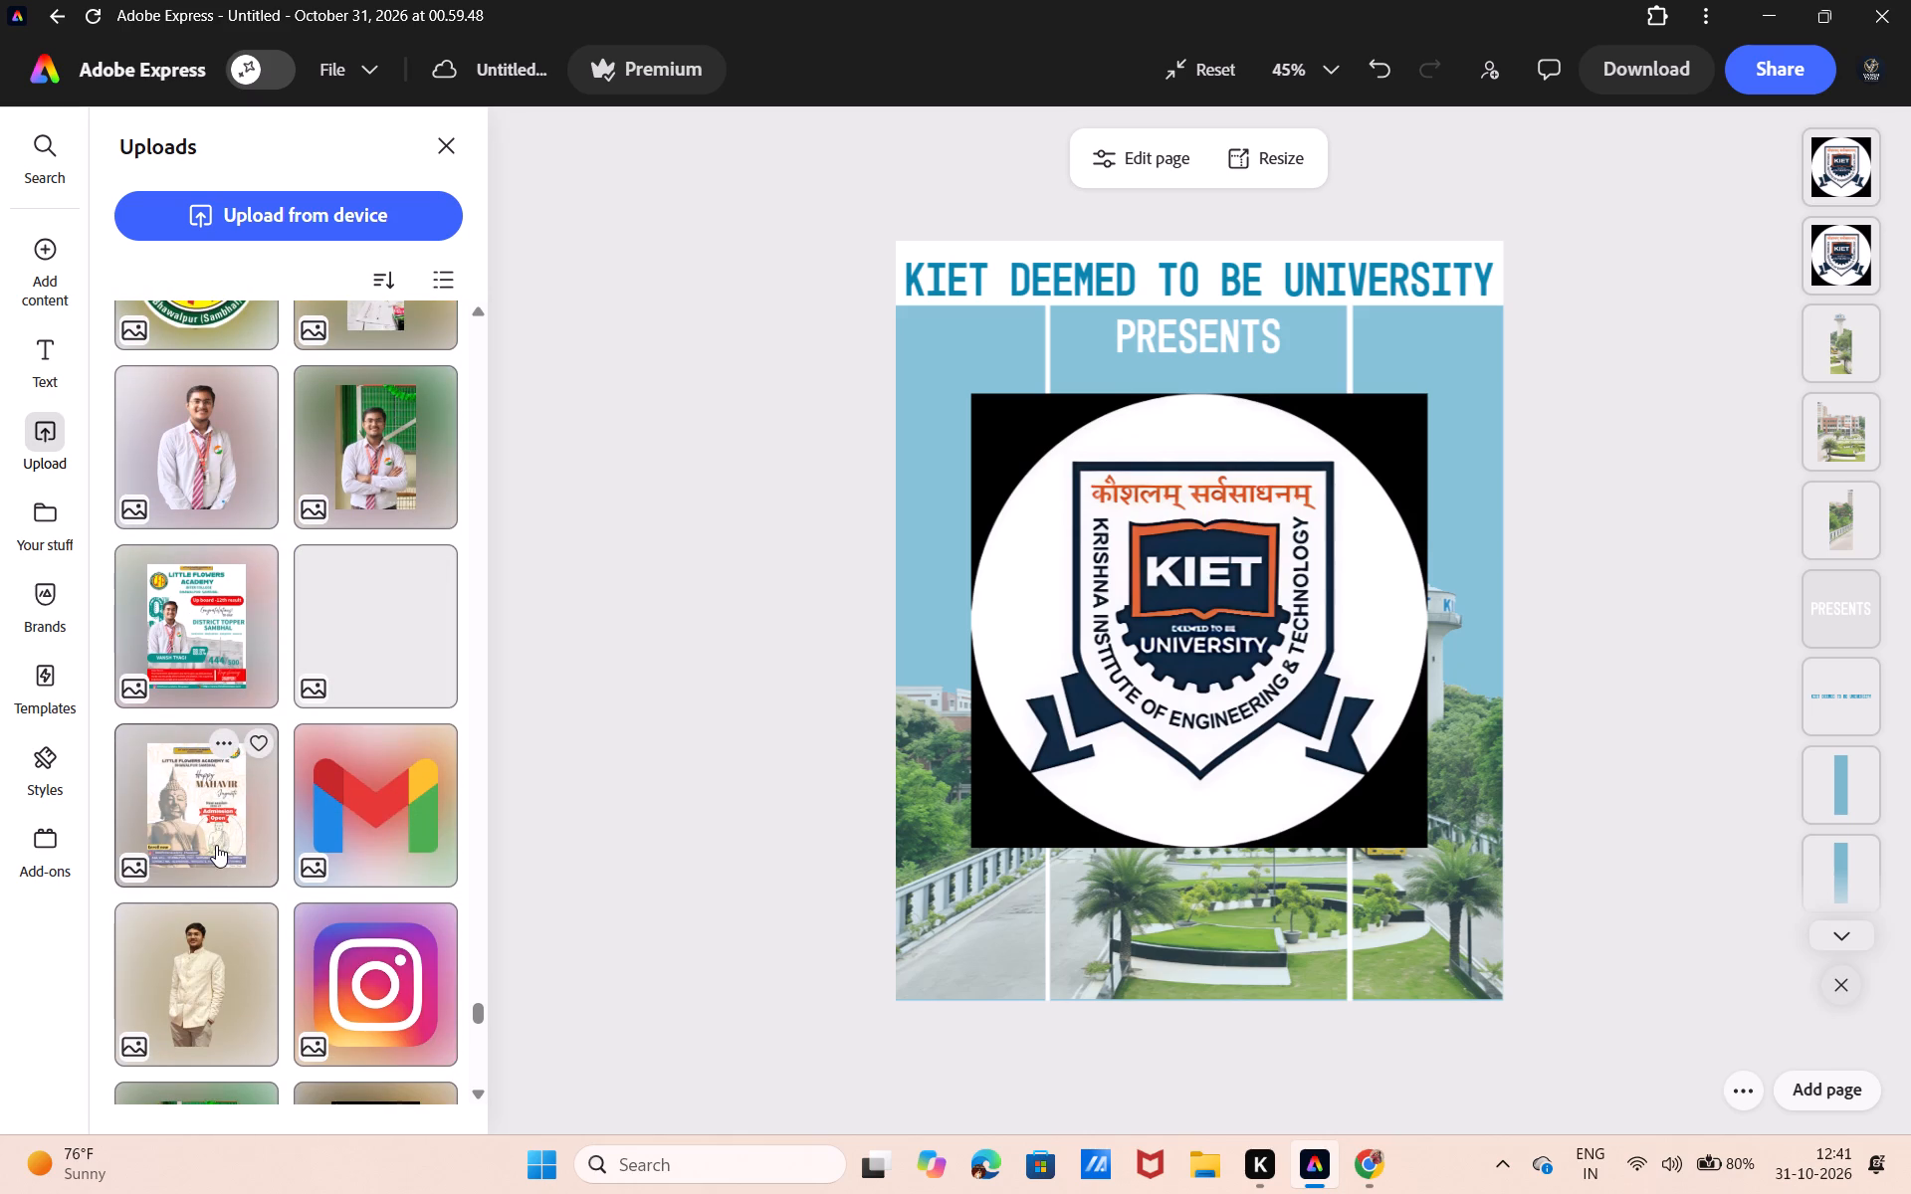
pyautogui.scroll(-4, 216, 845)
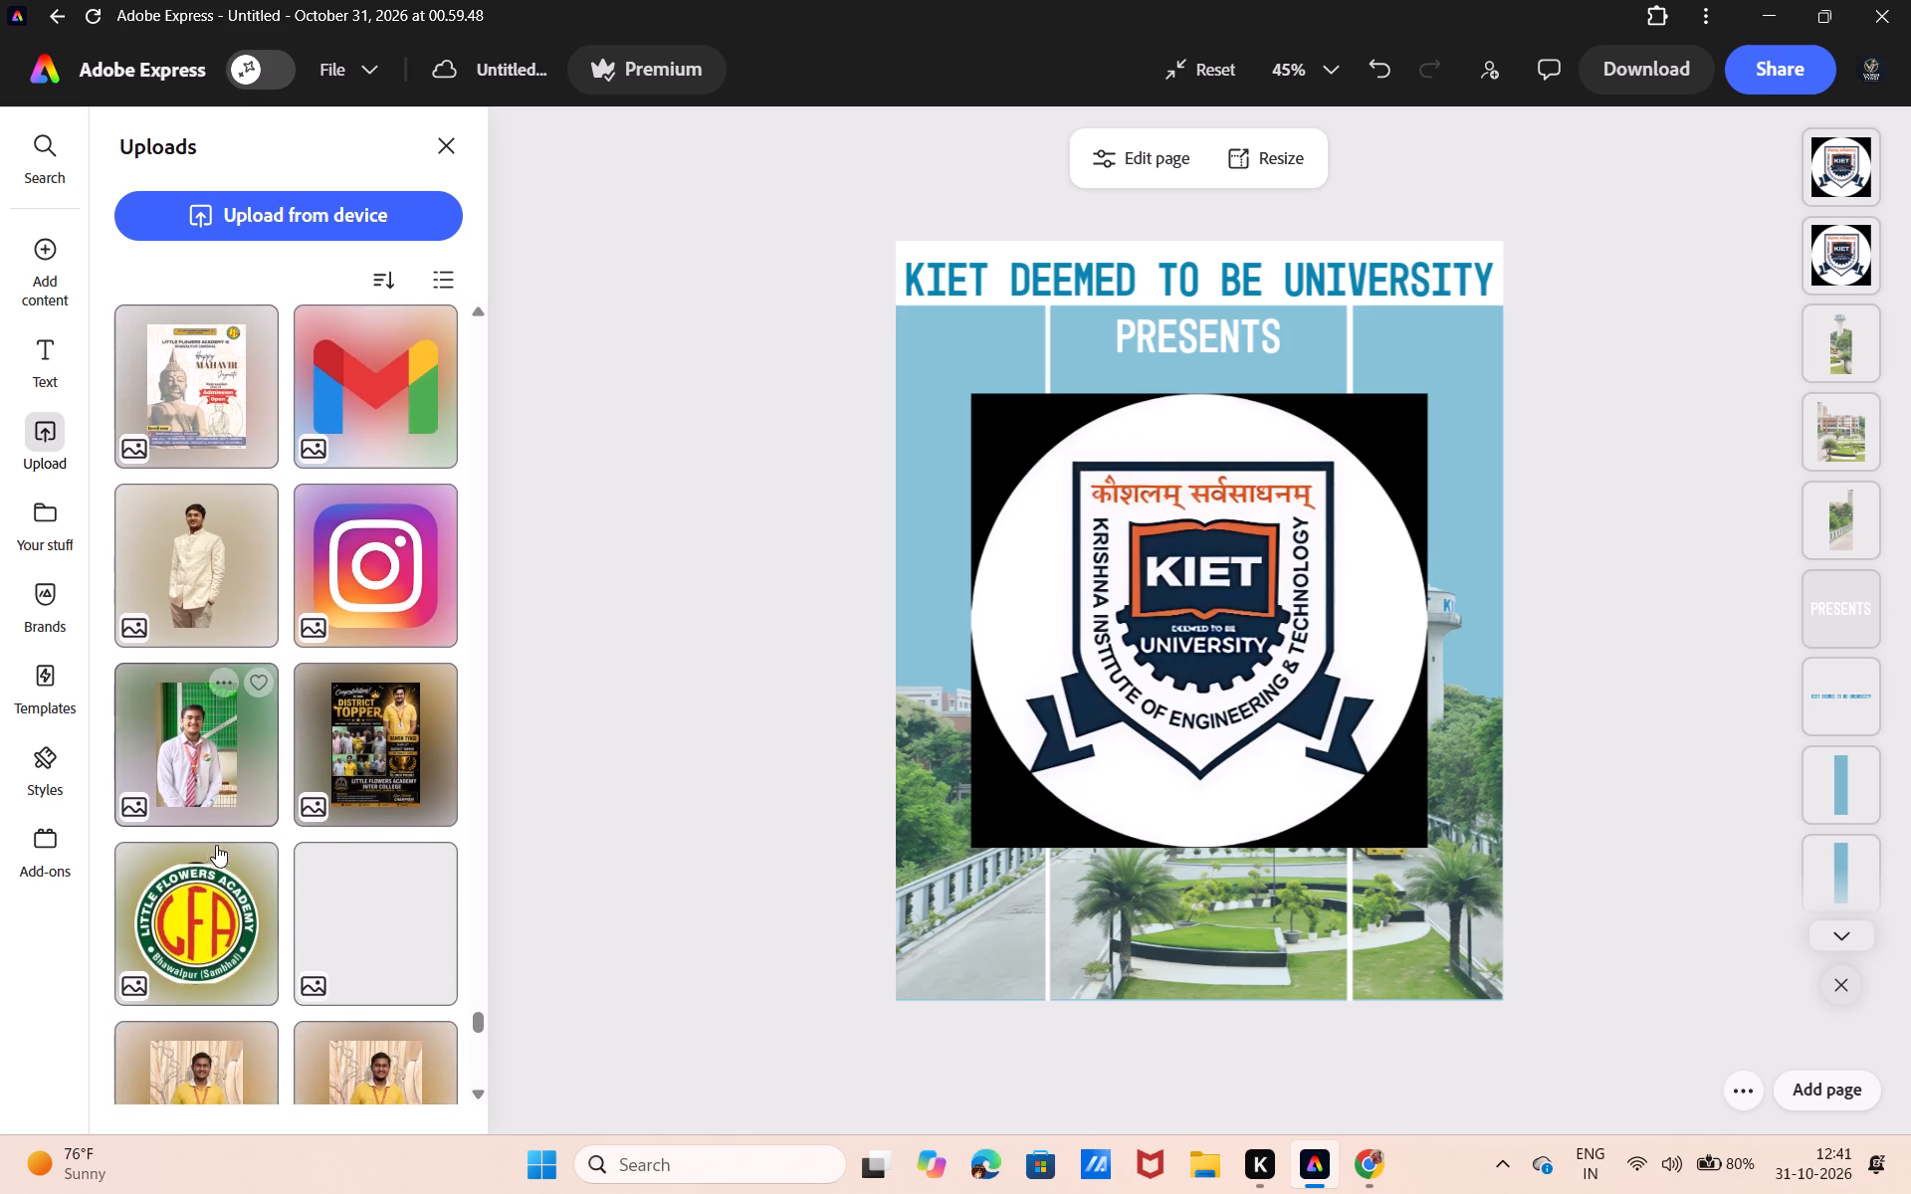
pyautogui.scroll(-4, 216, 845)
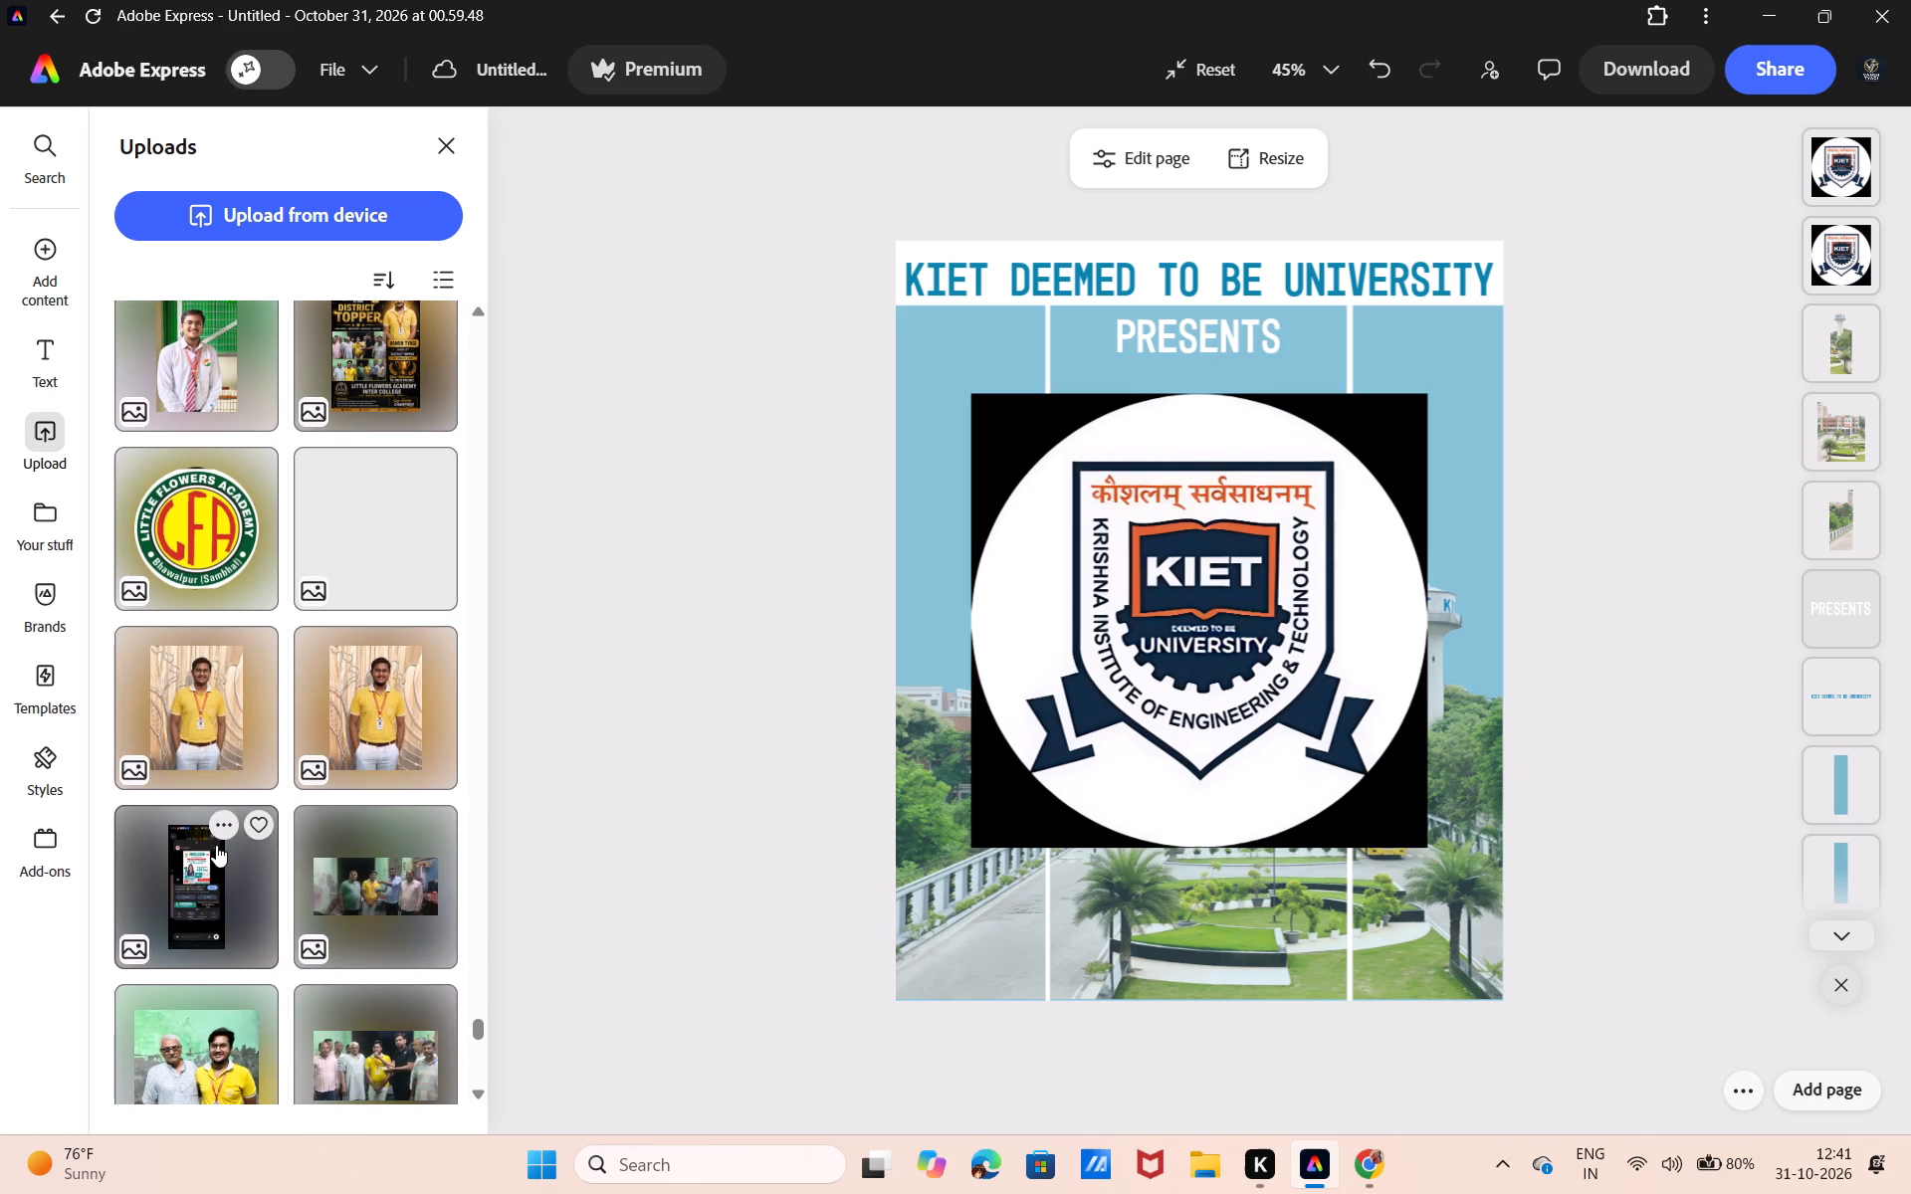
pyautogui.scroll(-4, 216, 845)
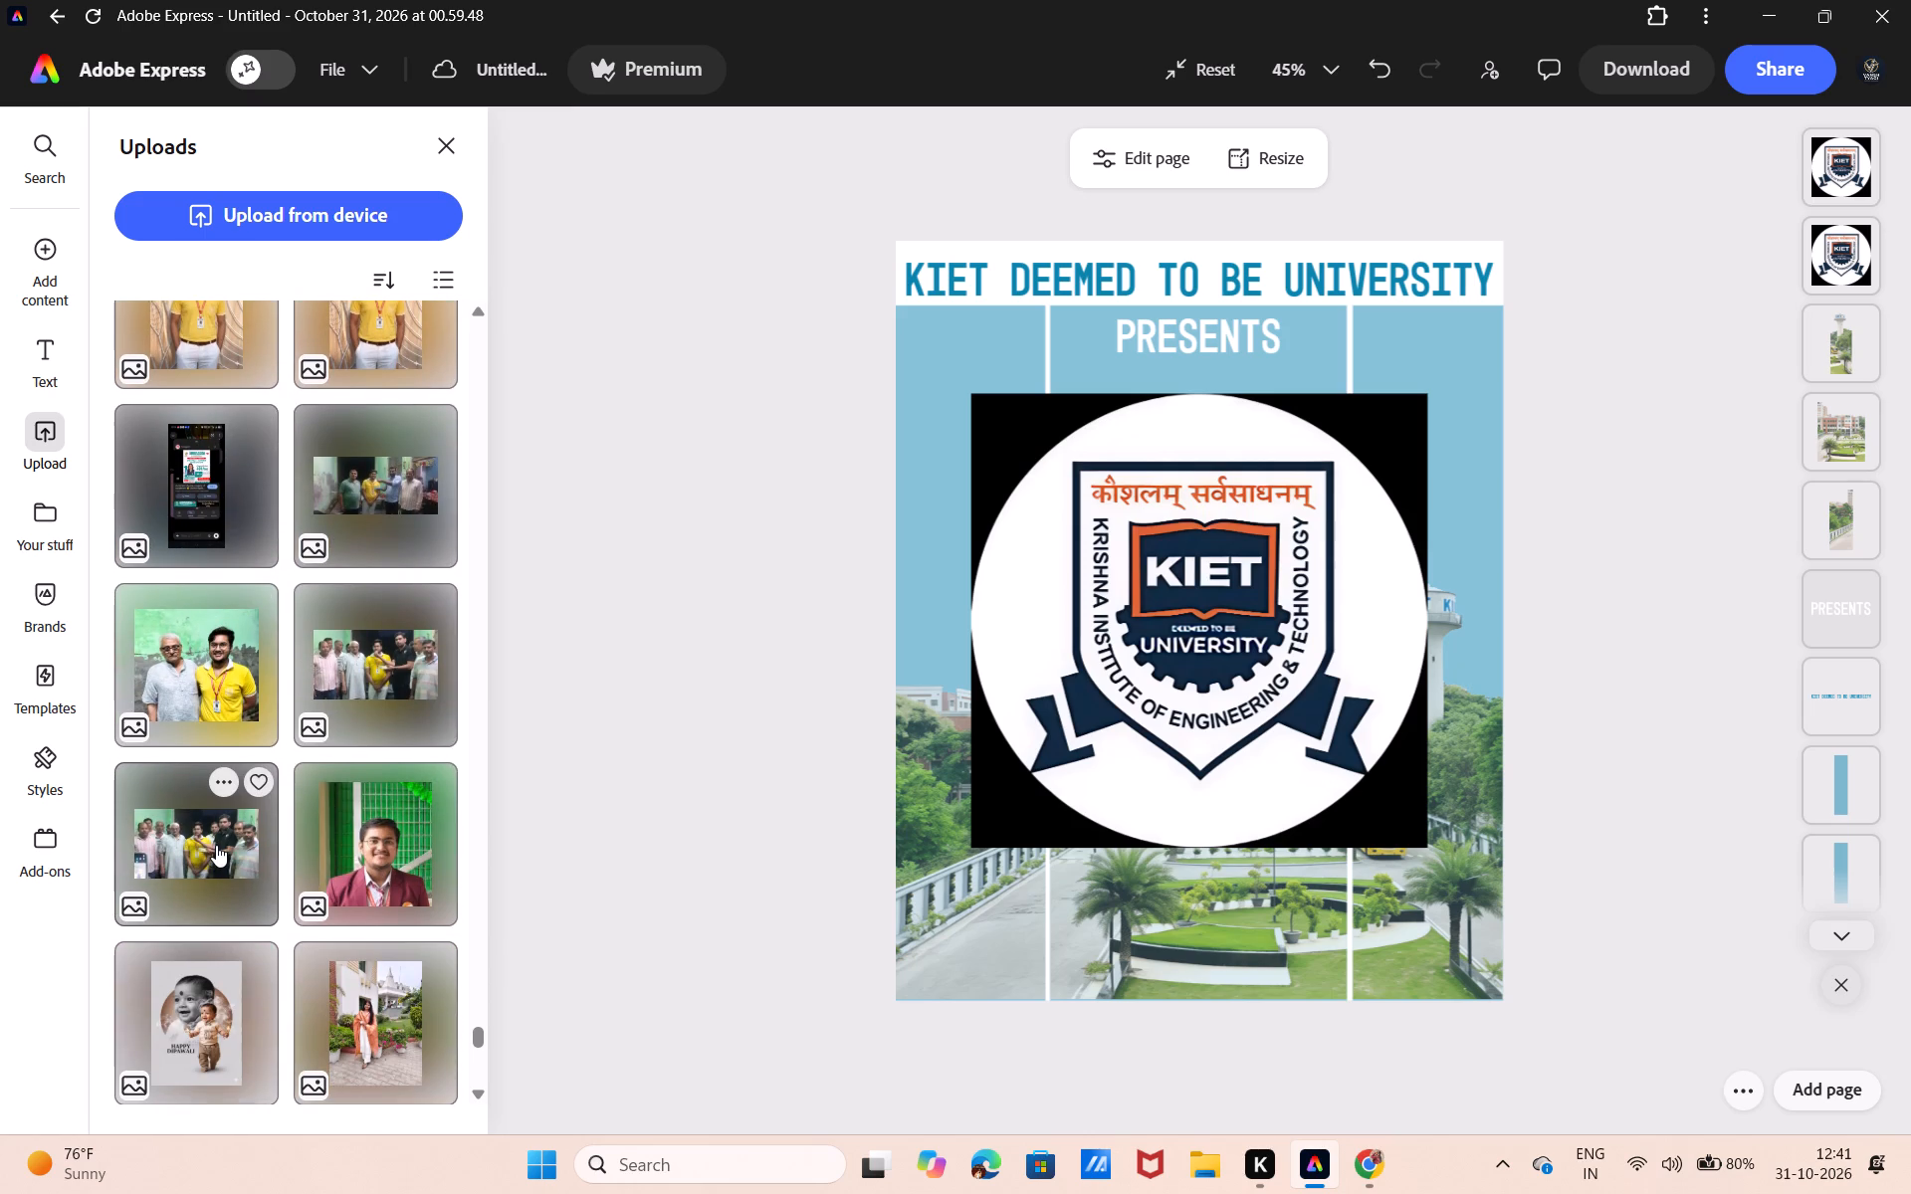
pyautogui.hscroll(2, 216, 845)
pyautogui.scroll(-1, 216, 845)
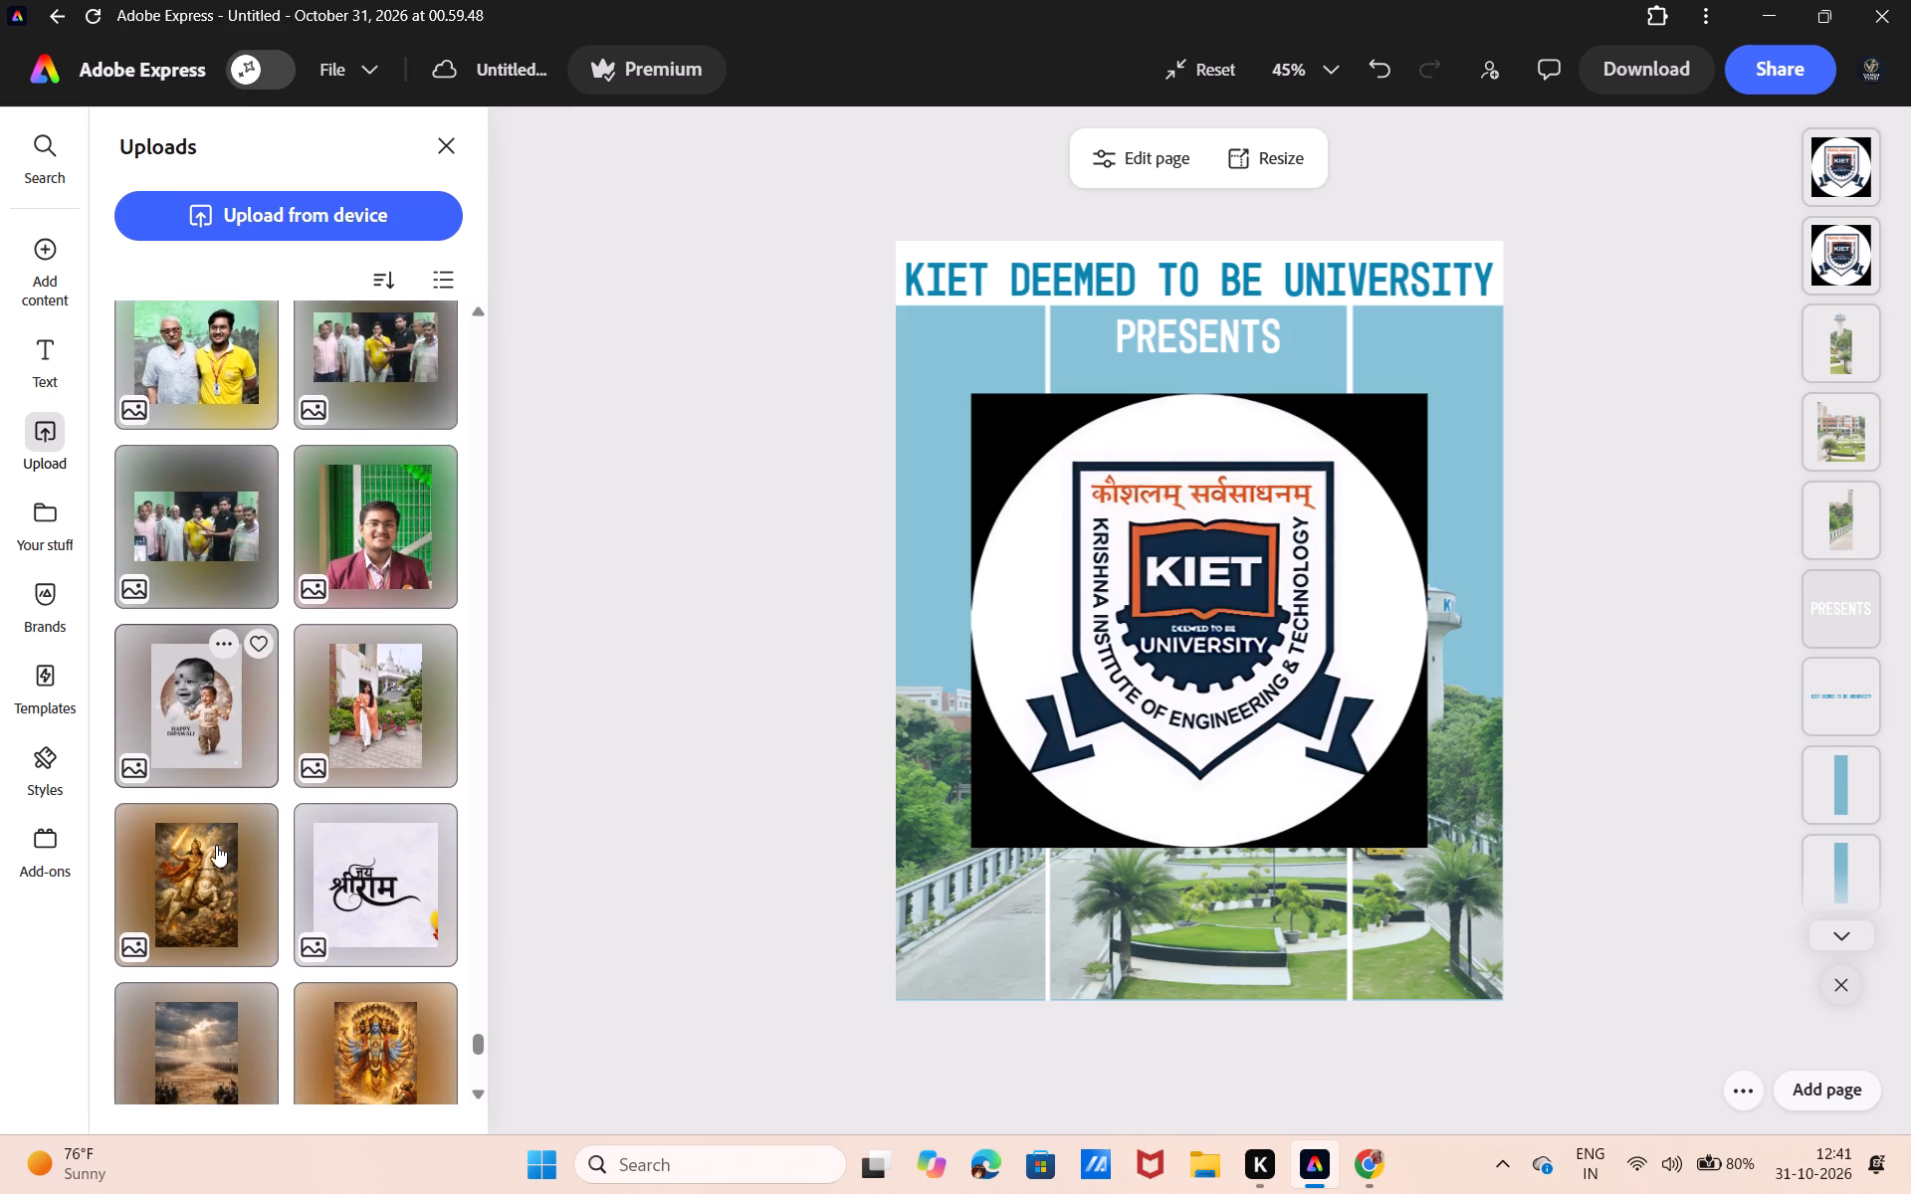
pyautogui.scroll(-8, 216, 845)
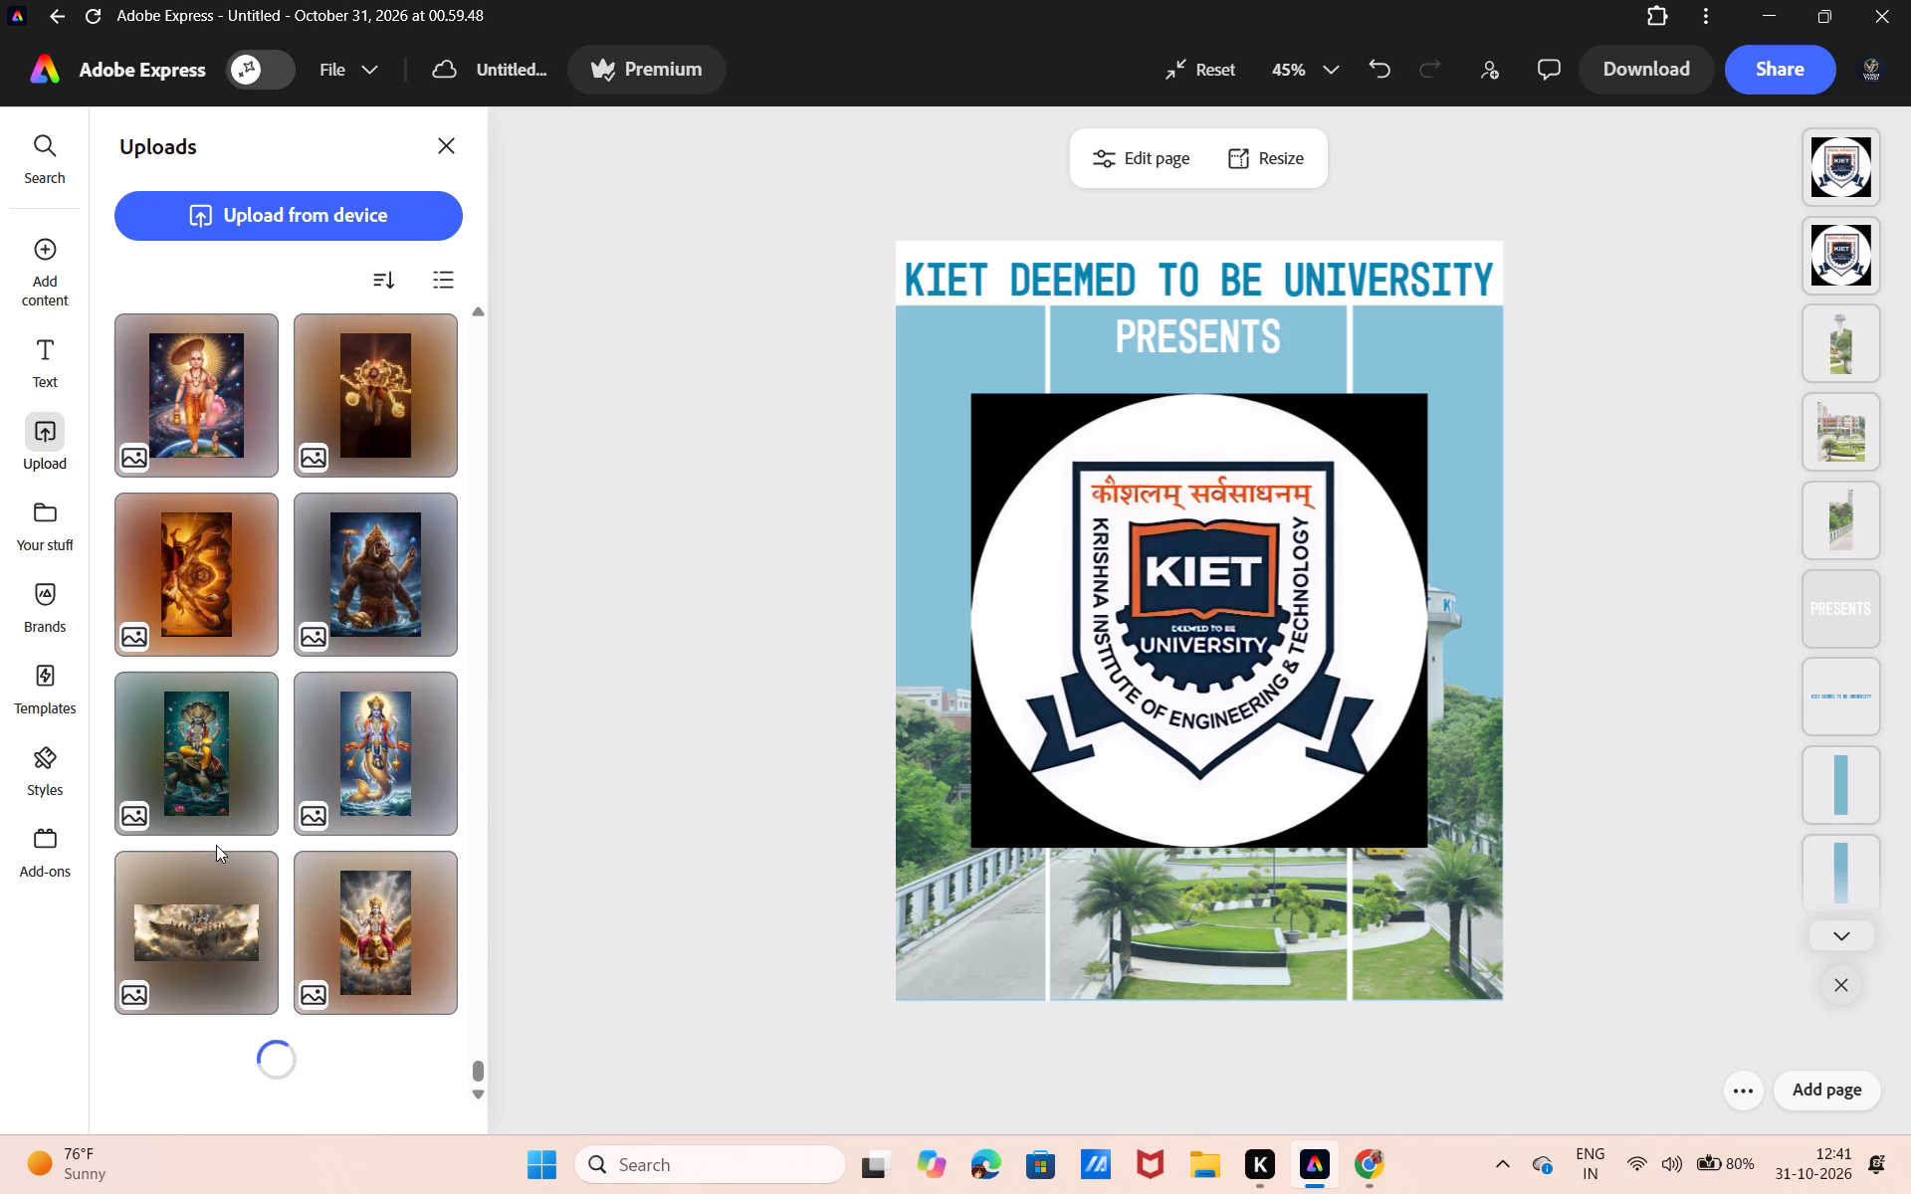
pyautogui.scroll(-6, 216, 845)
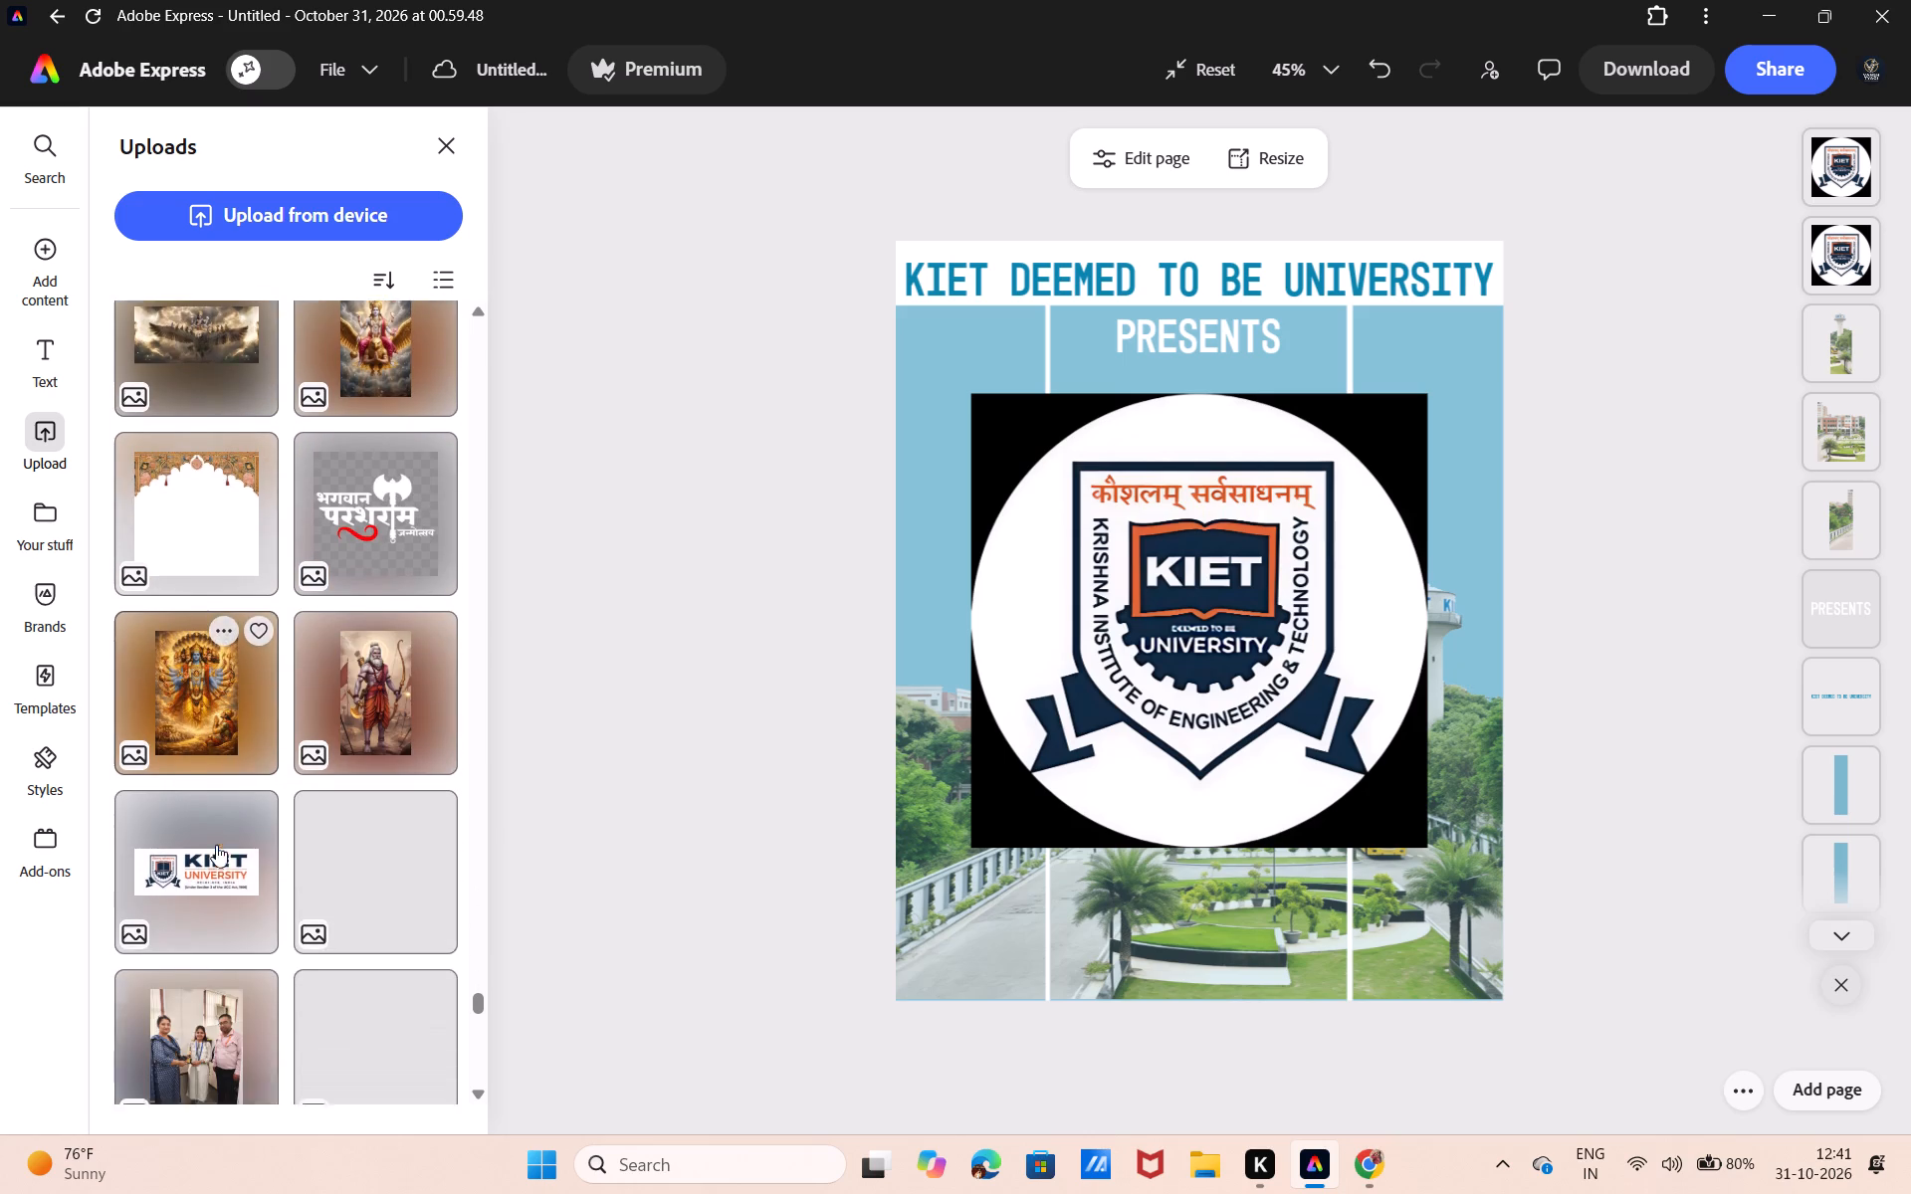
pyautogui.scroll(-1, 216, 845)
pyautogui.click(216, 845)
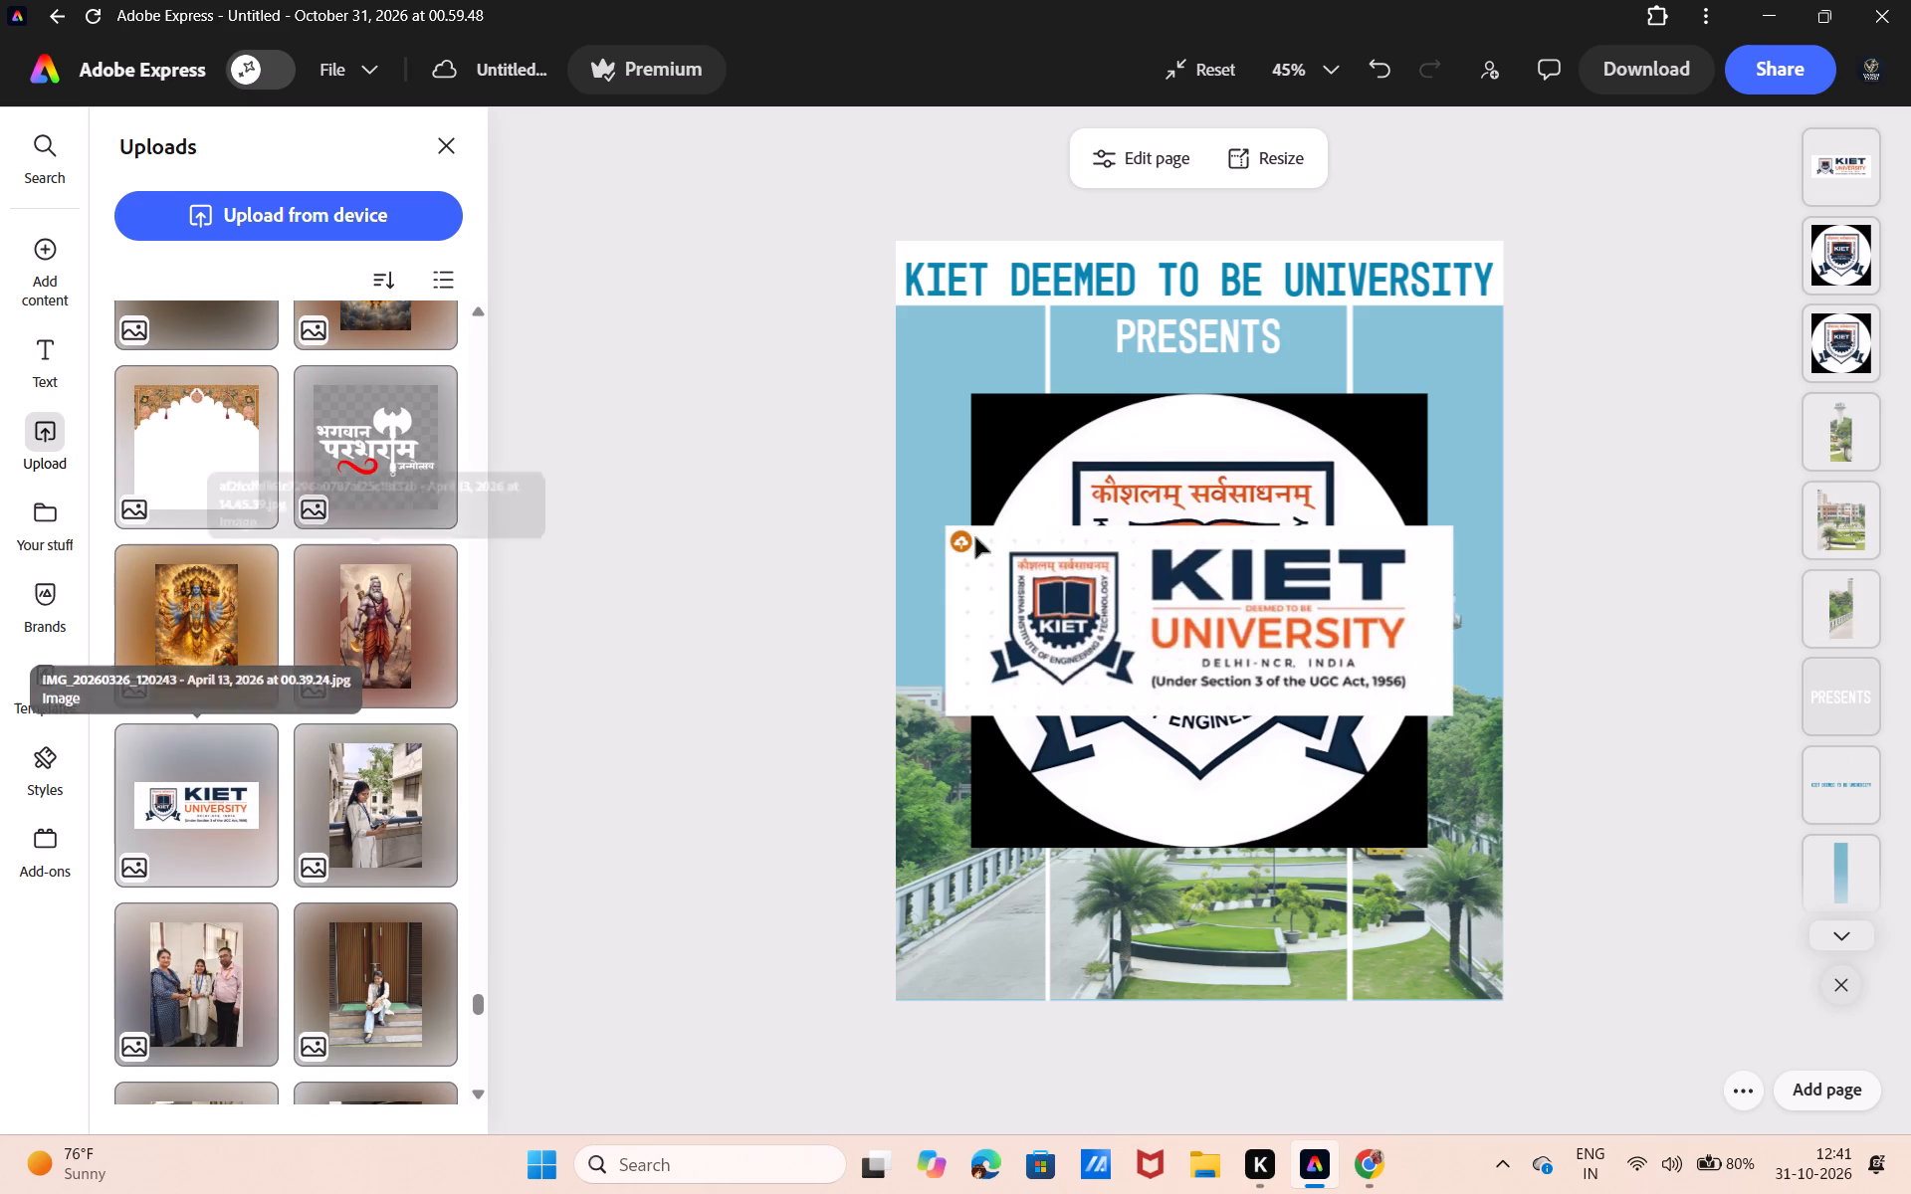
# Delete the upper of the two stacked copies of the round KIET crest, leaving one on the page.
pyautogui.click(1235, 744)
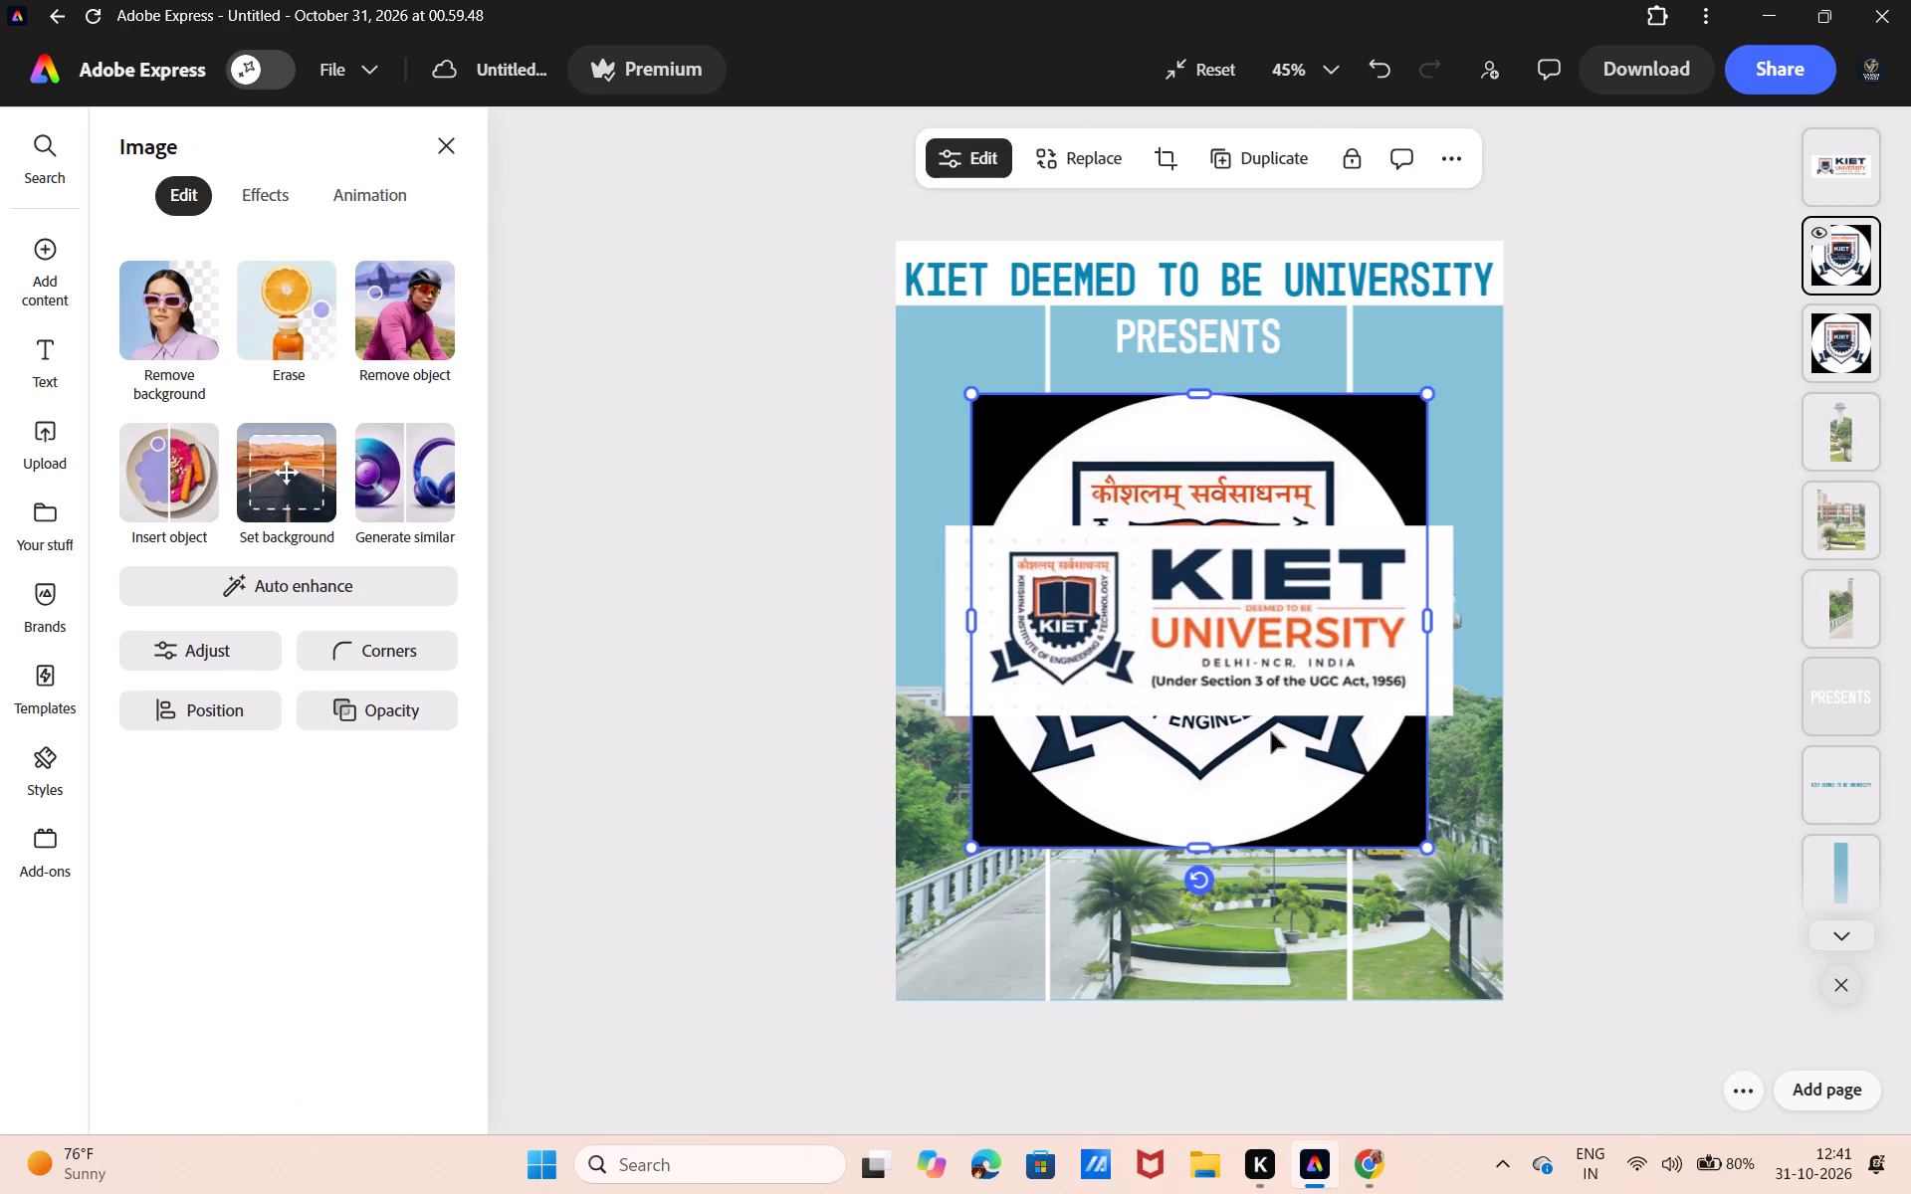
pyautogui.moveTo(1271, 732); pyautogui.dragTo(1268, 691)
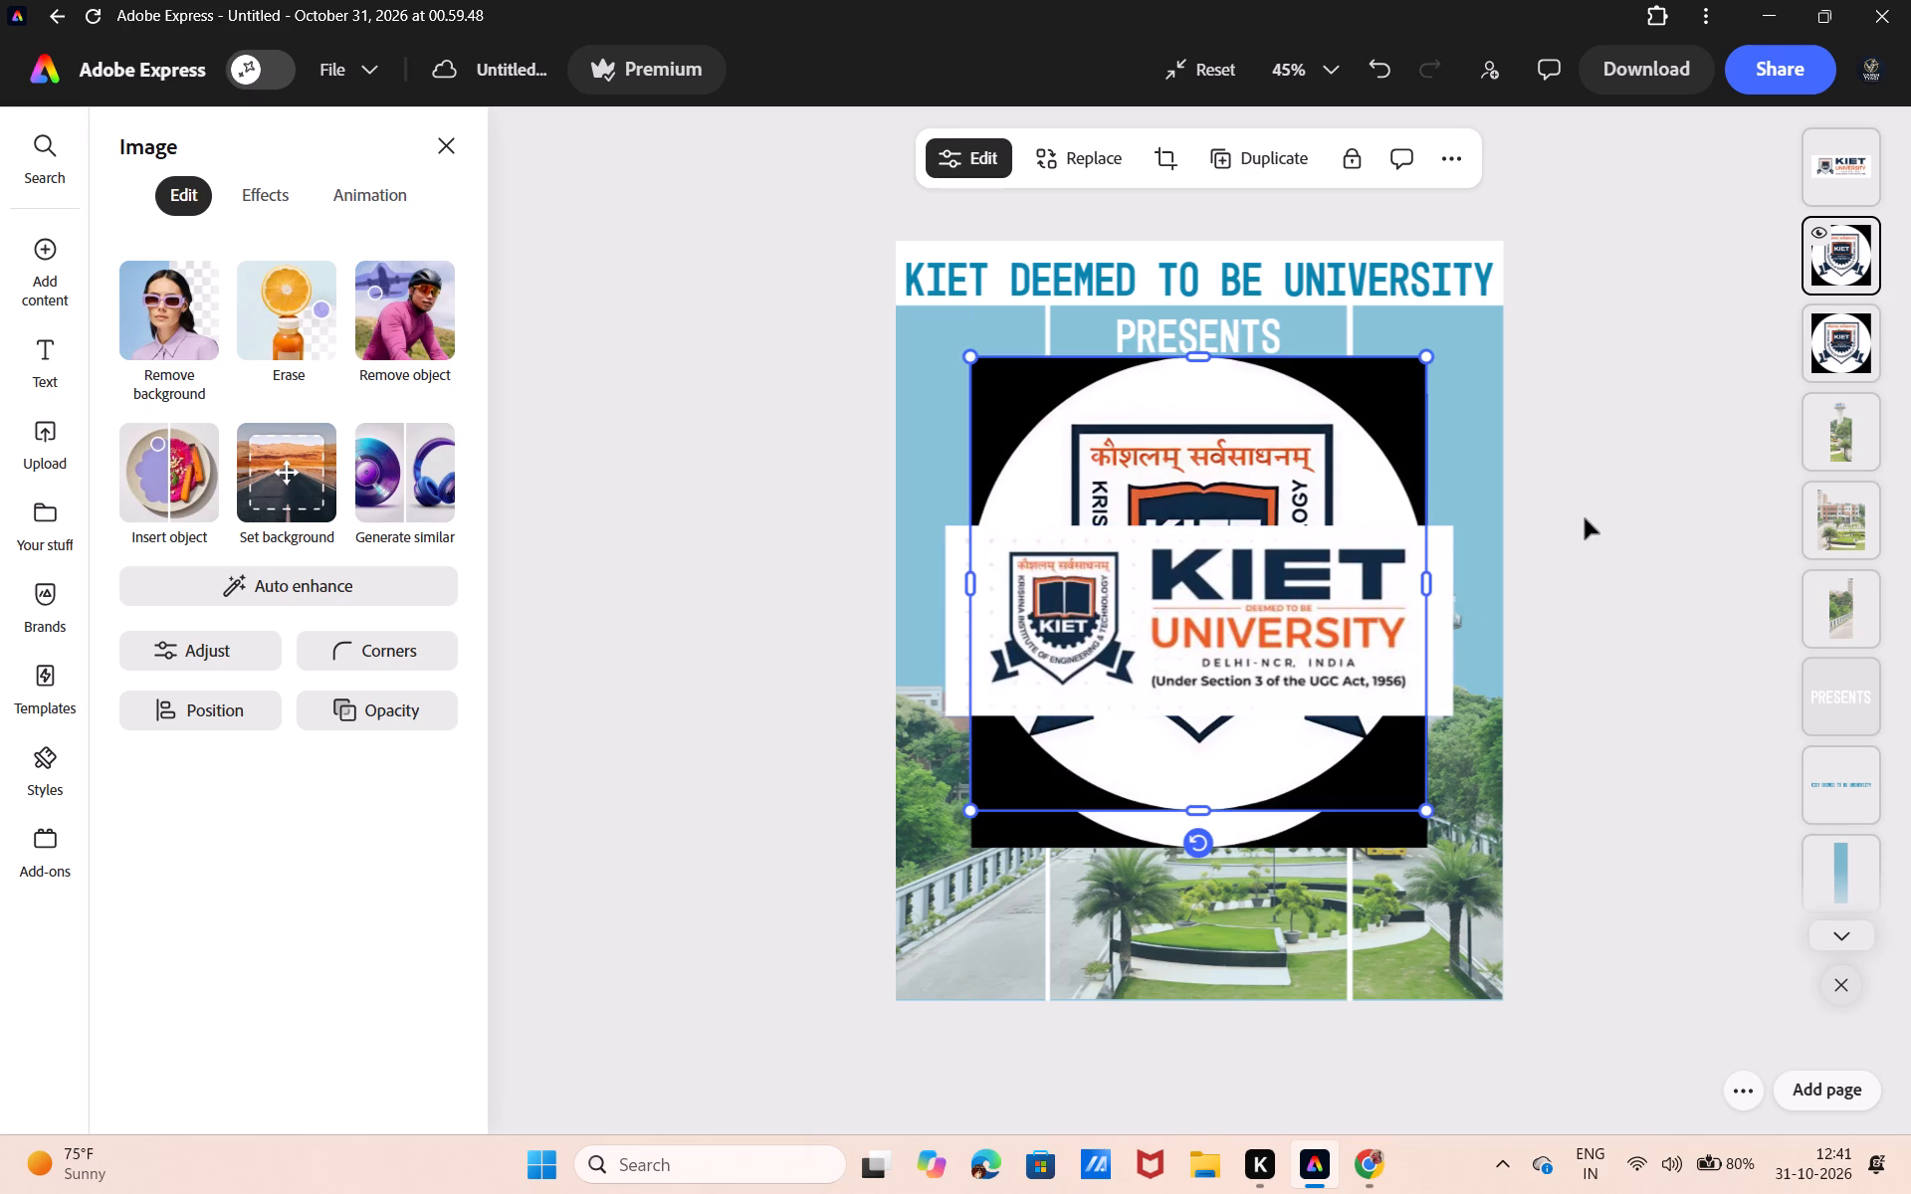
pyautogui.press('BackSpace')
# Shrink the wide KIET University logo to about half size and place it at the page's right edge, just below the heading.
pyautogui.moveTo(1386, 566); pyautogui.dragTo(1411, 544)
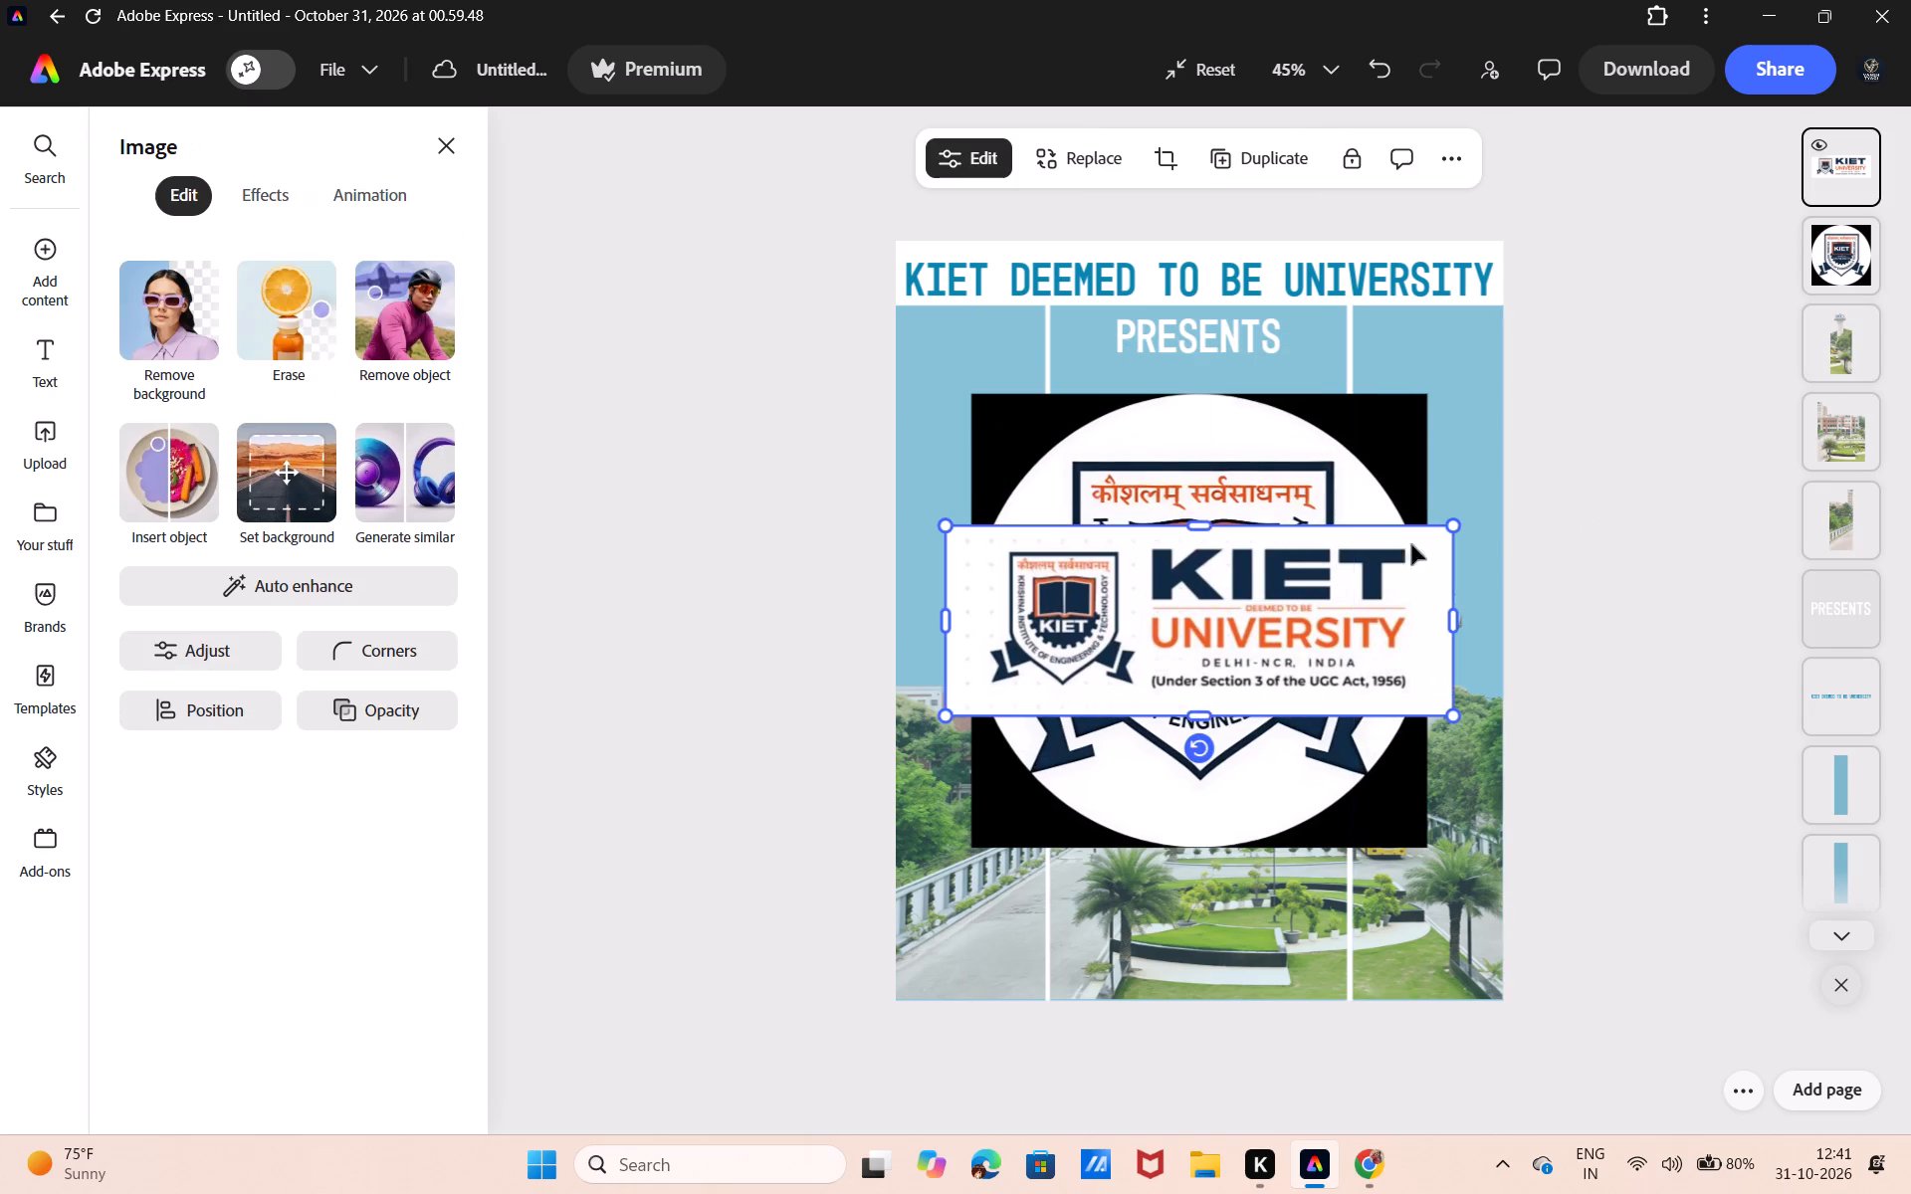
pyautogui.moveTo(1411, 544); pyautogui.dragTo(1435, 493)
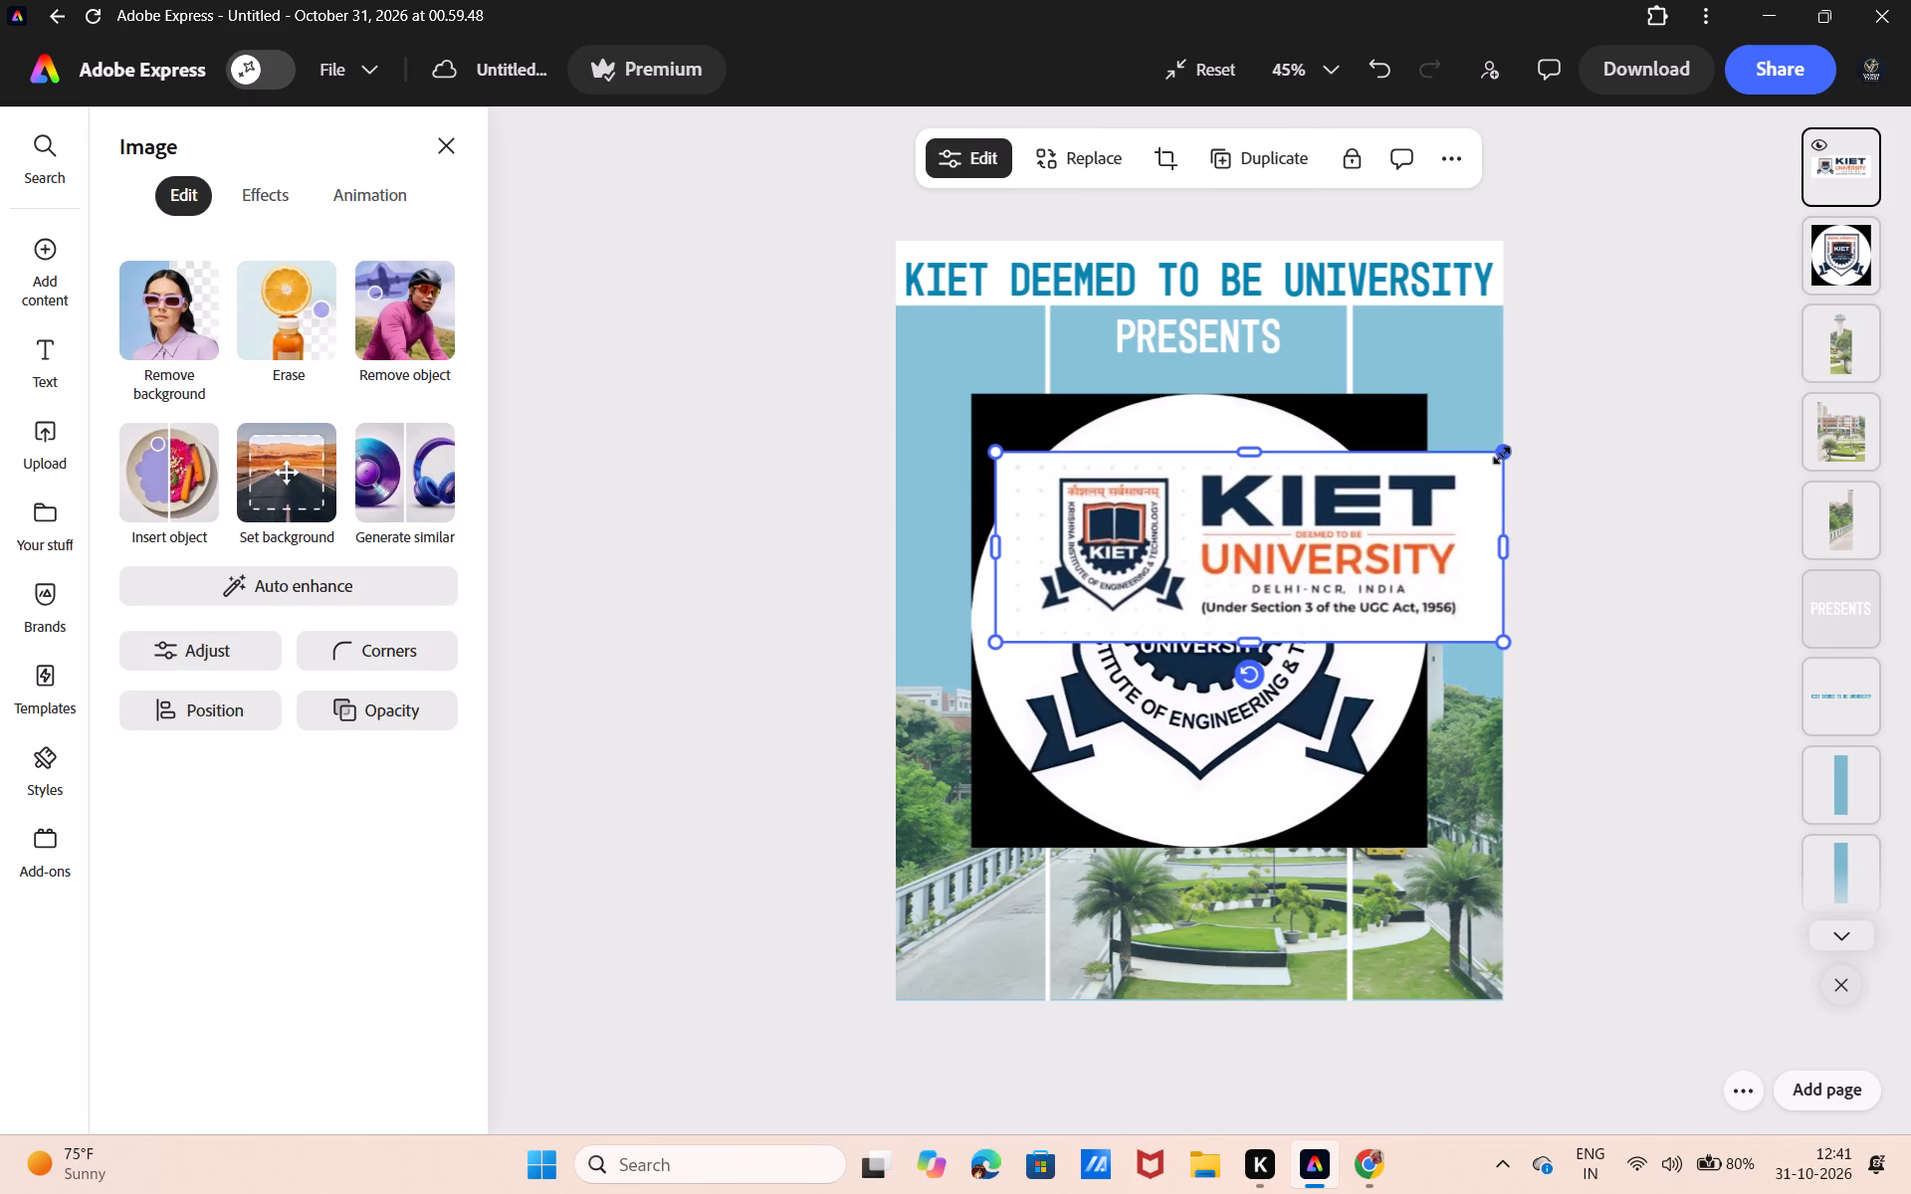
pyautogui.moveTo(1501, 455); pyautogui.dragTo(1262, 593)
pyautogui.moveTo(1207, 588); pyautogui.dragTo(1272, 493)
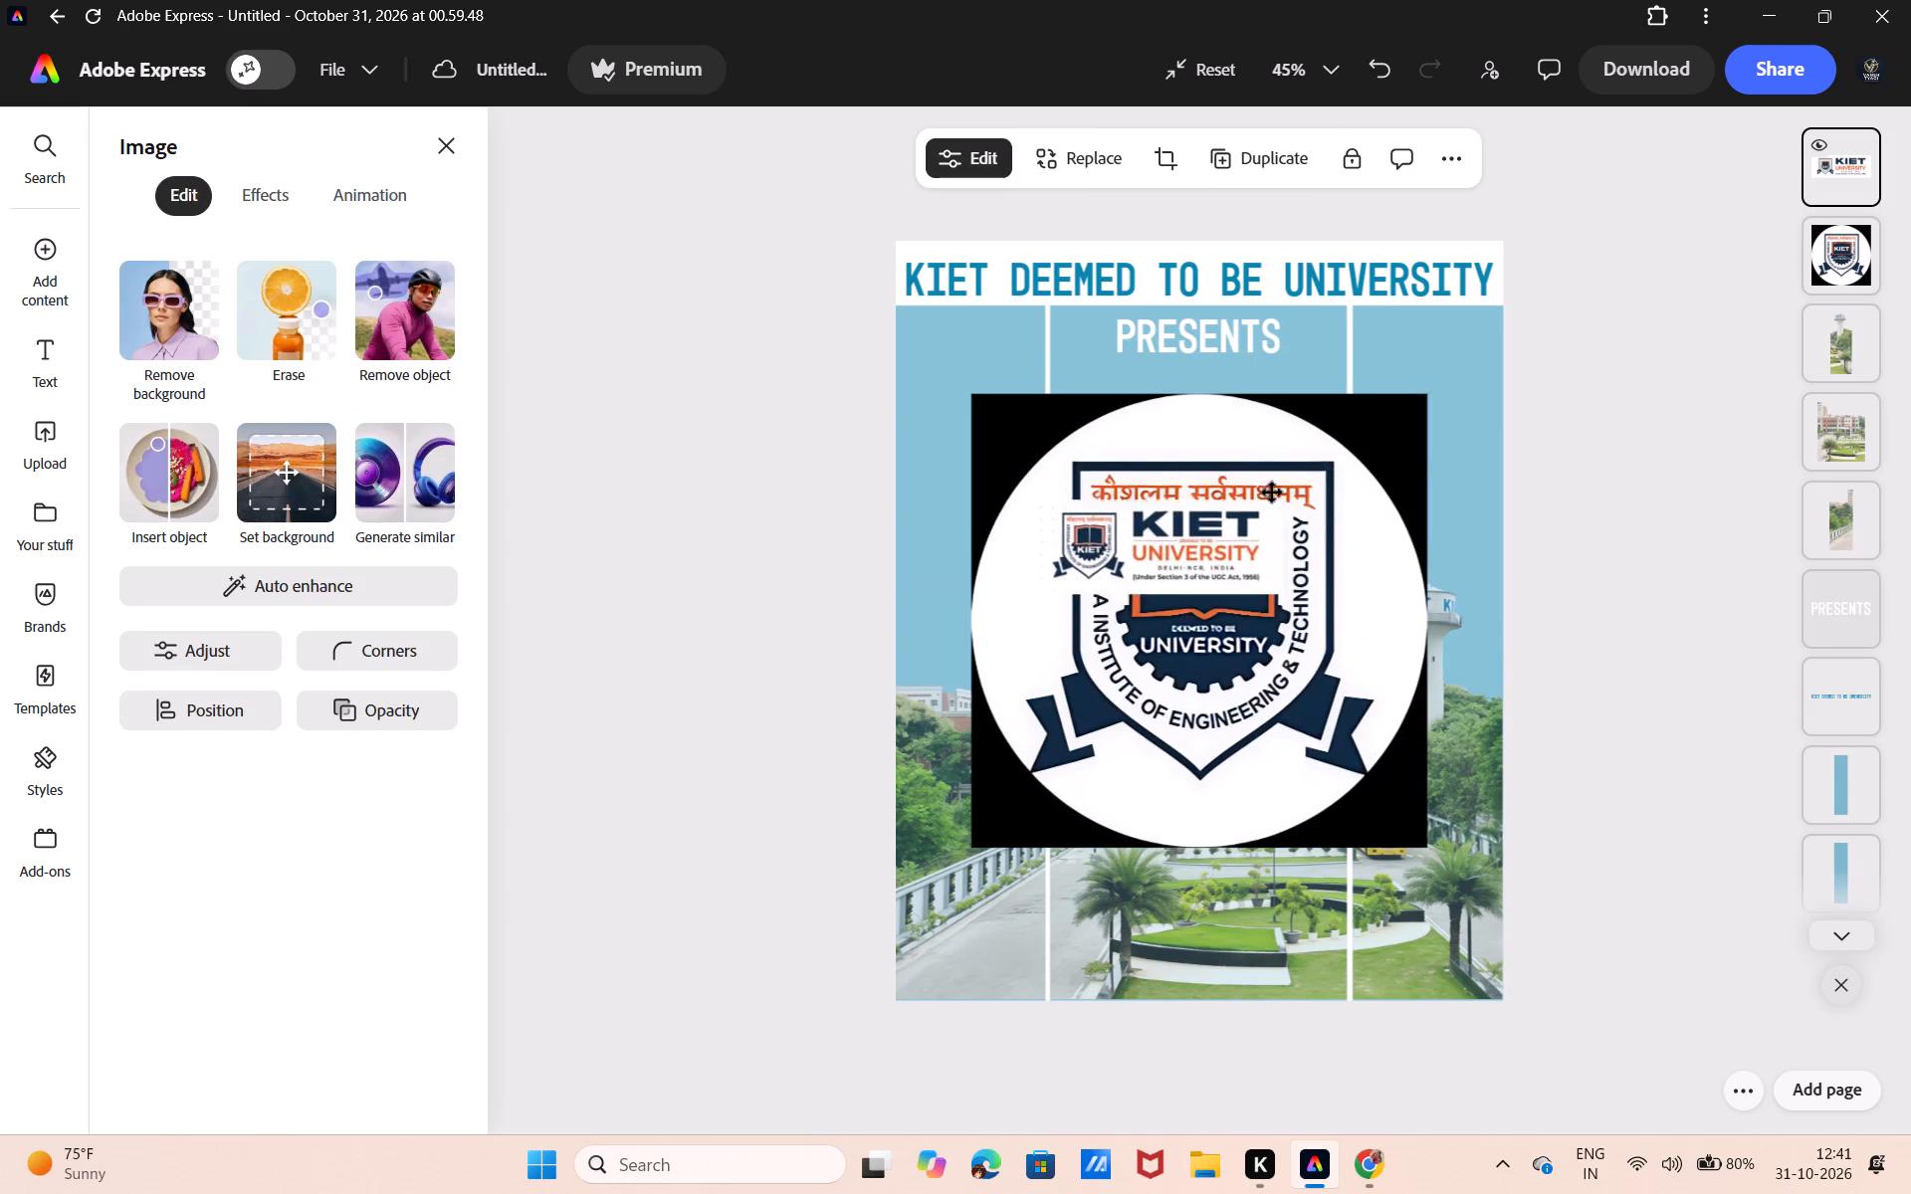
pyautogui.moveTo(1272, 493); pyautogui.dragTo(1481, 352)
# Move the round KIET crest slightly down the page, clear of the wide university logo.
pyautogui.click(1359, 570)
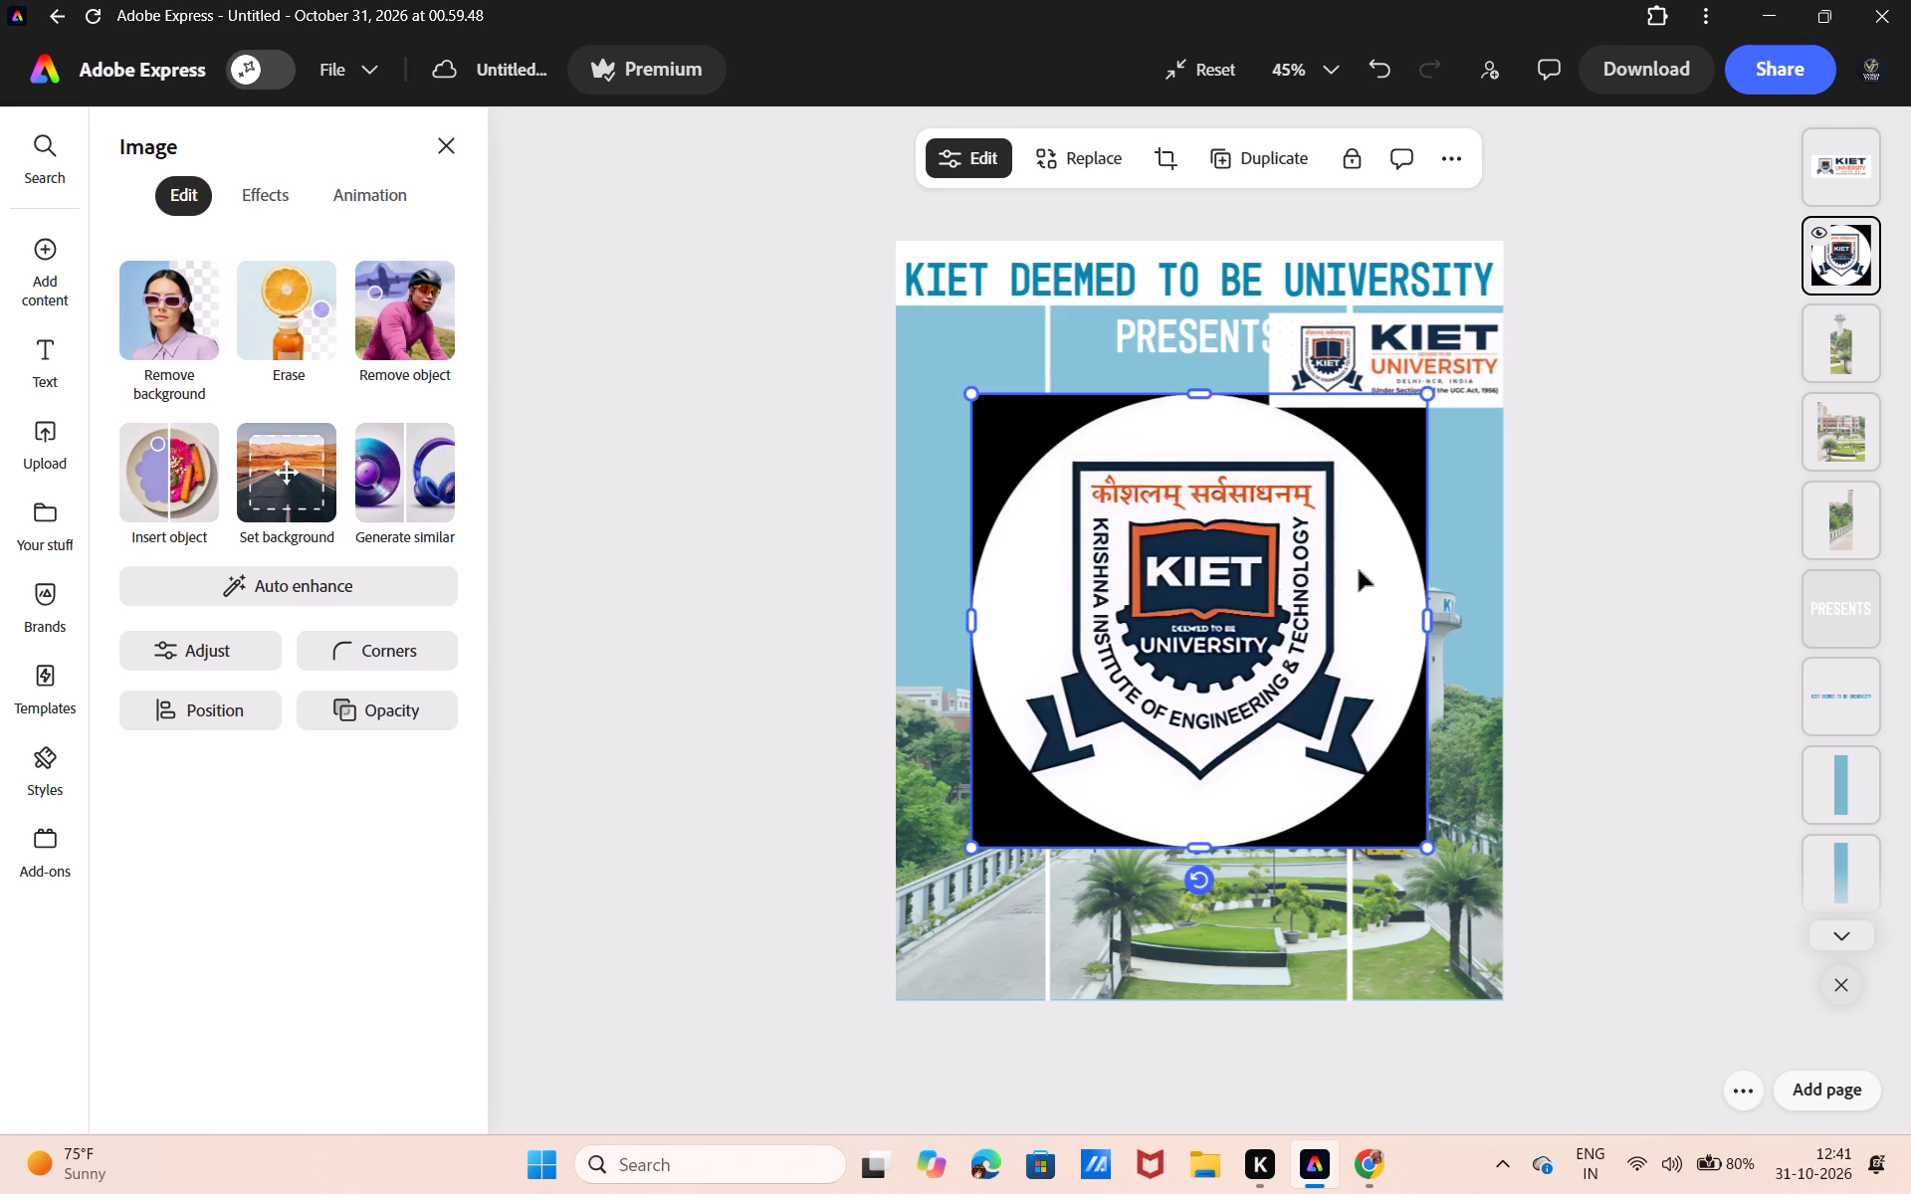
pyautogui.moveTo(1083, 549); pyautogui.dragTo(1078, 609)
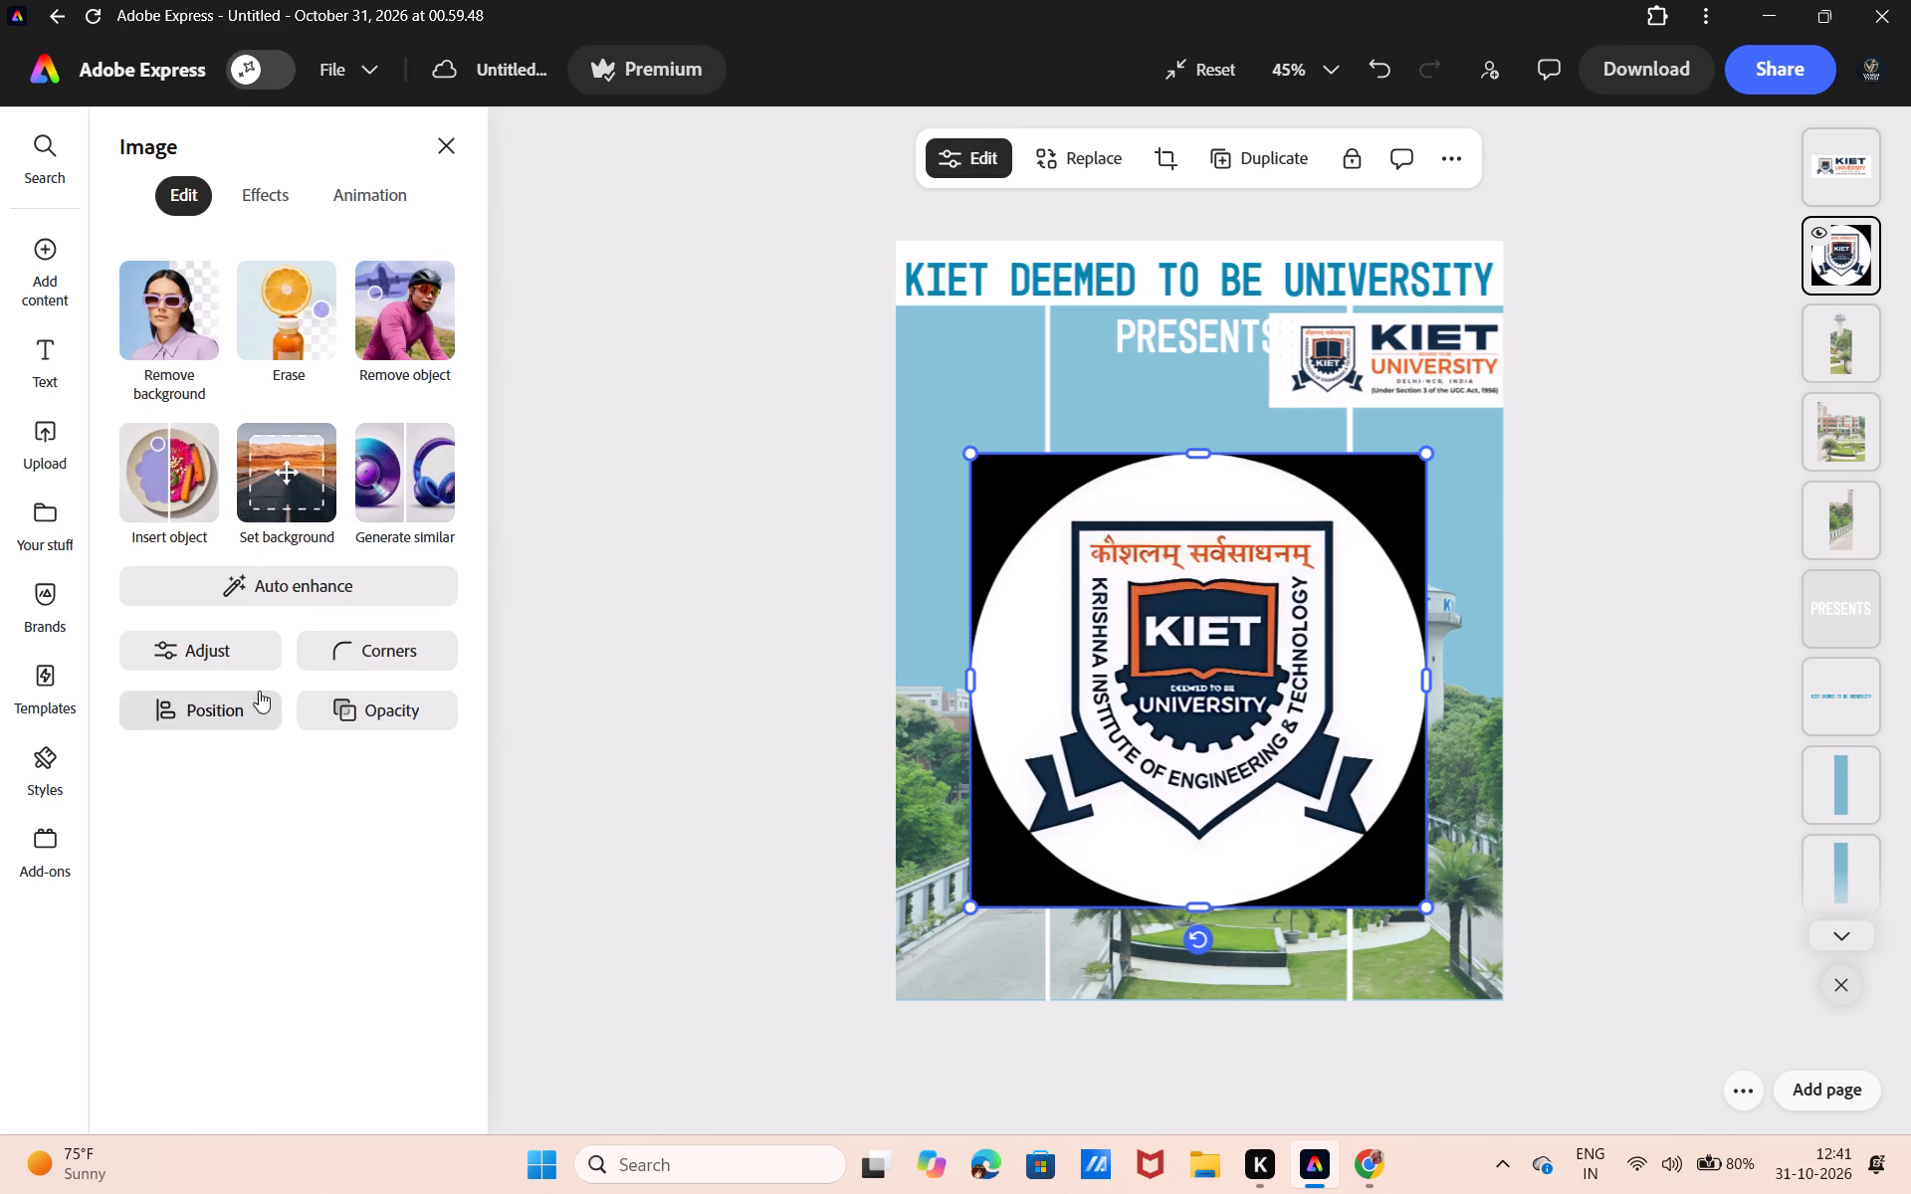
# Round the crest image's corners to a roundness of 400, trimming the black corners into a circle.
pyautogui.click(239, 194)
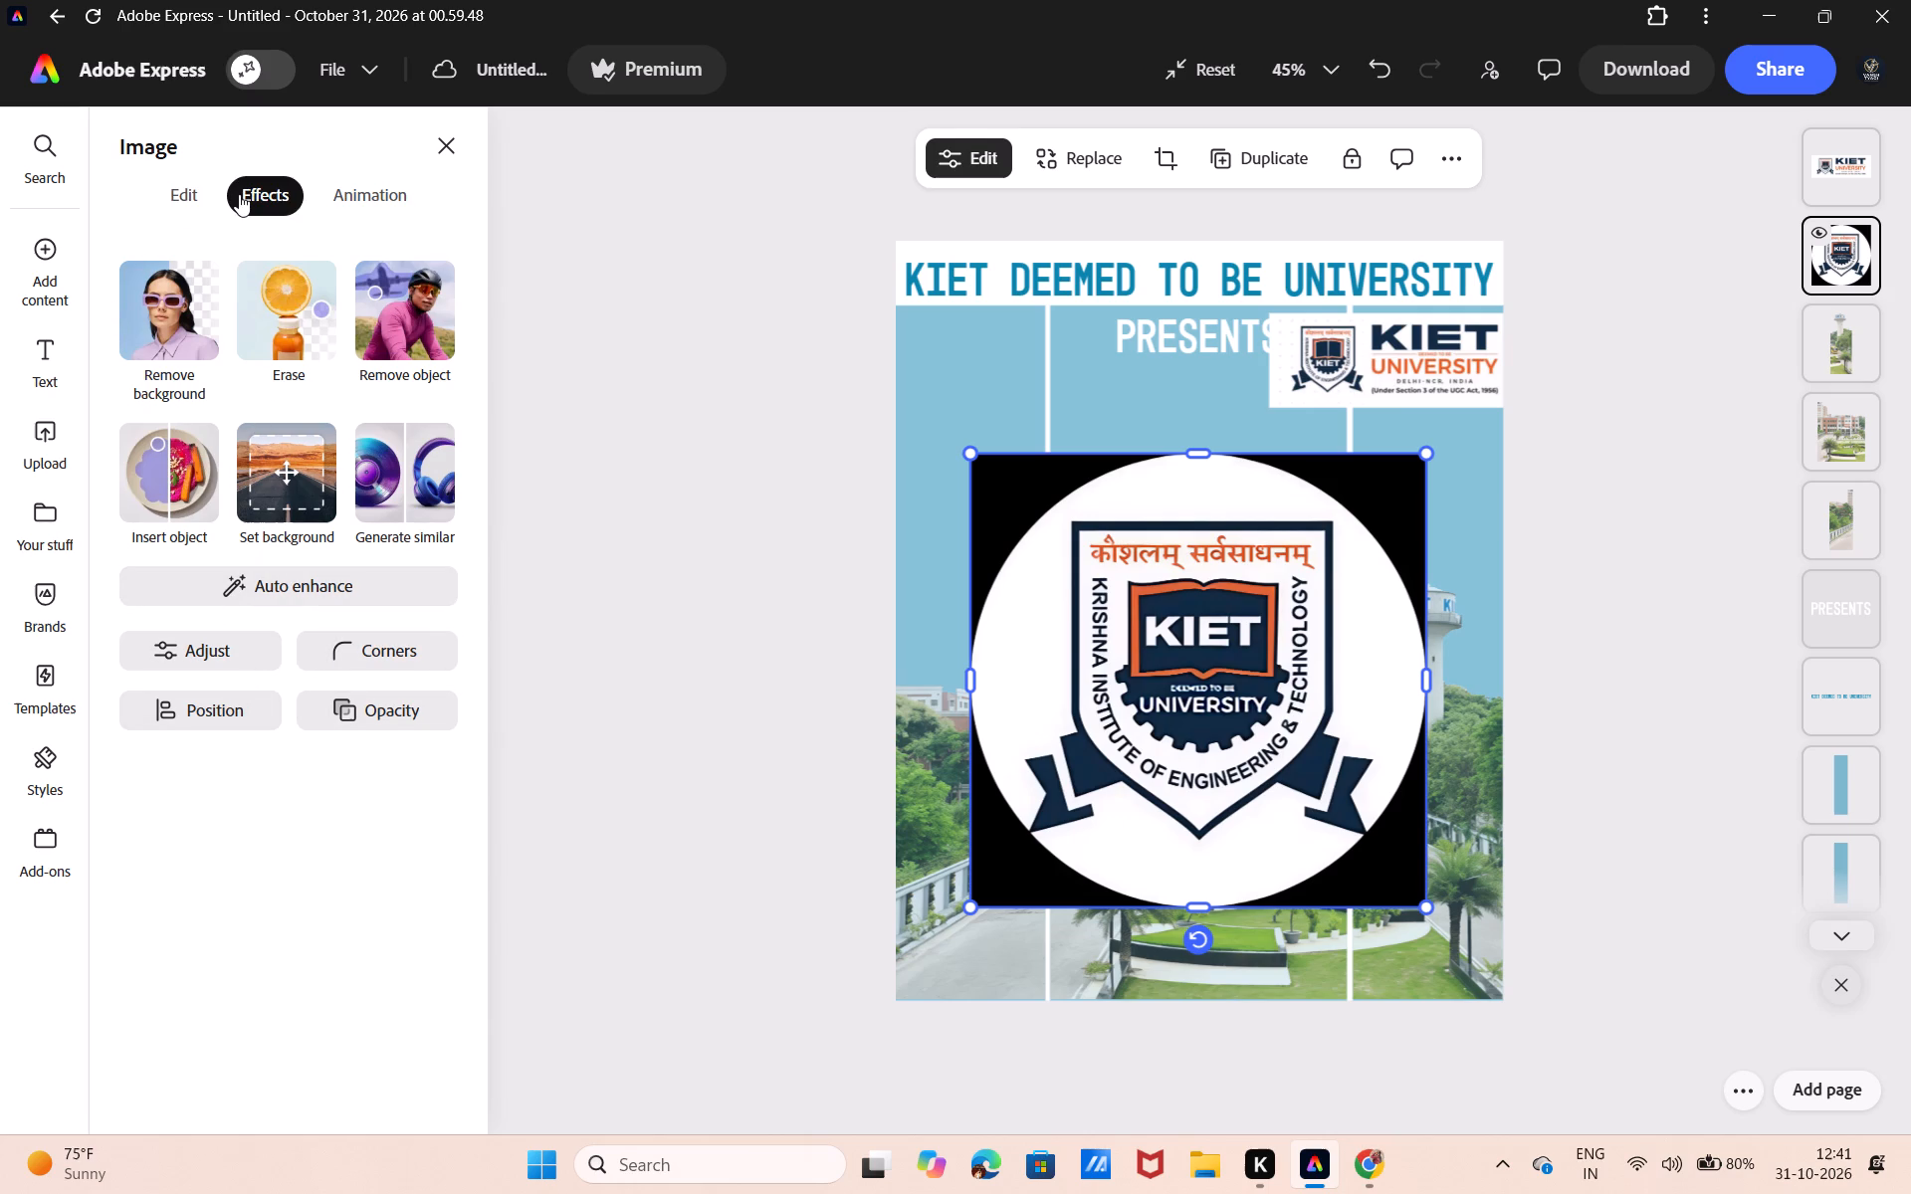
pyautogui.click(185, 180)
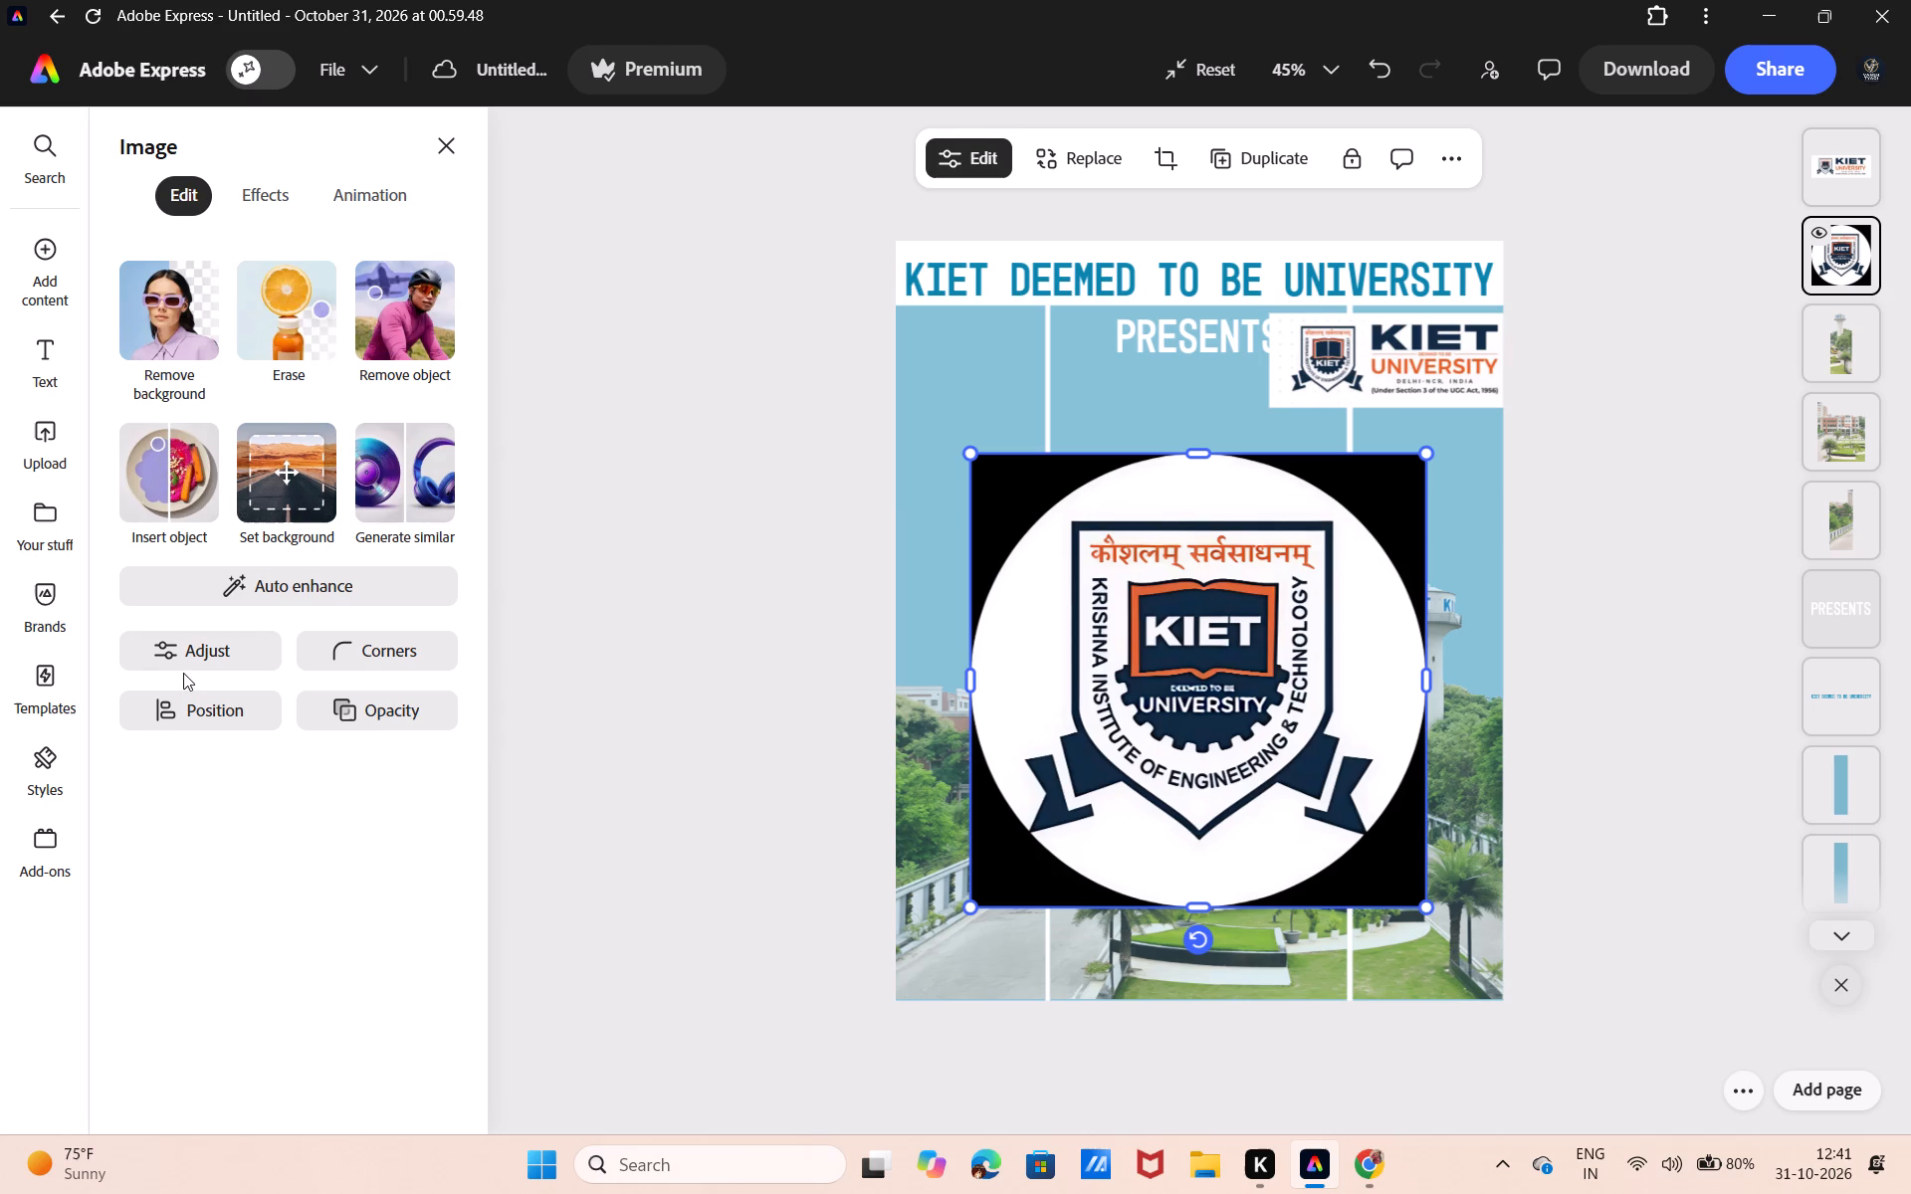
pyautogui.click(199, 646)
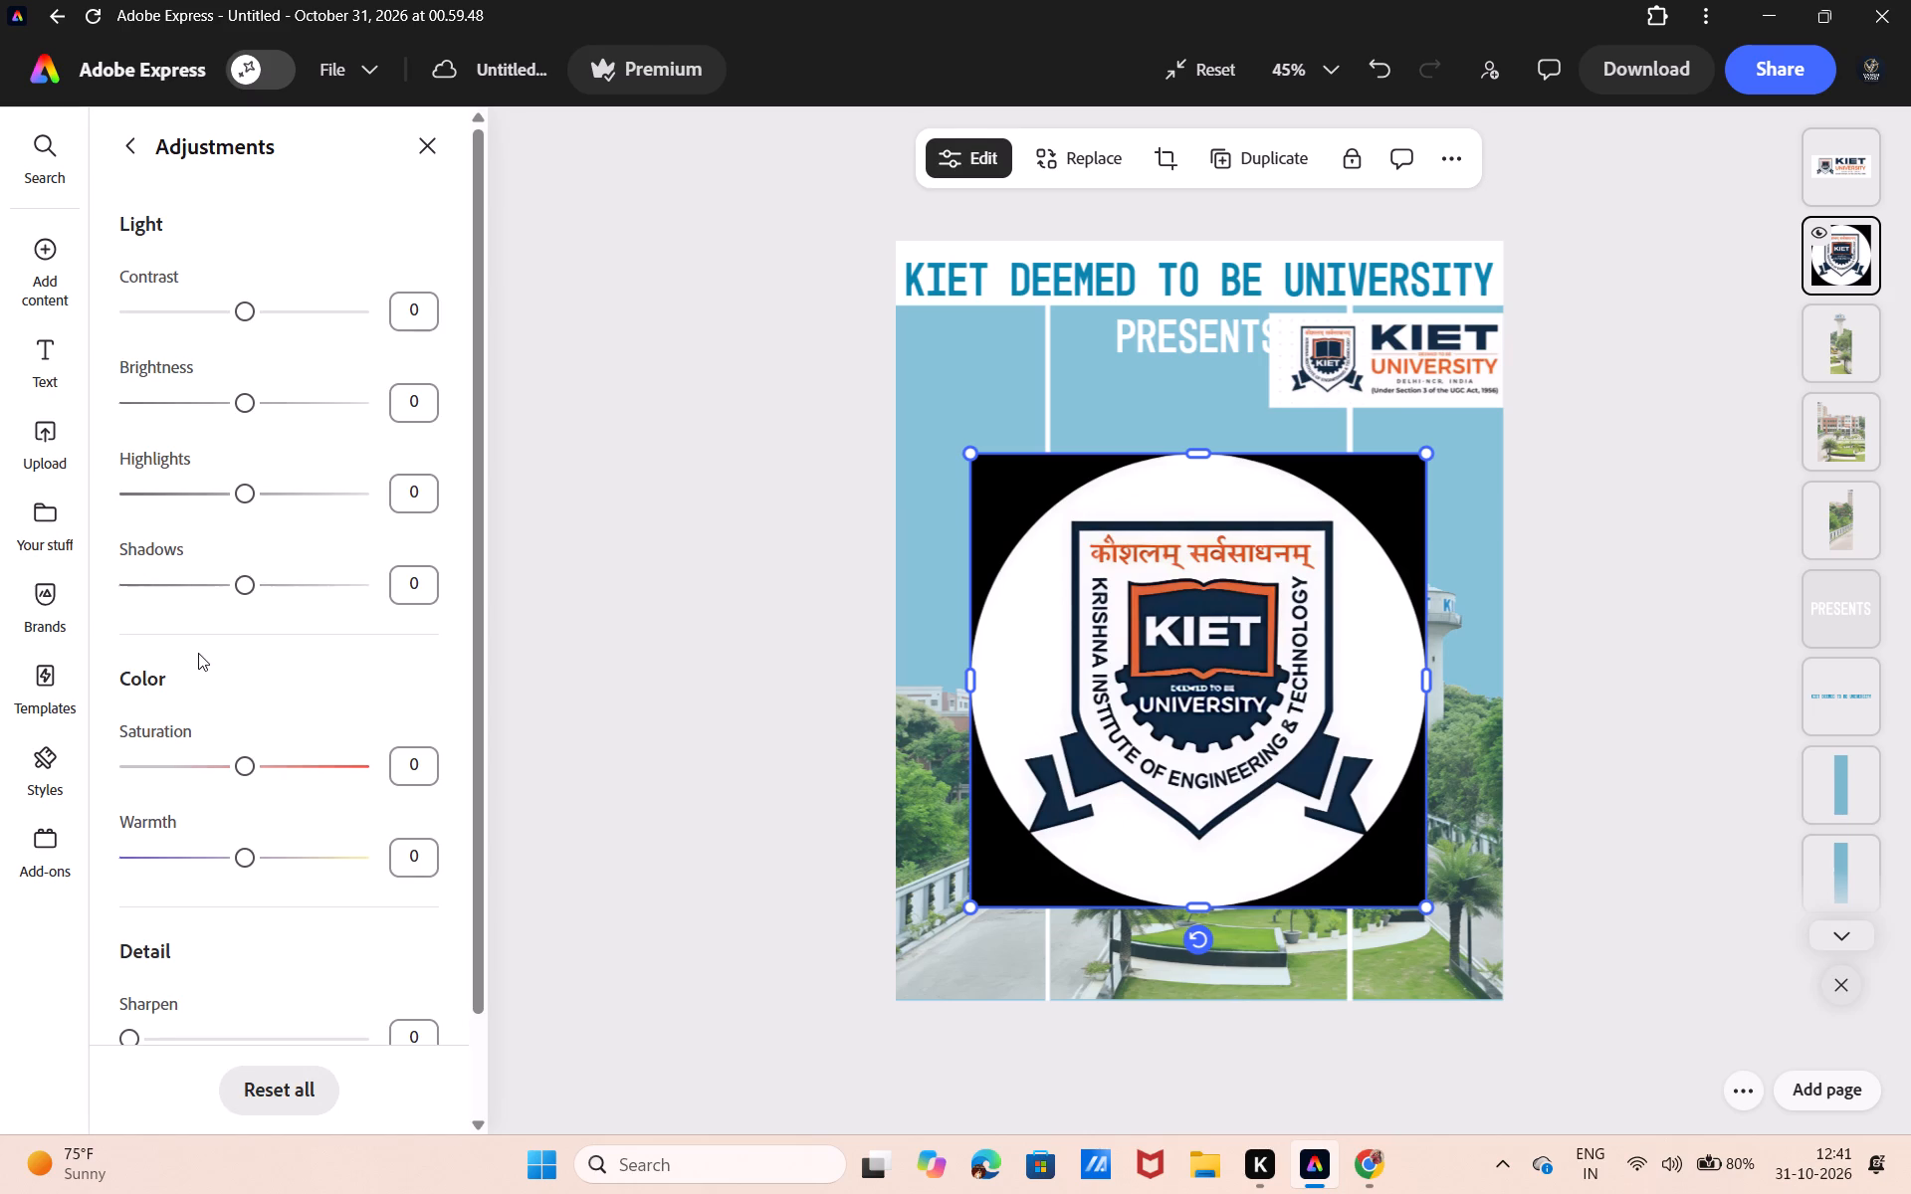
pyautogui.click(124, 142)
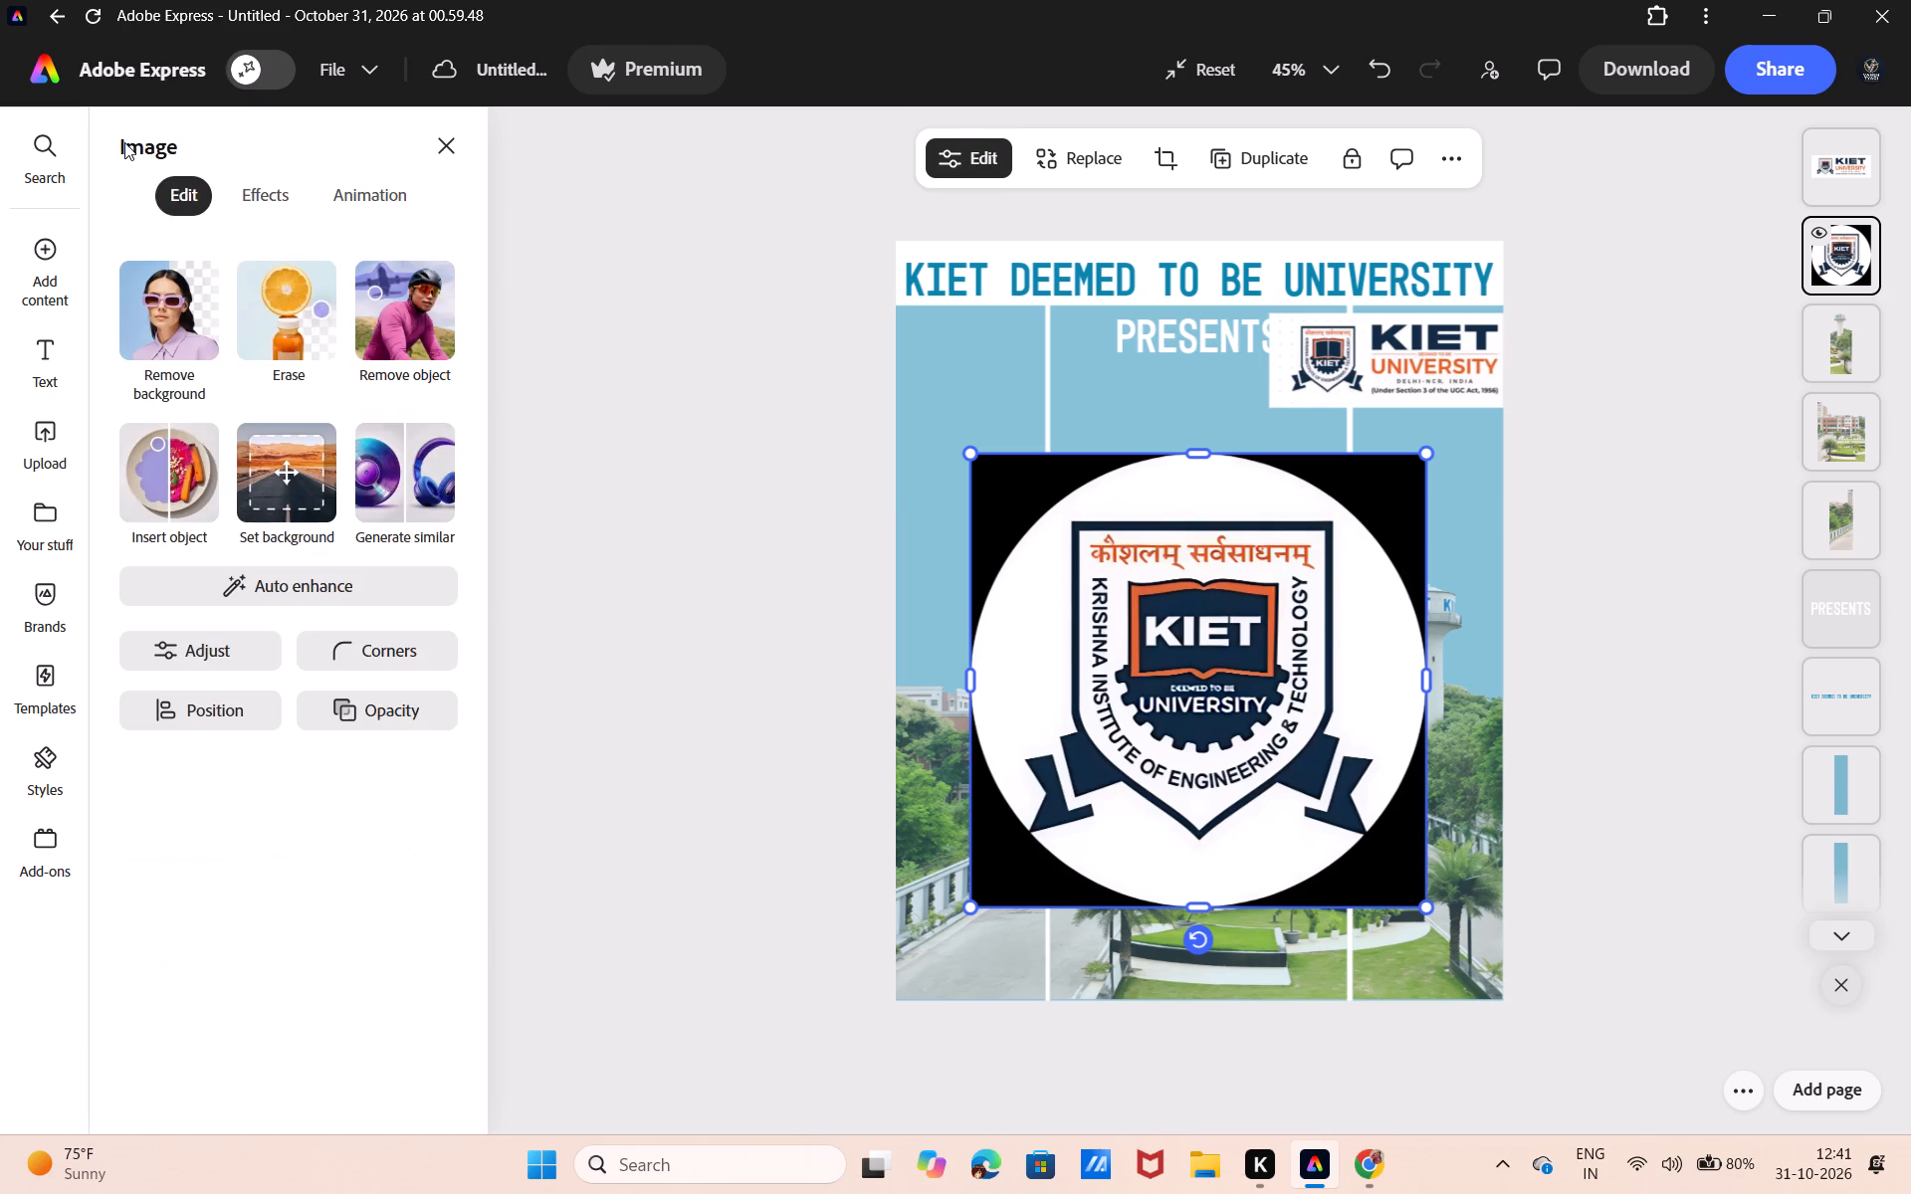
pyautogui.click(396, 632)
pyautogui.moveTo(327, 779); pyautogui.dragTo(569, 798)
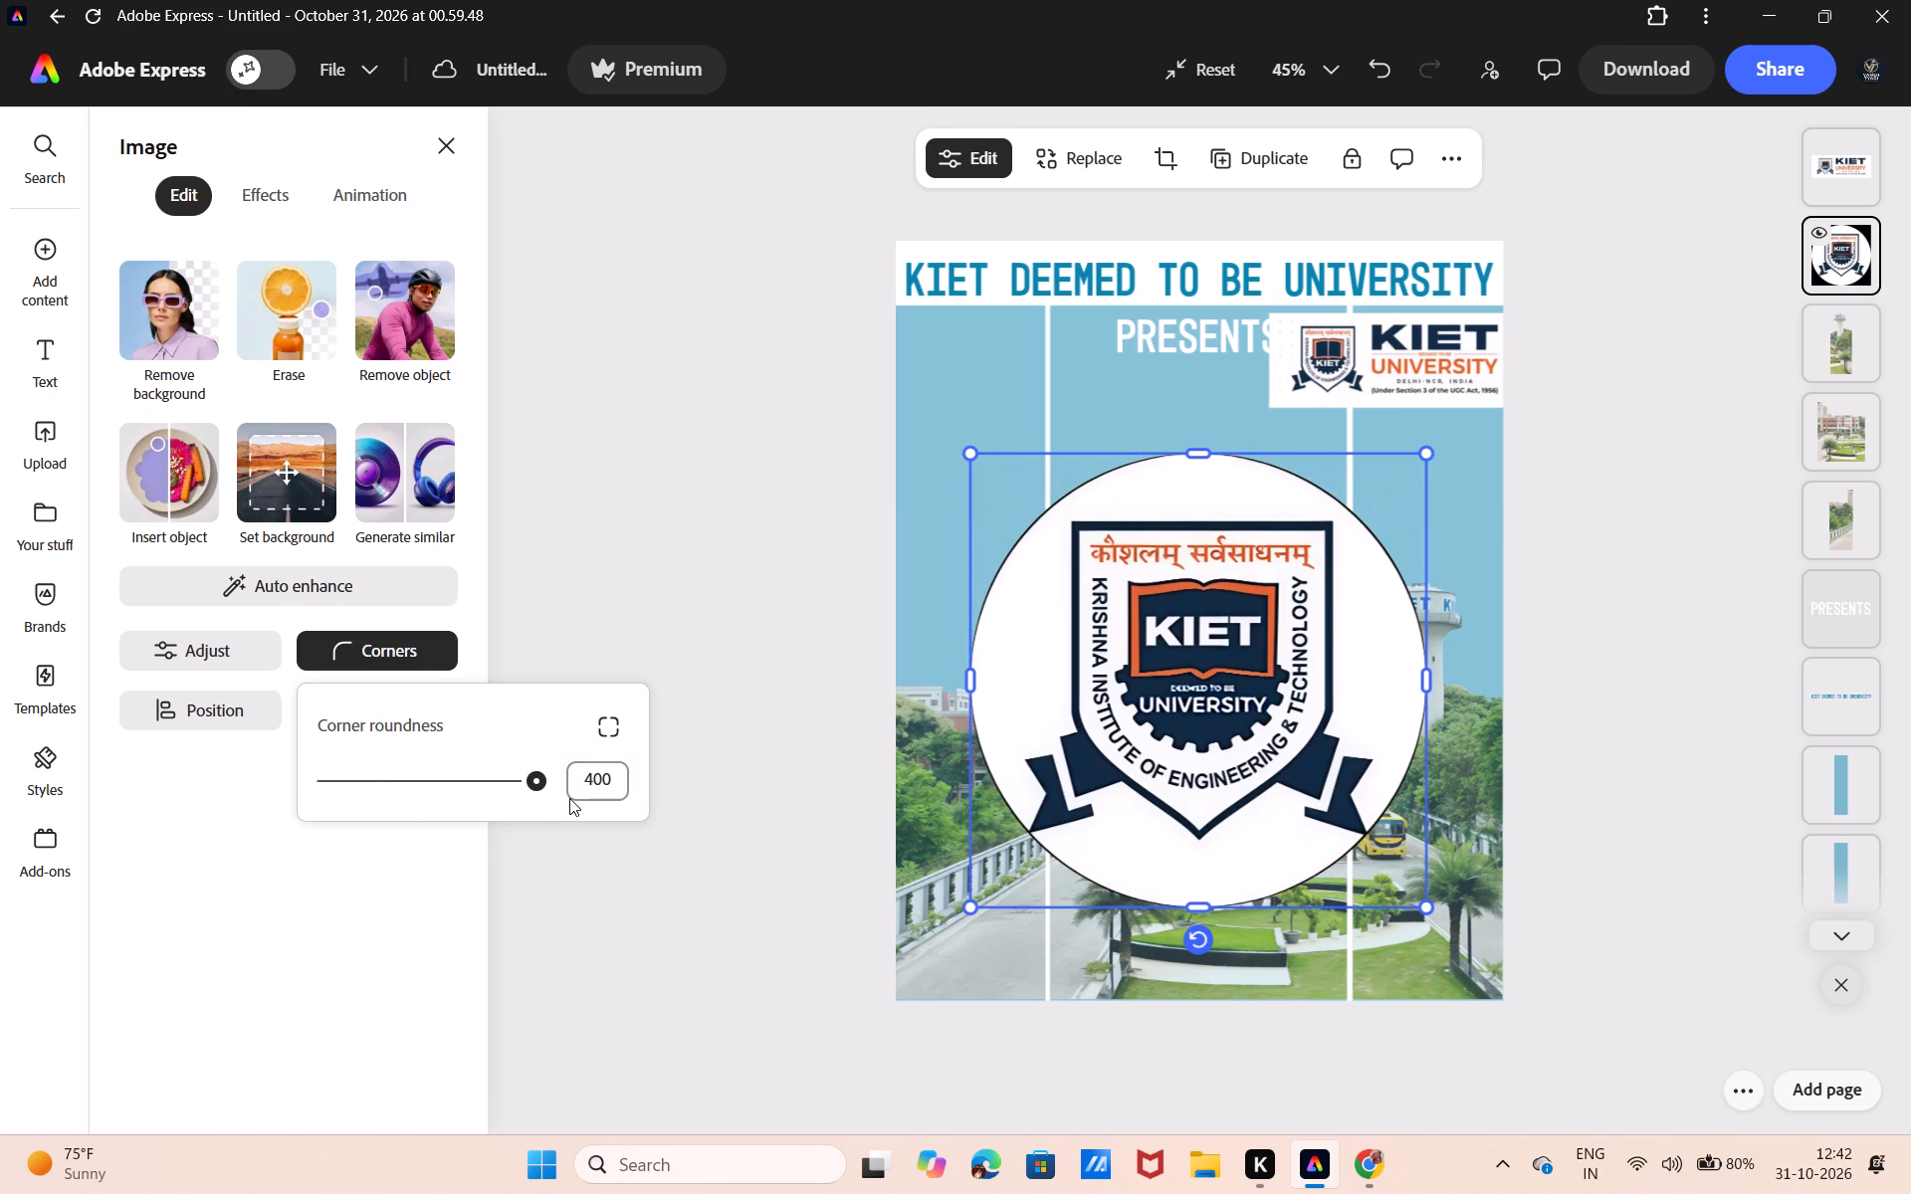
pyautogui.moveTo(569, 798); pyautogui.dragTo(593, 799)
pyautogui.click(295, 309)
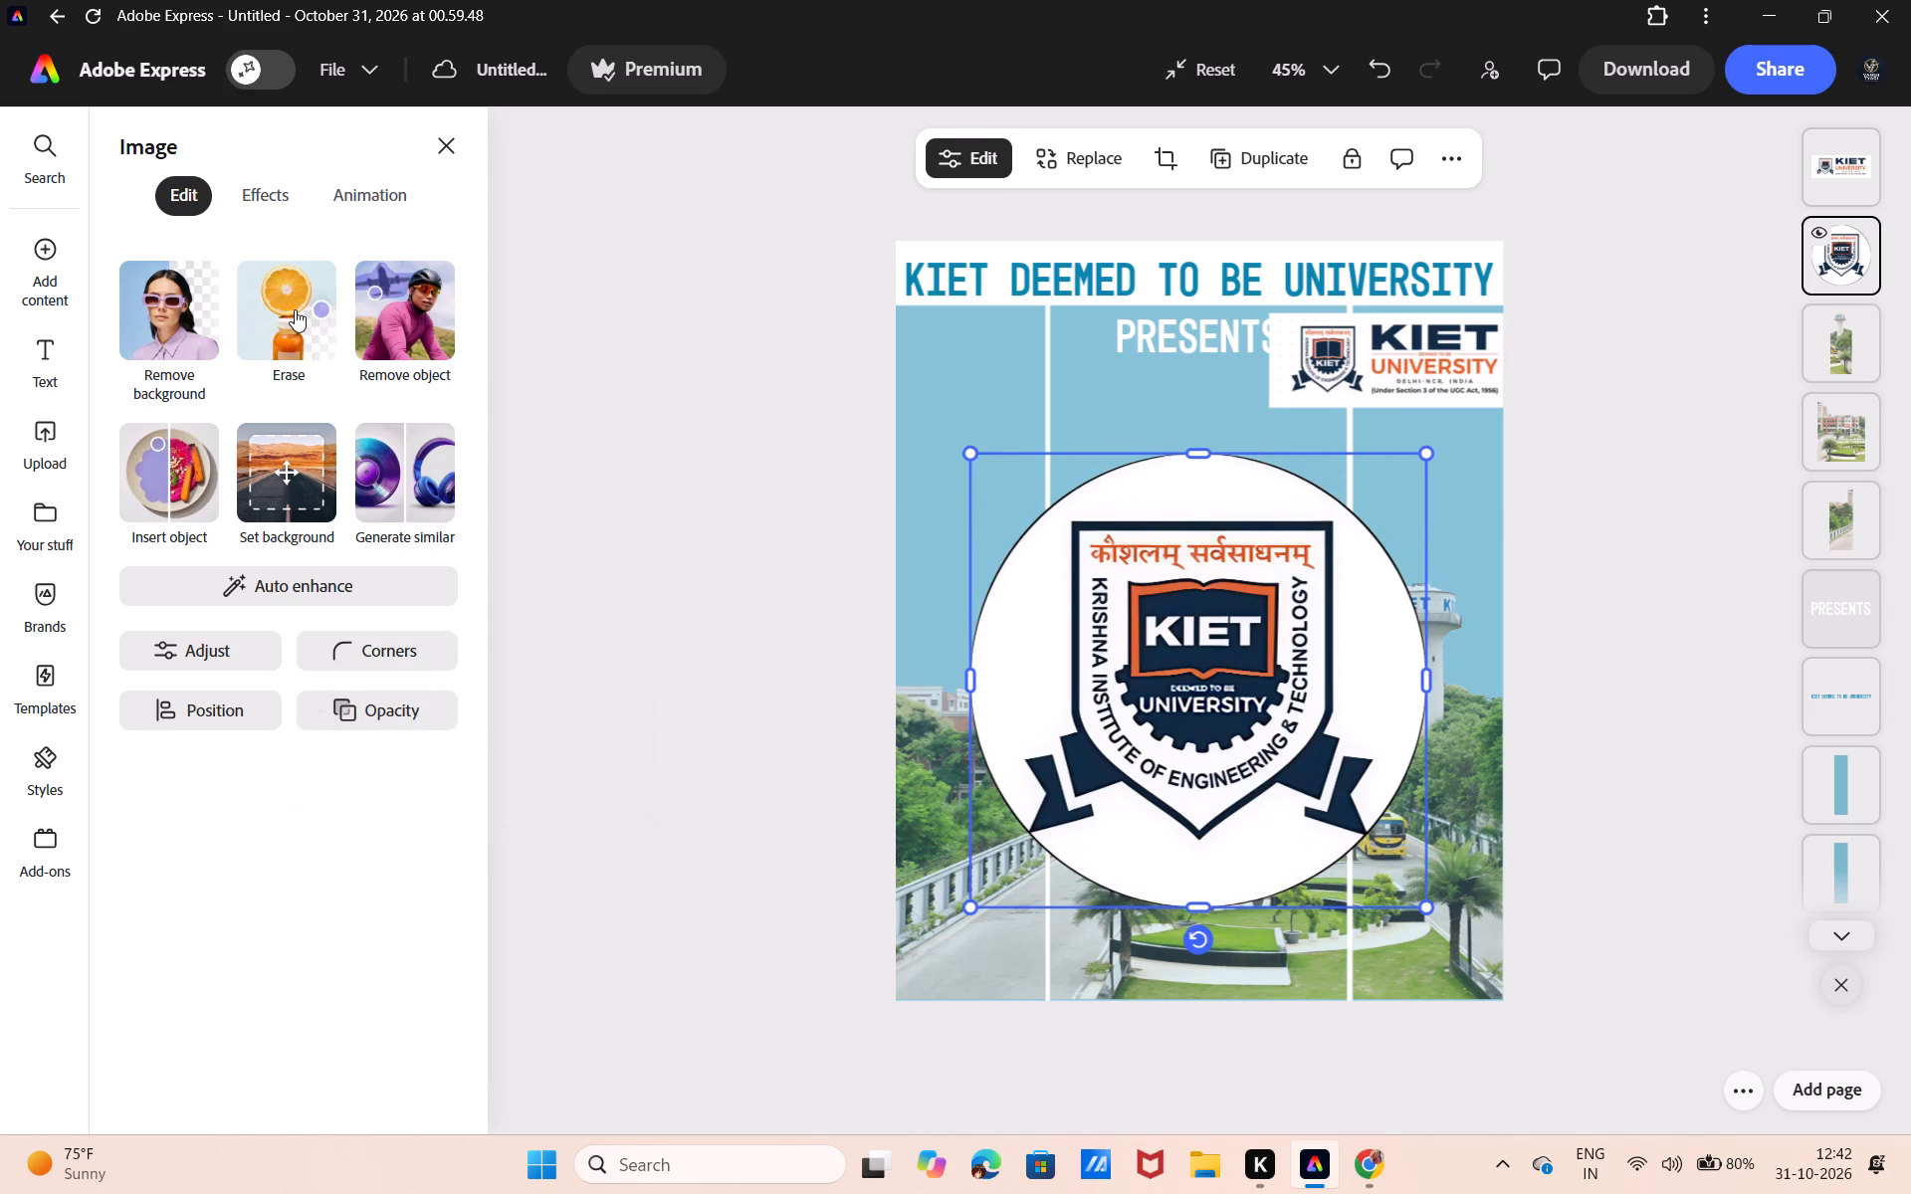
# Erase the white areas above and on both sides of the crest's shield using the Quick selection erase brush.
pyautogui.click(295, 309)
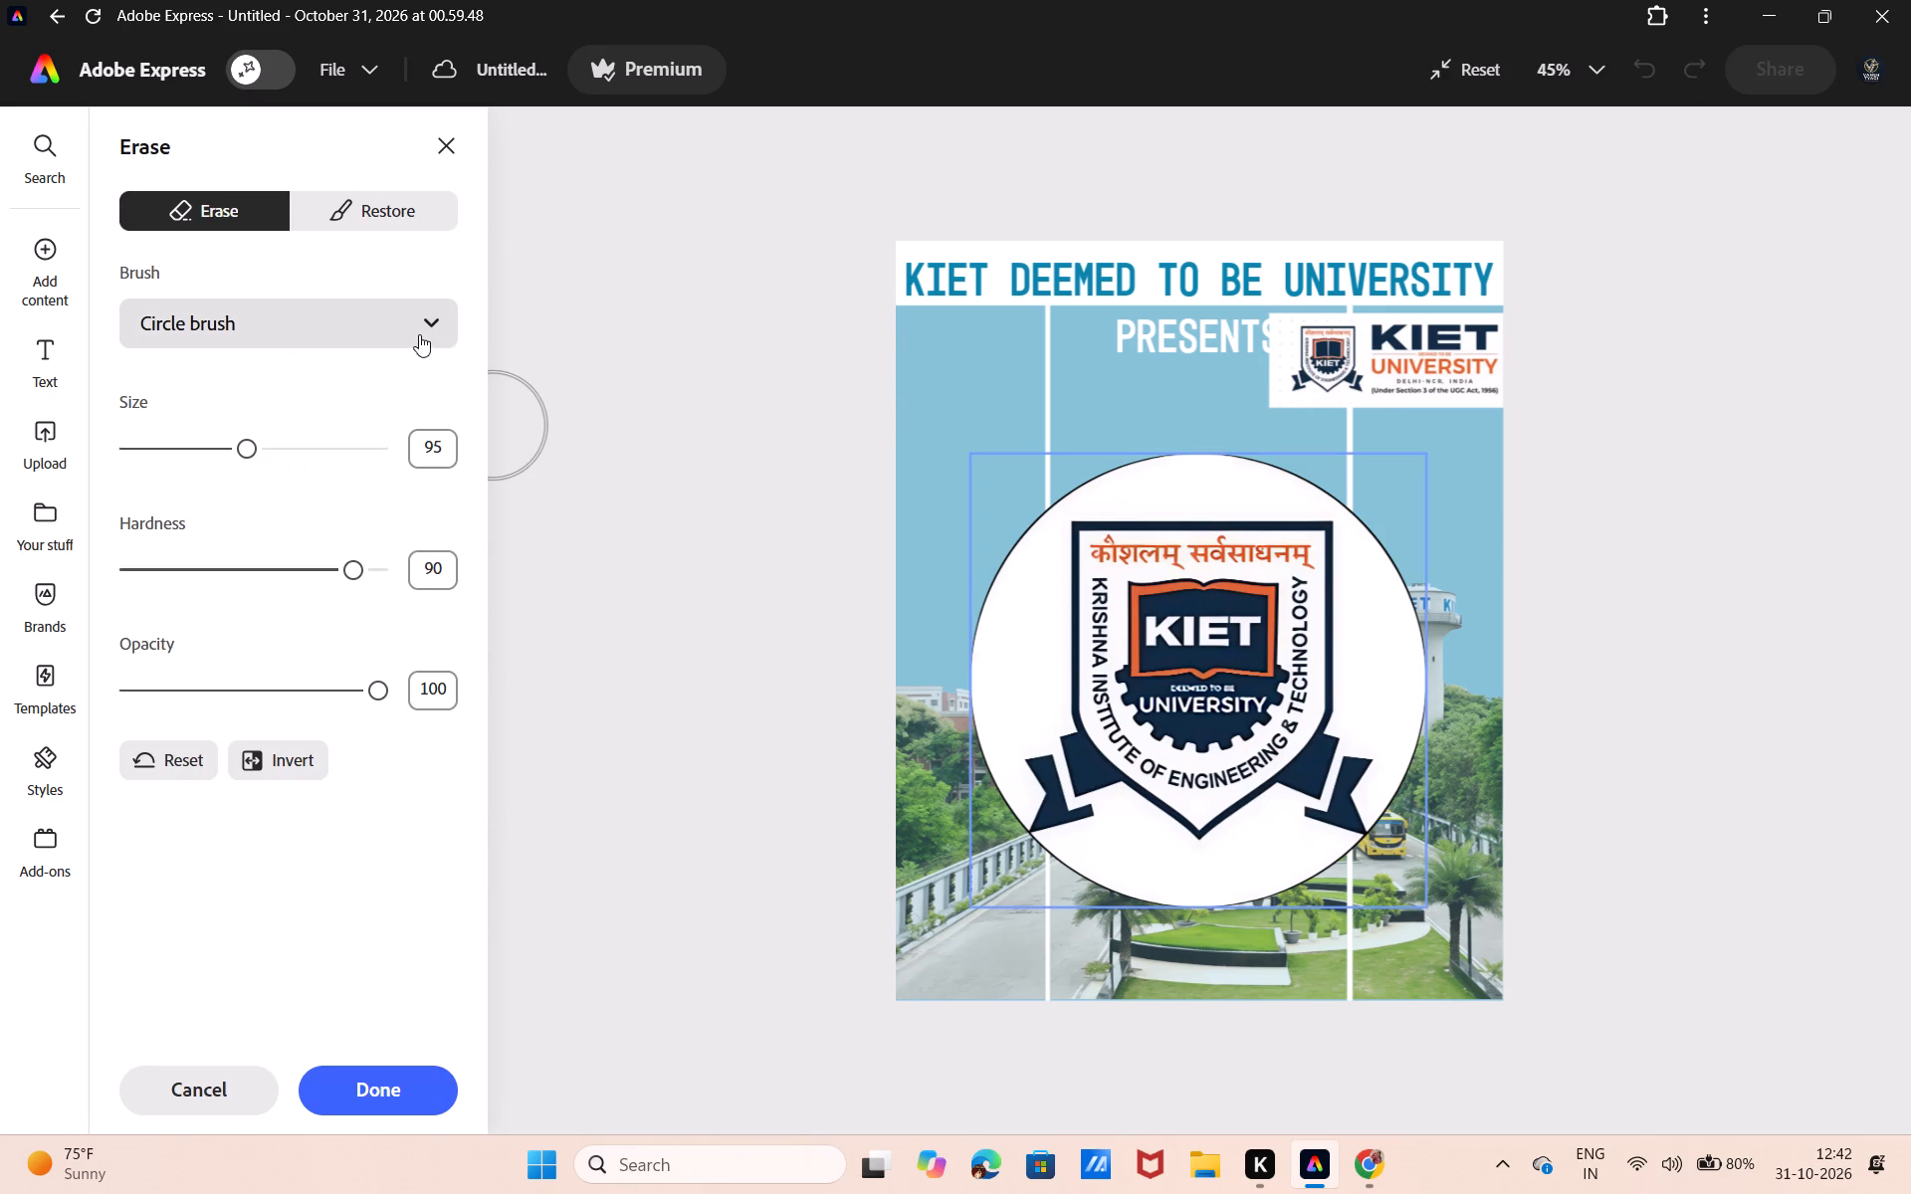
pyautogui.click(421, 332)
pyautogui.click(356, 378)
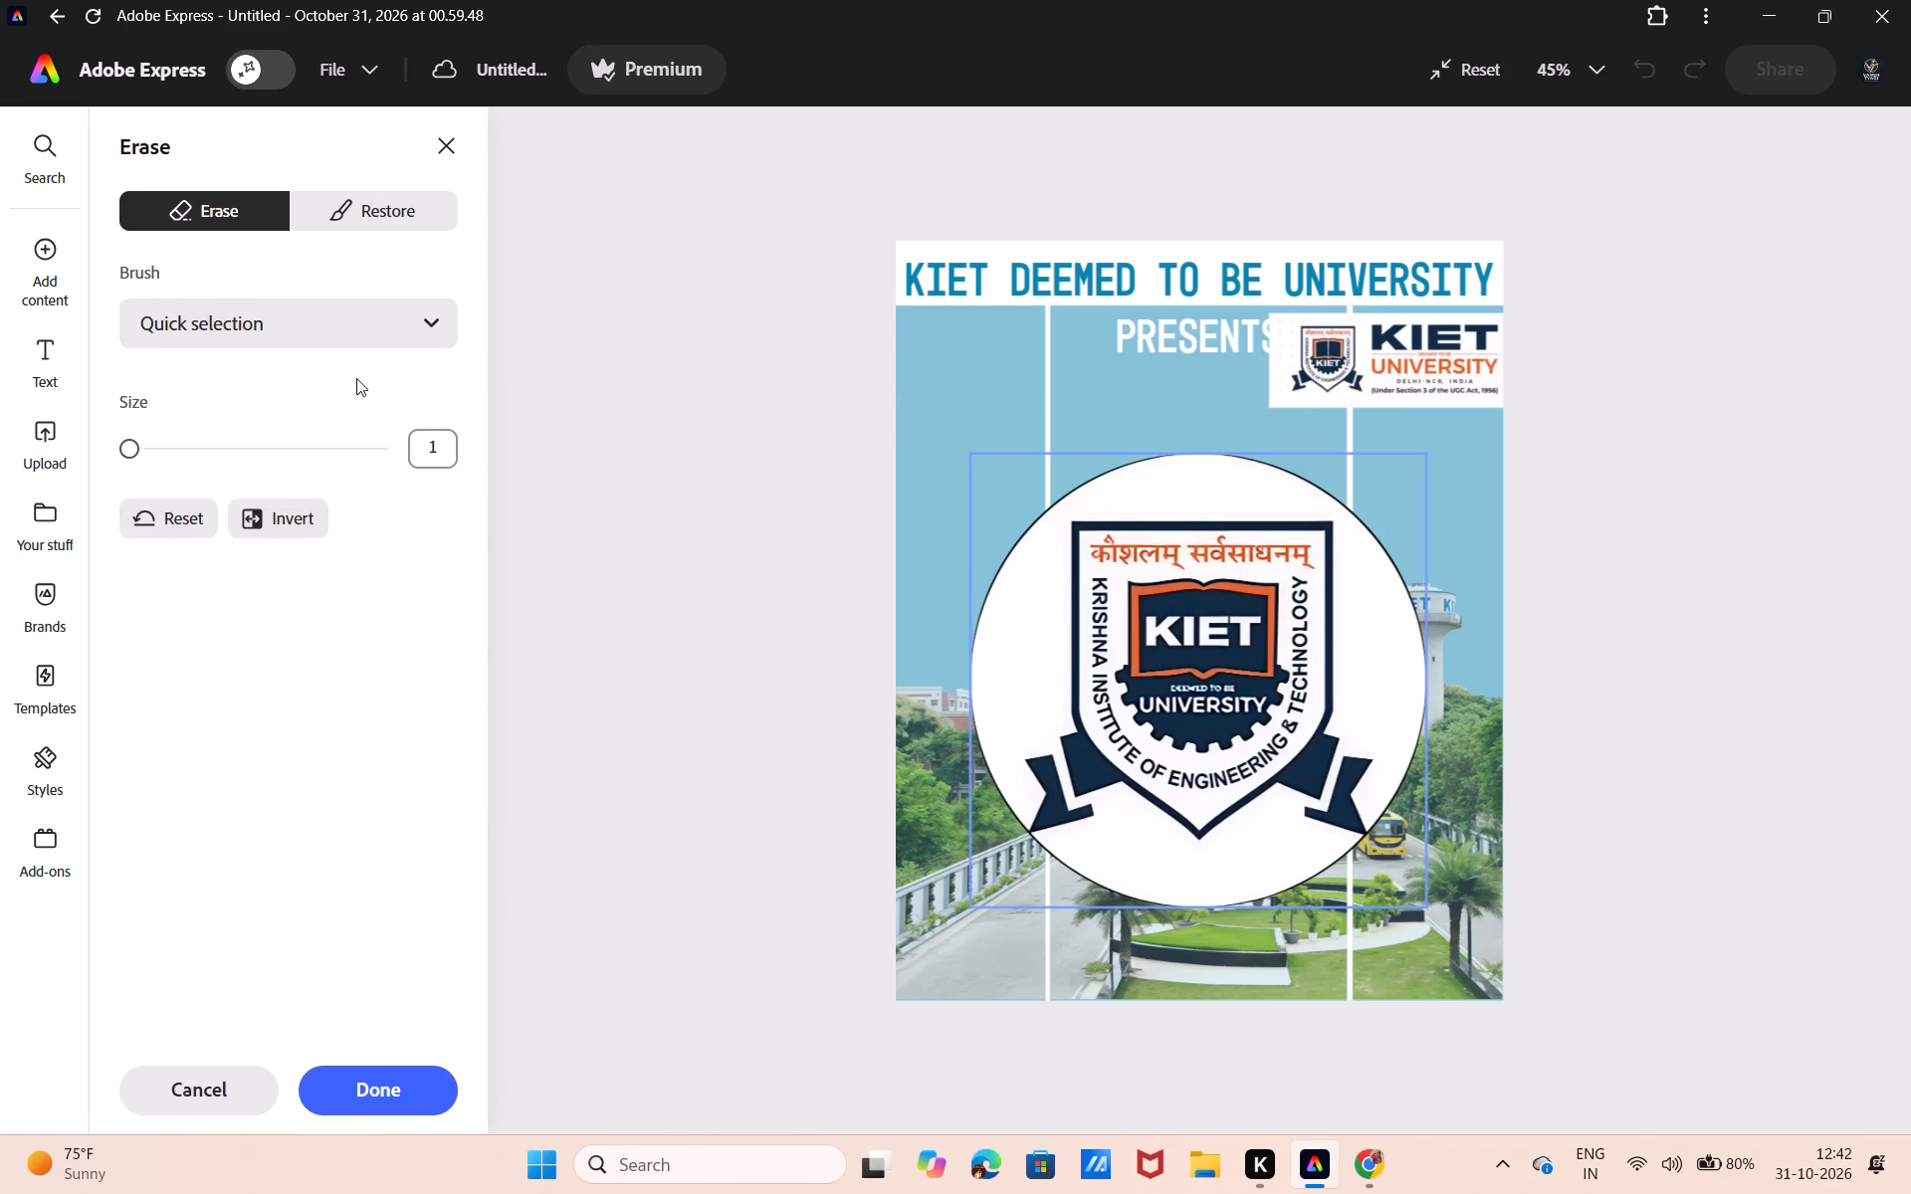
pyautogui.click(1153, 474)
pyautogui.moveTo(1153, 474); pyautogui.dragTo(1189, 473)
pyautogui.moveTo(1376, 579); pyautogui.dragTo(1381, 609)
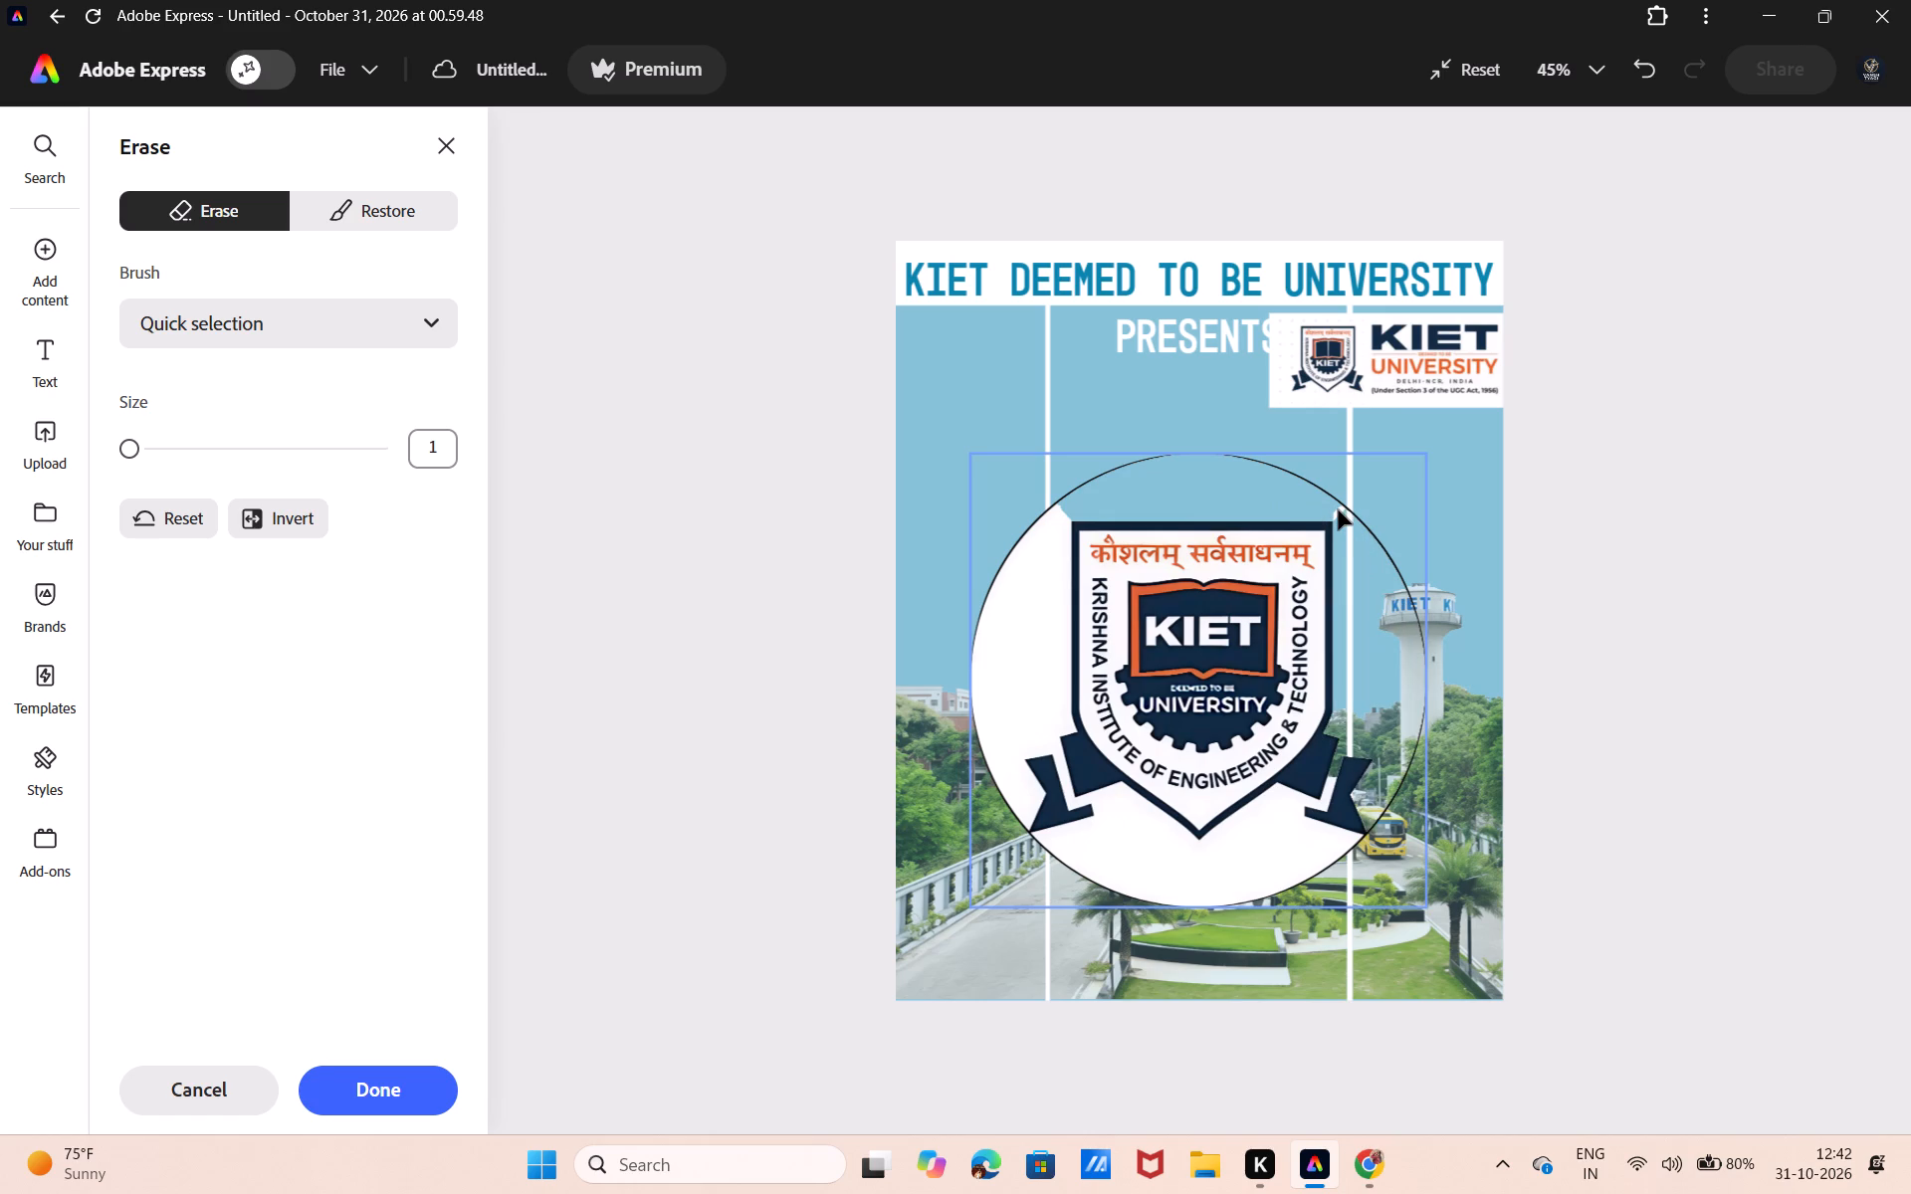
pyautogui.click(1338, 509)
pyautogui.click(1338, 507)
pyautogui.click(1040, 587)
pyautogui.click(1040, 587)
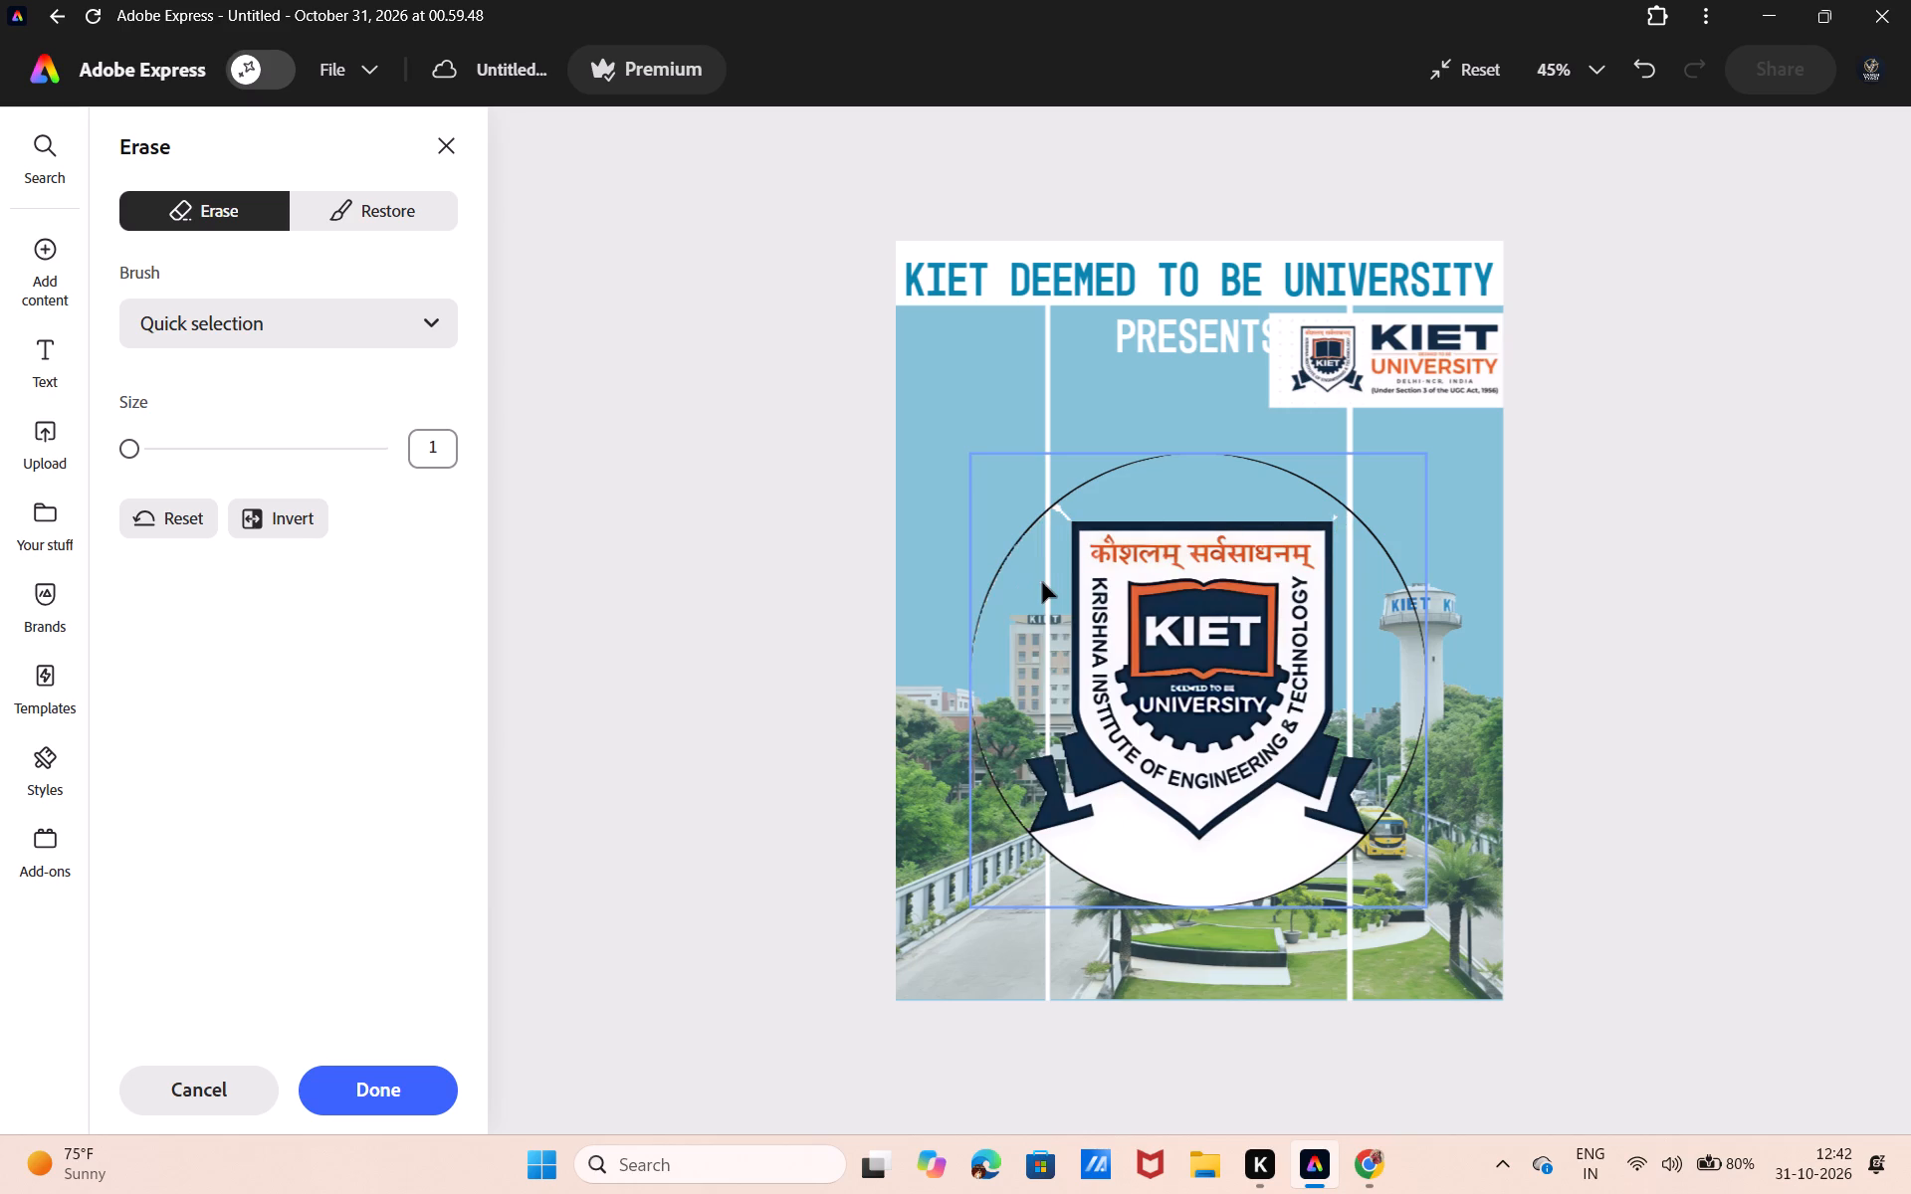
# Erase the crest's thin circular outline, the white area below the shield and the stray marks near its upper corner, and apply the erasure.
pyautogui.moveTo(1057, 497); pyautogui.dragTo(1052, 508)
pyautogui.moveTo(1061, 501); pyautogui.dragTo(1055, 511)
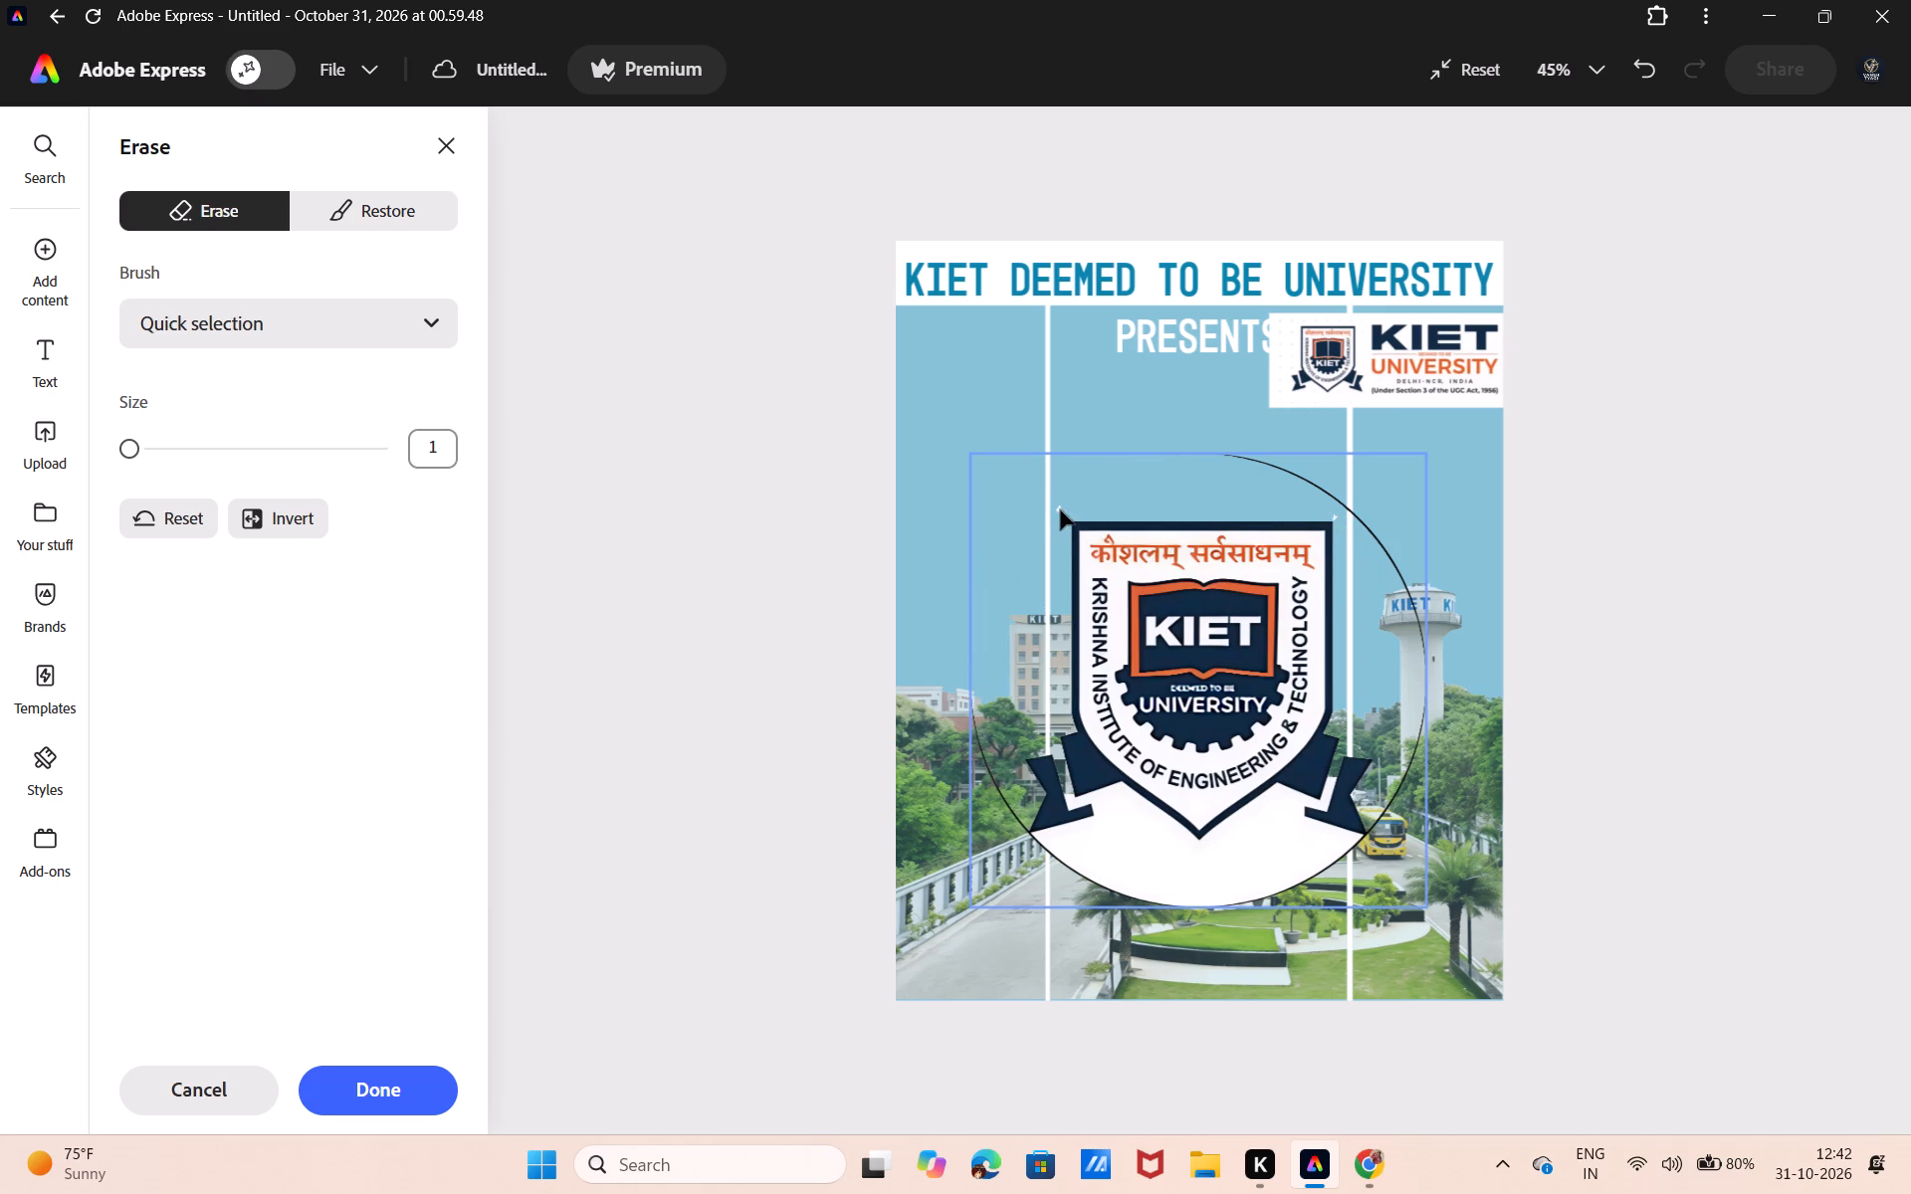
pyautogui.click(1060, 509)
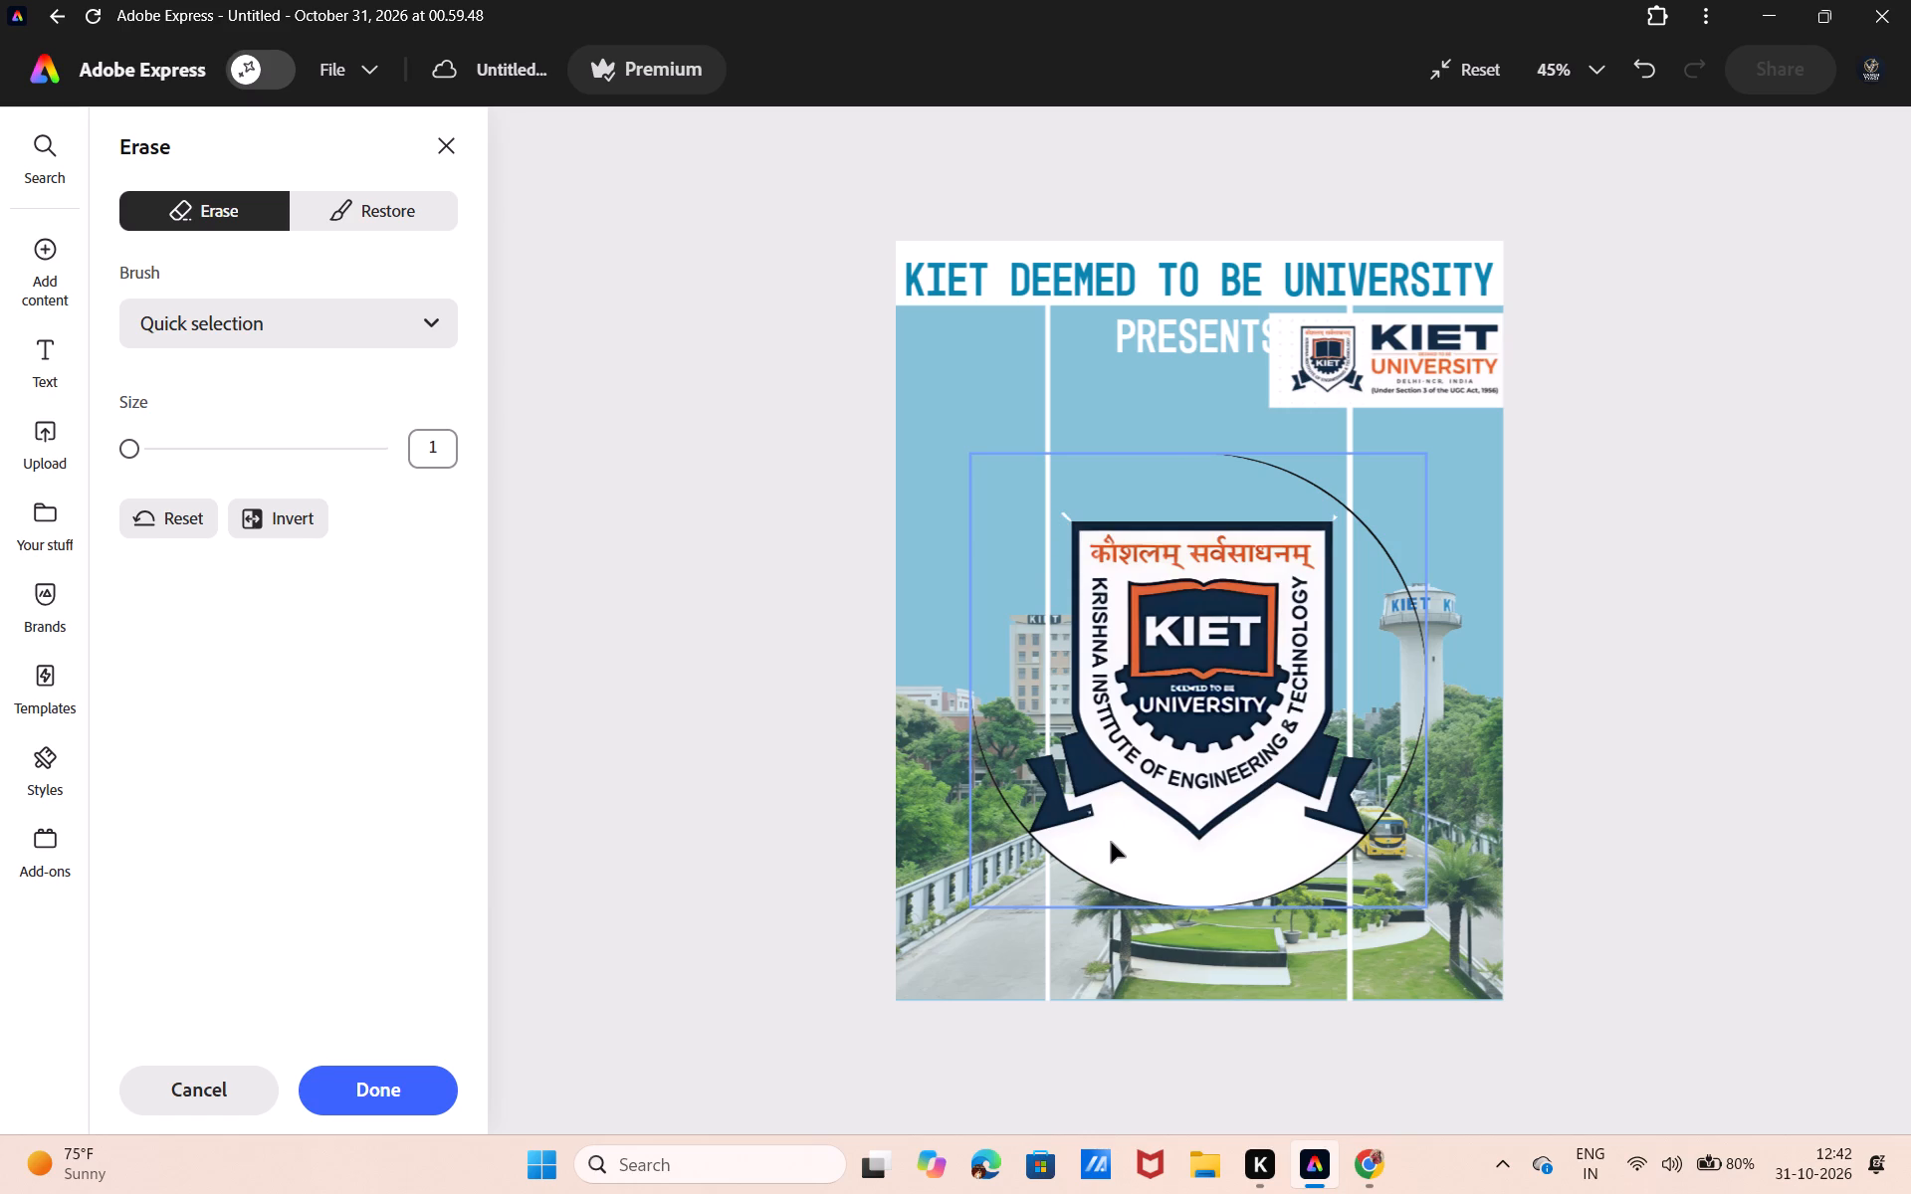
pyautogui.click(1118, 852)
pyautogui.moveTo(1118, 852); pyautogui.dragTo(1168, 871)
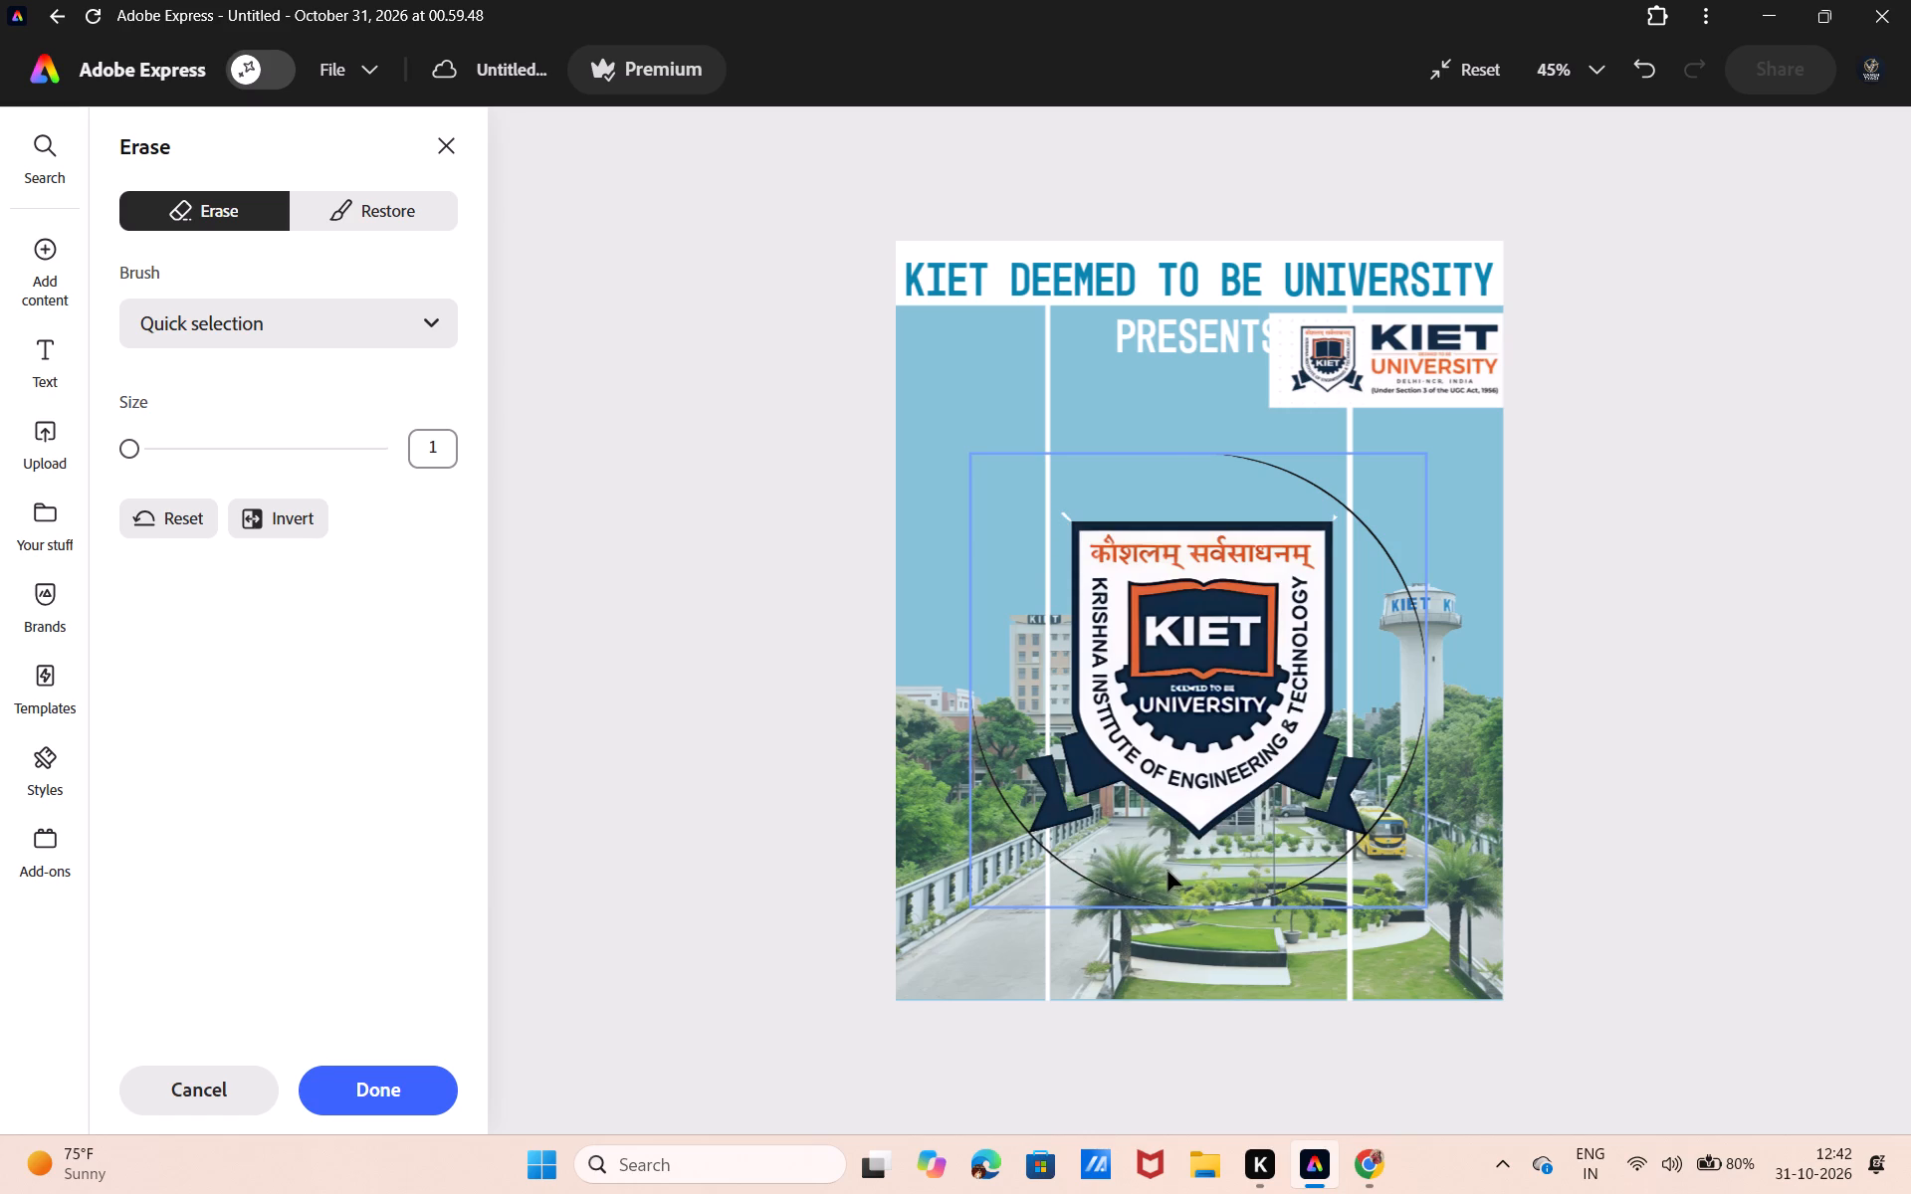
pyautogui.click(1391, 793)
pyautogui.click(1368, 534)
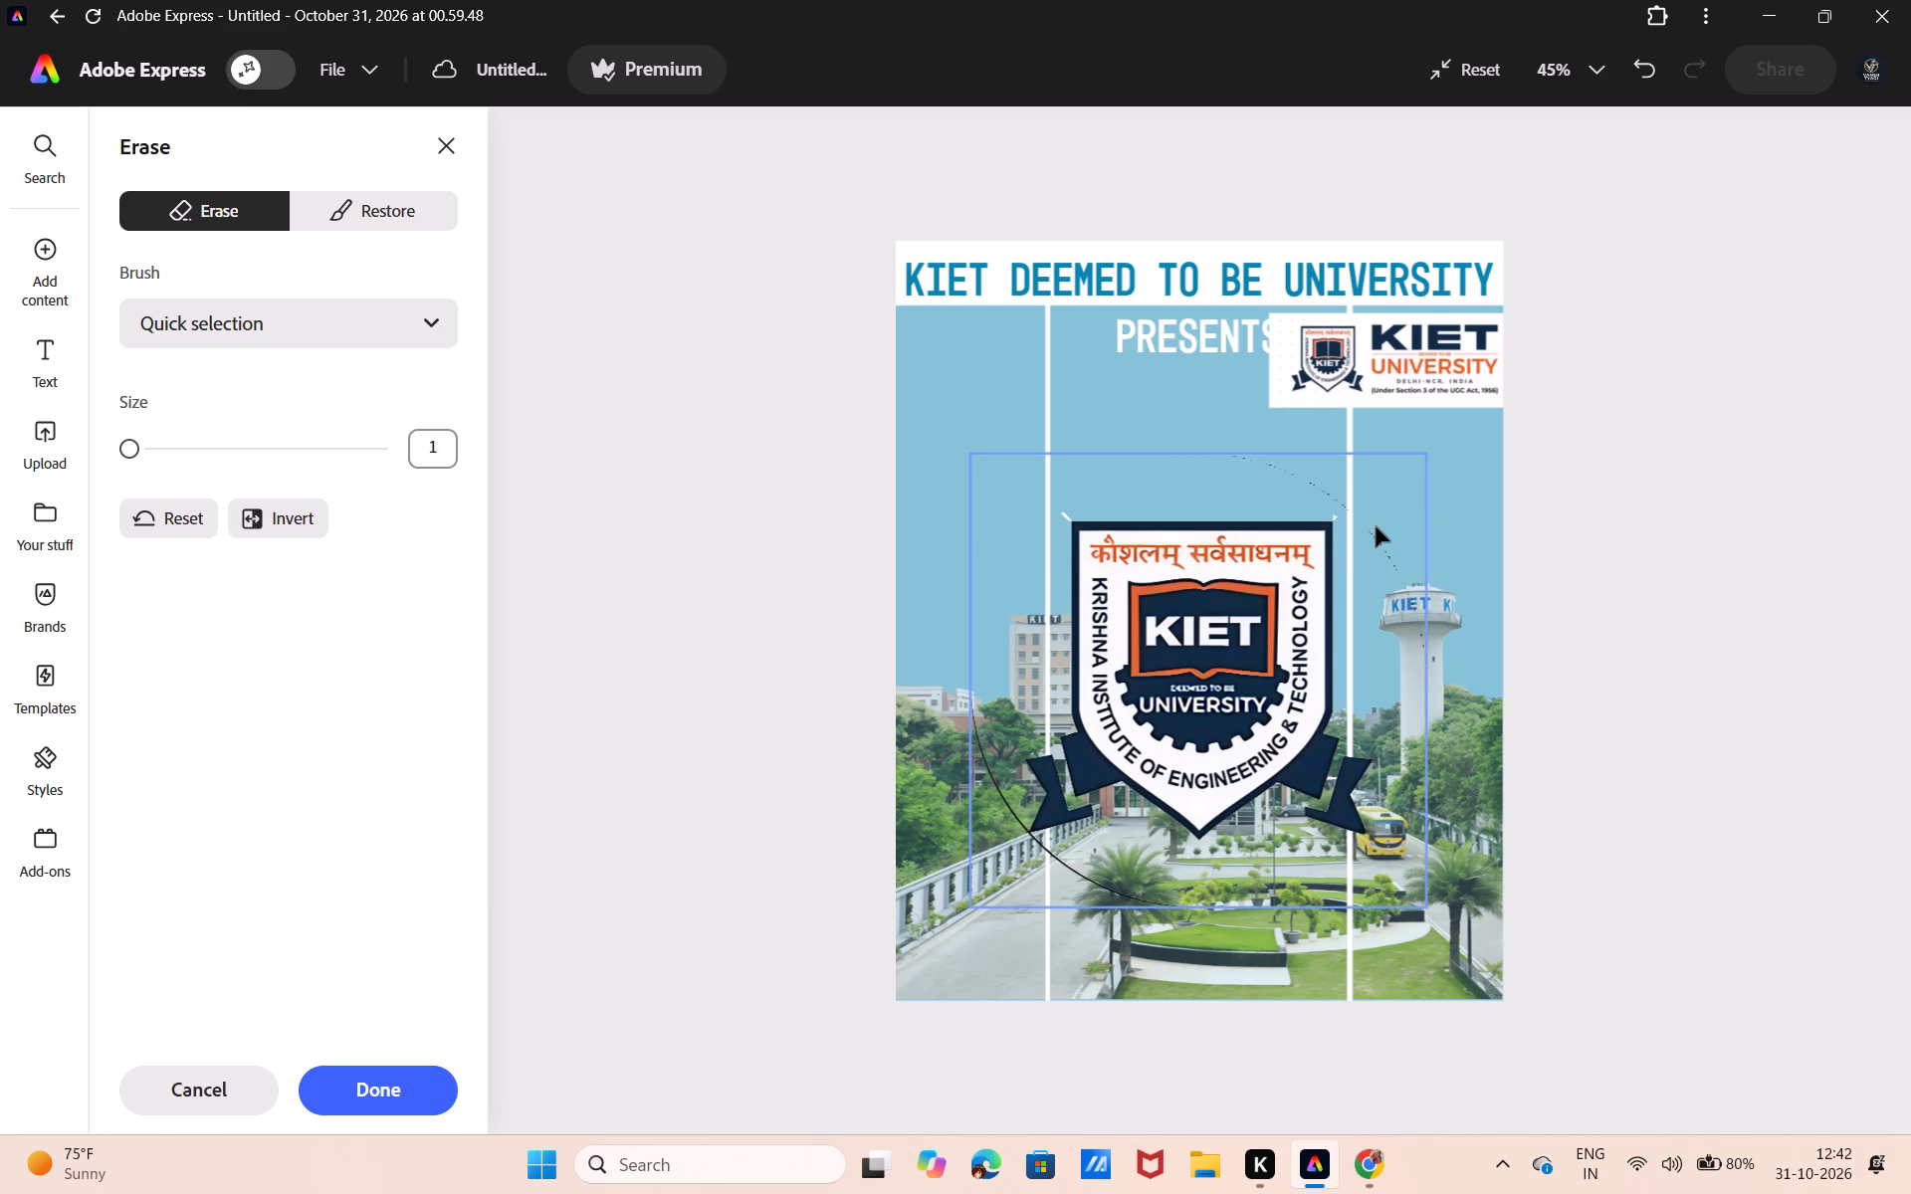
pyautogui.click(1065, 865)
pyautogui.moveTo(1101, 497); pyautogui.dragTo(1046, 531)
pyautogui.click(382, 1094)
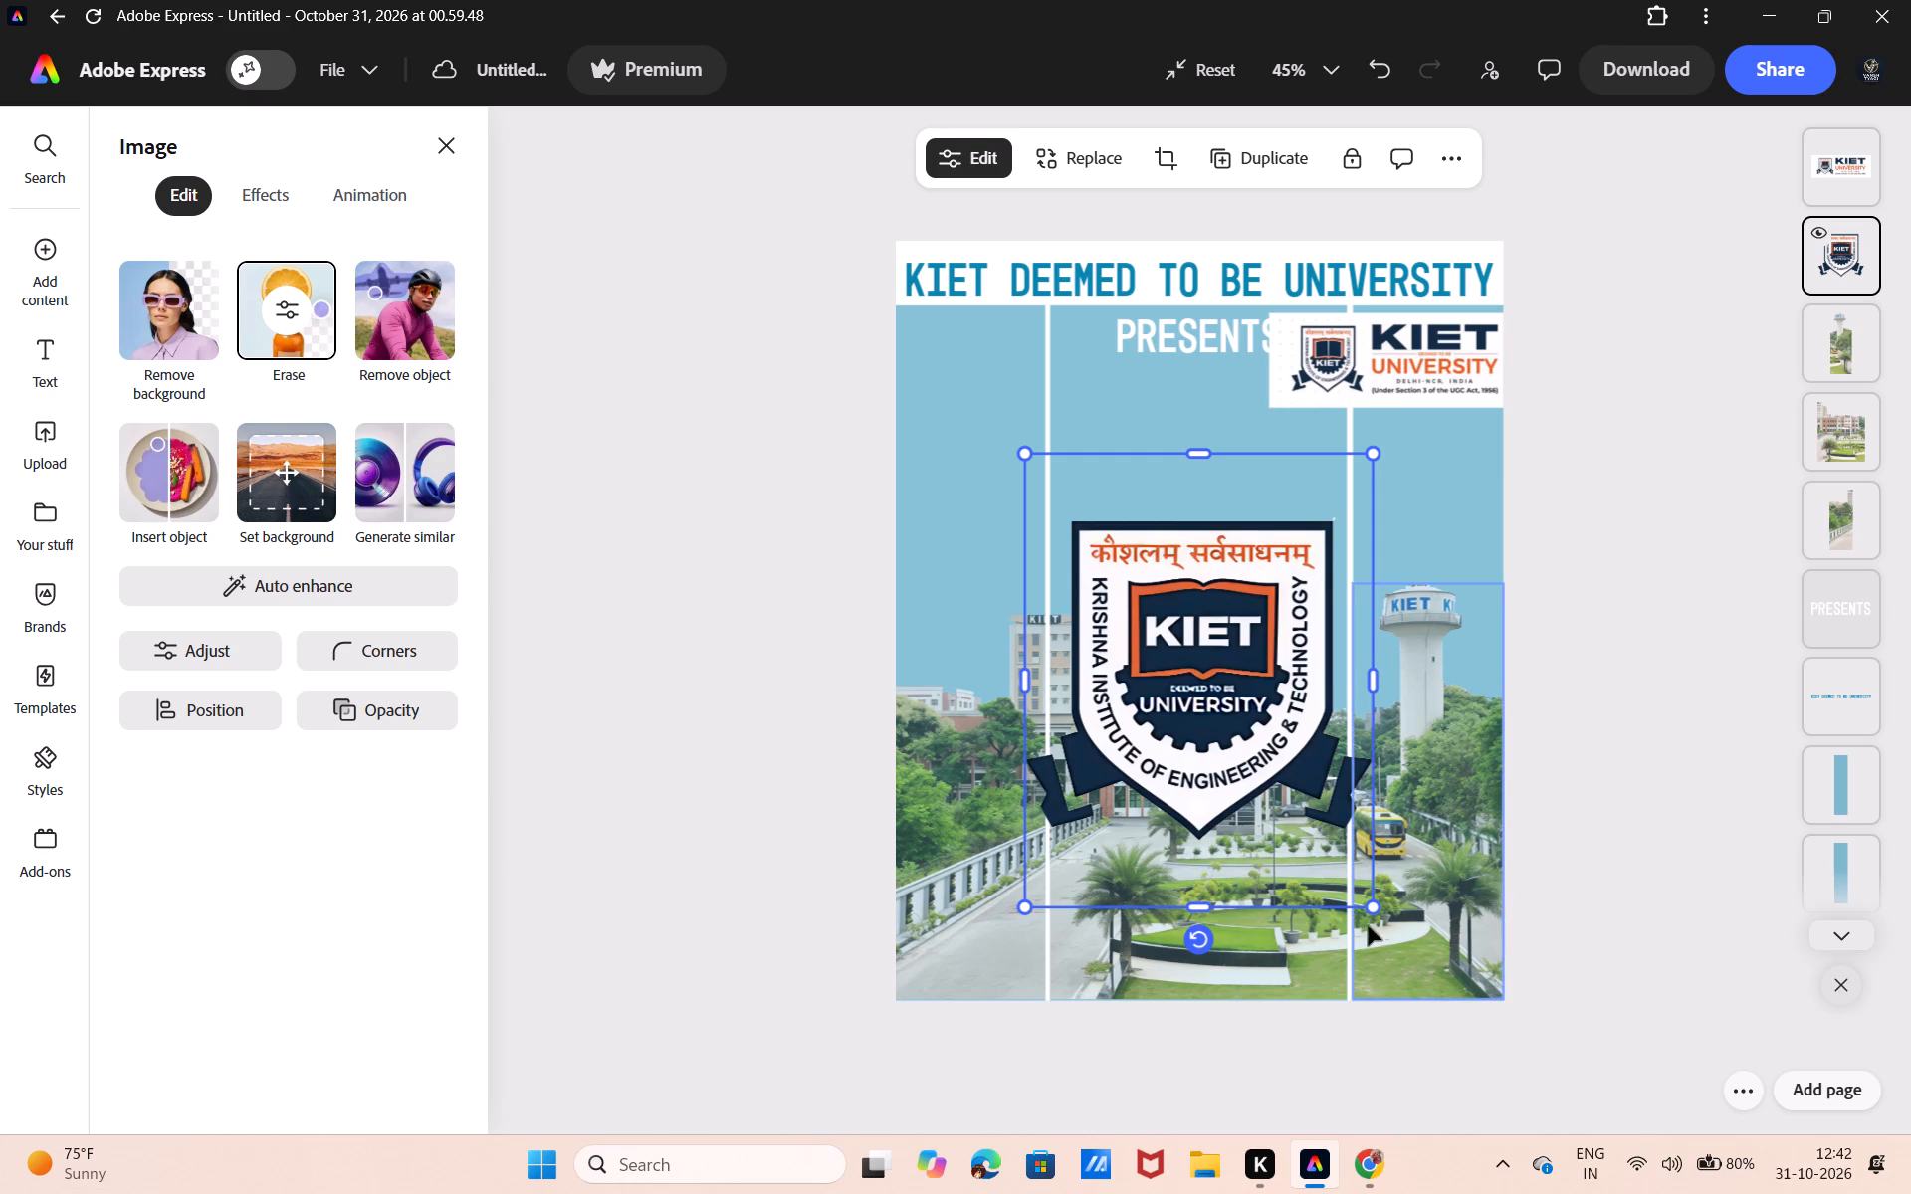
# Shrink the cut-out KIET crest to about 30% of its size and place it just below the heading, centred on the left white divider.
pyautogui.moveTo(1371, 910); pyautogui.dragTo(1118, 634)
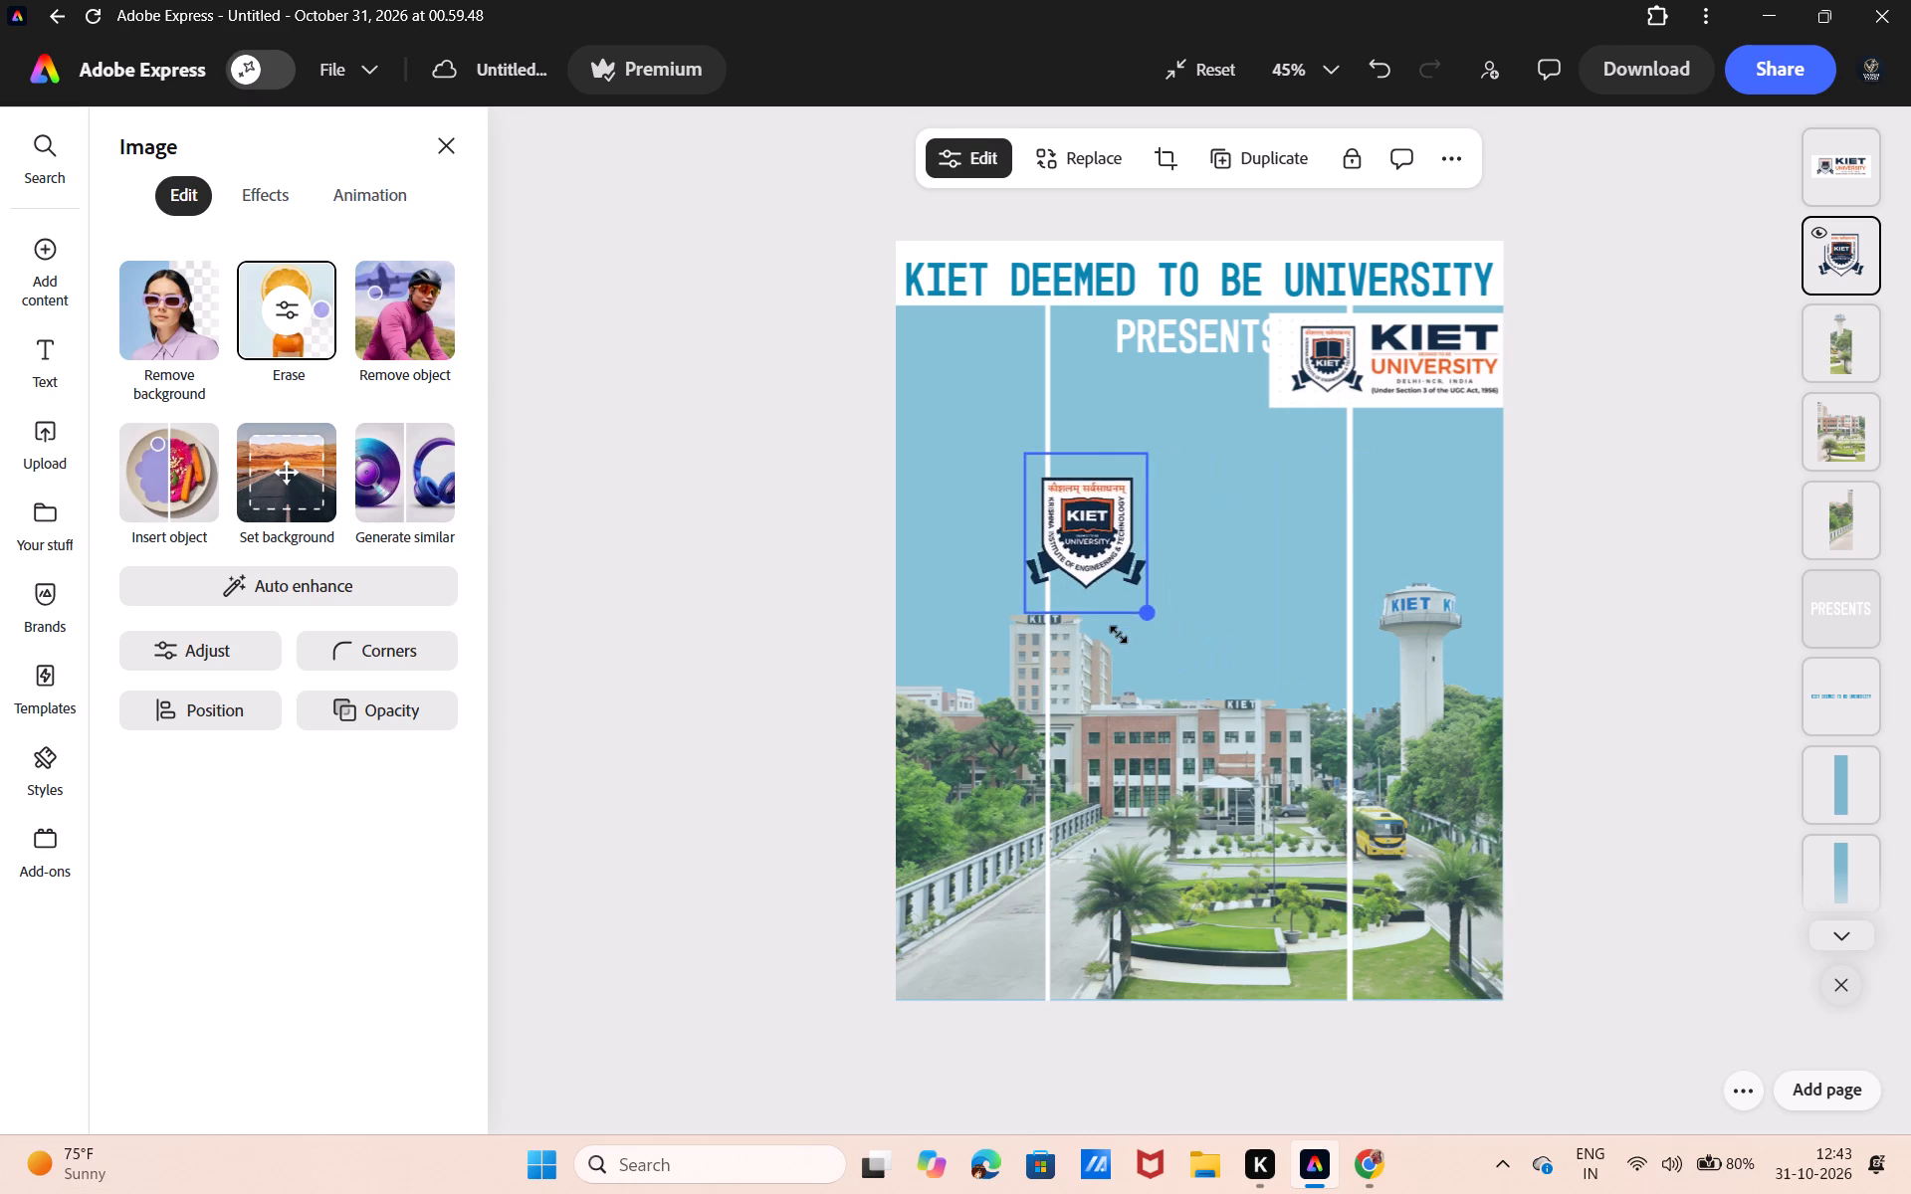
pyautogui.moveTo(1118, 634); pyautogui.dragTo(1098, 615)
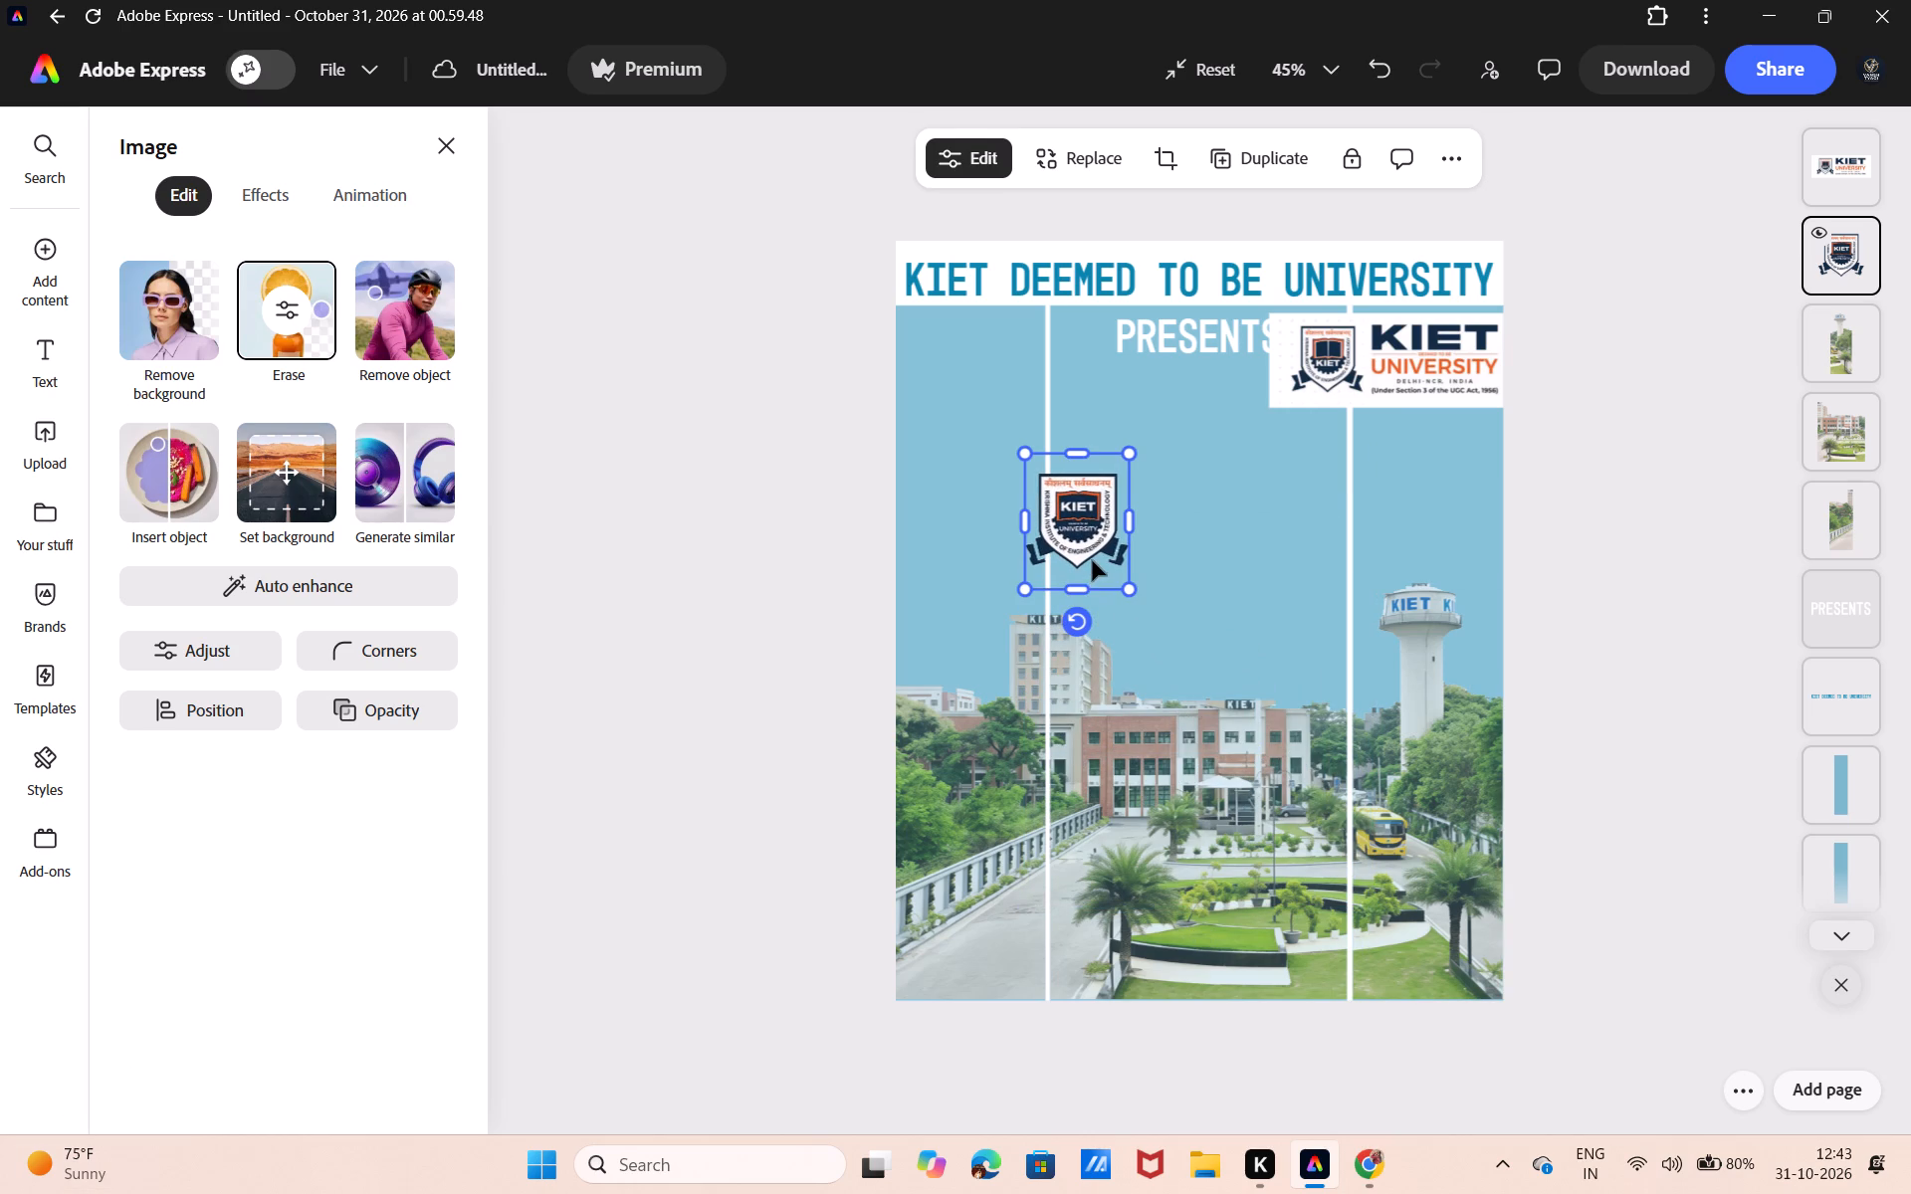
pyautogui.moveTo(1092, 560); pyautogui.dragTo(1055, 404)
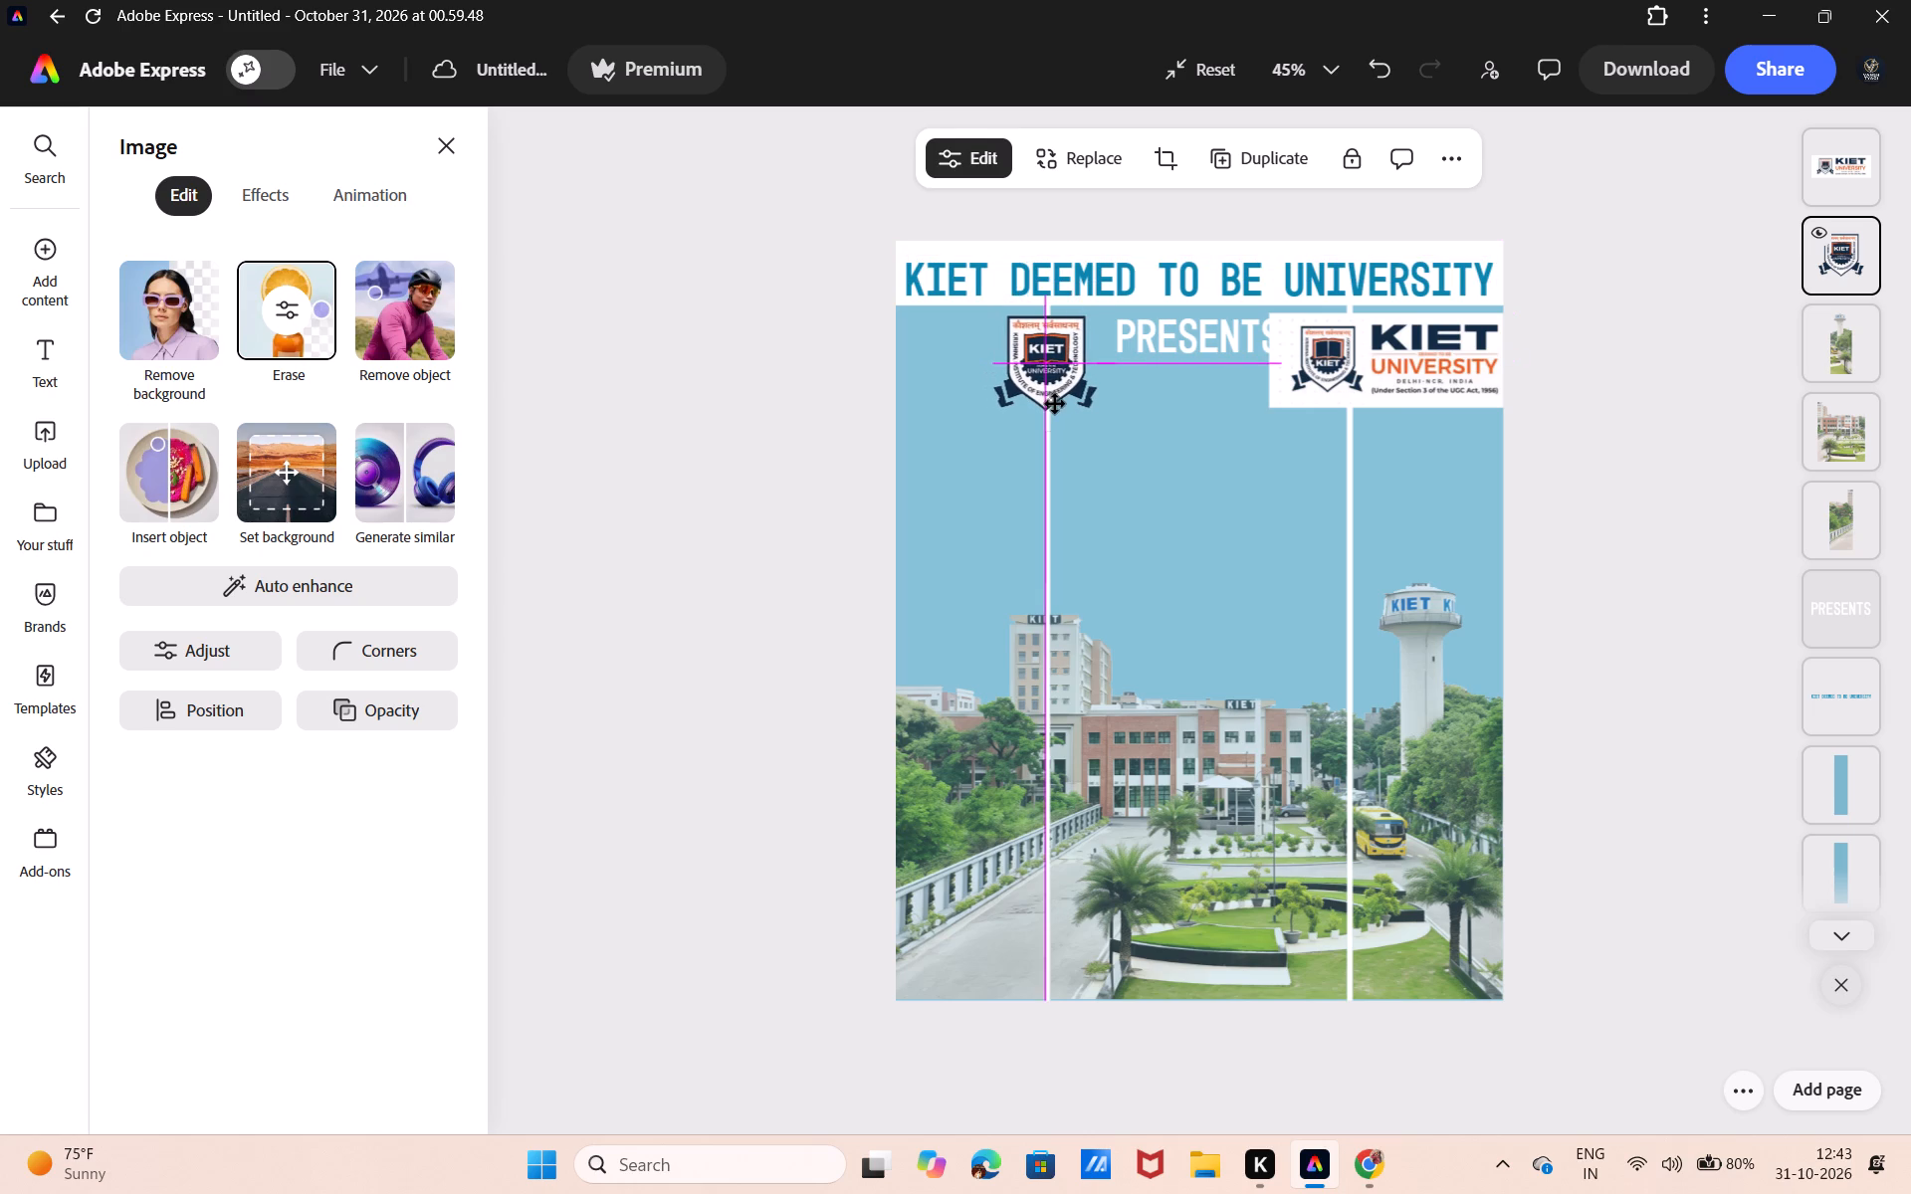
pyautogui.moveTo(1055, 404); pyautogui.dragTo(1055, 403)
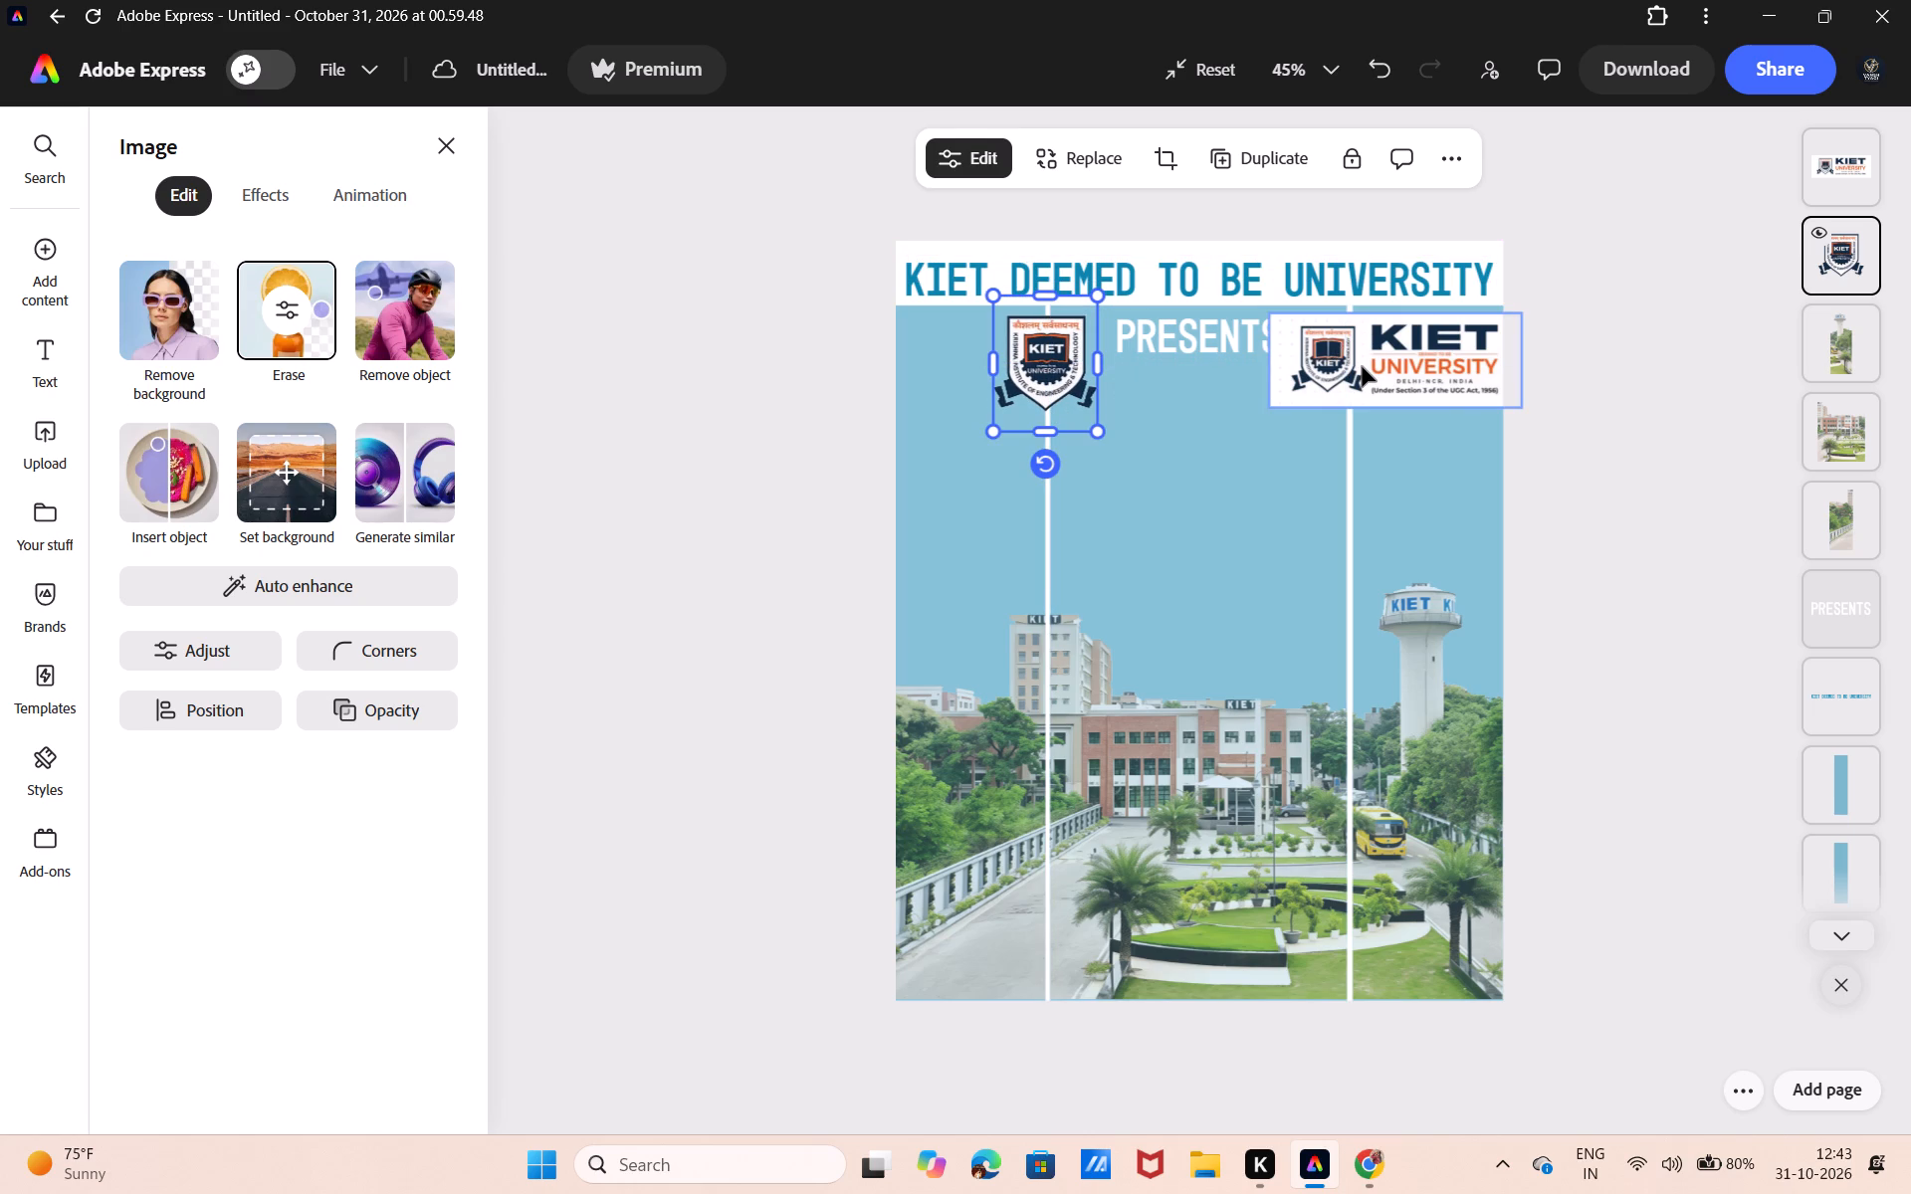
# Shrink the wide KIET University logo to about 70% of its size and place it just below the heading, directly right of PRESENTS.
pyautogui.click(1289, 388)
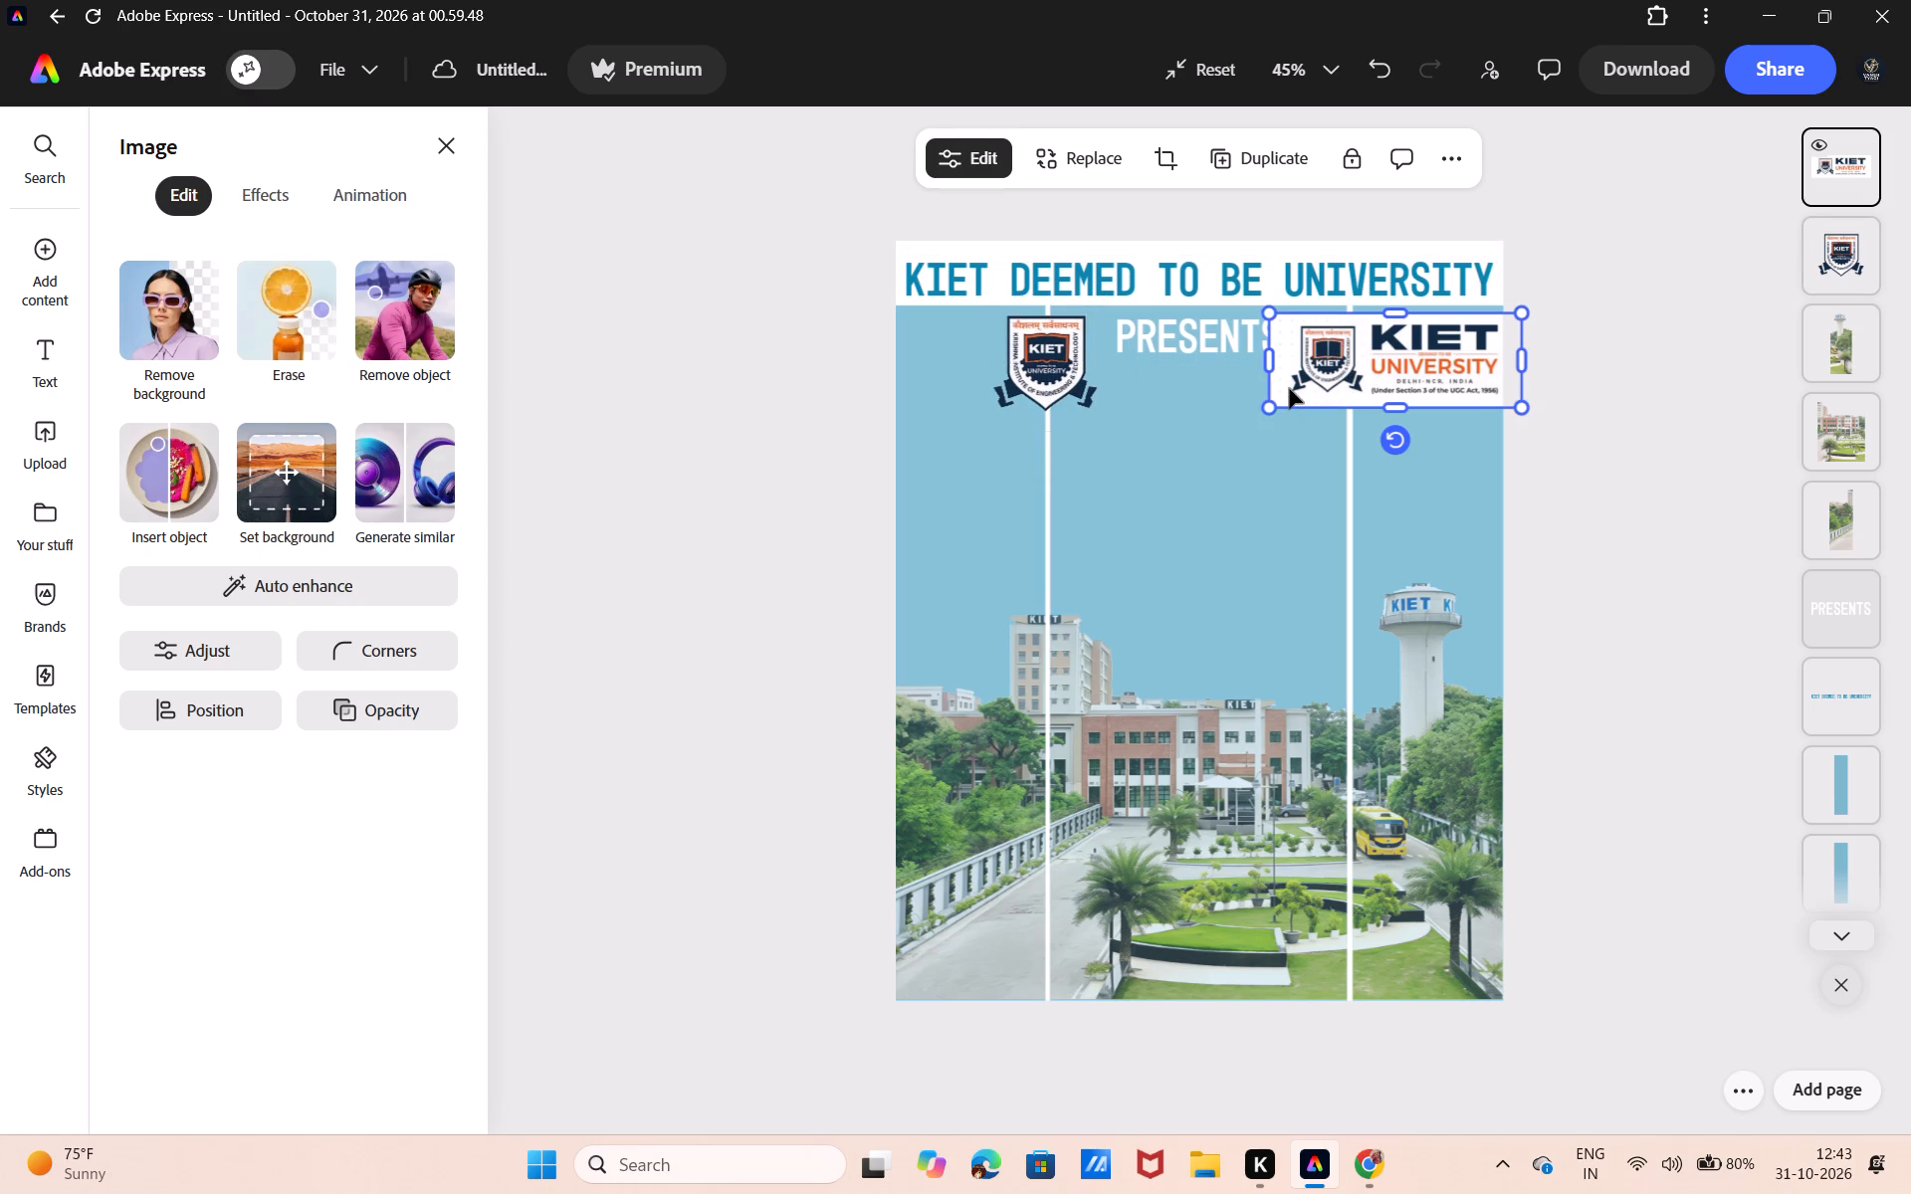
pyautogui.moveTo(1404, 357); pyautogui.dragTo(1359, 408)
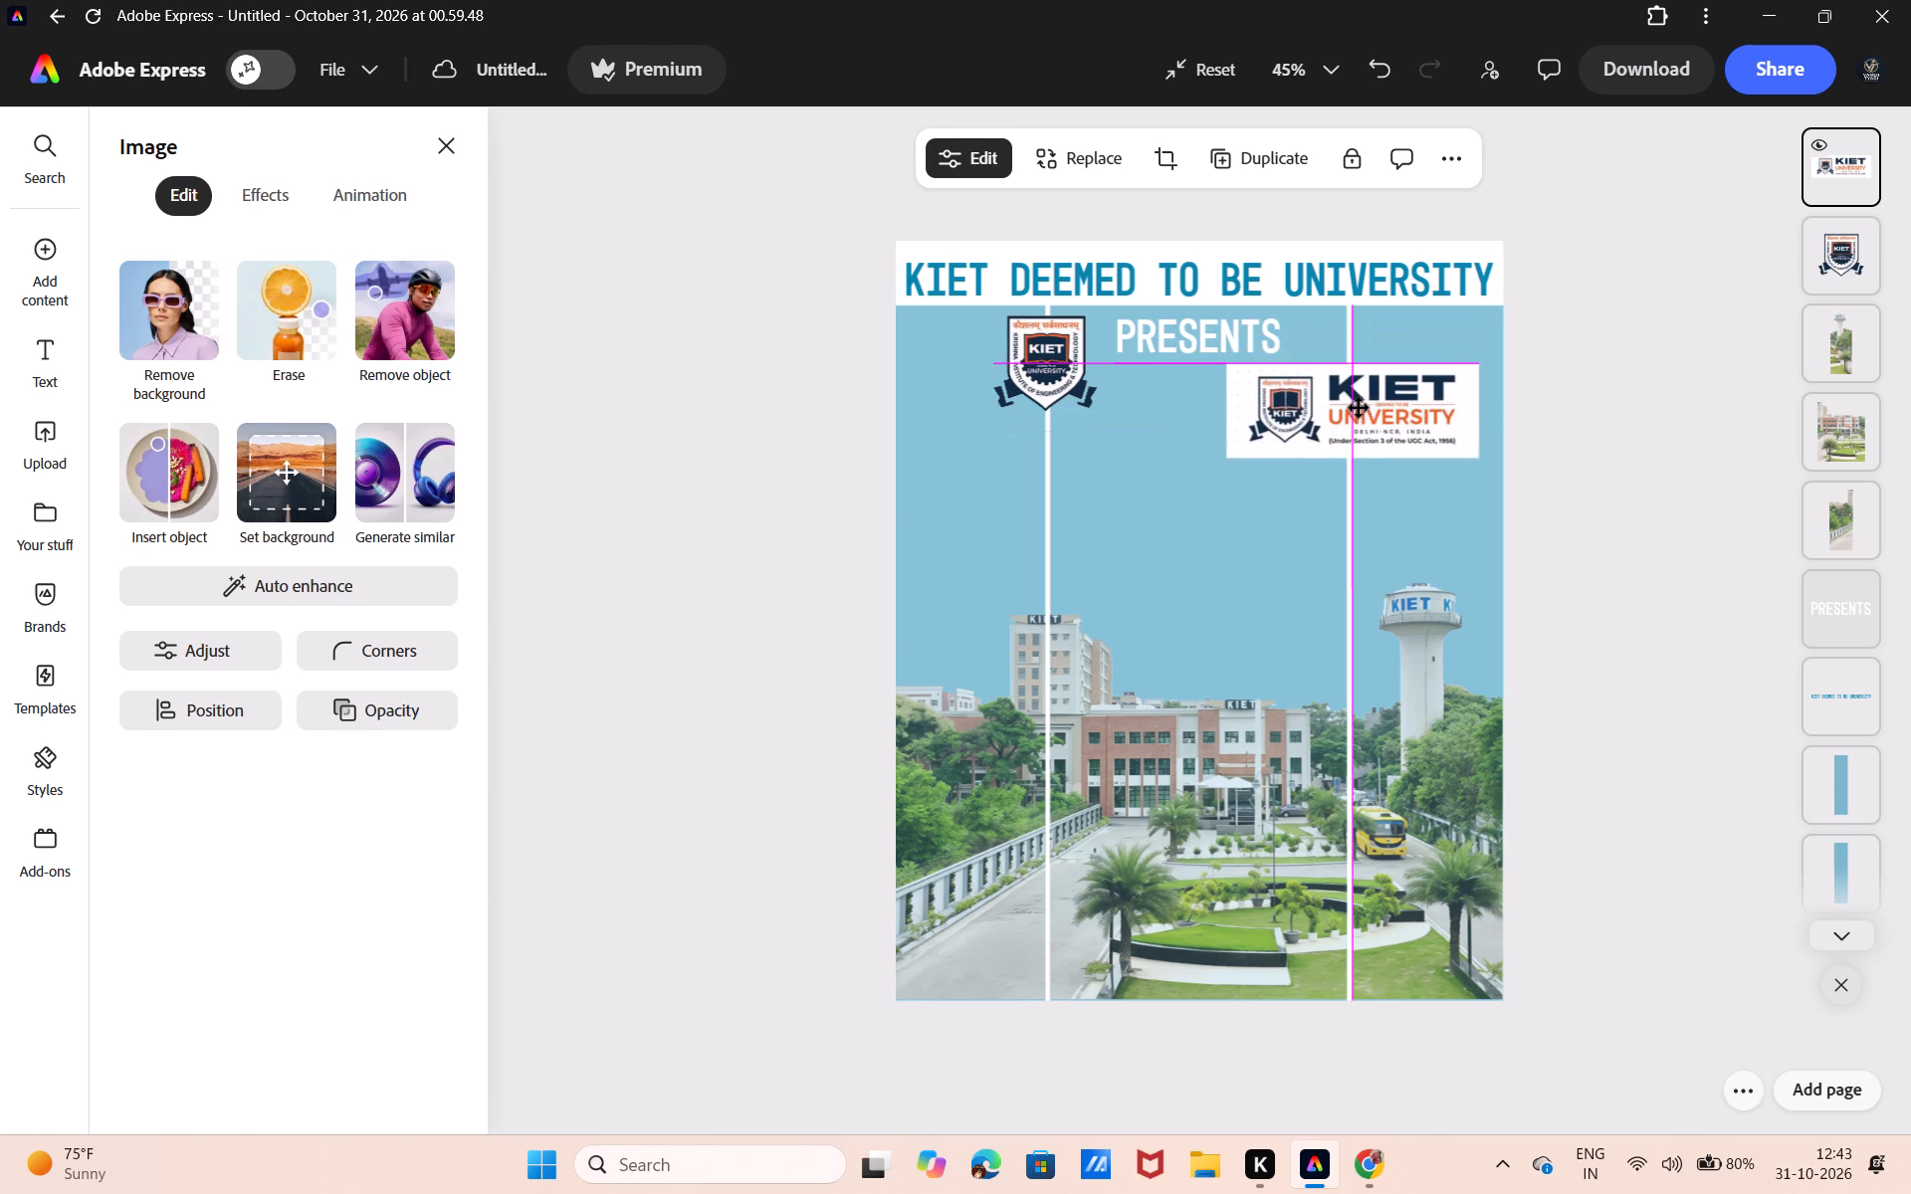
pyautogui.moveTo(1359, 408); pyautogui.dragTo(1354, 408)
pyautogui.moveTo(1468, 451); pyautogui.dragTo(1437, 428)
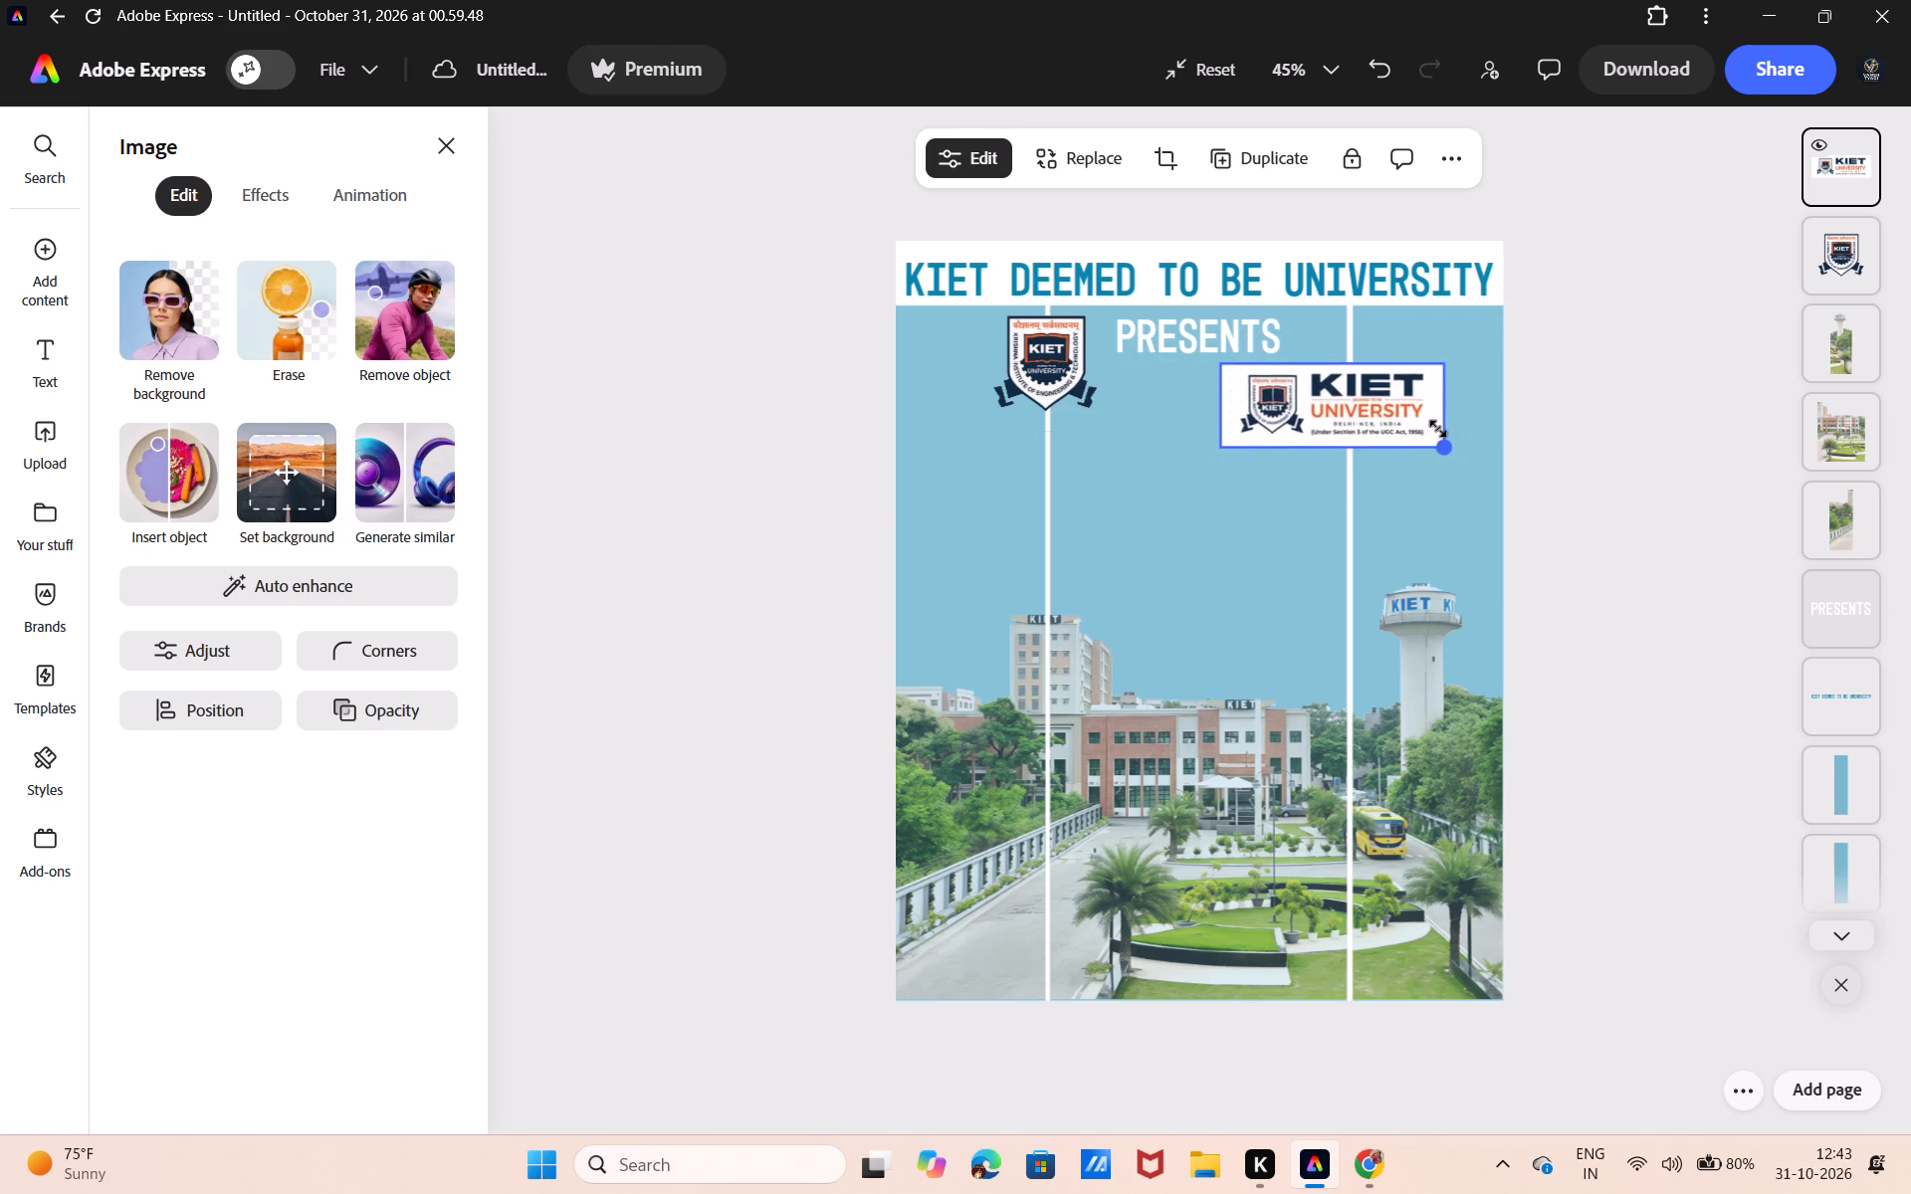
pyautogui.moveTo(1437, 428); pyautogui.dragTo(1398, 414)
pyautogui.moveTo(1343, 403); pyautogui.dragTo(1399, 359)
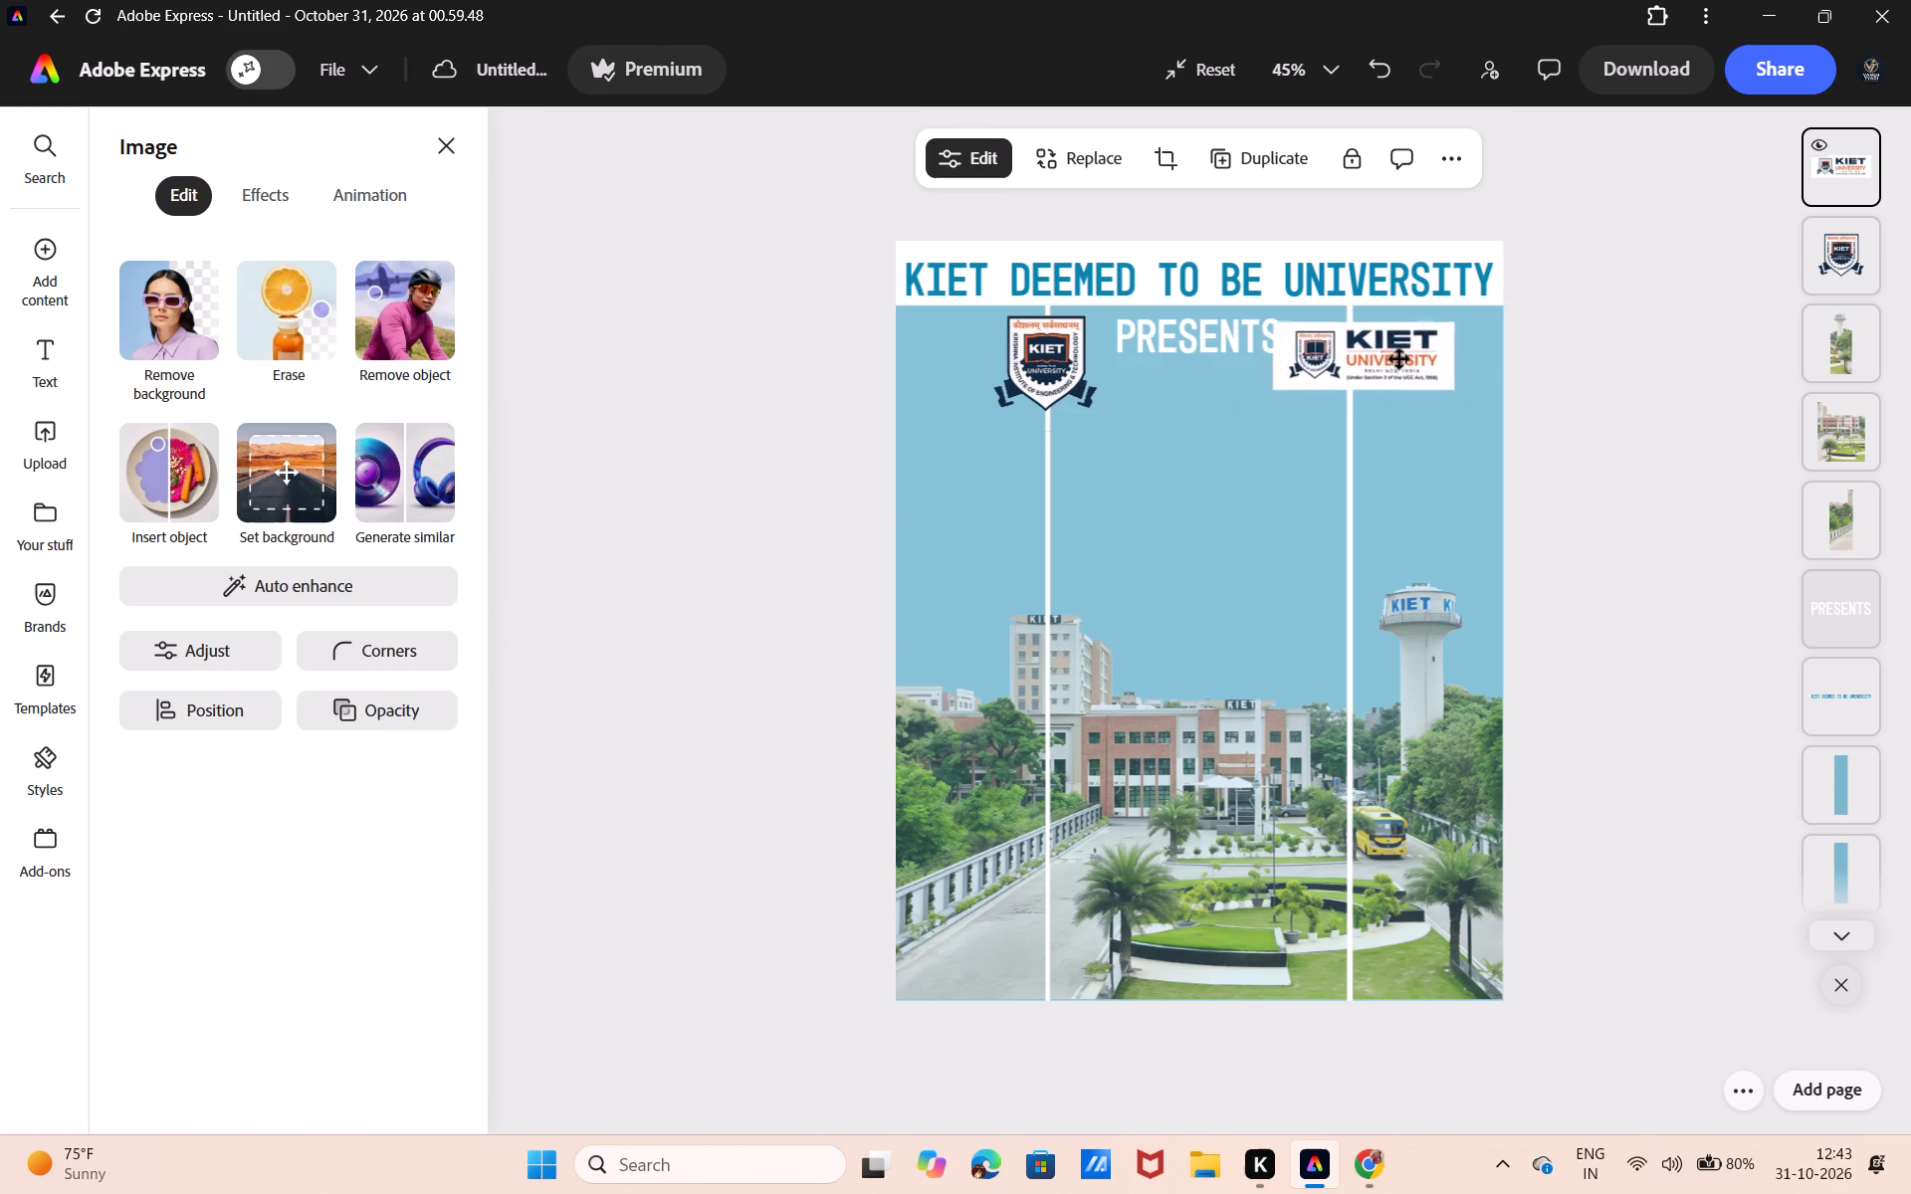
pyautogui.moveTo(1399, 359); pyautogui.dragTo(1403, 353)
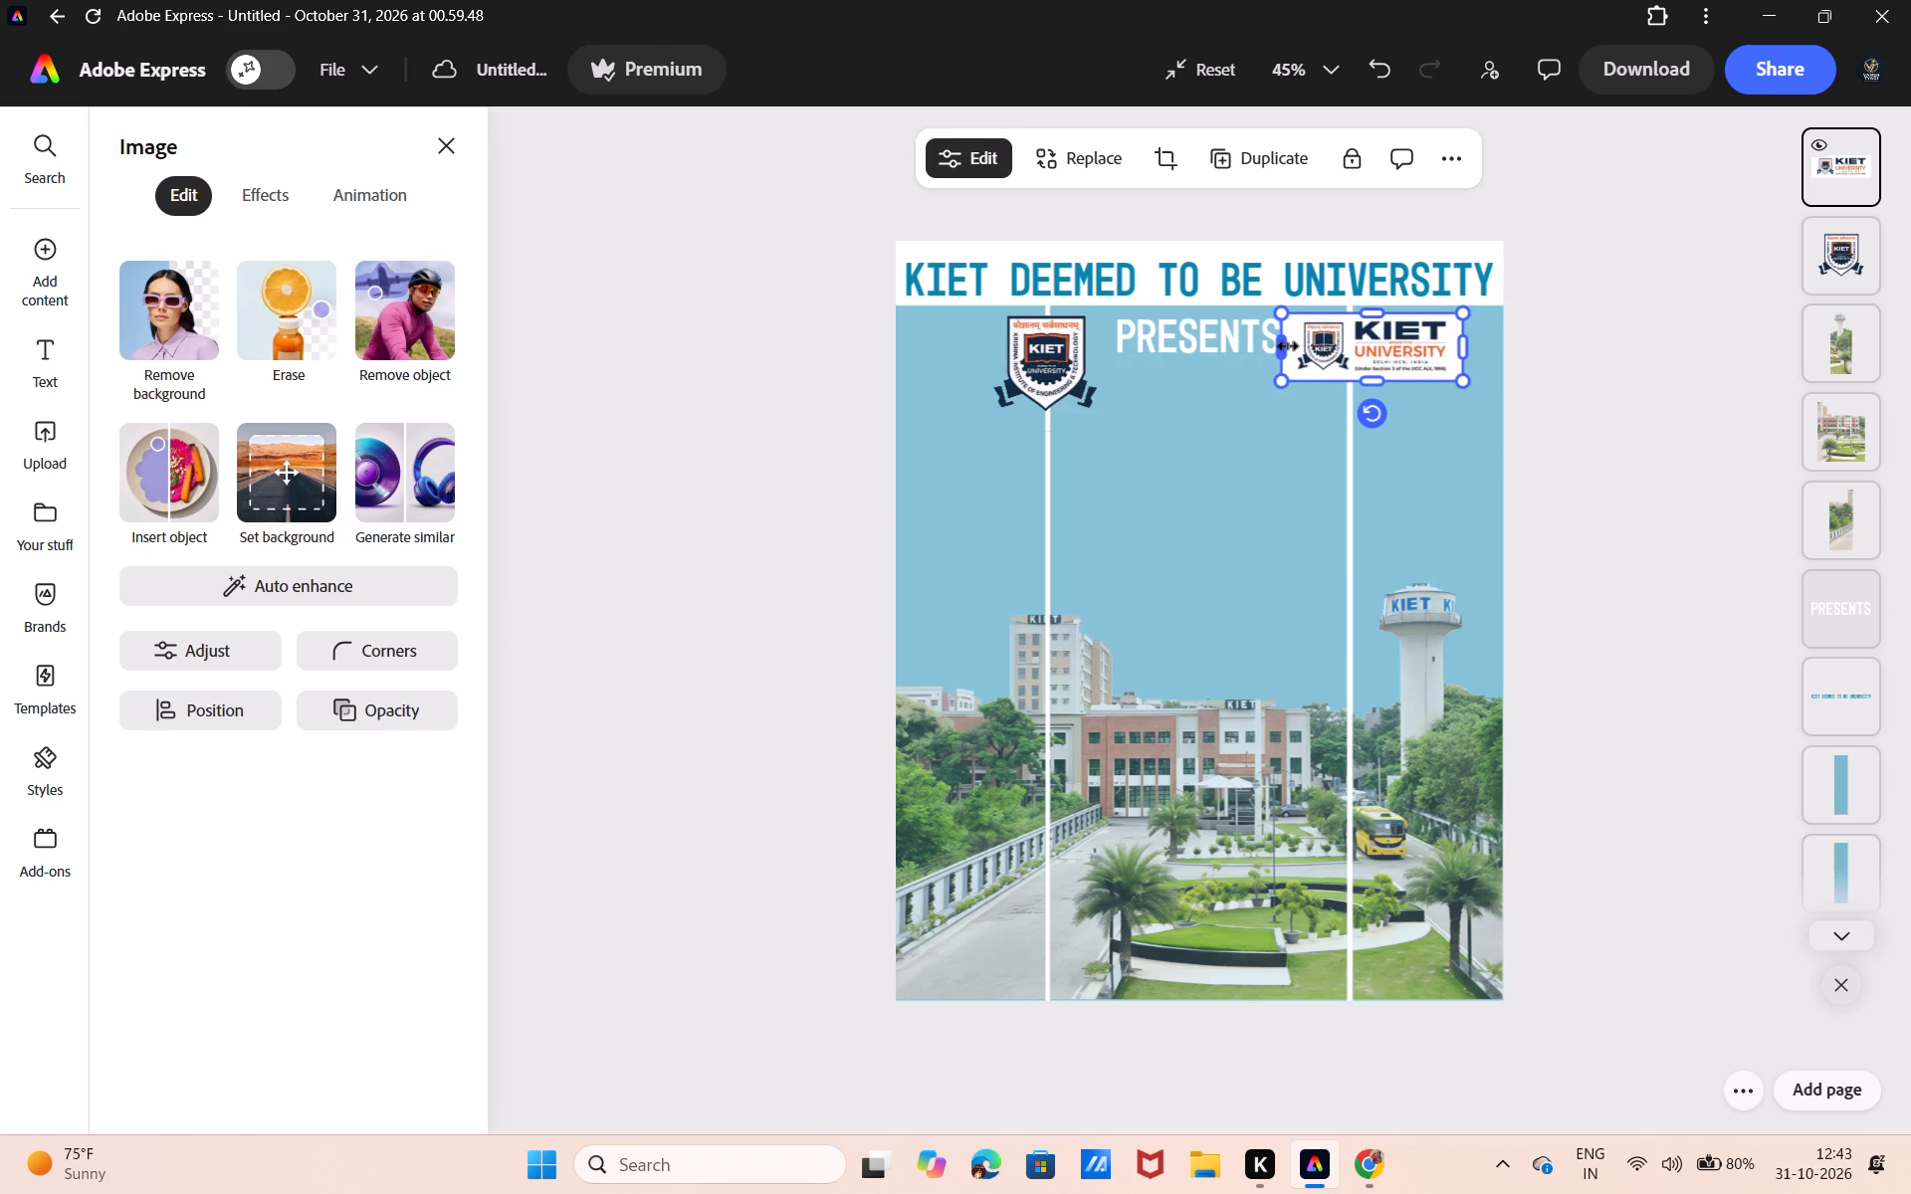
pyautogui.click(1287, 345)
pyautogui.click(1350, 344)
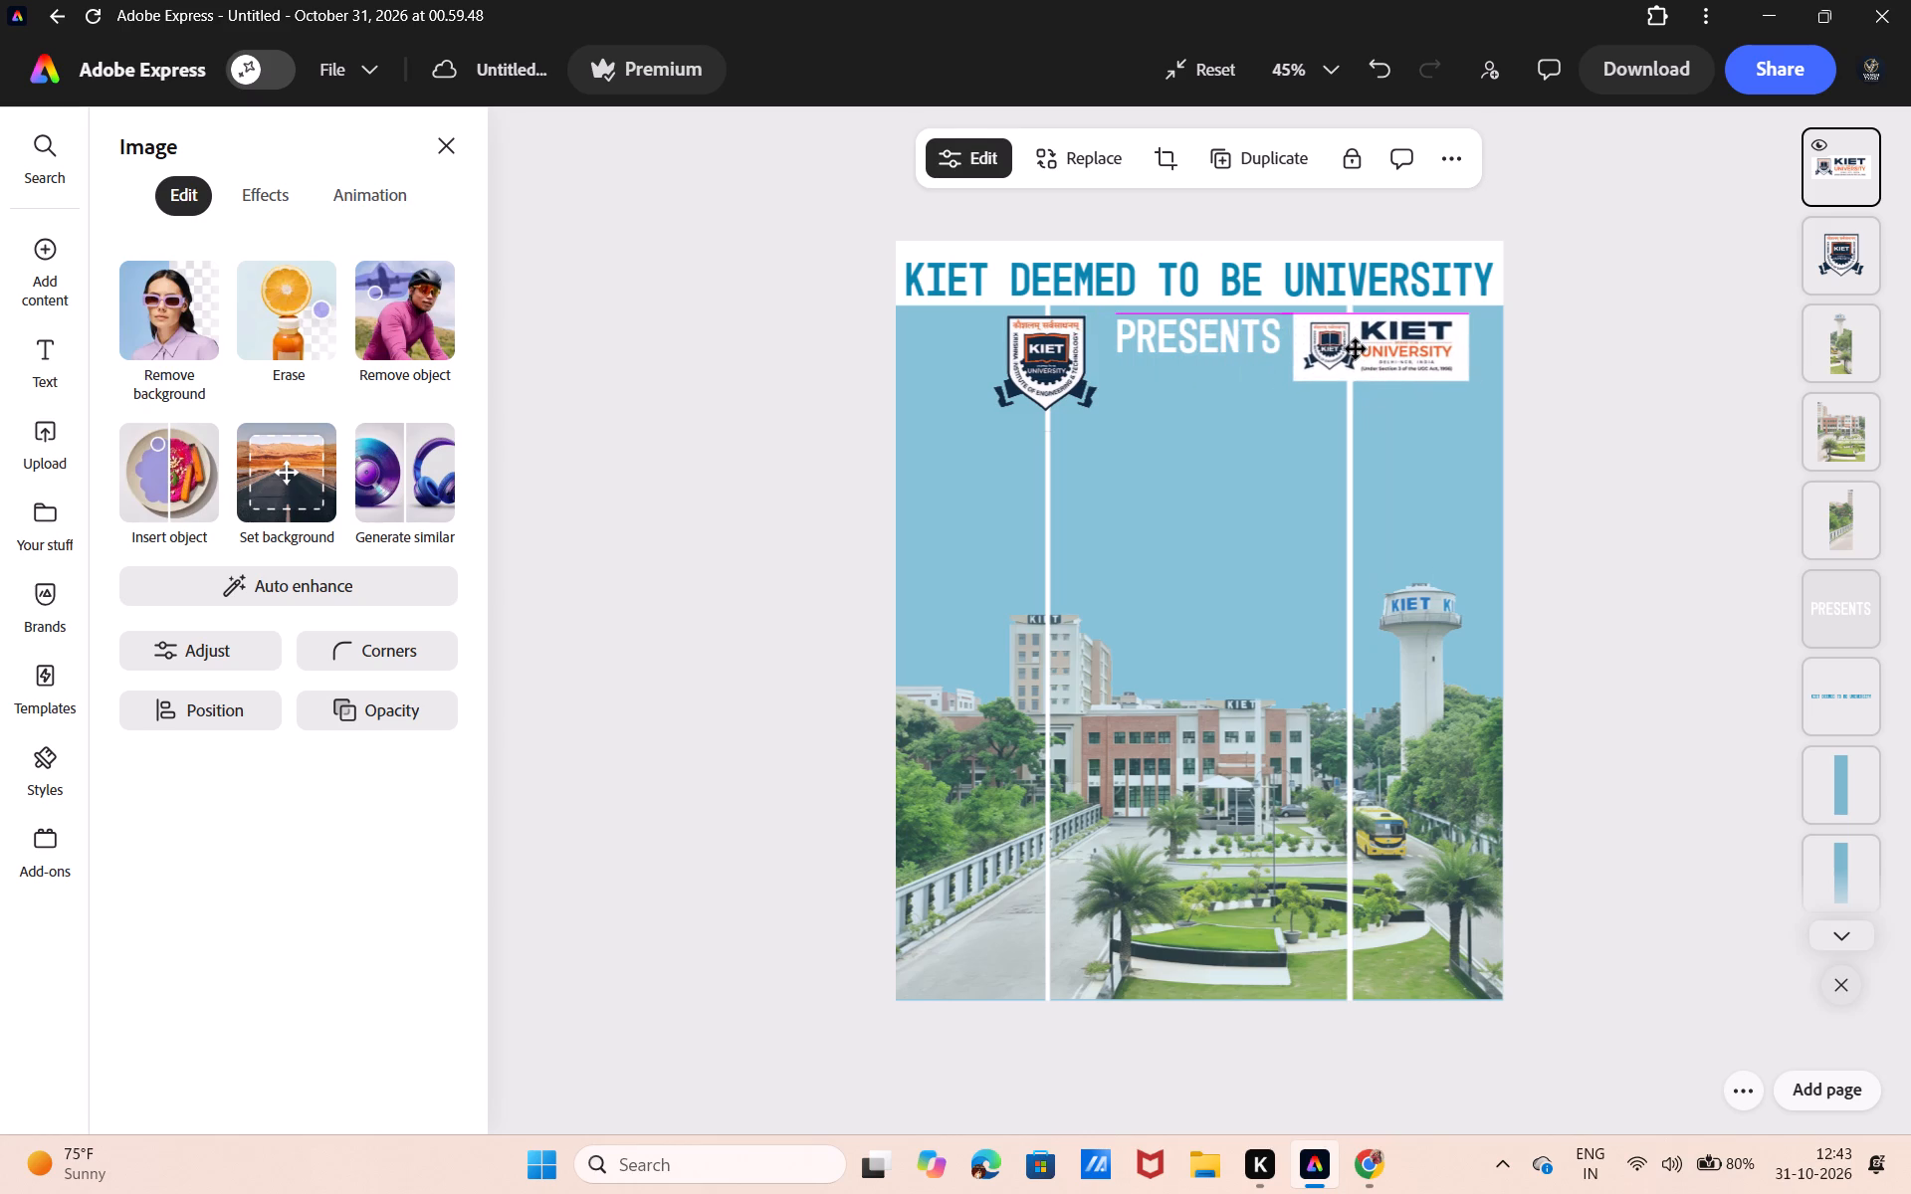
# Move the KIET crest into the left blue panel below the heading and shrink it slightly, centring it in the panel.
pyautogui.click(1076, 365)
pyautogui.moveTo(1076, 365); pyautogui.dragTo(1004, 366)
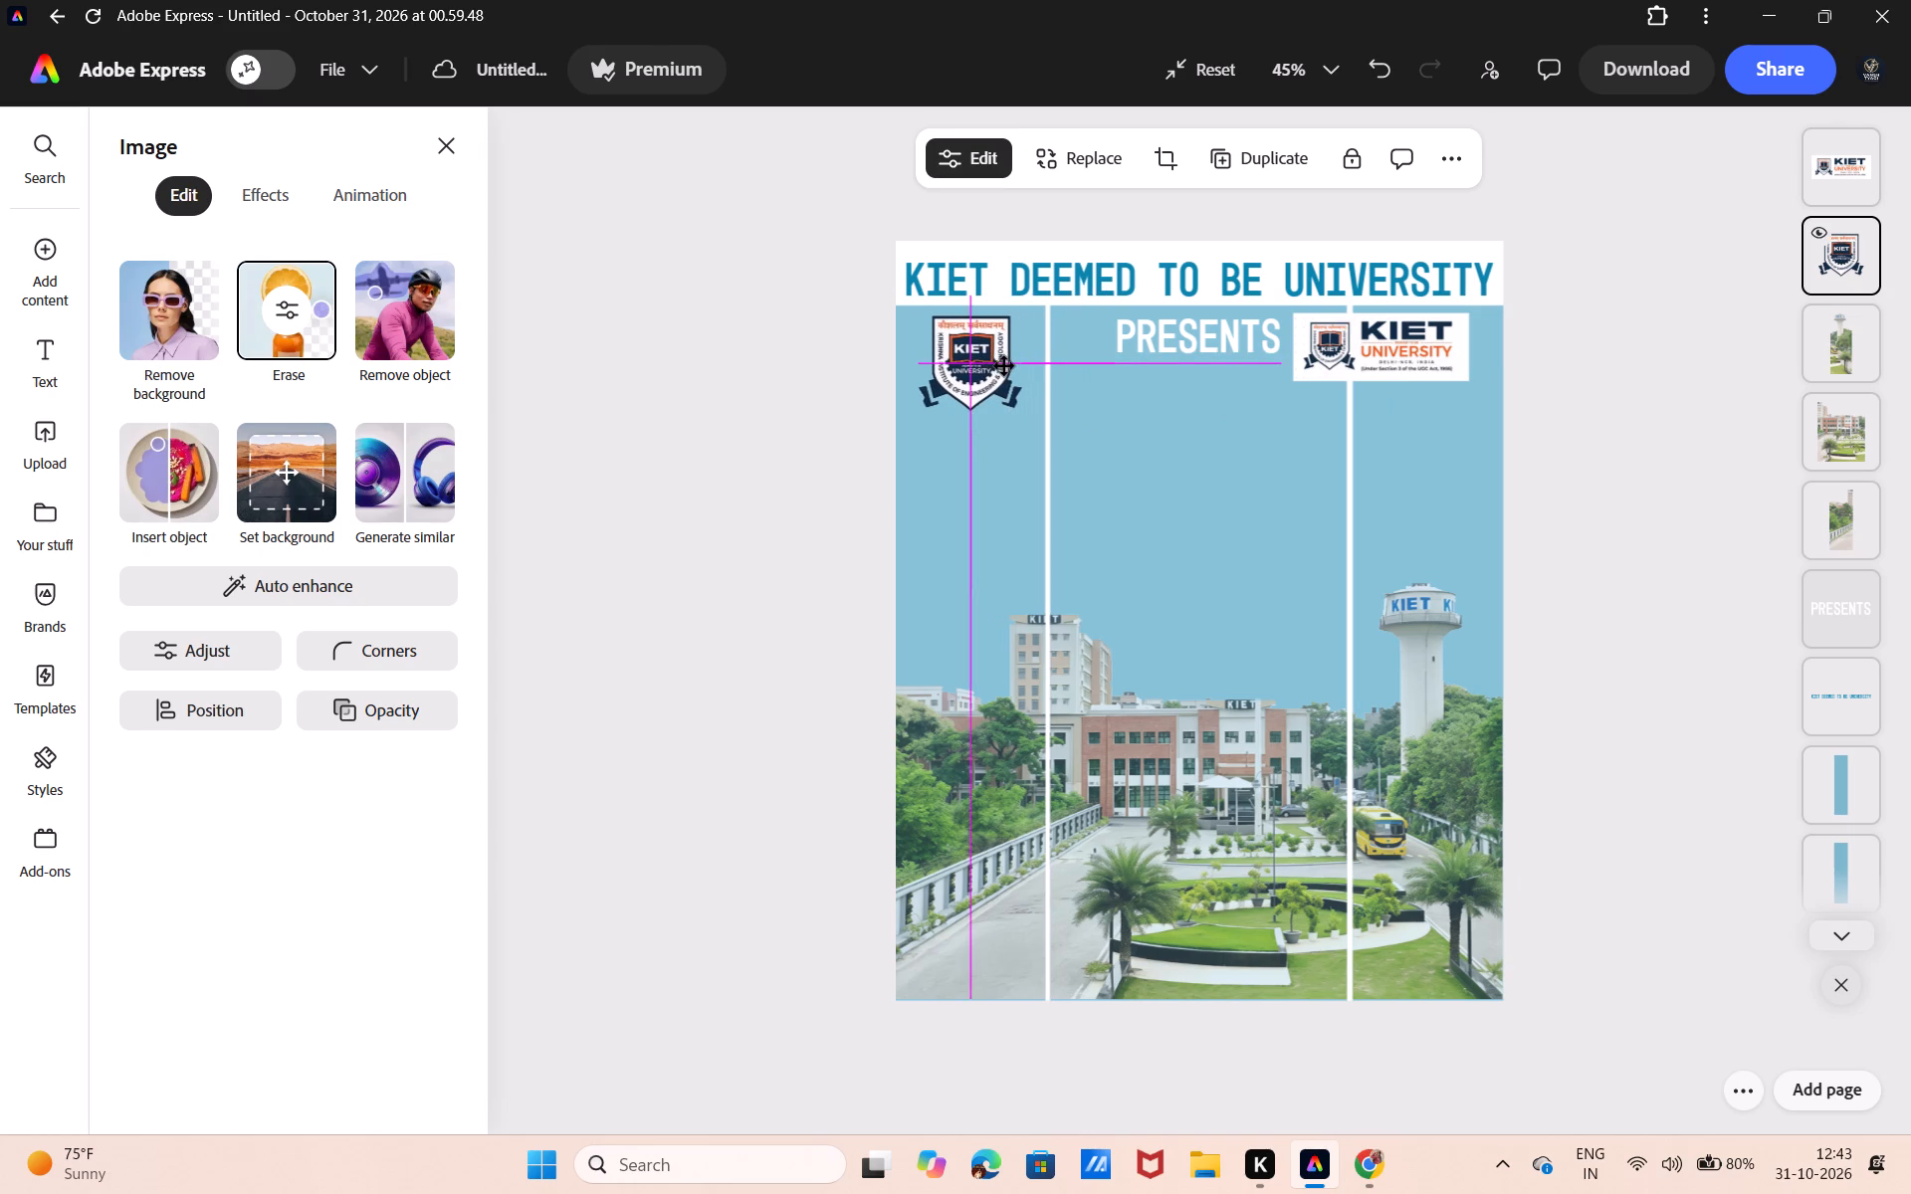
pyautogui.moveTo(1004, 366); pyautogui.dragTo(1005, 366)
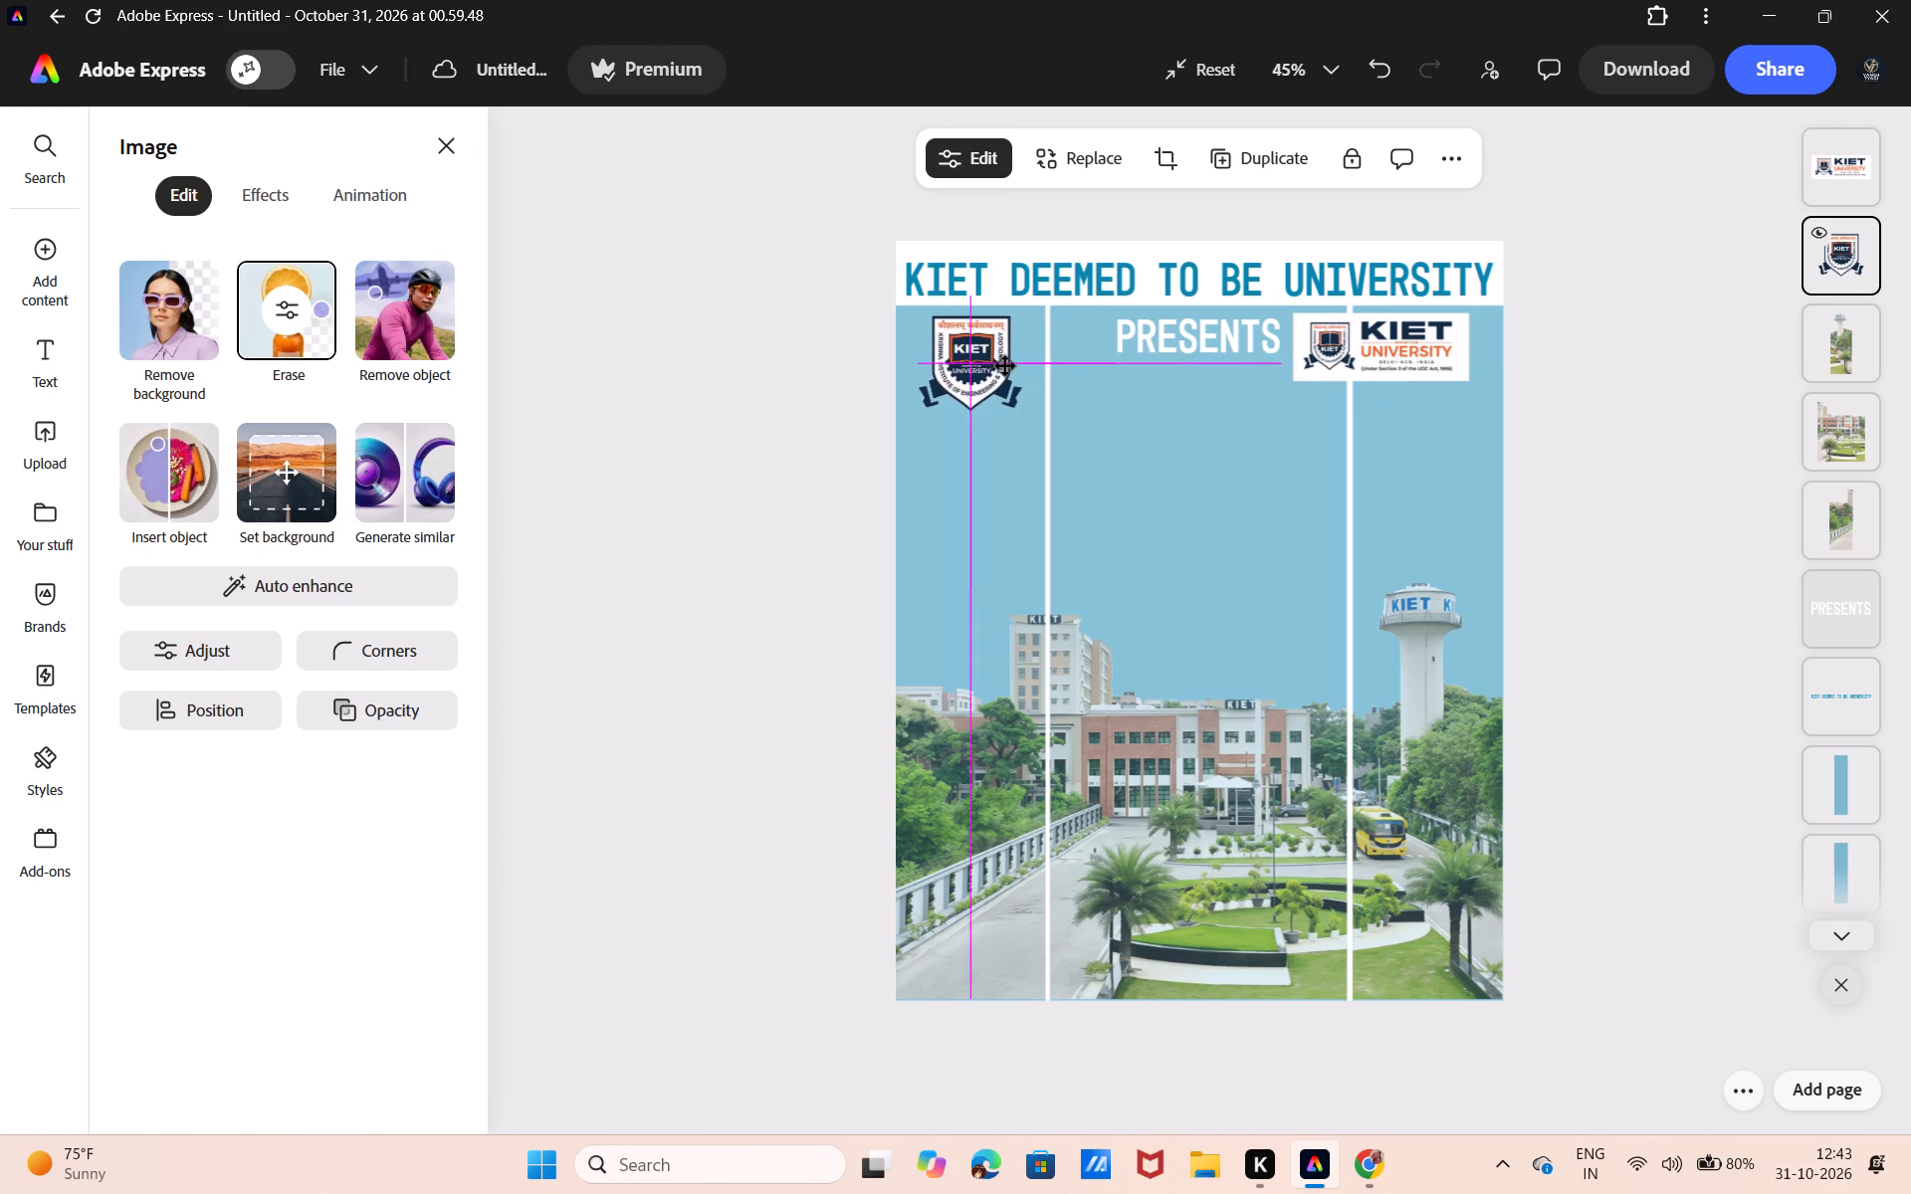
pyautogui.moveTo(1005, 366); pyautogui.dragTo(1006, 366)
pyautogui.click(1006, 366)
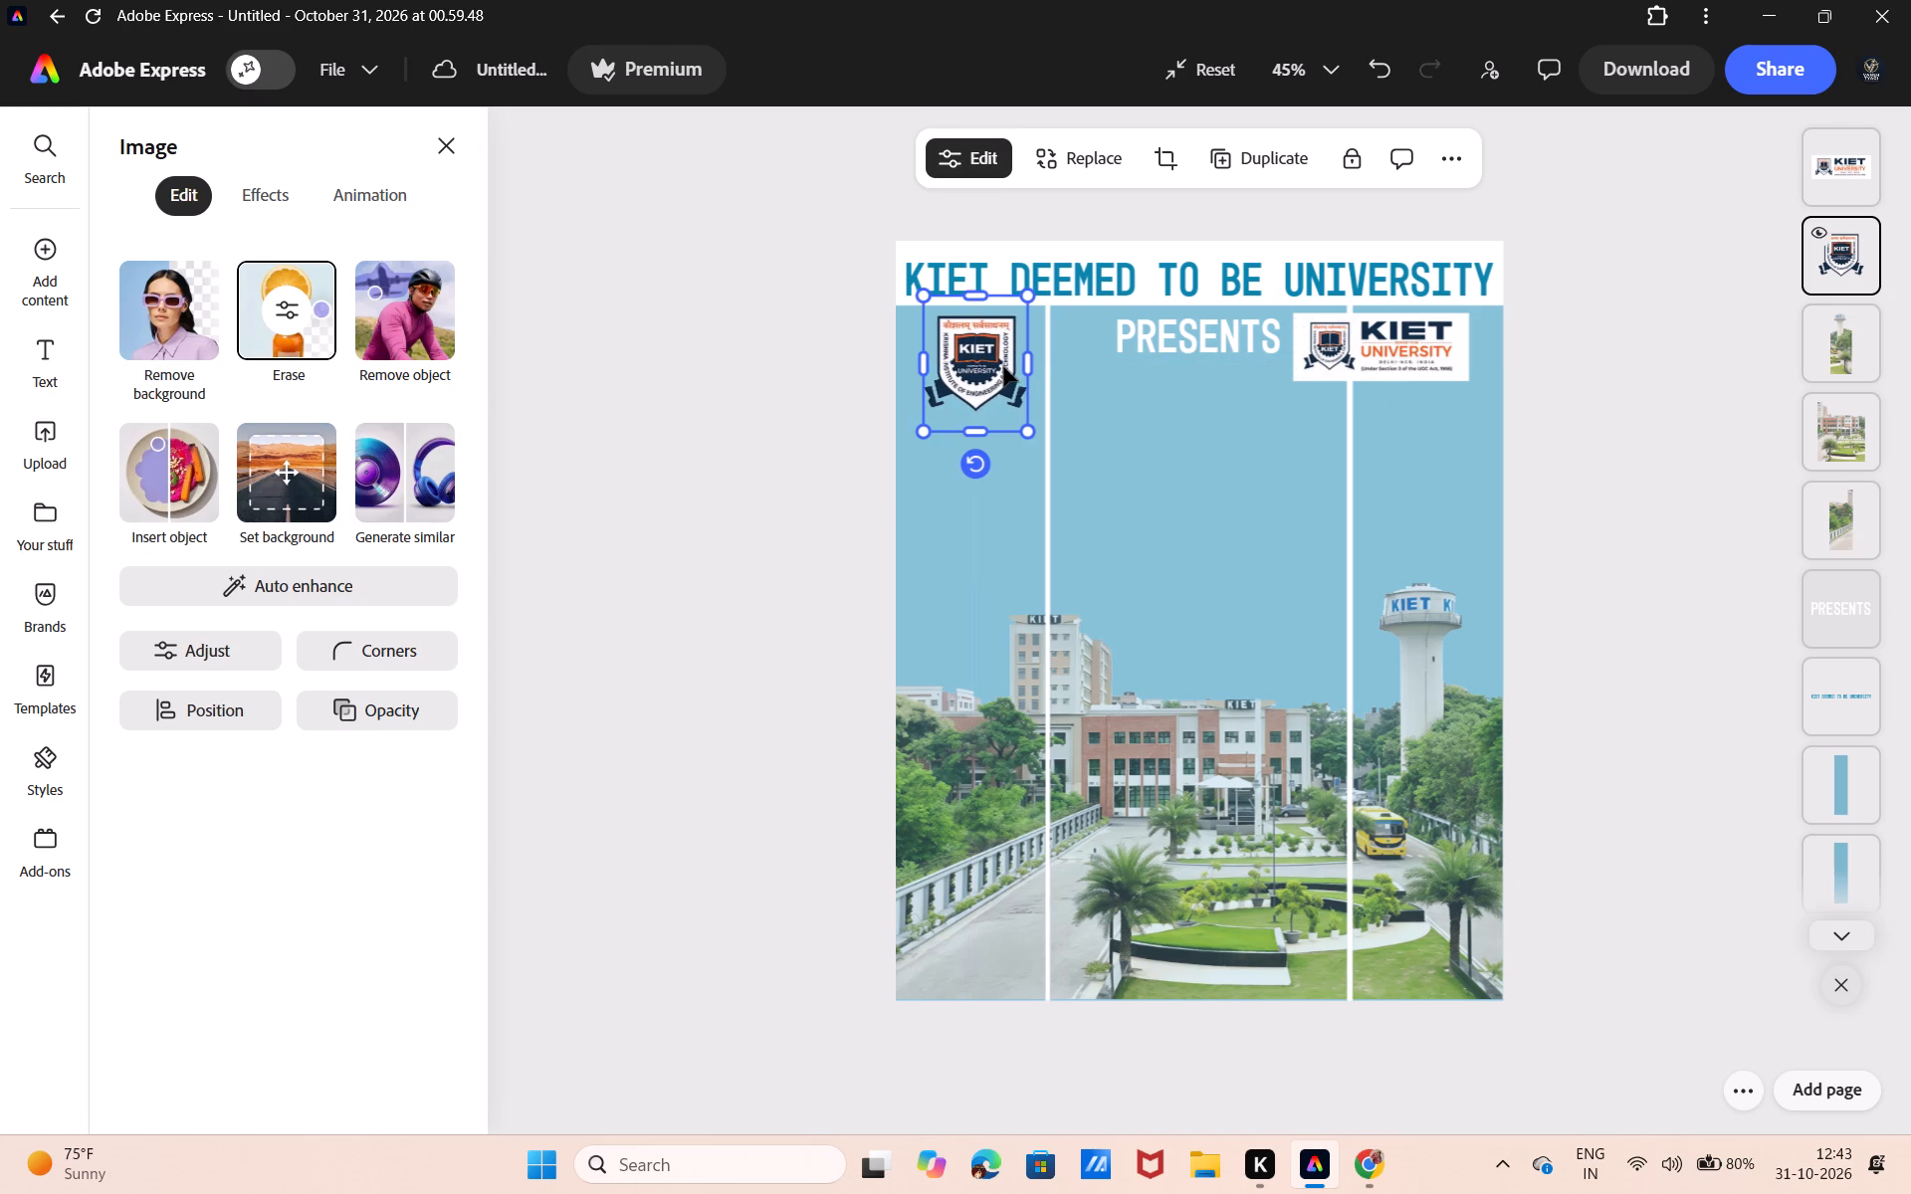
pyautogui.moveTo(1030, 430); pyautogui.dragTo(1027, 413)
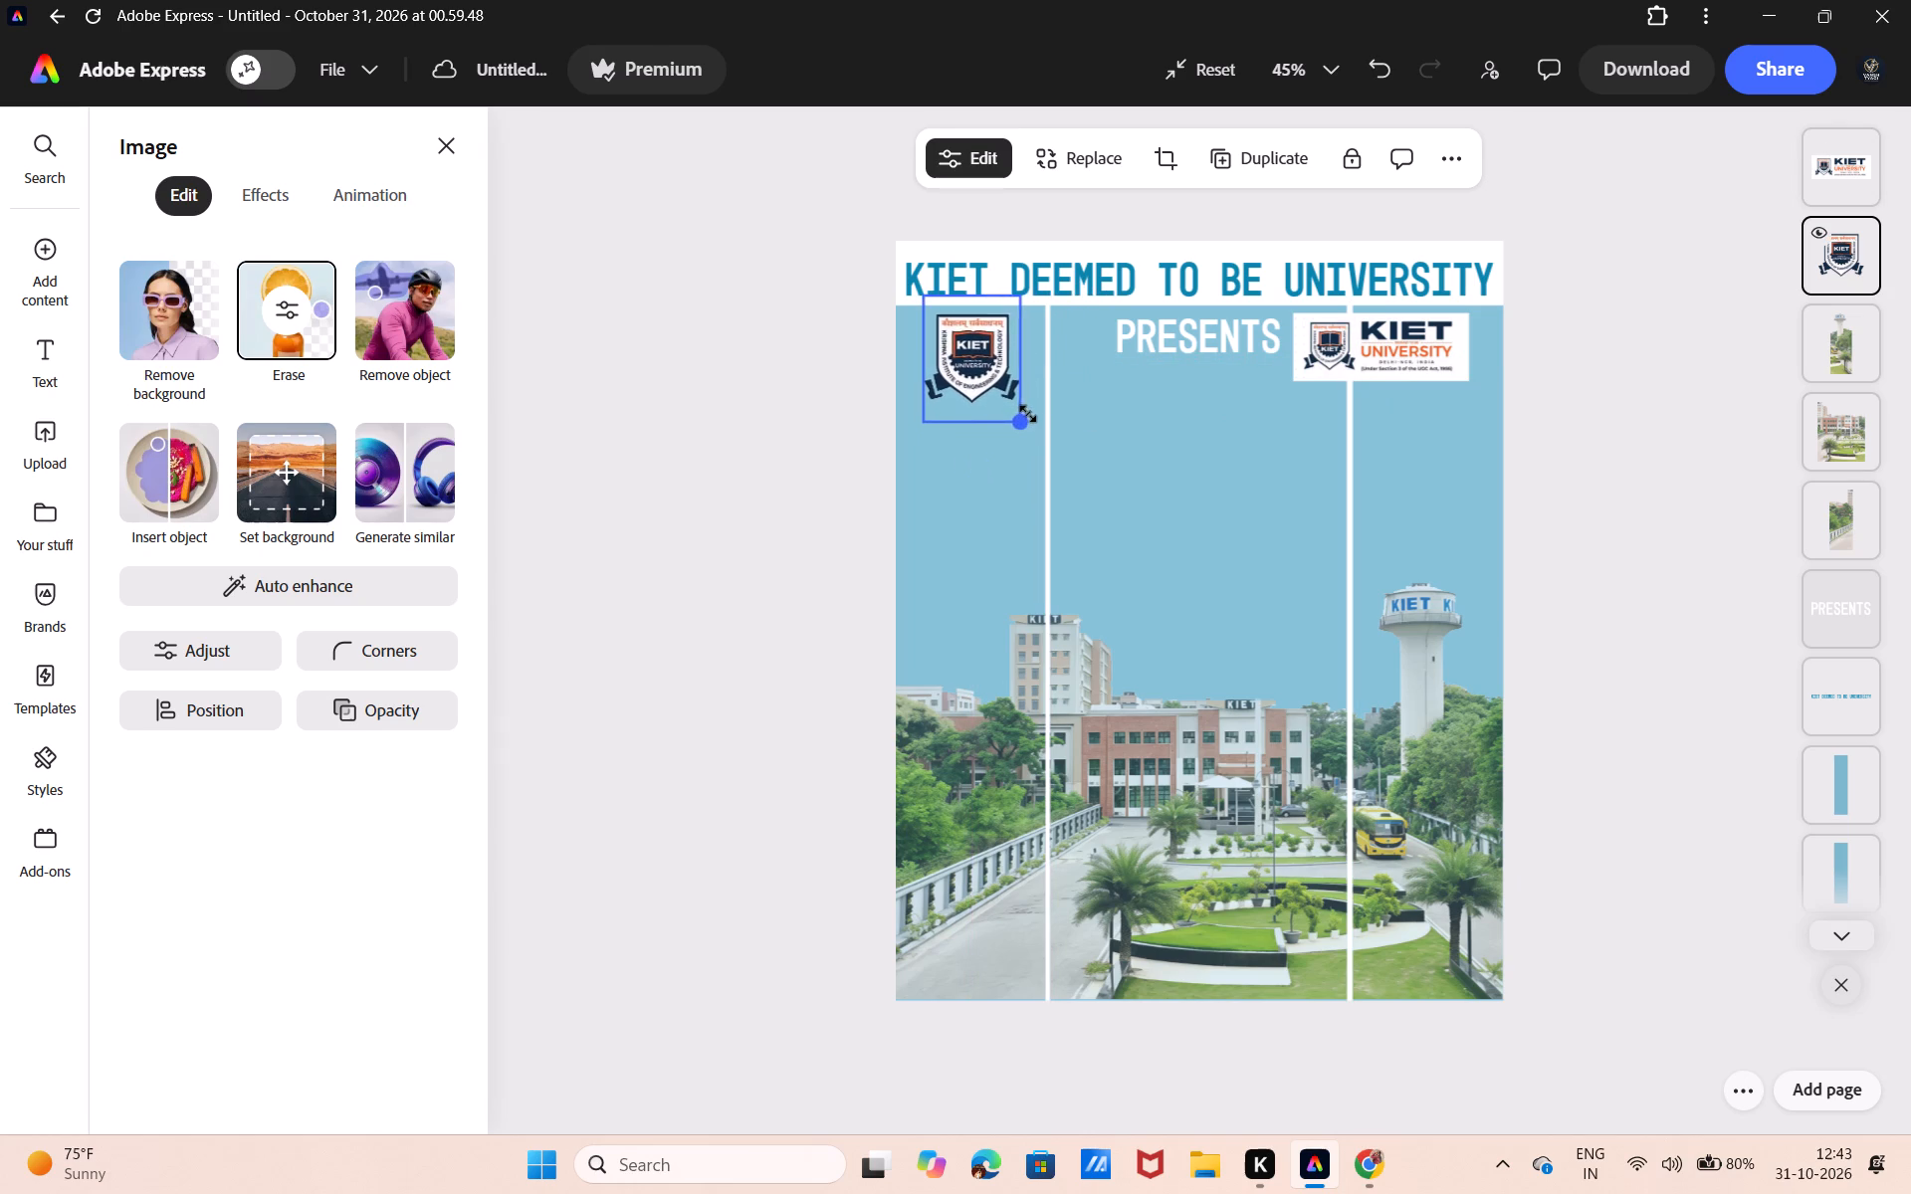
pyautogui.moveTo(1027, 413); pyautogui.dragTo(1018, 401)
pyautogui.click(970, 354)
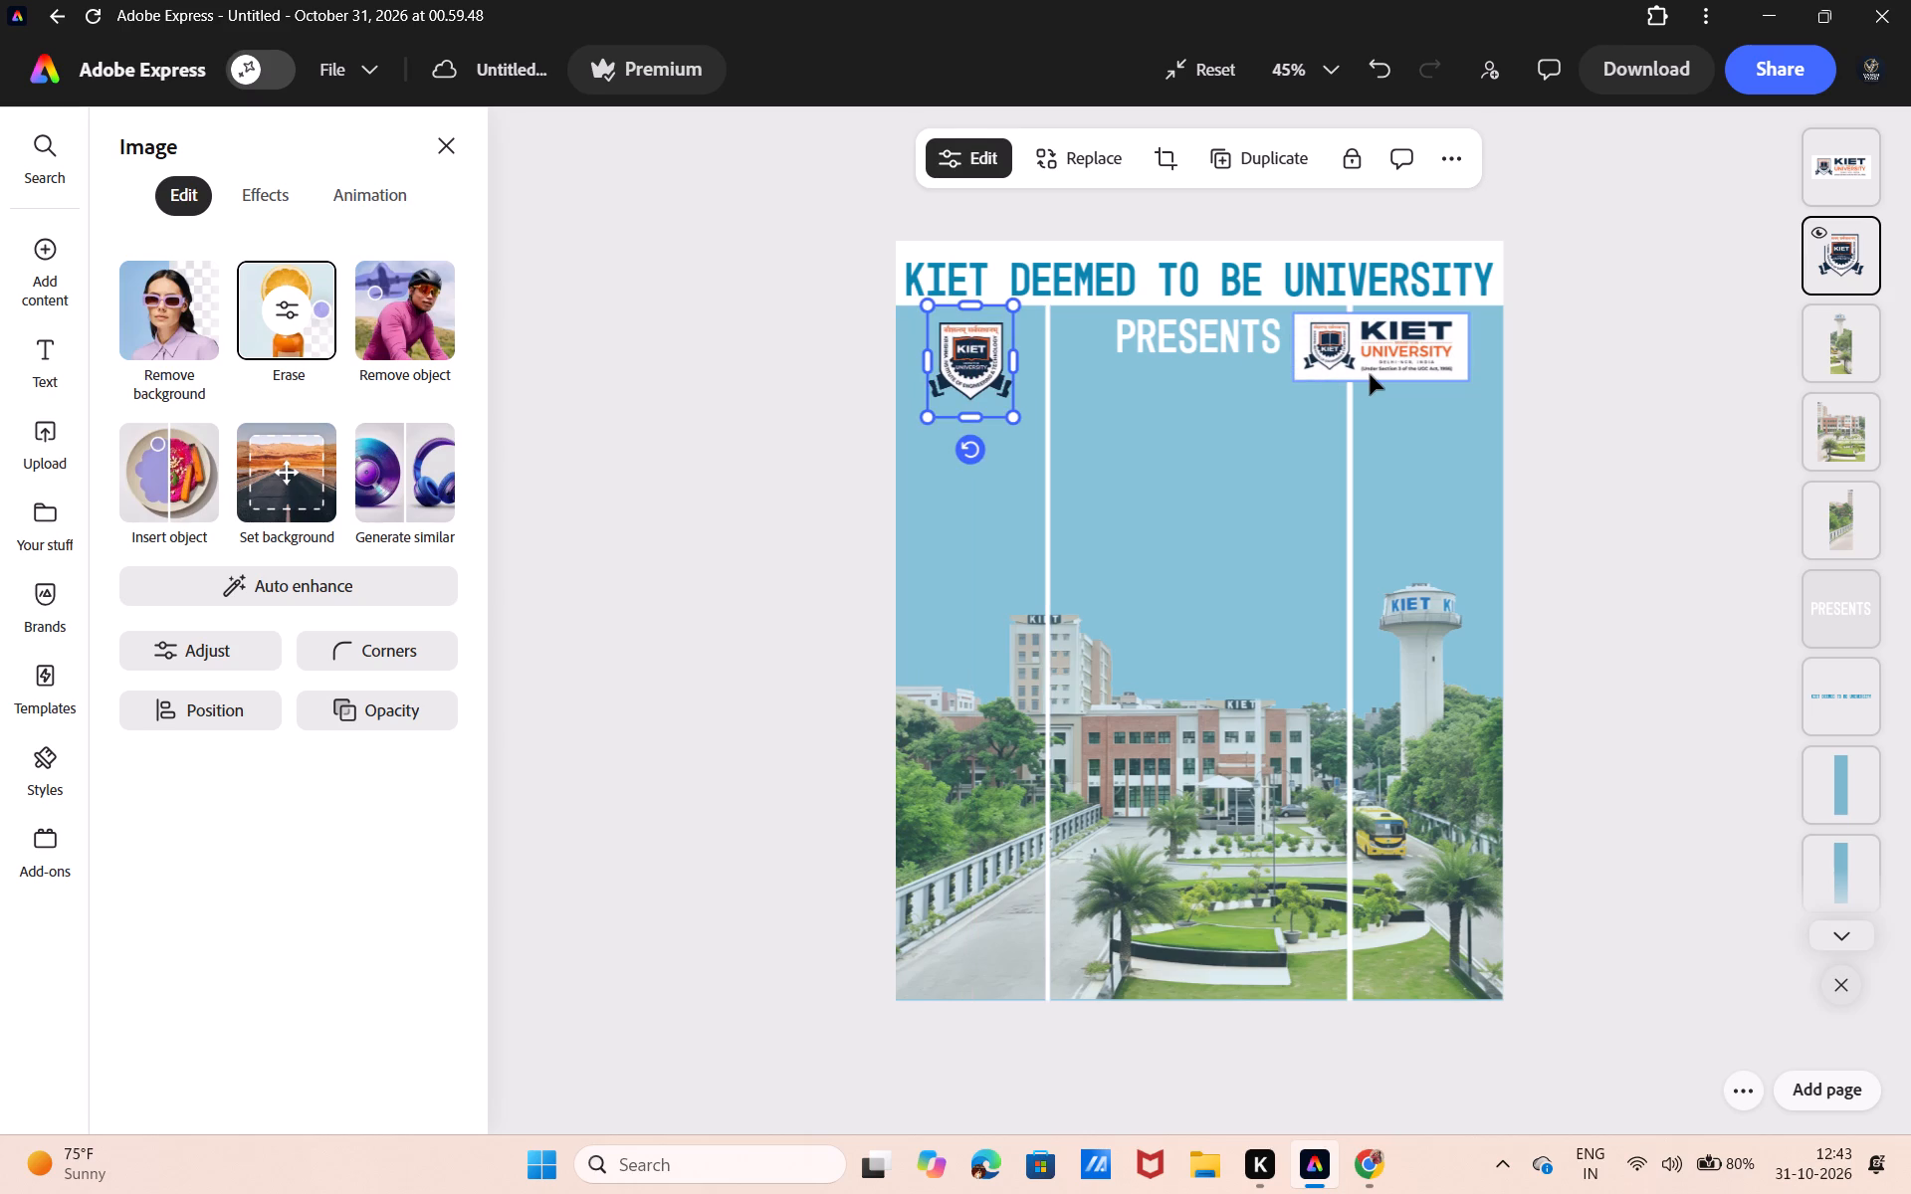
# Shift the wide KIET University logo toward the page's right edge, leaving a gap after PRESENTS, and deselect it.
pyautogui.click(1369, 340)
pyautogui.moveTo(1369, 340); pyautogui.dragTo(1388, 337)
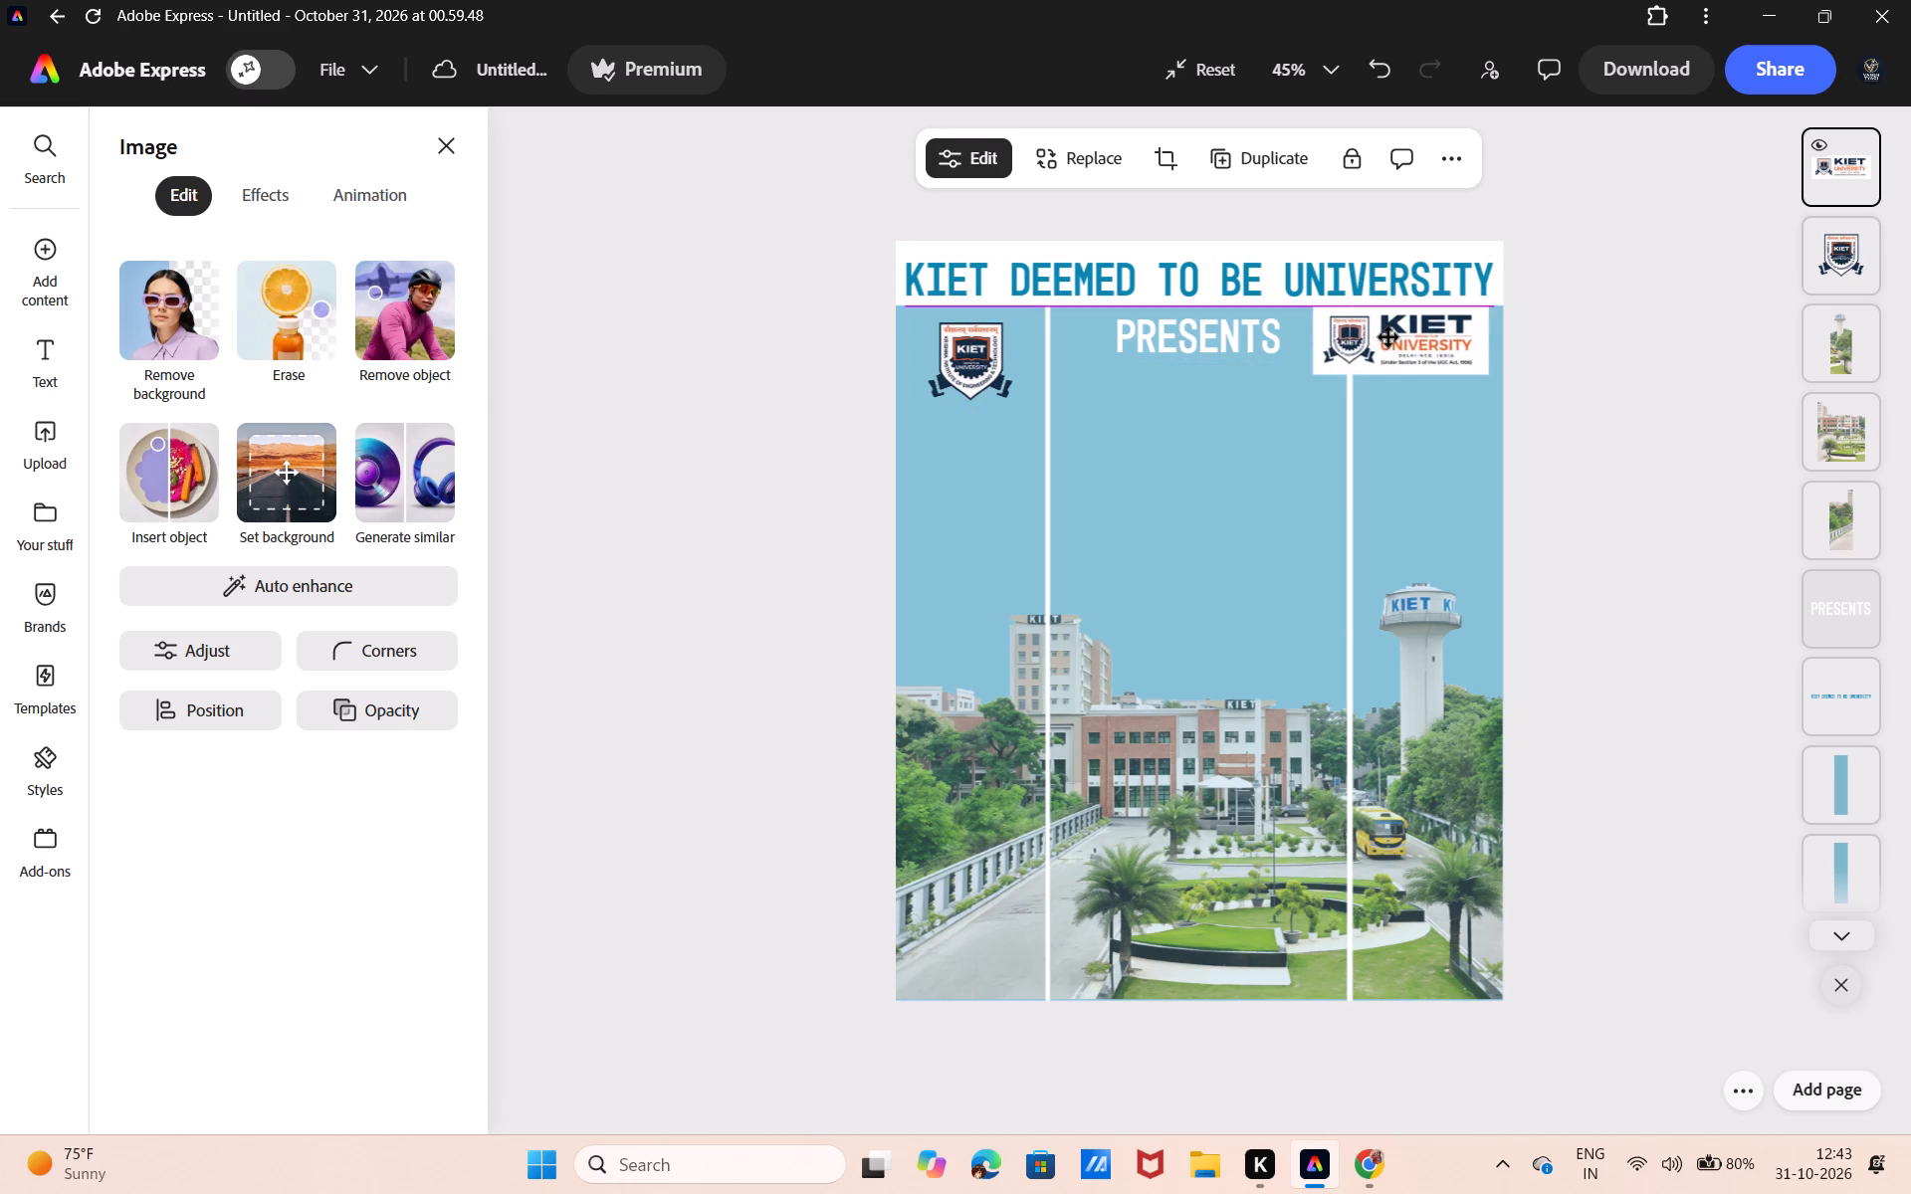
pyautogui.moveTo(1388, 337); pyautogui.dragTo(1389, 343)
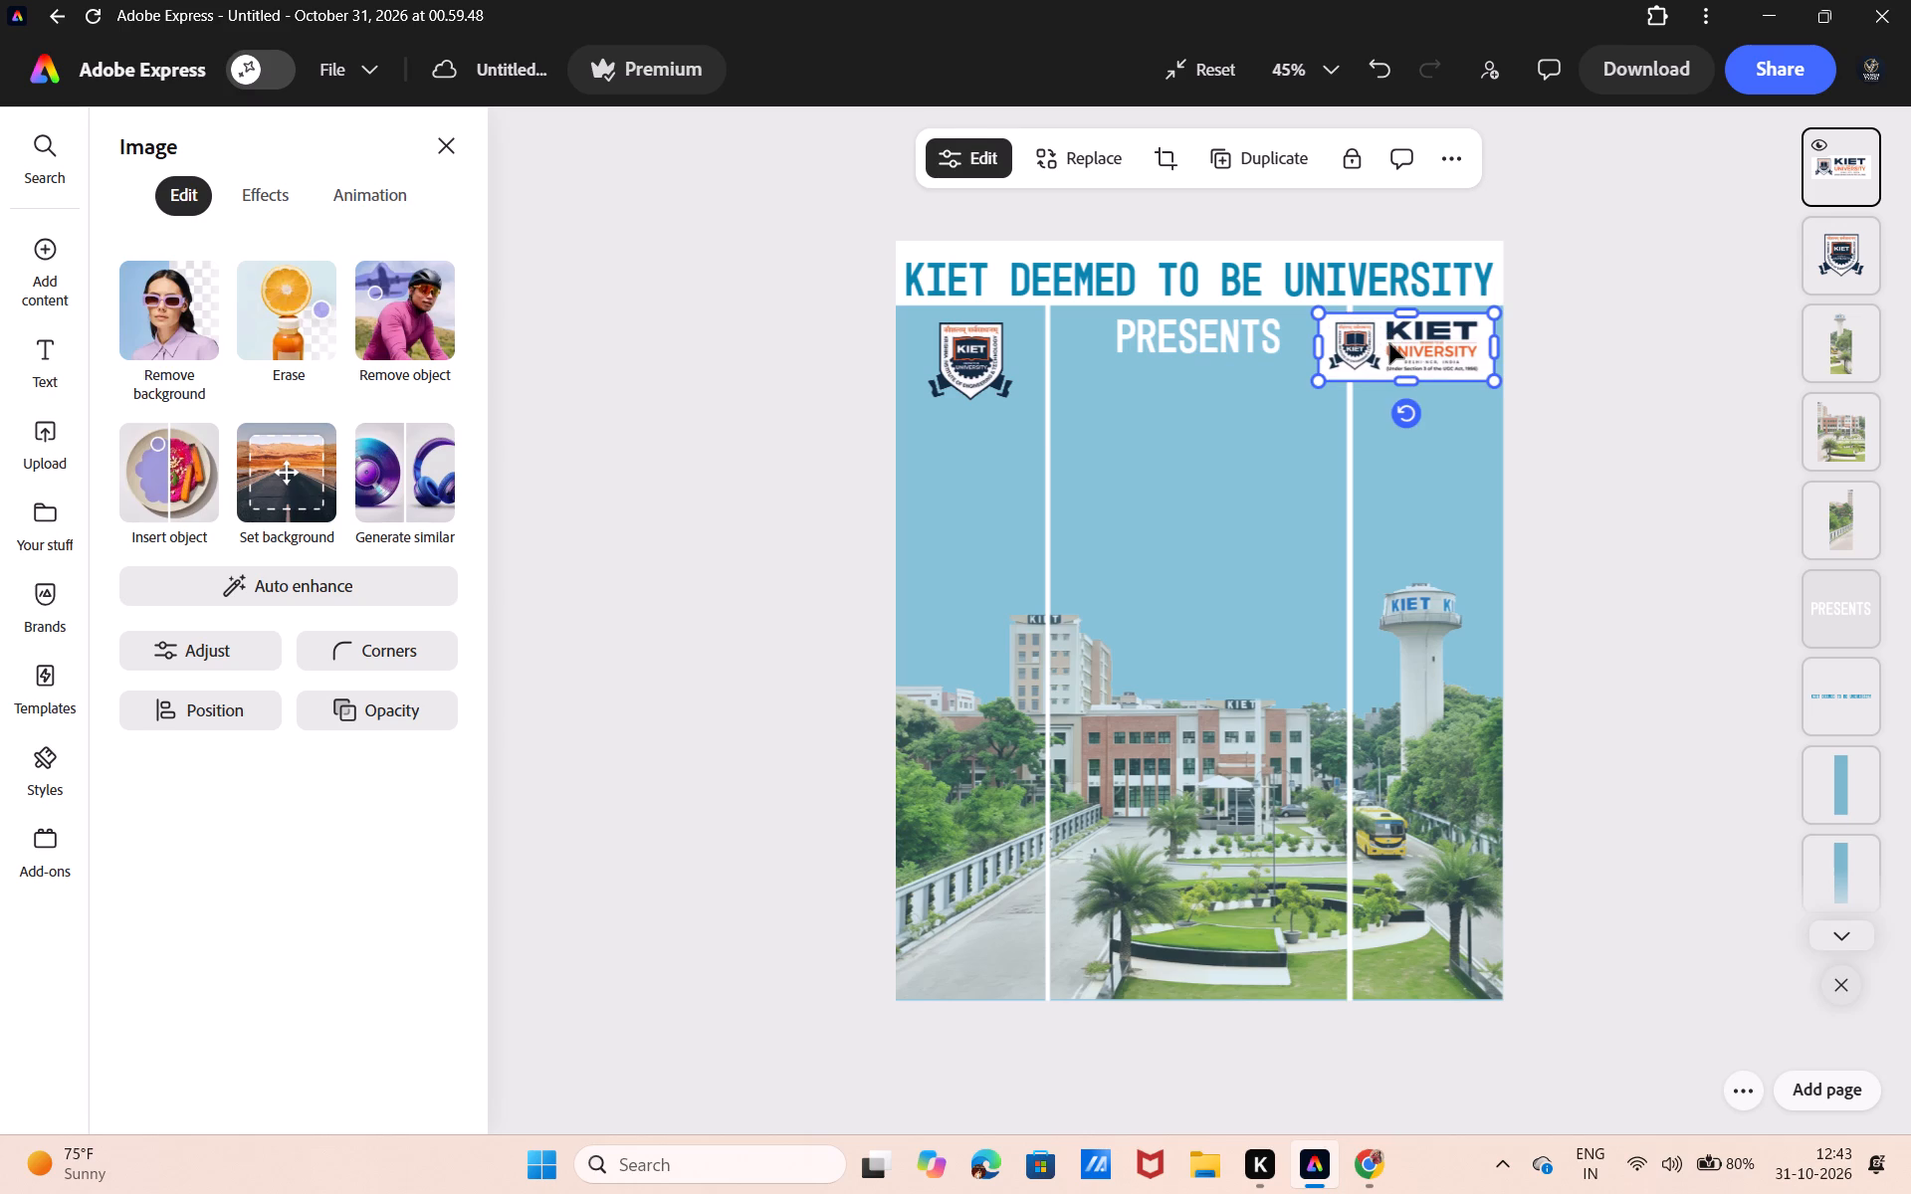
pyautogui.click(1625, 363)
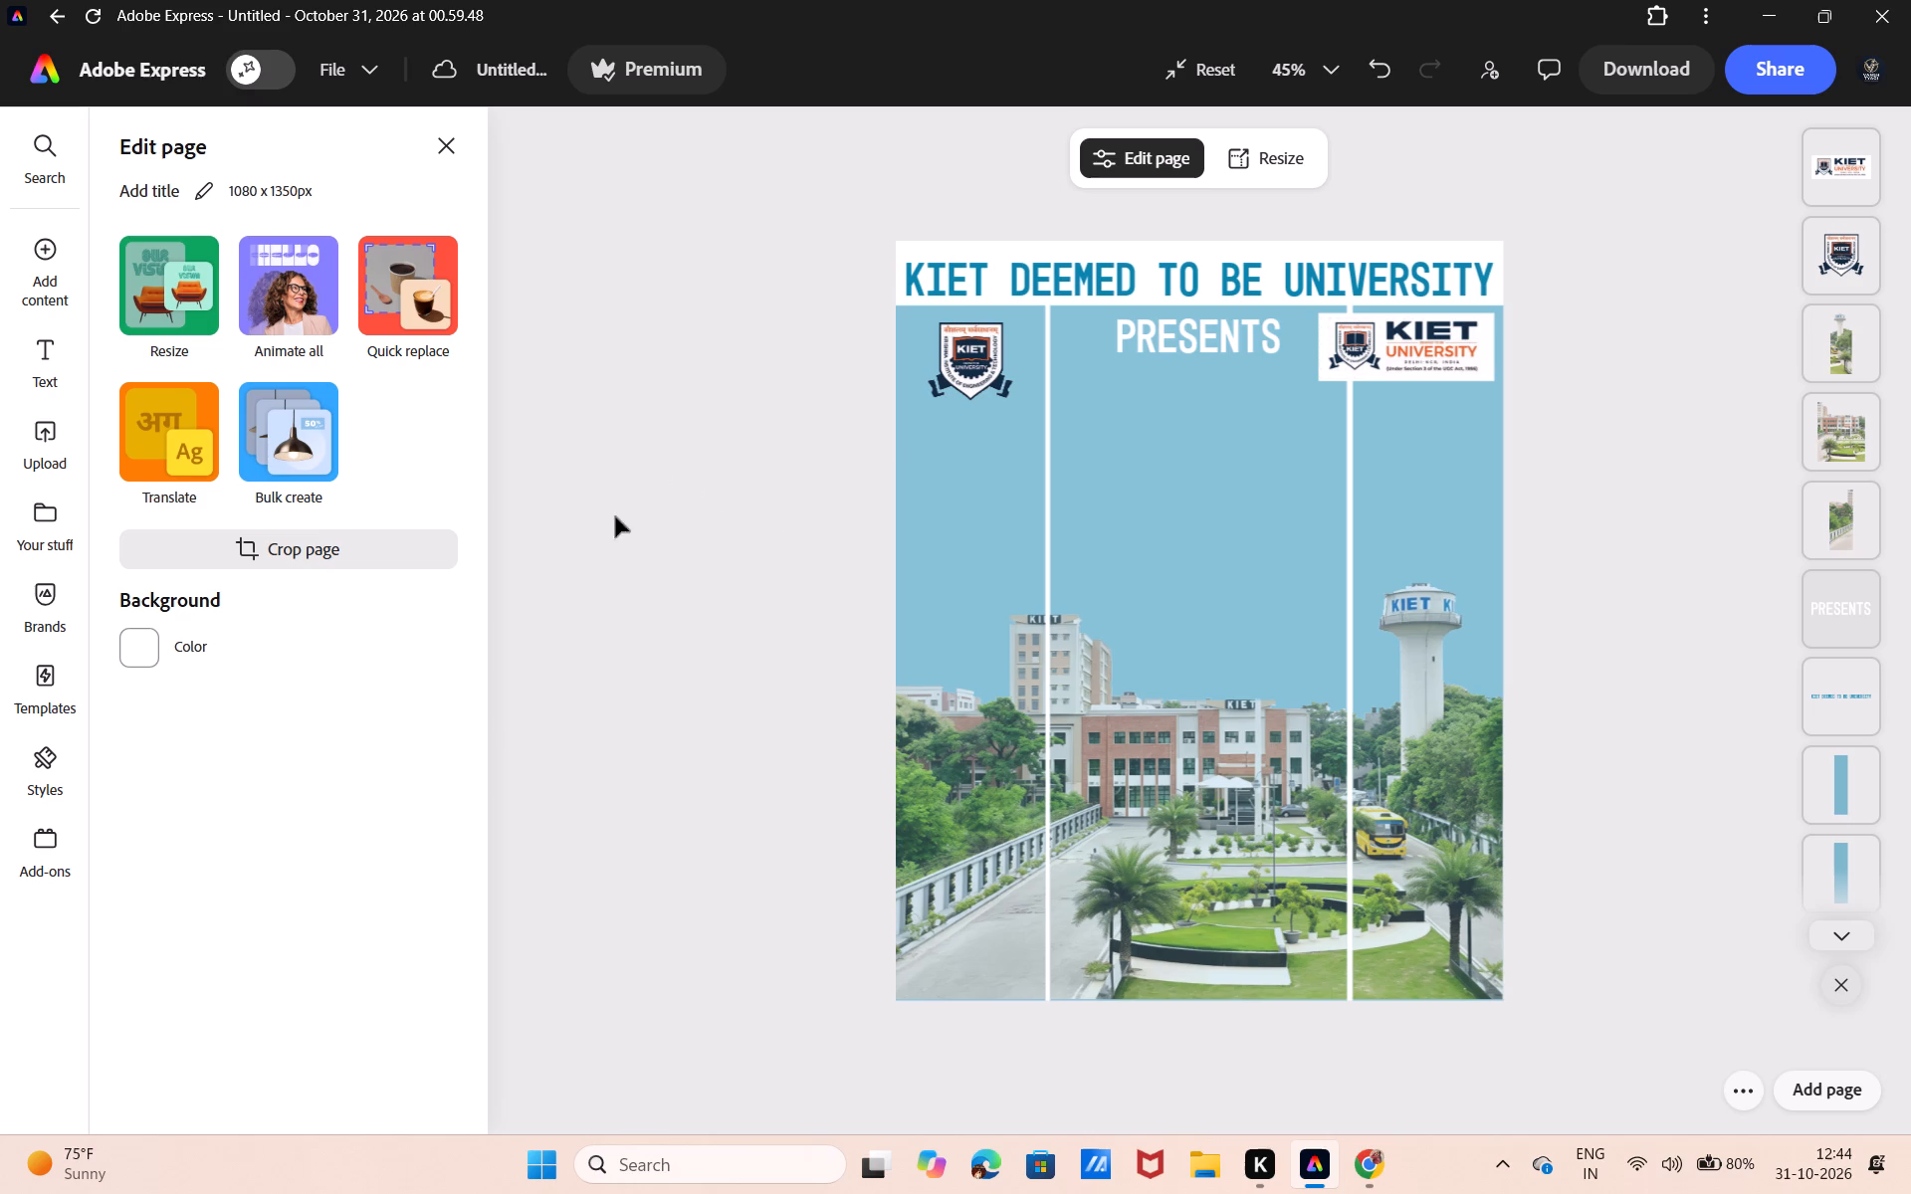
# Look through the previously uploaded images for further artwork to use in the post.
pyautogui.click(37, 450)
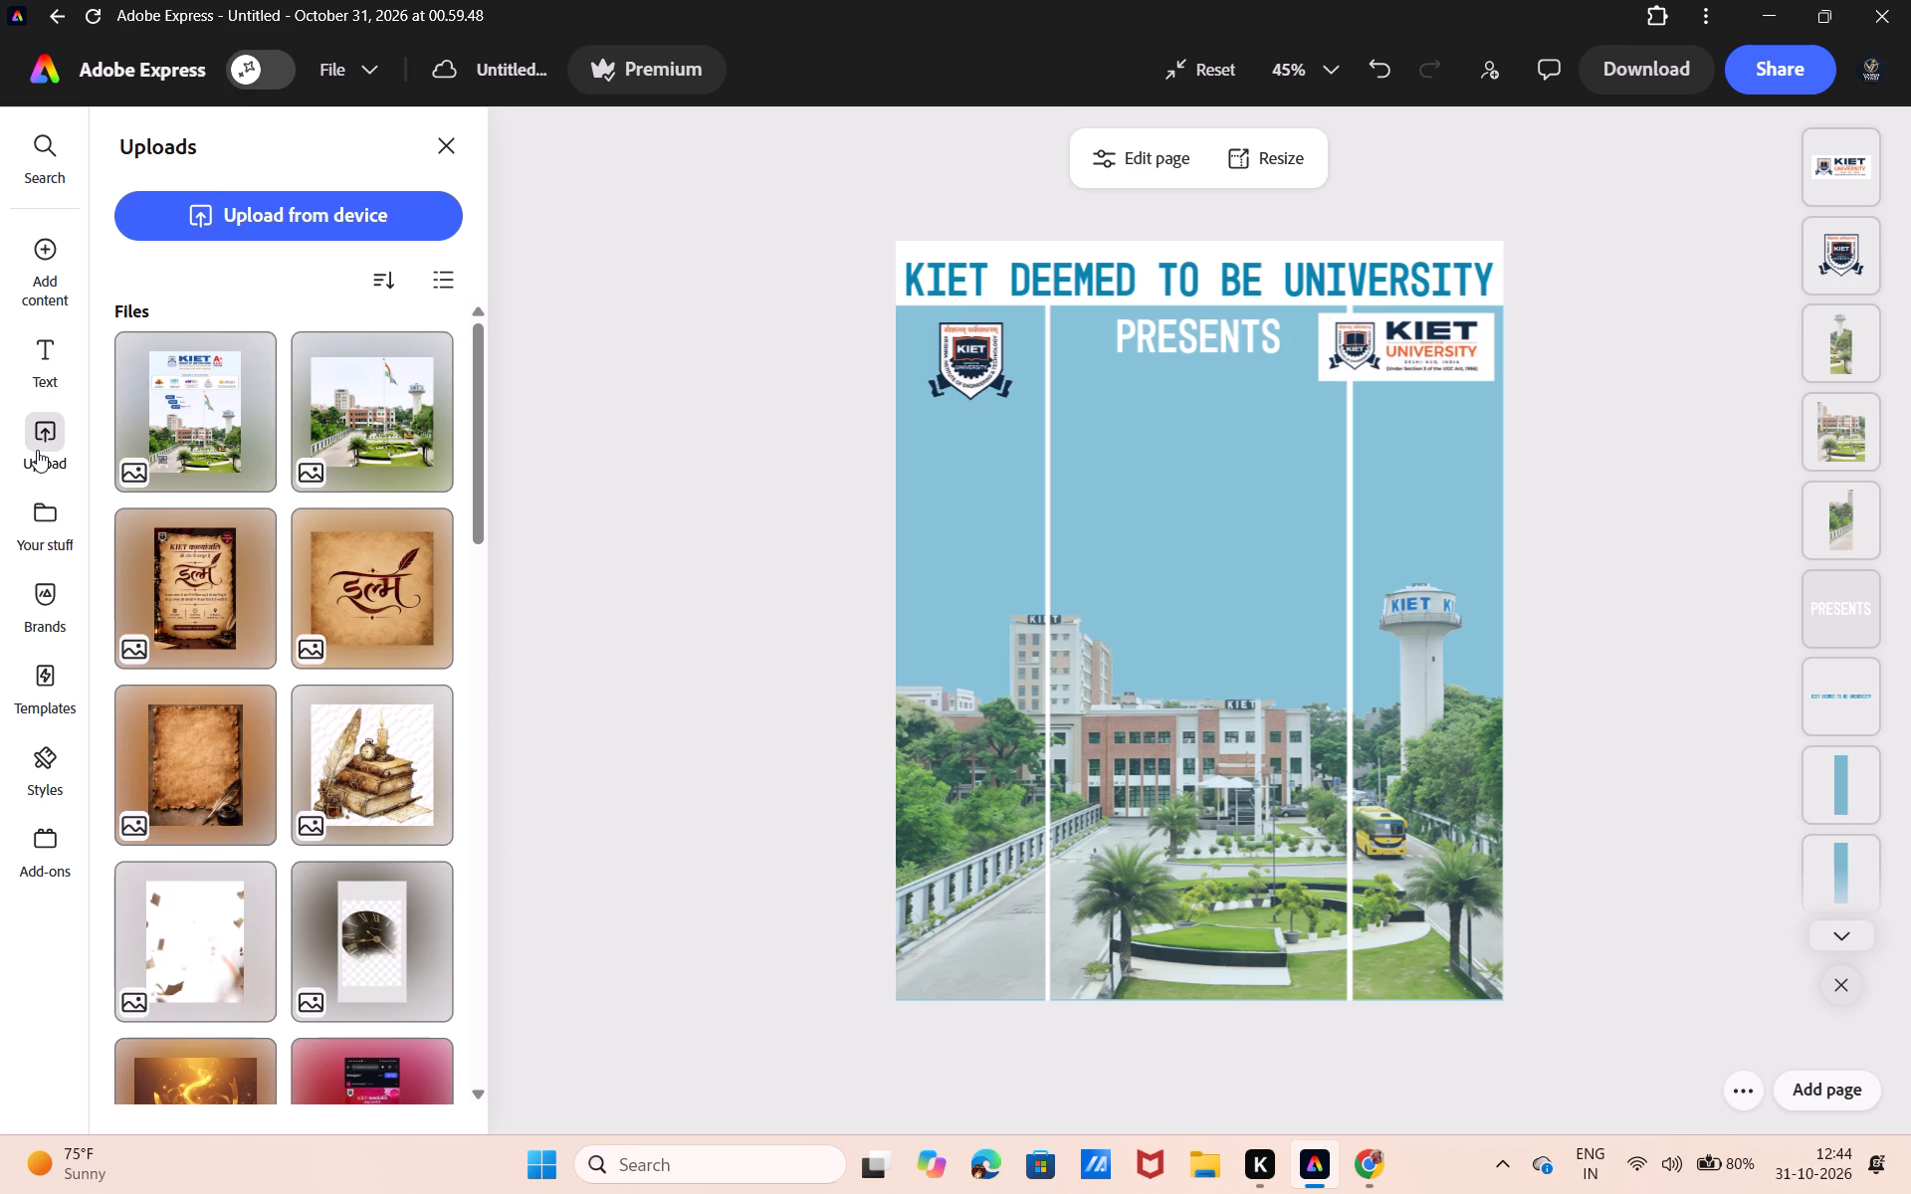
pyautogui.scroll(-2, 165, 876)
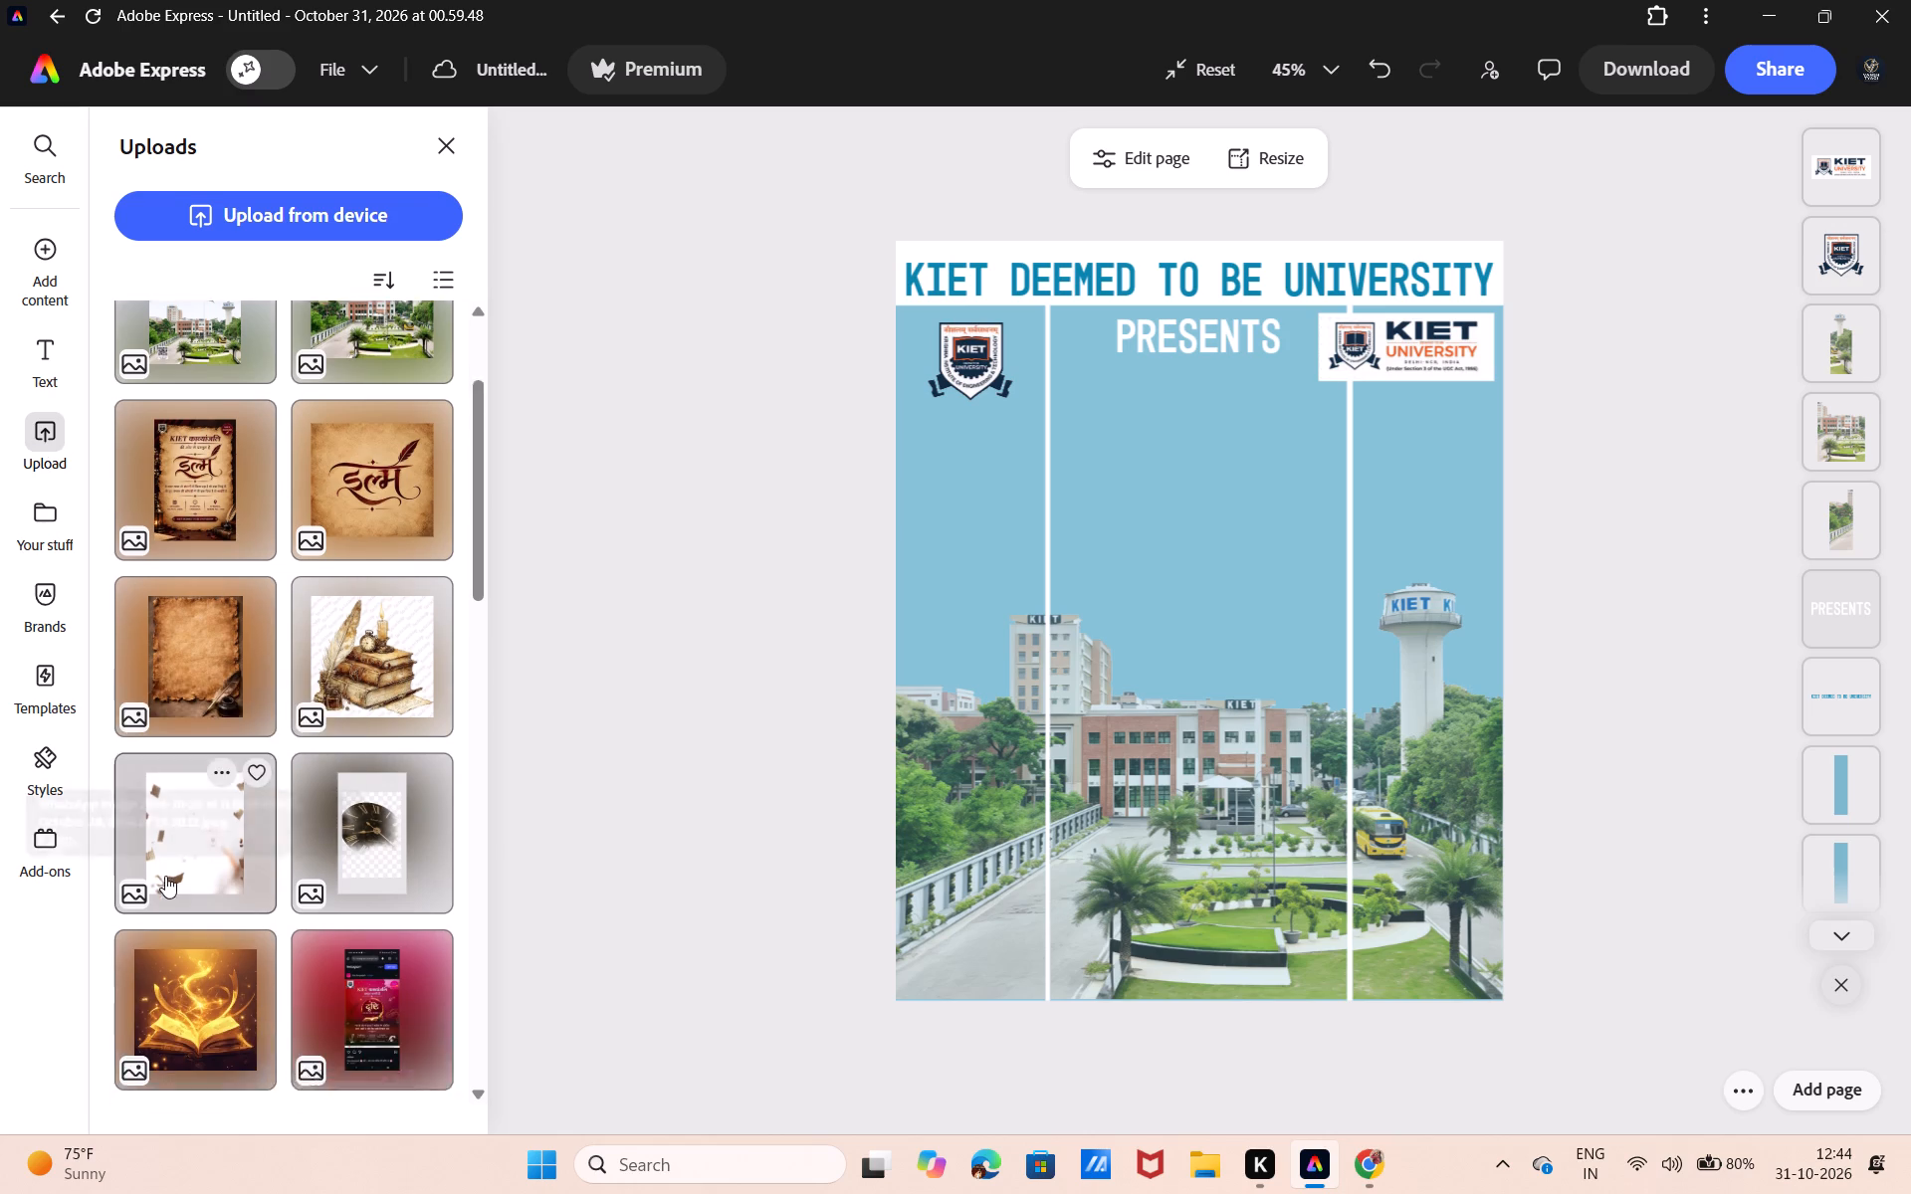
pyautogui.scroll(-10, 165, 876)
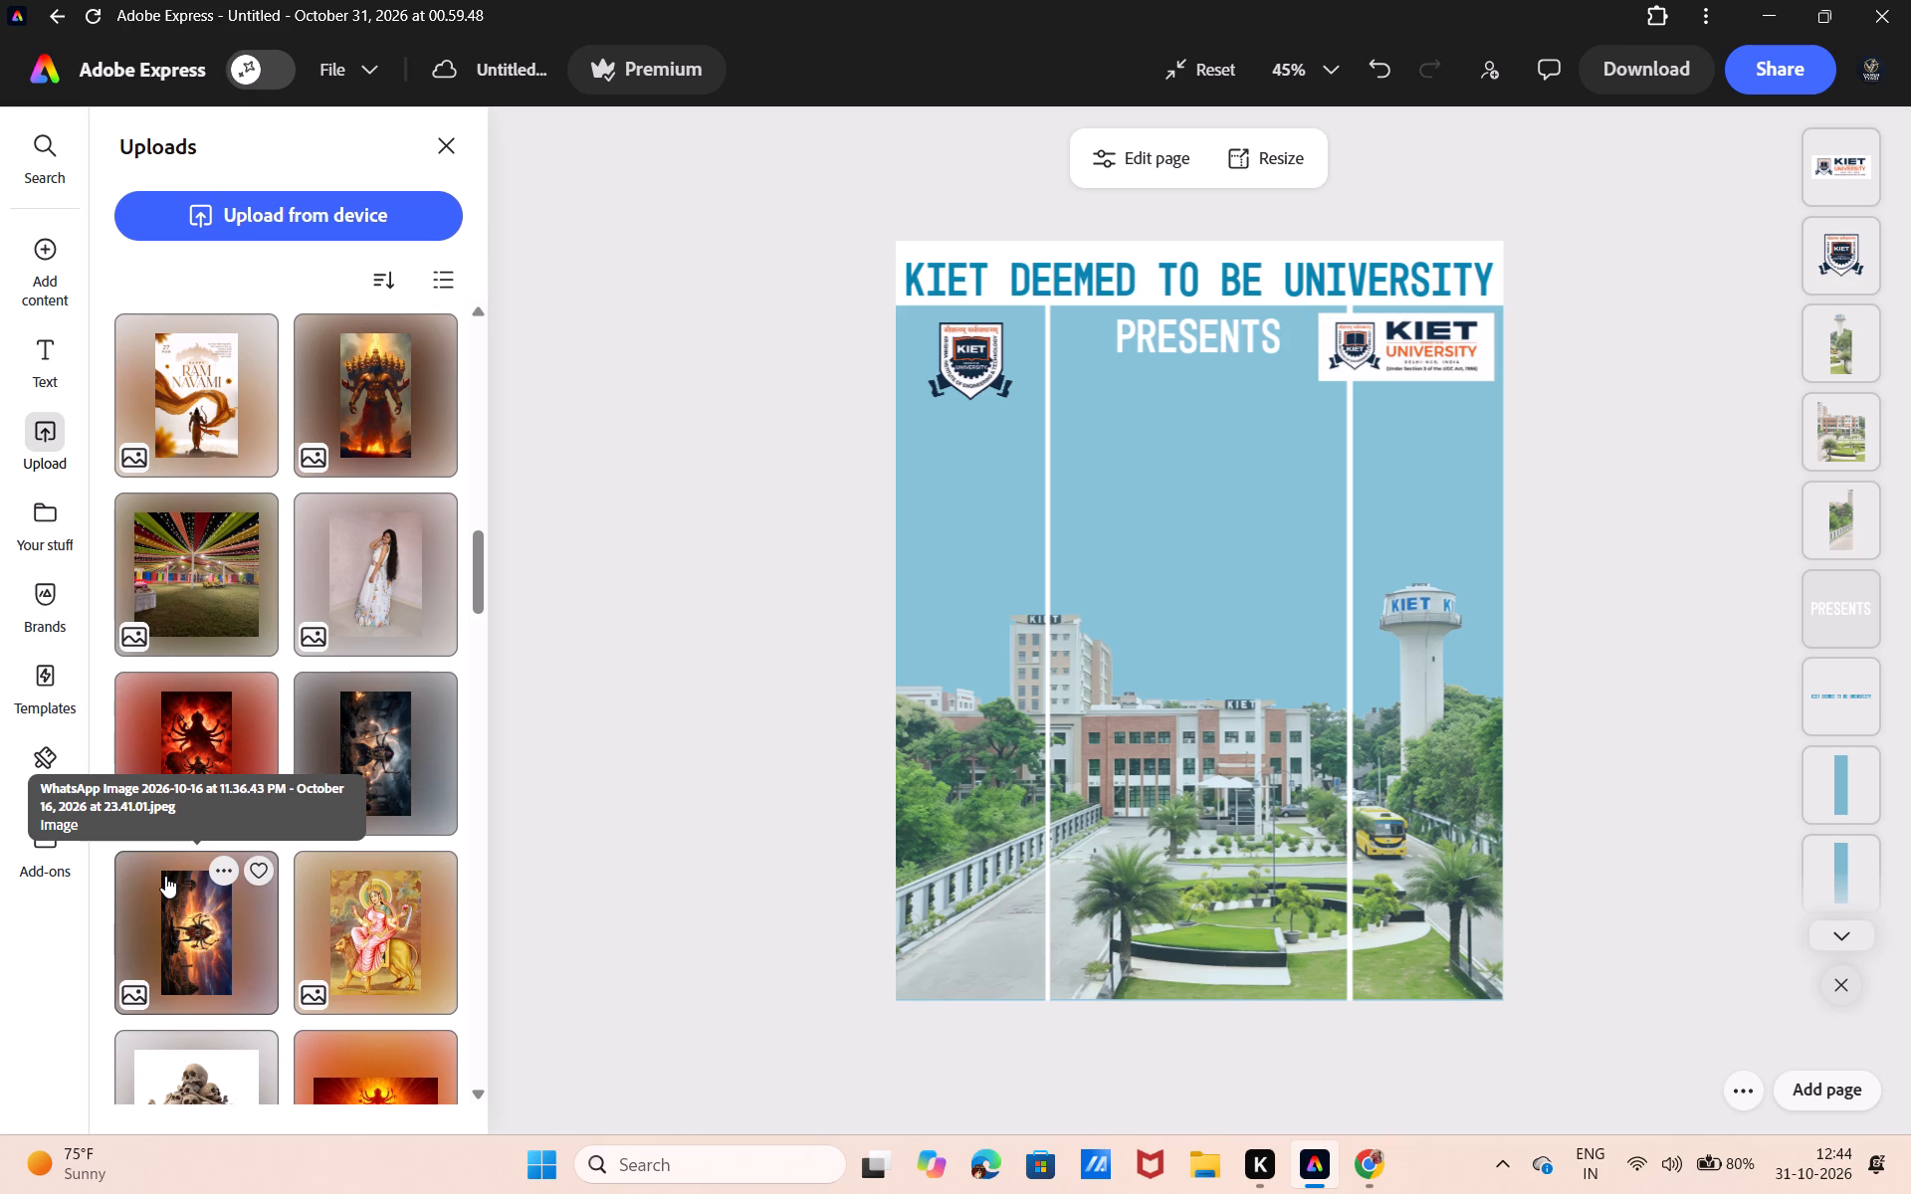
pyautogui.scroll(-6, 165, 876)
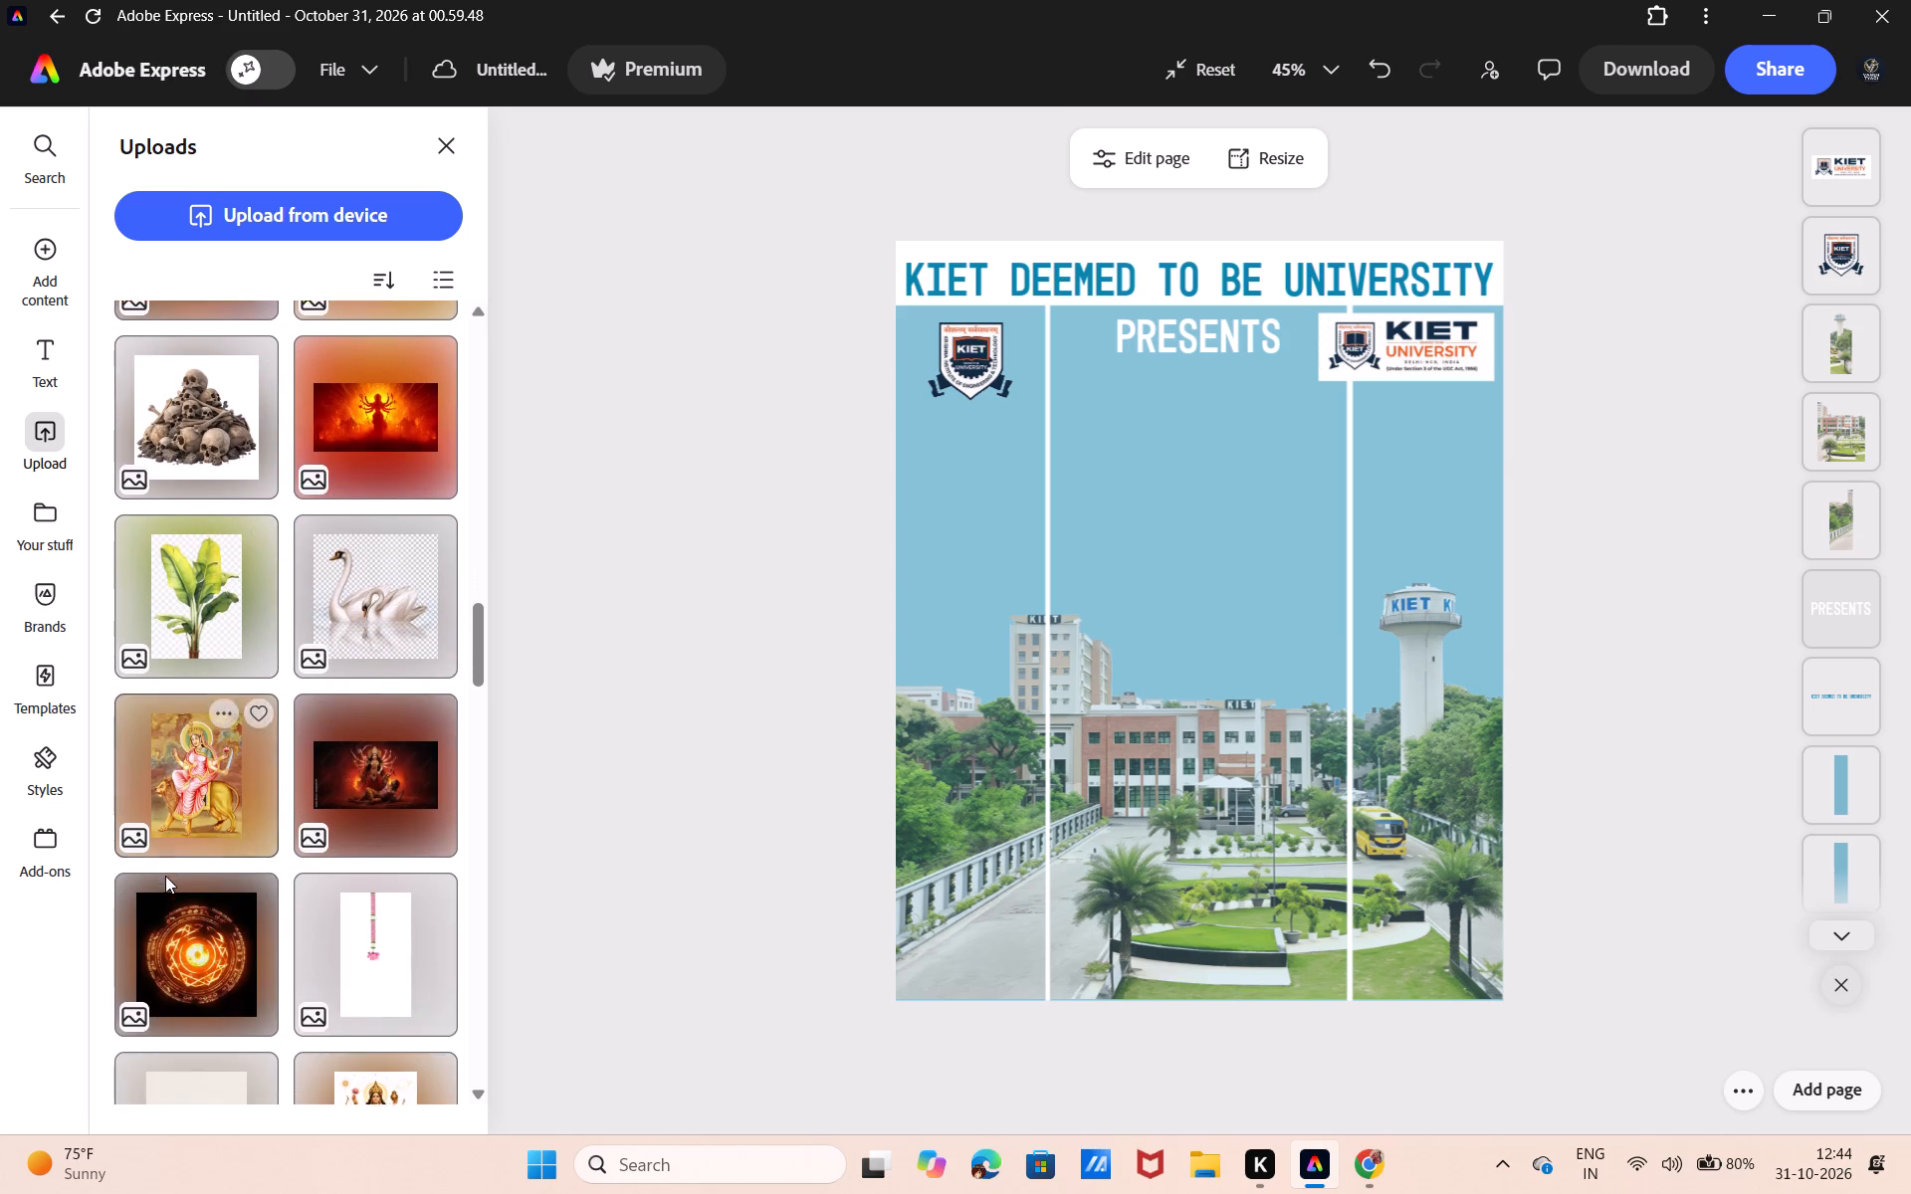
pyautogui.scroll(-5, 165, 876)
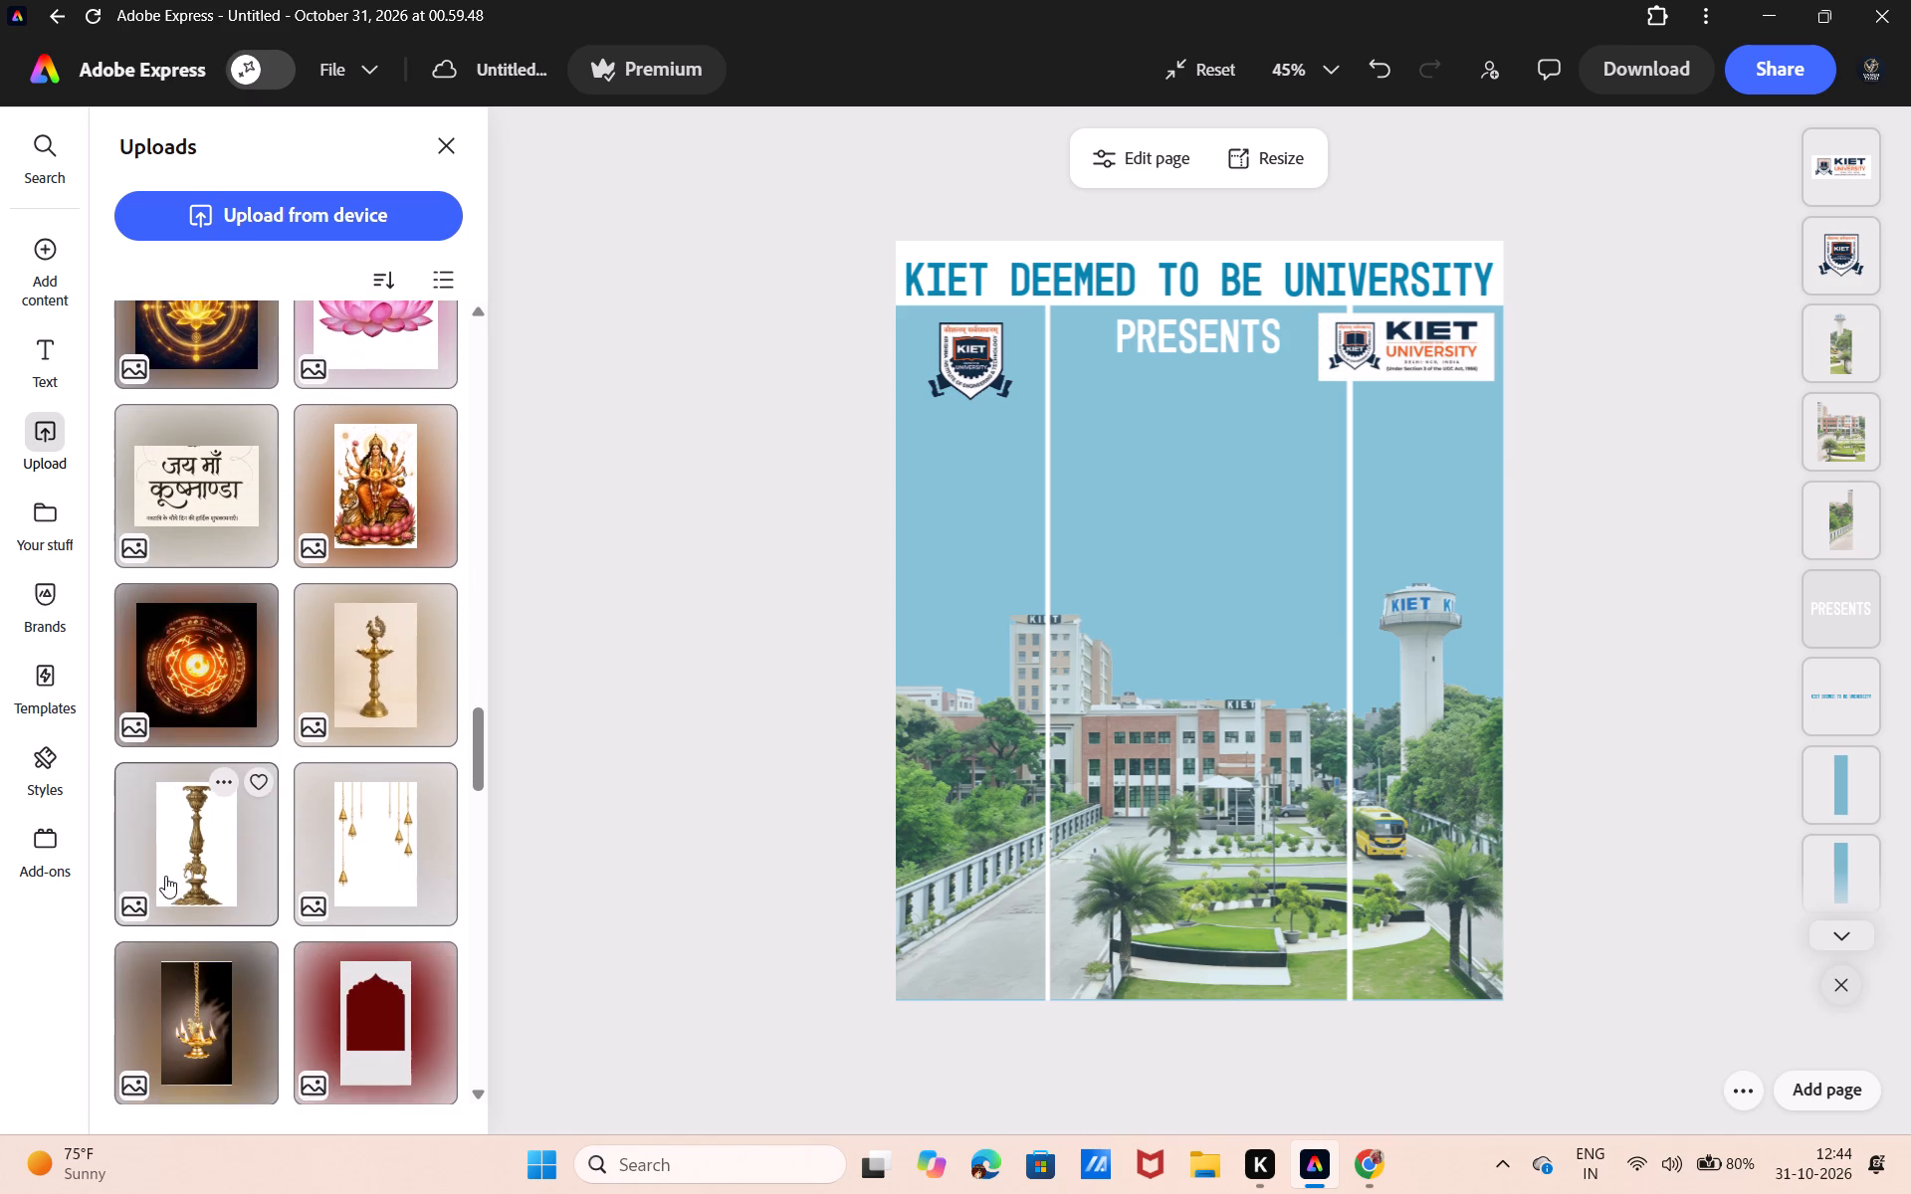
pyautogui.scroll(-3, 165, 876)
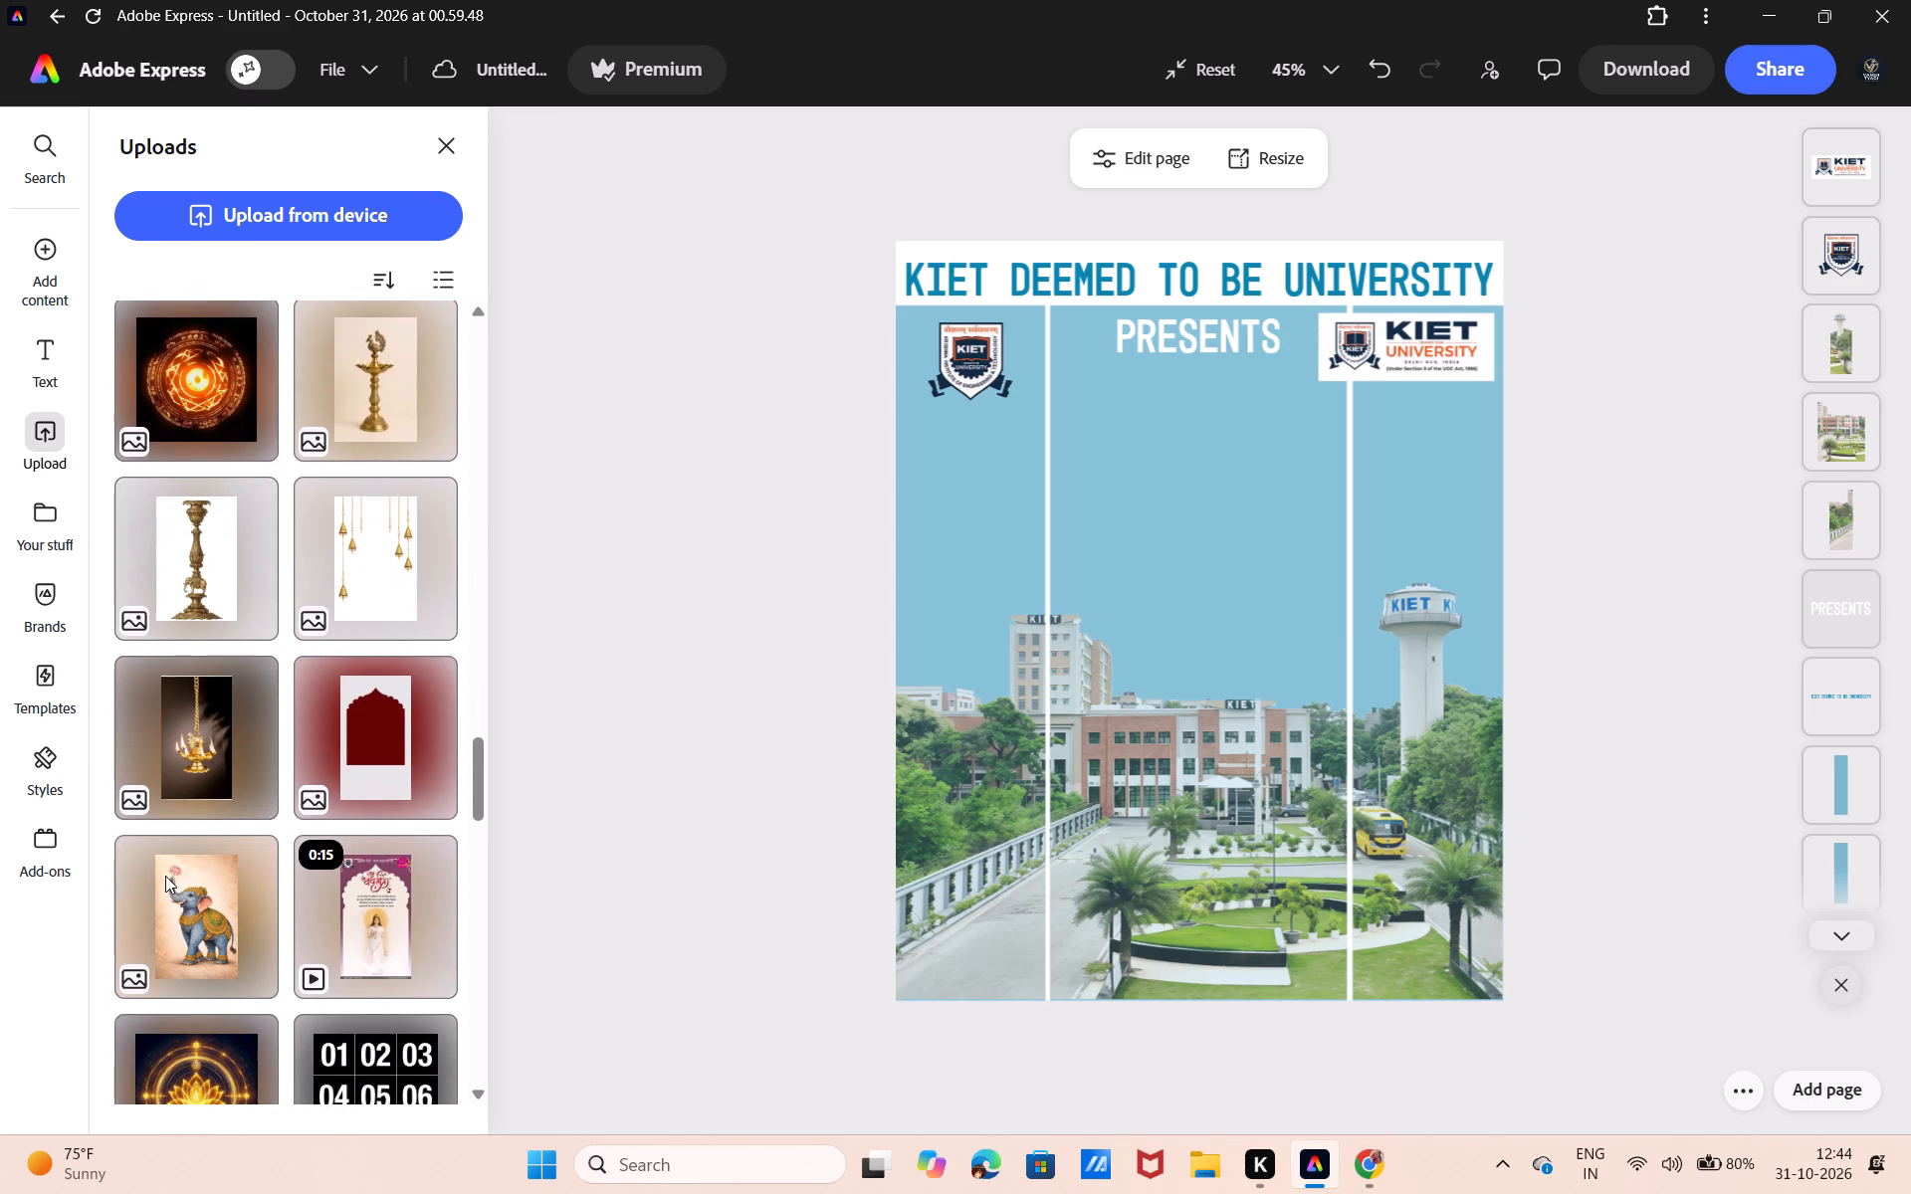
pyautogui.scroll(-14, 165, 876)
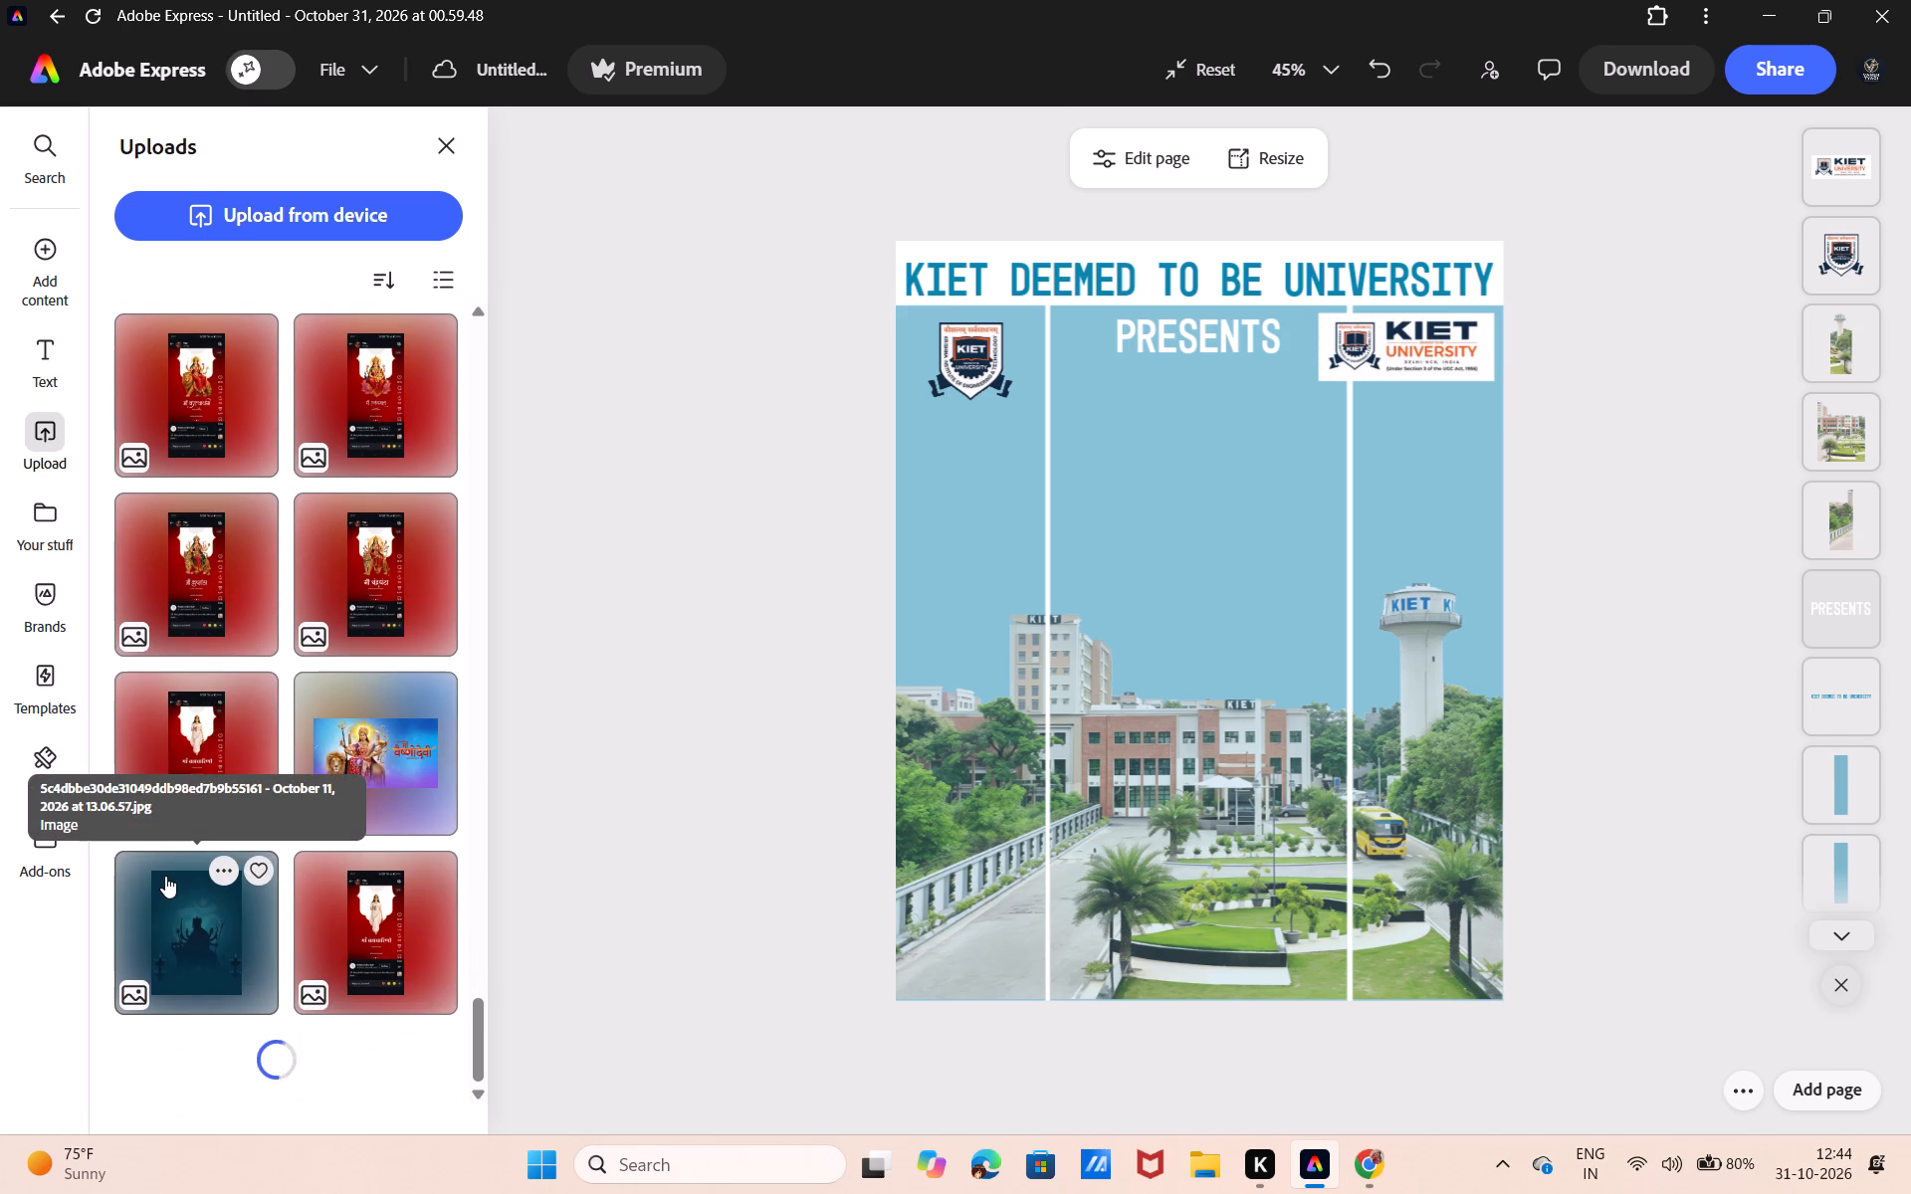
pyautogui.scroll(-5, 165, 876)
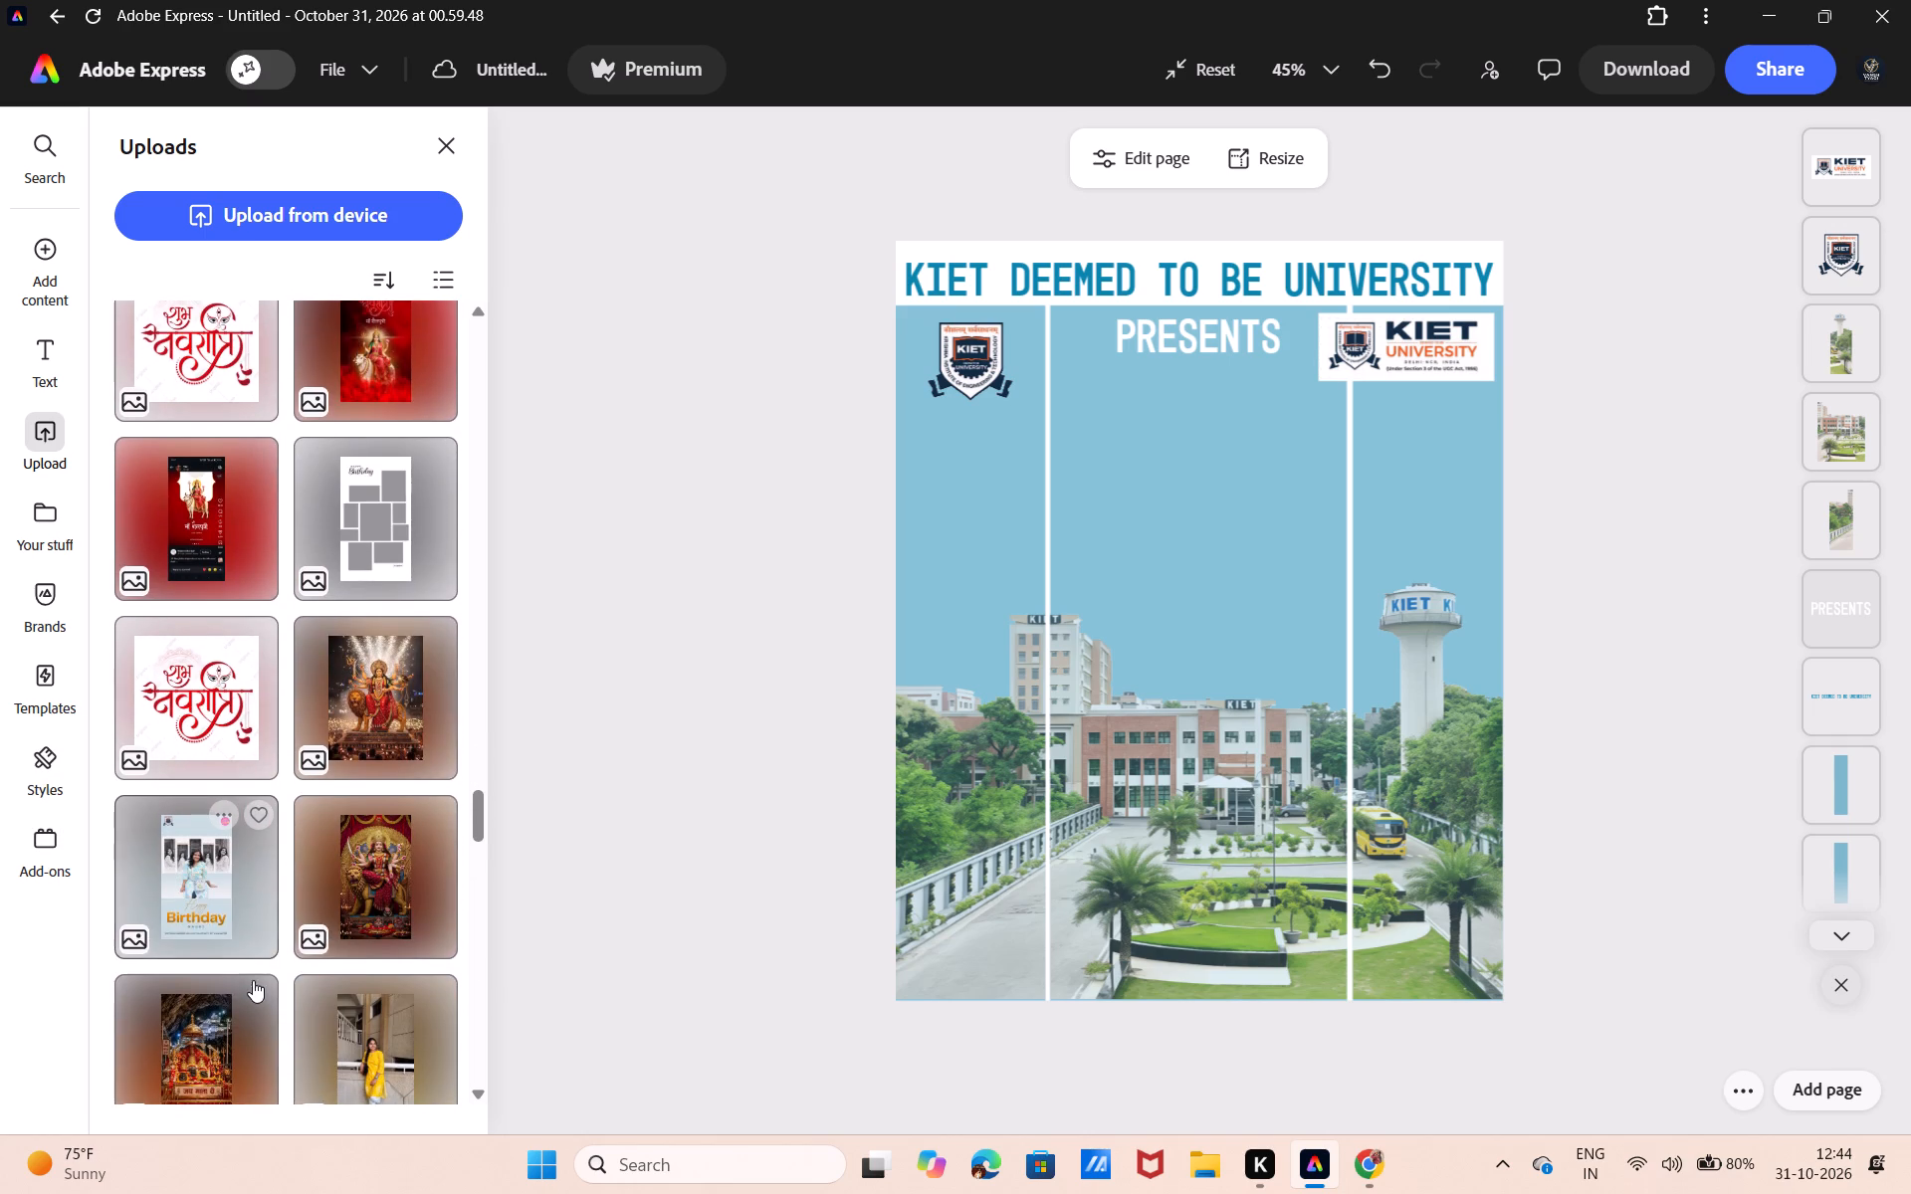
pyautogui.scroll(-2, 257, 982)
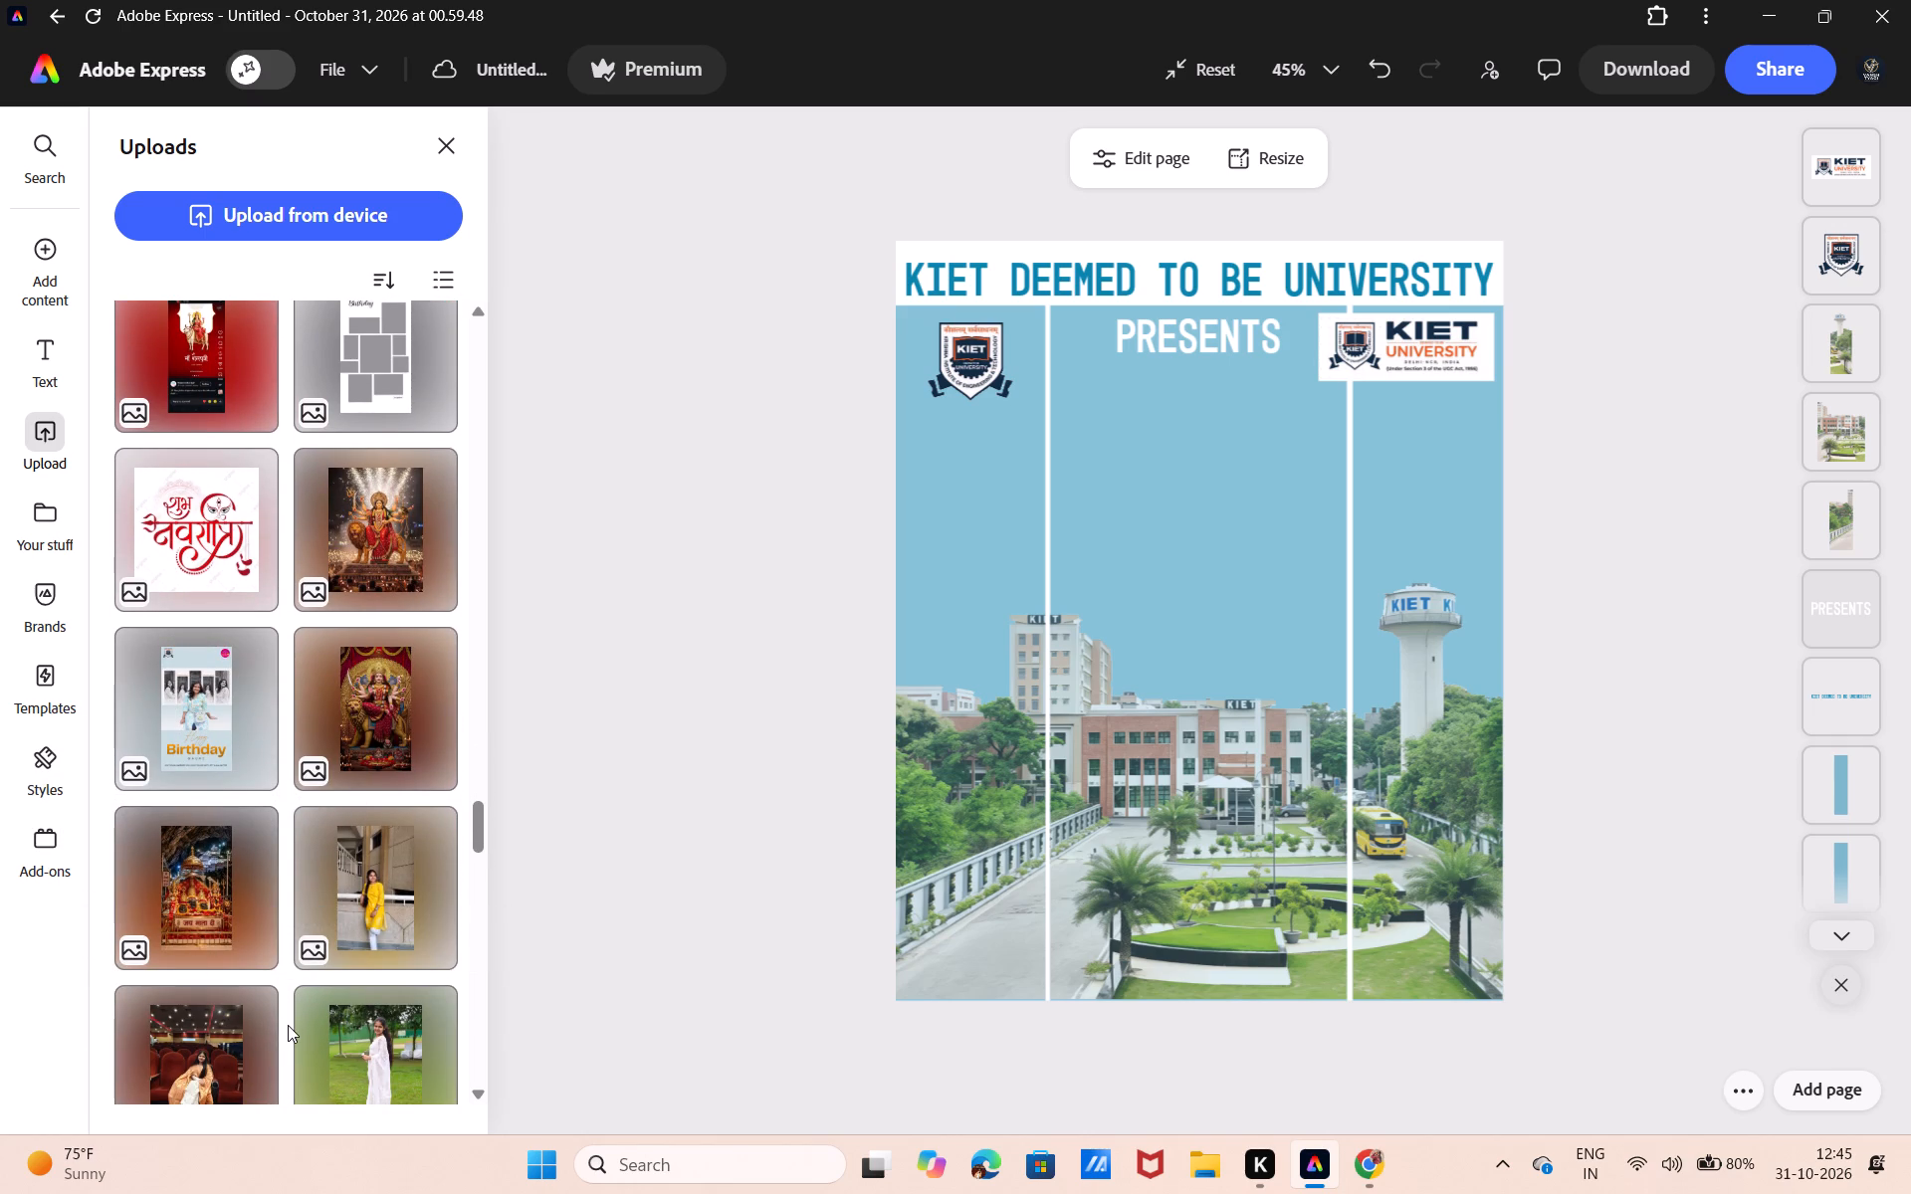
pyautogui.scroll(-6, 288, 1025)
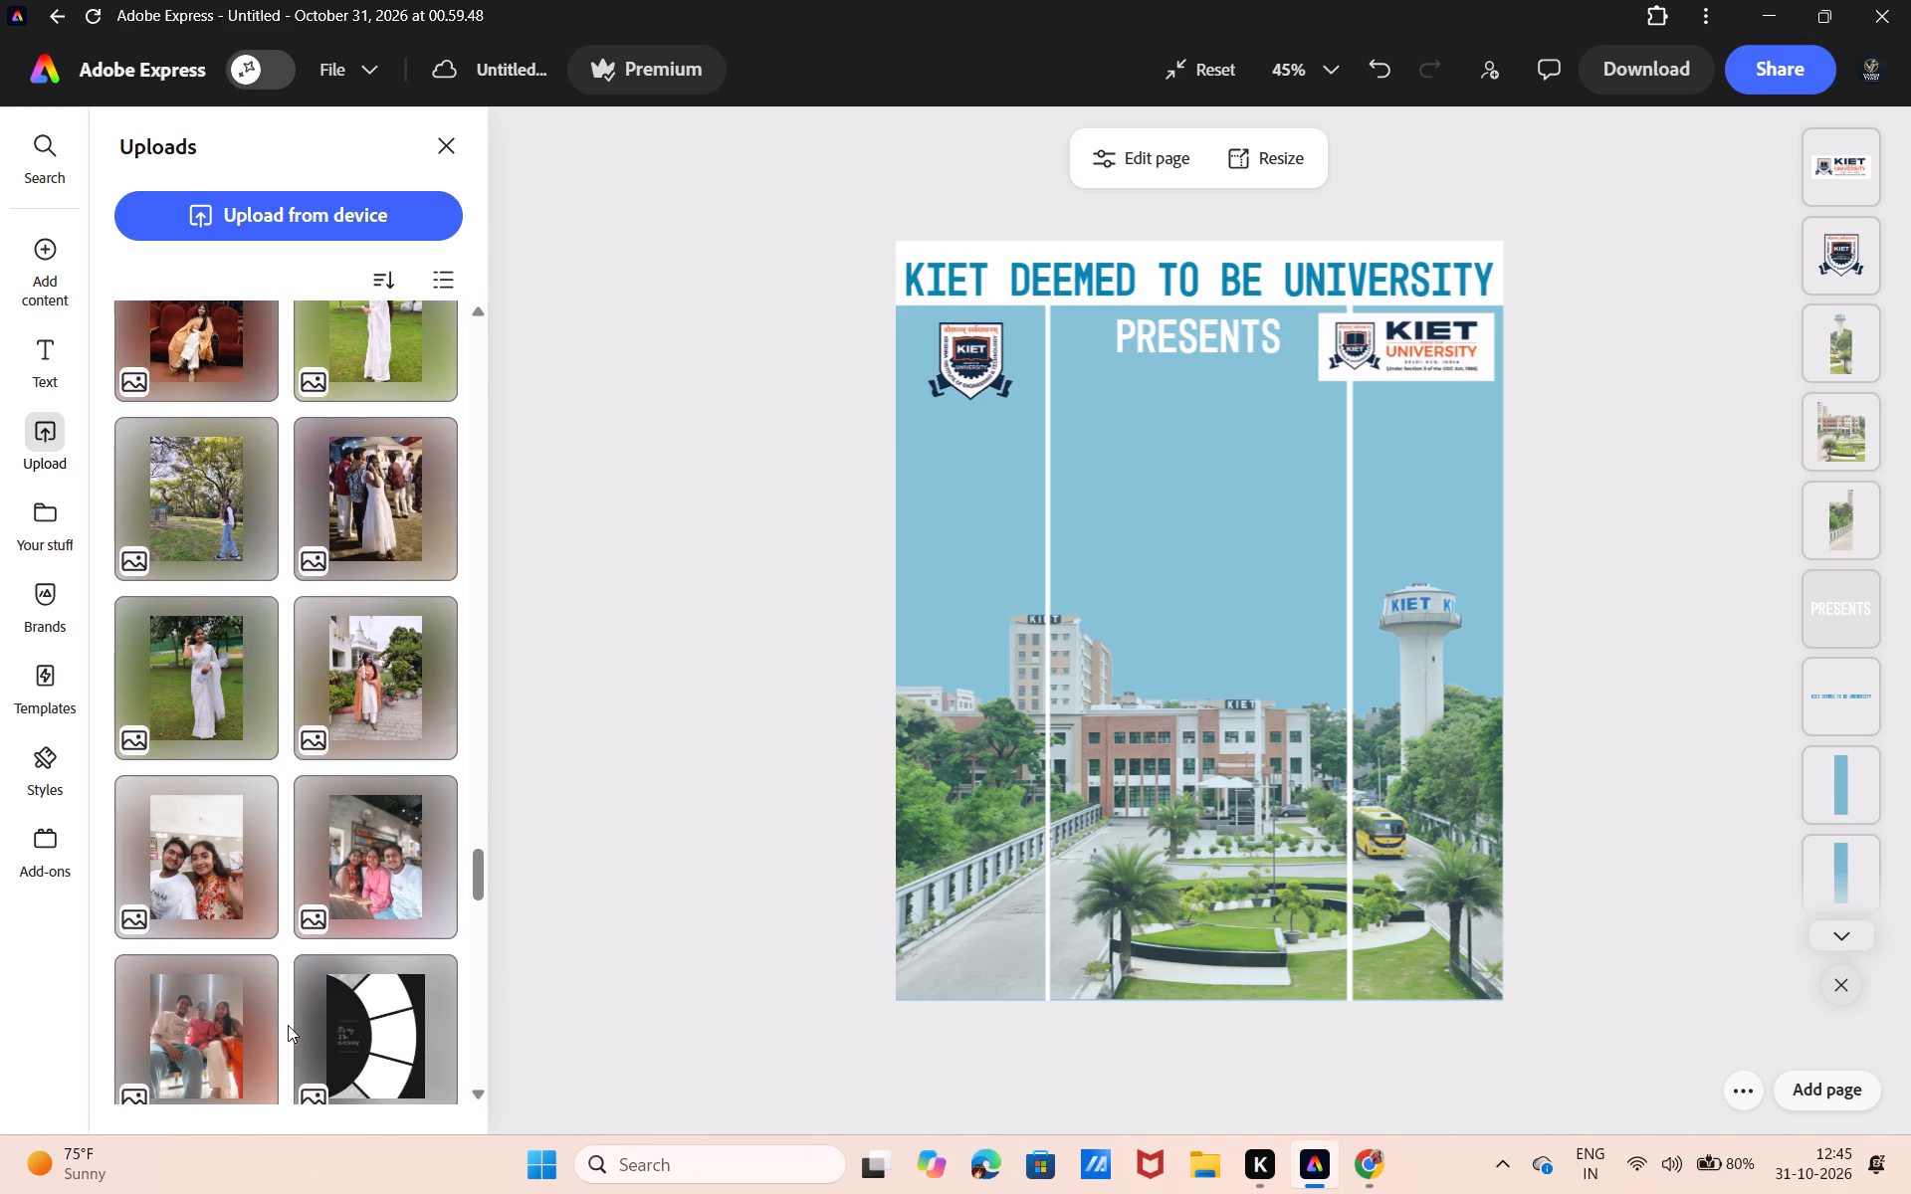
pyautogui.scroll(-6, 288, 1025)
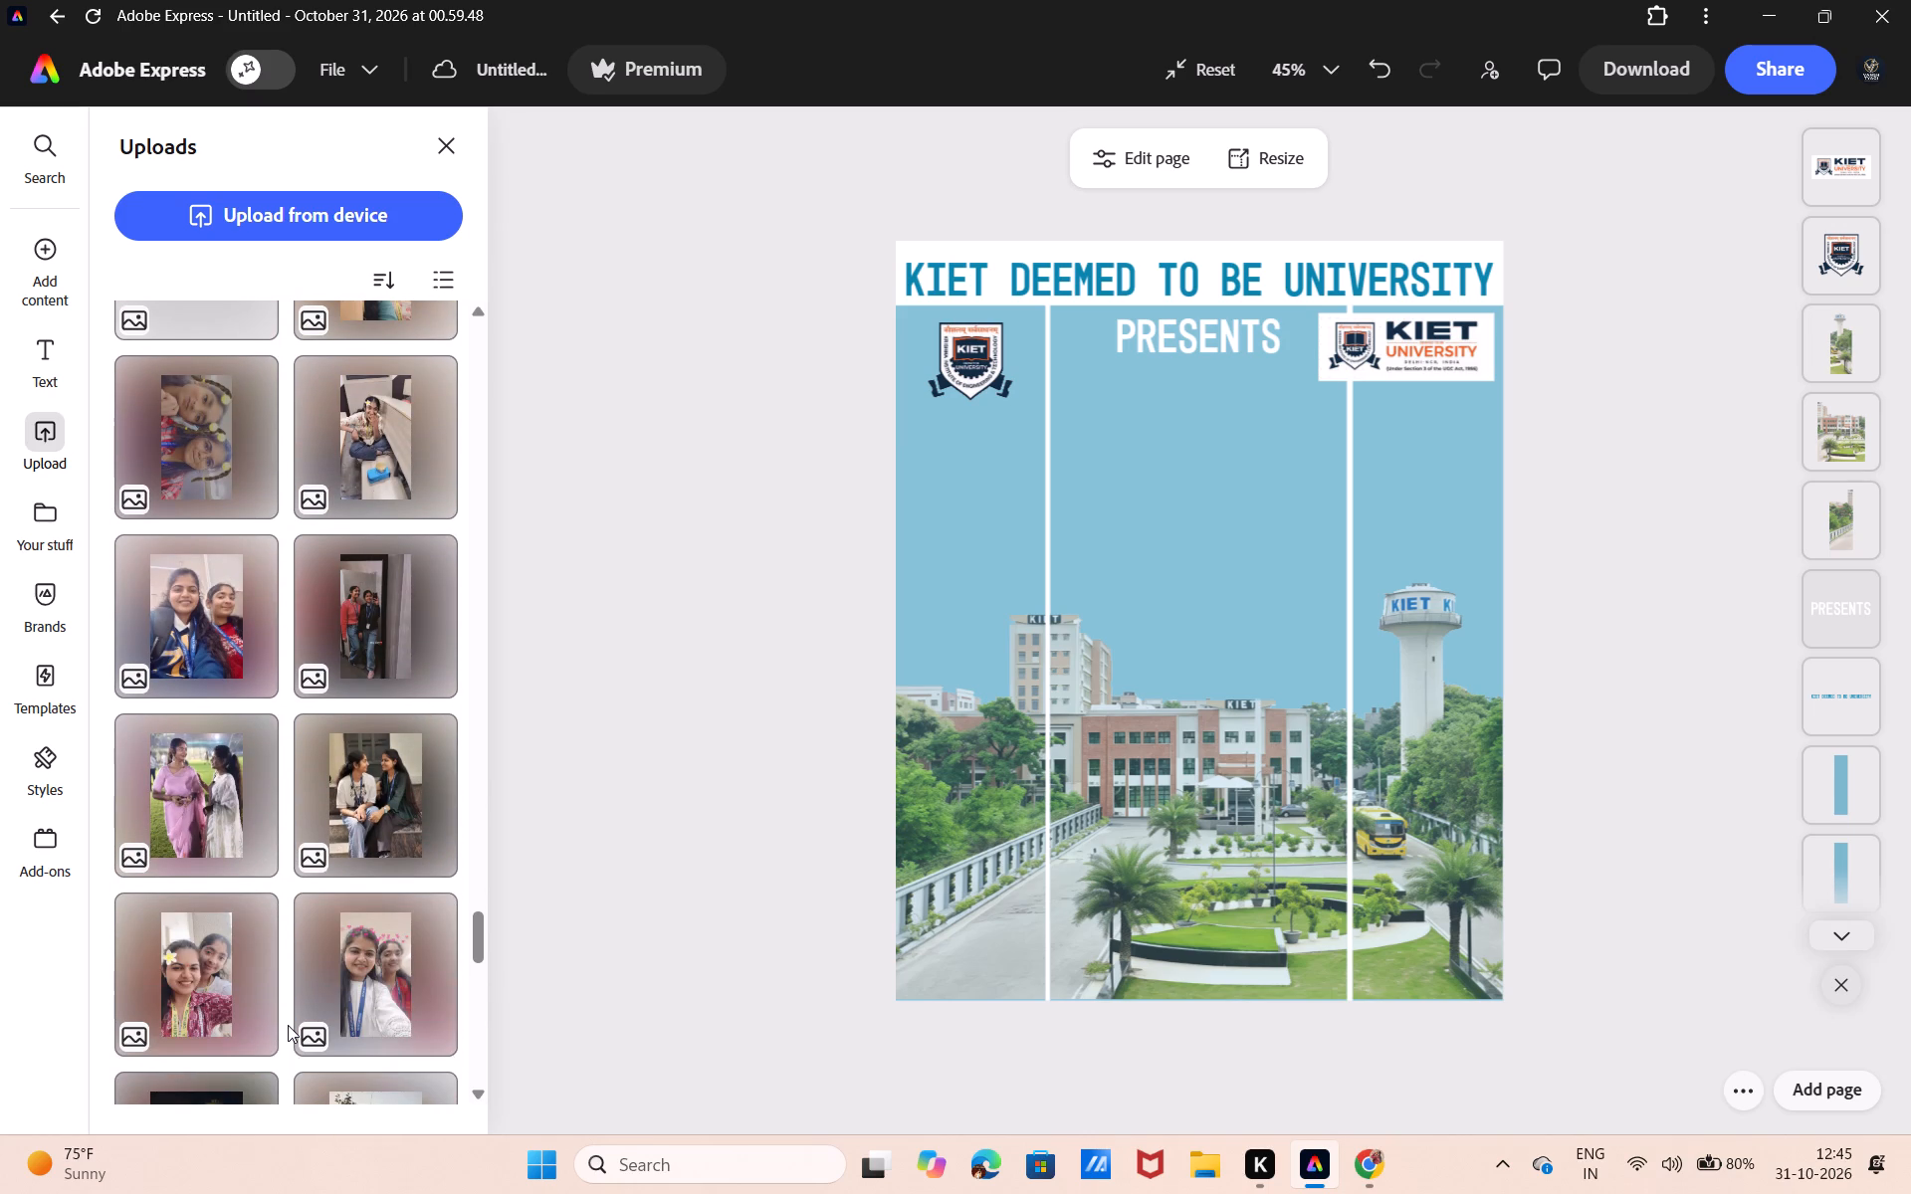
pyautogui.scroll(-5, 288, 1025)
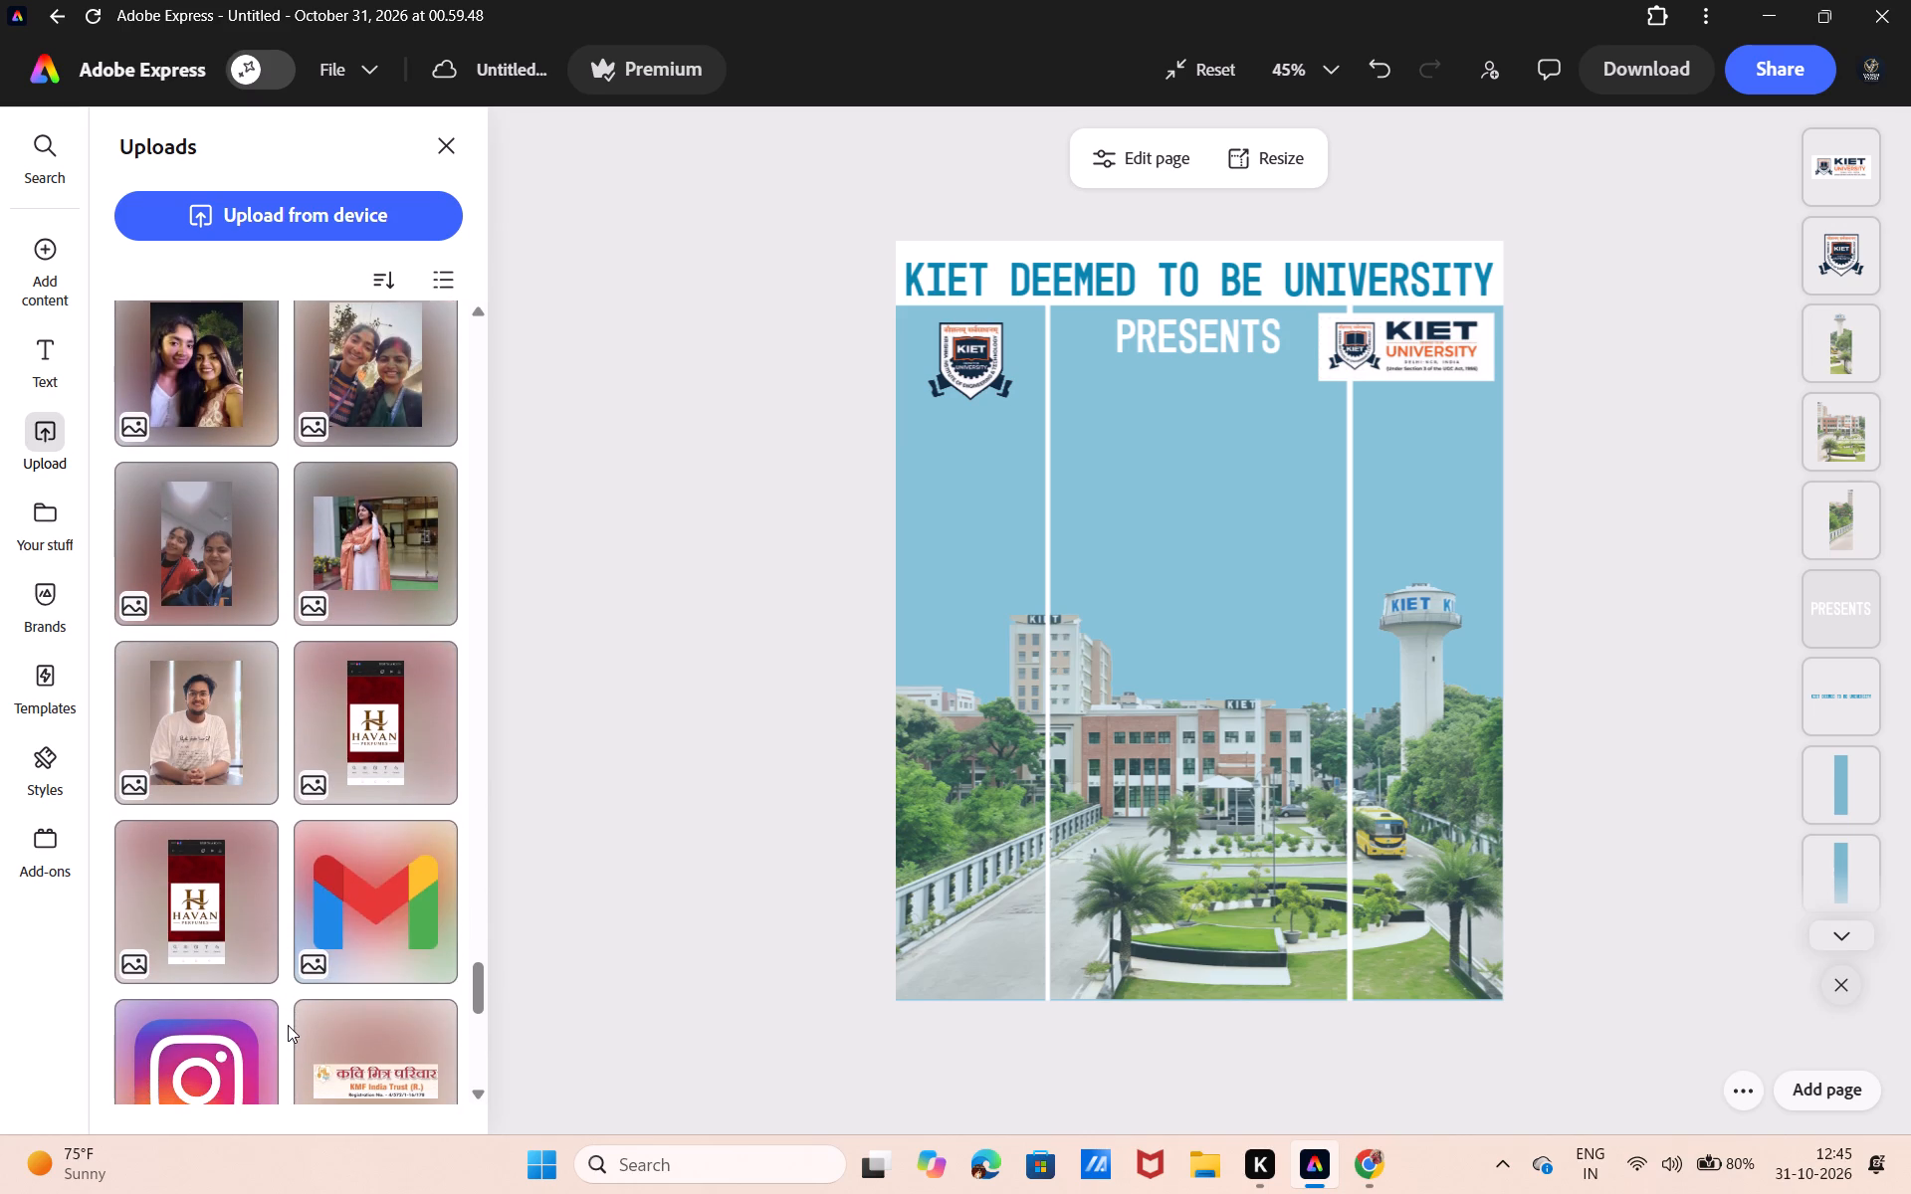
pyautogui.scroll(-3, 288, 1025)
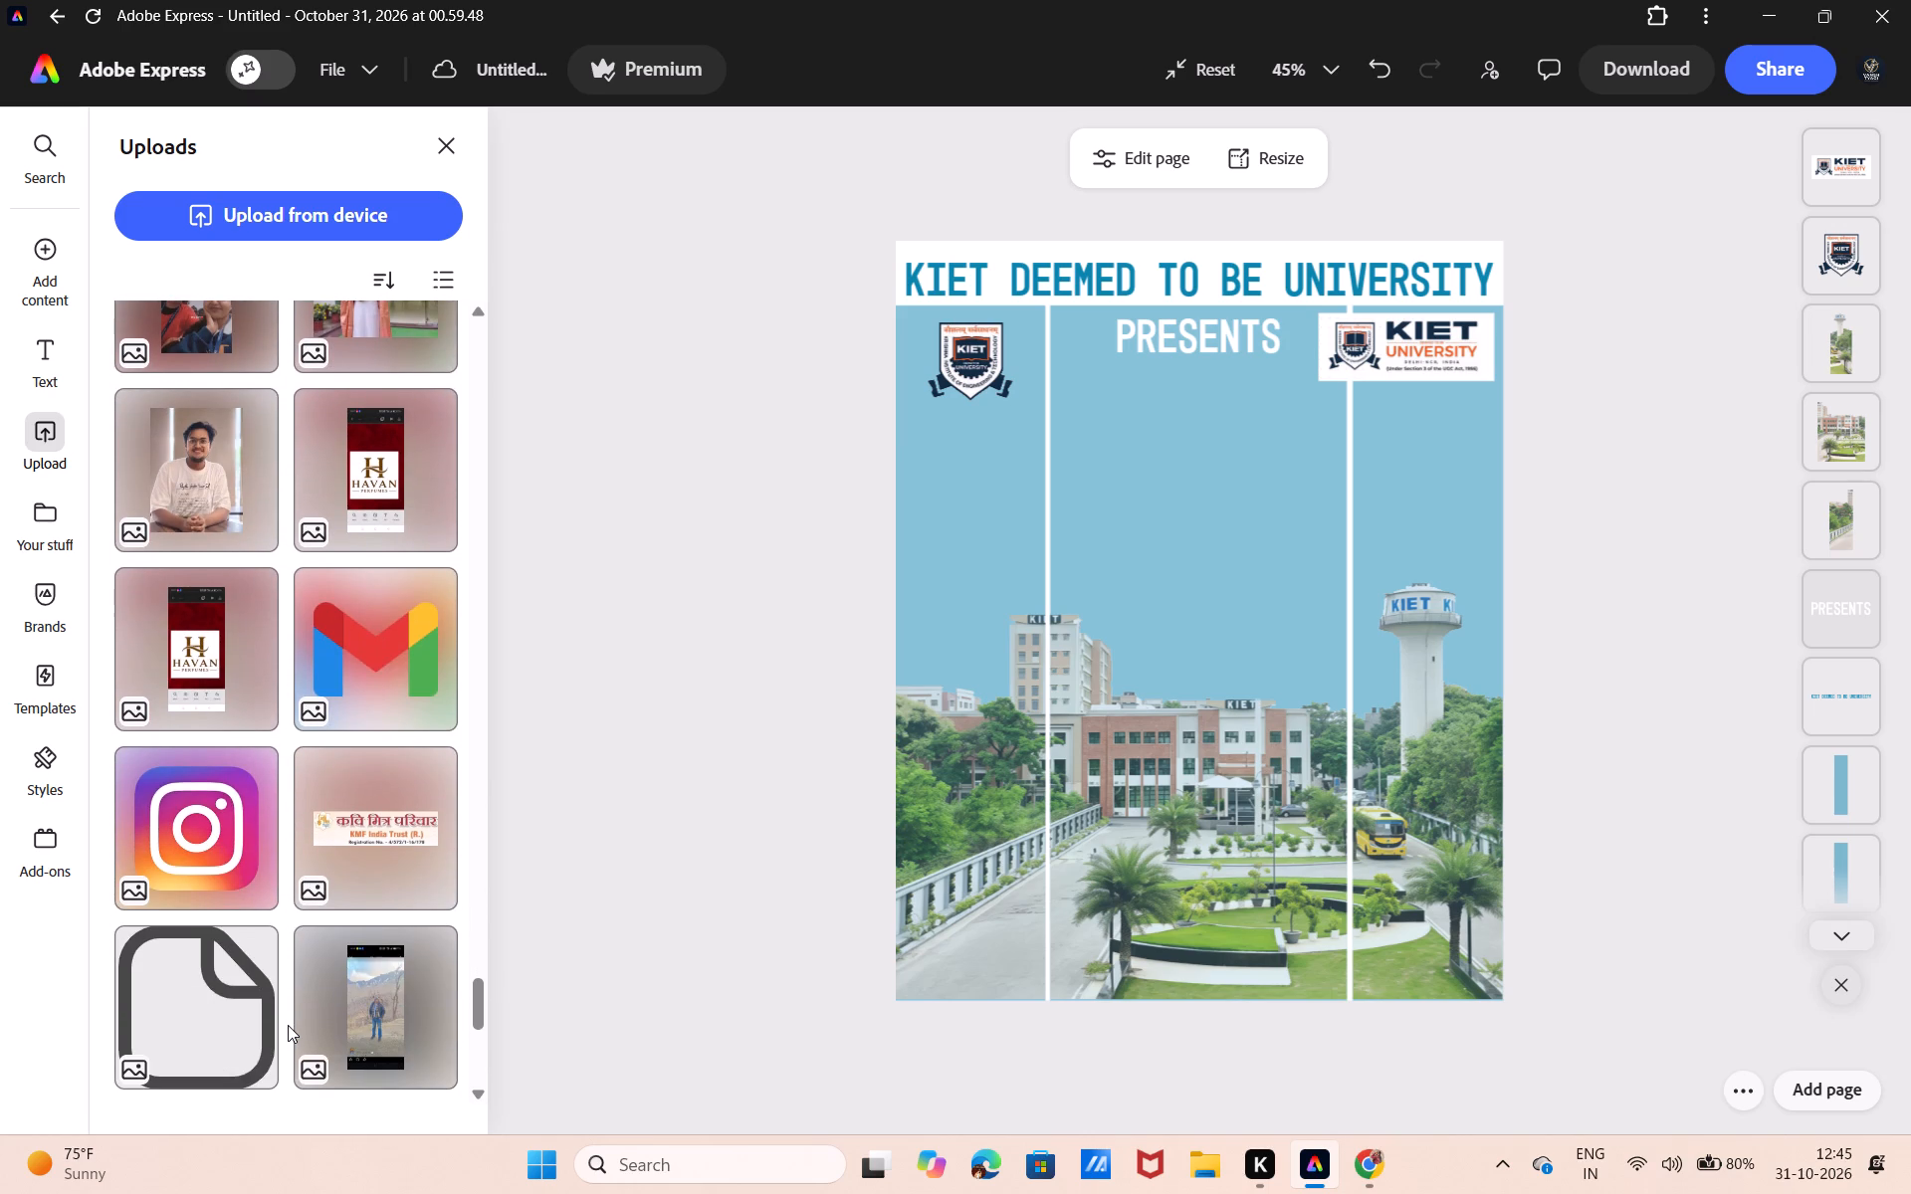
pyautogui.scroll(-6, 288, 1025)
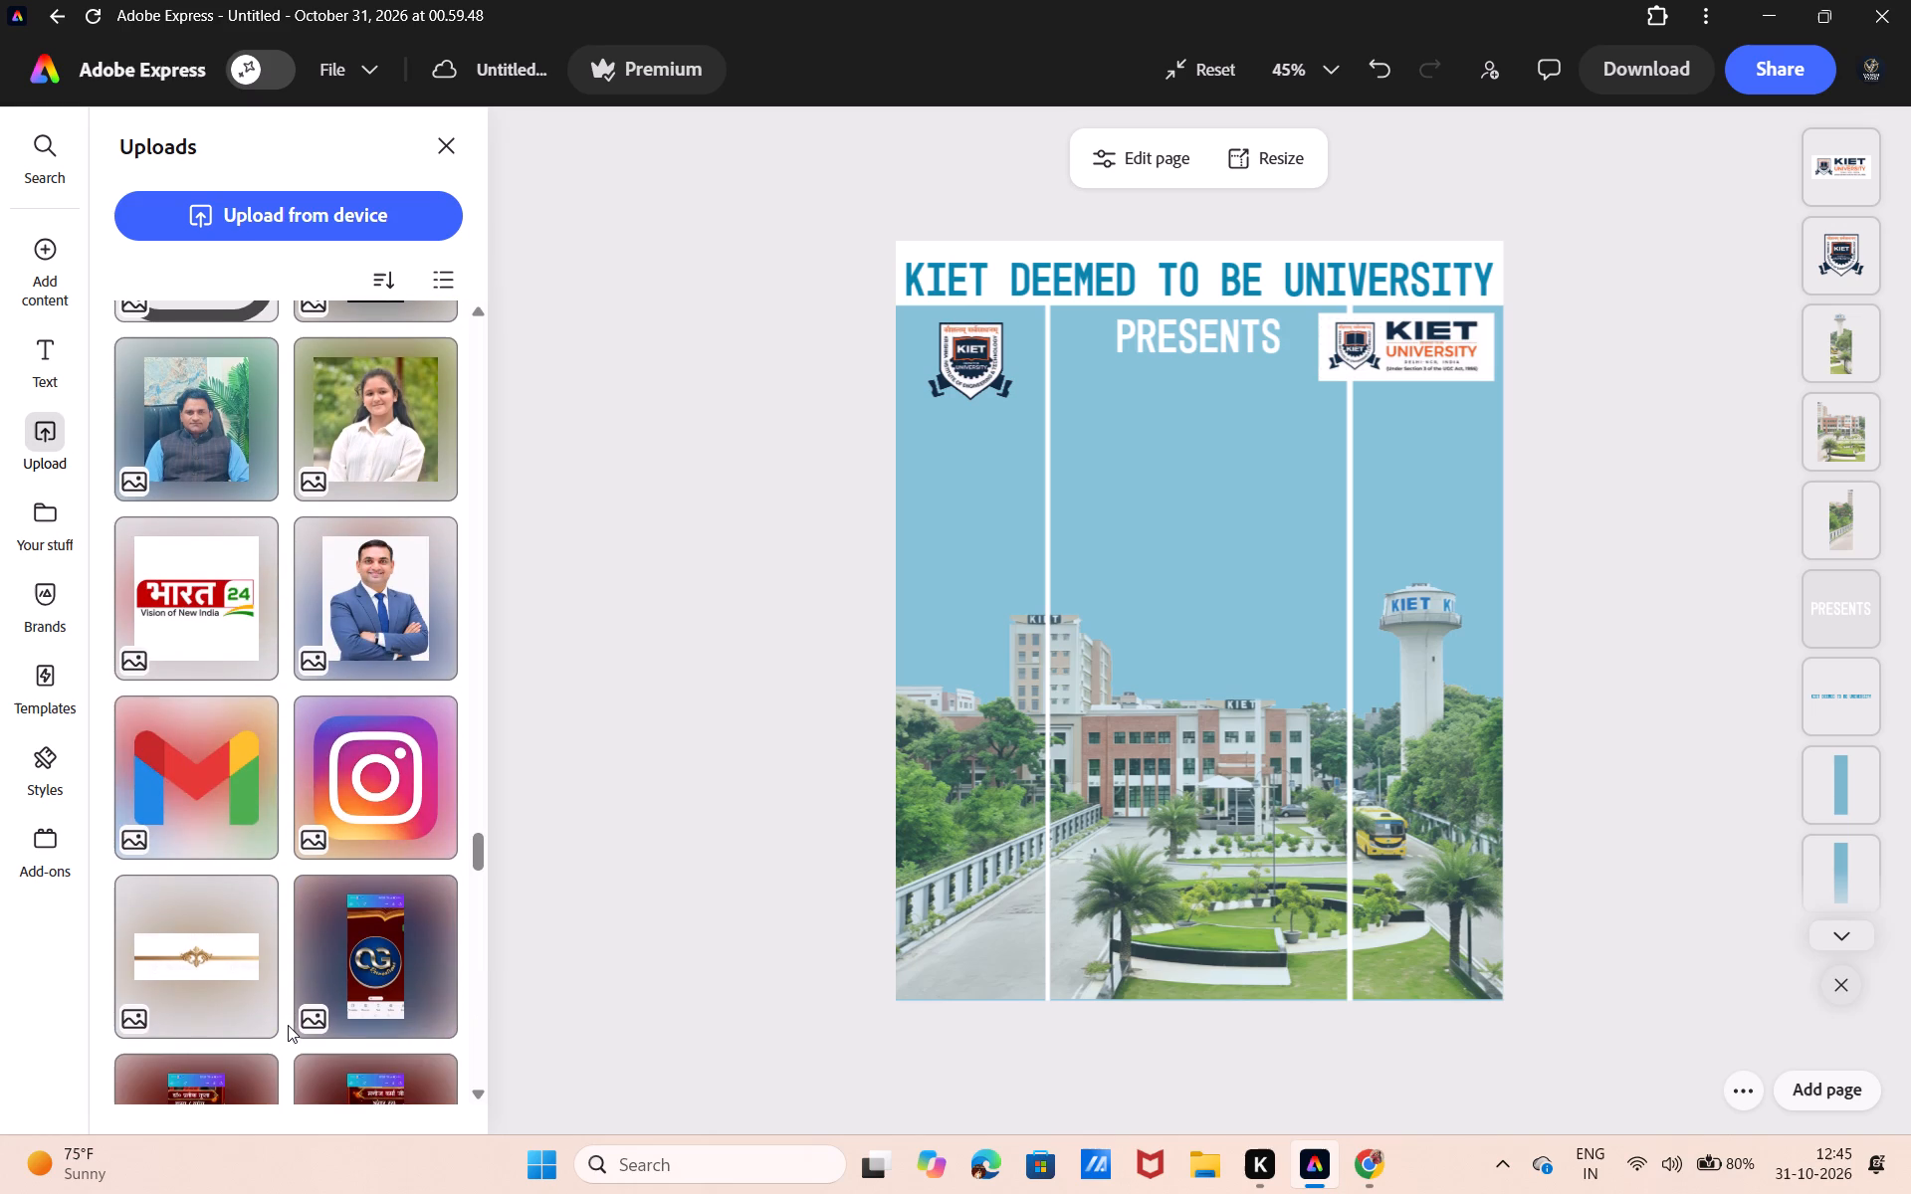
pyautogui.scroll(-5, 288, 1025)
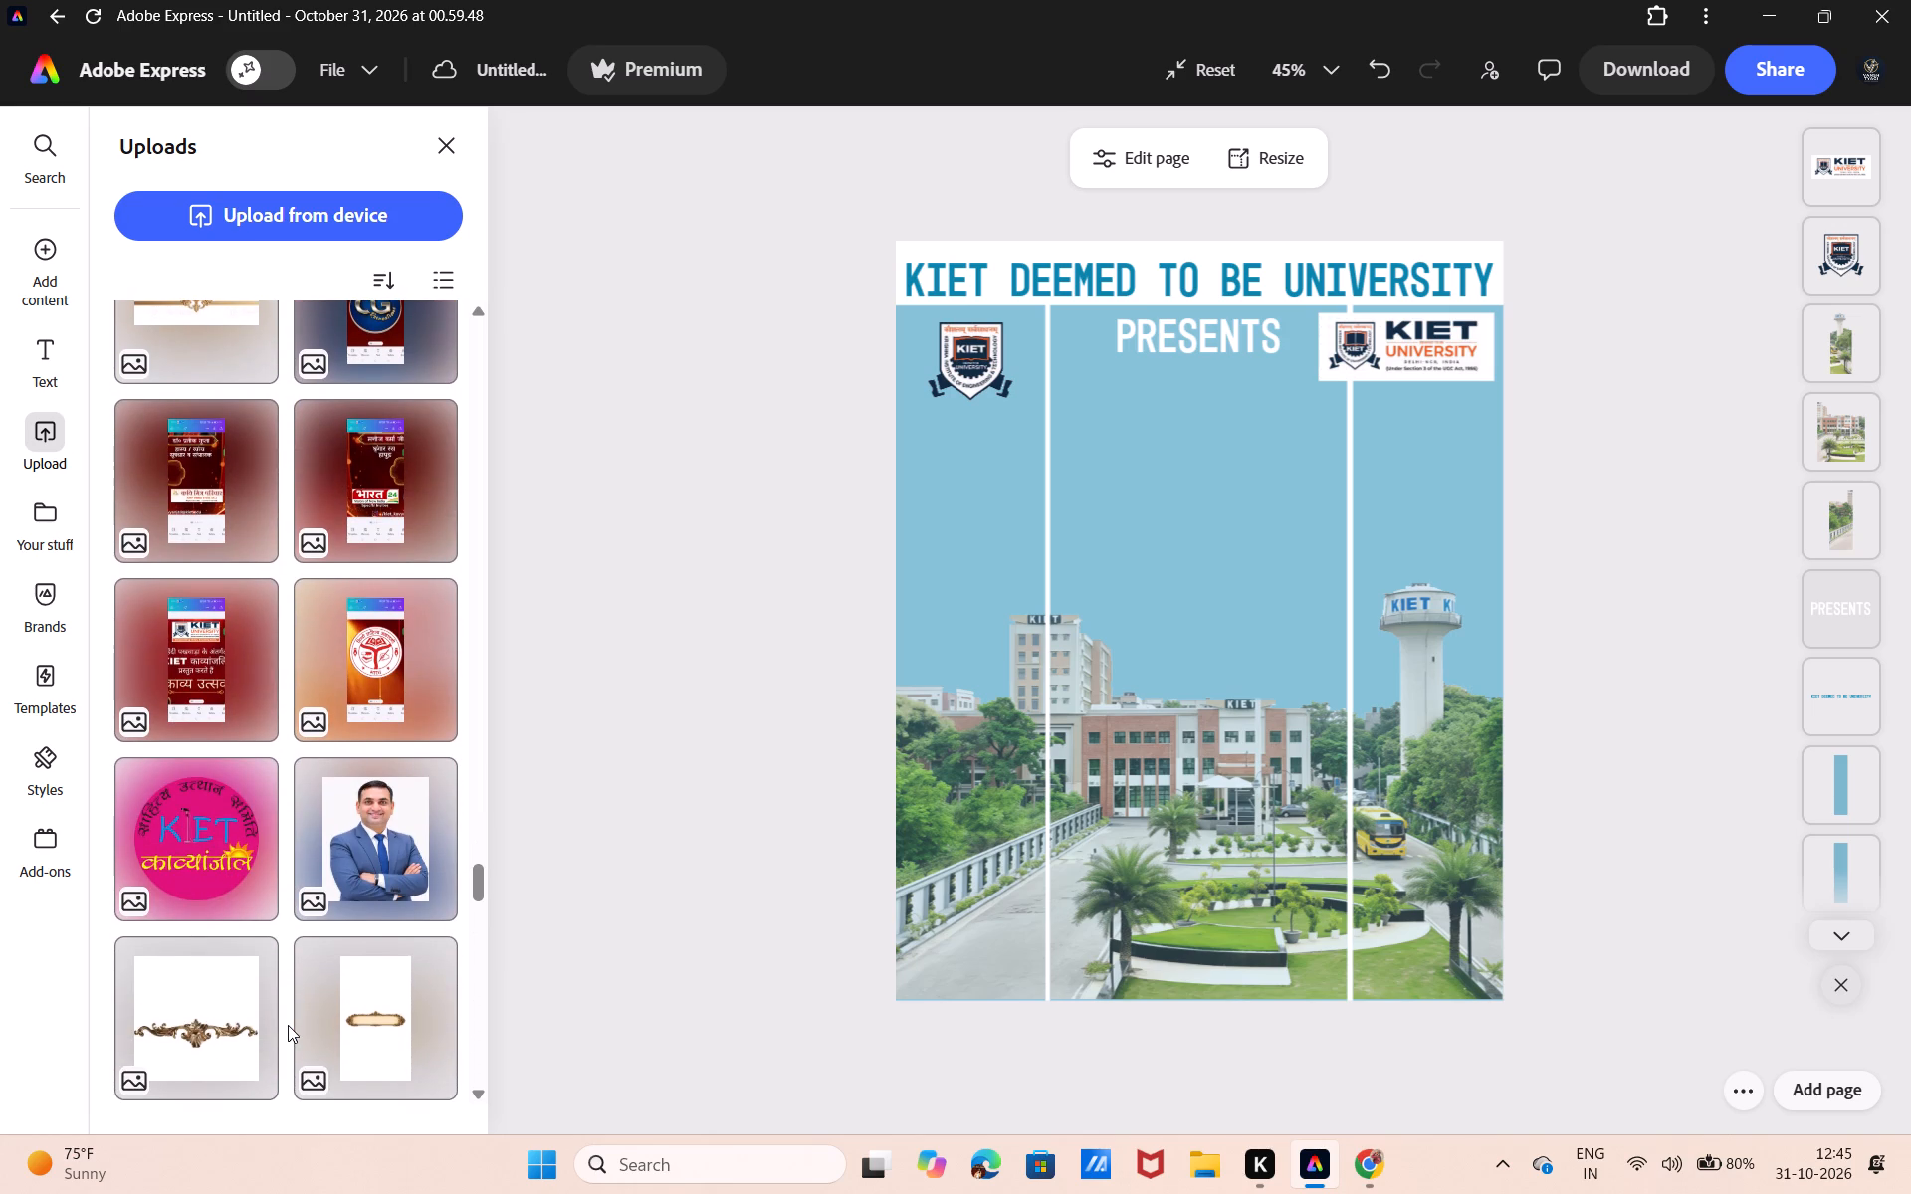
pyautogui.scroll(-3, 288, 1025)
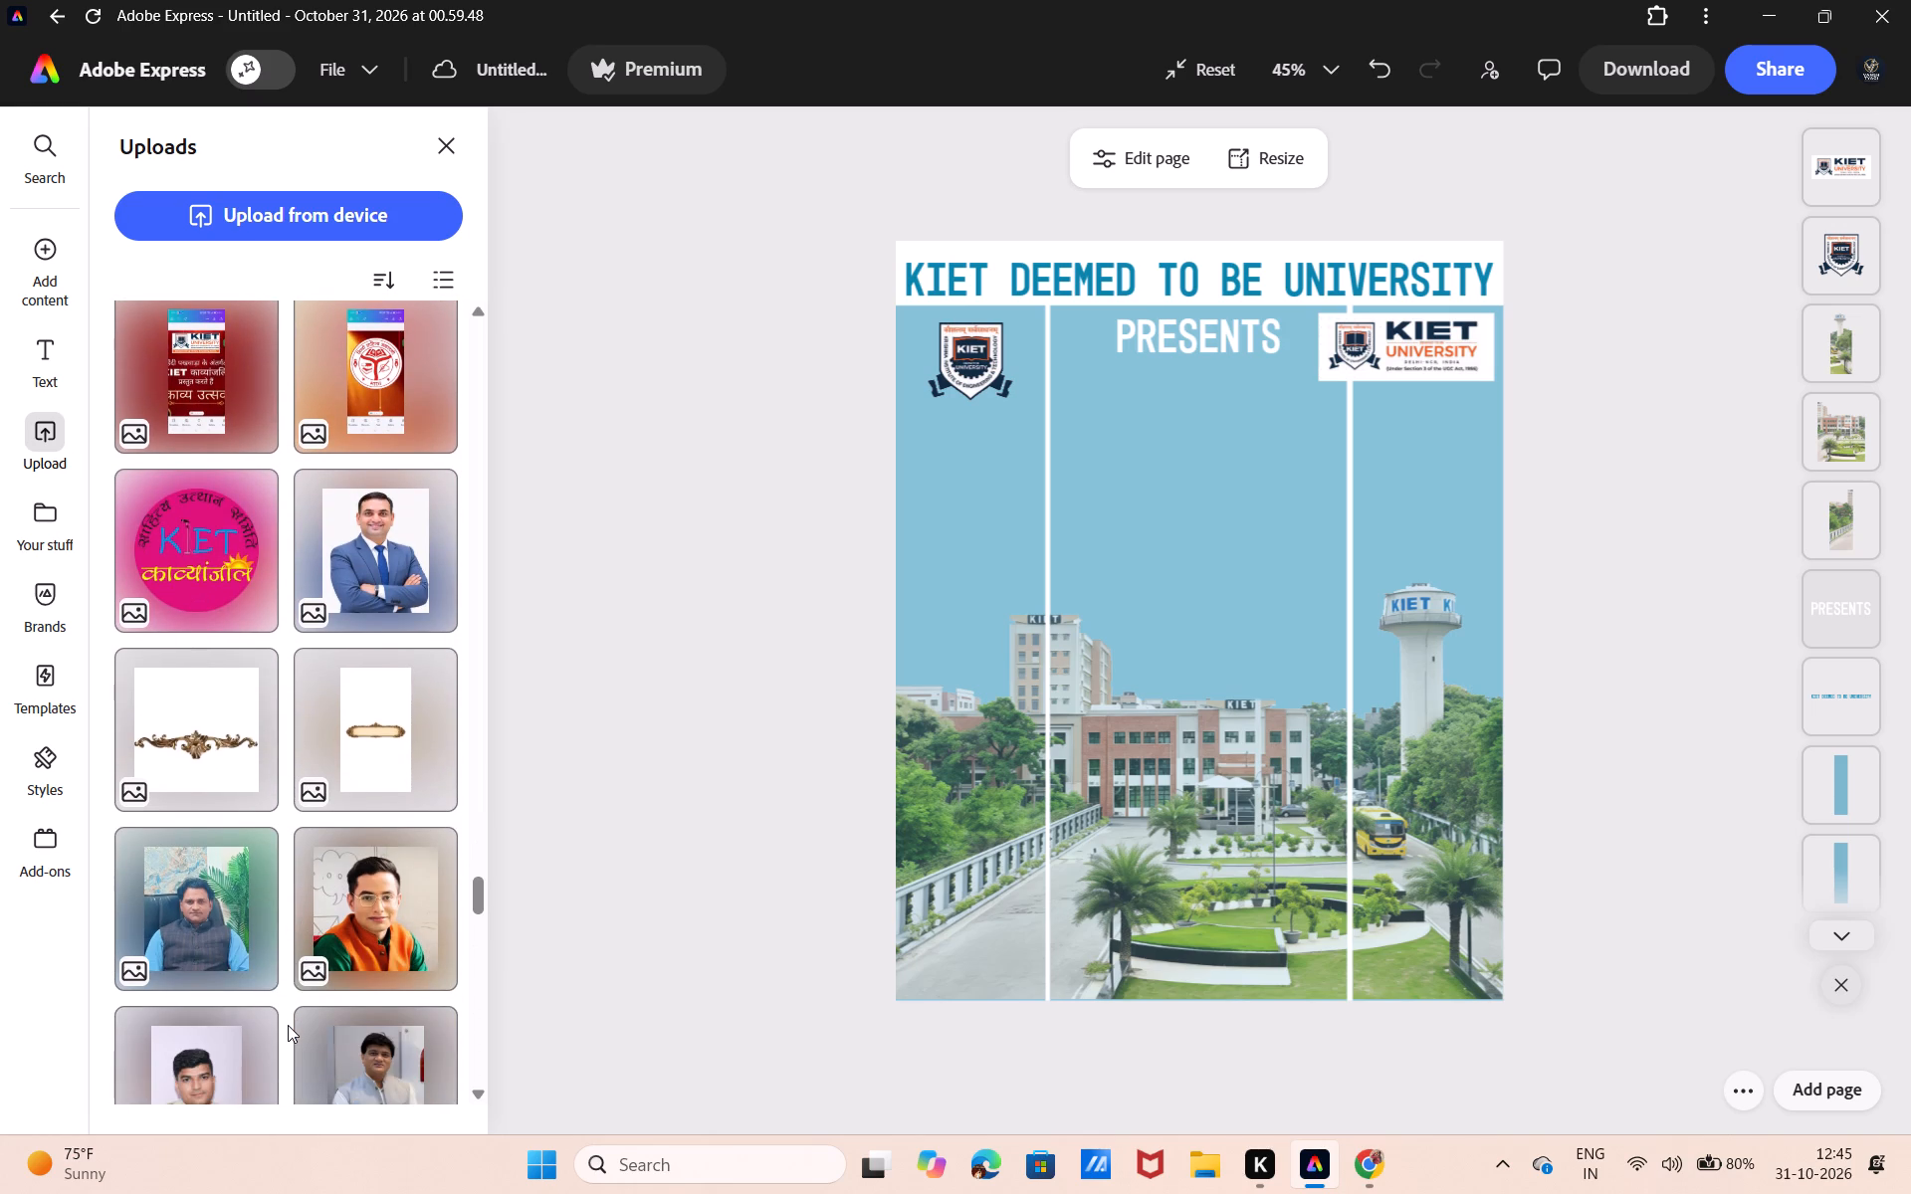
pyautogui.scroll(-7, 288, 1025)
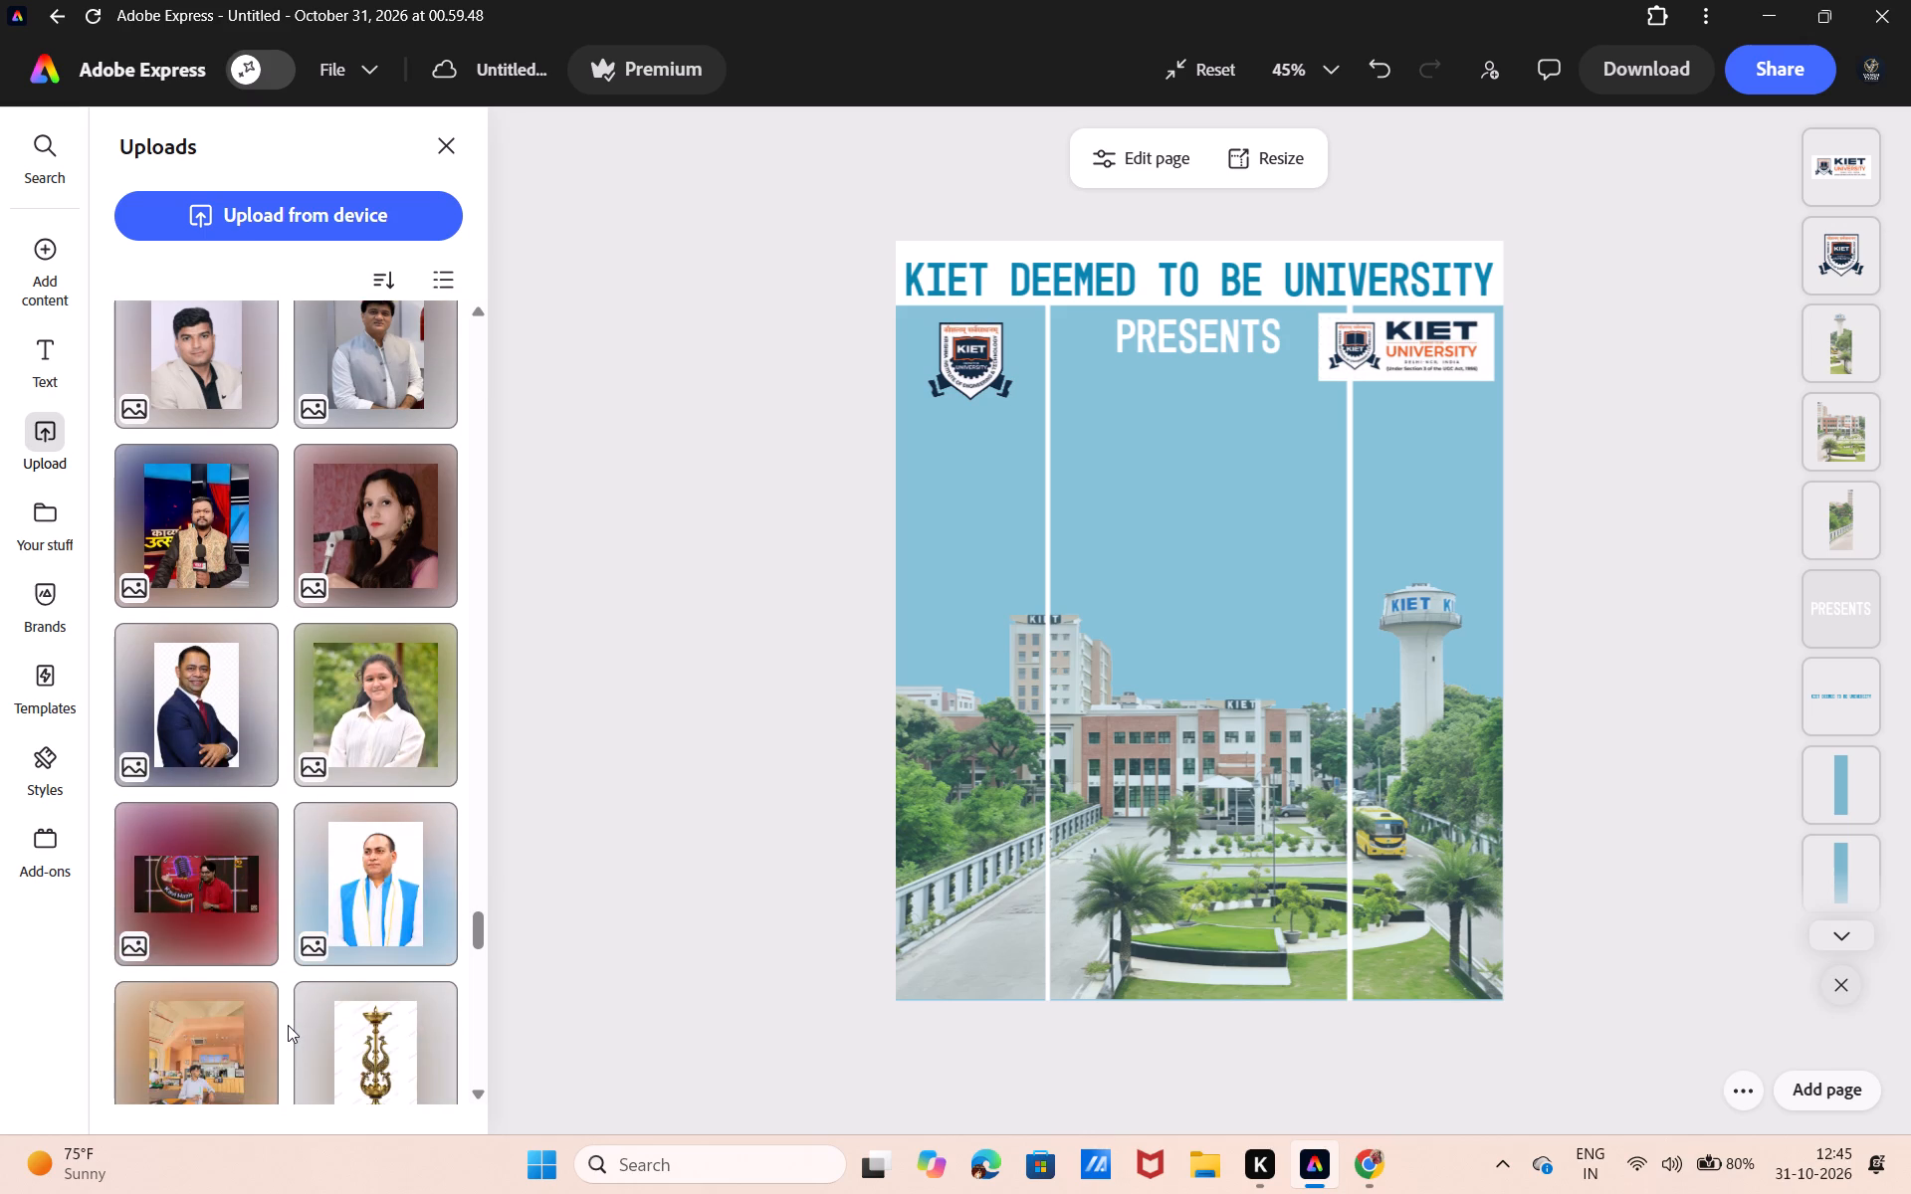
pyautogui.scroll(-3, 288, 1025)
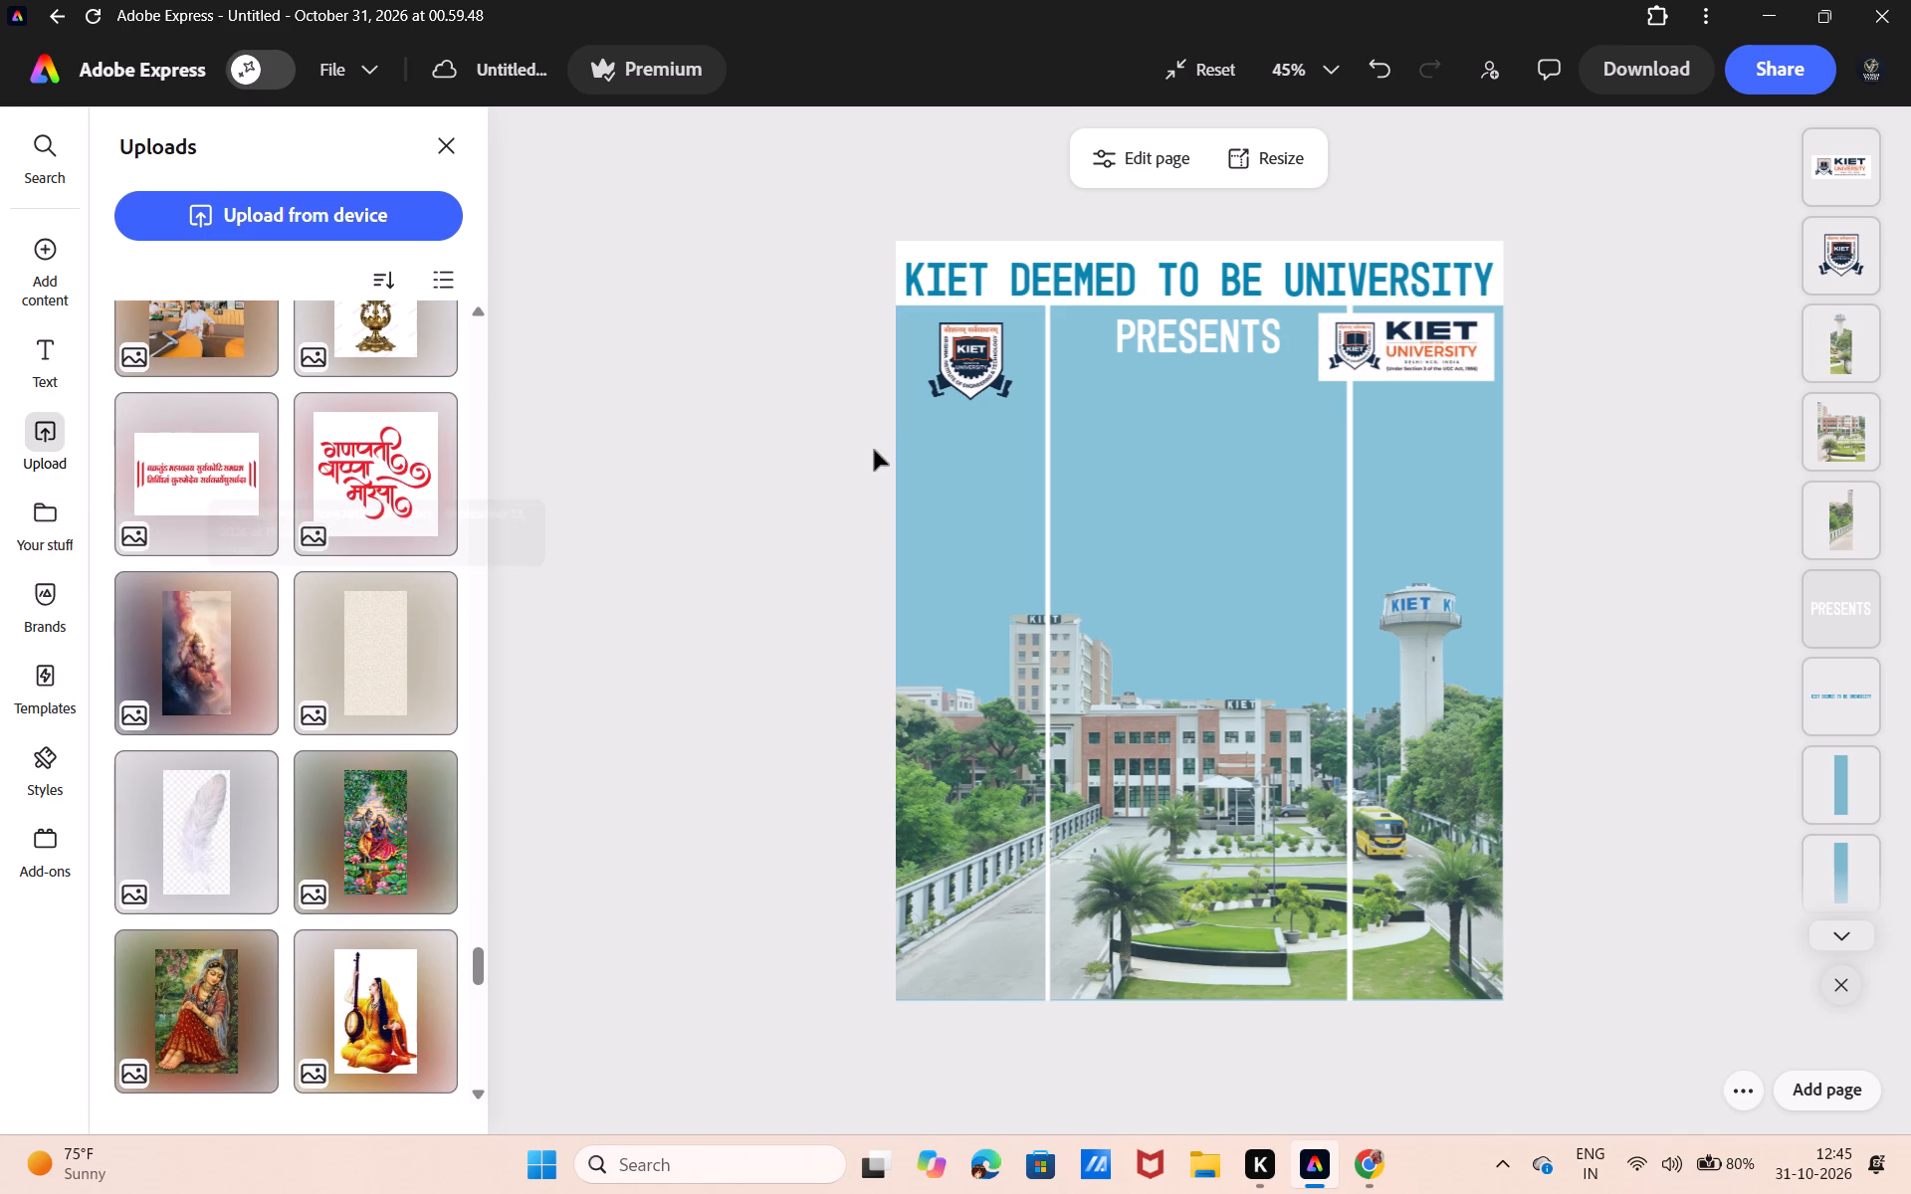
pyautogui.click(870, 452)
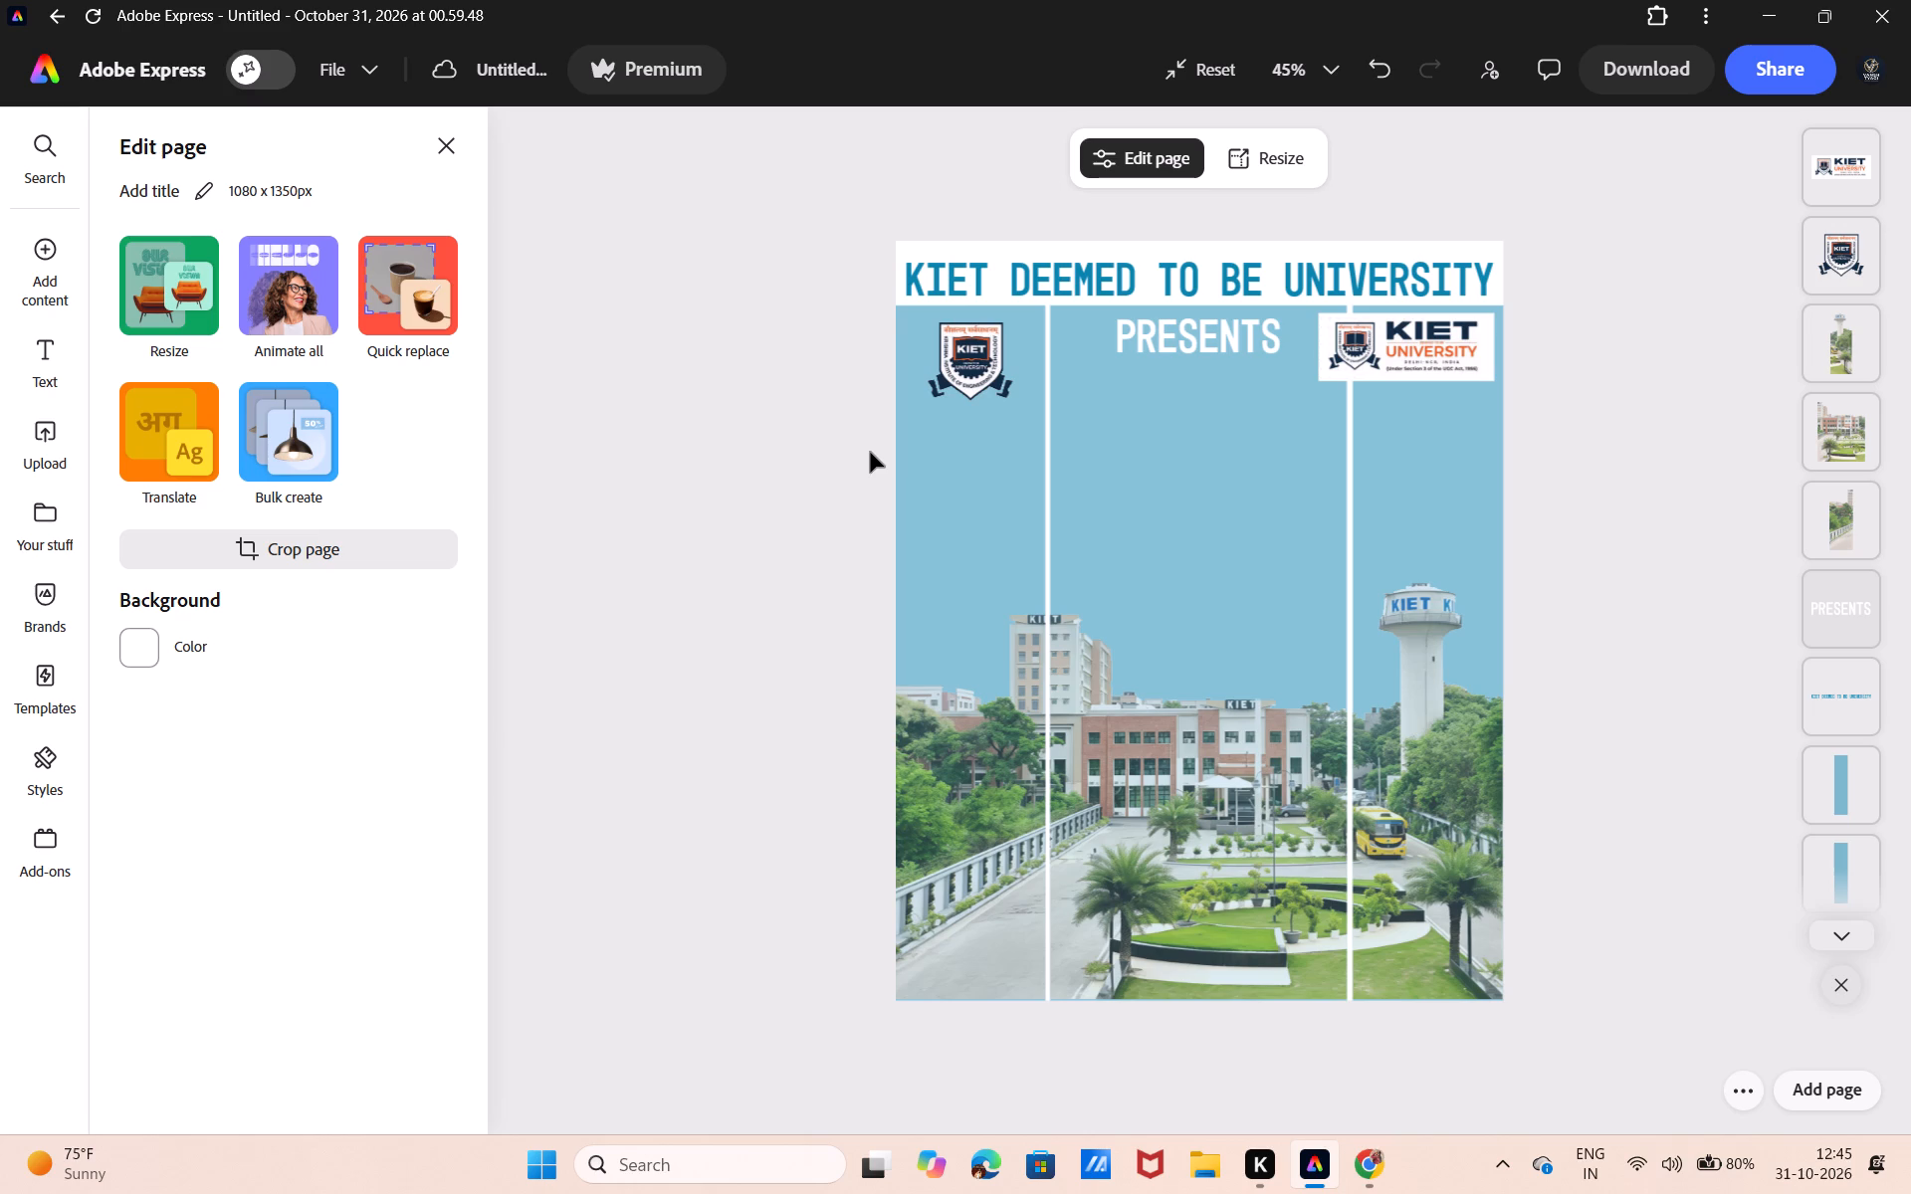
# Browse the available fonts for the KIET DEEMED TO BE UNIVERSITY heading, previewing alternatives on it.
pyautogui.click(983, 263)
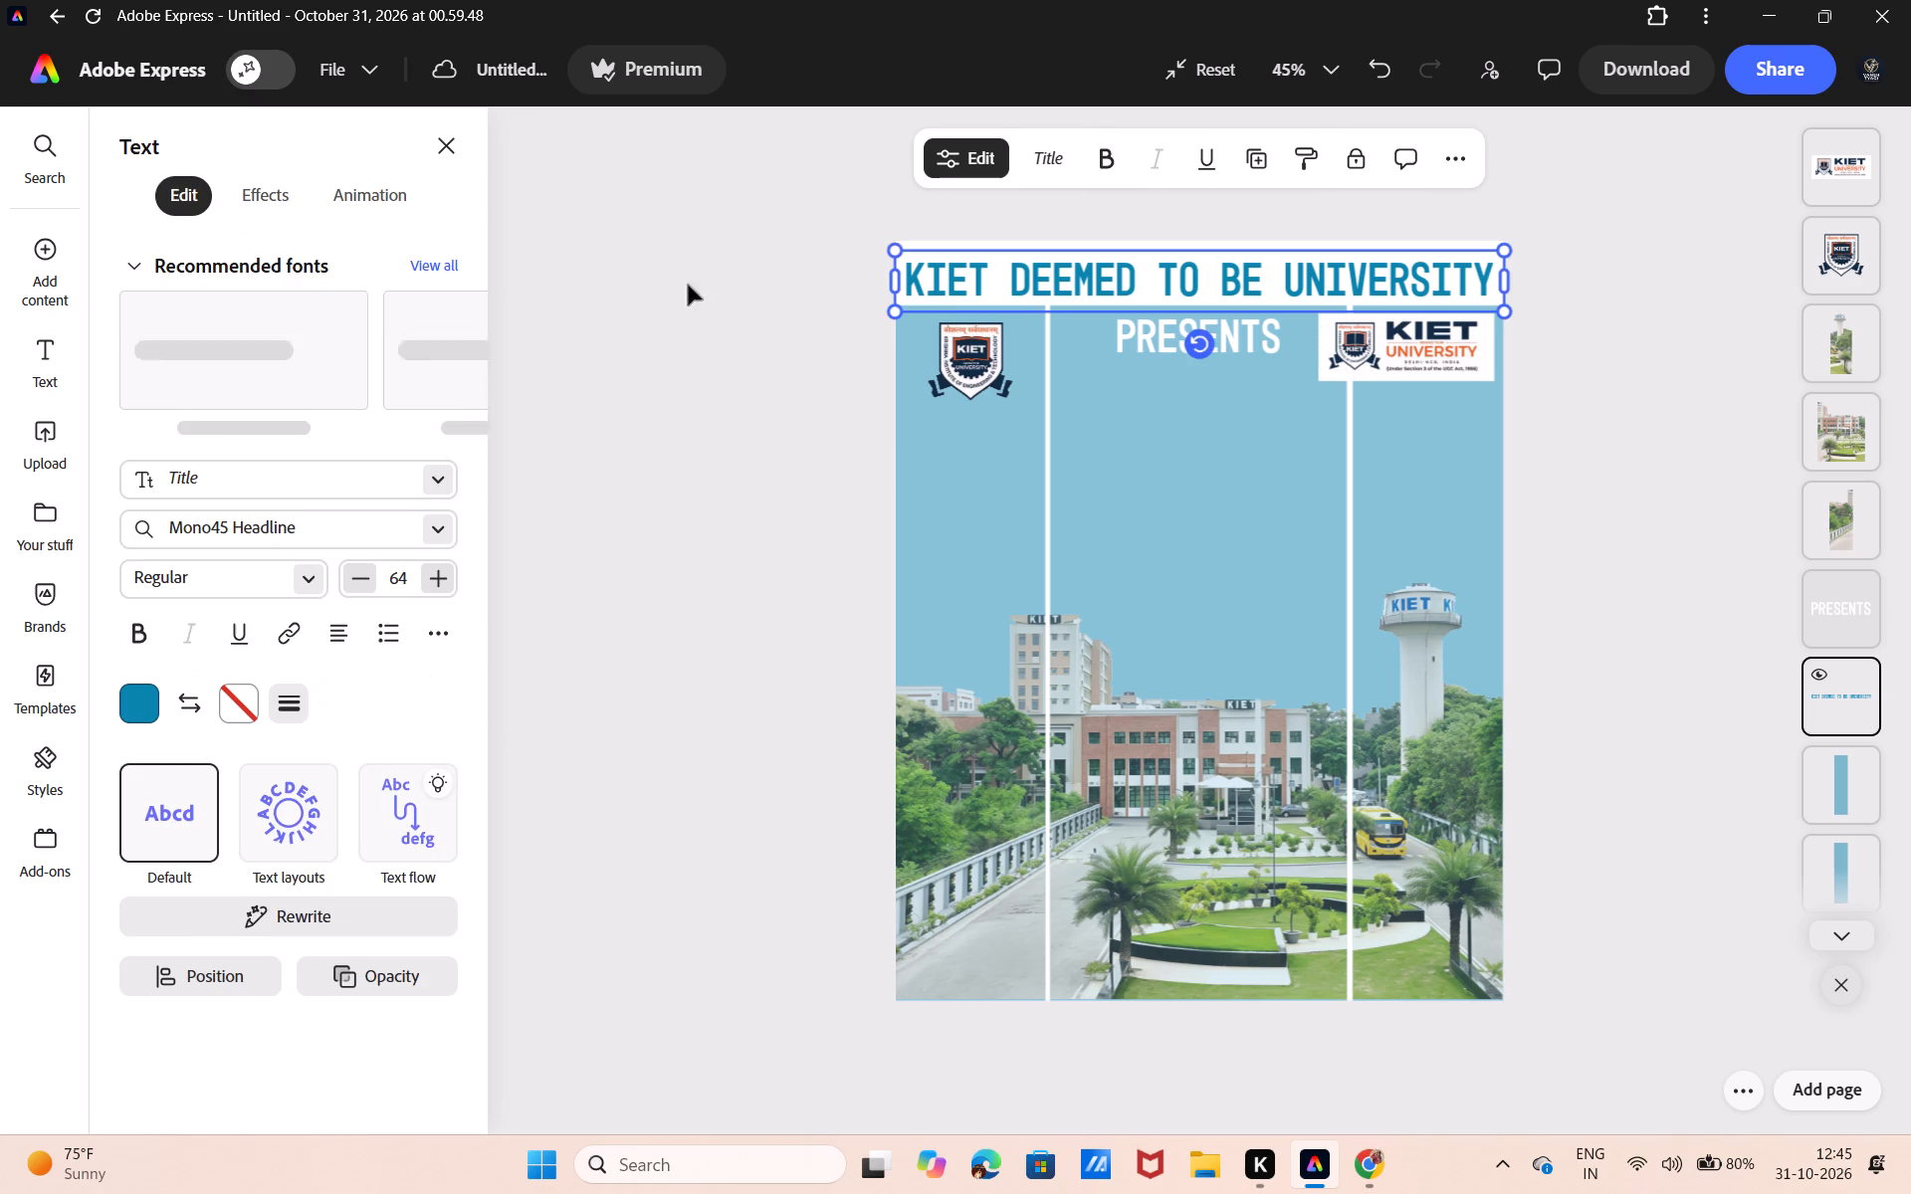
pyautogui.click(444, 526)
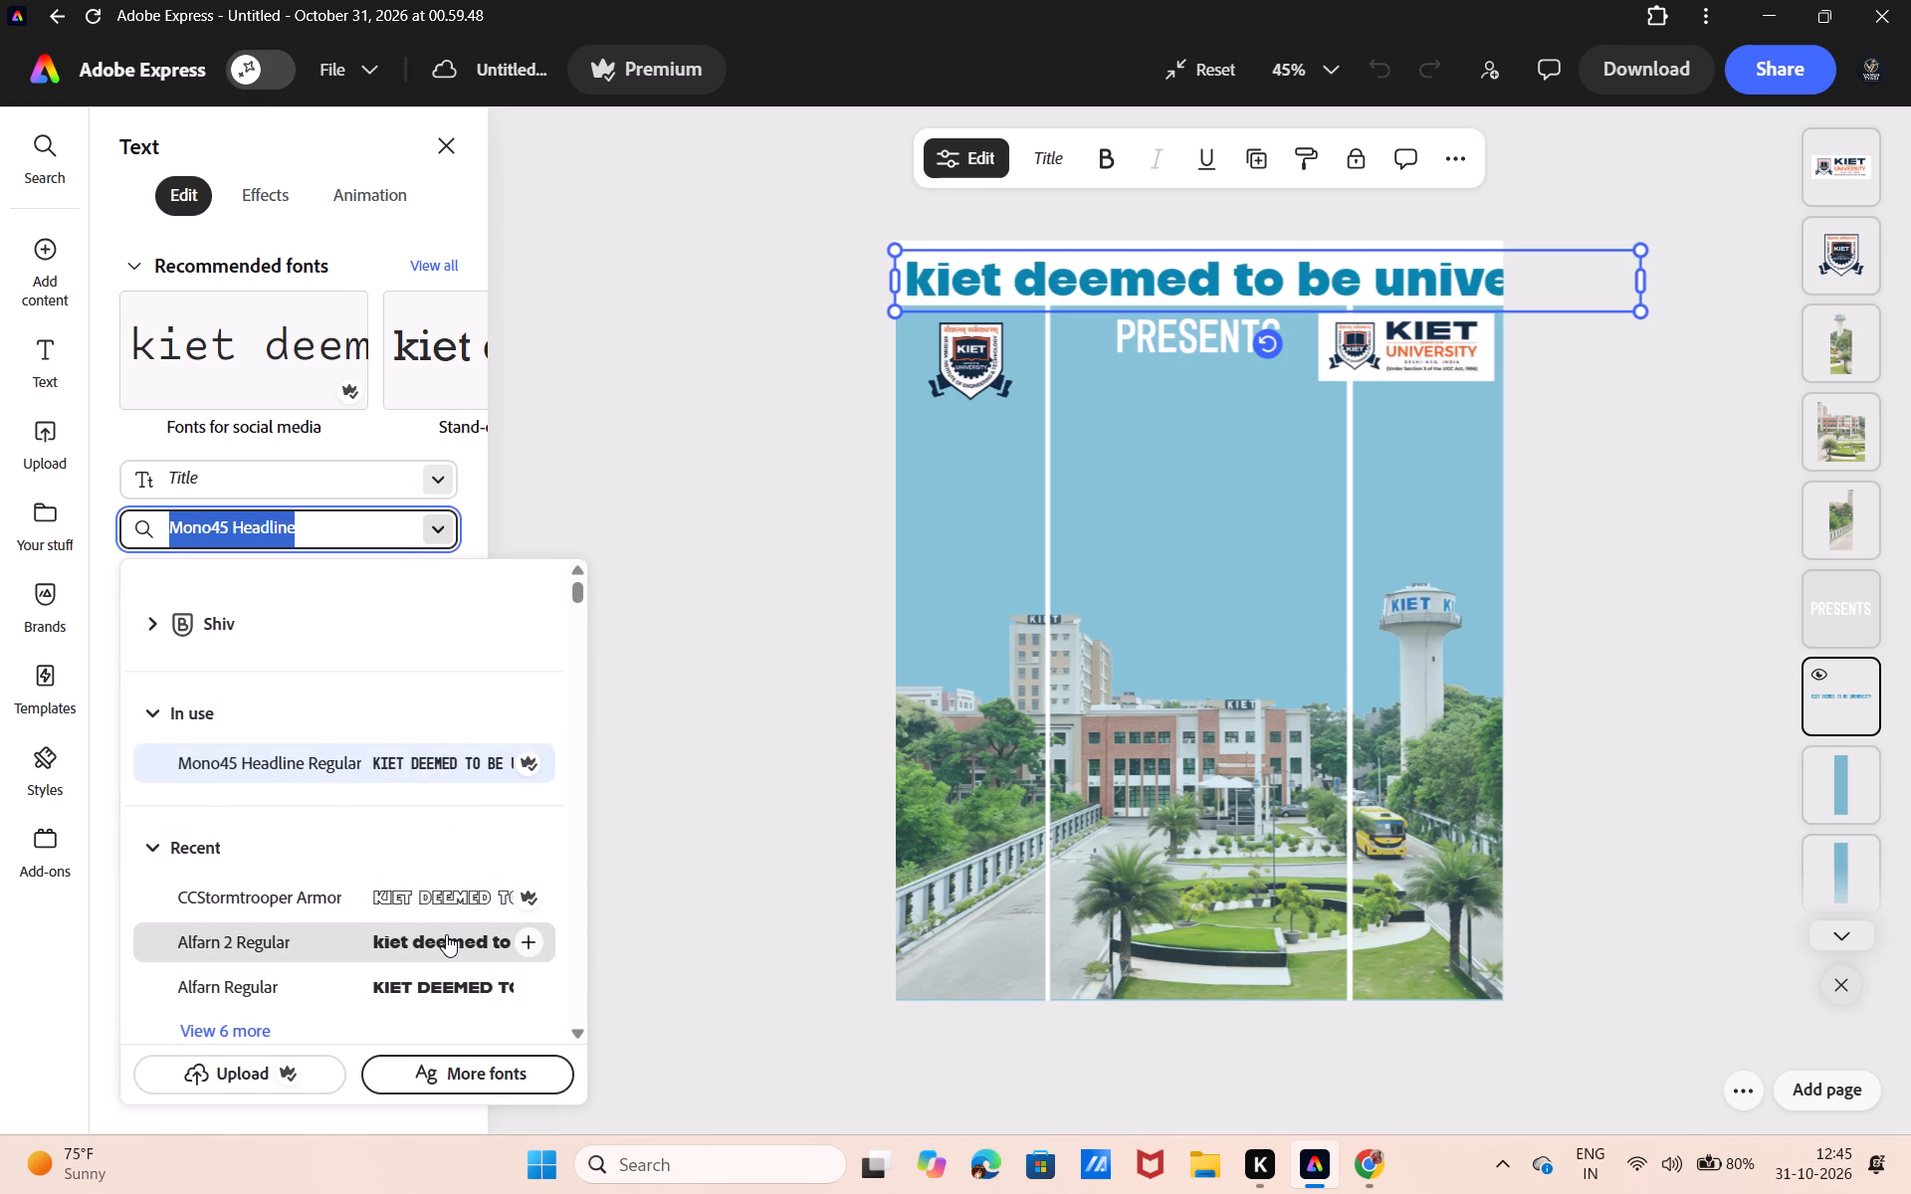
pyautogui.scroll(-2, 446, 934)
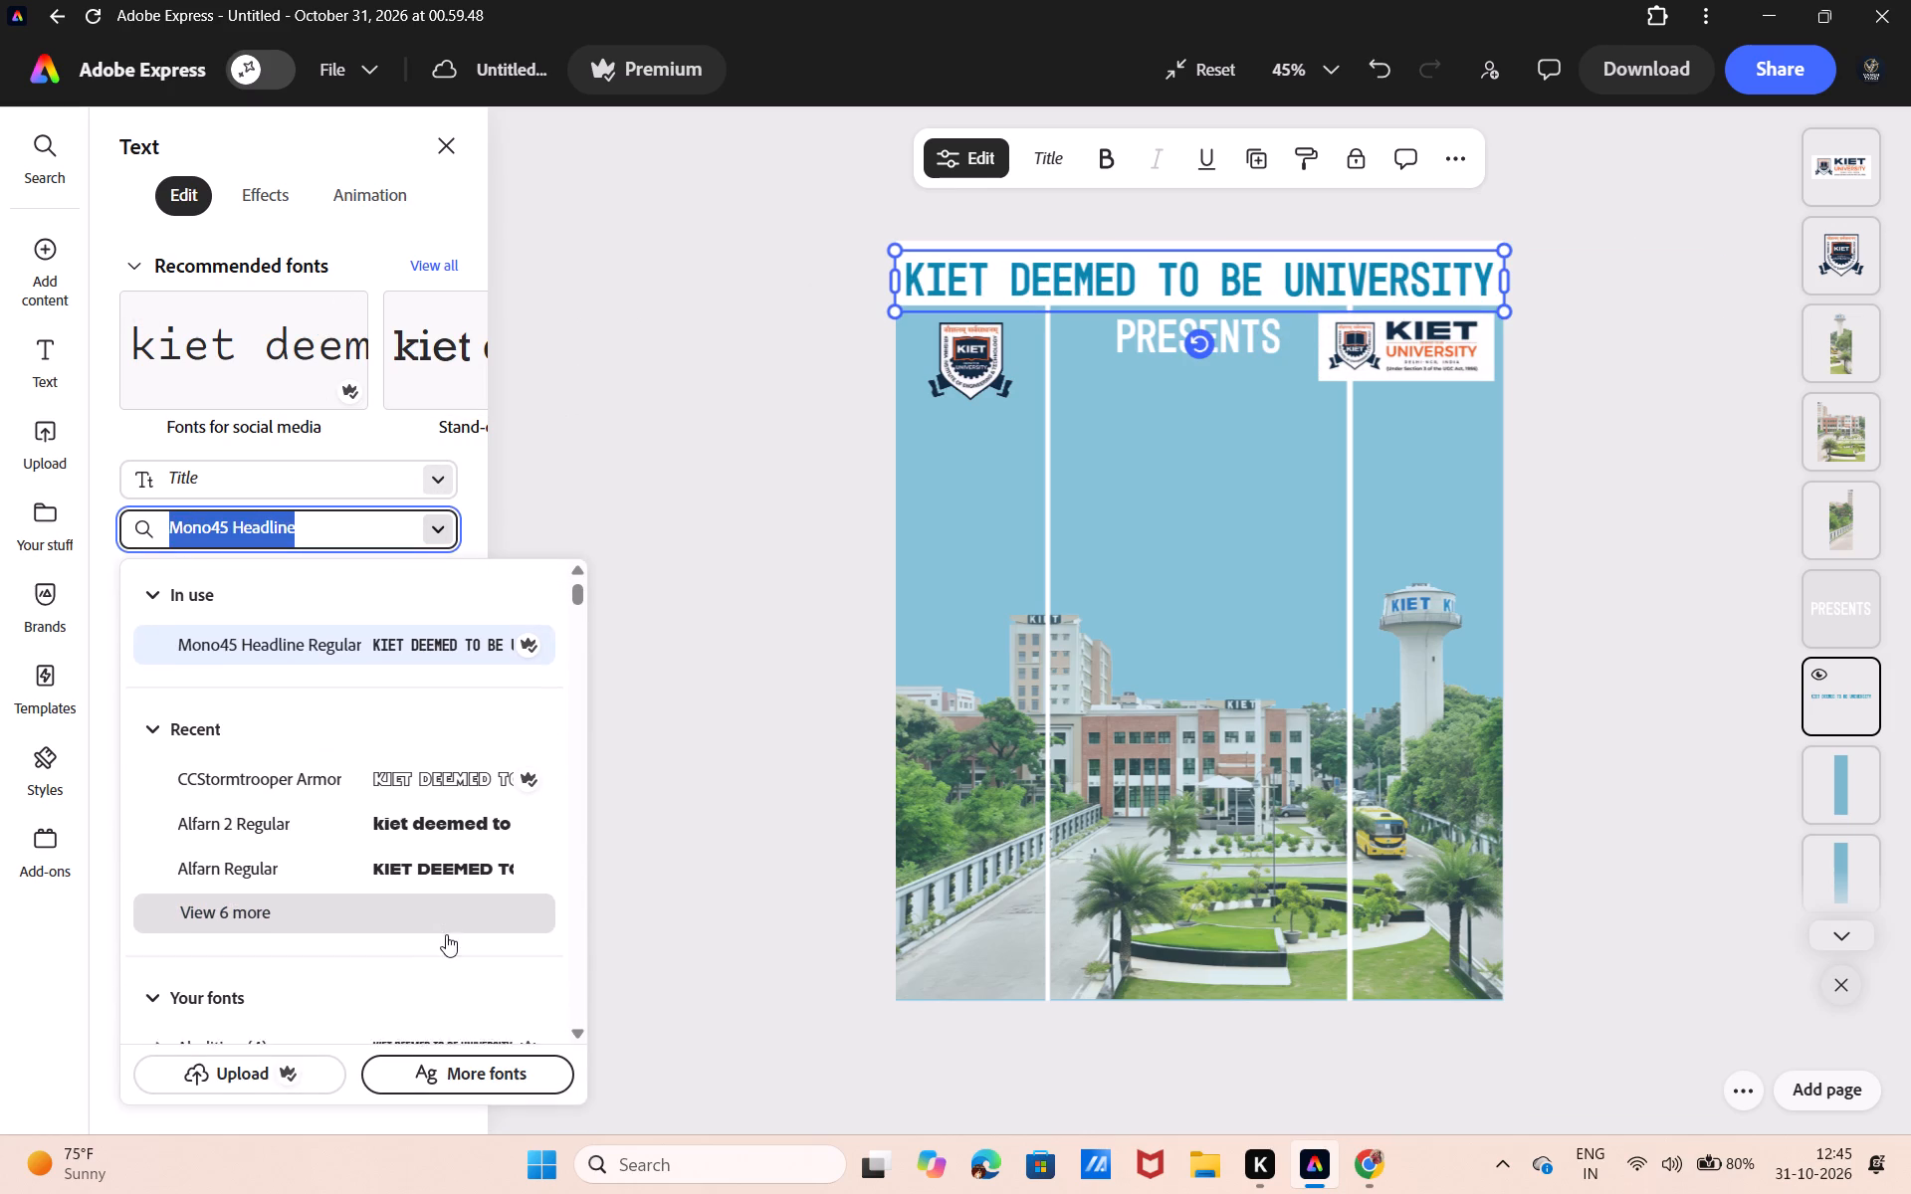
pyautogui.scroll(-3, 446, 934)
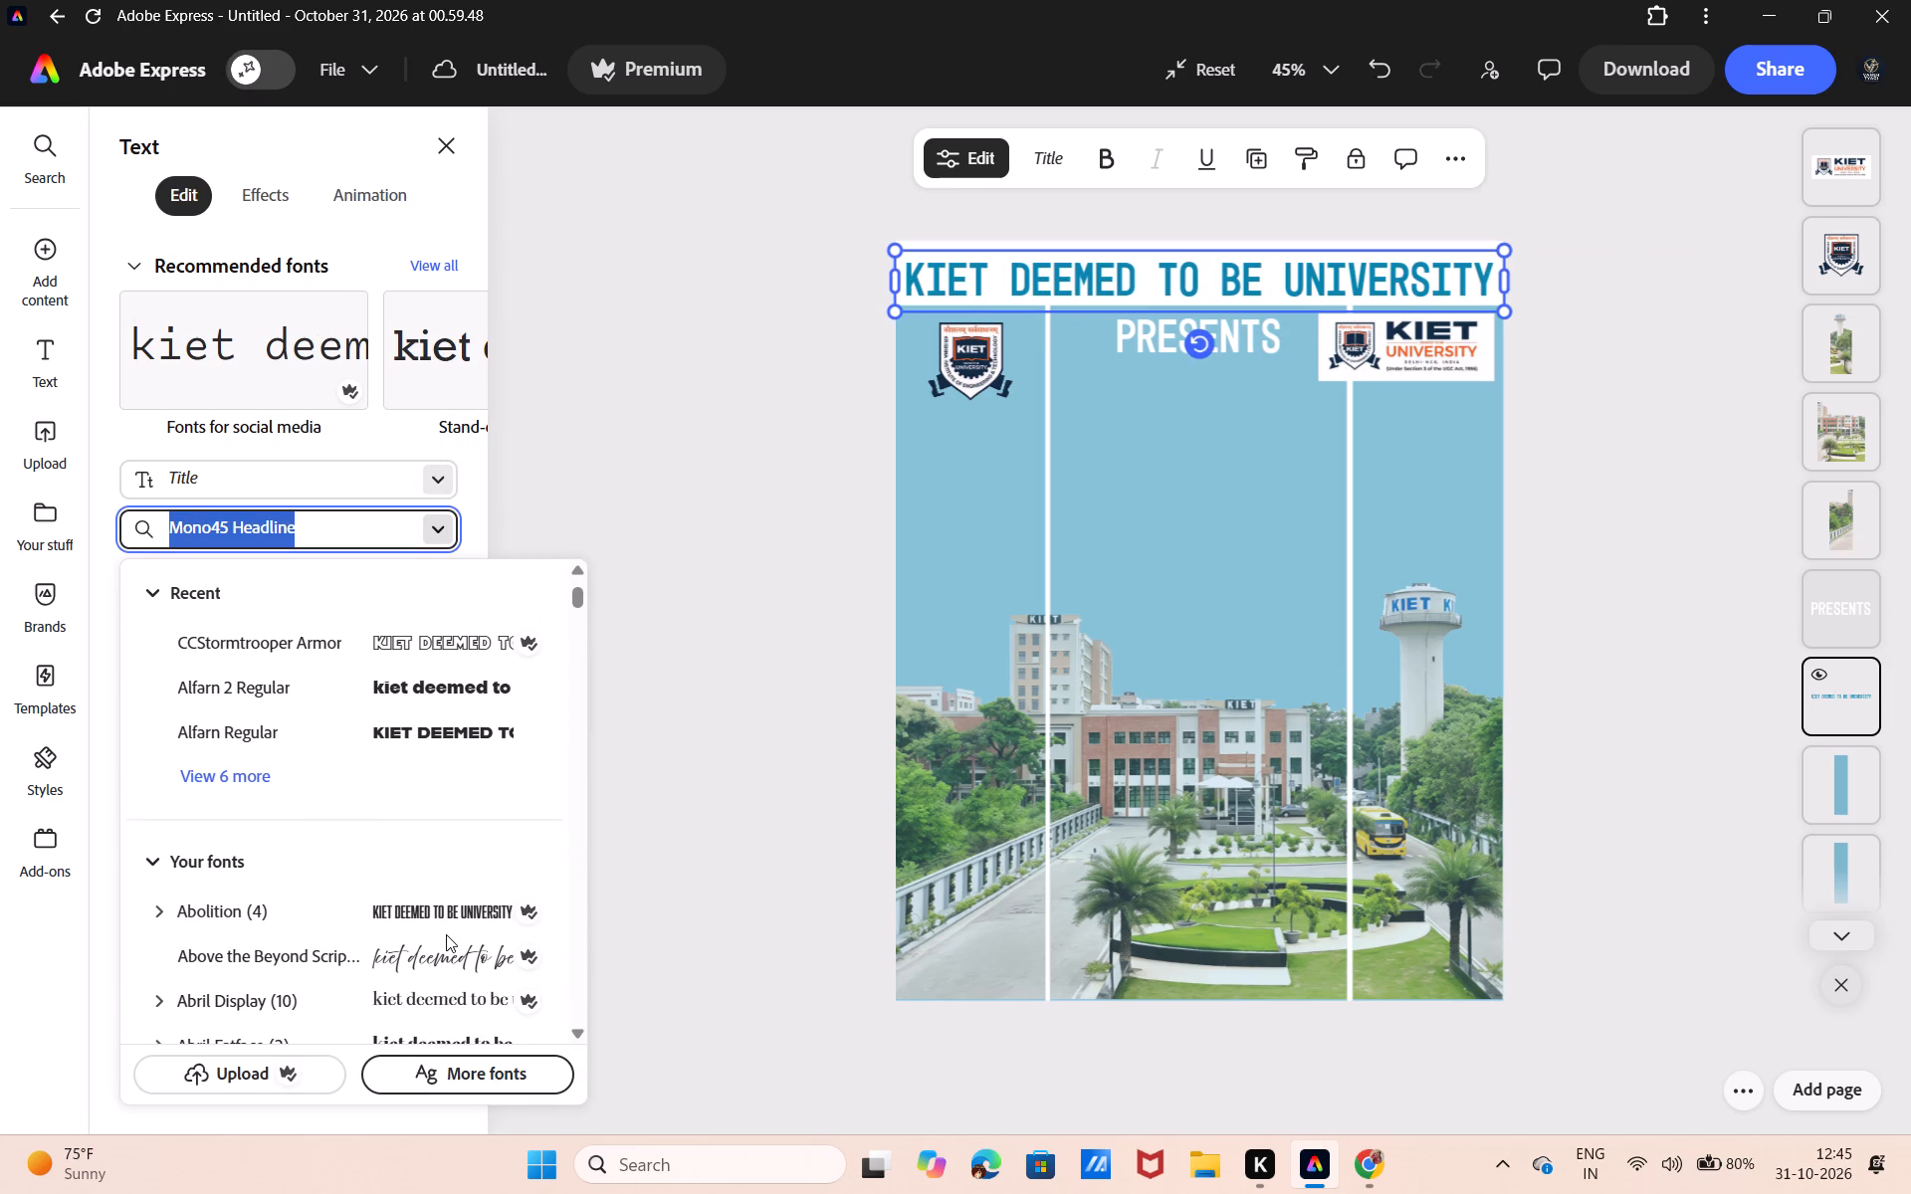
pyautogui.scroll(-1, 446, 934)
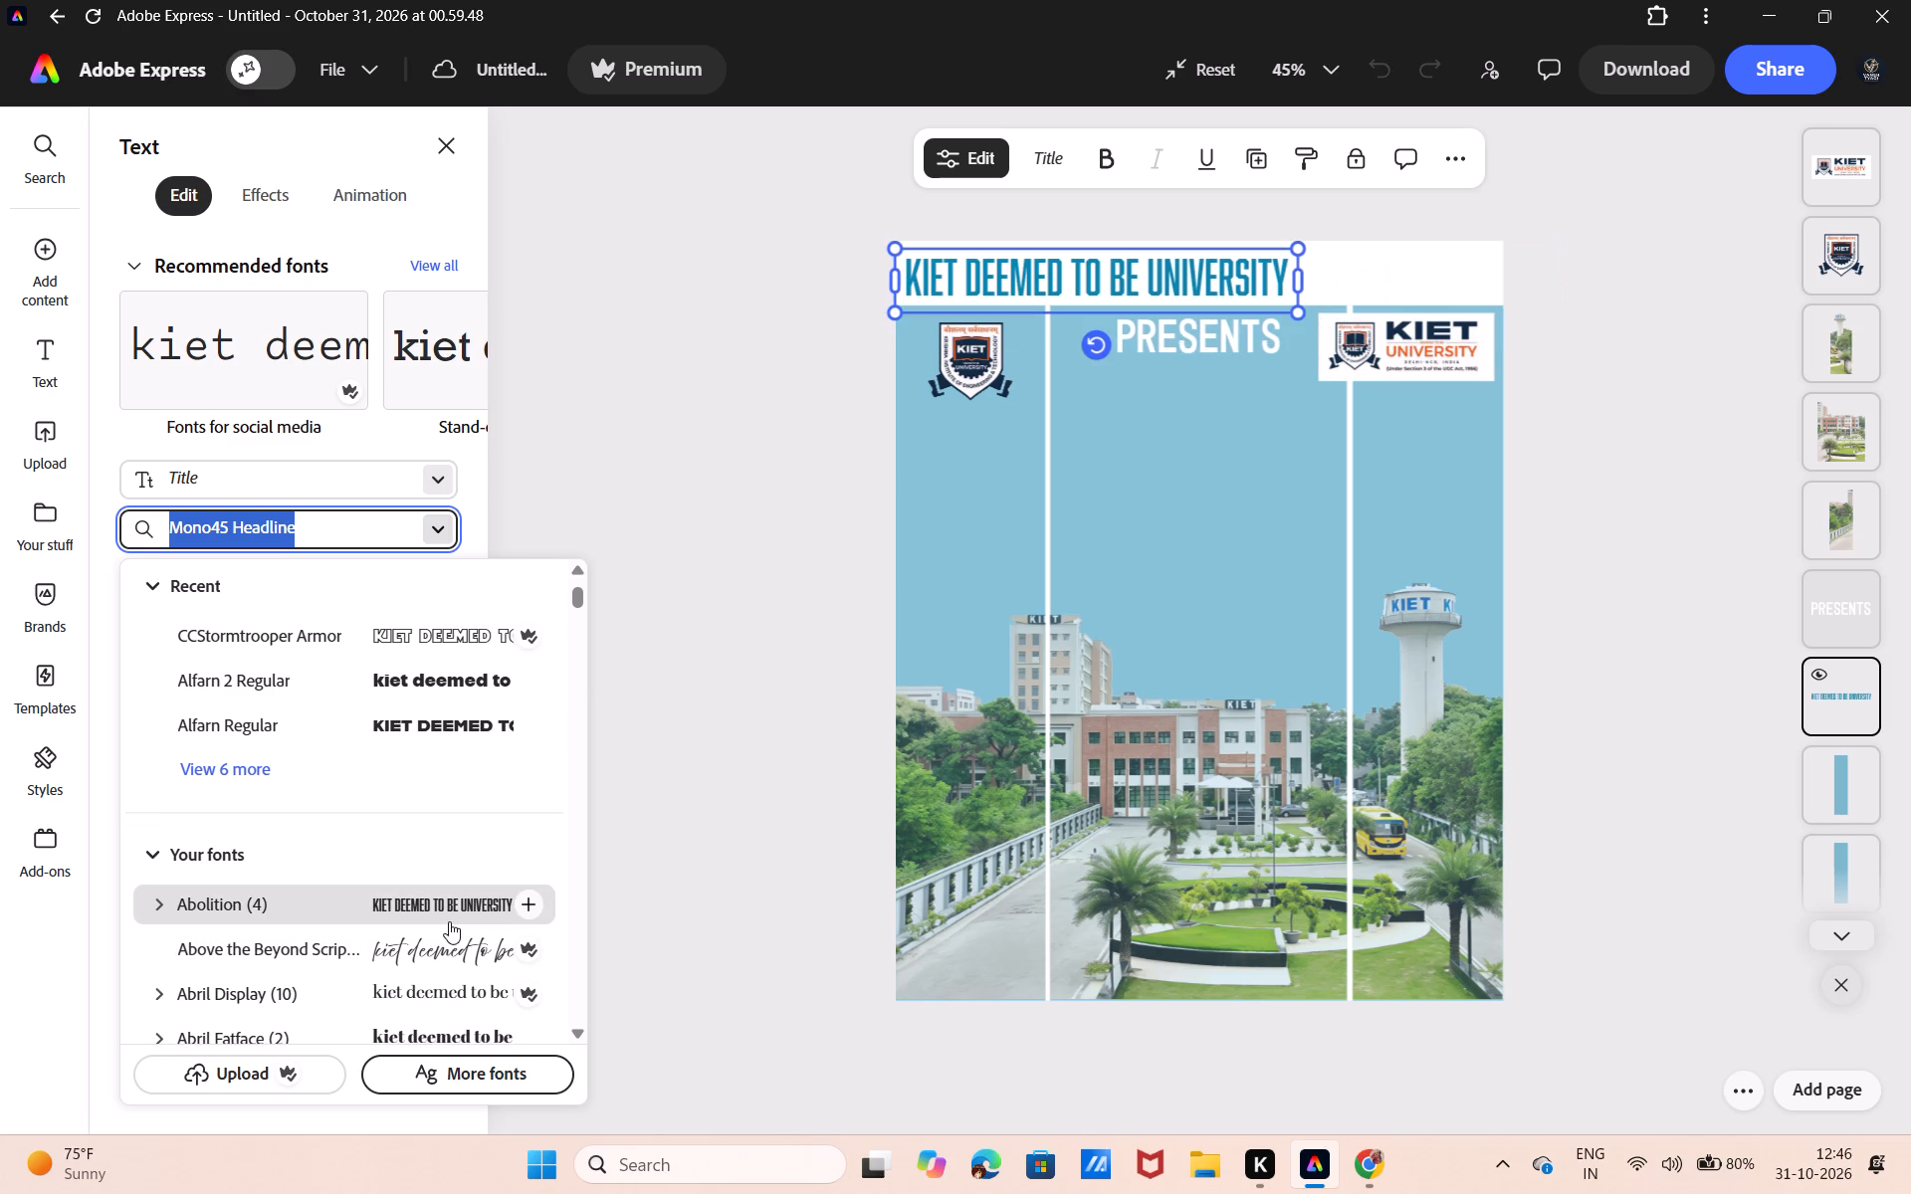
pyautogui.scroll(-3, 449, 921)
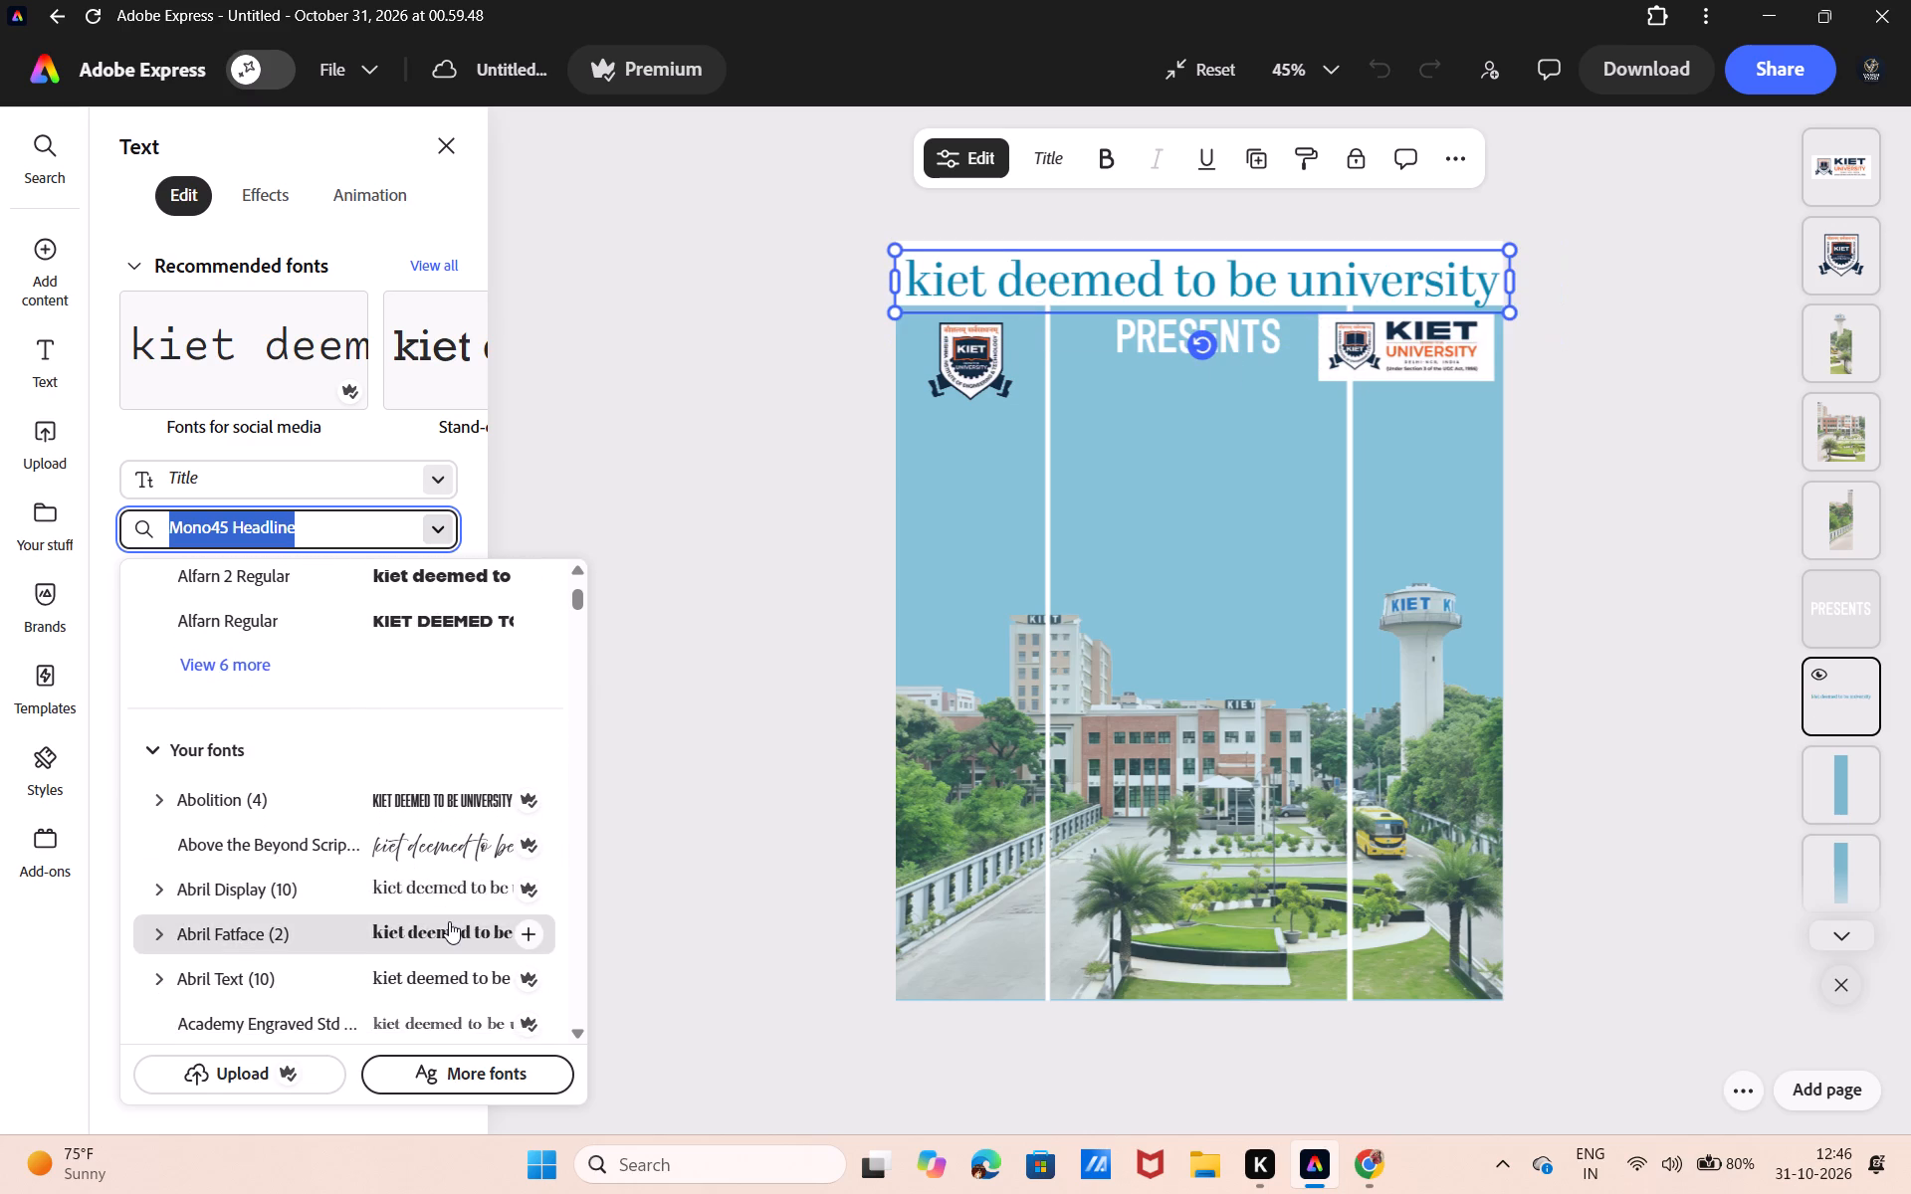
pyautogui.scroll(-2, 449, 921)
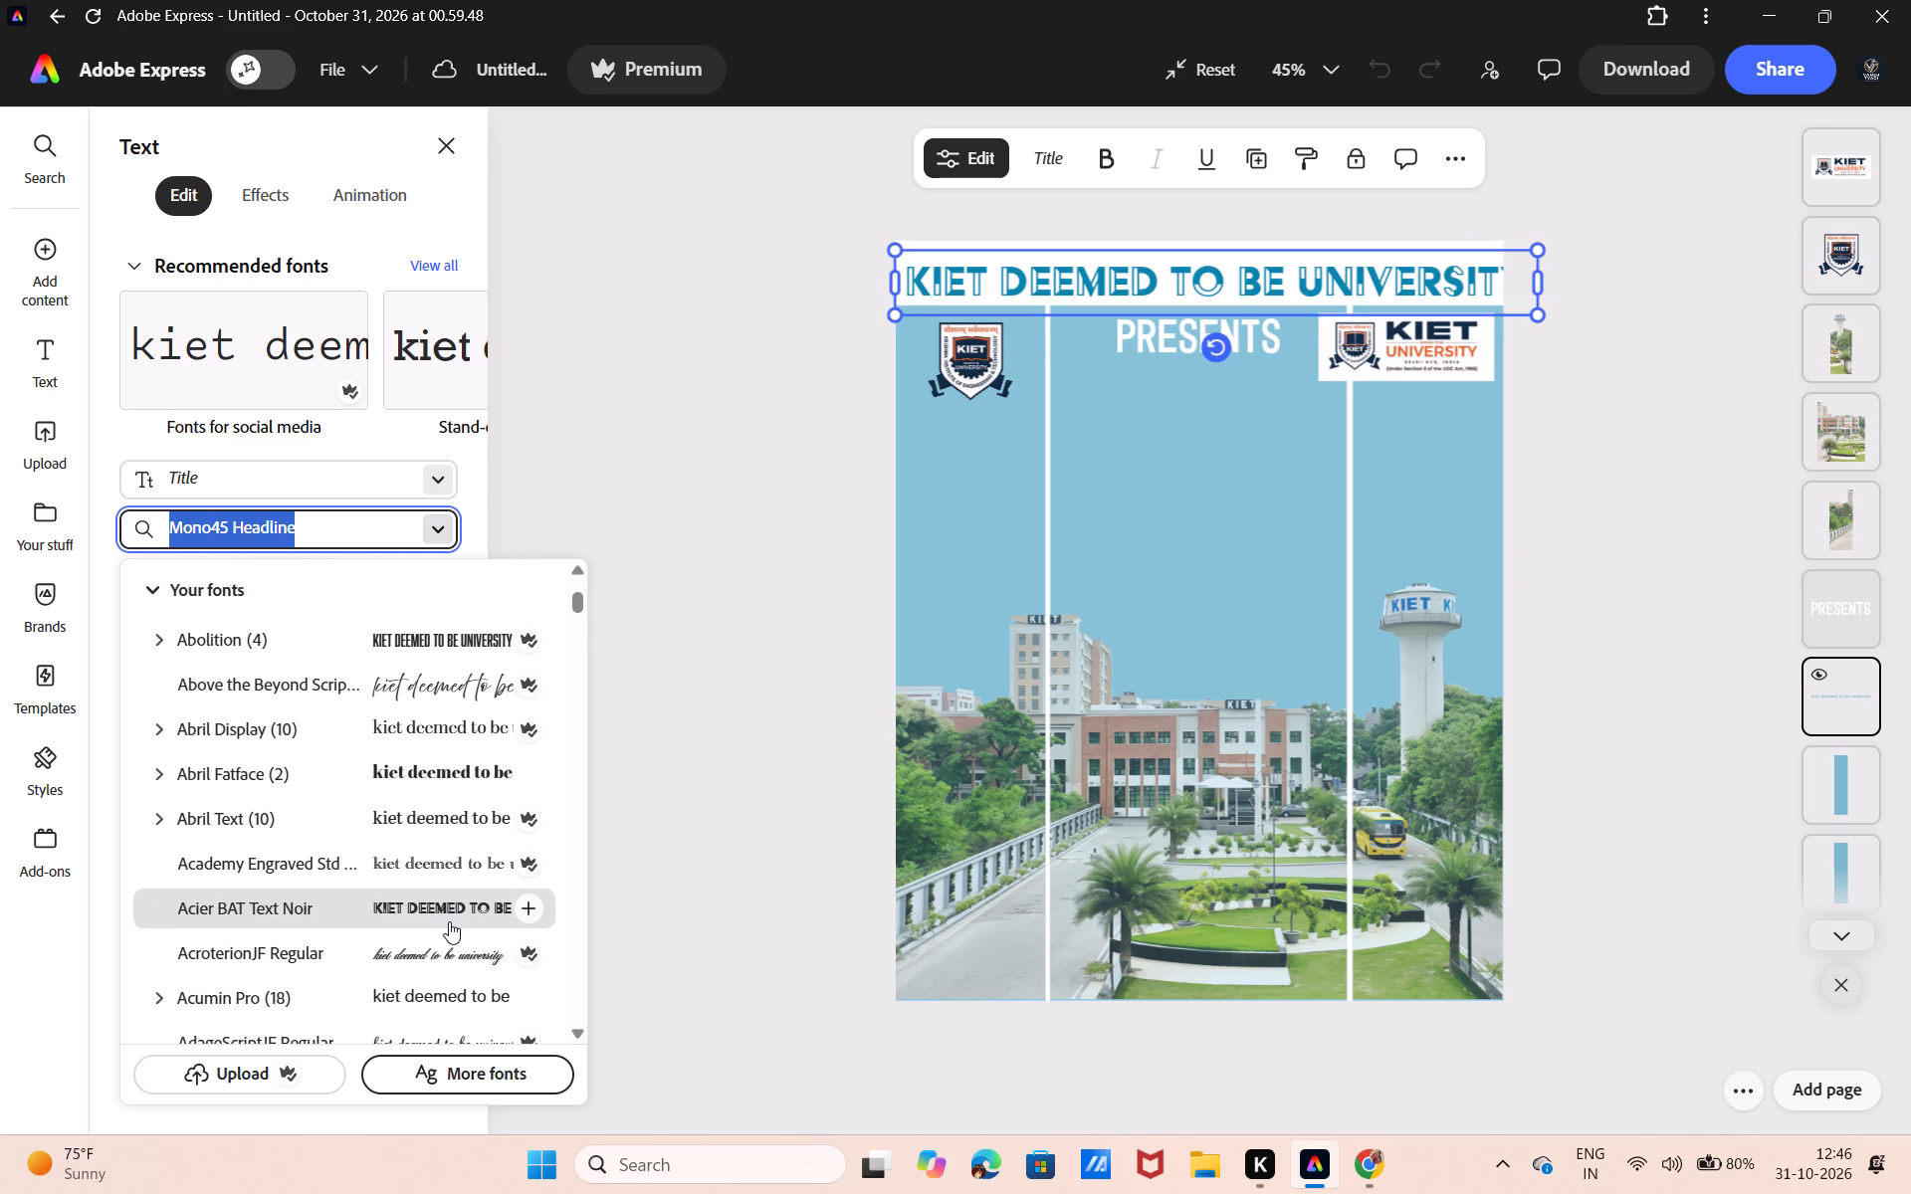
pyautogui.scroll(-1, 449, 921)
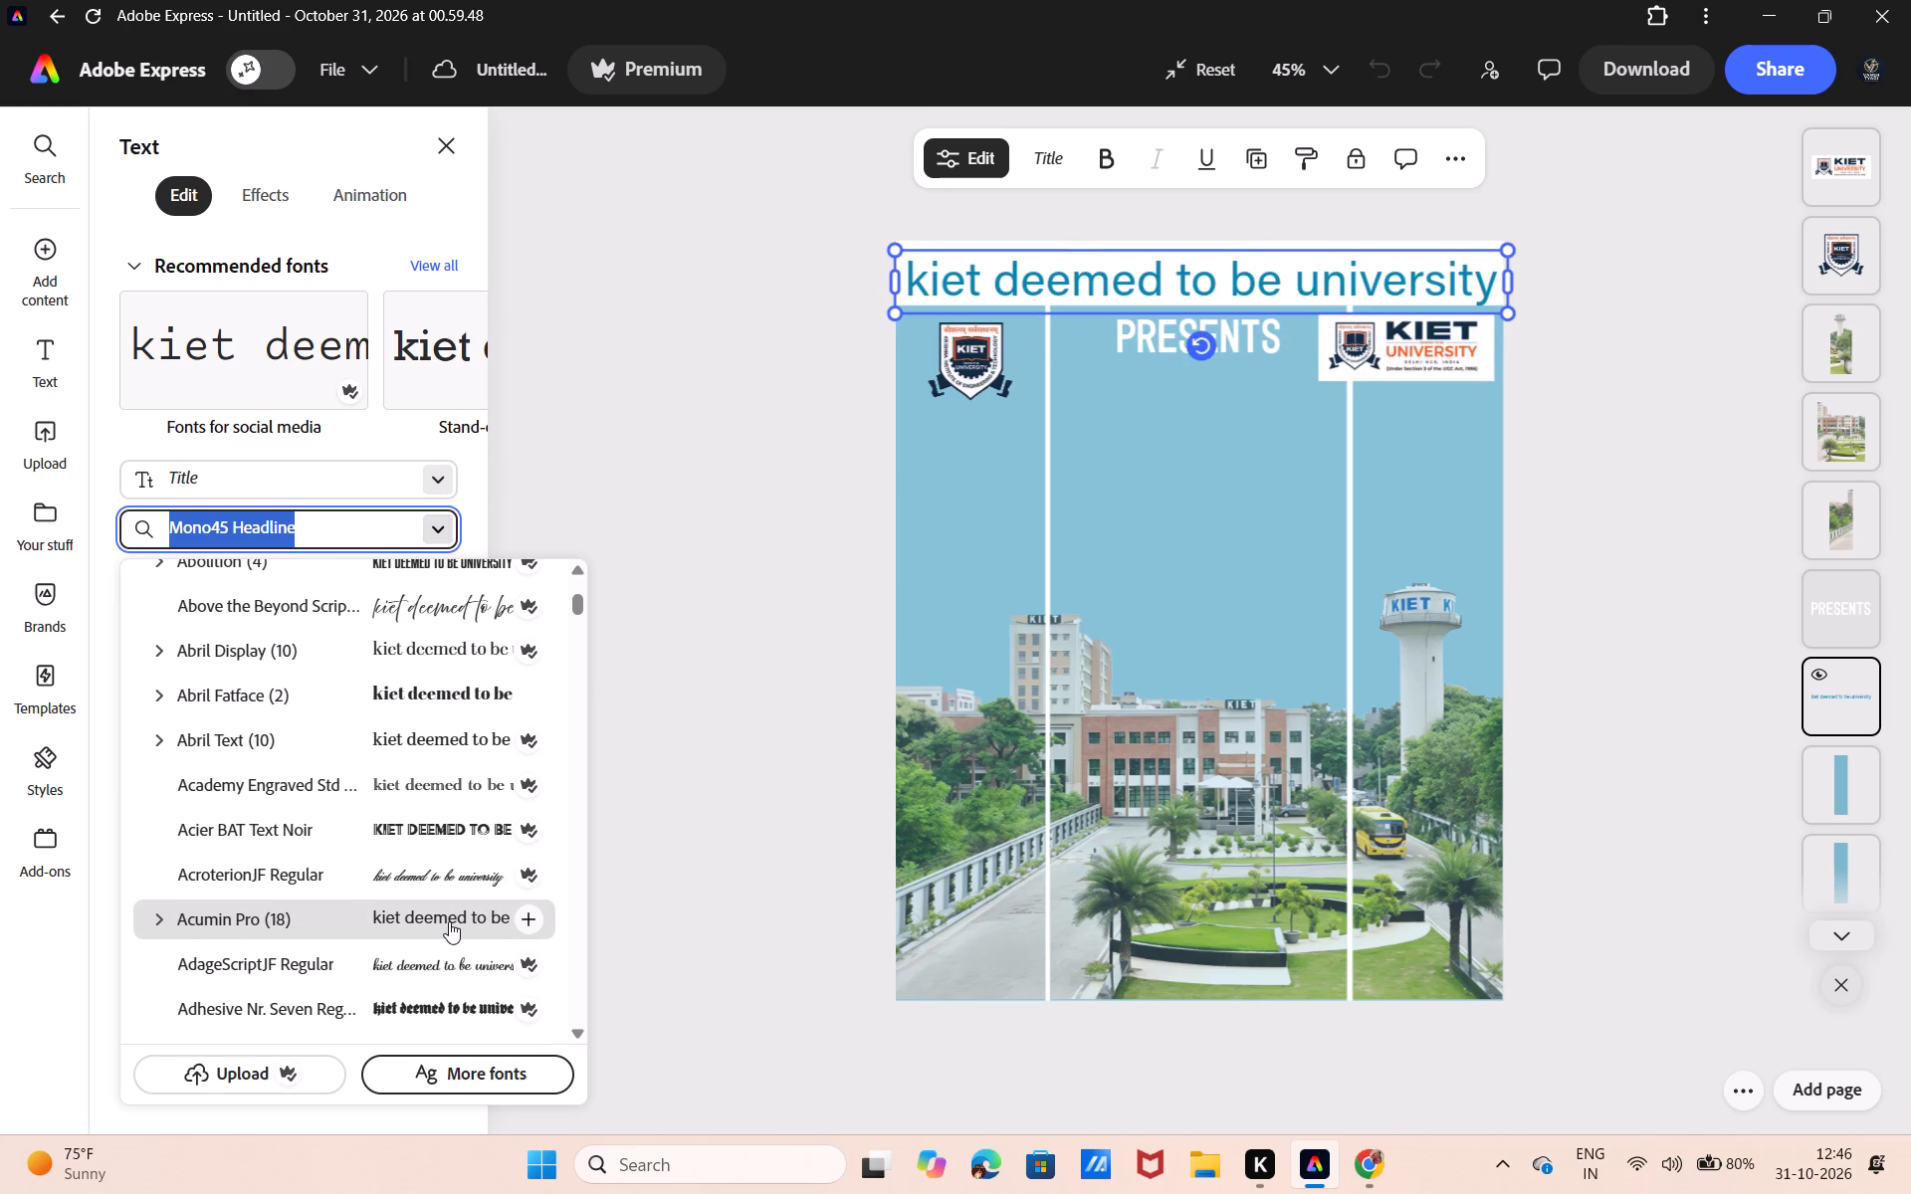
pyautogui.scroll(-1, 449, 921)
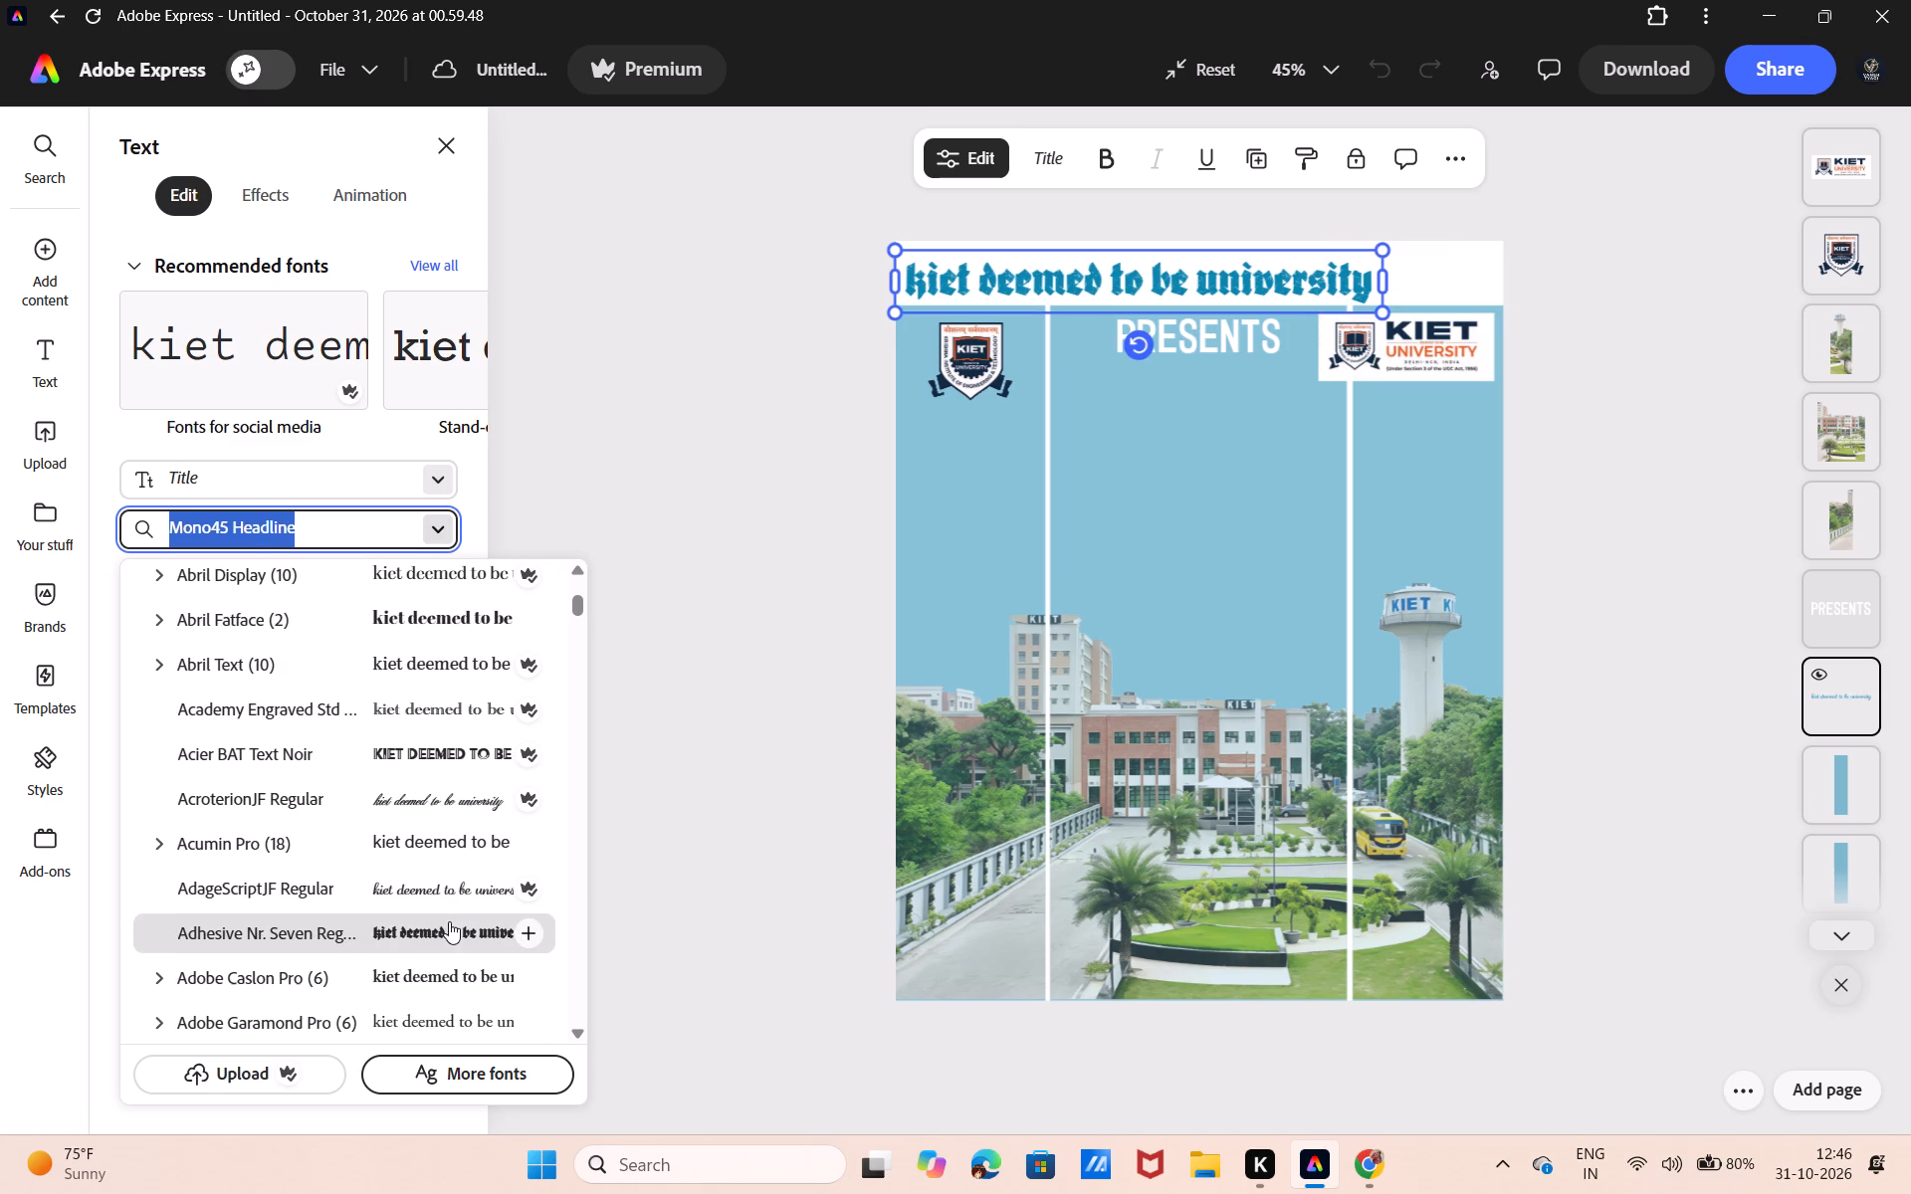
pyautogui.scroll(-4, 449, 921)
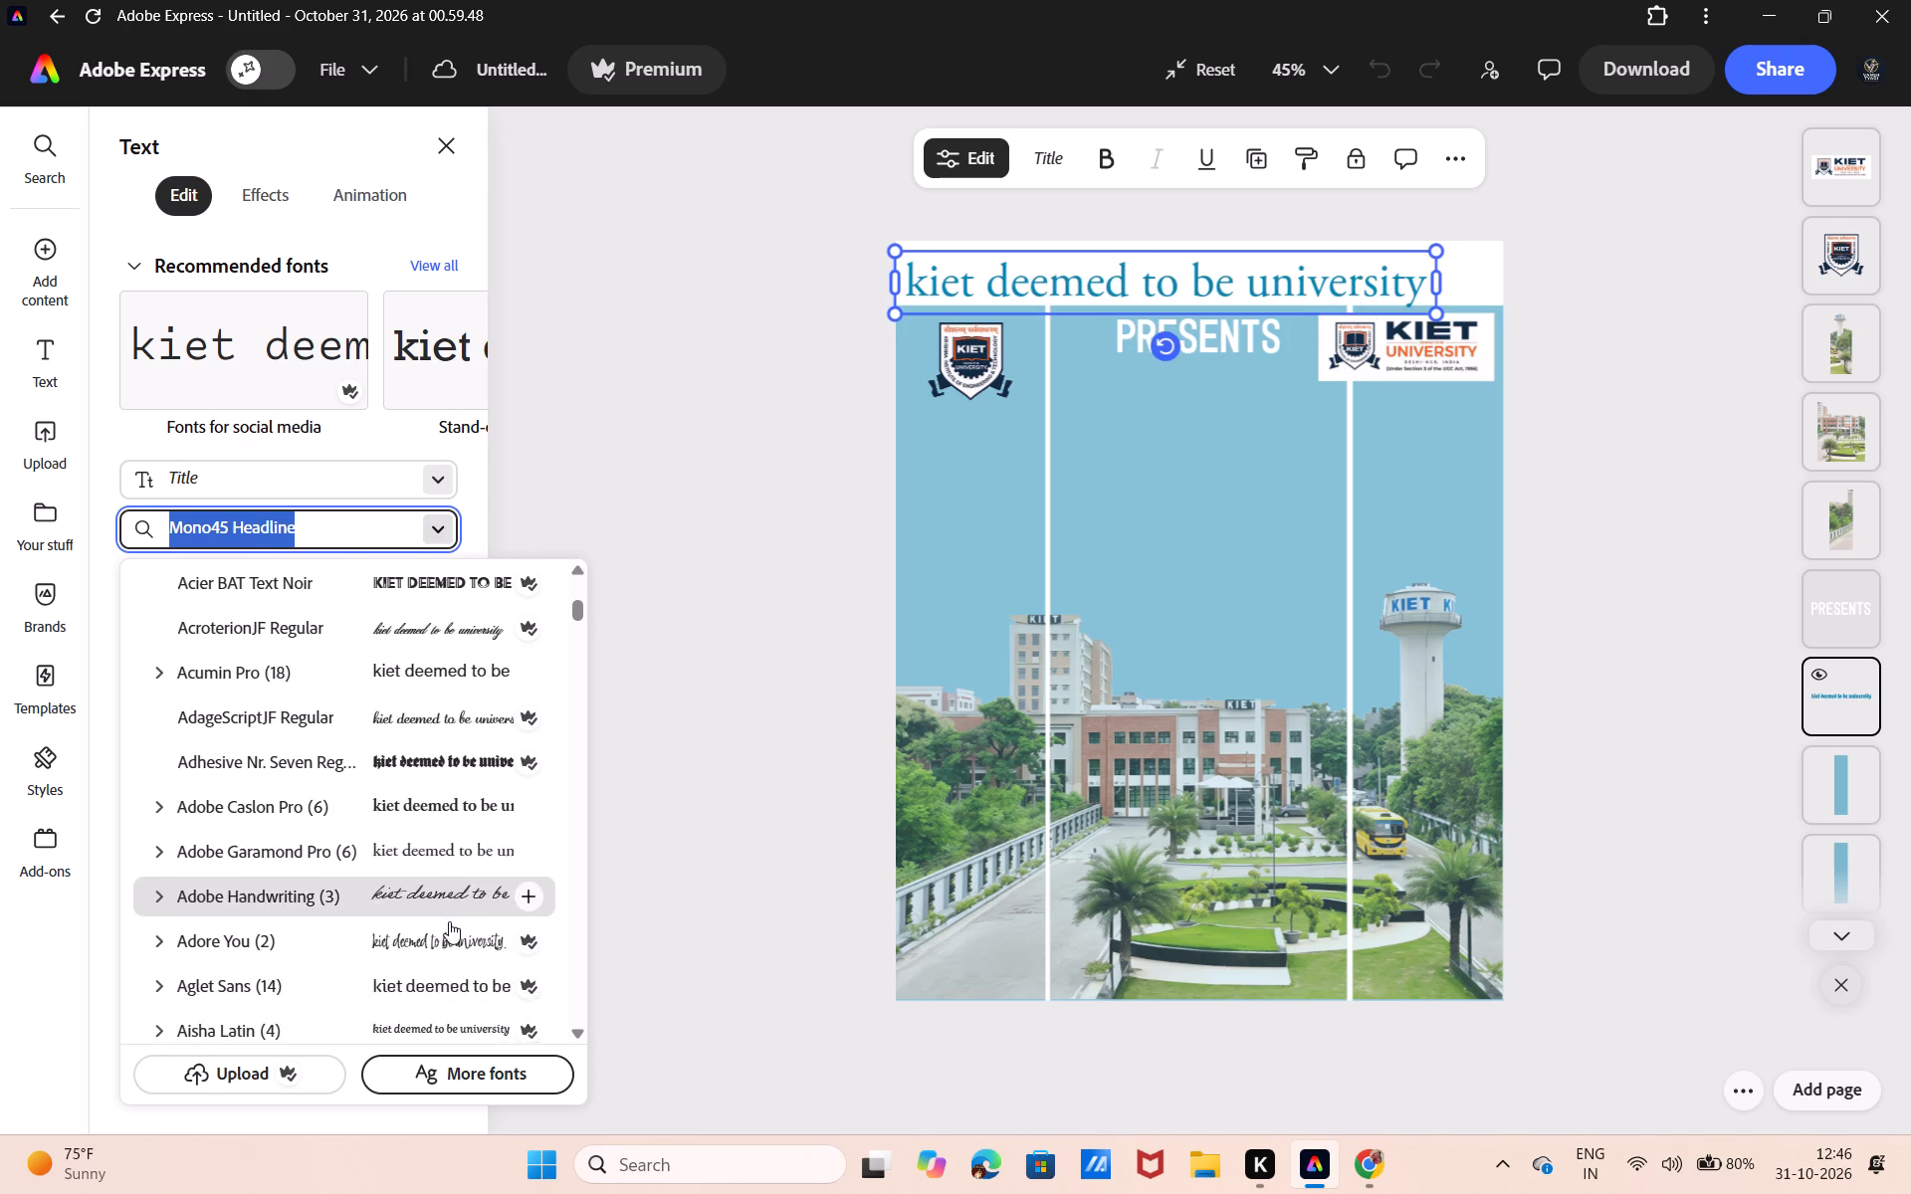
pyautogui.scroll(-5, 449, 921)
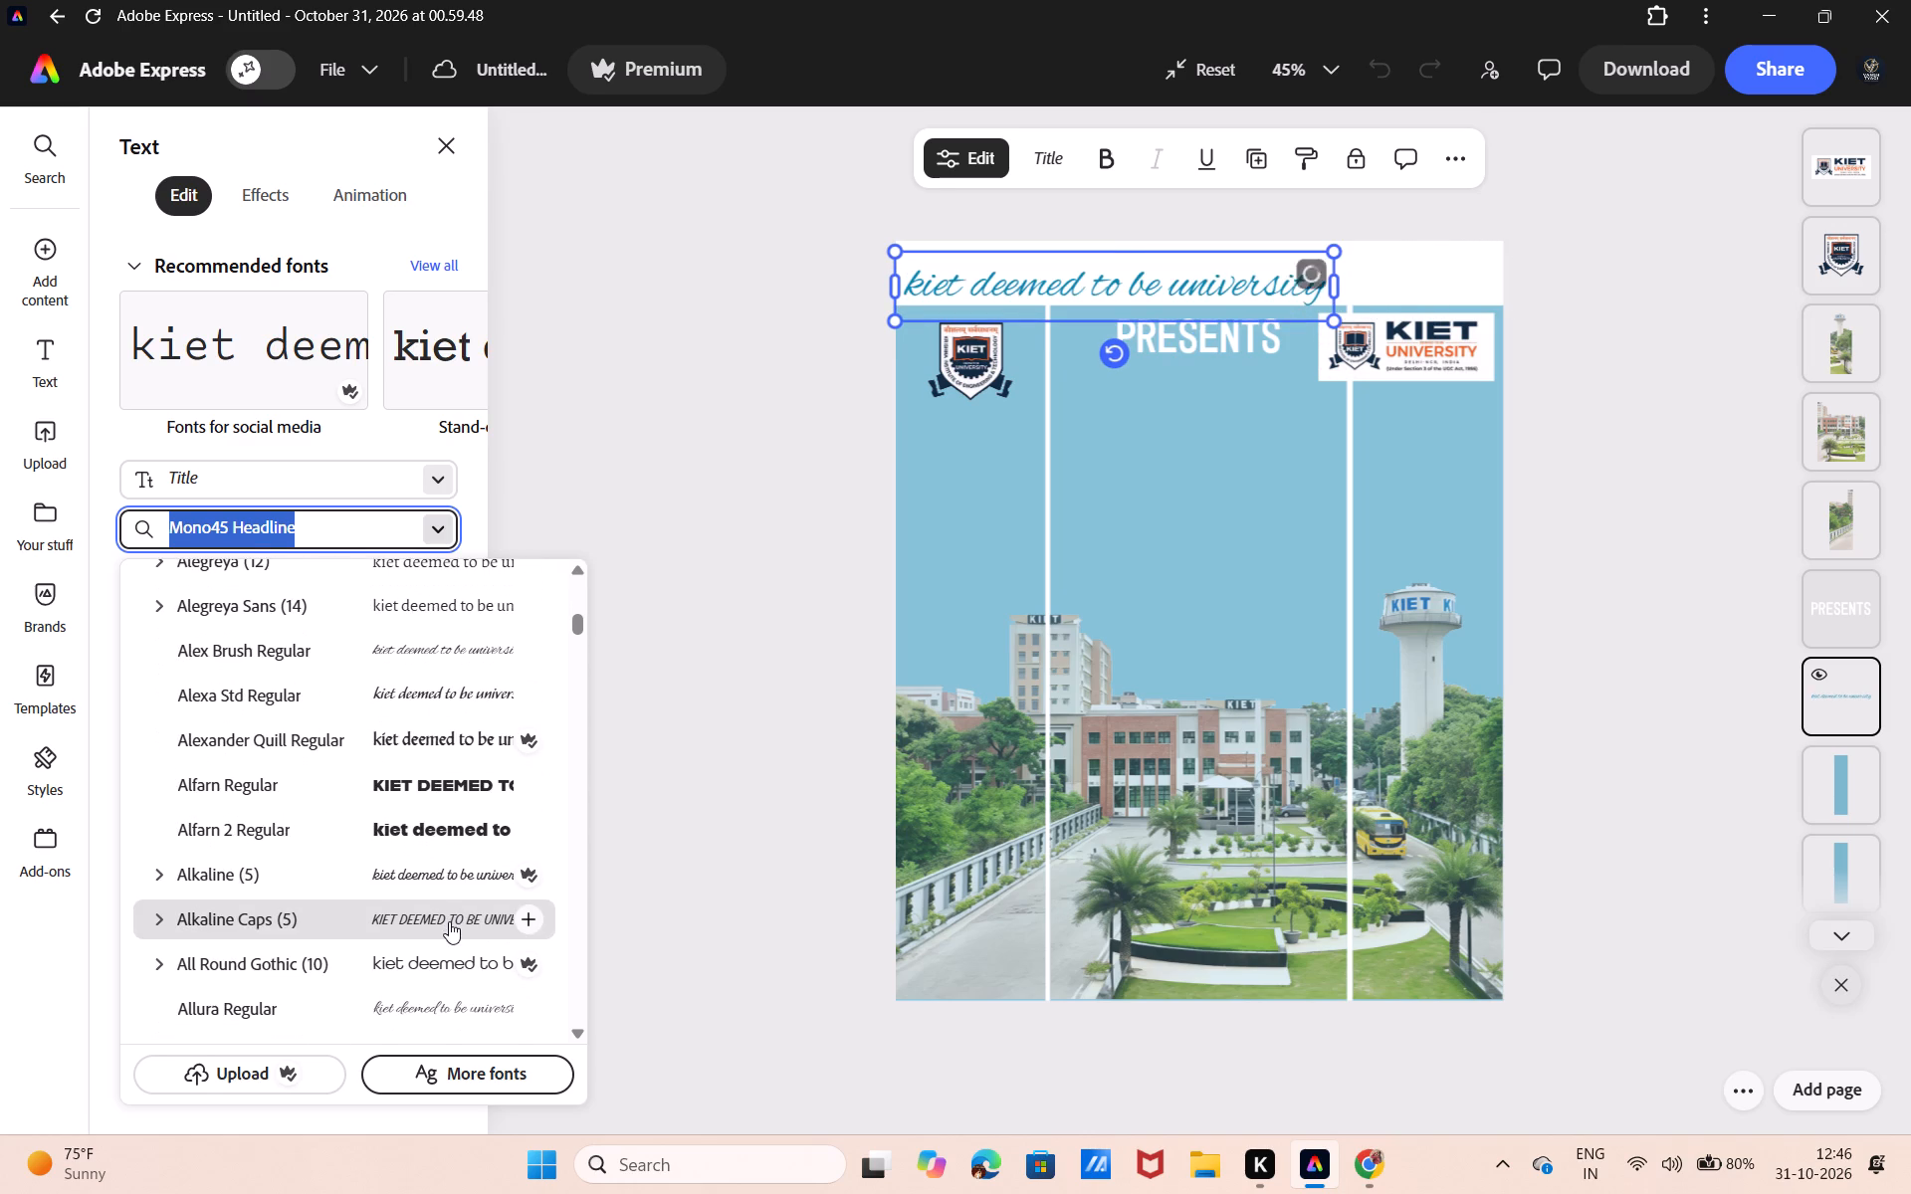
pyautogui.scroll(-1, 449, 921)
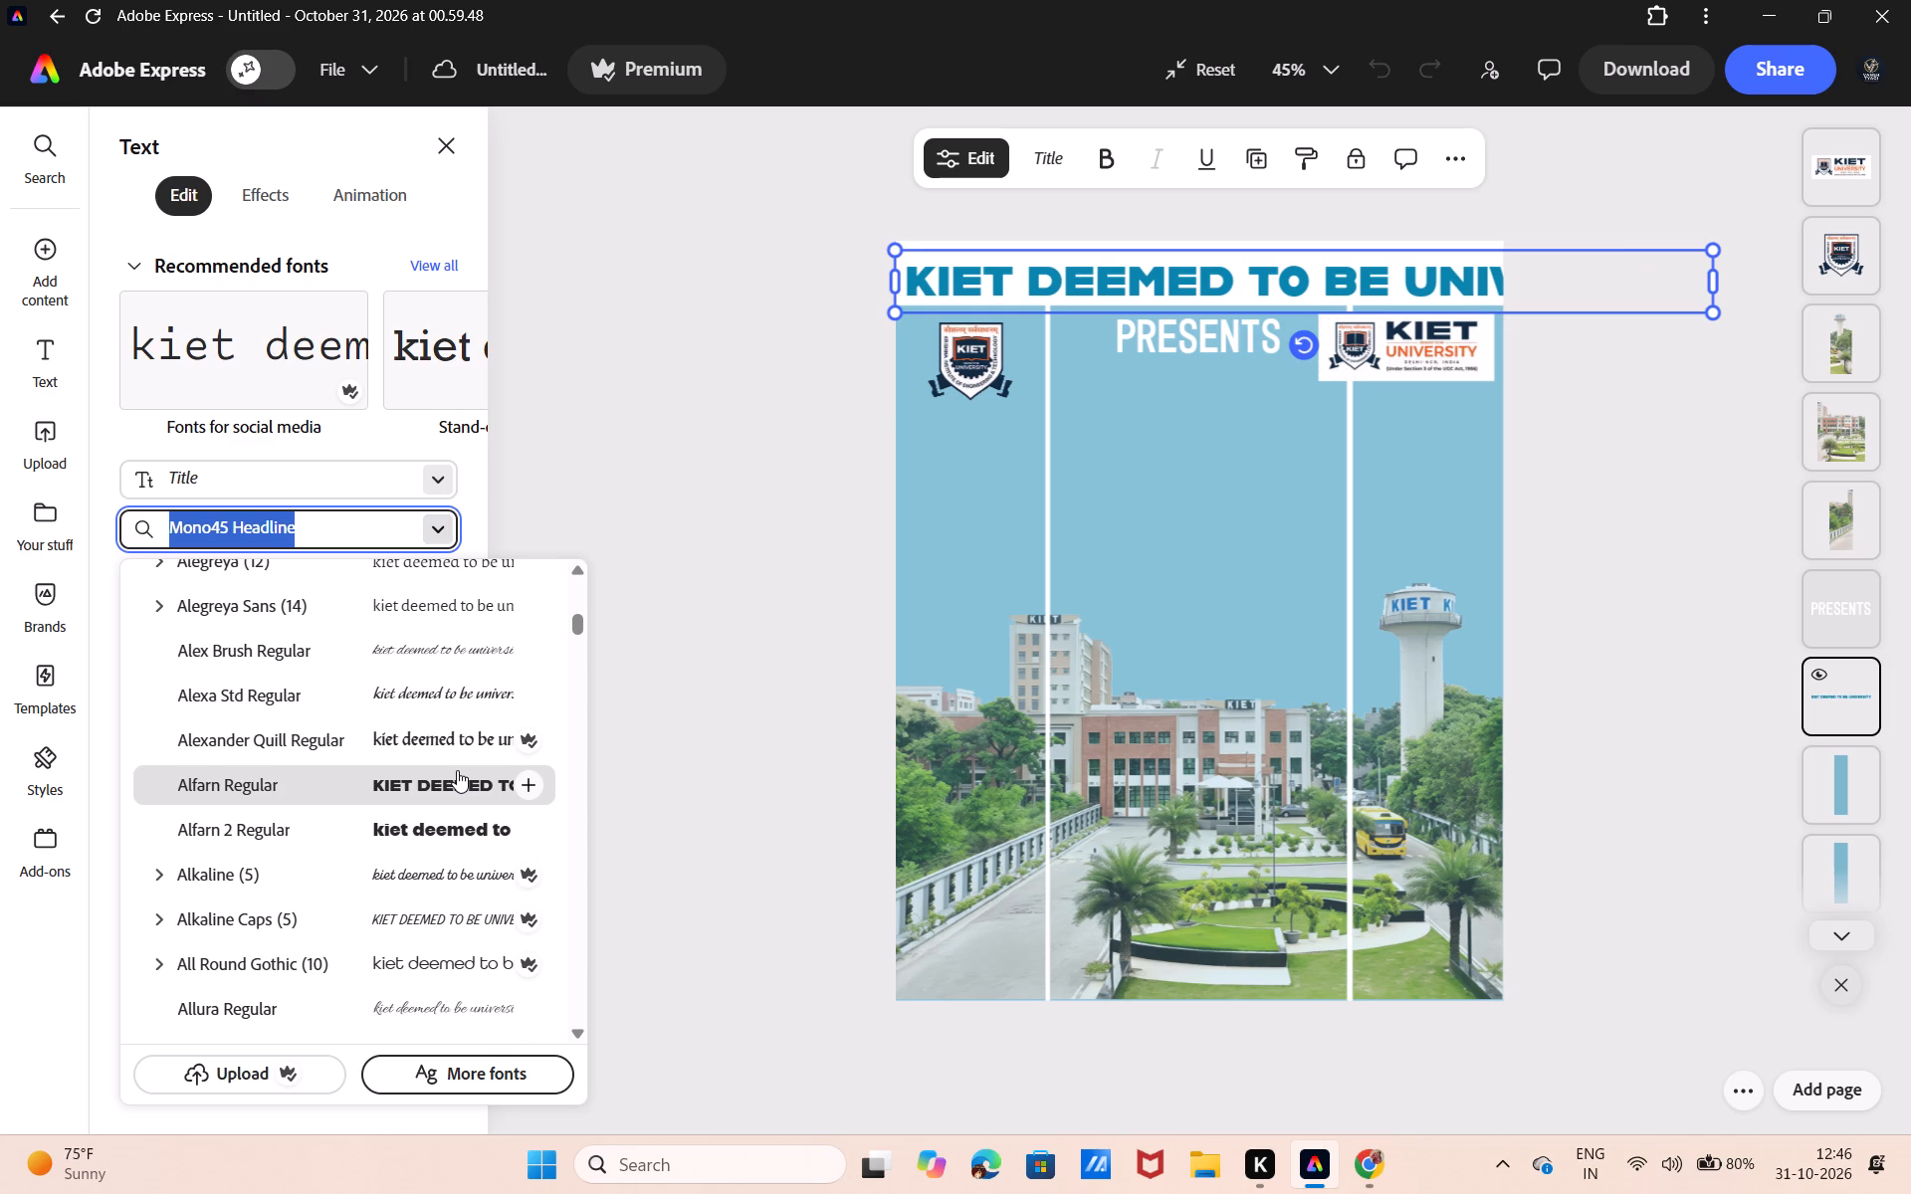
pyautogui.scroll(-3, 432, 951)
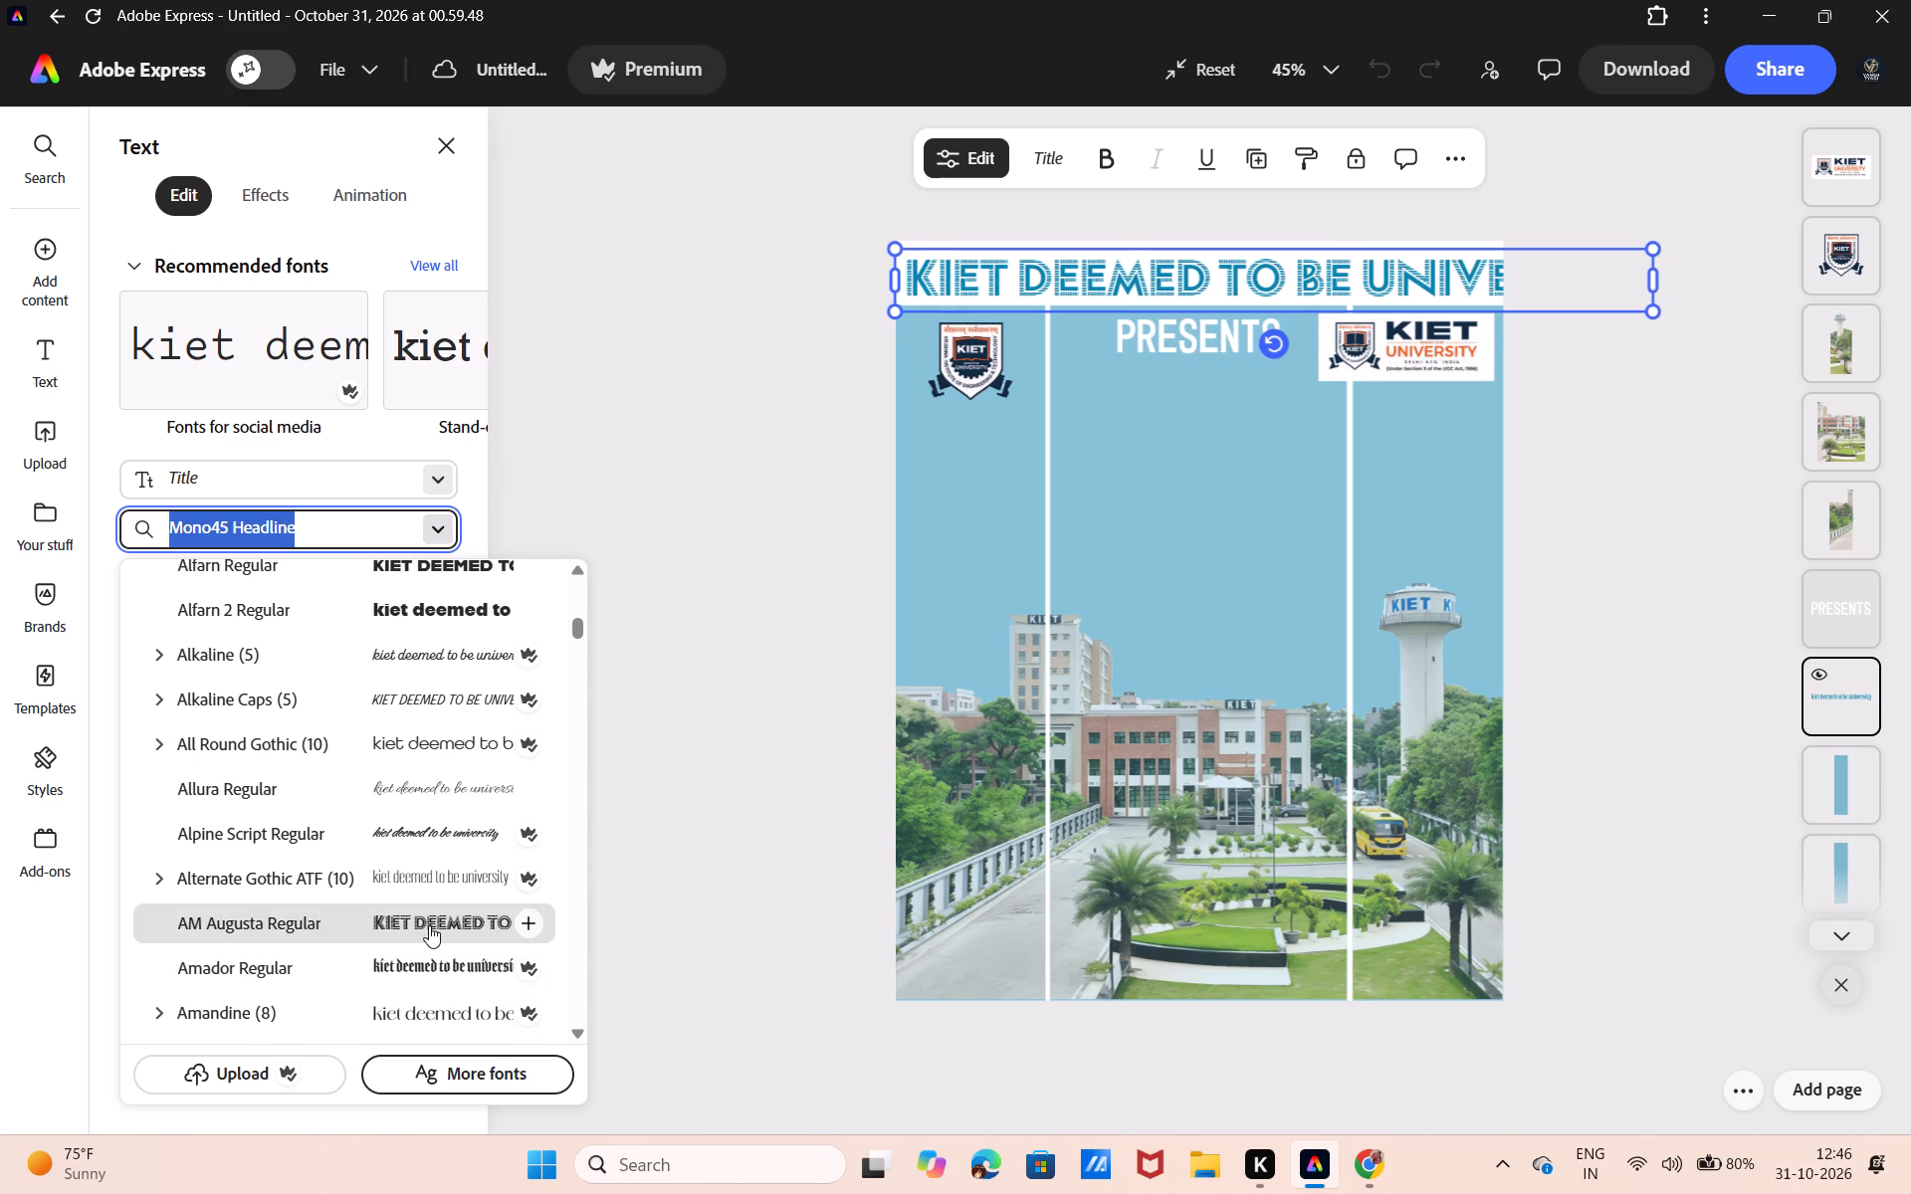
pyautogui.scroll(-4, 429, 925)
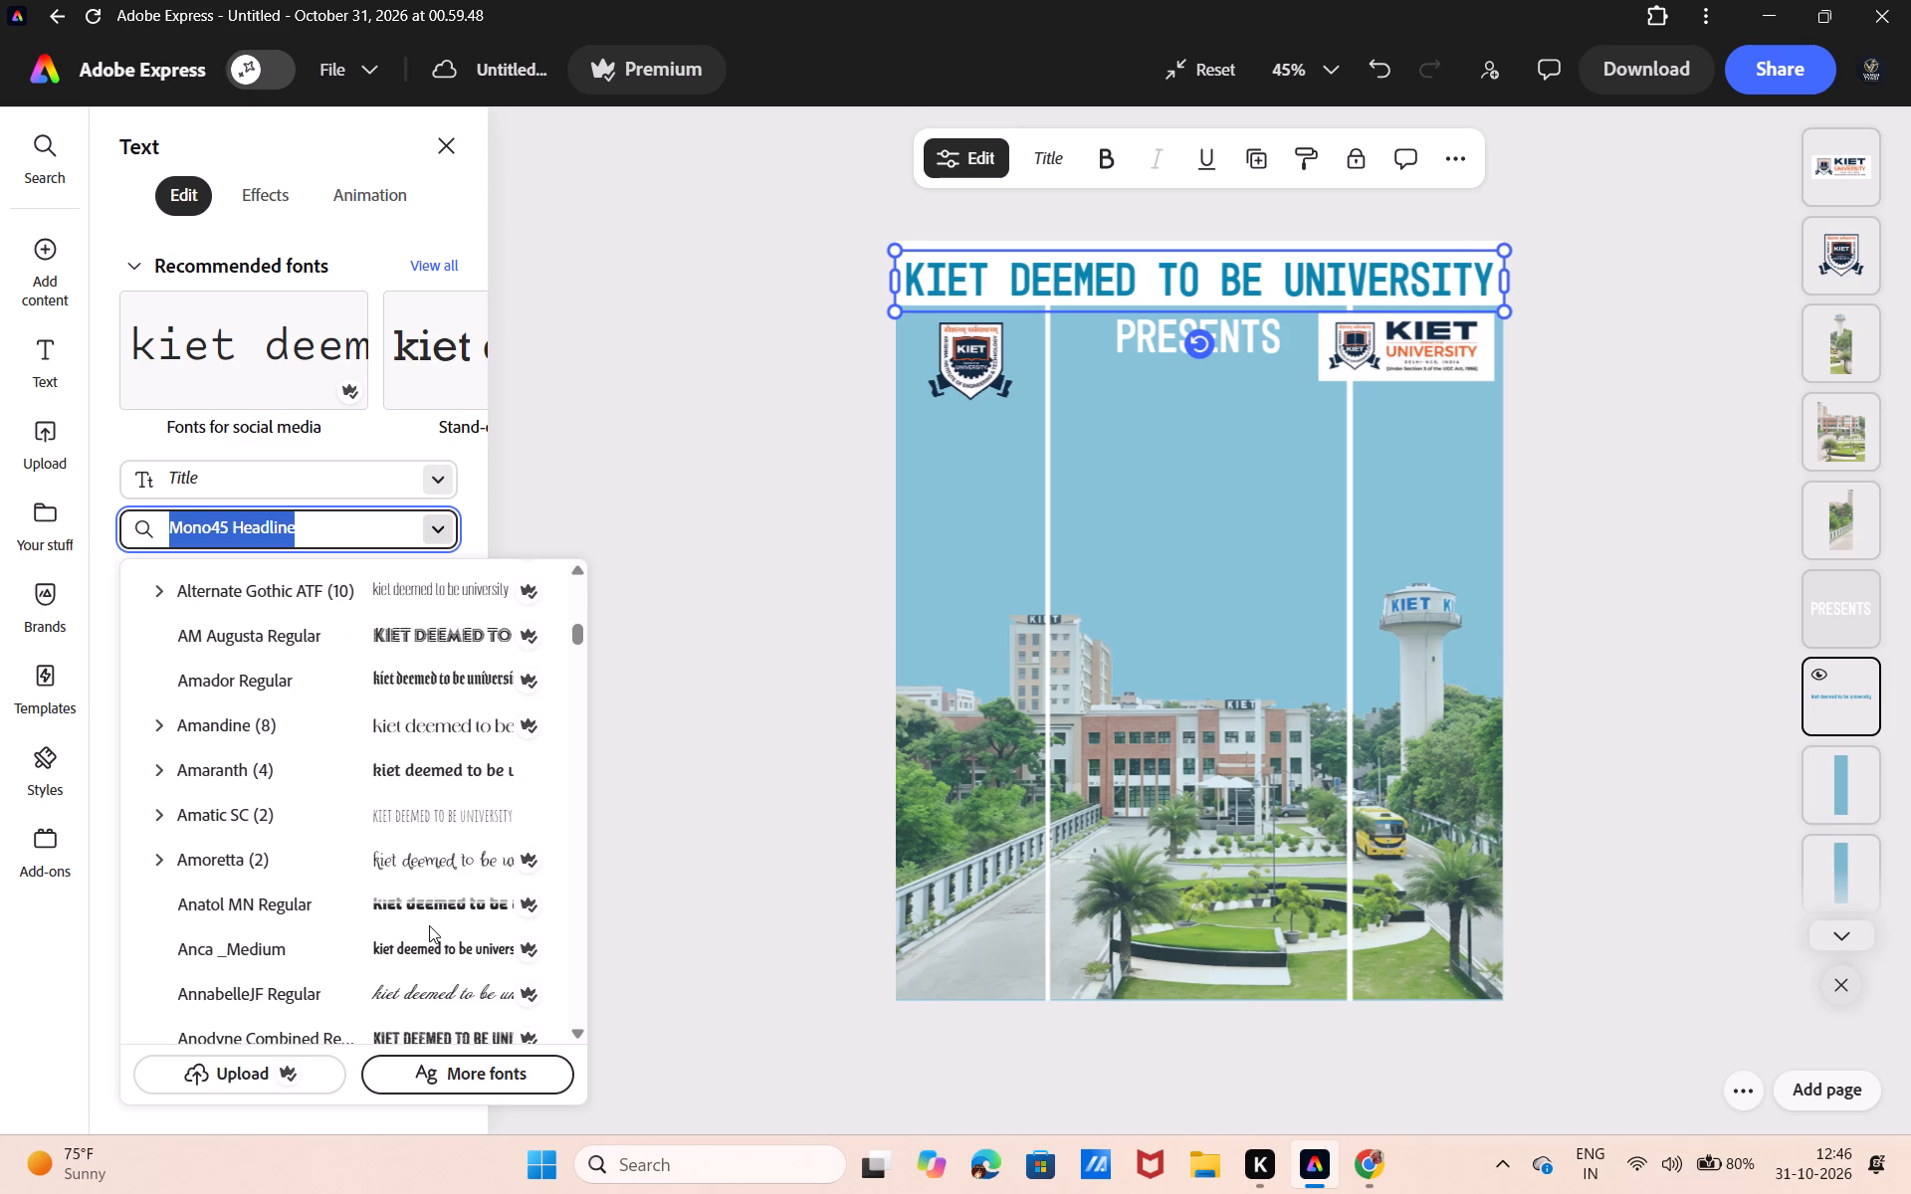
pyautogui.scroll(-4, 429, 925)
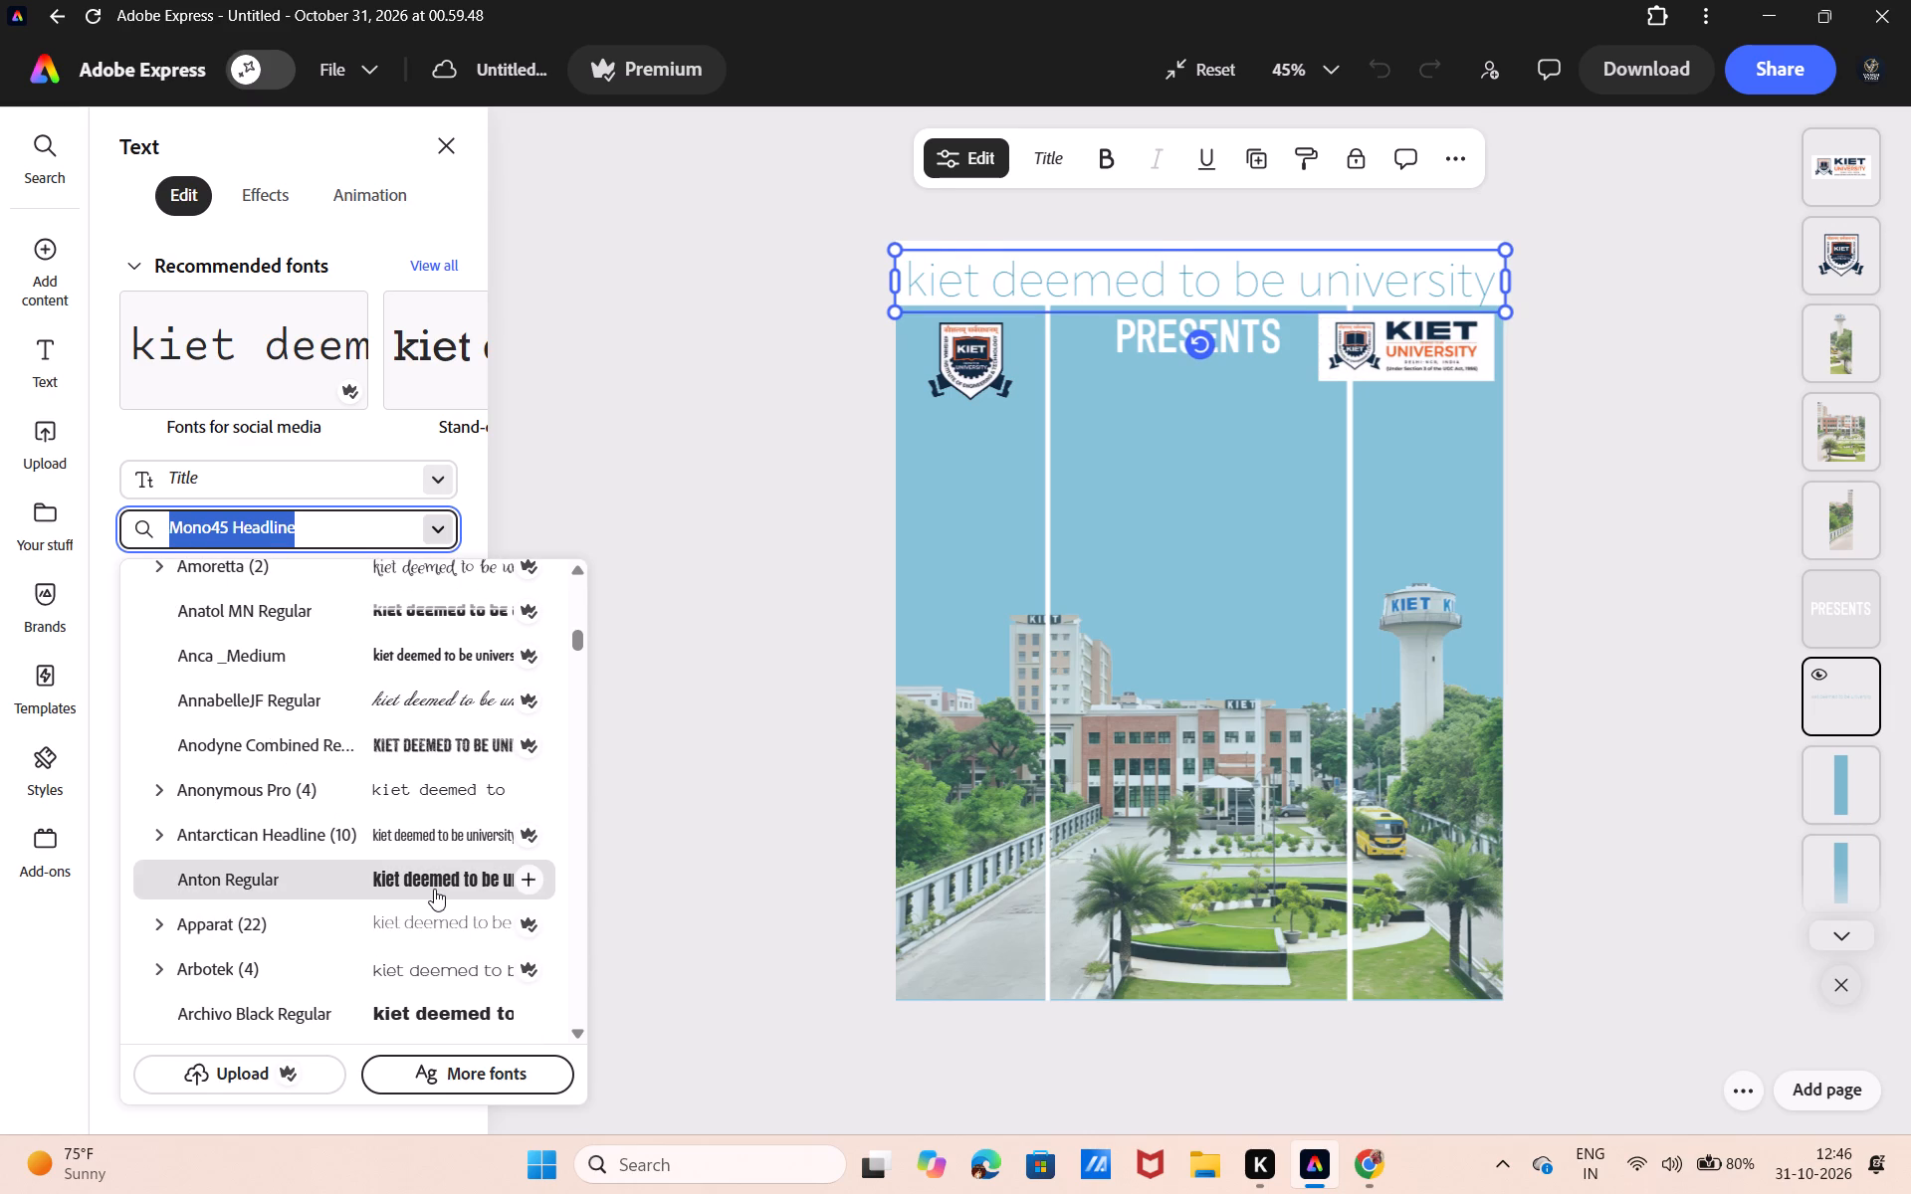
pyautogui.scroll(-1, 434, 888)
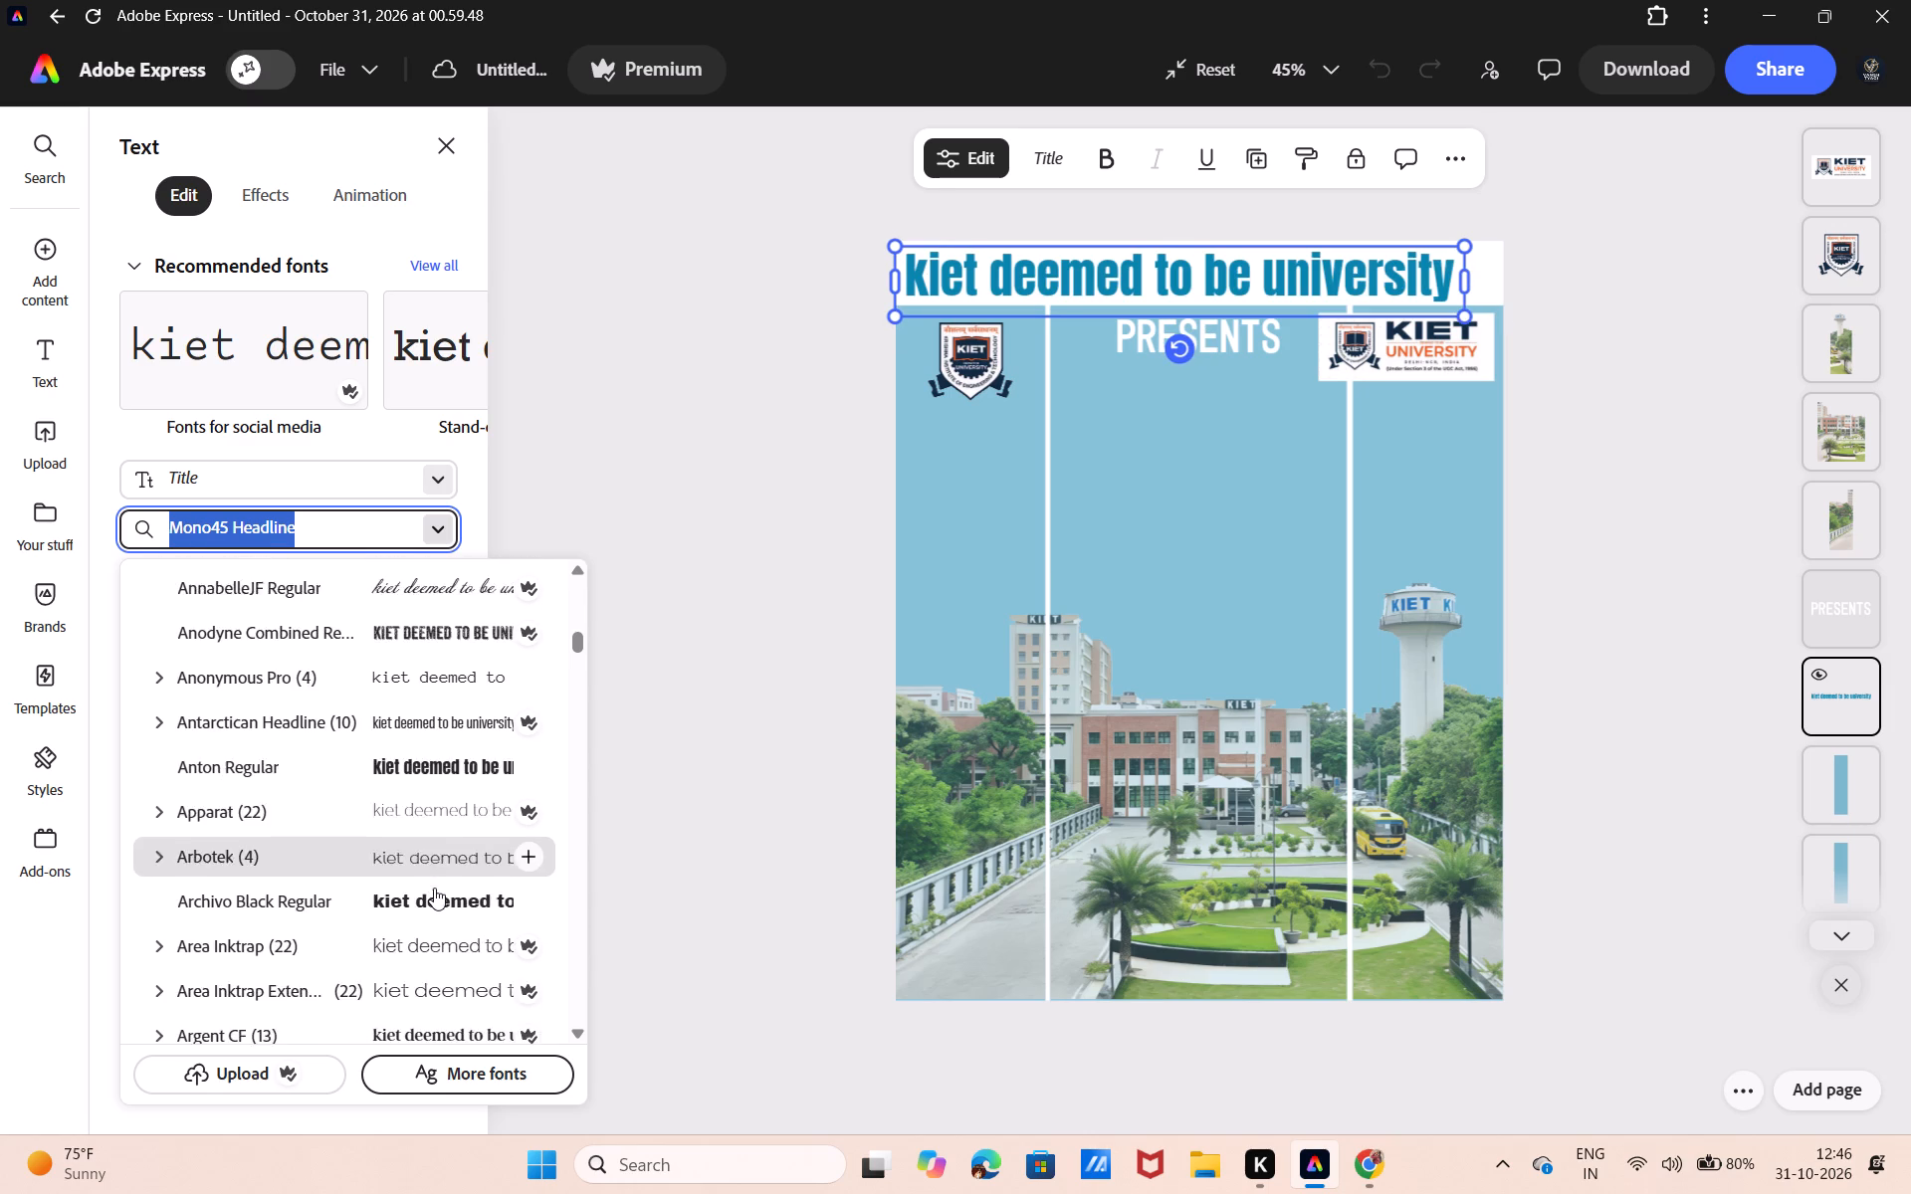
pyautogui.scroll(-2, 434, 888)
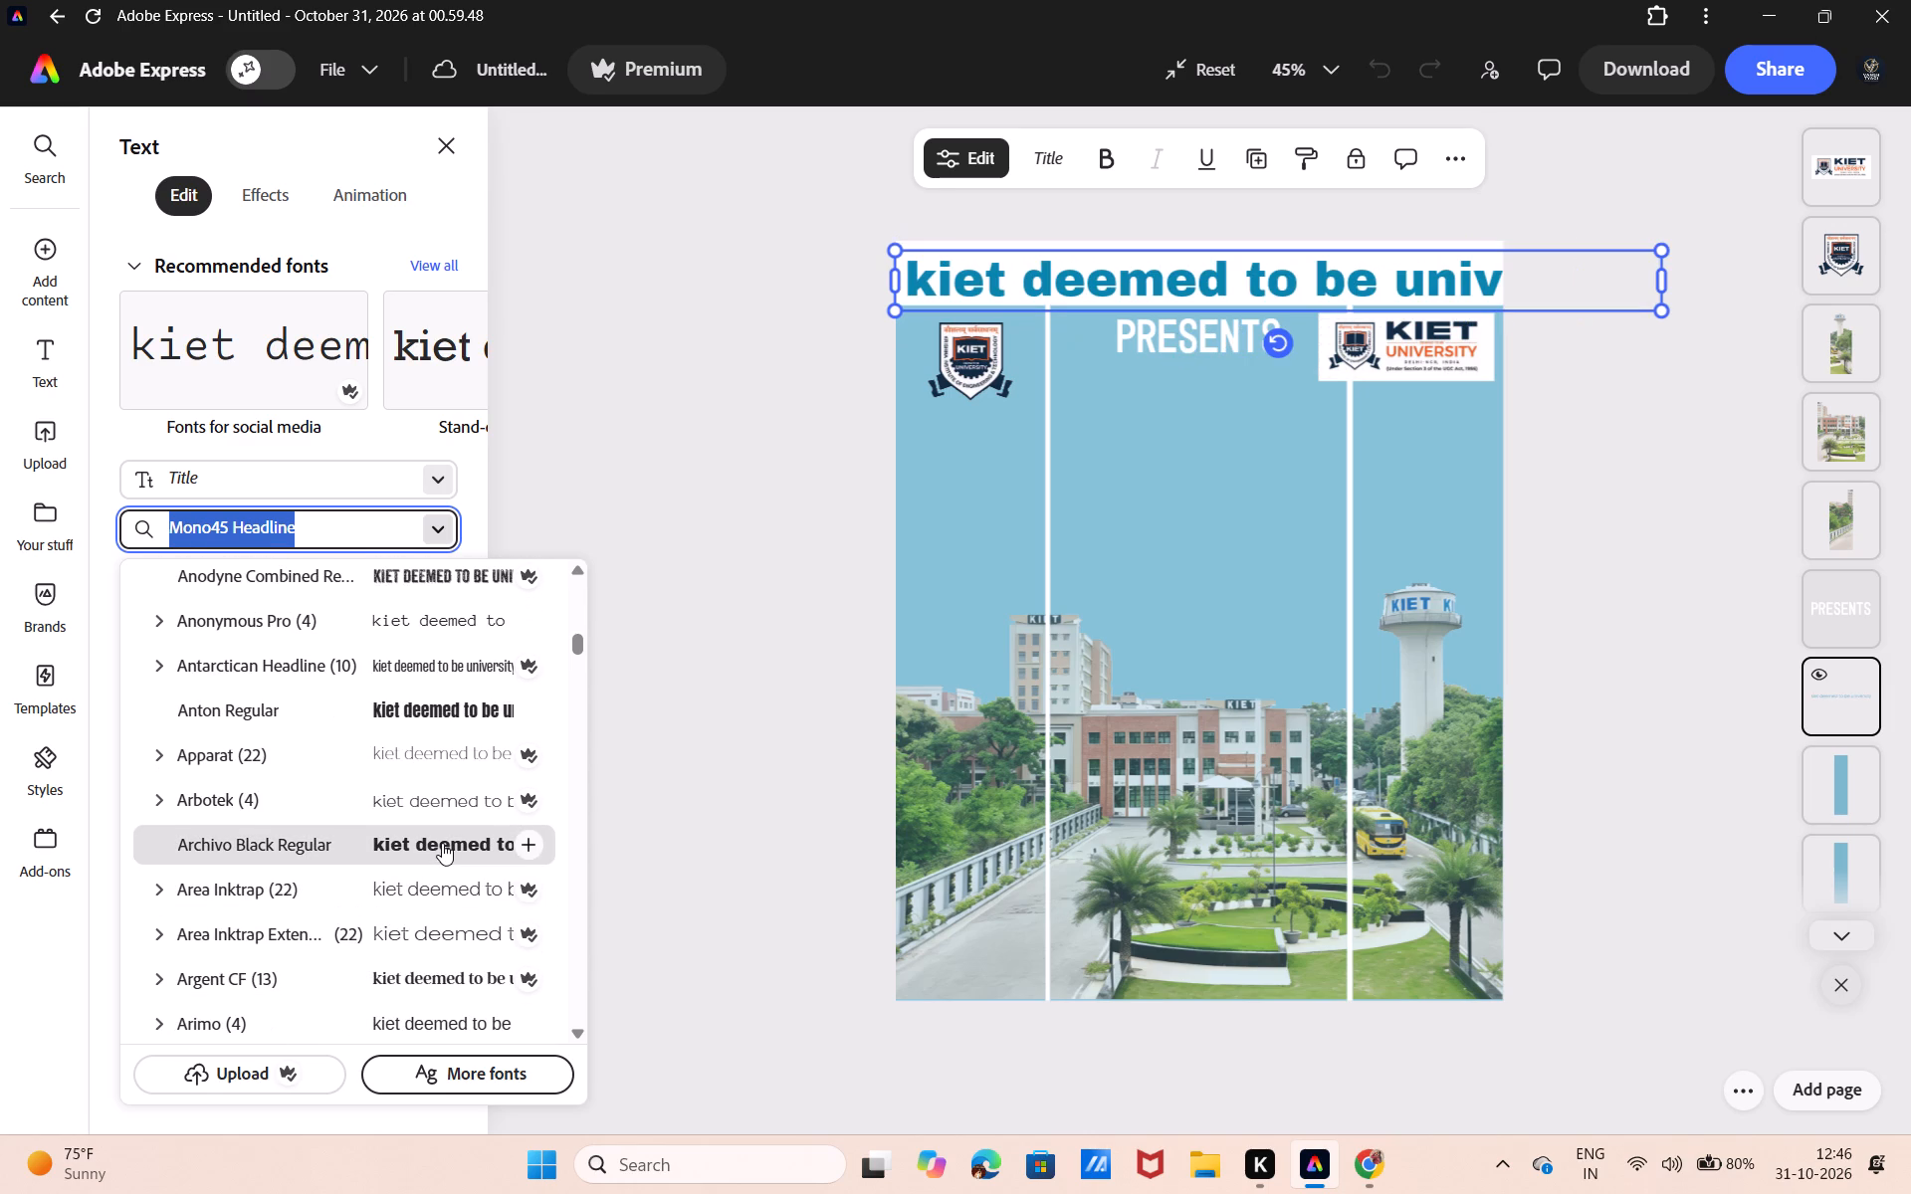
pyautogui.scroll(-3, 442, 843)
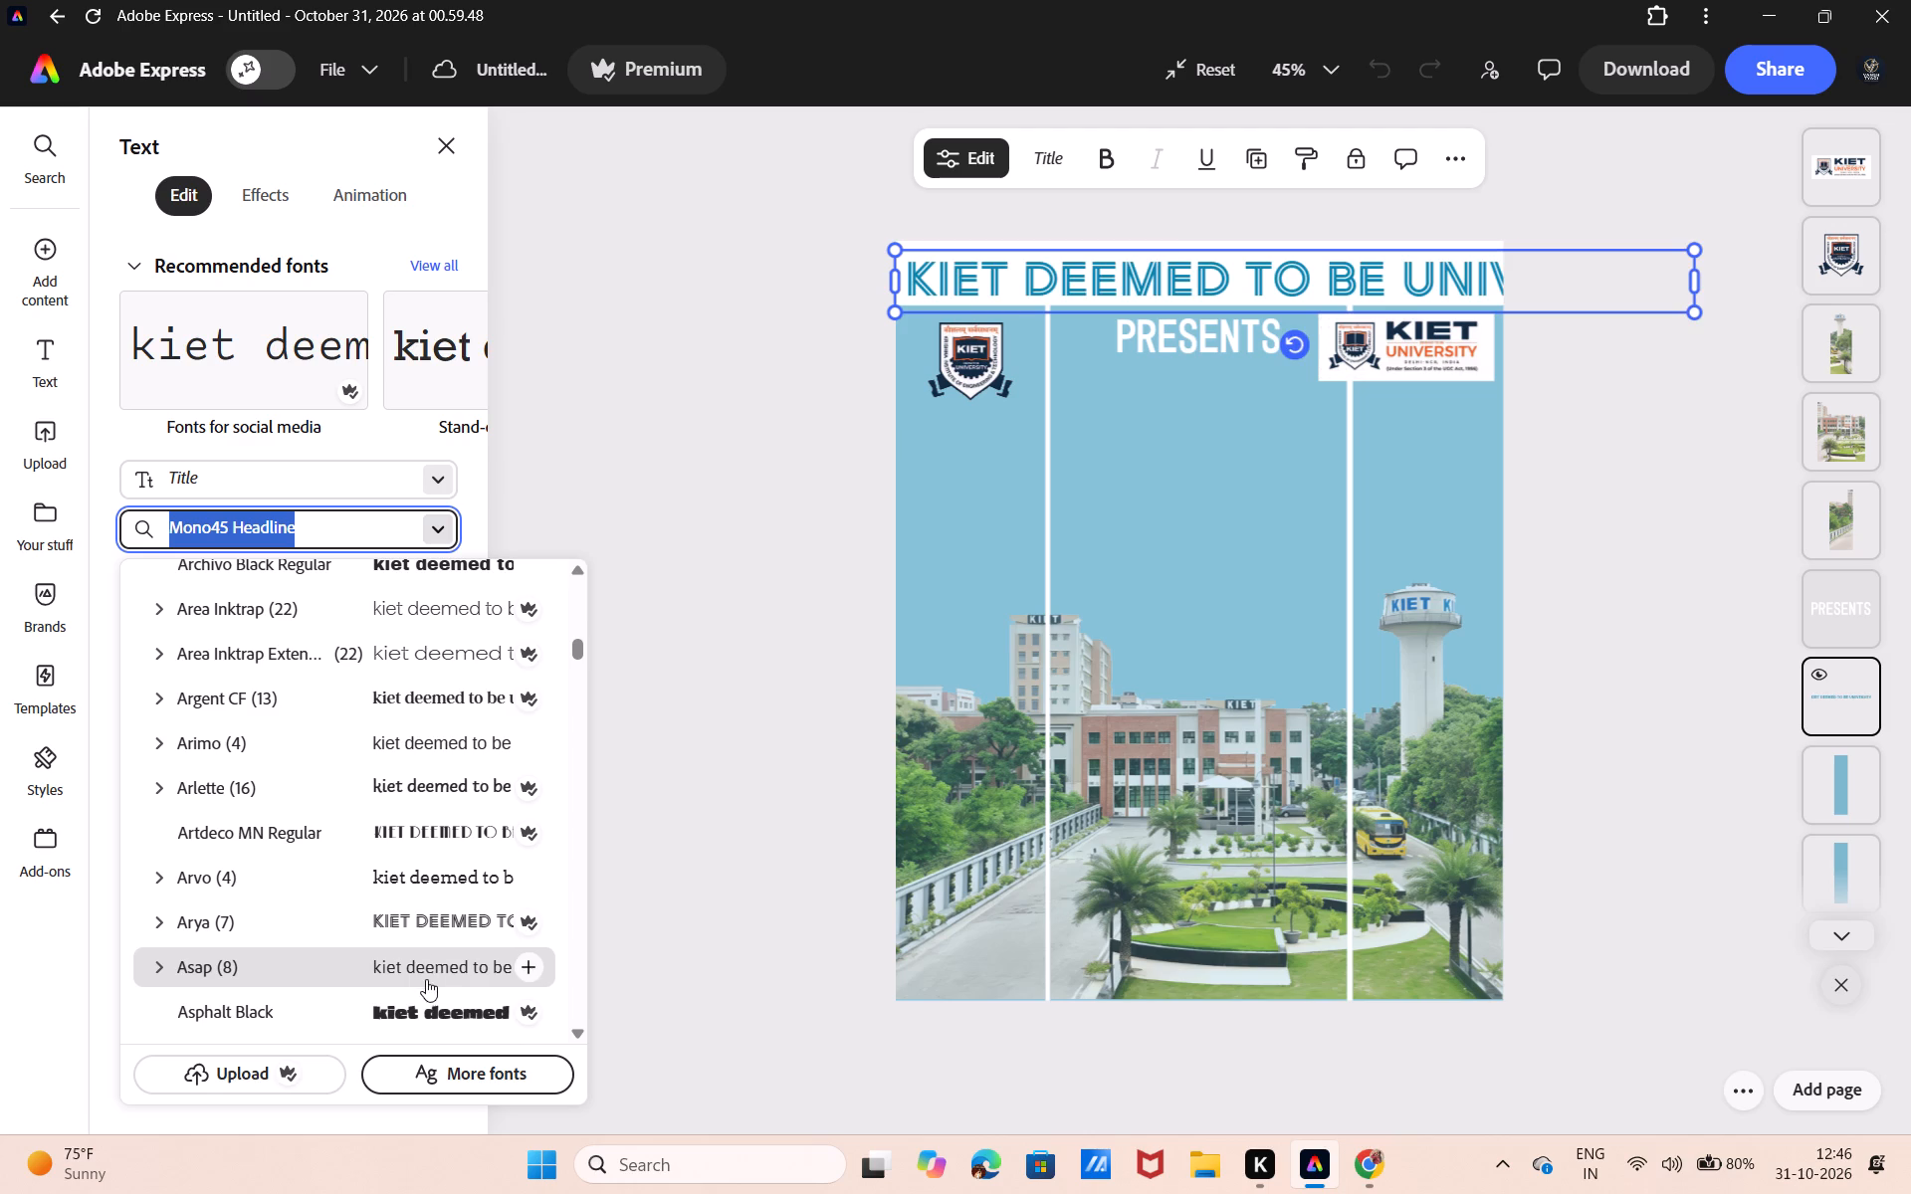
pyautogui.scroll(-4, 426, 996)
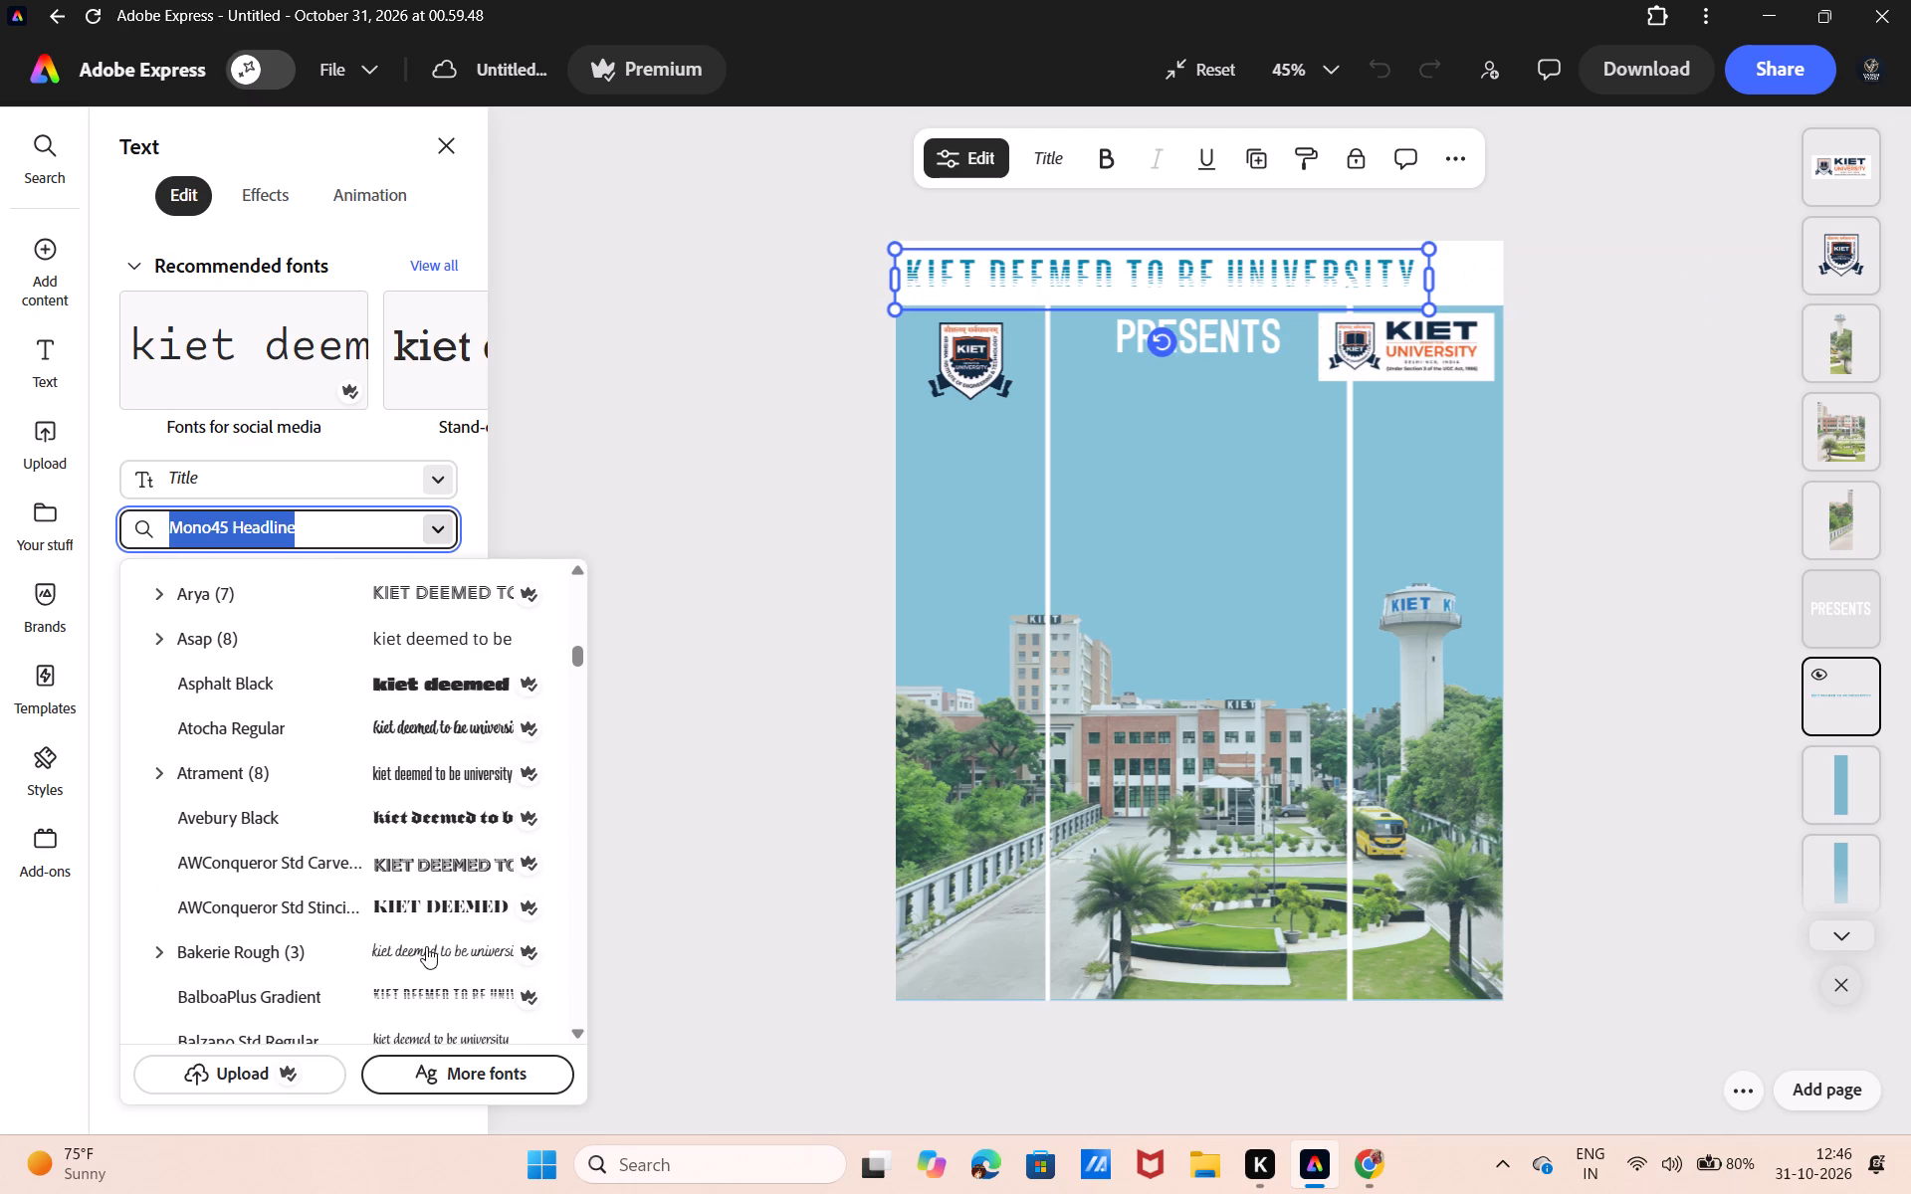
pyautogui.scroll(-4, 436, 915)
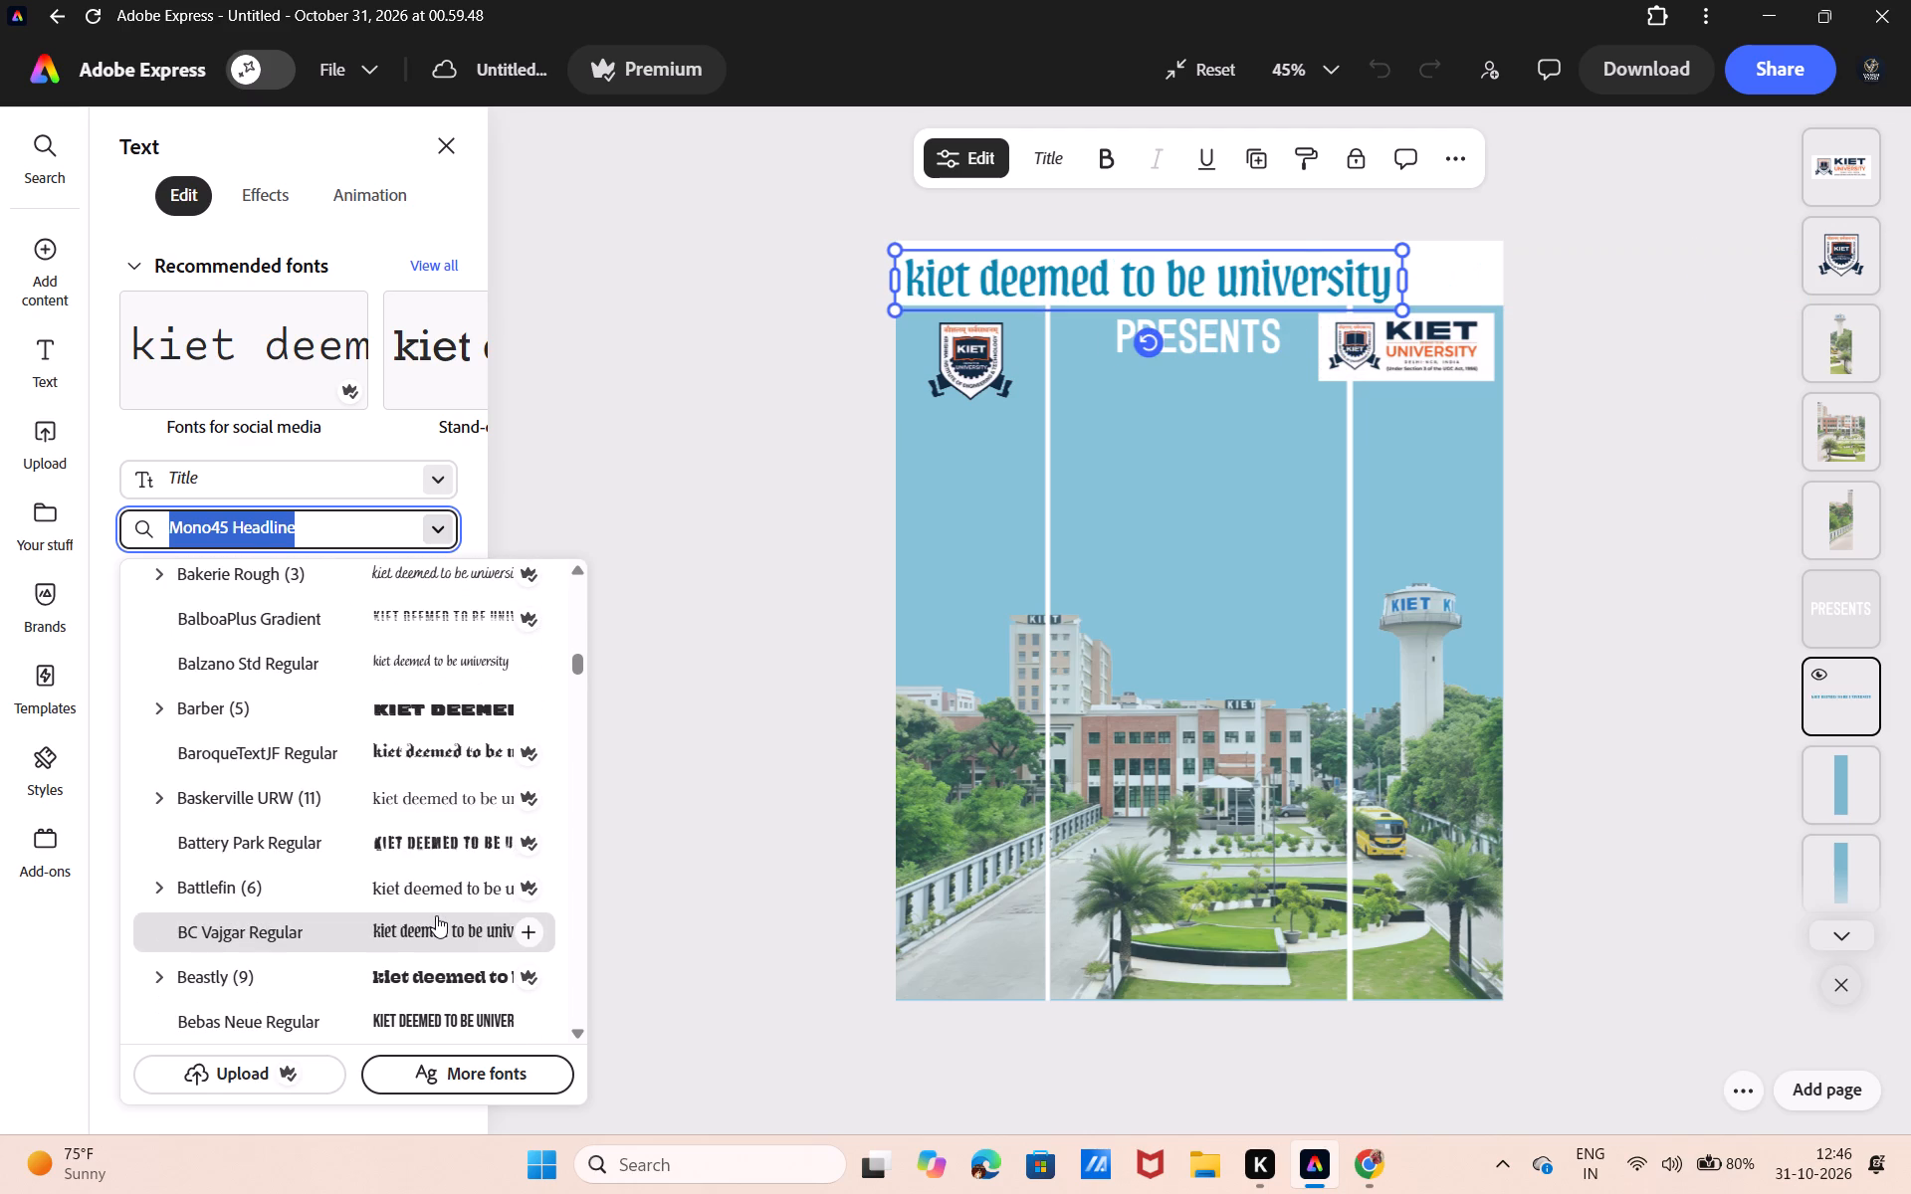
pyautogui.scroll(-4, 449, 707)
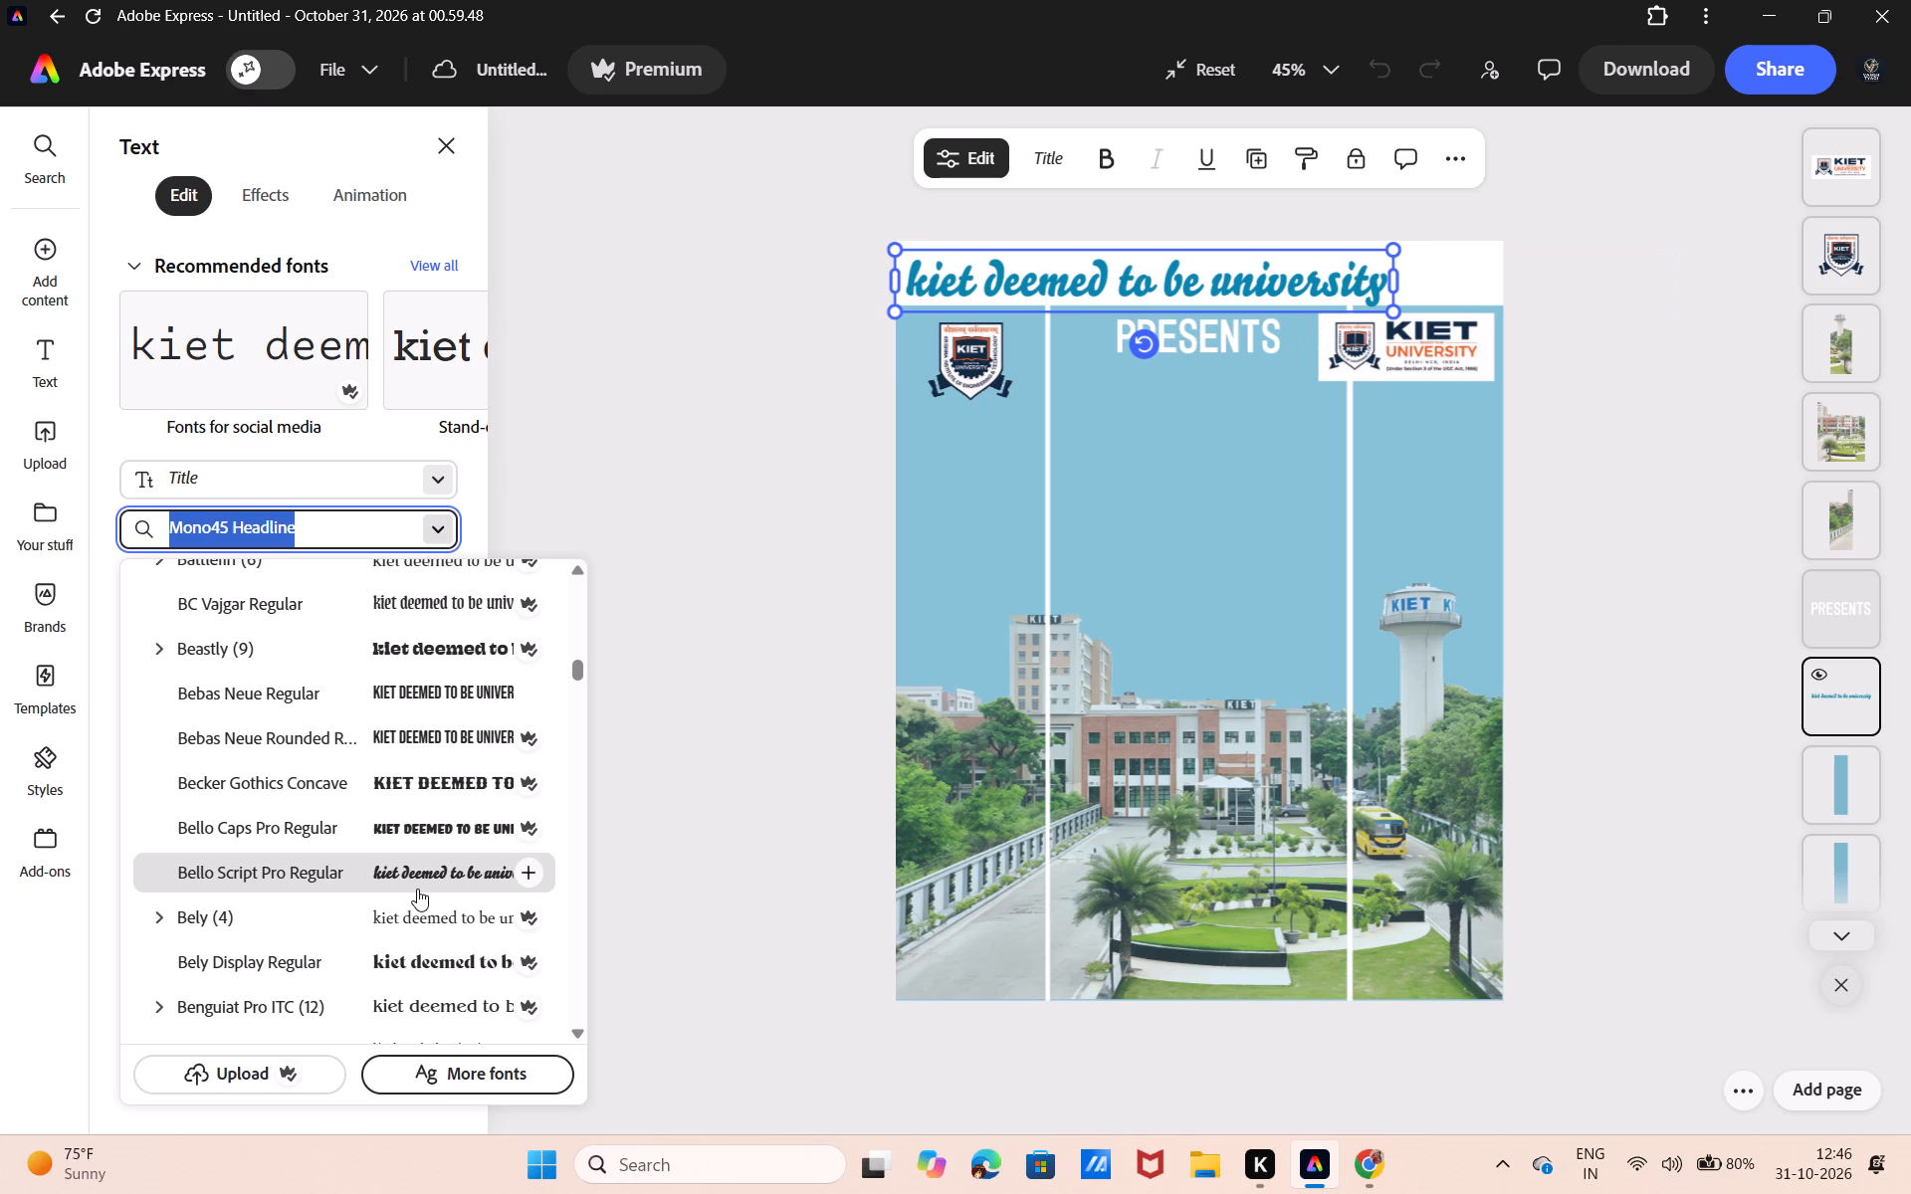
# Add the Bello Script Pro Regular font to the Shiv brand and close the font list.
pyautogui.click(523, 870)
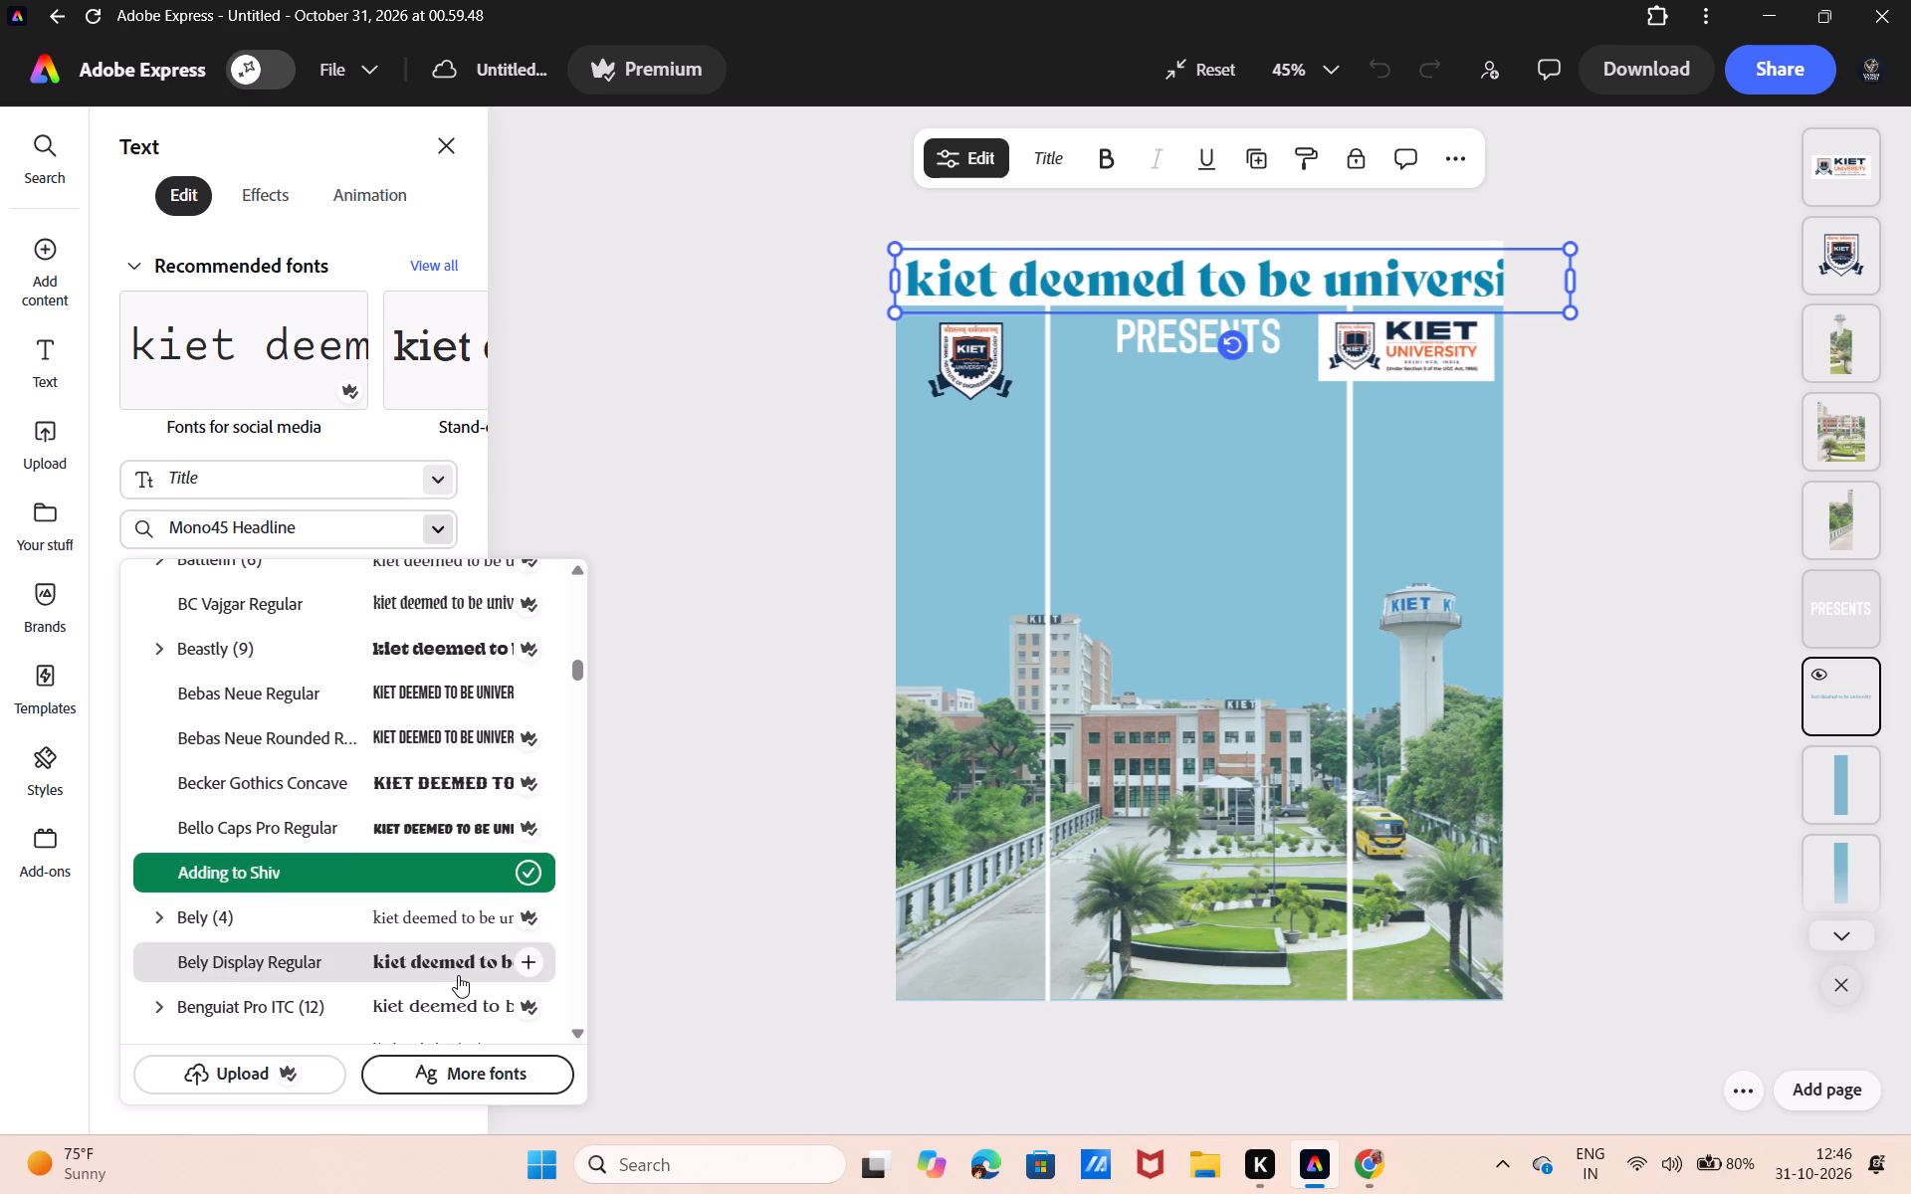
pyautogui.click(699, 853)
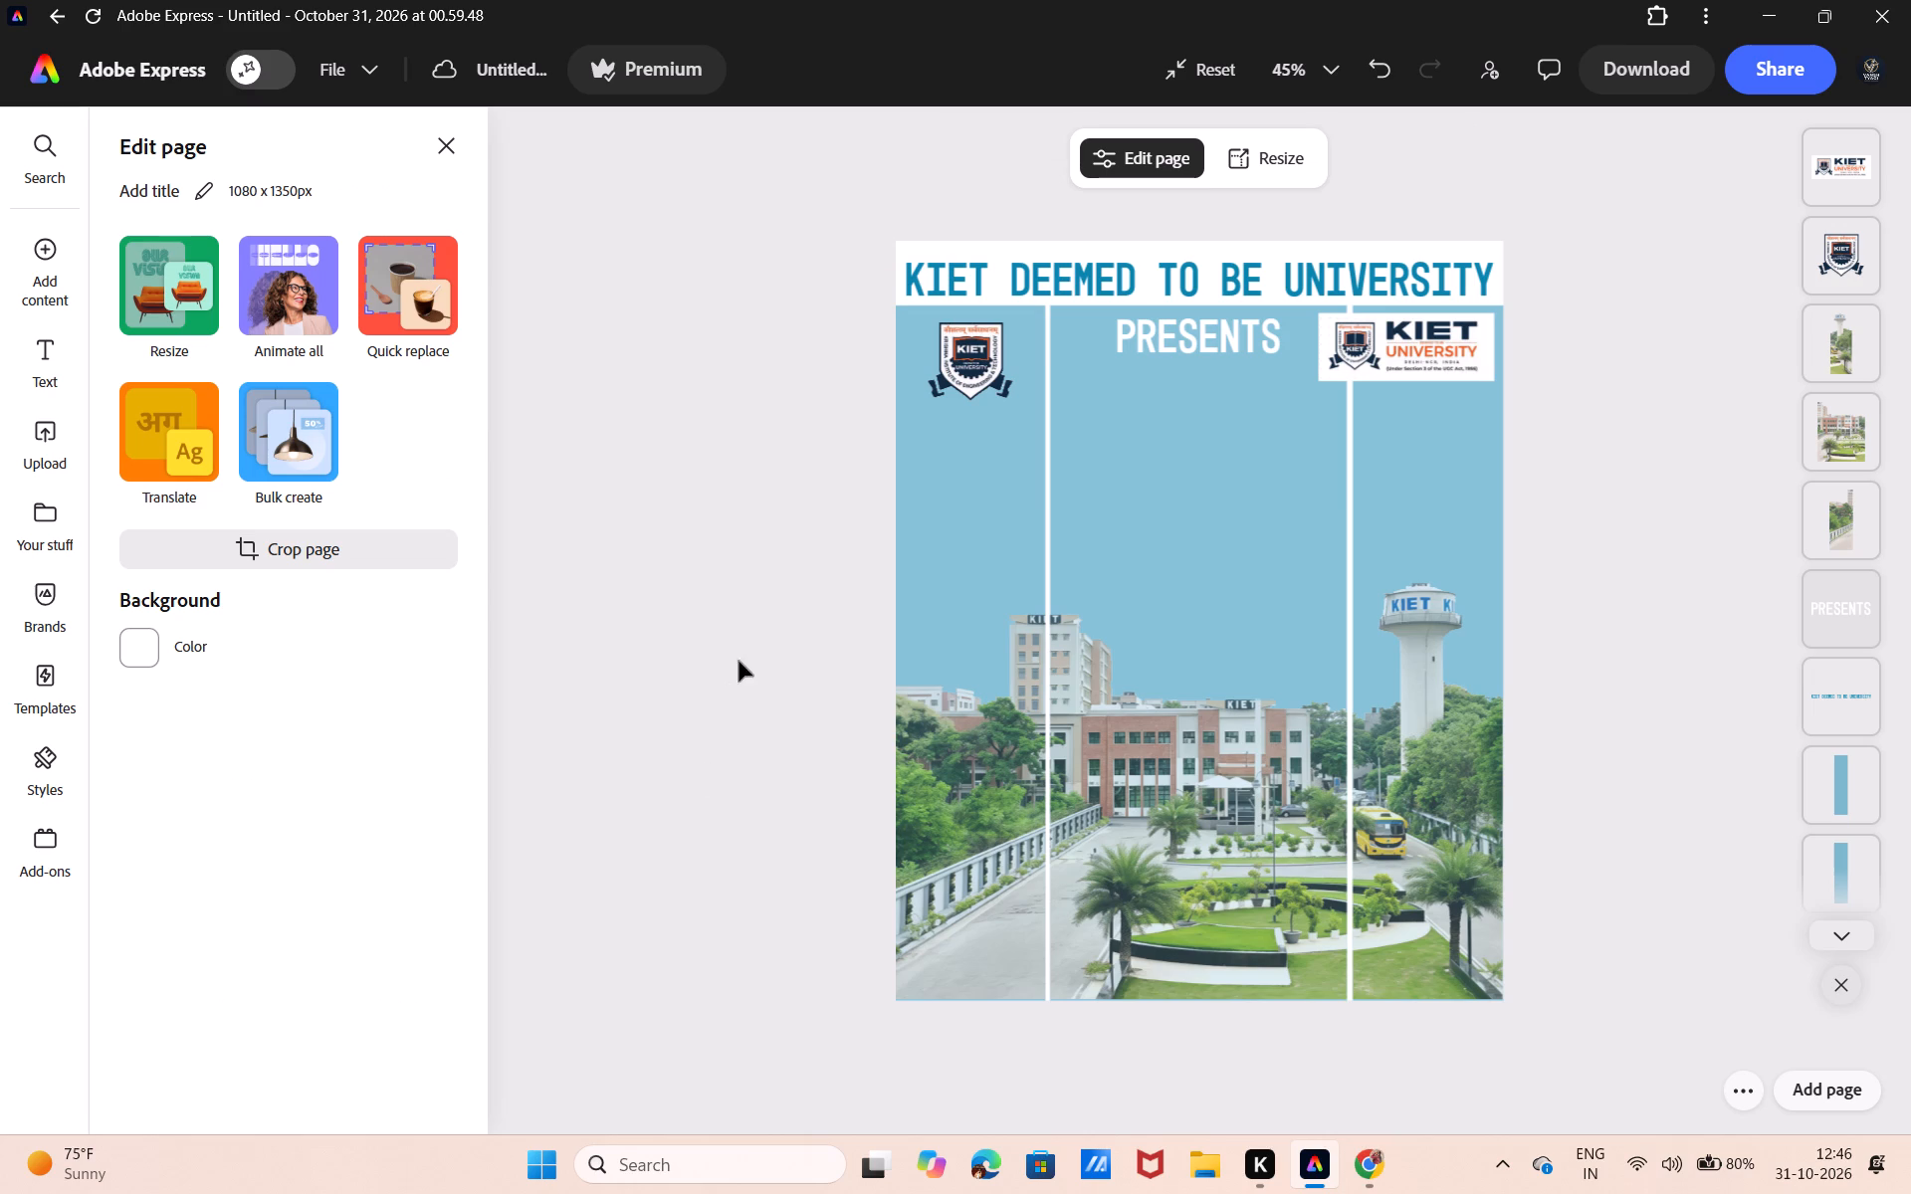
# Make the KIET DEEMED TO BE UNIVERSITY heading bold and deselect it.
pyautogui.click(1132, 293)
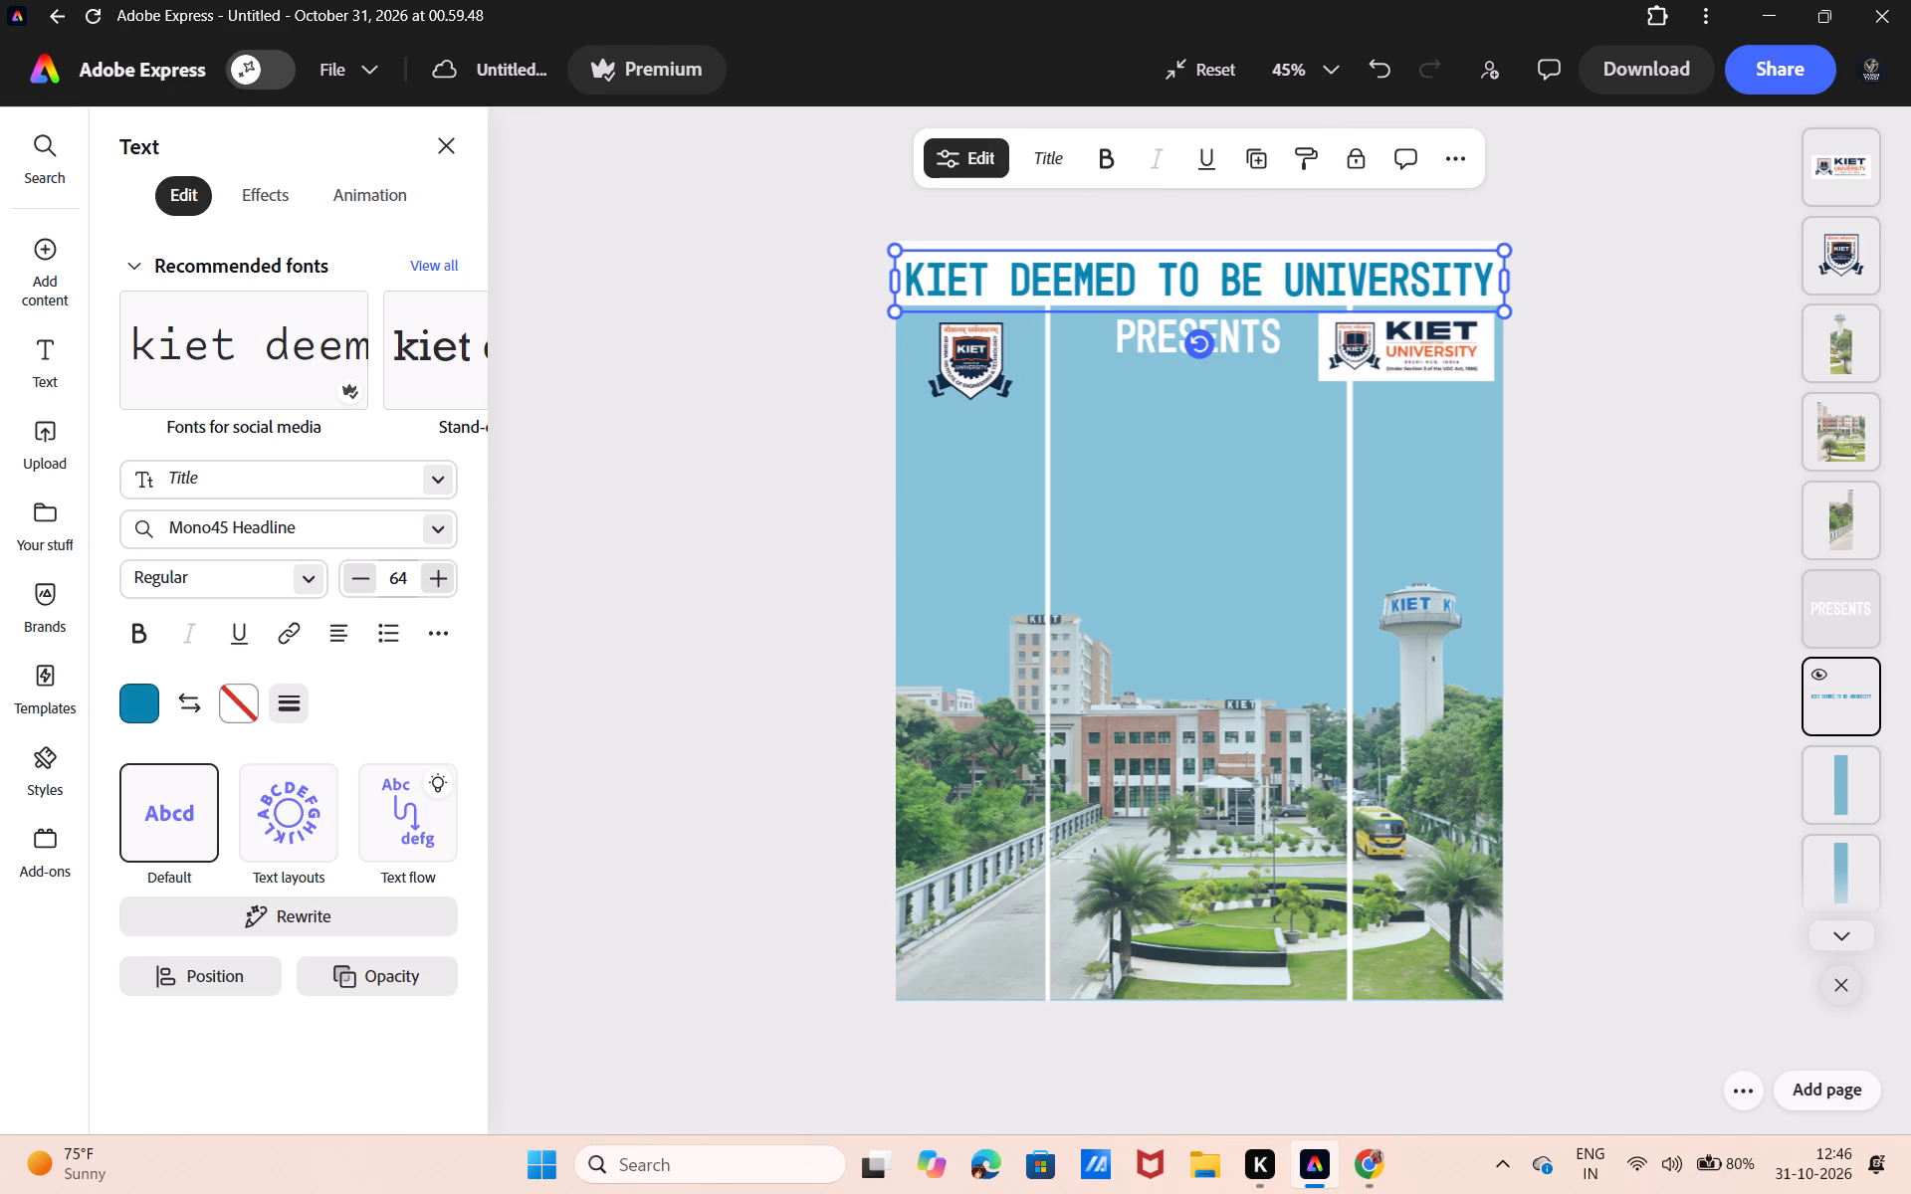
pyautogui.click(140, 639)
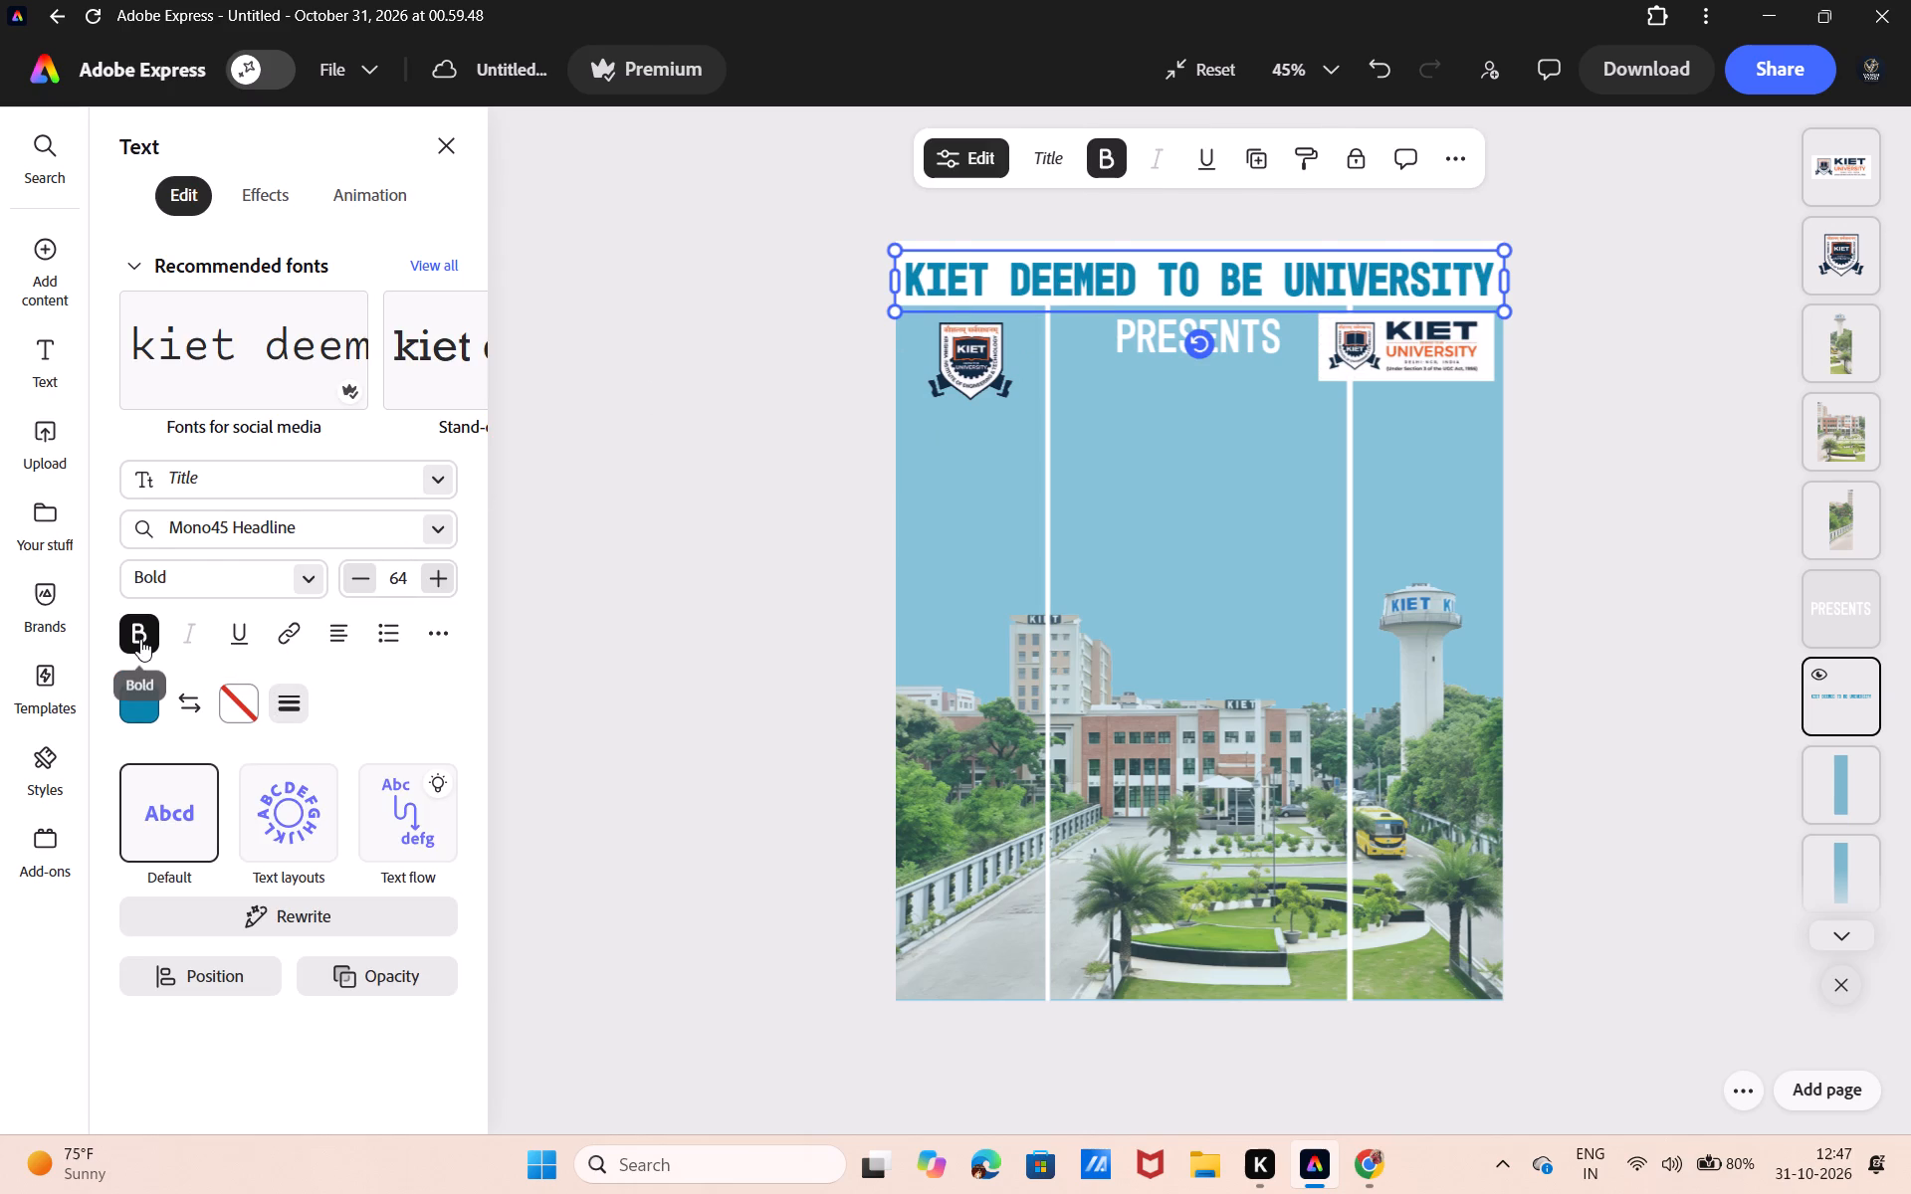
pyautogui.click(646, 500)
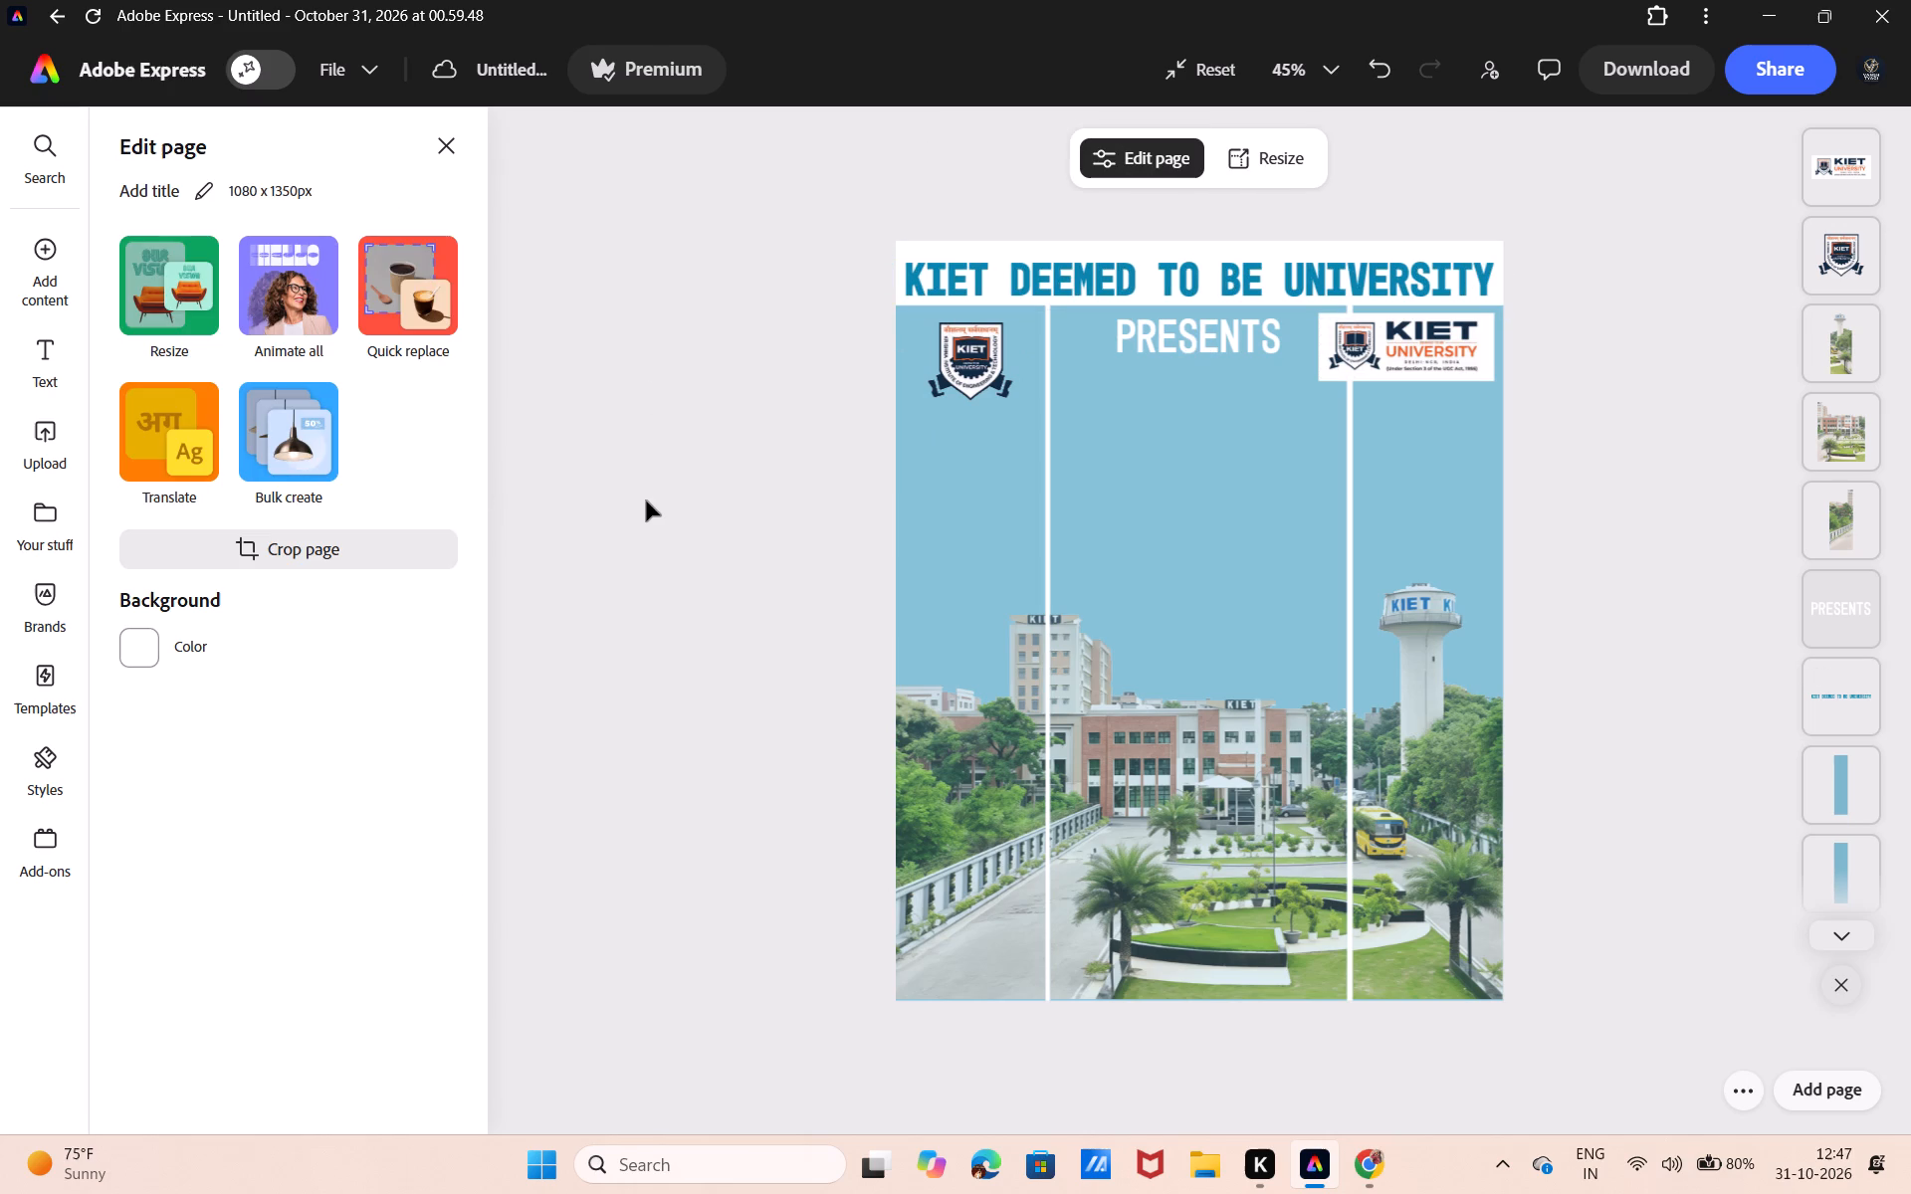
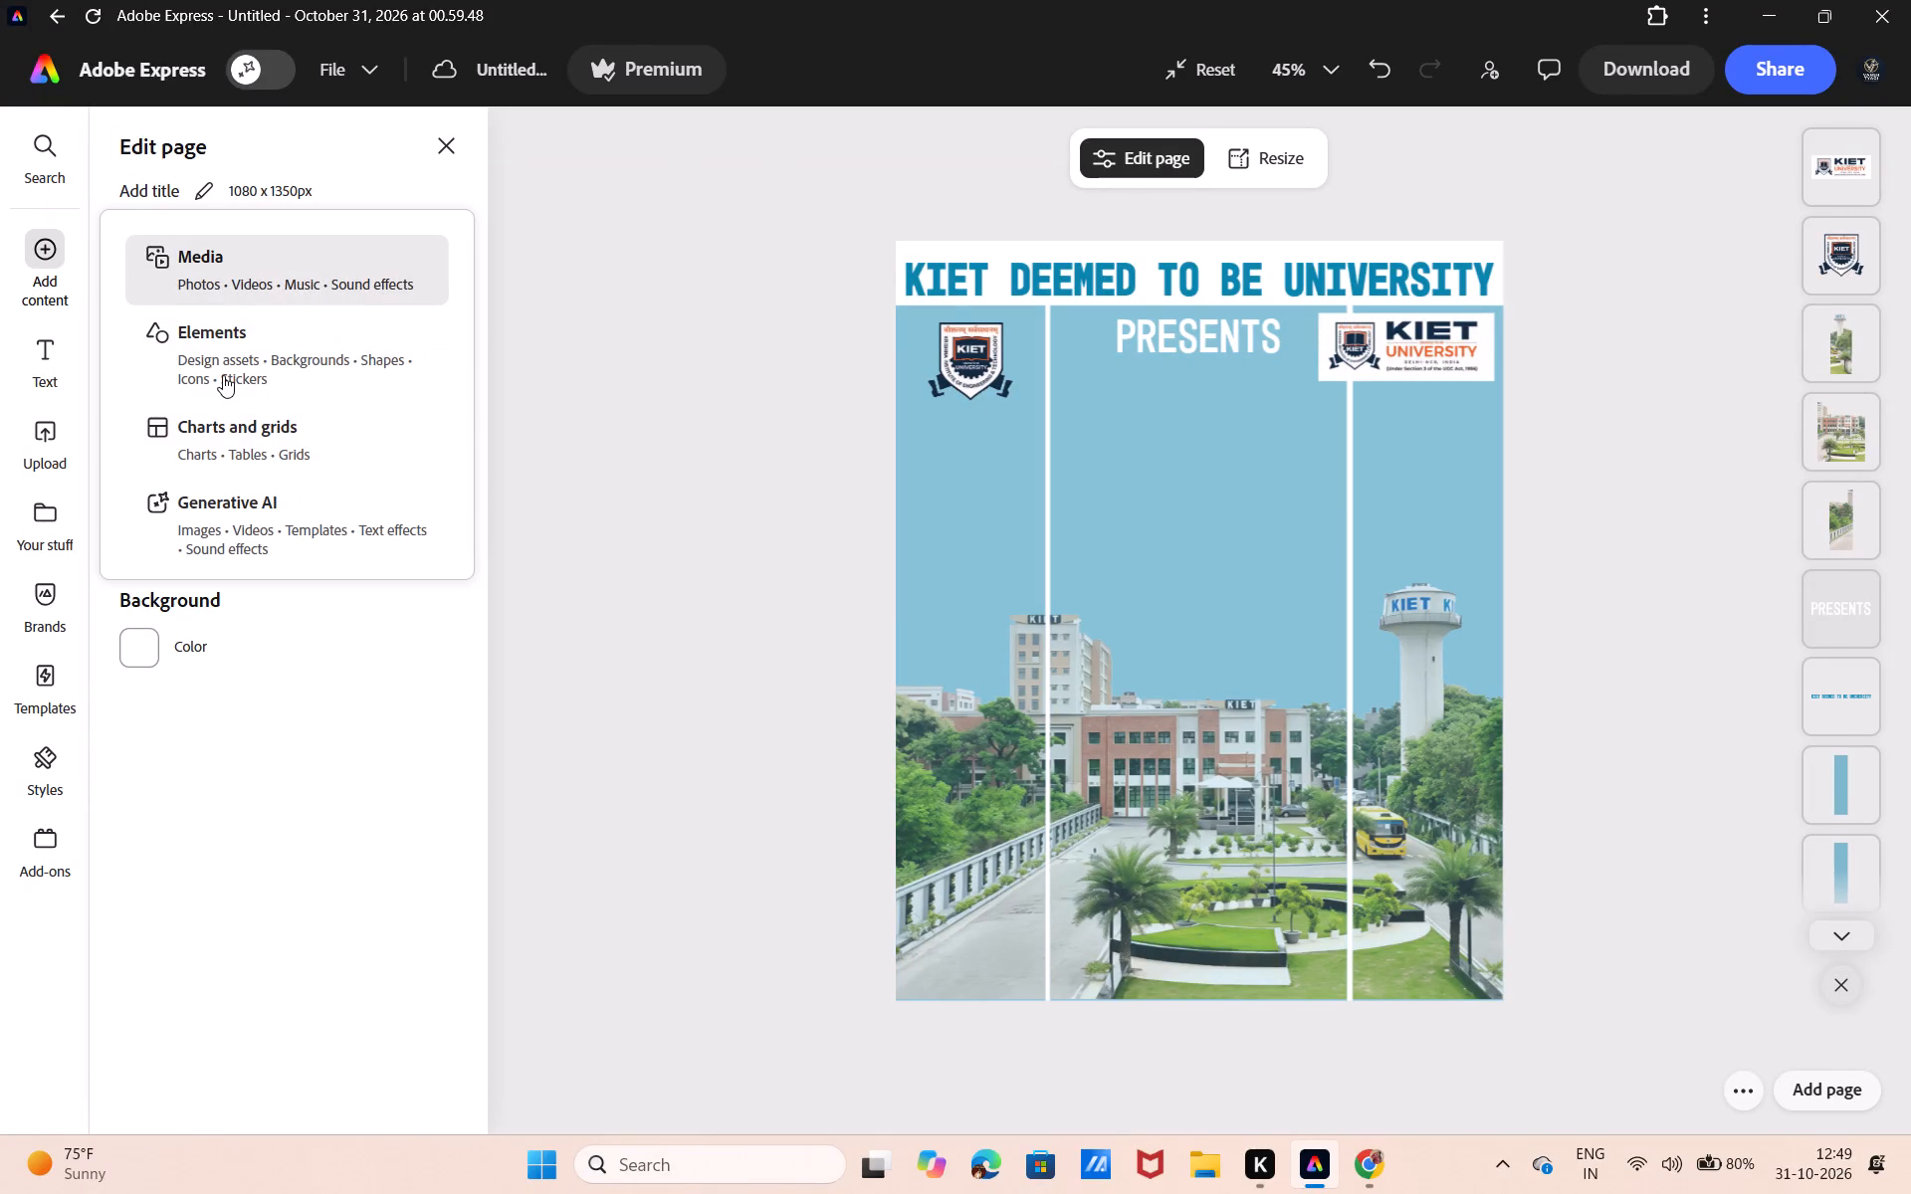
# Add the recently used light-blue cloudy sky as the page background and detach it into a separate image.
pyautogui.click(223, 375)
pyautogui.click(337, 198)
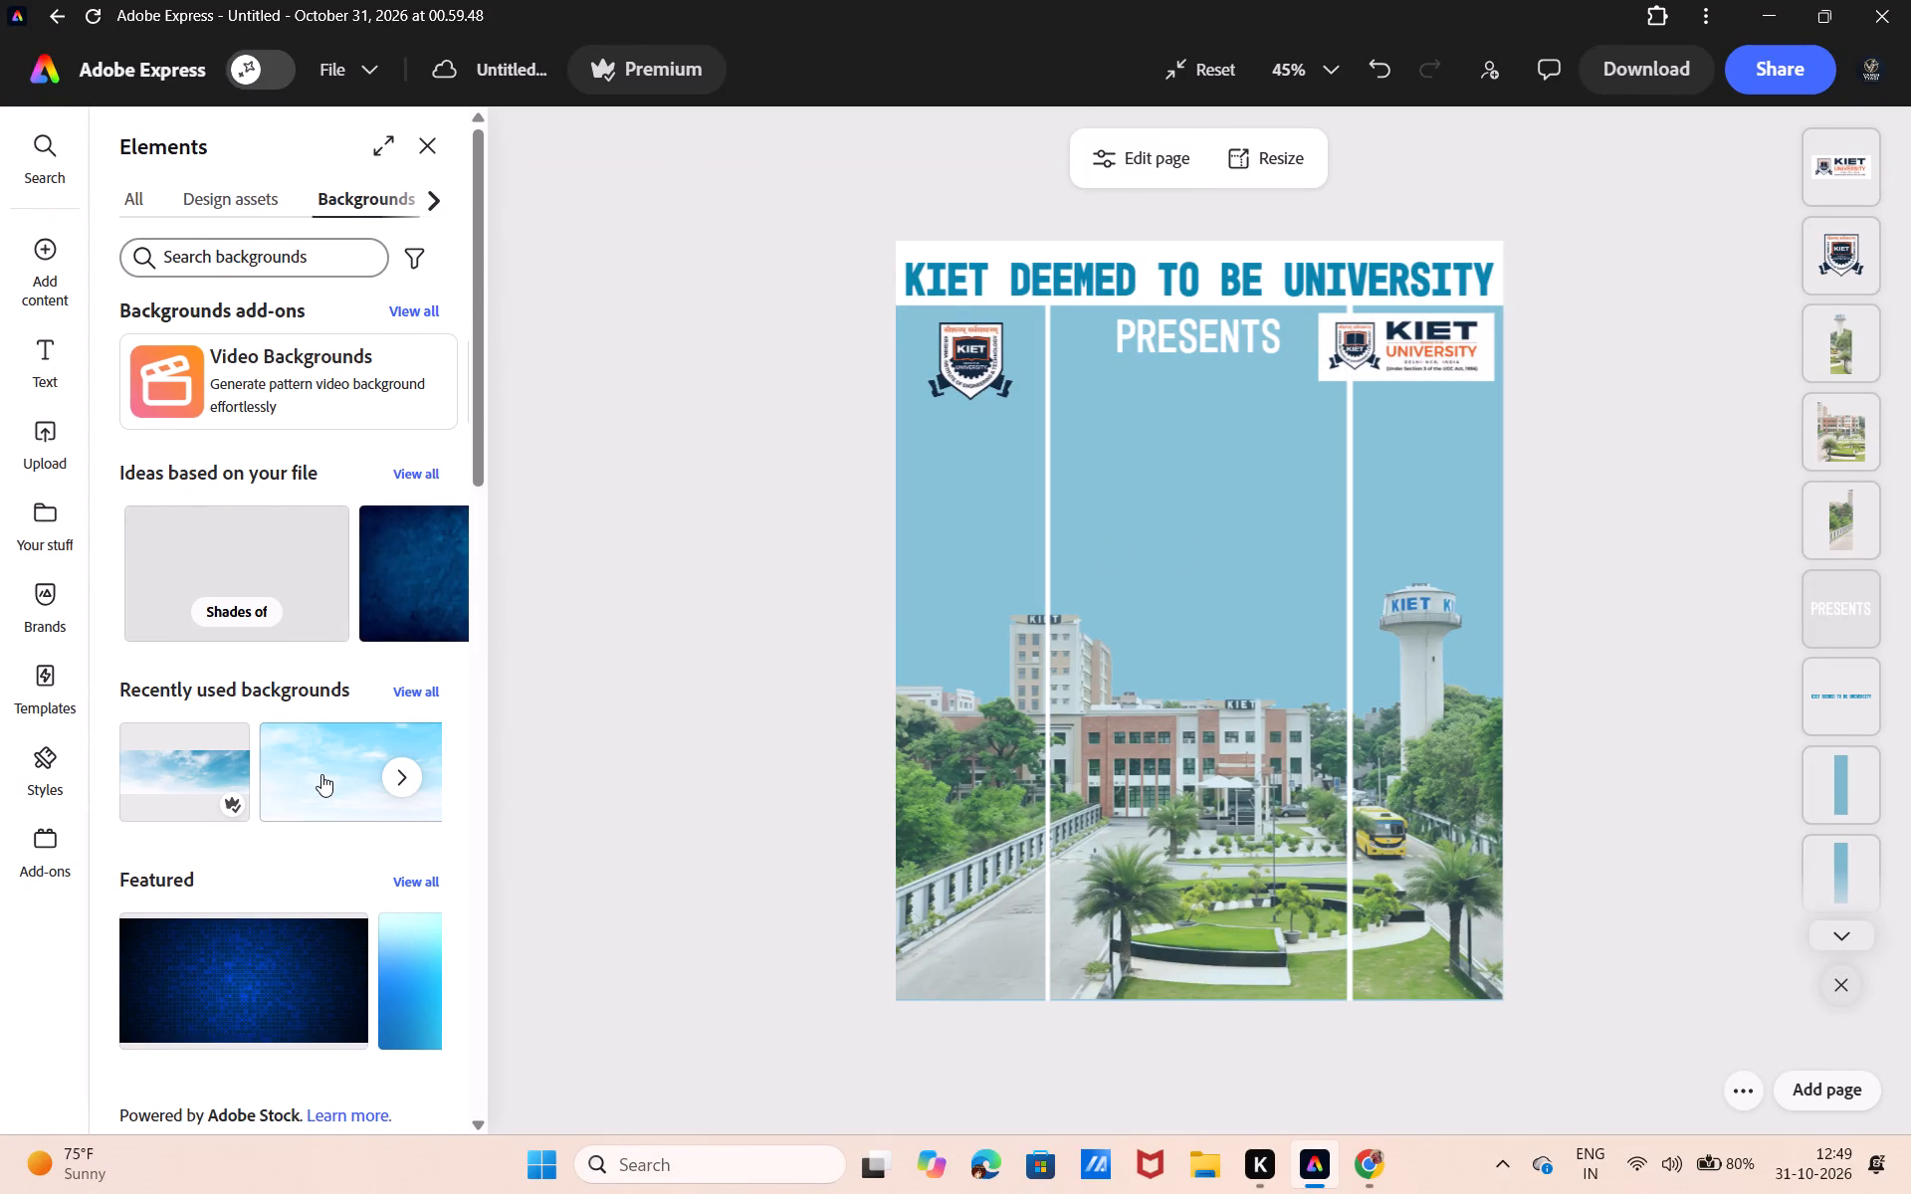
pyautogui.click(321, 774)
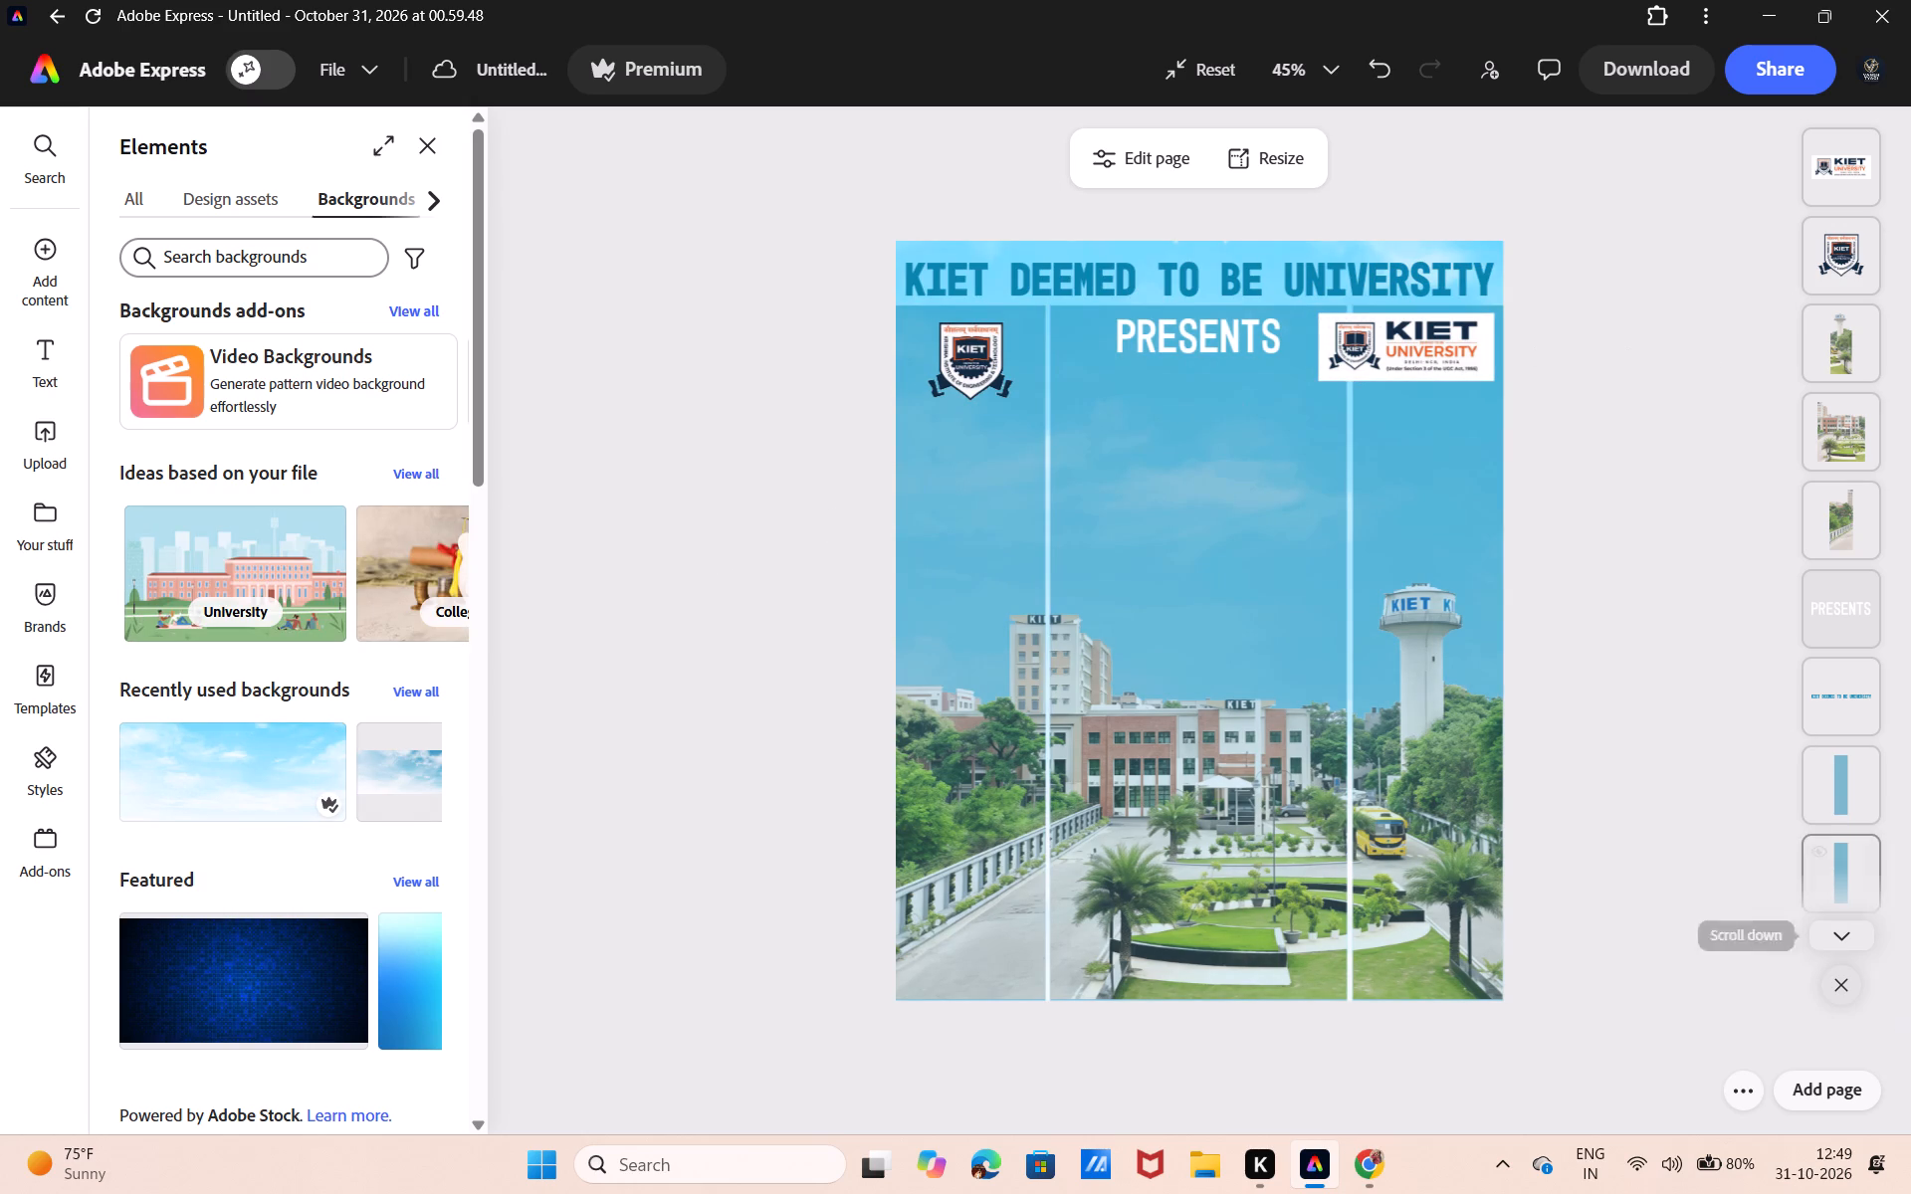
pyautogui.scroll(-6, 1832, 879)
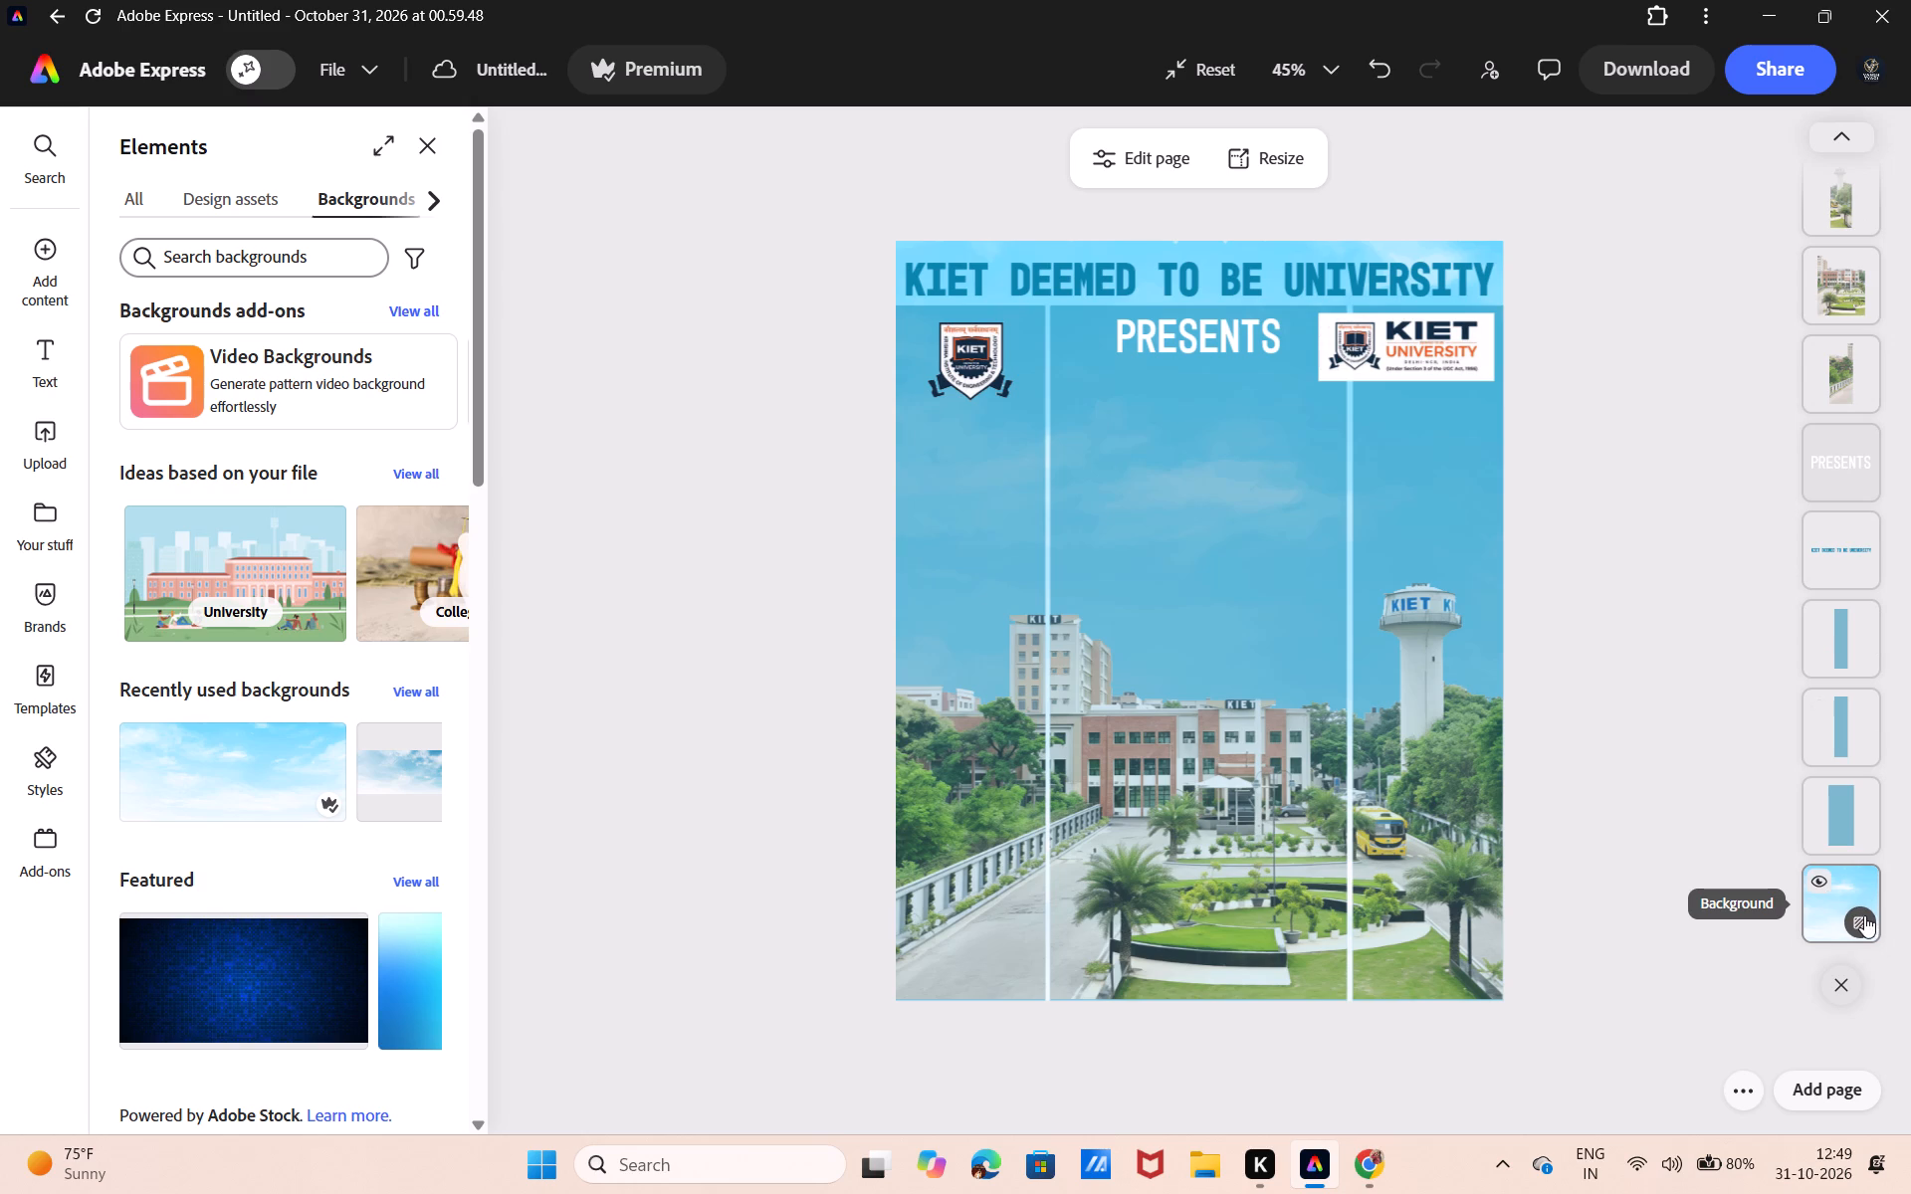
pyautogui.click(1864, 916)
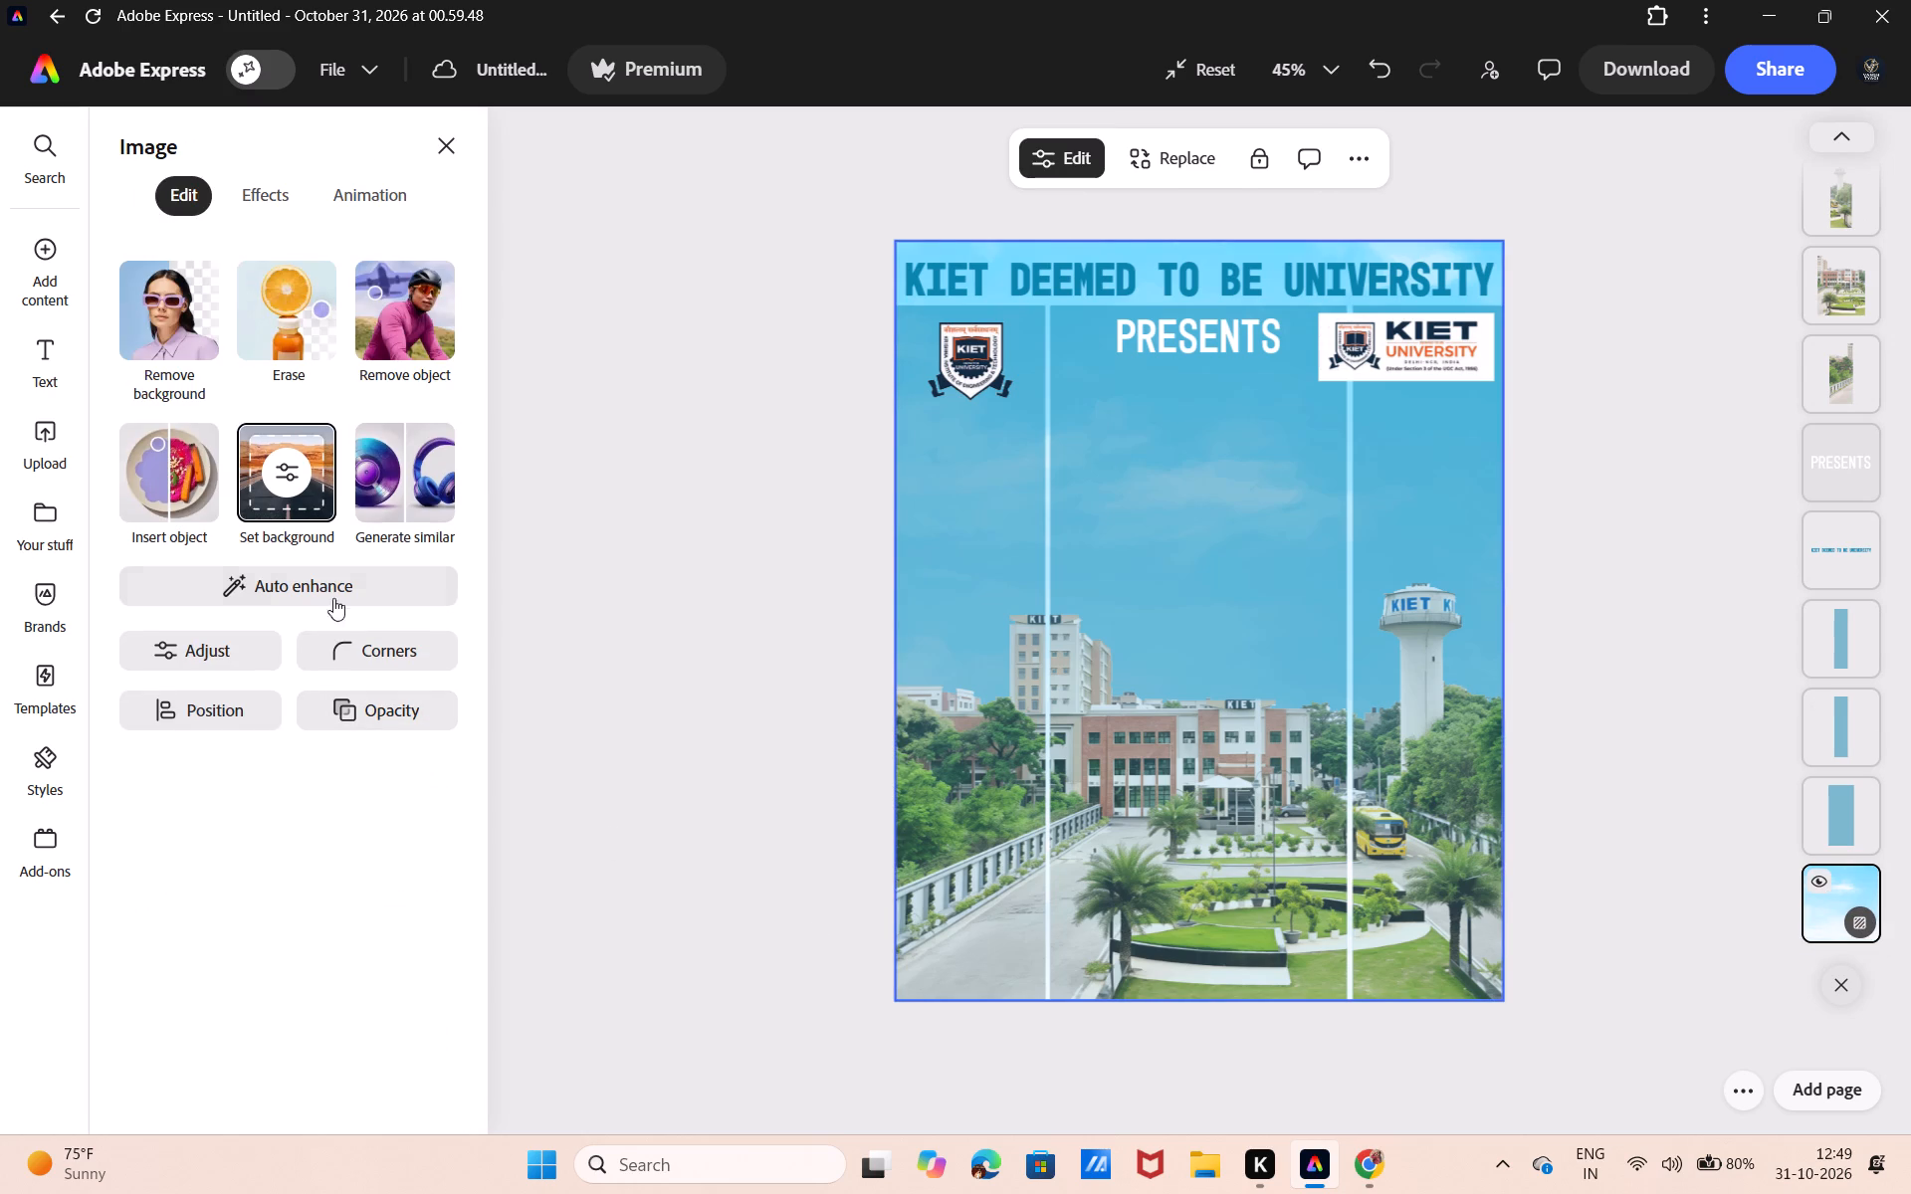
pyautogui.click(286, 473)
pyautogui.click(316, 578)
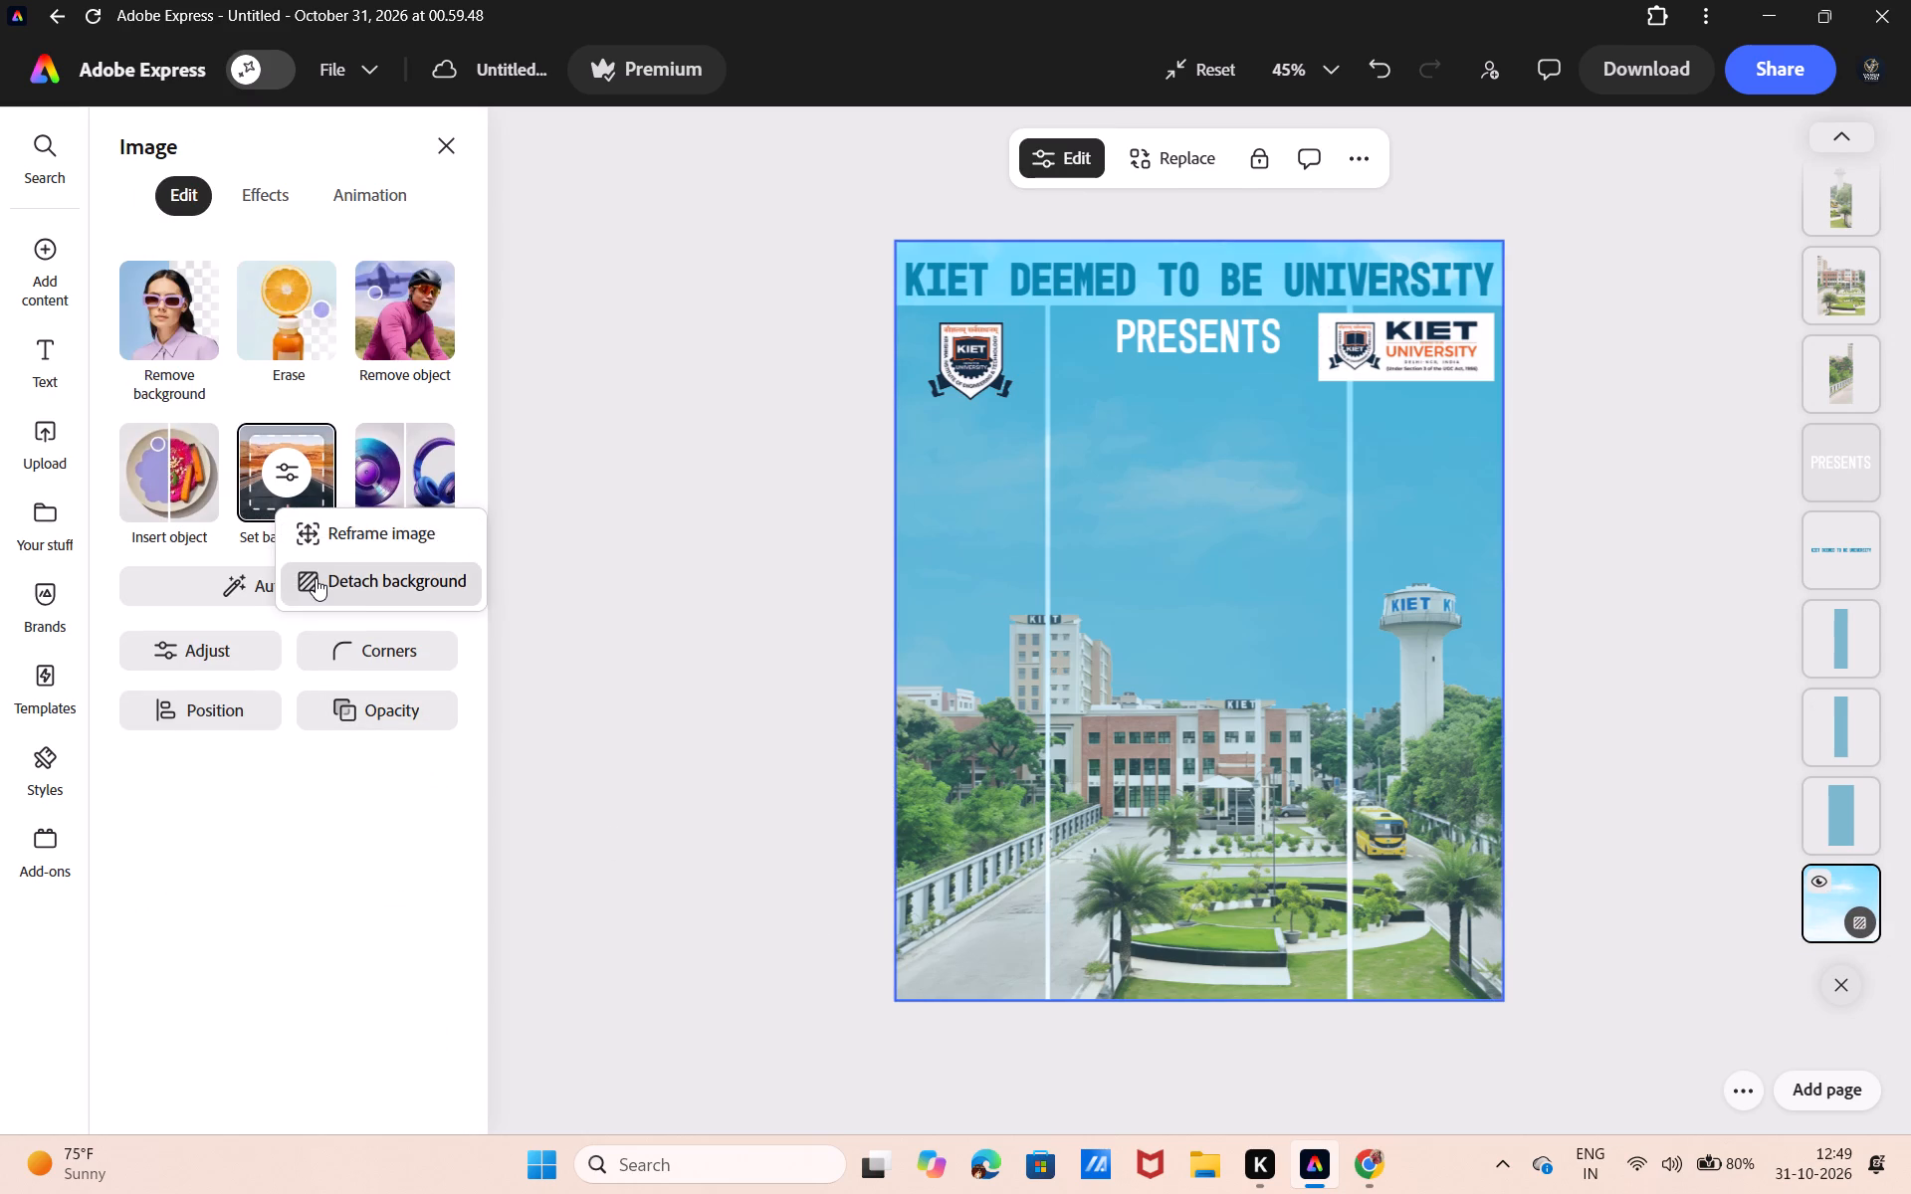
# Position and resize the sky image to cover the upper part of the left campus strip, just below the heading.
pyautogui.moveTo(1257, 595); pyautogui.dragTo(1178, 376)
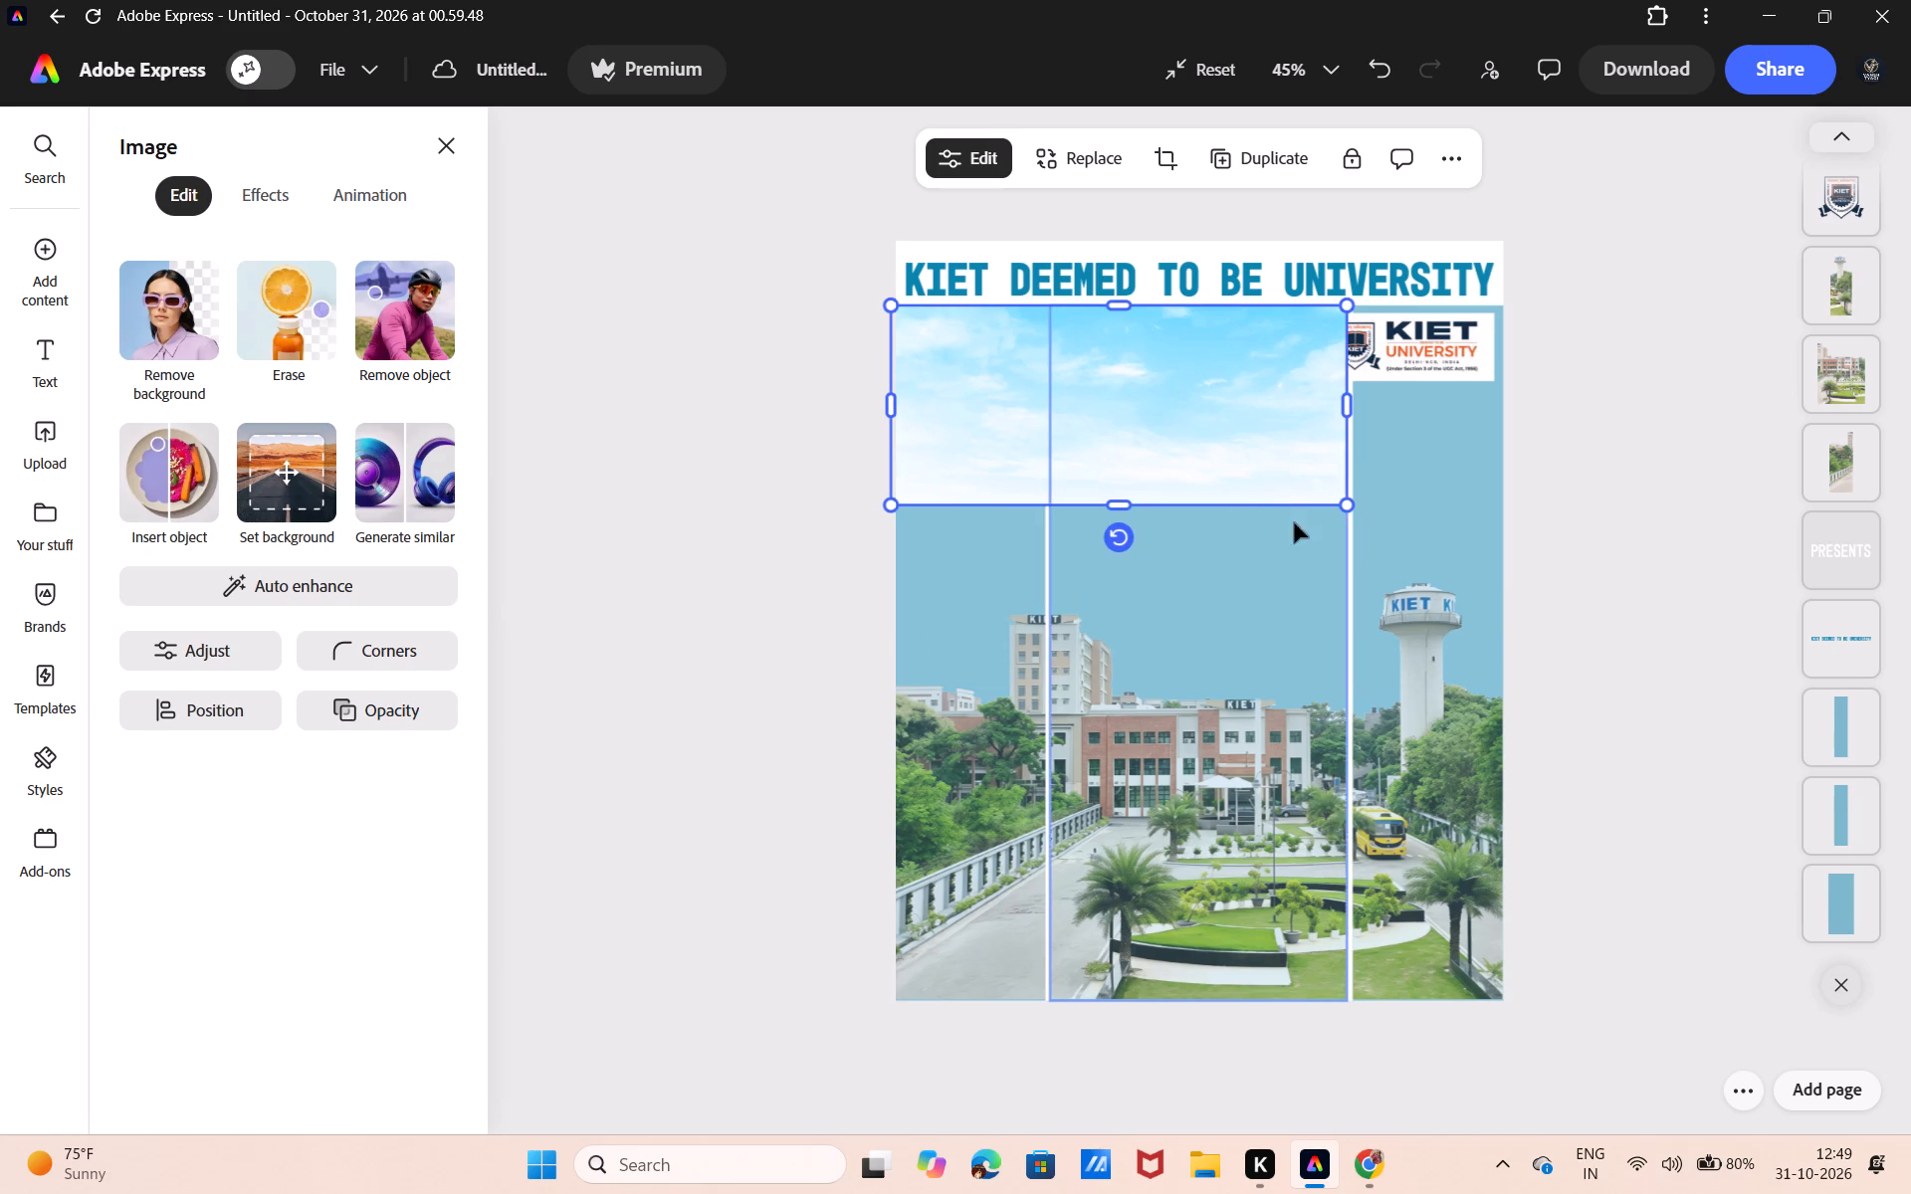
pyautogui.moveTo(1343, 505); pyautogui.dragTo(1461, 645)
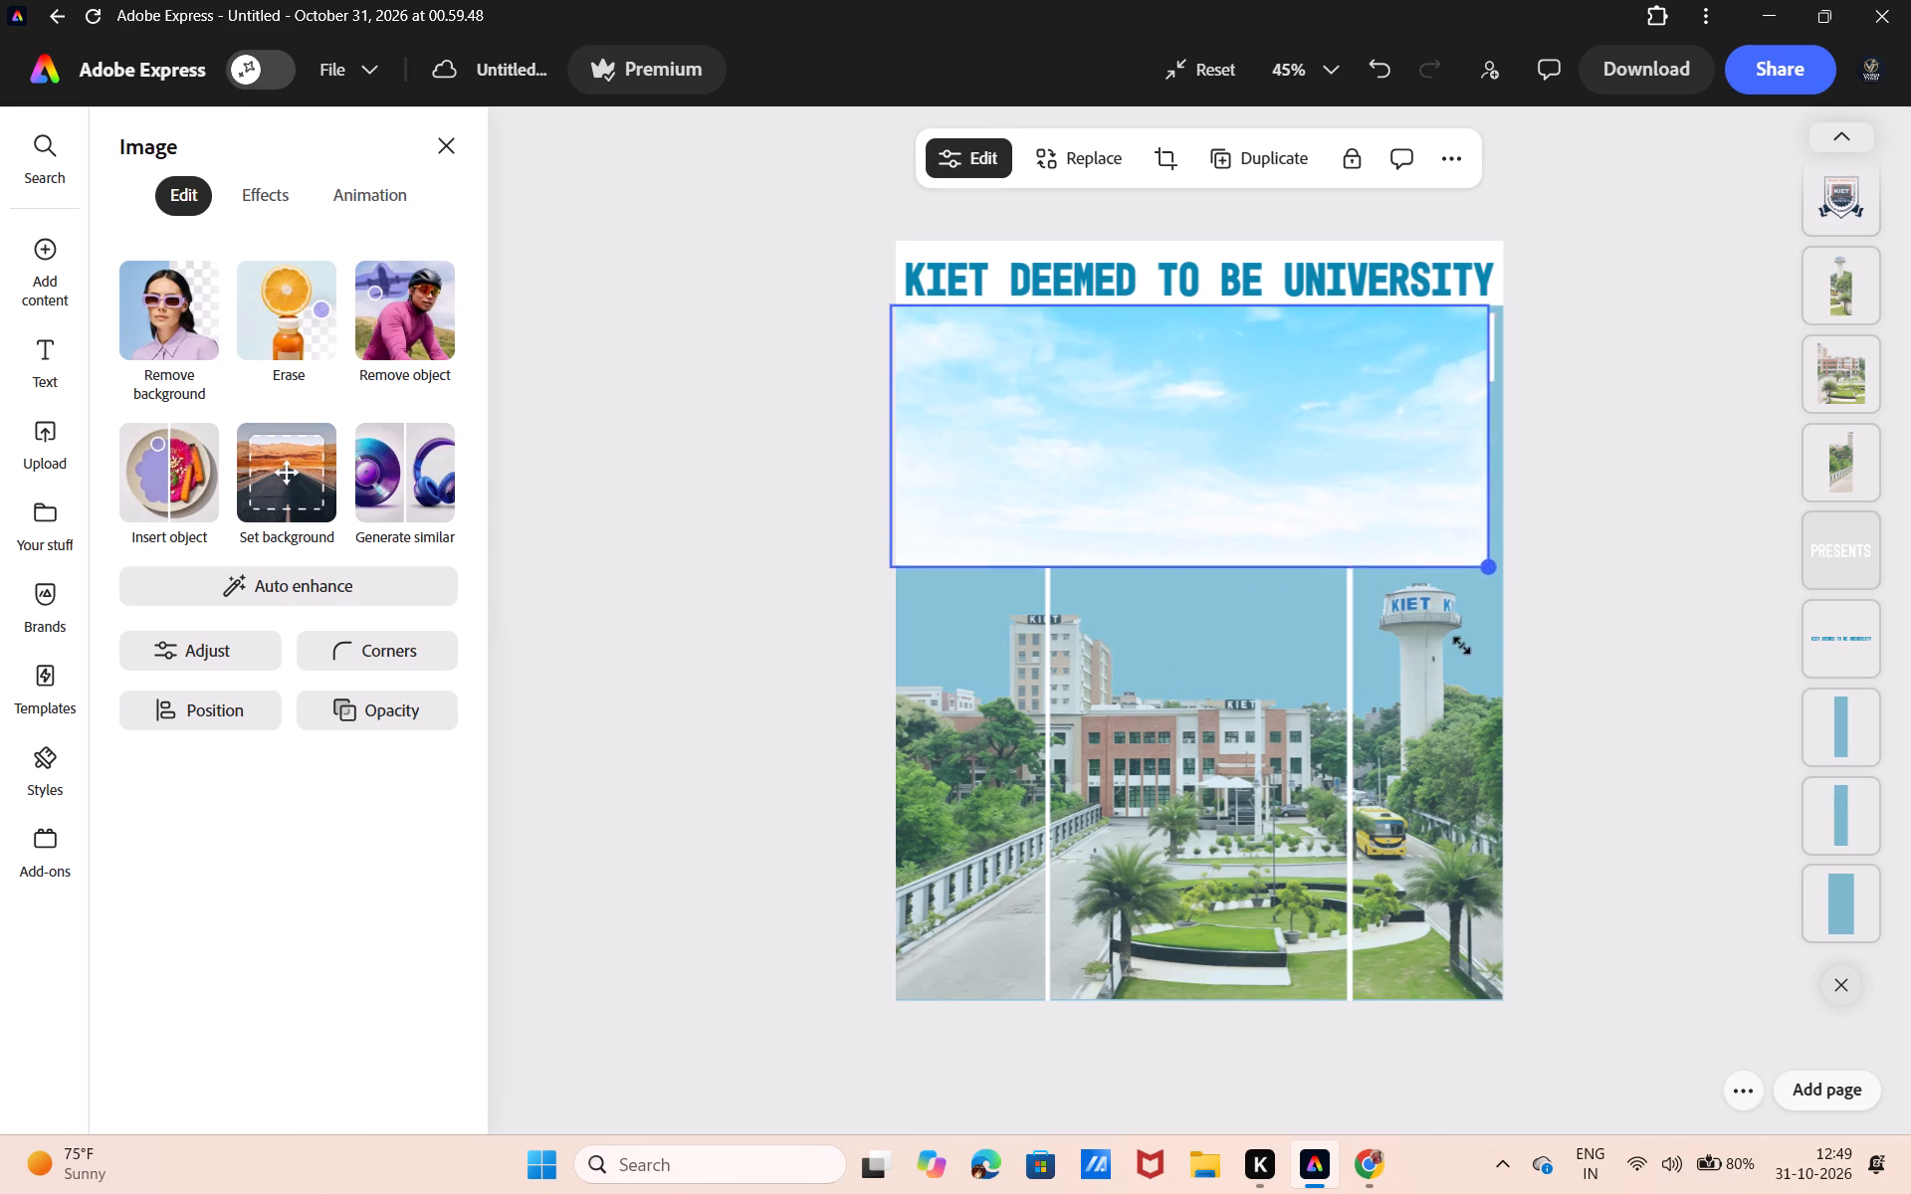
pyautogui.moveTo(1461, 645); pyautogui.dragTo(1479, 671)
pyautogui.moveTo(1207, 584); pyautogui.dragTo(1223, 704)
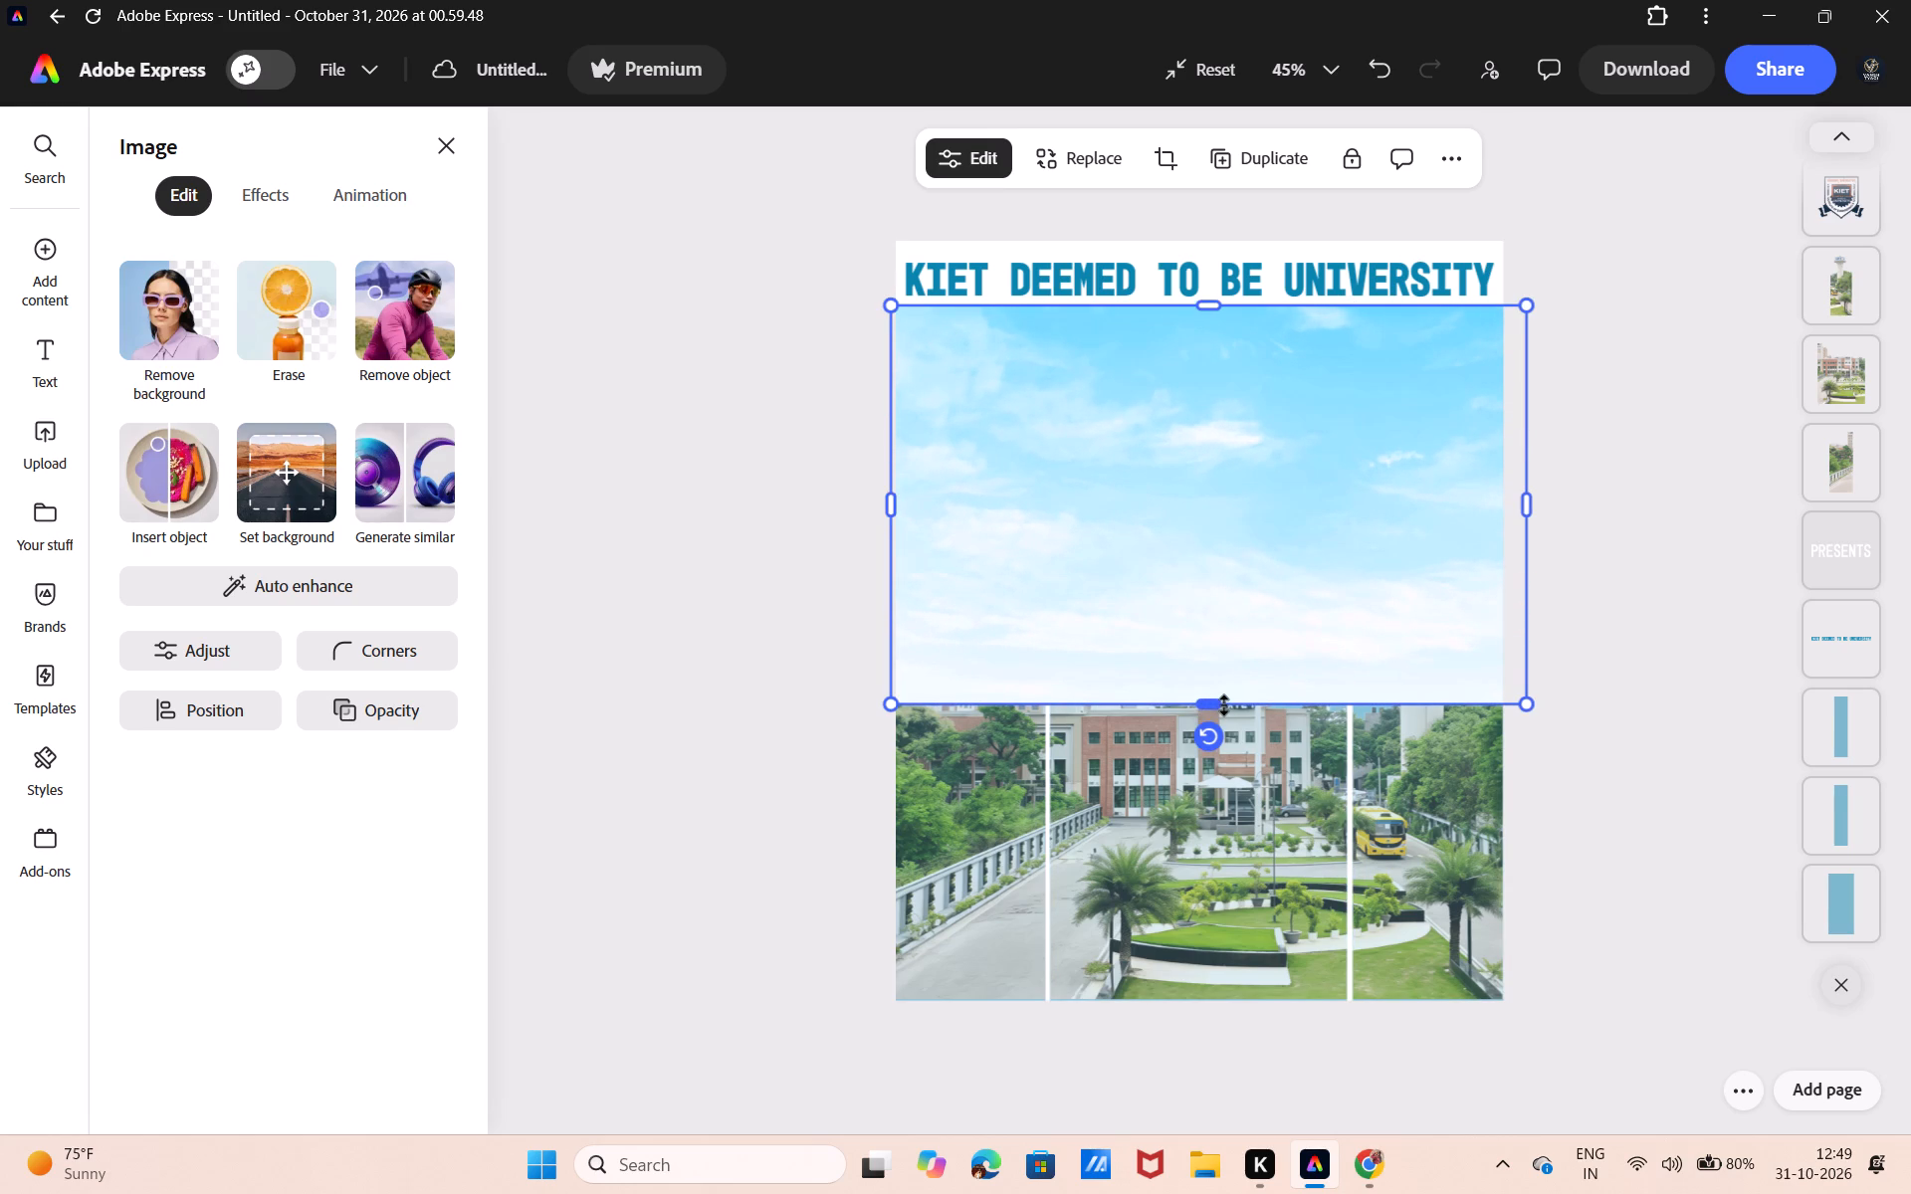
pyautogui.moveTo(1523, 508); pyautogui.dragTo(972, 577)
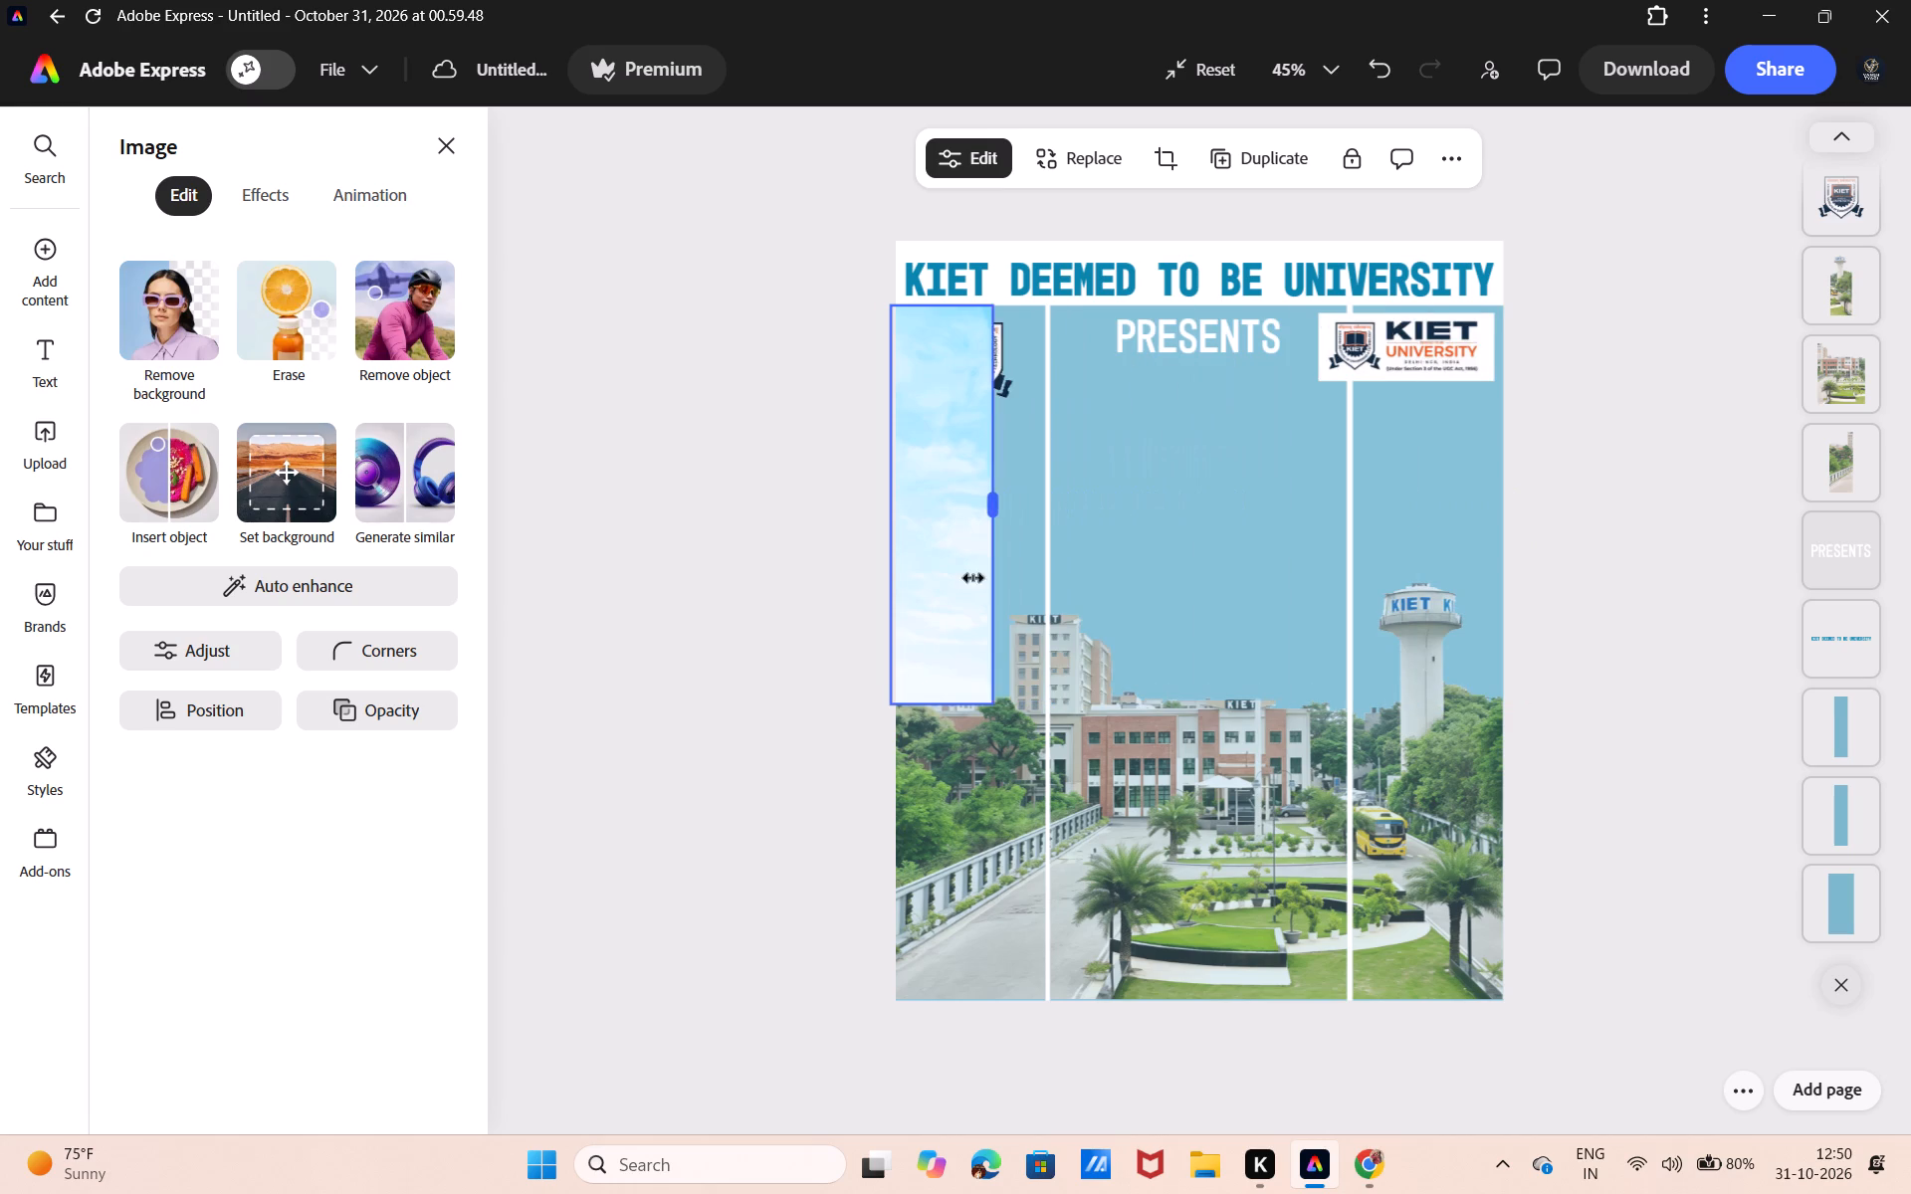
pyautogui.moveTo(972, 577); pyautogui.dragTo(1042, 575)
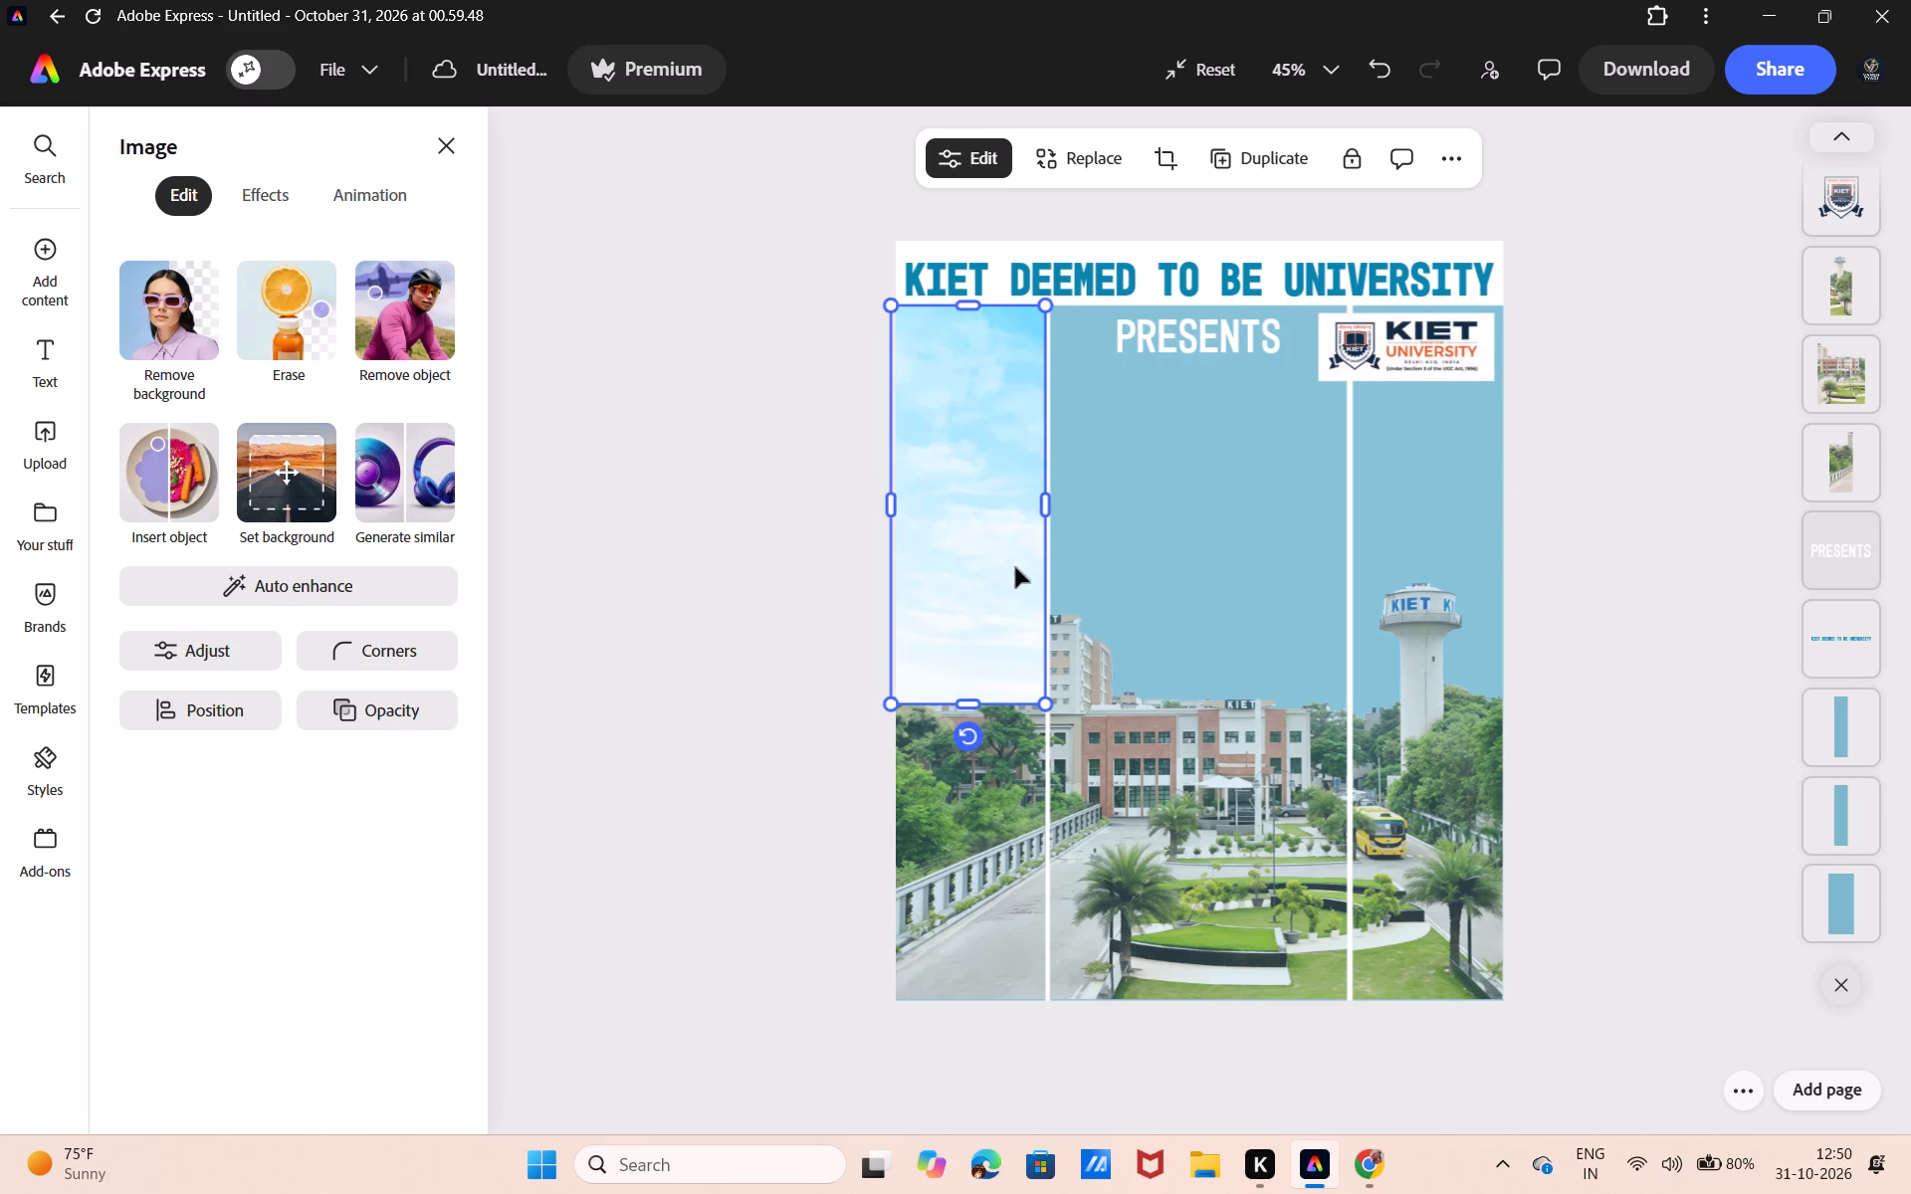
# Duplicate the left strip's sky image and fit the copy over the upper part of the middle campus strip.
pyautogui.click(1237, 173)
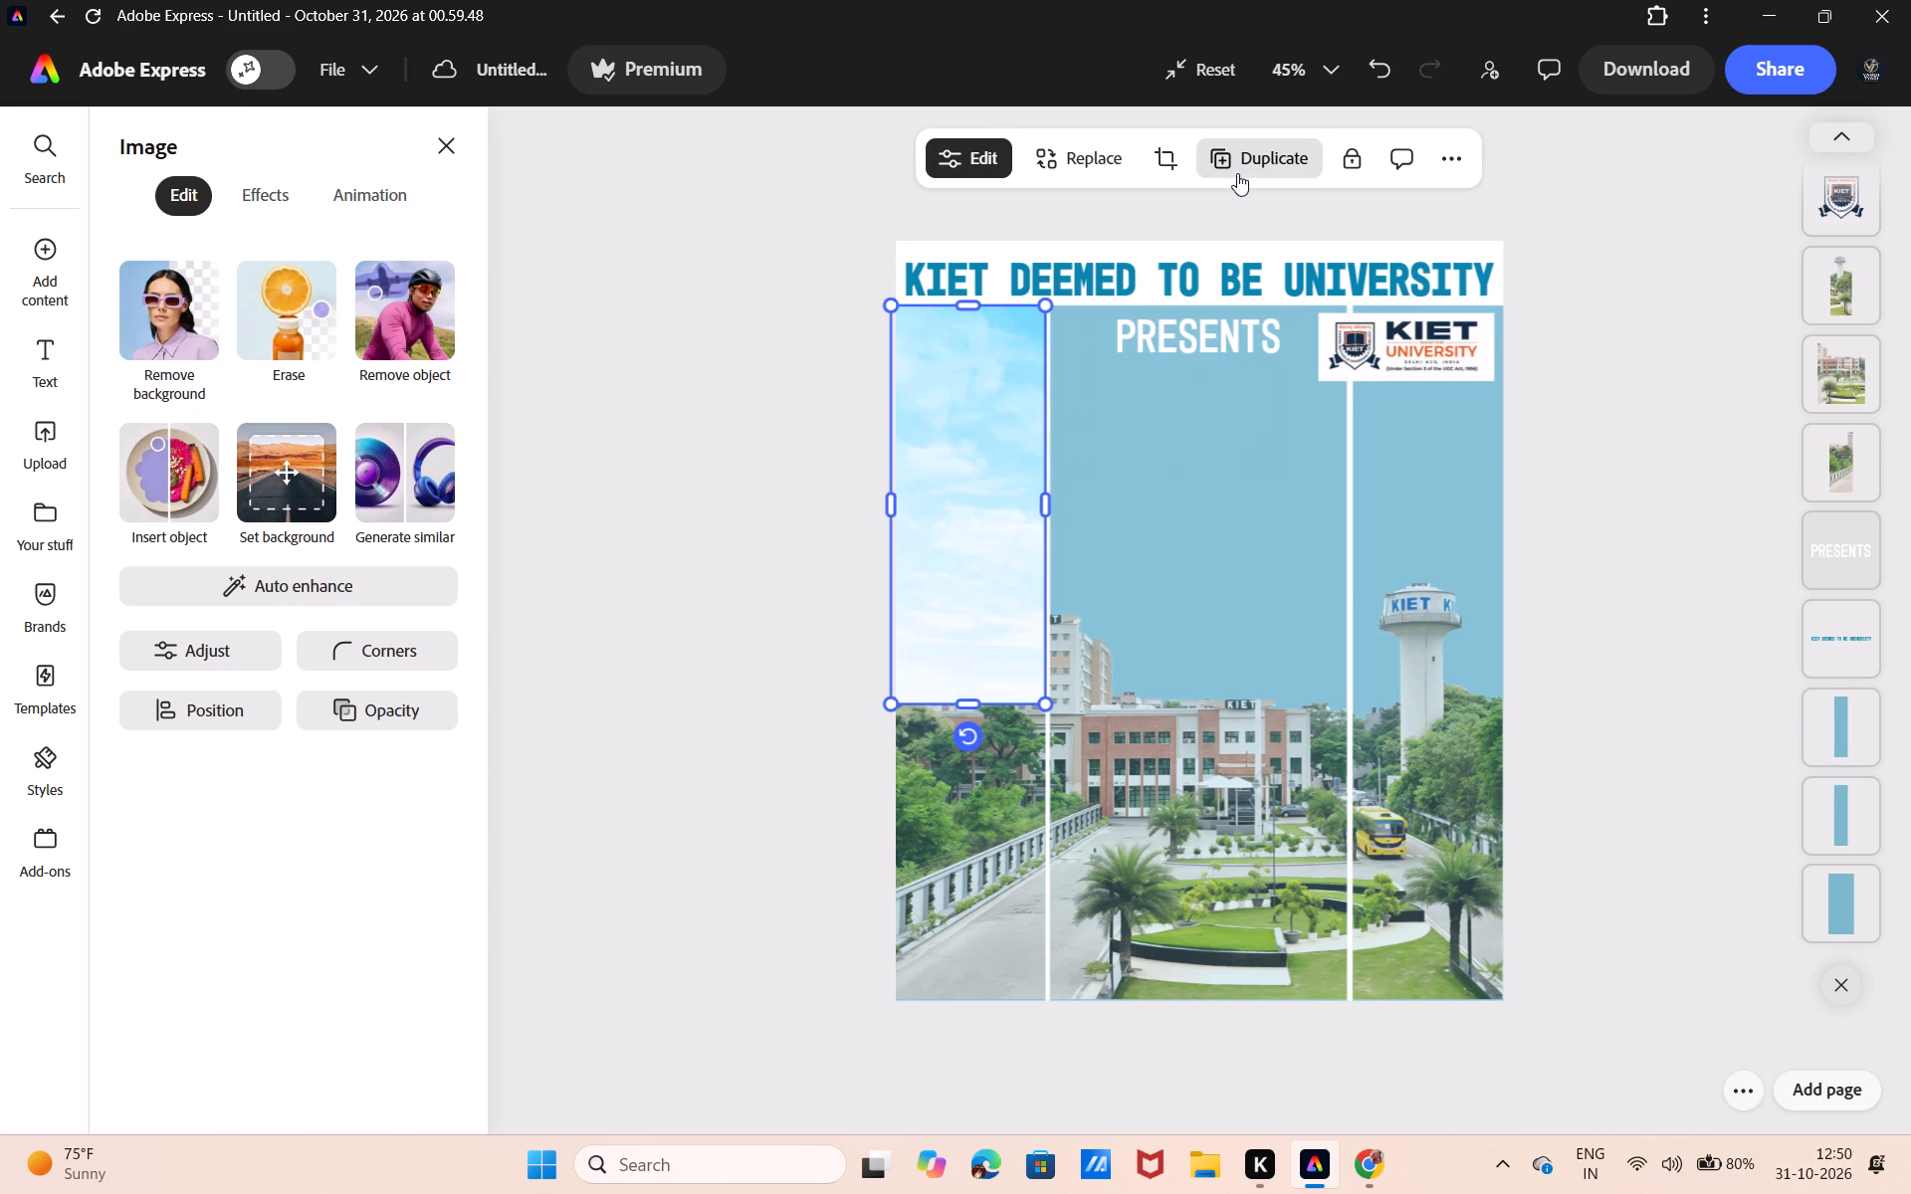
pyautogui.moveTo(1032, 441); pyautogui.dragTo(1025, 421)
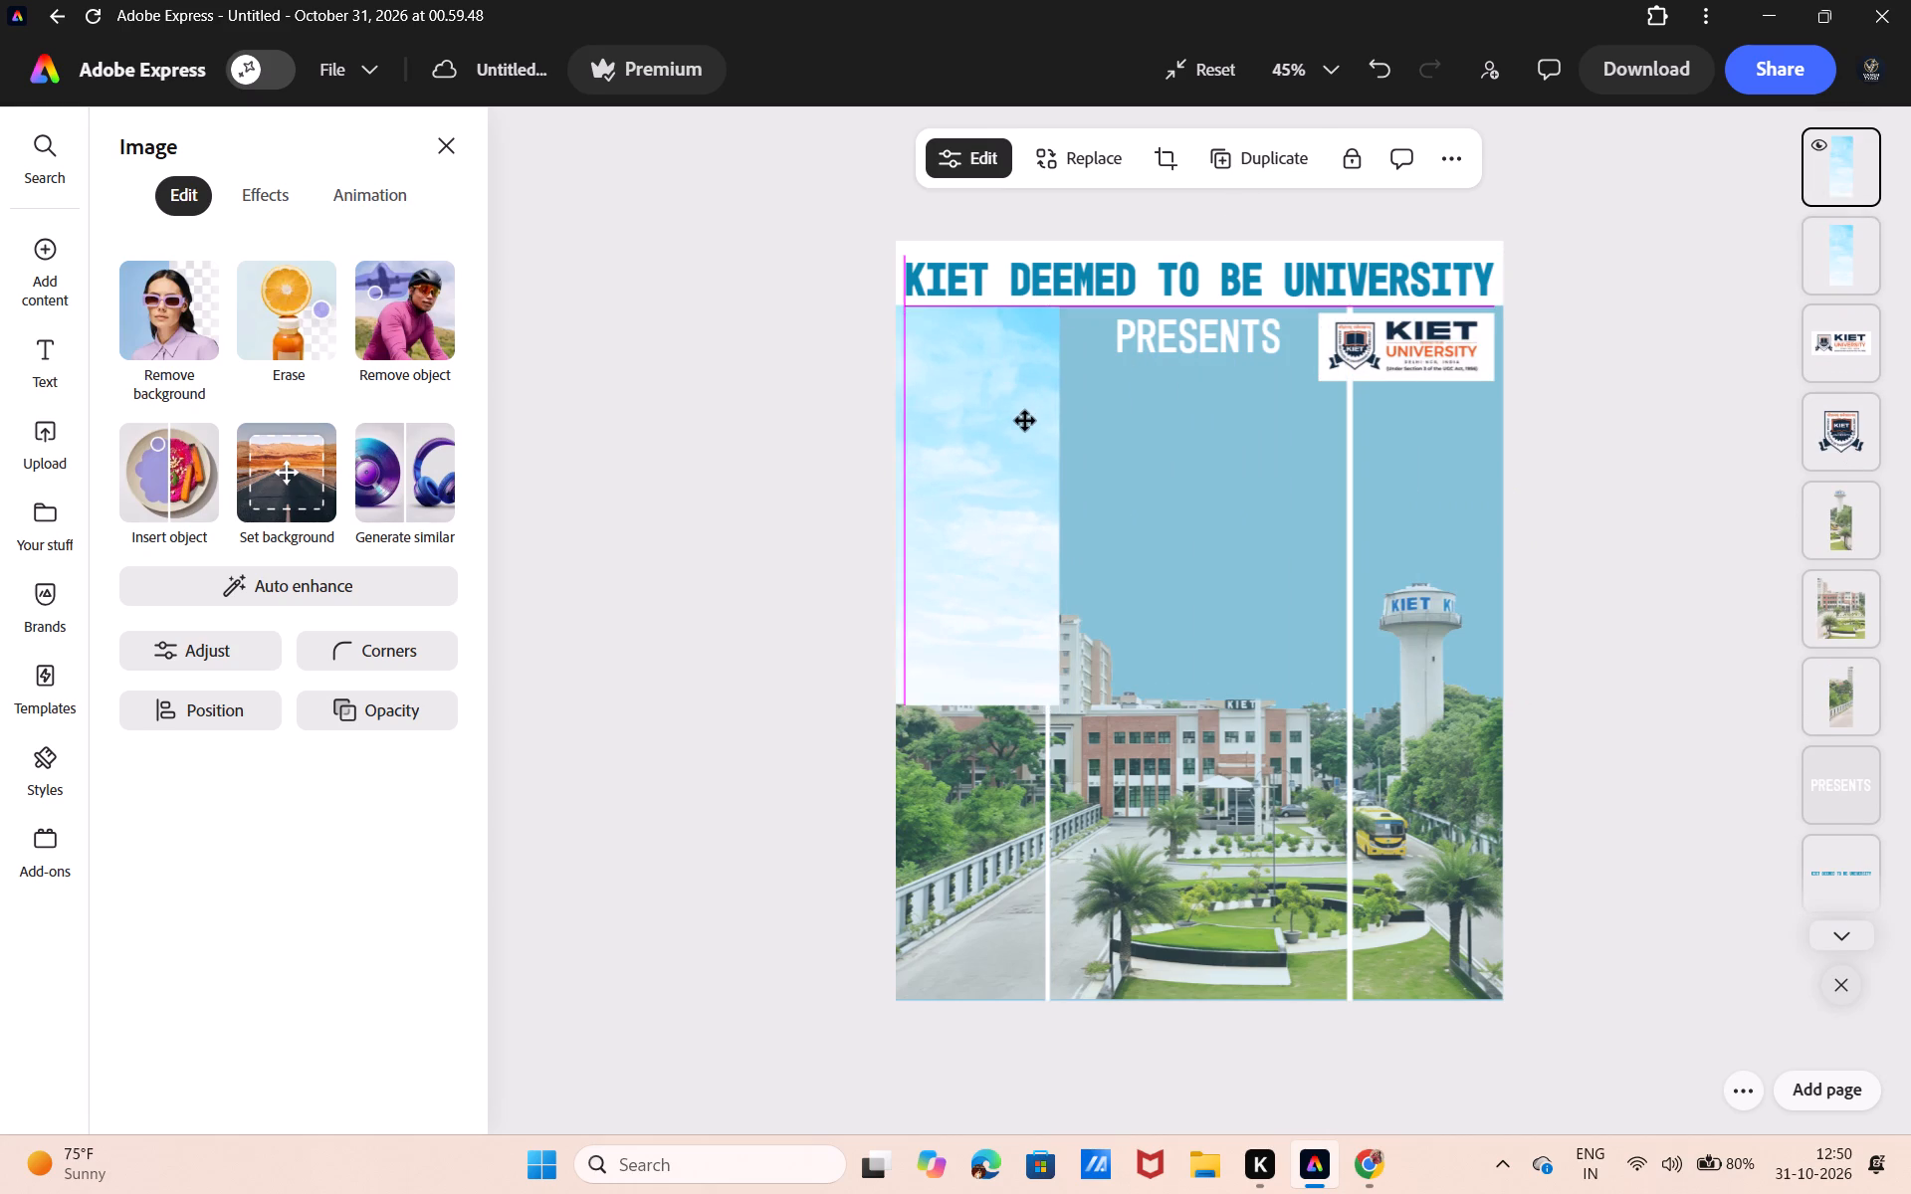
pyautogui.moveTo(1025, 421); pyautogui.dragTo(1017, 420)
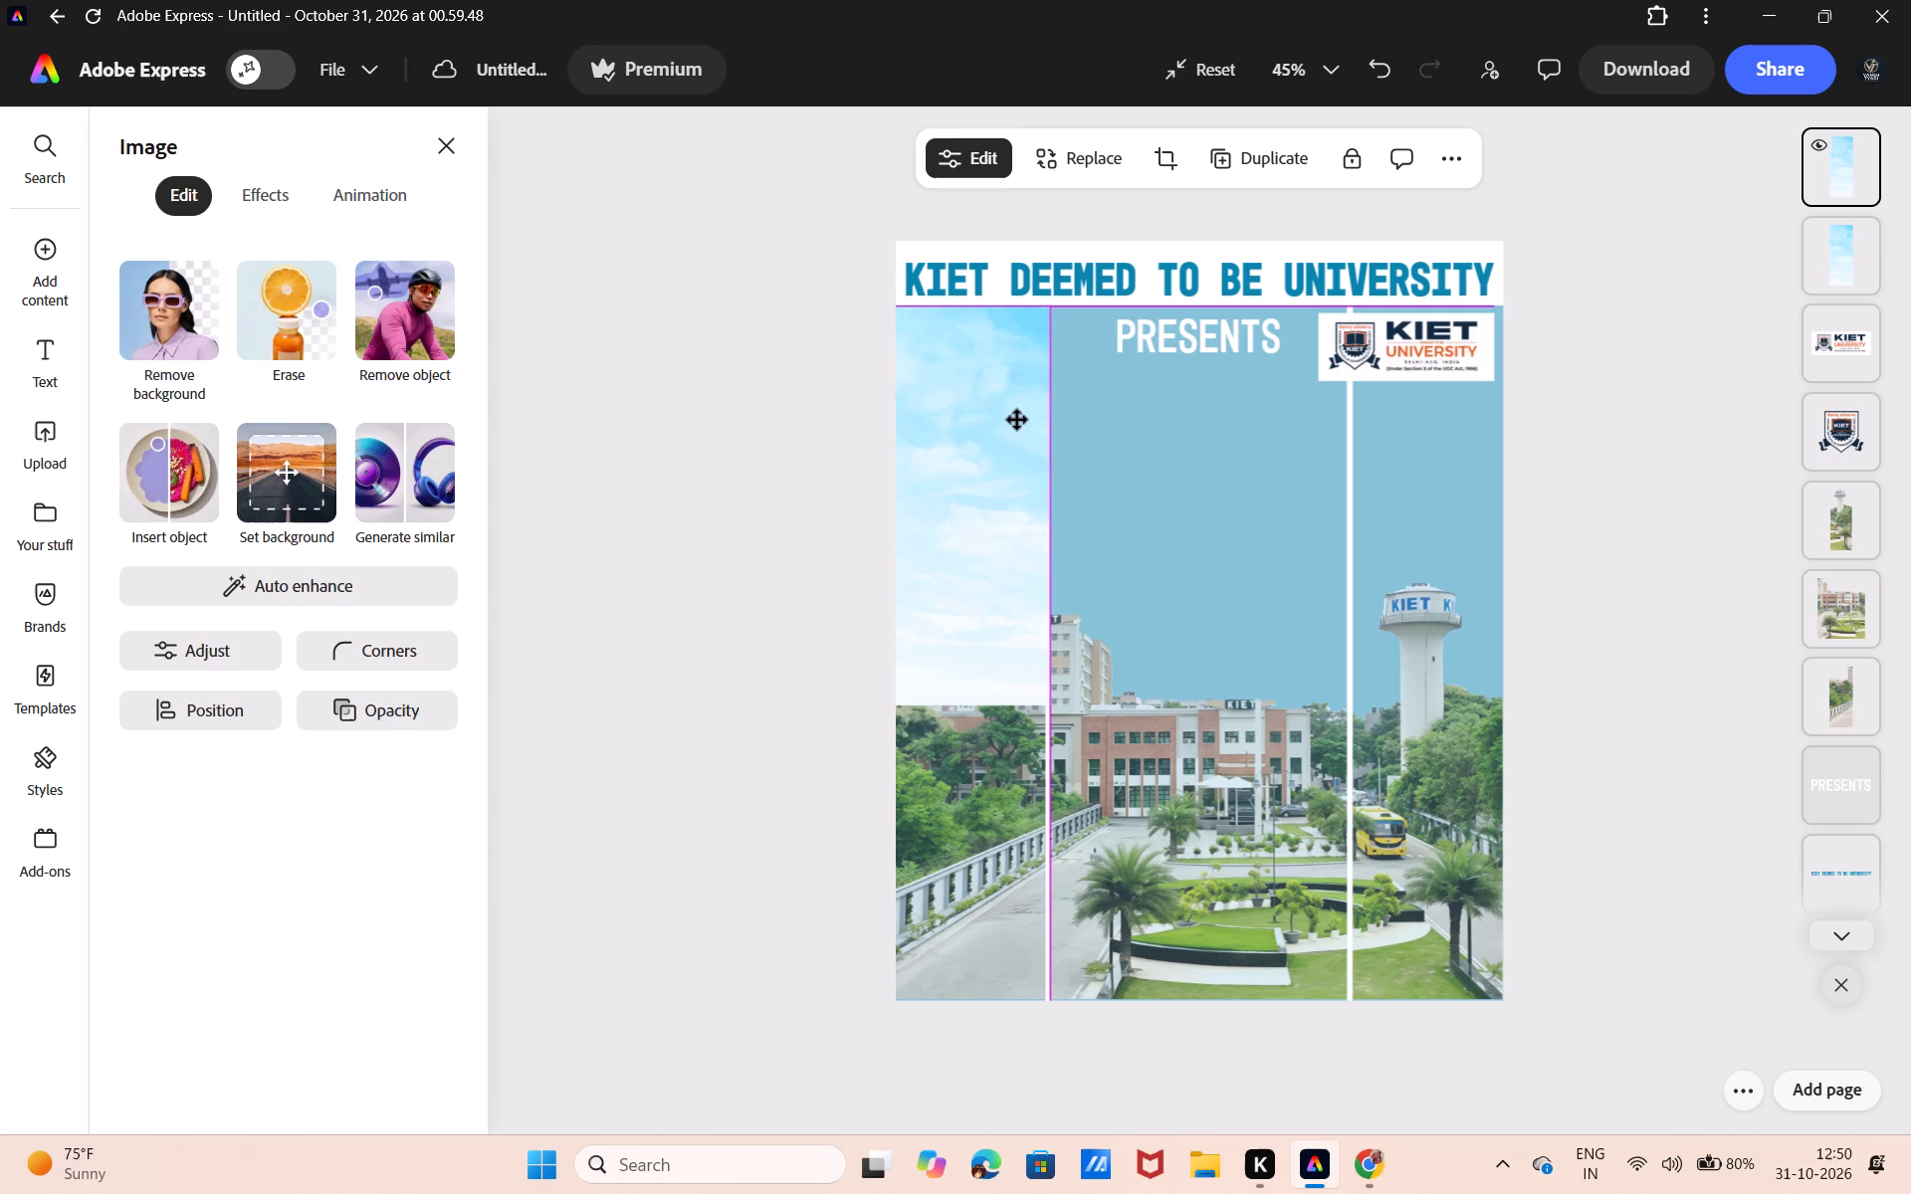
pyautogui.moveTo(1017, 420); pyautogui.dragTo(1020, 420)
pyautogui.moveTo(1020, 420); pyautogui.dragTo(1009, 443)
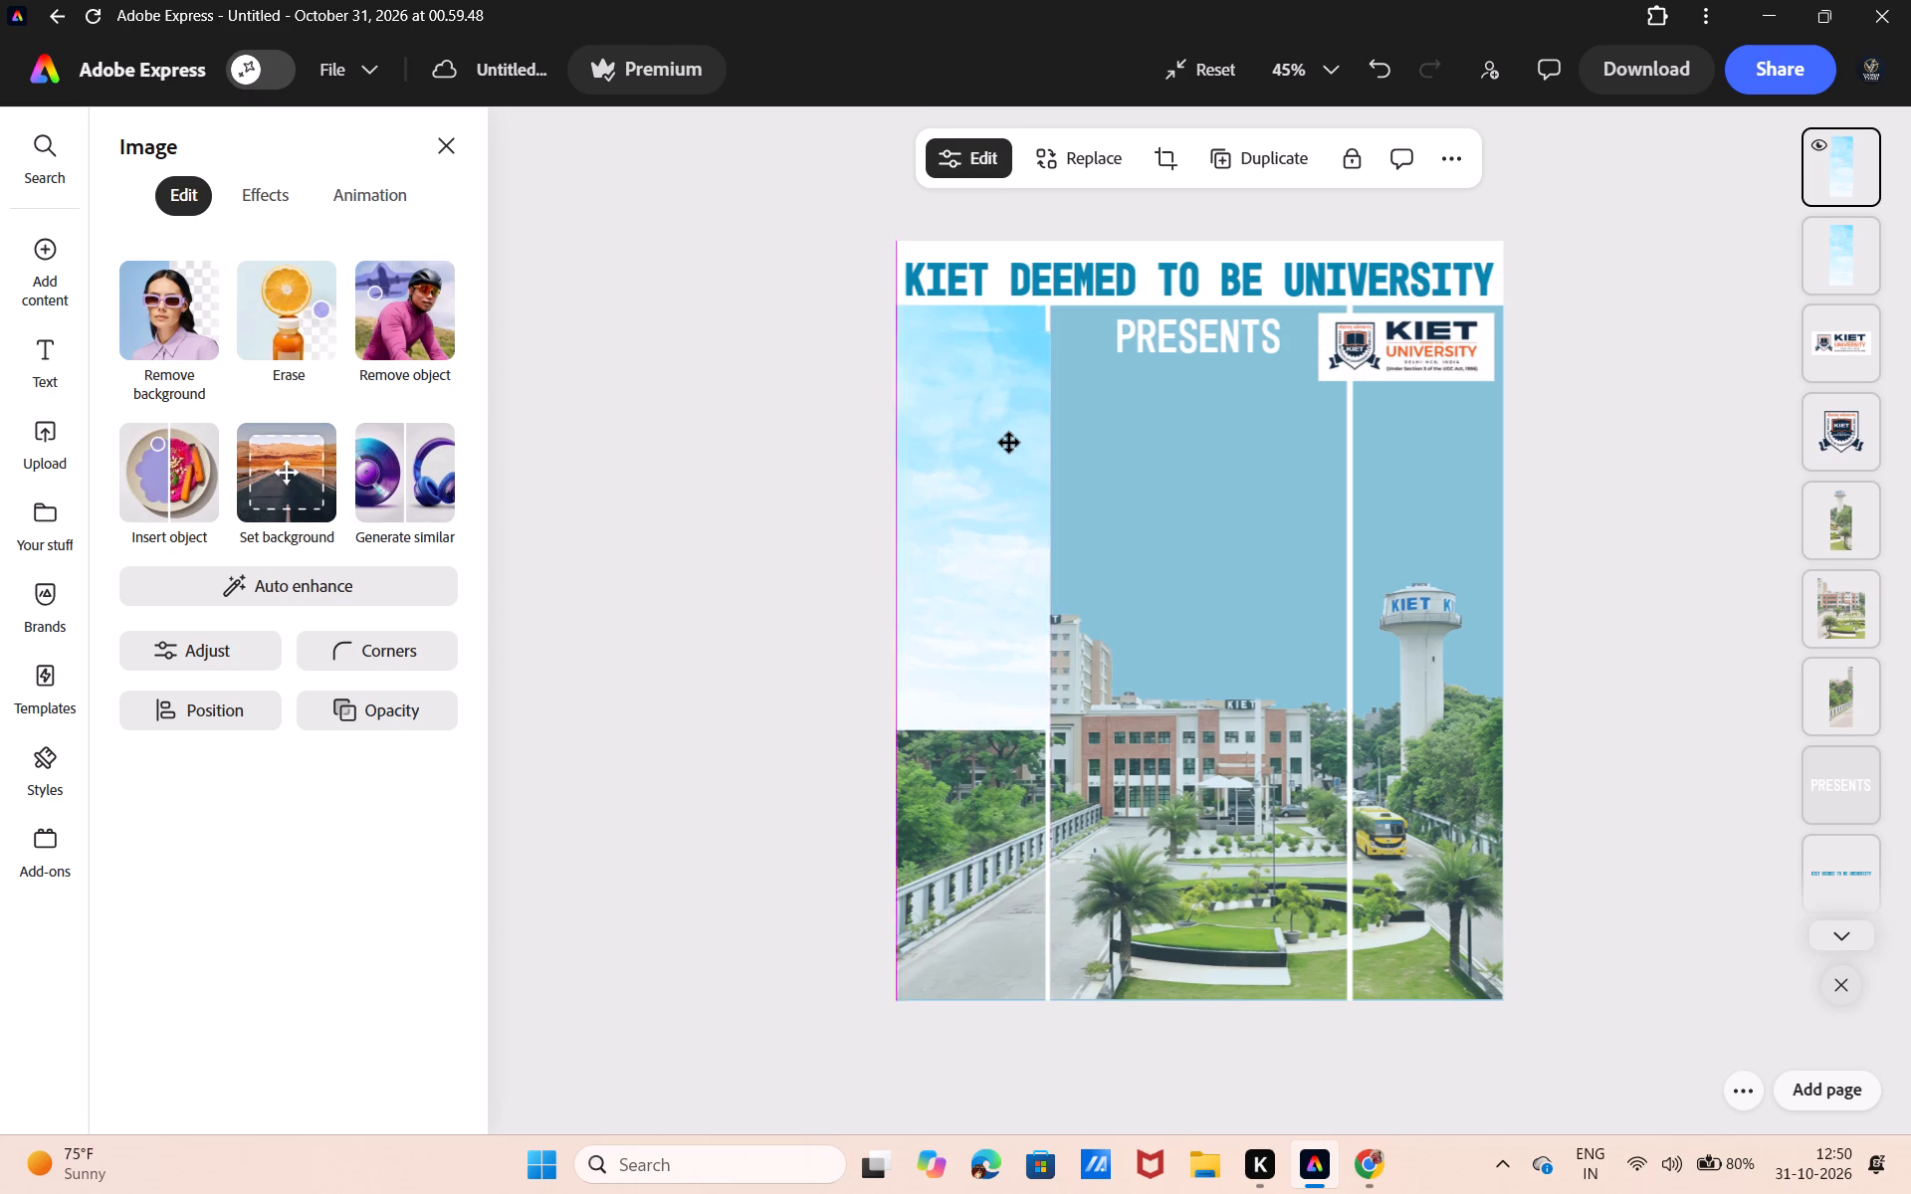
pyautogui.moveTo(1009, 443); pyautogui.dragTo(1012, 421)
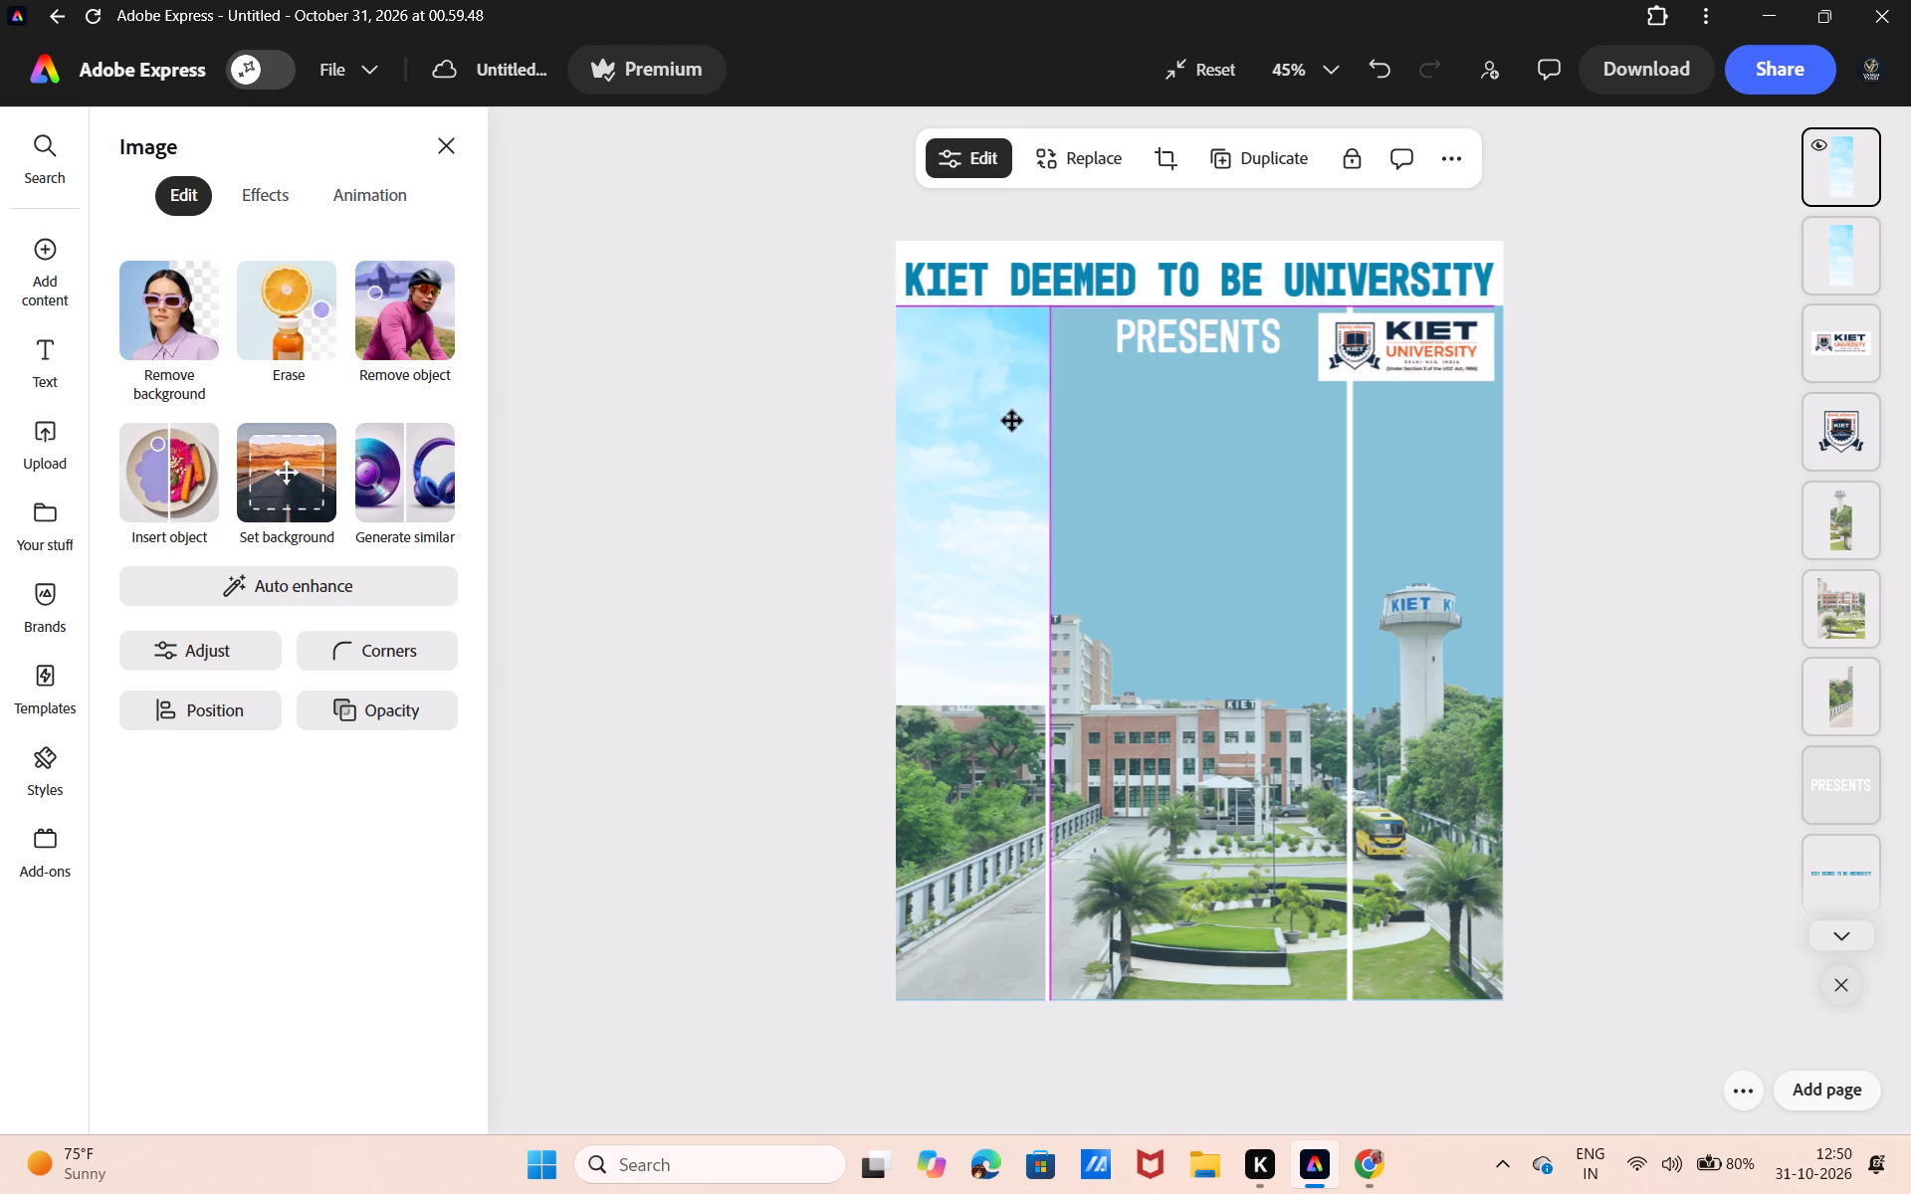
pyautogui.moveTo(1012, 421); pyautogui.dragTo(1010, 421)
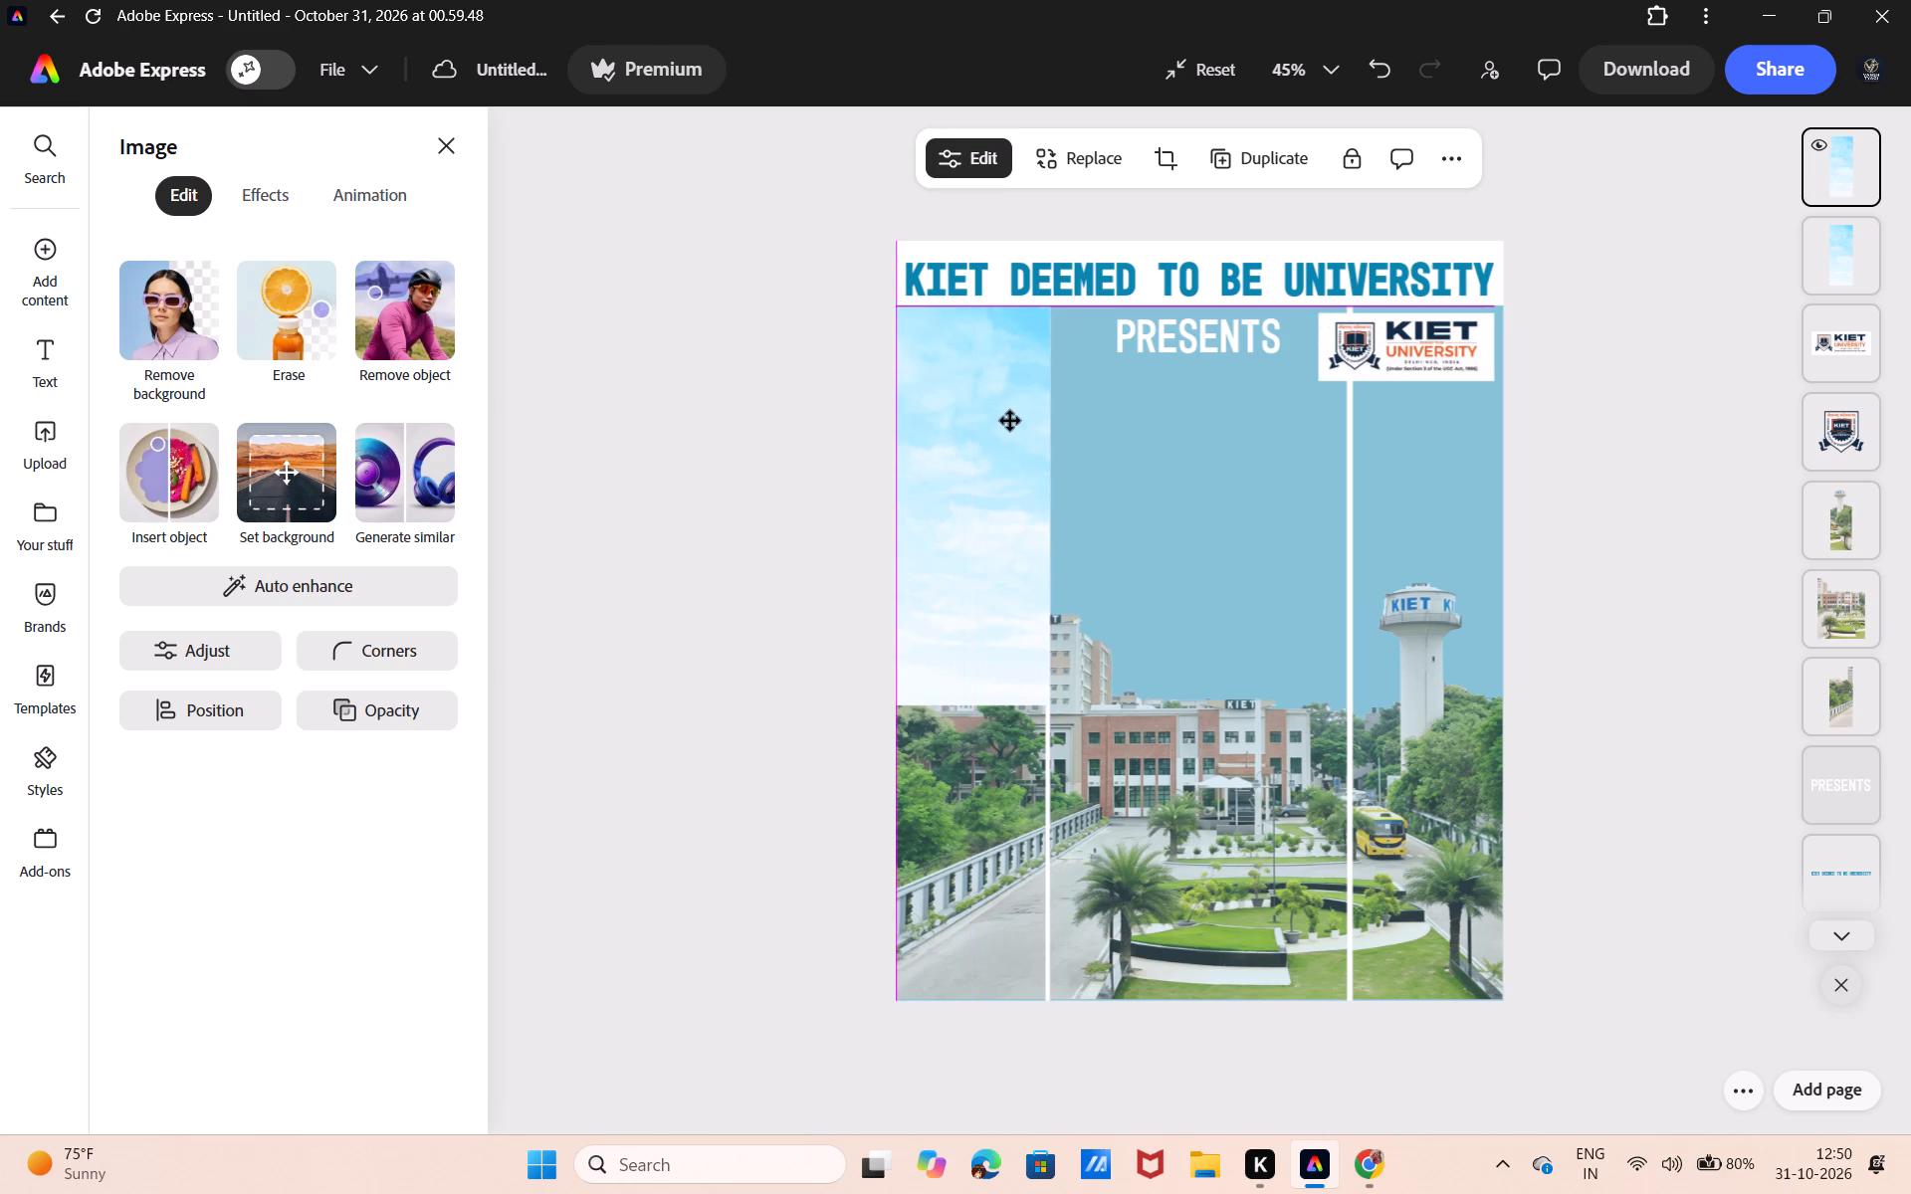
pyautogui.moveTo(1010, 421); pyautogui.dragTo(1010, 423)
pyautogui.moveTo(1048, 497); pyautogui.dragTo(1090, 495)
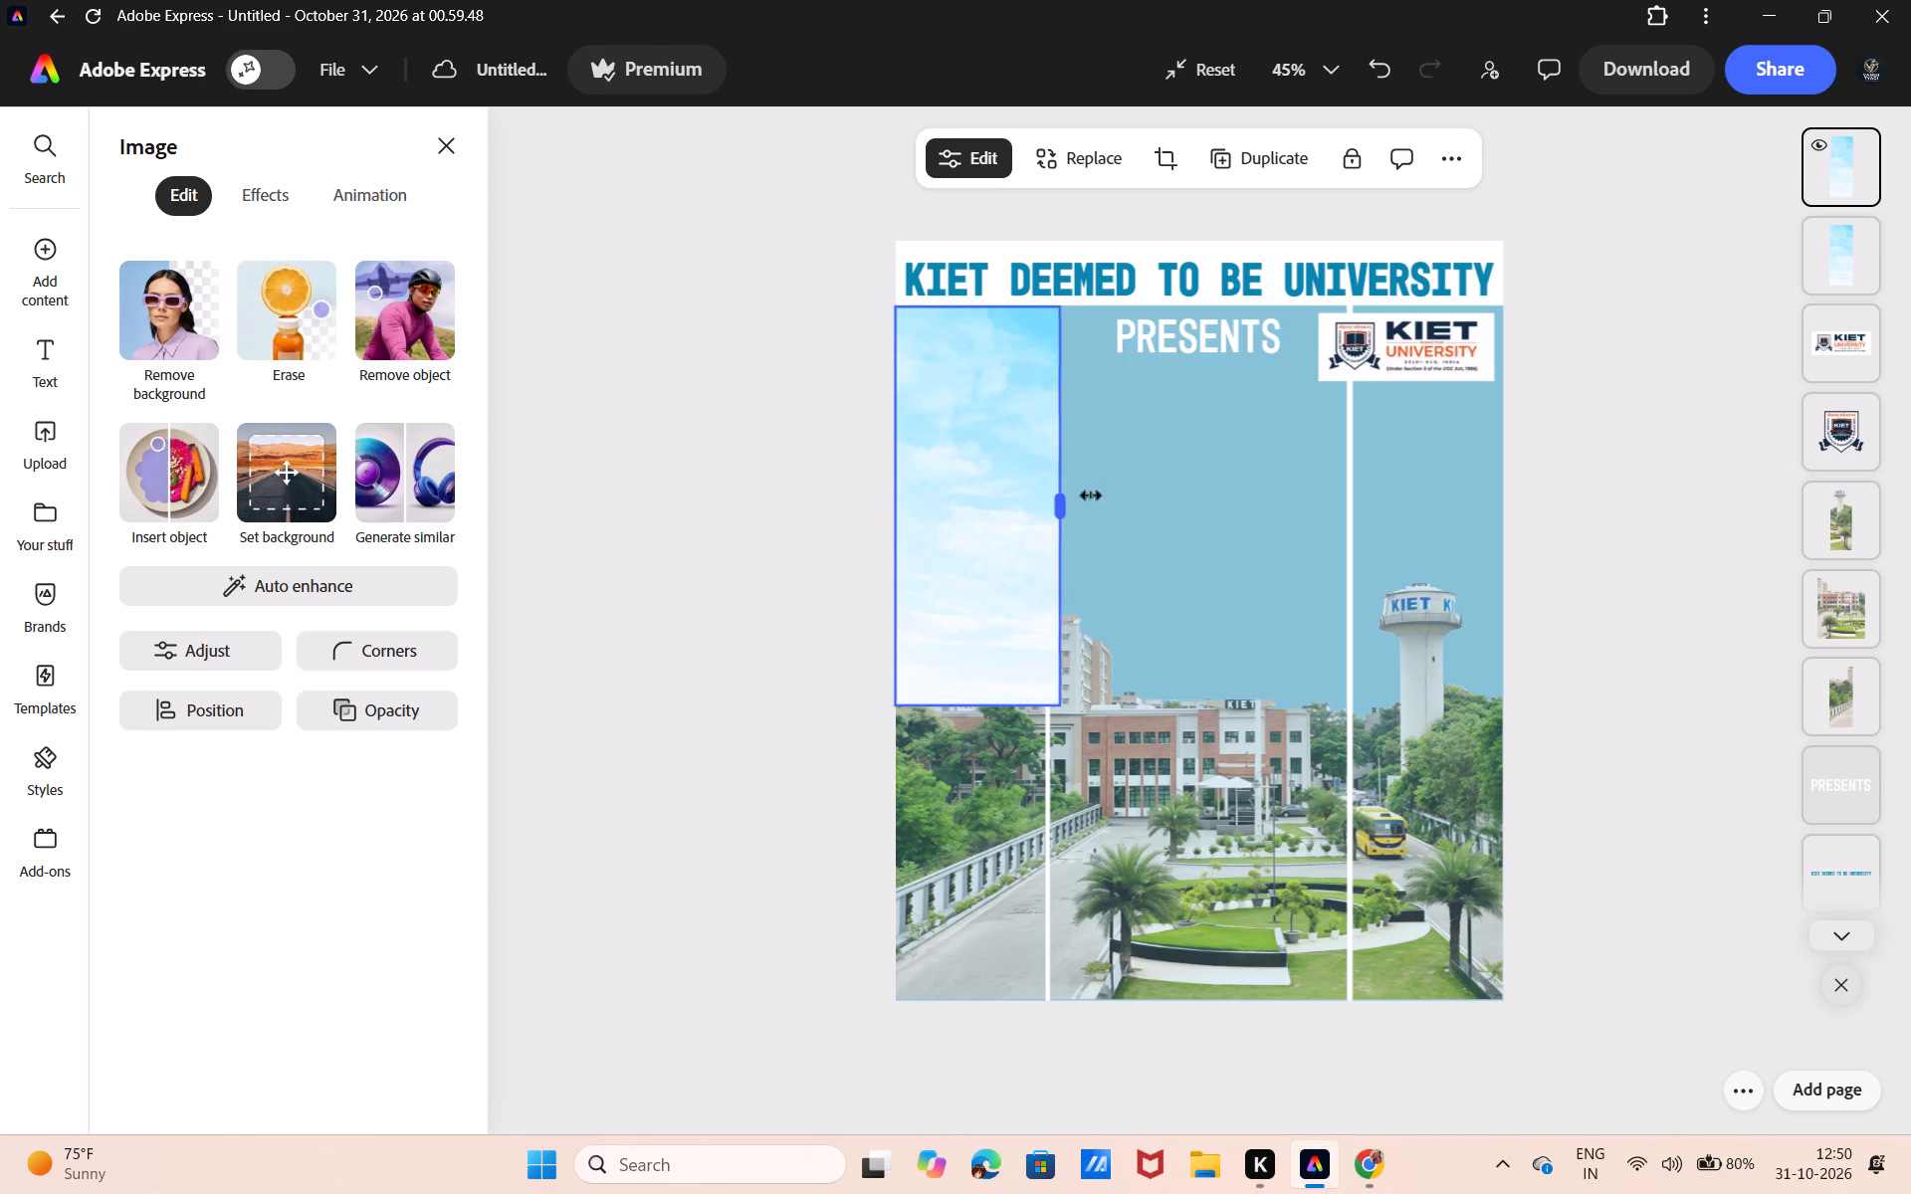
pyautogui.moveTo(1090, 495); pyautogui.dragTo(1344, 491)
pyautogui.moveTo(892, 504); pyautogui.dragTo(1051, 497)
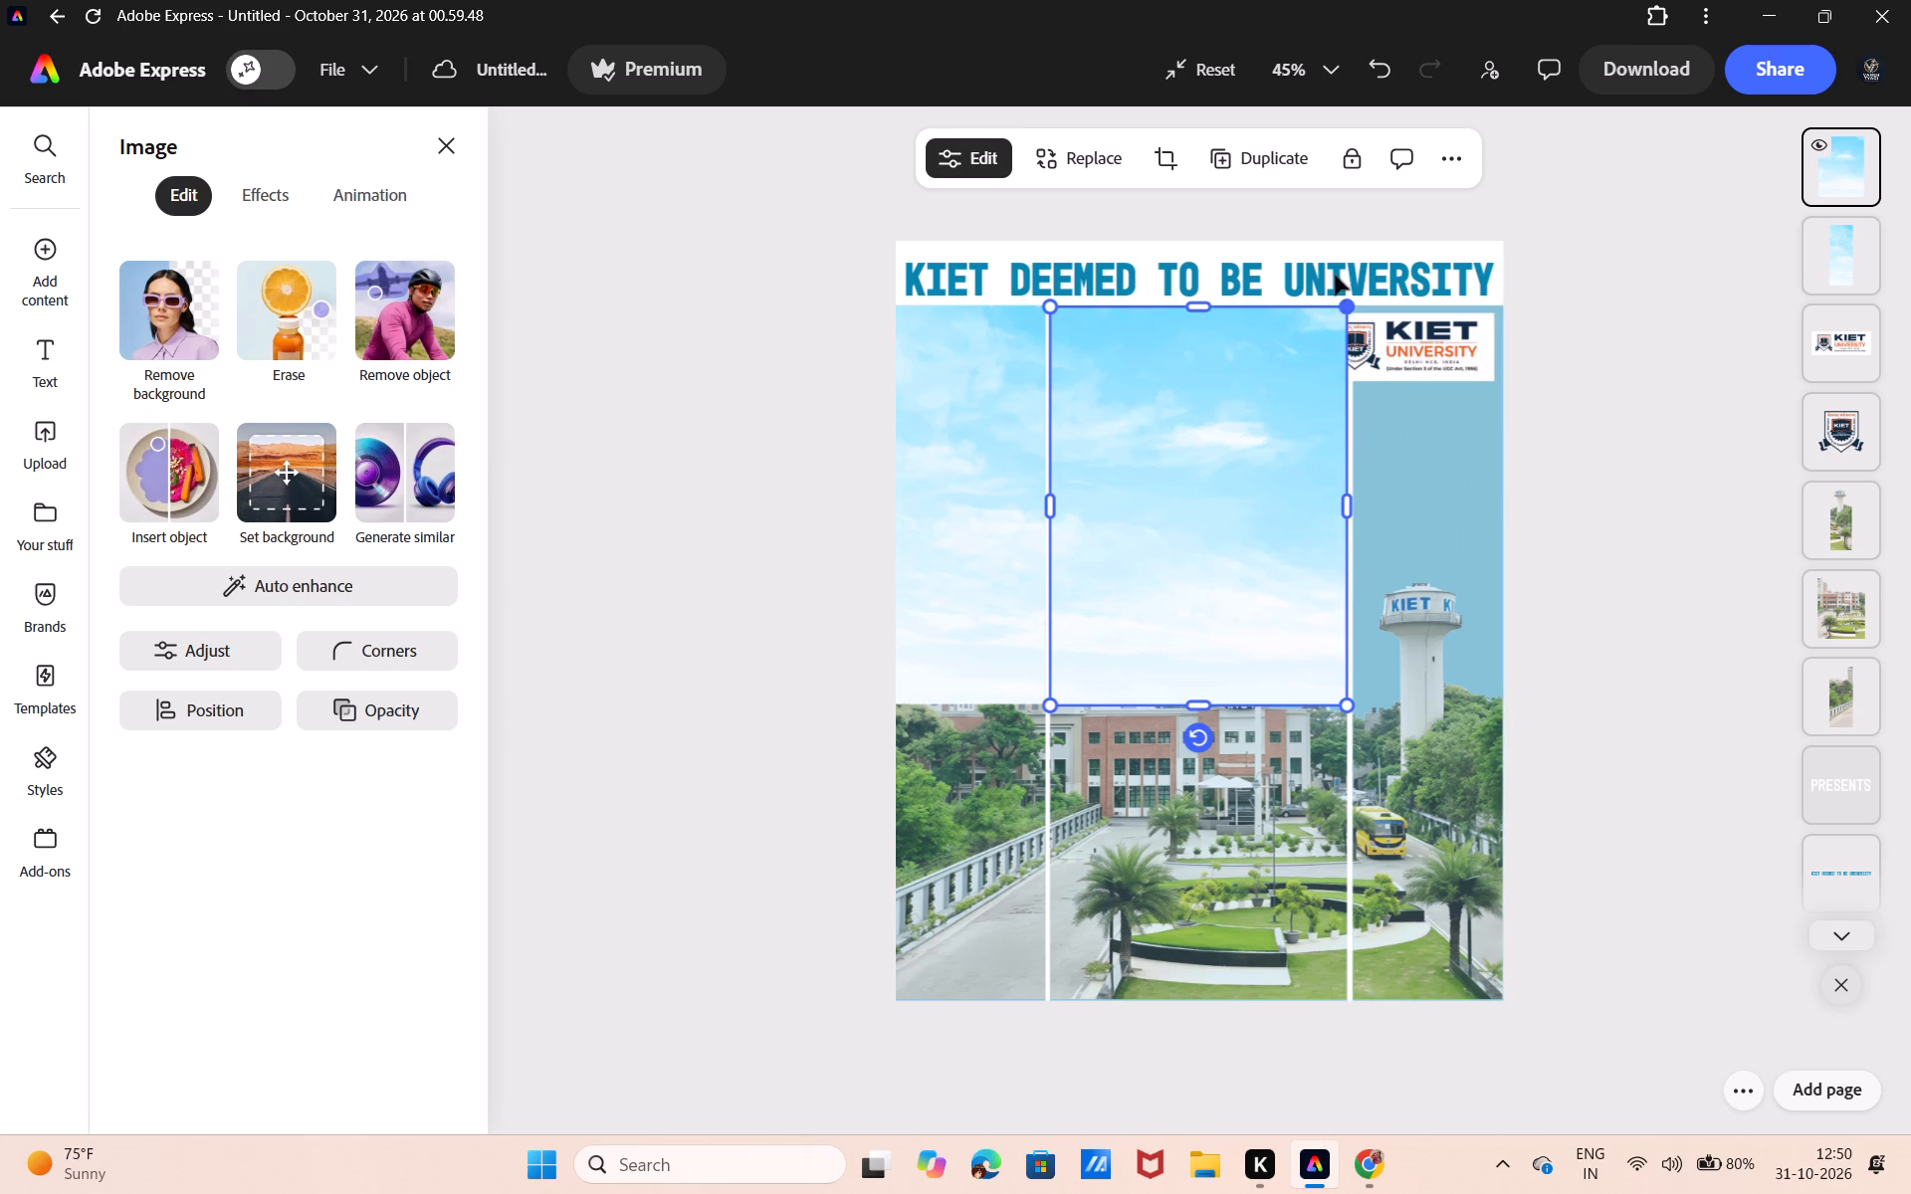
# Duplicate the middle sky image and stretch the copy to the page's right edge, with its top just below the heading.
pyautogui.click(1280, 167)
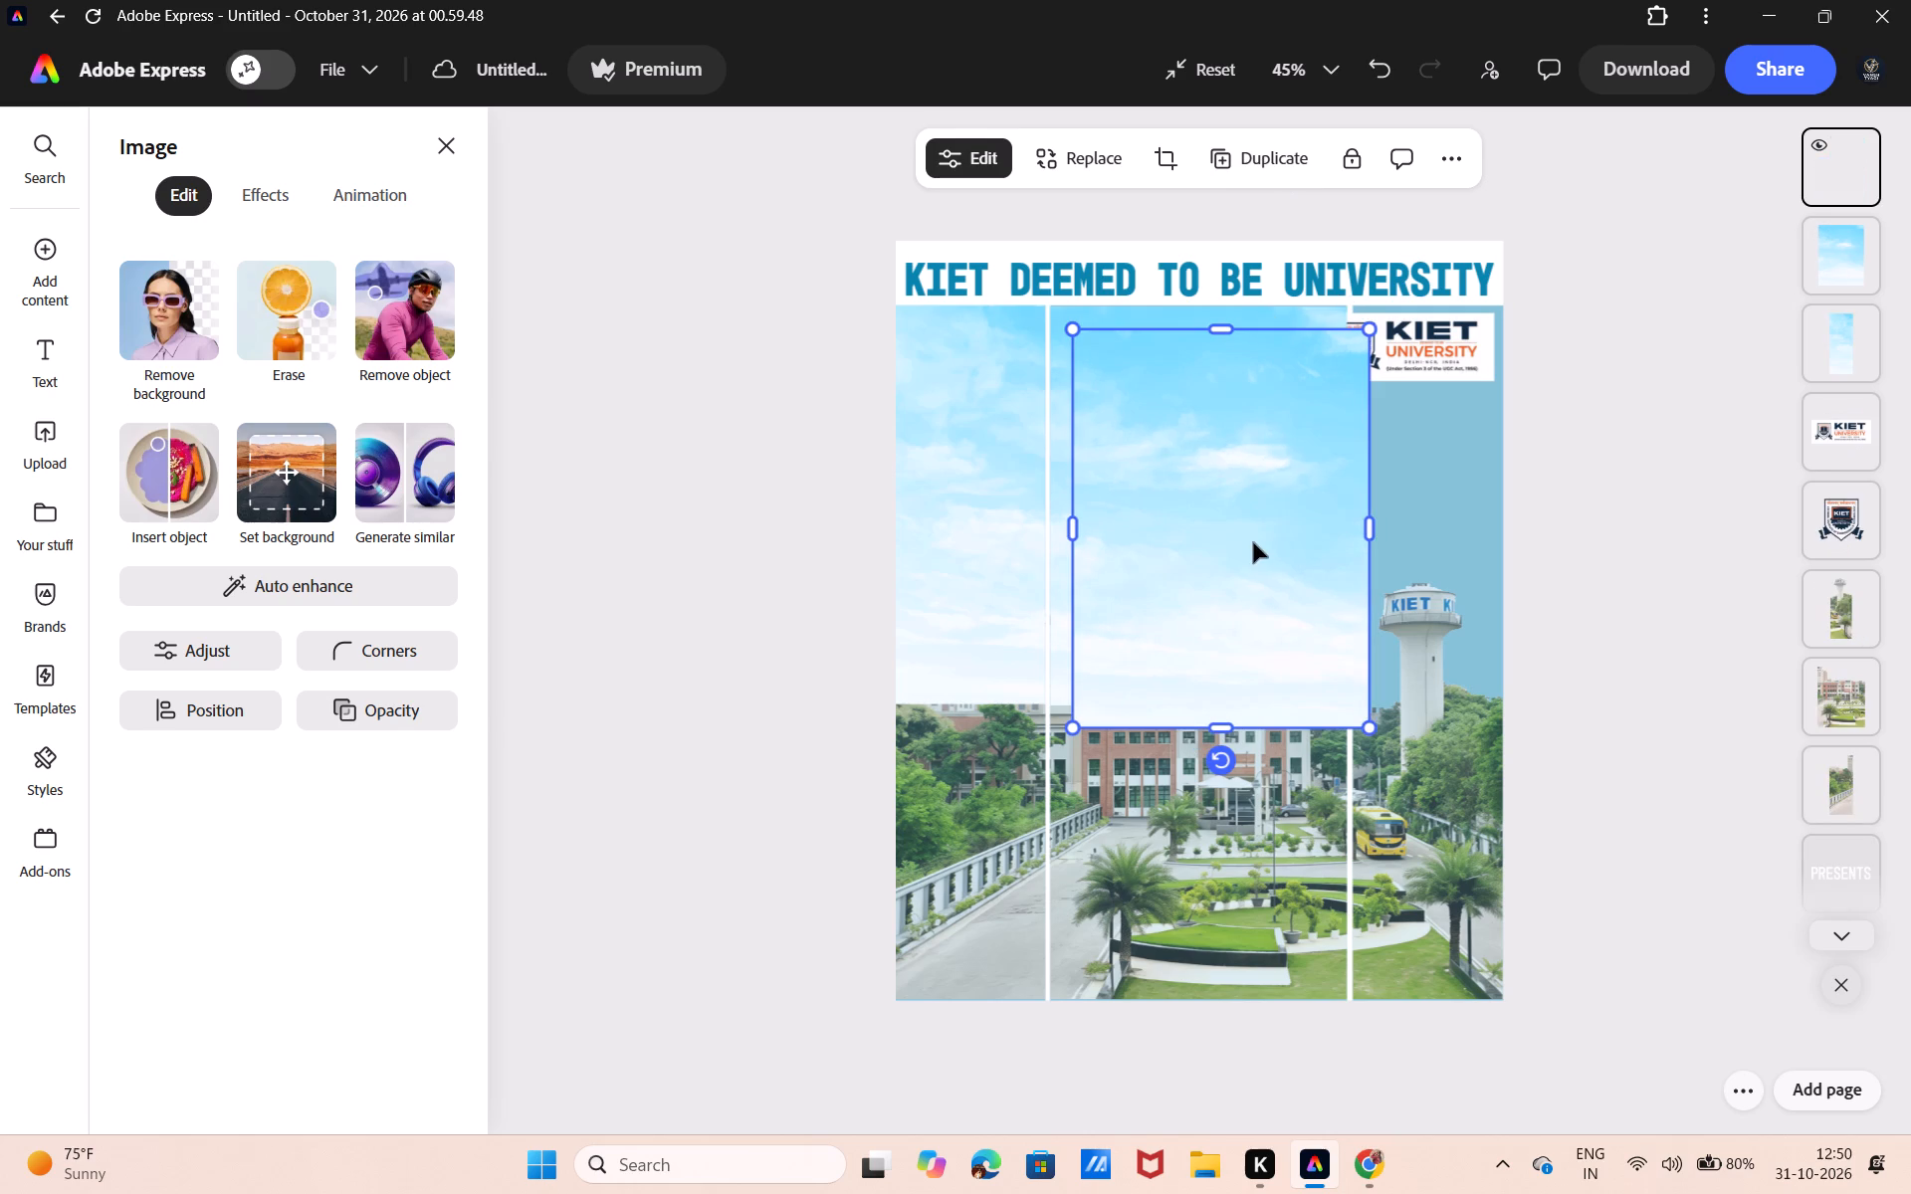
pyautogui.moveTo(1253, 542); pyautogui.dragTo(1229, 521)
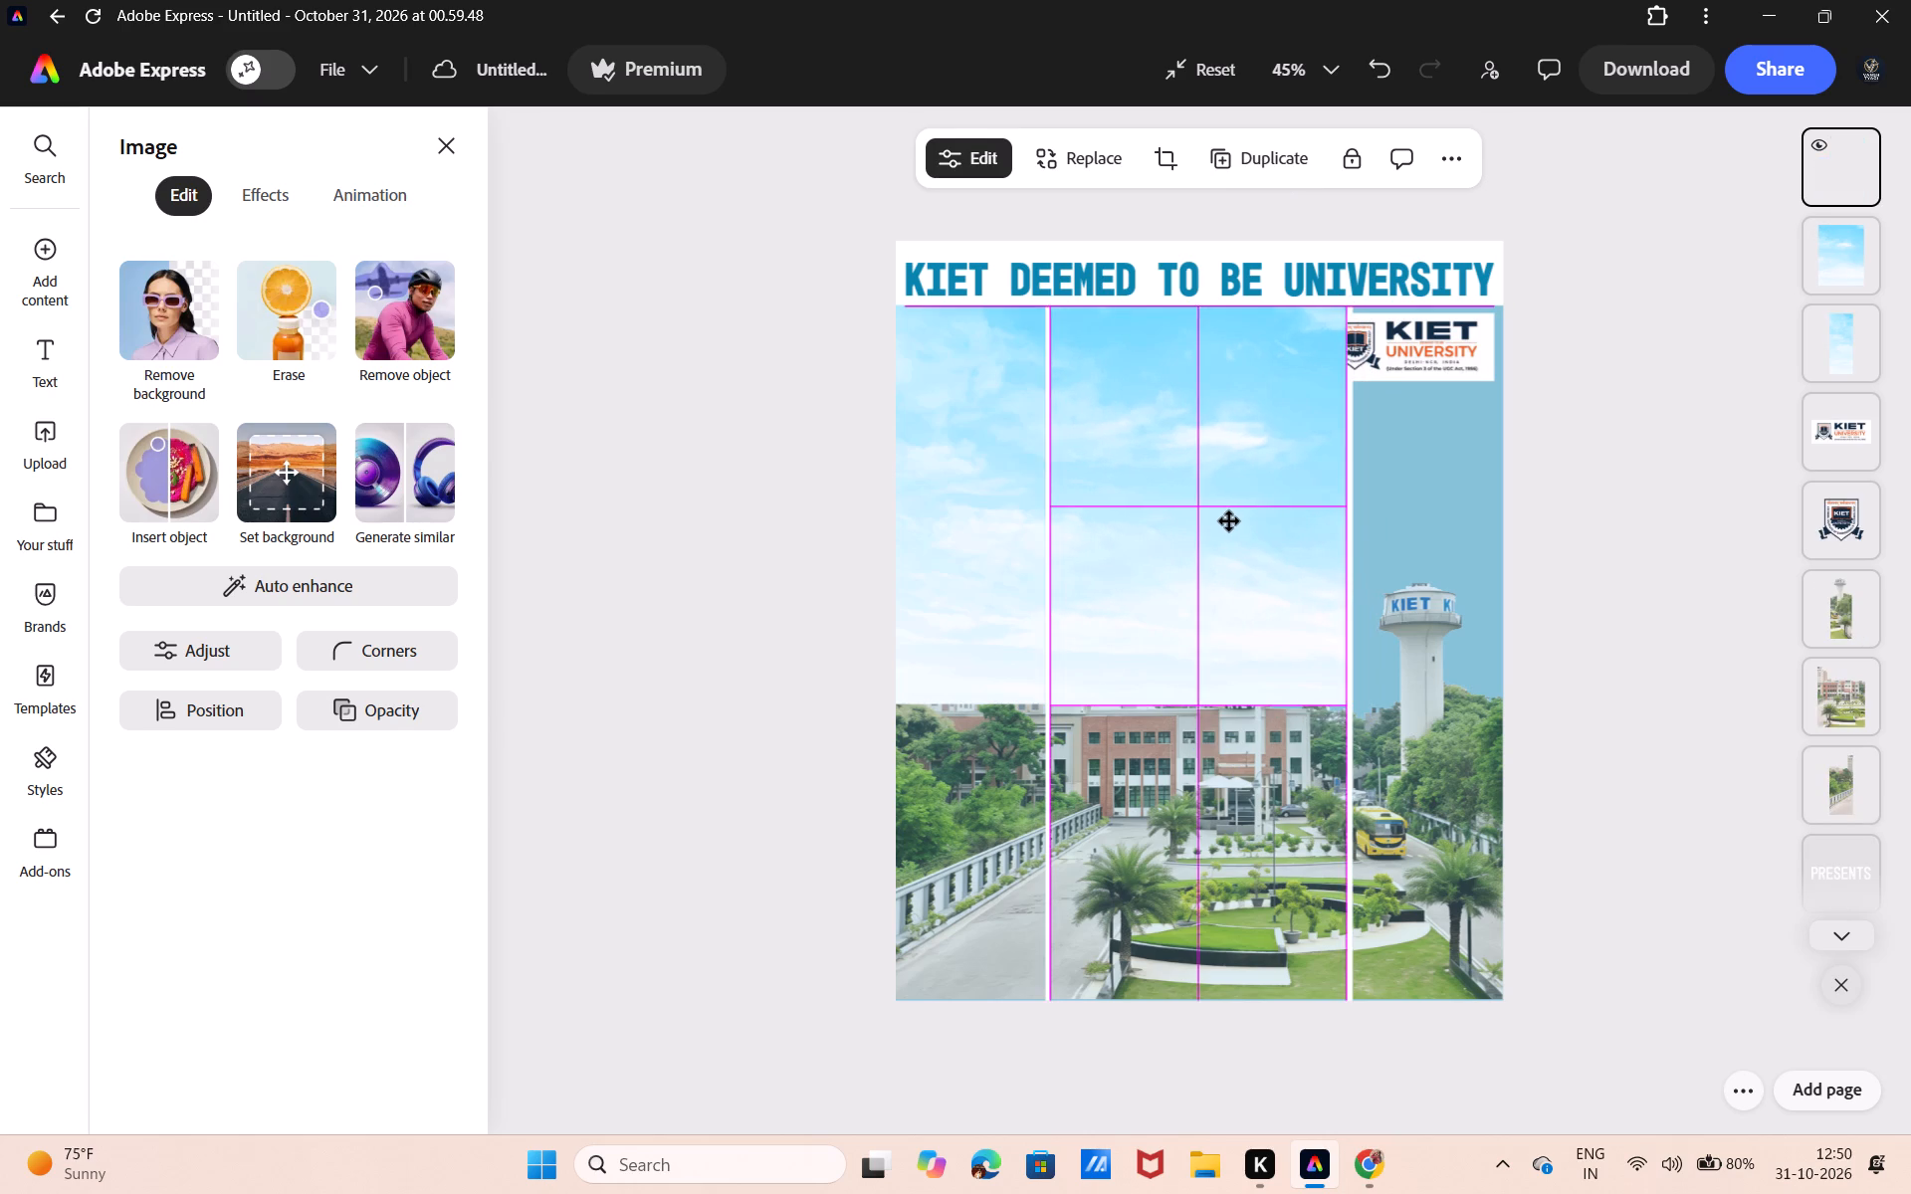
pyautogui.moveTo(1229, 521); pyautogui.dragTo(1232, 523)
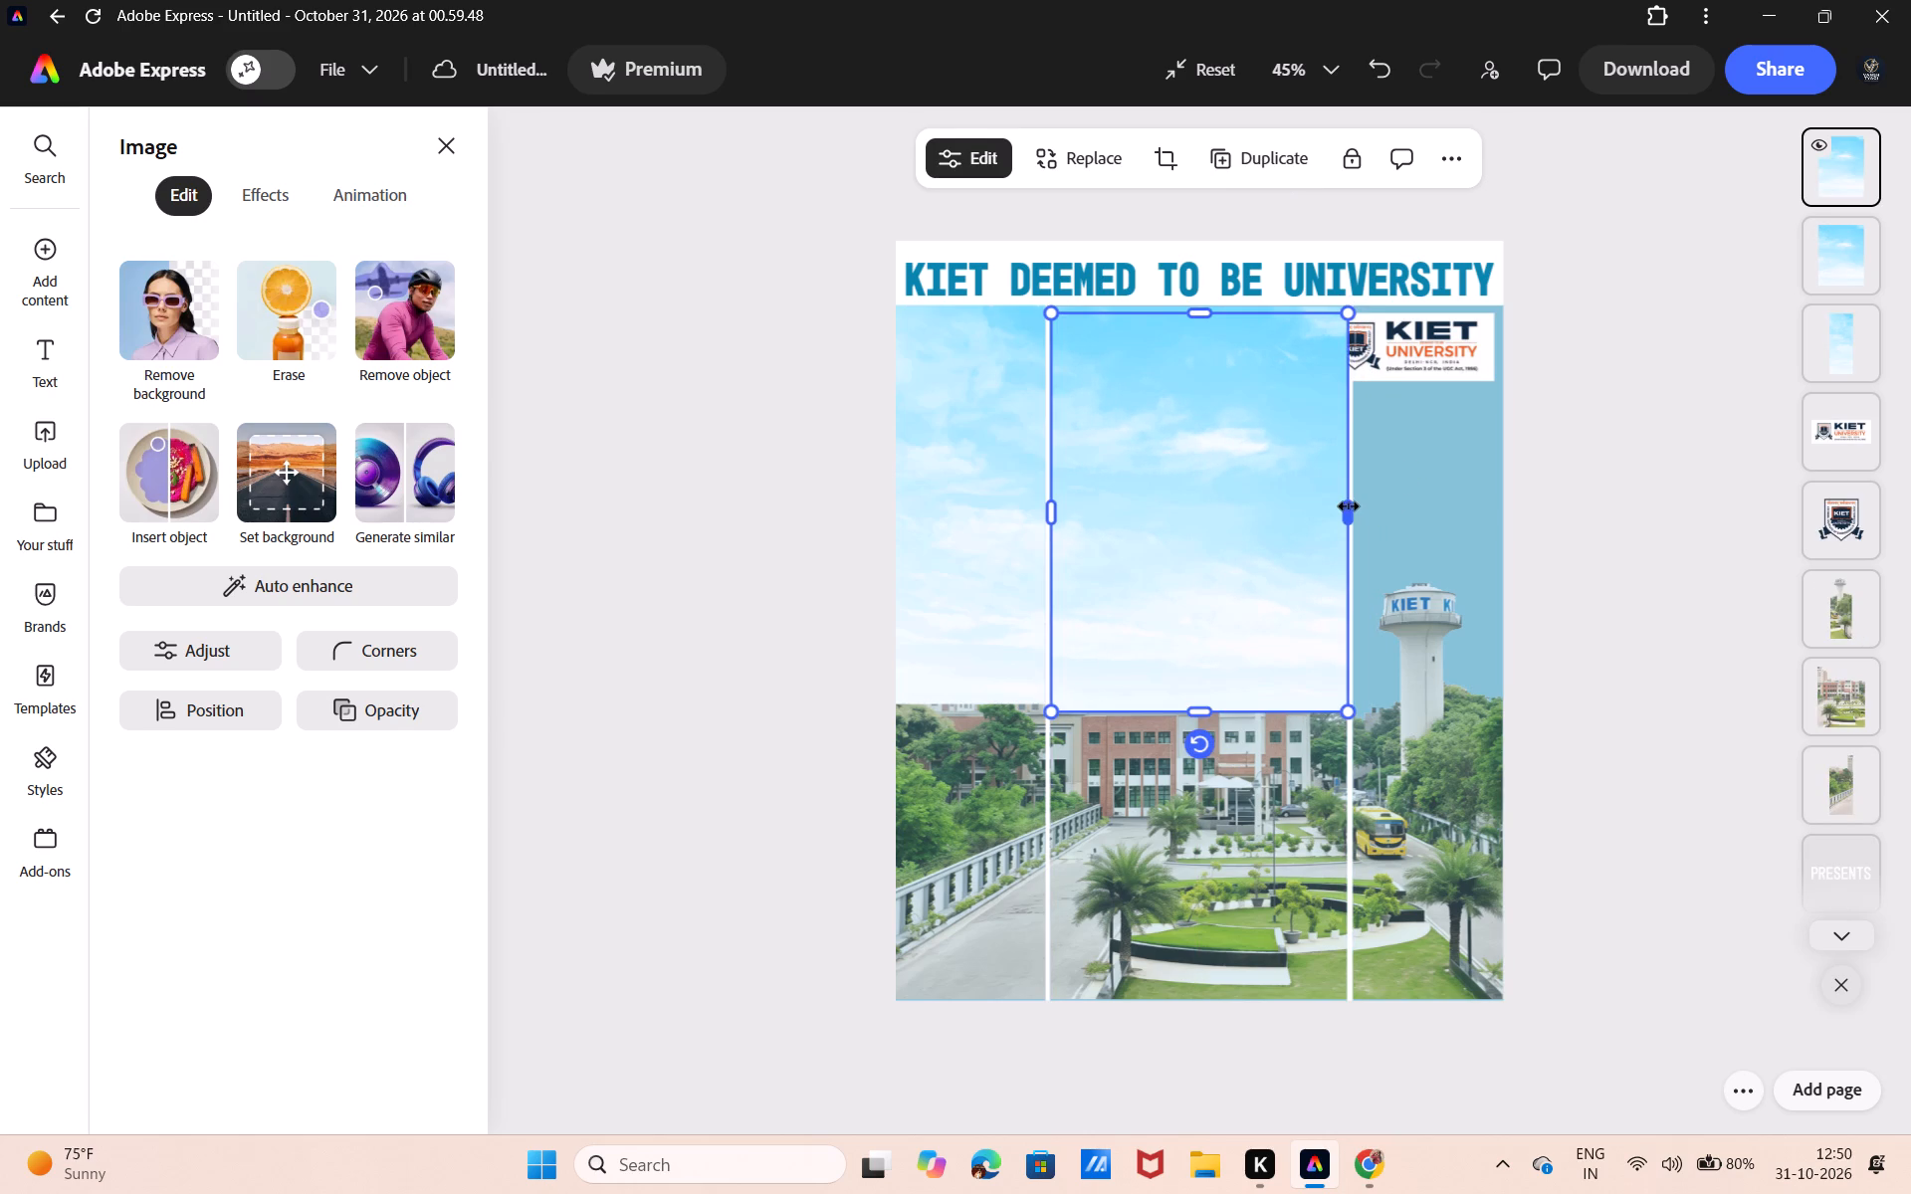
pyautogui.moveTo(1348, 505); pyautogui.dragTo(1494, 502)
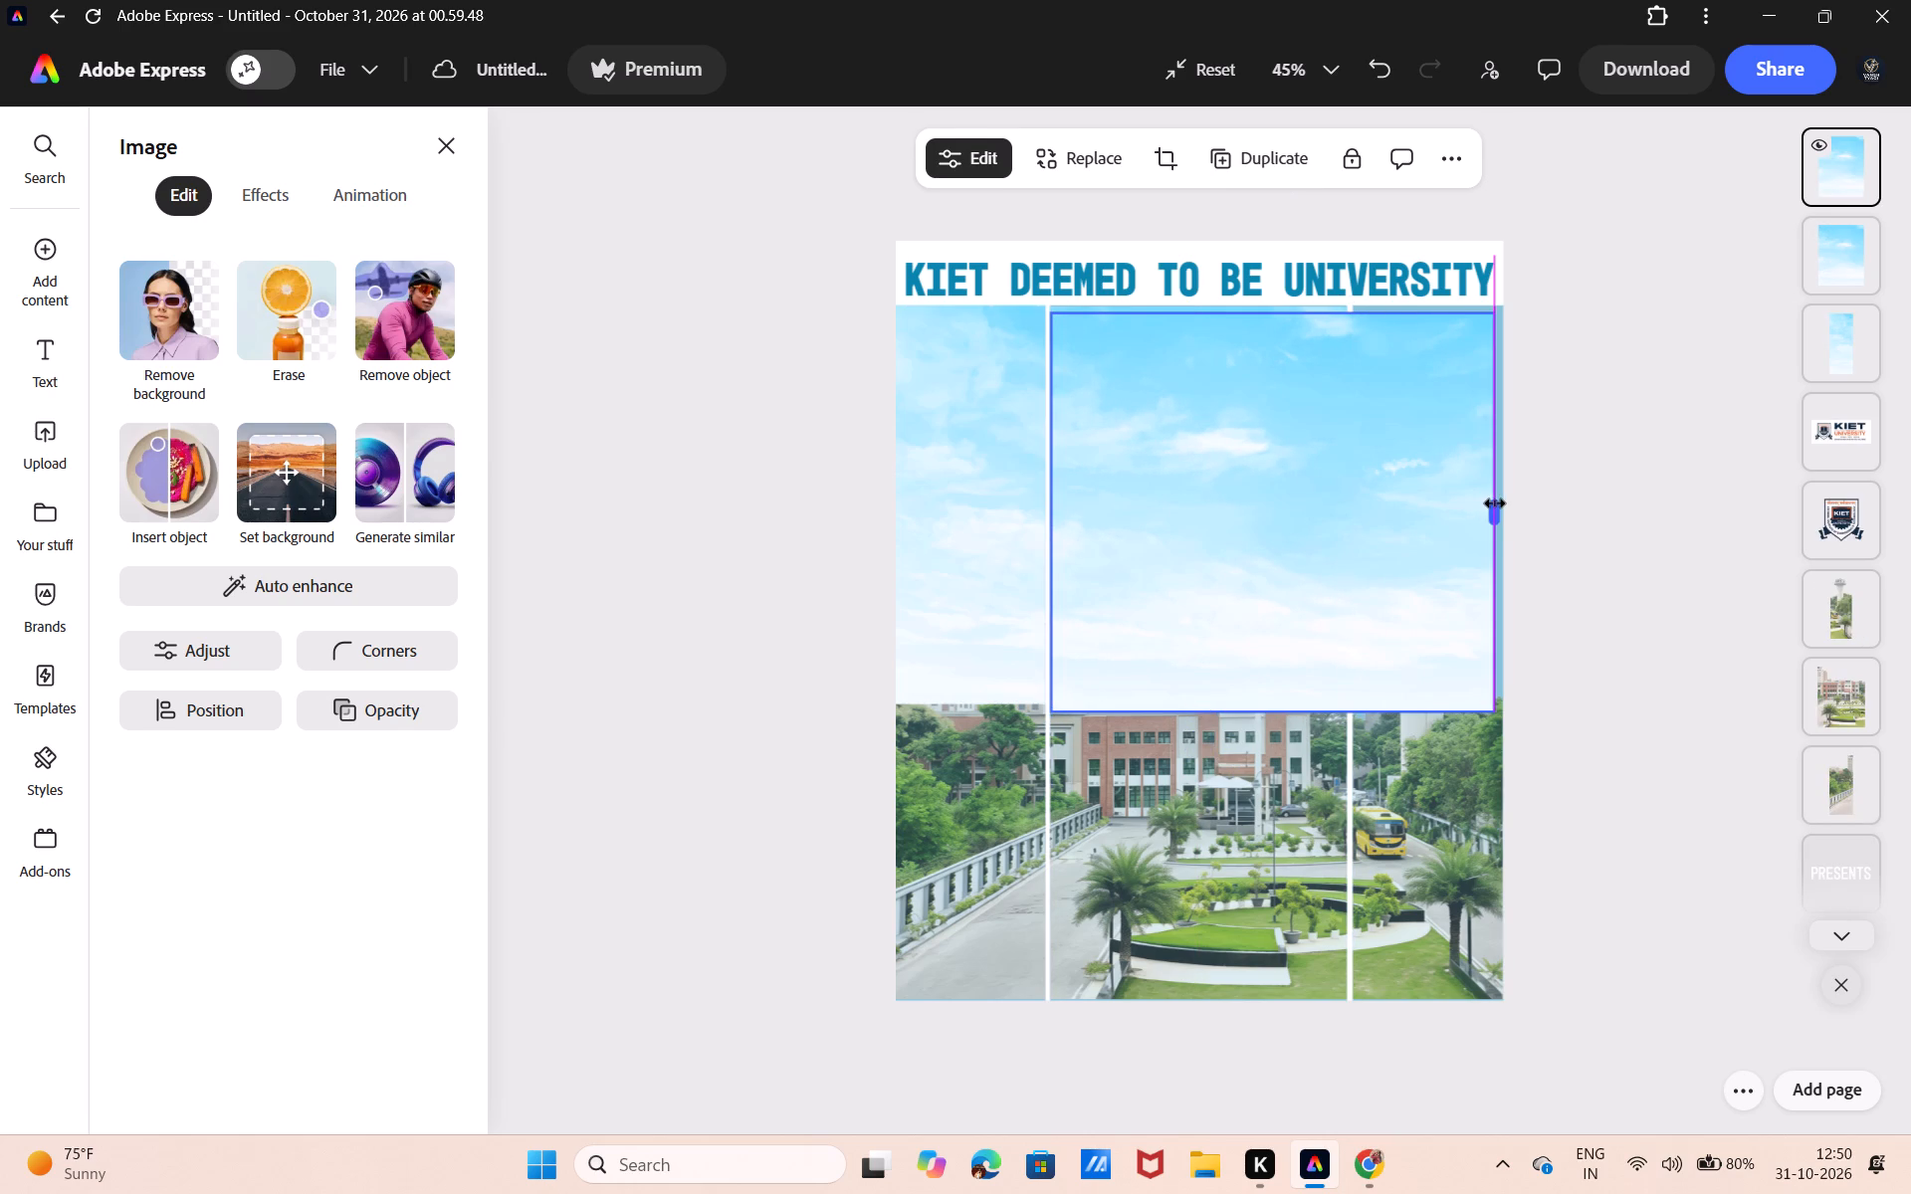
pyautogui.moveTo(1494, 502); pyautogui.dragTo(1506, 501)
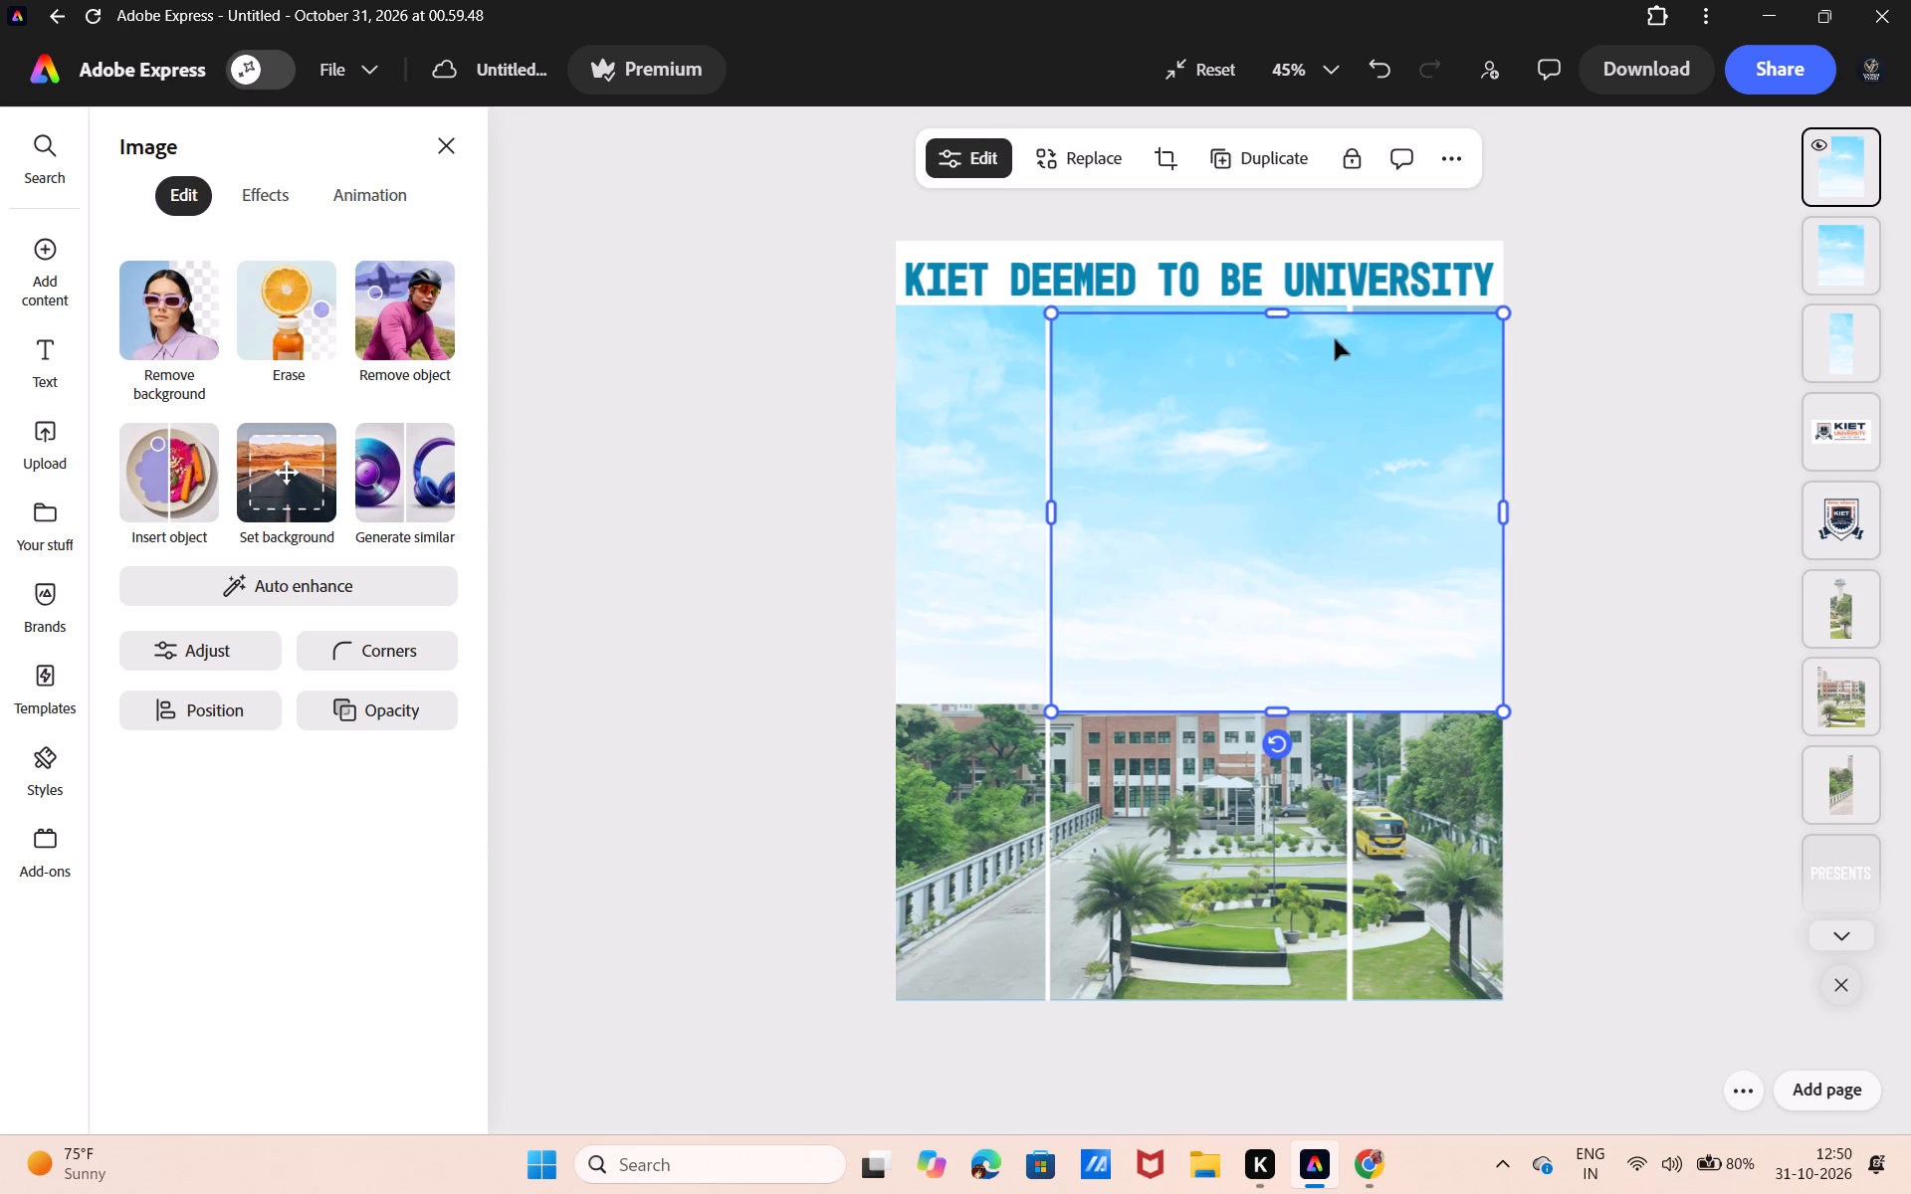
pyautogui.click(1280, 312)
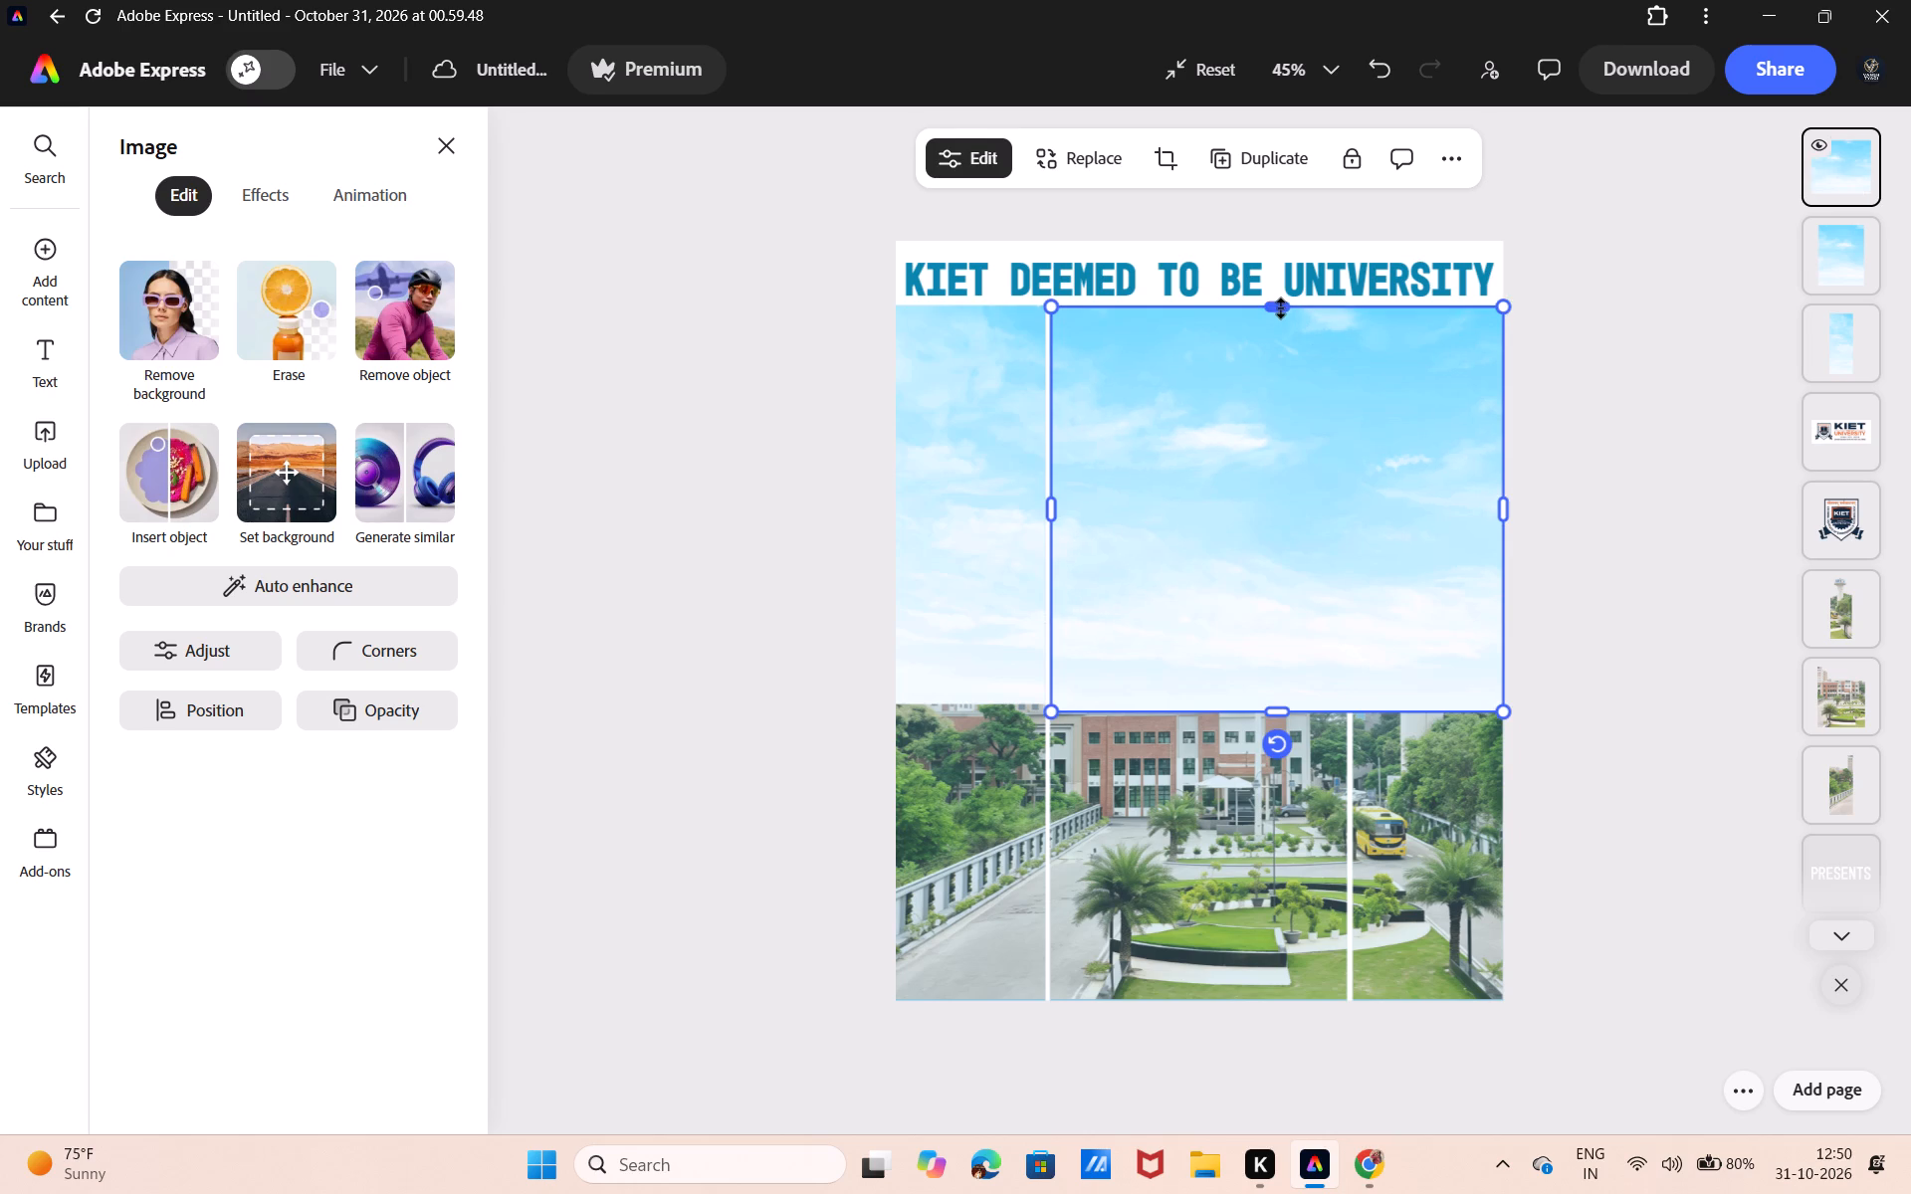
pyautogui.click(1279, 311)
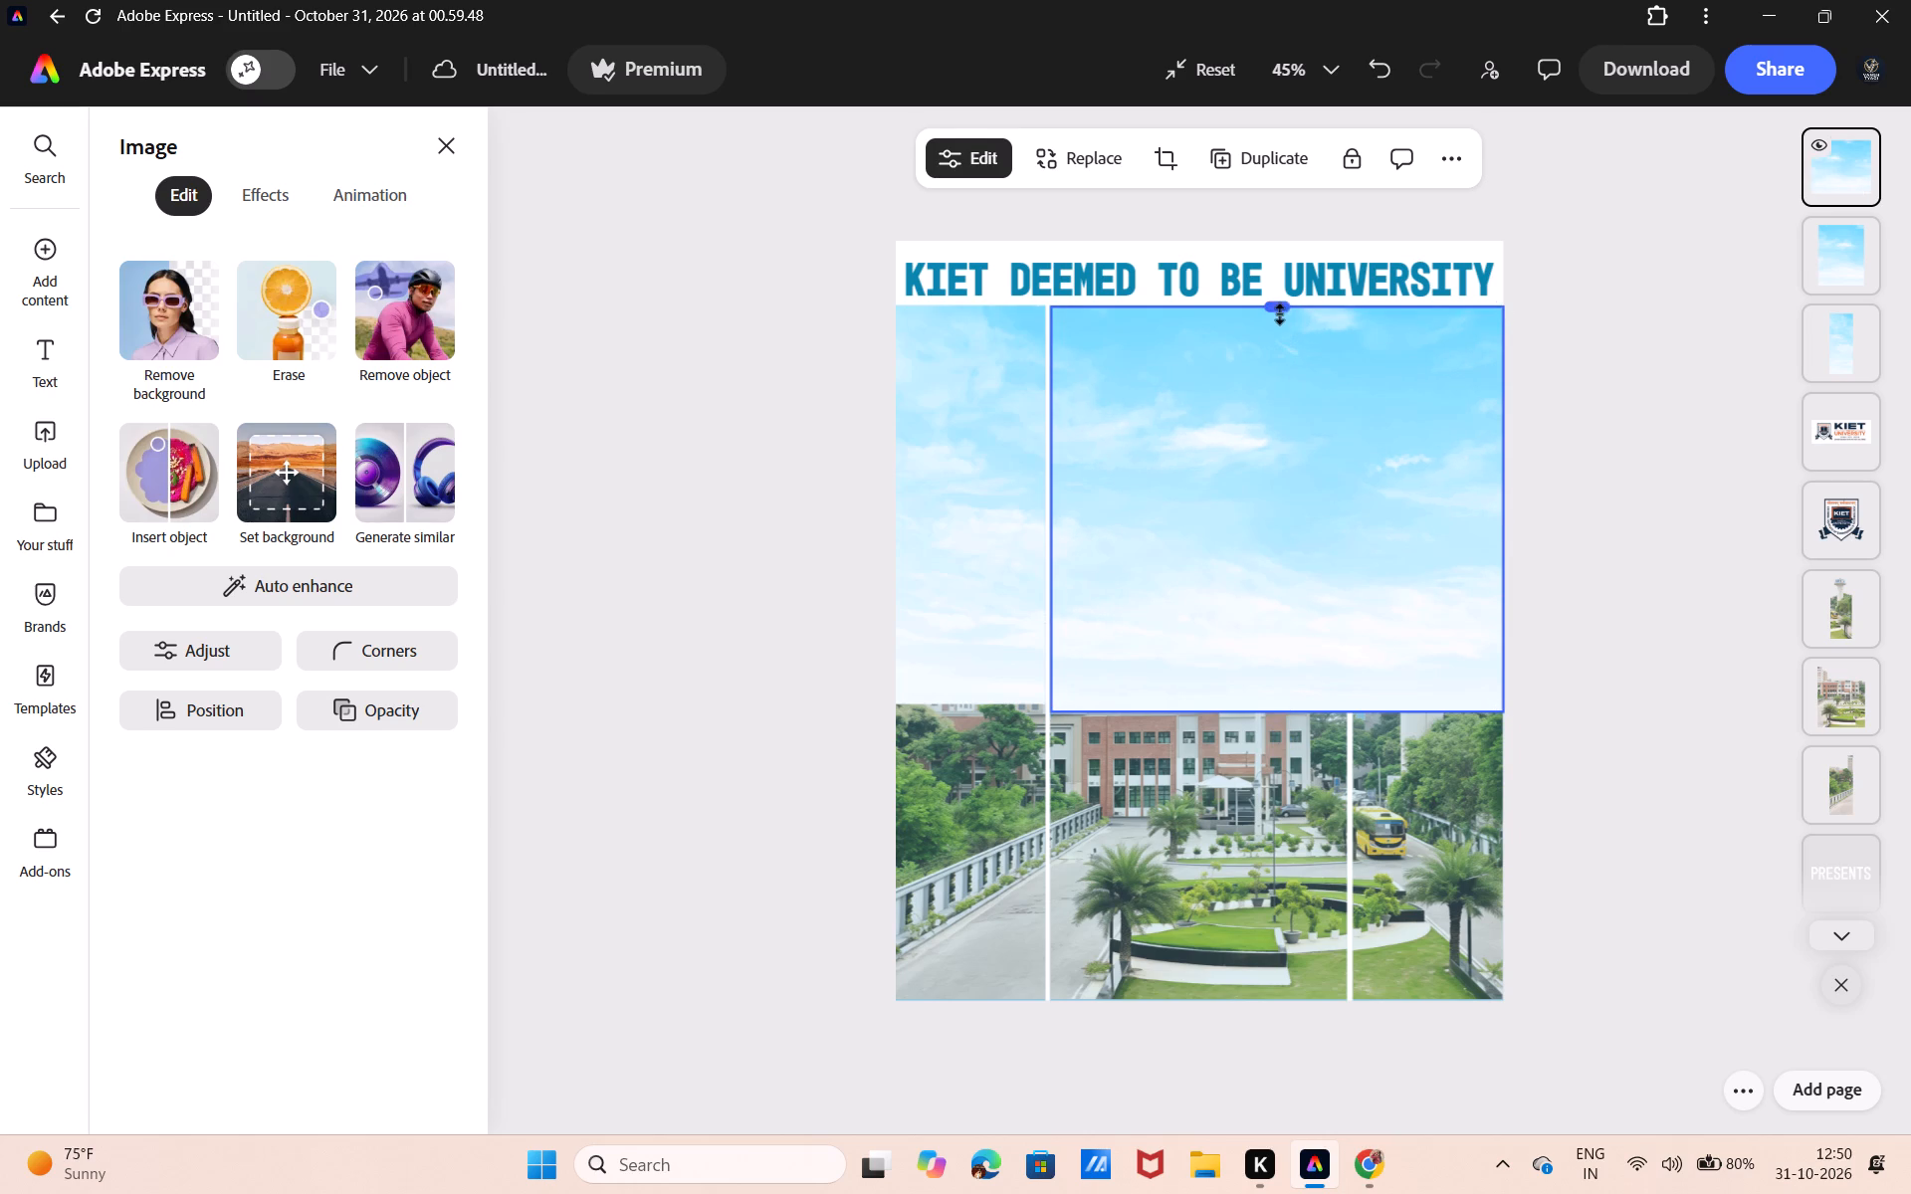
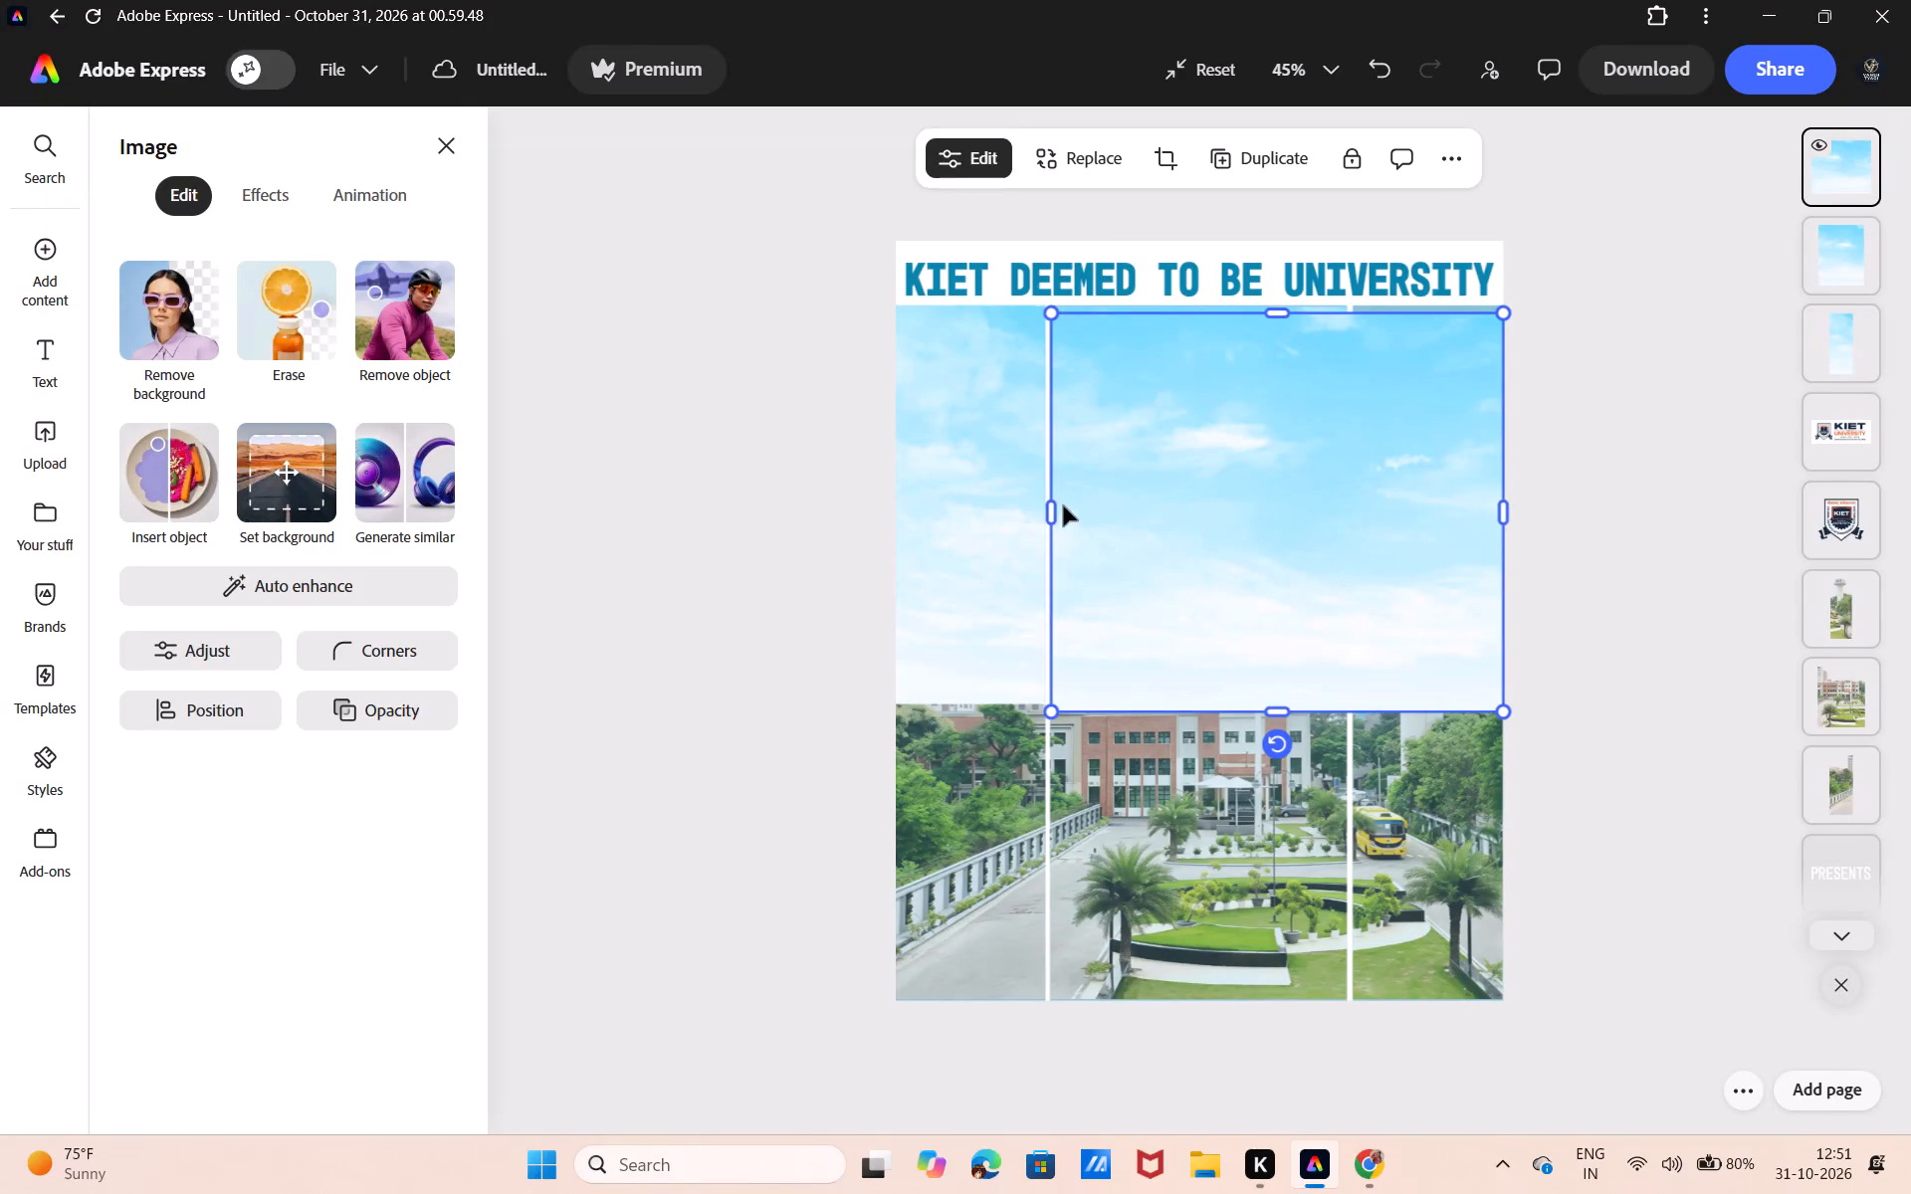
# Narrow the newest sky image to the right campus strip's width and align it over that strip's upper part, just below the heading.
pyautogui.moveTo(1053, 509); pyautogui.dragTo(1341, 504)
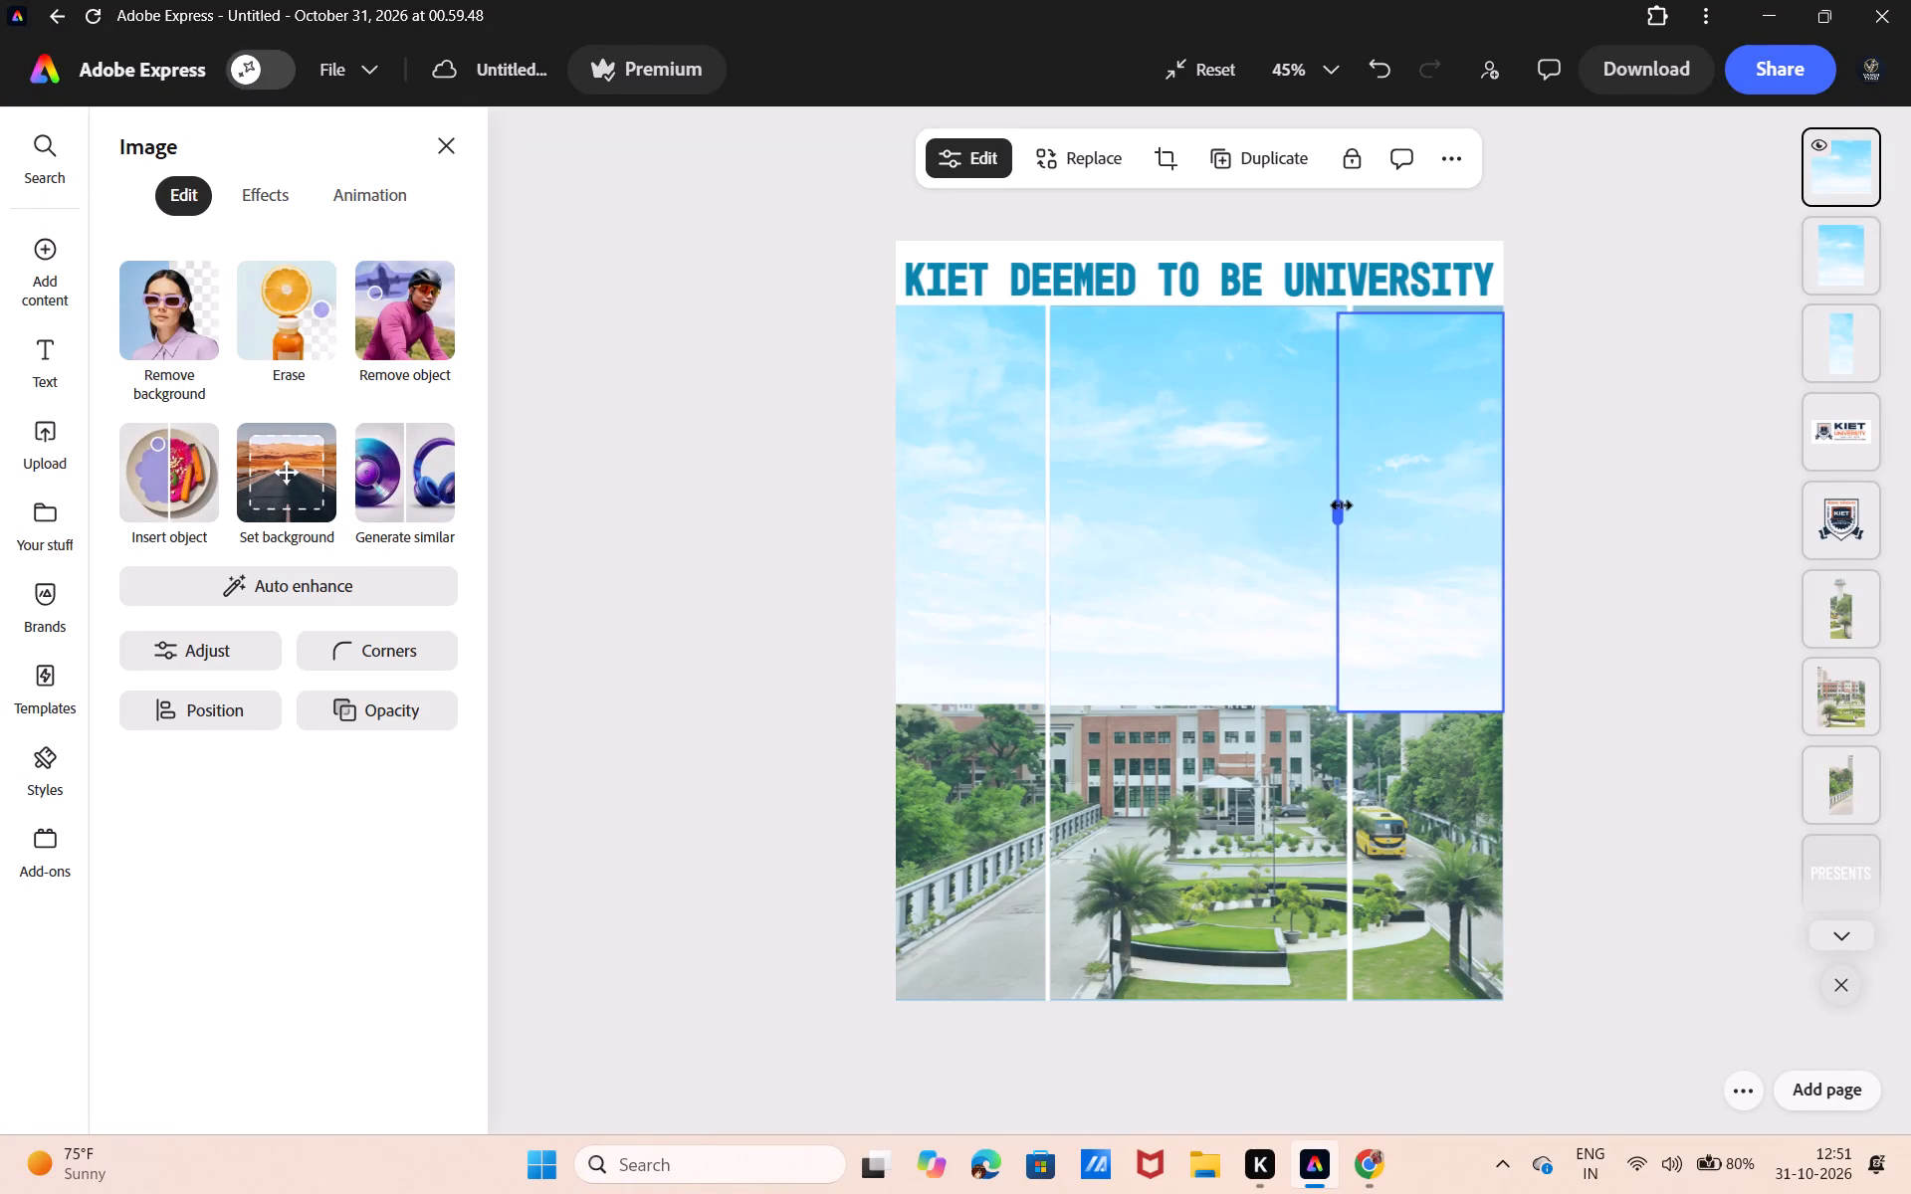
pyautogui.moveTo(1341, 504); pyautogui.dragTo(1358, 502)
pyautogui.click(1400, 513)
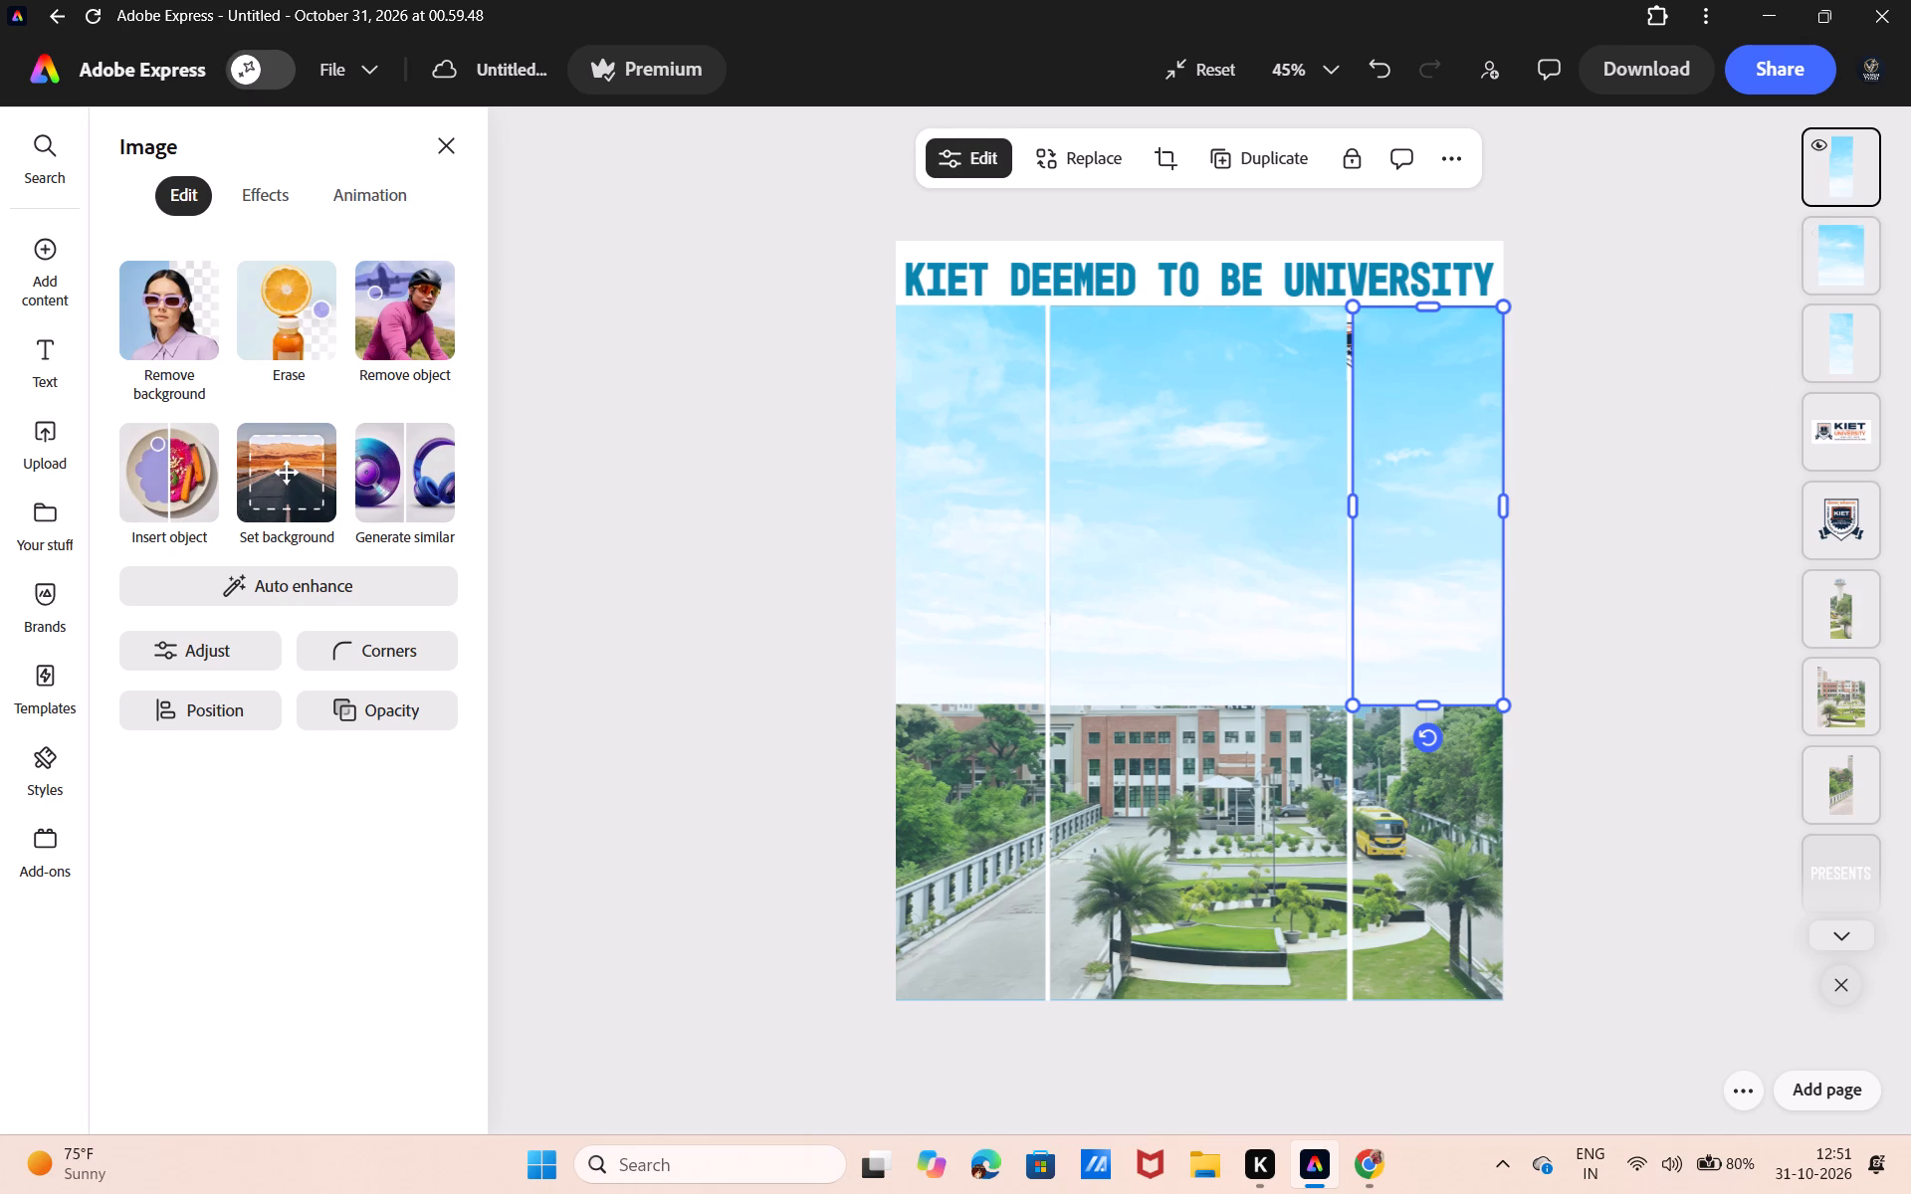
# Move all three sky images behind the campus photo strips, crest and university logo, keeping them above the PRESENTS text layer.
pyautogui.moveTo(1848, 194); pyautogui.dragTo(1743, 840)
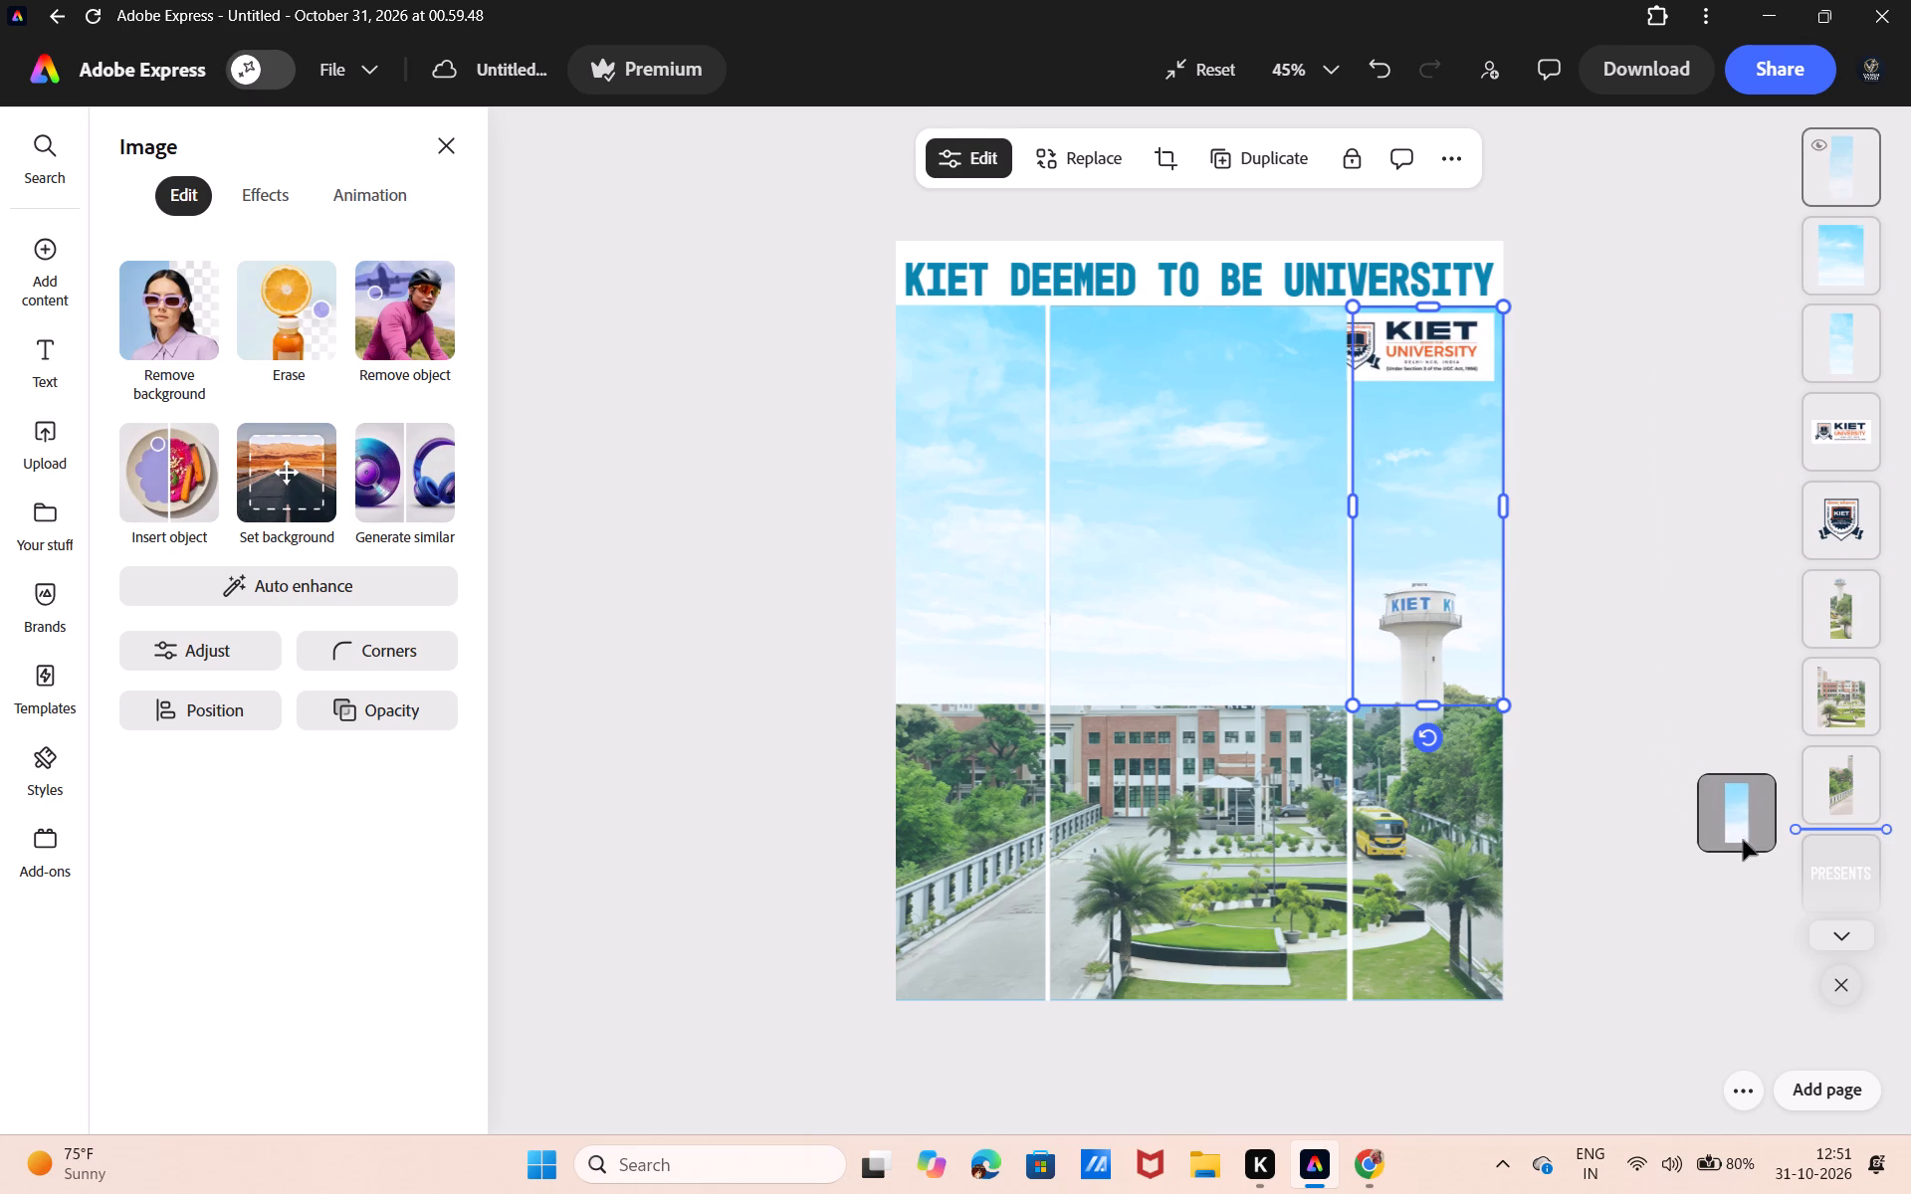
pyautogui.moveTo(1859, 250); pyautogui.dragTo(1760, 300)
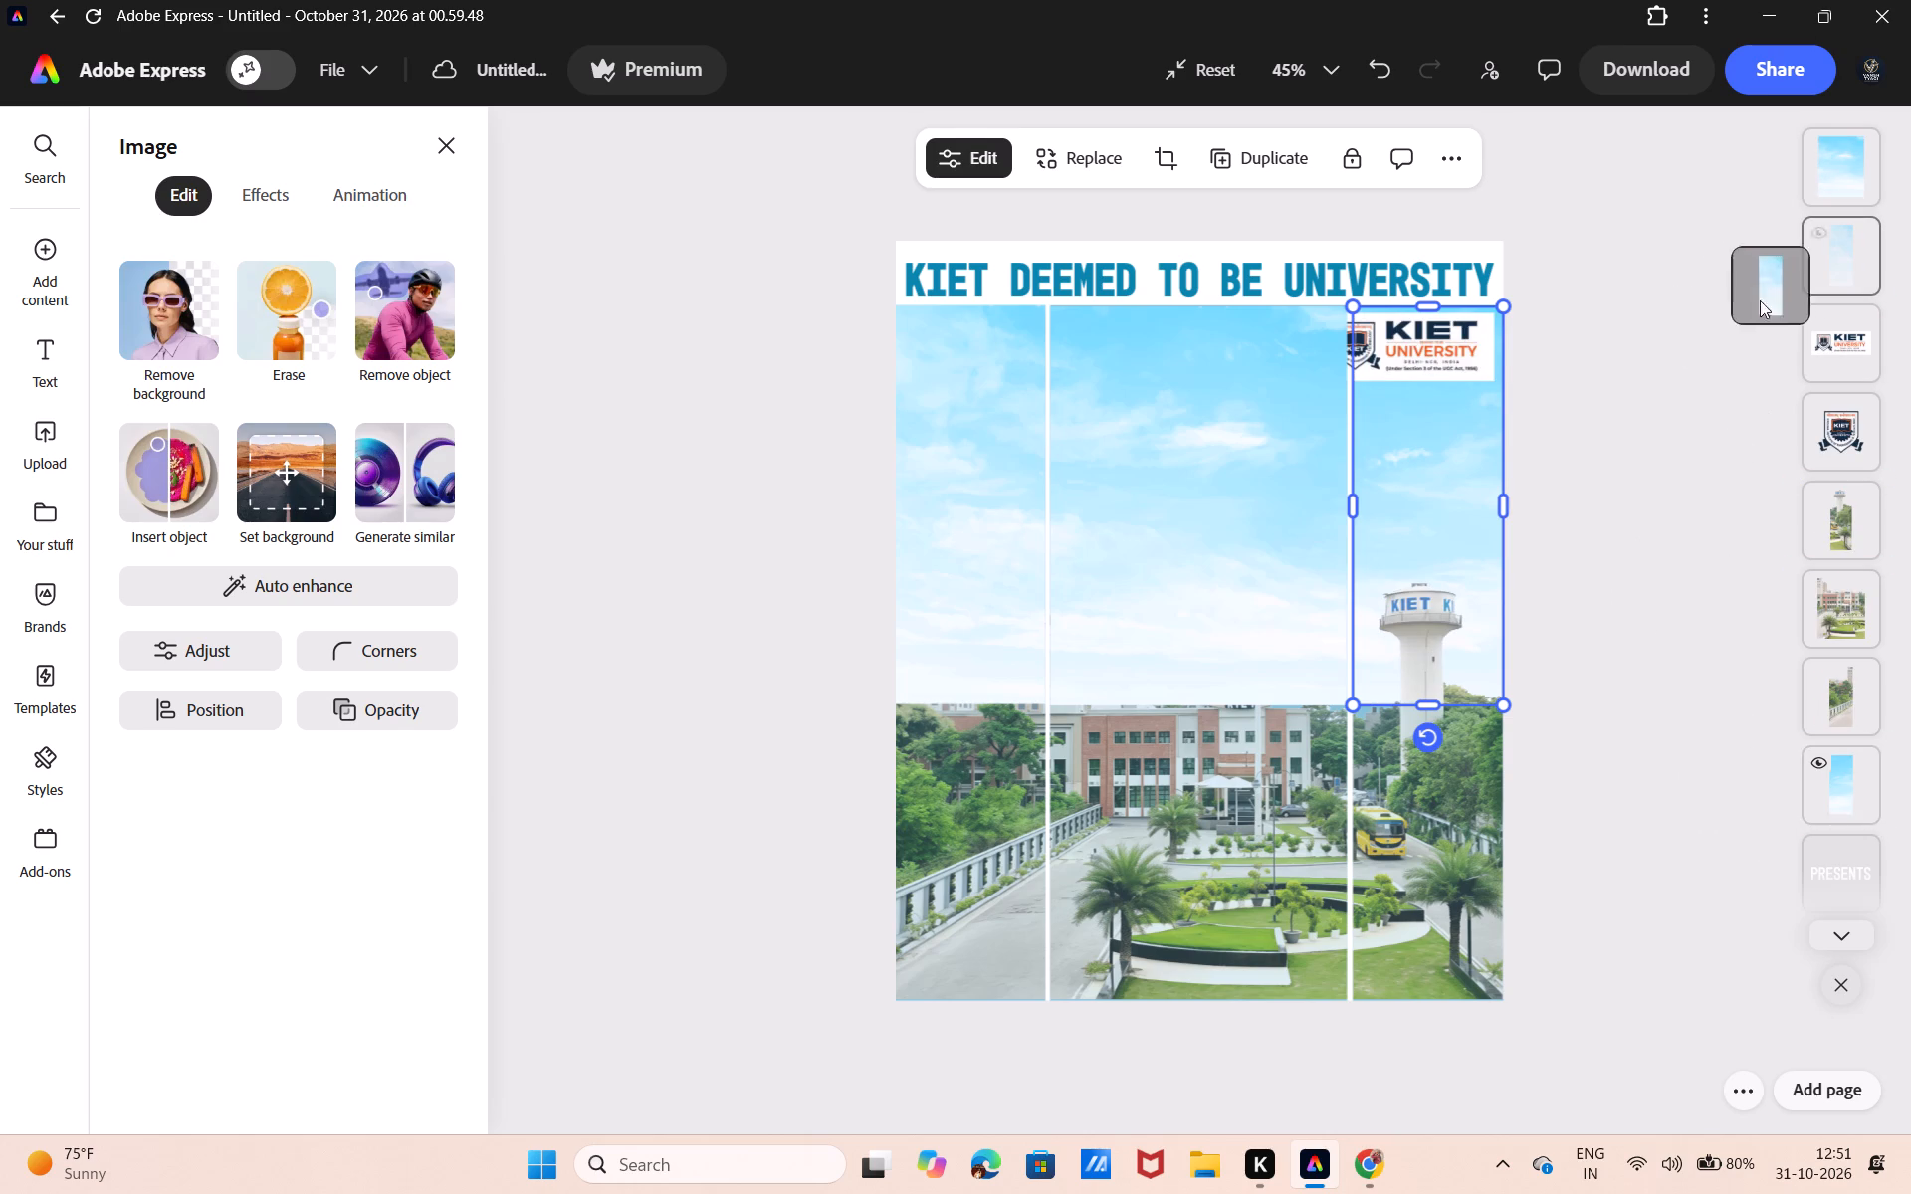
pyautogui.moveTo(1760, 300); pyautogui.dragTo(1764, 791)
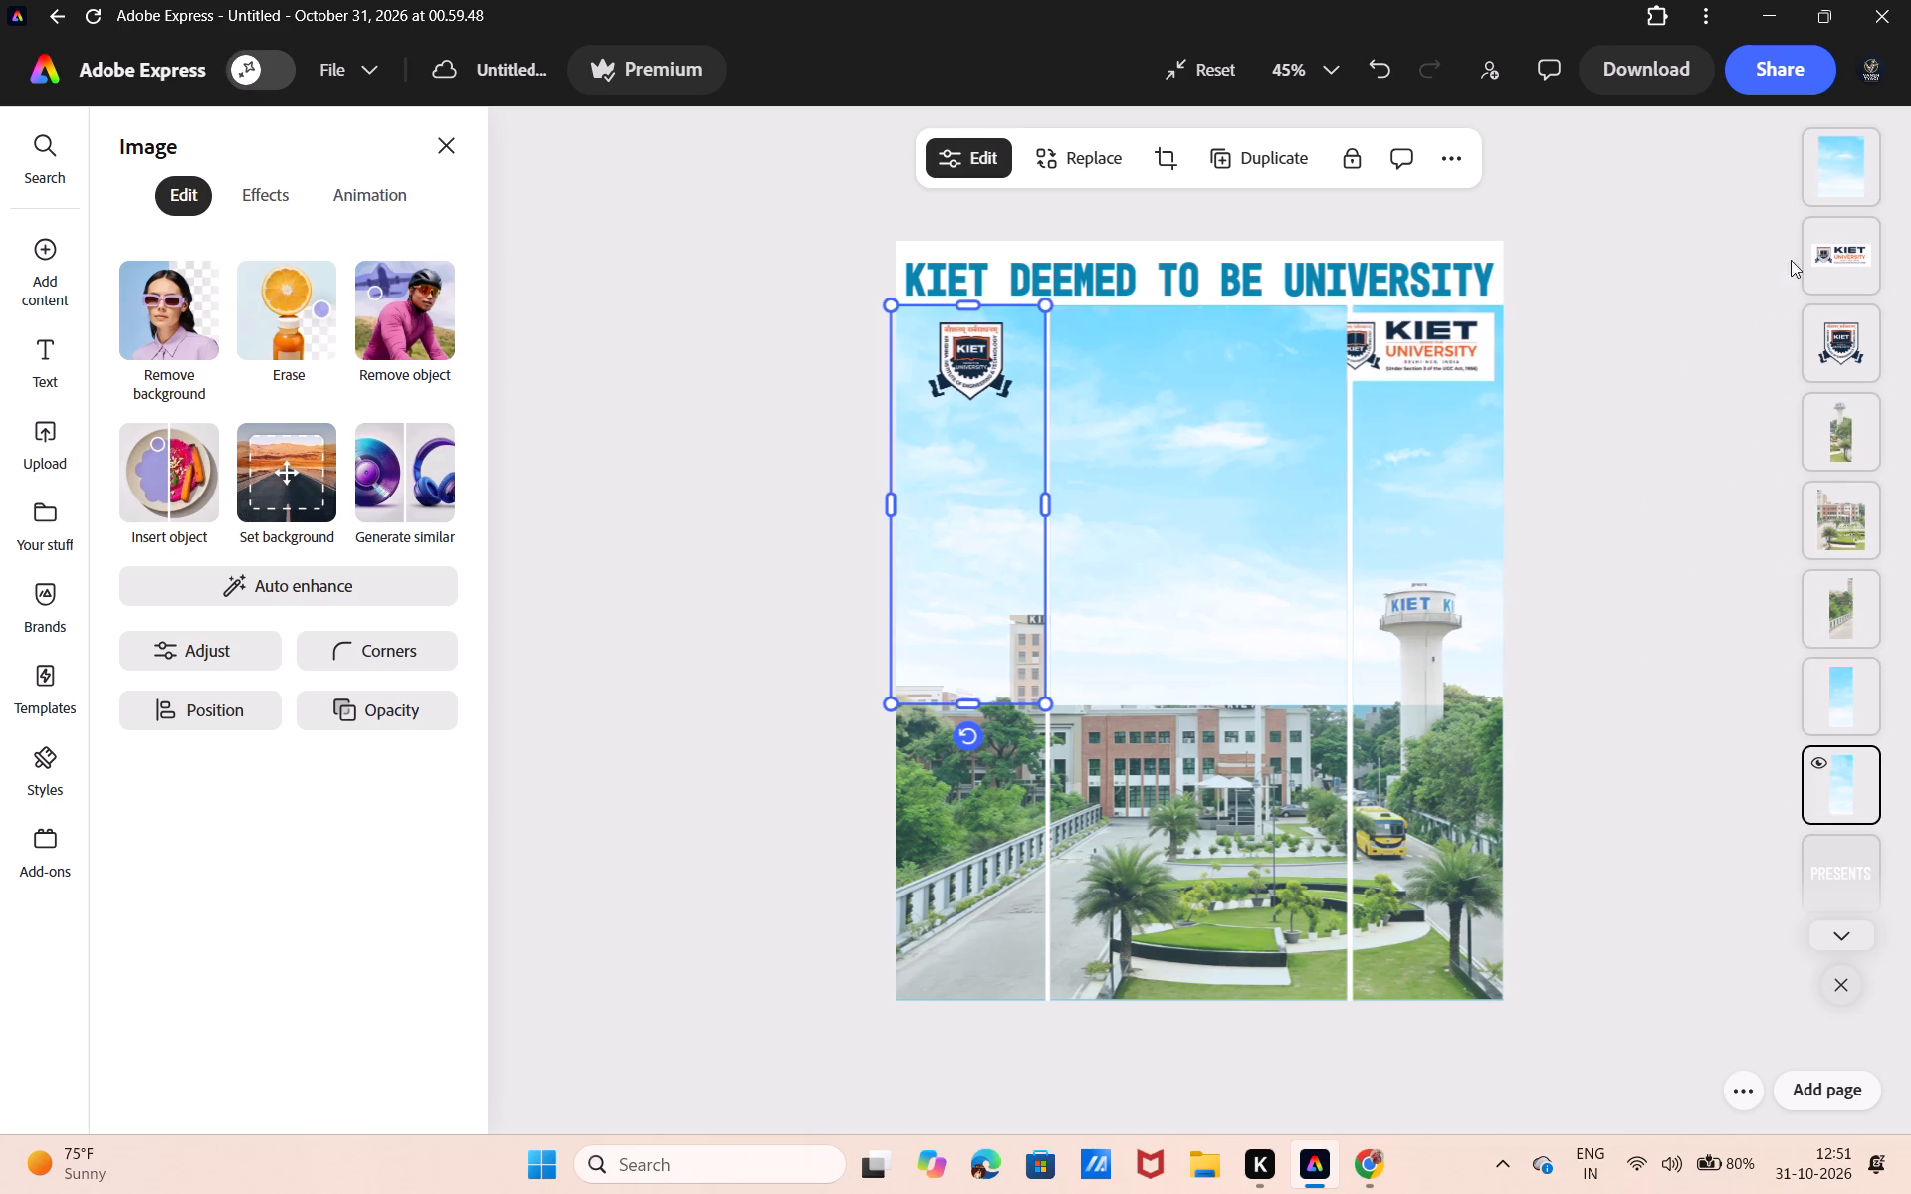
pyautogui.moveTo(1860, 158); pyautogui.dragTo(1804, 772)
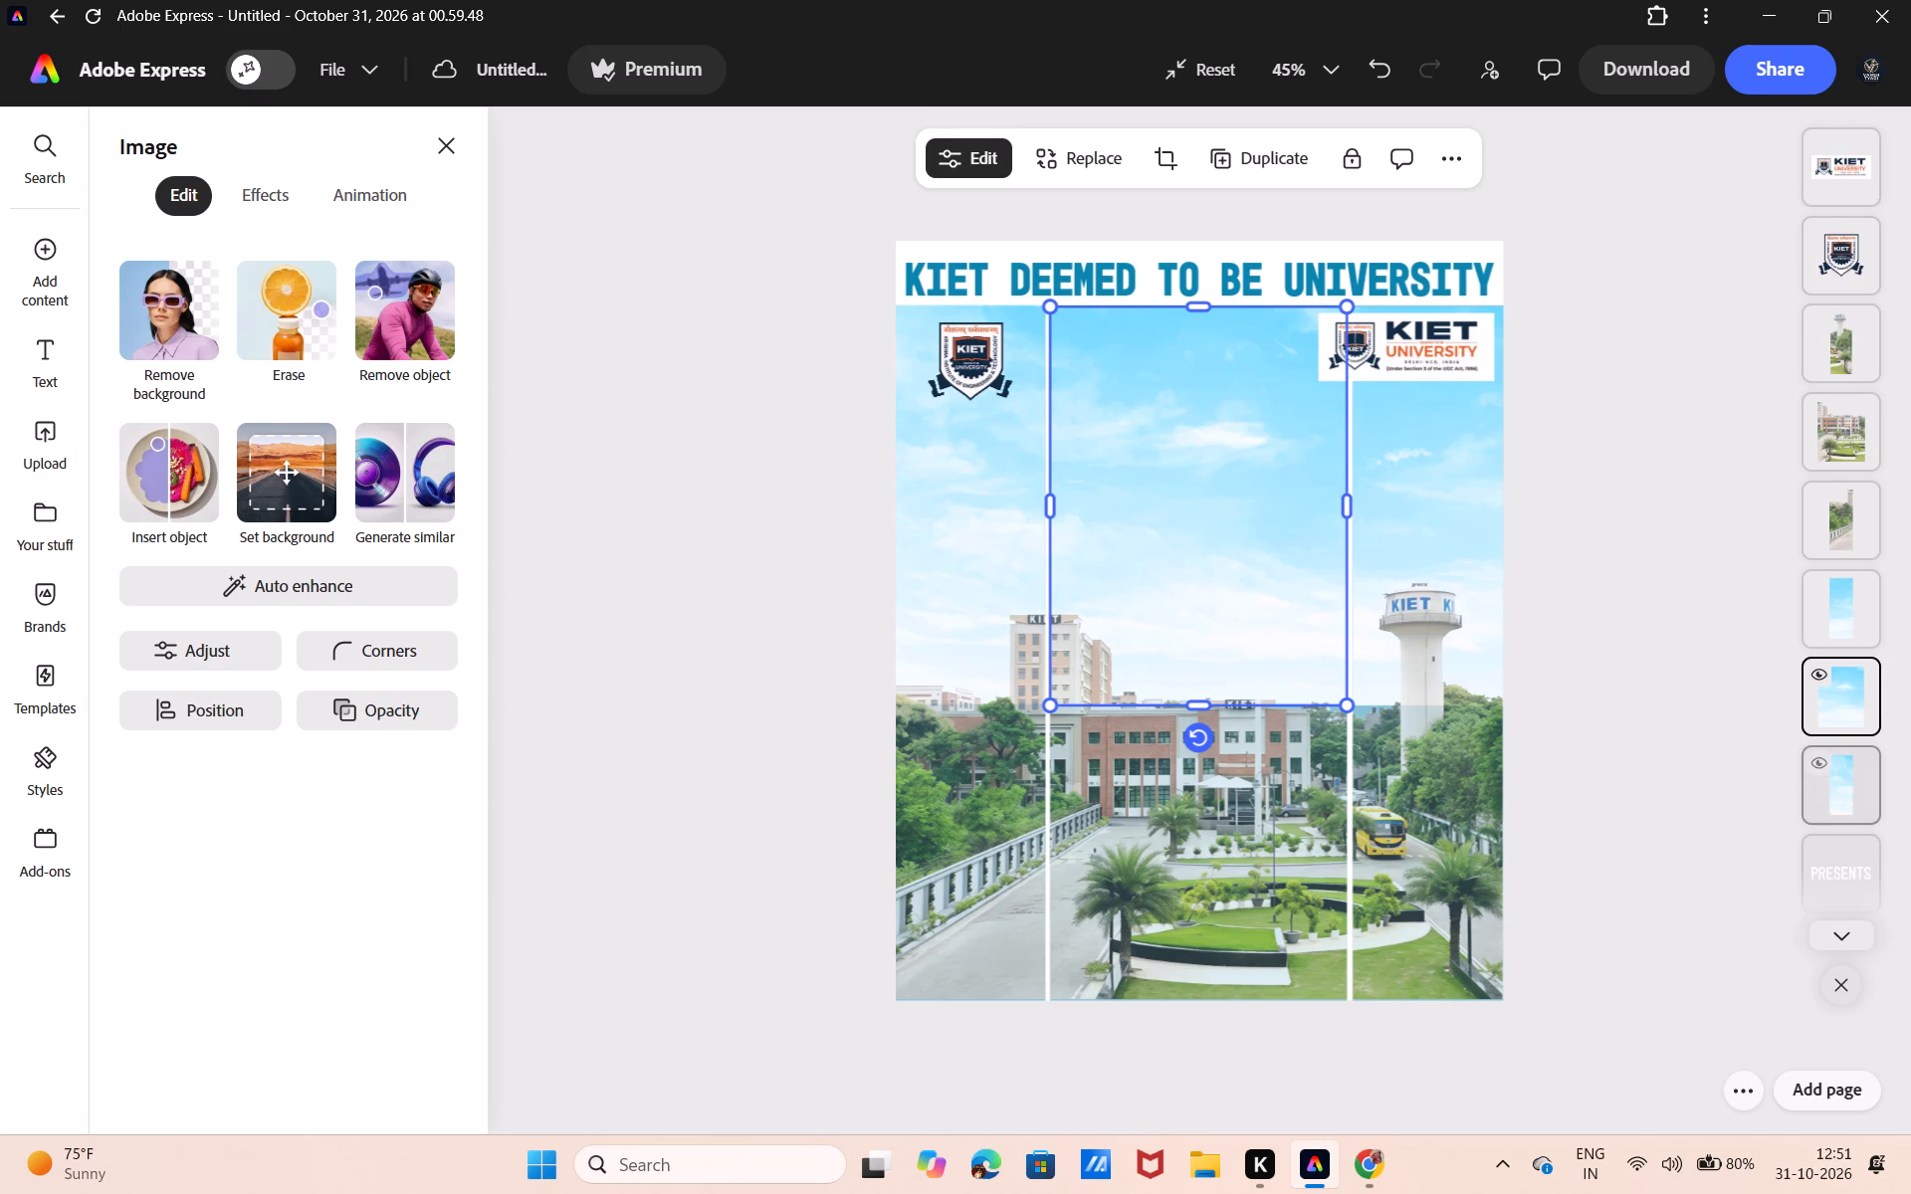
pyautogui.click(1663, 786)
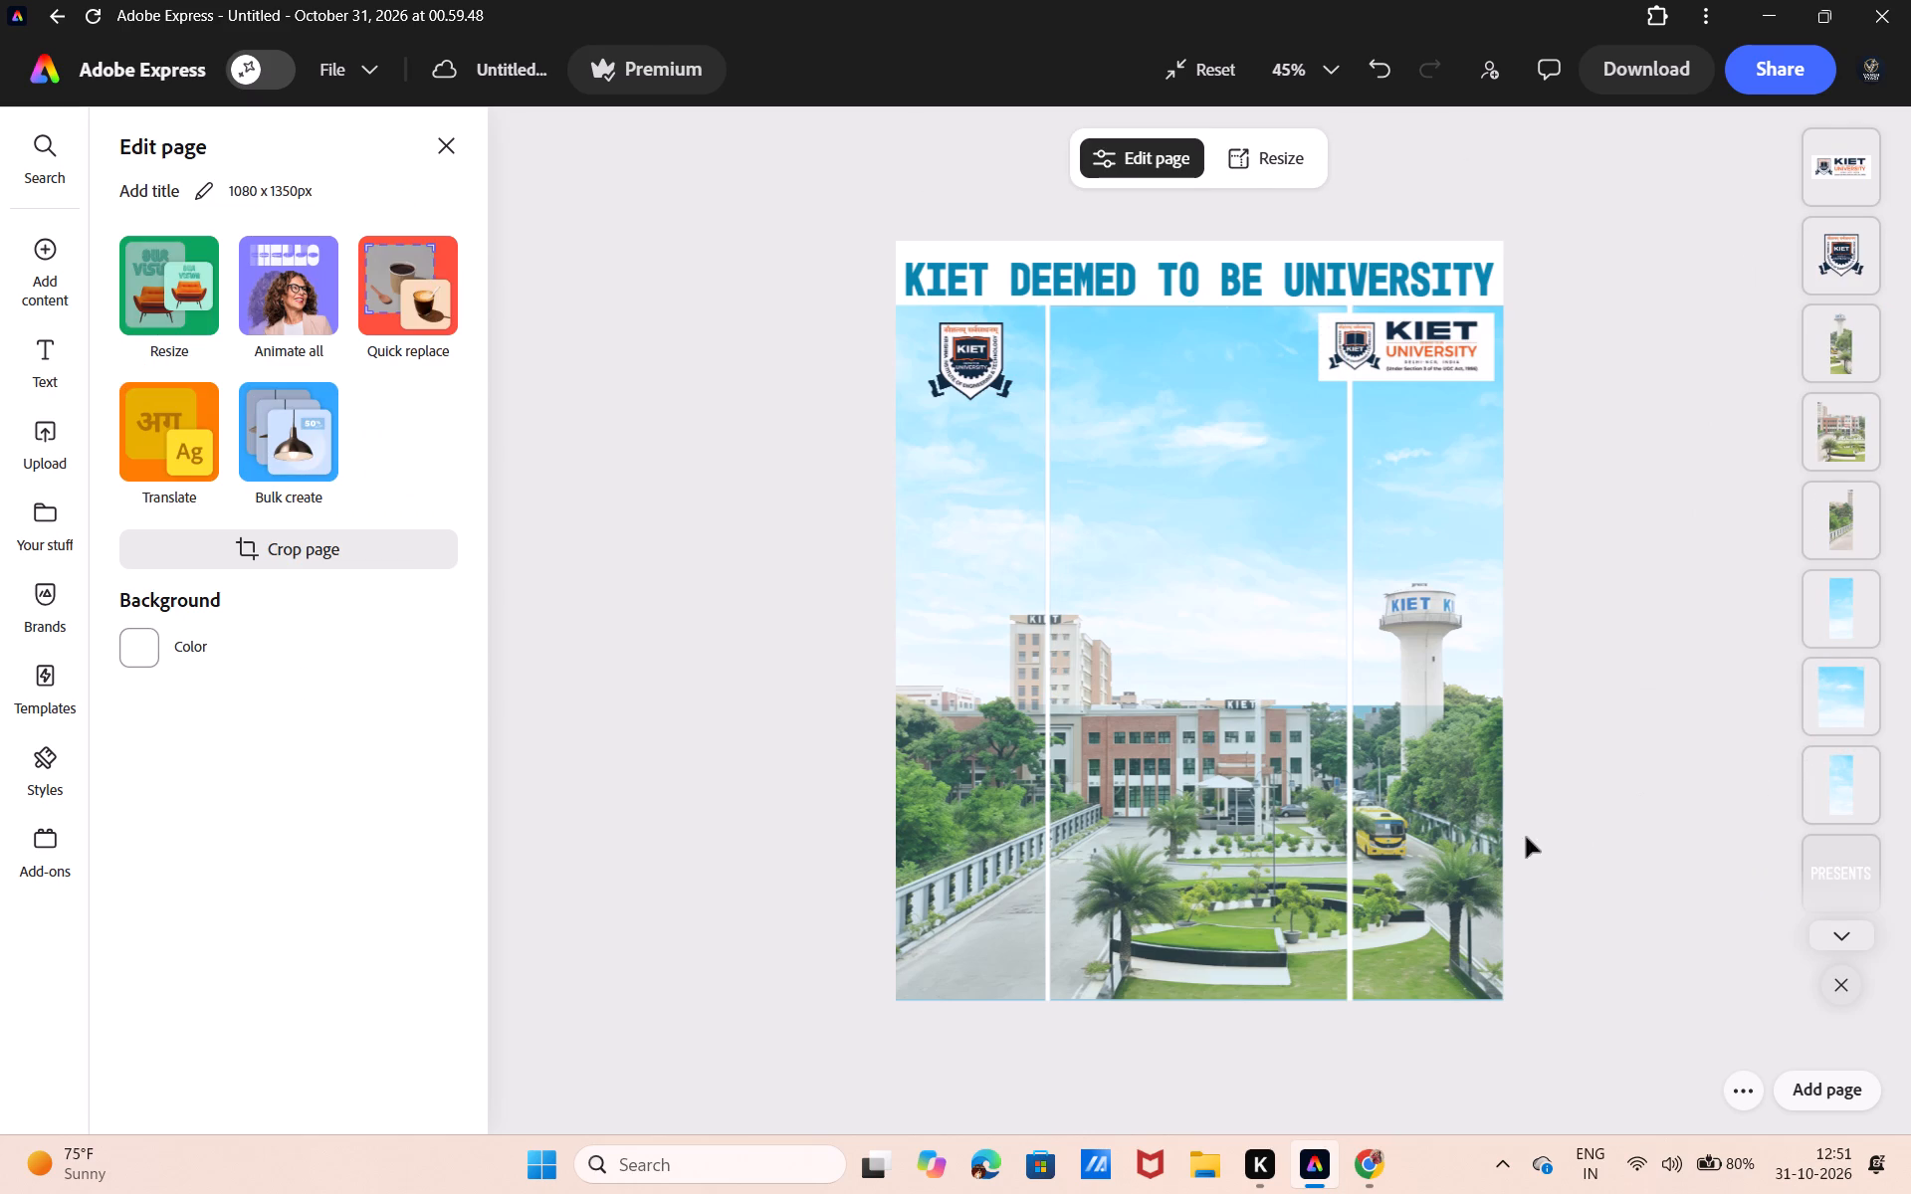
pyautogui.click(1033, 870)
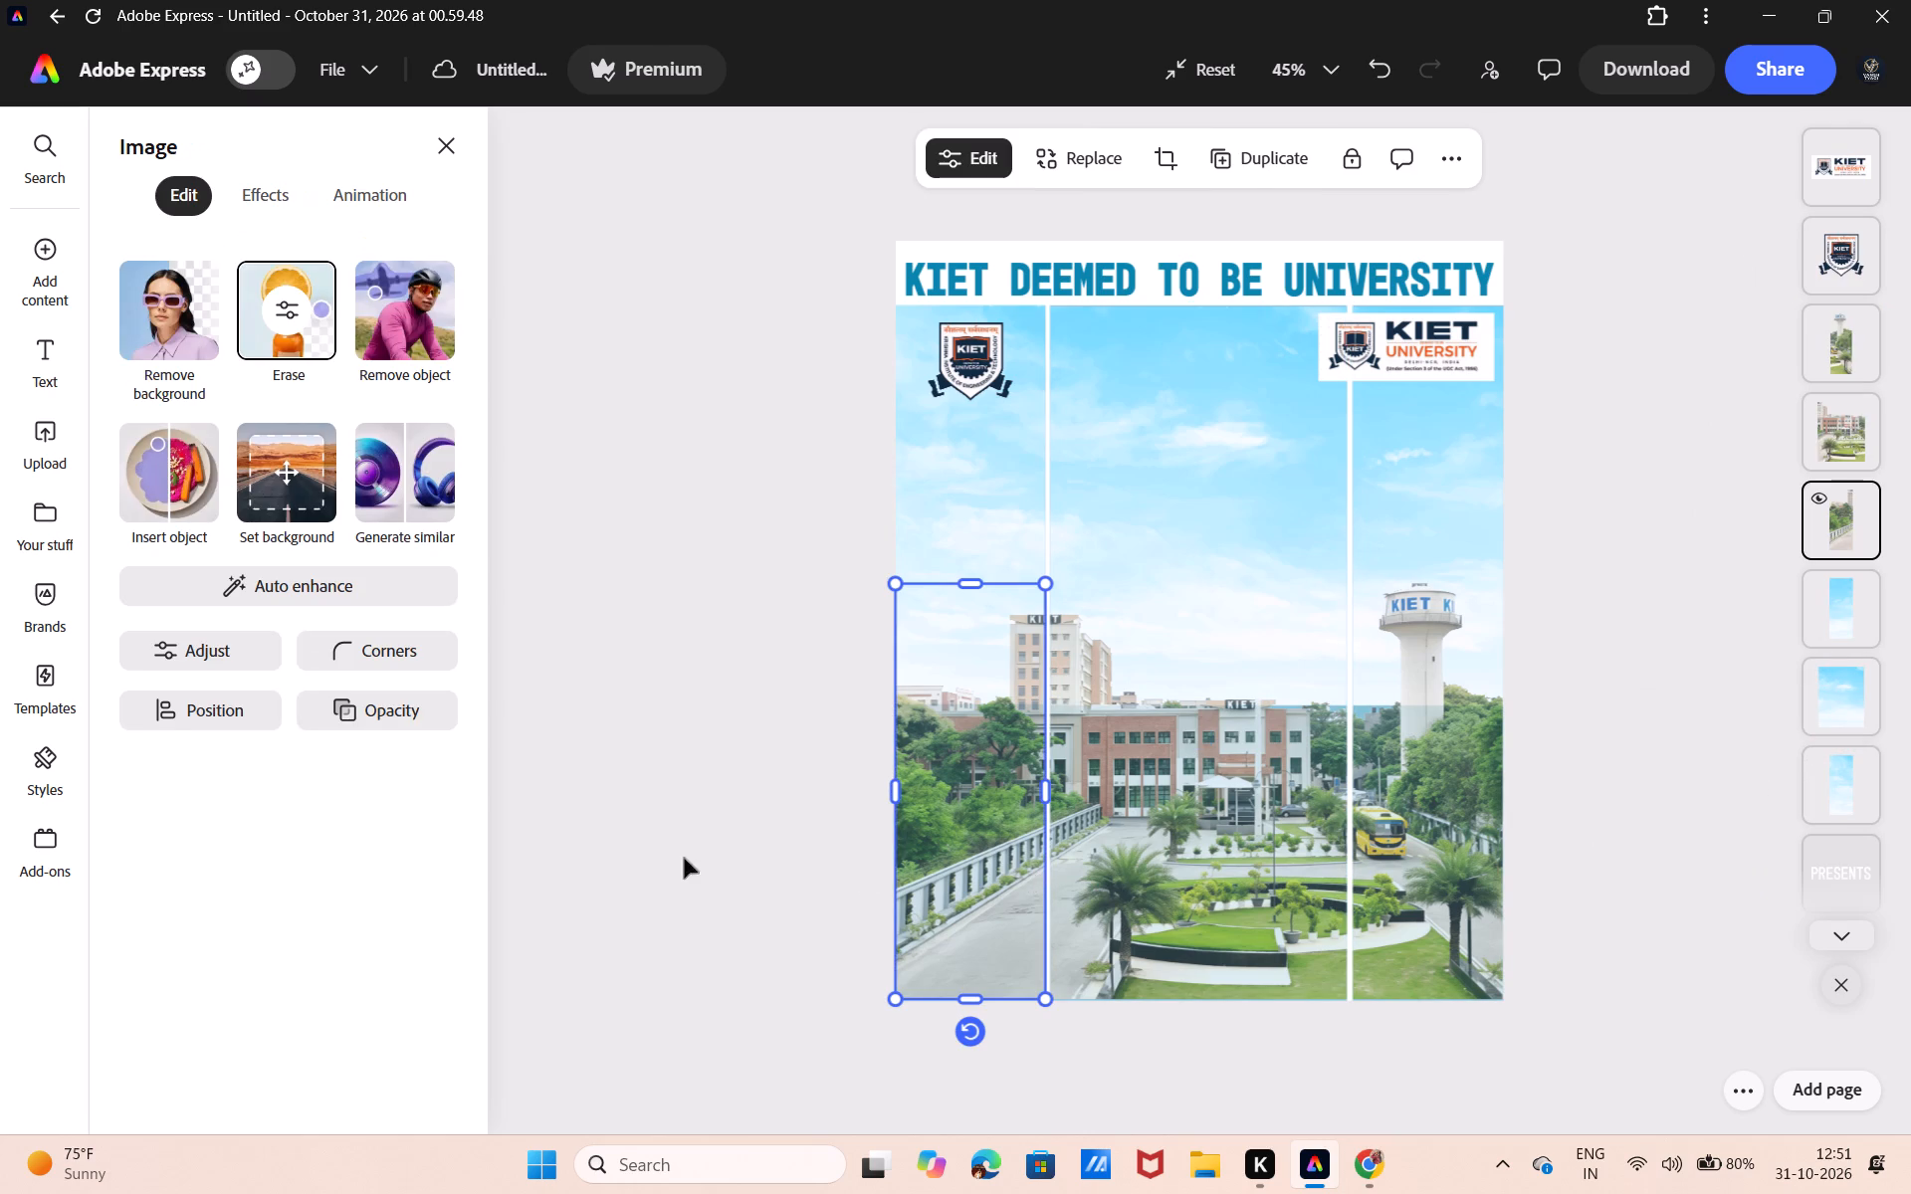
# Set the opacity of the left, middle and right campus photo strips to 100% each.
pyautogui.click(386, 709)
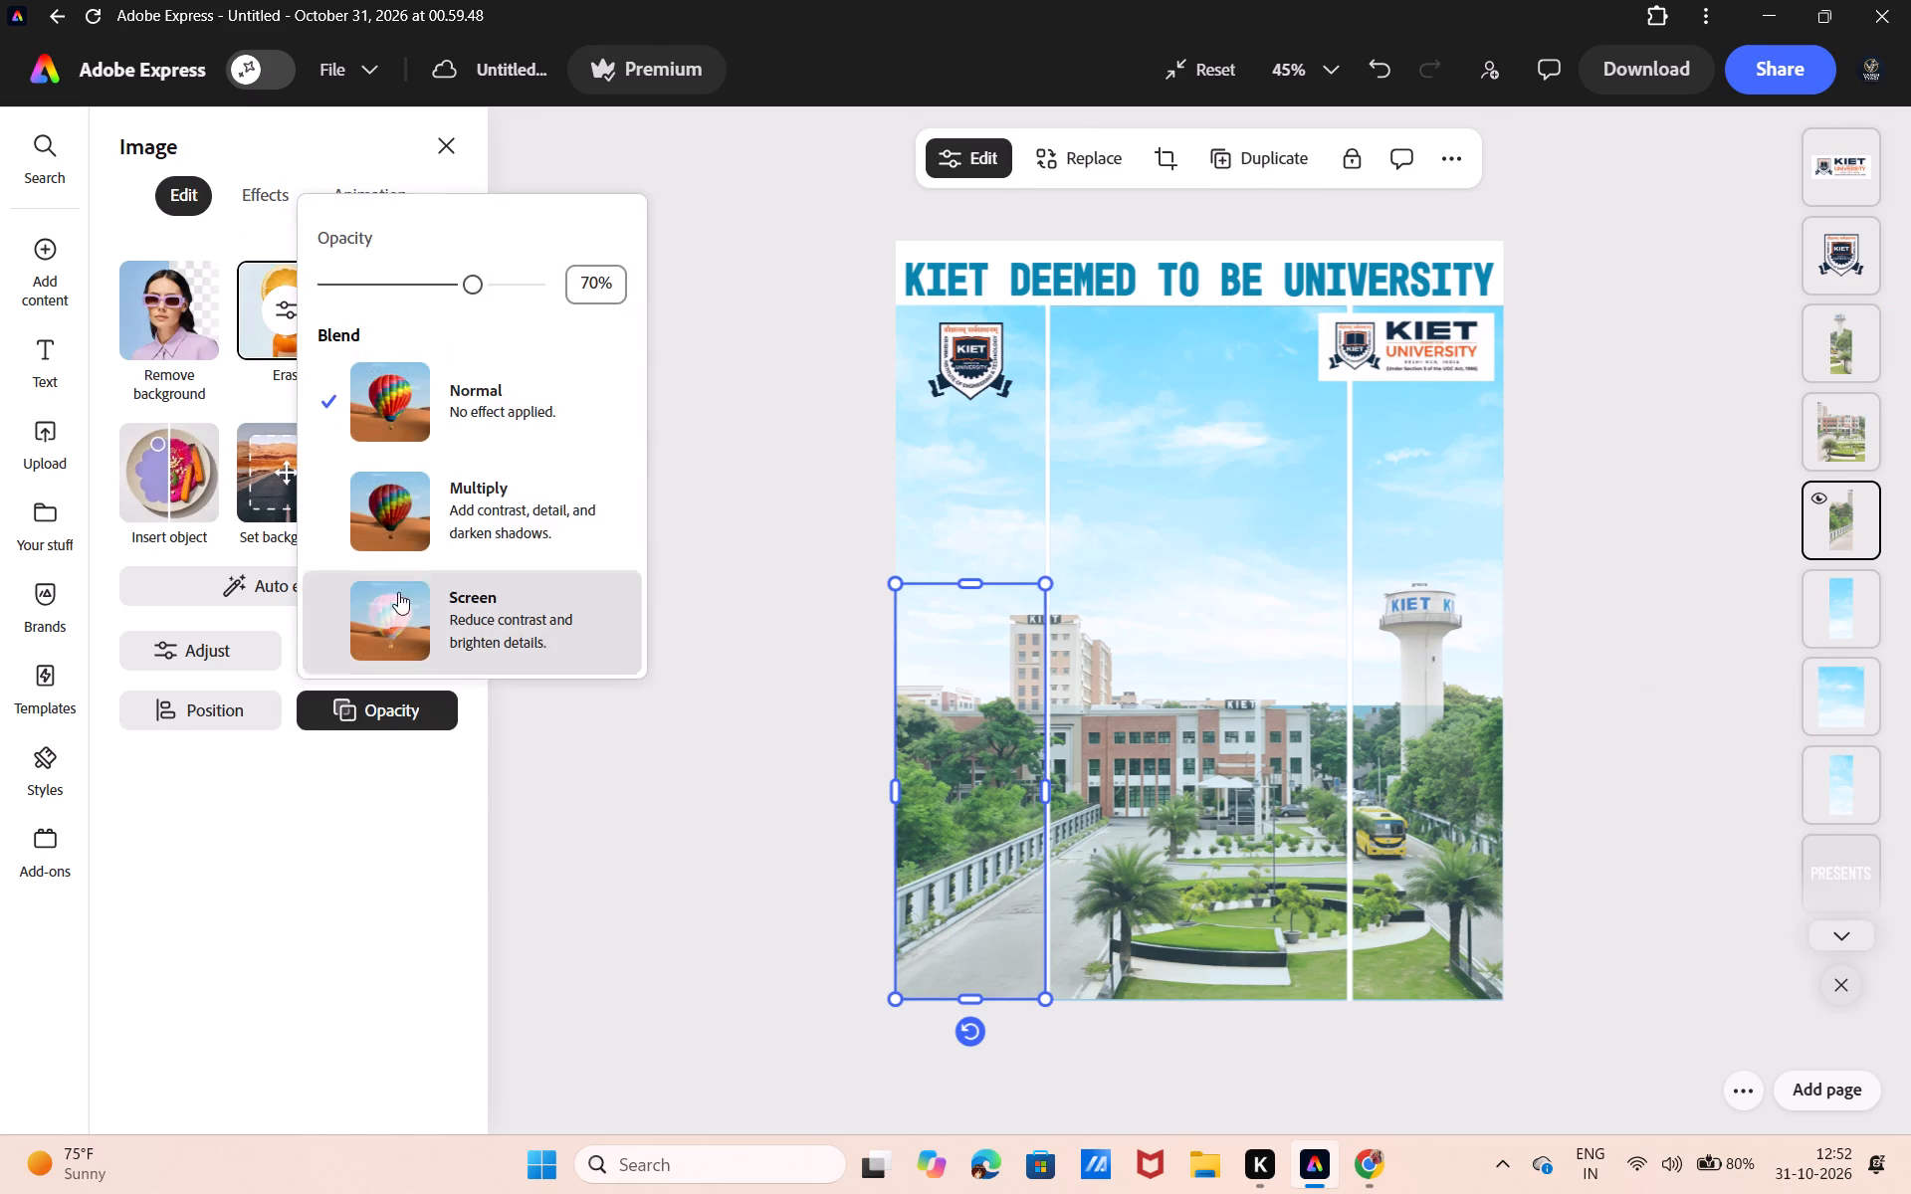
pyautogui.moveTo(472, 284); pyautogui.dragTo(728, 277)
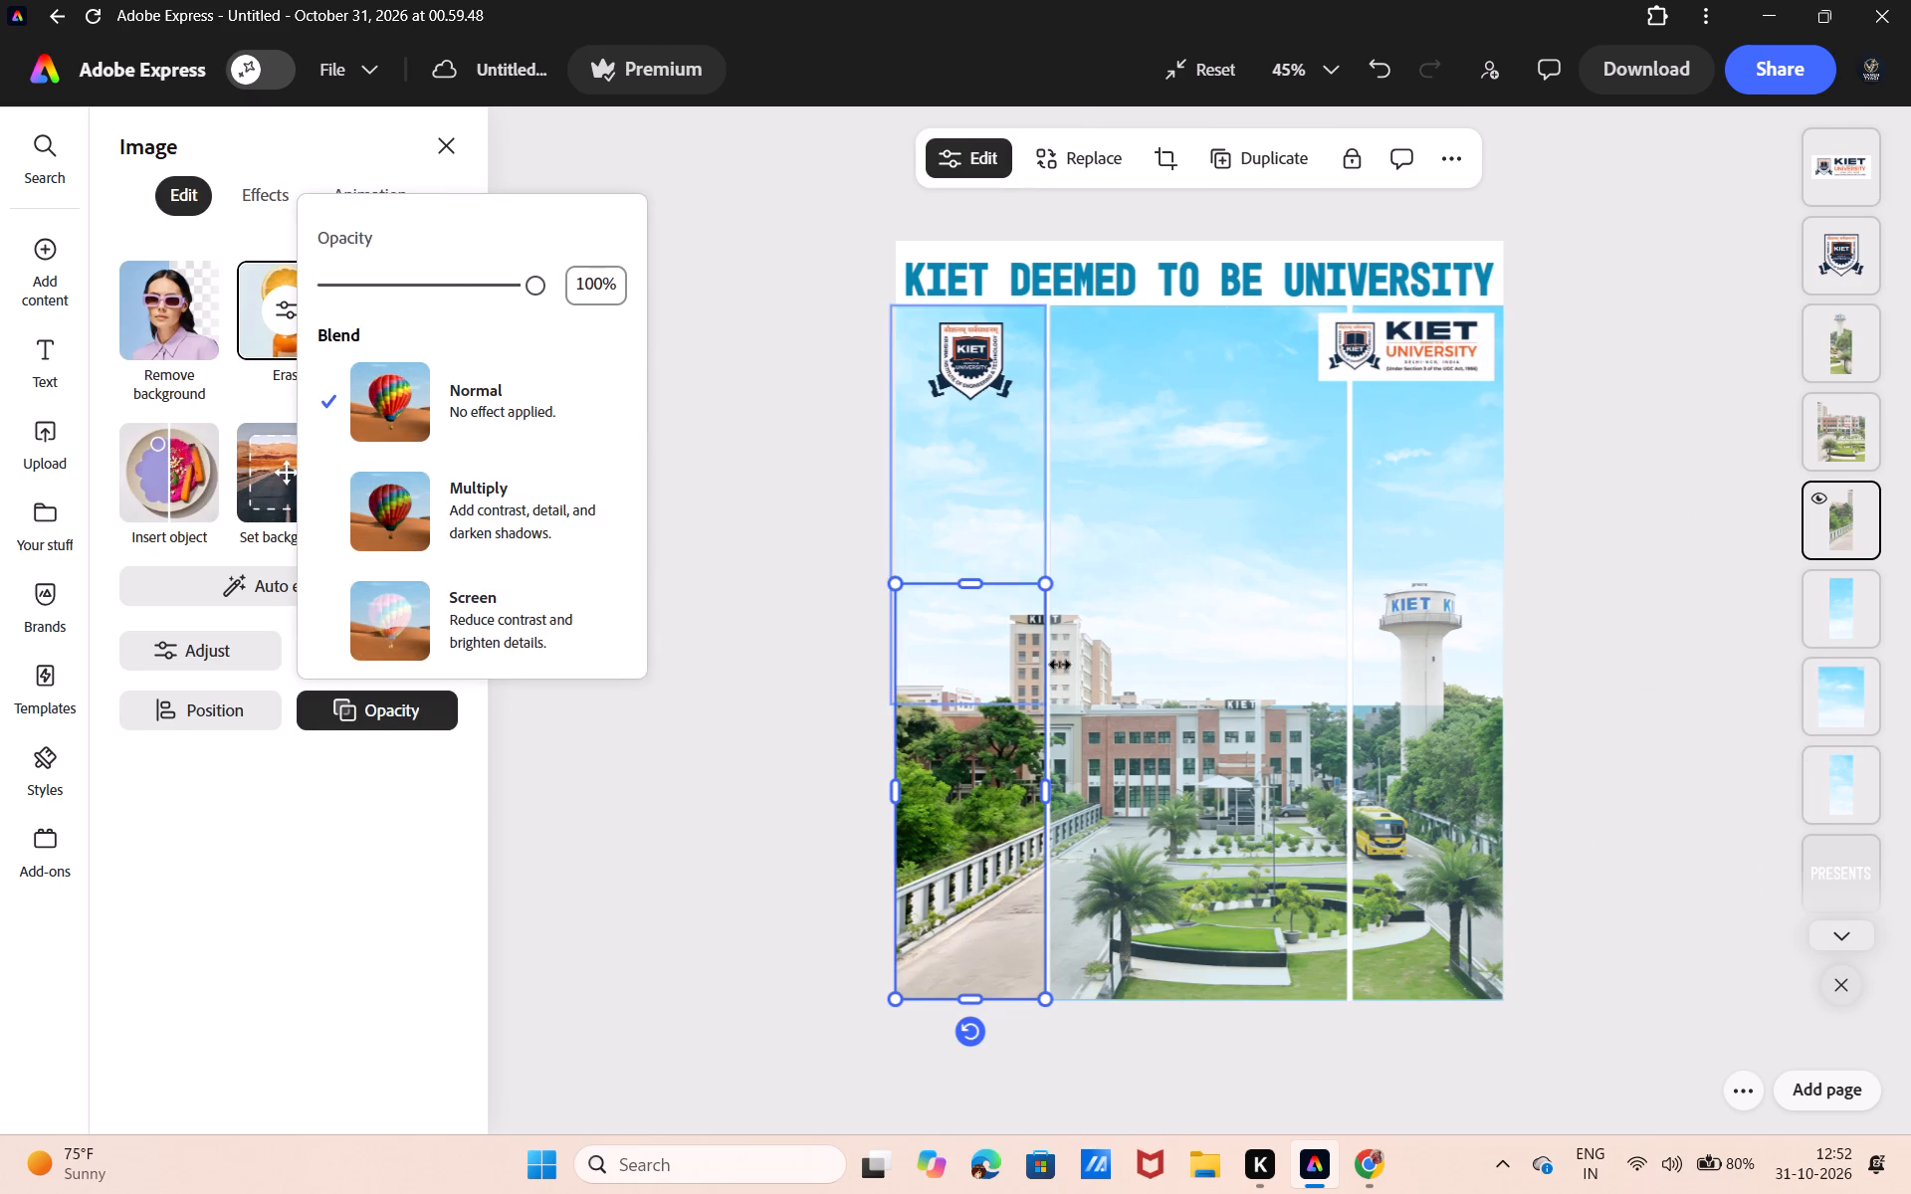
pyautogui.click(1150, 779)
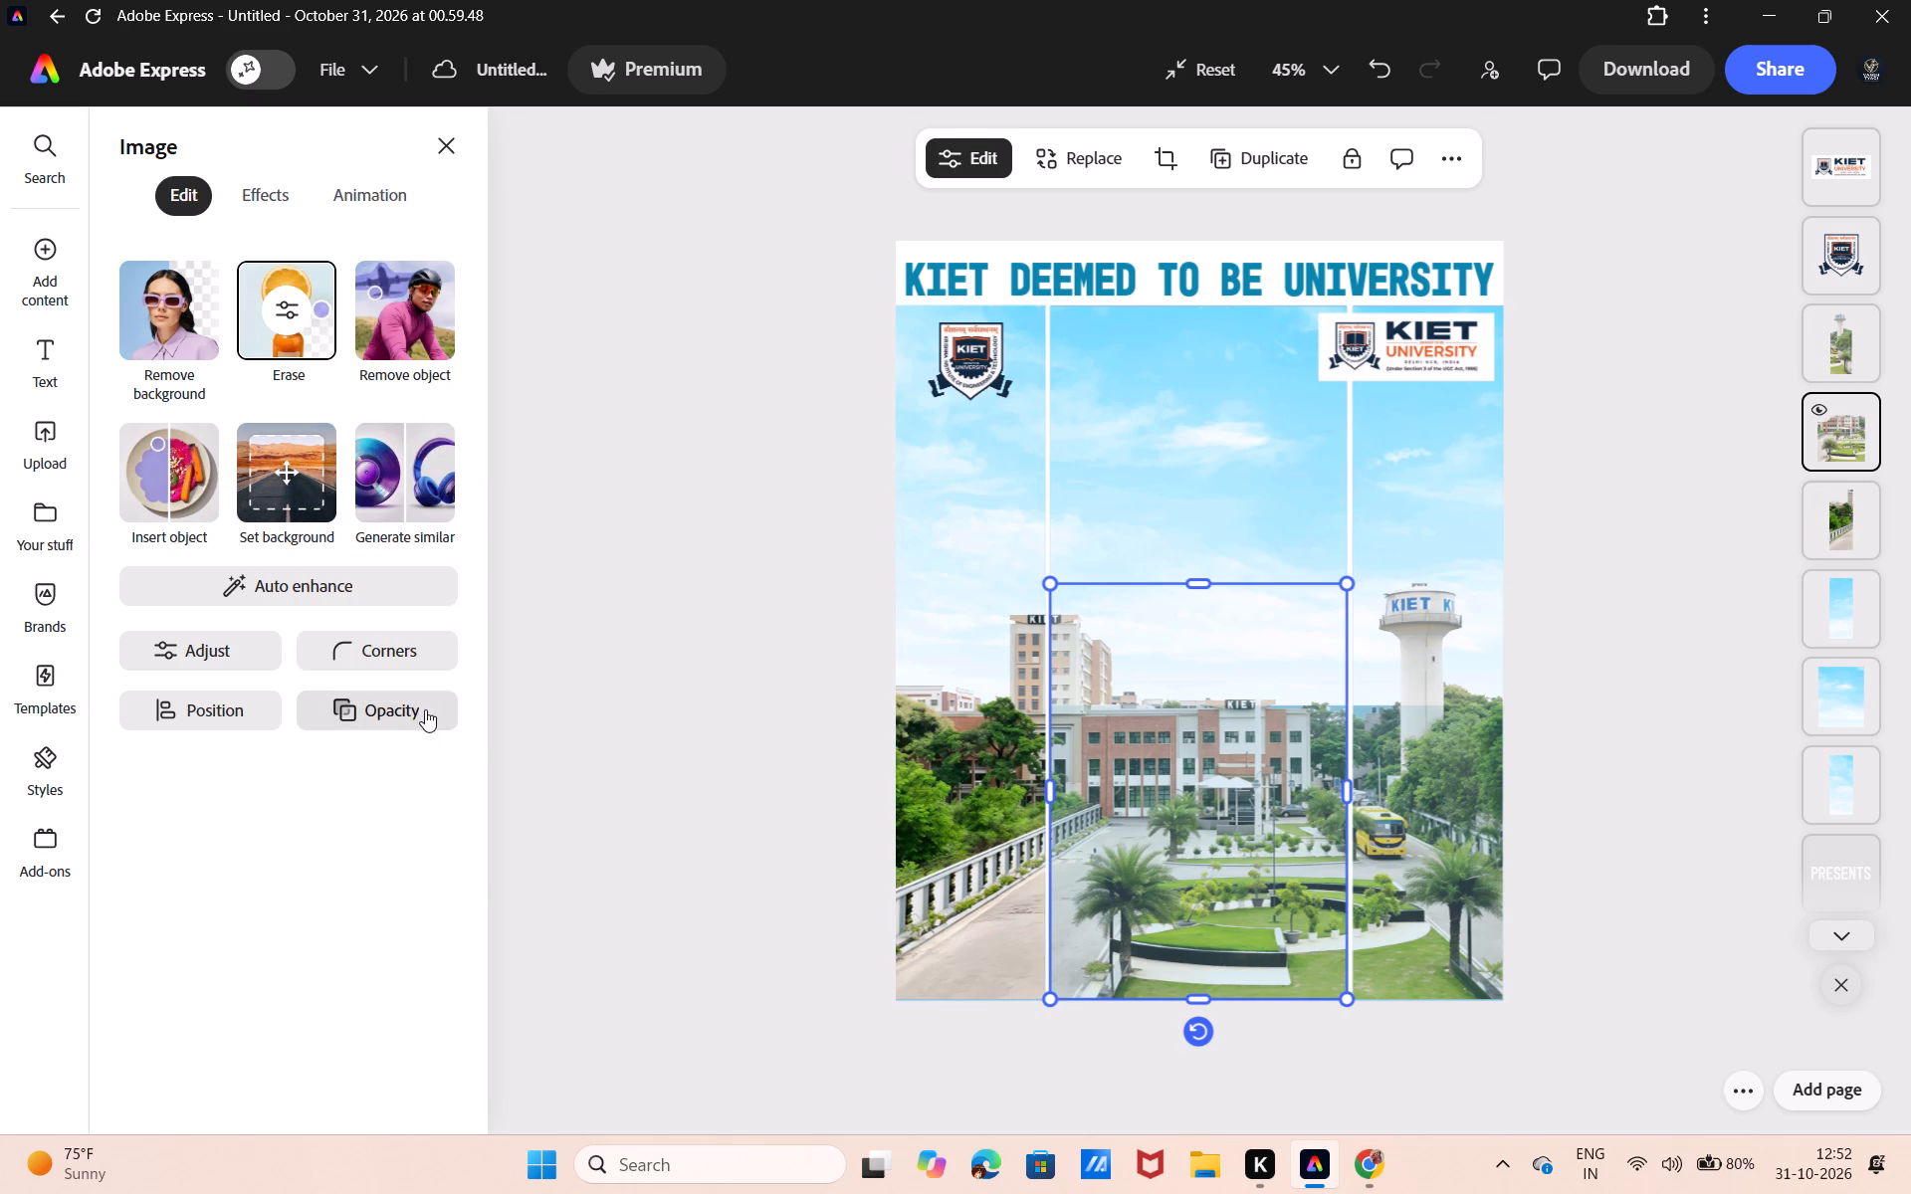
pyautogui.click(425, 709)
pyautogui.moveTo(462, 292); pyautogui.dragTo(699, 292)
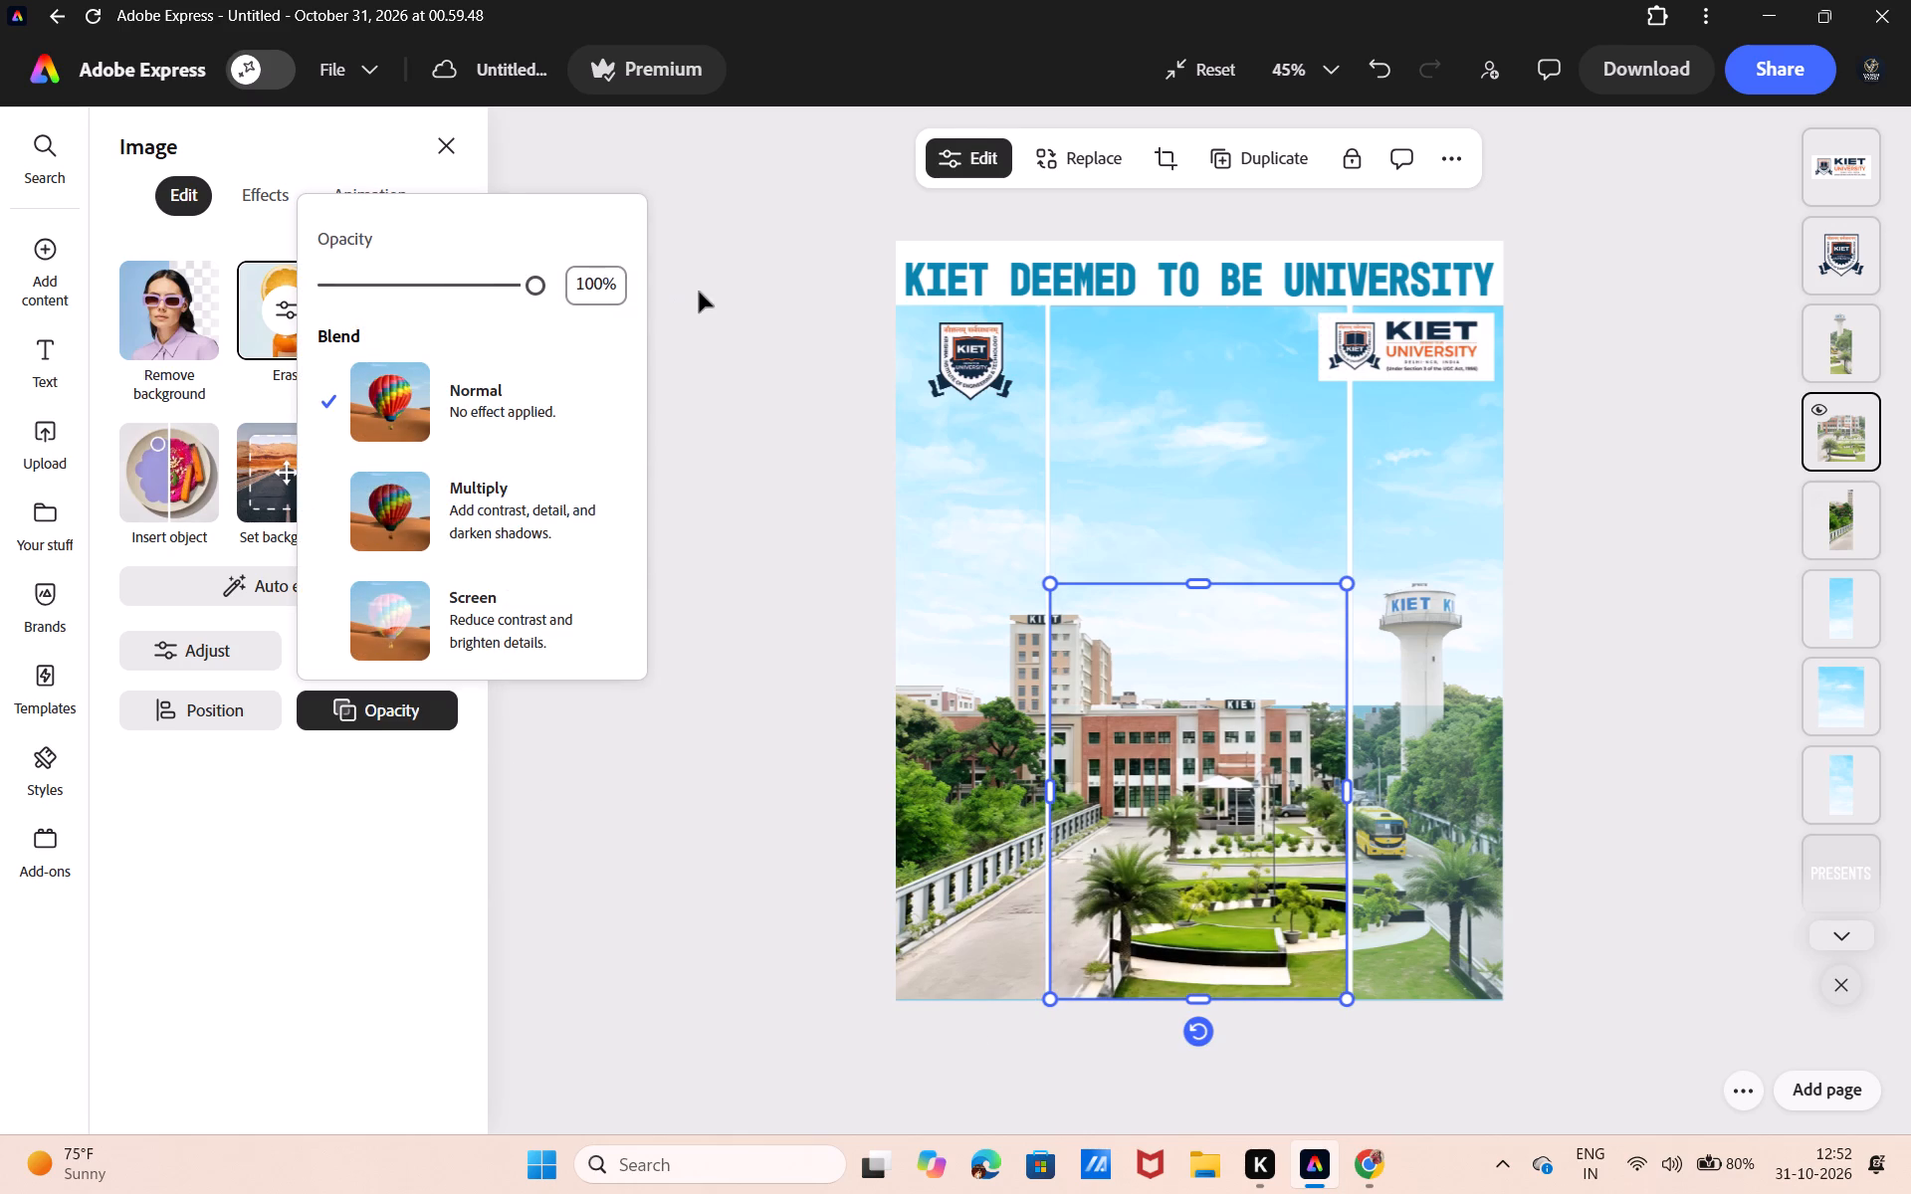
pyautogui.click(1381, 795)
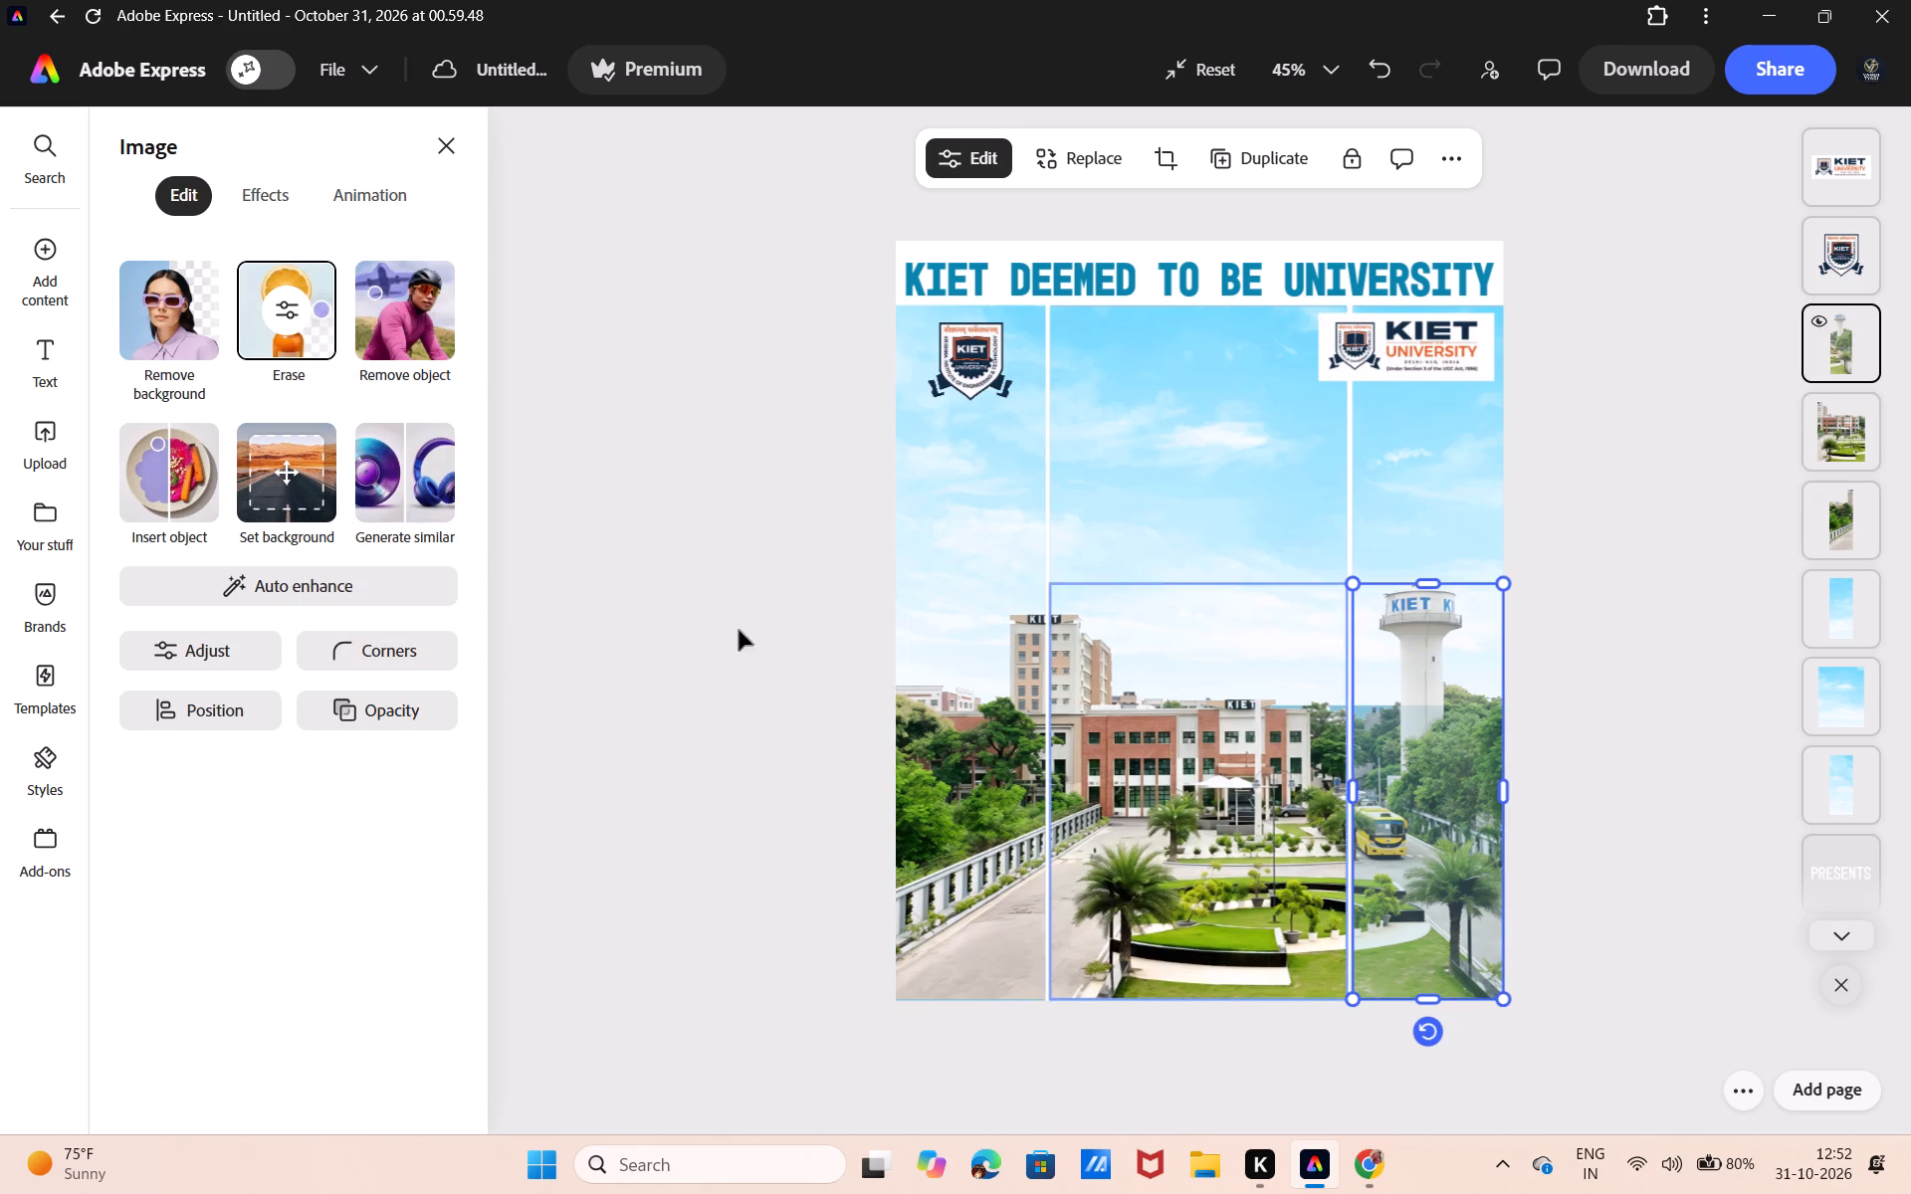
pyautogui.click(407, 704)
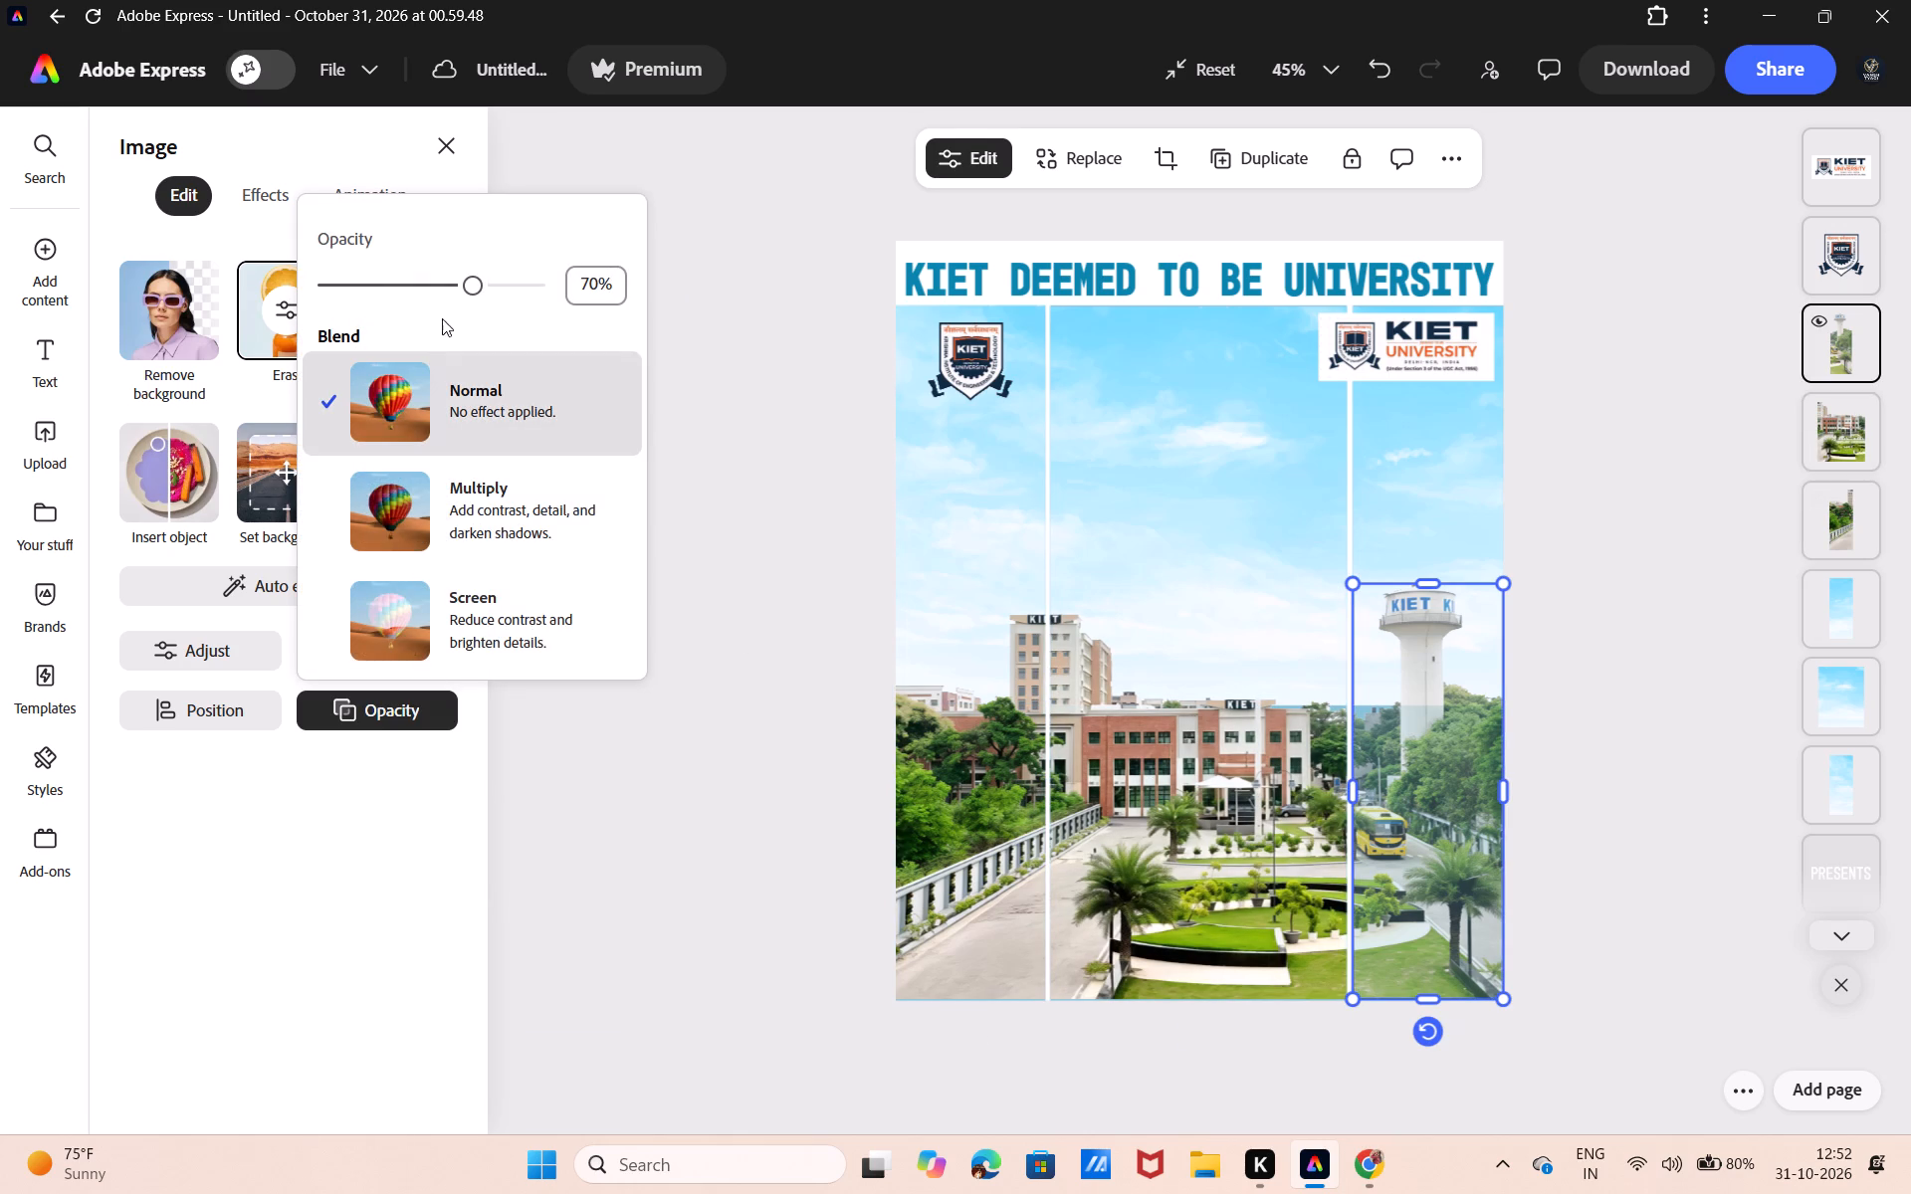
pyautogui.moveTo(470, 291); pyautogui.dragTo(741, 294)
pyautogui.click(816, 427)
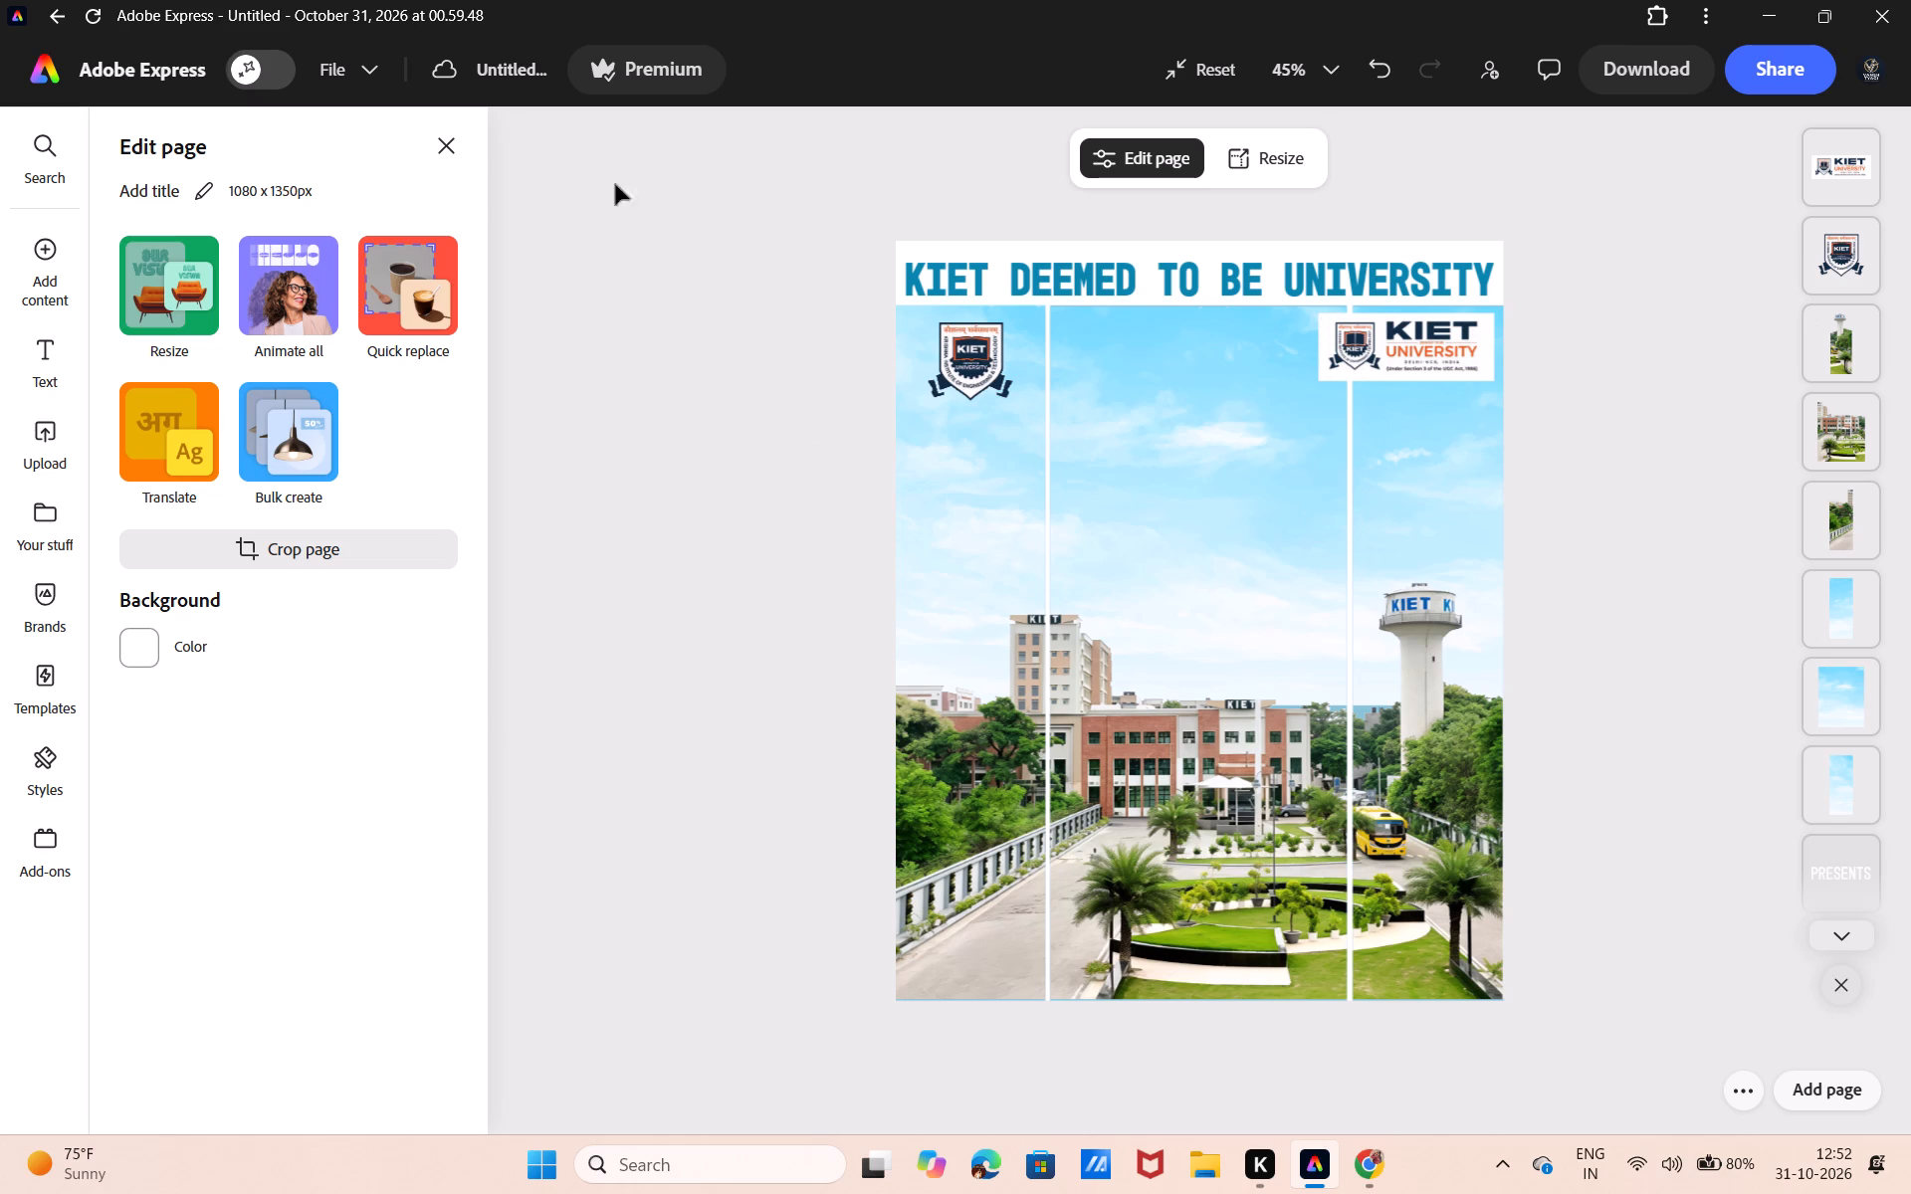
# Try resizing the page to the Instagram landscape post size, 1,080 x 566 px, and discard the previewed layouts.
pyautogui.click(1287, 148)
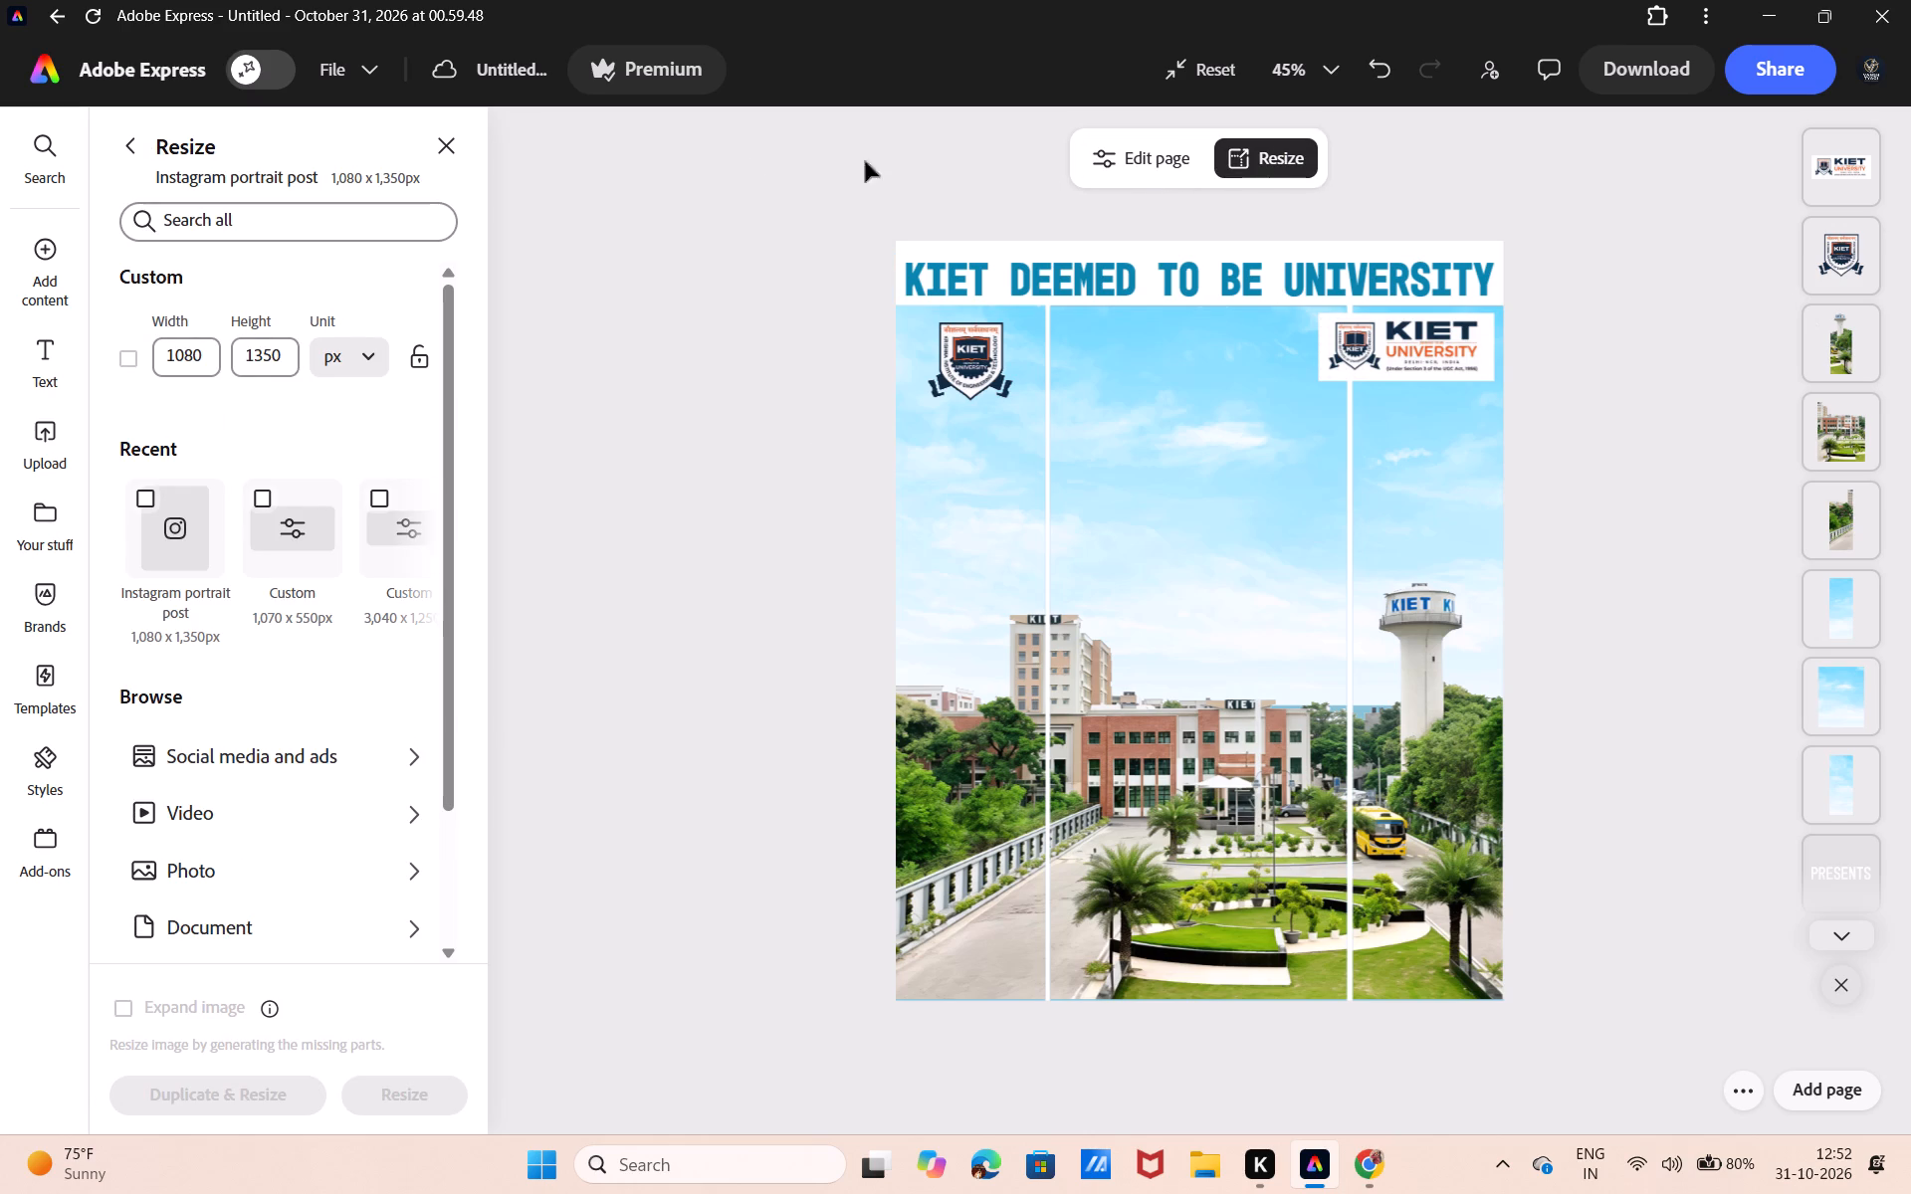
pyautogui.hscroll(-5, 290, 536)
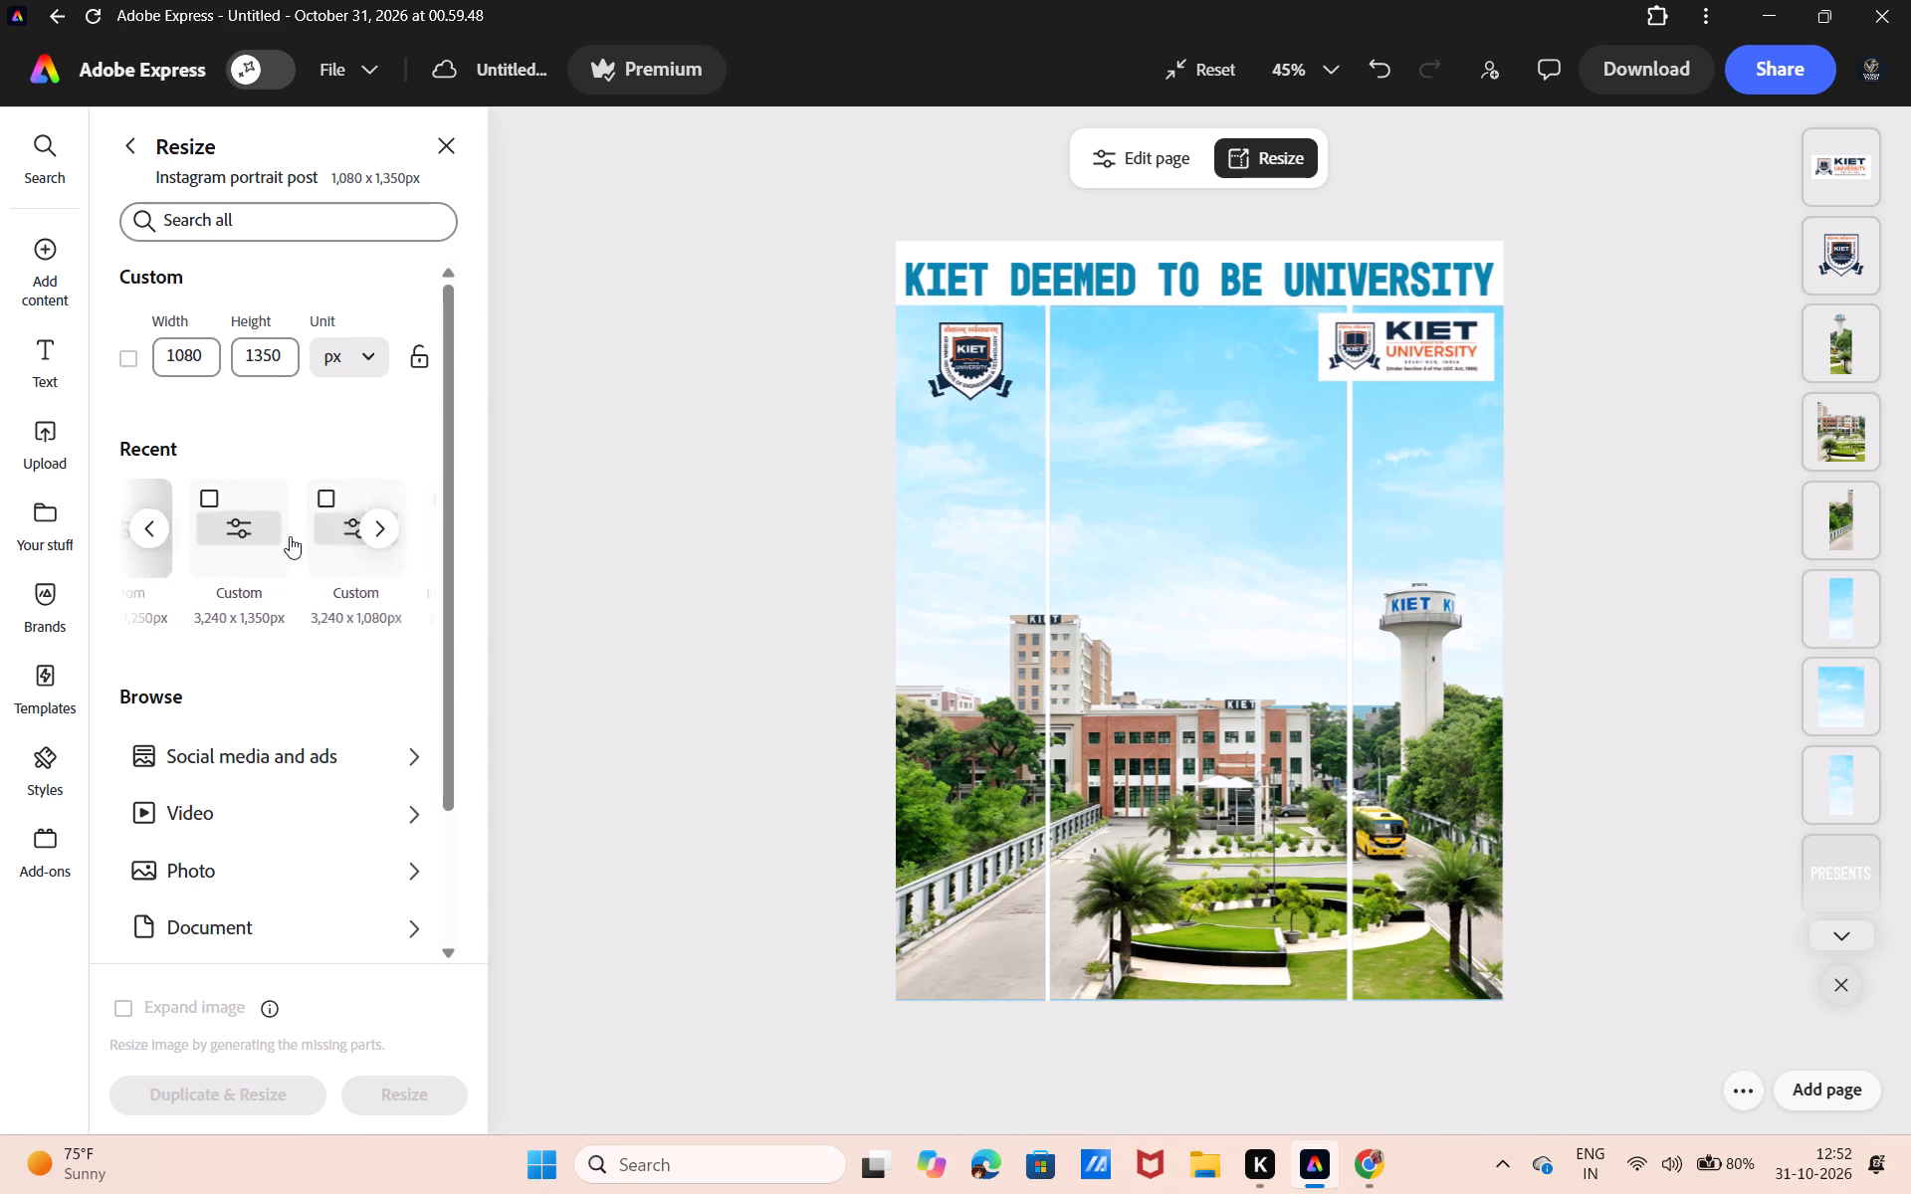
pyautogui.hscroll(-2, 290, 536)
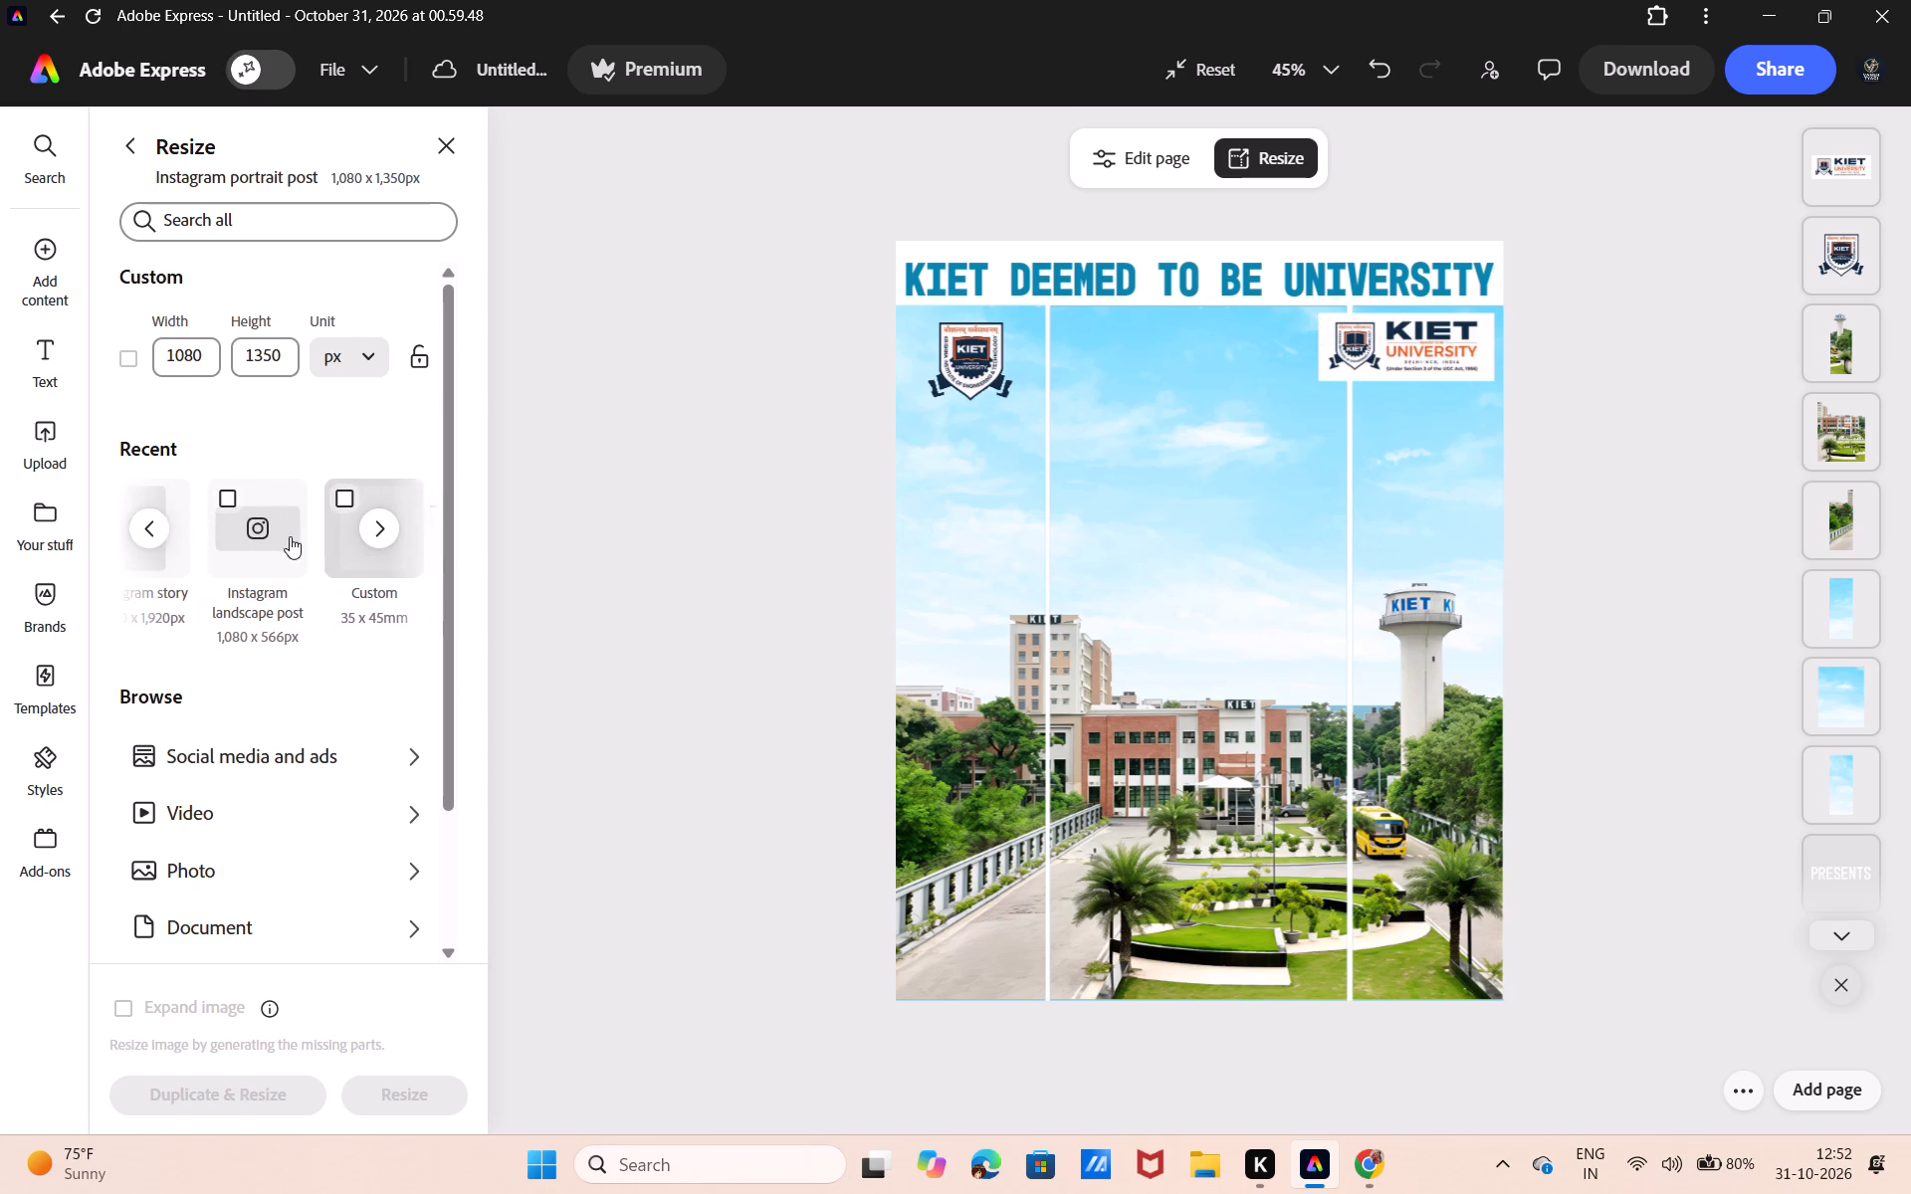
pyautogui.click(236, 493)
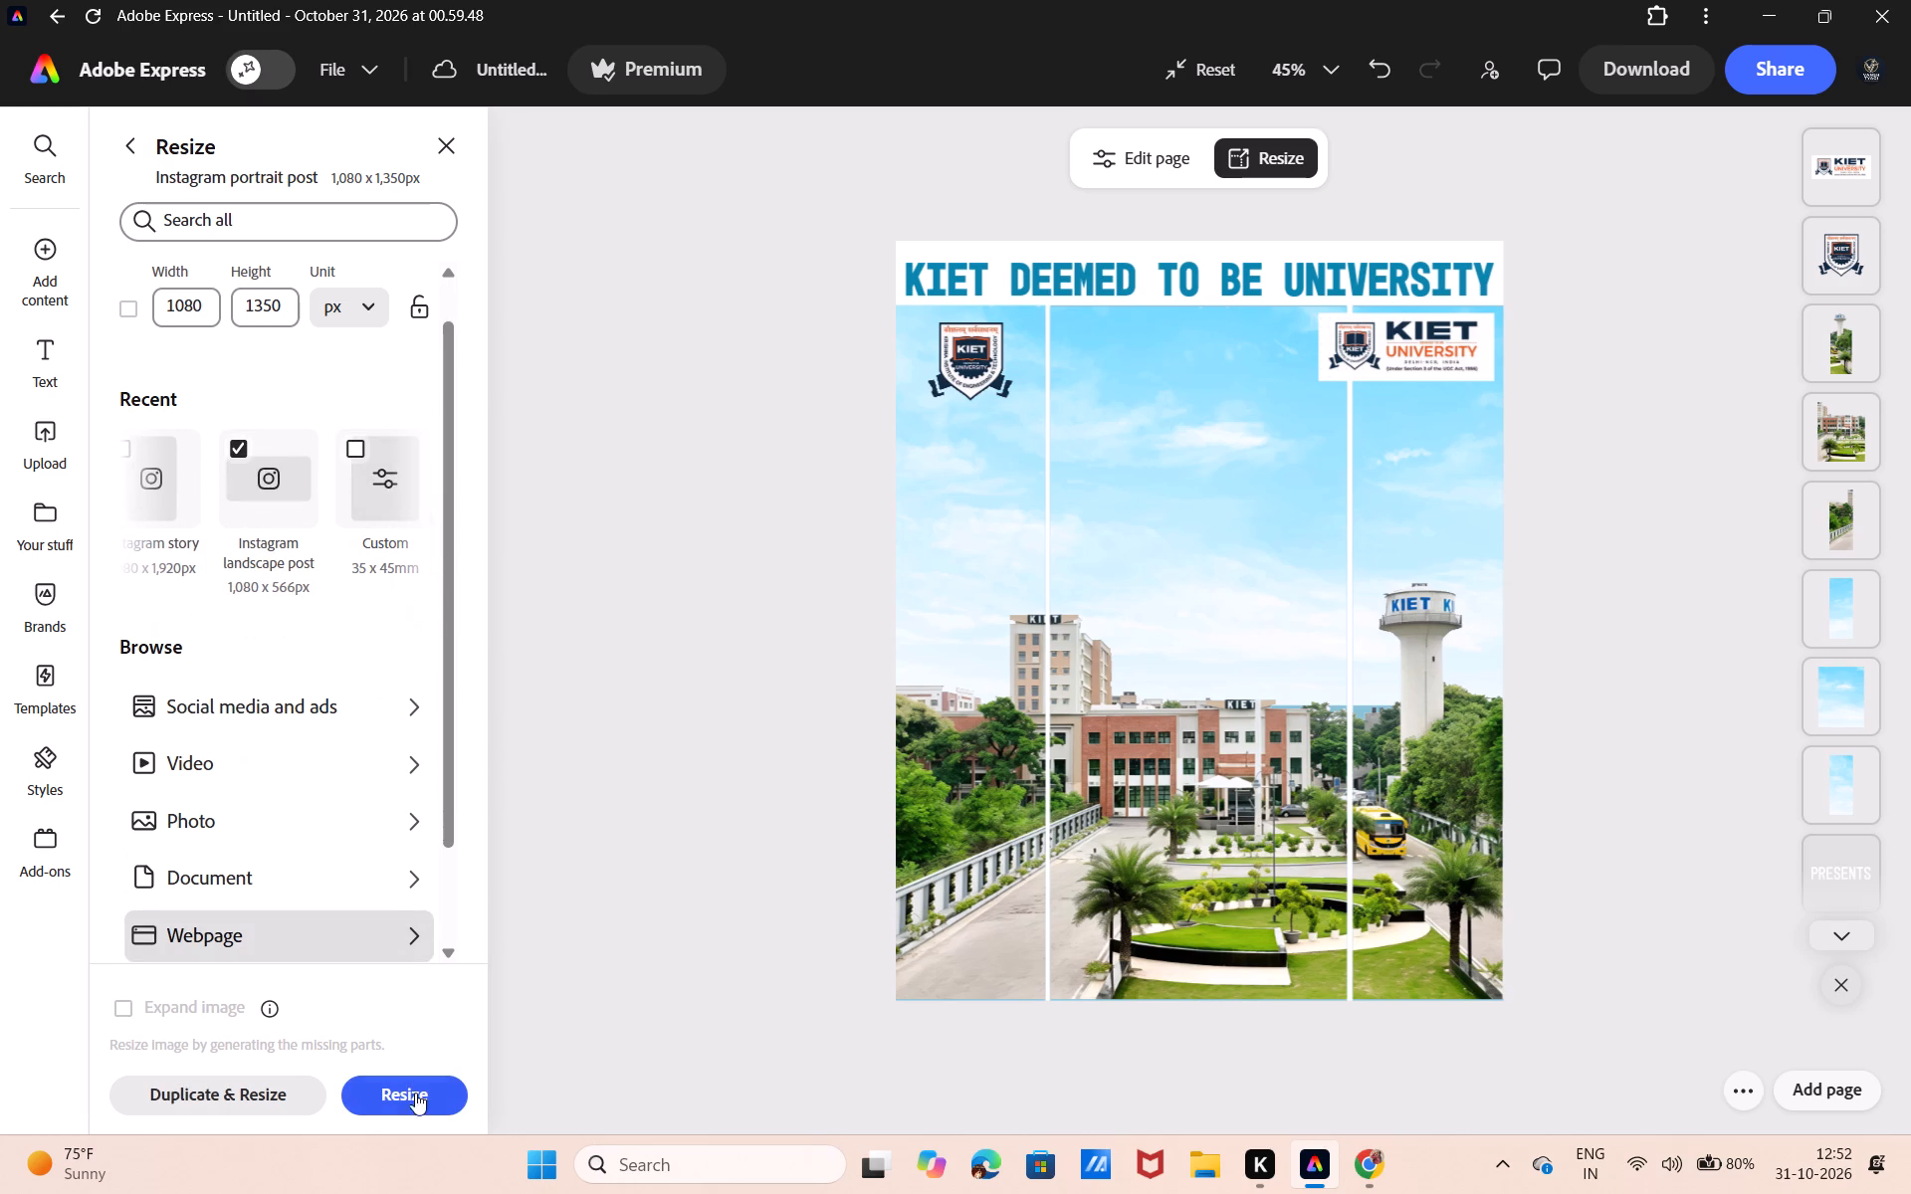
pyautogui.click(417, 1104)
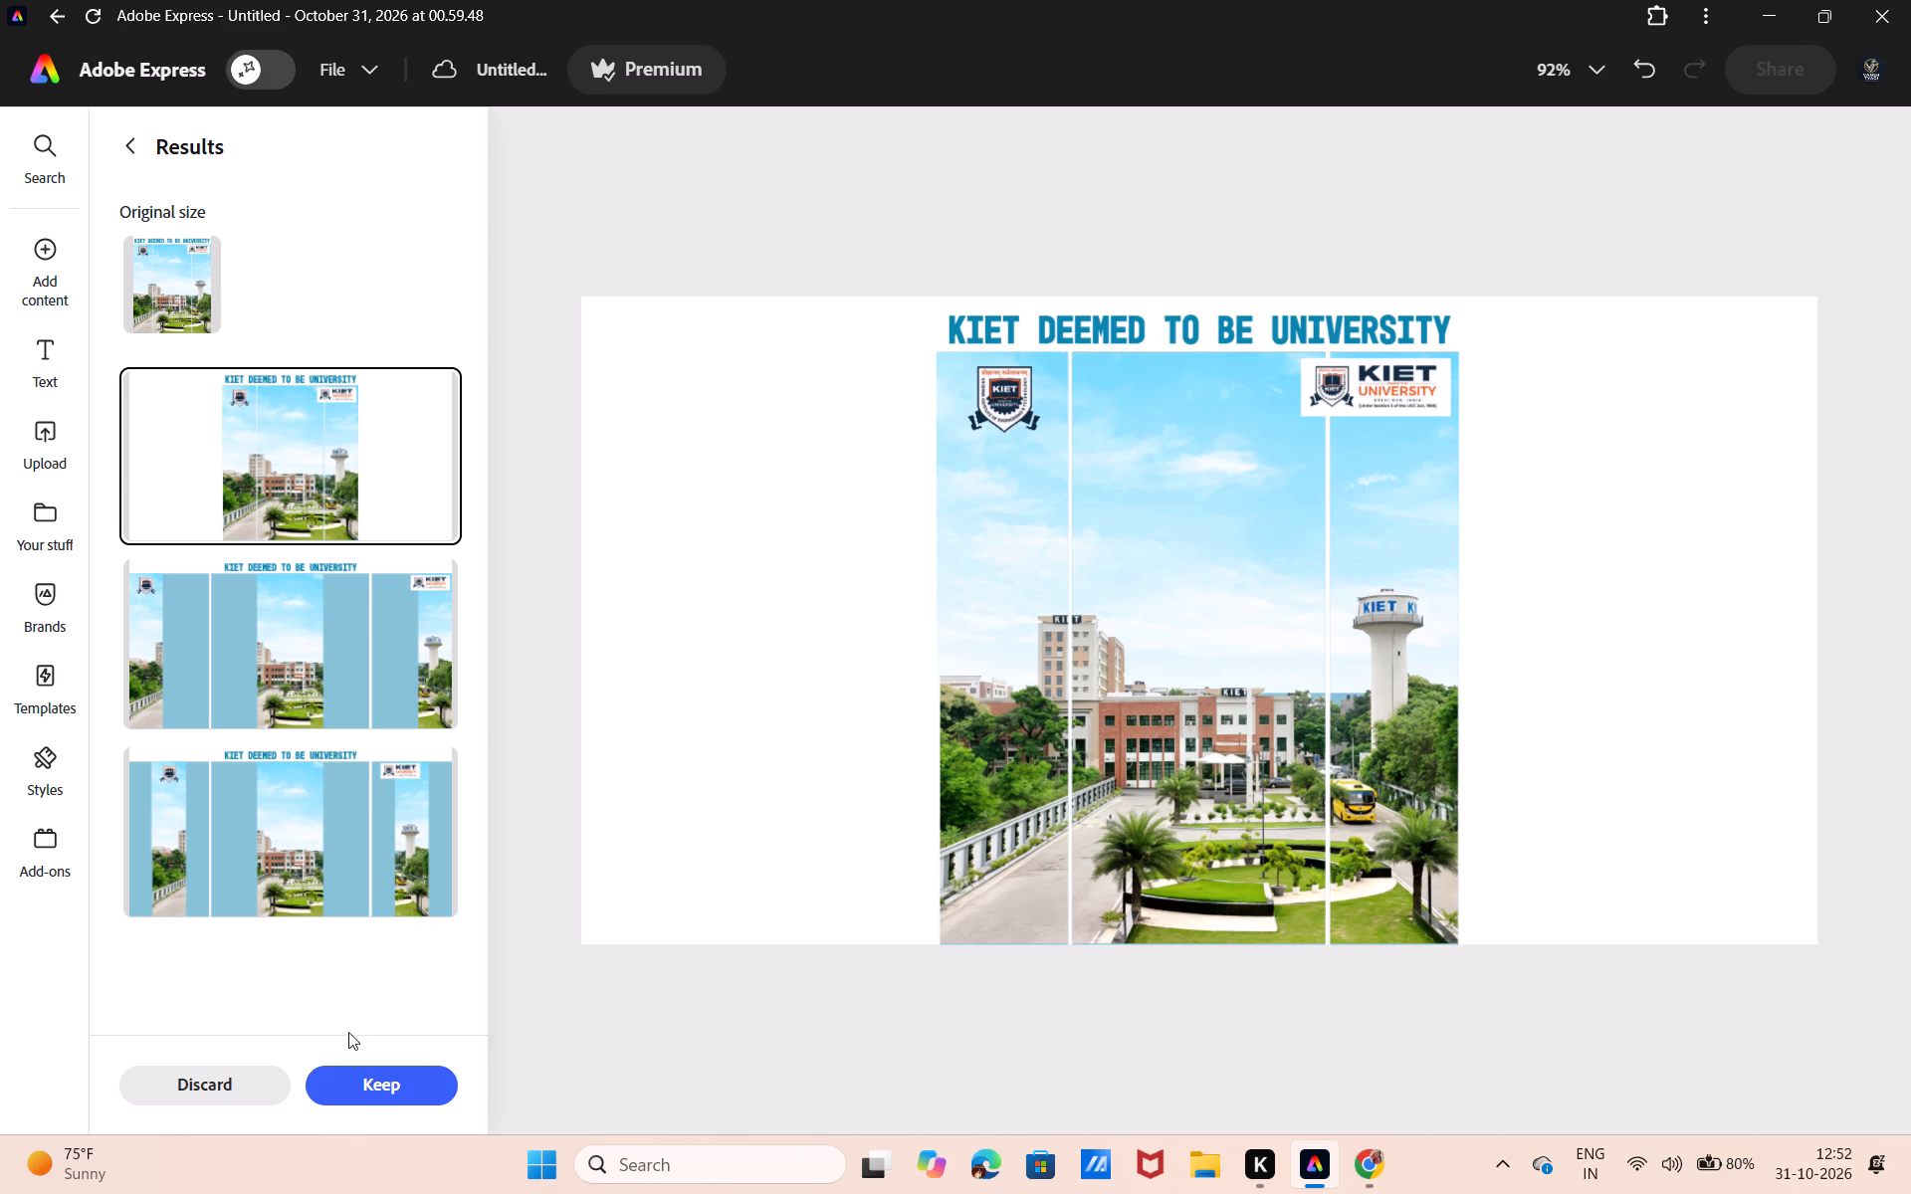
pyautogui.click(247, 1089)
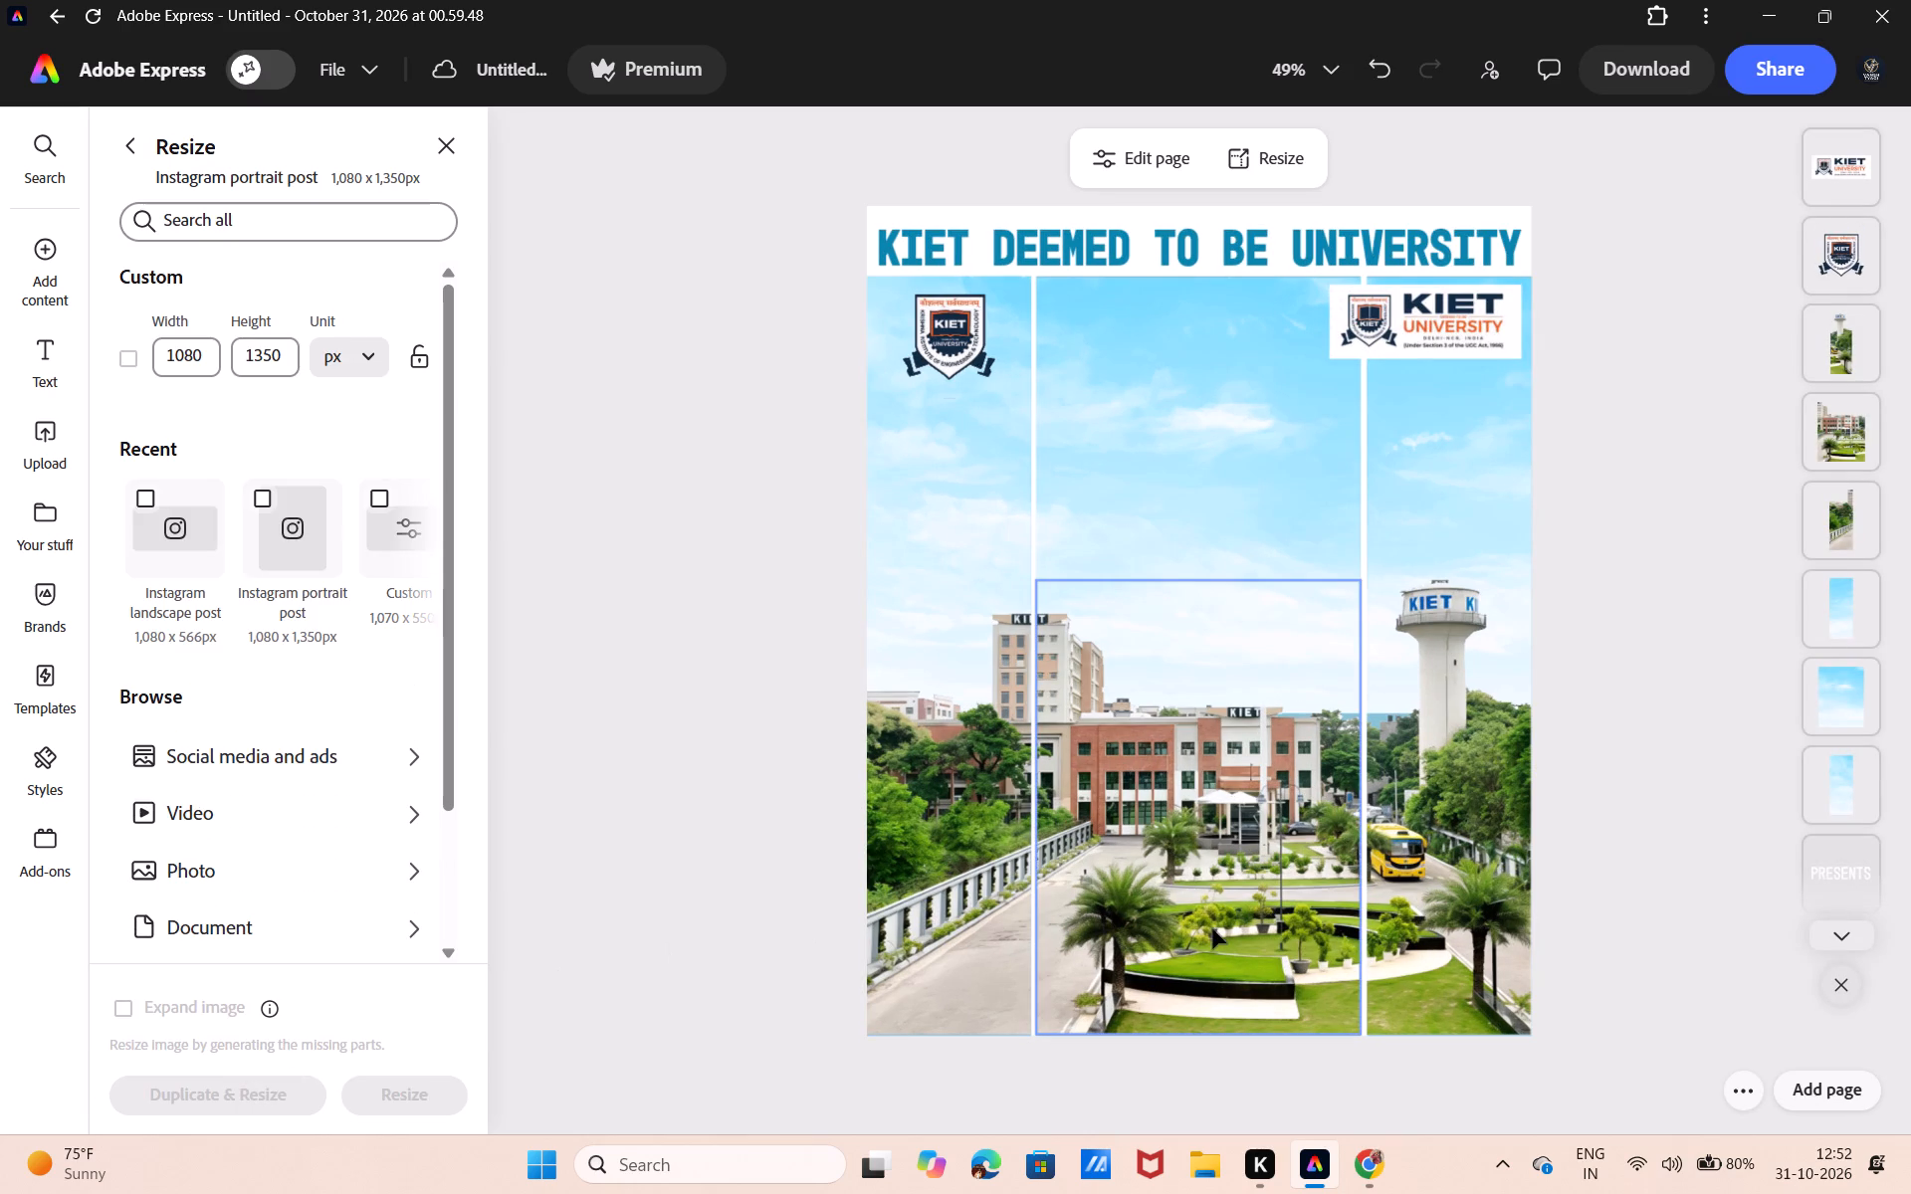
# Duplicate the finished portrait page as a second page.
pyautogui.click(1742, 1087)
pyautogui.click(1693, 985)
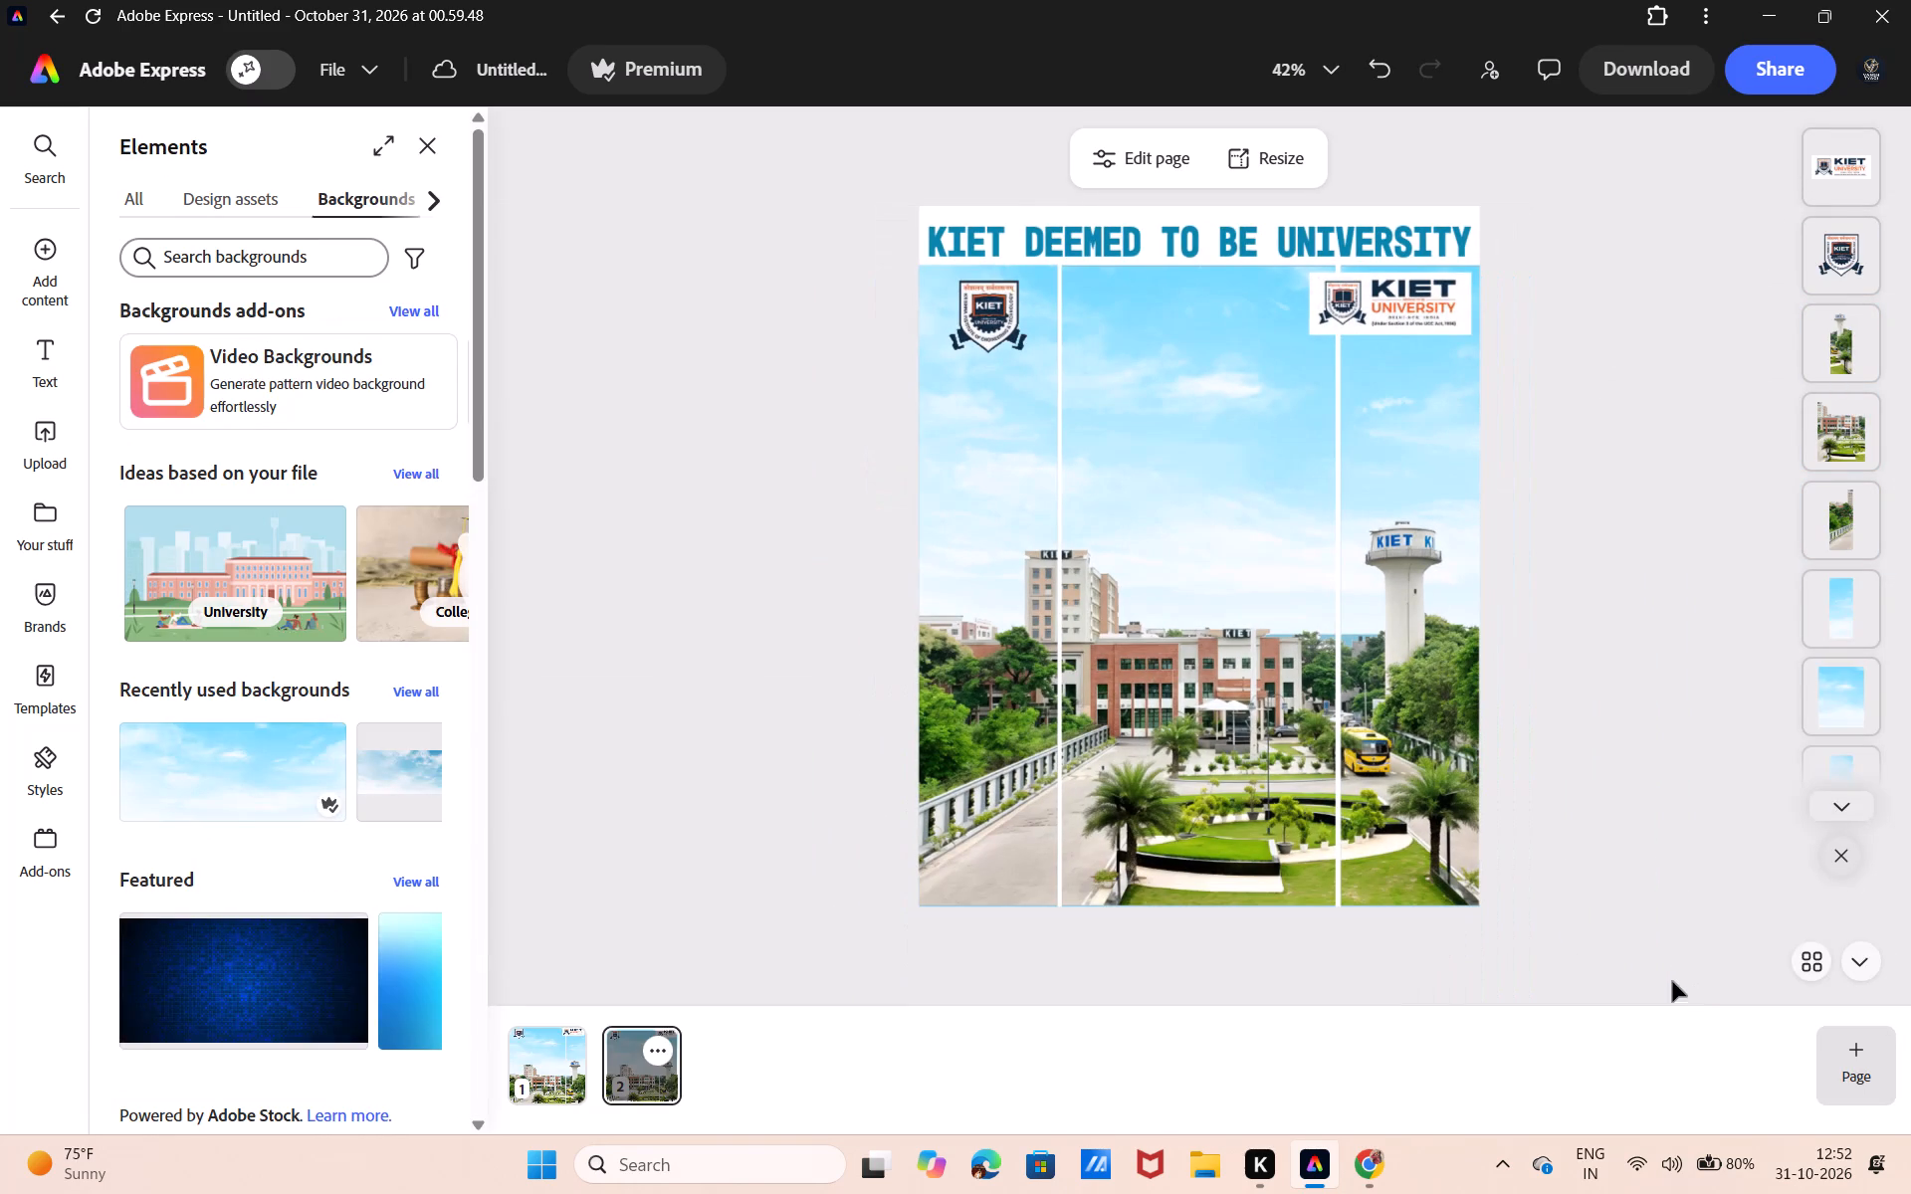
# Resize the second page to the Instagram landscape post format, 1080 x 566 px, keeping the layout with the design centred on white.
pyautogui.click(1274, 165)
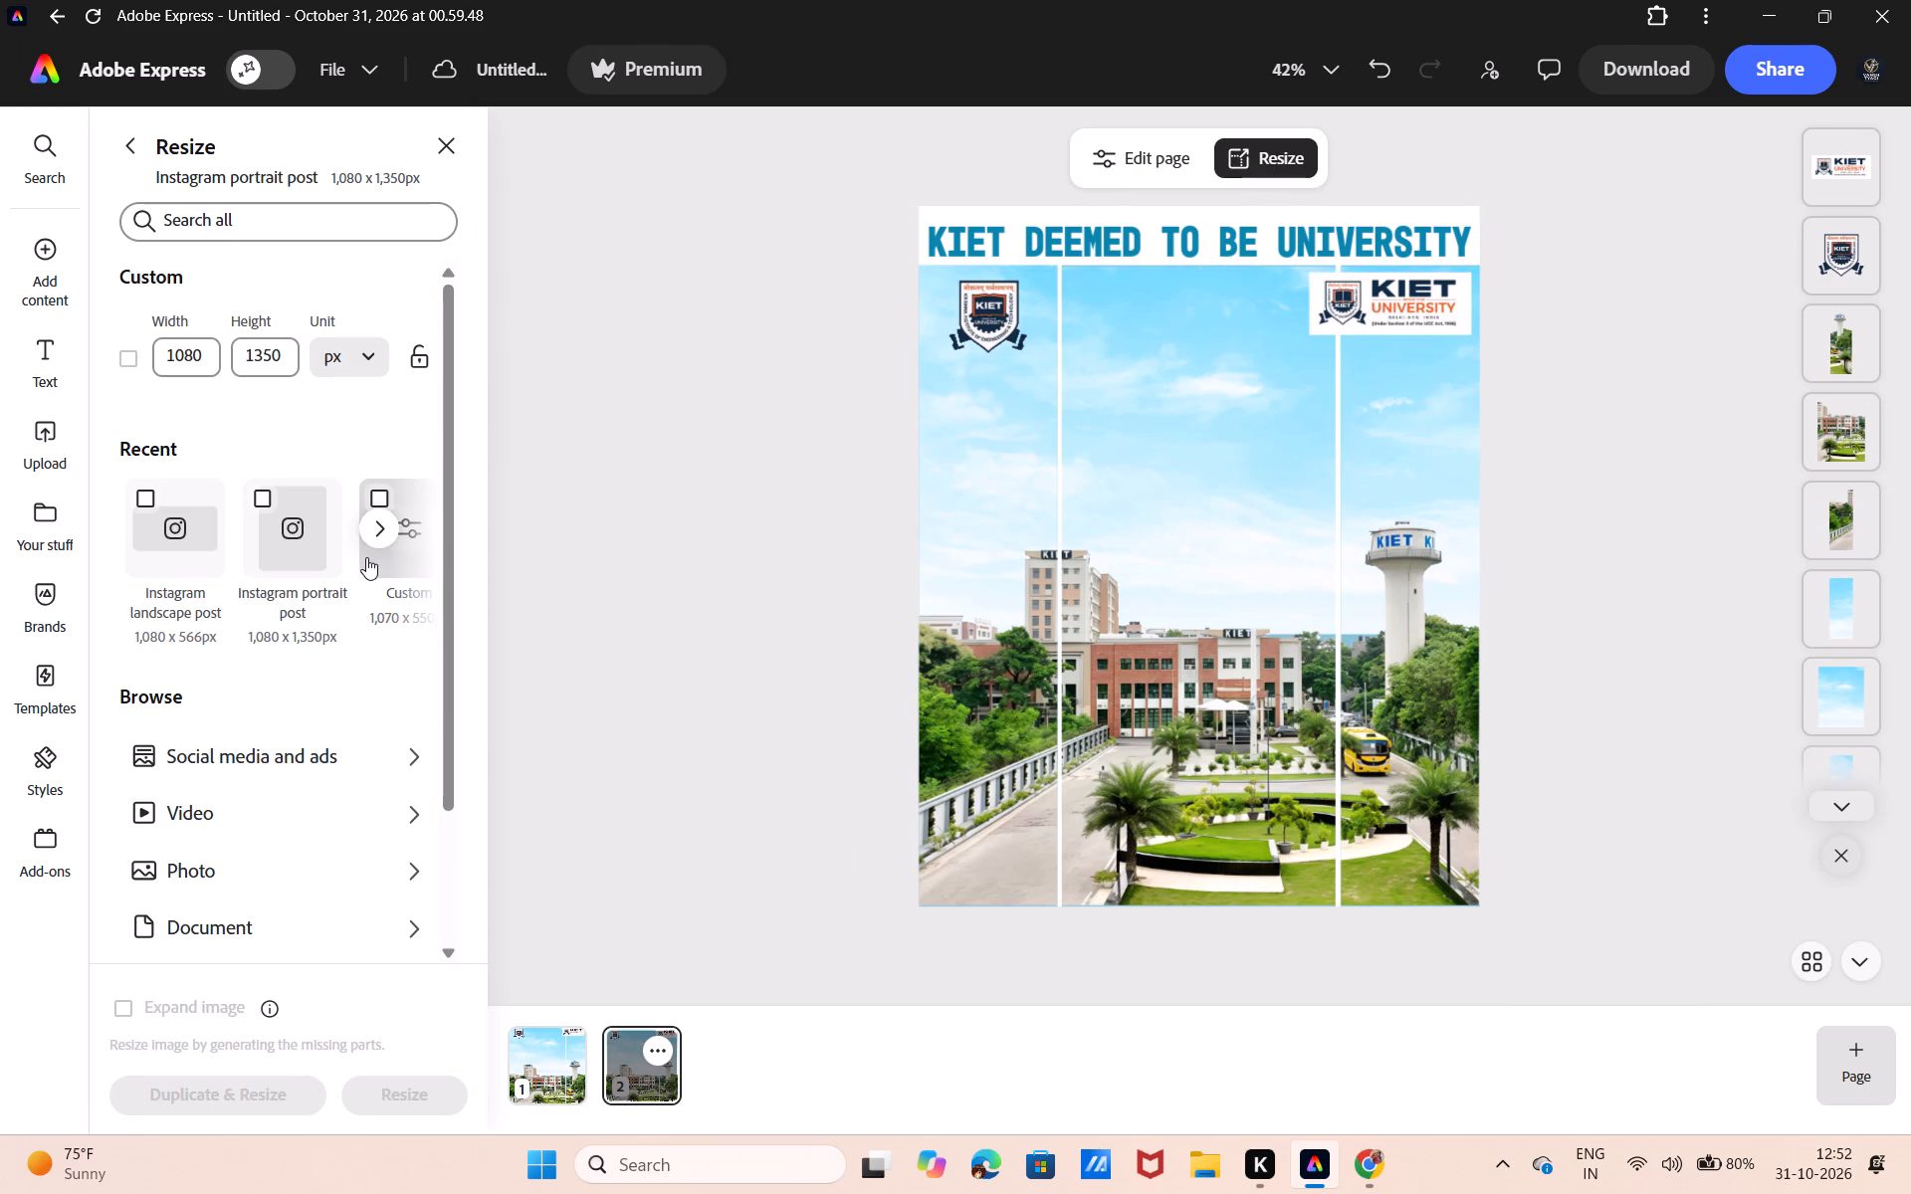
pyautogui.click(157, 514)
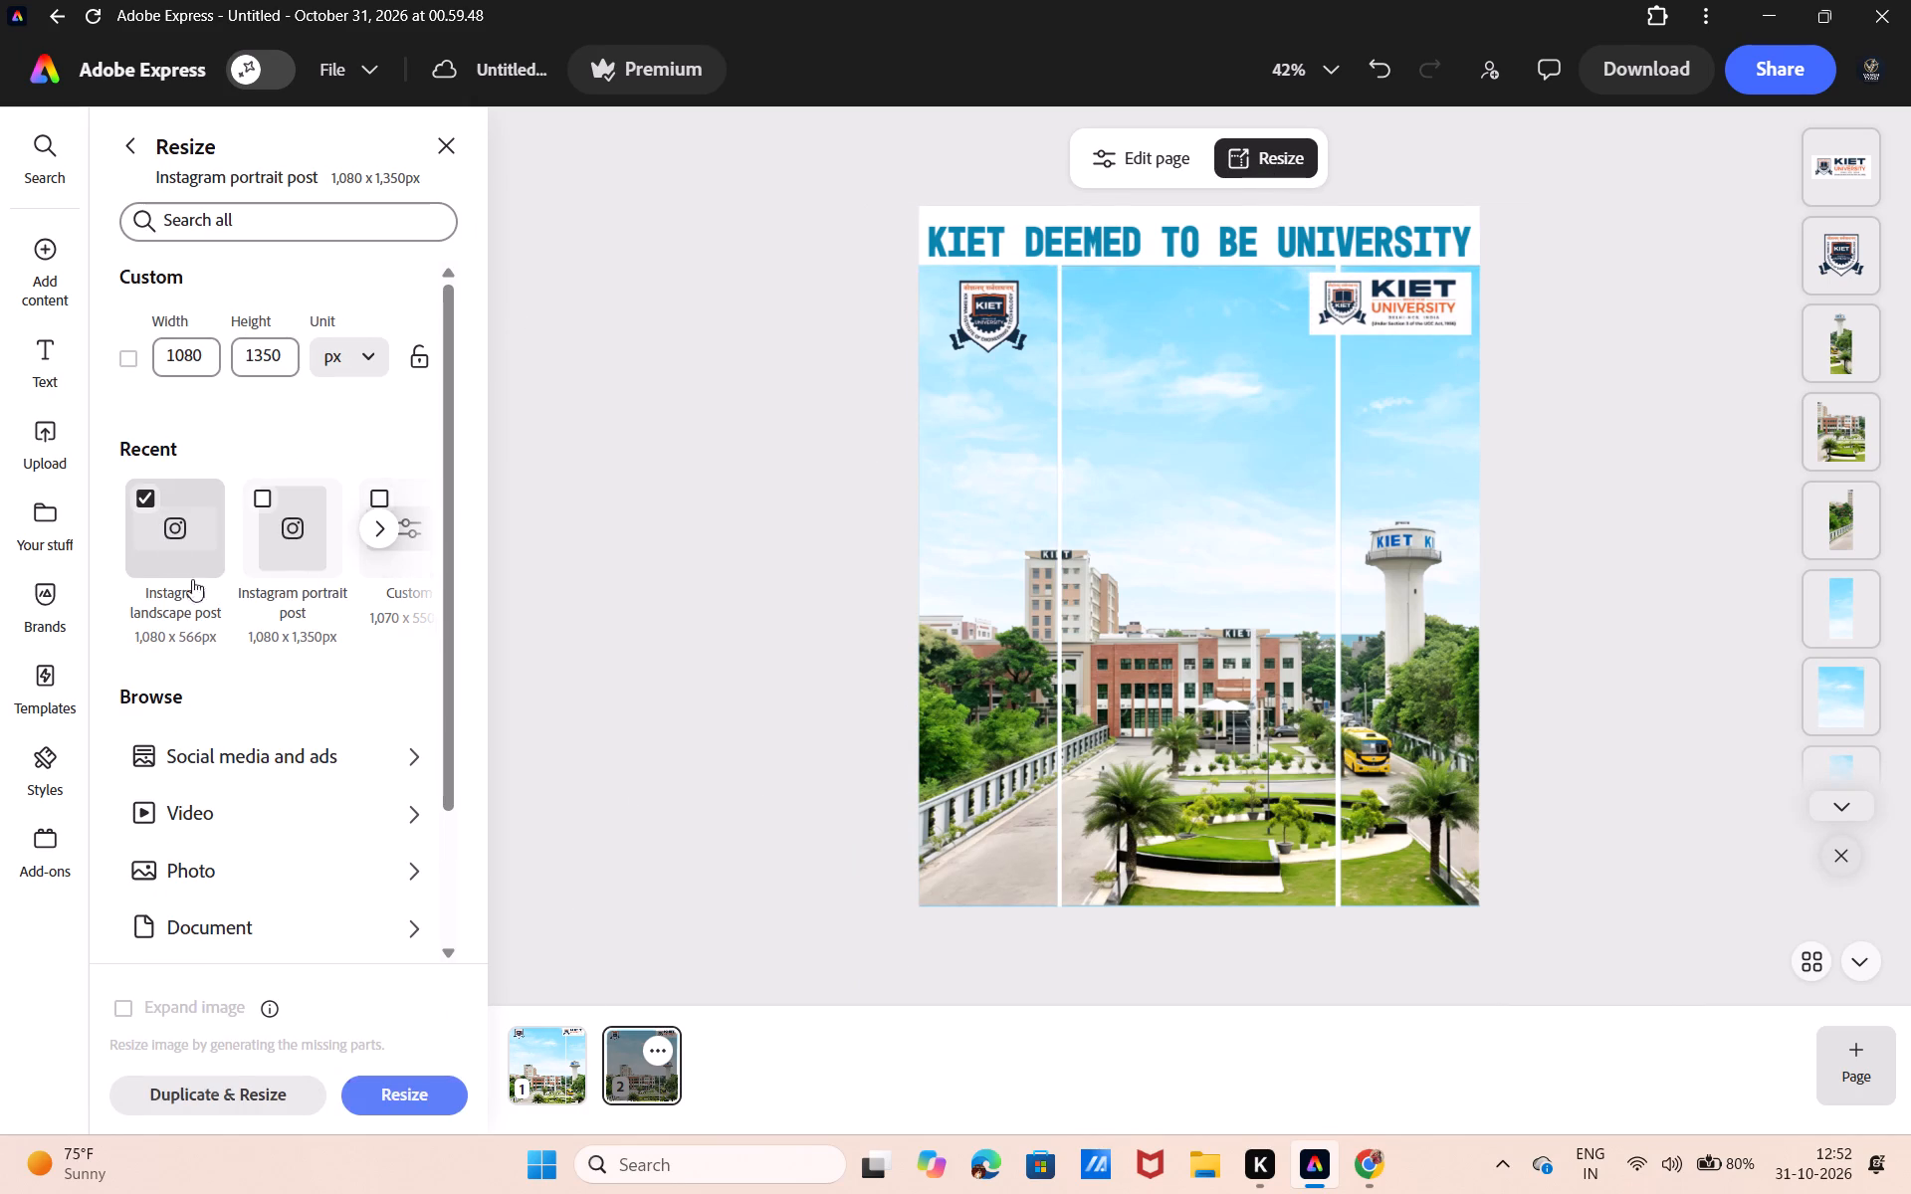
pyautogui.click(379, 1093)
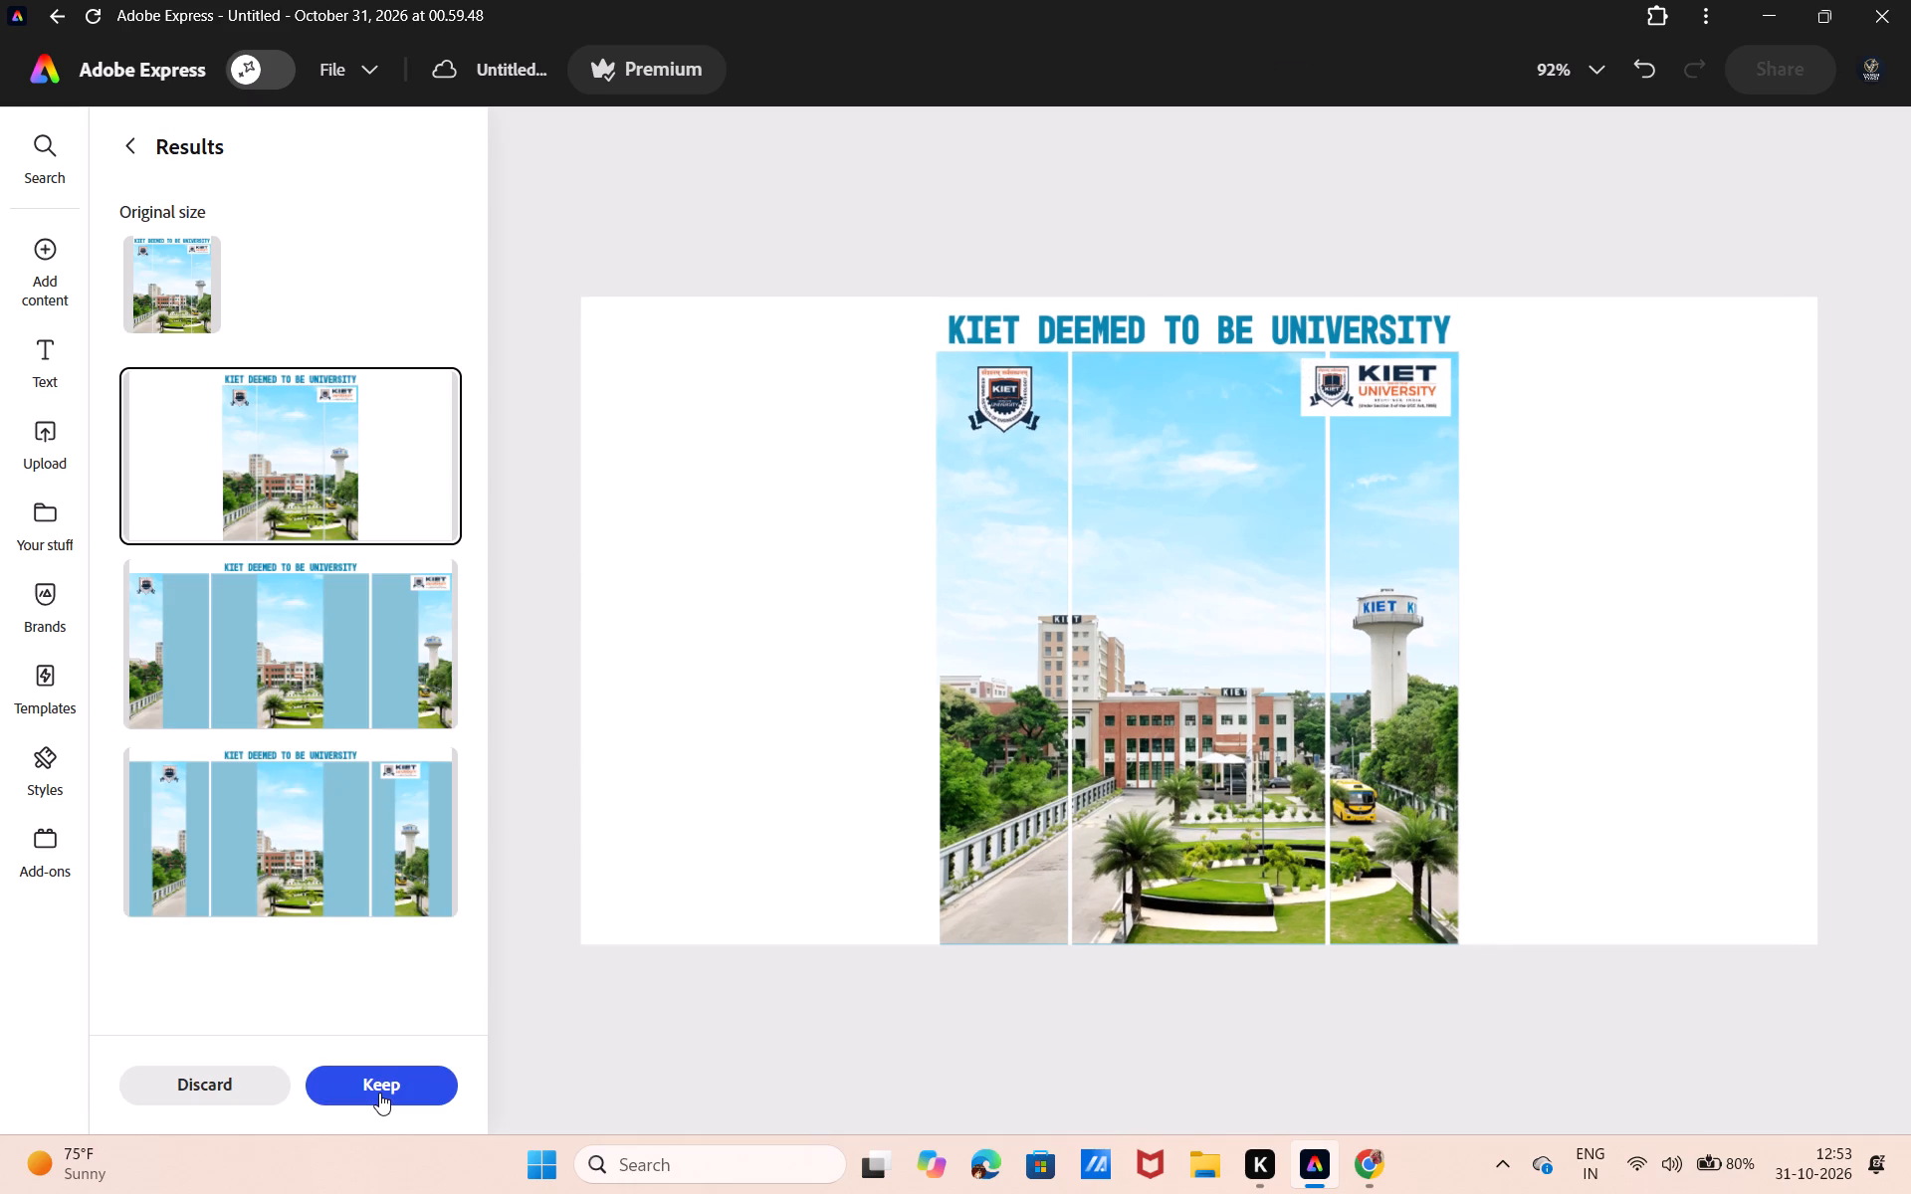
pyautogui.click(893, 964)
pyautogui.click(387, 1088)
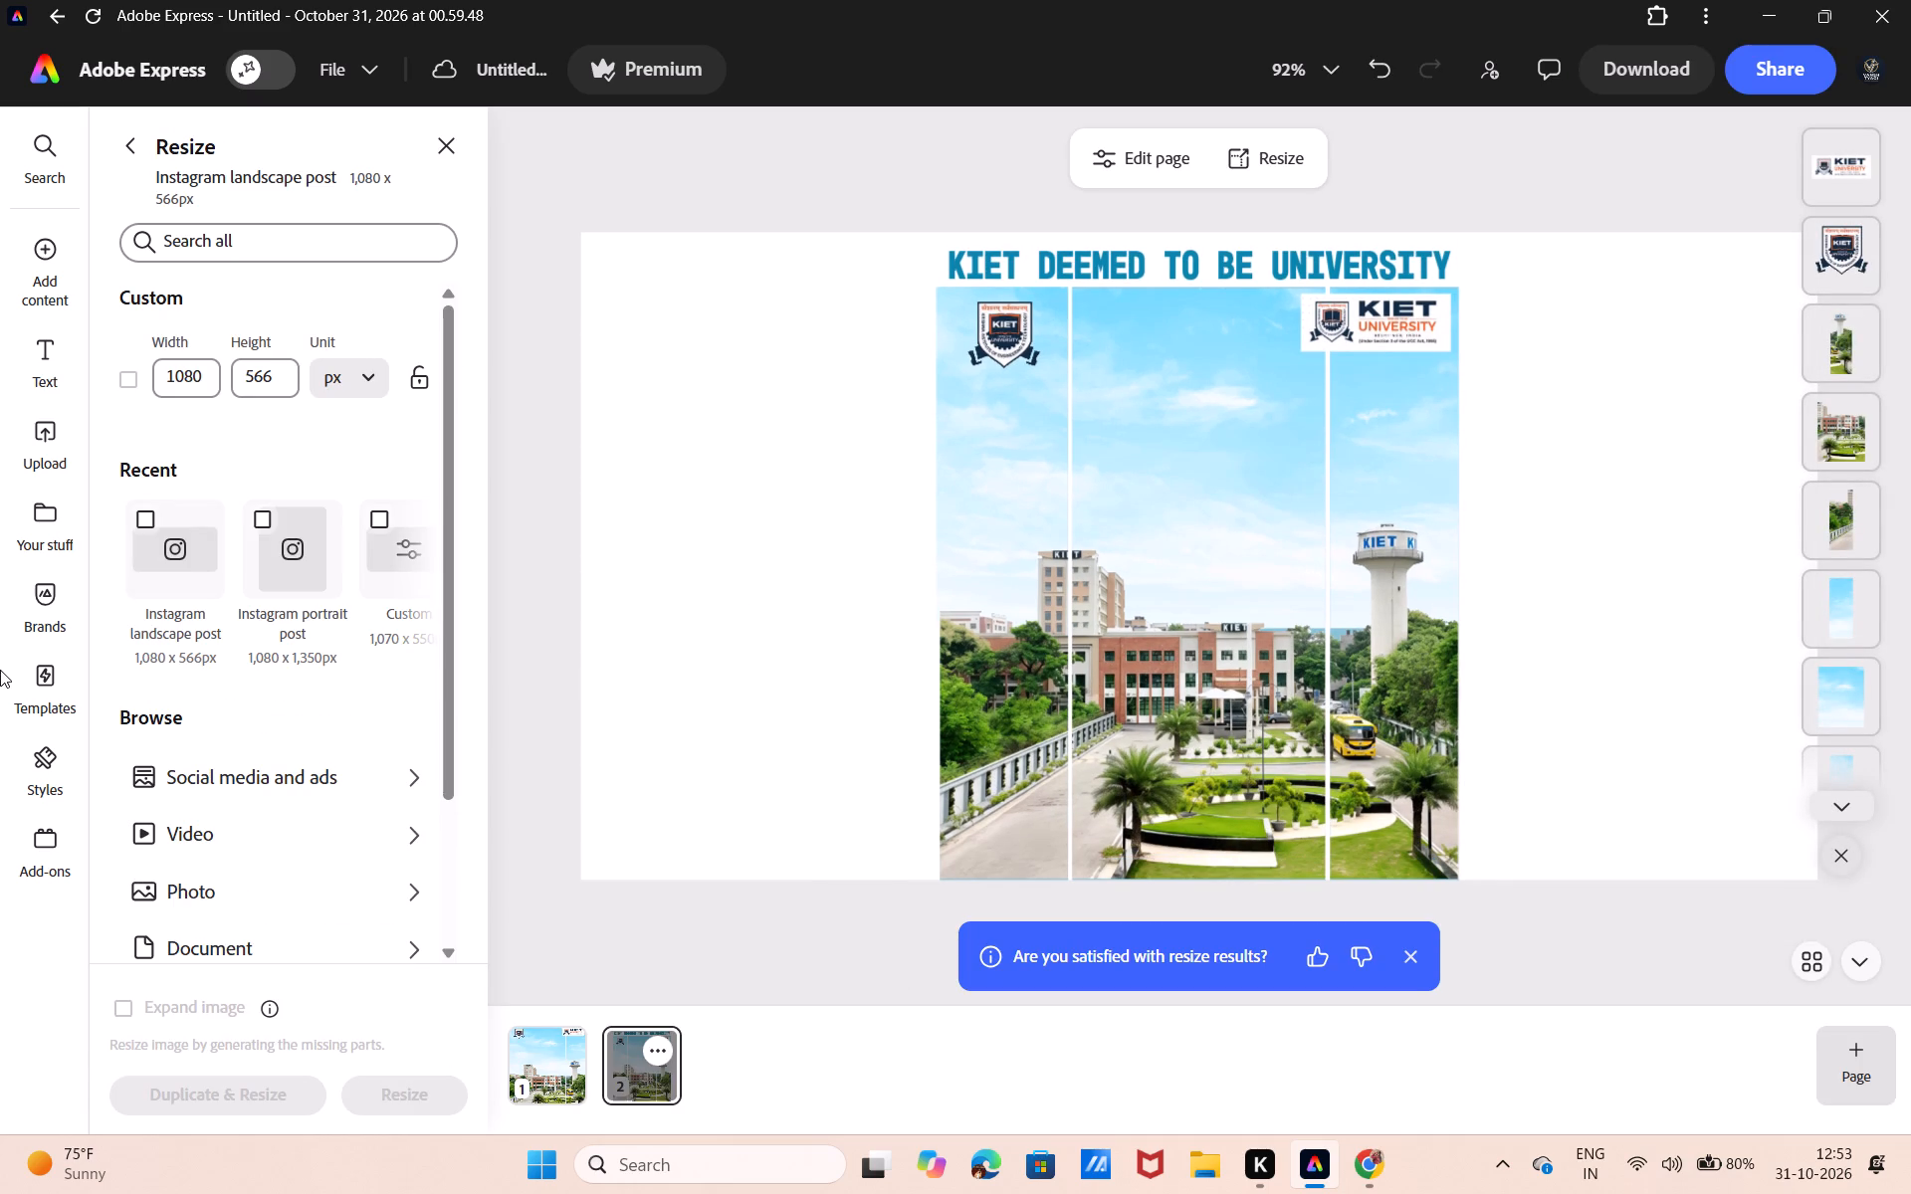
# Start uploading an image from the device, opening the file picker at the Downloads folder.
pyautogui.click(46, 444)
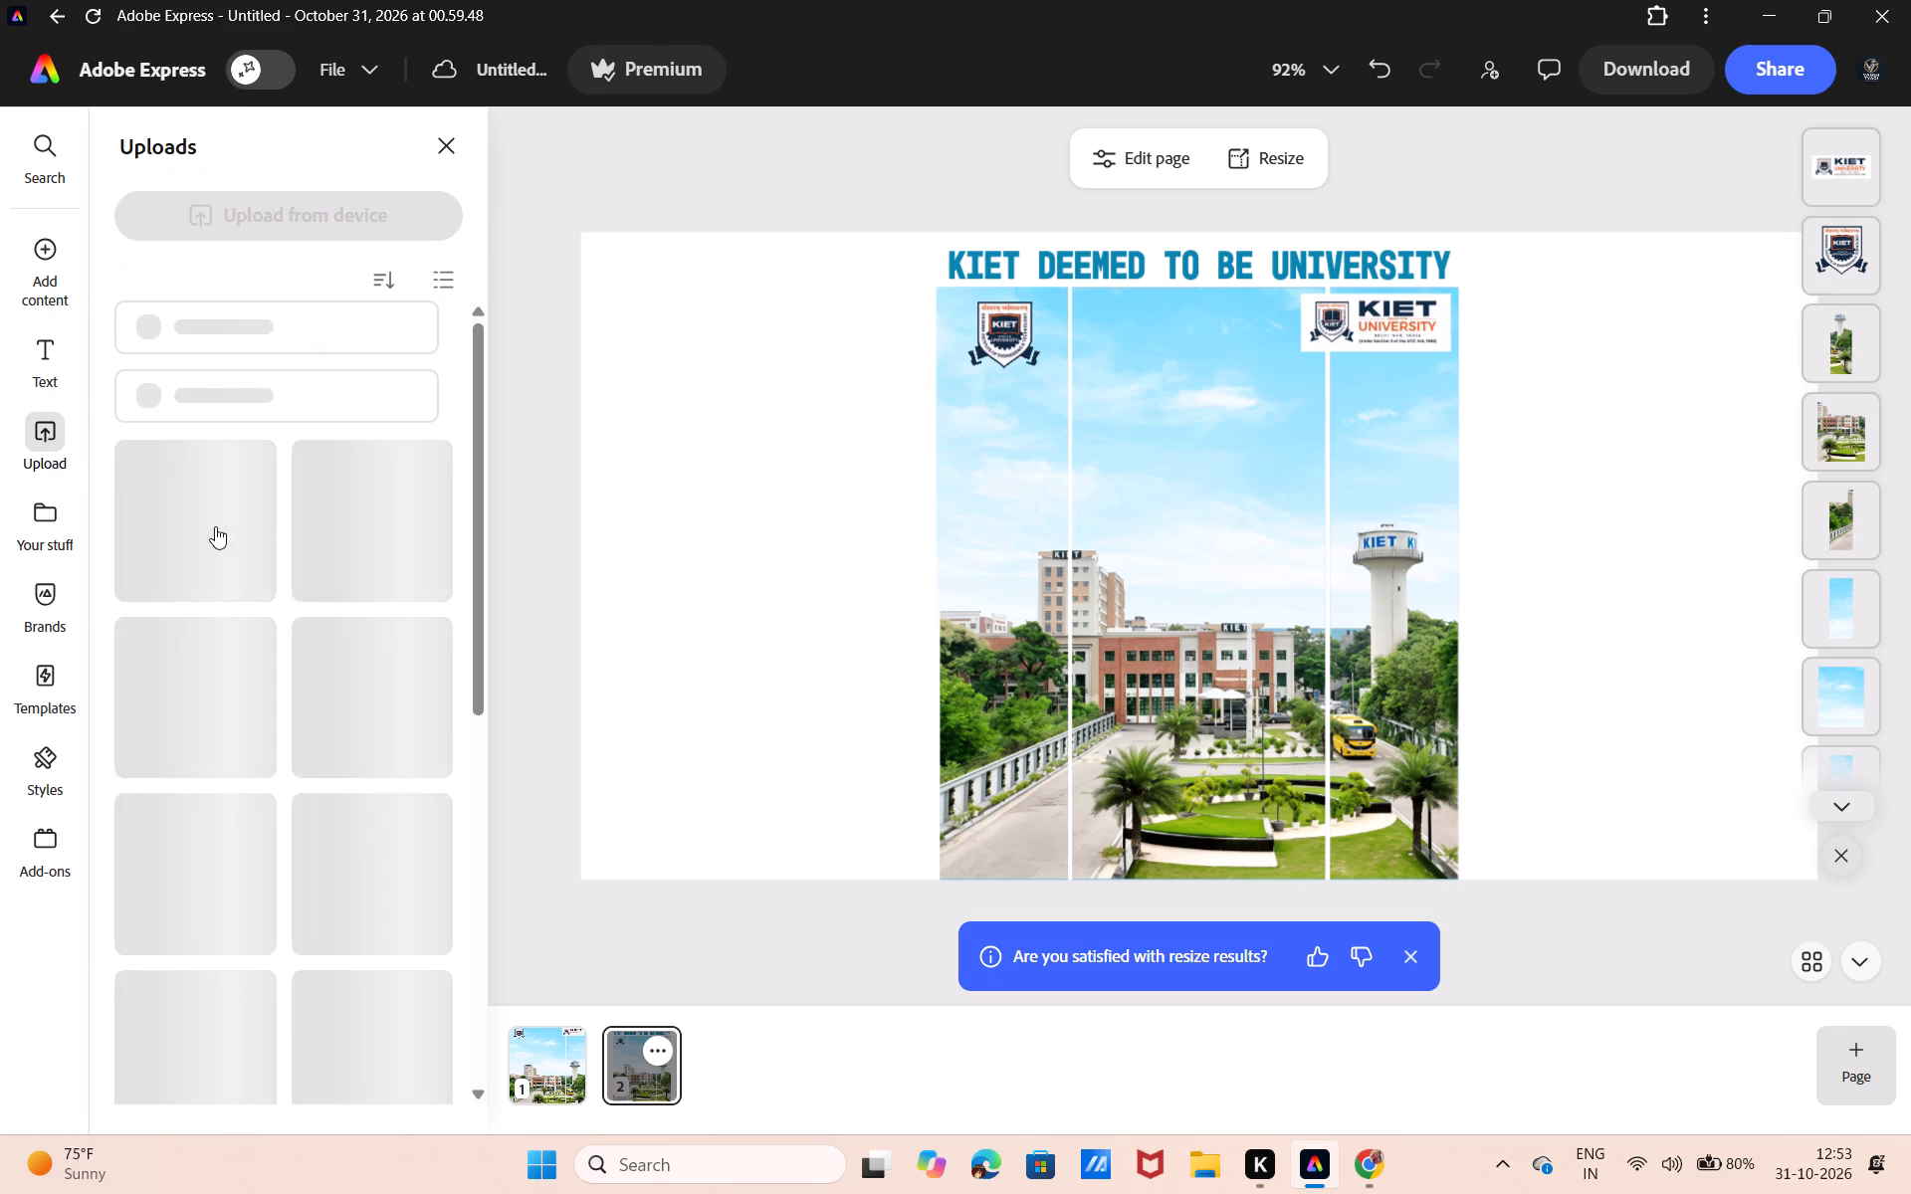
pyautogui.click(242, 204)
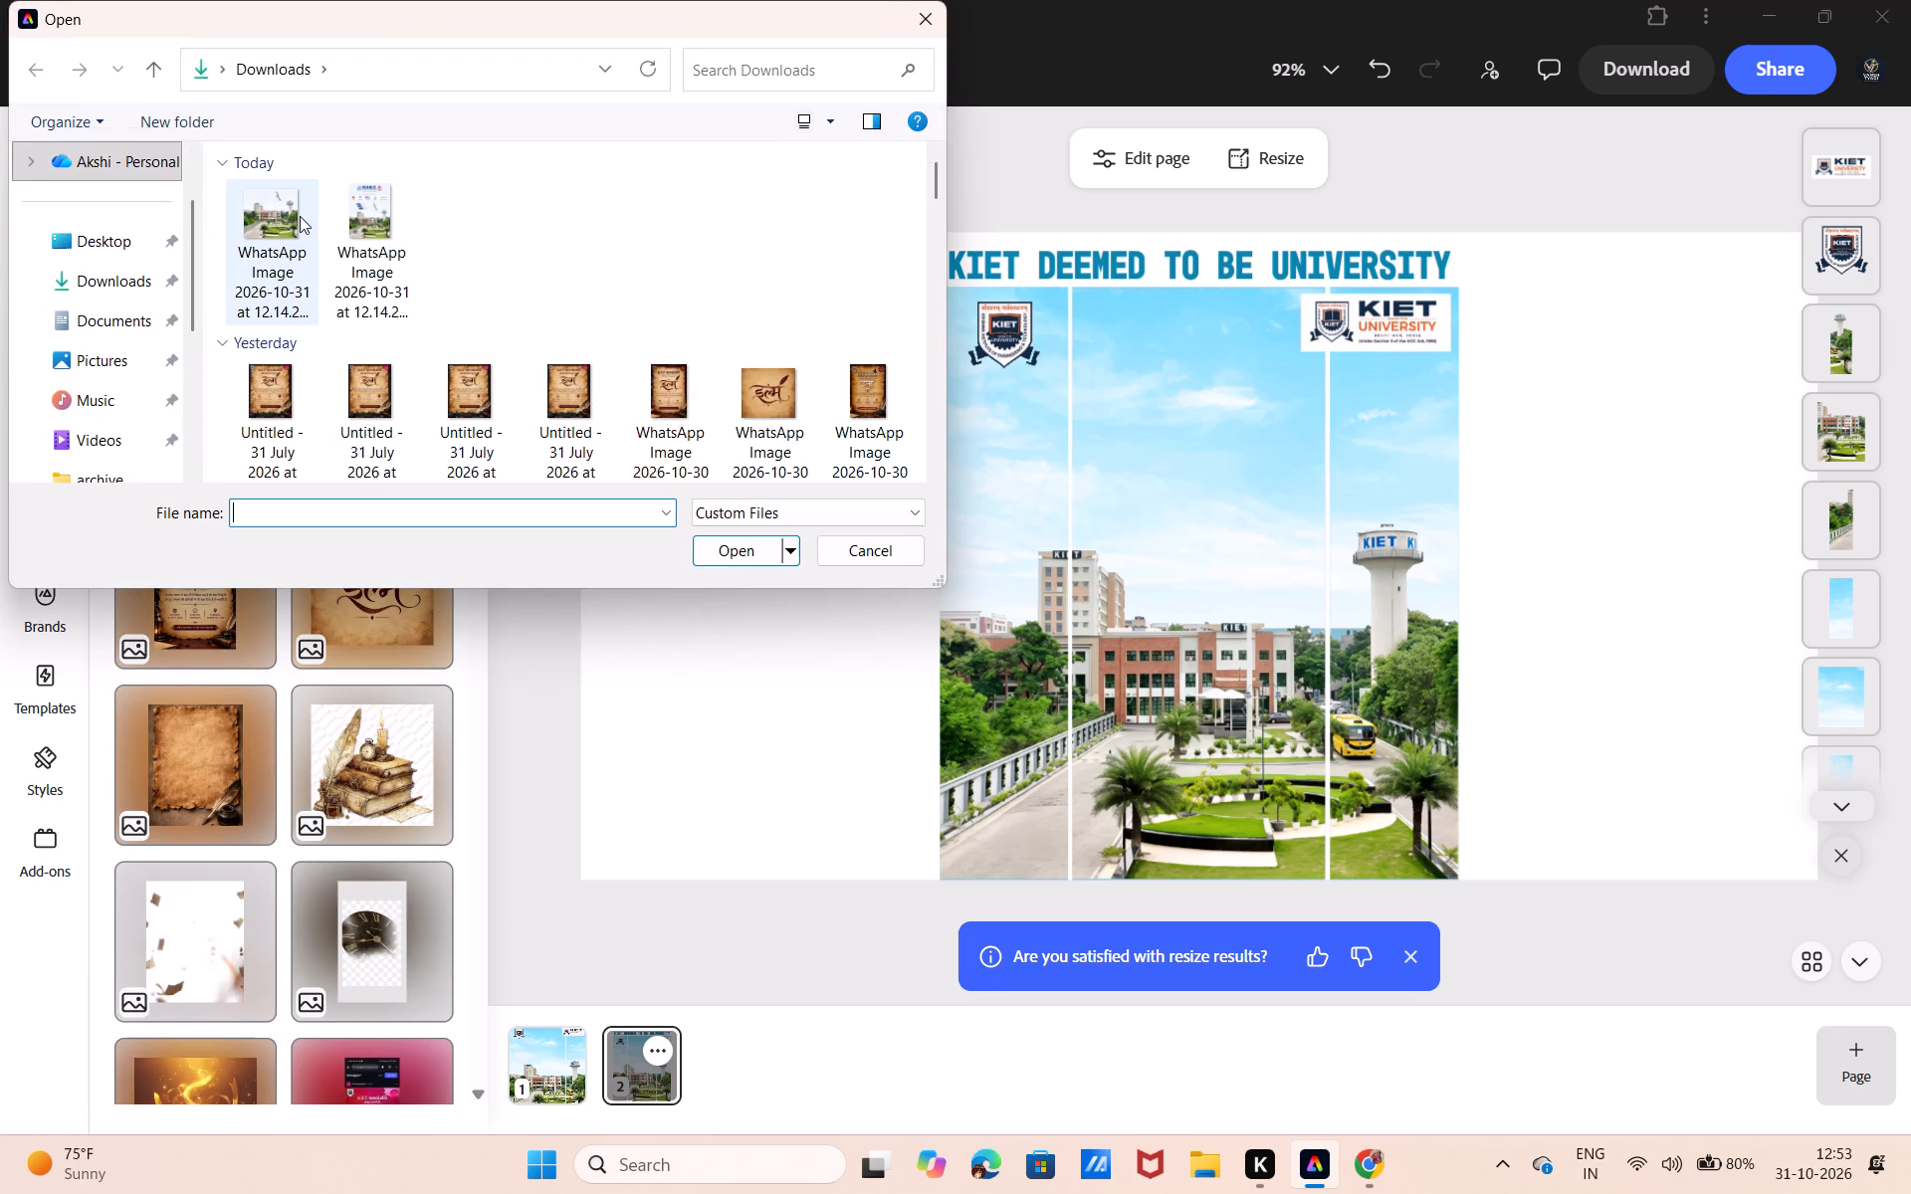
pyautogui.click(1758, 0)
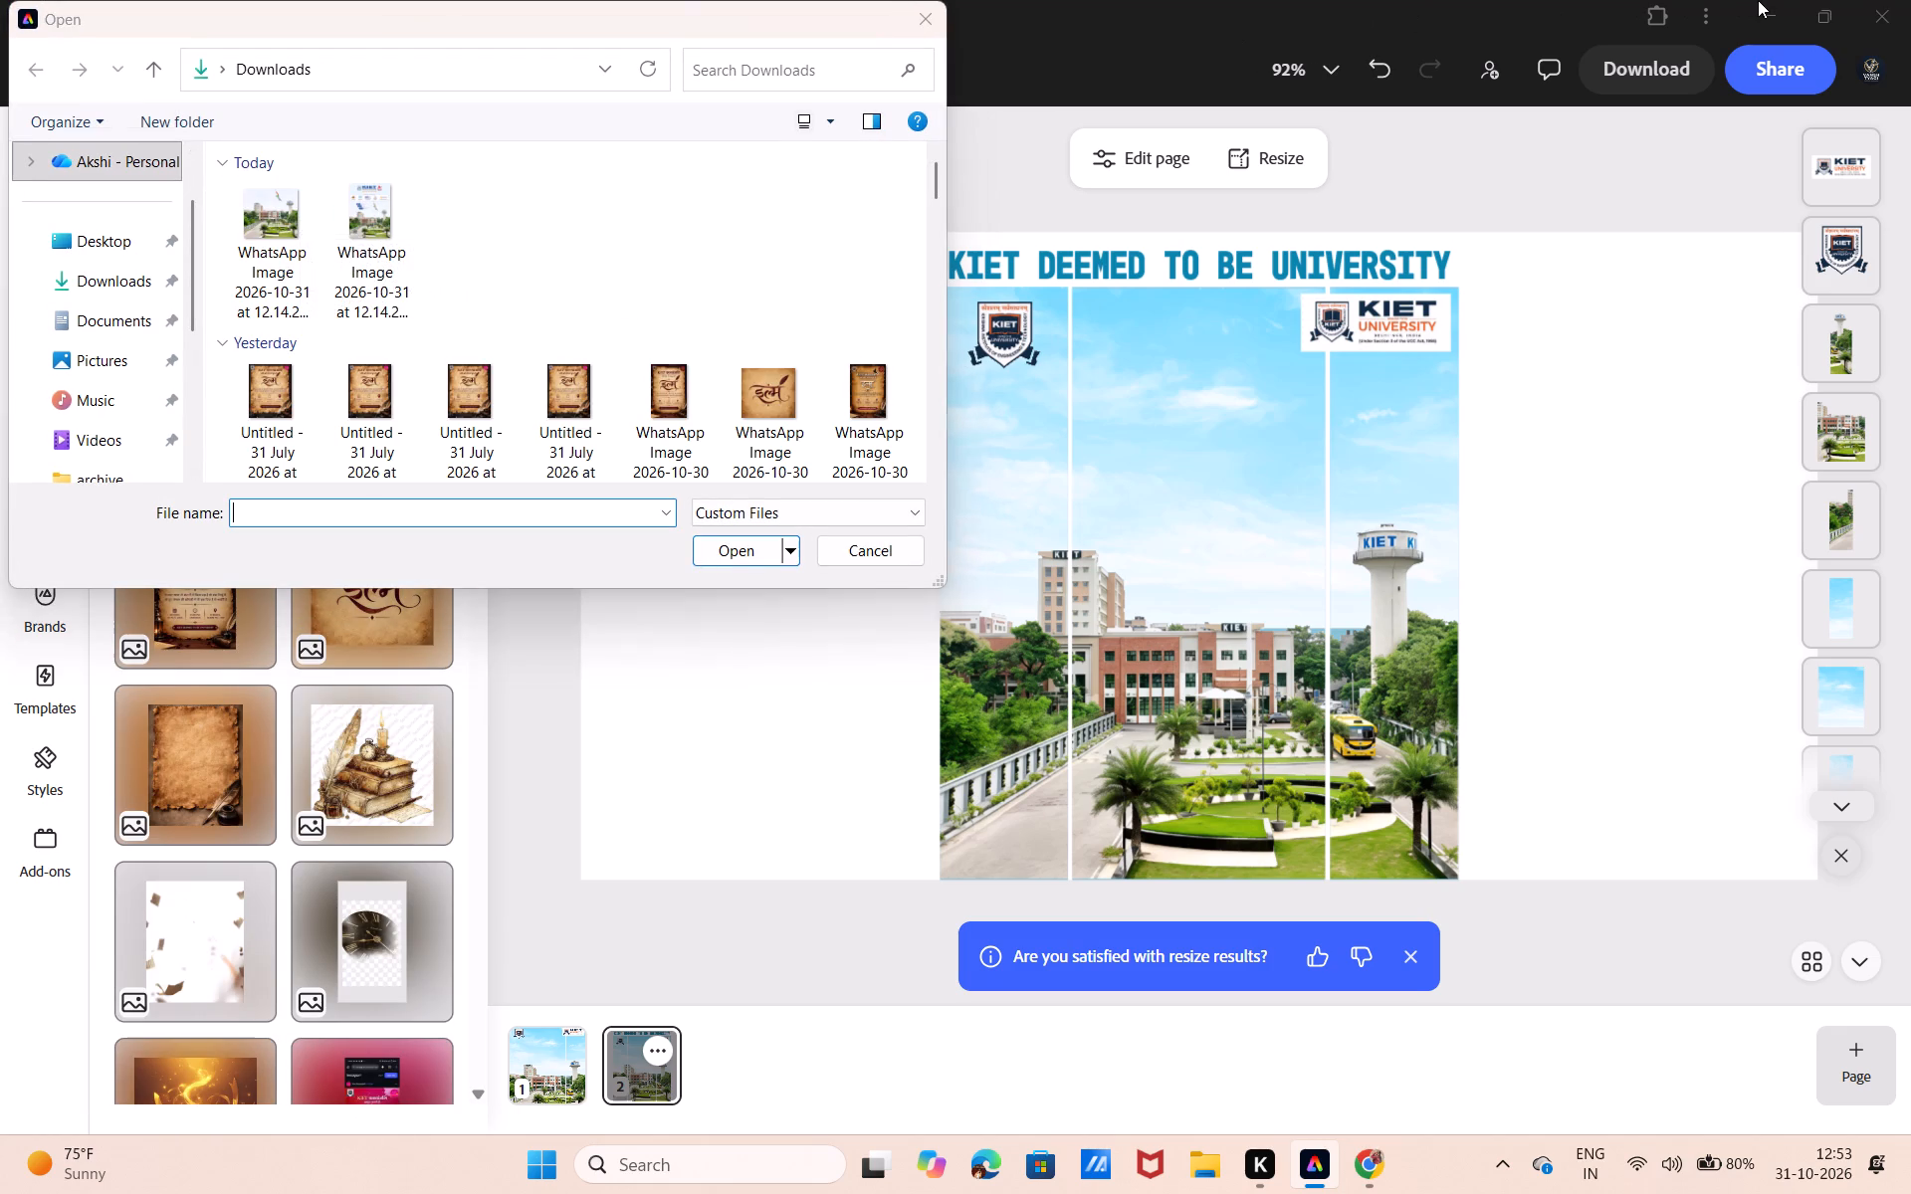
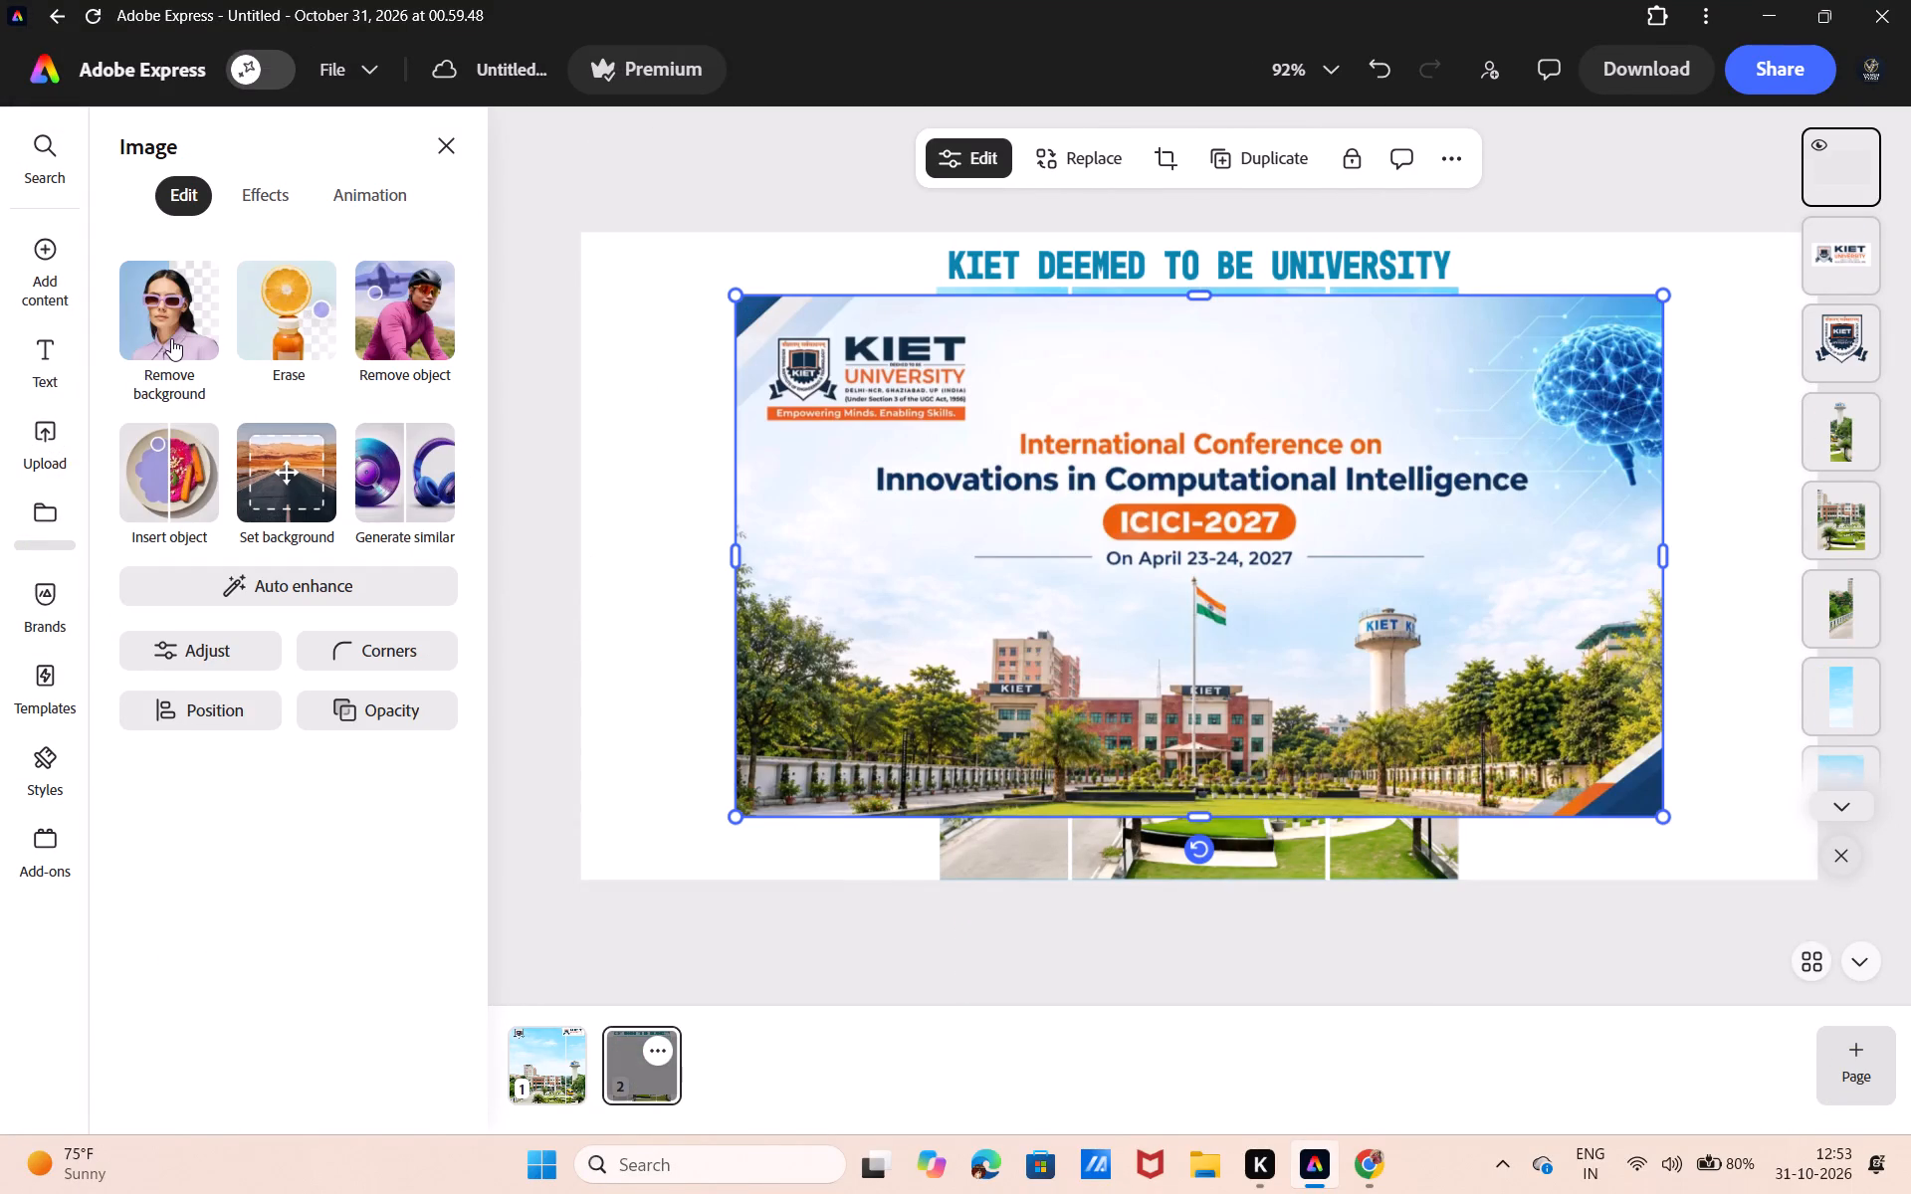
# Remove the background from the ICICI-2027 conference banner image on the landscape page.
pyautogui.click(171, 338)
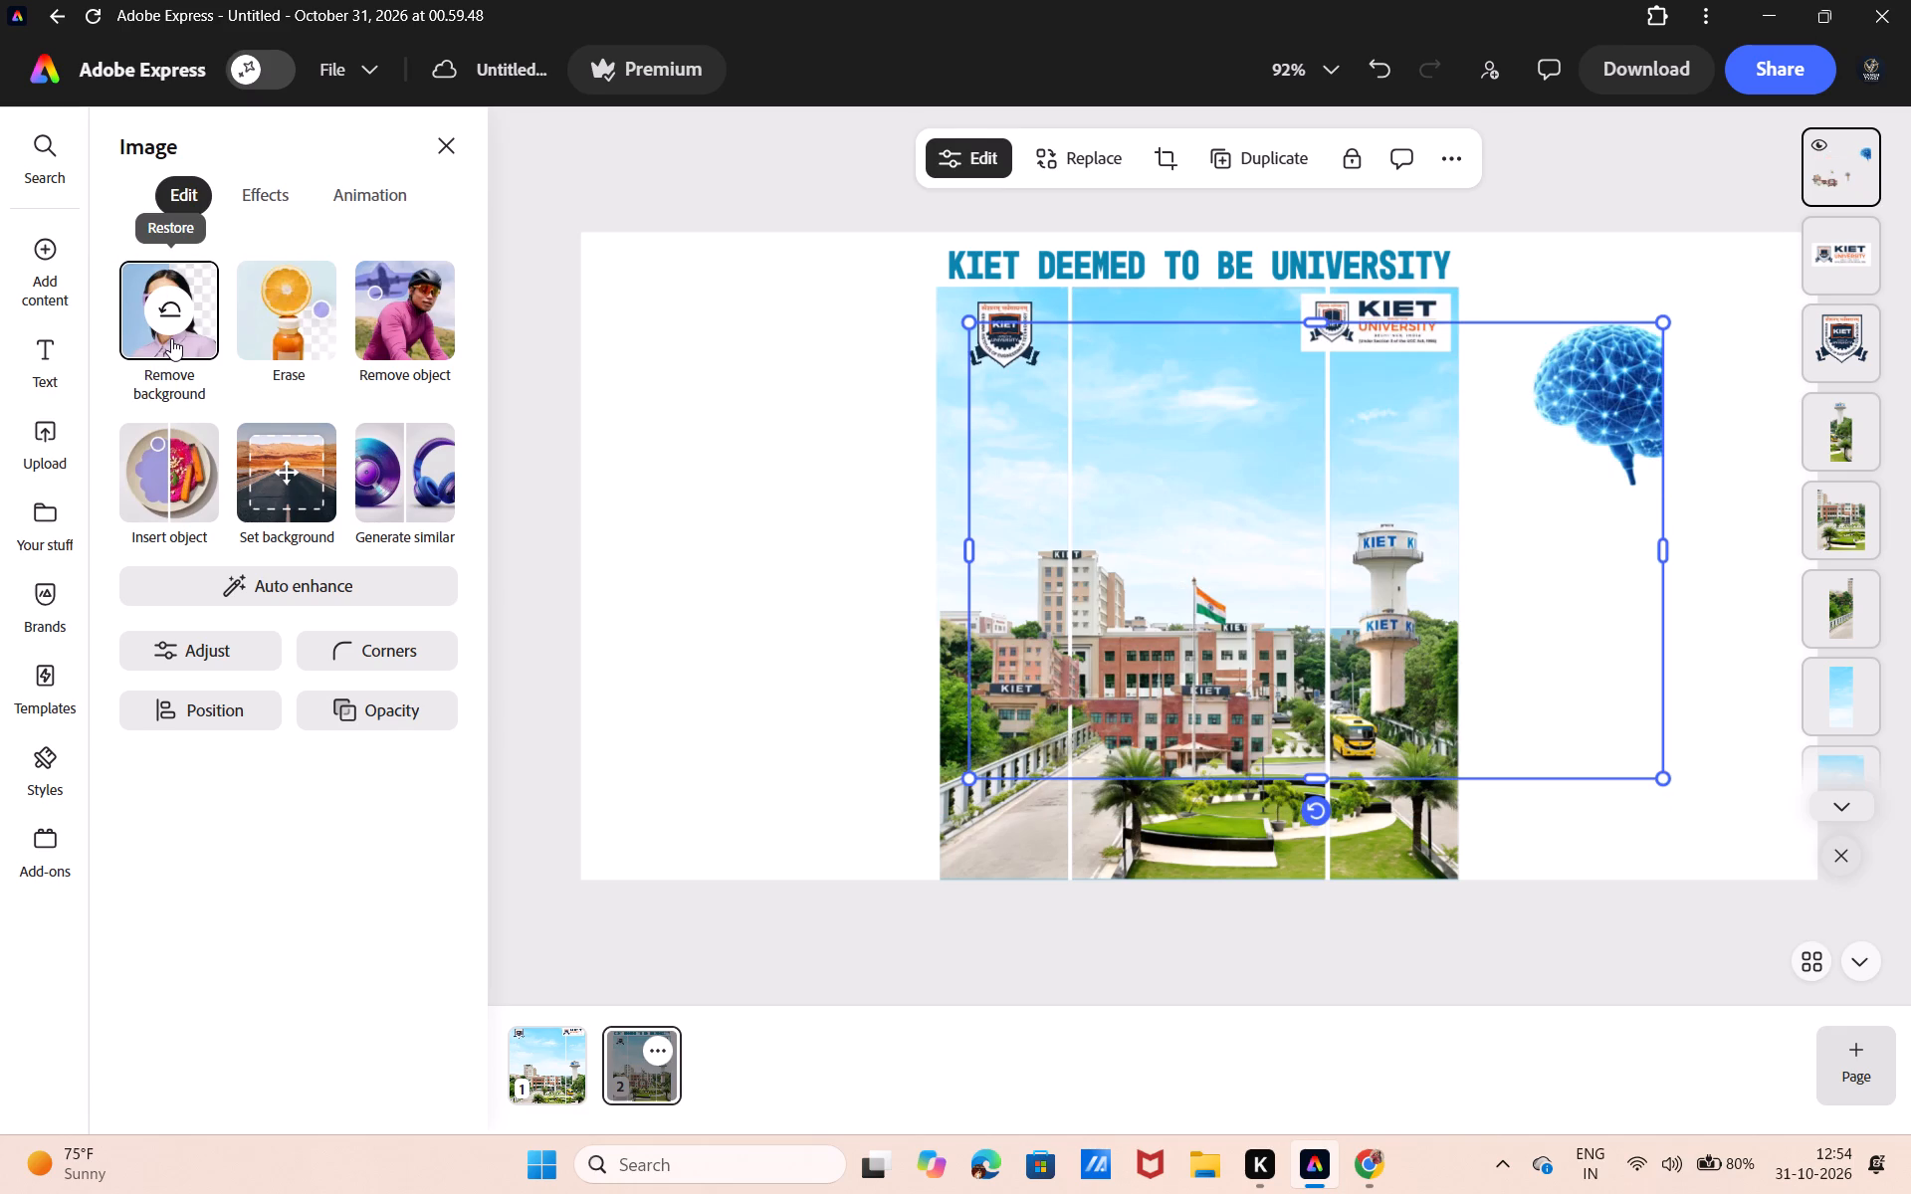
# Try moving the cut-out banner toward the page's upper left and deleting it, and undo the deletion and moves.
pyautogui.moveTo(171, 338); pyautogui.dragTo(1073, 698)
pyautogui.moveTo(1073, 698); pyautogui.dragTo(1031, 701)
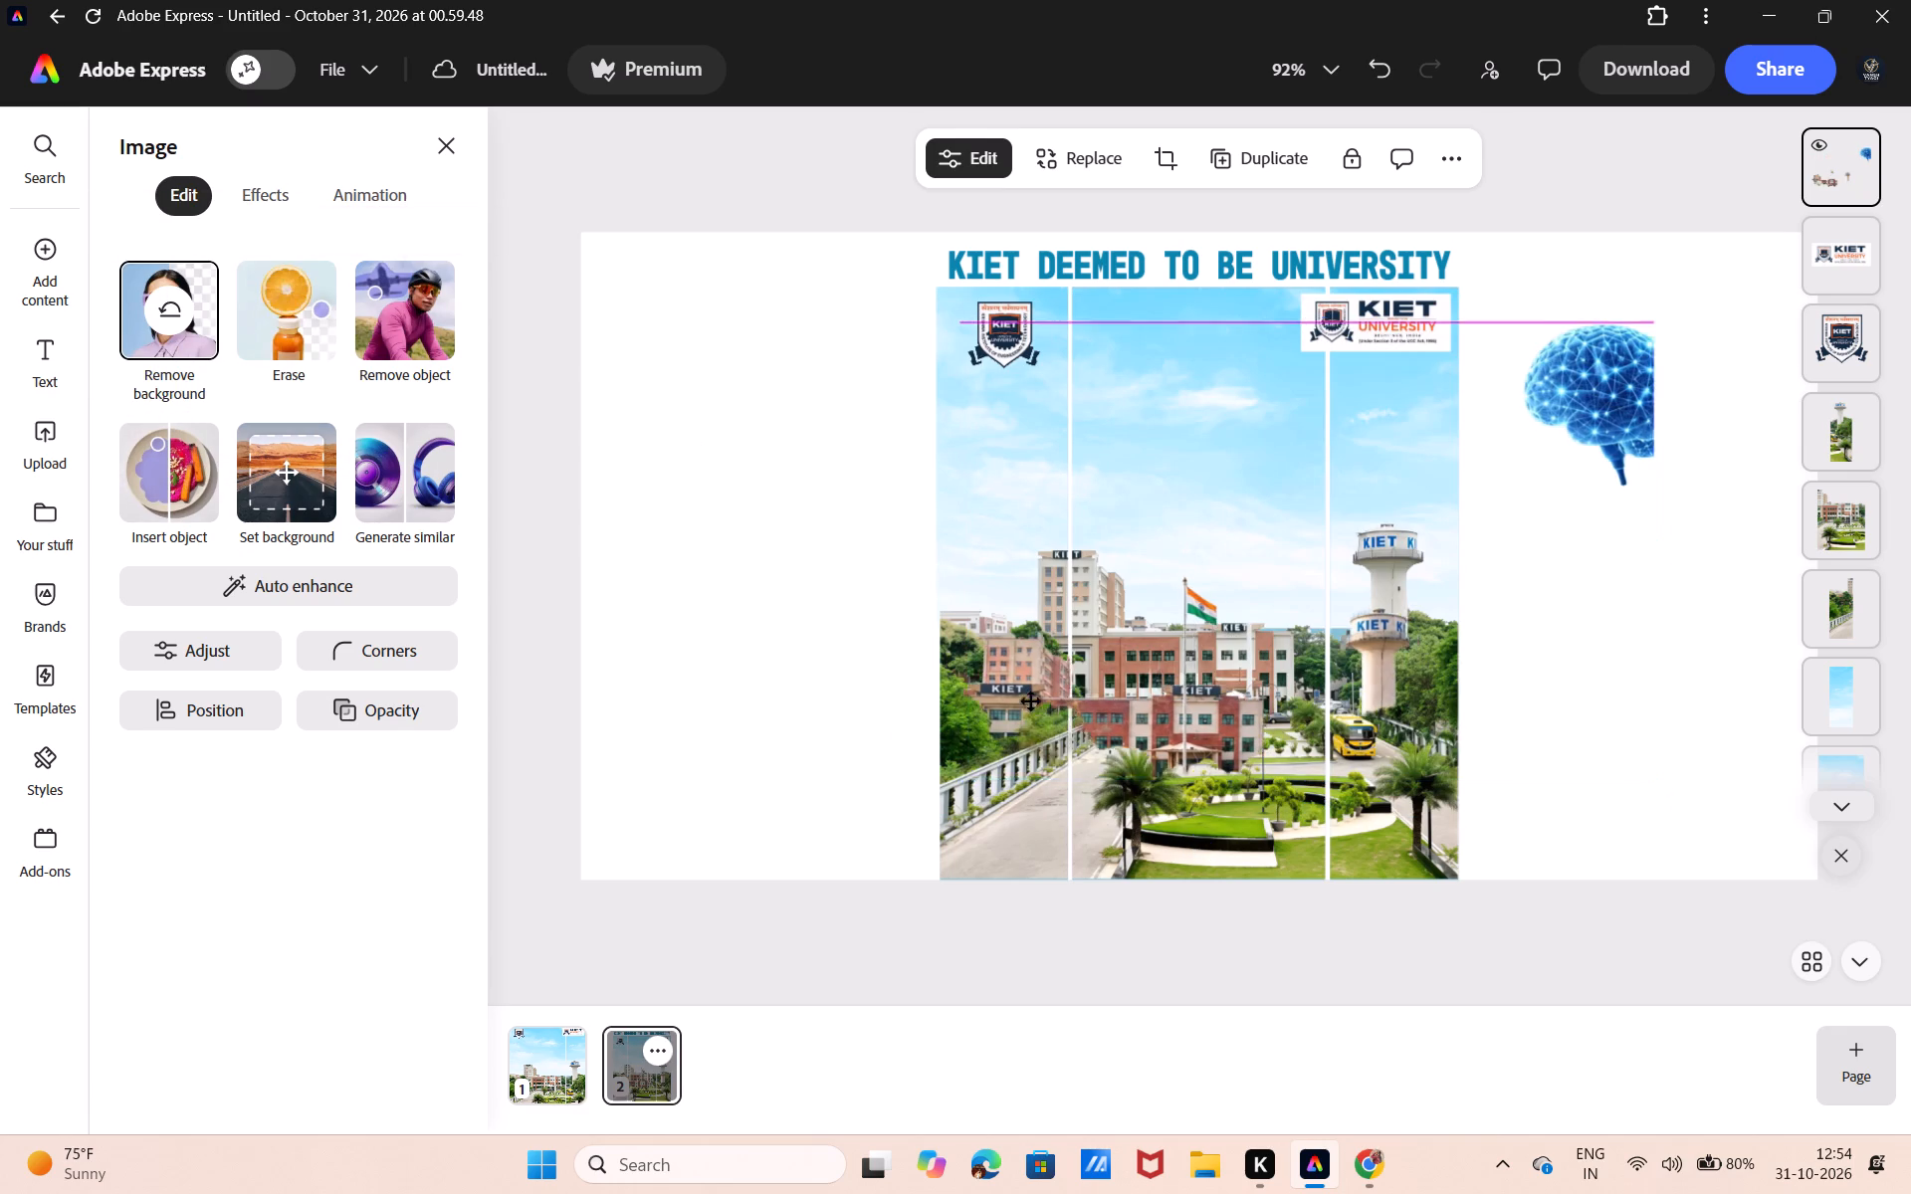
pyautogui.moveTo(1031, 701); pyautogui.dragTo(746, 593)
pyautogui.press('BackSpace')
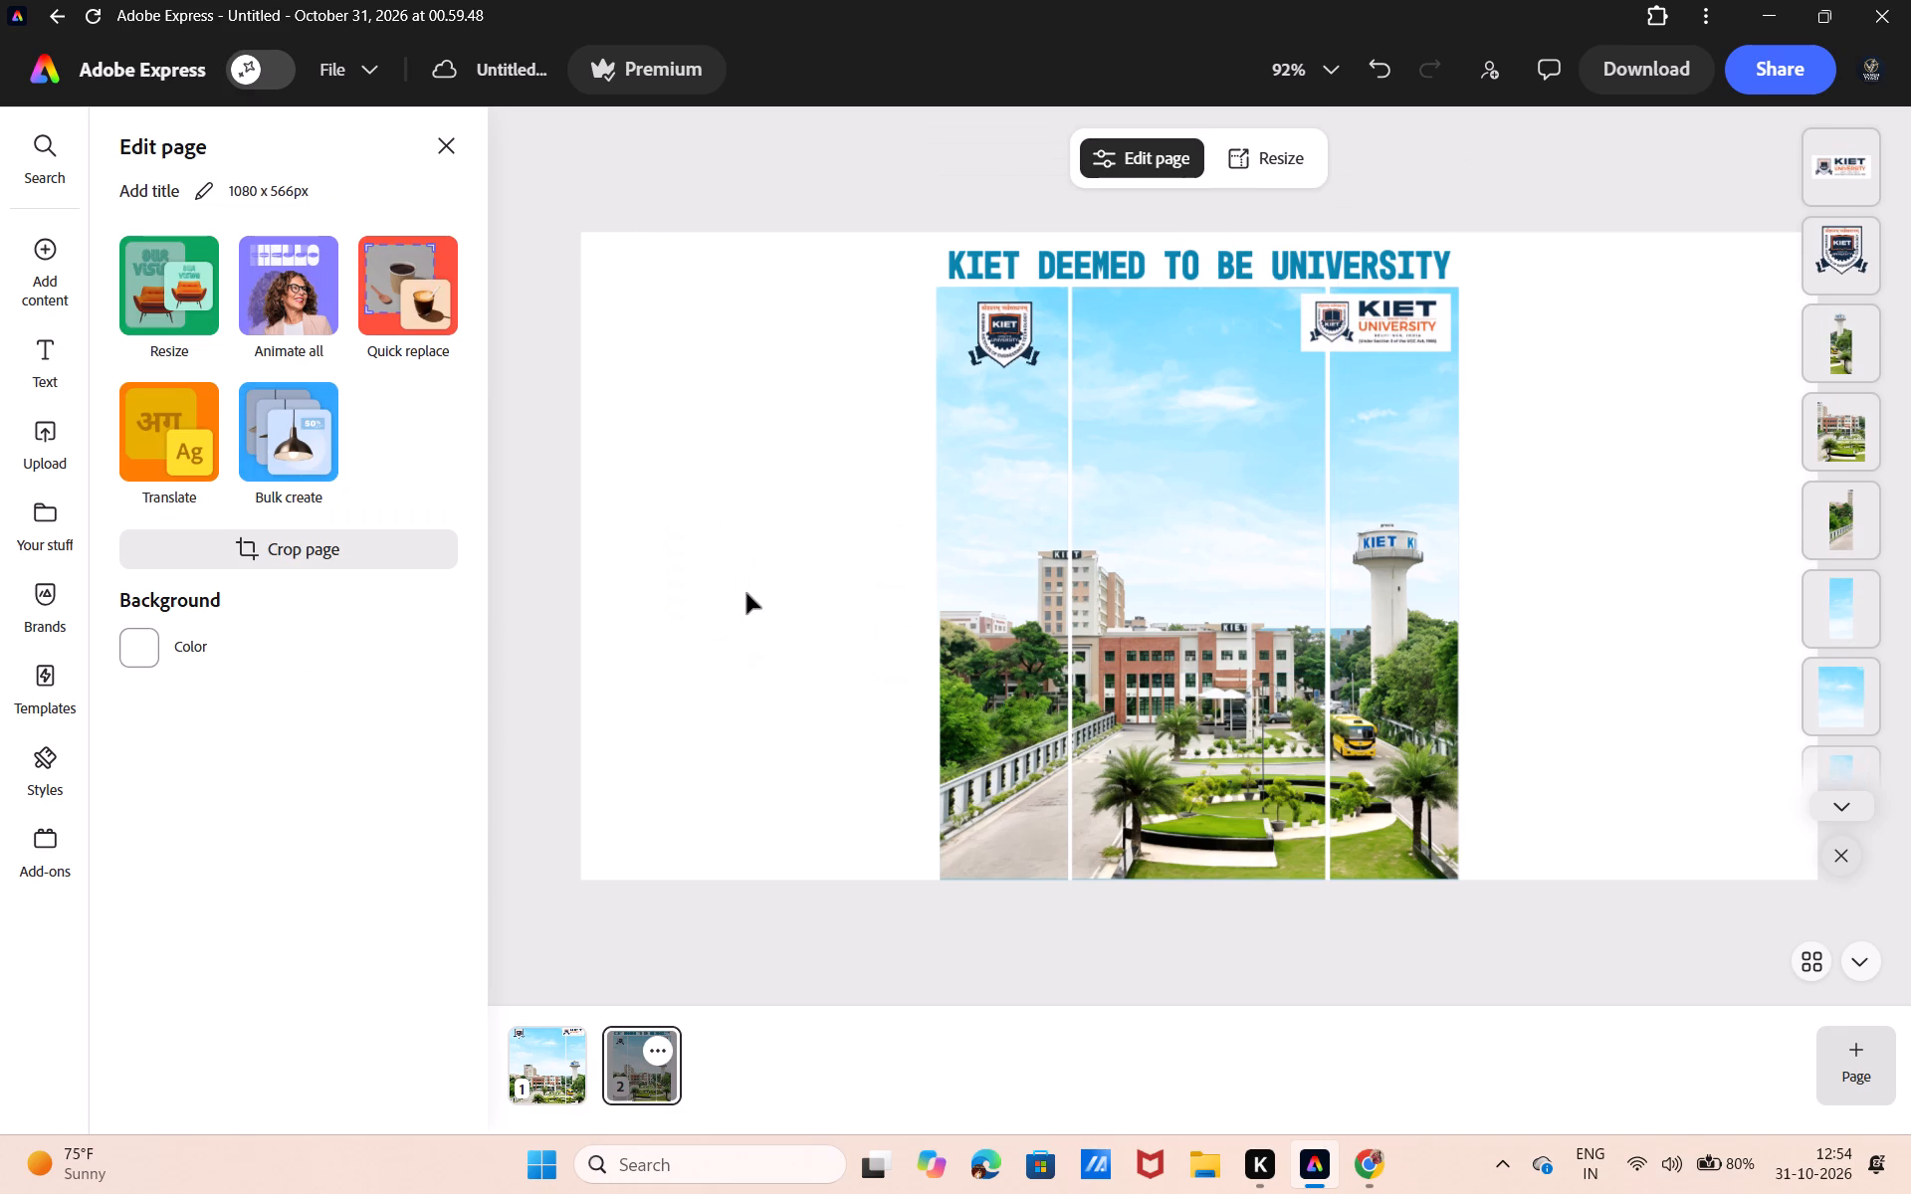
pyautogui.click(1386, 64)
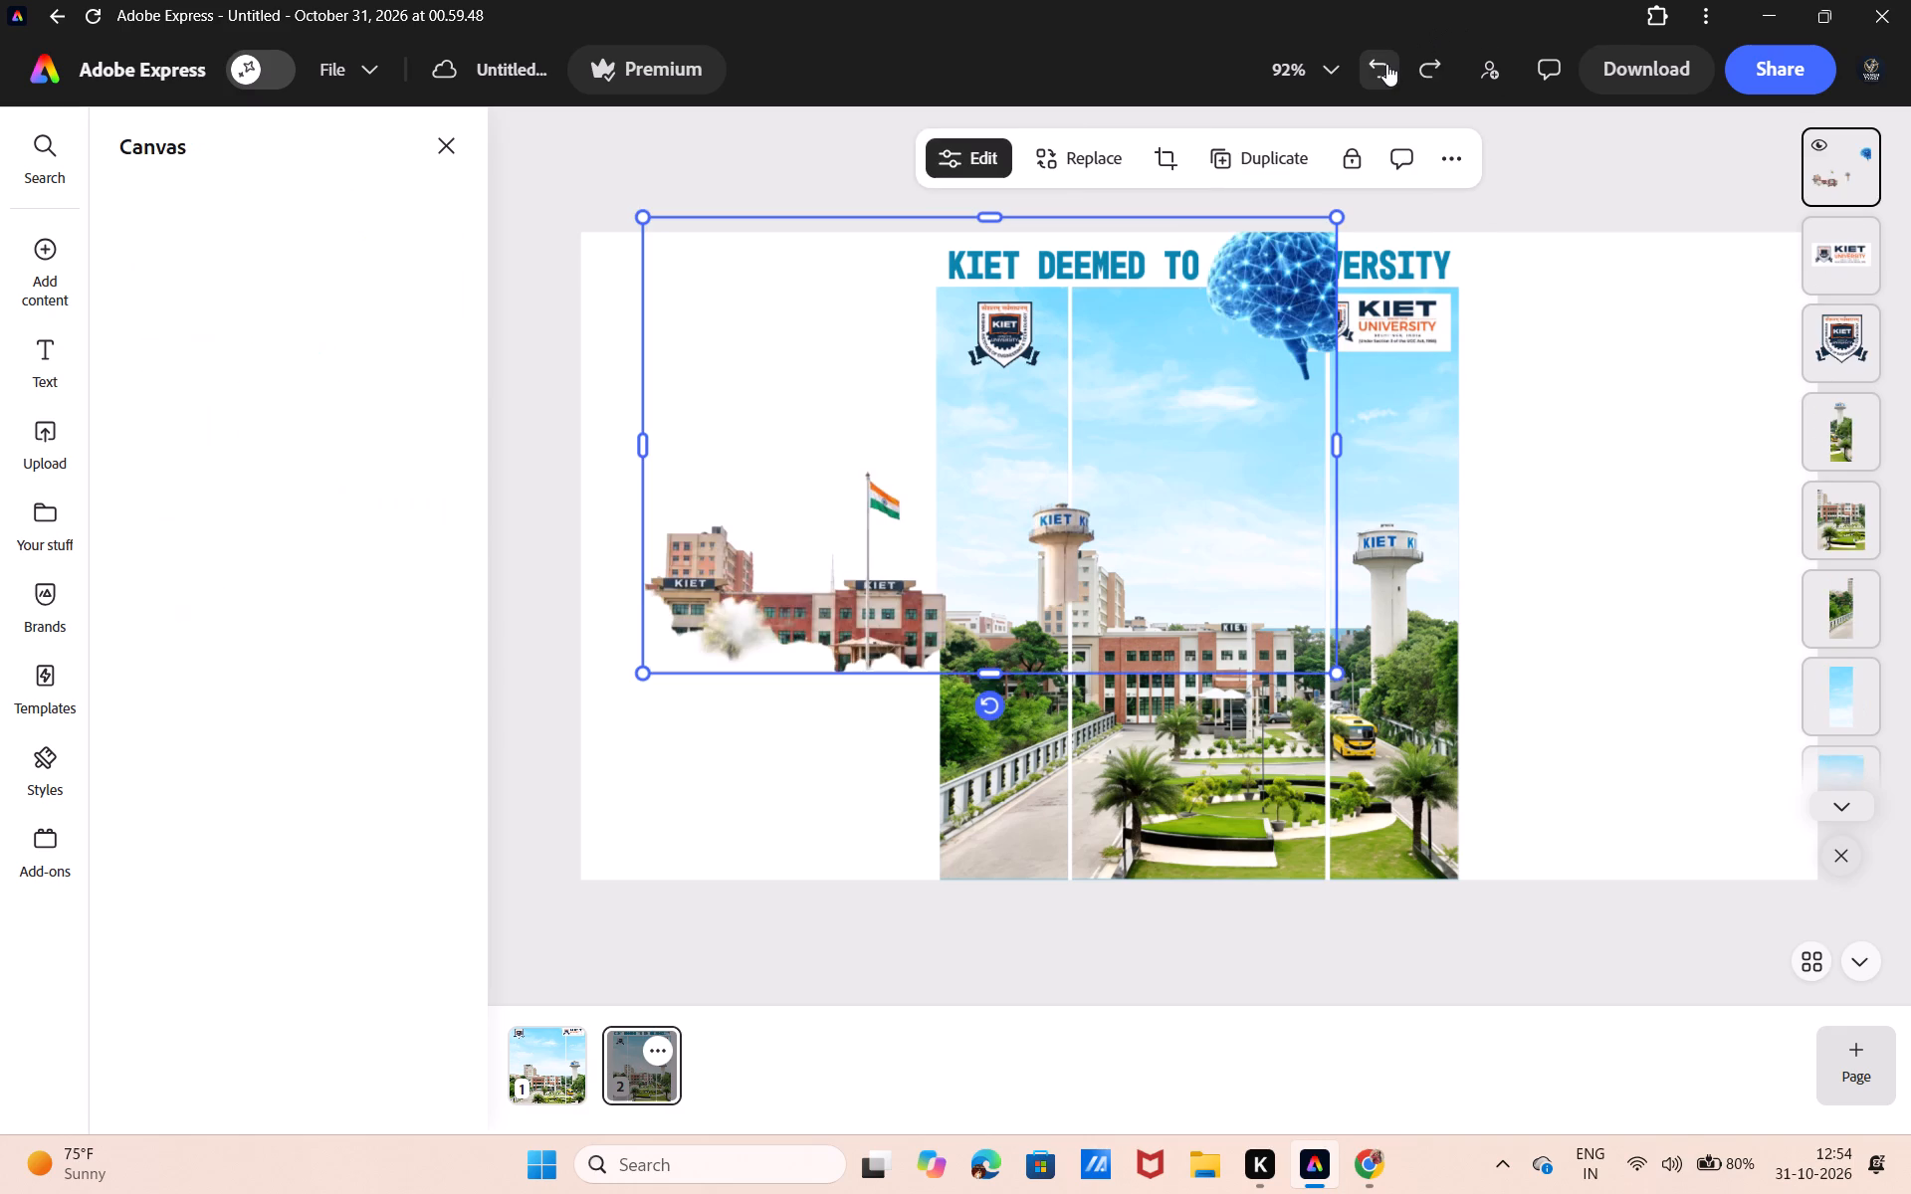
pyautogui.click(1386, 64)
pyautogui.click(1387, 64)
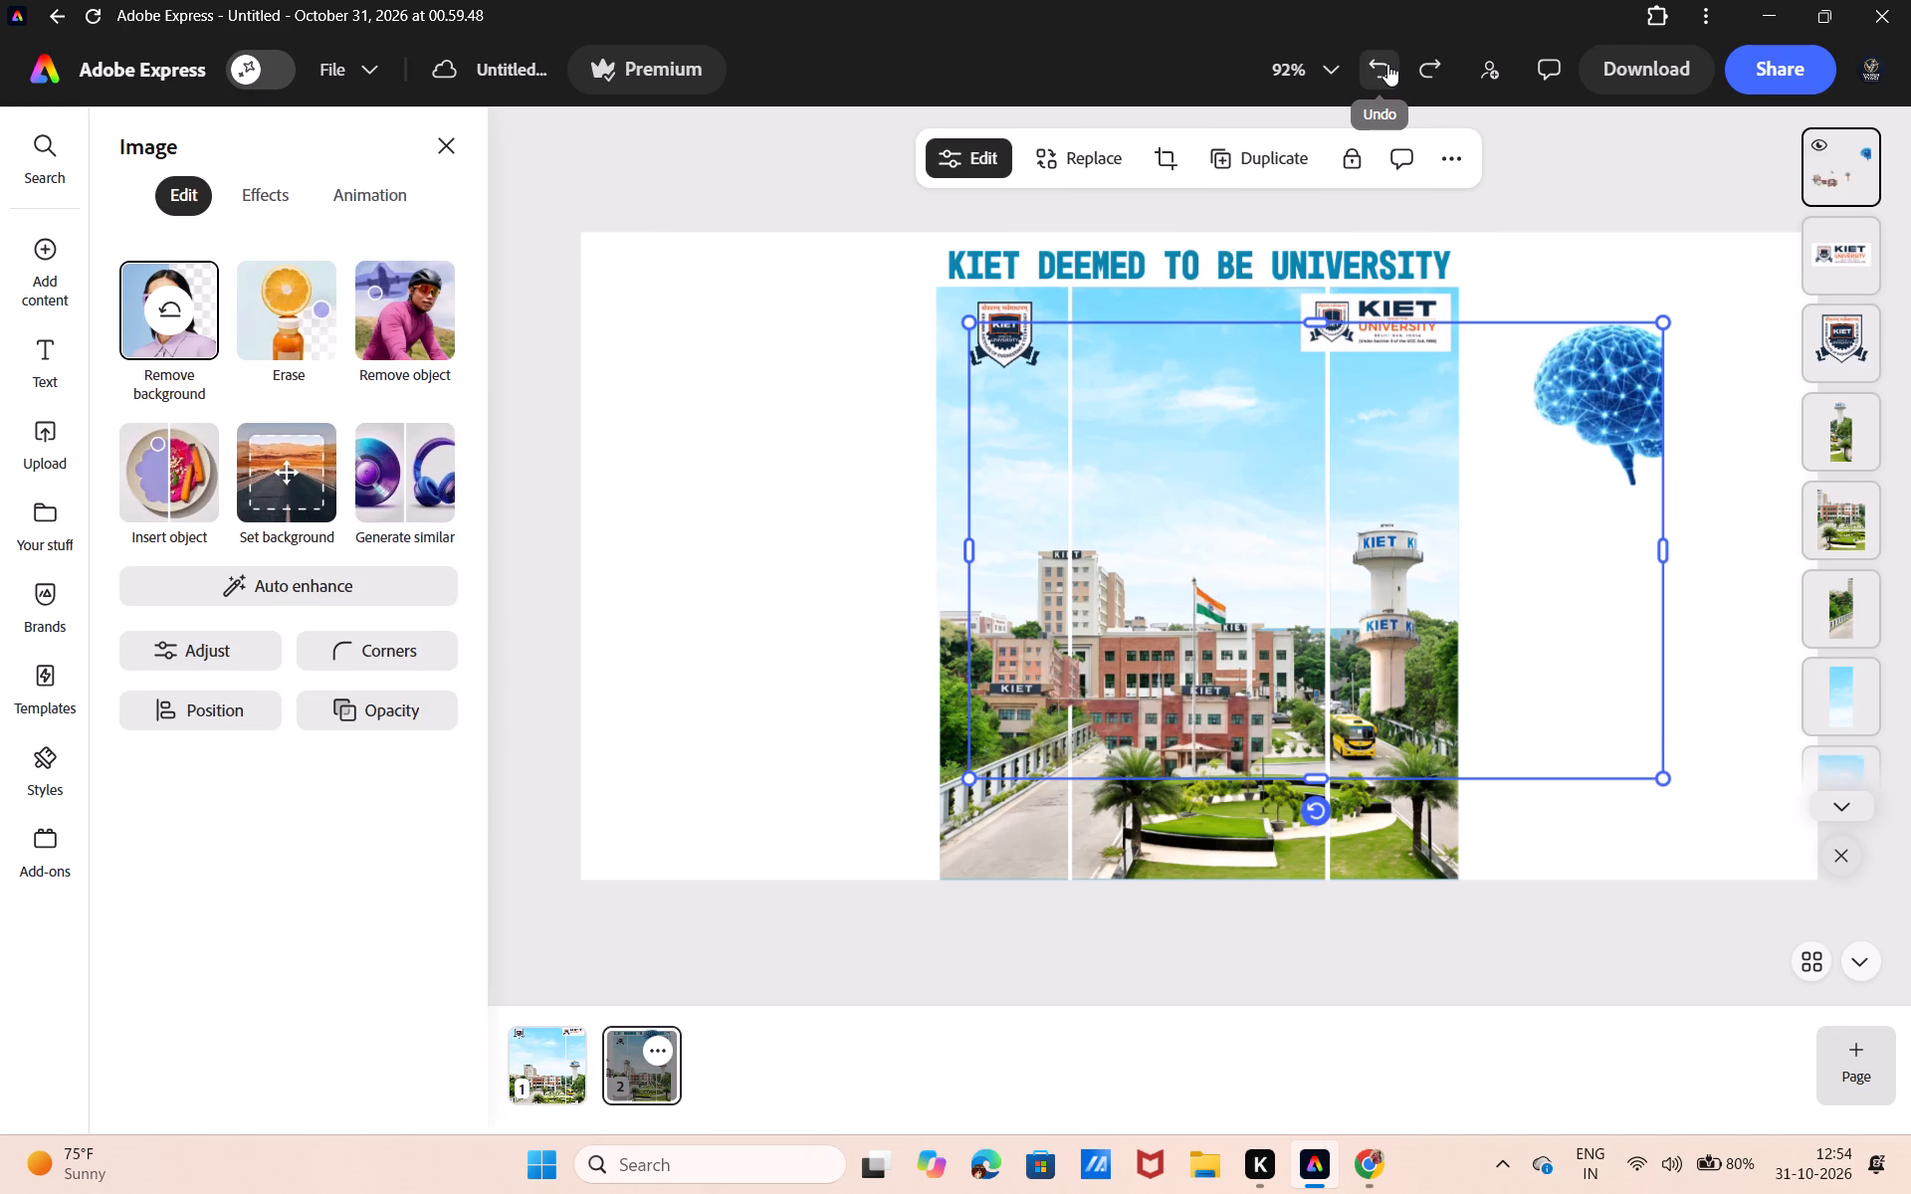
# Erase most of the banner's sky, heading text, logo lettering and blue brain graphic with the size 1 Quick selection brush, and apply it.
pyautogui.click(295, 310)
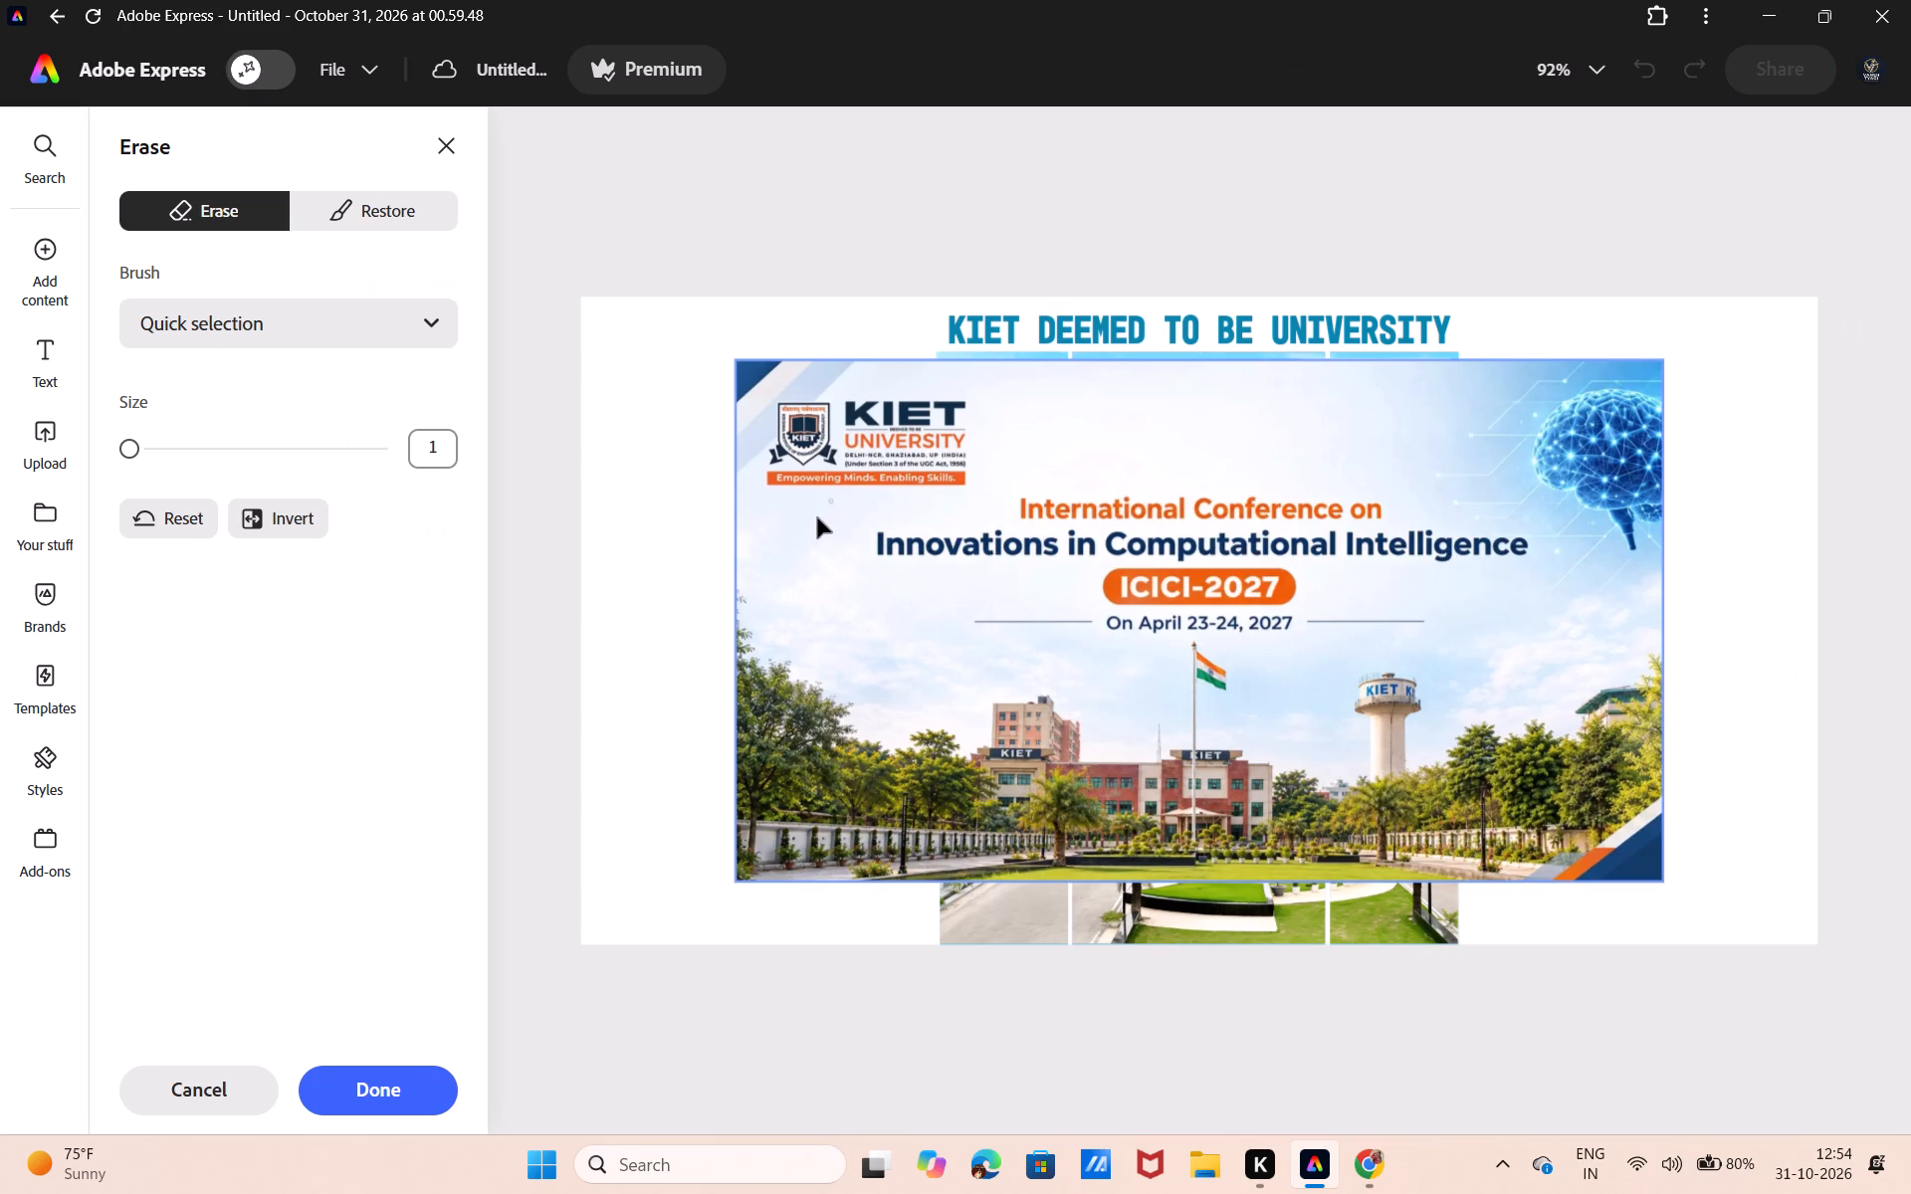
pyautogui.moveTo(814, 519); pyautogui.dragTo(948, 499)
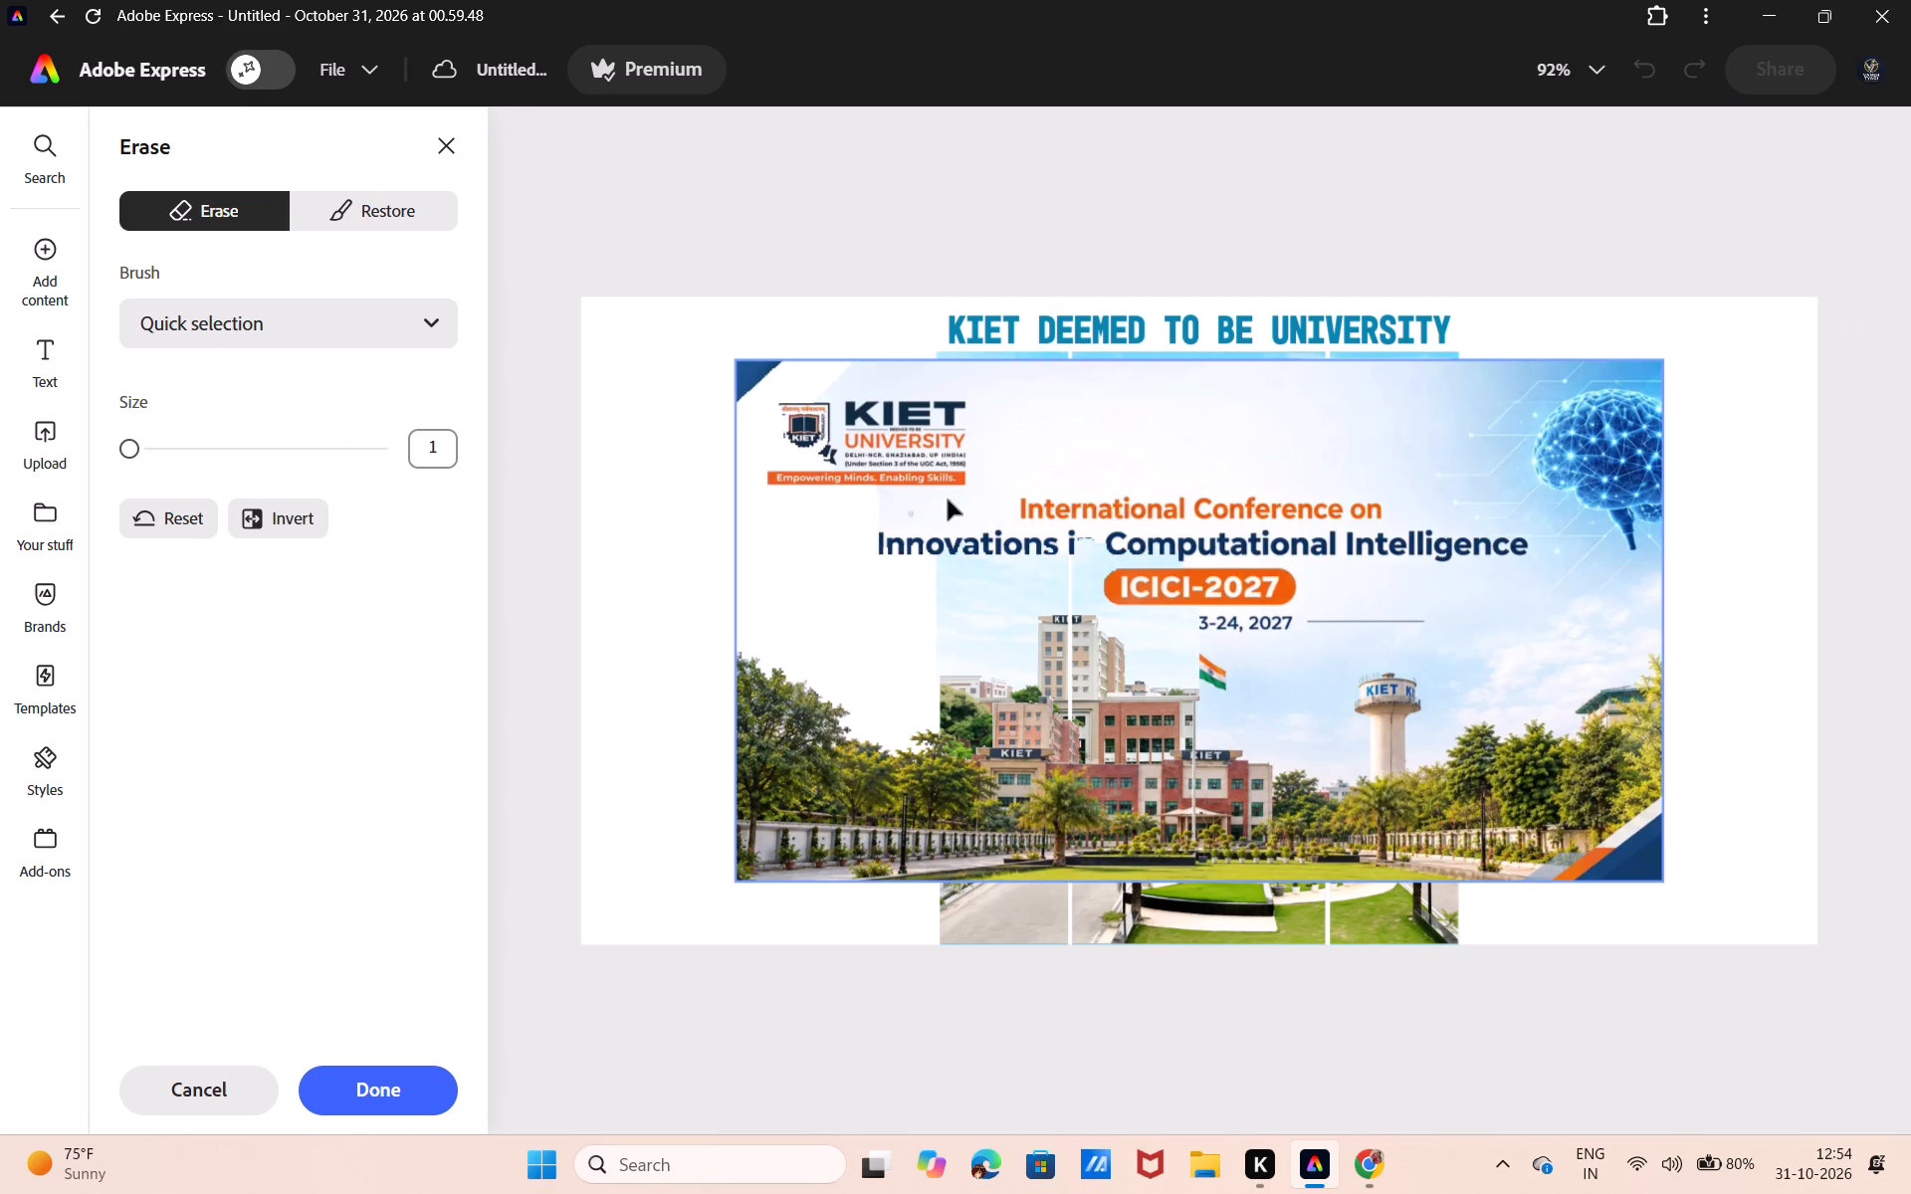
pyautogui.moveTo(948, 499); pyautogui.dragTo(1377, 395)
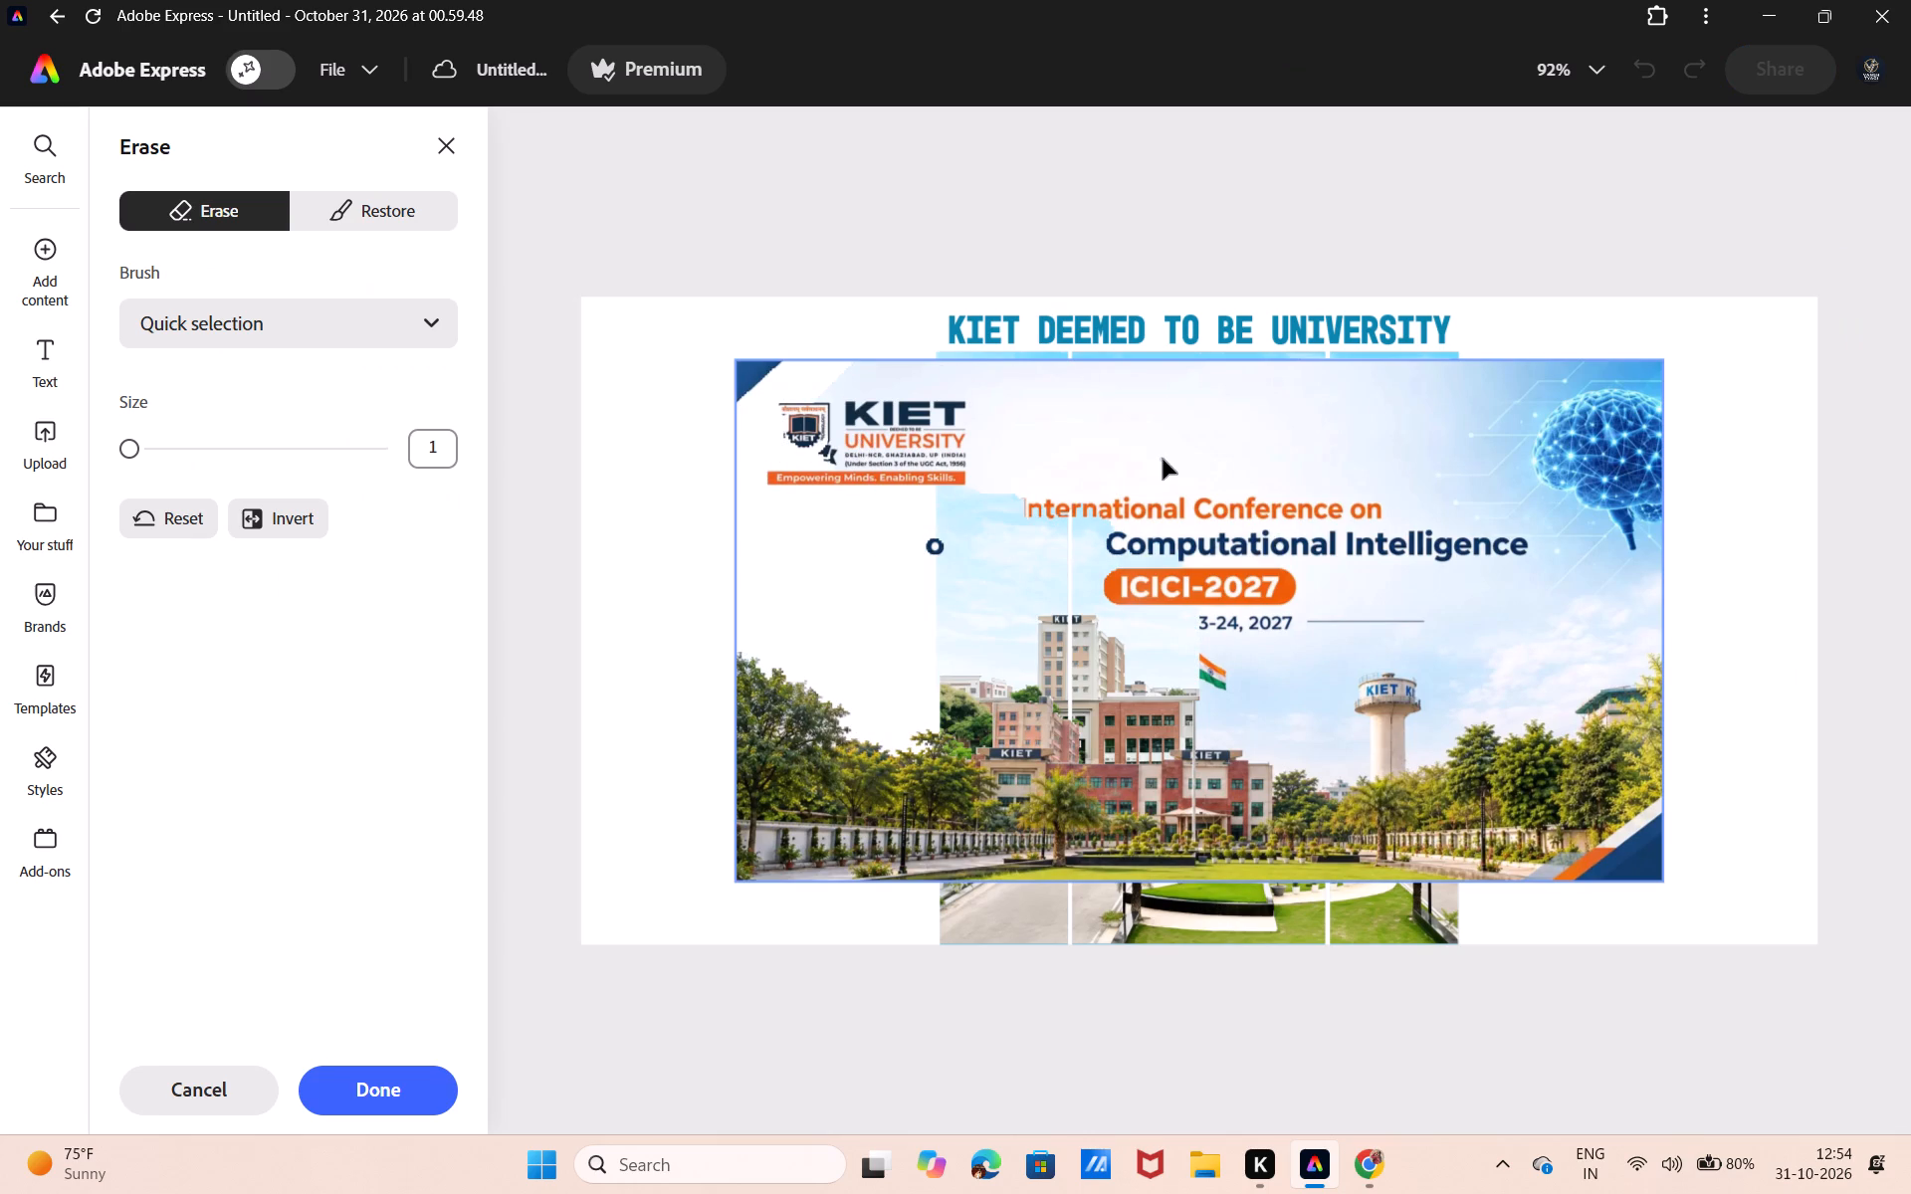
pyautogui.moveTo(1163, 459); pyautogui.dragTo(1569, 416)
pyautogui.moveTo(1569, 416); pyautogui.dragTo(1603, 483)
pyautogui.moveTo(1603, 483); pyautogui.dragTo(1602, 503)
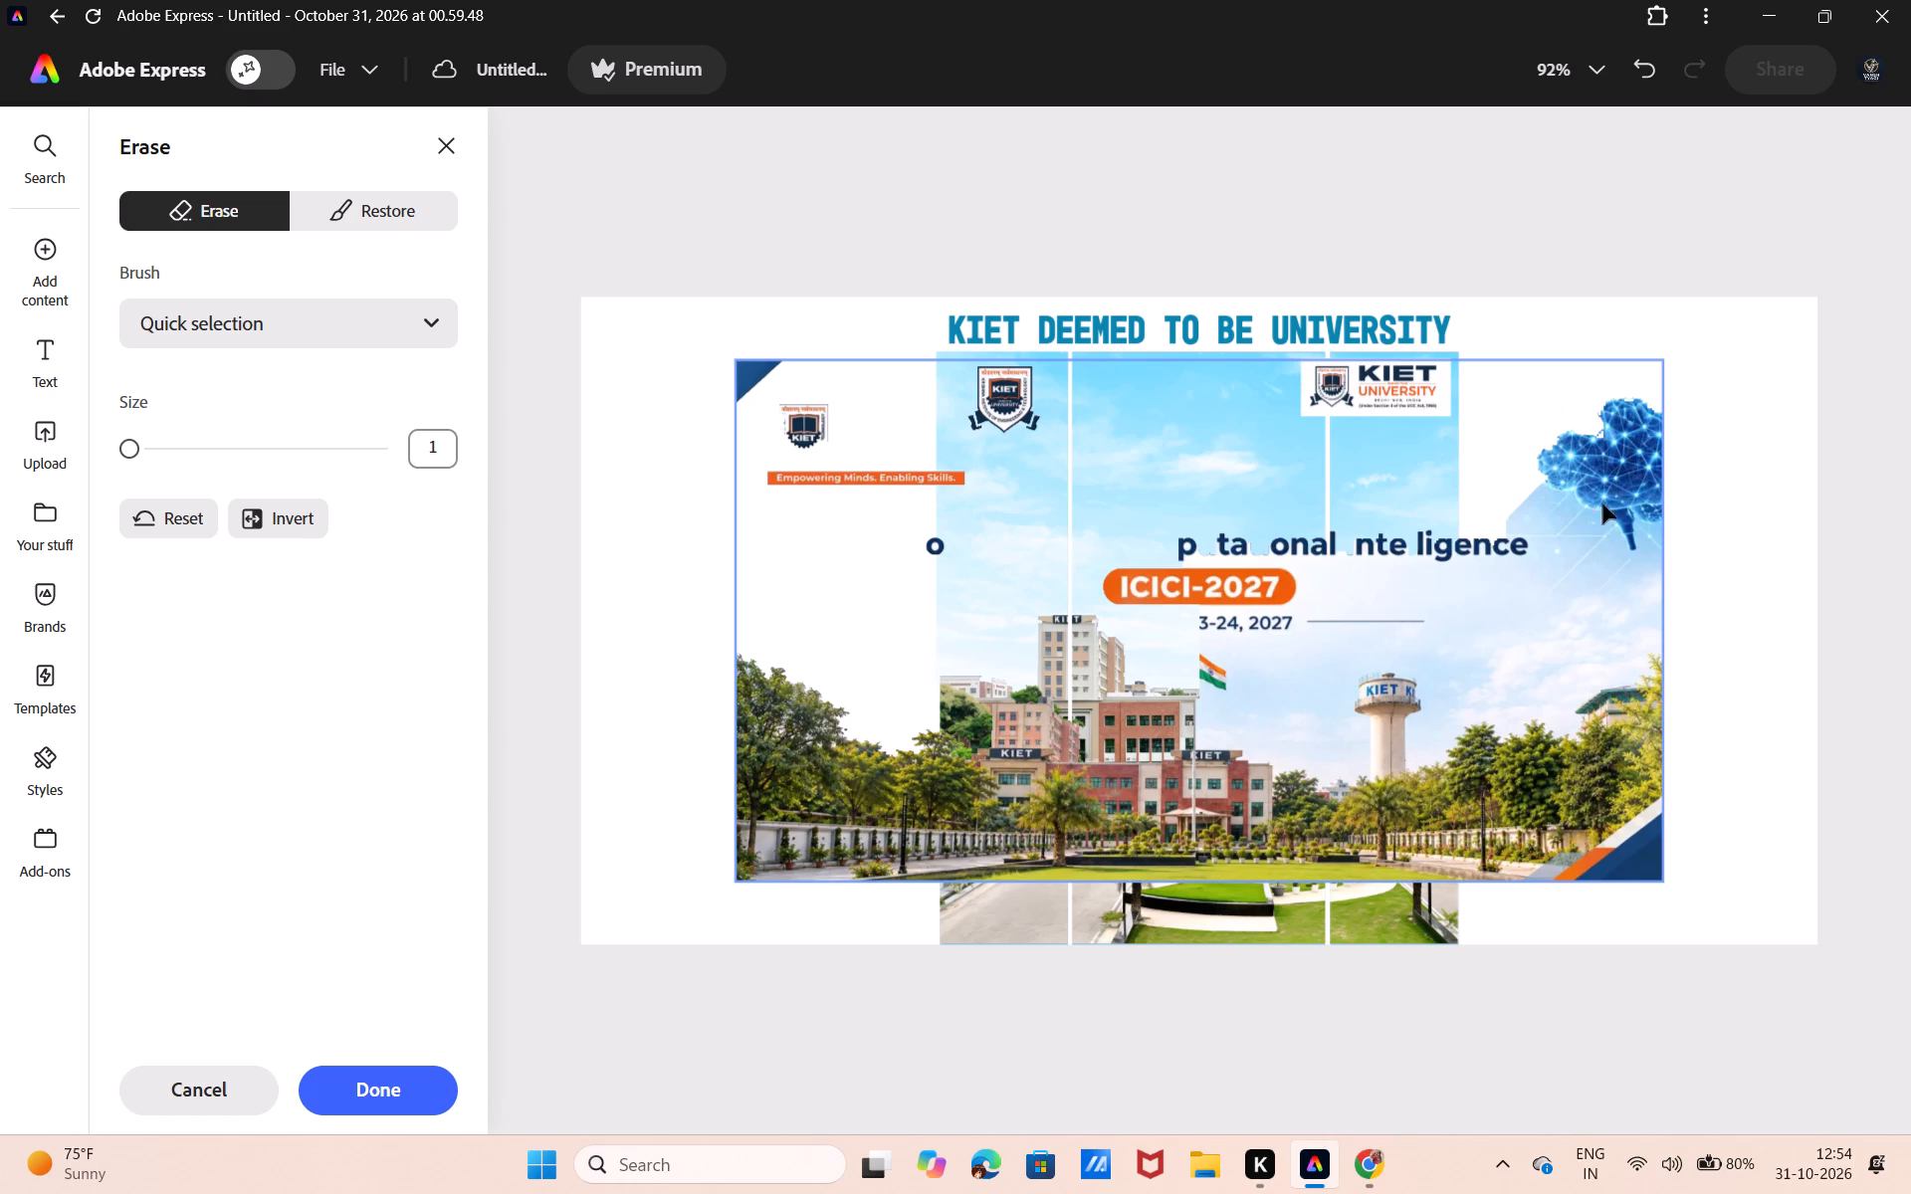
pyautogui.moveTo(1602, 503); pyautogui.dragTo(1622, 424)
pyautogui.moveTo(1612, 467); pyautogui.dragTo(1626, 528)
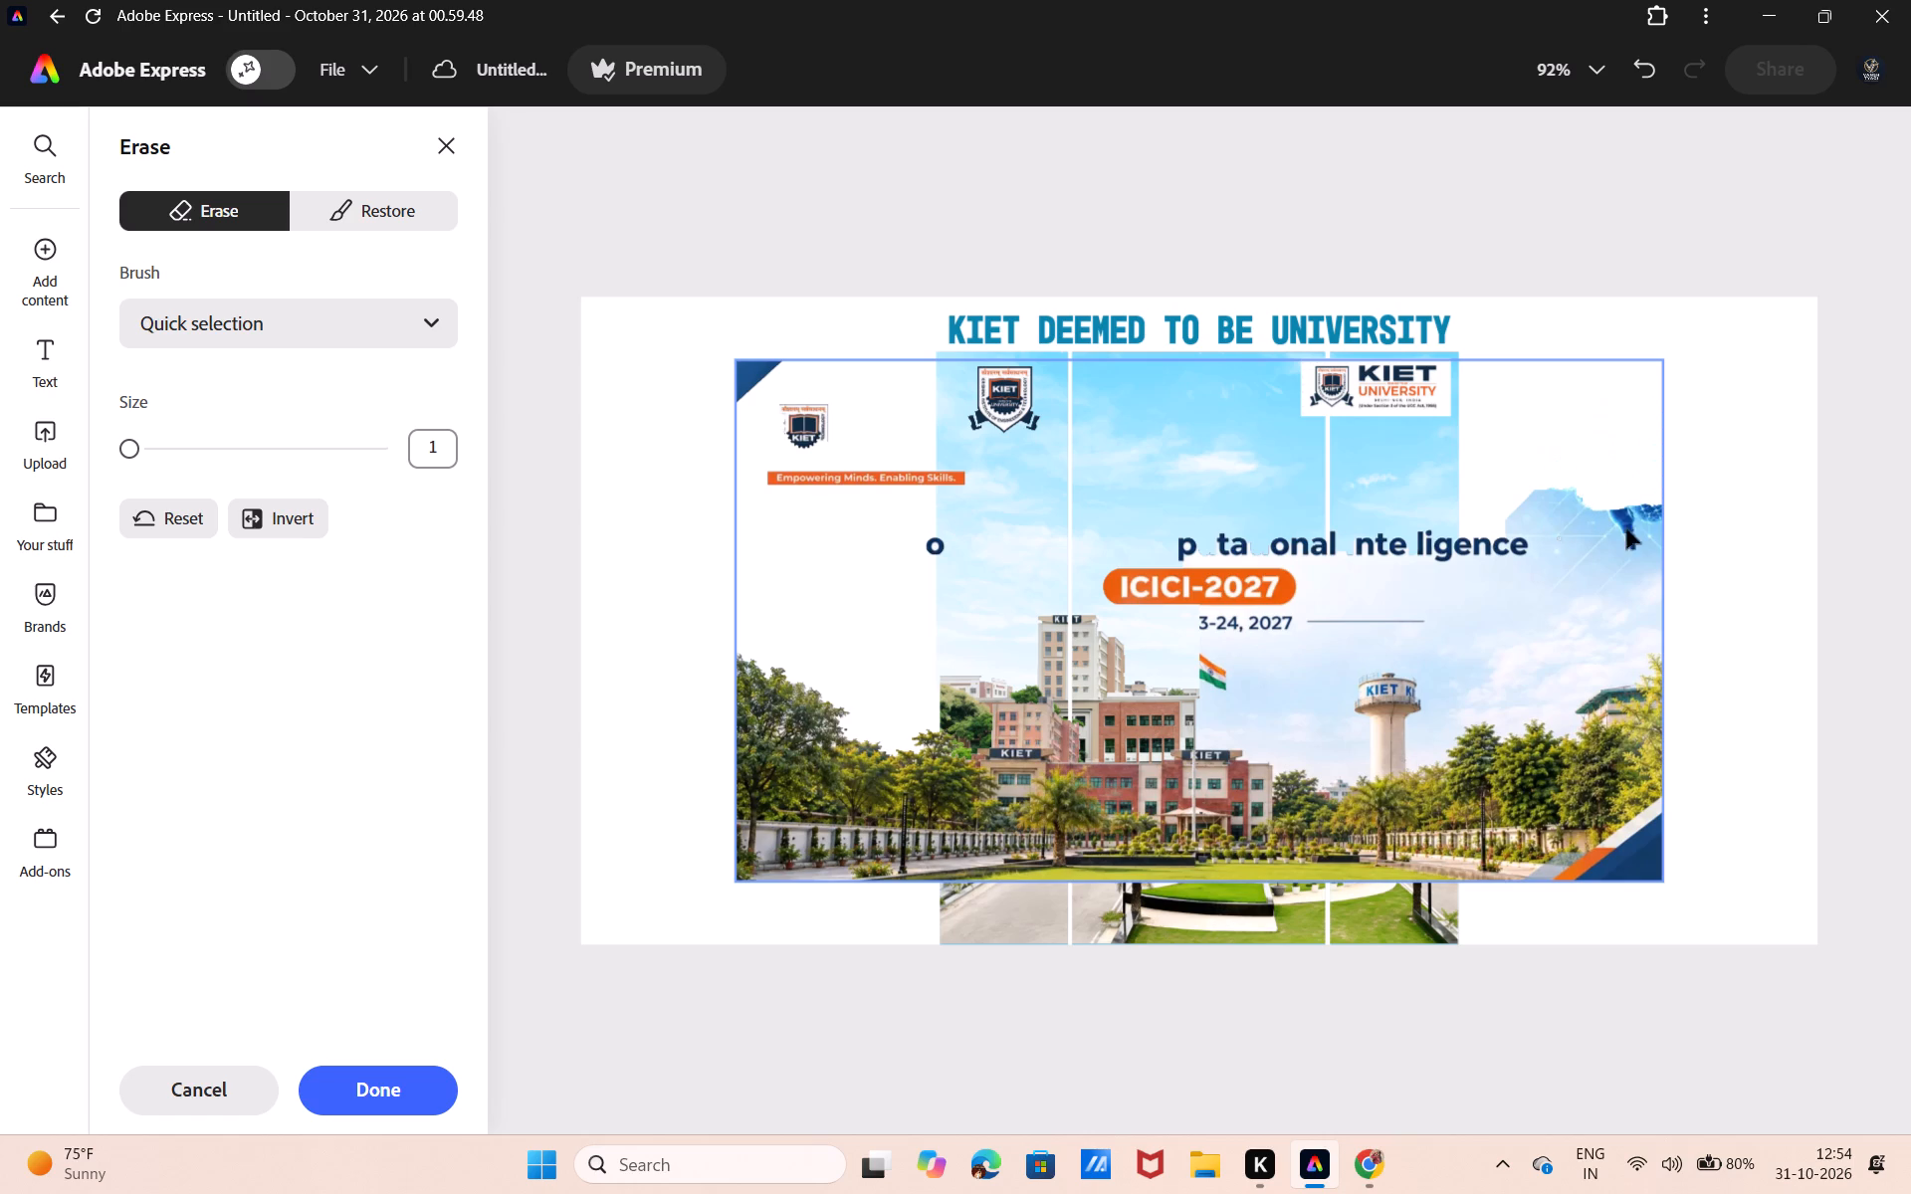
pyautogui.moveTo(1626, 528); pyautogui.dragTo(1467, 590)
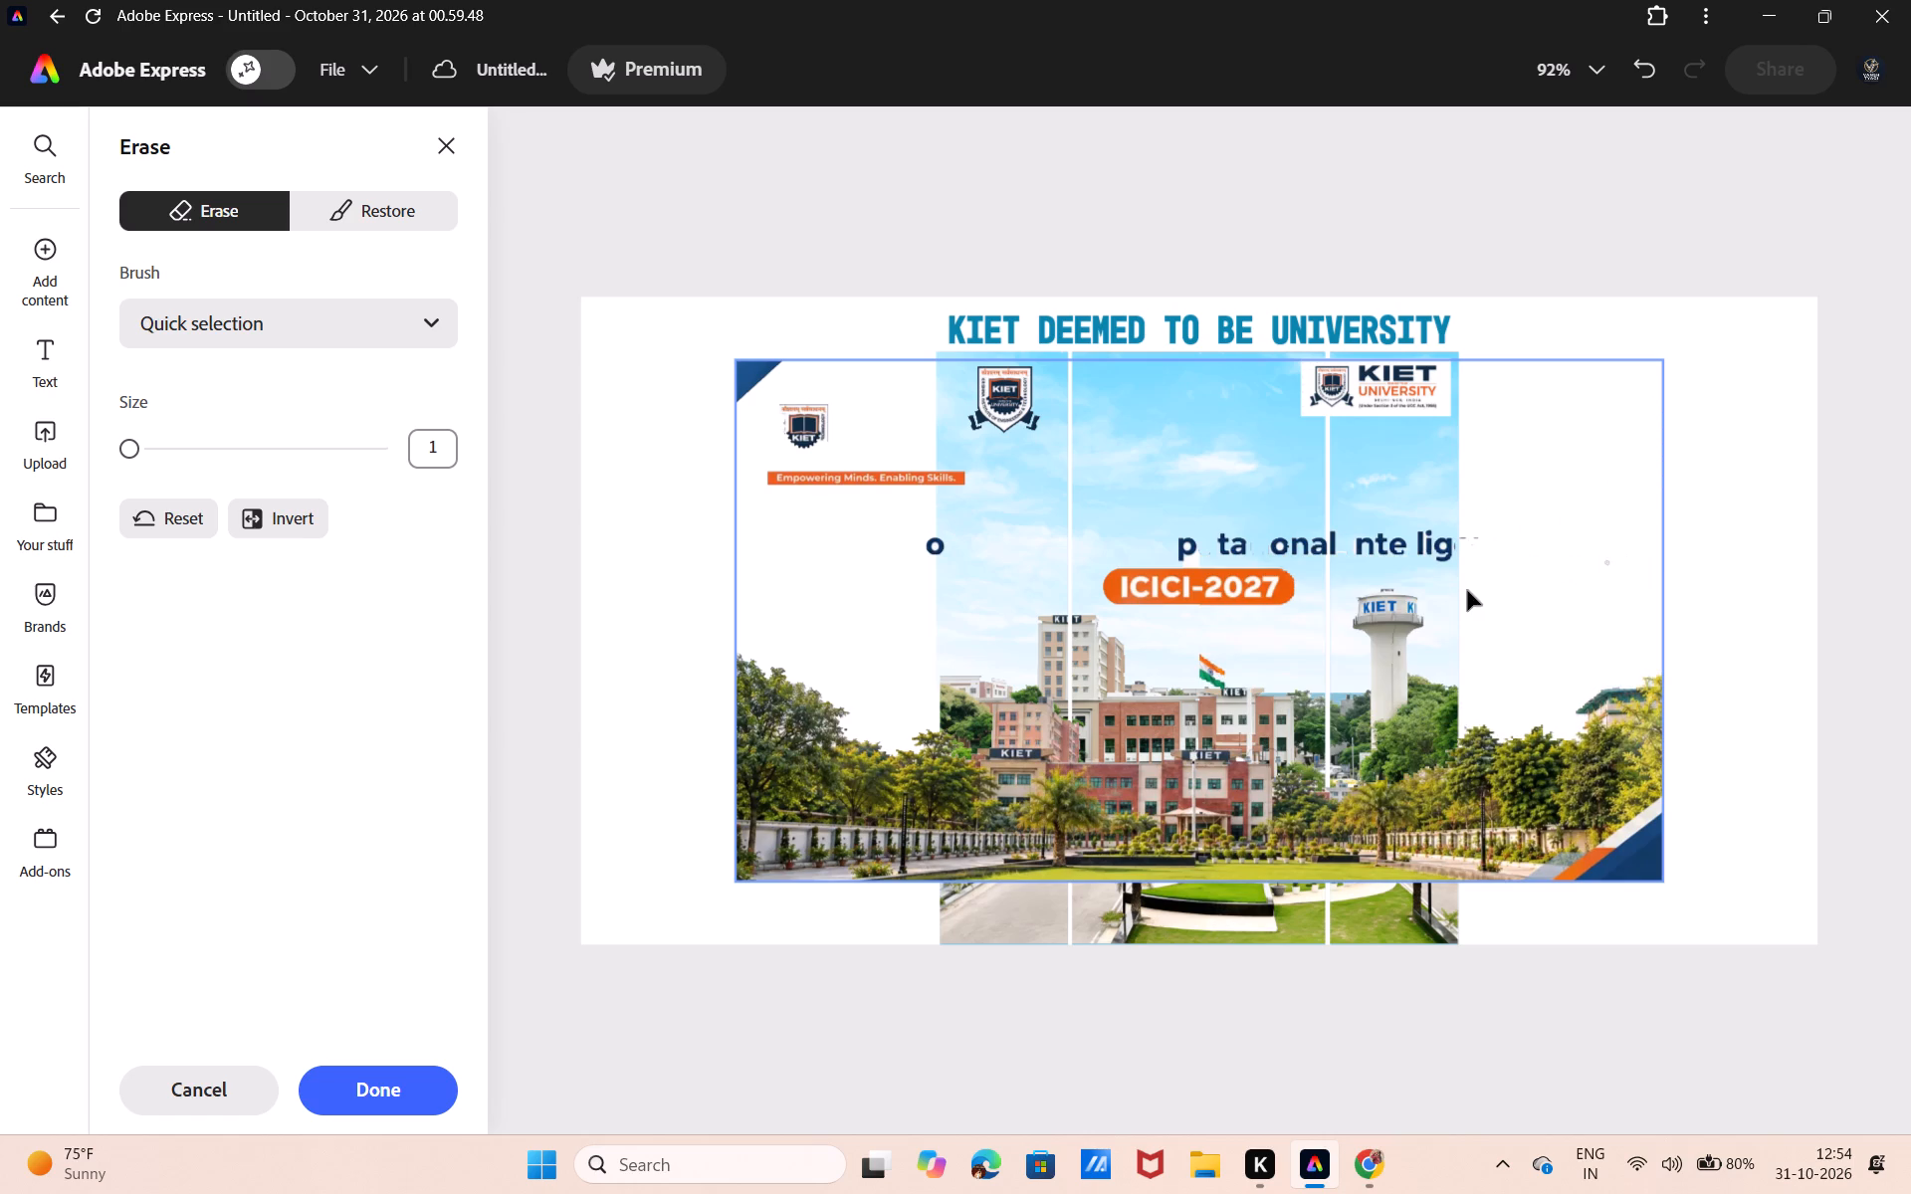
pyautogui.moveTo(1467, 590); pyautogui.dragTo(1451, 593)
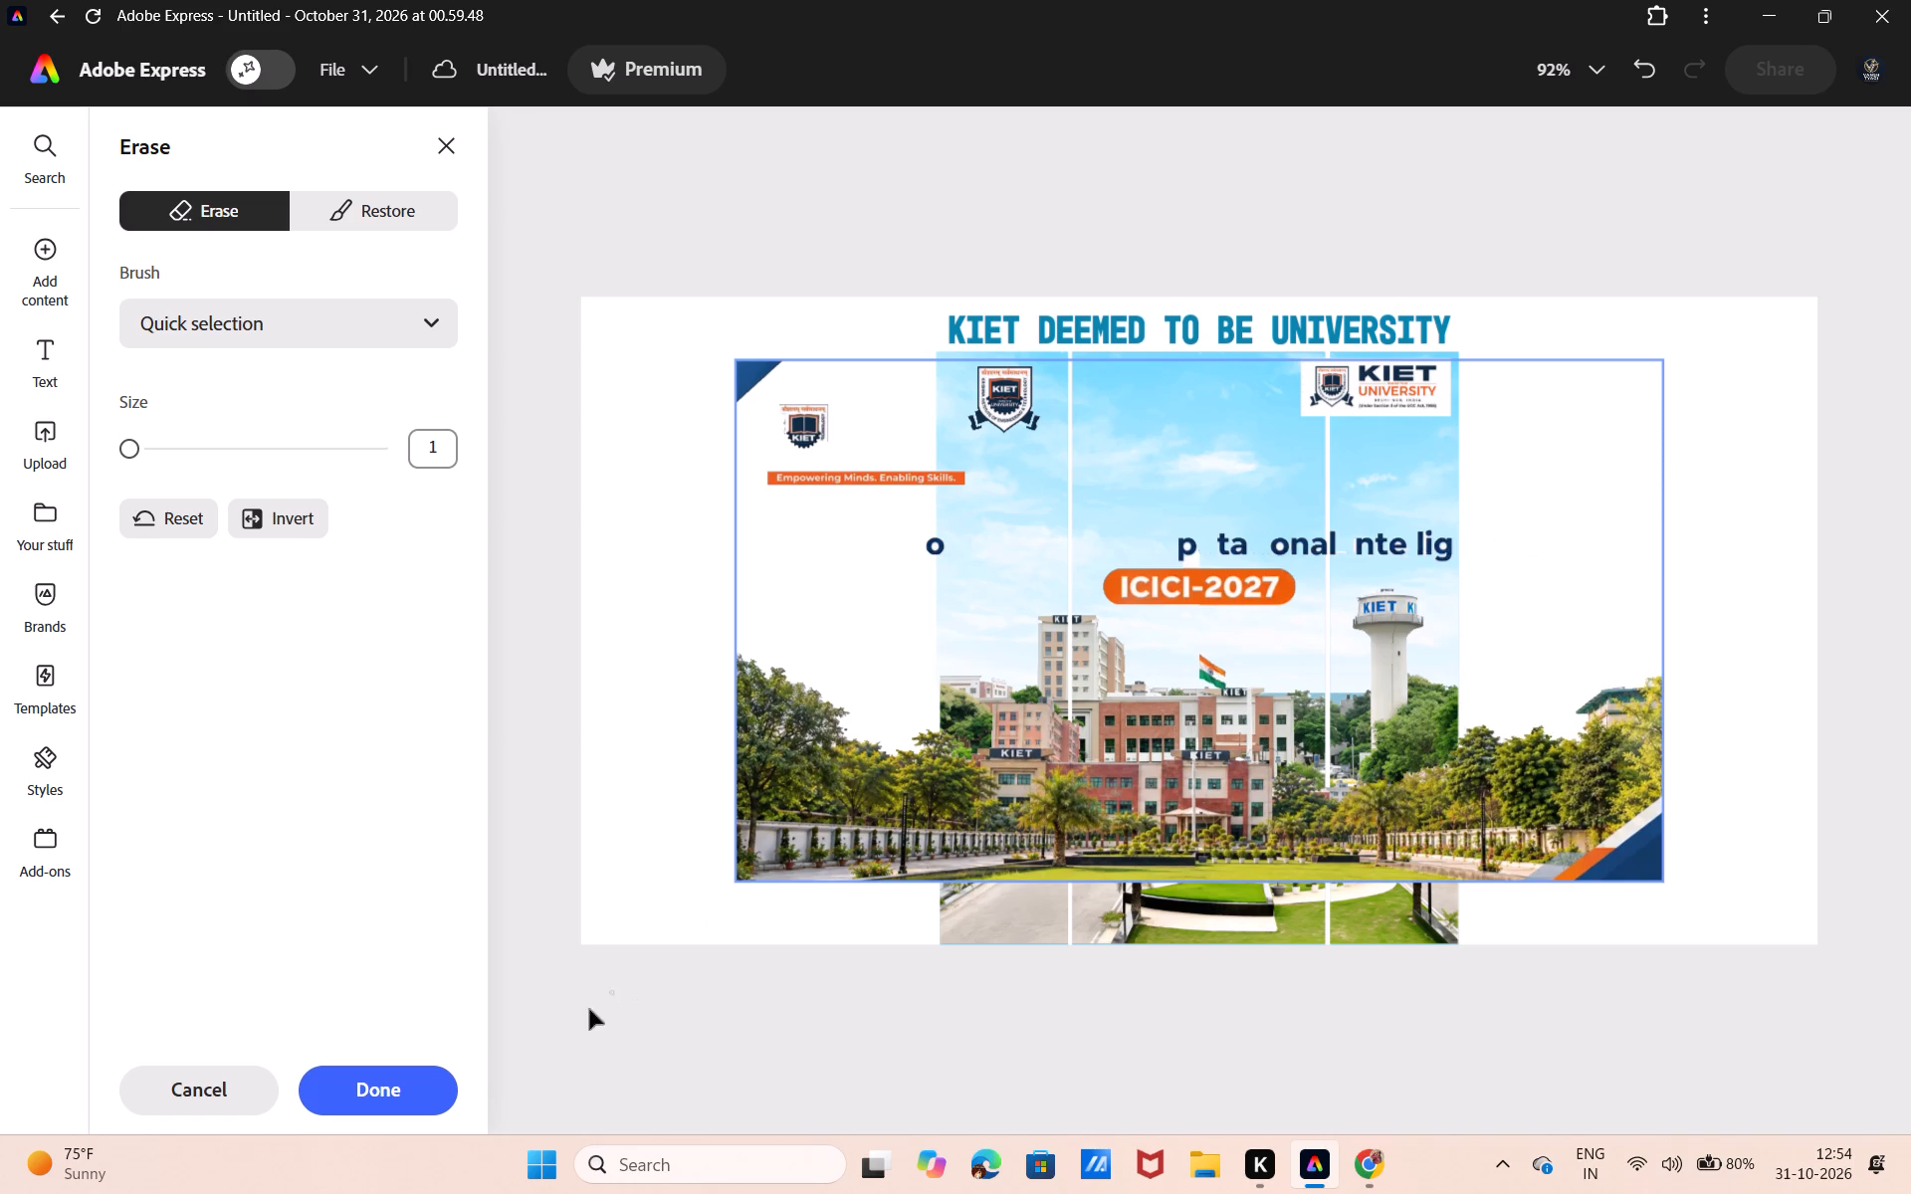
pyautogui.click(362, 1098)
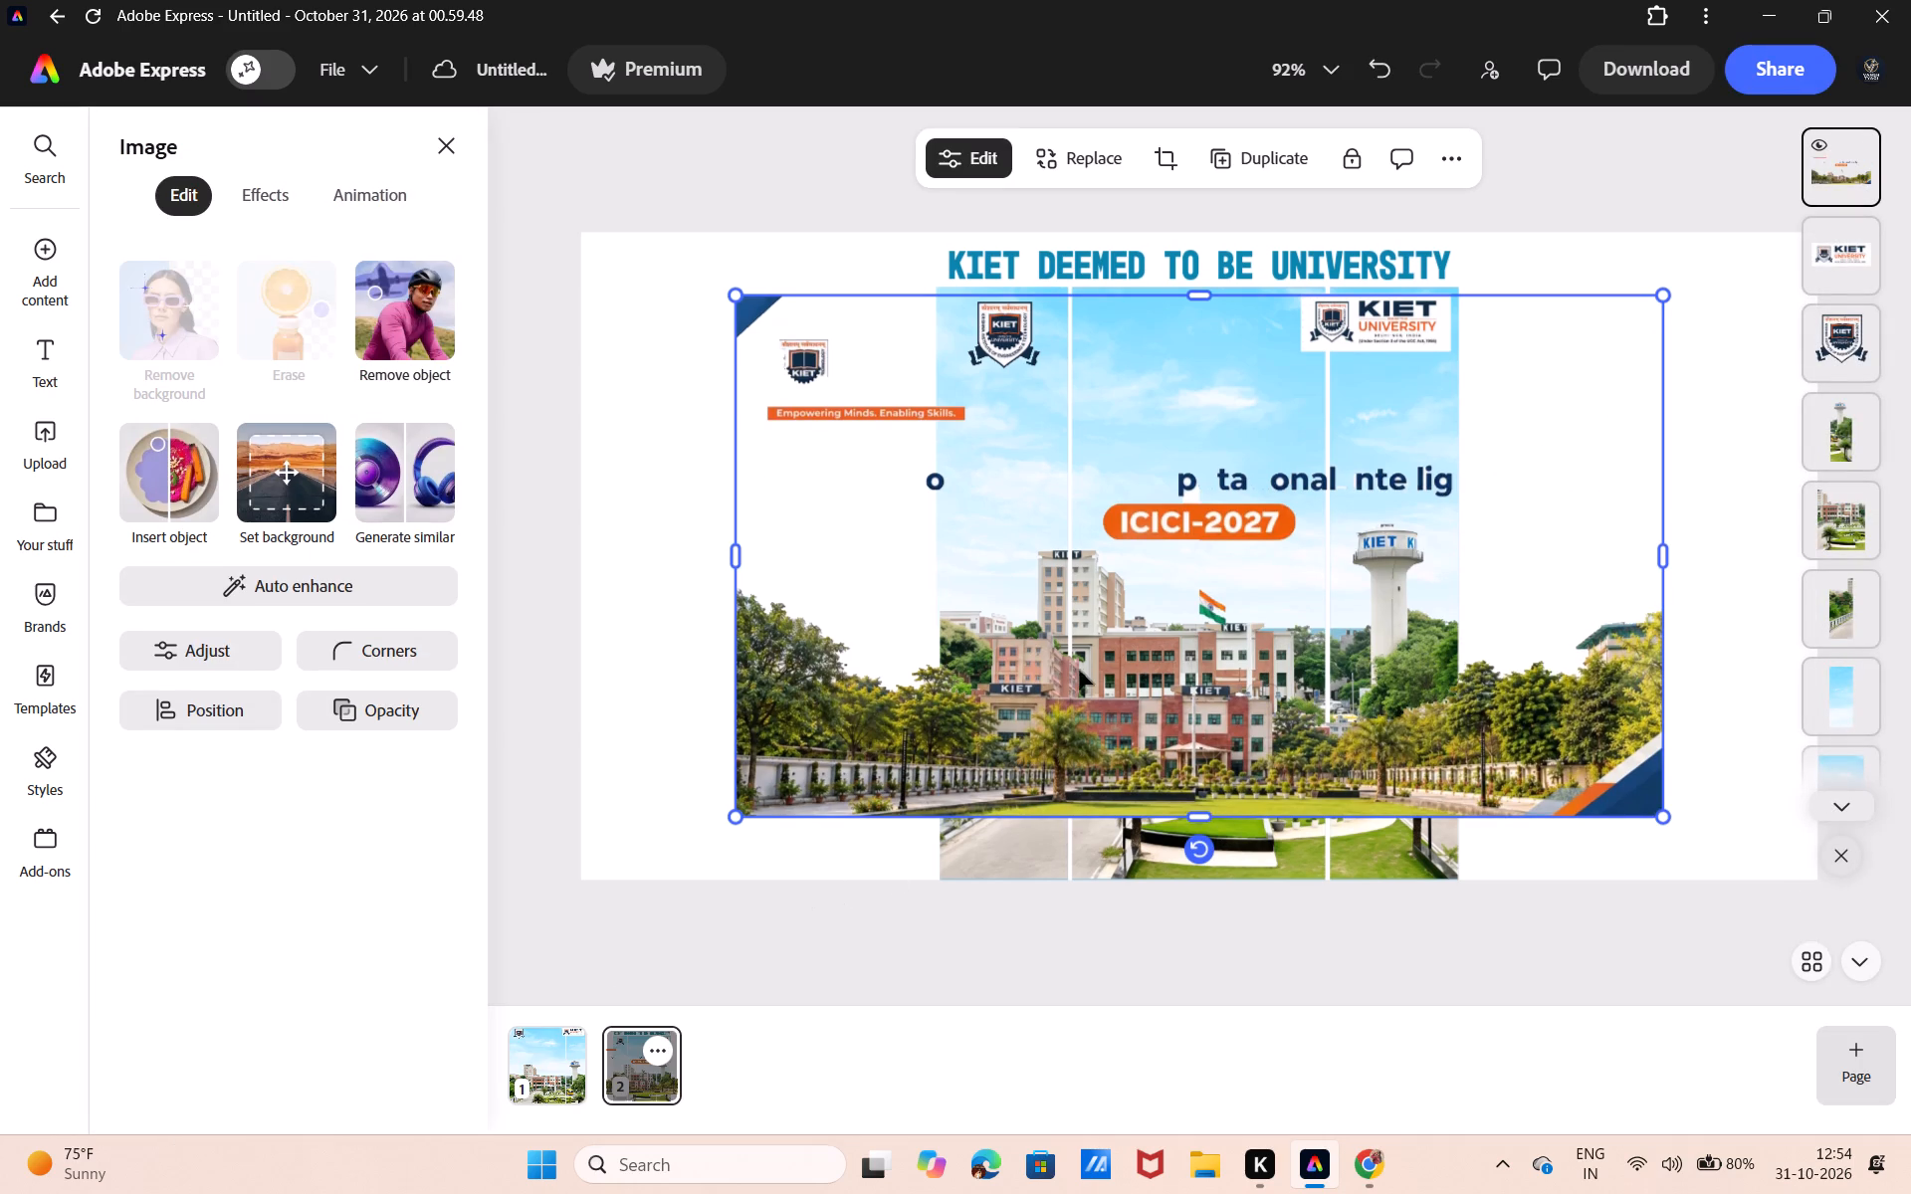
# Shrink the banner image to roughly half its width and place it over the upper left of the campus strips.
pyautogui.moveTo(1079, 665); pyautogui.dragTo(934, 700)
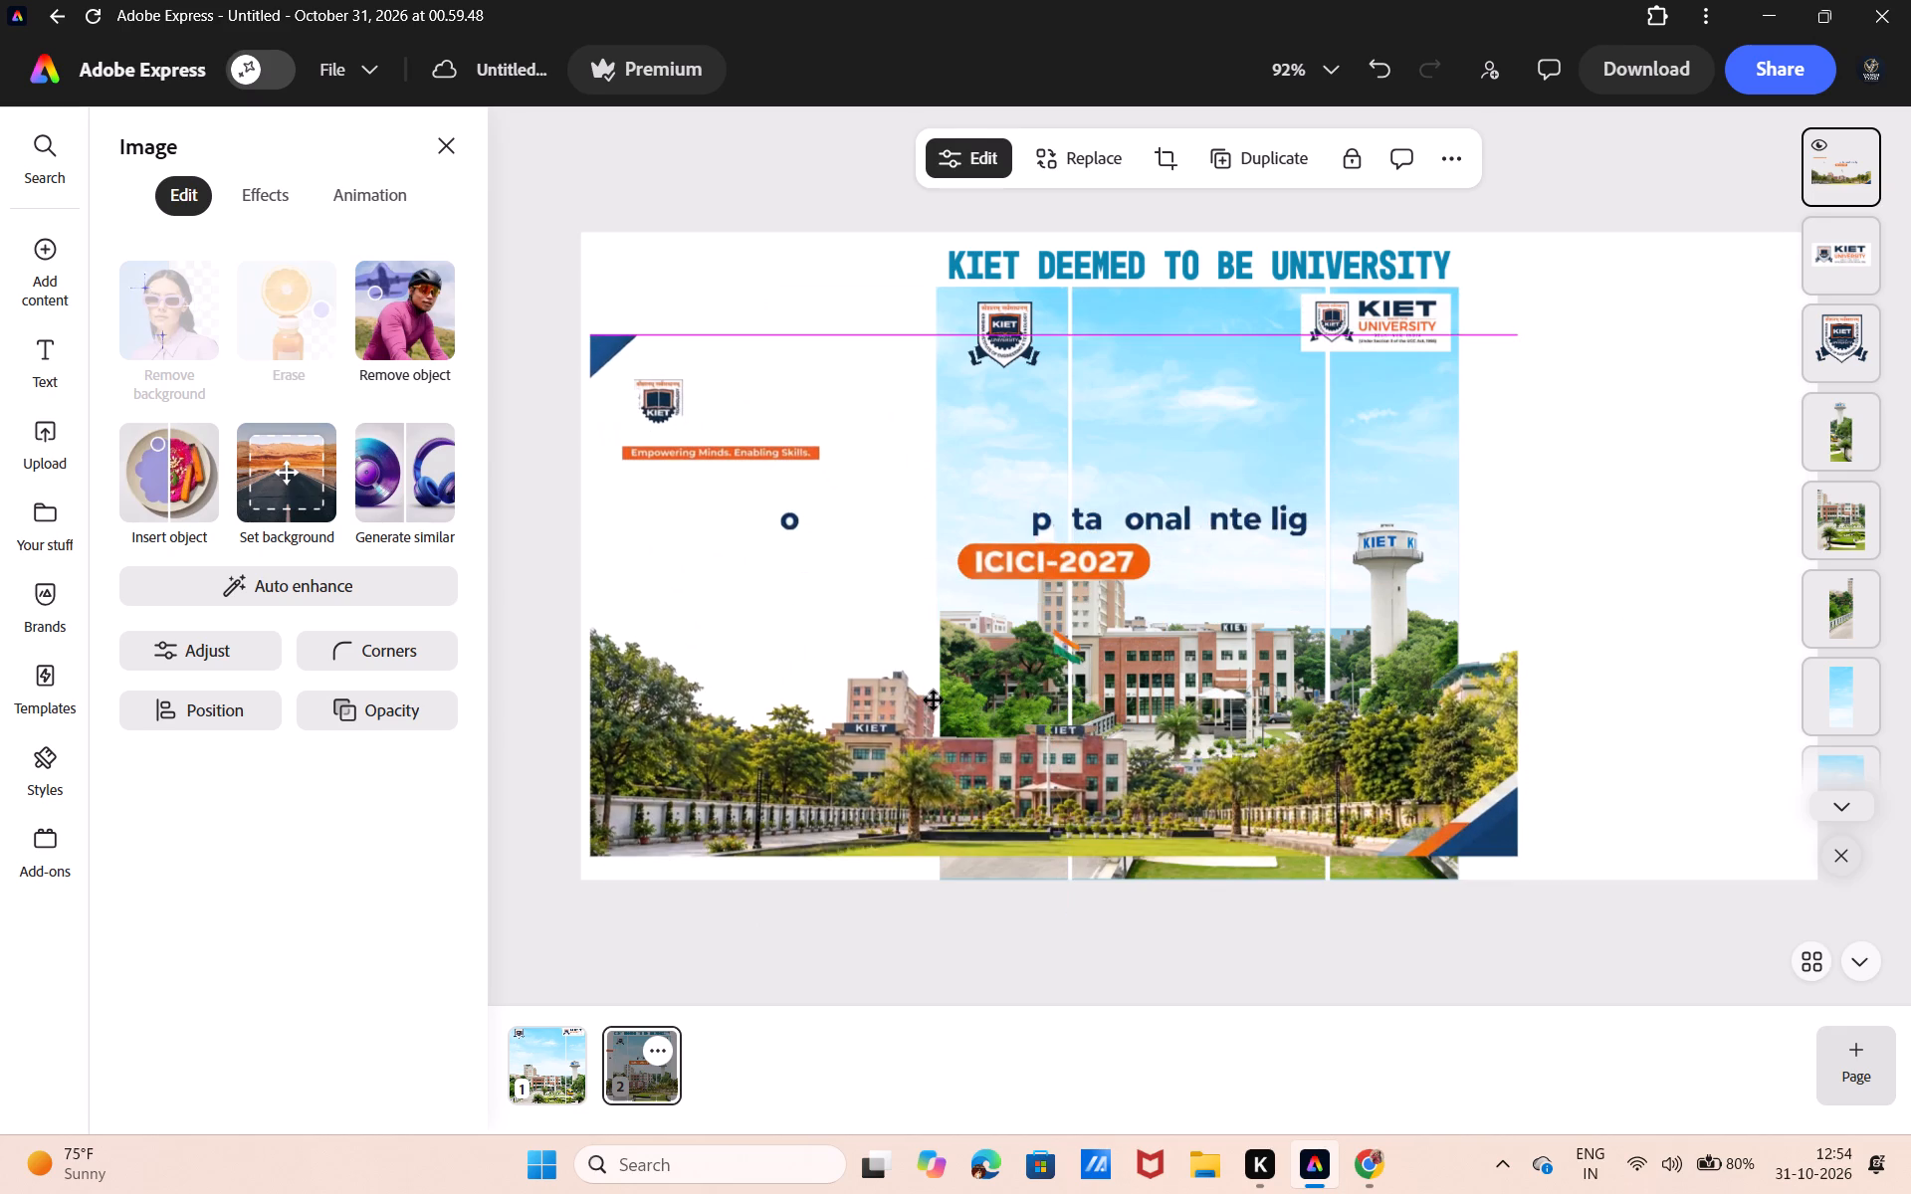
pyautogui.moveTo(934, 700); pyautogui.dragTo(1073, 696)
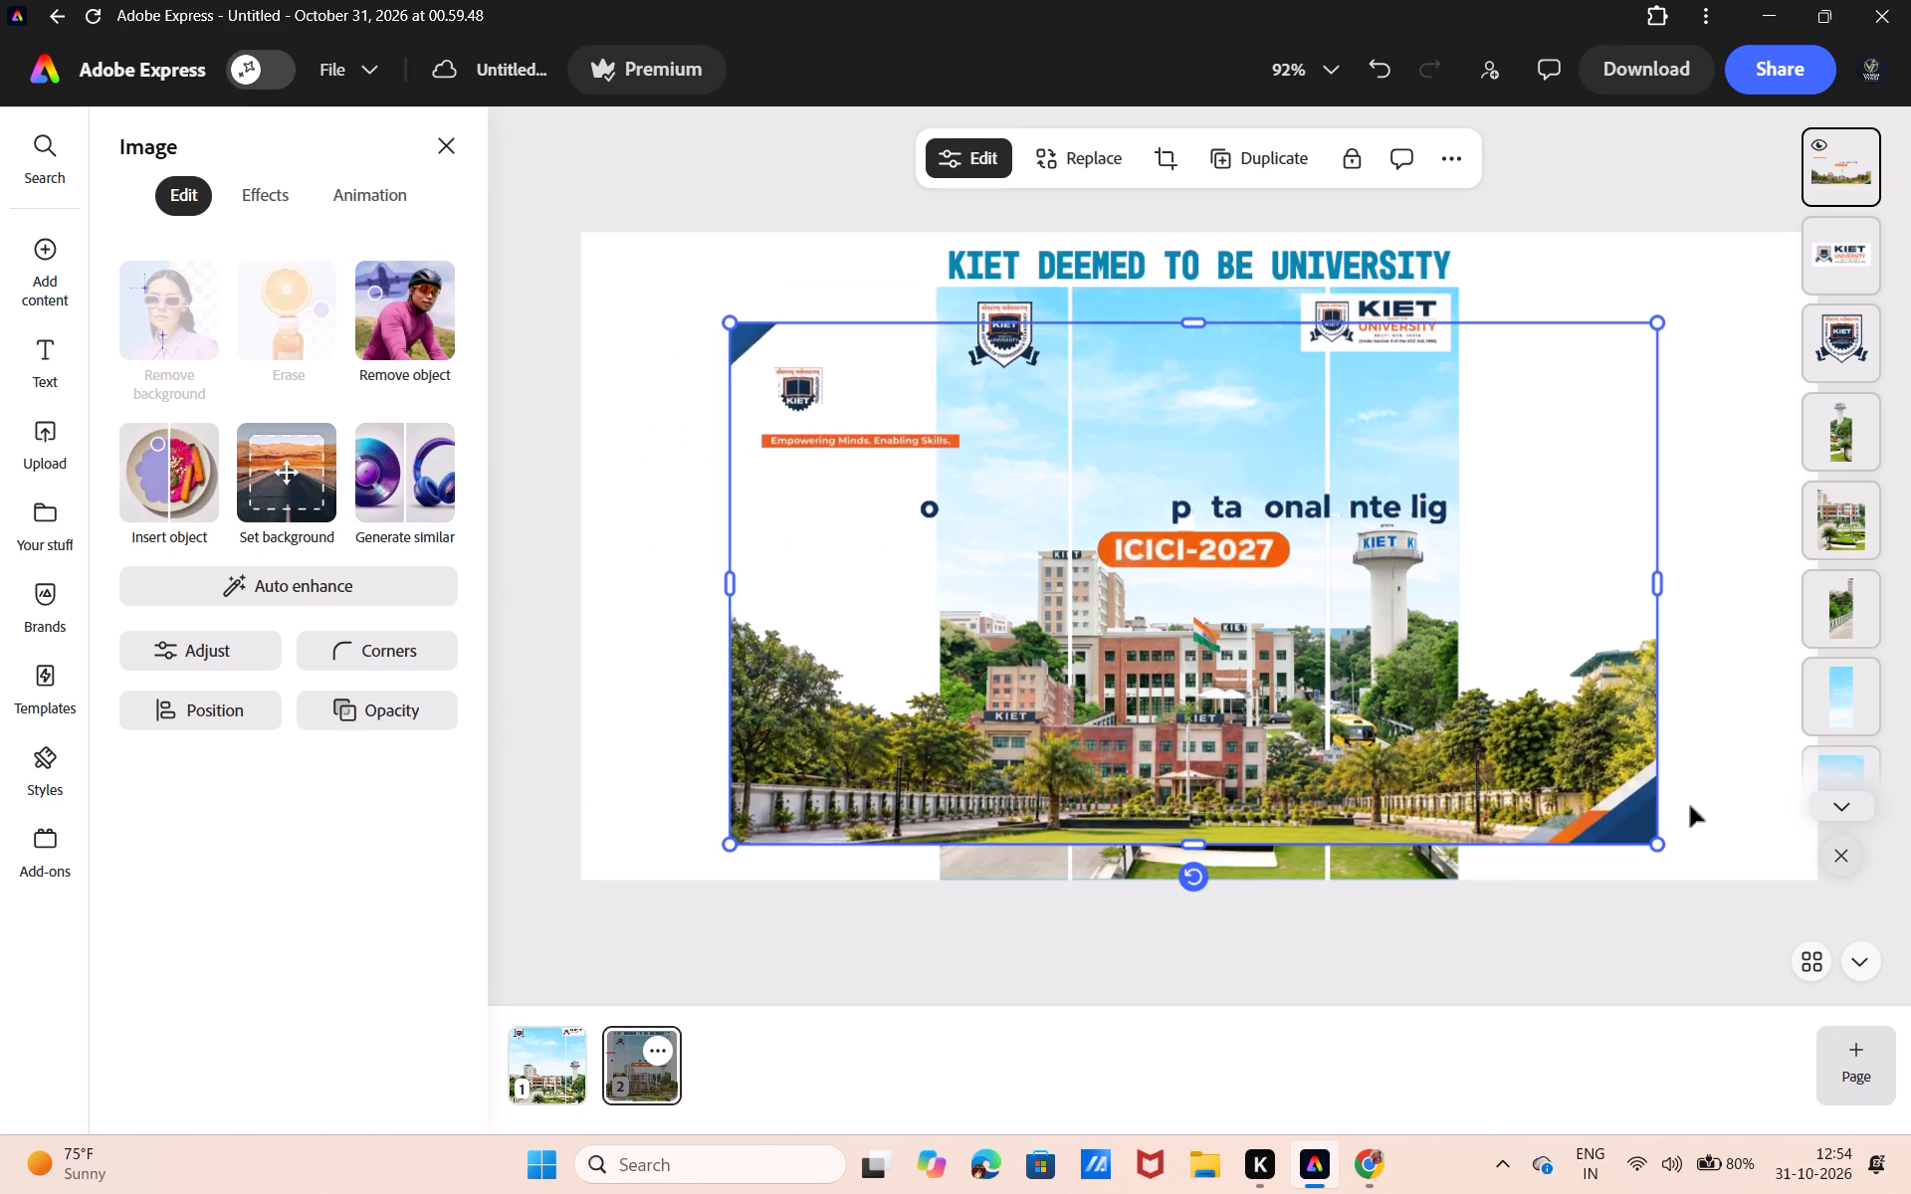
pyautogui.moveTo(1660, 847); pyautogui.dragTo(1326, 763)
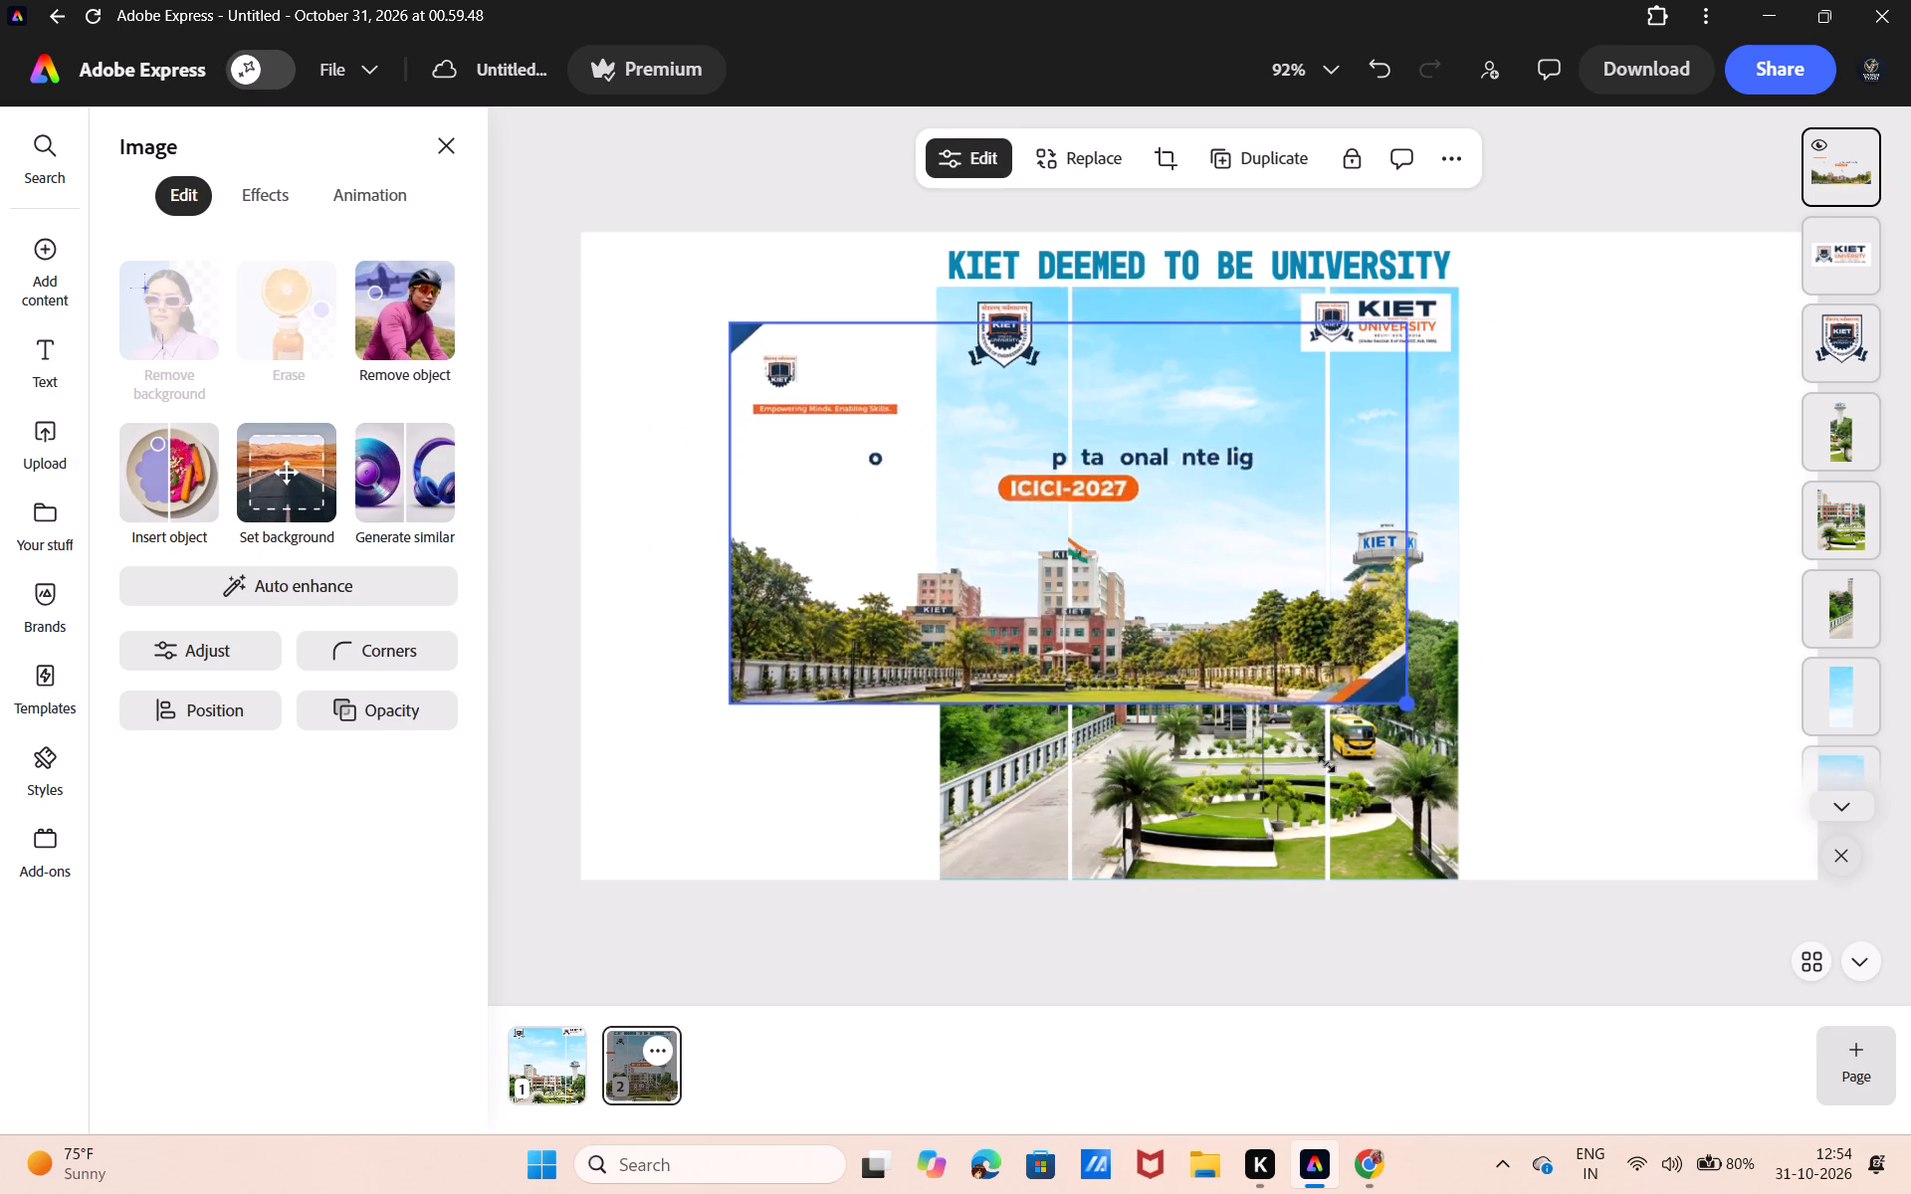
pyautogui.moveTo(1326, 763); pyautogui.dragTo(1181, 715)
pyautogui.moveTo(1133, 562); pyautogui.dragTo(1098, 561)
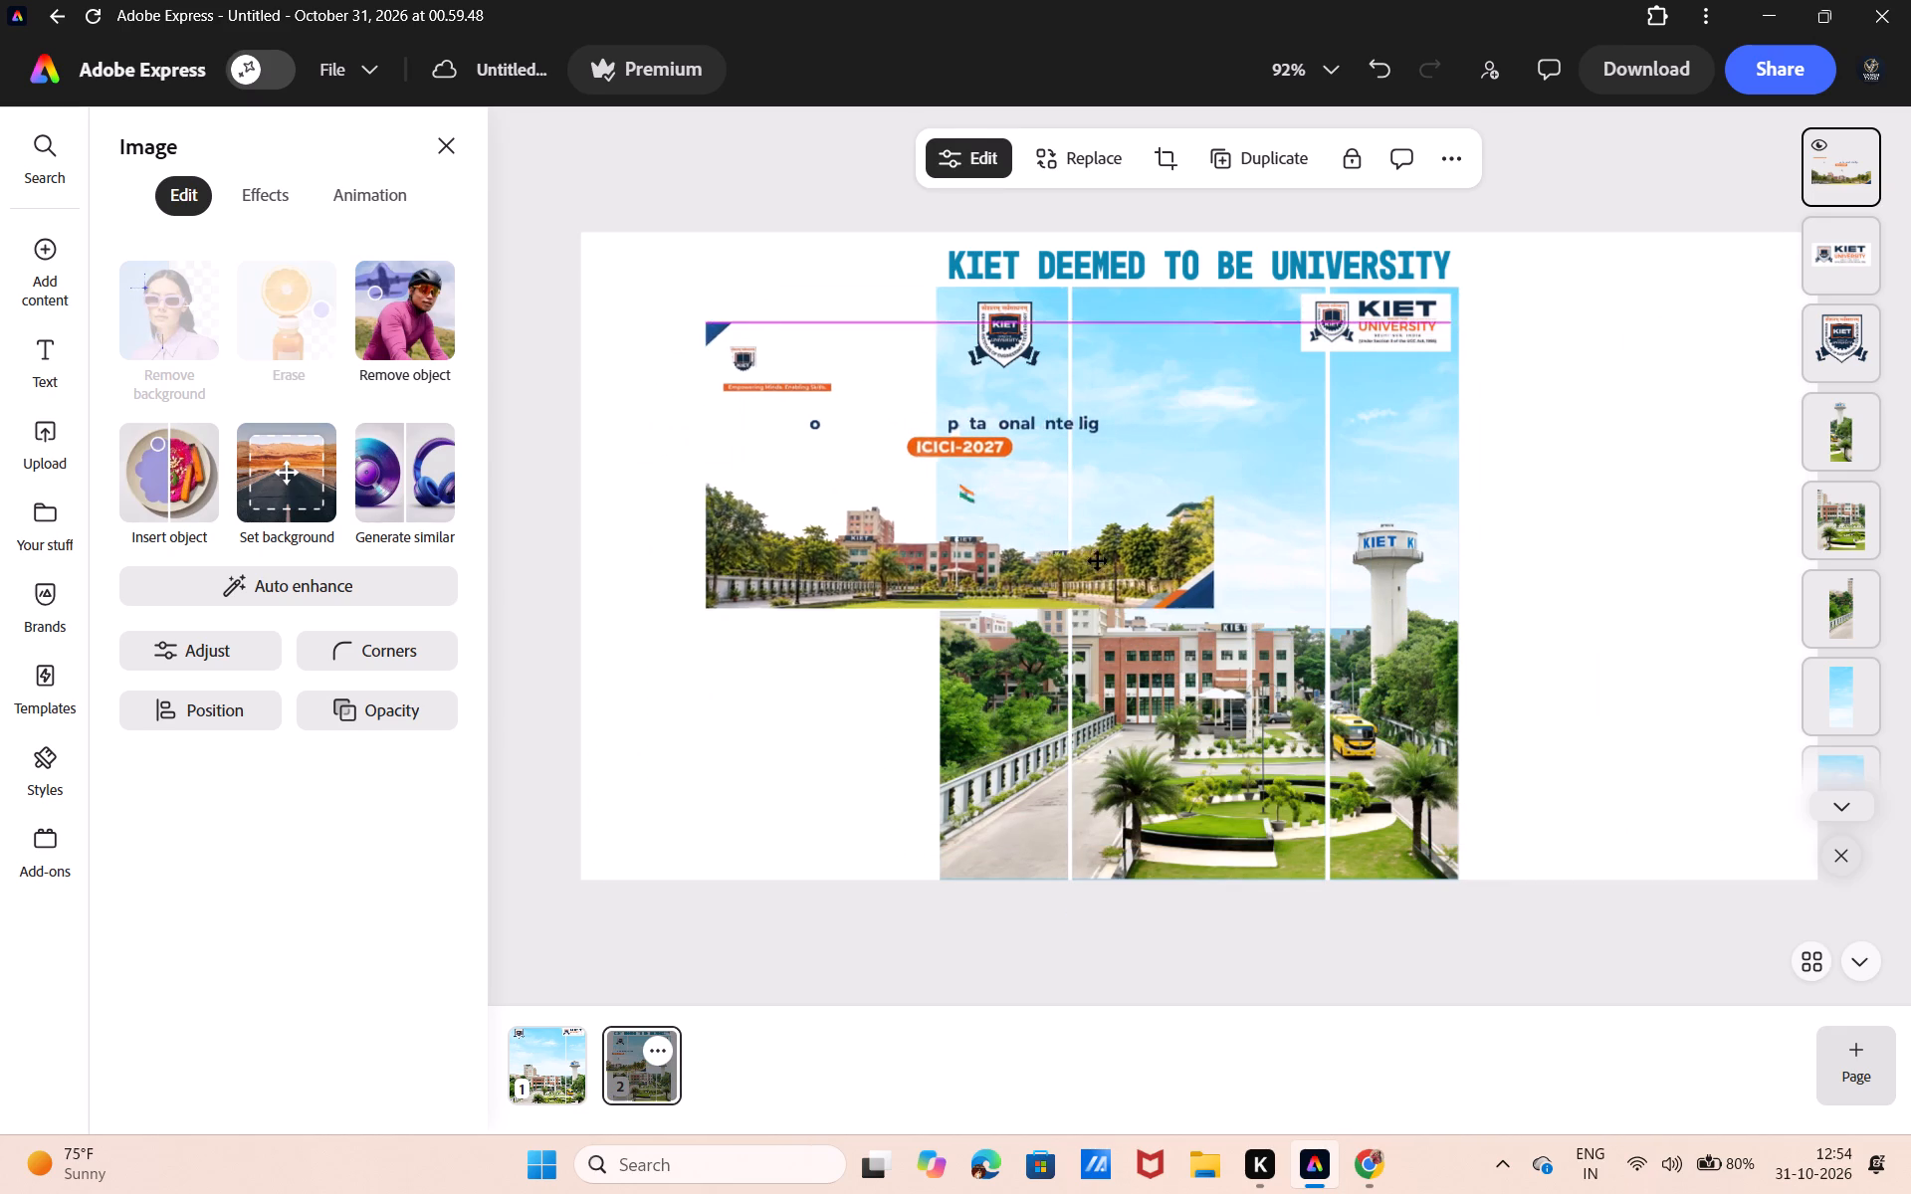
pyautogui.moveTo(1098, 561); pyautogui.dragTo(1398, 482)
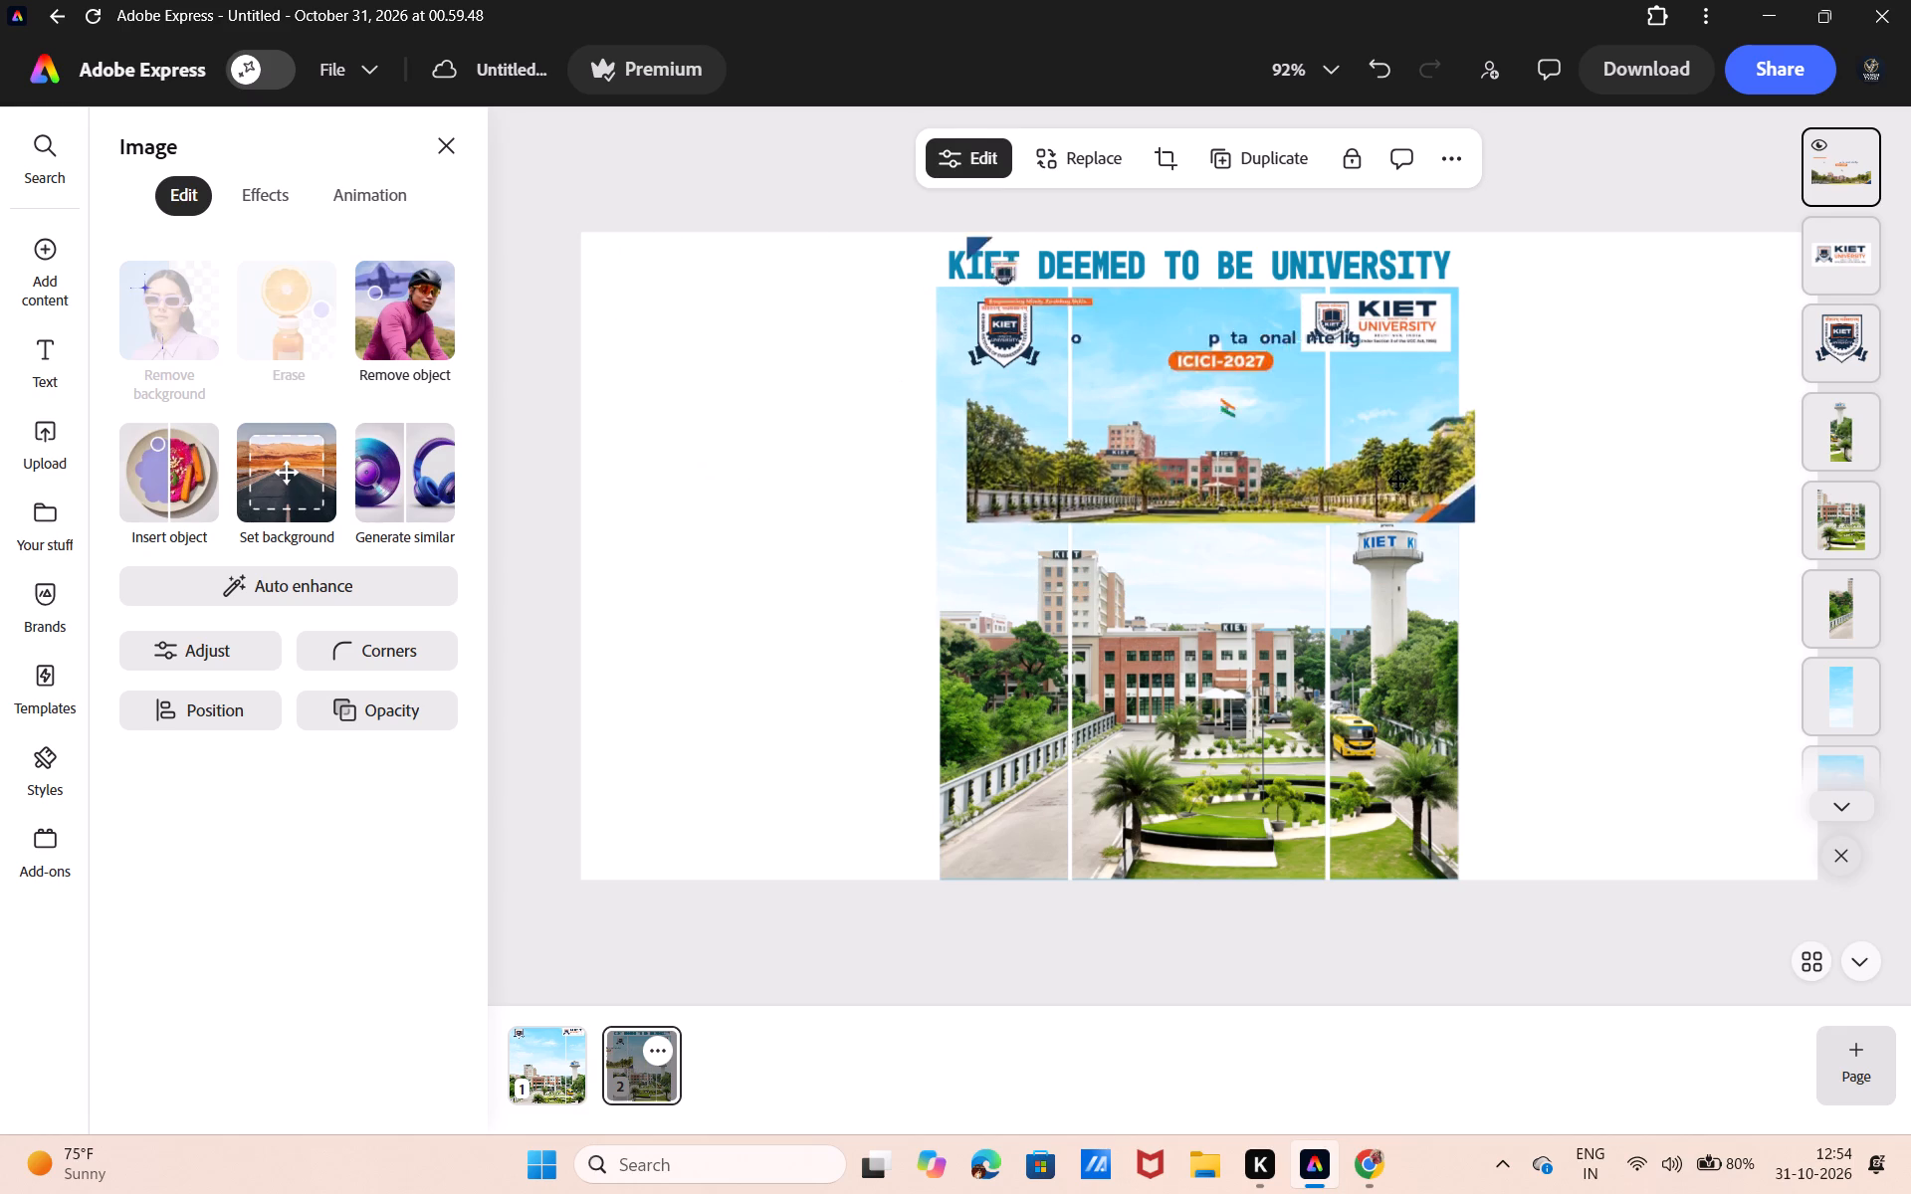
pyautogui.moveTo(1398, 482); pyautogui.dragTo(1080, 515)
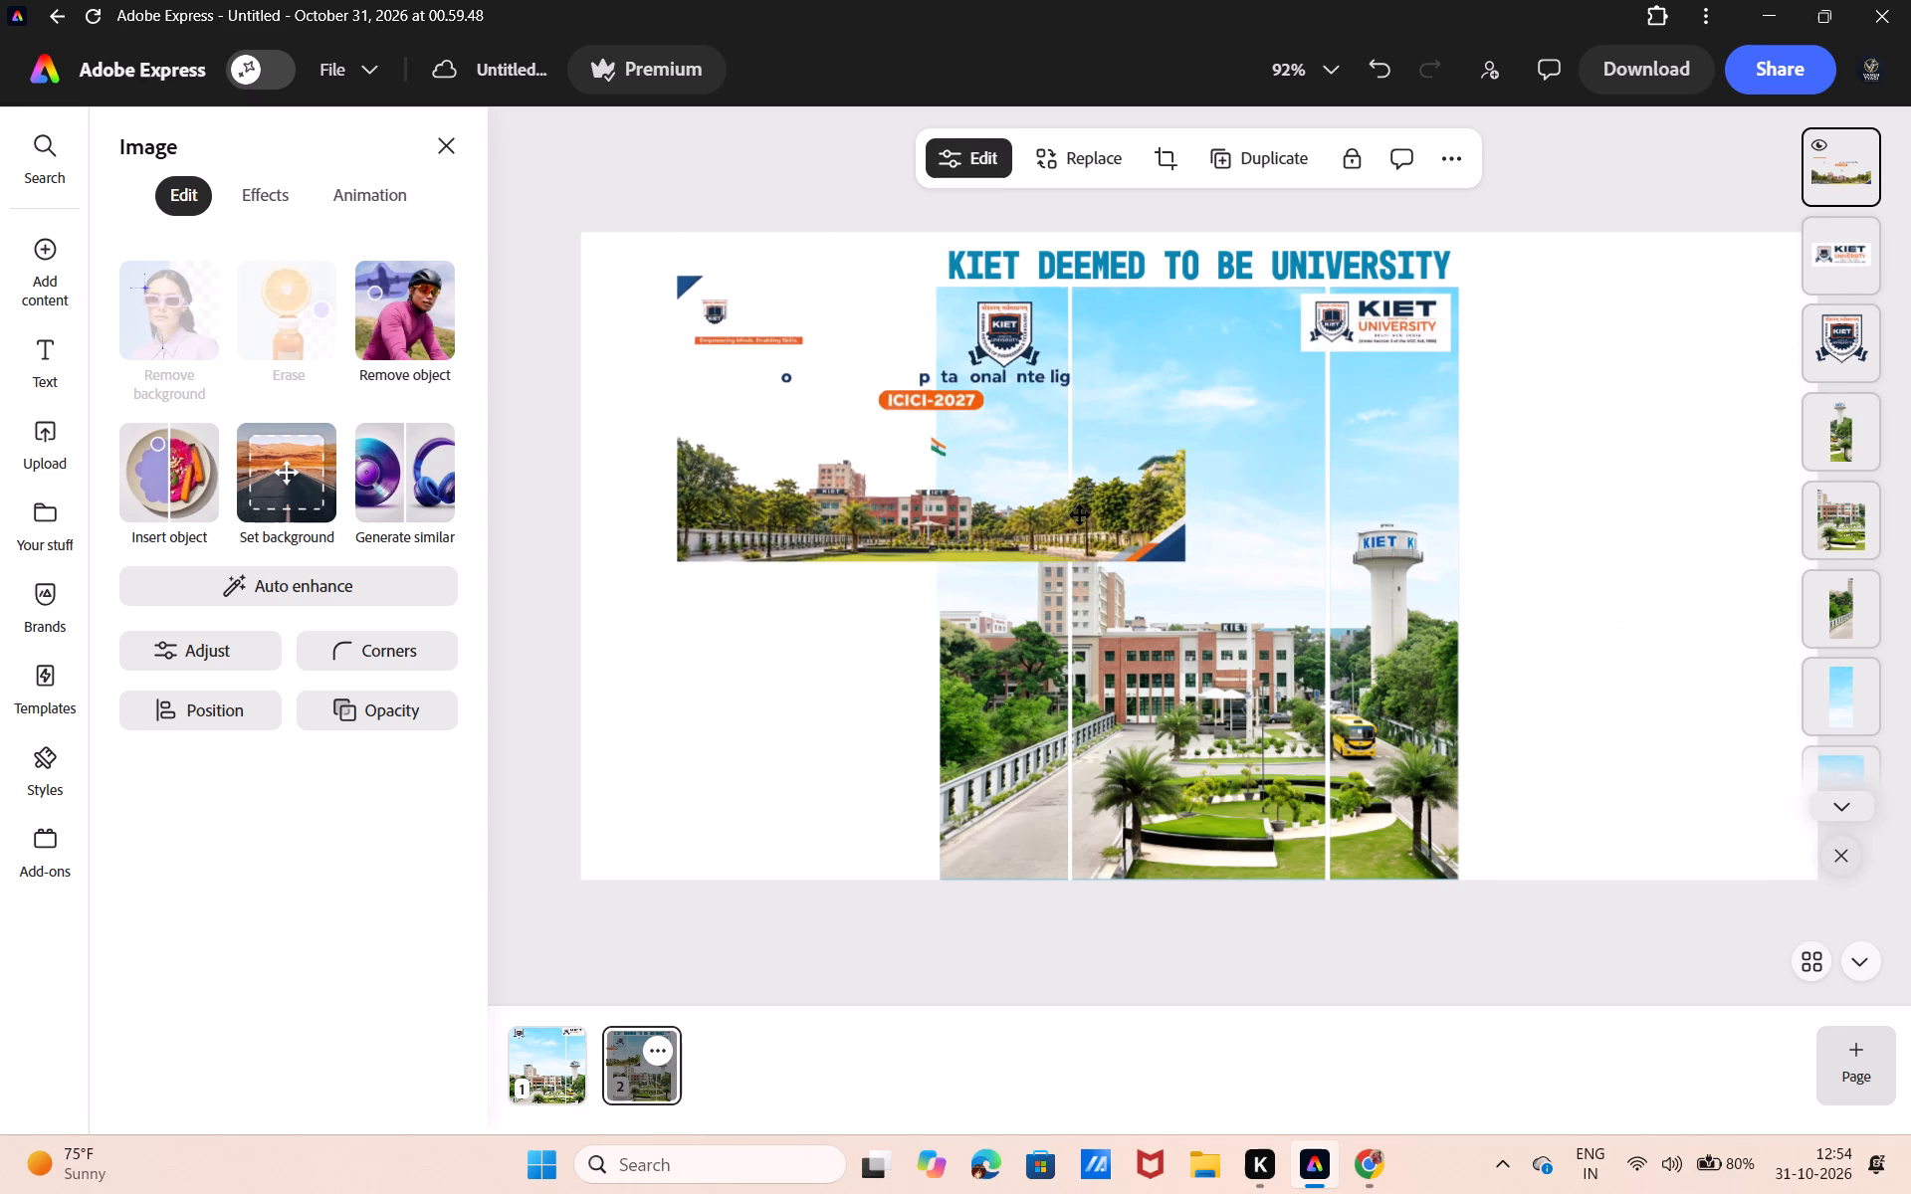
pyautogui.moveTo(1080, 515); pyautogui.dragTo(1081, 520)
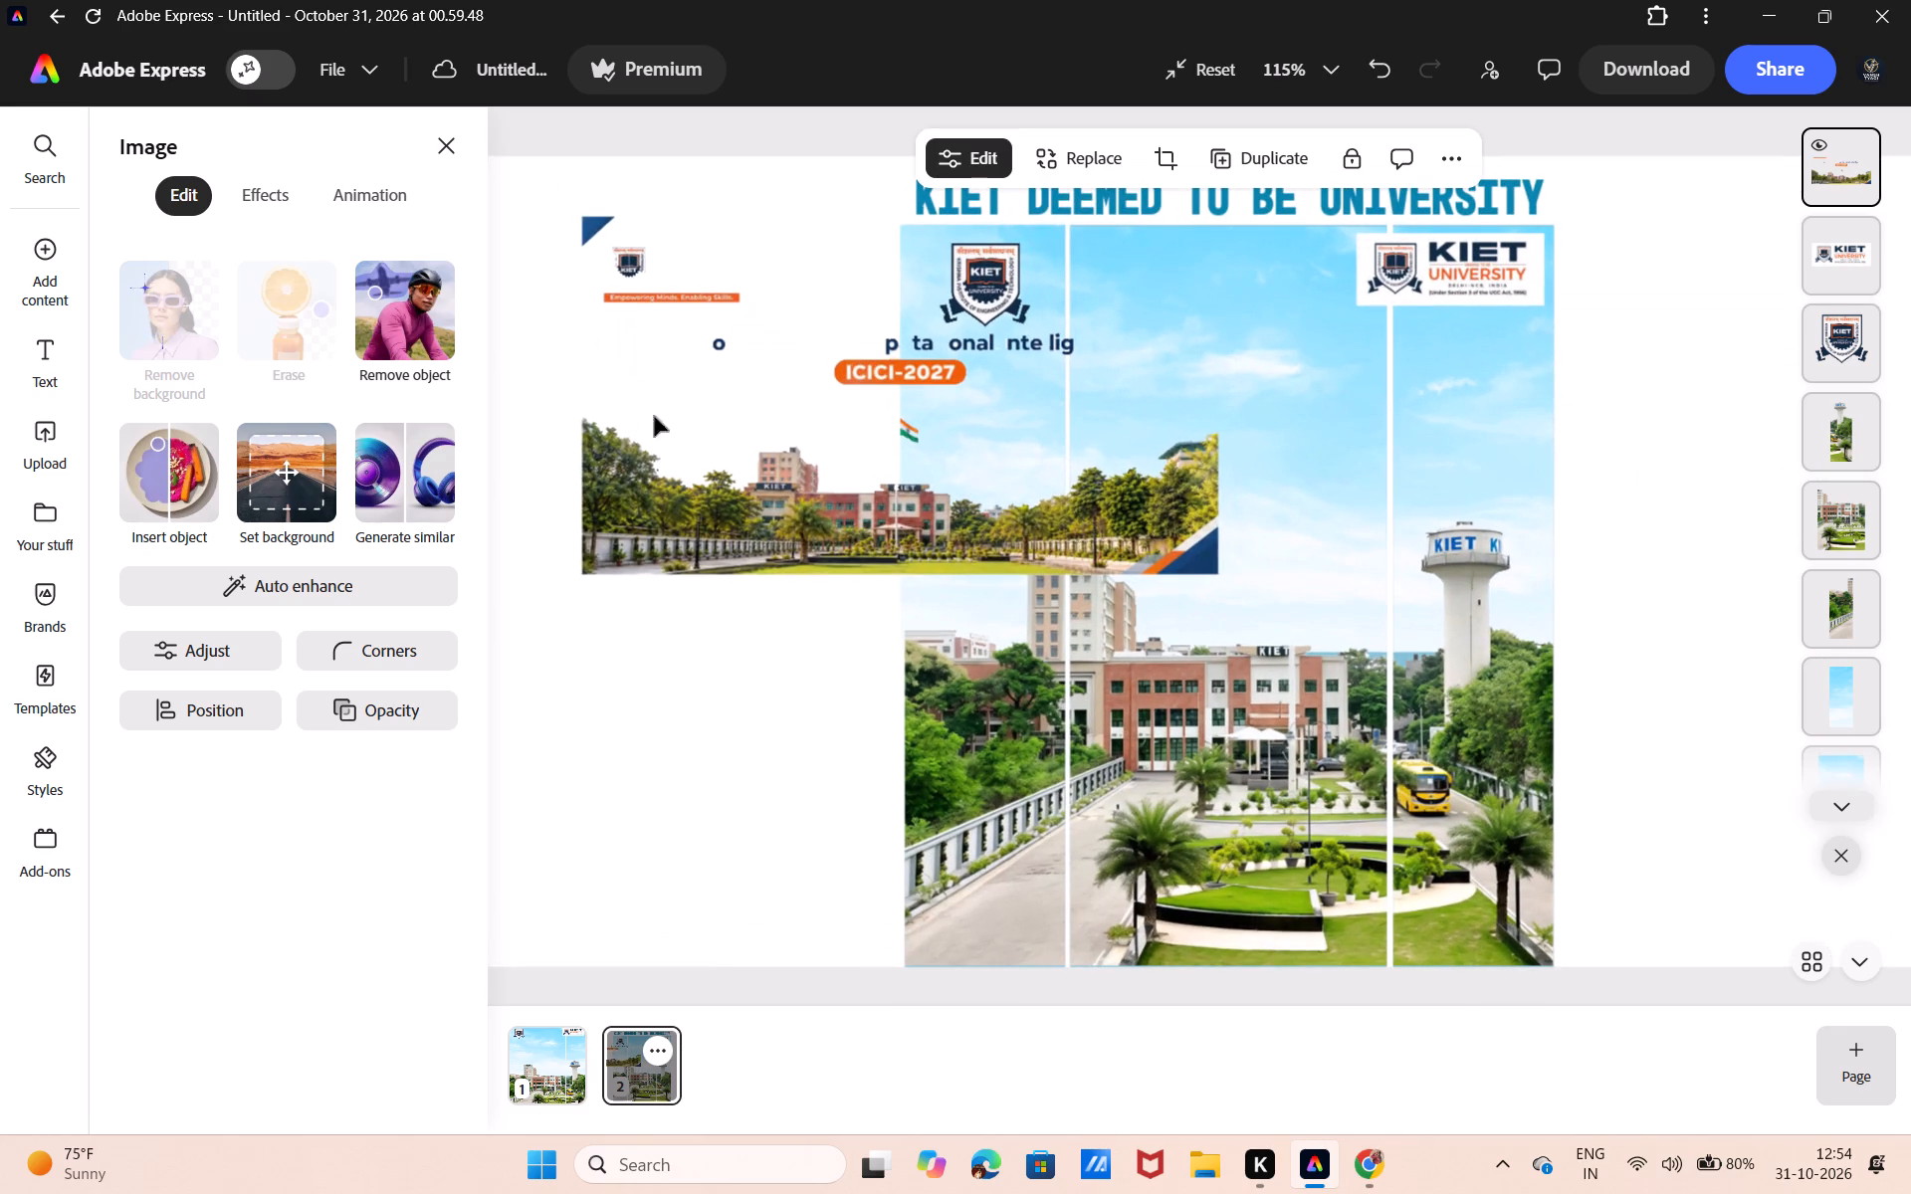
# Erase the banner's leftover crest, "Empowering Minds. Enabling Skills." strip, stray letter "o" and blue upper-left corner triangle using Quick selection.
pyautogui.click(293, 329)
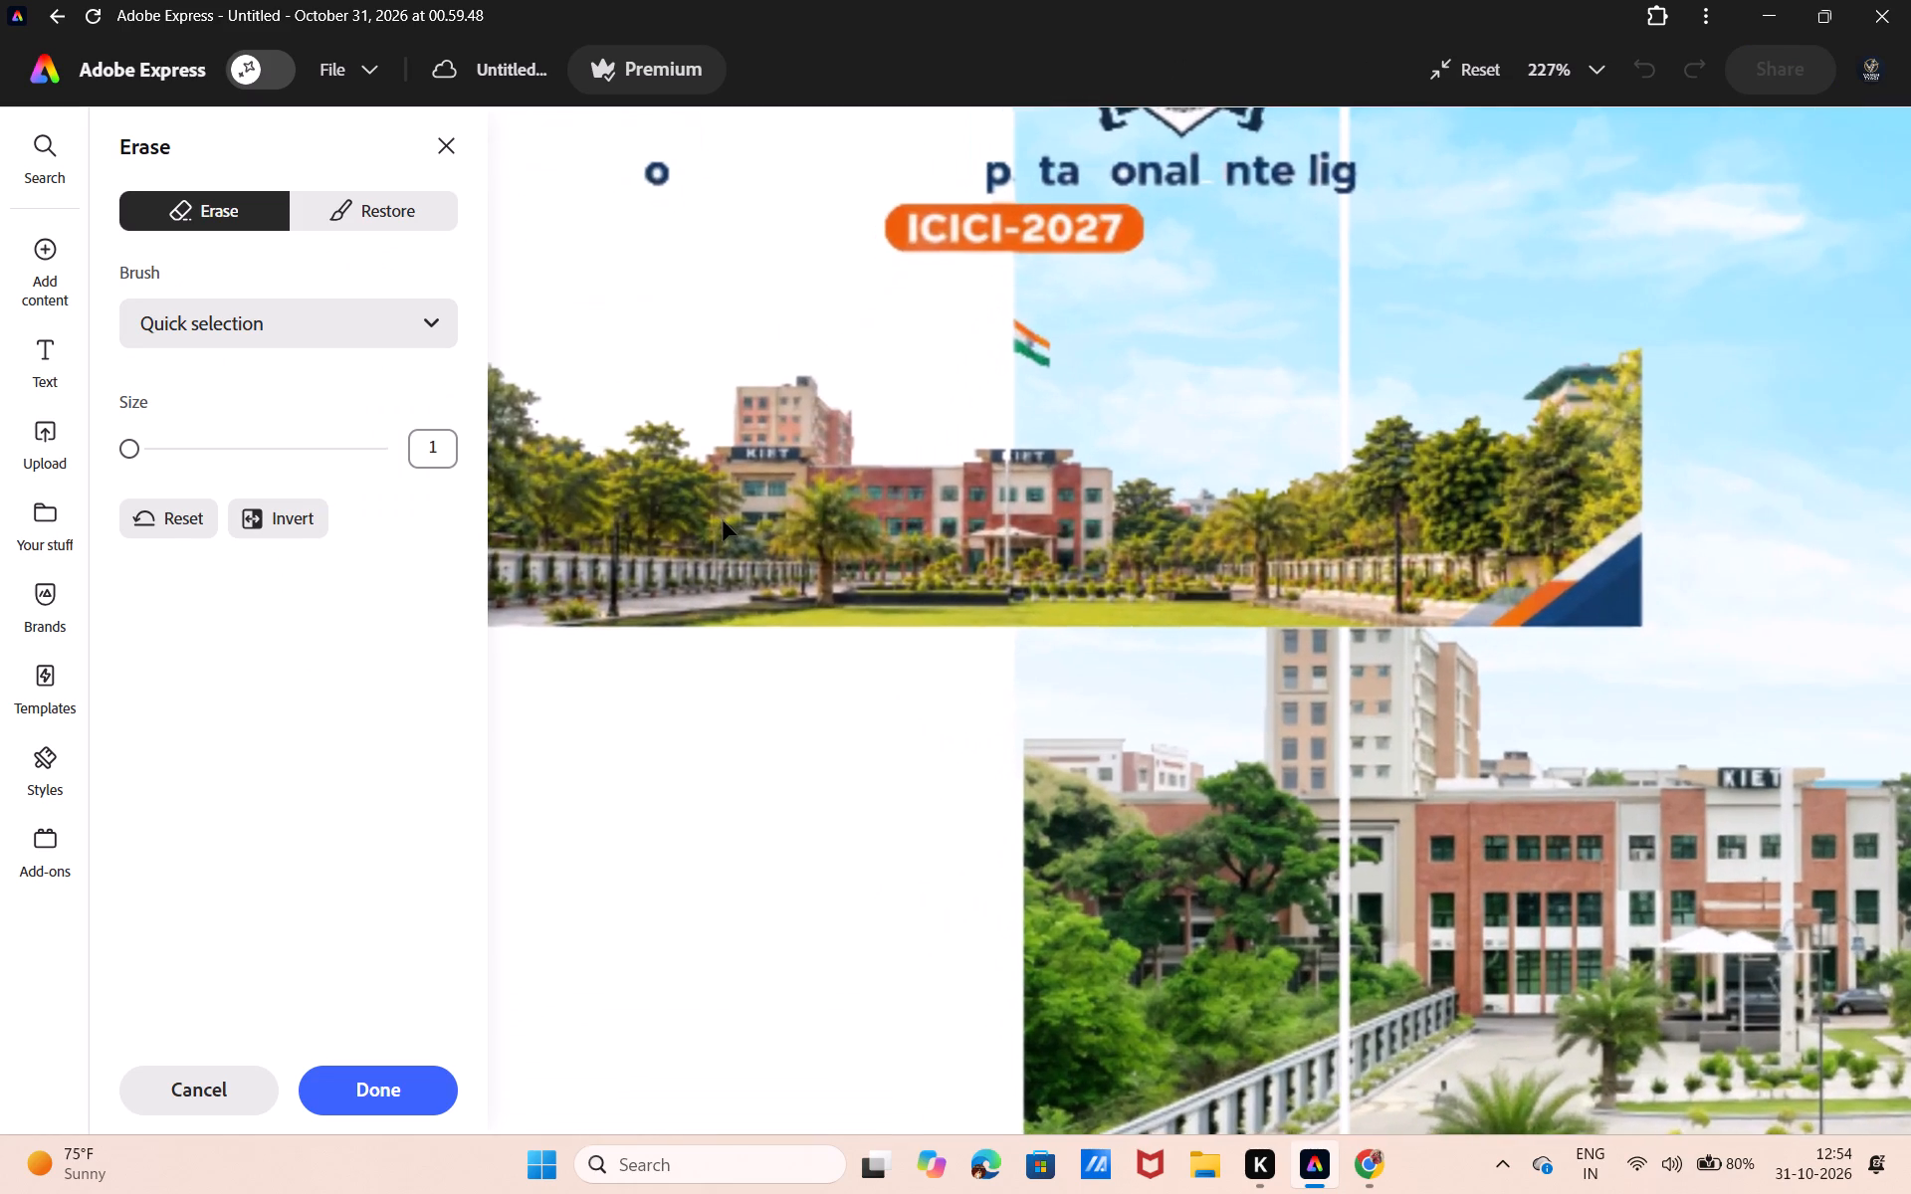
pyautogui.hscroll(2, 723, 520)
pyautogui.scroll(1, 723, 520)
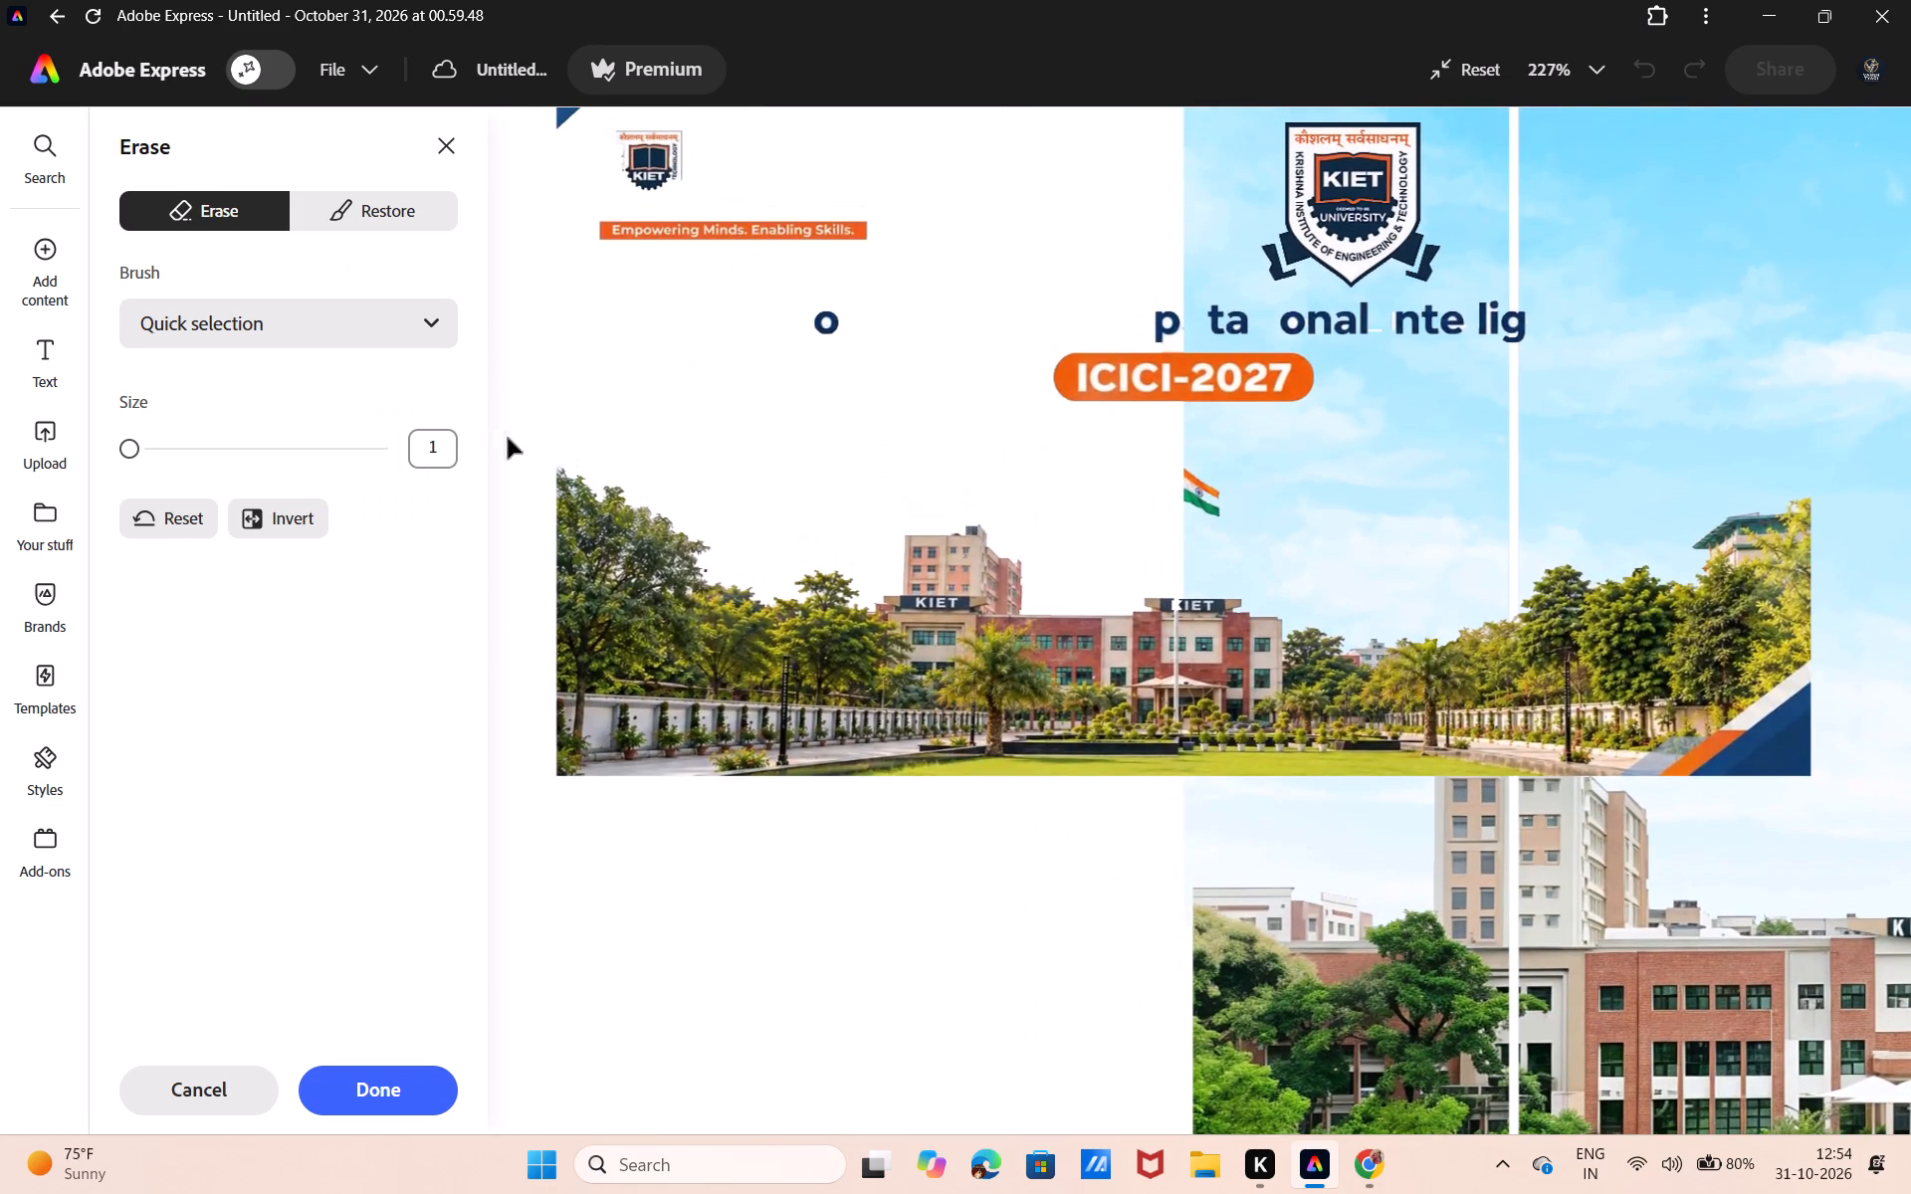
pyautogui.moveTo(650, 153); pyautogui.dragTo(627, 158)
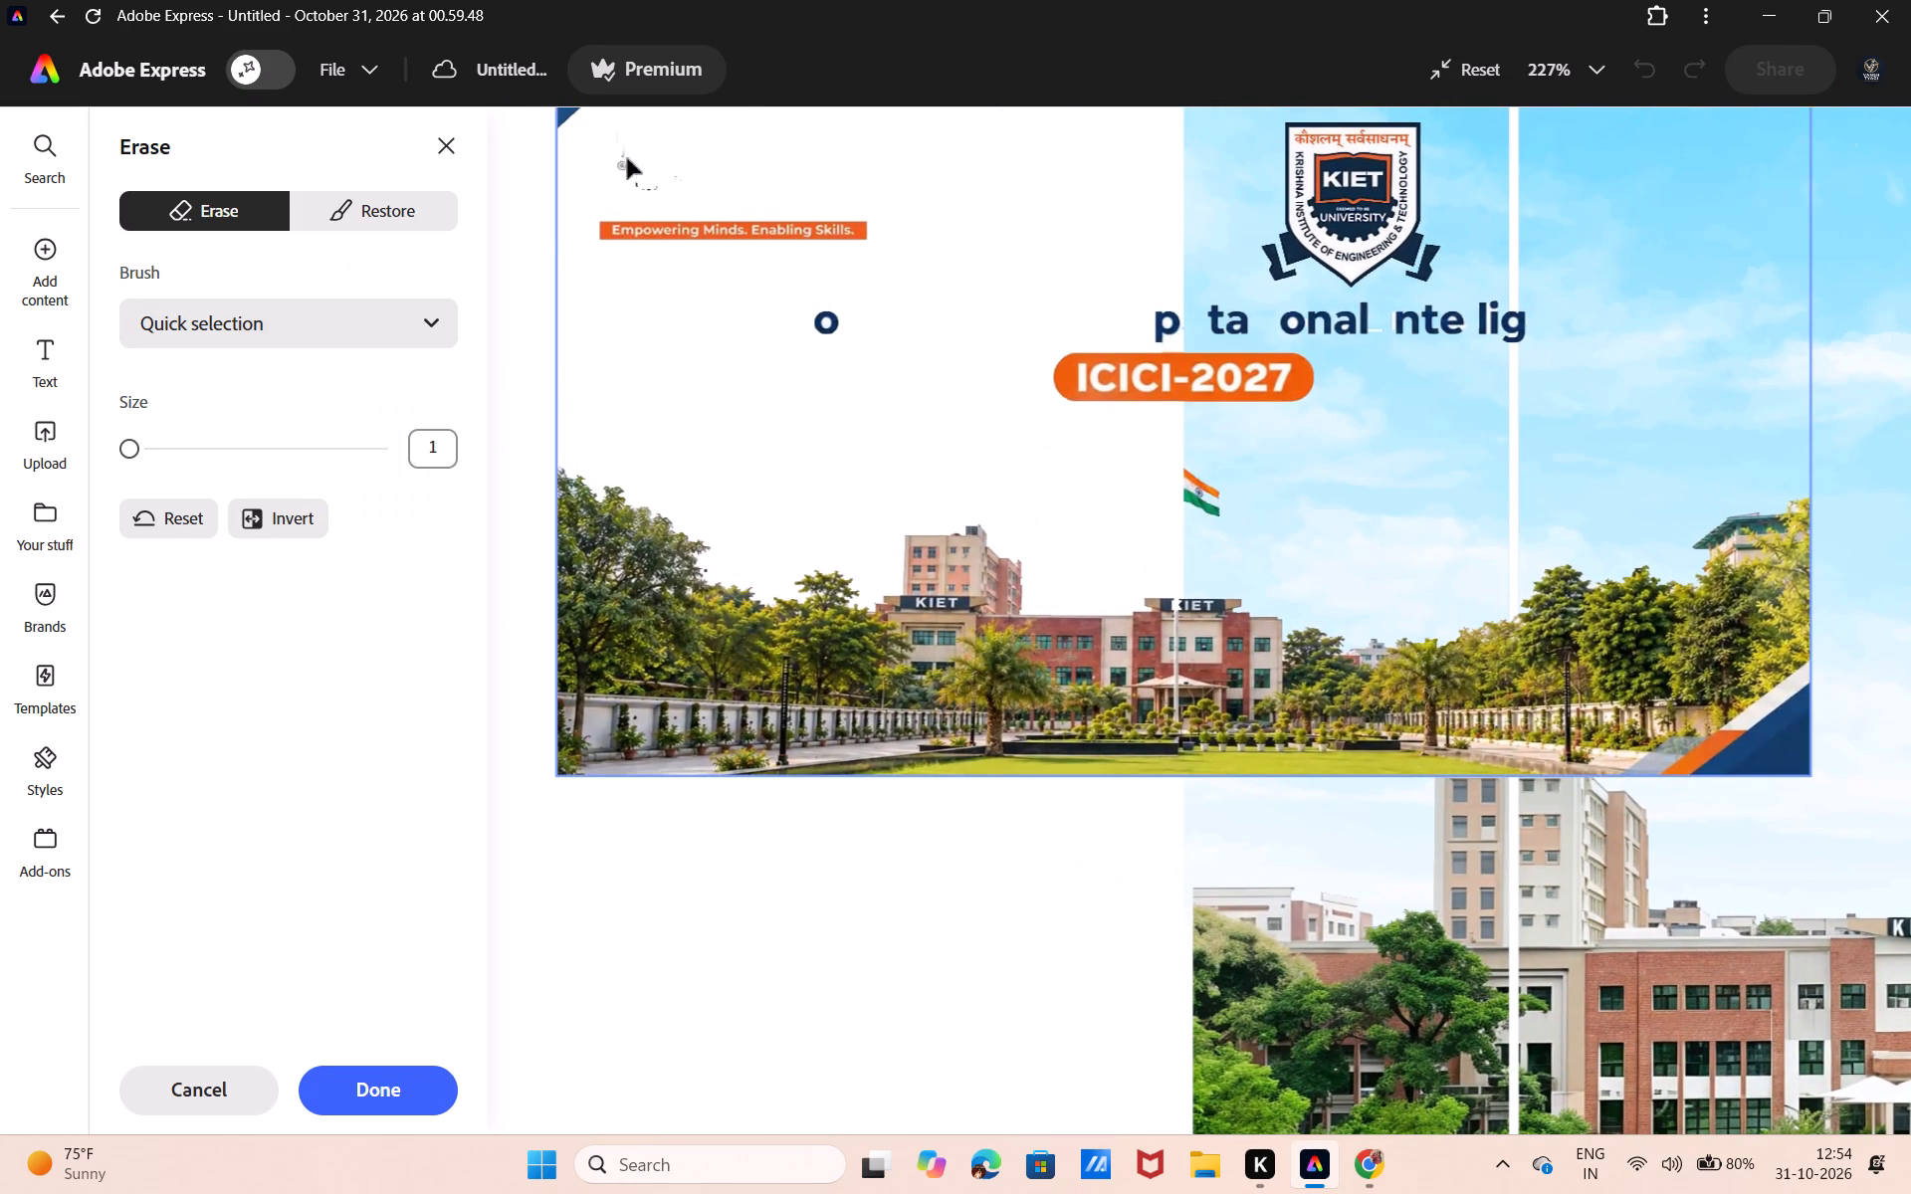
pyautogui.moveTo(627, 158); pyautogui.dragTo(780, 233)
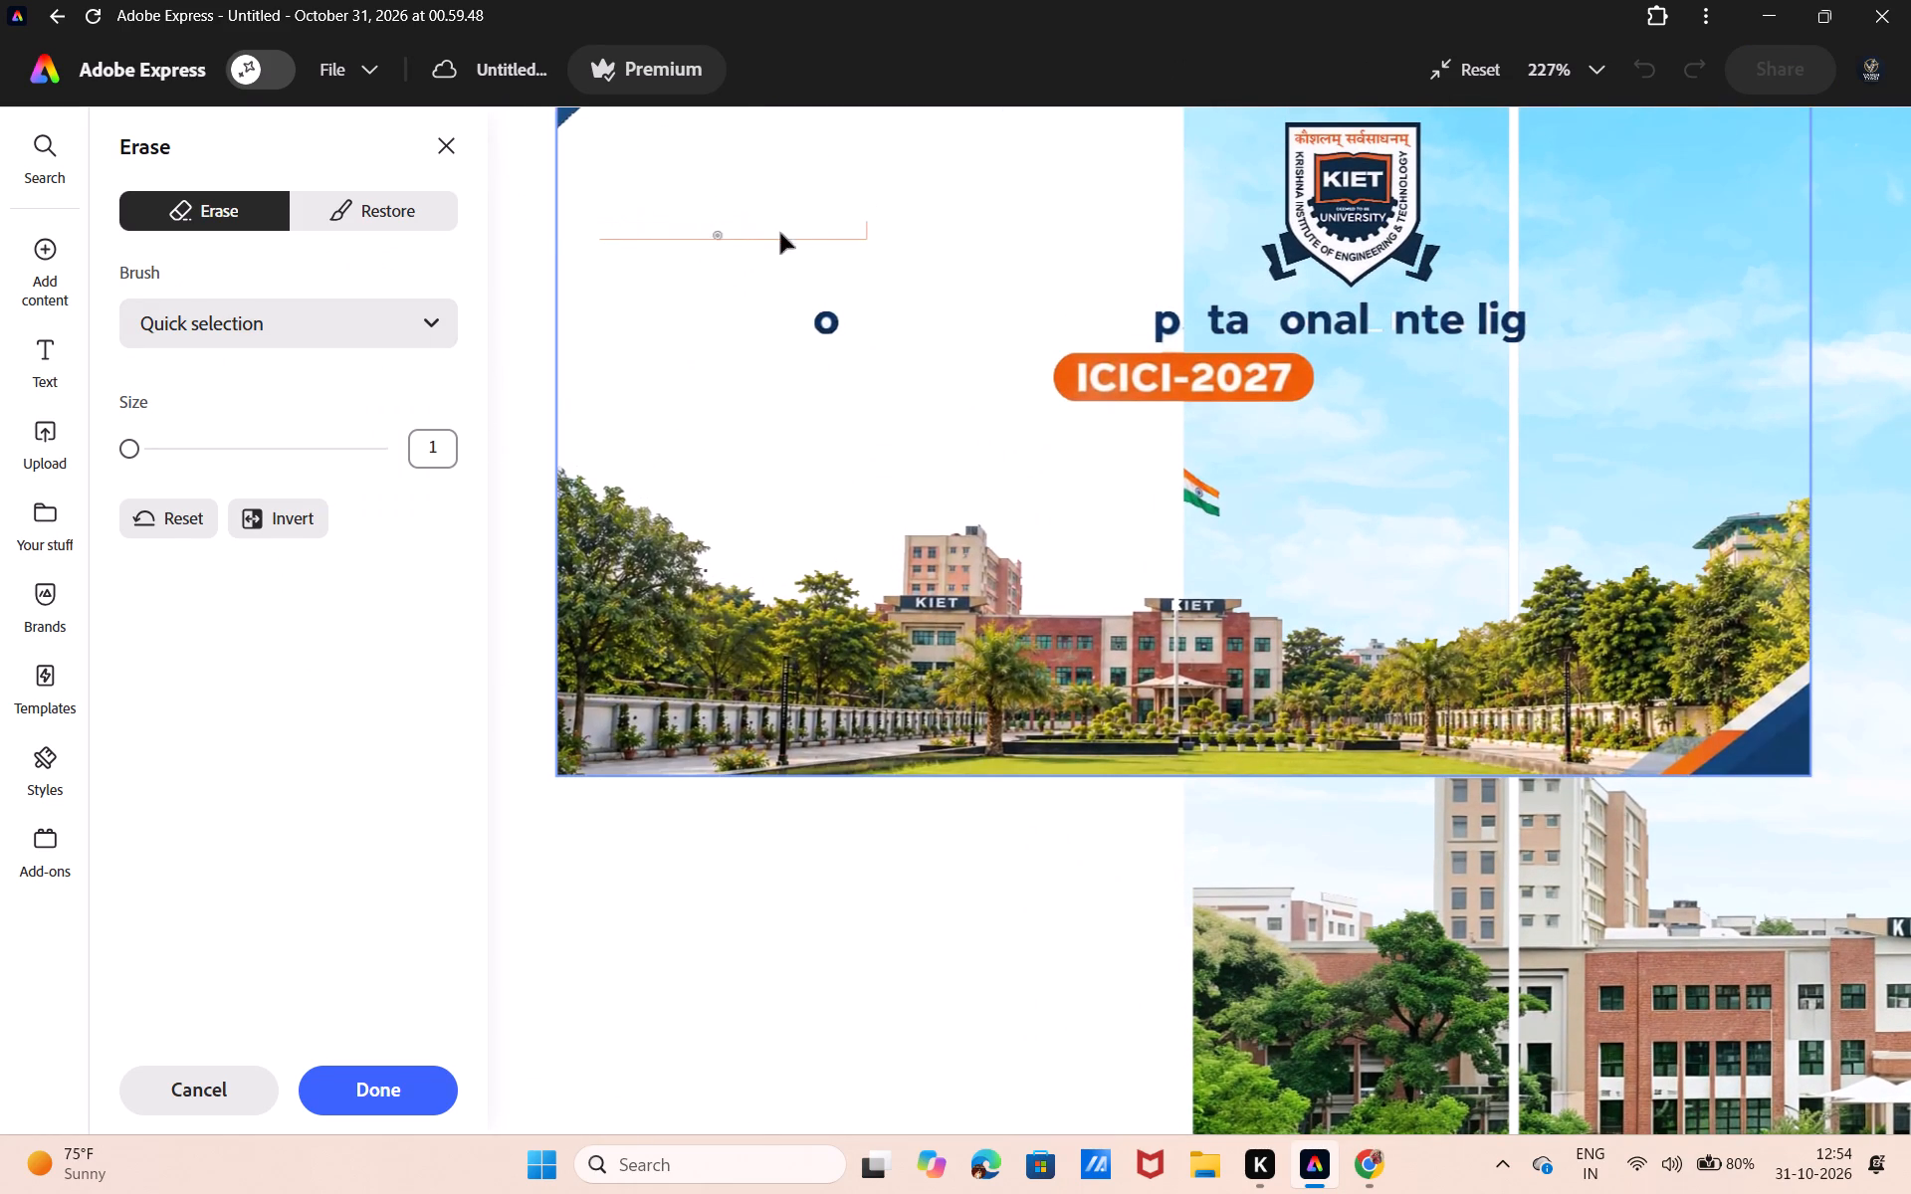
pyautogui.moveTo(780, 233); pyautogui.dragTo(874, 228)
pyautogui.moveTo(874, 228); pyautogui.dragTo(815, 345)
pyautogui.moveTo(815, 345); pyautogui.dragTo(822, 332)
pyautogui.moveTo(617, 152); pyautogui.dragTo(529, 87)
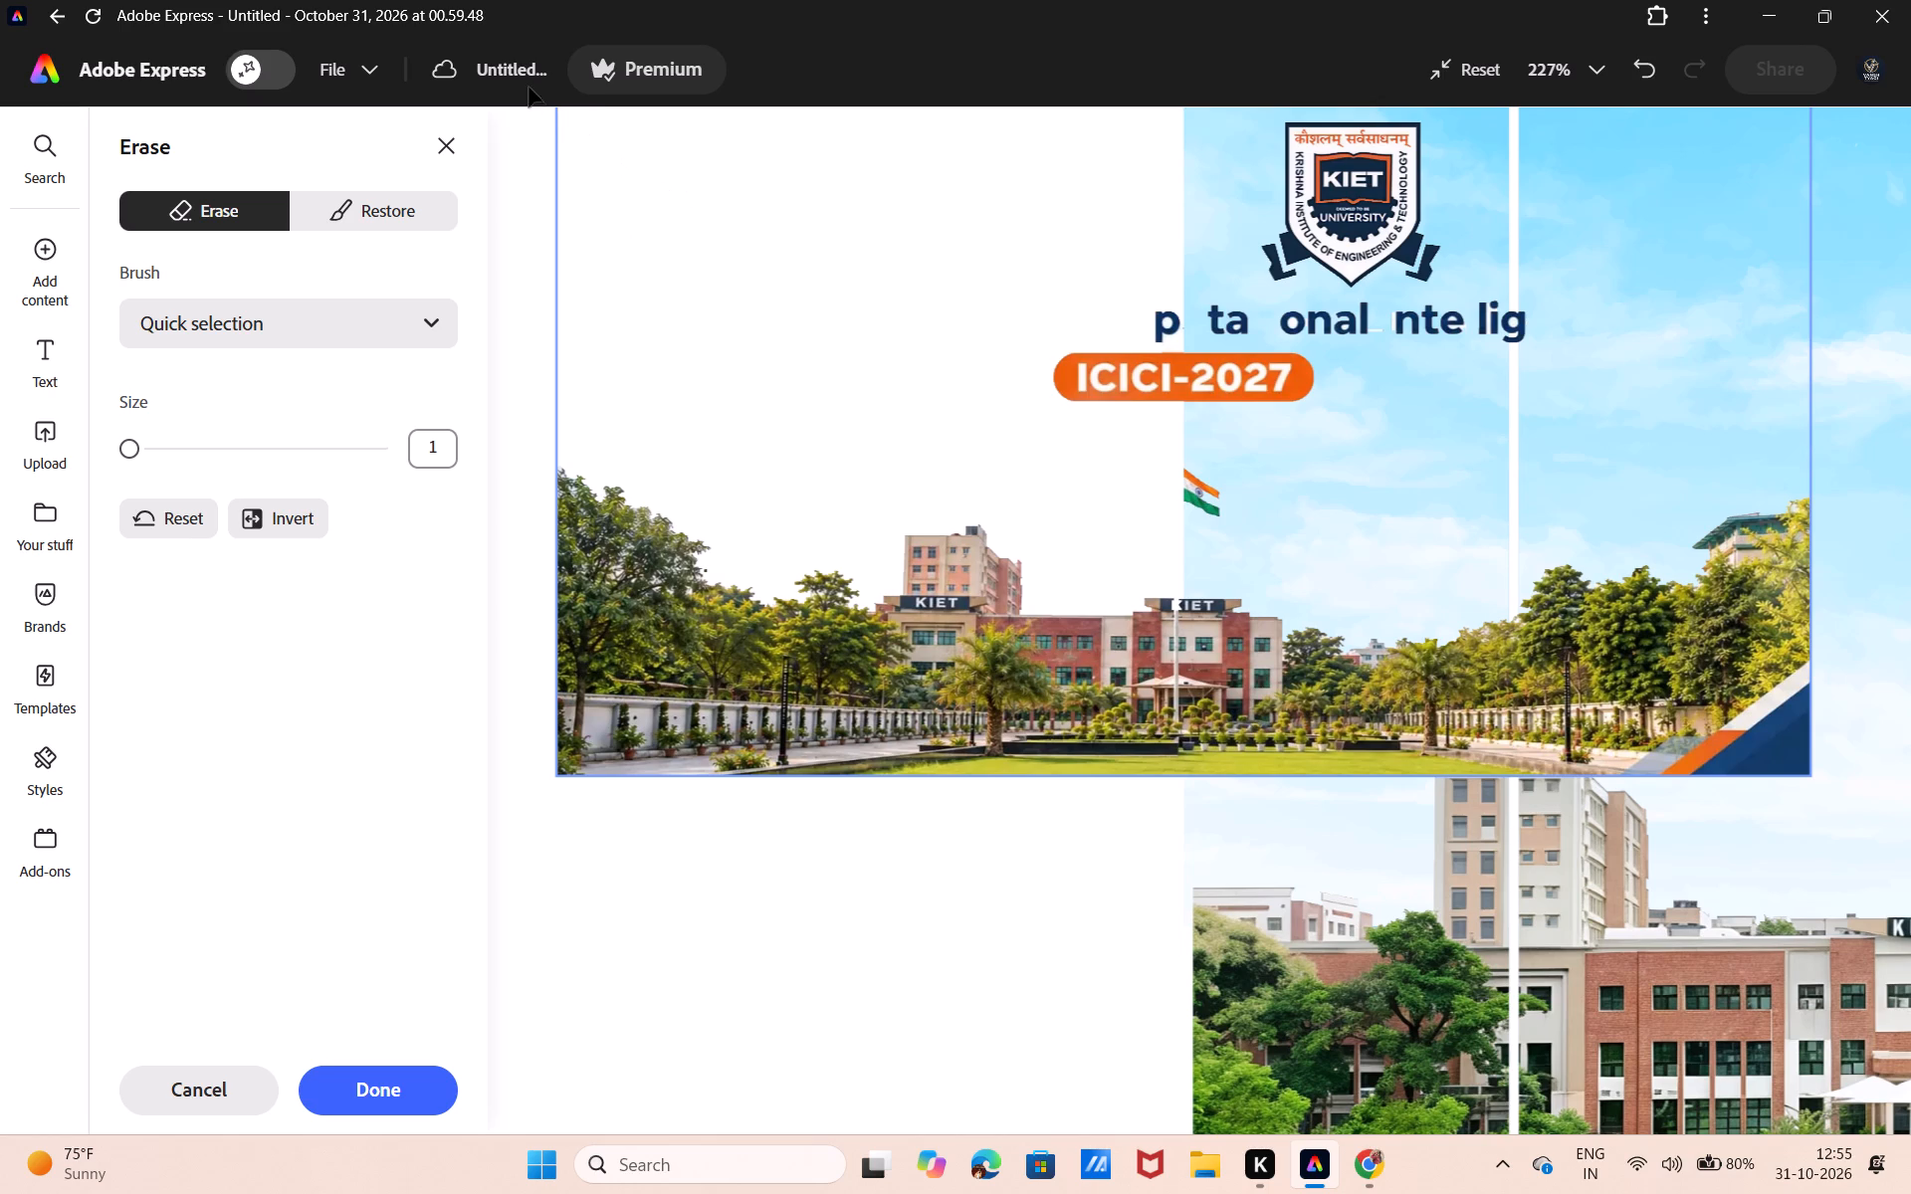
pyautogui.moveTo(529, 87); pyautogui.dragTo(533, 94)
# Erase the remaining "Computational Intelligence" heading letters and the orange ICICI-2027 label from the banner.
pyautogui.moveTo(1120, 326); pyautogui.dragTo(1475, 307)
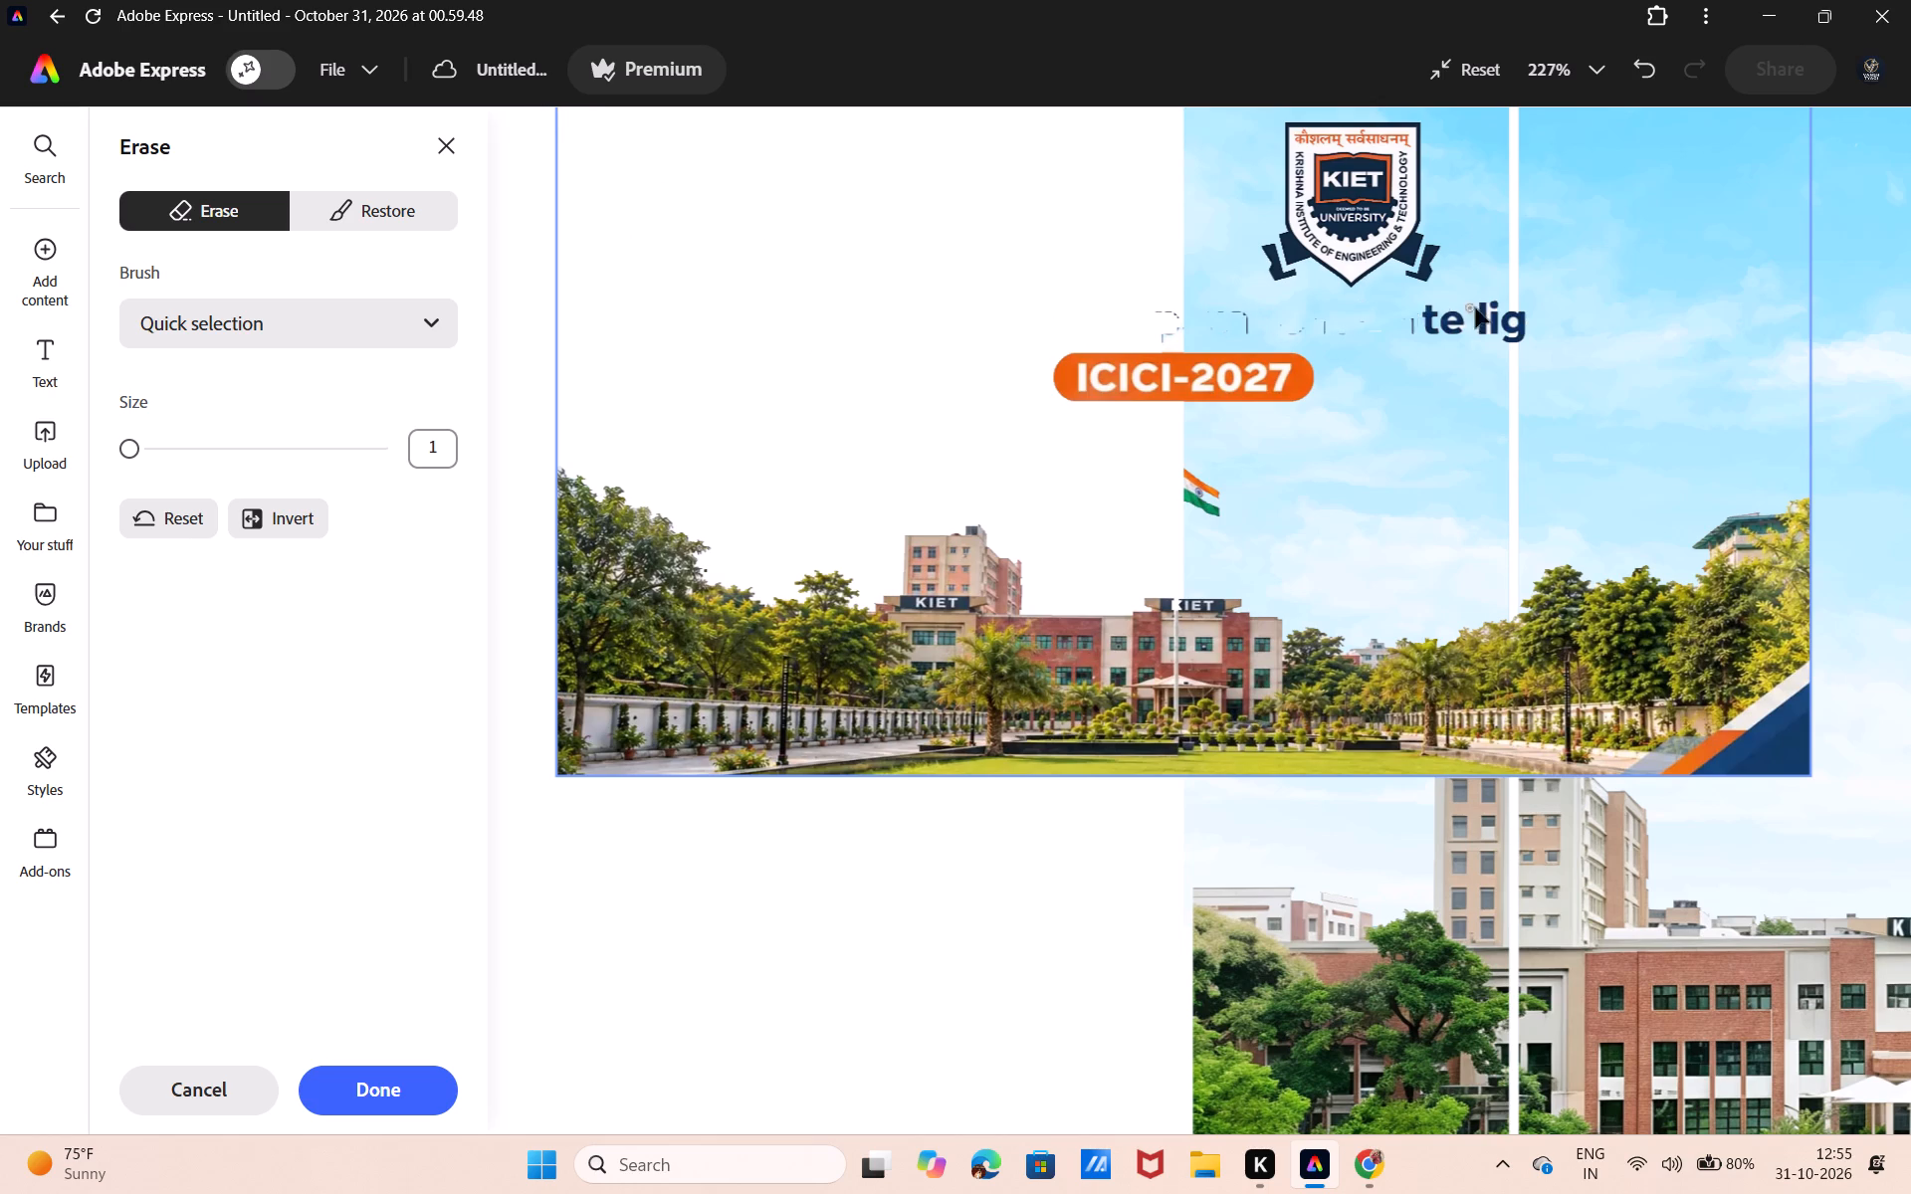
pyautogui.moveTo(1475, 307); pyautogui.dragTo(1491, 306)
pyautogui.moveTo(1500, 312); pyautogui.dragTo(1344, 331)
pyautogui.moveTo(1344, 331); pyautogui.dragTo(1555, 337)
pyautogui.moveTo(1216, 365); pyautogui.dragTo(1083, 386)
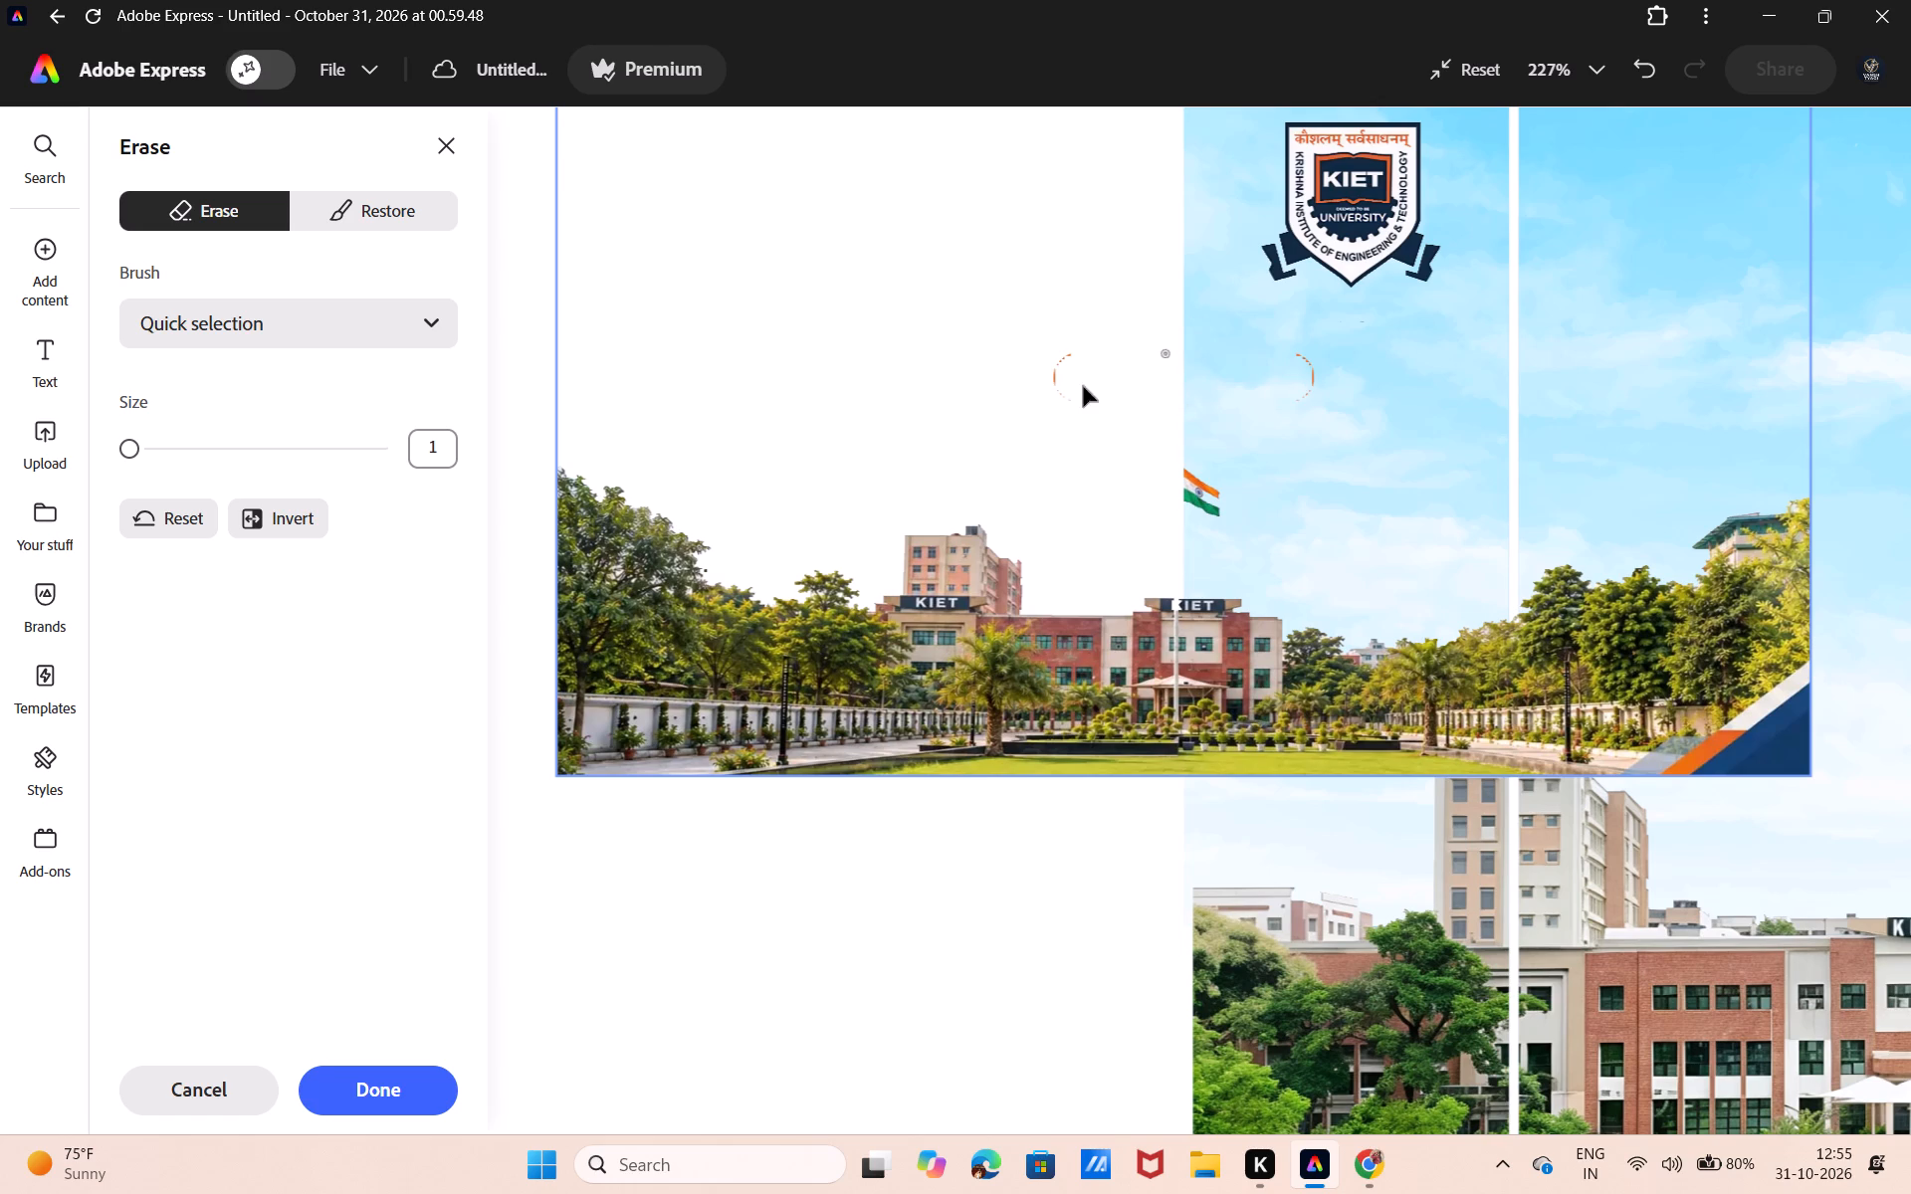
pyautogui.moveTo(1083, 386); pyautogui.dragTo(1339, 382)
pyautogui.moveTo(1339, 382); pyautogui.dragTo(1244, 403)
pyautogui.scroll(1, 1244, 403)
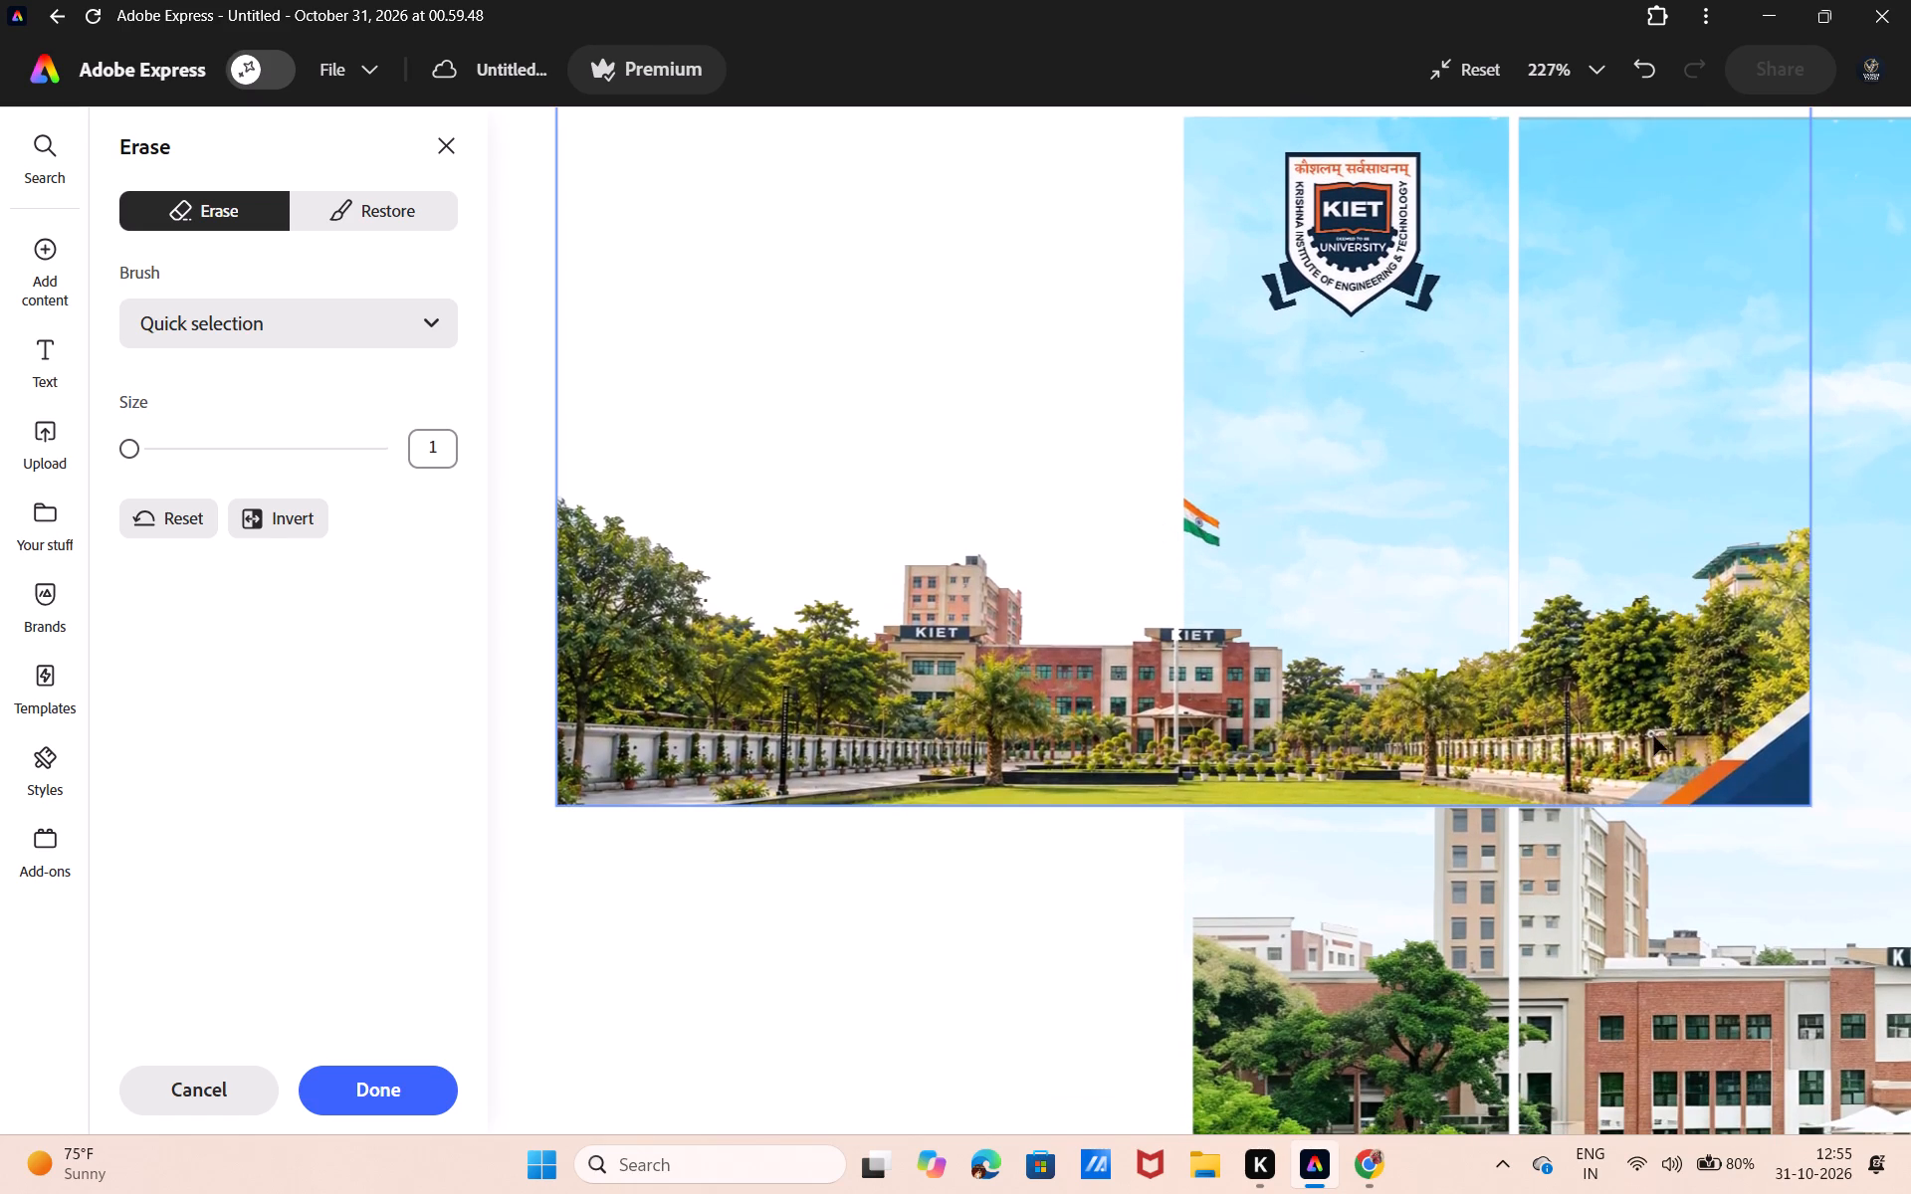
# Restore the erased part of the KIET rooftop sign beside the flagpole in the banner image.
pyautogui.click(349, 204)
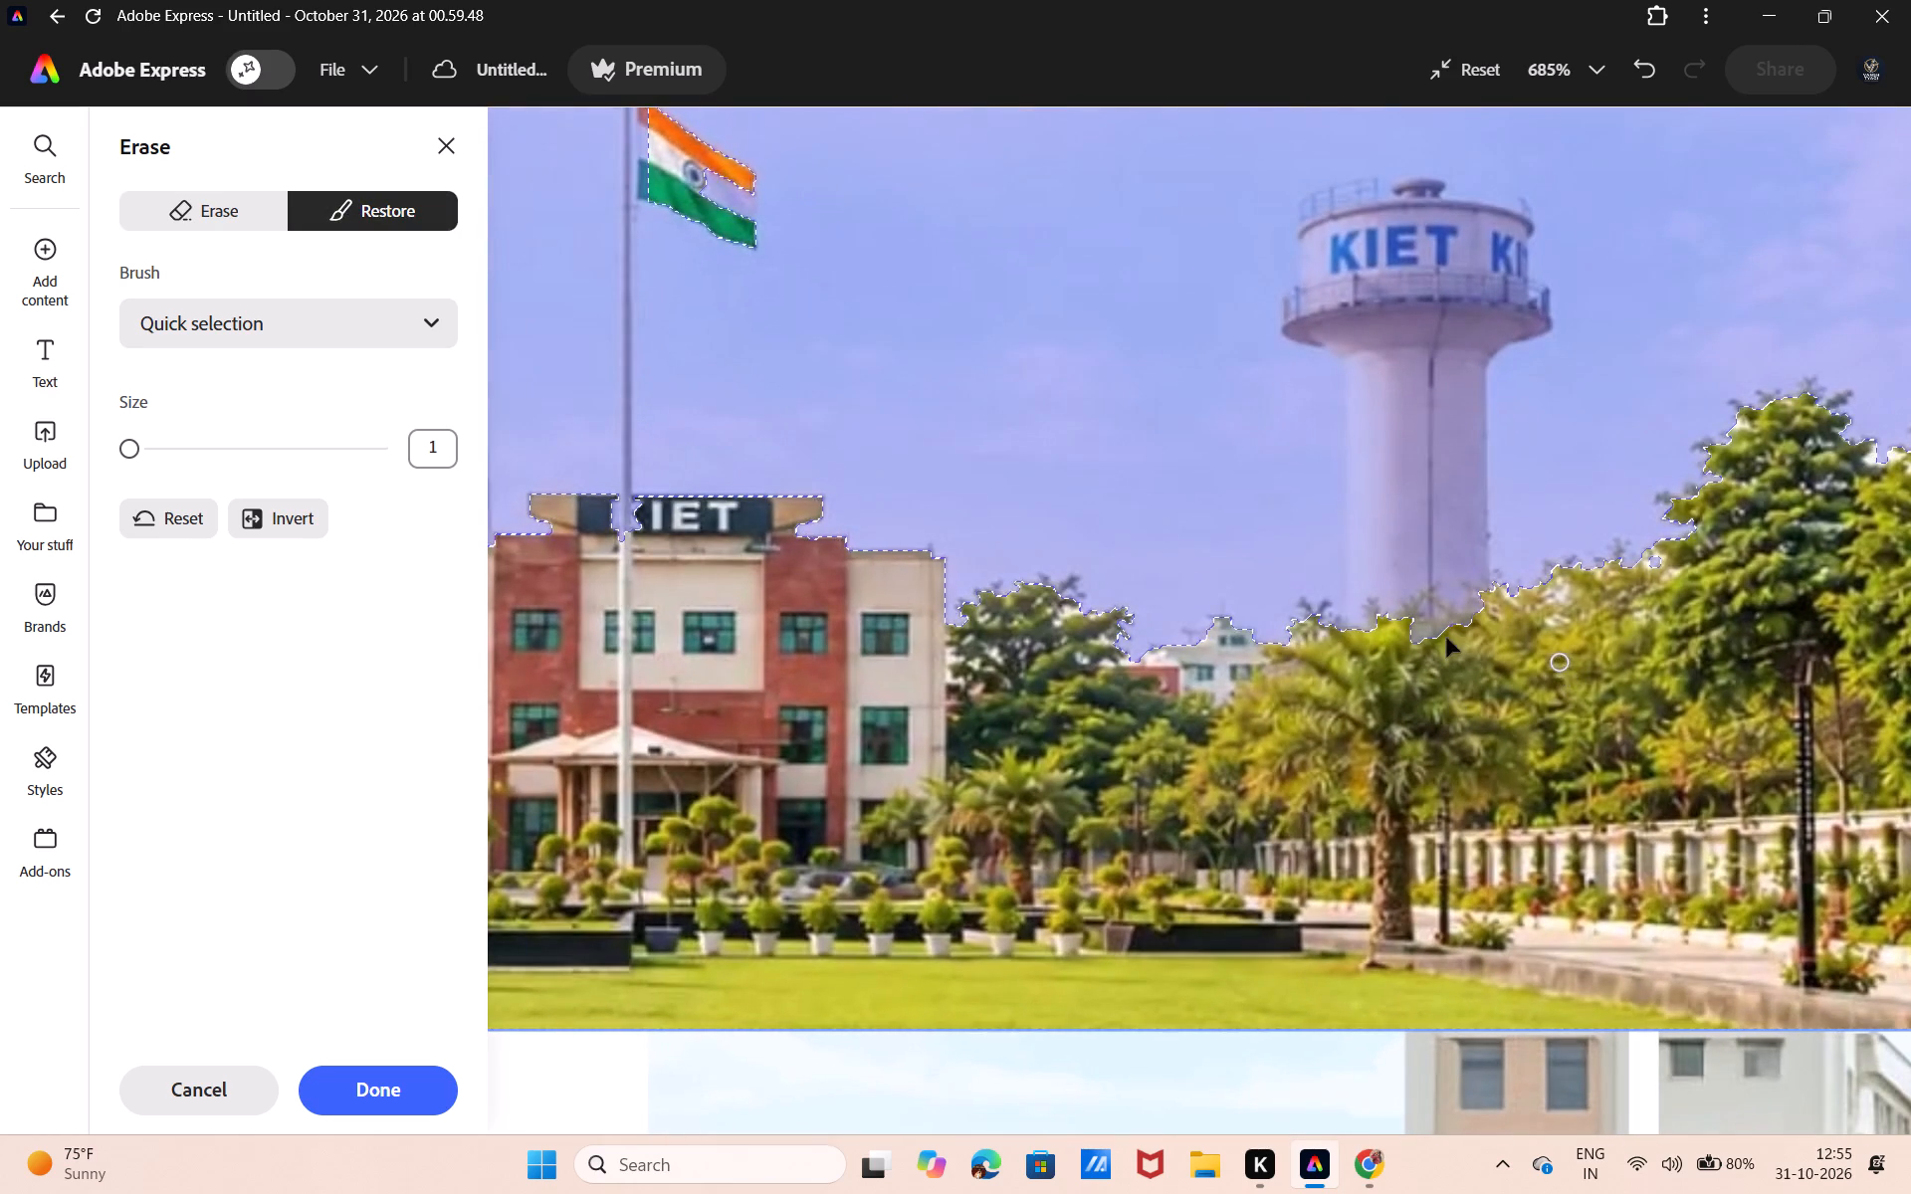
pyautogui.moveTo(648, 533); pyautogui.dragTo(635, 516)
# Restore the erased shaft of the KIET water tower in the banner image, down to the treetops, using Quick selection at size 1.
pyautogui.click(1426, 531)
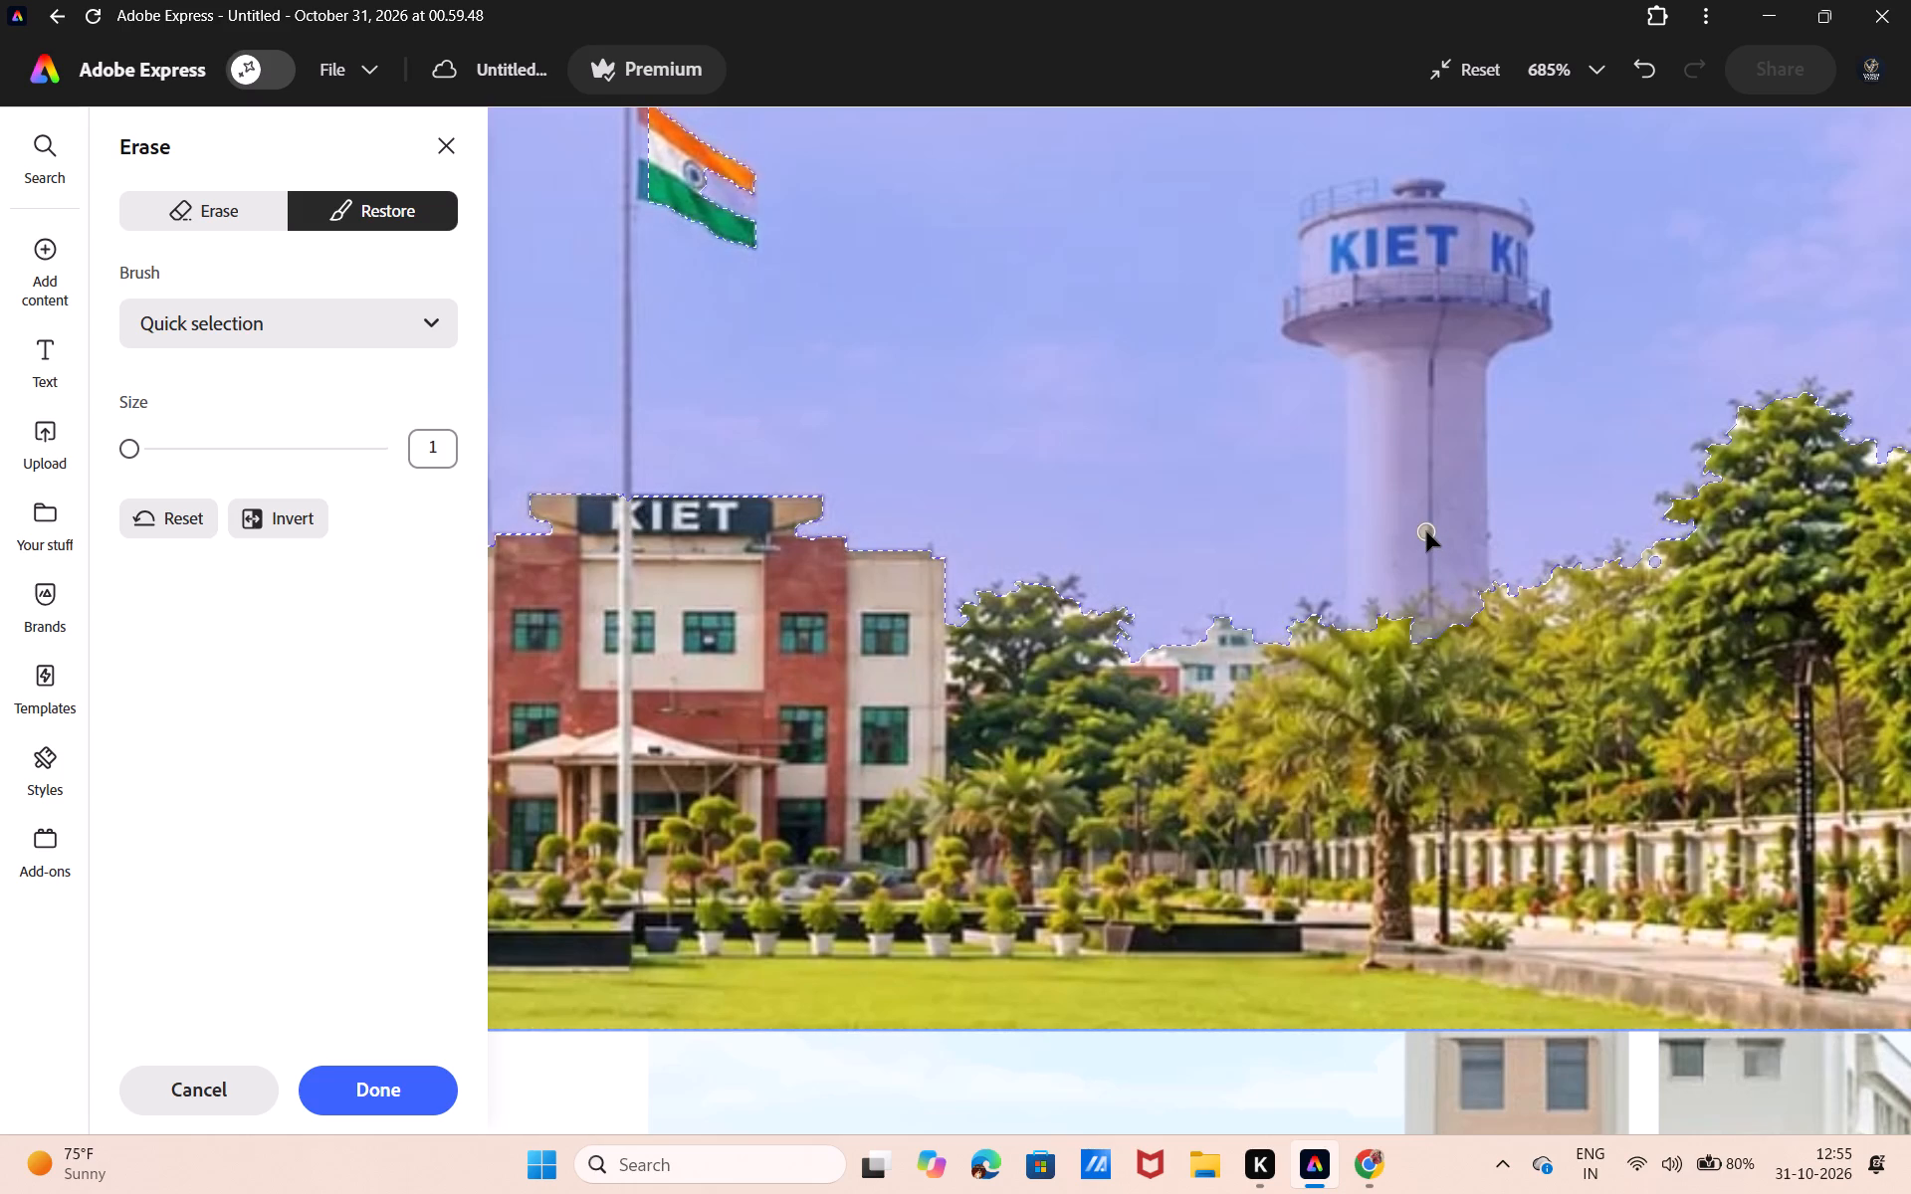
pyautogui.moveTo(1426, 531); pyautogui.dragTo(1452, 548)
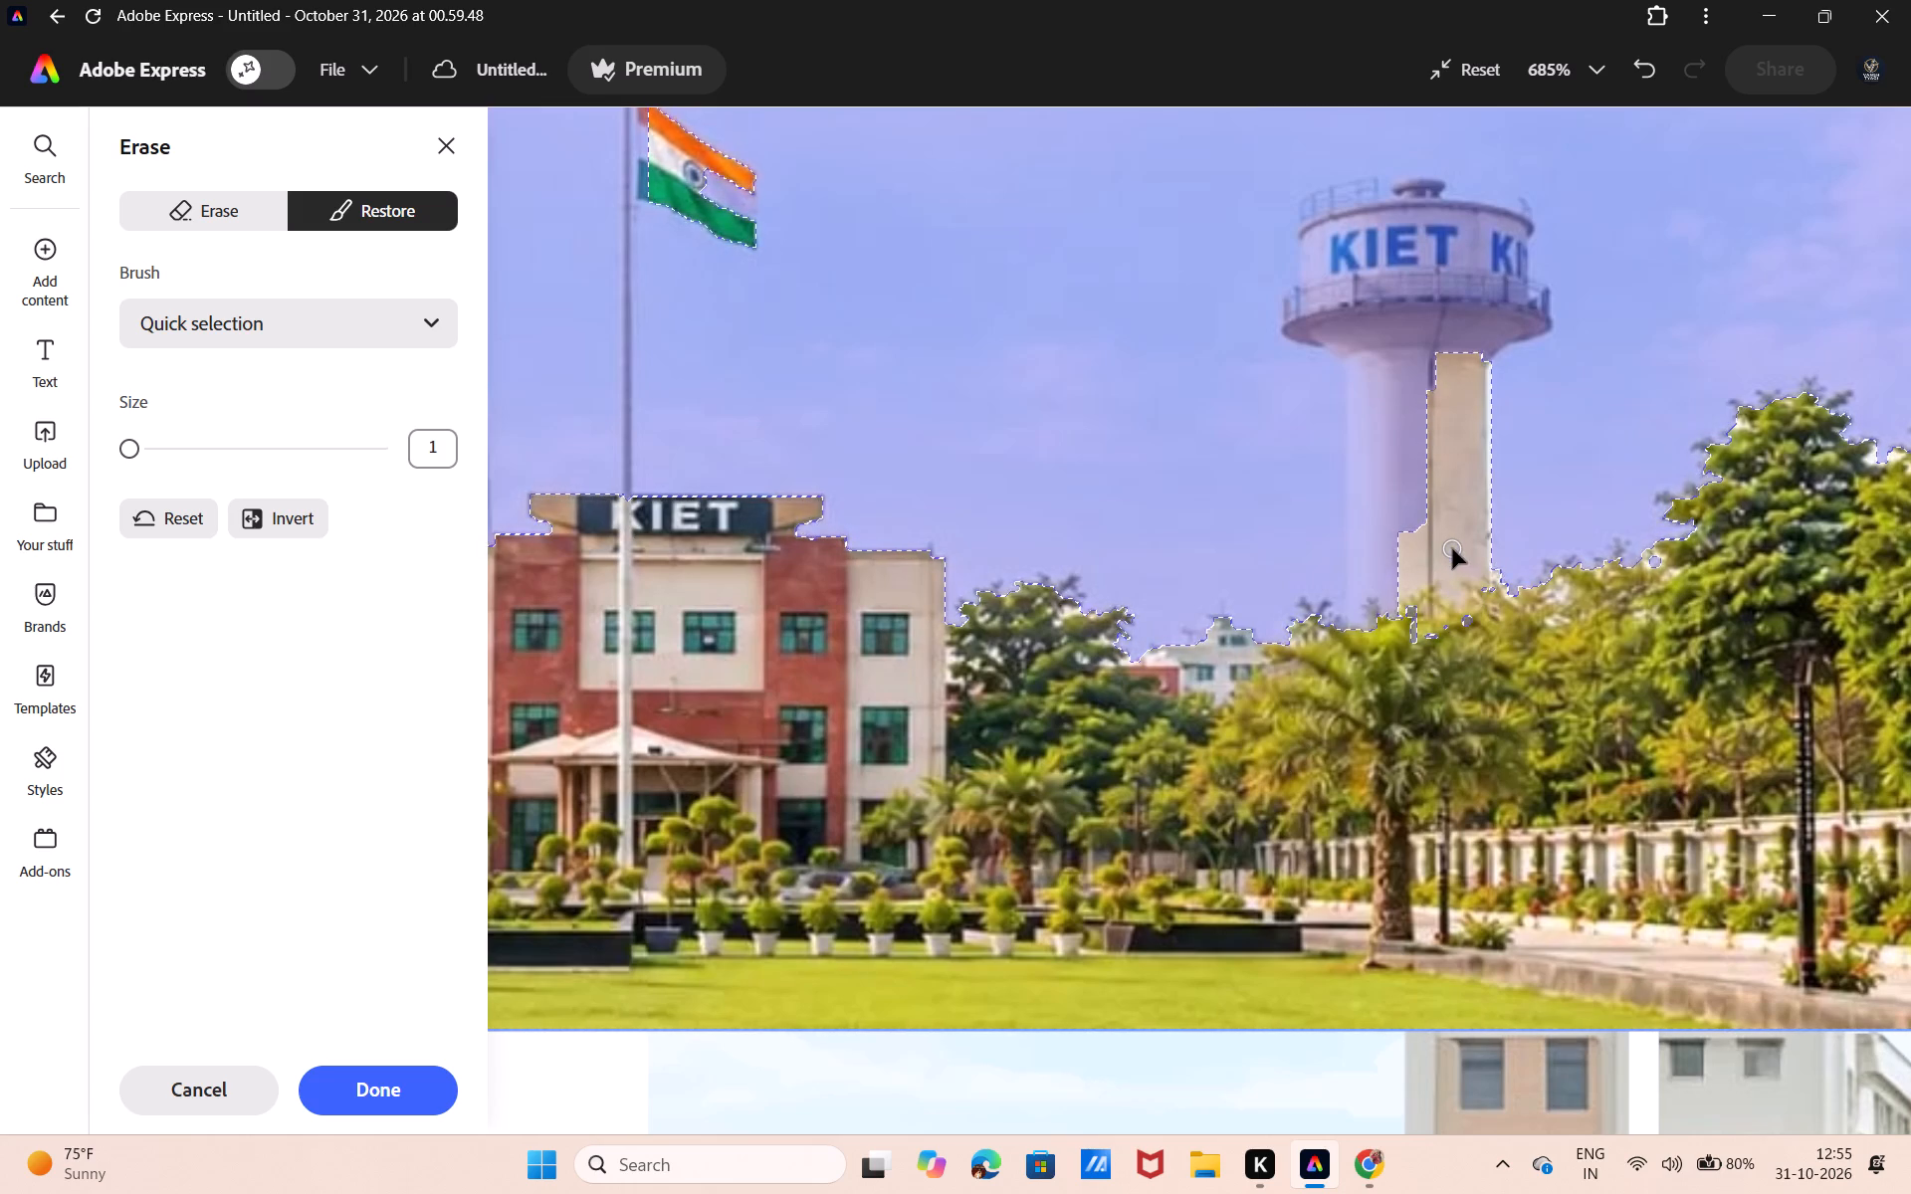
pyautogui.moveTo(1432, 520); pyautogui.dragTo(1396, 544)
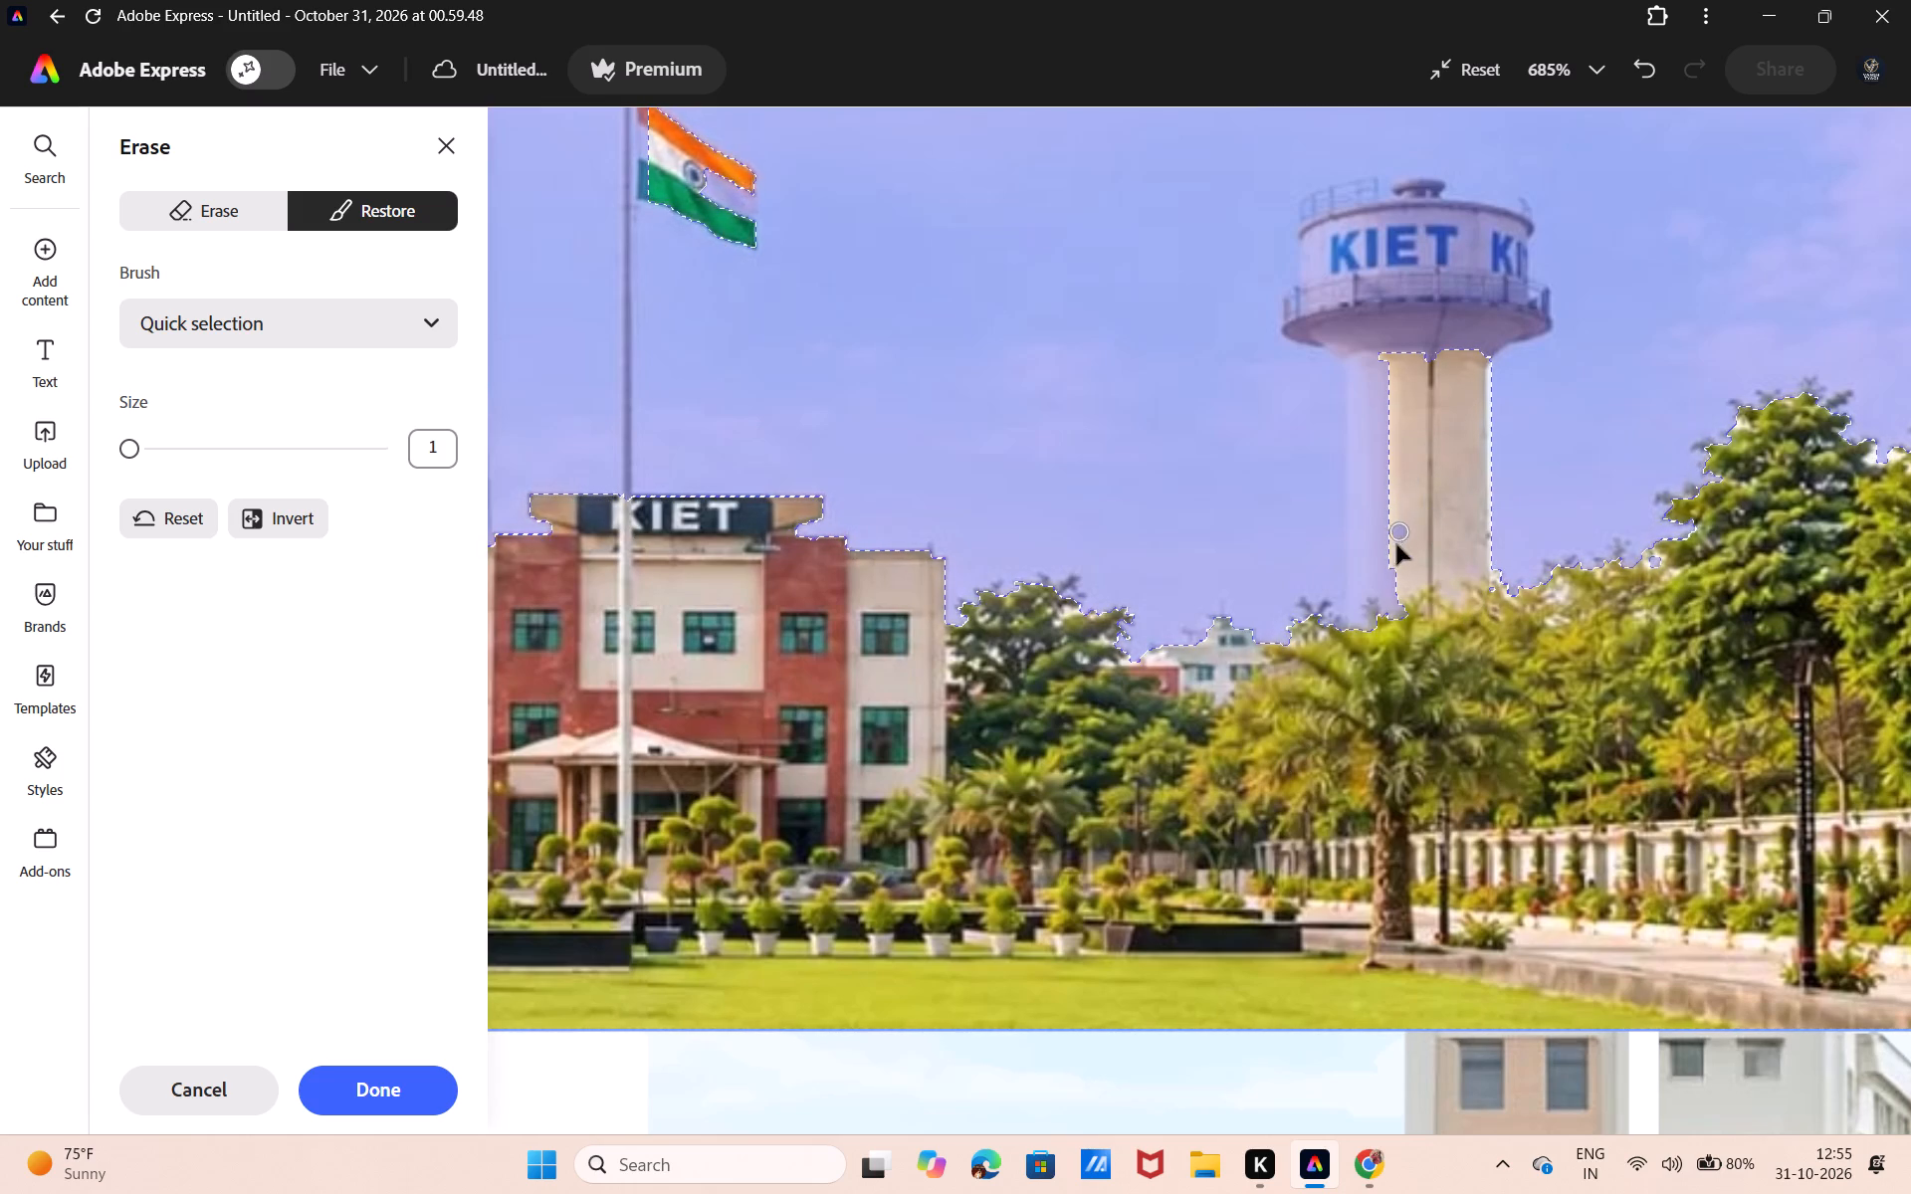
pyautogui.moveTo(1396, 544); pyautogui.dragTo(1390, 481)
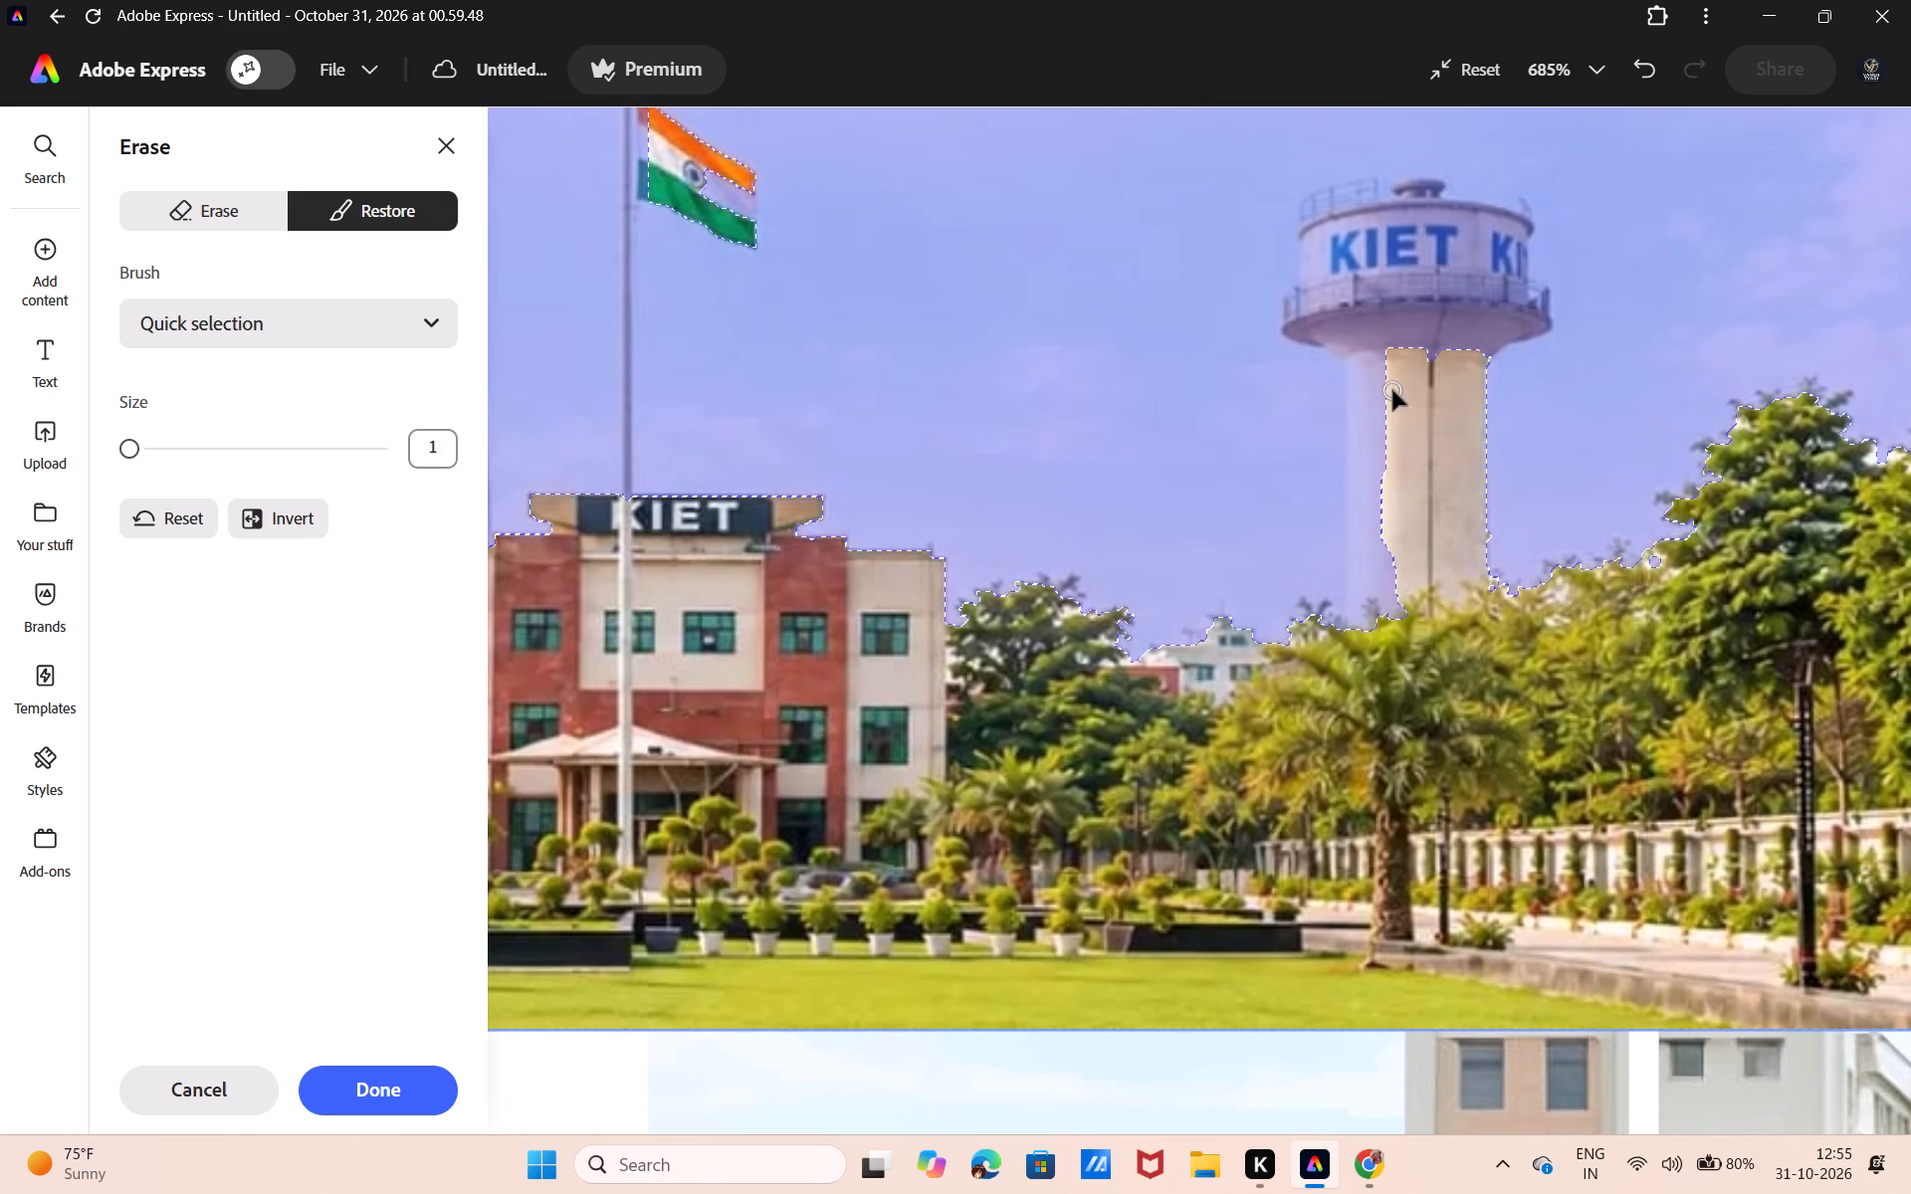
pyautogui.moveTo(1392, 390); pyautogui.dragTo(1375, 485)
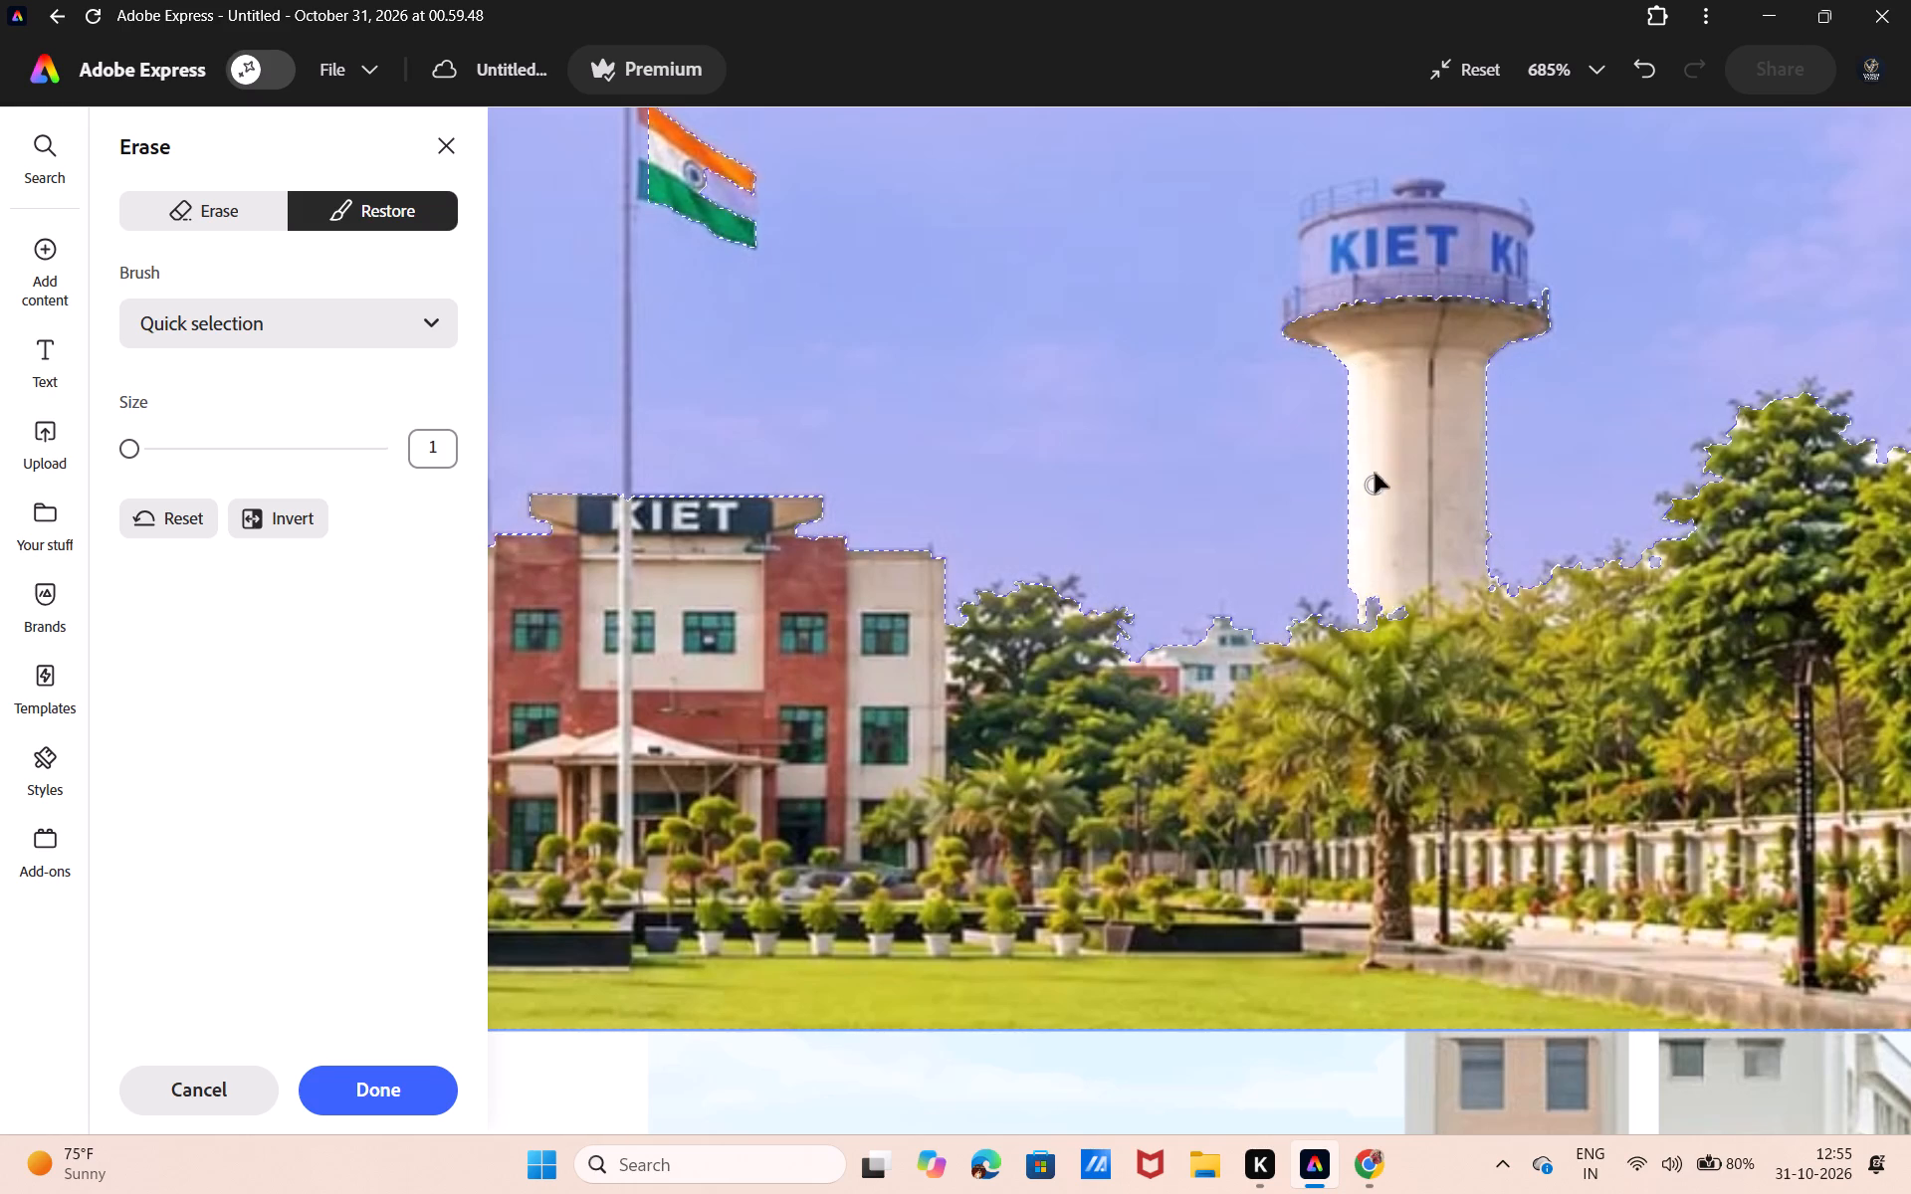
pyautogui.moveTo(1361, 533); pyautogui.dragTo(1380, 612)
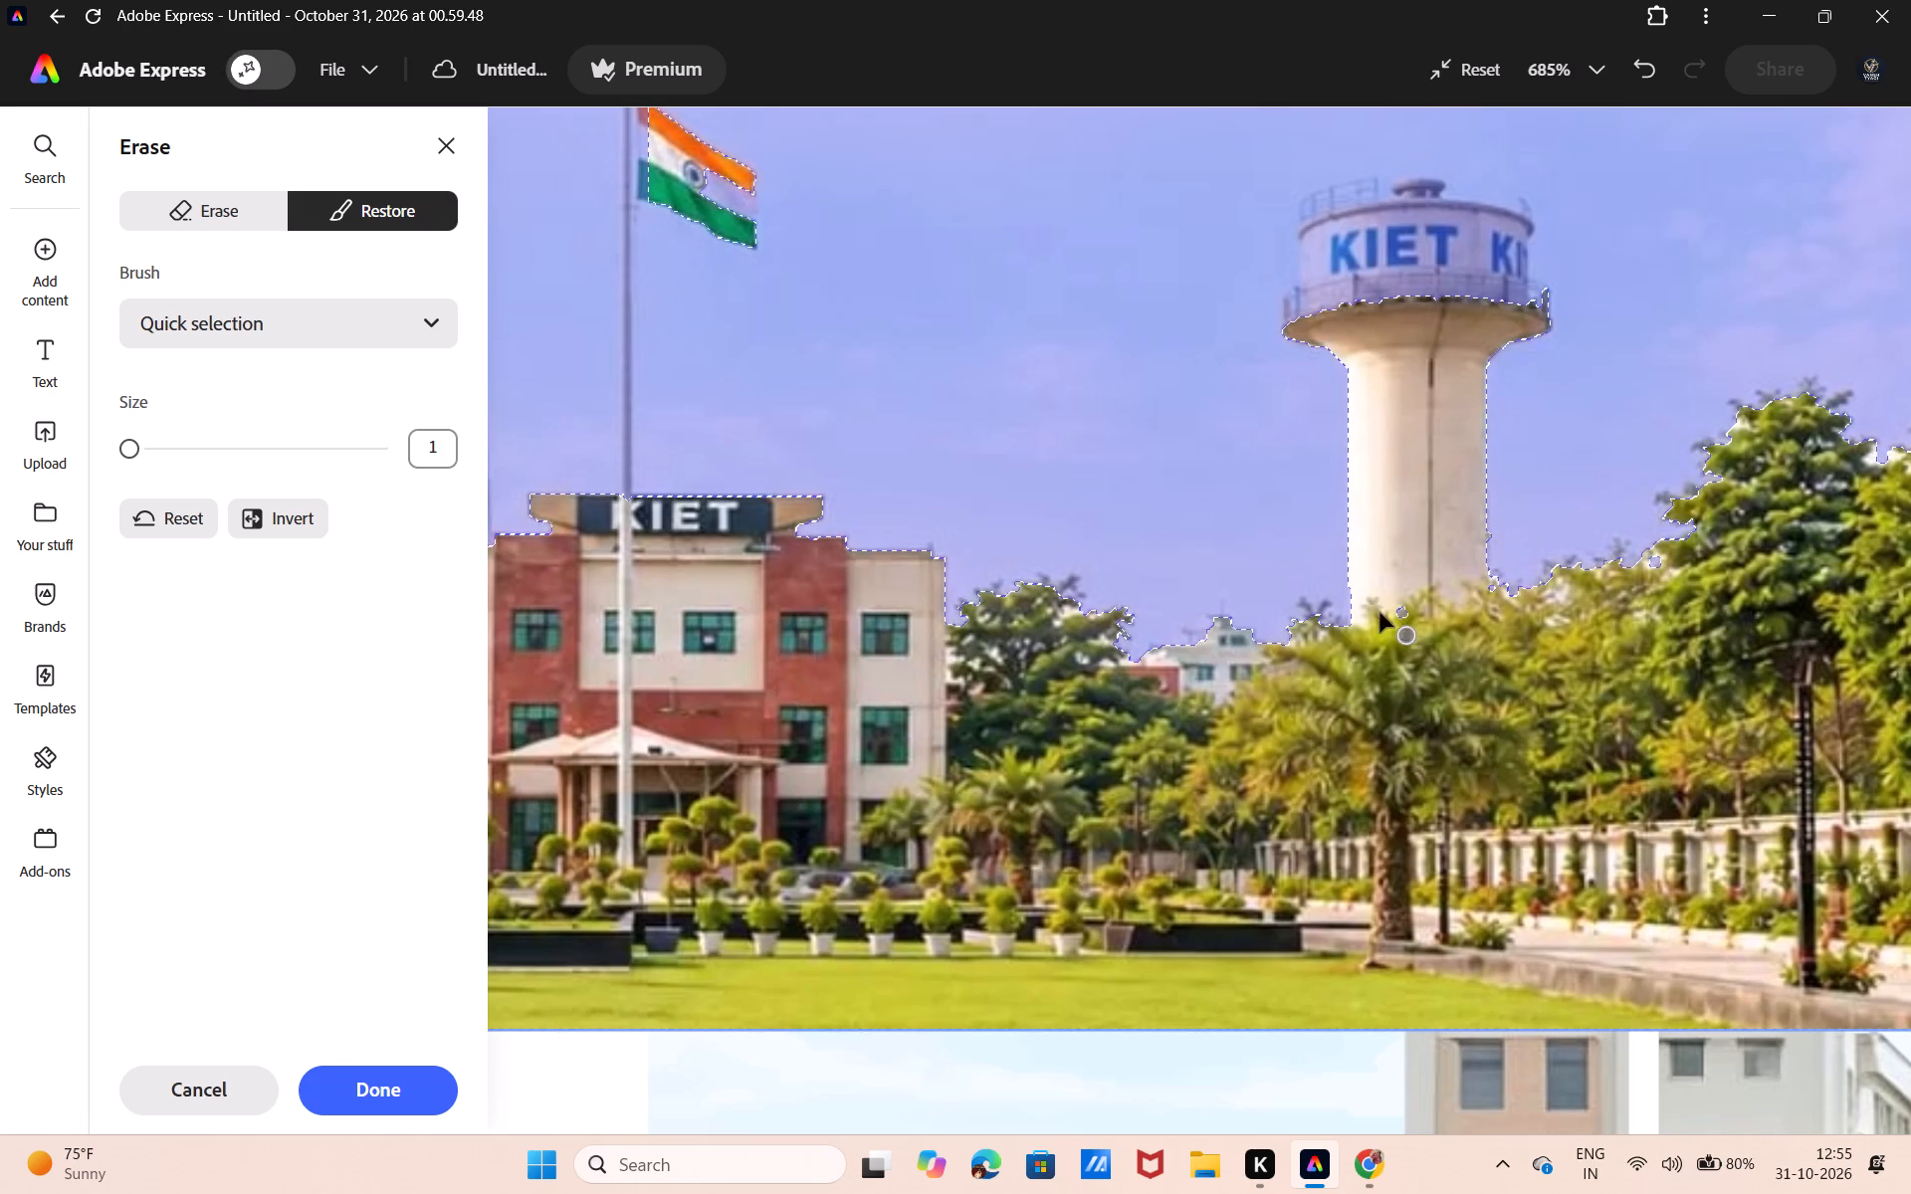
pyautogui.moveTo(1380, 612); pyautogui.dragTo(1382, 390)
# Restore the water tower's KIET-lettered tank, balcony and rooftop railing, and apply the erase edits to the banner.
pyautogui.moveTo(1408, 286); pyautogui.dragTo(1451, 289)
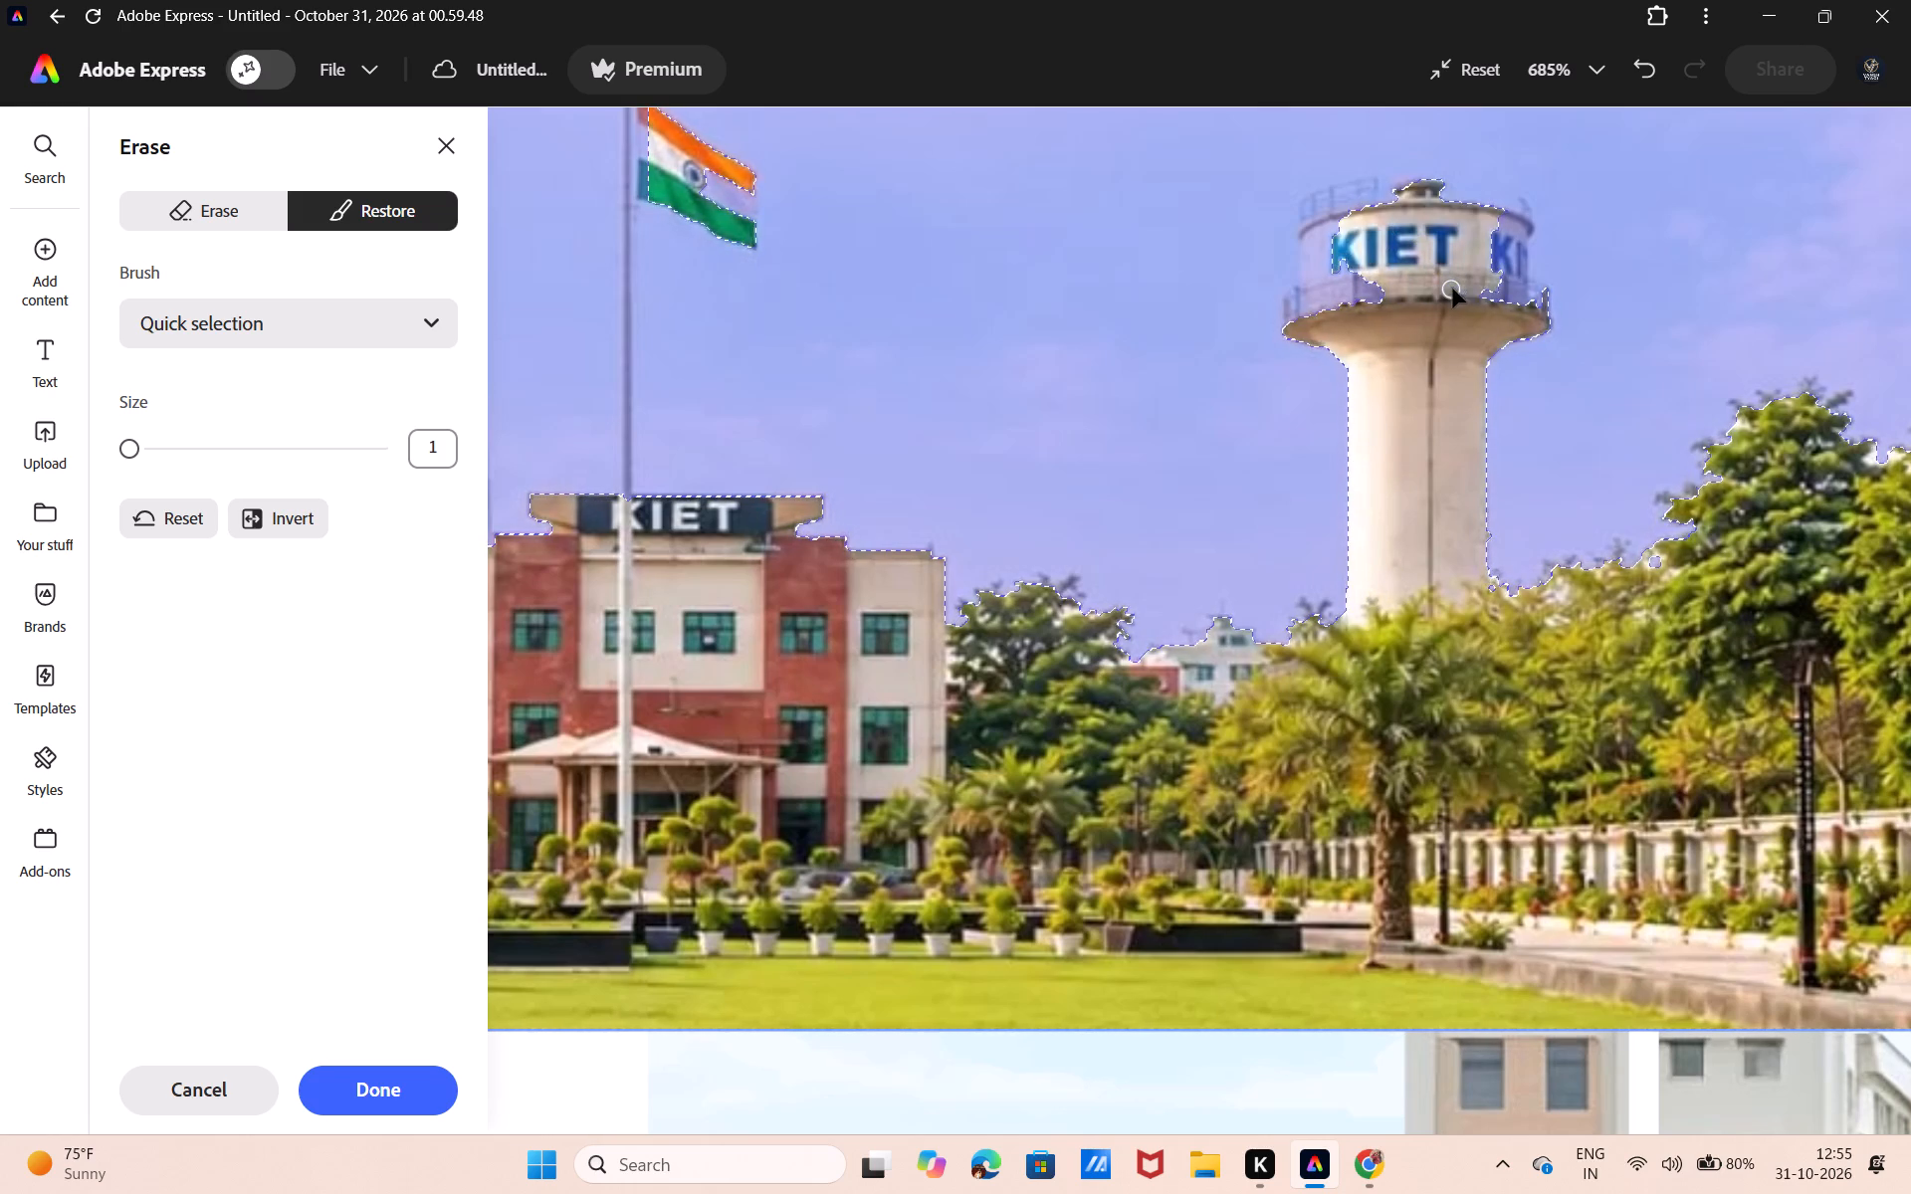
pyautogui.moveTo(1482, 264); pyautogui.dragTo(1510, 250)
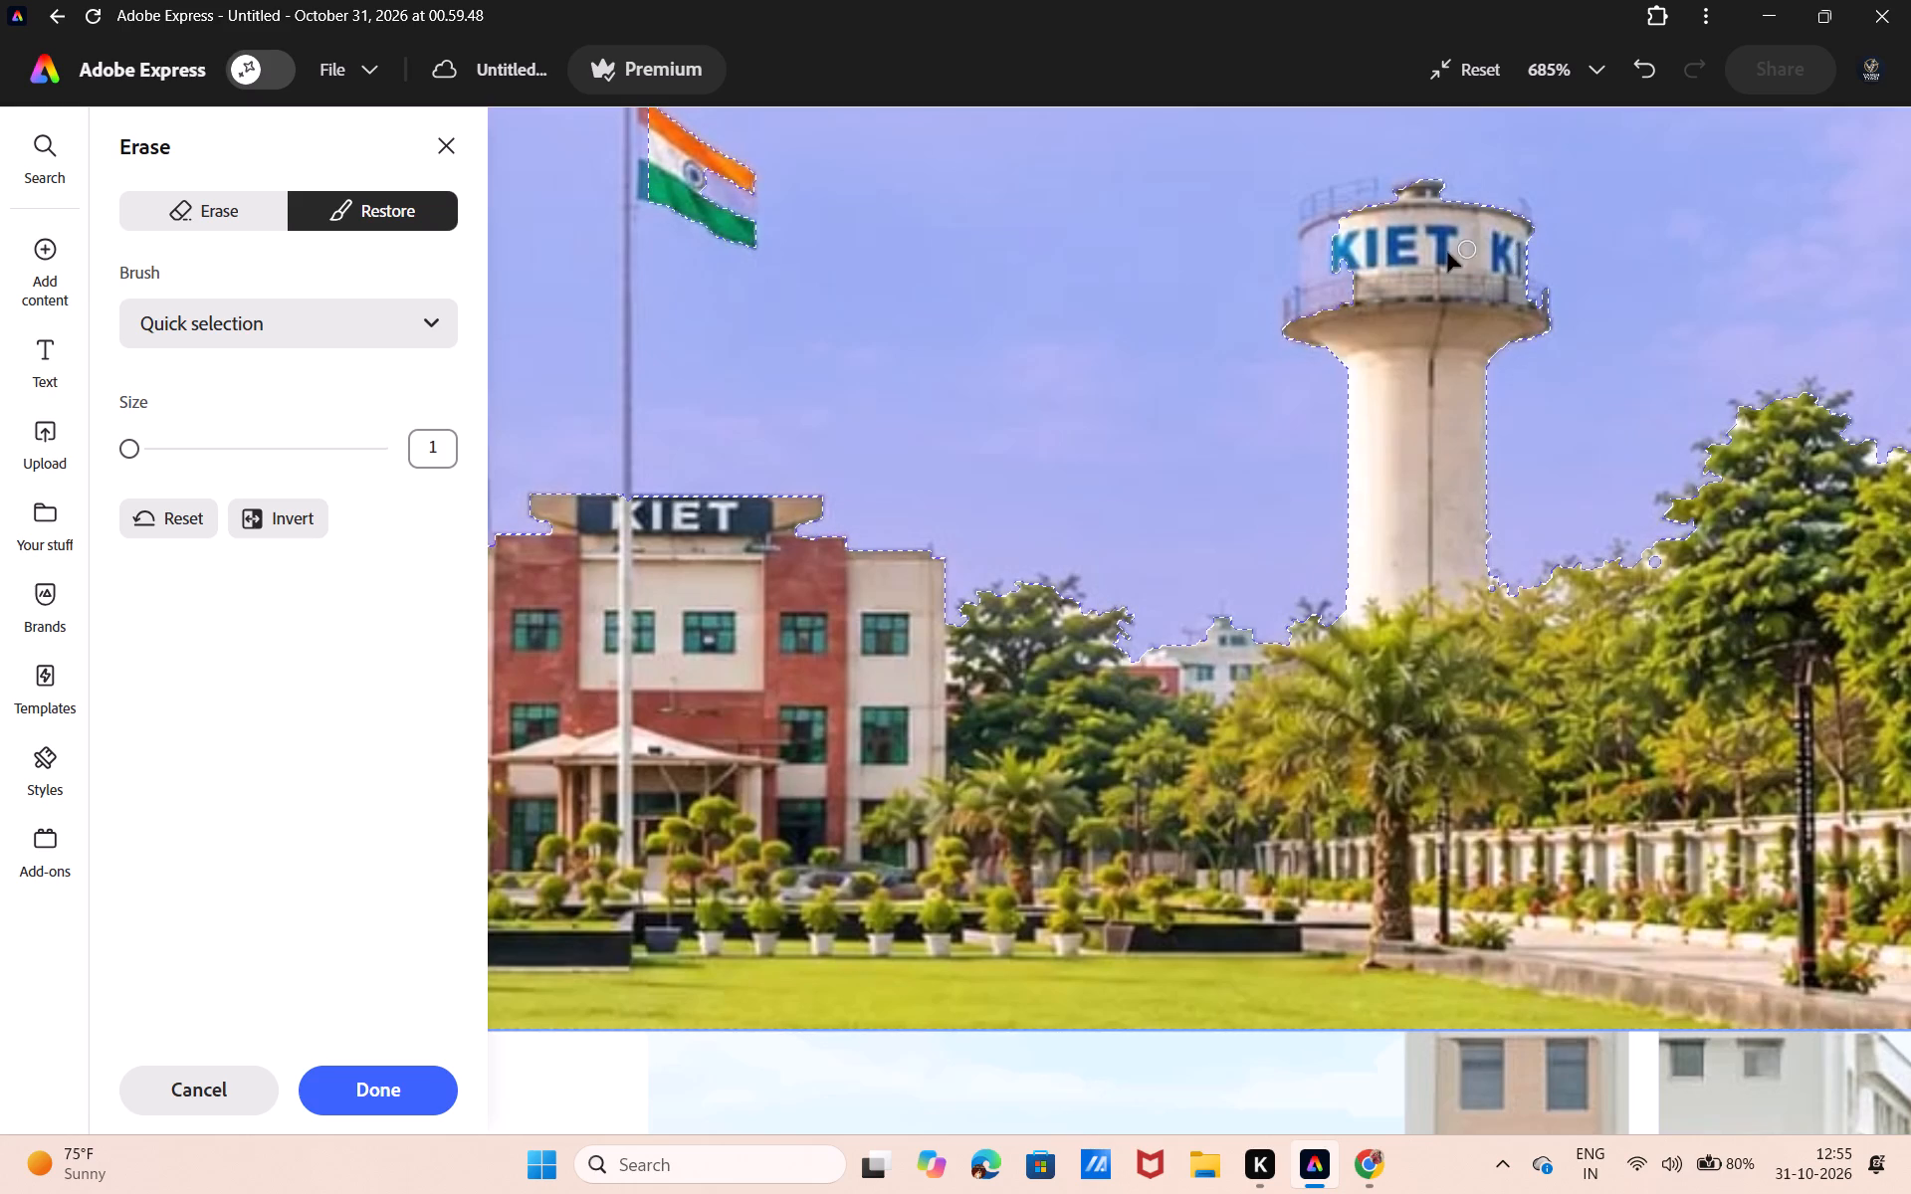
pyautogui.moveTo(1434, 256); pyautogui.dragTo(1325, 286)
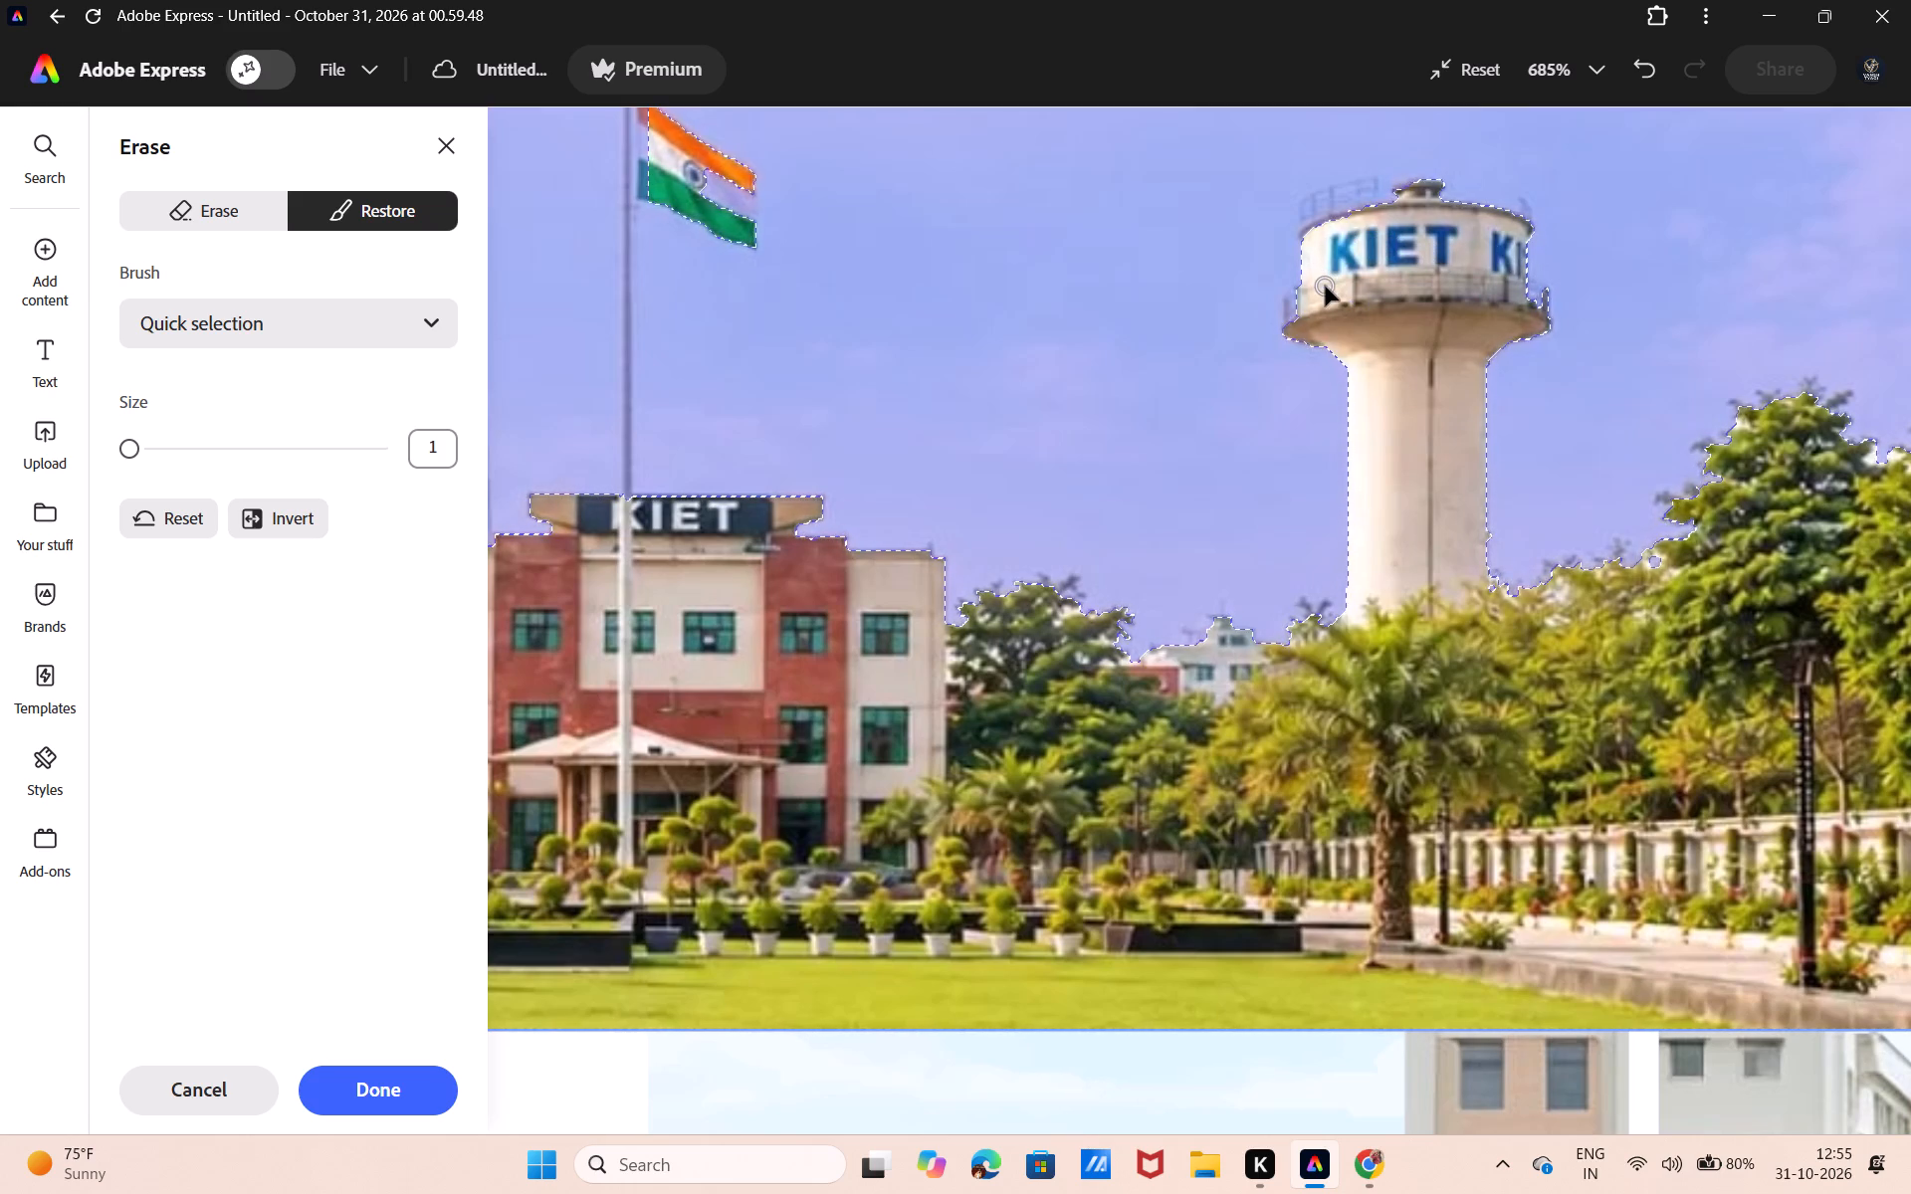
pyautogui.moveTo(1313, 298); pyautogui.dragTo(1301, 310)
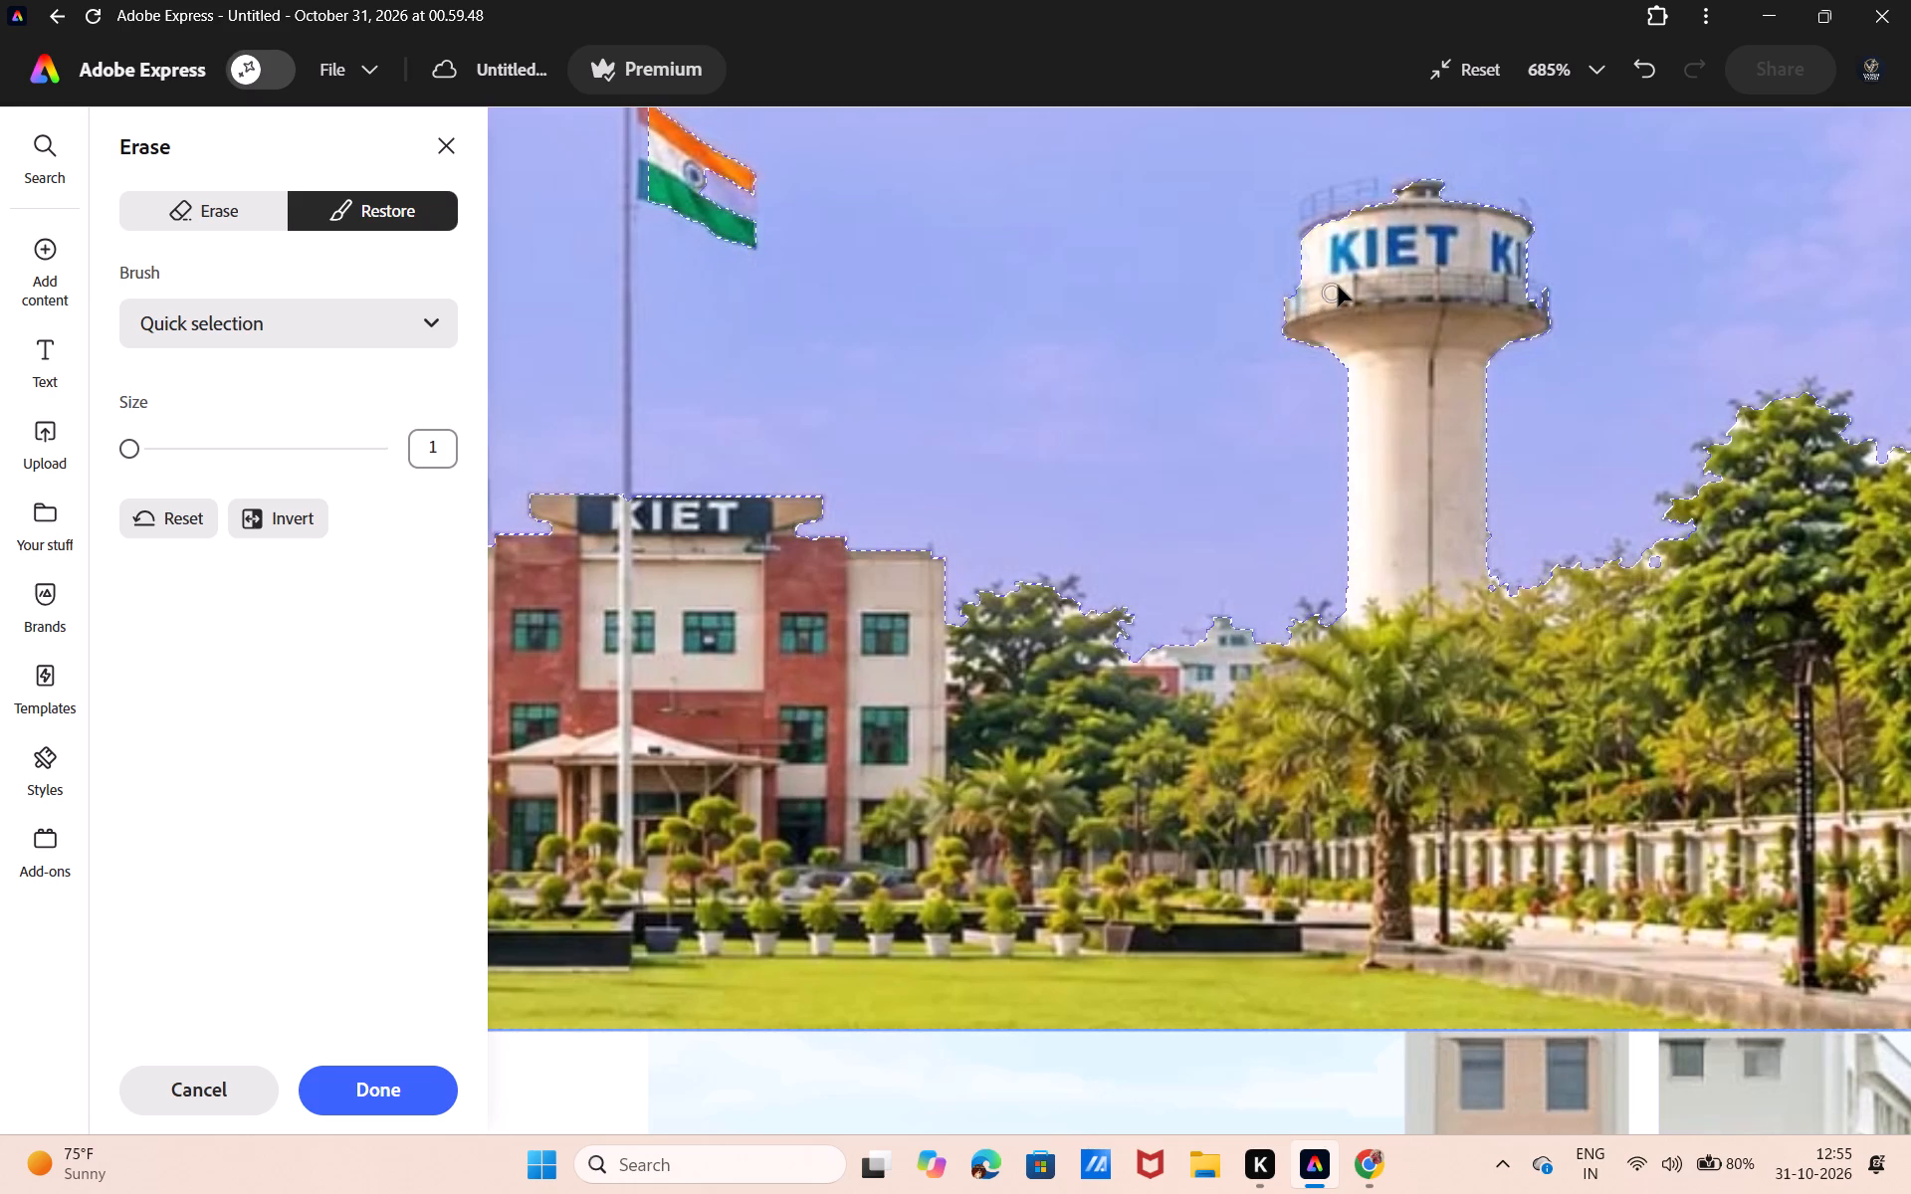
pyautogui.moveTo(1338, 282); pyautogui.dragTo(1324, 220)
pyautogui.moveTo(1324, 220); pyautogui.dragTo(1354, 200)
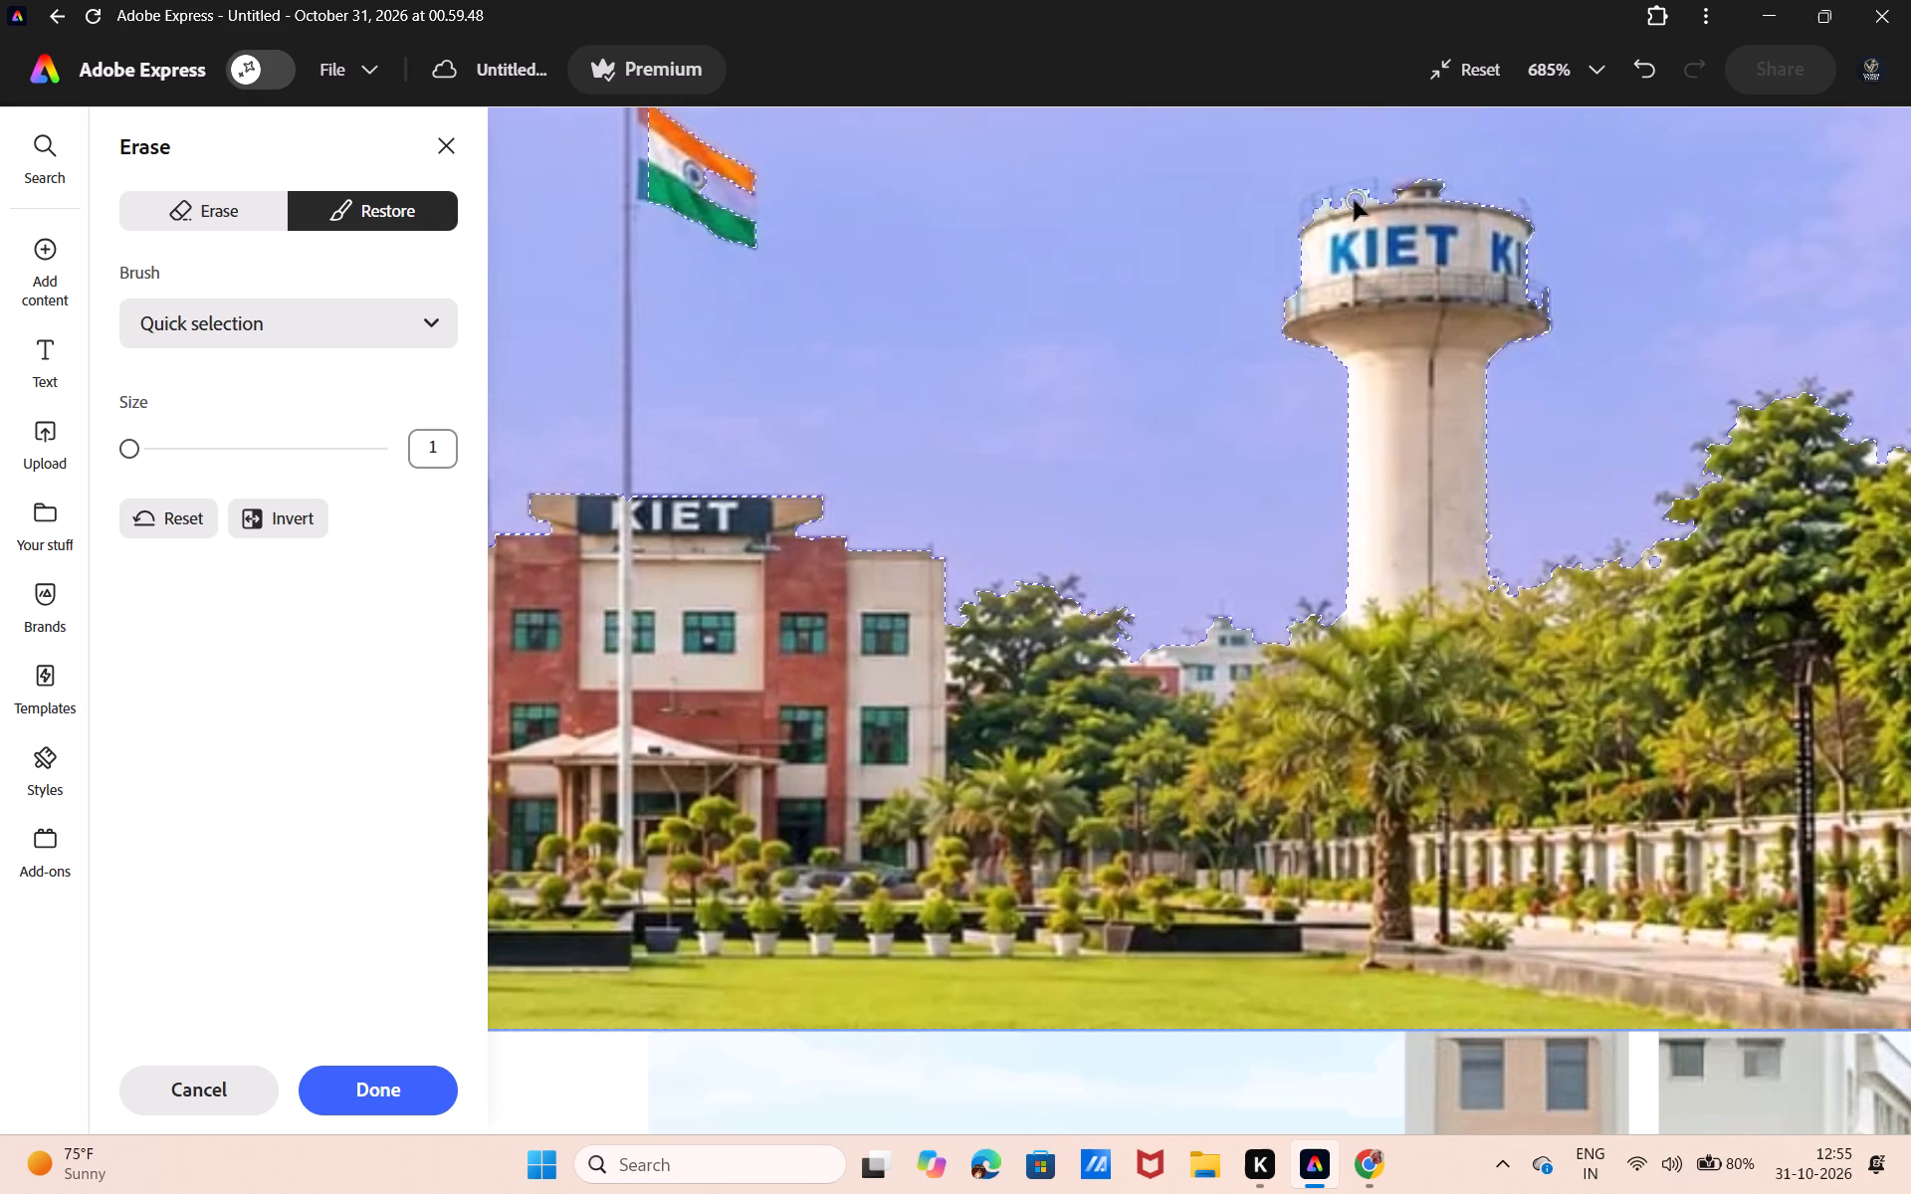
pyautogui.moveTo(1354, 200); pyautogui.dragTo(1315, 206)
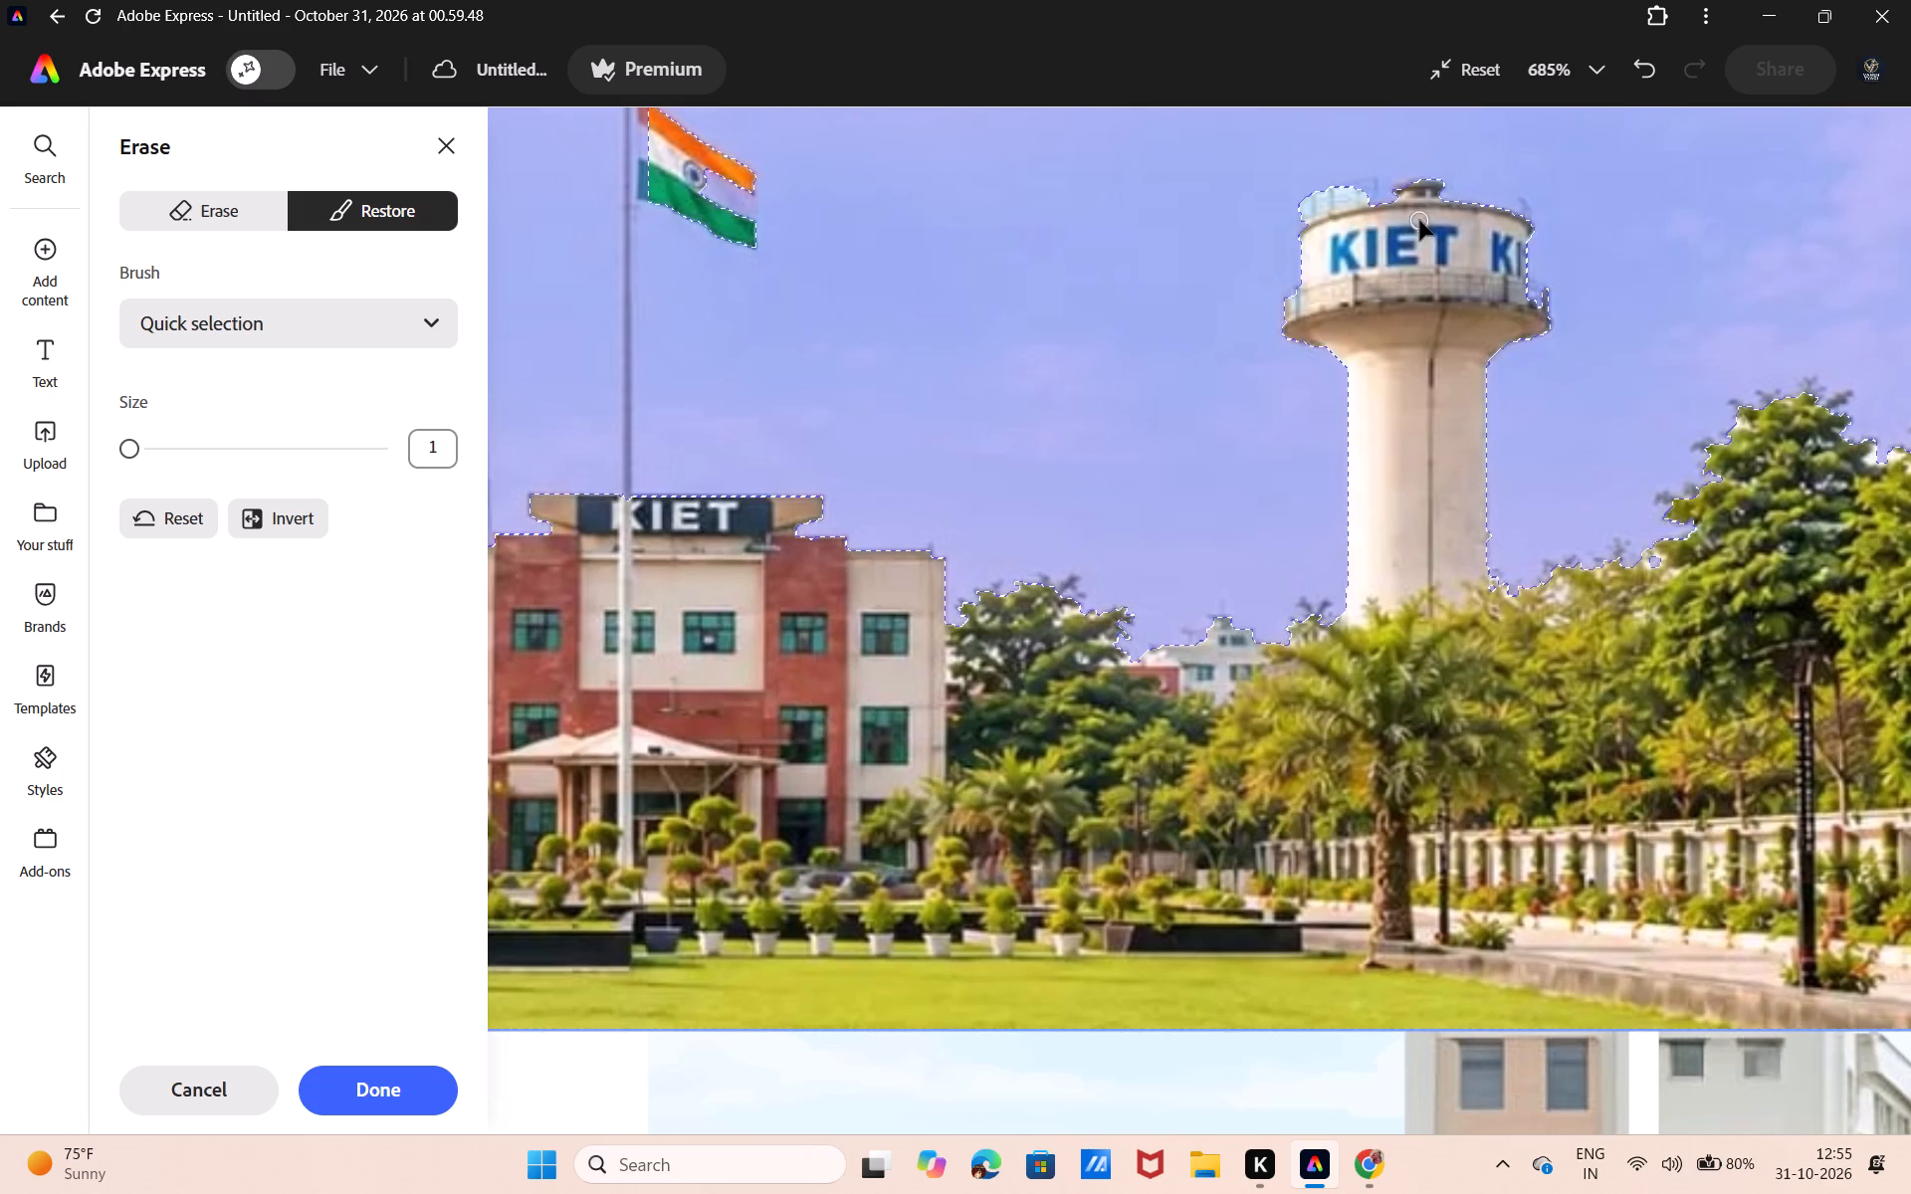
pyautogui.moveTo(1419, 221); pyautogui.dragTo(1360, 201)
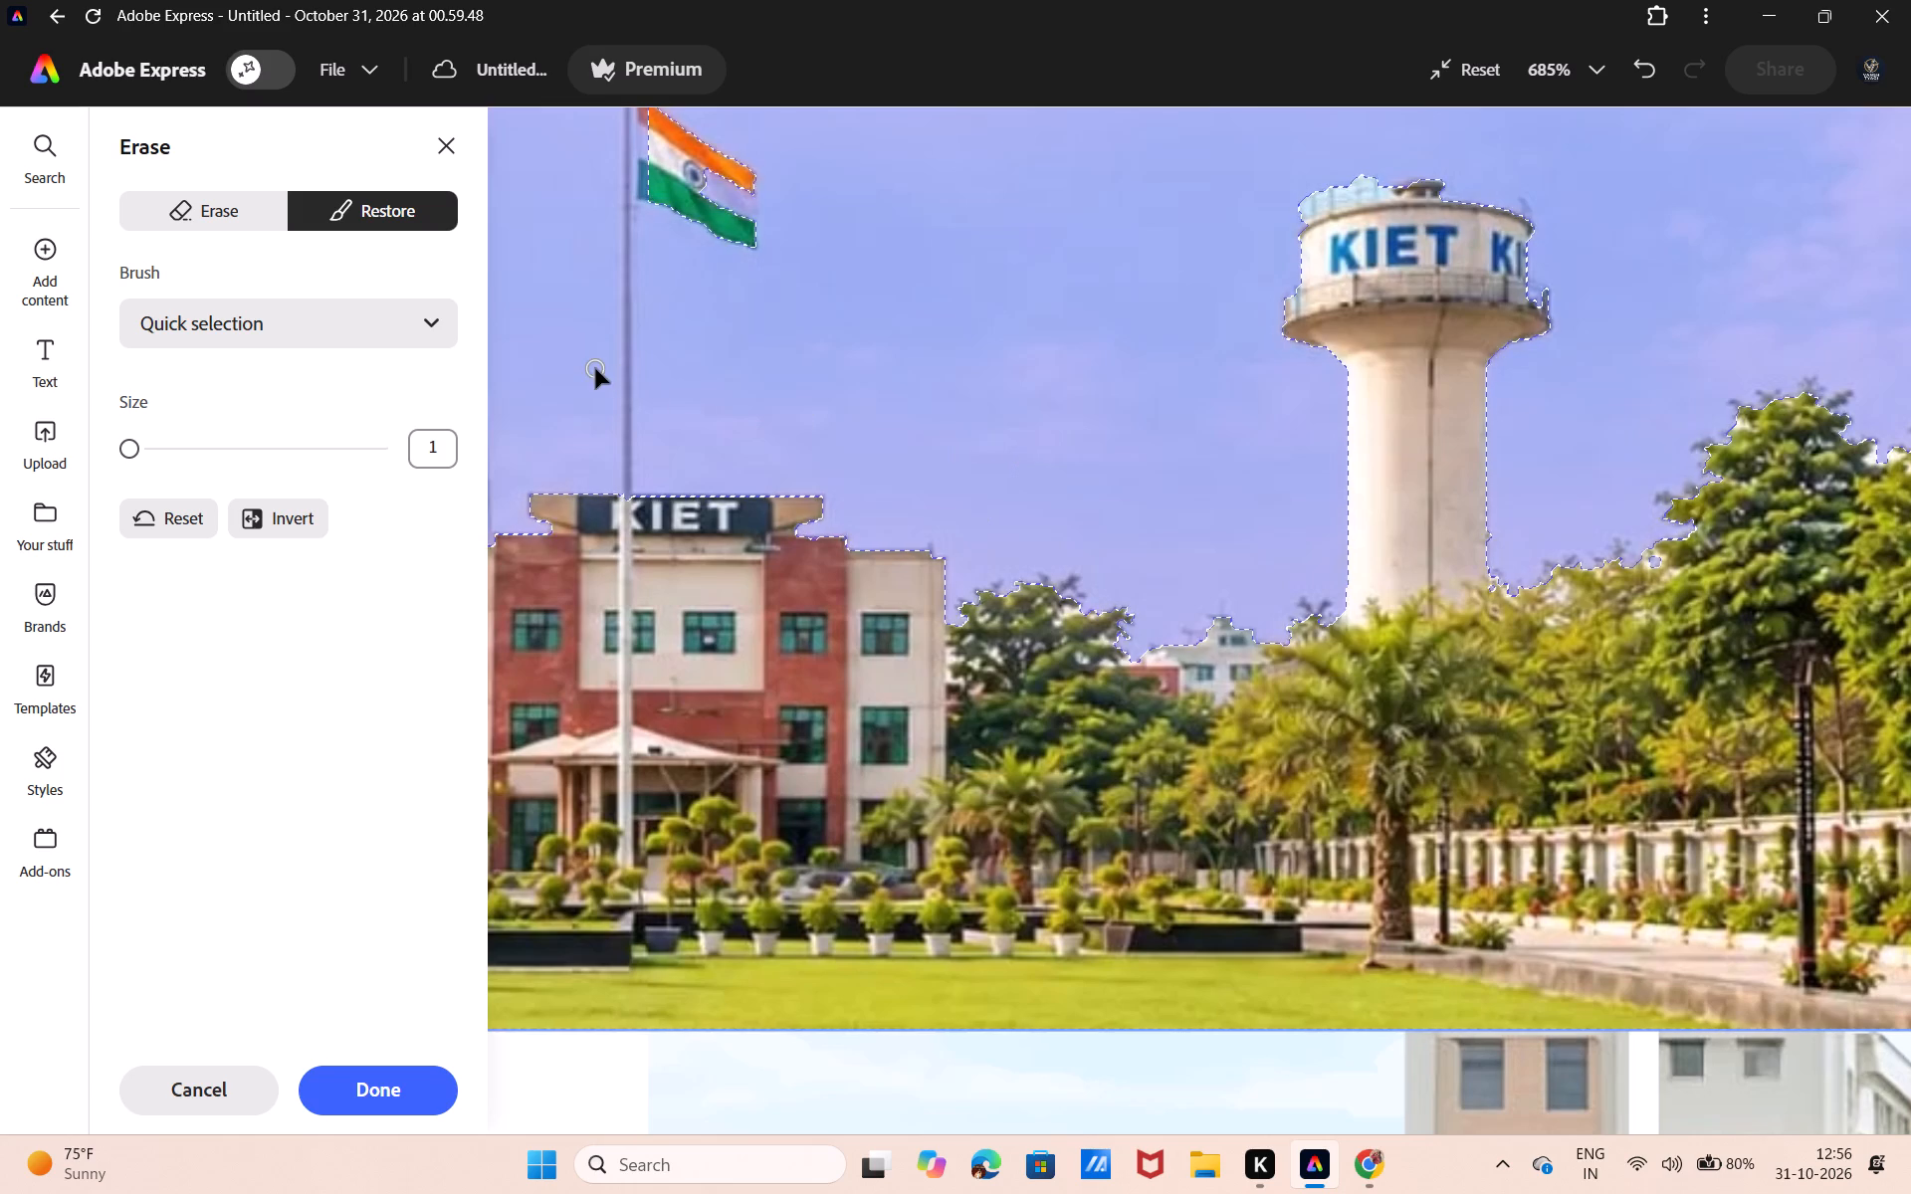
pyautogui.click(245, 221)
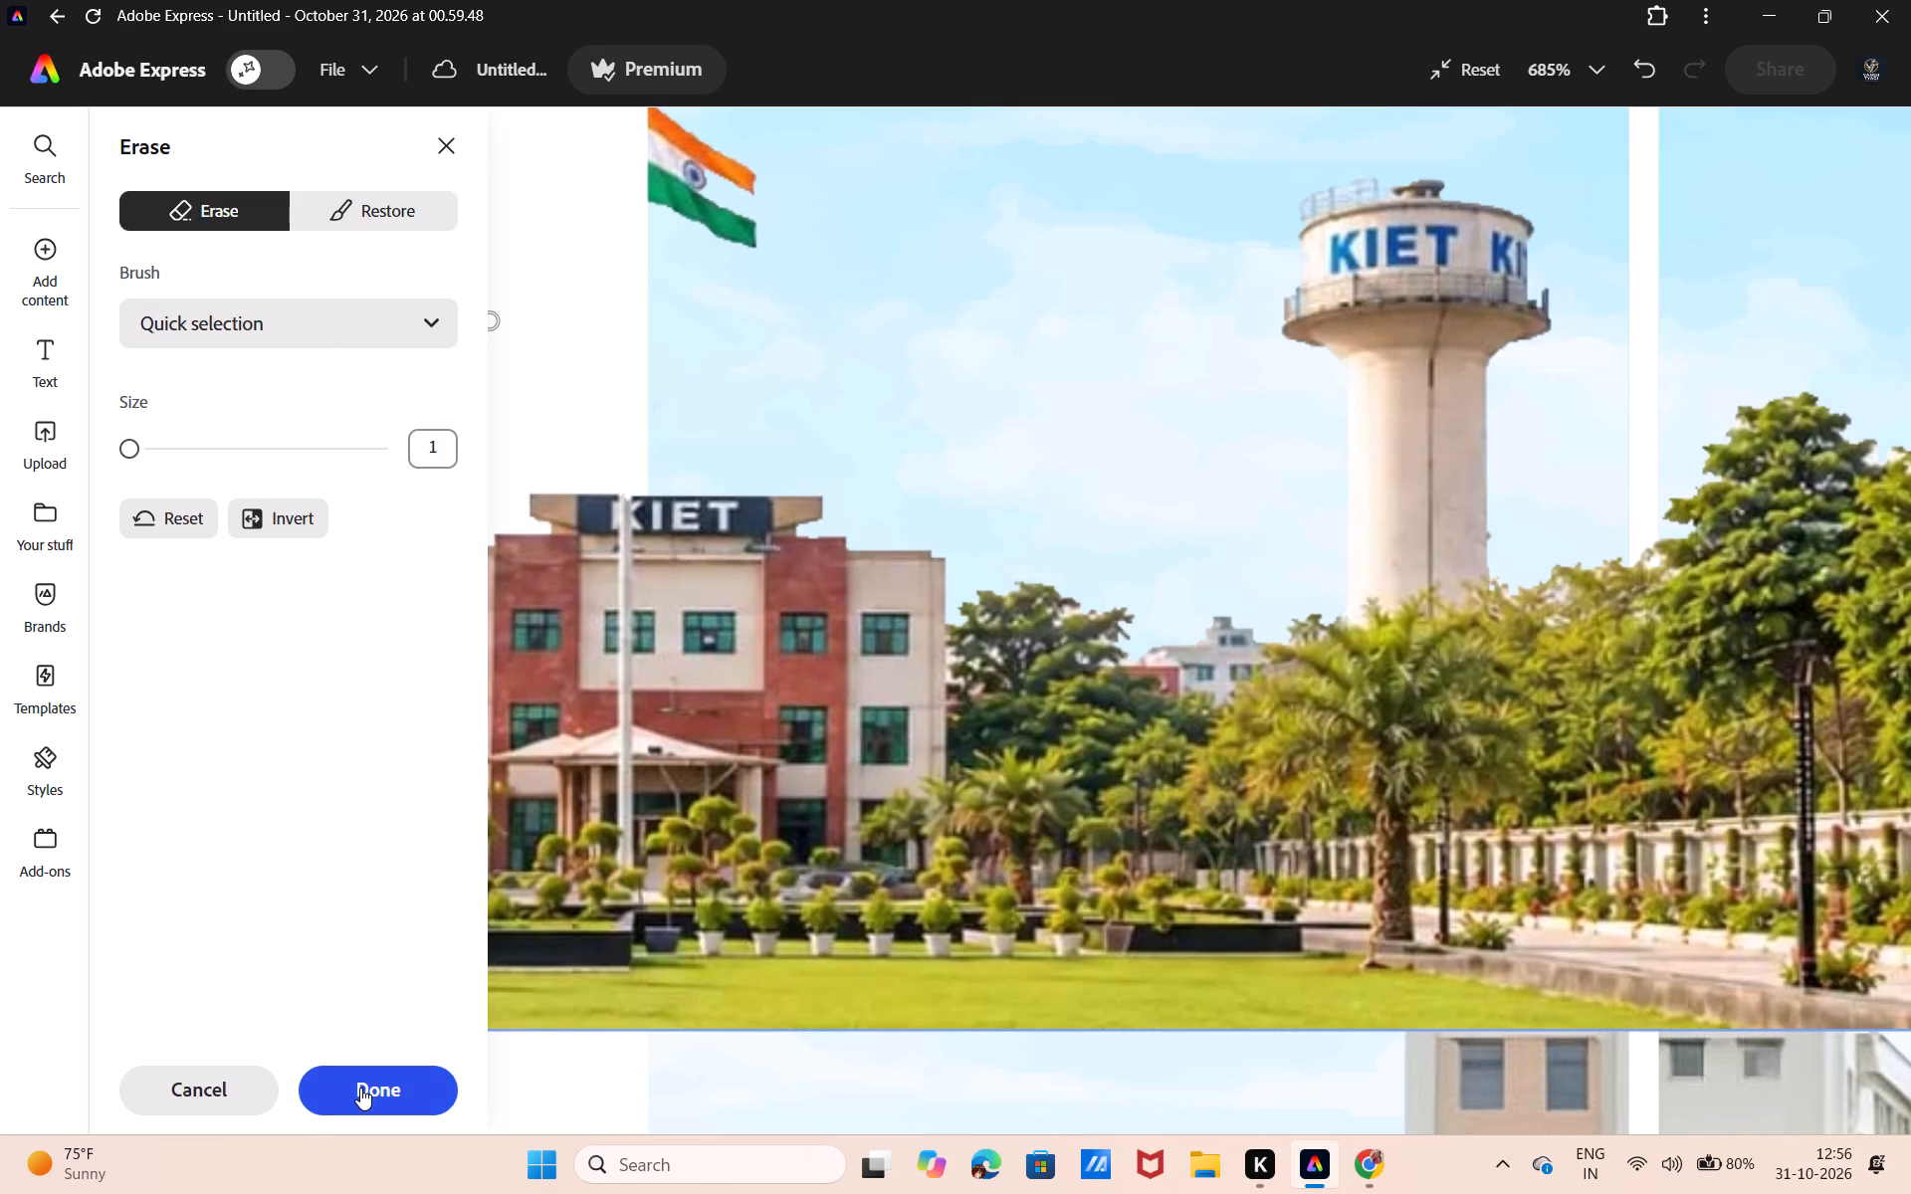
pyautogui.click(360, 1088)
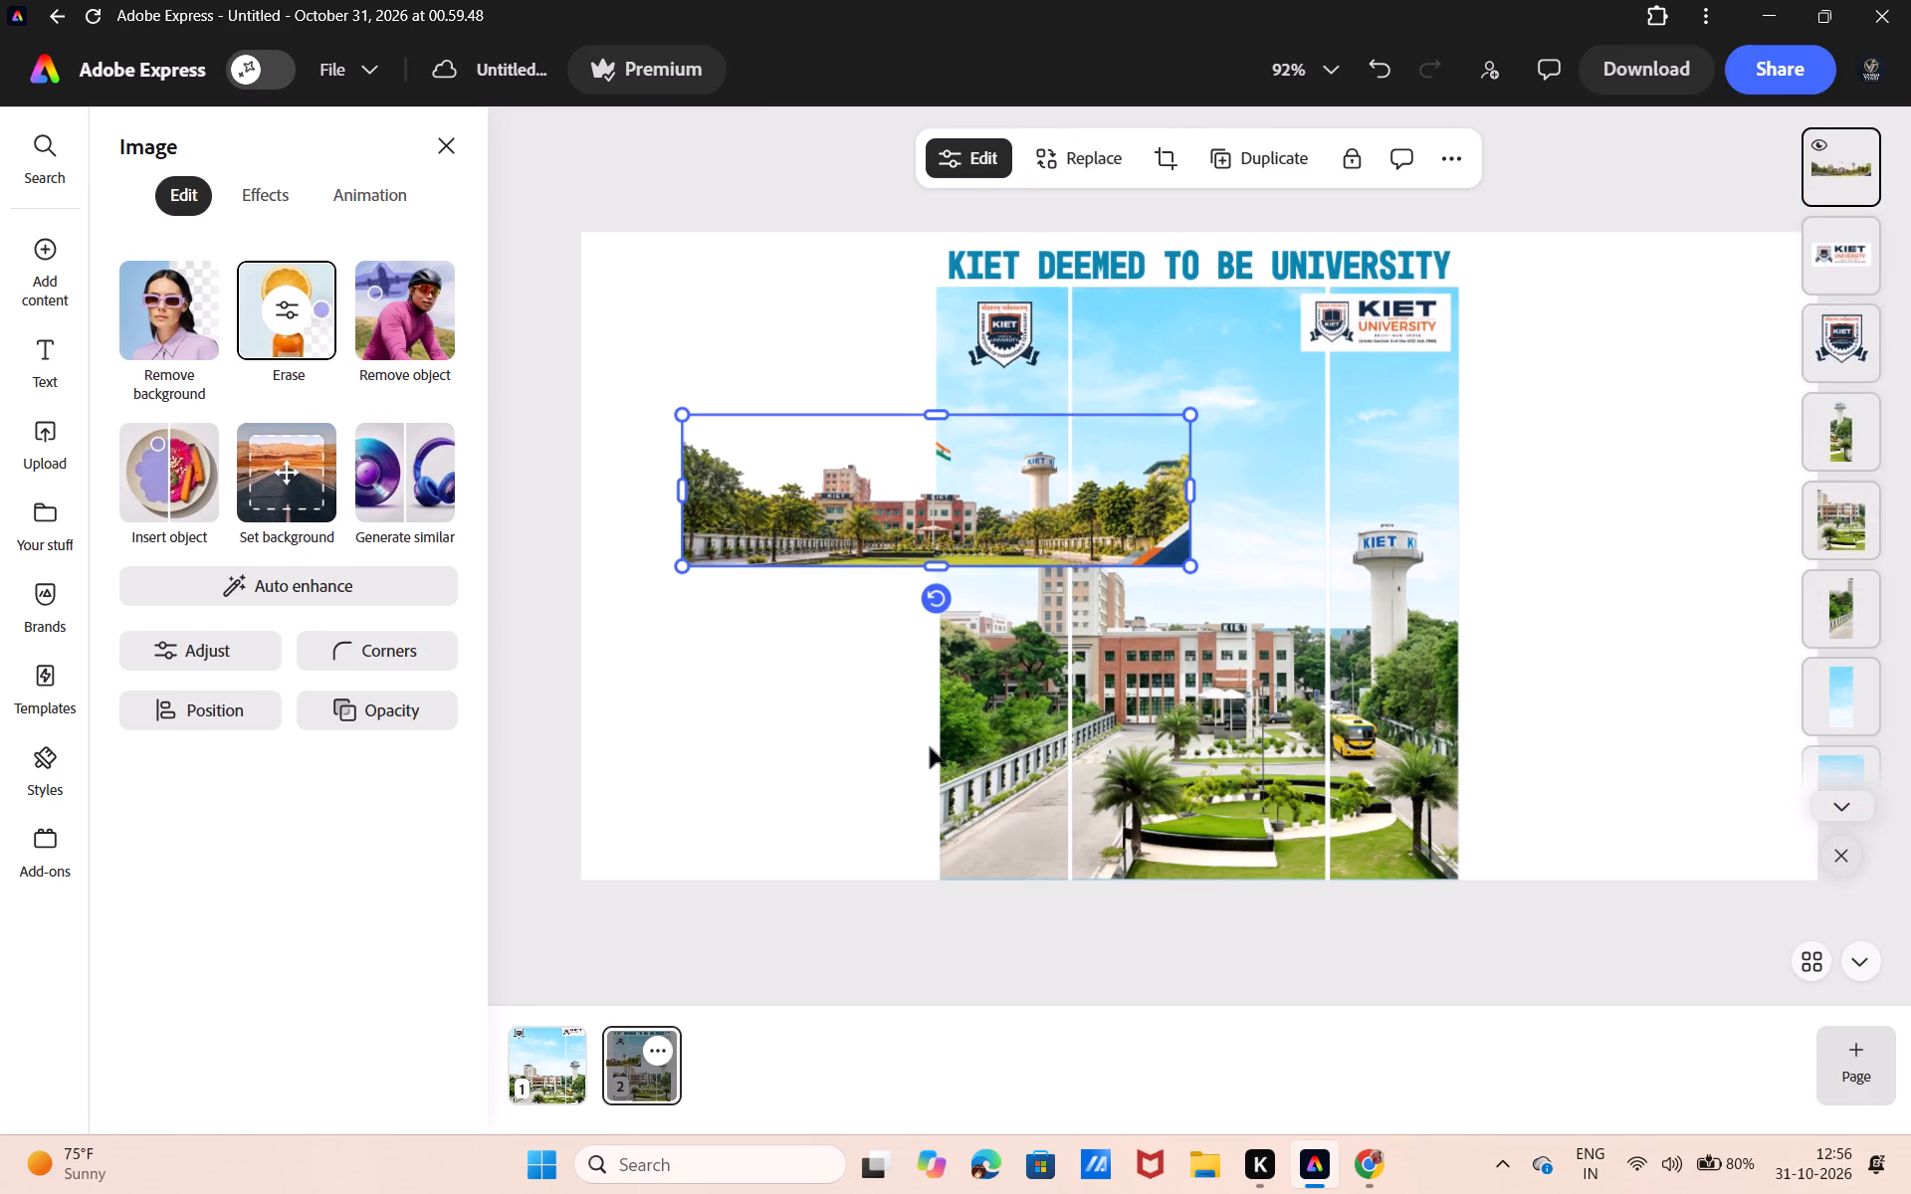
# Enlarge the cut-out campus banner to the full page width and align it with the page's bottom edge.
pyautogui.moveTo(999, 501); pyautogui.dragTo(941, 685)
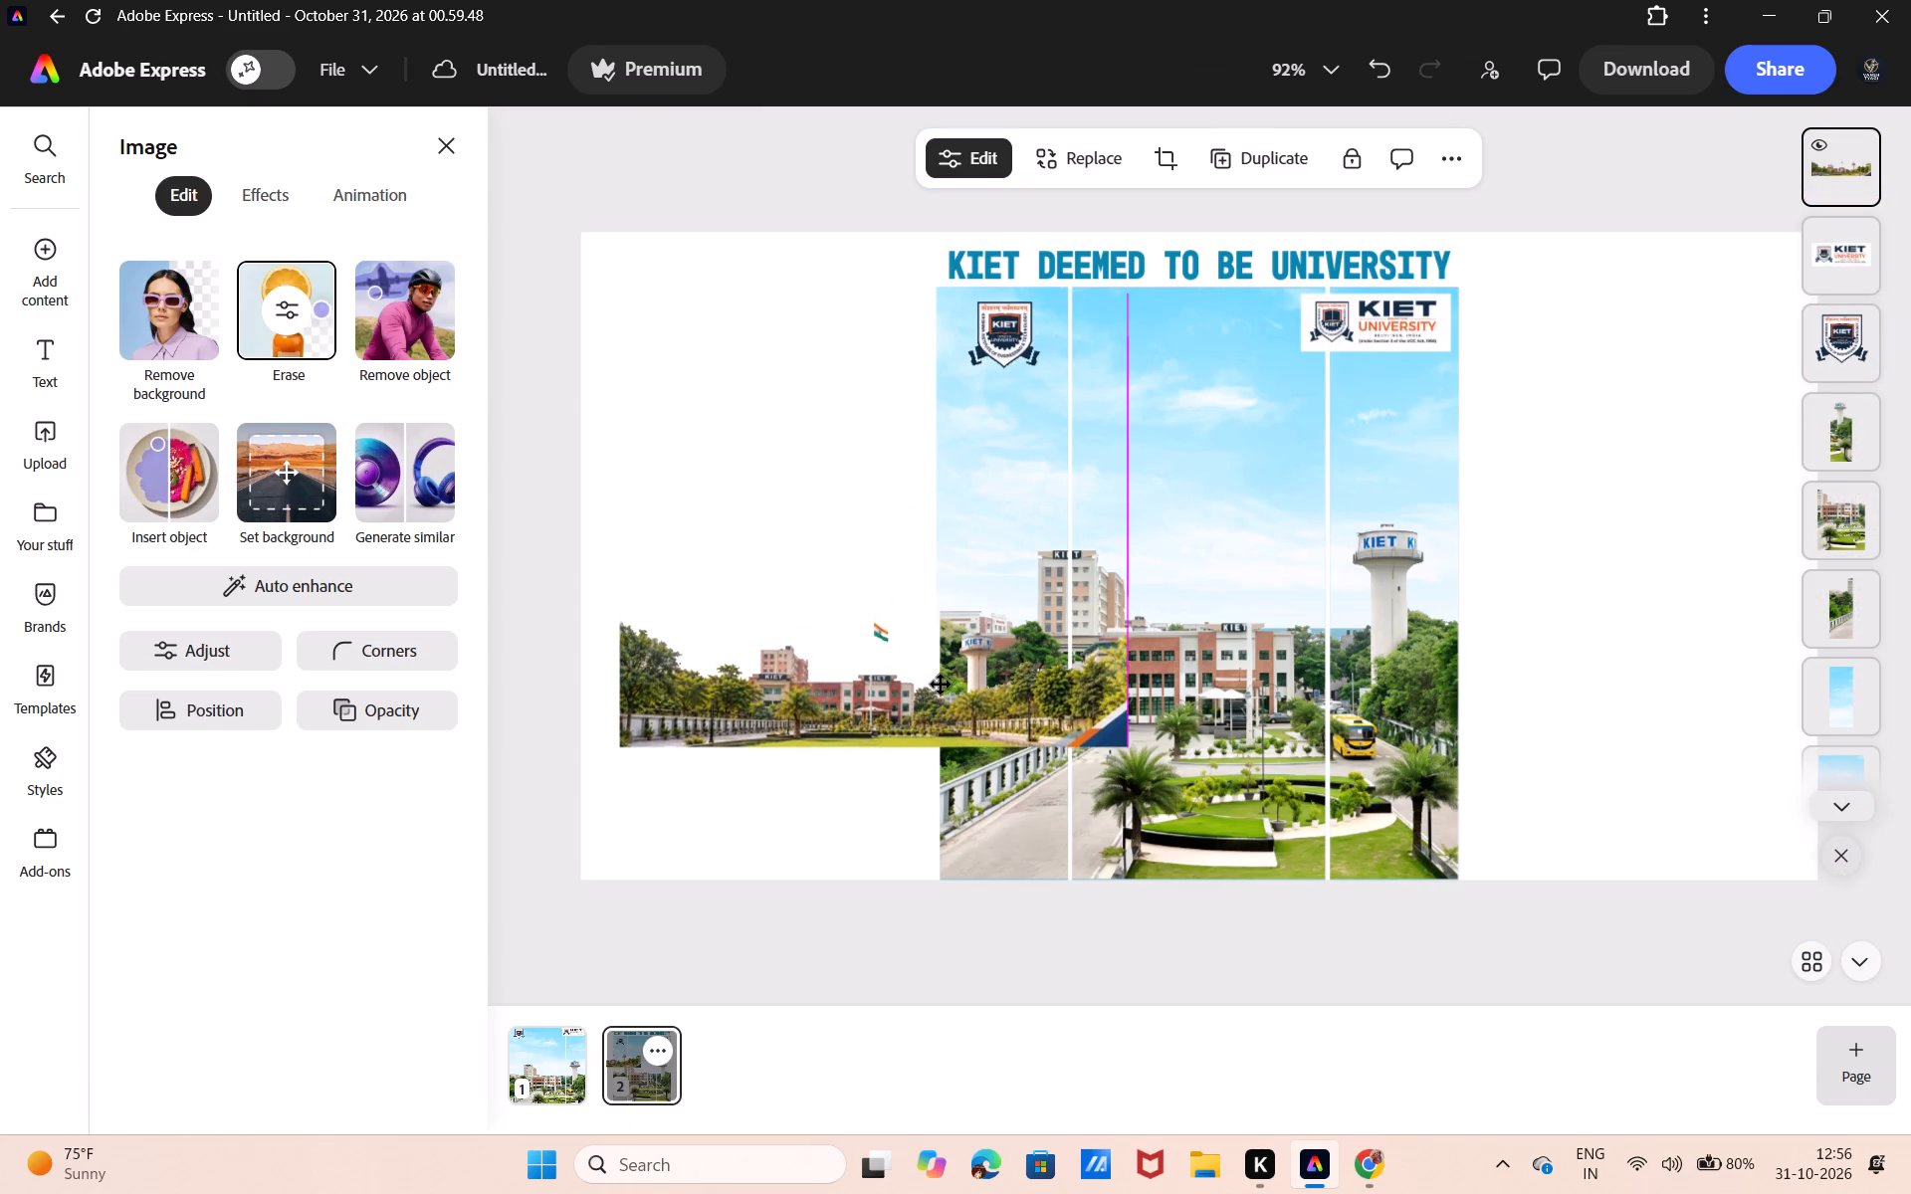
pyautogui.moveTo(941, 685); pyautogui.dragTo(889, 649)
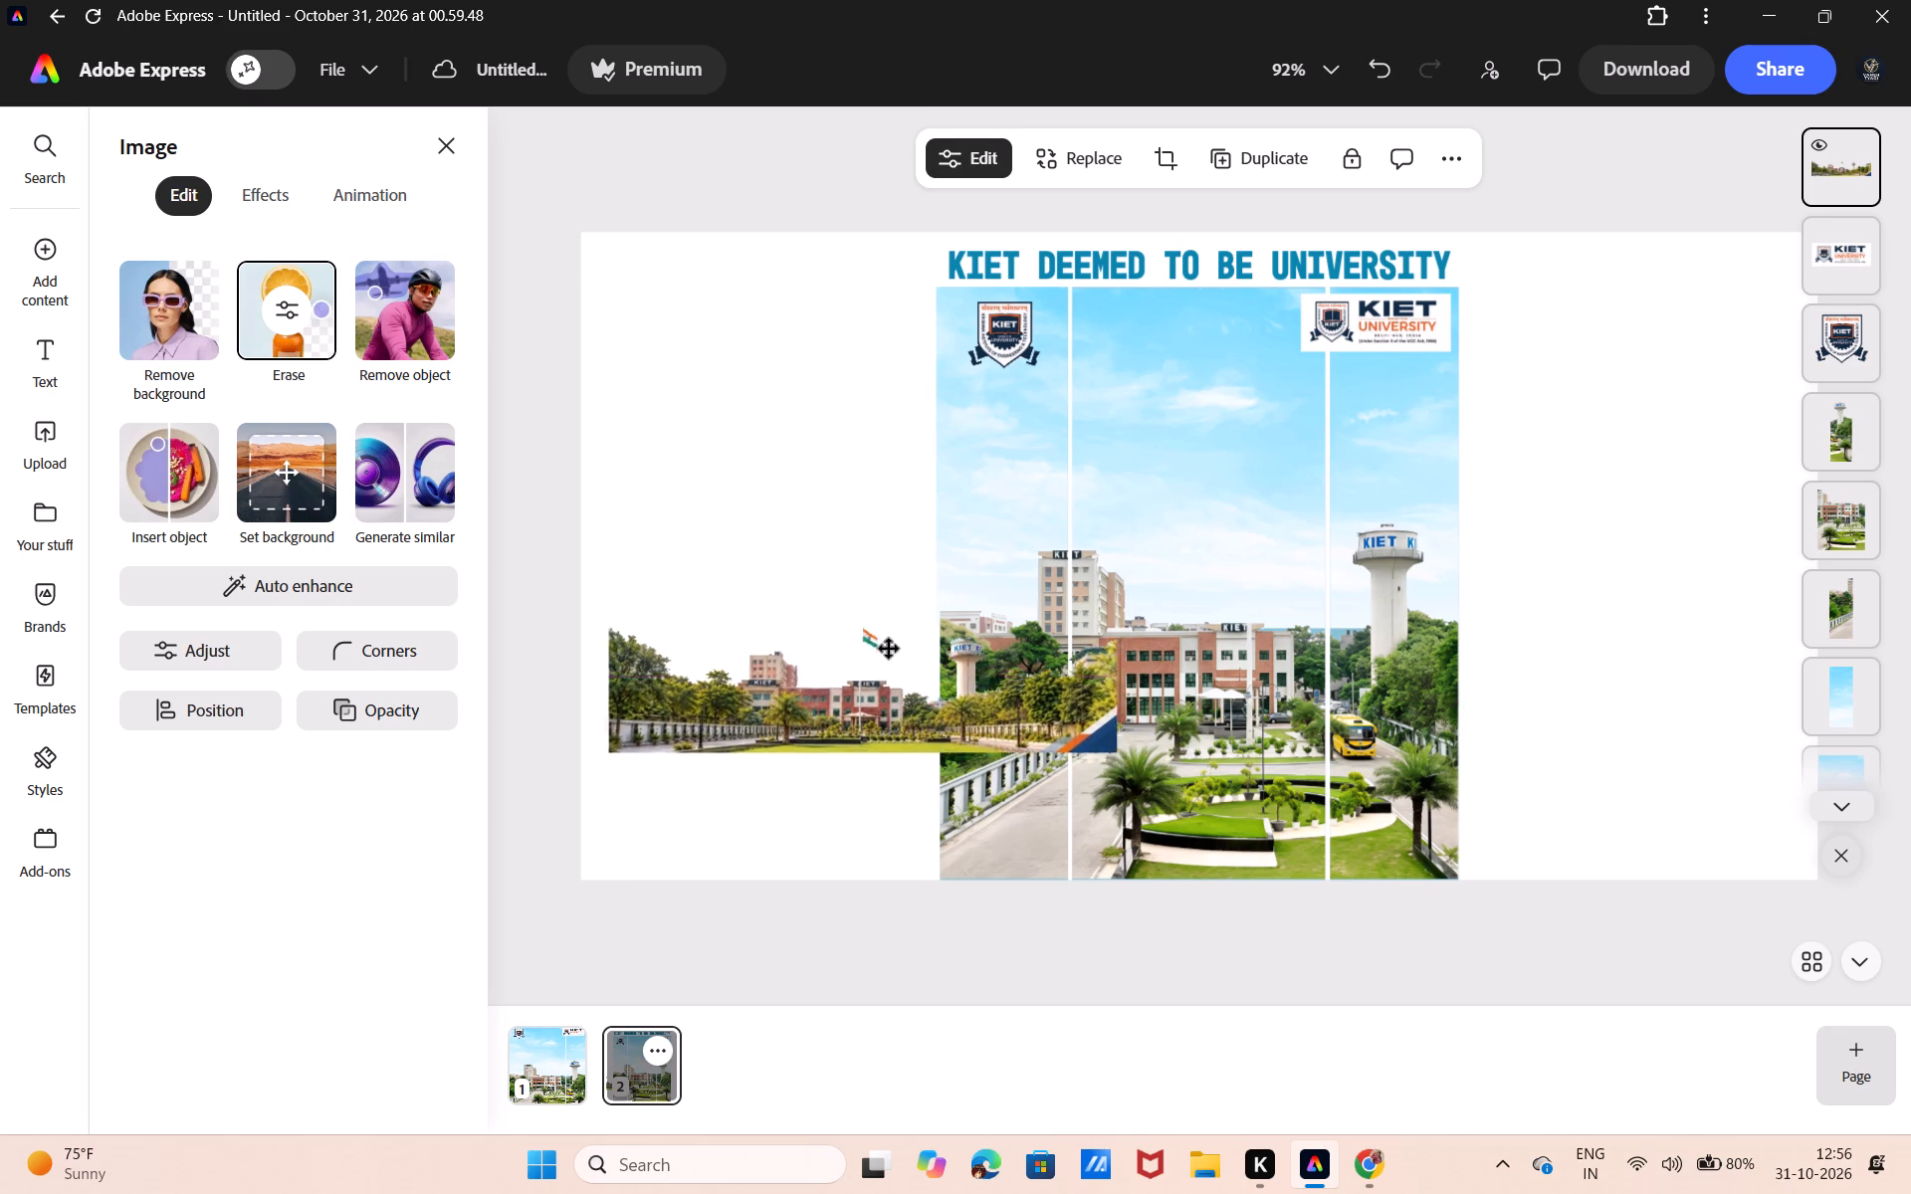
pyautogui.moveTo(889, 649); pyautogui.dragTo(937, 552)
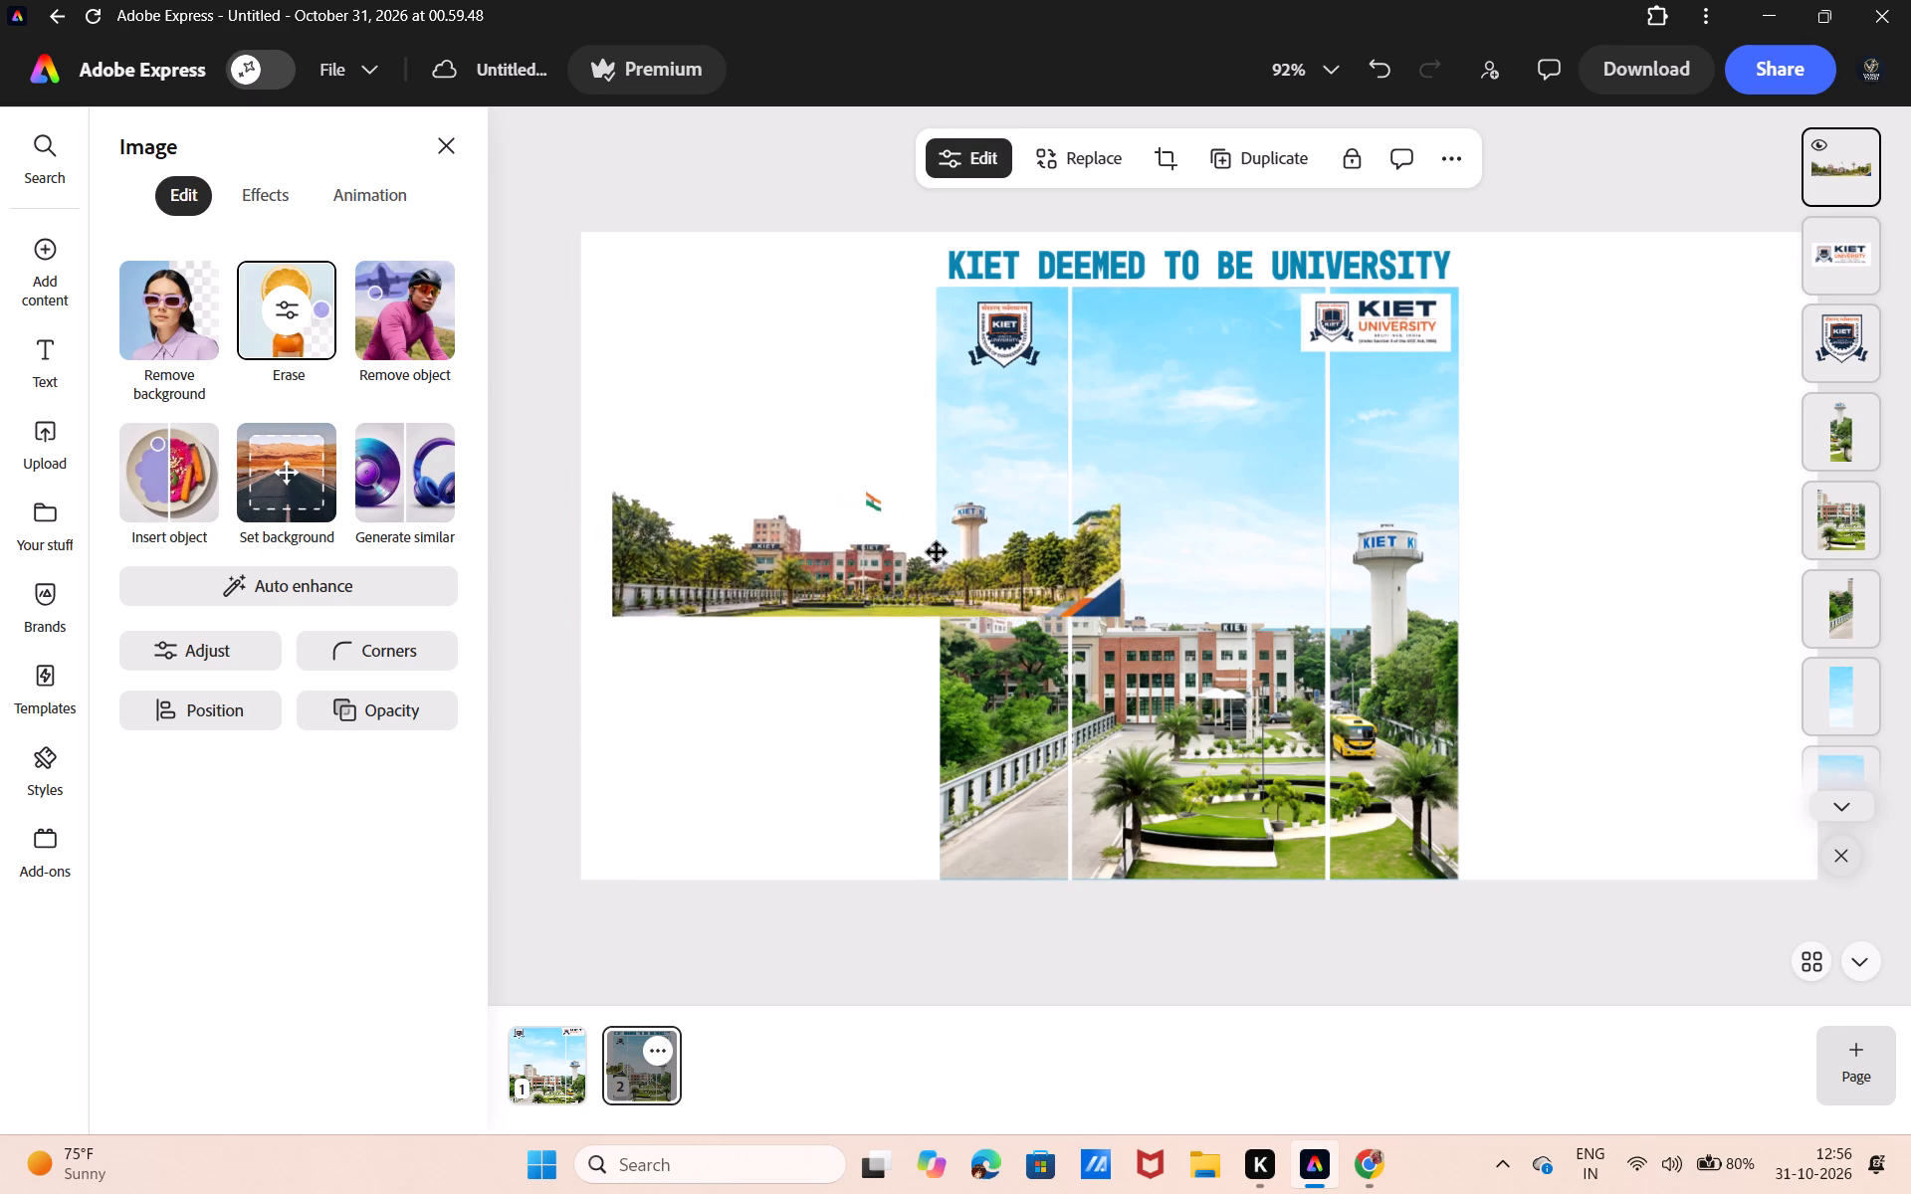
pyautogui.moveTo(937, 552); pyautogui.dragTo(943, 551)
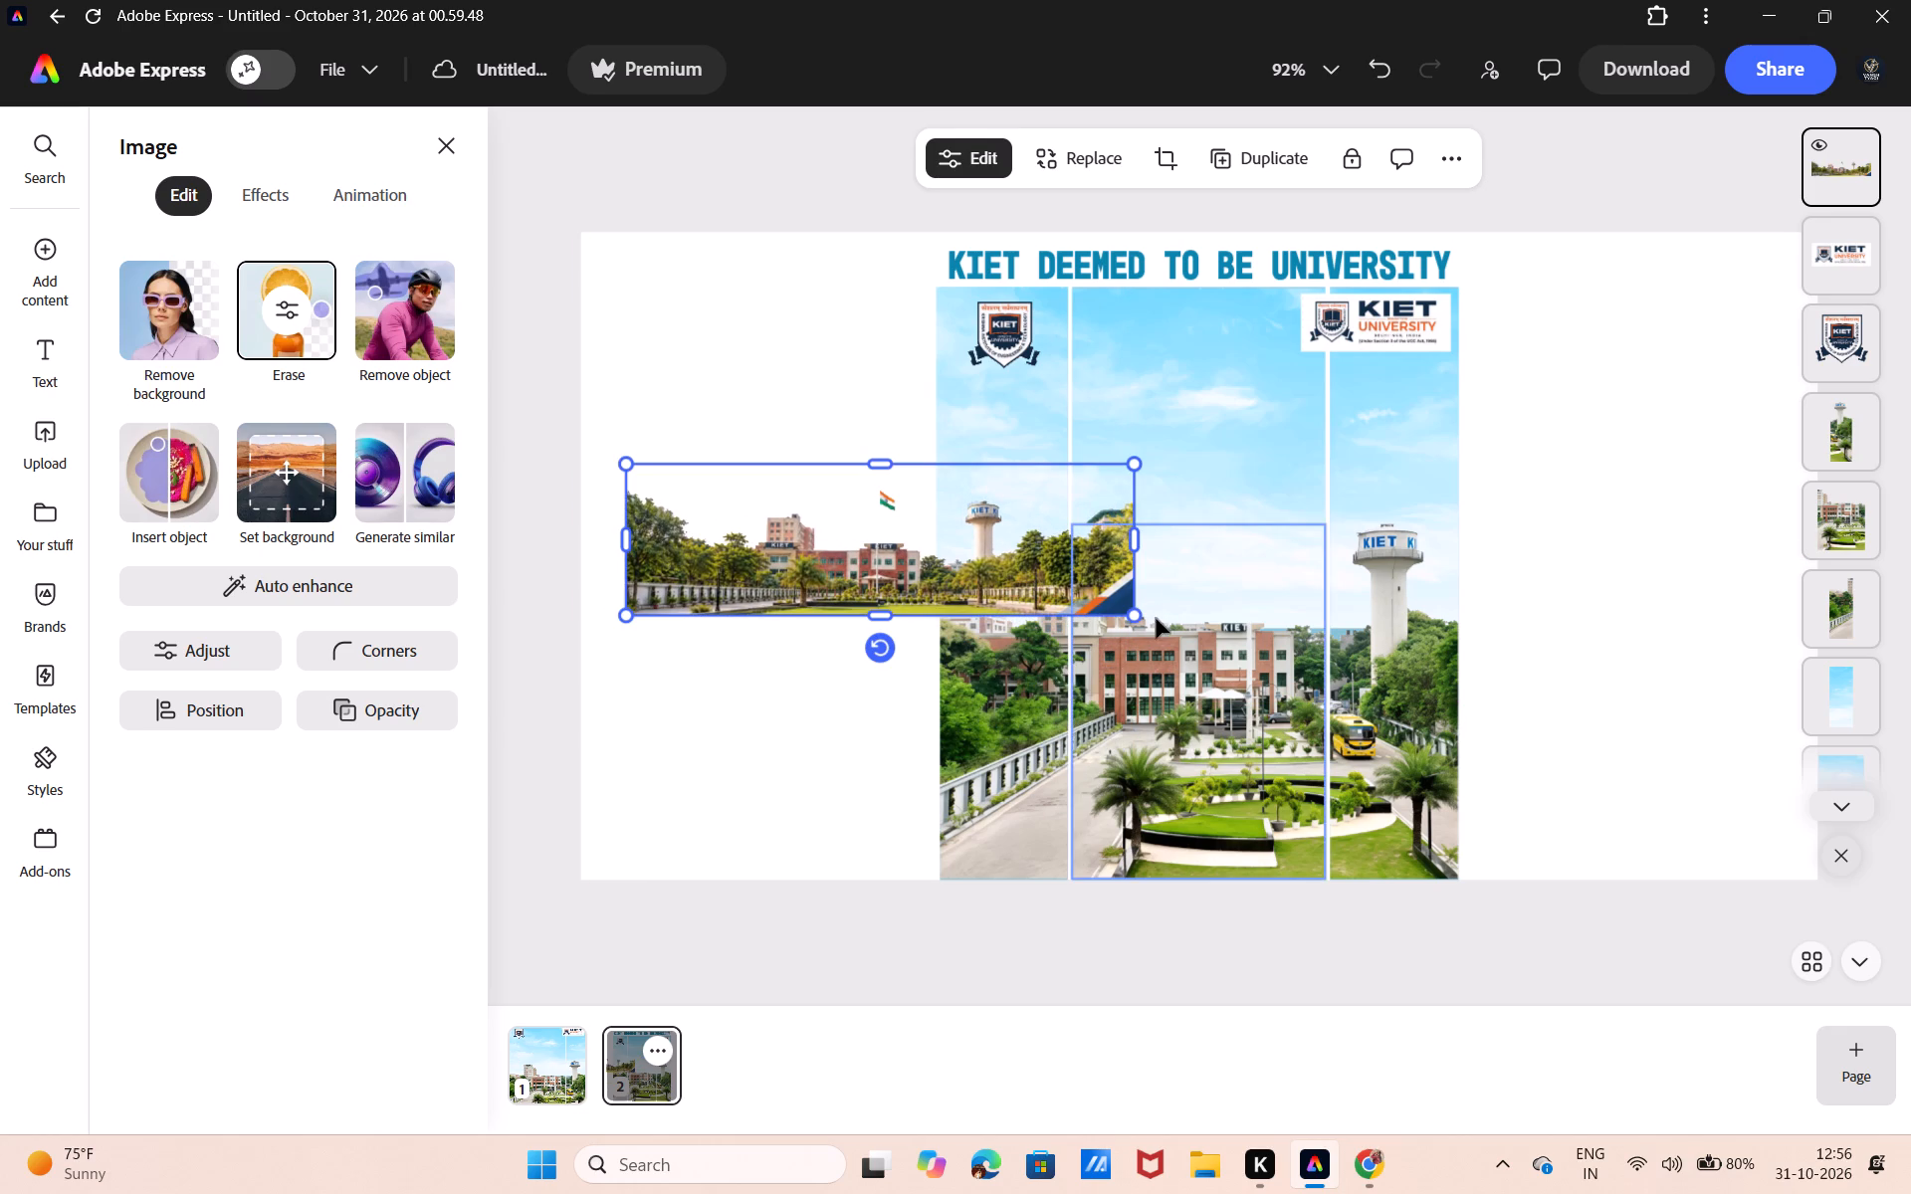
pyautogui.moveTo(1140, 618); pyautogui.dragTo(1551, 841)
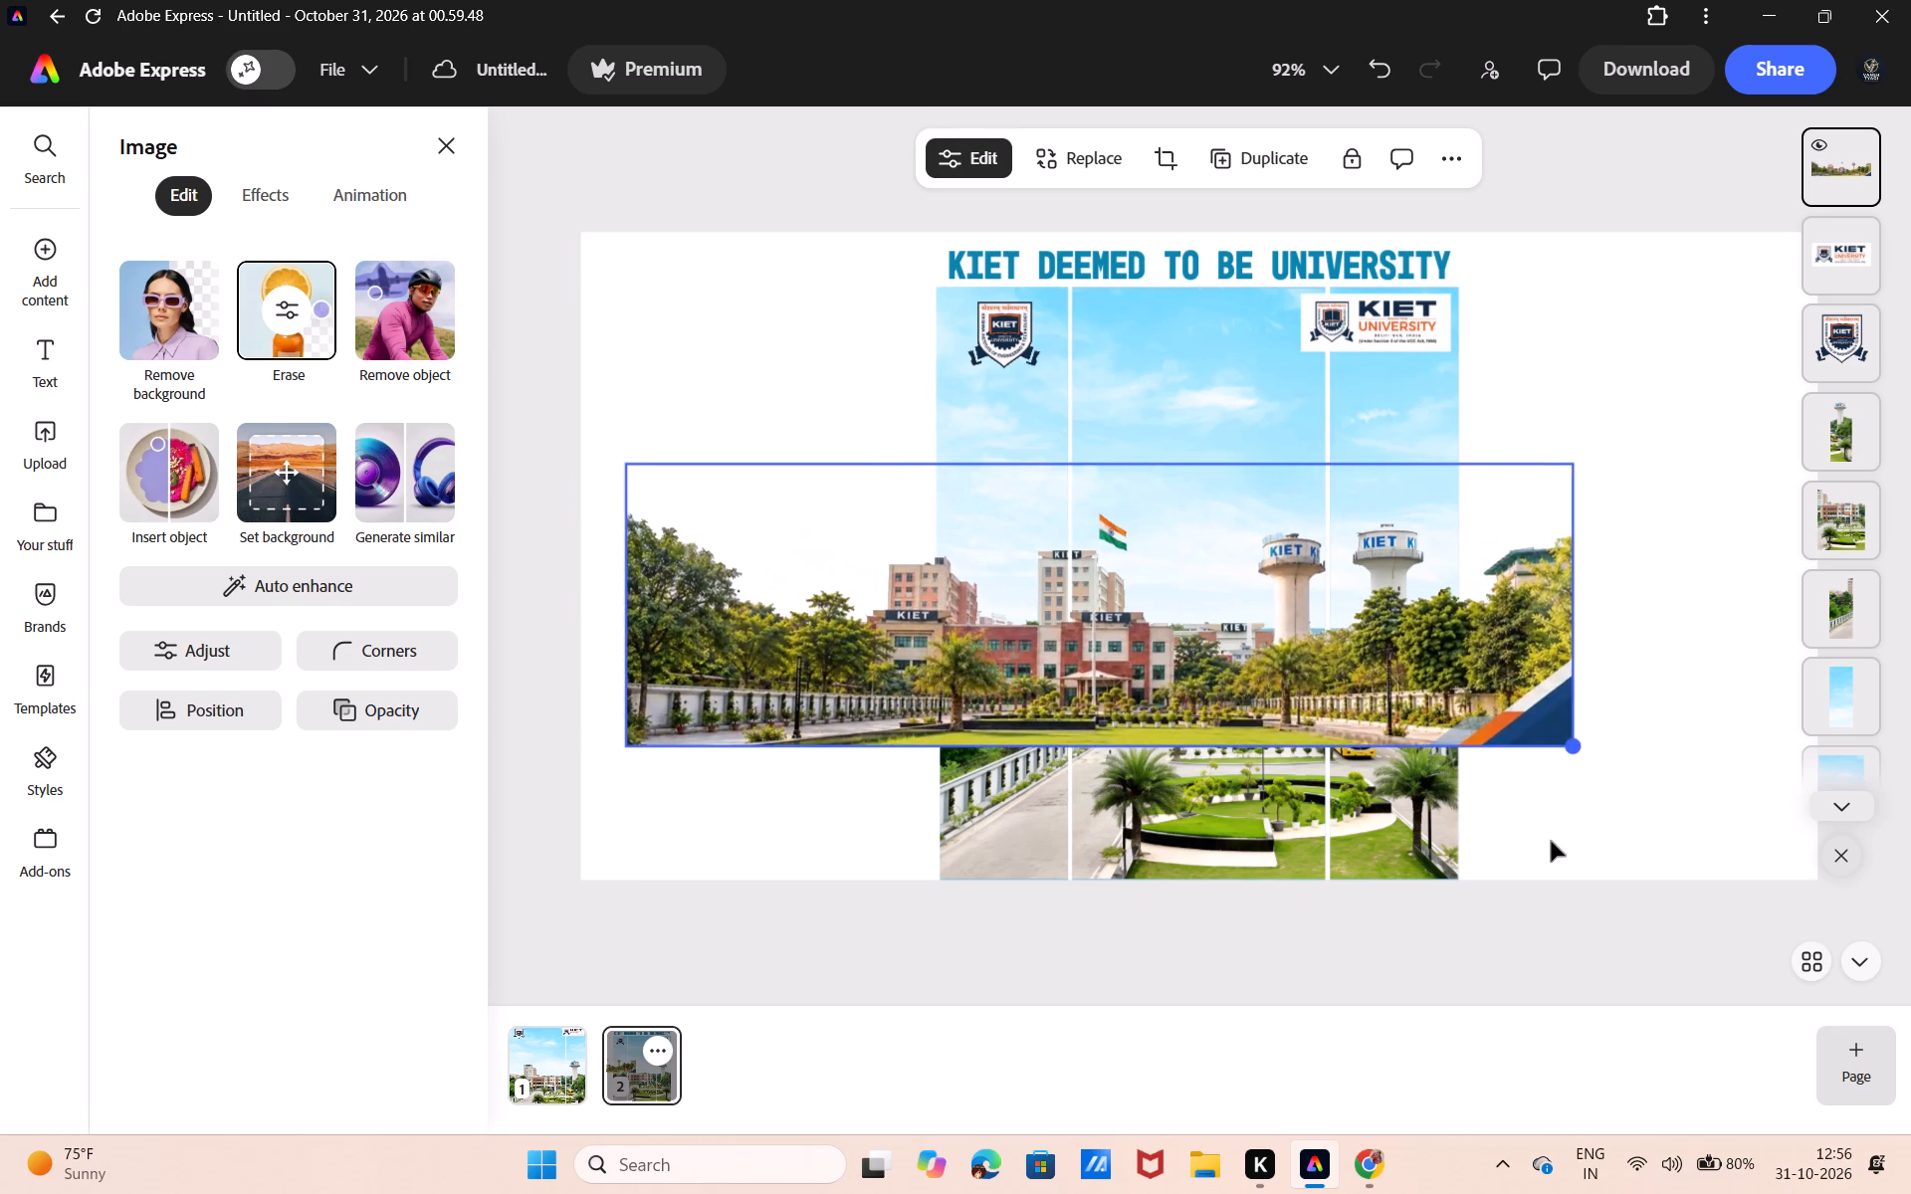
pyautogui.moveTo(1579, 746); pyautogui.dragTo(1822, 887)
pyautogui.moveTo(1707, 777); pyautogui.dragTo(1680, 798)
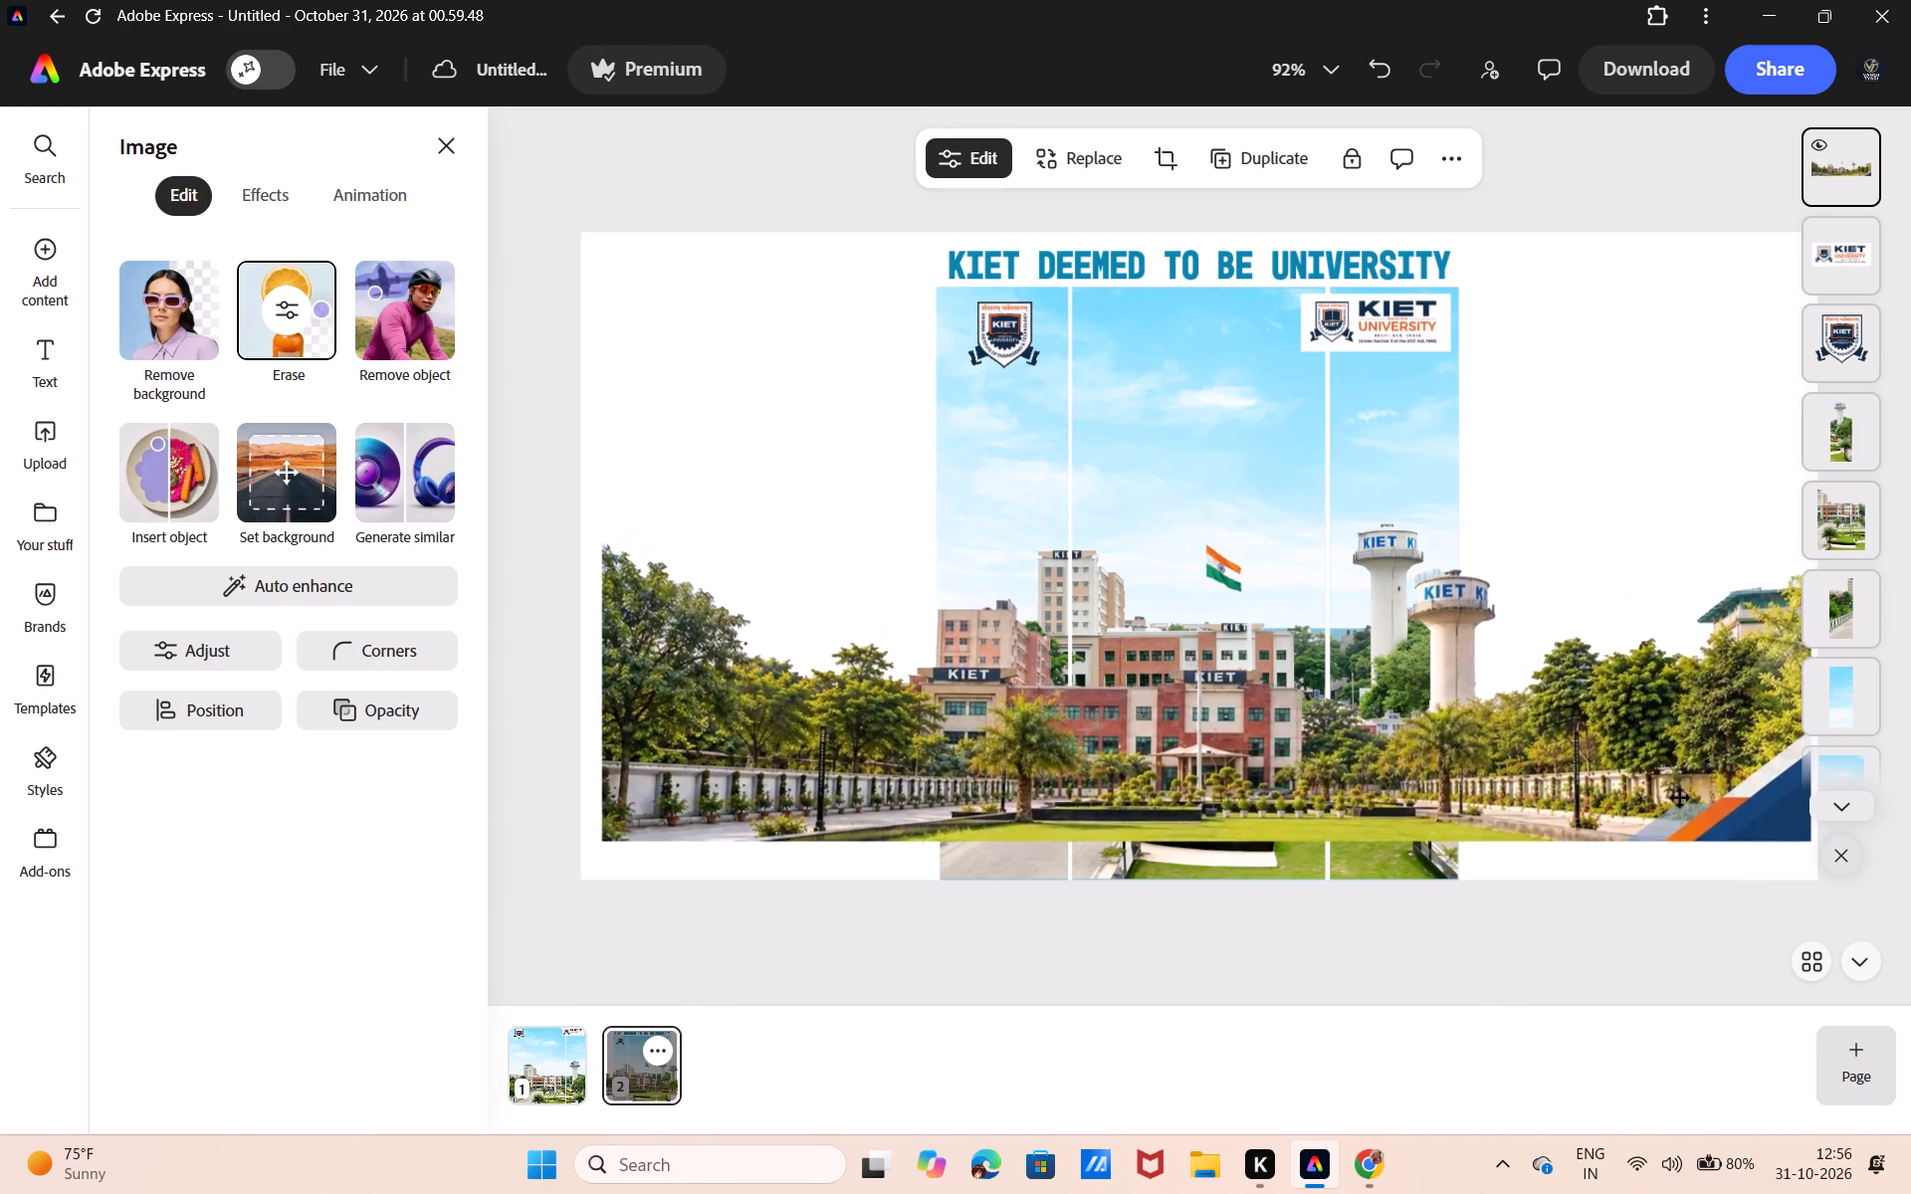
pyautogui.moveTo(1680, 798); pyautogui.dragTo(1662, 828)
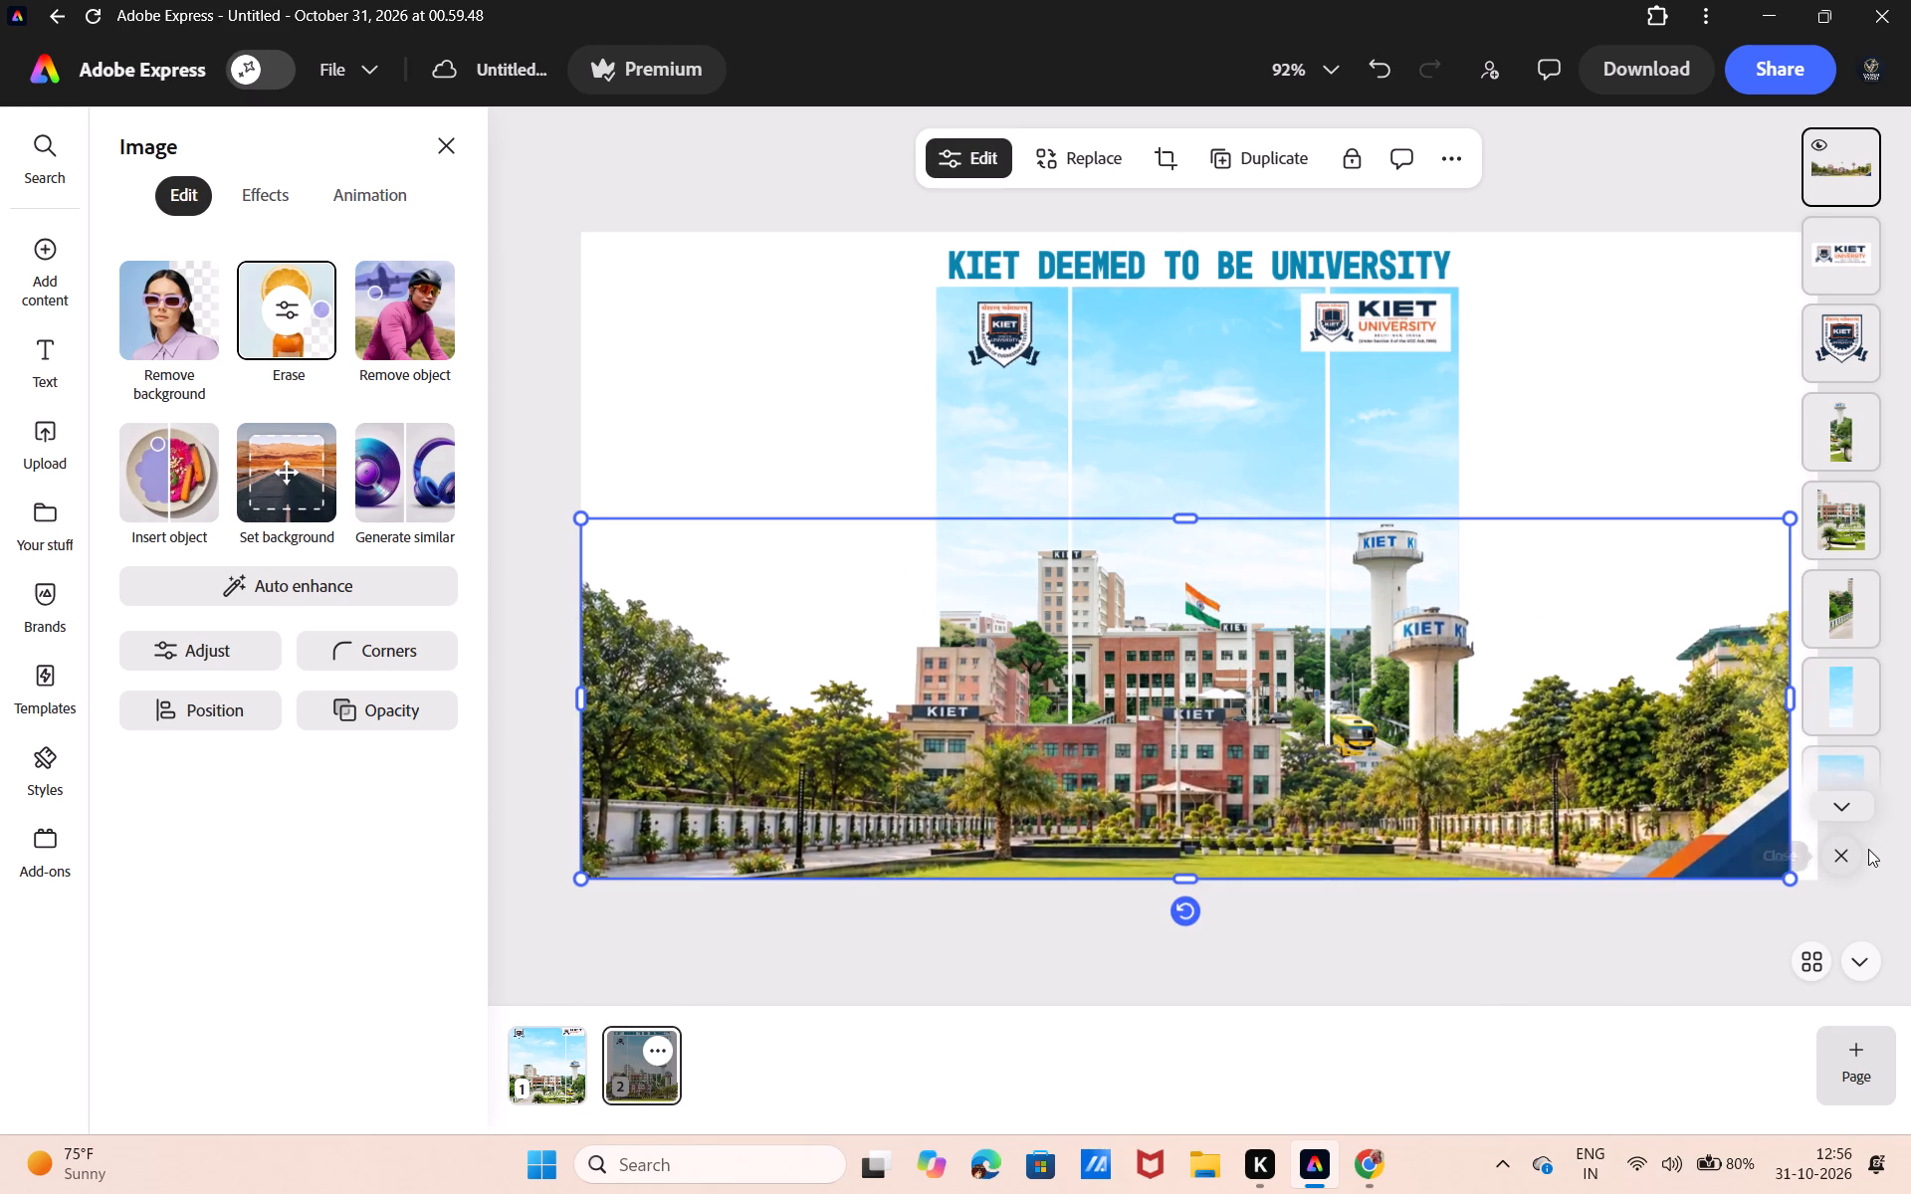
pyautogui.moveTo(1793, 883); pyautogui.dragTo(1815, 887)
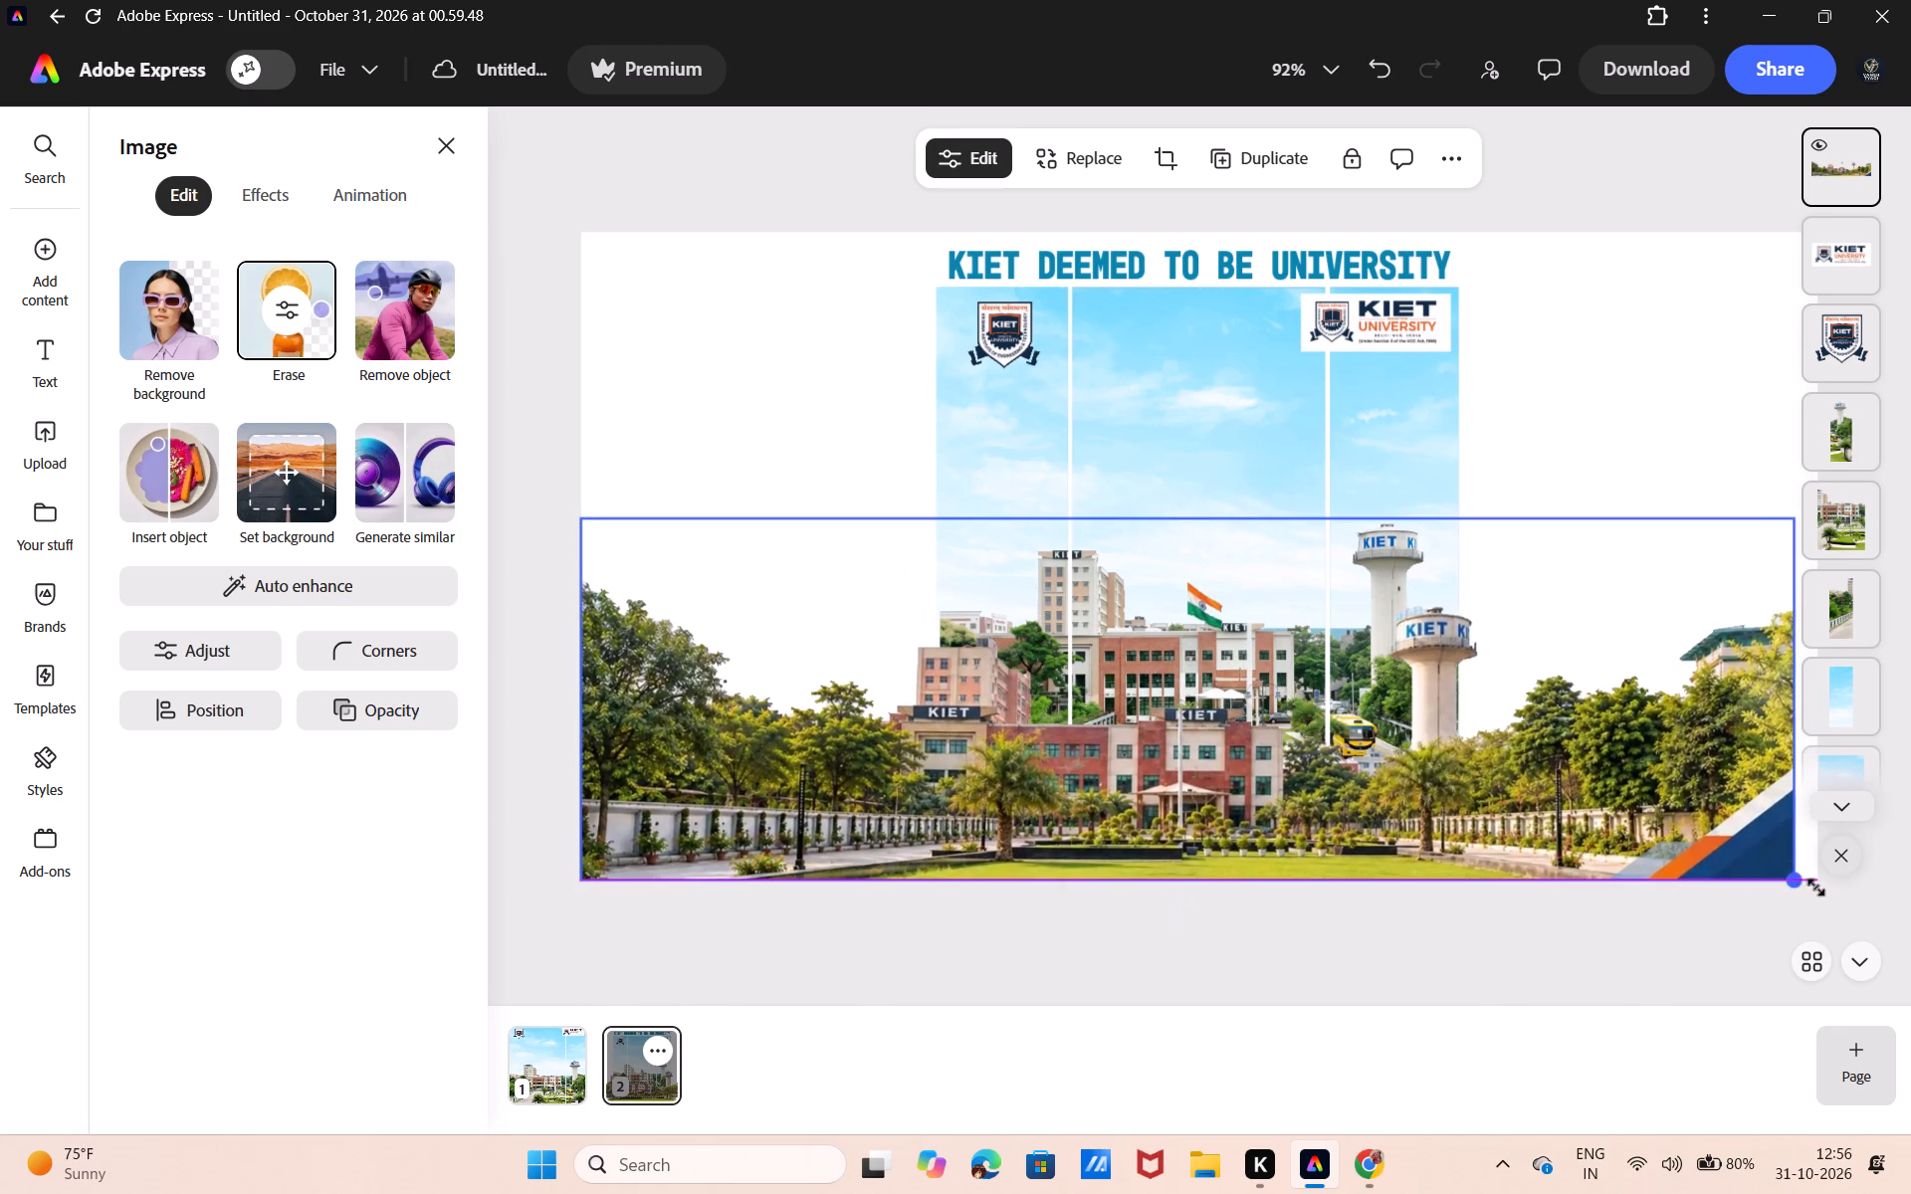
pyautogui.moveTo(1815, 887); pyautogui.dragTo(1822, 889)
pyautogui.click(1674, 784)
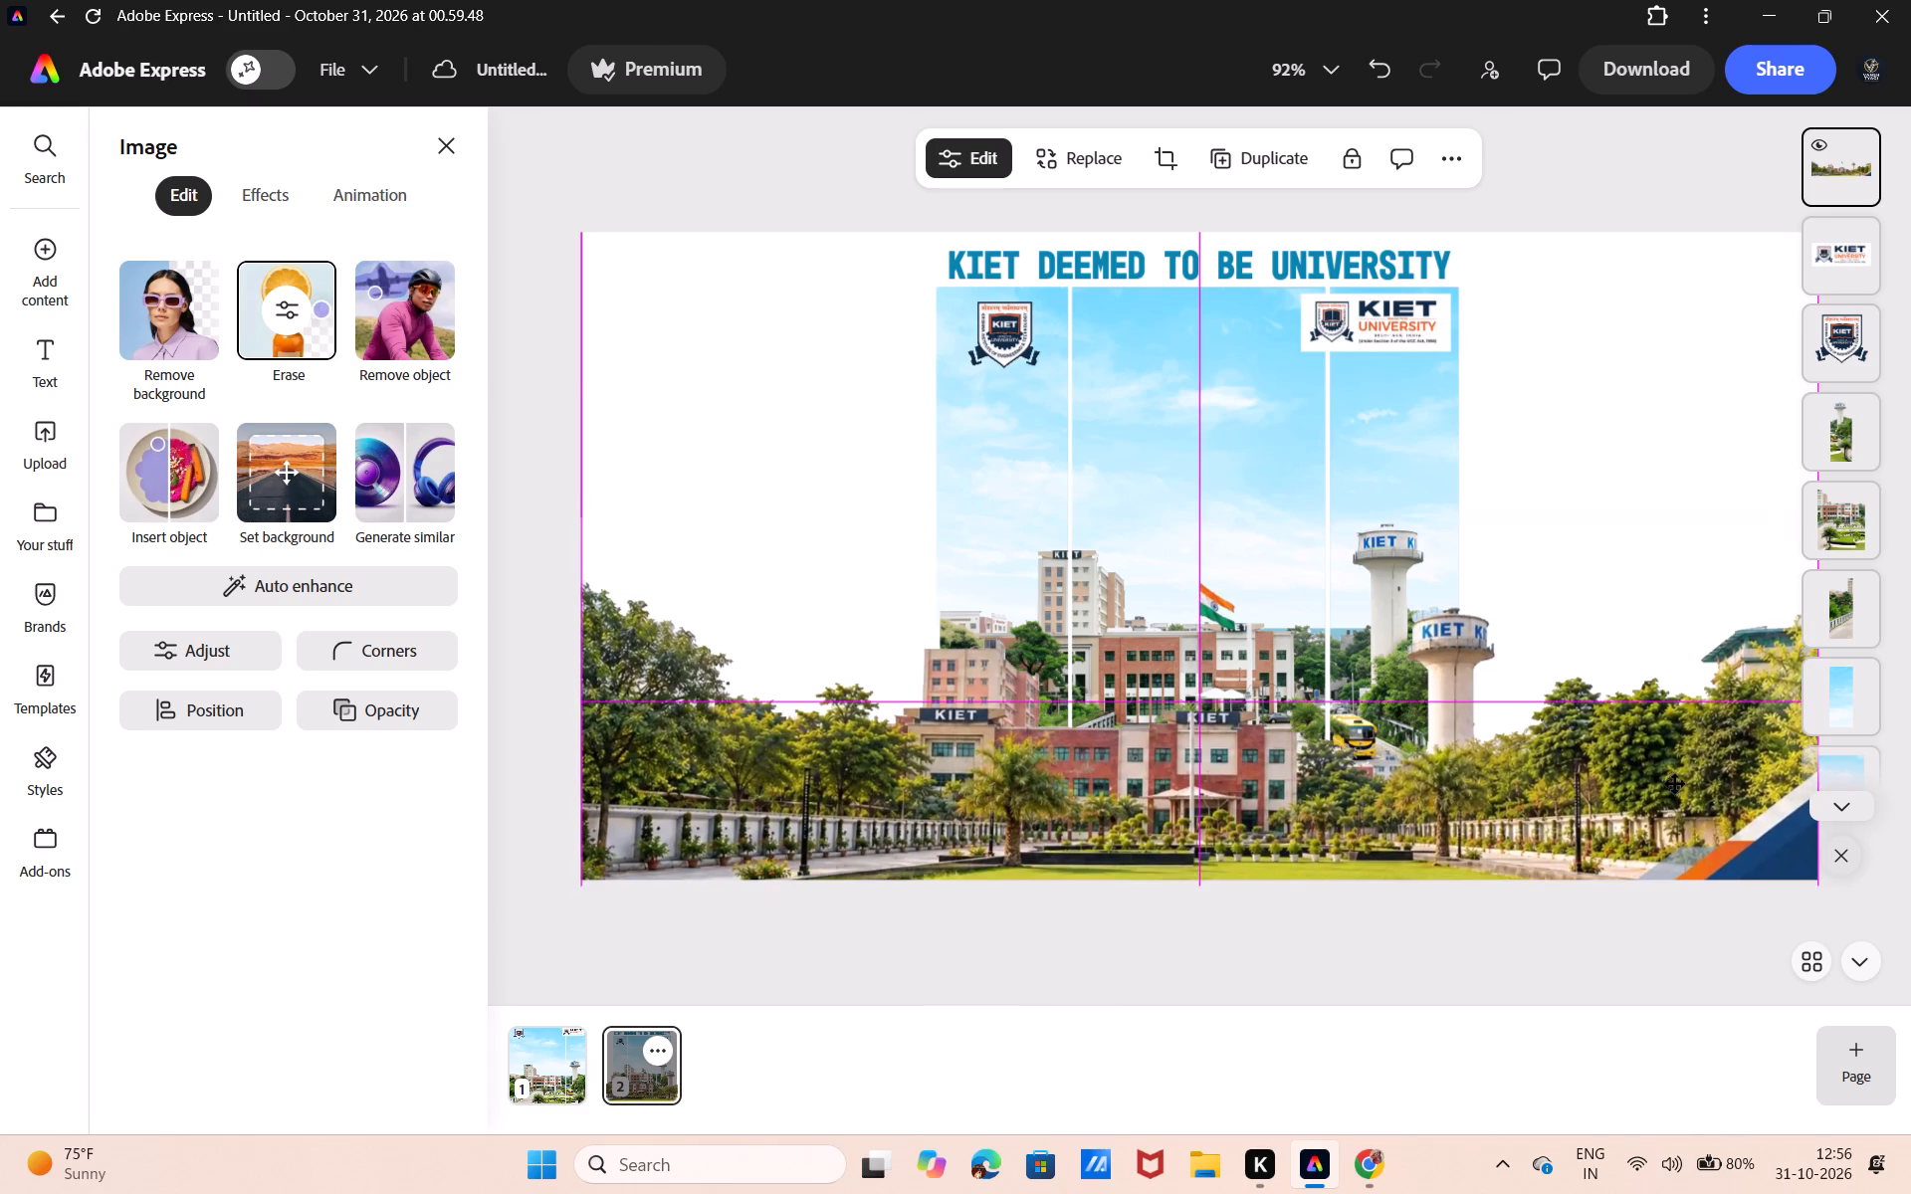
pyautogui.click(1675, 781)
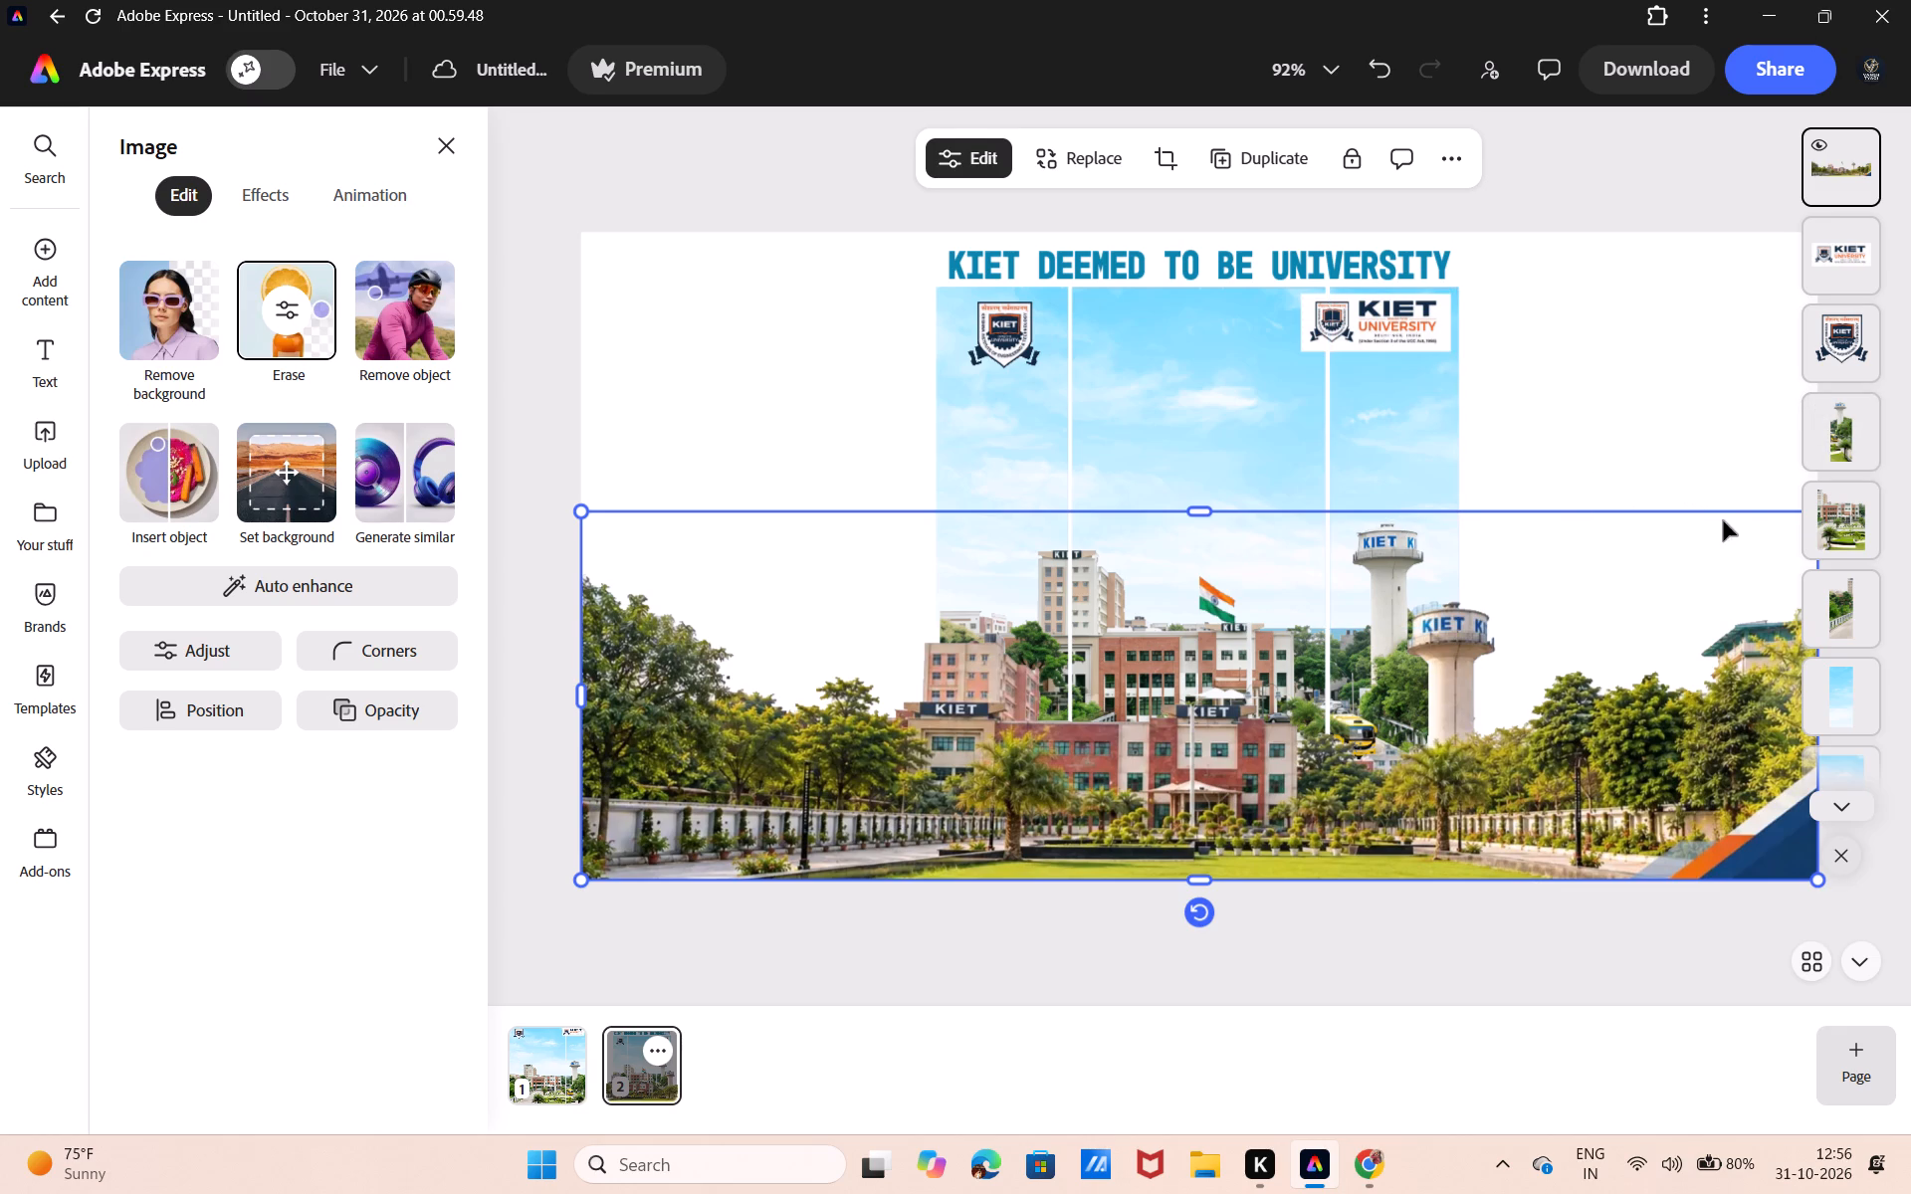
# Delete the three old campus strip images behind the banner: the centre building, left road and right water tower strips.
pyautogui.click(1844, 527)
pyautogui.press('BackSpace')
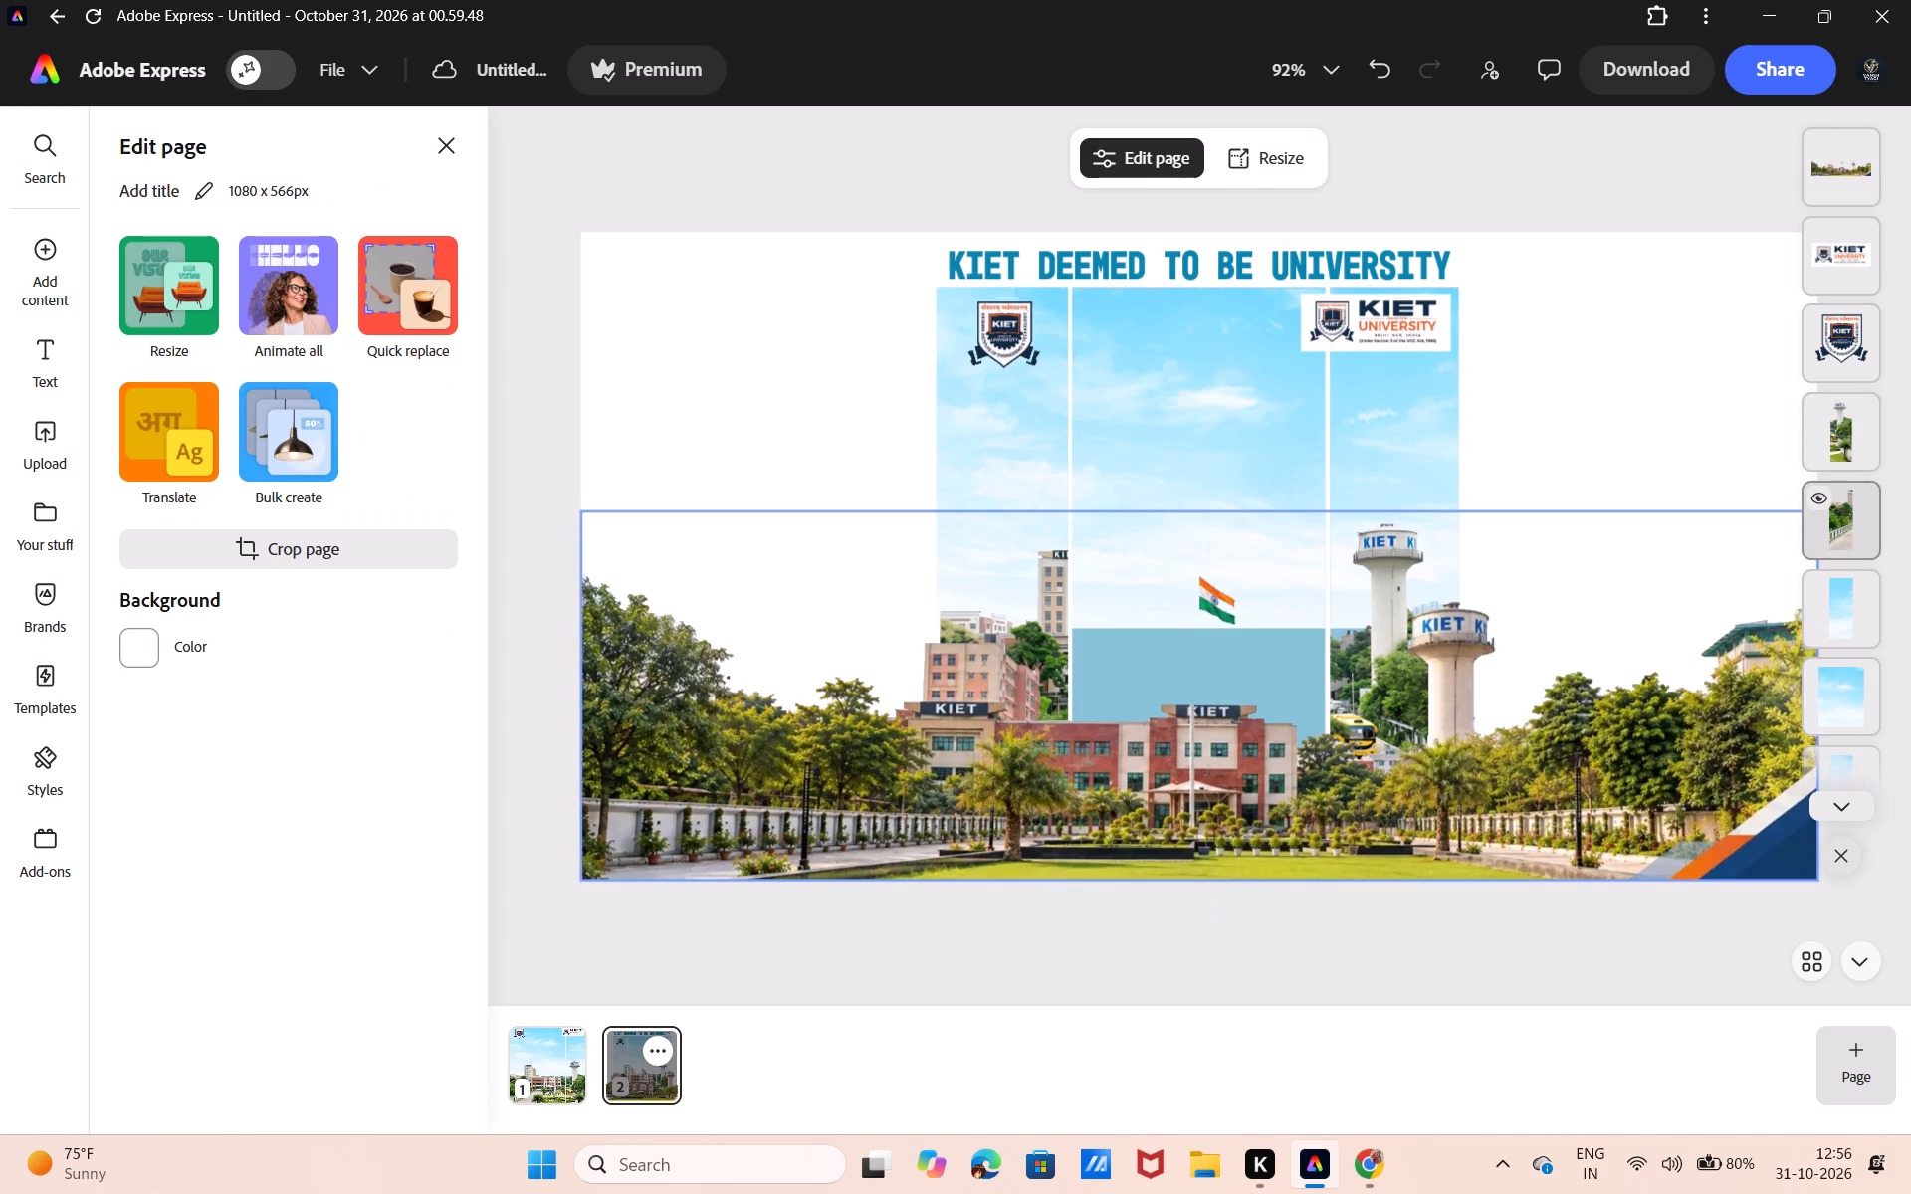
pyautogui.click(1859, 497)
pyautogui.press('BackSpace')
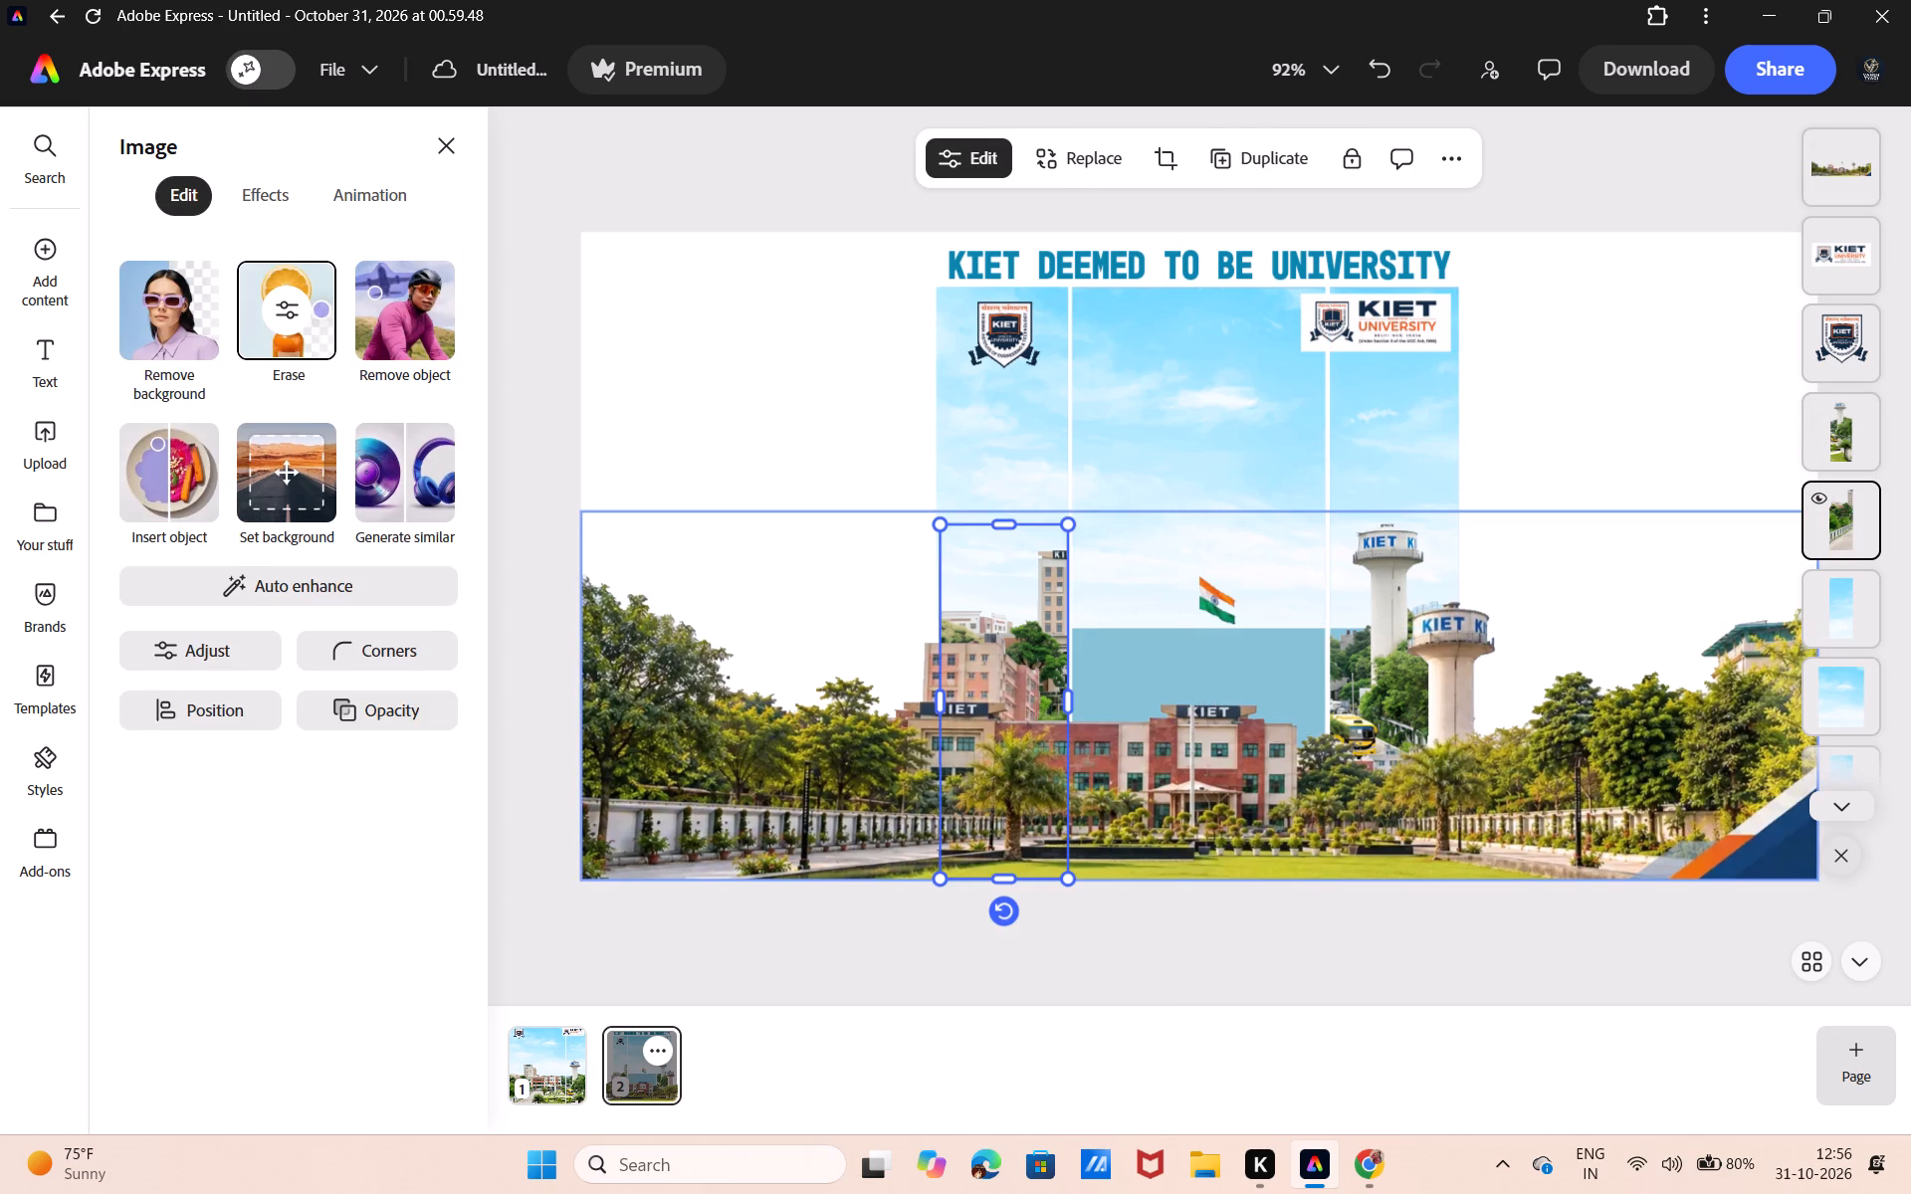
pyautogui.click(1861, 461)
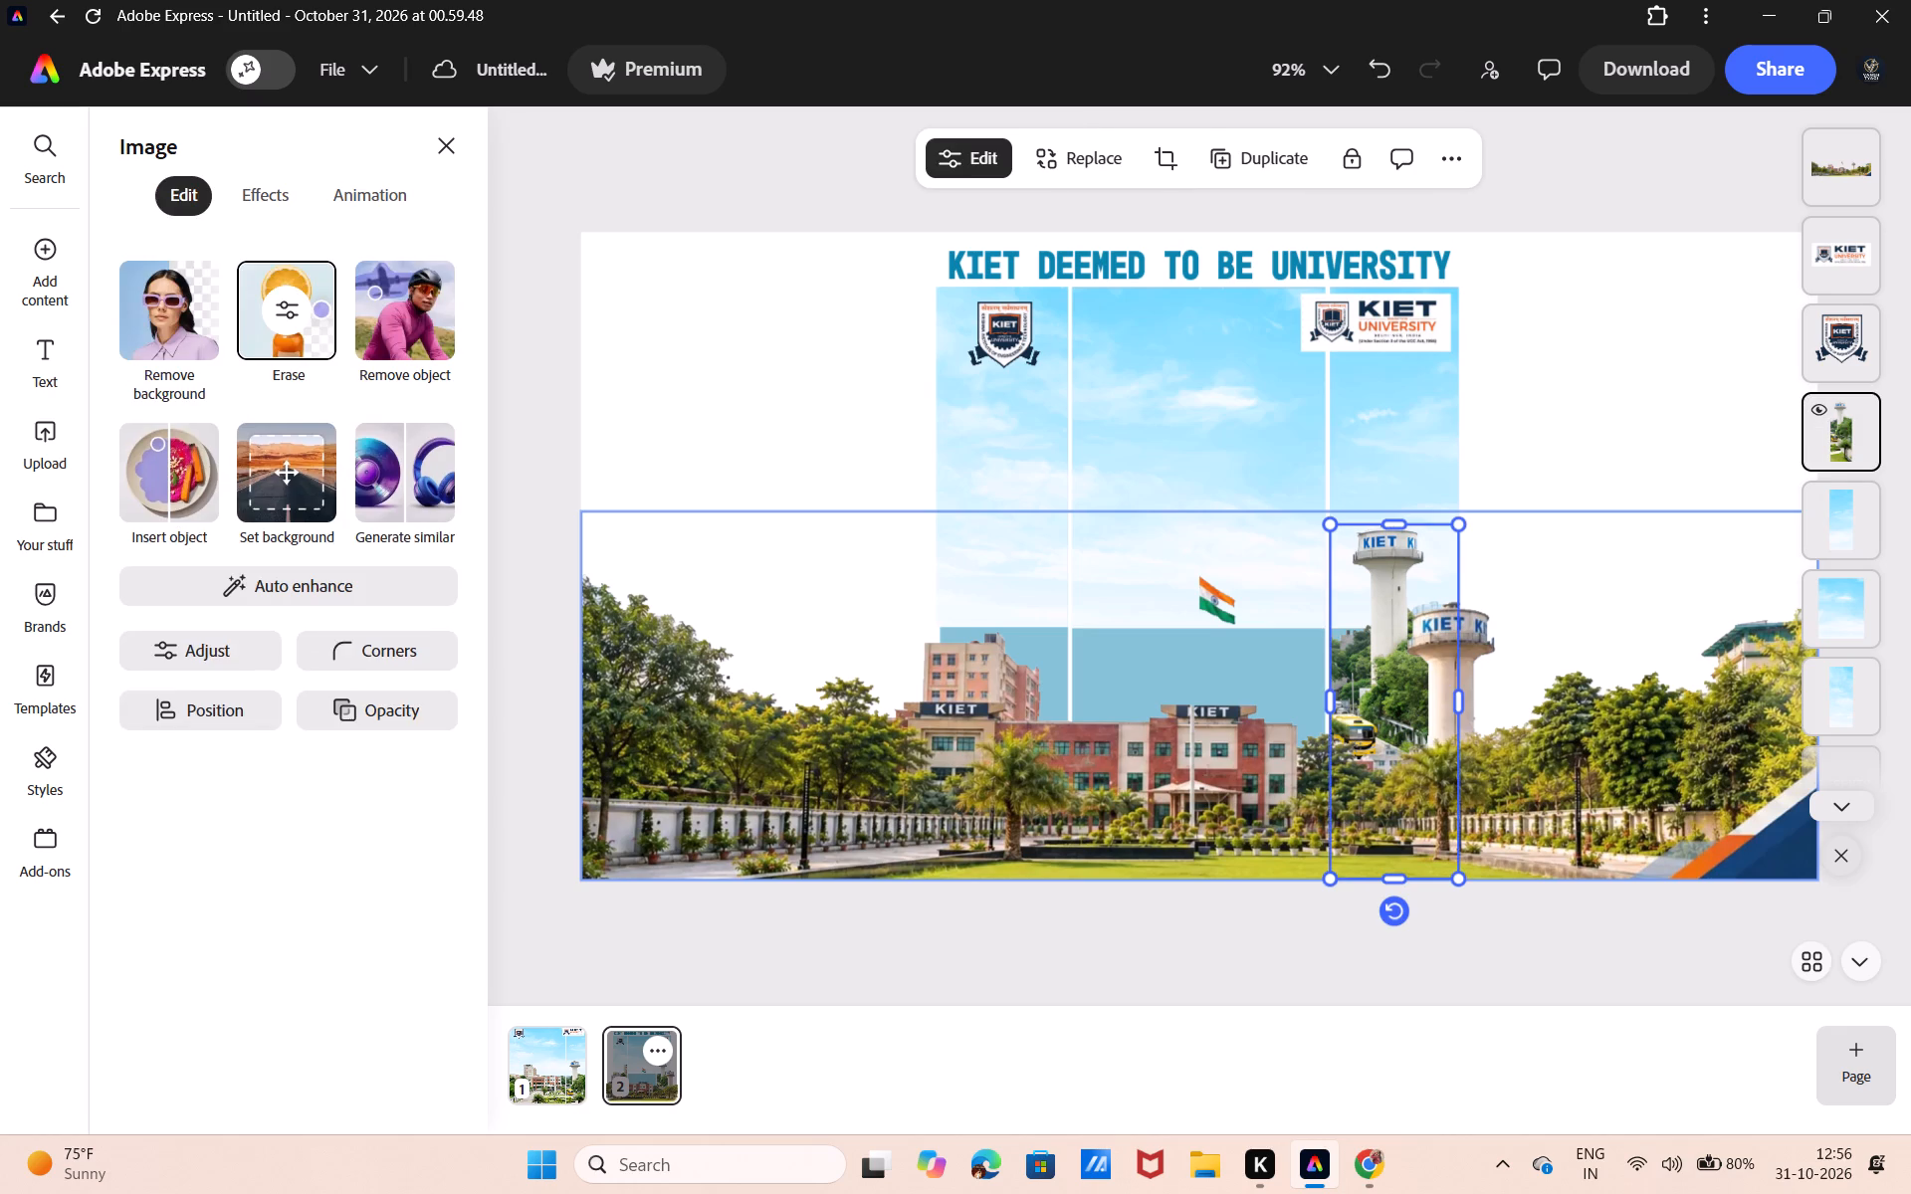
pyautogui.press('BackSpace')
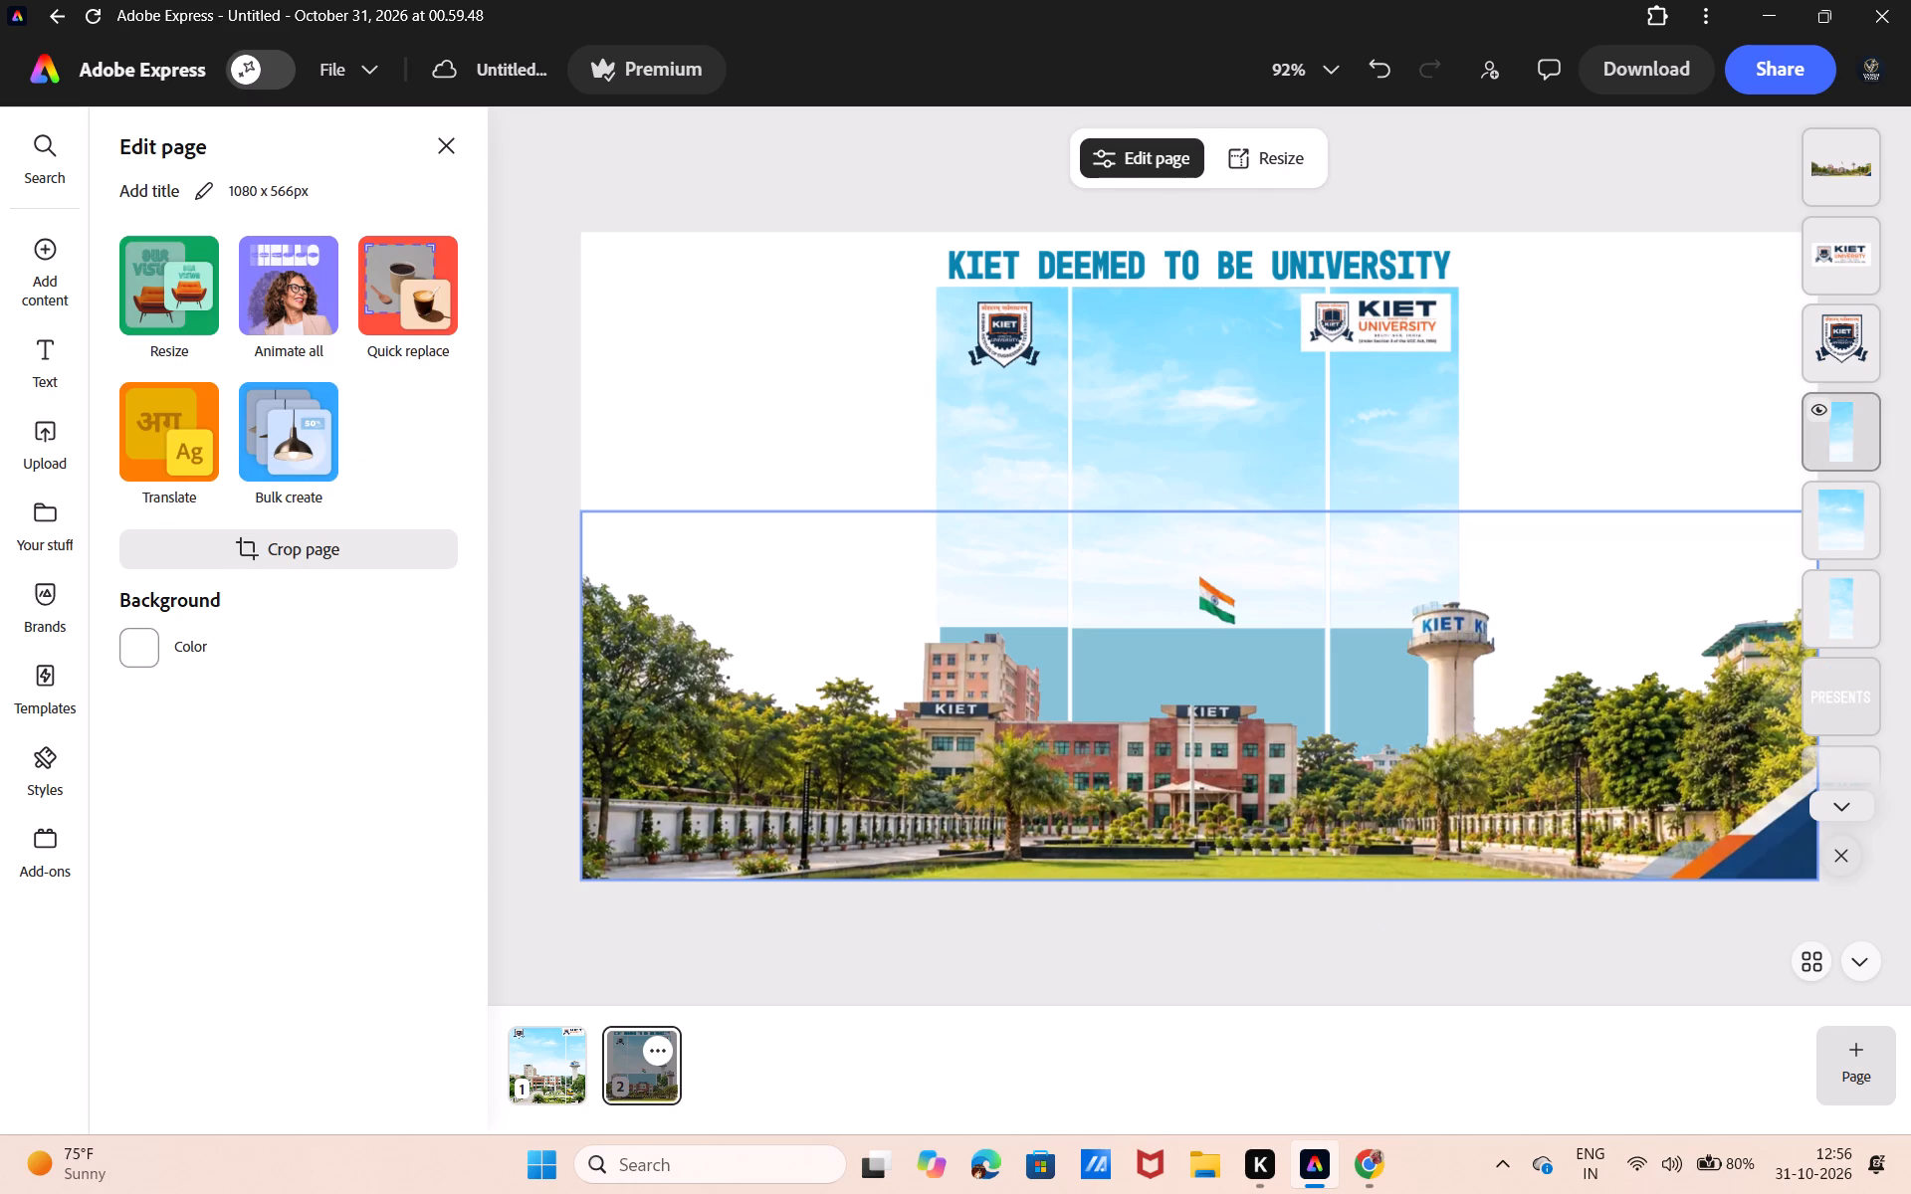
# Stretch the left sky strip out to the page's left edge and down behind the banner's trees and buildings.
pyautogui.click(976, 503)
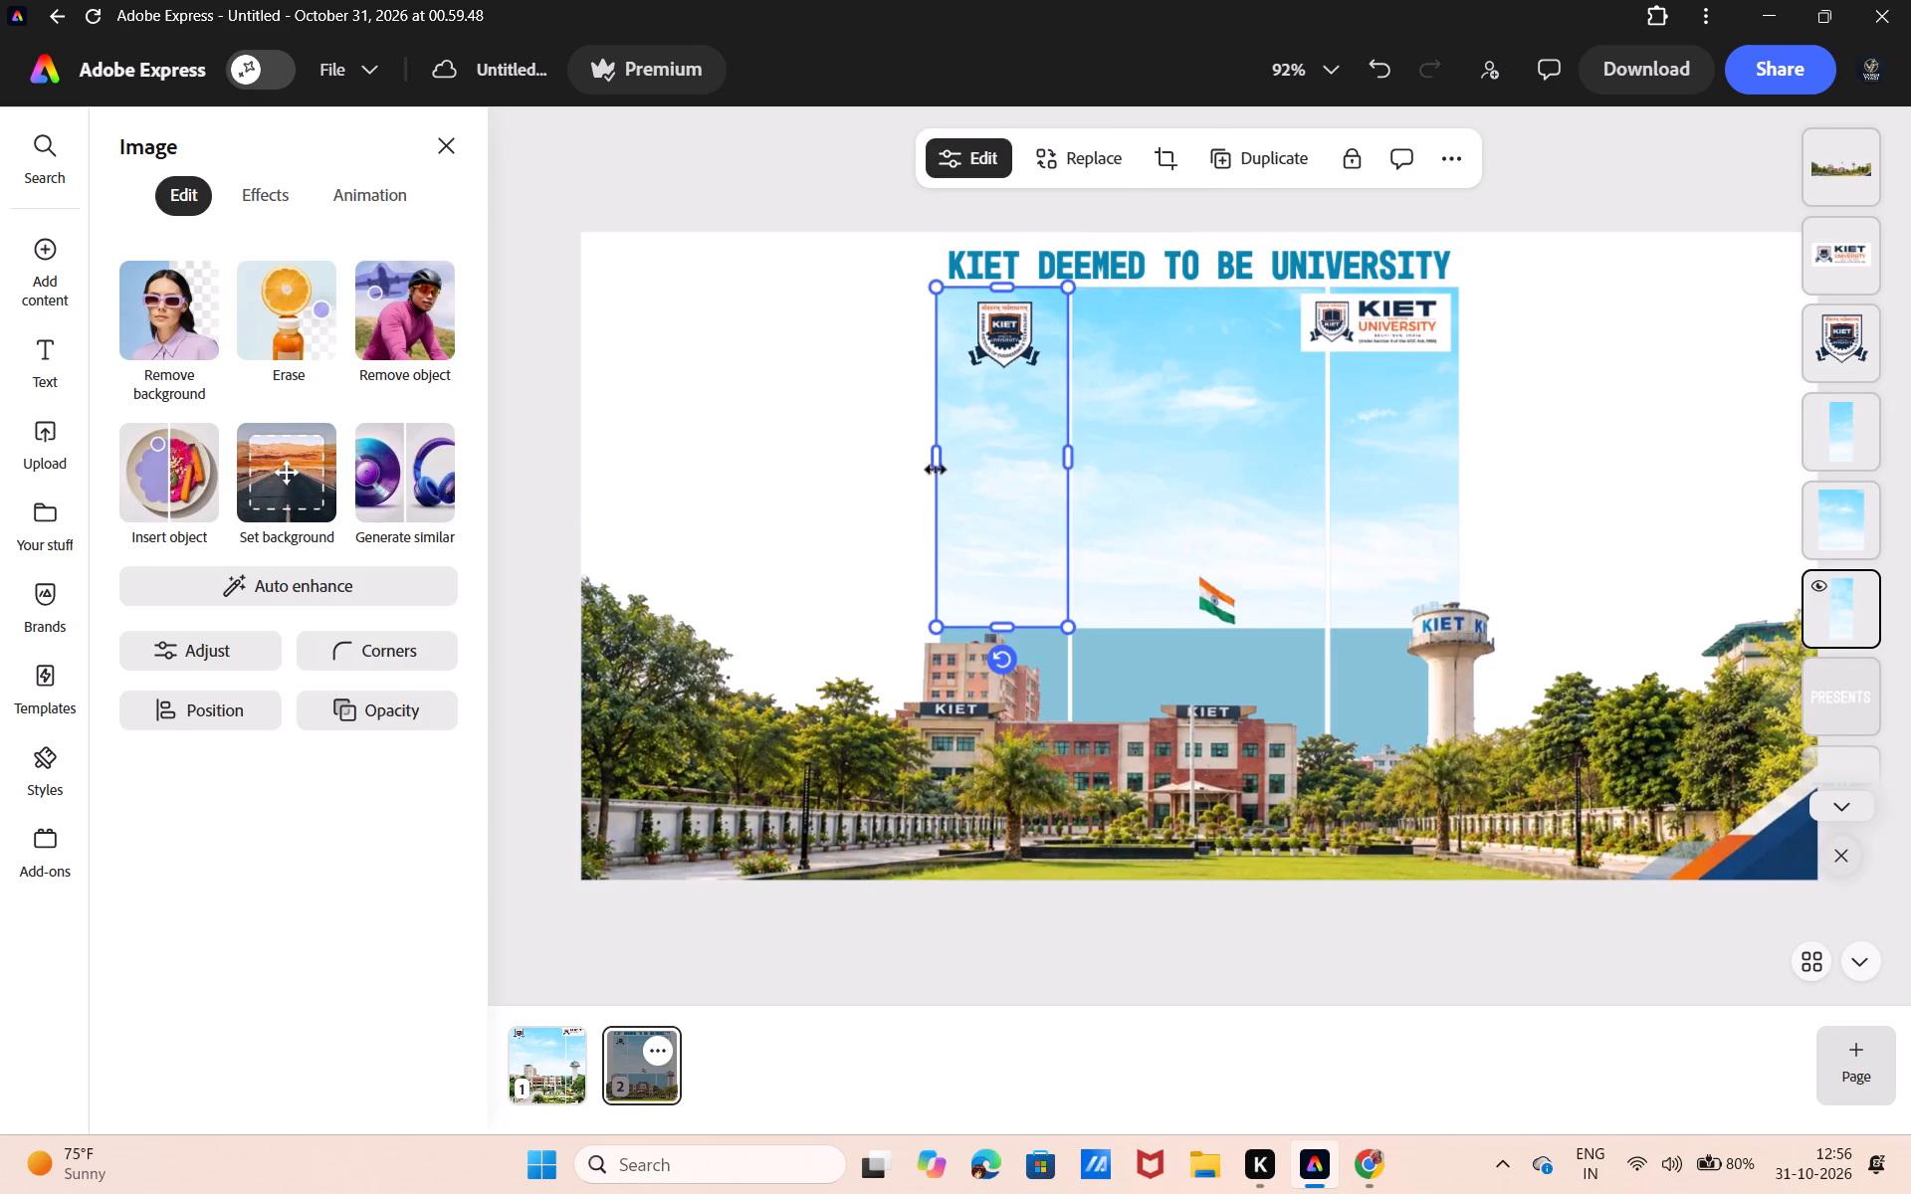
pyautogui.moveTo(930, 466); pyautogui.dragTo(923, 466)
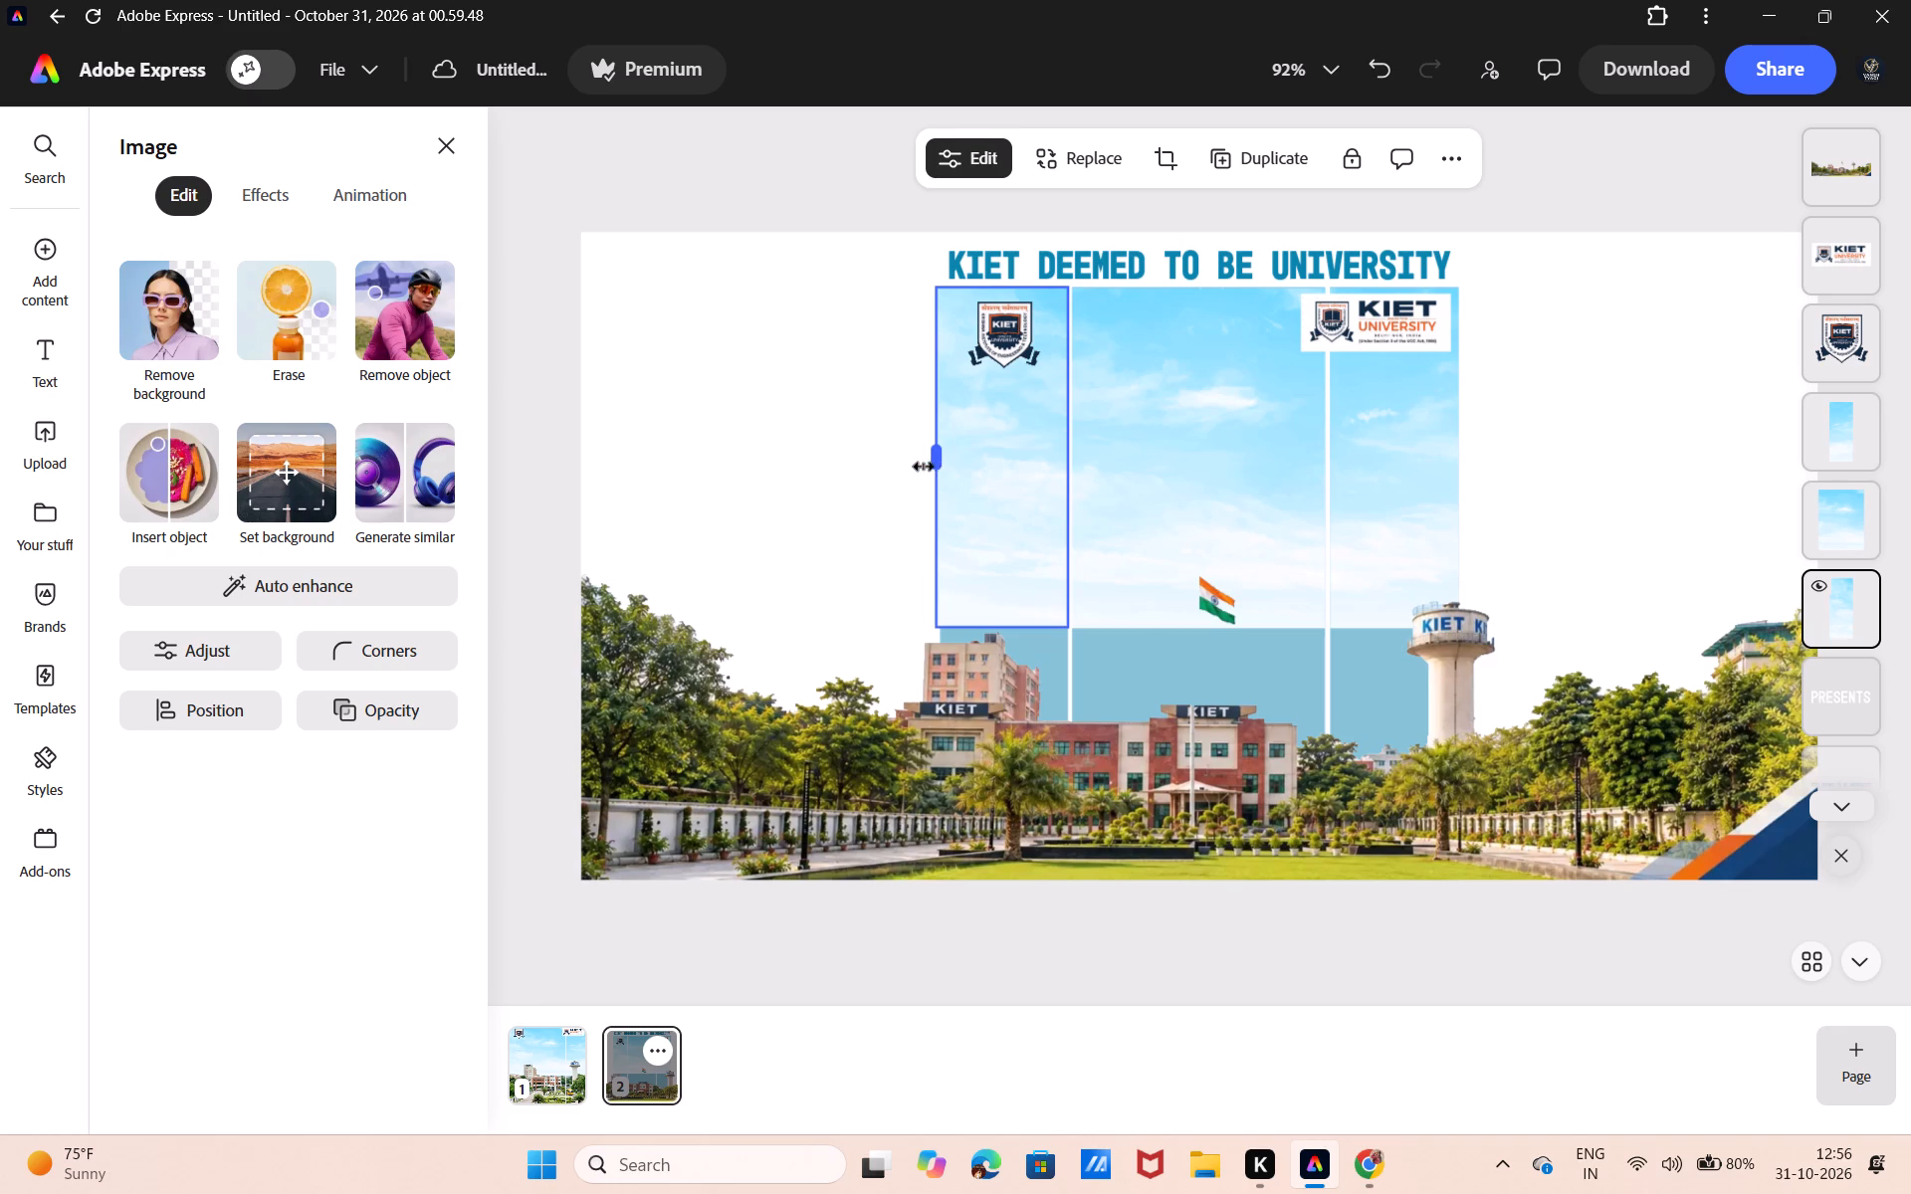
pyautogui.moveTo(923, 466); pyautogui.dragTo(628, 551)
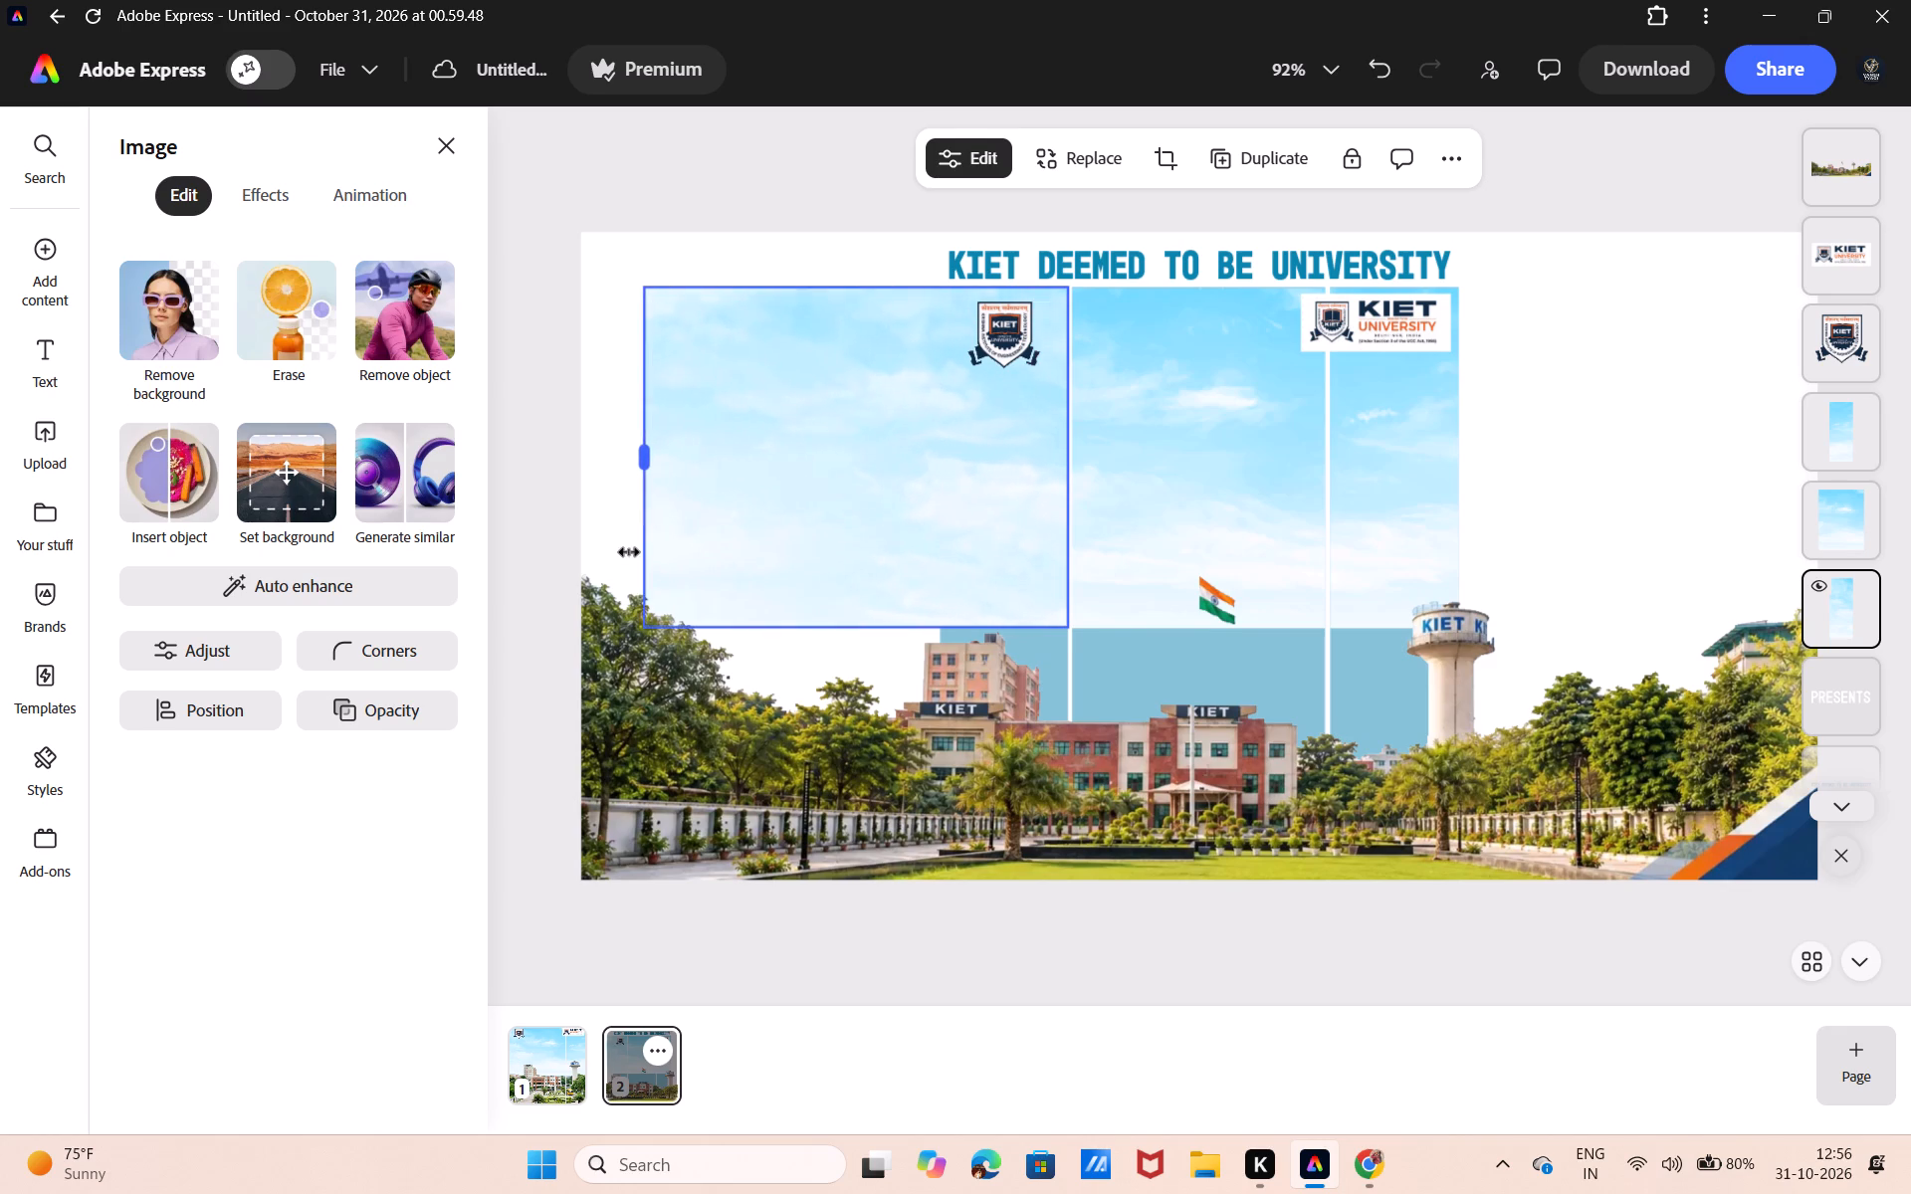
pyautogui.moveTo(628, 551); pyautogui.dragTo(576, 566)
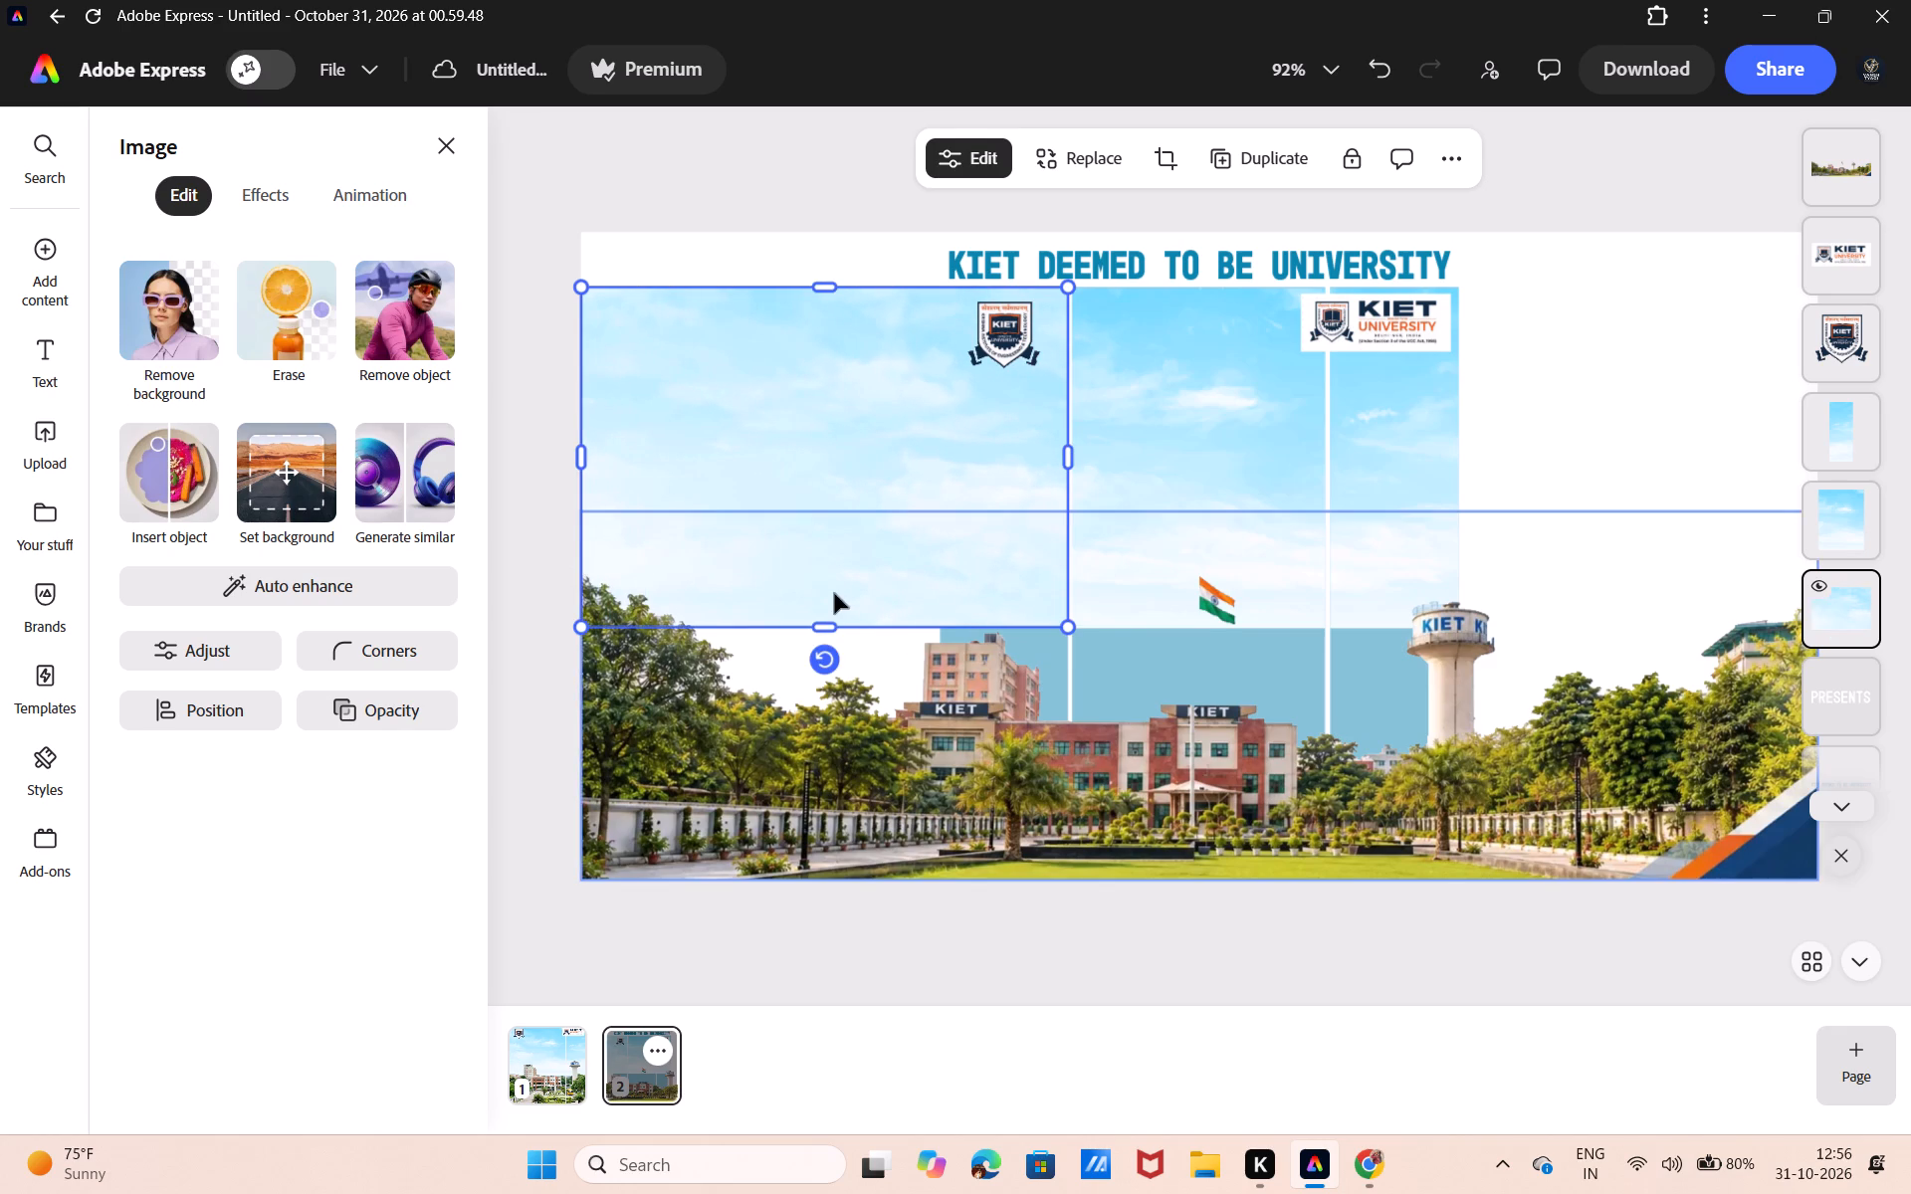
pyautogui.moveTo(819, 628); pyautogui.dragTo(838, 753)
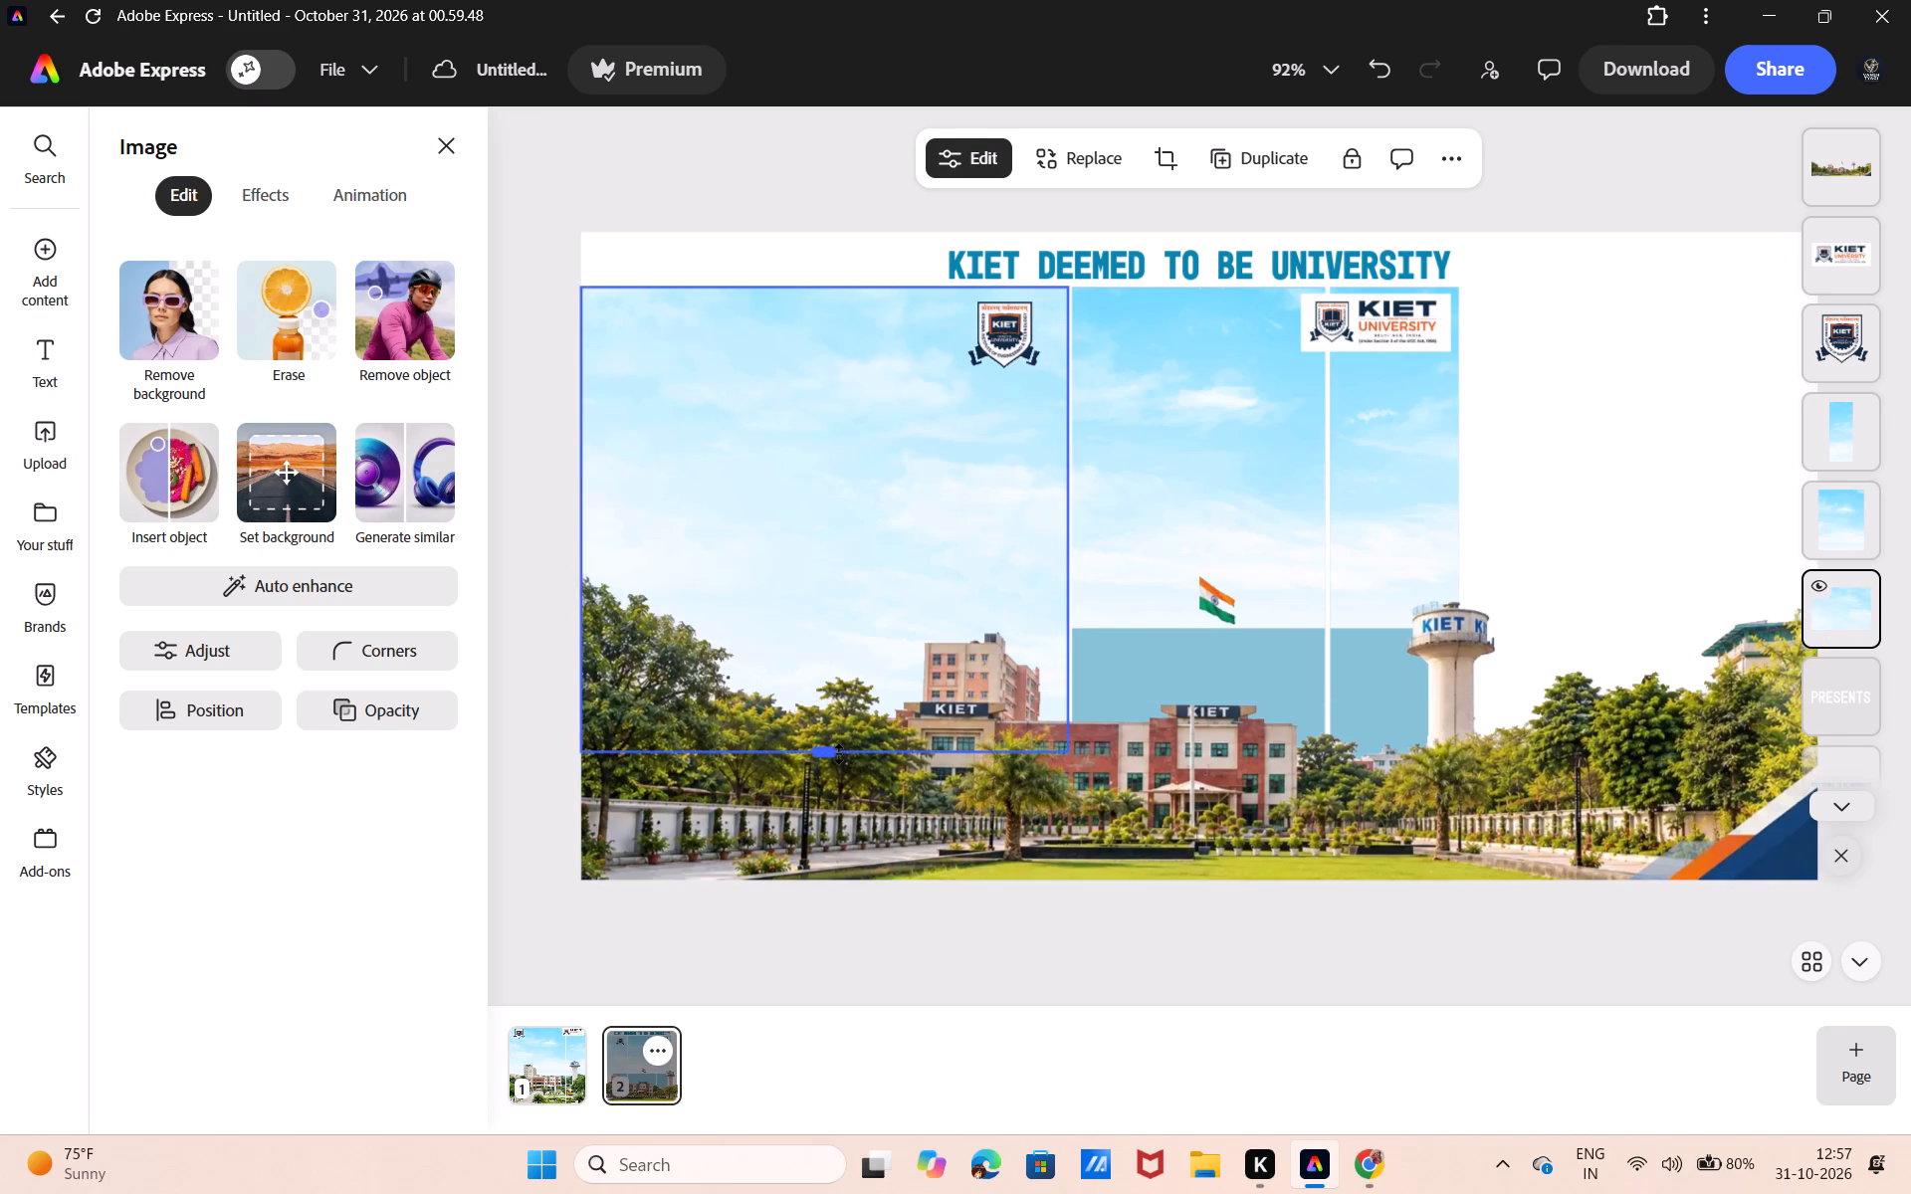
pyautogui.moveTo(838, 753); pyautogui.dragTo(840, 759)
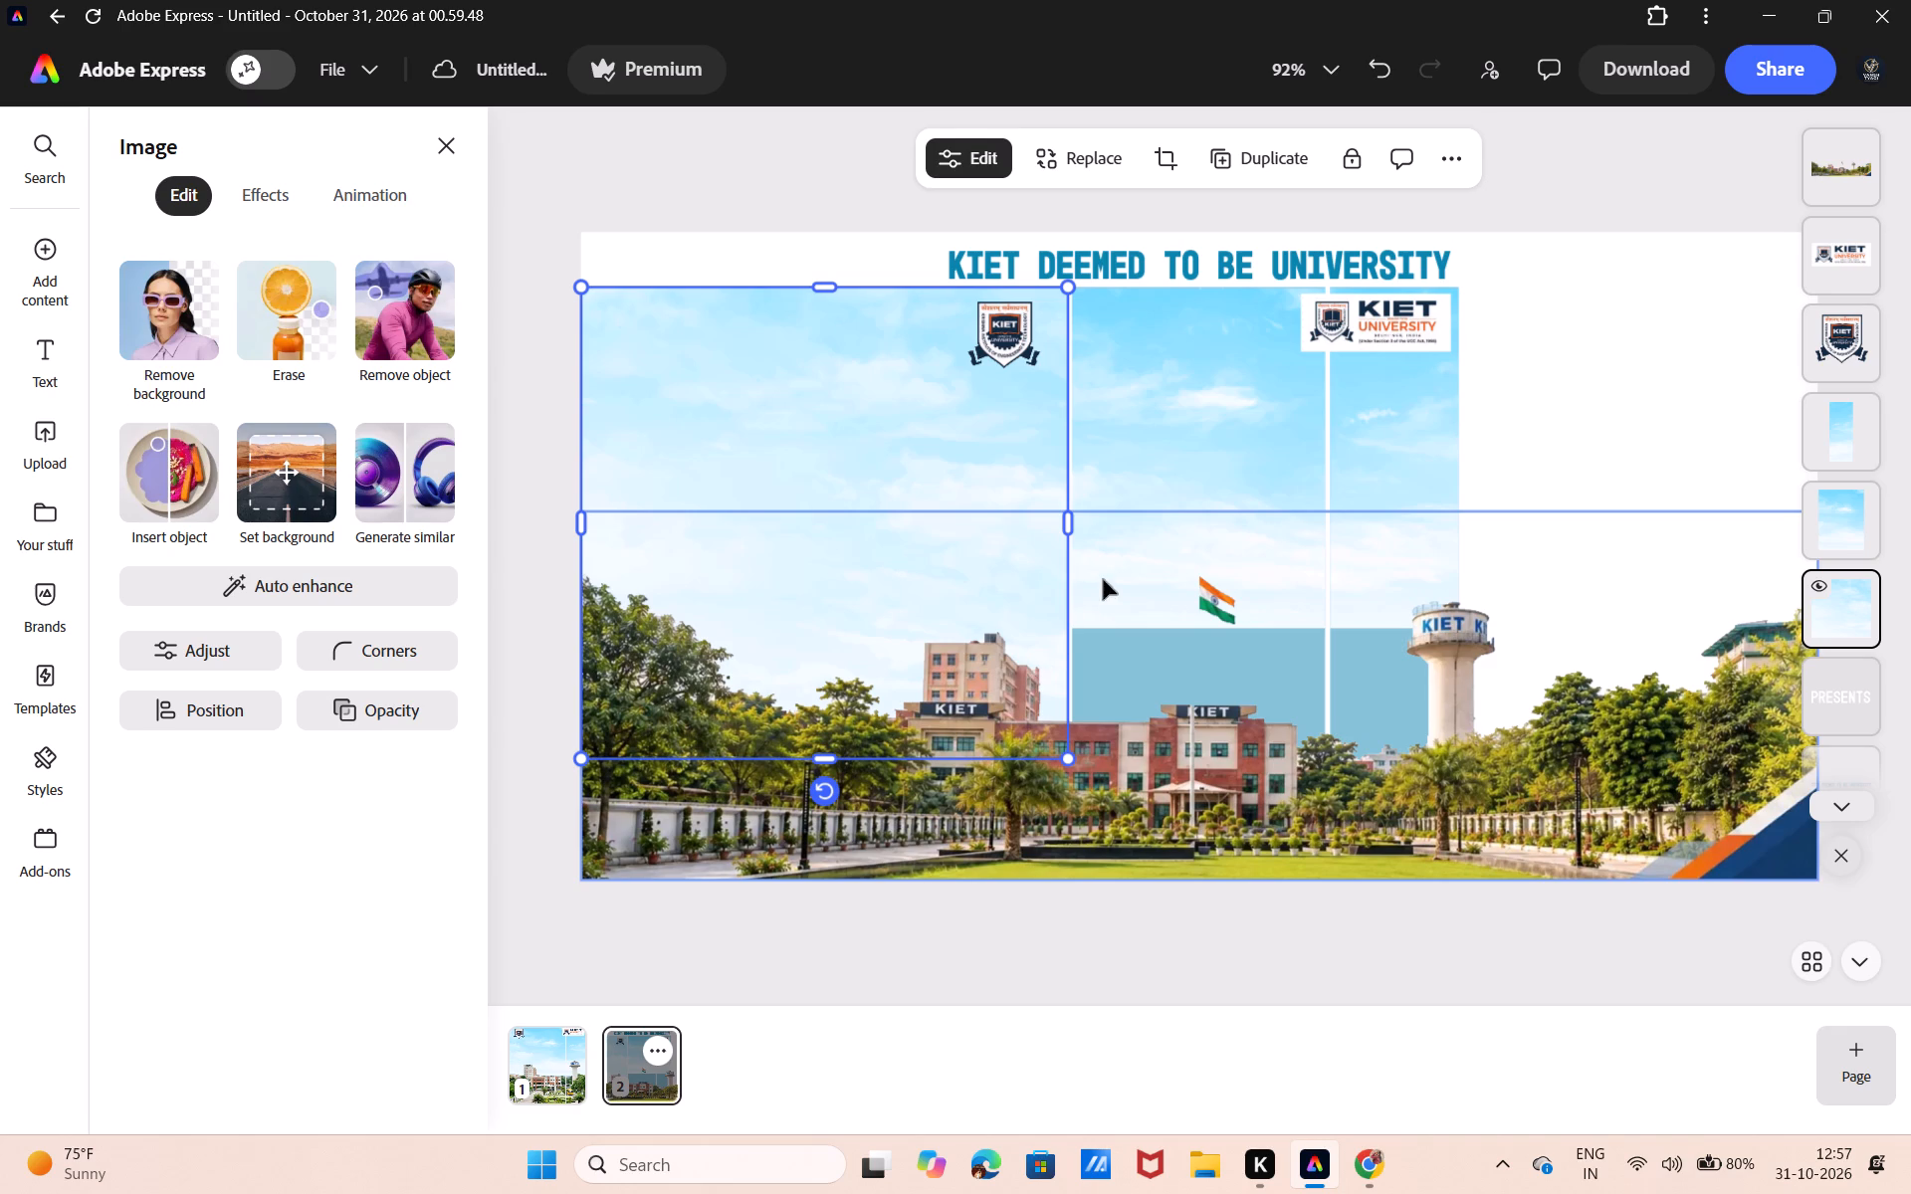
# Delete the three sky images behind the campus banner: the stretched left one, the centre one and the right one.
pyautogui.click(1065, 522)
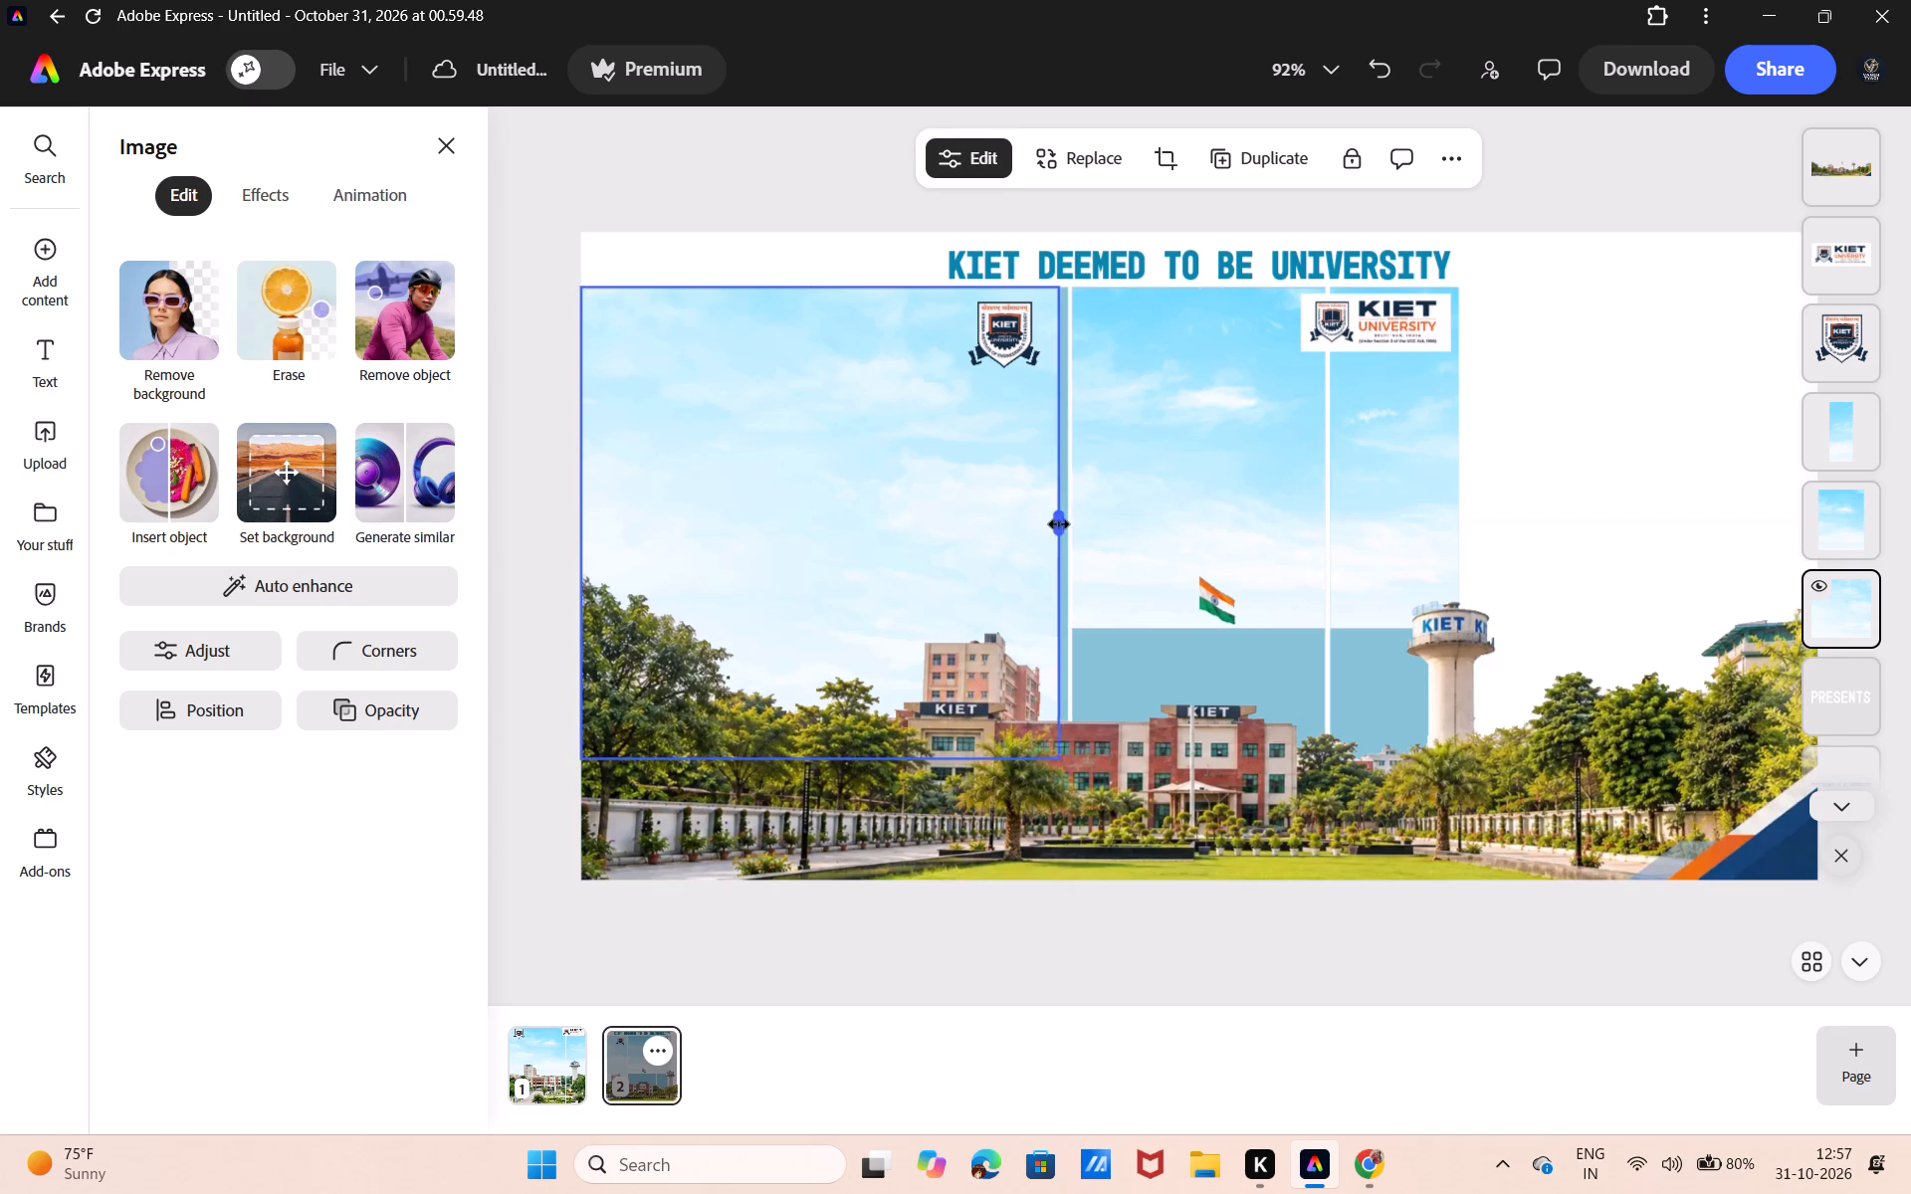
pyautogui.press('BackSpace')
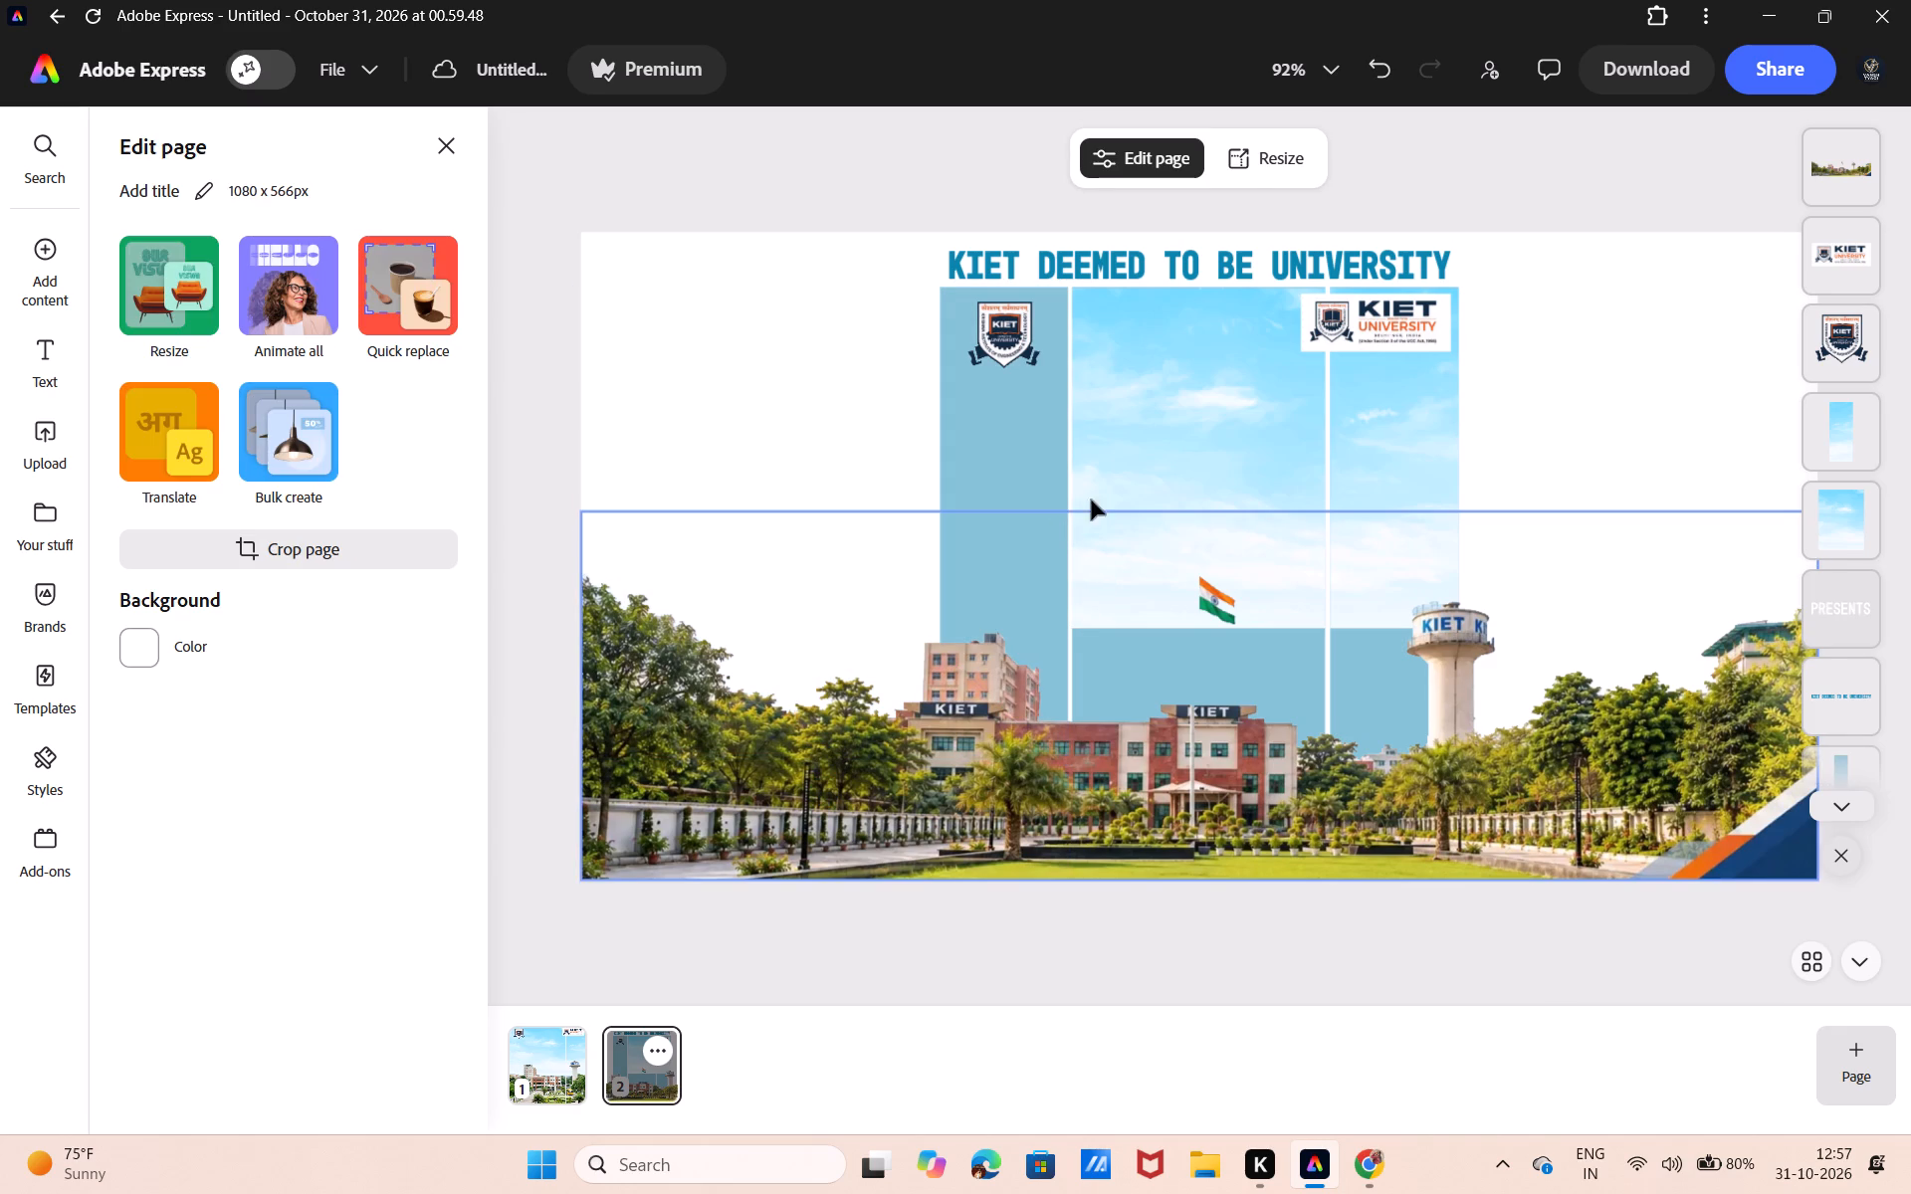
pyautogui.click(1178, 454)
pyautogui.press('BackSpace')
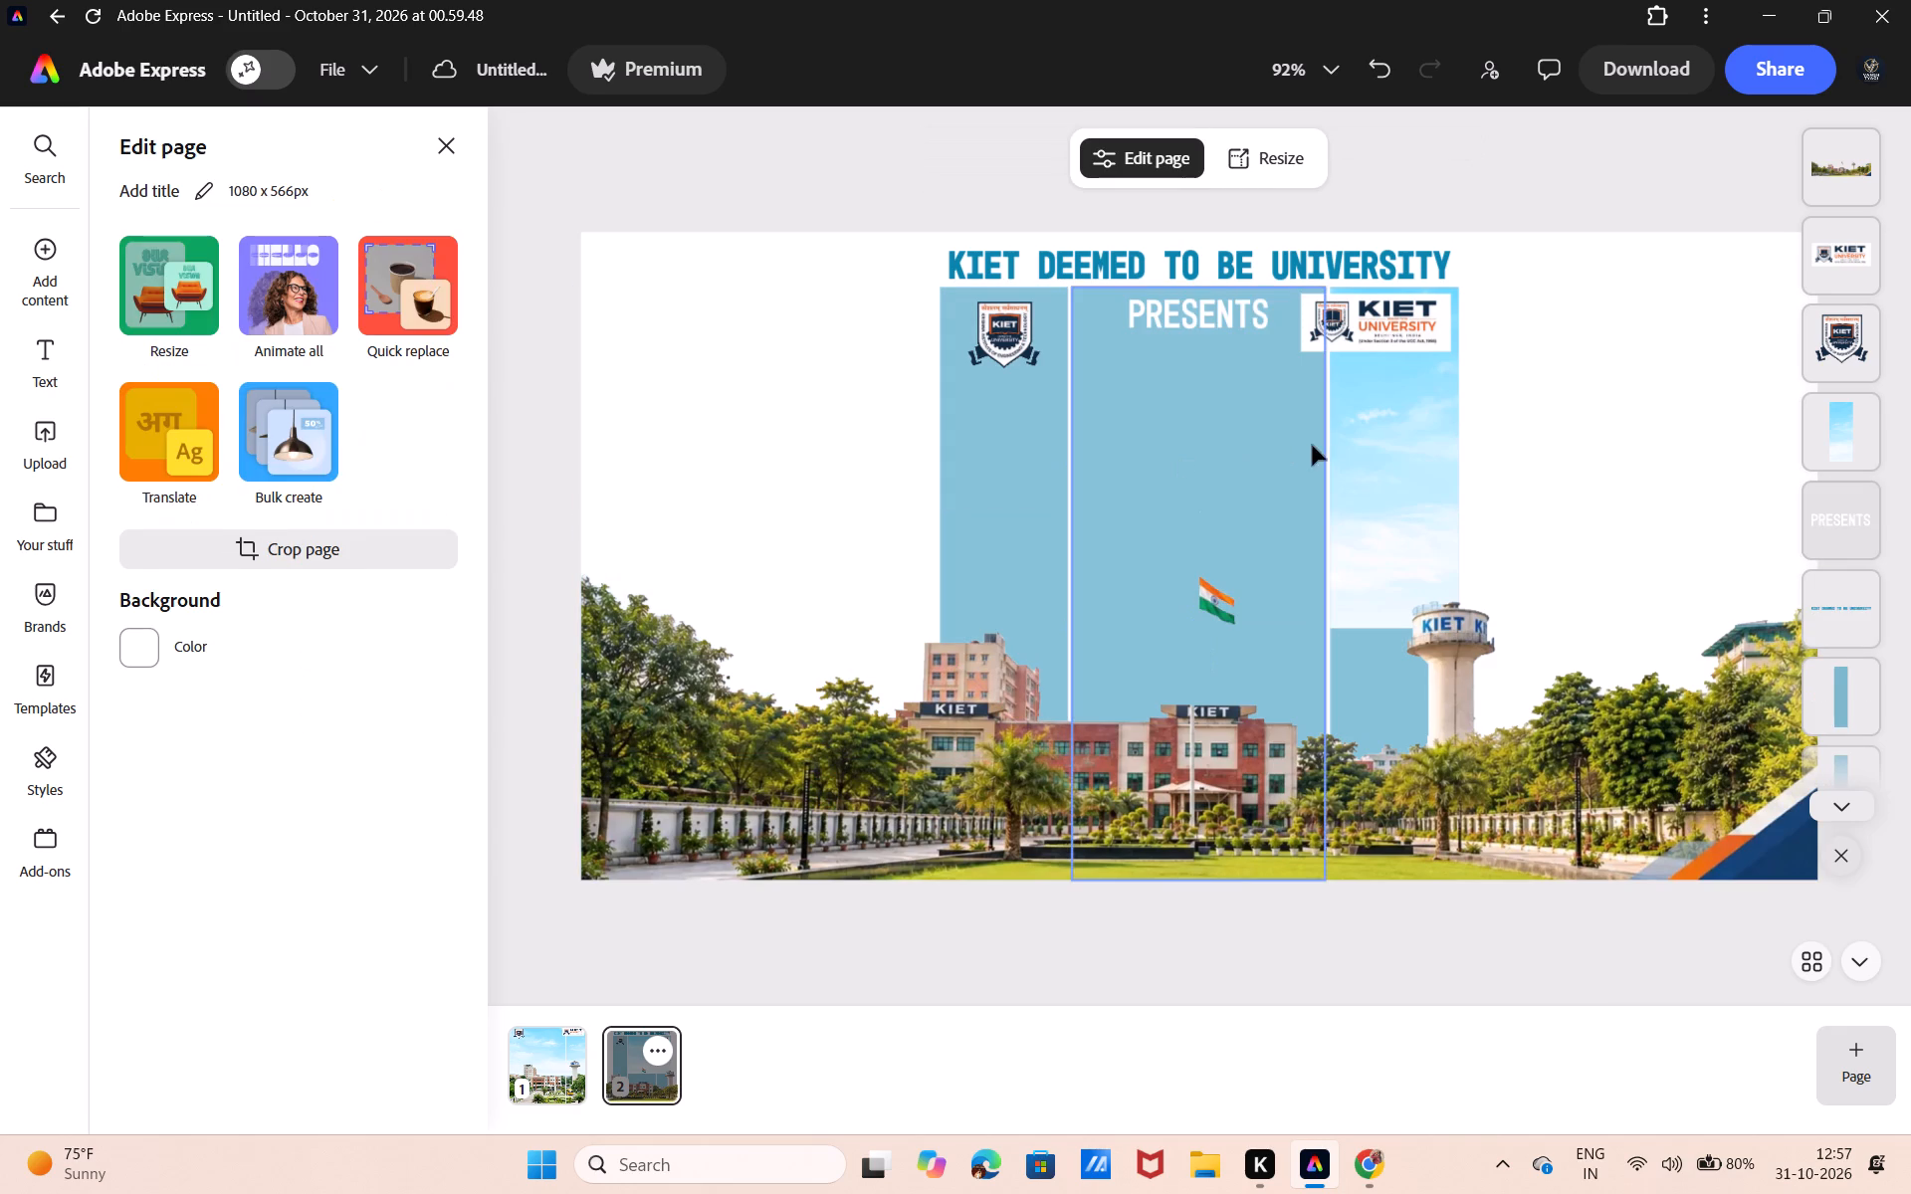
pyautogui.click(1366, 431)
pyautogui.press('BackSpace')
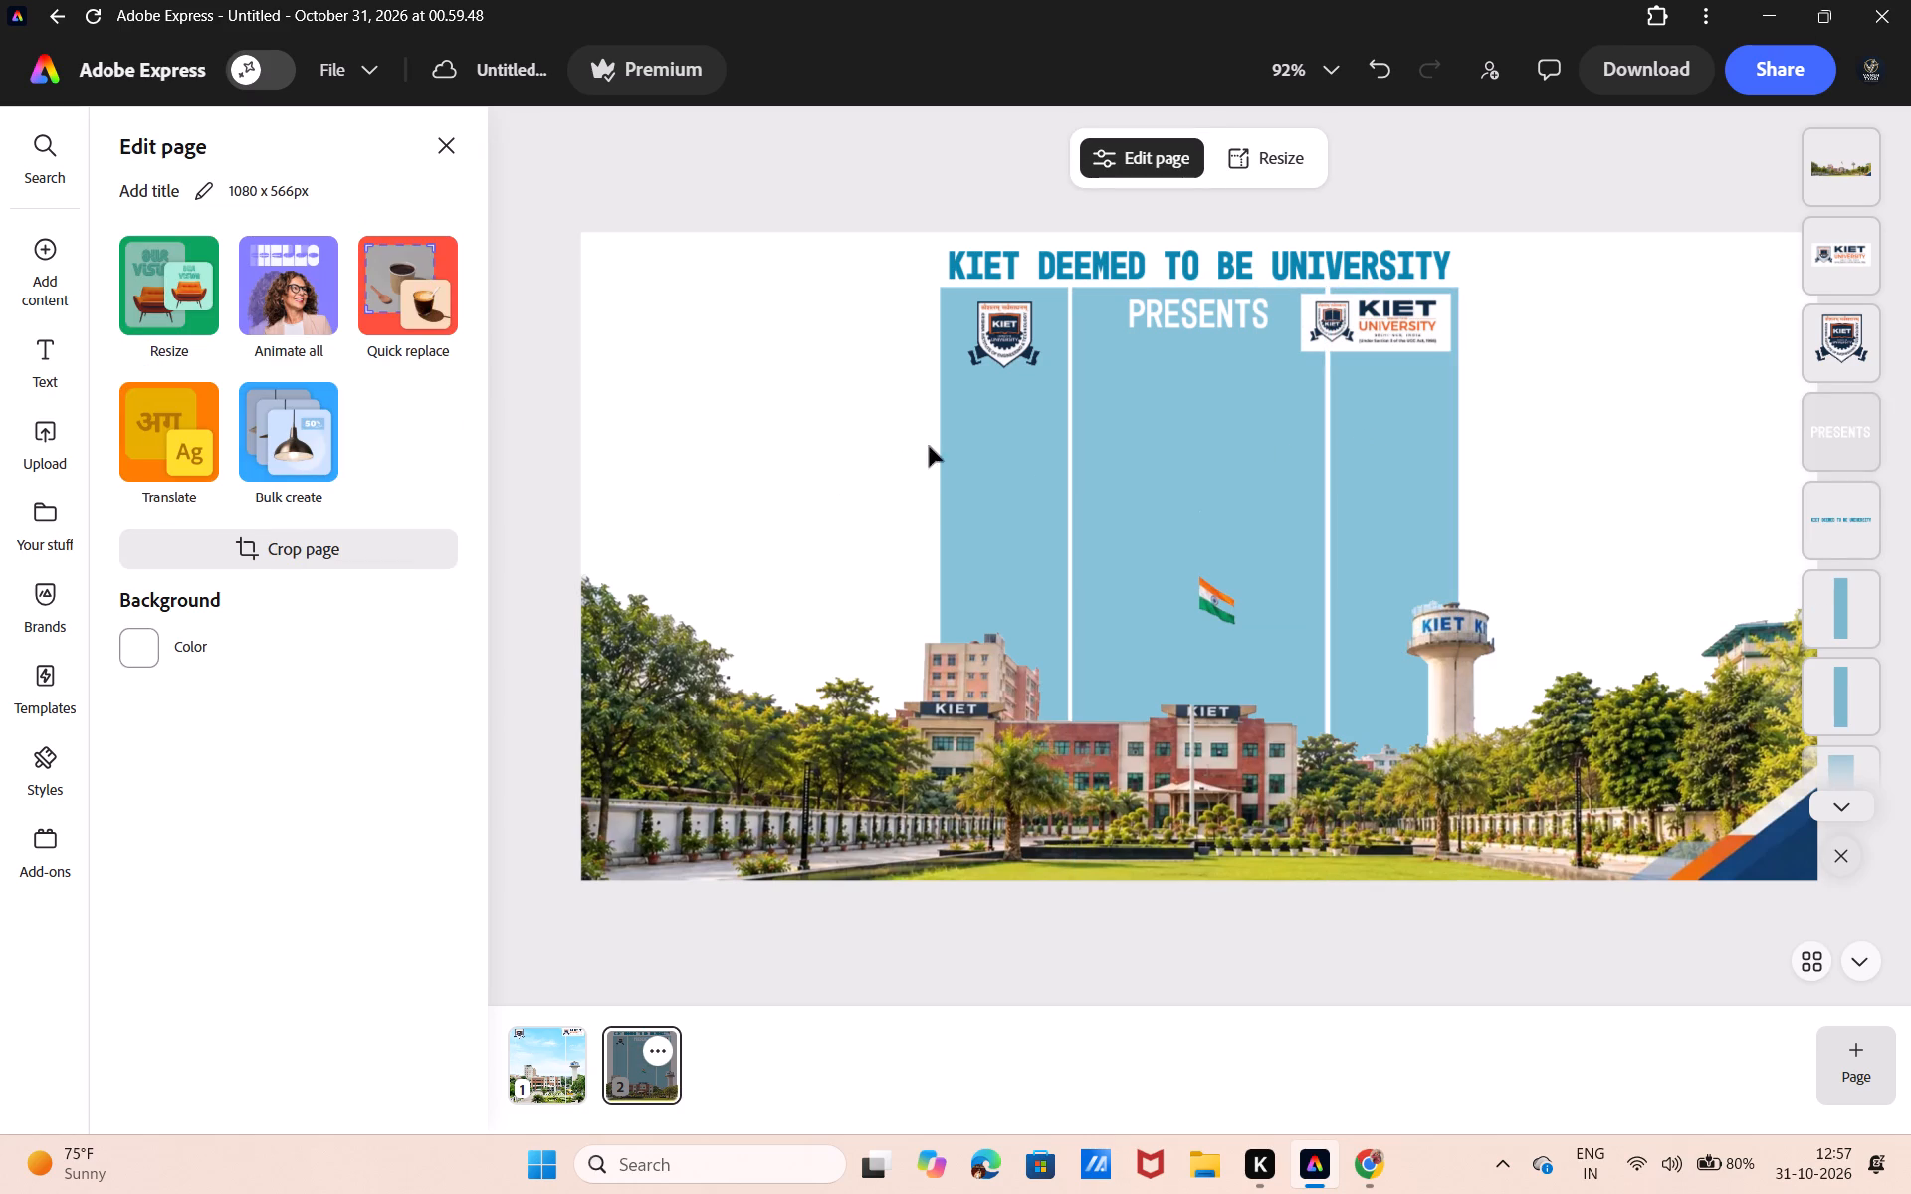
# Delete the two outer blue rectangles, keeping only the centre blue panel behind the campus banner.
pyautogui.click(962, 447)
pyautogui.press('BackSpace')
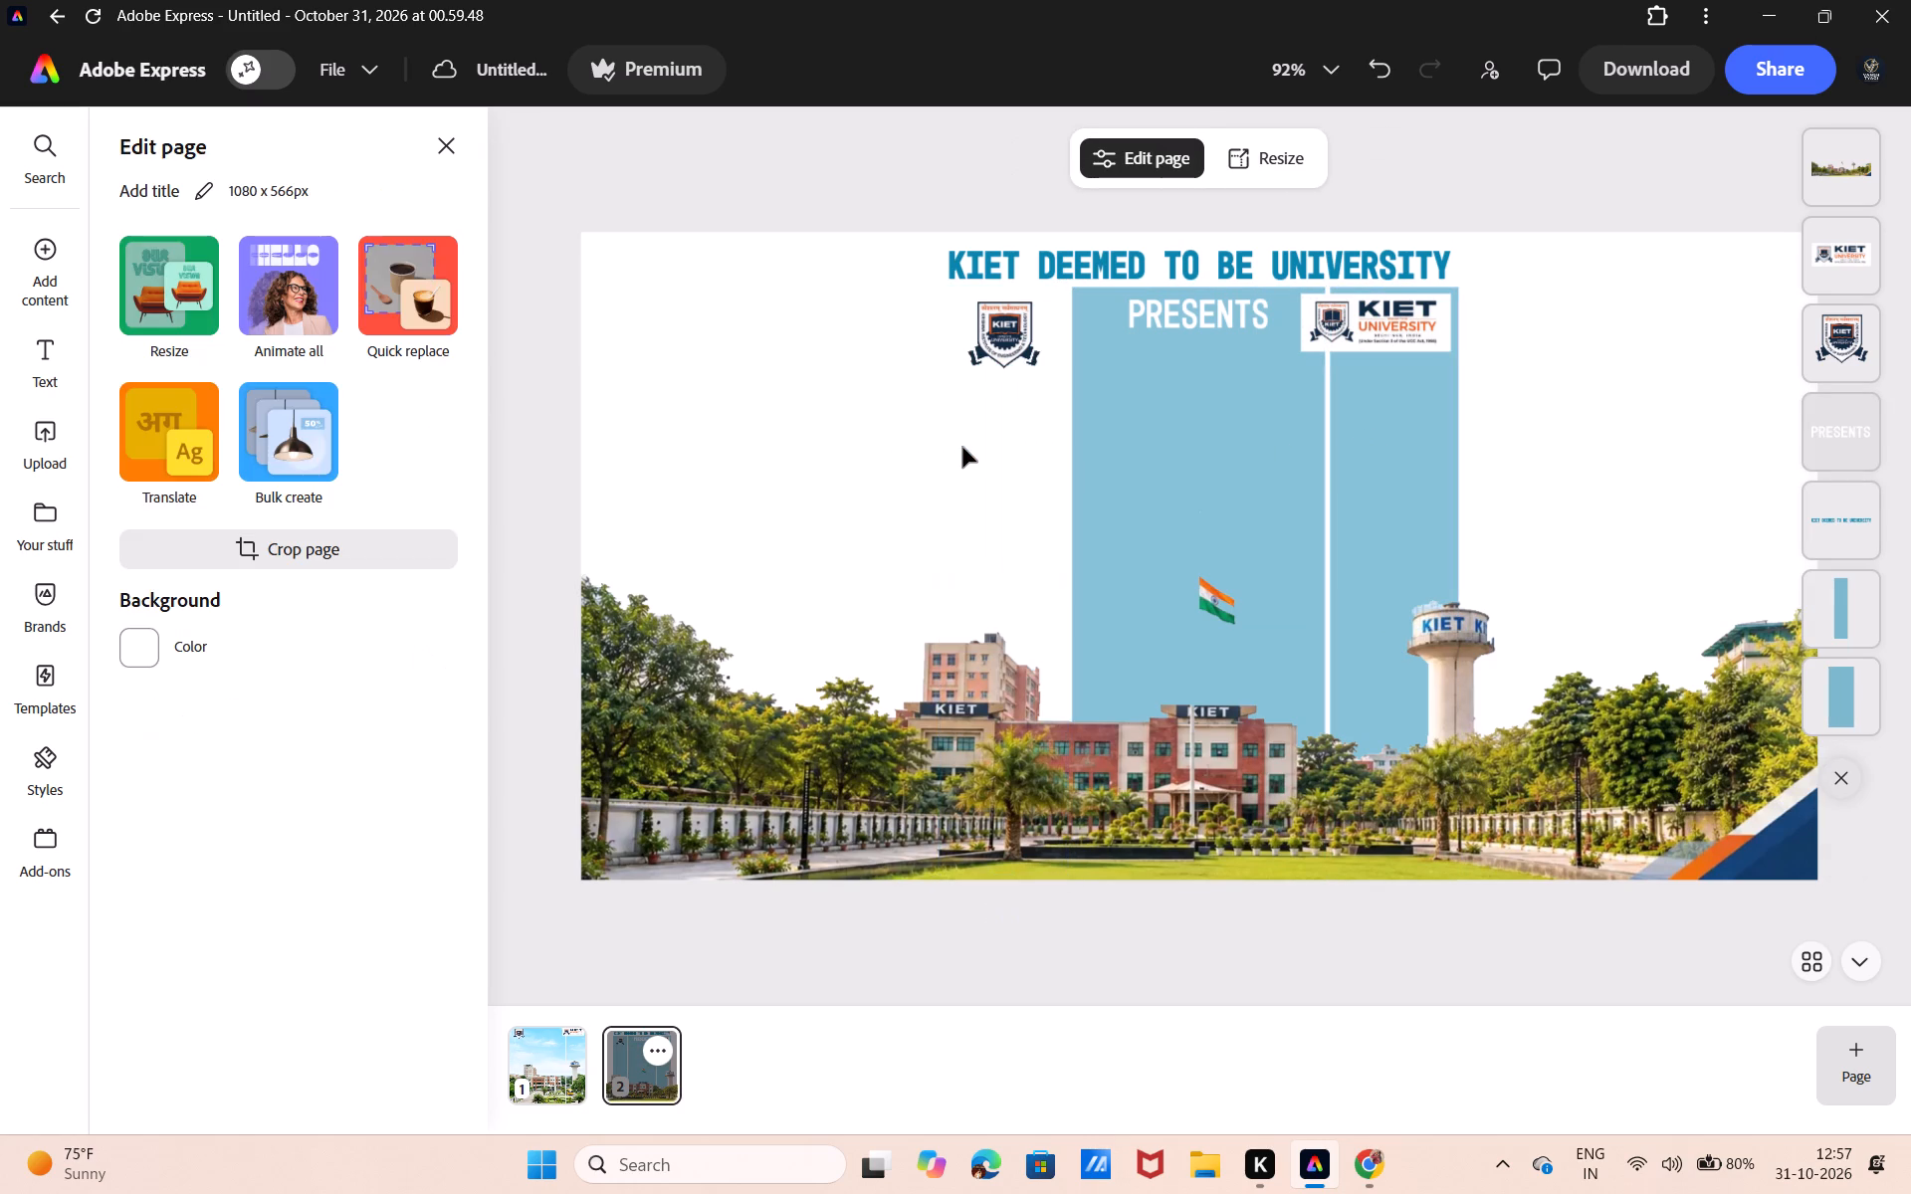
pyautogui.click(1409, 414)
pyautogui.press('BackSpace')
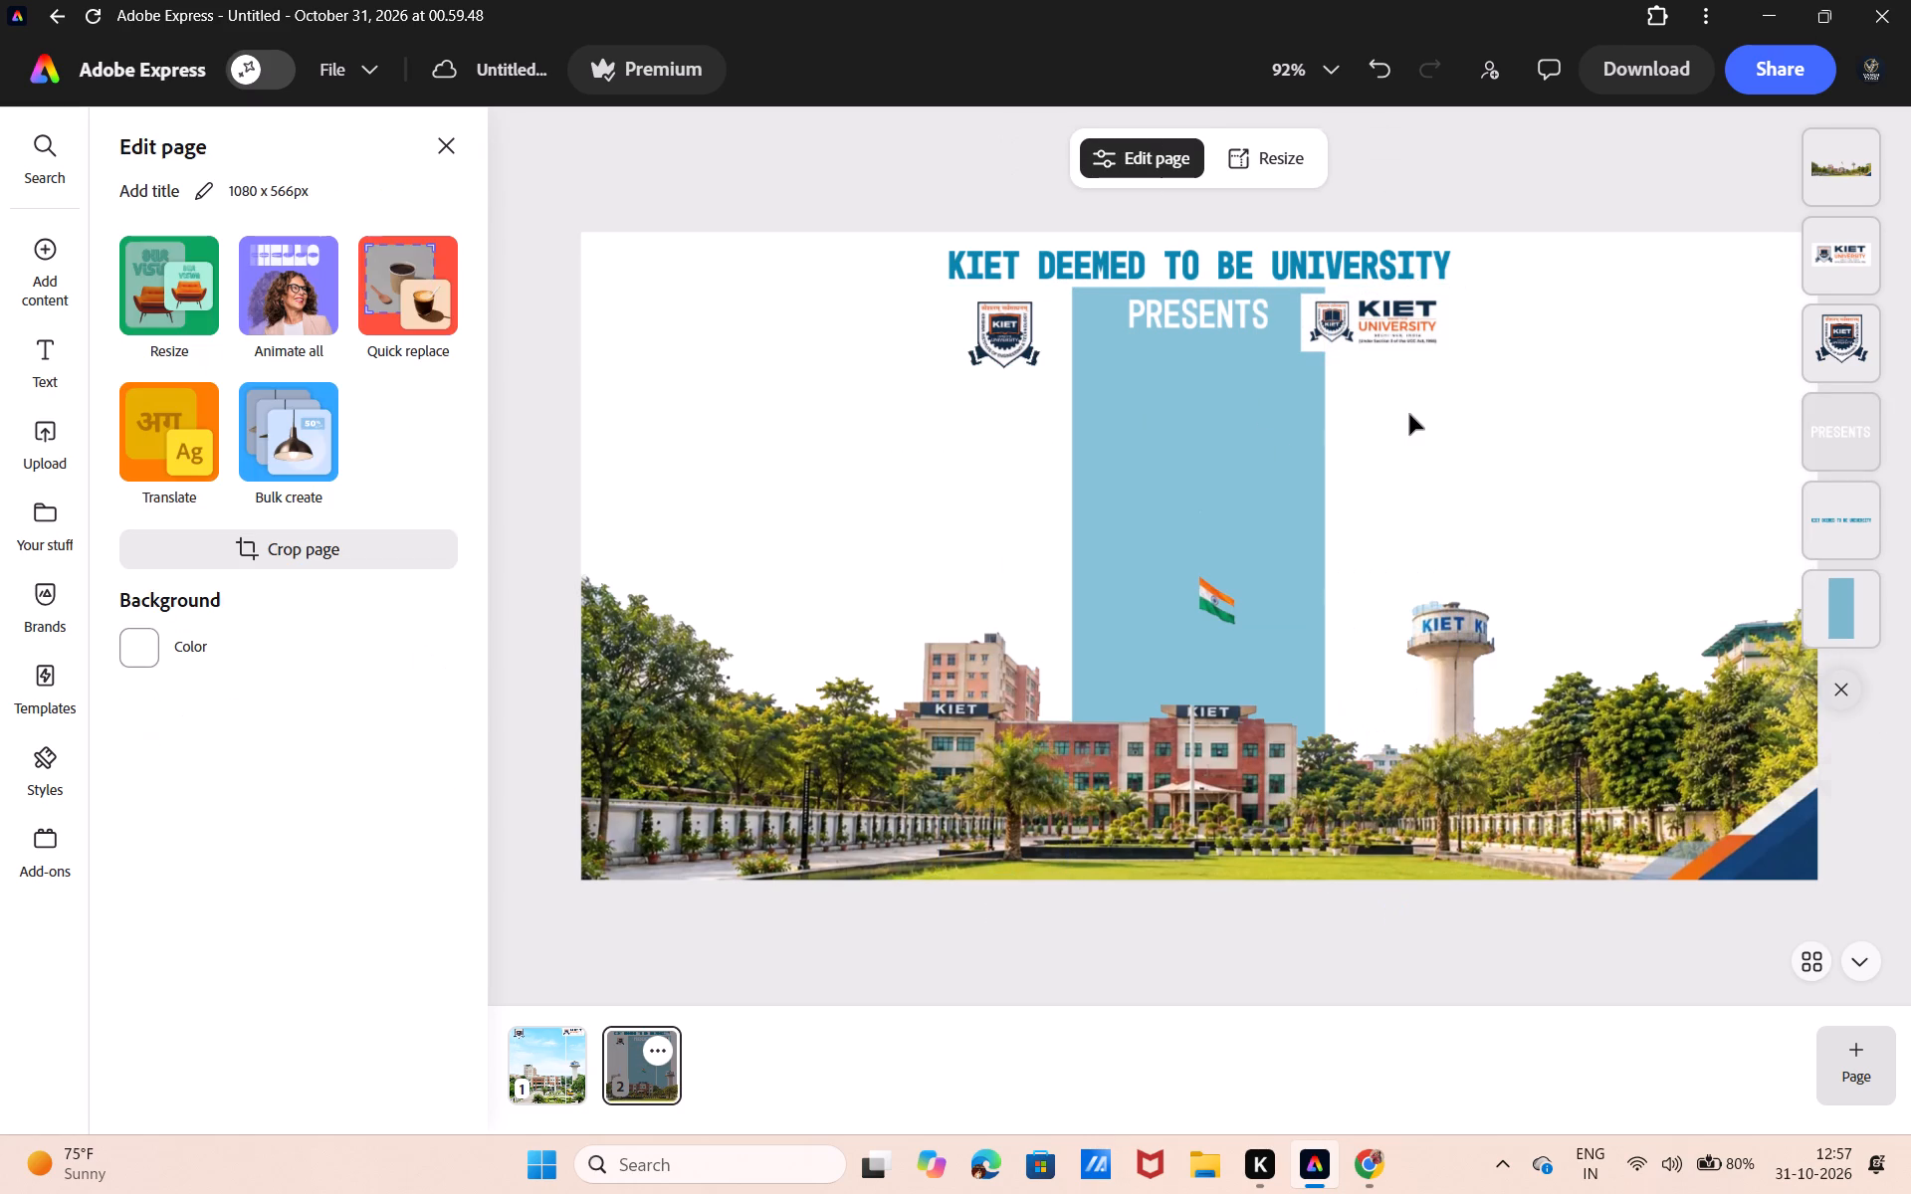
# Duplicate the centre blue panel five times.
pyautogui.click(1211, 454)
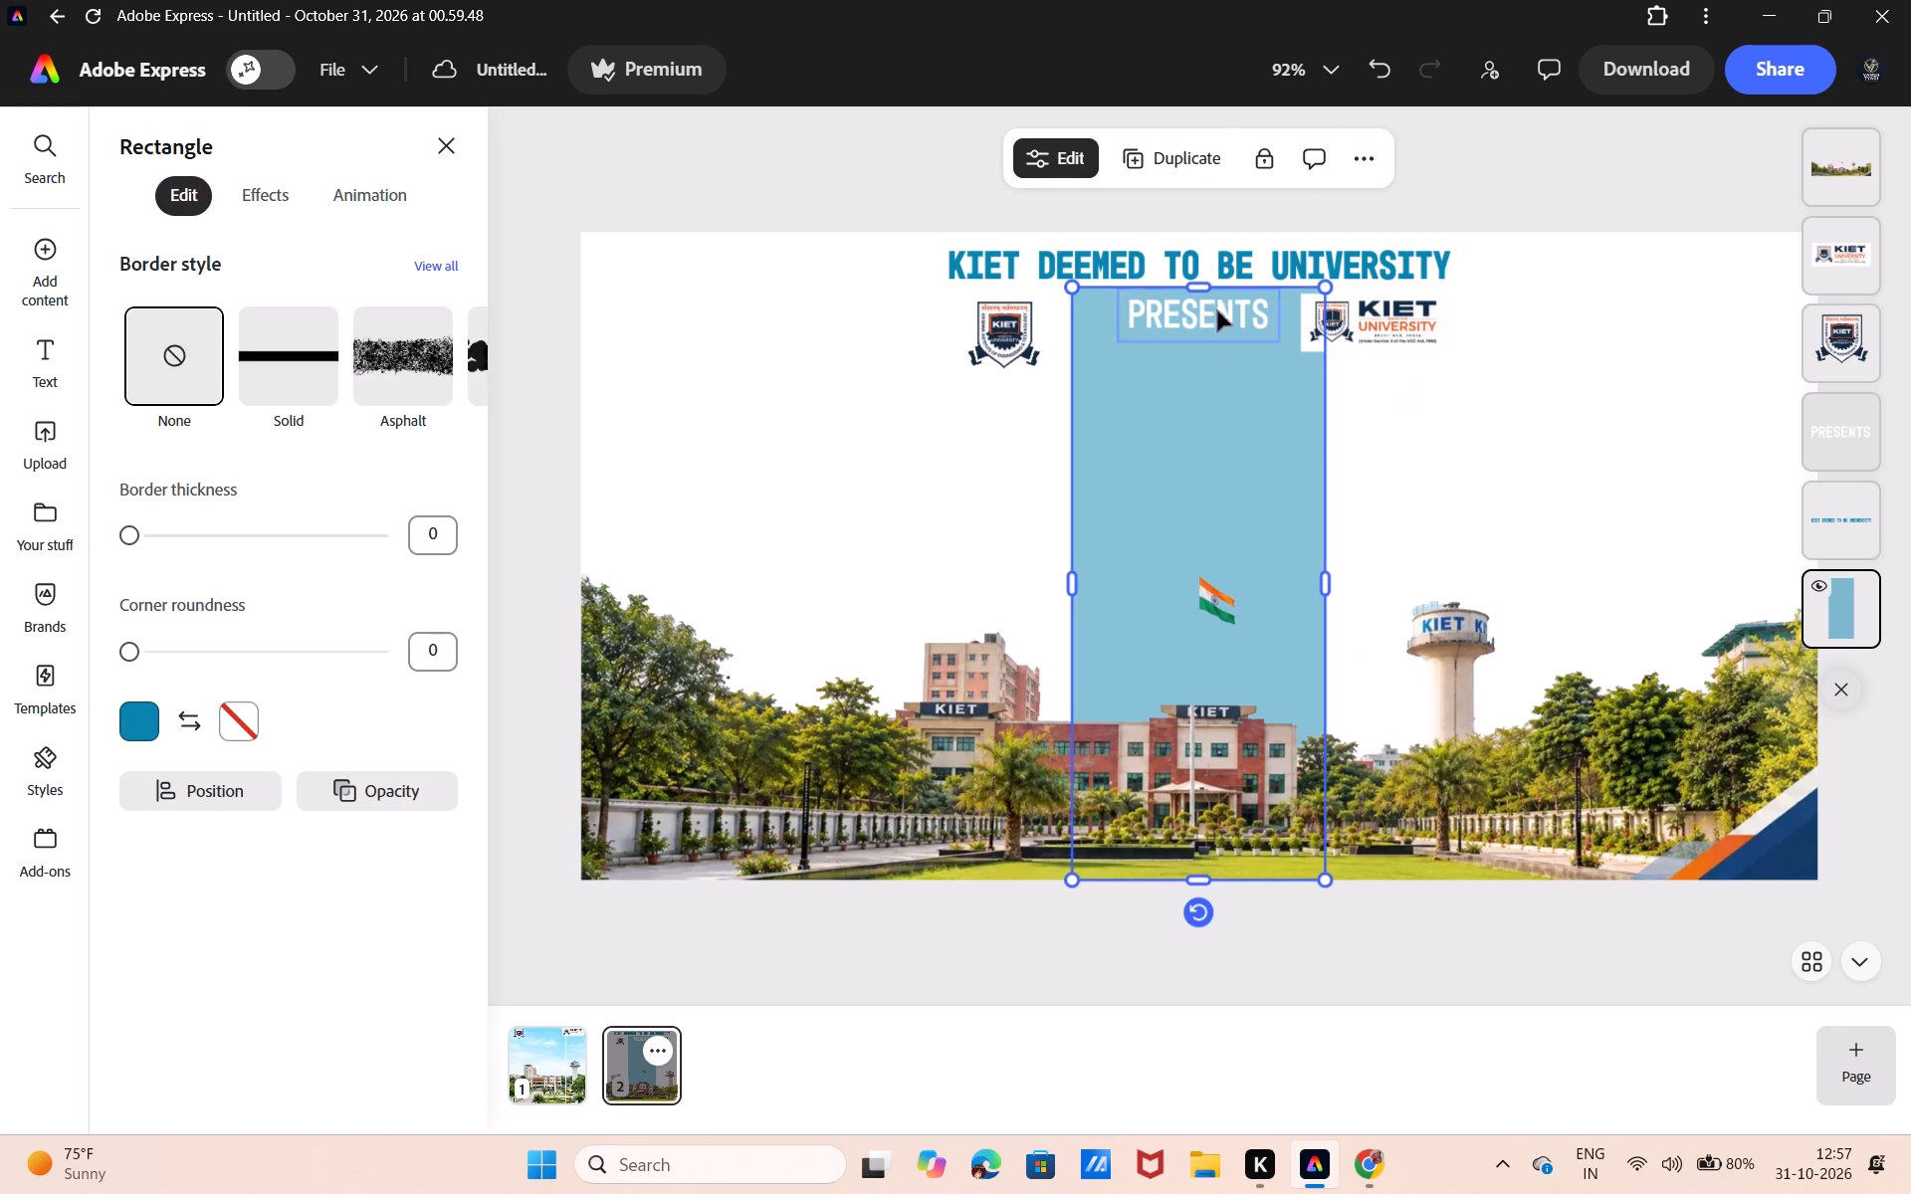
pyautogui.click(1173, 153)
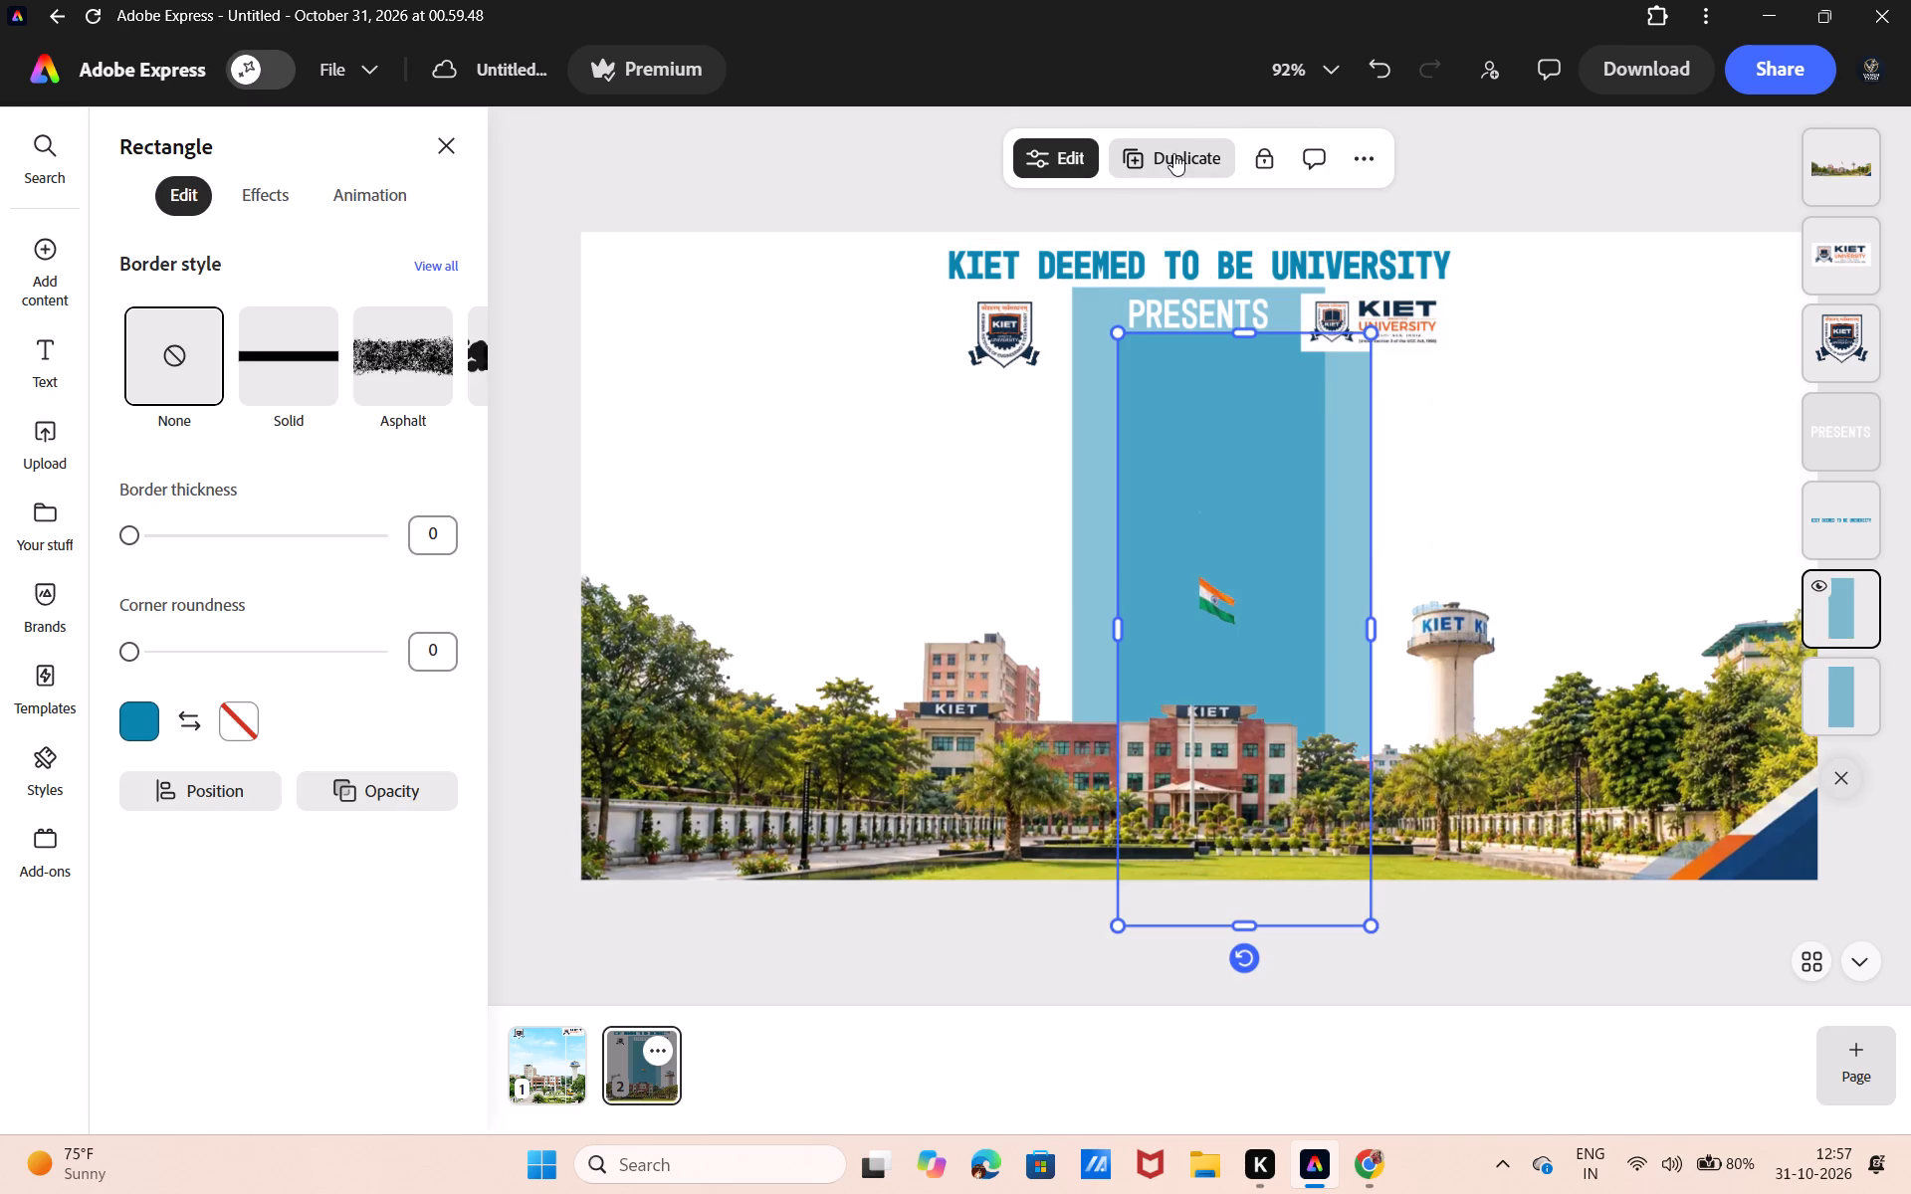
pyautogui.tripleClick(1173, 153)
pyautogui.click(1173, 153)
# Place two of the copied panels side by side to the left of the centre panel, top-aligned with narrow white gaps.
pyautogui.moveTo(1344, 582); pyautogui.dragTo(835, 351)
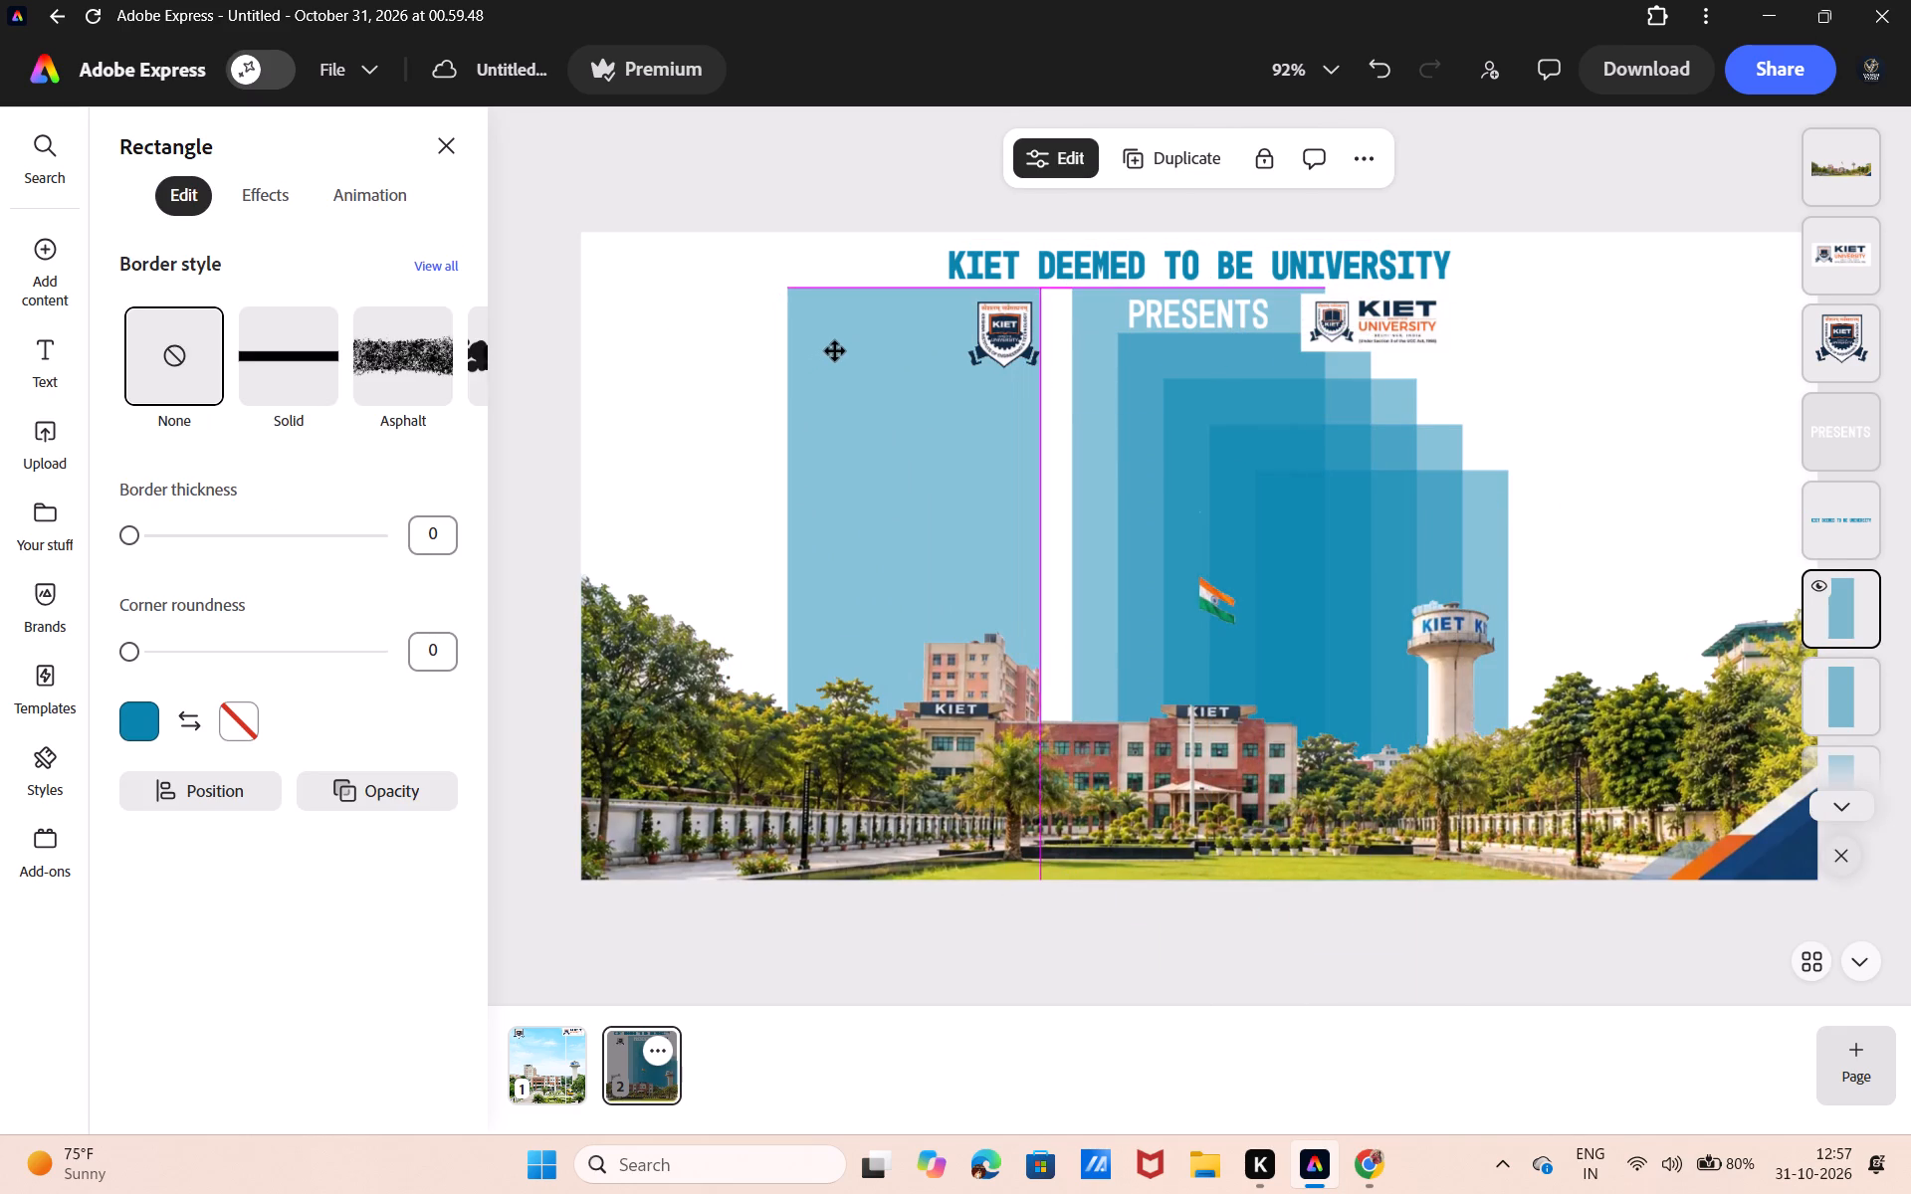
pyautogui.moveTo(835, 351); pyautogui.dragTo(850, 350)
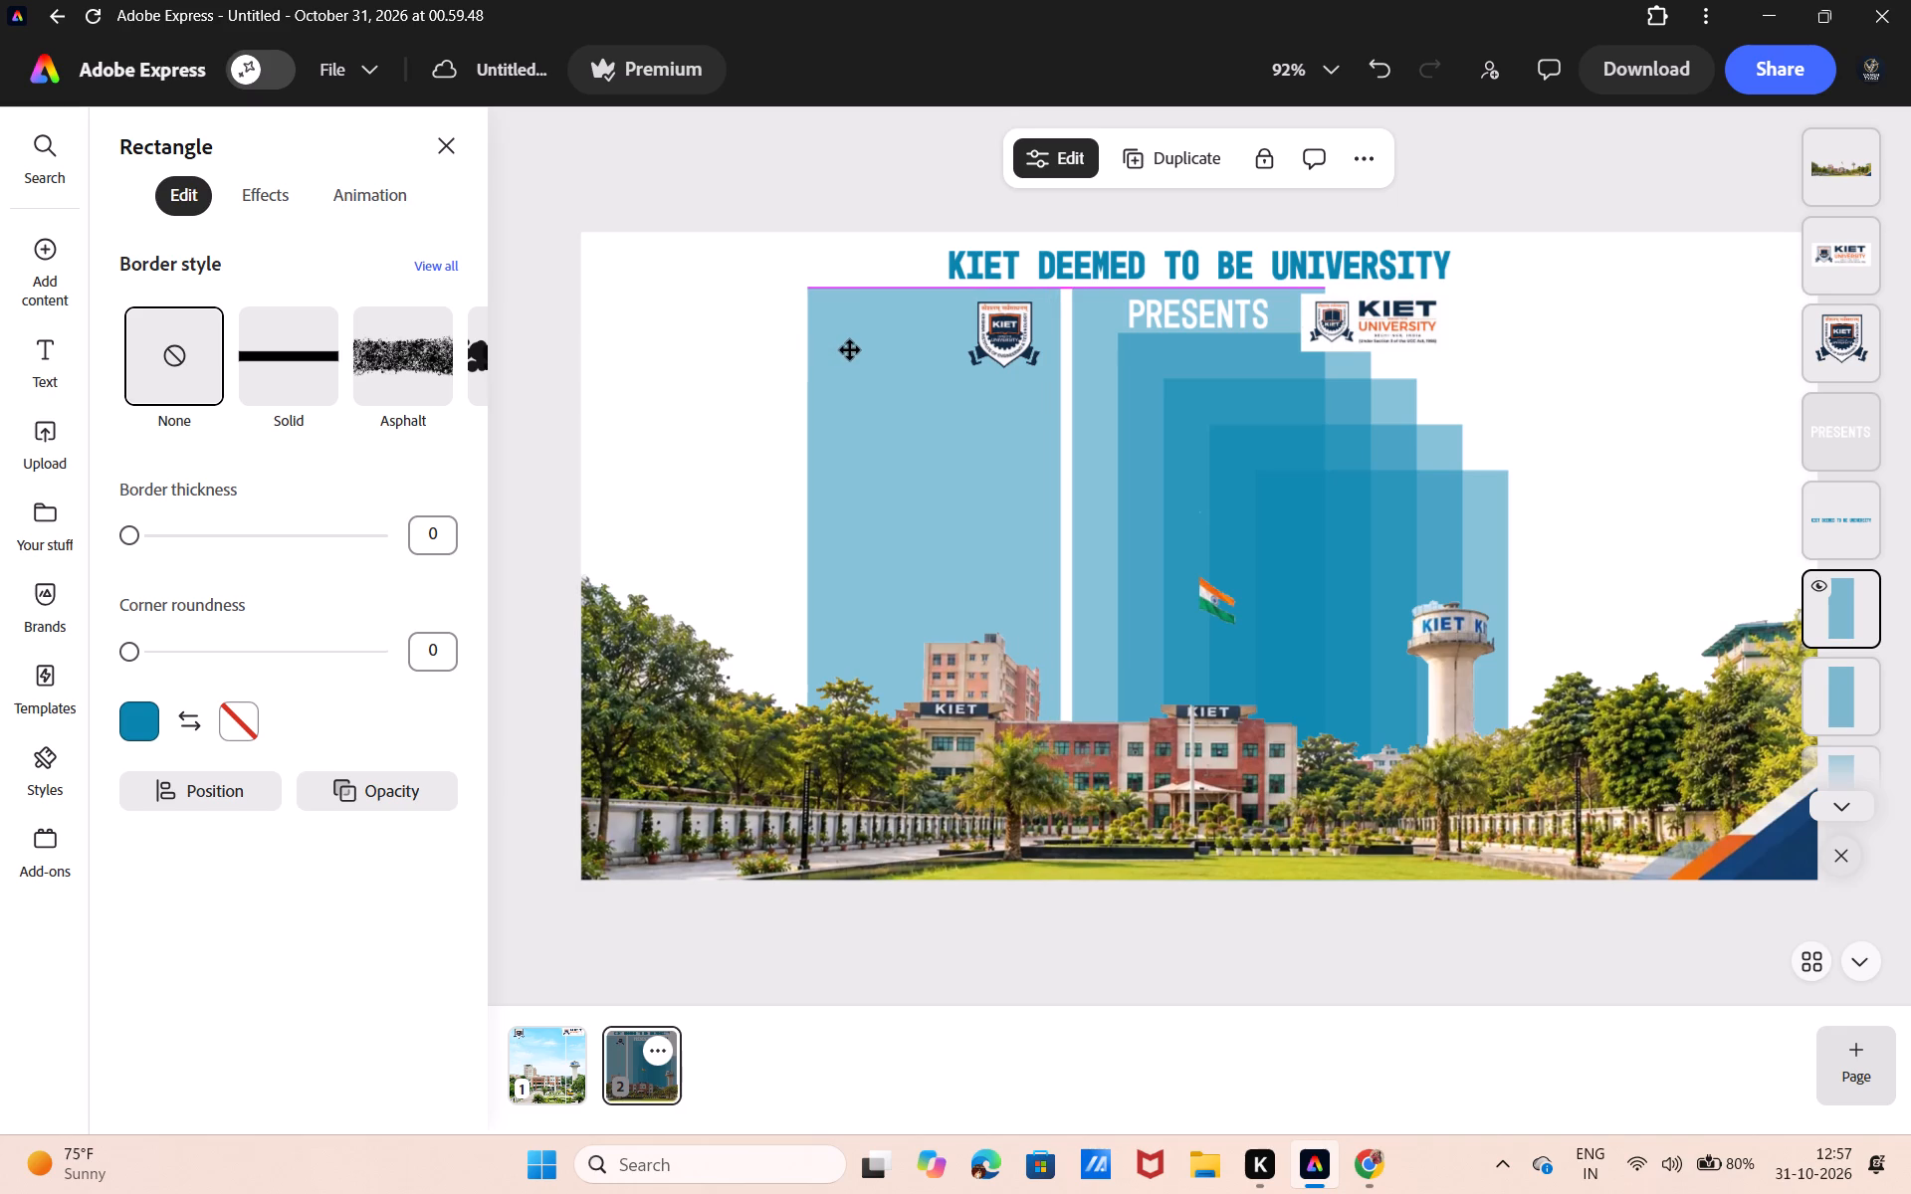
pyautogui.moveTo(850, 350); pyautogui.dragTo(854, 349)
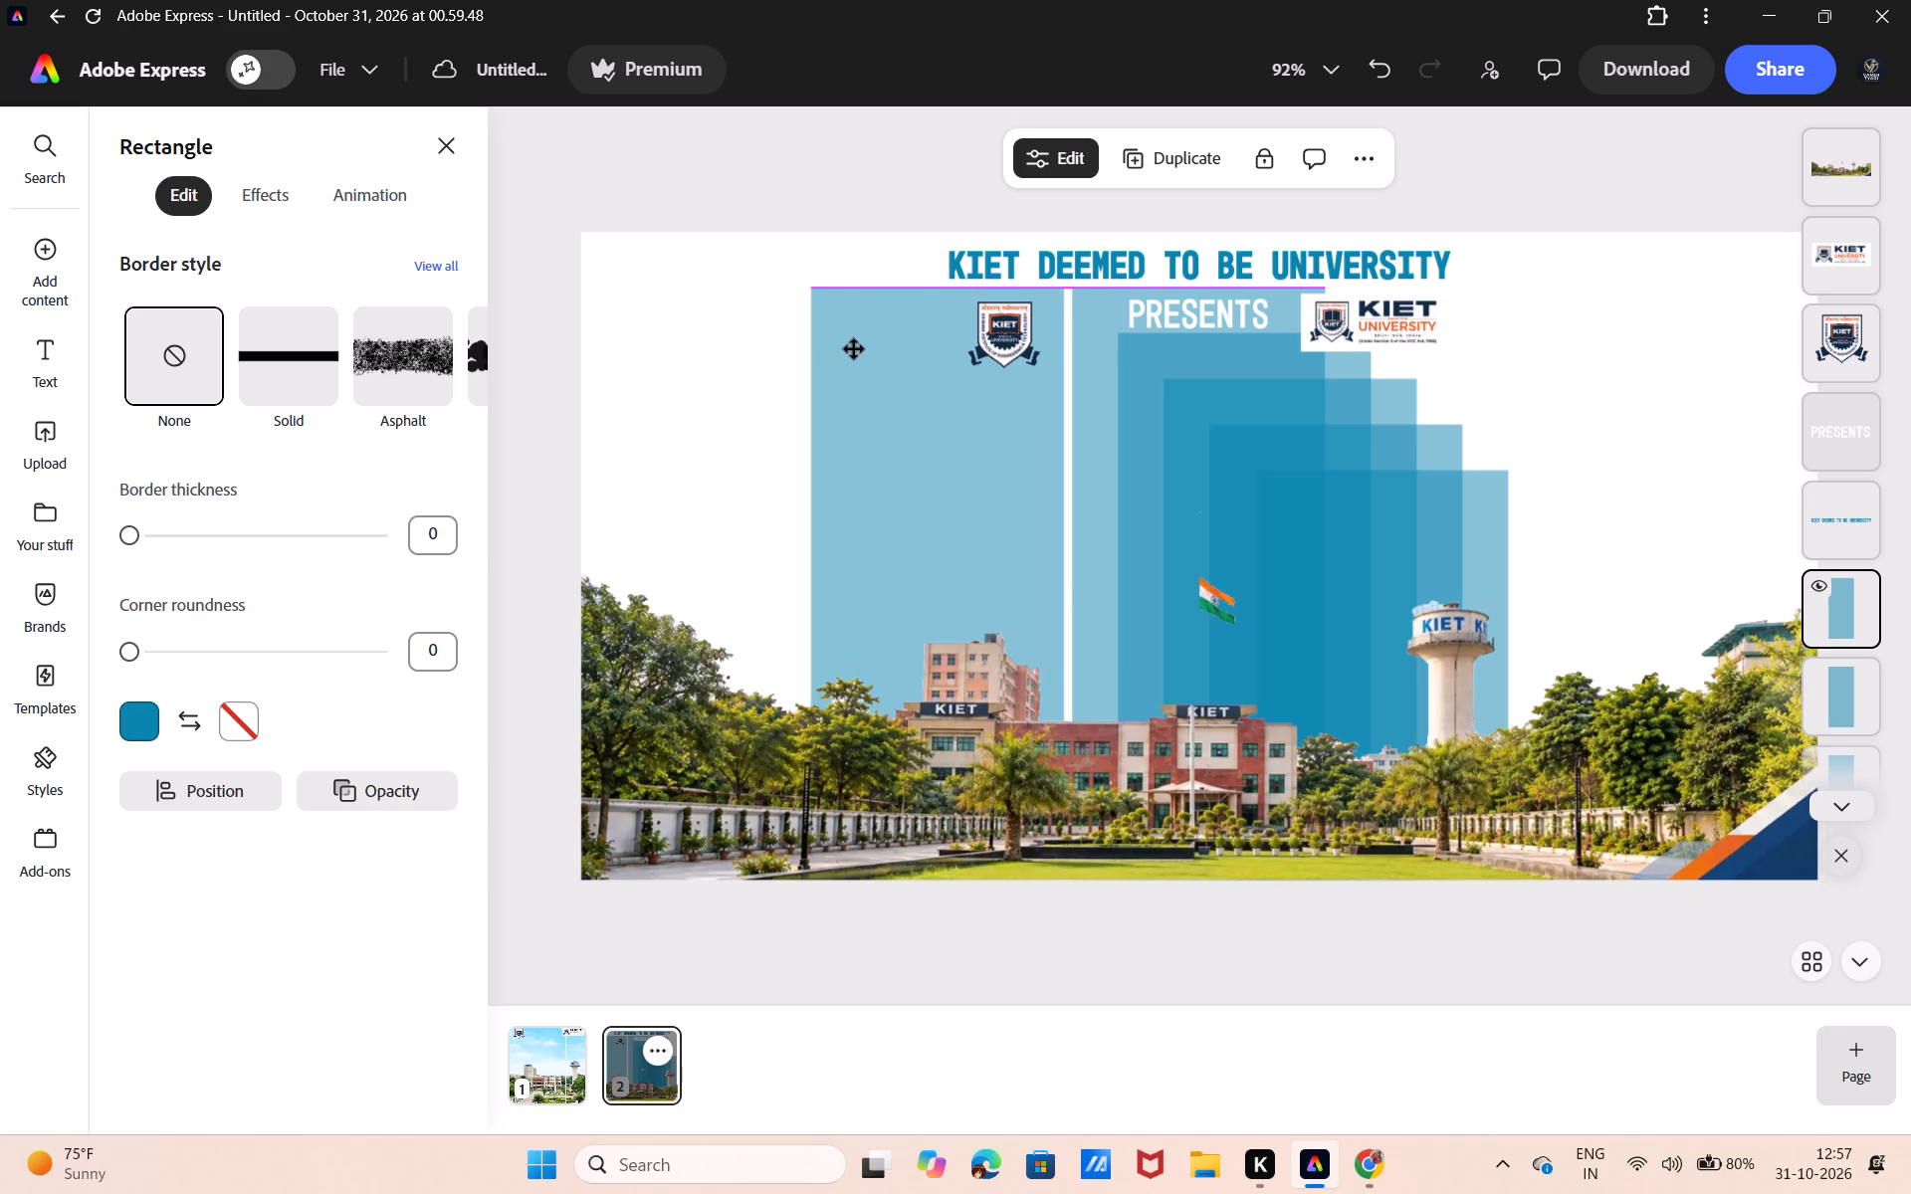
pyautogui.moveTo(854, 349); pyautogui.dragTo(851, 349)
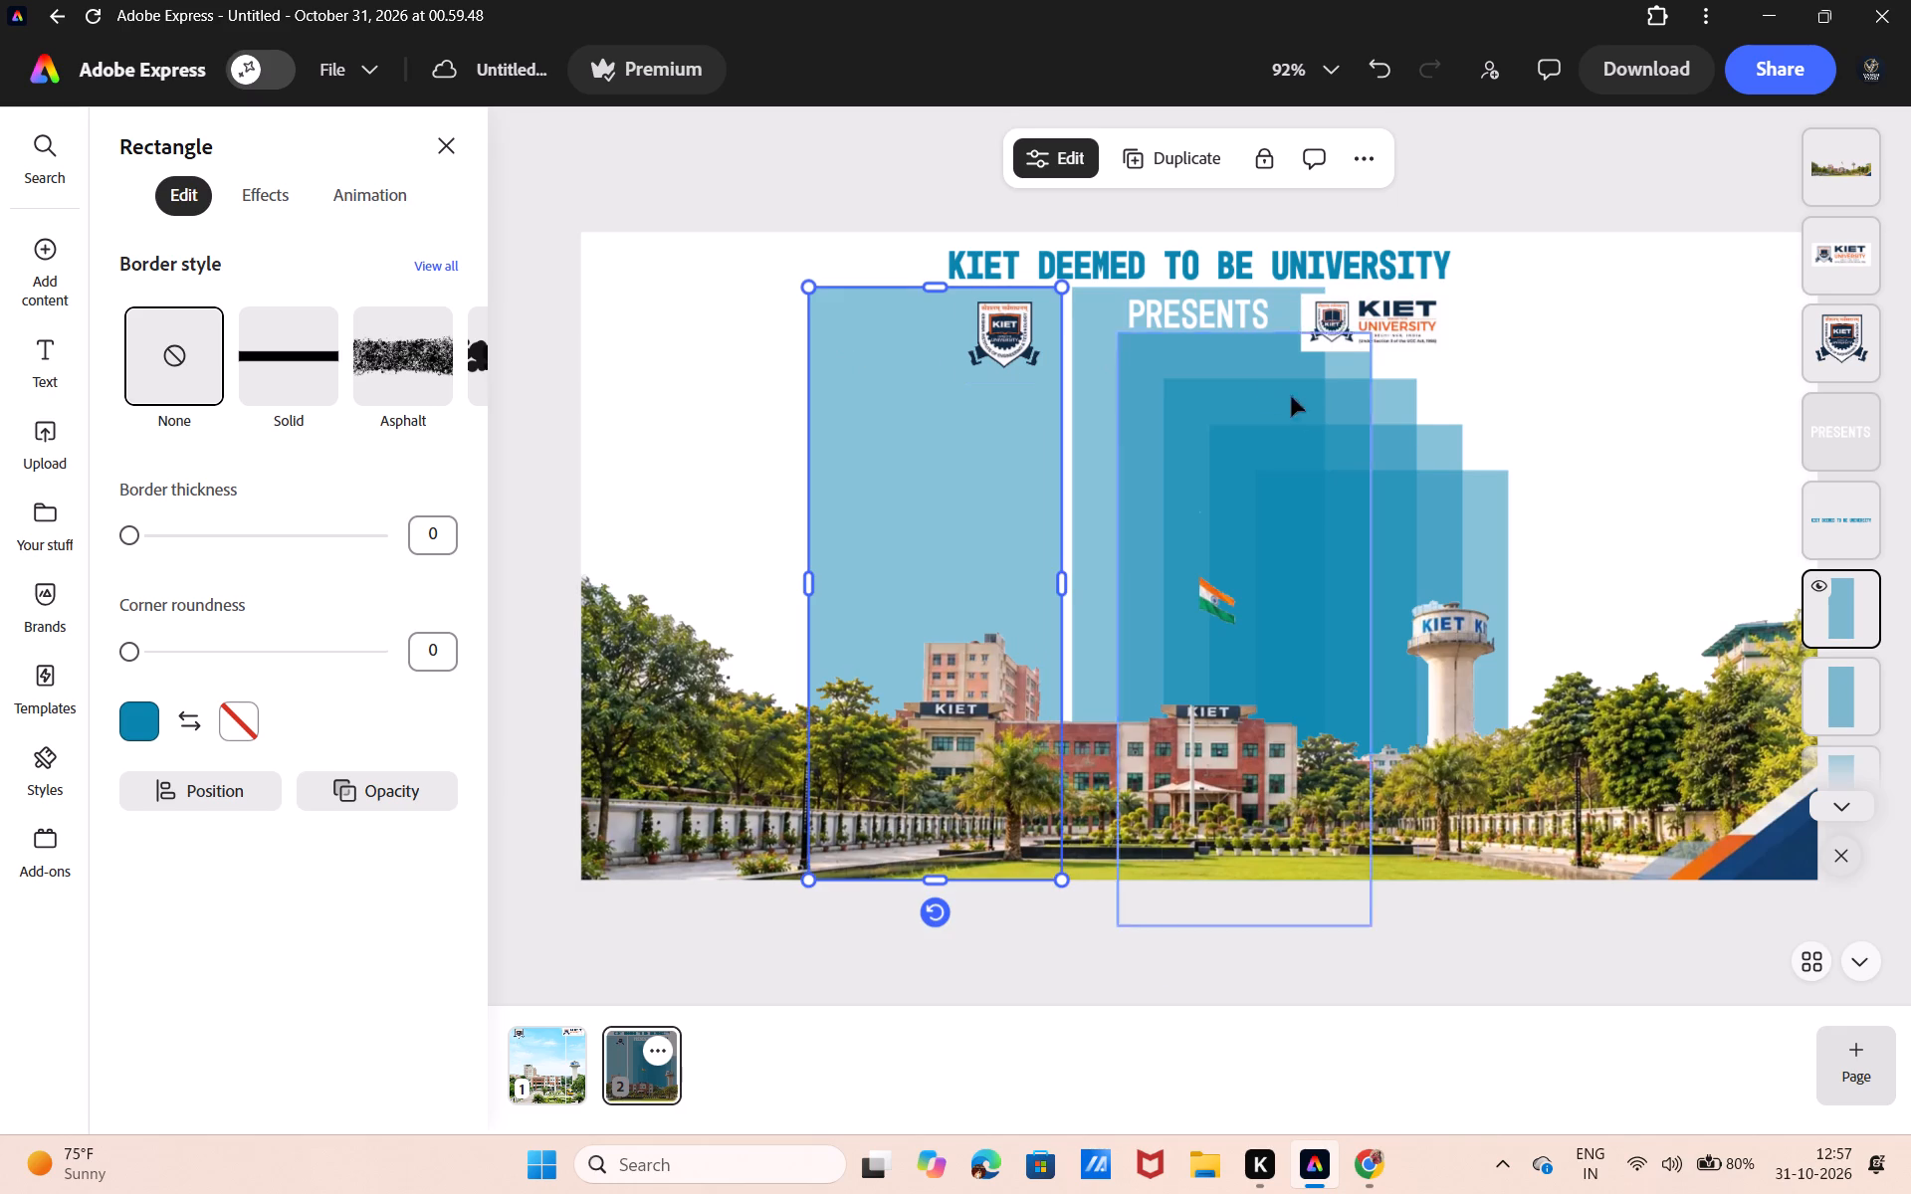
pyautogui.click(1337, 501)
pyautogui.moveTo(1337, 501); pyautogui.dragTo(630, 304)
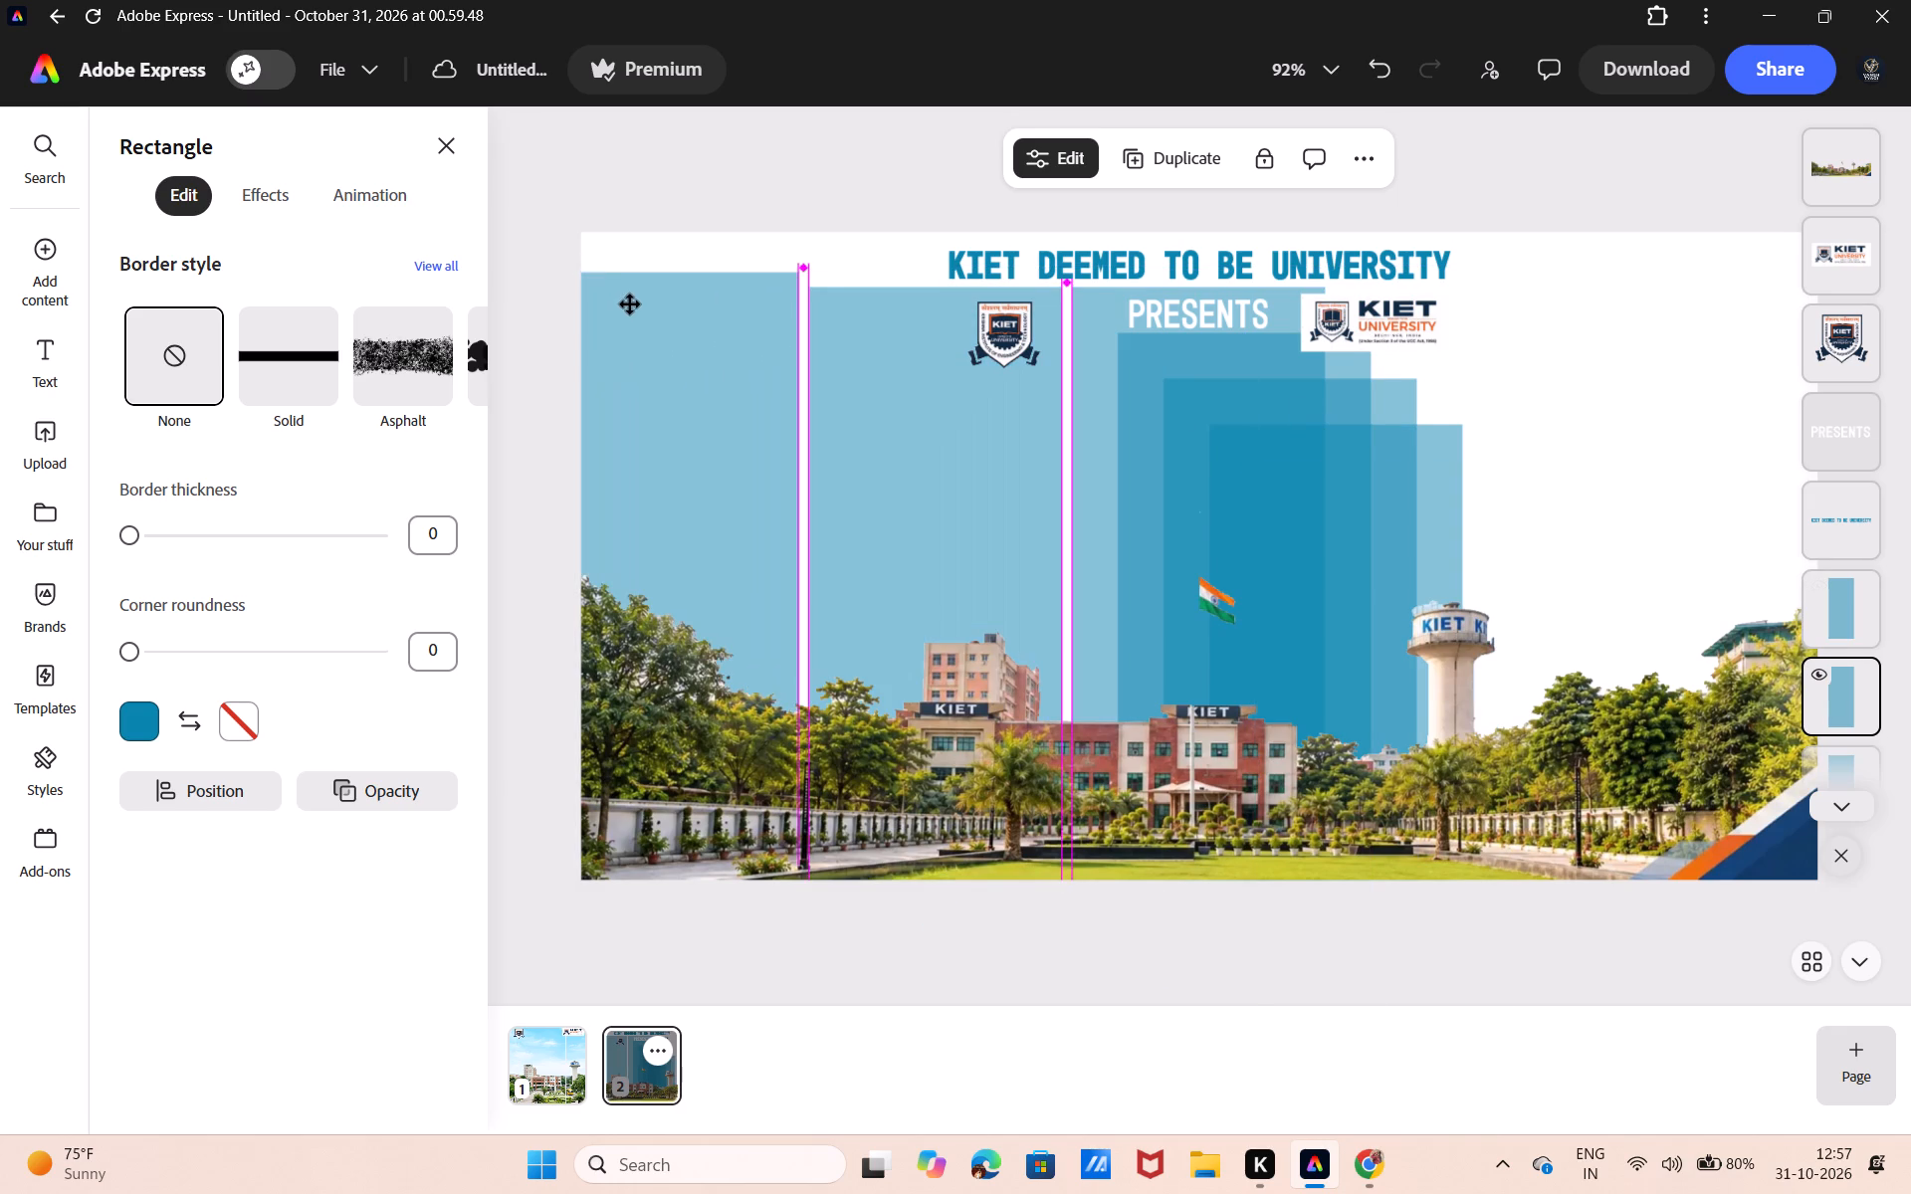
pyautogui.moveTo(630, 304); pyautogui.dragTo(630, 319)
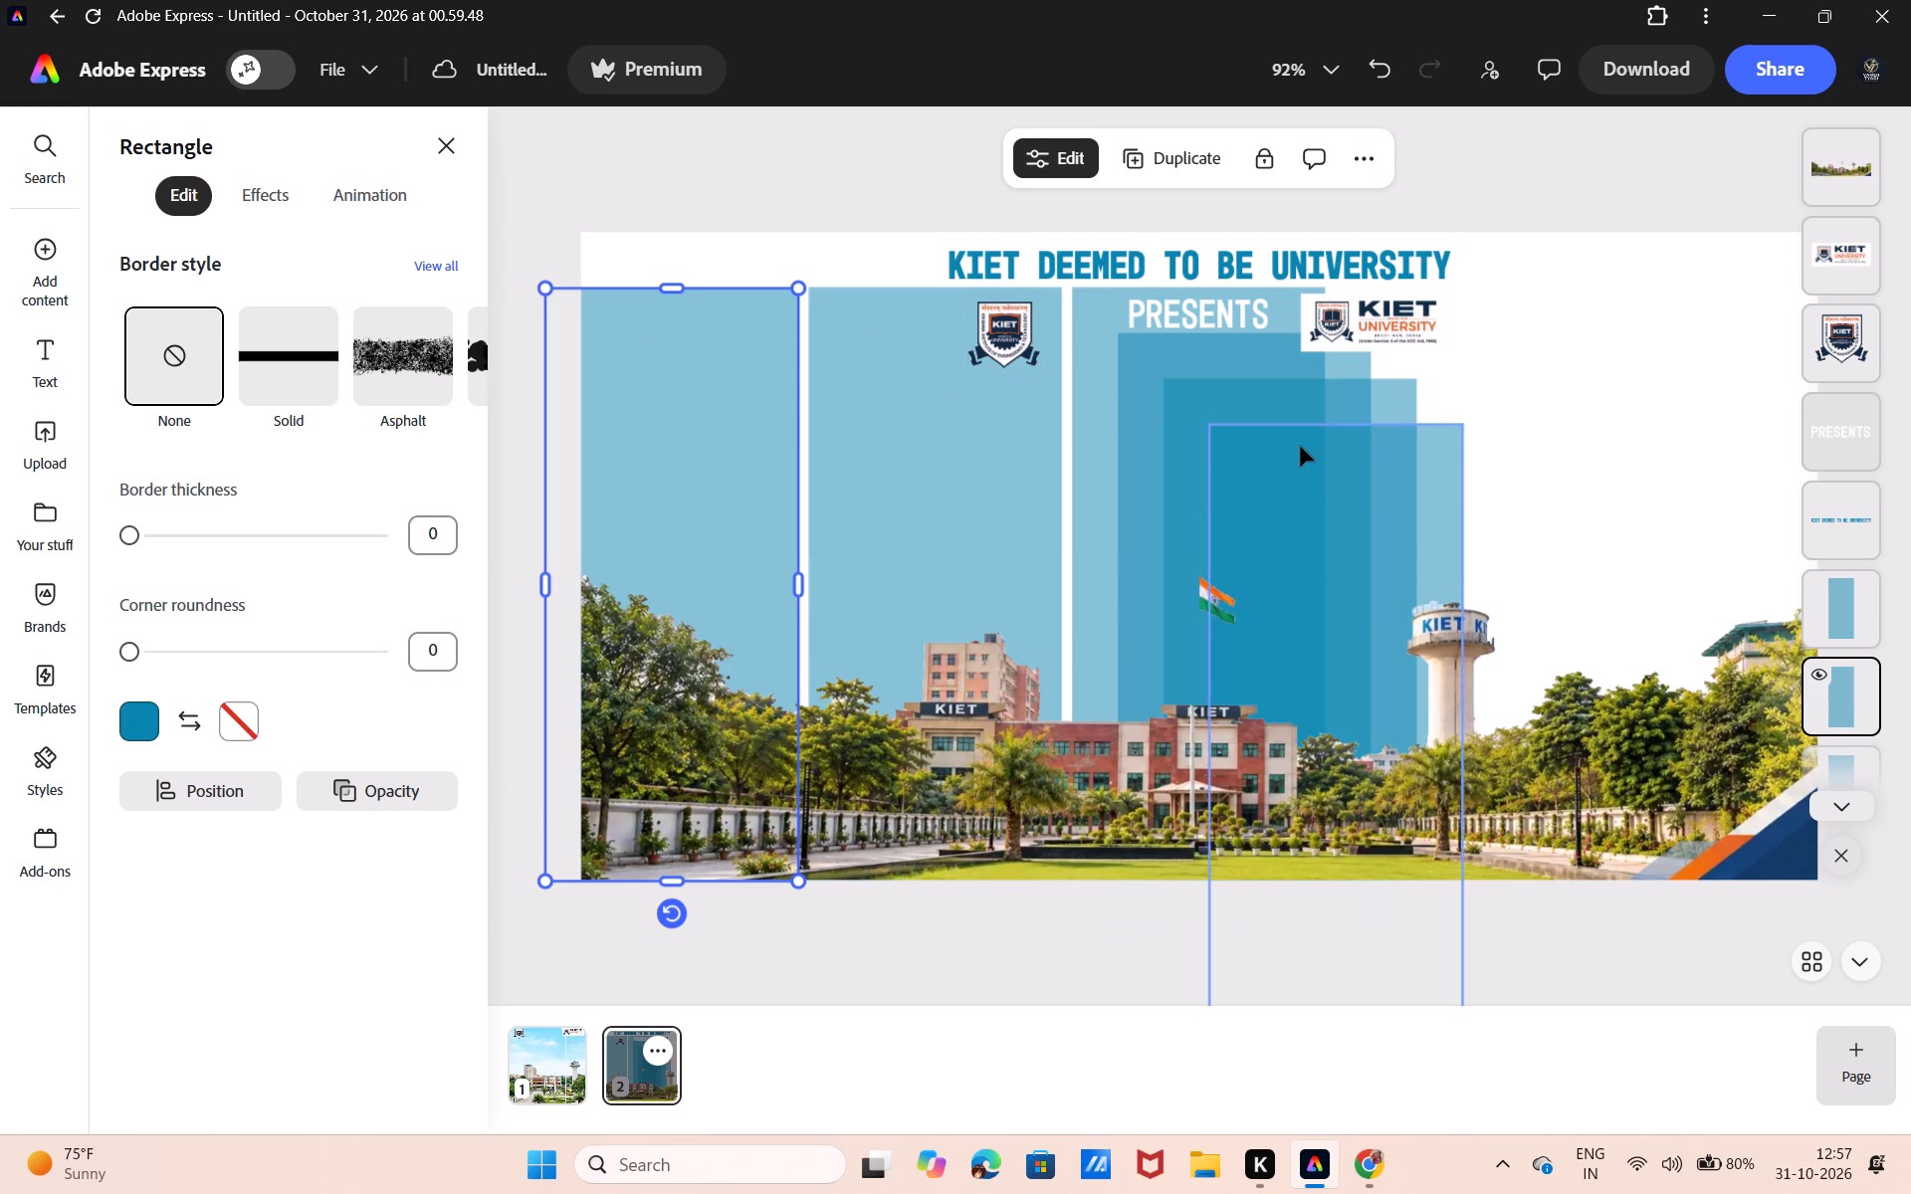
# Place two more copied panels to the right of the centre panel, top-aligned with matching white gaps, reaching the page's right edge.
pyautogui.click(1323, 455)
pyautogui.moveTo(1323, 455); pyautogui.dragTo(1451, 327)
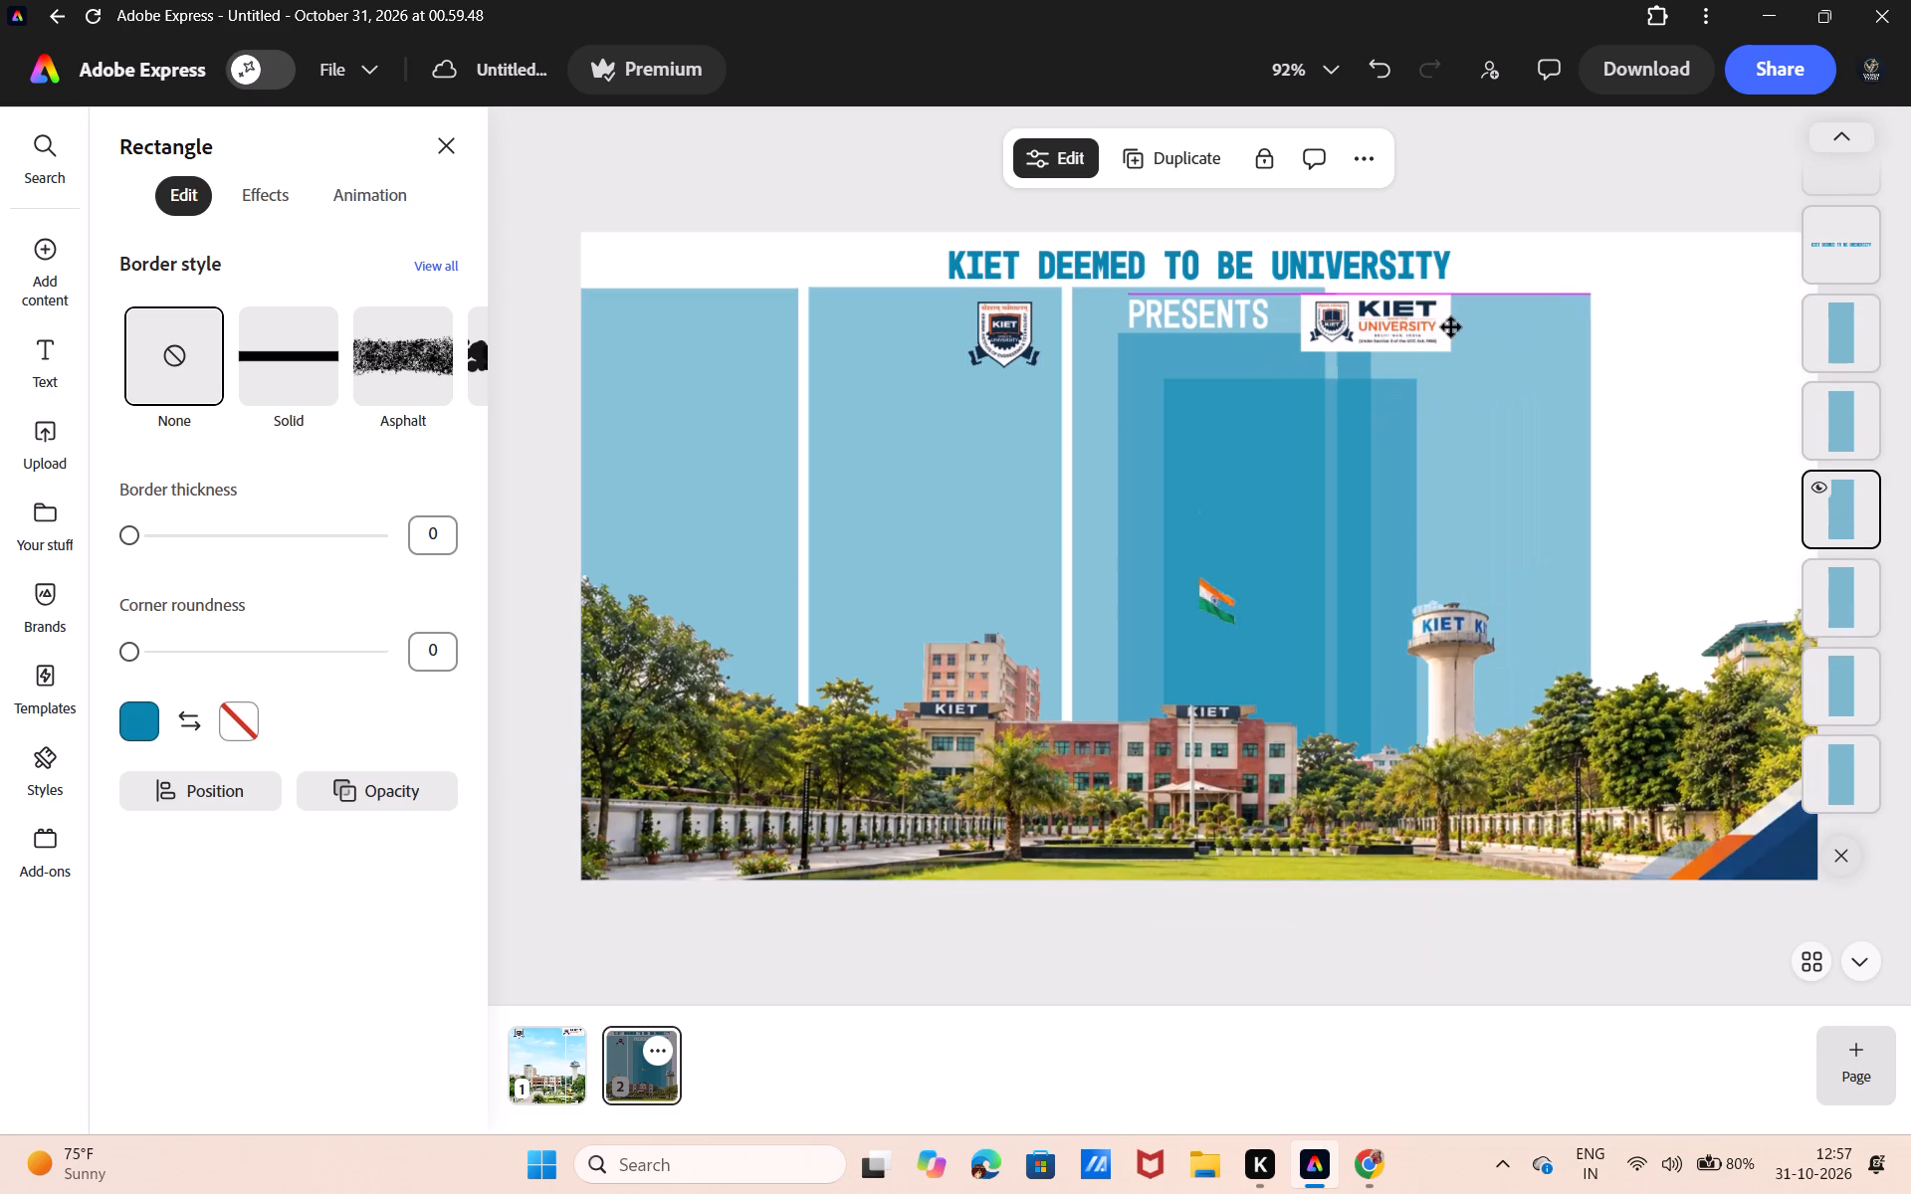
pyautogui.moveTo(1451, 327); pyautogui.dragTo(1449, 320)
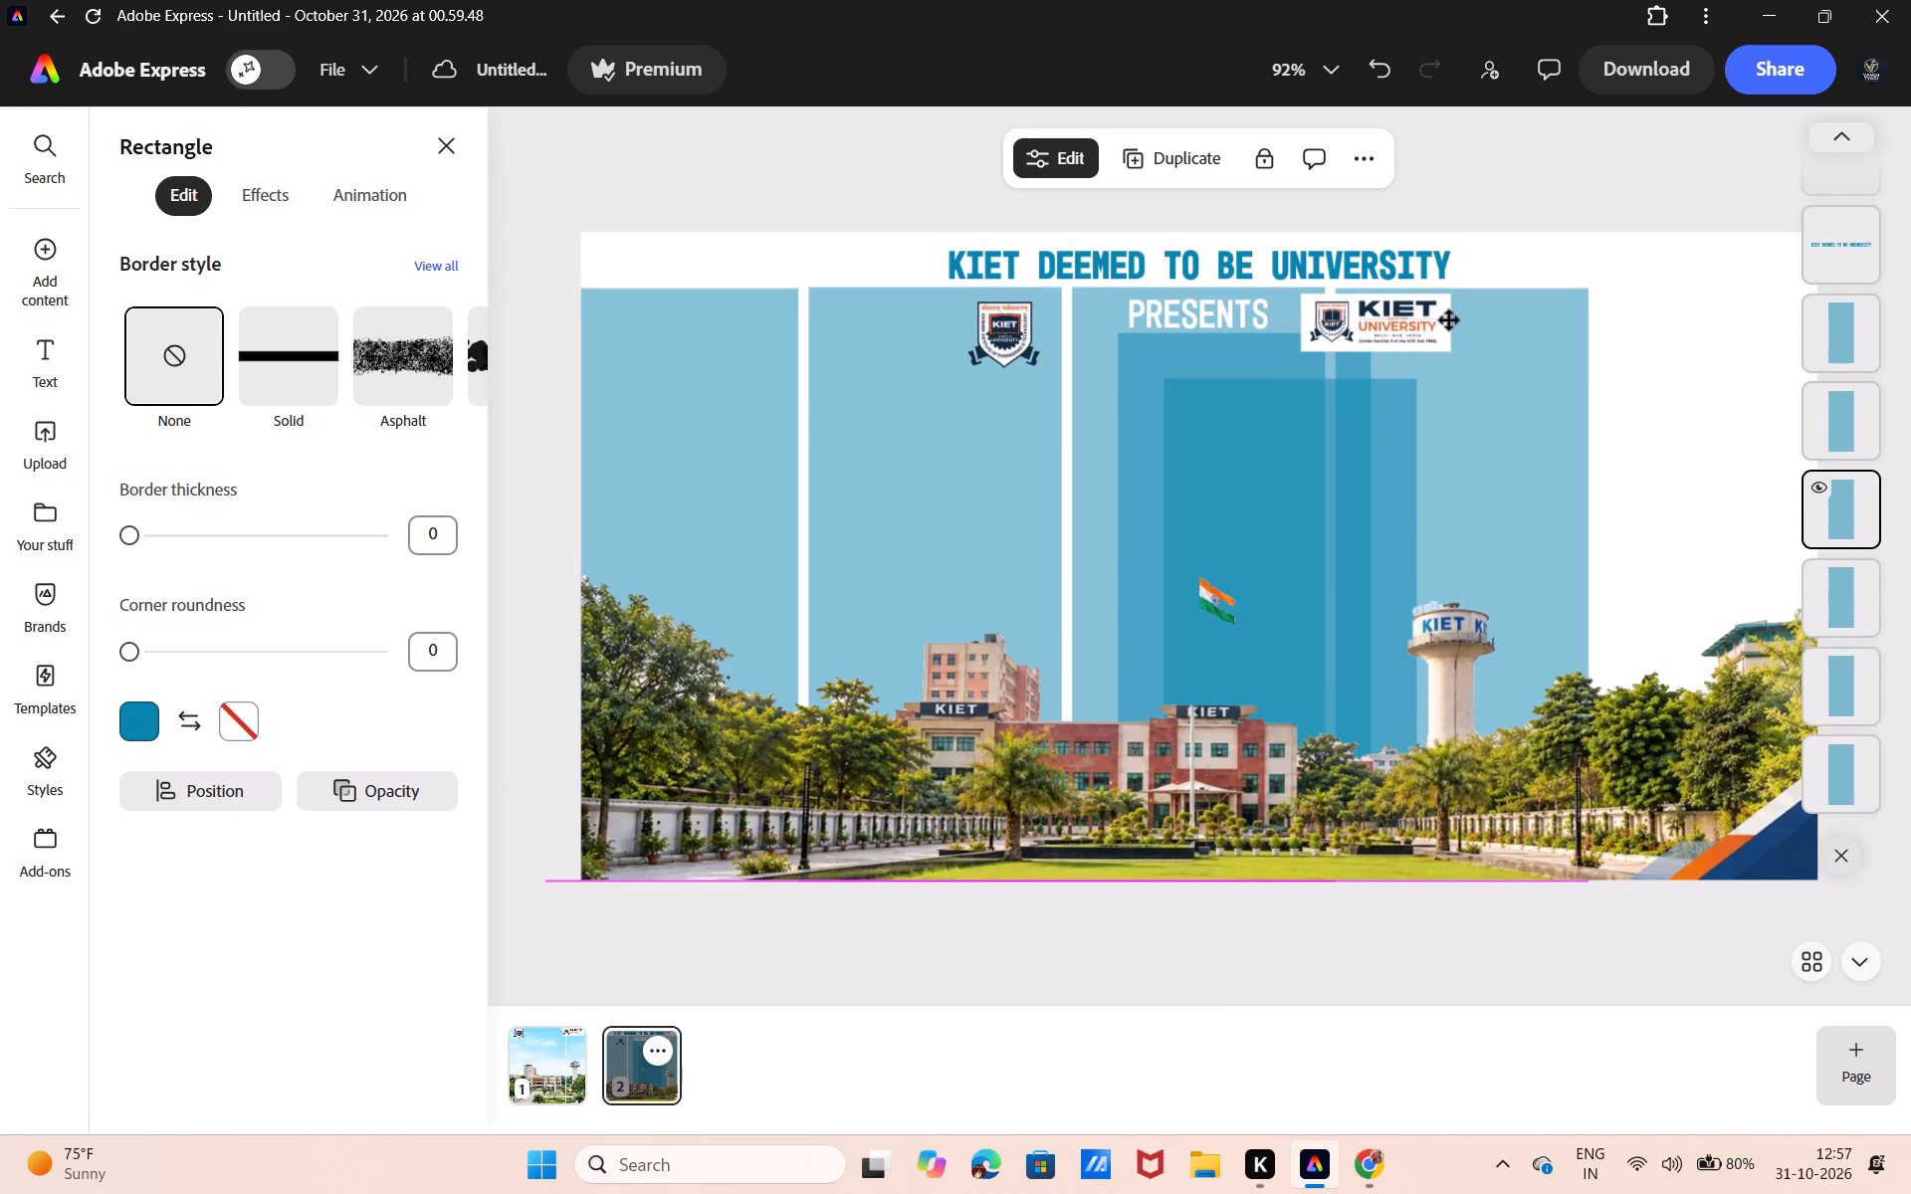
pyautogui.moveTo(1449, 320); pyautogui.dragTo(1453, 318)
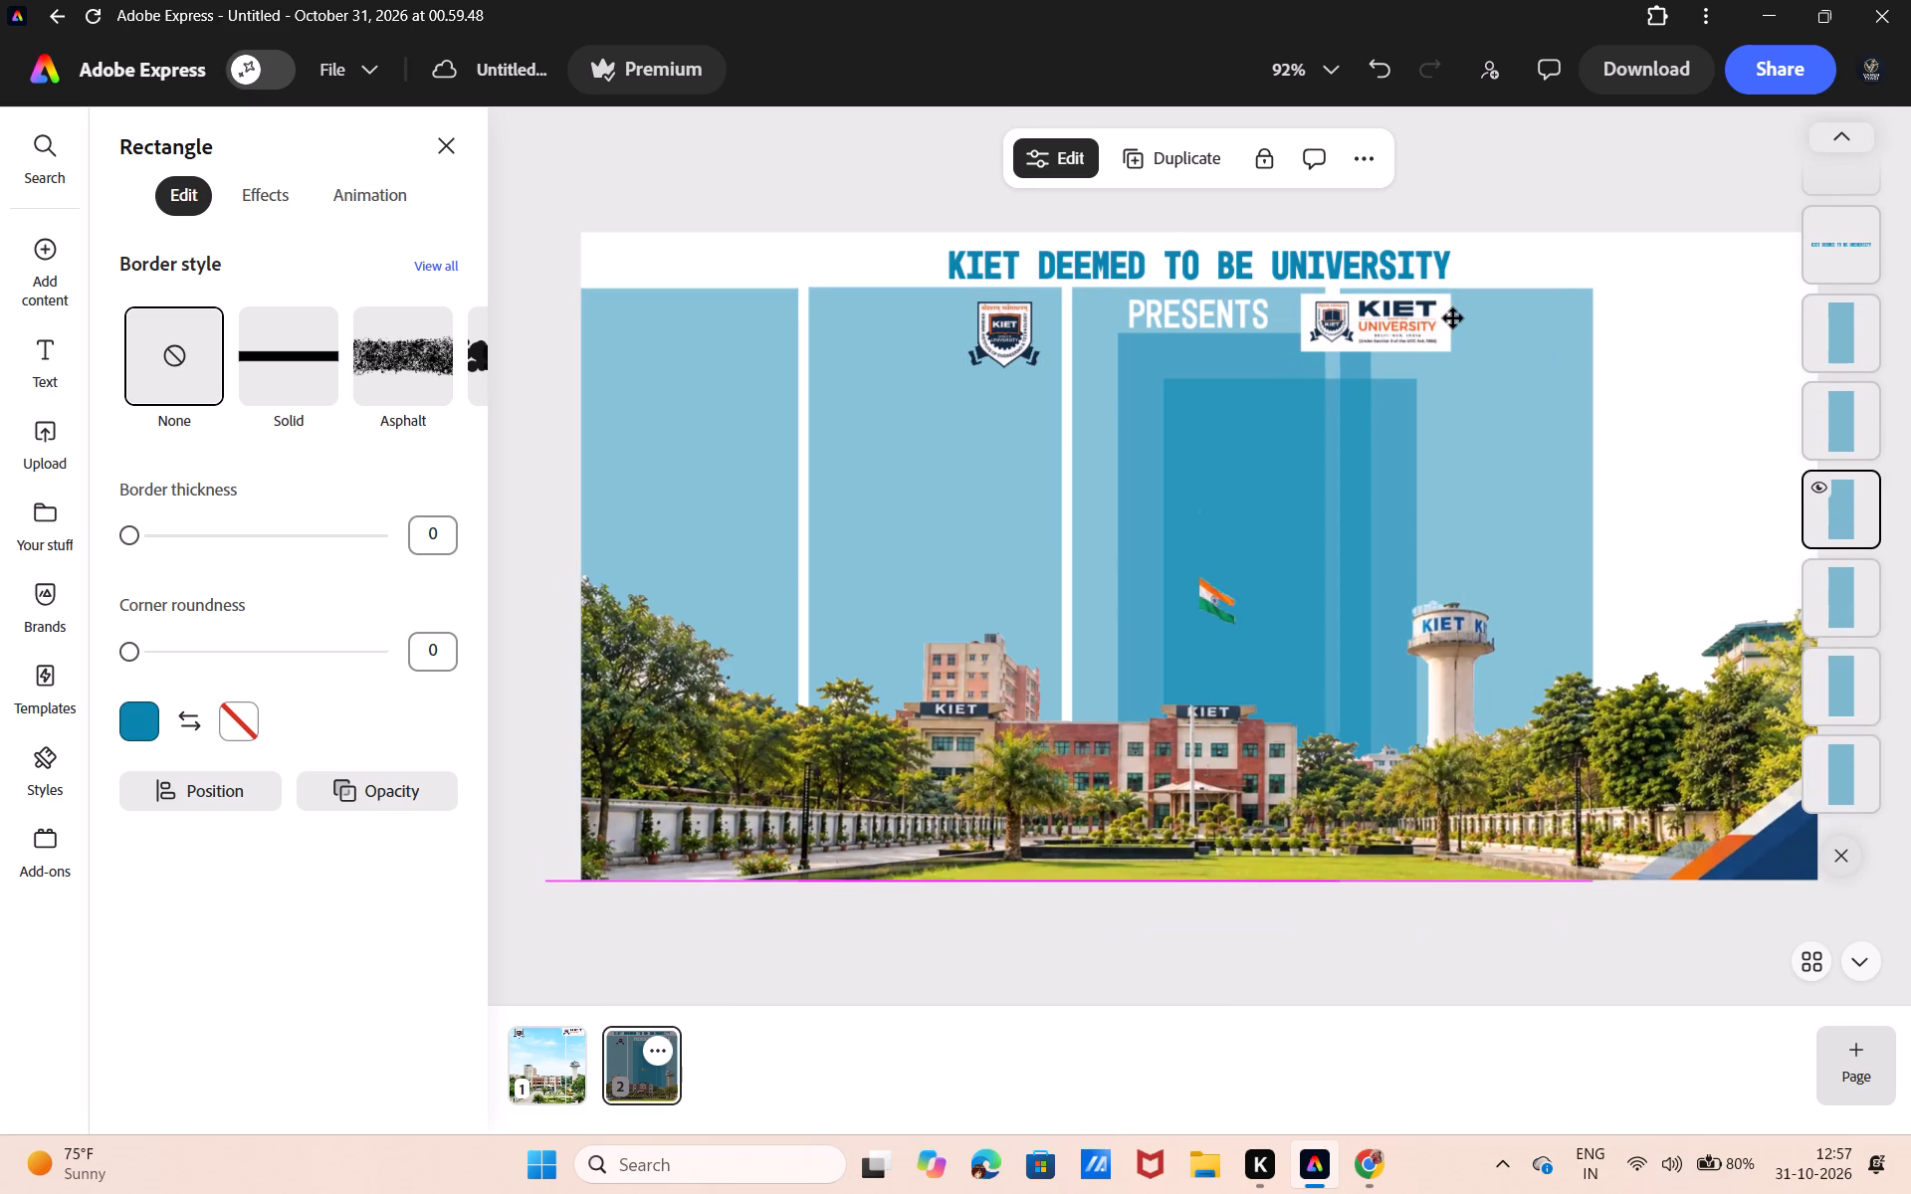
pyautogui.moveTo(1453, 318); pyautogui.dragTo(1450, 319)
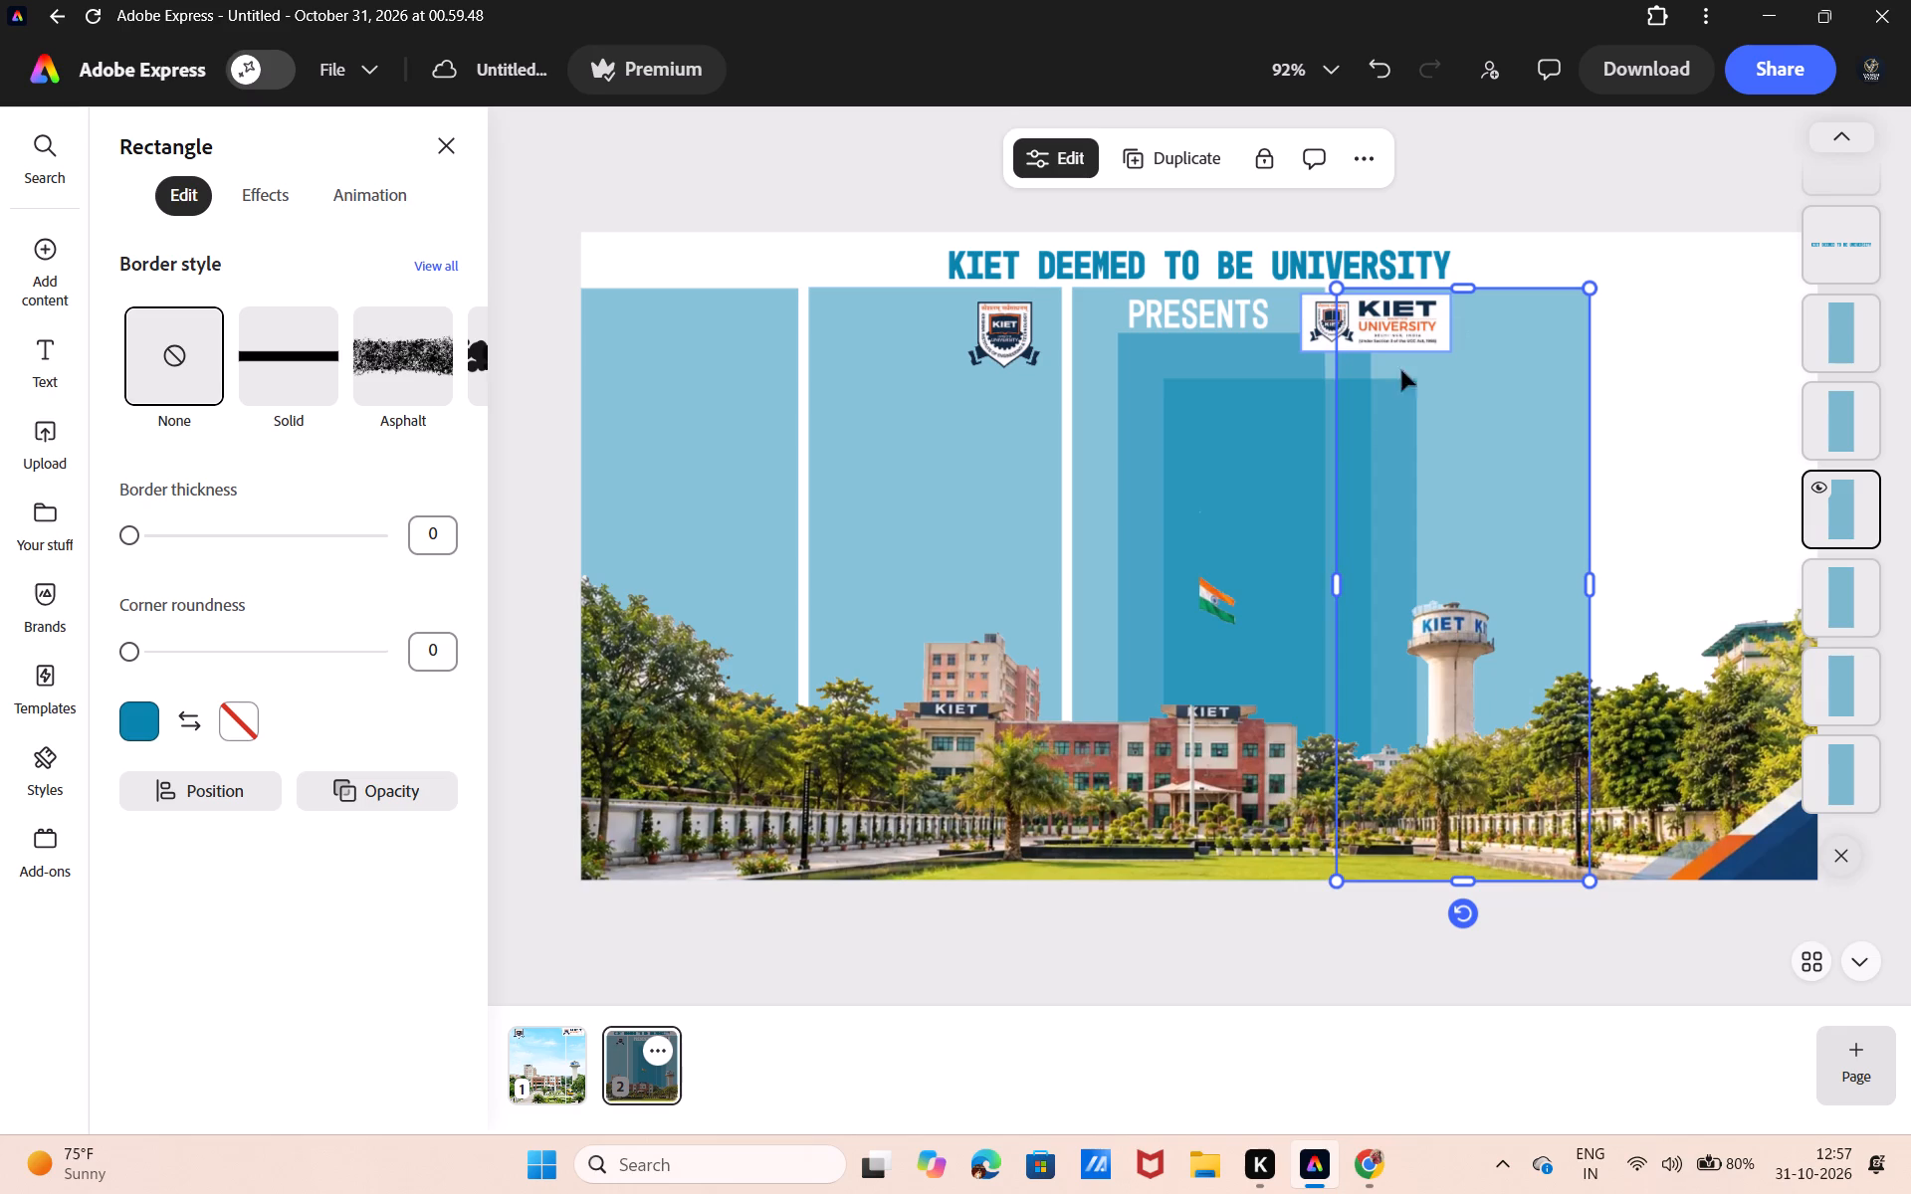
pyautogui.click(1287, 441)
pyautogui.moveTo(1287, 441); pyautogui.dragTo(1691, 286)
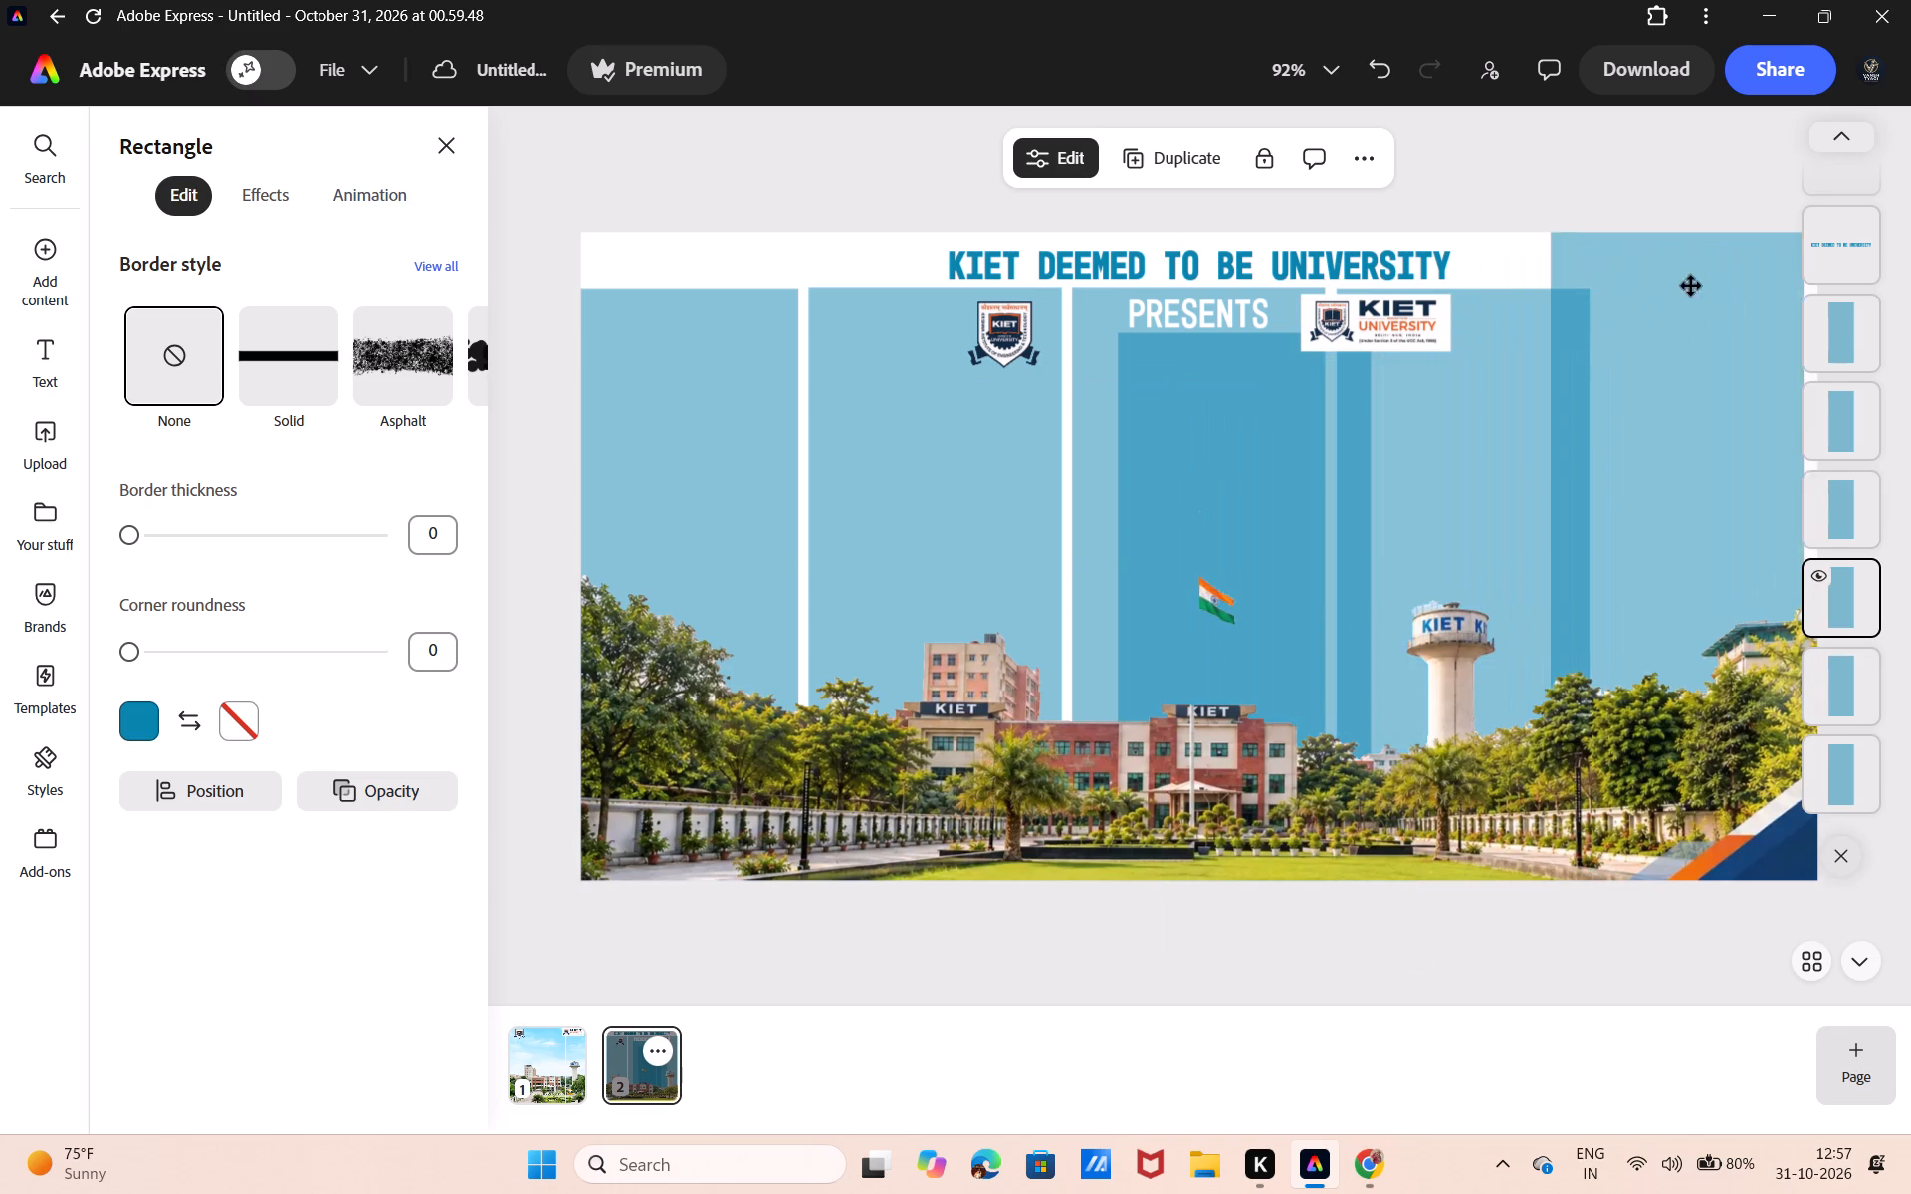
pyautogui.moveTo(1691, 286); pyautogui.dragTo(1728, 348)
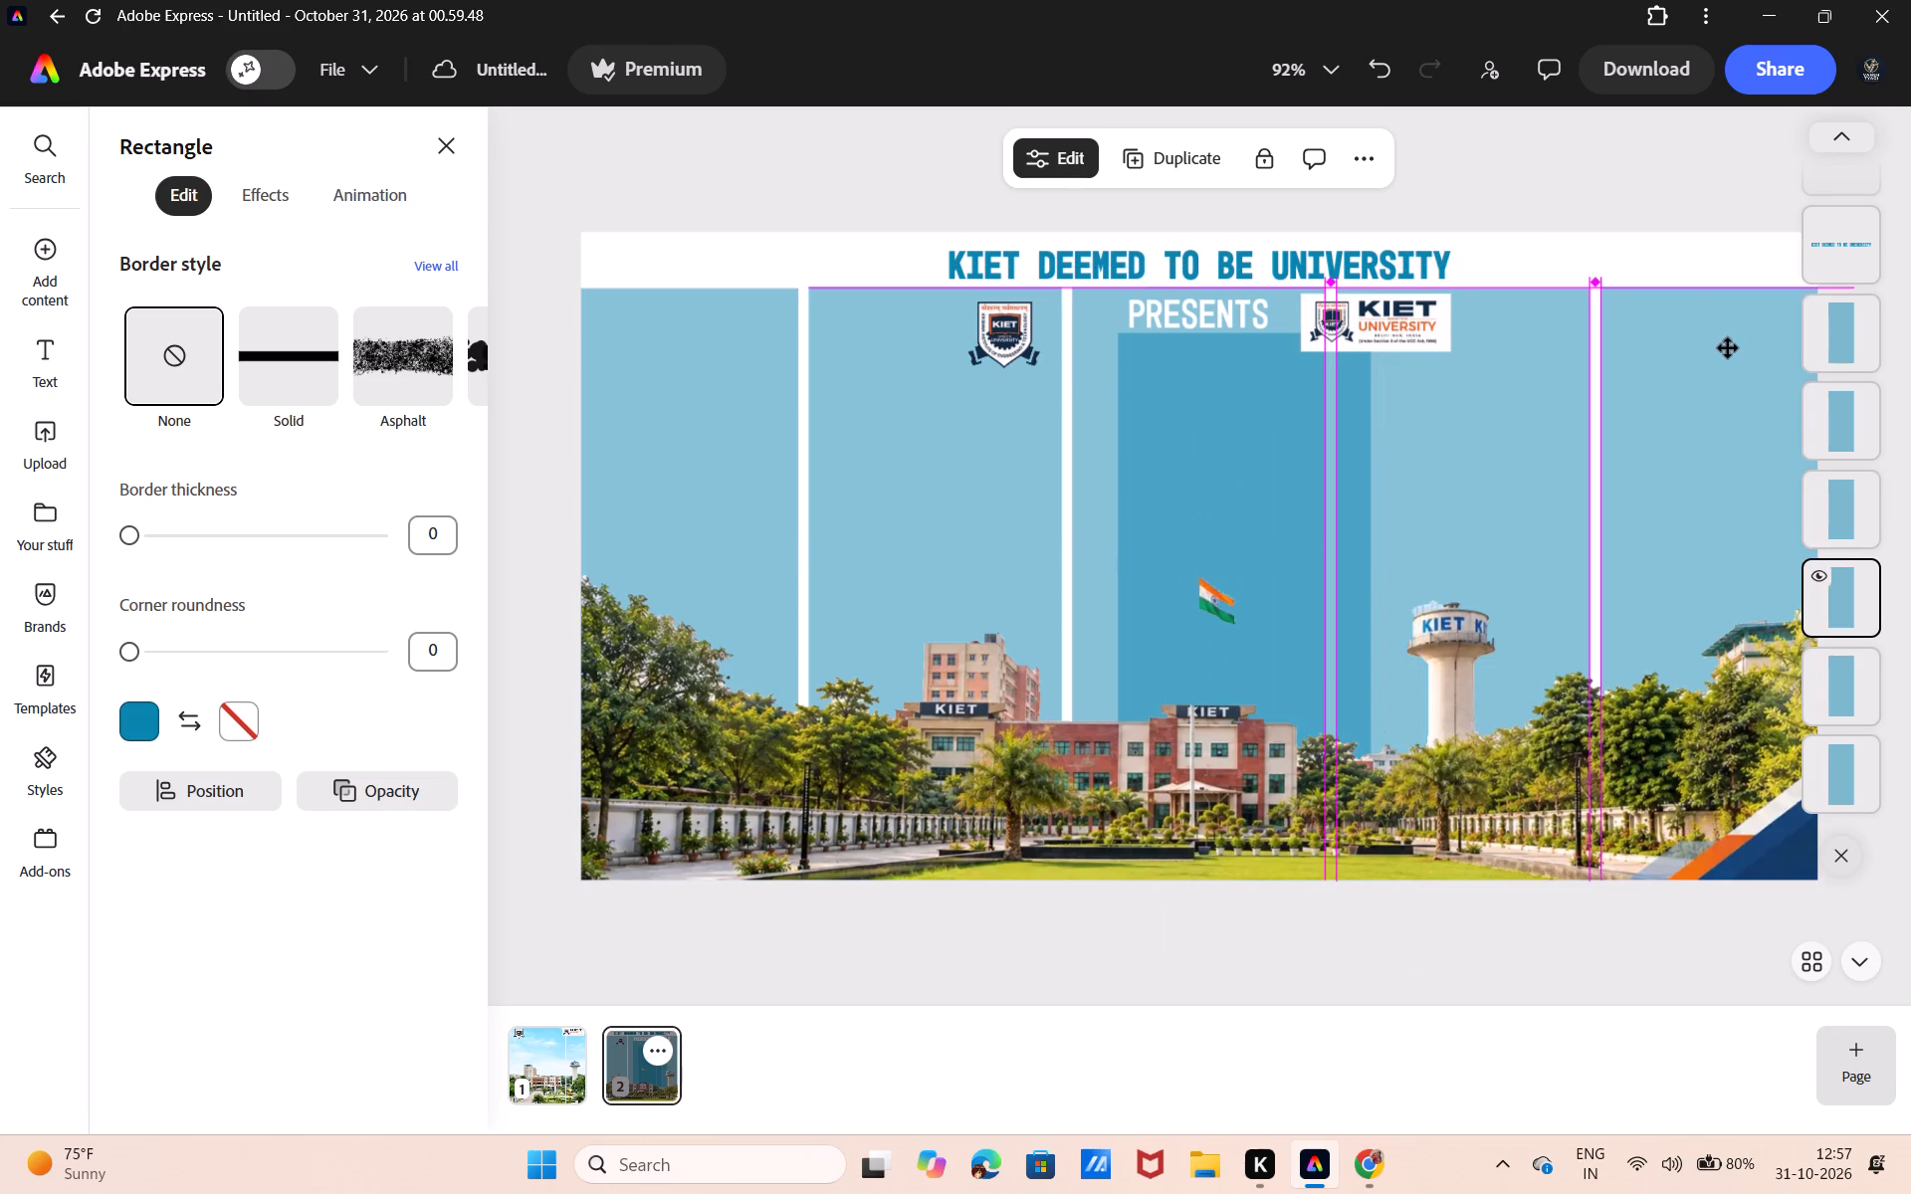
pyautogui.moveTo(1728, 348); pyautogui.dragTo(1727, 355)
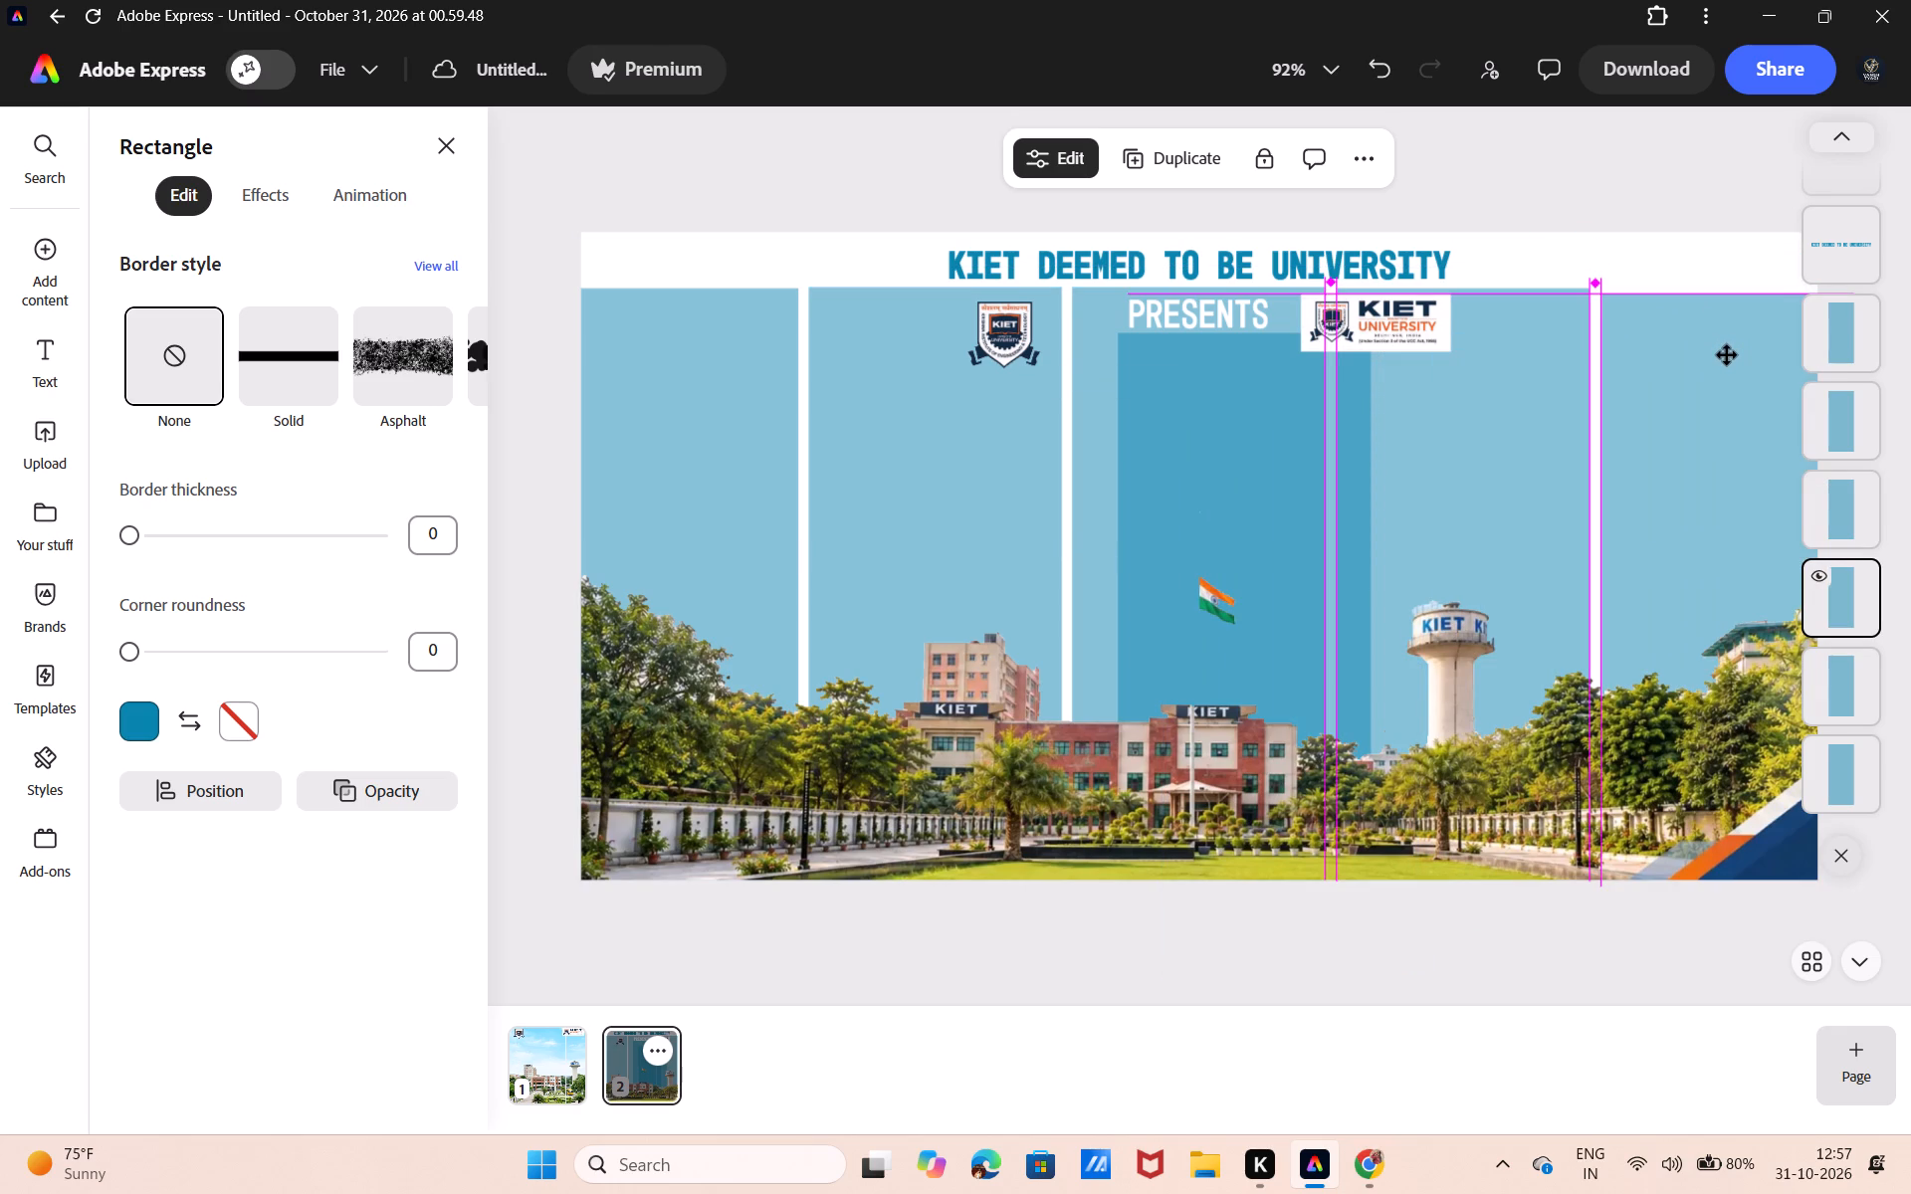
pyautogui.moveTo(1727, 355); pyautogui.dragTo(1728, 348)
# Delete the spare blue panel copy overlapping the centre panel.
pyautogui.click(1253, 440)
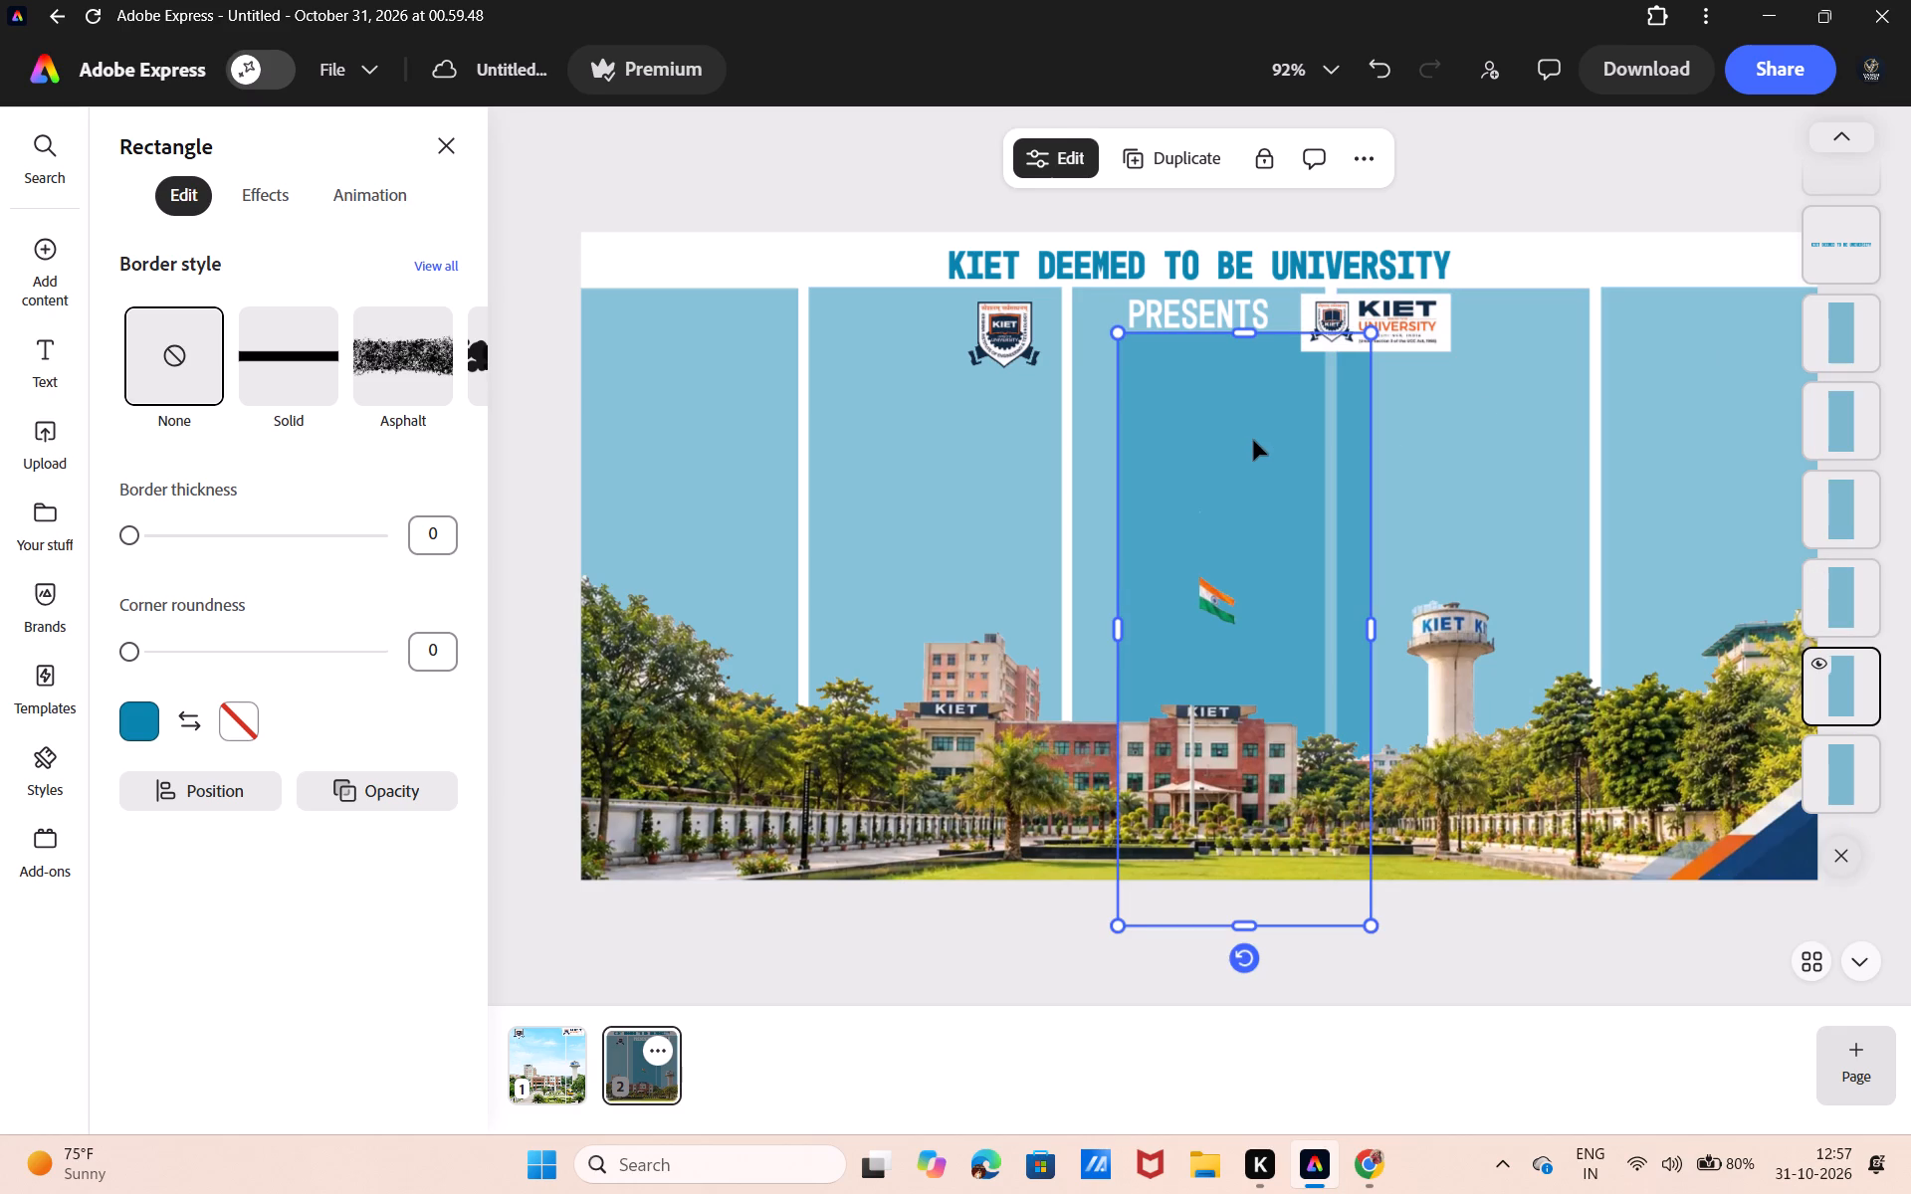
pyautogui.press('BackSpace')
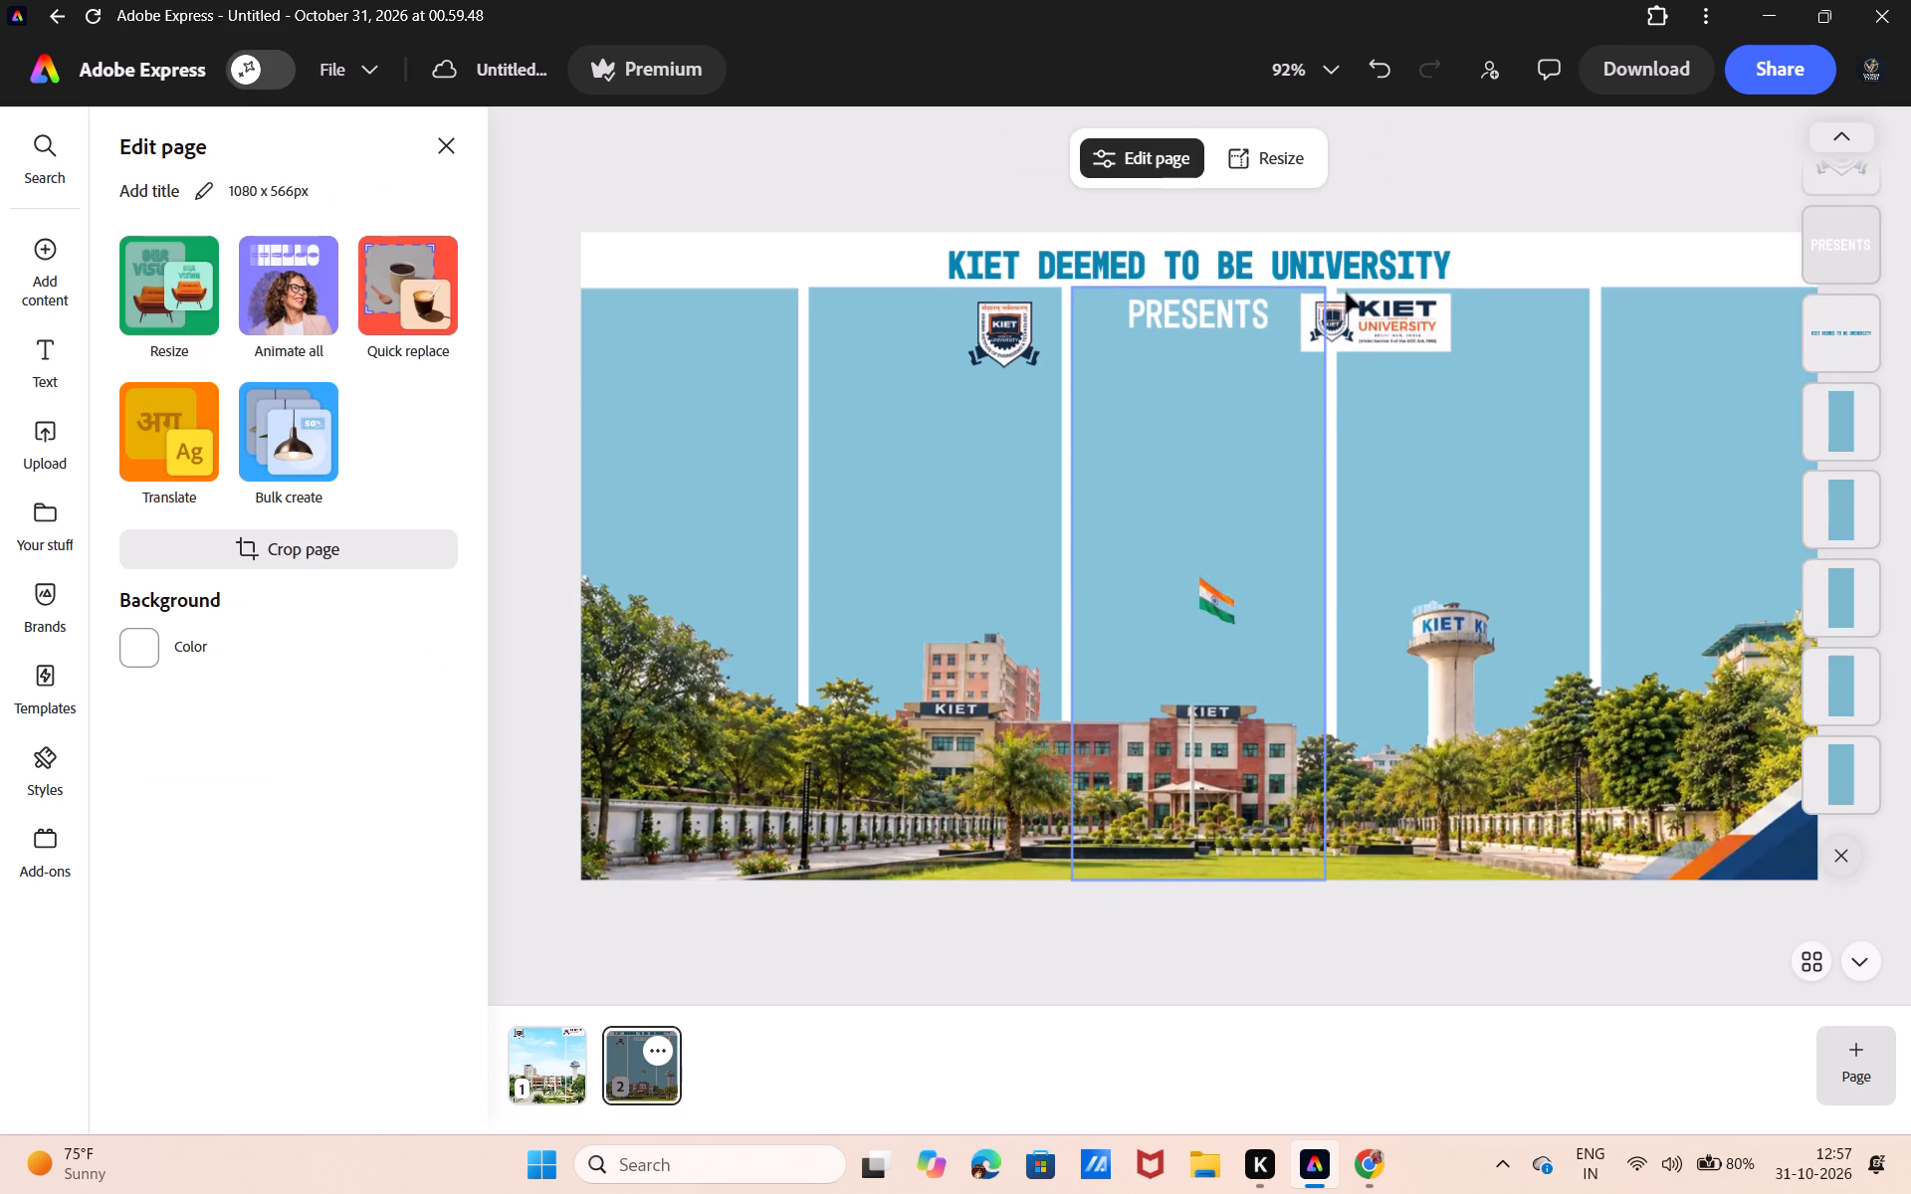
# Nudge the blue panel just left of centre so its gap to the centre panel matches the gaps on the other side.
pyautogui.click(870, 437)
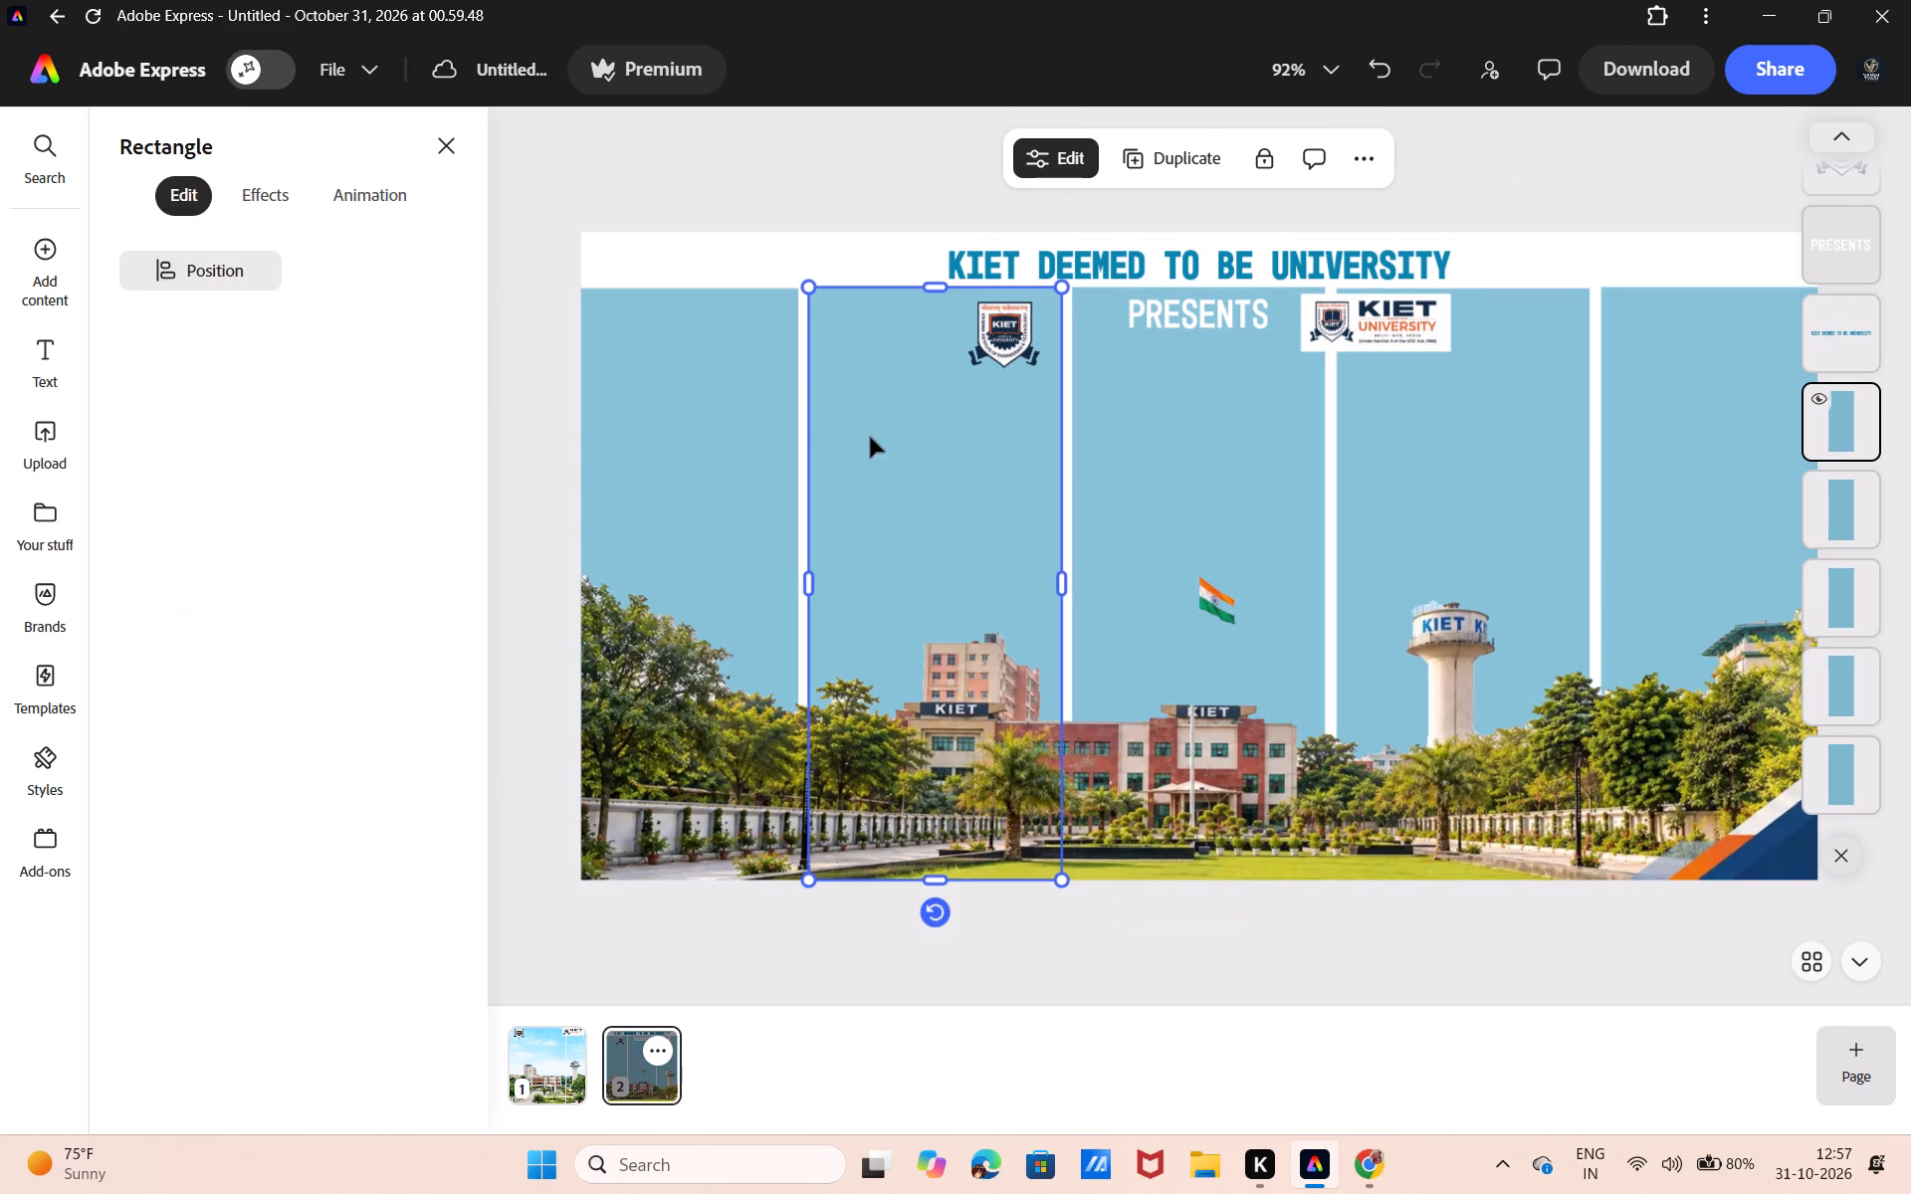
pyautogui.click(863, 496)
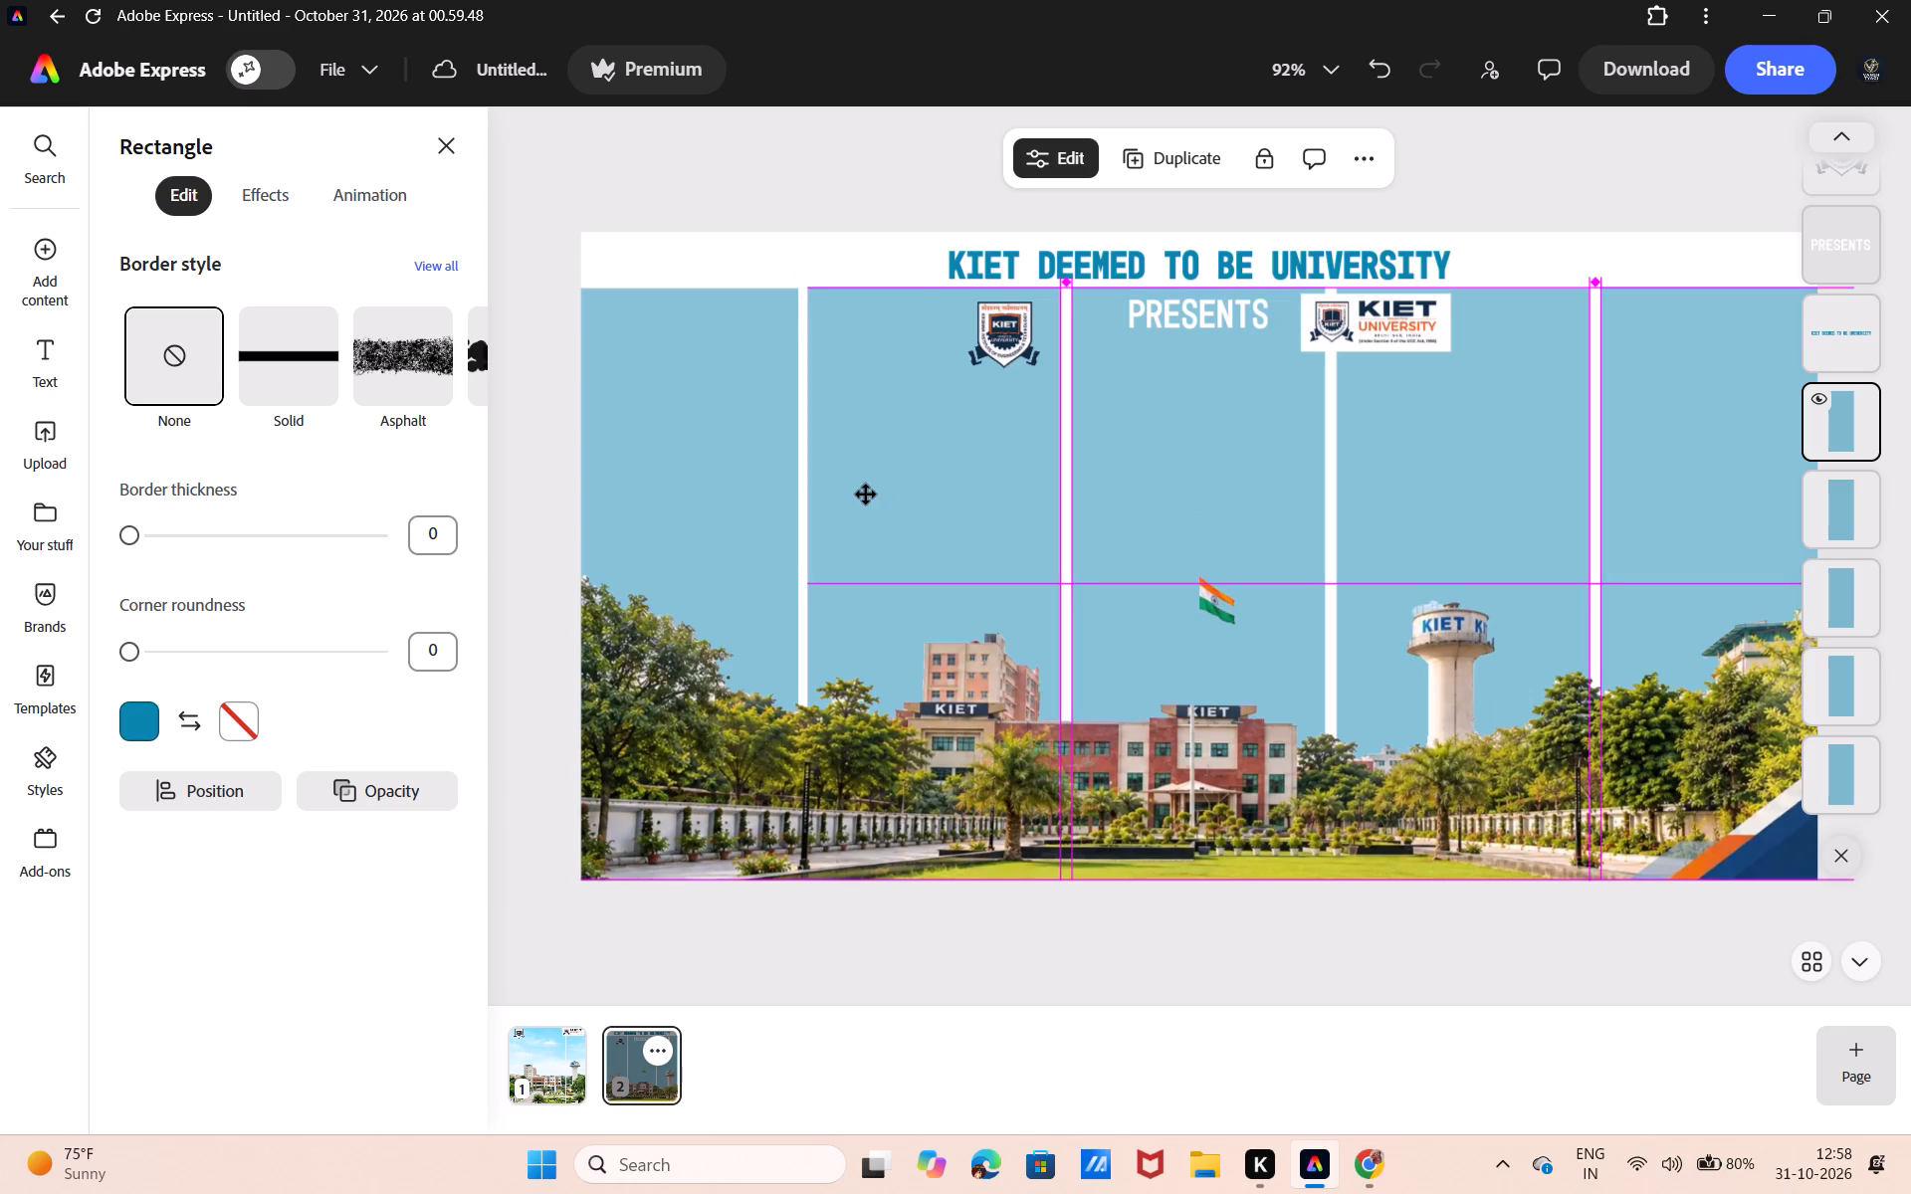
pyautogui.click(868, 135)
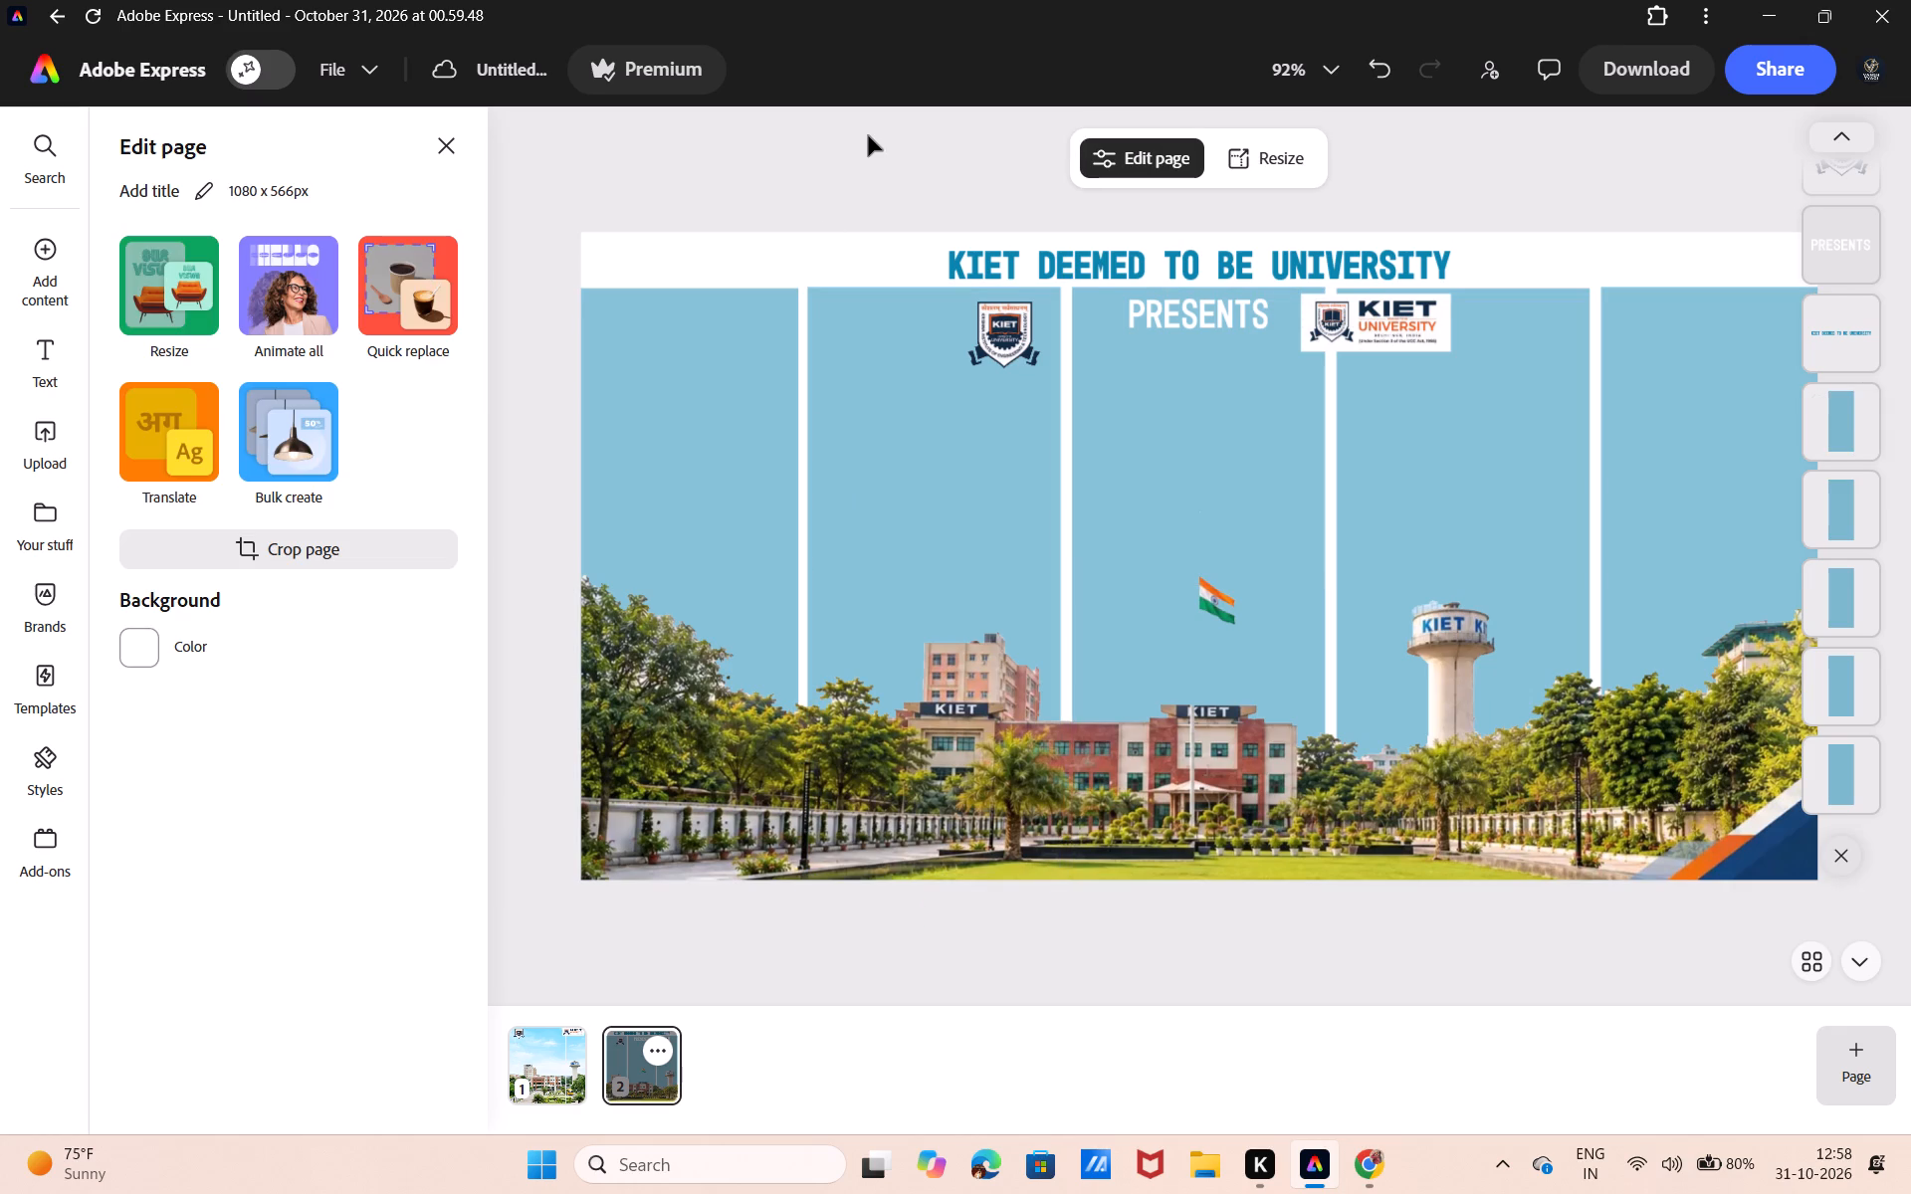
pyautogui.click(876, 365)
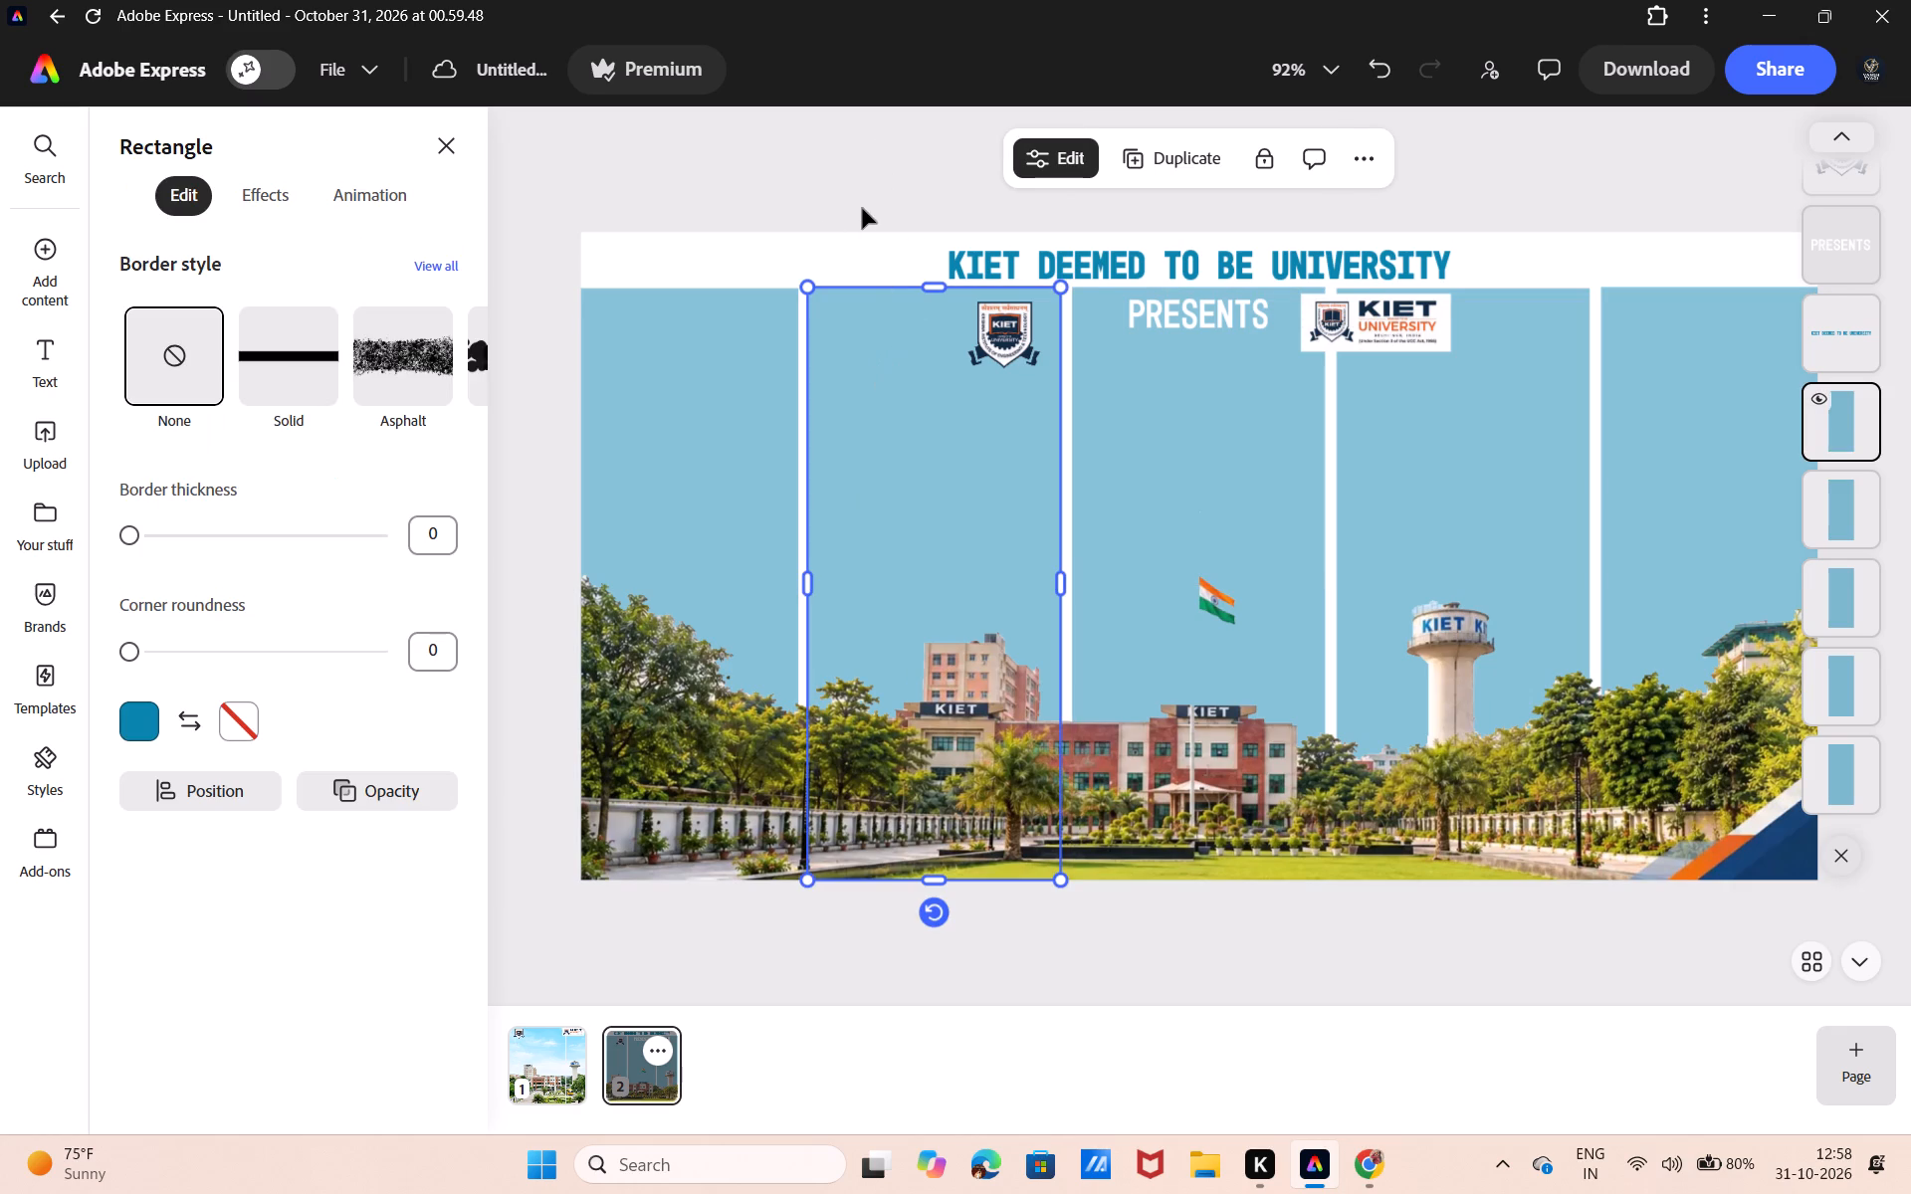
pyautogui.click(861, 185)
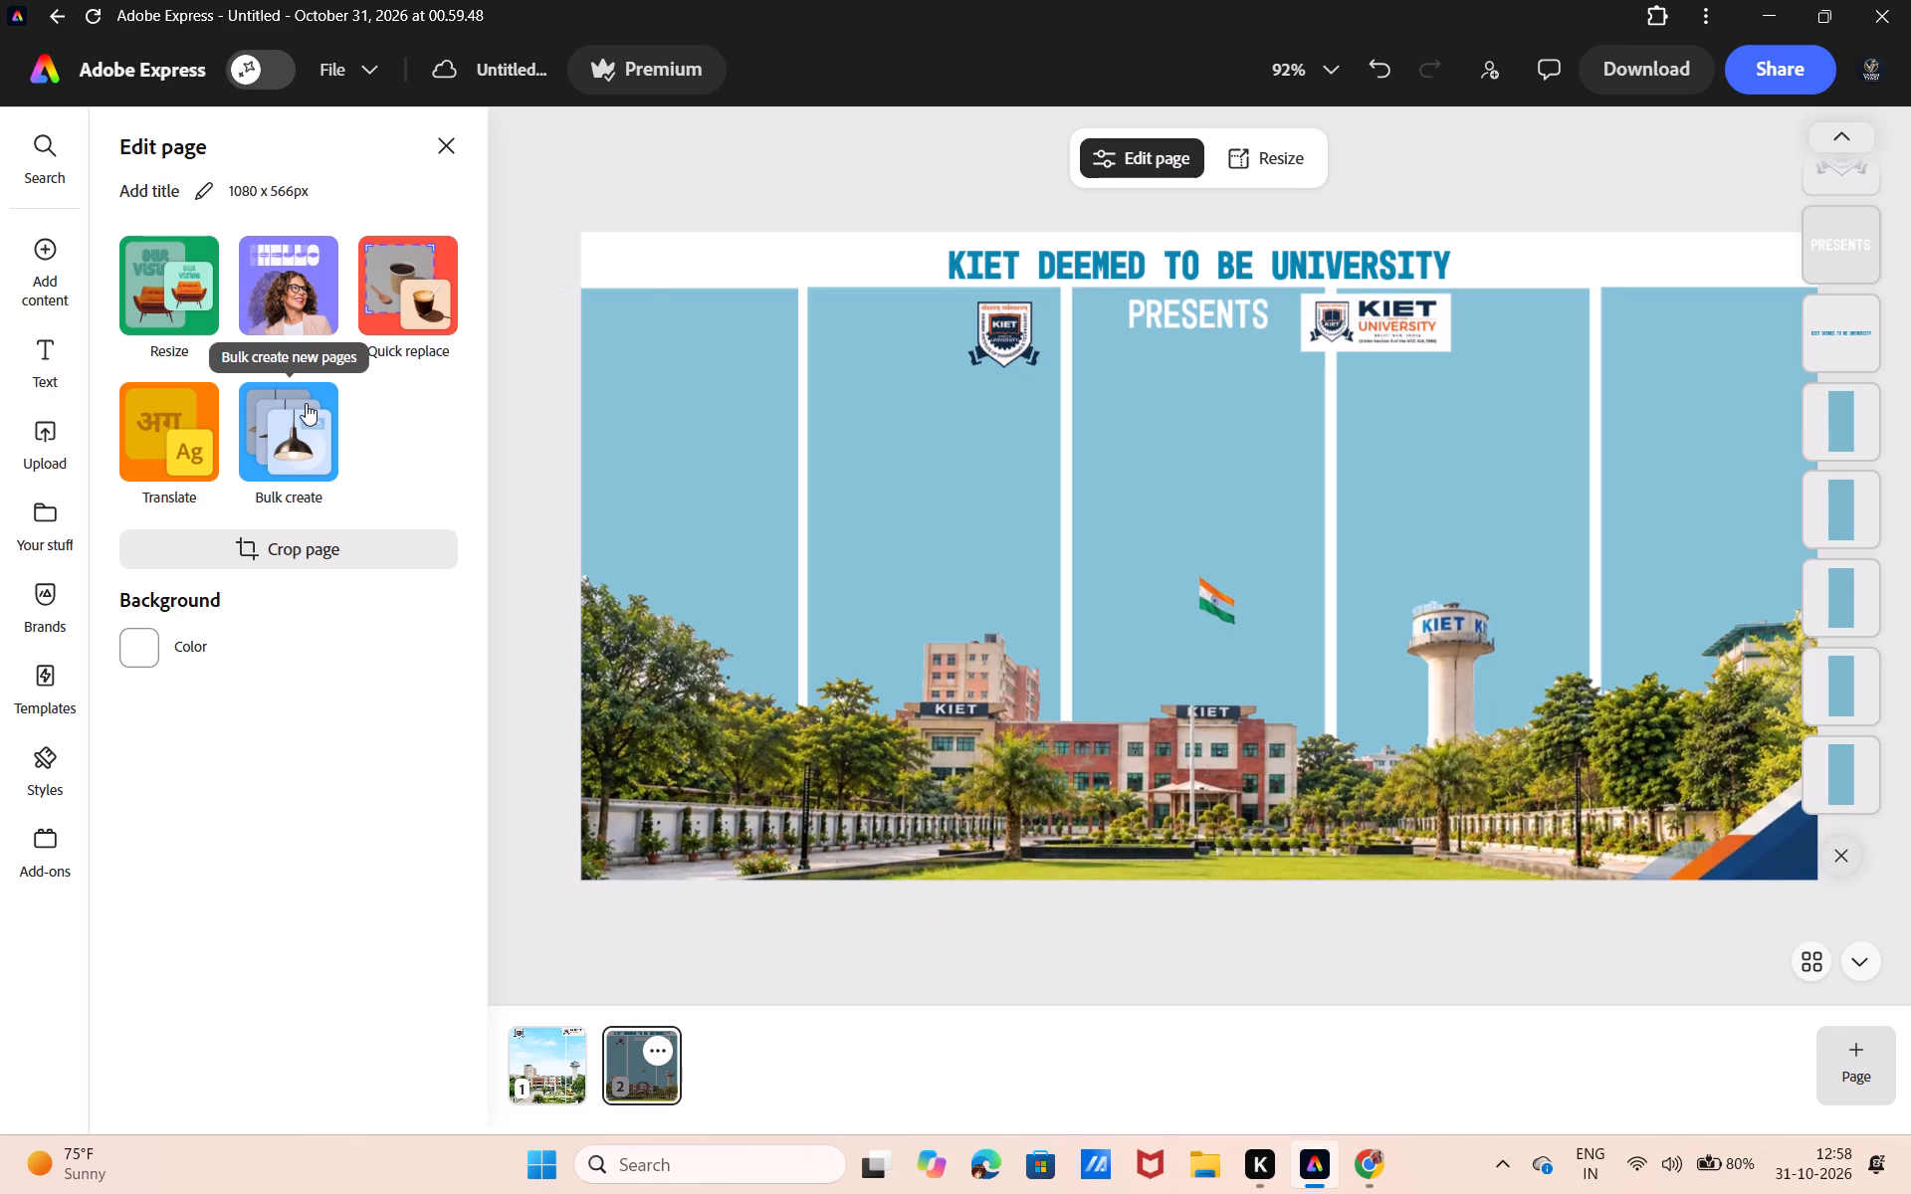
# Enlarge the "KIET DEEMED TO BE UNIVERSITY" title to size 34 and reposition it near the middle of the white top band.
pyautogui.click(1019, 256)
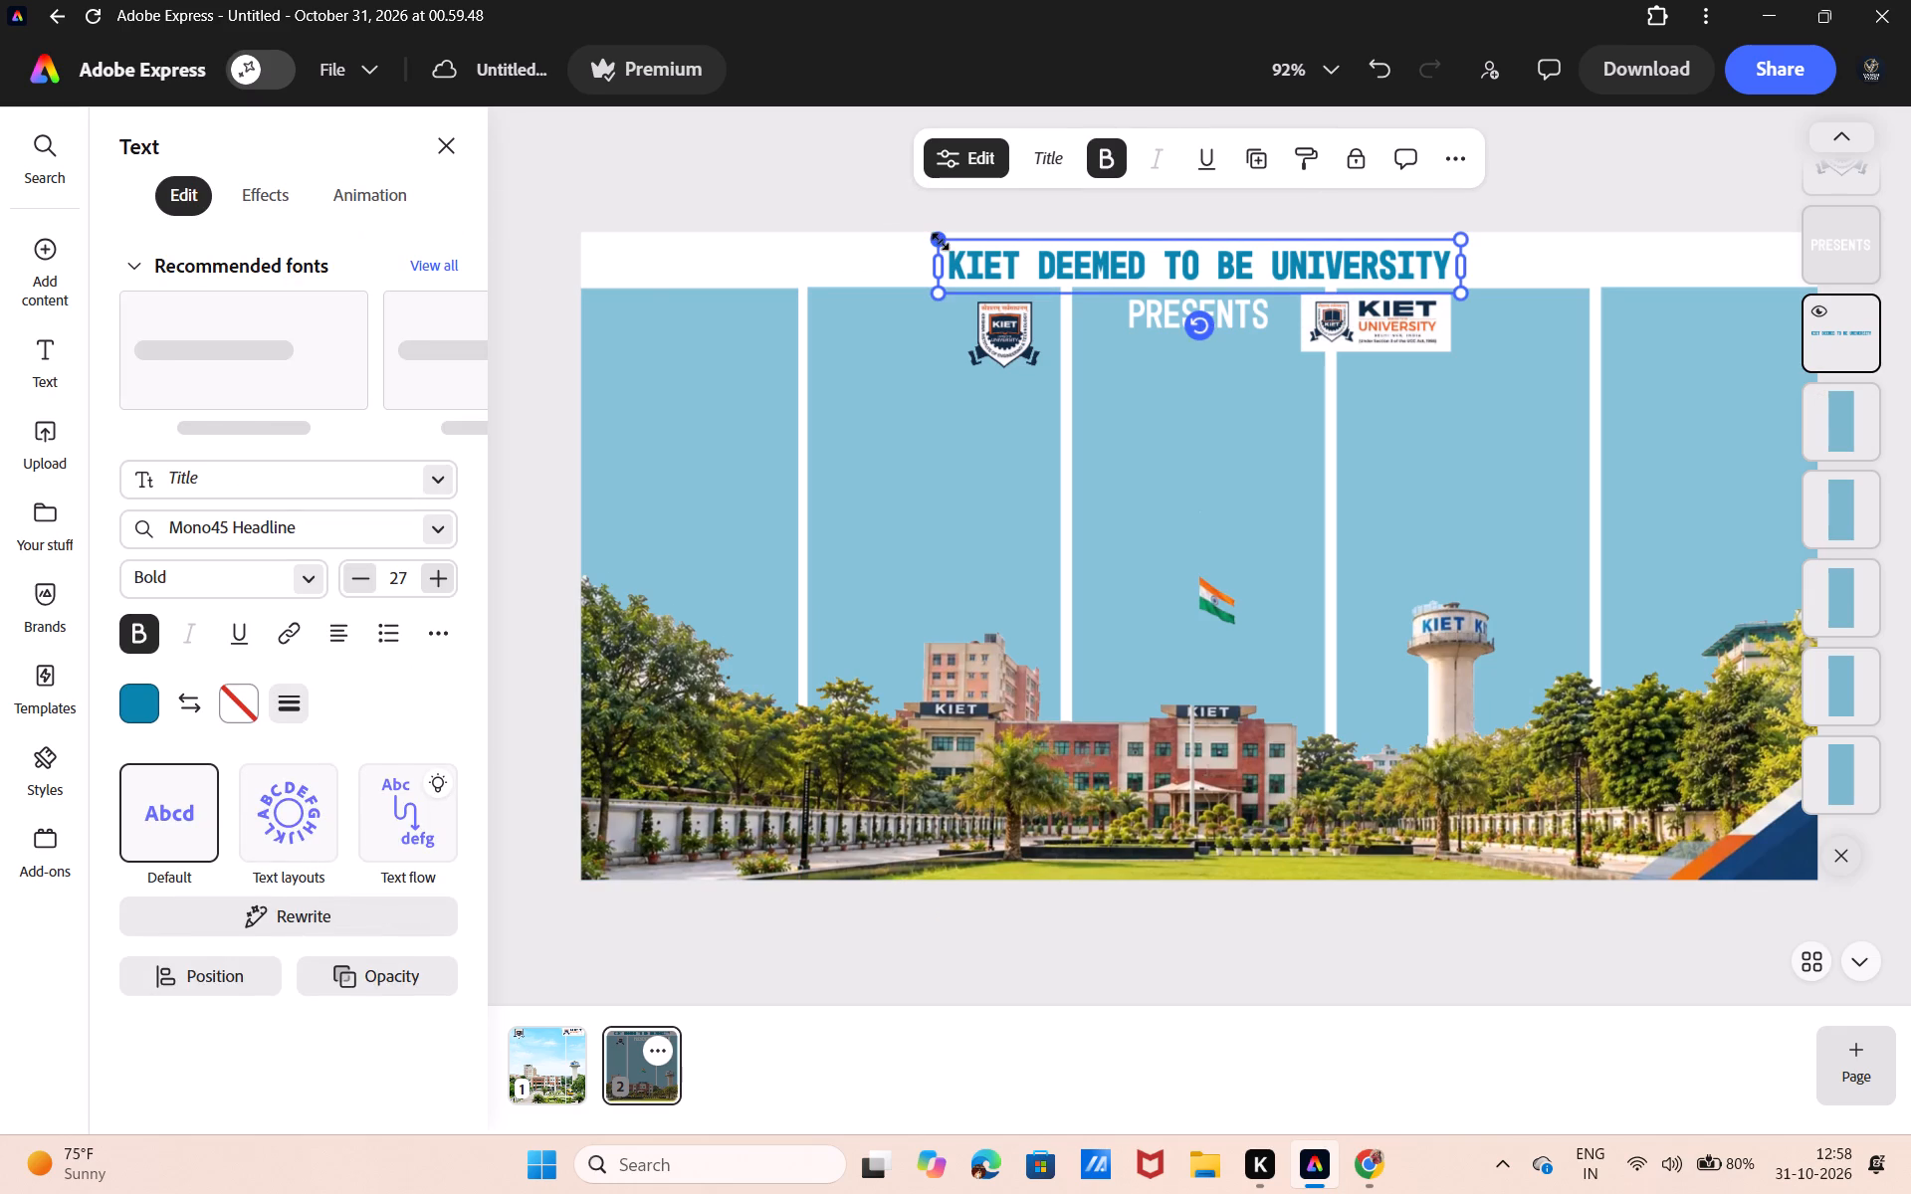
pyautogui.moveTo(940, 241); pyautogui.dragTo(820, 245)
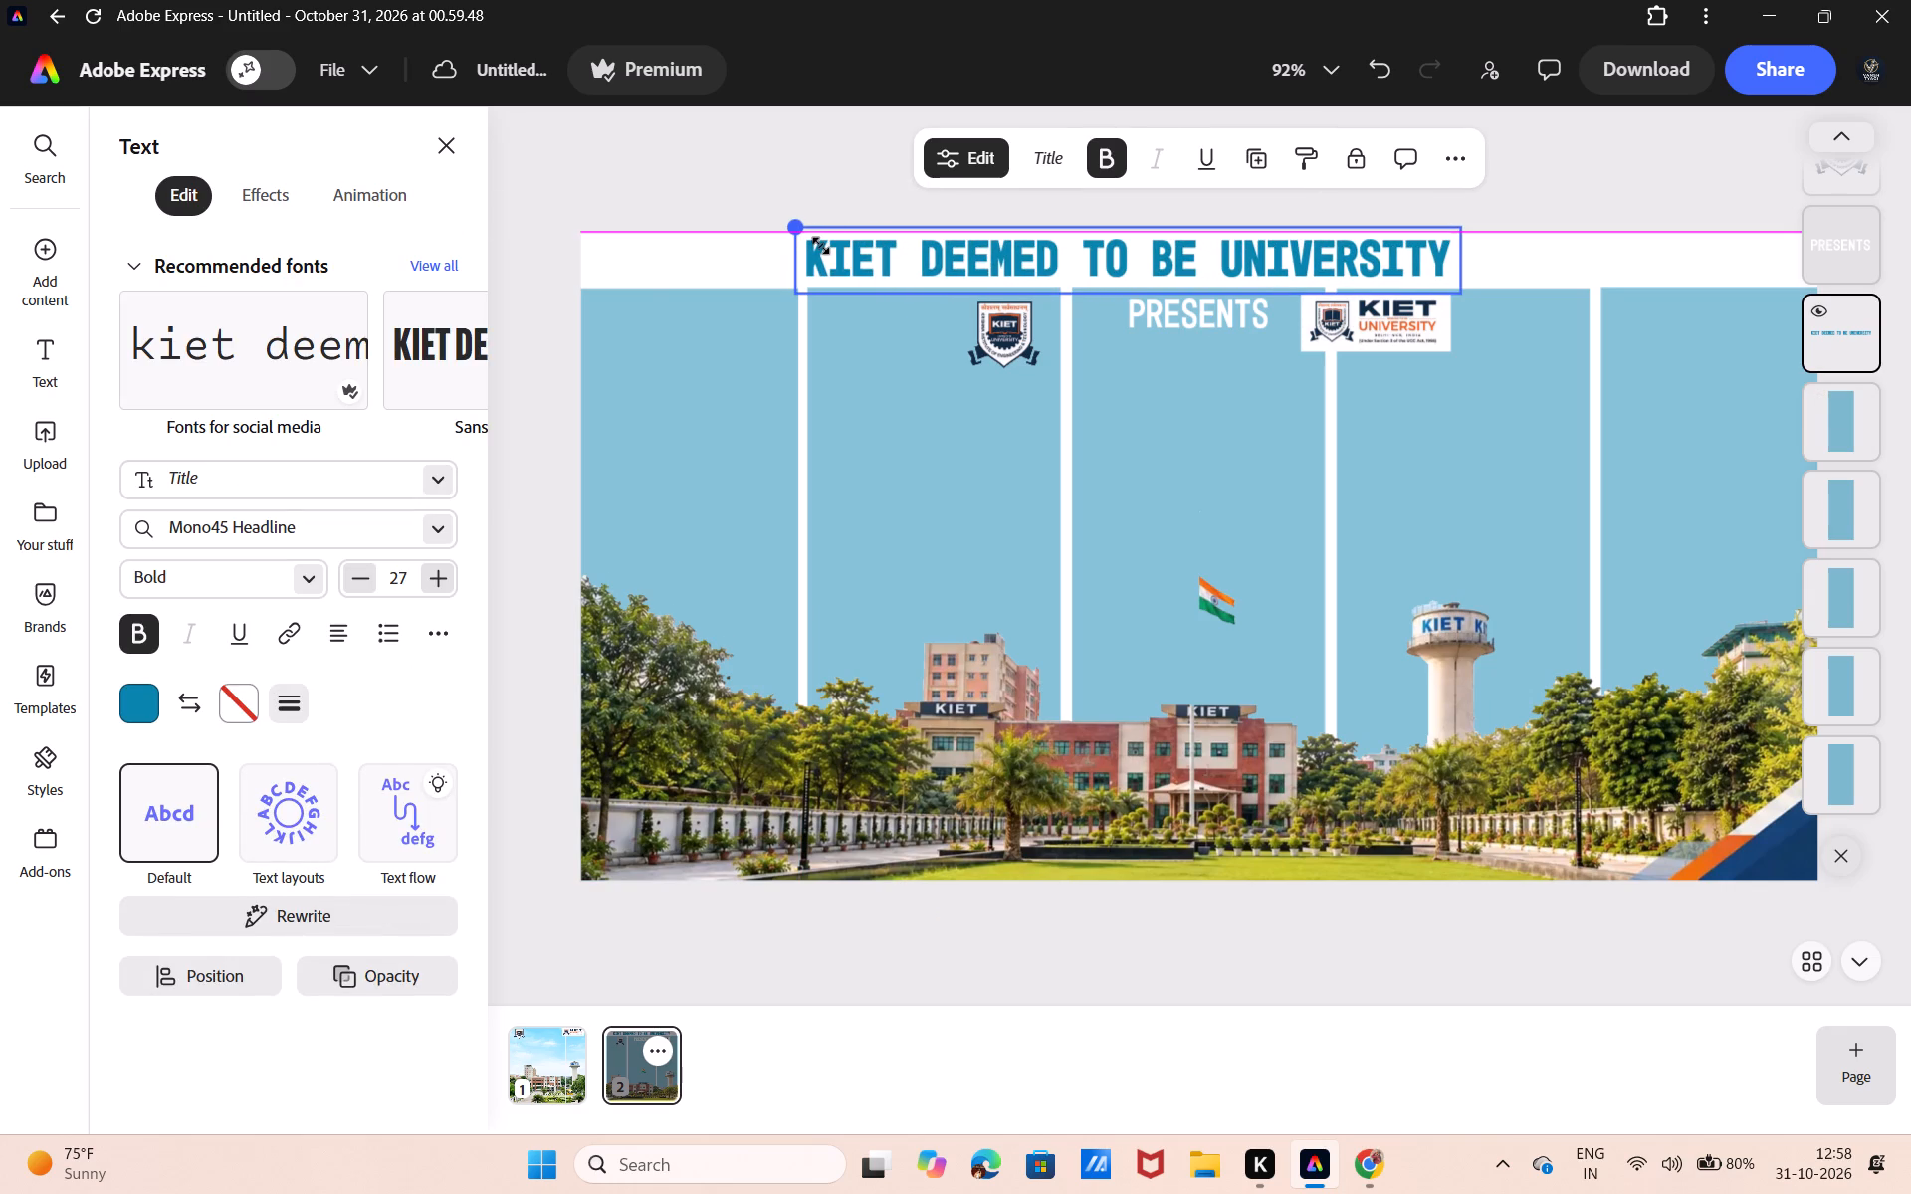
pyautogui.moveTo(820, 245); pyautogui.dragTo(800, 232)
pyautogui.moveTo(800, 232); pyautogui.dragTo(766, 230)
pyautogui.moveTo(766, 230); pyautogui.dragTo(755, 229)
pyautogui.moveTo(1068, 269); pyautogui.dragTo(1133, 277)
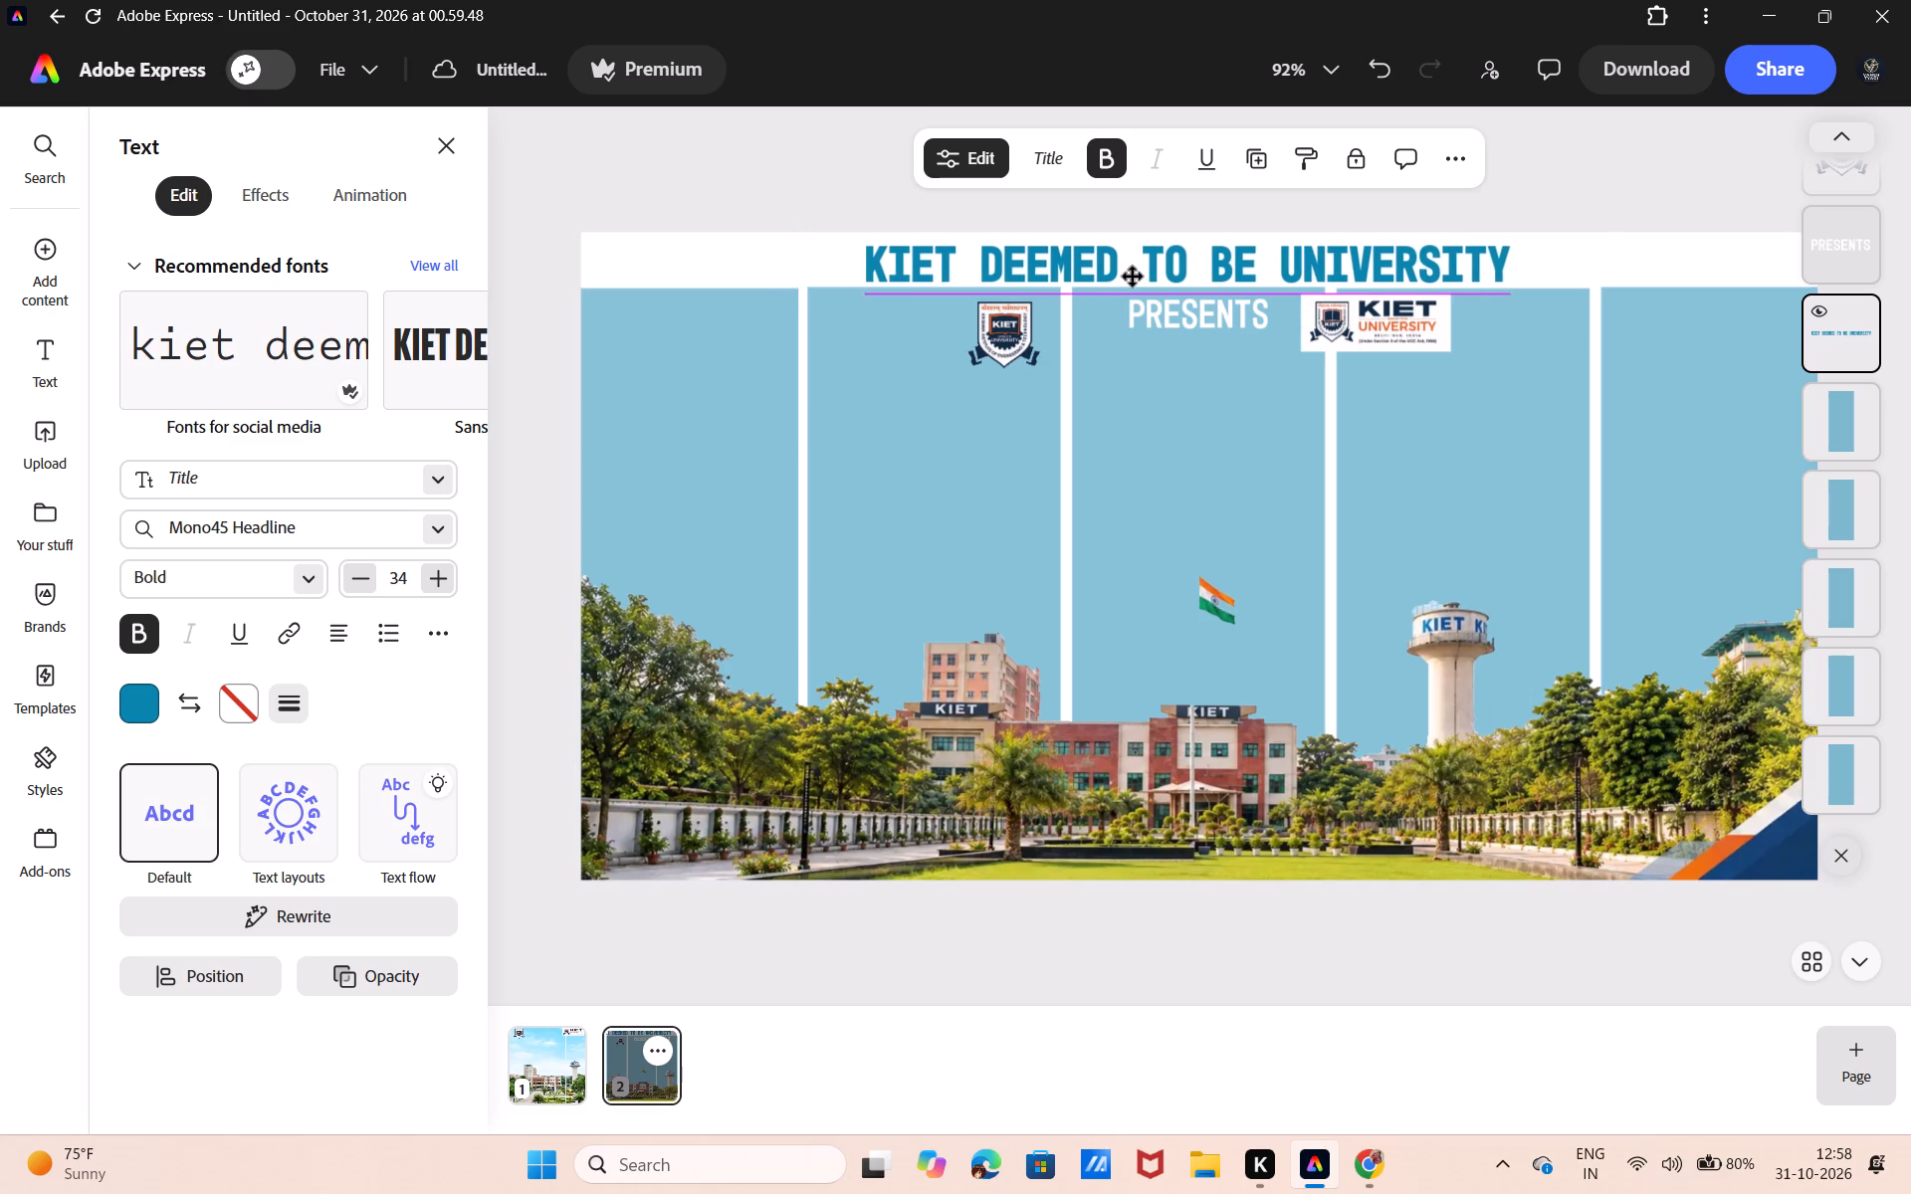
pyautogui.moveTo(1133, 277); pyautogui.dragTo(1167, 272)
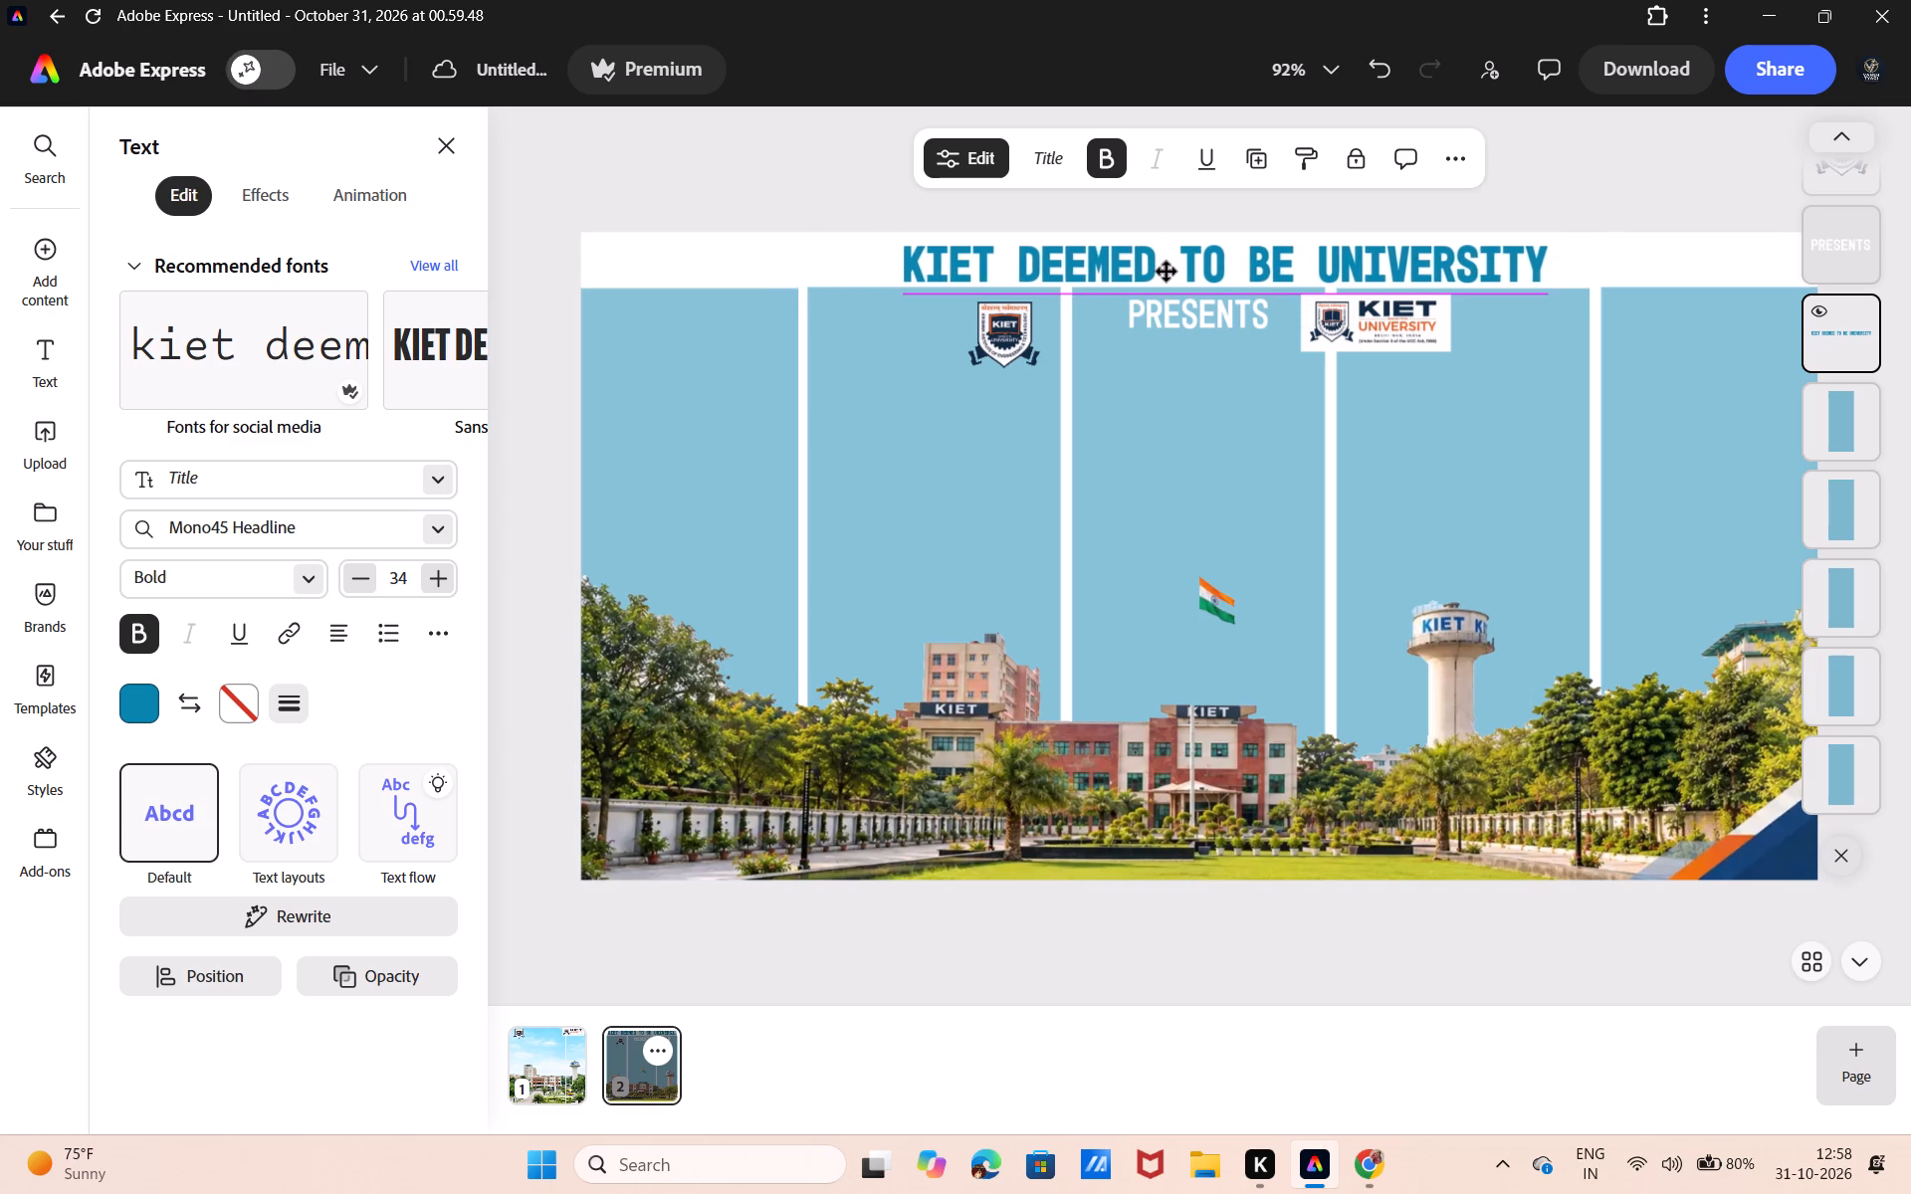
pyautogui.moveTo(1167, 272); pyautogui.dragTo(1183, 269)
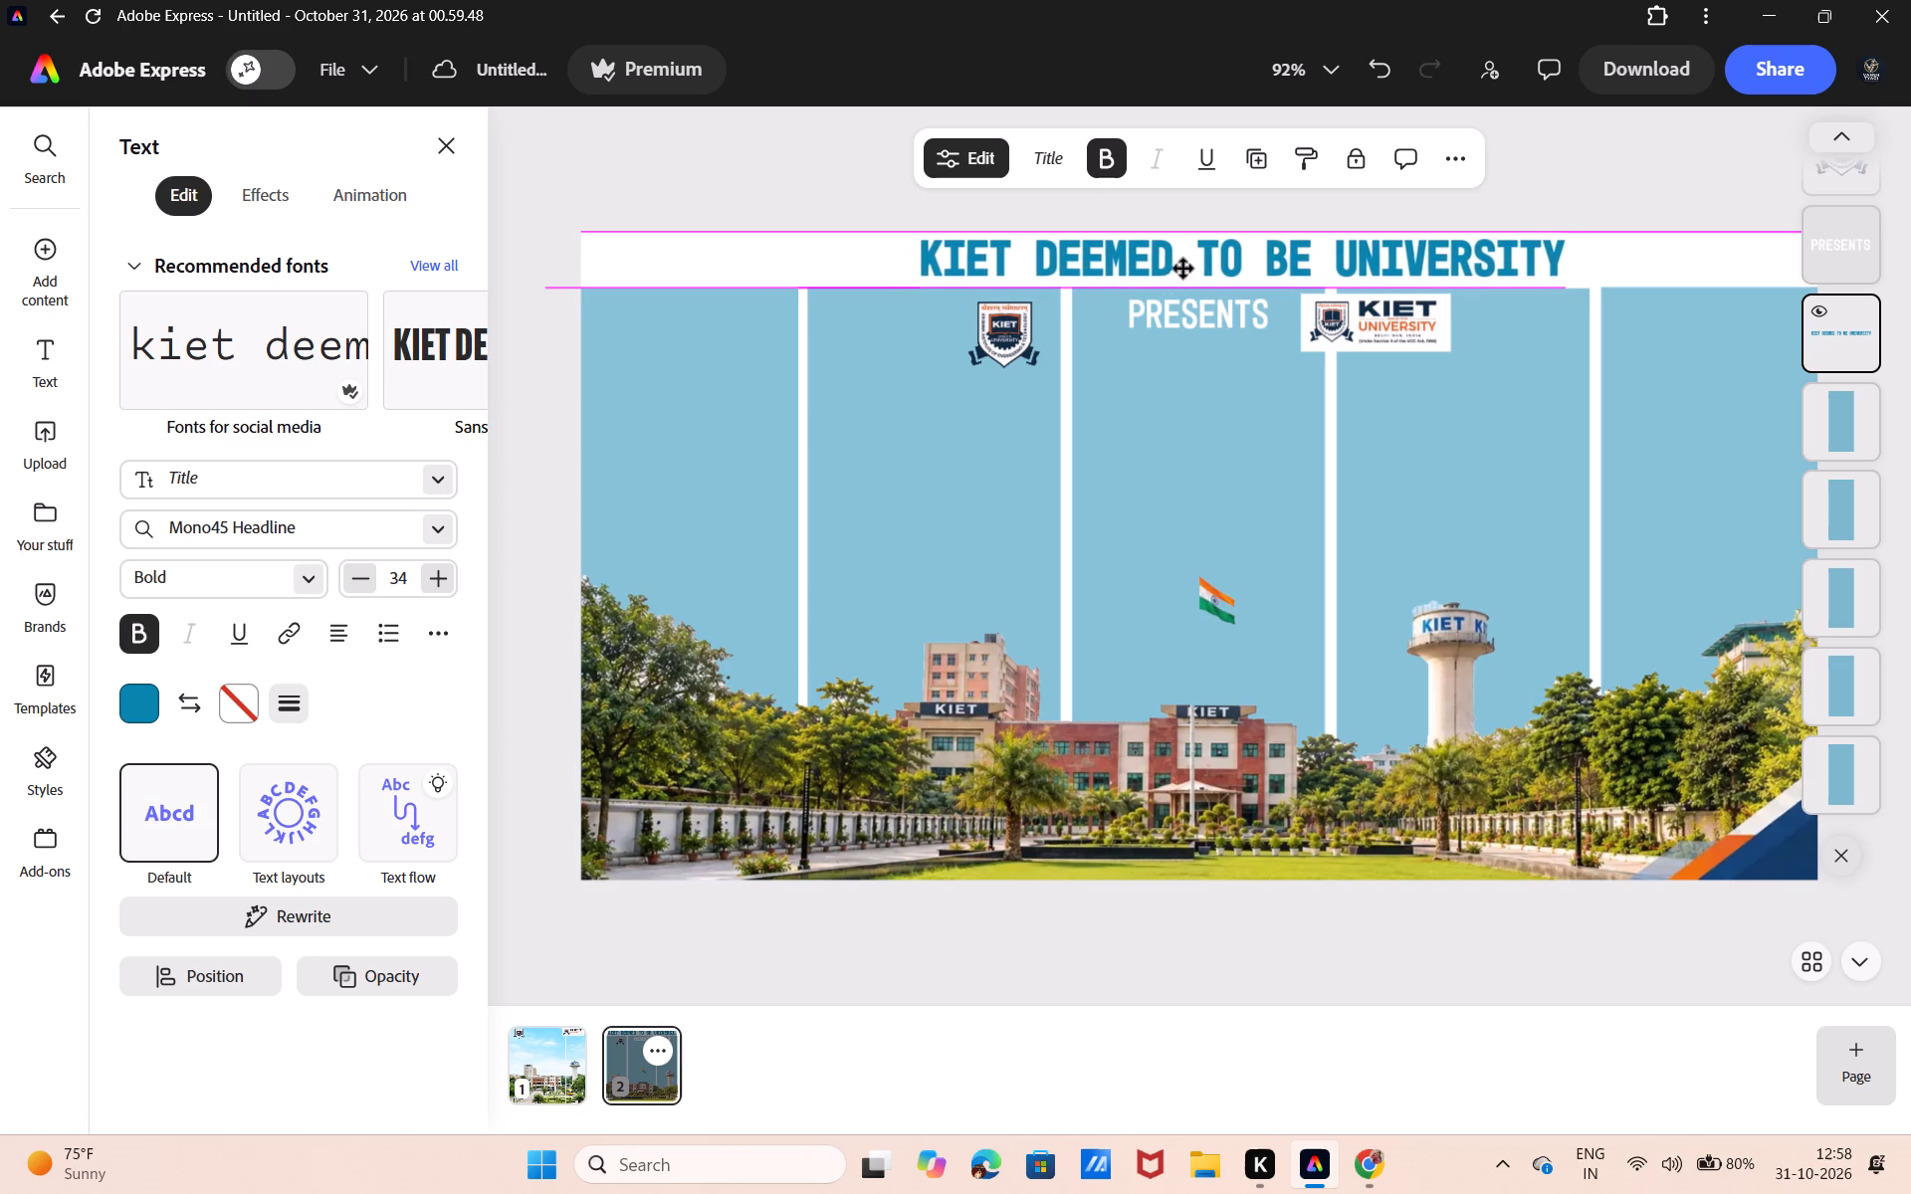
pyautogui.moveTo(1183, 269); pyautogui.dragTo(1161, 268)
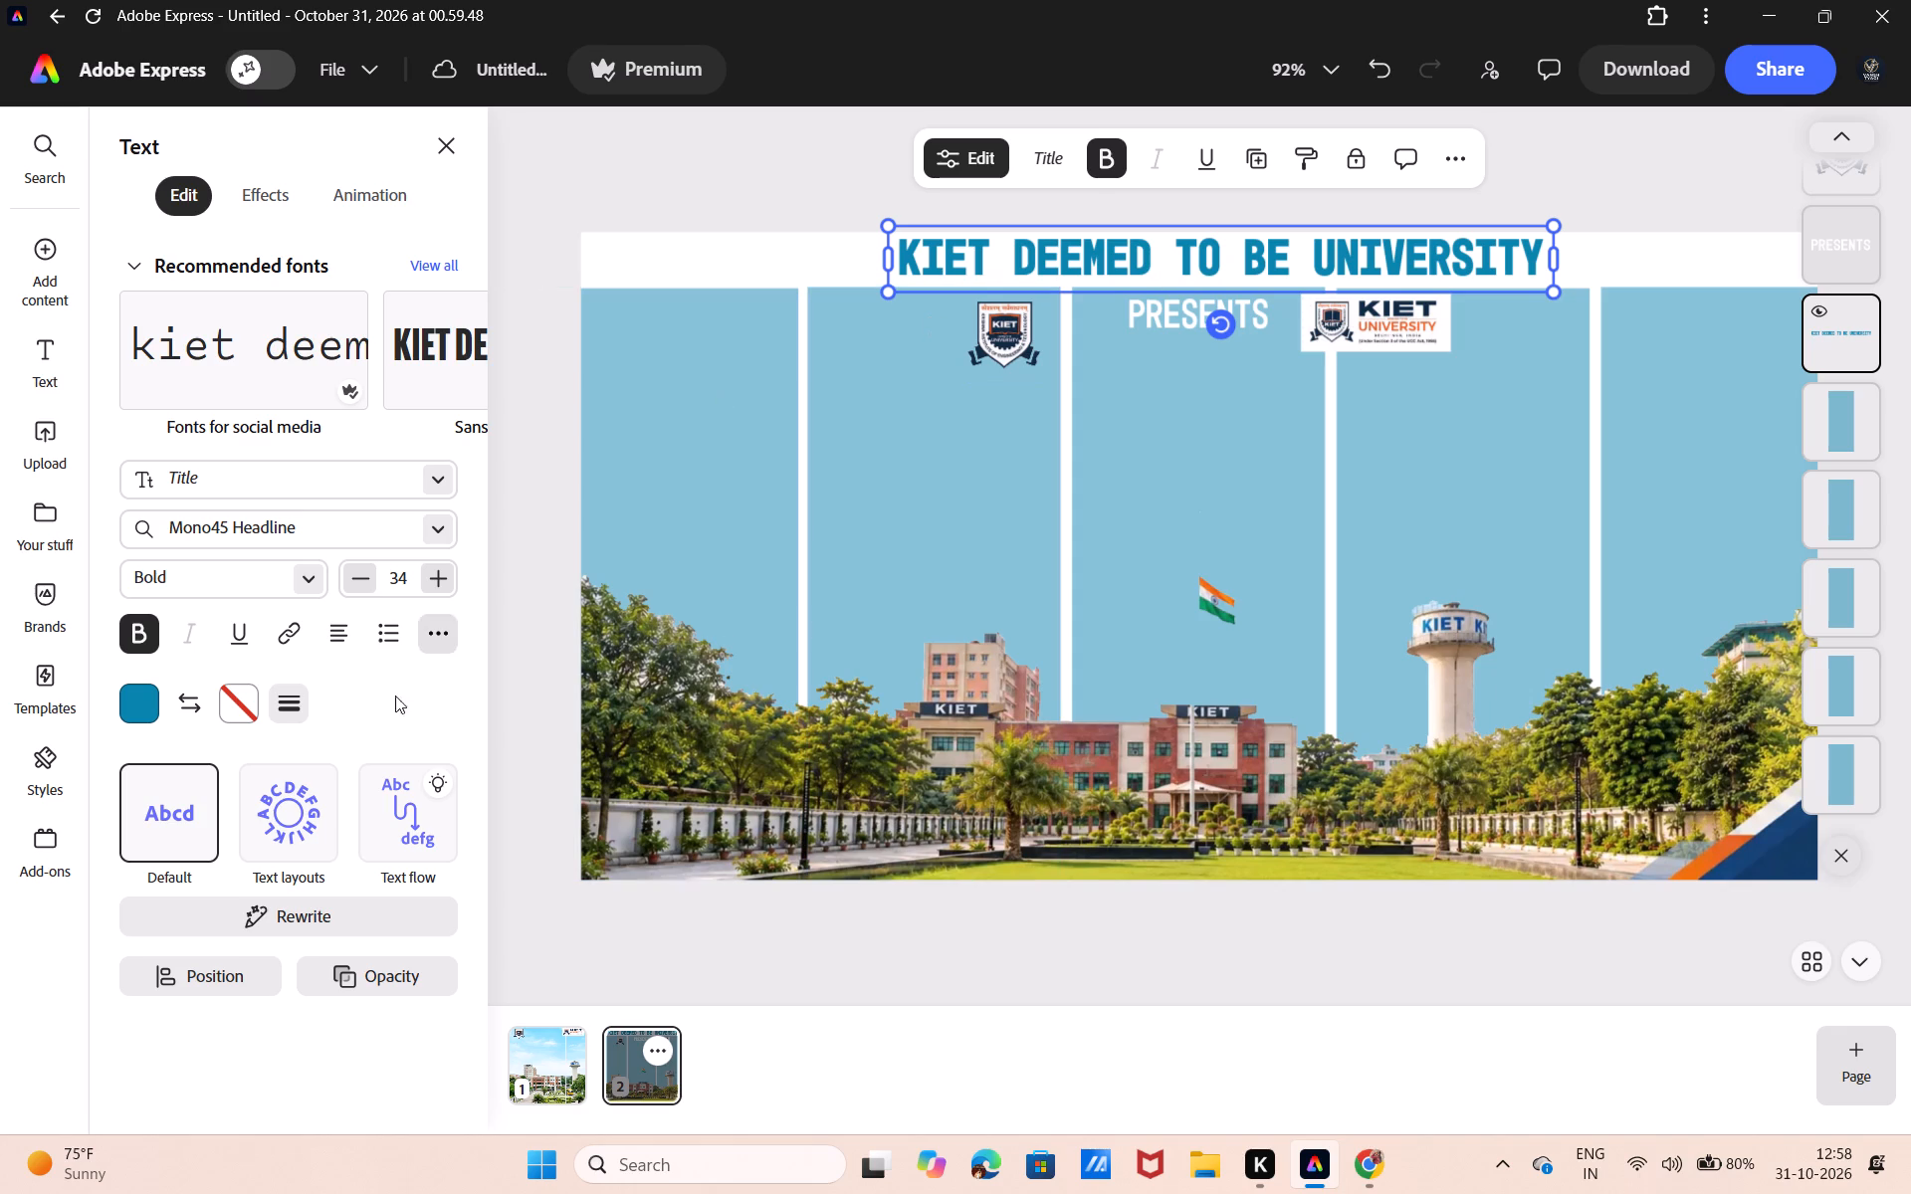
# Centre the "KIET DEEMED TO BE UNIVERSITY" title horizontally on the page.
pyautogui.click(243, 973)
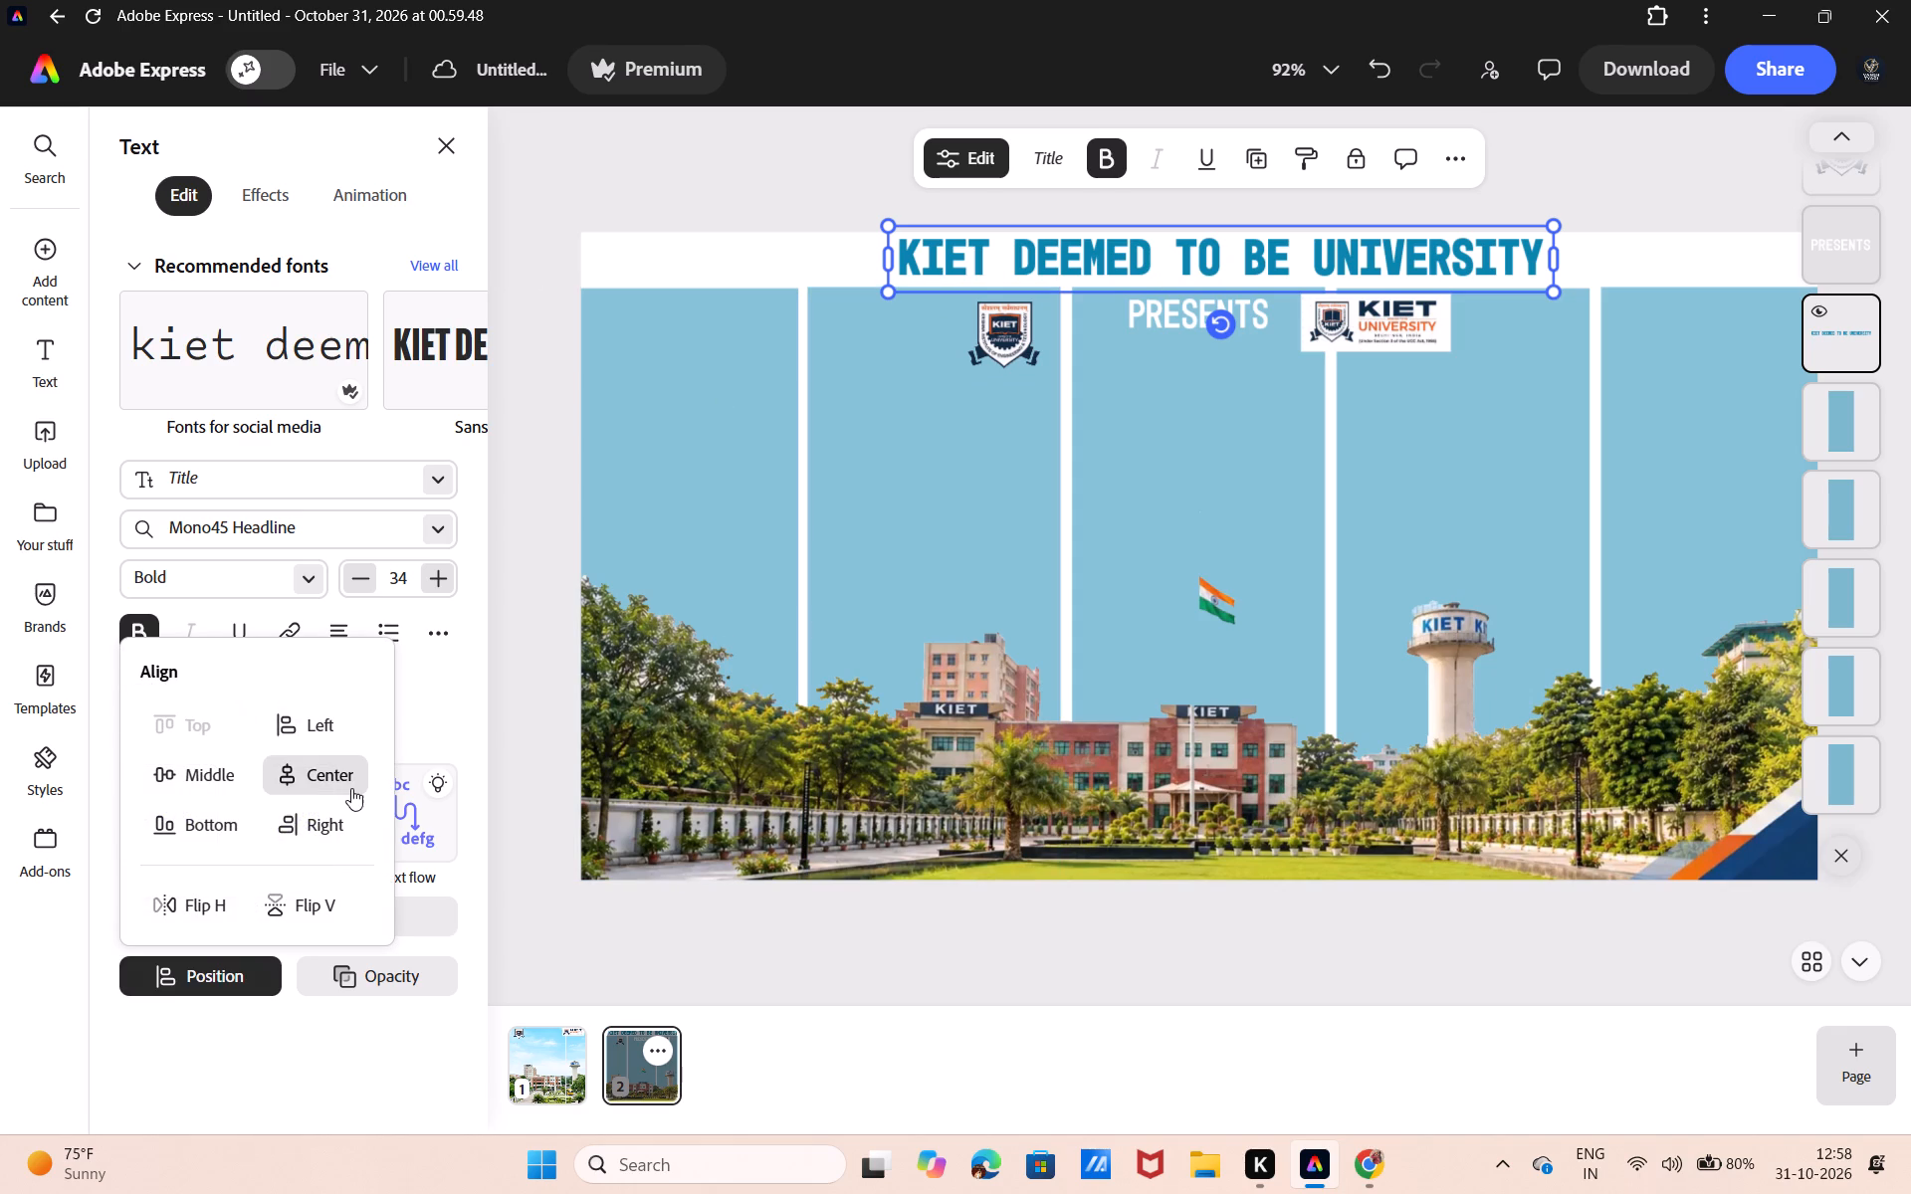
pyautogui.click(350, 784)
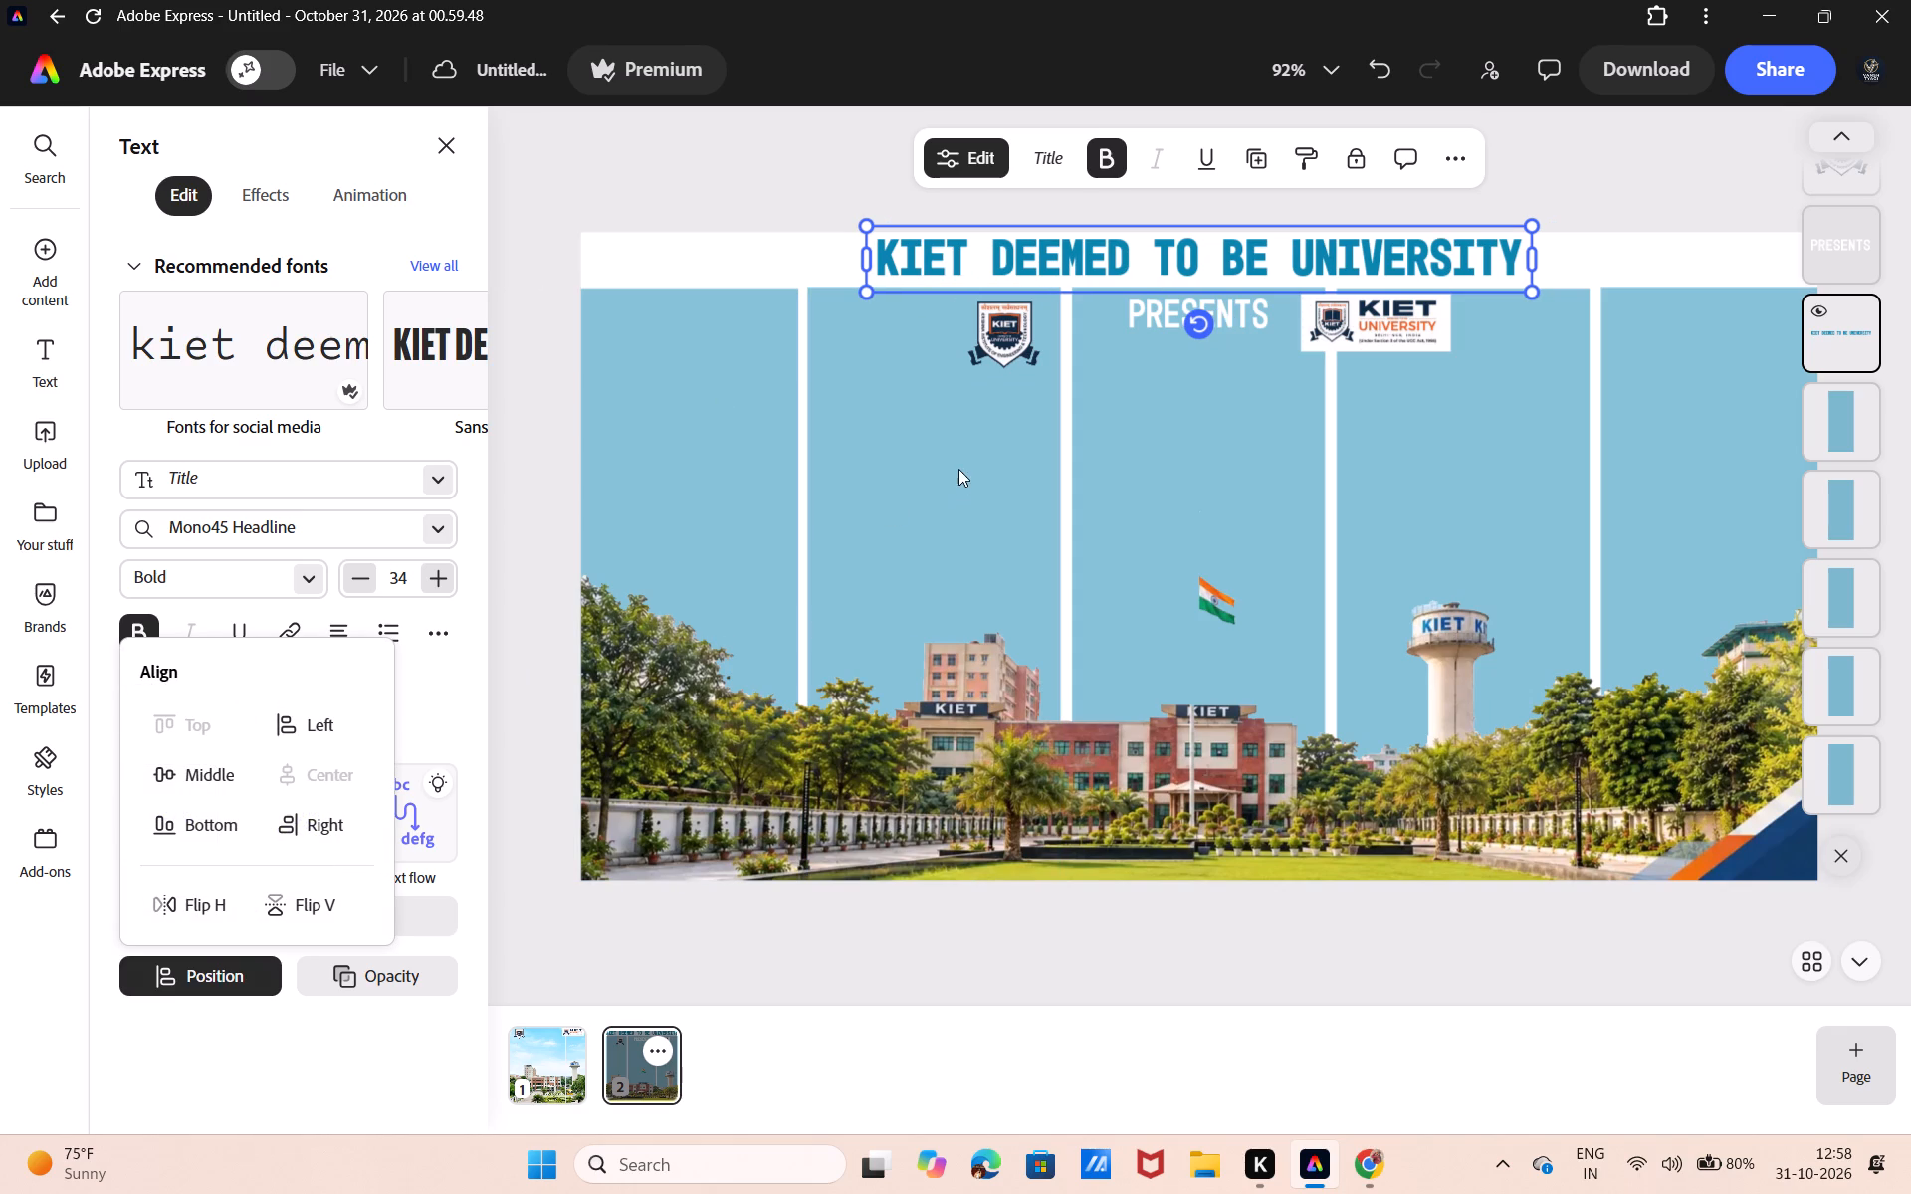
# Move the KIET crest to the page's top-left corner and the KIET University logo to its top-right corner.
pyautogui.click(997, 352)
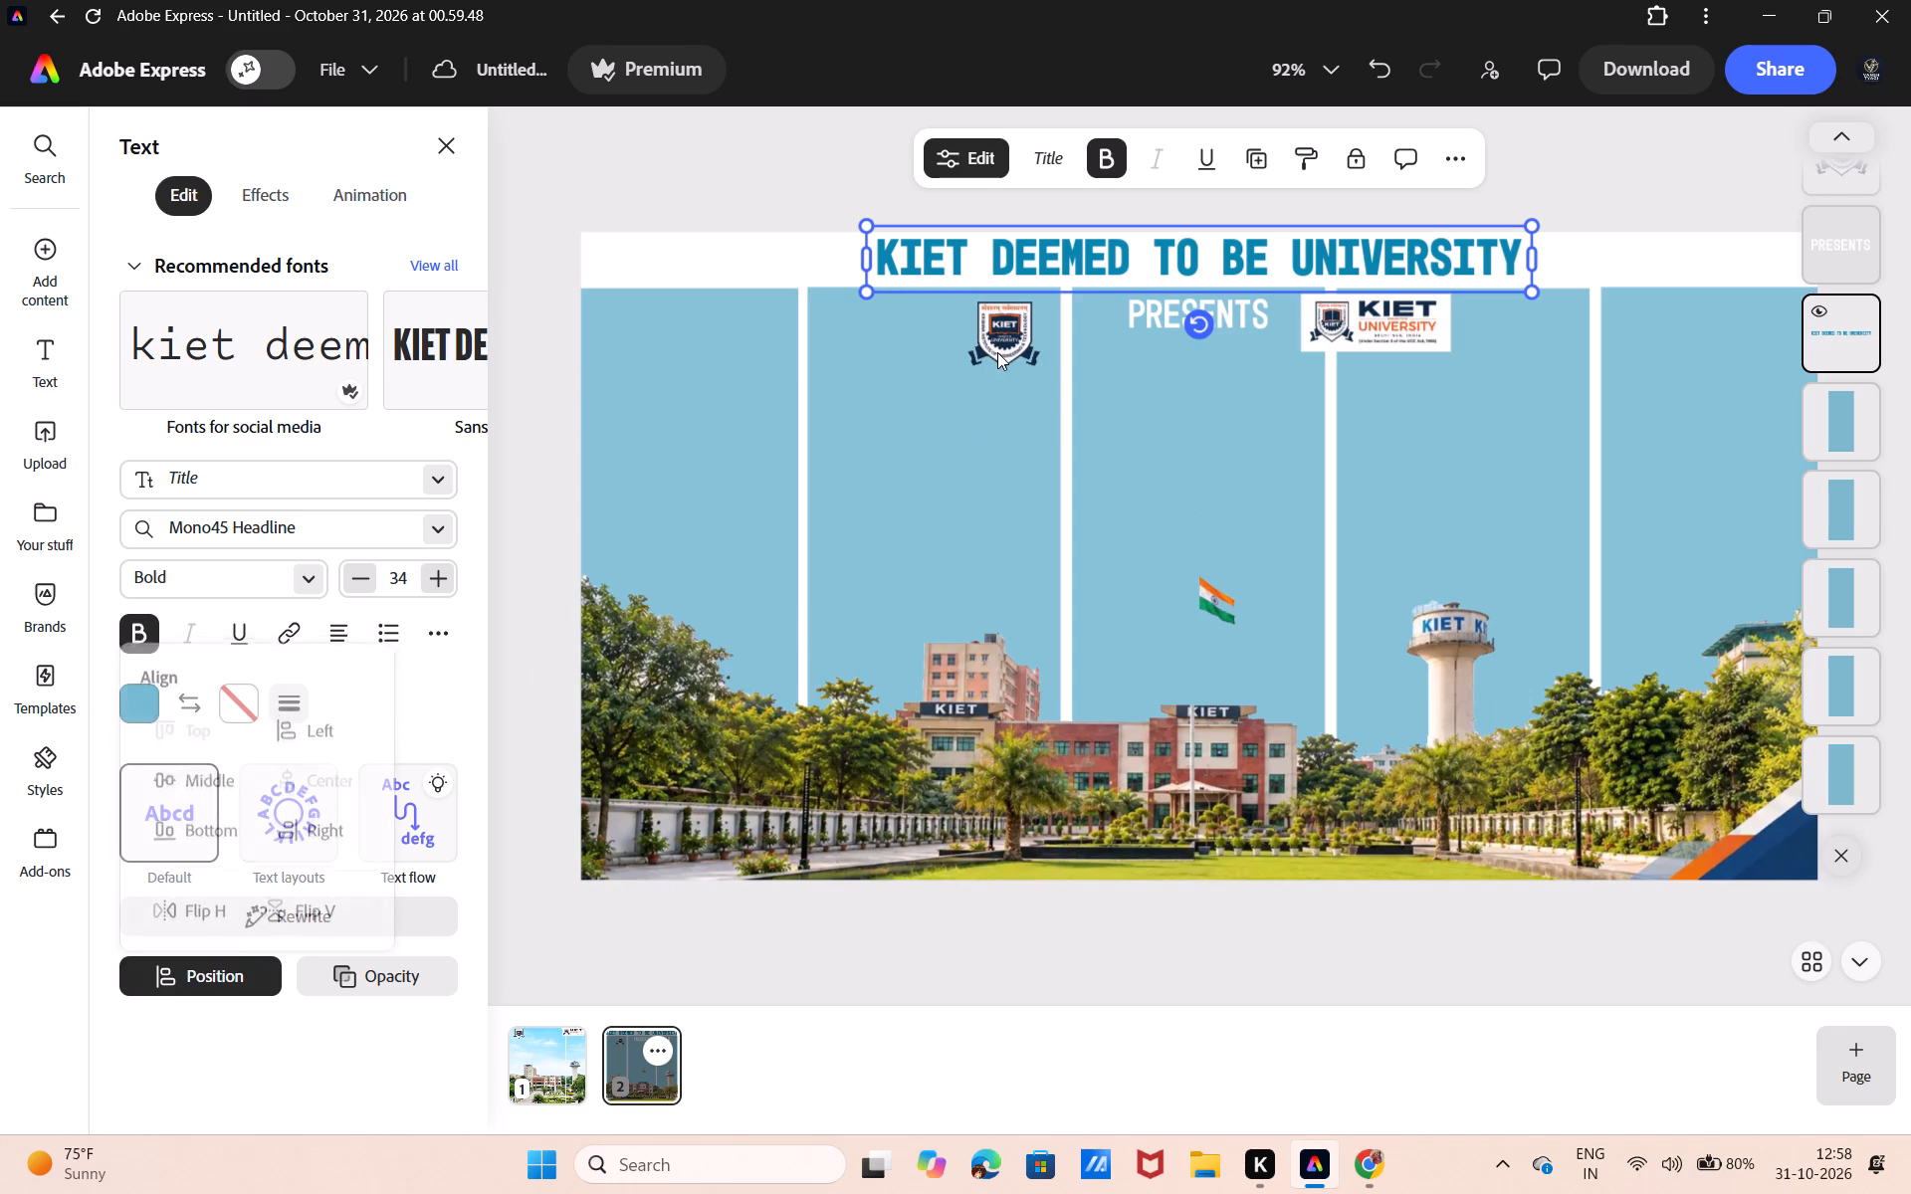
pyautogui.click(998, 341)
pyautogui.moveTo(998, 341); pyautogui.dragTo(666, 339)
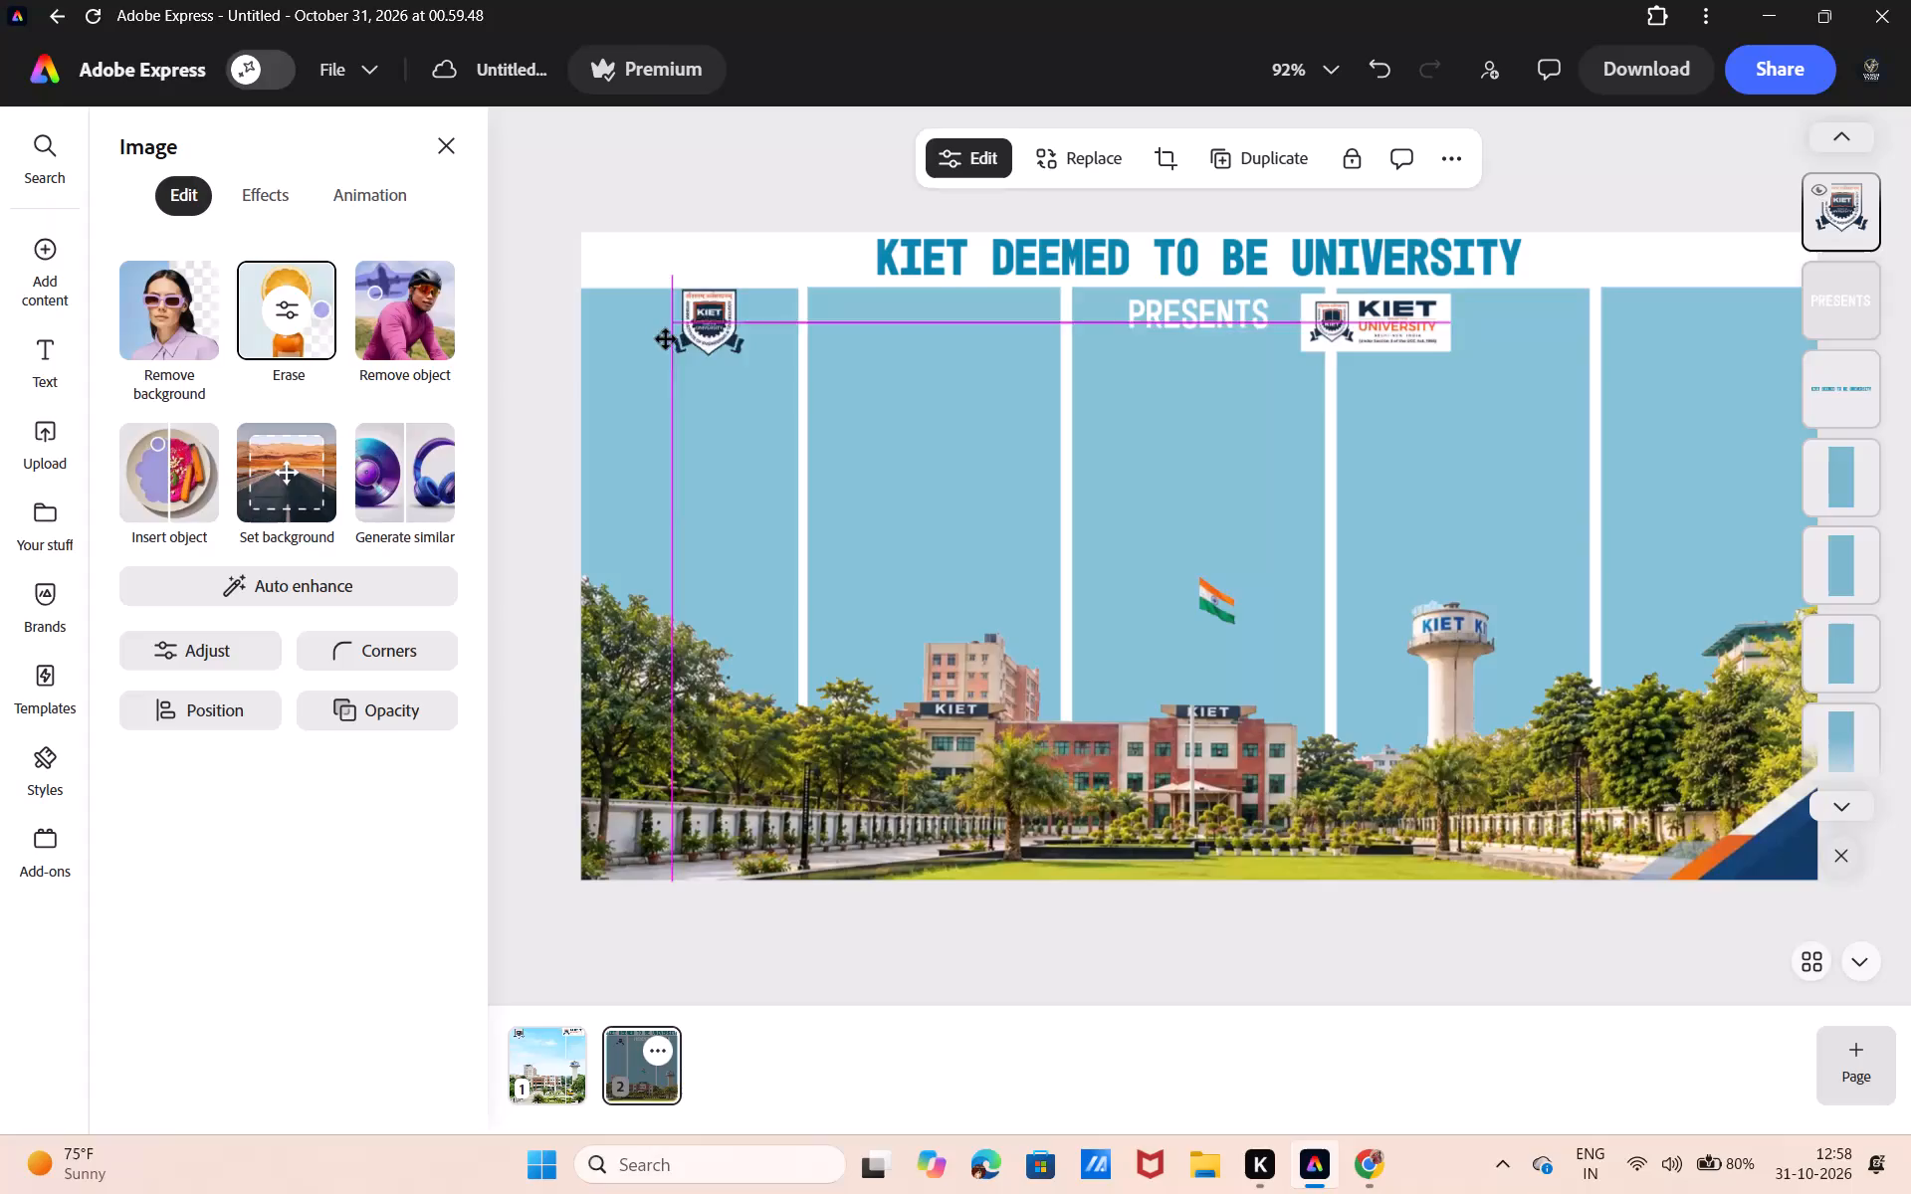
pyautogui.moveTo(666, 339); pyautogui.dragTo(632, 292)
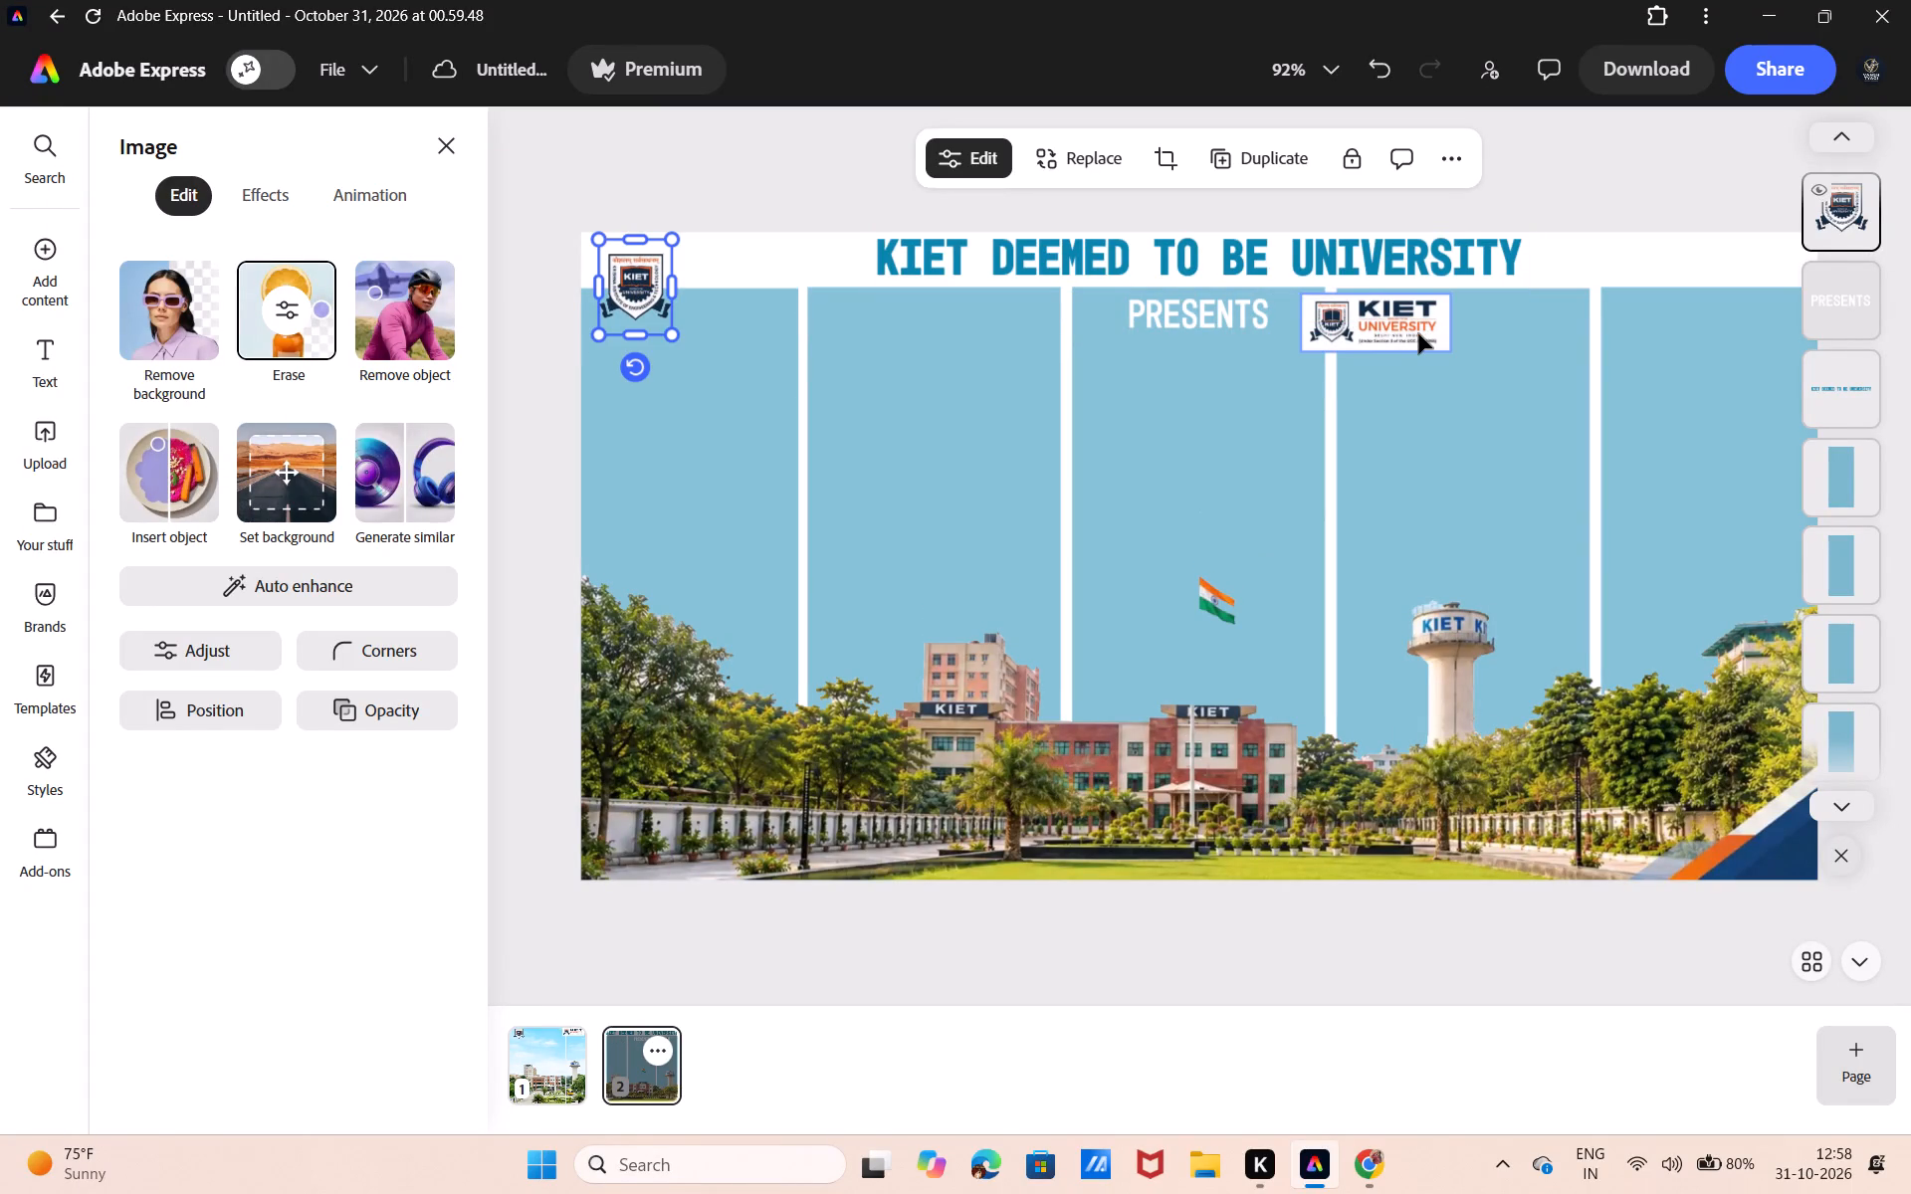
pyautogui.click(1366, 385)
pyautogui.moveTo(1366, 385); pyautogui.dragTo(1634, 351)
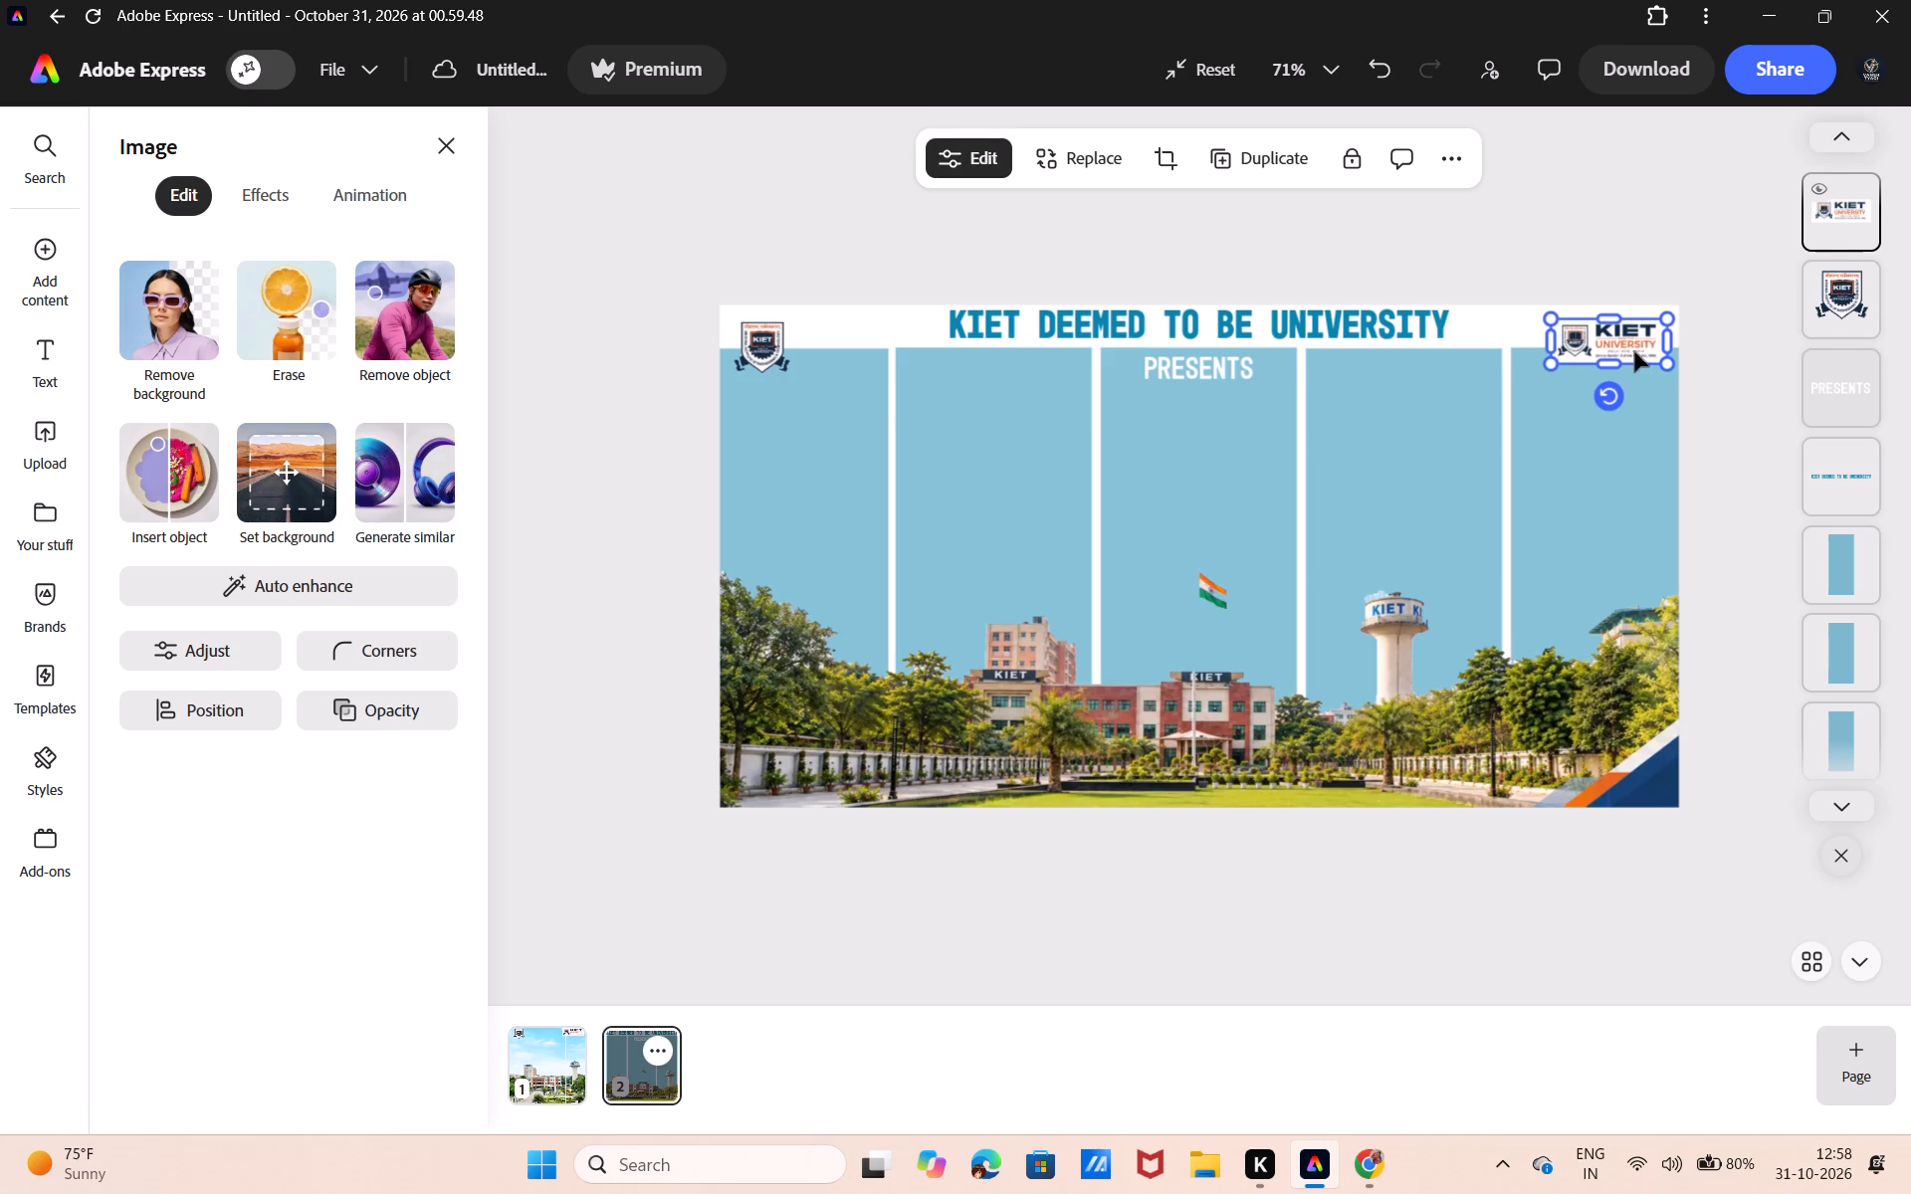
# Restore the missing pole-side edge of the Indian flag in the campus image, using the Quick selection brush at size 1.
pyautogui.click(1123, 673)
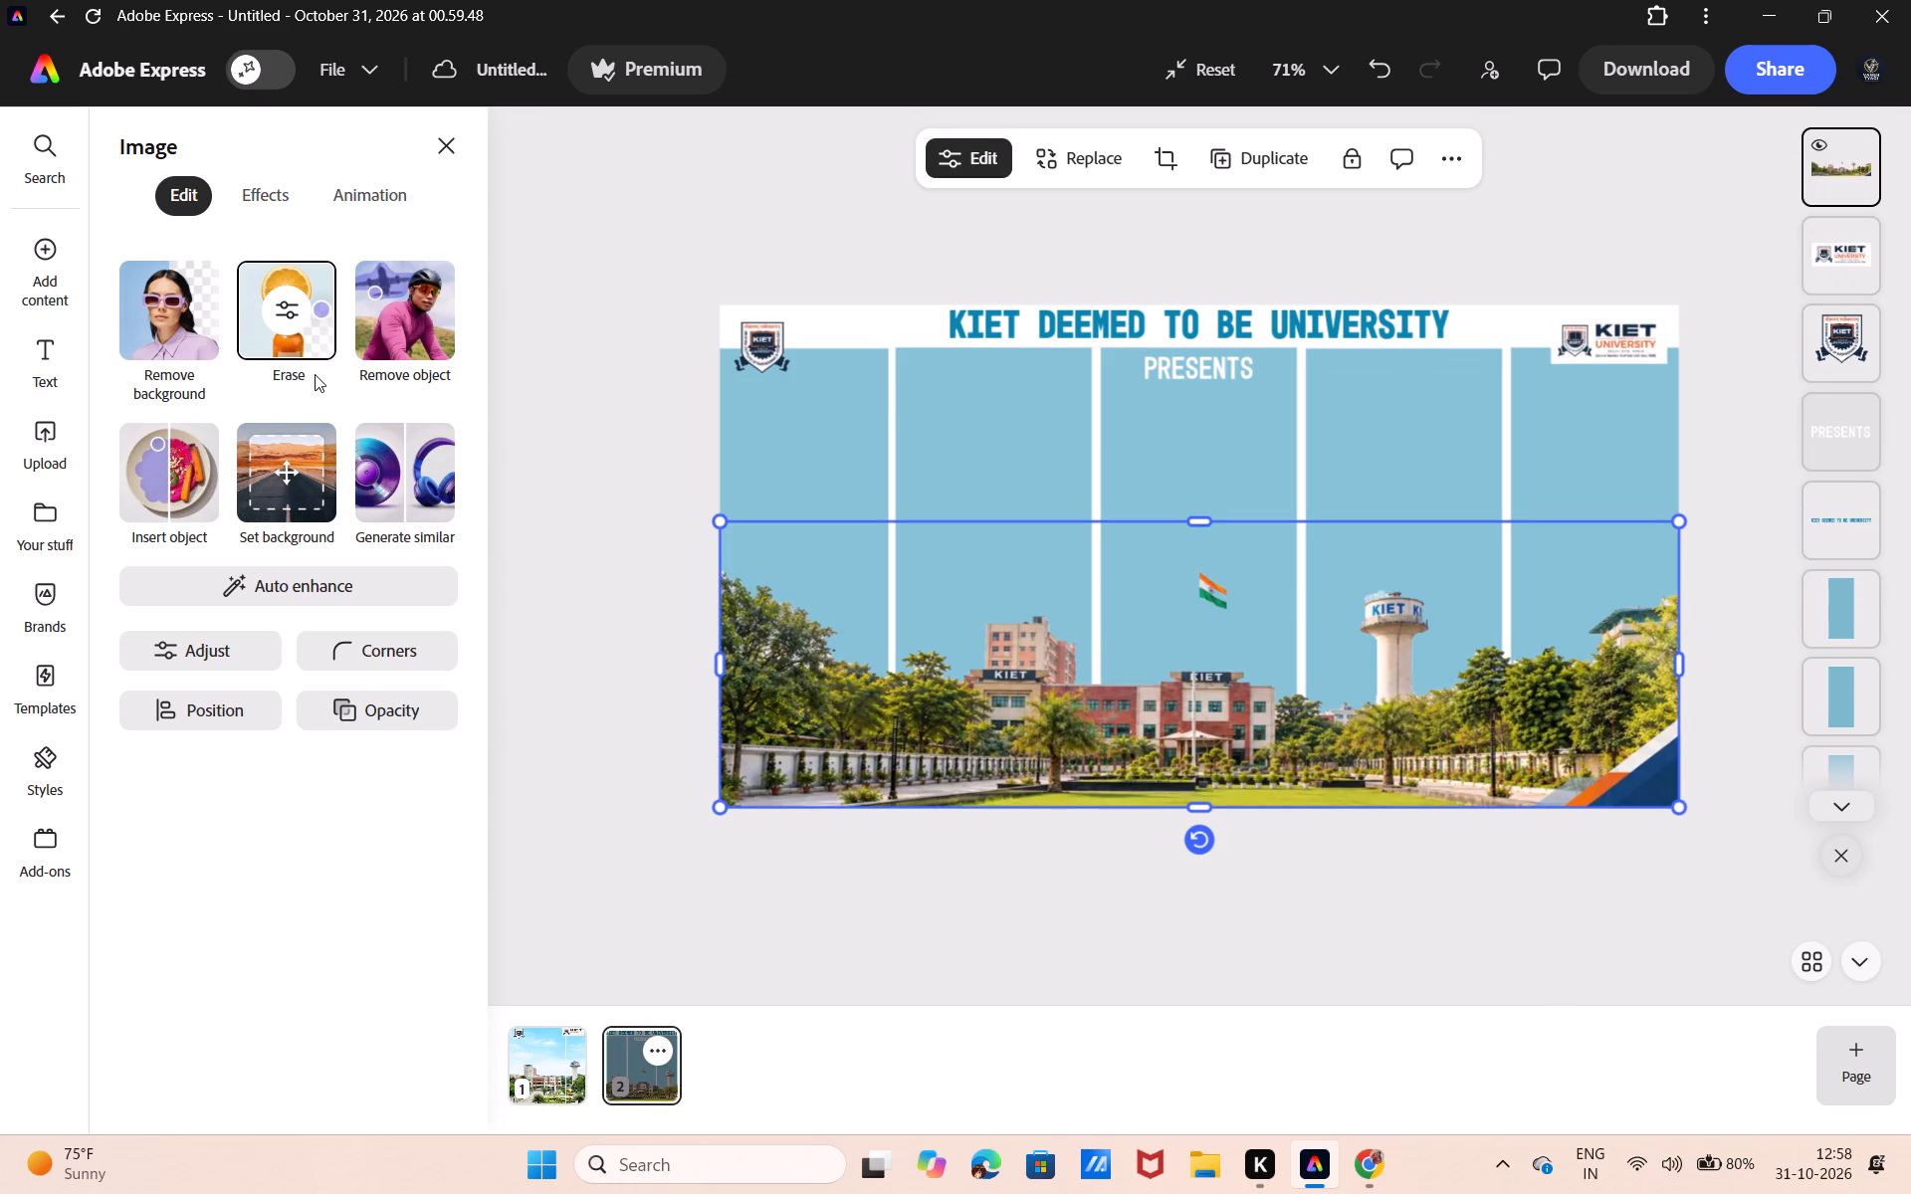
pyautogui.click(278, 312)
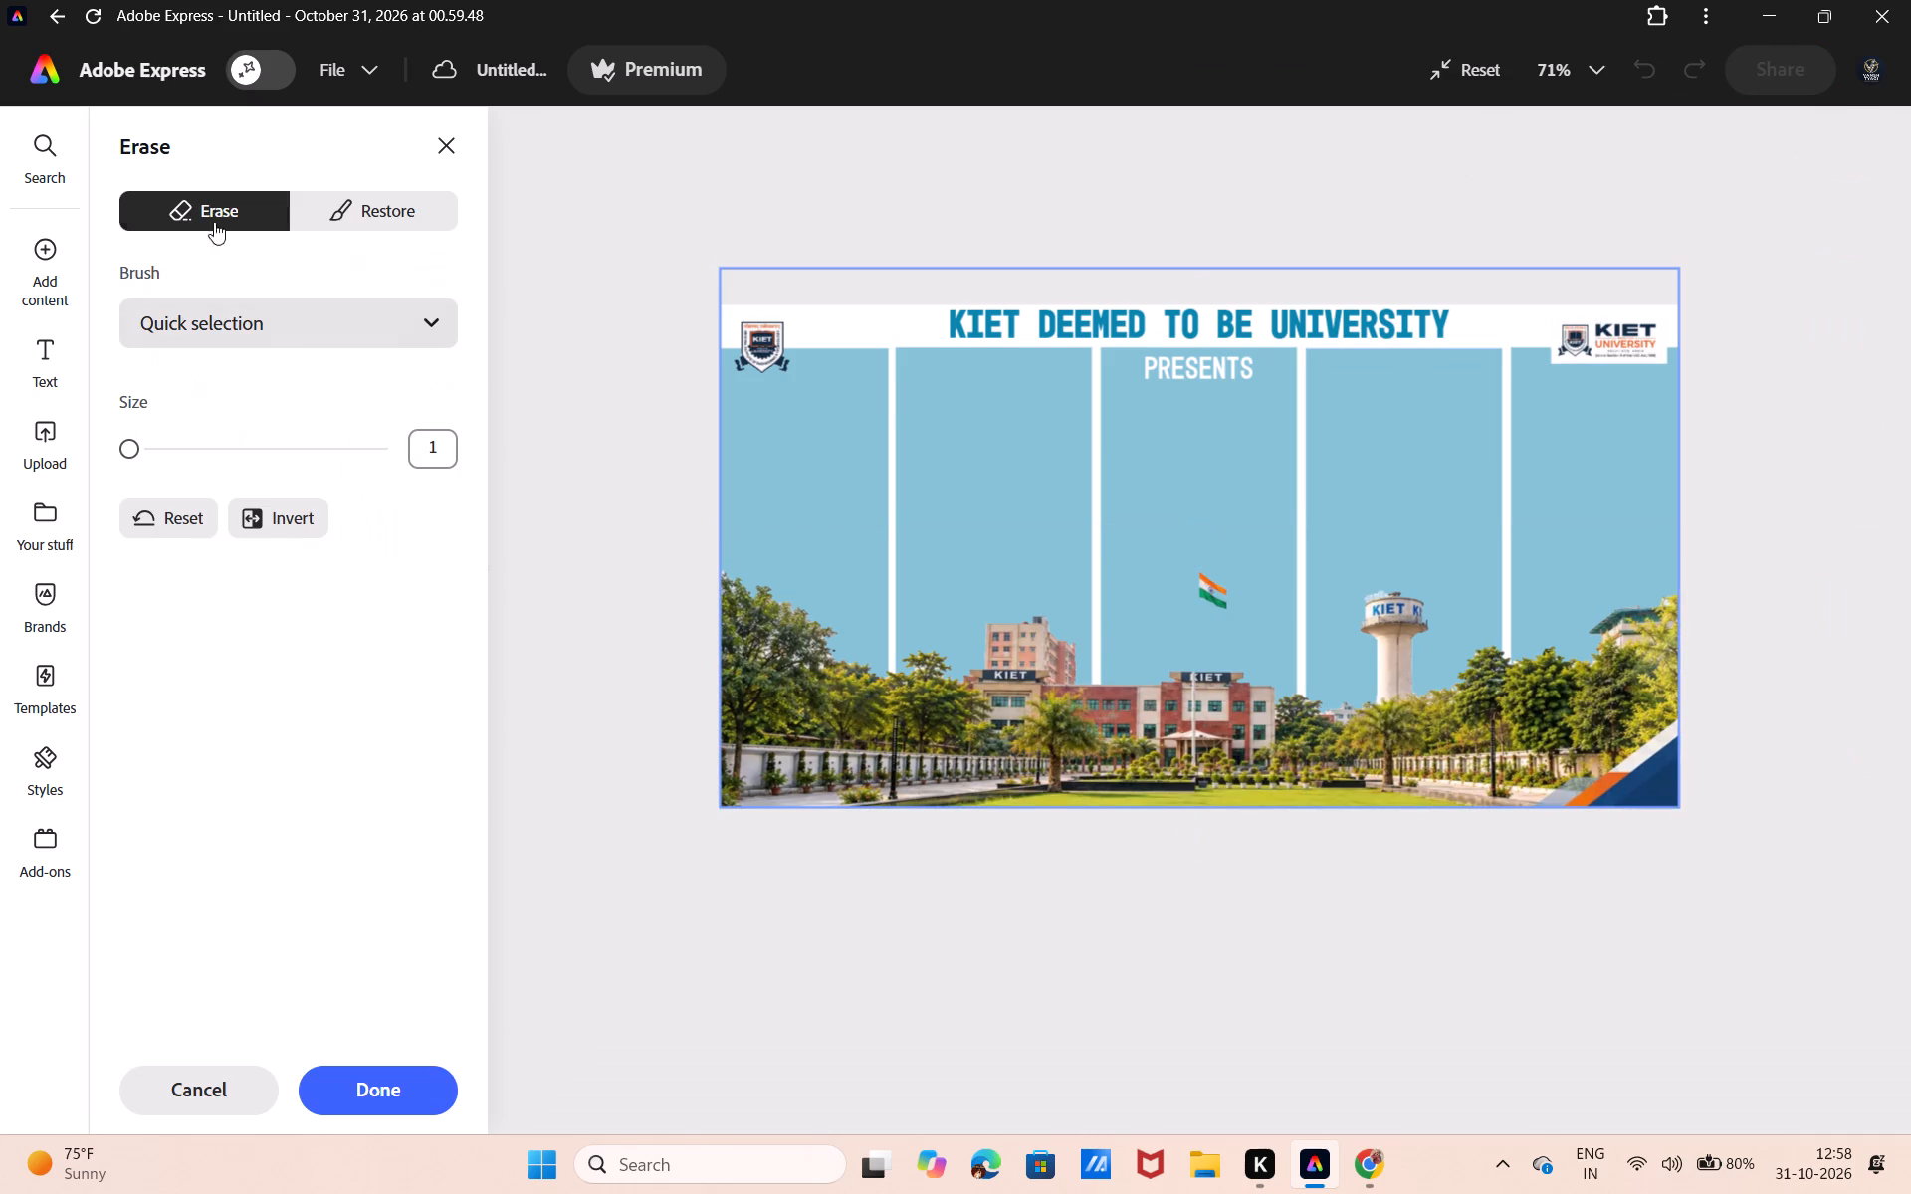
pyautogui.click(364, 216)
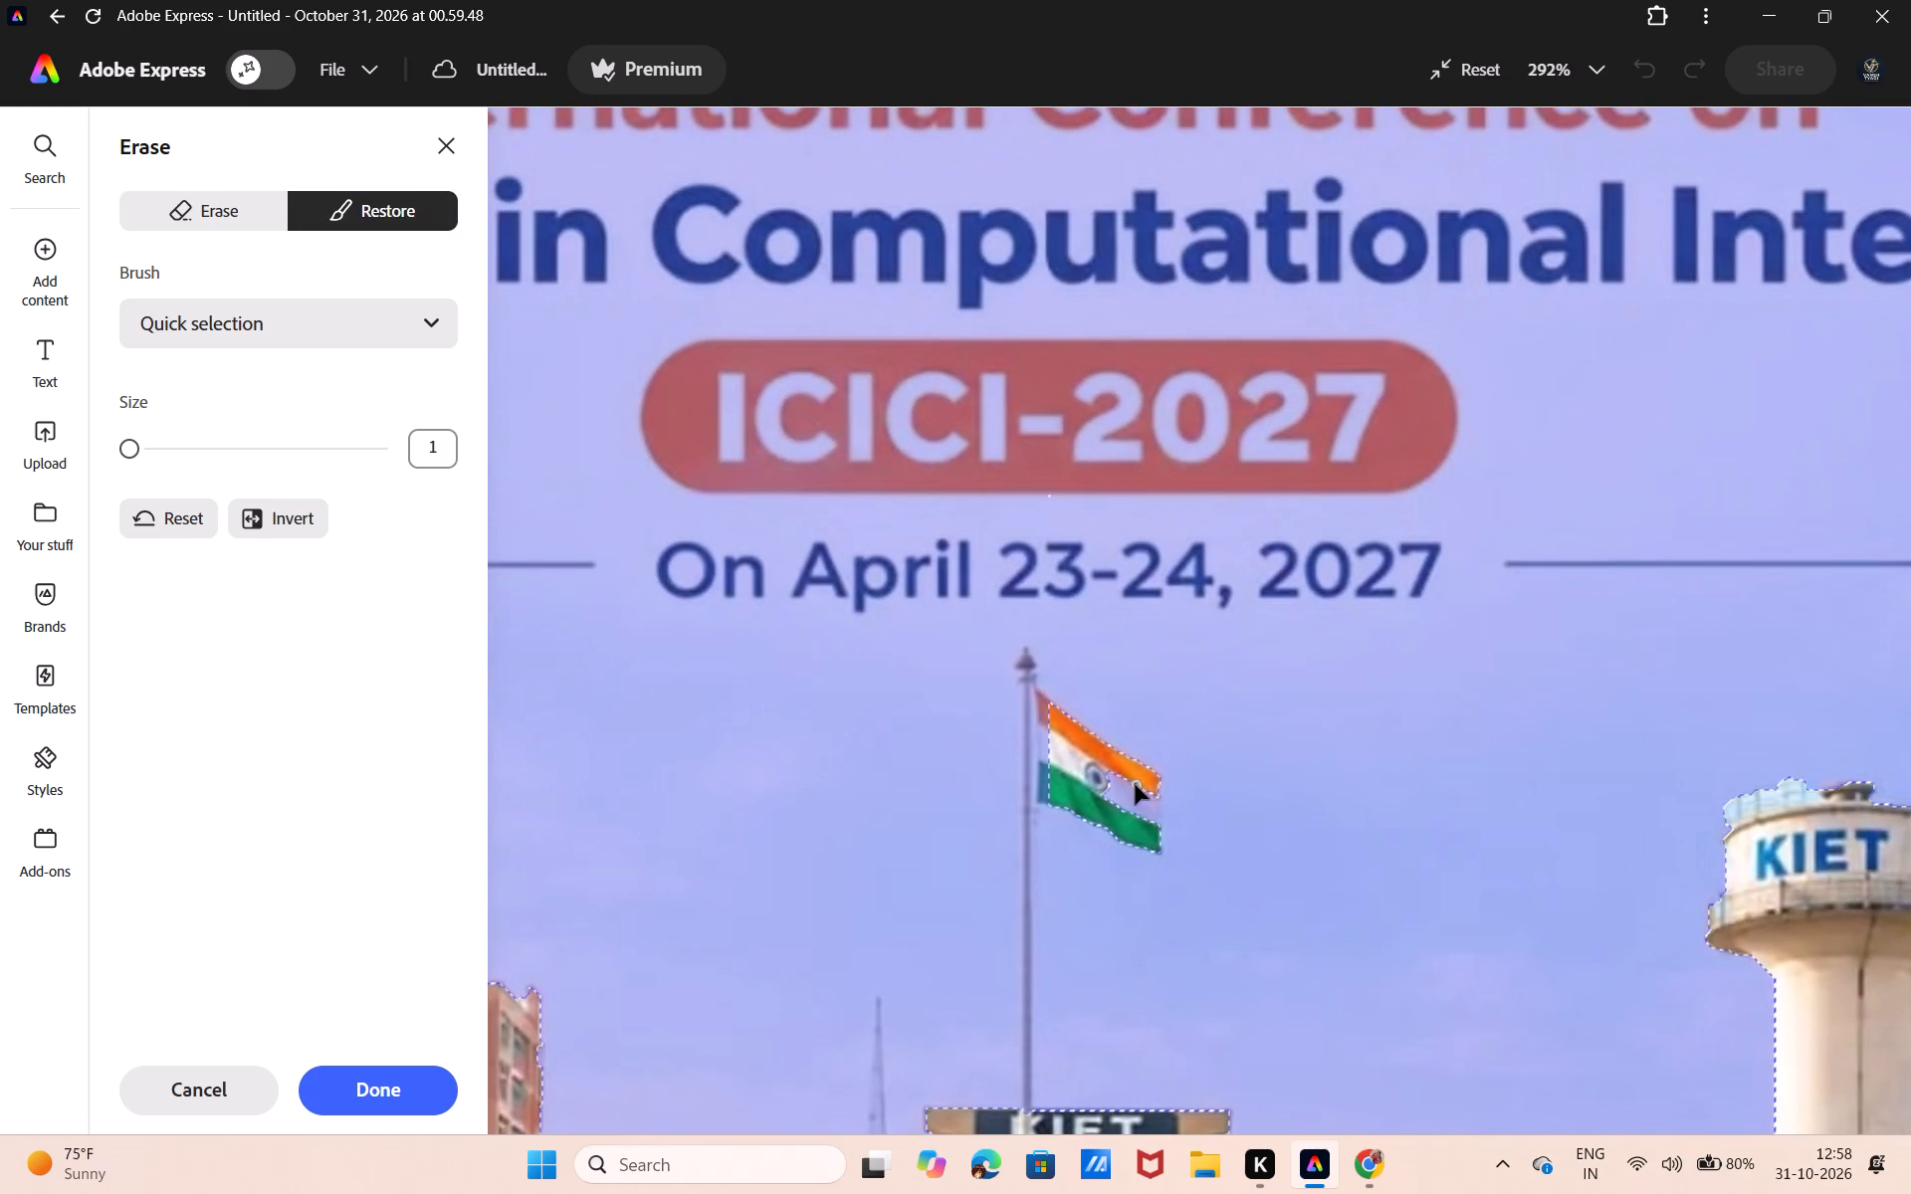
pyautogui.click(1135, 784)
pyautogui.moveTo(1135, 784); pyautogui.dragTo(1122, 802)
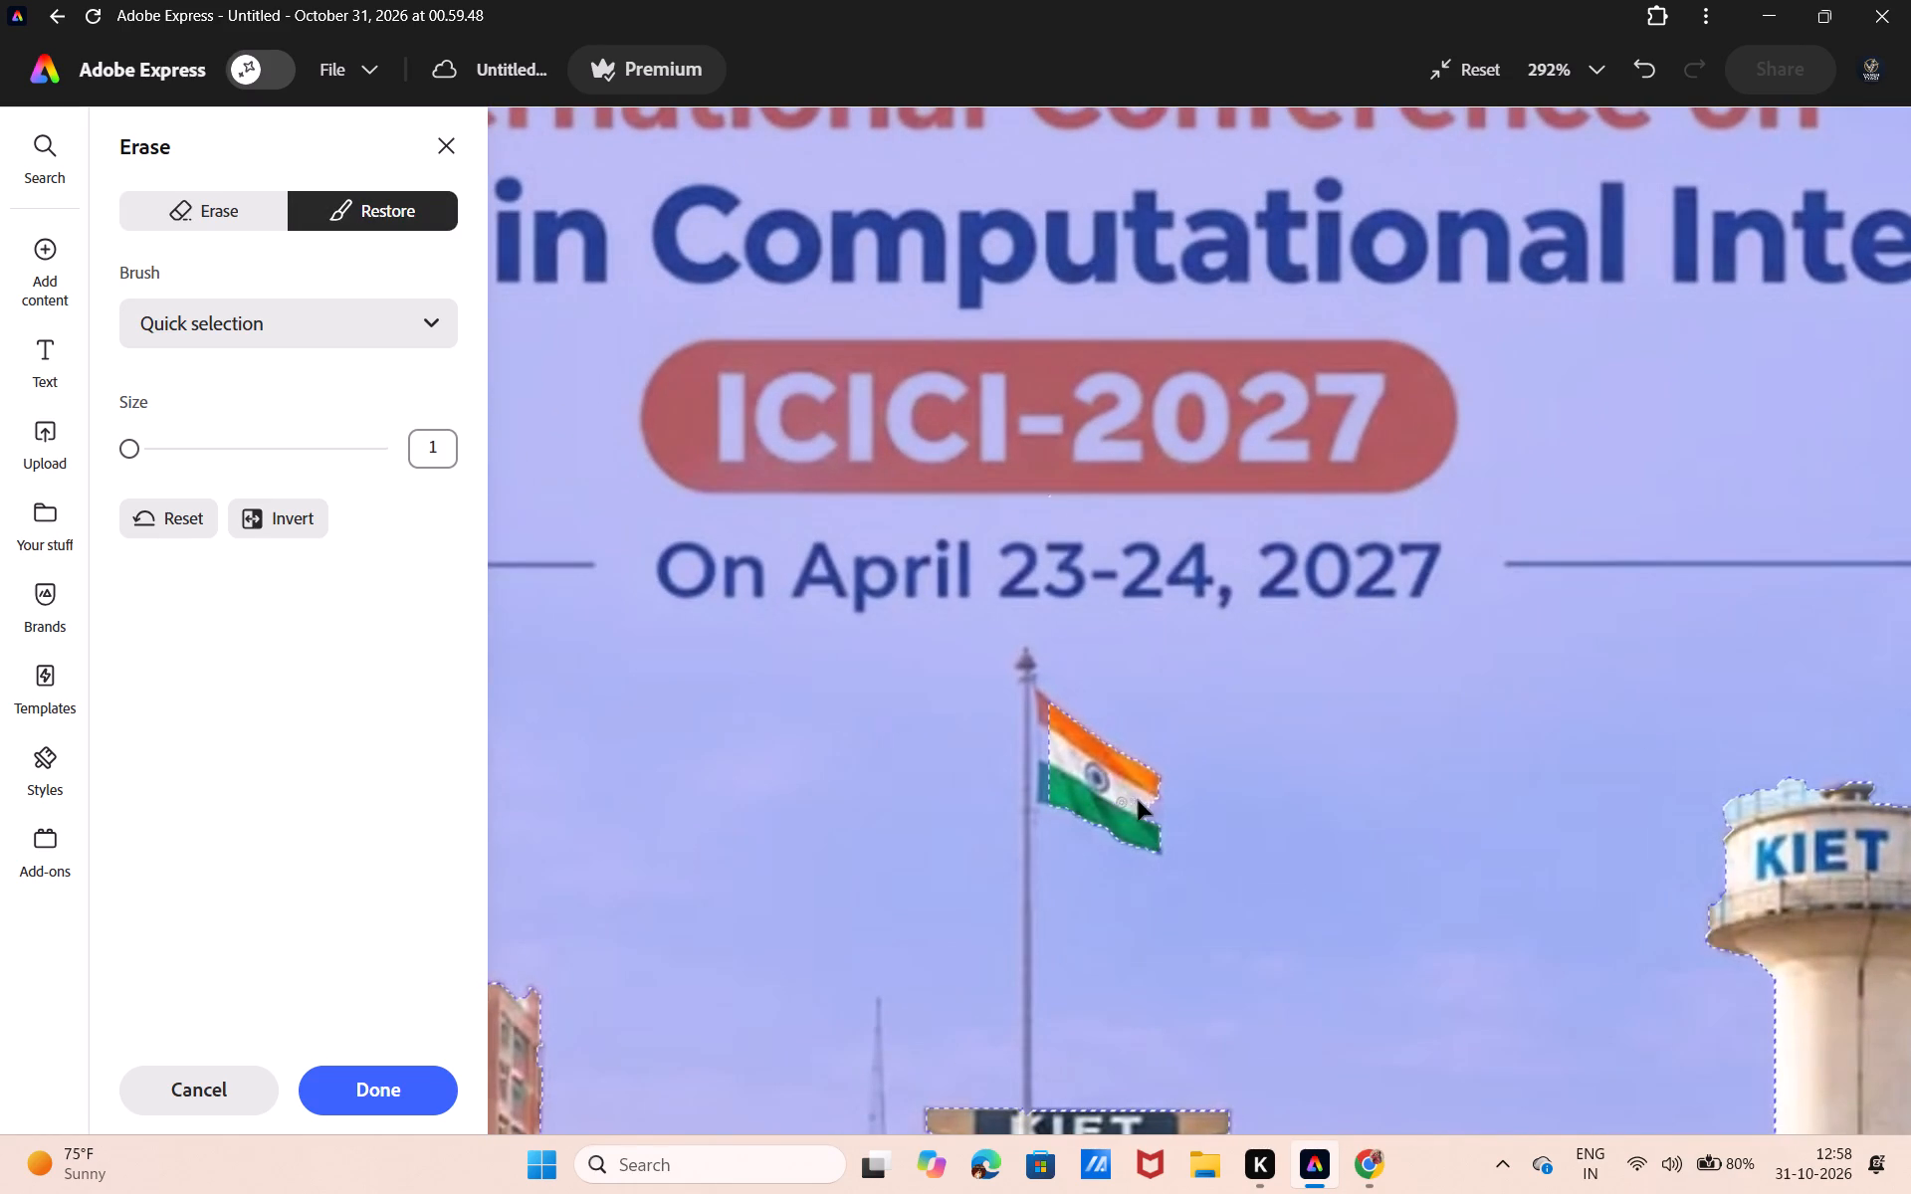
pyautogui.moveTo(1148, 800); pyautogui.dragTo(1134, 836)
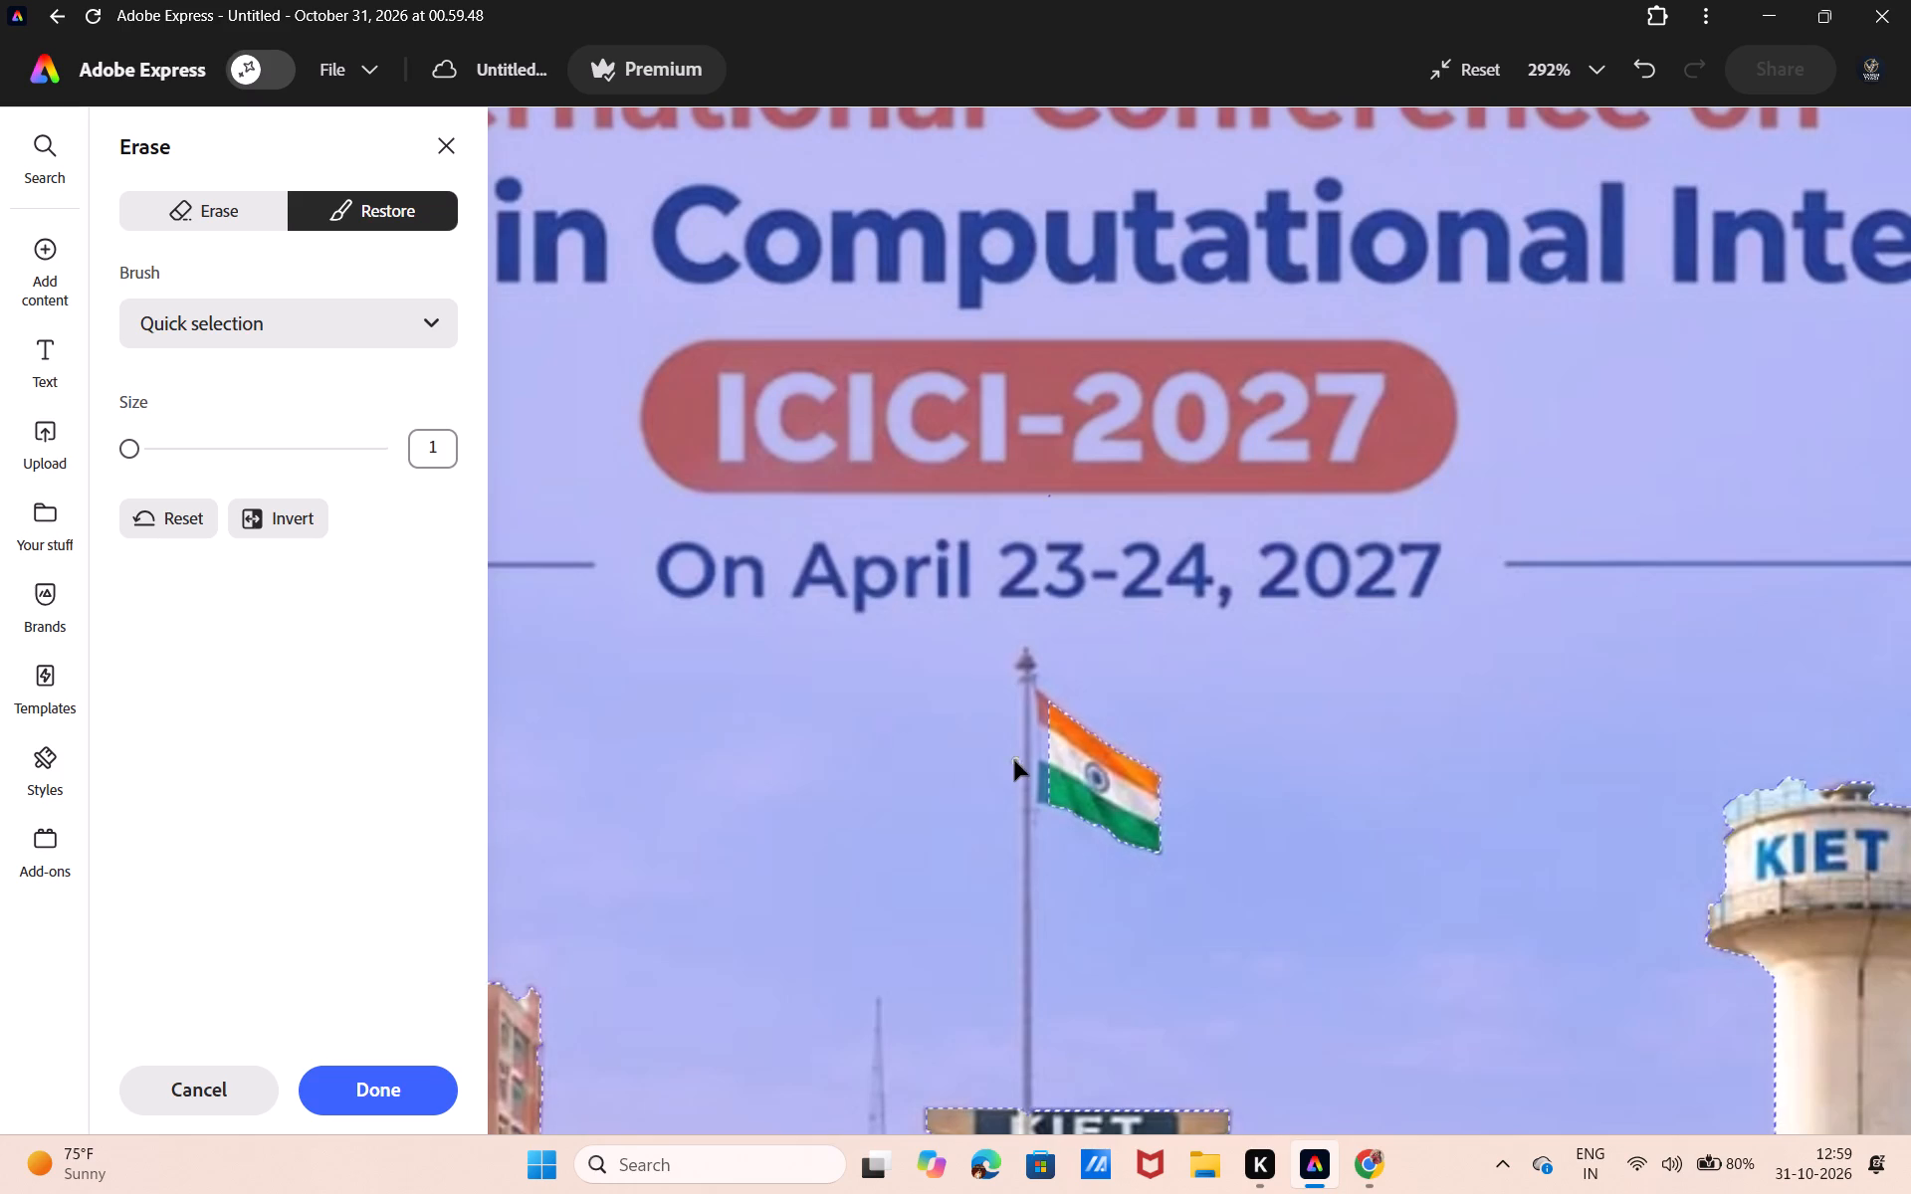
pyautogui.moveTo(1067, 768); pyautogui.dragTo(1049, 780)
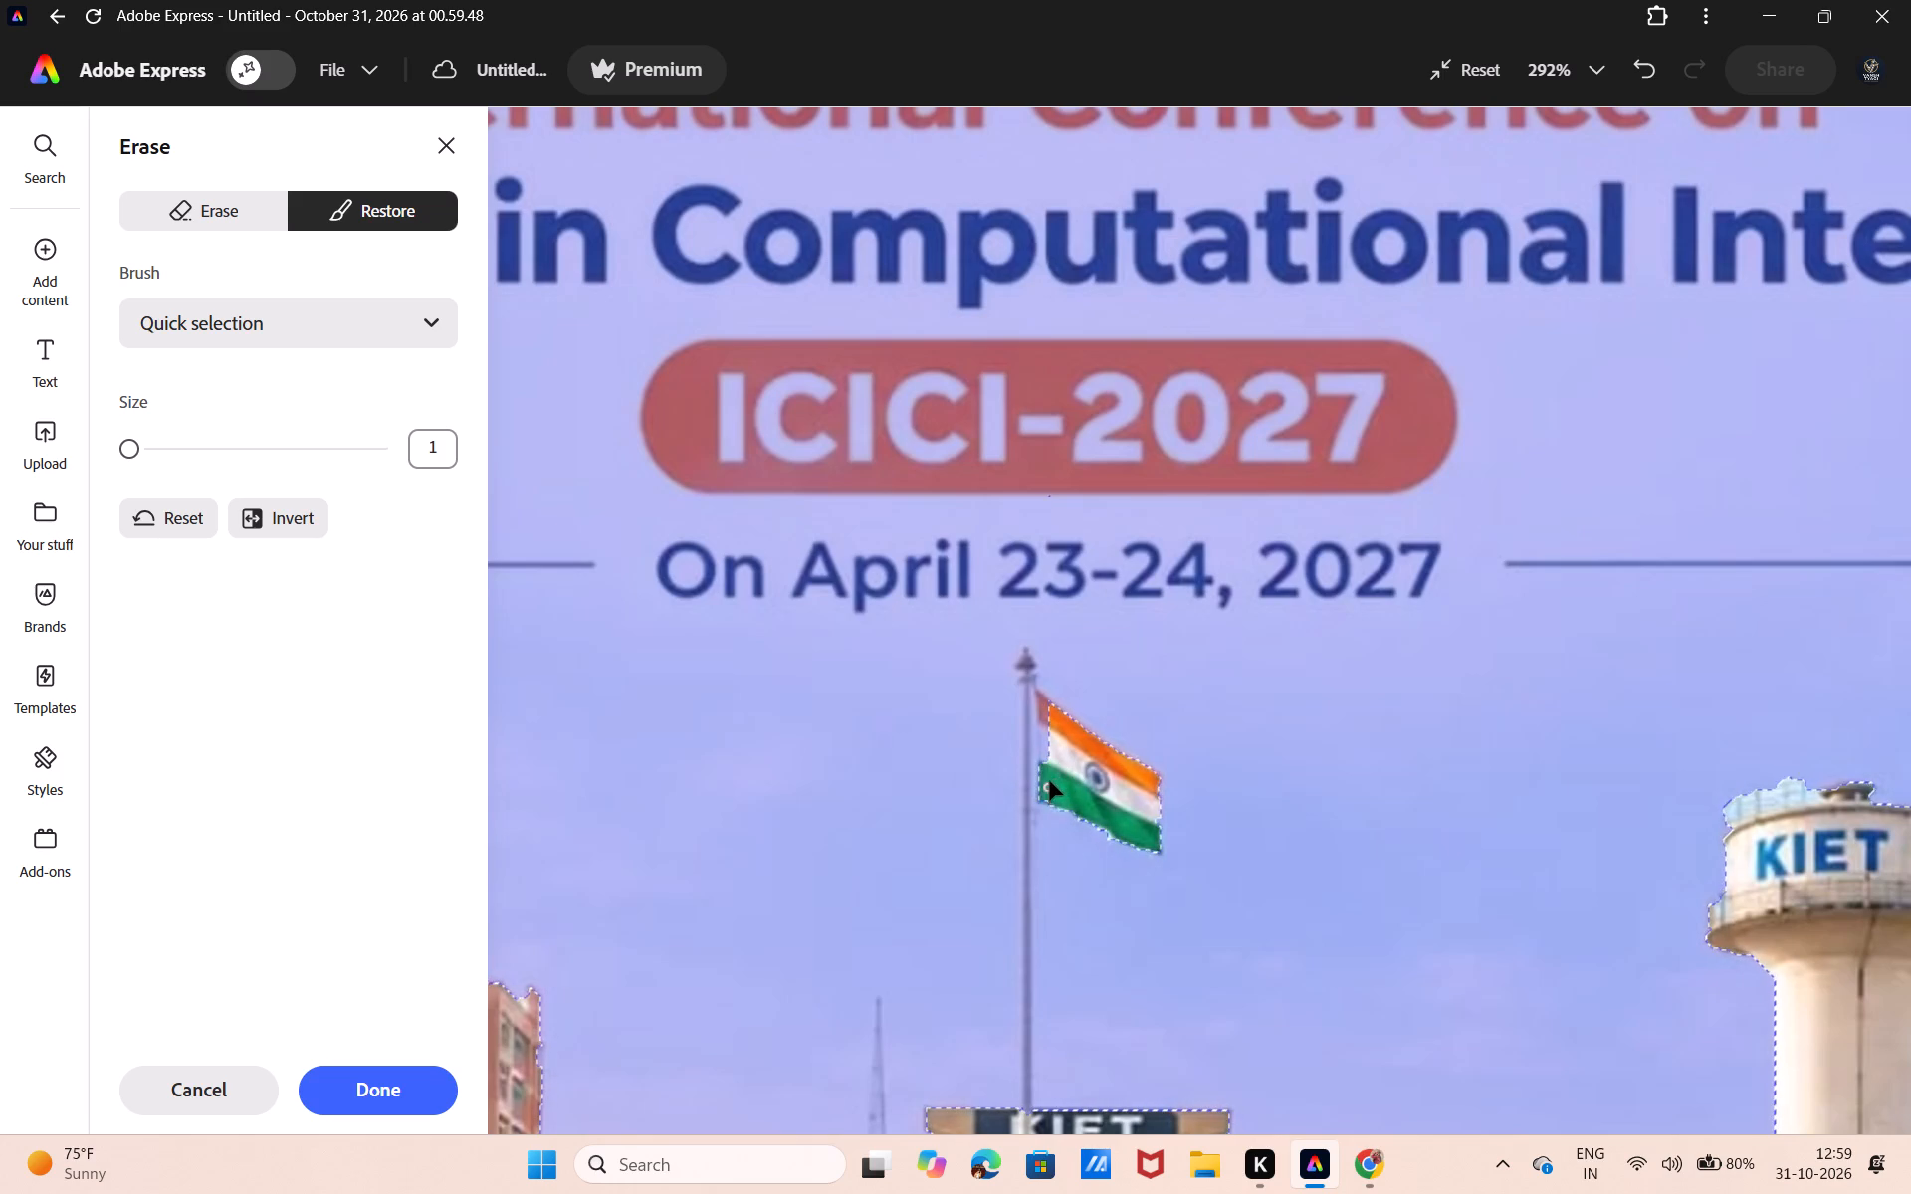
pyautogui.moveTo(1049, 780); pyautogui.dragTo(1050, 714)
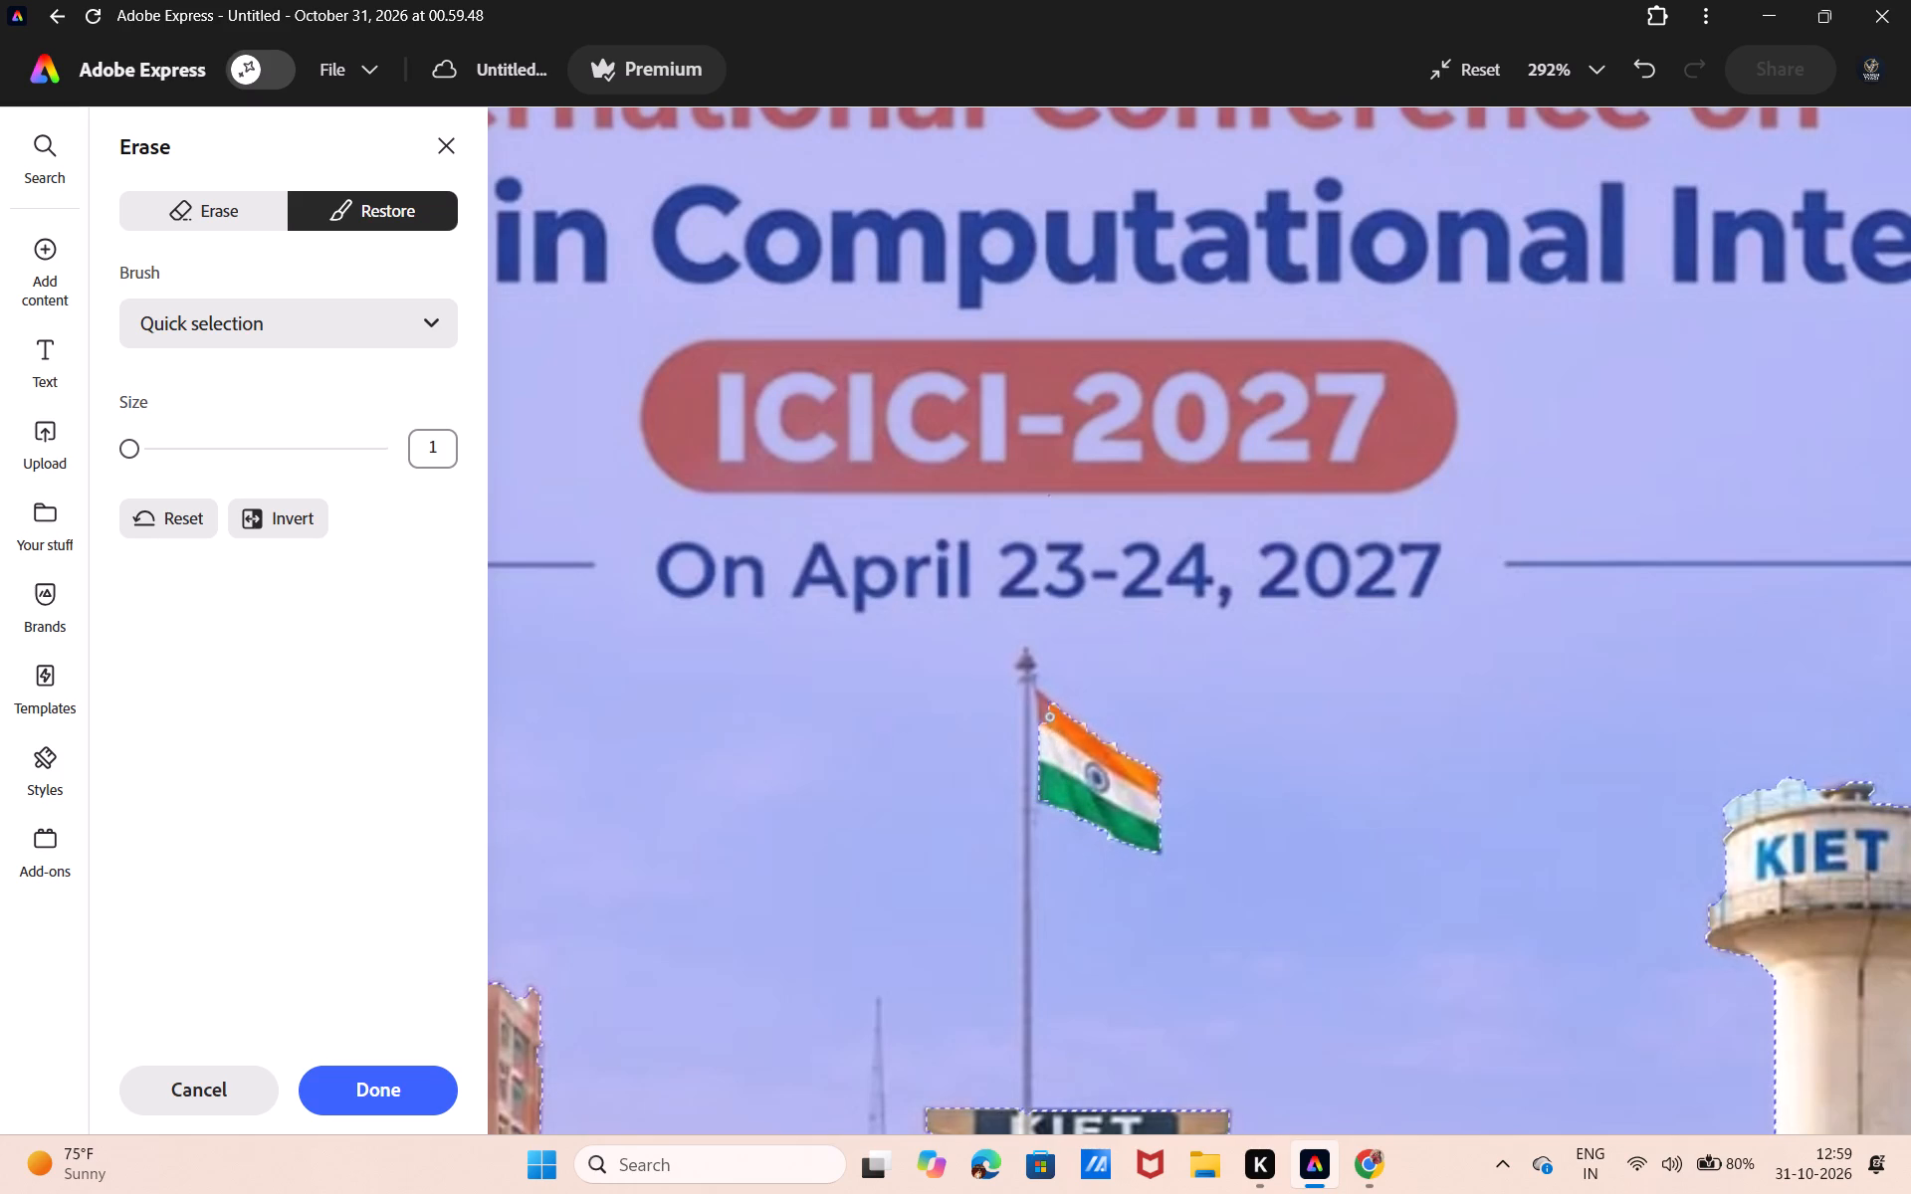
pyautogui.moveTo(1050, 714); pyautogui.dragTo(1050, 713)
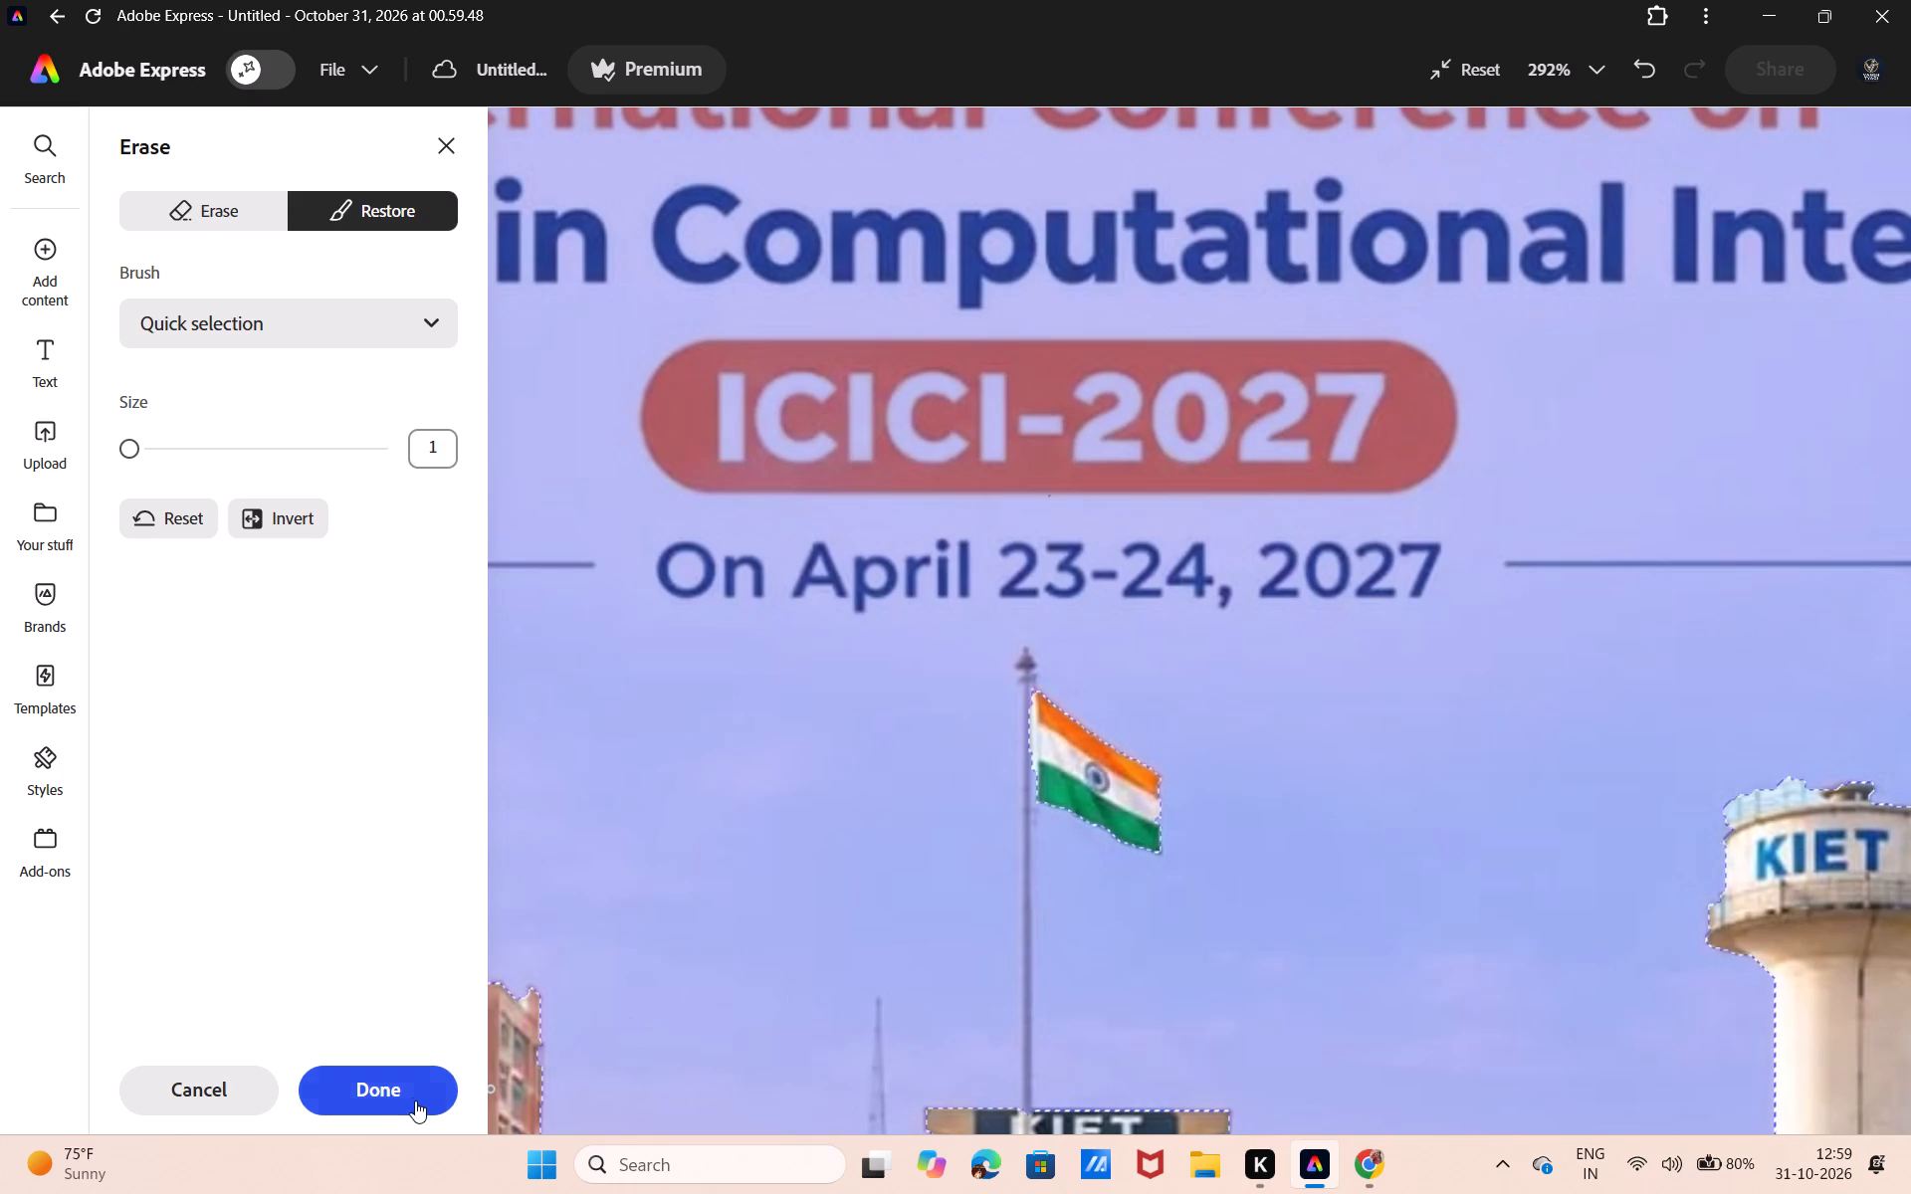
pyautogui.click(412, 1096)
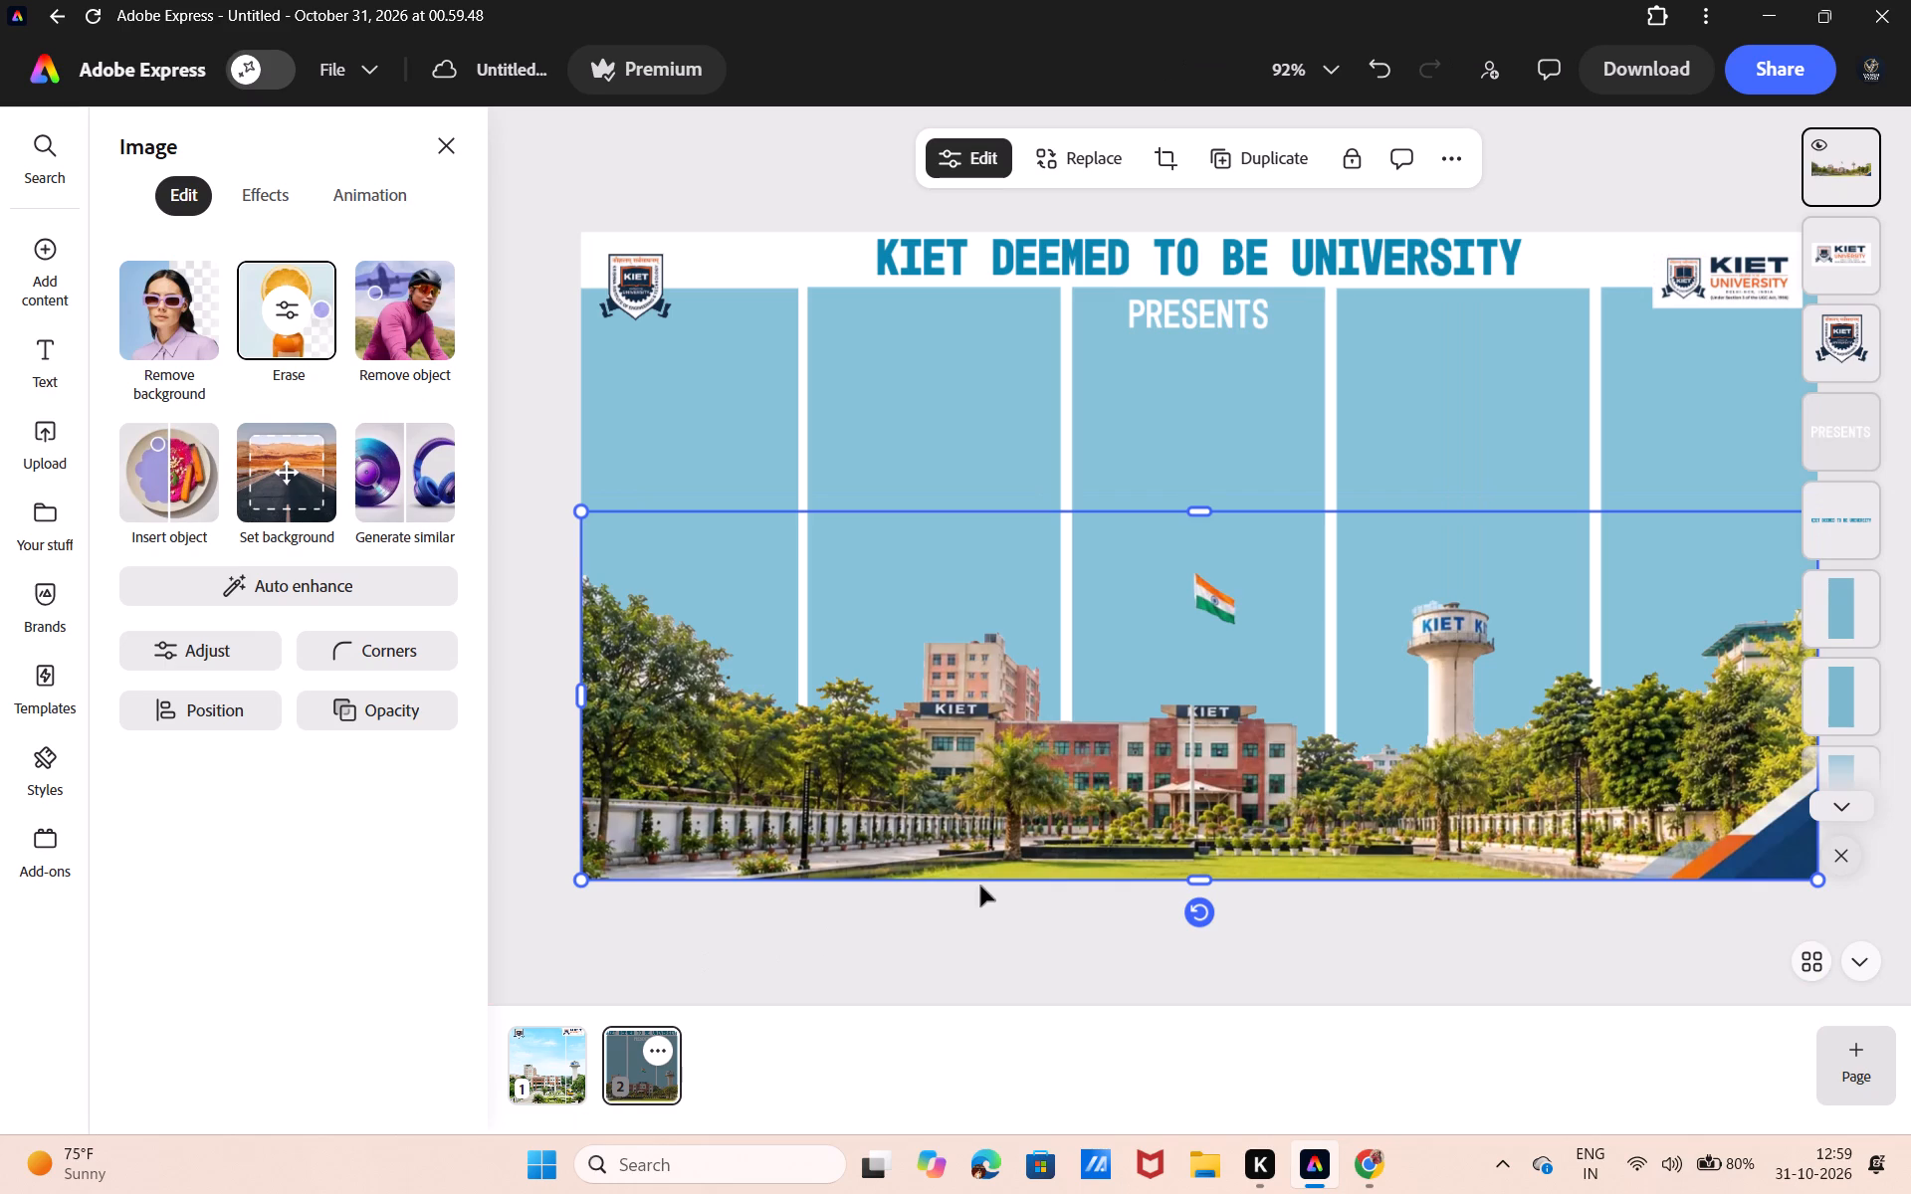
# Set the recently used light blue cloudy-sky image as the page background.
pyautogui.click(848, 958)
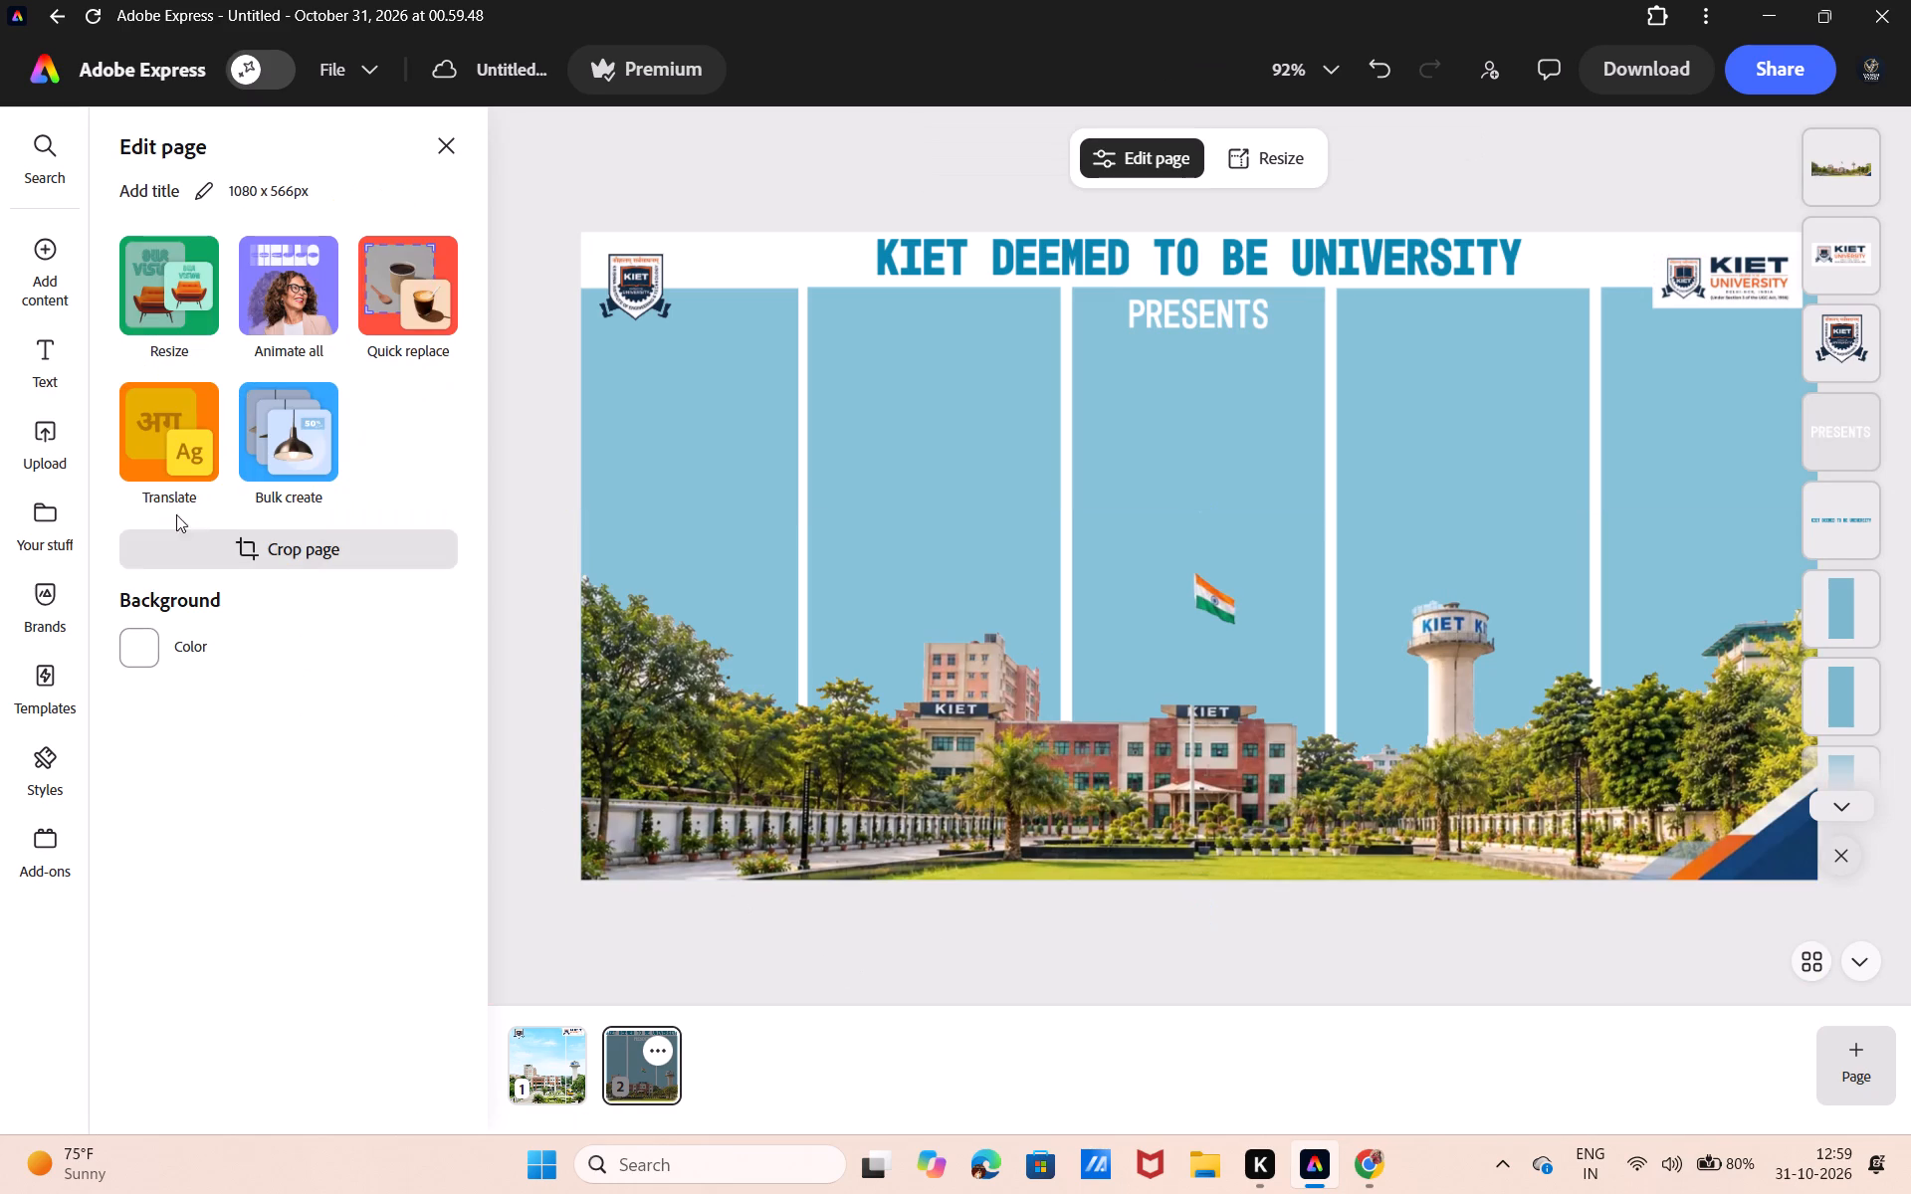
pyautogui.click(43, 274)
pyautogui.click(161, 337)
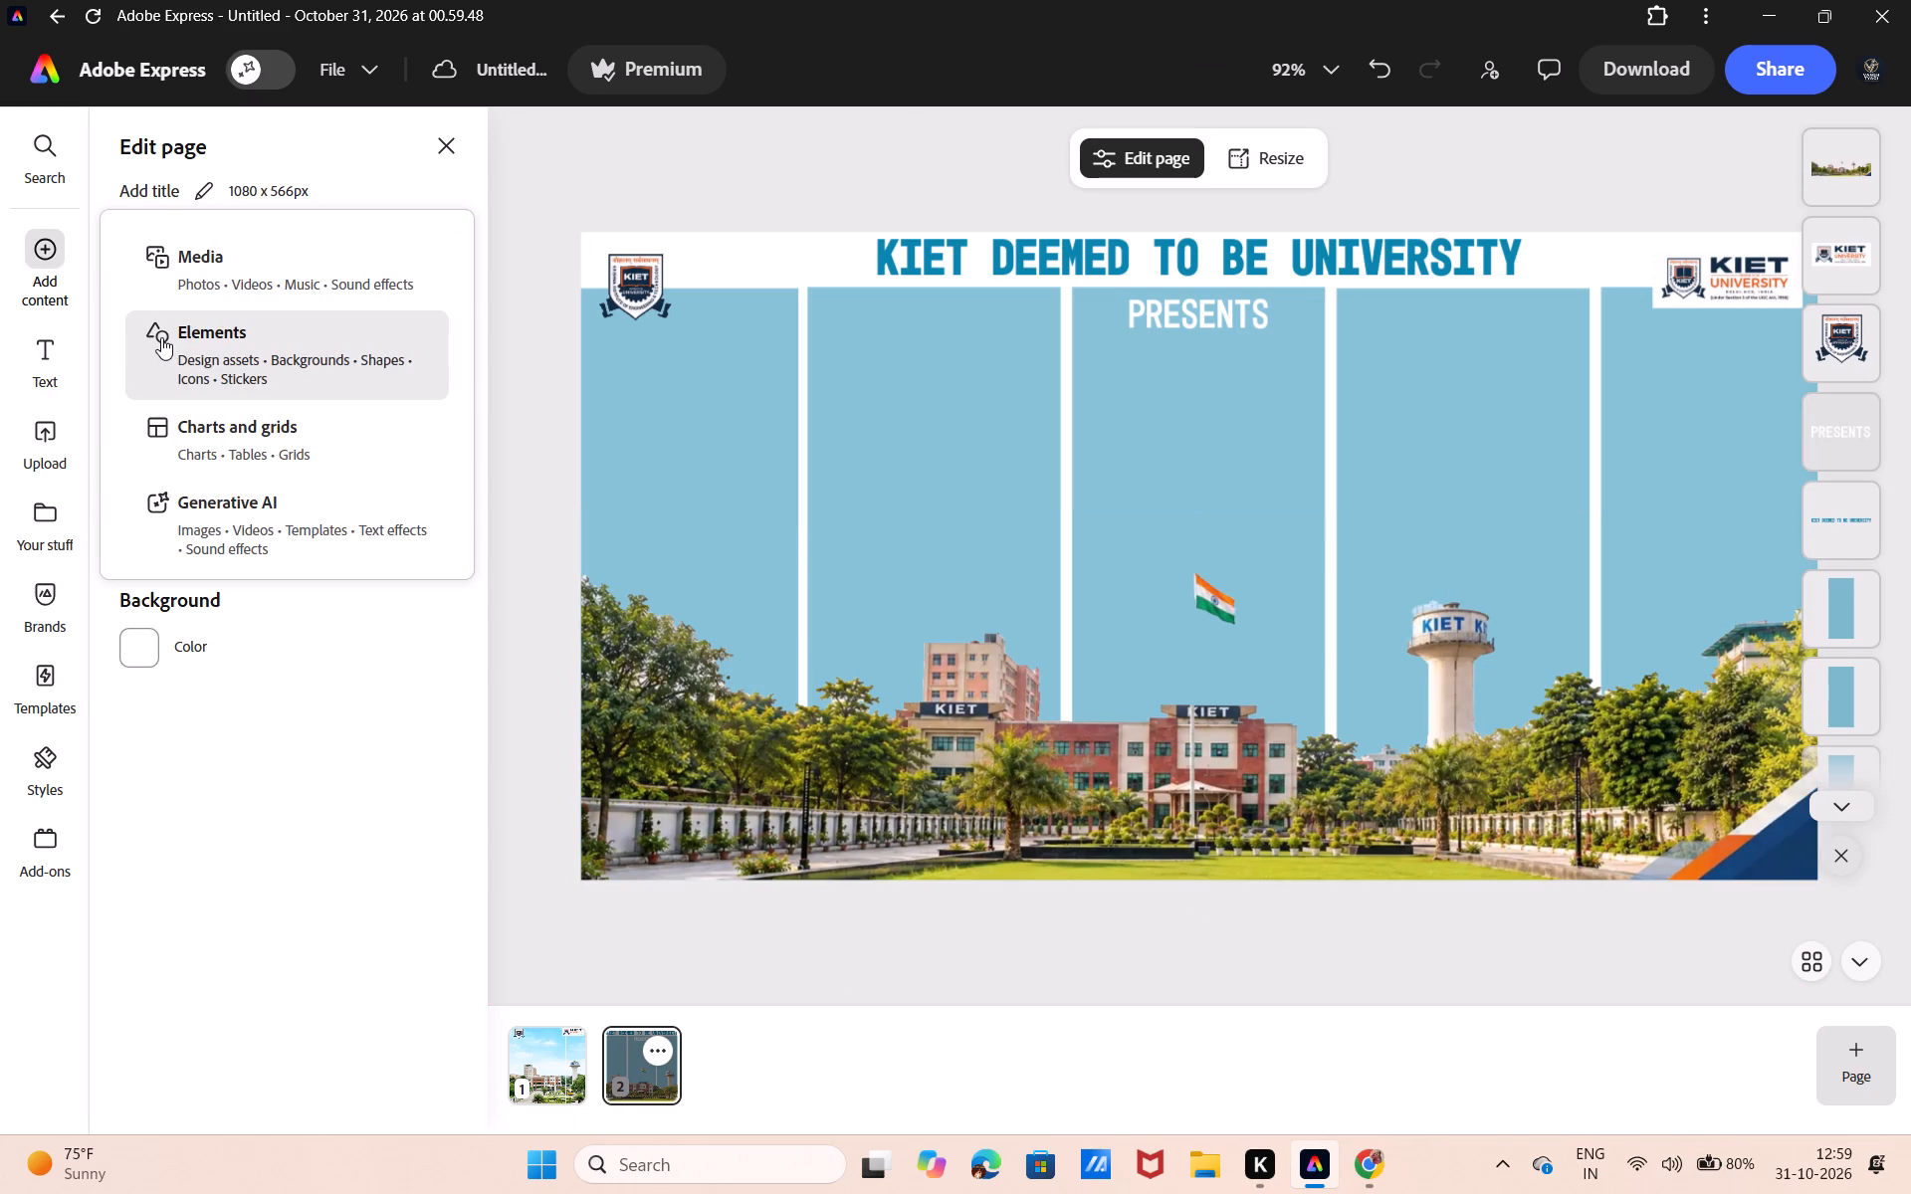
pyautogui.hscroll(-2, 247, 736)
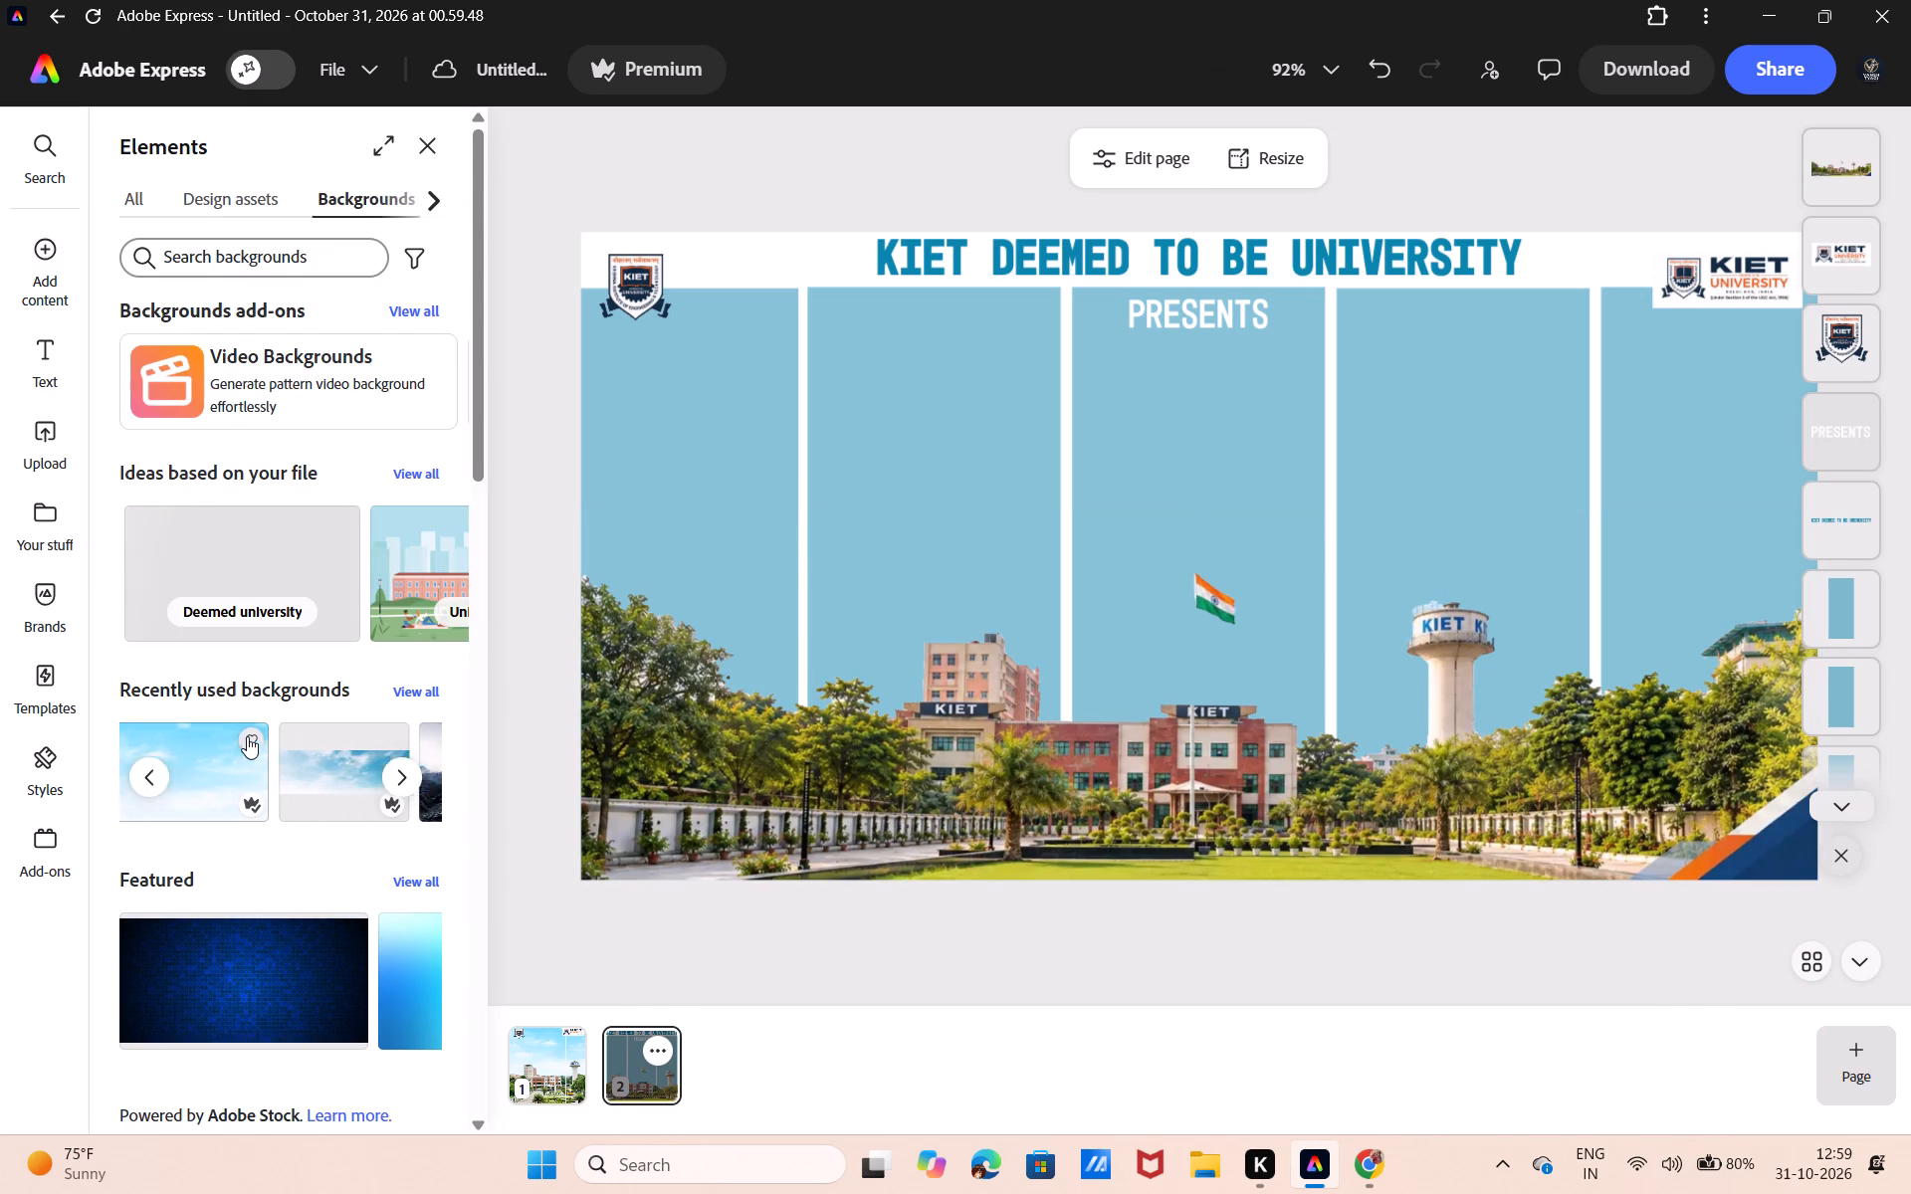
pyautogui.hscroll(-5, 247, 736)
pyautogui.hscroll(6, 247, 736)
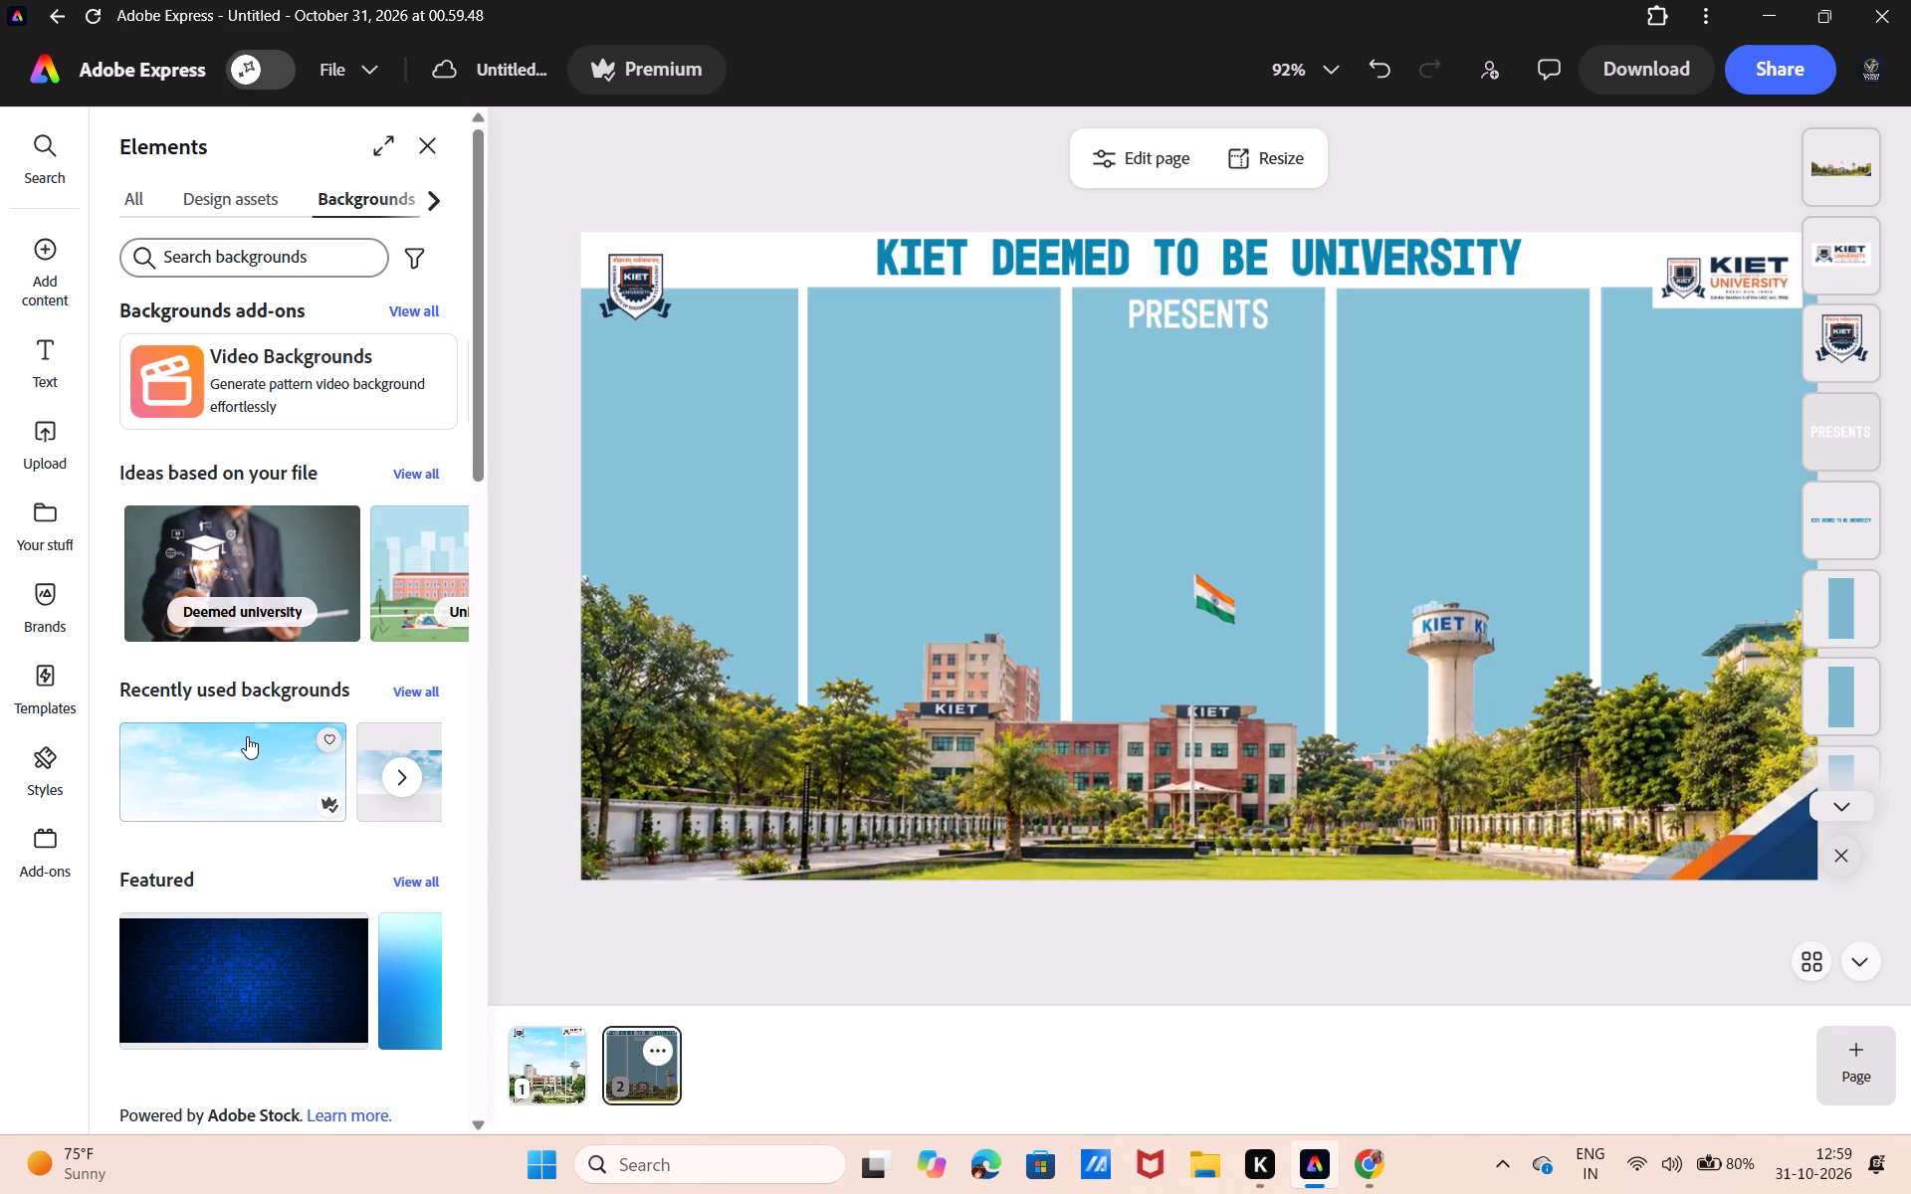
pyautogui.click(247, 736)
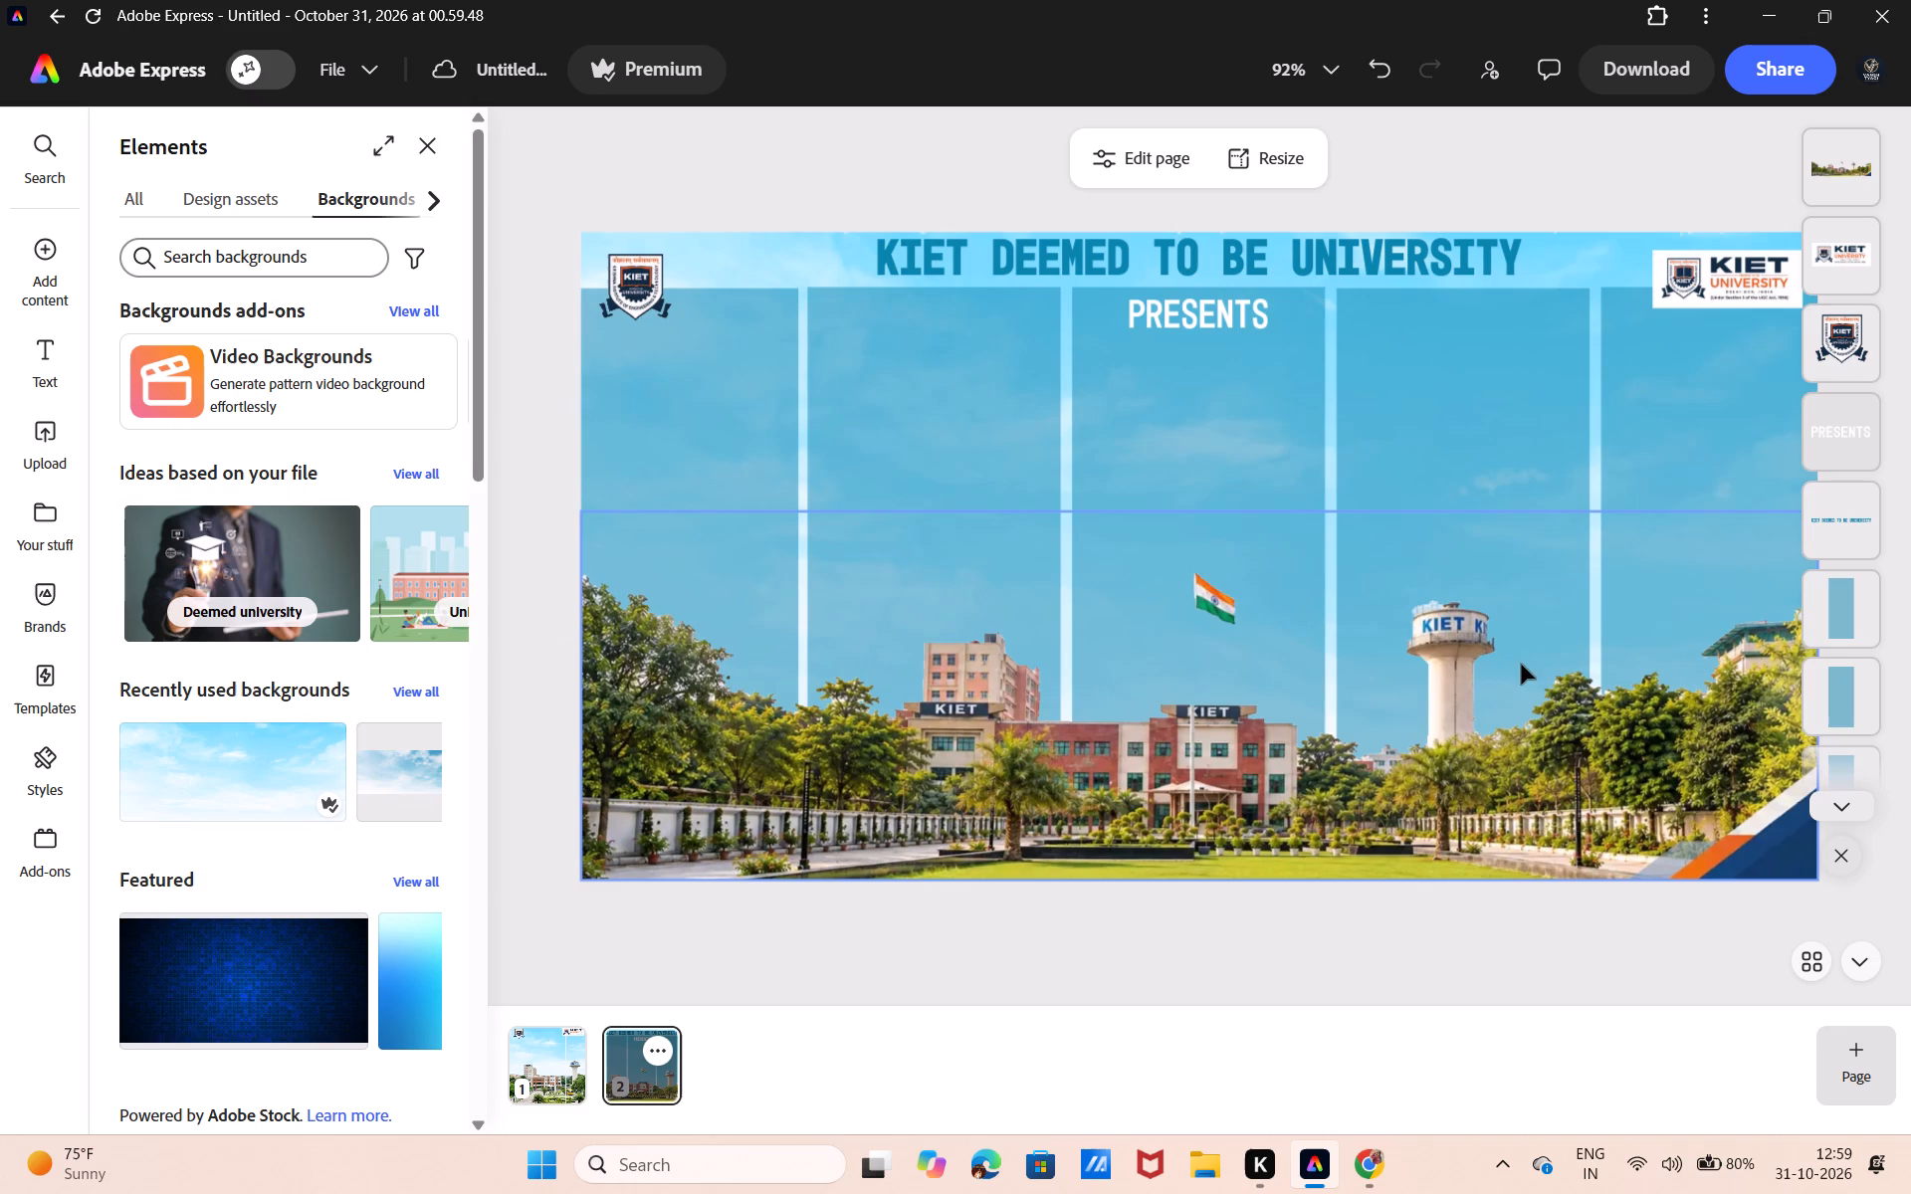
# Detach the cloudy-sky image from the page background so it is a free image.
pyautogui.scroll(-4, 1814, 763)
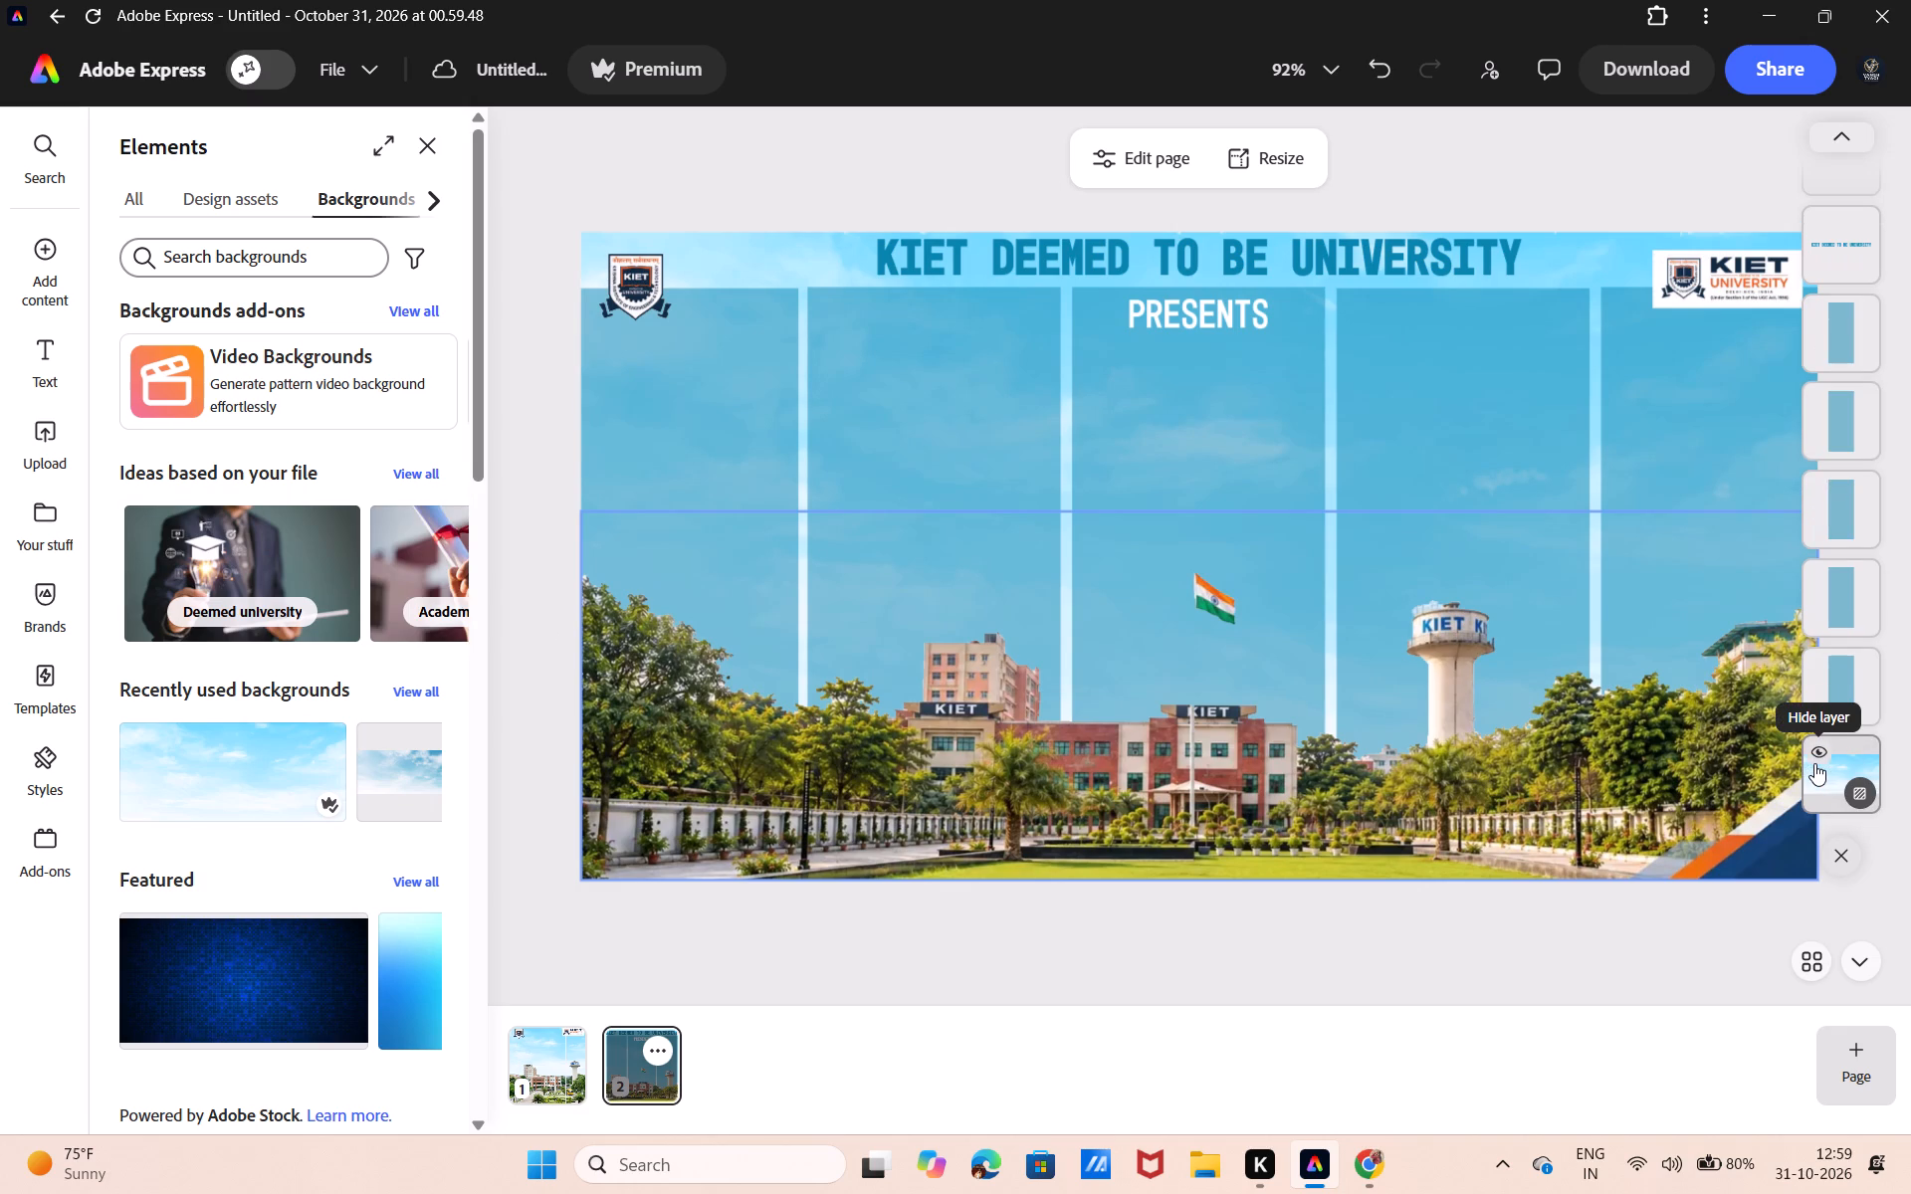
pyautogui.click(1833, 784)
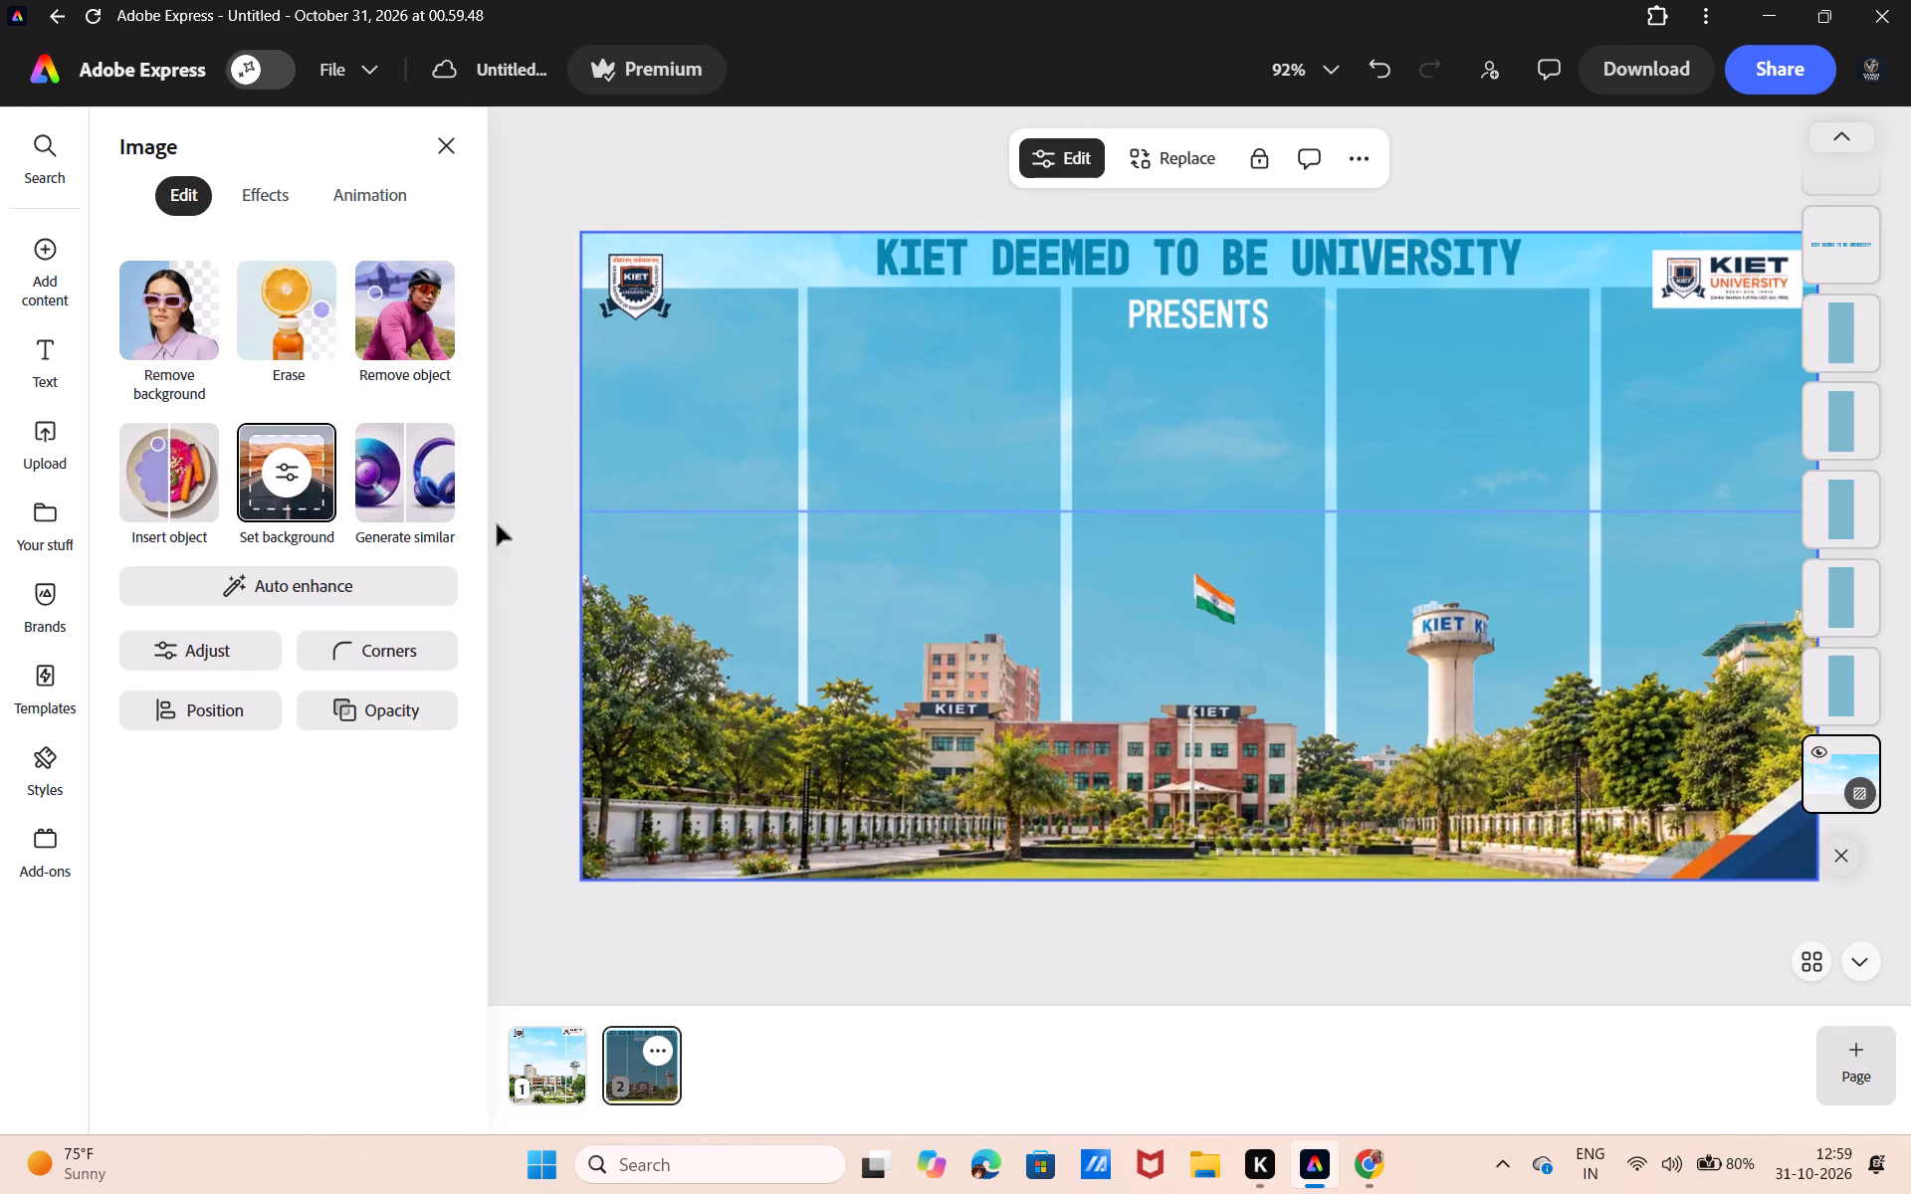
pyautogui.click(278, 474)
pyautogui.click(293, 585)
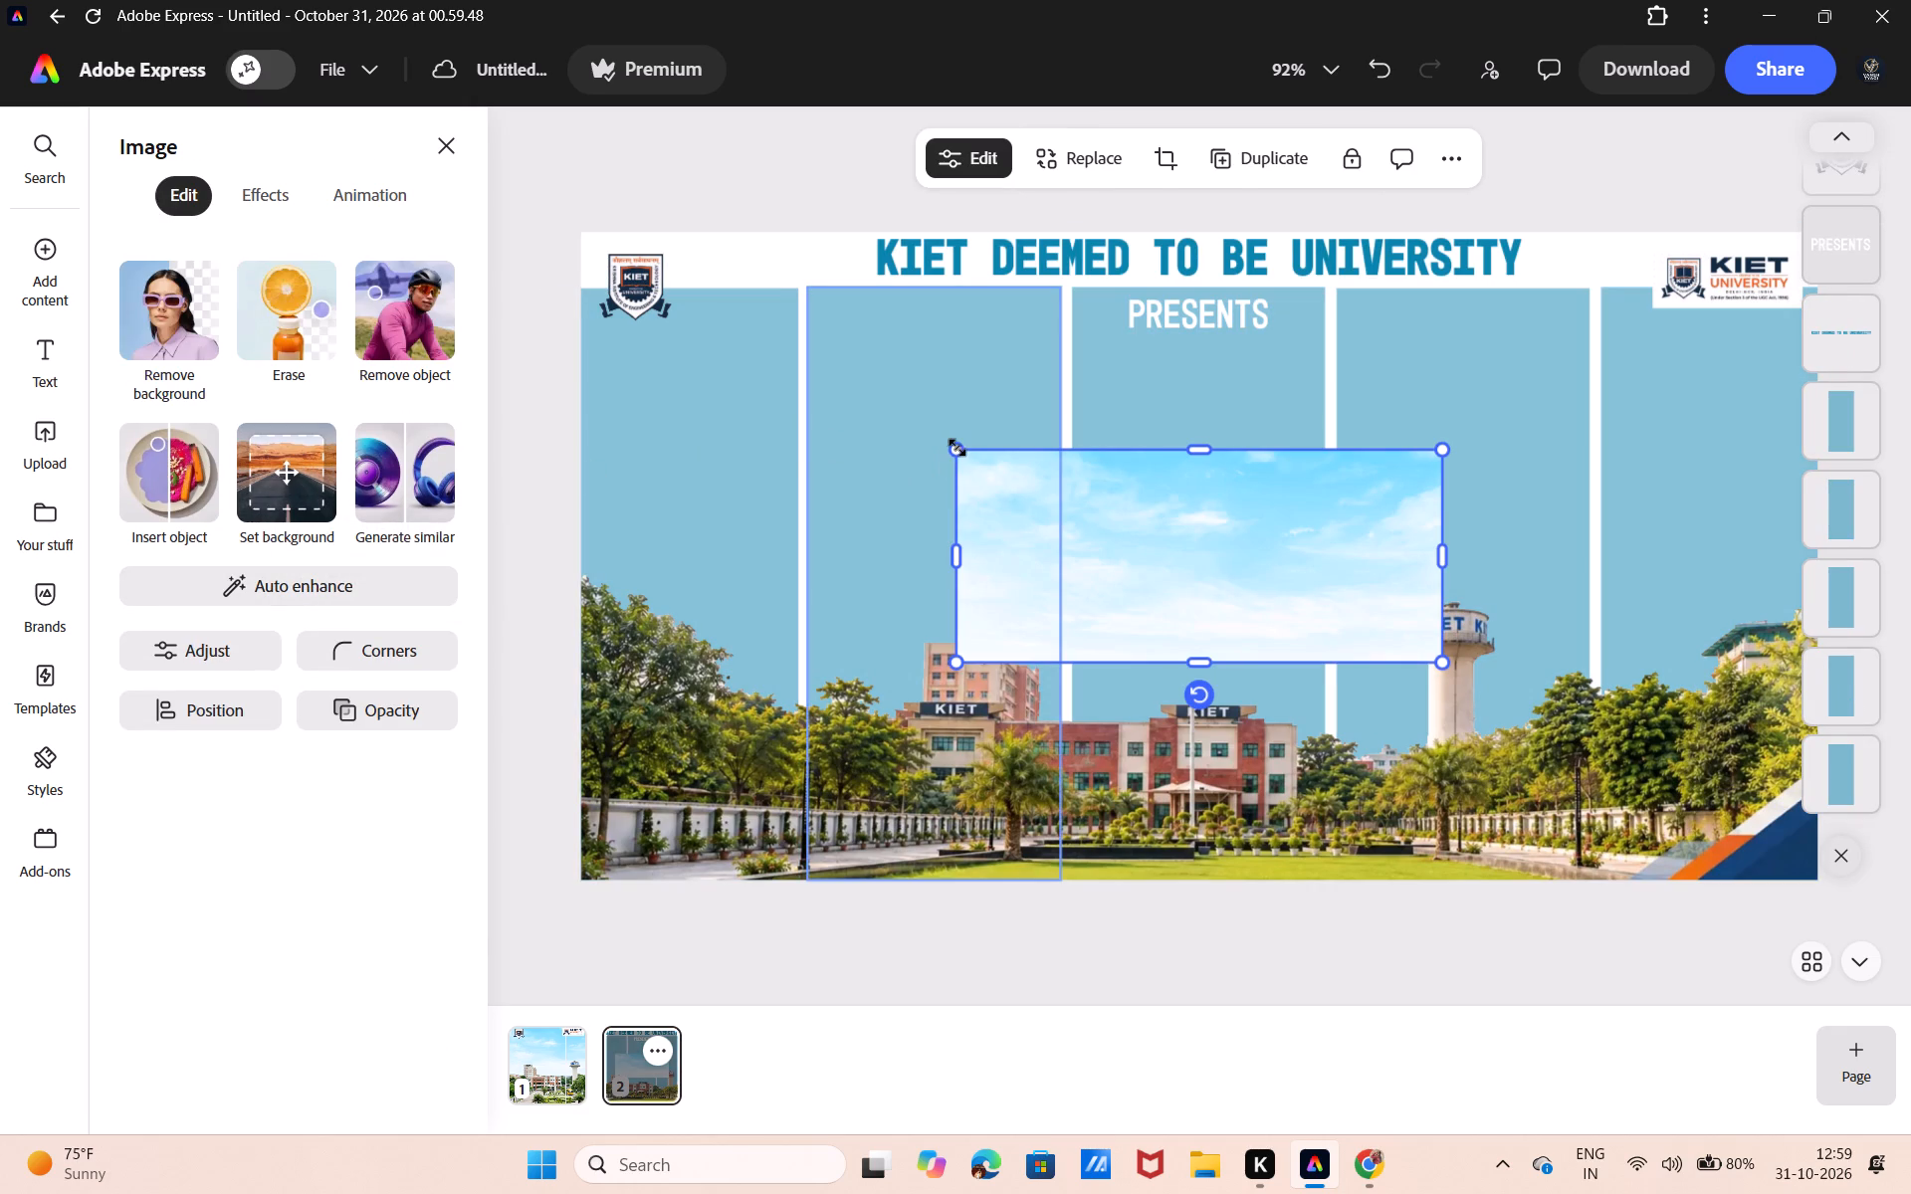
# Enlarge the sky image to the full page width, with its top edge just below the white top band.
pyautogui.moveTo(956, 447); pyautogui.dragTo(618, 245)
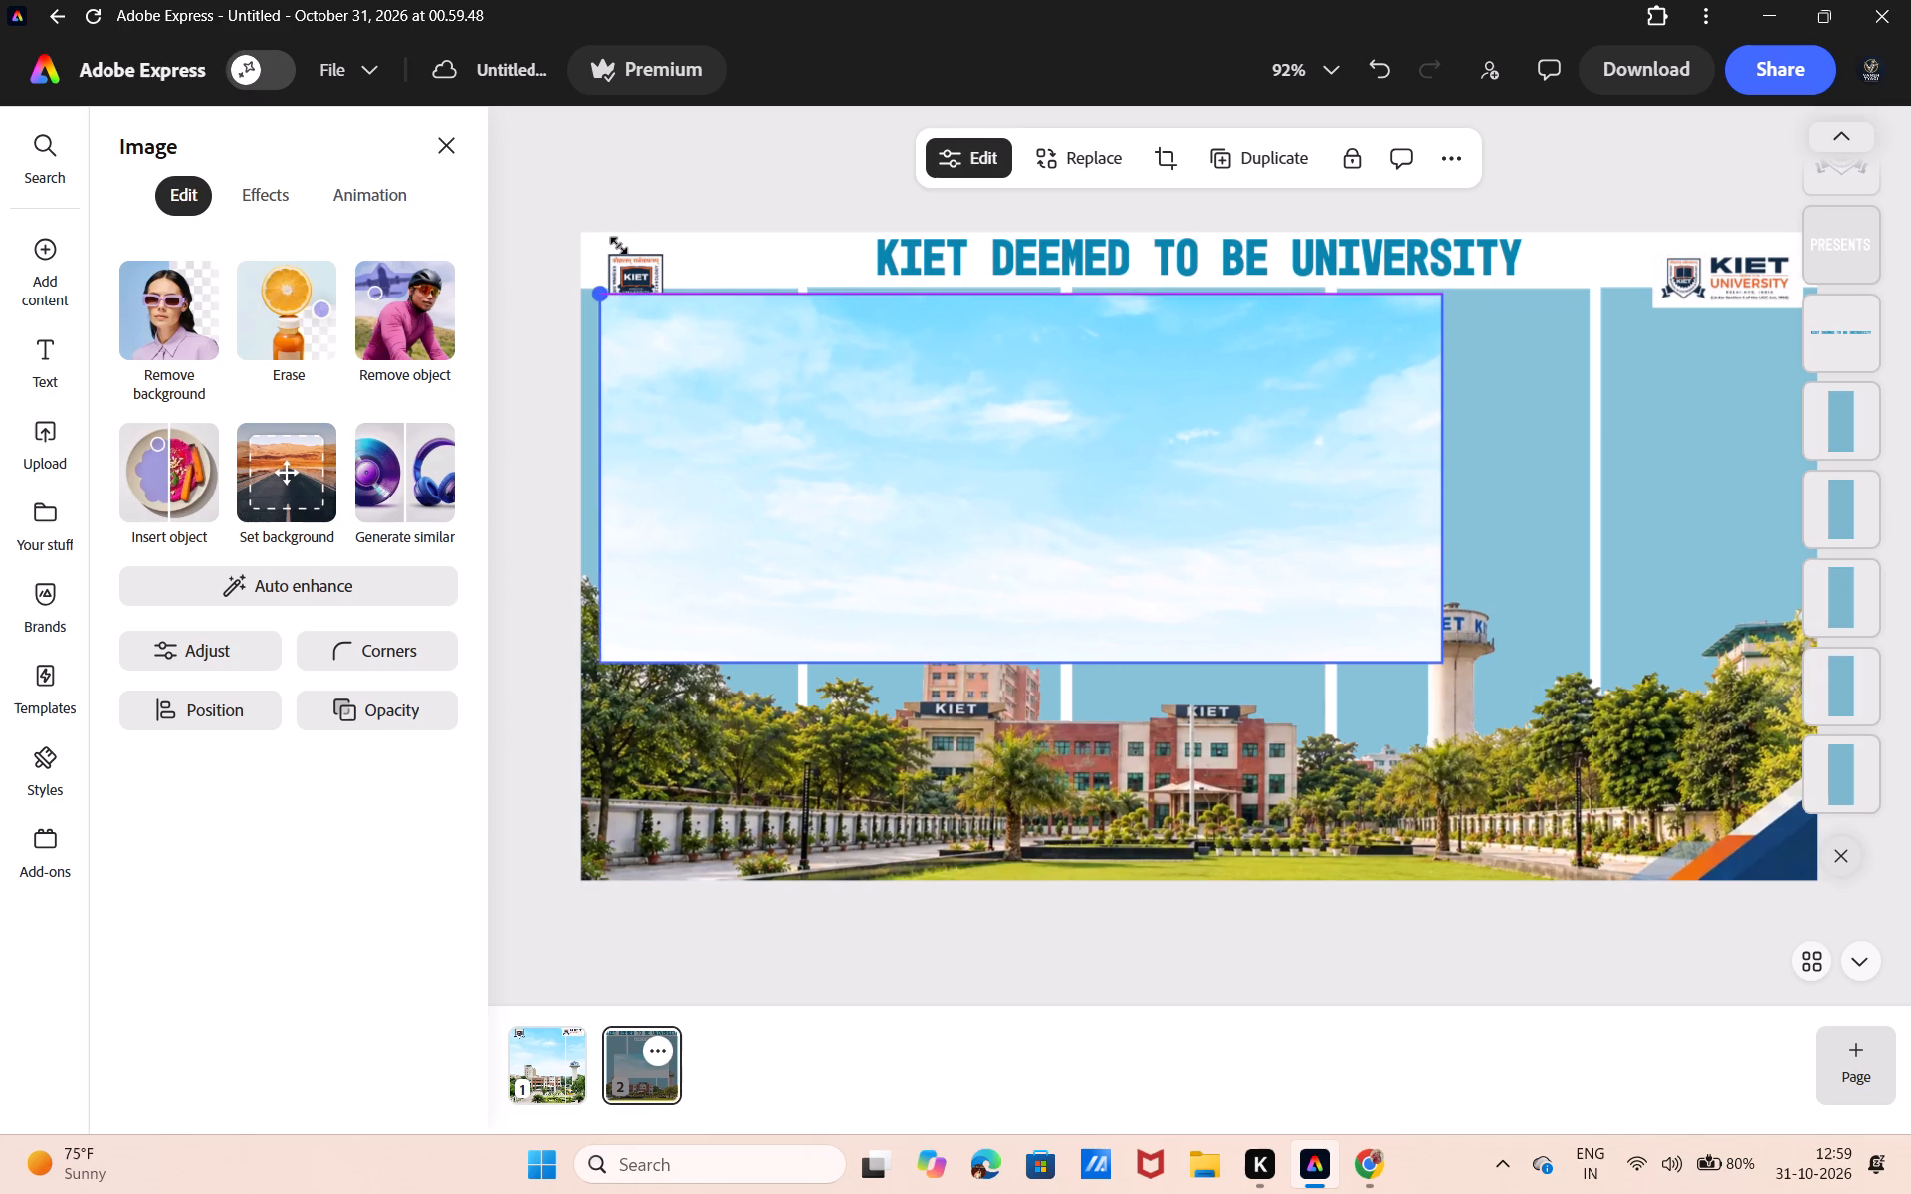
pyautogui.moveTo(618, 245); pyautogui.dragTo(599, 244)
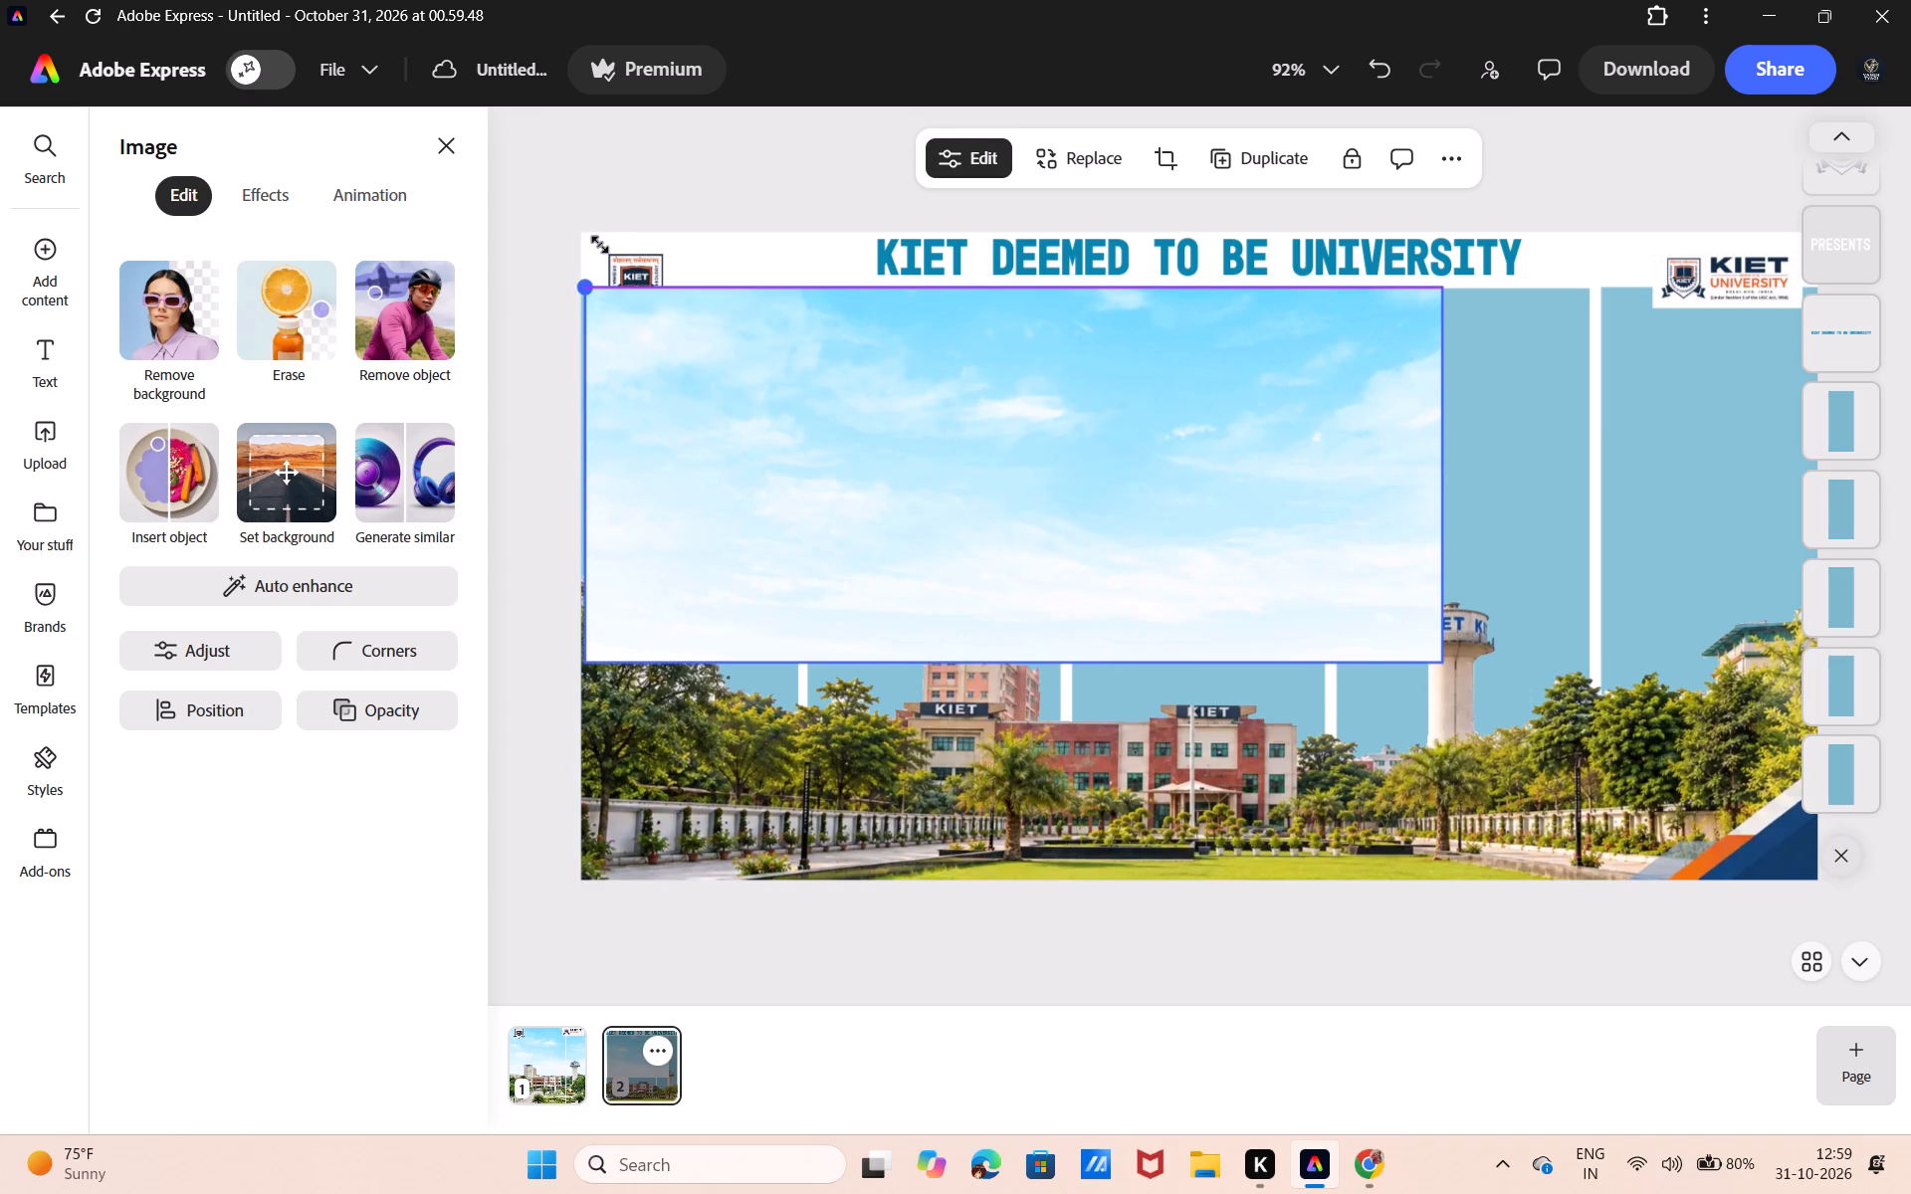
pyautogui.moveTo(599, 244); pyautogui.dragTo(596, 244)
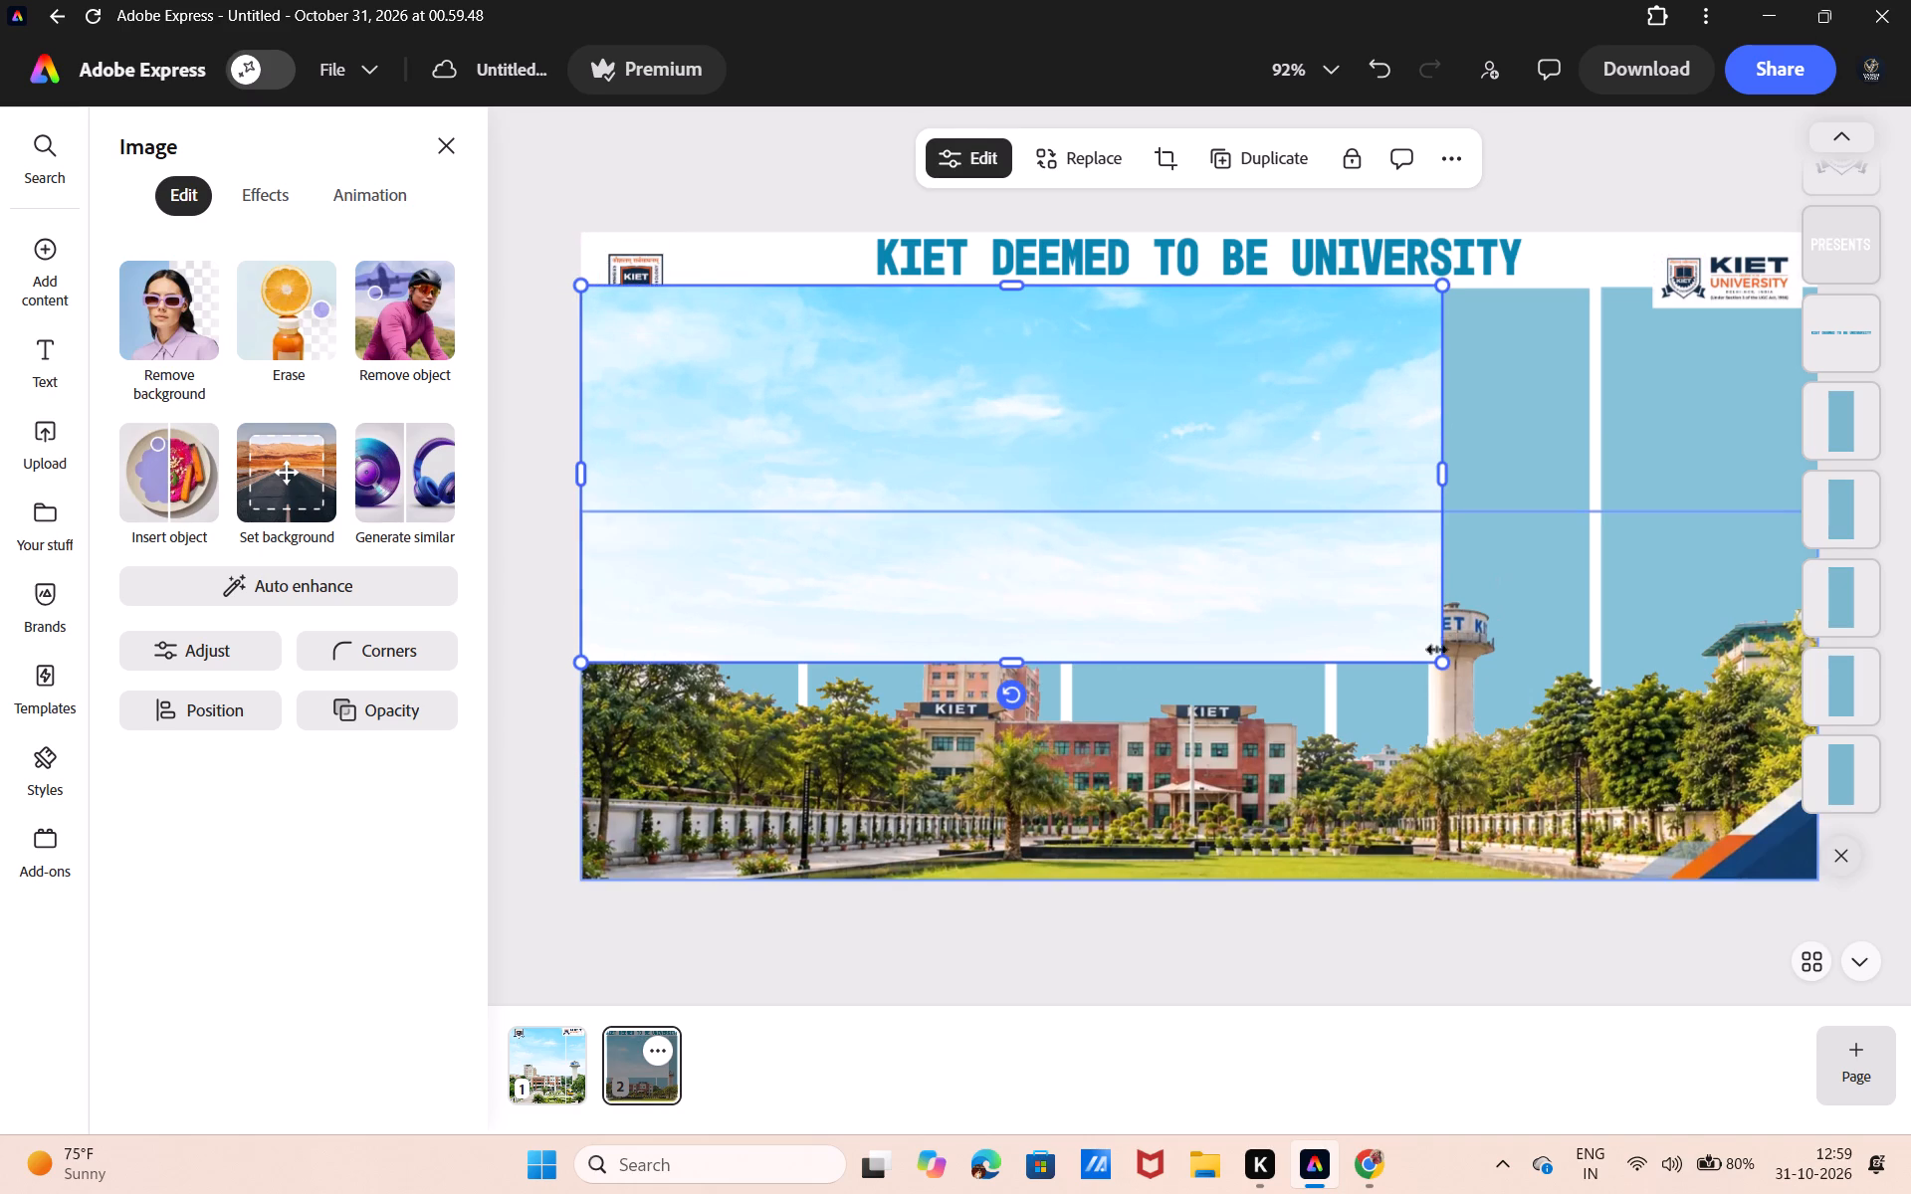
pyautogui.moveTo(1442, 659); pyautogui.dragTo(1648, 772)
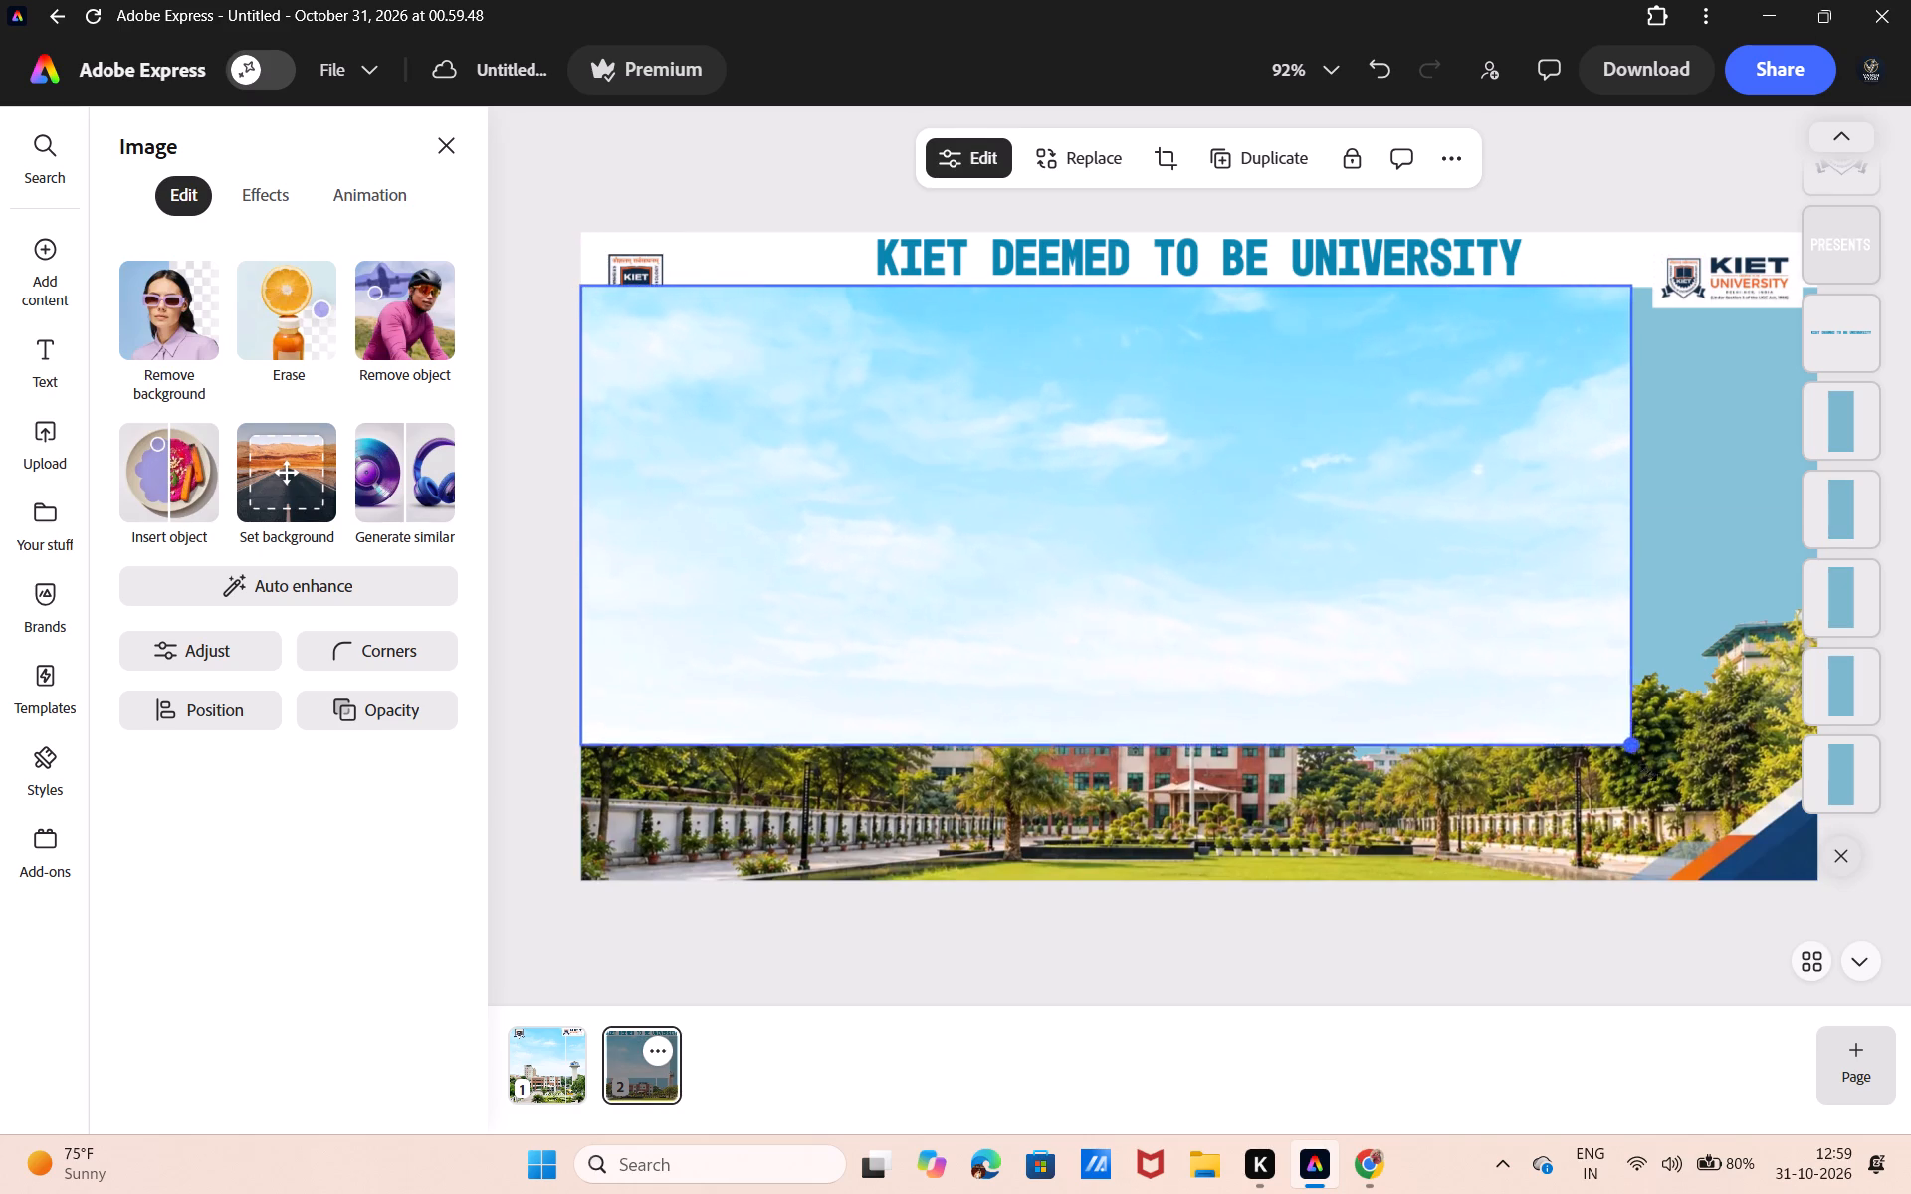
pyautogui.moveTo(1648, 772); pyautogui.dragTo(1860, 921)
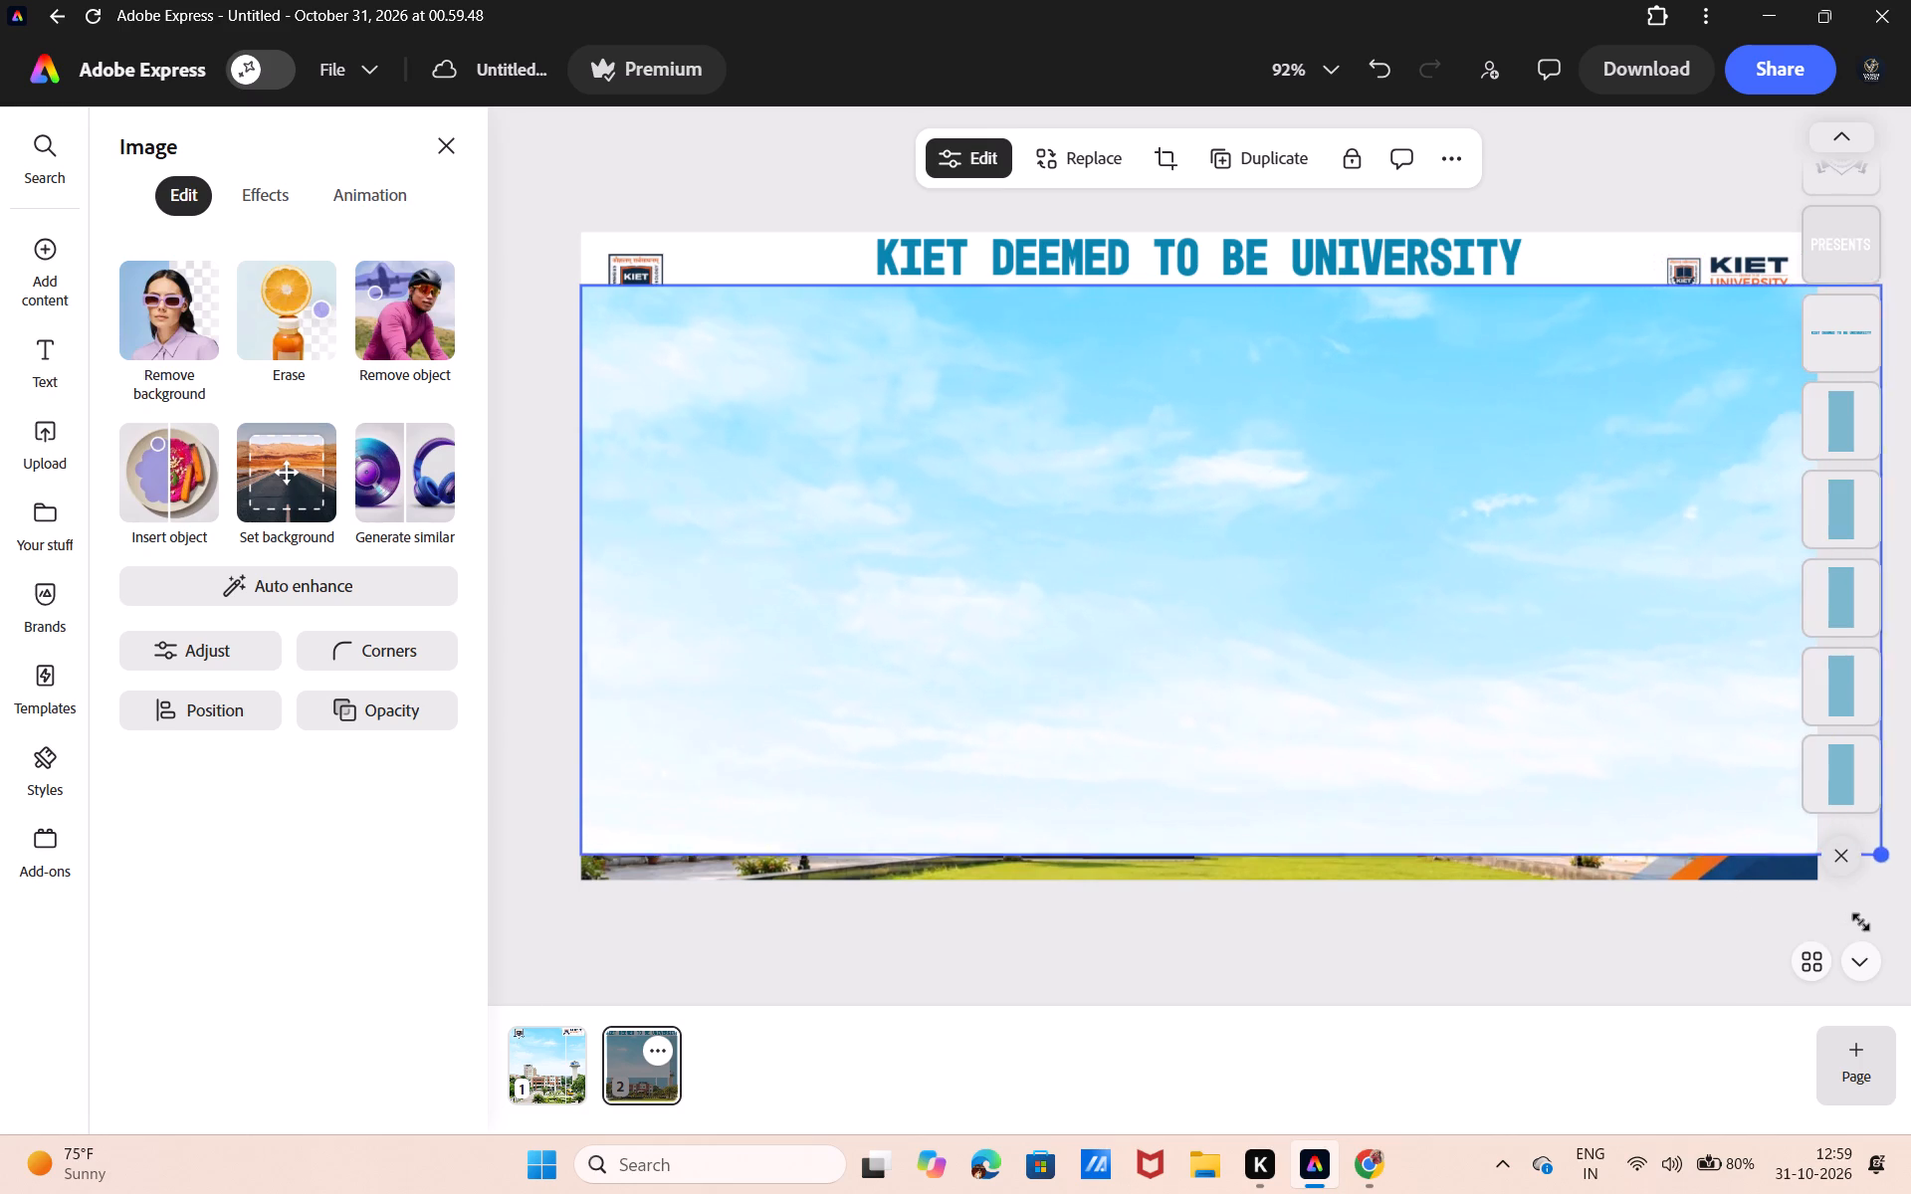
pyautogui.moveTo(1860, 921); pyautogui.dragTo(1769, 938)
# Crop the sky image from its right side down to the width of the leftmost blue panel.
pyautogui.click(1849, 862)
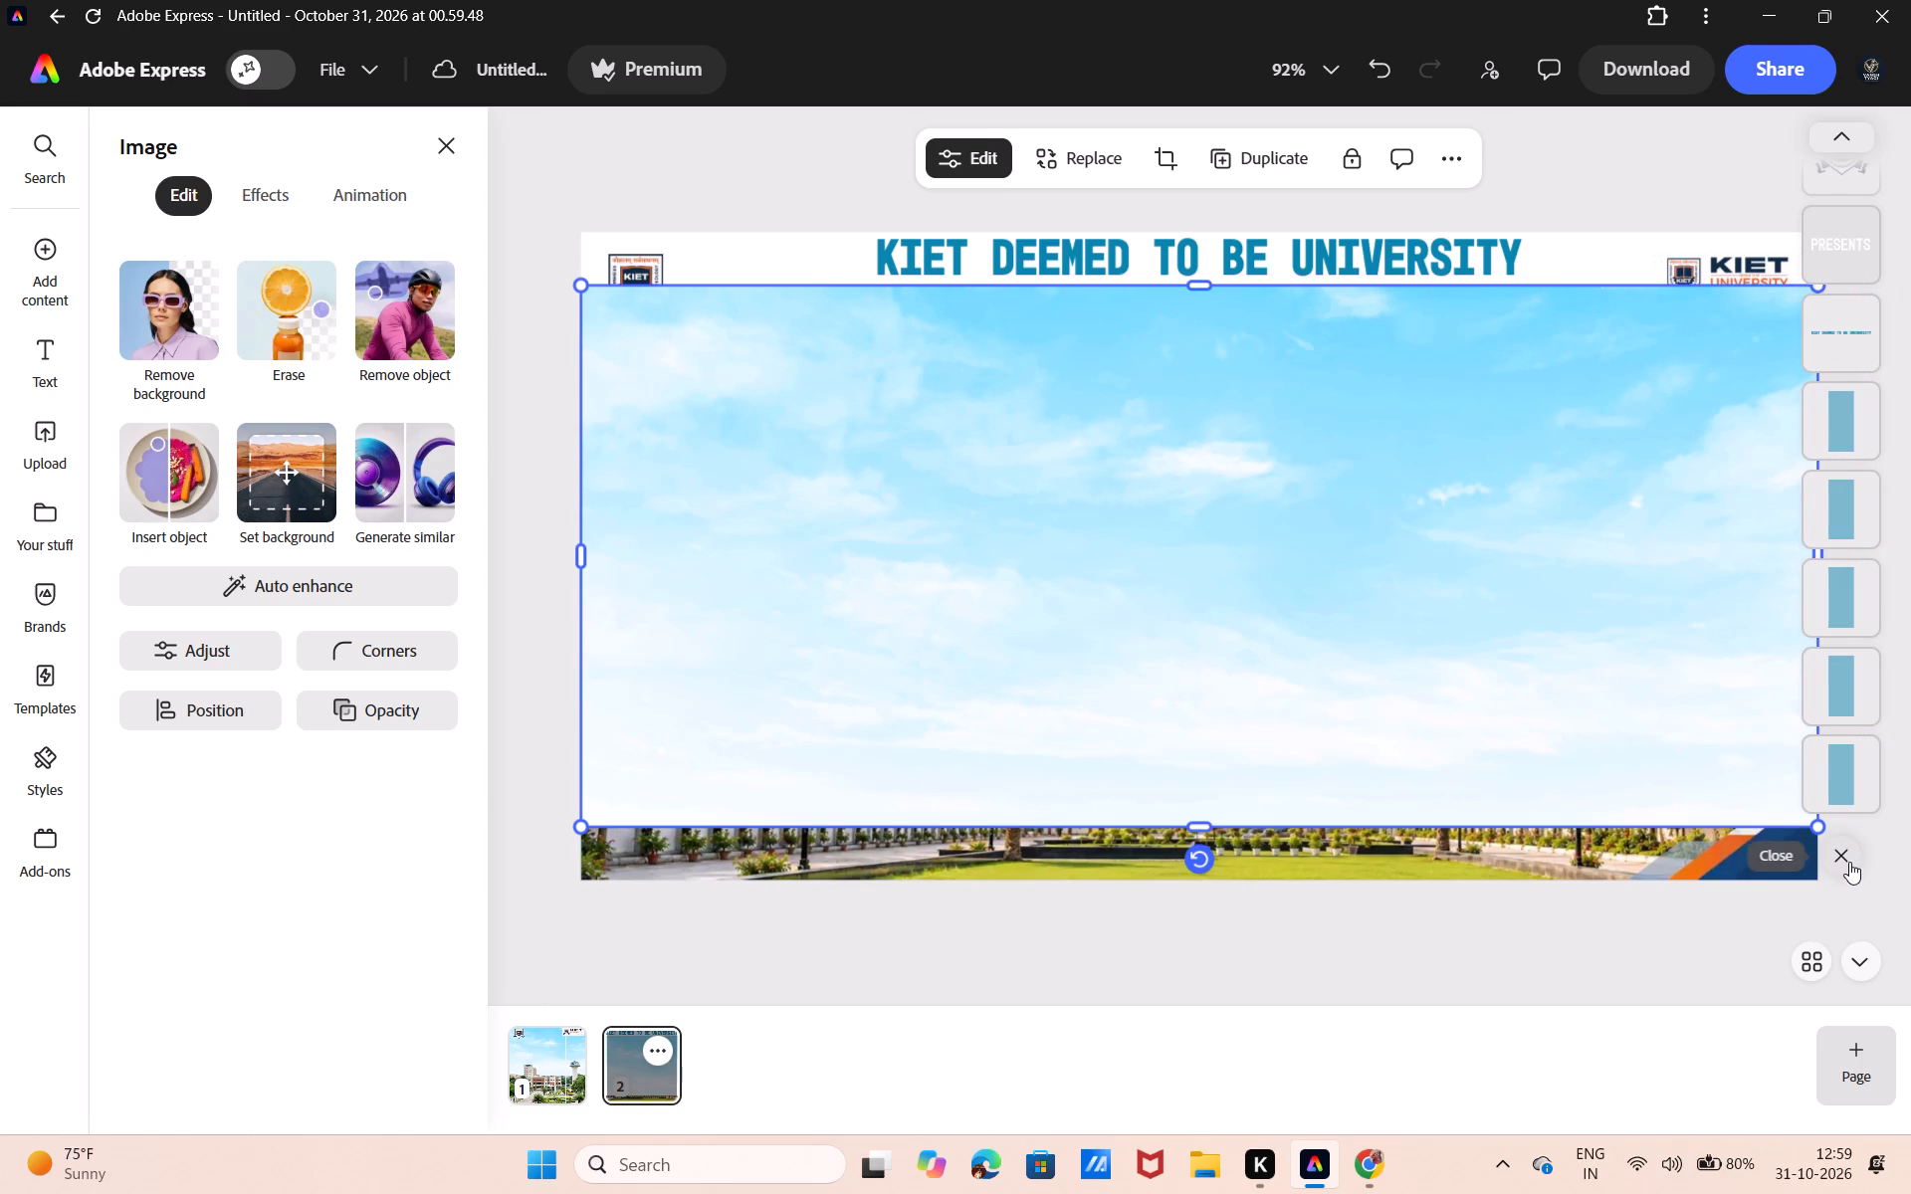
pyautogui.moveTo(1819, 556); pyautogui.dragTo(786, 762)
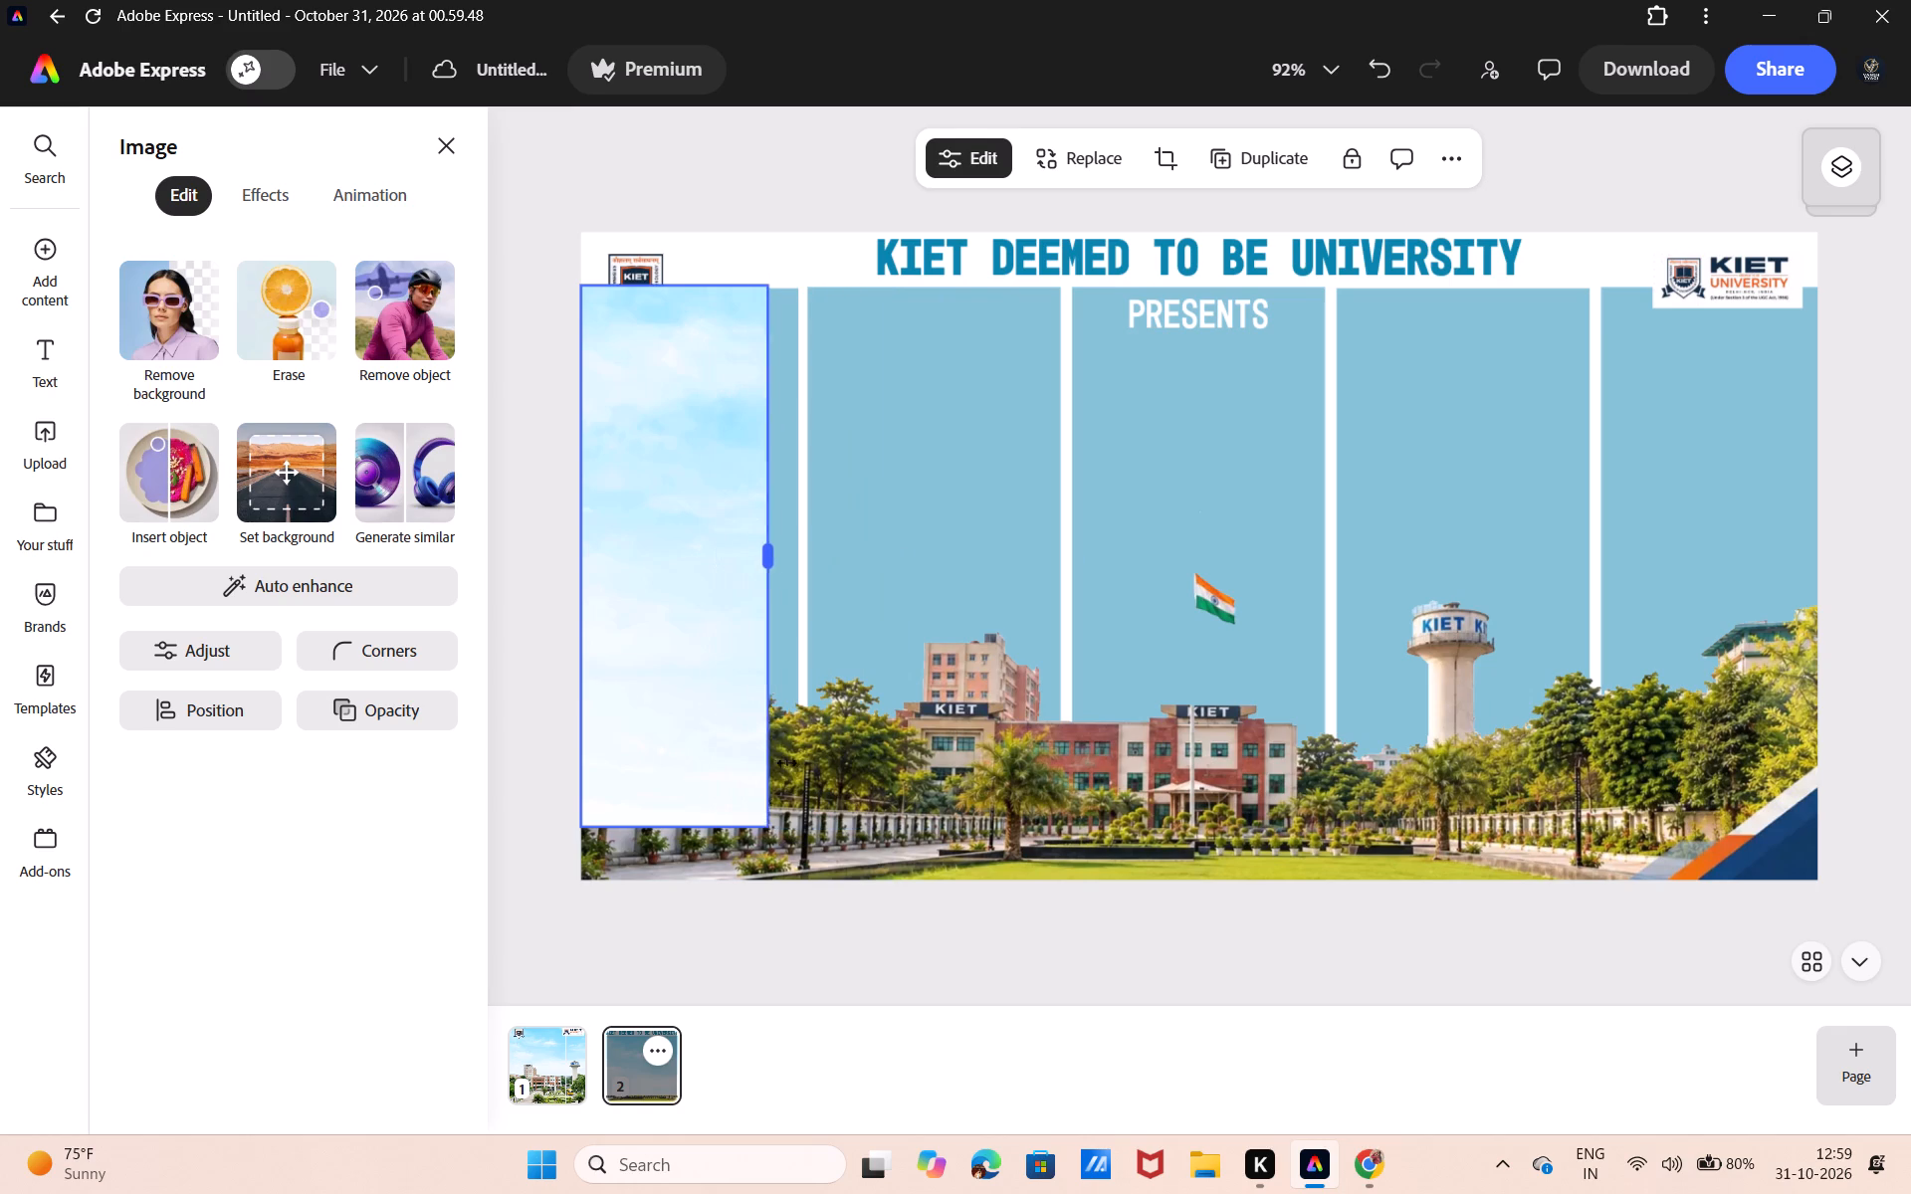
pyautogui.moveTo(786, 762); pyautogui.dragTo(798, 762)
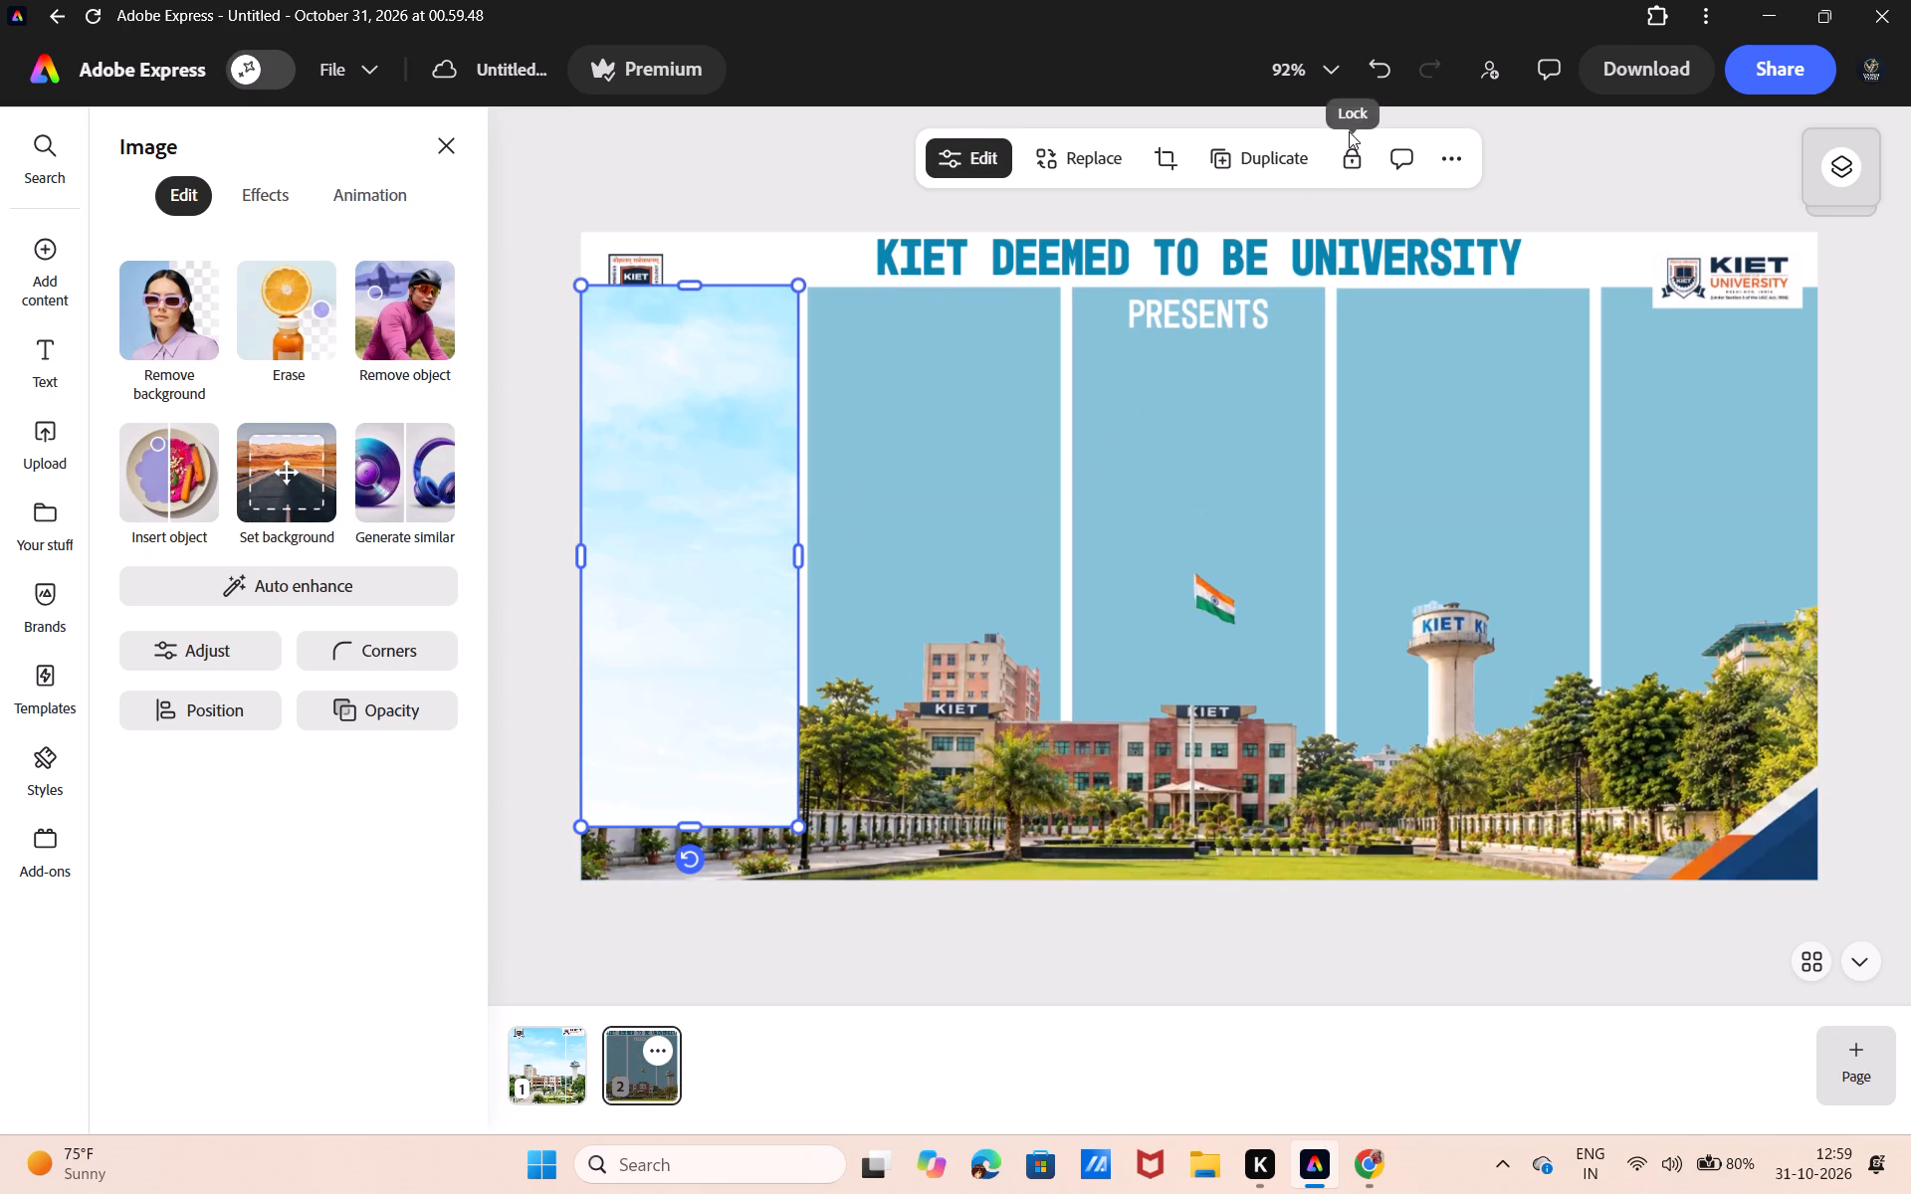
# Duplicate the cropped sky strip and align the copy over the leftmost panel, flush with the page's left edge and panel tops.
pyautogui.click(1270, 167)
pyautogui.moveTo(778, 461); pyautogui.dragTo(738, 428)
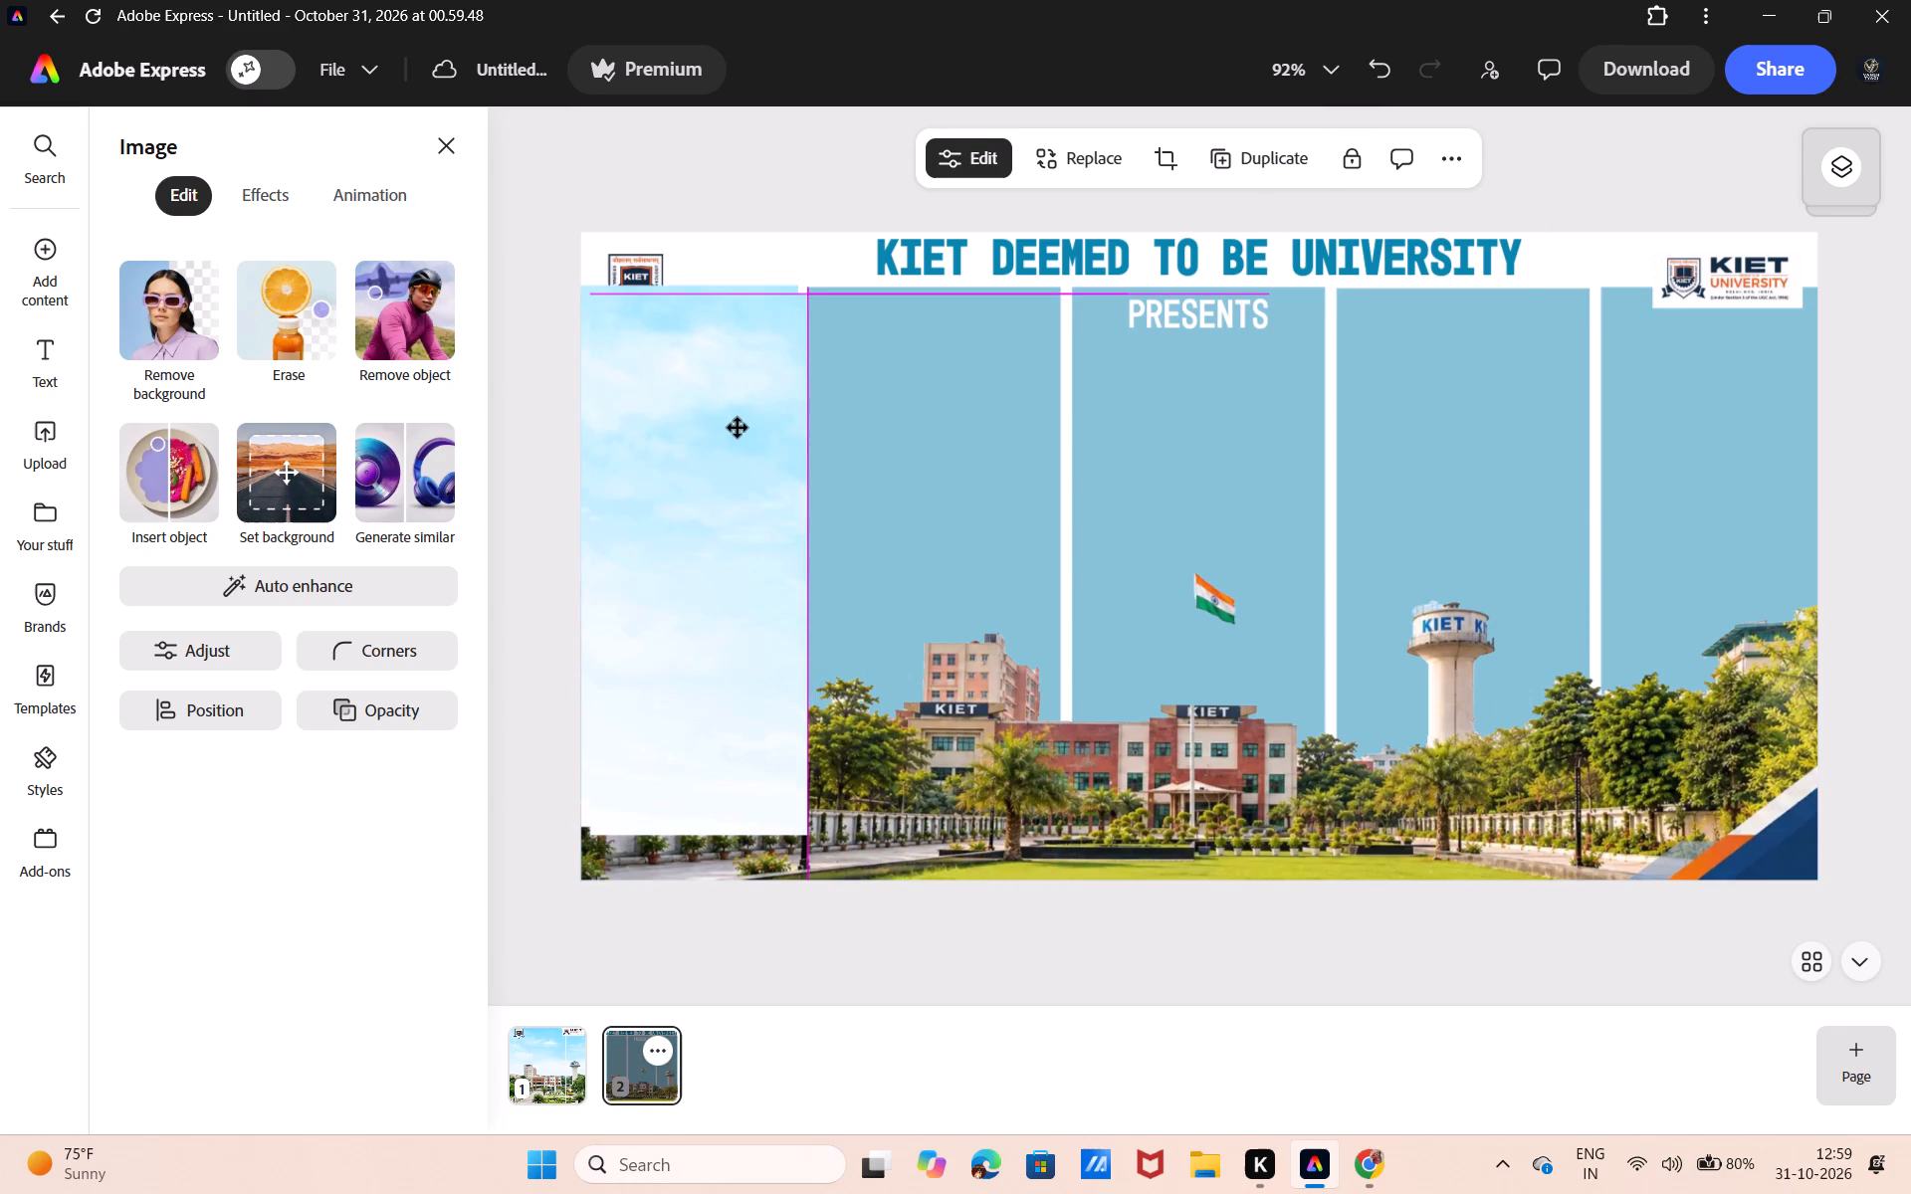
pyautogui.moveTo(738, 428); pyautogui.dragTo(736, 418)
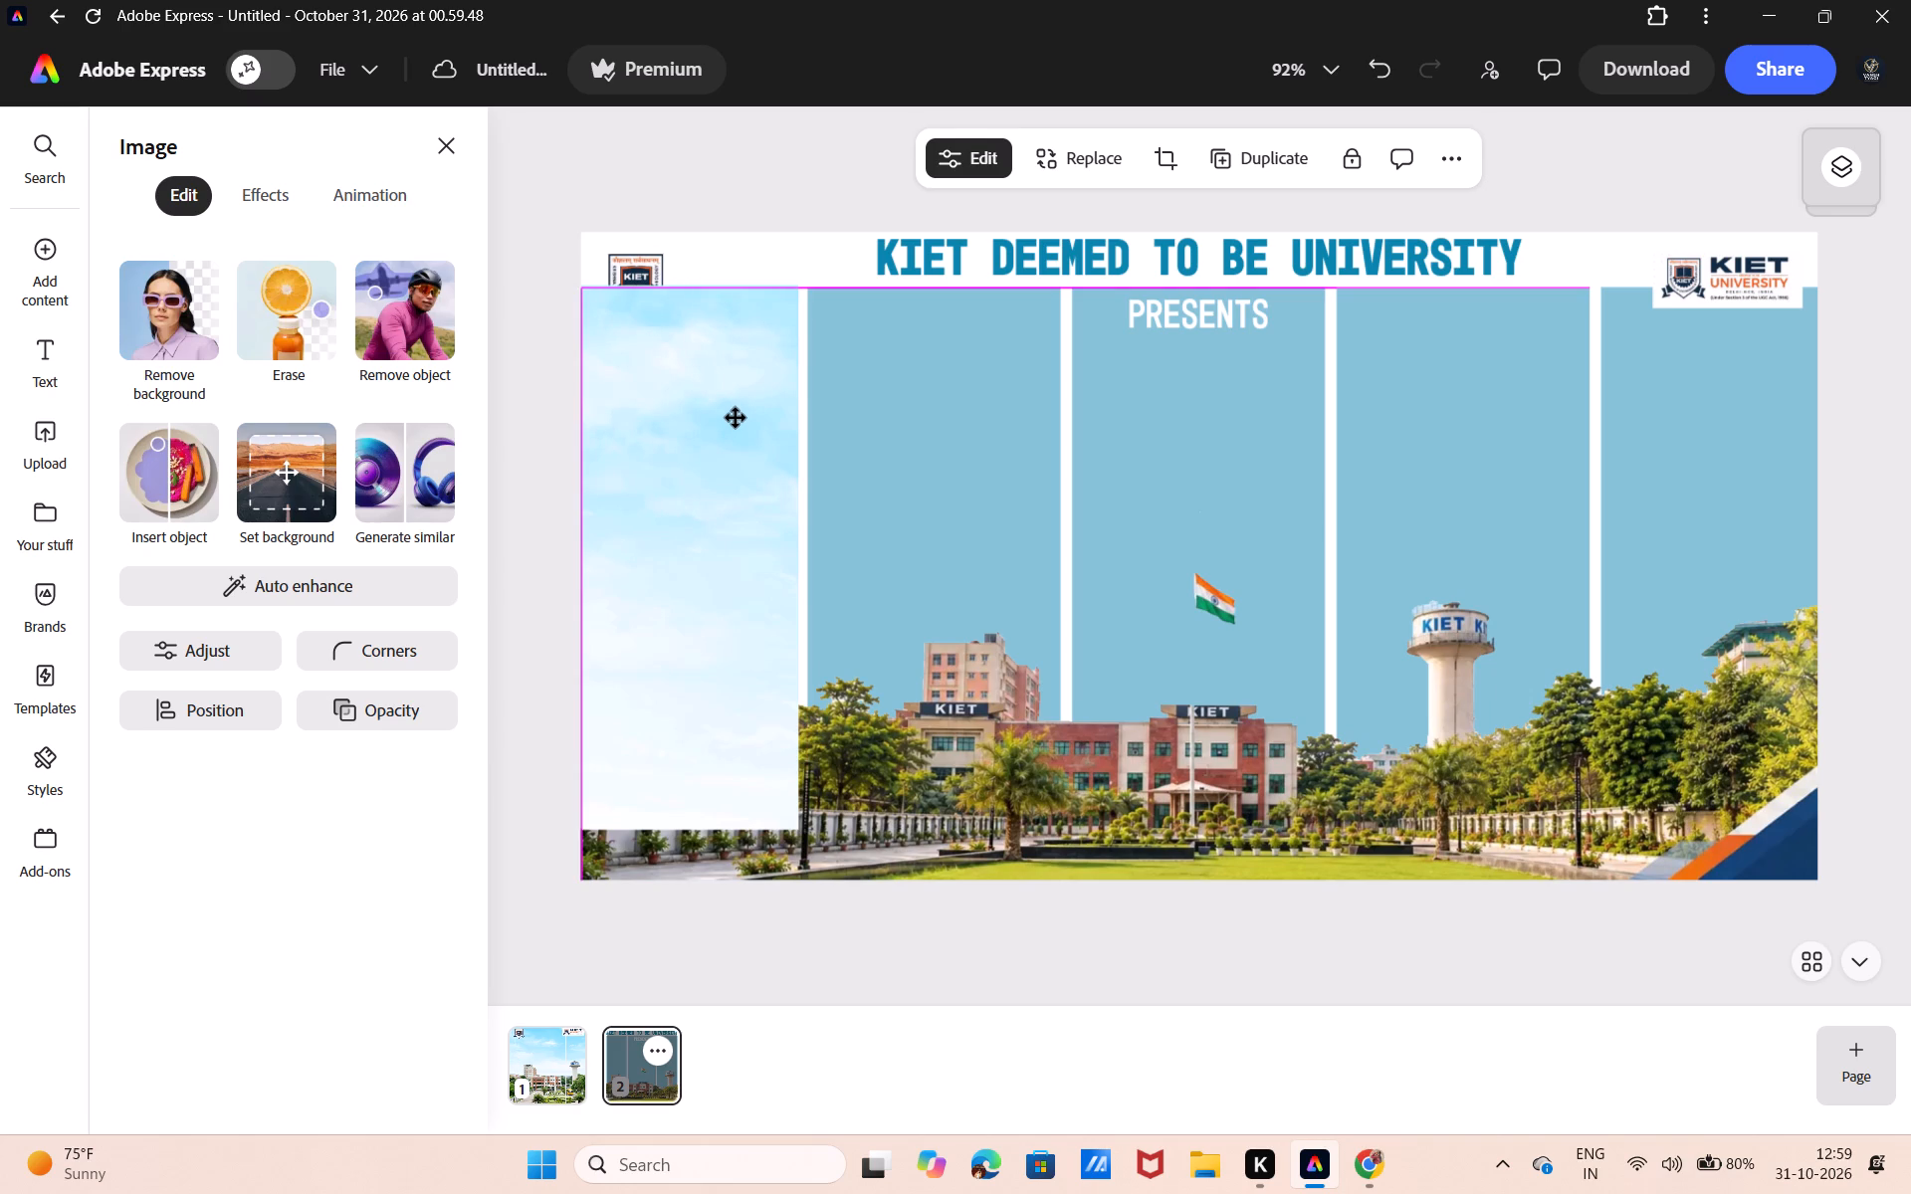
pyautogui.moveTo(736, 418); pyautogui.dragTo(733, 419)
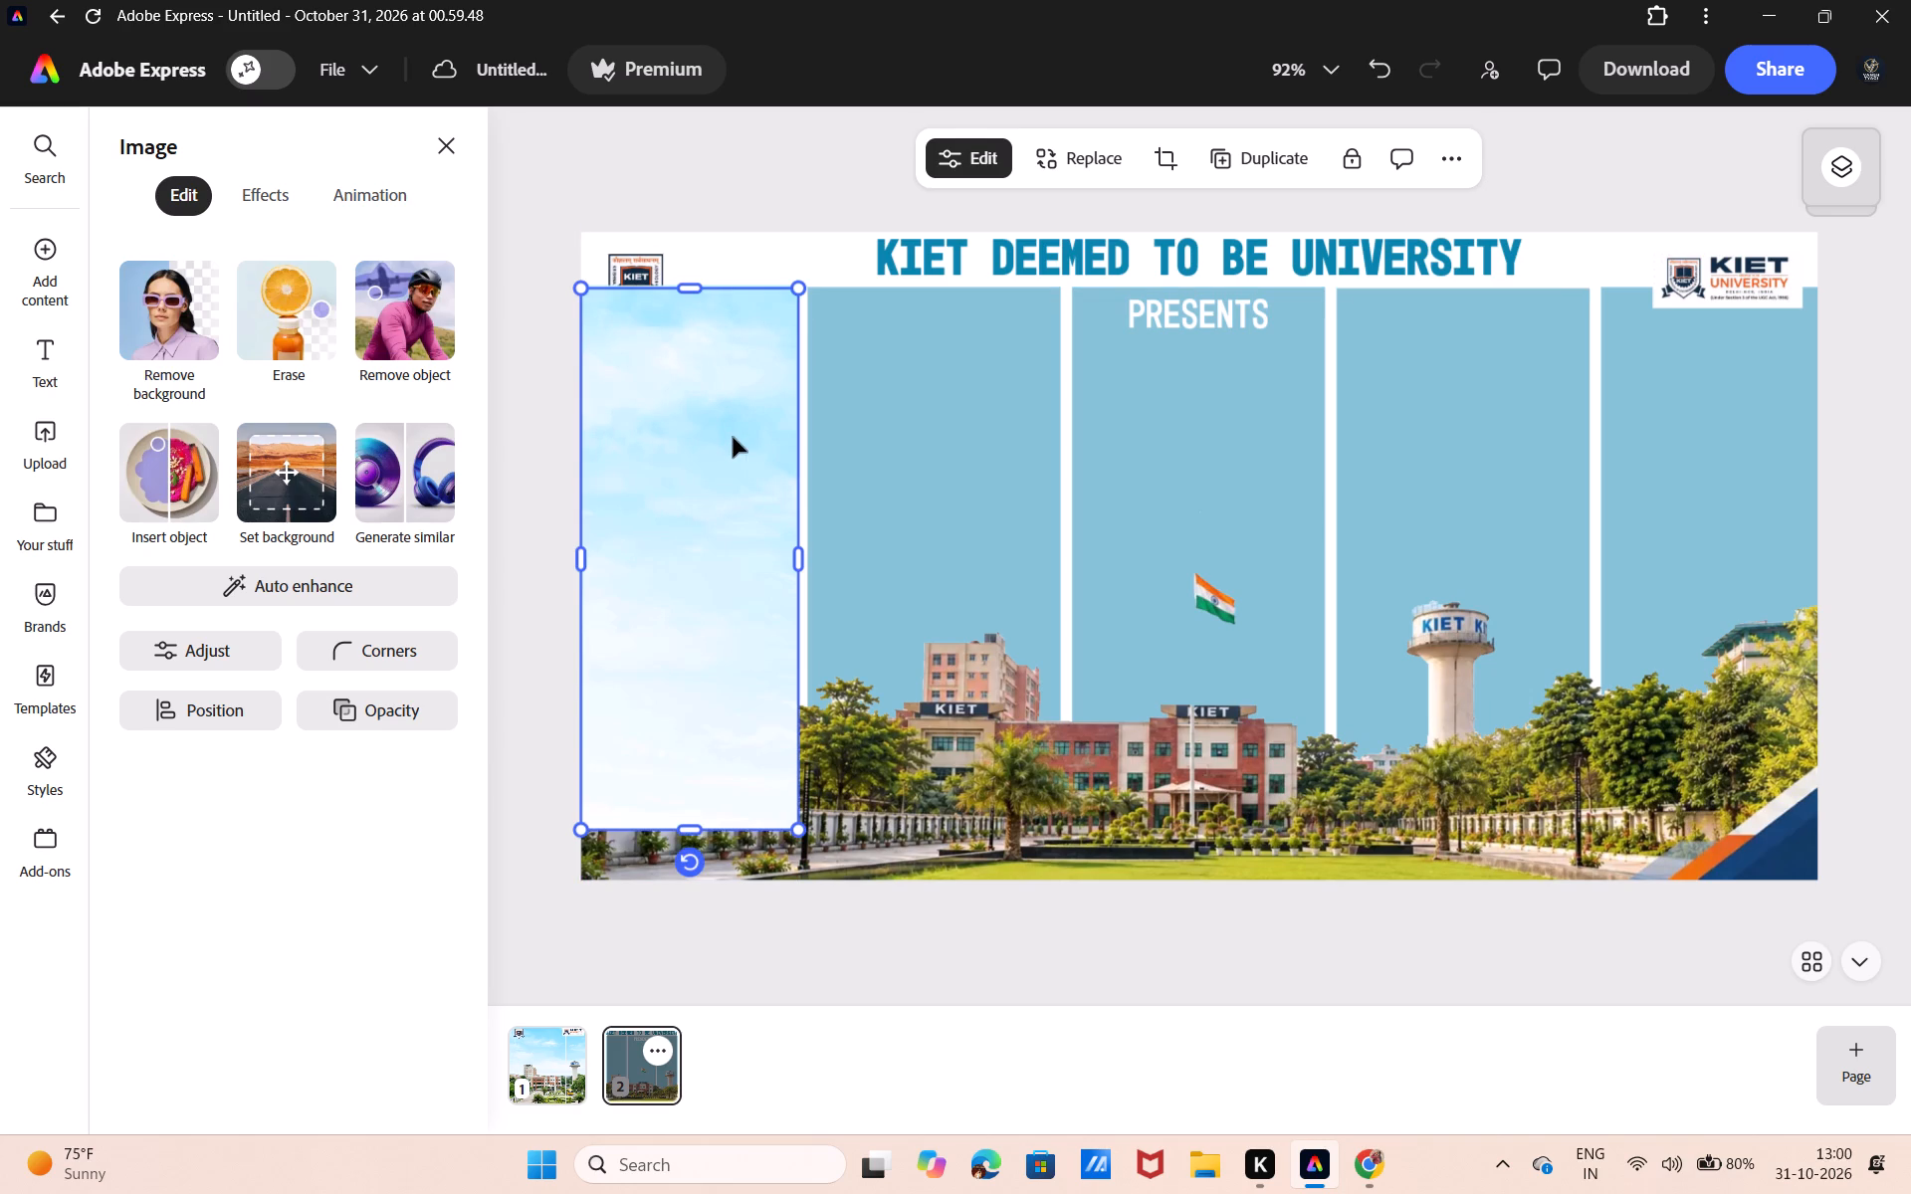
pyautogui.click(733, 437)
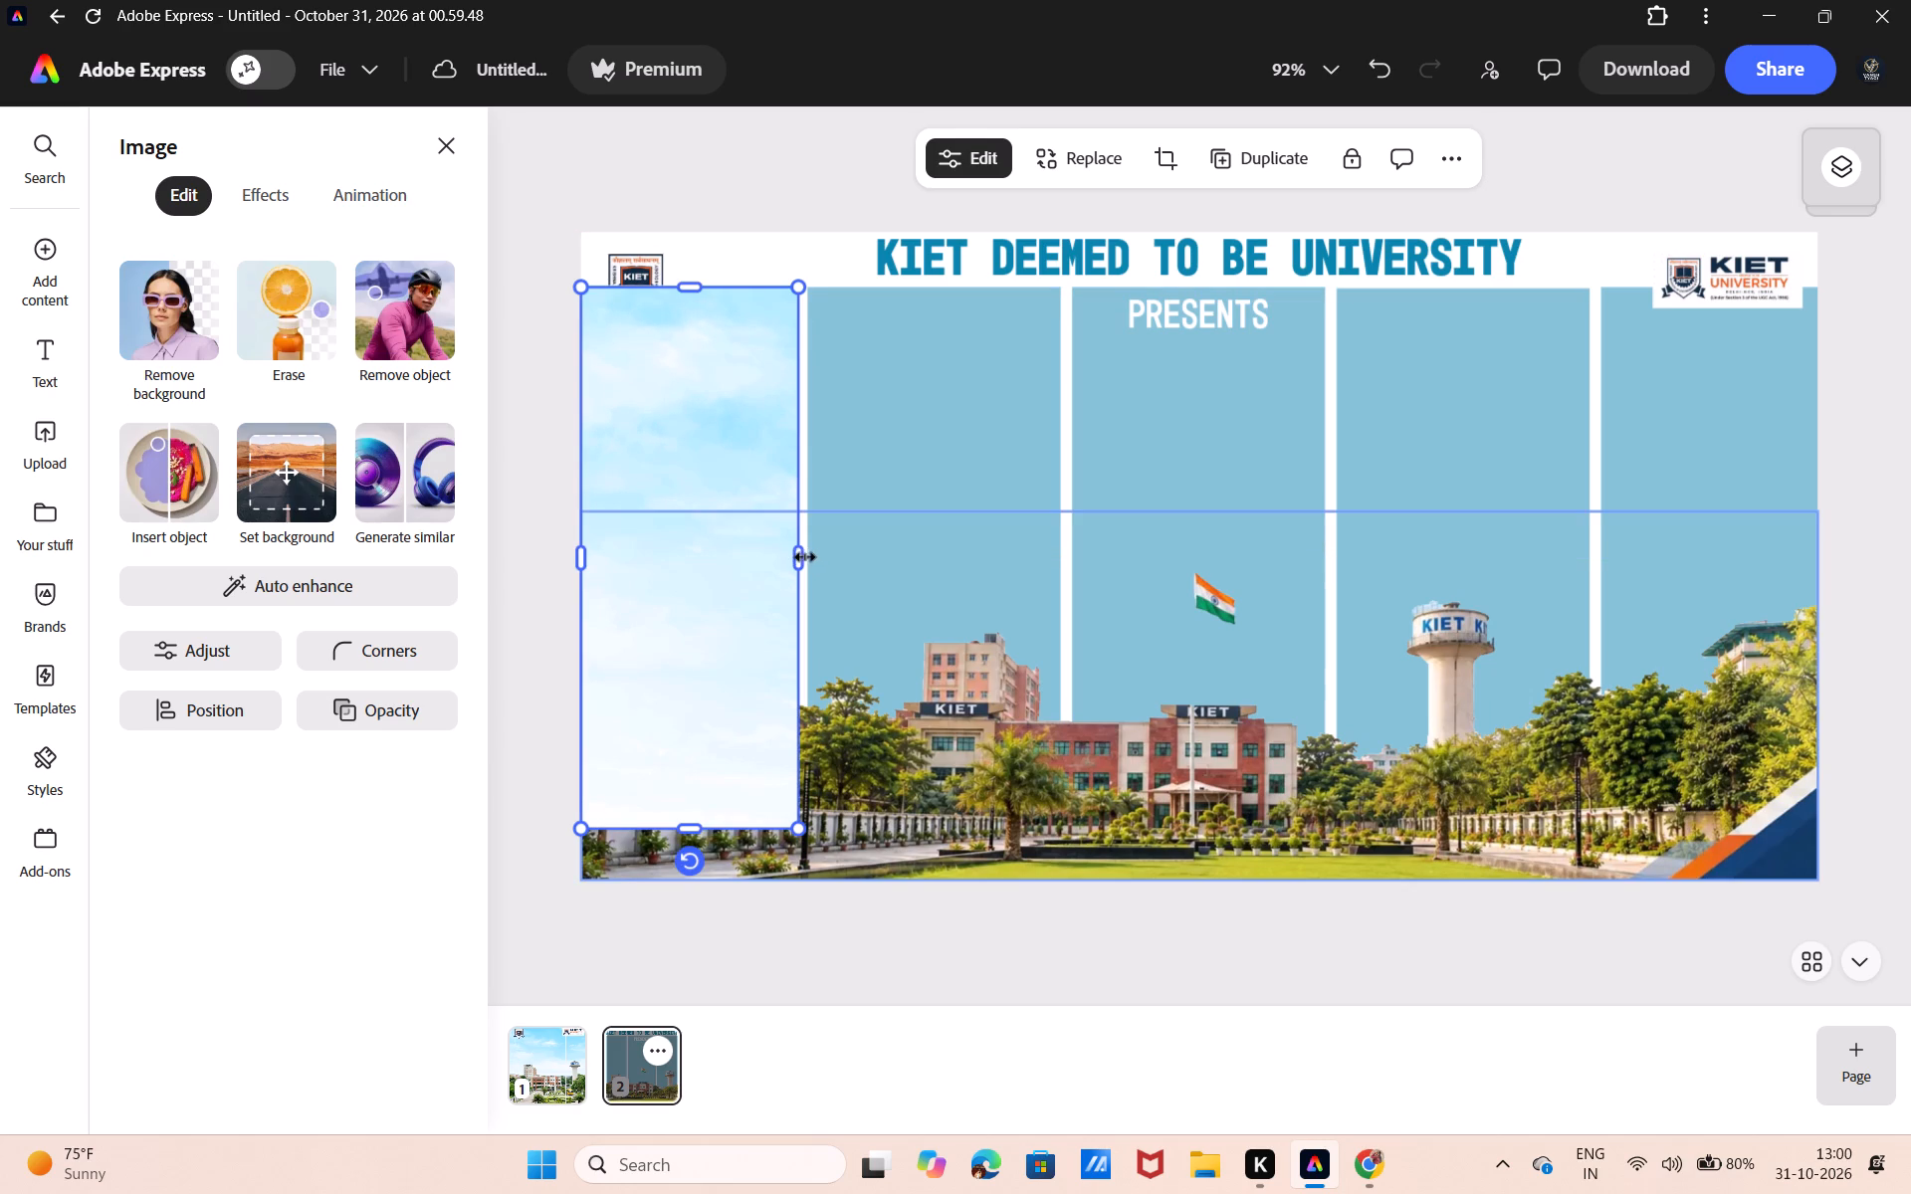
# Extend the duplicated sky strip across the second blue panel, and crop away its left portion to match that panel's width.
pyautogui.moveTo(800, 555); pyautogui.dragTo(1047, 560)
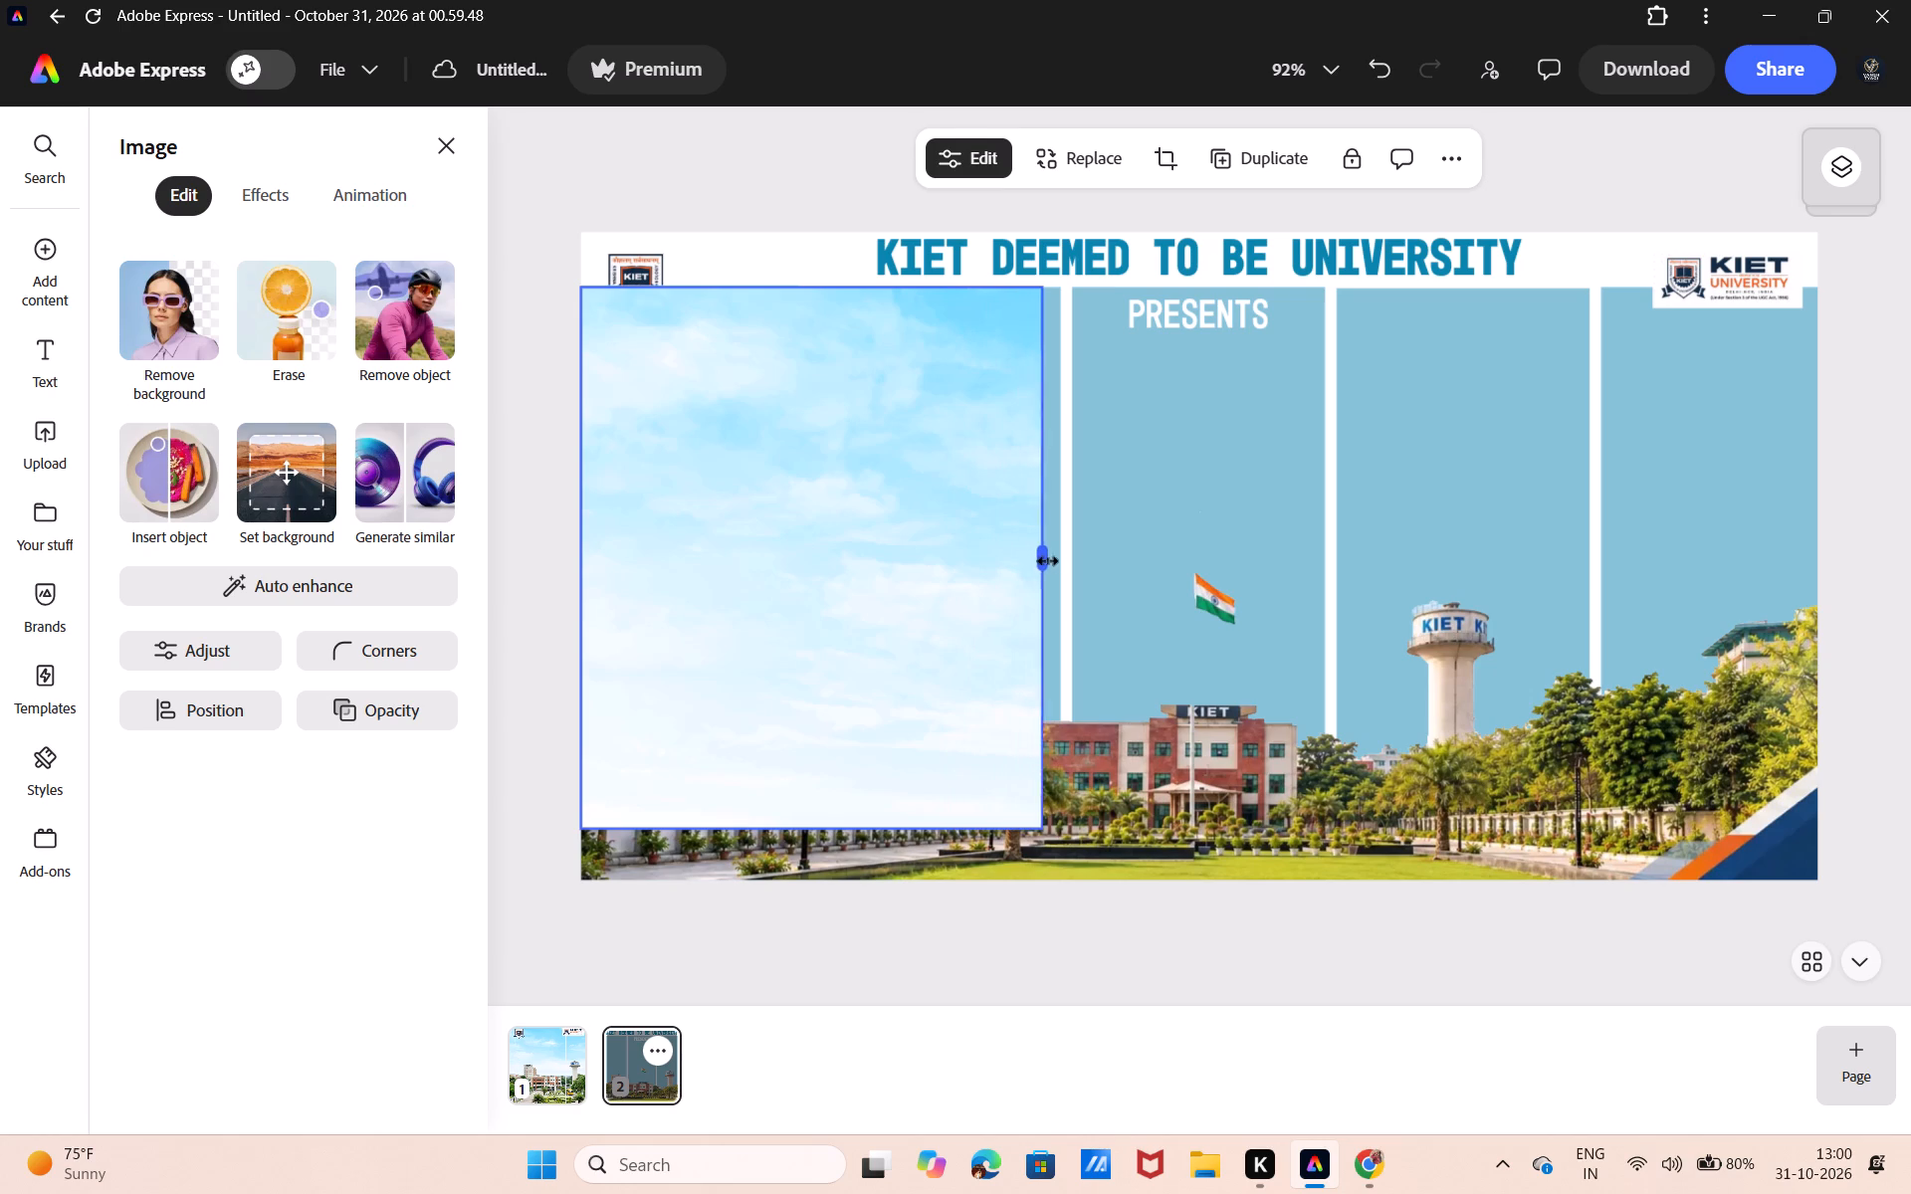
pyautogui.moveTo(1047, 560); pyautogui.dragTo(1055, 561)
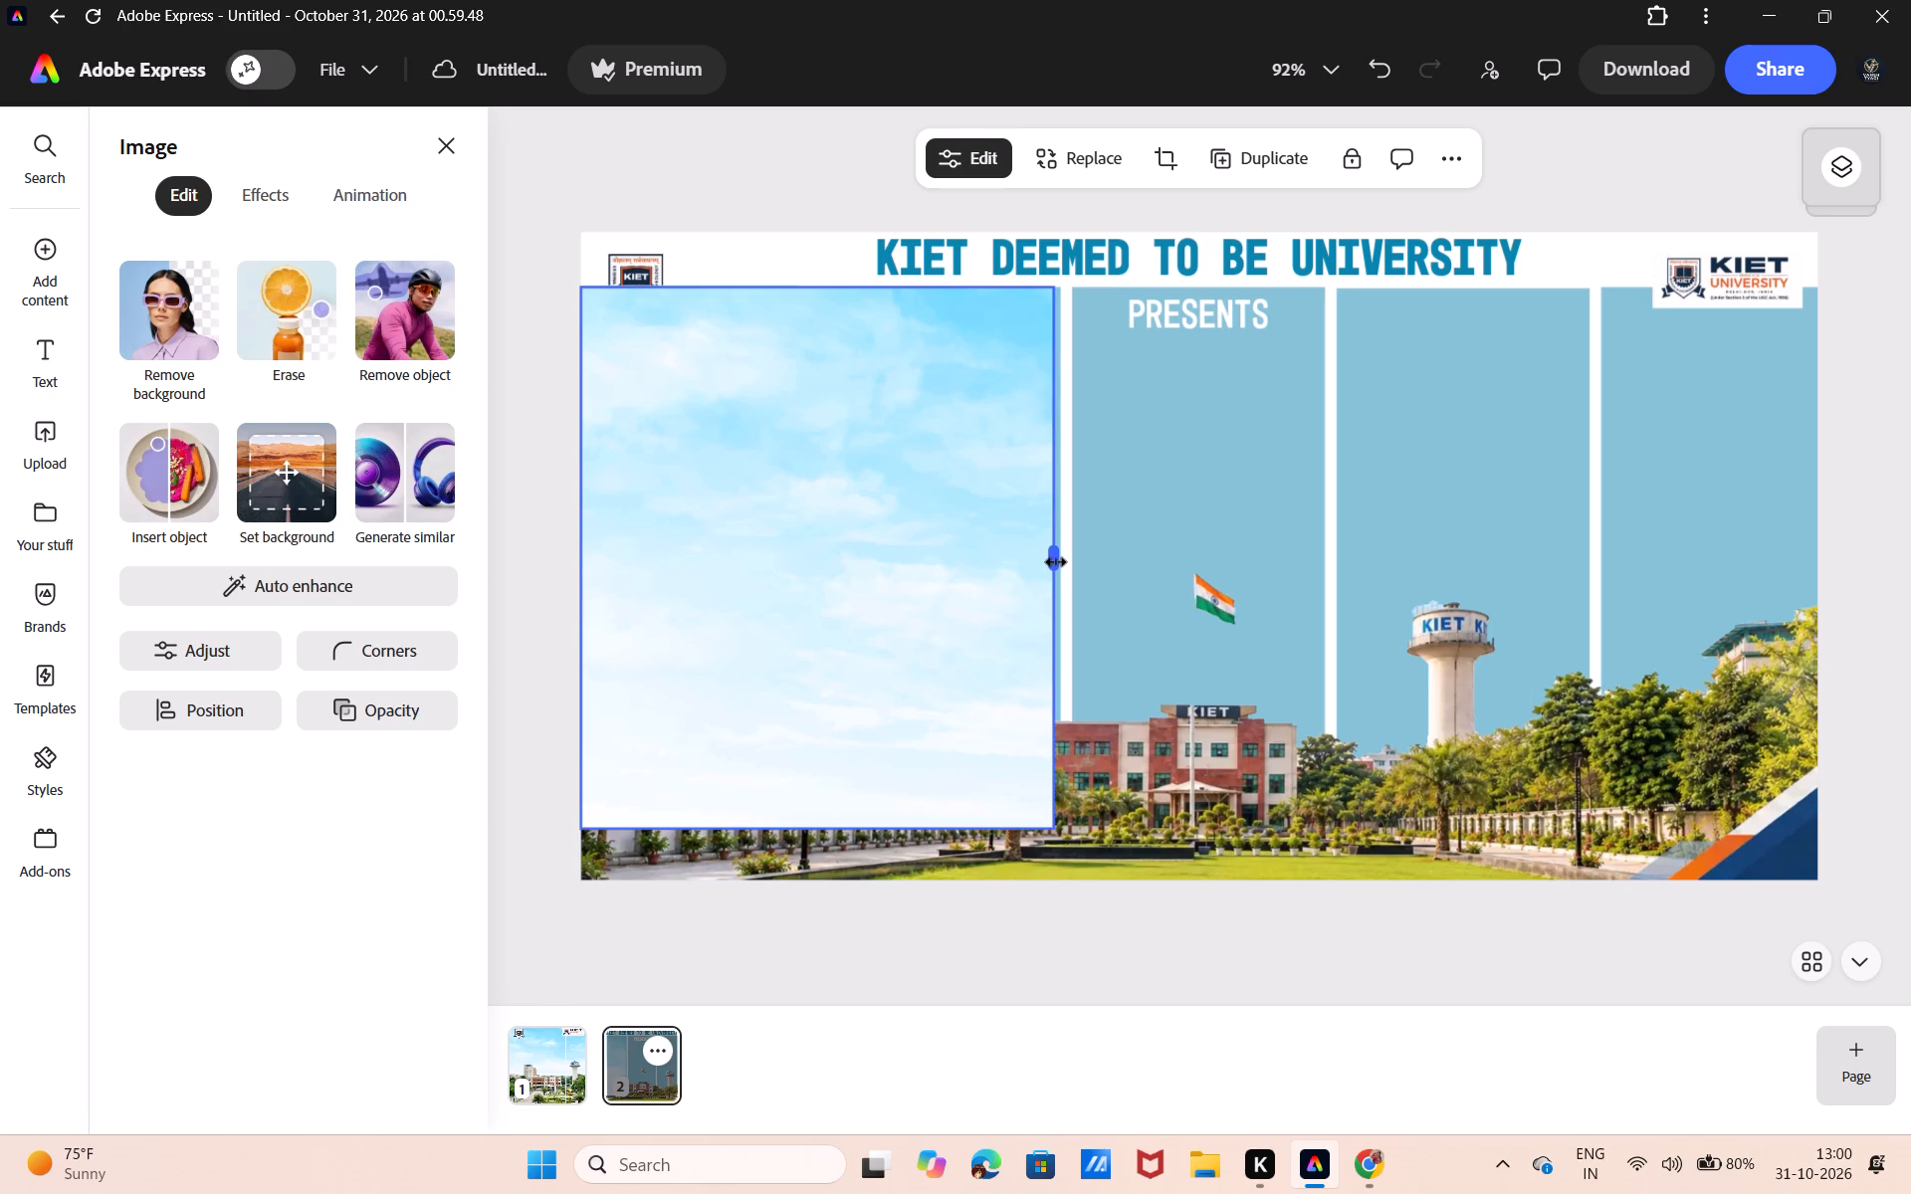
pyautogui.moveTo(1055, 561); pyautogui.dragTo(1056, 561)
pyautogui.click(1058, 561)
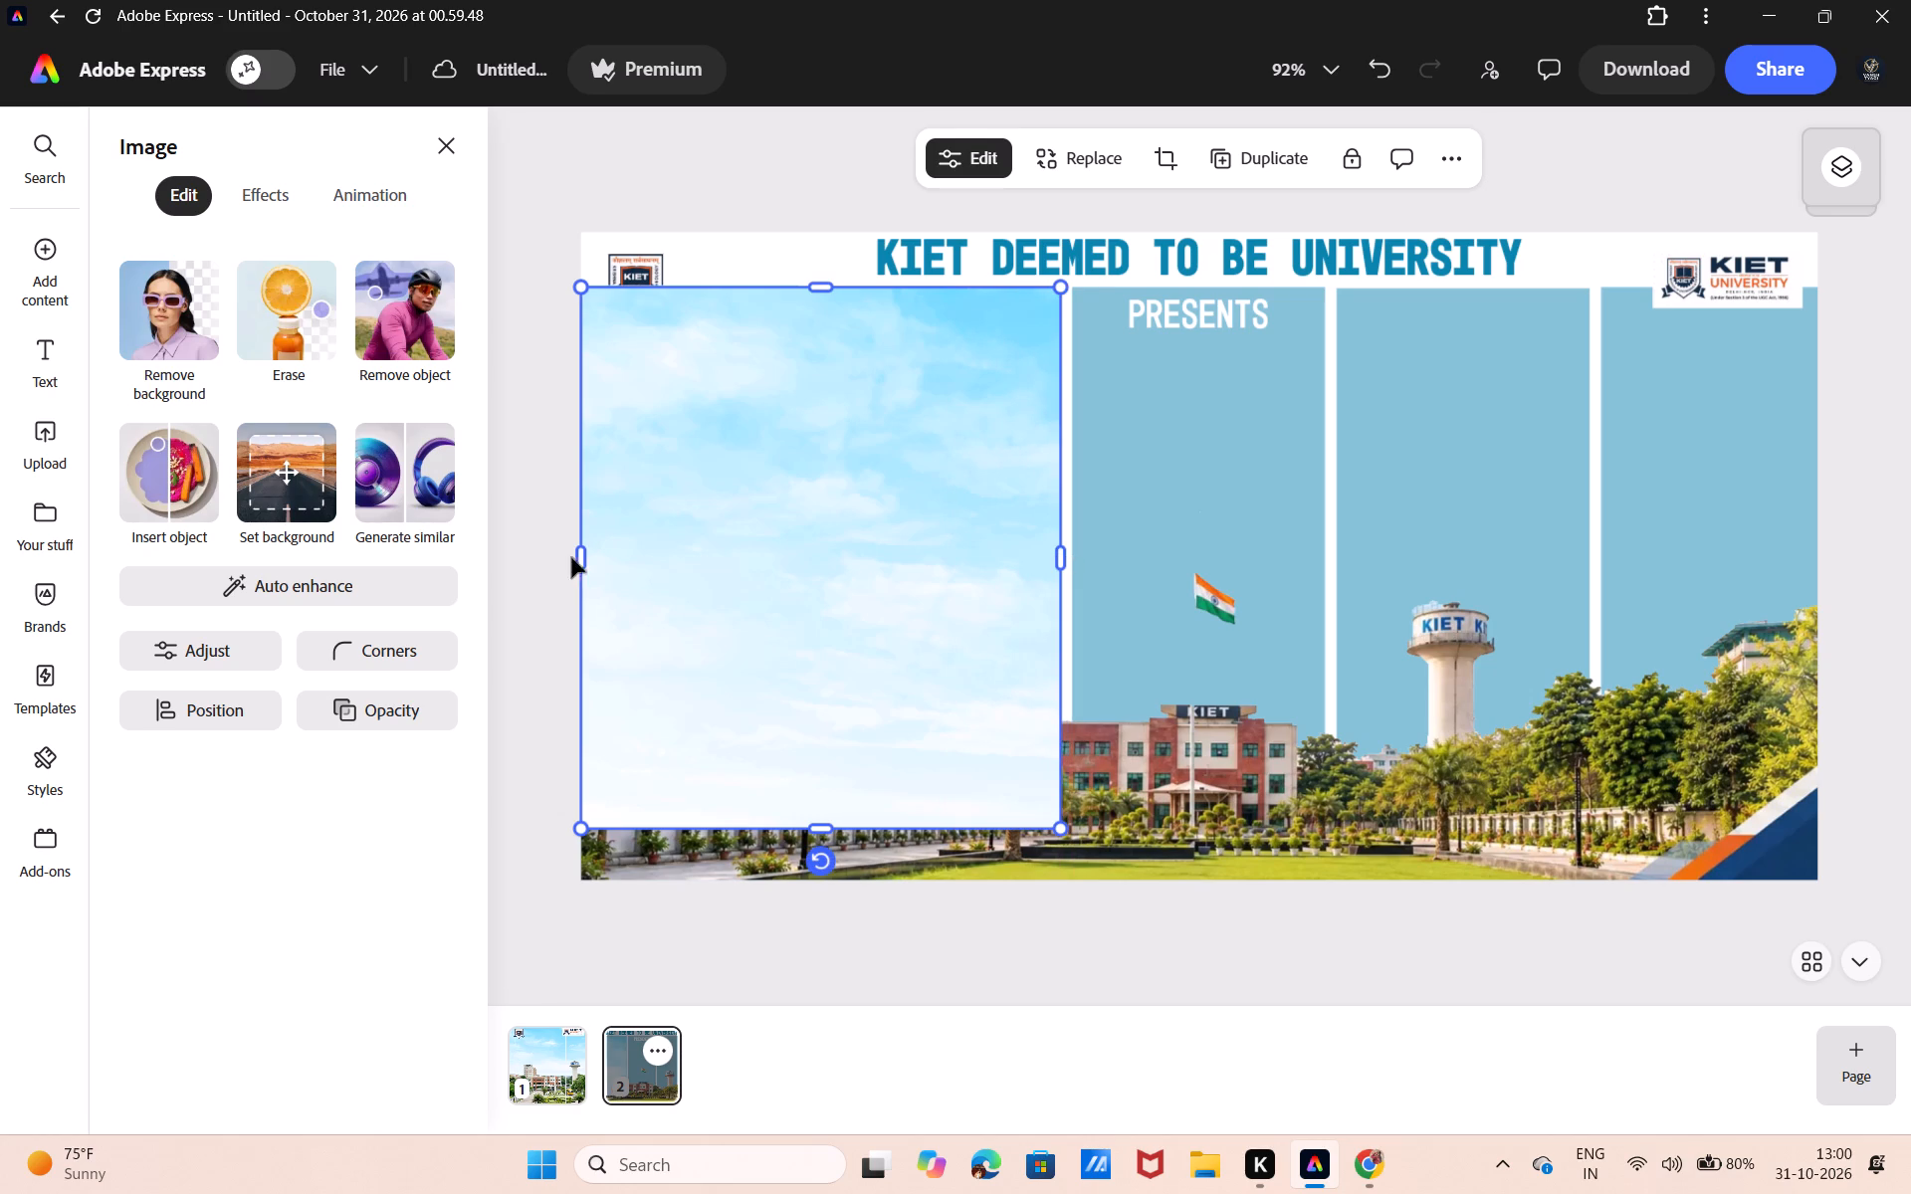
pyautogui.moveTo(573, 557); pyautogui.dragTo(843, 574)
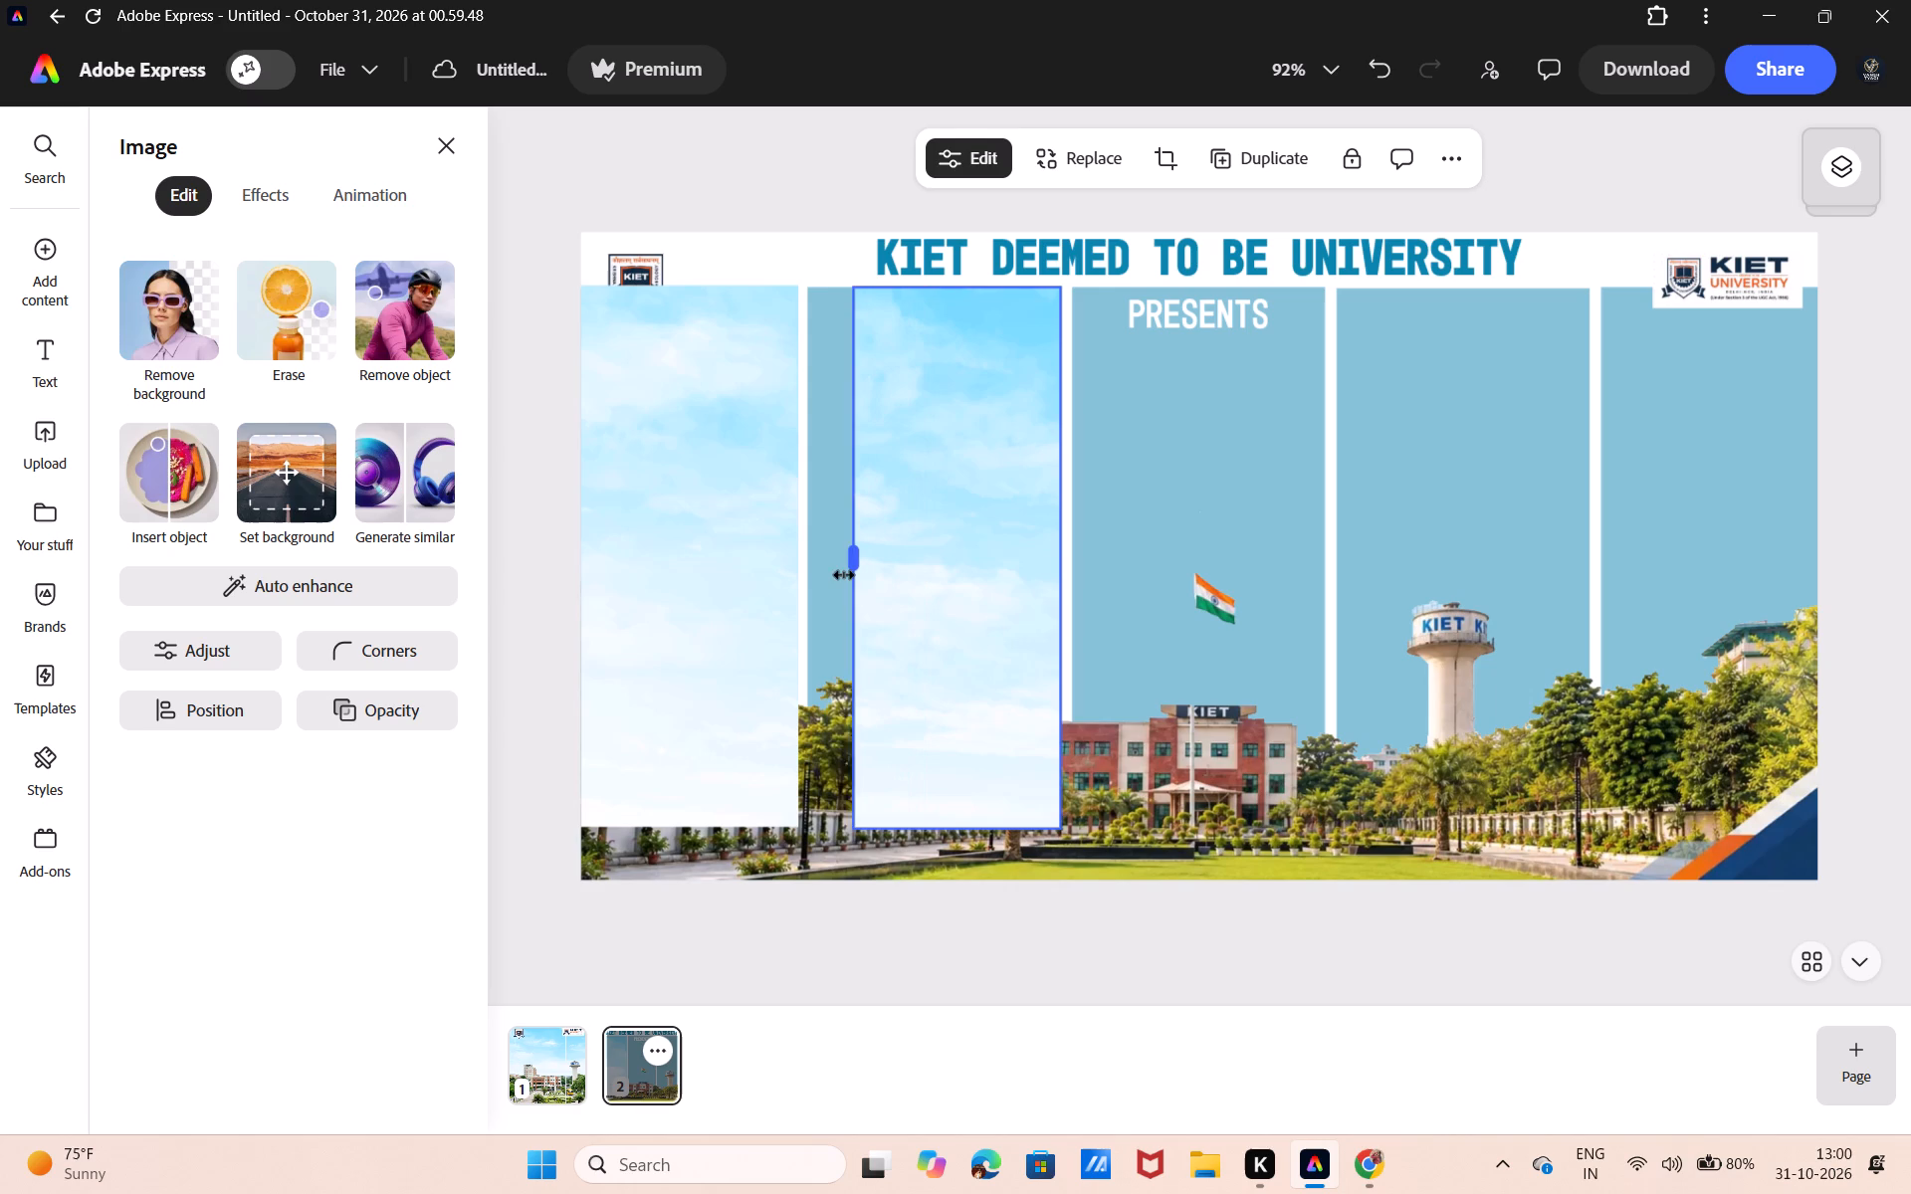
pyautogui.moveTo(843, 574); pyautogui.dragTo(801, 578)
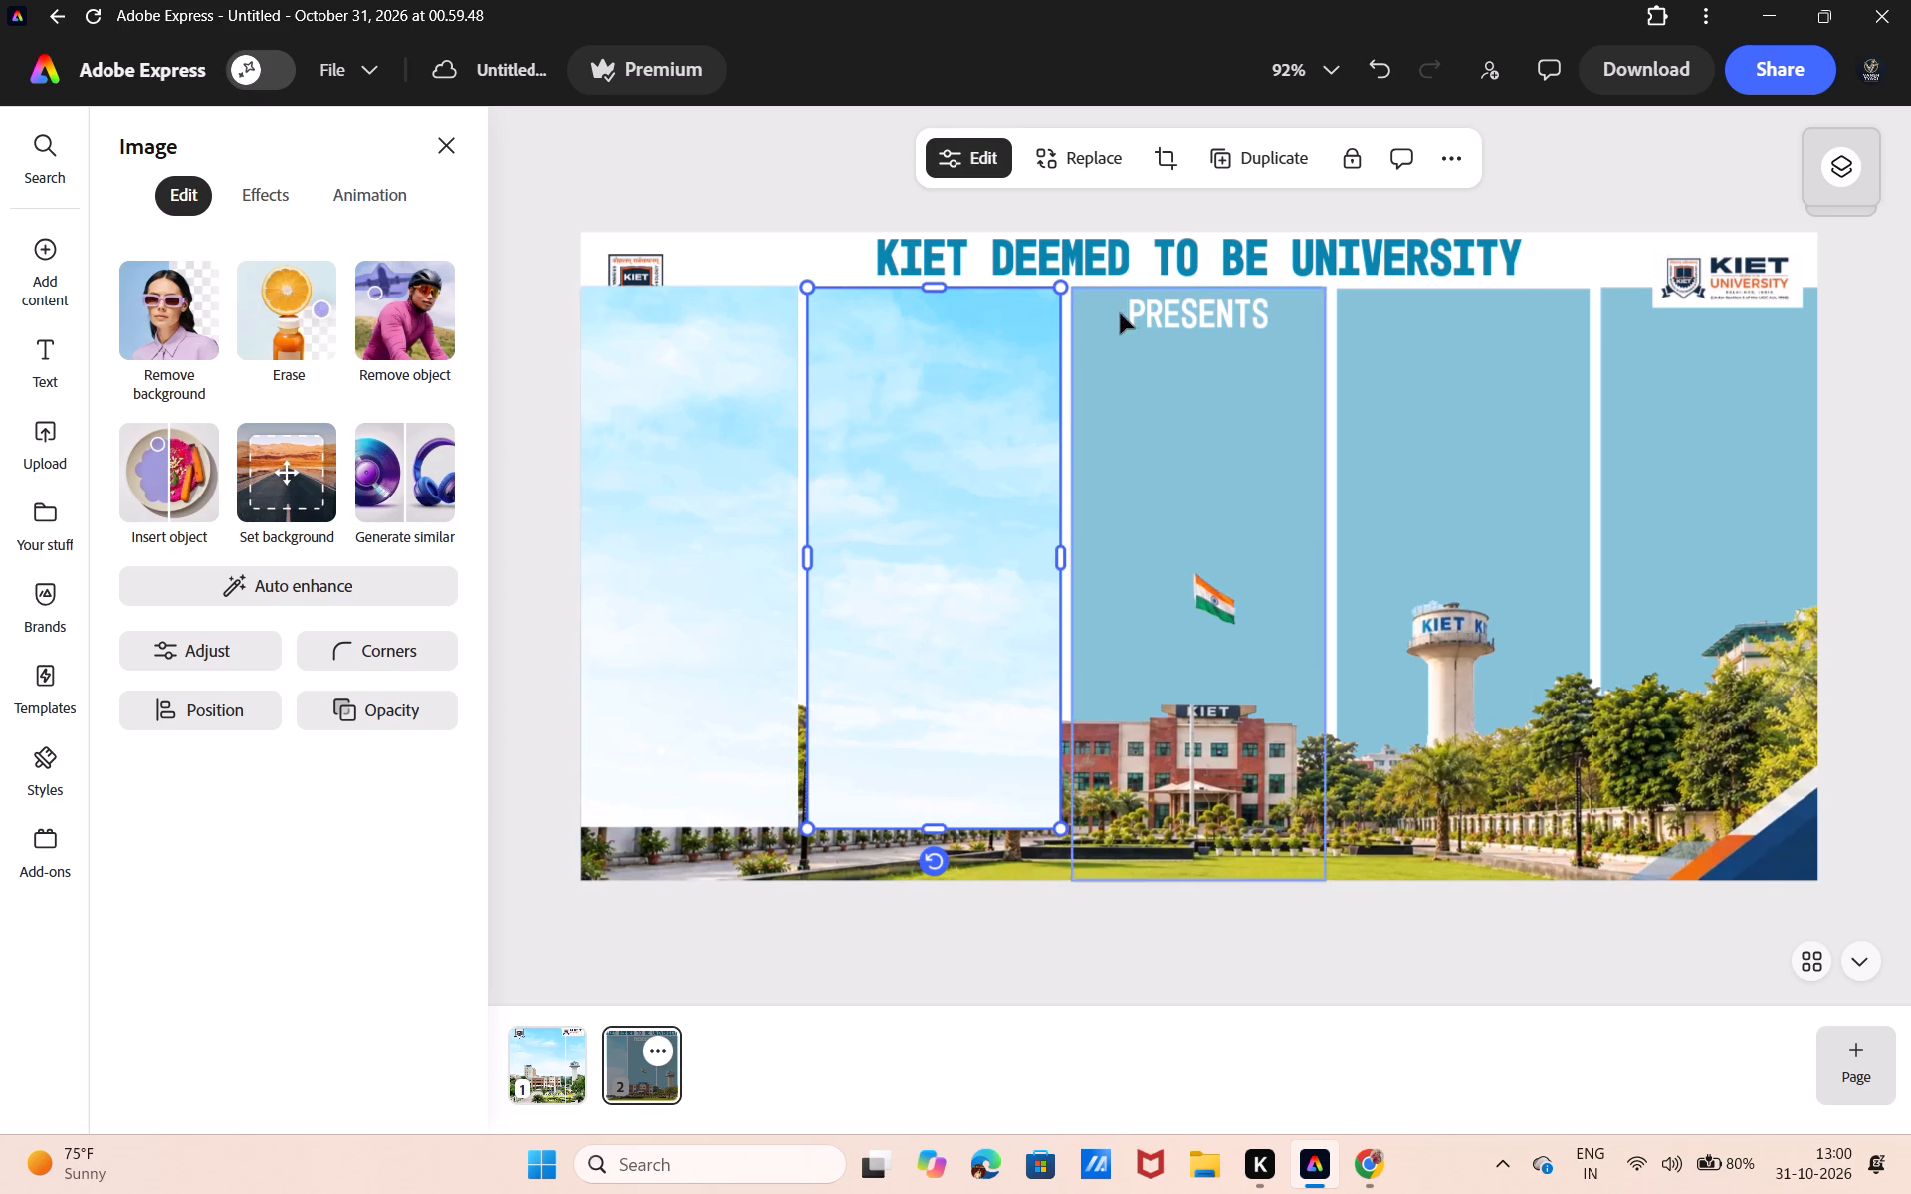
# Duplicate the second sky strip, align the copy over it, and recrop the copy to cover only the third panel.
pyautogui.click(1242, 158)
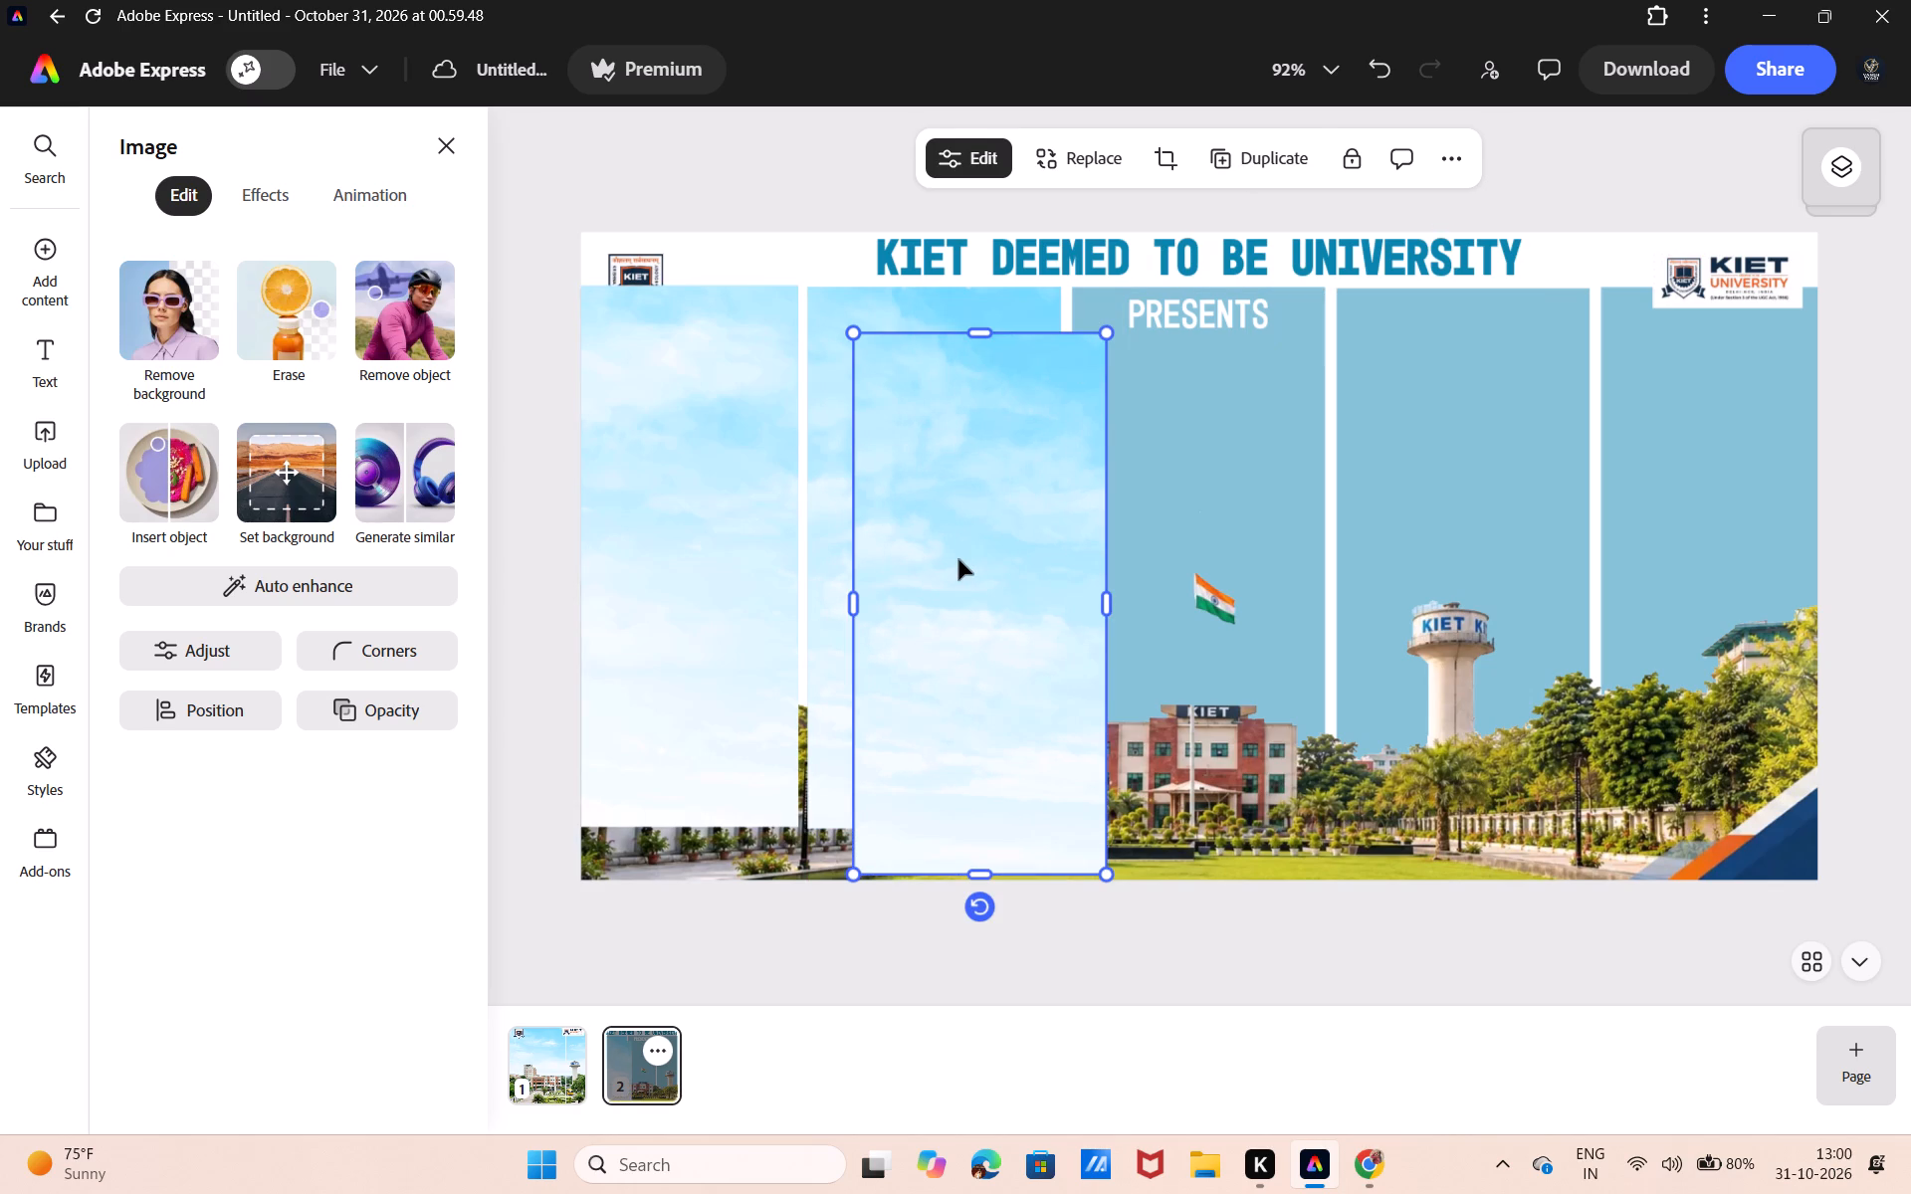
pyautogui.moveTo(958, 559); pyautogui.dragTo(913, 517)
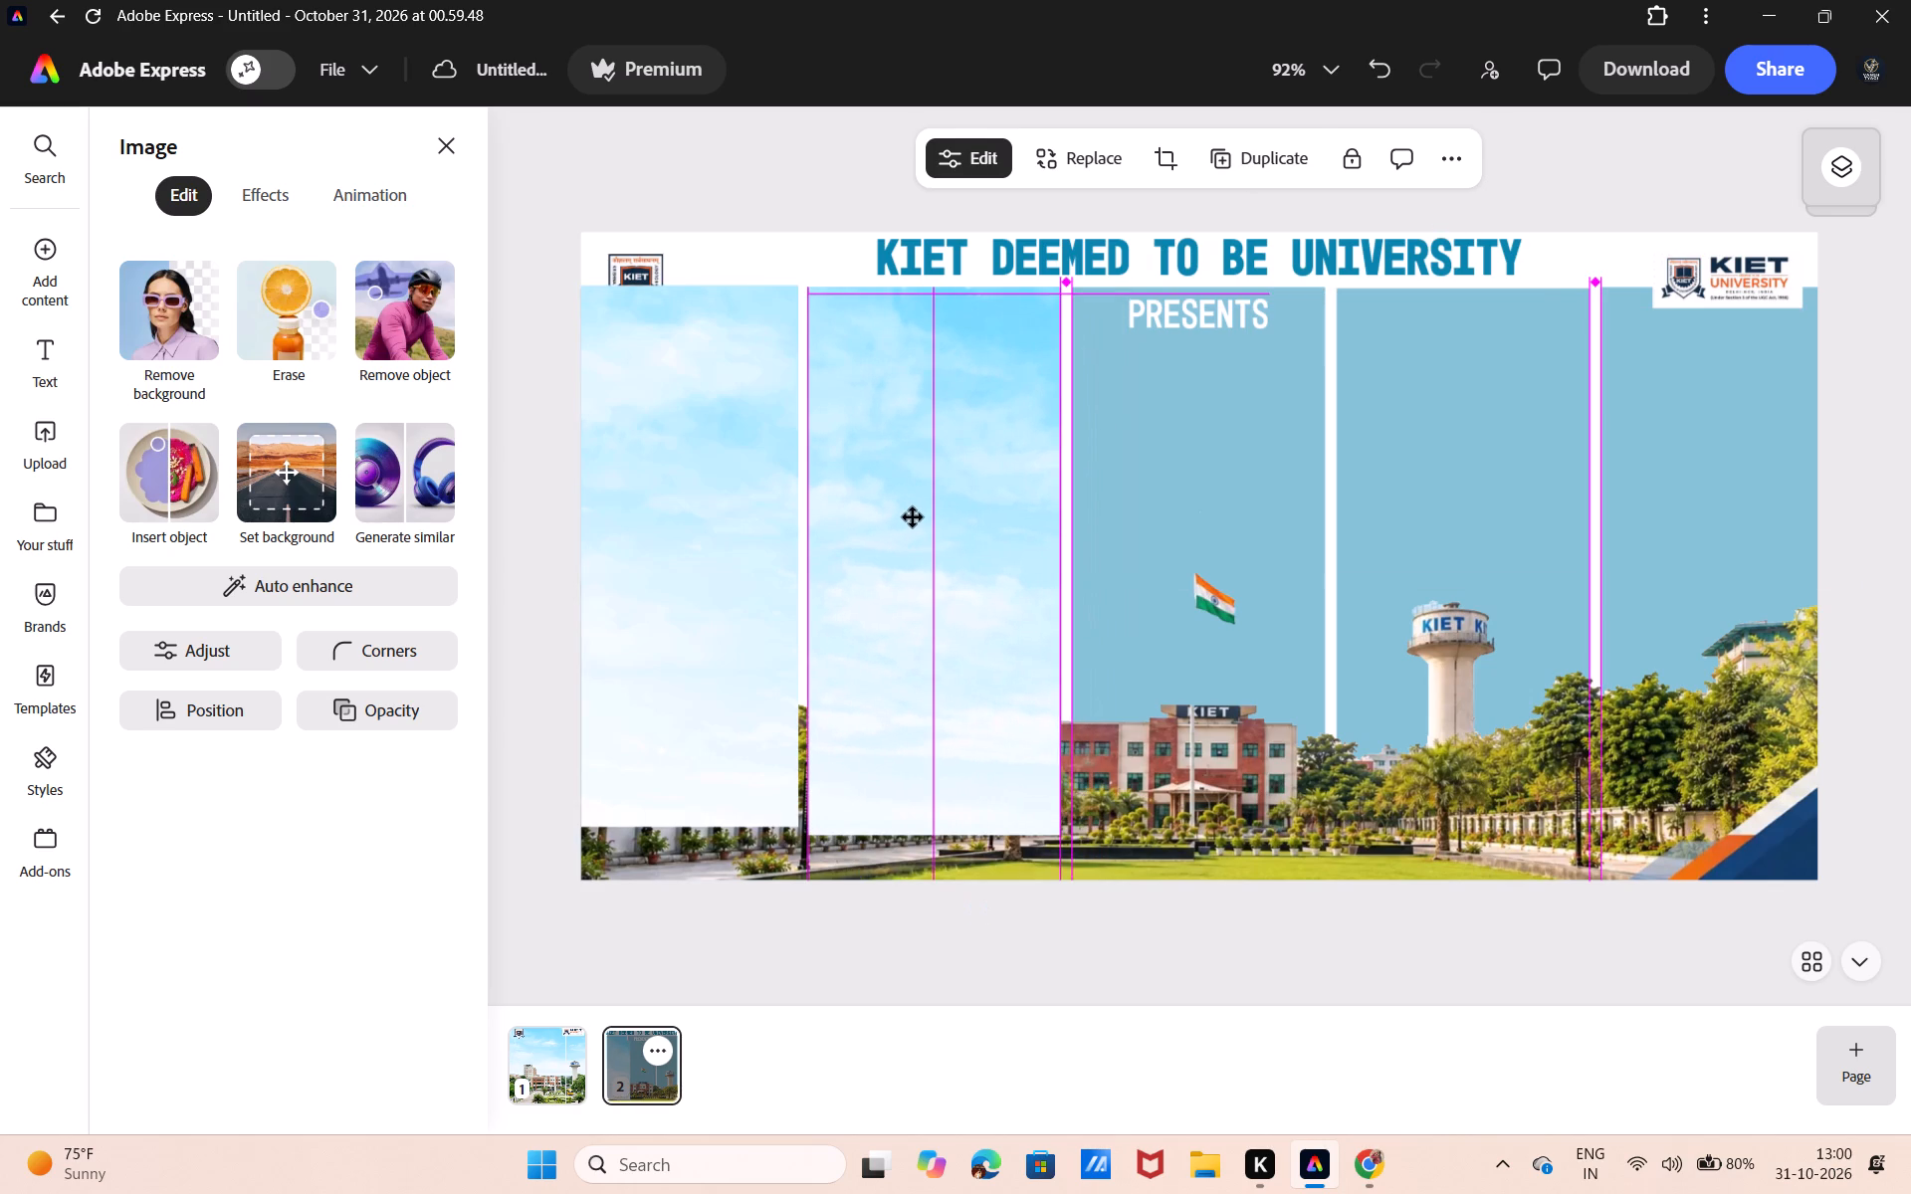
pyautogui.moveTo(913, 517); pyautogui.dragTo(913, 515)
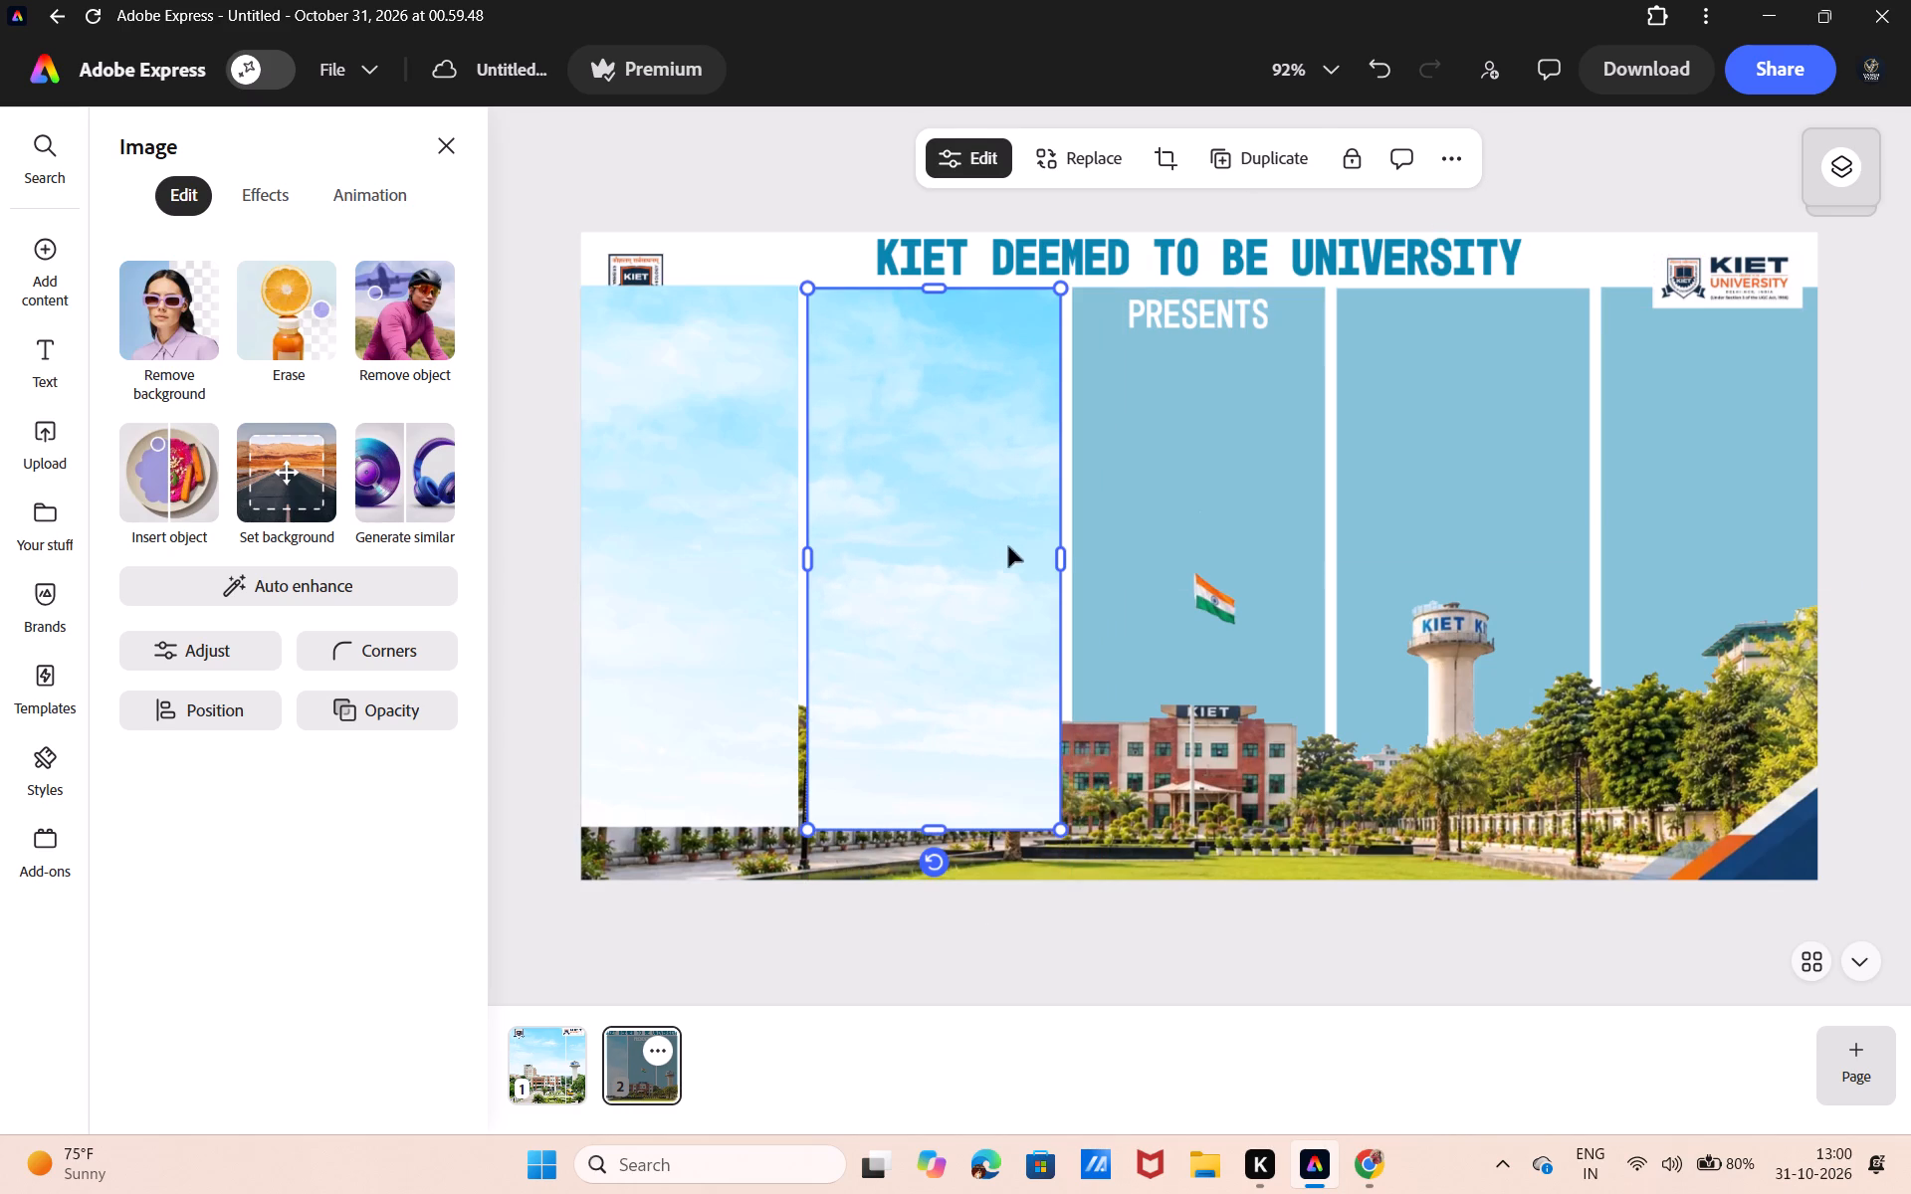
pyautogui.moveTo(1060, 555); pyautogui.dragTo(1270, 555)
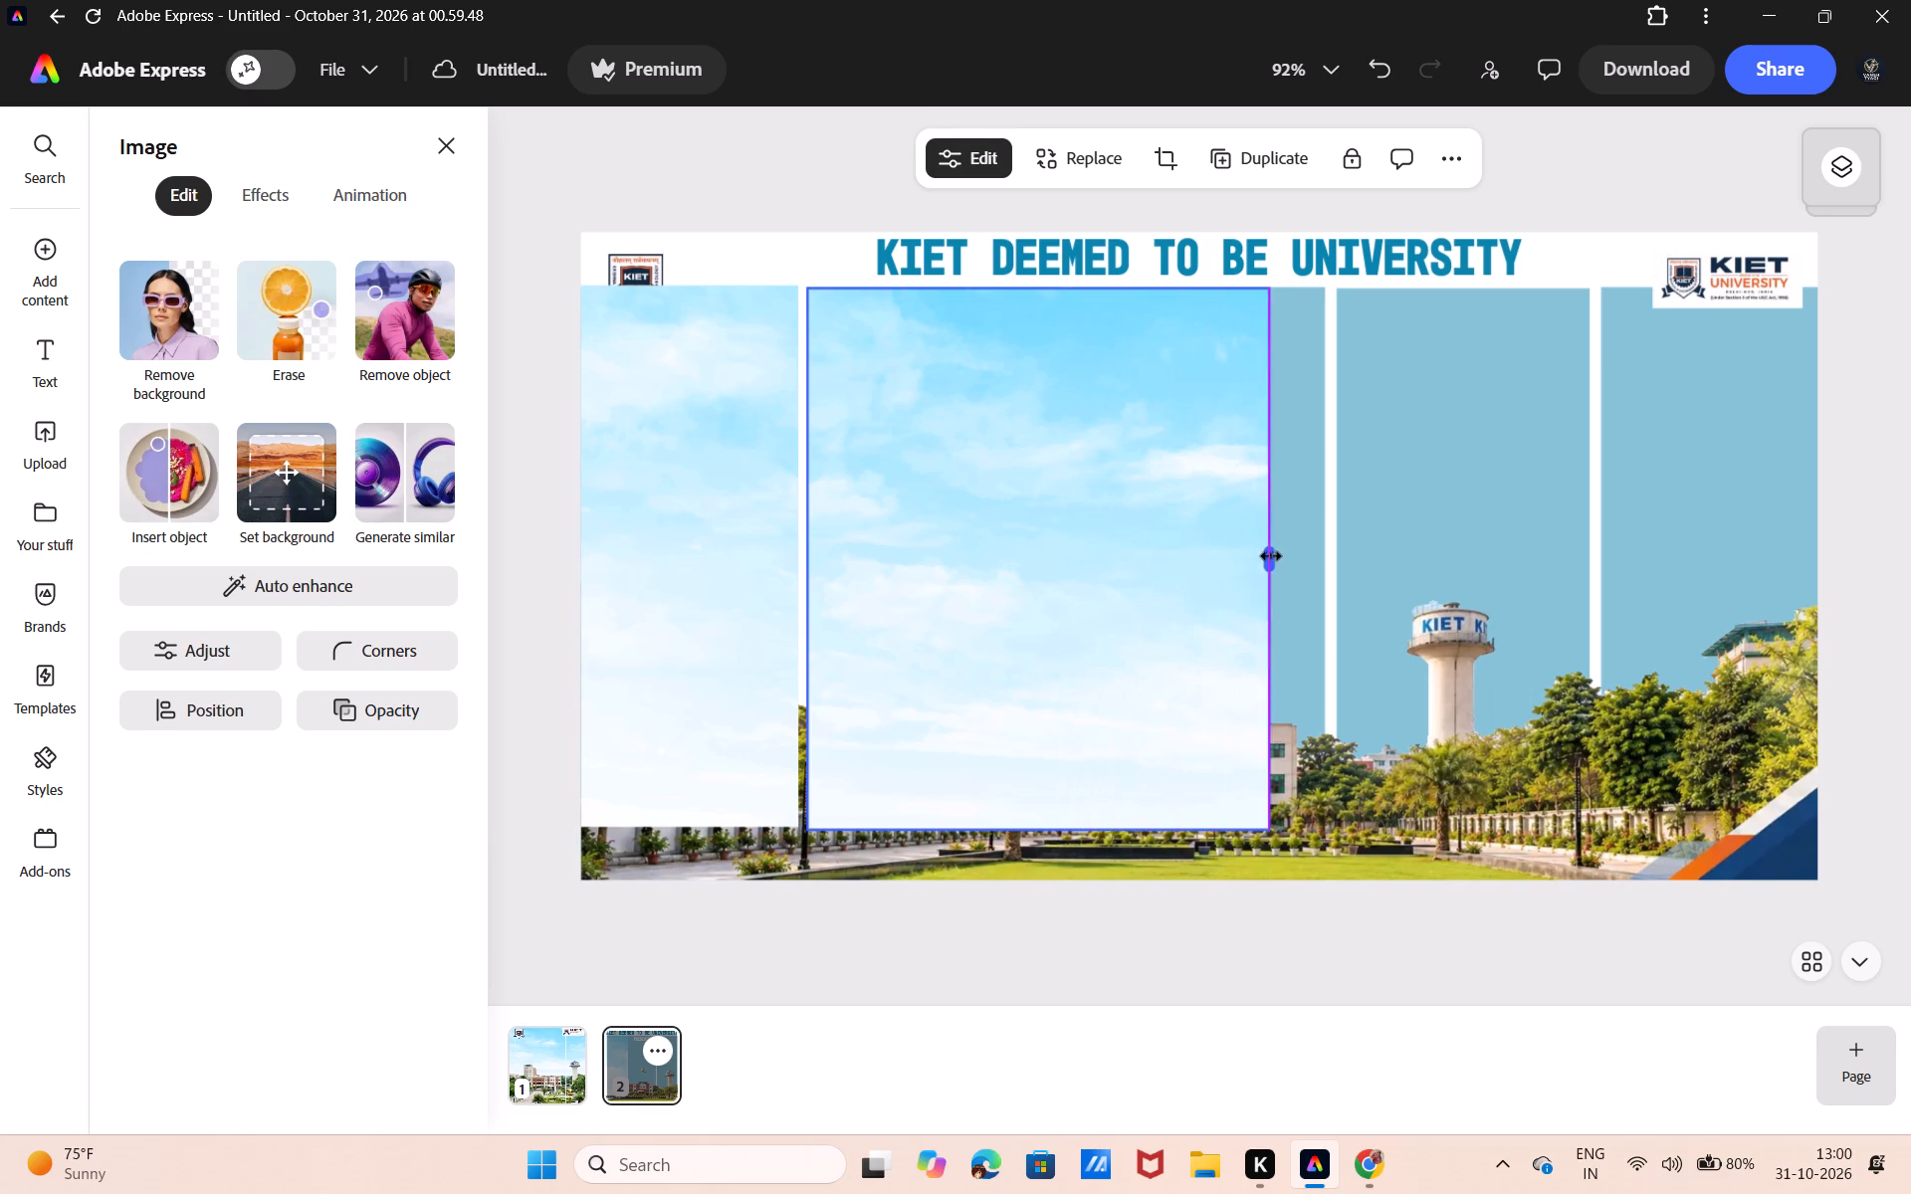
pyautogui.moveTo(1270, 555); pyautogui.dragTo(1325, 561)
pyautogui.moveTo(802, 562); pyautogui.dragTo(1065, 552)
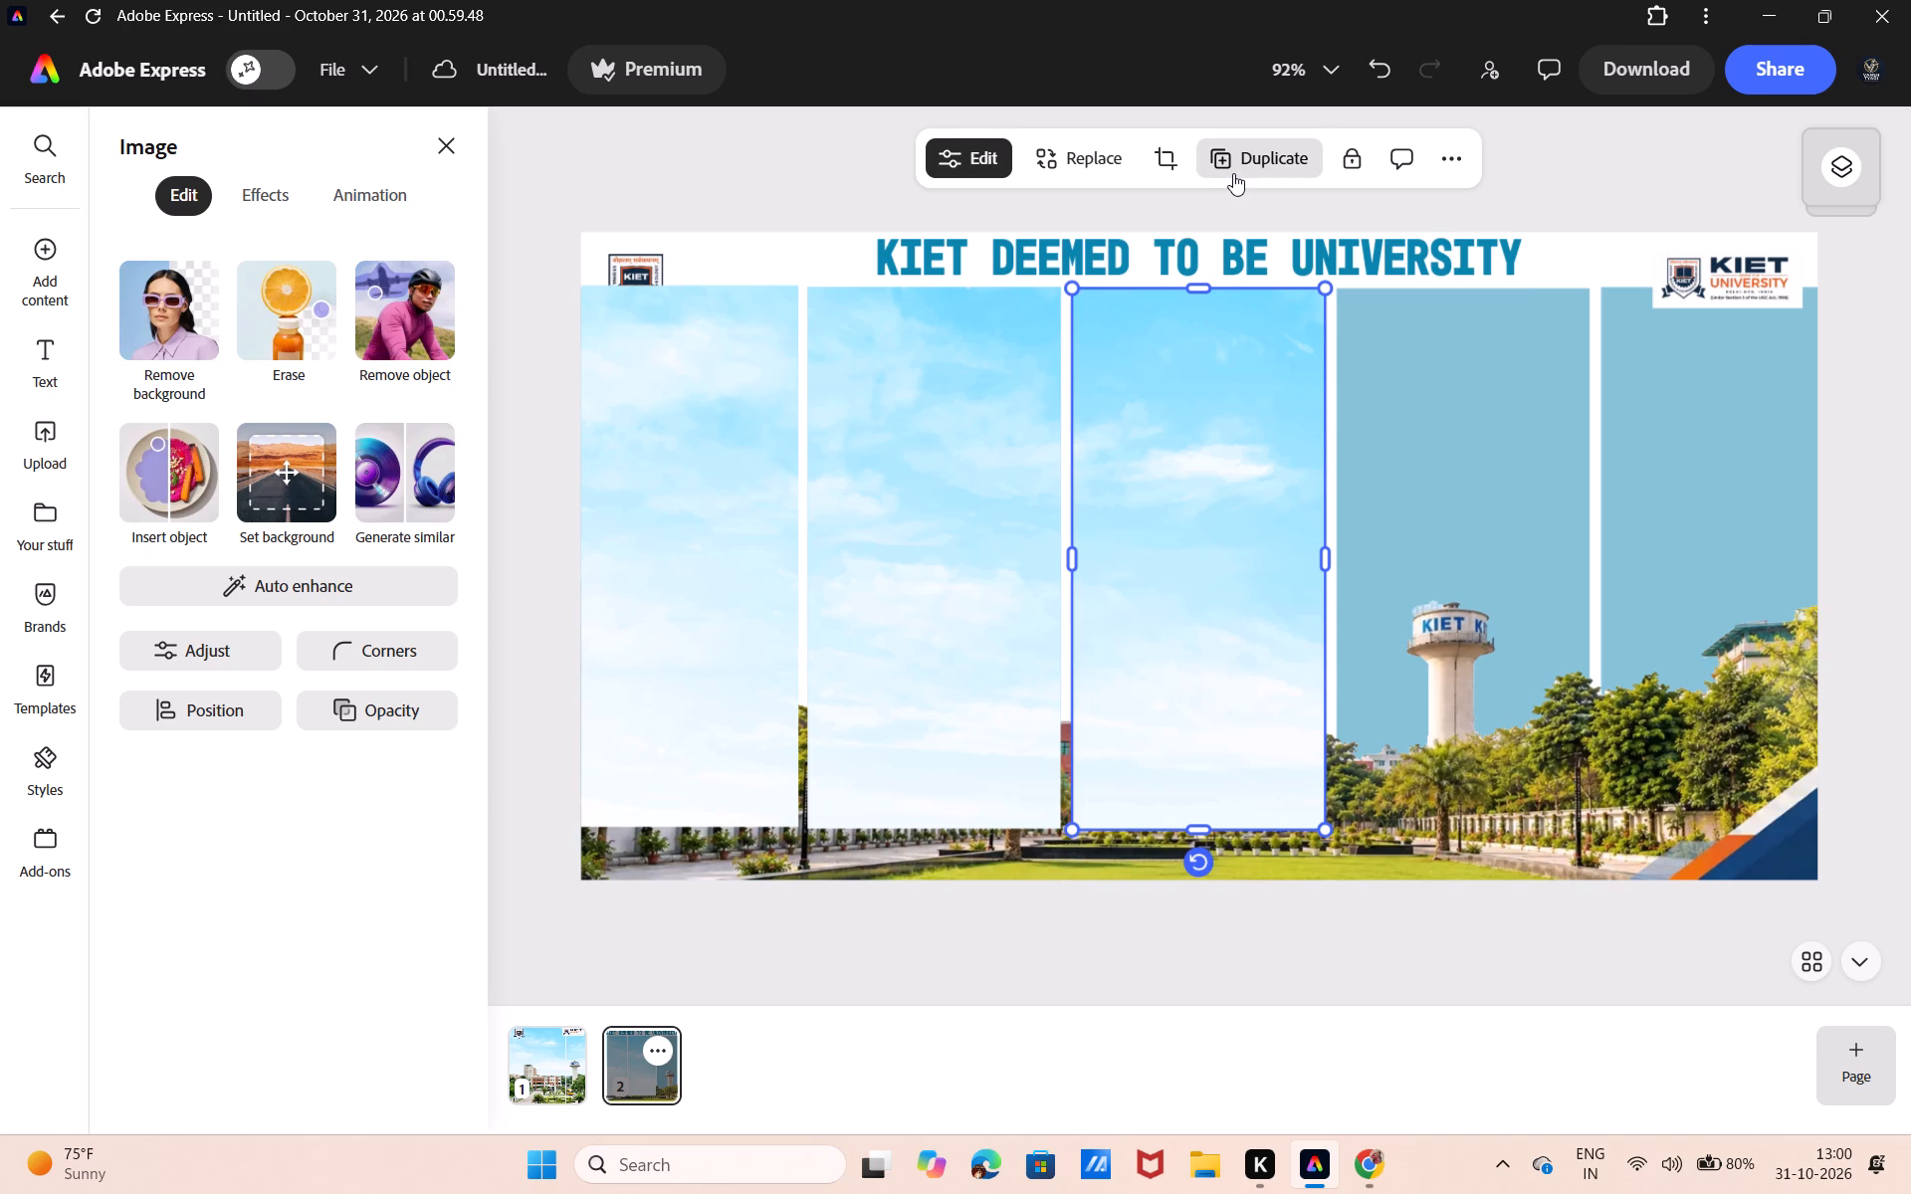
# Duplicate the third sky strip, align the copy over it, and recrop the copy to cover only the fourth panel.
pyautogui.click(1234, 171)
pyautogui.moveTo(1222, 485); pyautogui.dragTo(1217, 478)
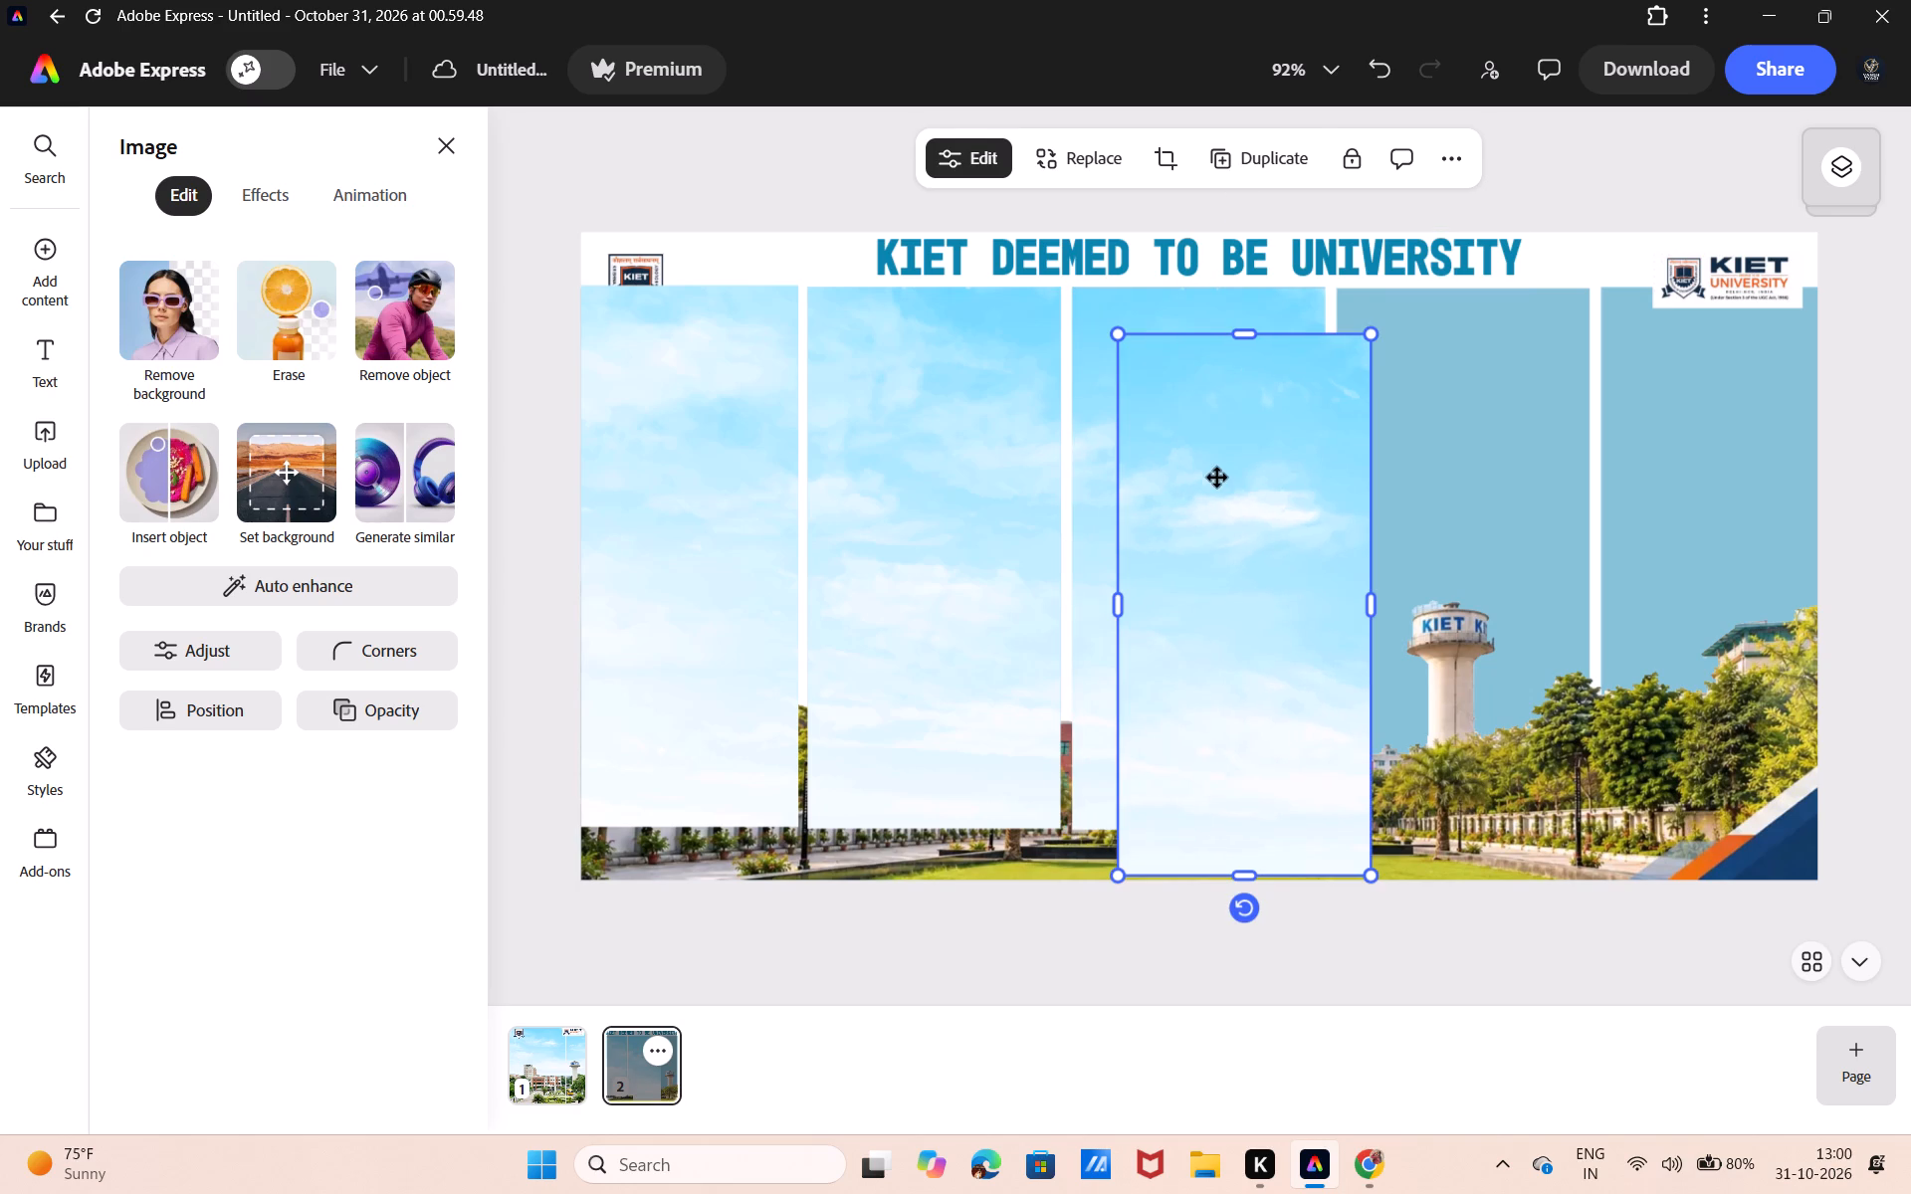
pyautogui.moveTo(1217, 478); pyautogui.dragTo(1176, 439)
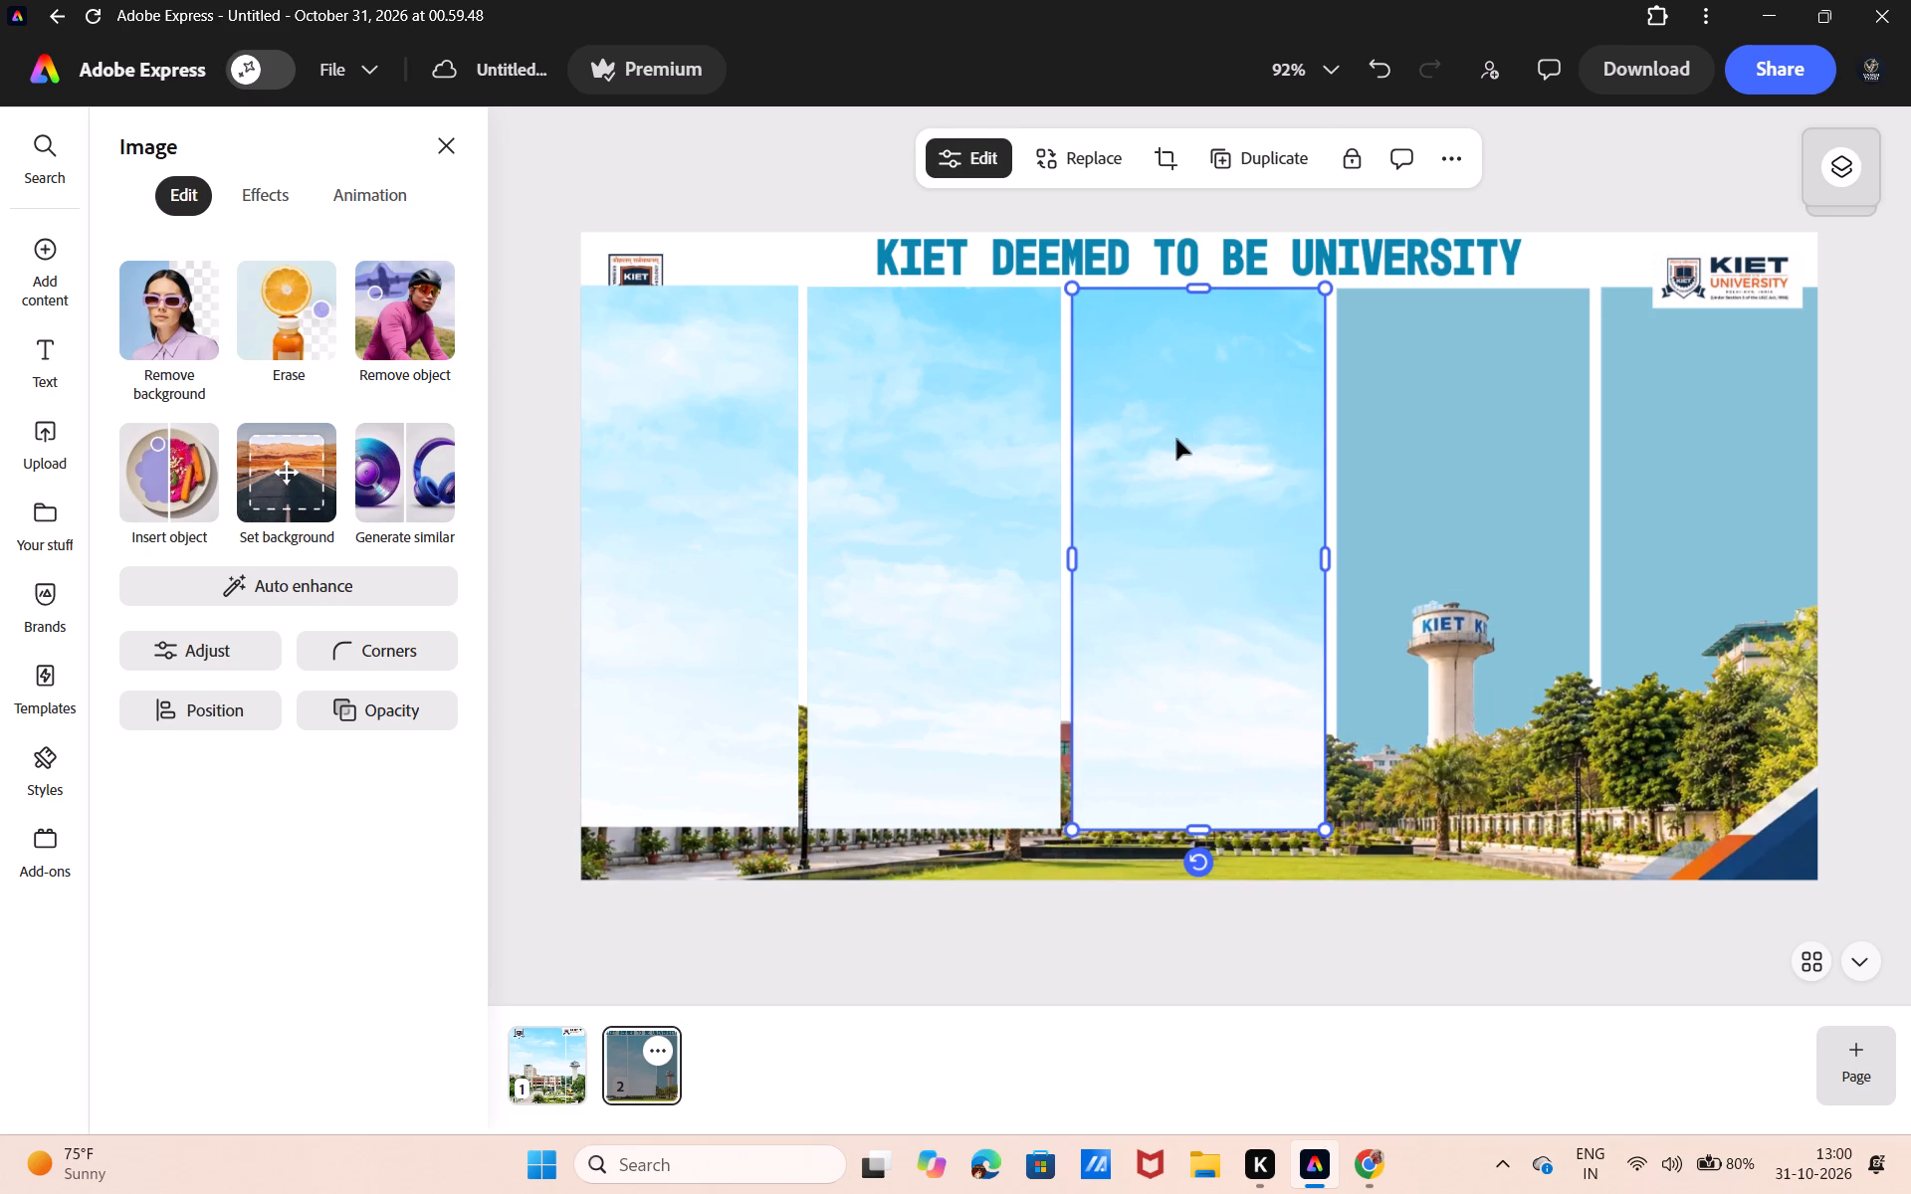
pyautogui.moveTo(1321, 551); pyautogui.dragTo(1518, 545)
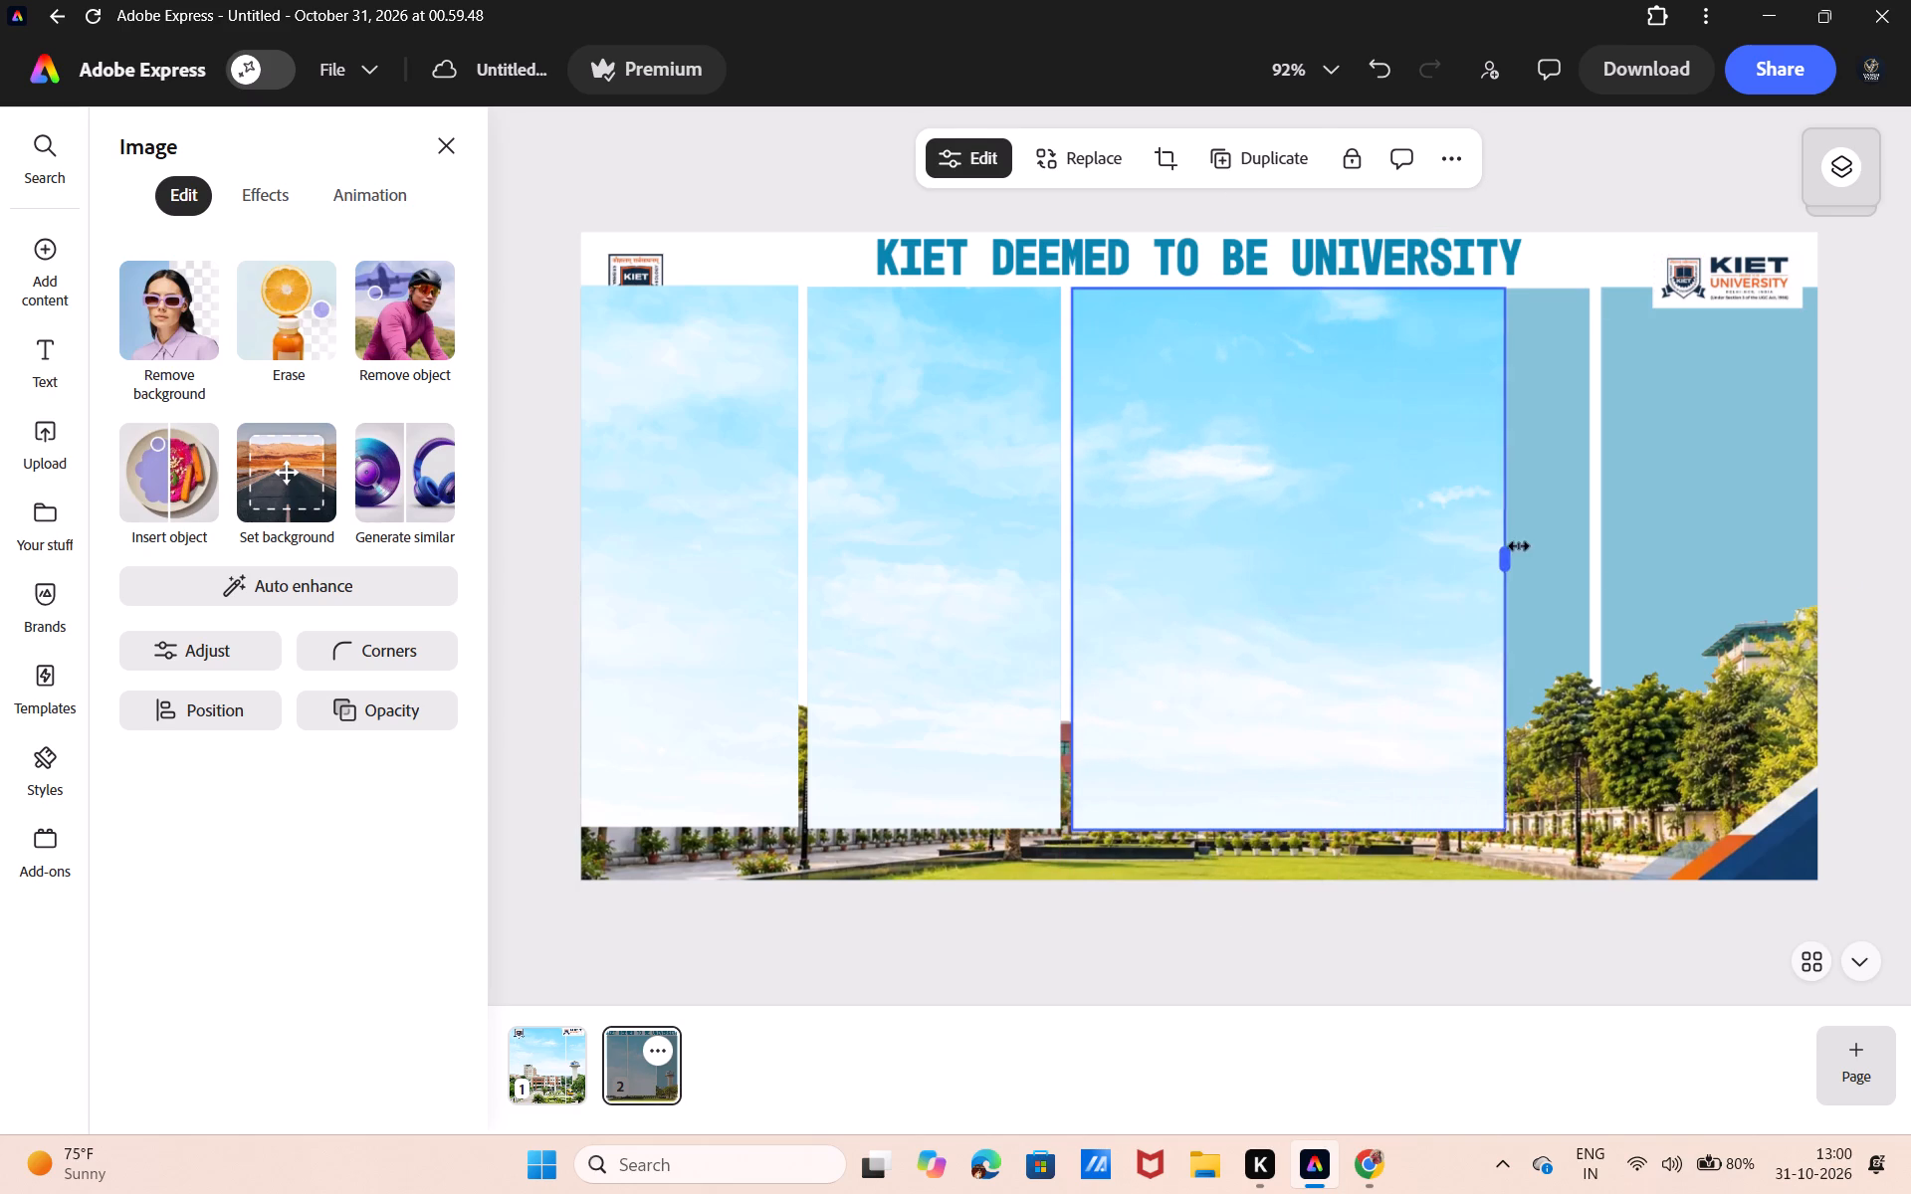
pyautogui.moveTo(1518, 545); pyautogui.dragTo(1575, 566)
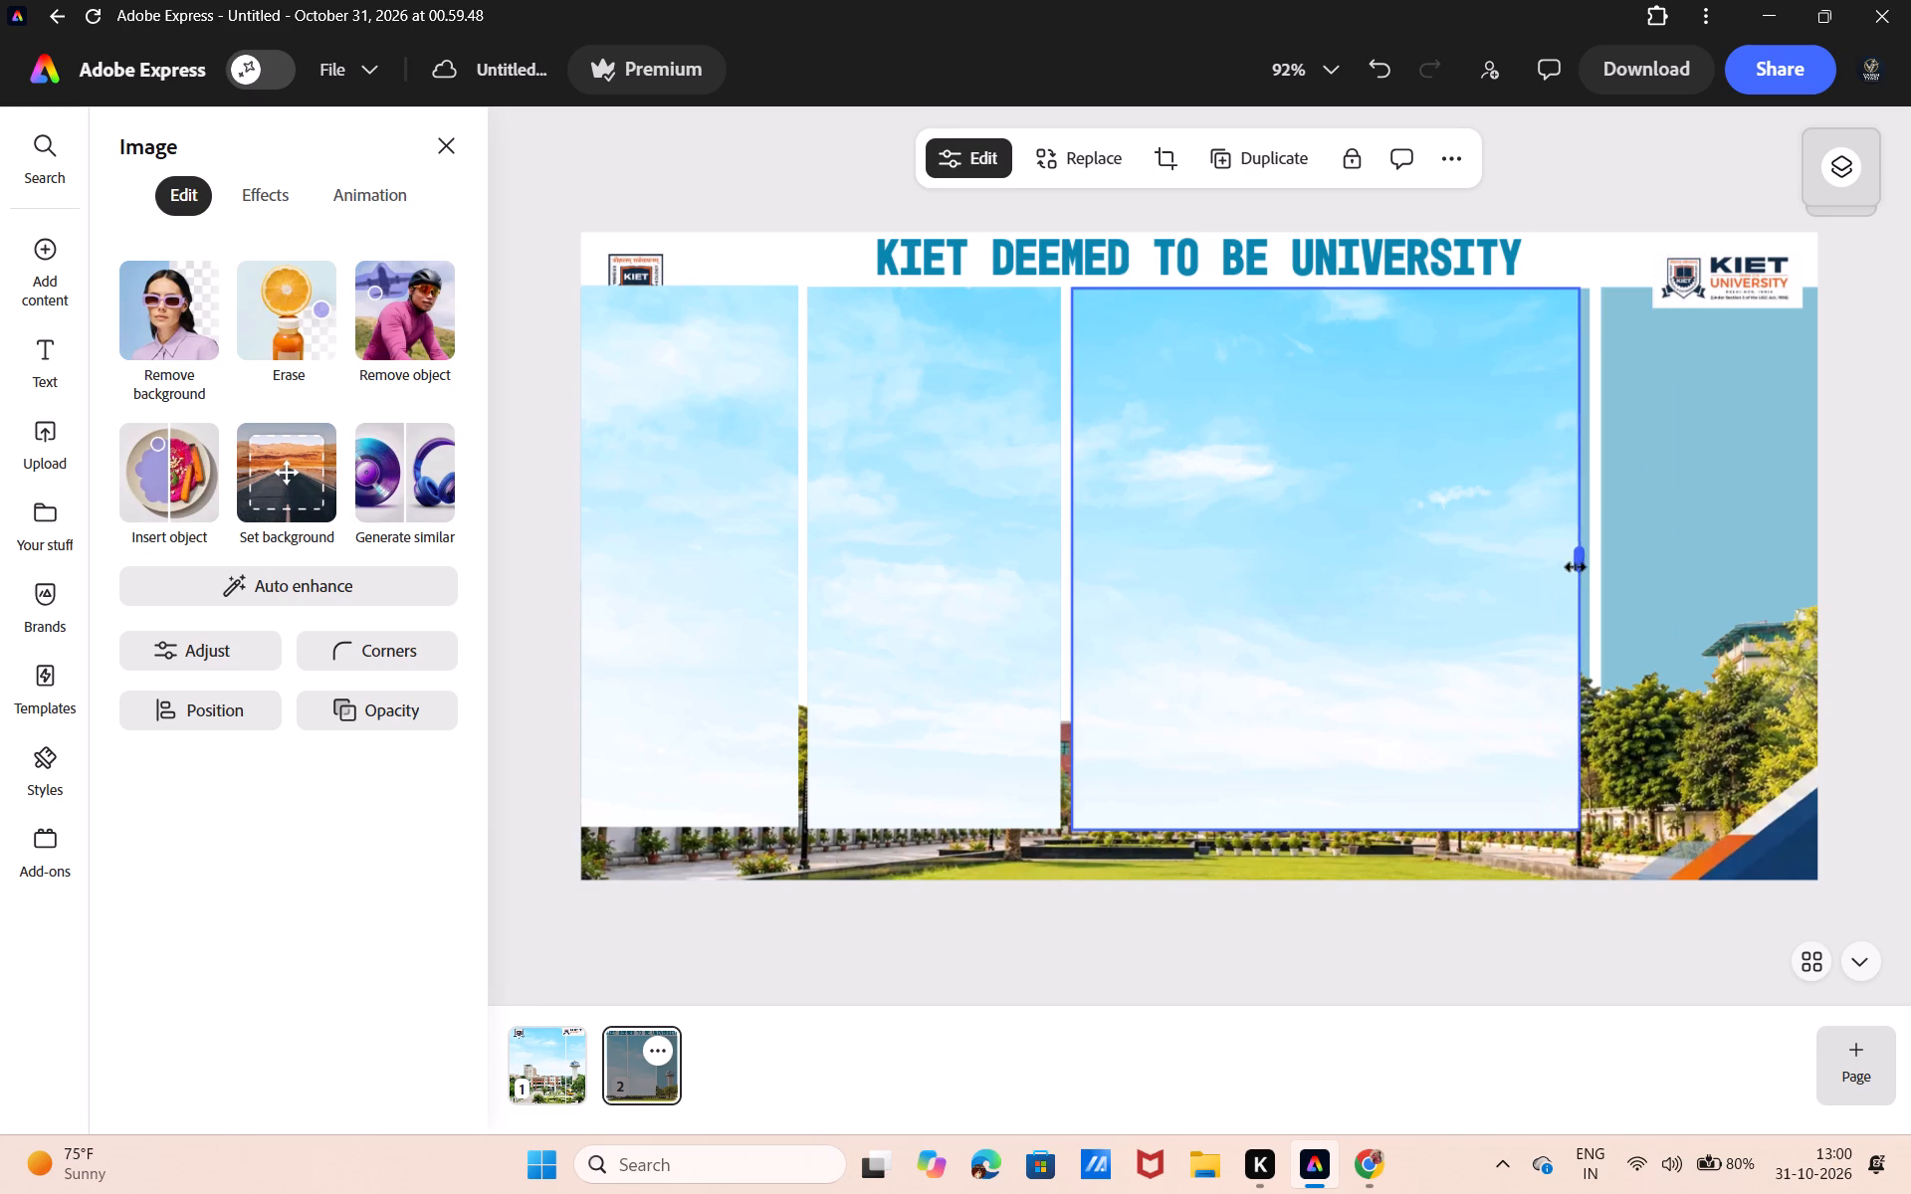
pyautogui.moveTo(1575, 566); pyautogui.dragTo(1582, 566)
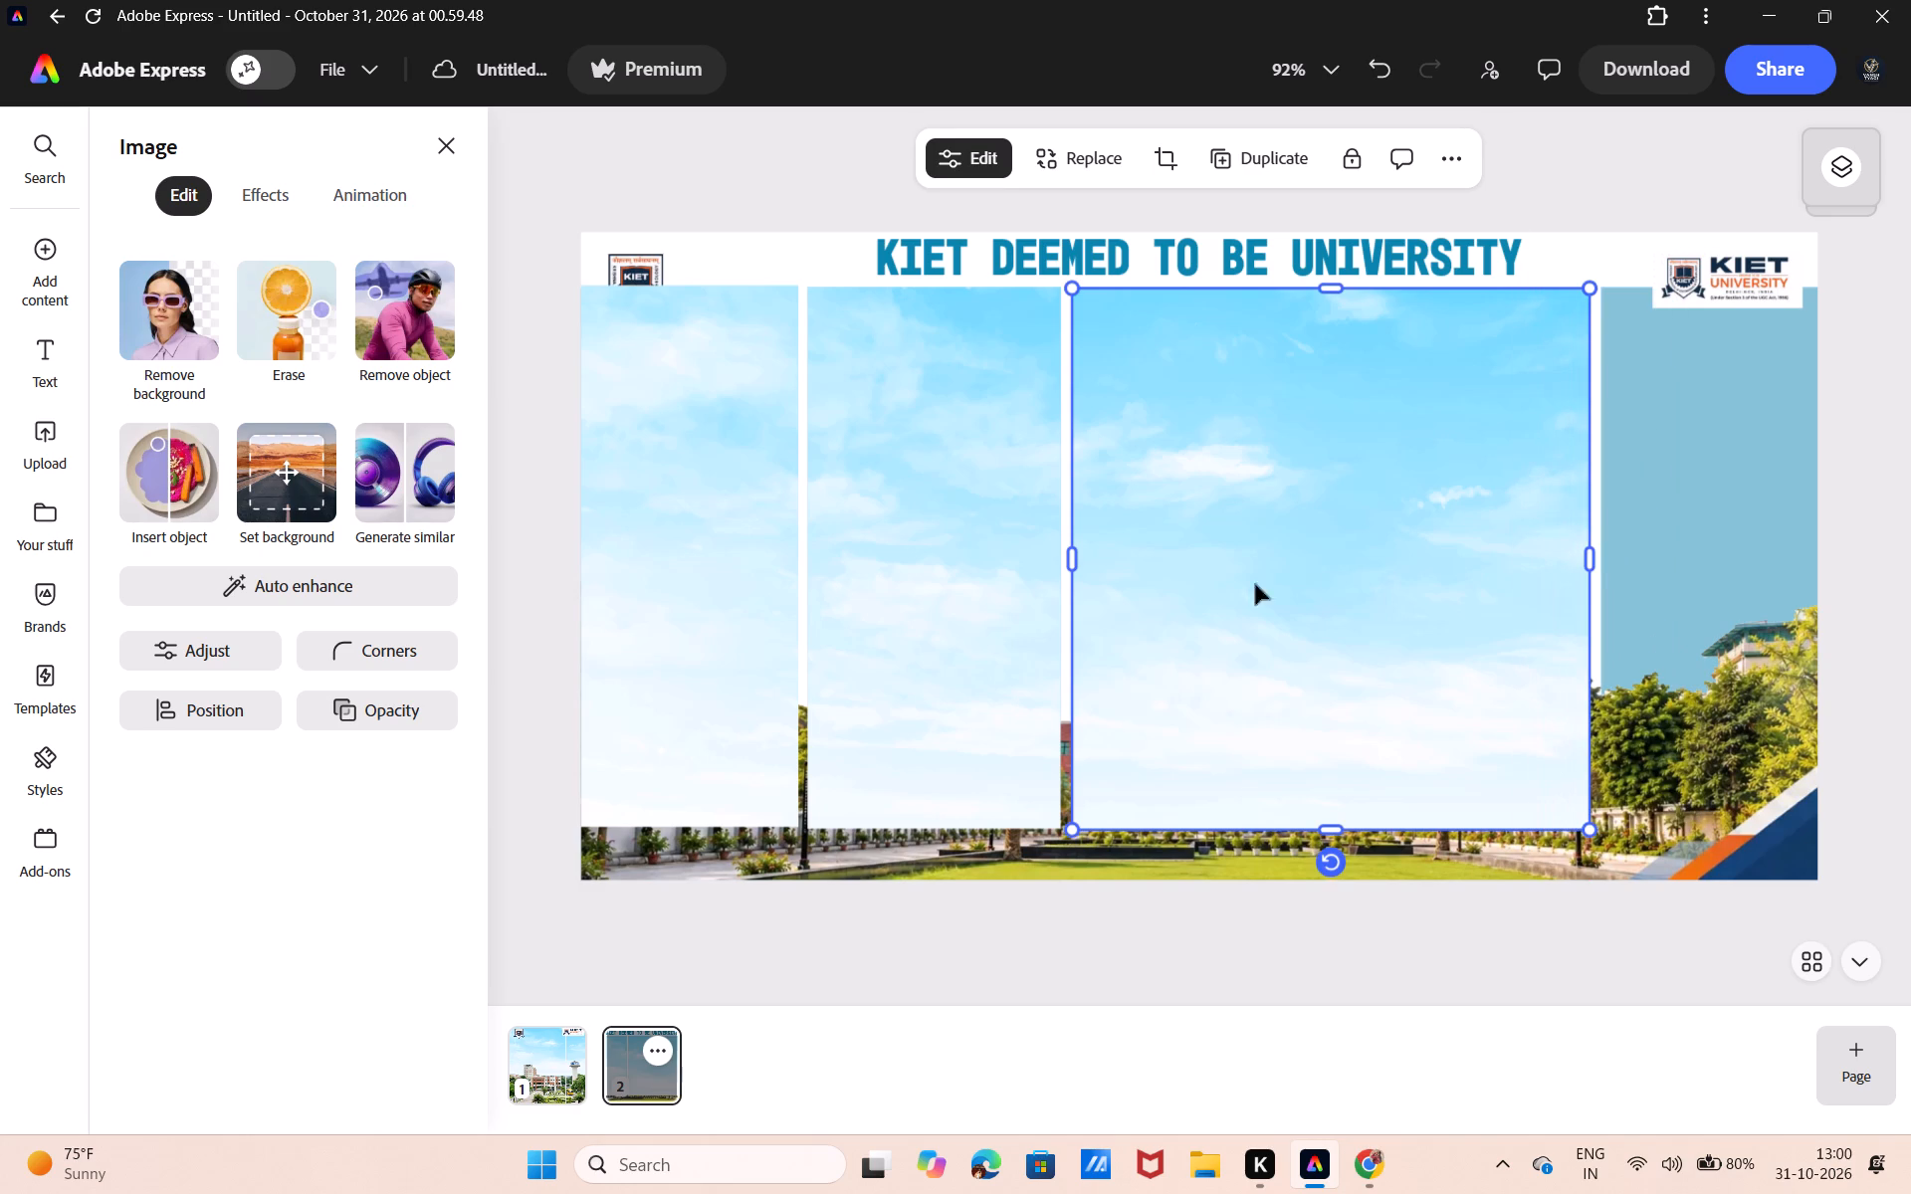
pyautogui.moveTo(1074, 556); pyautogui.dragTo(1455, 588)
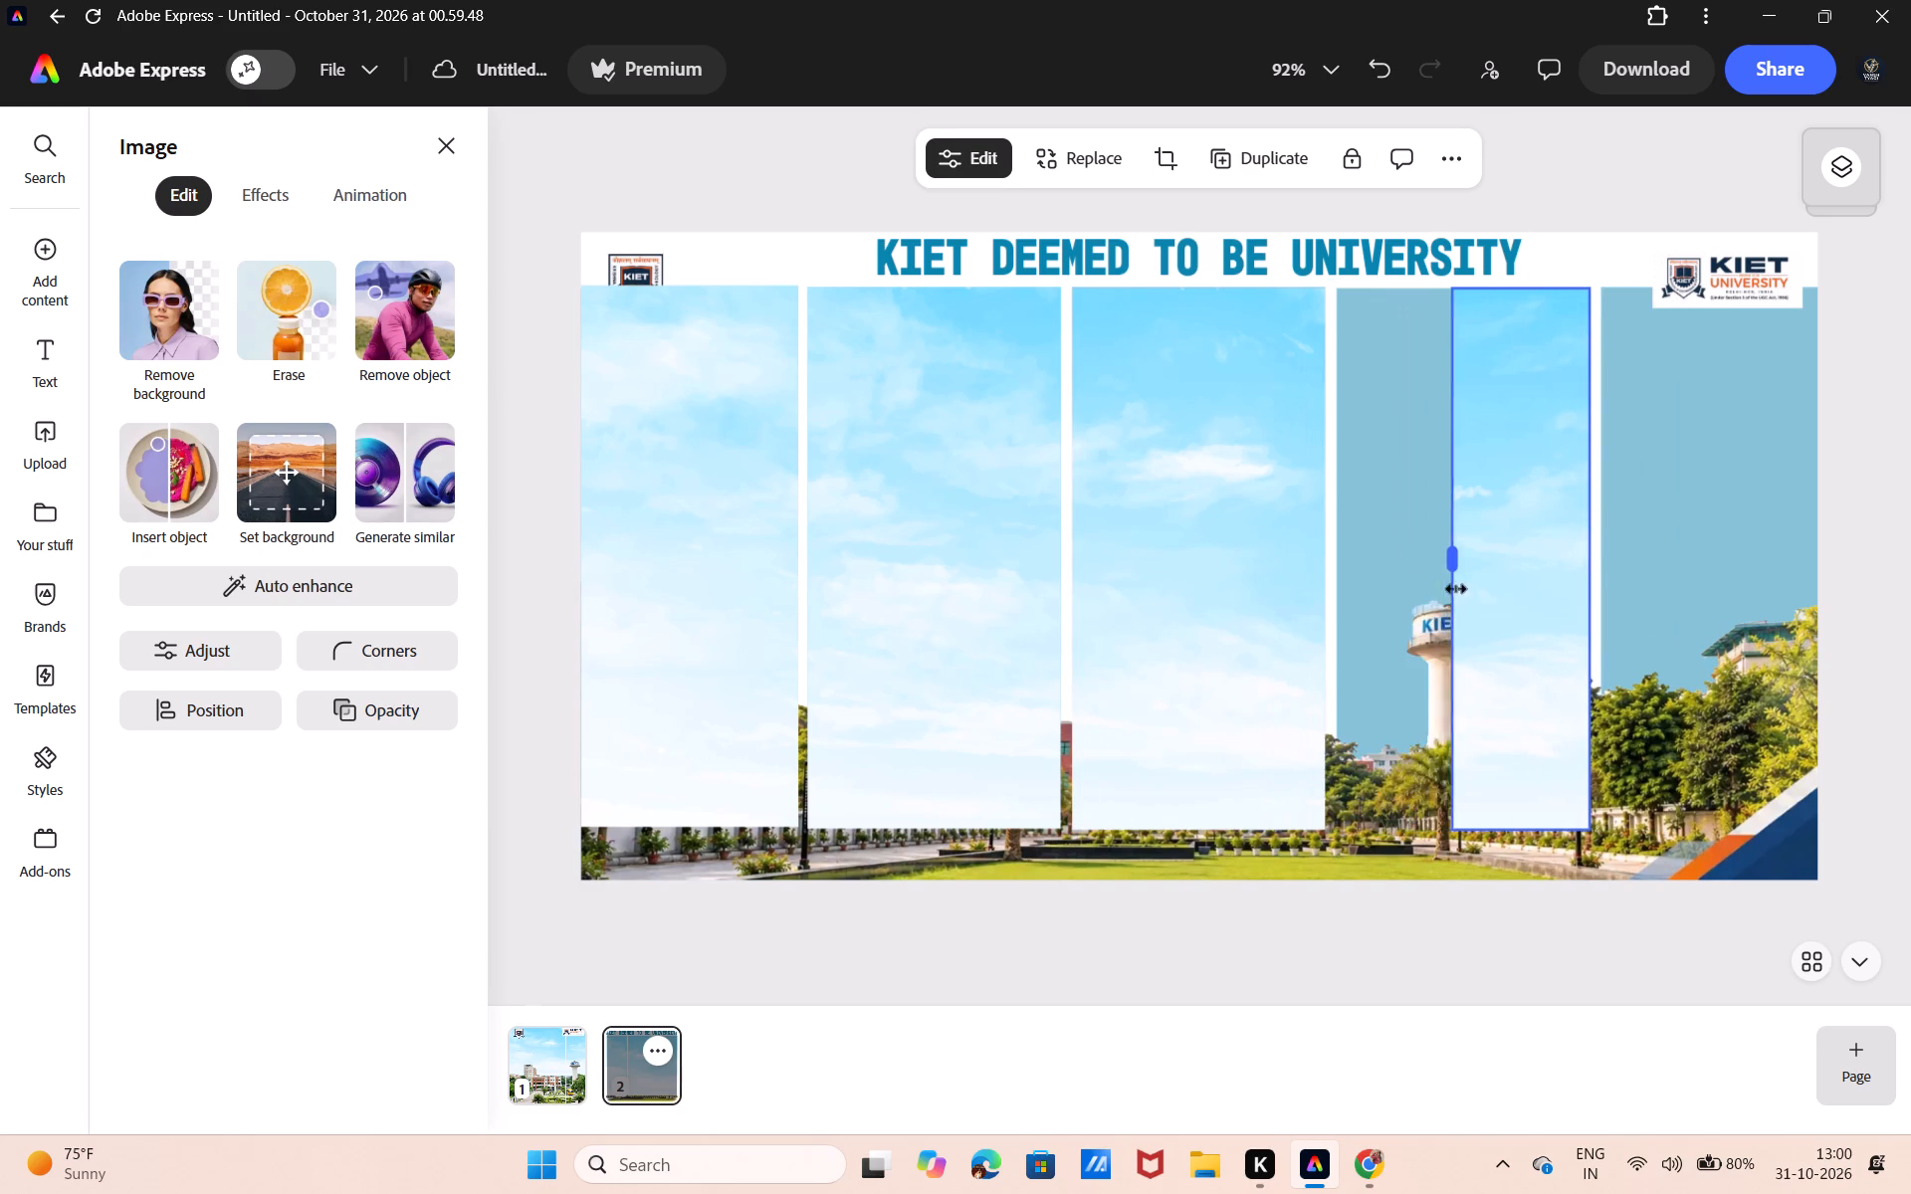
pyautogui.moveTo(1455, 588); pyautogui.dragTo(1339, 582)
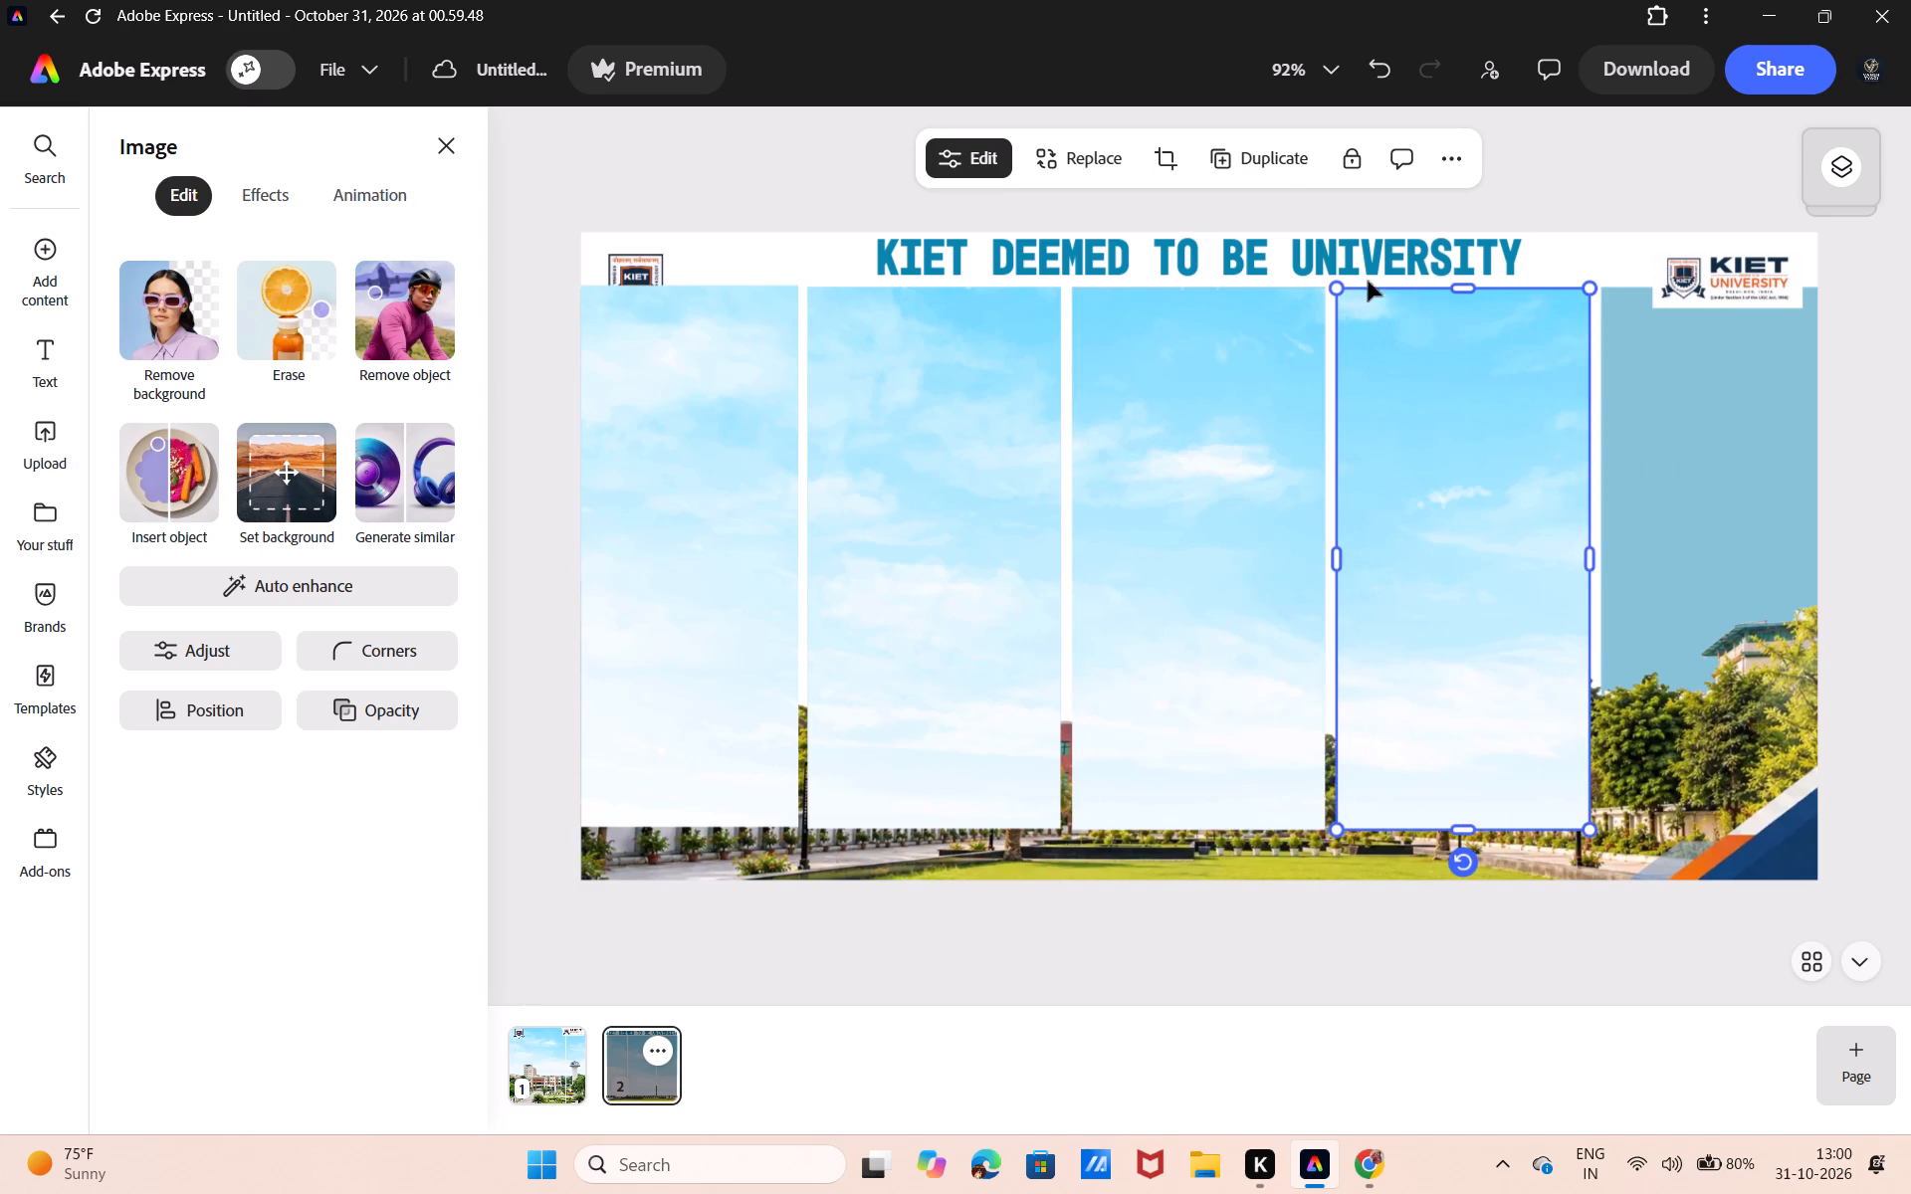
# Duplicate the fourth sky strip, align the copy over it, and recrop the copy to cover only the fifth panel, flush with the page's right edge.
pyautogui.click(1278, 178)
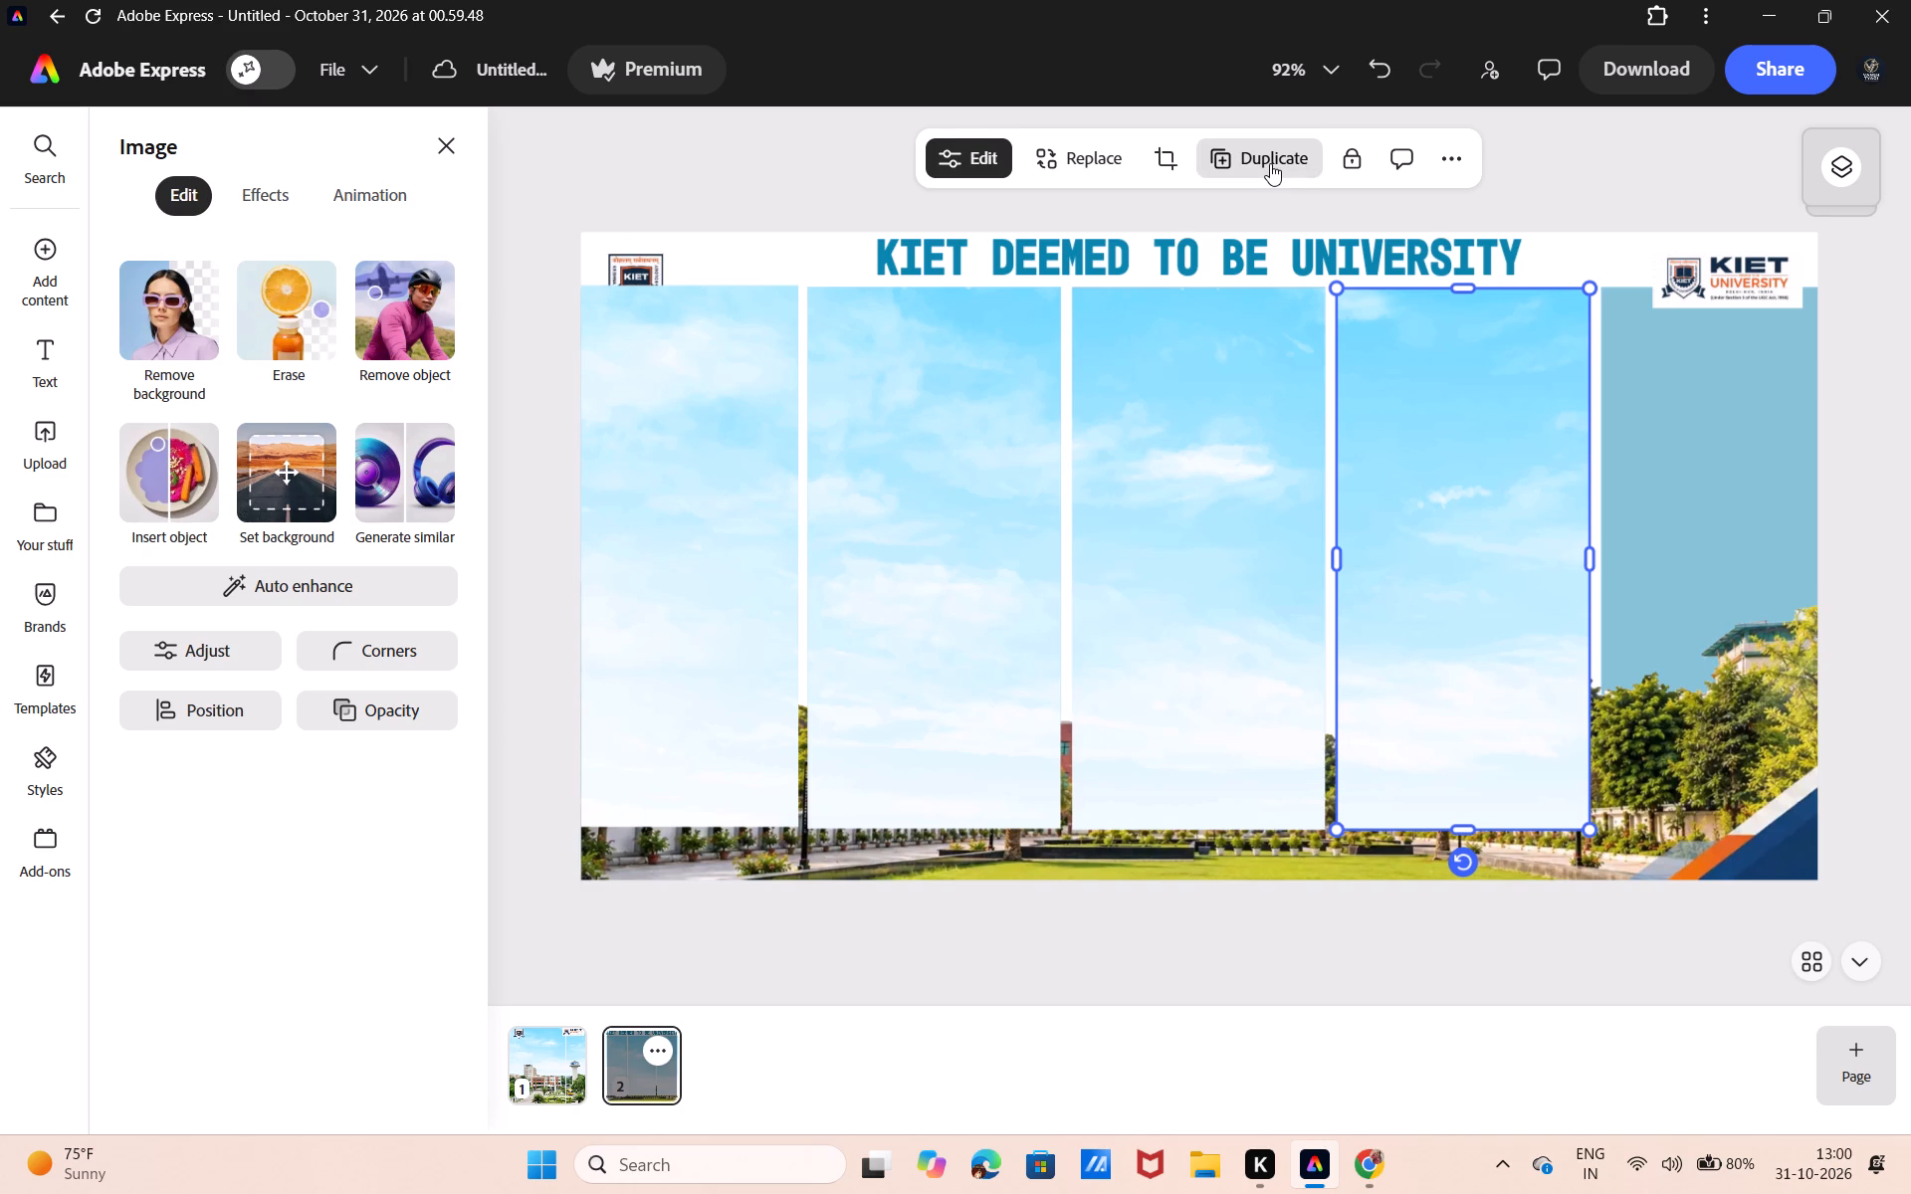
pyautogui.click(1270, 163)
pyautogui.moveTo(1543, 503); pyautogui.dragTo(1499, 461)
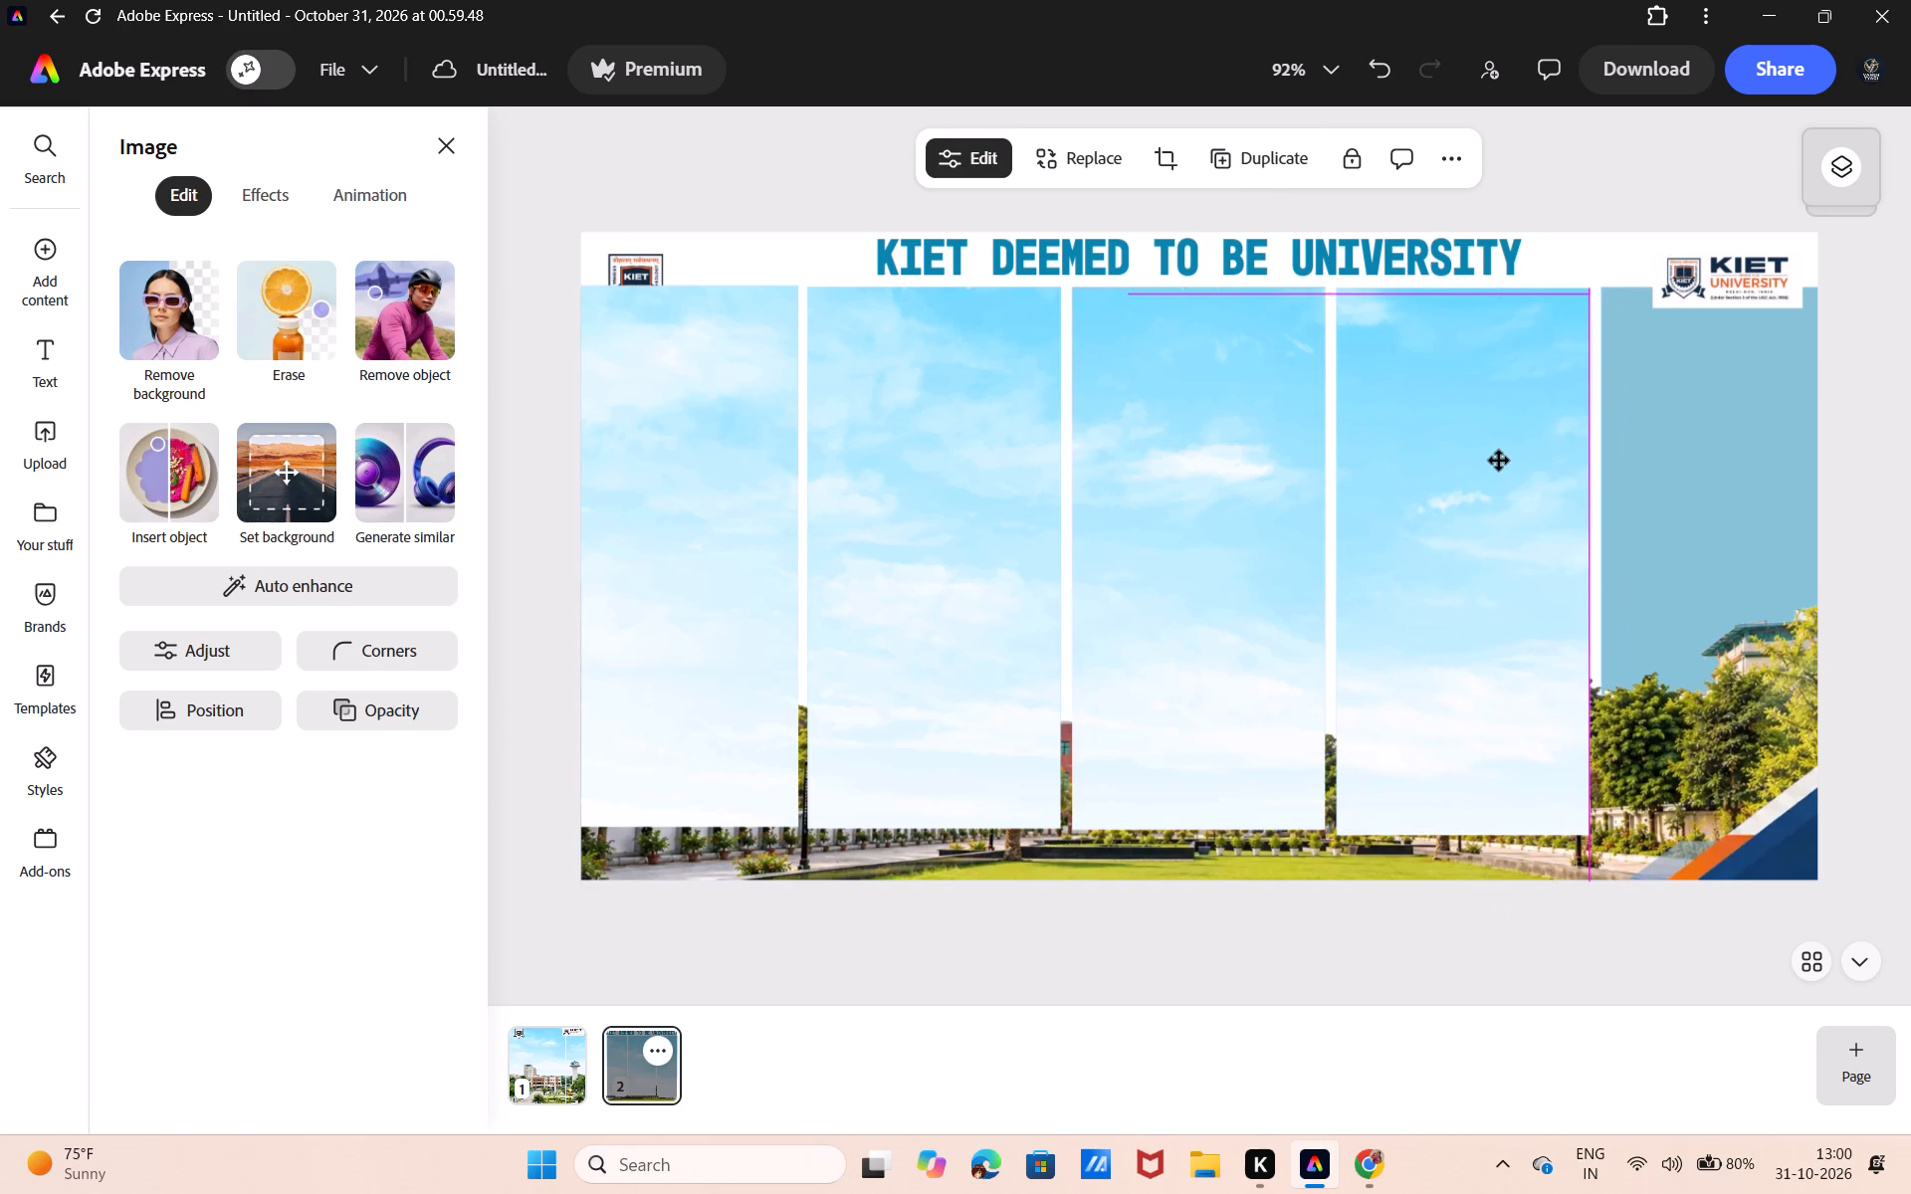
pyautogui.moveTo(1499, 461); pyautogui.dragTo(1499, 458)
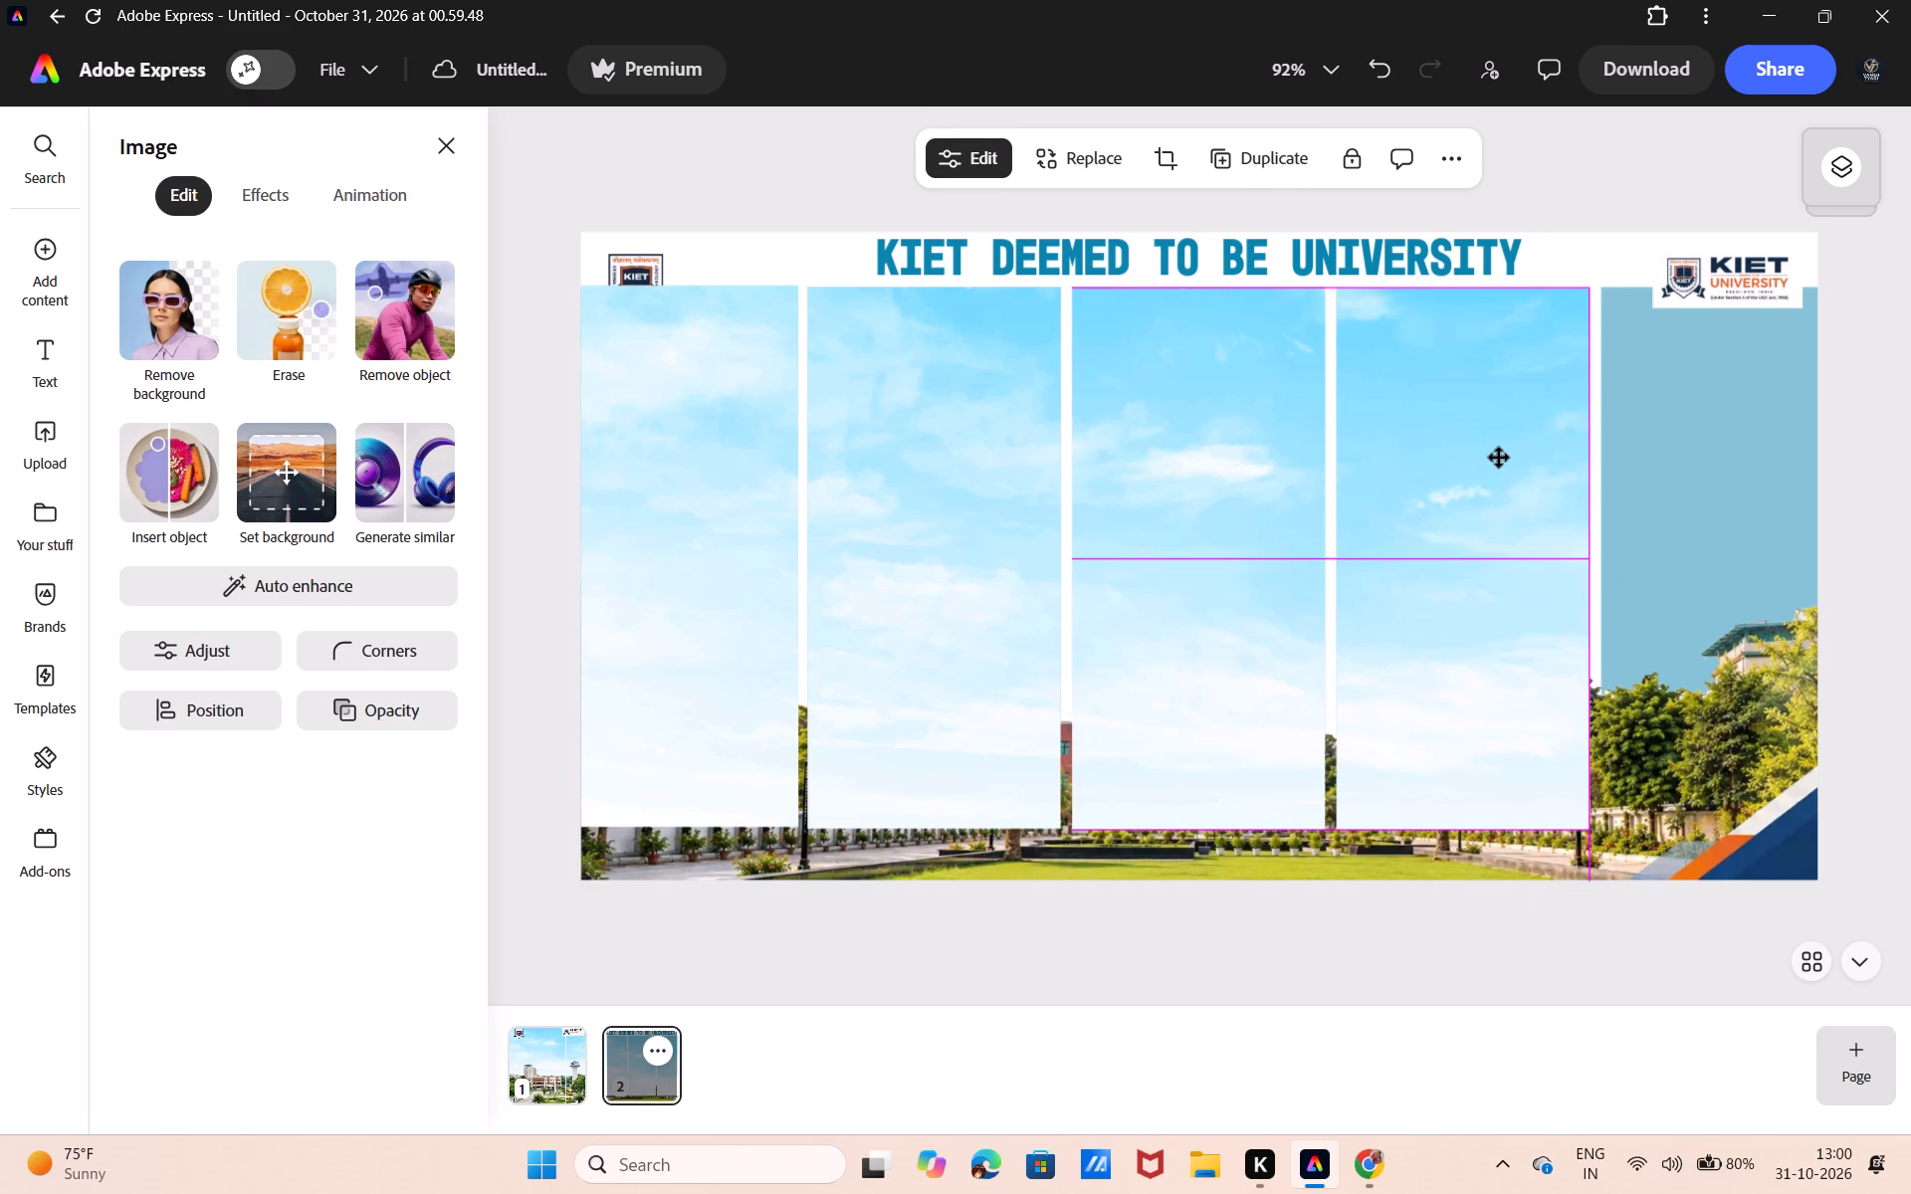
pyautogui.moveTo(1499, 458); pyautogui.dragTo(1518, 490)
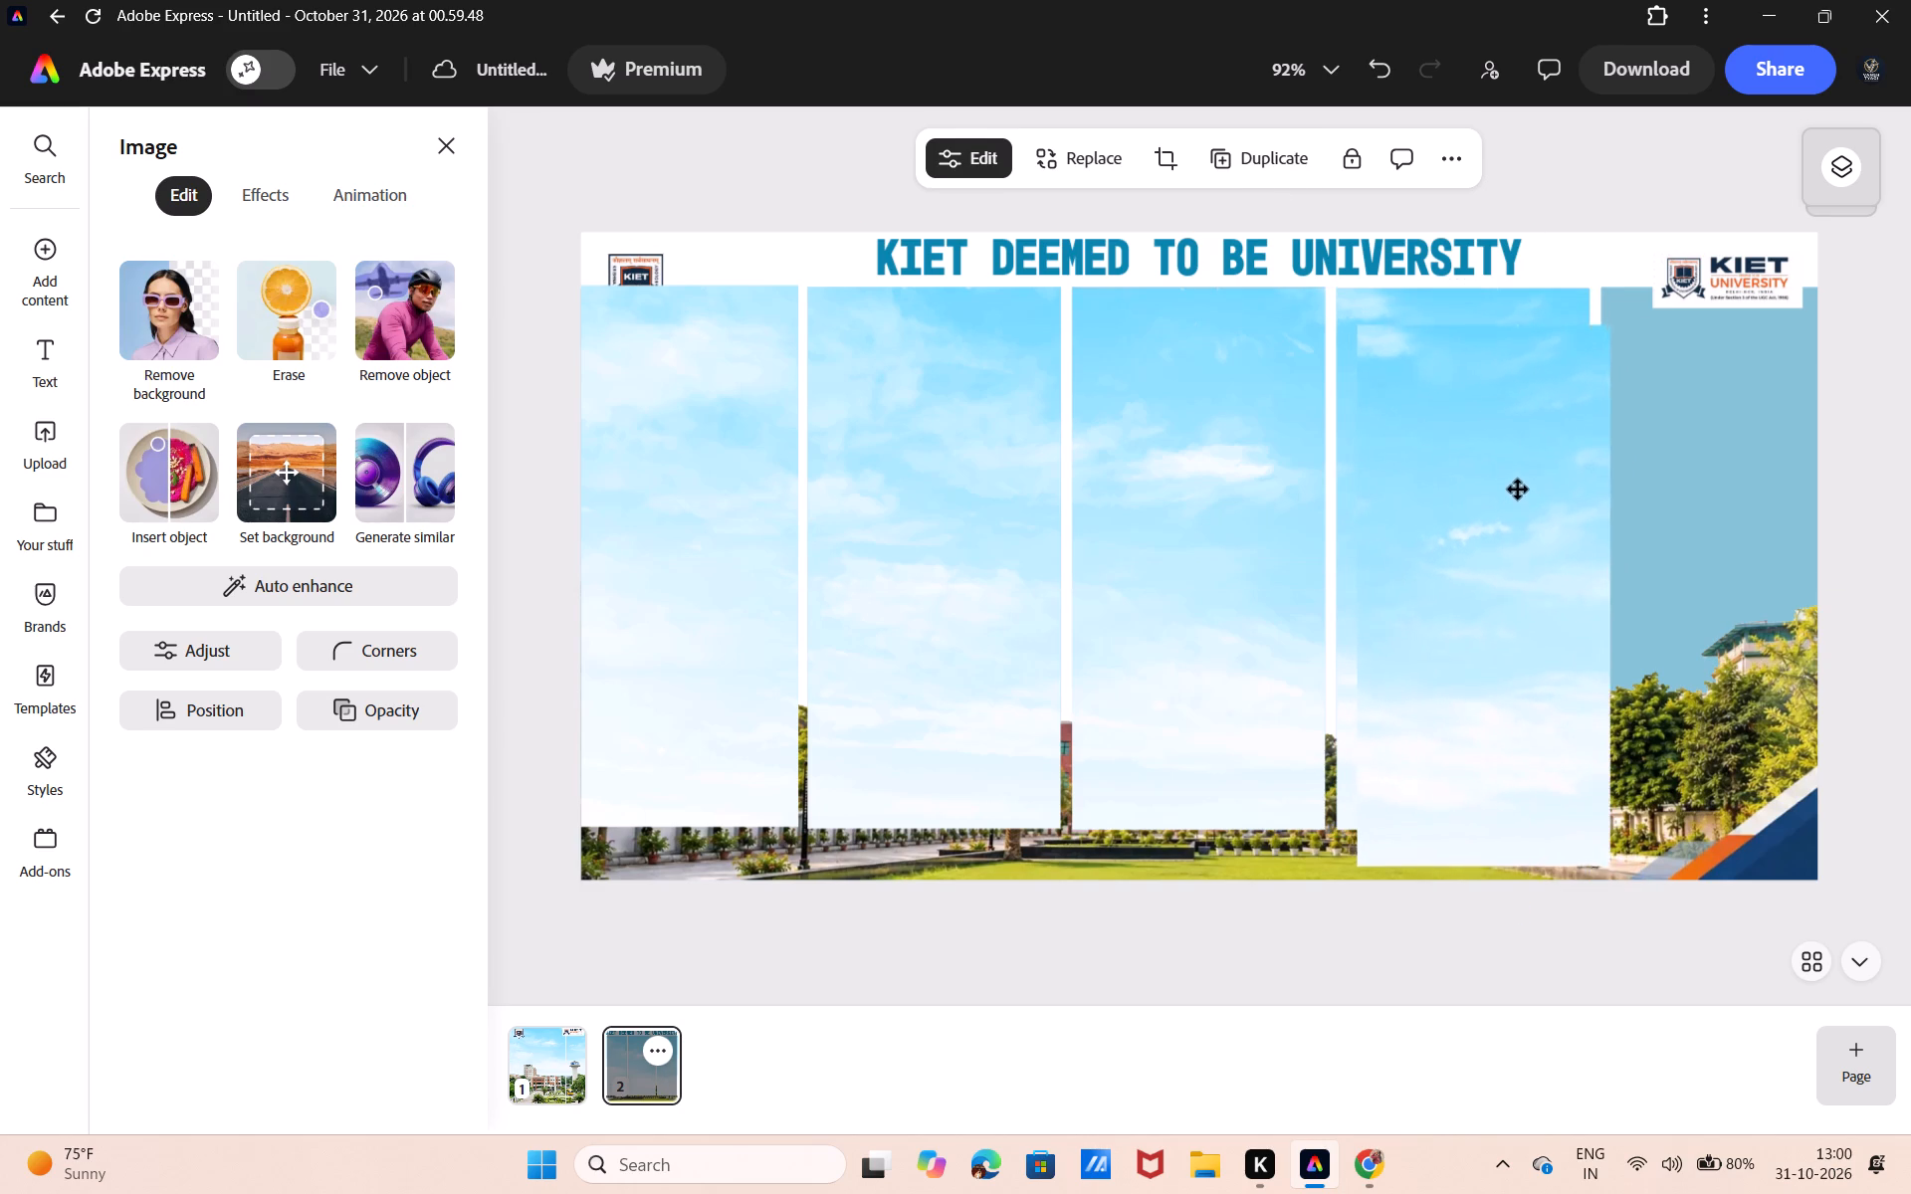
pyautogui.moveTo(1518, 490); pyautogui.dragTo(1496, 458)
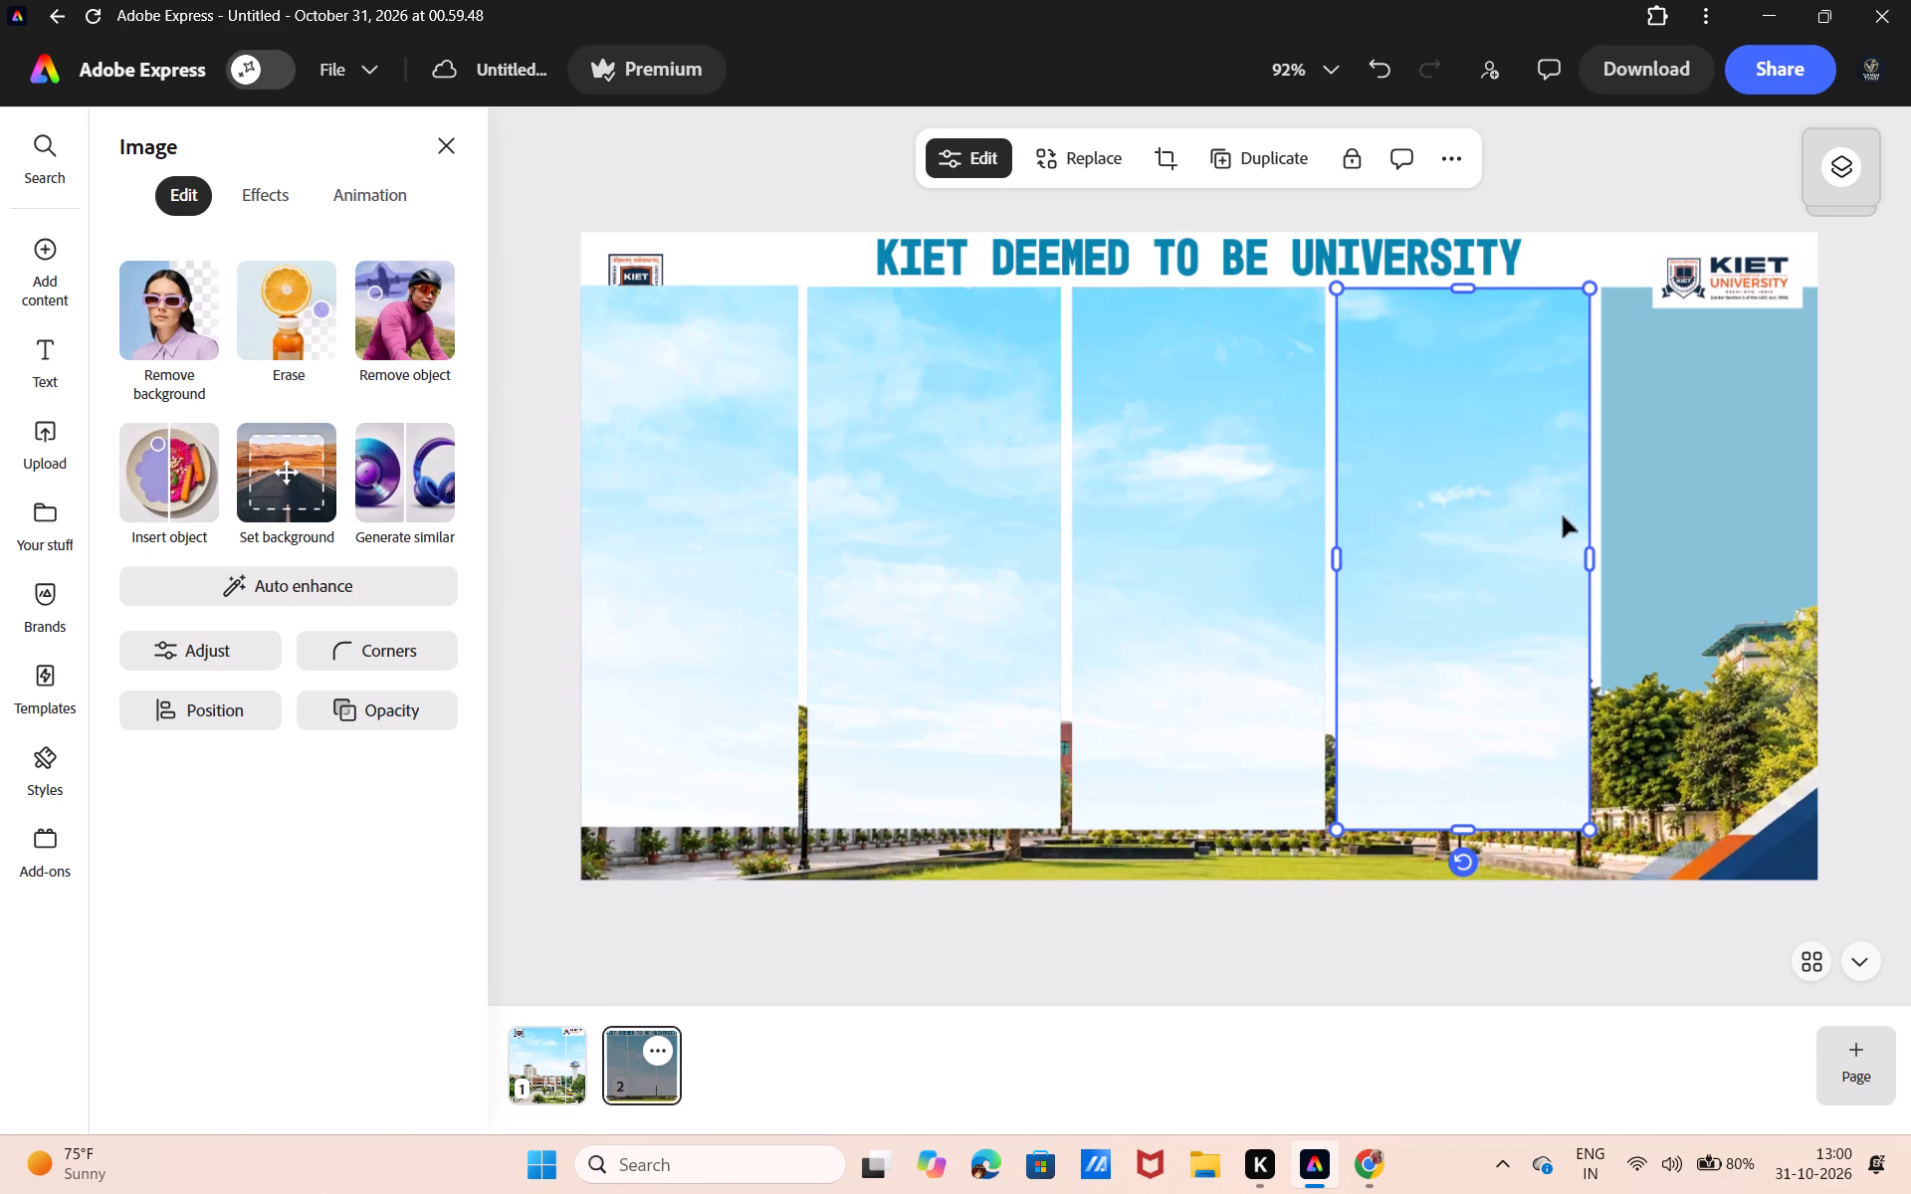
pyautogui.moveTo(1592, 547); pyautogui.dragTo(1764, 544)
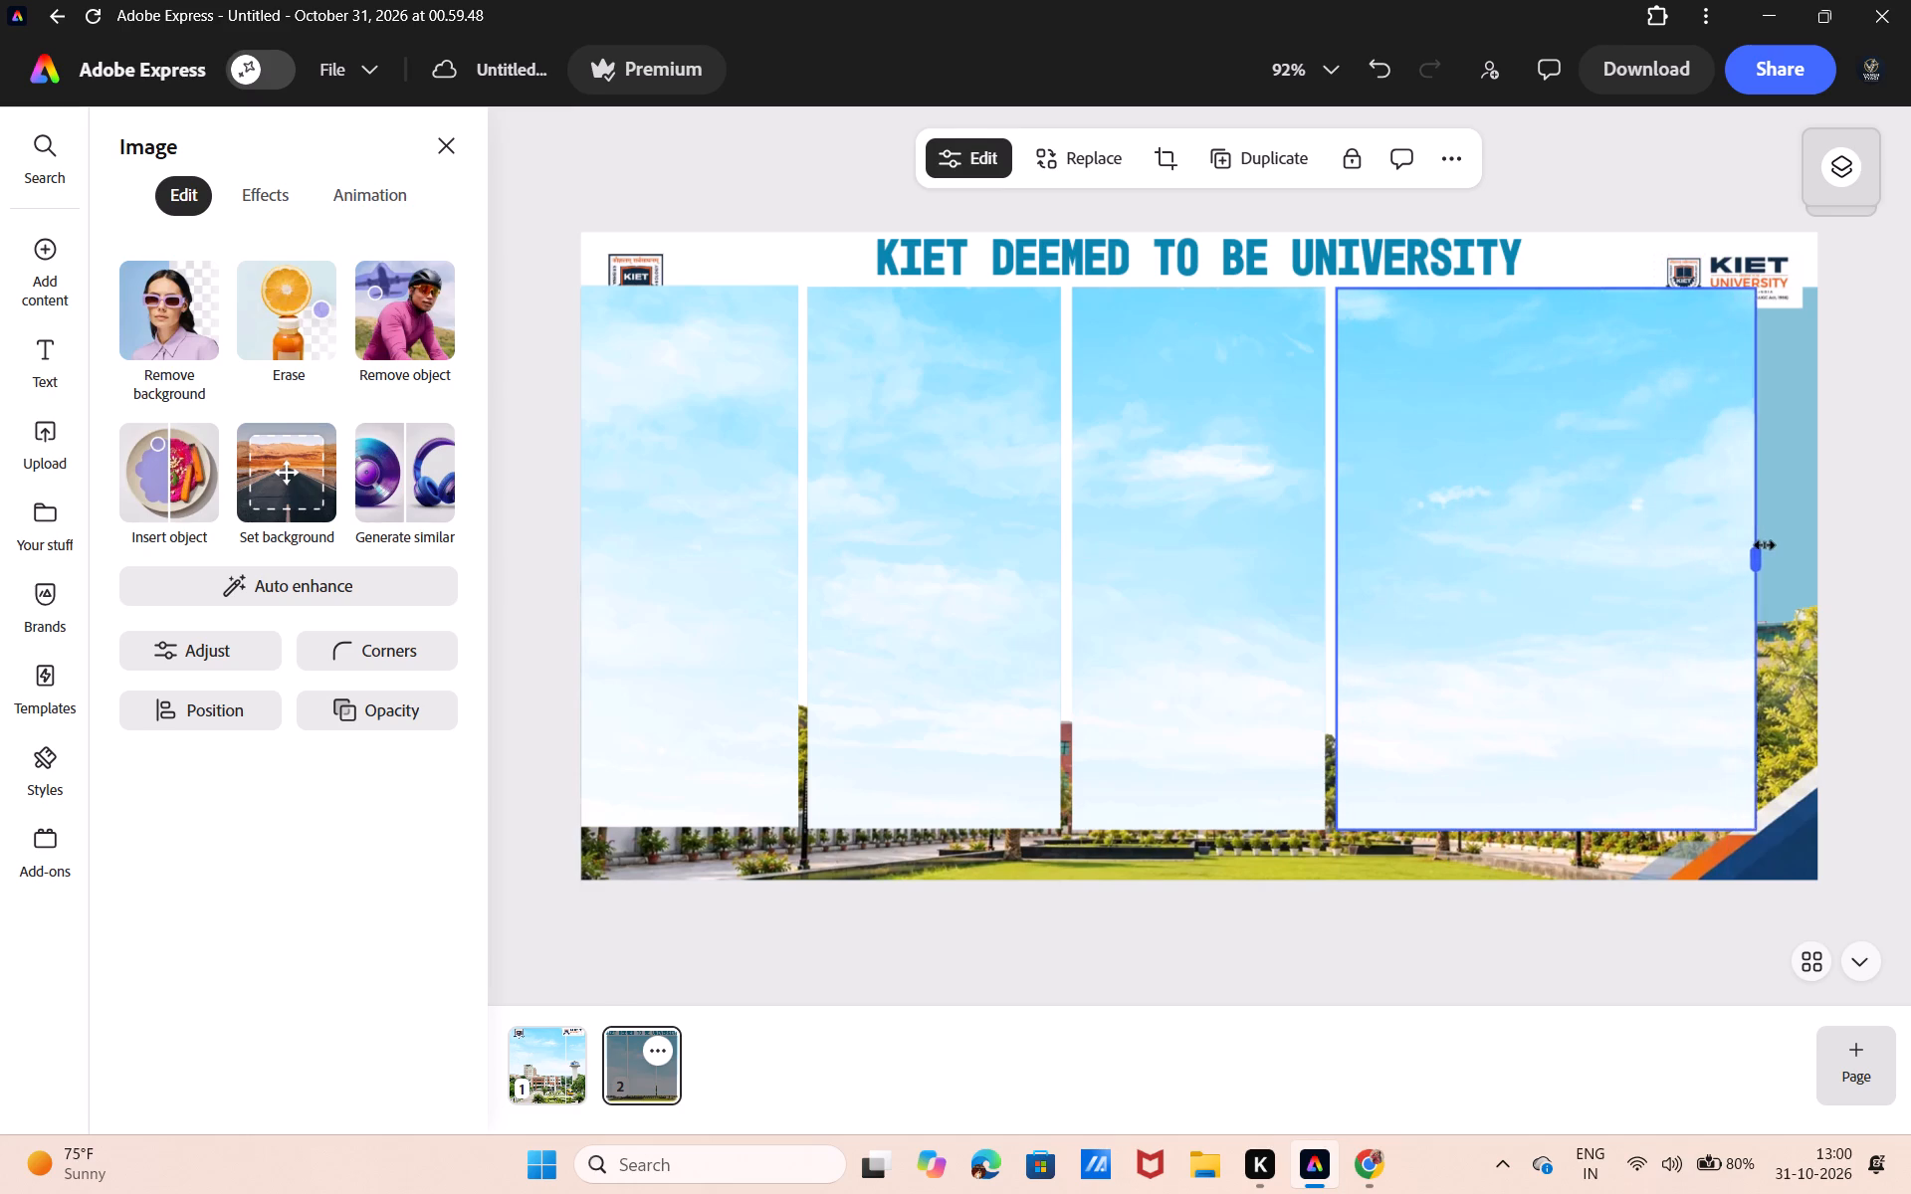
pyautogui.moveTo(1764, 544); pyautogui.dragTo(1822, 540)
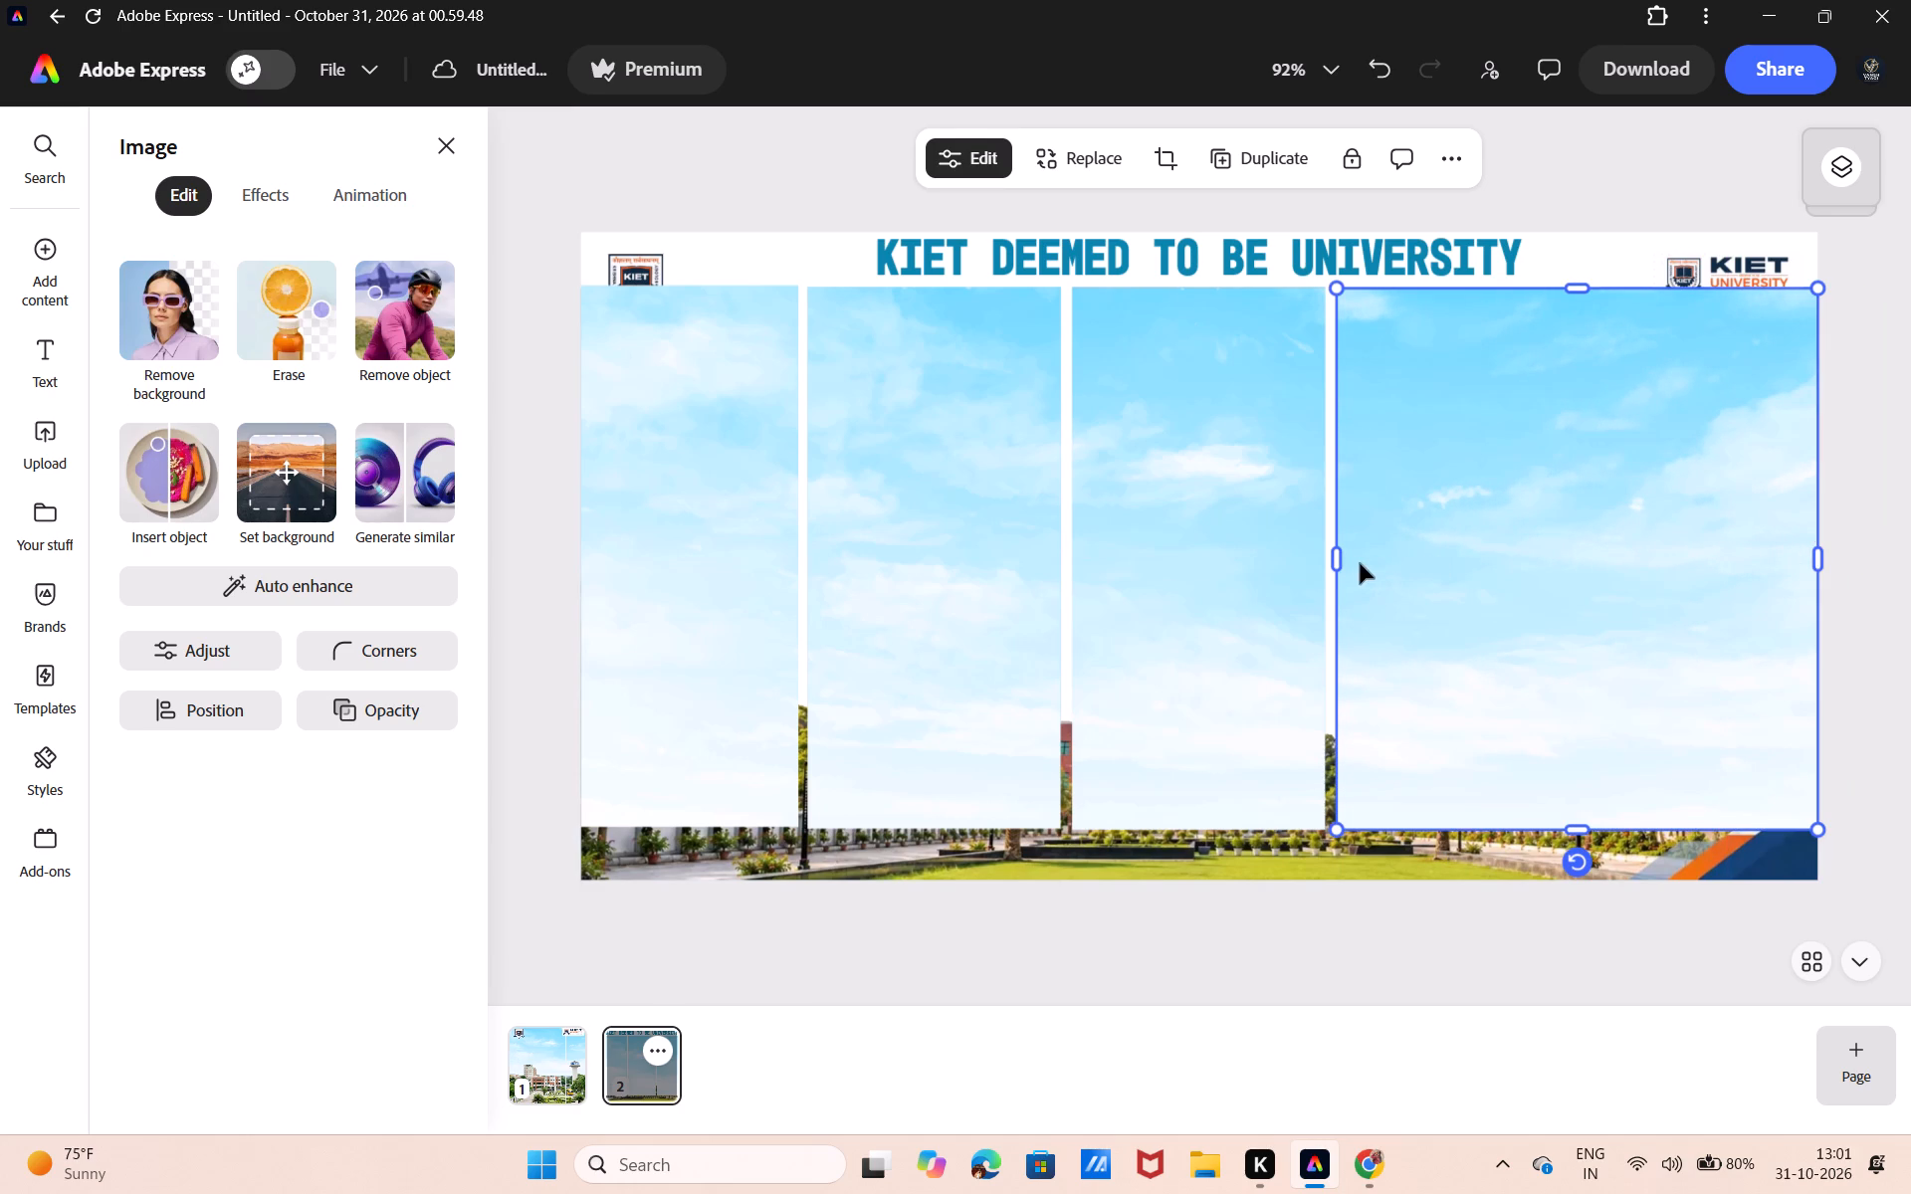
pyautogui.moveTo(1337, 561); pyautogui.dragTo(1683, 568)
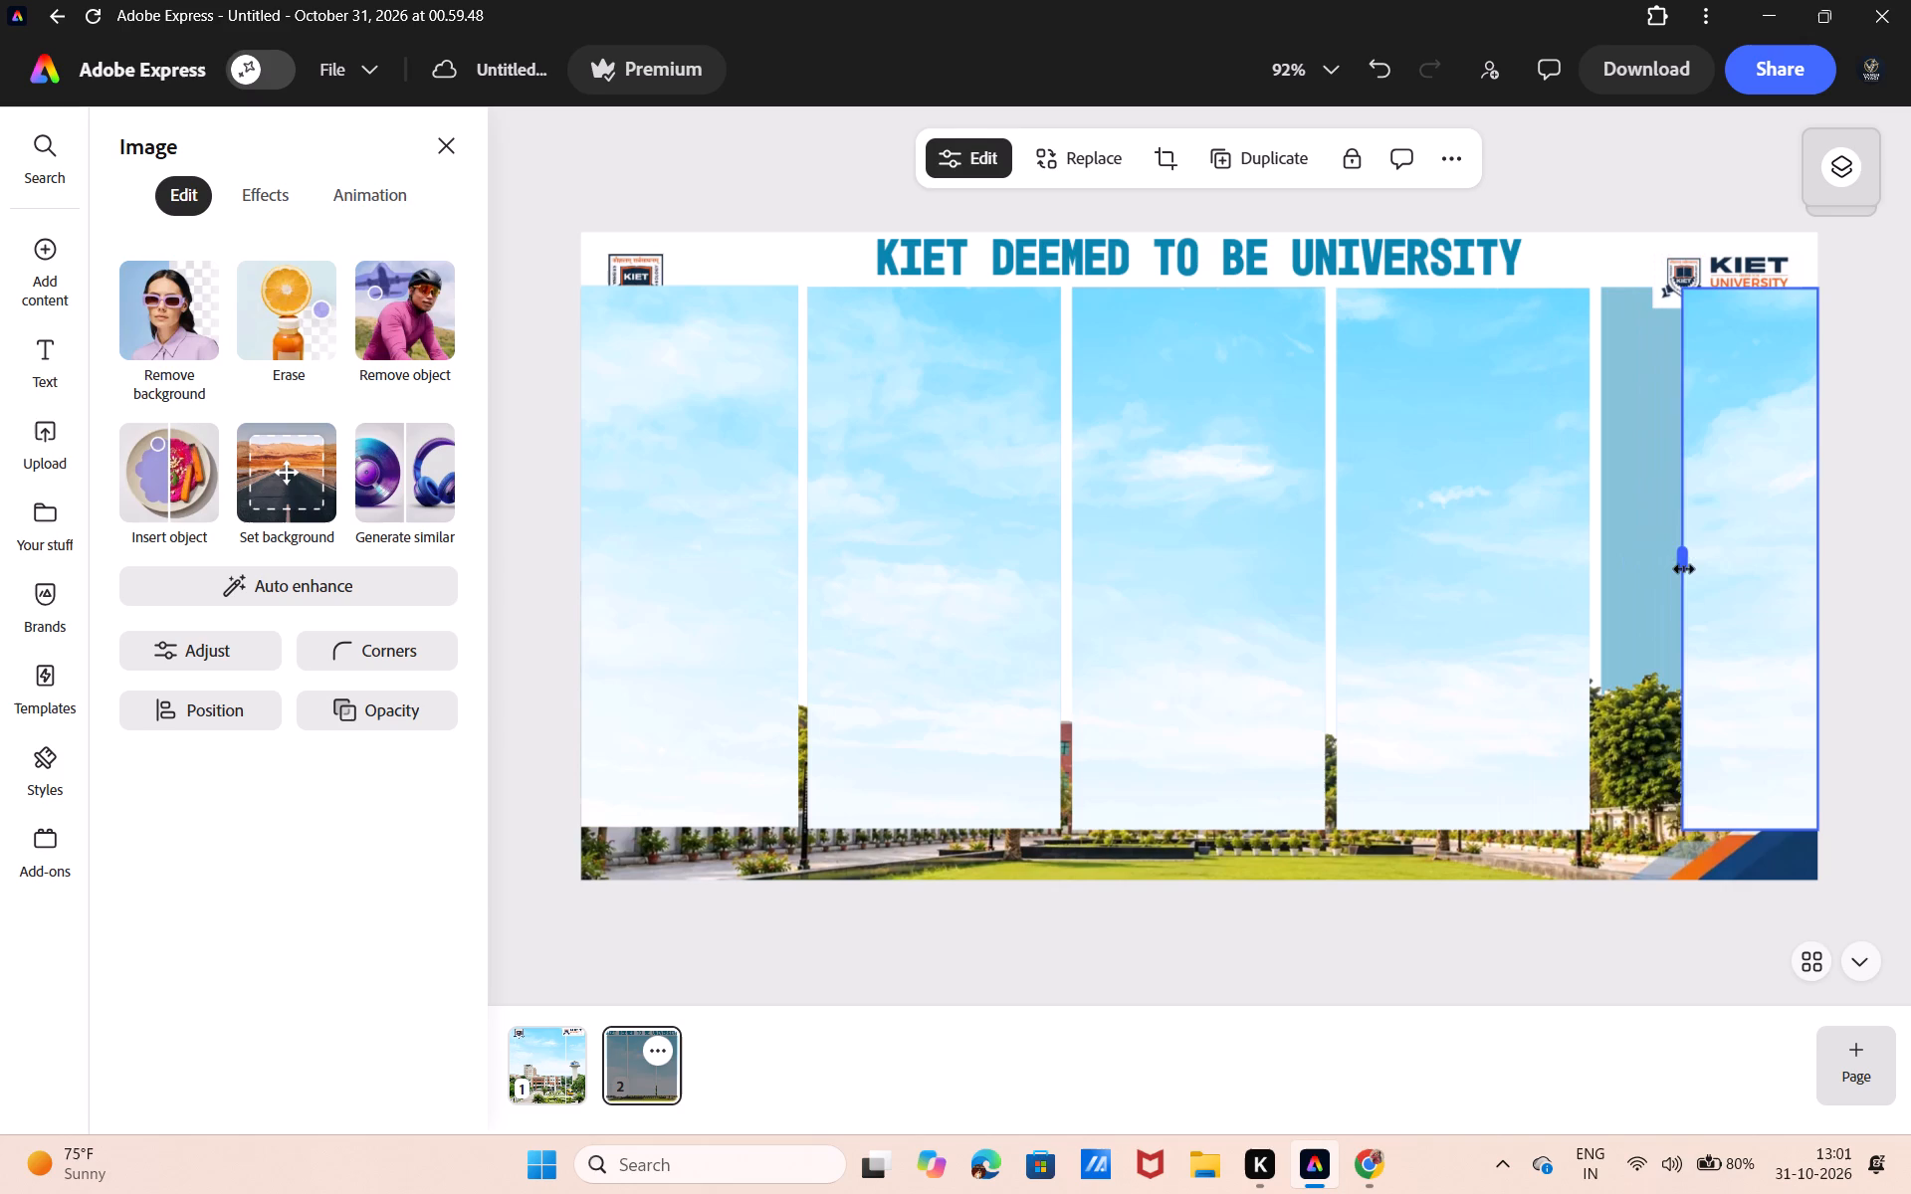
pyautogui.moveTo(1683, 568); pyautogui.dragTo(1607, 566)
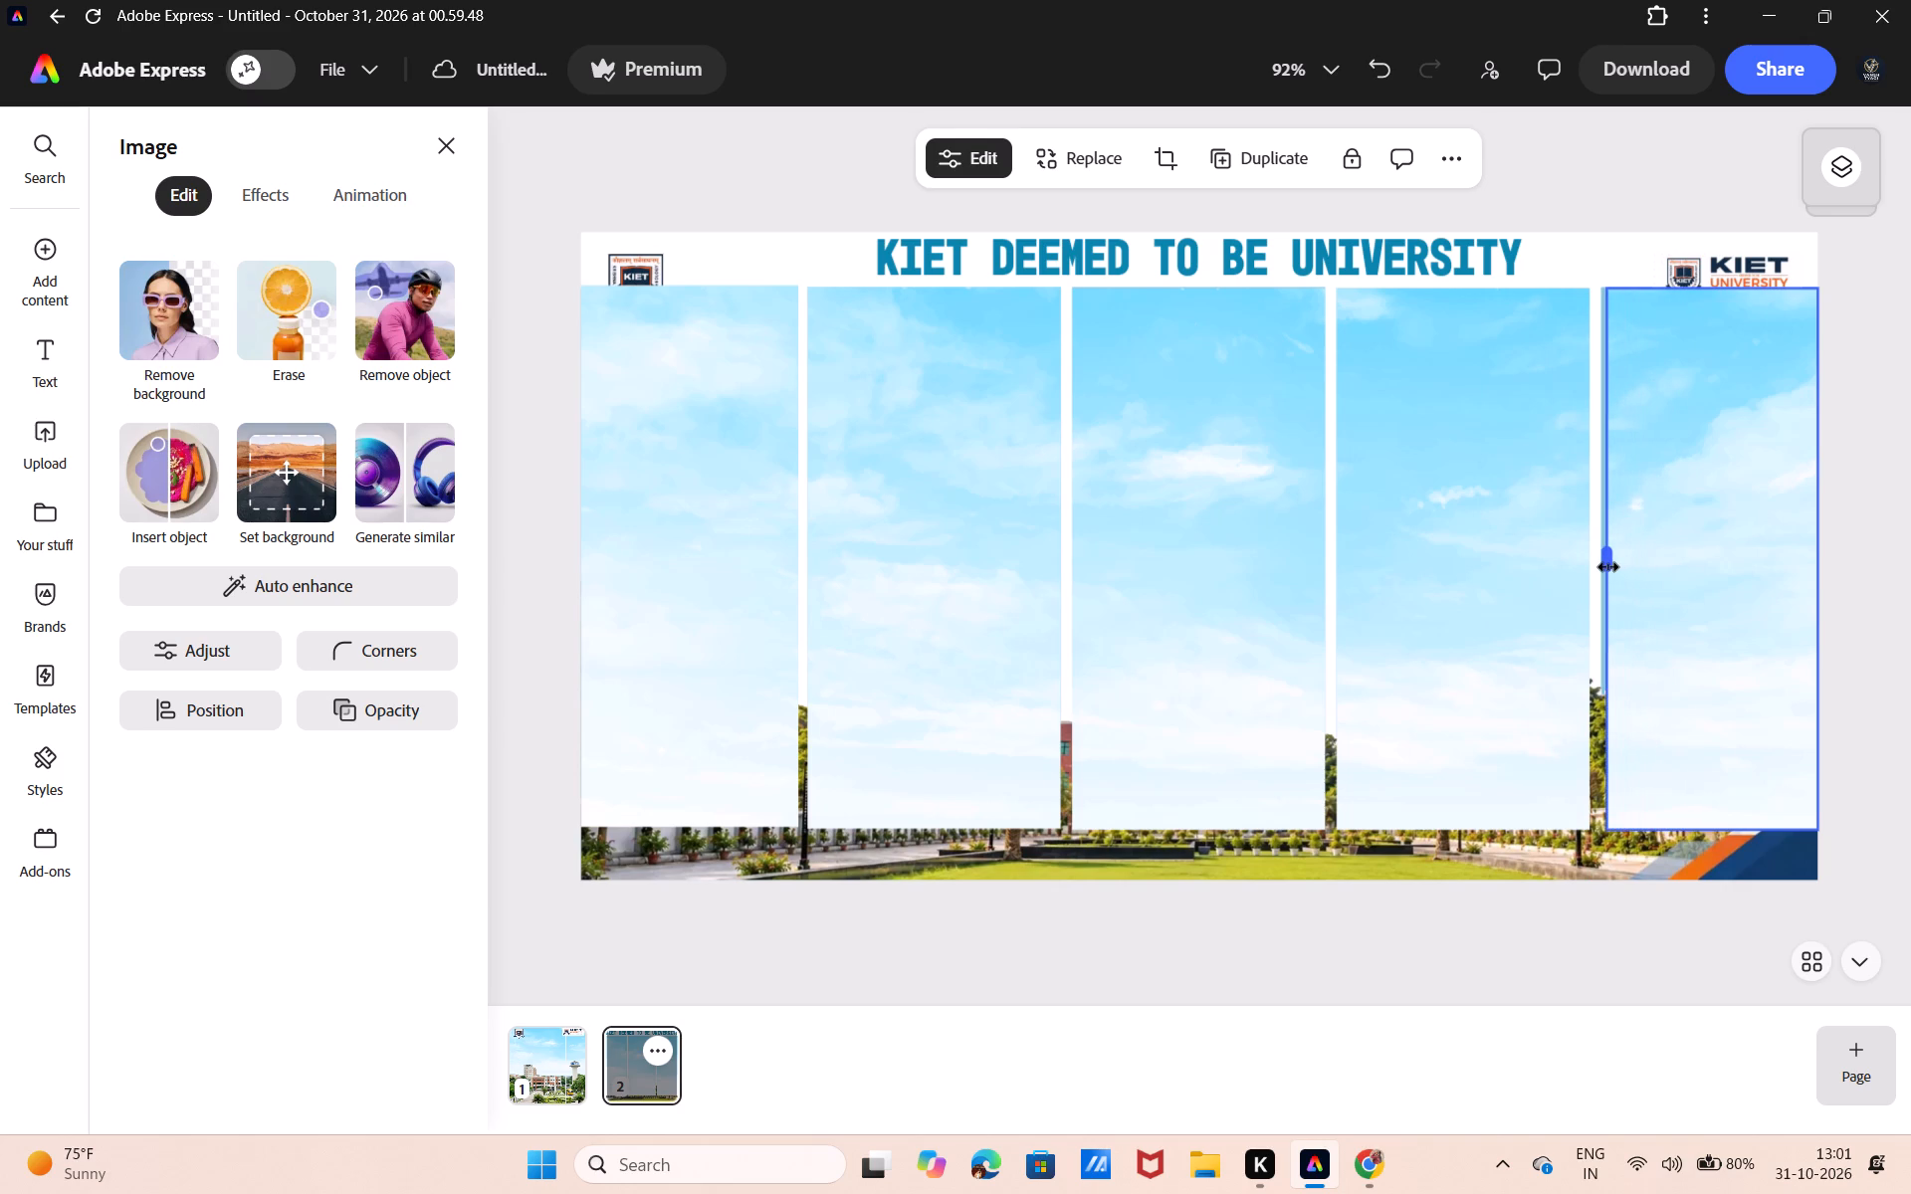
pyautogui.moveTo(1607, 566); pyautogui.dragTo(1601, 566)
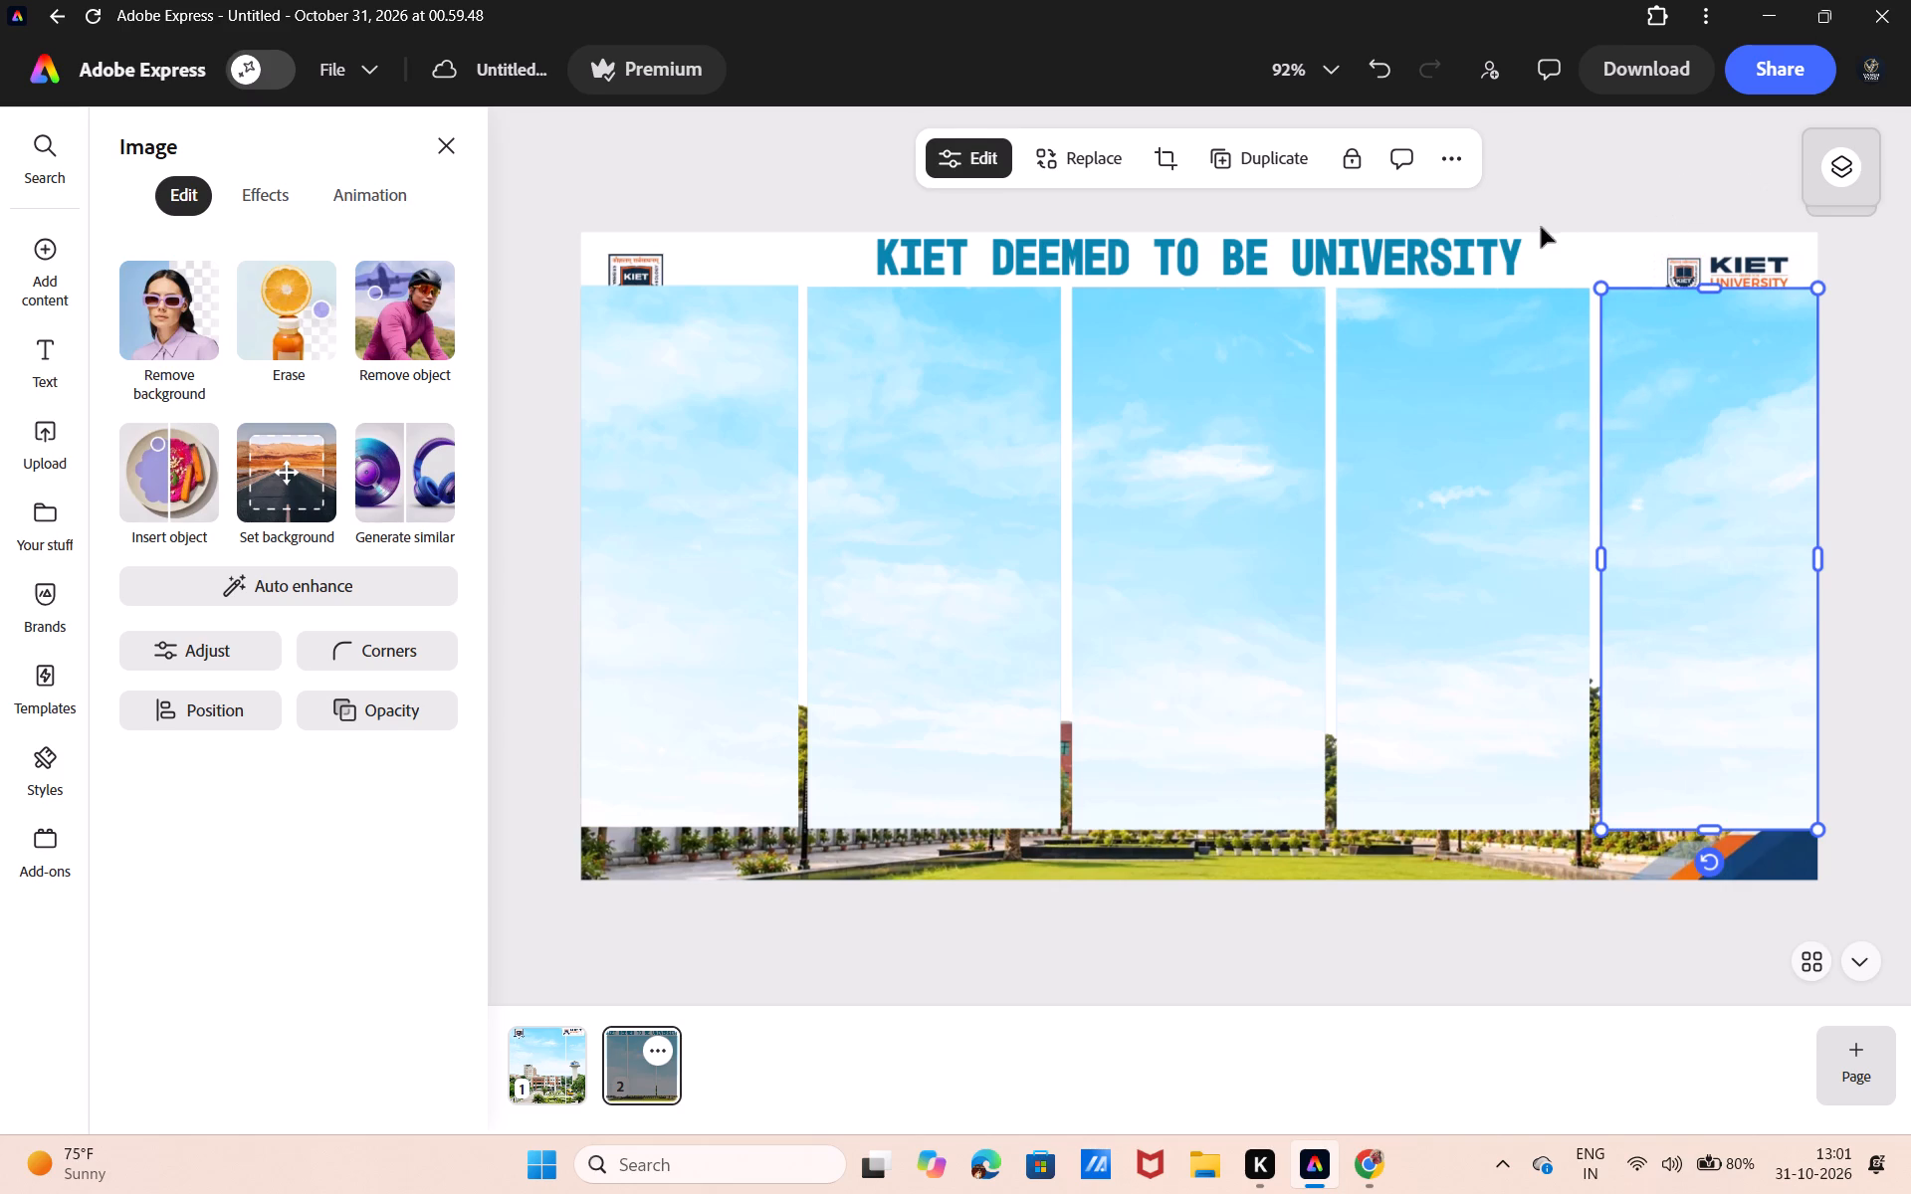
# Send each of the five sky strips one layer backward, behind the campus image, working from the rightmost to the leftmost.
pyautogui.click(1460, 155)
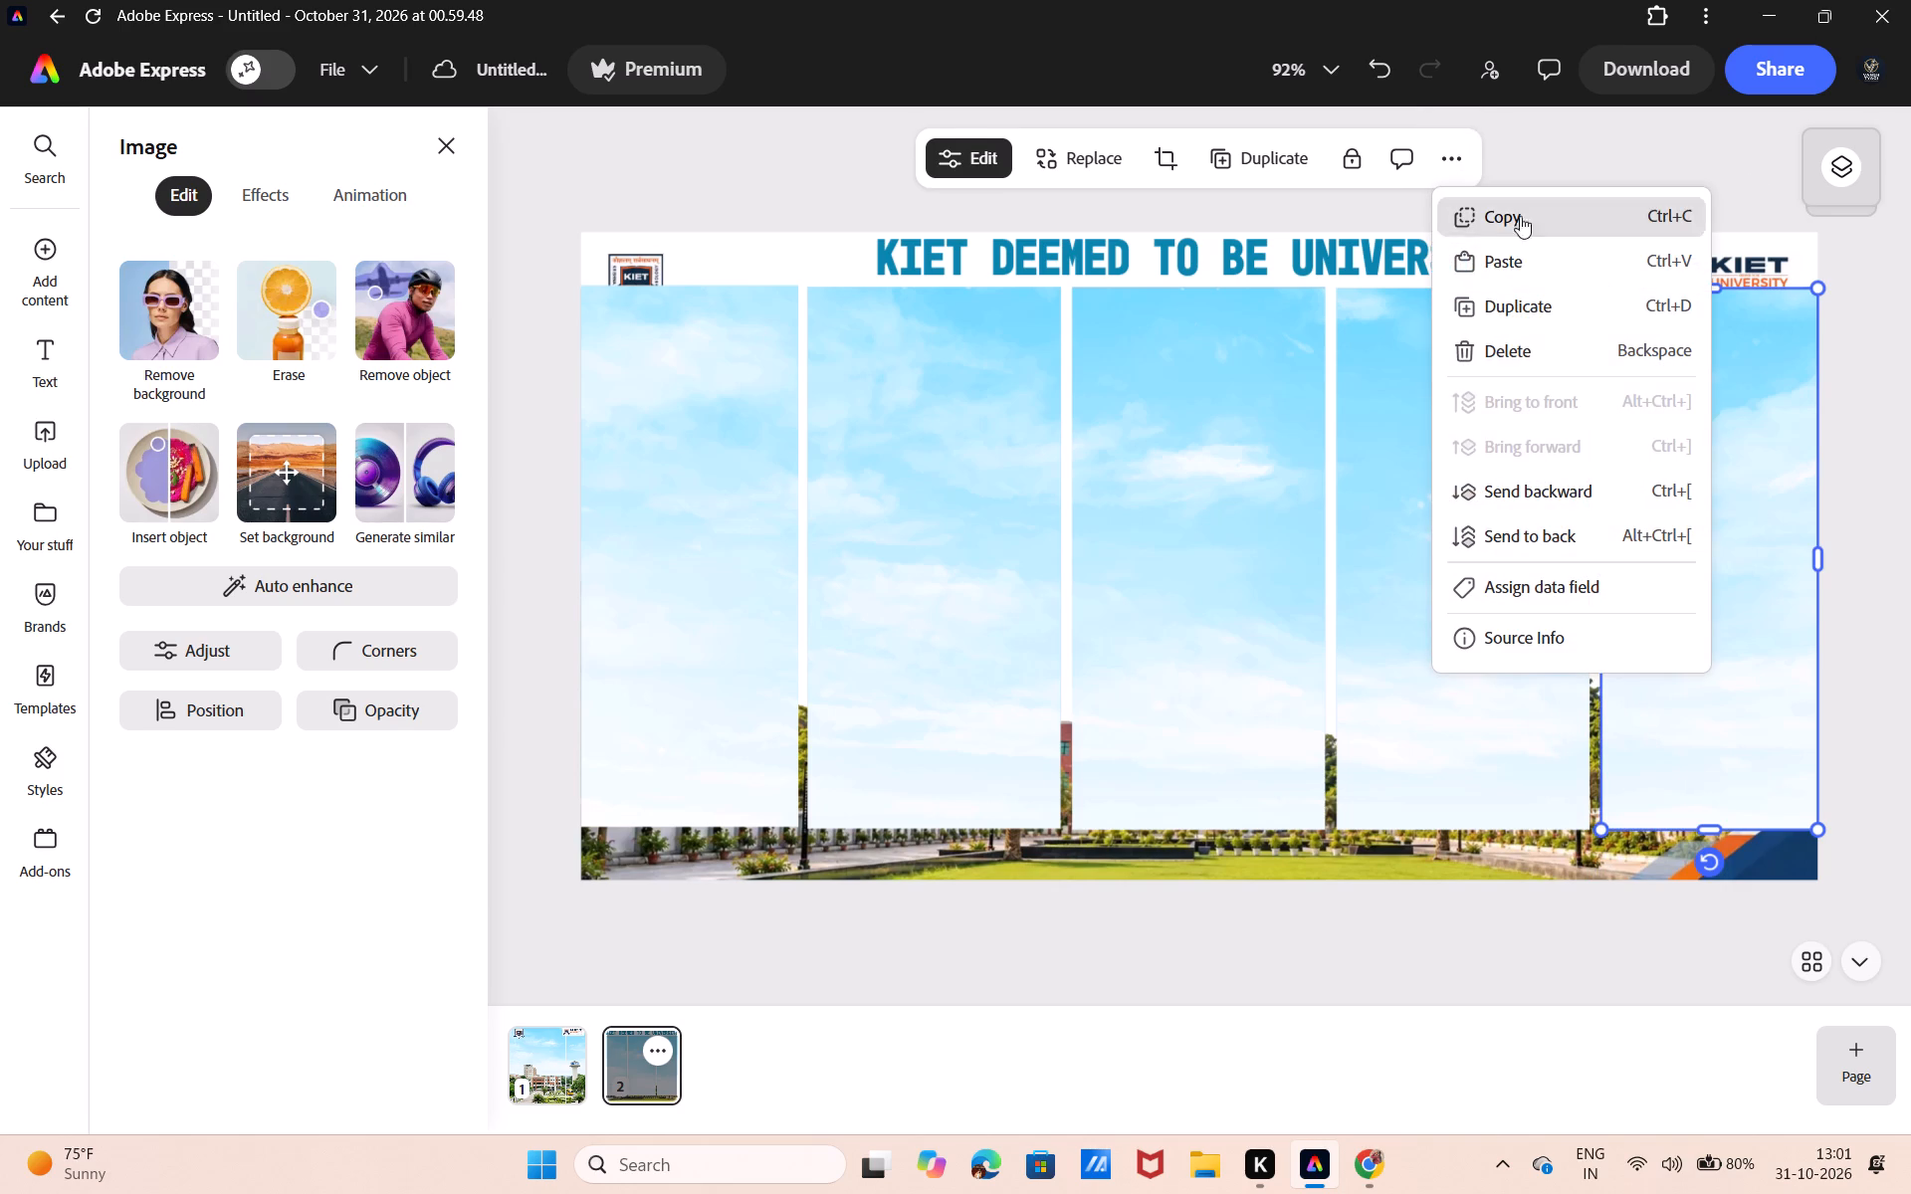
pyautogui.click(1614, 476)
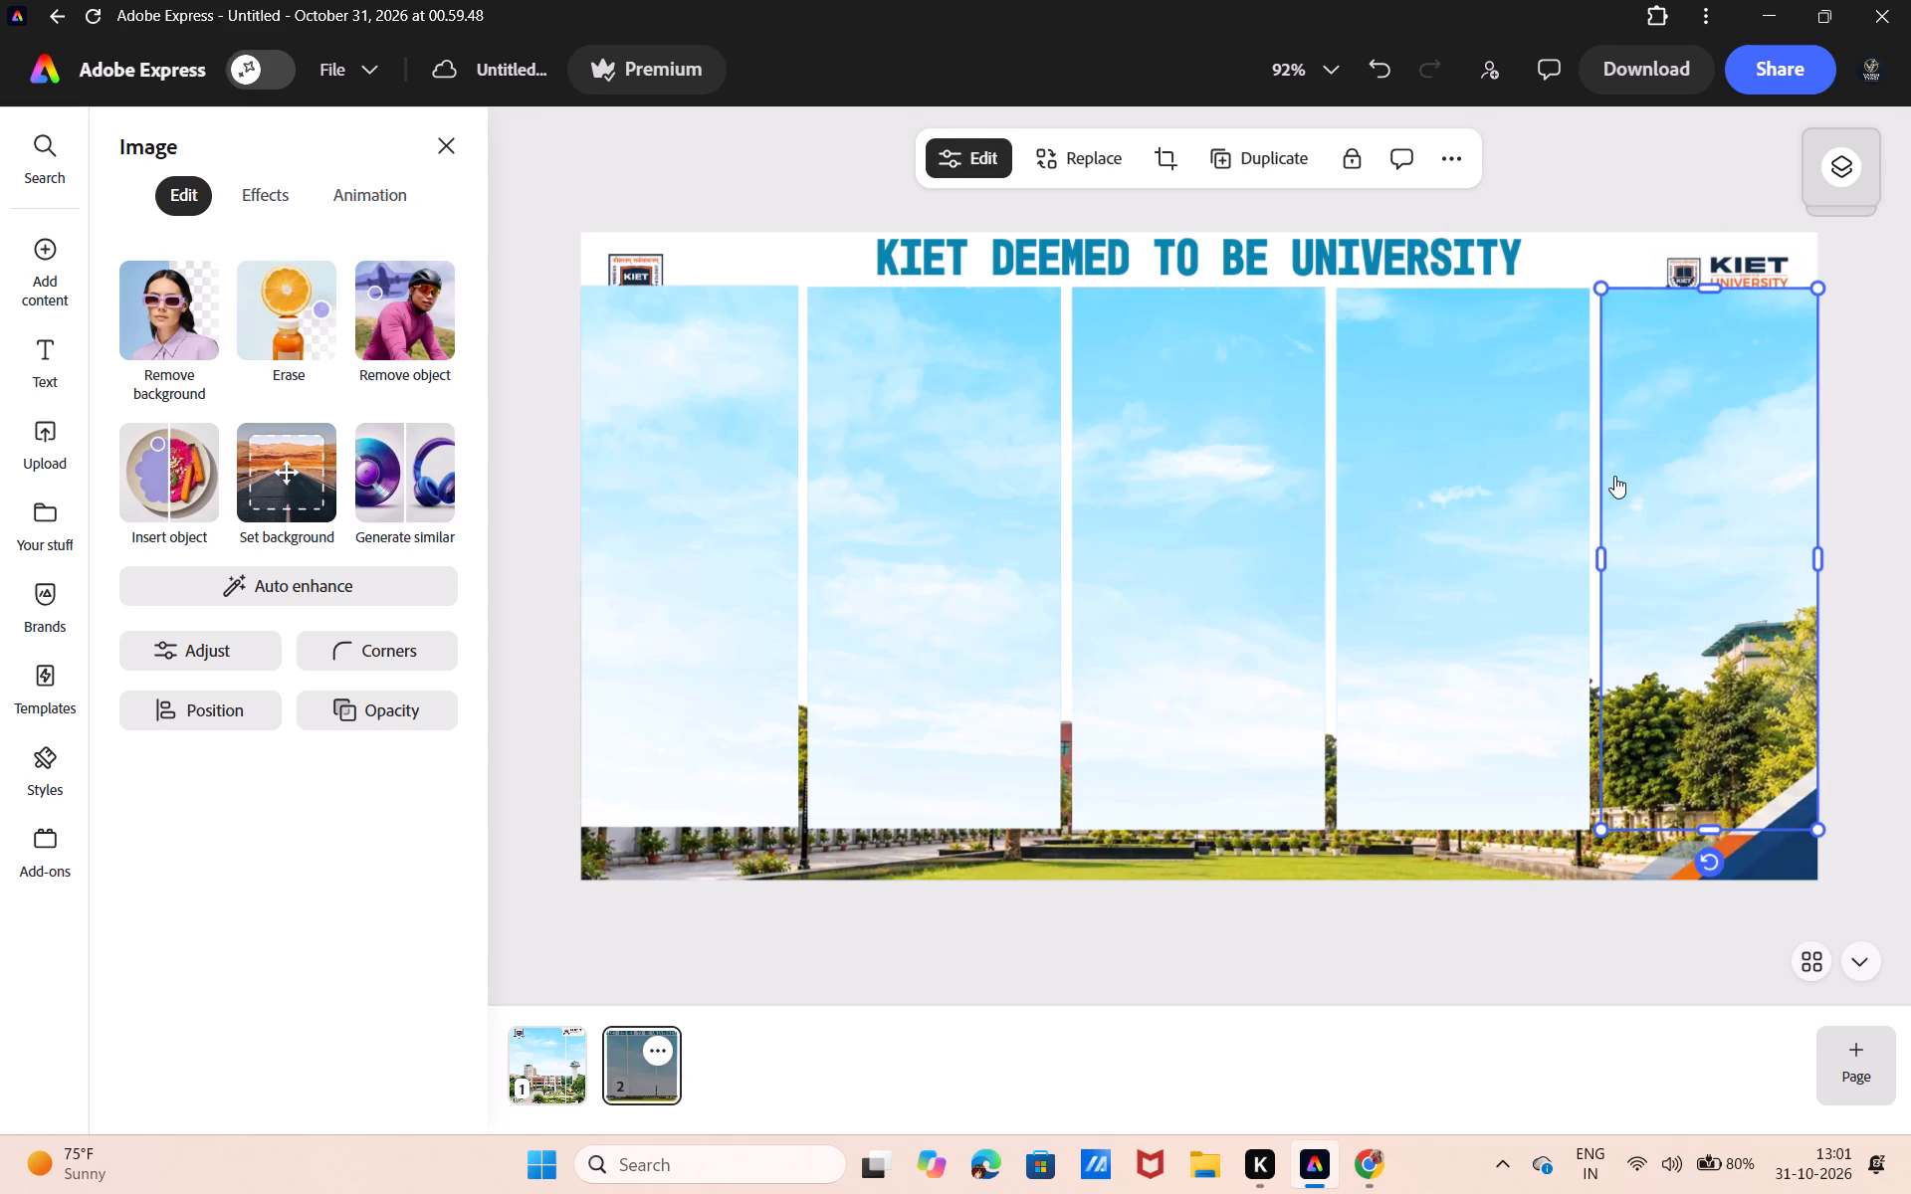
pyautogui.click(1446, 479)
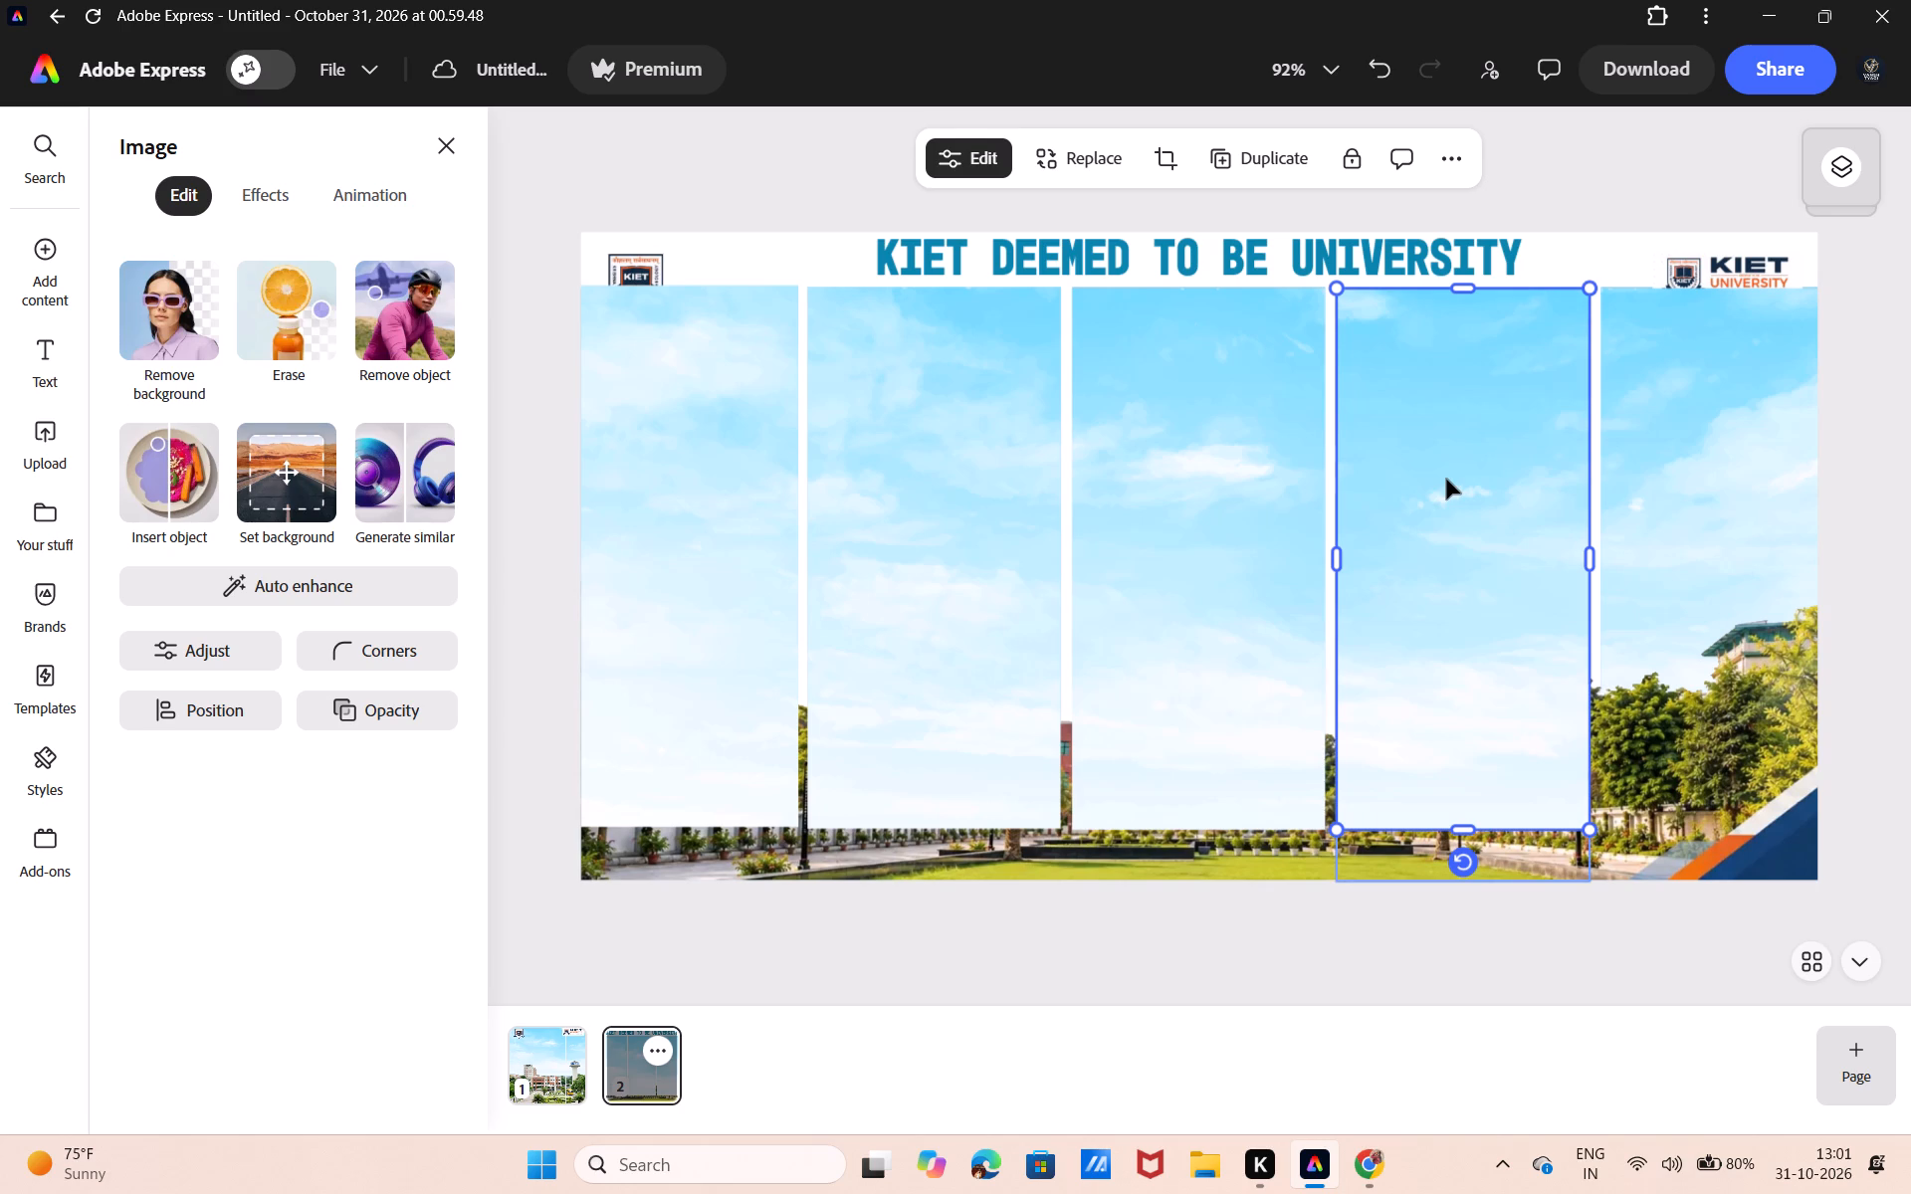
pyautogui.hotkey('ctrl', '[')
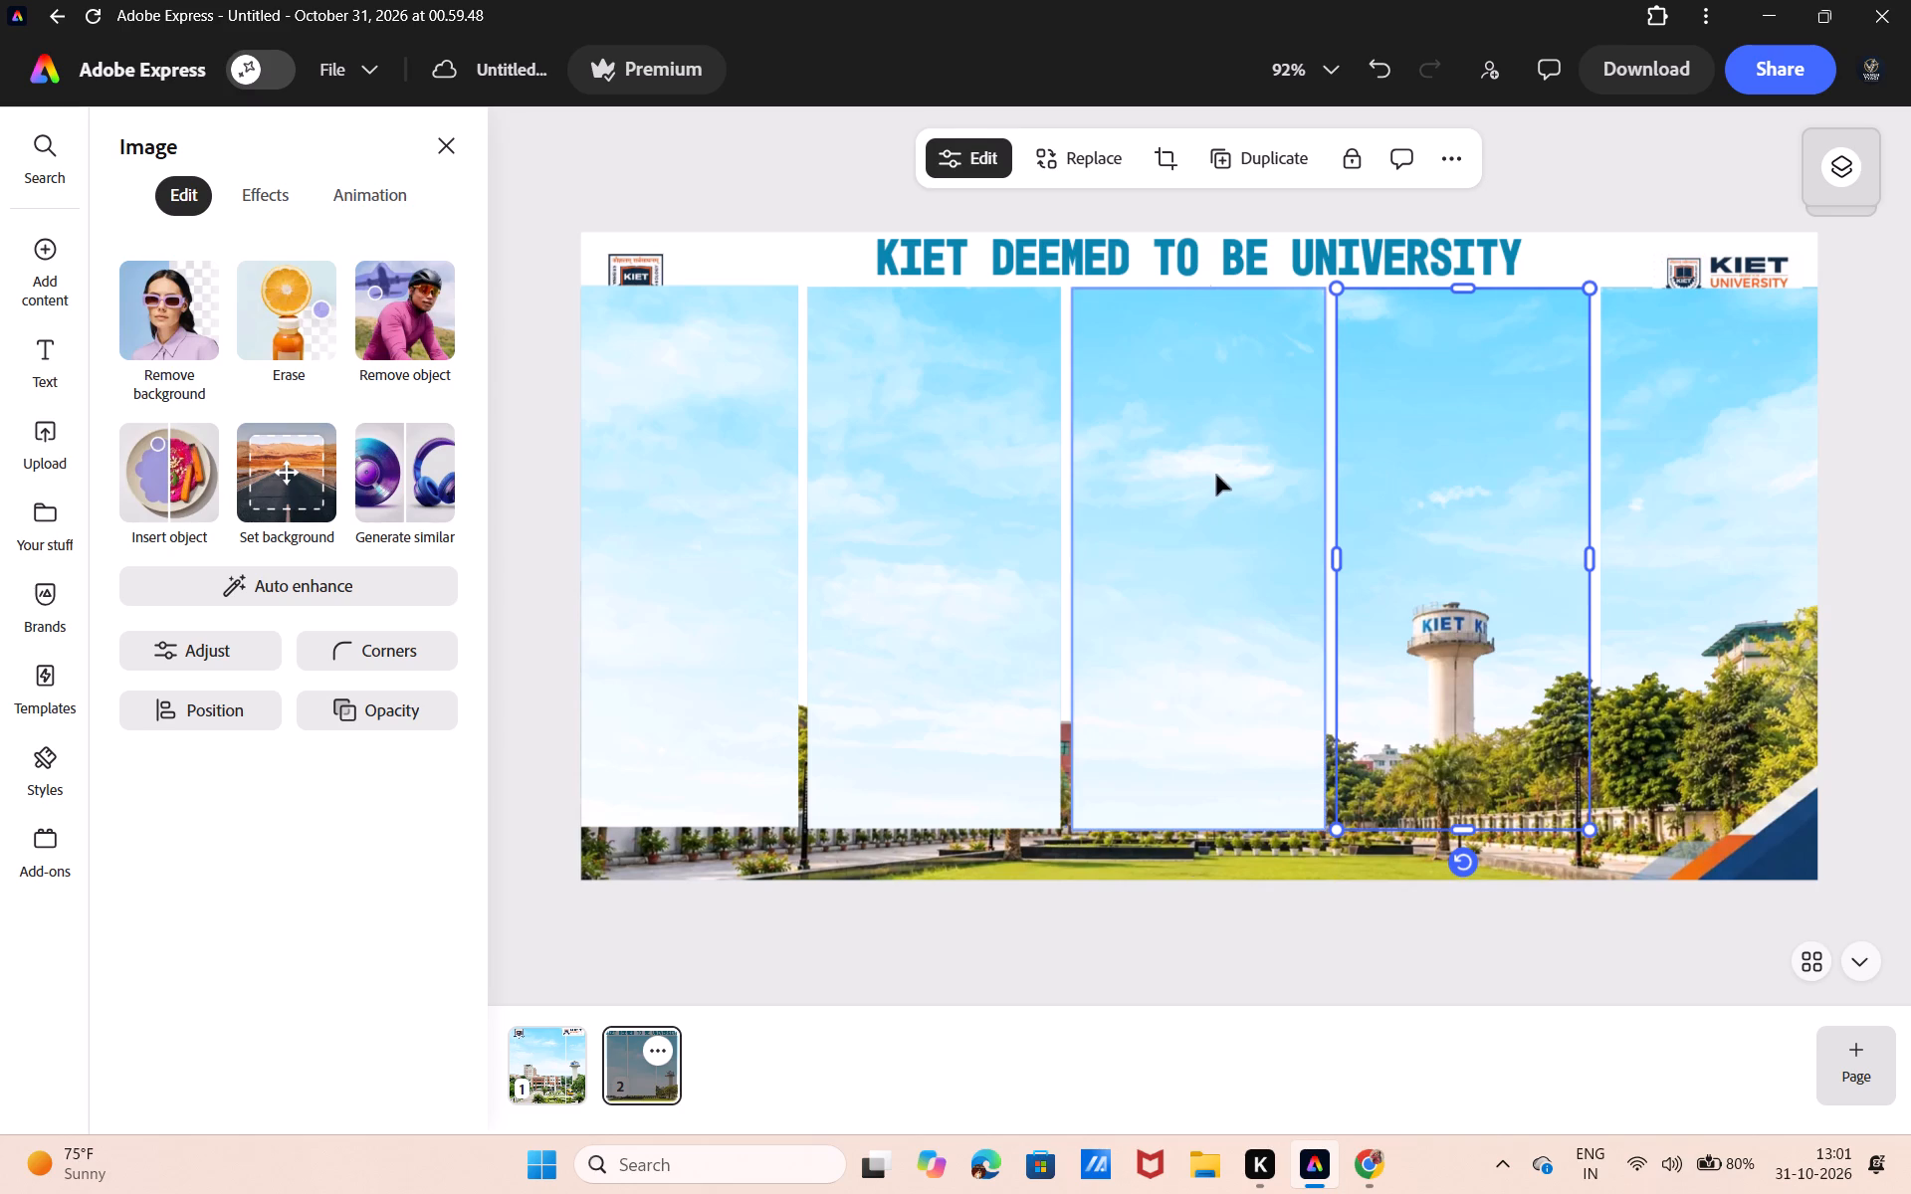
pyautogui.click(1216, 475)
pyautogui.hotkey('ctrl', '[')
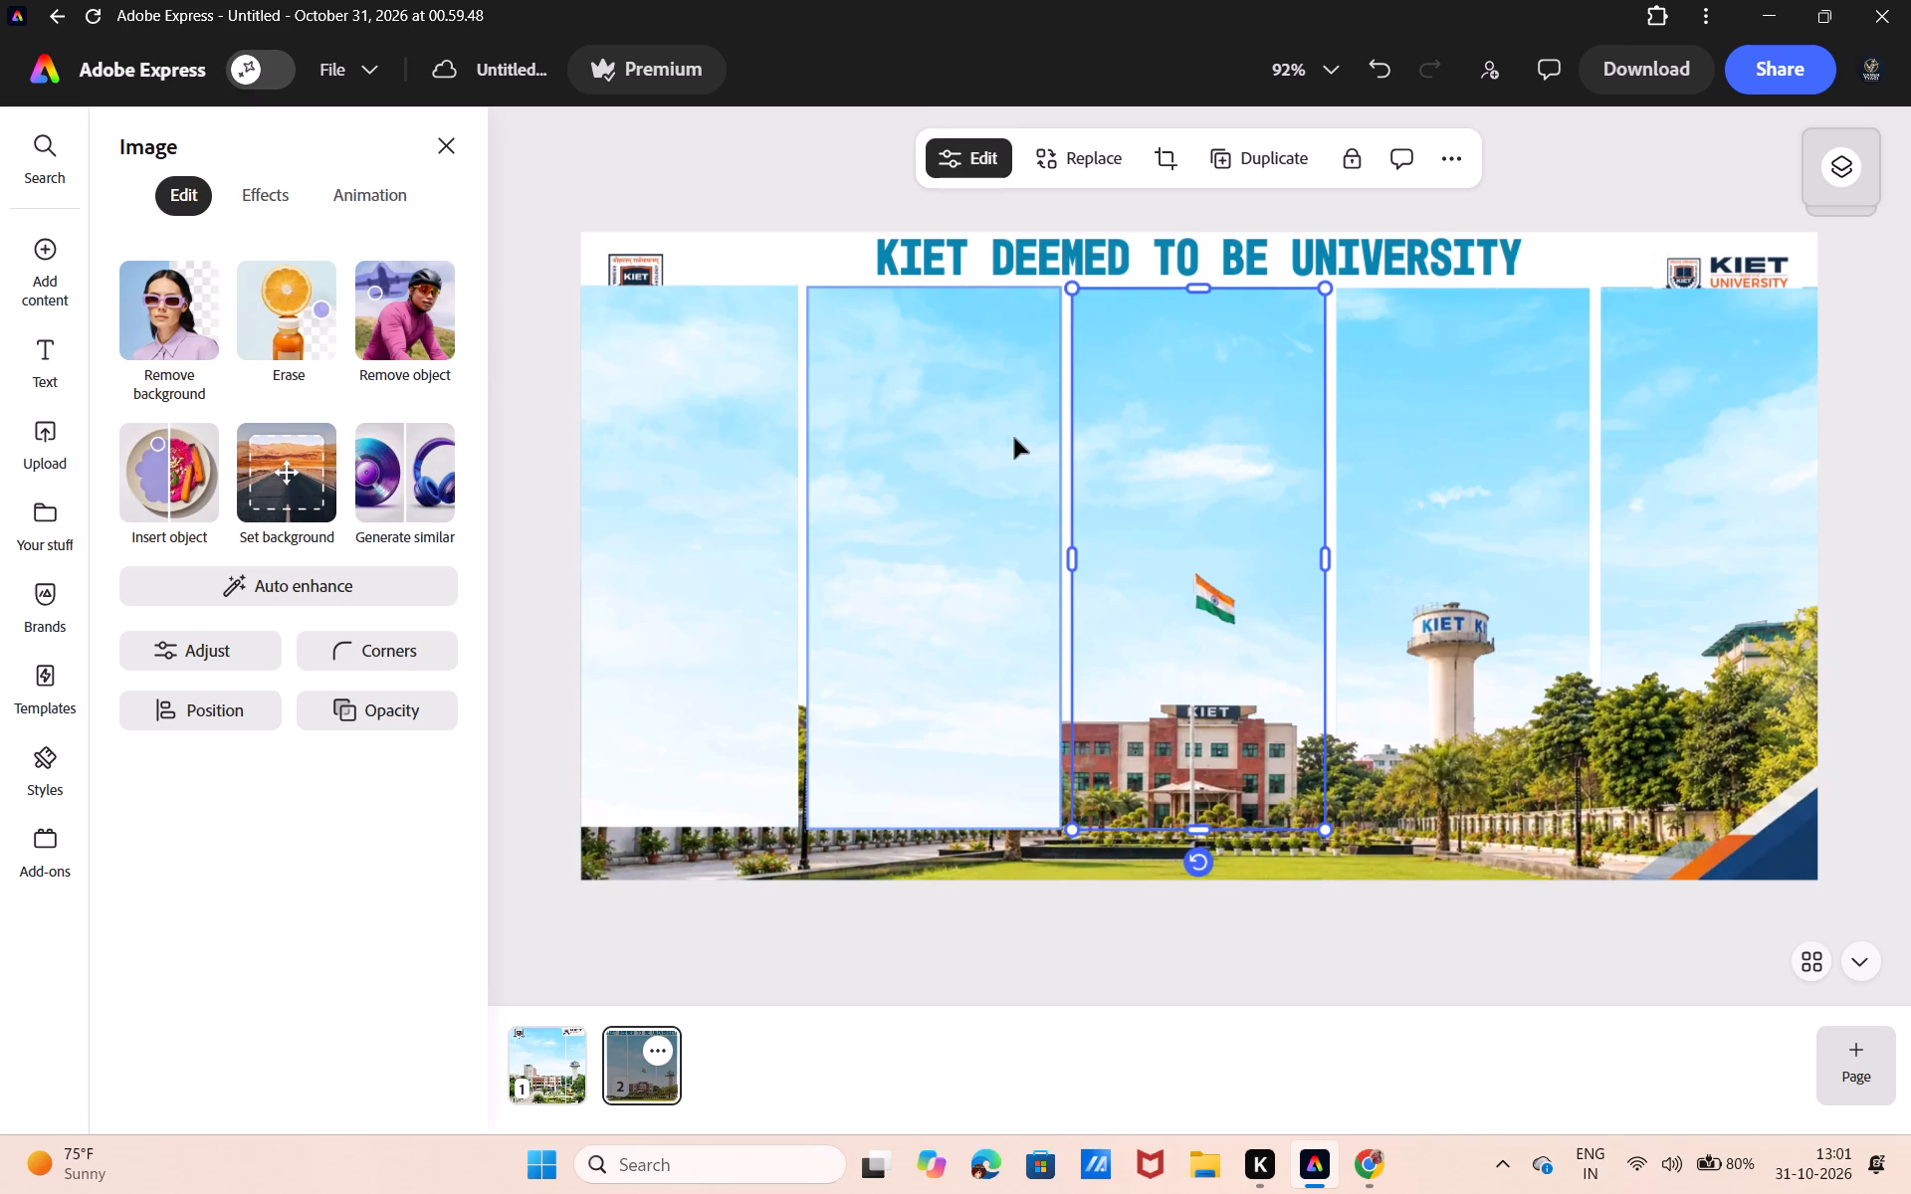
pyautogui.click(1014, 438)
pyautogui.hotkey('ctrl', '[')
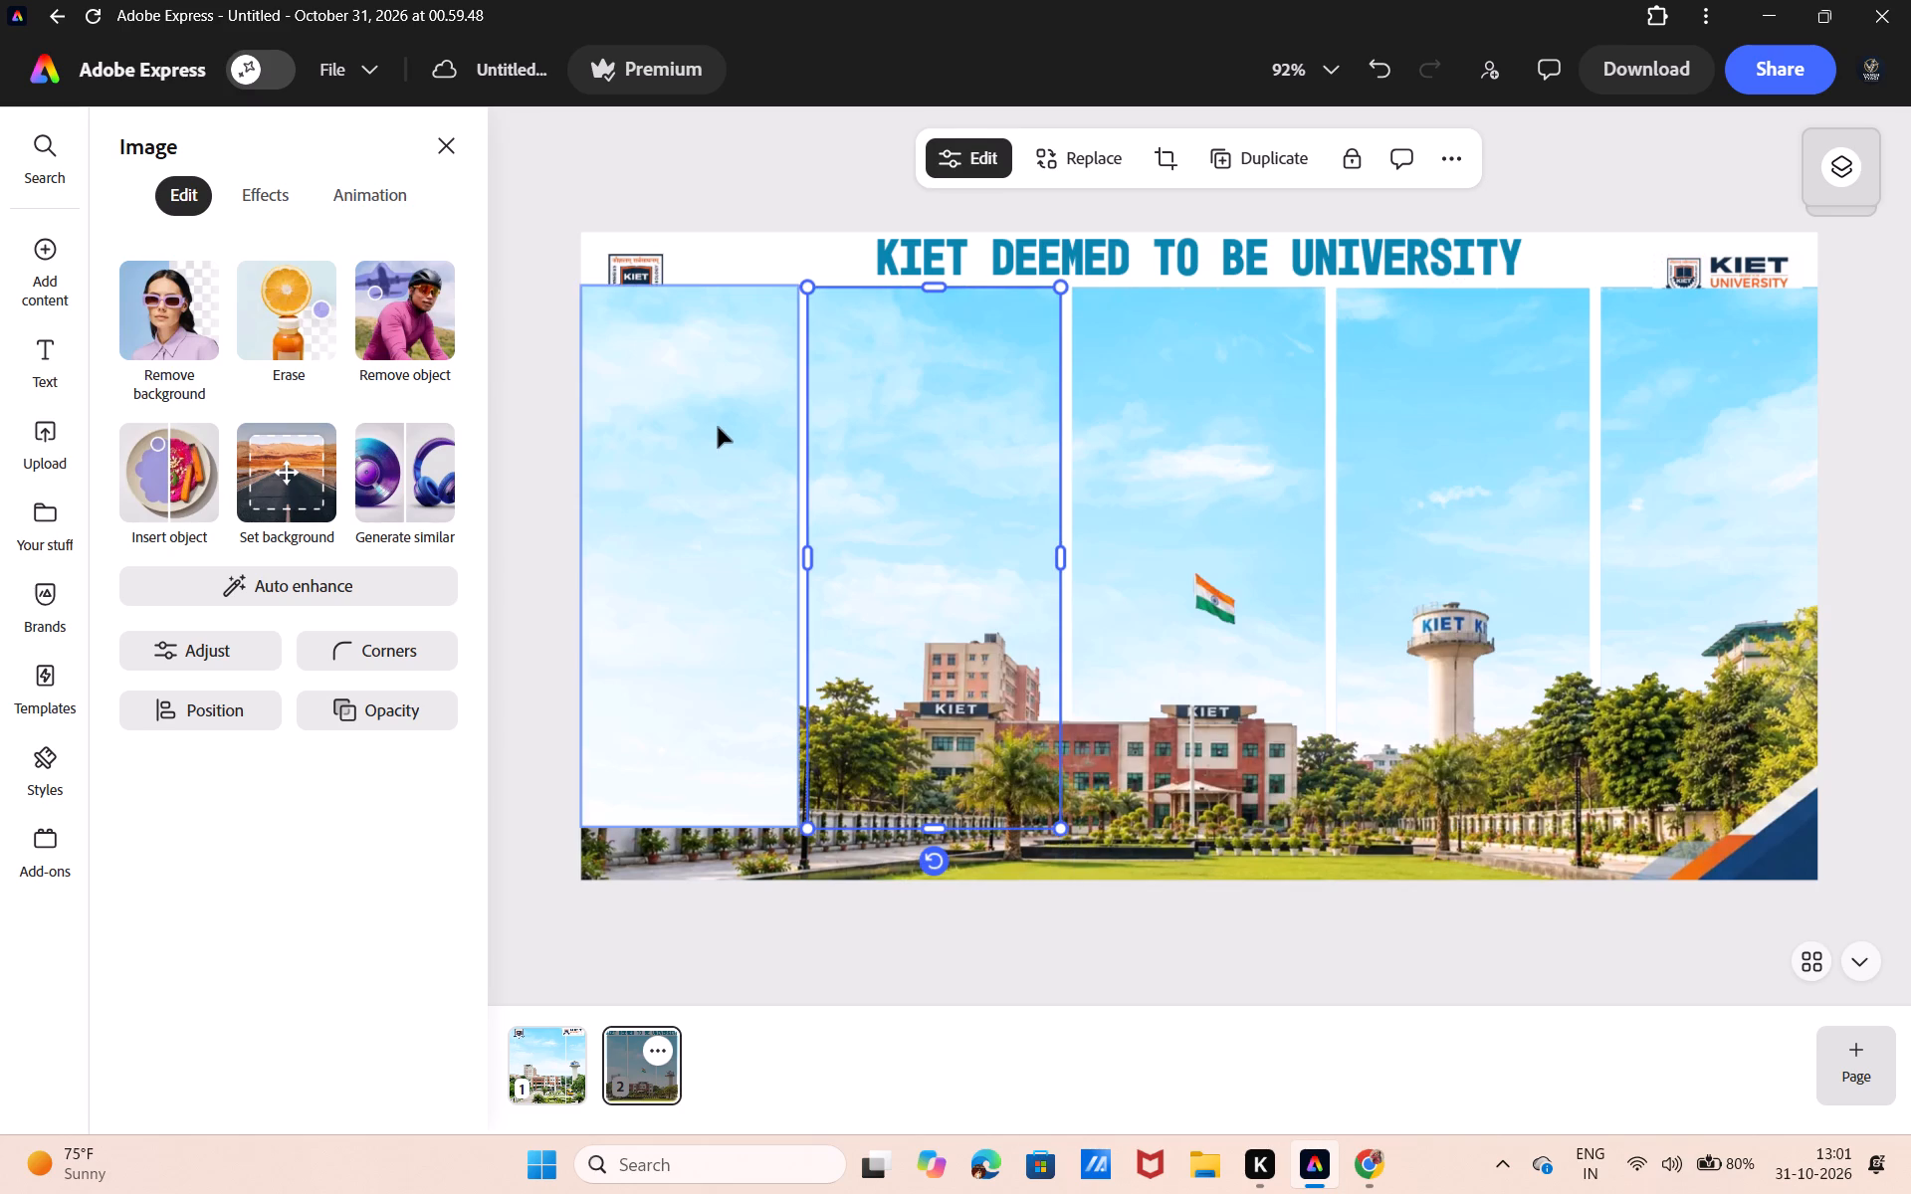
pyautogui.click(718, 427)
pyautogui.hotkey('ctrl', '[')
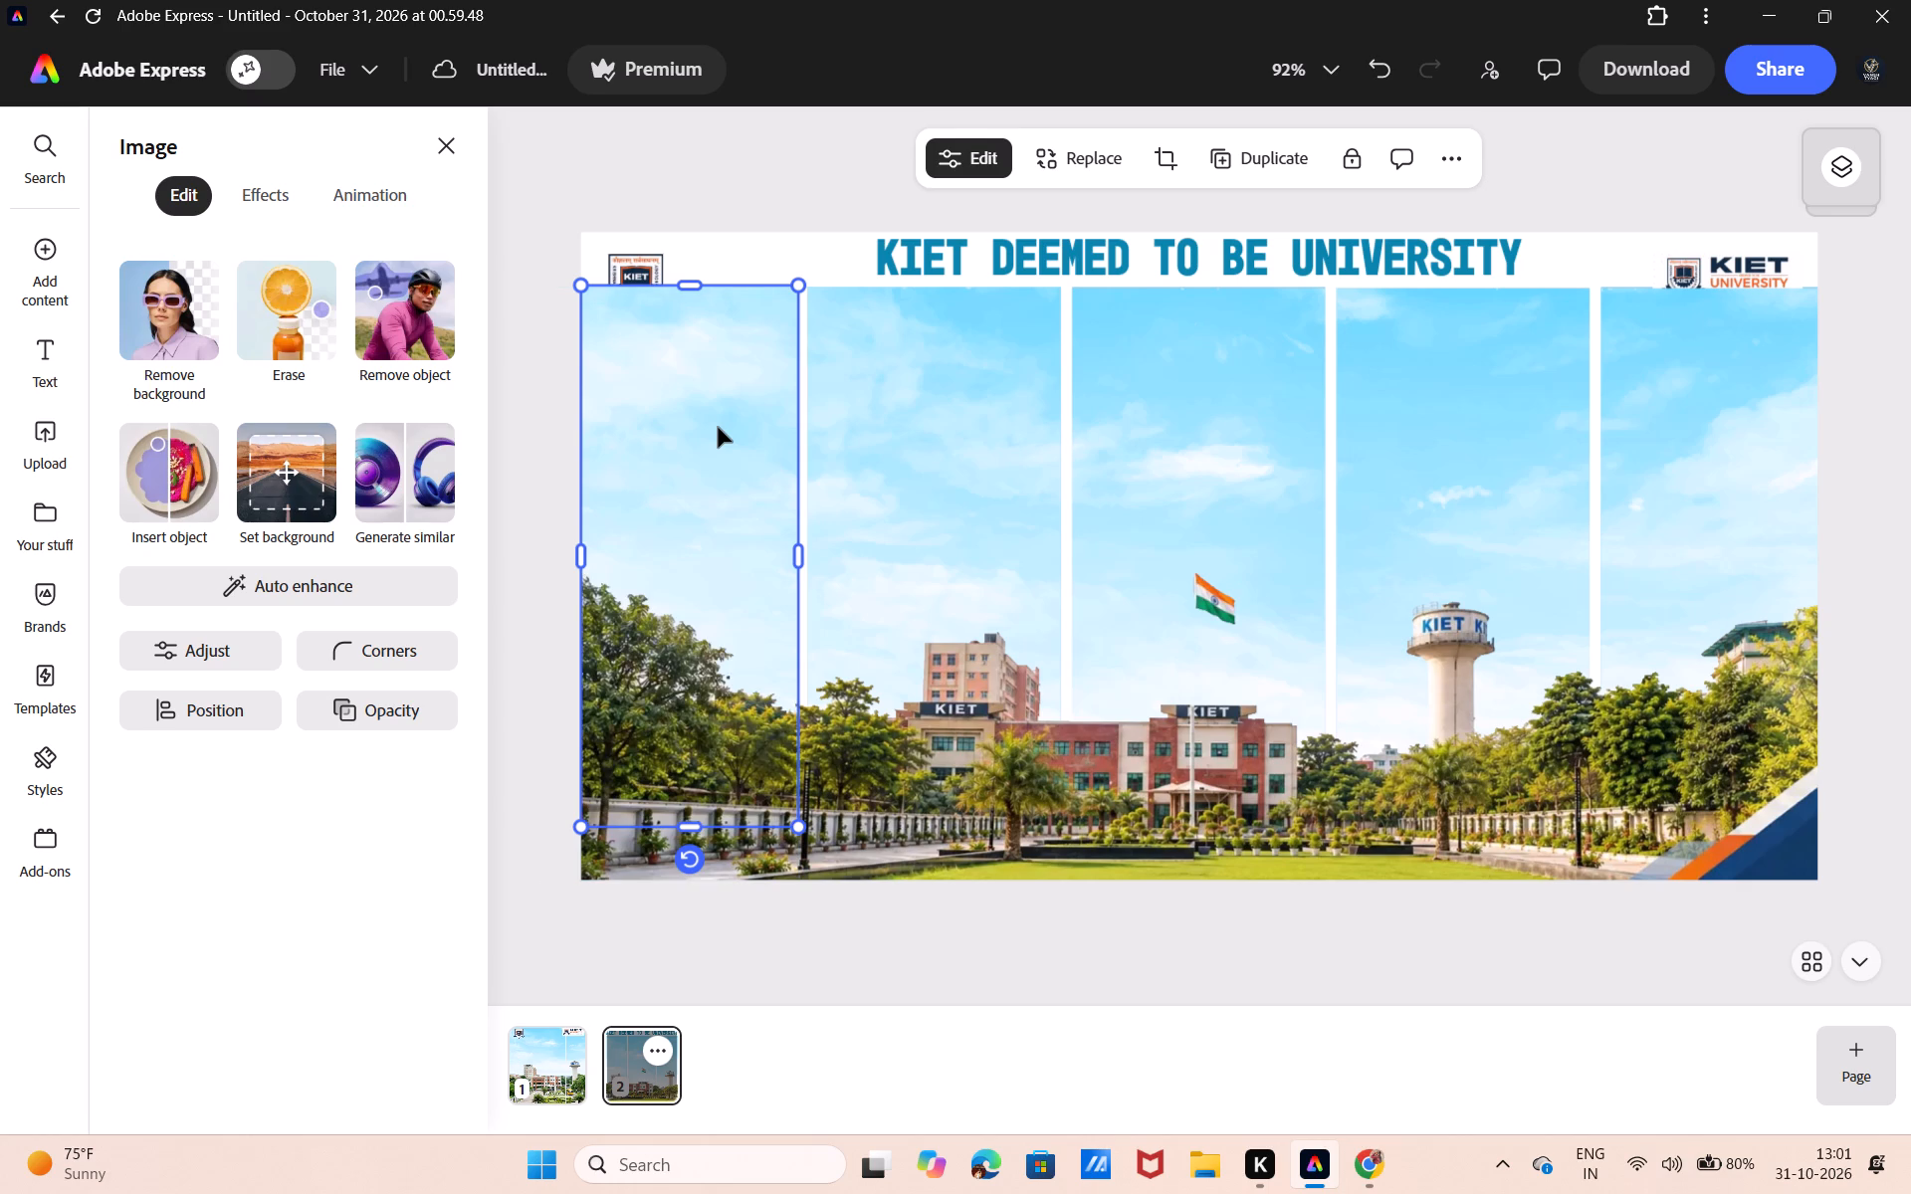
# Send the first sky strip backward so it sits behind the crest logo but stays above the page background.
pyautogui.hotkey('ctrl', '[')
pyautogui.hotkey('ctrl', '[')
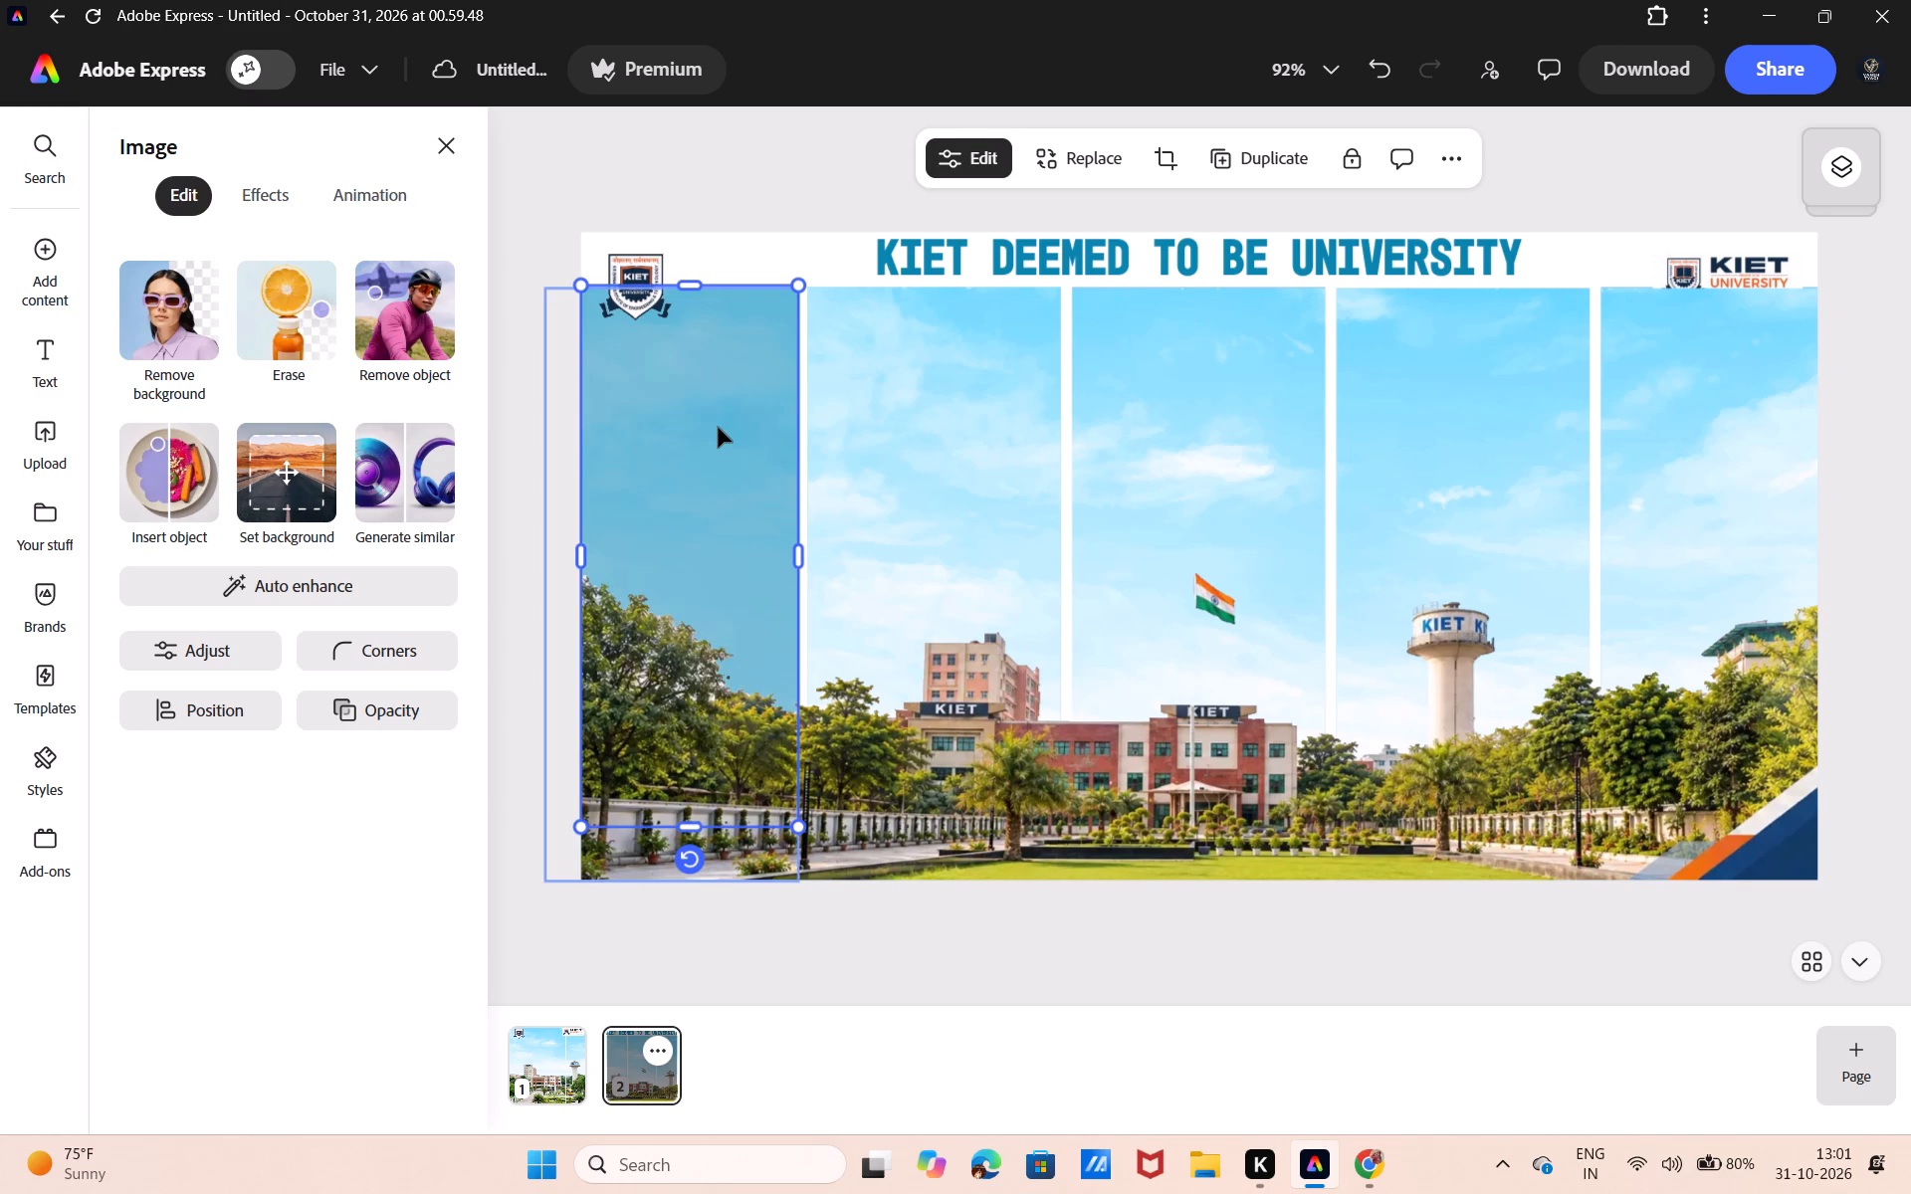
pyautogui.hotkey('ctrl', ']')
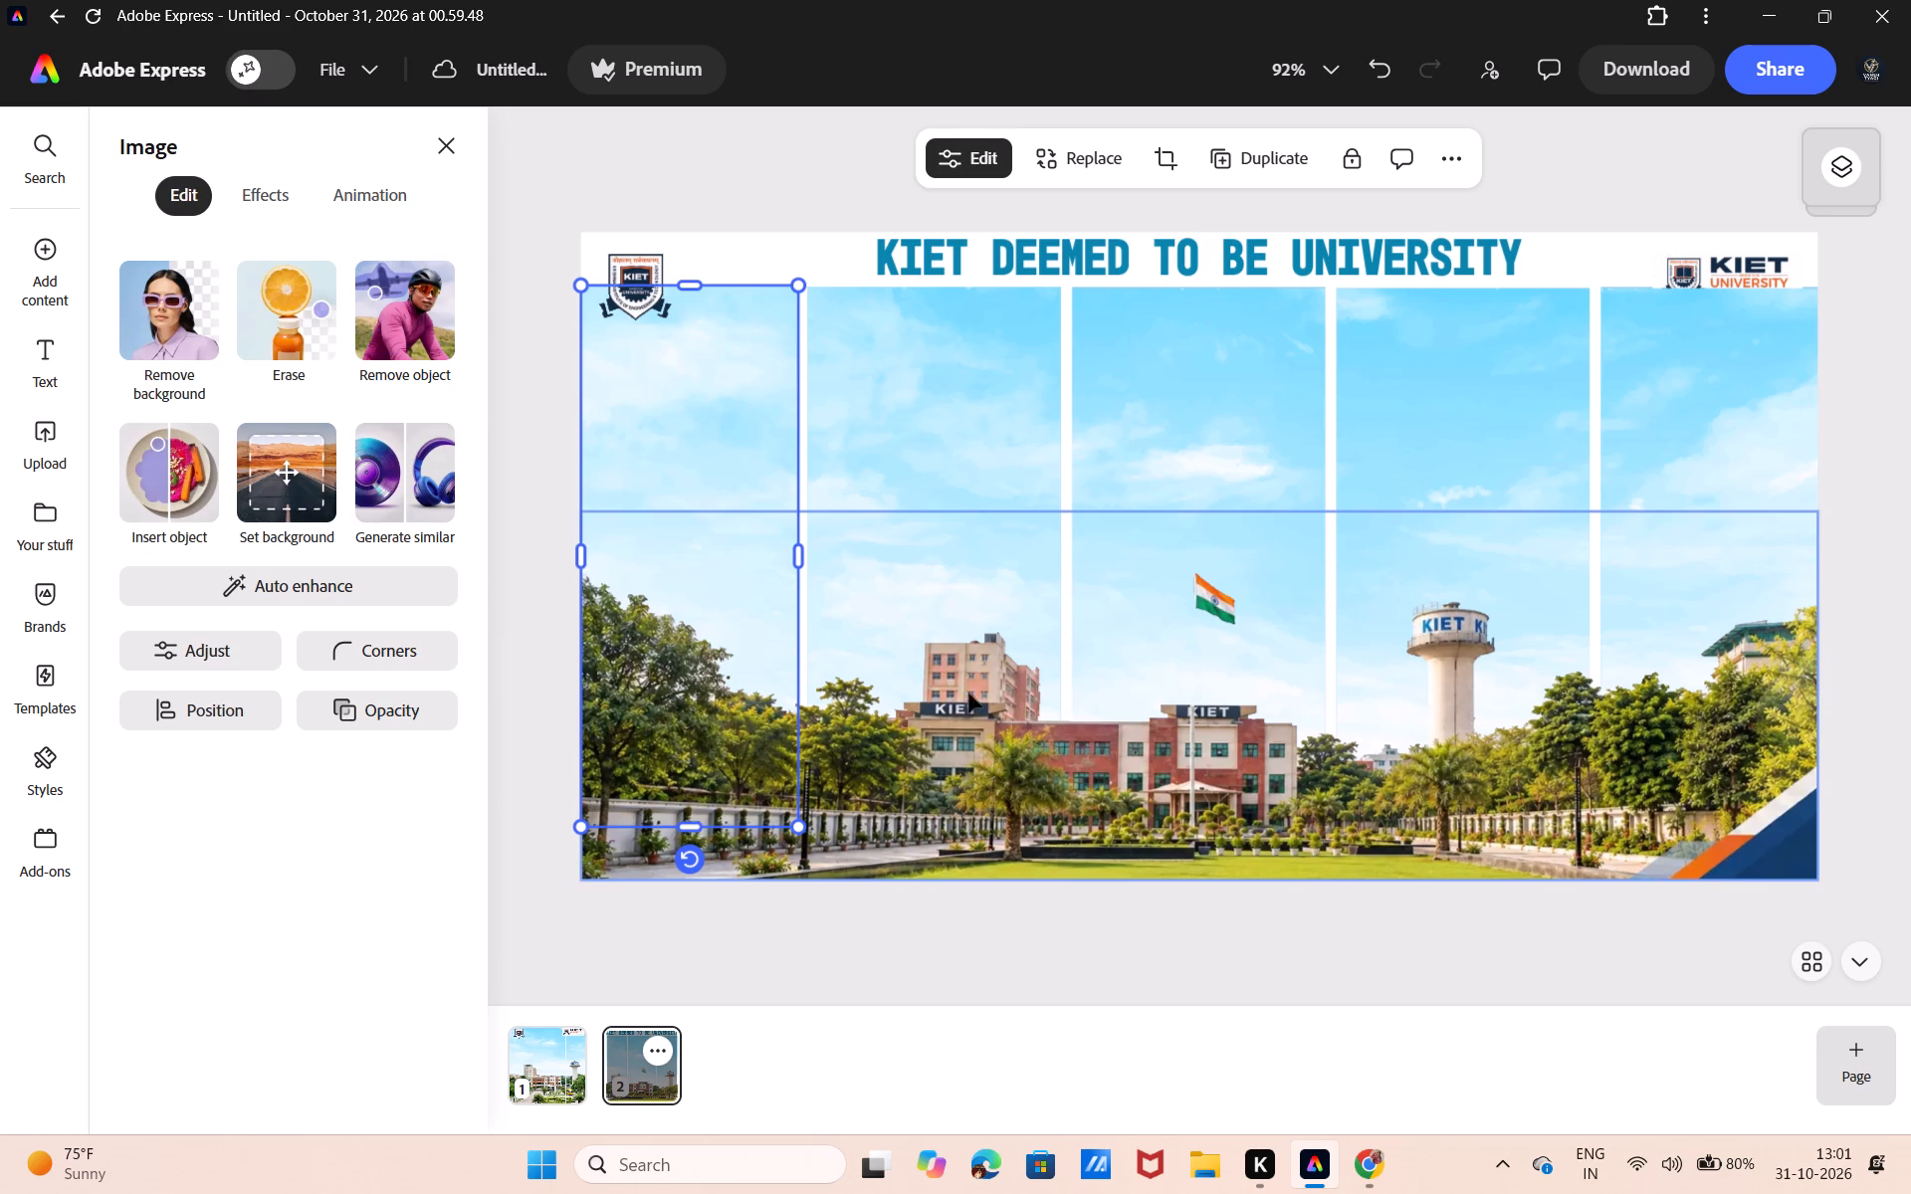
pyautogui.click(974, 761)
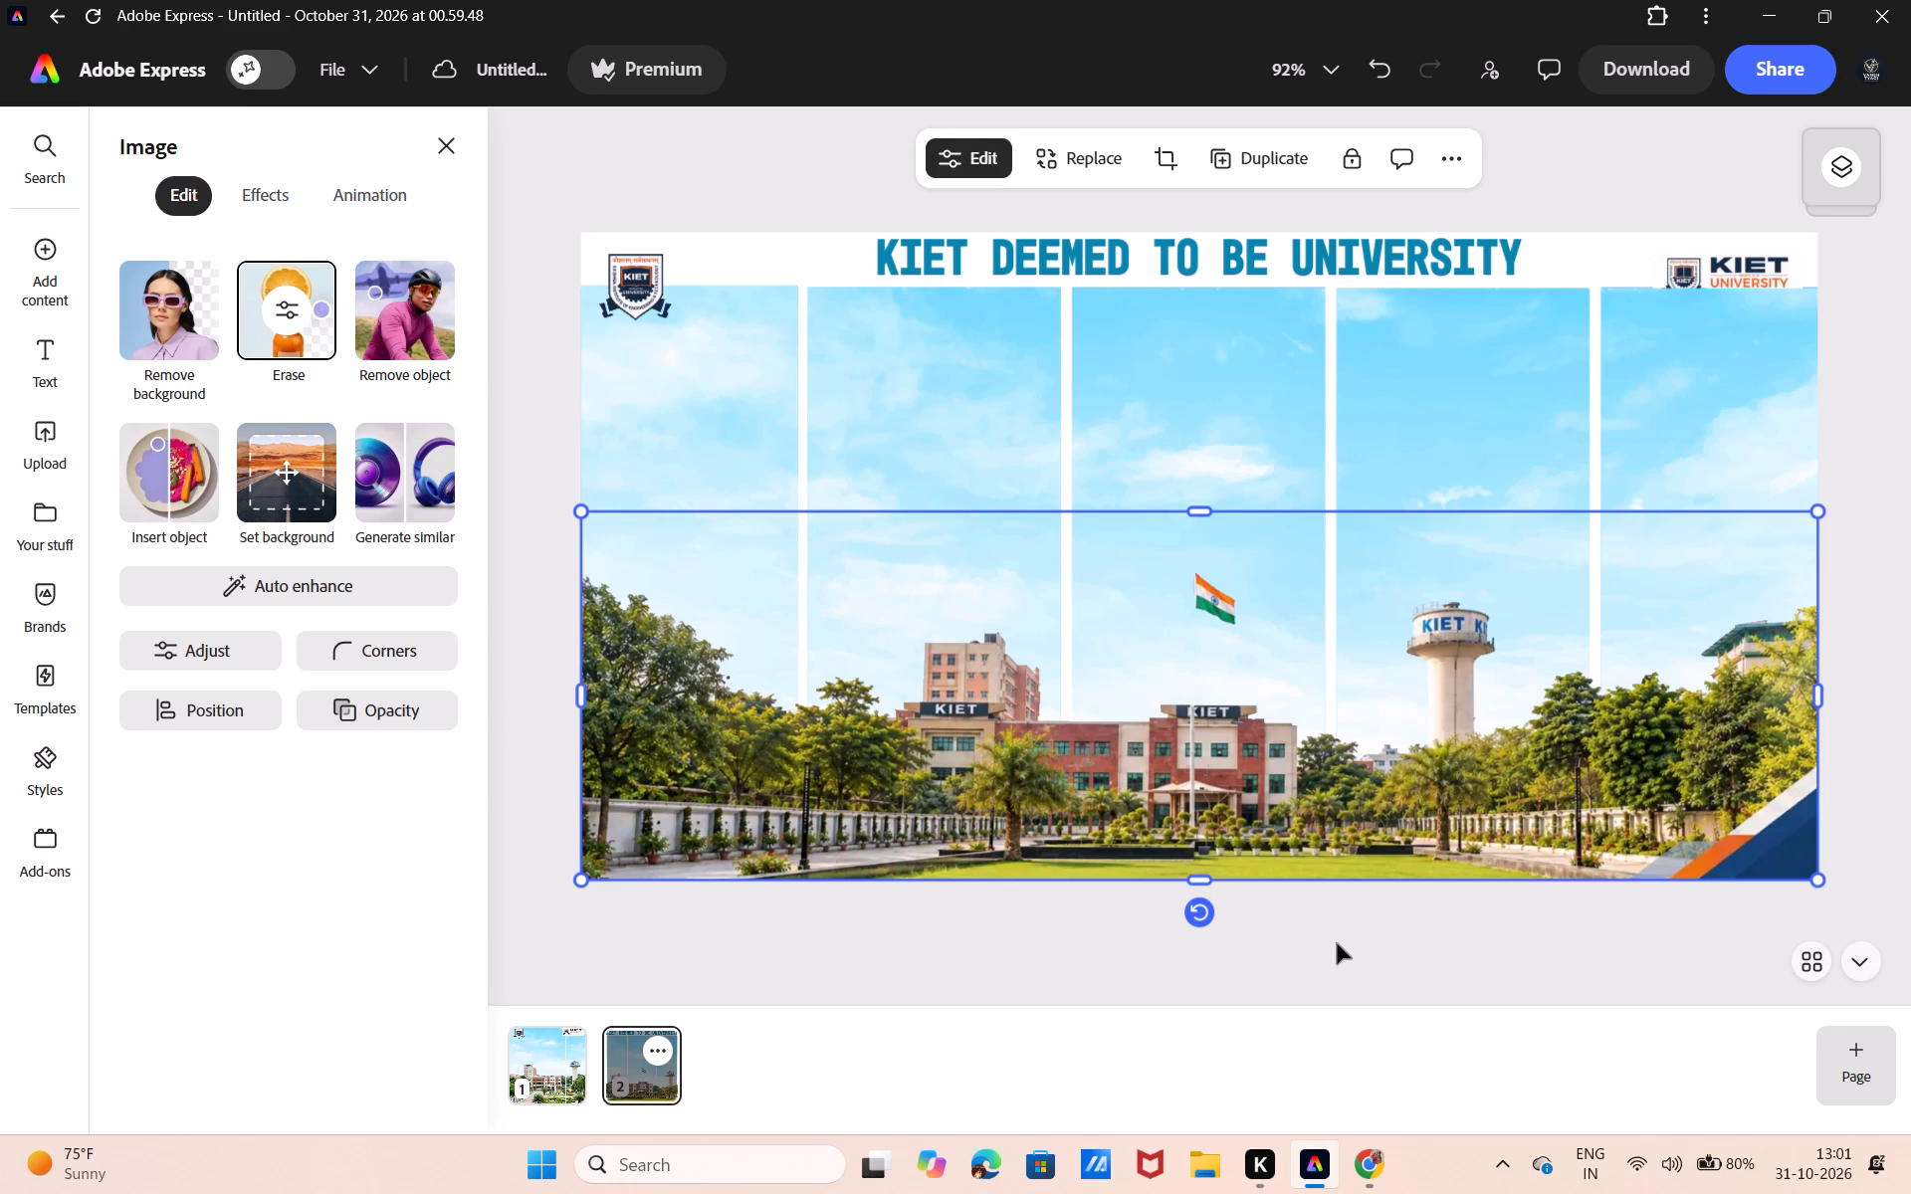
pyautogui.click(1337, 943)
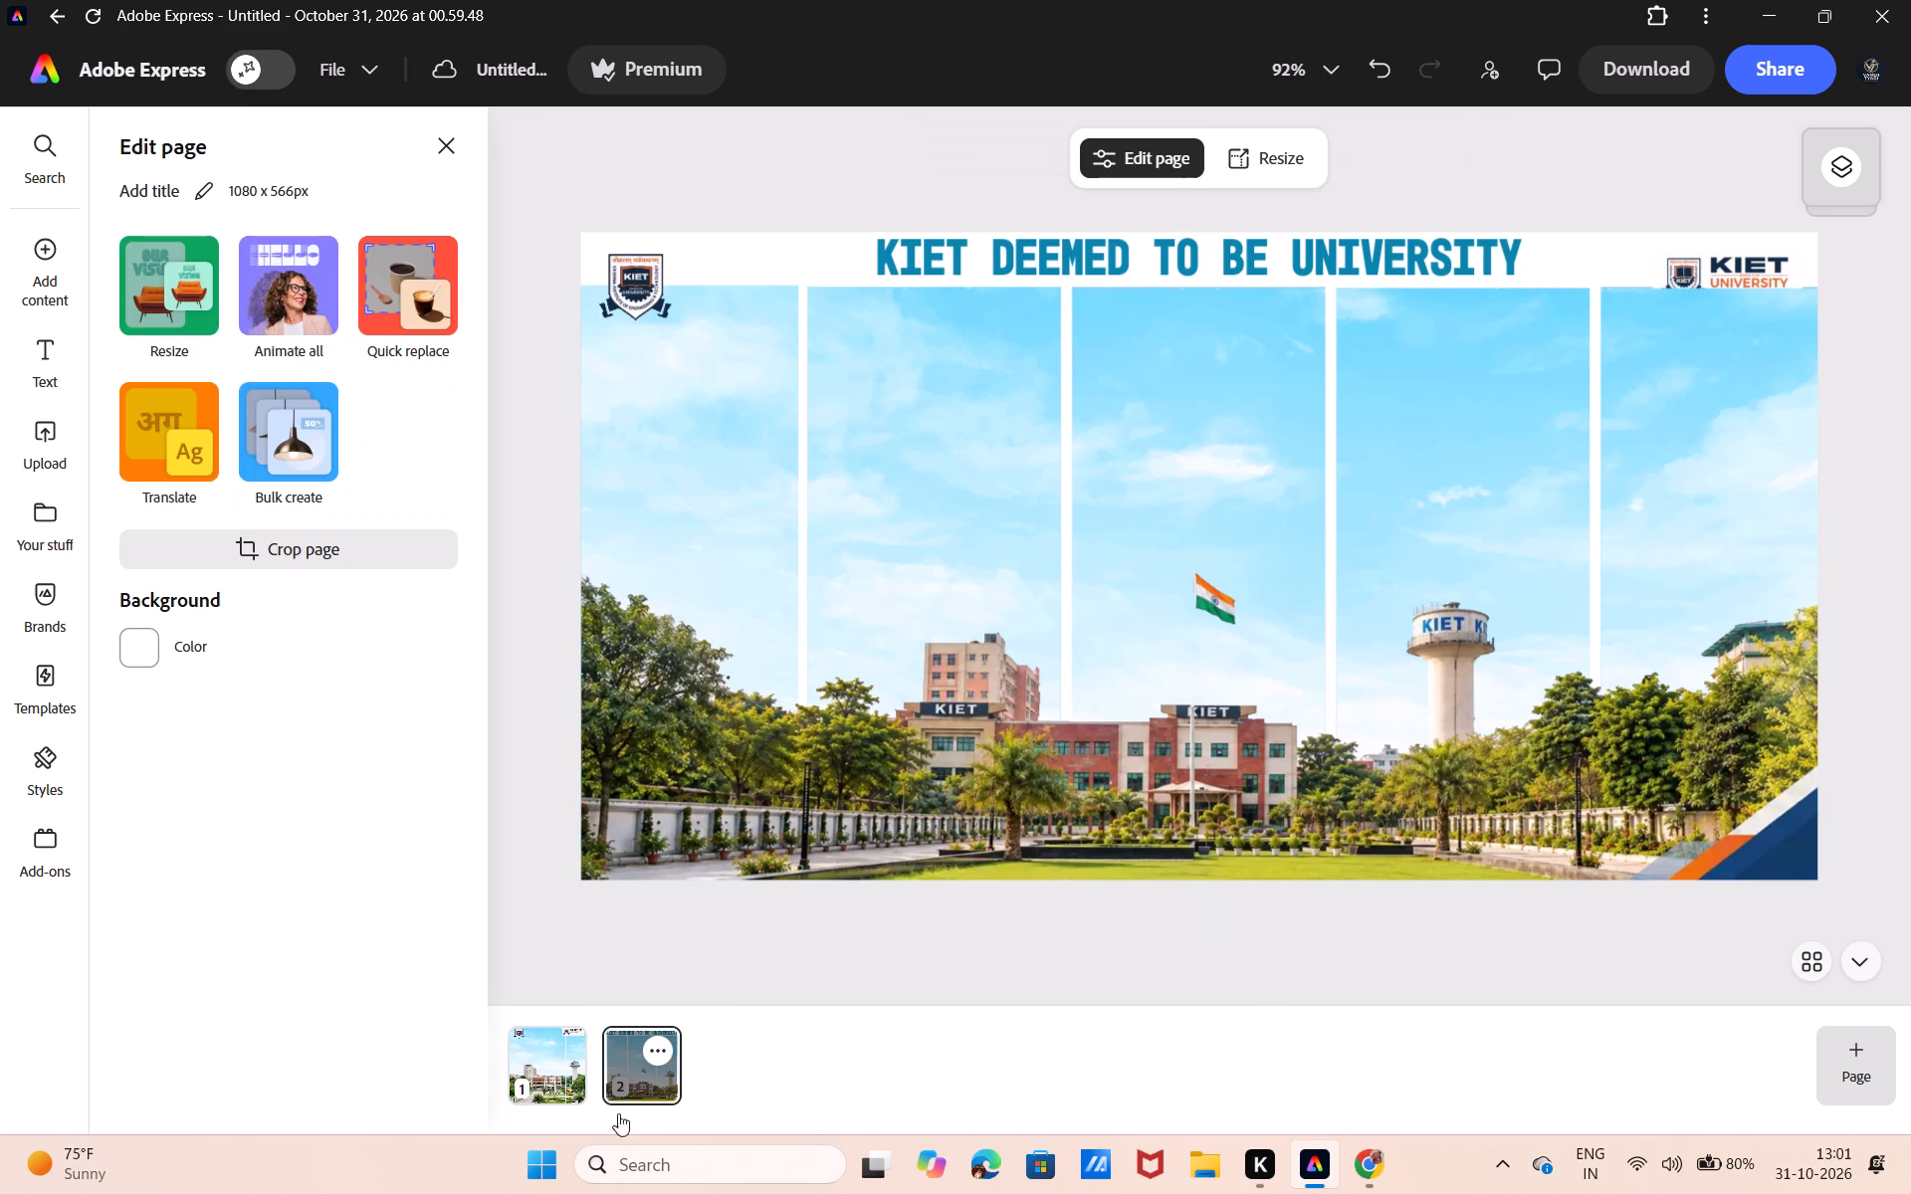
# Check the portrait page for reference, then enlarge the crest logo on the landscape page and reposition it in the page's top-left corner.
pyautogui.click(549, 1057)
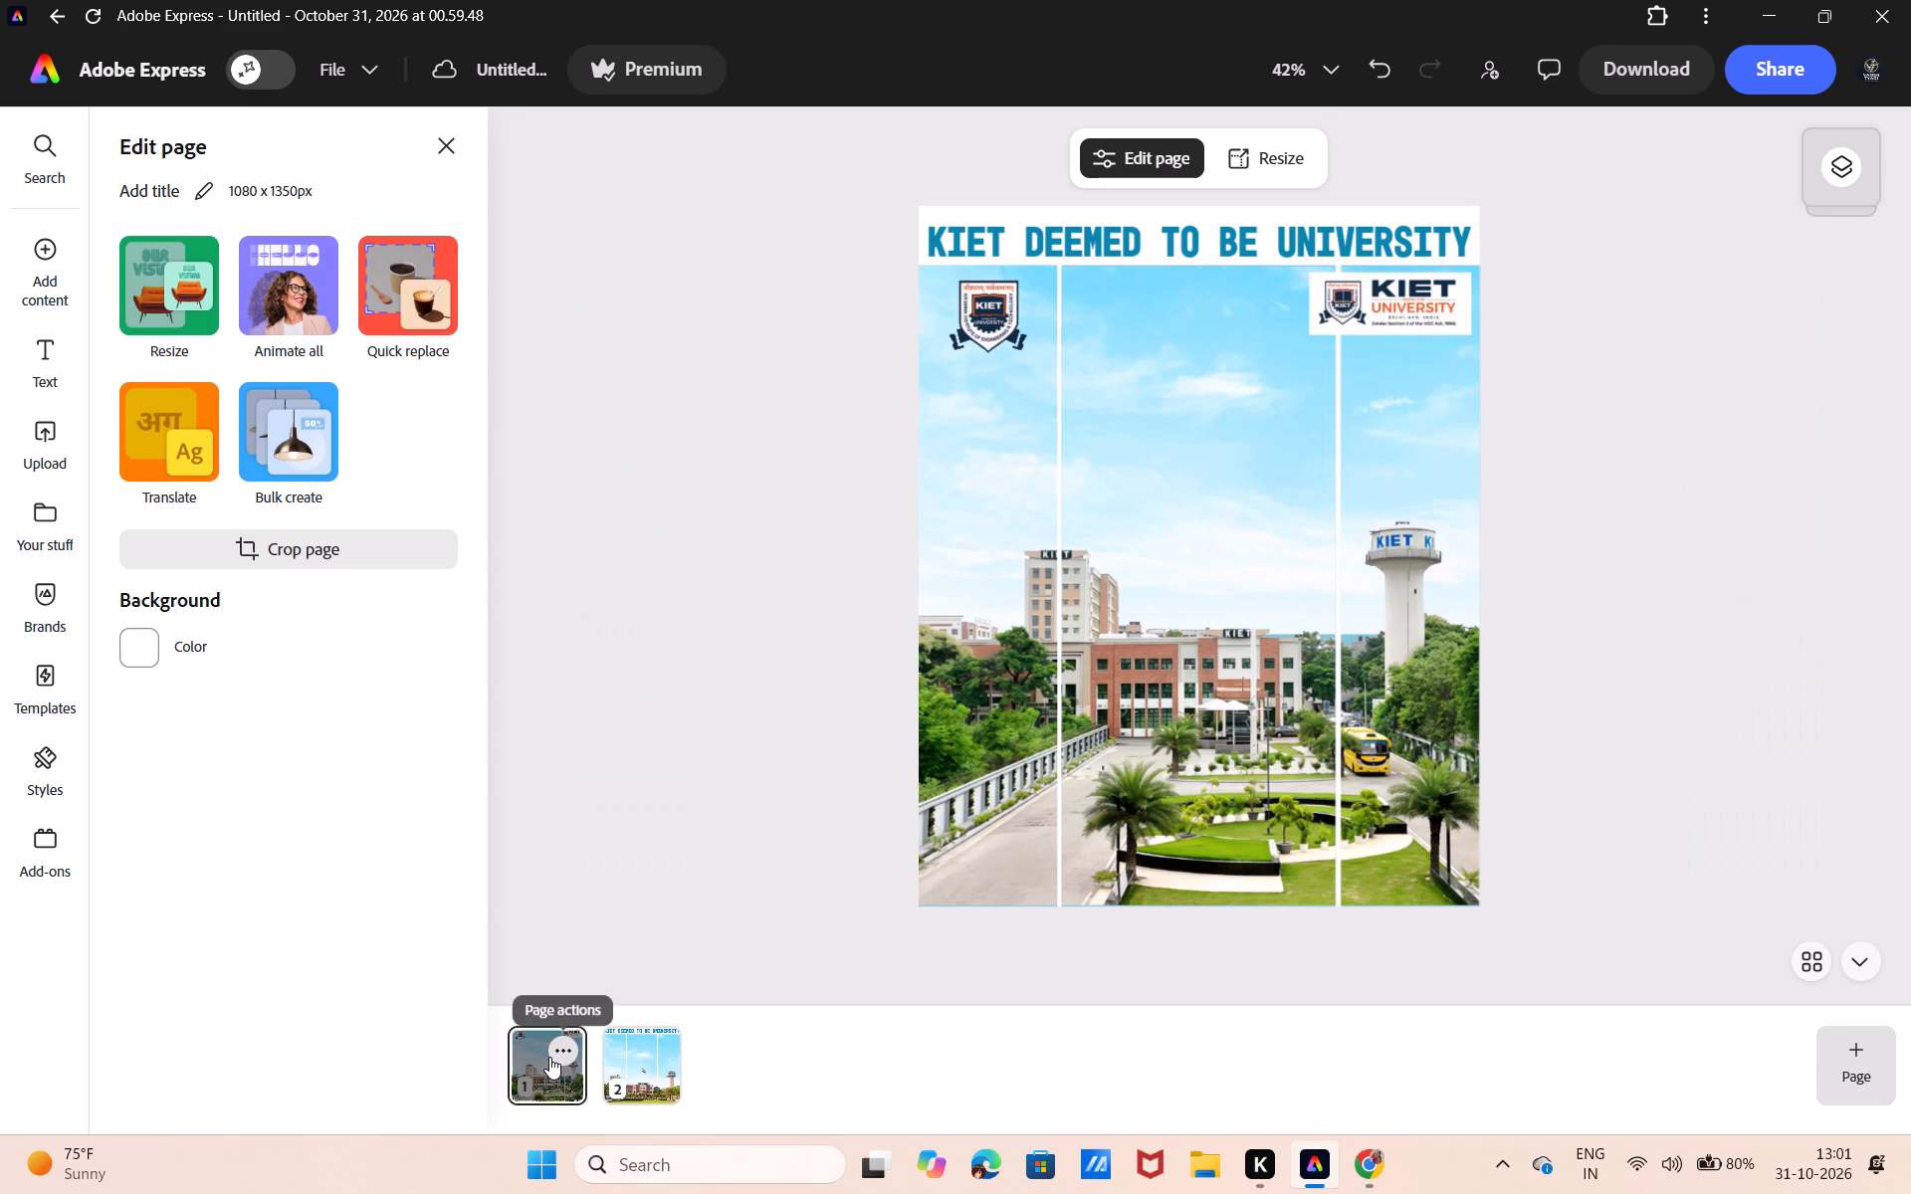
pyautogui.click(646, 1105)
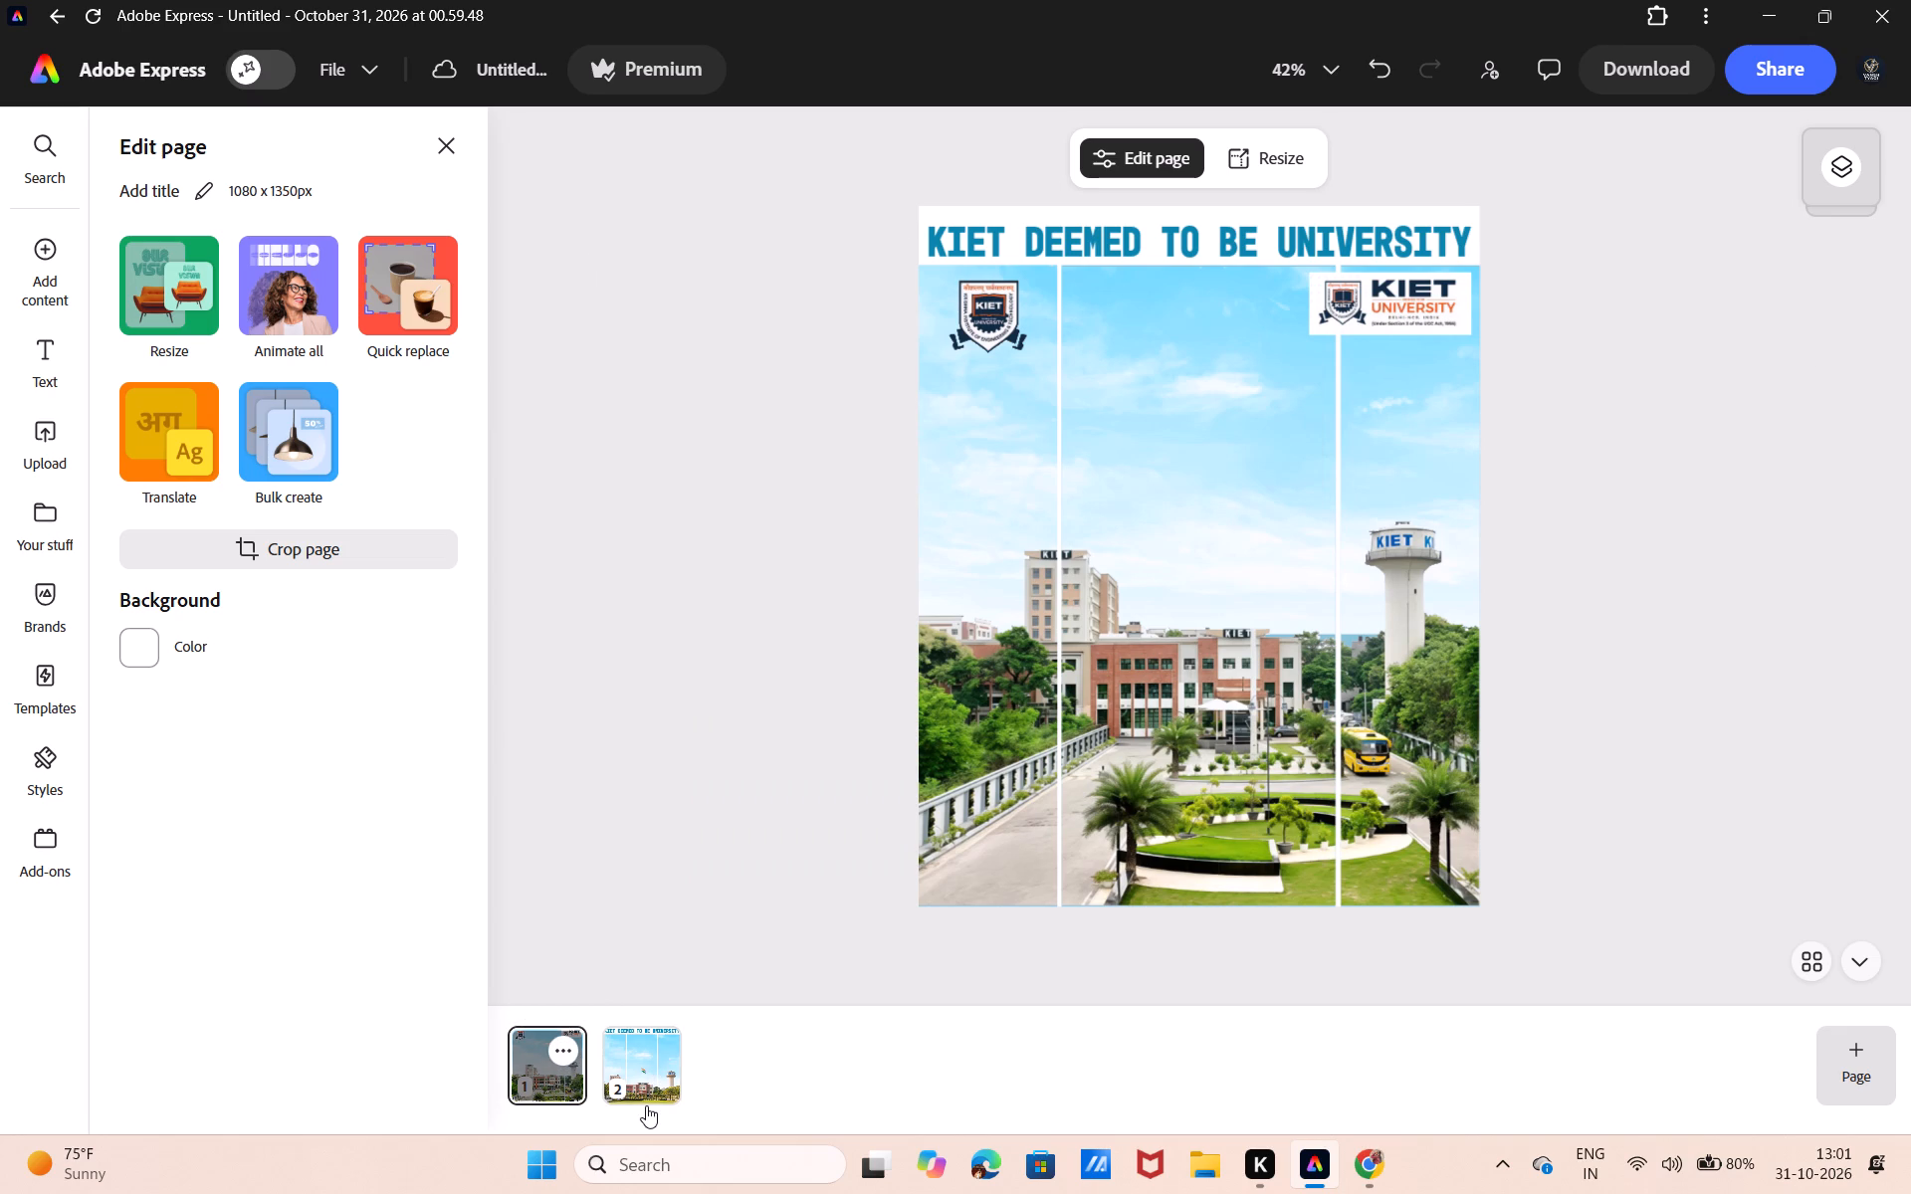
pyautogui.click(641, 1082)
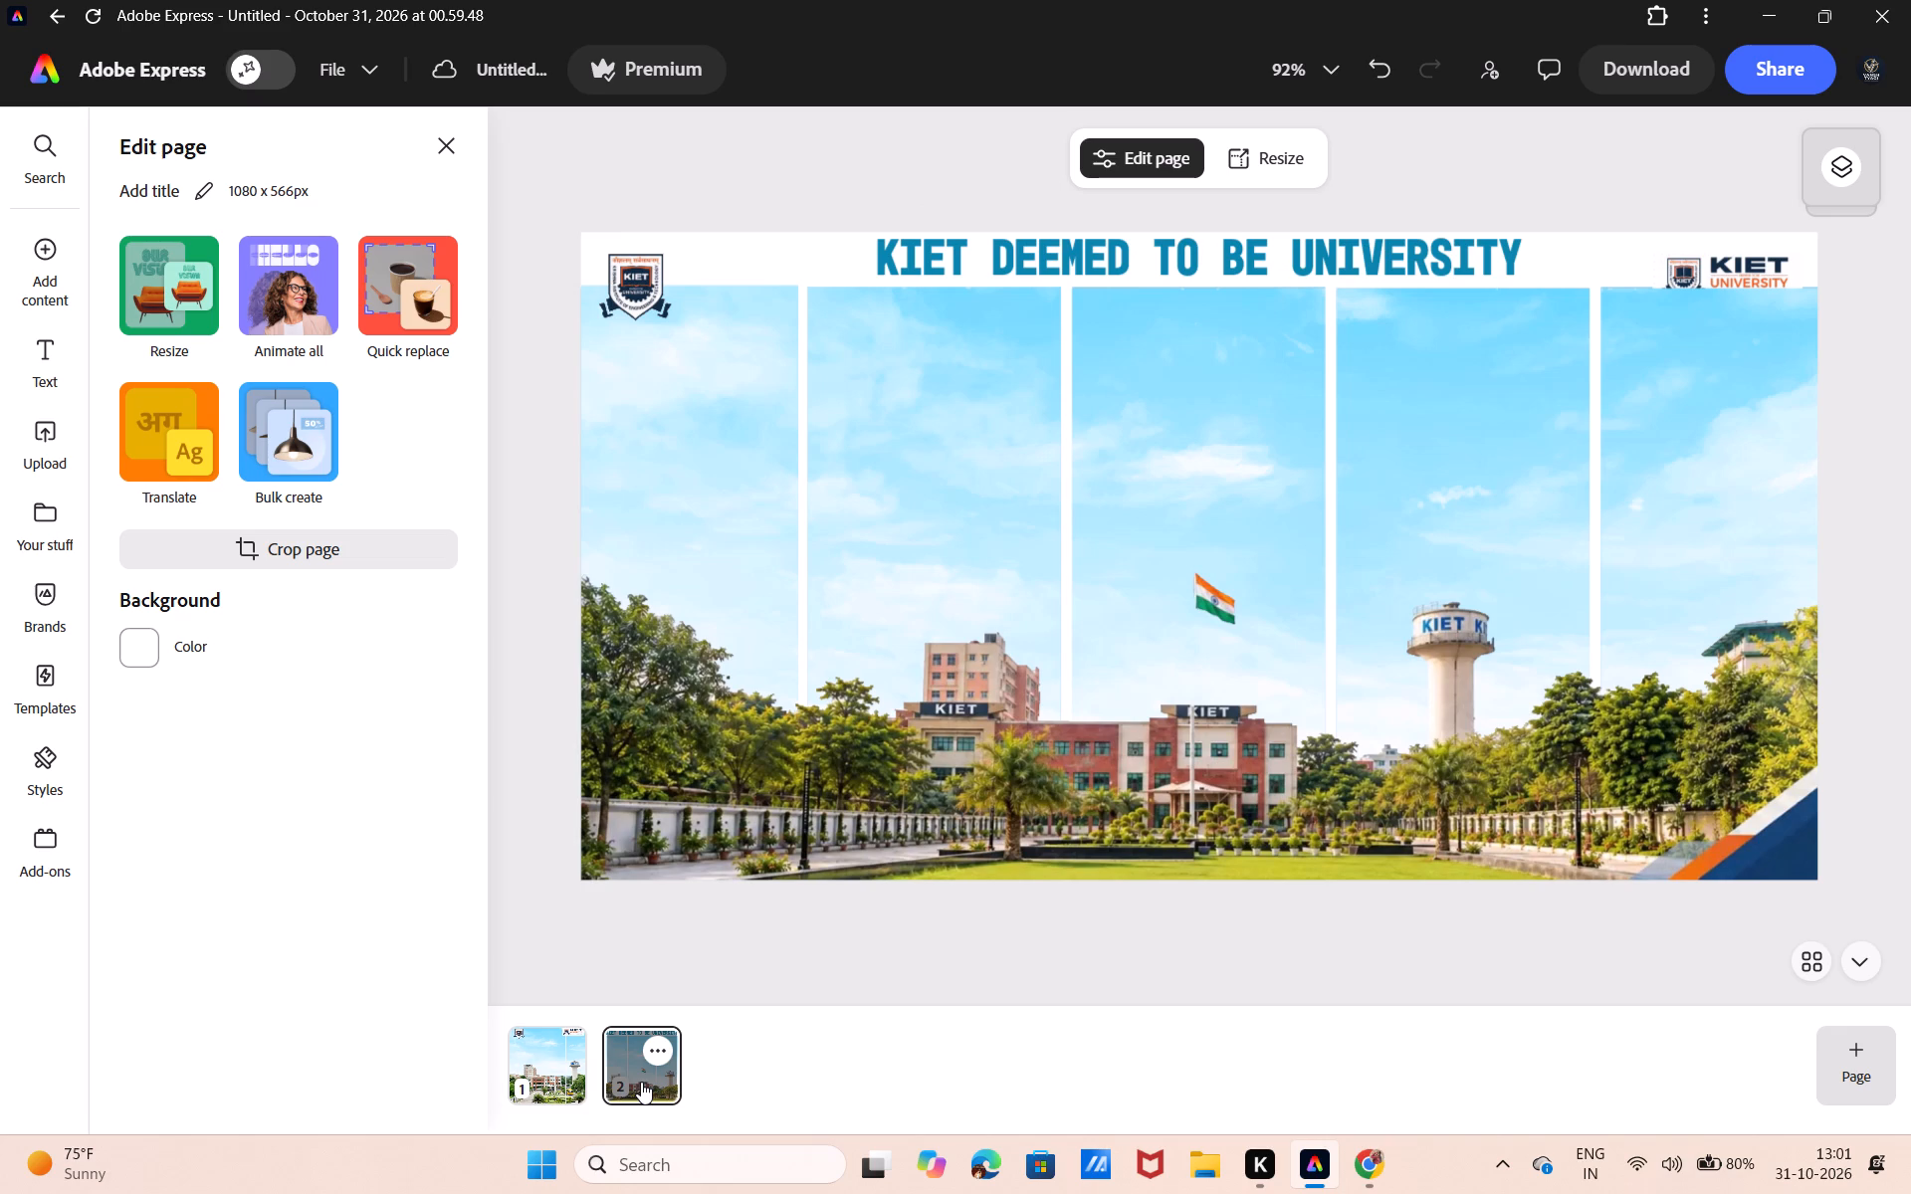
pyautogui.click(613, 265)
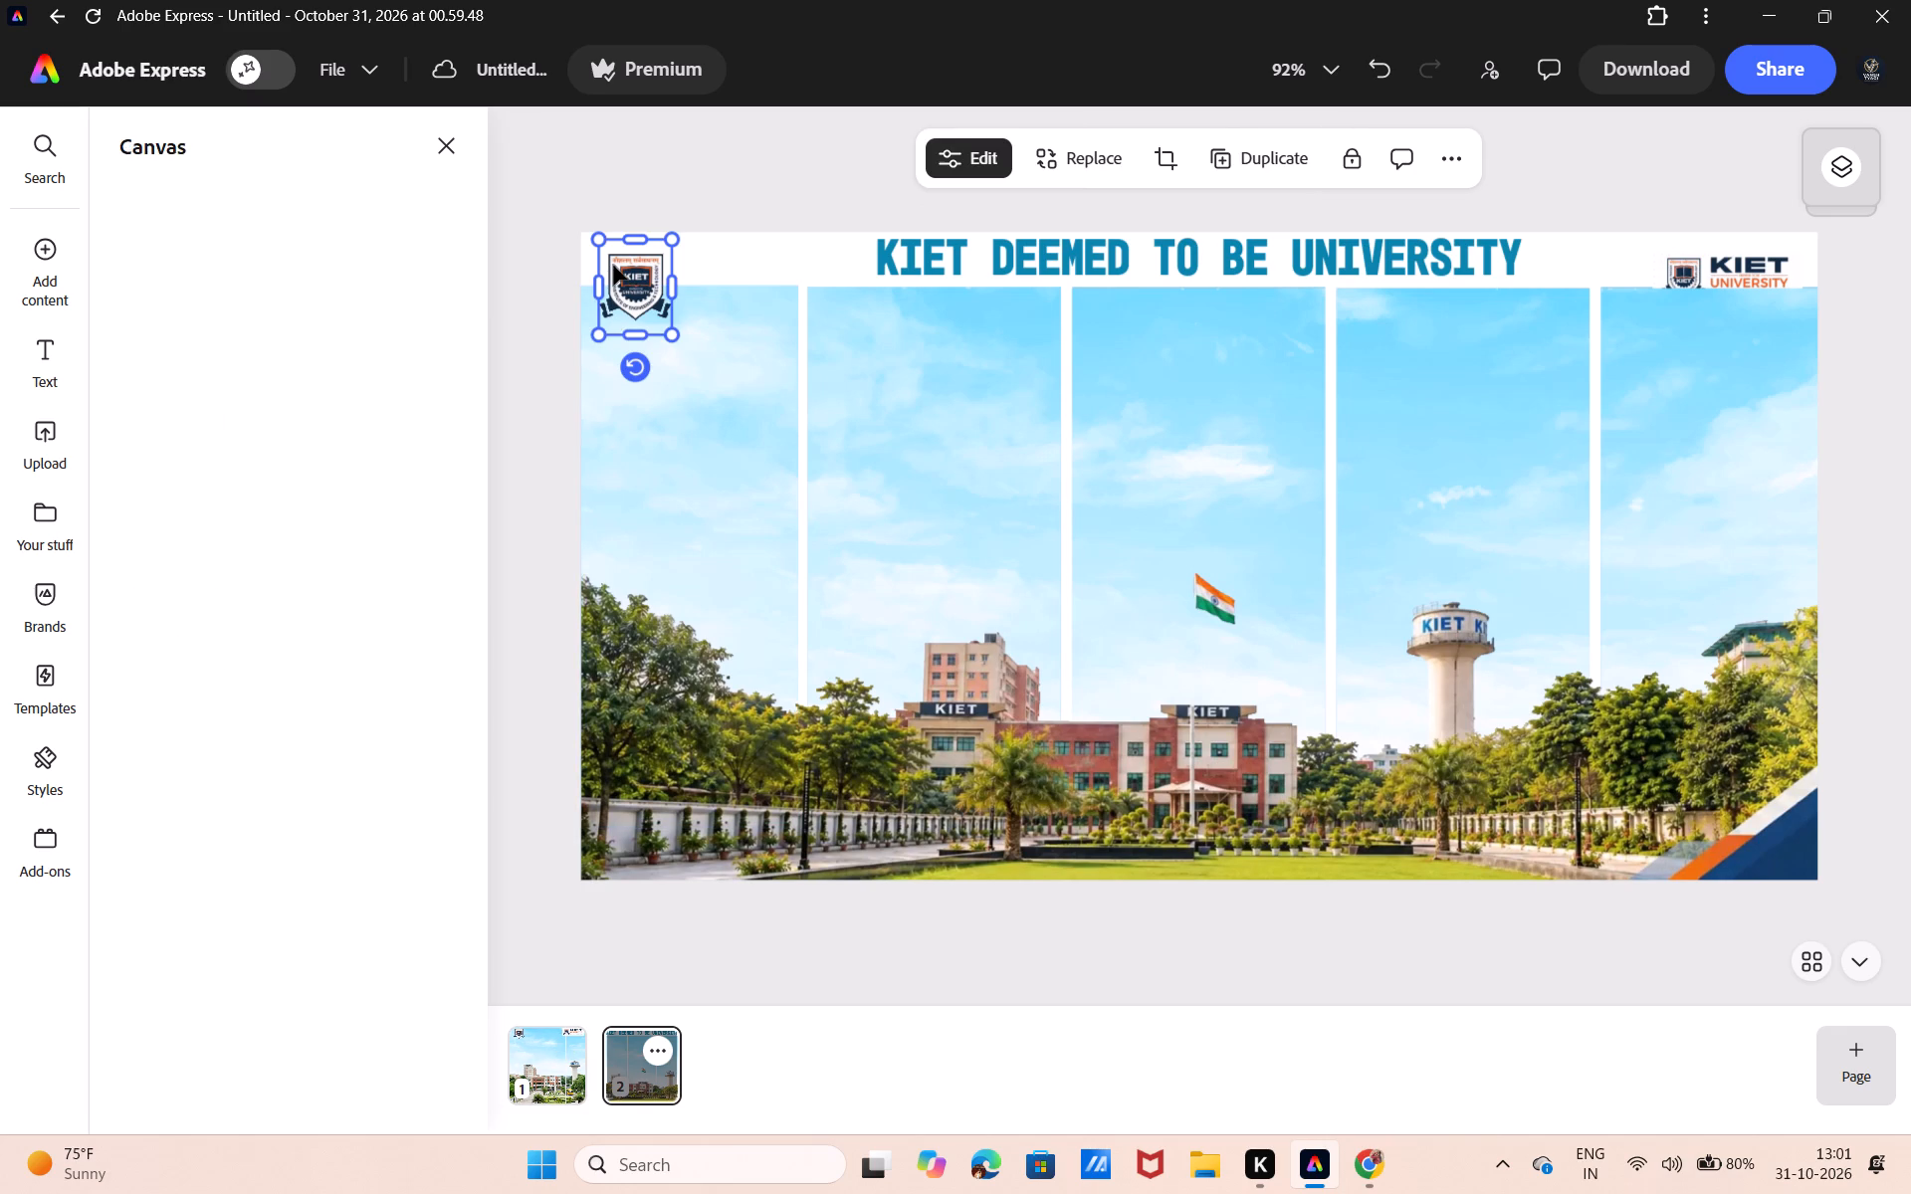
pyautogui.moveTo(669, 329); pyautogui.dragTo(715, 361)
pyautogui.moveTo(688, 349); pyautogui.dragTo(695, 335)
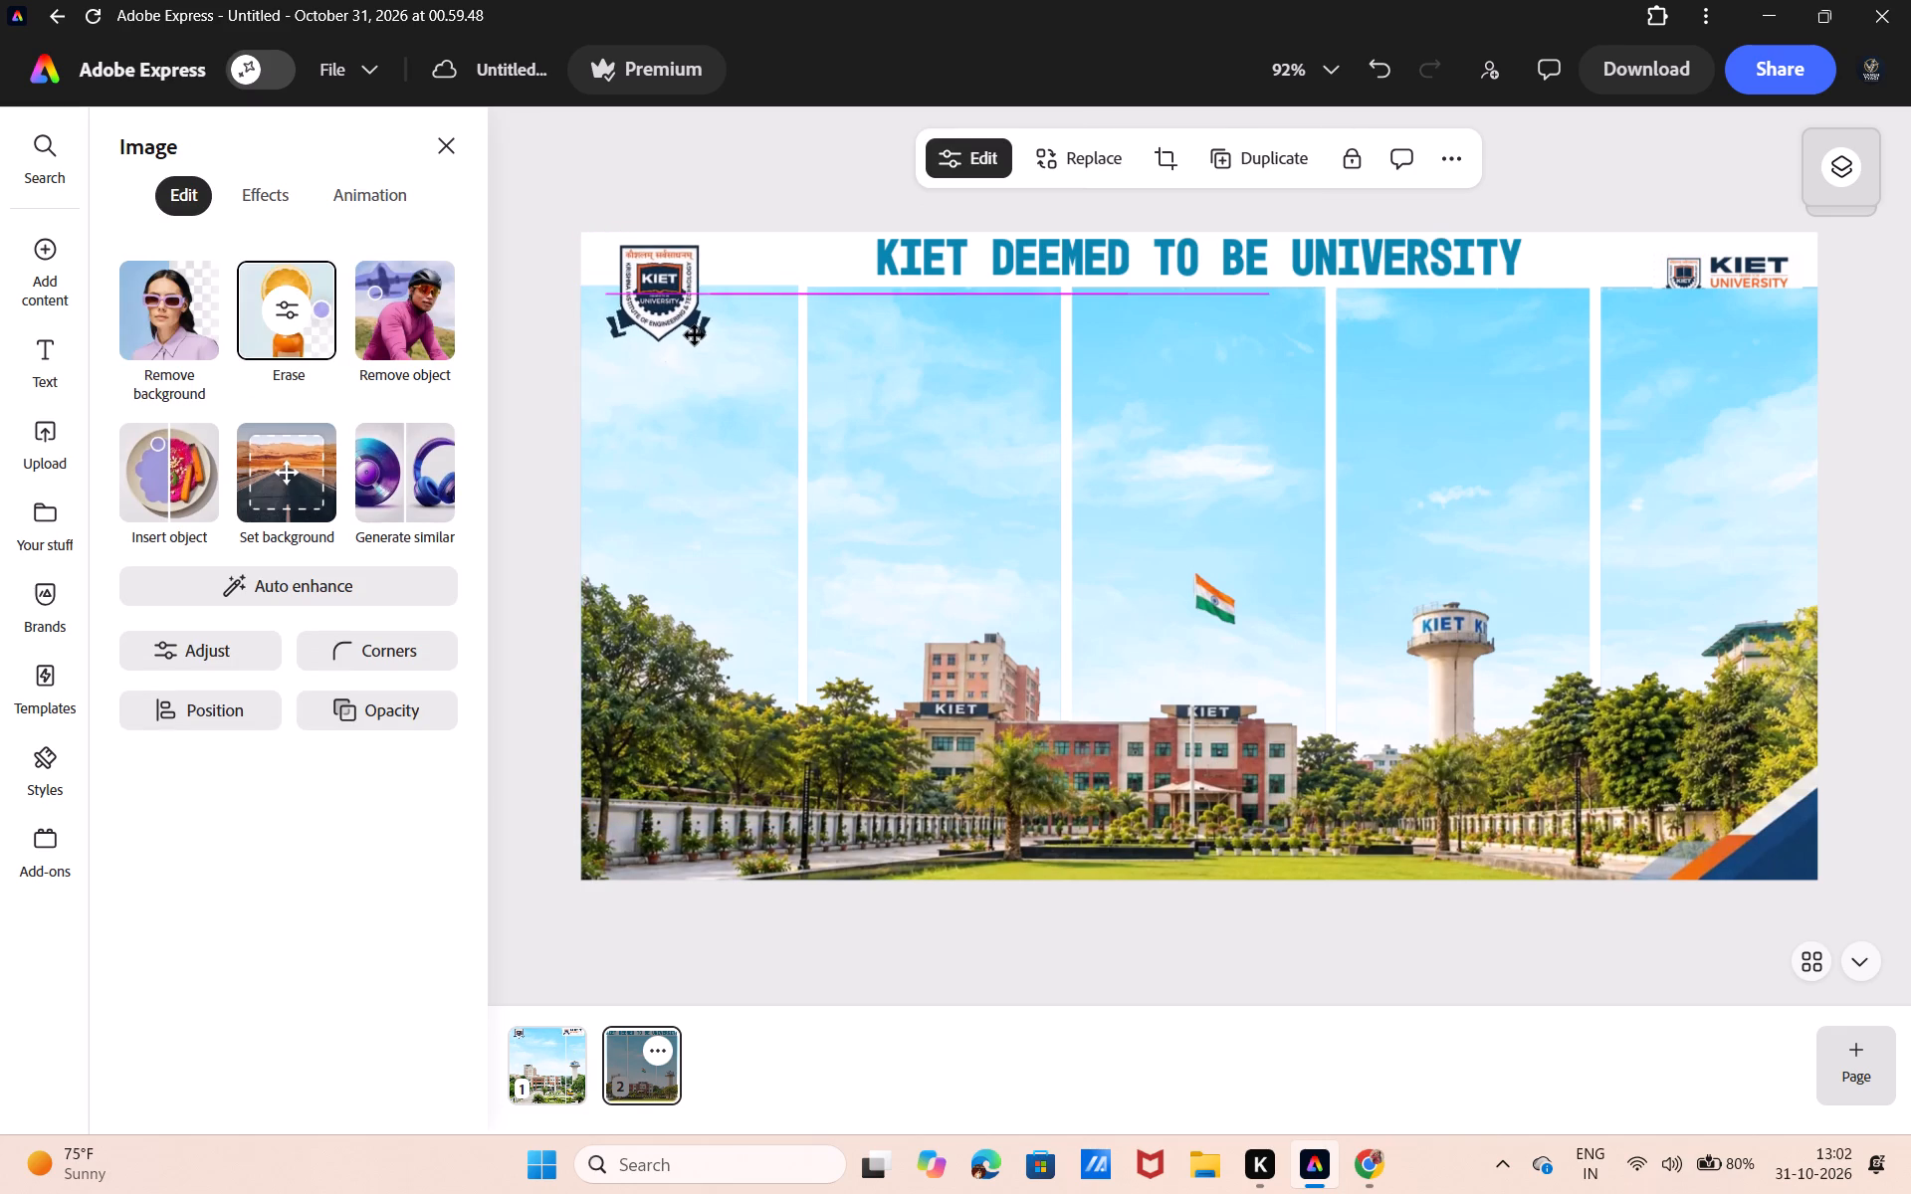
pyautogui.moveTo(695, 335); pyautogui.dragTo(691, 336)
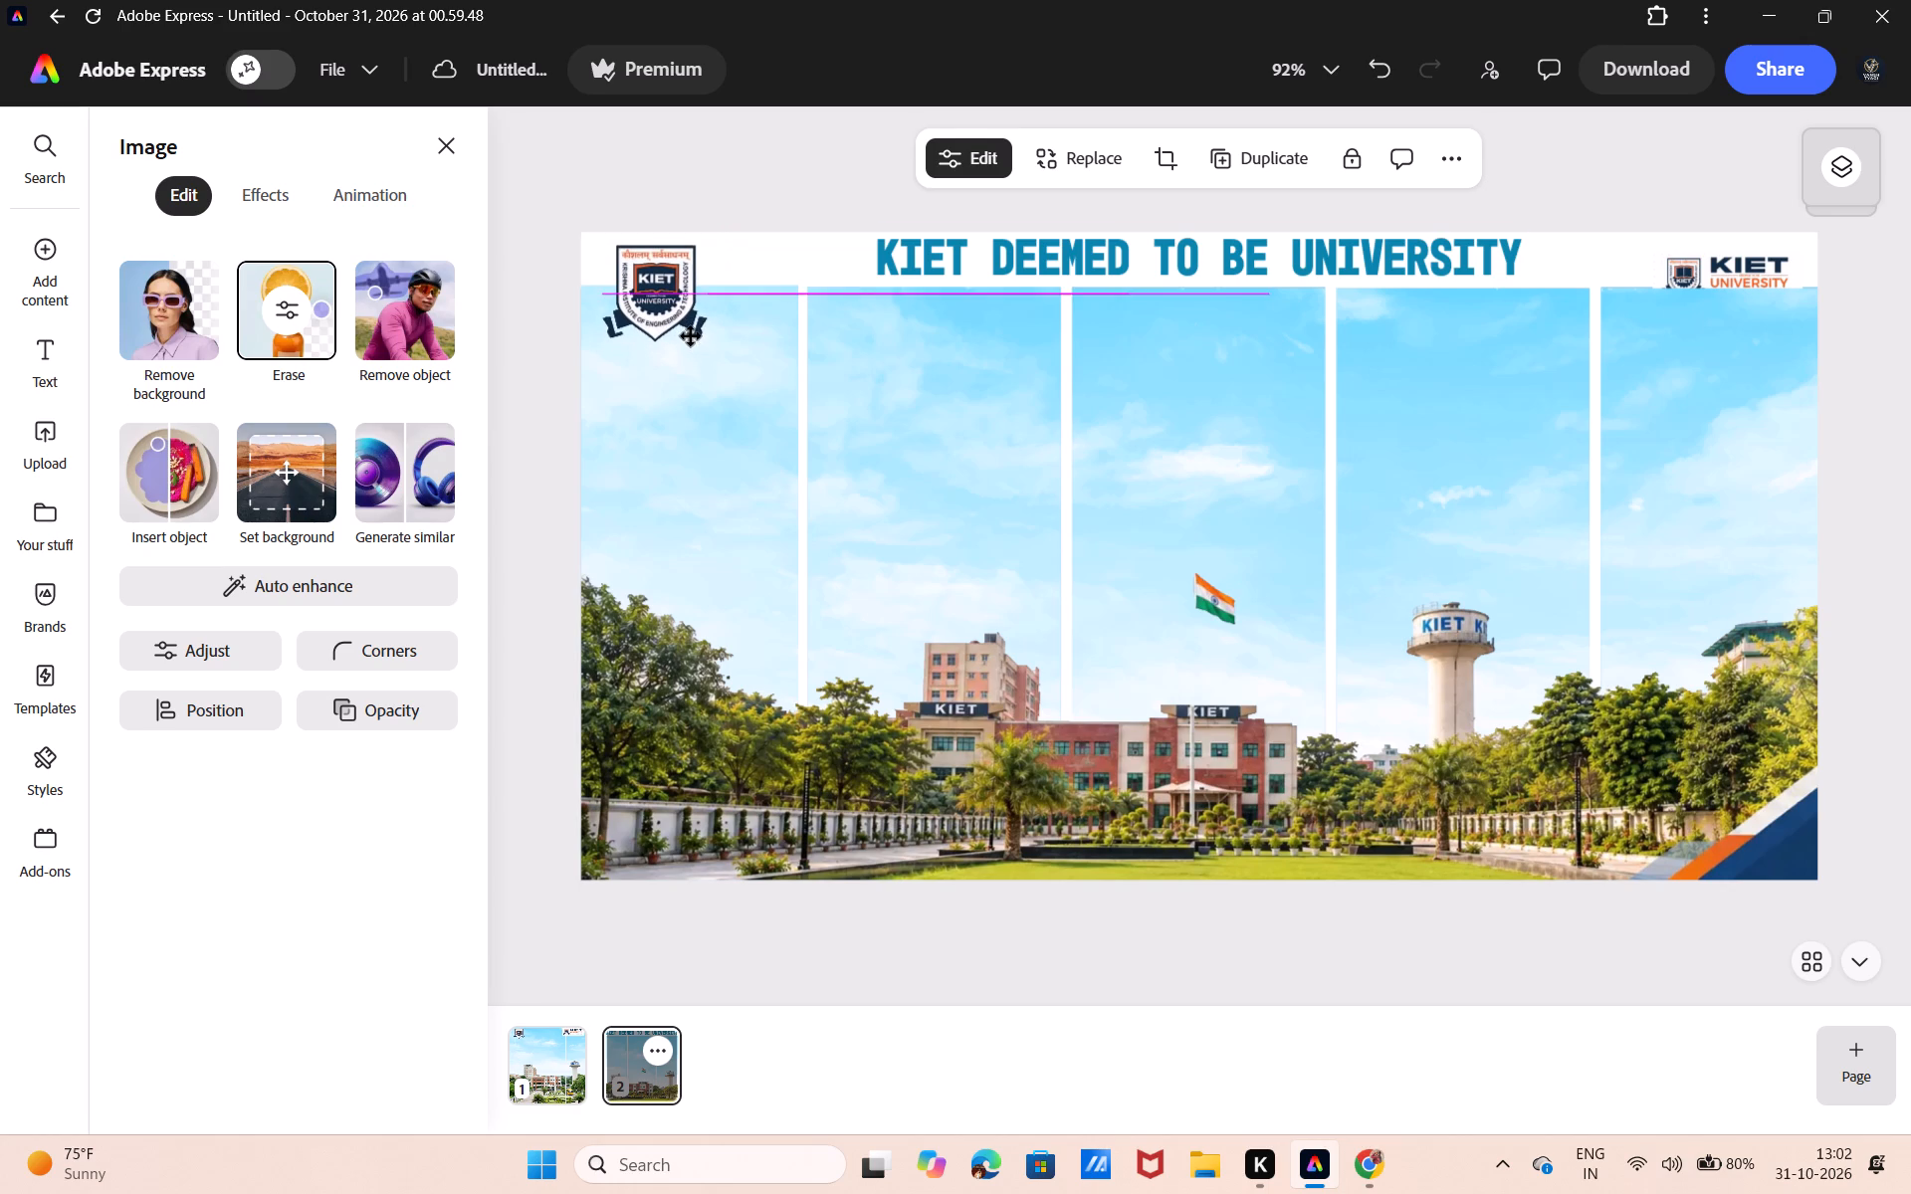
pyautogui.moveTo(691, 336); pyautogui.dragTo(691, 337)
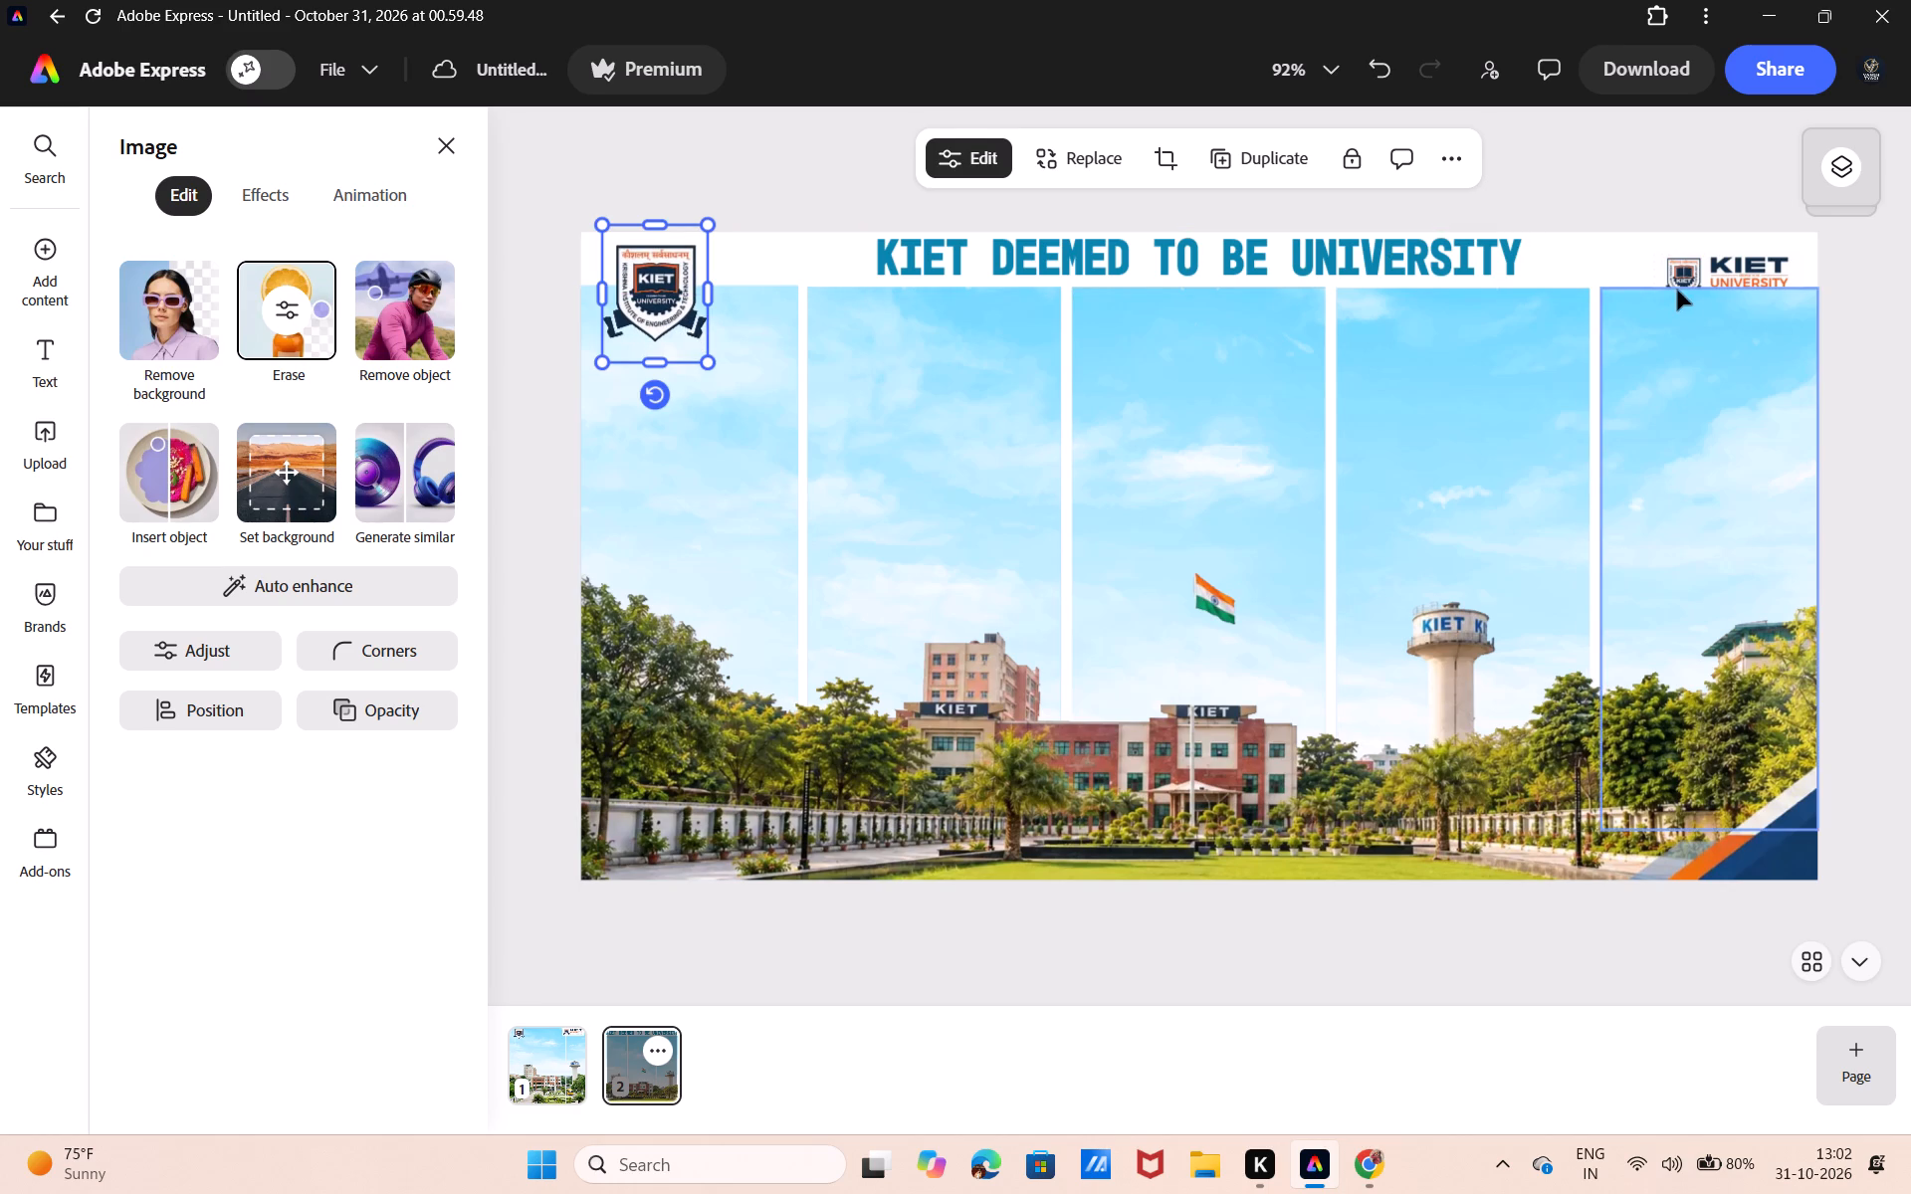
# Send the fifth sky strip backward, behind the KIET University logo.
pyautogui.click(1680, 285)
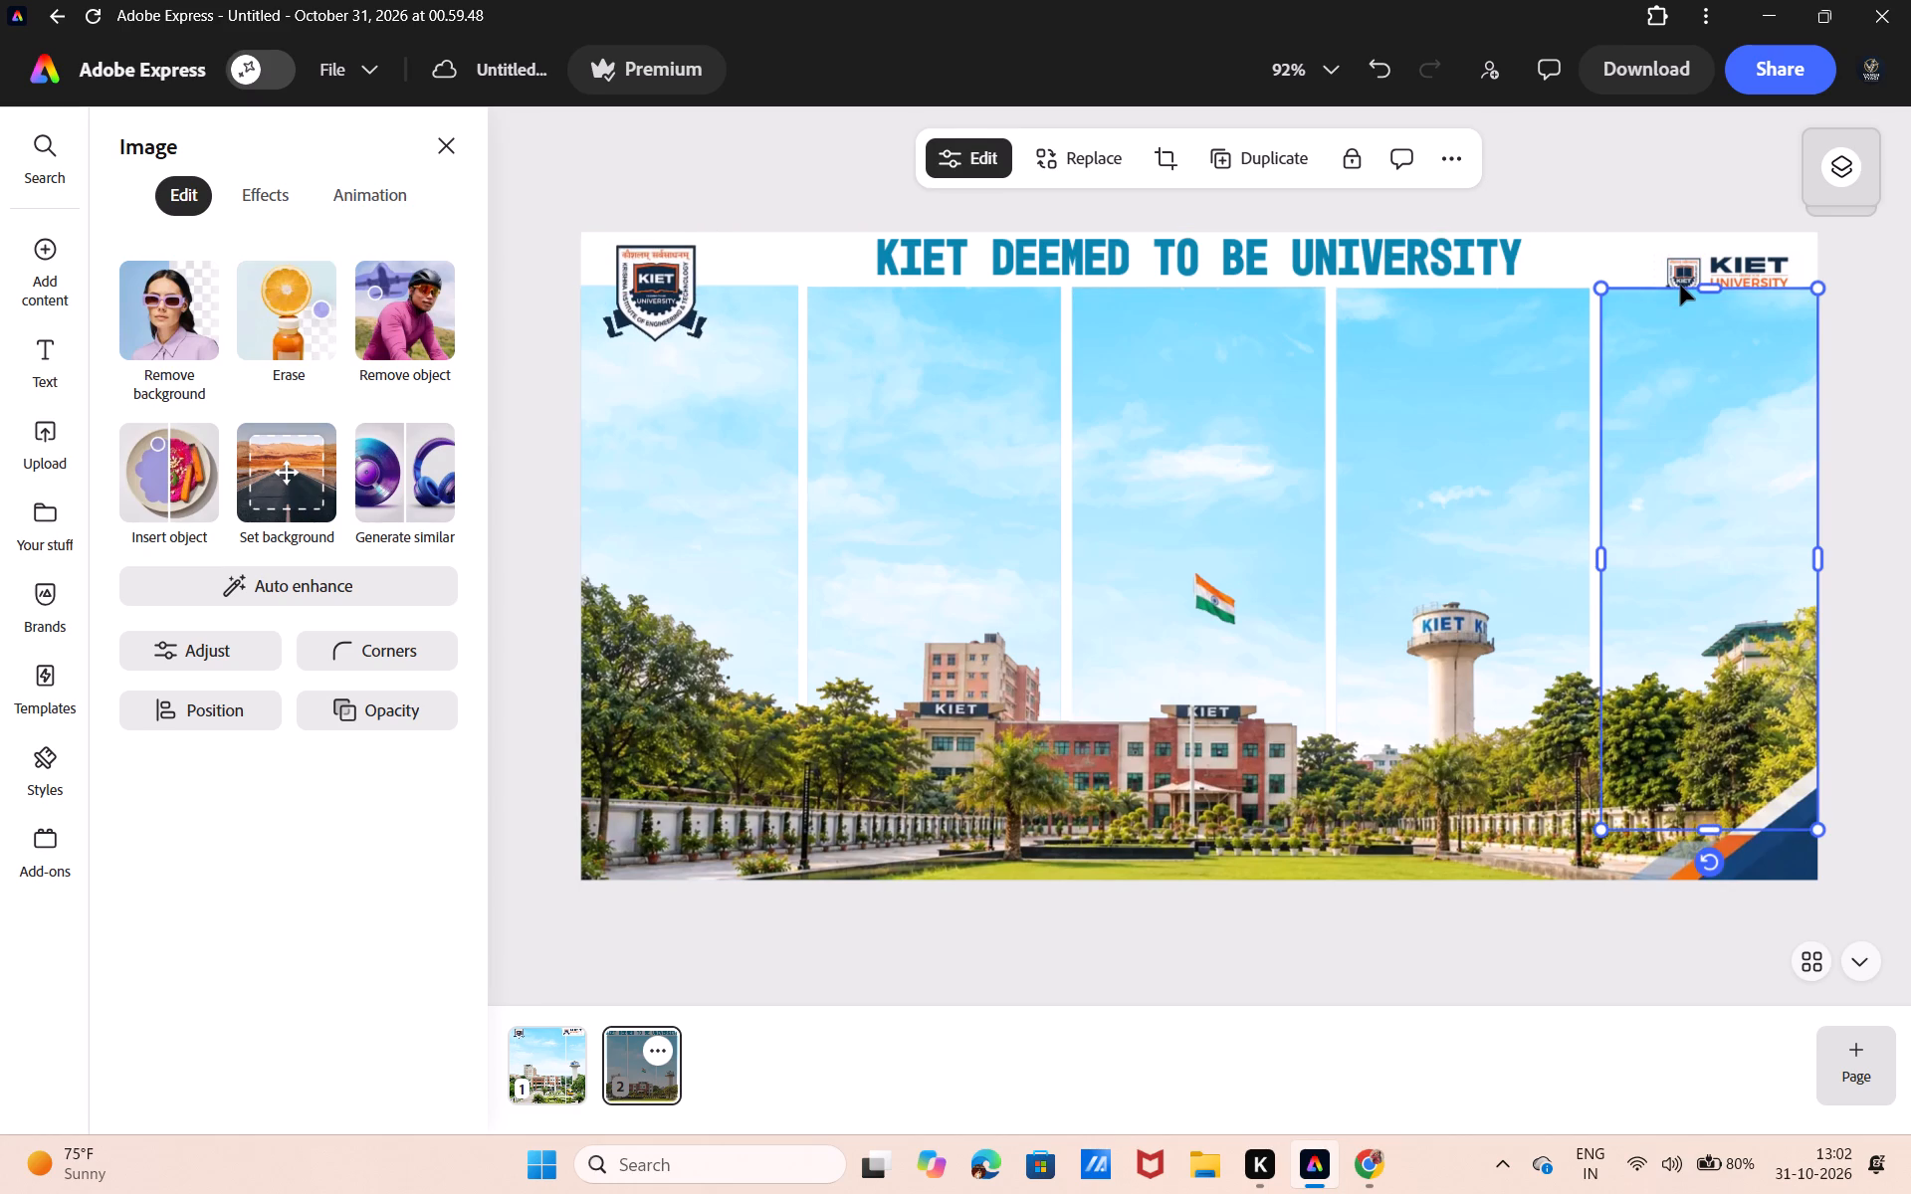
pyautogui.hotkey('ctrl', '[')
# Enlarge the KIET University logo and place it in the page's top-right corner with a small margin from the edges.
pyautogui.click(1699, 270)
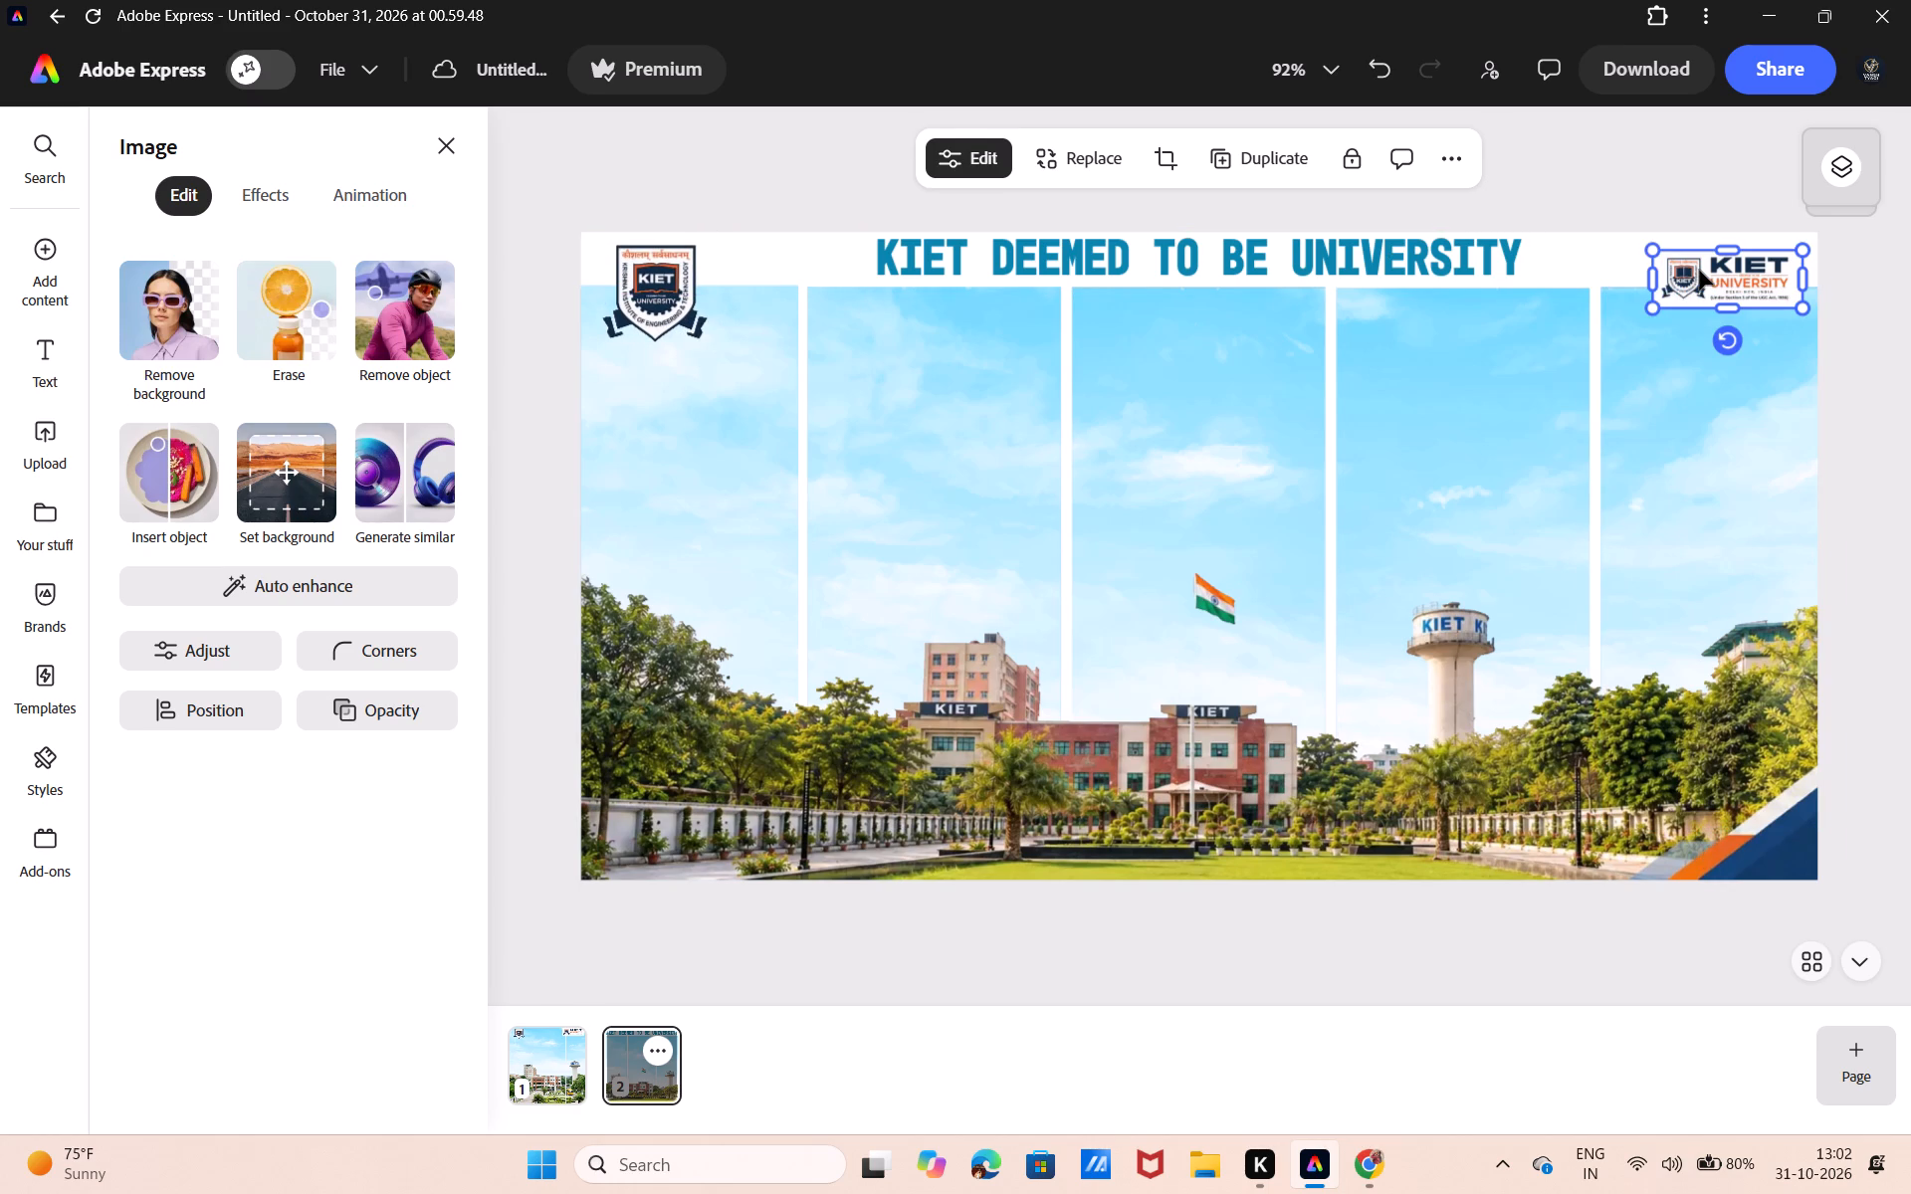
pyautogui.moveTo(1657, 248); pyautogui.dragTo(1610, 232)
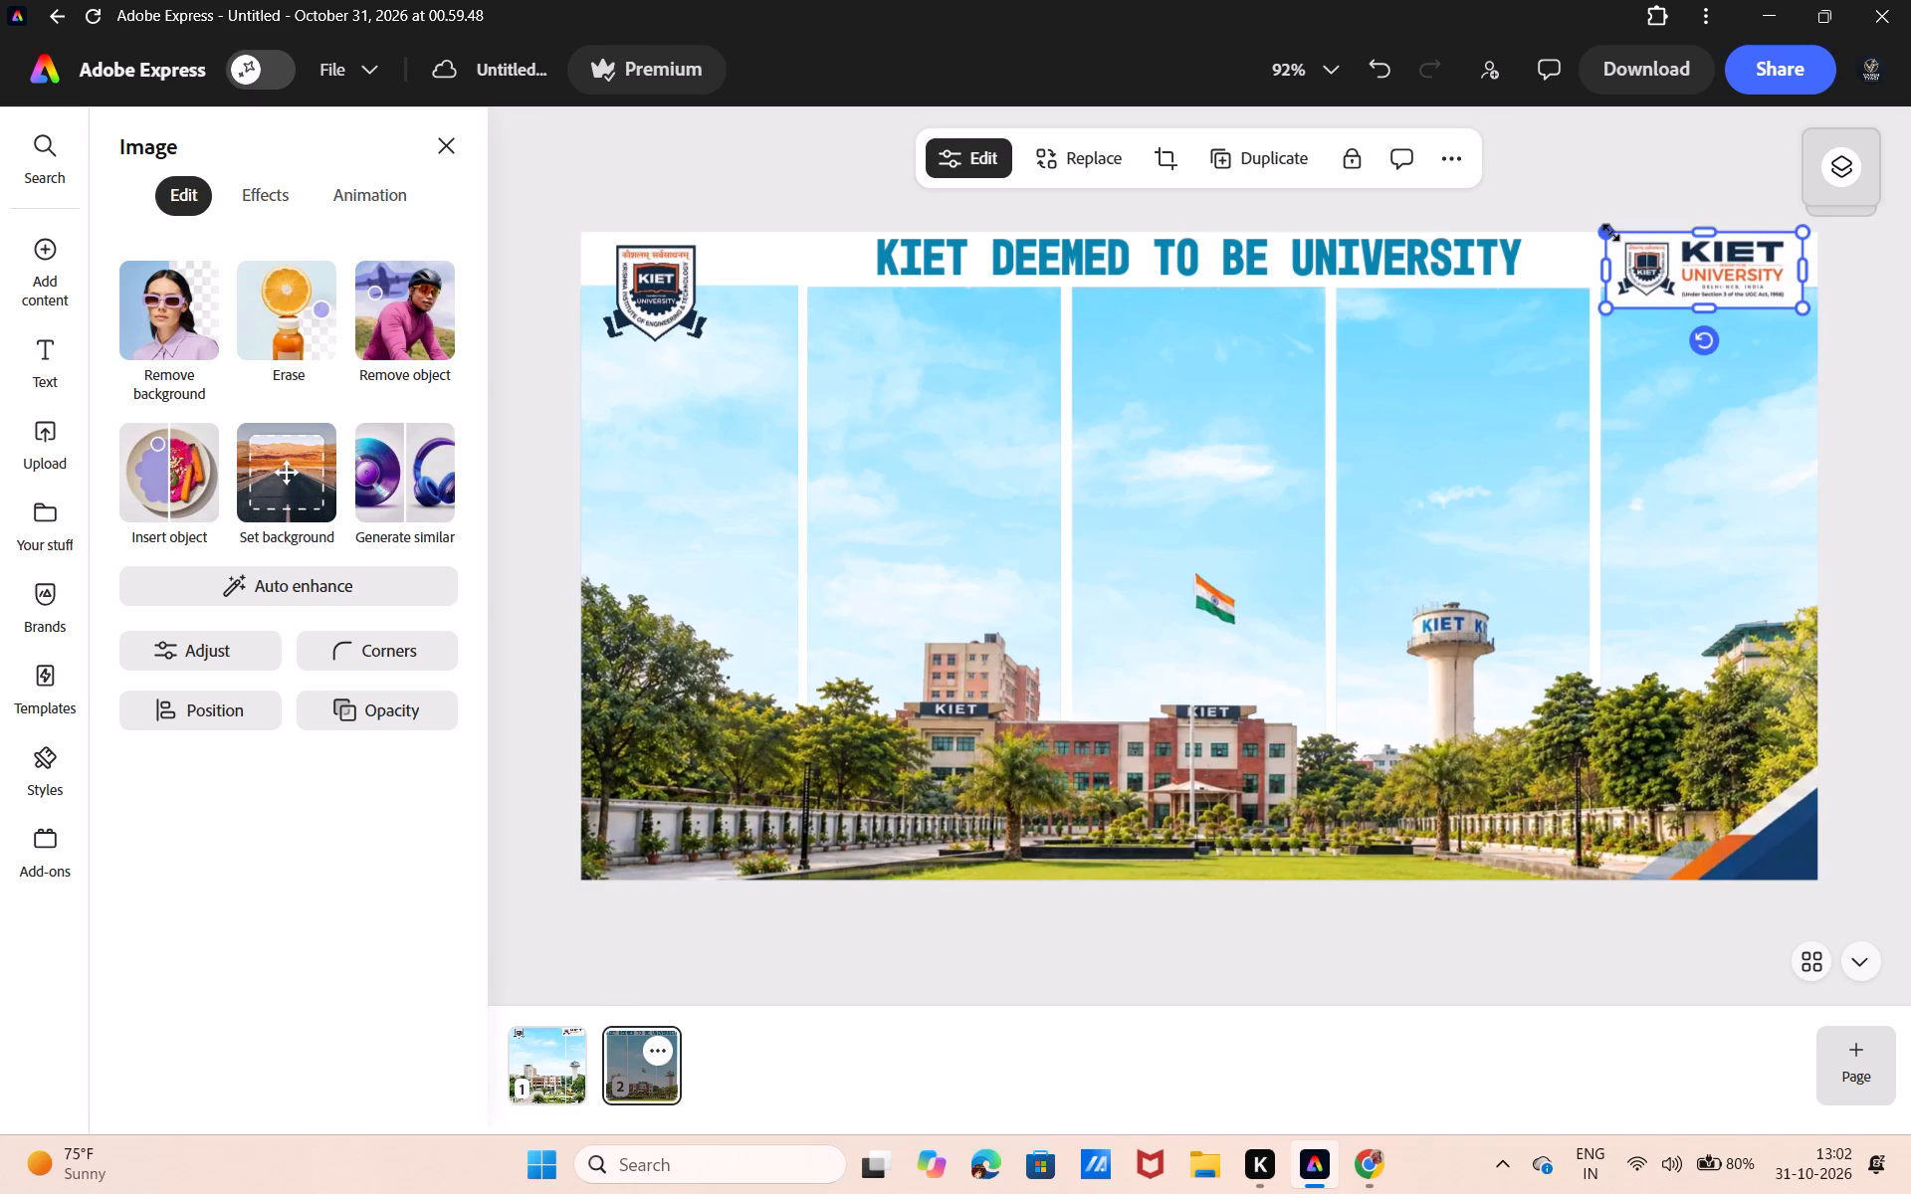
pyautogui.moveTo(1658, 264); pyautogui.dragTo(1669, 274)
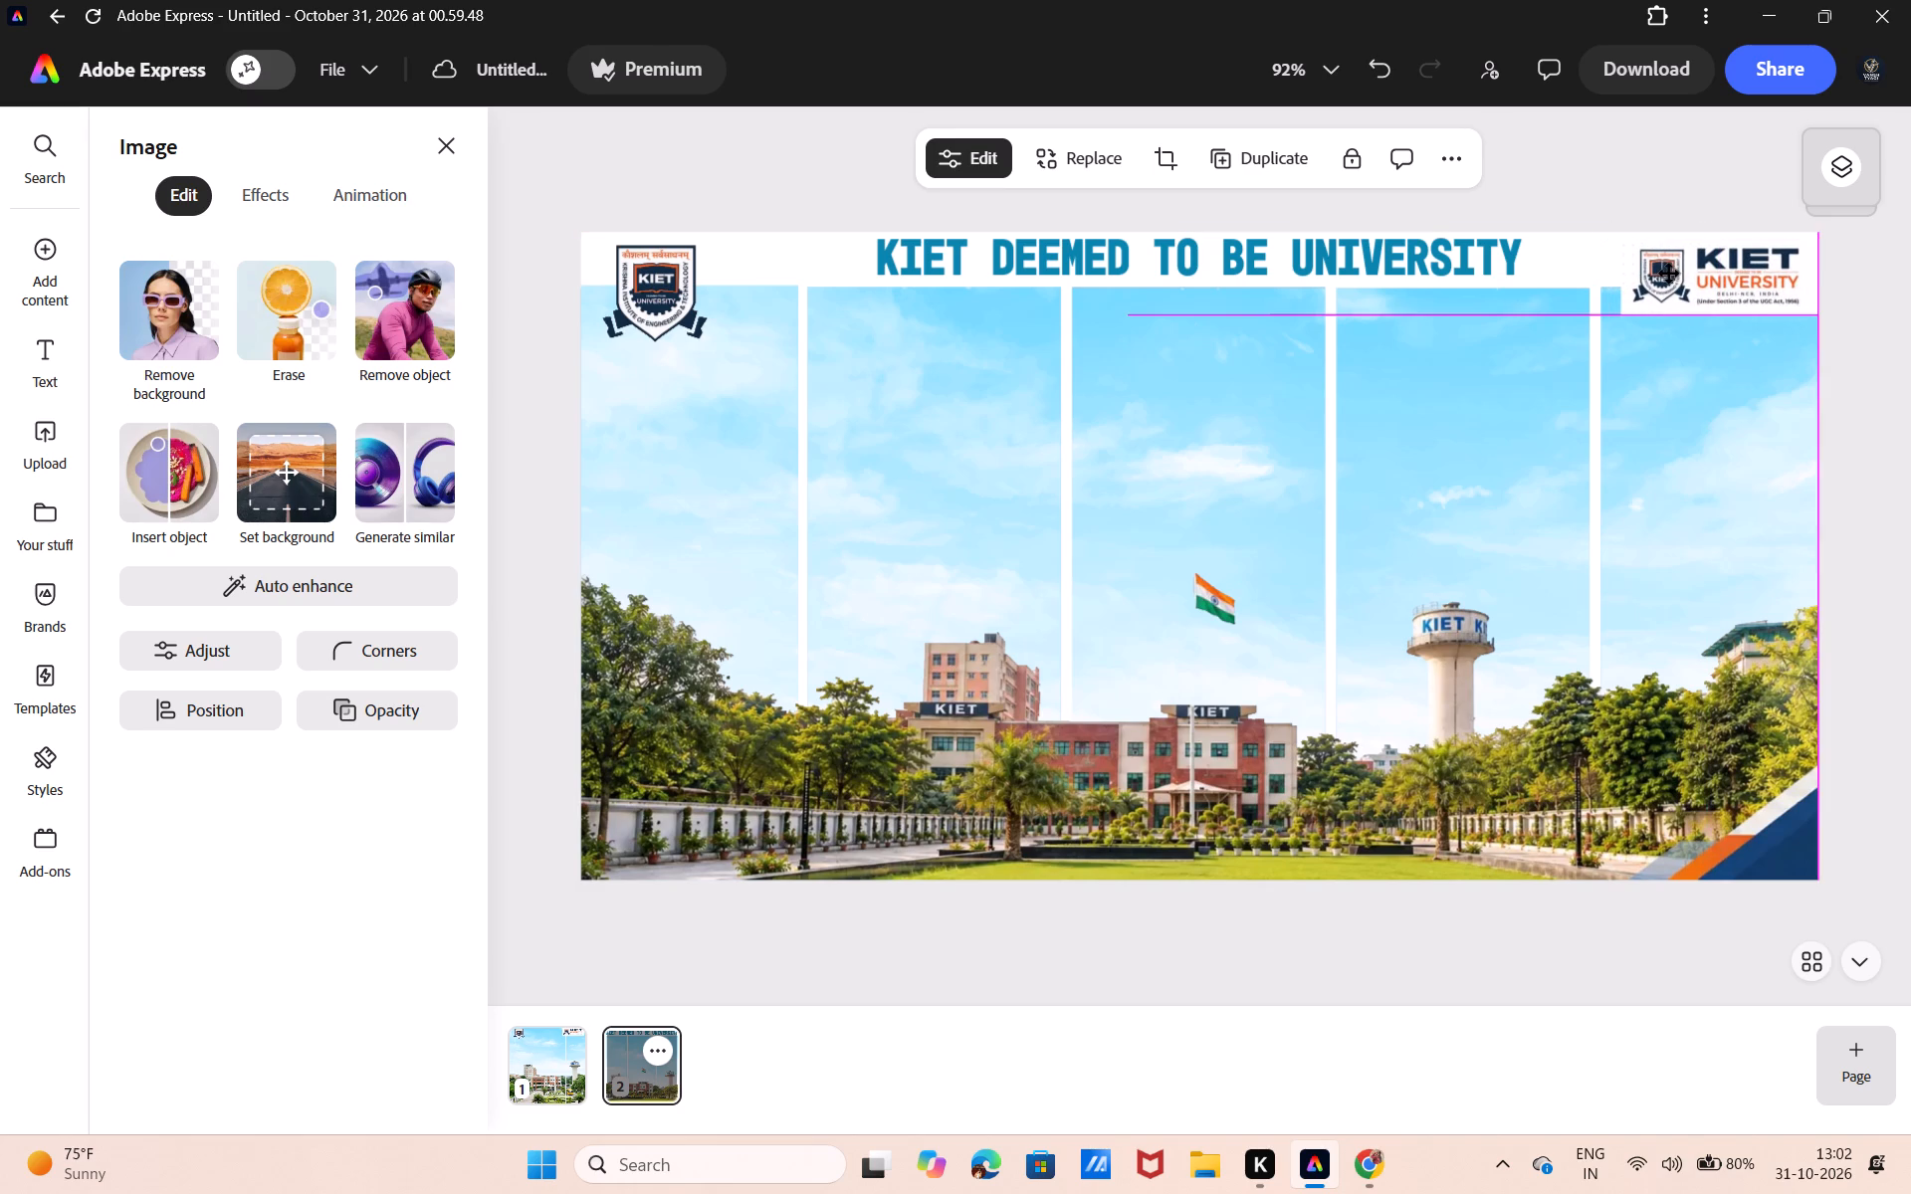
pyautogui.moveTo(1669, 274); pyautogui.dragTo(1665, 277)
pyautogui.click(1652, 166)
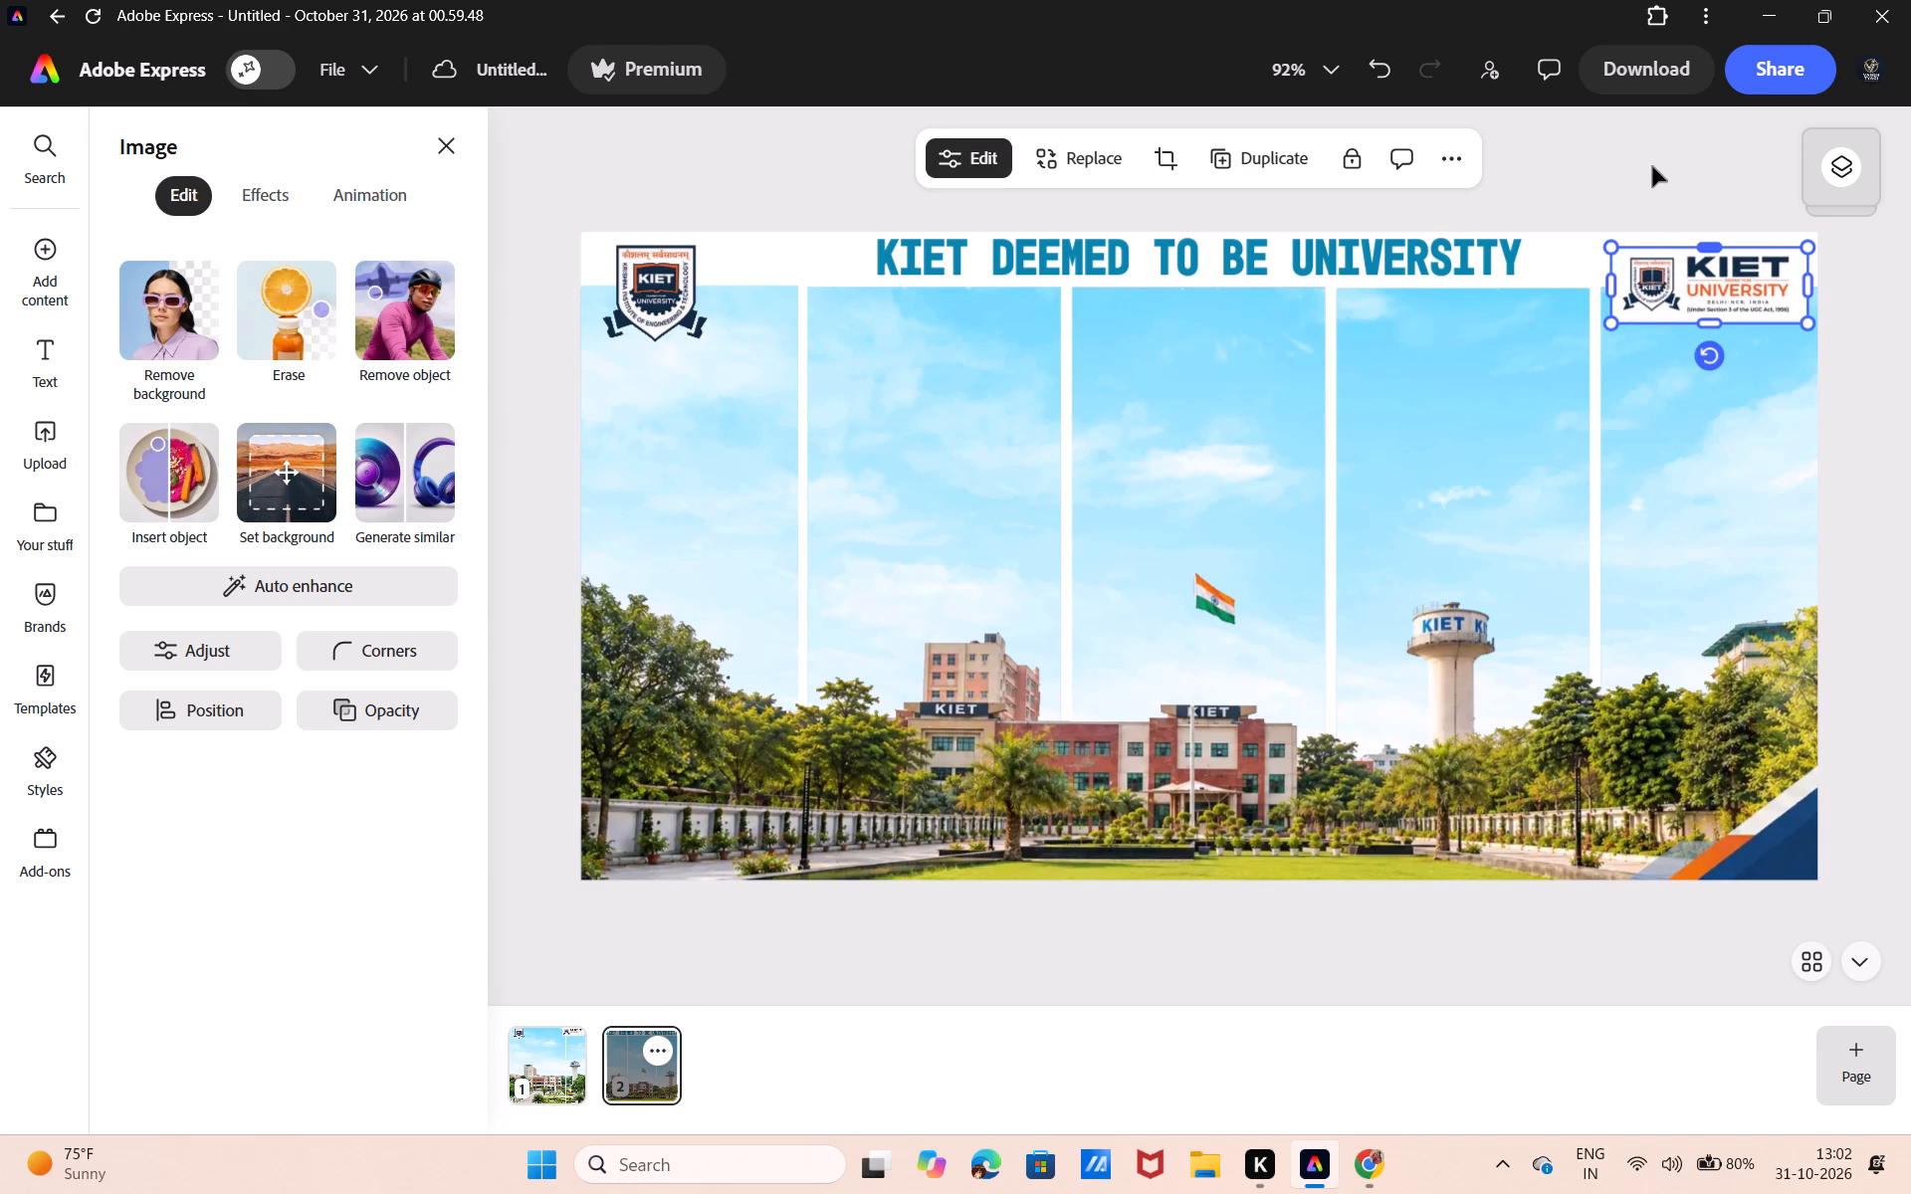
# Duplicate the campus image, align the copy over the original, and crop the copy to cover only the second panel.
pyautogui.click(970, 754)
pyautogui.click(1229, 170)
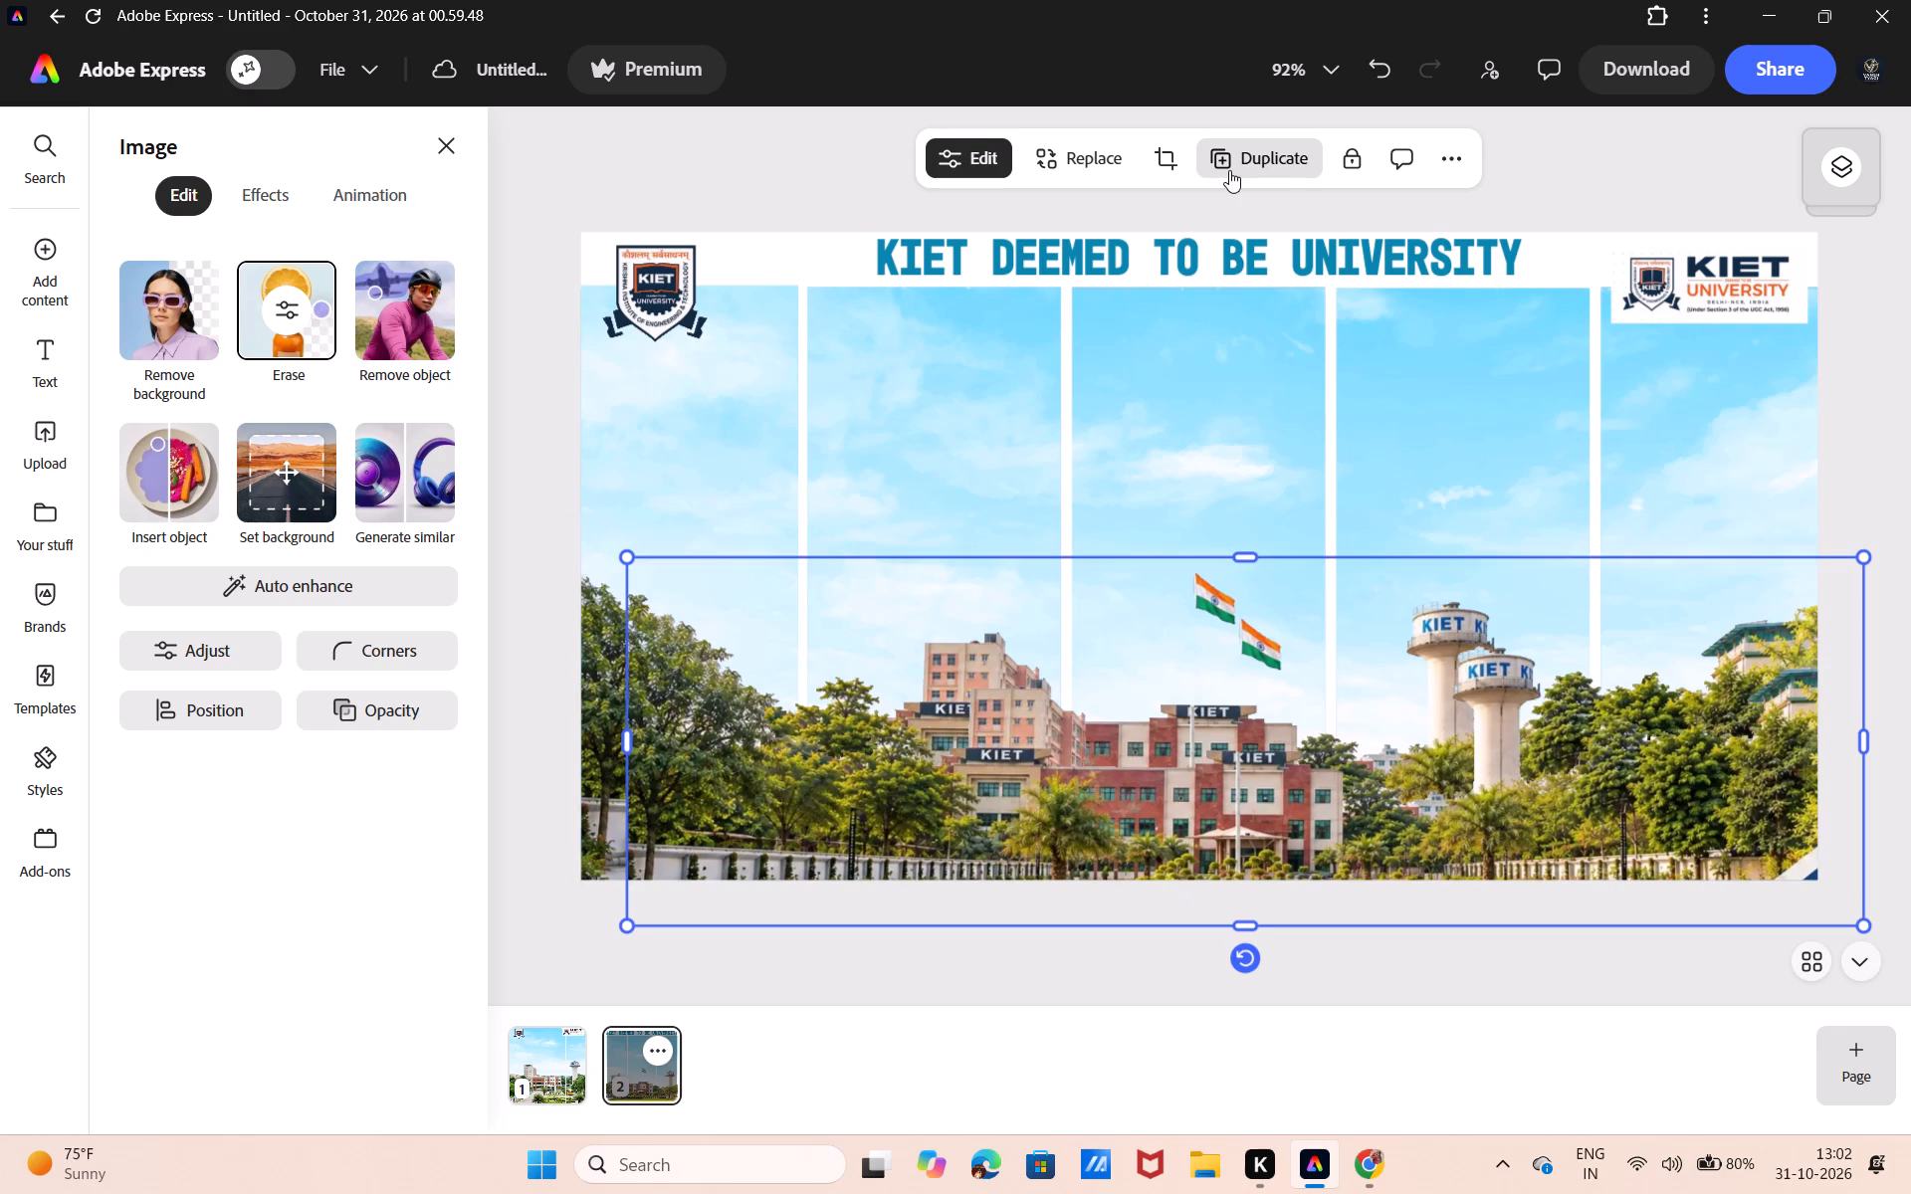
pyautogui.moveTo(1369, 634); pyautogui.dragTo(1339, 610)
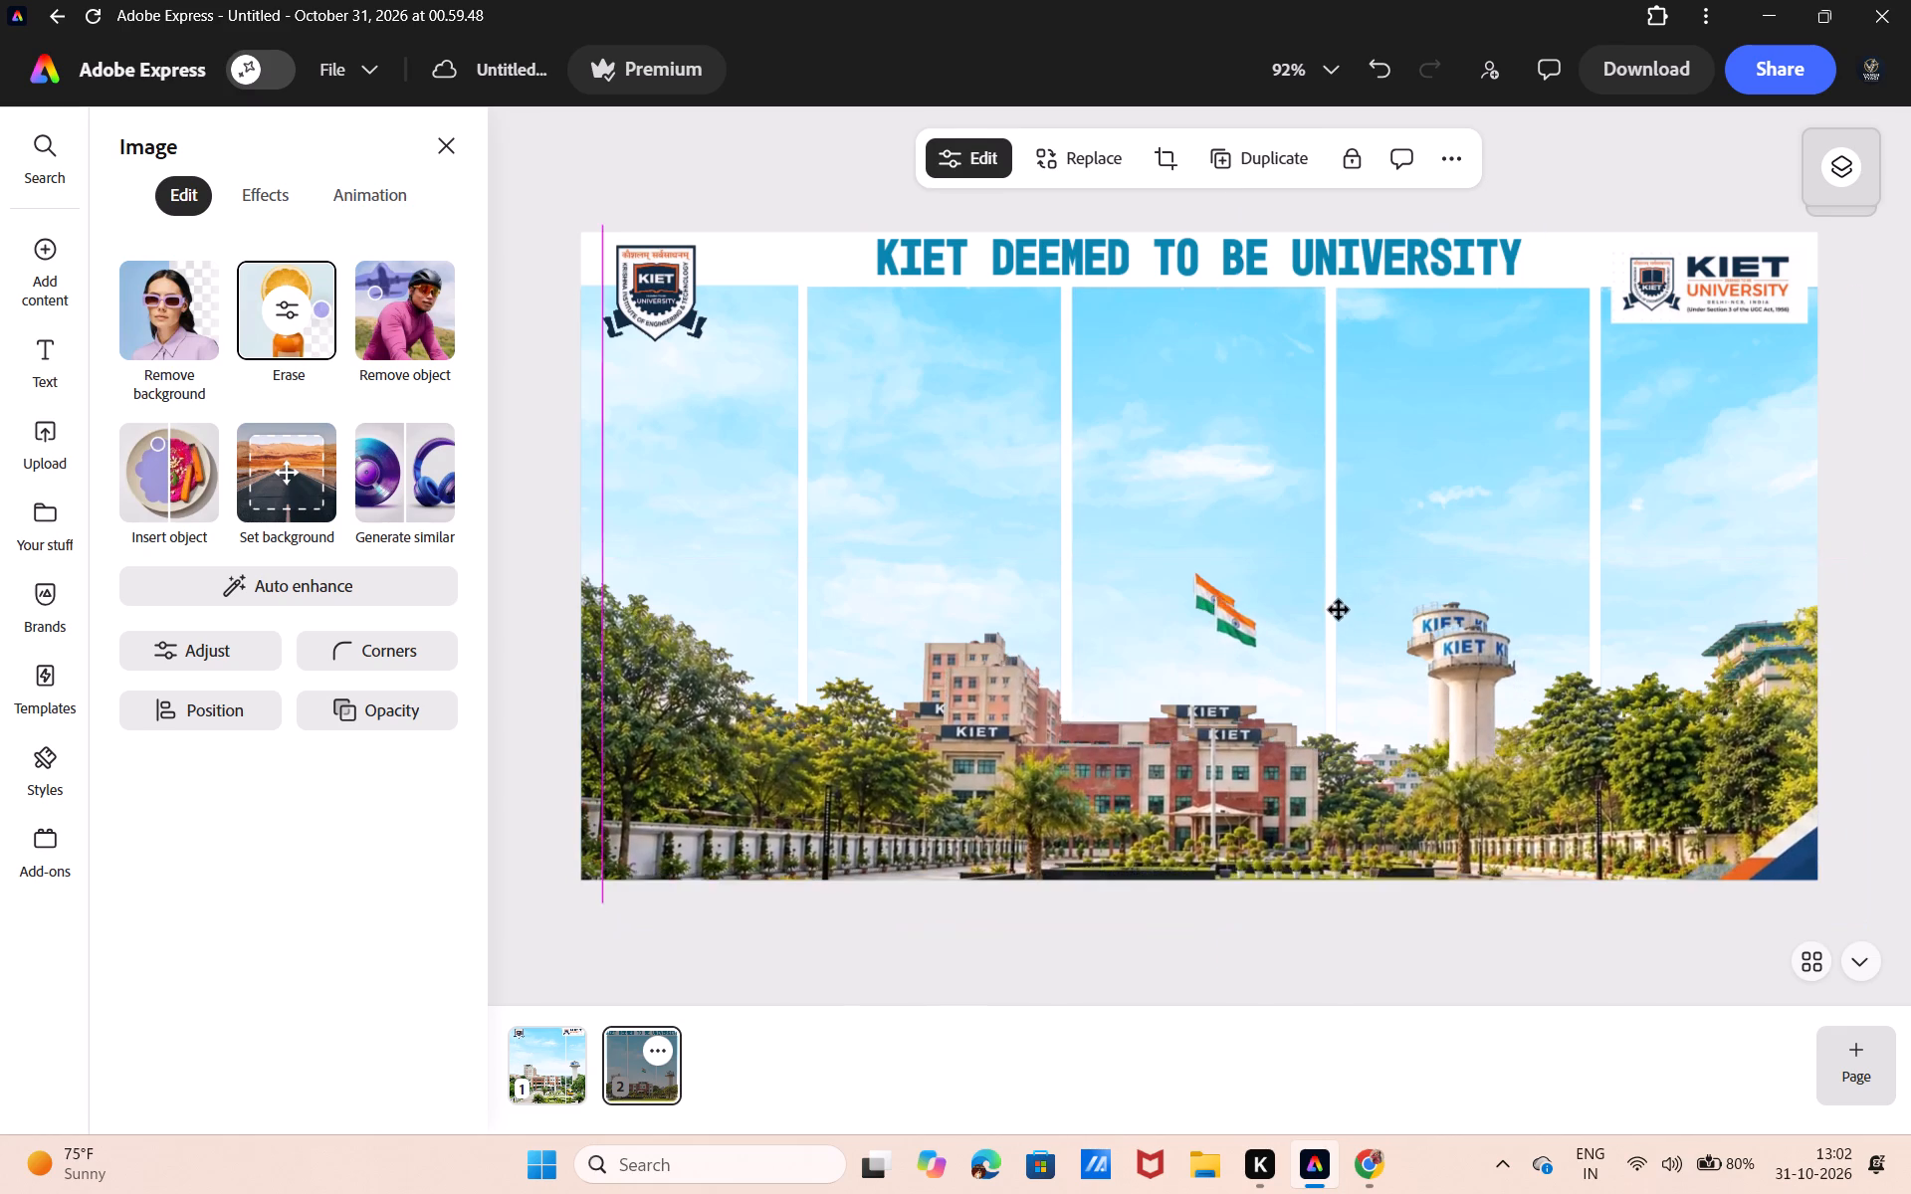
pyautogui.moveTo(1339, 610); pyautogui.dragTo(1325, 589)
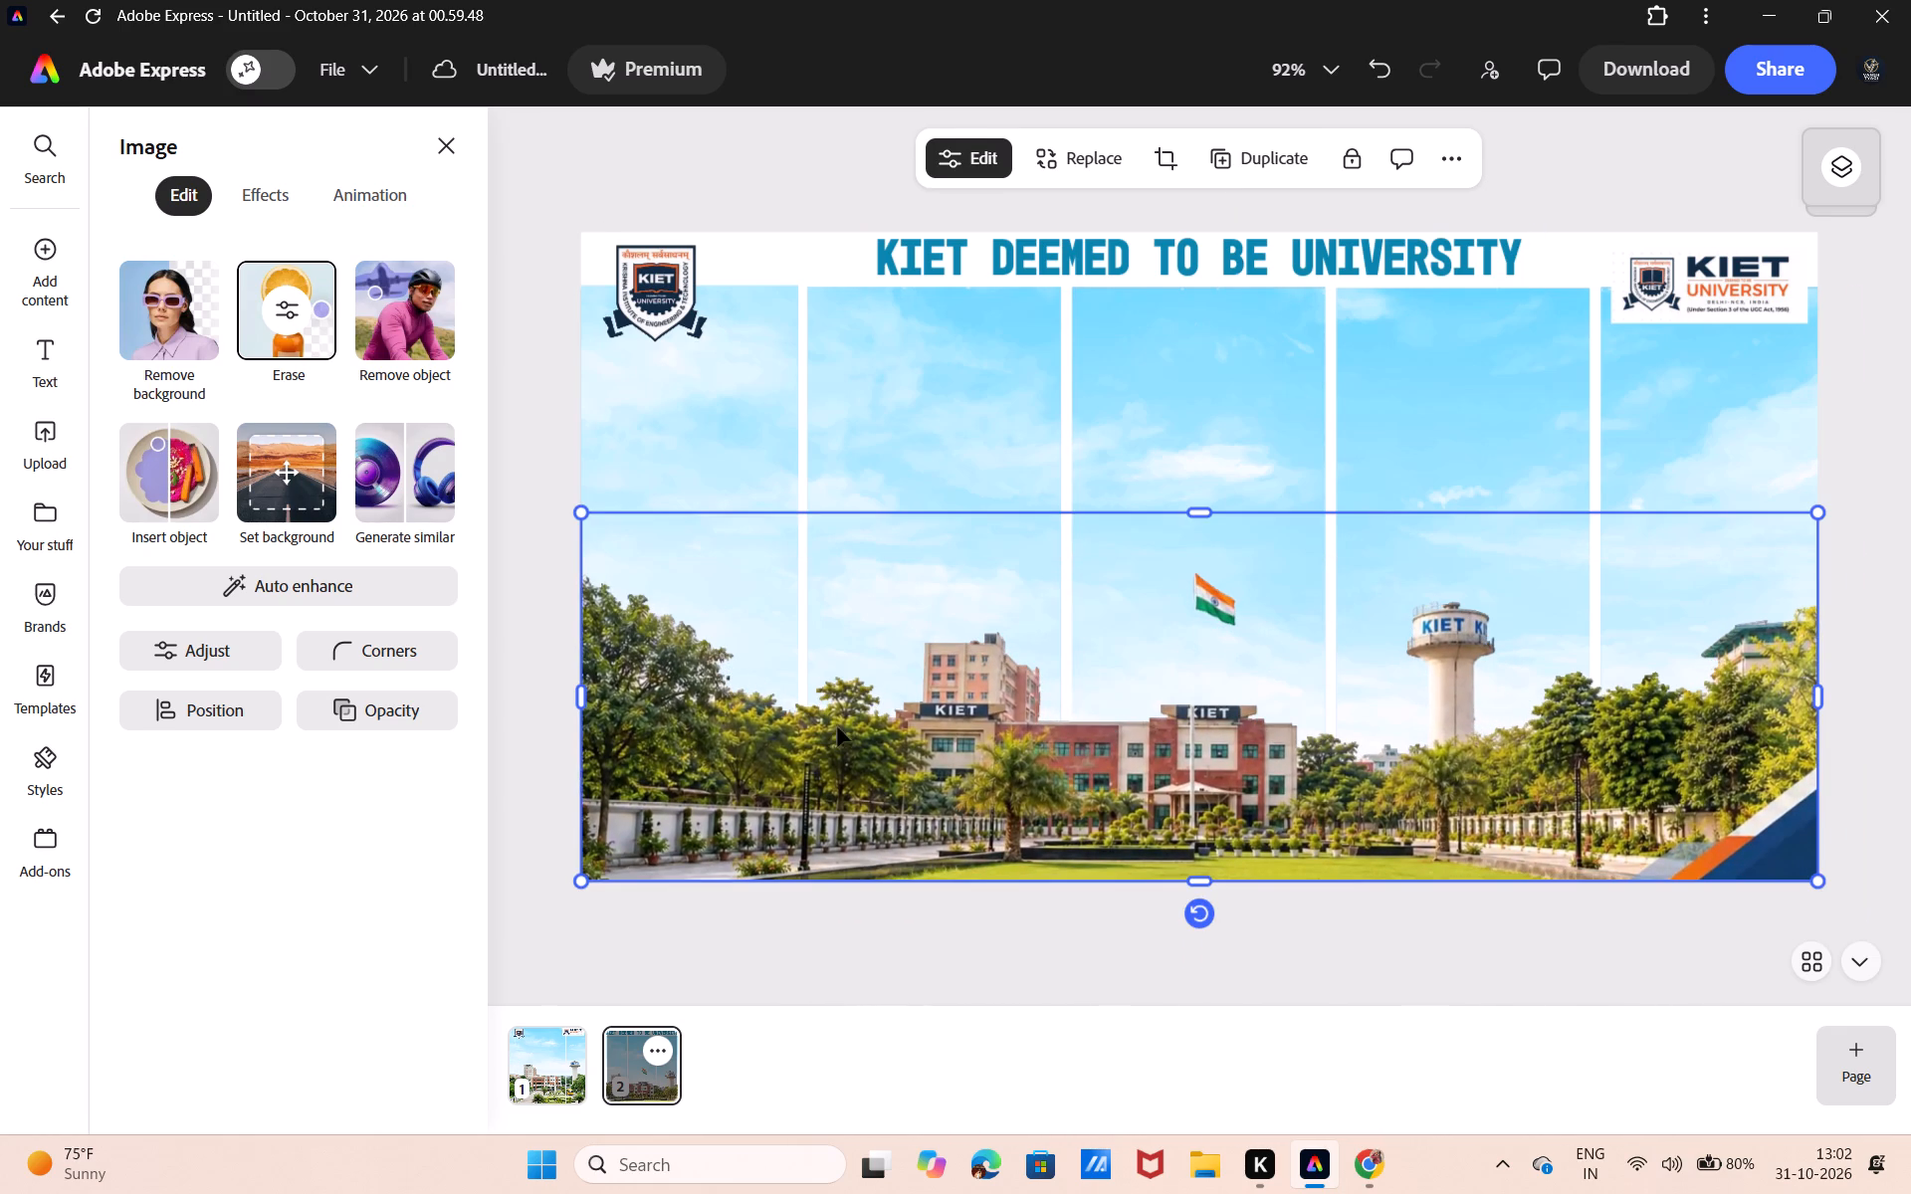
pyautogui.moveTo(585, 691); pyautogui.dragTo(814, 704)
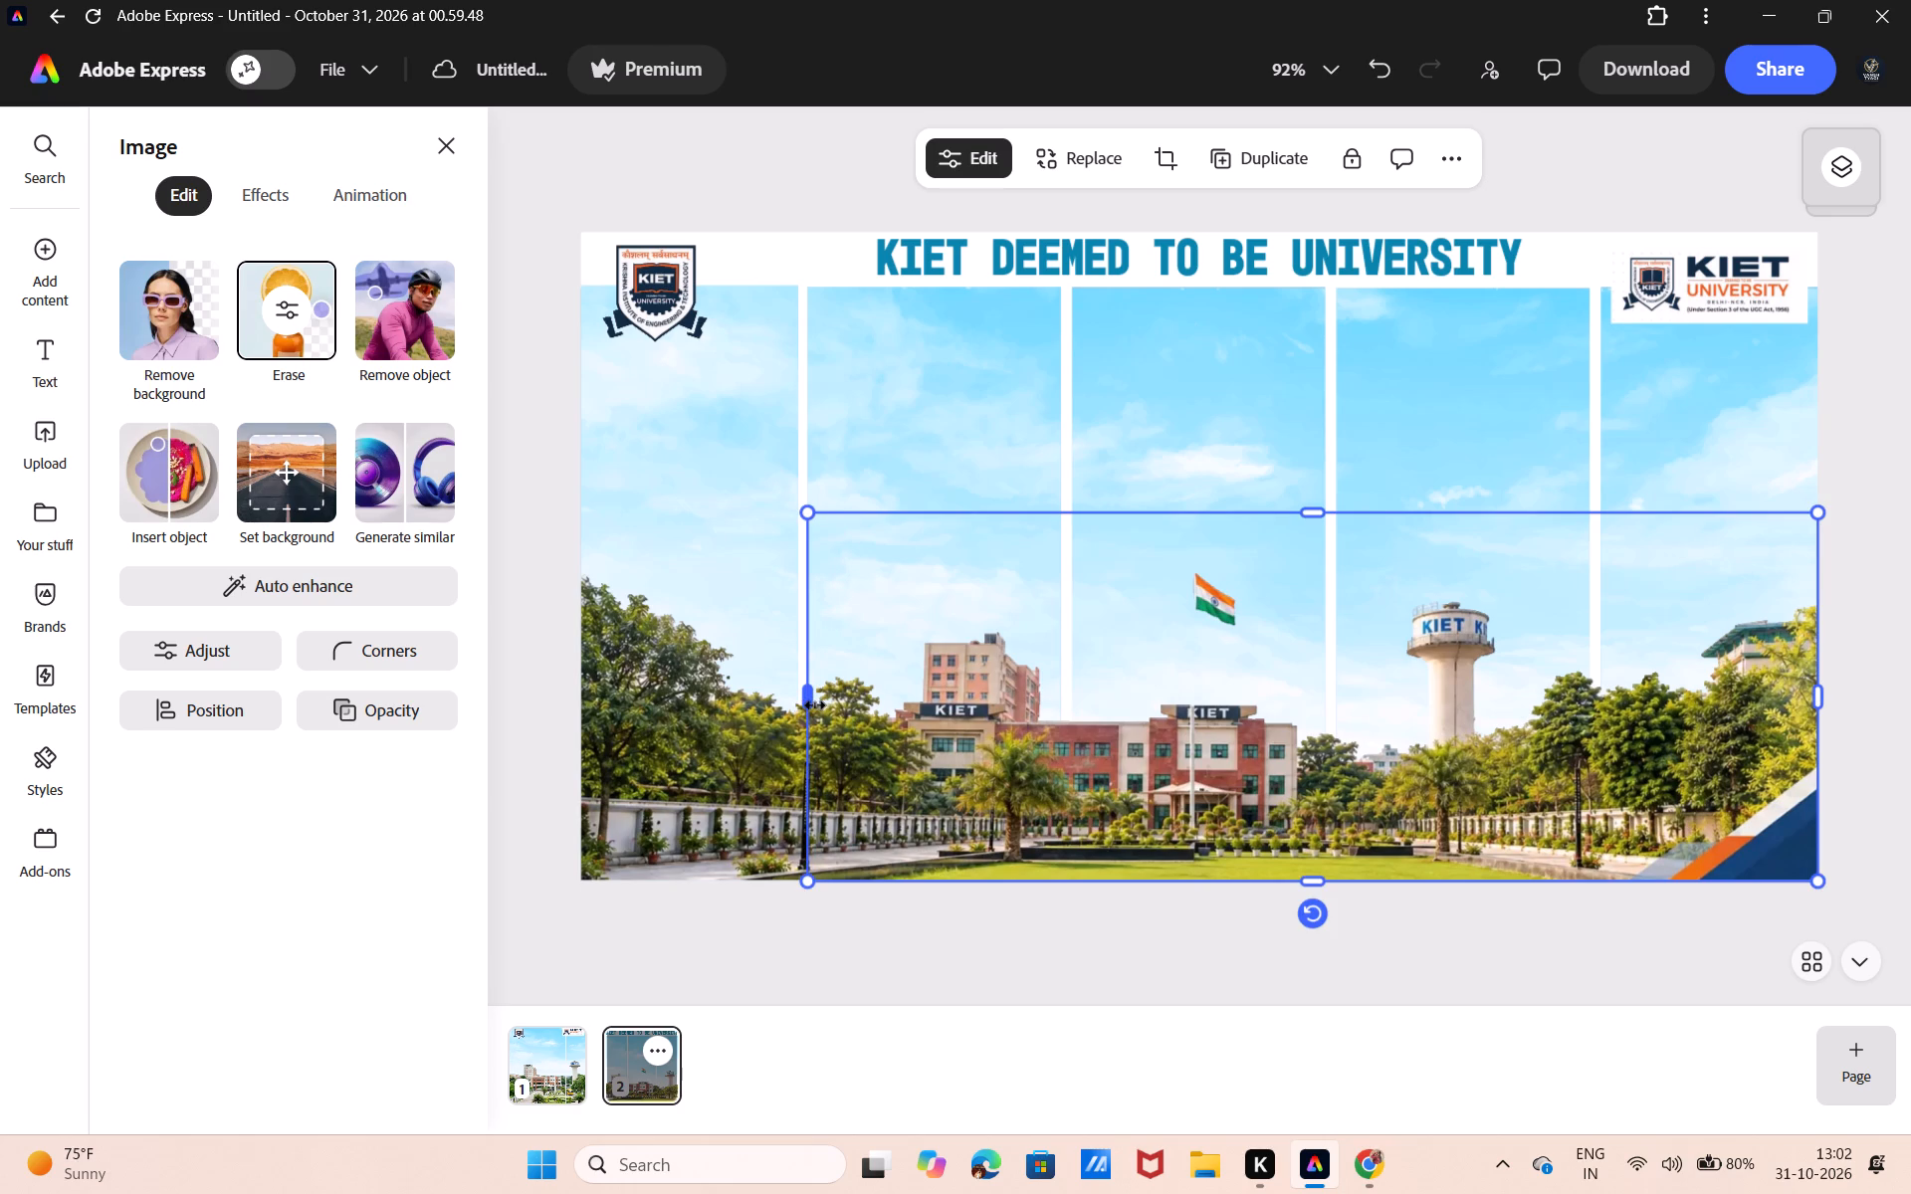
pyautogui.moveTo(1817, 693); pyautogui.dragTo(1065, 772)
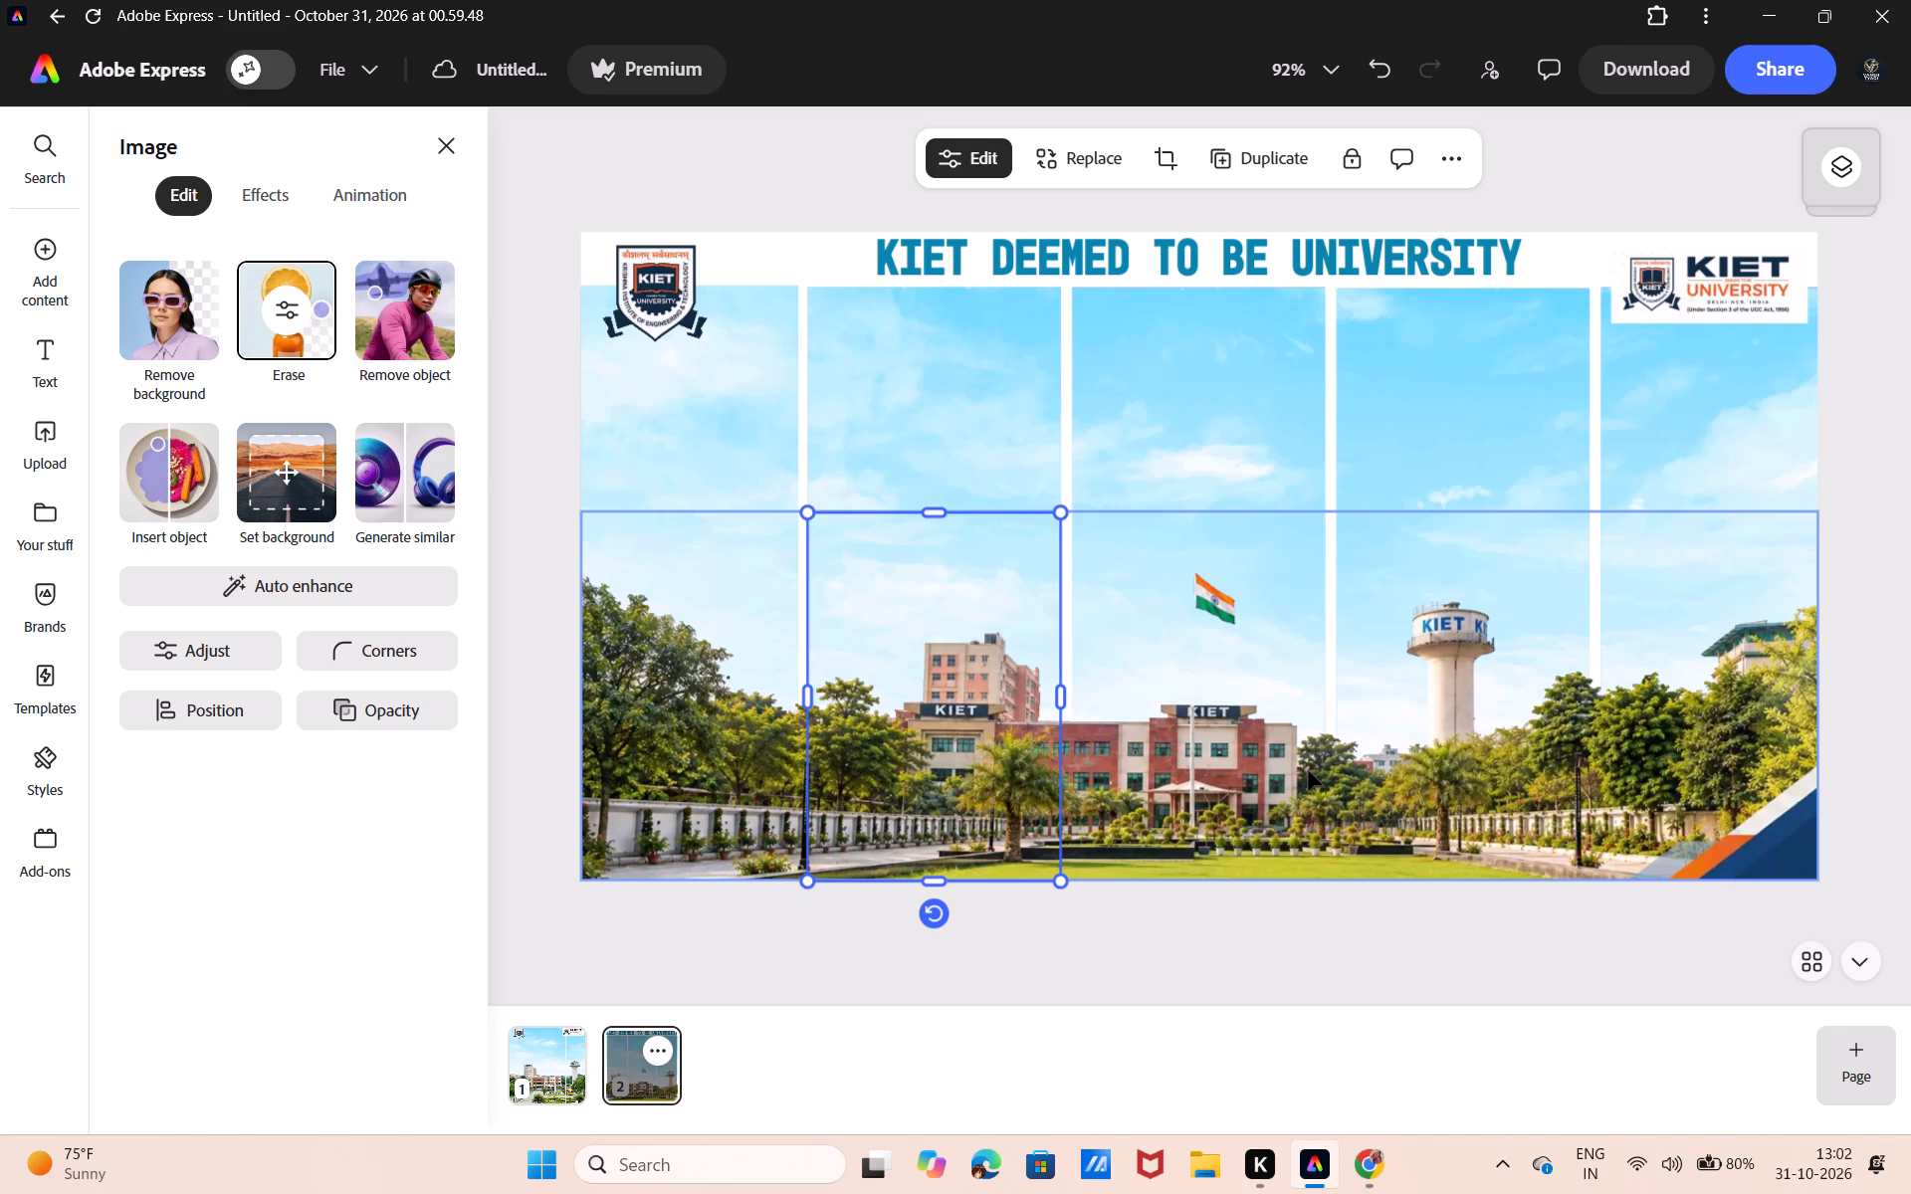
# Duplicate the full-width campus image again, align the copy over the original, and crop the copy to cover only the third panel.
pyautogui.click(1308, 770)
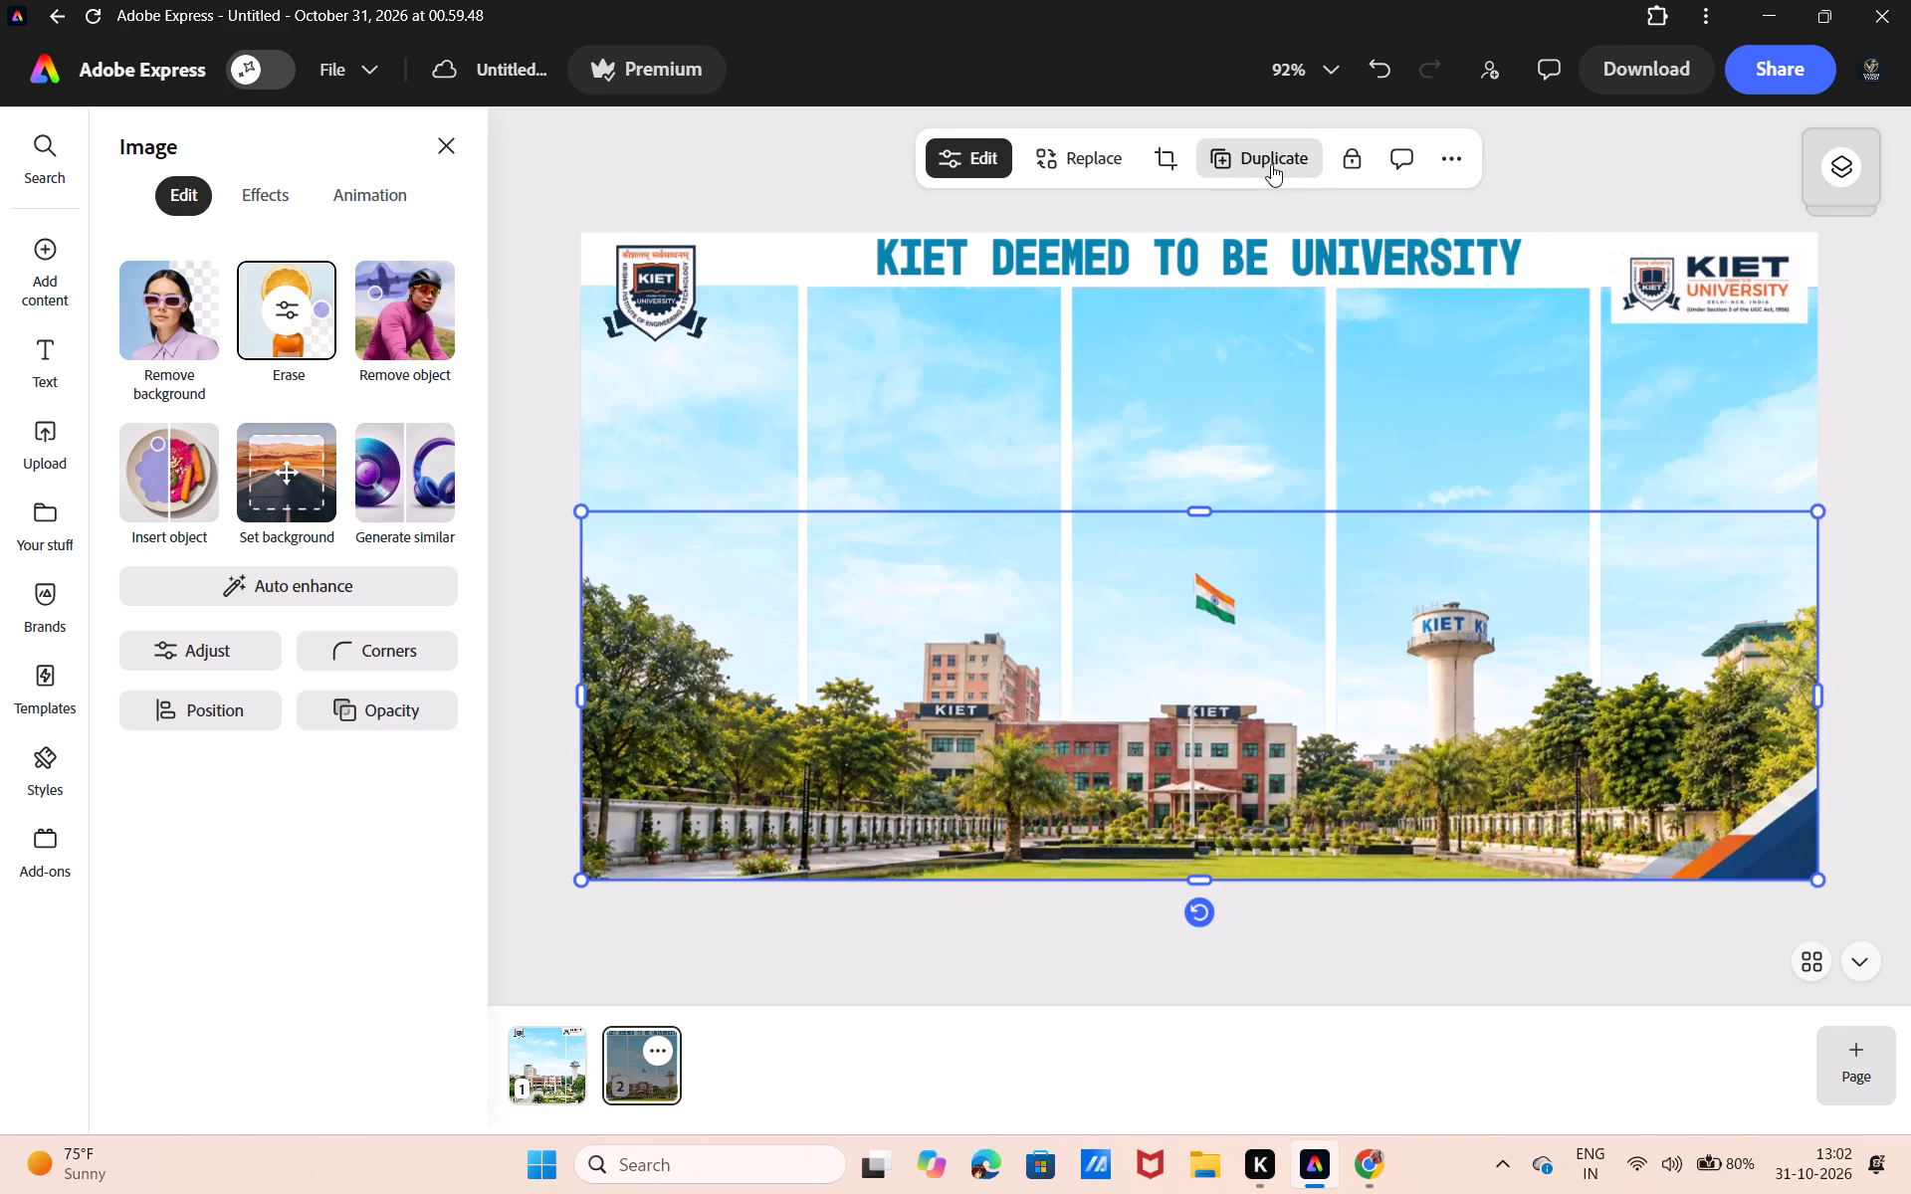
pyautogui.click(1270, 164)
pyautogui.moveTo(1385, 683); pyautogui.dragTo(1380, 673)
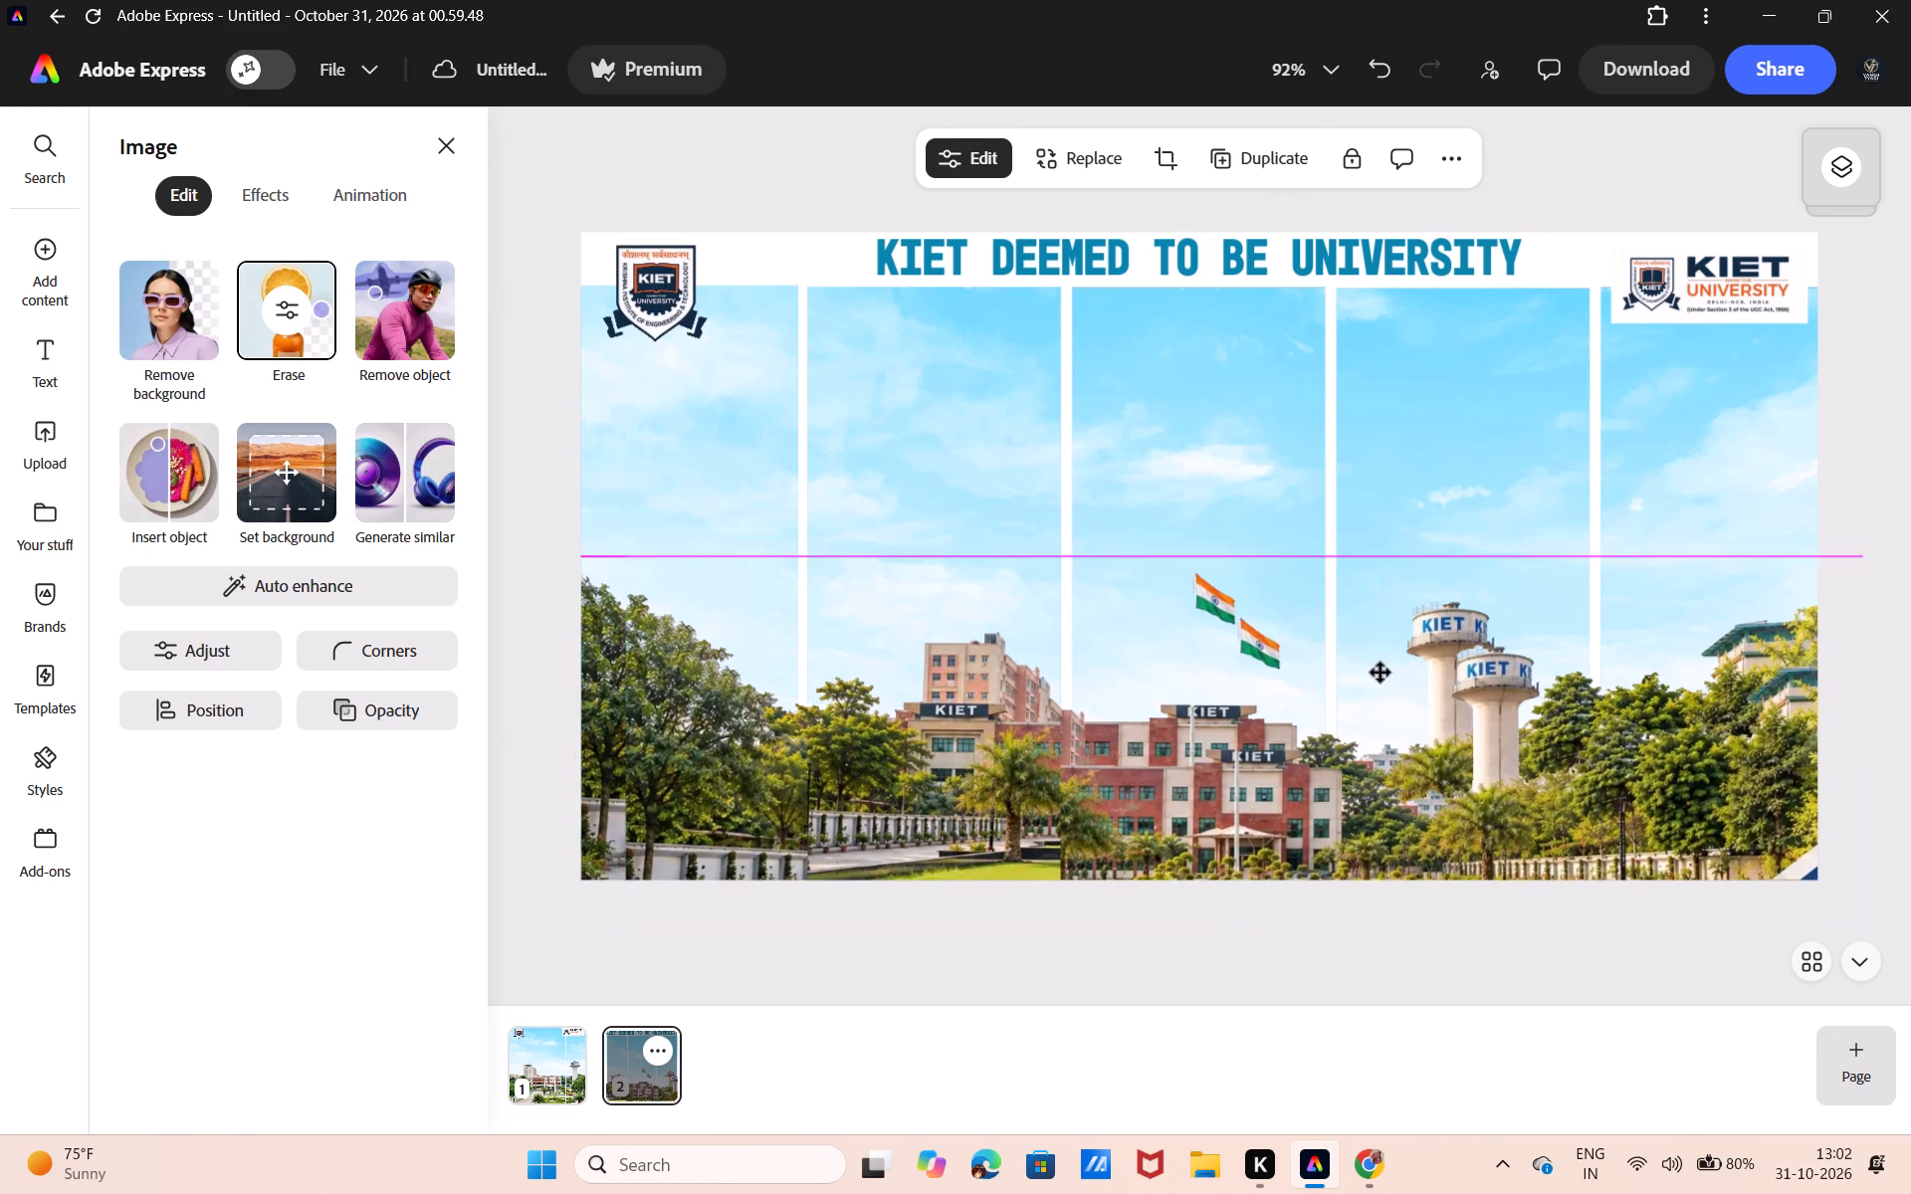
pyautogui.moveTo(1380, 673); pyautogui.dragTo(1346, 642)
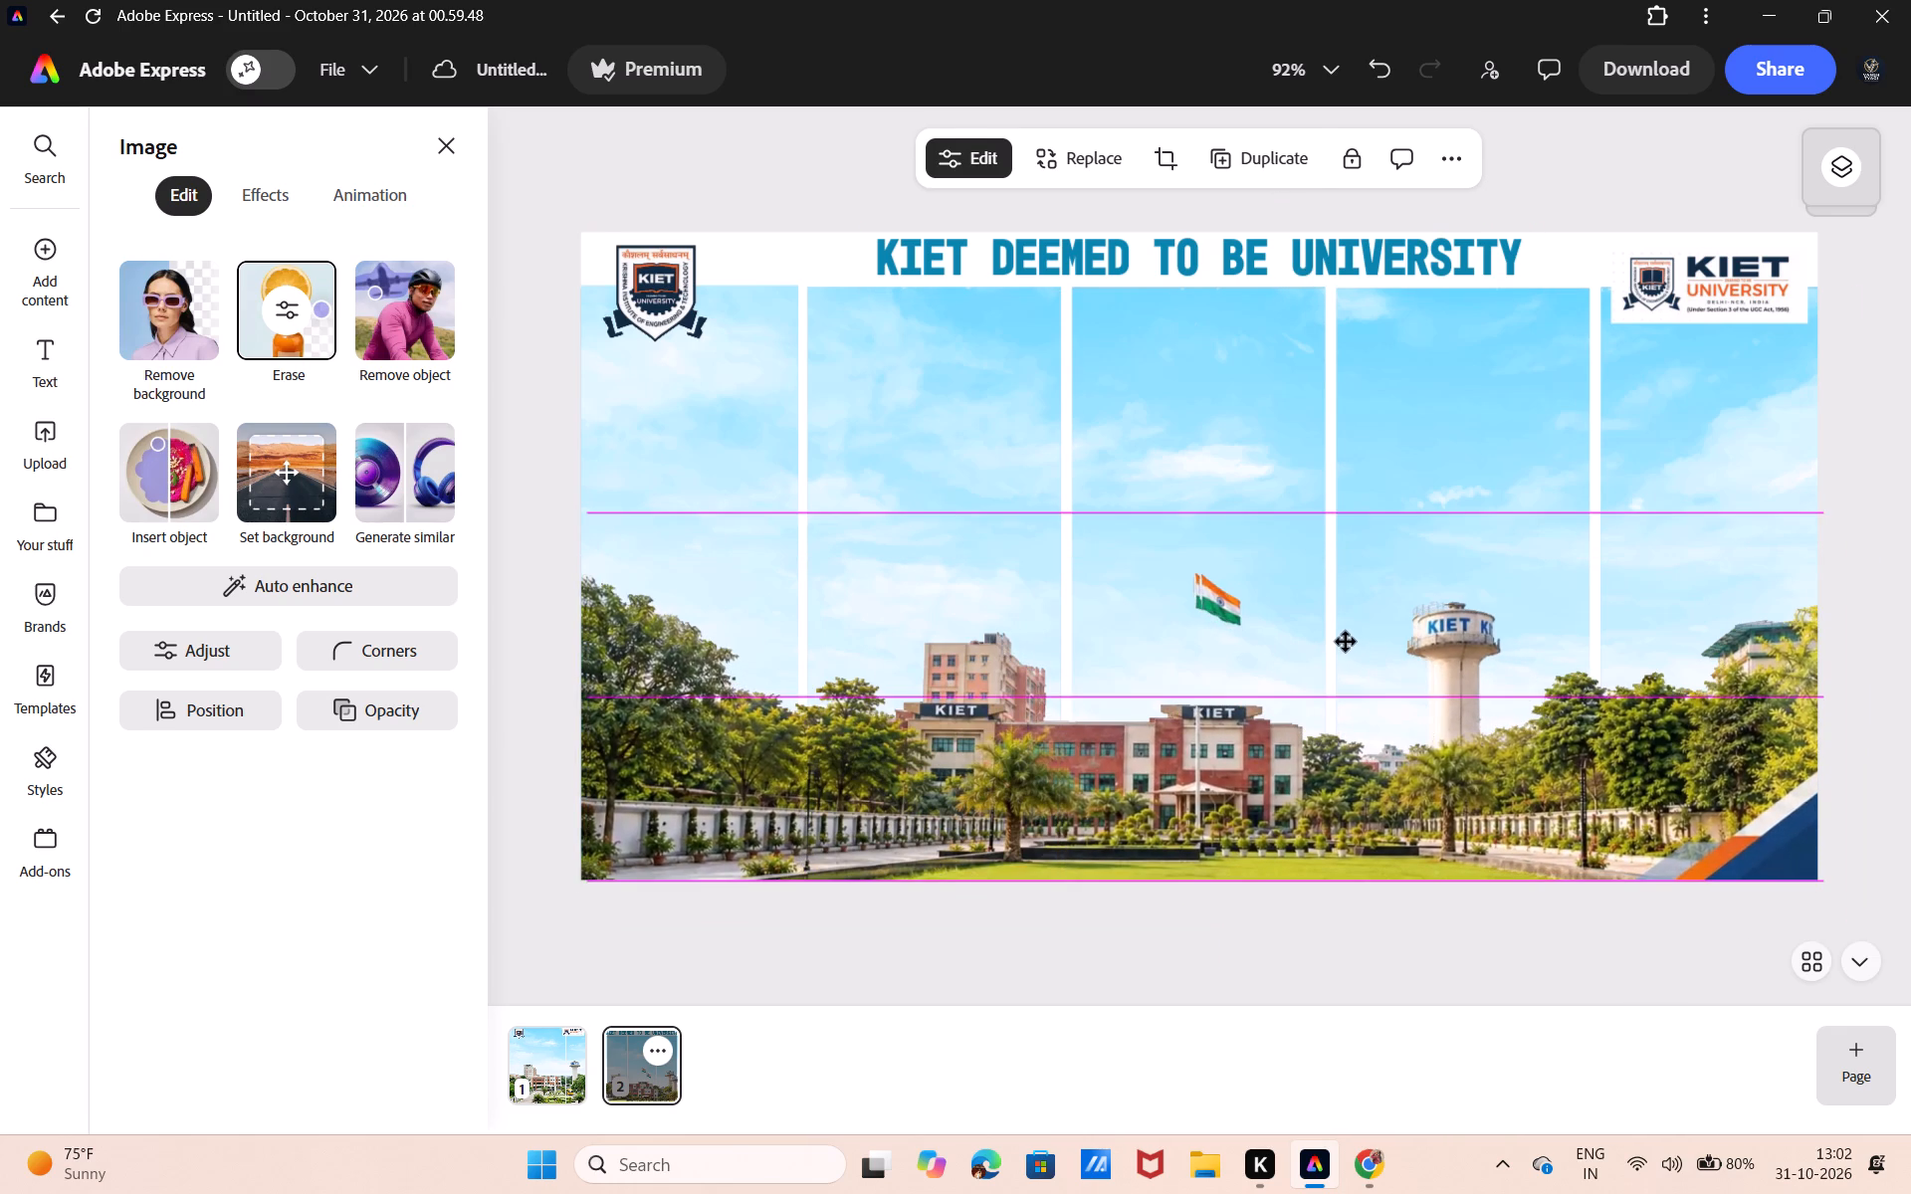
pyautogui.moveTo(1346, 642); pyautogui.dragTo(1346, 635)
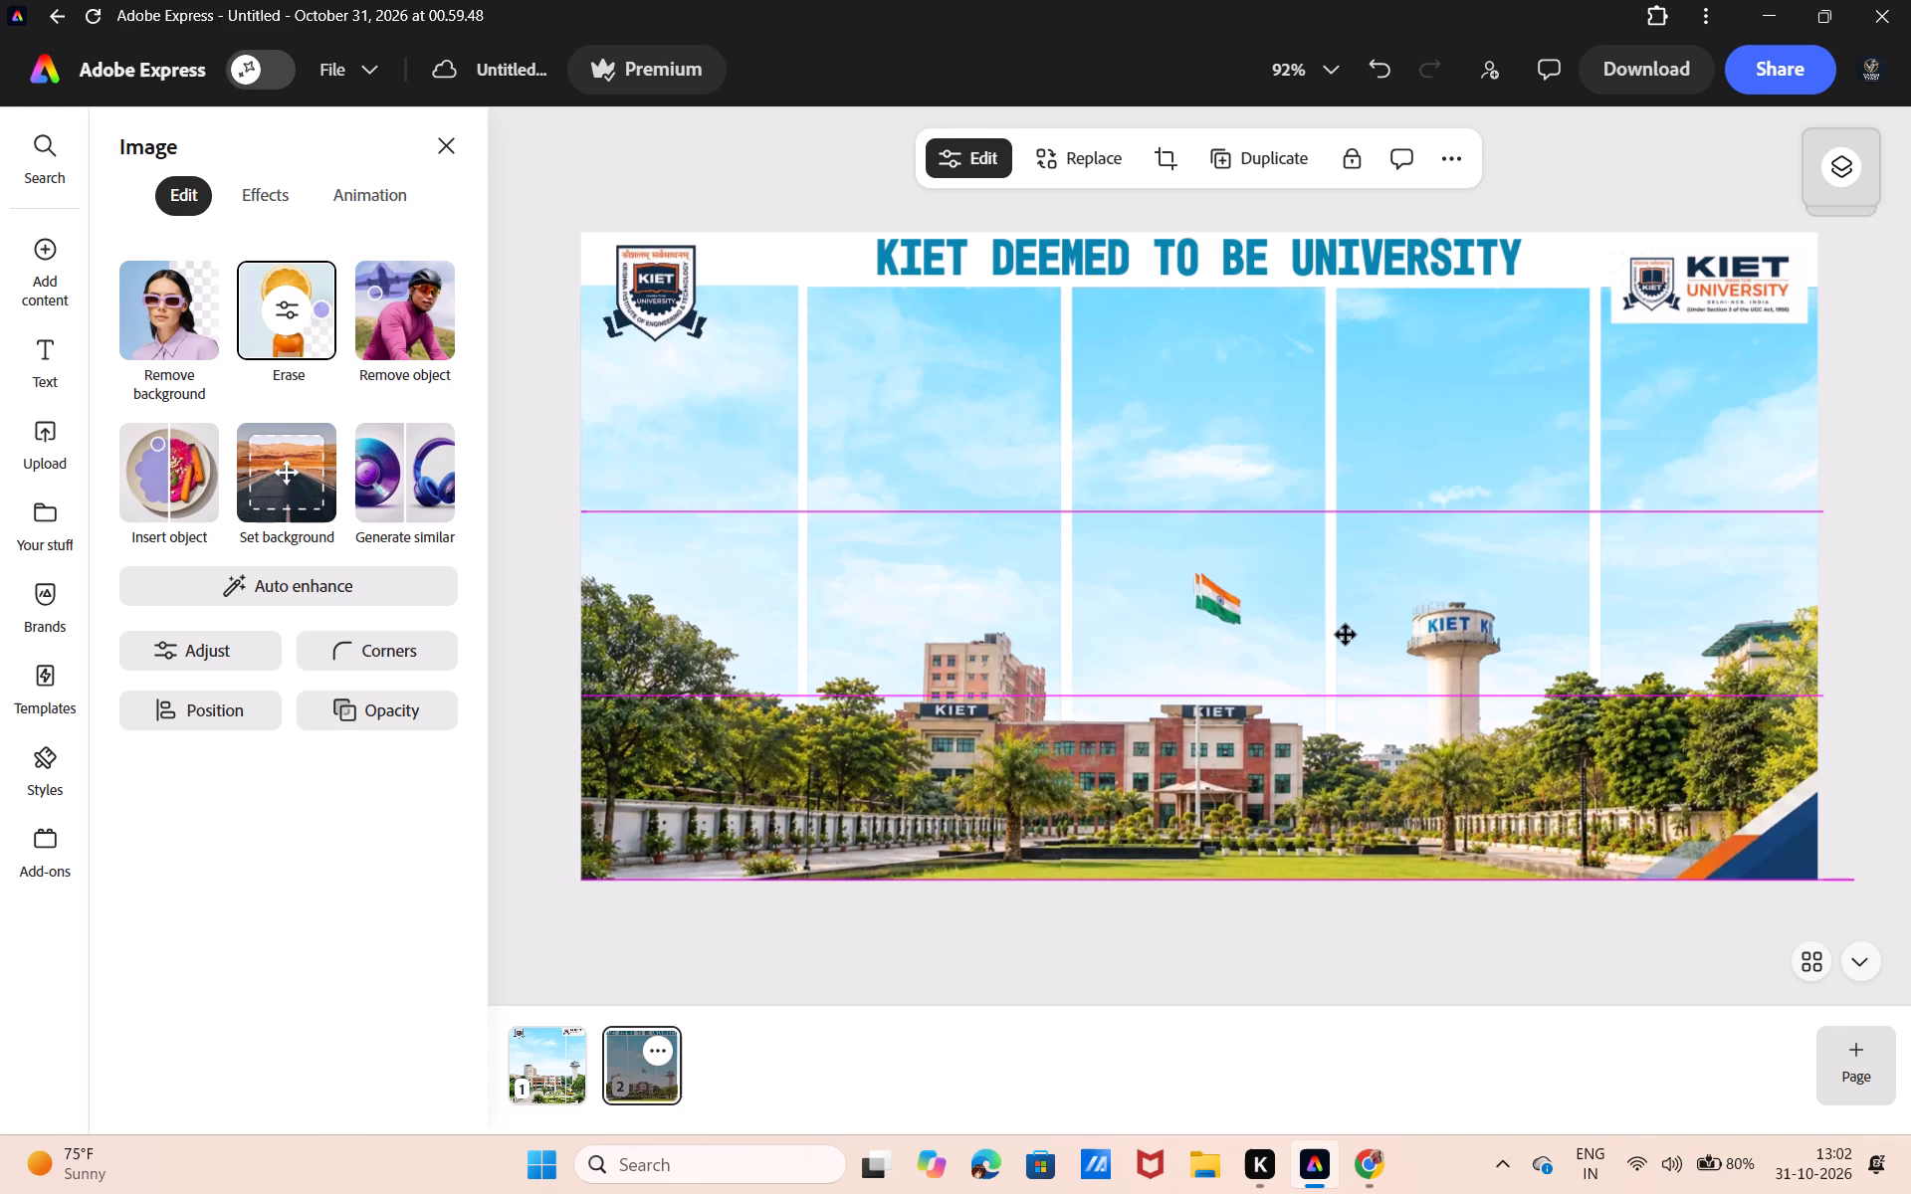
pyautogui.moveTo(1346, 635); pyautogui.dragTo(1337, 637)
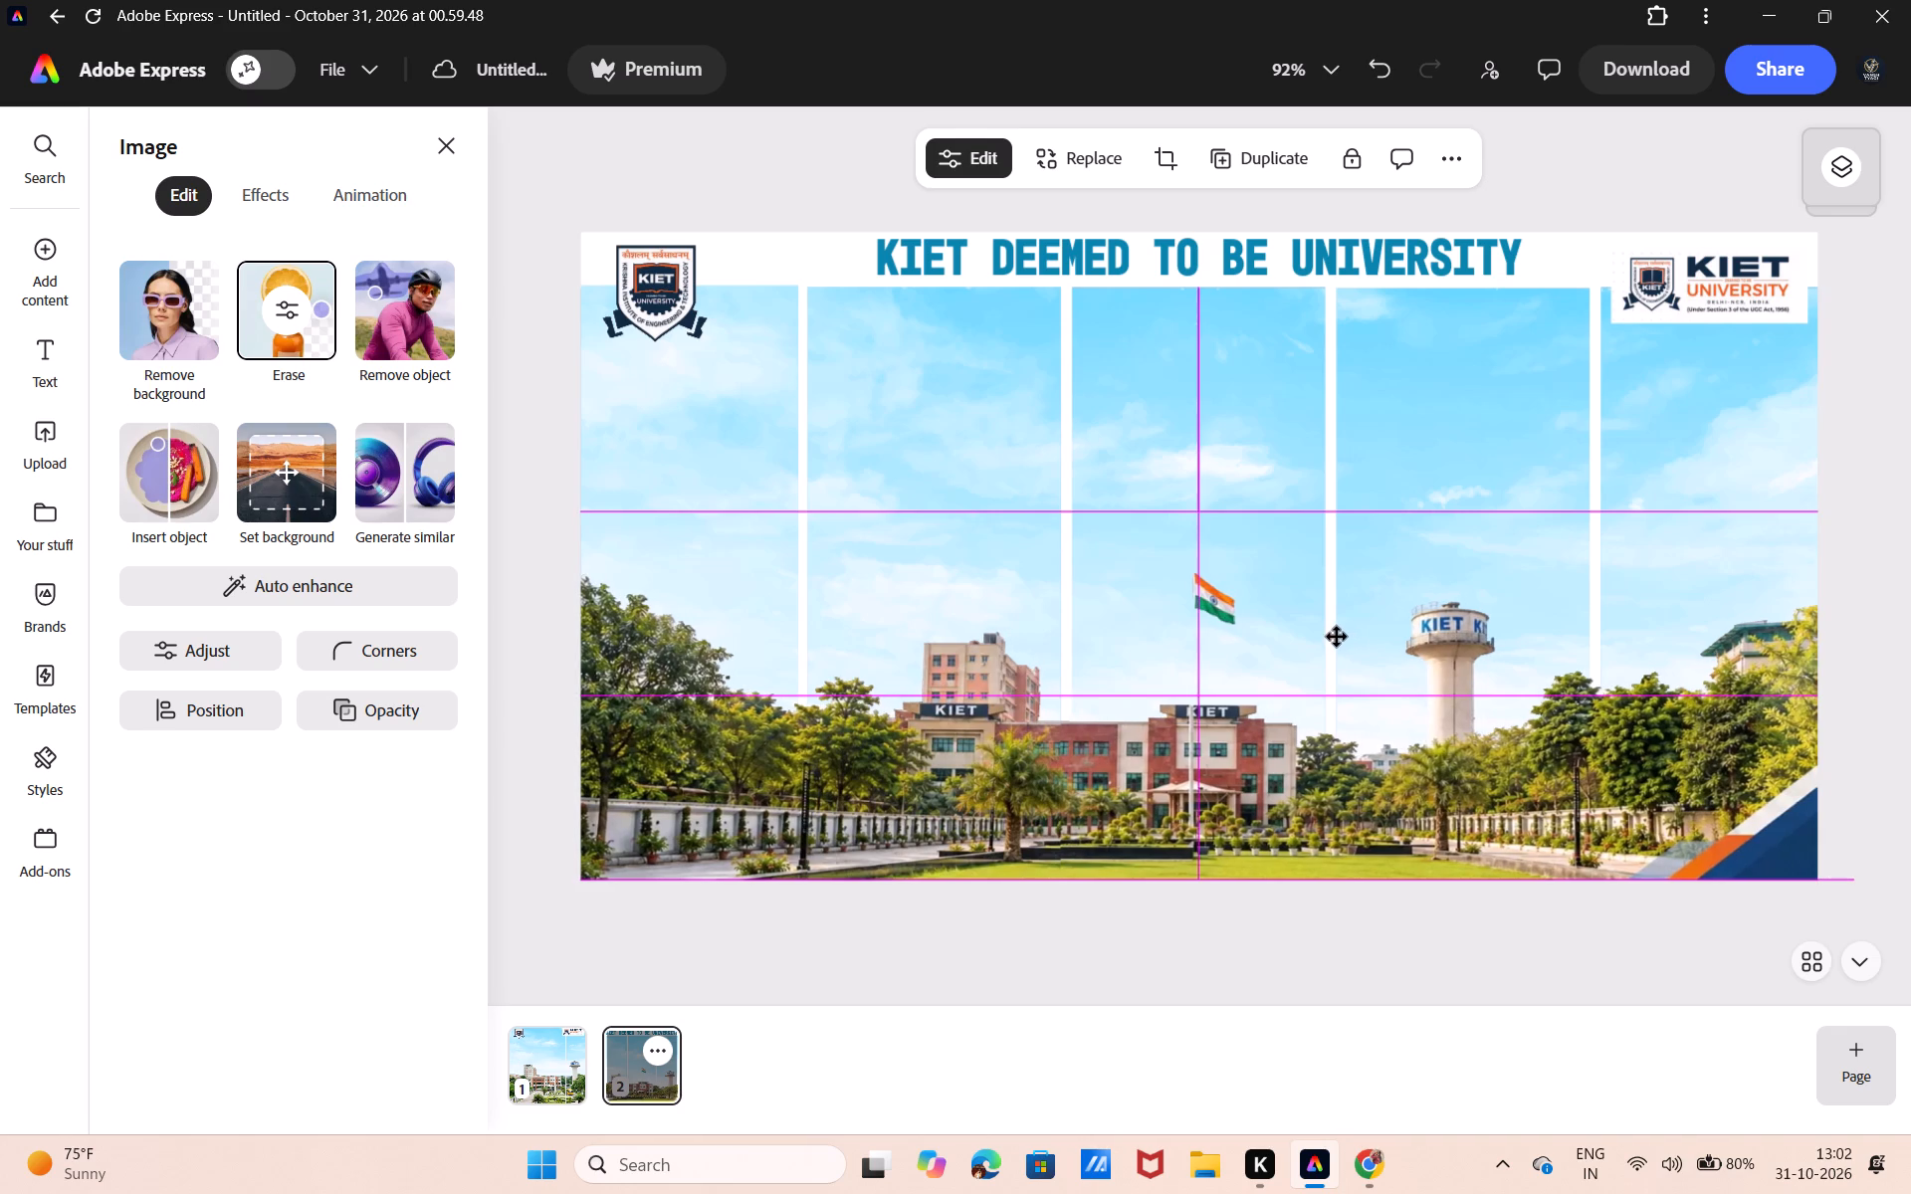
pyautogui.moveTo(1337, 637); pyautogui.dragTo(1341, 637)
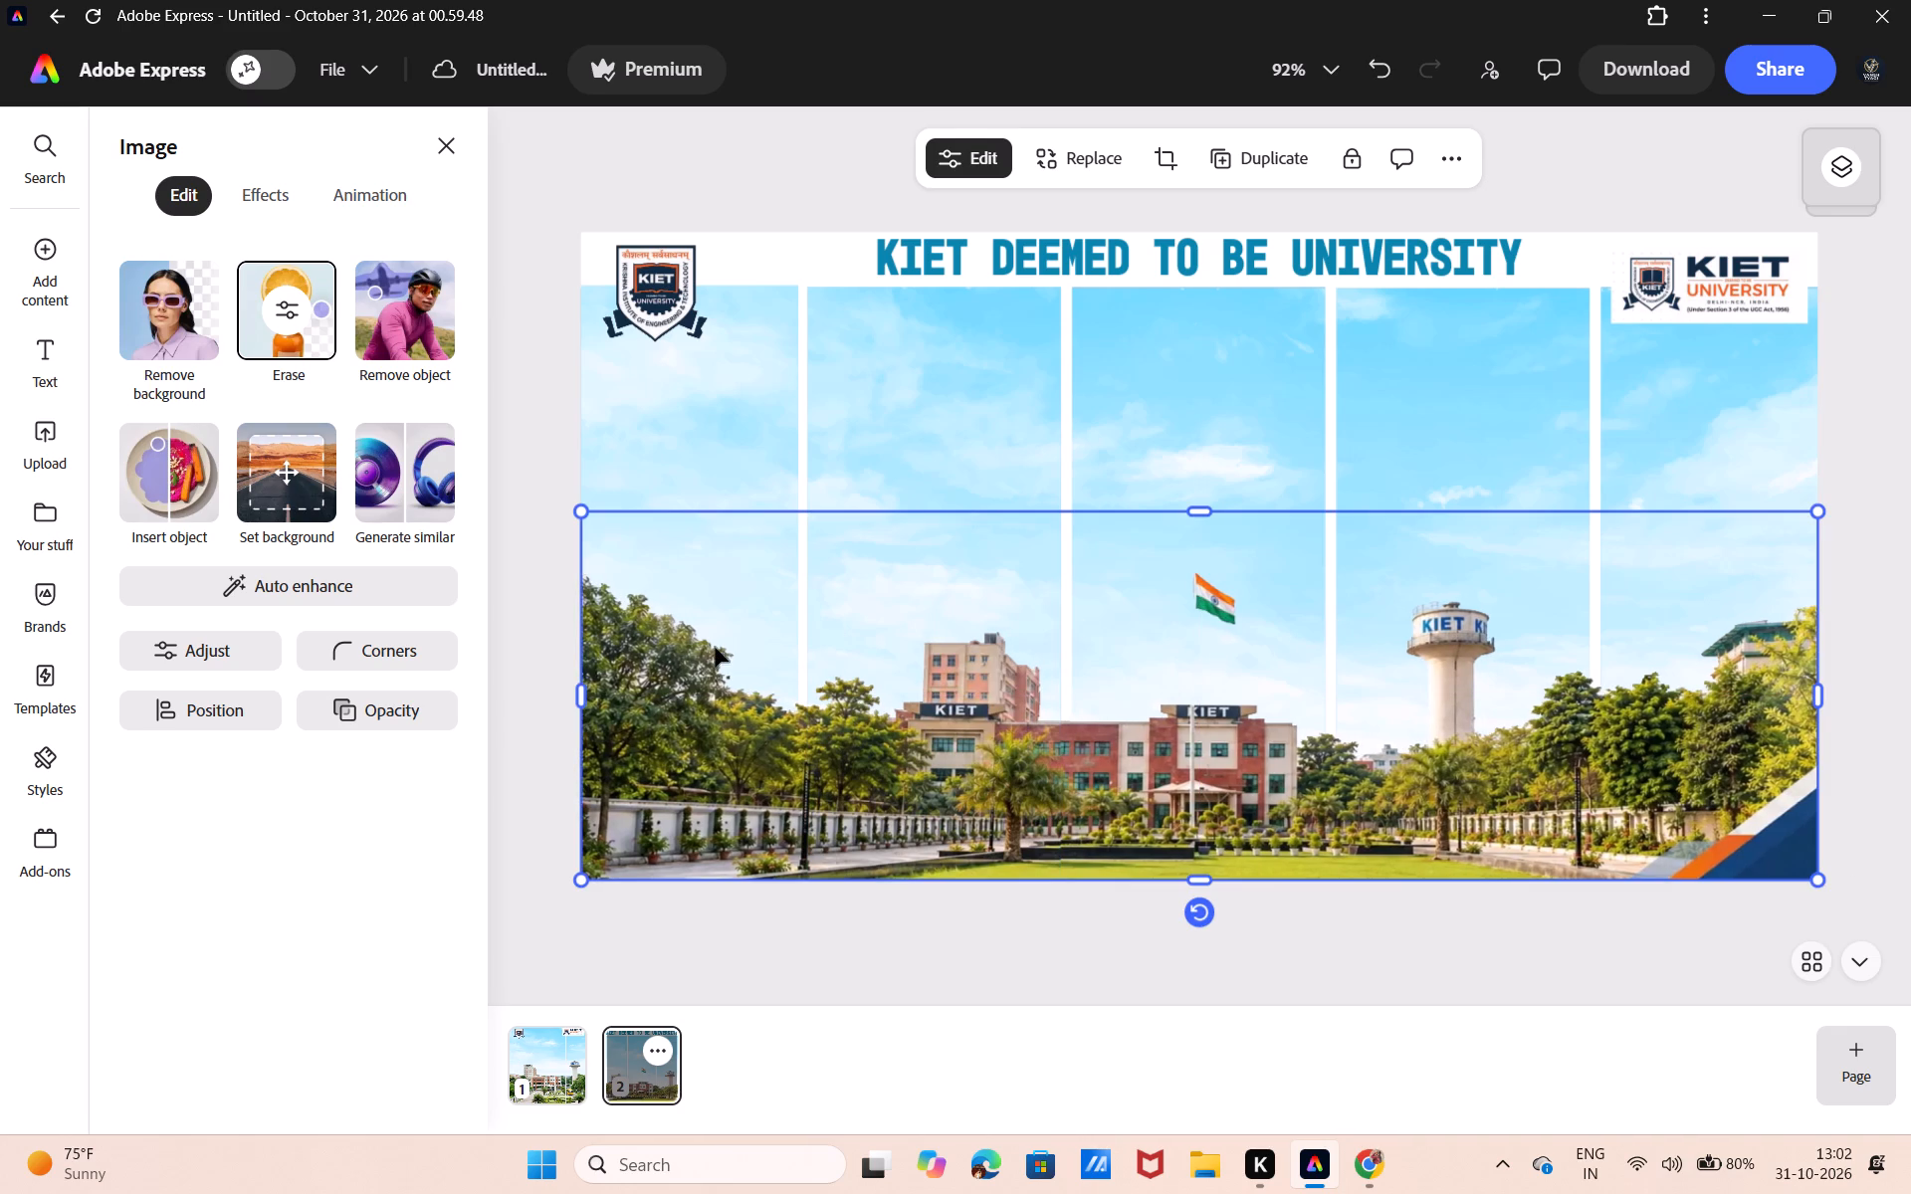
pyautogui.moveTo(573, 690); pyautogui.dragTo(976, 738)
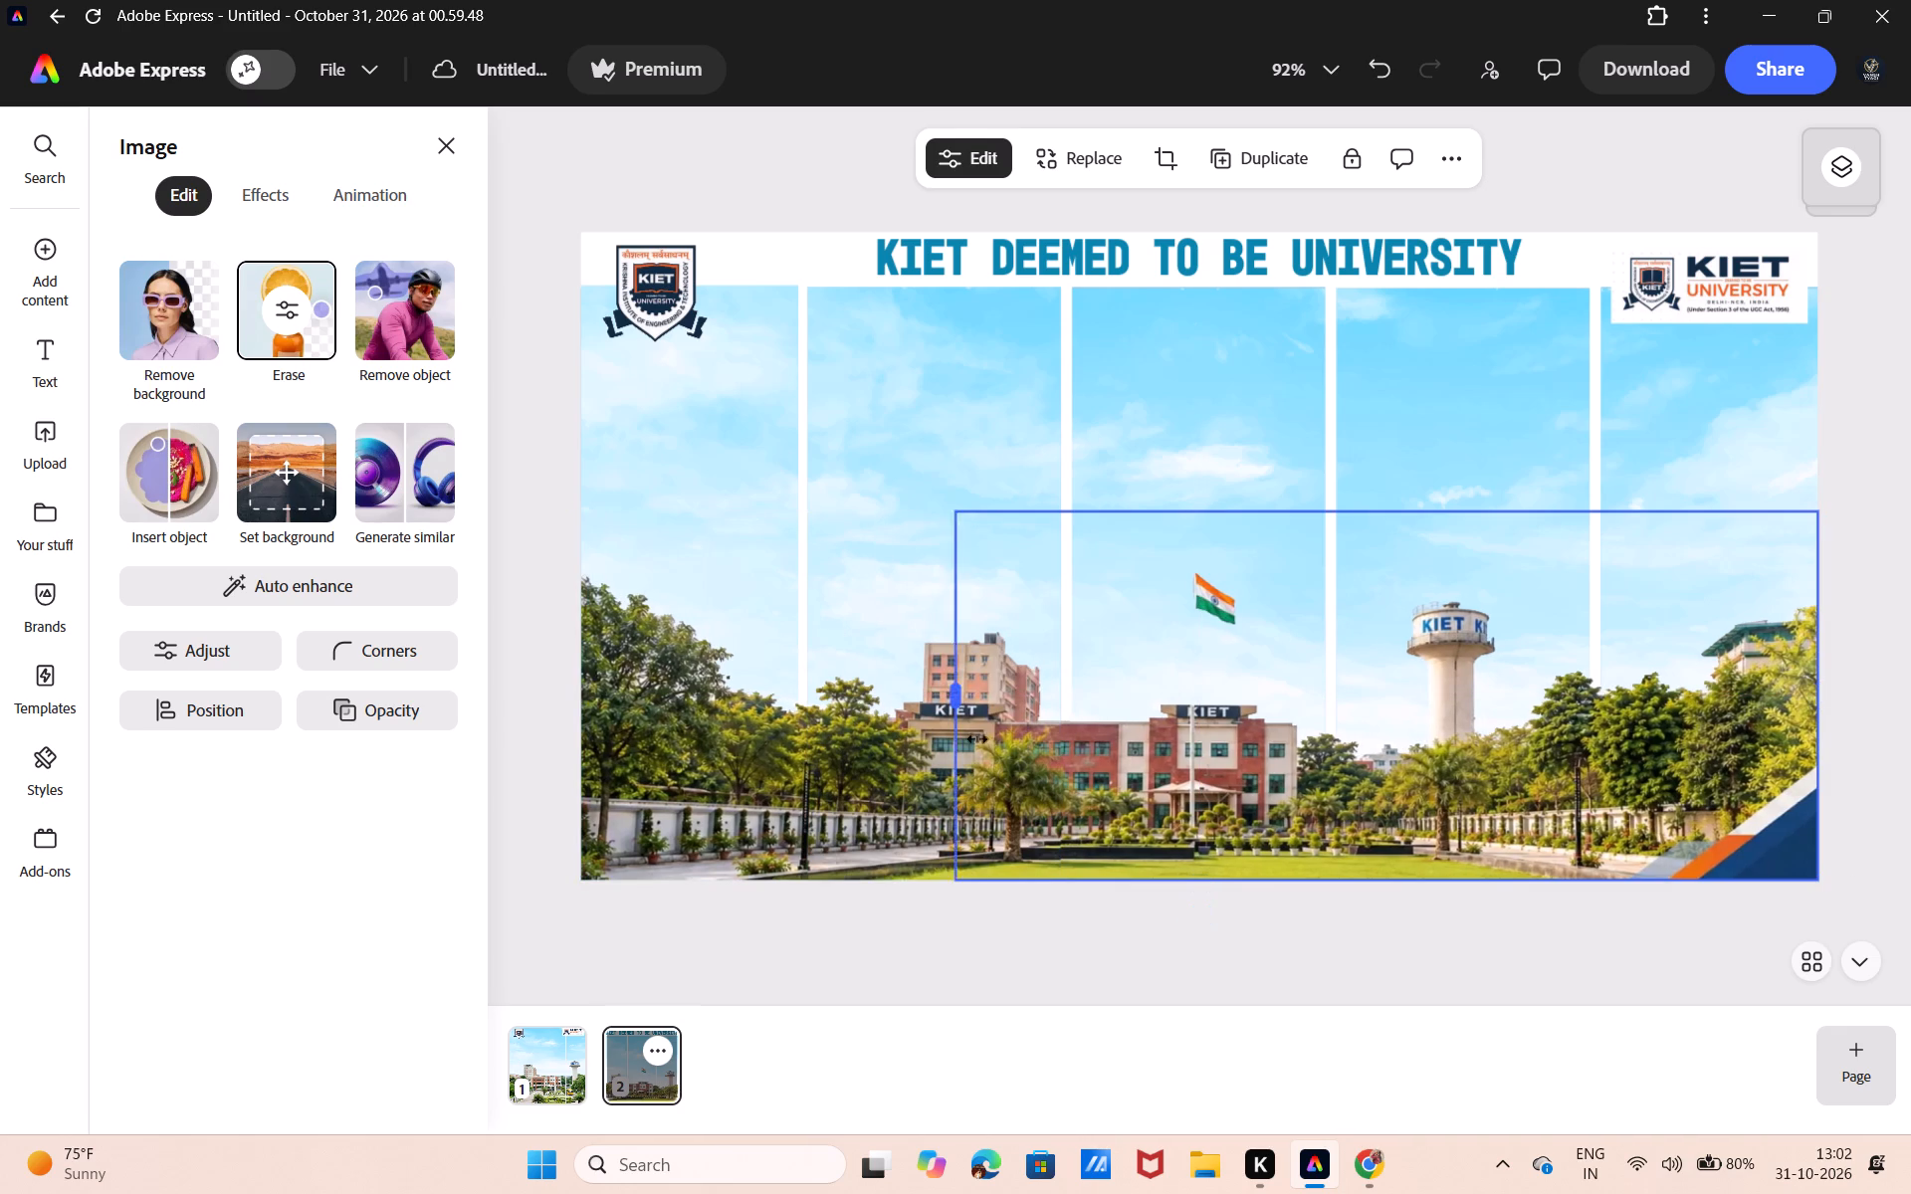
pyautogui.moveTo(976, 738); pyautogui.dragTo(1068, 740)
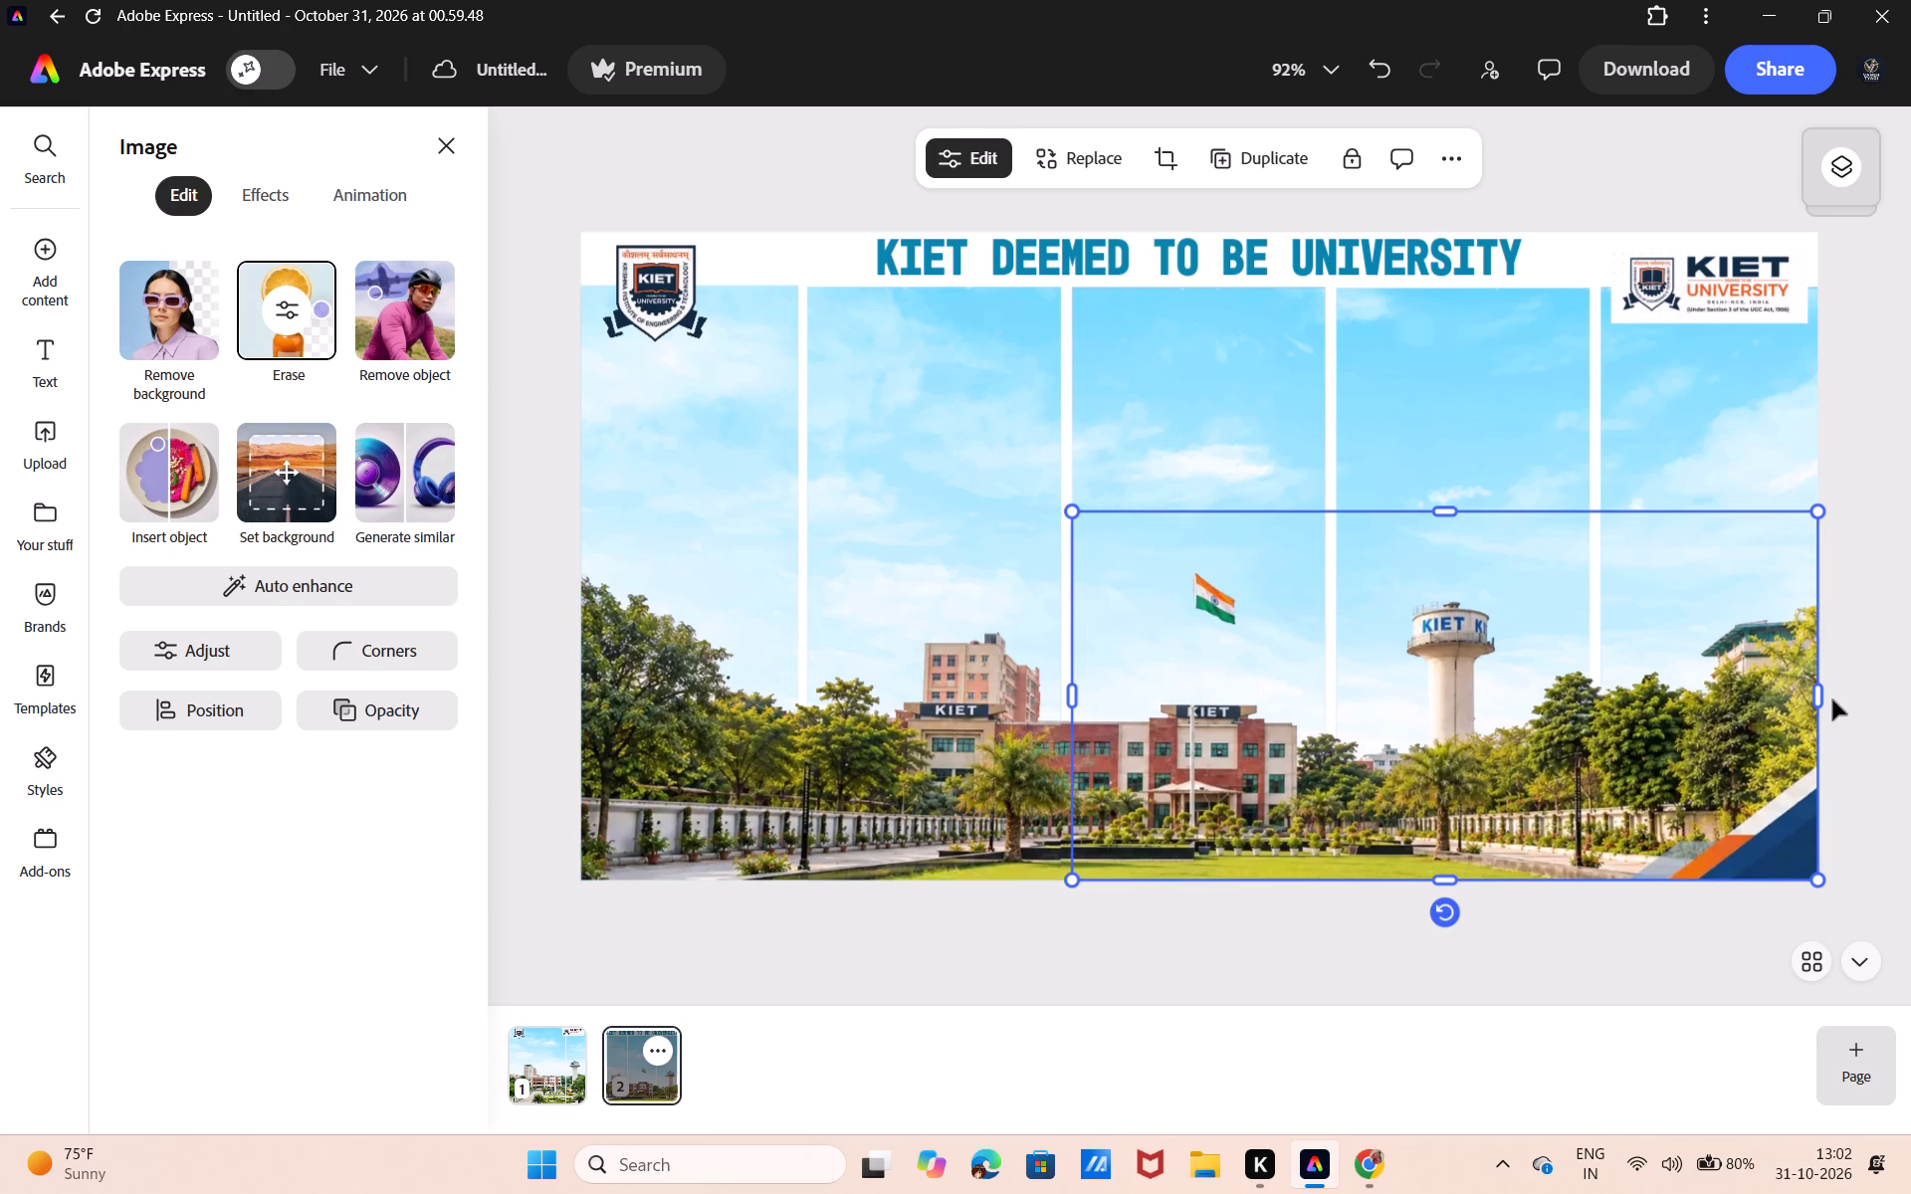
pyautogui.moveTo(1821, 696); pyautogui.dragTo(1331, 742)
# Crop the original full-width campus image to cover only the first panel.
pyautogui.click(1714, 745)
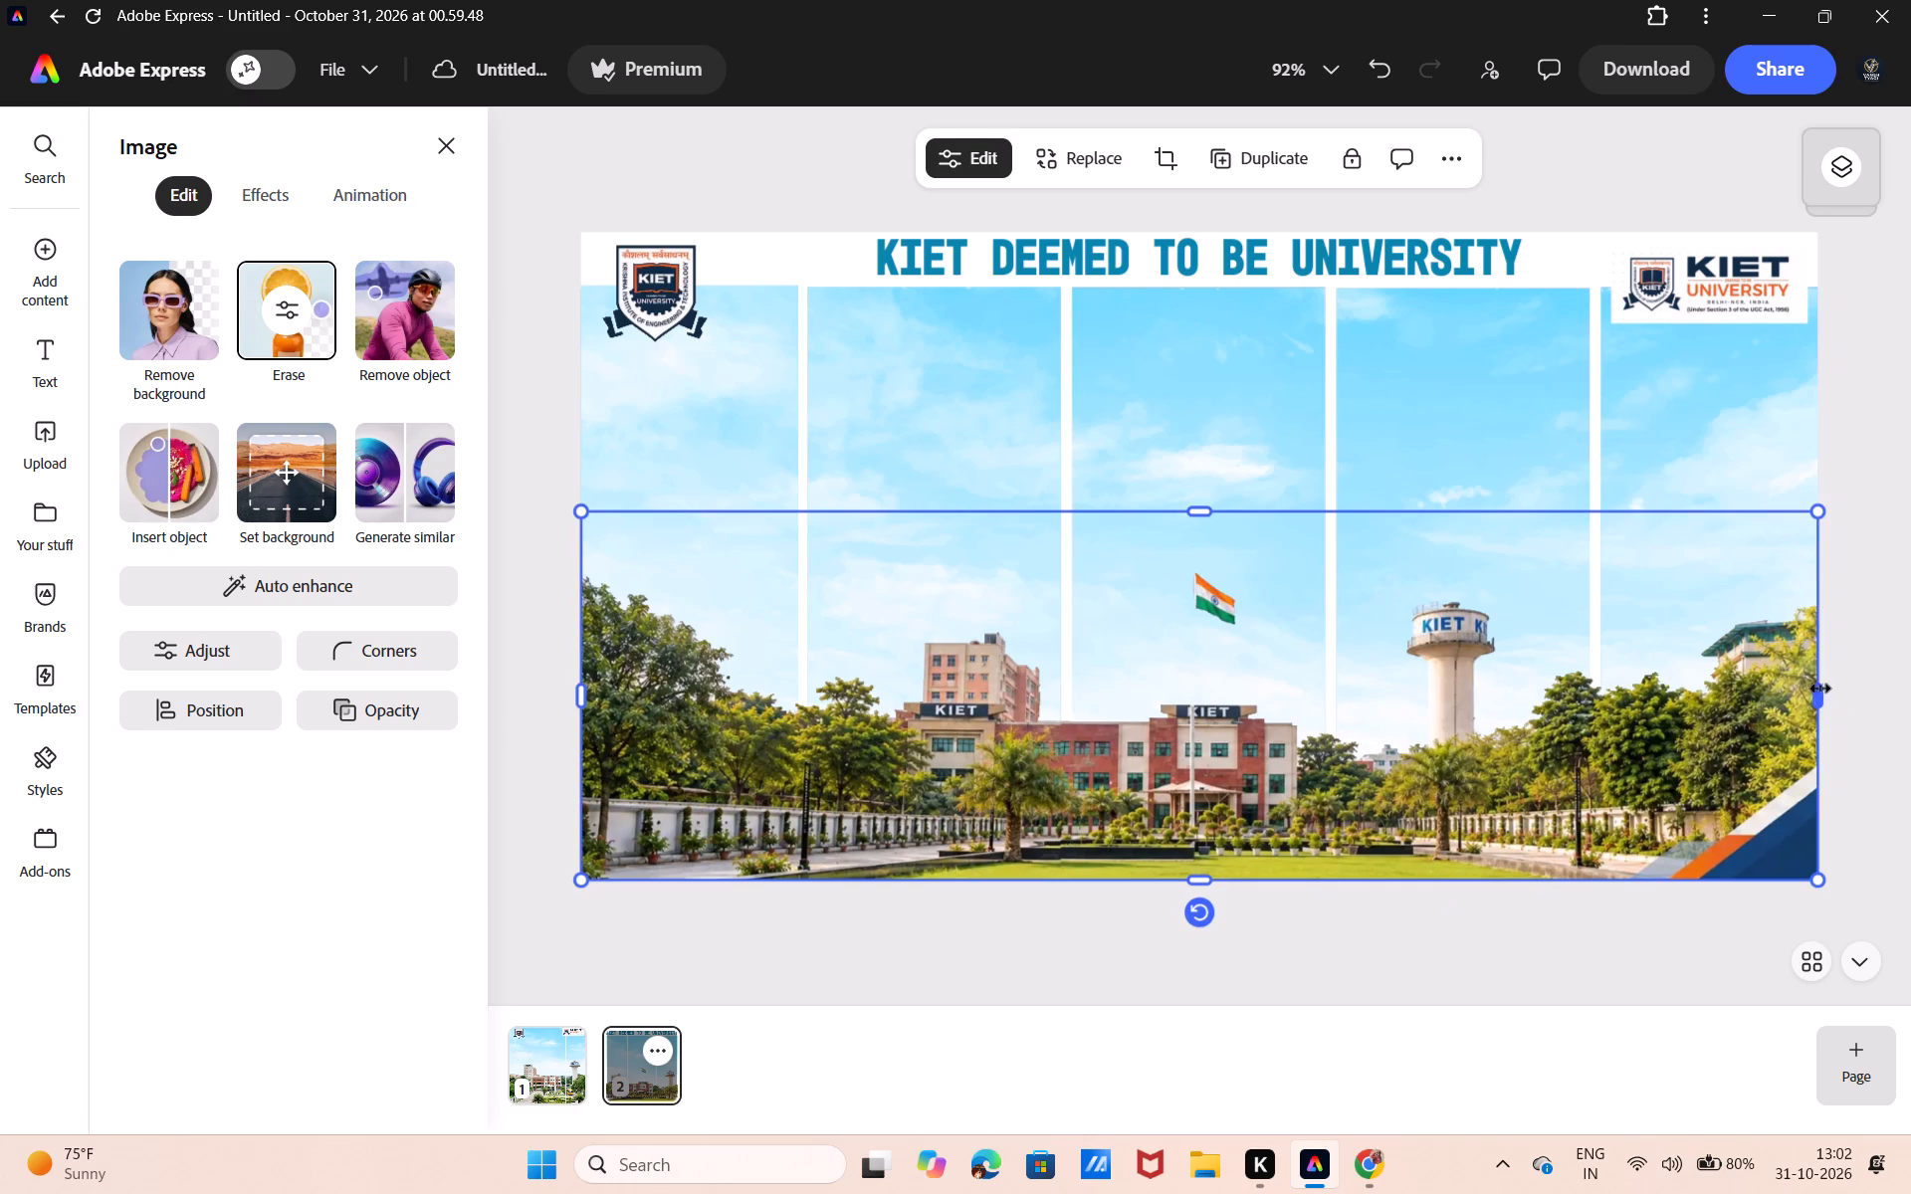
pyautogui.moveTo(1811, 689); pyautogui.dragTo(921, 869)
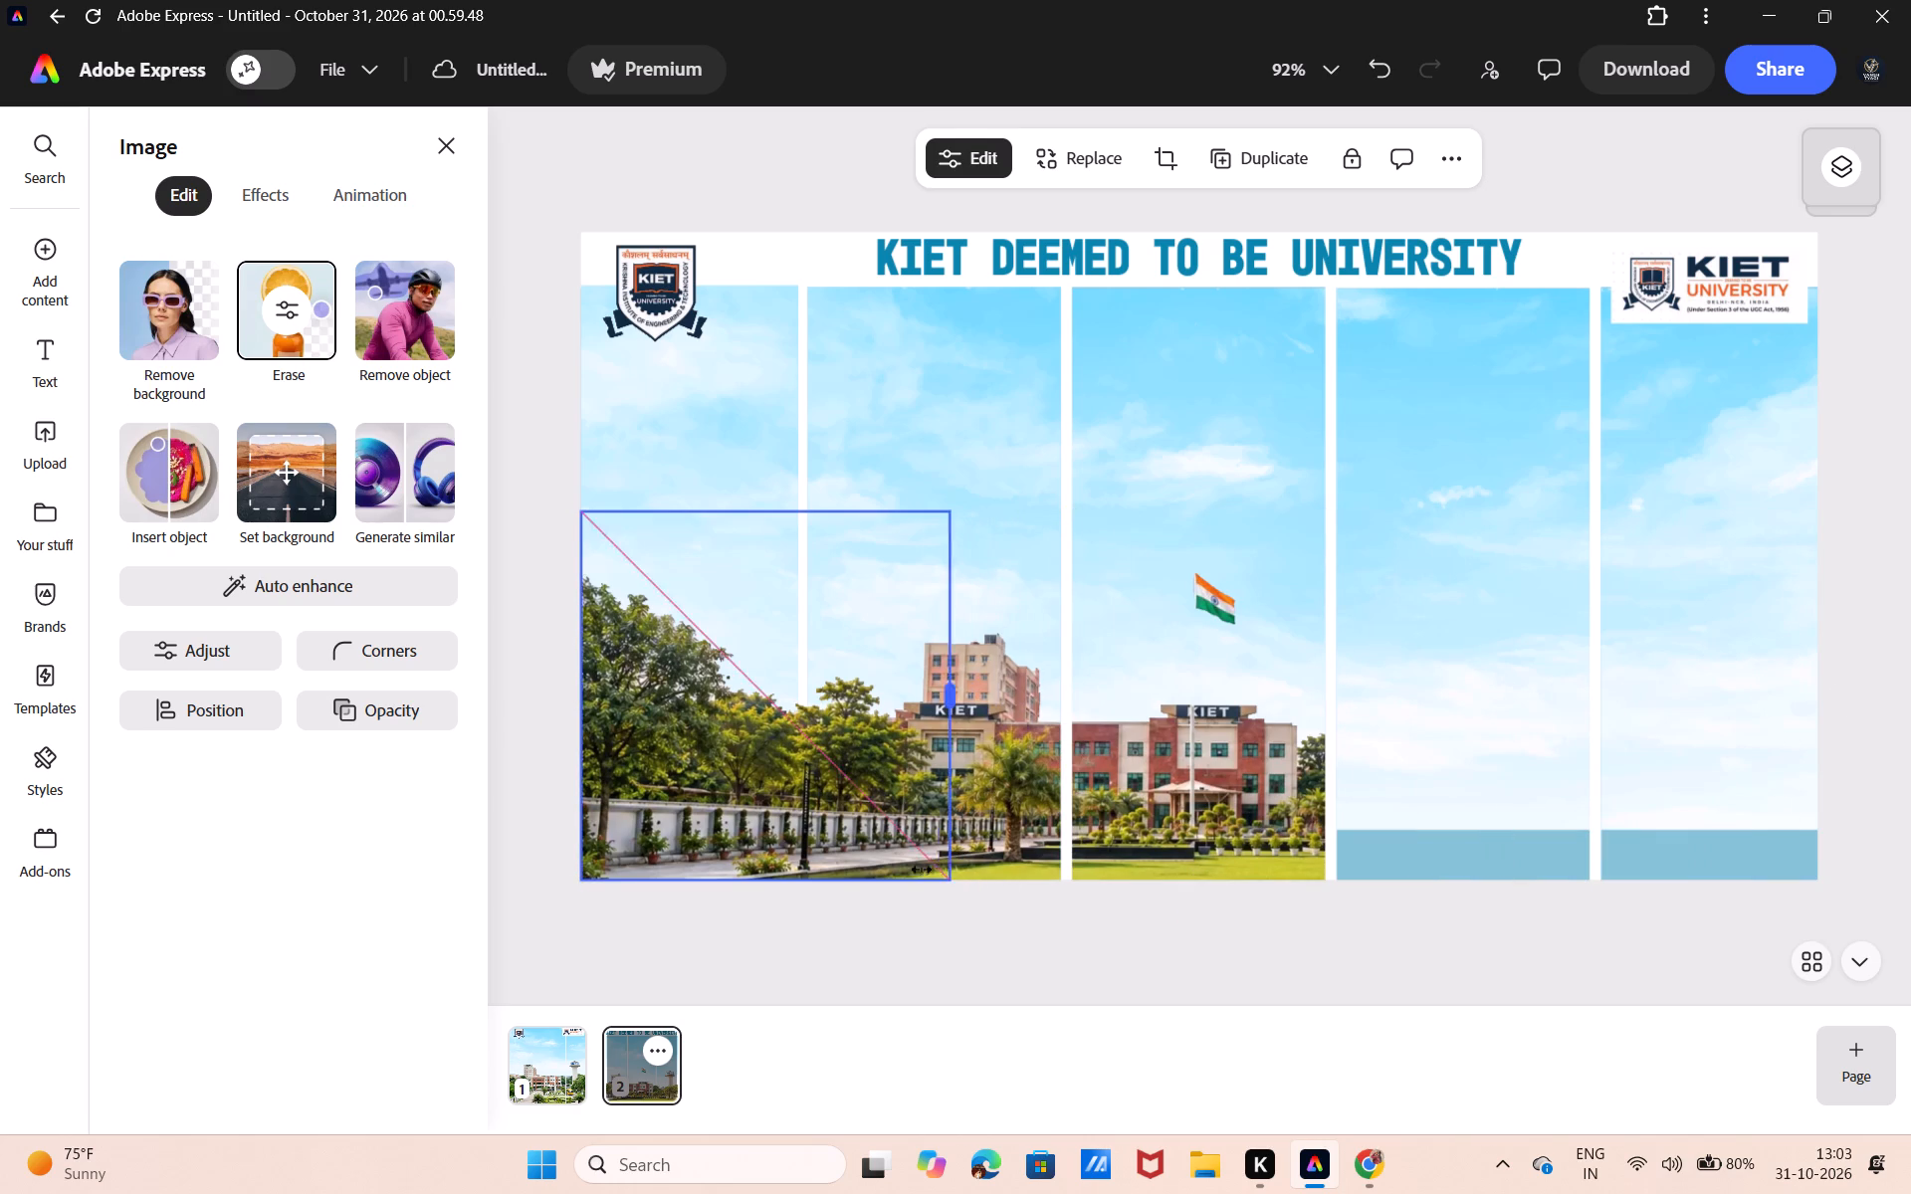
pyautogui.moveTo(921, 869); pyautogui.dragTo(756, 940)
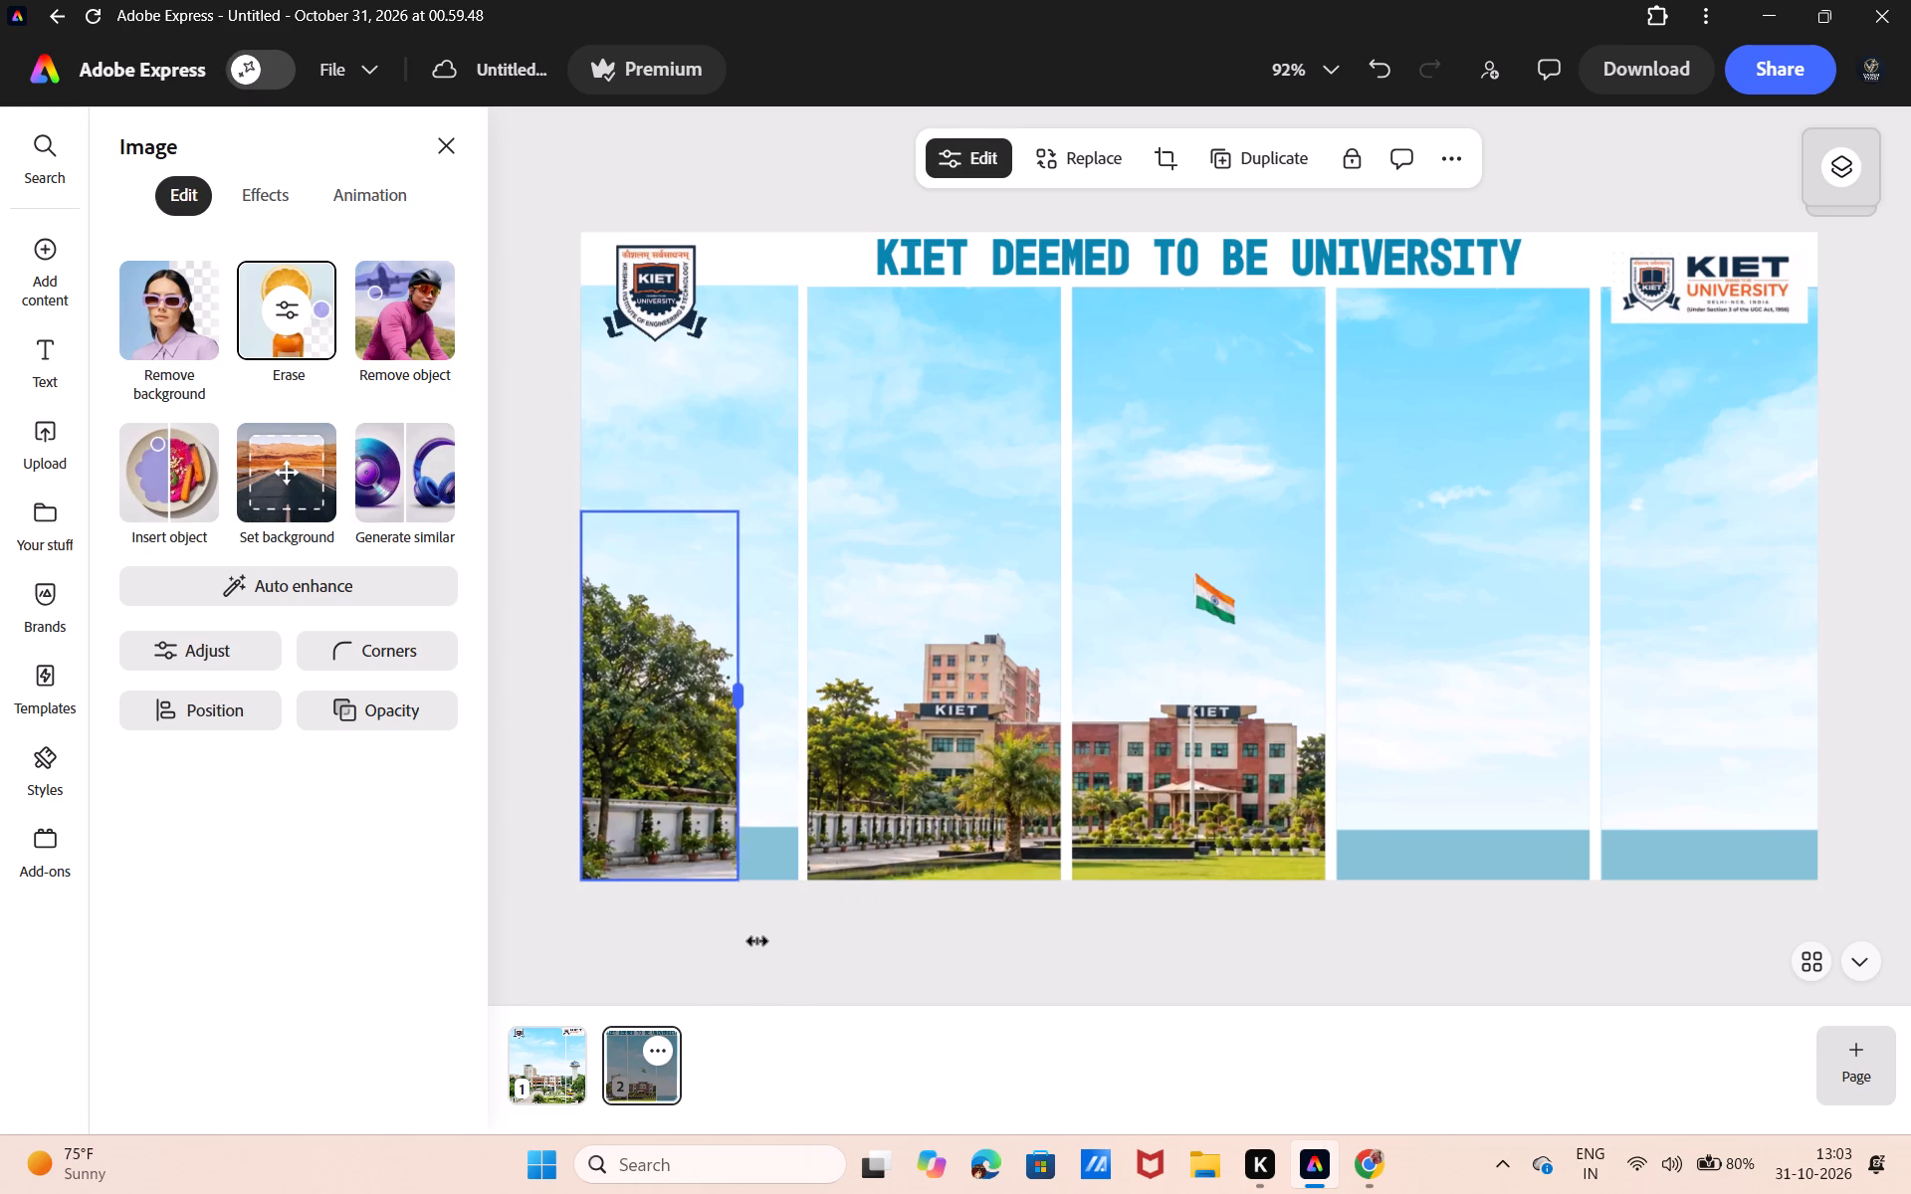
pyautogui.moveTo(756, 940); pyautogui.dragTo(794, 939)
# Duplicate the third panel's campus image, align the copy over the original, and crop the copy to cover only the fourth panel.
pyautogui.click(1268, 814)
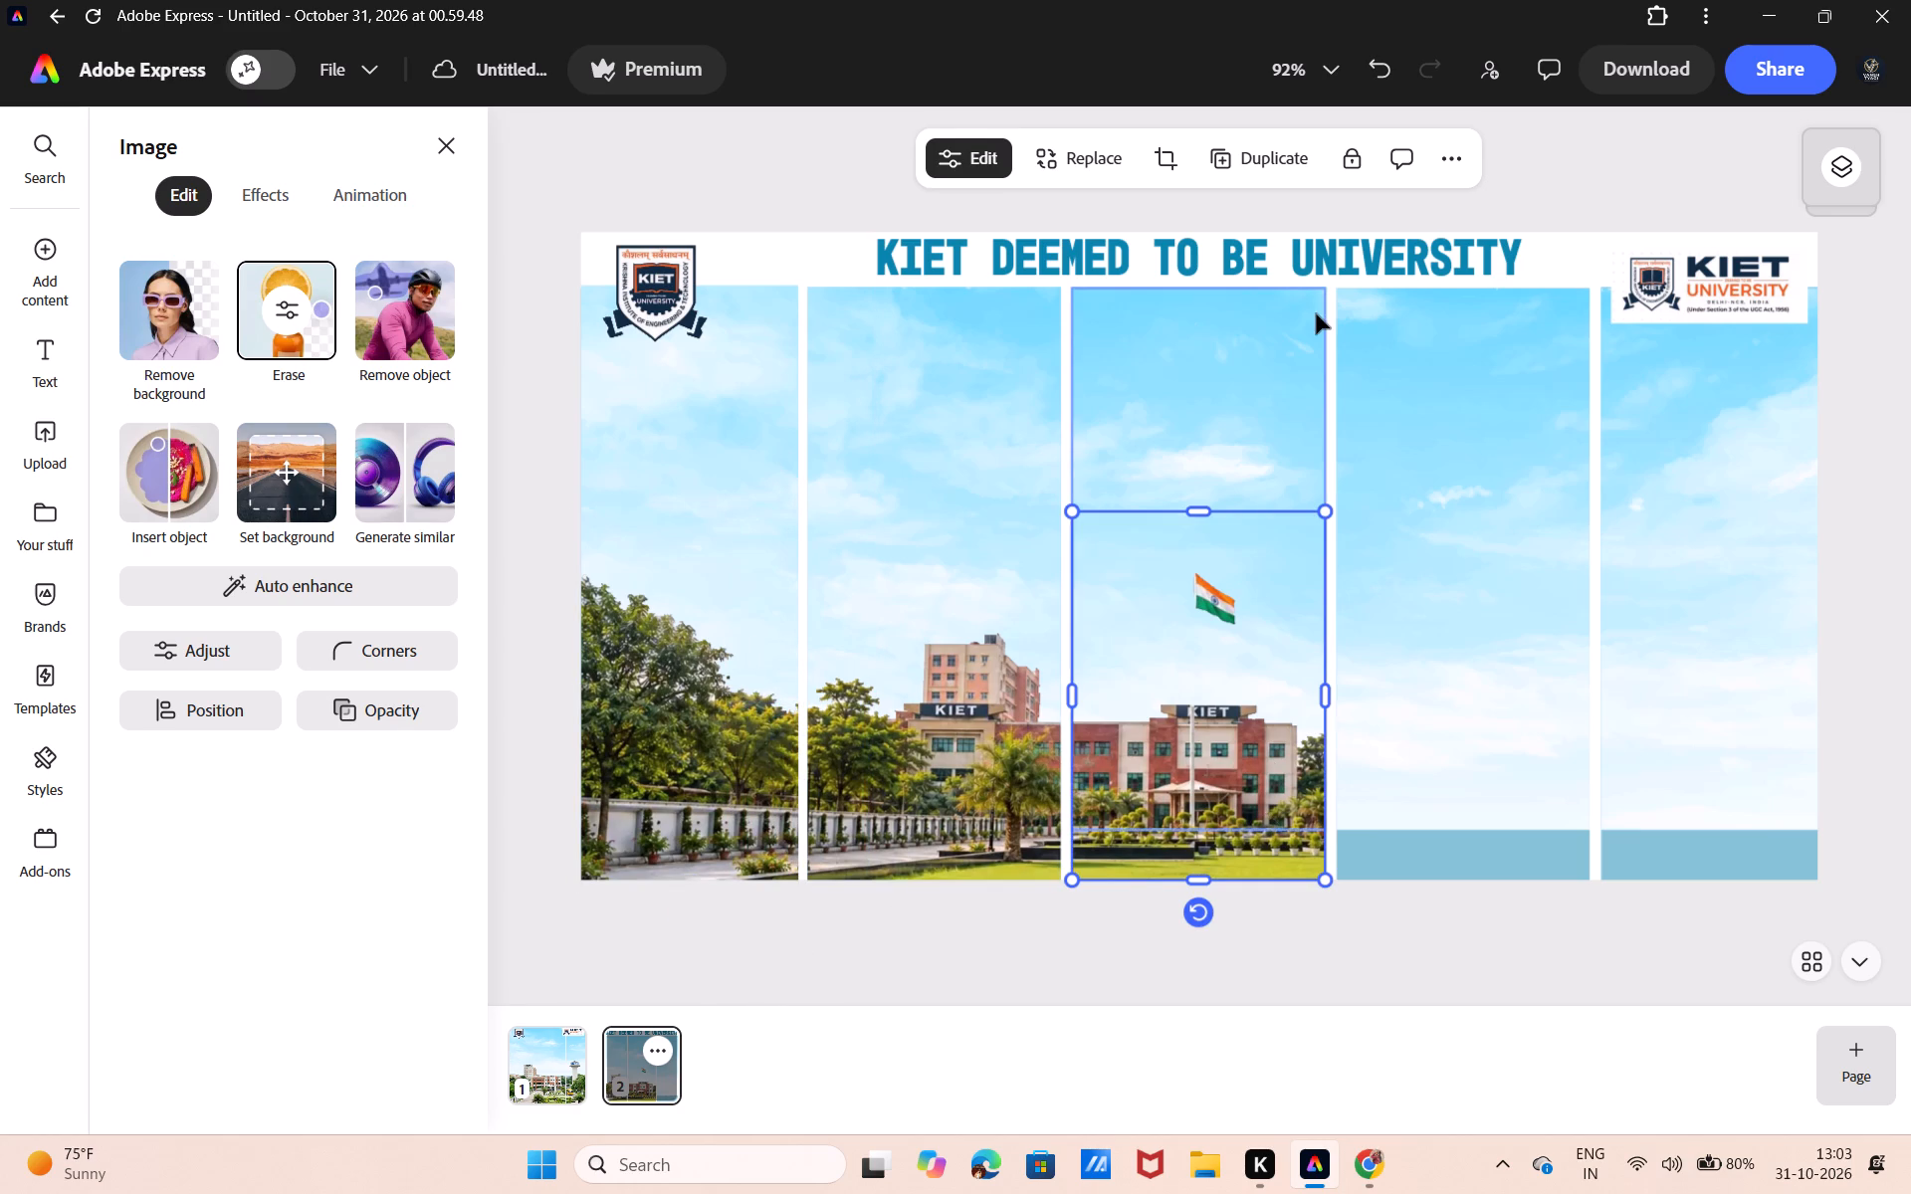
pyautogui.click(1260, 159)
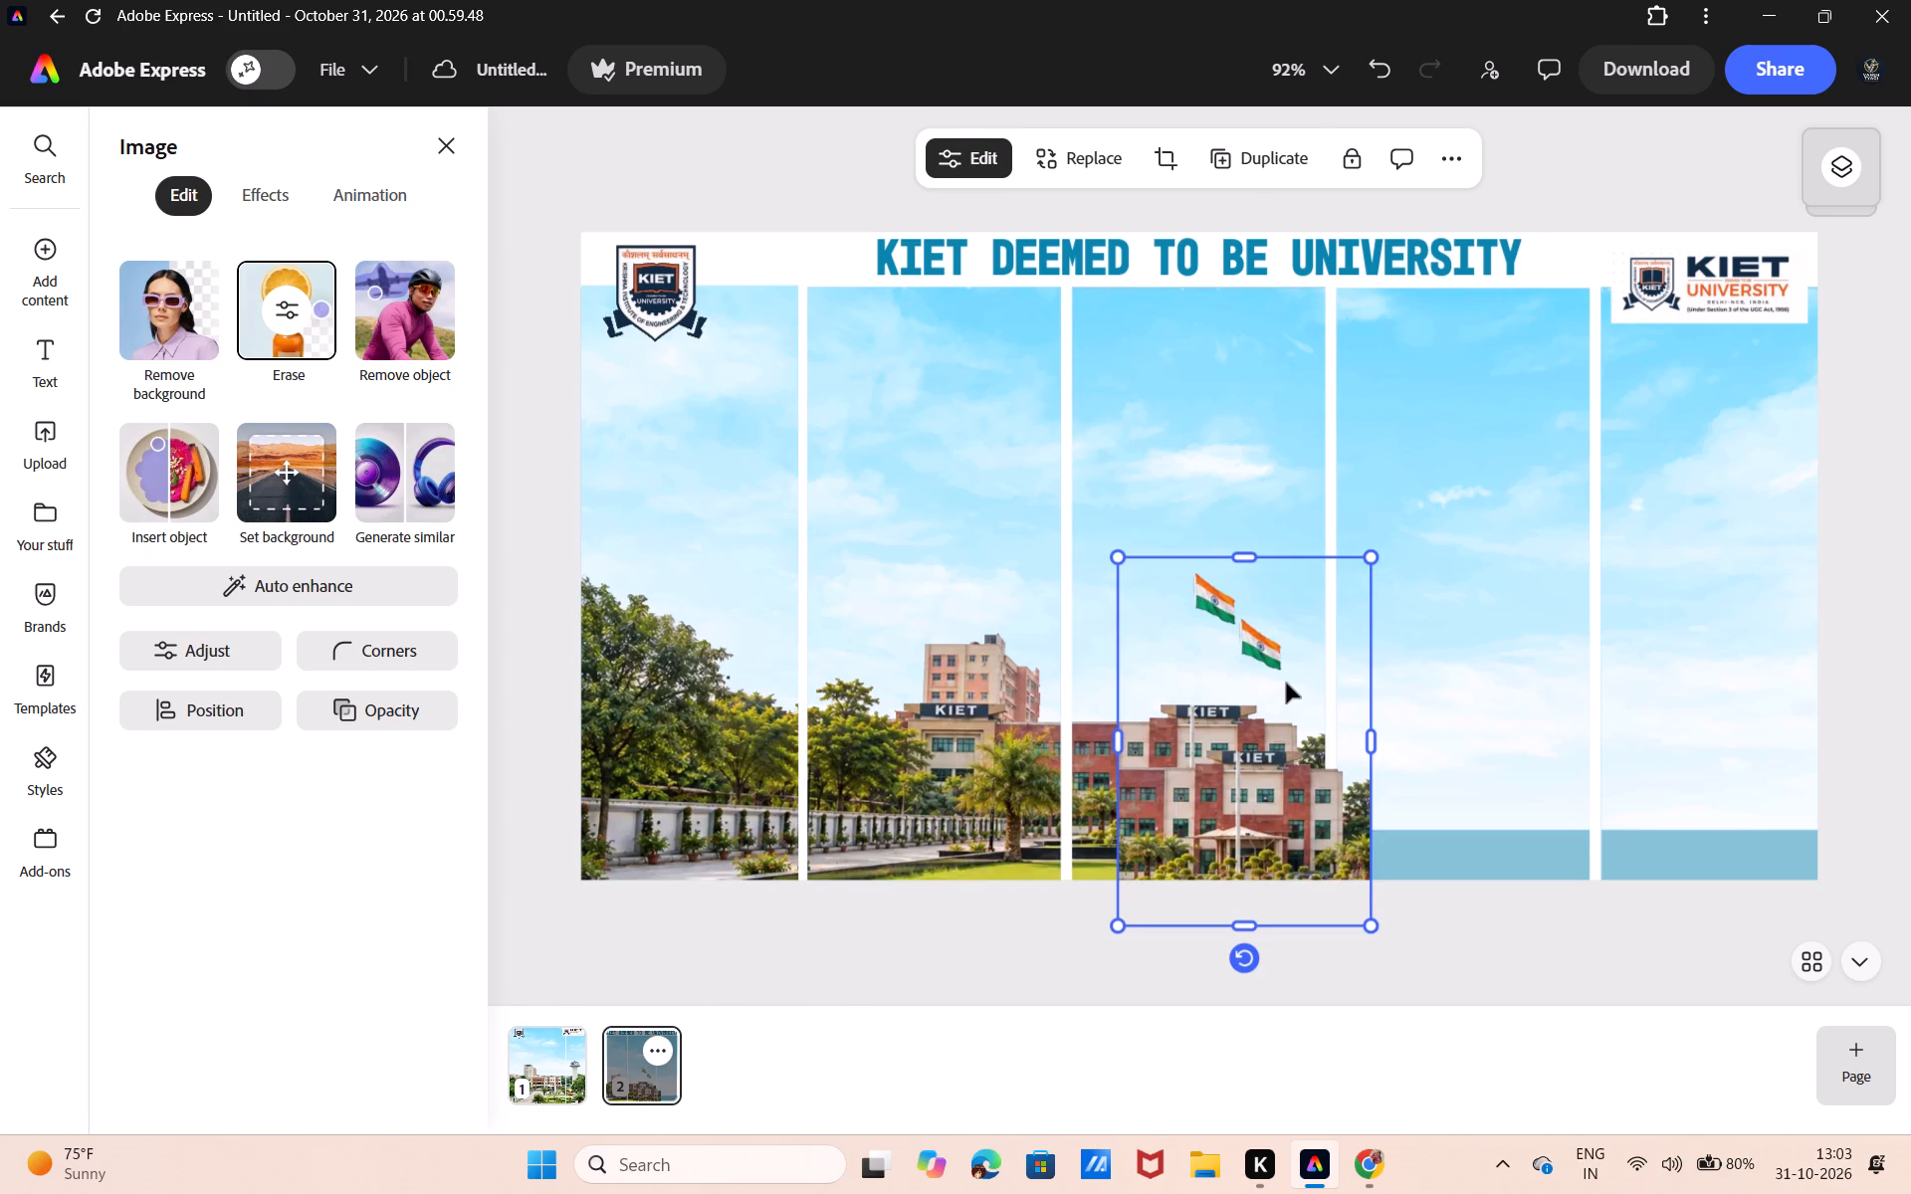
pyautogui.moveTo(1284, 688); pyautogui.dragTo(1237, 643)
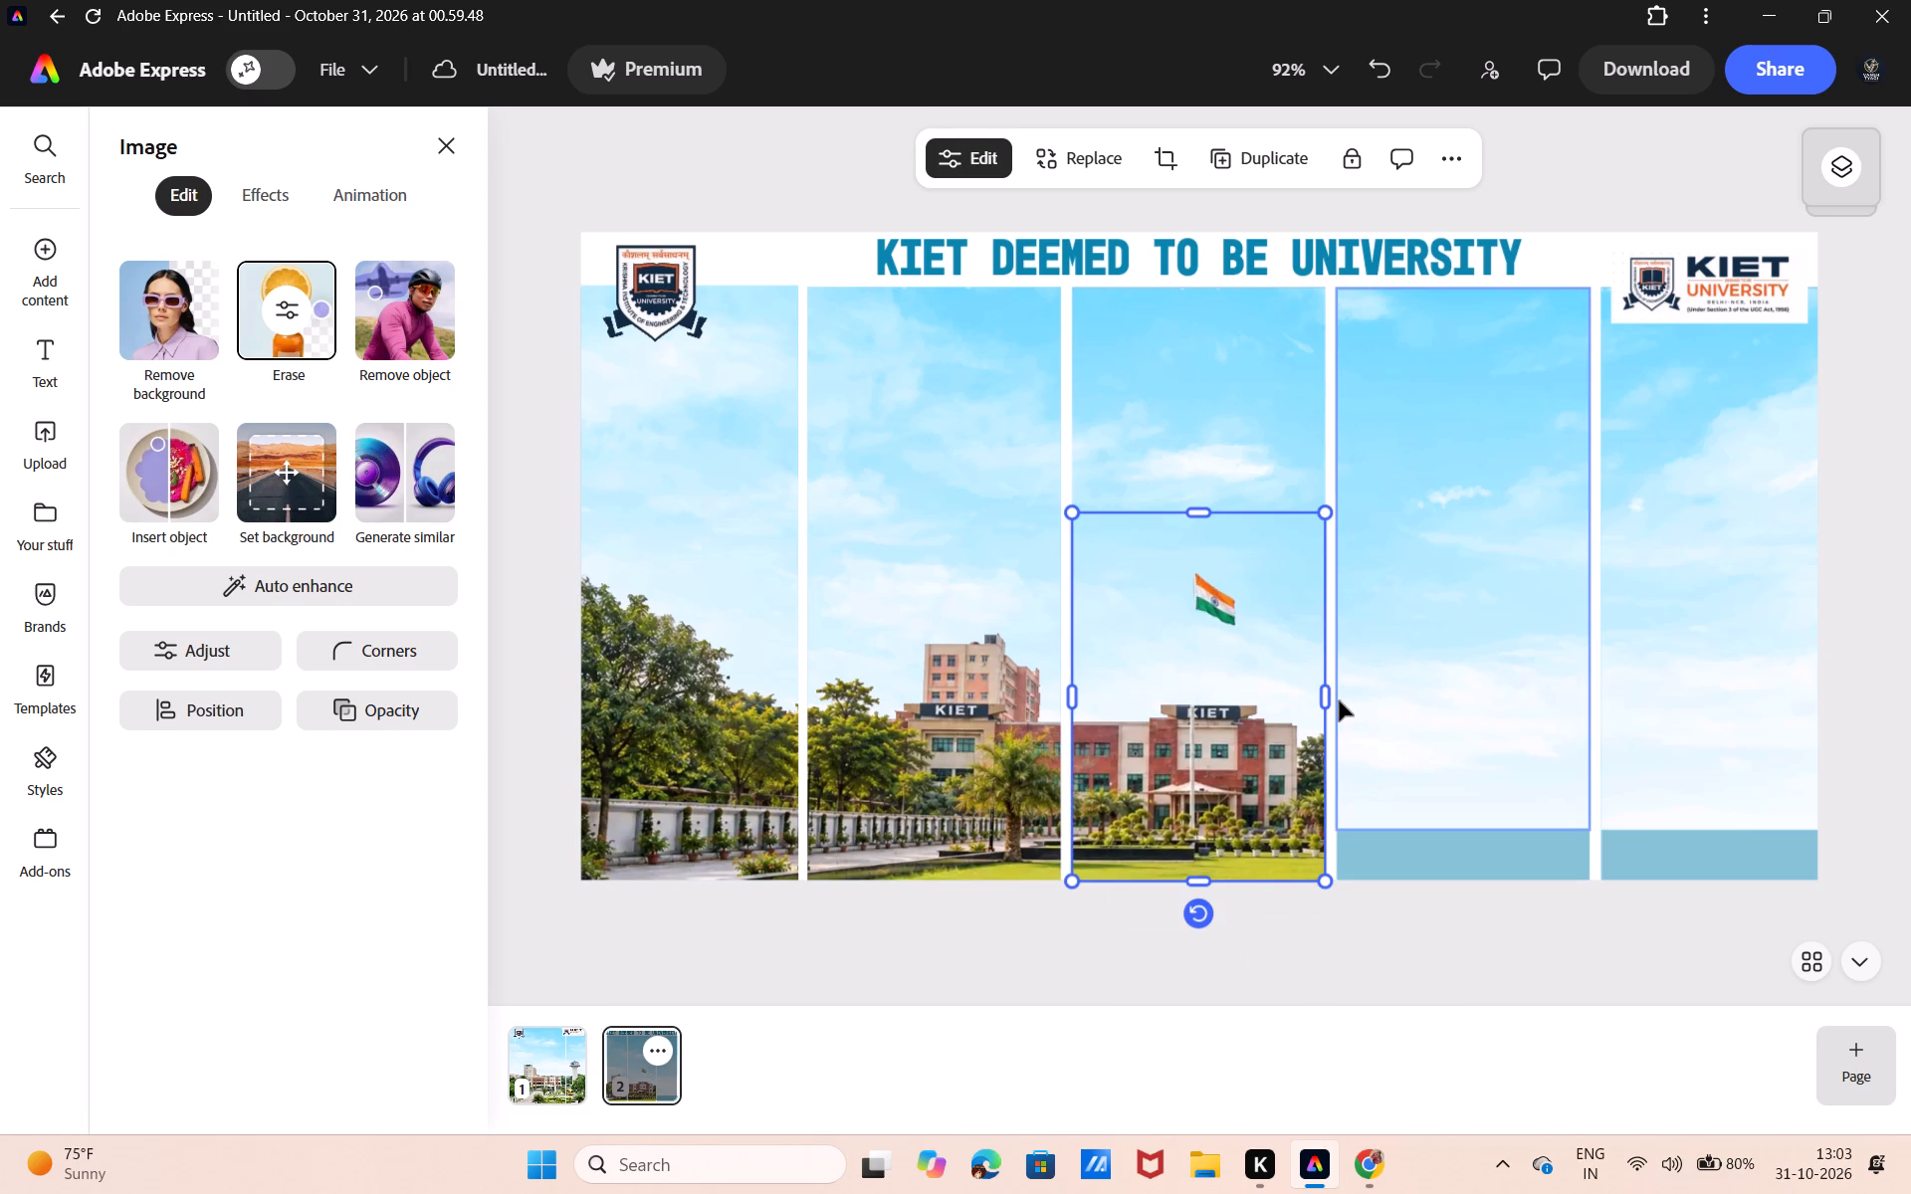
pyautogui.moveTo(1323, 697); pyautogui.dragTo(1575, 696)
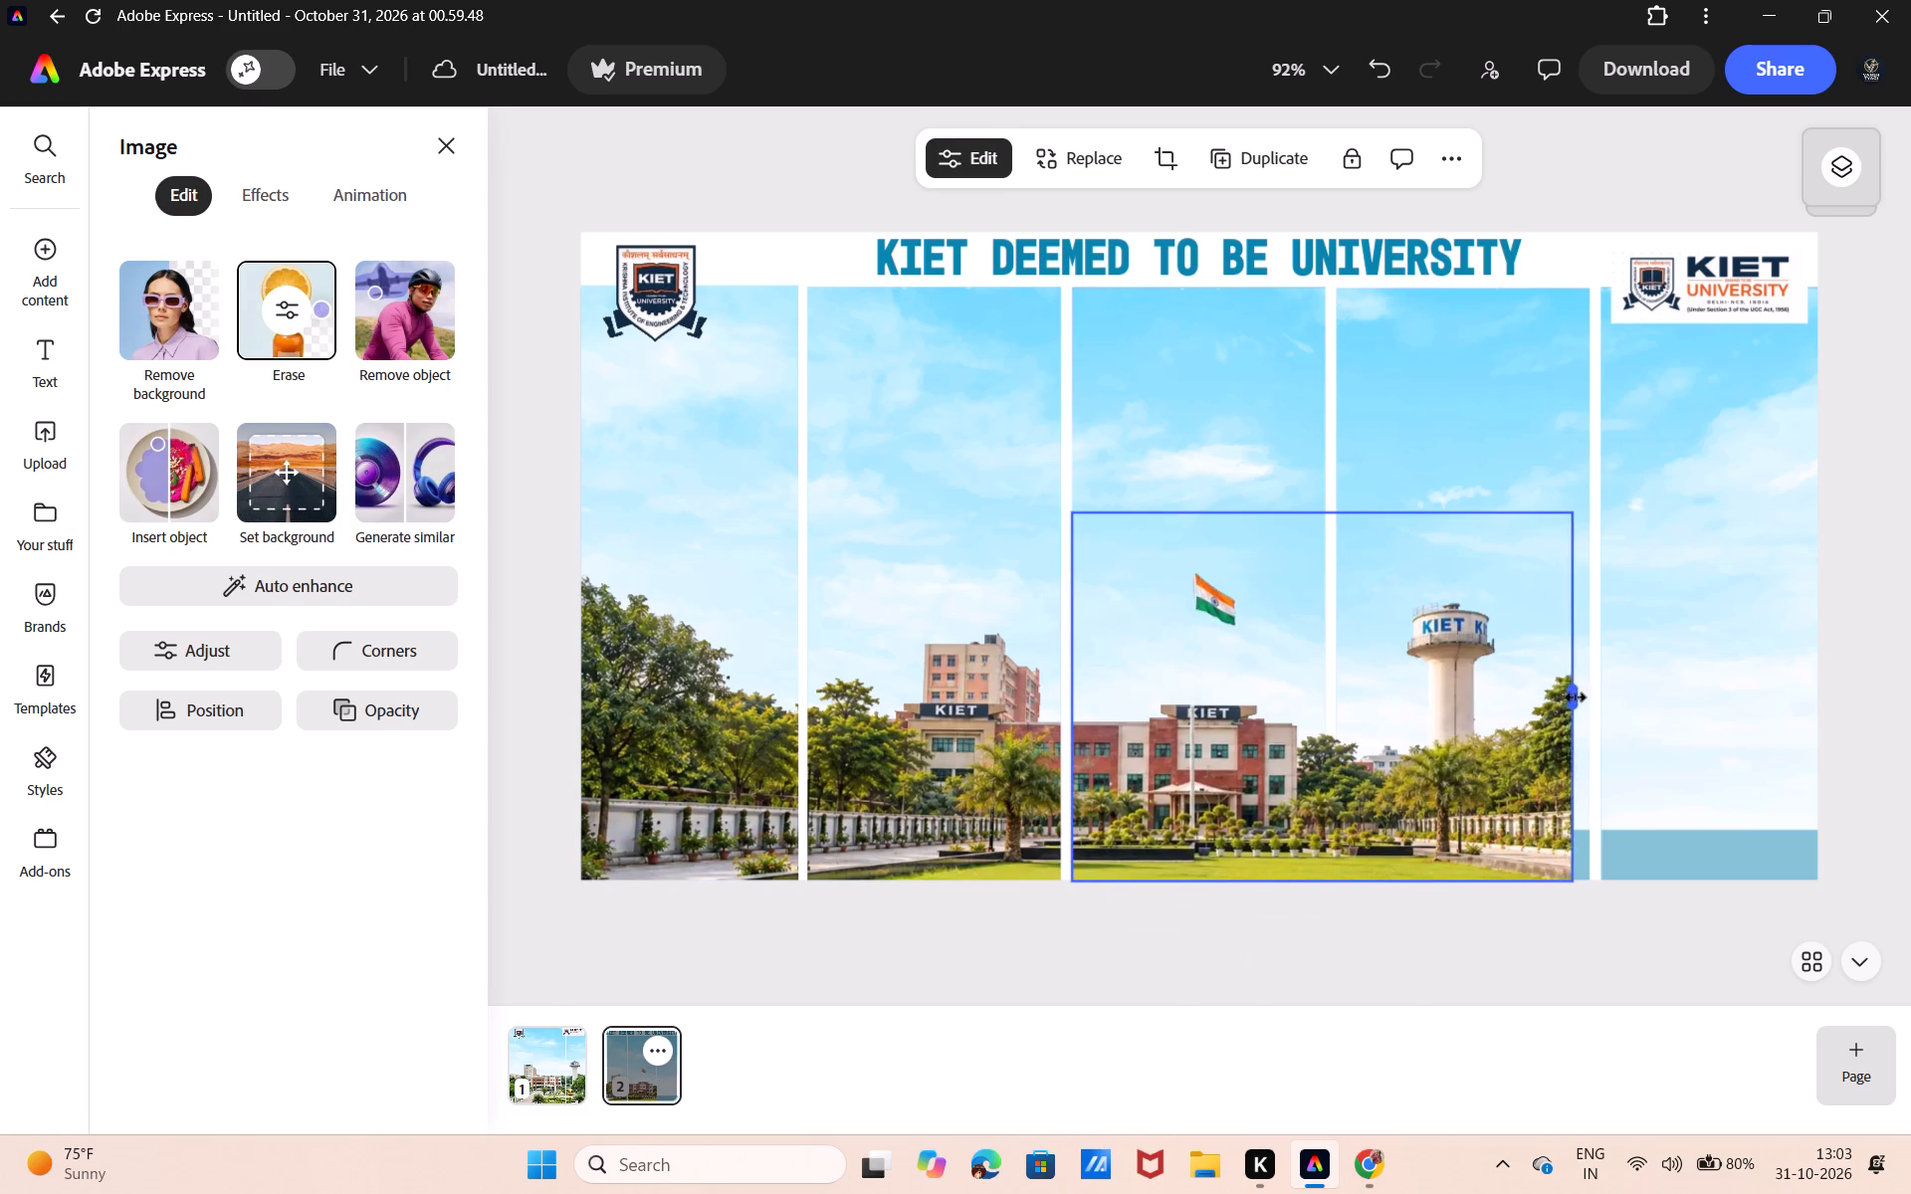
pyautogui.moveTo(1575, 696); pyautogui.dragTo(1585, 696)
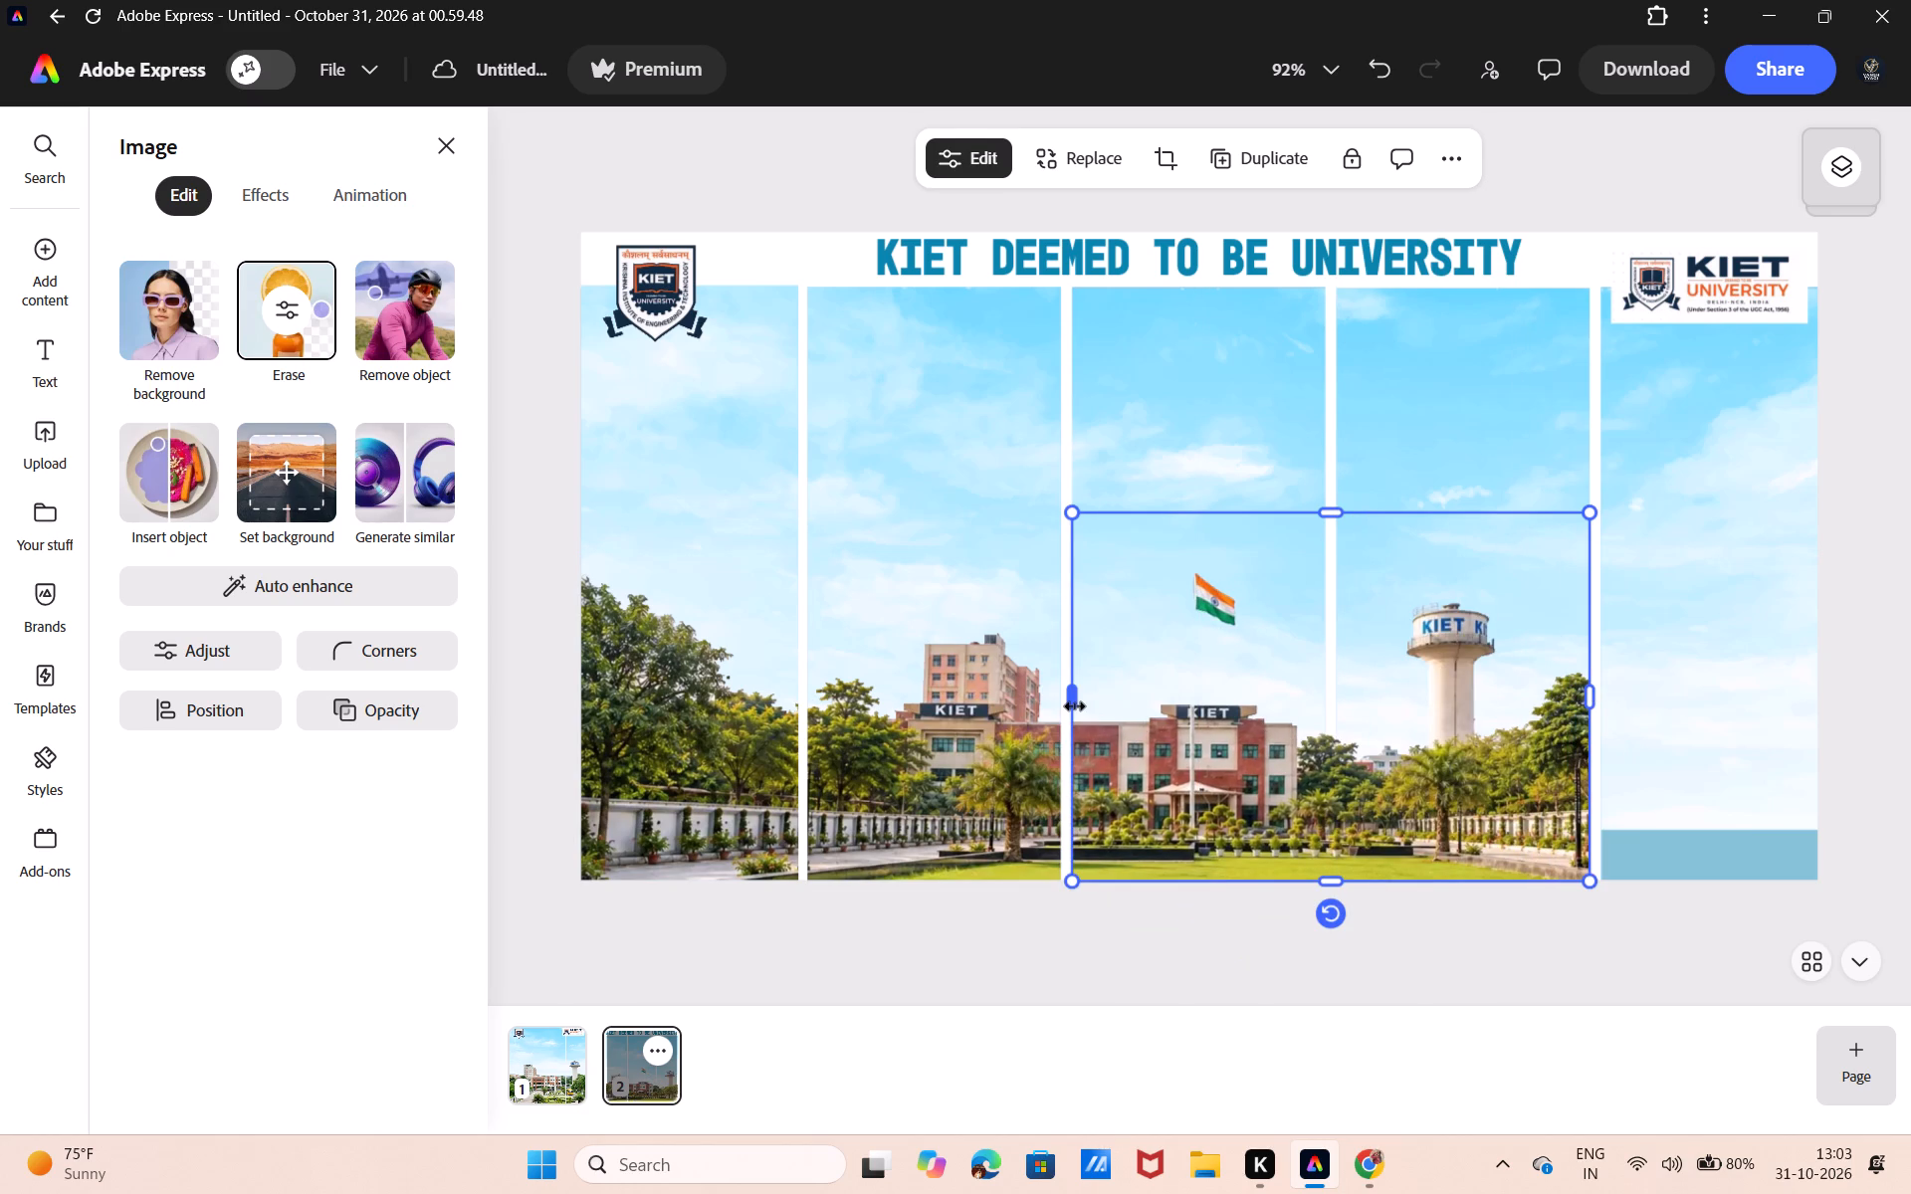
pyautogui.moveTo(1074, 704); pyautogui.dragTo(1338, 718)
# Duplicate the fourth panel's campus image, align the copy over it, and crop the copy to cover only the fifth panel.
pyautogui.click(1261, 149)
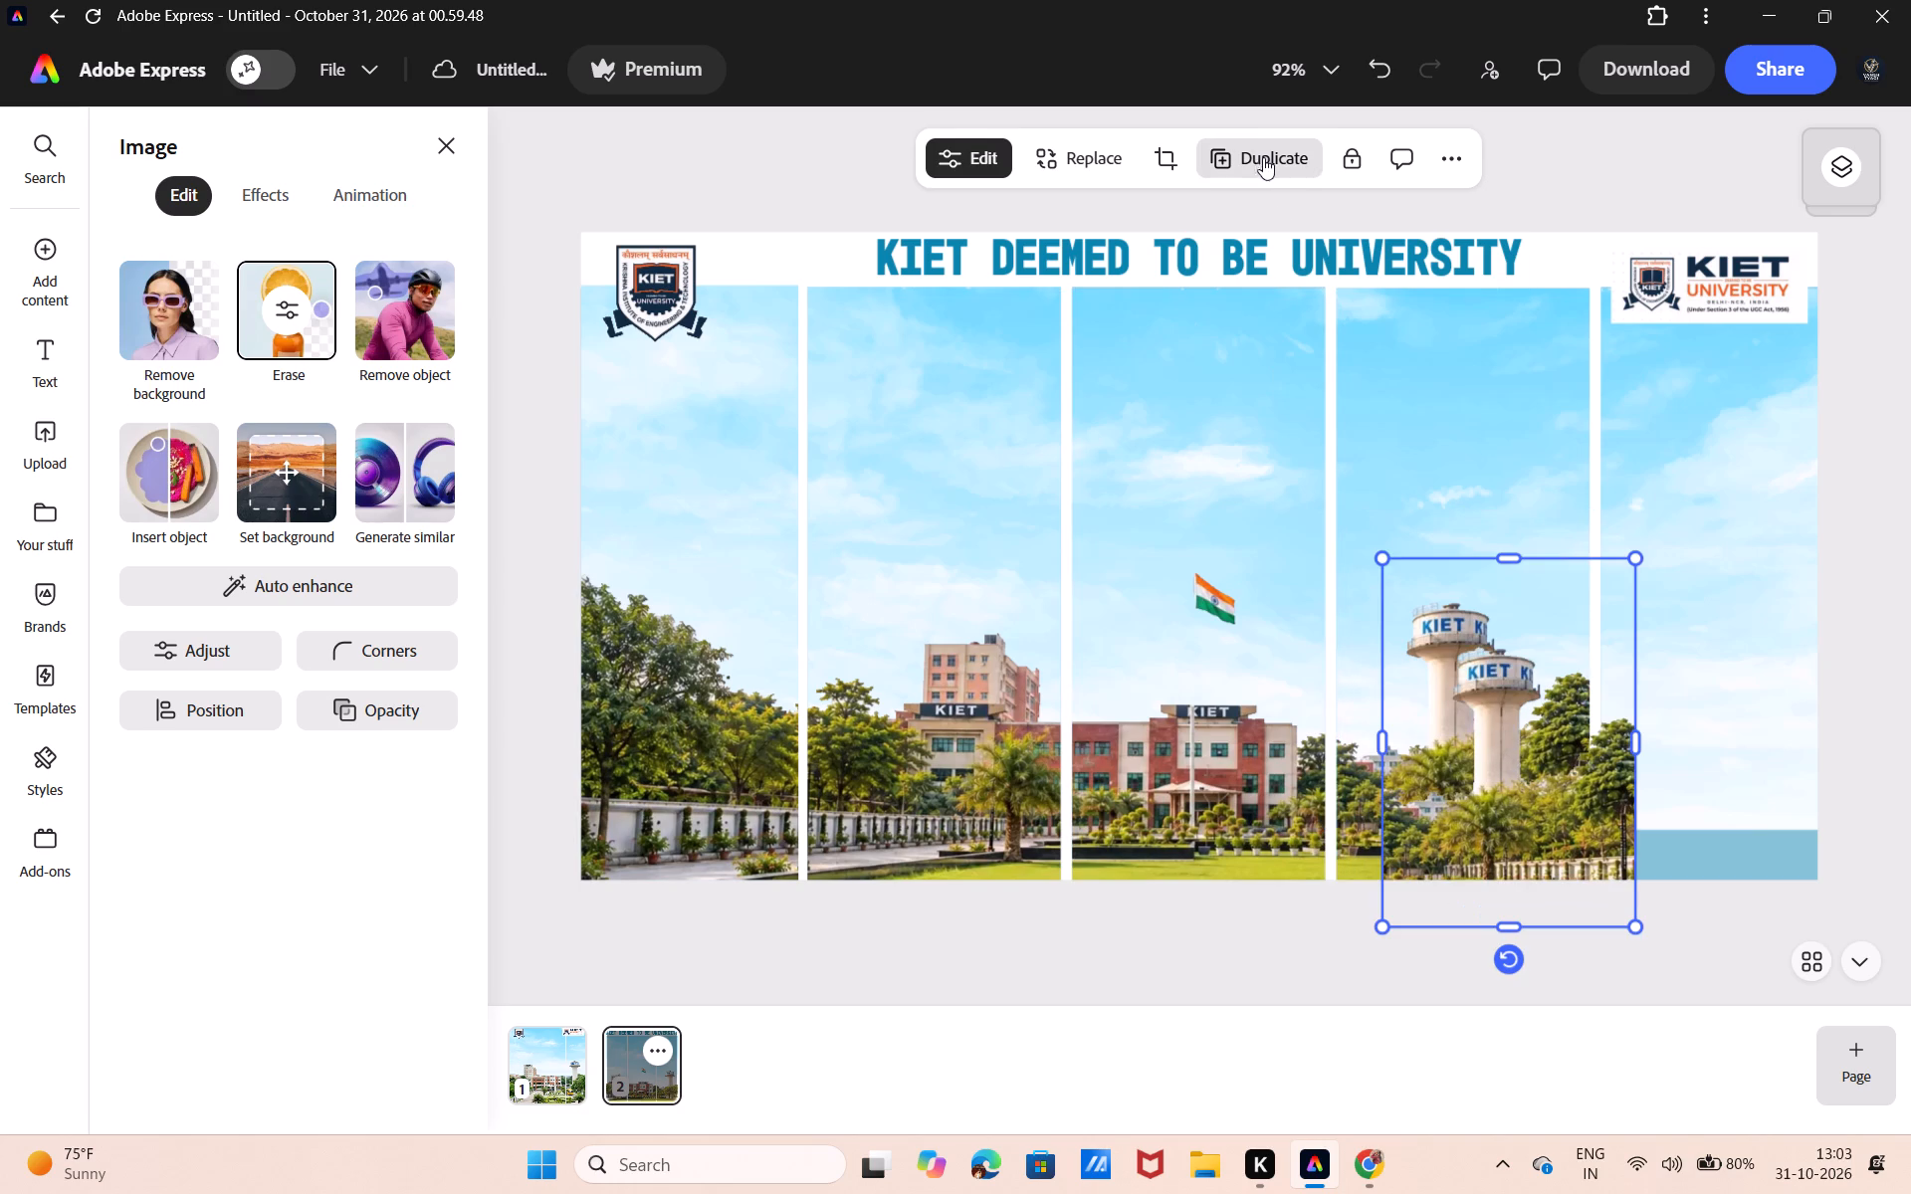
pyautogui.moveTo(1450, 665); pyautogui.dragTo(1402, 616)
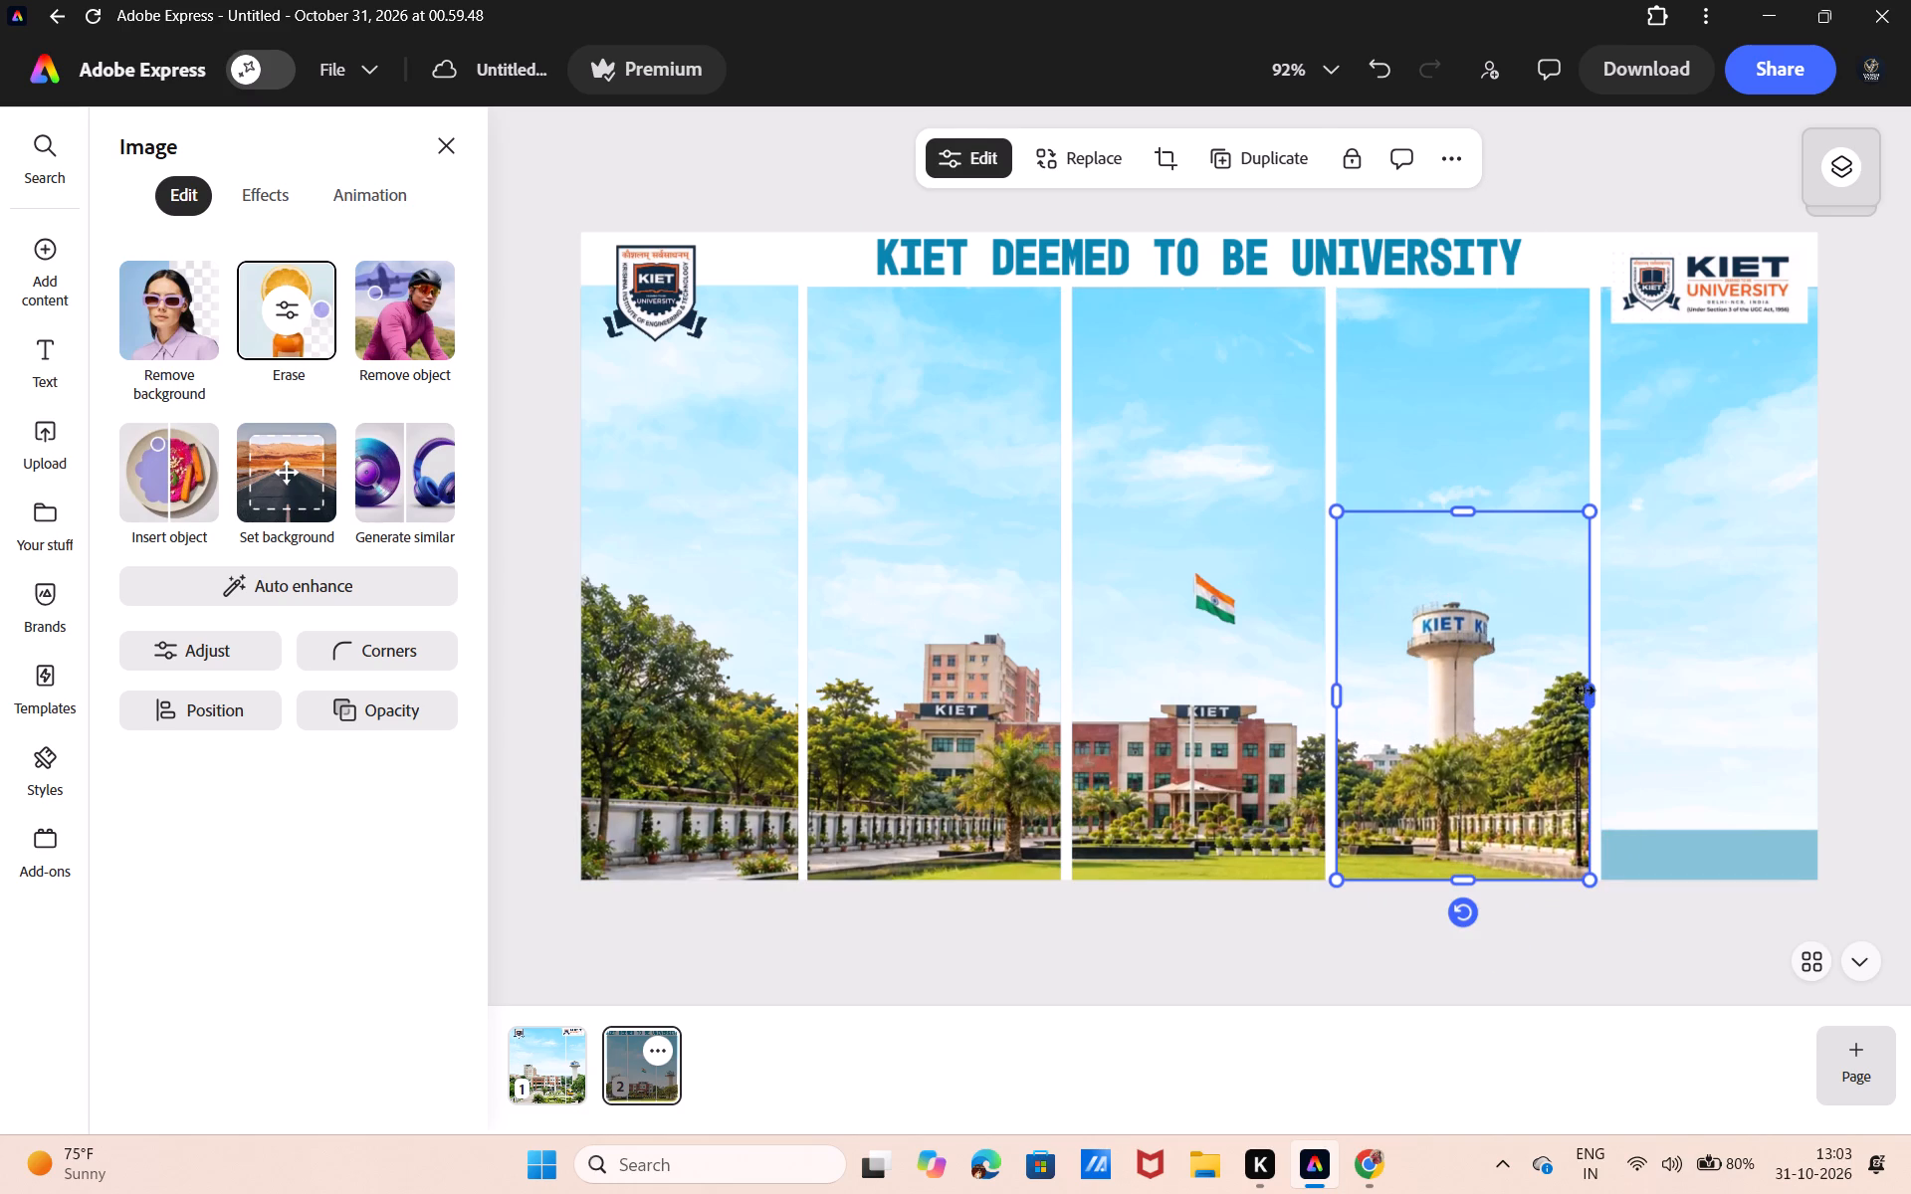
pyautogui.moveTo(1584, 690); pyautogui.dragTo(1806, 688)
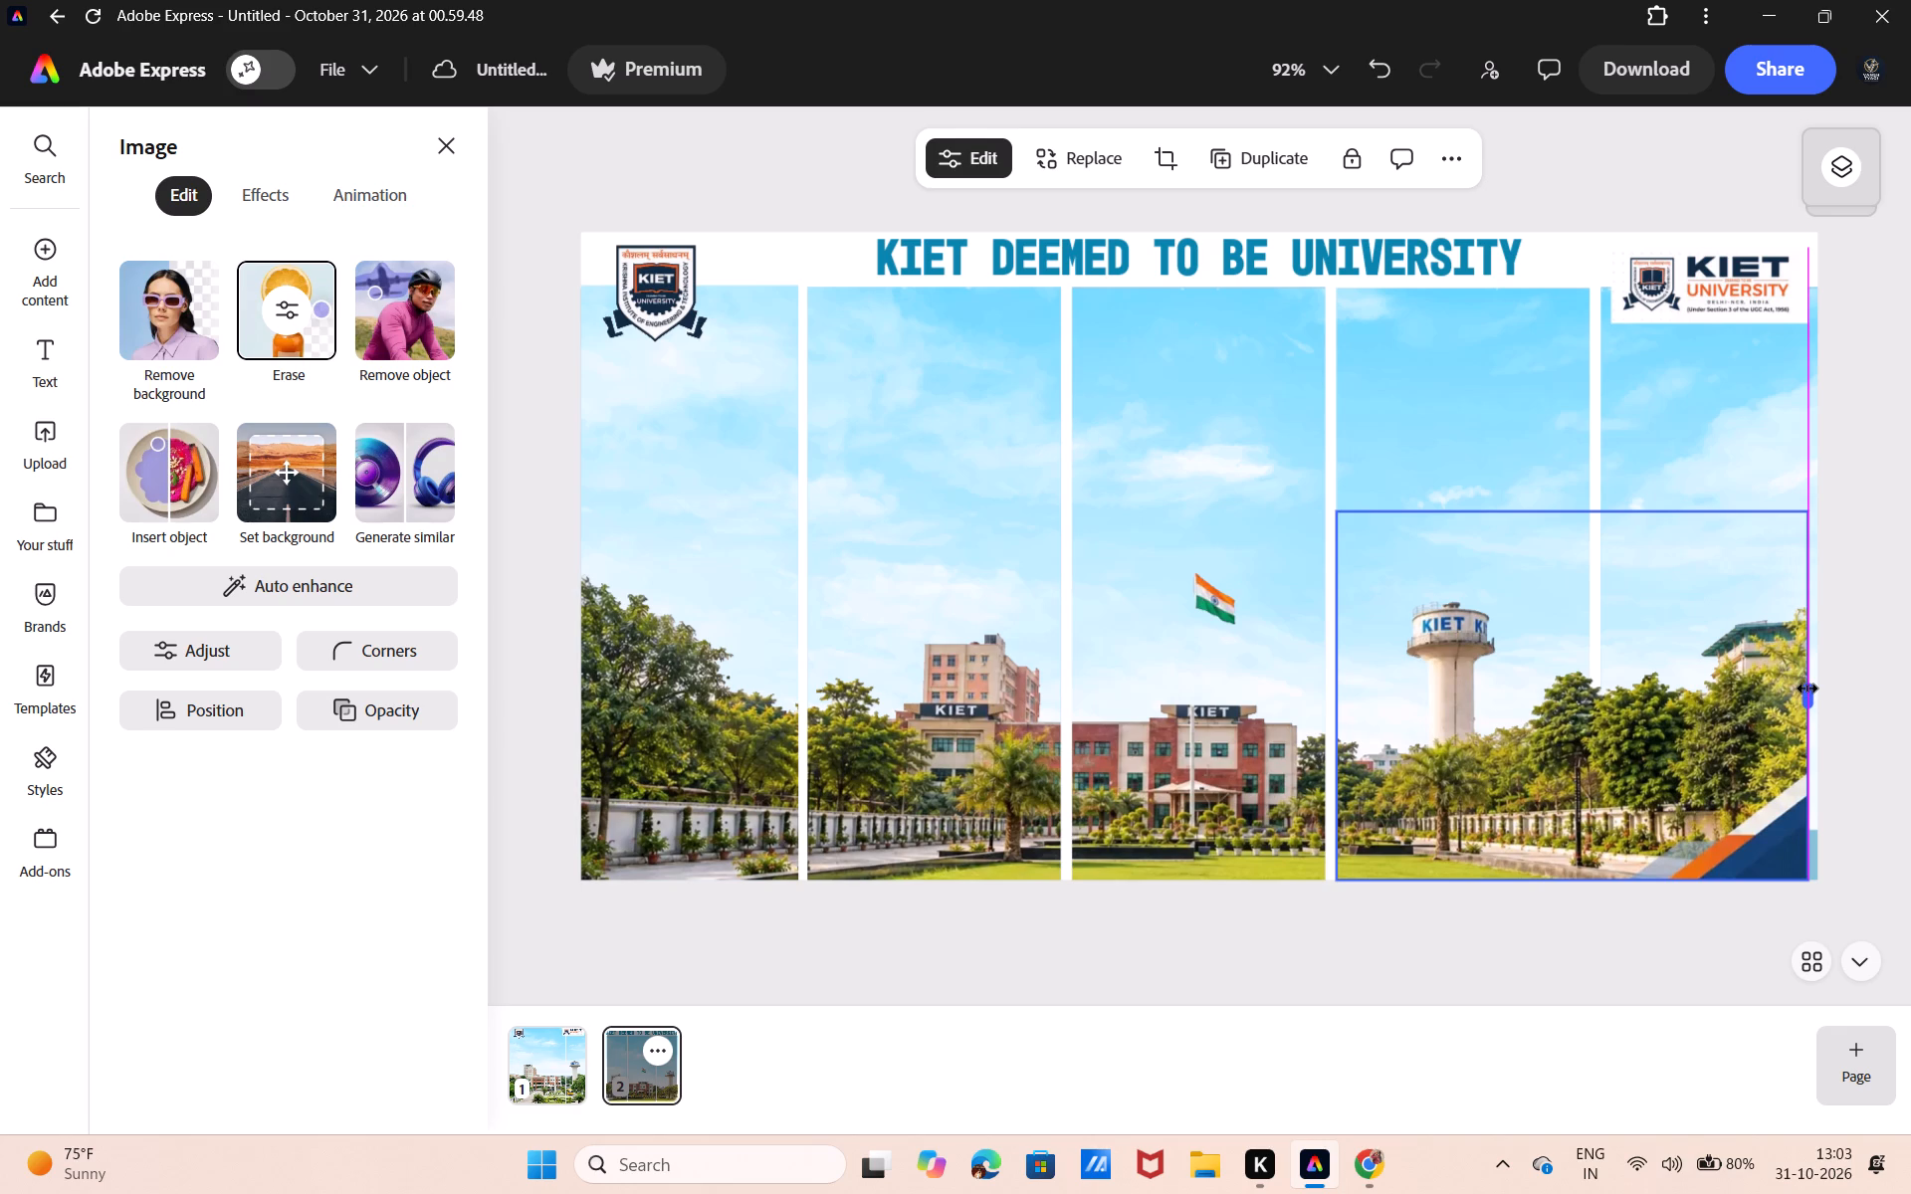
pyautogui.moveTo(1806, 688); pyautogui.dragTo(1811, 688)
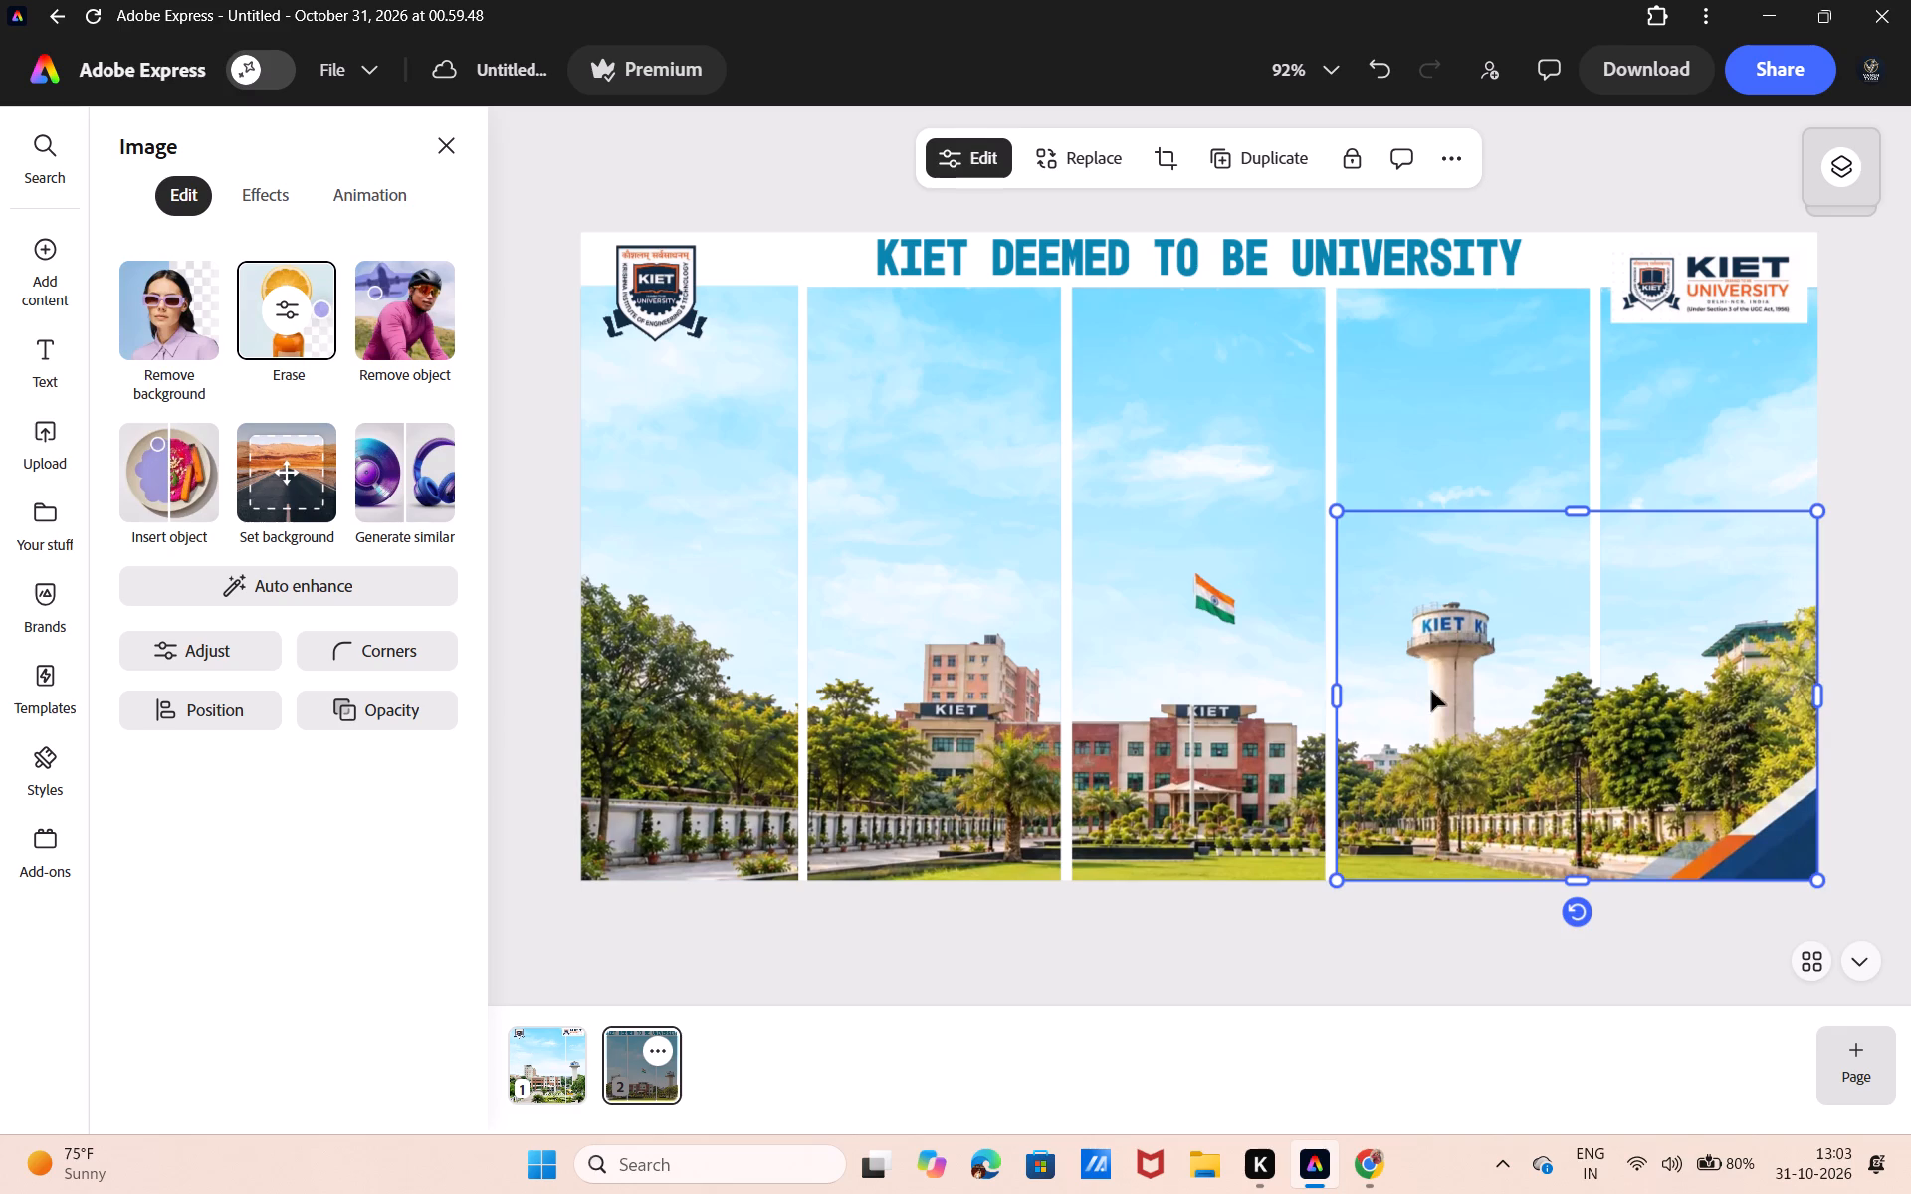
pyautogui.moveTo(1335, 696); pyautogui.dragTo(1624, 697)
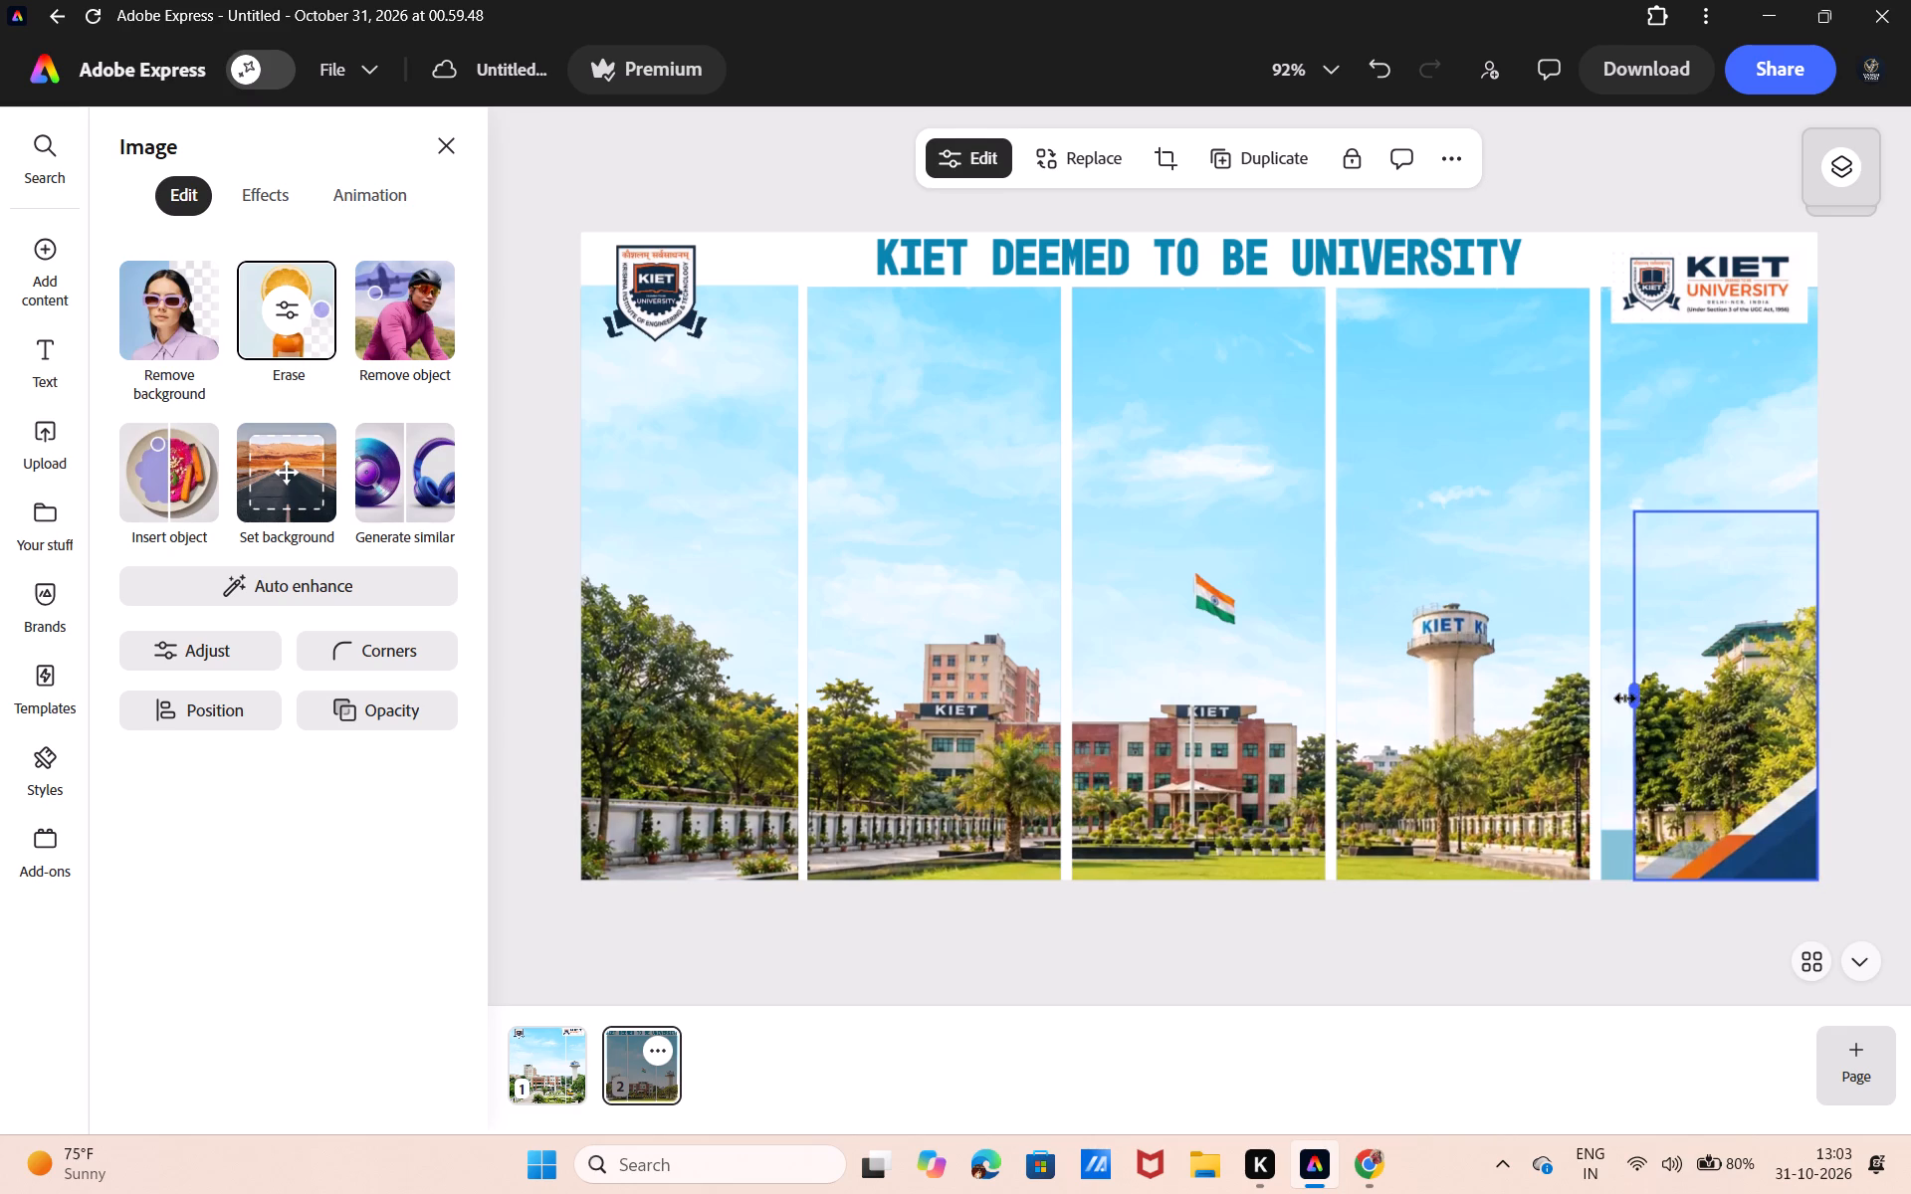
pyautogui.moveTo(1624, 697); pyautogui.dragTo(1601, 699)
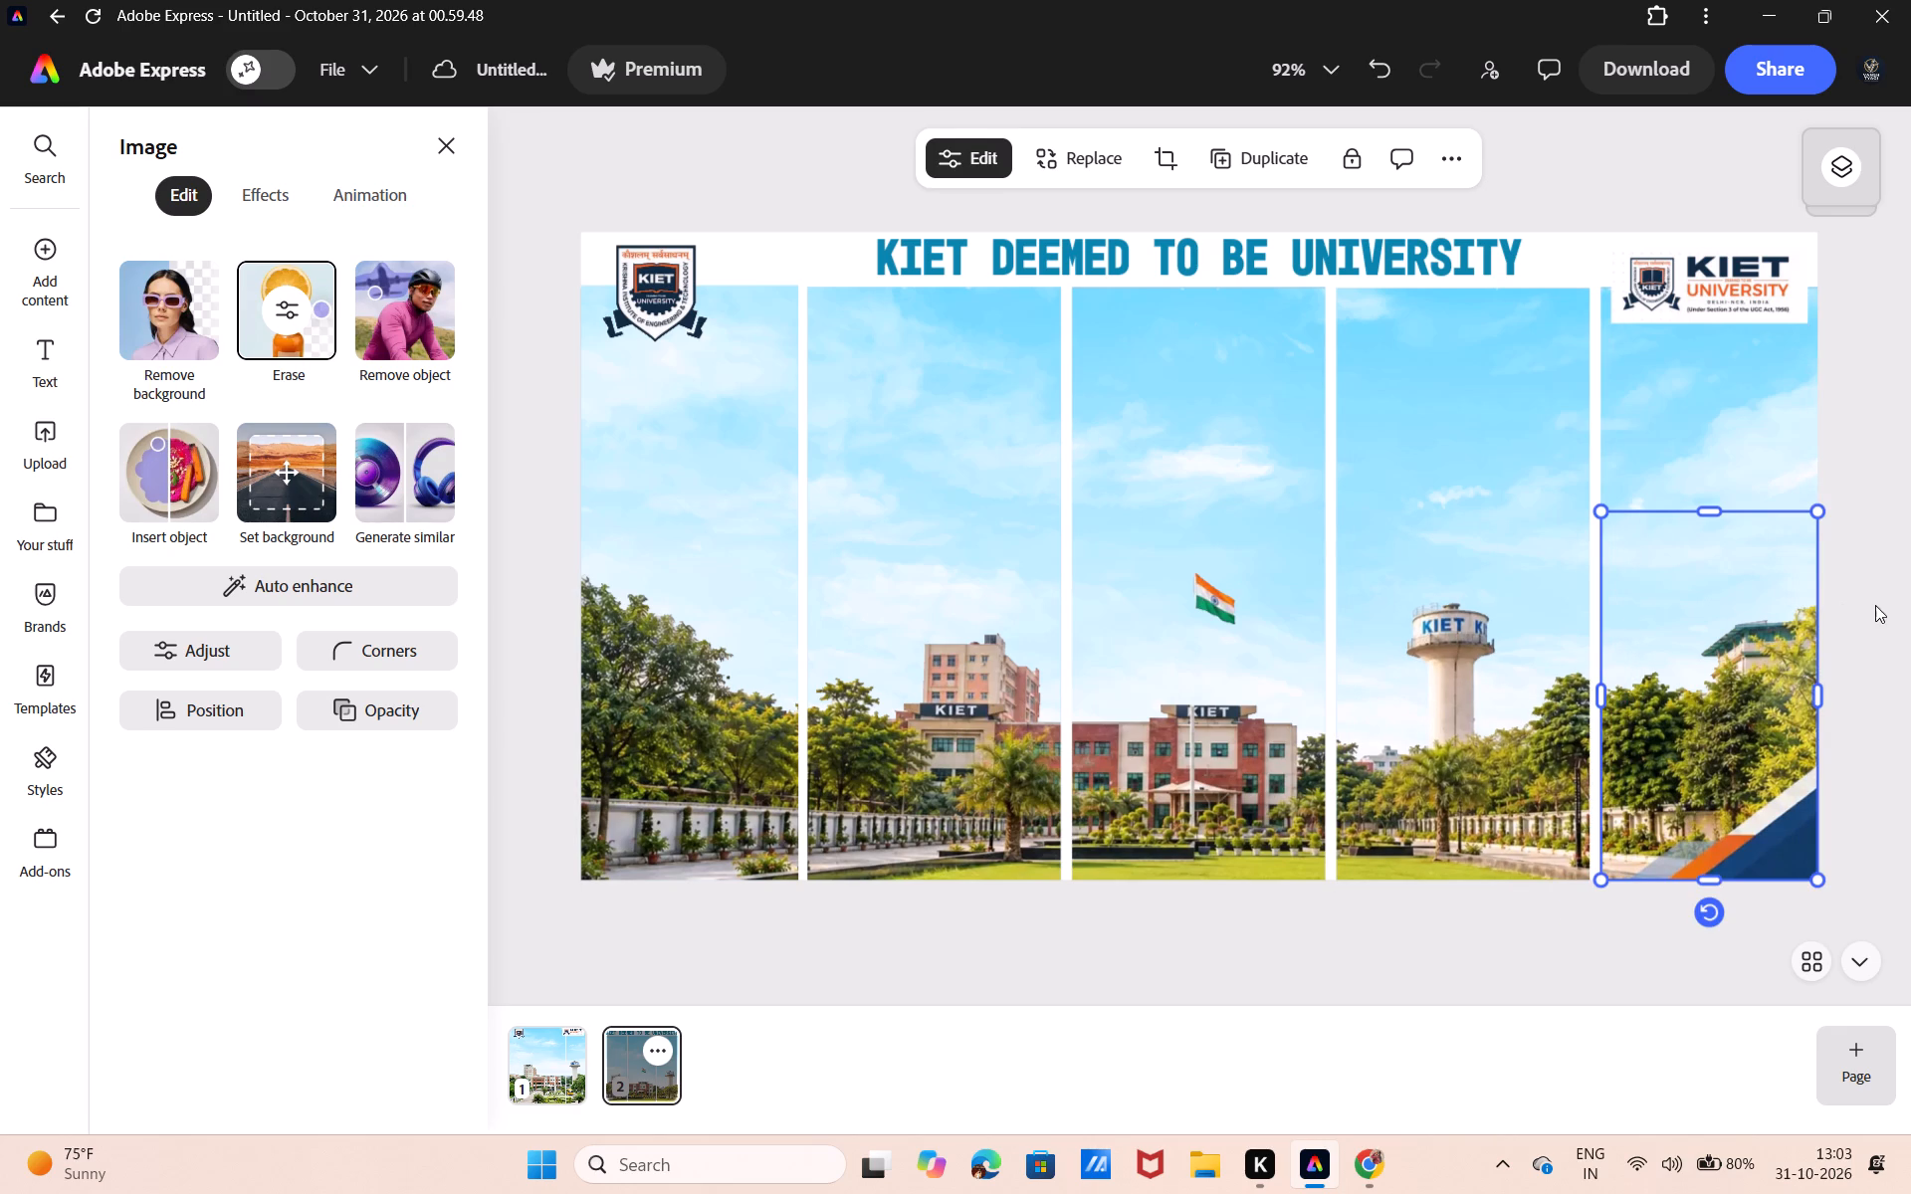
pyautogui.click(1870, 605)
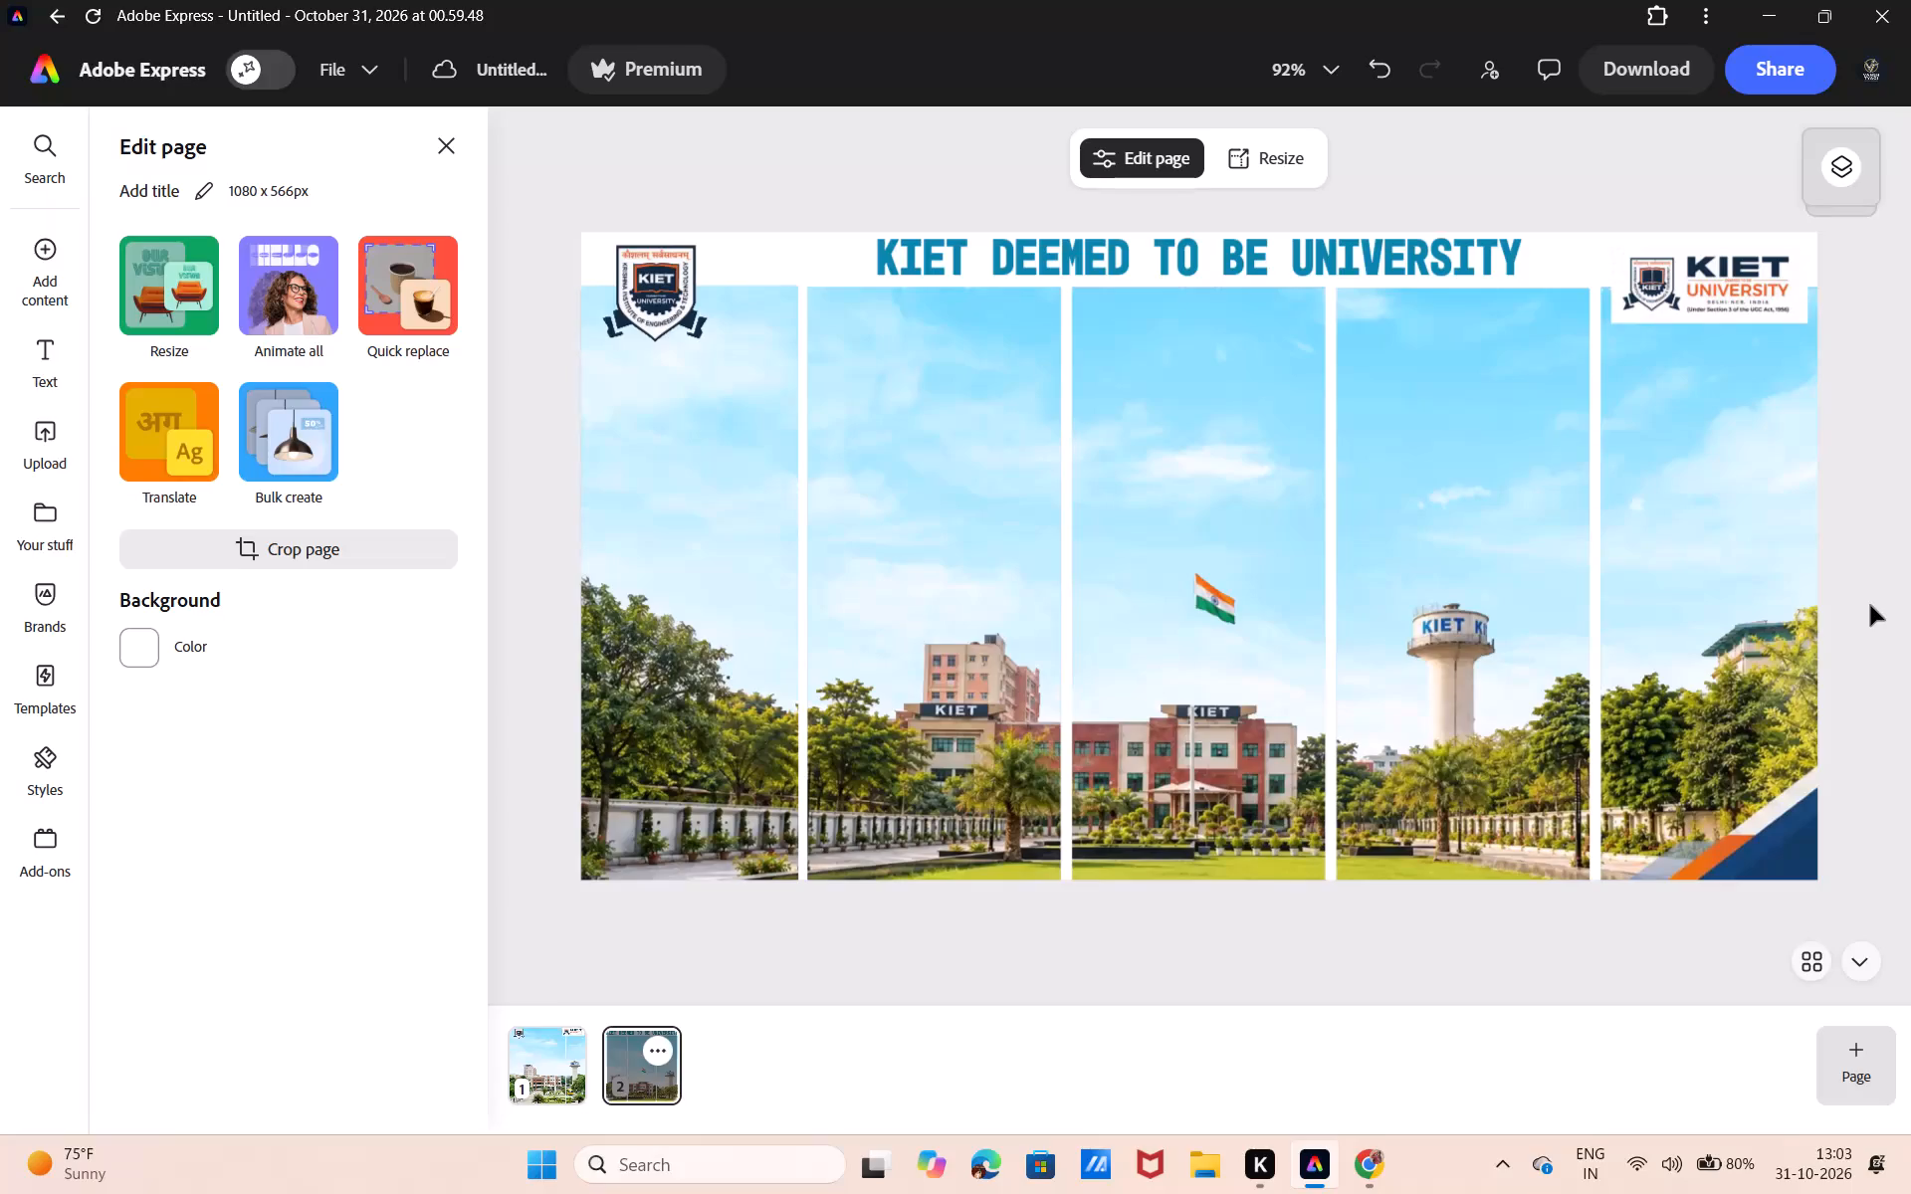
# Undo the campus image's duplicates and crops back to the single full-width image, keeping the enlarged KIET University logo in place.
pyautogui.tripleClick(1396, 71)
pyautogui.tripleClick(1396, 71)
pyautogui.tripleClick(1396, 71)
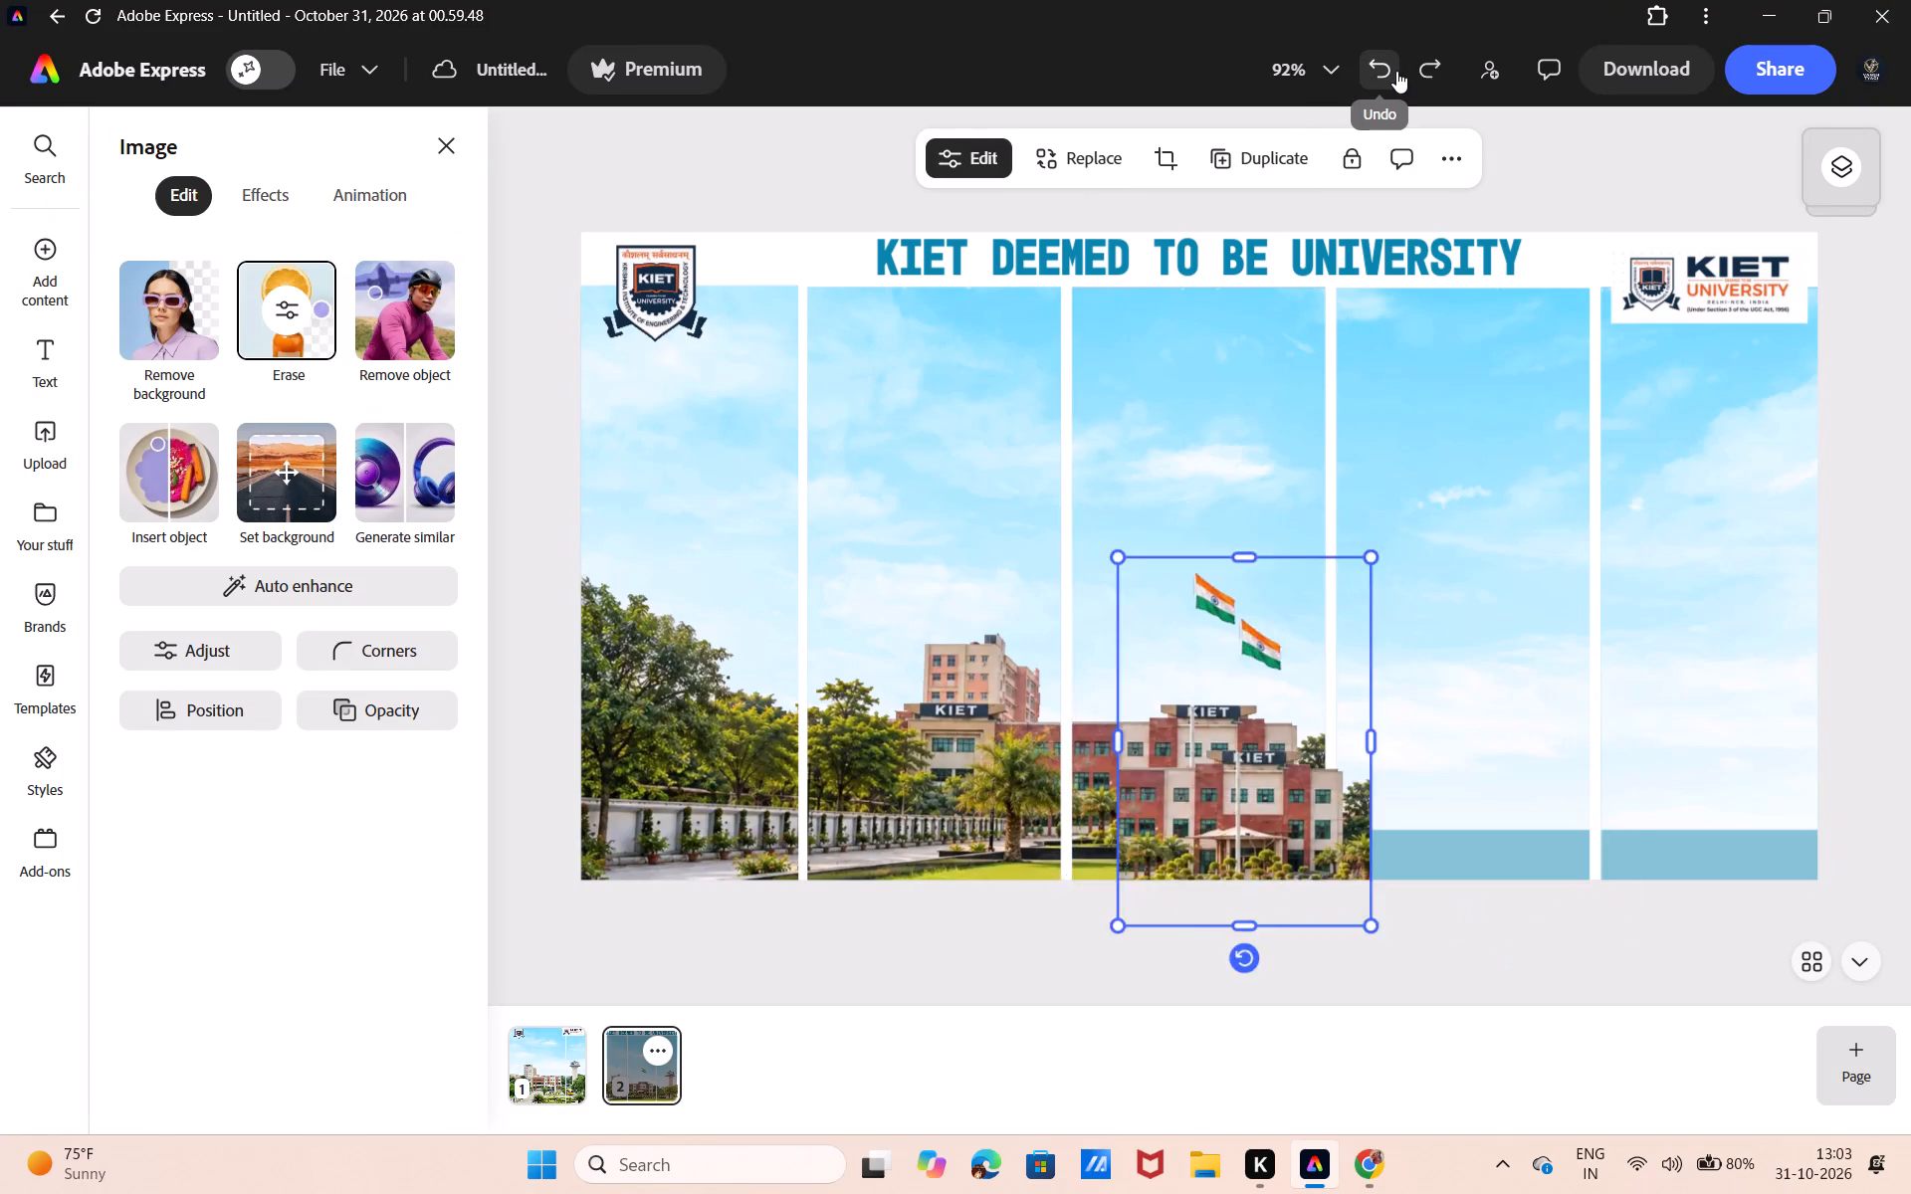
pyautogui.tripleClick(1396, 71)
pyautogui.tripleClick(1396, 71)
pyautogui.tripleClick(1396, 71)
pyautogui.tripleClick(1396, 71)
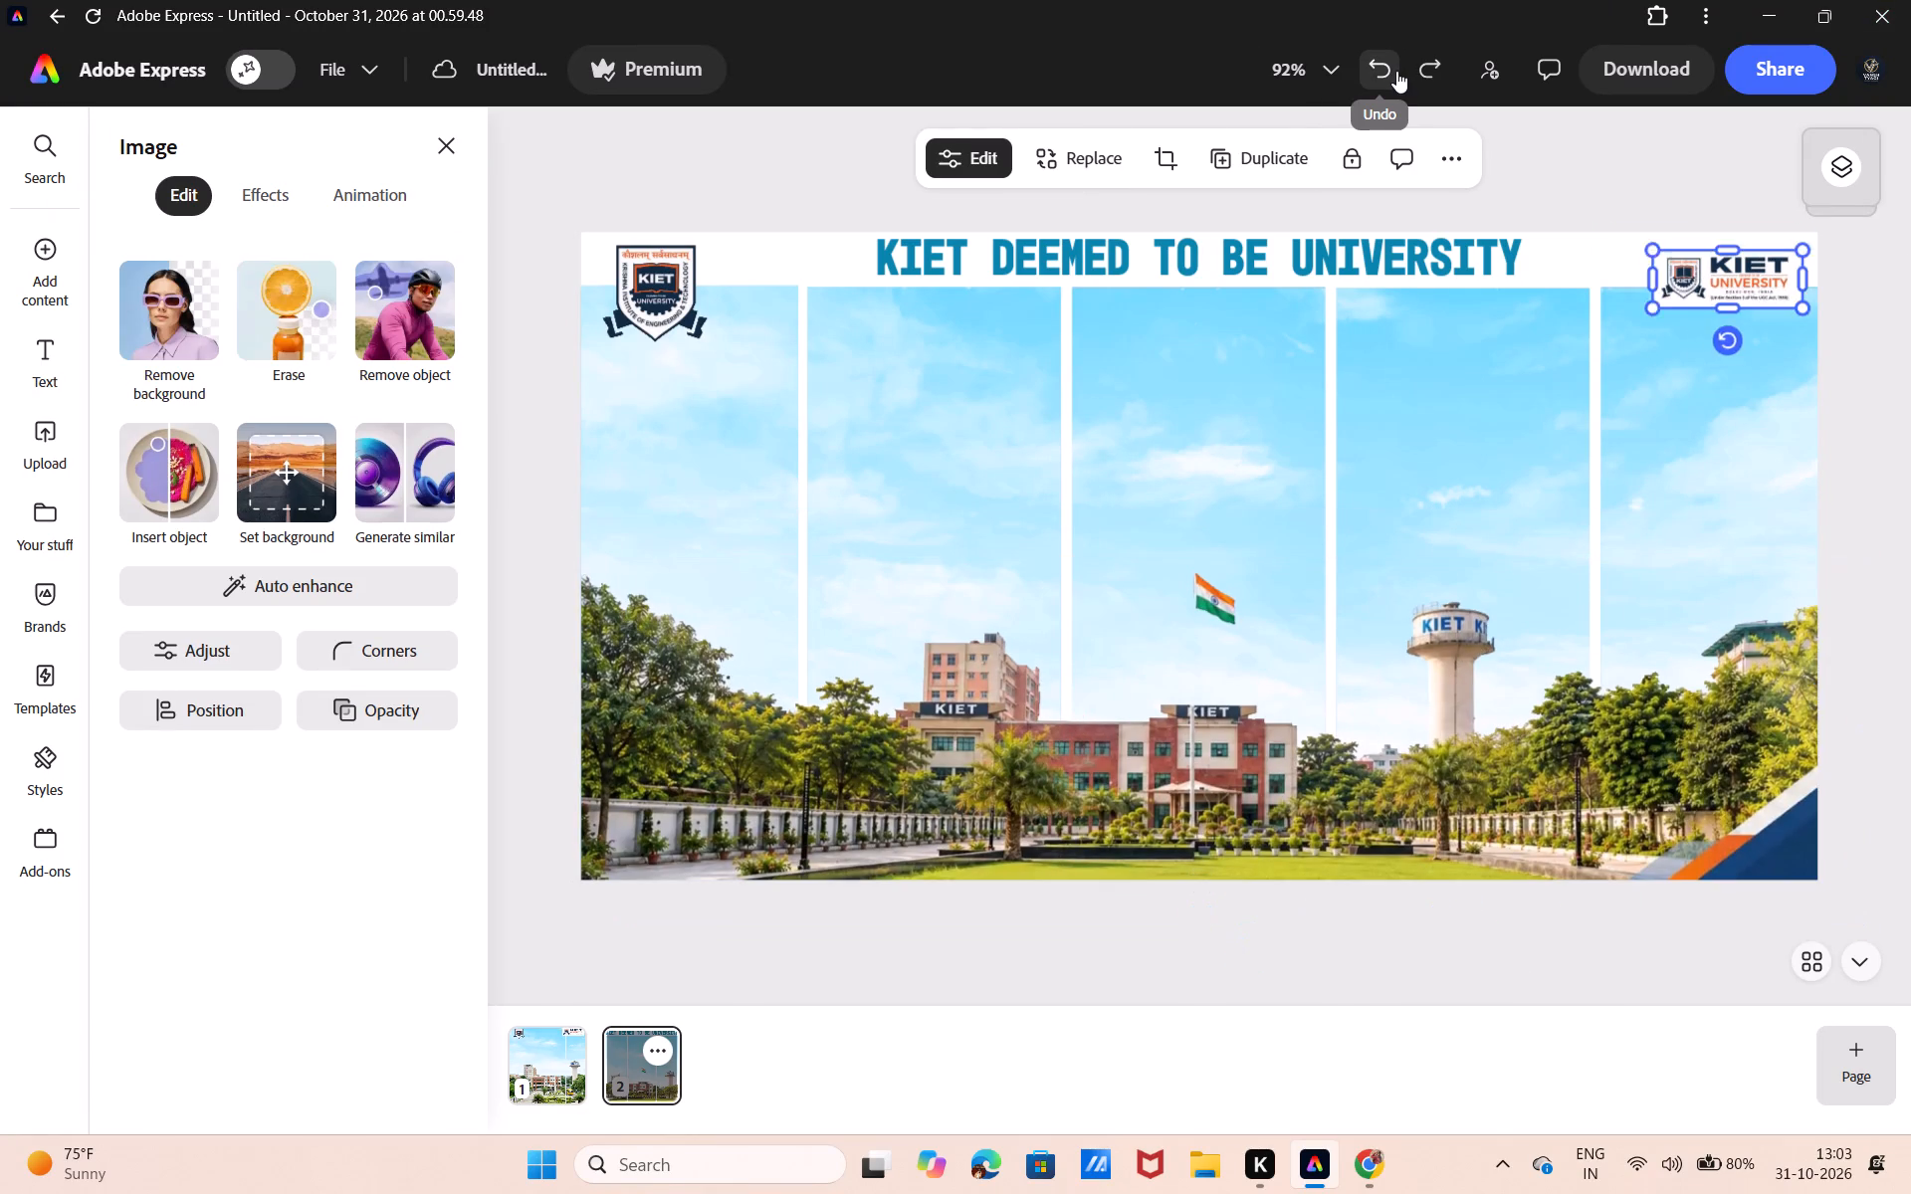
pyautogui.tripleClick(1443, 65)
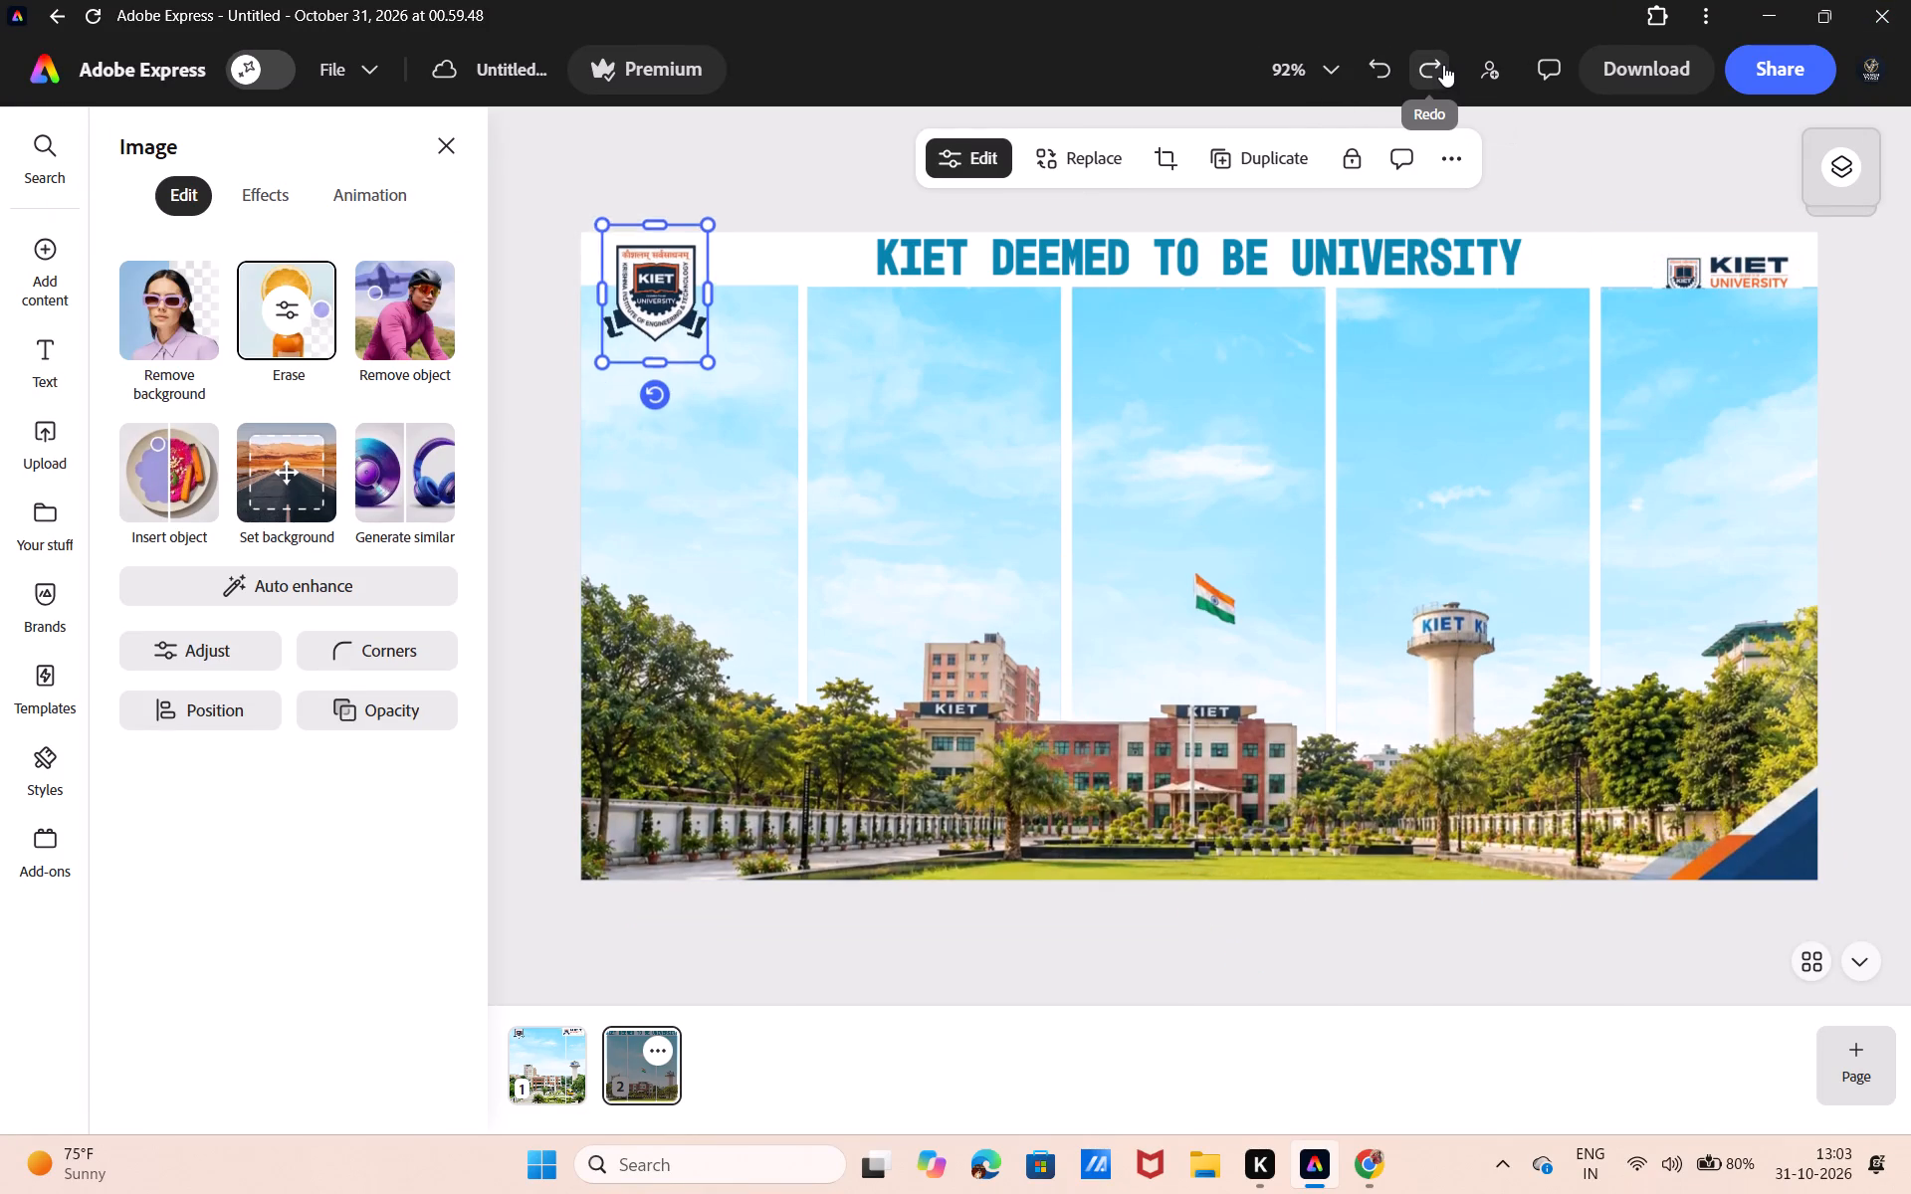
pyautogui.doubleClick(1443, 65)
pyautogui.click(1407, 63)
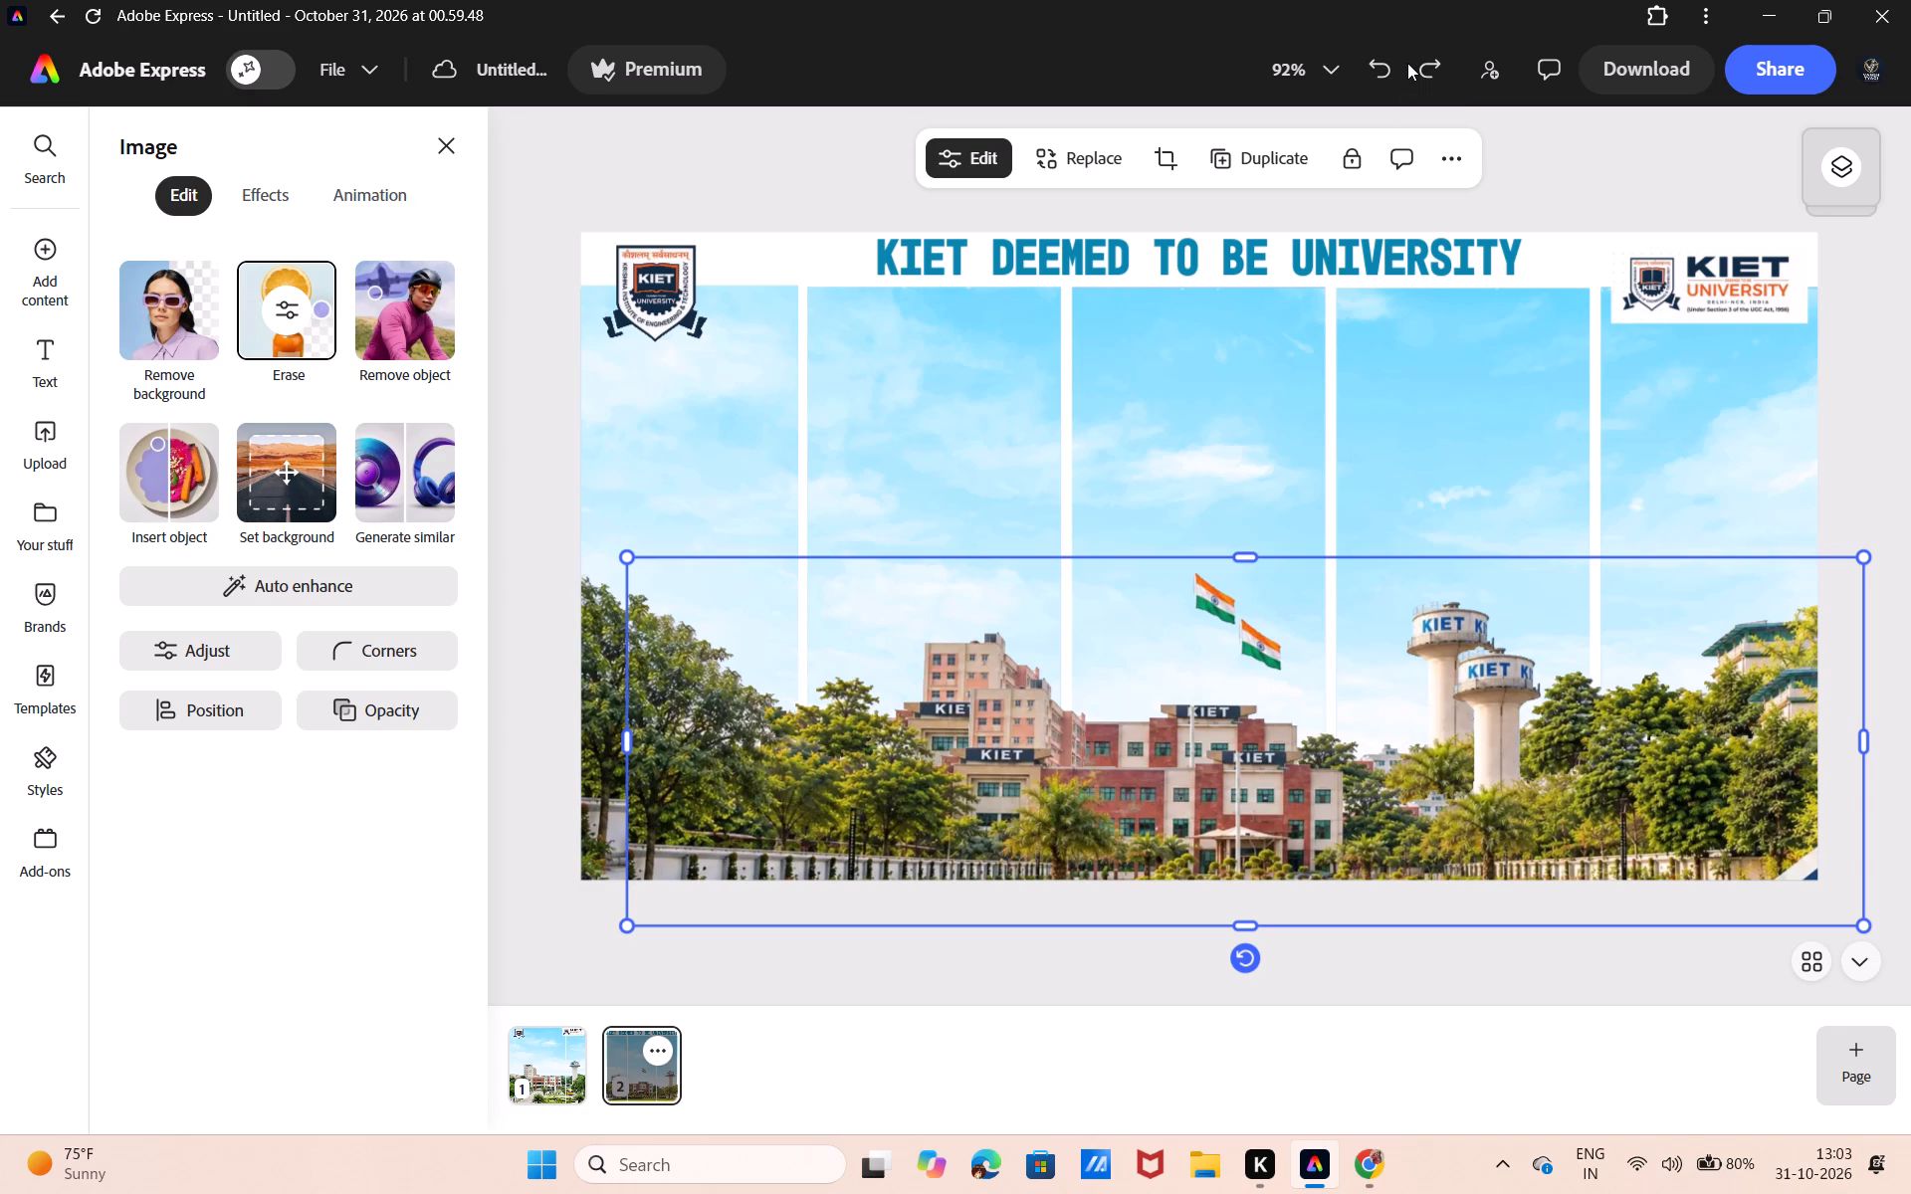
pyautogui.click(1395, 63)
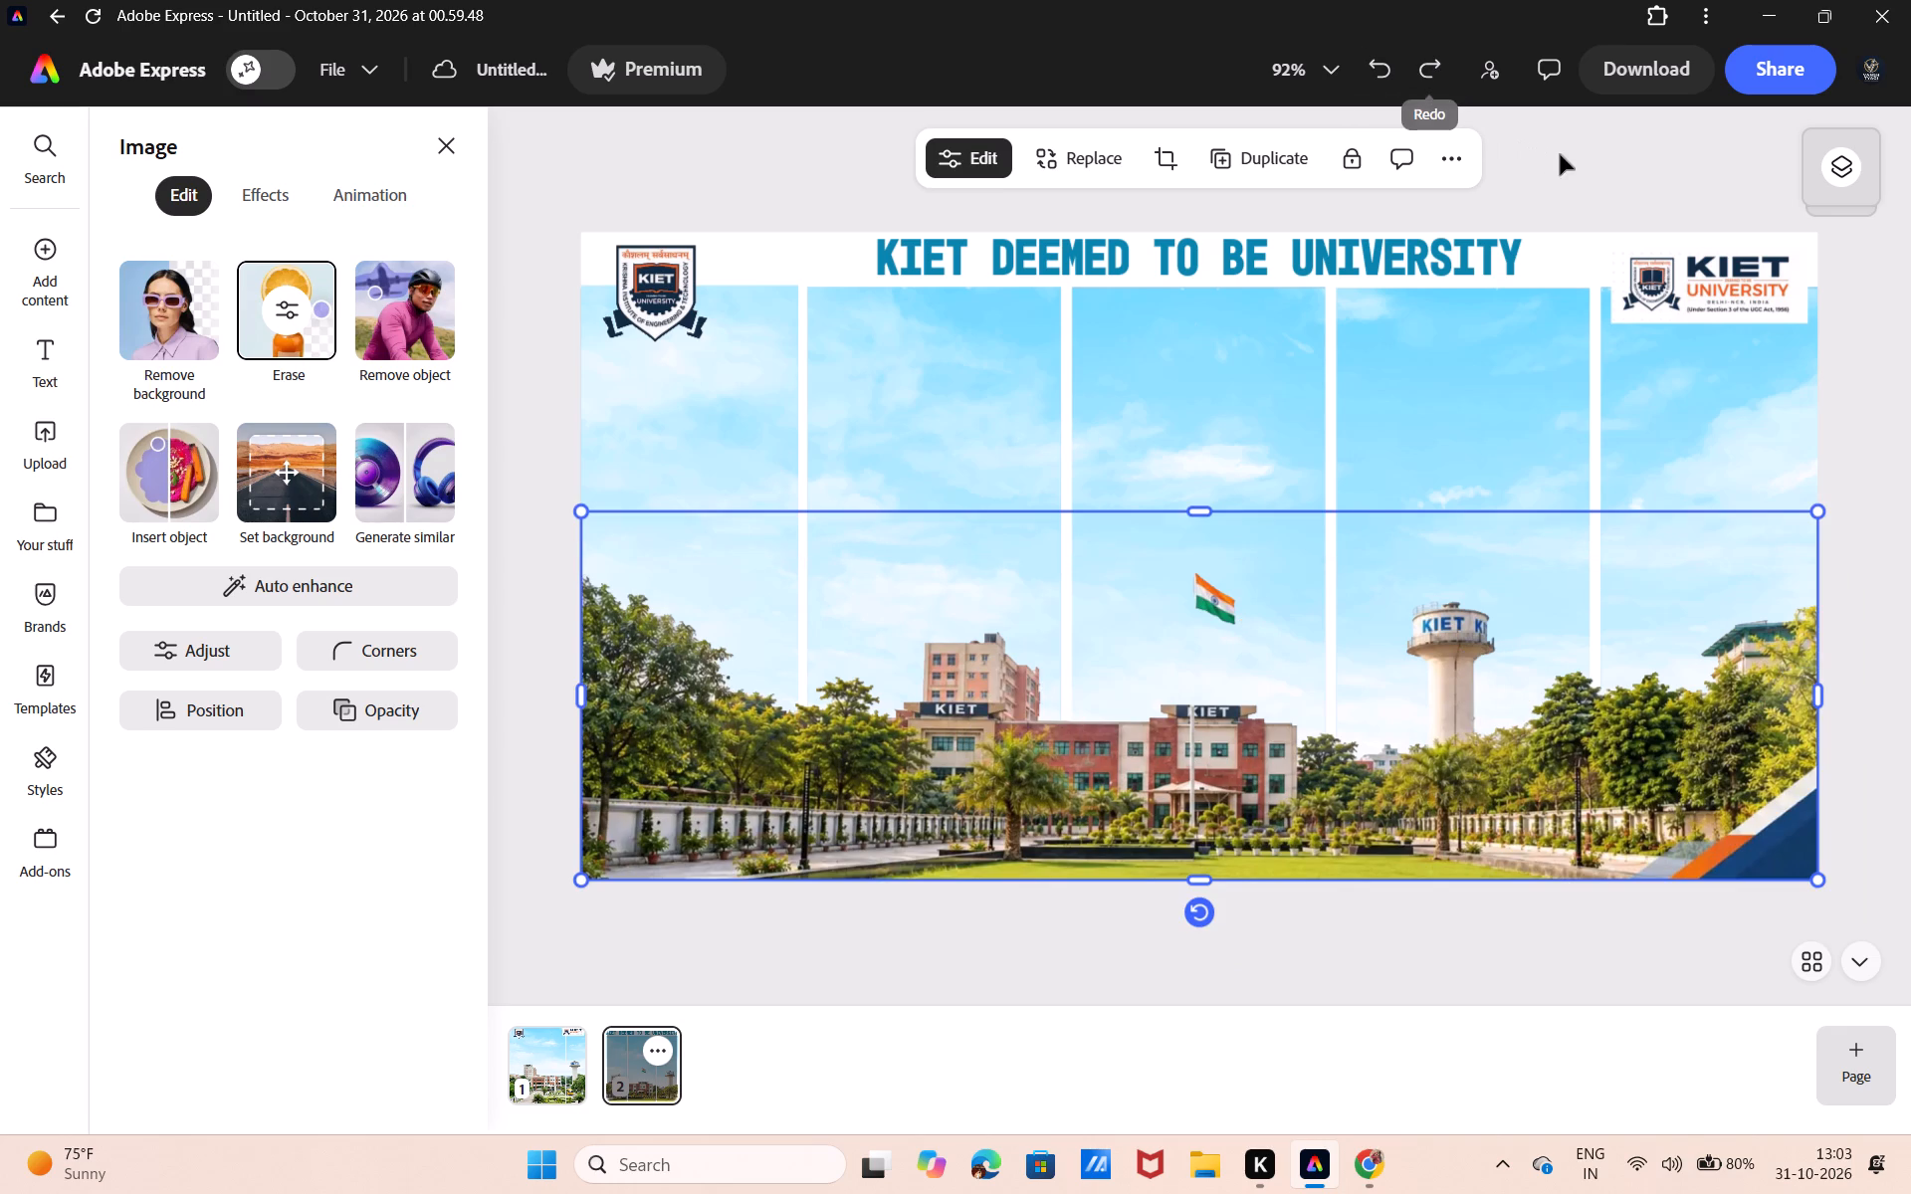
pyautogui.click(1584, 161)
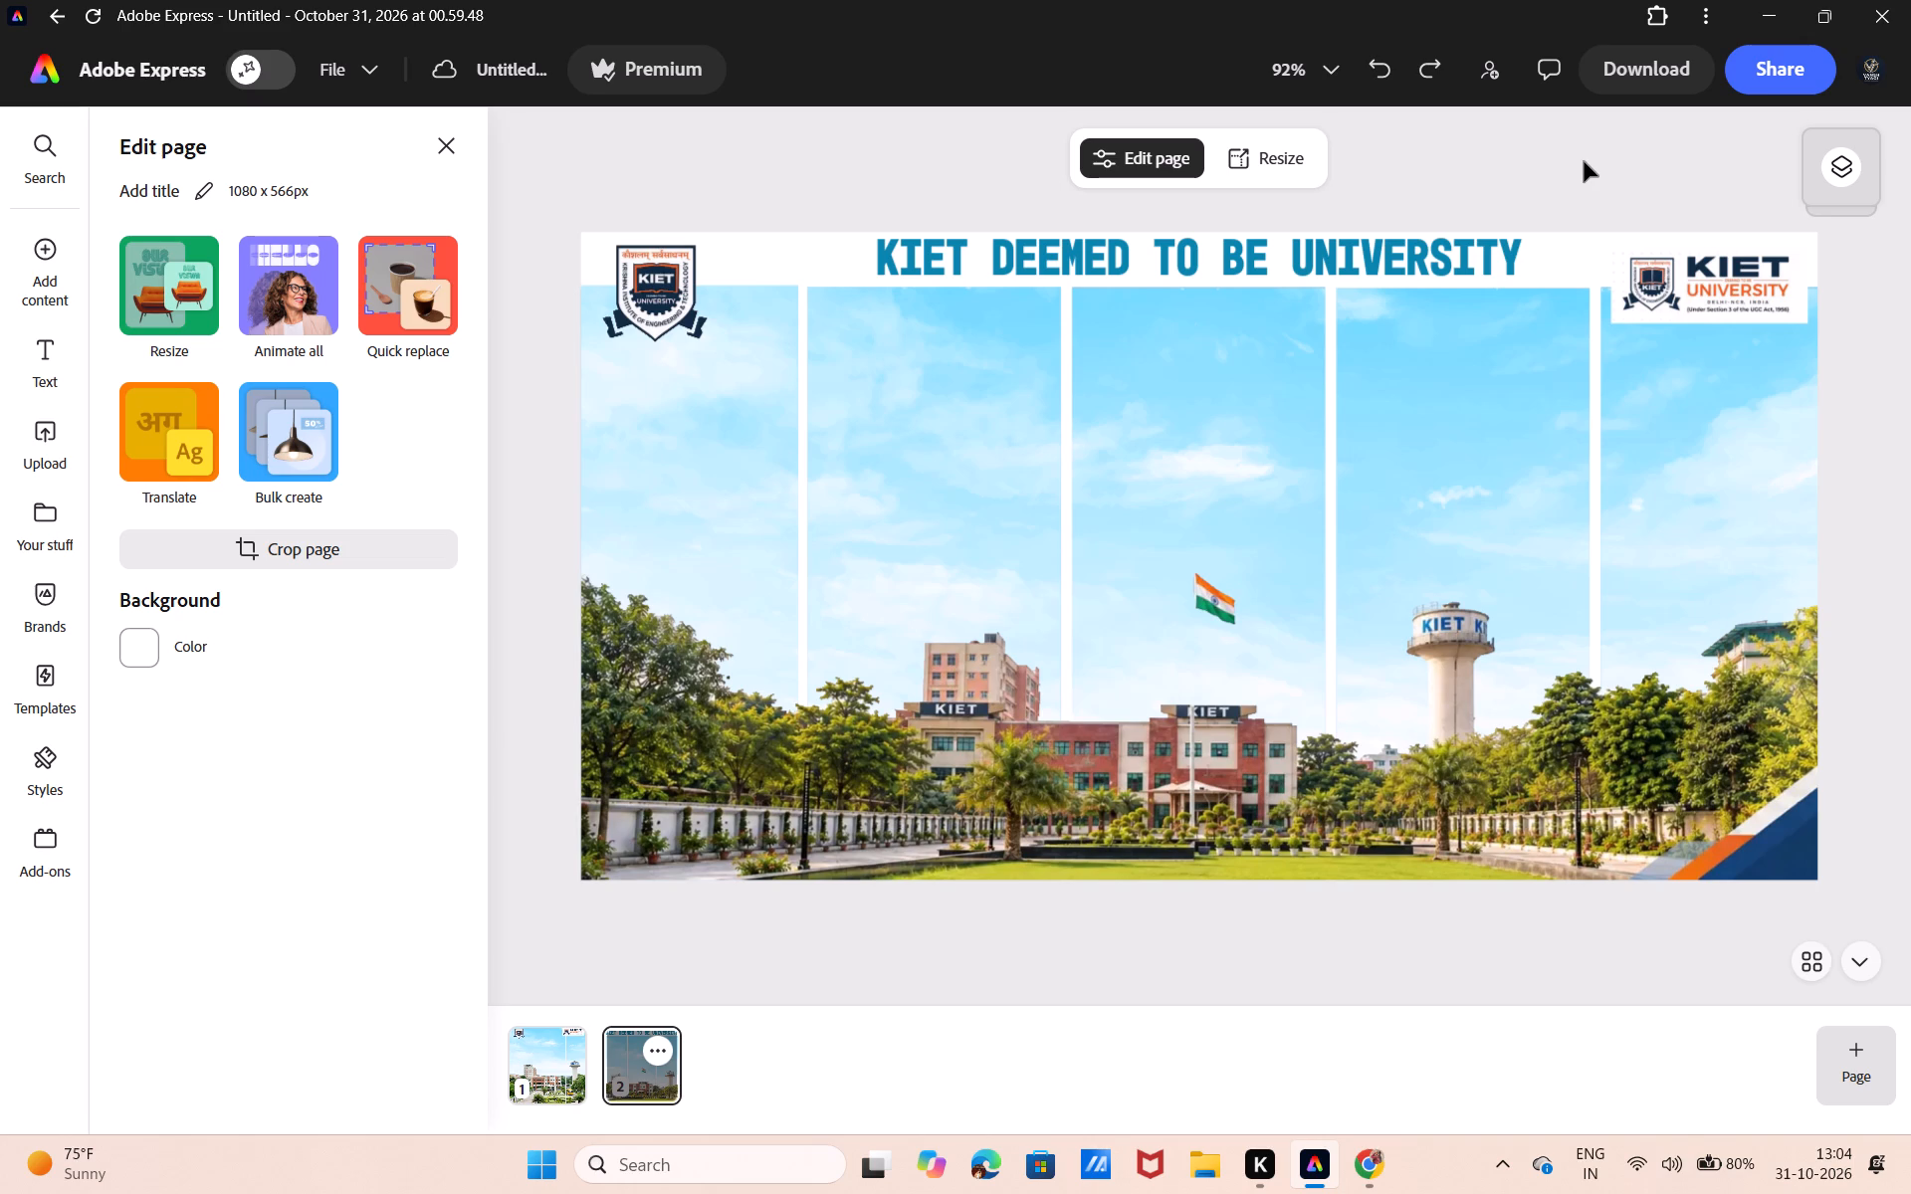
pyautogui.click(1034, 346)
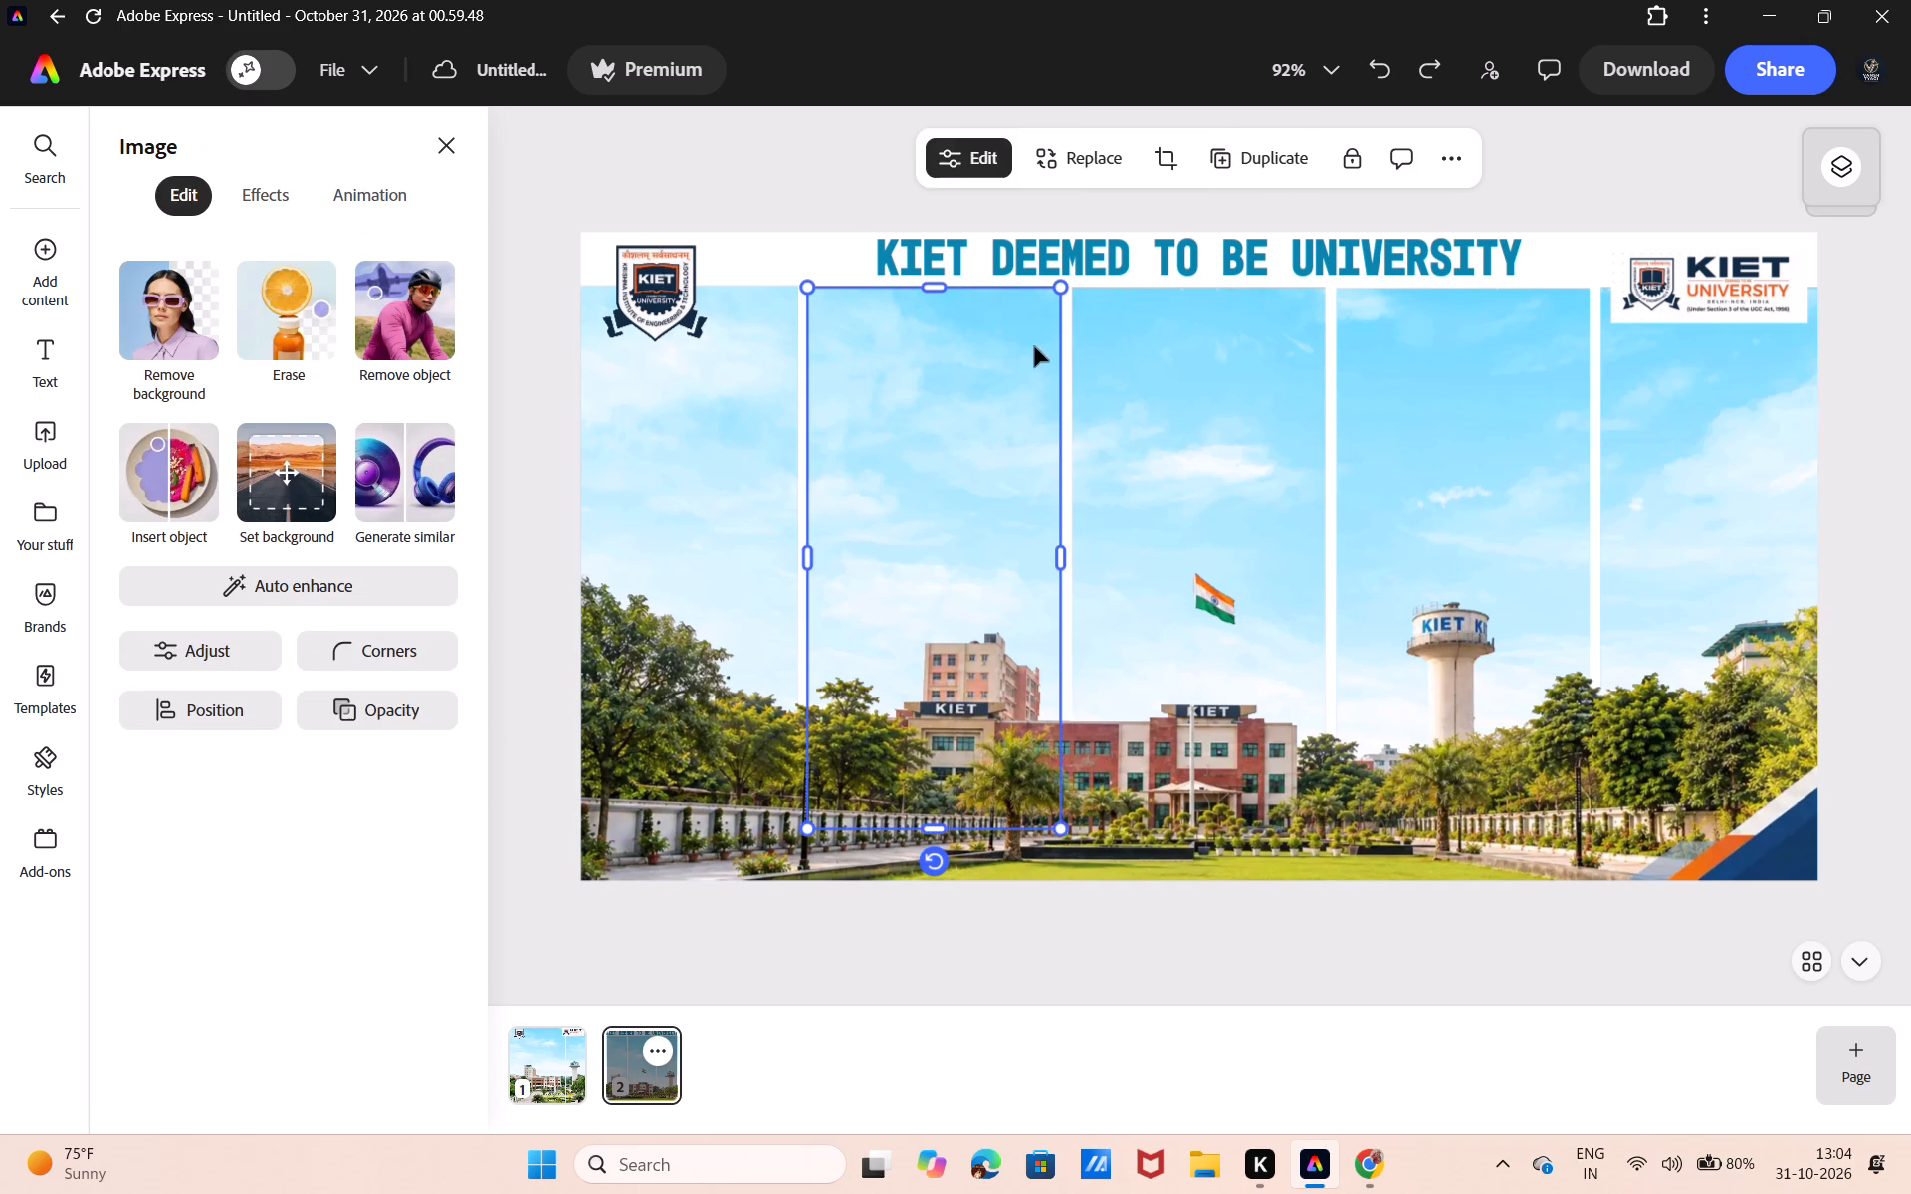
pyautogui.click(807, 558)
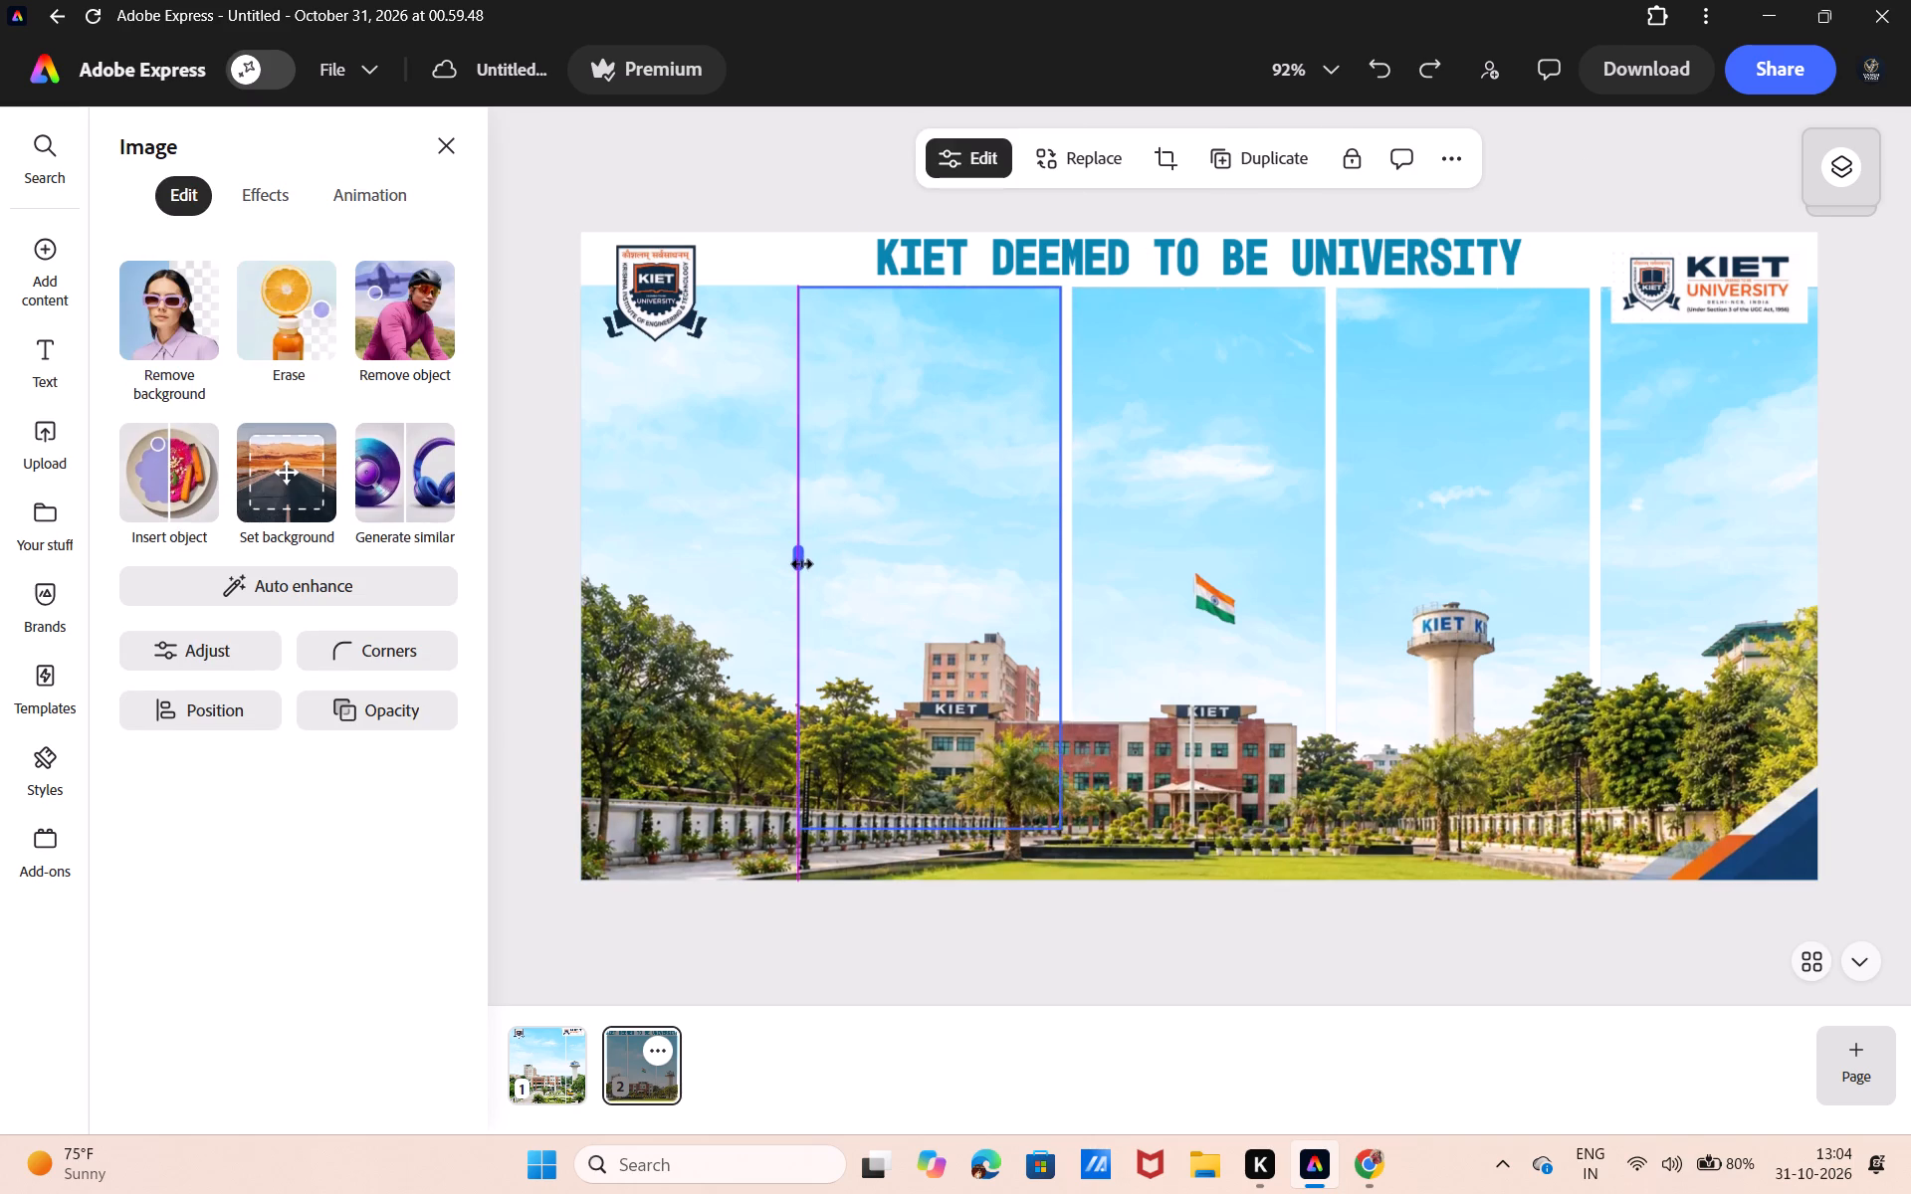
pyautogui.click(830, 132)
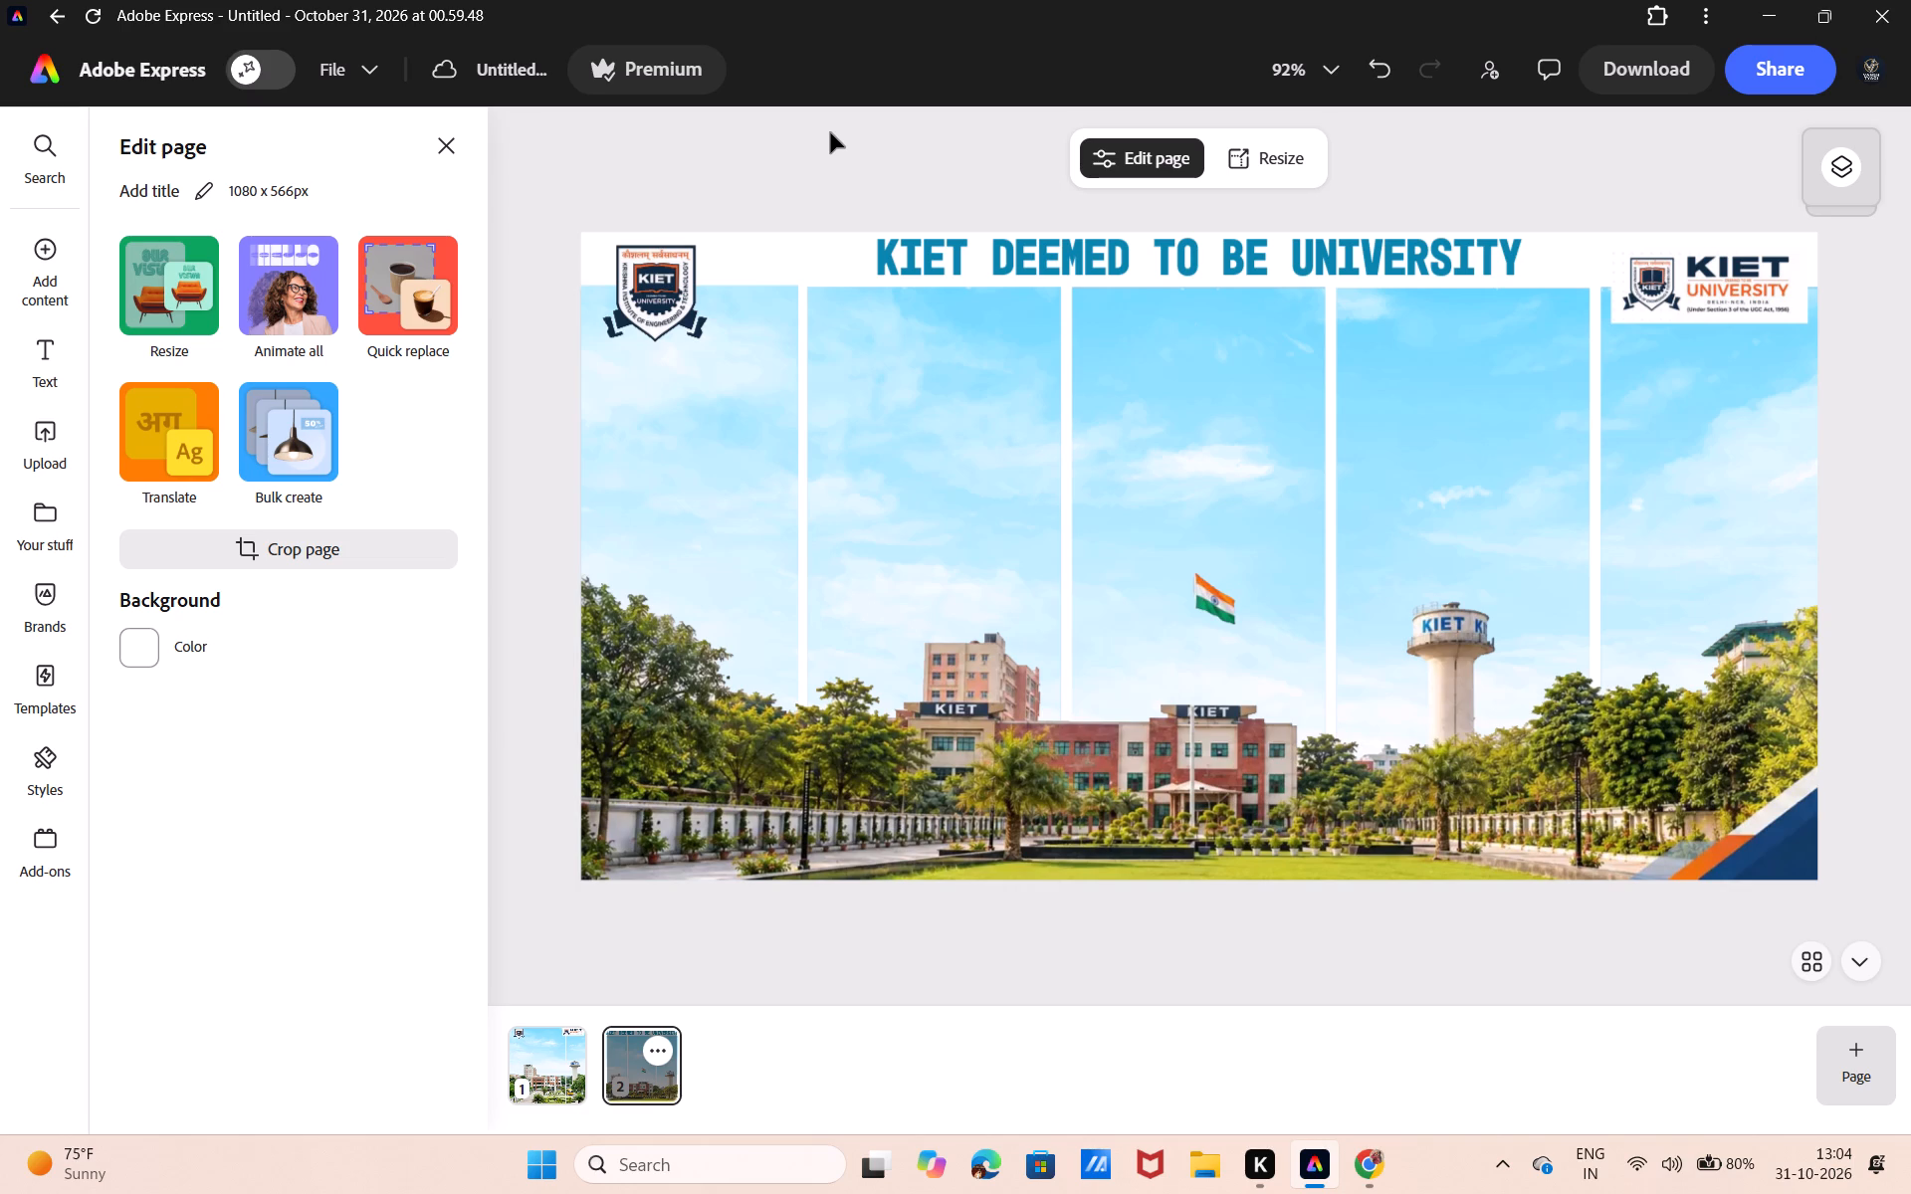
# Send the third panel's sky image backward, behind the PRESENTS text.
pyautogui.click(1242, 354)
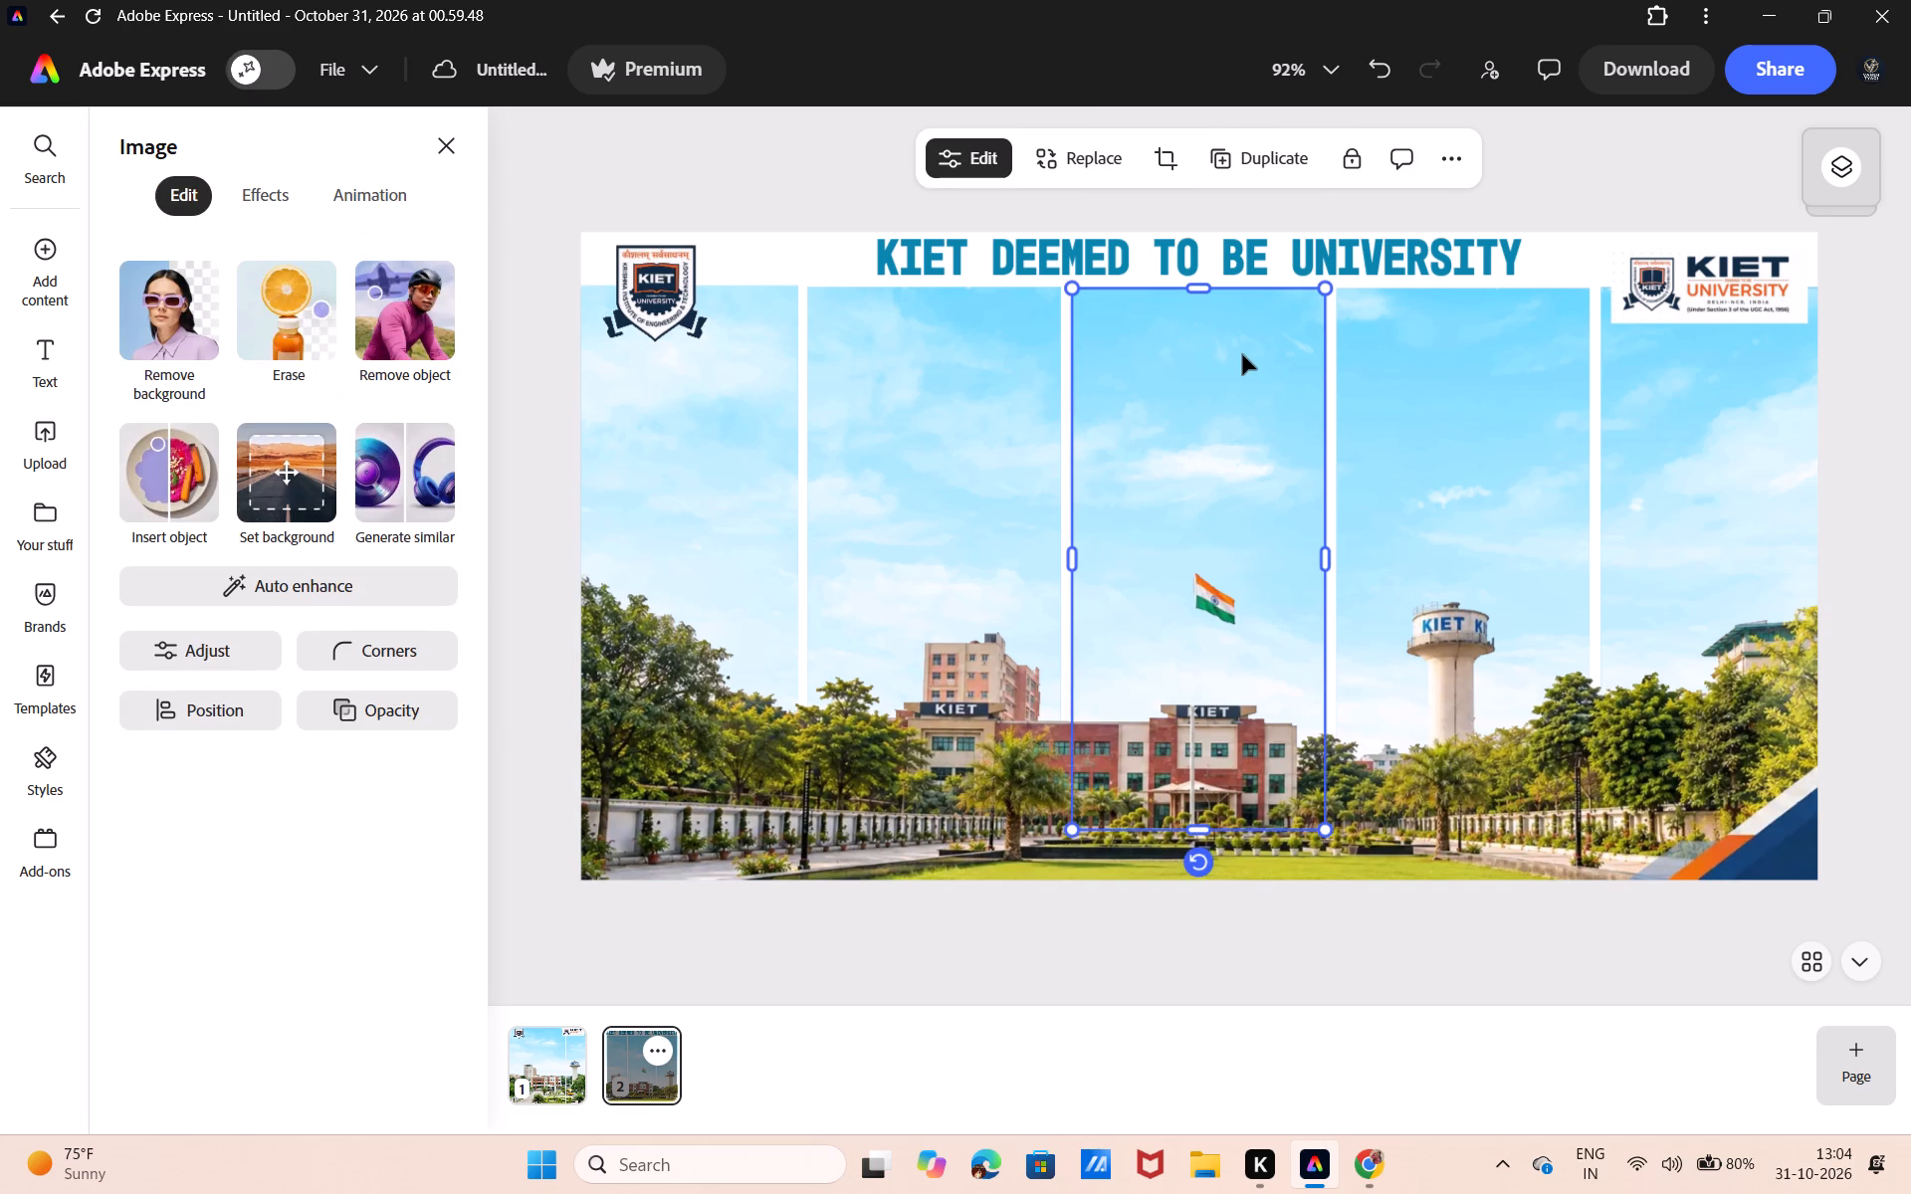
pyautogui.hotkey('ctrl', '[')
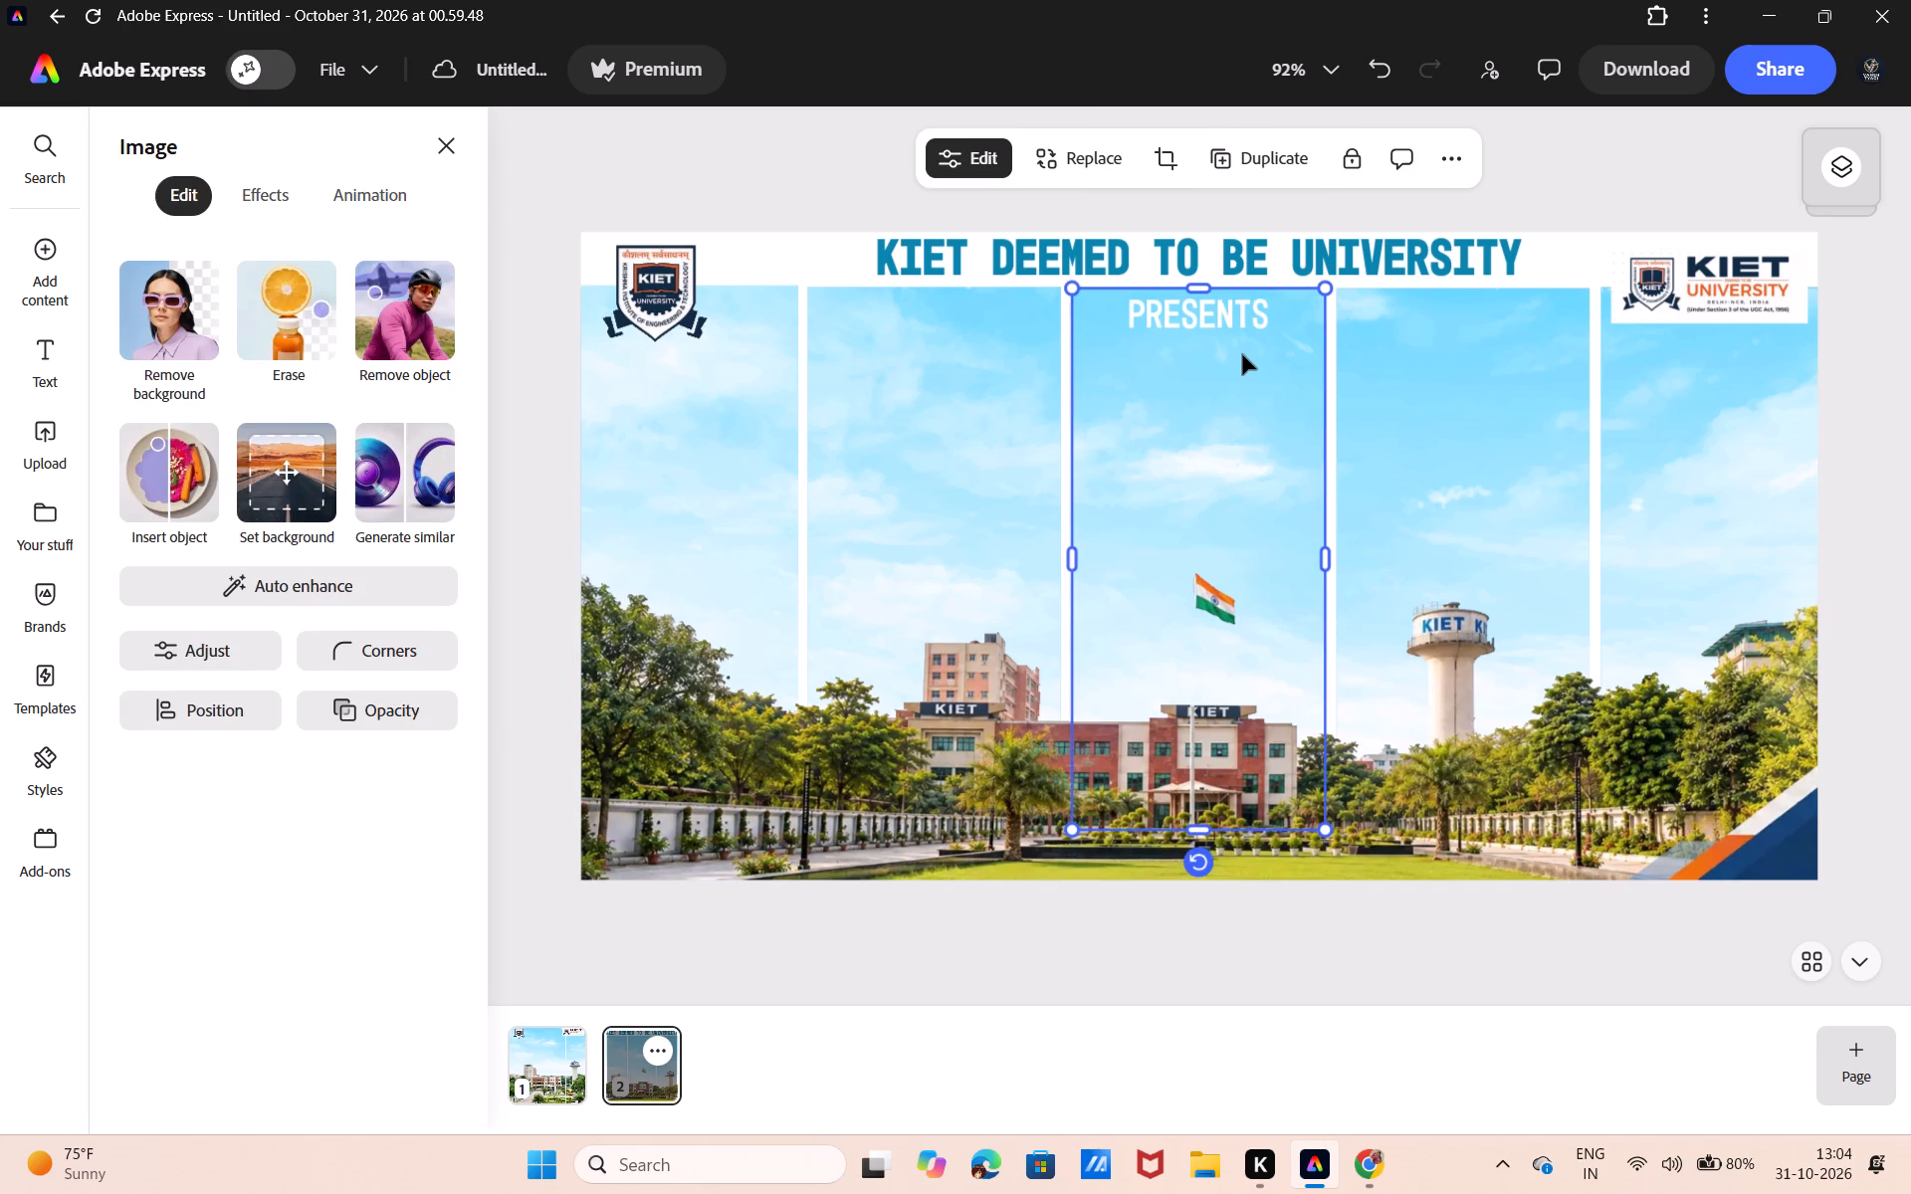
# Enlarge the PRESENTS text to size 42 and centre it at the top of the third panel, below the title.
pyautogui.click(1215, 300)
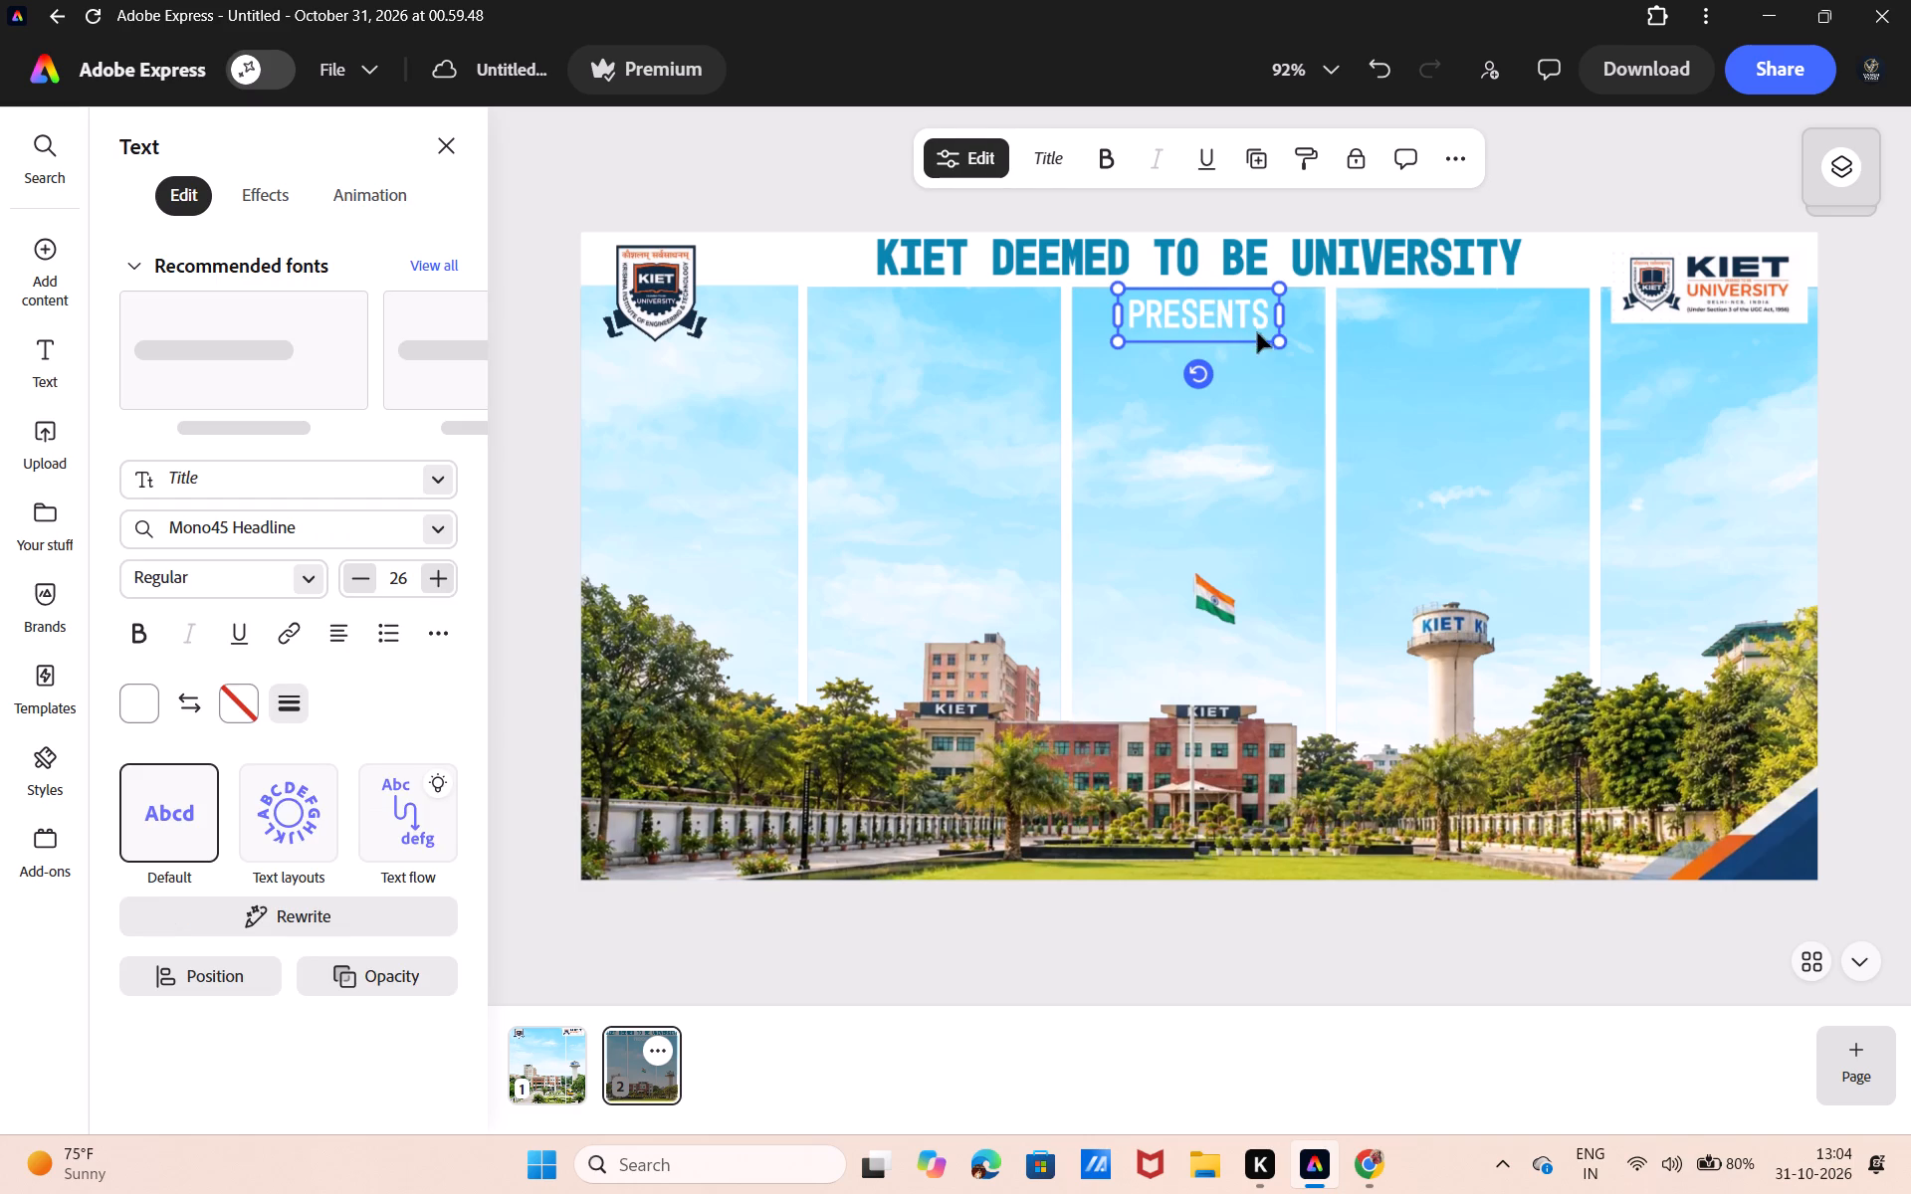
pyautogui.moveTo(1275, 335); pyautogui.dragTo(1308, 358)
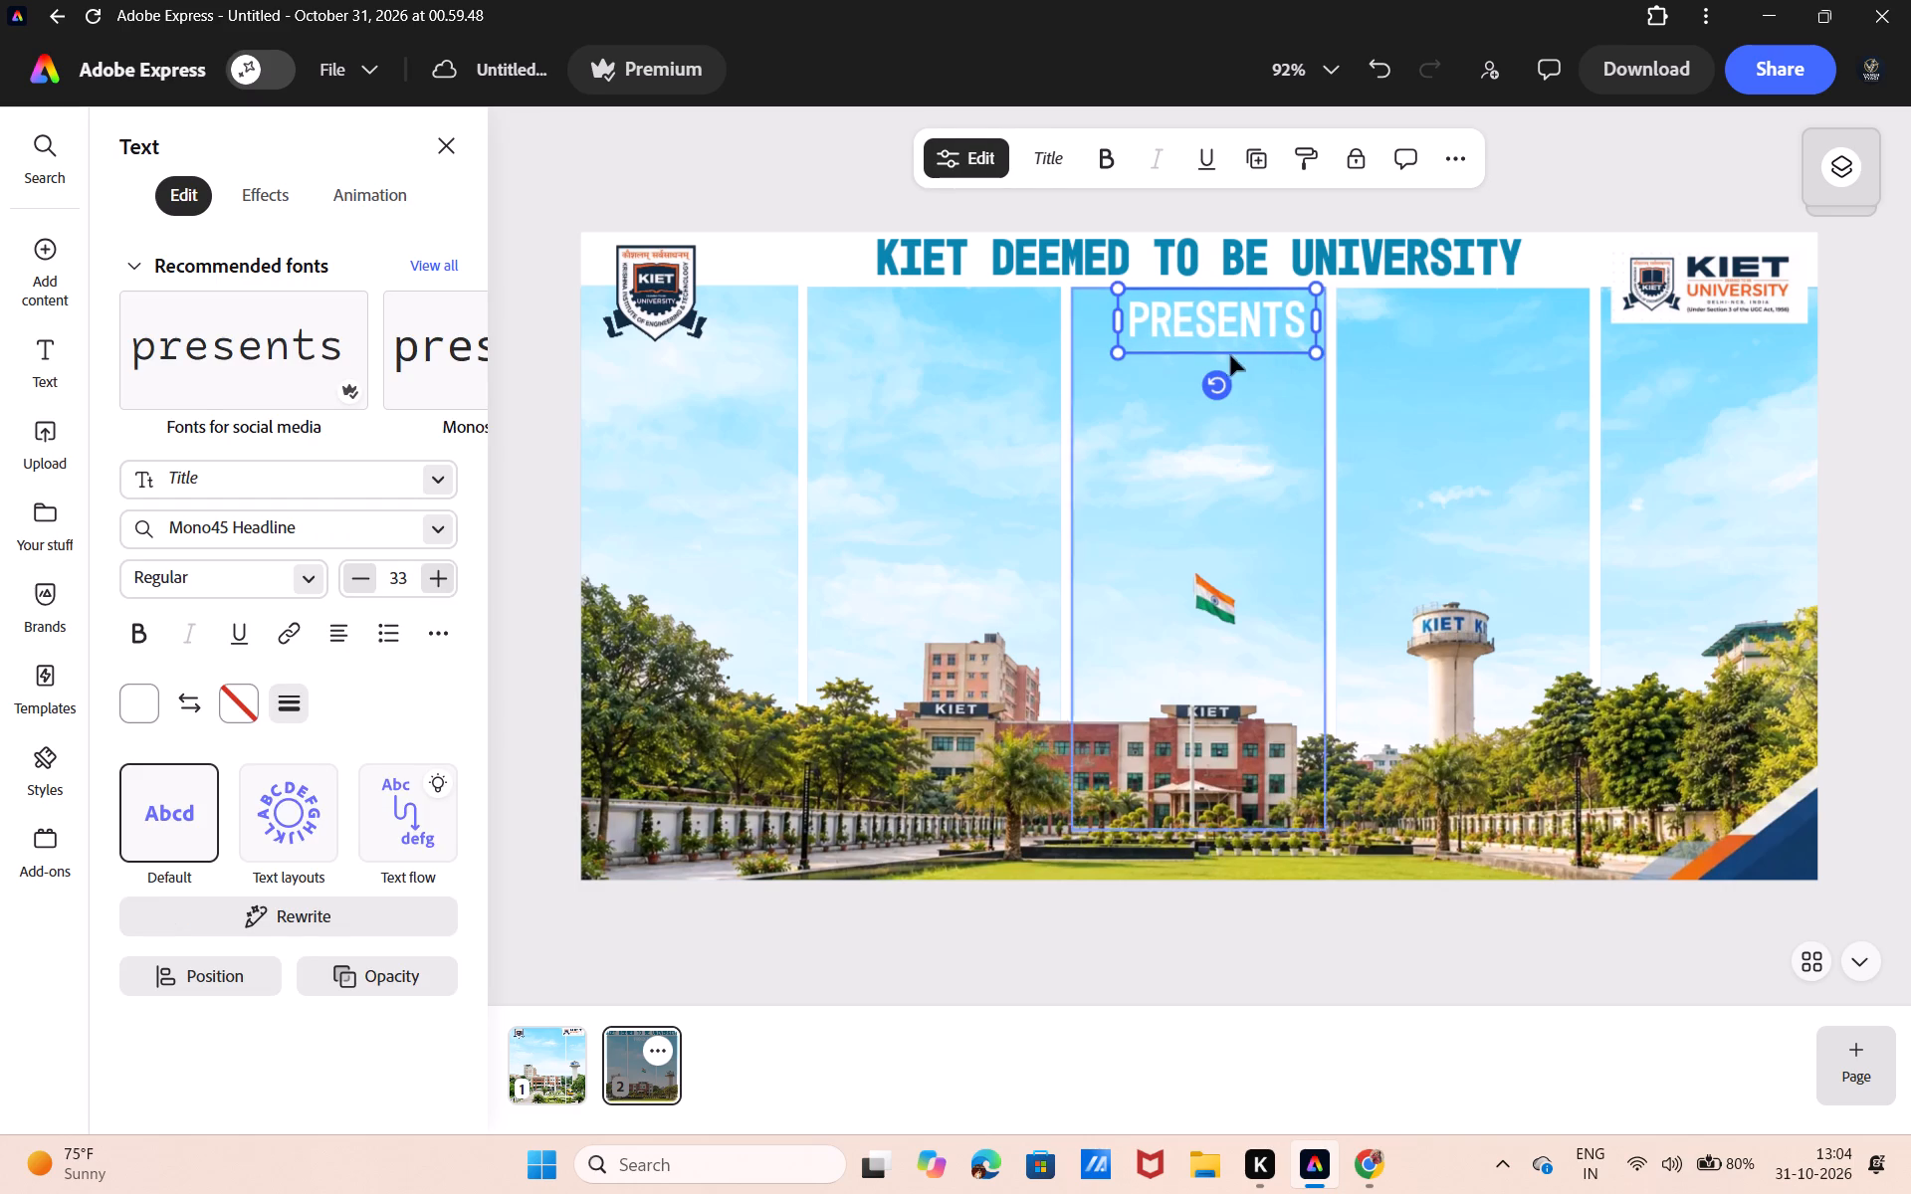
pyautogui.moveTo(1238, 347); pyautogui.dragTo(1224, 347)
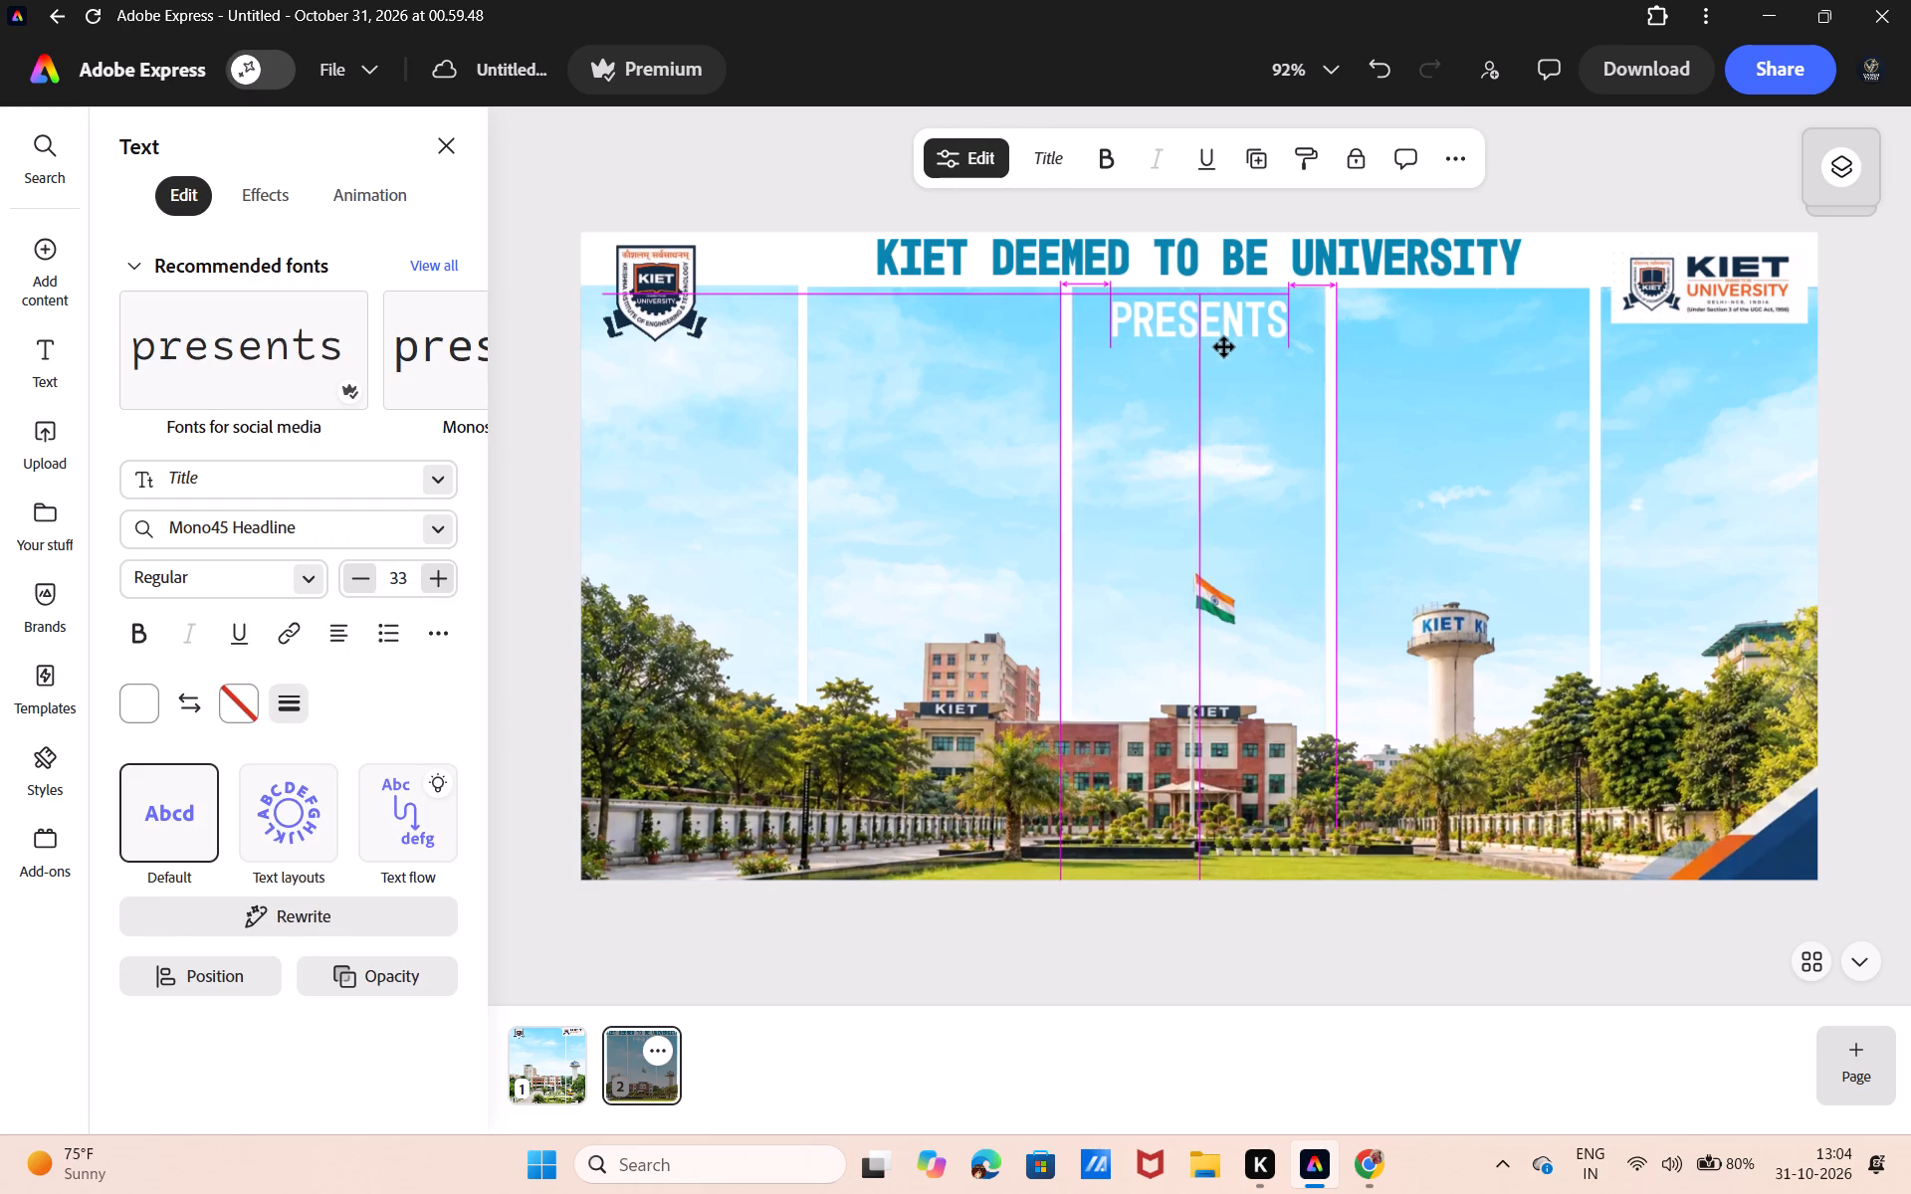
pyautogui.moveTo(1224, 347); pyautogui.dragTo(1223, 347)
pyautogui.moveTo(1300, 355); pyautogui.dragTo(1348, 376)
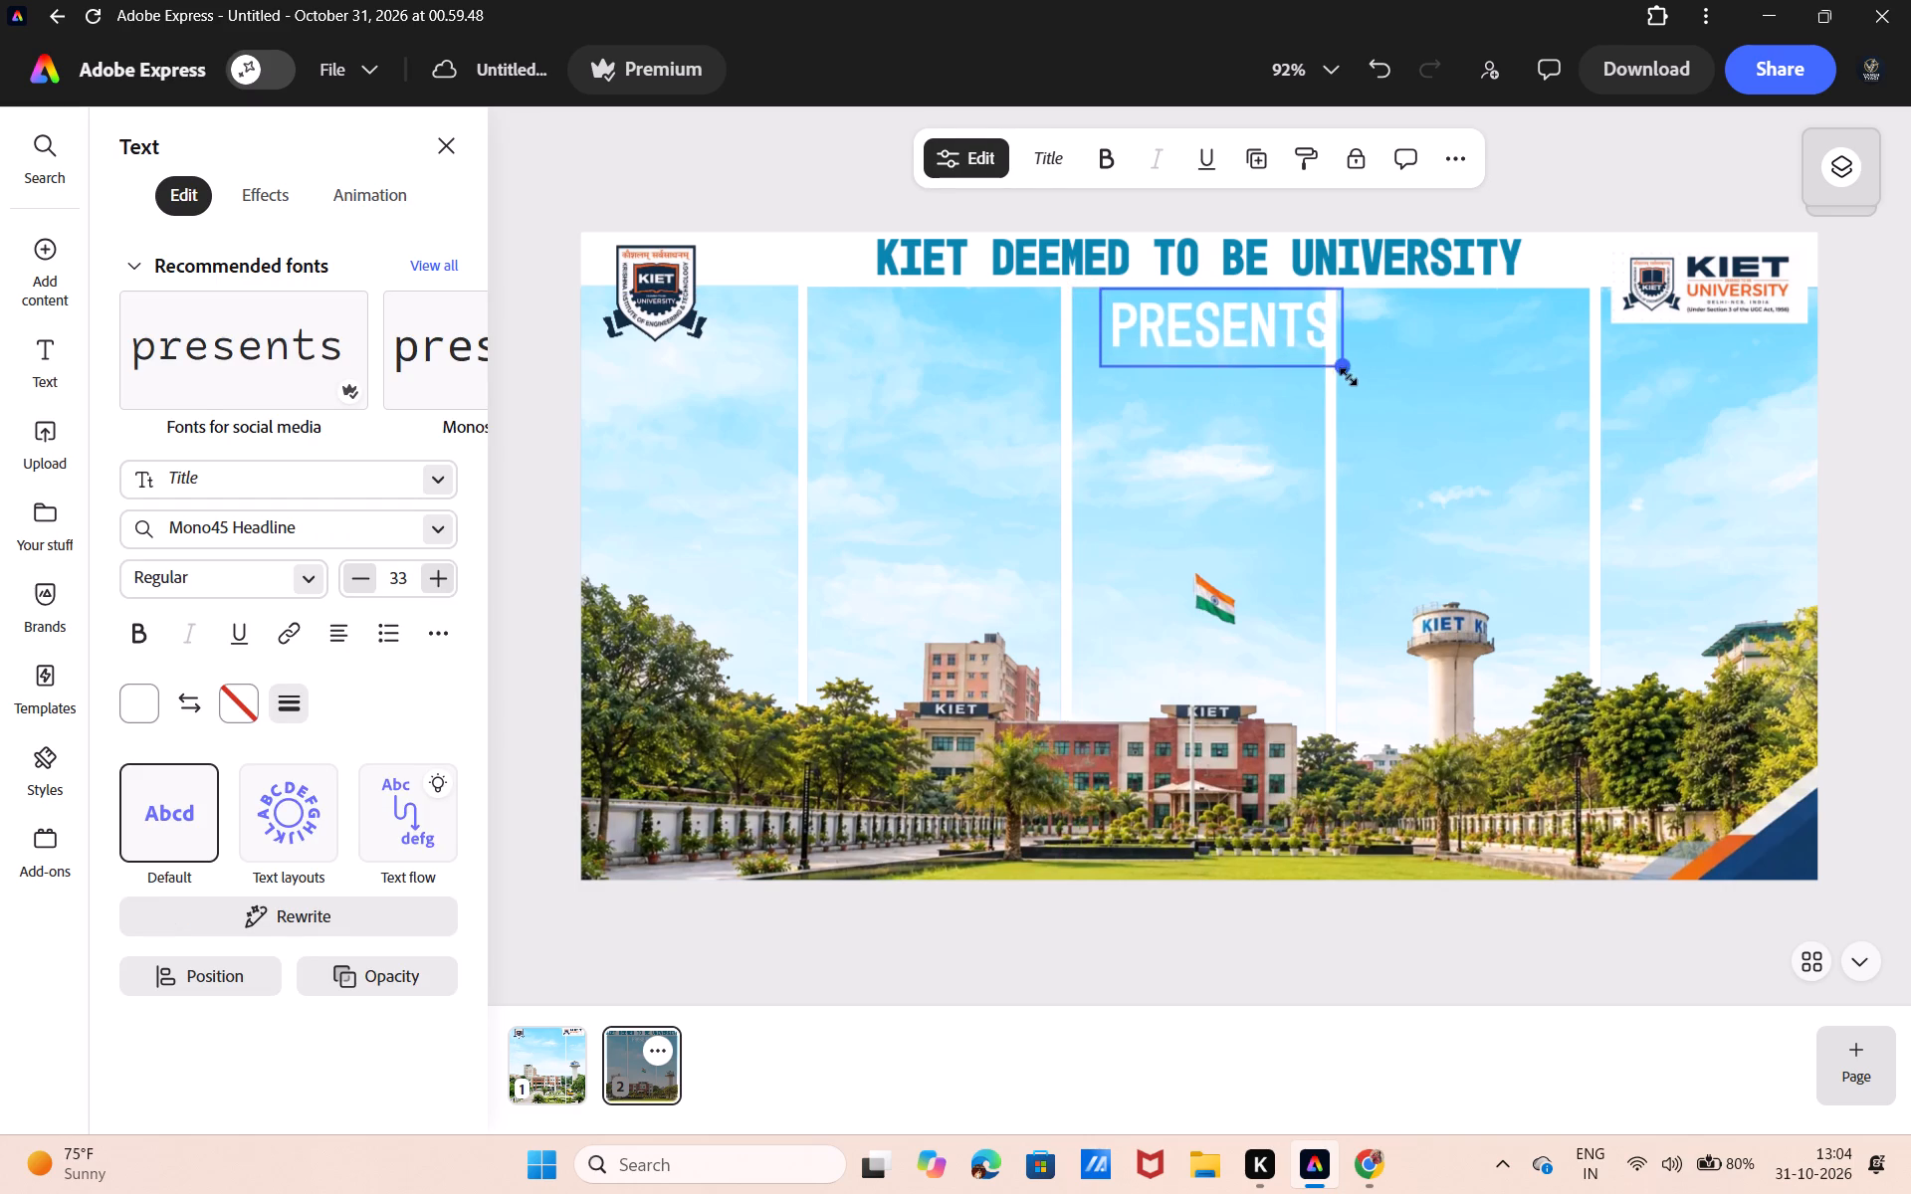
pyautogui.moveTo(1348, 376); pyautogui.dragTo(1349, 376)
pyautogui.moveTo(1291, 354); pyautogui.dragTo(1269, 351)
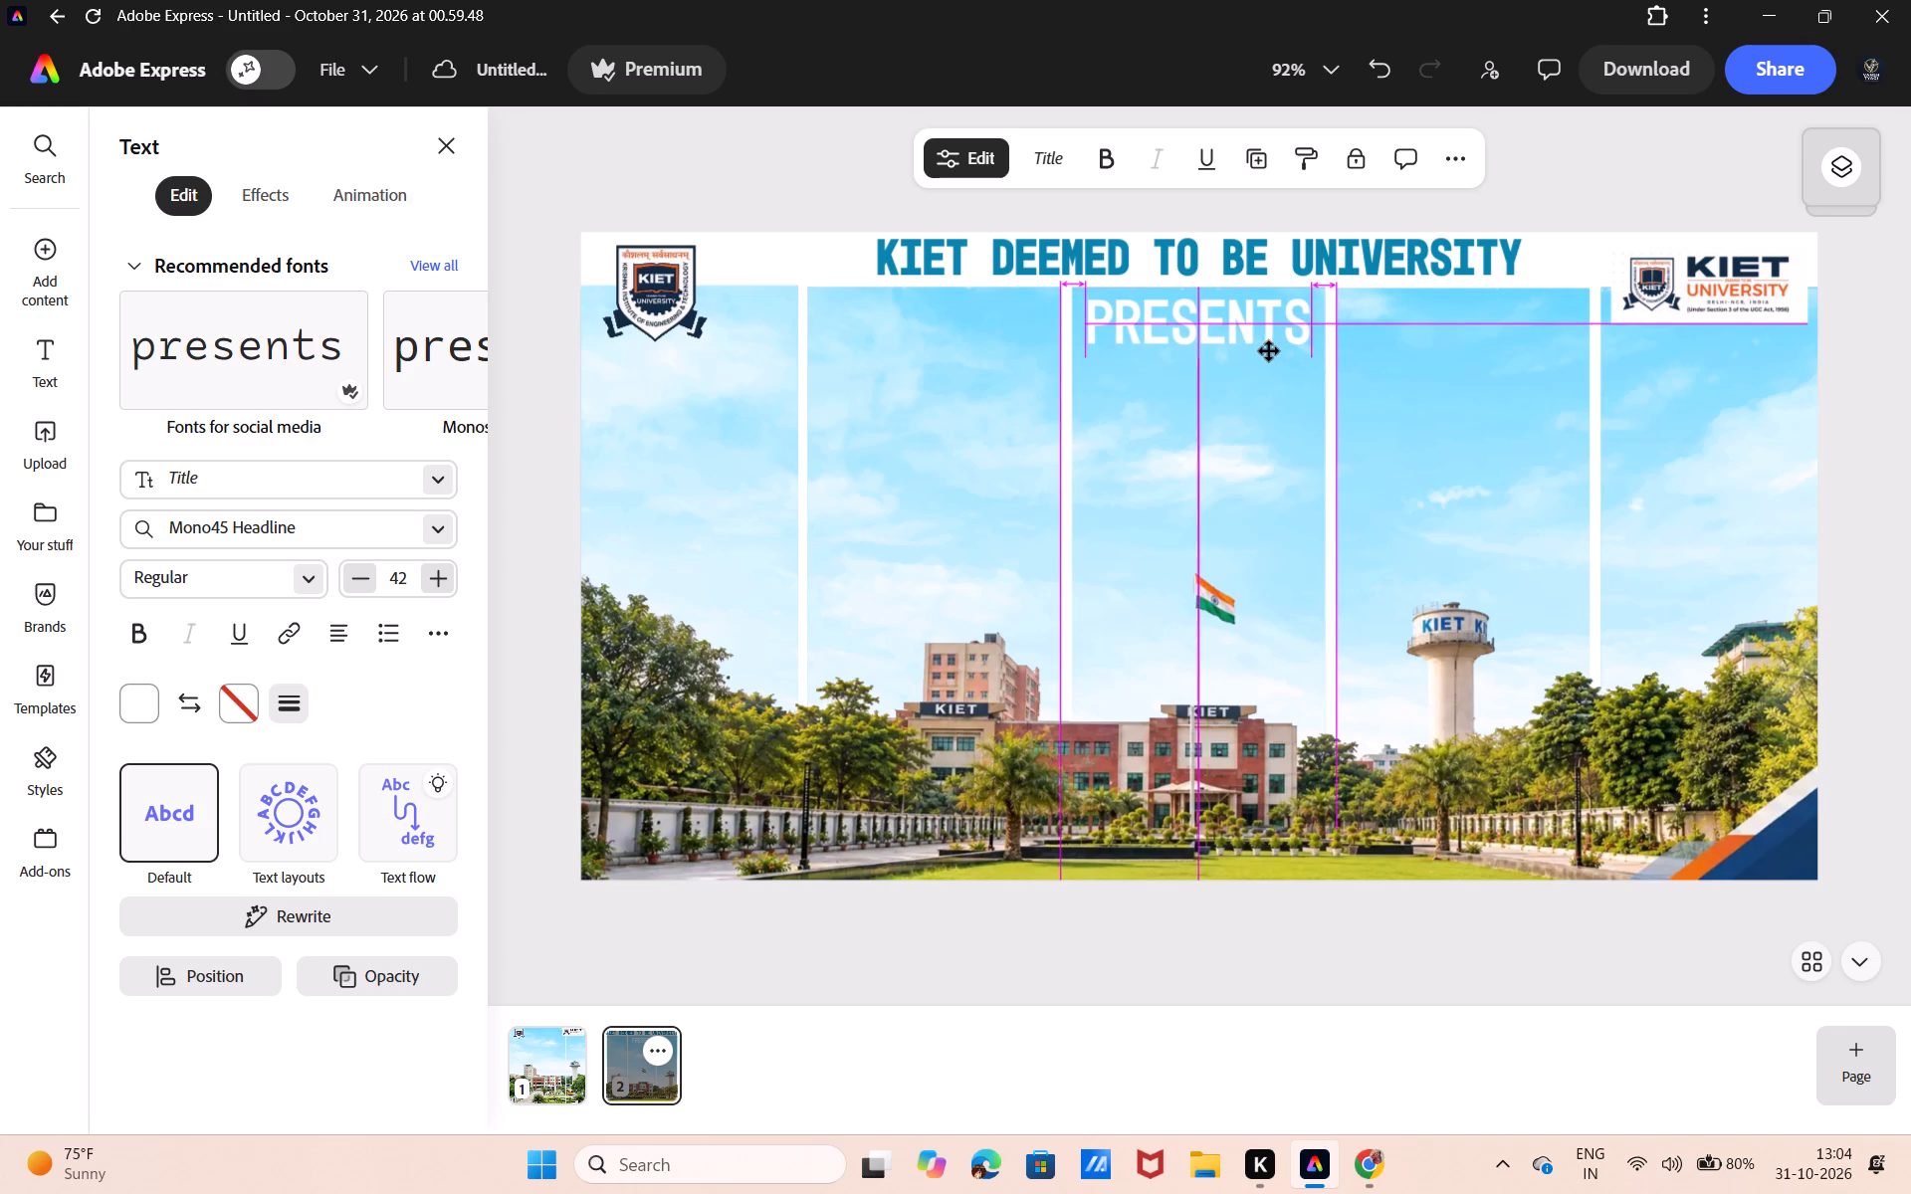
pyautogui.moveTo(1269, 351); pyautogui.dragTo(1271, 351)
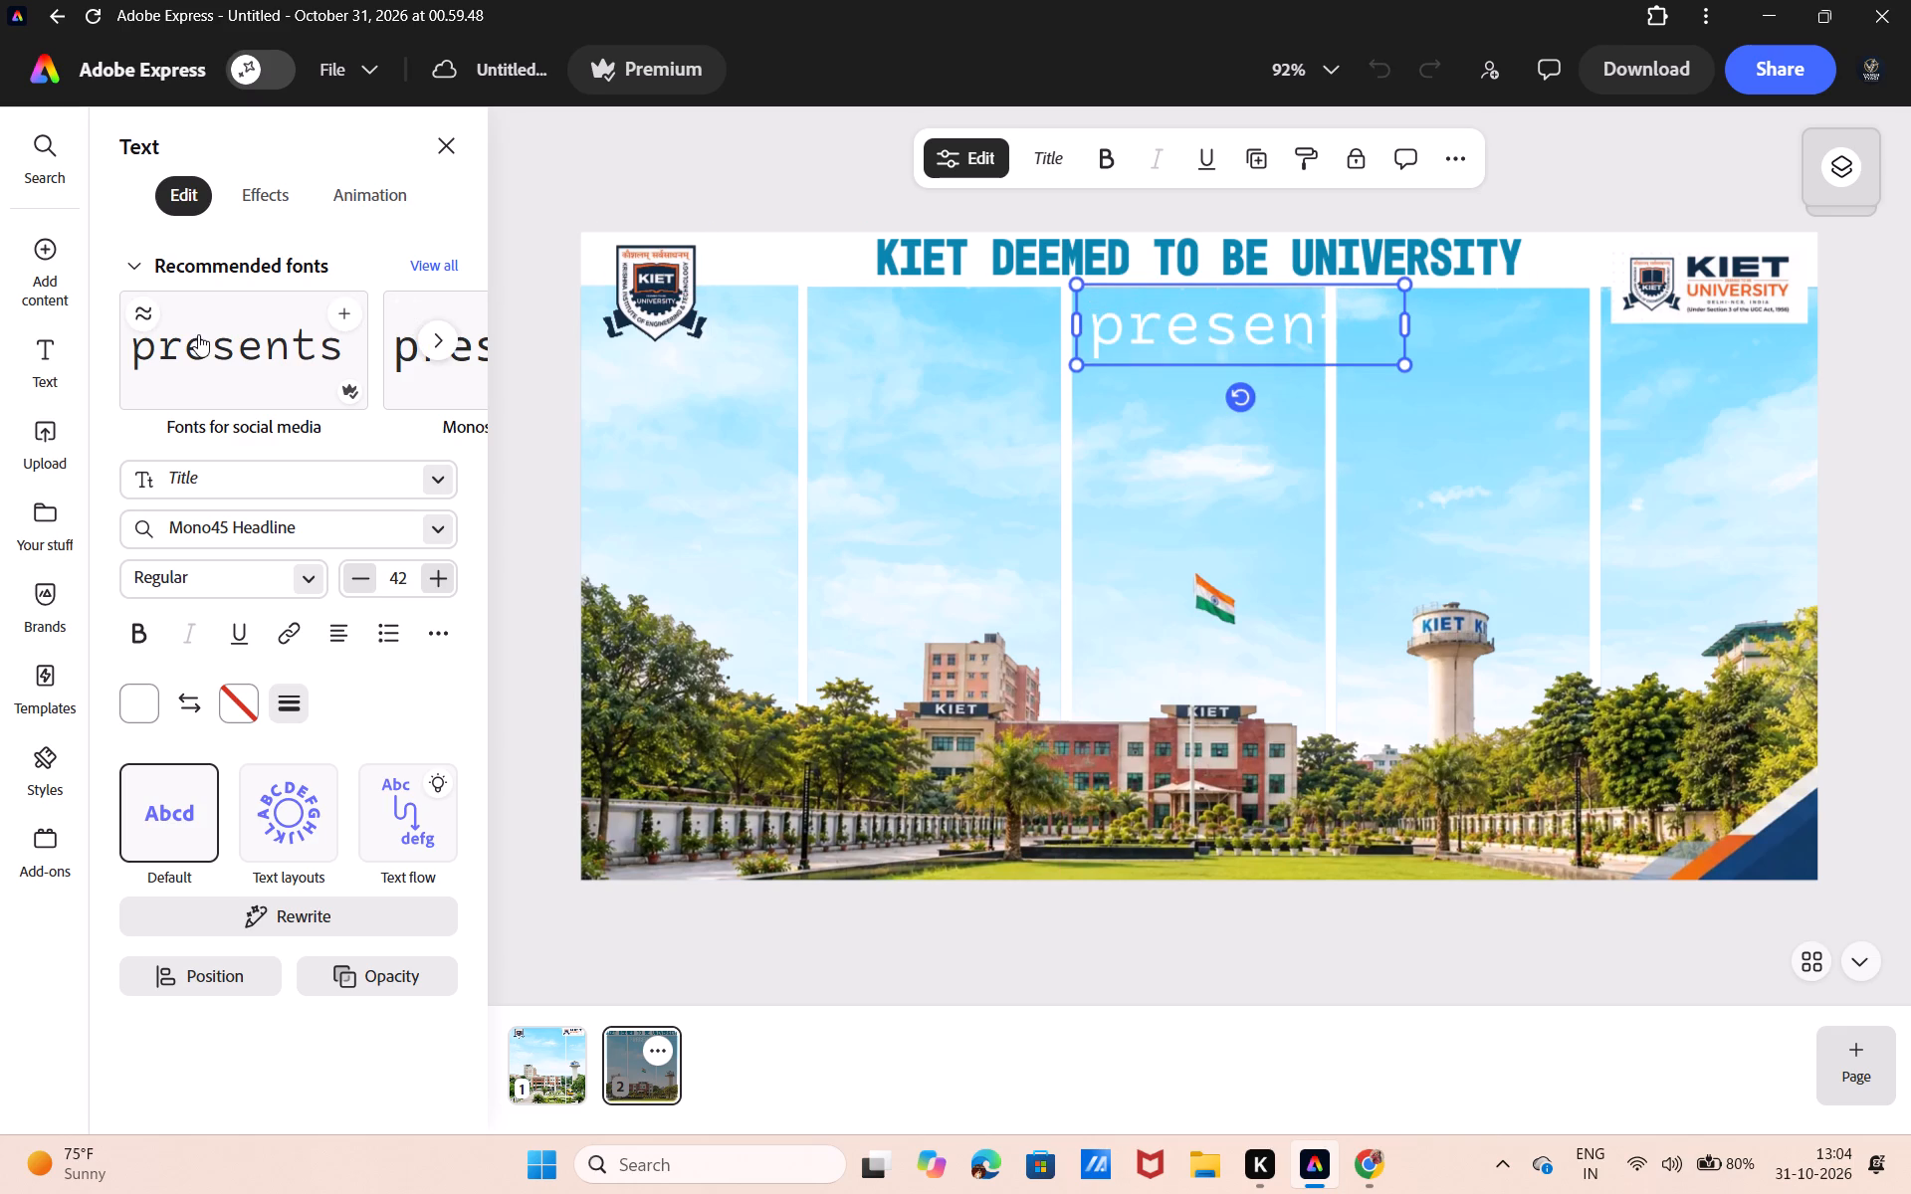
# Insert the uploaded ICICI-2027 conference banner image and move it down so it sits below the PRESENTS text.
pyautogui.click(61, 438)
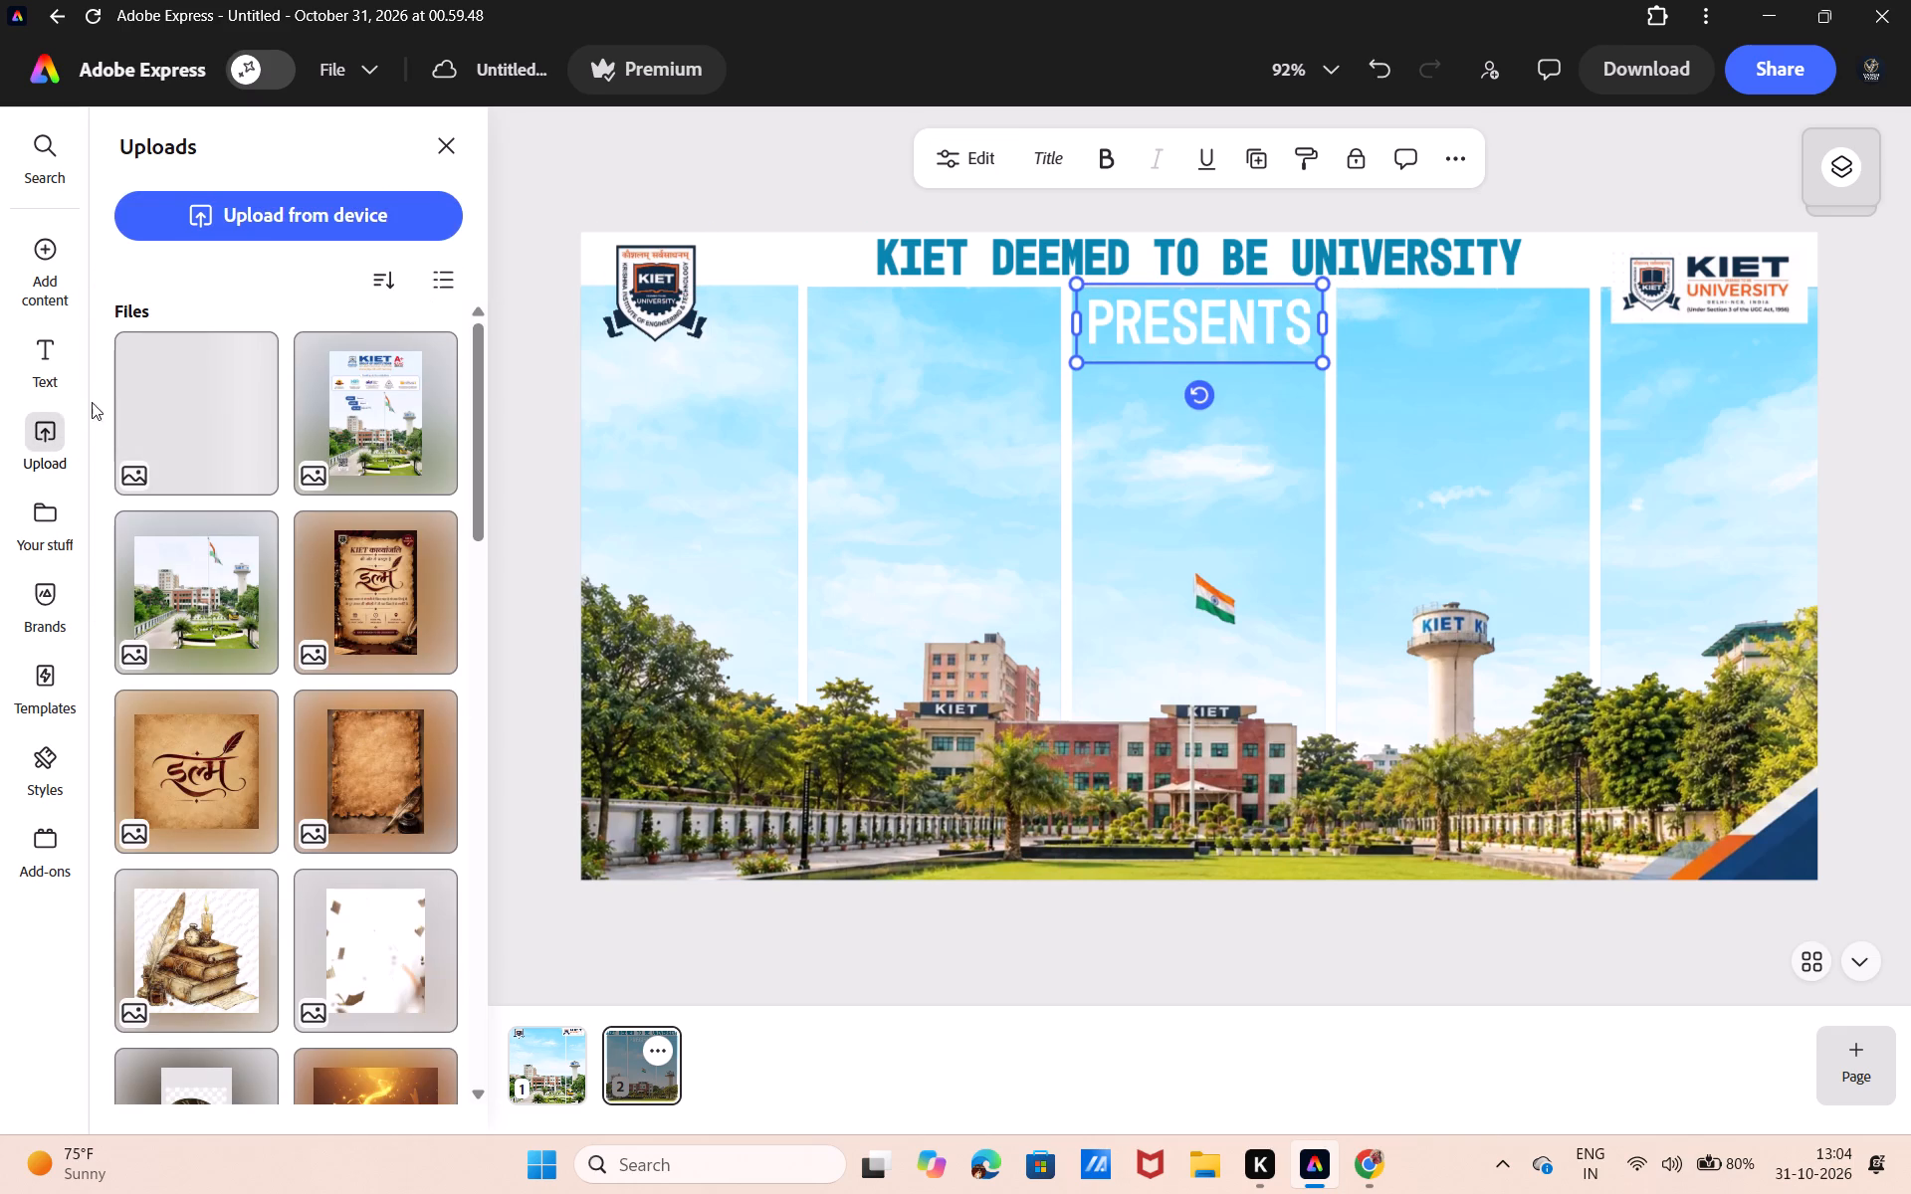
pyautogui.click(141, 387)
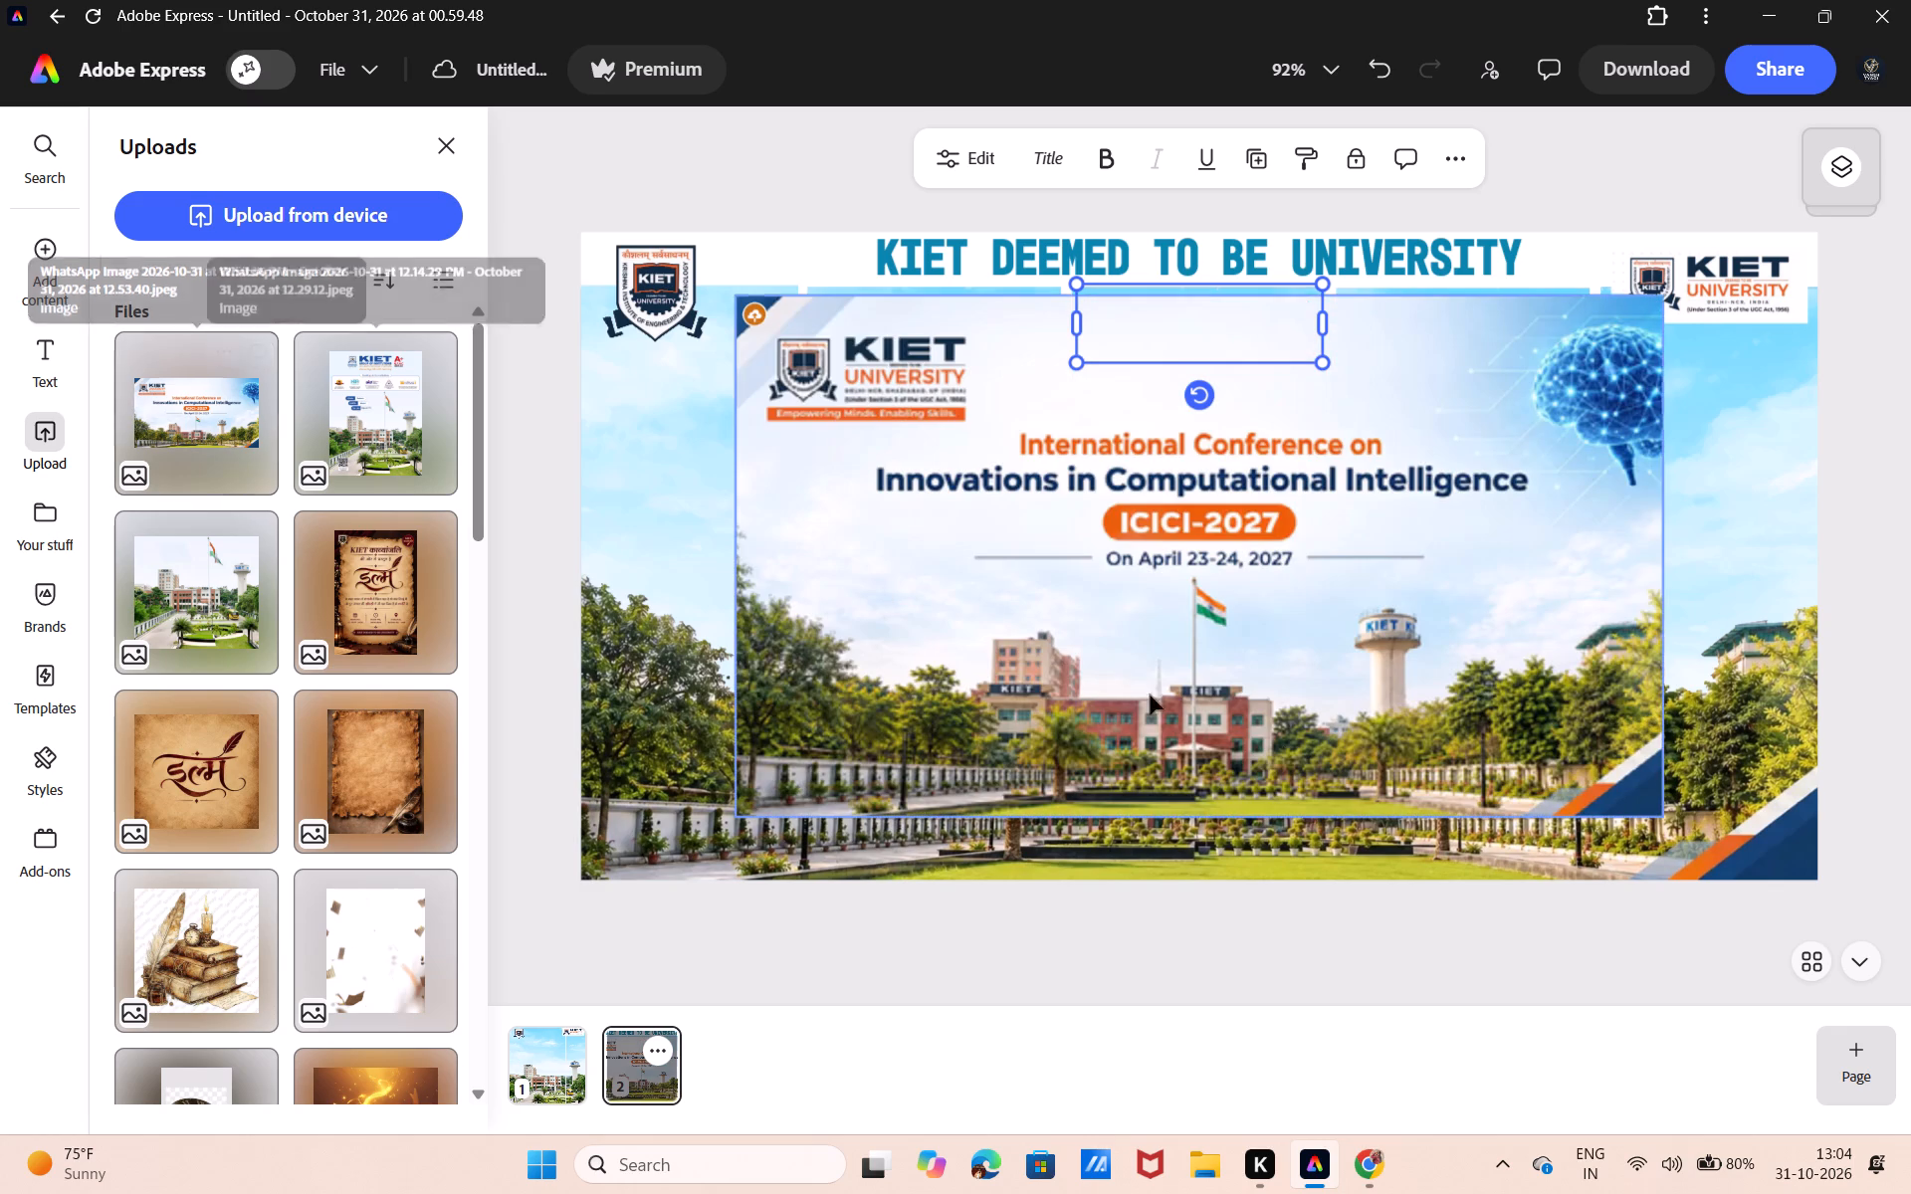
pyautogui.click(1413, 761)
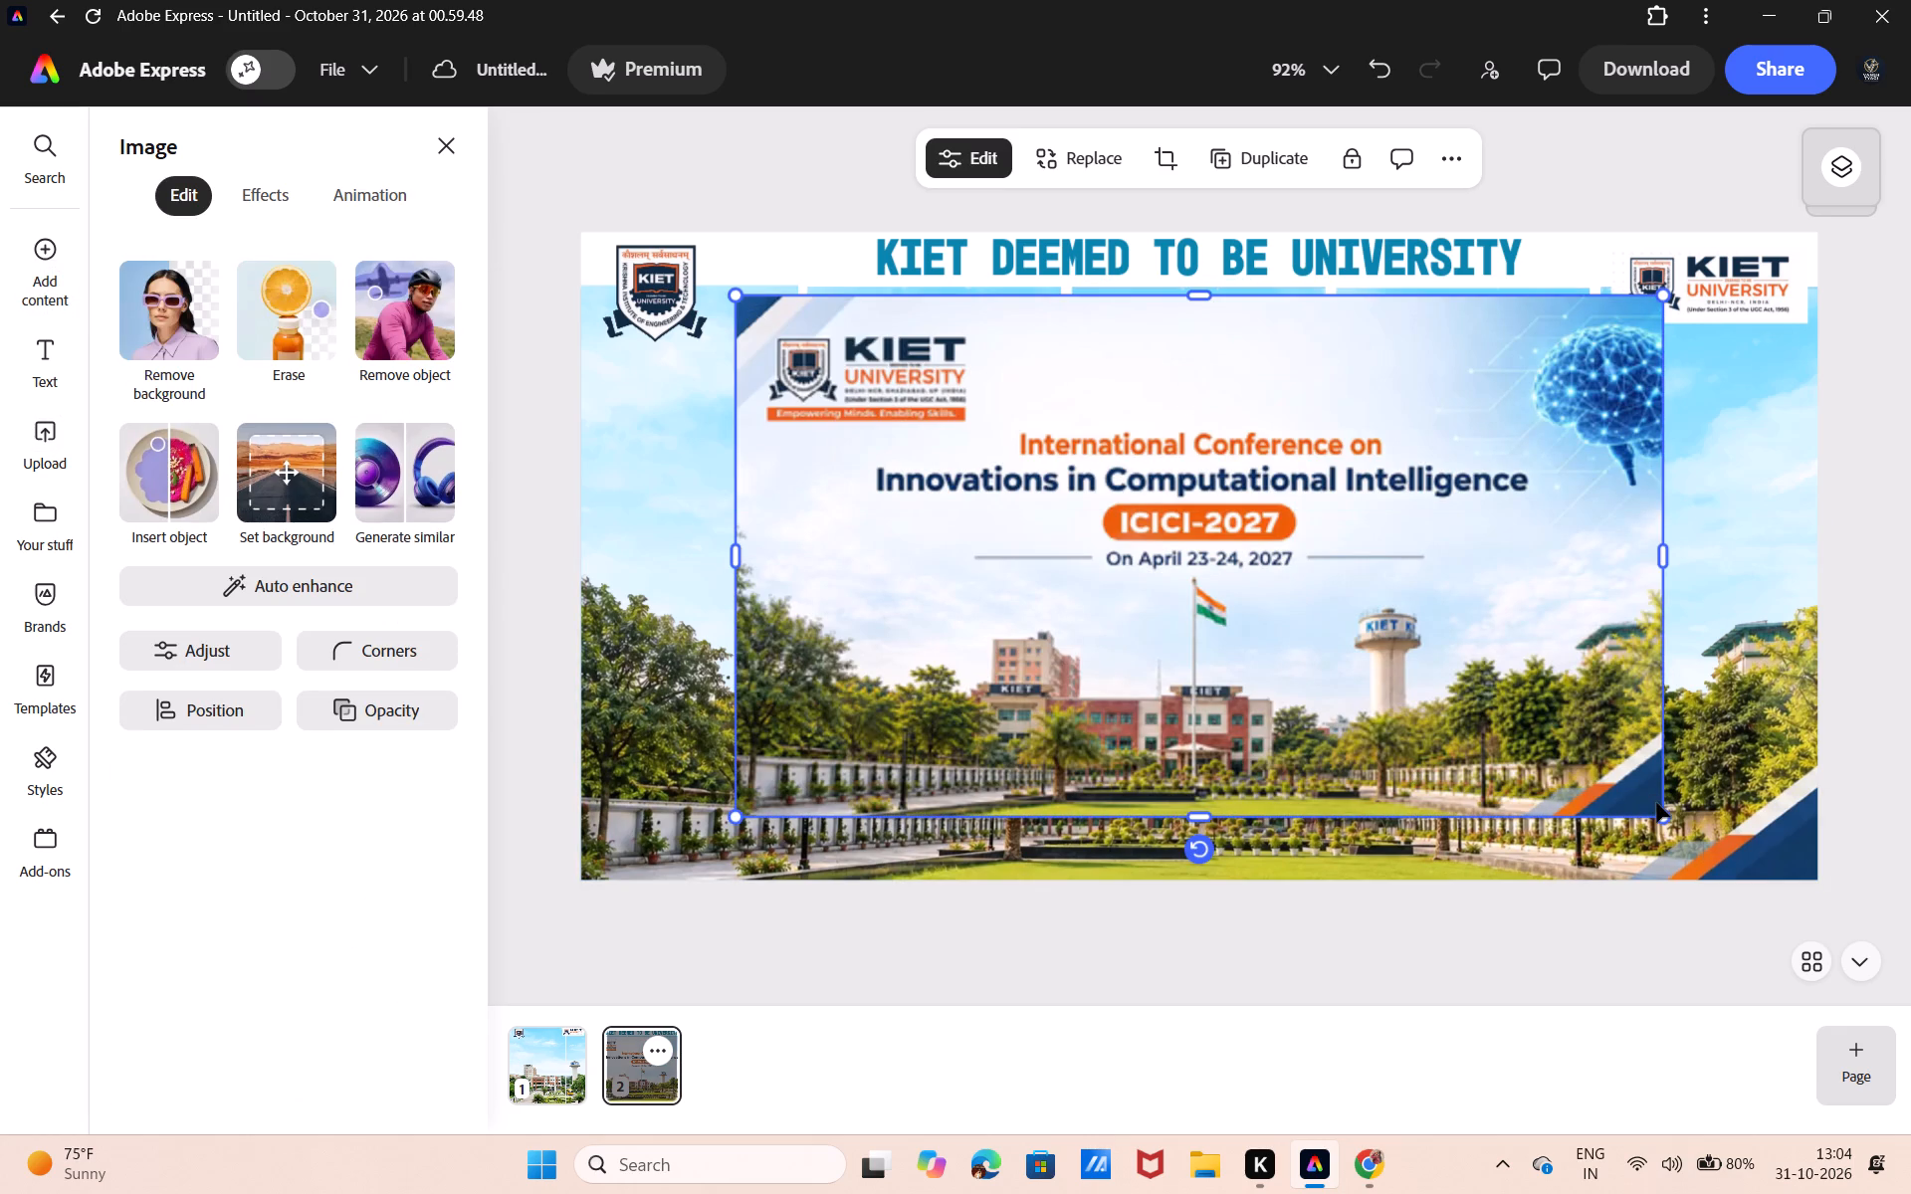
pyautogui.moveTo(1656, 802); pyautogui.dragTo(1597, 889)
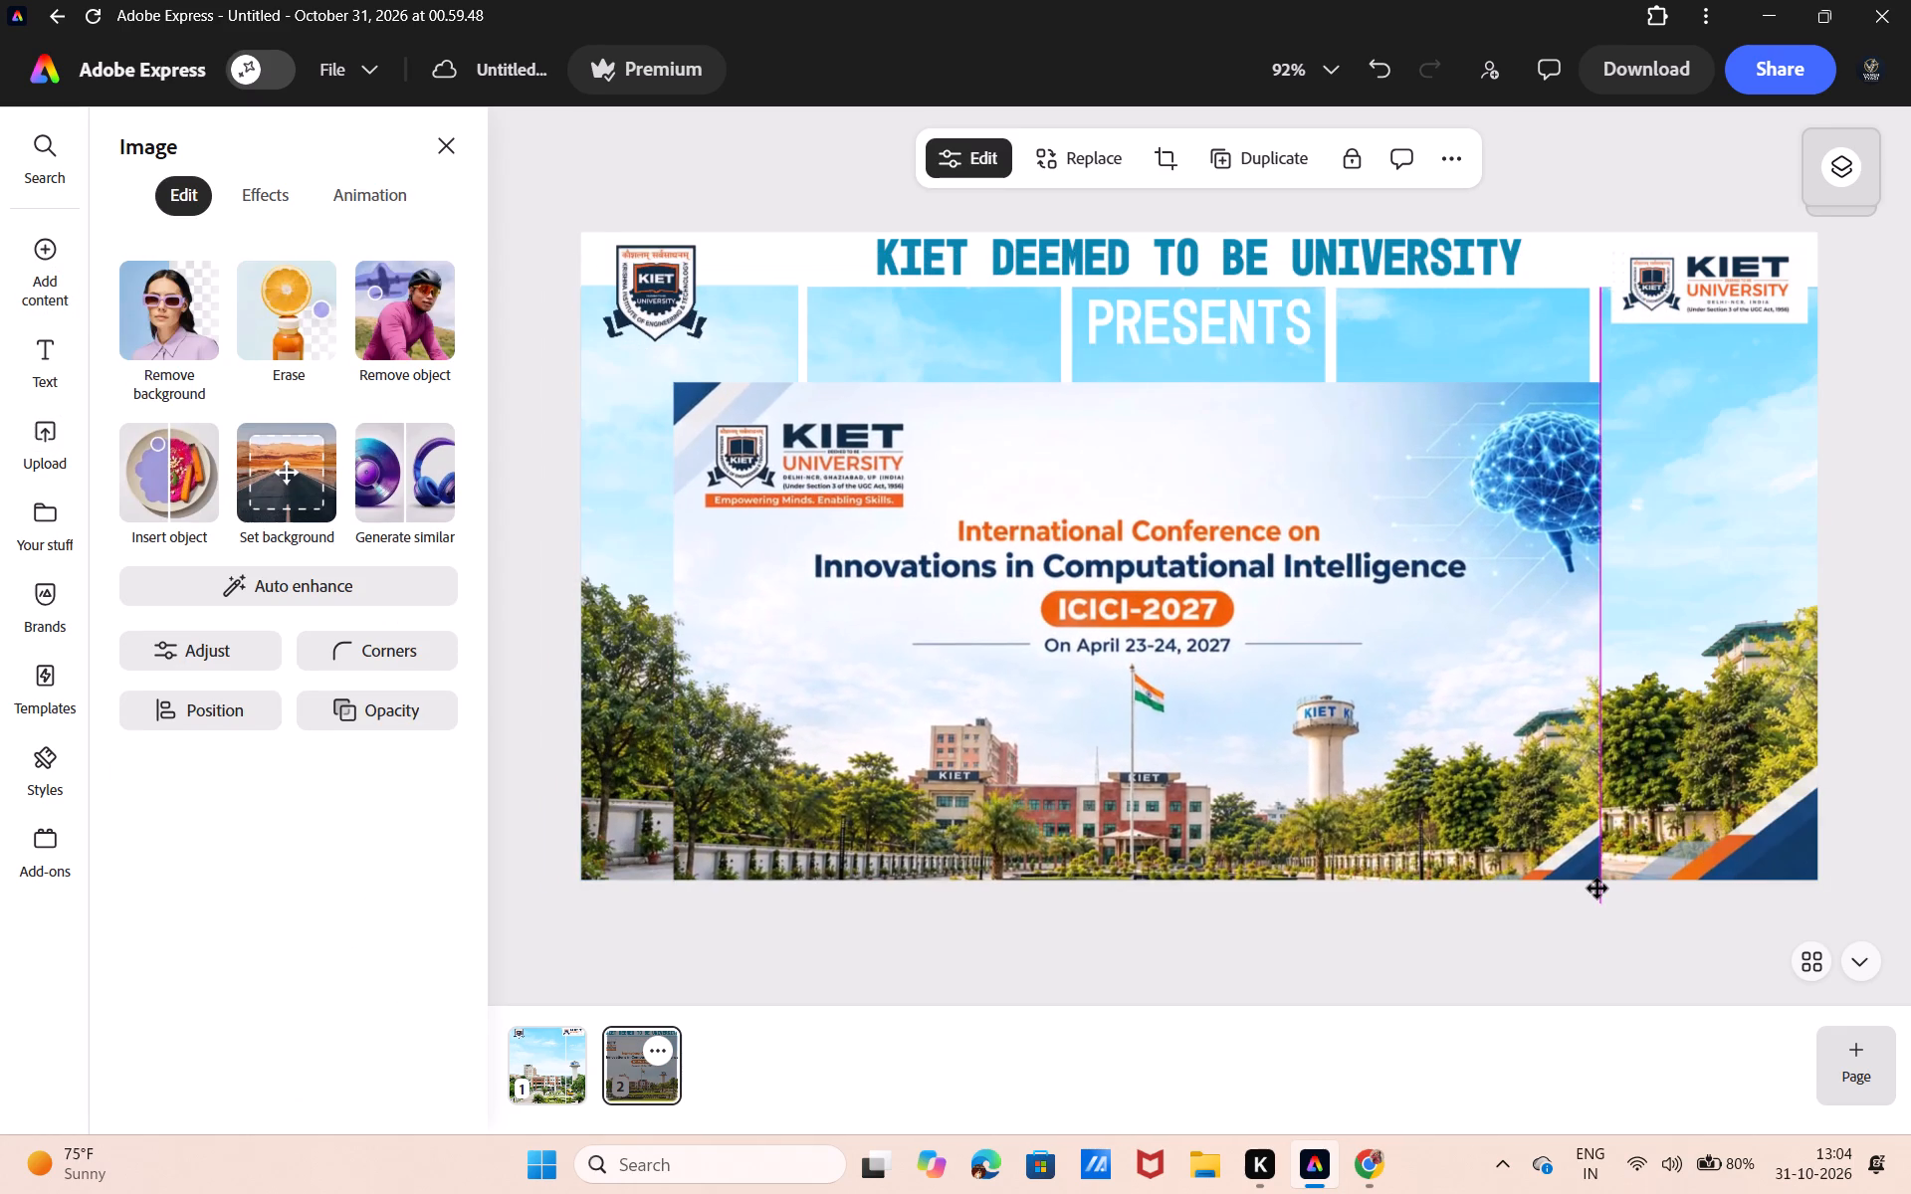
pyautogui.moveTo(1597, 889); pyautogui.dragTo(1612, 884)
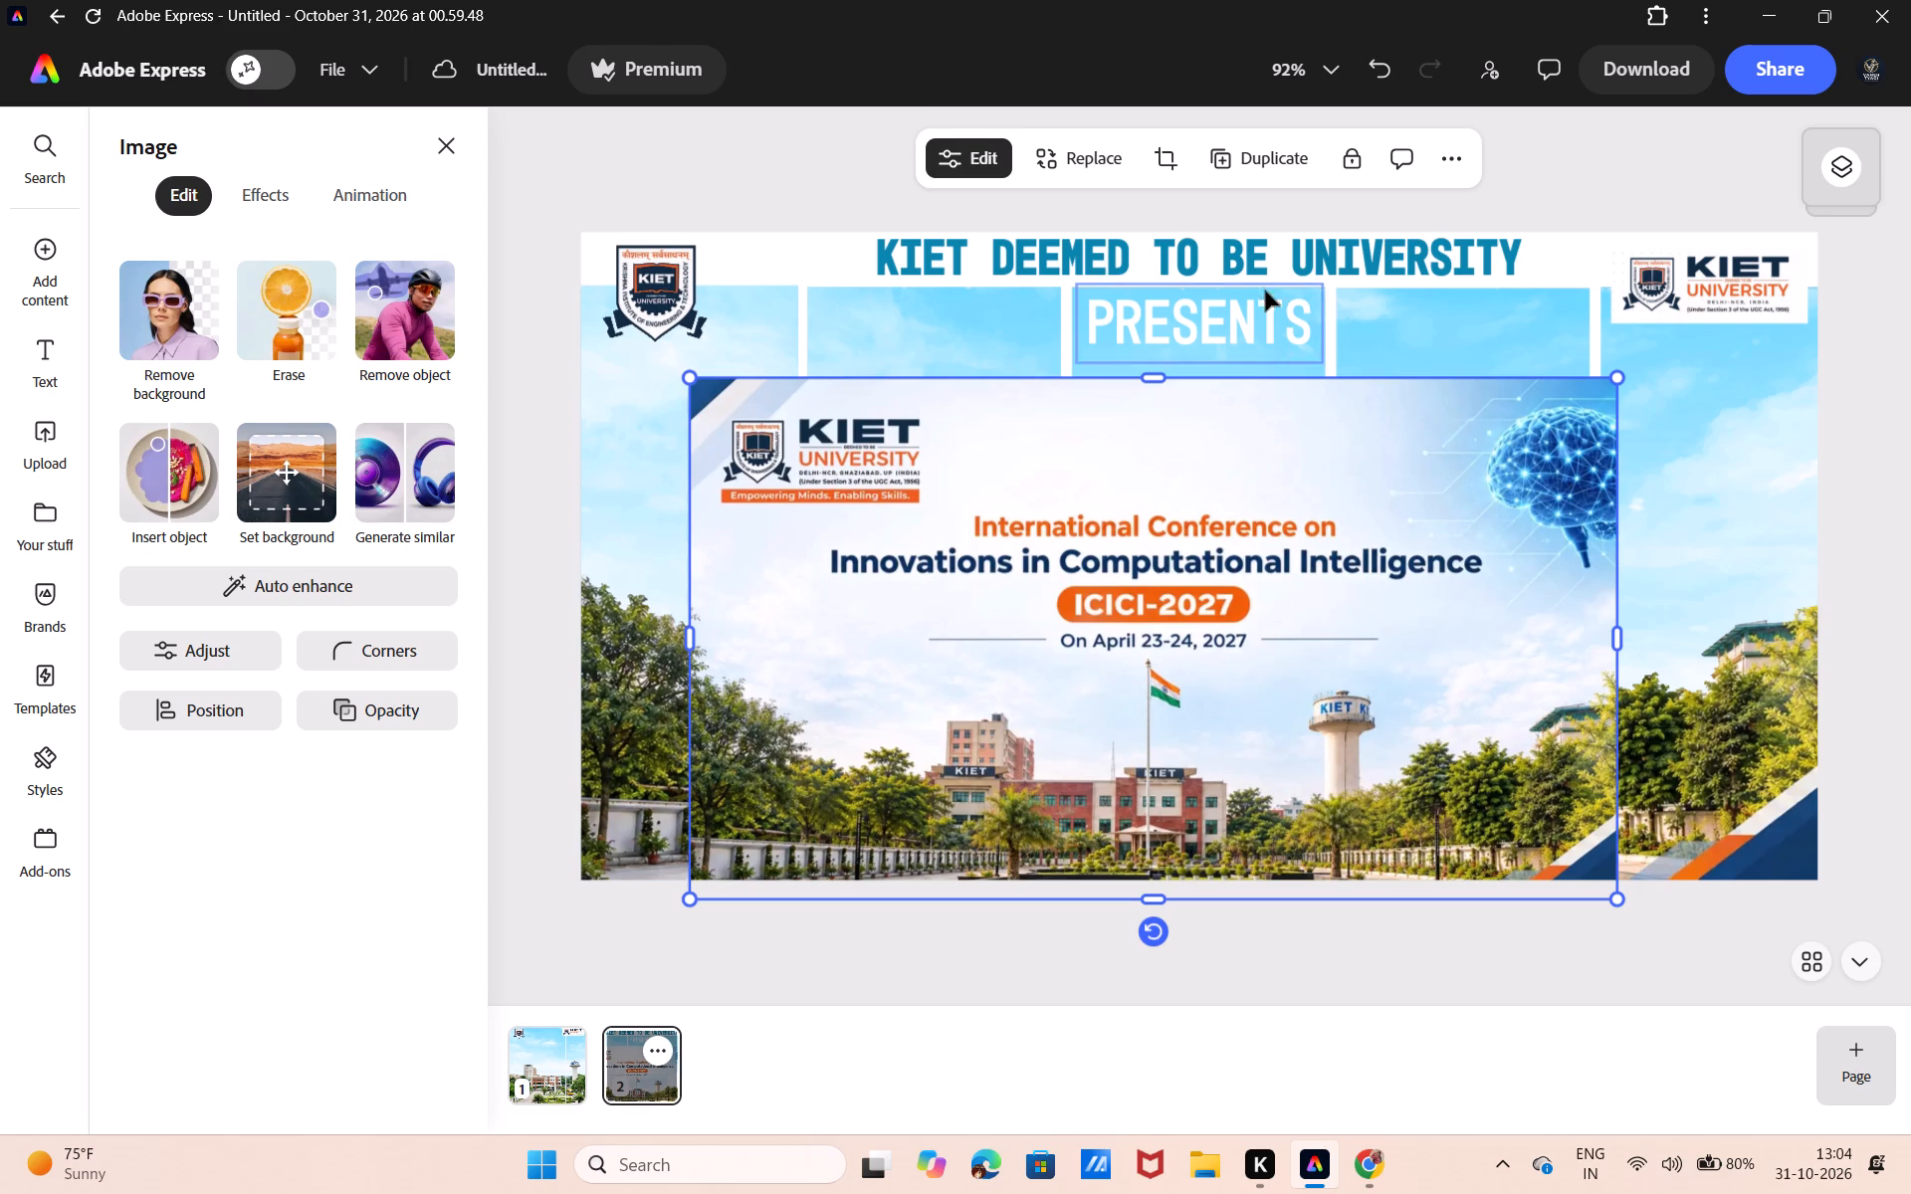
# Recolour the KIET DEEMED TO BE UNIVERSITY title with the dark navy sampled from the conference banner's KIET lettering.
pyautogui.click(1268, 252)
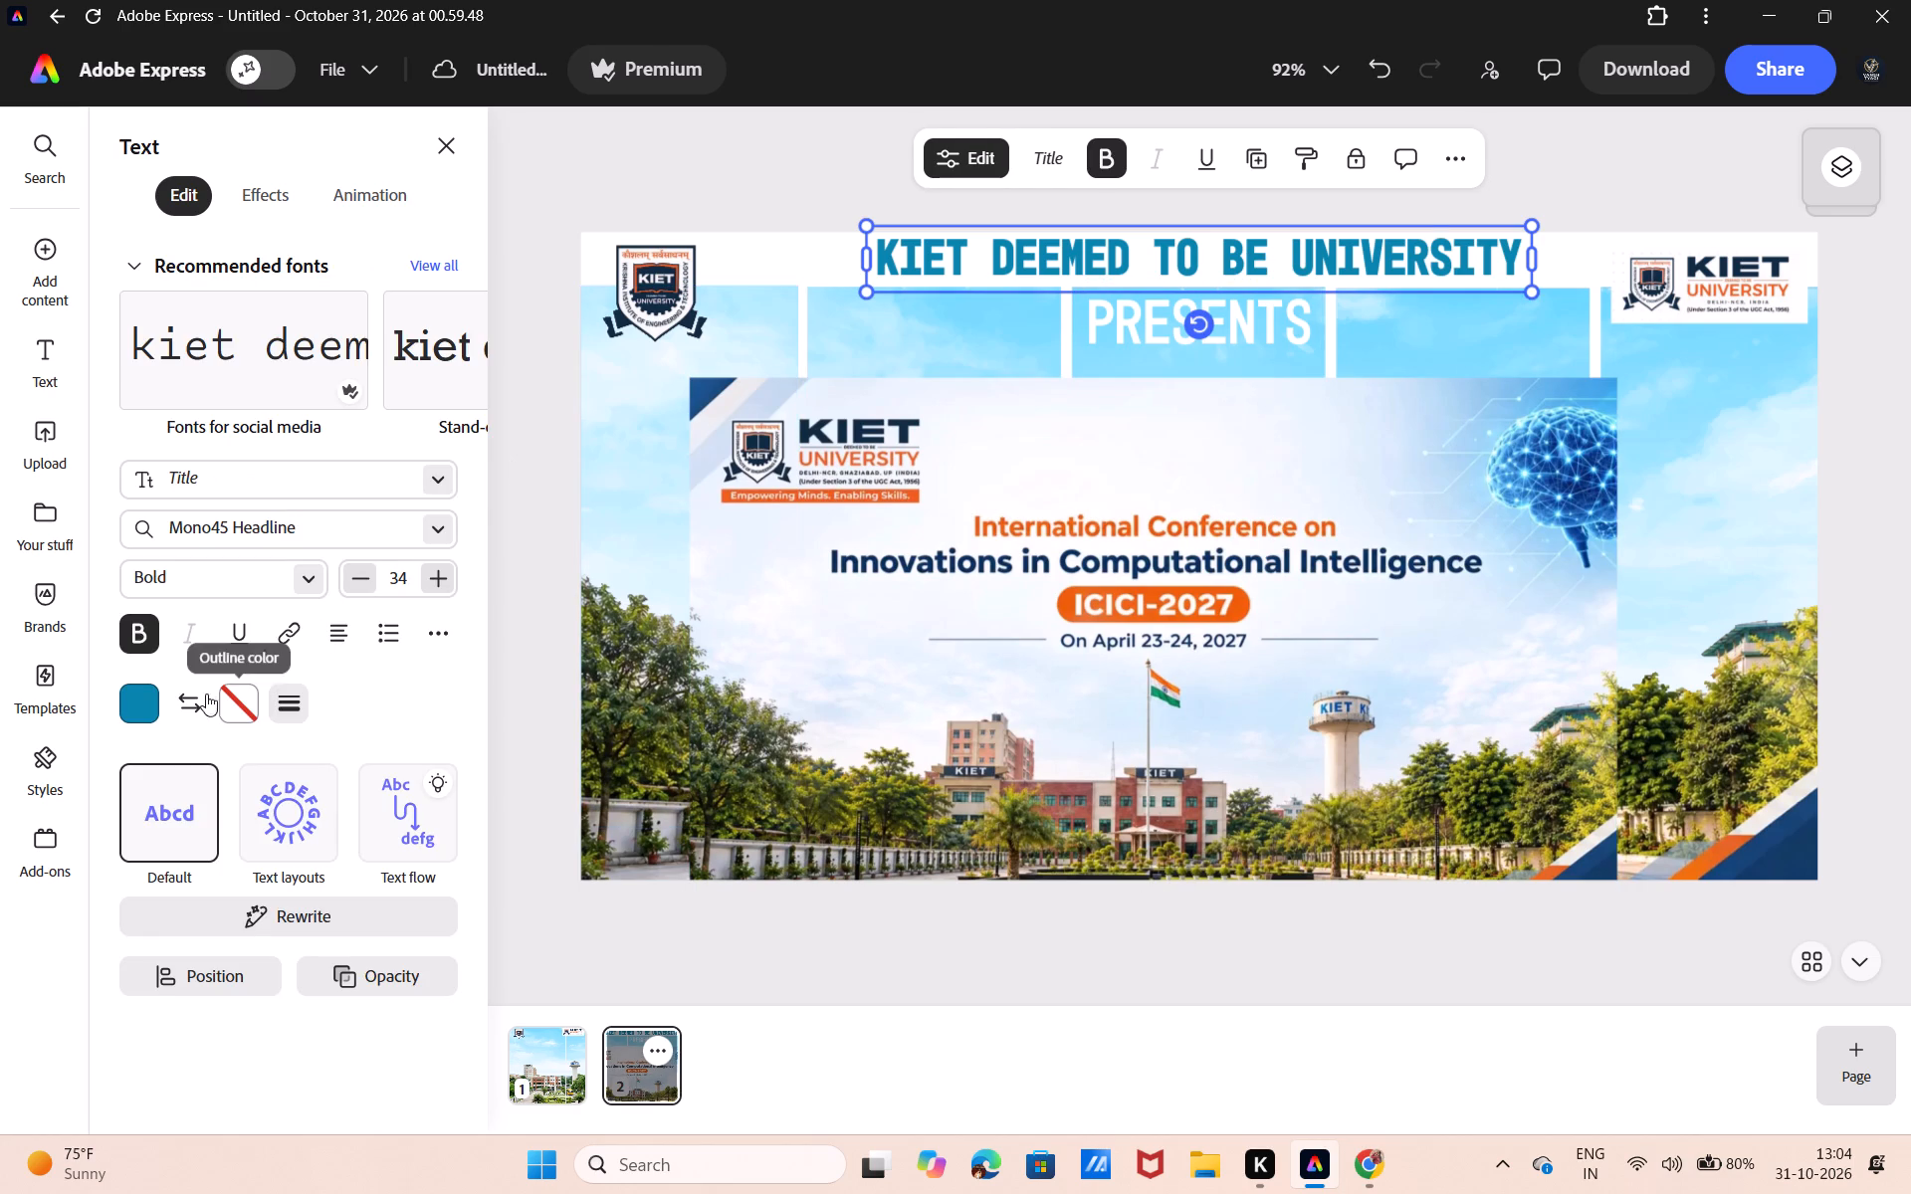
pyautogui.click(134, 703)
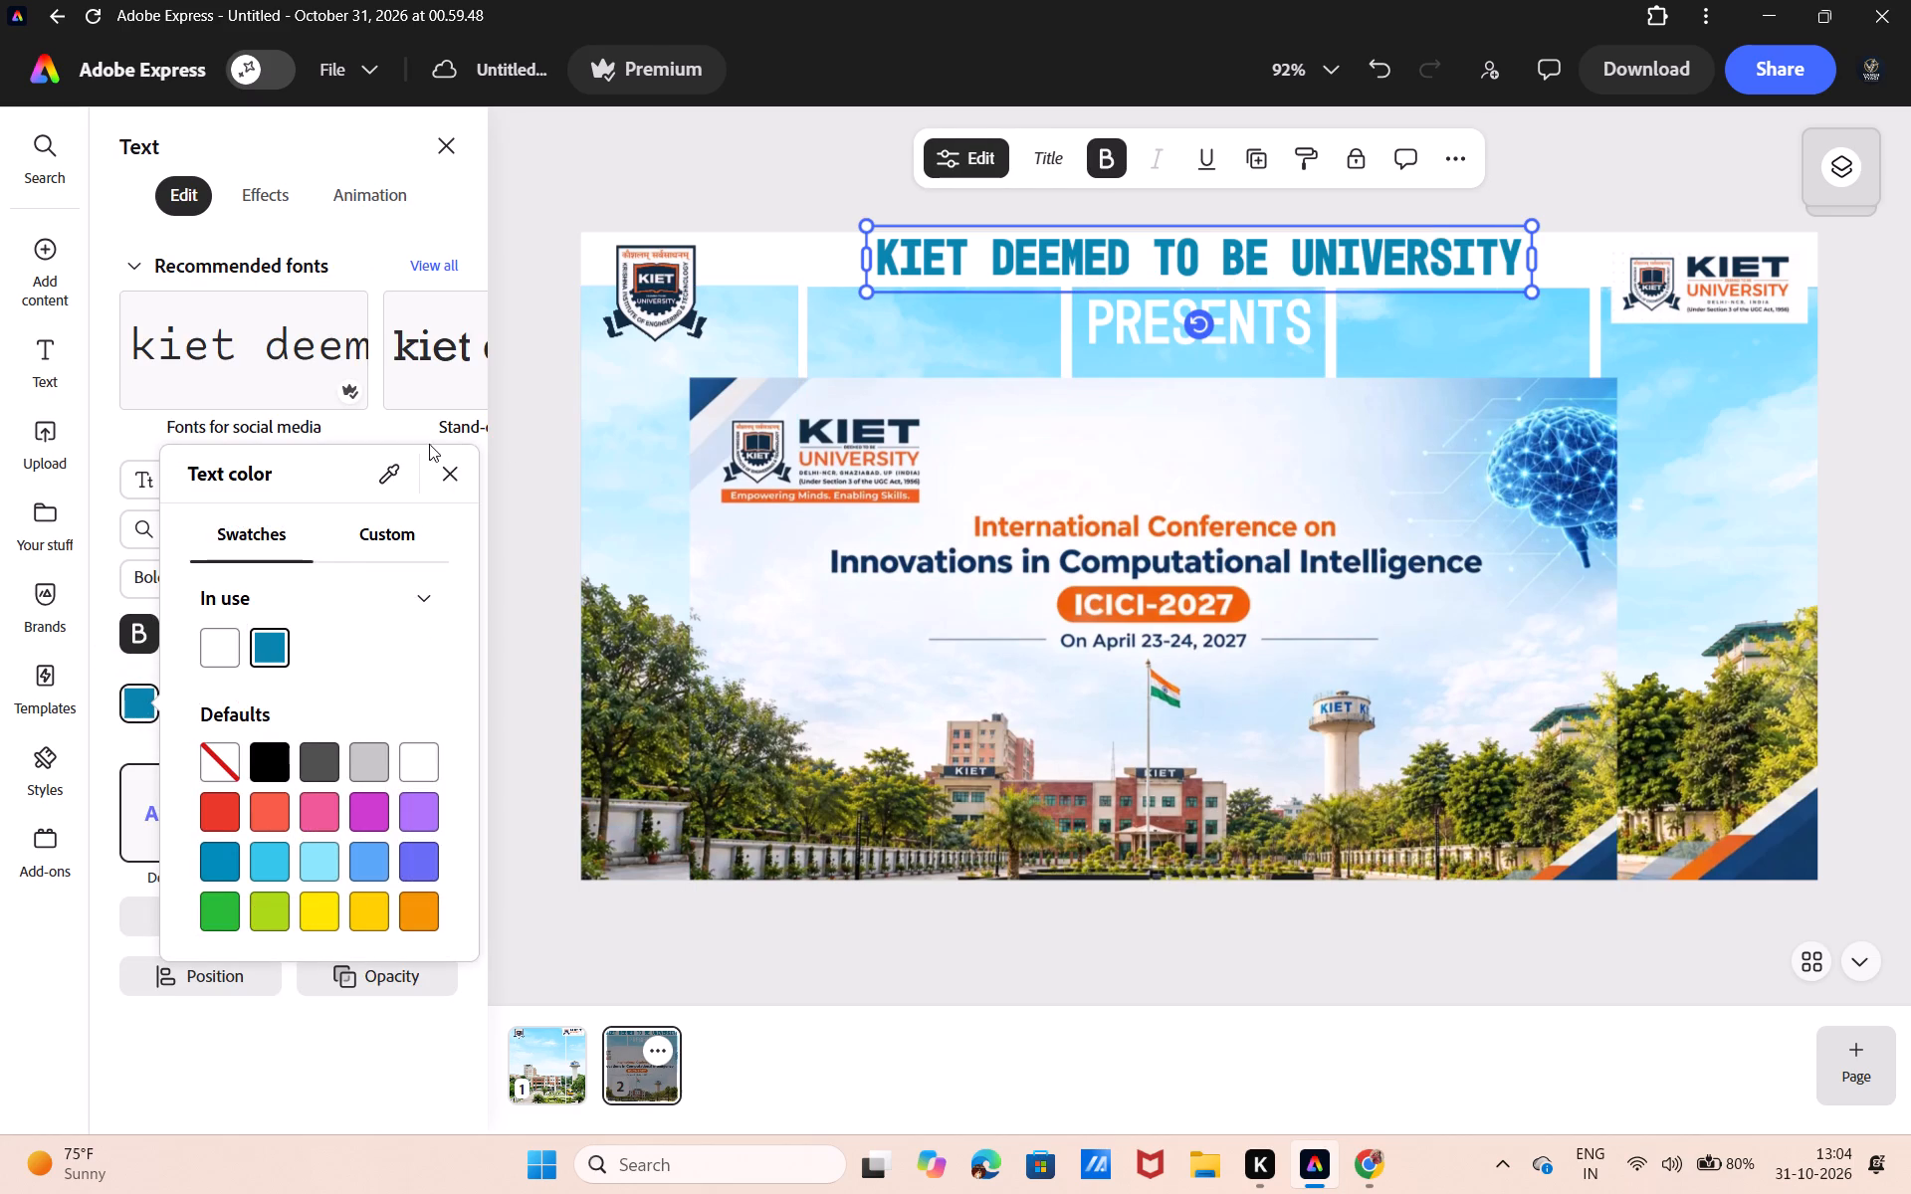
pyautogui.click(385, 455)
pyautogui.click(841, 431)
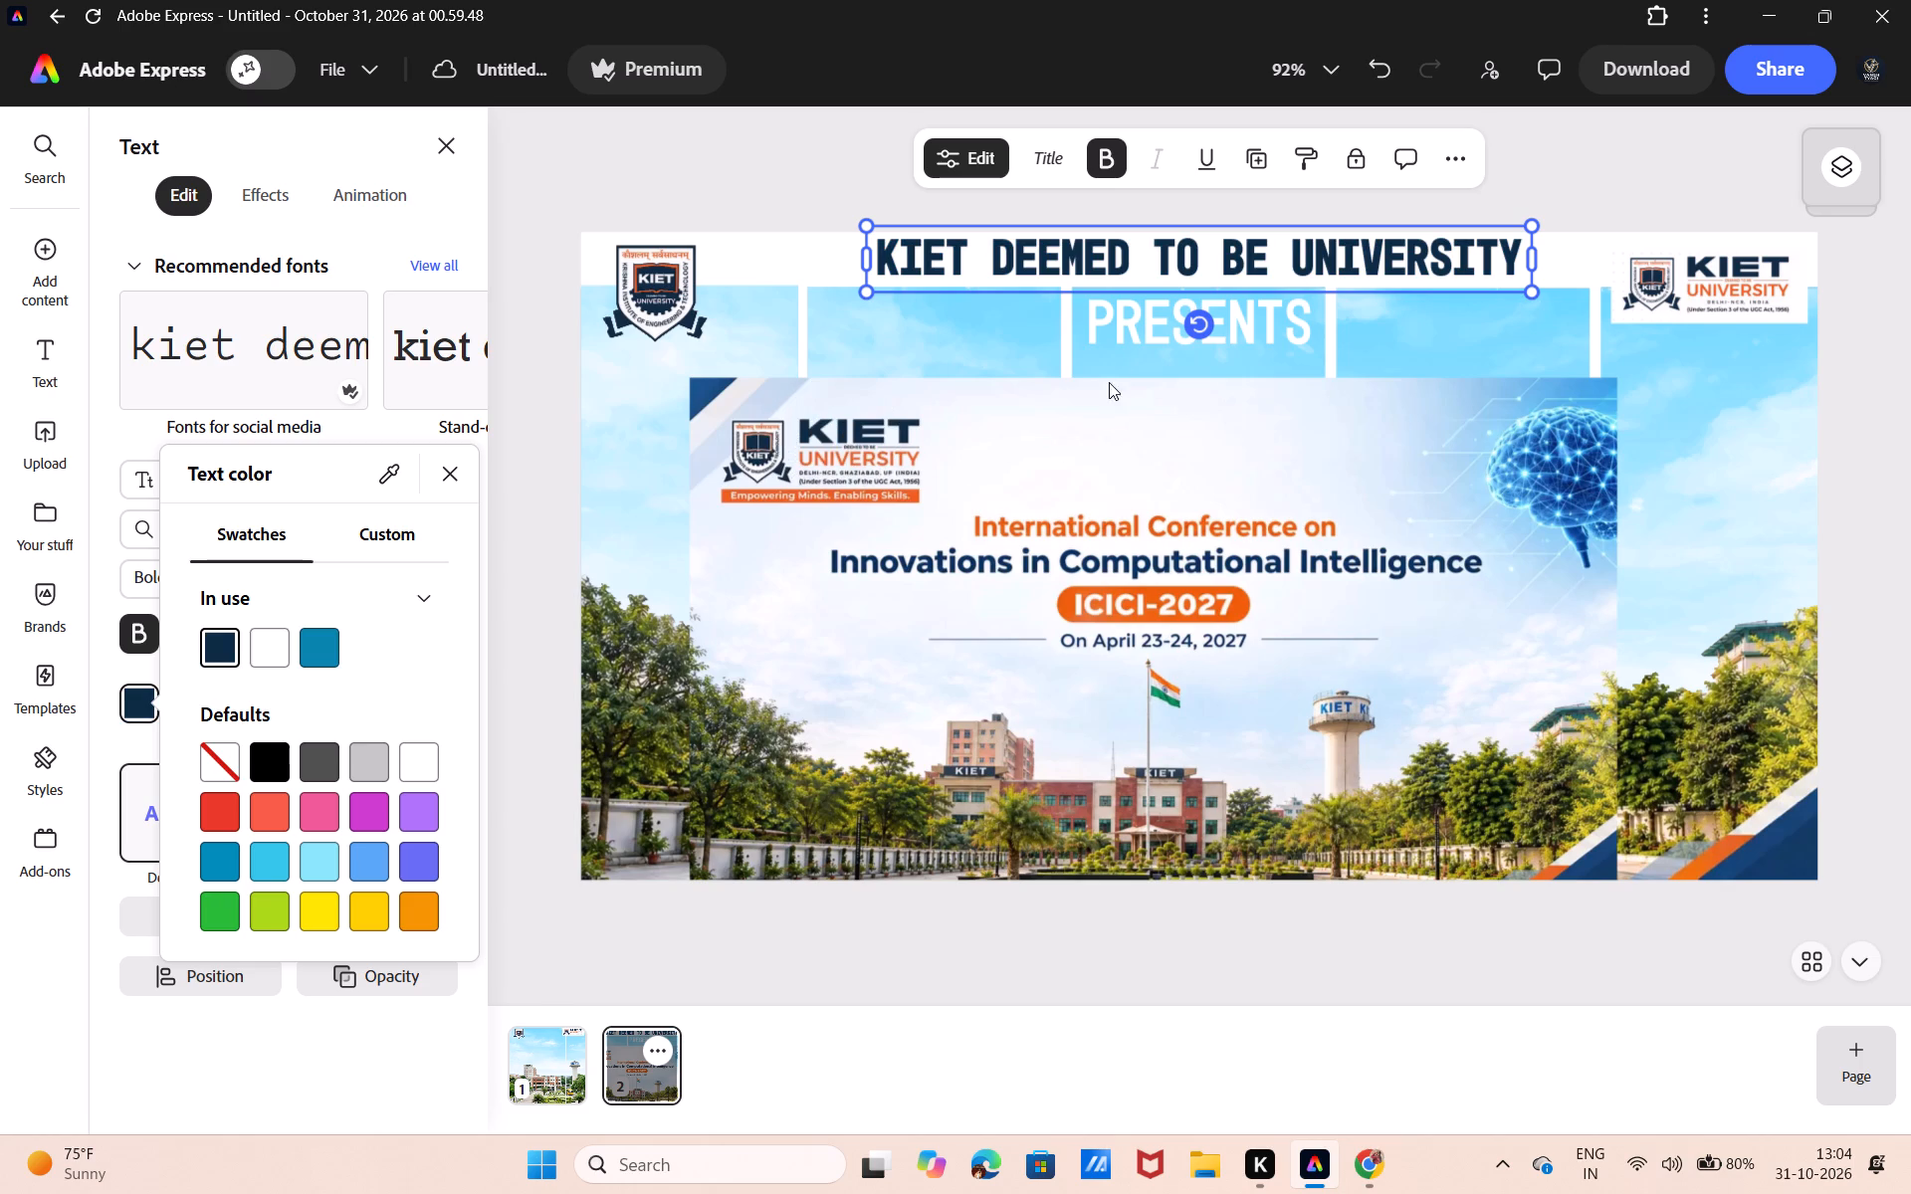
# Select the PRESENTS text below the title.
pyautogui.click(1136, 315)
pyautogui.click(1136, 315)
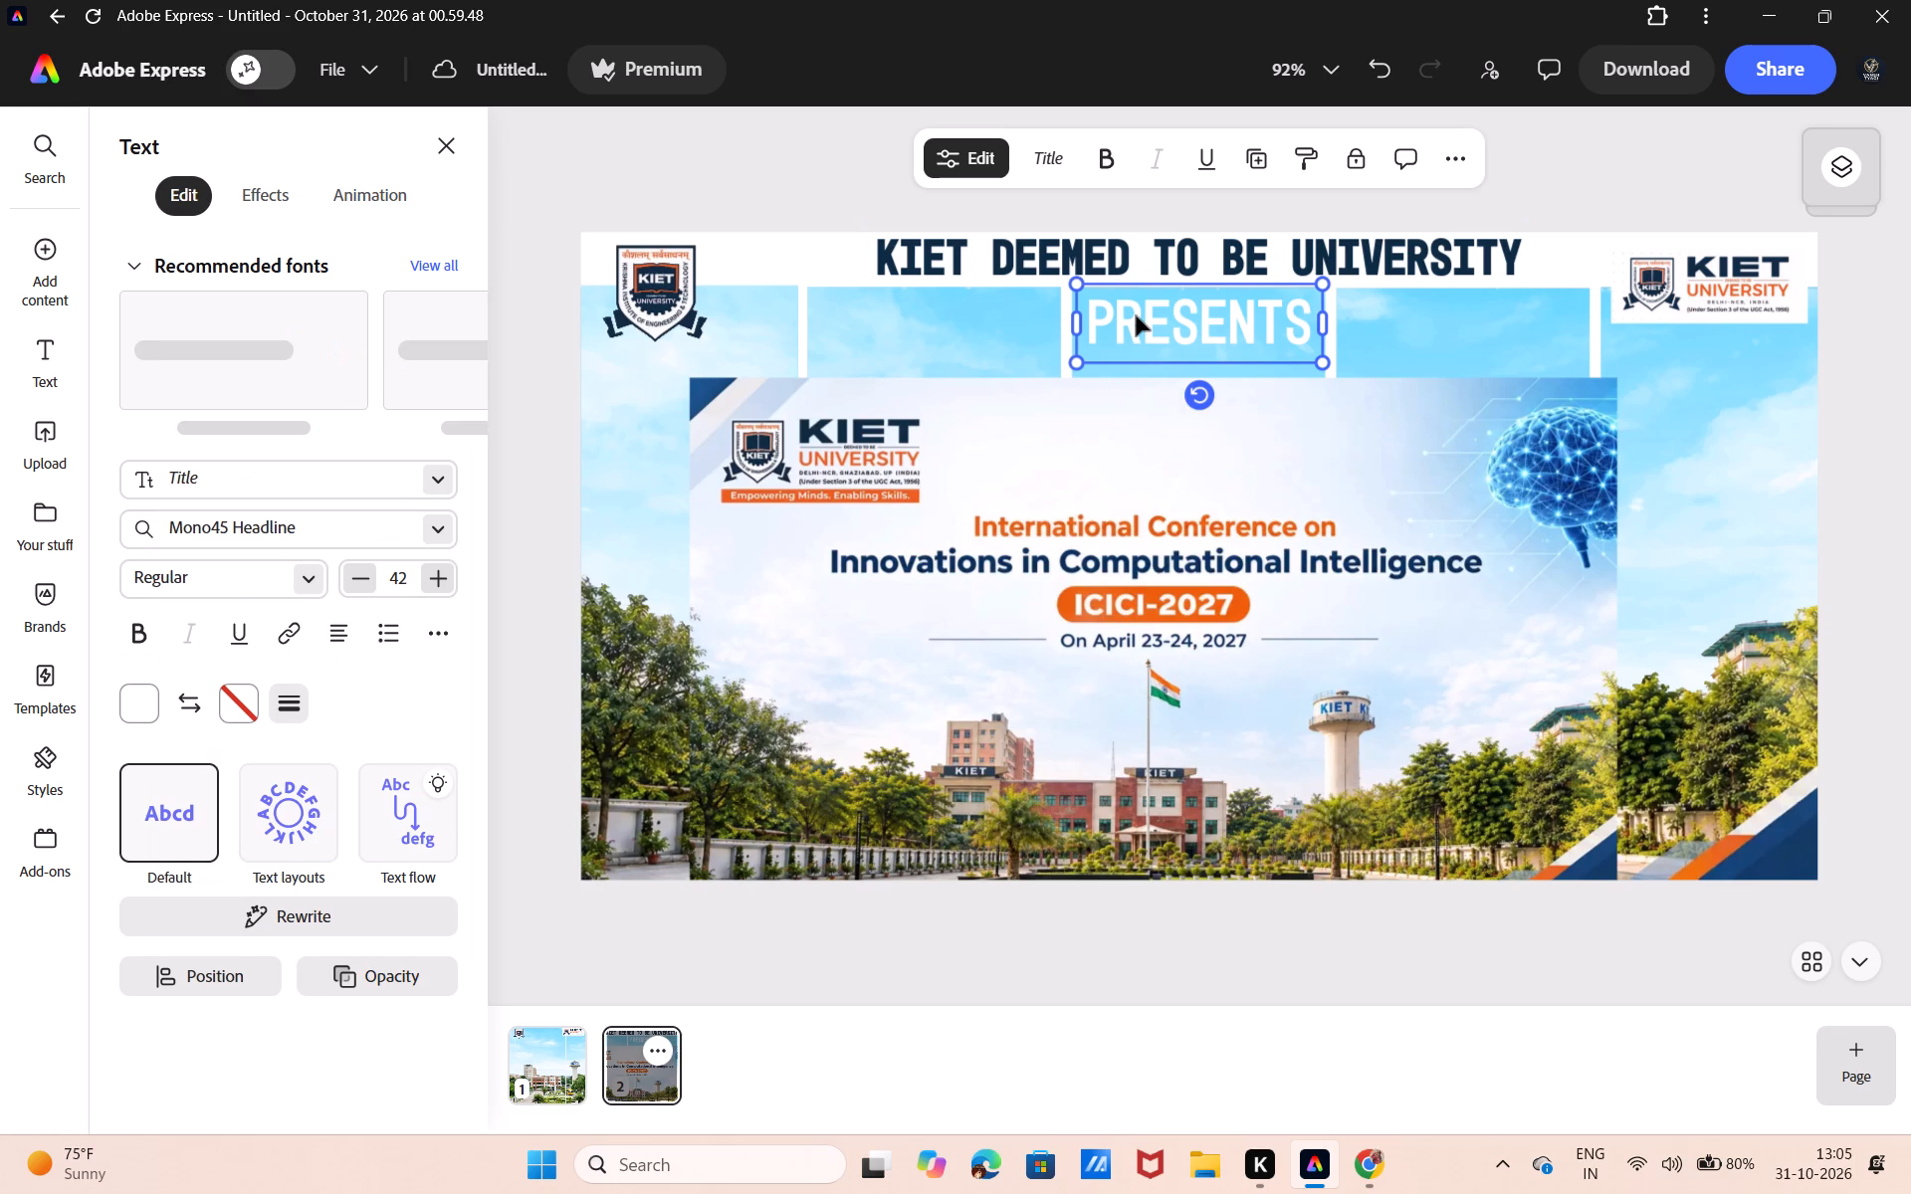
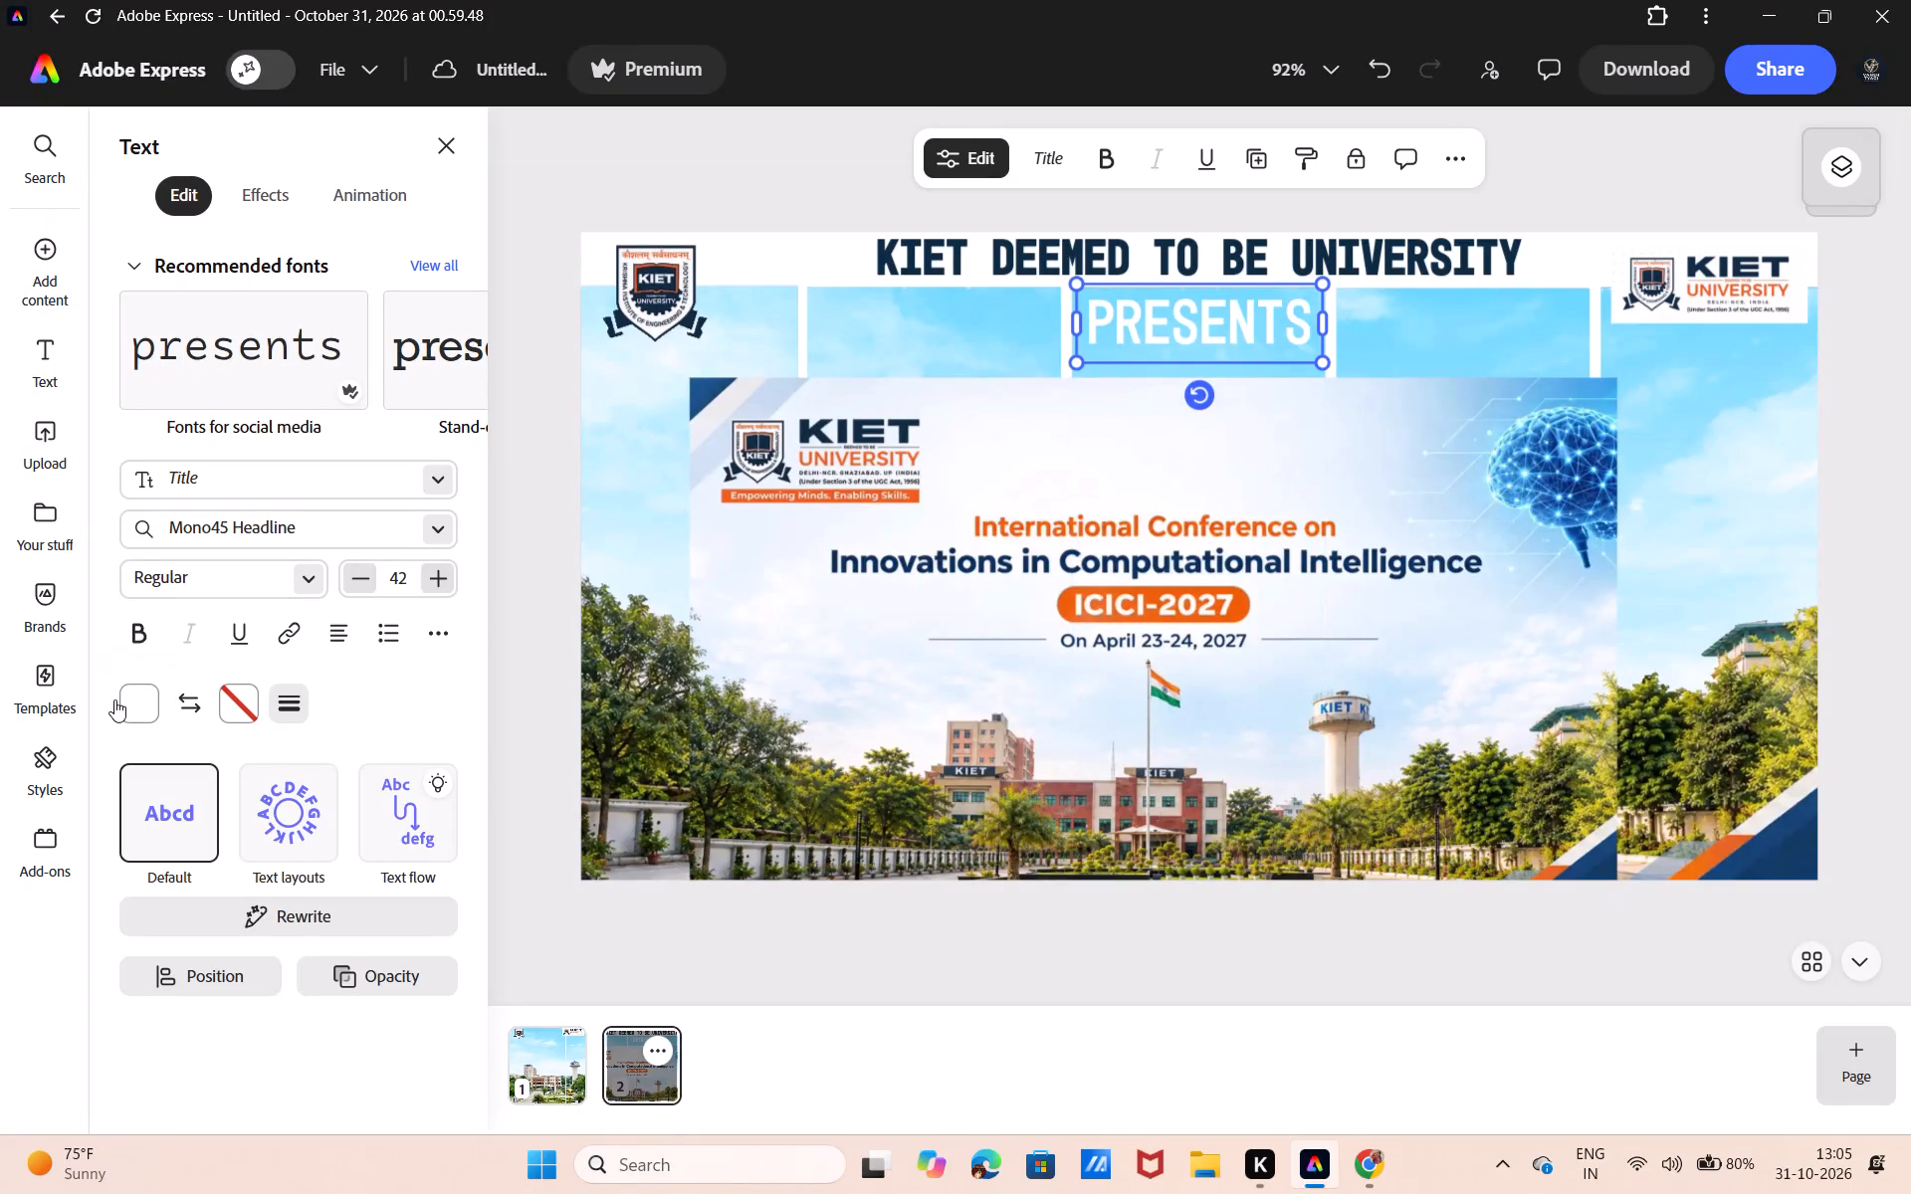
# Recolor the PRESENTS text orange by sampling the colour from the ICICI-2027 badge.
pyautogui.click(145, 703)
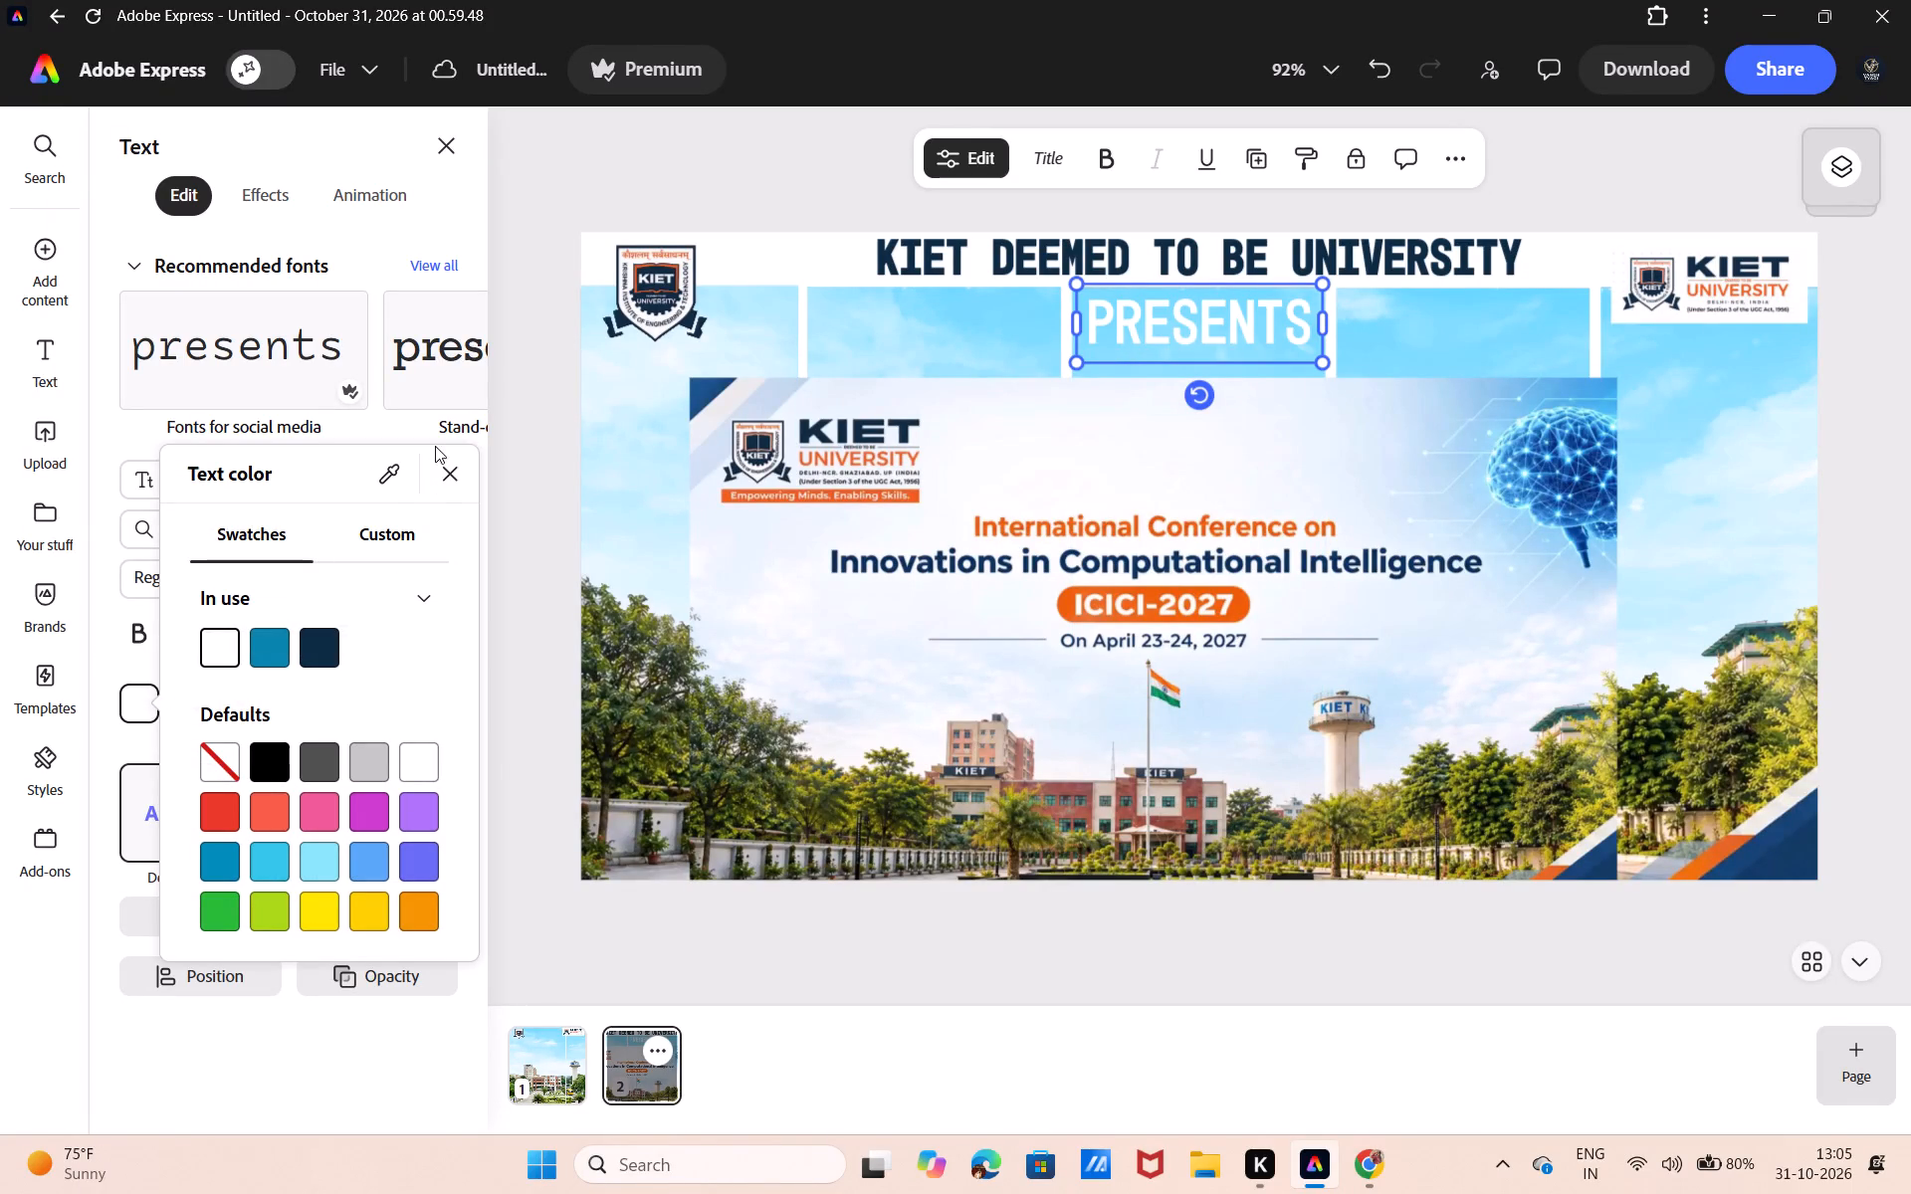
pyautogui.click(396, 465)
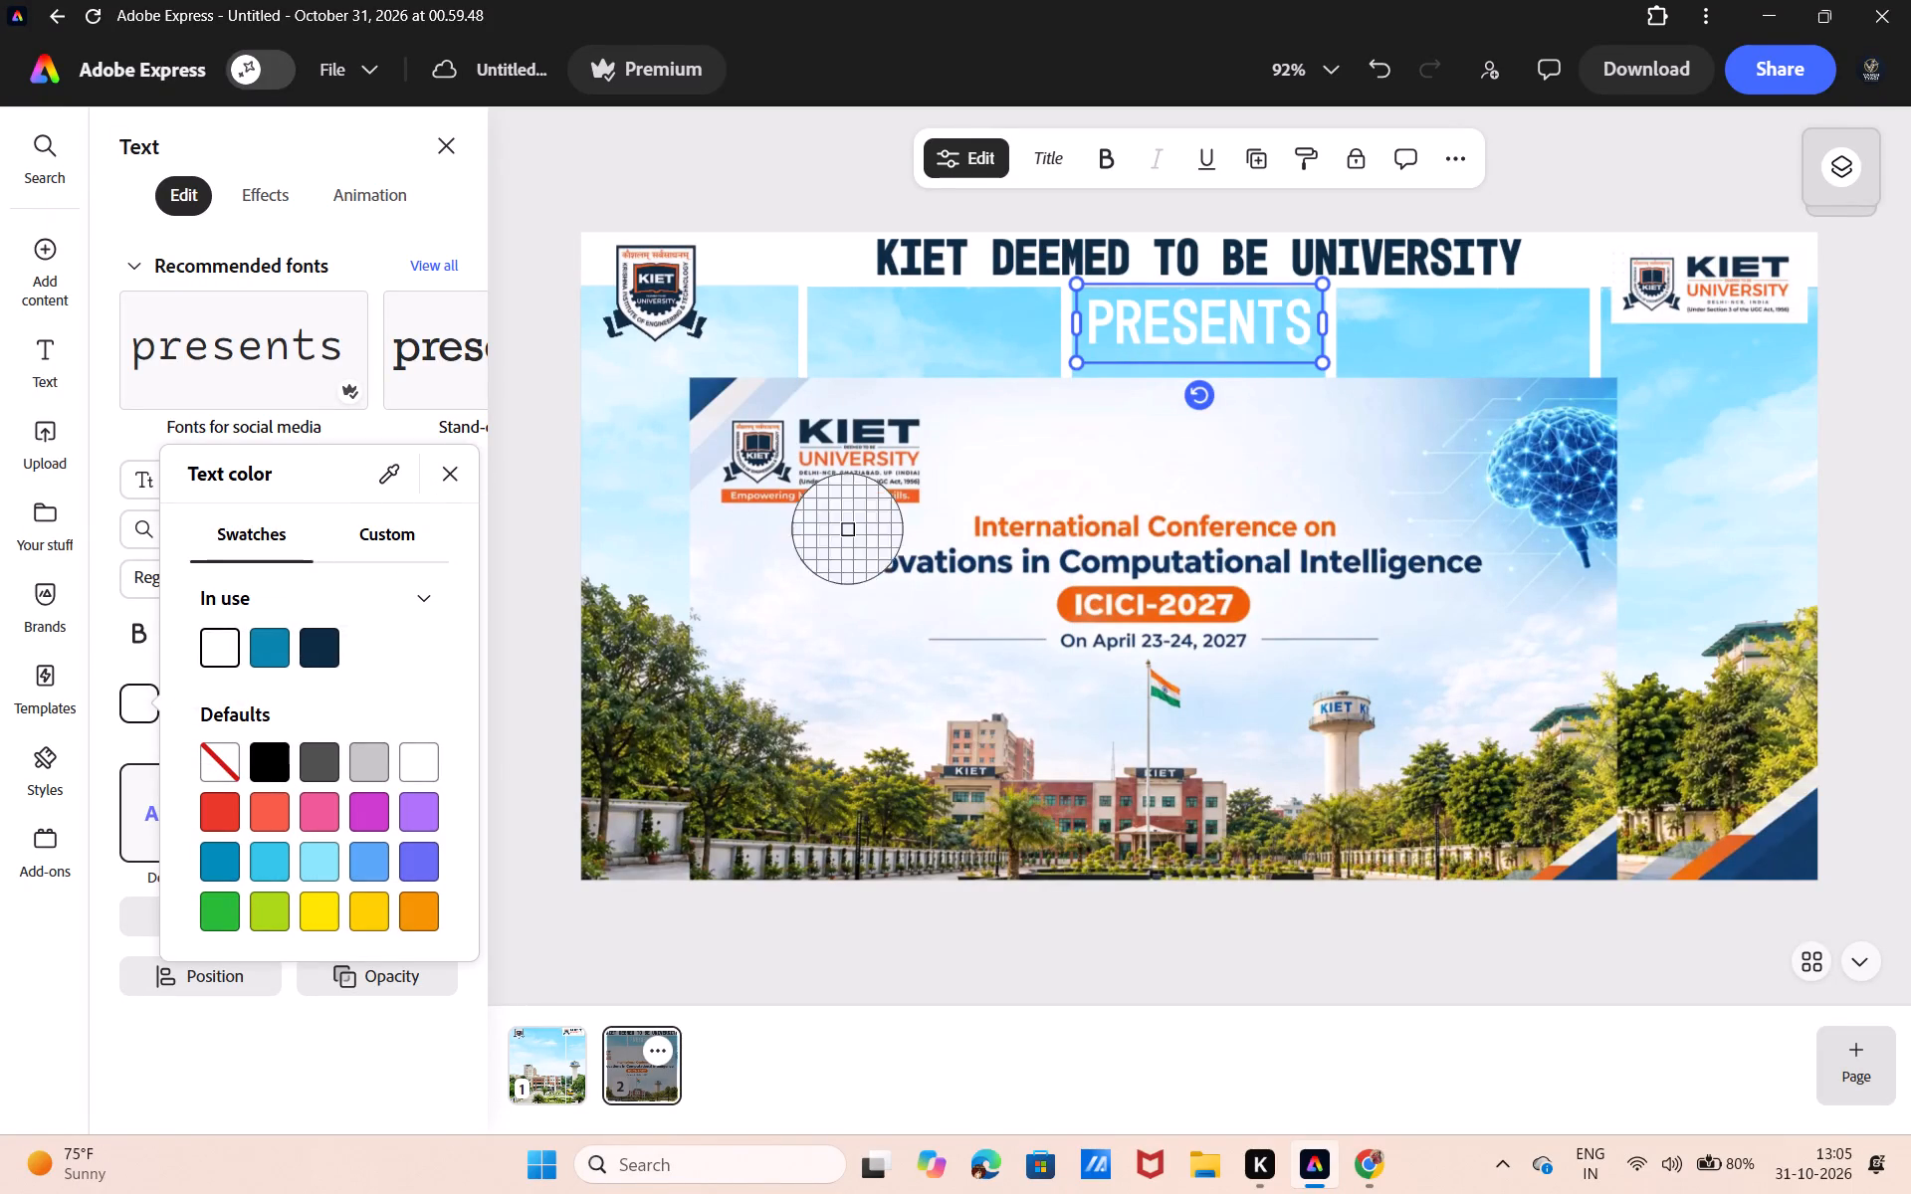
pyautogui.click(1071, 601)
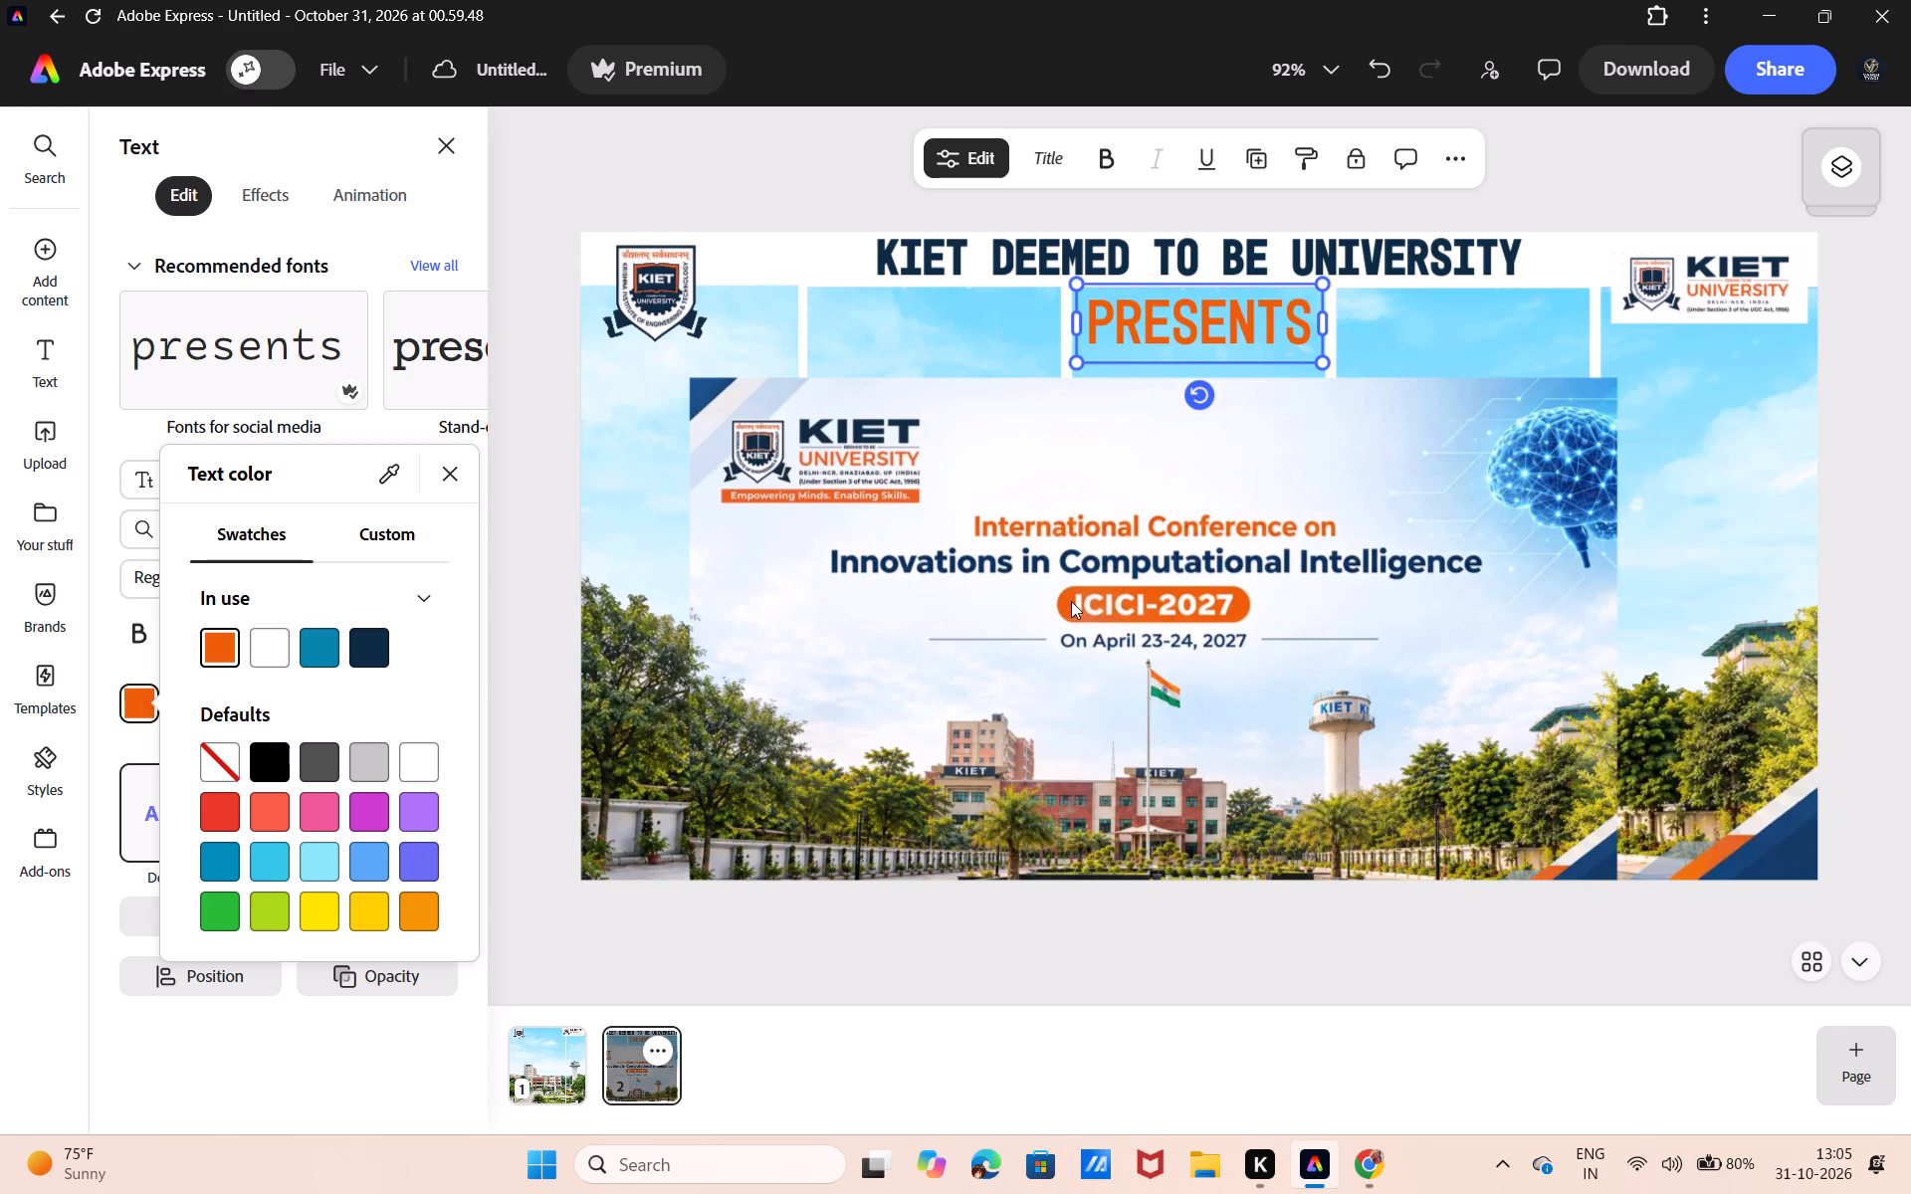
pyautogui.click(730, 149)
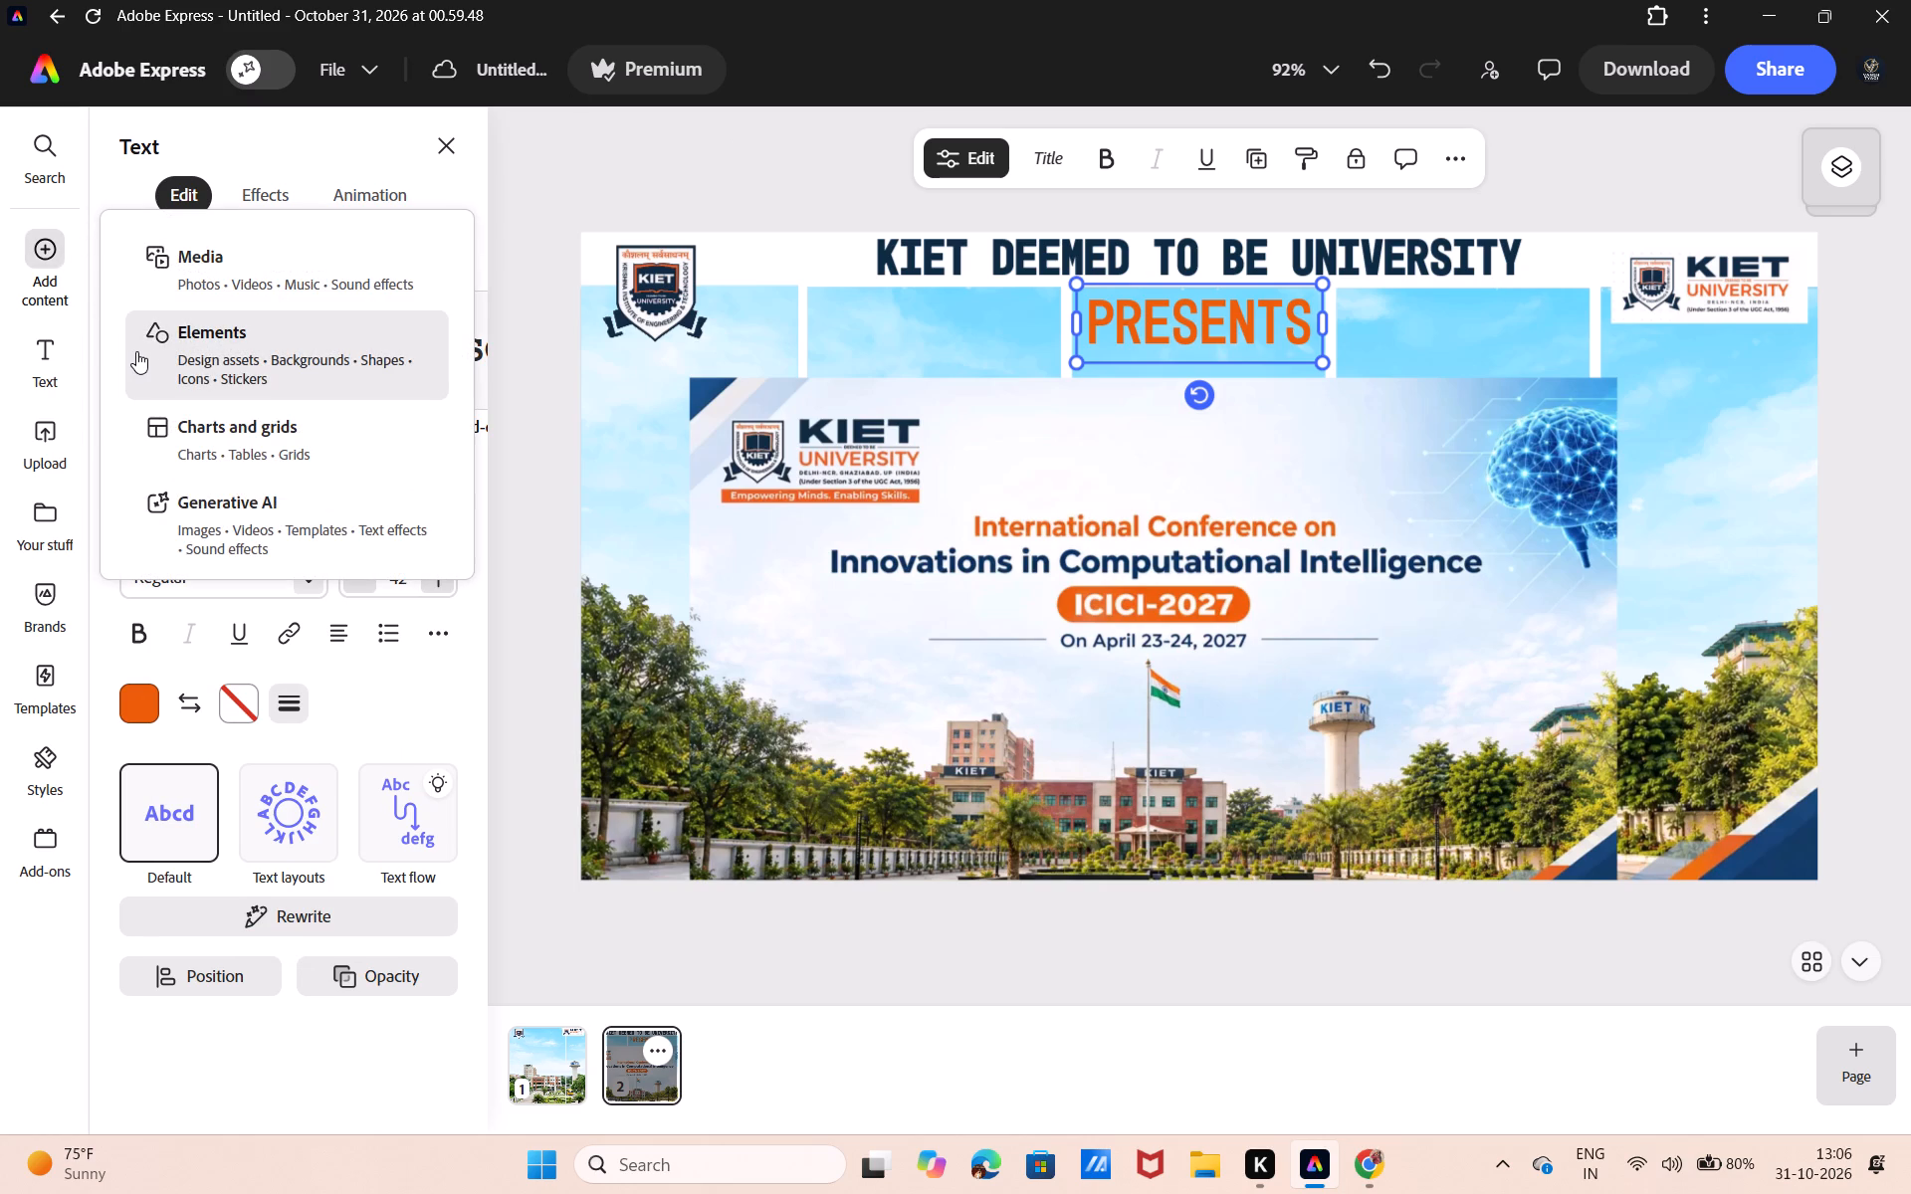
# Add a square shape to page 2 and set its border thickness to 0.
pyautogui.click(136, 351)
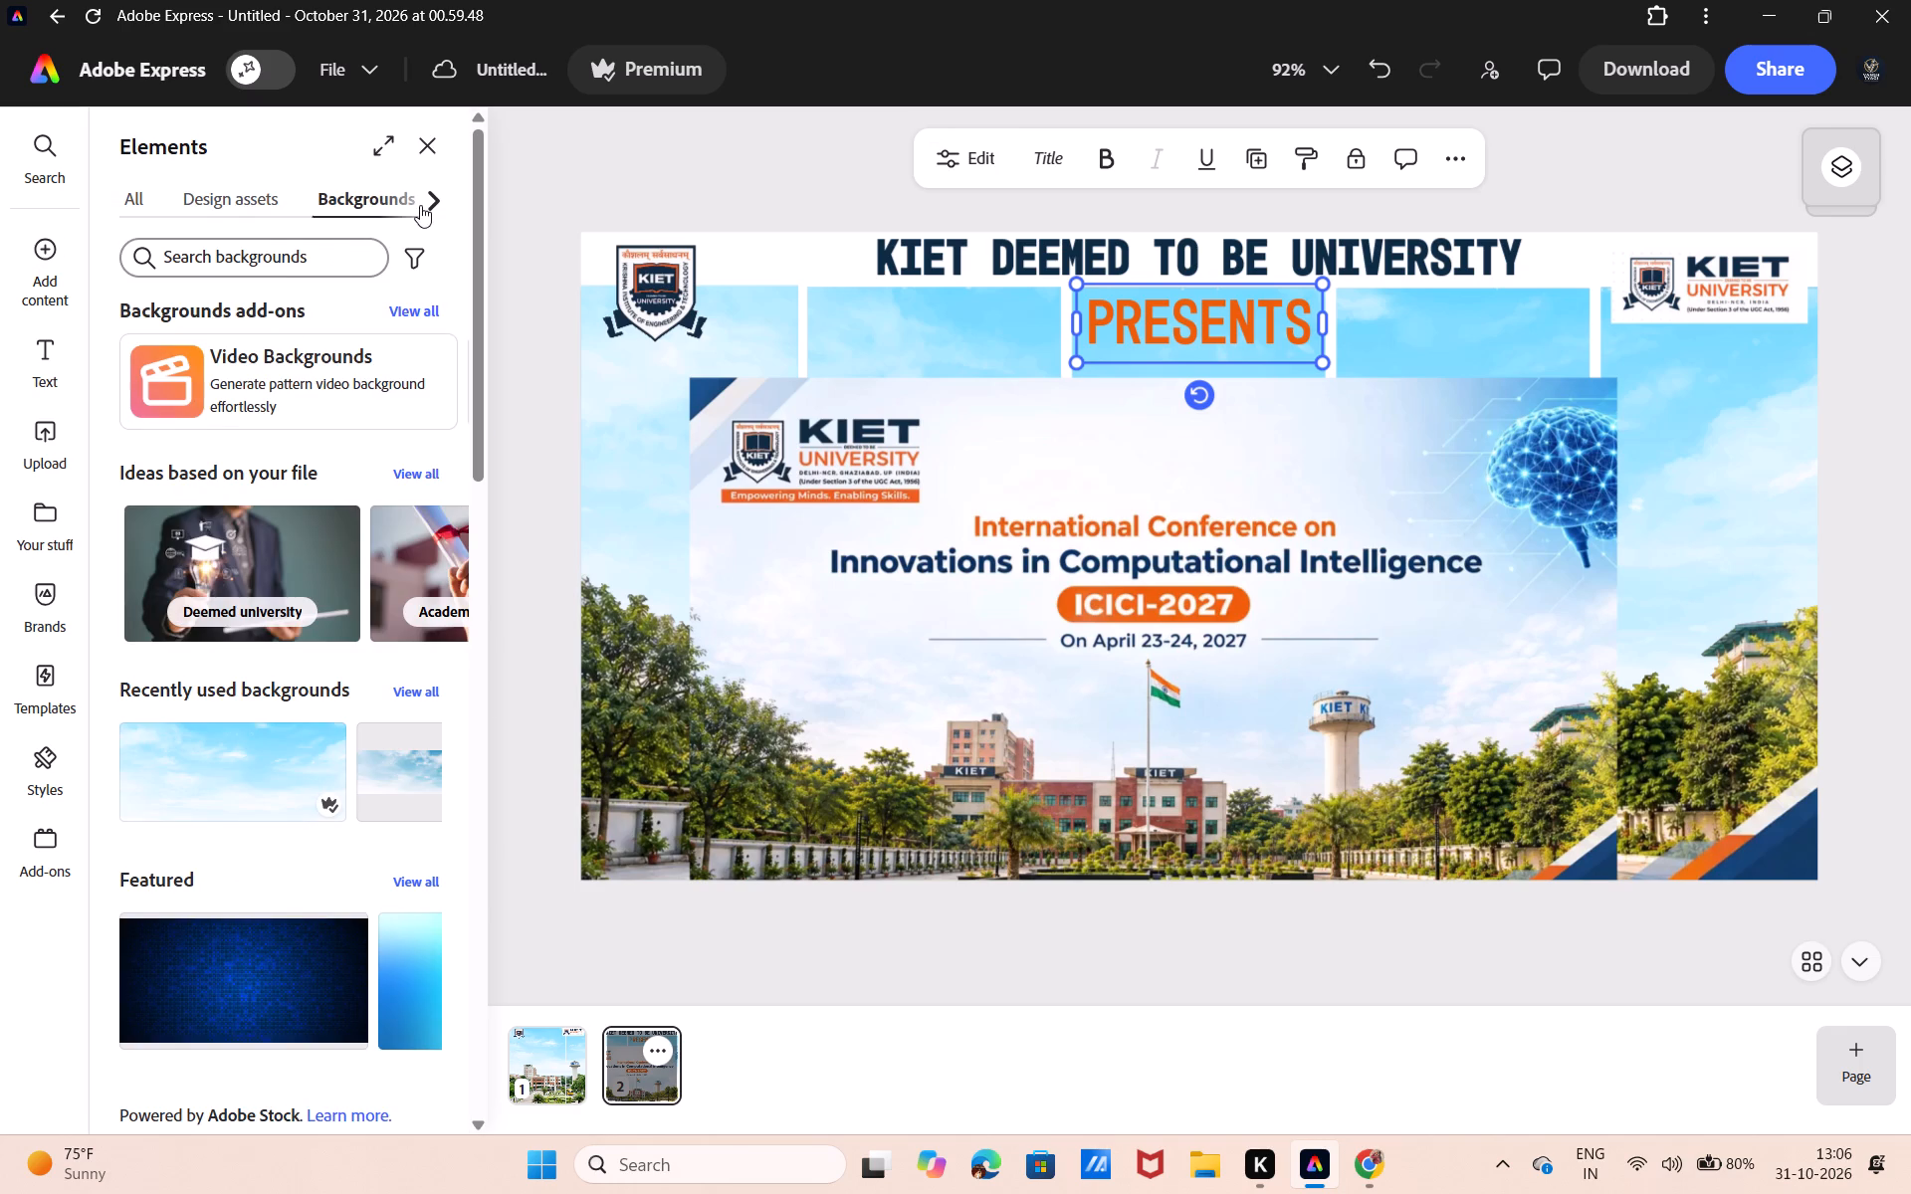
pyautogui.click(420, 204)
pyautogui.click(225, 194)
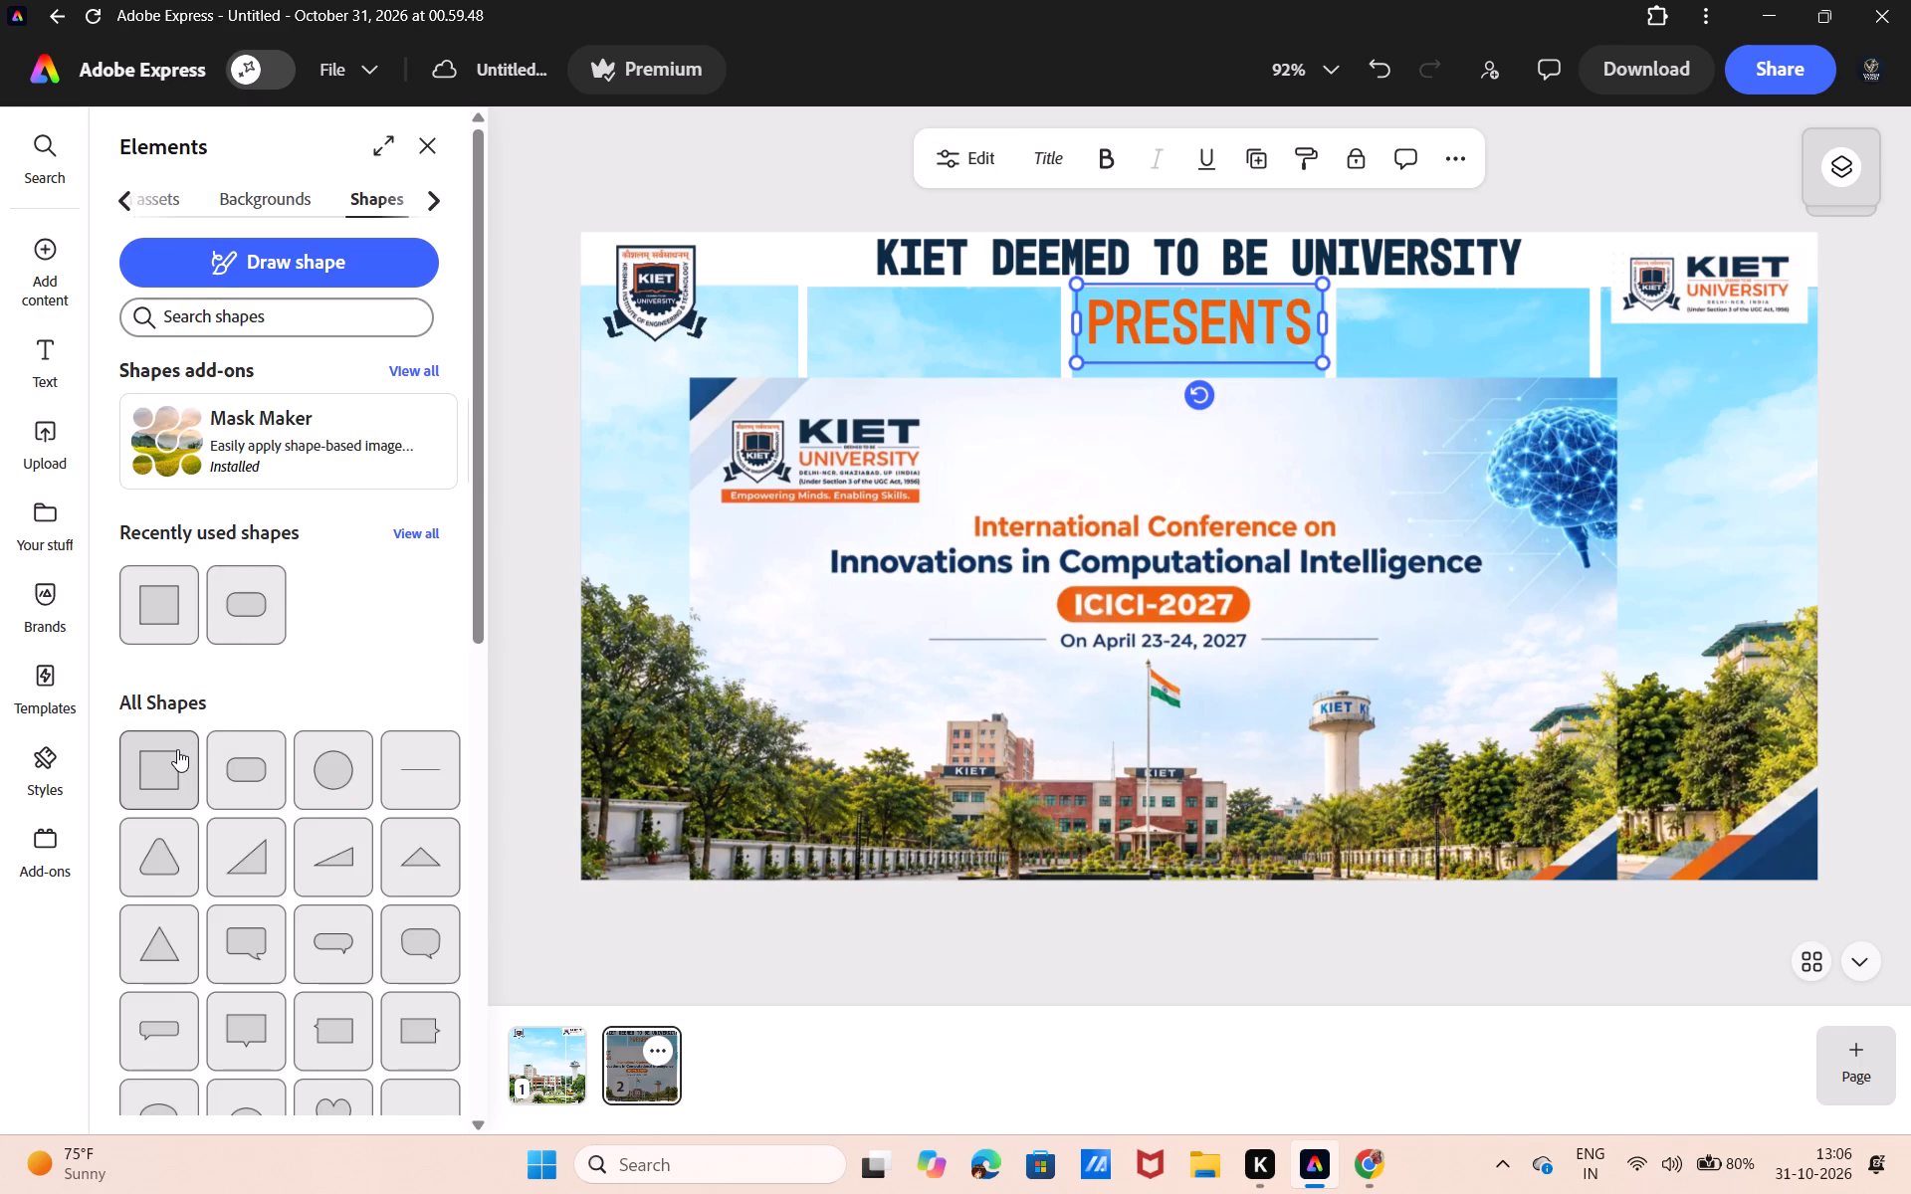
pyautogui.click(177, 749)
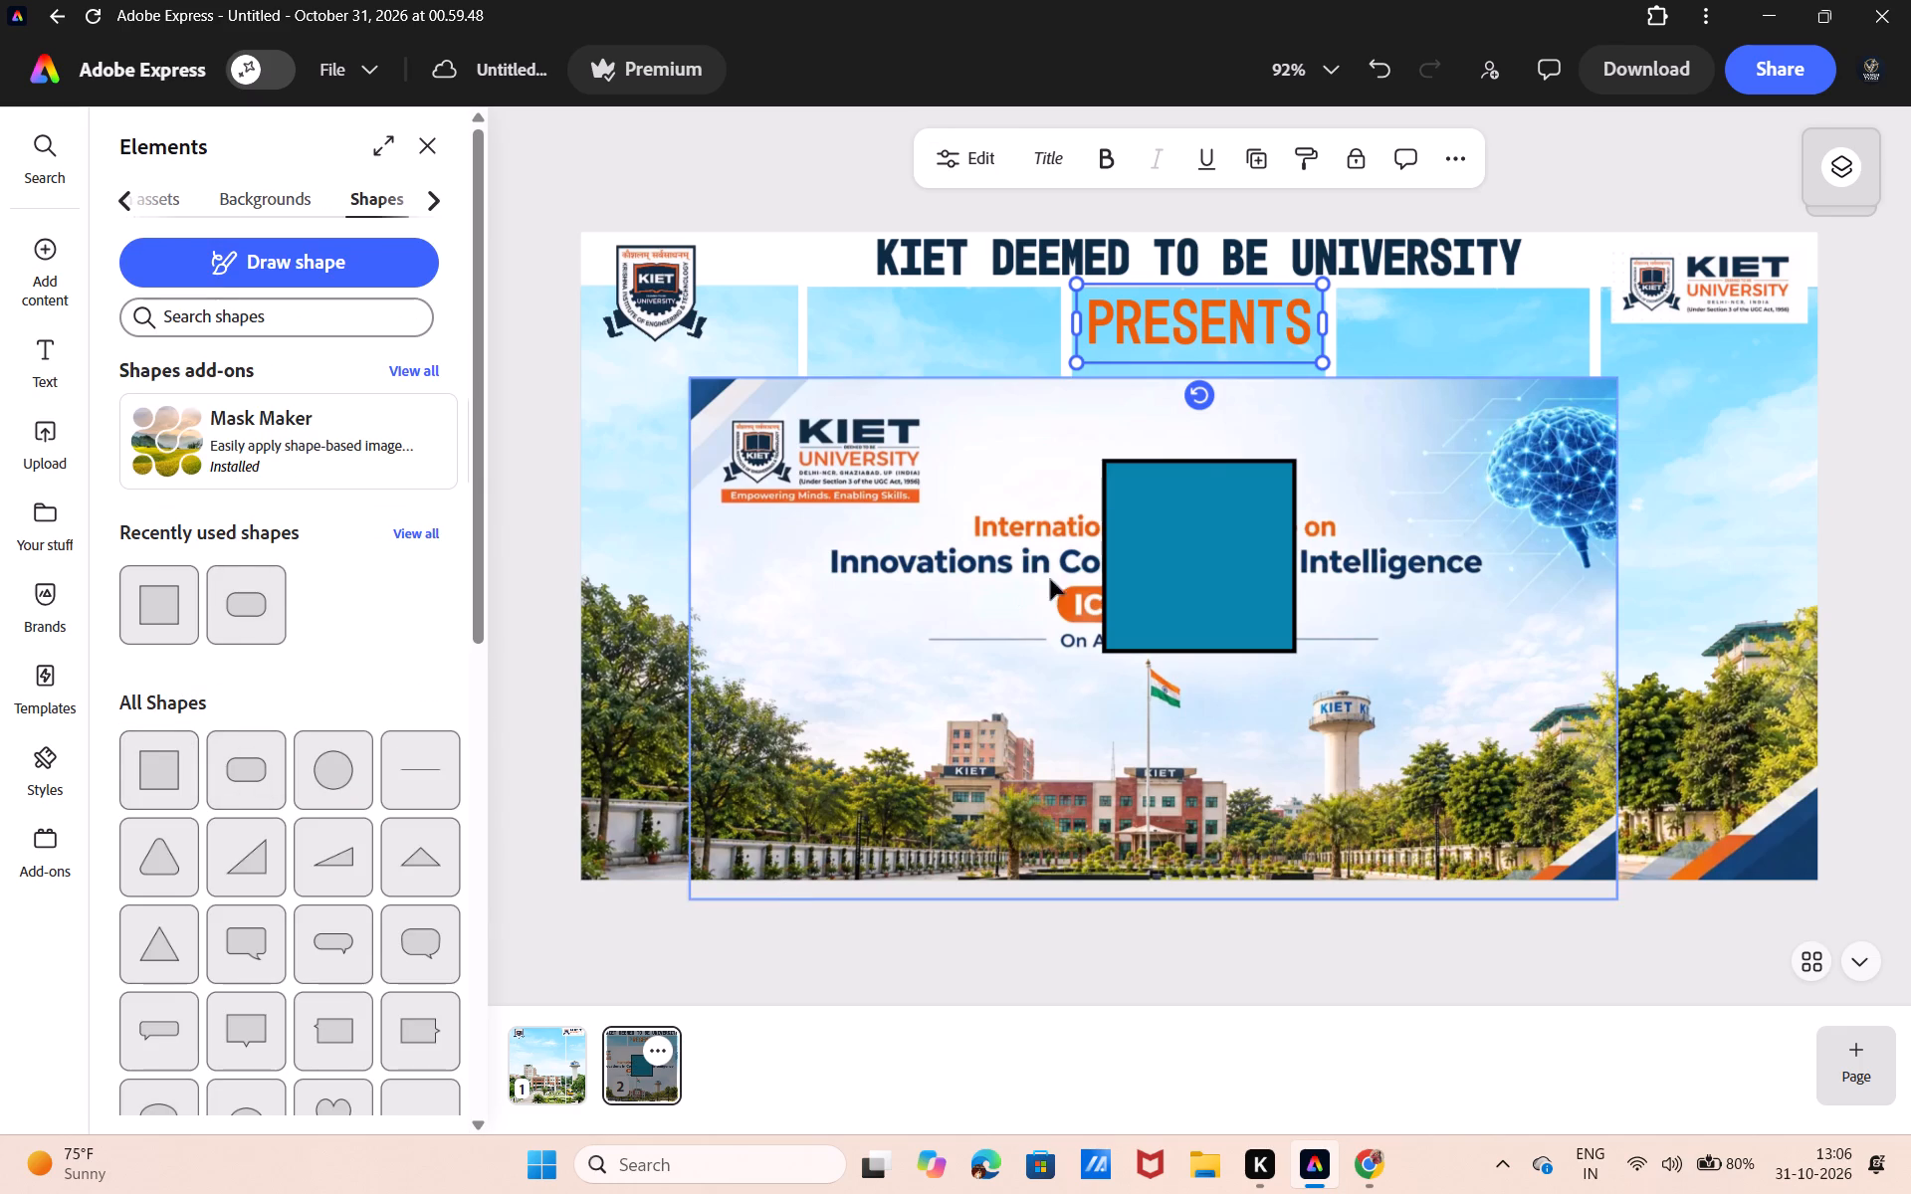
pyautogui.click(1148, 588)
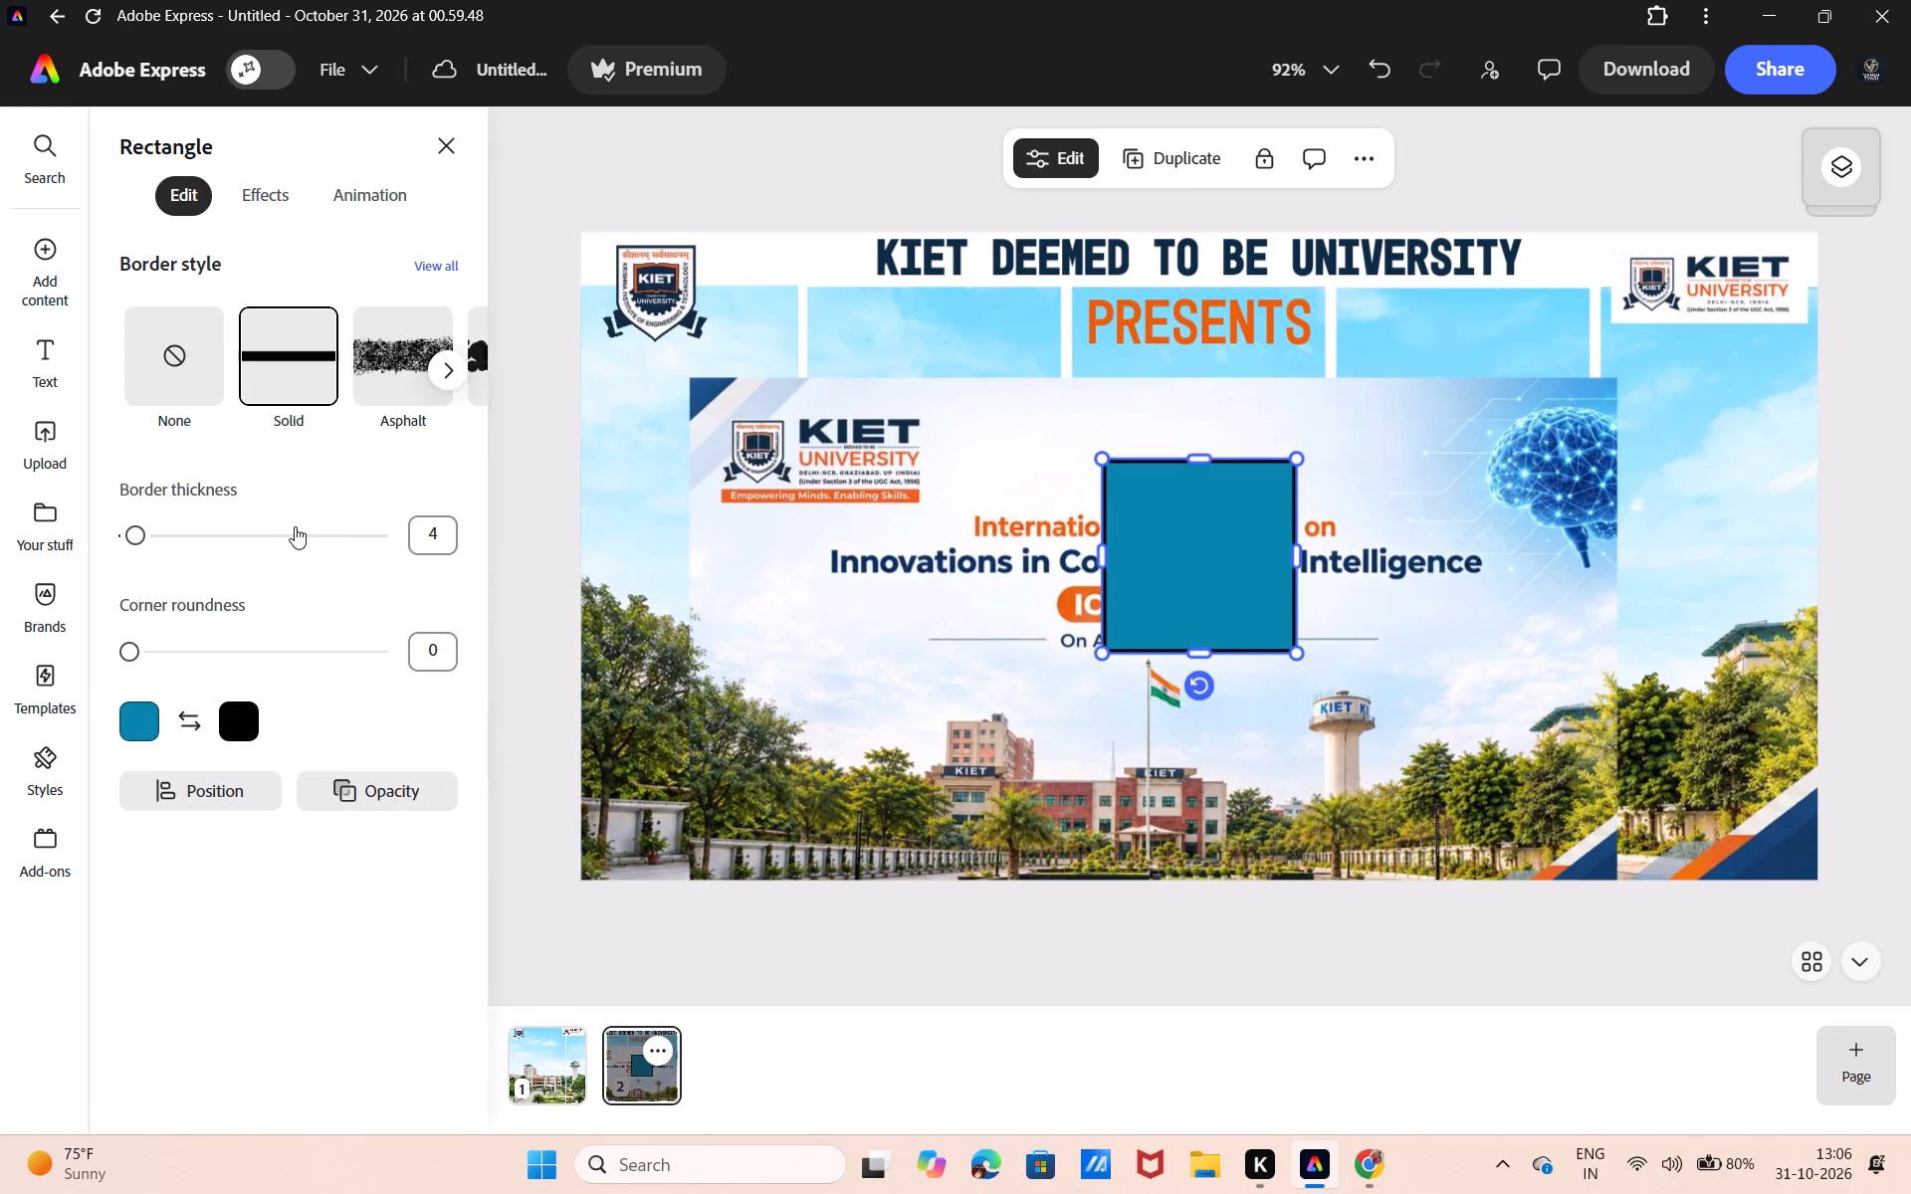
pyautogui.moveTo(295, 526); pyautogui.dragTo(0, 594)
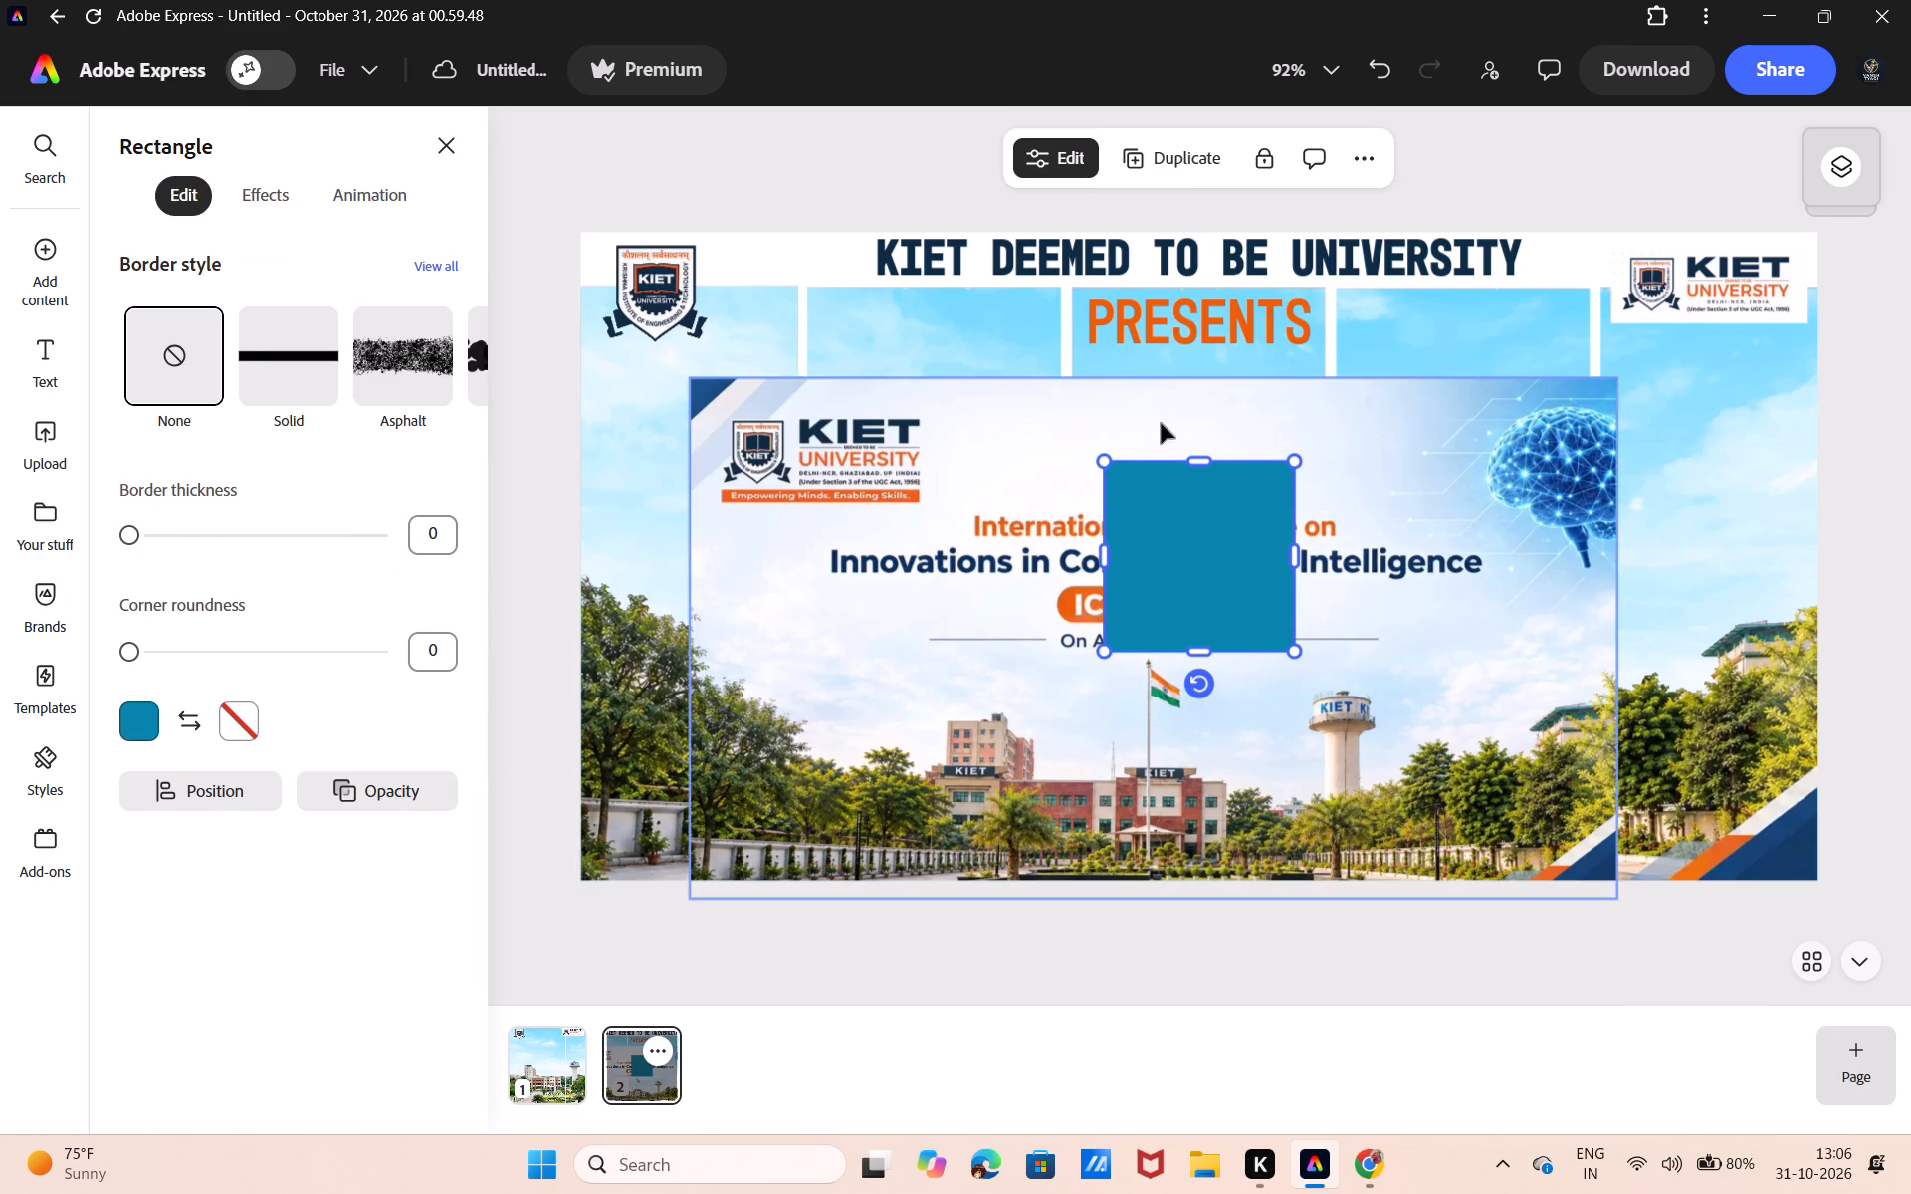
# Rotate the teal square to -45° and place it over the page's top-left corner so only a small triangle covers the page.
pyautogui.moveTo(1192, 552); pyautogui.dragTo(732, 381)
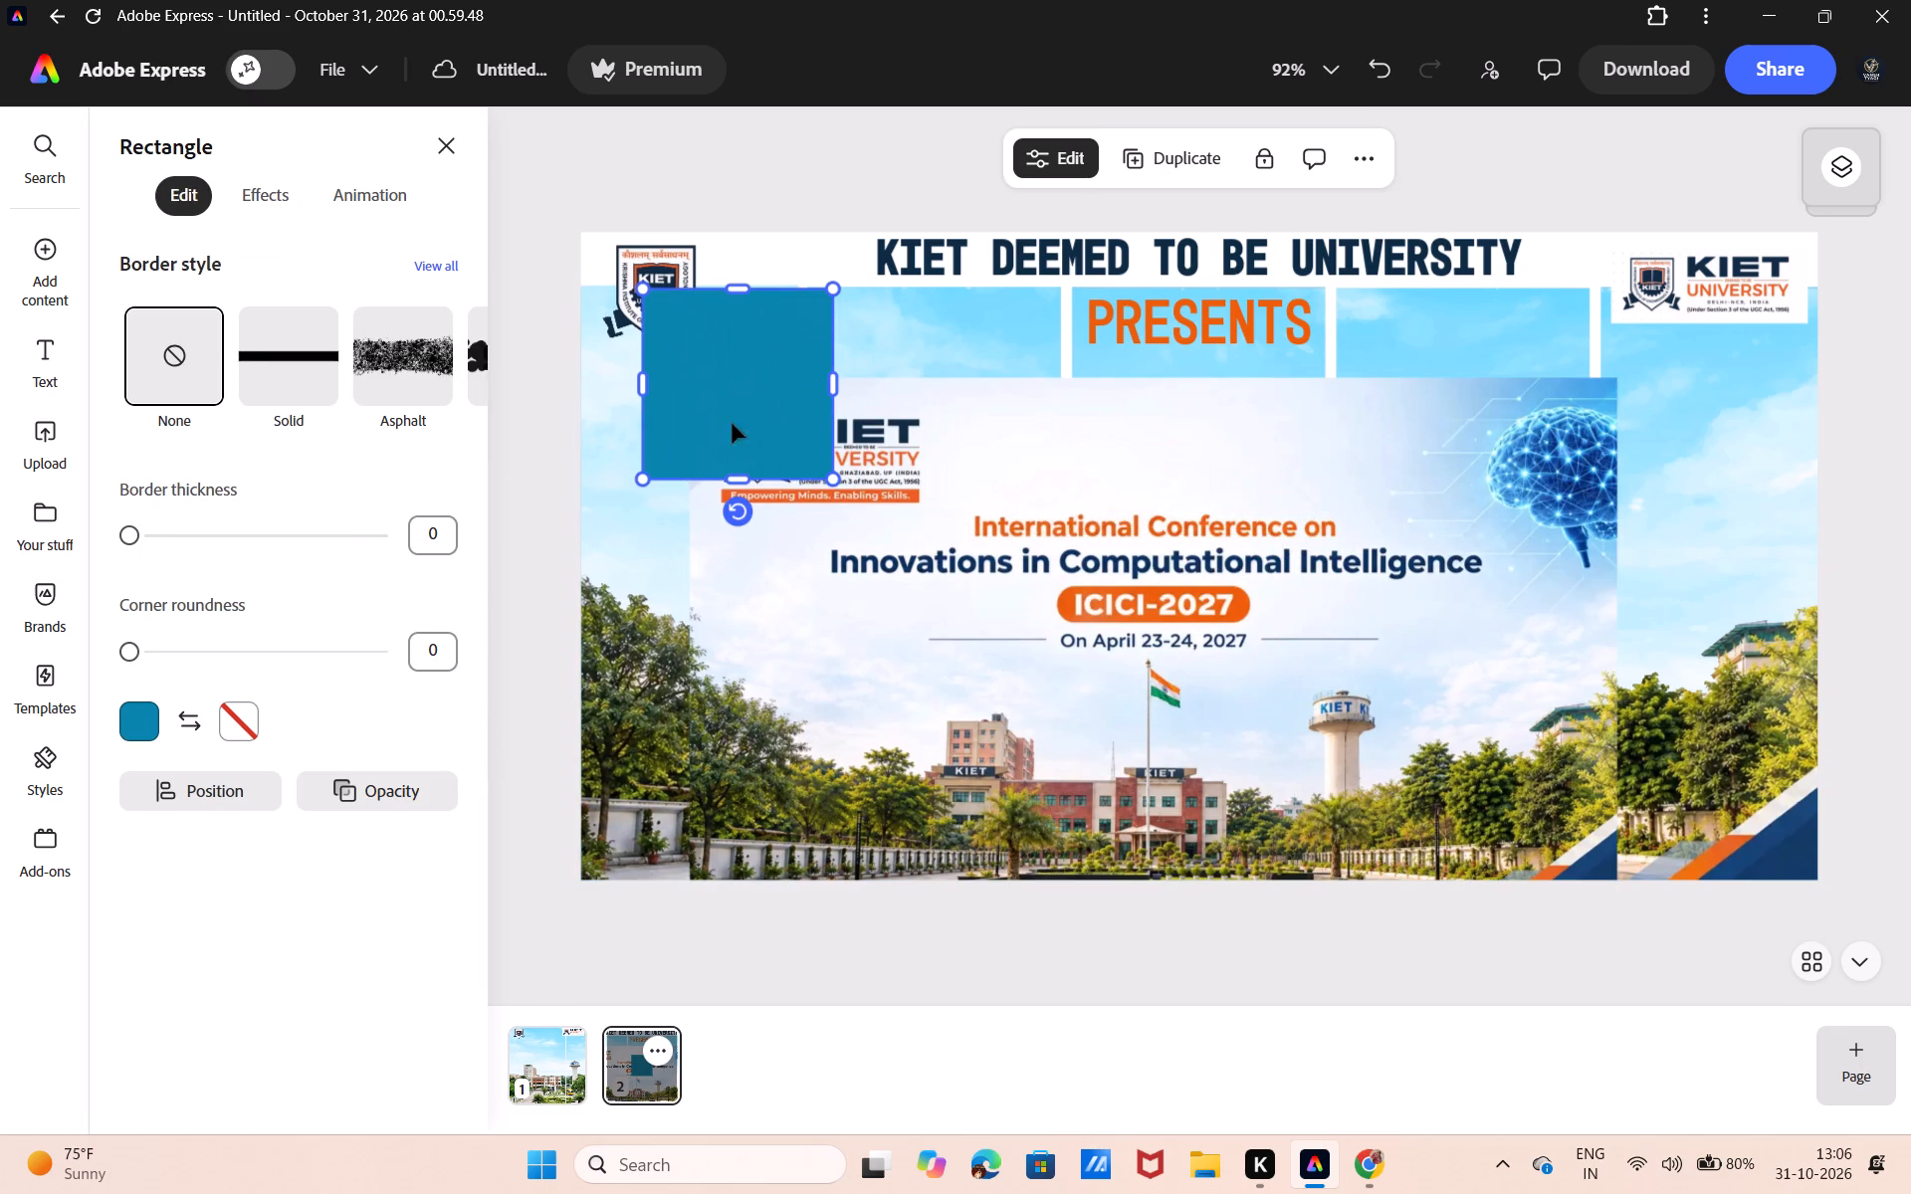
pyautogui.moveTo(739, 511); pyautogui.dragTo(764, 500)
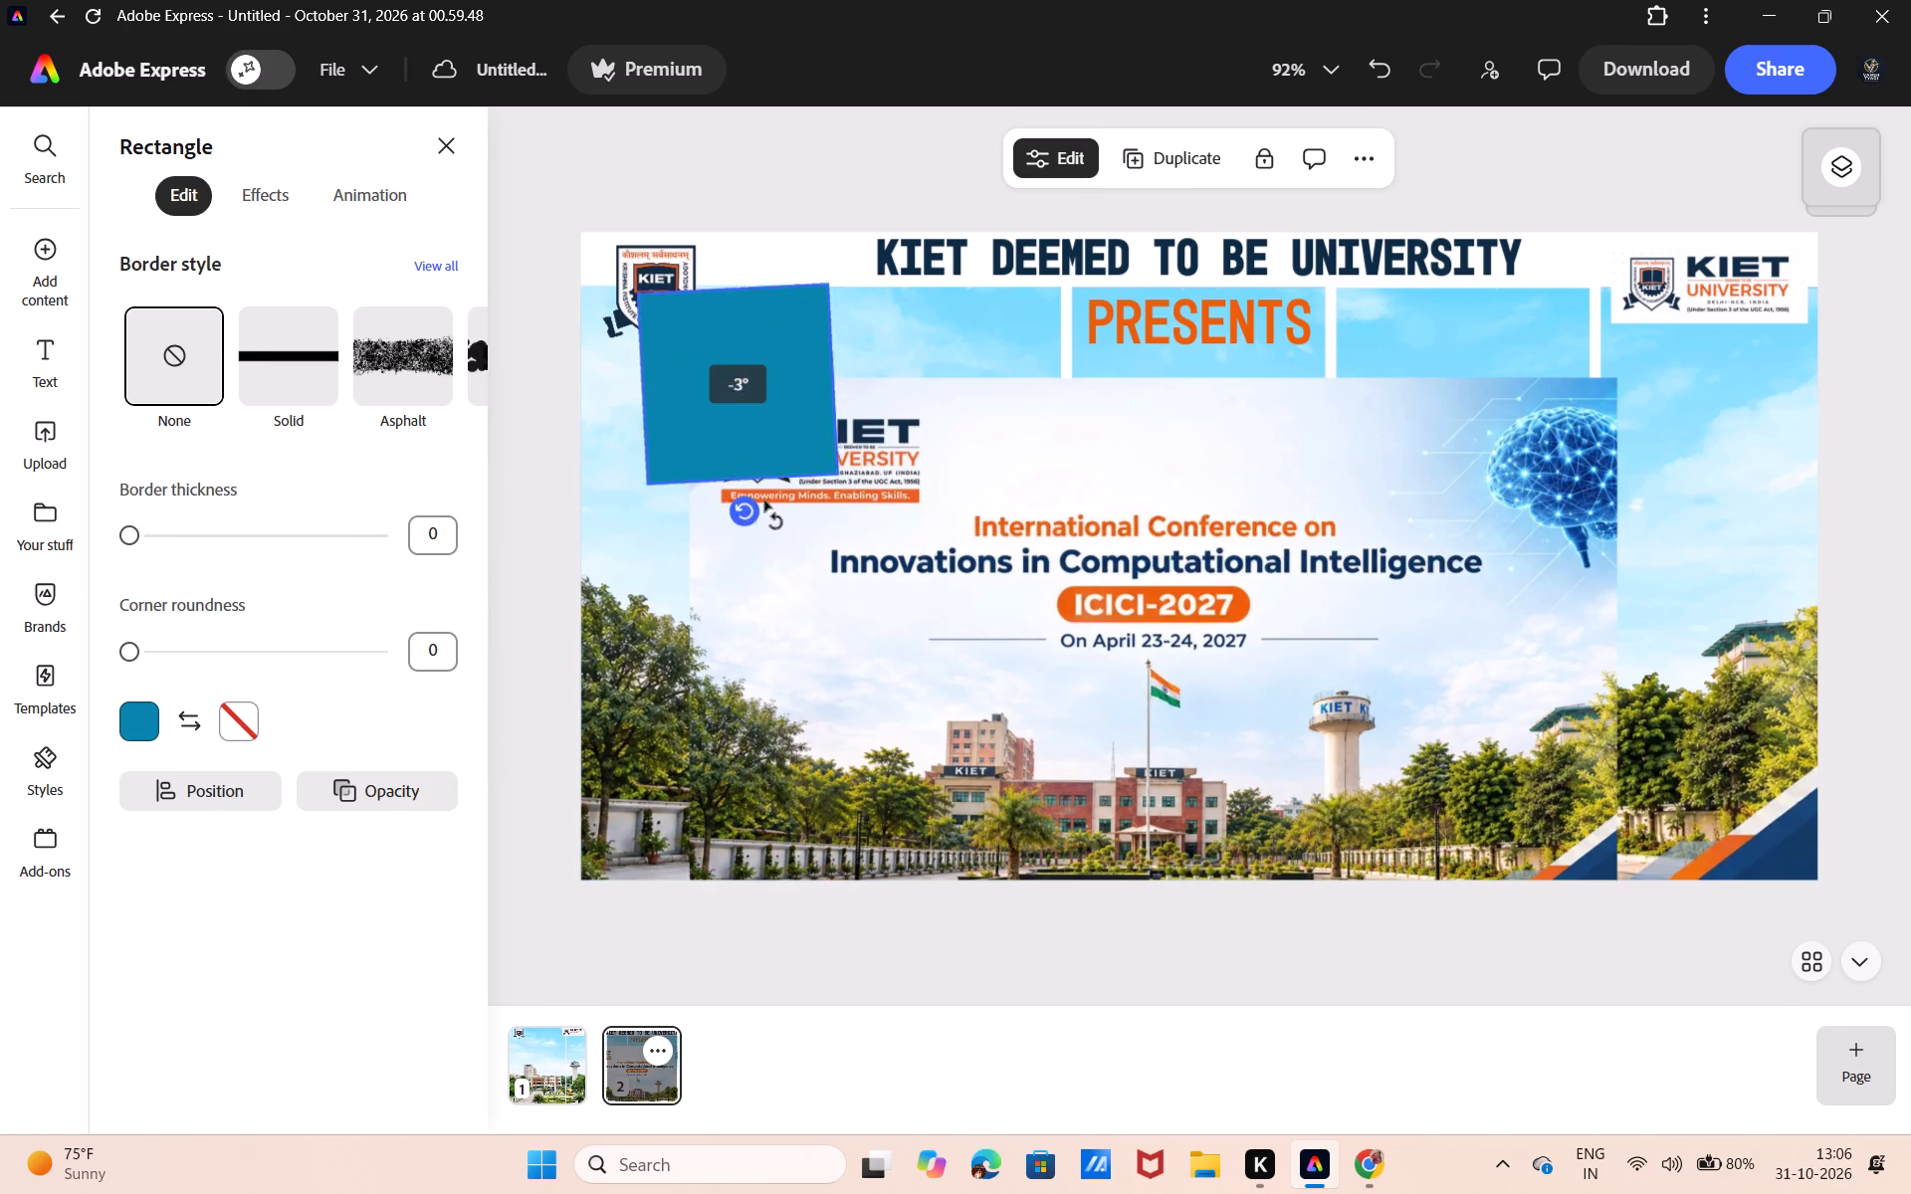
pyautogui.moveTo(764, 500); pyautogui.dragTo(805, 480)
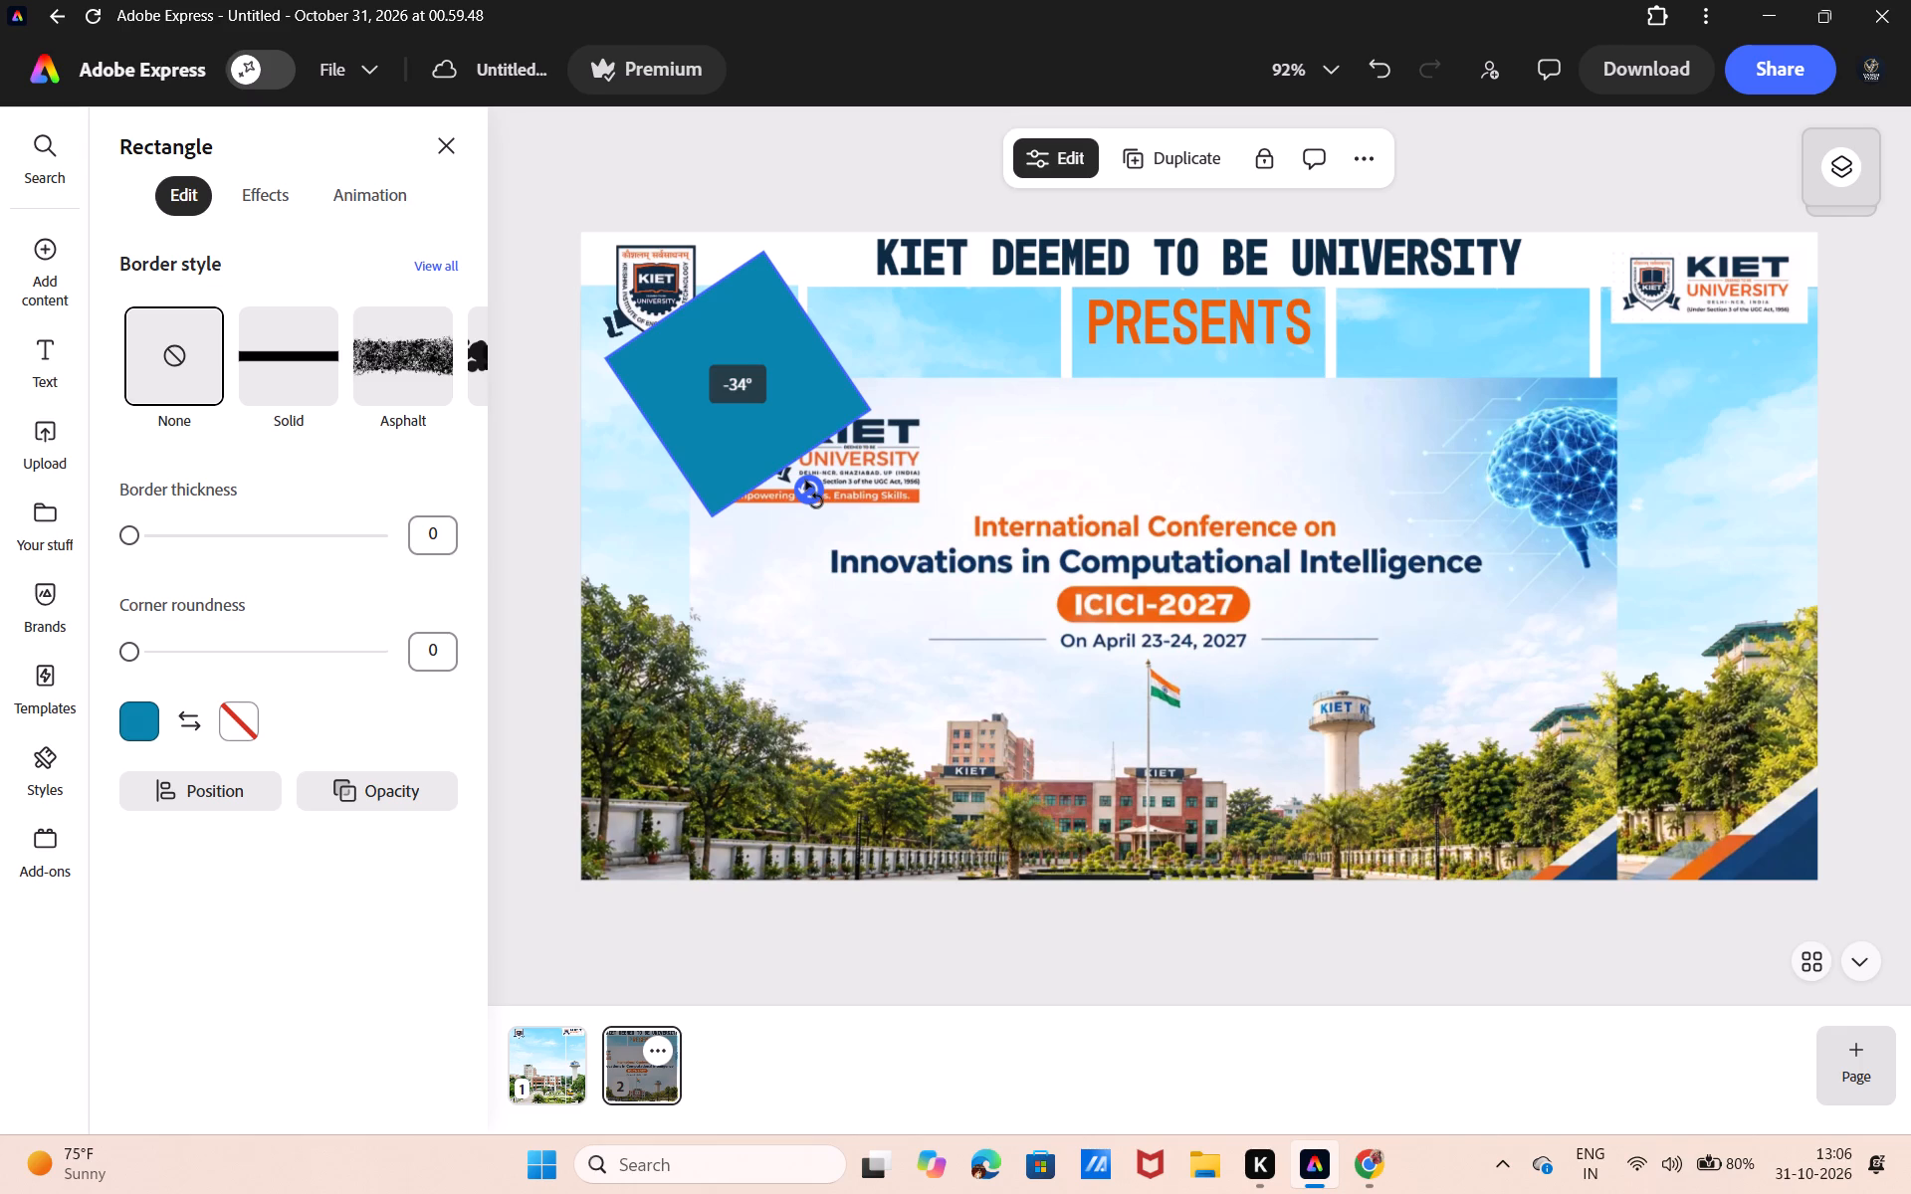
pyautogui.moveTo(805, 480); pyautogui.dragTo(815, 472)
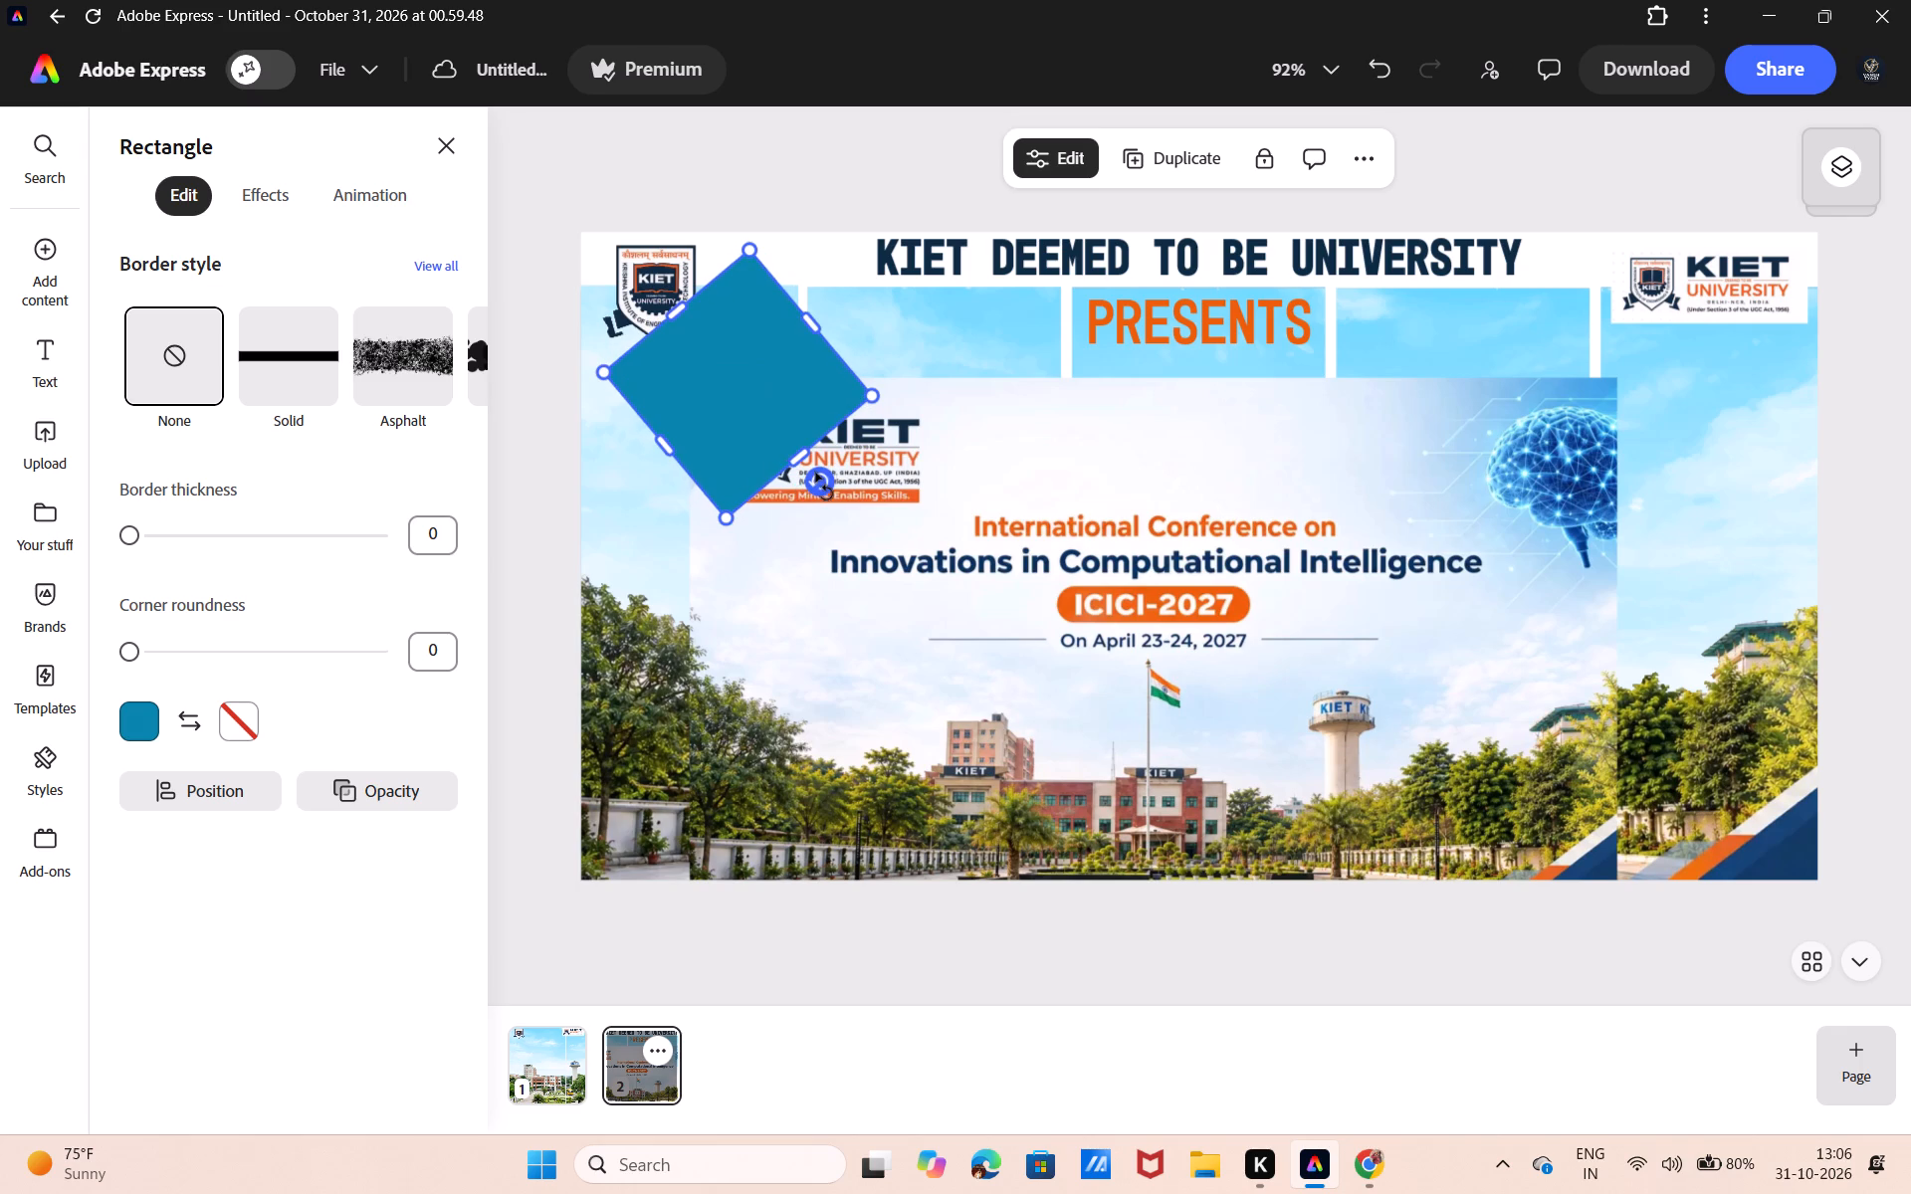
pyautogui.click(818, 469)
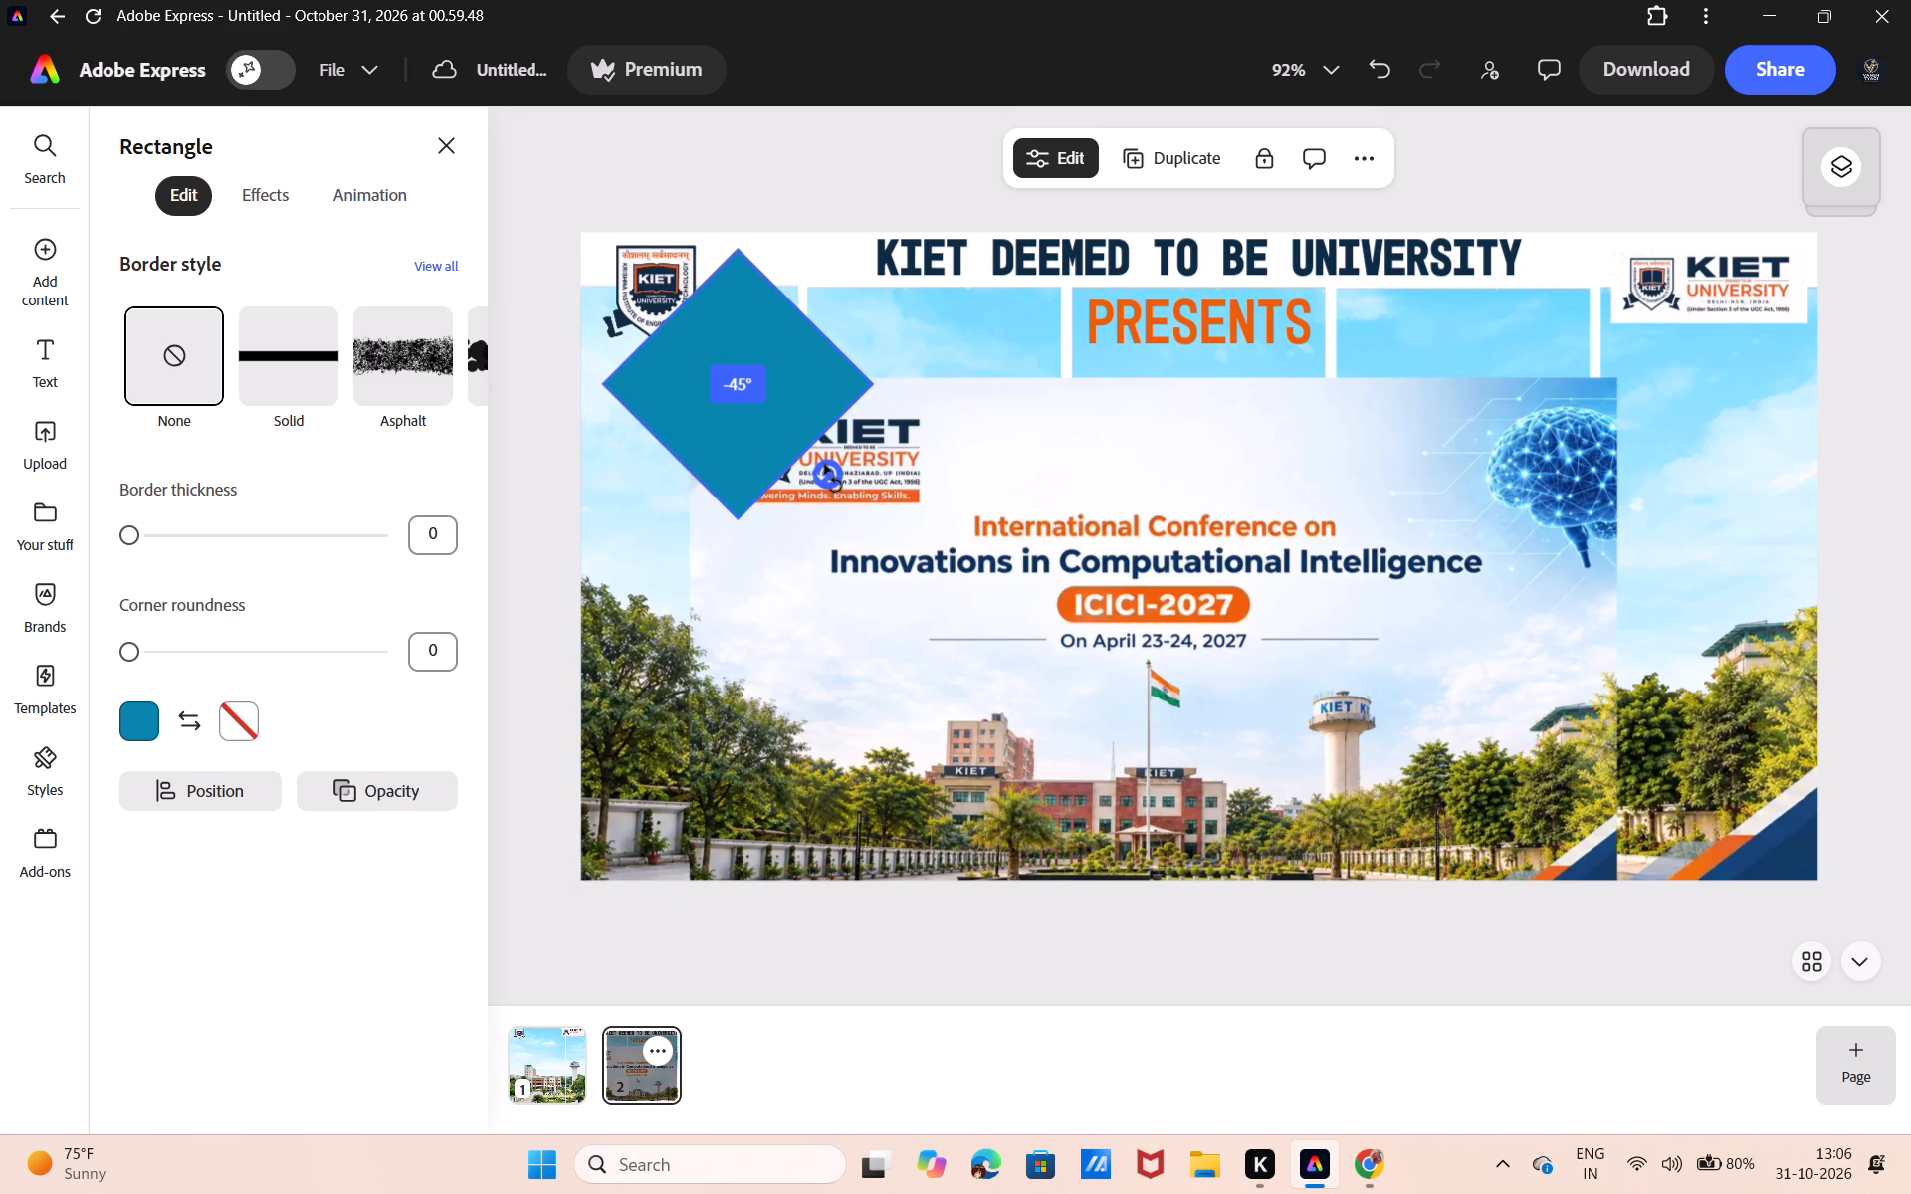
pyautogui.moveTo(733, 353); pyautogui.dragTo(563, 188)
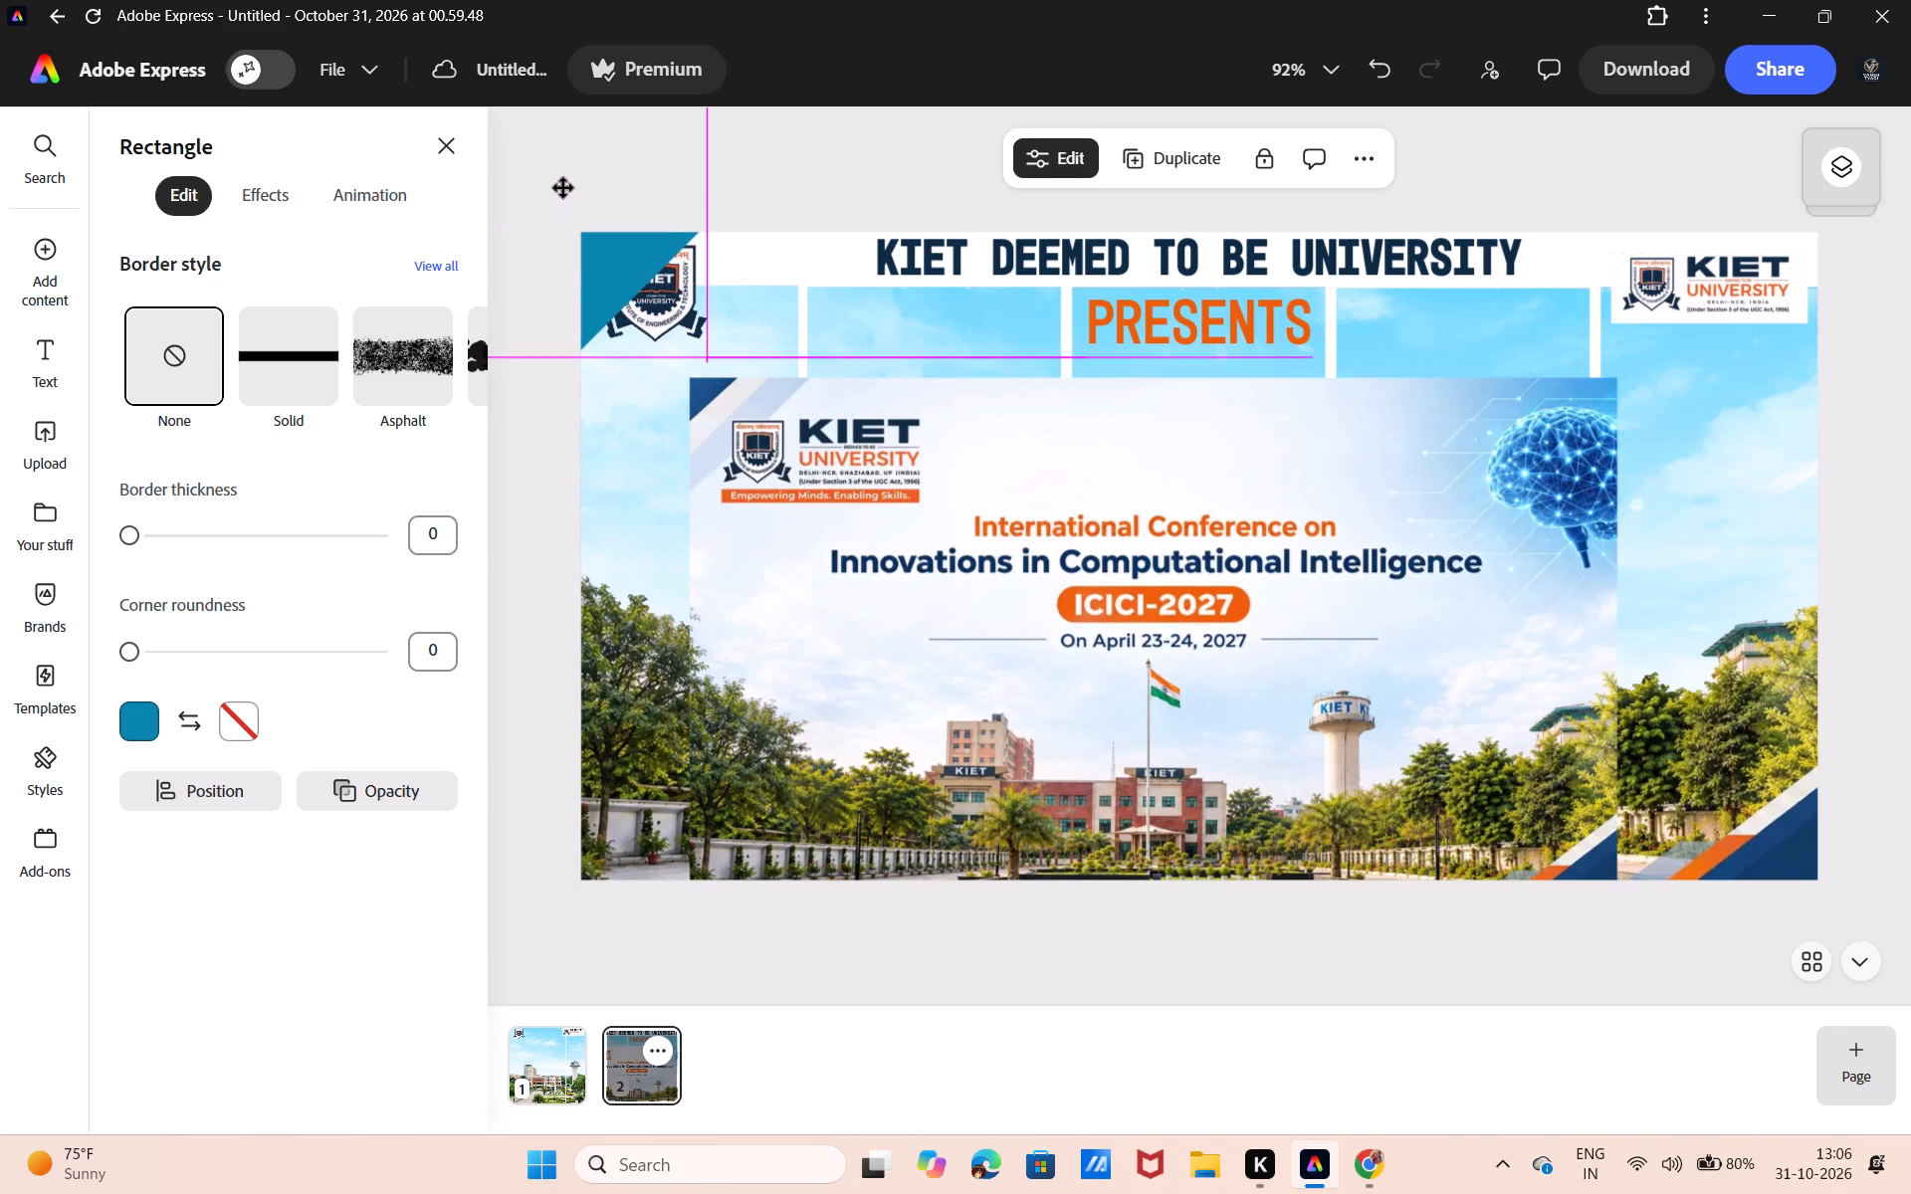
pyautogui.moveTo(563, 188); pyautogui.dragTo(537, 163)
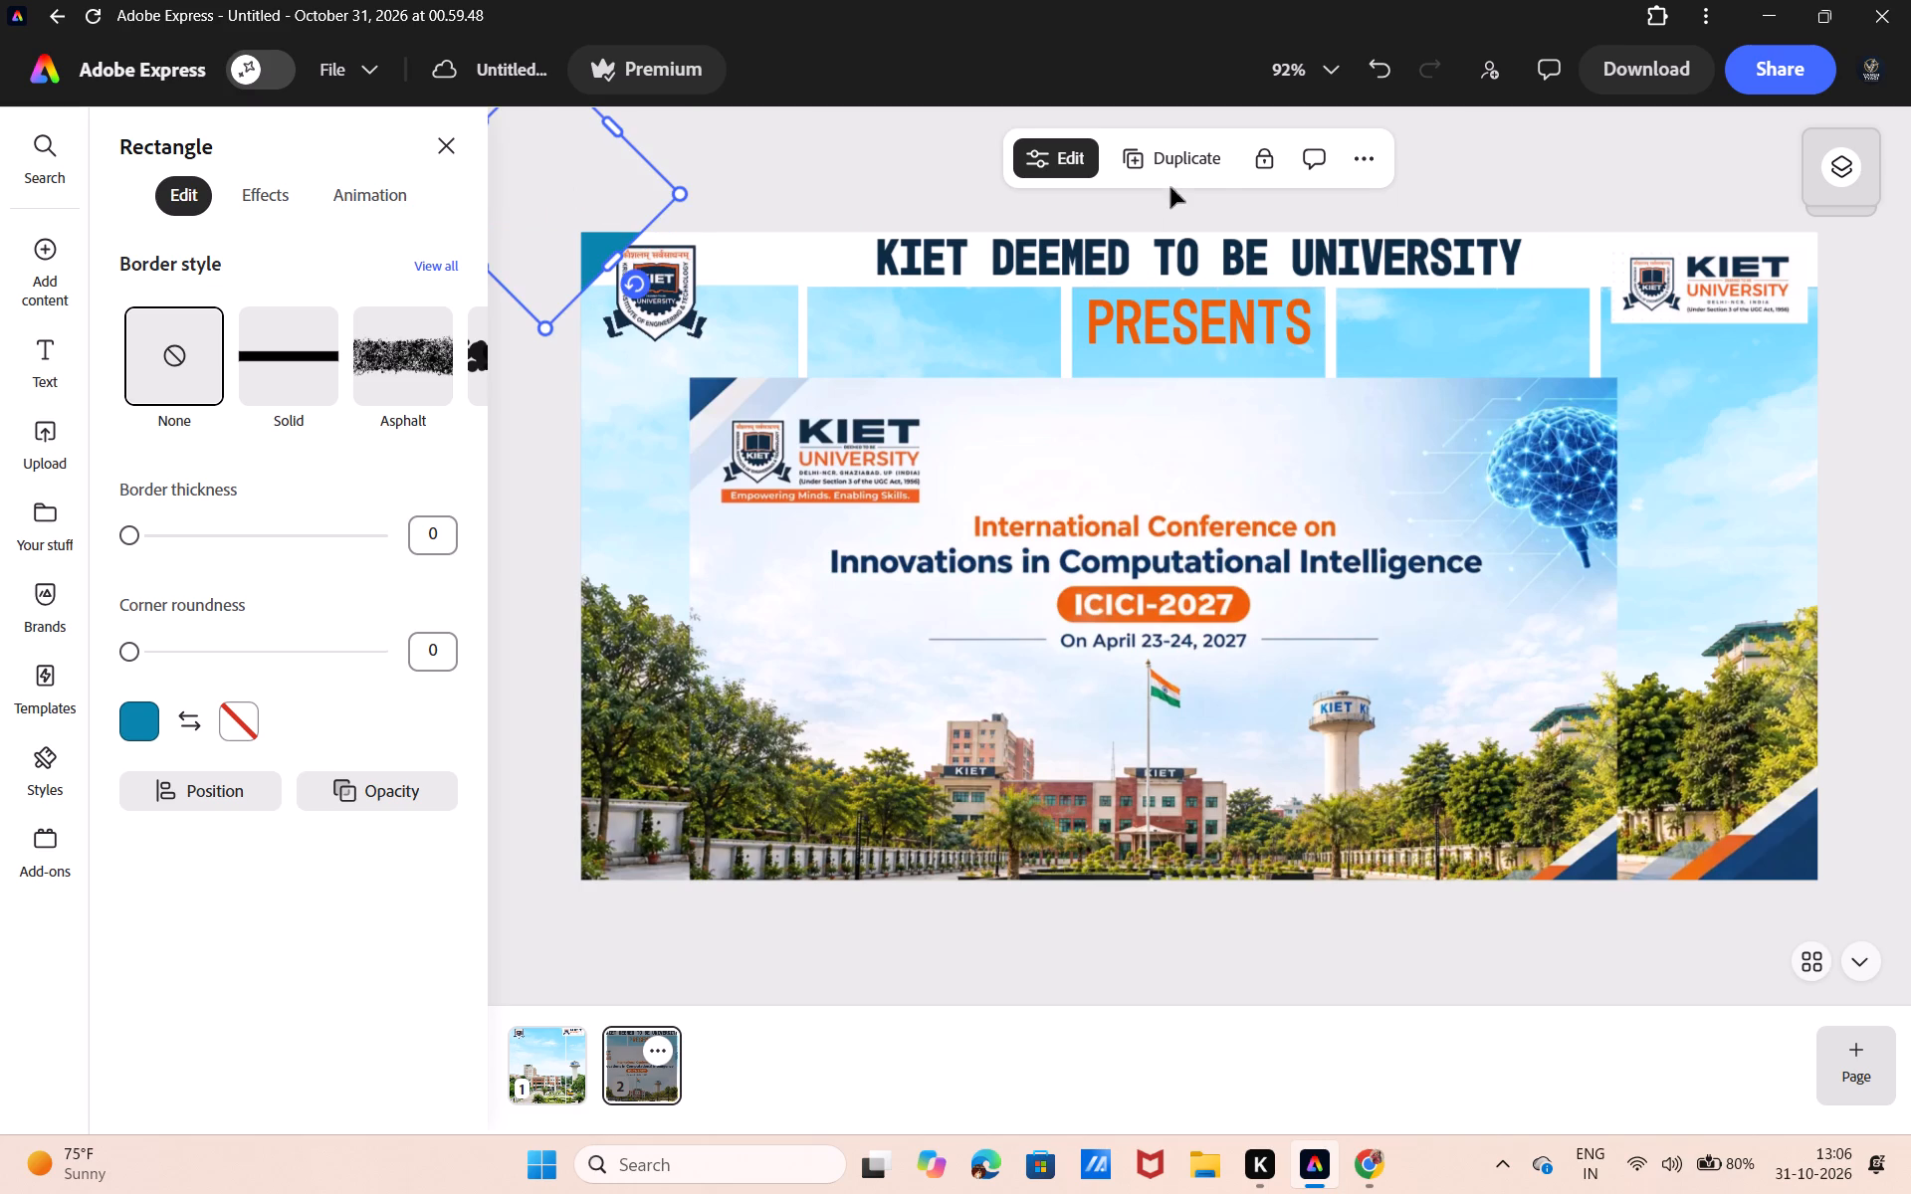
# Duplicate the corner square, narrow the copy into a thin diagonal strip, and place it alongside the corner triangle.
pyautogui.click(1174, 165)
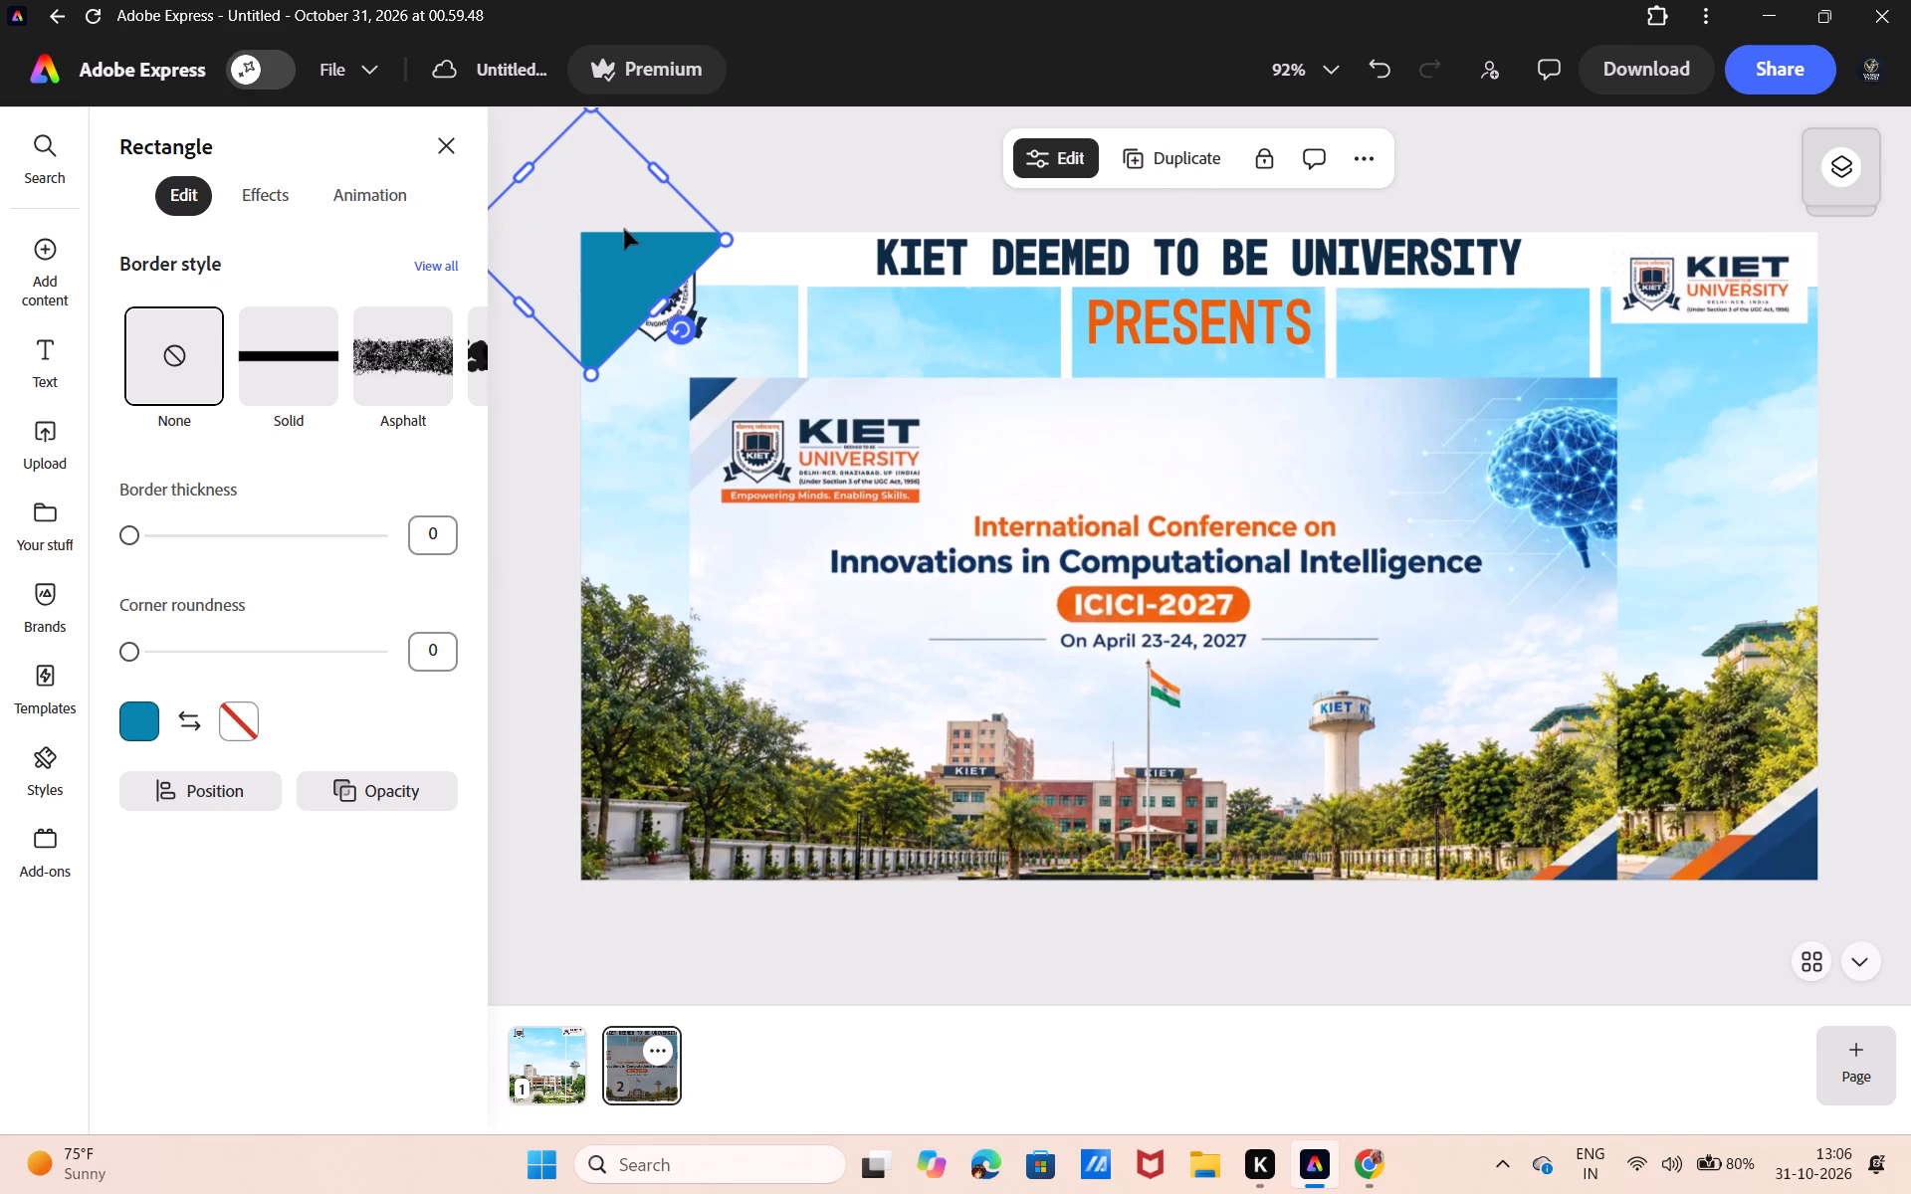
pyautogui.moveTo(624, 229); pyautogui.dragTo(761, 343)
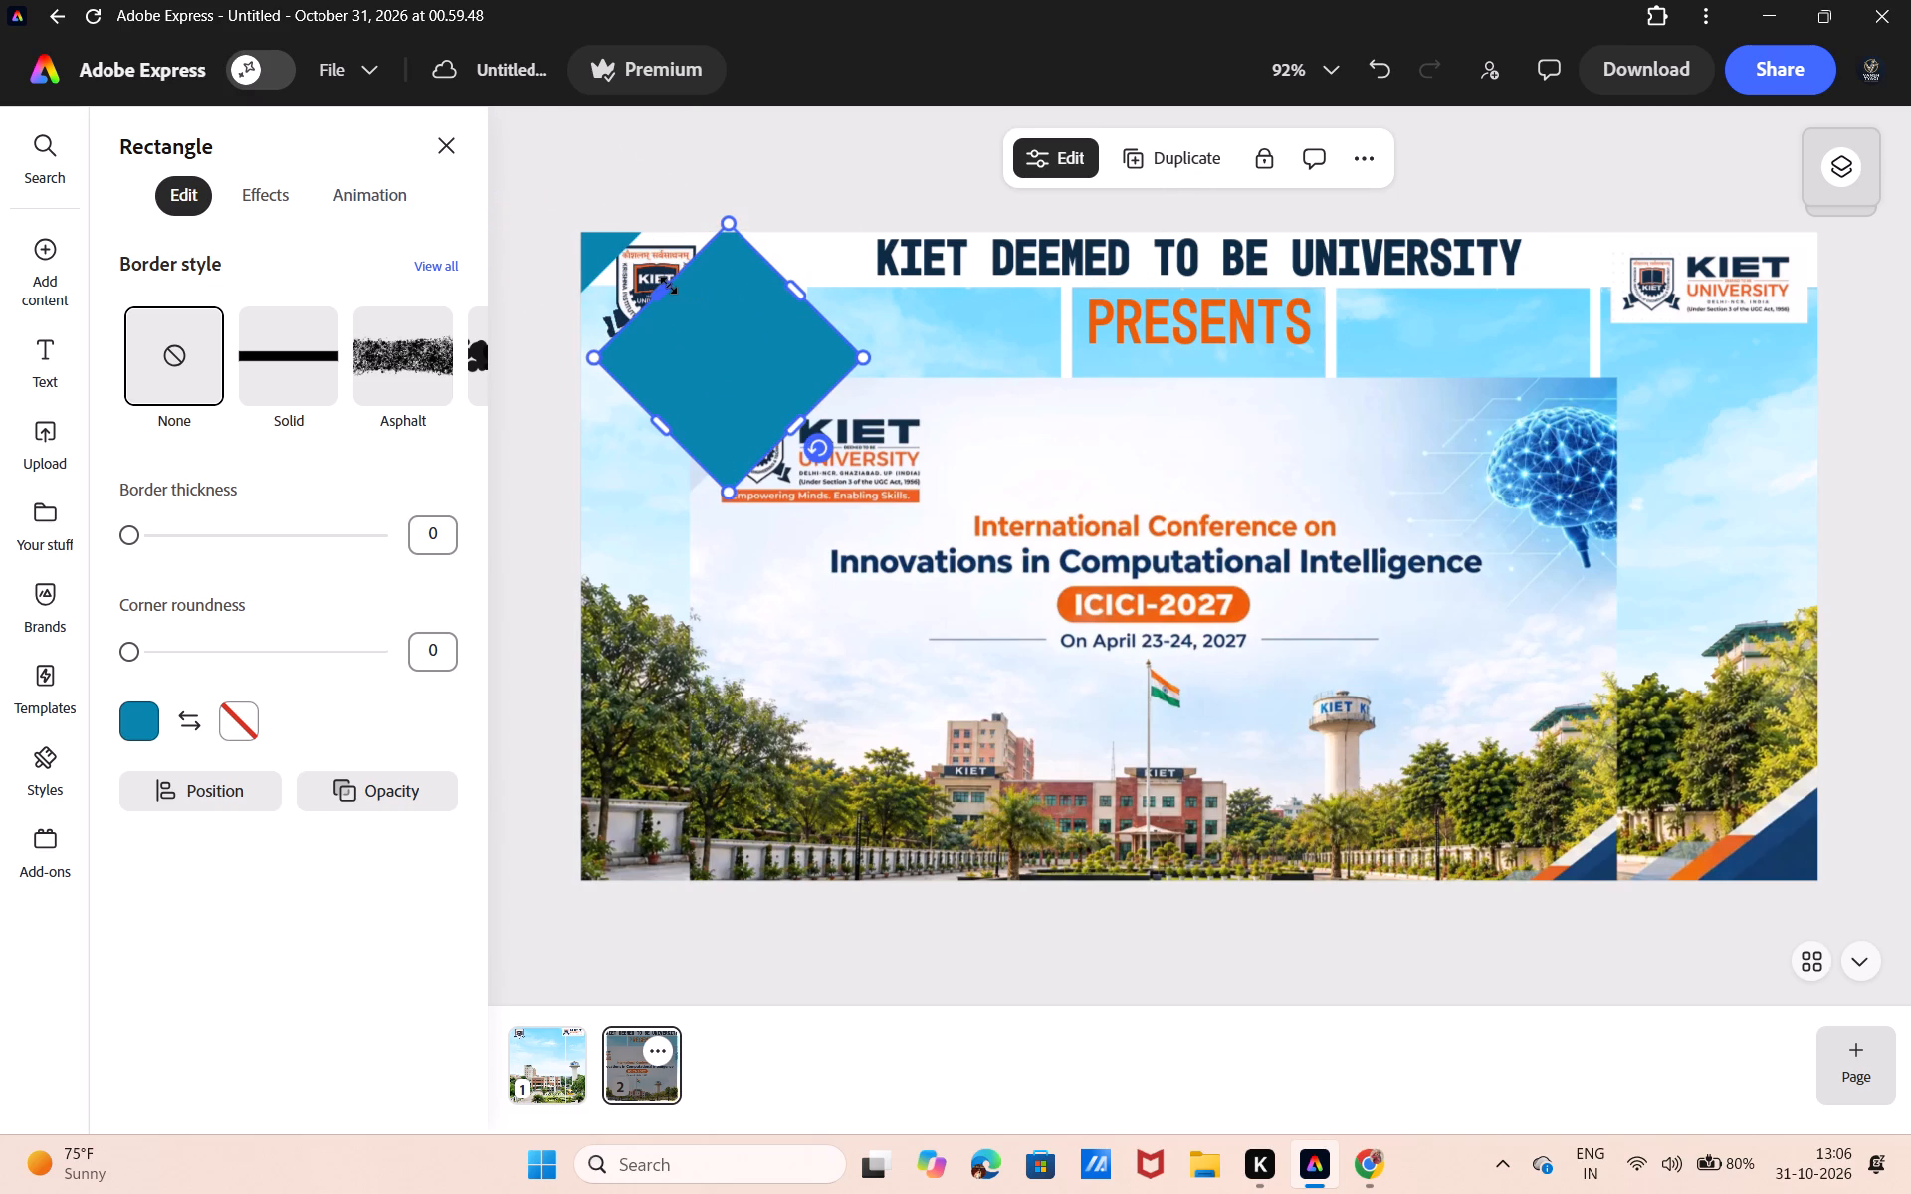
pyautogui.moveTo(668, 285); pyautogui.dragTo(779, 380)
pyautogui.moveTo(847, 338); pyautogui.dragTo(950, 260)
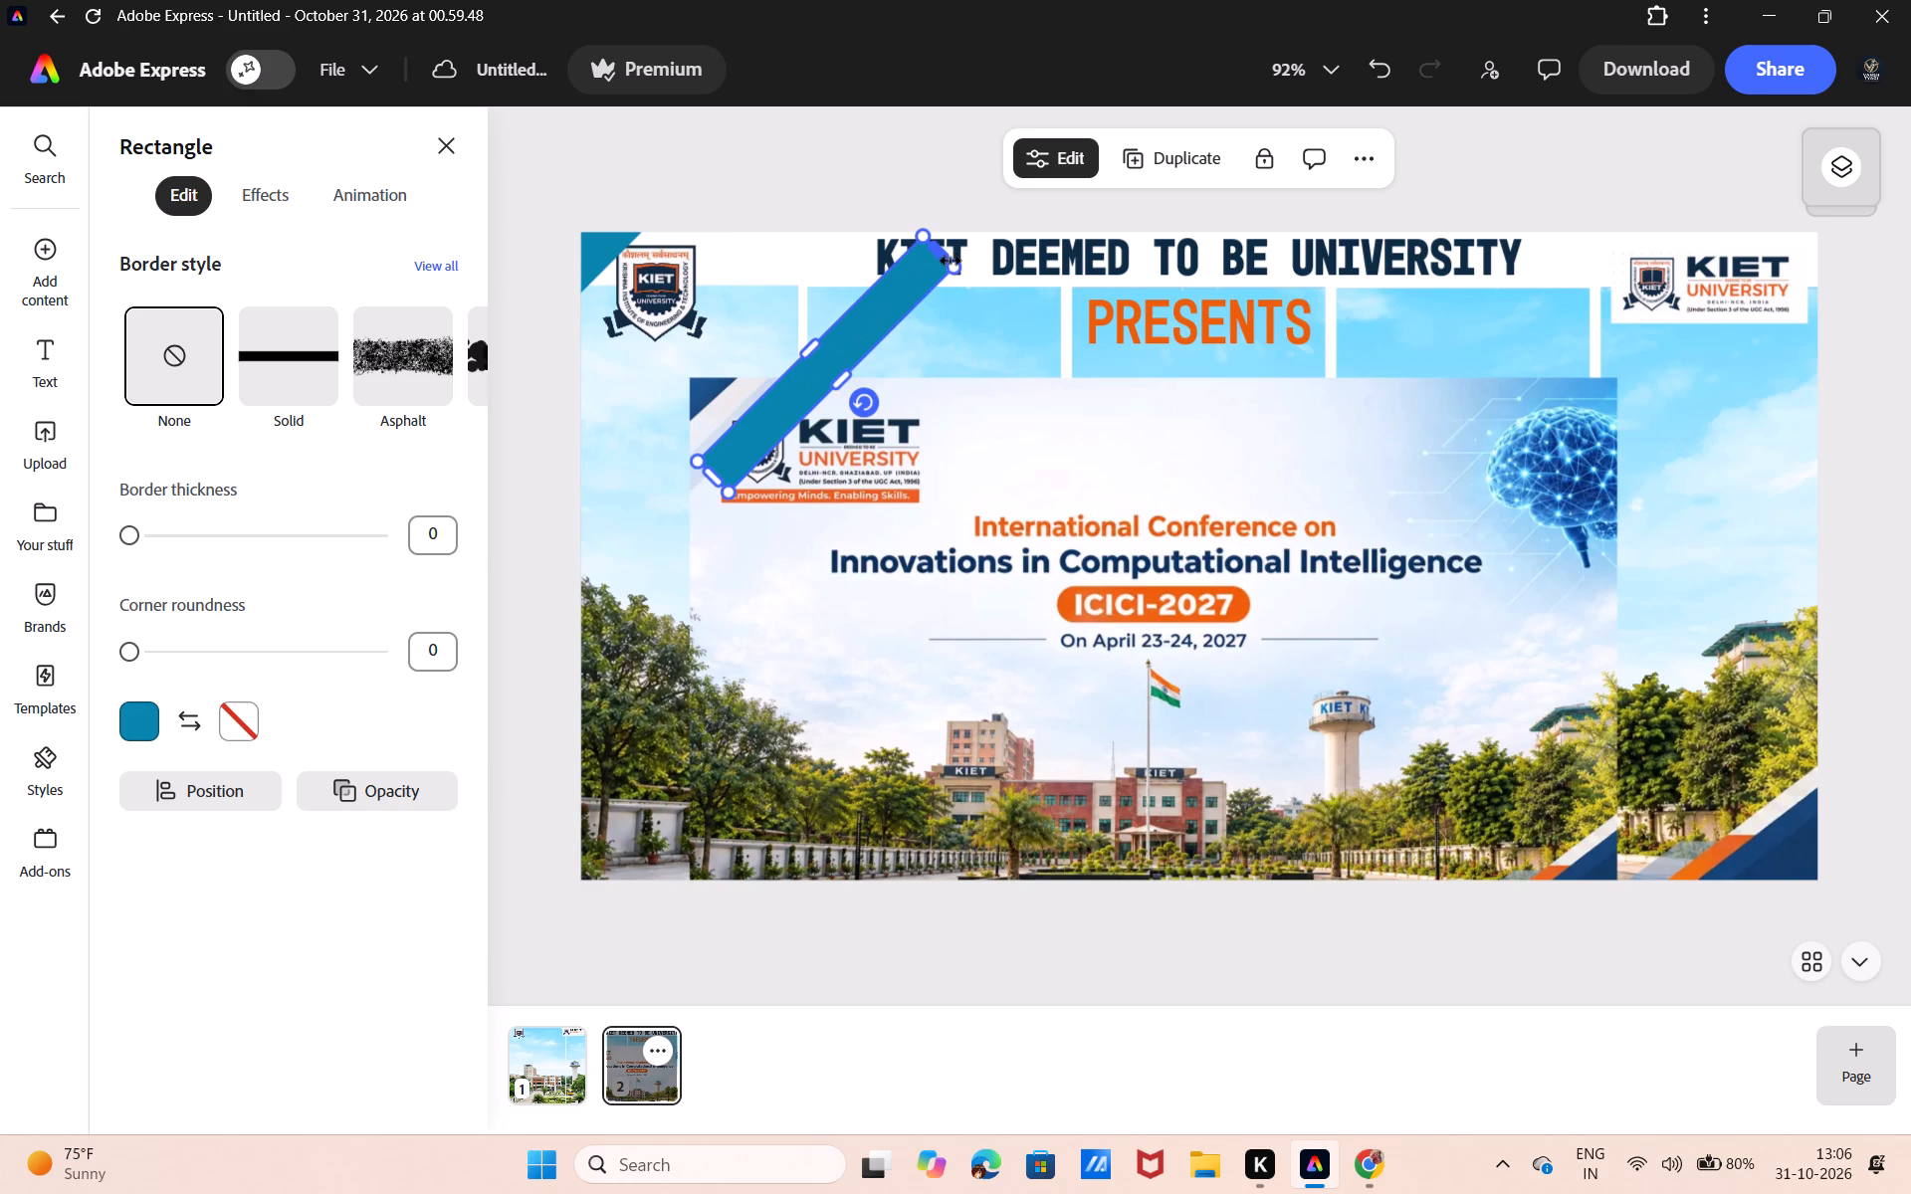
pyautogui.moveTo(880, 319); pyautogui.dragTo(682, 257)
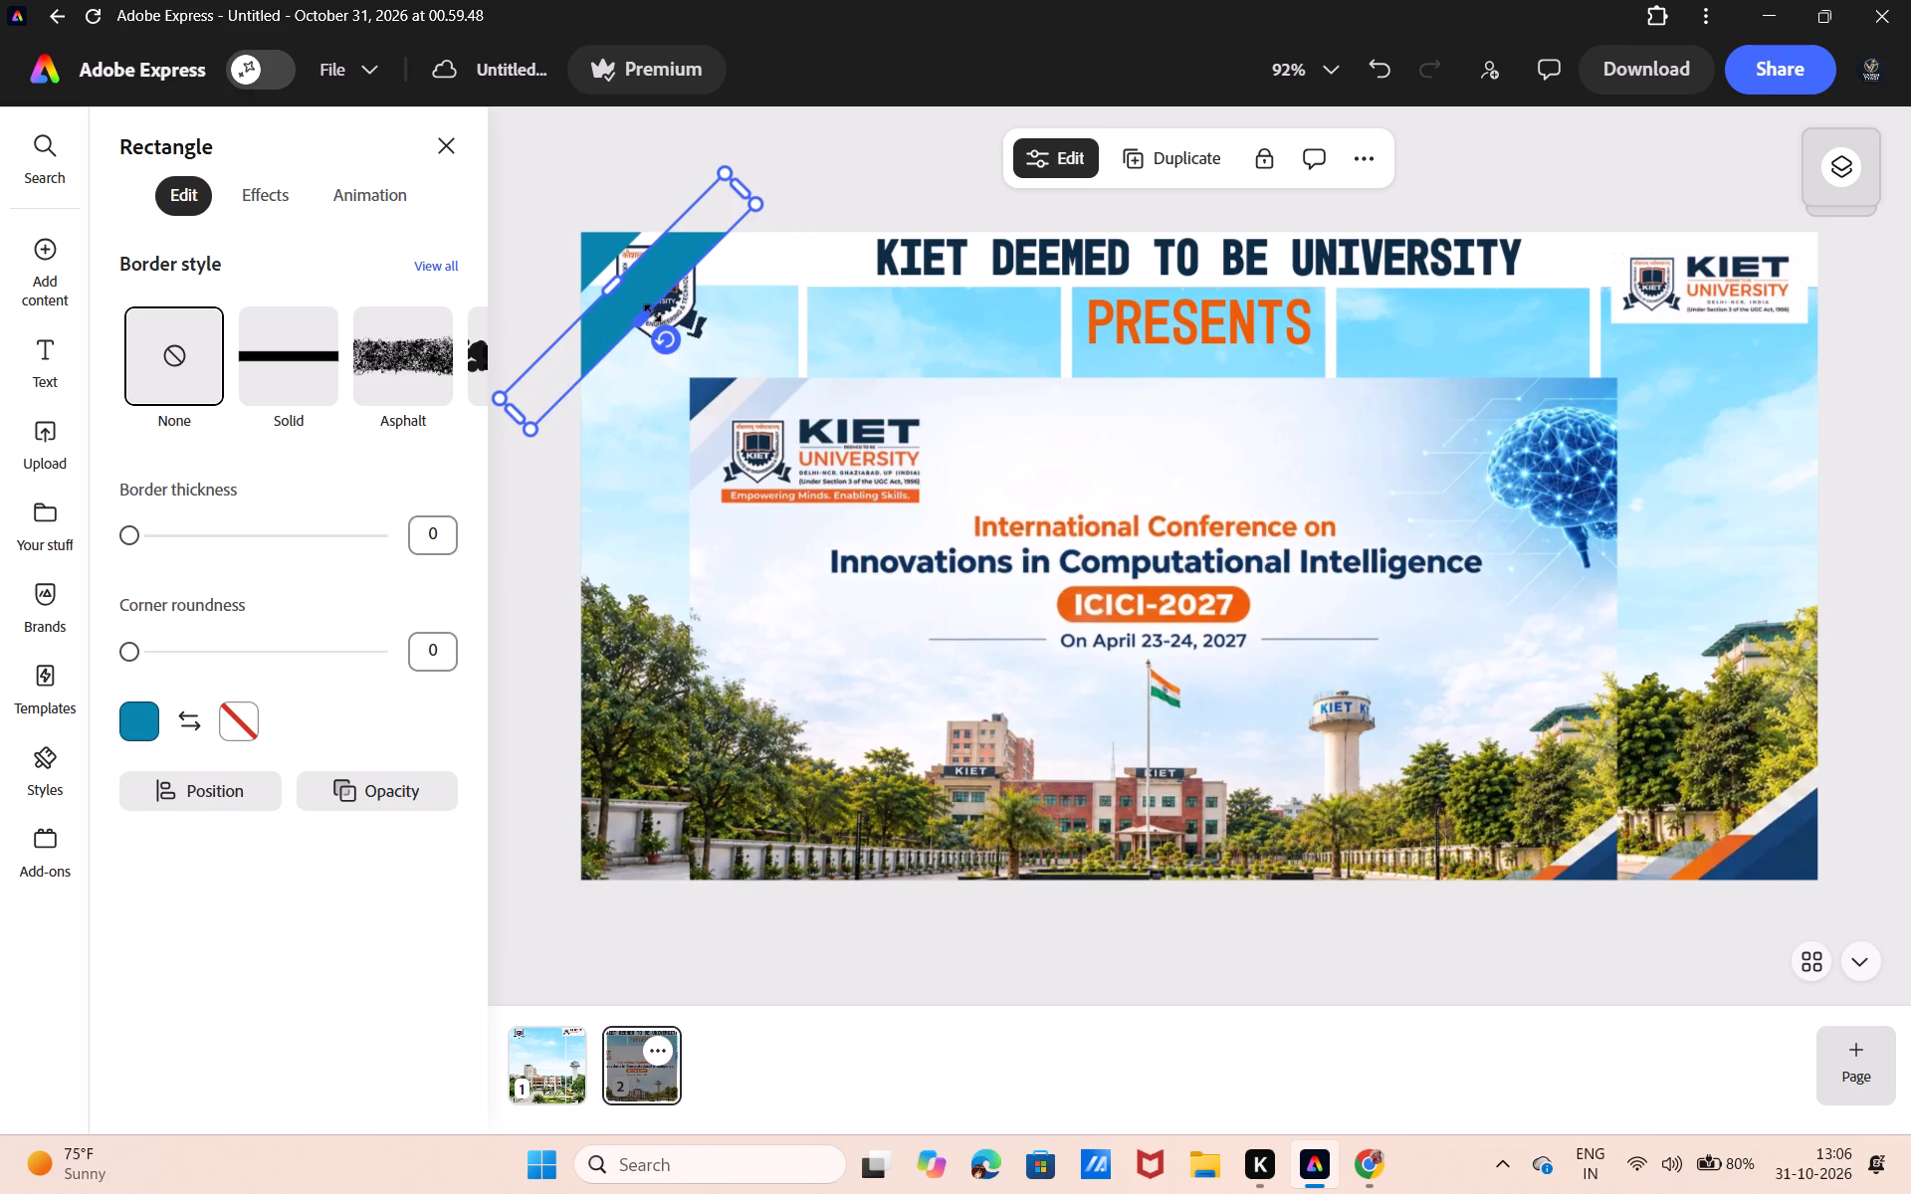
pyautogui.click(652, 312)
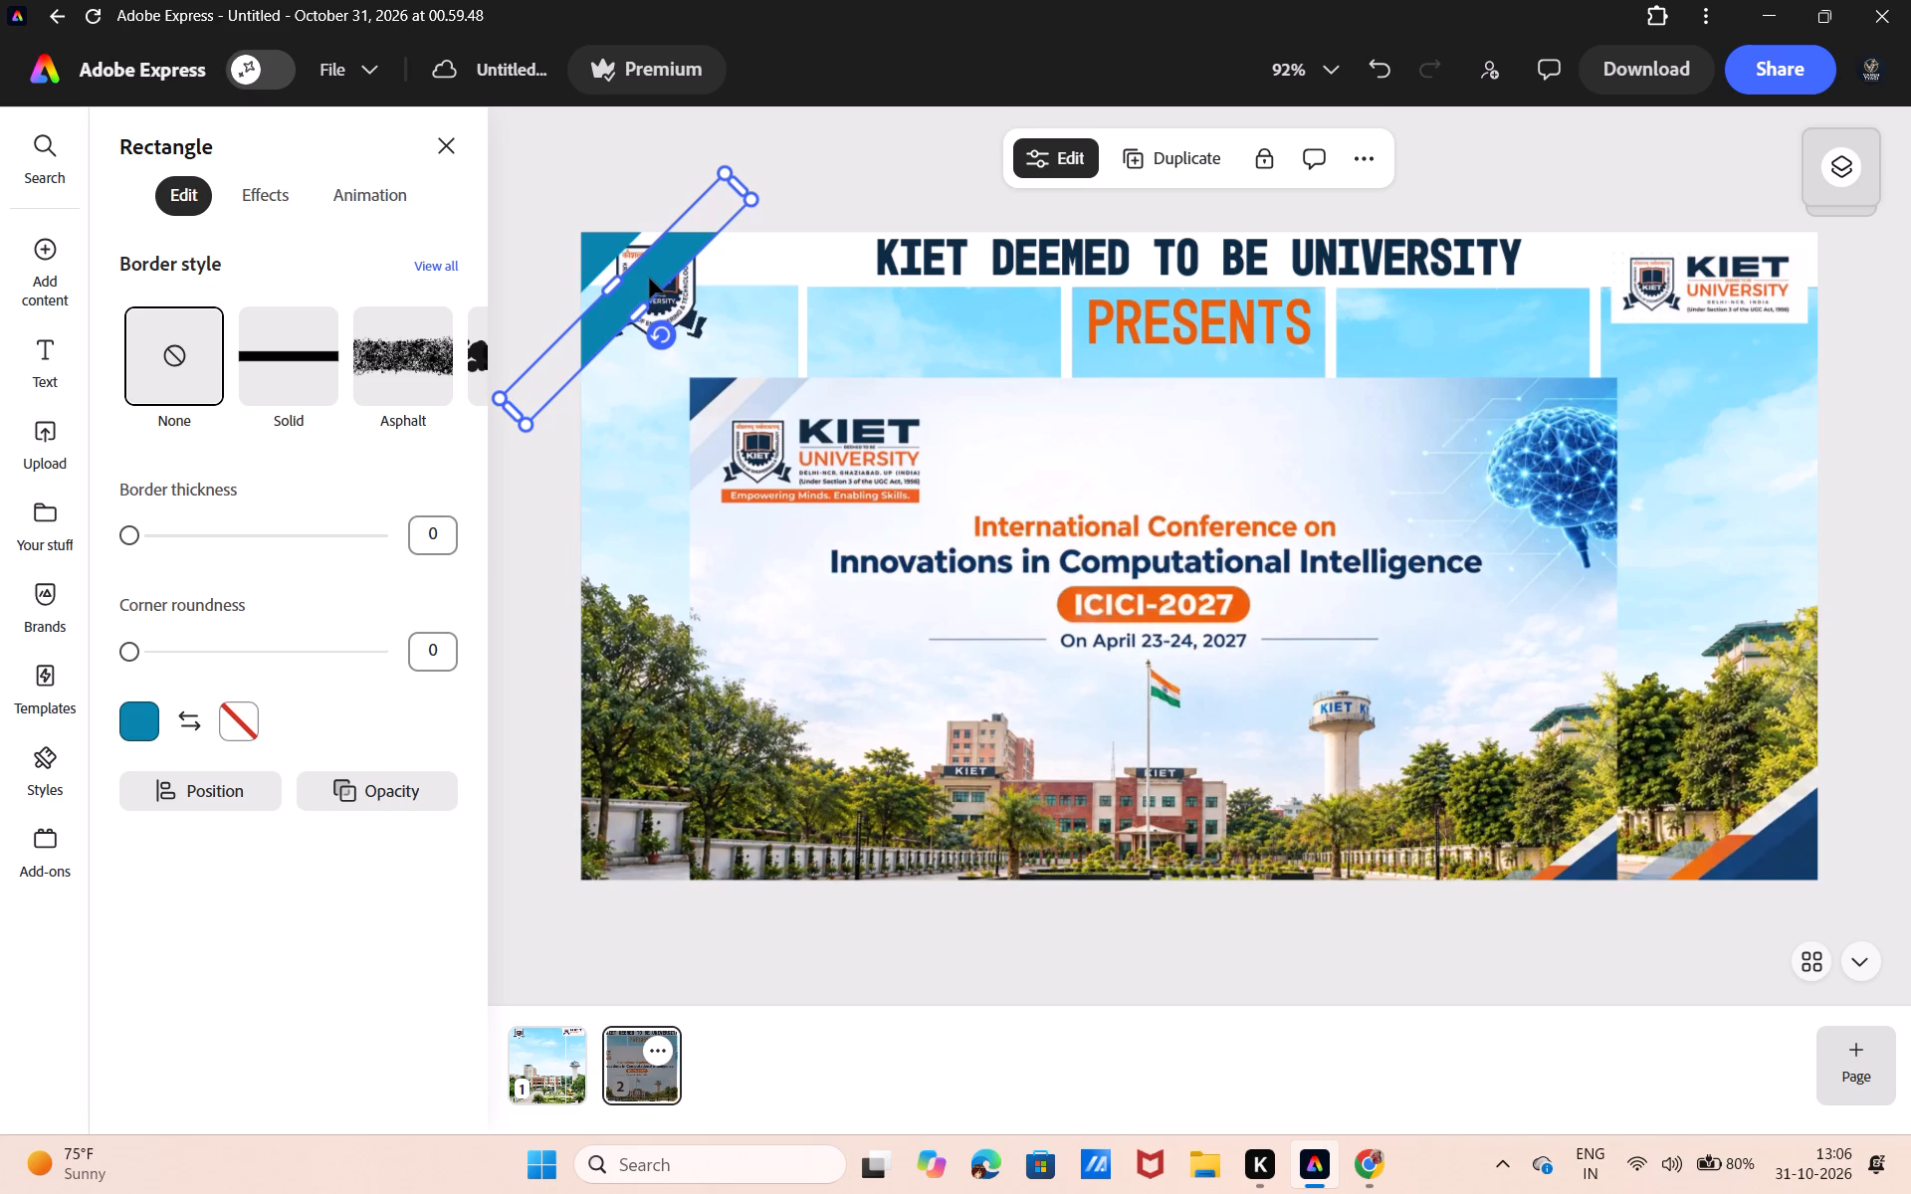
pyautogui.click(649, 275)
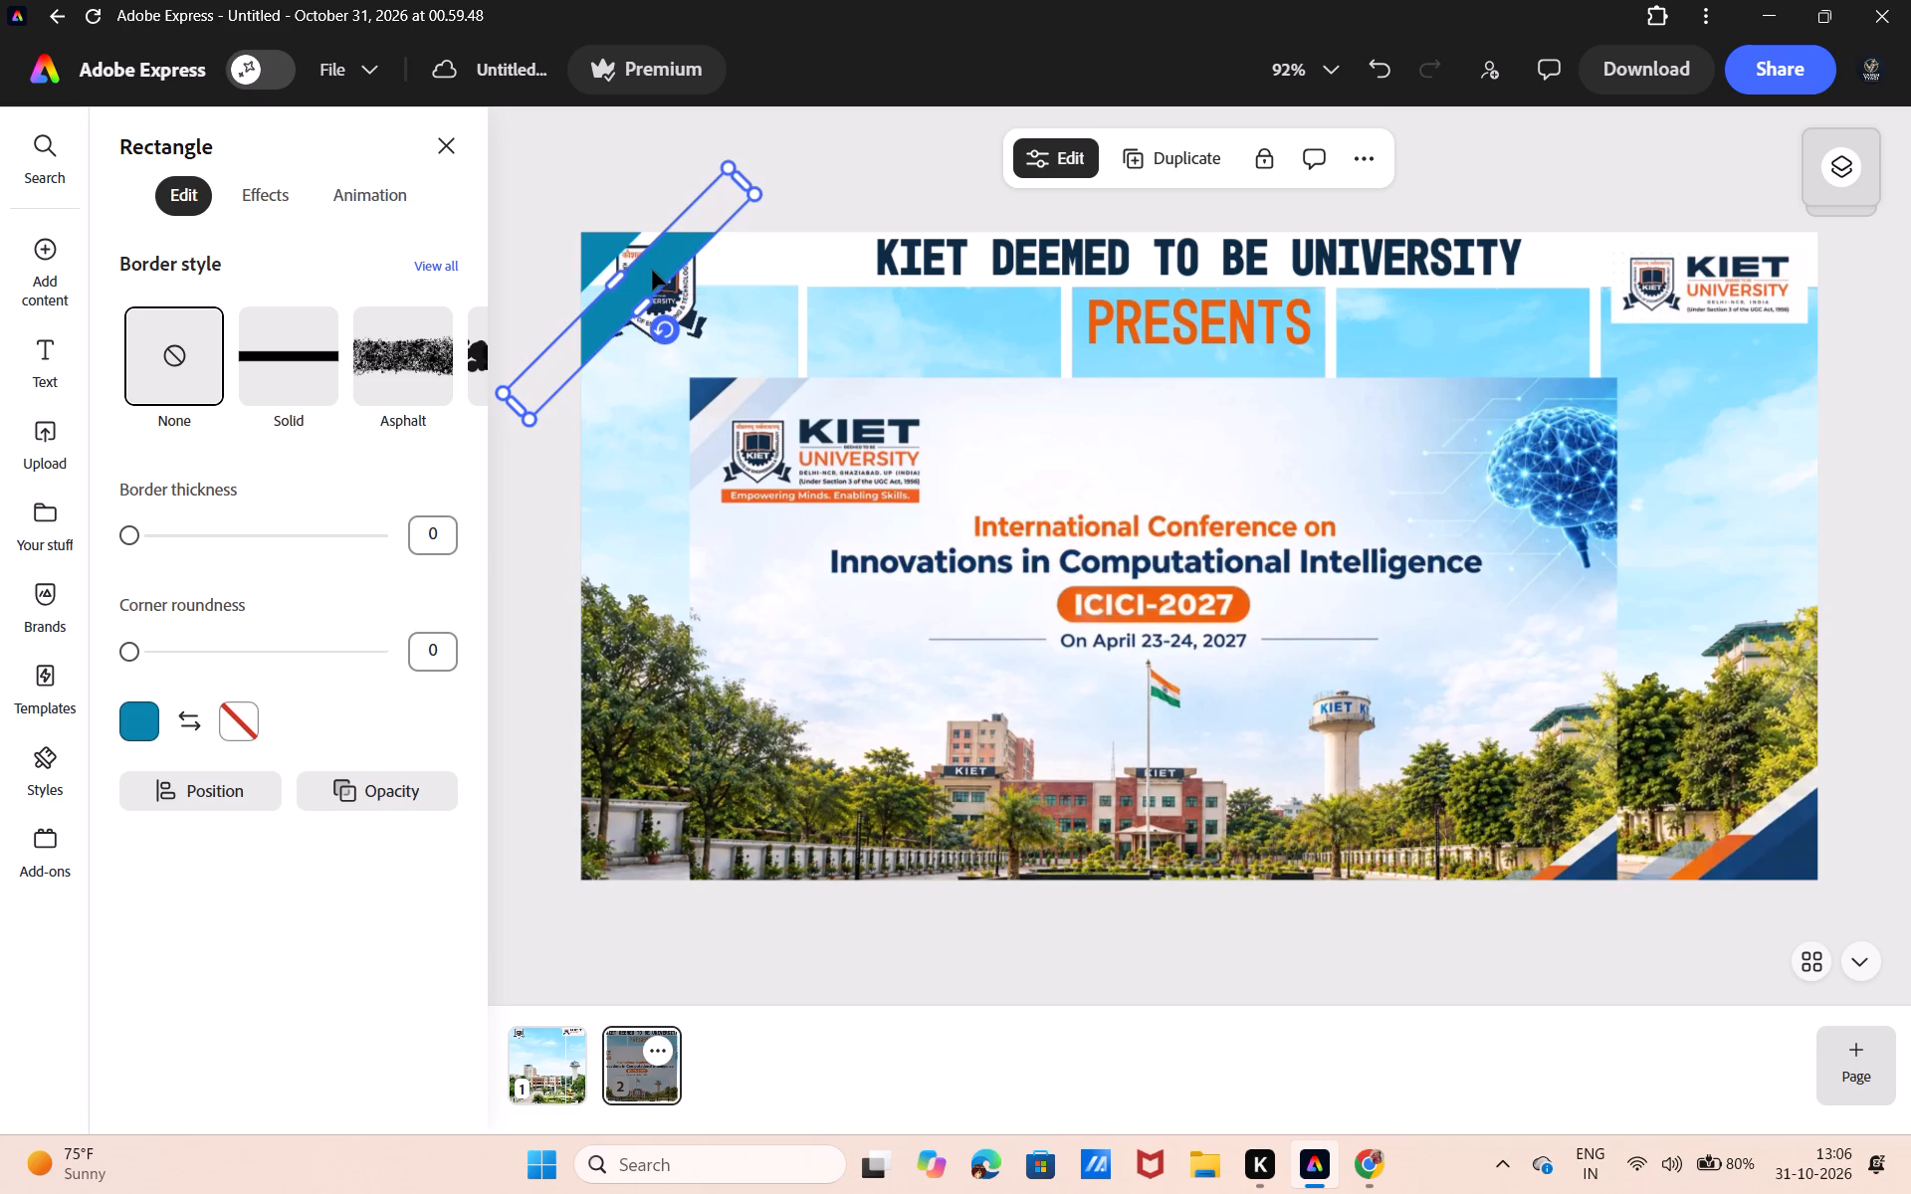
# Recolor the corner triangle's square dark blue by sampling the top-left corner of the conference banner.
pyautogui.click(594, 231)
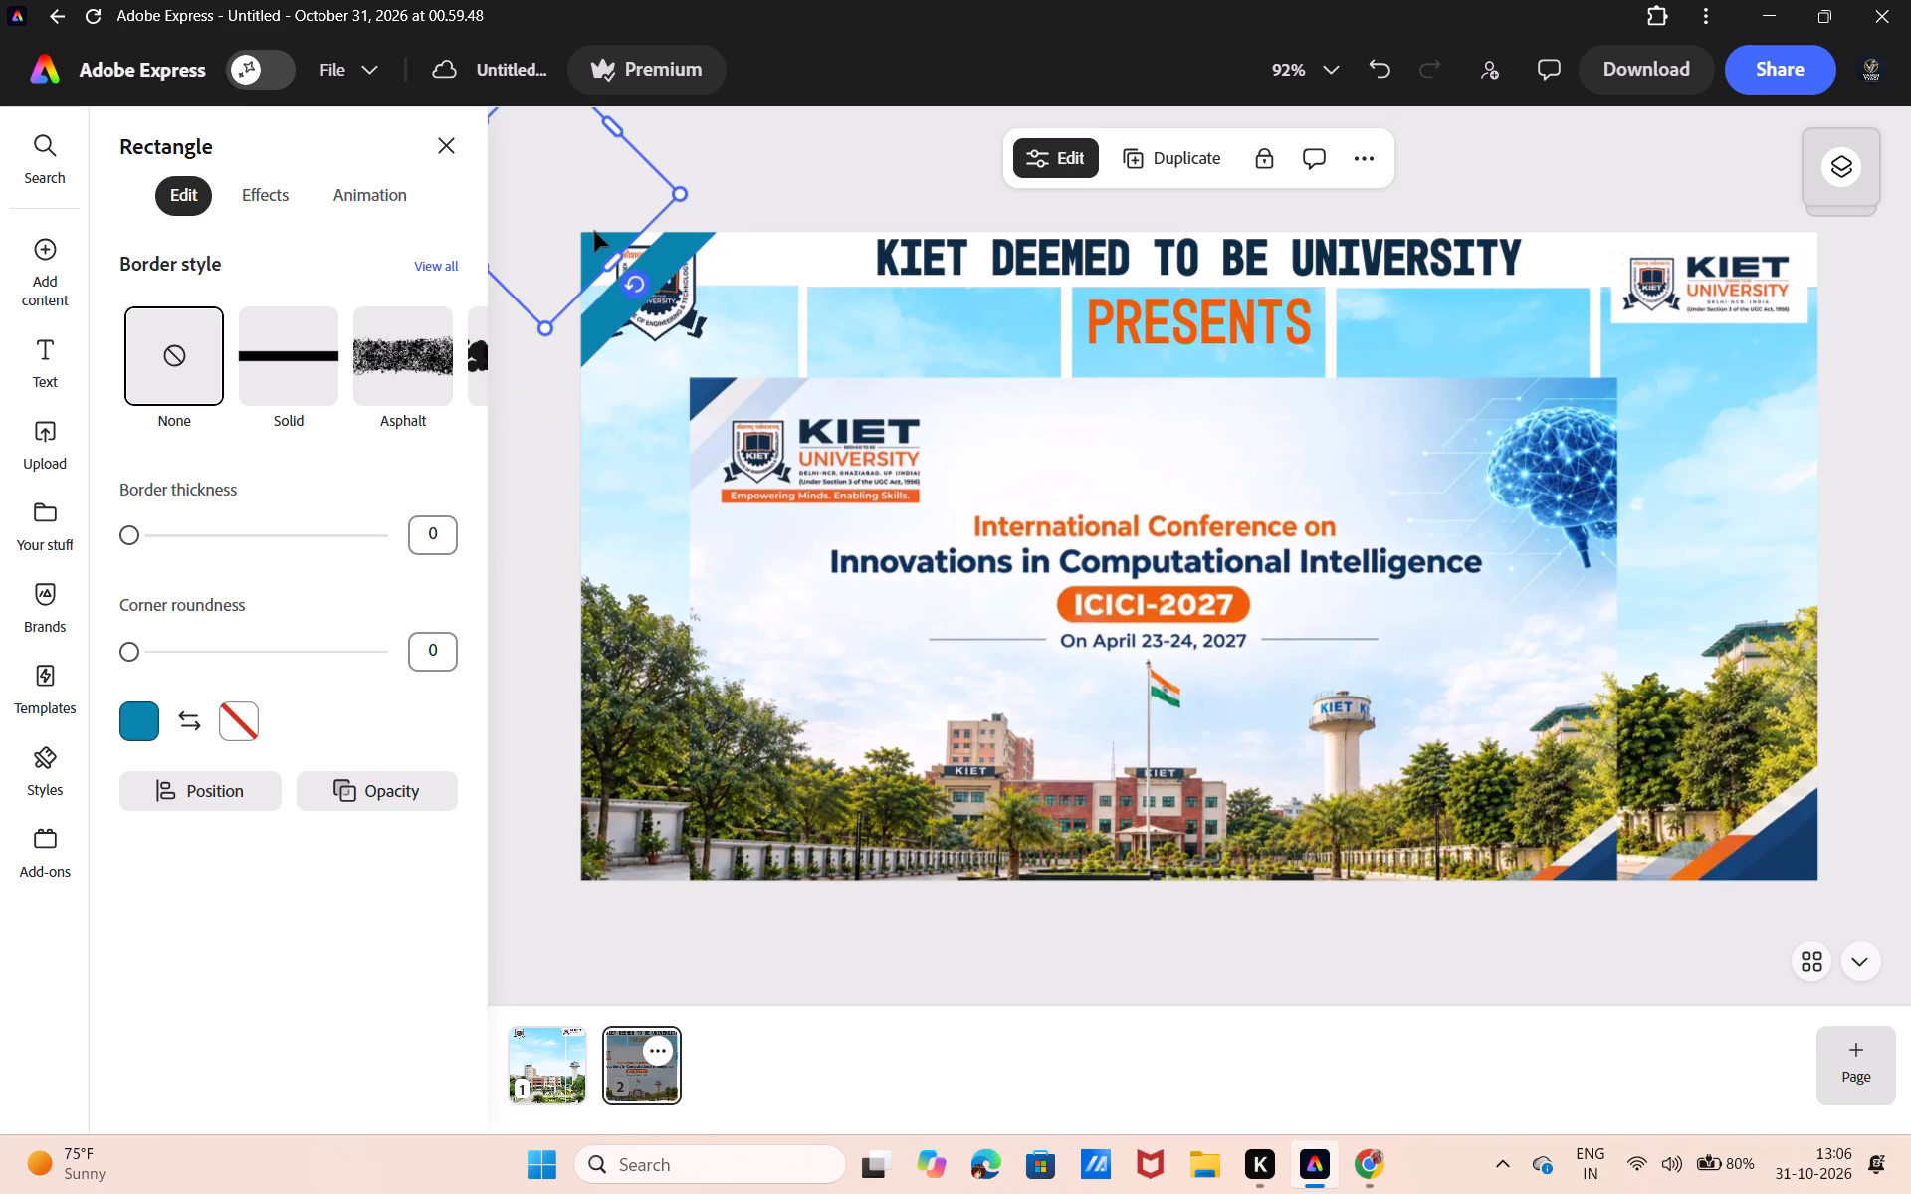
pyautogui.click(143, 701)
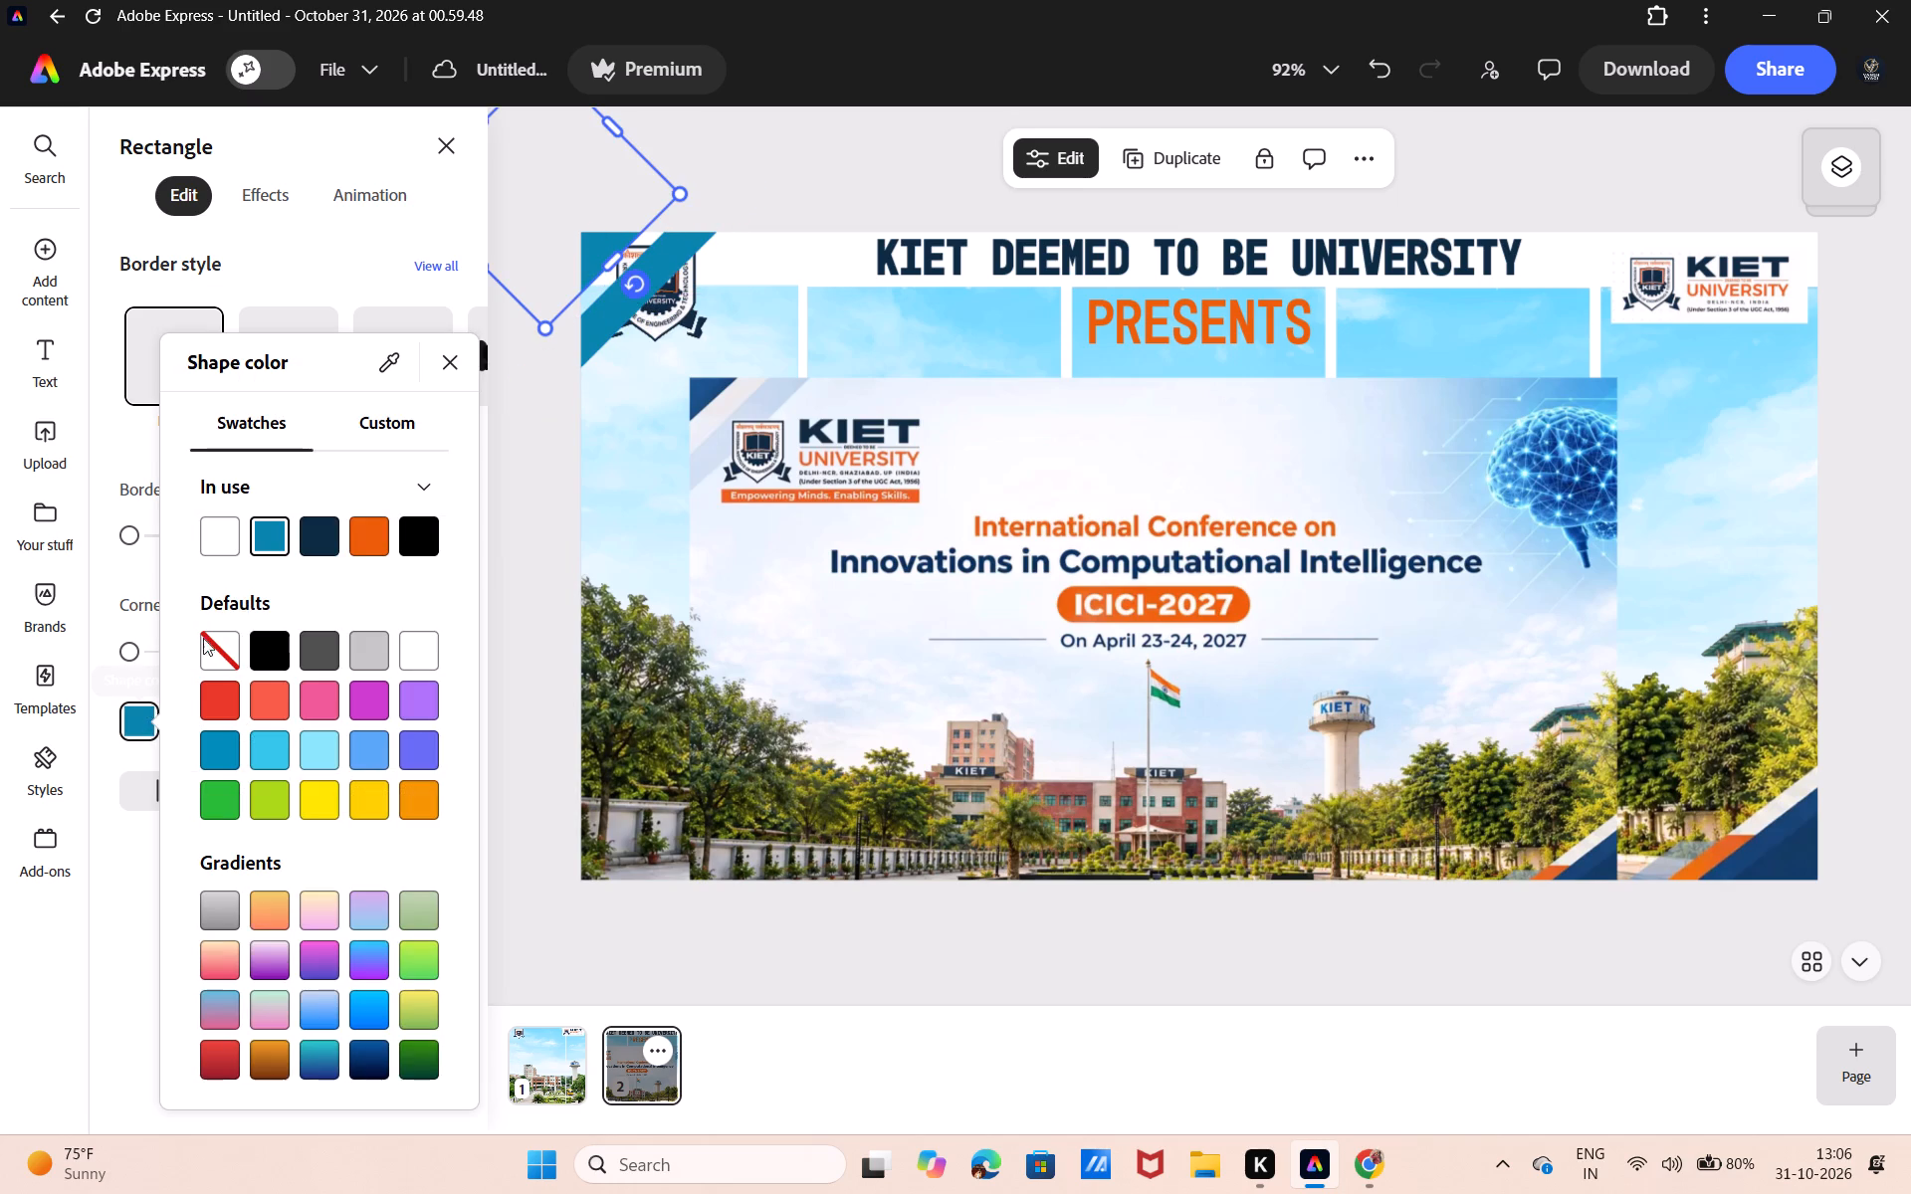
pyautogui.click(380, 377)
pyautogui.click(695, 386)
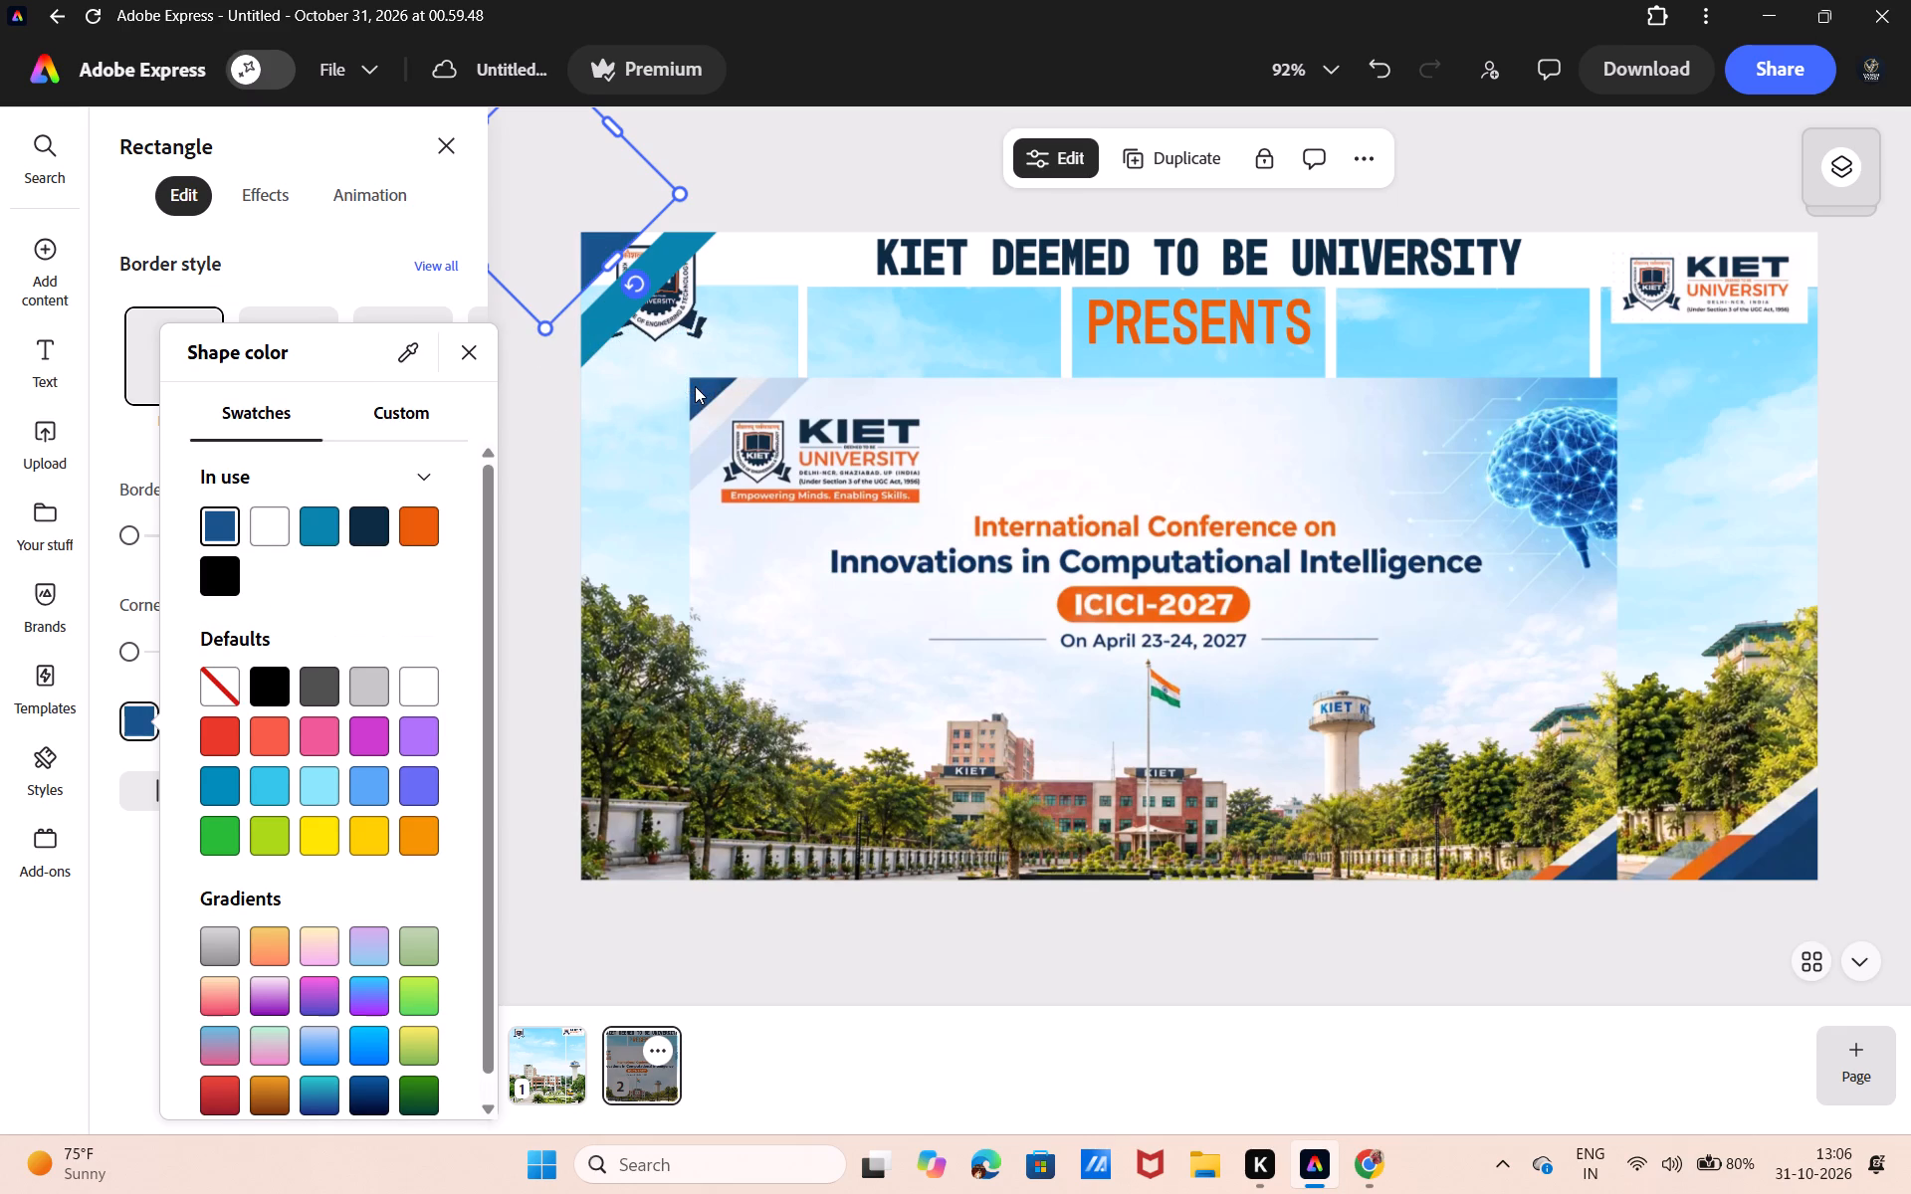
pyautogui.click(663, 250)
# Recolor the diagonal strip pale blue by sampling the light area at the conference banner's left edge.
pyautogui.click(663, 250)
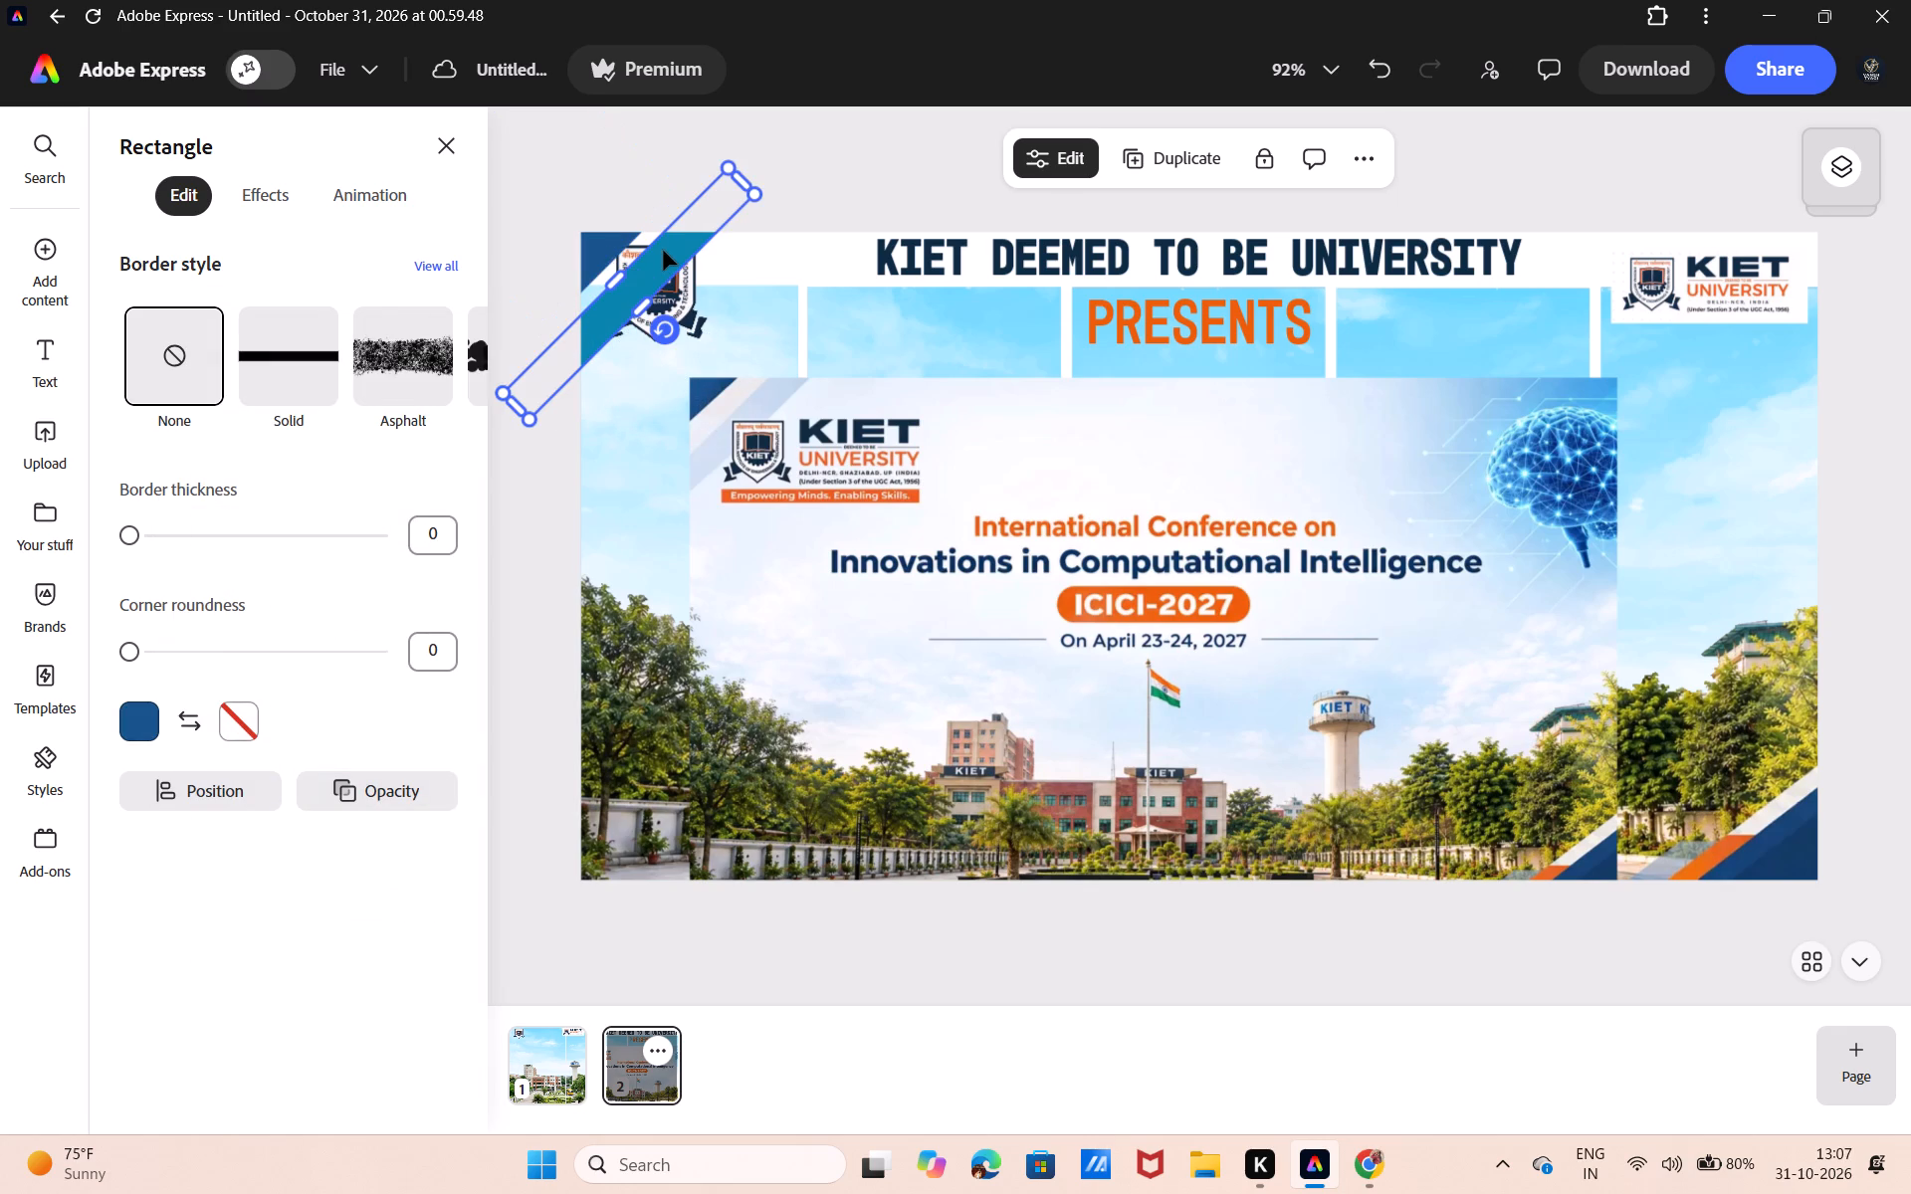
pyautogui.click(146, 727)
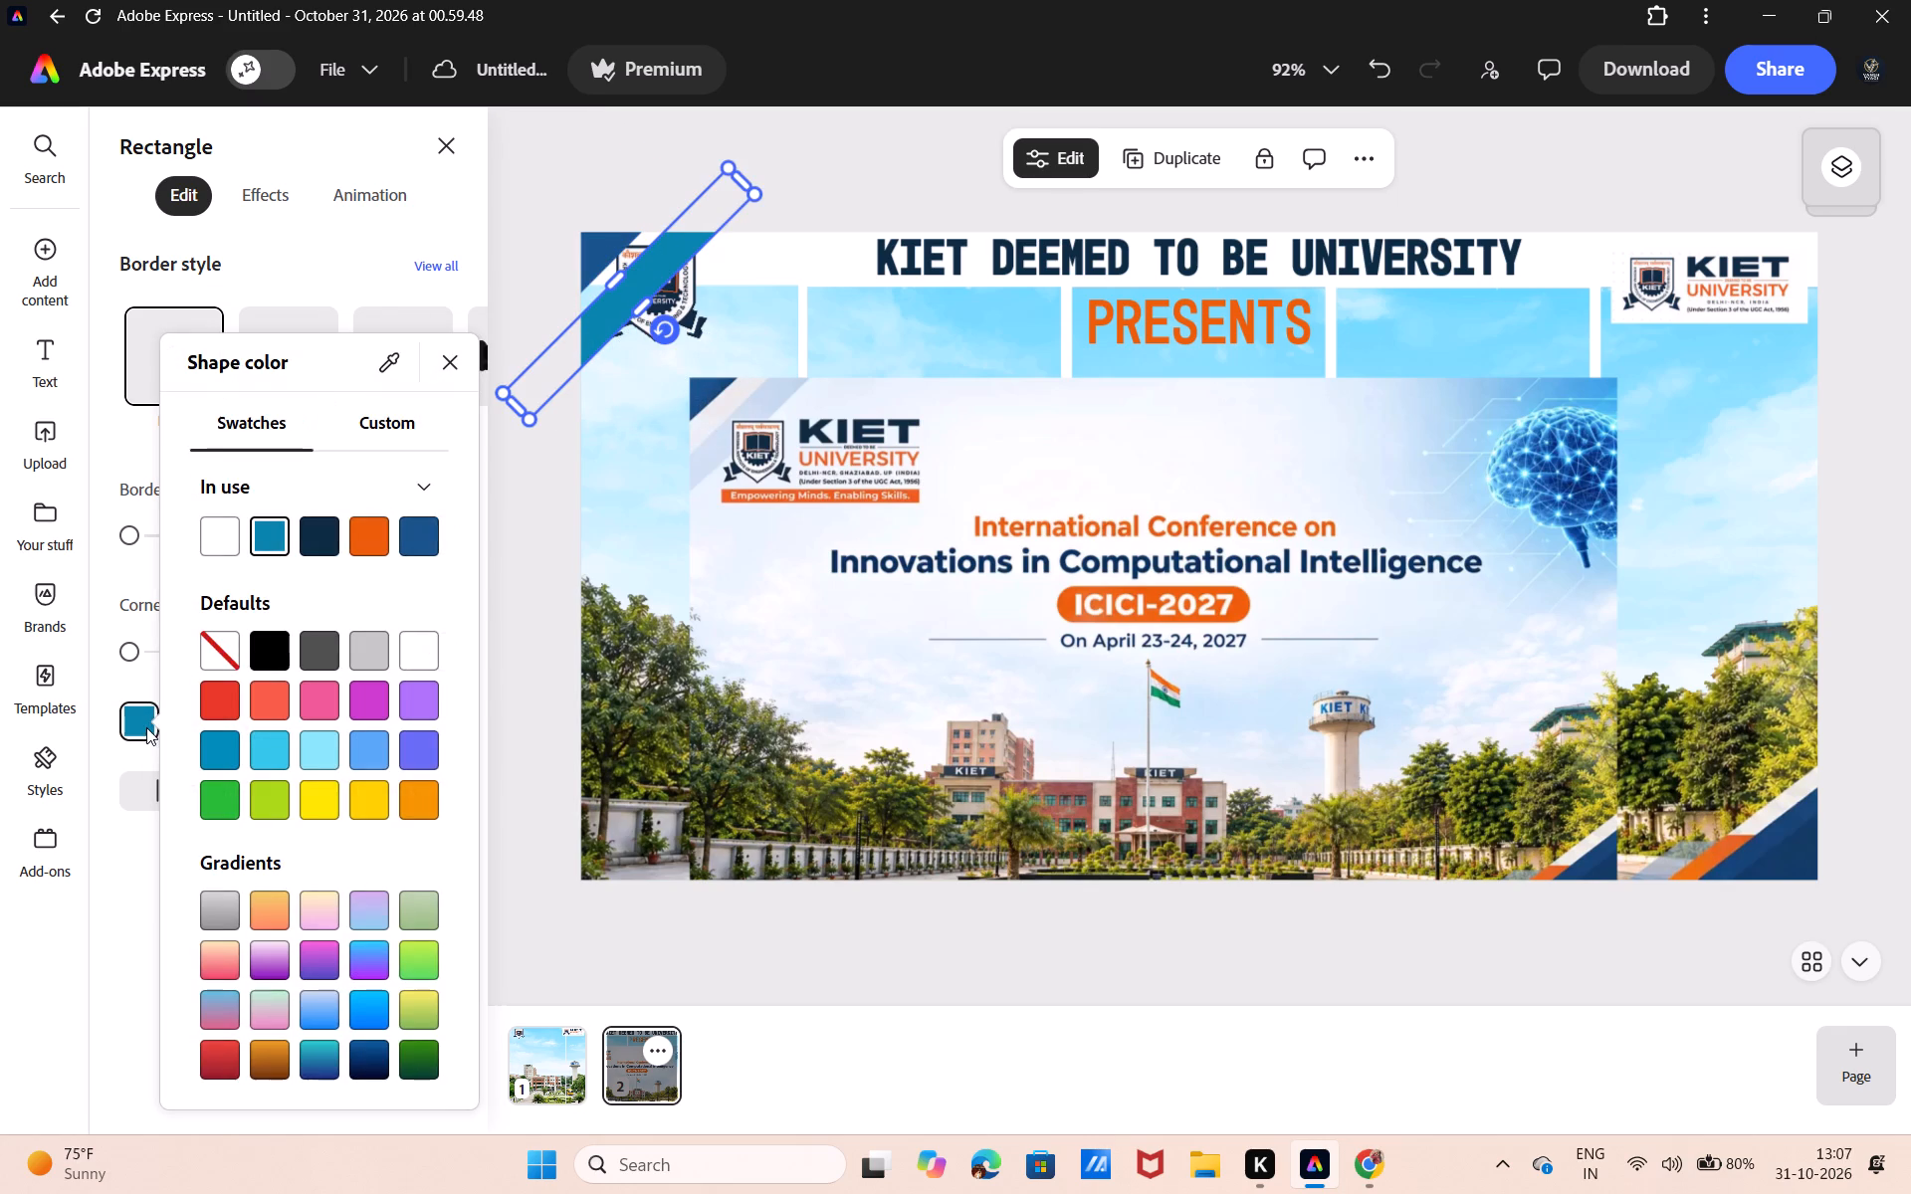
pyautogui.click(389, 356)
pyautogui.click(704, 453)
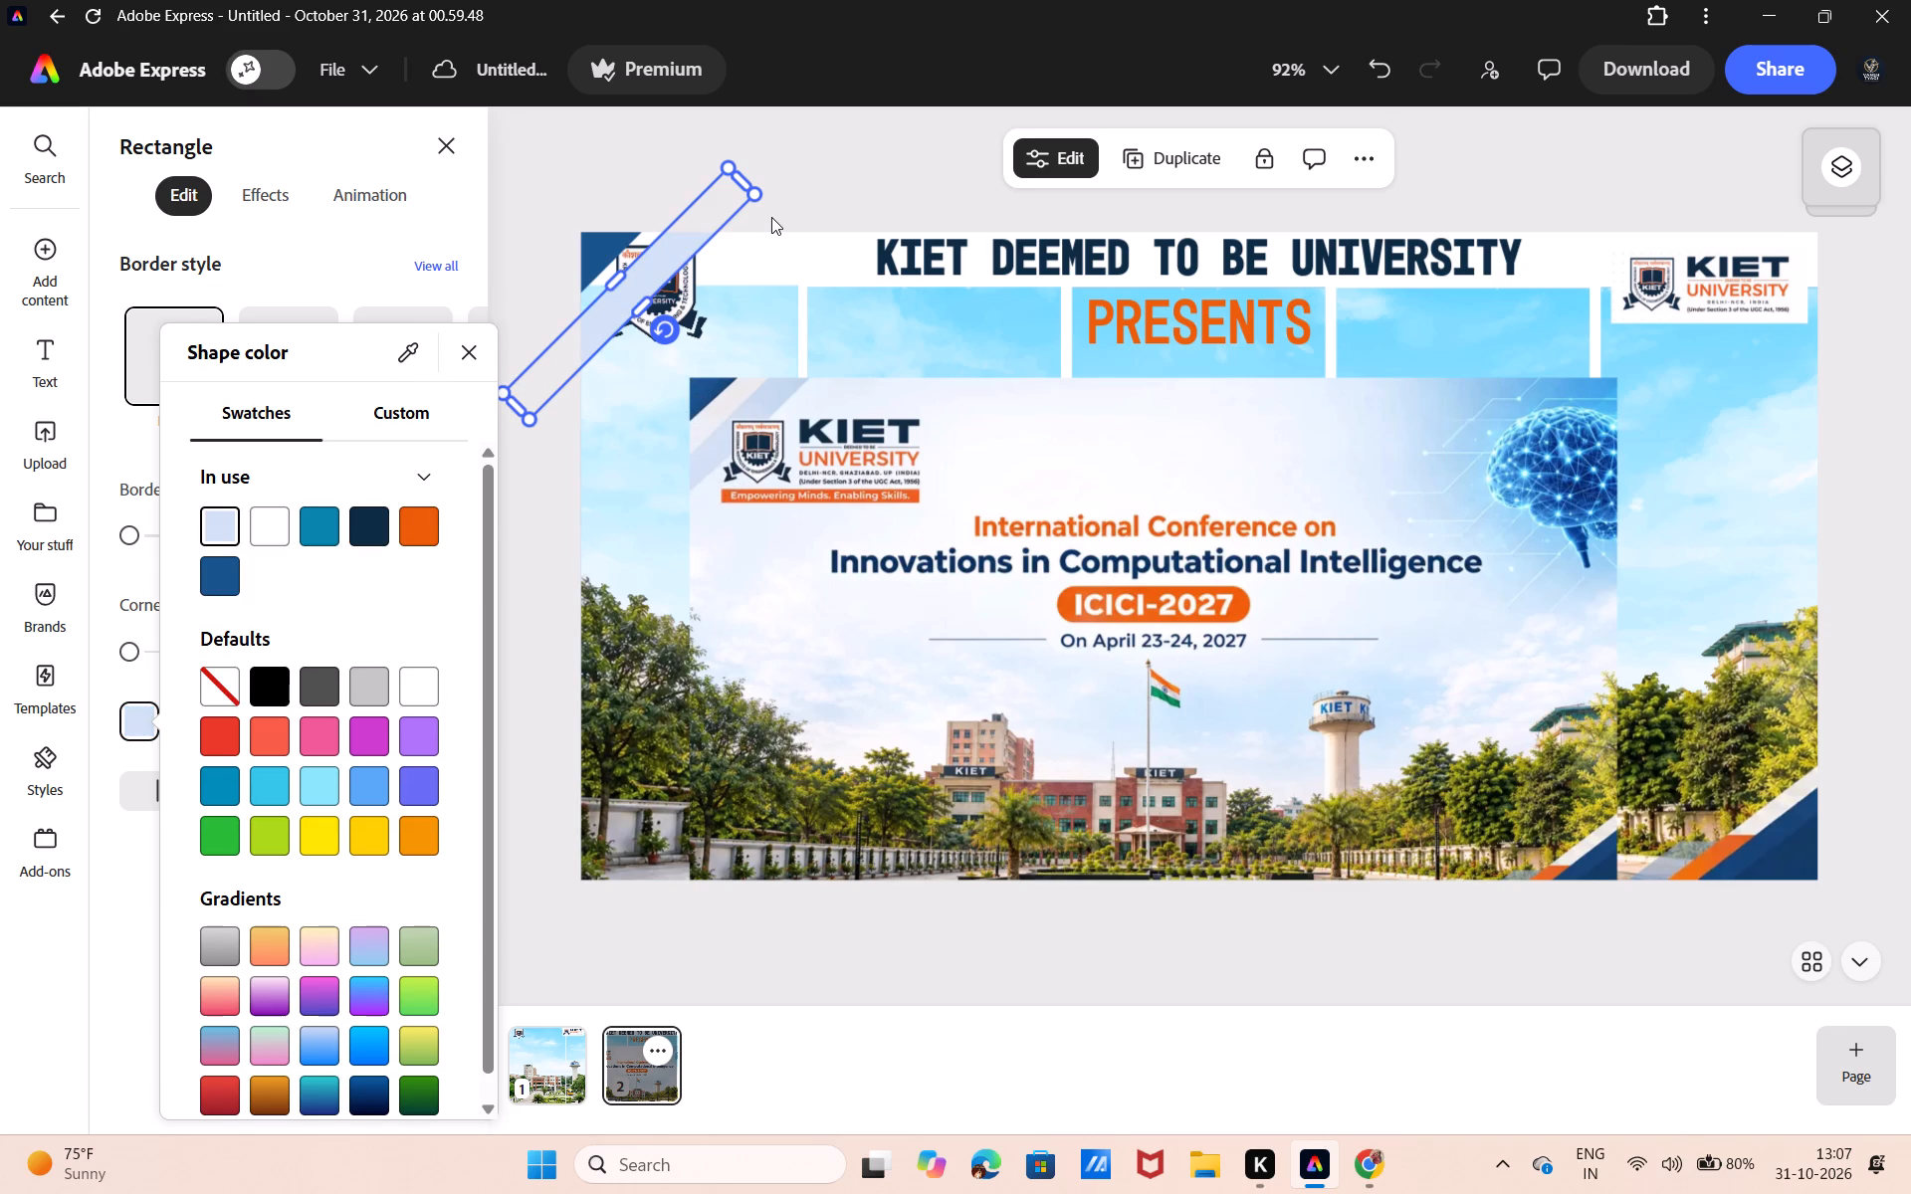
pyautogui.click(771, 217)
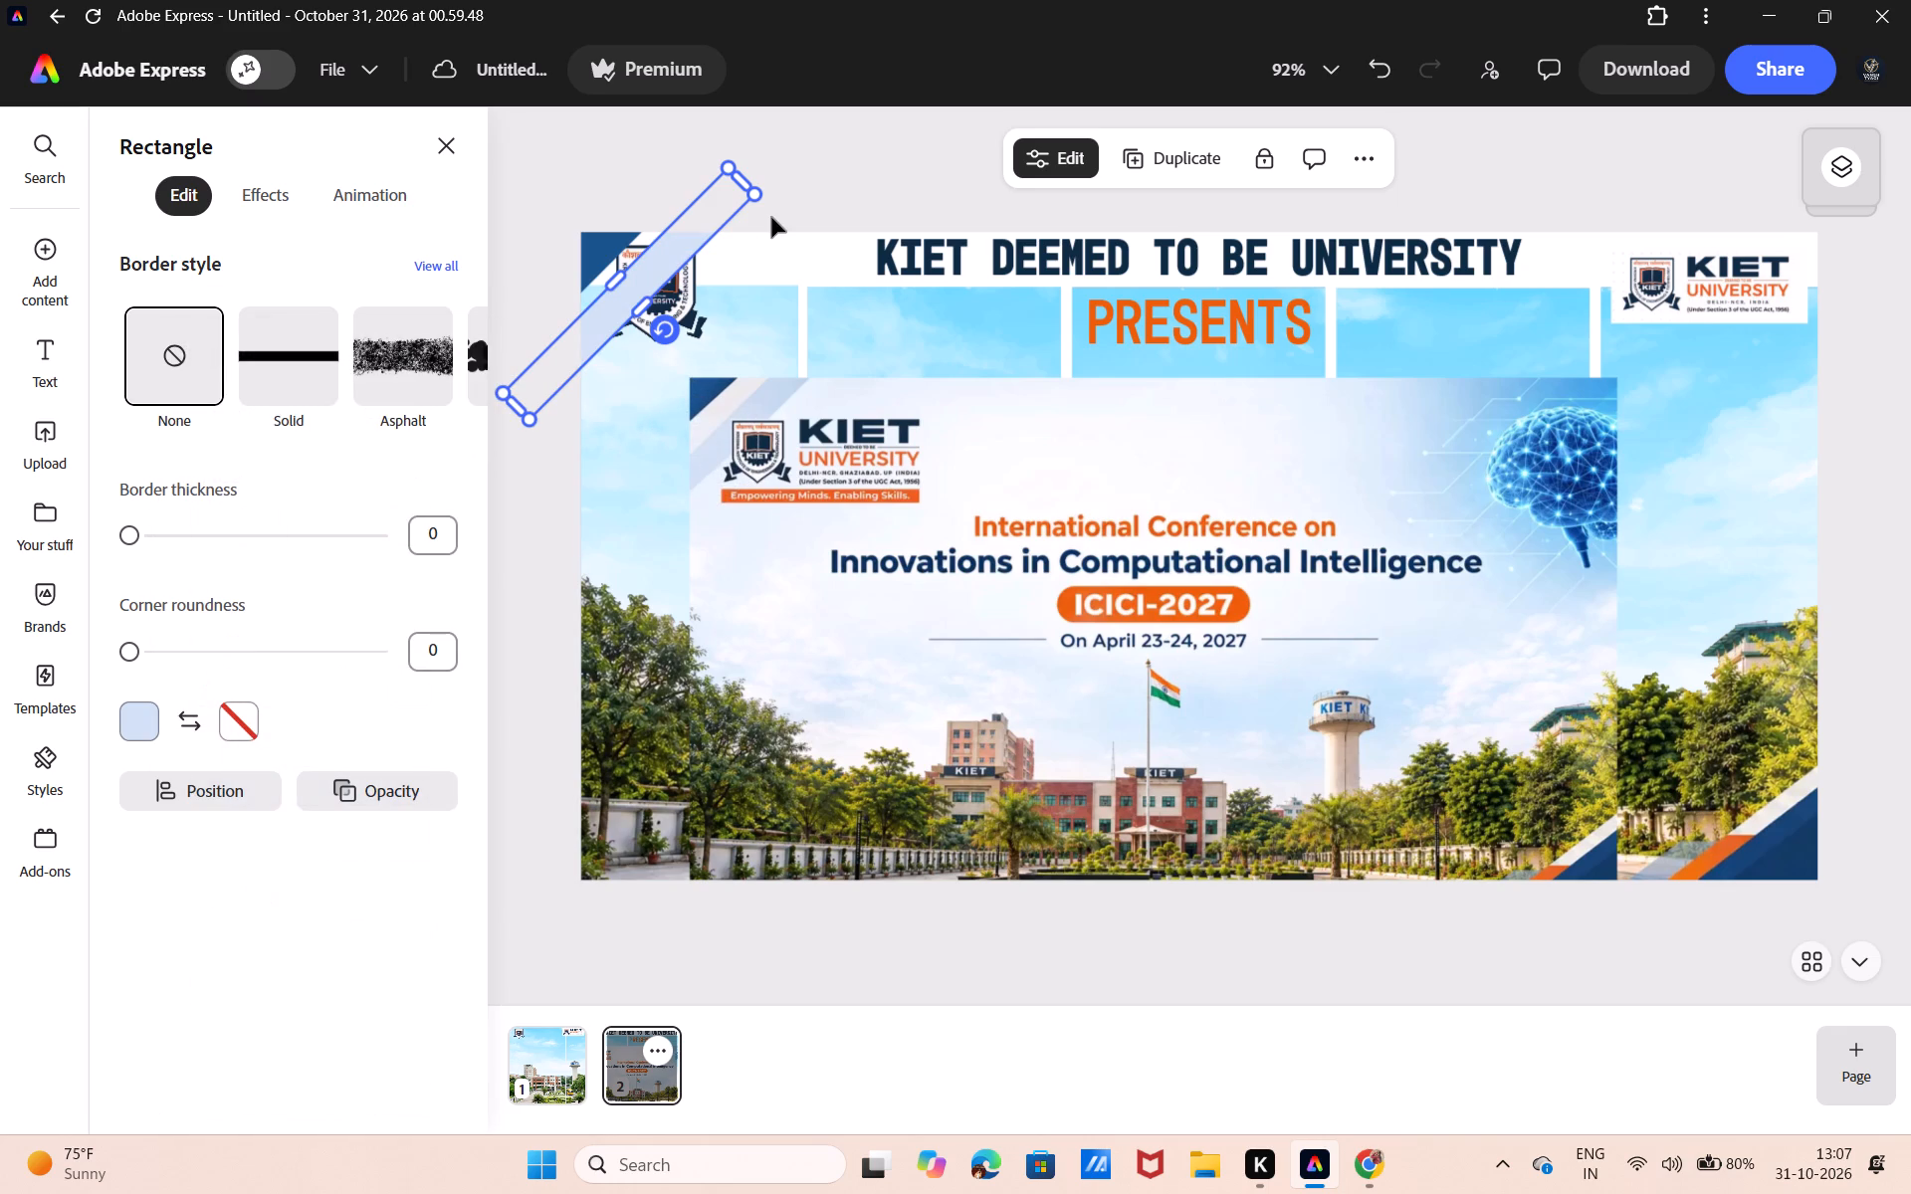
# Move the pale blue diagonal strip backward in the layer order, behind the KIET crest logo.
pyautogui.hotkey('ctrl', '[')
pyautogui.hotkey('ctrl', '[')
pyautogui.hotkey('ctrl', '[')
pyautogui.hotkey('ctrl', '[')
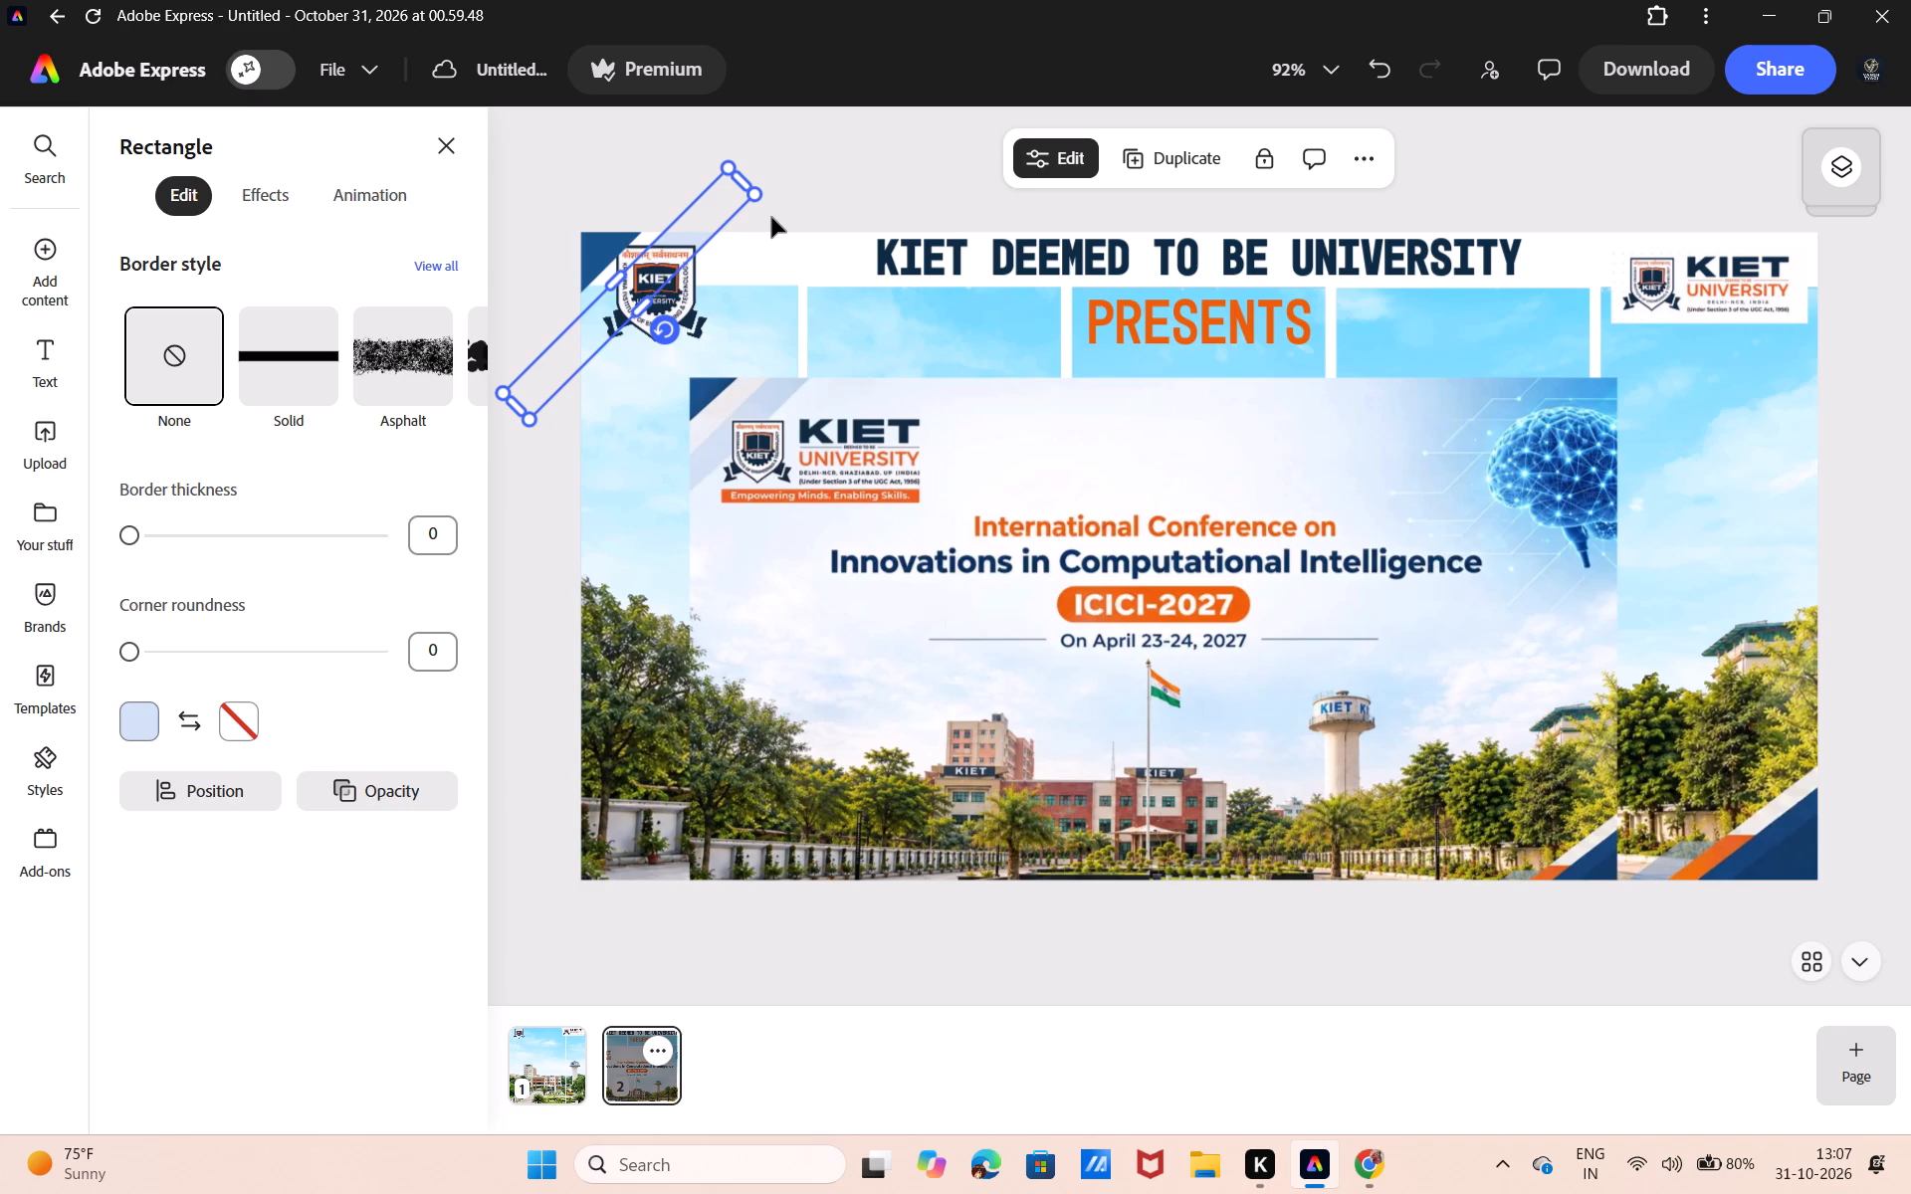
pyautogui.hotkey('ctrl', ']')
# Adjust the dark blue corner square's layer order, sending it backward behind the KIET crest logo.
pyautogui.click(617, 239)
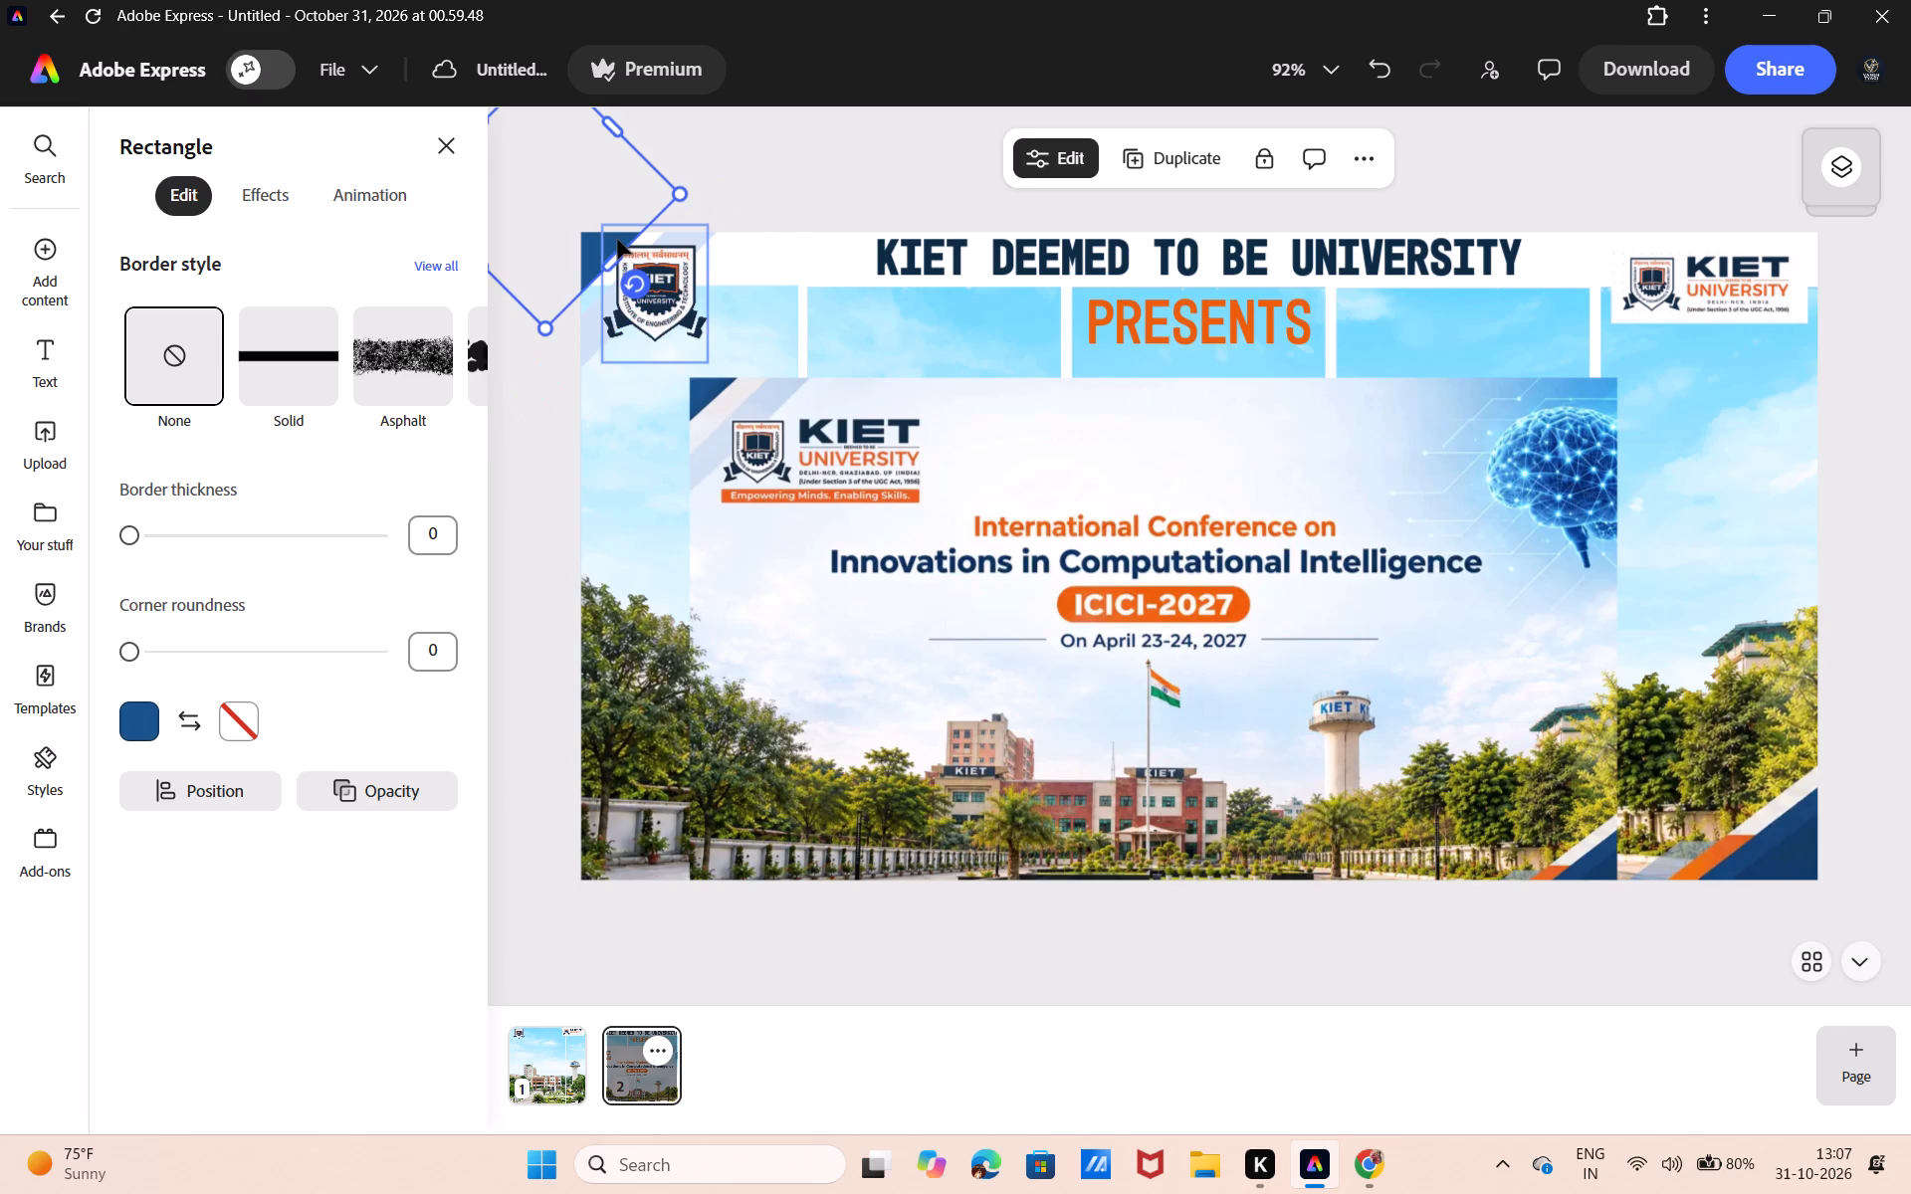
pyautogui.hotkey('ctrl', '[')
pyautogui.hotkey('ctrl', '[')
pyautogui.hotkey('ctrl', '[')
pyautogui.hotkey('ctrl', ']')
pyautogui.click(782, 144)
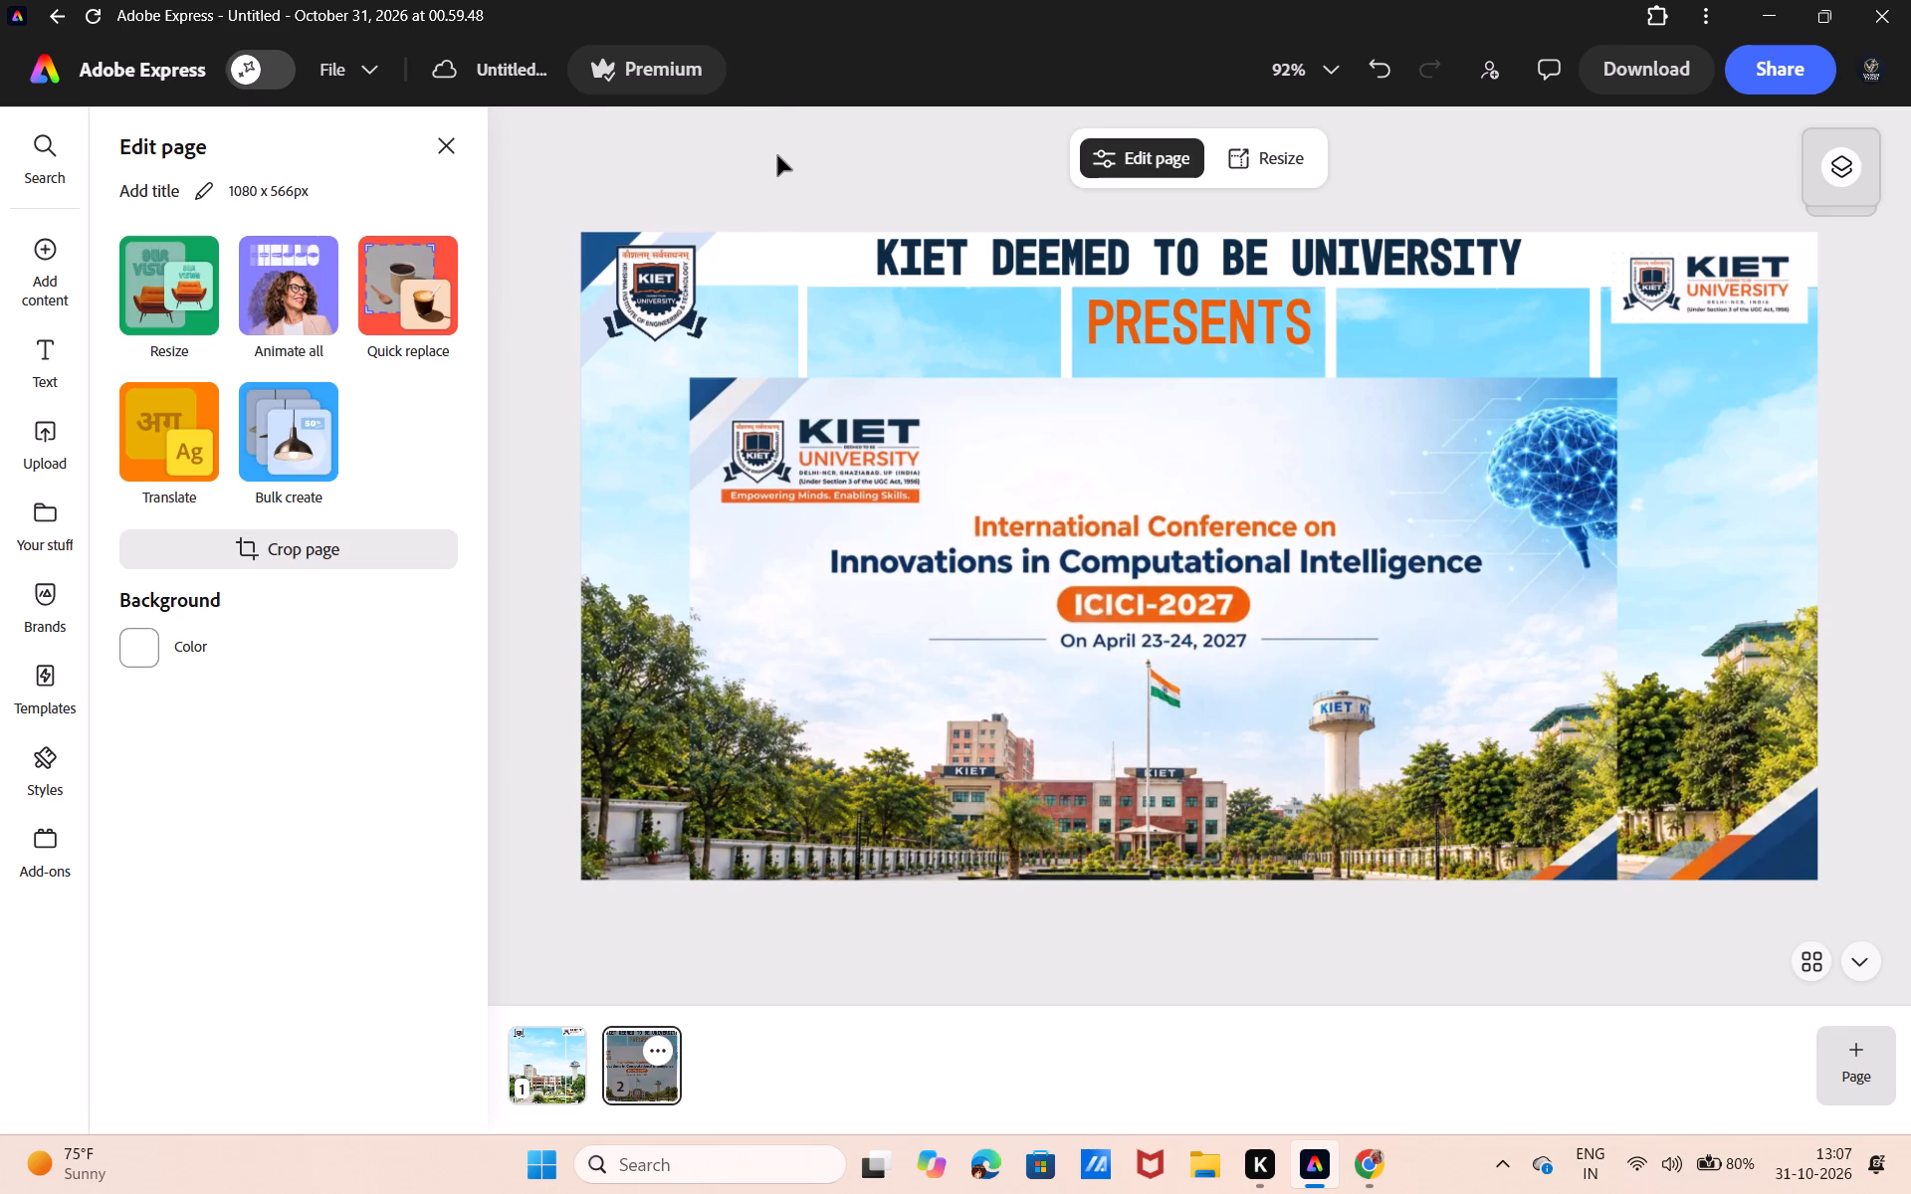
# Nudge the pale blue diagonal strip slightly closer to the dark blue corner triangle.
pyautogui.click(715, 229)
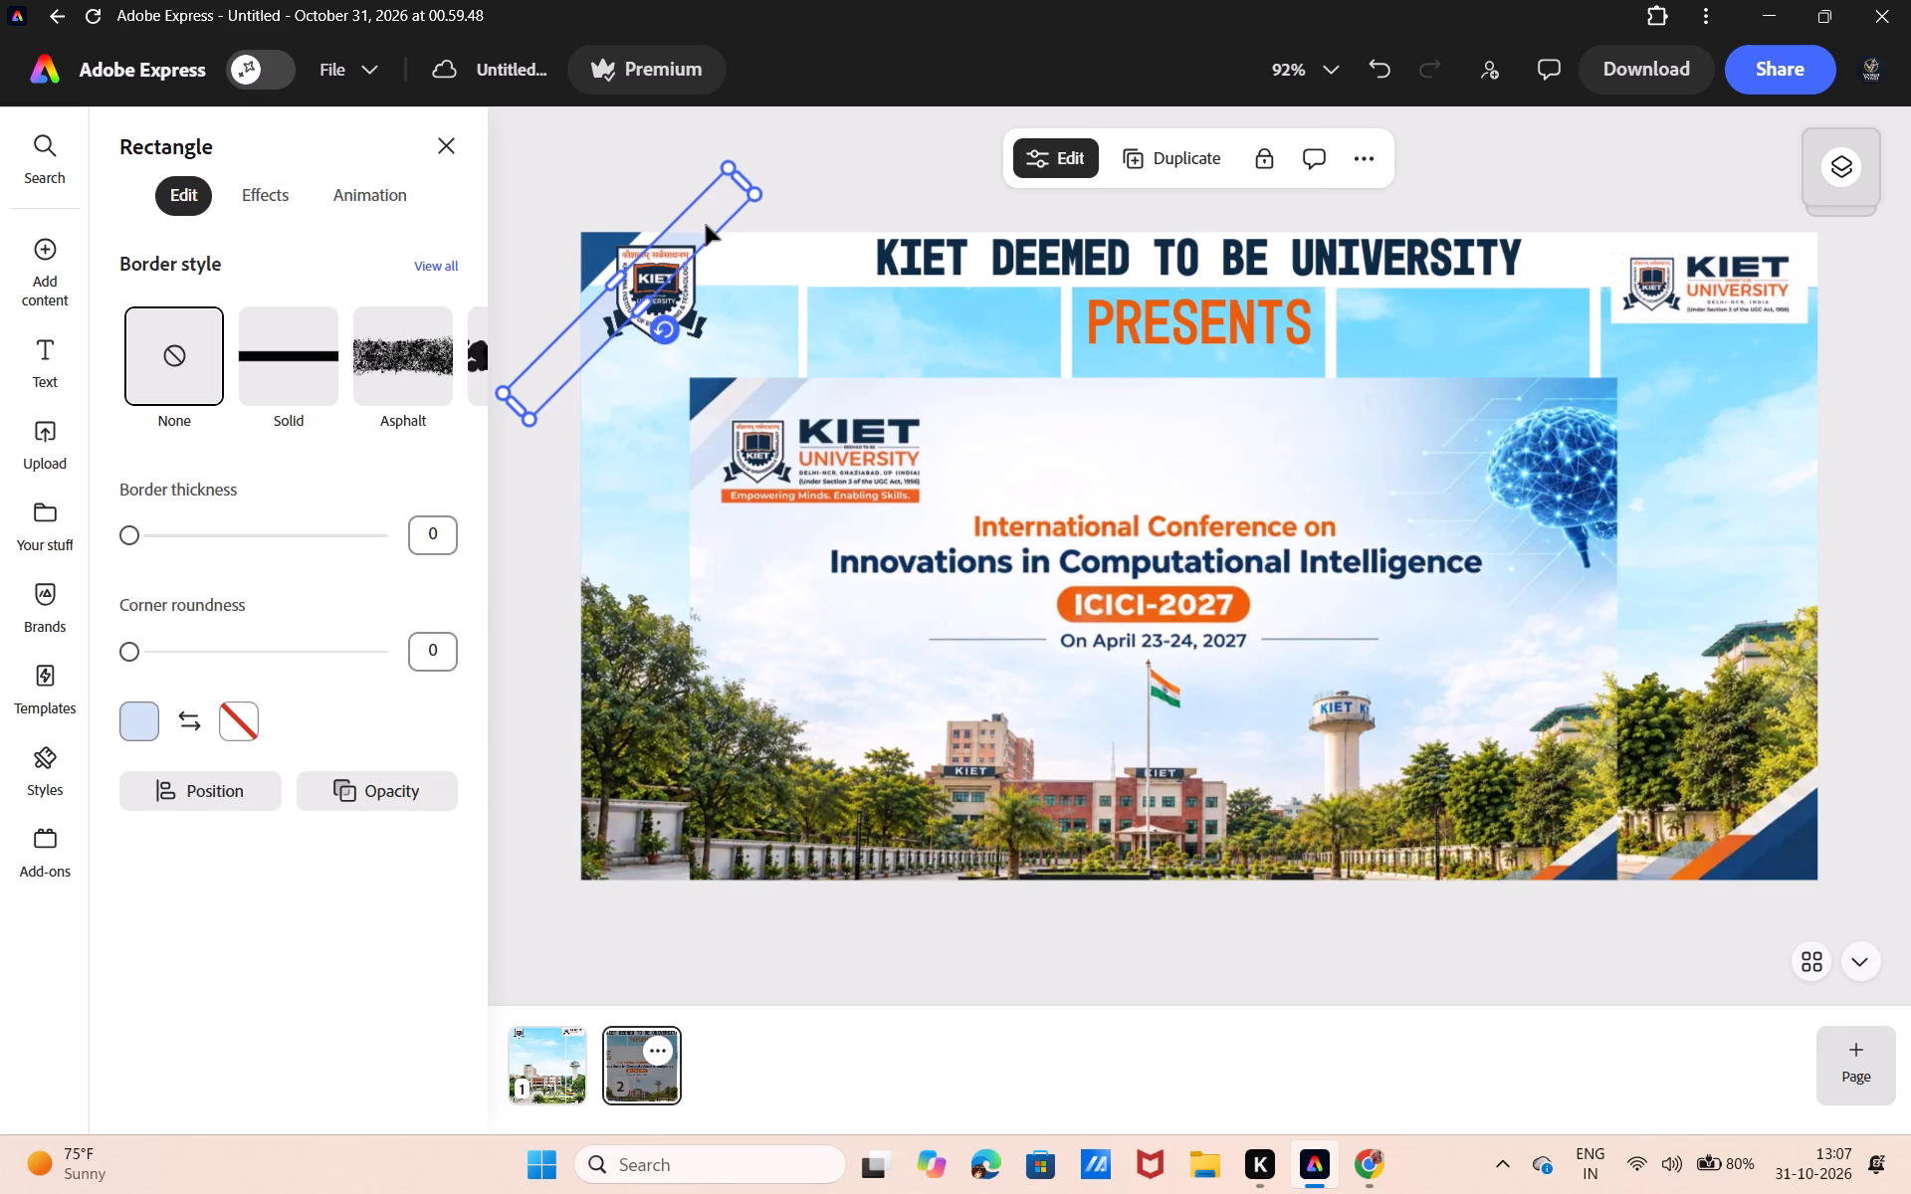
pyautogui.click(705, 220)
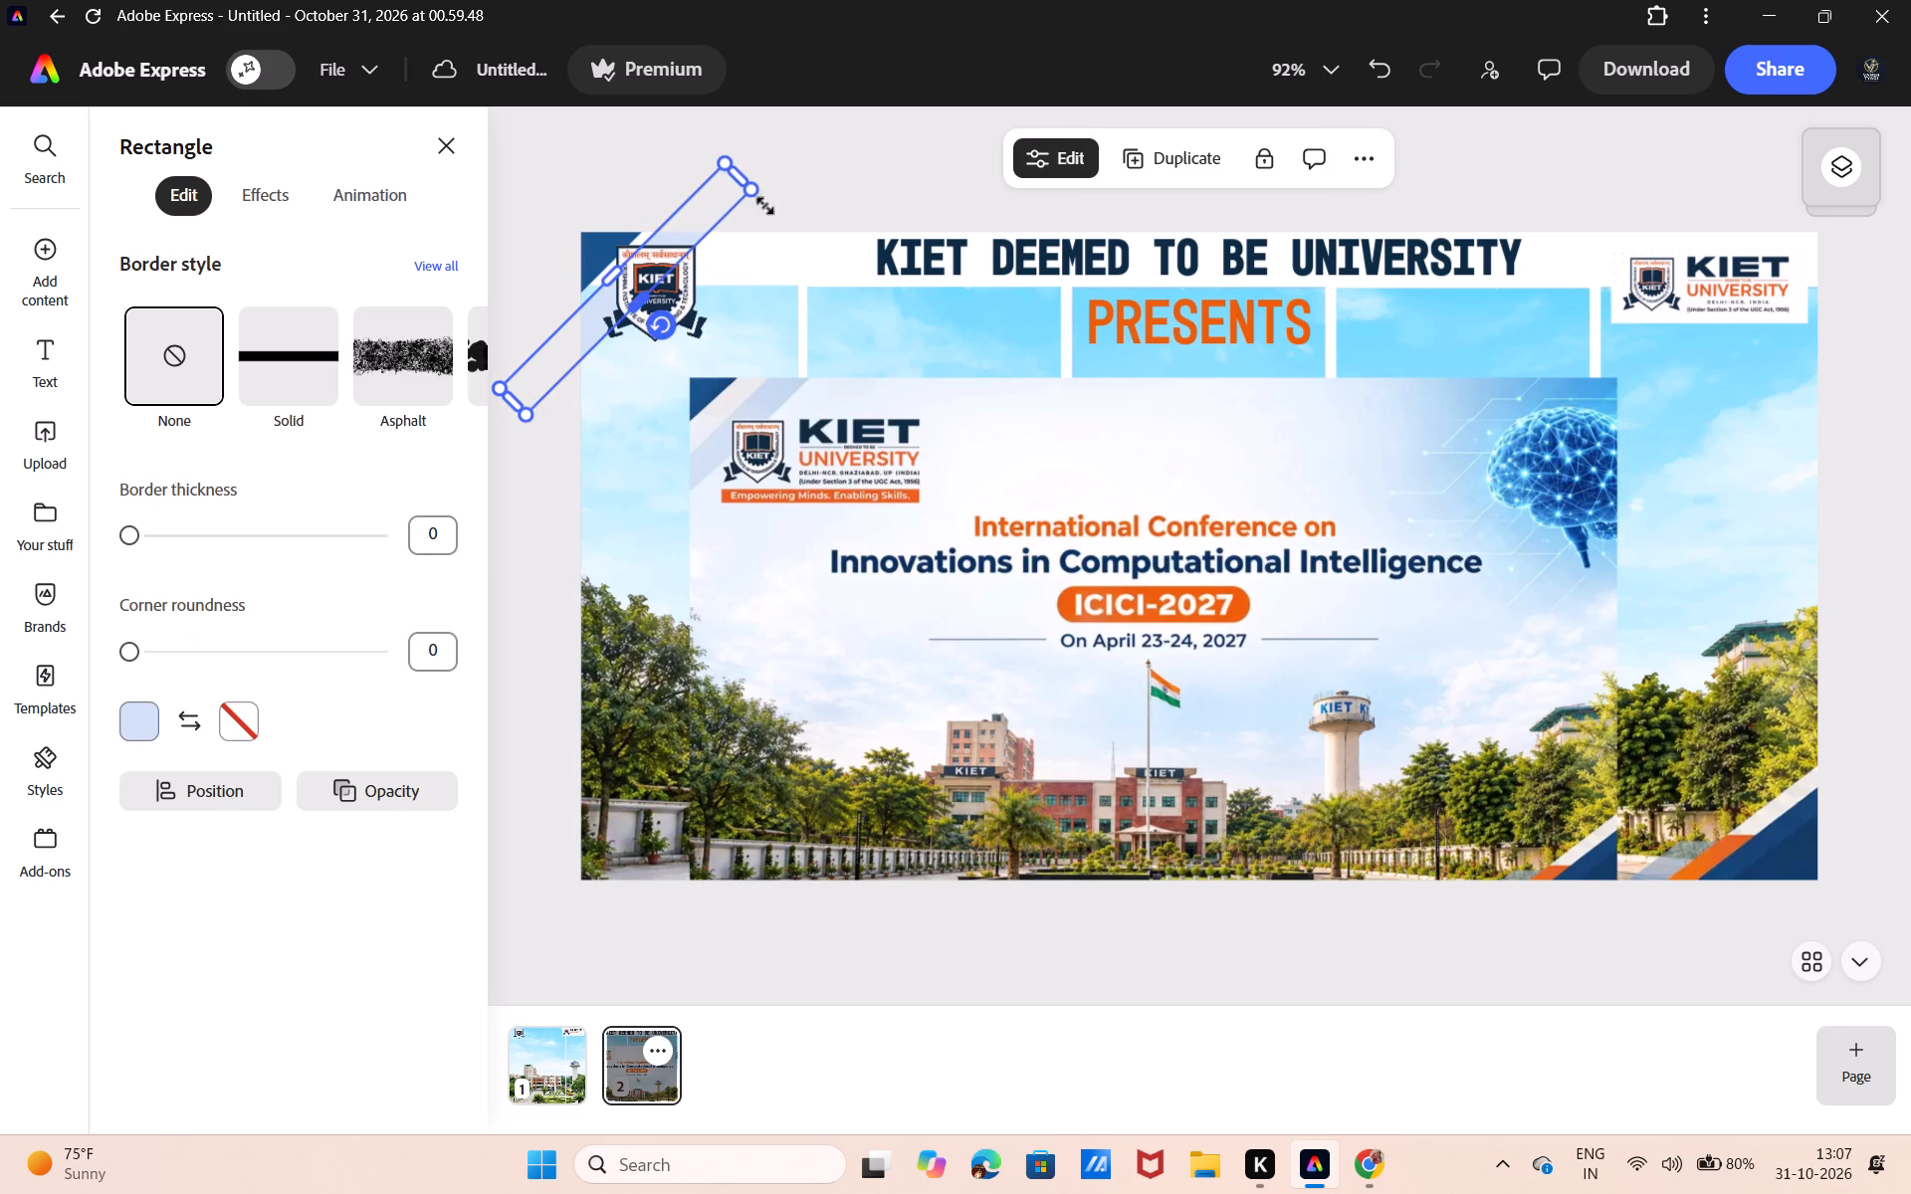
pyautogui.click(831, 189)
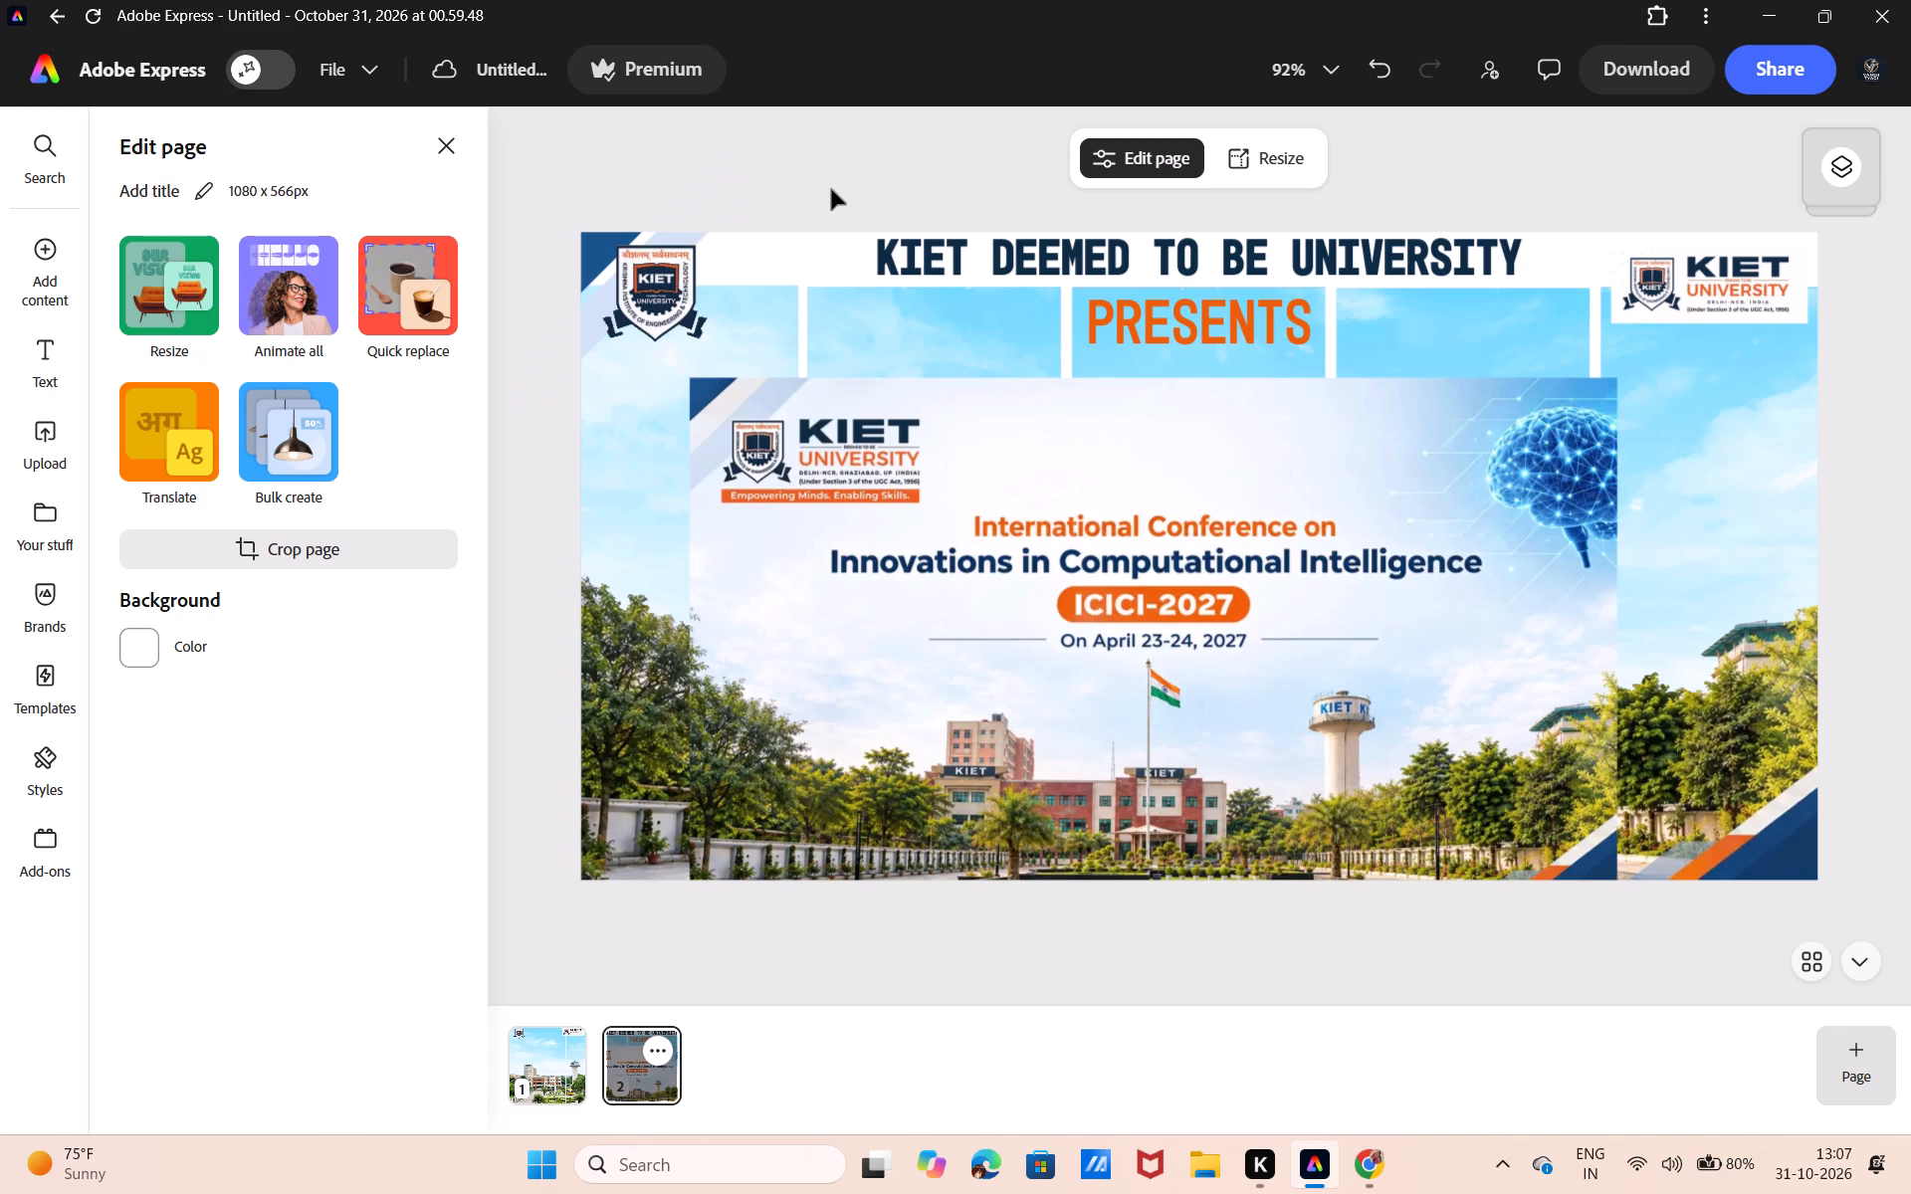
# Extend all five campus background image panels upward to the page's top edge.
pyautogui.click(773, 301)
pyautogui.moveTo(689, 282); pyautogui.dragTo(689, 255)
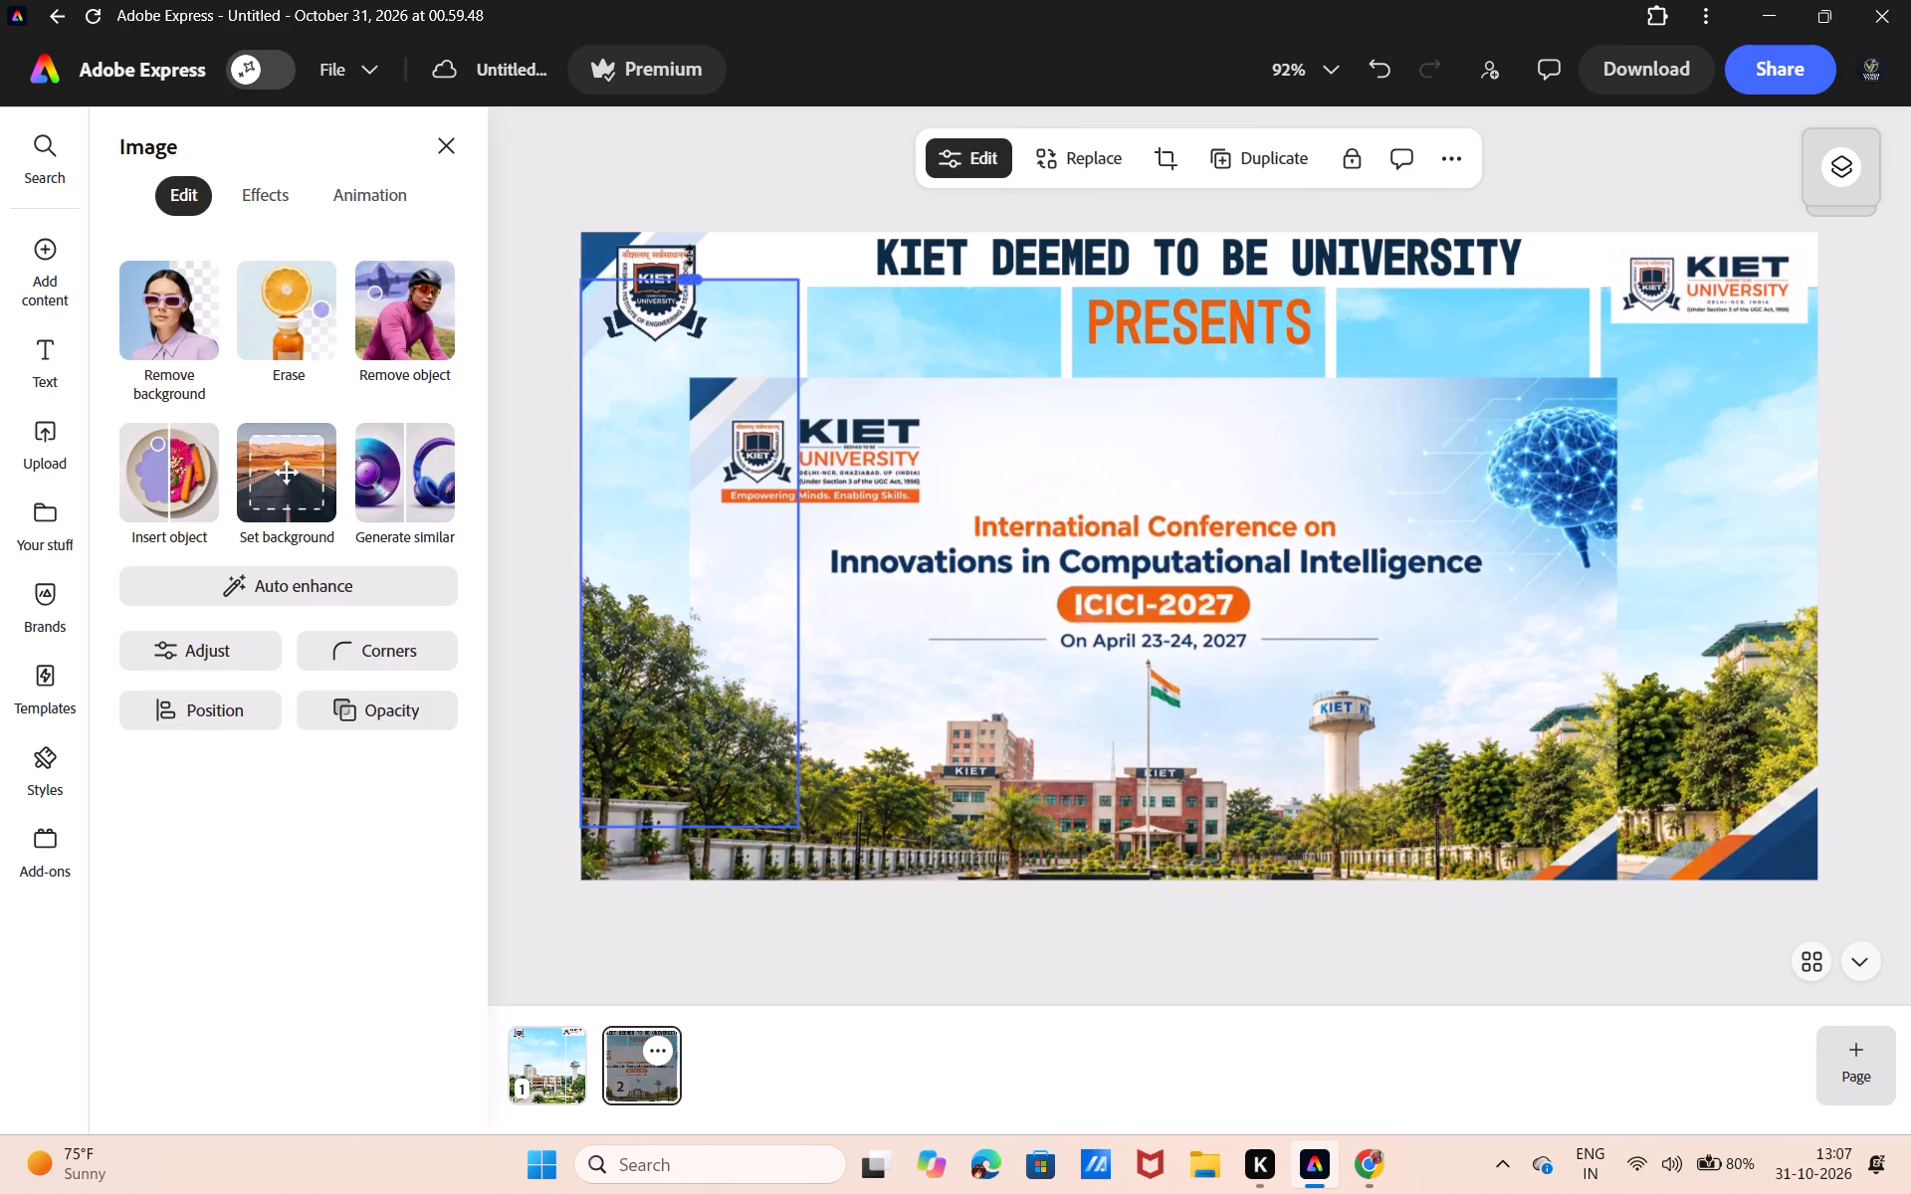
pyautogui.moveTo(689, 255); pyautogui.dragTo(689, 229)
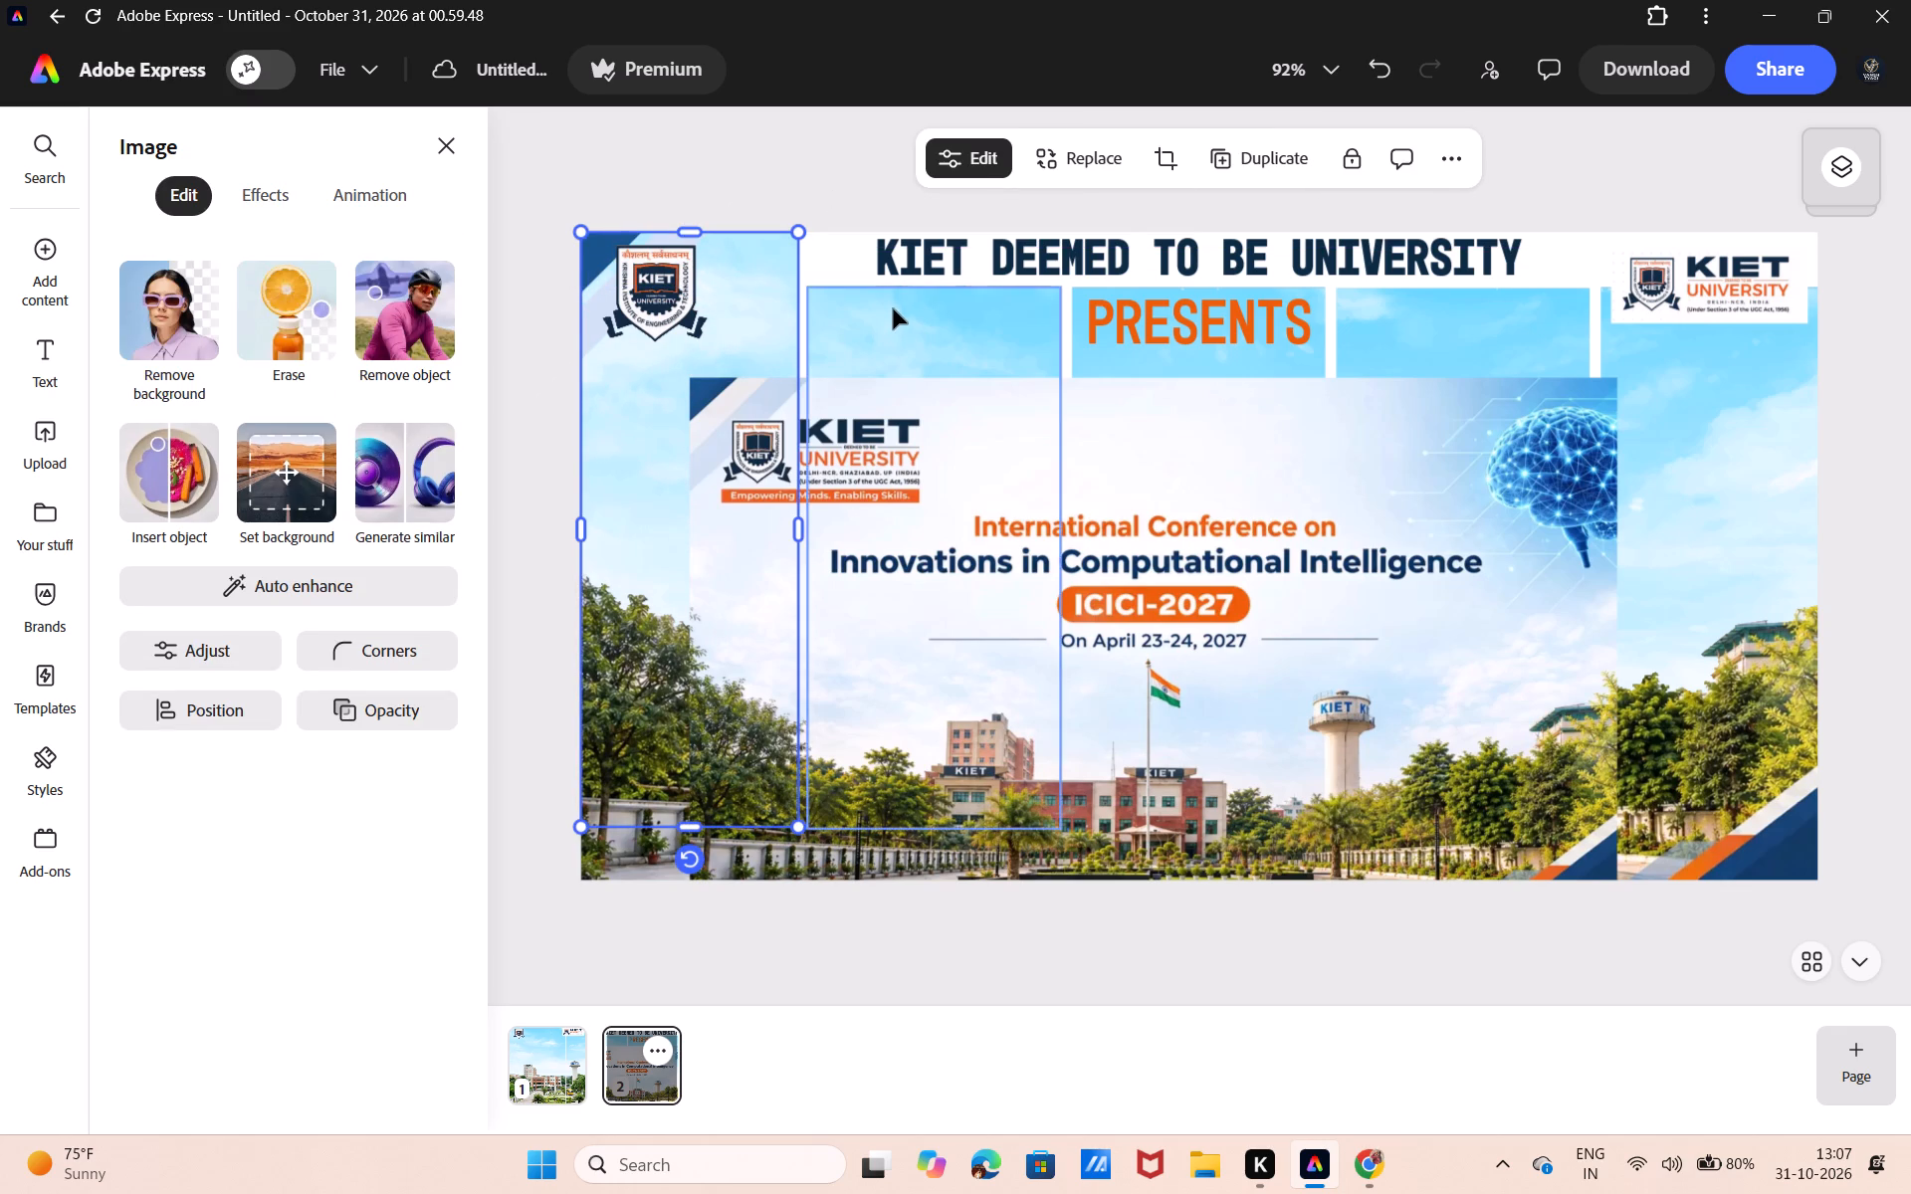
pyautogui.click(893, 308)
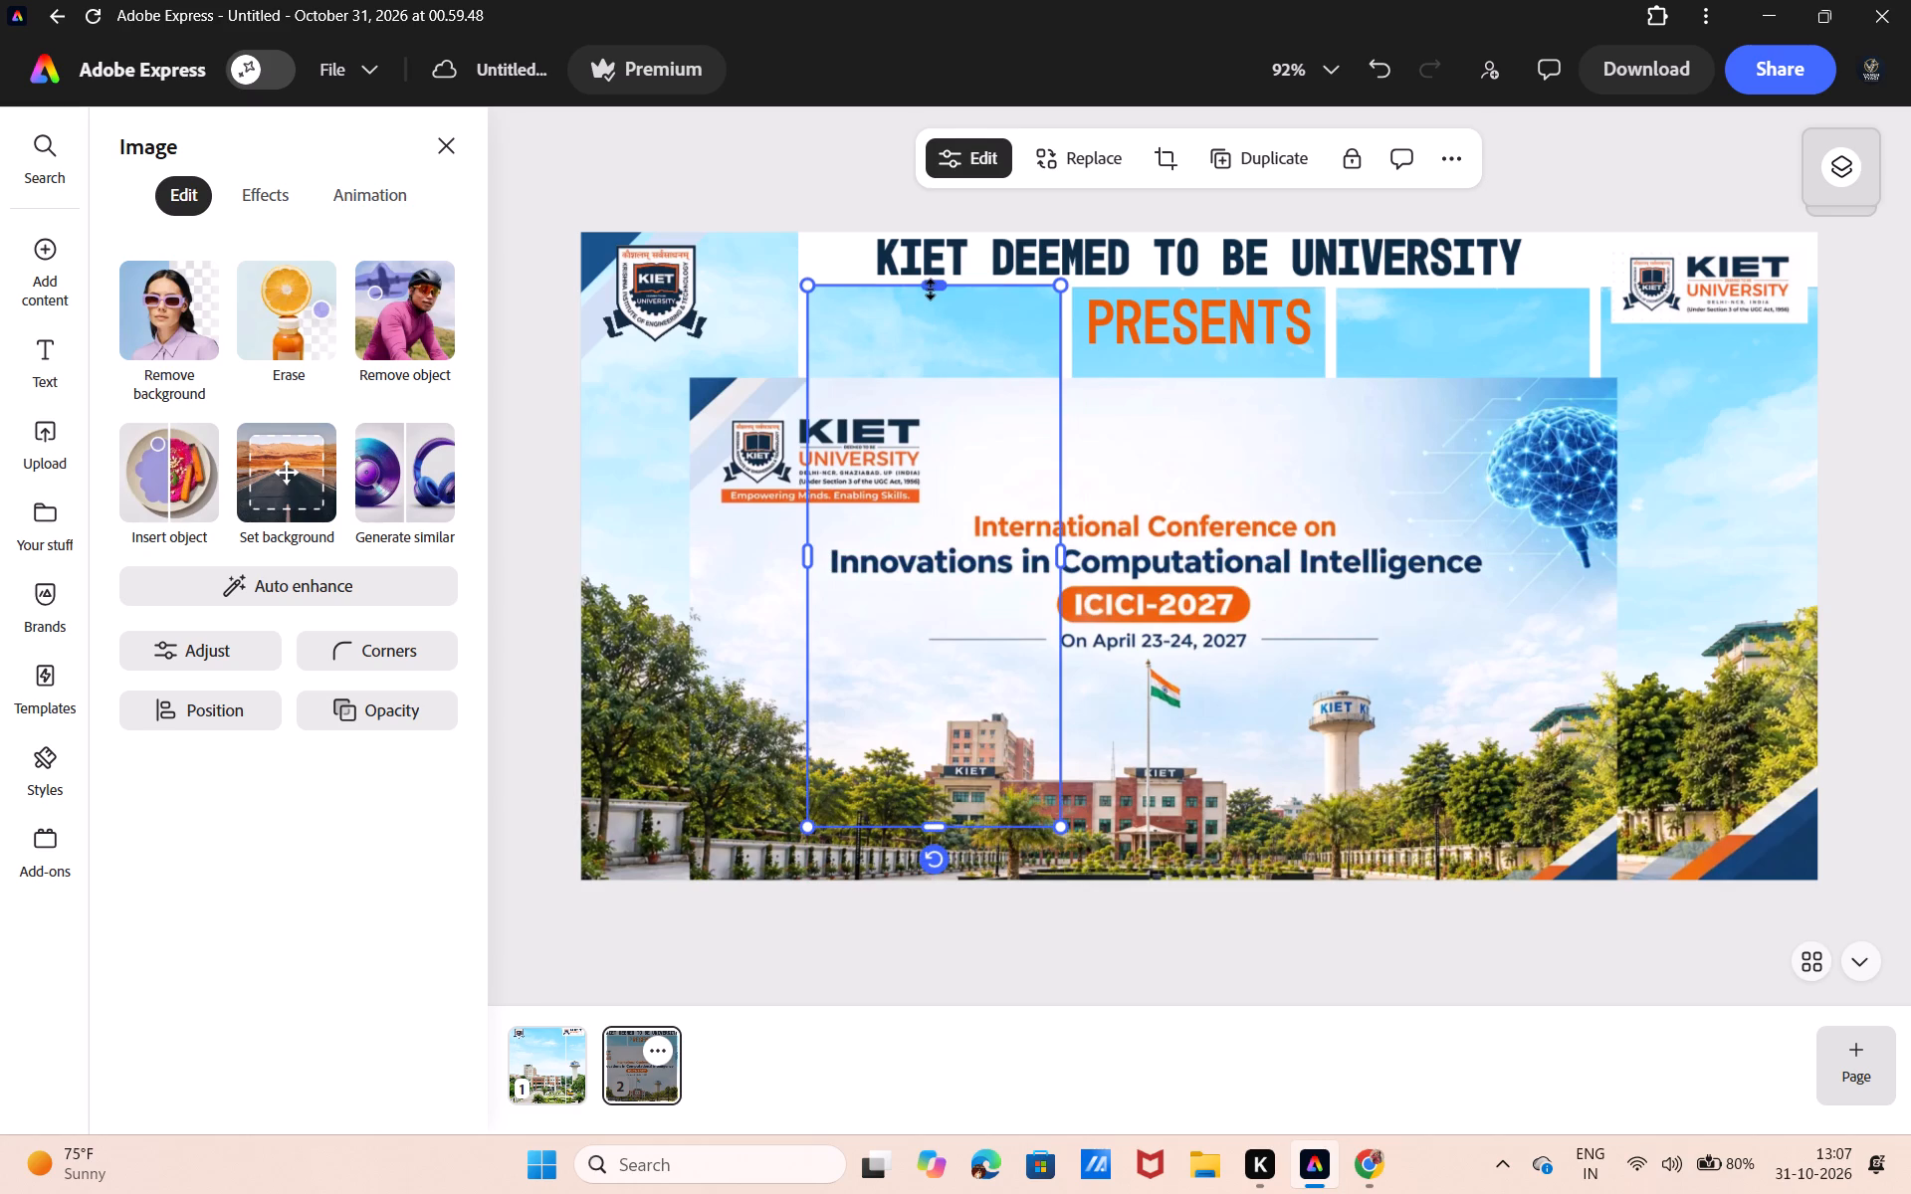
pyautogui.moveTo(930, 289); pyautogui.dragTo(925, 240)
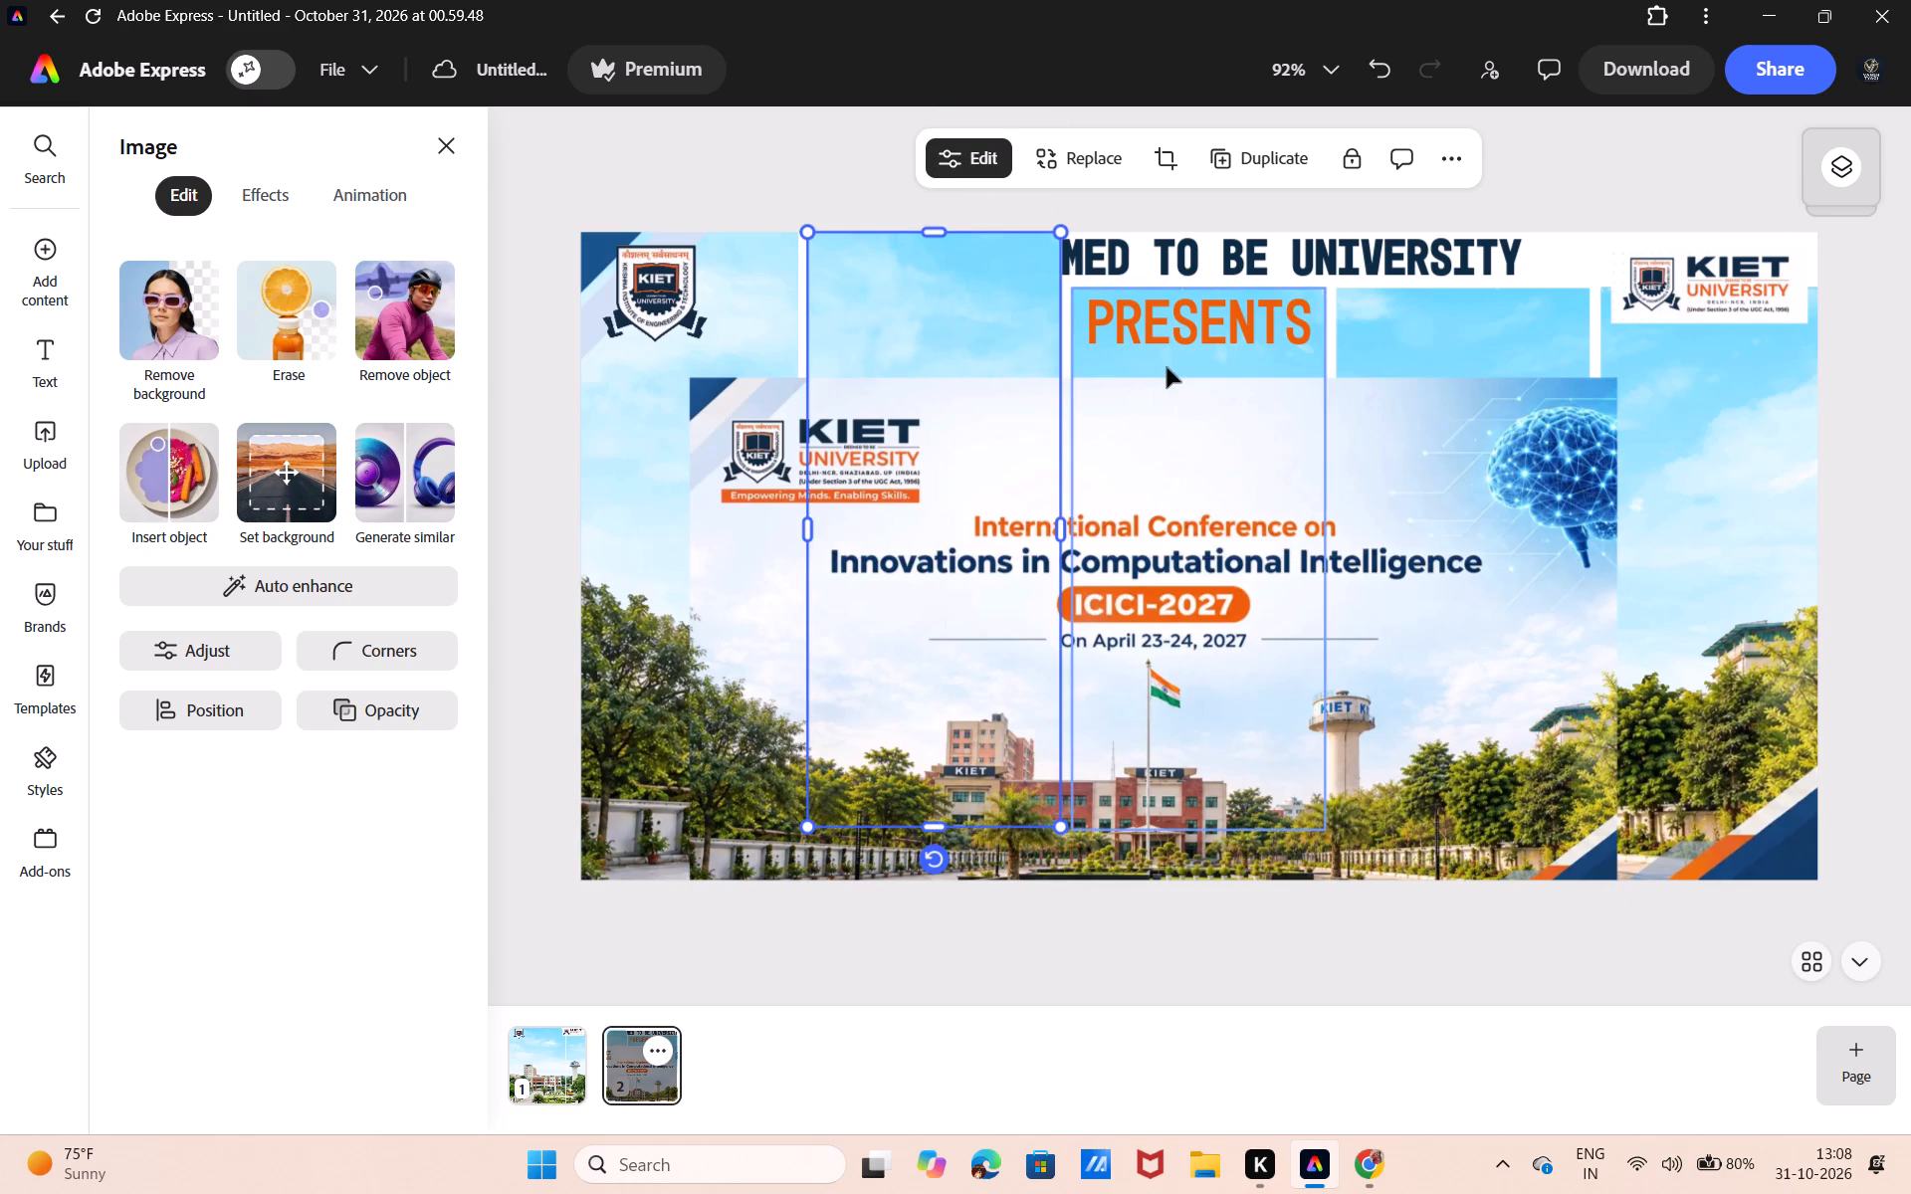
pyautogui.click(1168, 367)
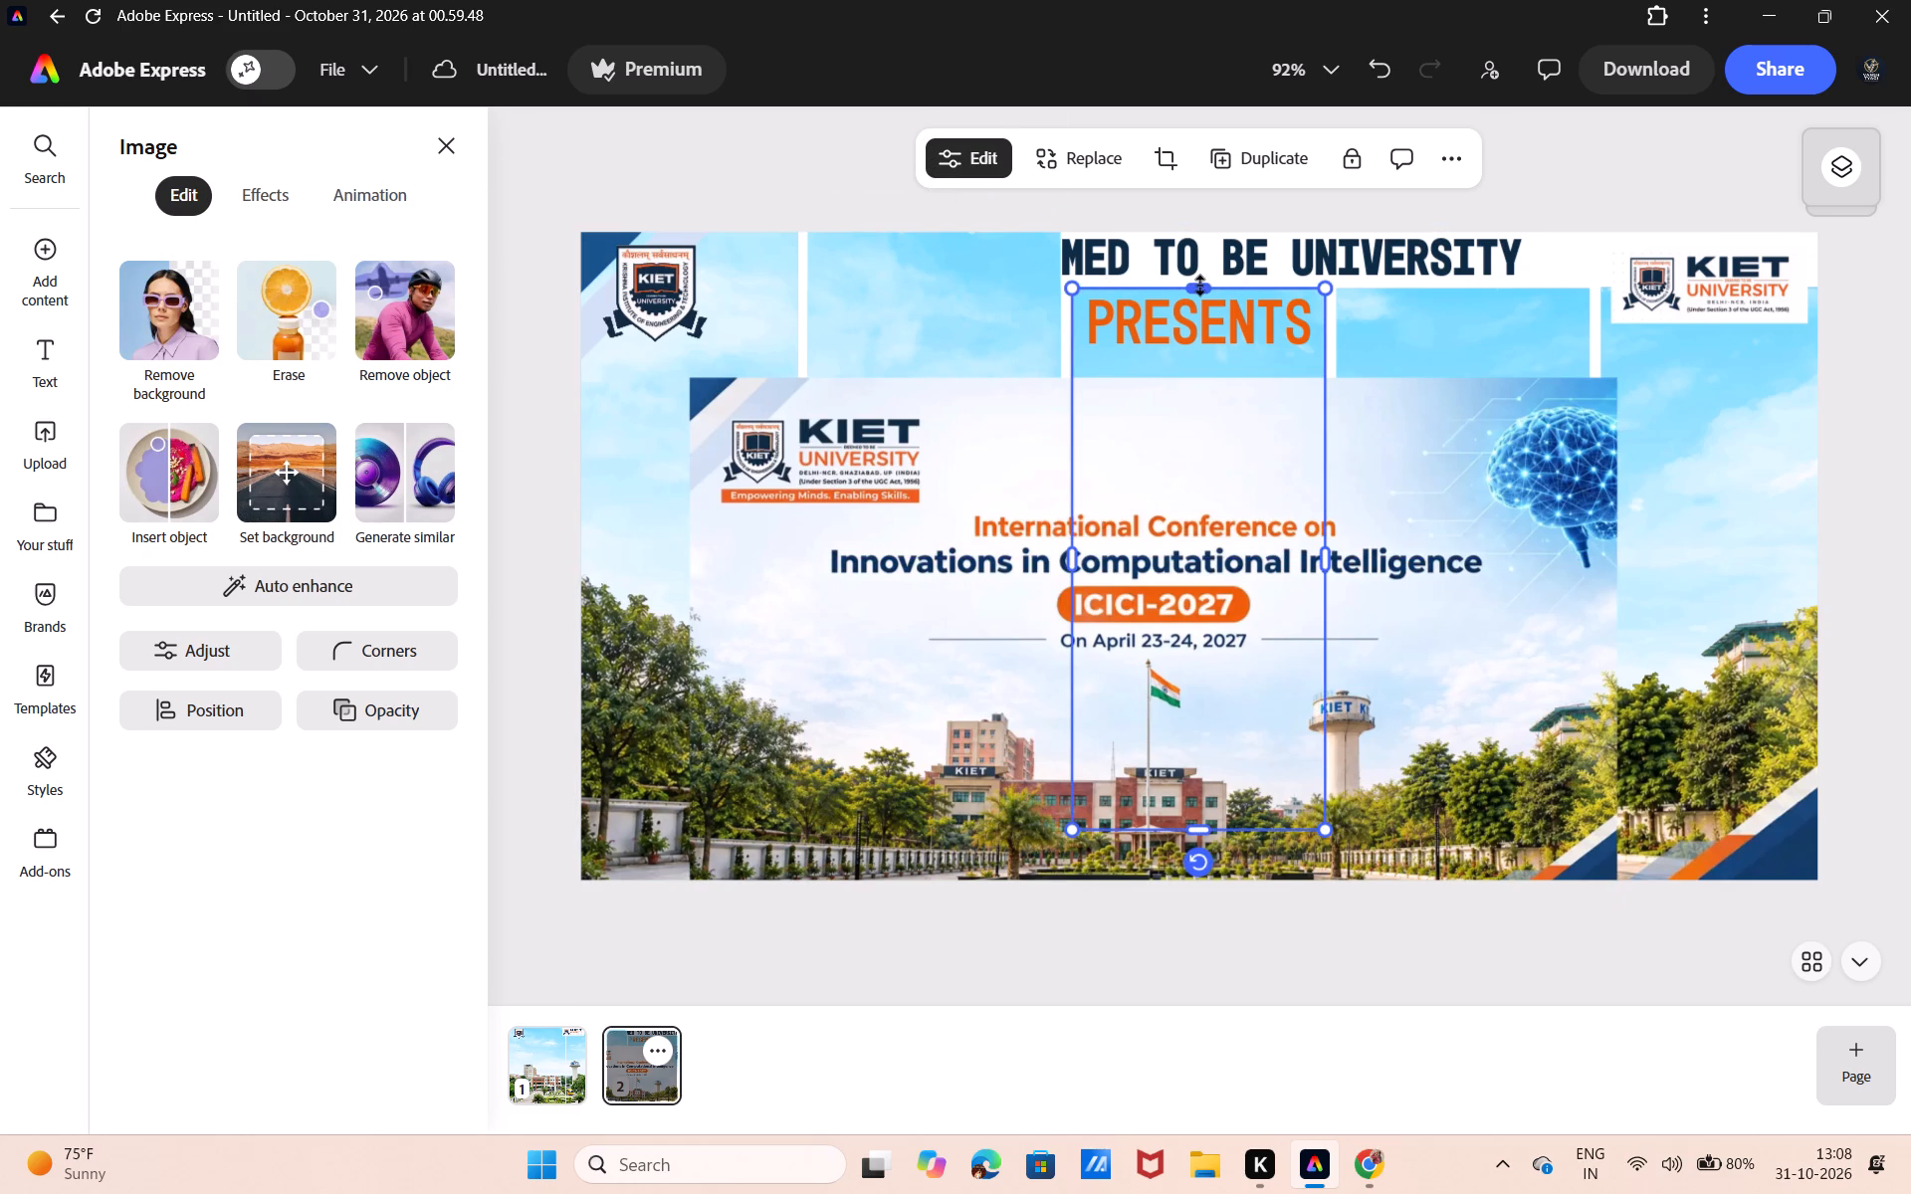
pyautogui.moveTo(1199, 285); pyautogui.dragTo(1201, 233)
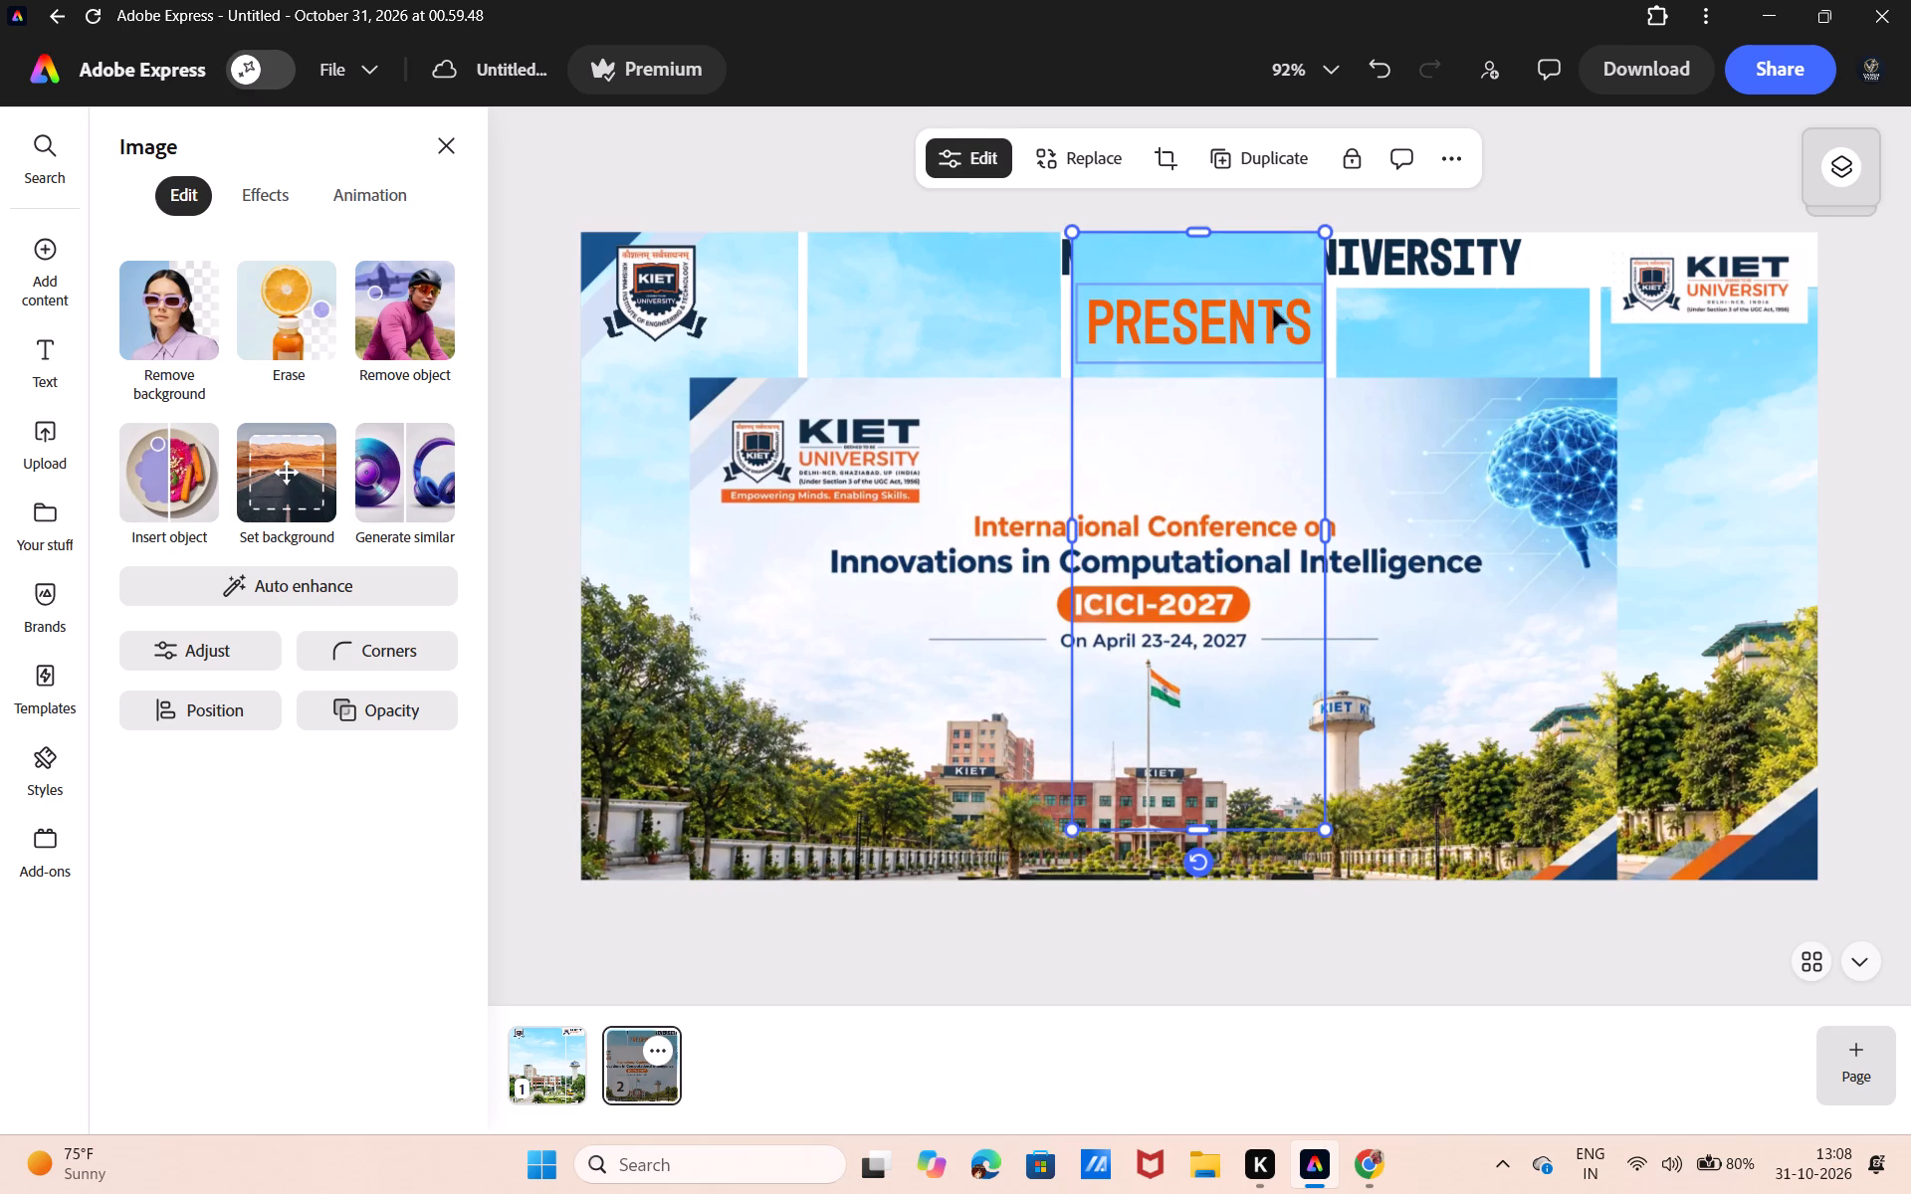
pyautogui.click(1364, 324)
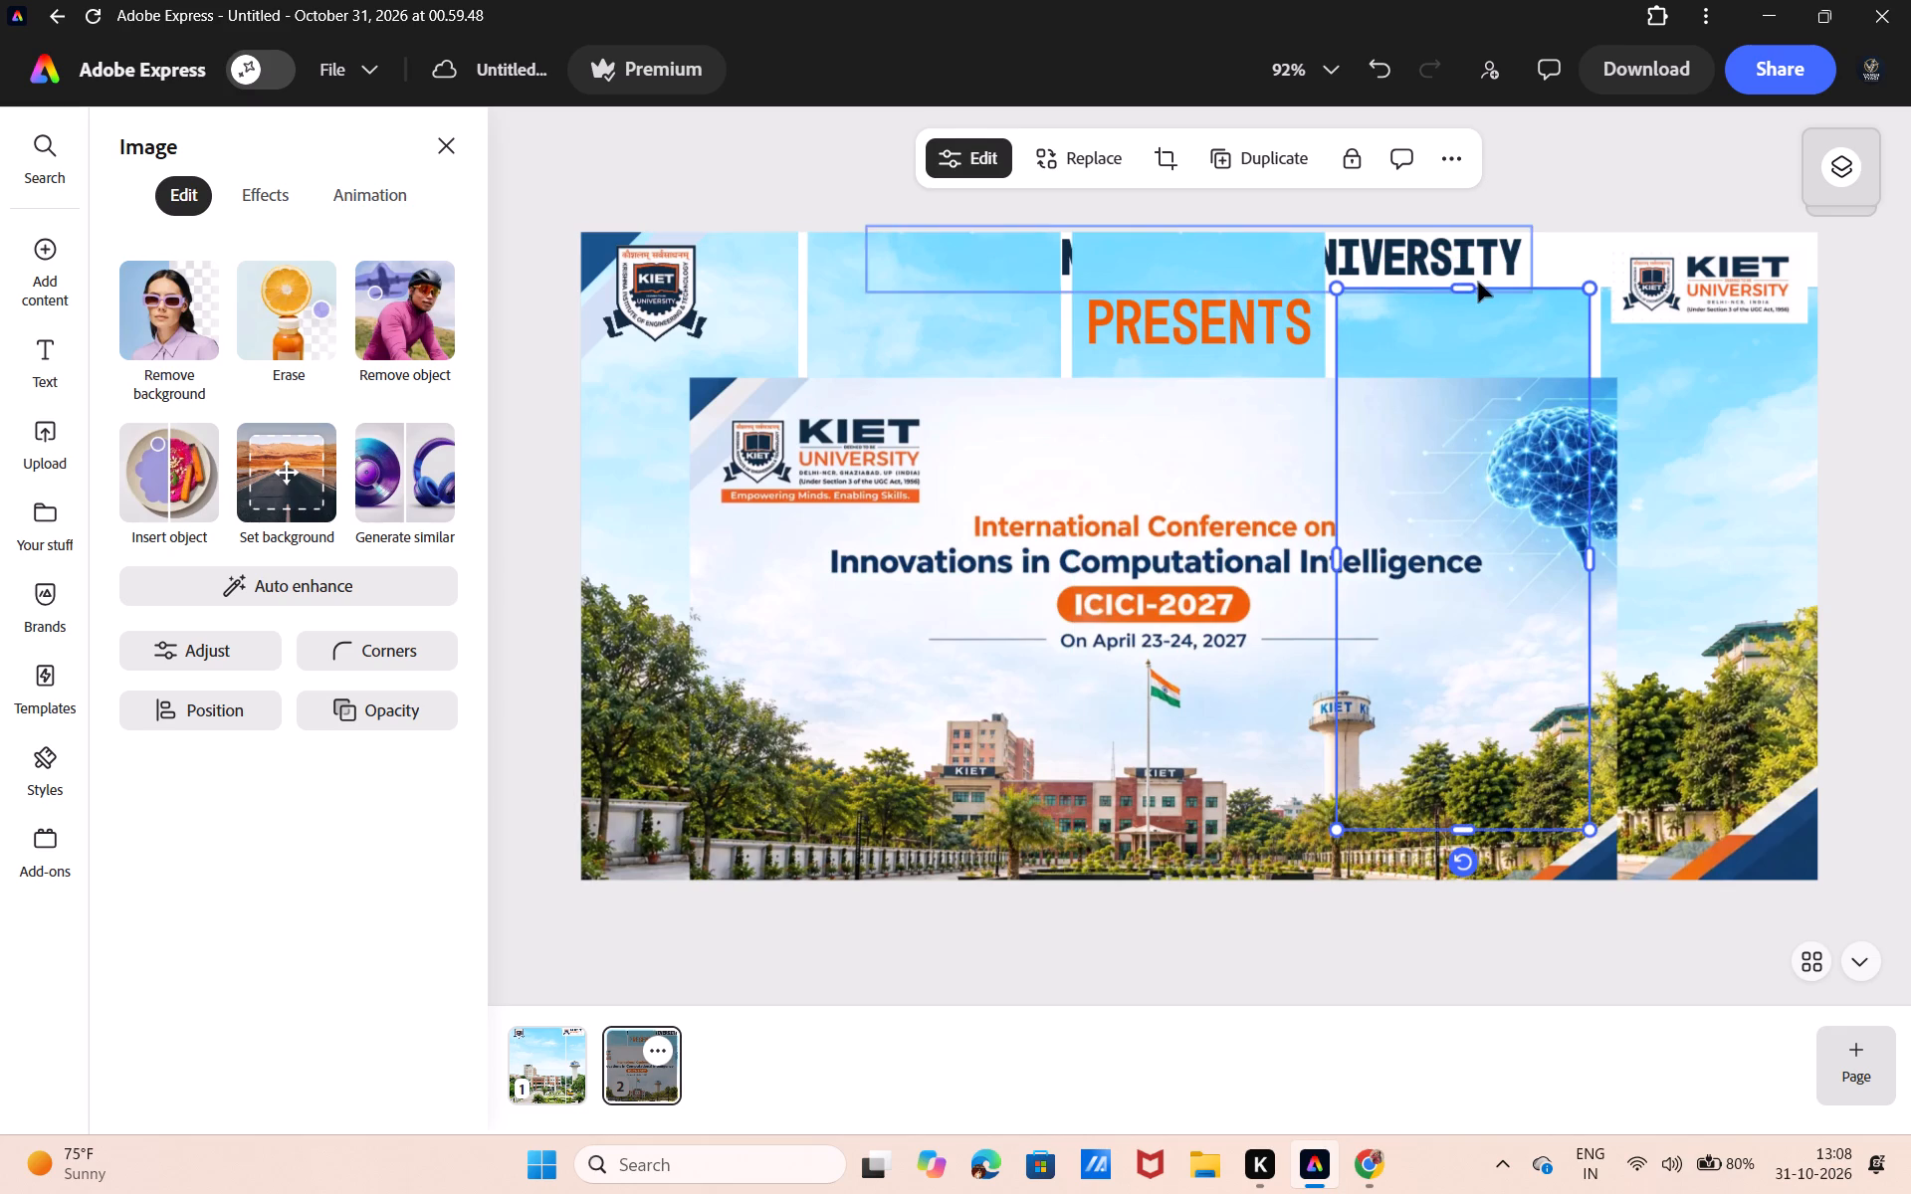
pyautogui.moveTo(1462, 287); pyautogui.dragTo(1462, 240)
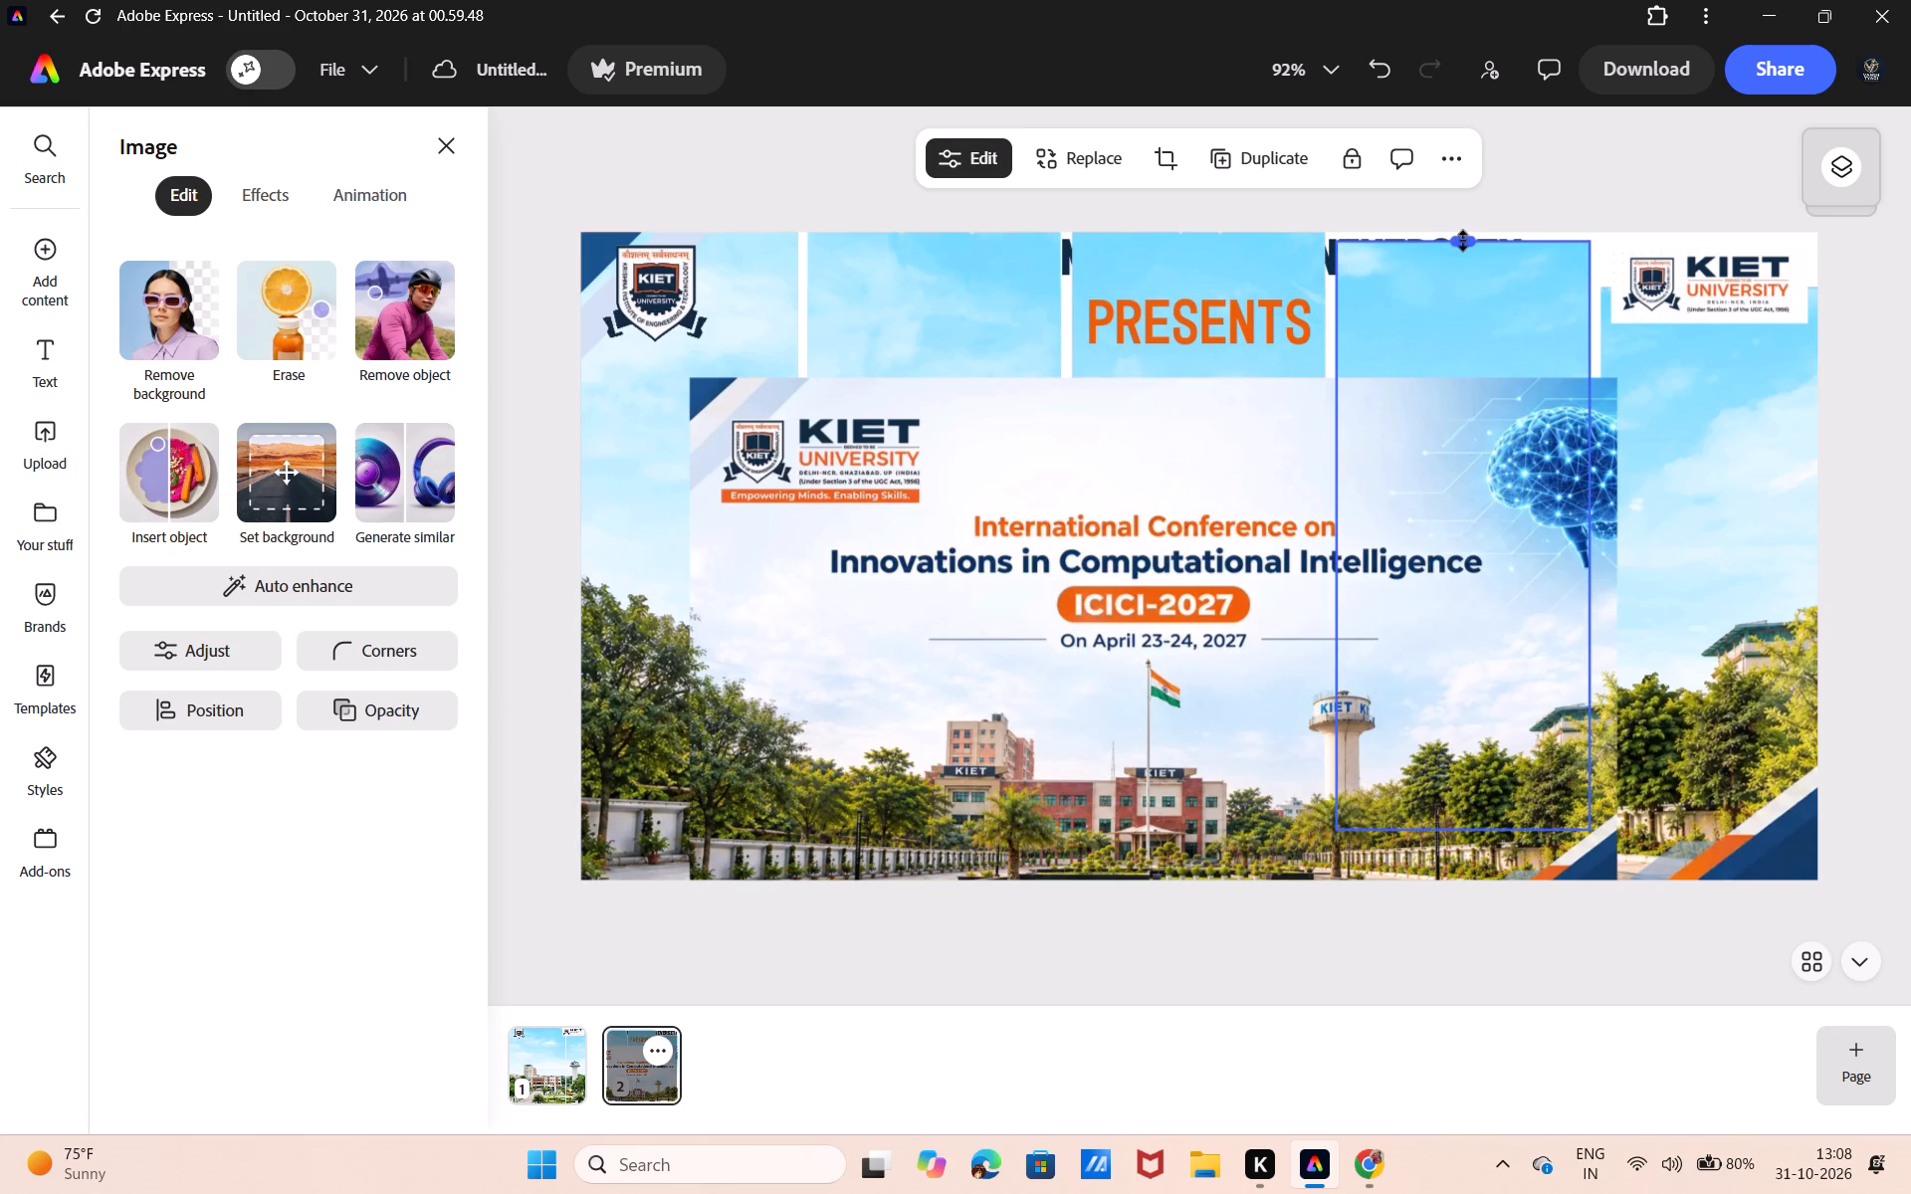
pyautogui.moveTo(1462, 240); pyautogui.dragTo(1459, 233)
pyautogui.click(1677, 377)
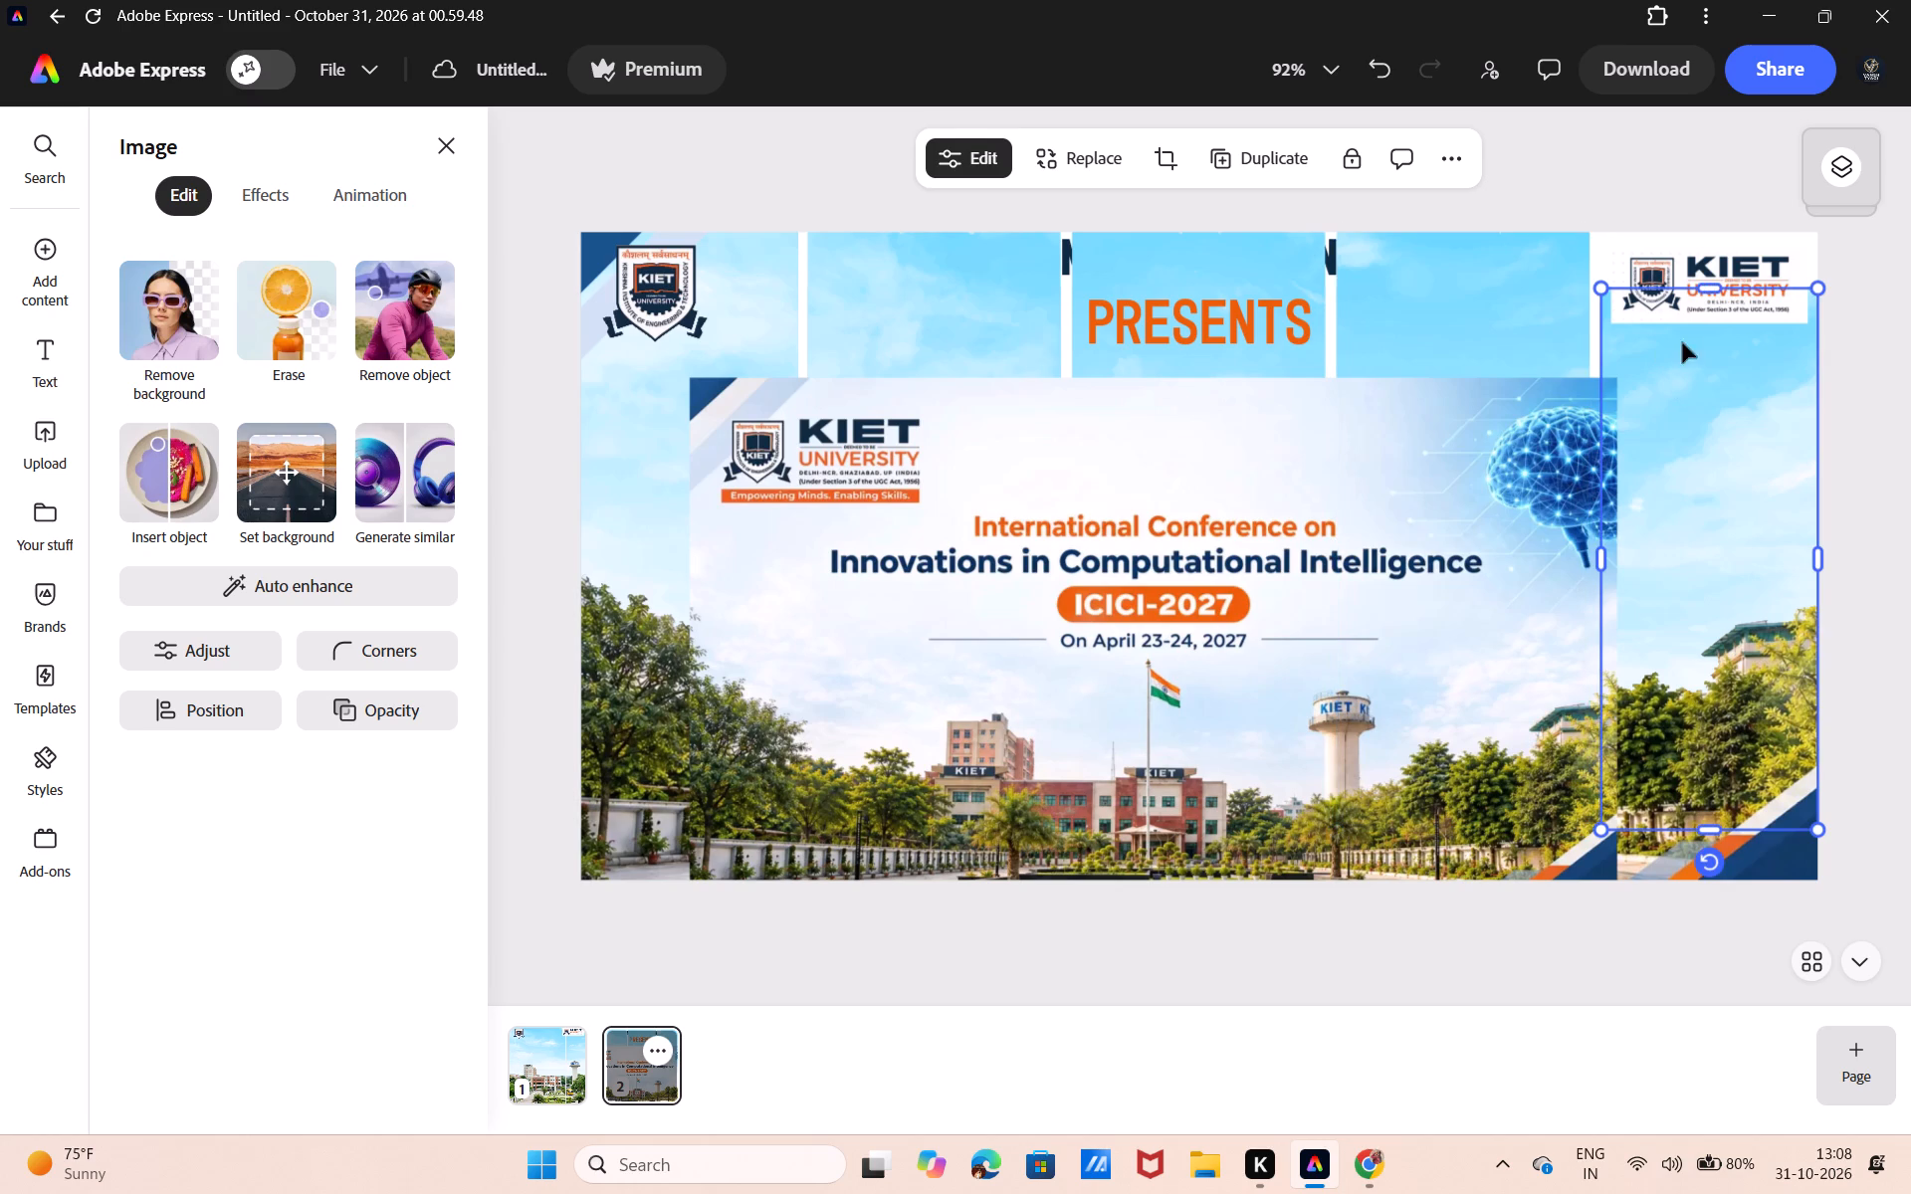
pyautogui.moveTo(1706, 290); pyautogui.dragTo(1708, 204)
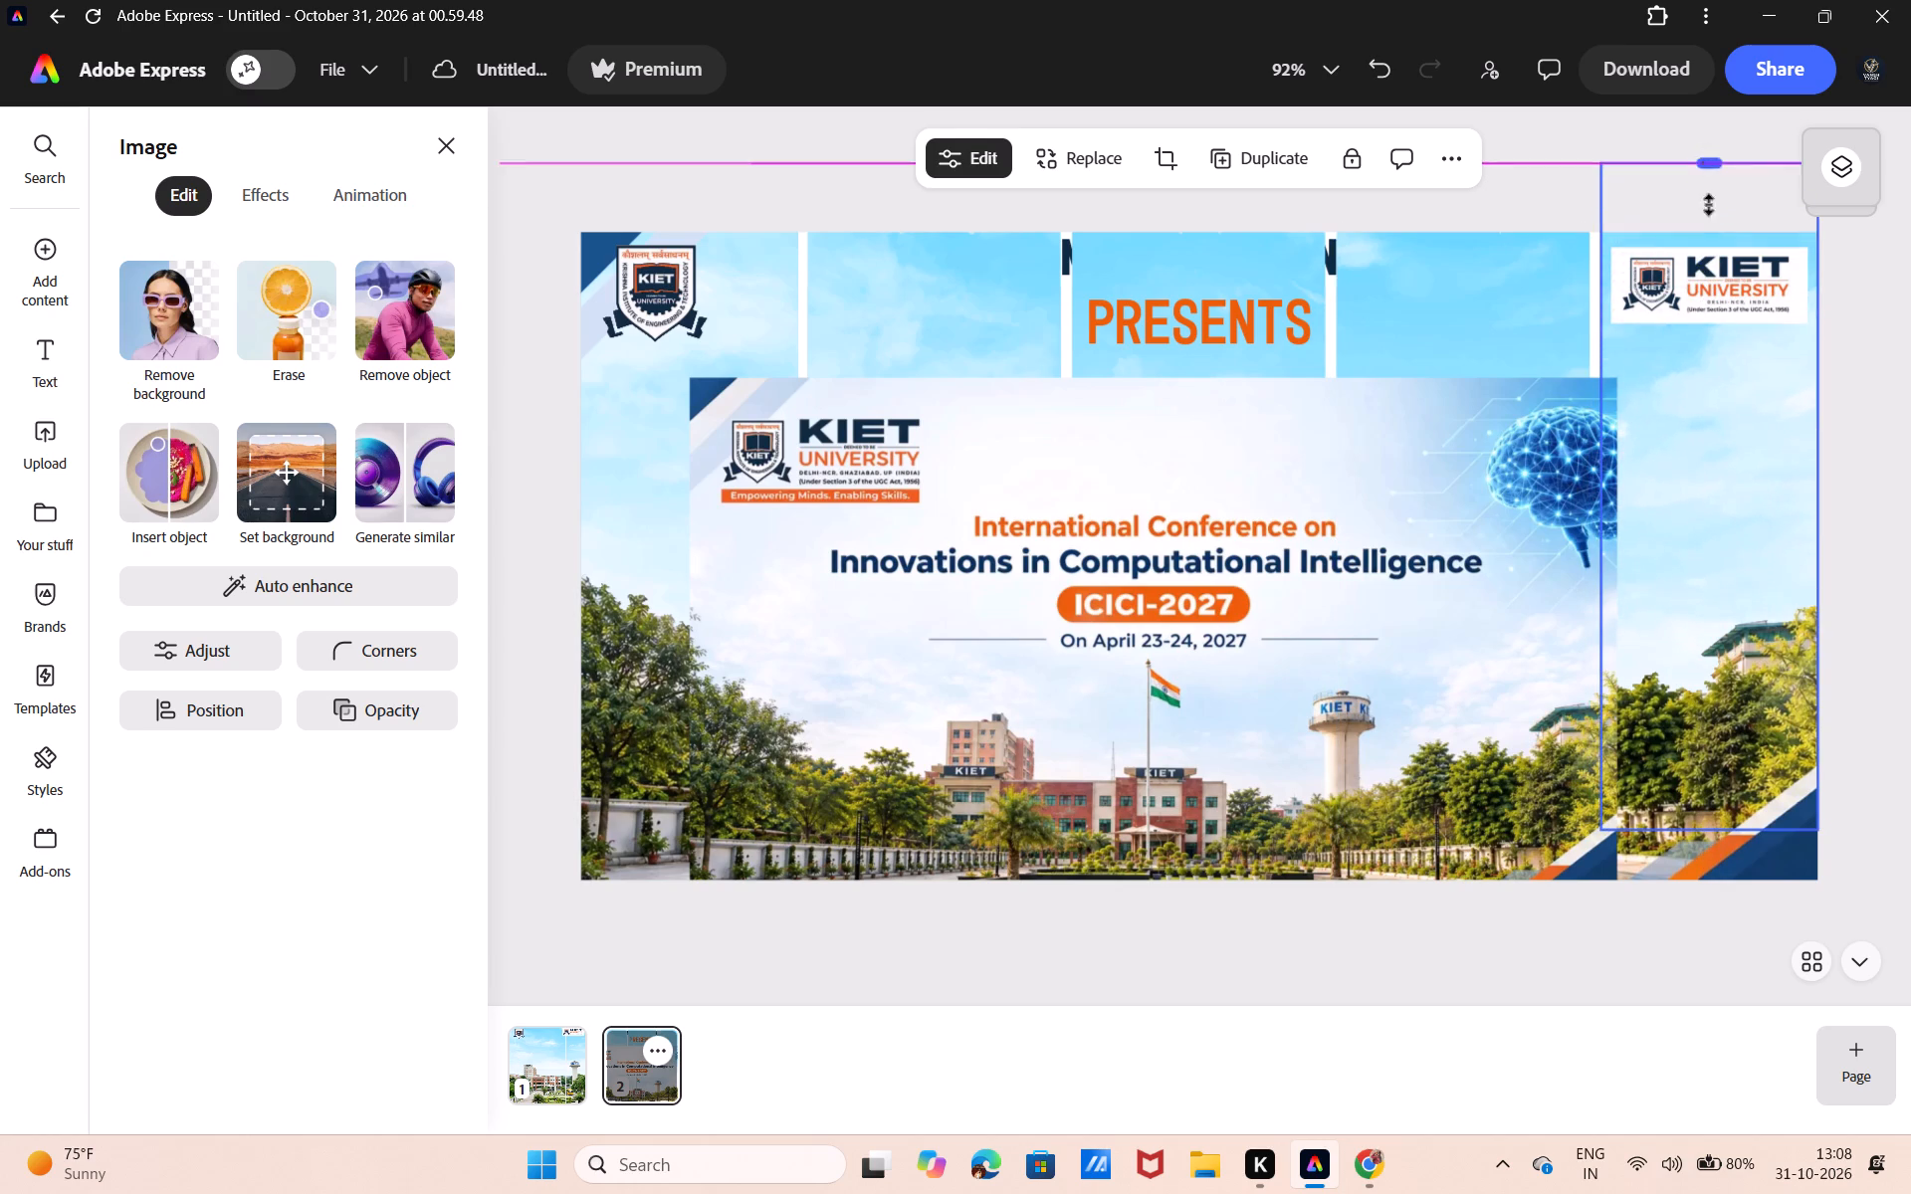
pyautogui.moveTo(1708, 204); pyautogui.dragTo(1713, 233)
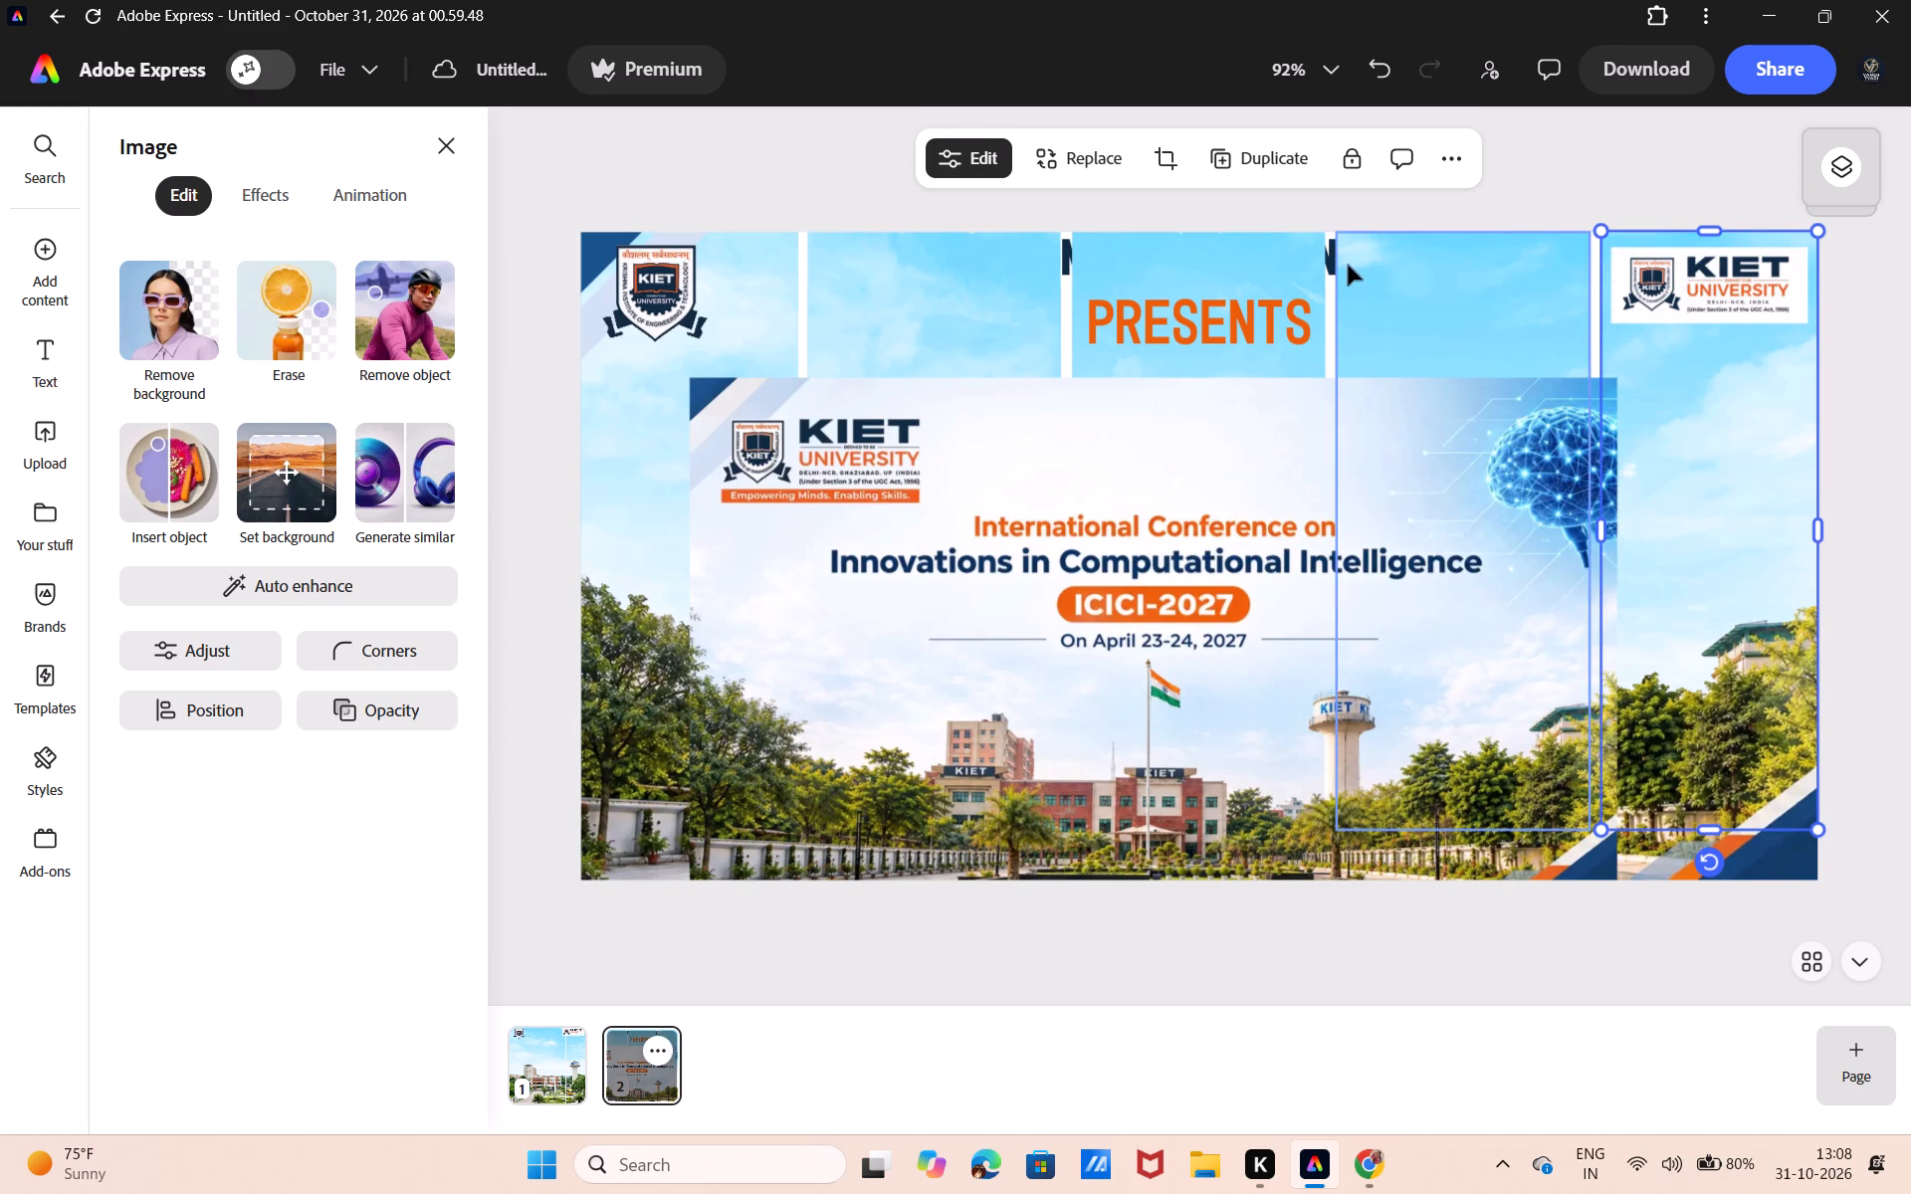
# Bring the KIET DEEMED TO BE UNIVERSITY title forward in the layer order, in front of the background panels.
pyautogui.click(1331, 263)
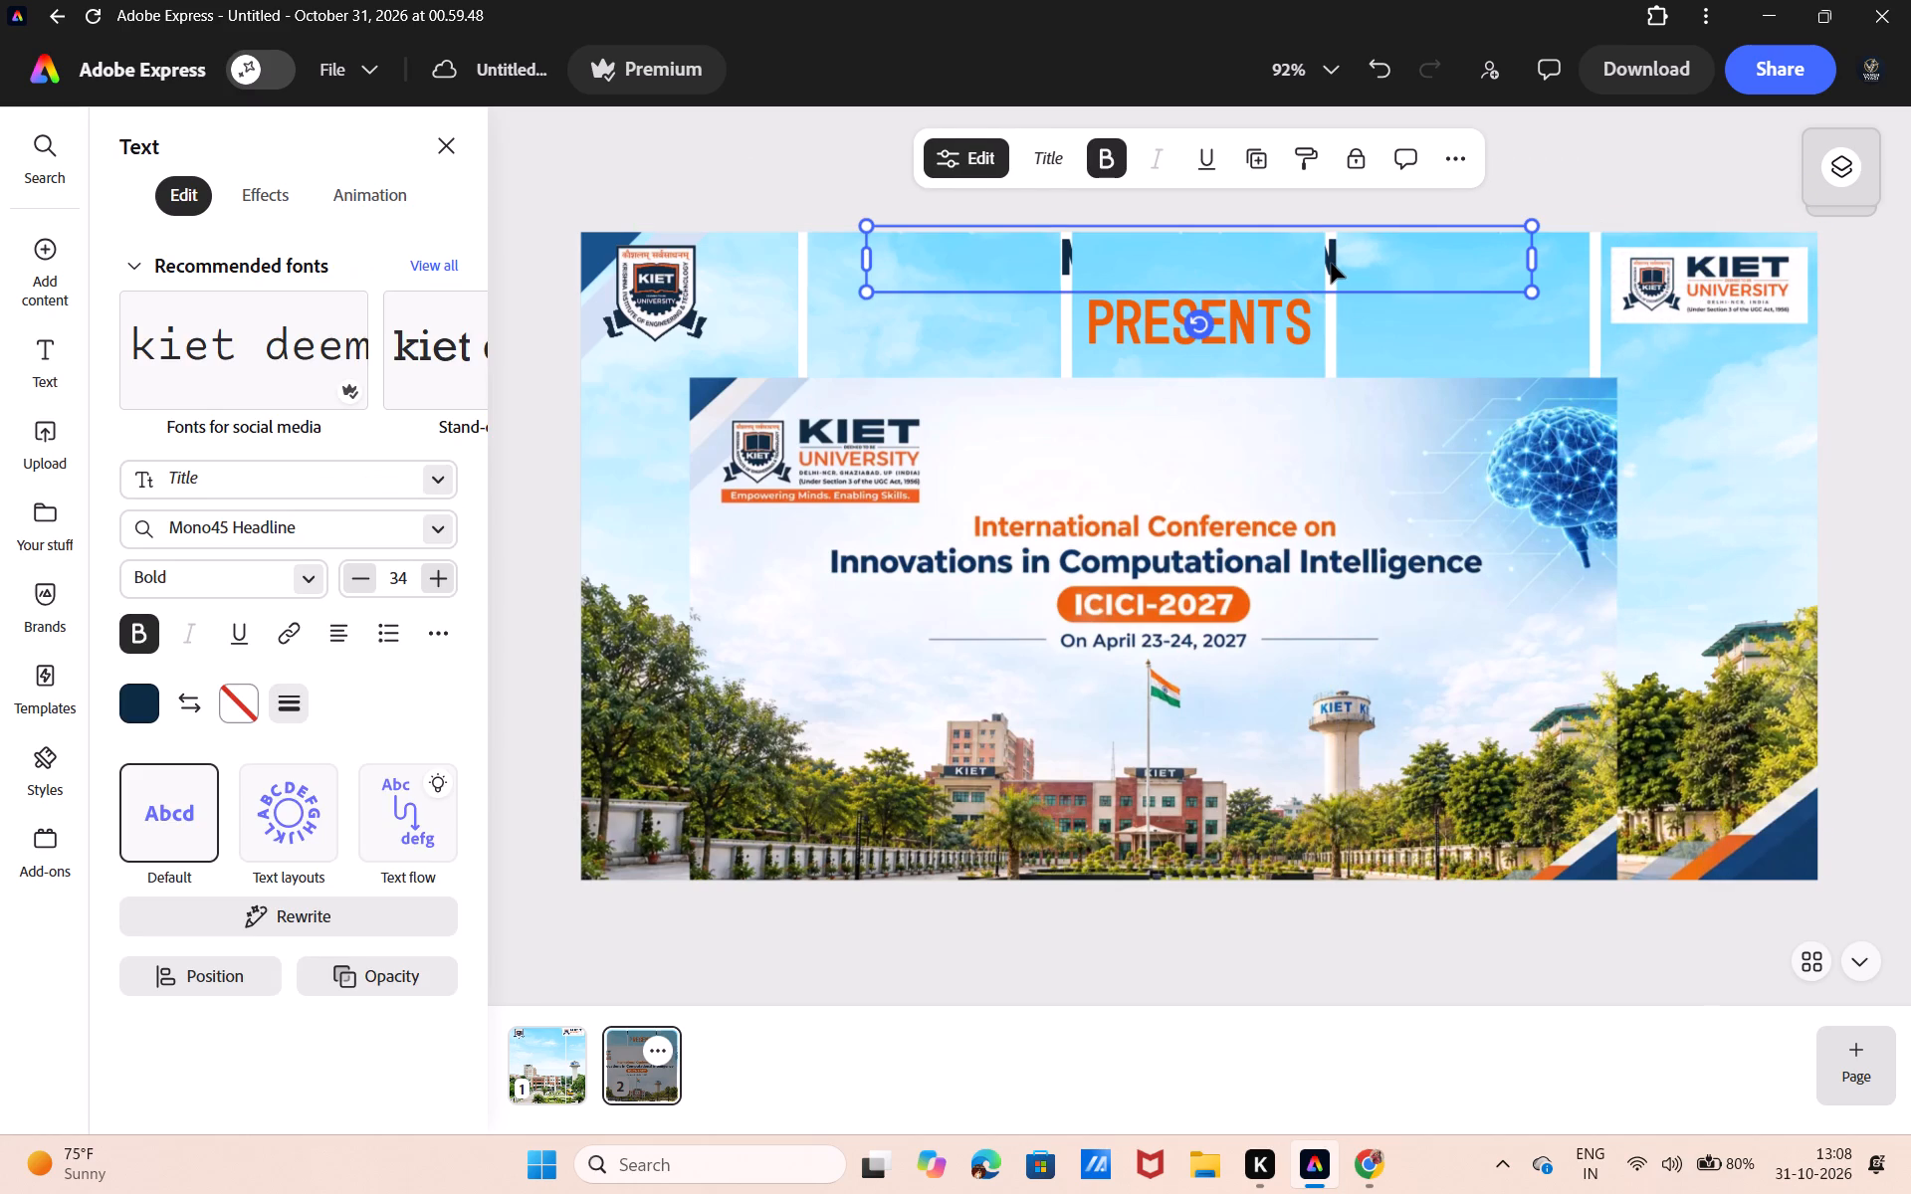
pyautogui.click(1448, 149)
pyautogui.click(1448, 149)
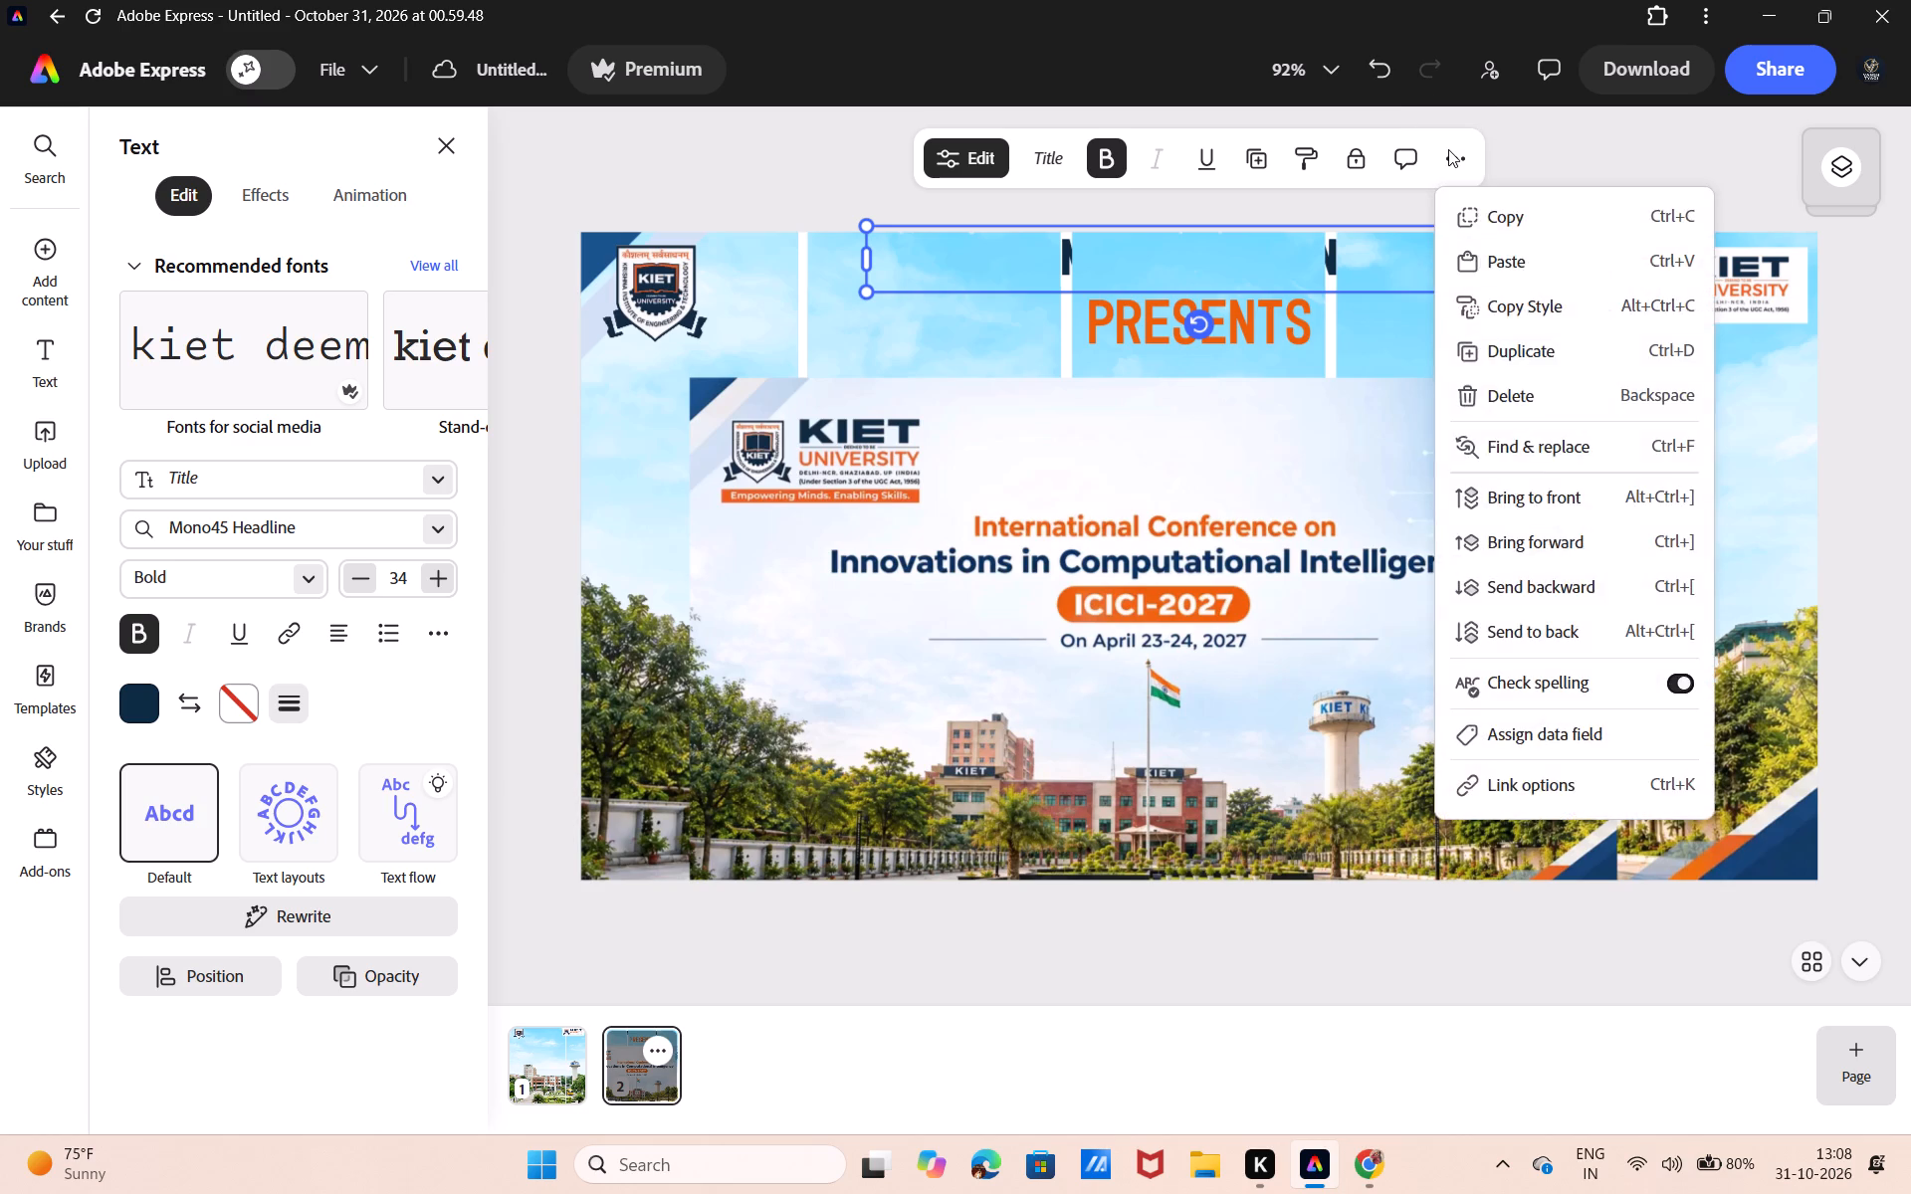
pyautogui.click(1448, 149)
pyautogui.click(1559, 147)
pyautogui.hotkey('ctrl', ']')
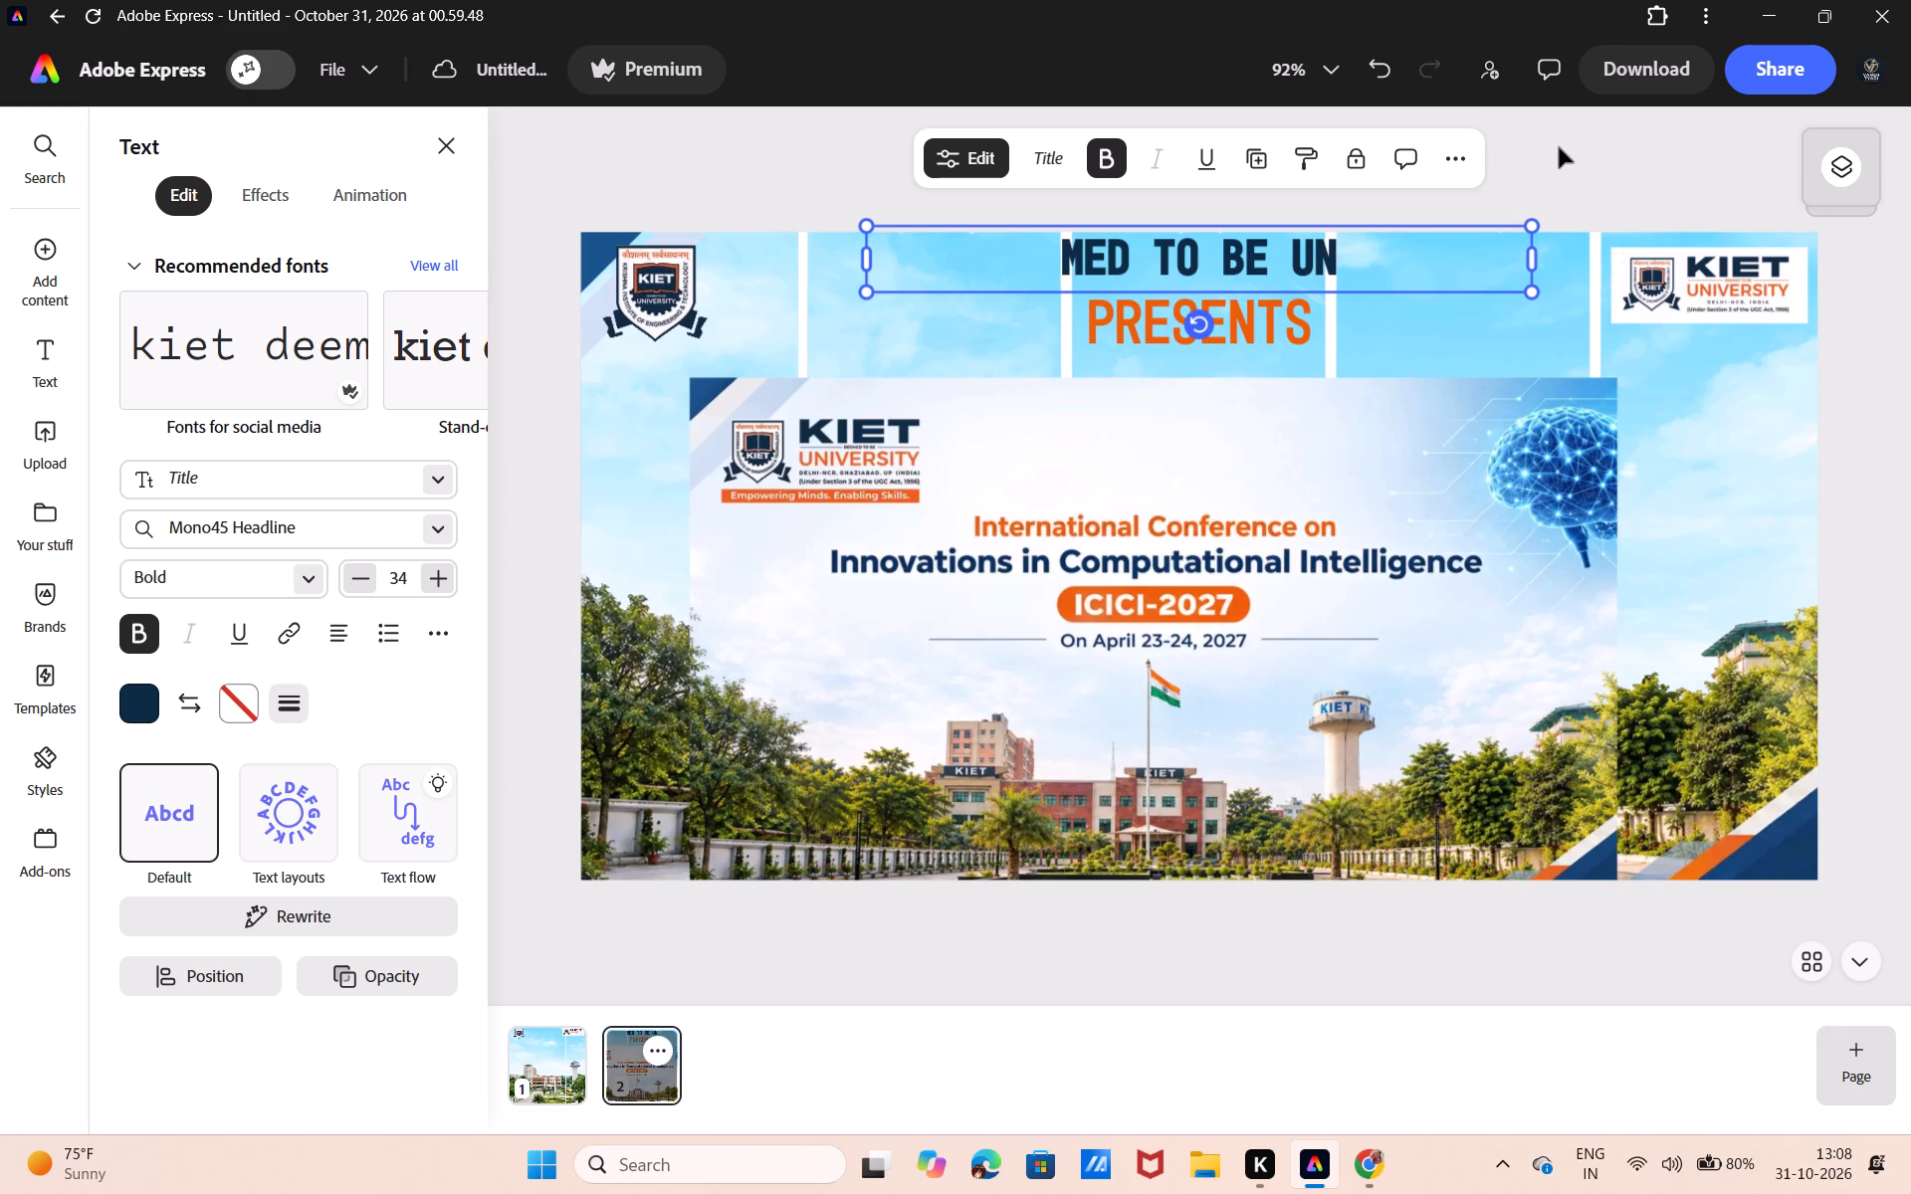
pyautogui.hotkey('ctrl', ']')
pyautogui.hotkey('ctrl', ']')
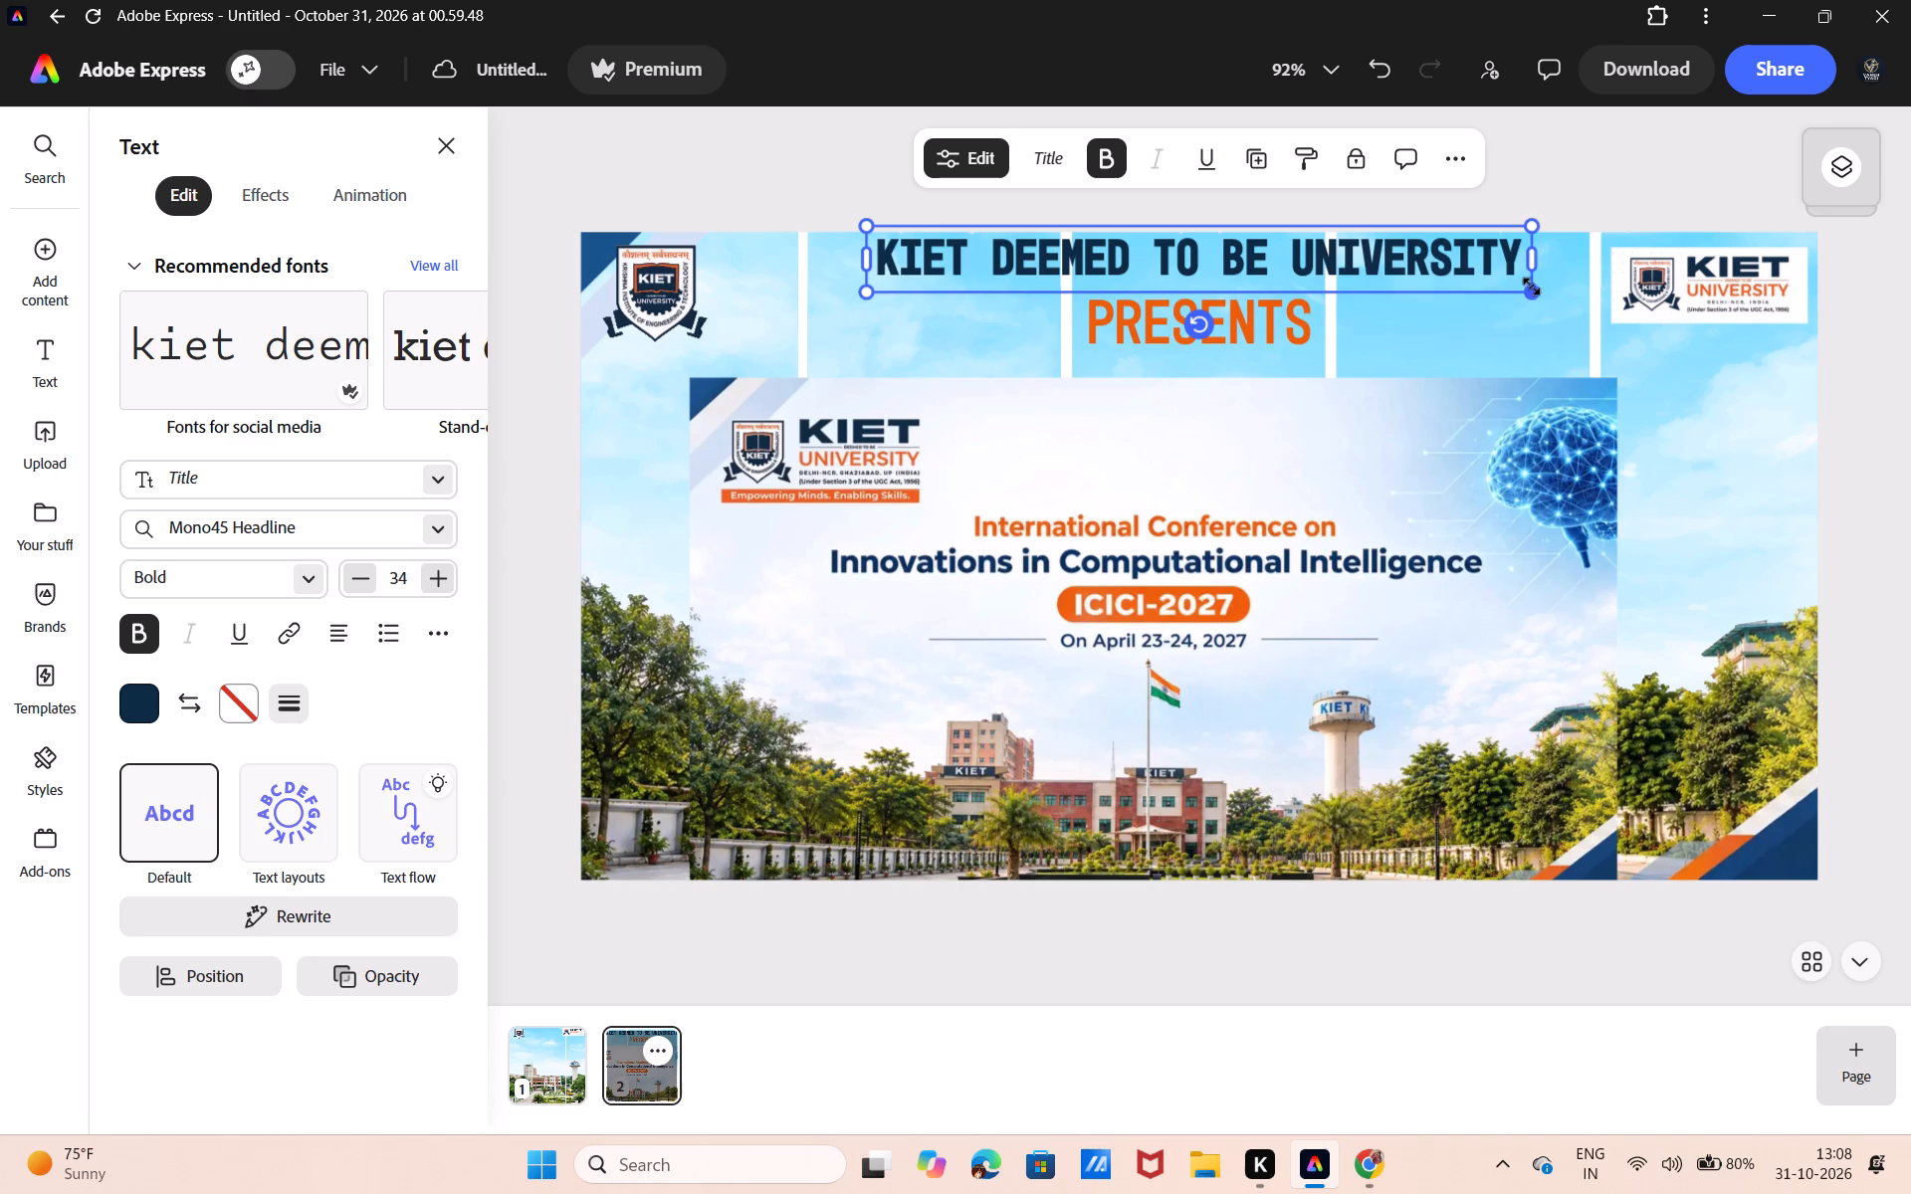
# Enlarge the KIET DEEMED TO BE UNIVERSITY title to size 35 and centre it horizontally, slightly lower above PRESENTS.
pyautogui.moveTo(1531, 289); pyautogui.dragTo(1578, 303)
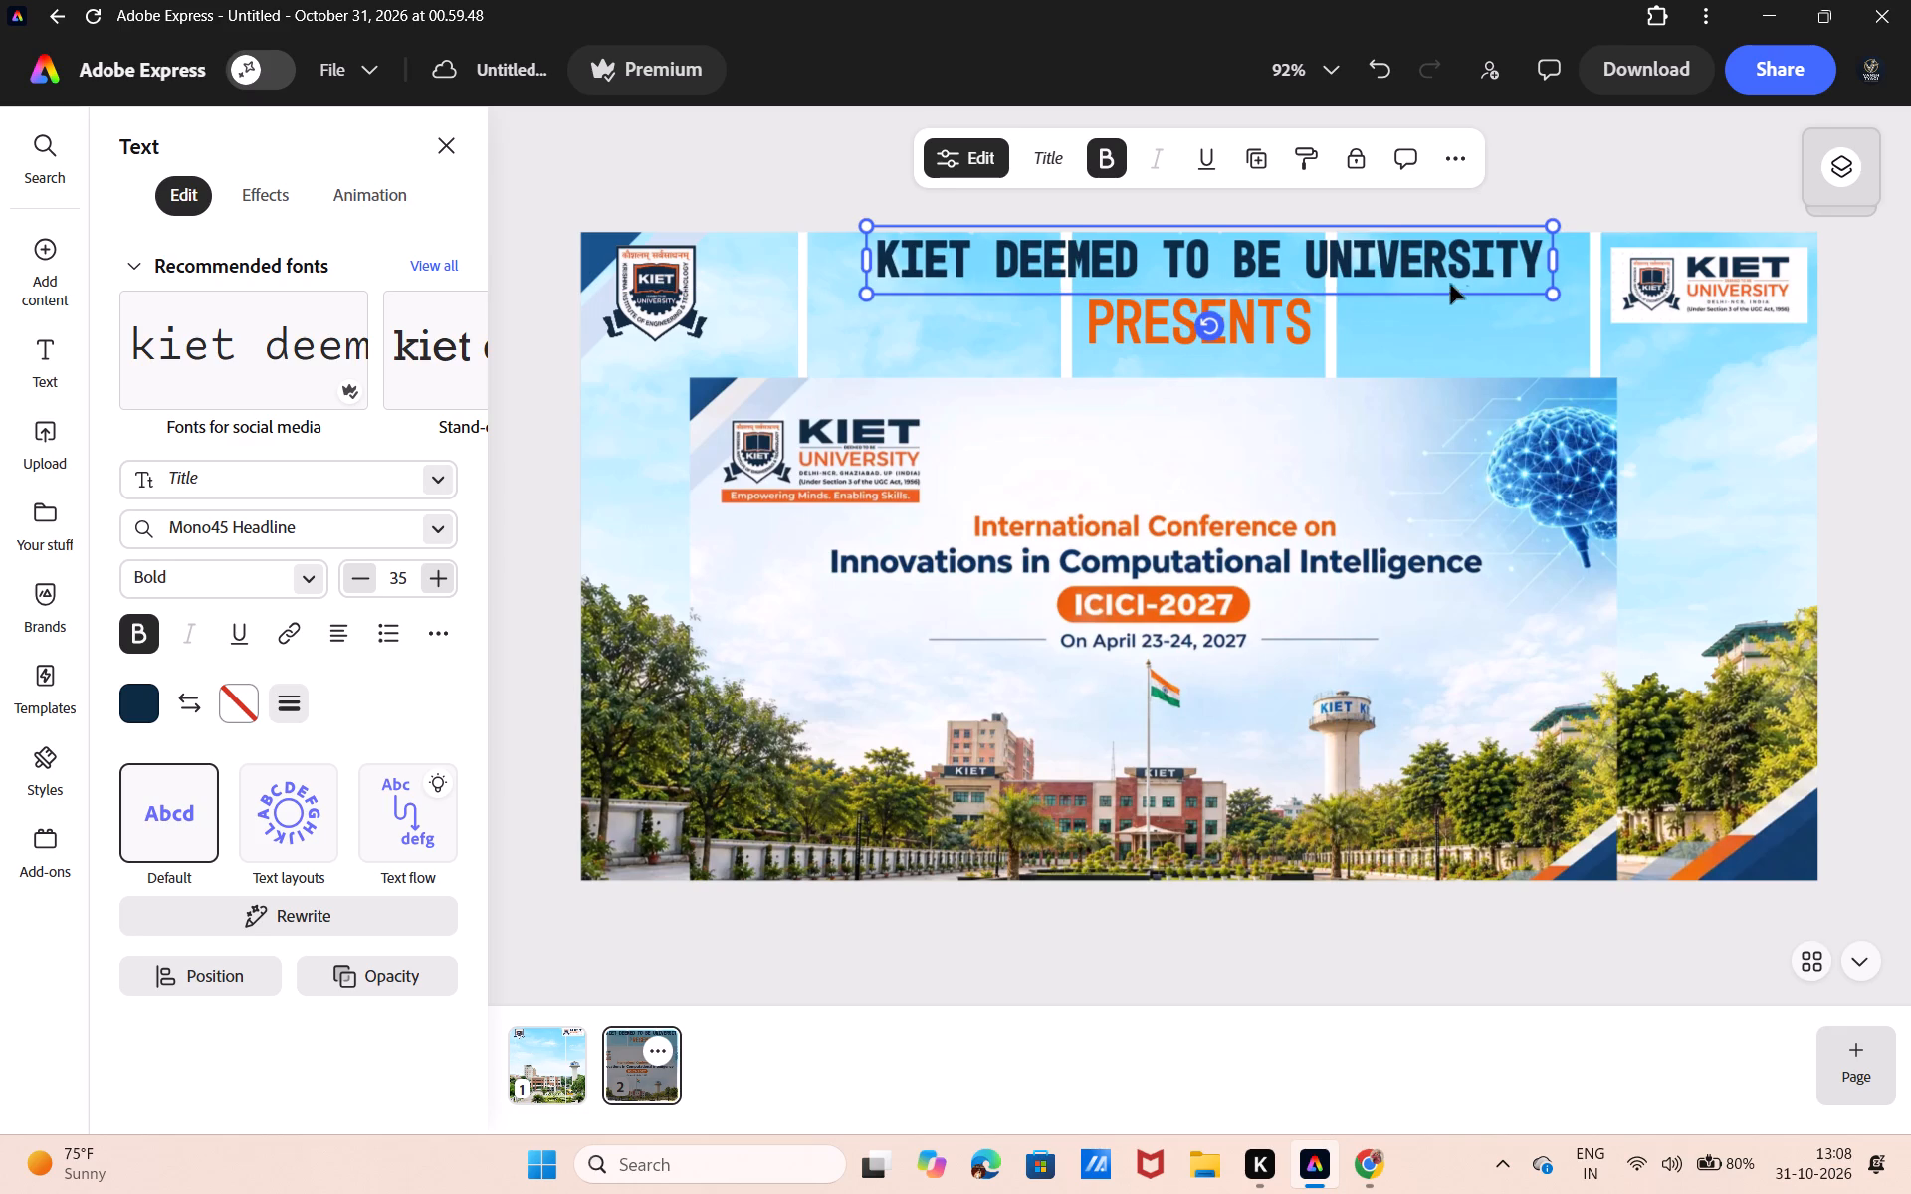
pyautogui.moveTo(1409, 280); pyautogui.dragTo(1397, 279)
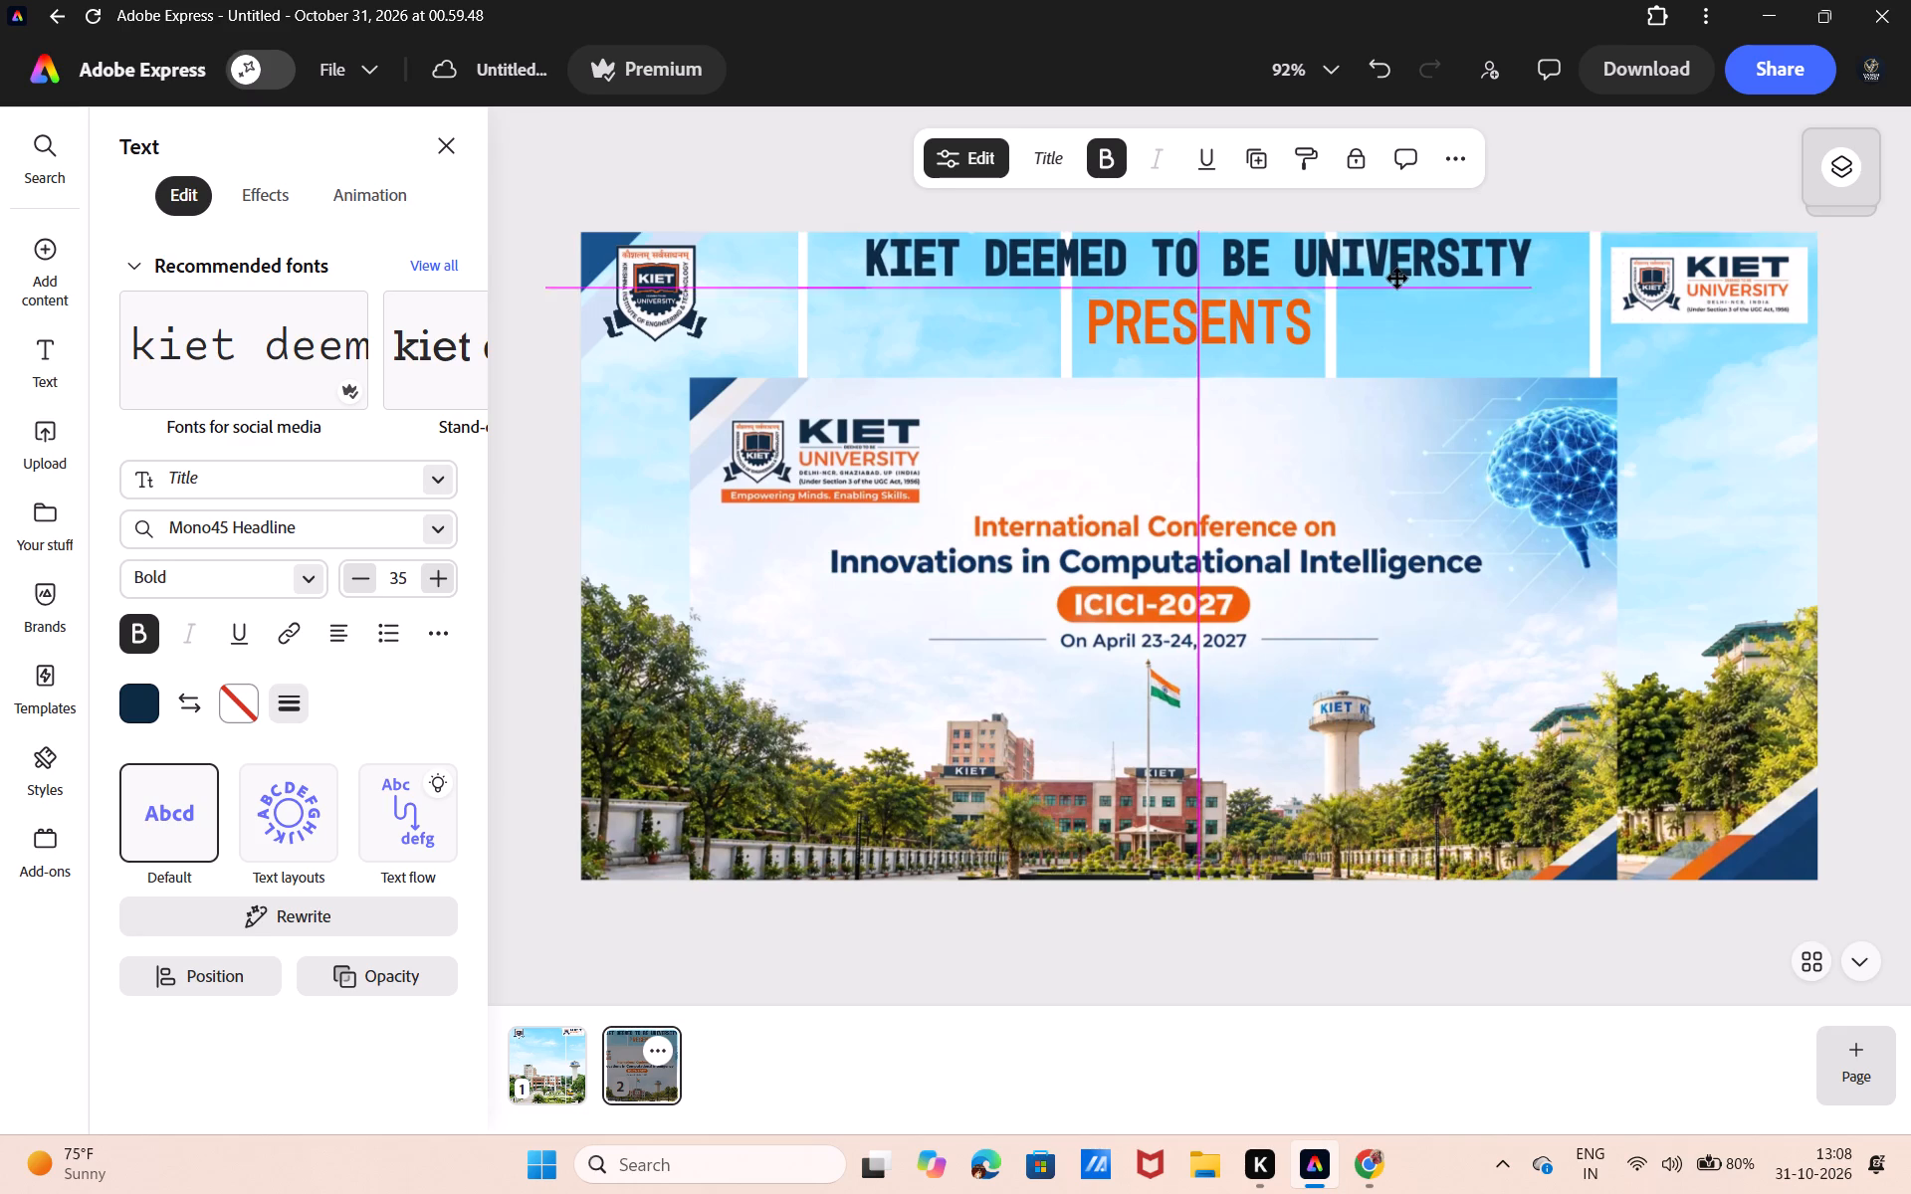
pyautogui.moveTo(1397, 279); pyautogui.dragTo(1394, 290)
pyautogui.click(1544, 169)
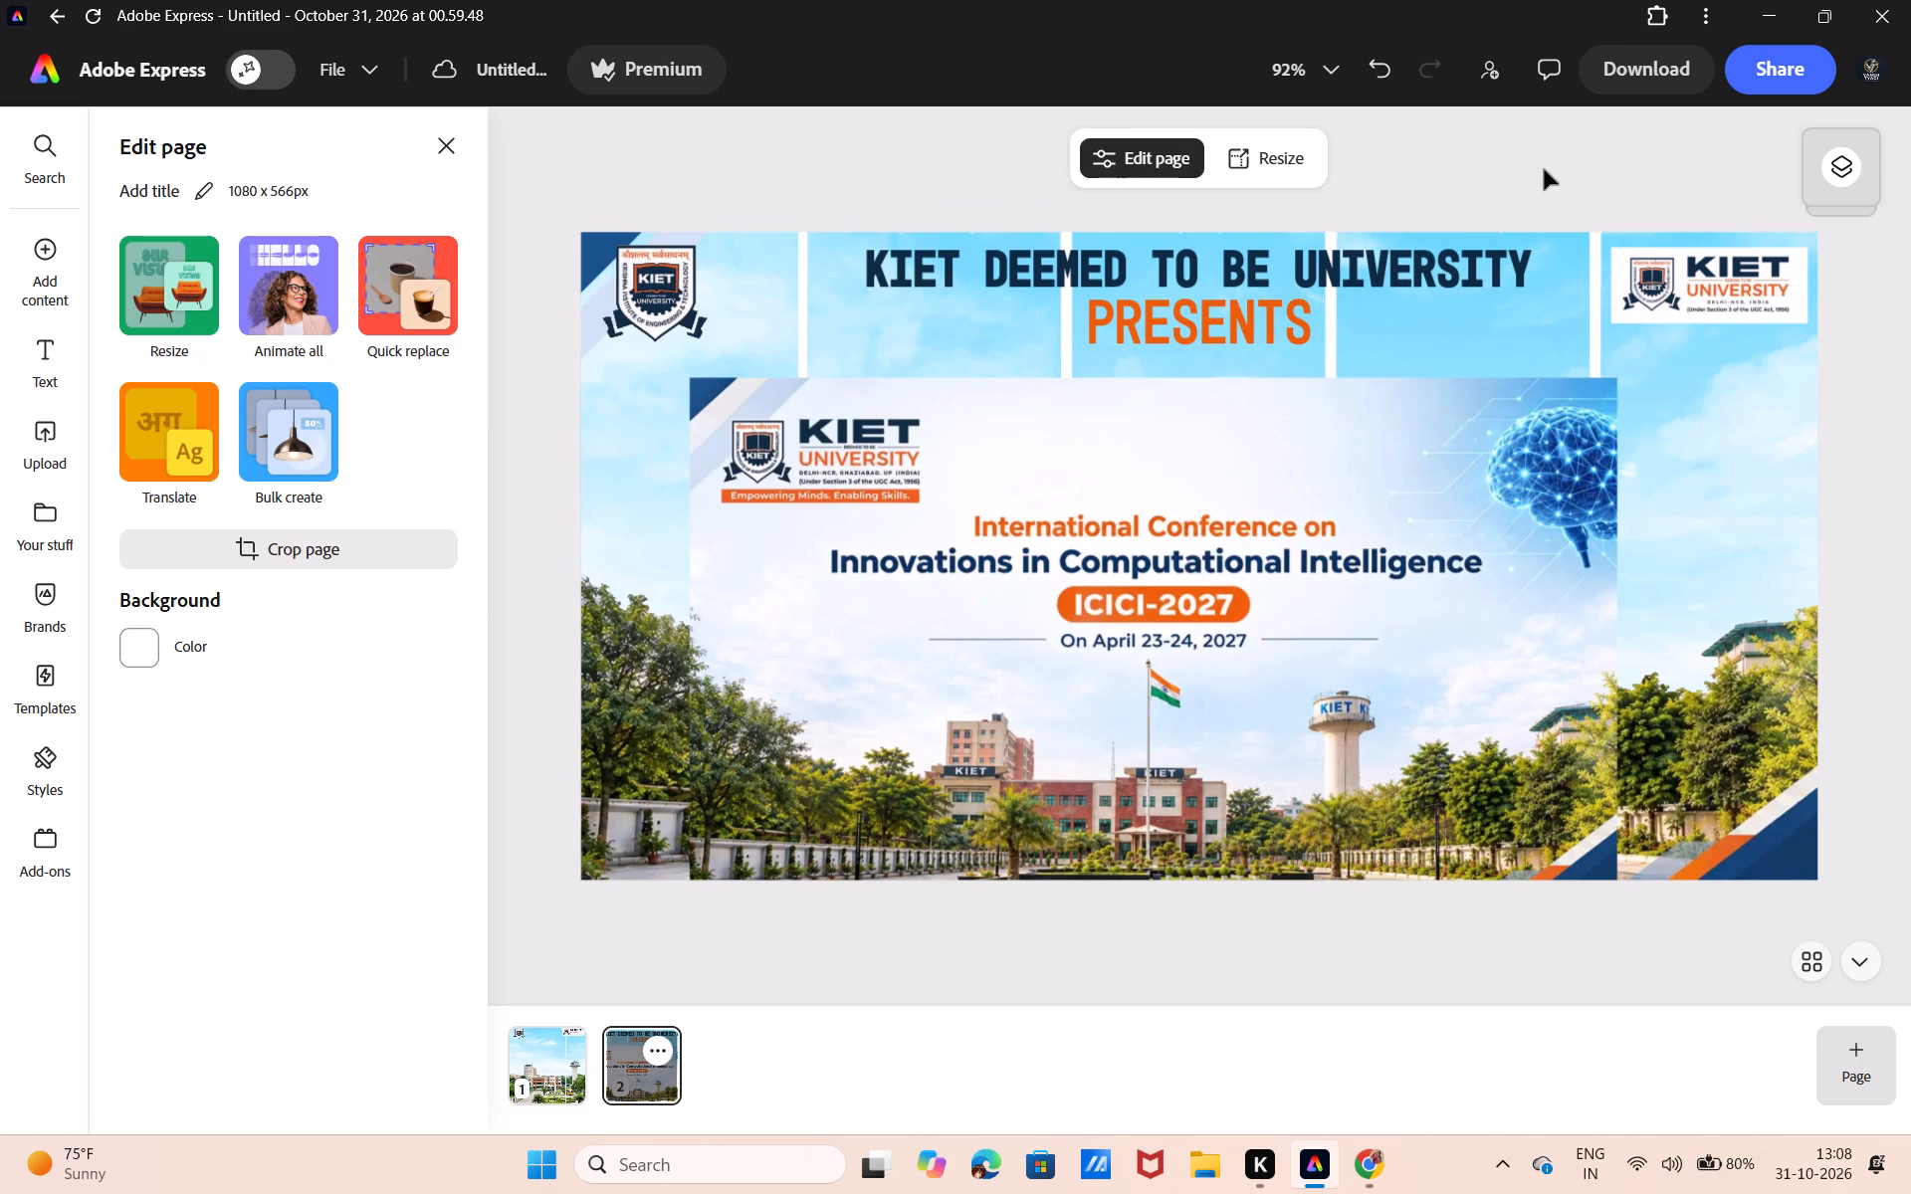
# Shrink the conference banner image to about half the page width and reposition it over the lower part of the page.
pyautogui.click(1446, 463)
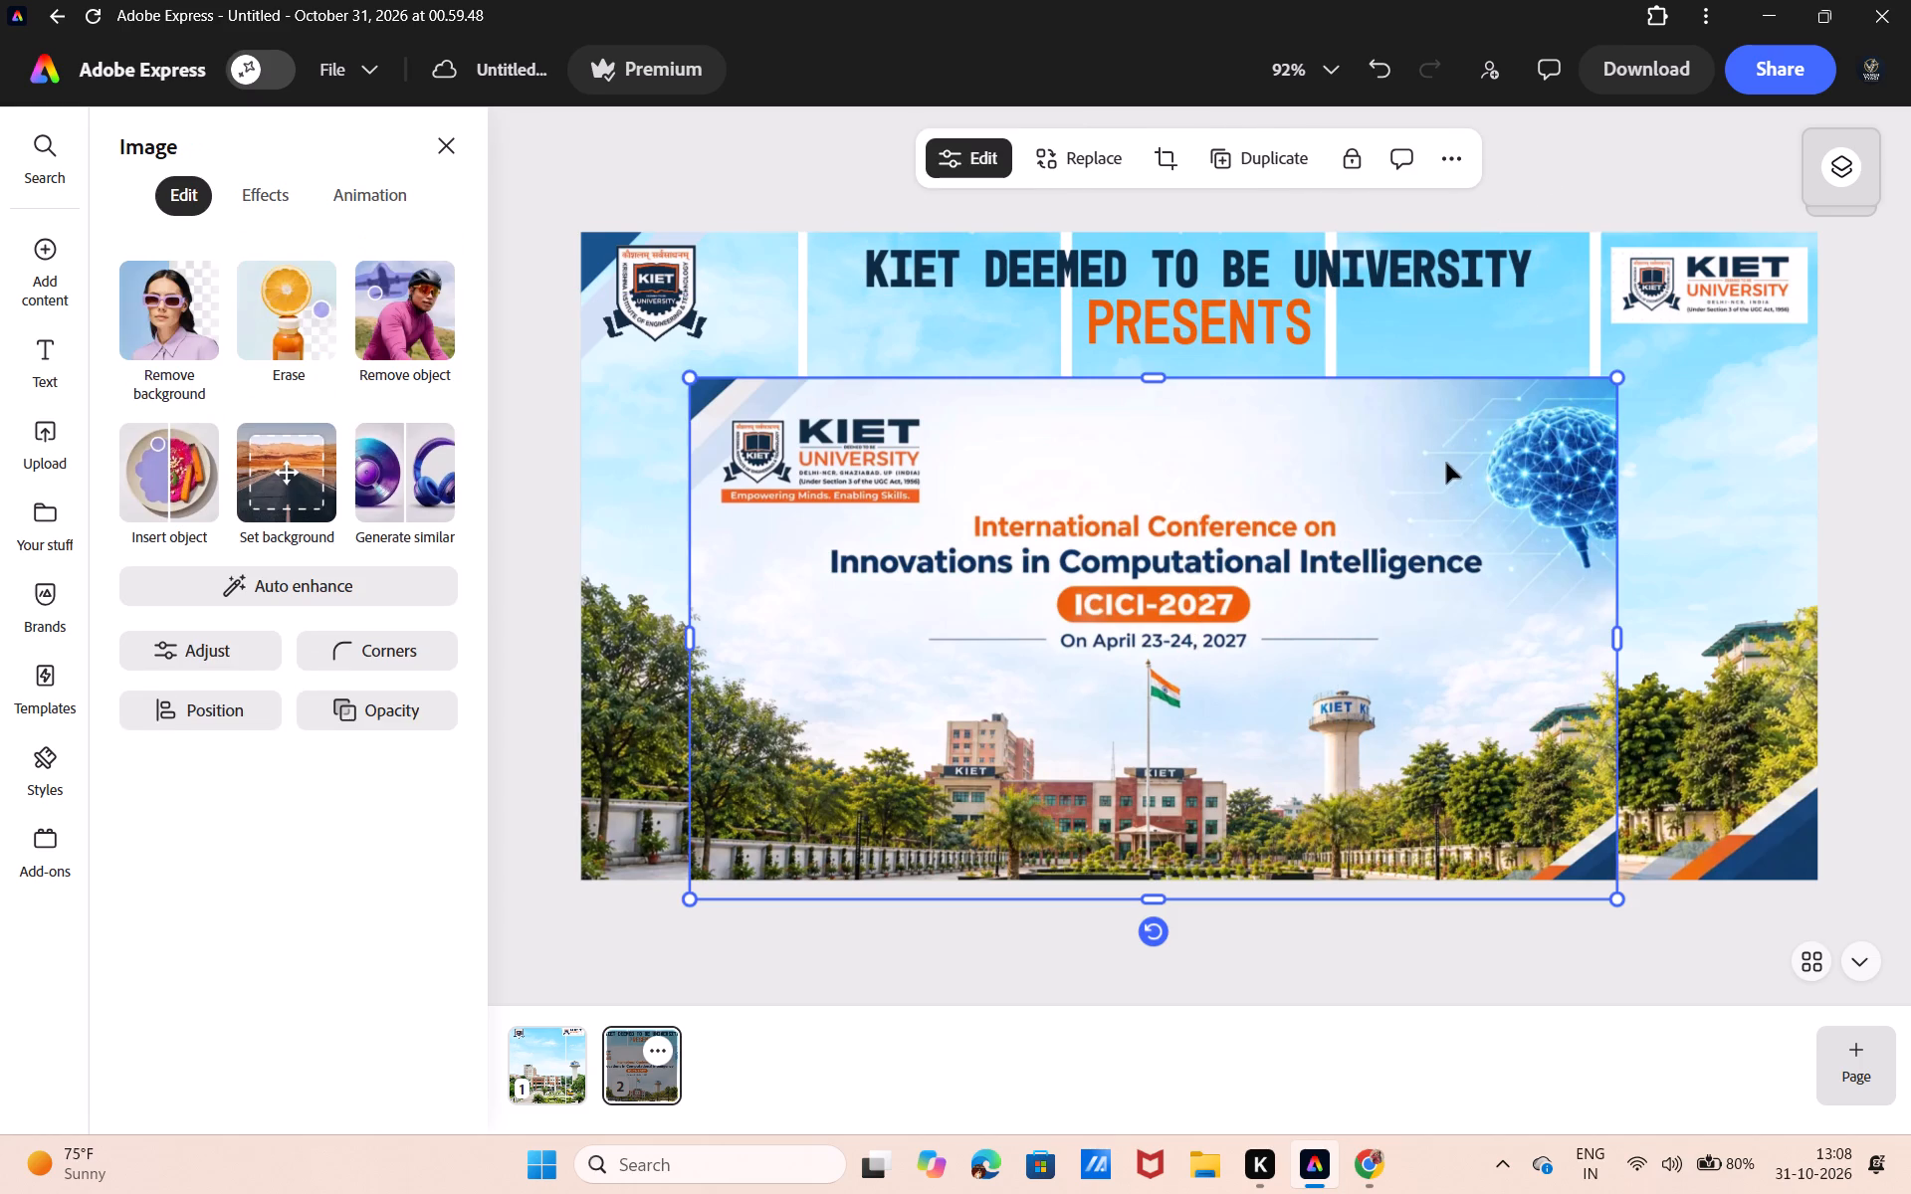
pyautogui.moveTo(1613, 379); pyautogui.dragTo(1603, 391)
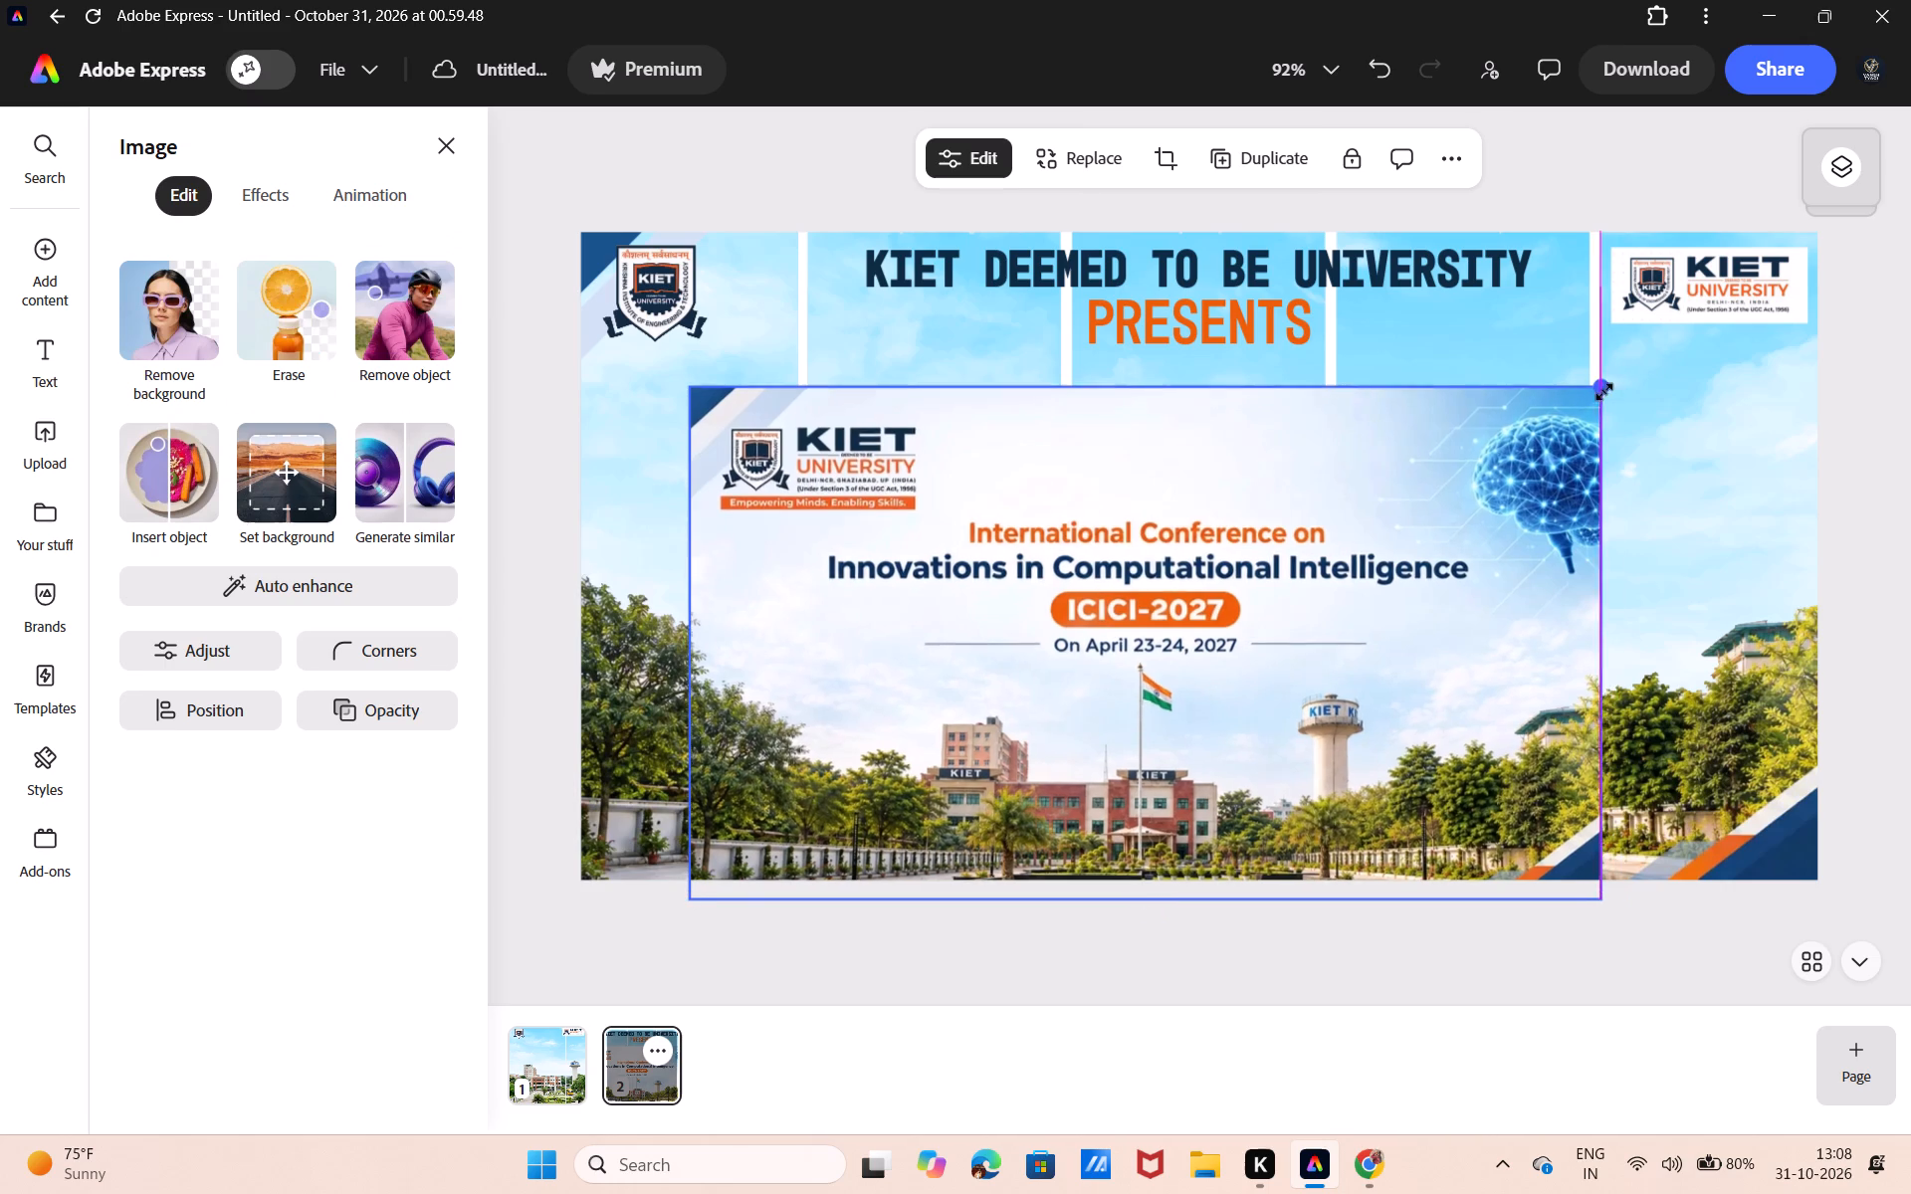
pyautogui.moveTo(1603, 391); pyautogui.dragTo(1395, 587)
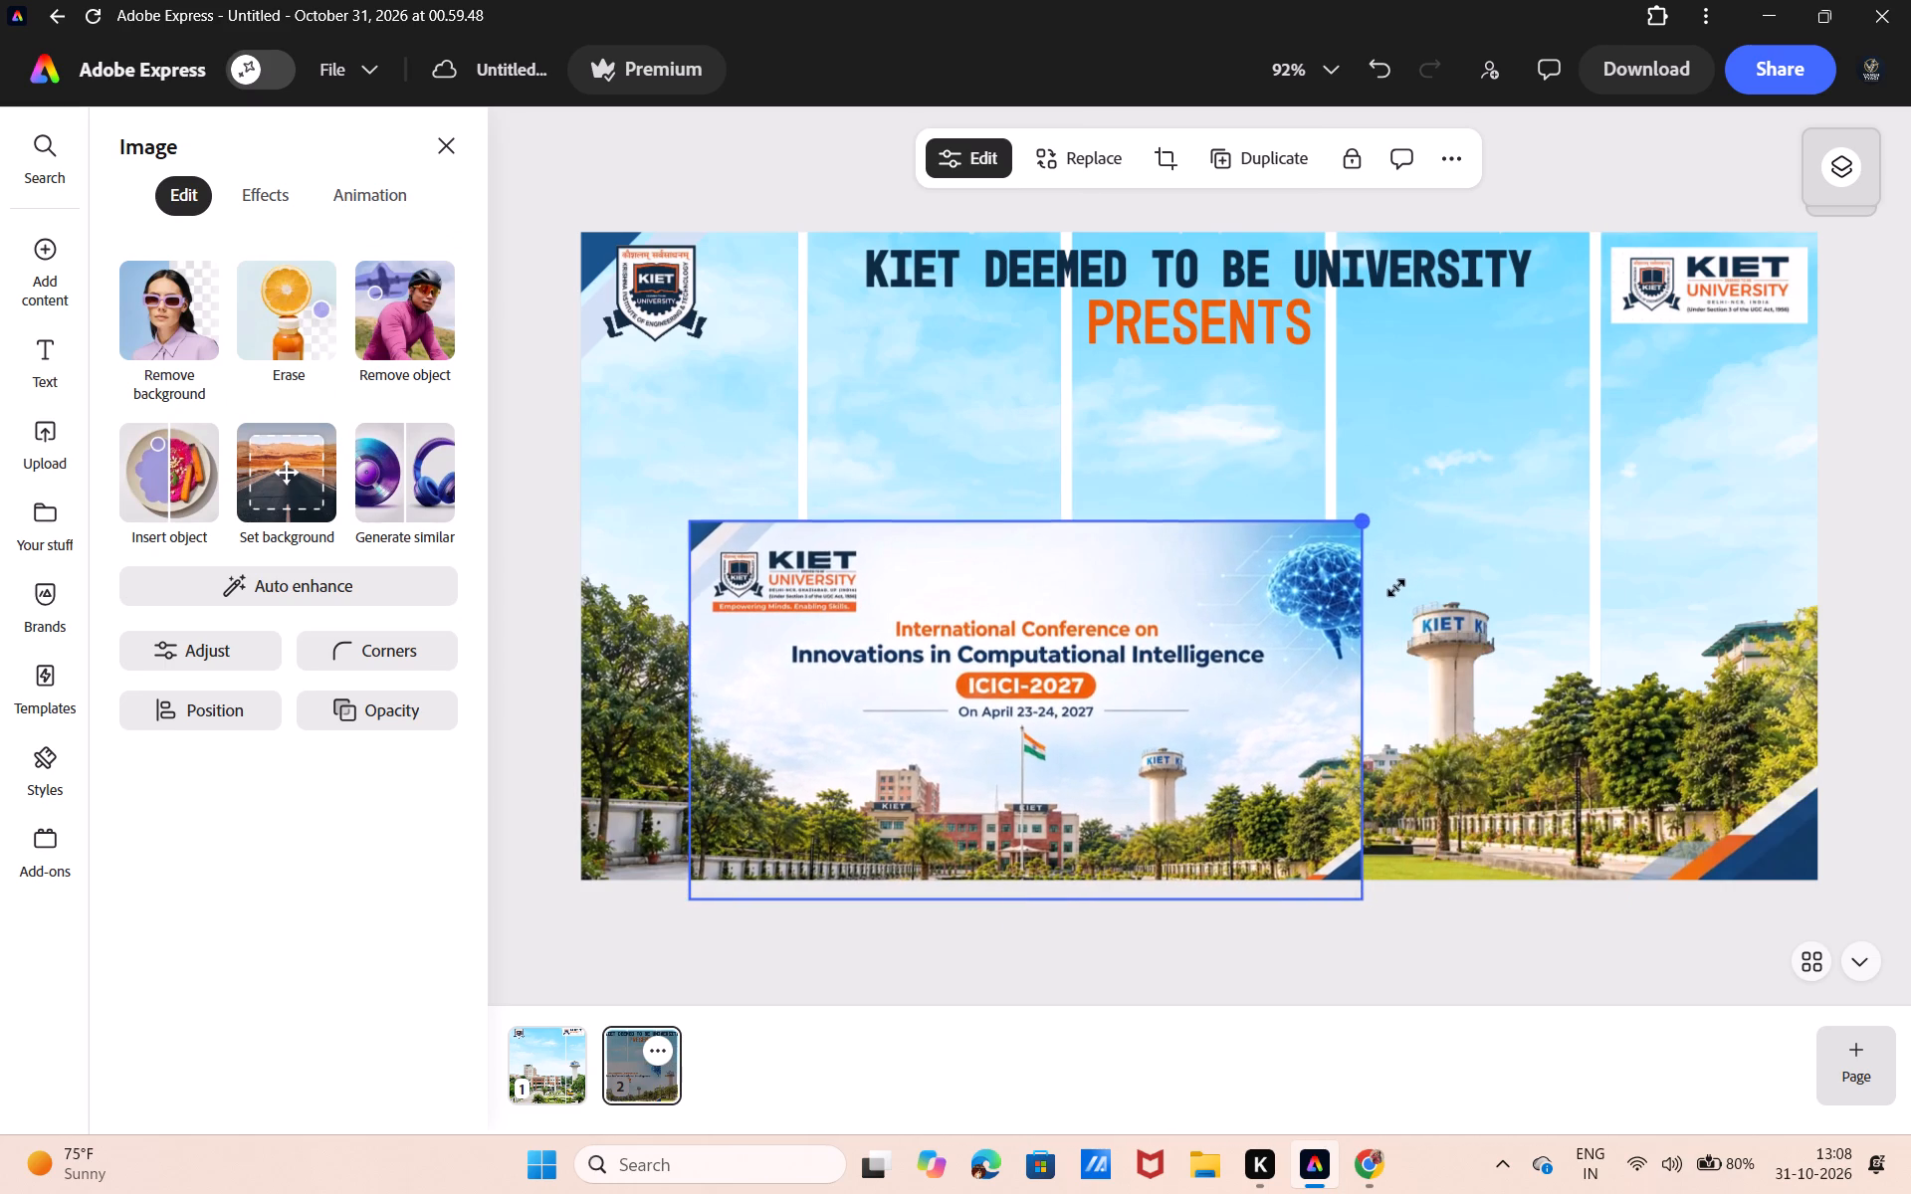
pyautogui.moveTo(1217, 700); pyautogui.dragTo(1777, 440)
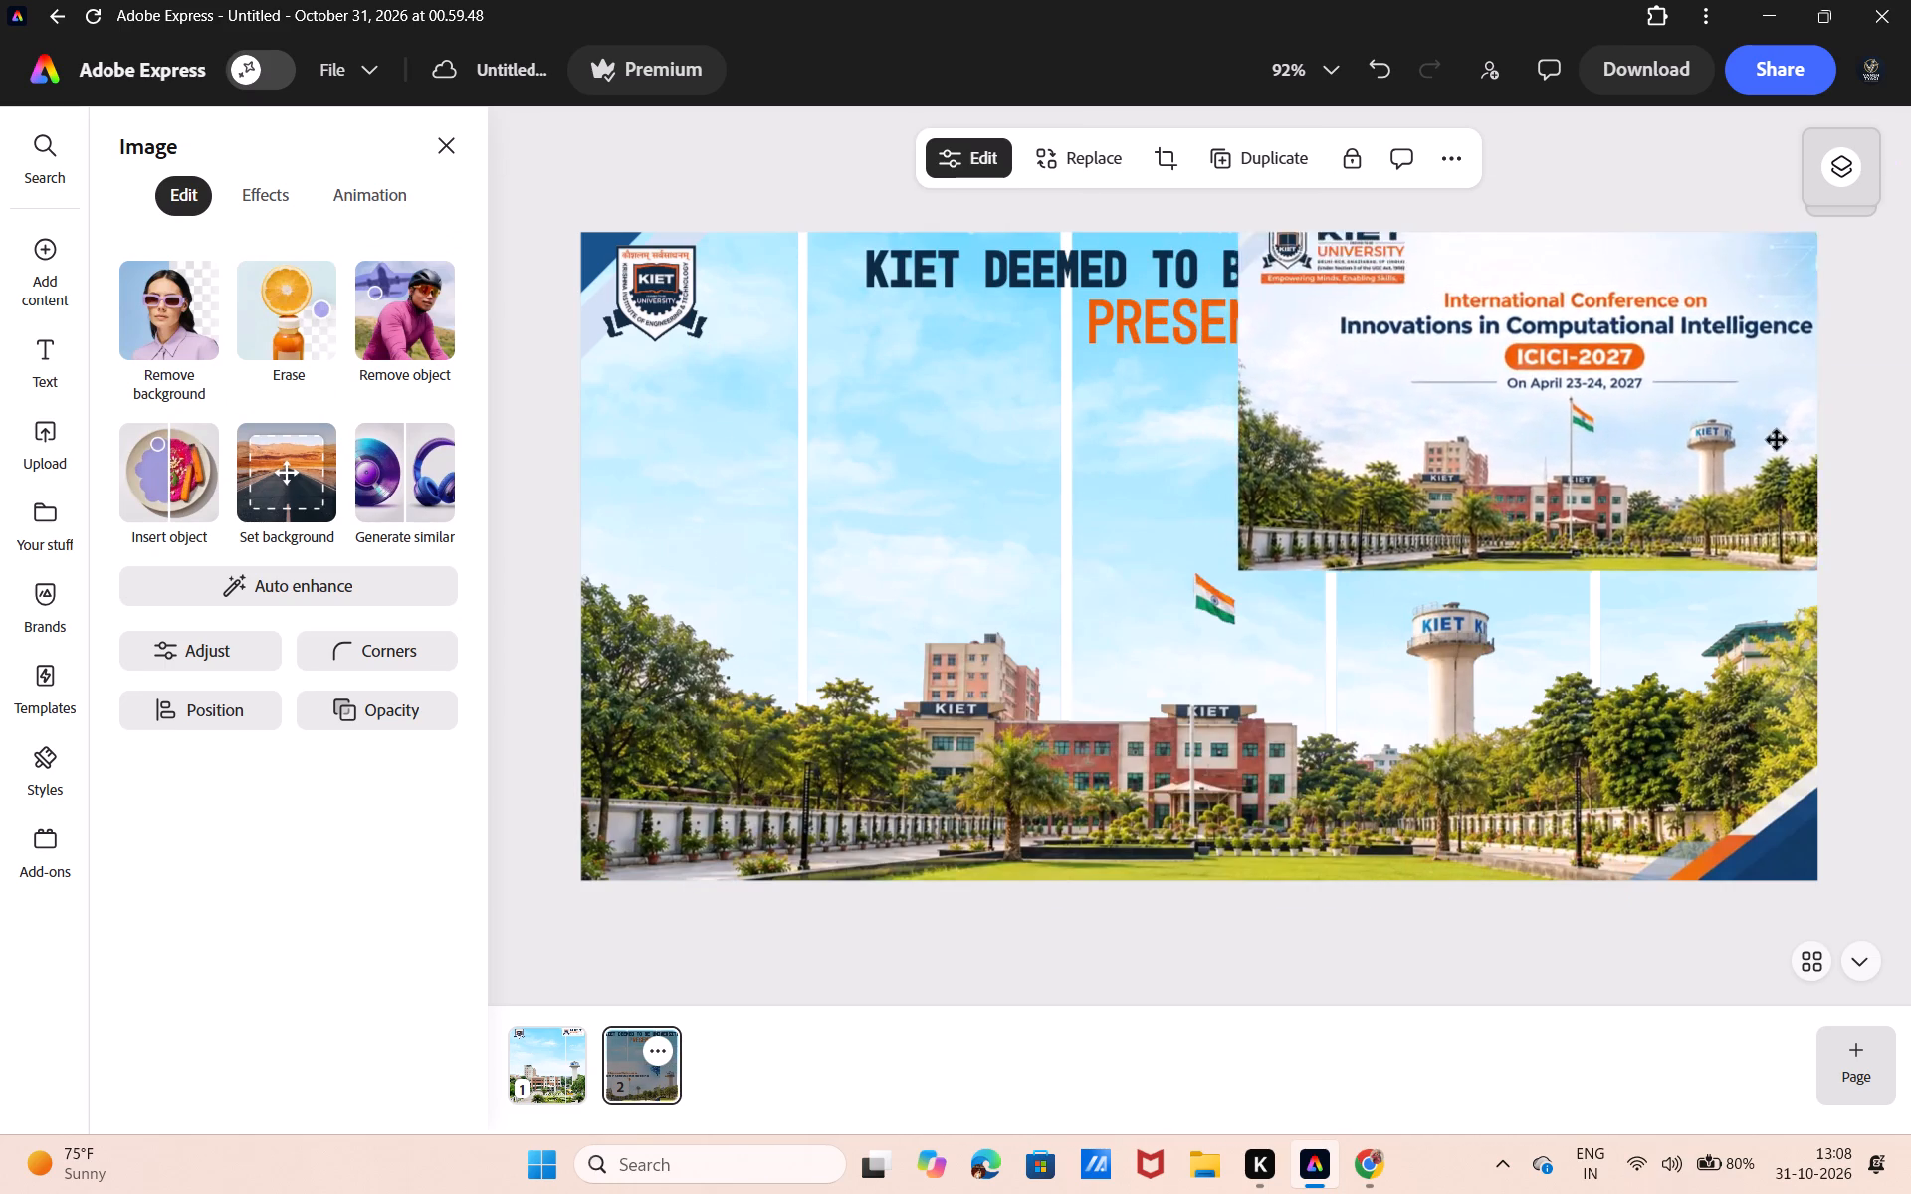
pyautogui.moveTo(1777, 440); pyautogui.dragTo(1216, 672)
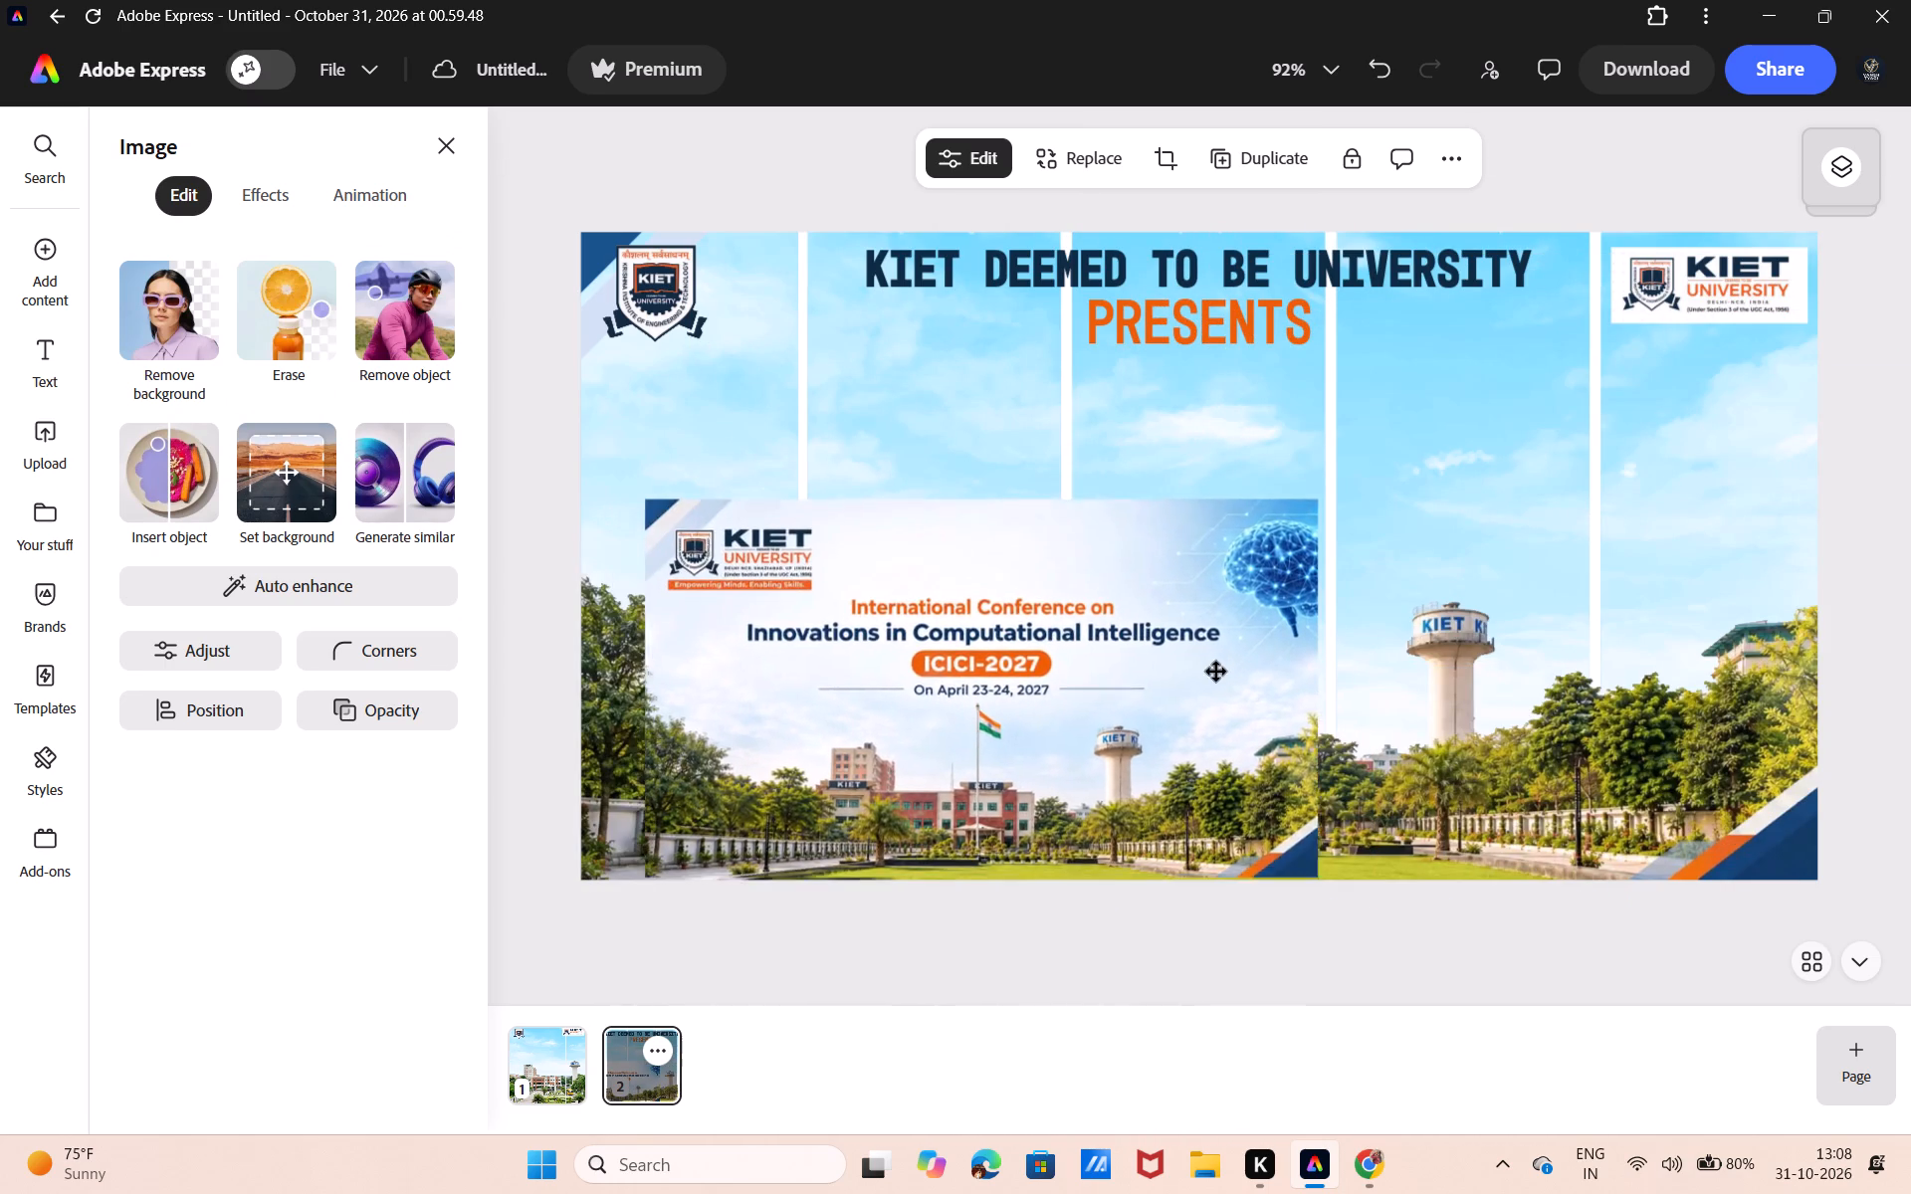
pyautogui.moveTo(1216, 672); pyautogui.dragTo(1476, 734)
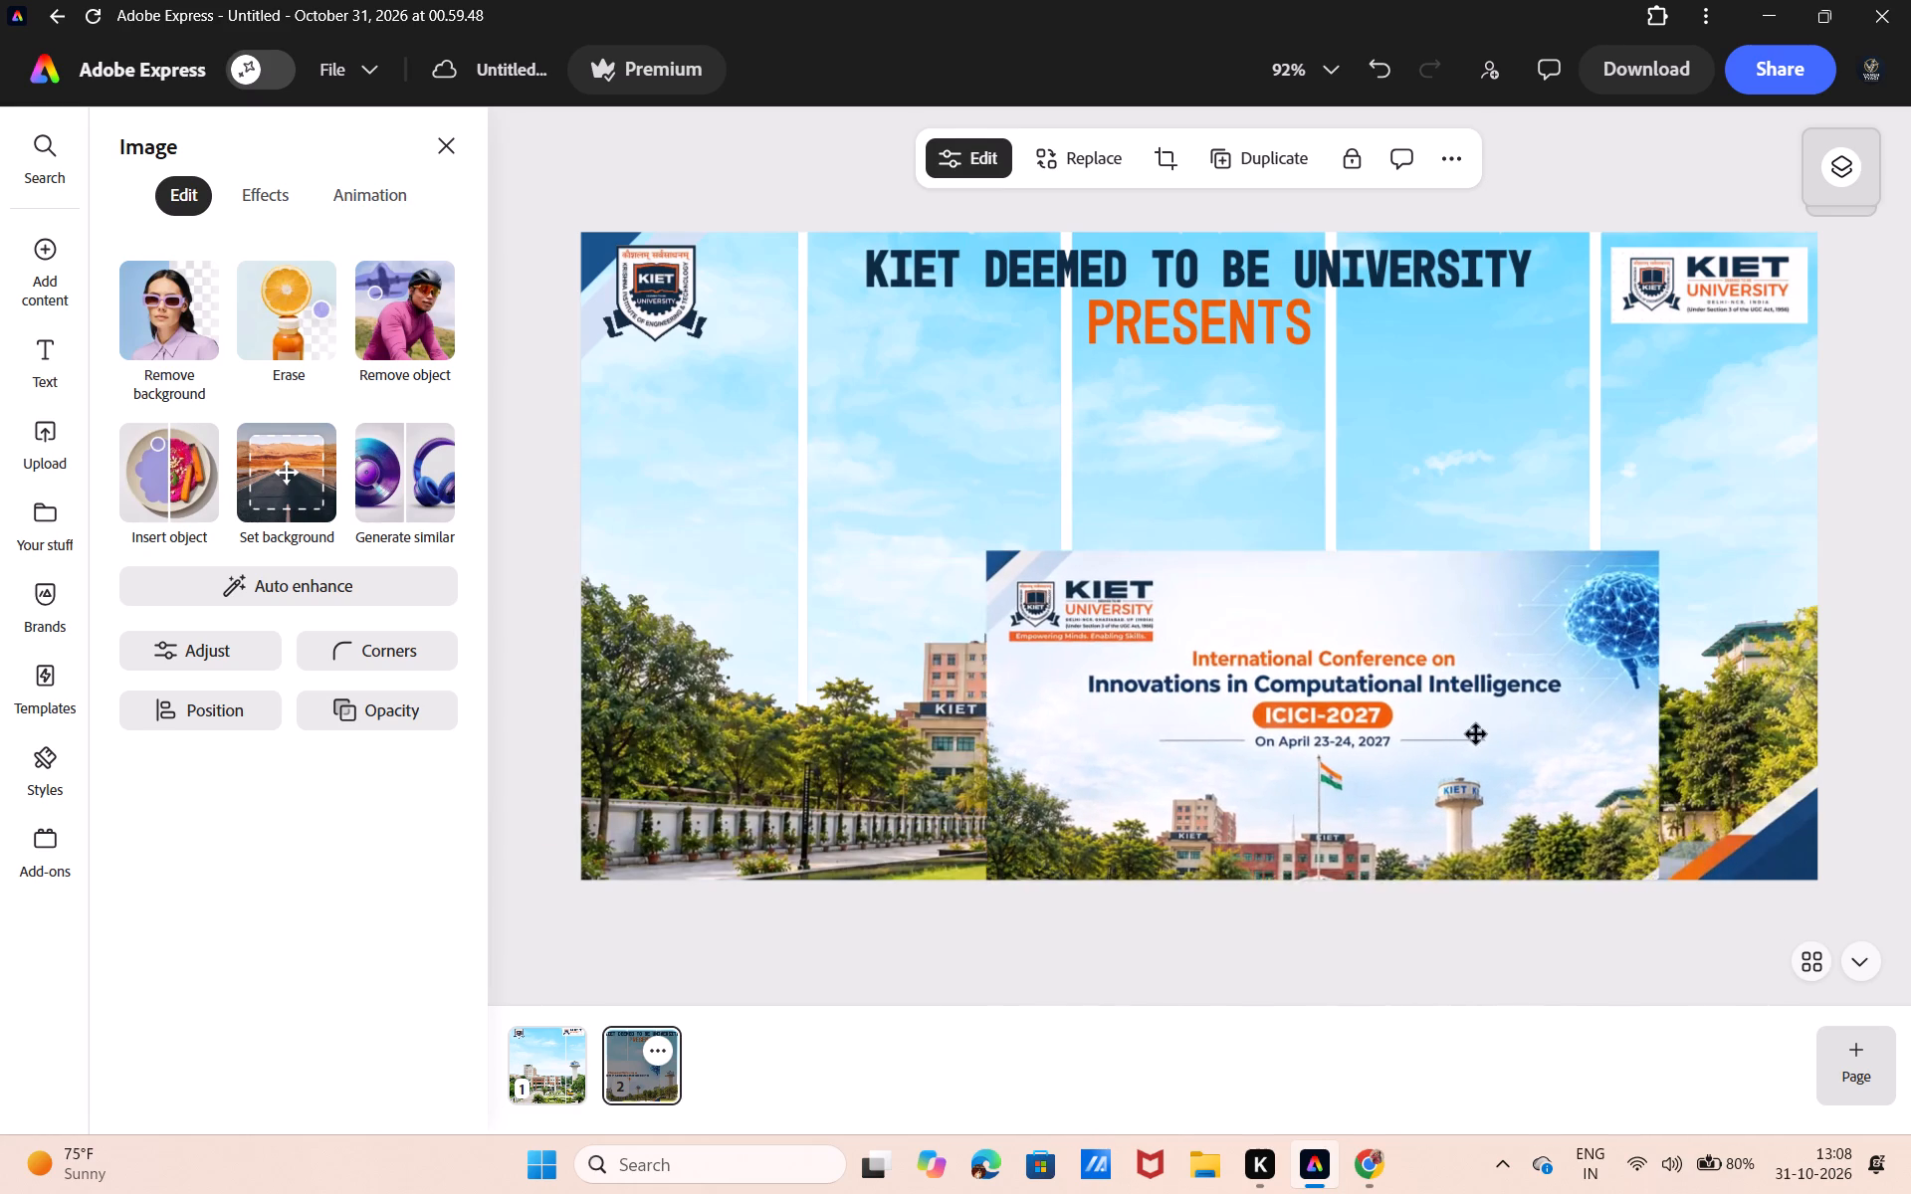
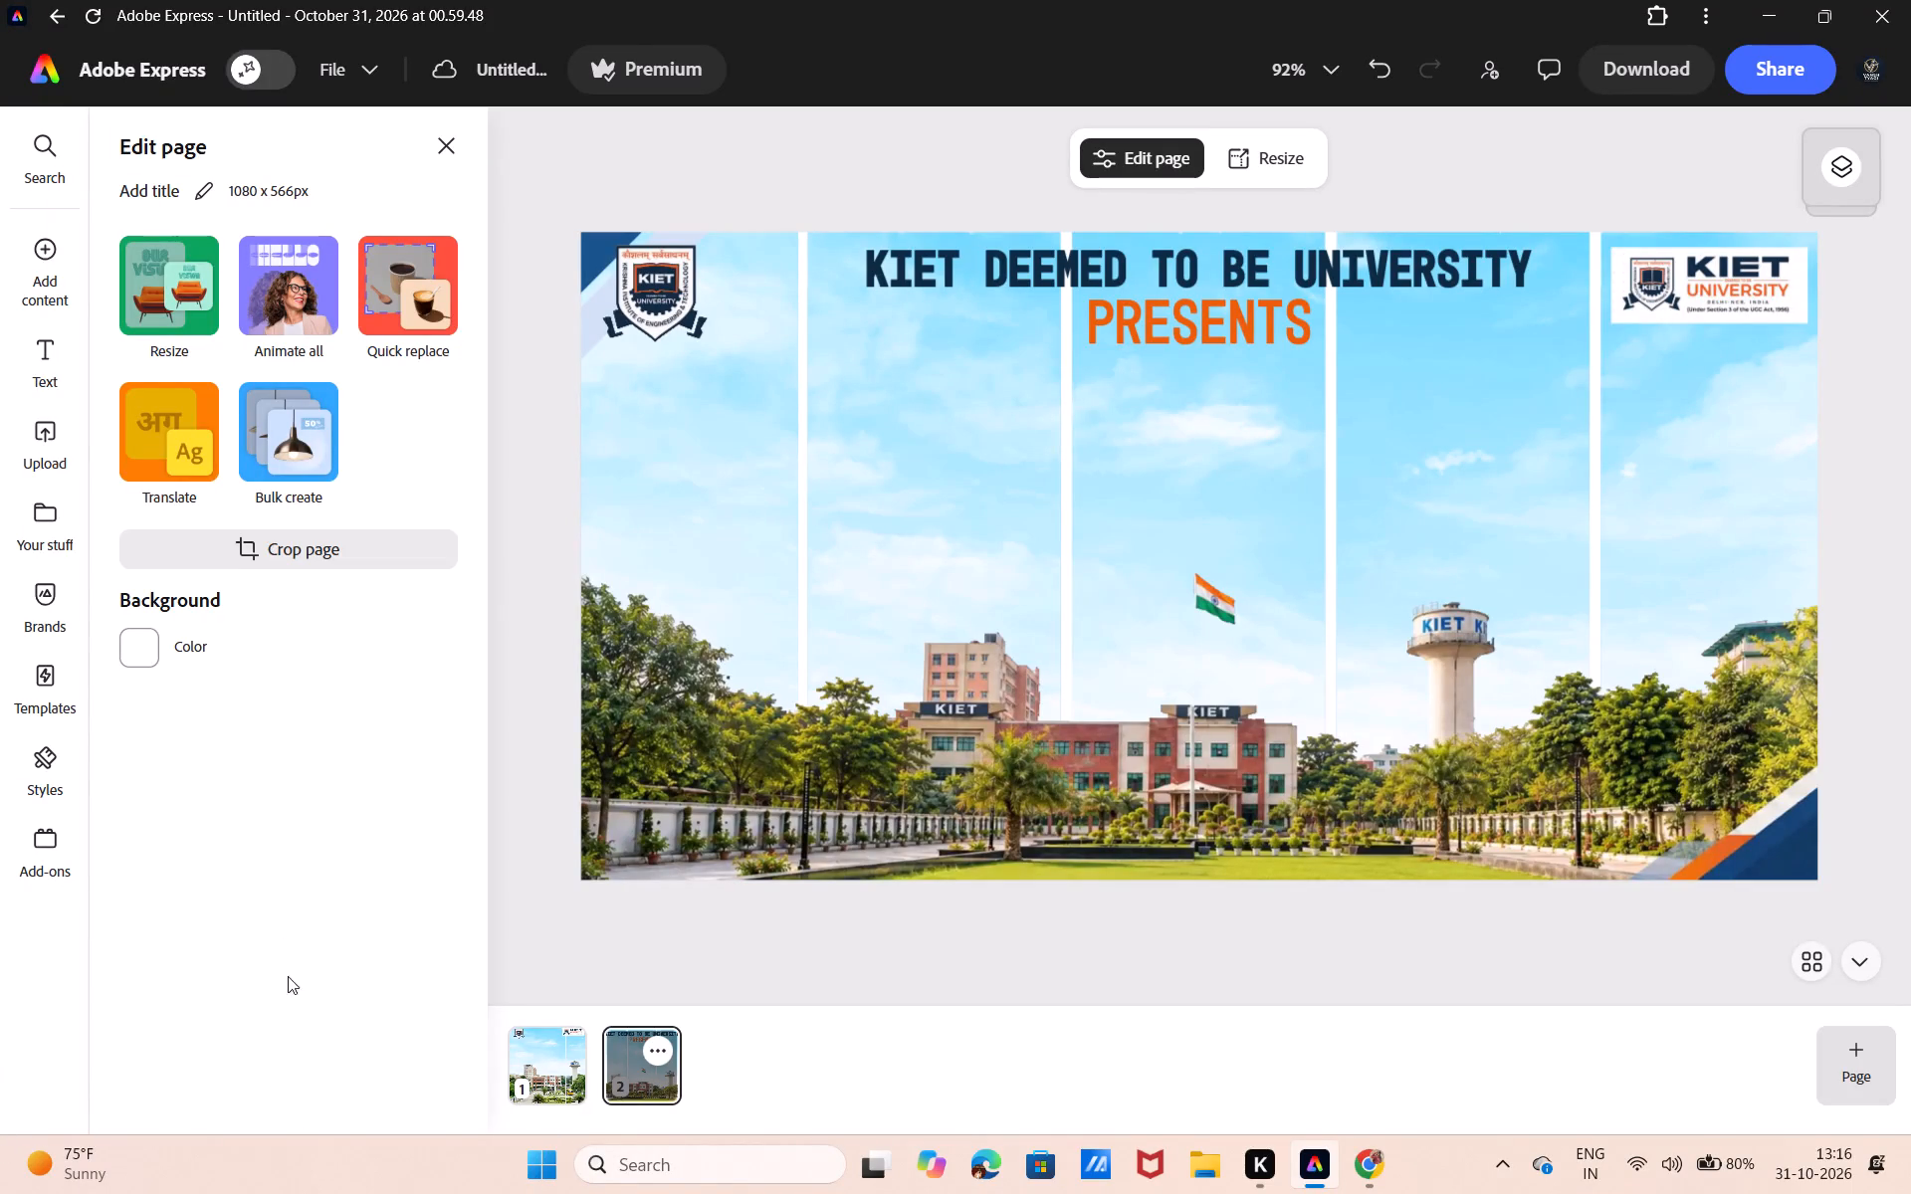
# Look through the image files in the Downloads folder for one to upload.
pyautogui.click(41, 431)
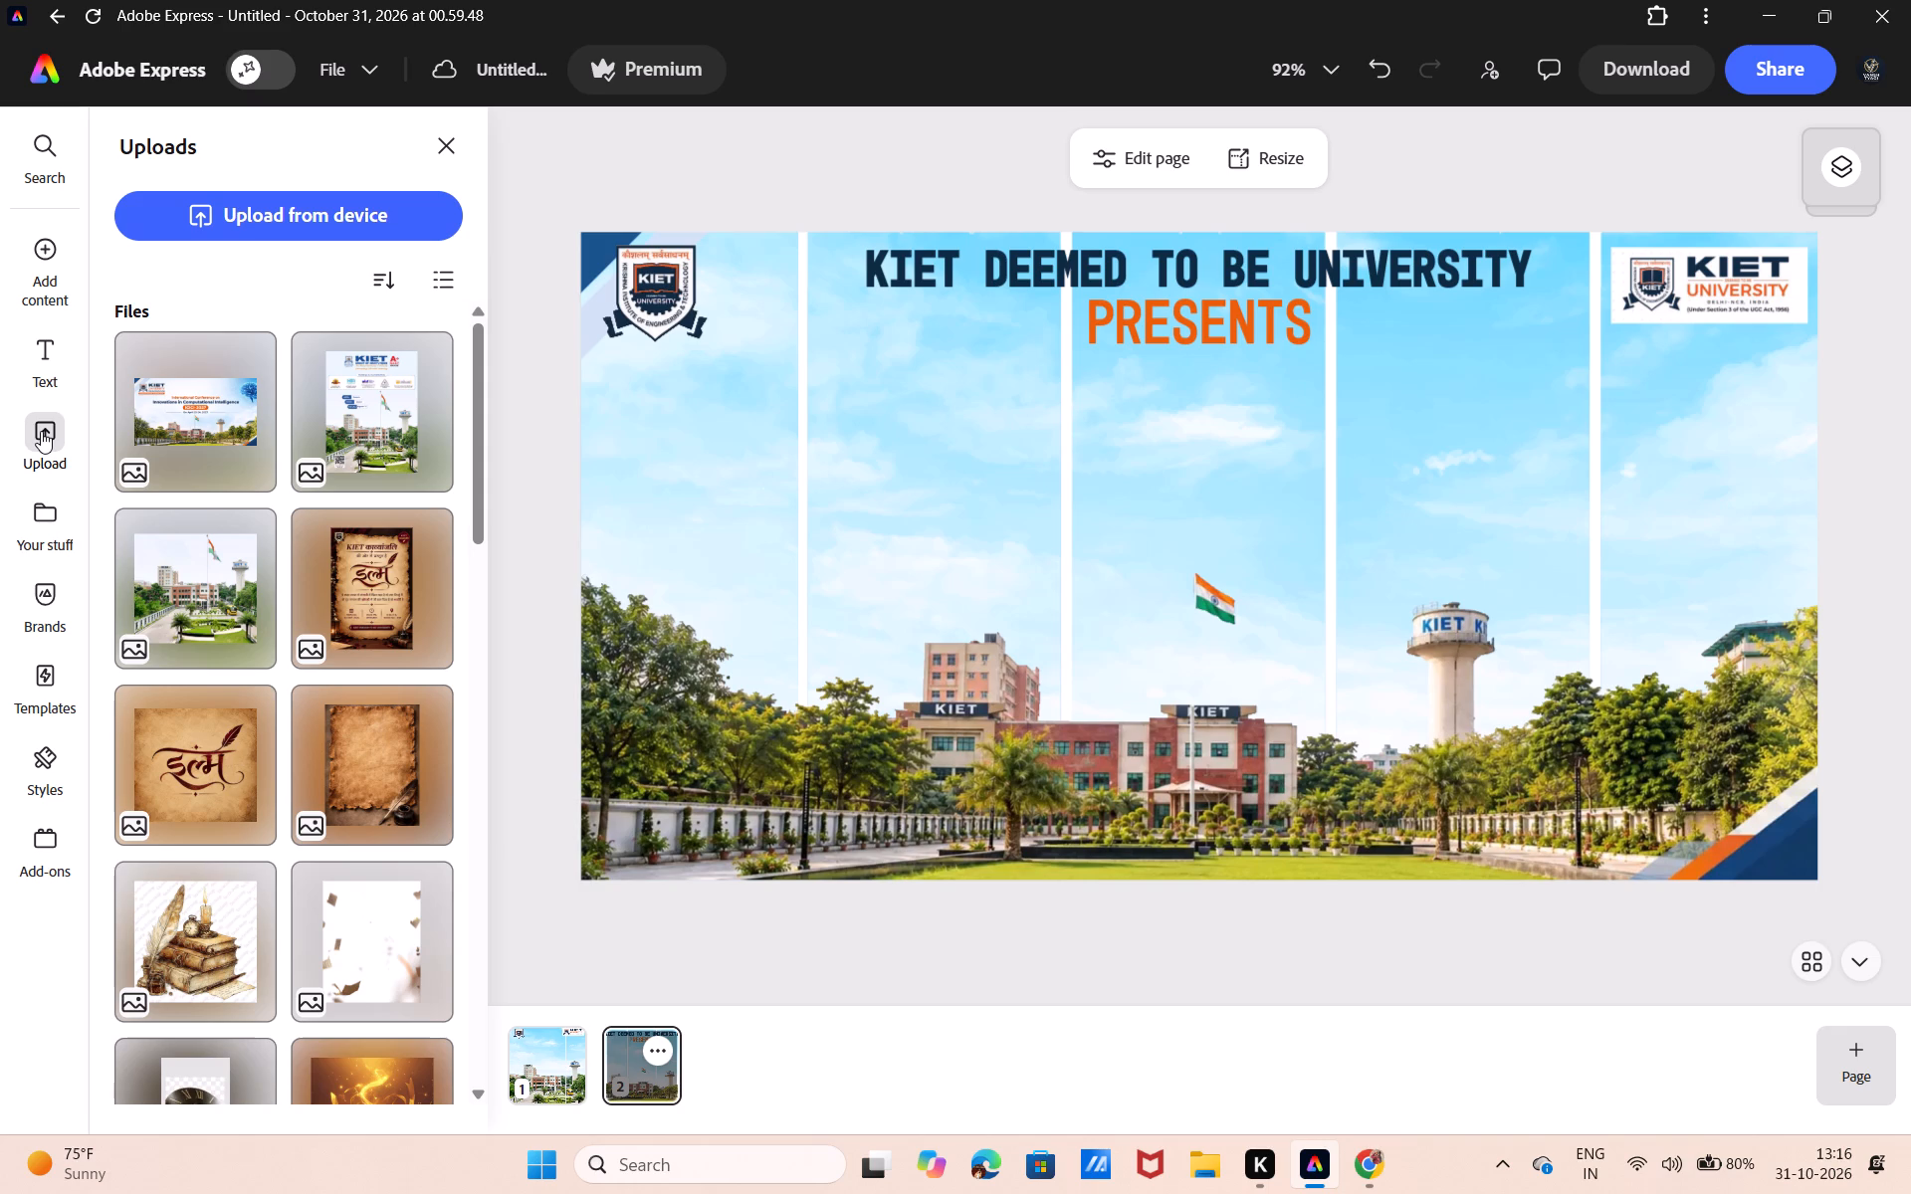
pyautogui.doubleClick(174, 216)
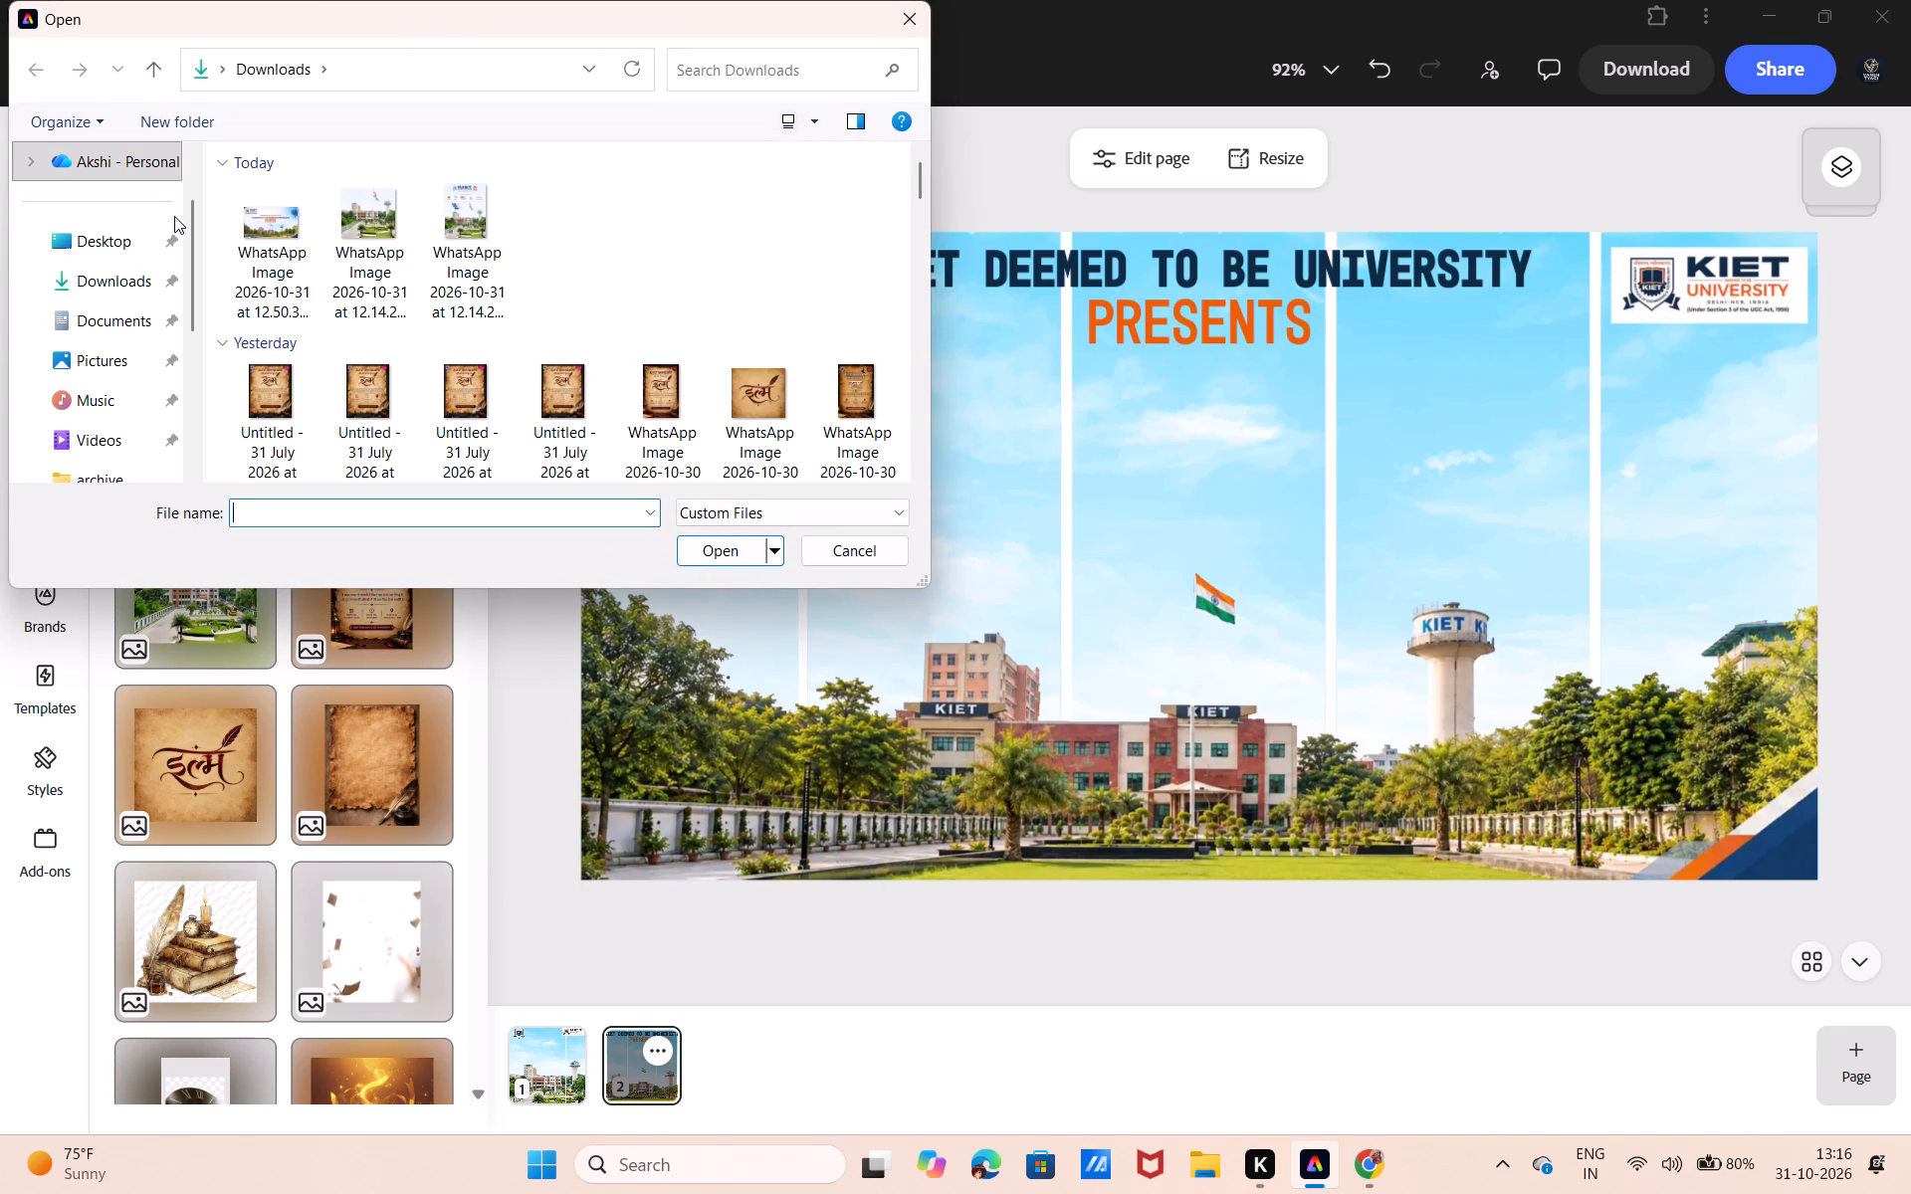
pyautogui.scroll(-1, 365, 355)
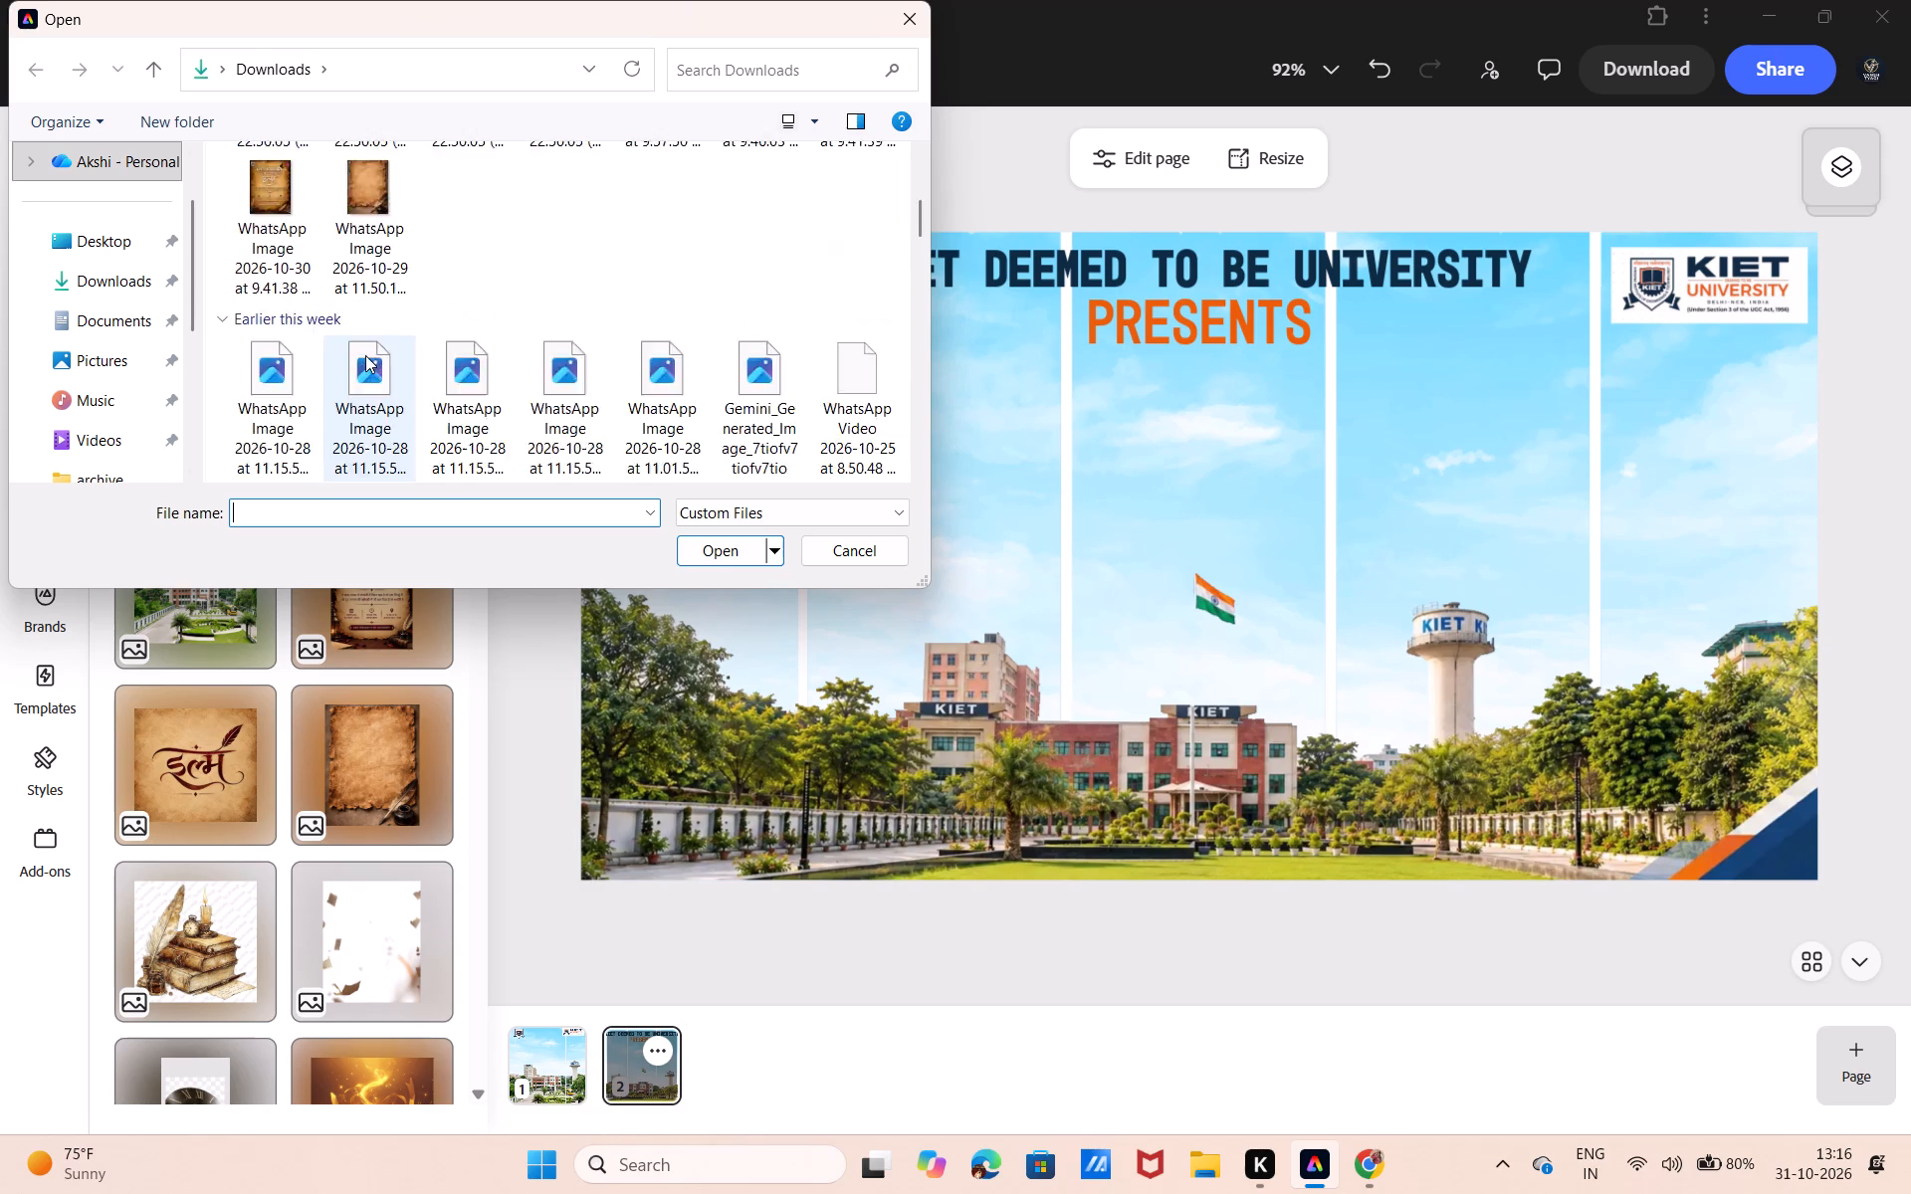
pyautogui.scroll(-2, 365, 355)
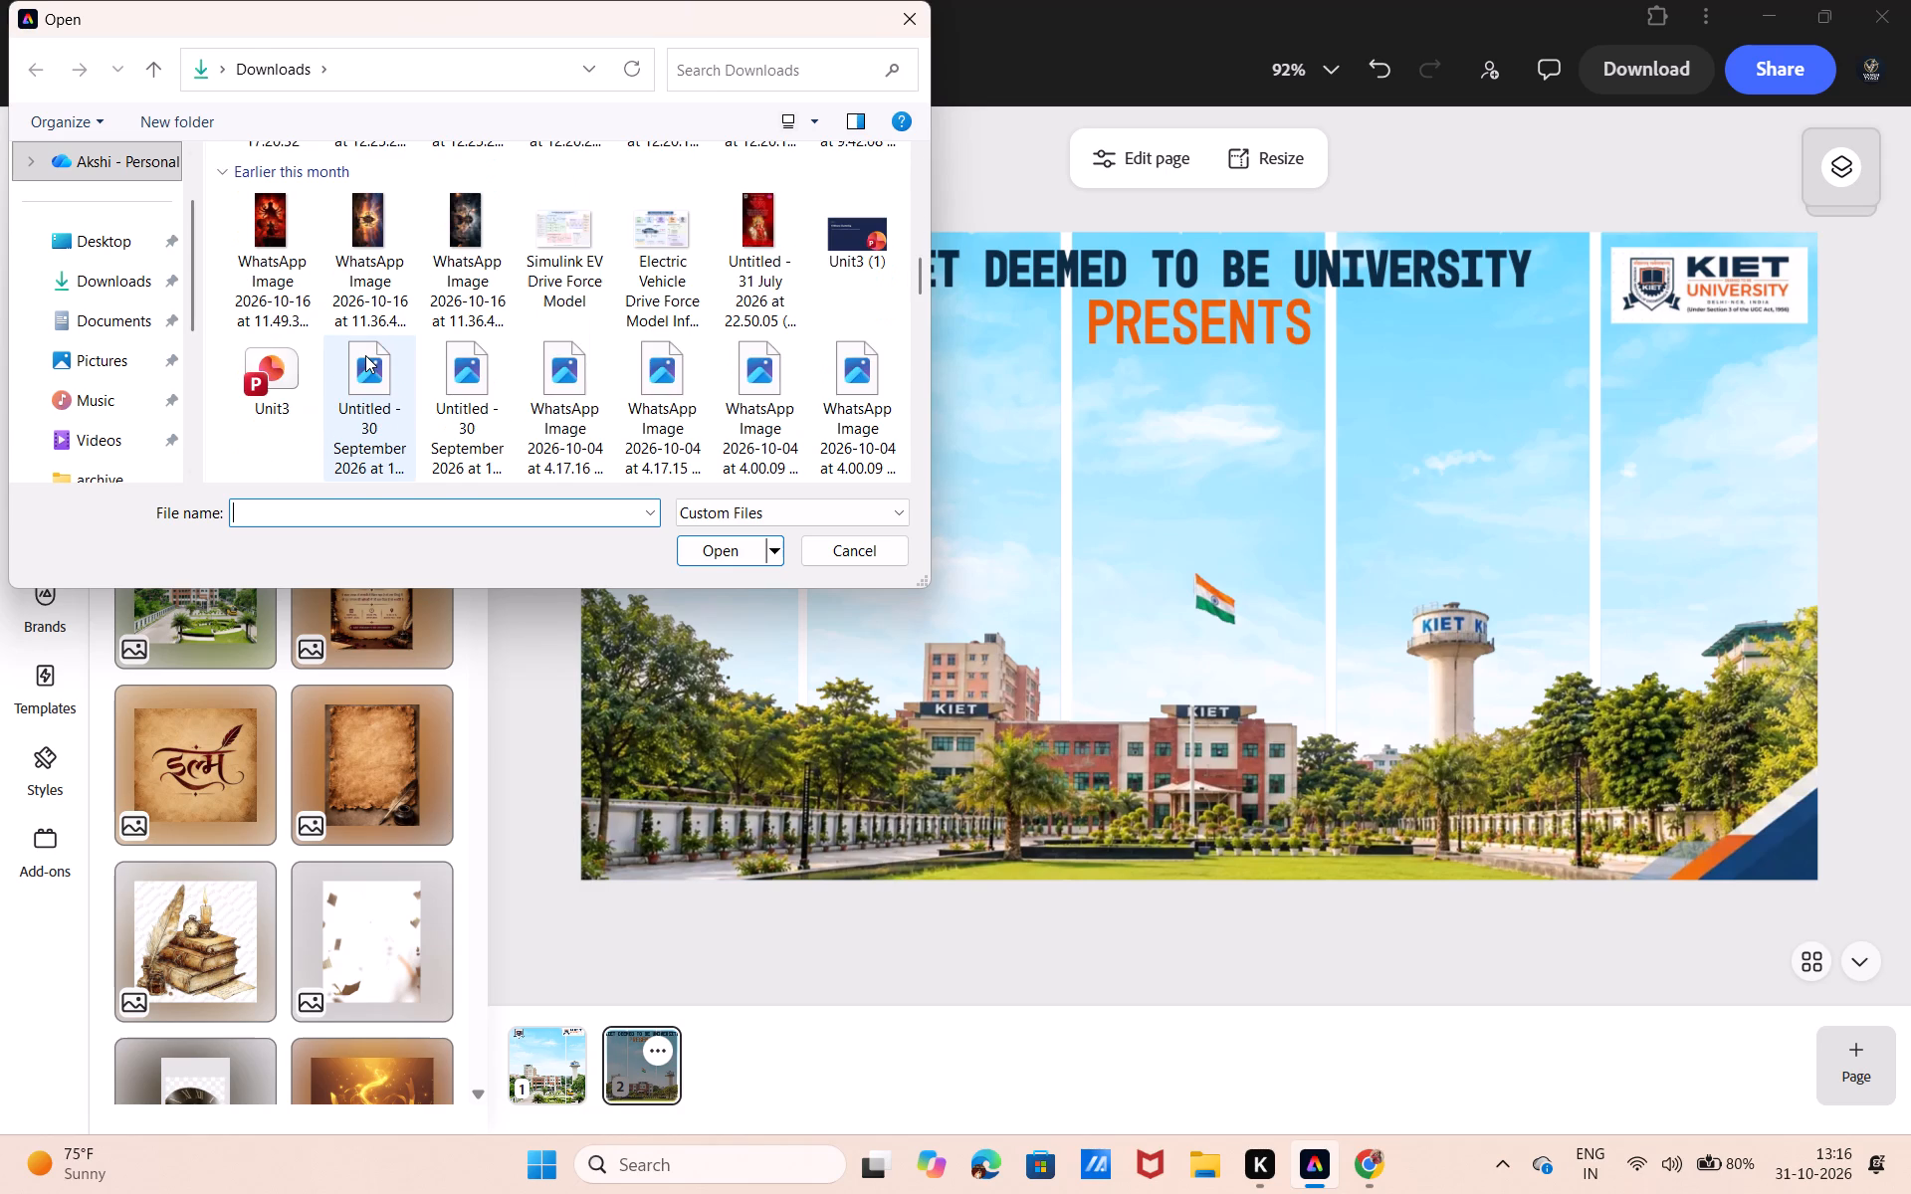
pyautogui.scroll(-3, 365, 355)
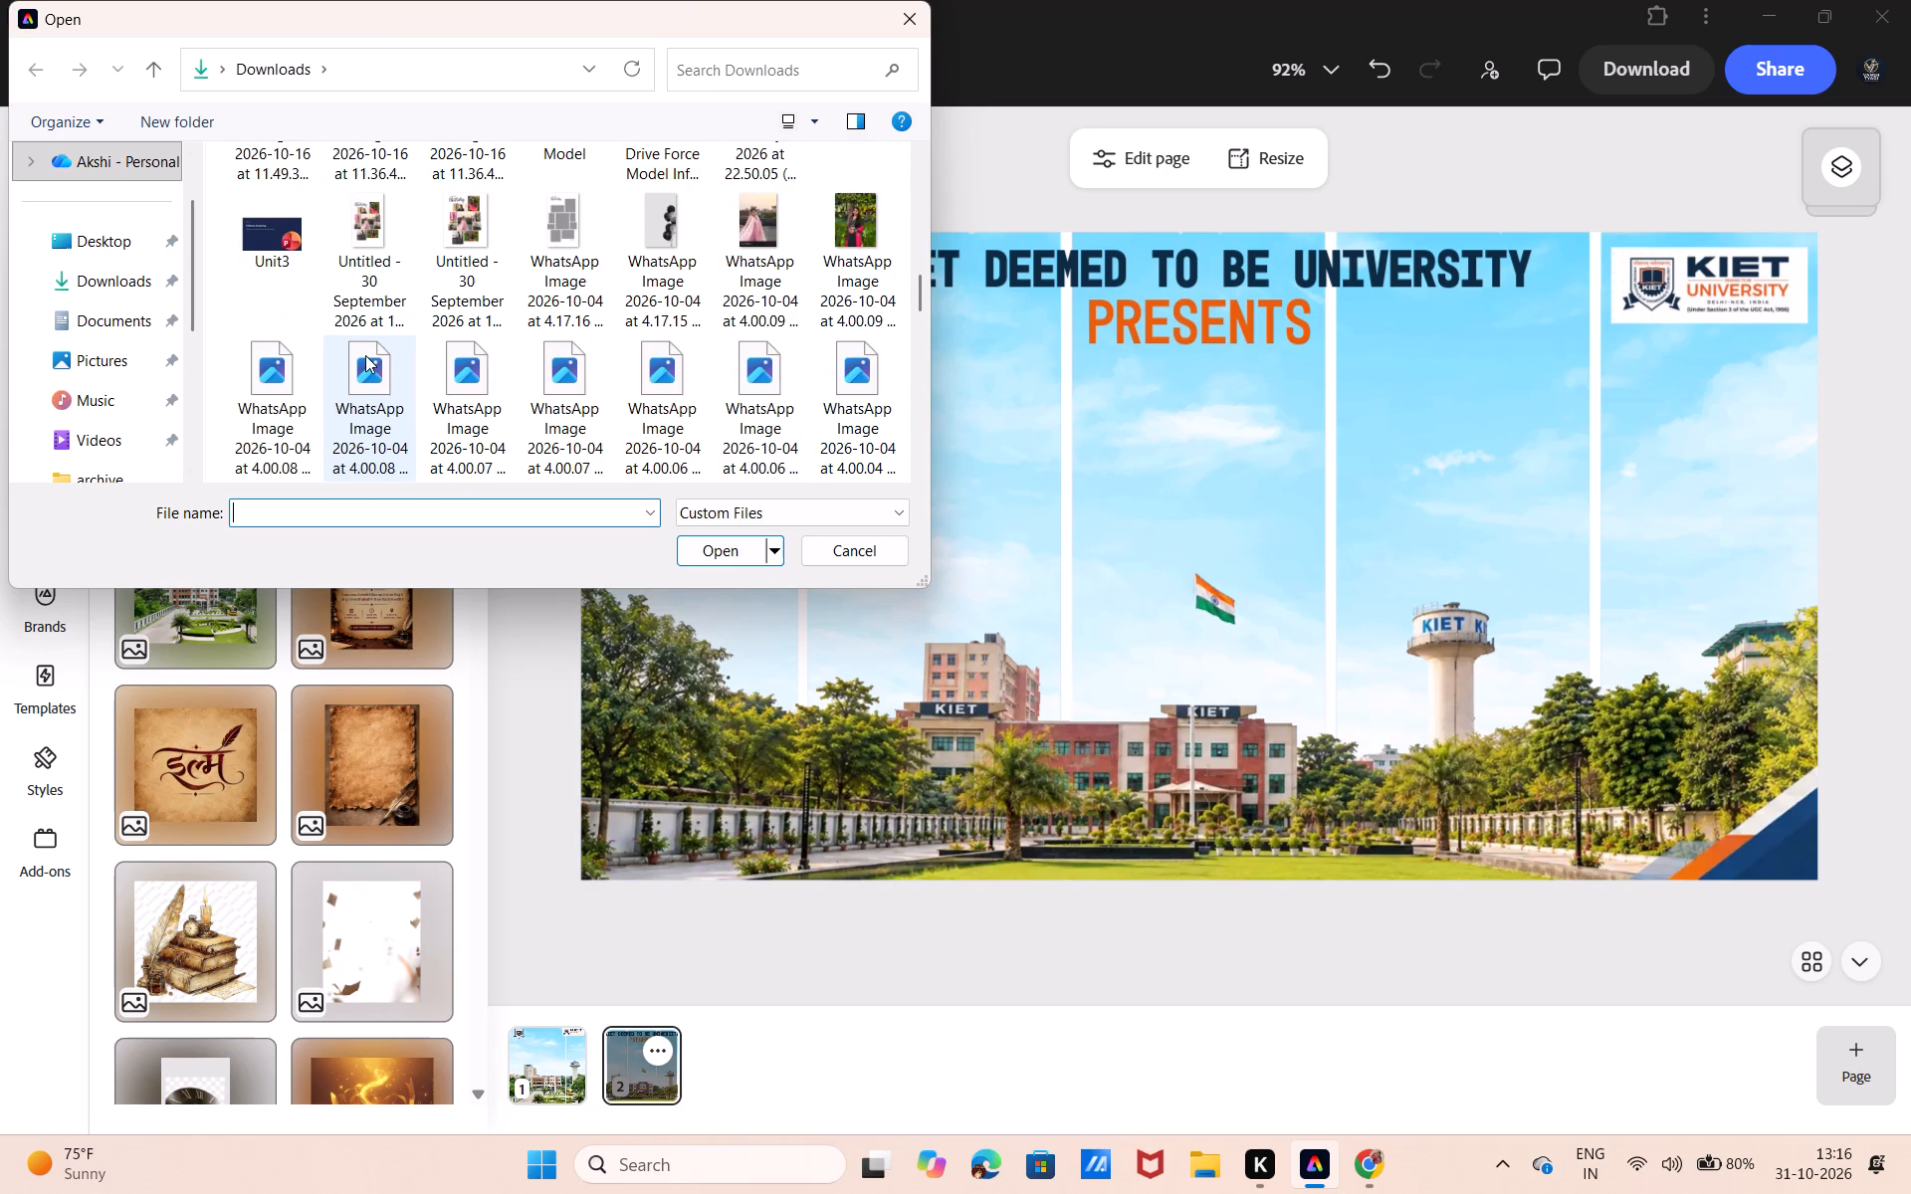
pyautogui.scroll(-1, 365, 355)
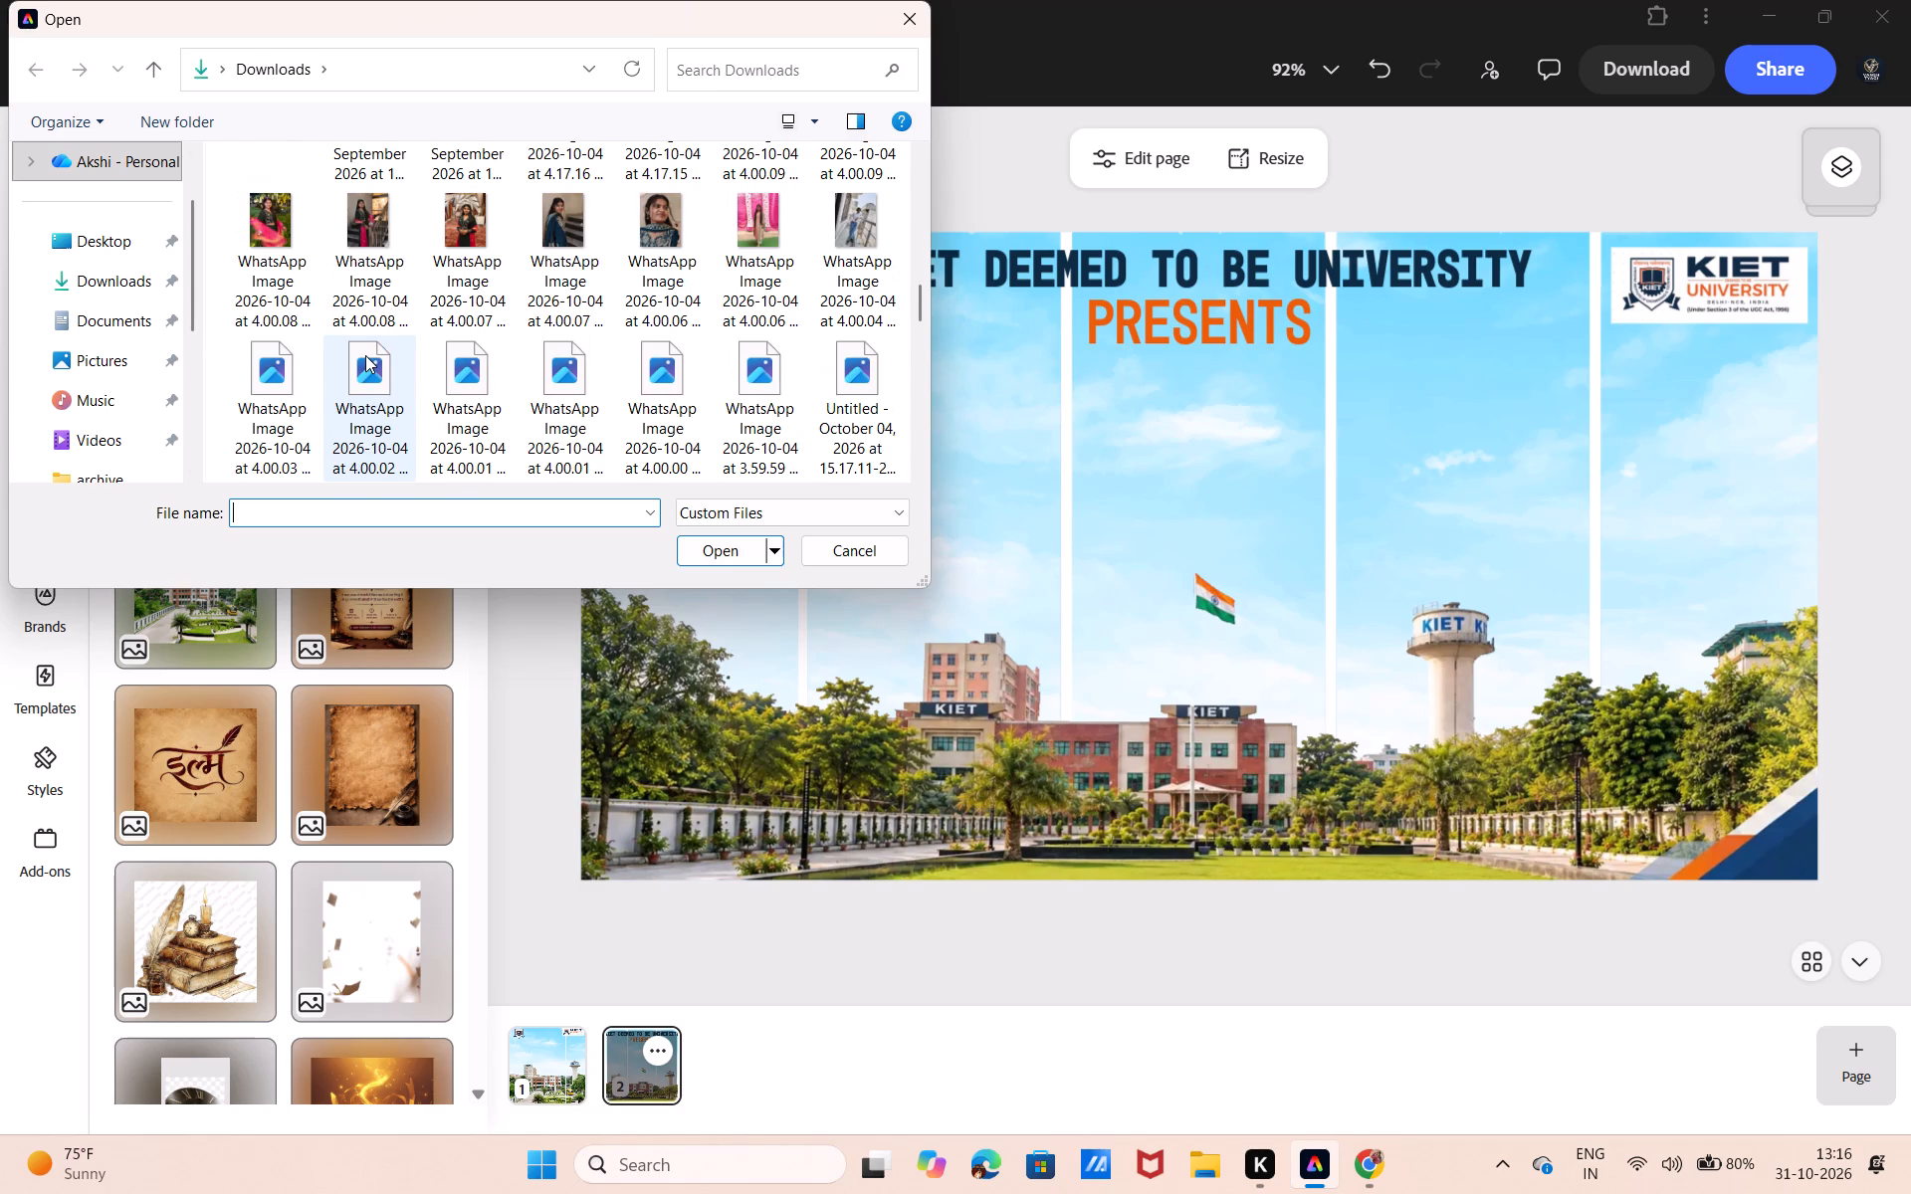
pyautogui.scroll(-1, 365, 355)
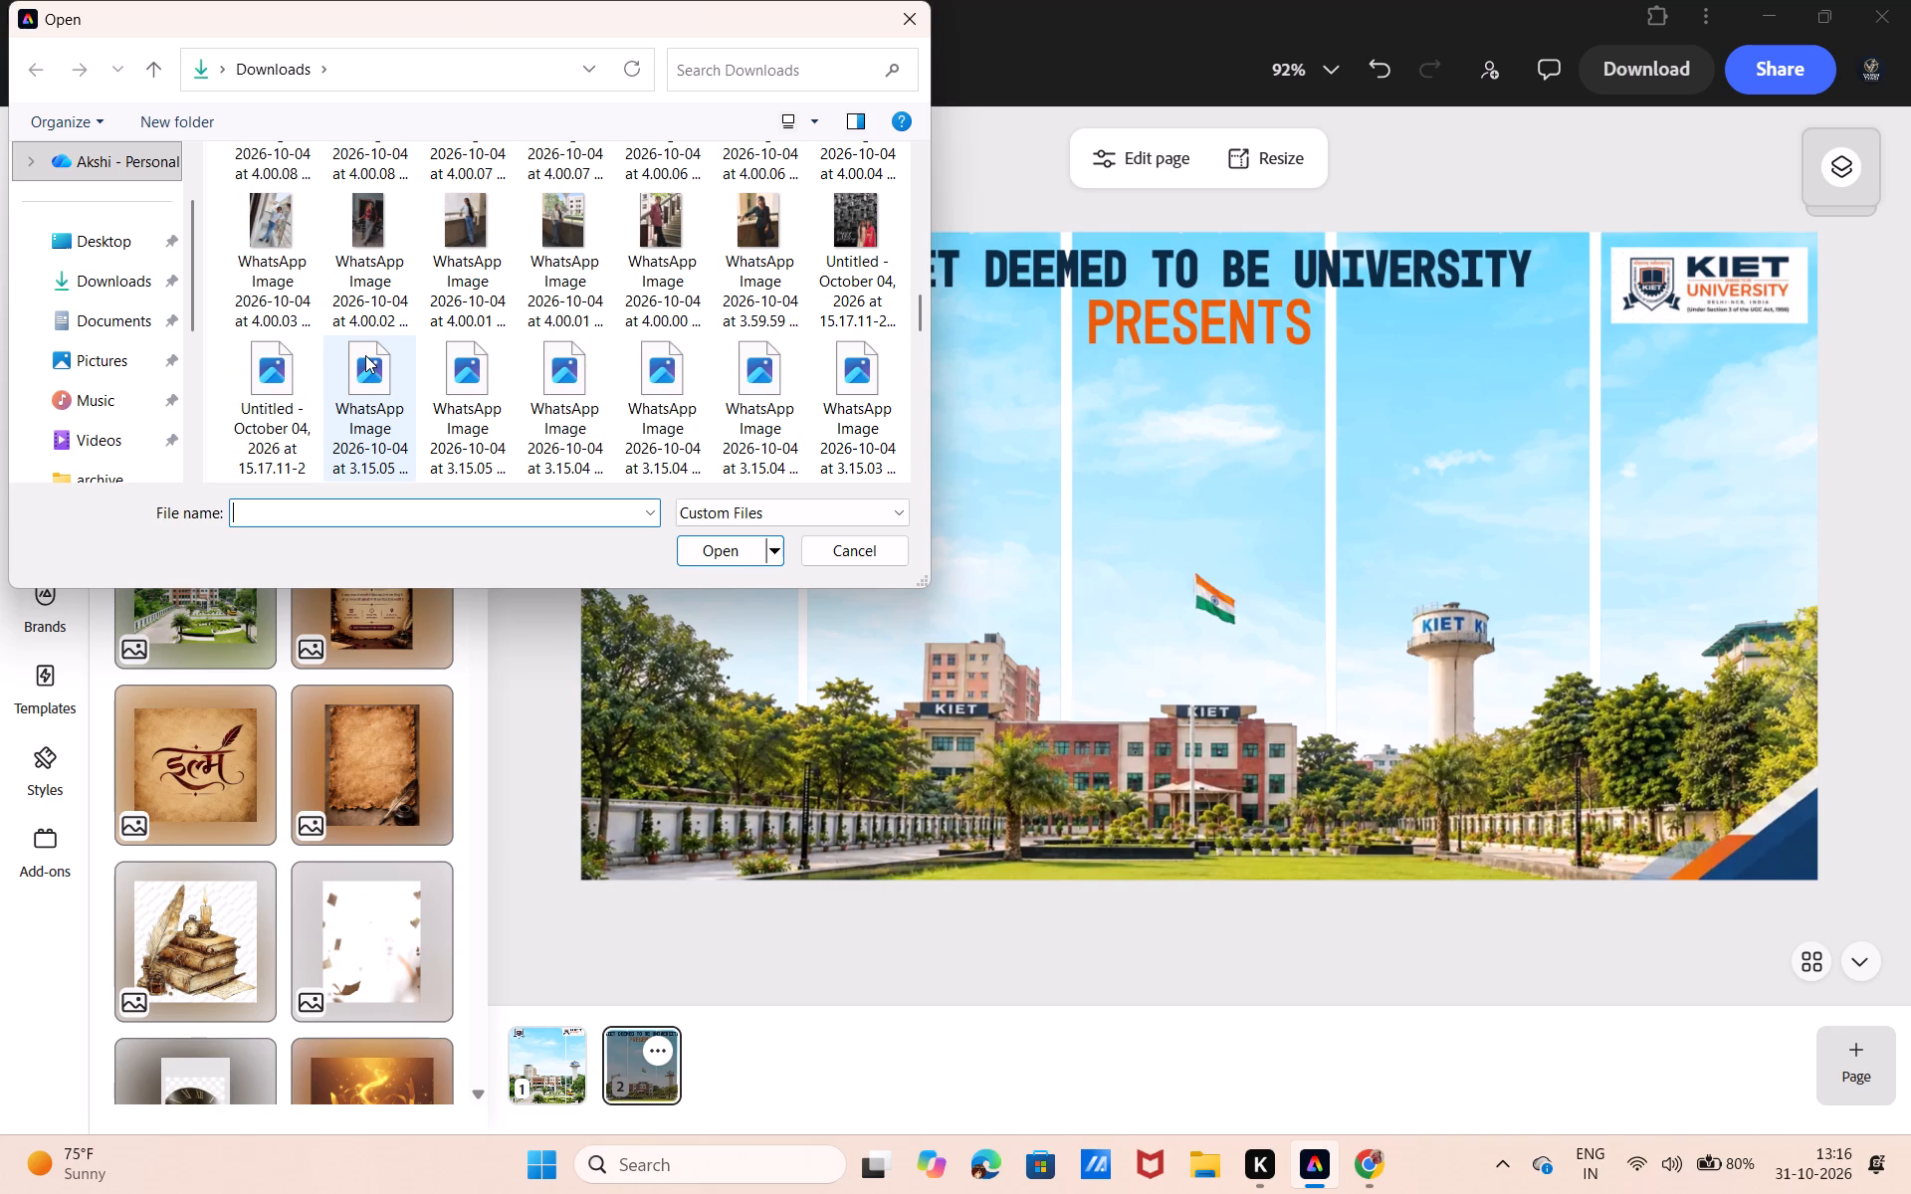
pyautogui.scroll(-1, 365, 355)
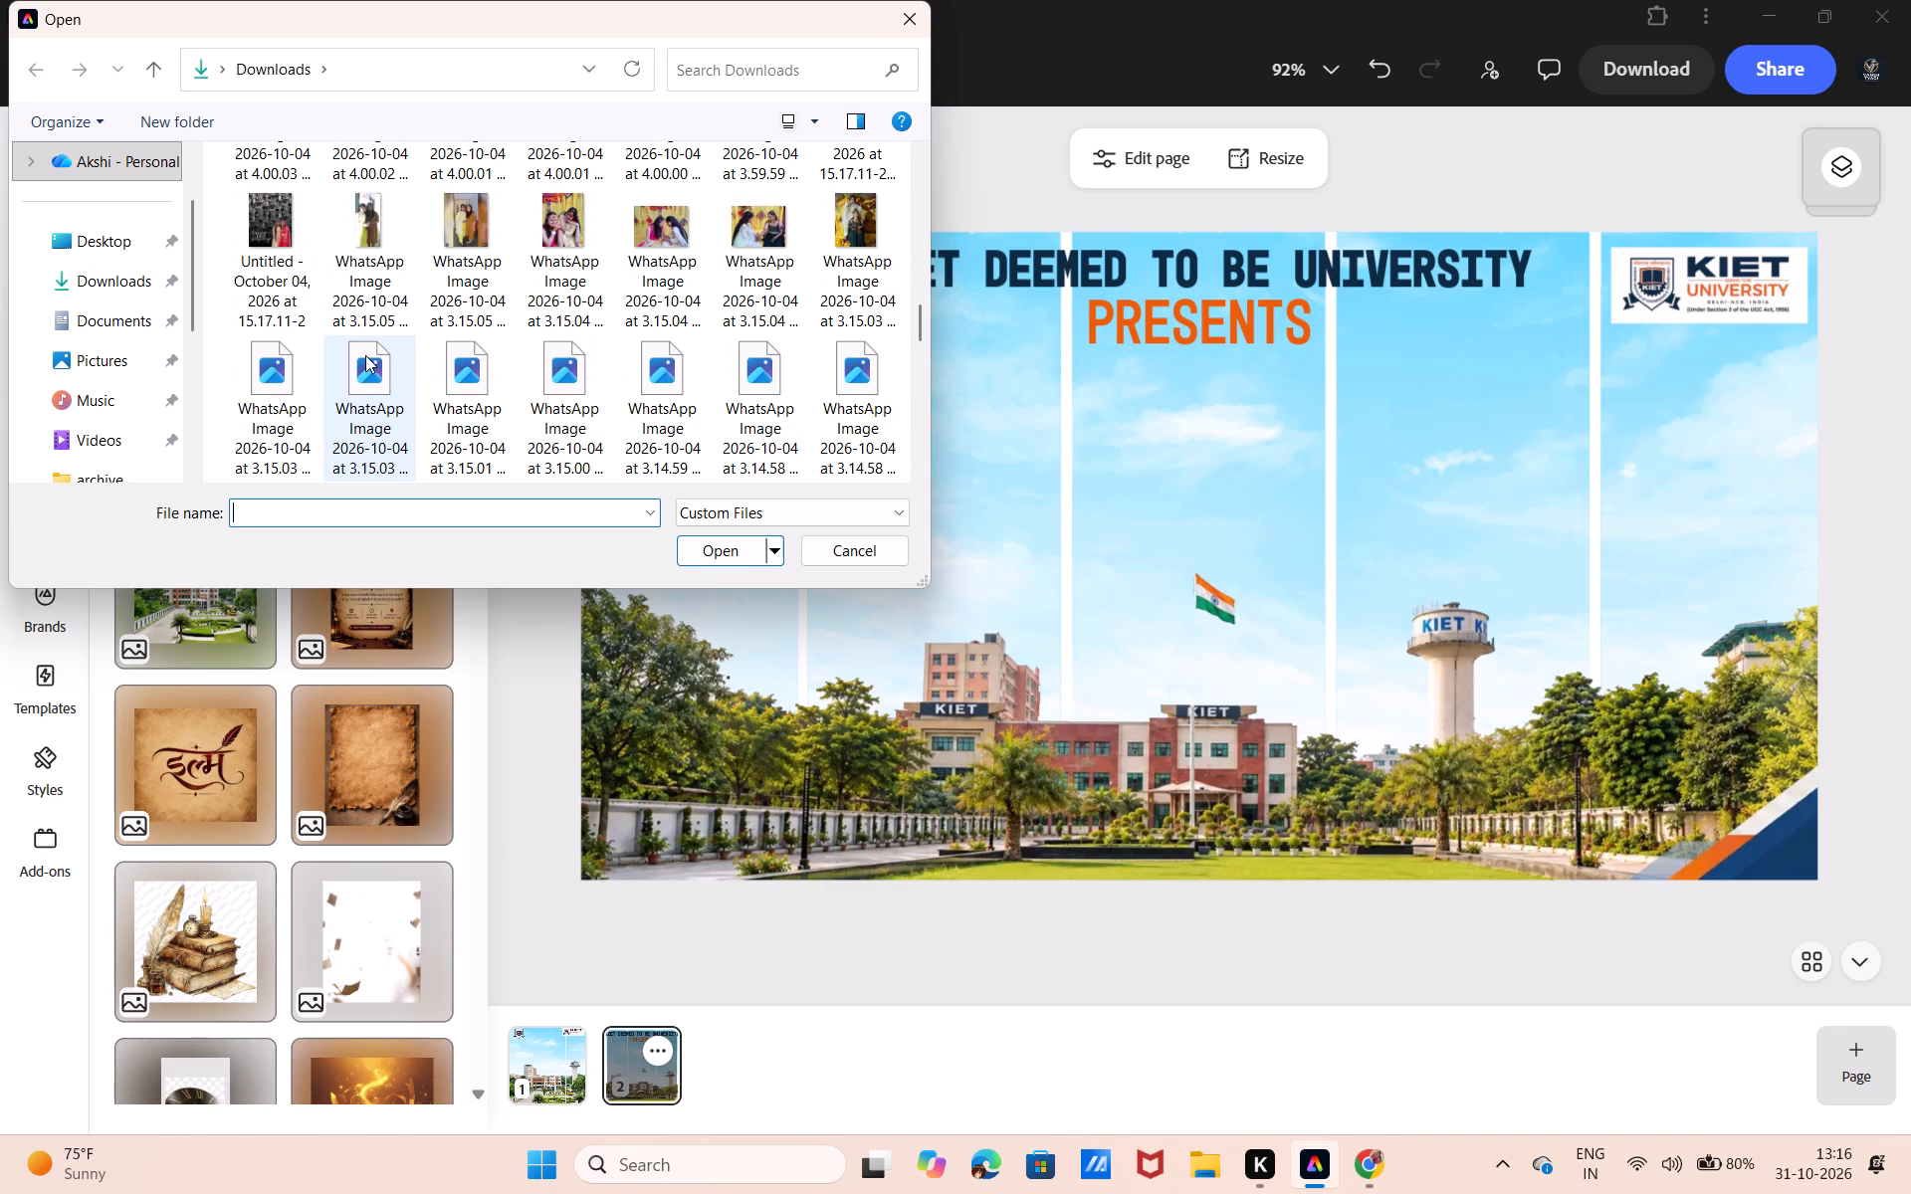
pyautogui.scroll(-1, 365, 355)
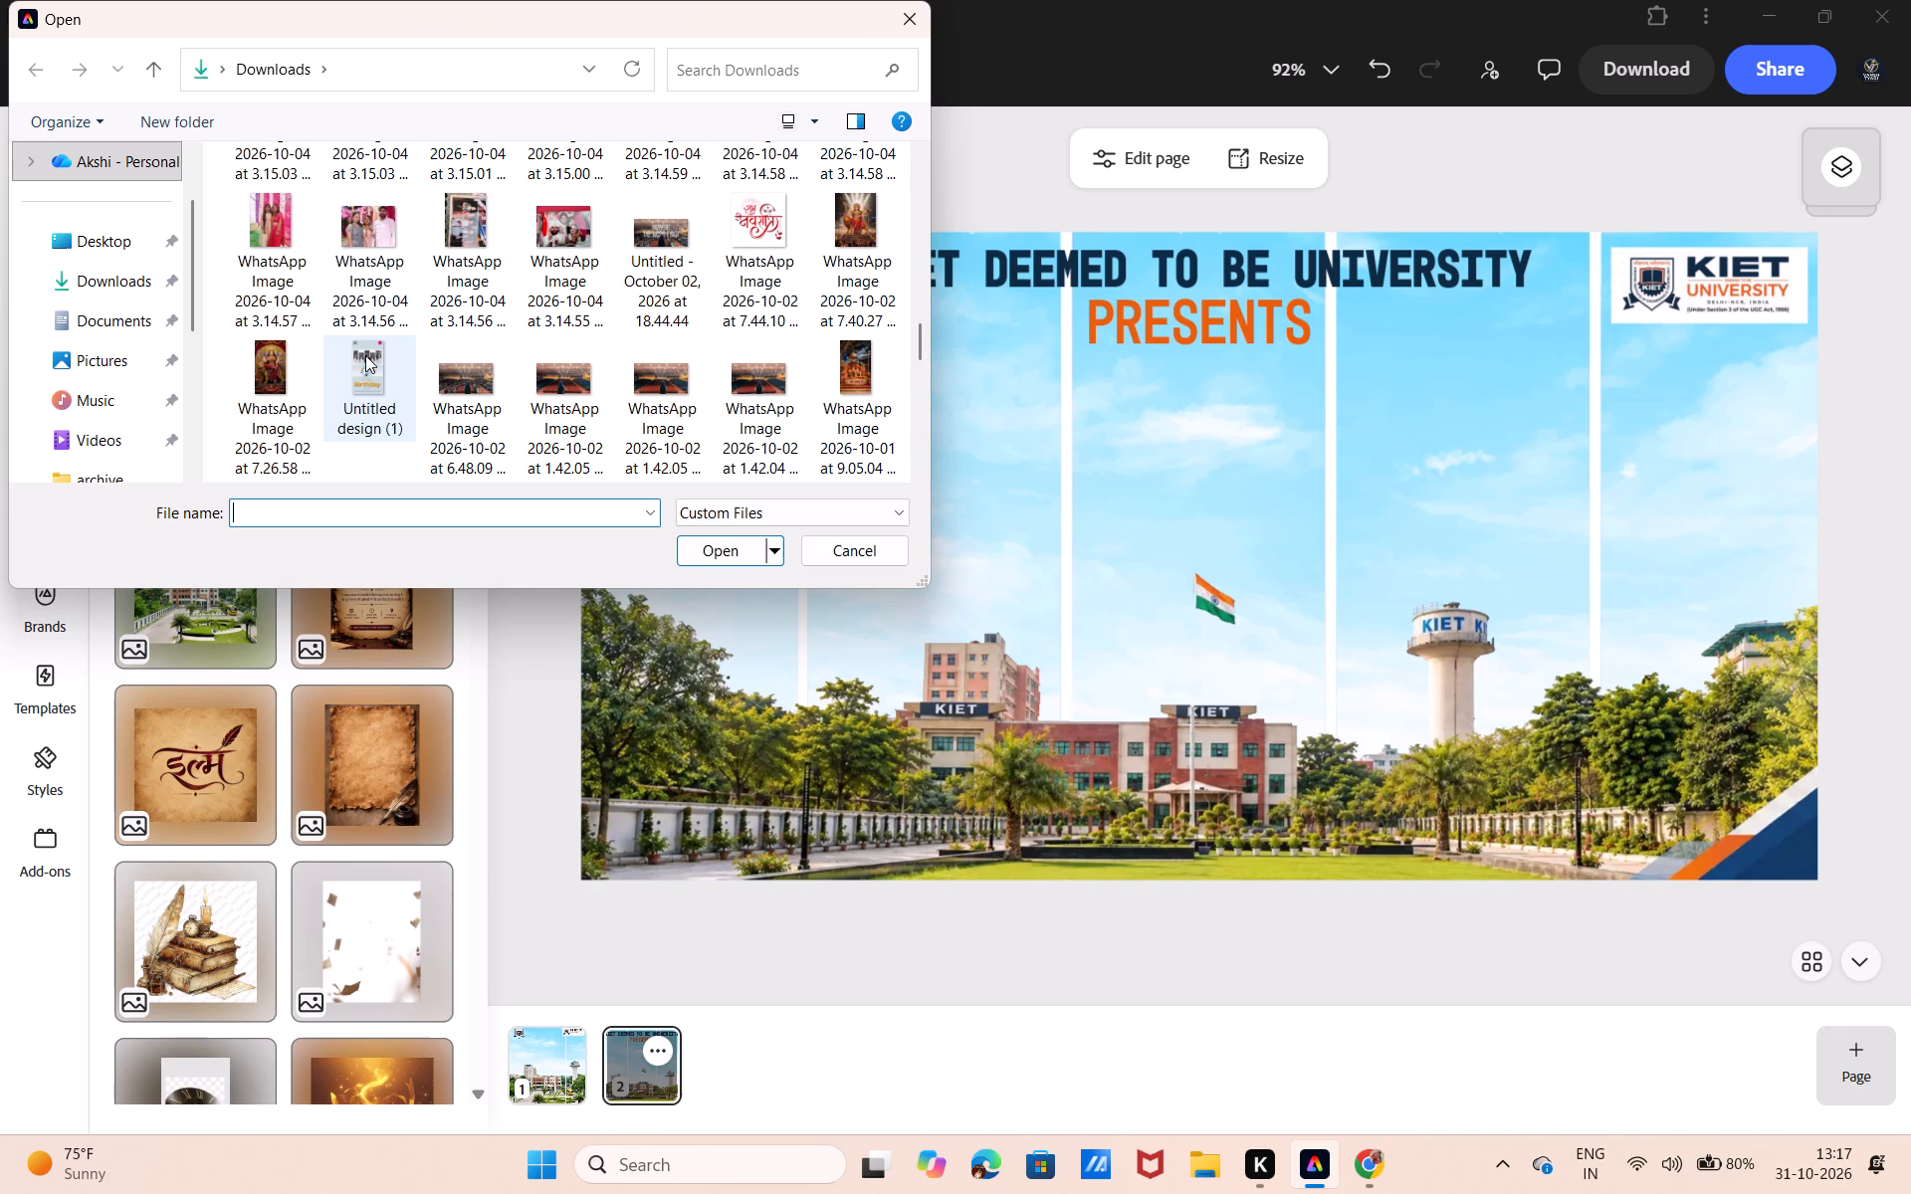
pyautogui.scroll(-1, 365, 355)
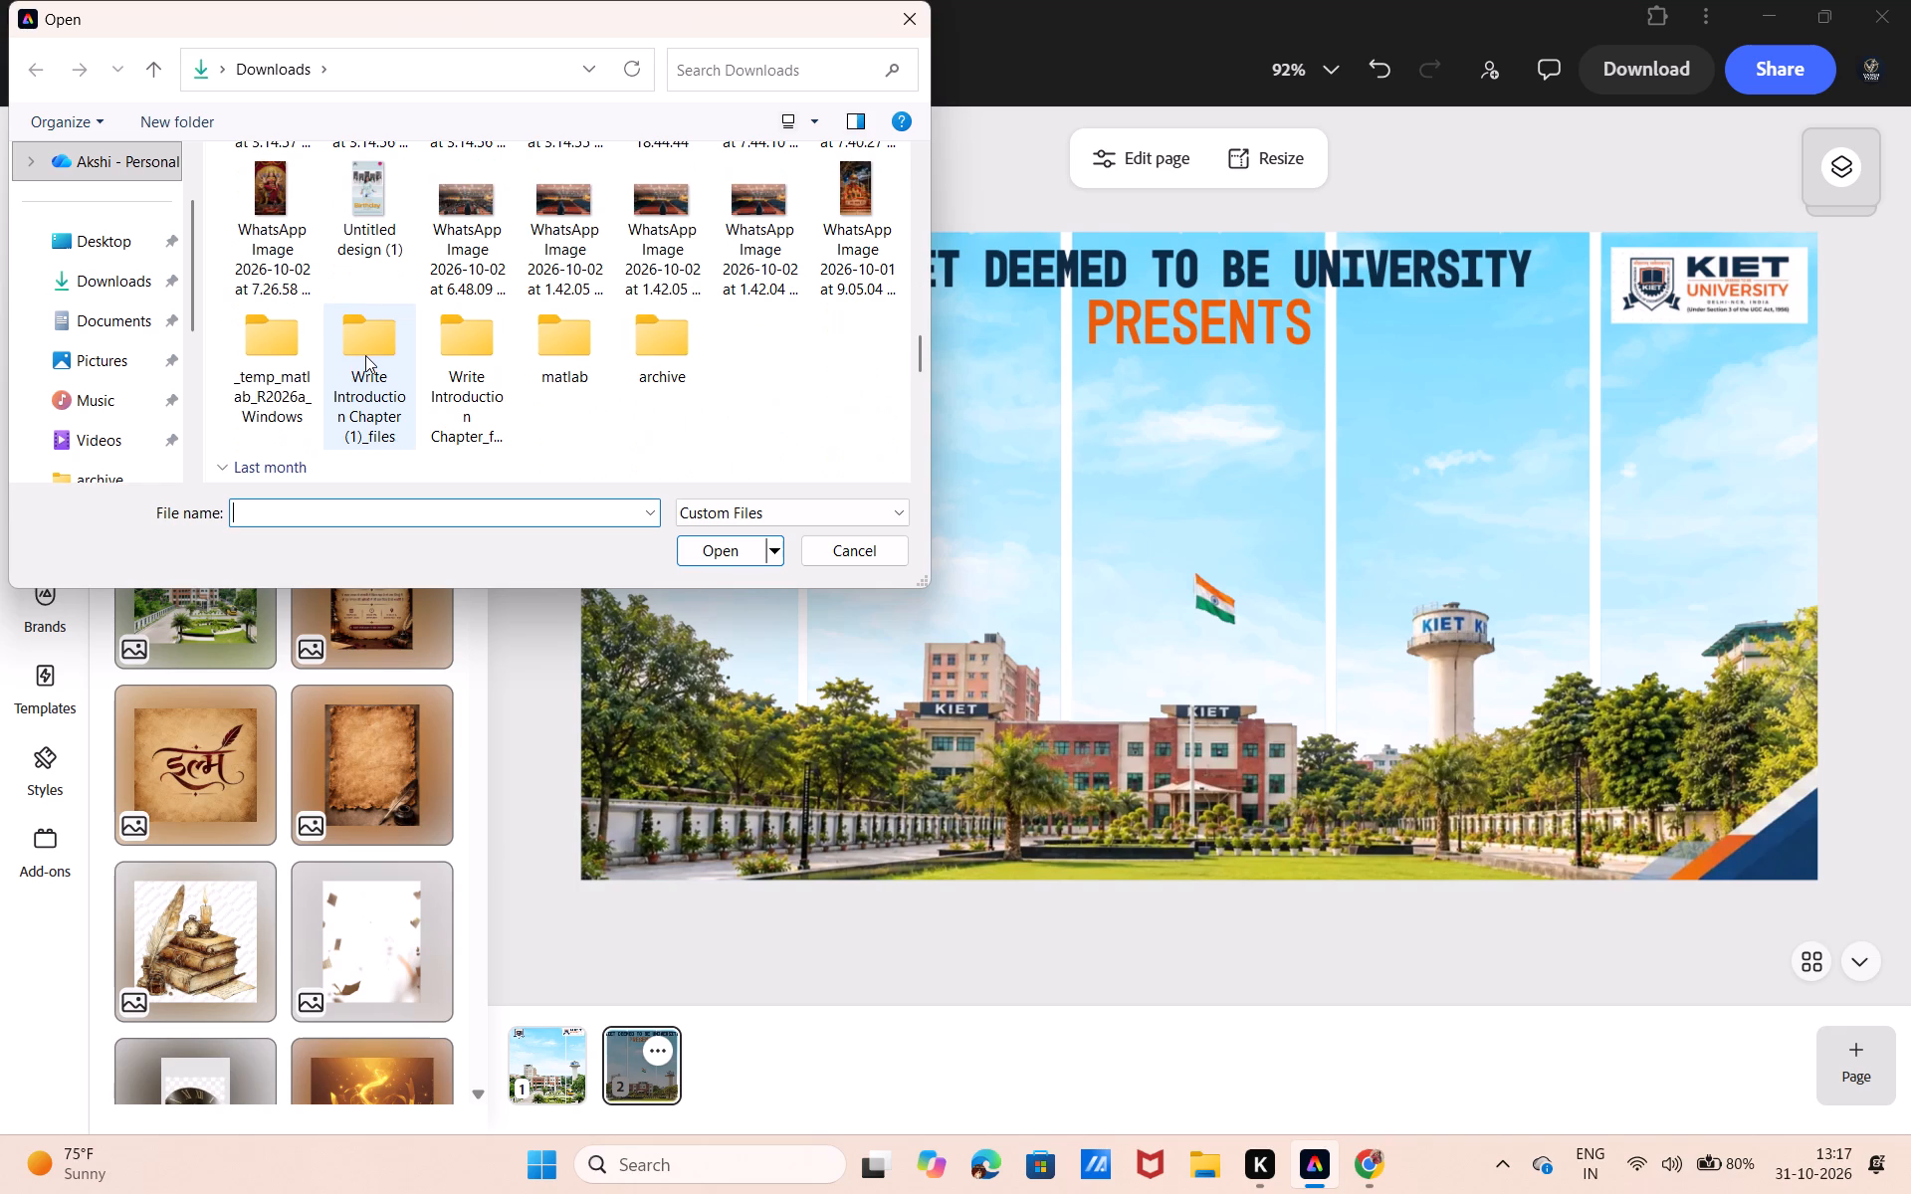
pyautogui.scroll(-2, 365, 355)
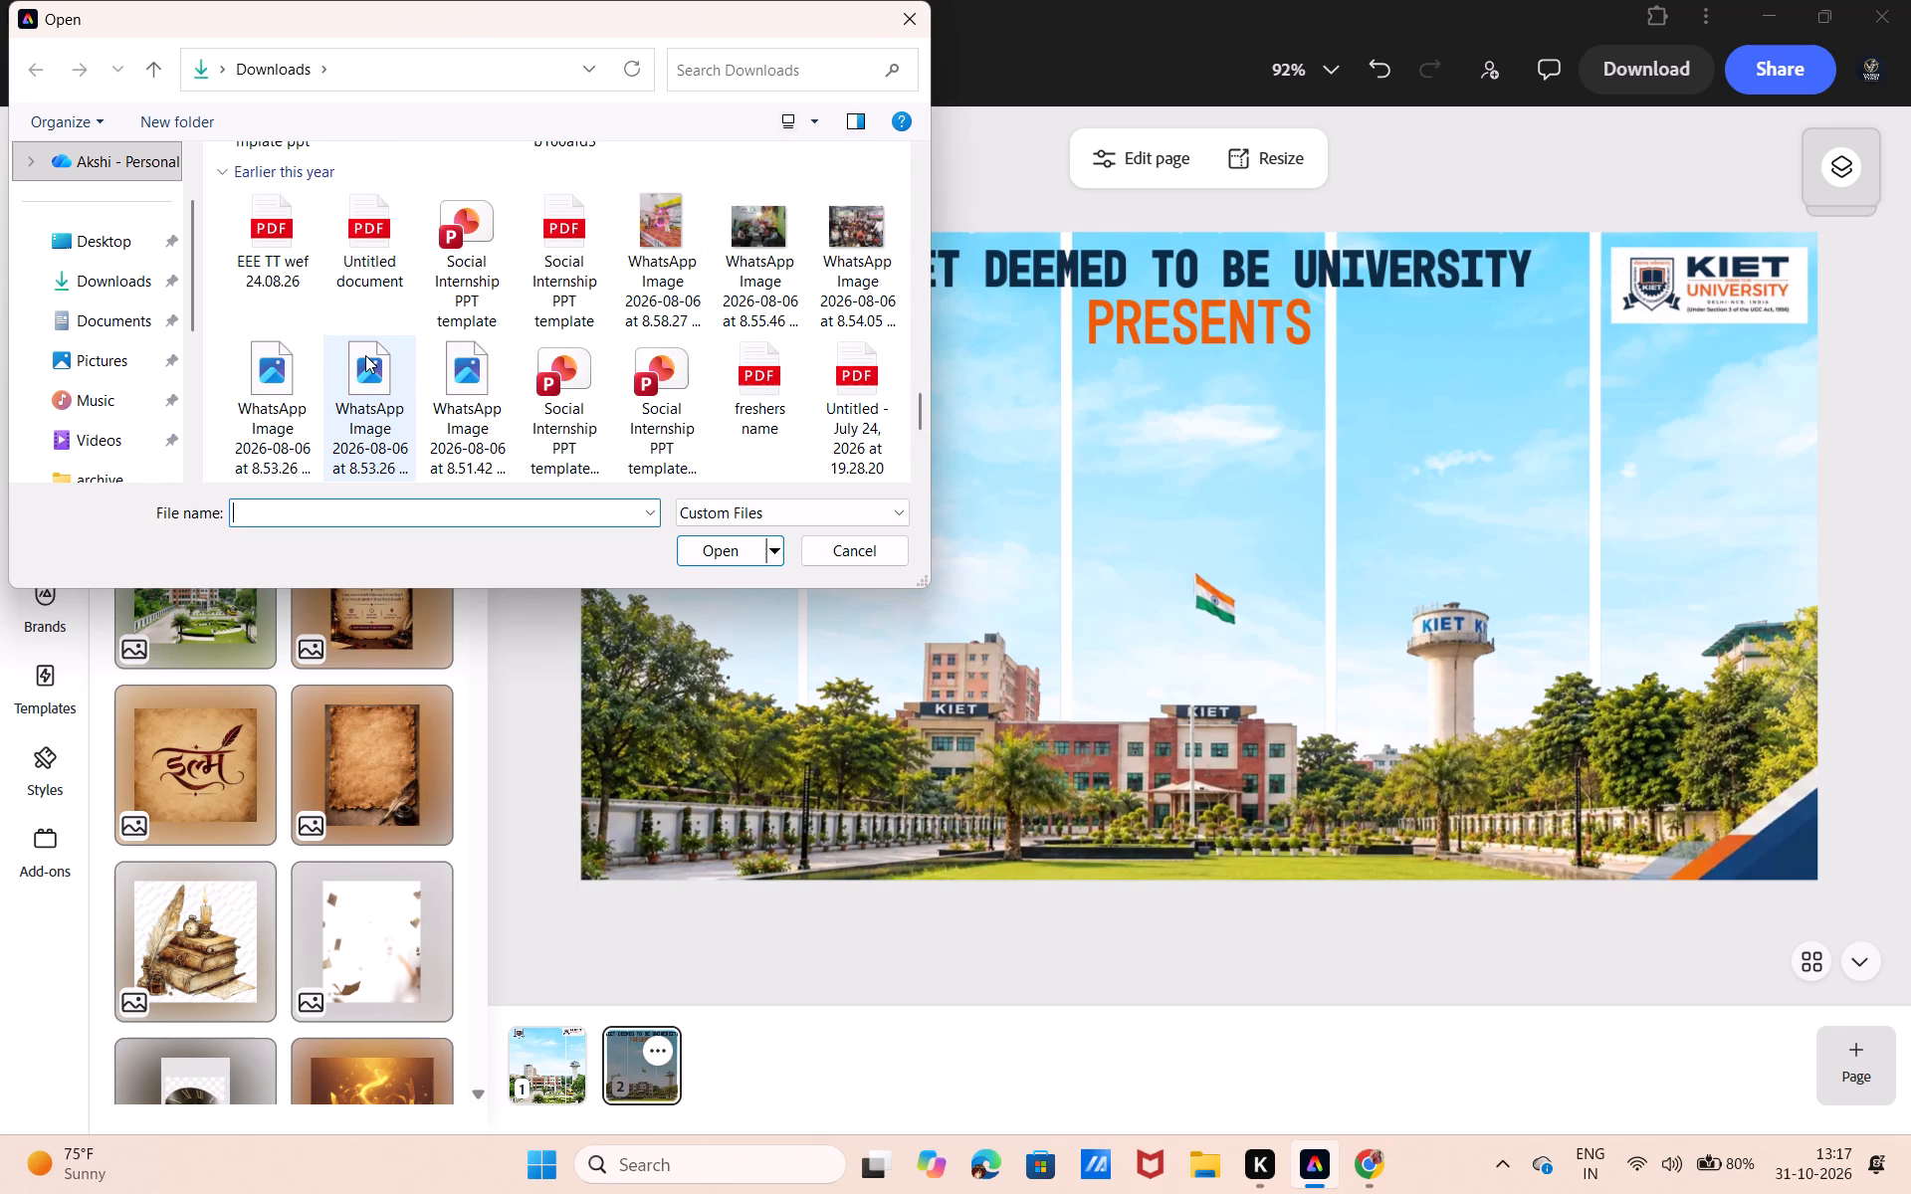
pyautogui.scroll(-1, 365, 355)
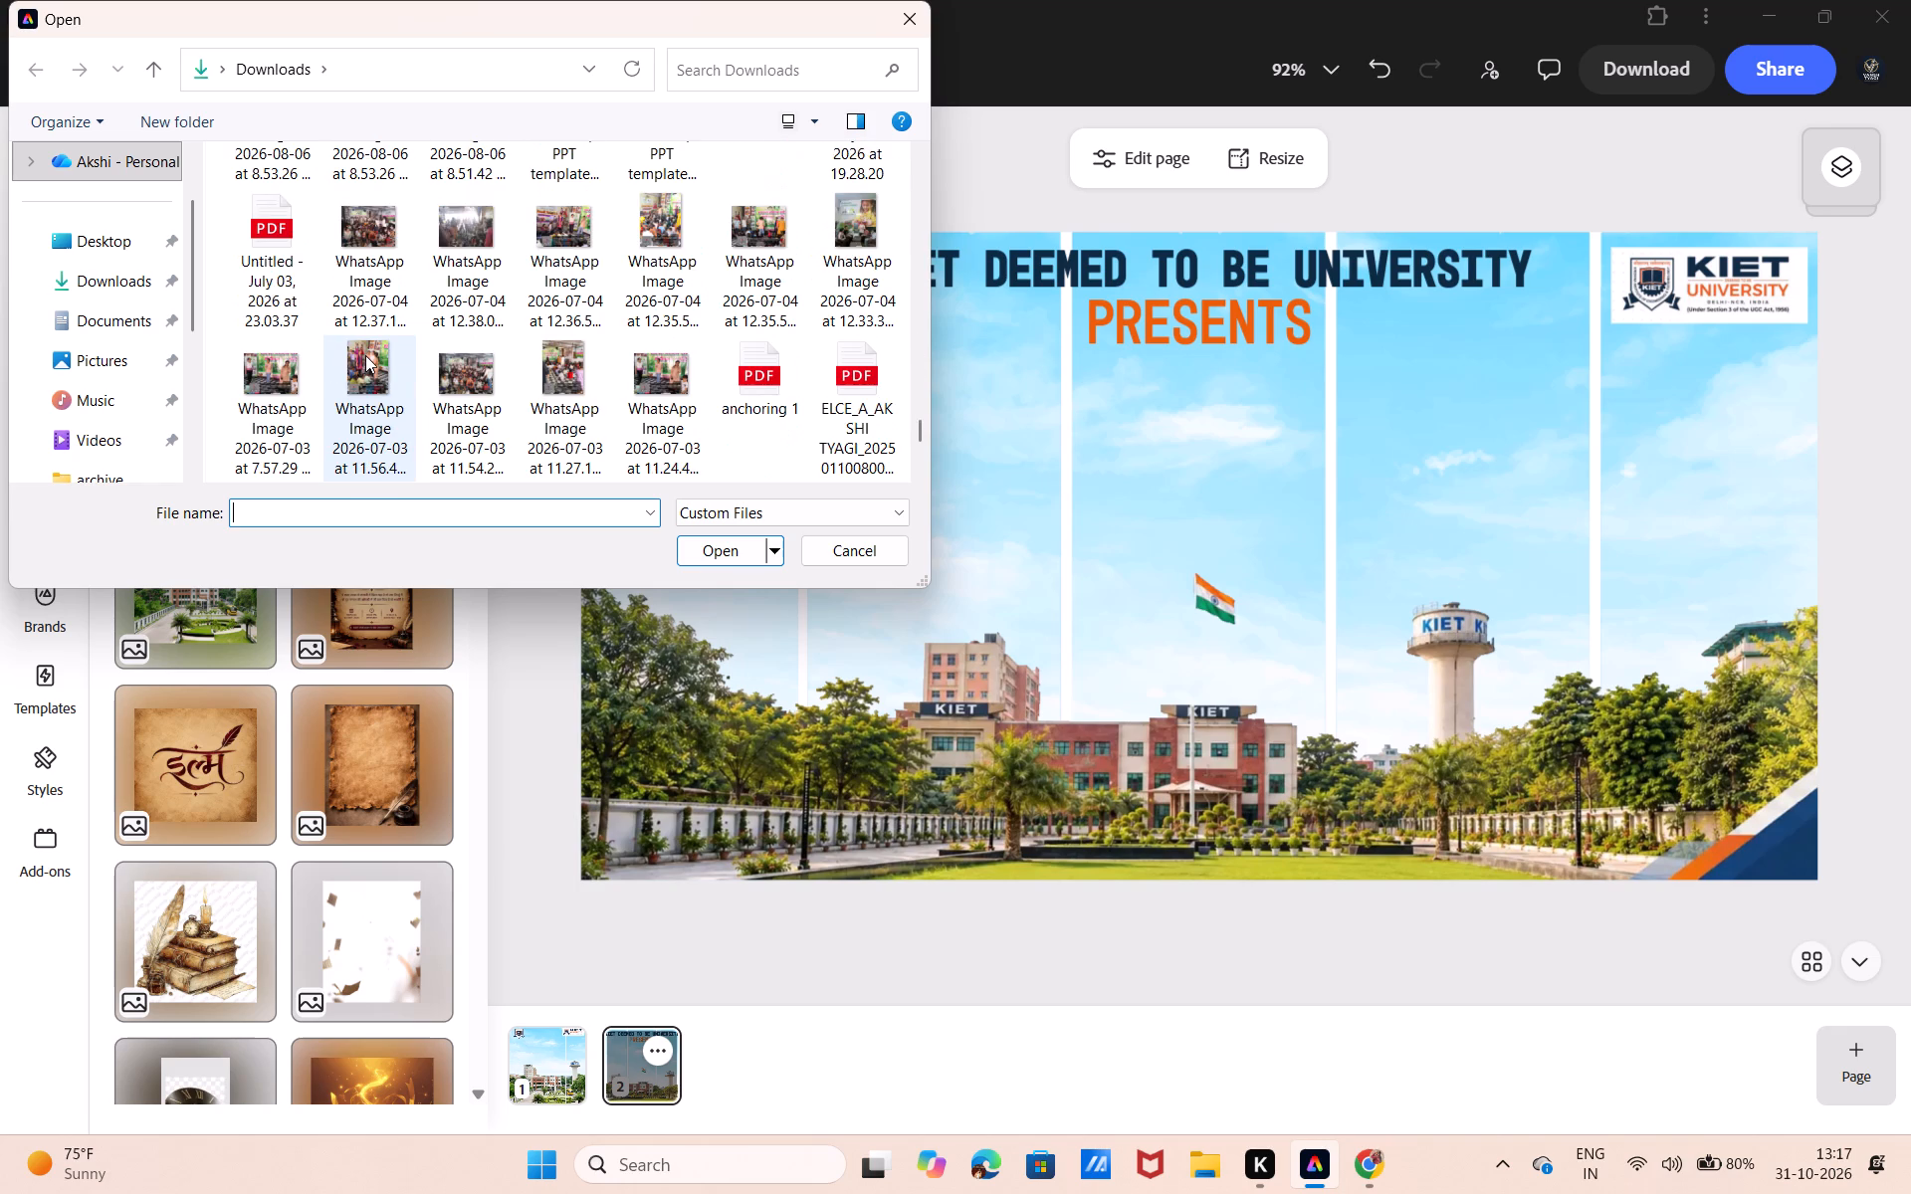
pyautogui.scroll(-1, 365, 355)
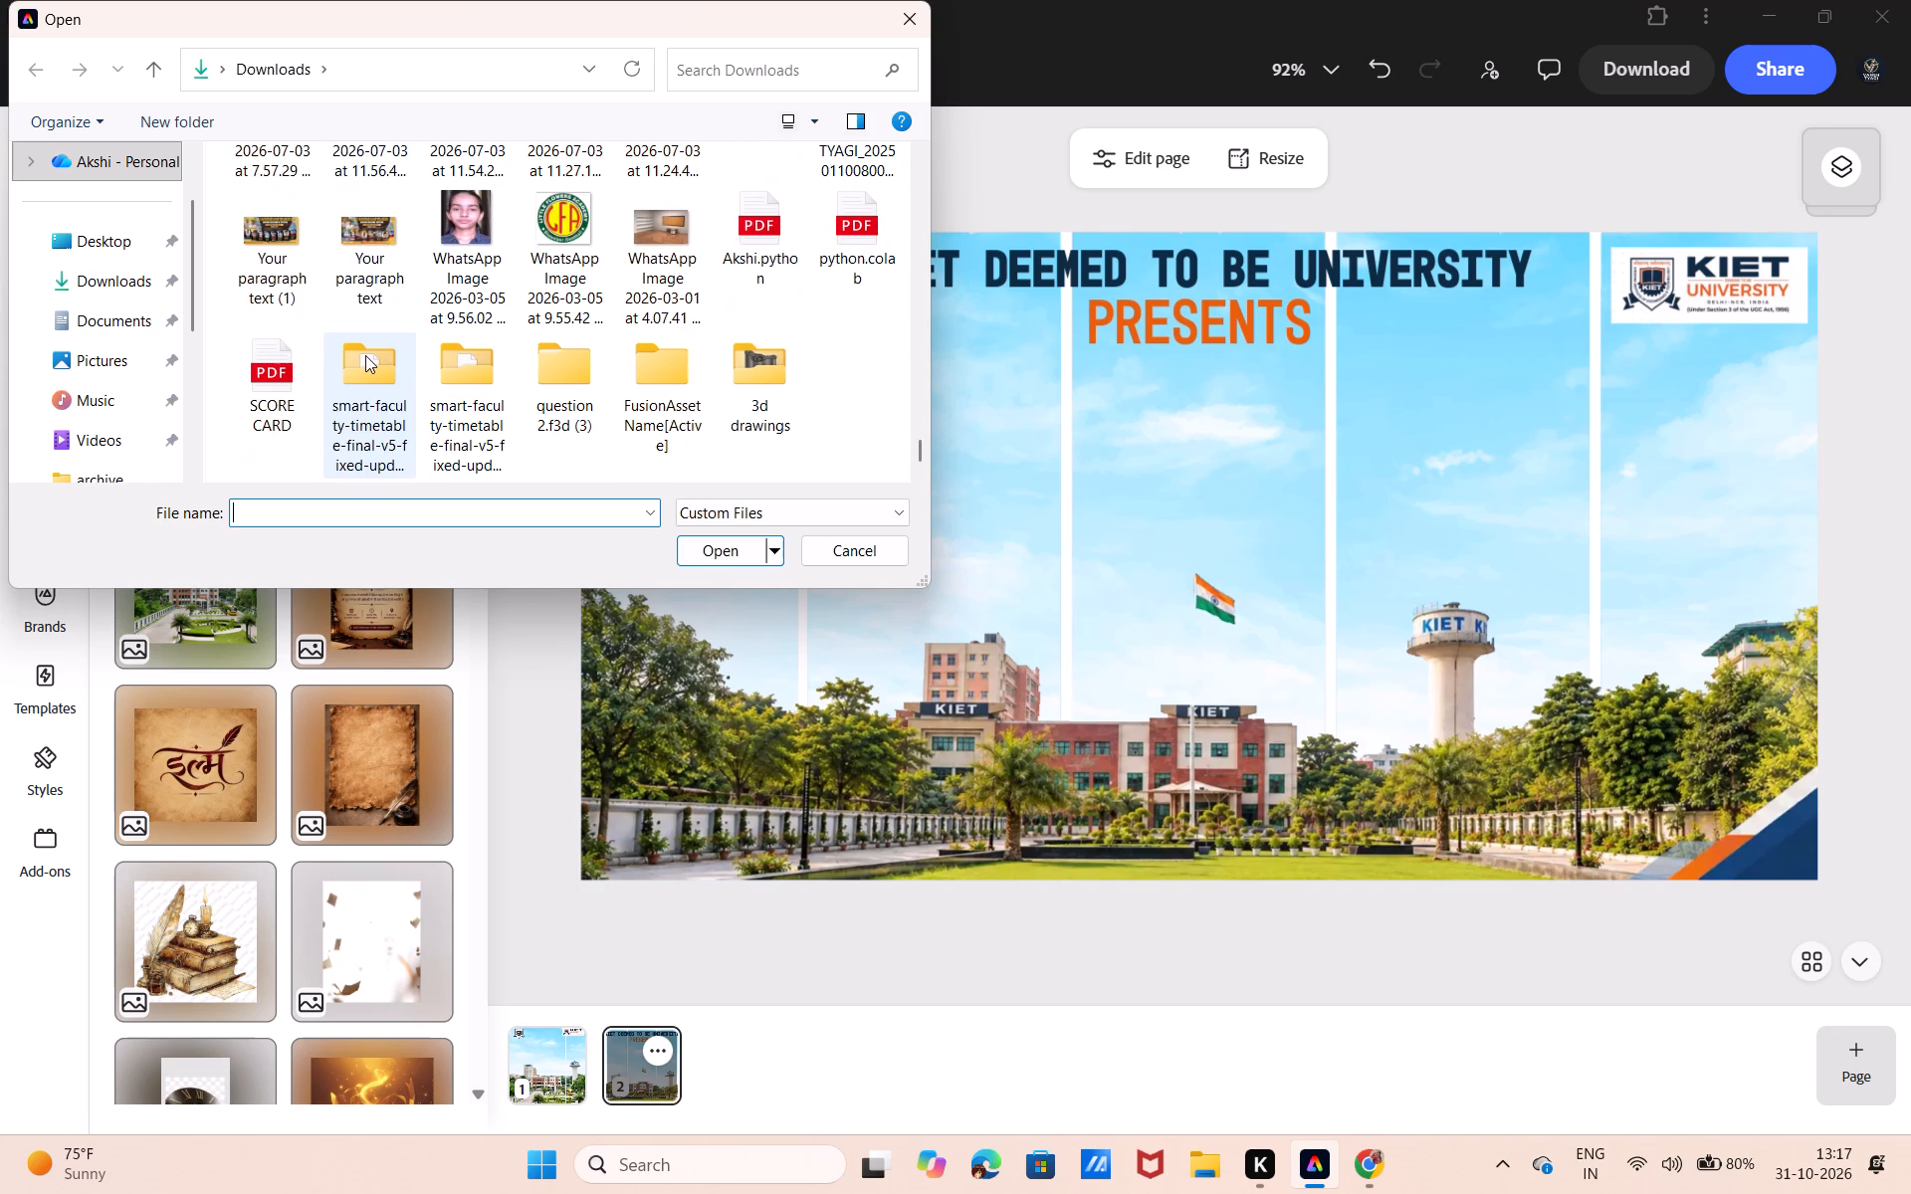
pyautogui.scroll(-1, 365, 355)
pyautogui.scroll(2, 365, 355)
pyautogui.moveTo(913, 443); pyautogui.dragTo(913, 438)
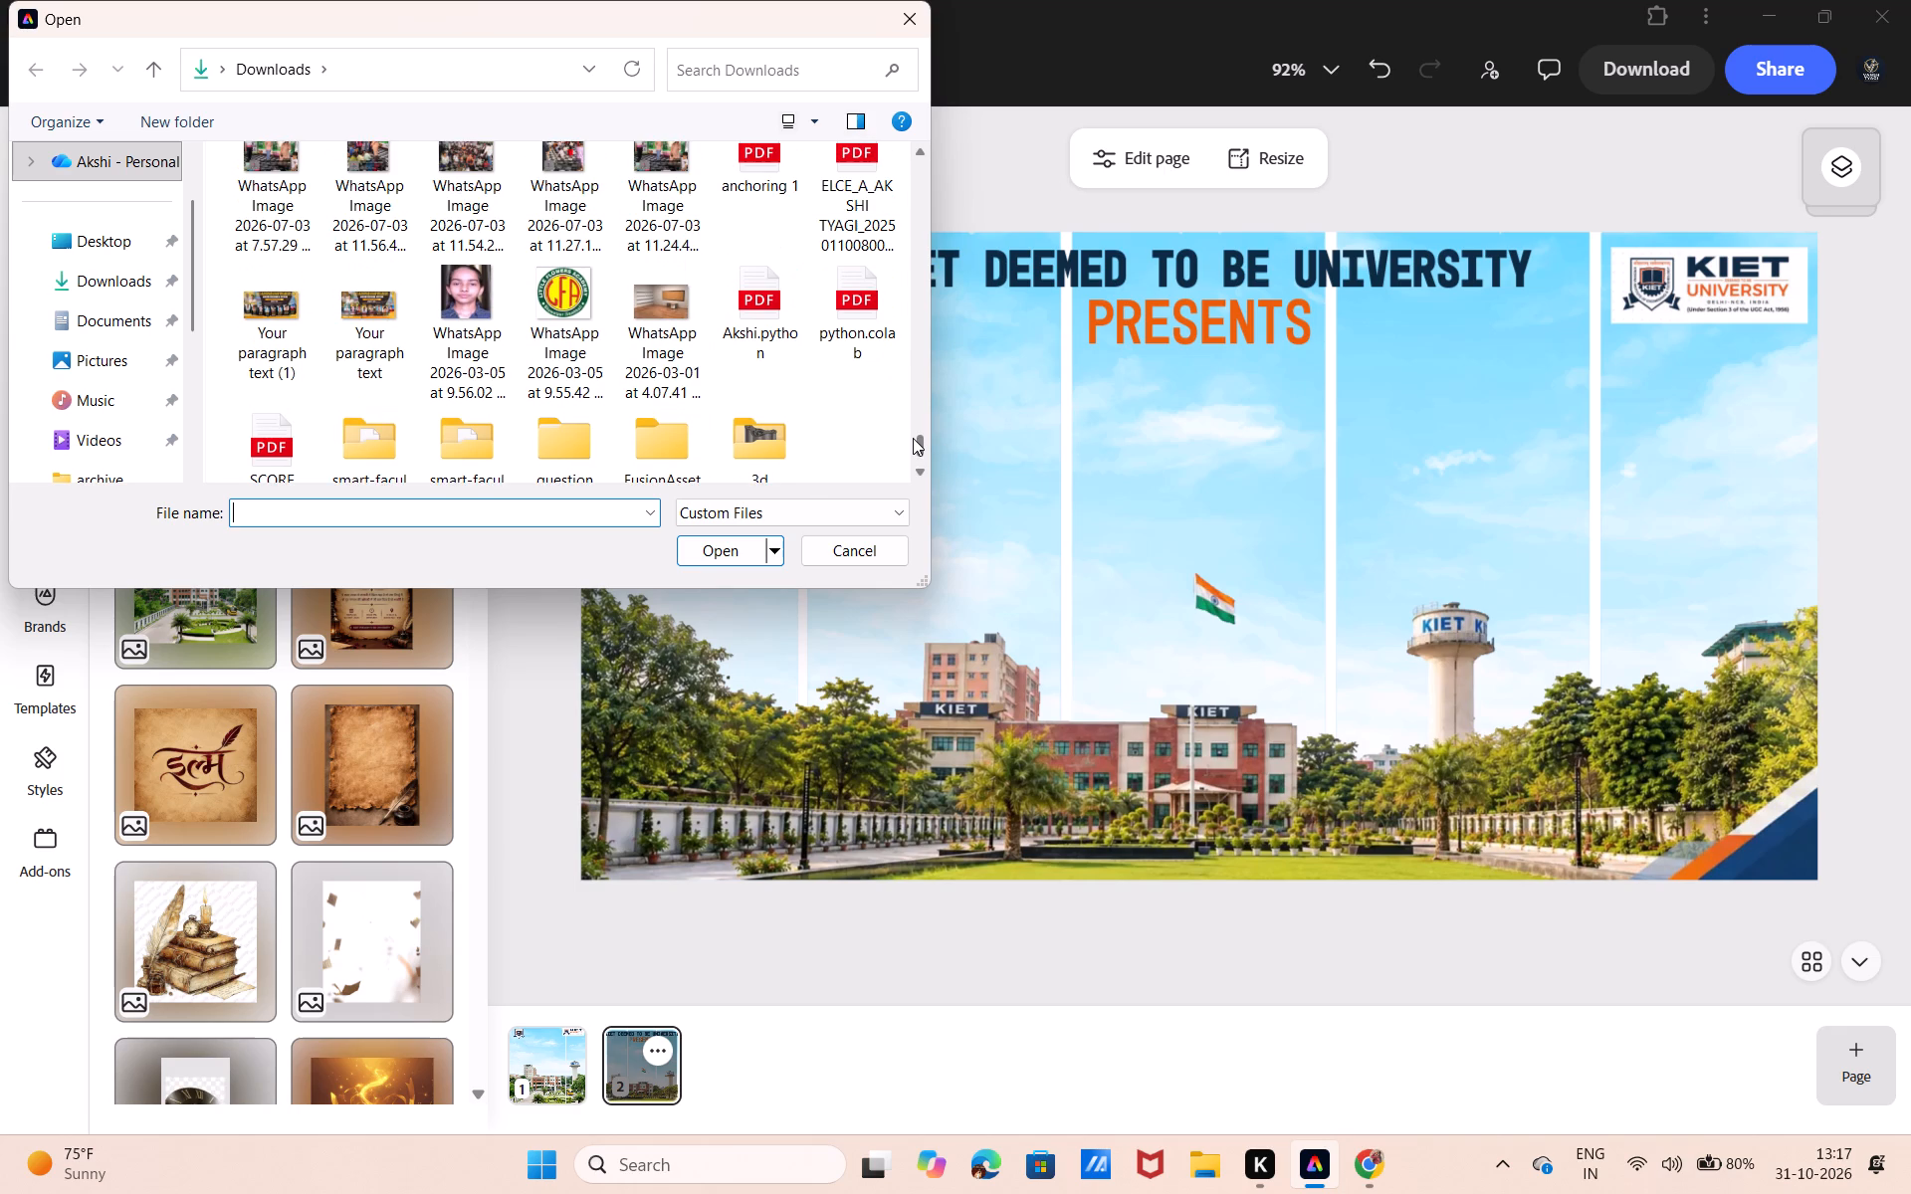
pyautogui.moveTo(913, 438); pyautogui.dragTo(913, 433)
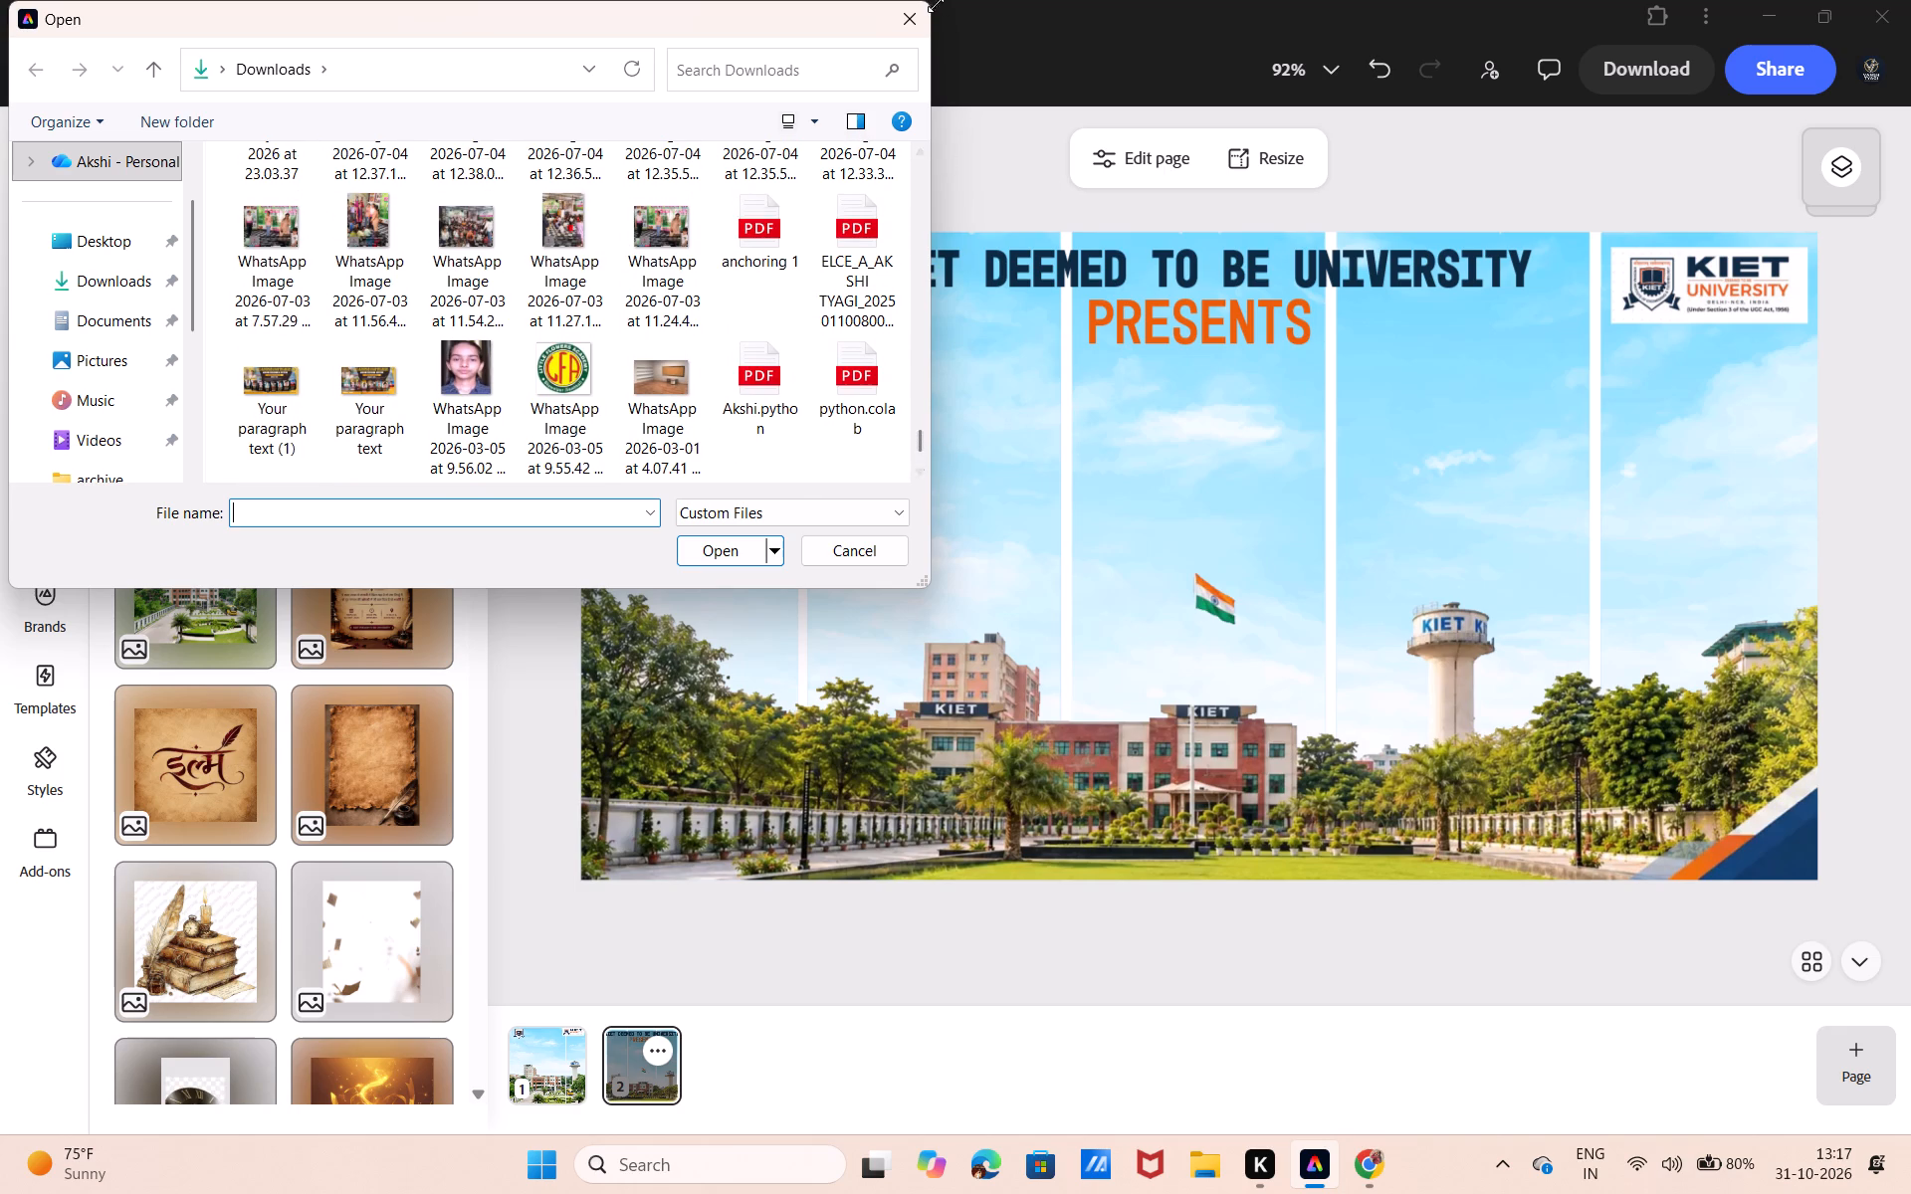
pyautogui.click(928, 12)
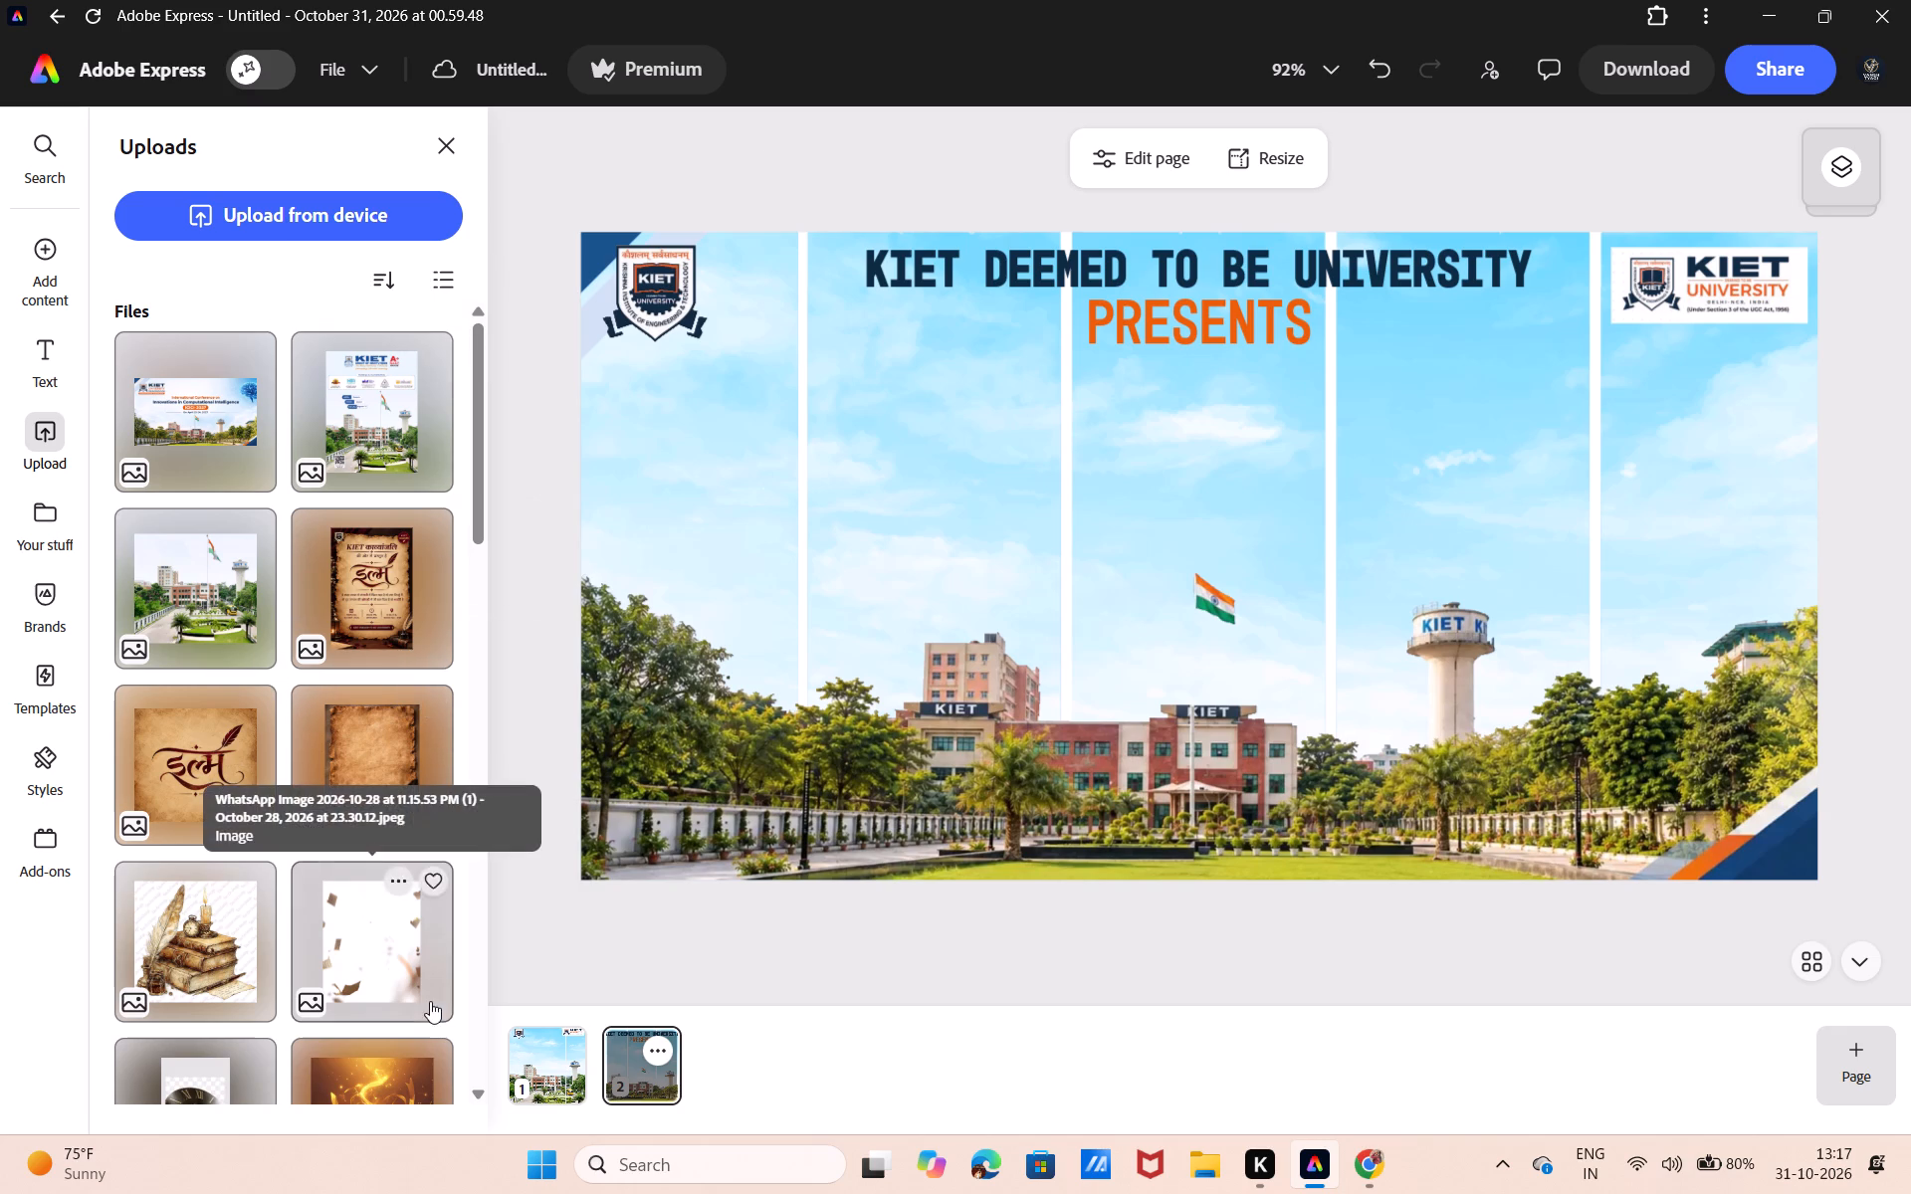
# On page 1, extend the three upper campus background panels to the page's top edge and send them behind the title and PRESENTS text.
pyautogui.click(546, 1072)
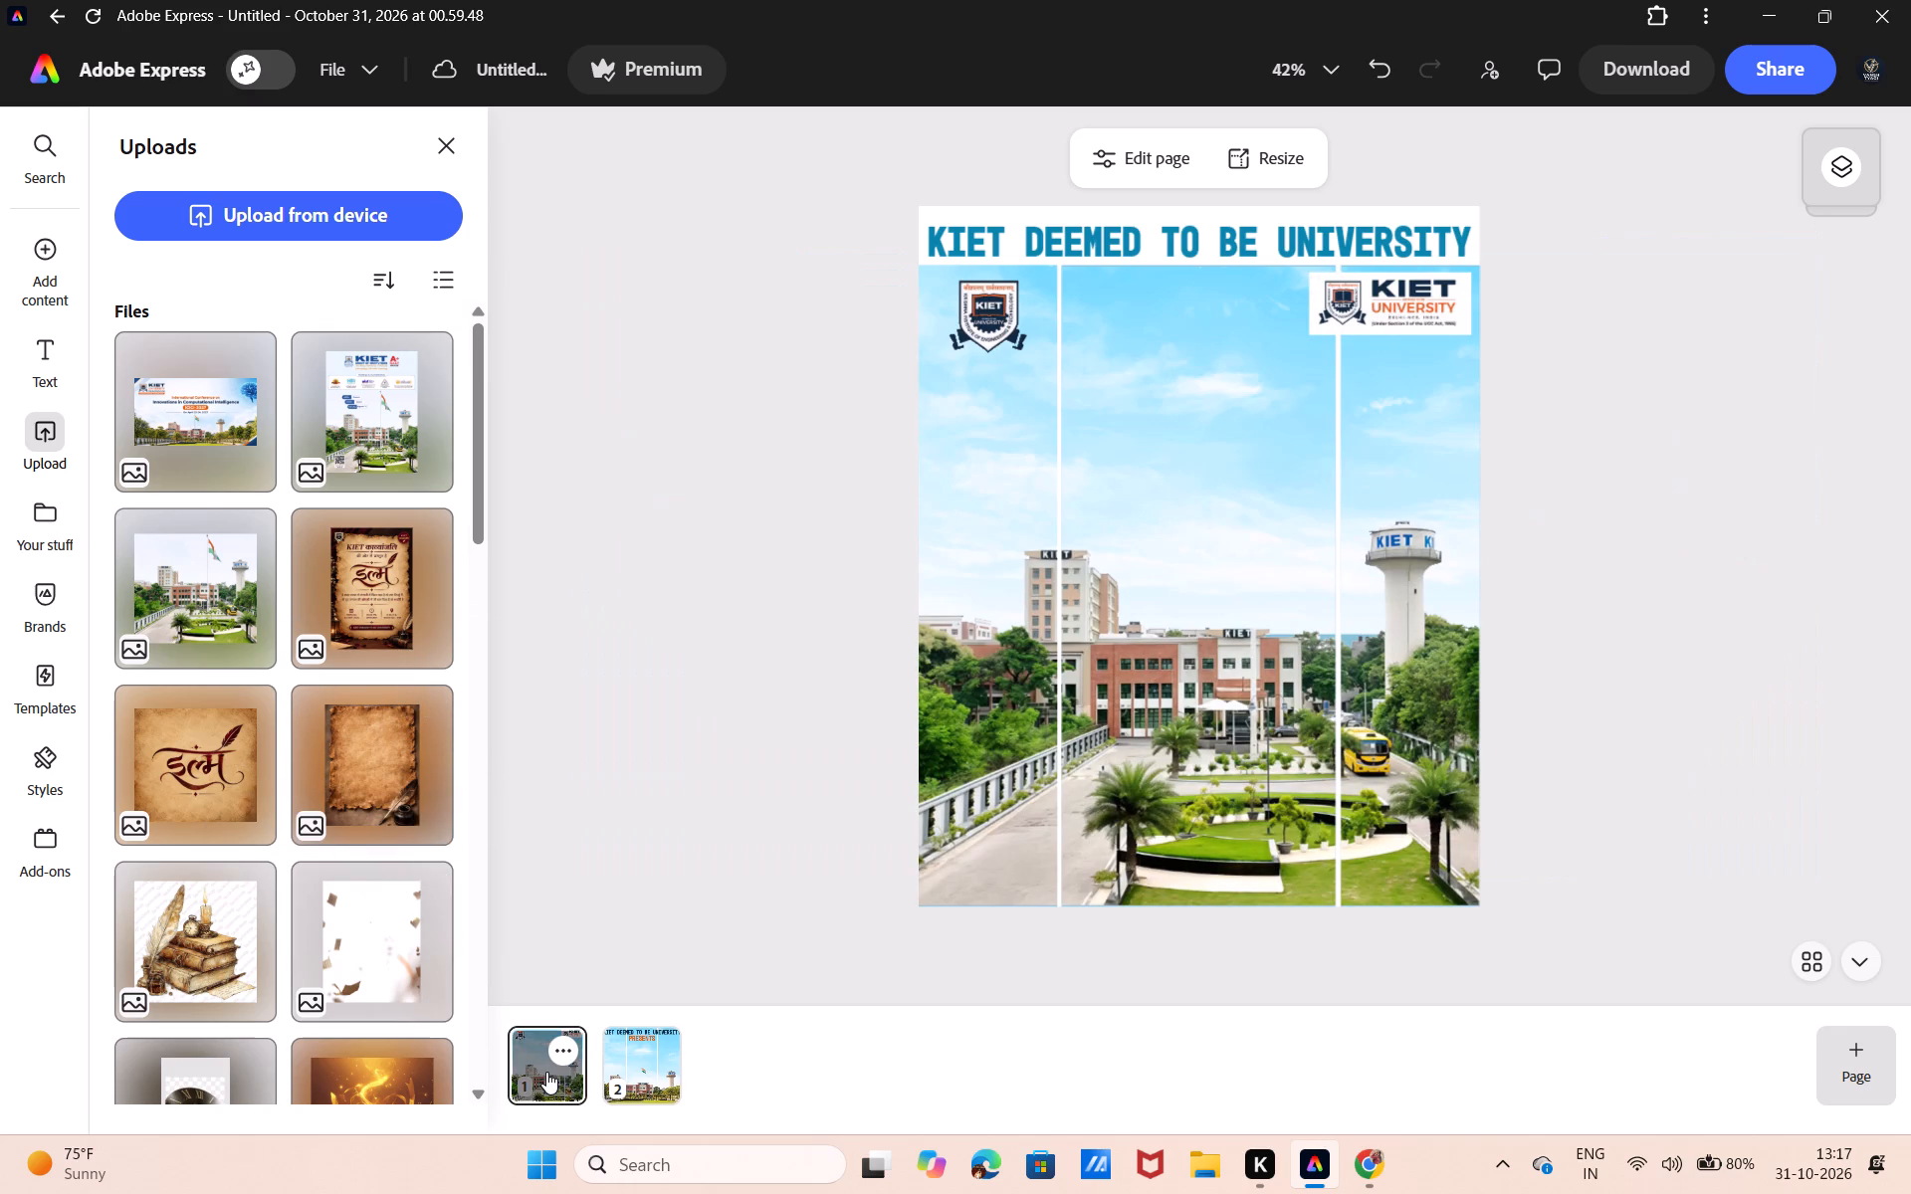
pyautogui.click(1035, 439)
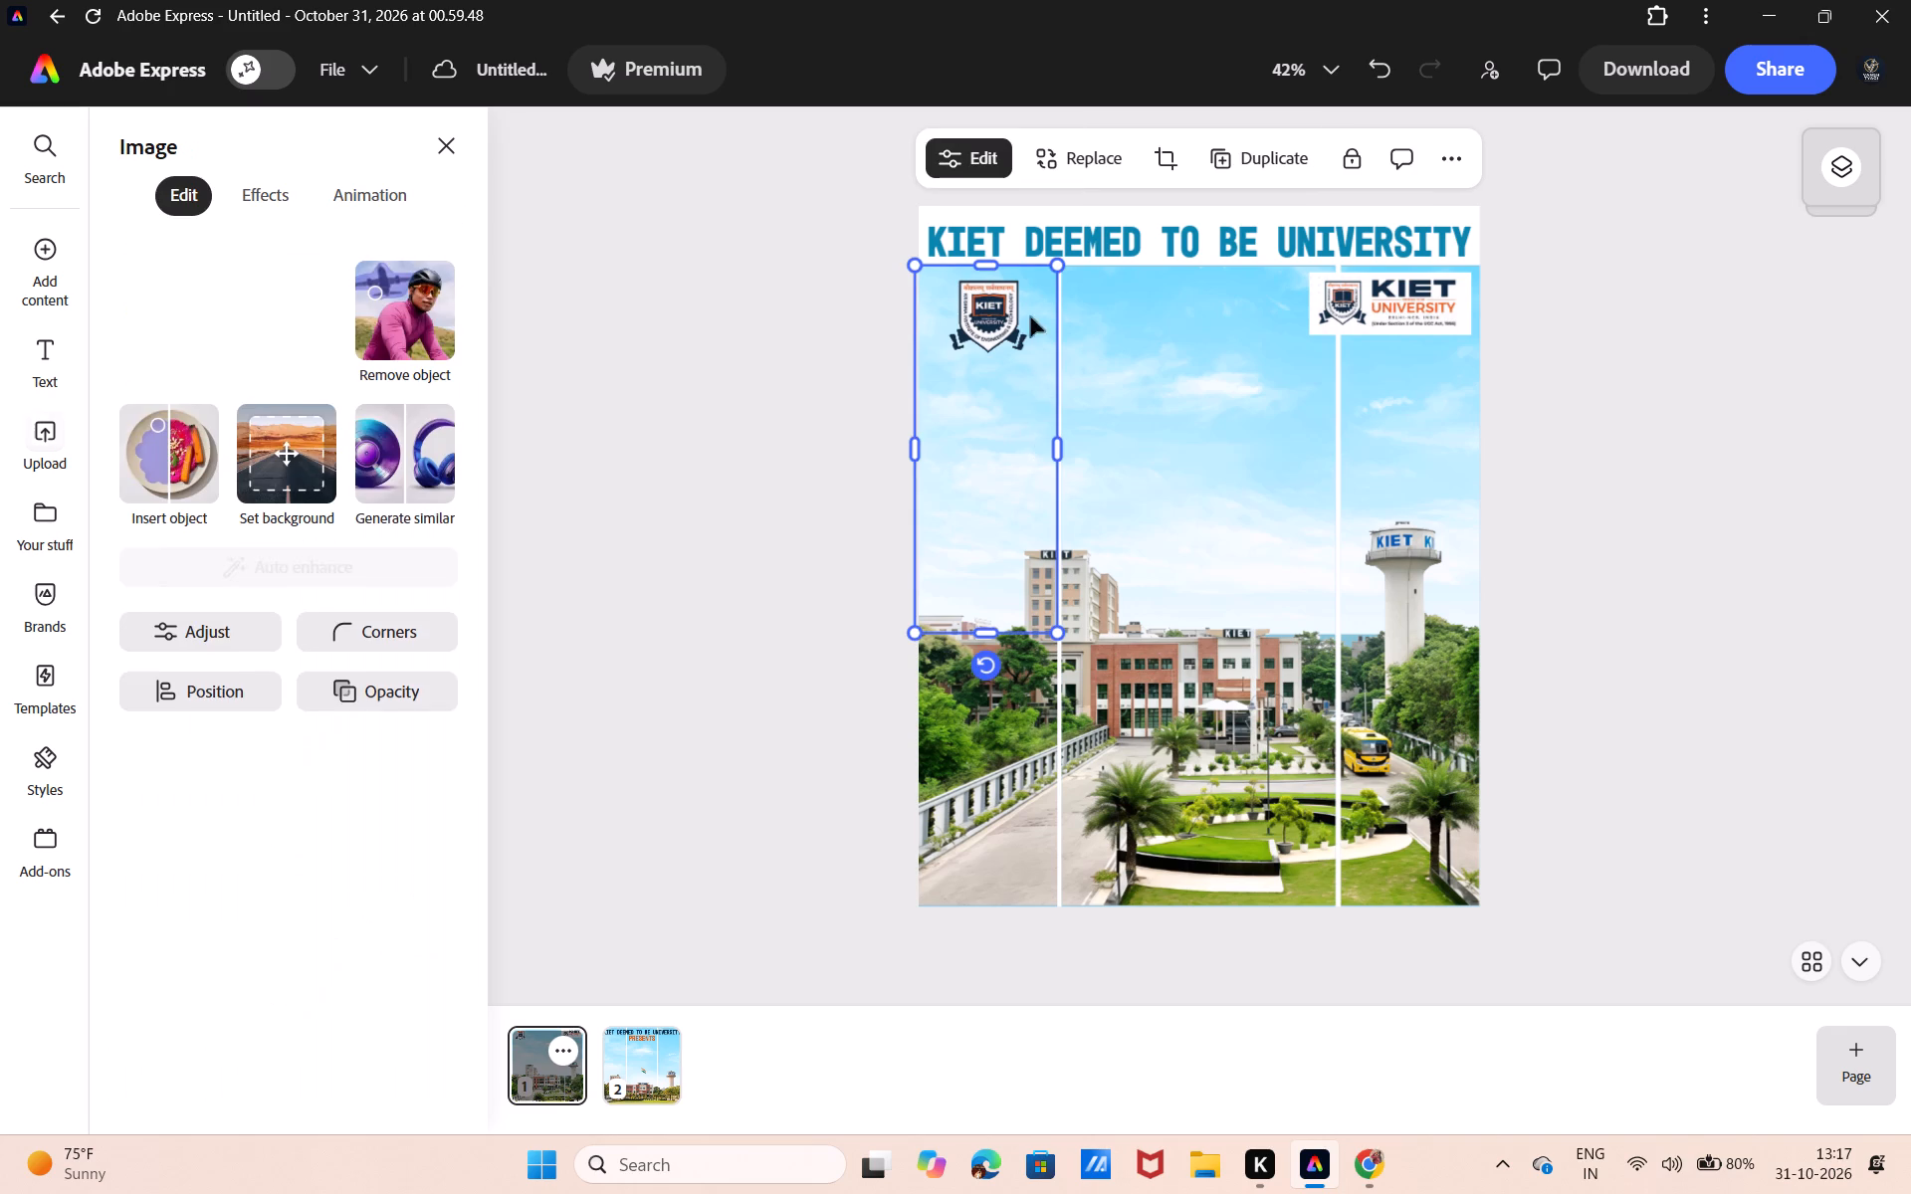
pyautogui.moveTo(987, 261); pyautogui.dragTo(992, 232)
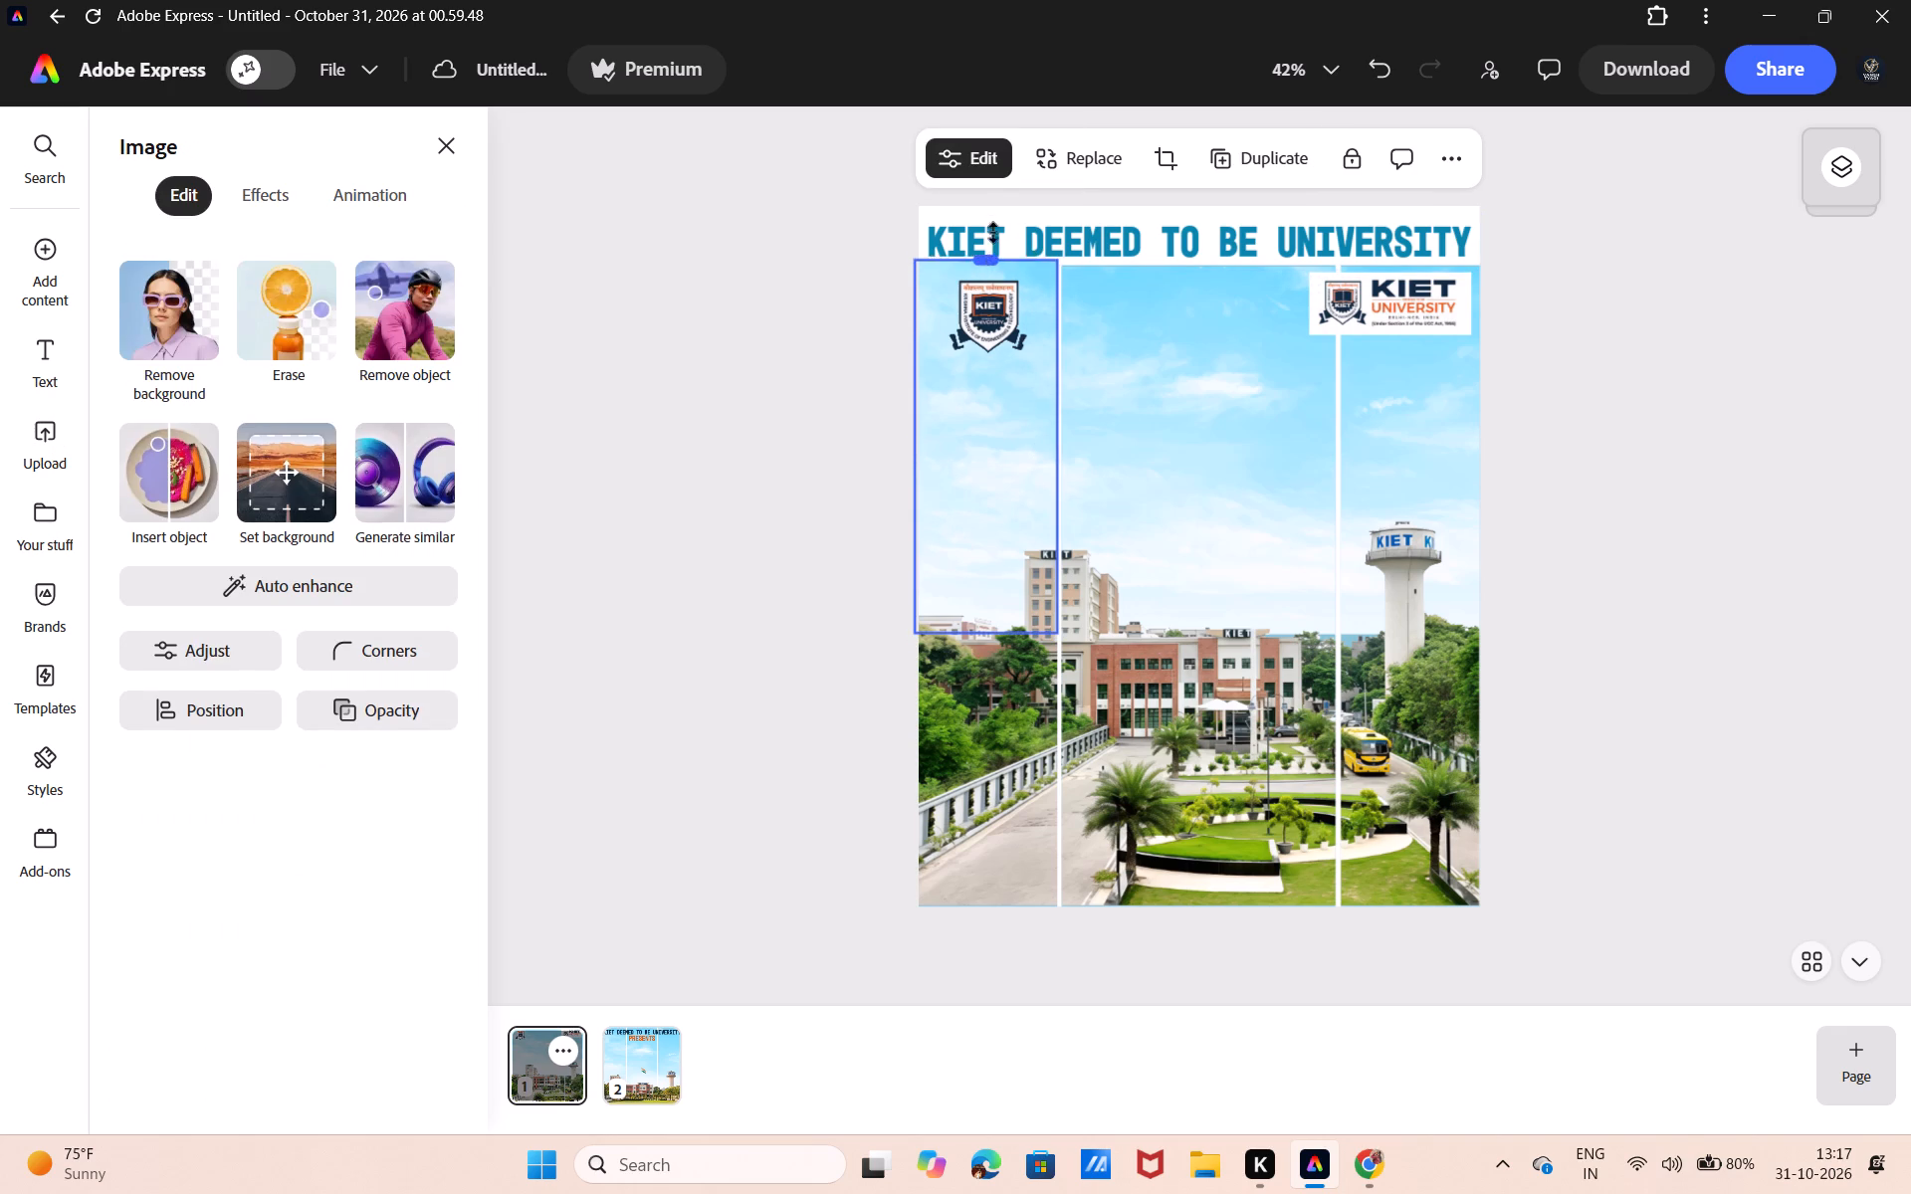
pyautogui.moveTo(992, 232); pyautogui.dragTo(997, 203)
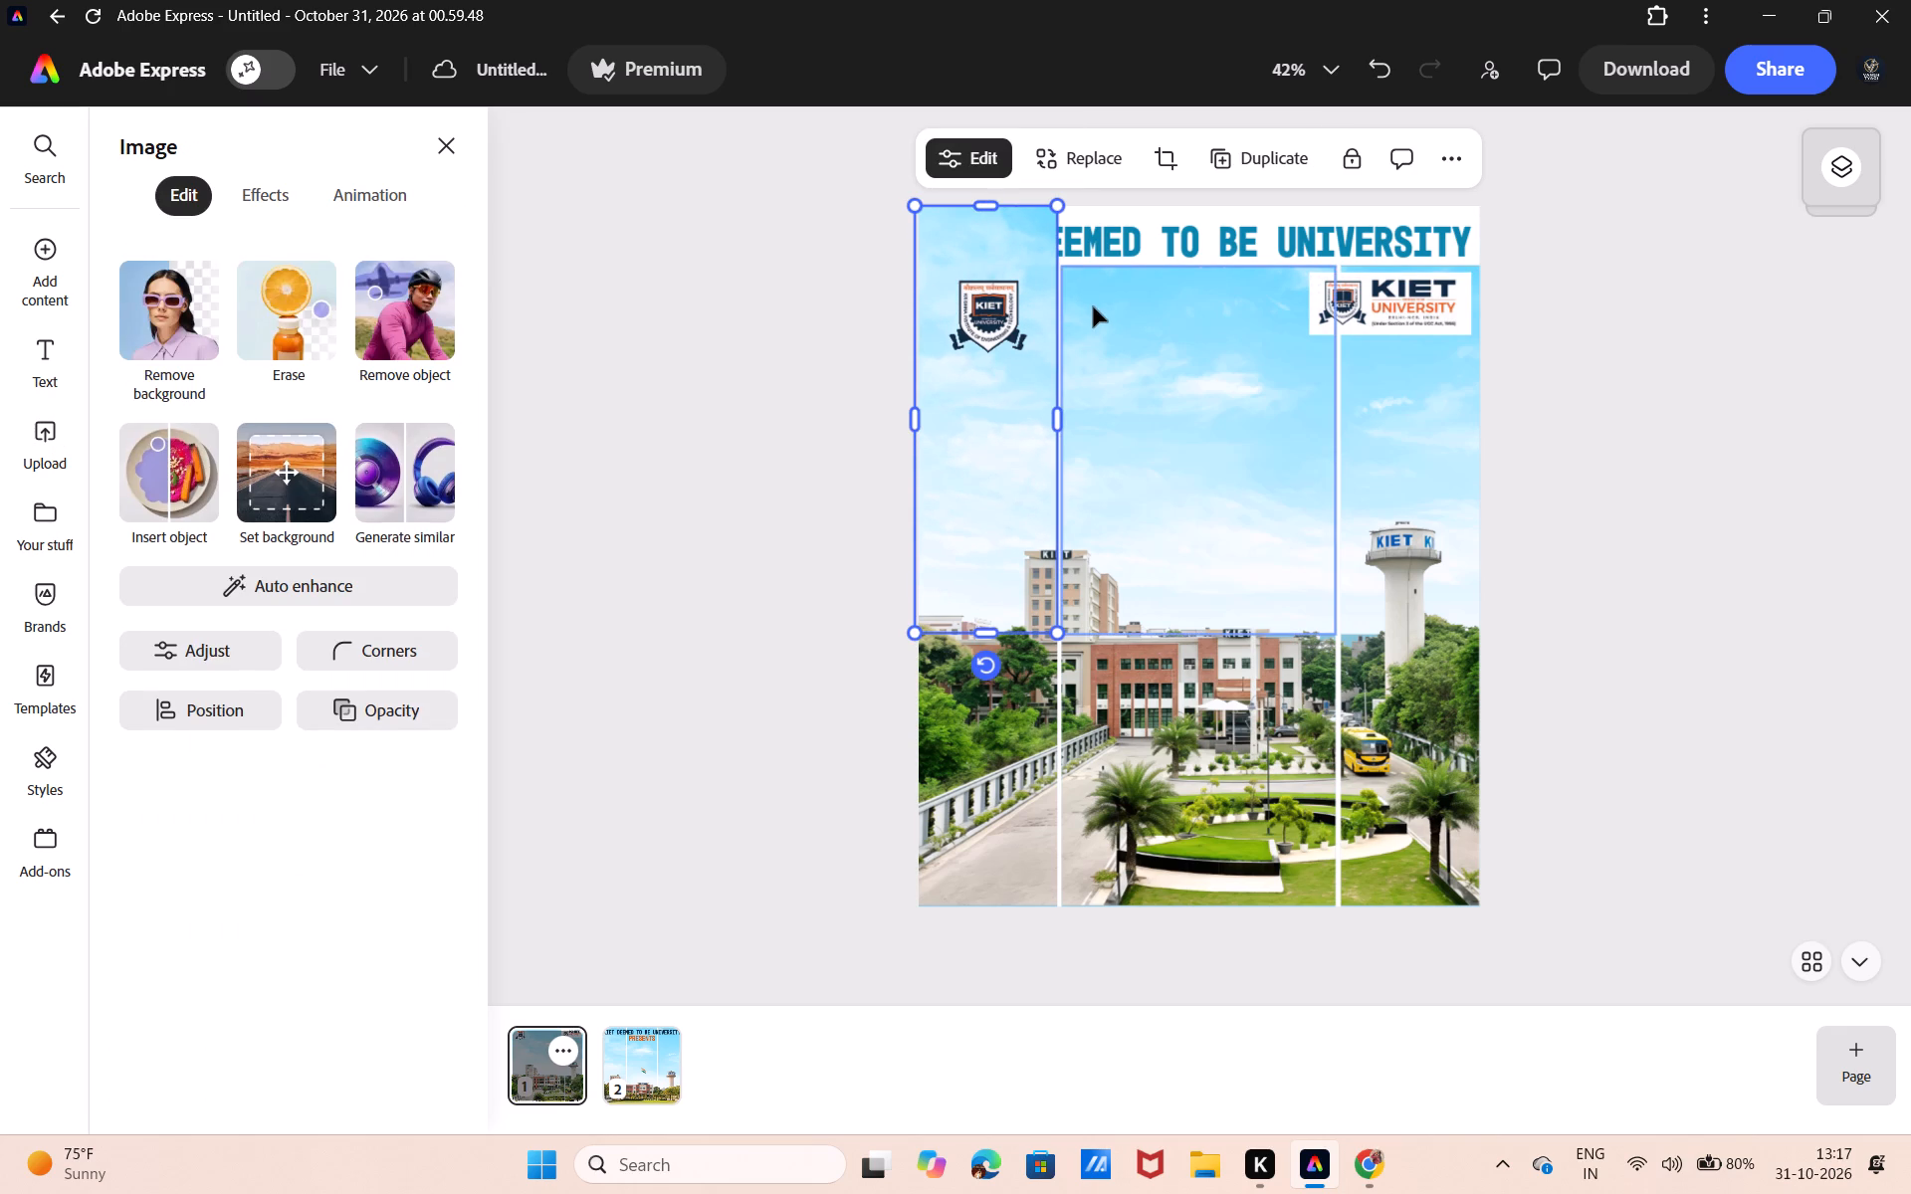
pyautogui.hotkey('ctrl', '[')
pyautogui.click(1093, 306)
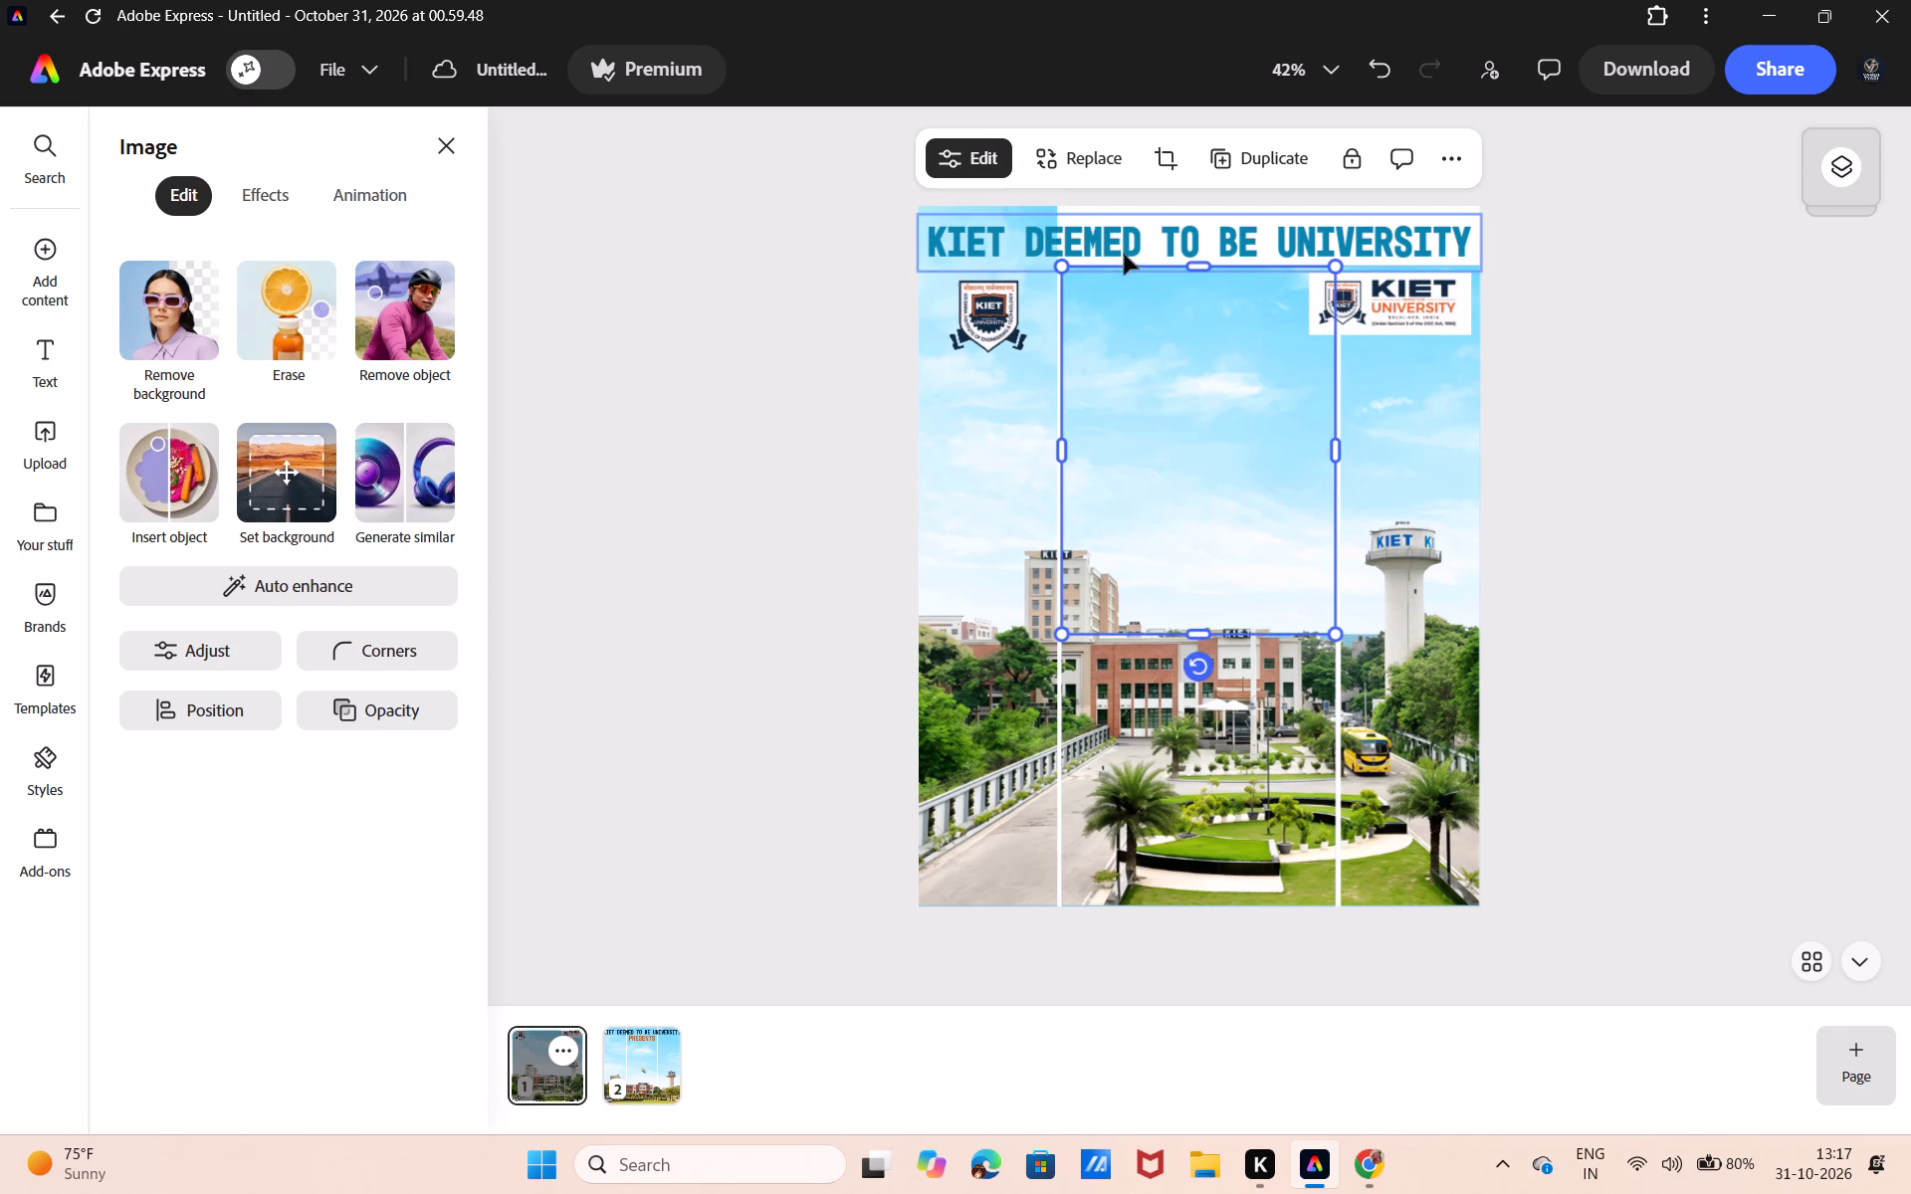
pyautogui.moveTo(1199, 262); pyautogui.dragTo(1195, 205)
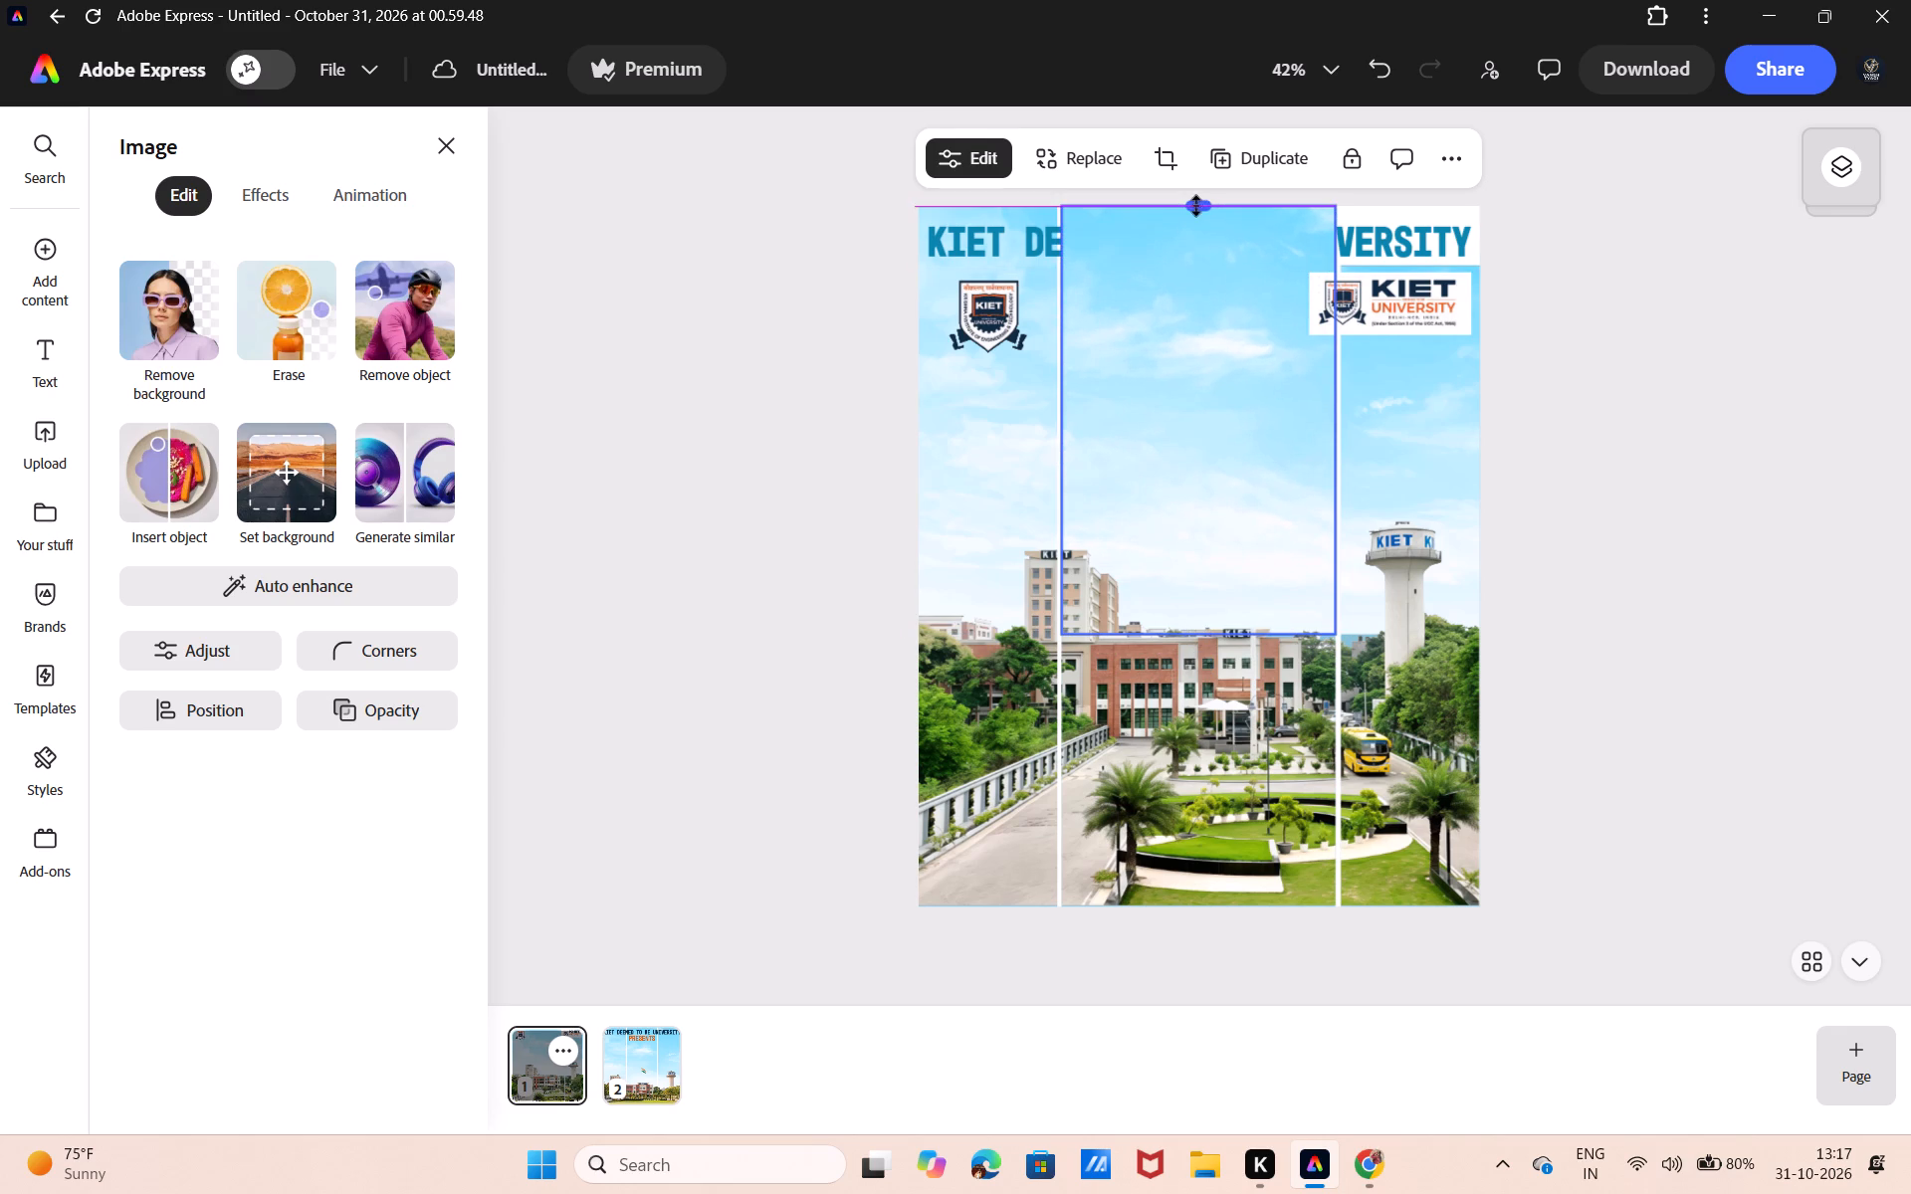
pyautogui.moveTo(1195, 205); pyautogui.dragTo(1195, 202)
pyautogui.hotkey('ctrl', '[')
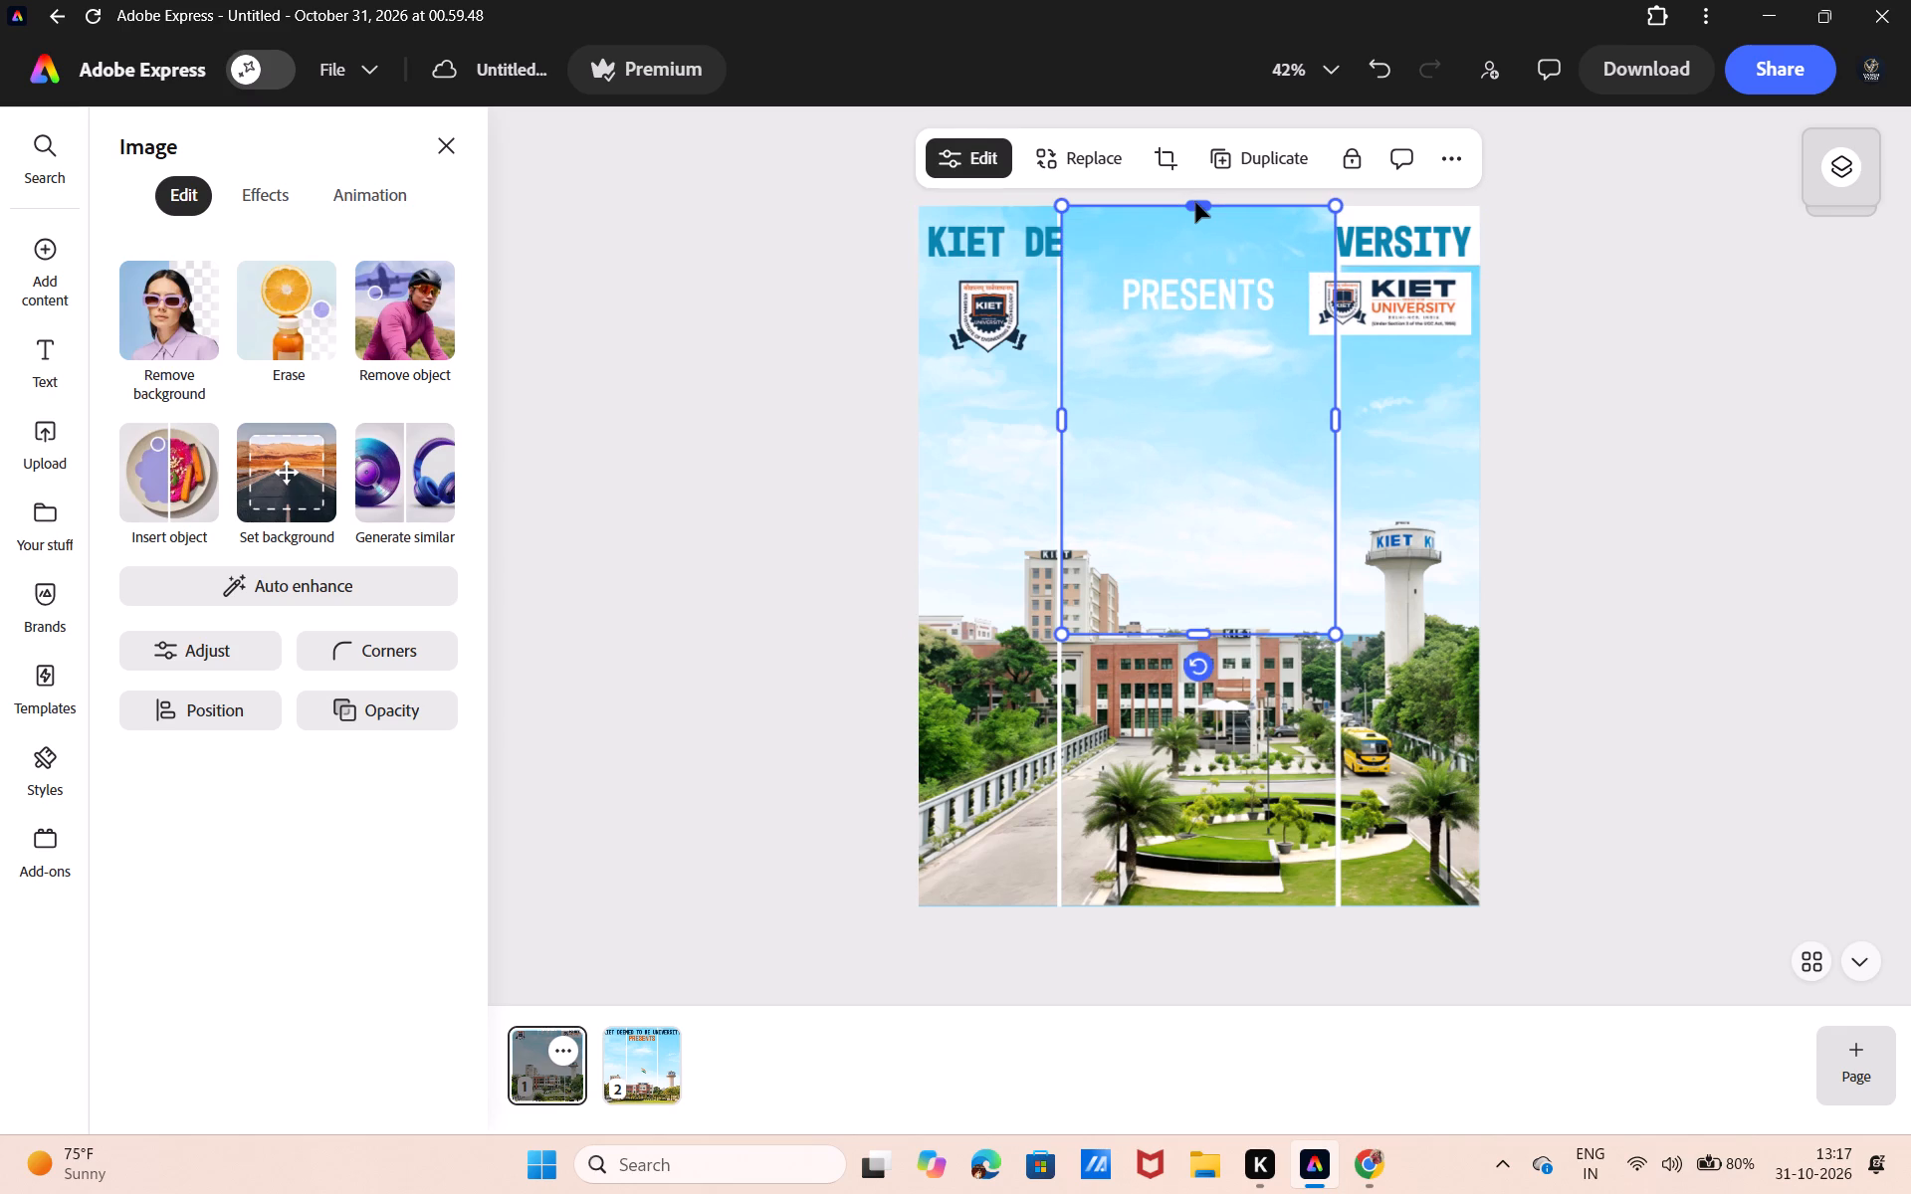
pyautogui.hotkey('ctrl', '[')
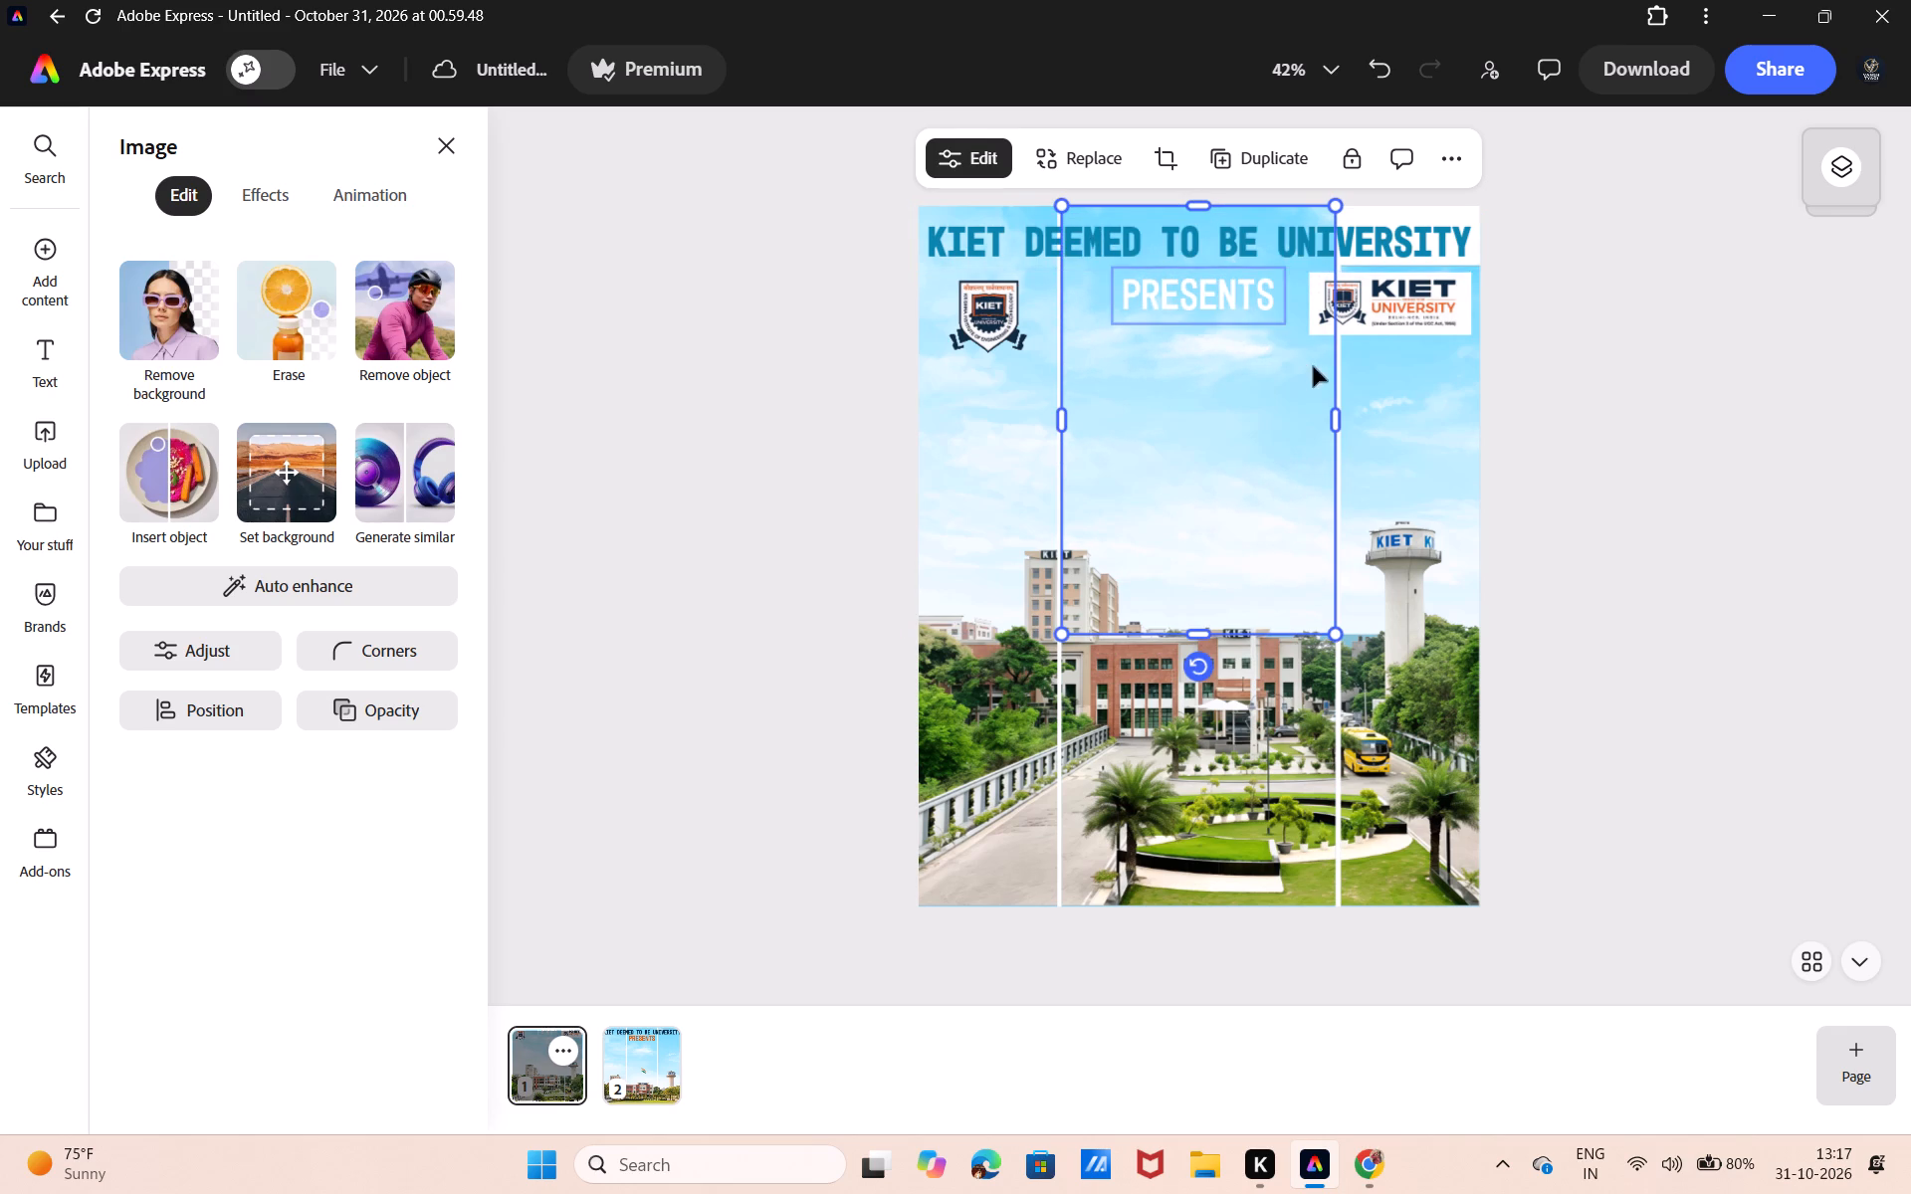
pyautogui.click(1445, 363)
pyautogui.moveTo(1411, 261); pyautogui.dragTo(1405, 204)
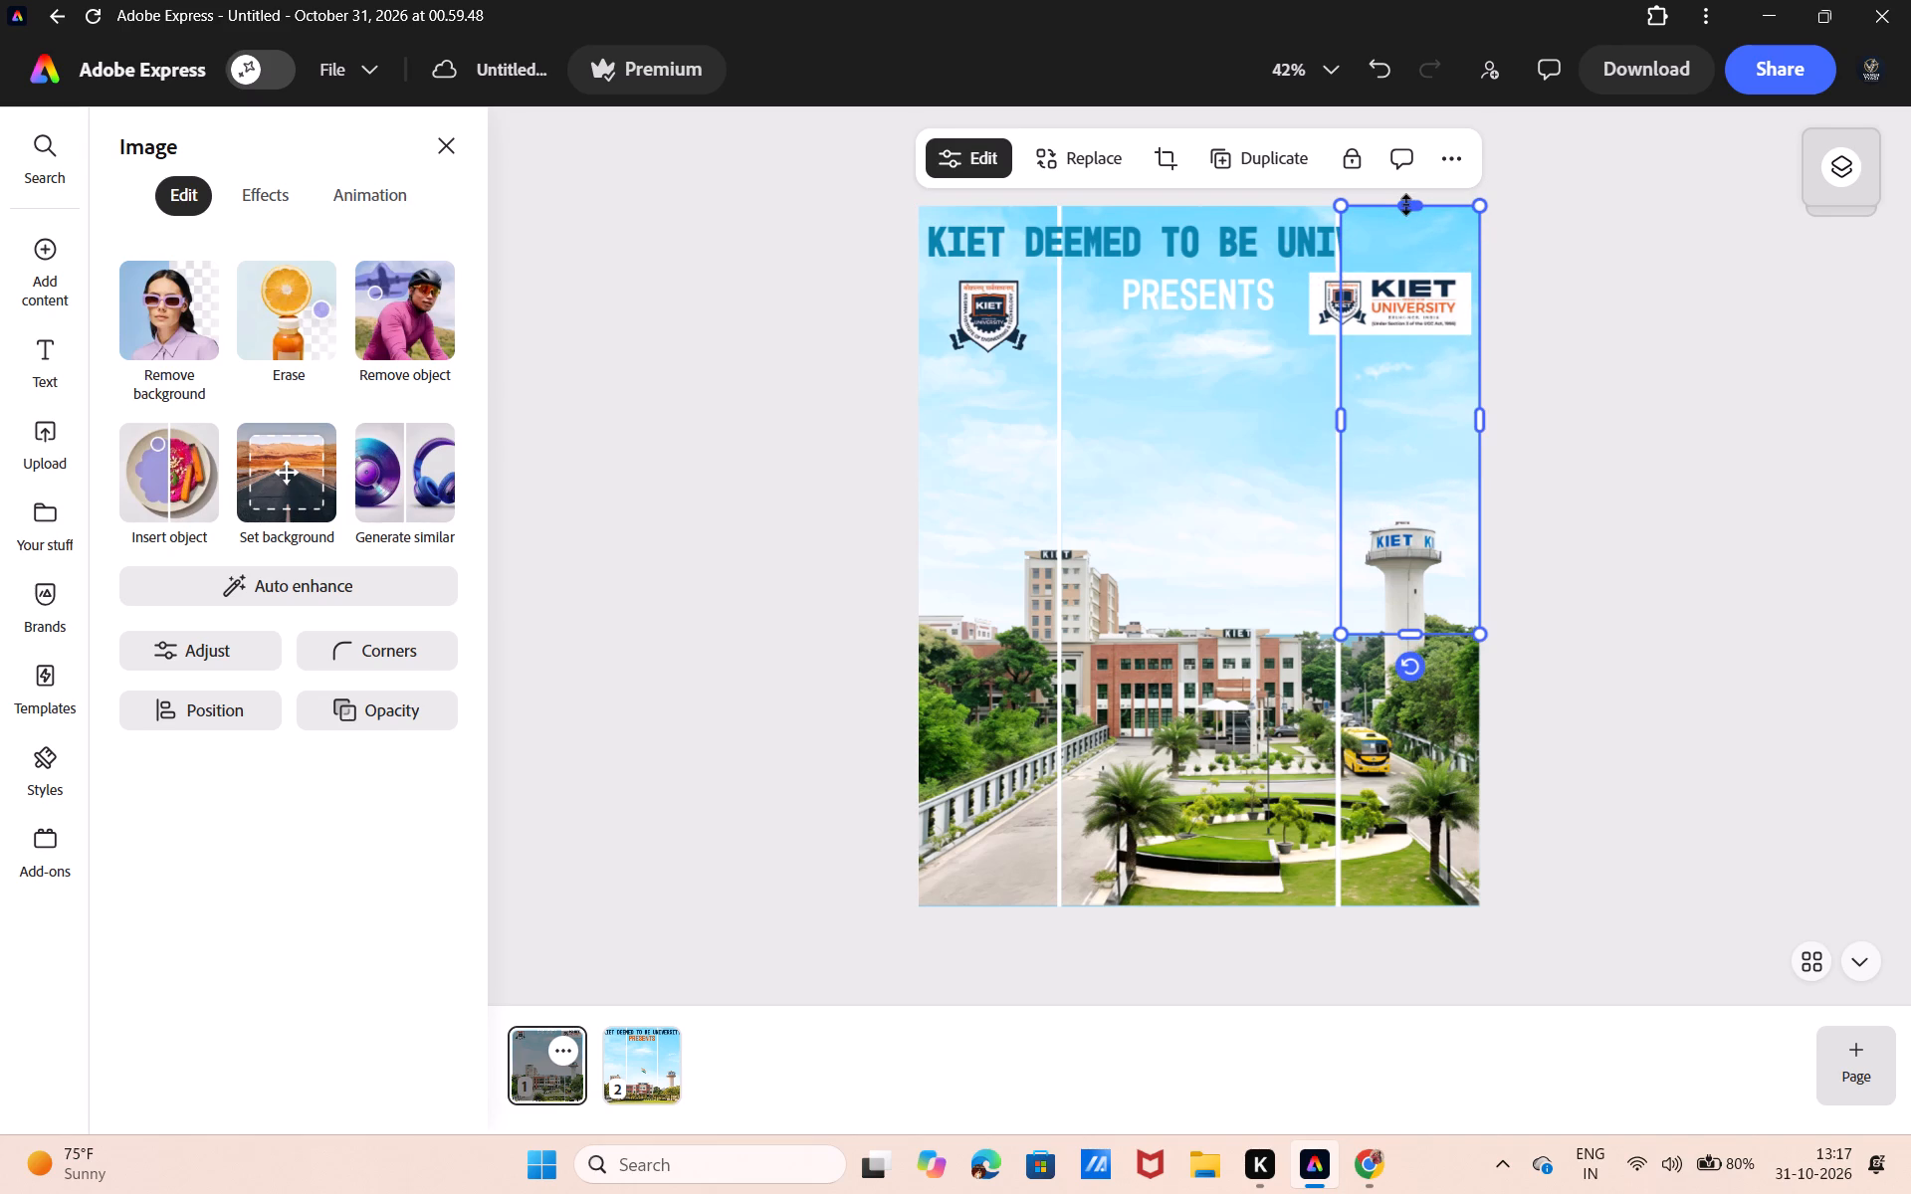
pyautogui.hotkey('ctrl', '[')
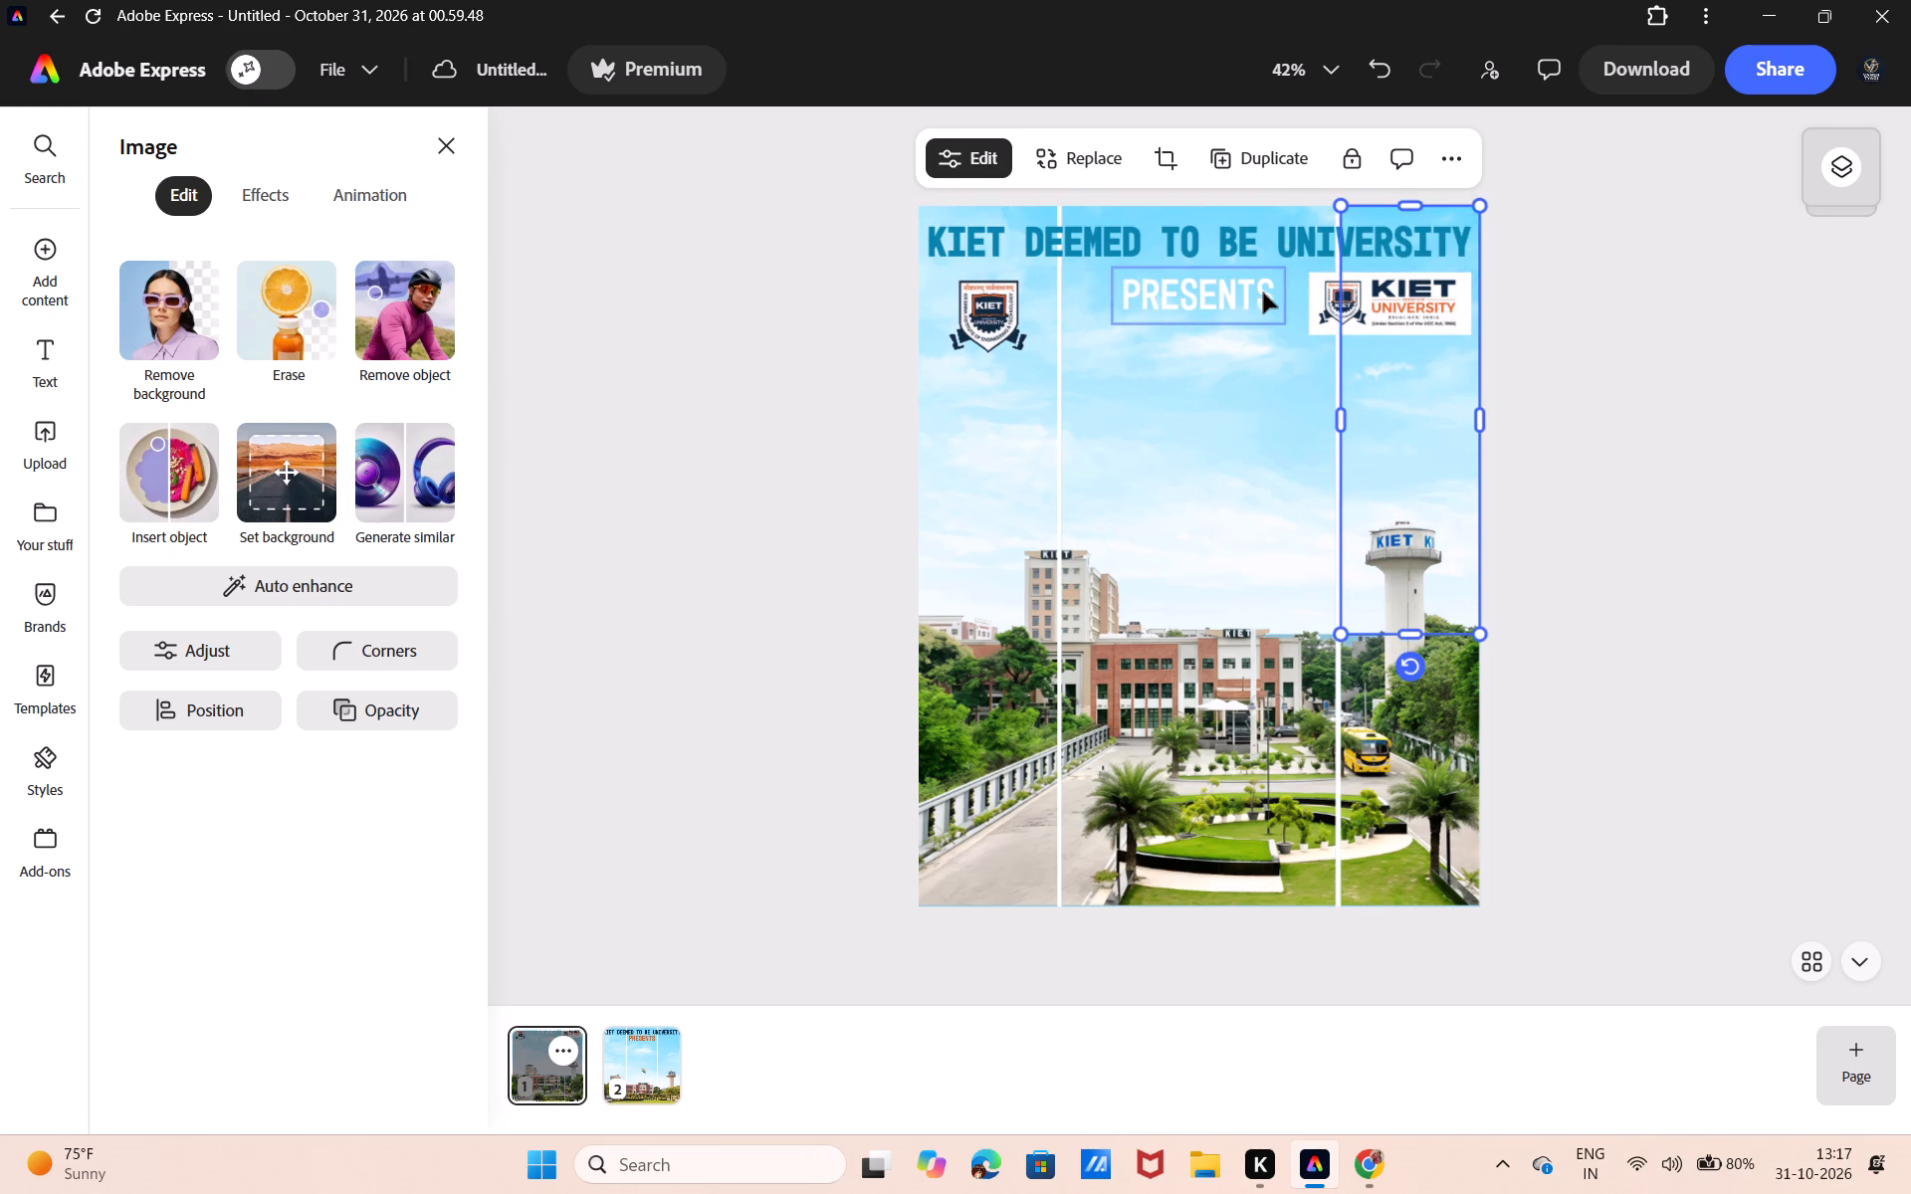
# Recolour the PRESENTS text on page 1 with the orange sampled from the KIET UNIVERSITY logo.
pyautogui.click(1256, 295)
pyautogui.click(140, 703)
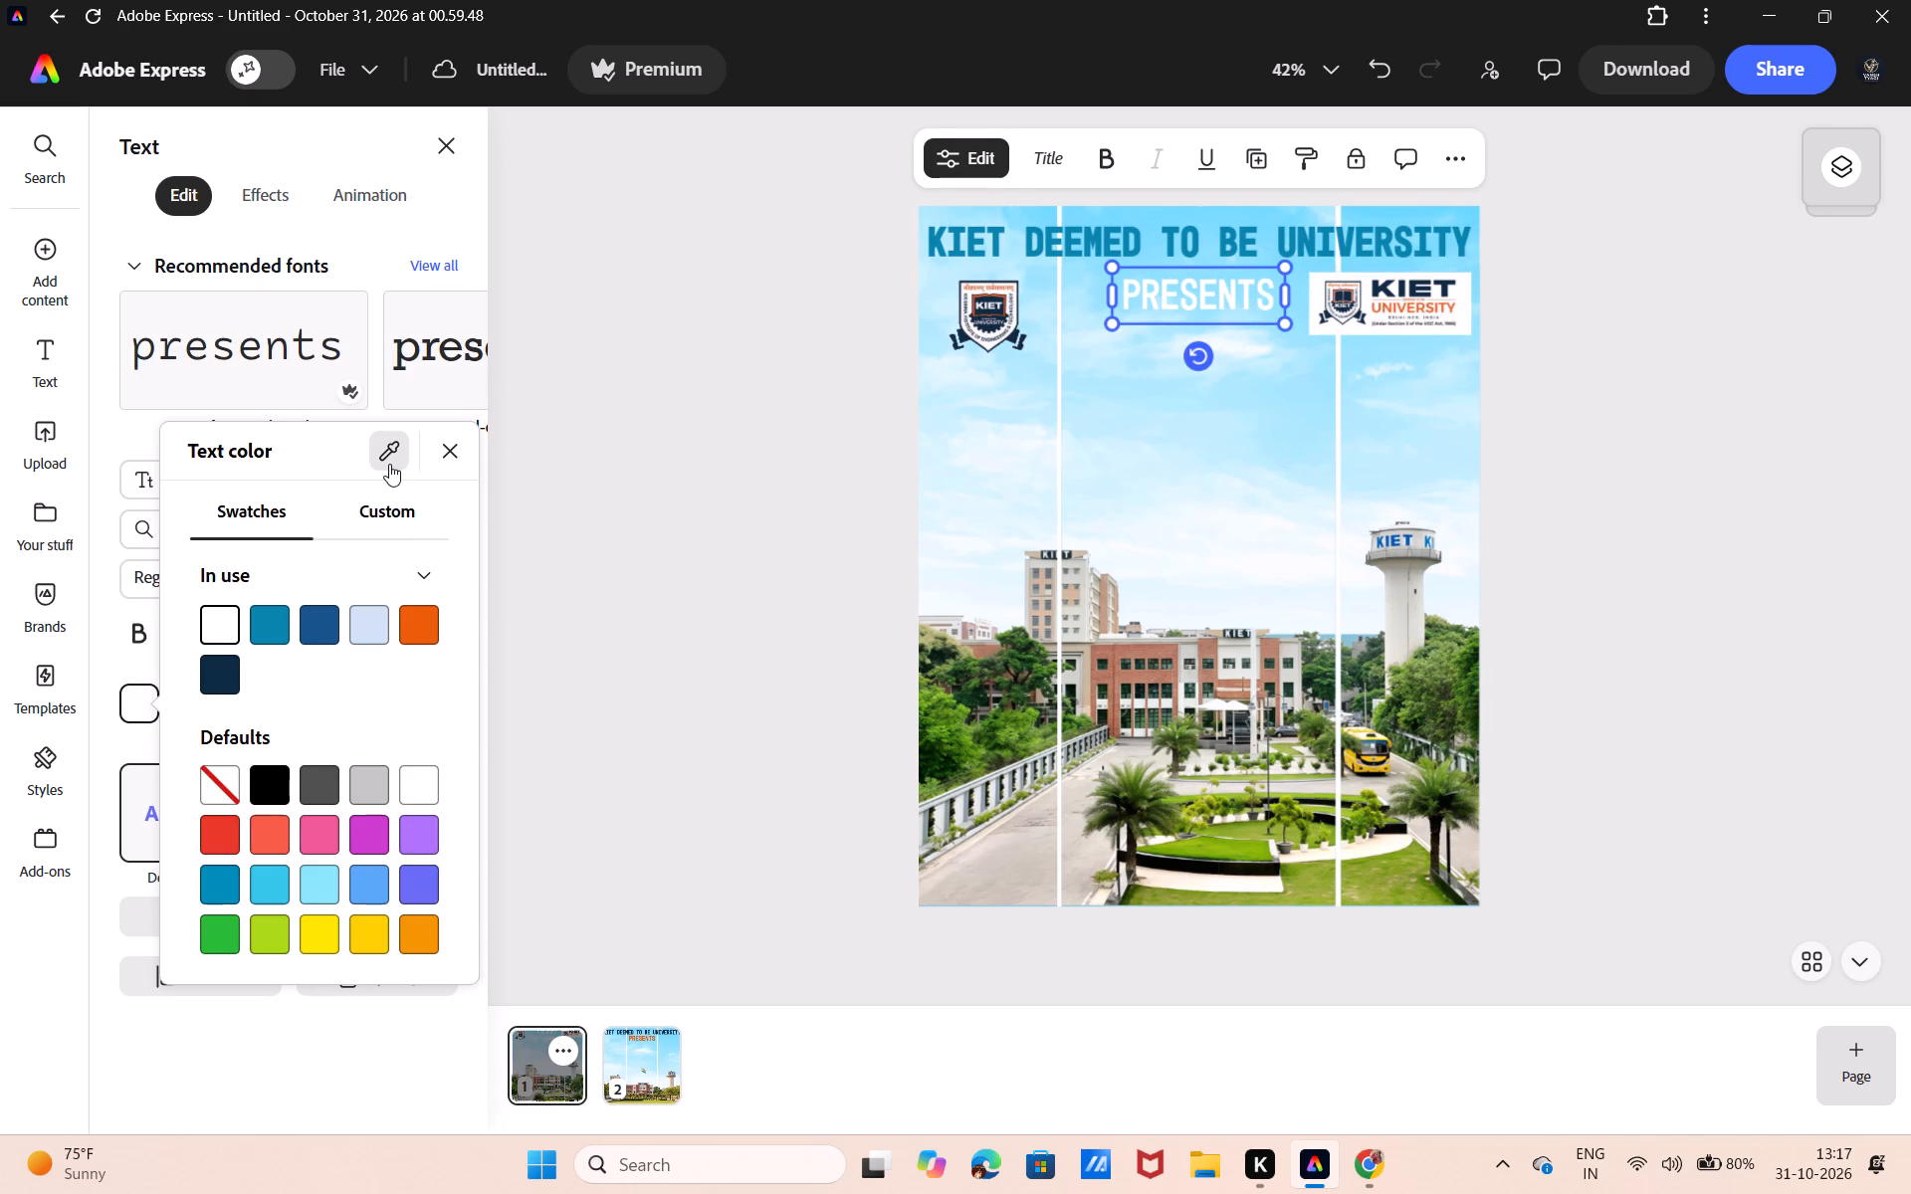
pyautogui.click(387, 463)
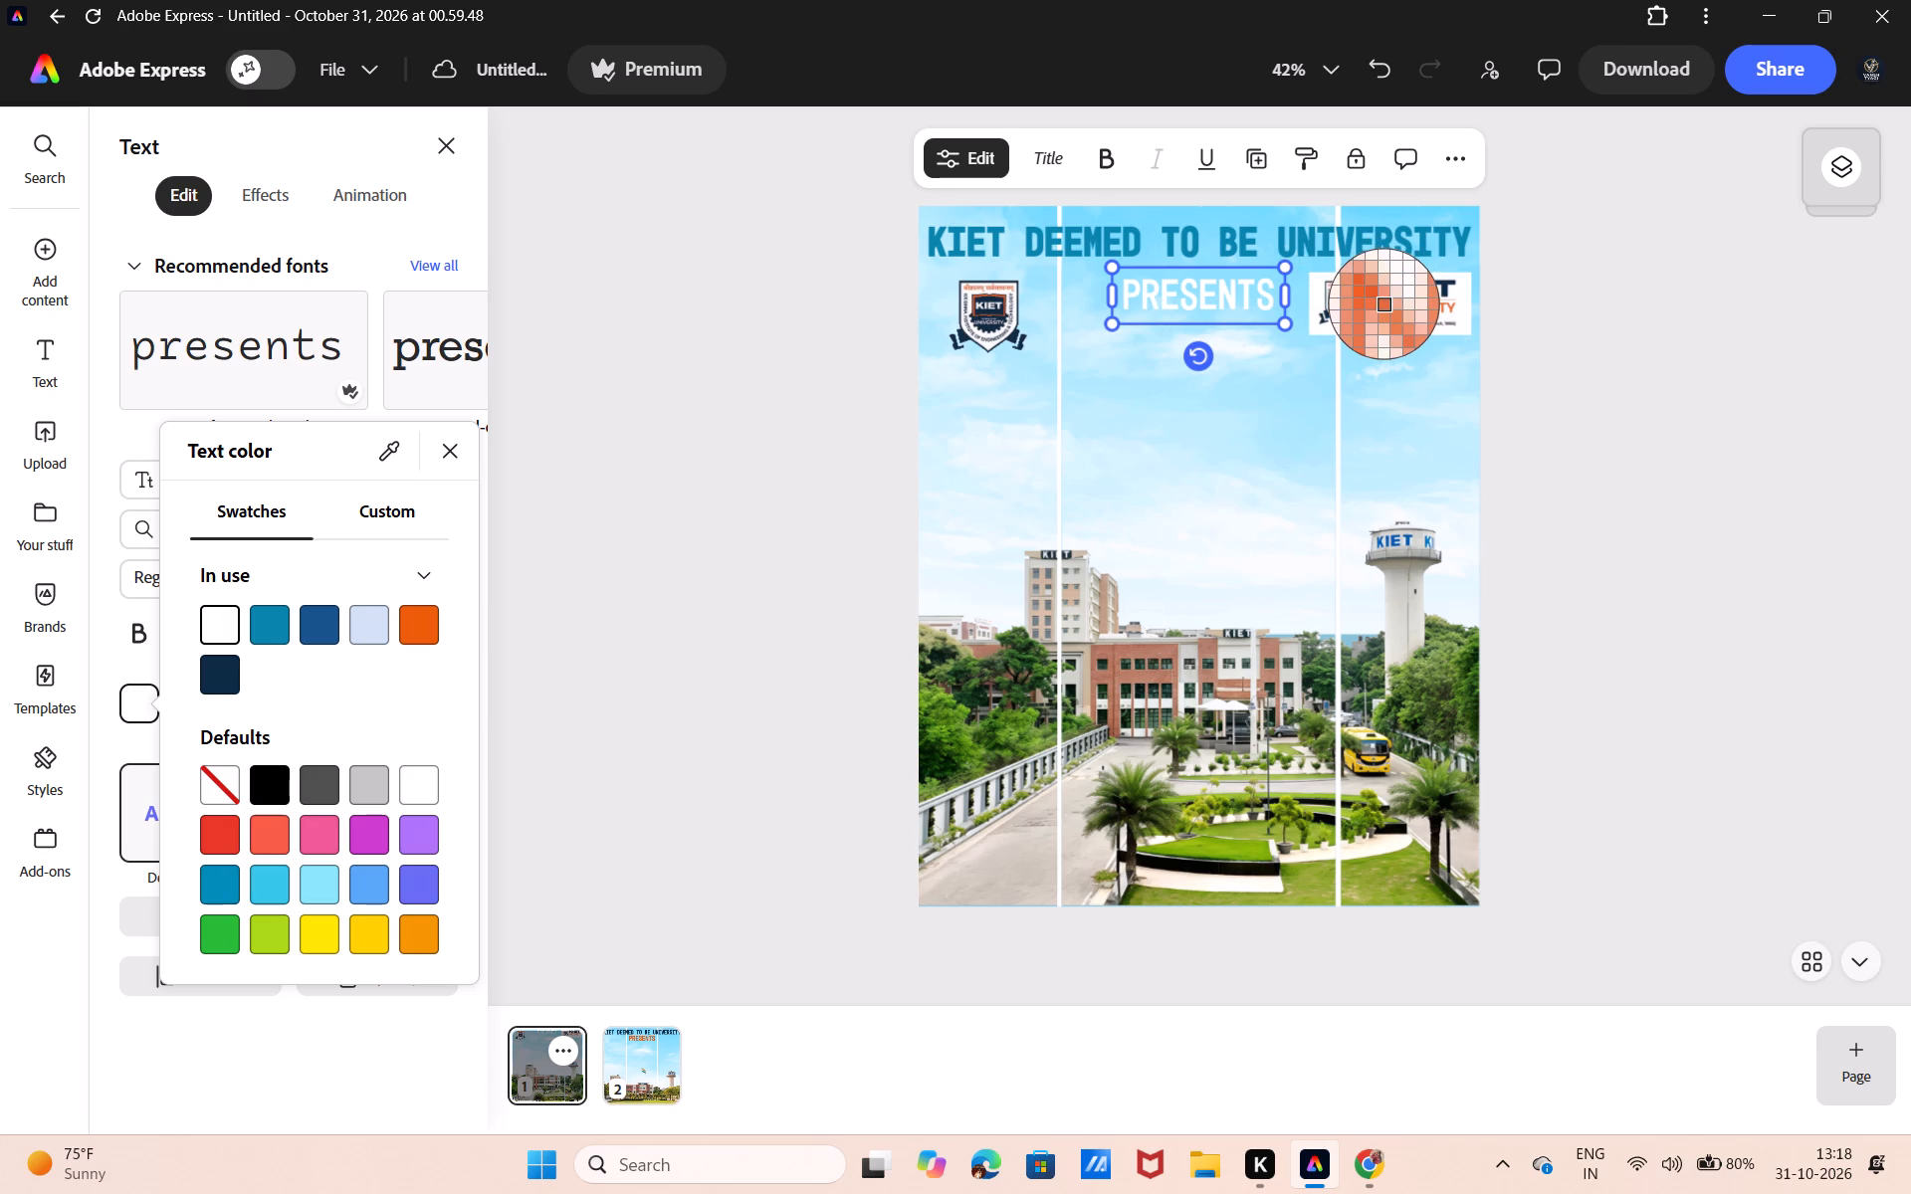
pyautogui.click(1383, 303)
pyautogui.click(1699, 300)
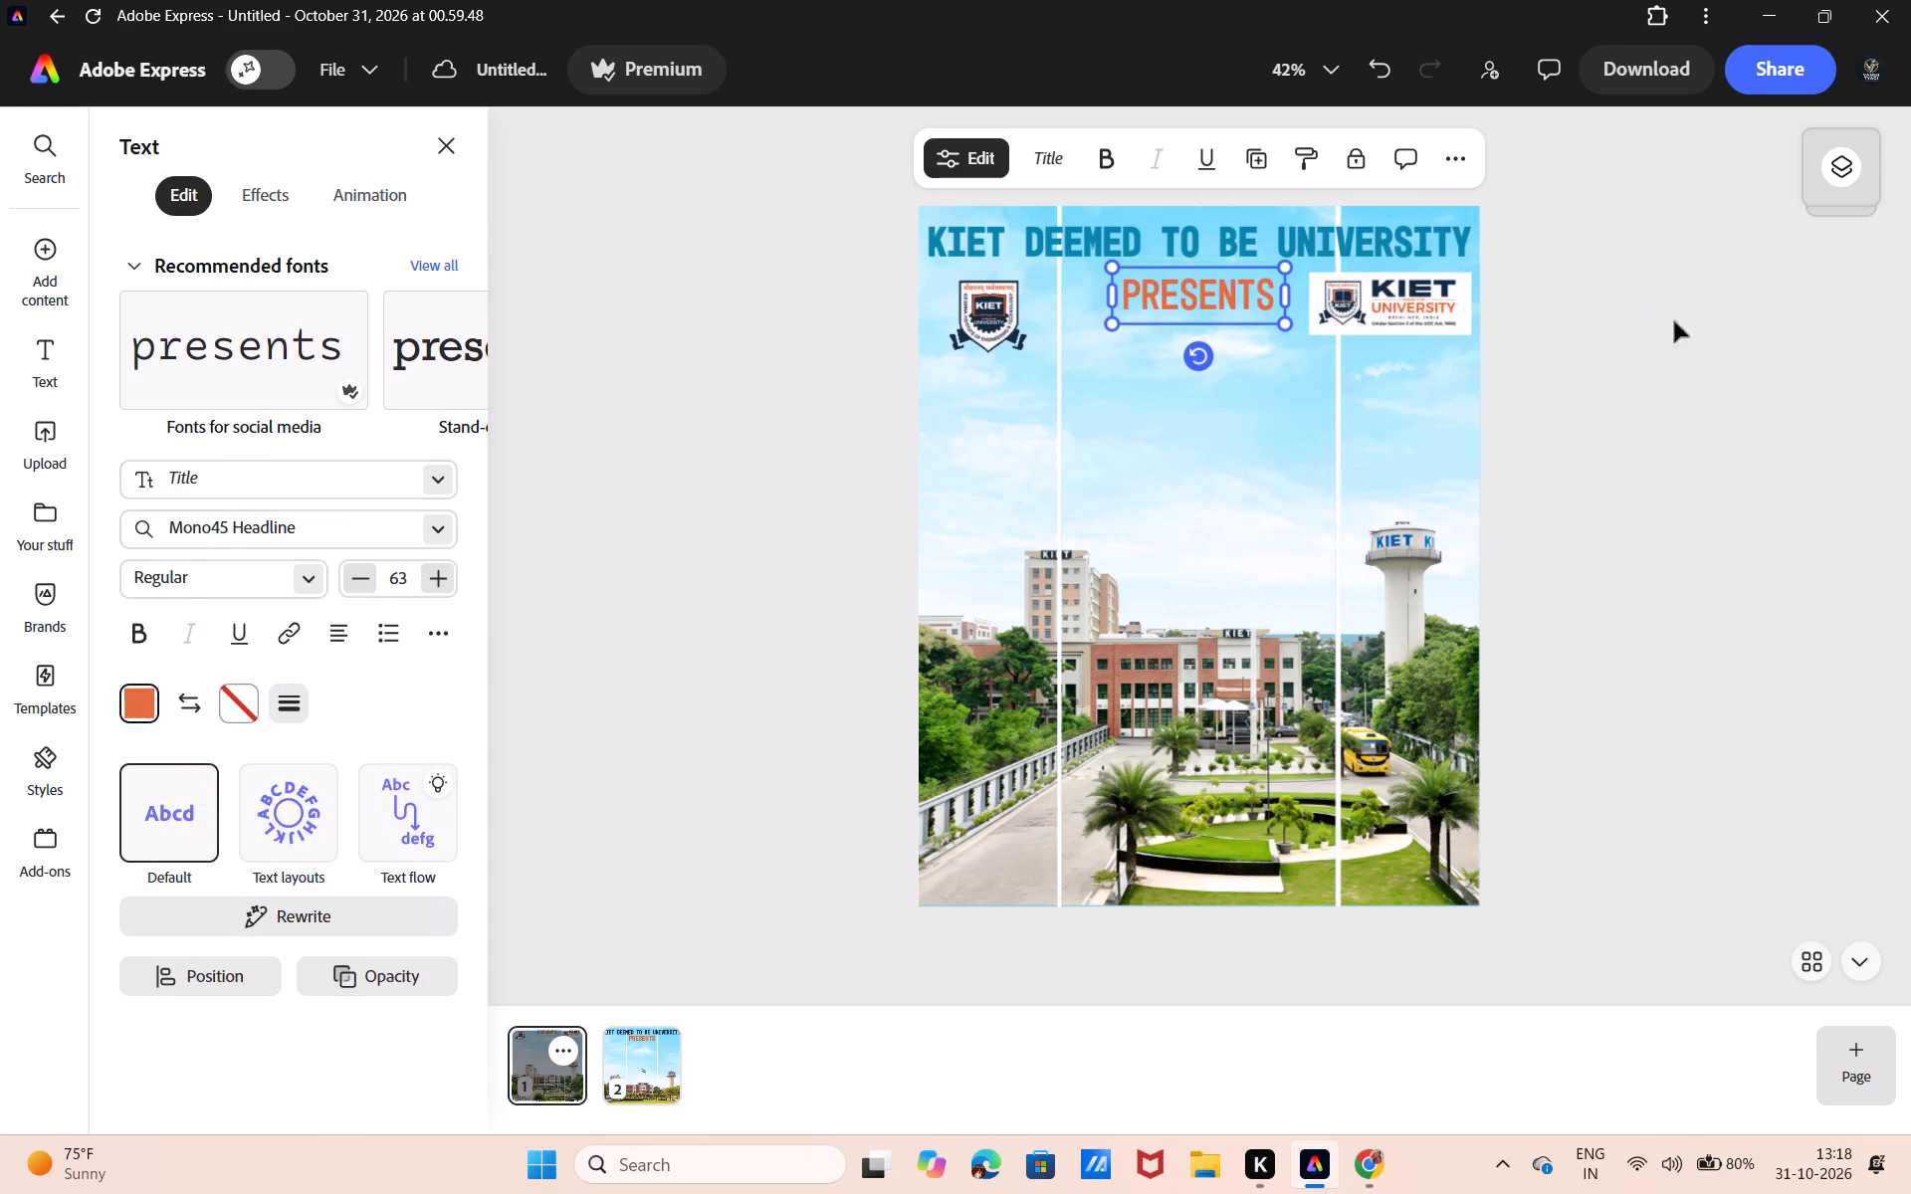
# Return to page 2 of the design.
pyautogui.click(652, 1076)
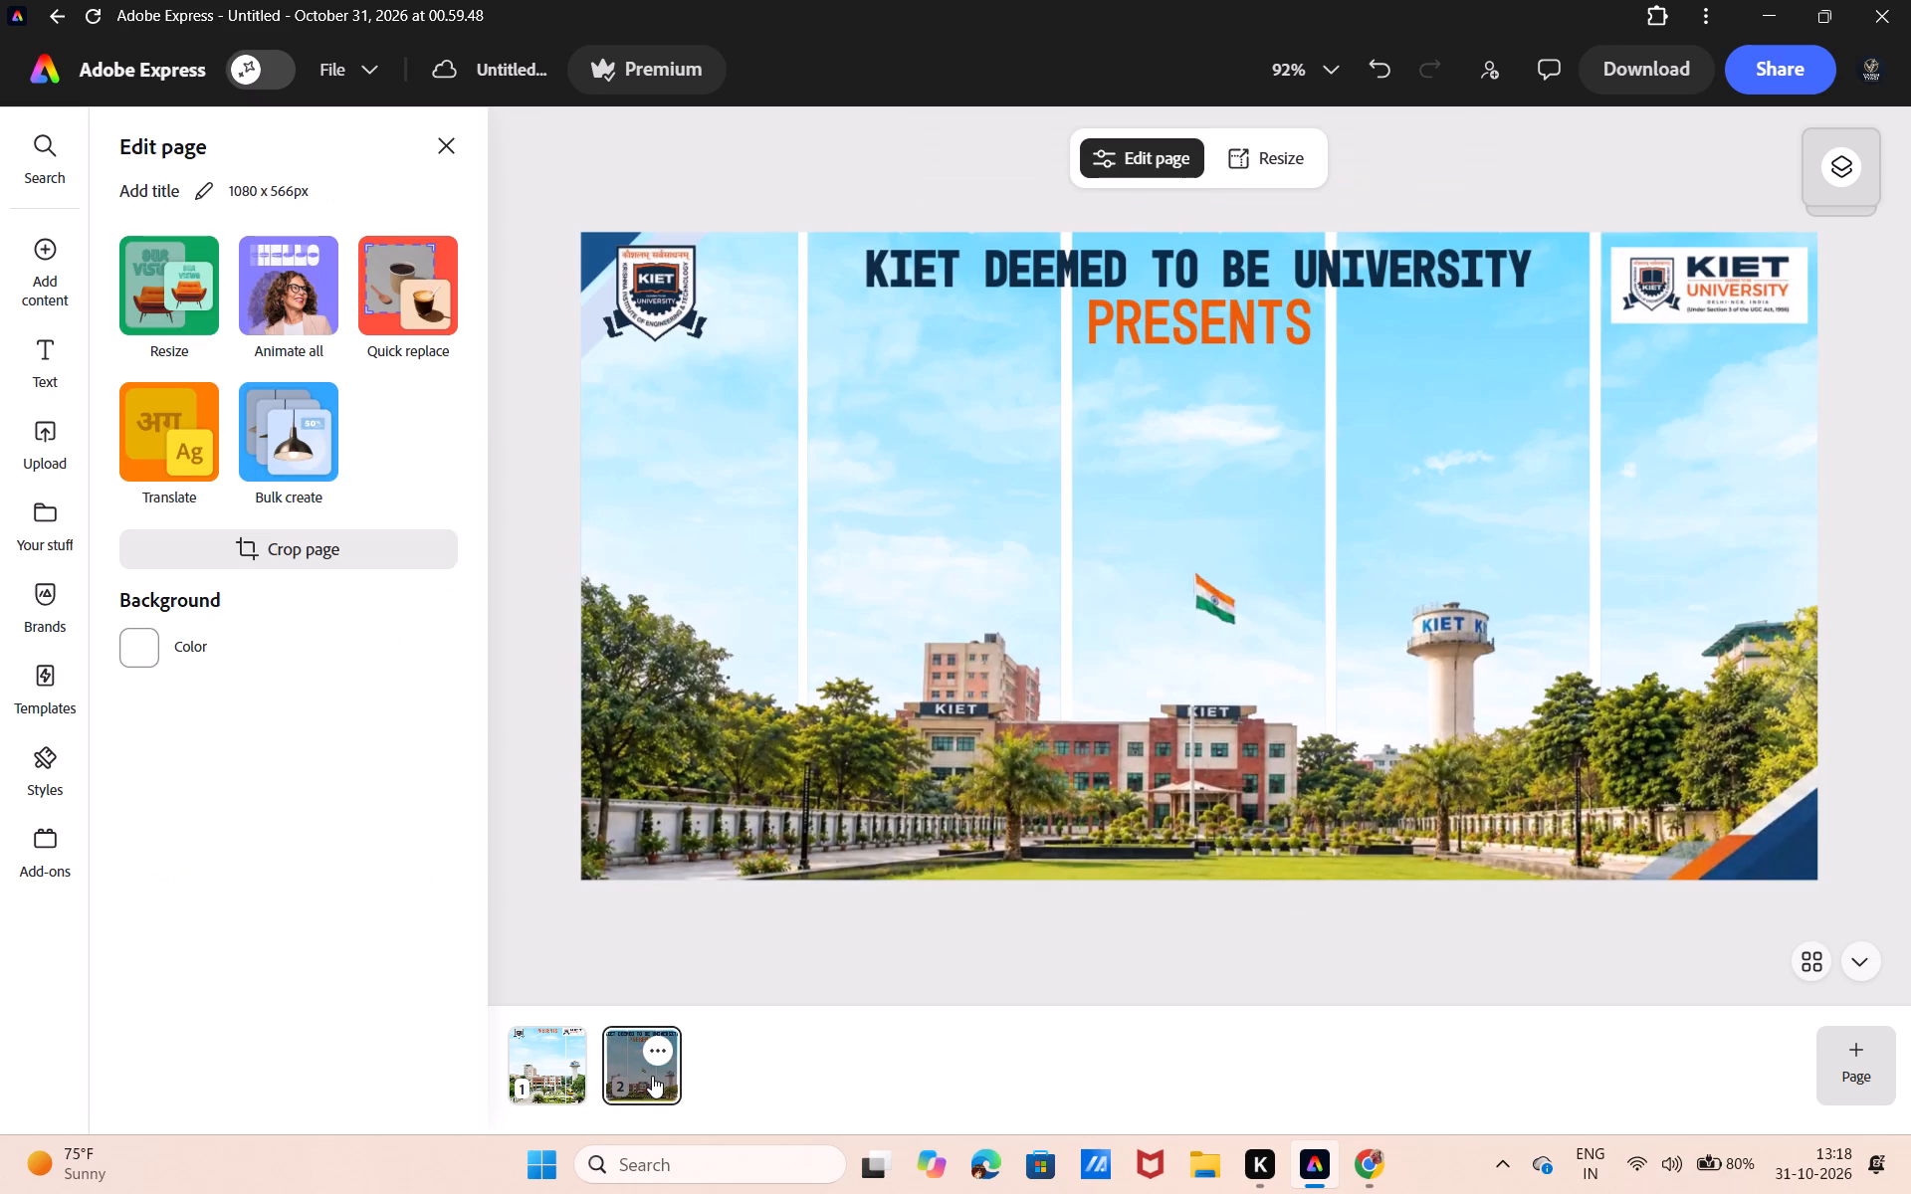